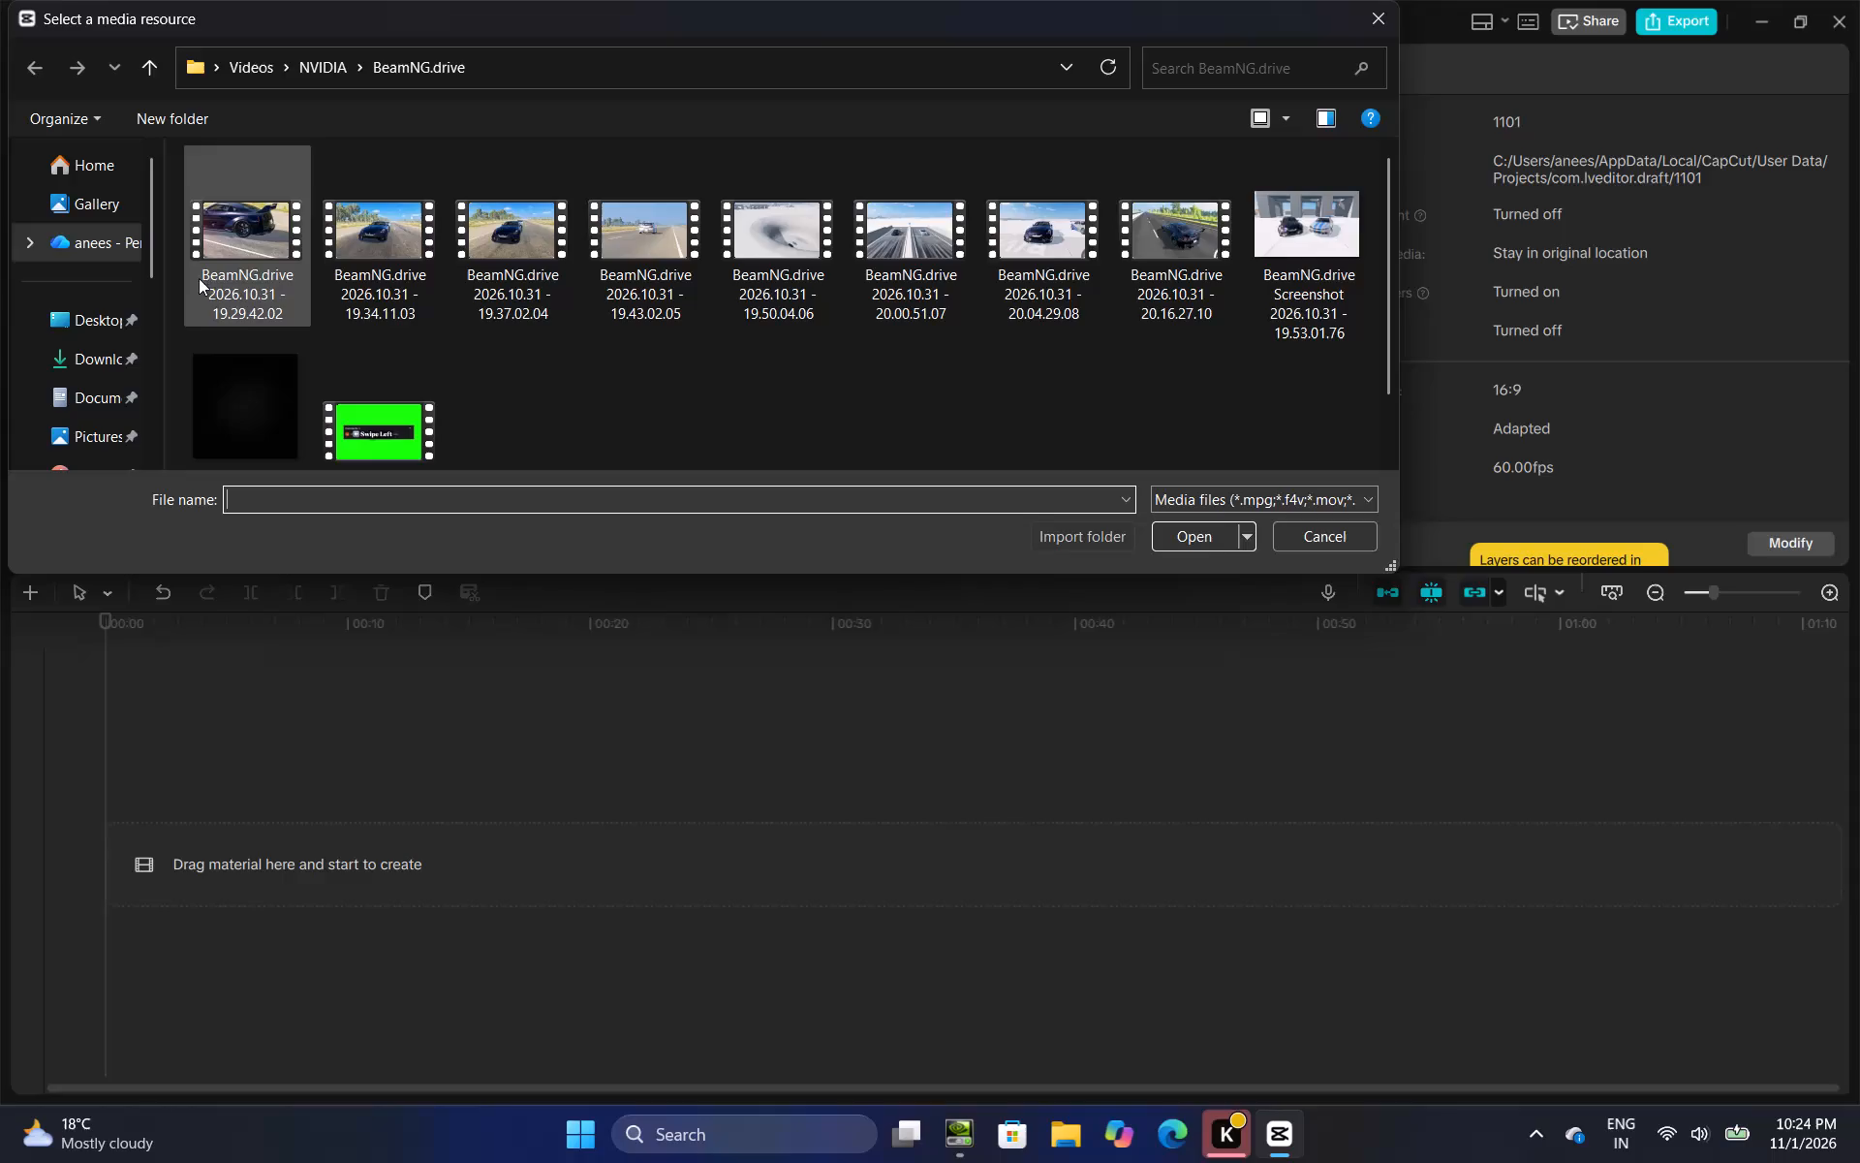
Import all the video clips and images from the BeamNG.drive folder into the project media.
left_click_drag(171, 270, 1334, 469)
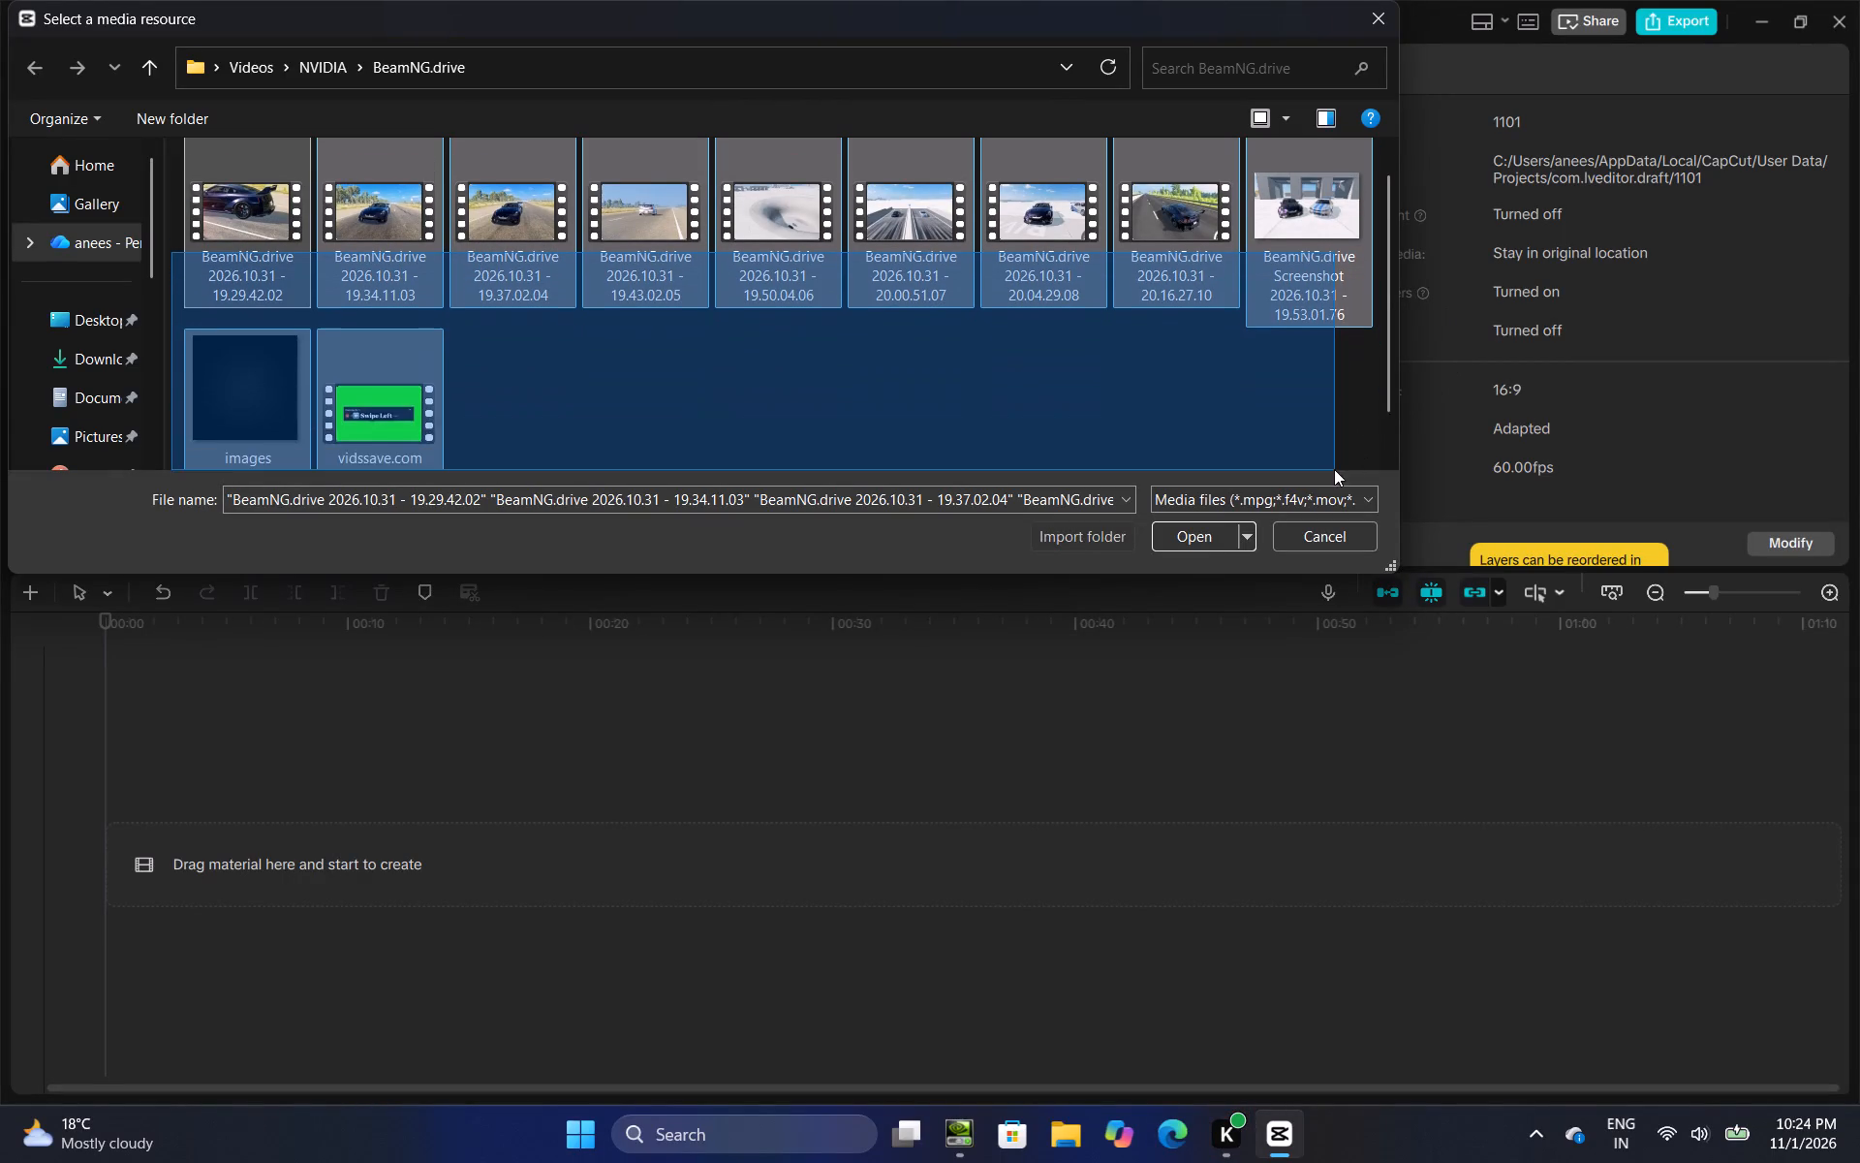
left_click_drag(1334, 469, 1319, 396)
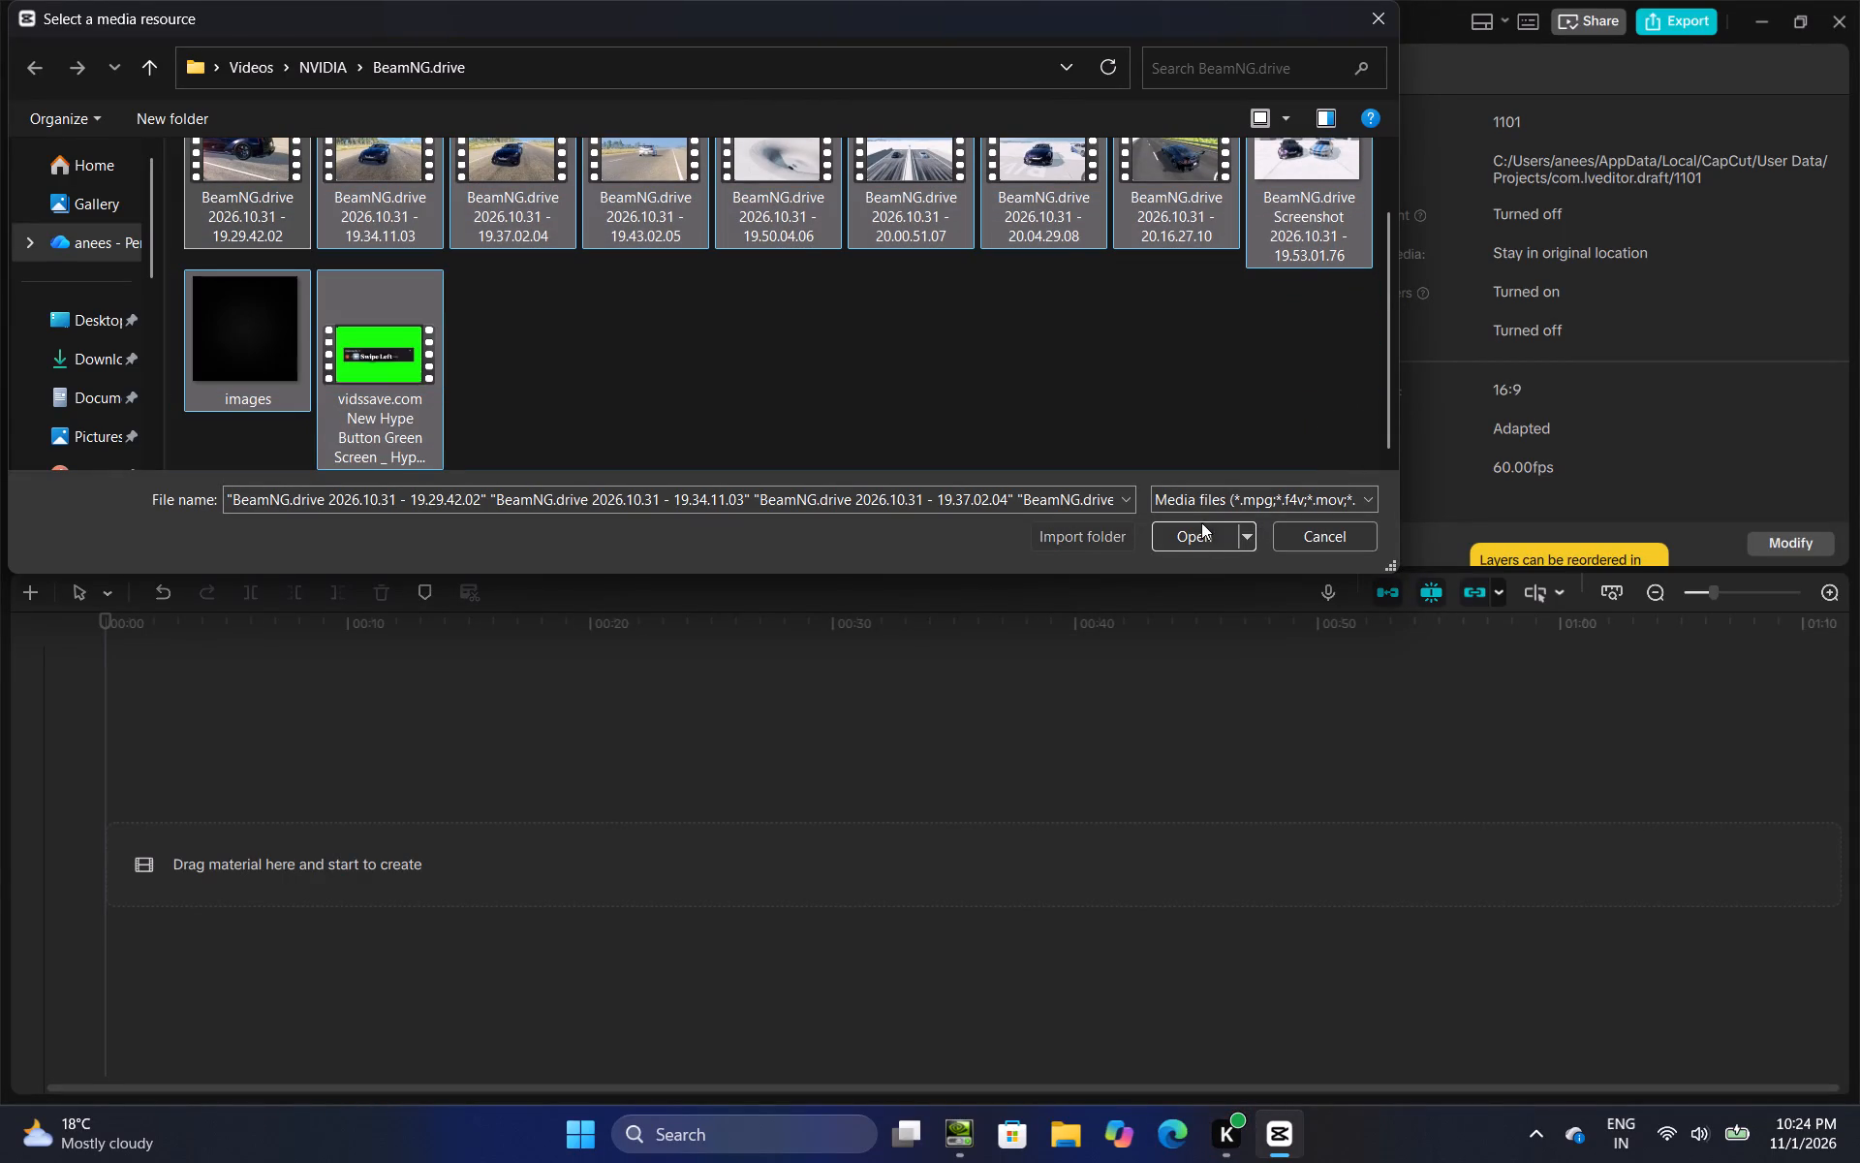
left_click(1189, 534)
left_click(685, 476)
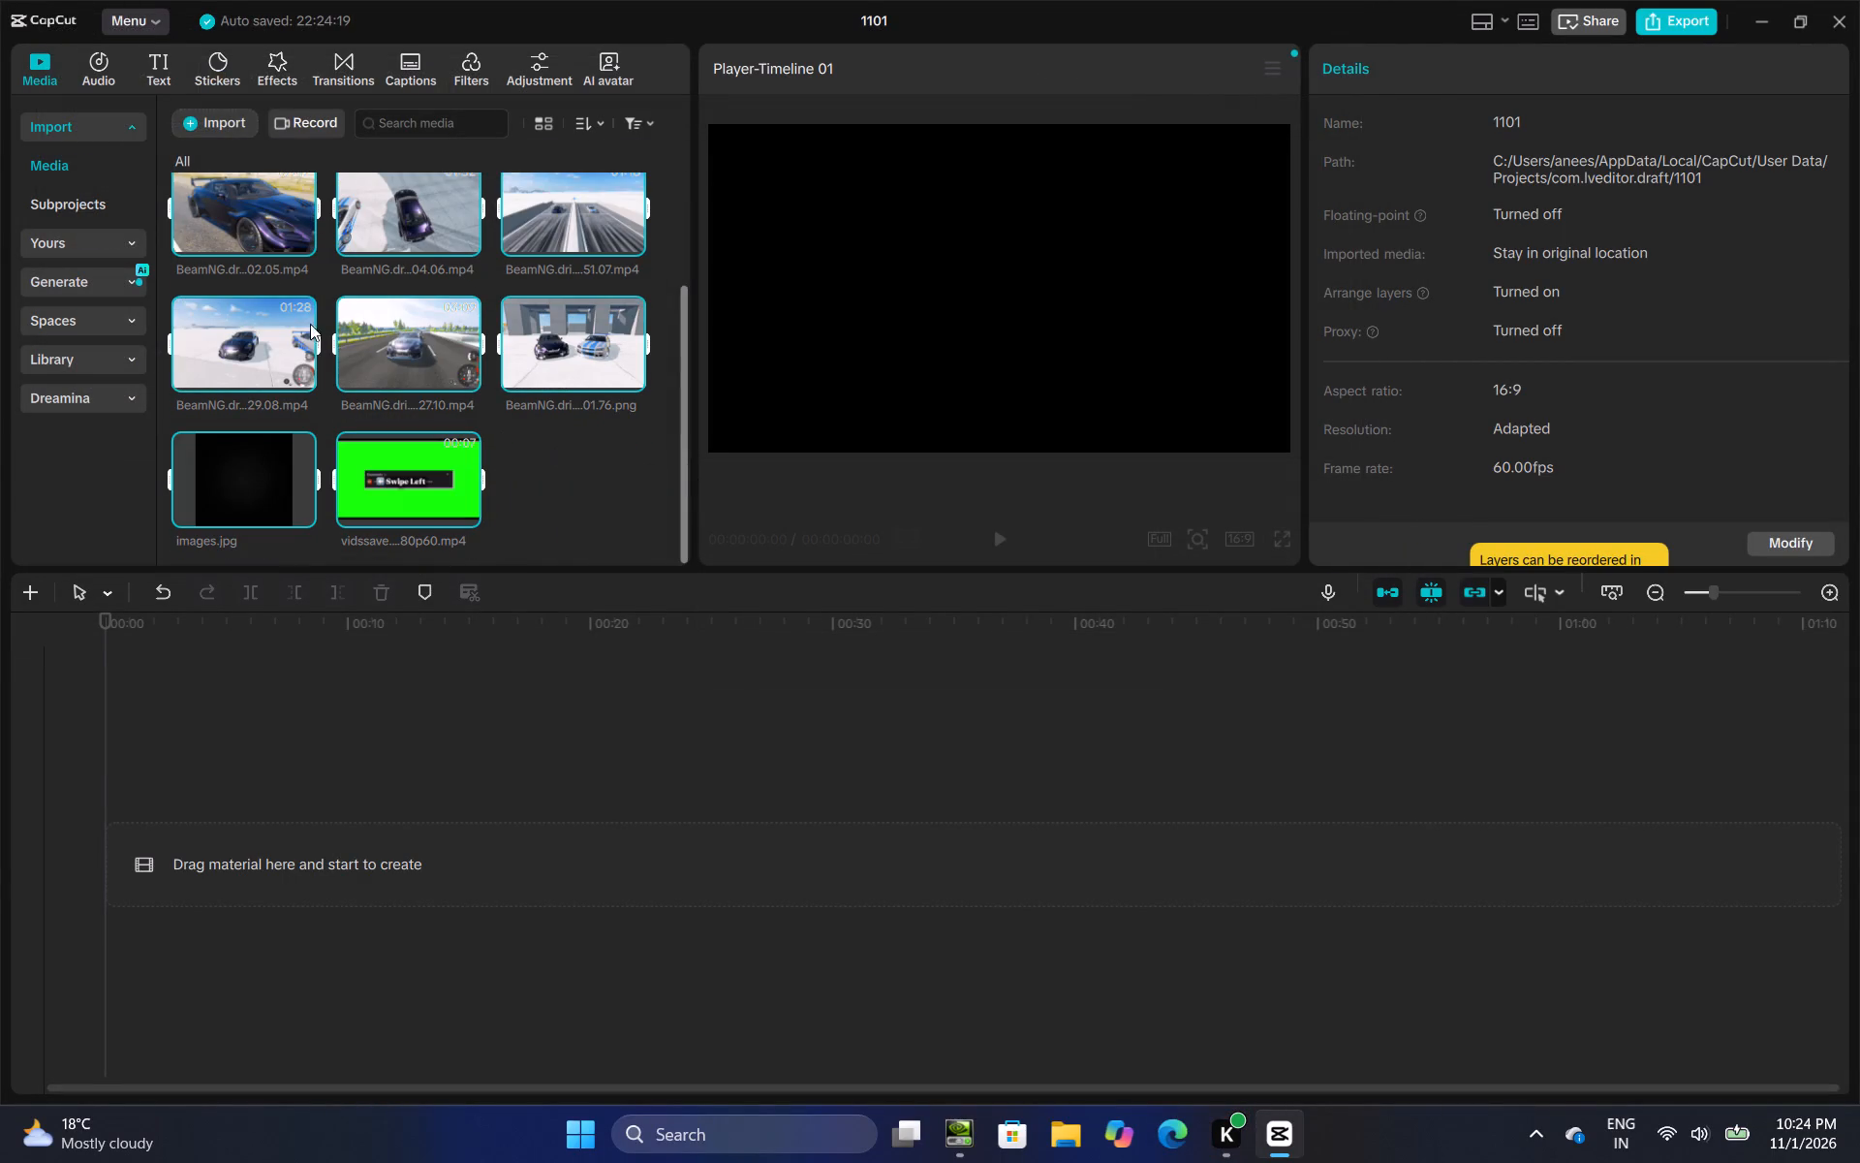
left_click(598, 516)
Place the first BeamNG.drive clip (19.29.42.02) at the start of the empty timeline.
scroll(573, 503, "up", 4)
left_click_drag(244, 210, 360, 621)
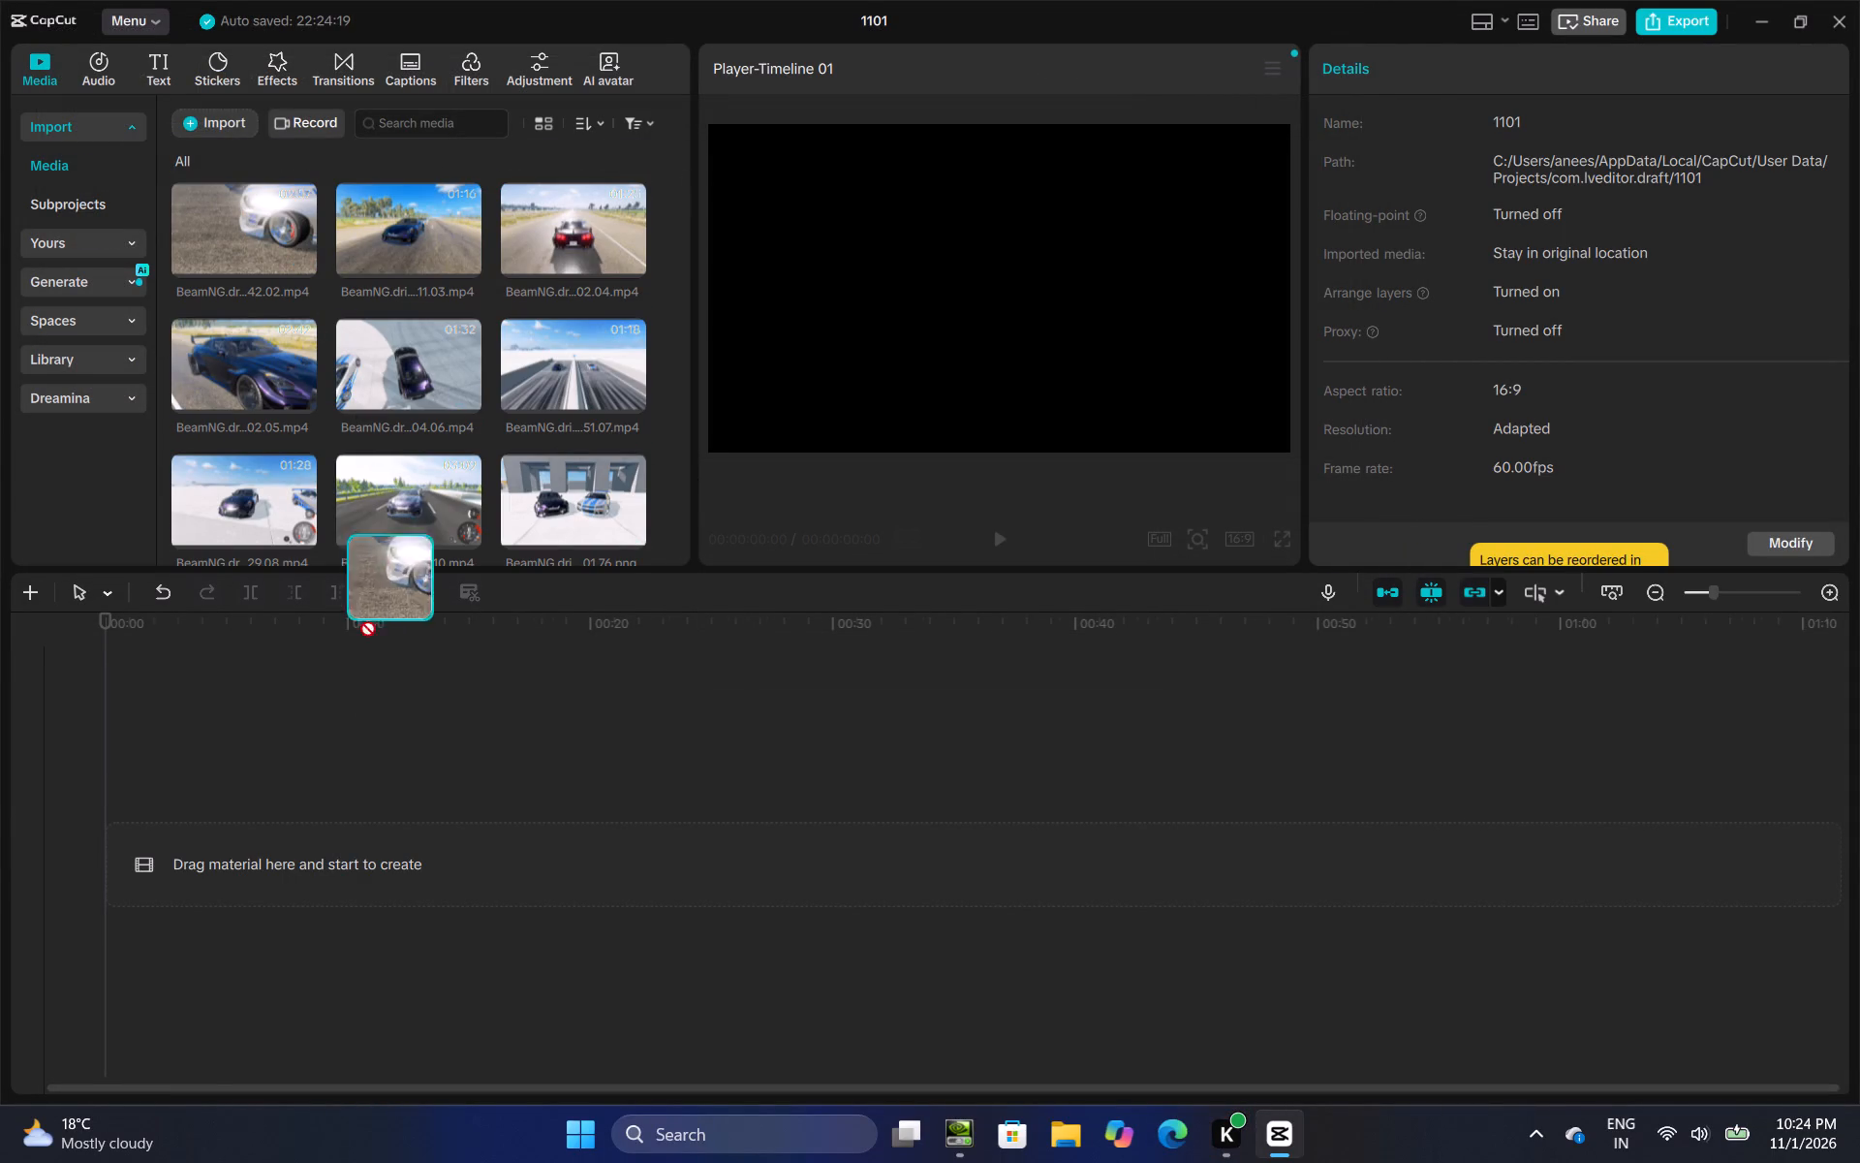
left_click_drag(360, 621, 257, 869)
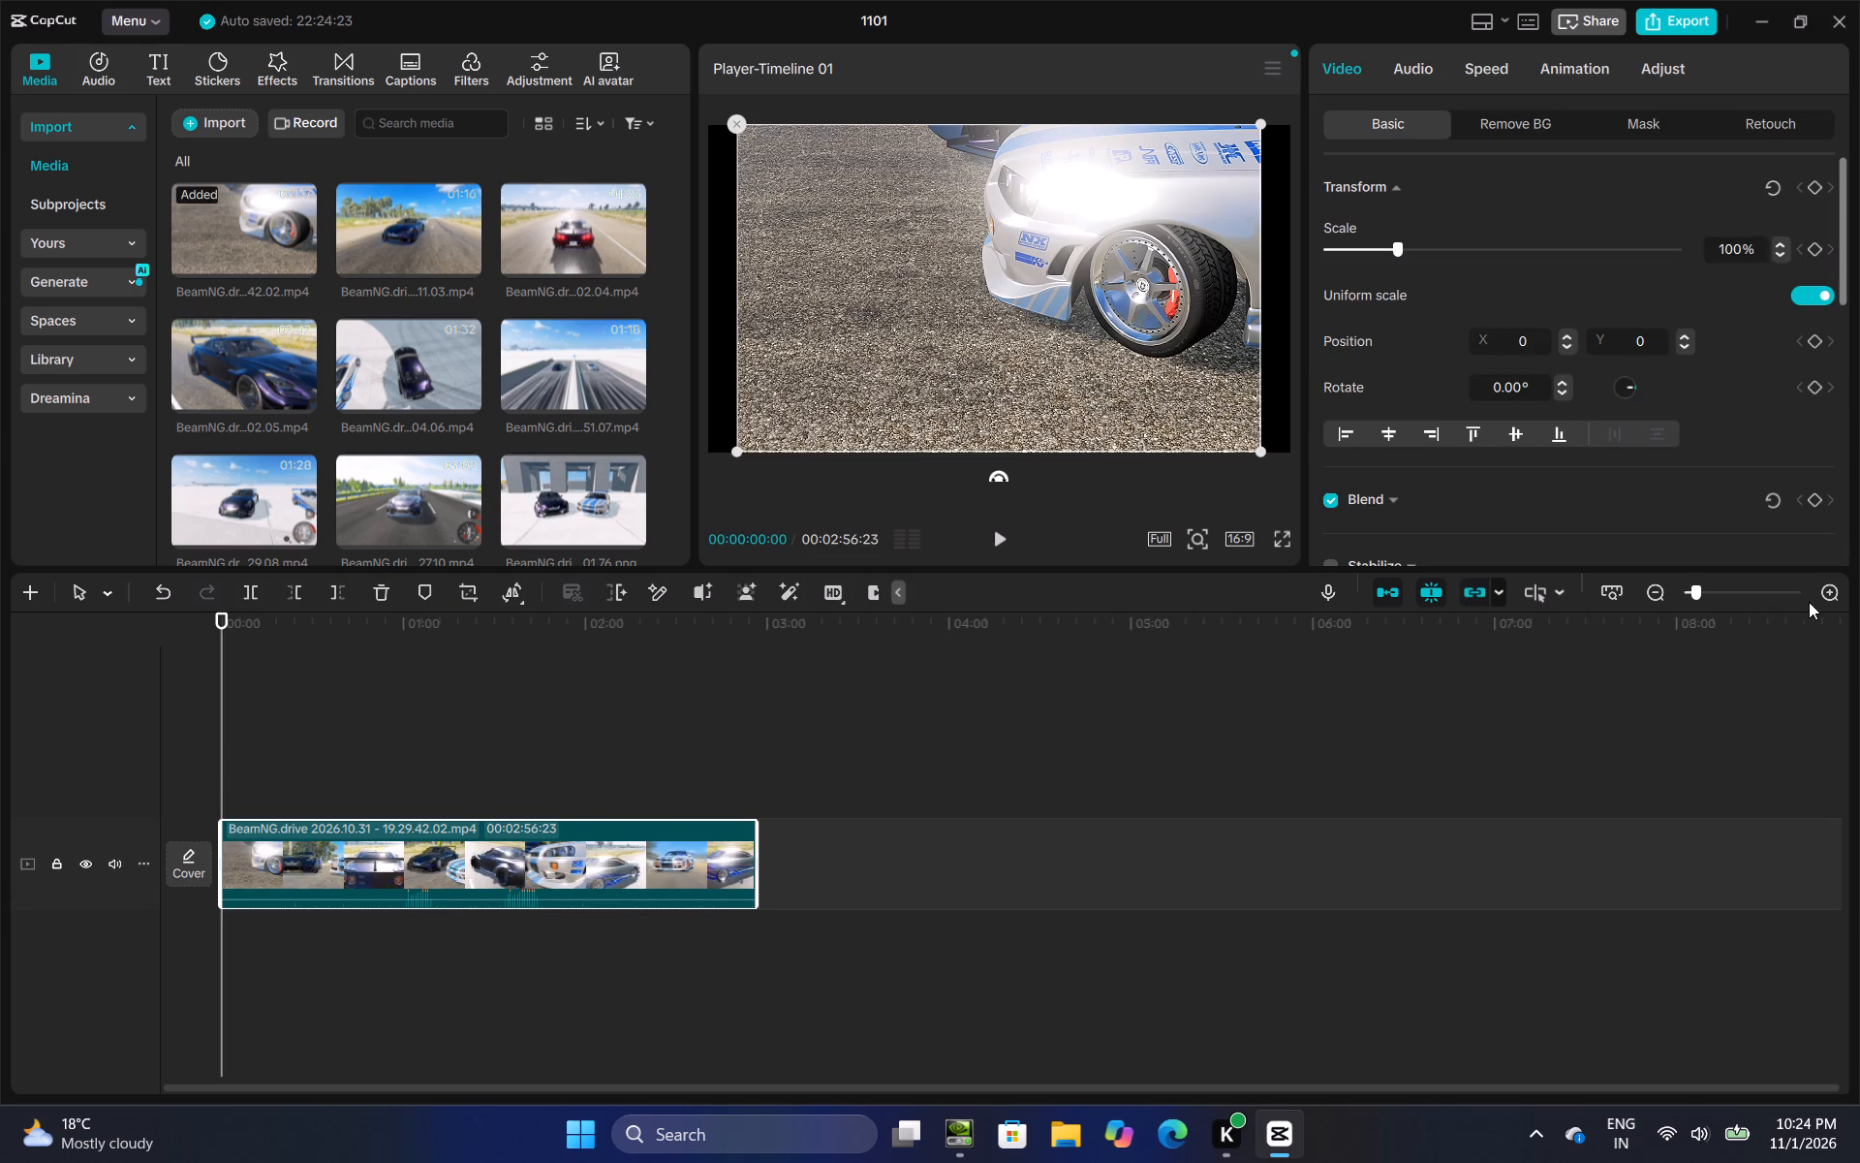
Scrub through the clip to the rear view of the dark car and split it at 00:01:13:50.
double_click(1823, 600)
left_click(1825, 595)
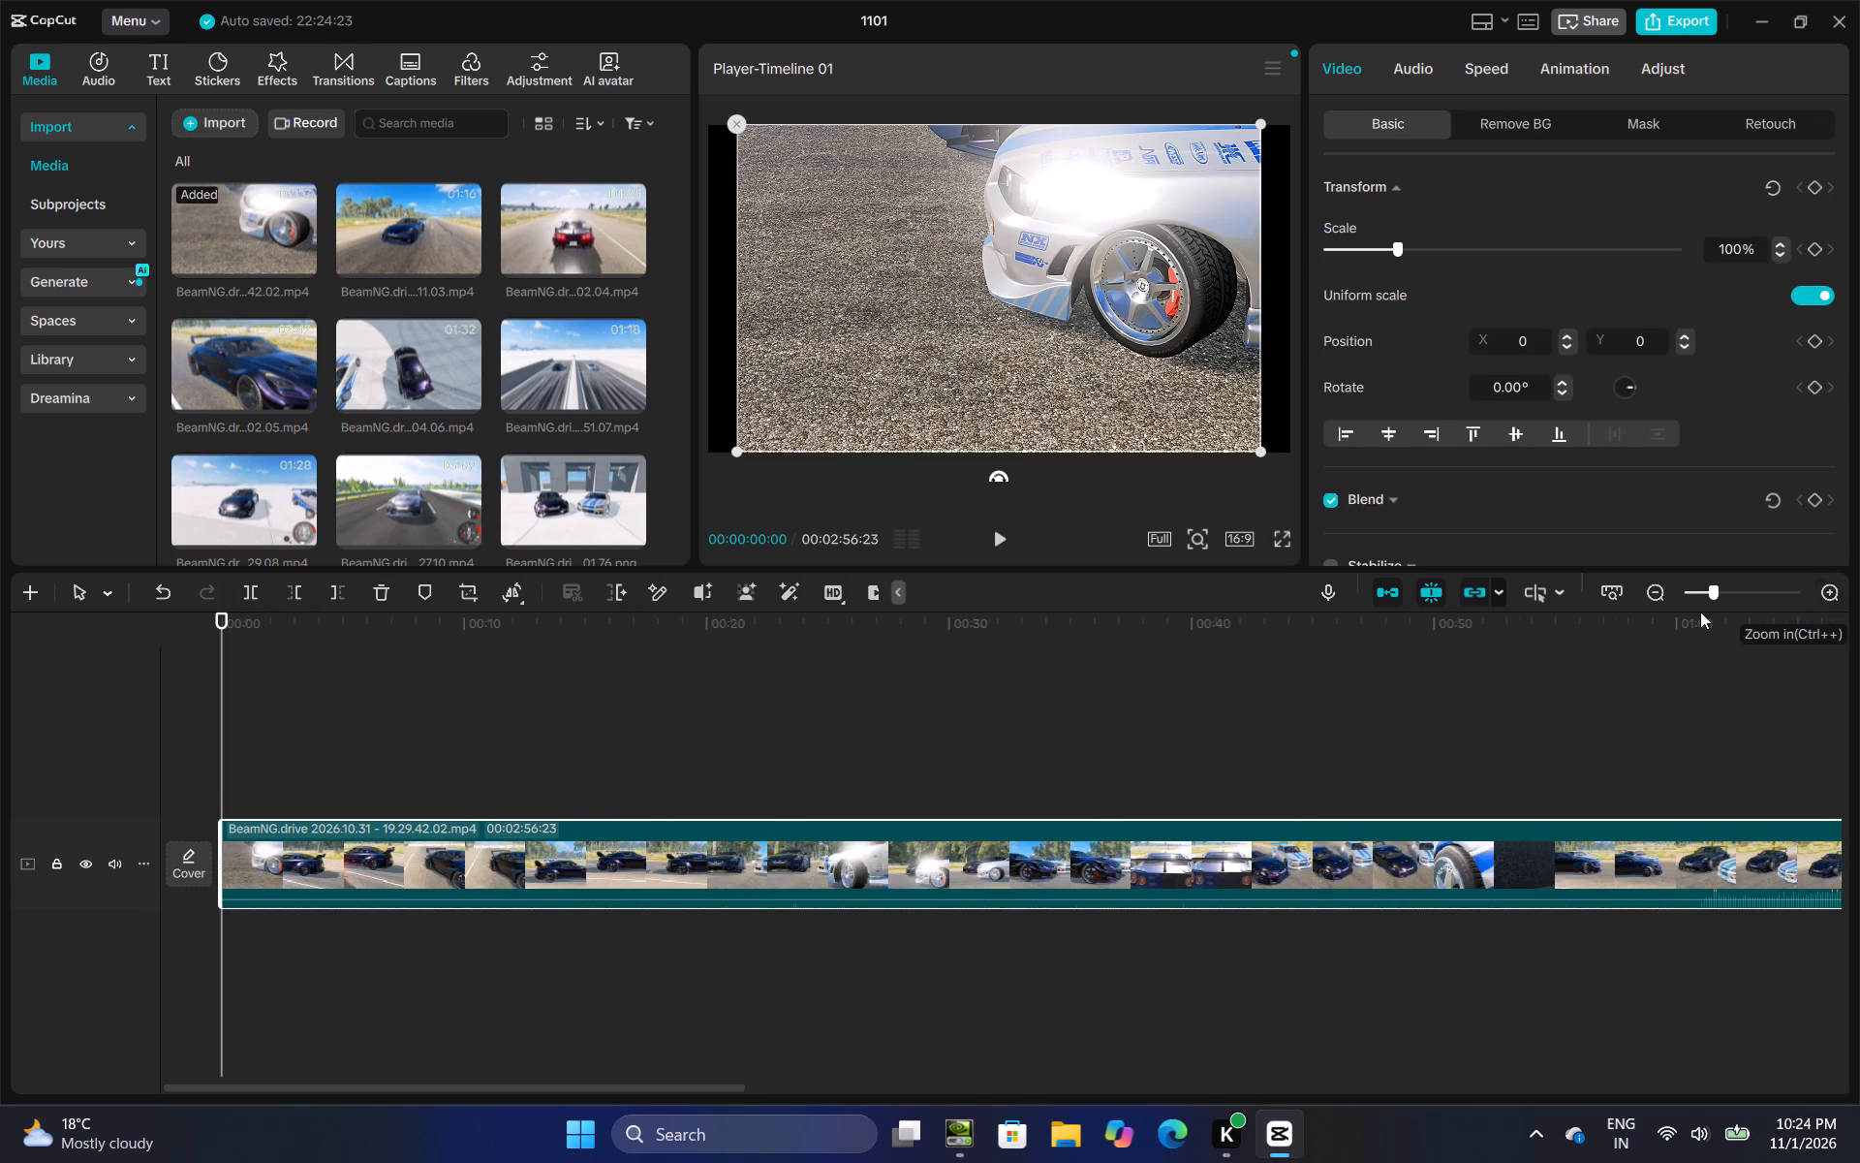
left_click_drag(227, 758, 503, 765)
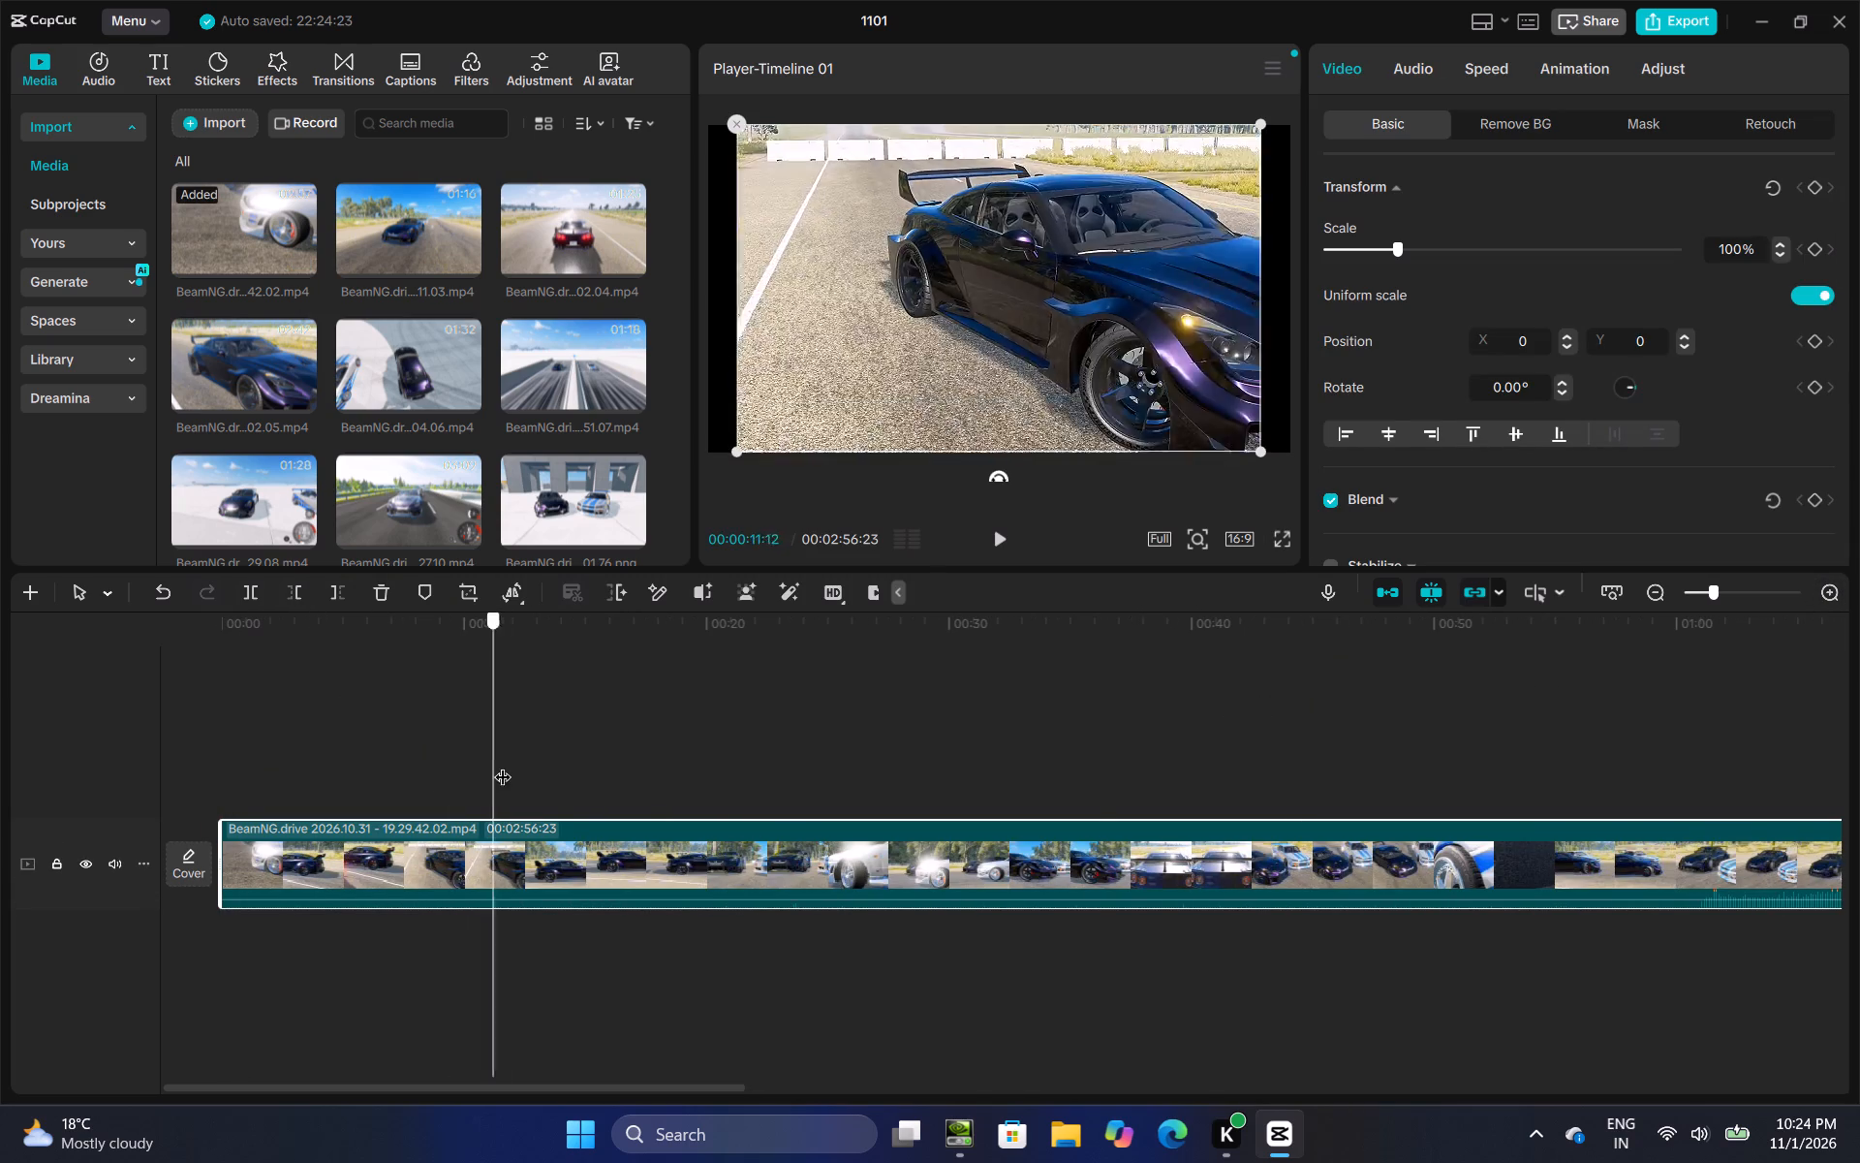
left_click_drag(503, 765, 1009, 755)
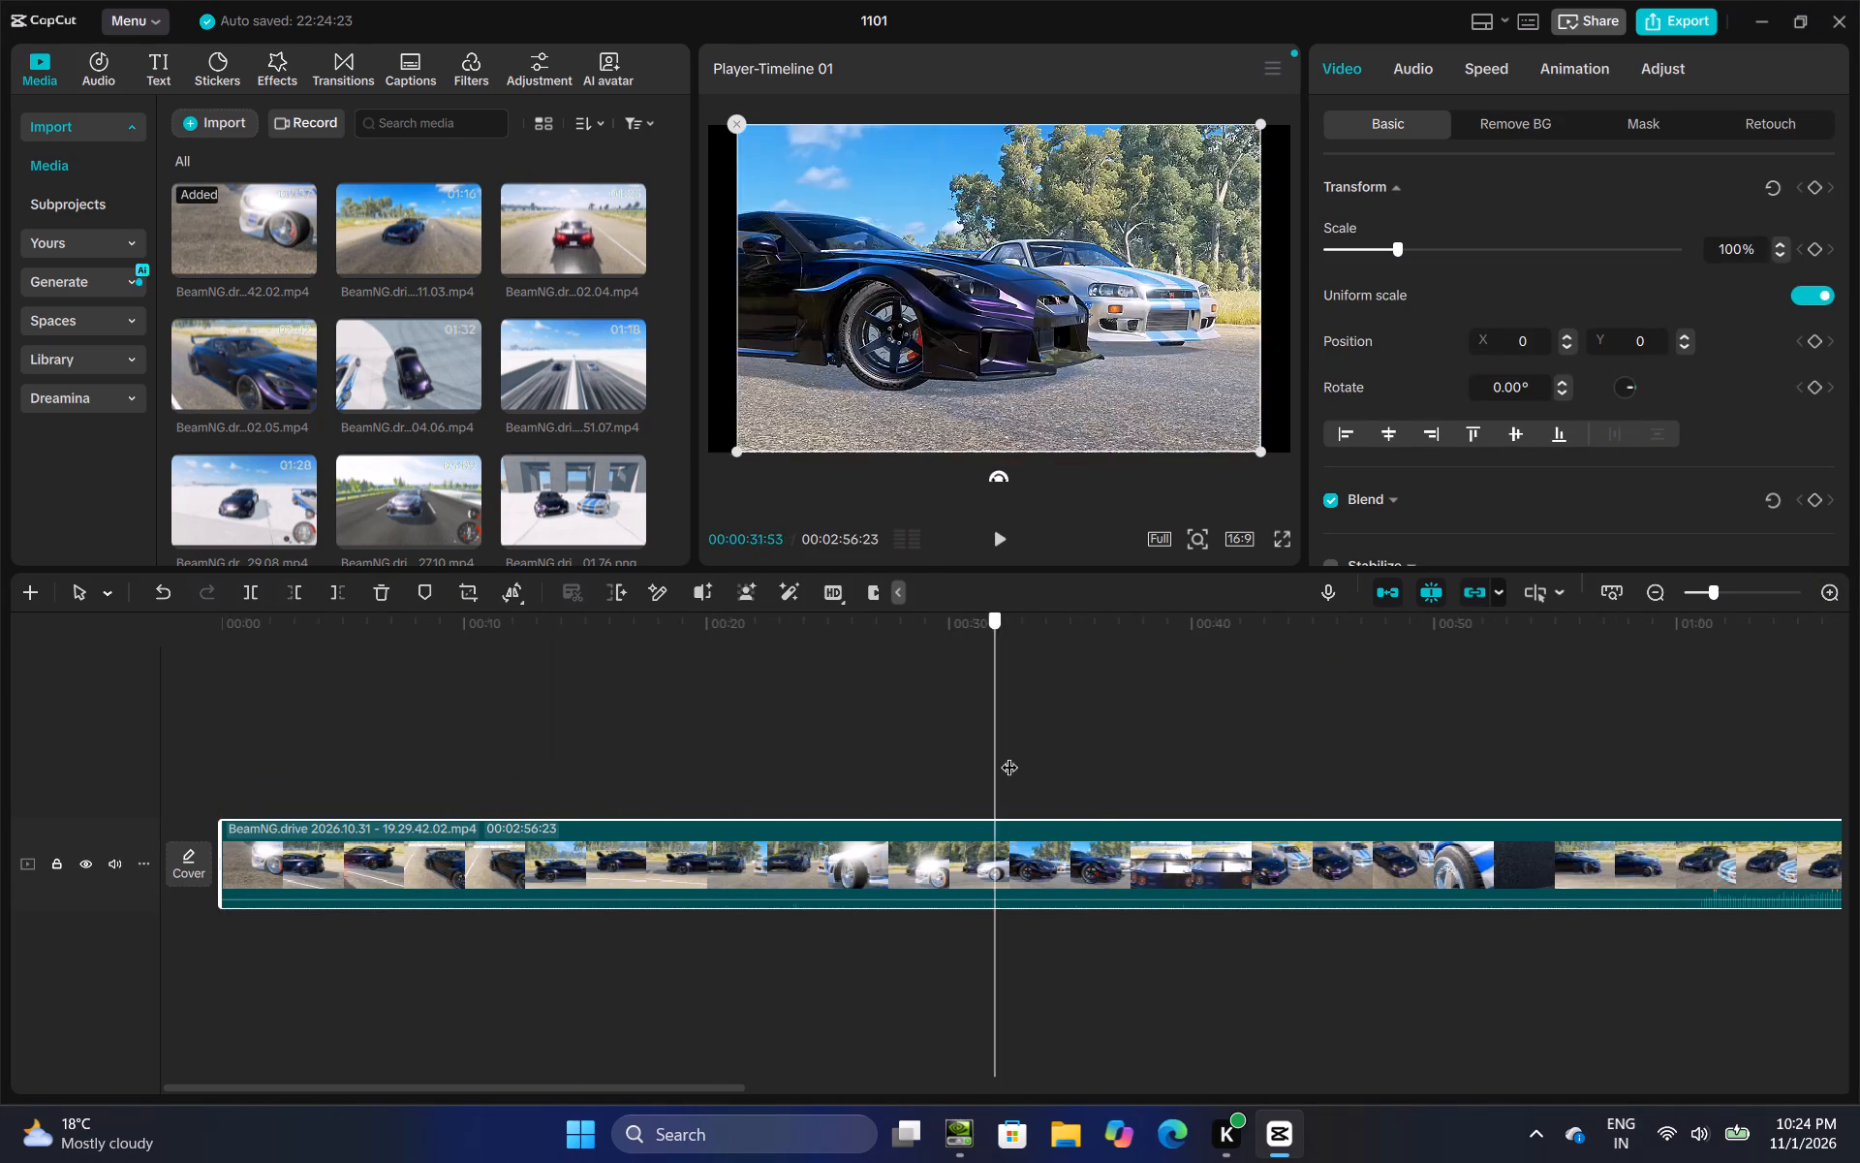
left_click_drag(1009, 755, 1447, 760)
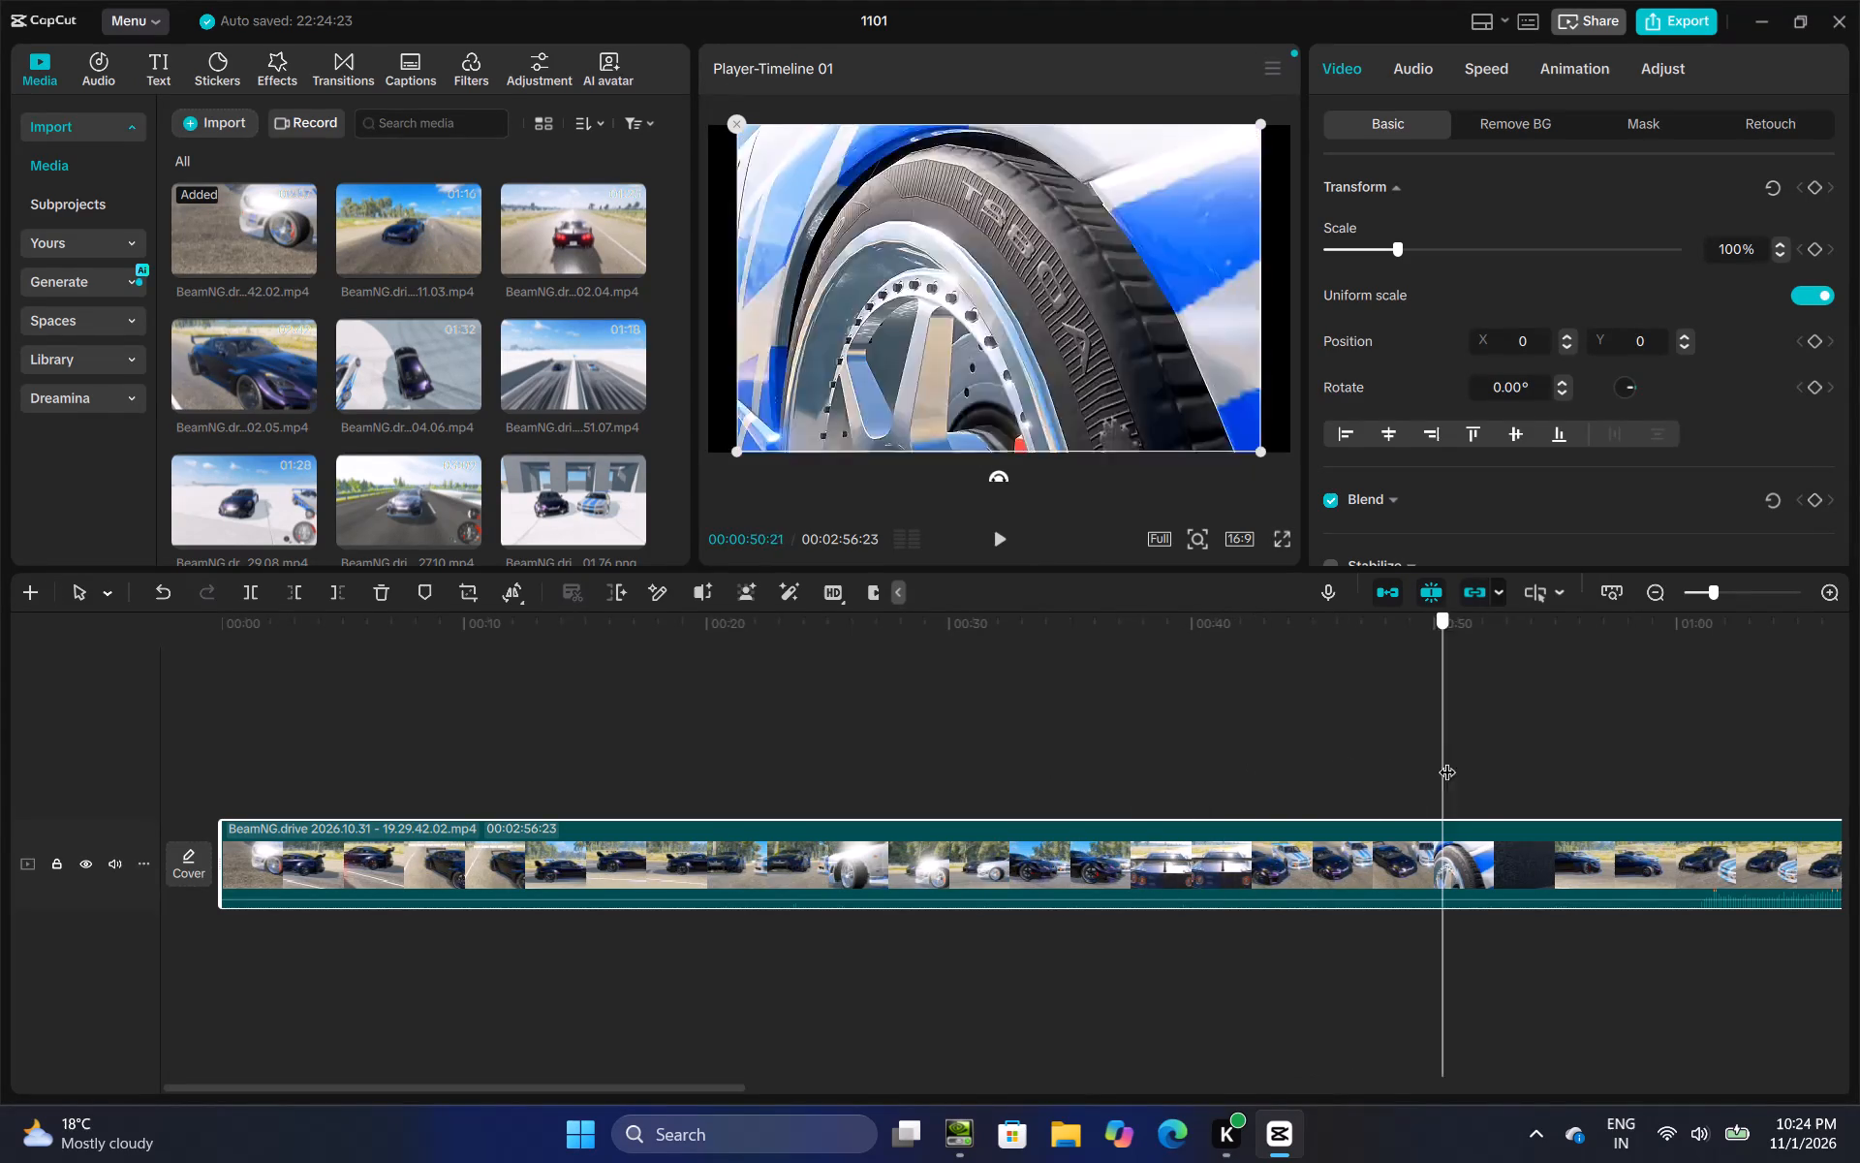
left_click_drag(1447, 760, 1431, 771)
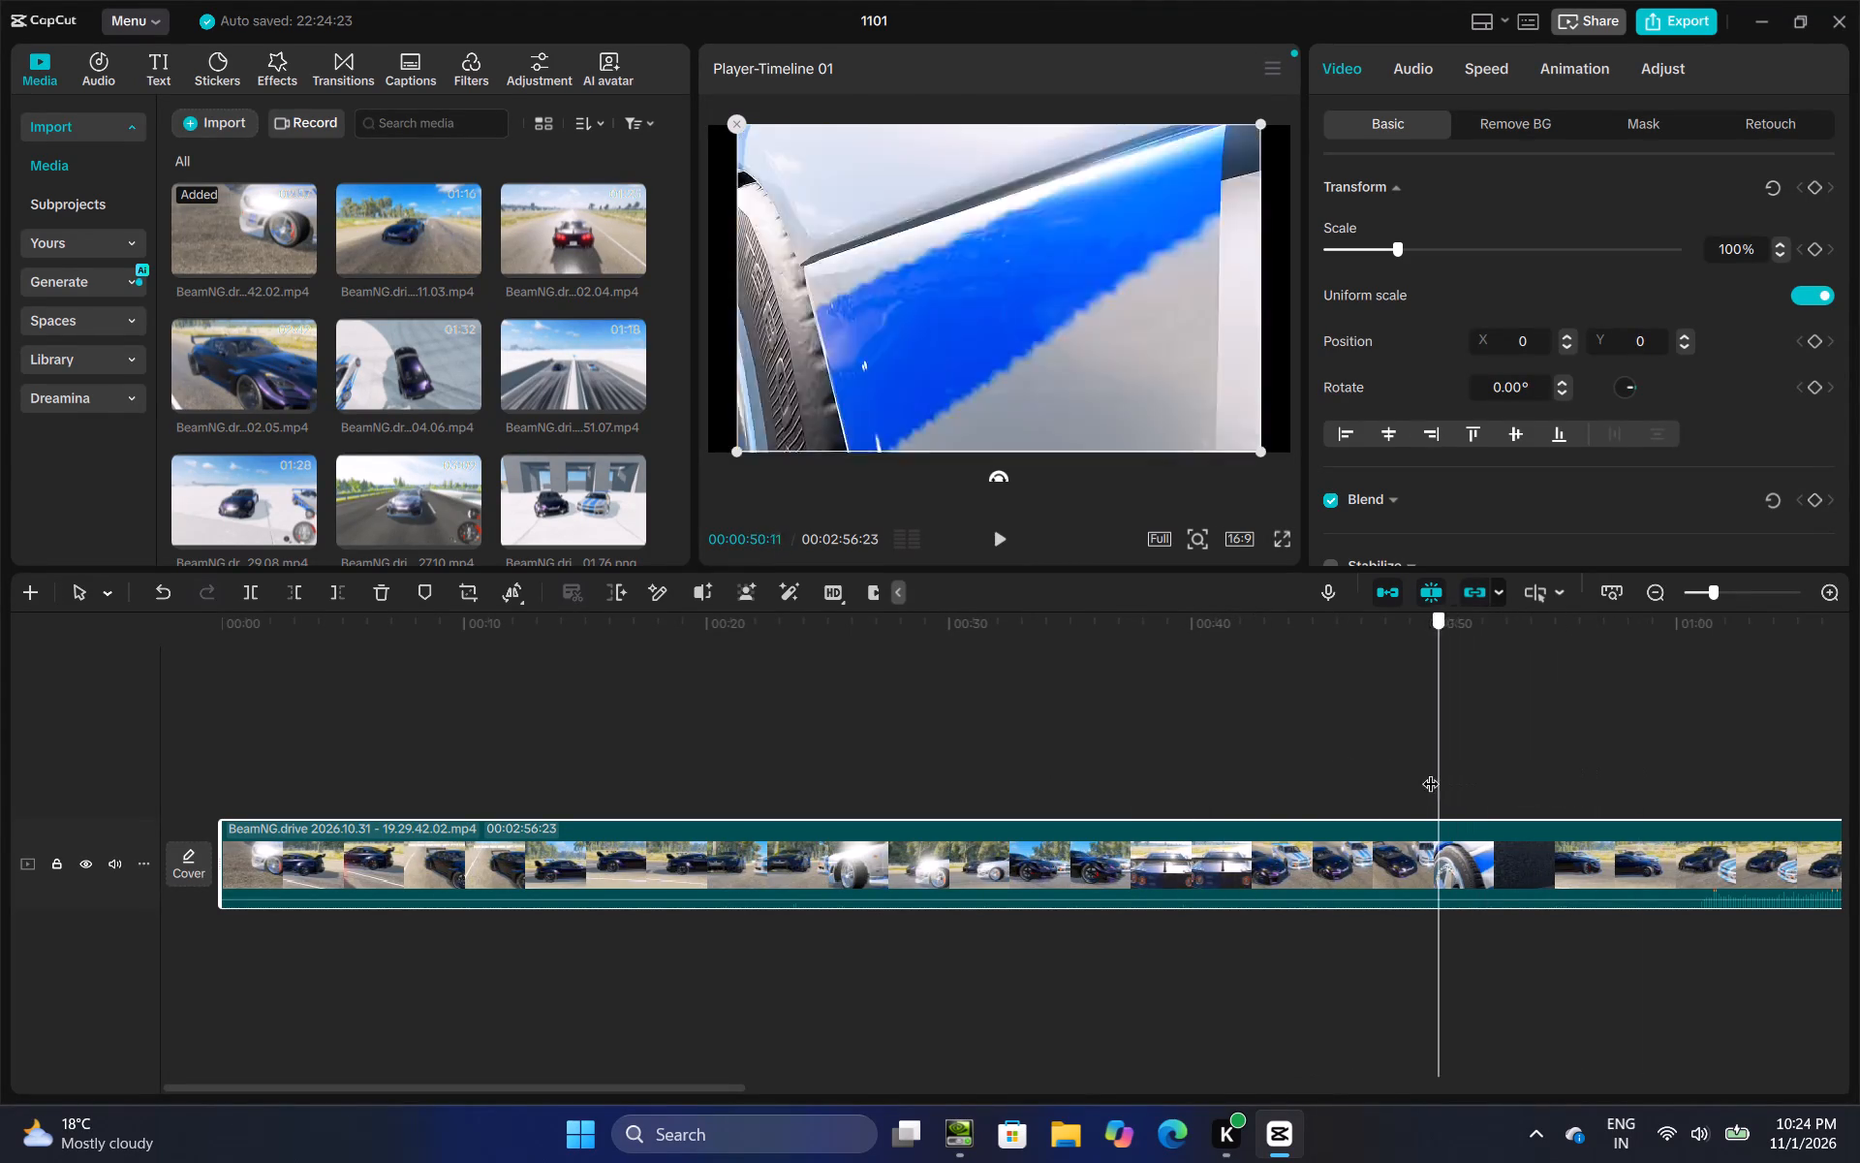
left_click_drag(1431, 771, 1404, 792)
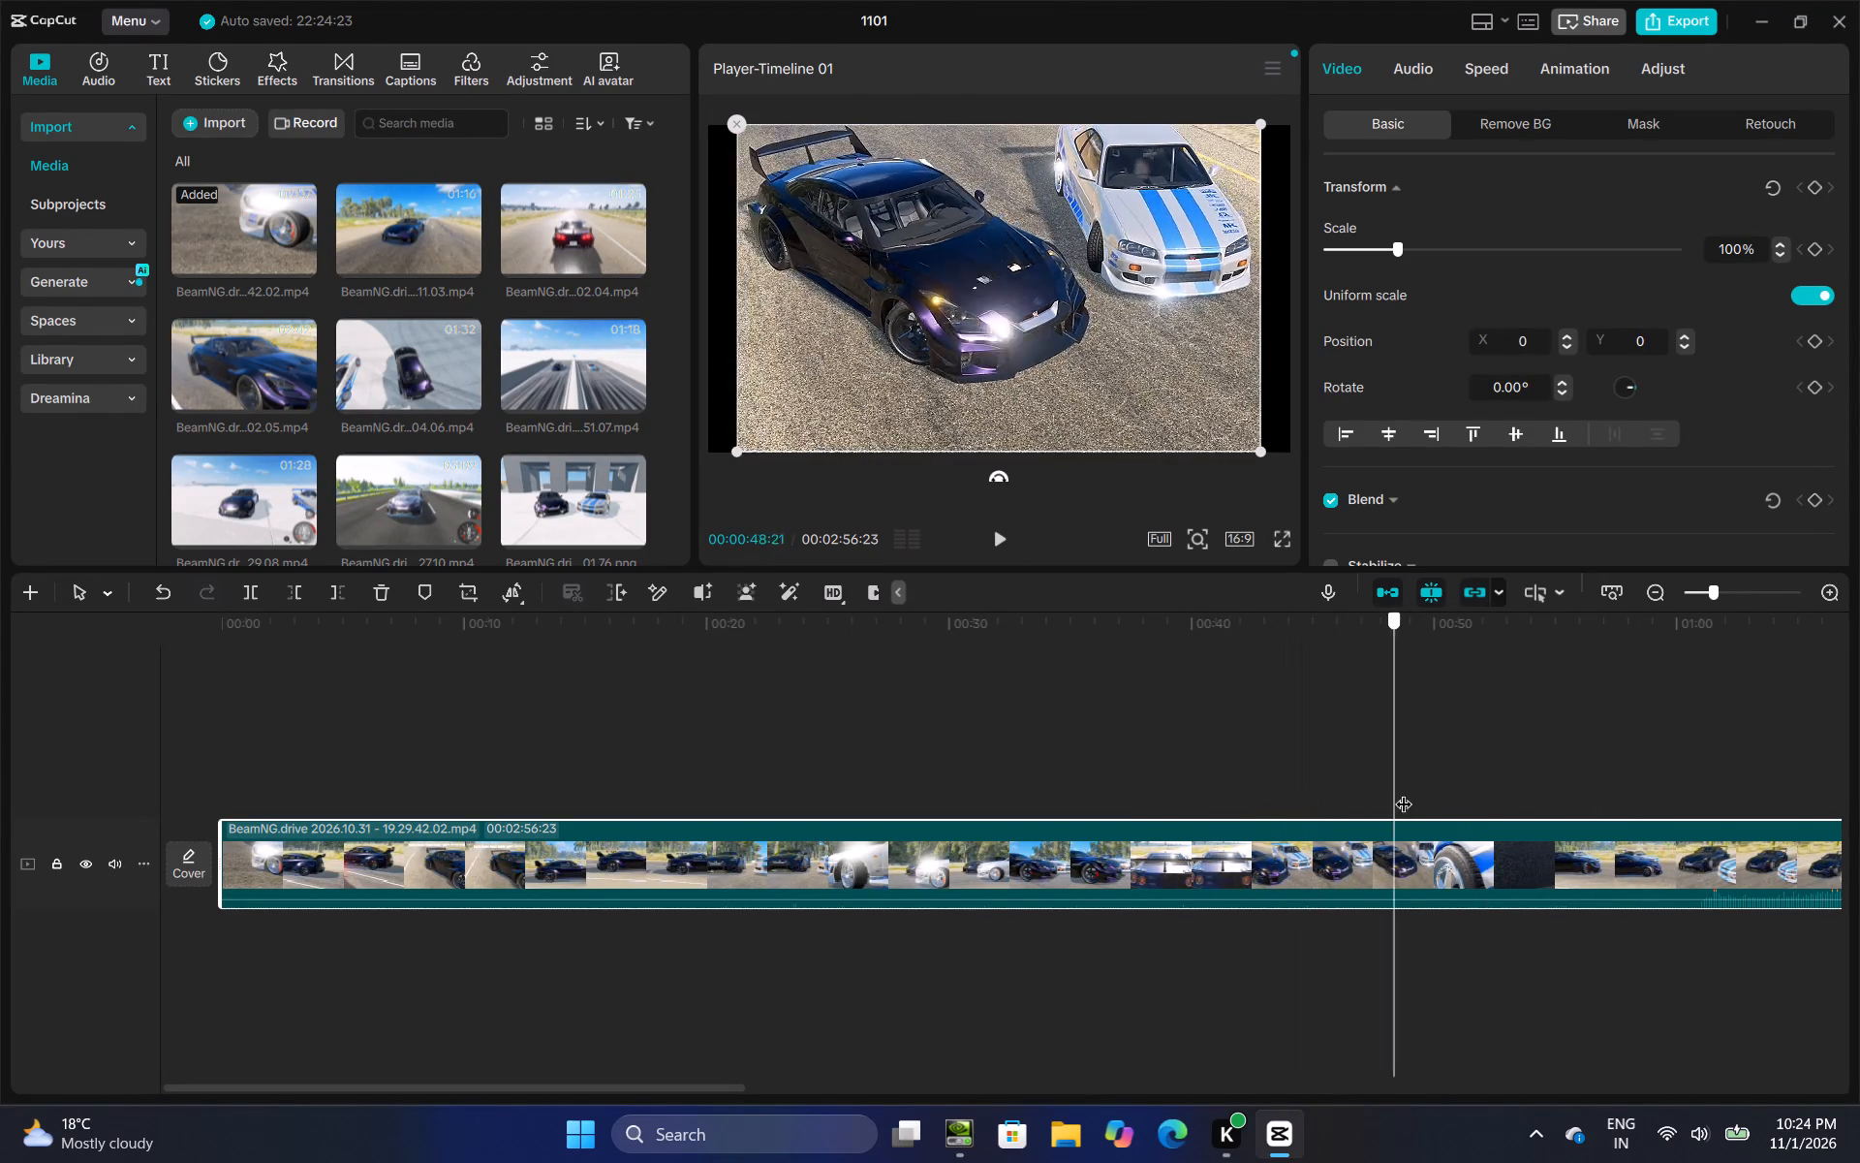
left_click_drag(1404, 792, 1801, 787)
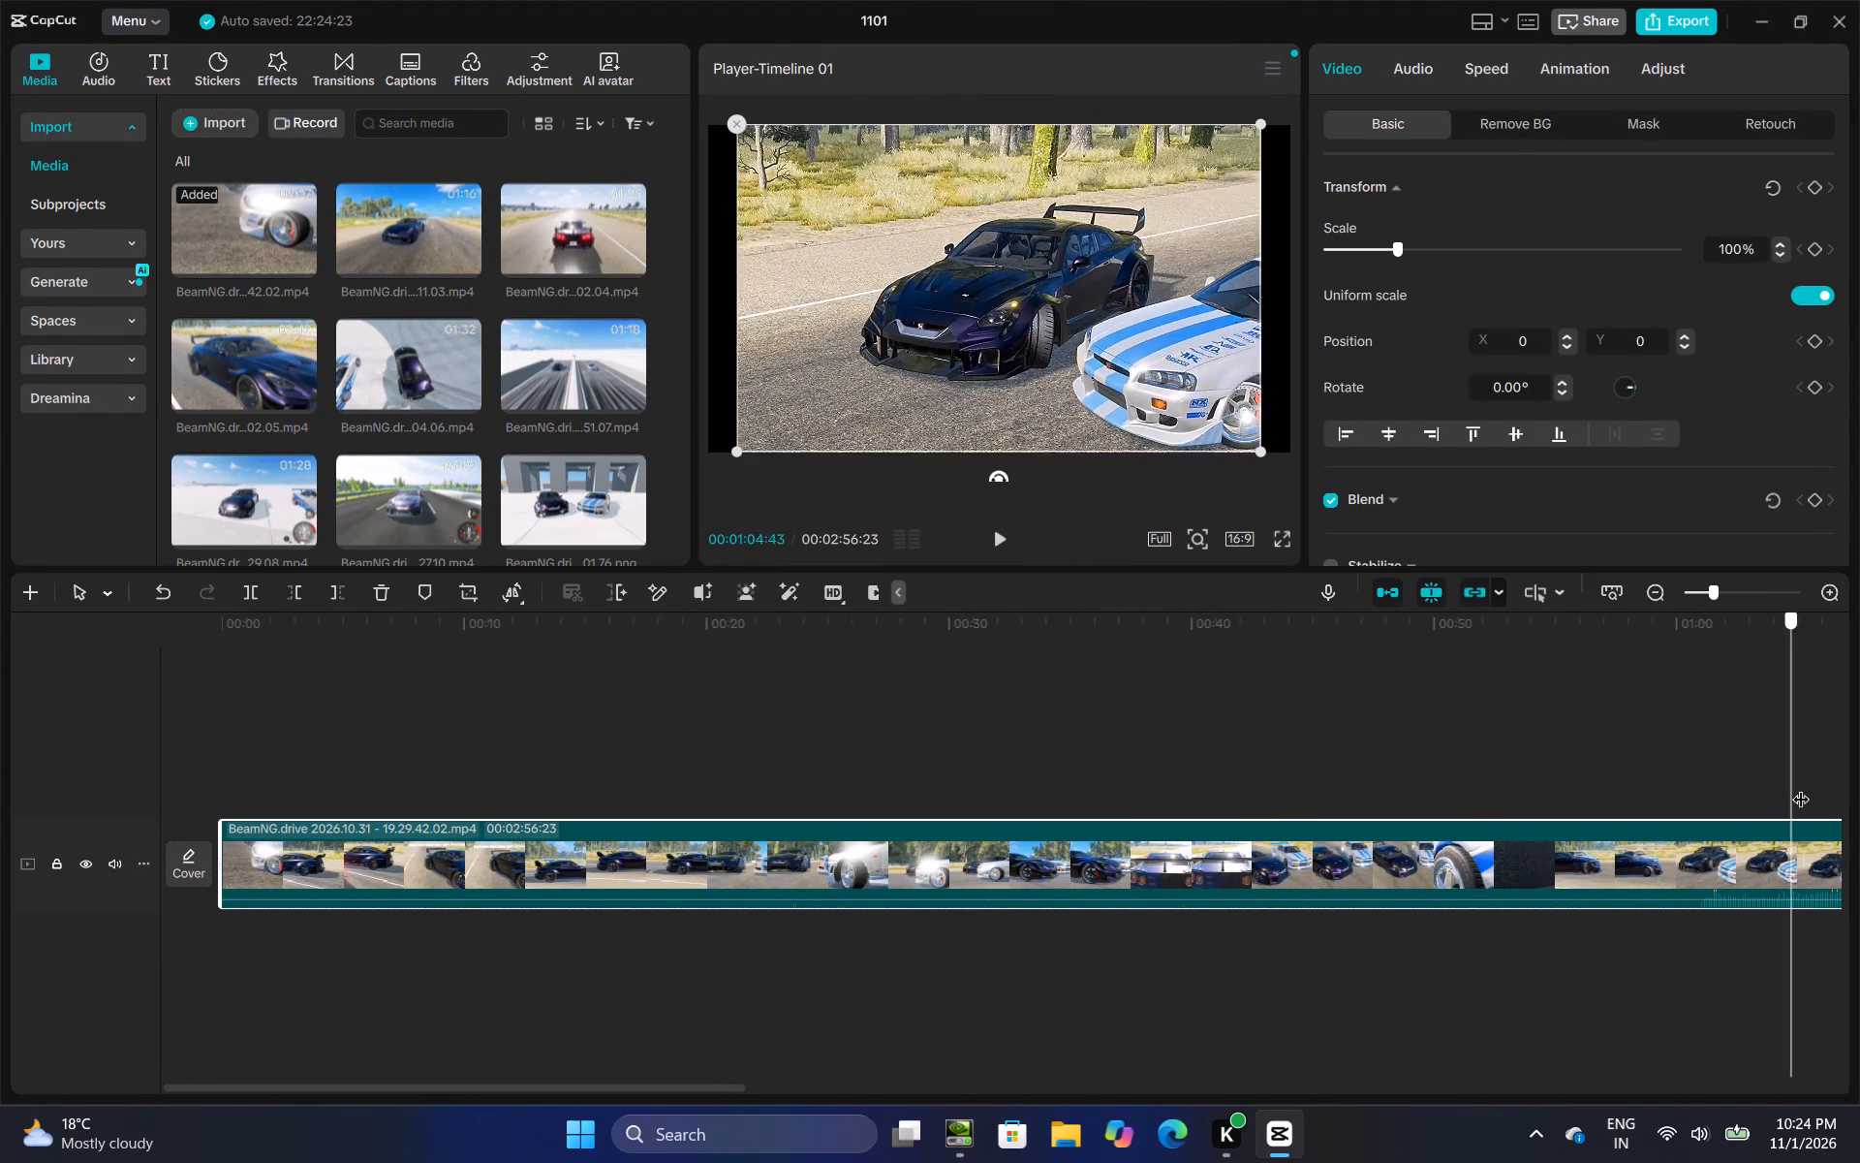
left_click_drag(1801, 787, 1755, 760)
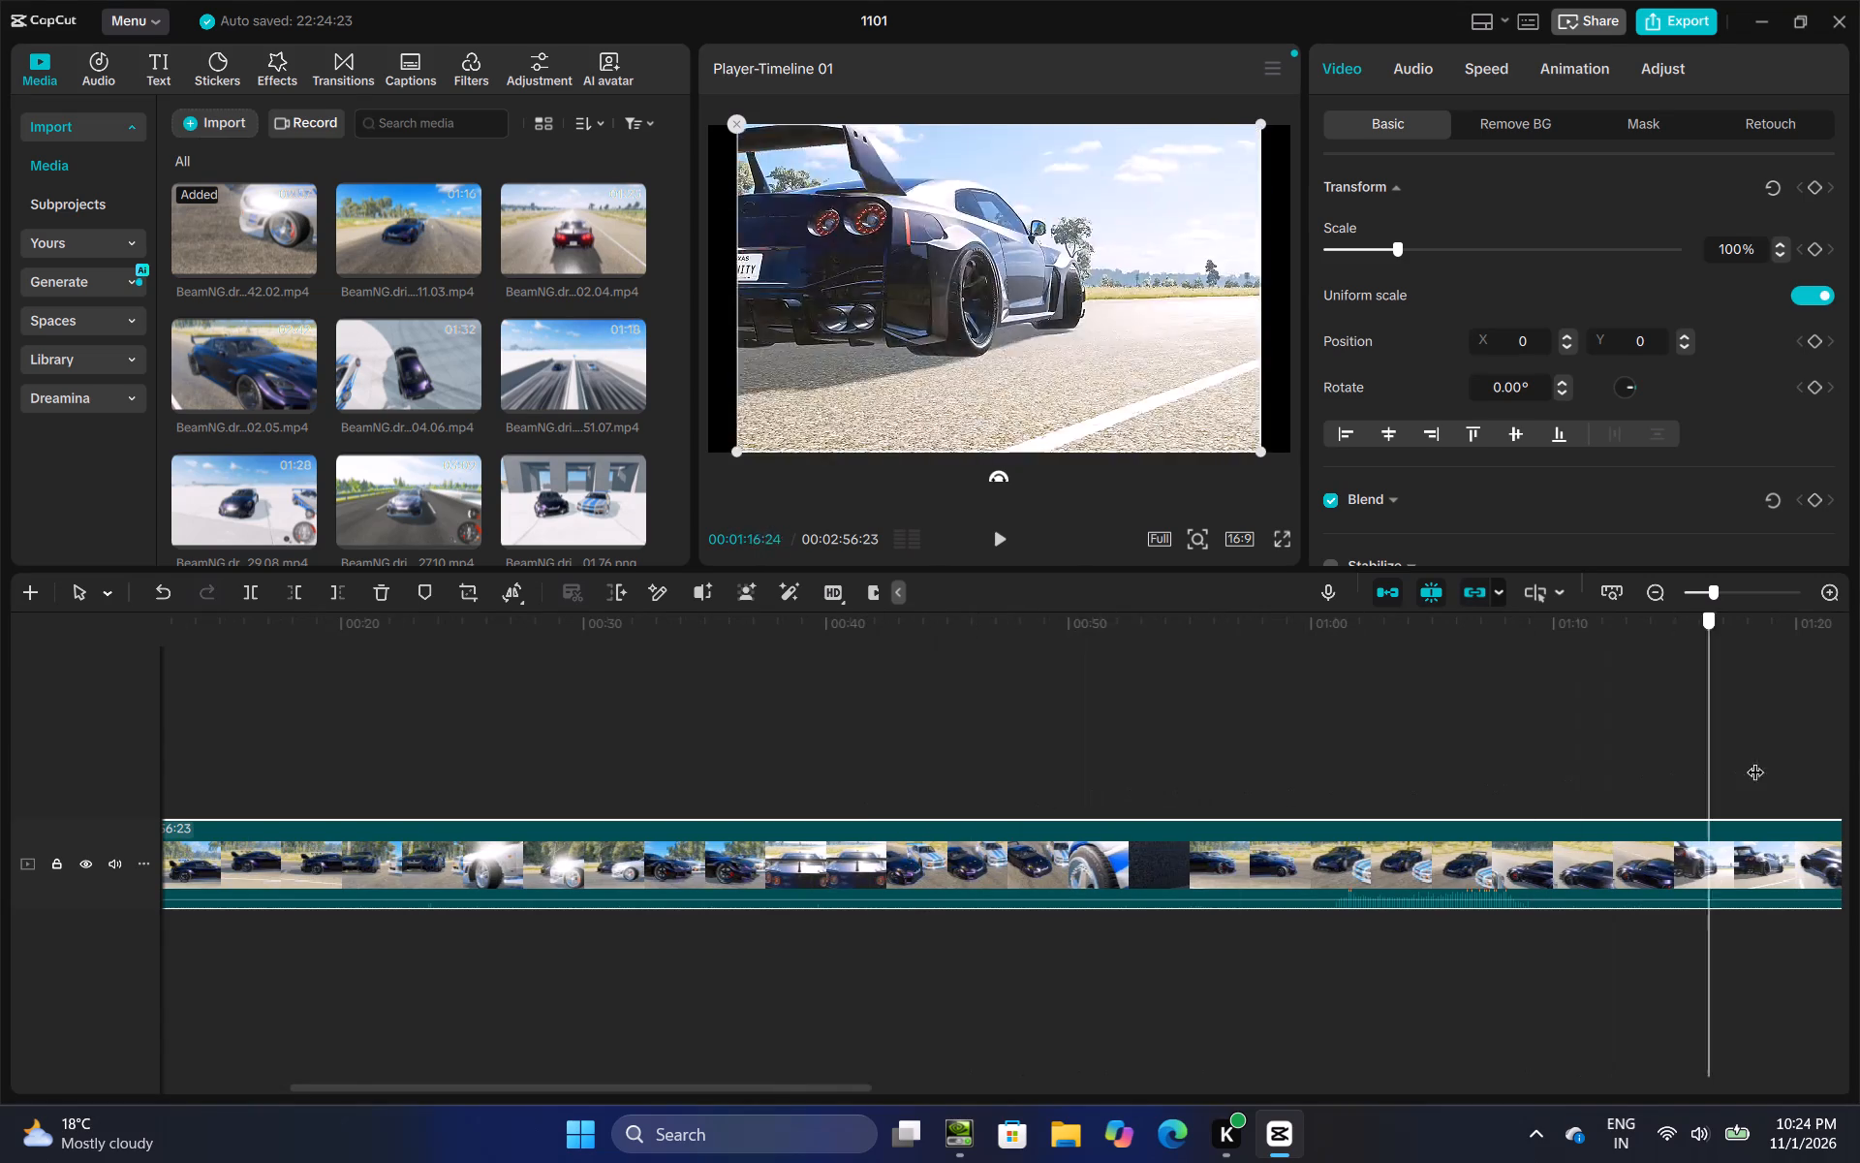
left_click_drag(1755, 760, 1360, 805)
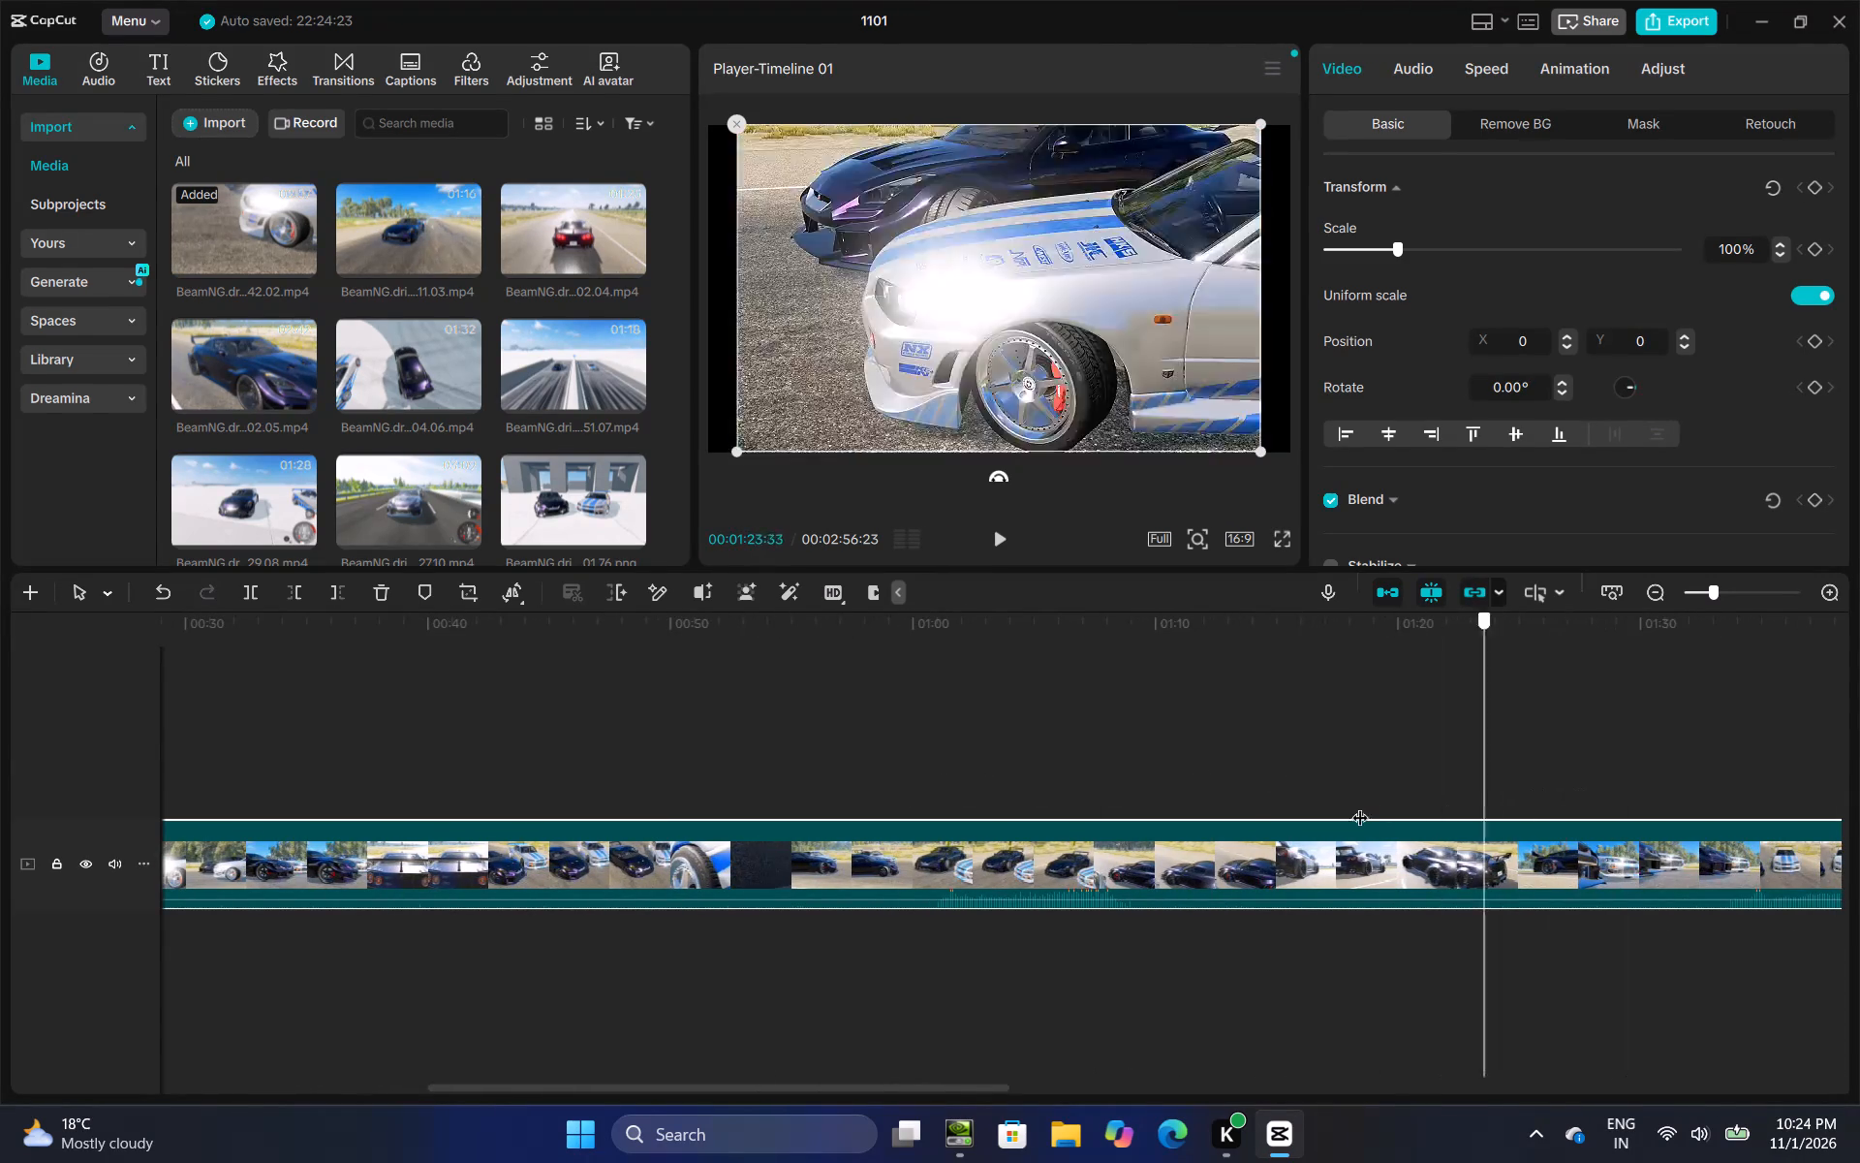
left_click_drag(1360, 805, 1181, 813)
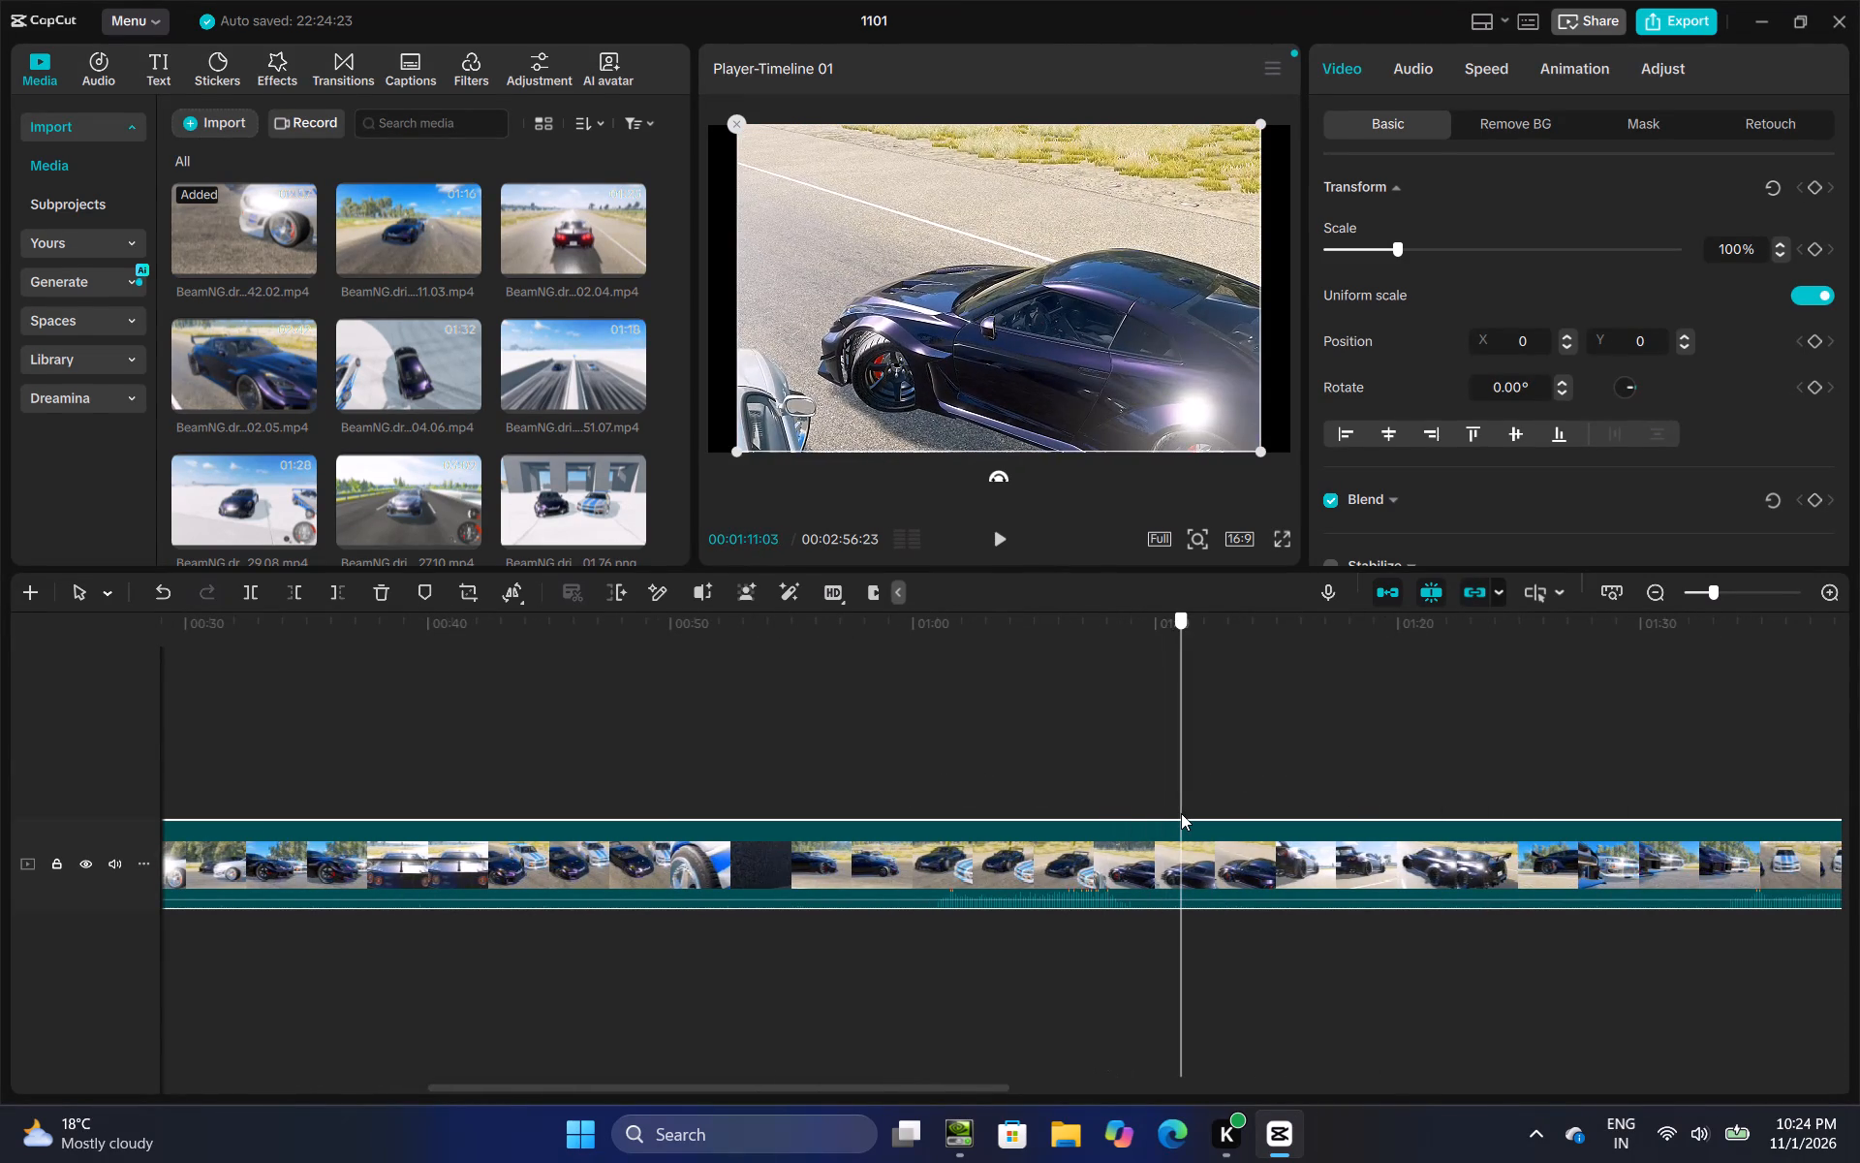
left_click_drag(1181, 813, 1428, 782)
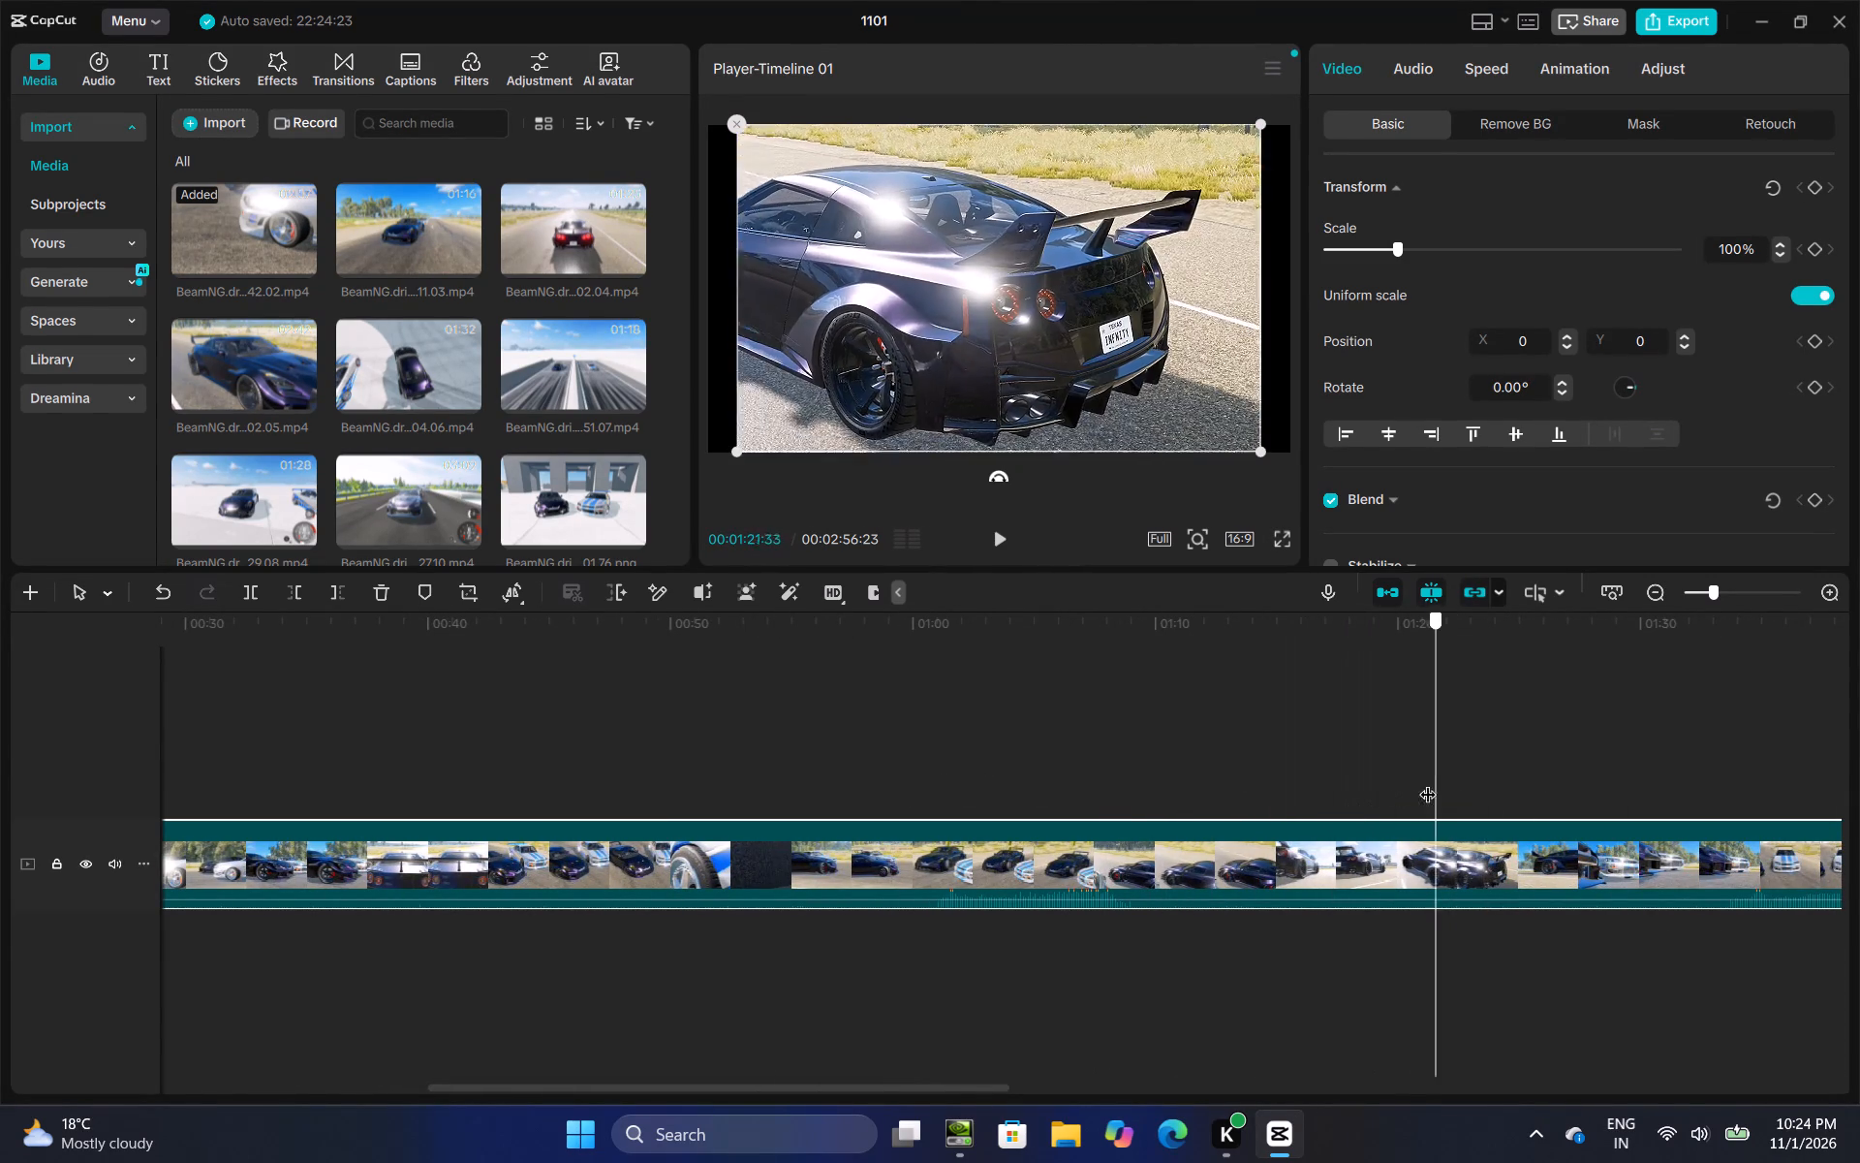
left_click_drag(1428, 782, 1227, 893)
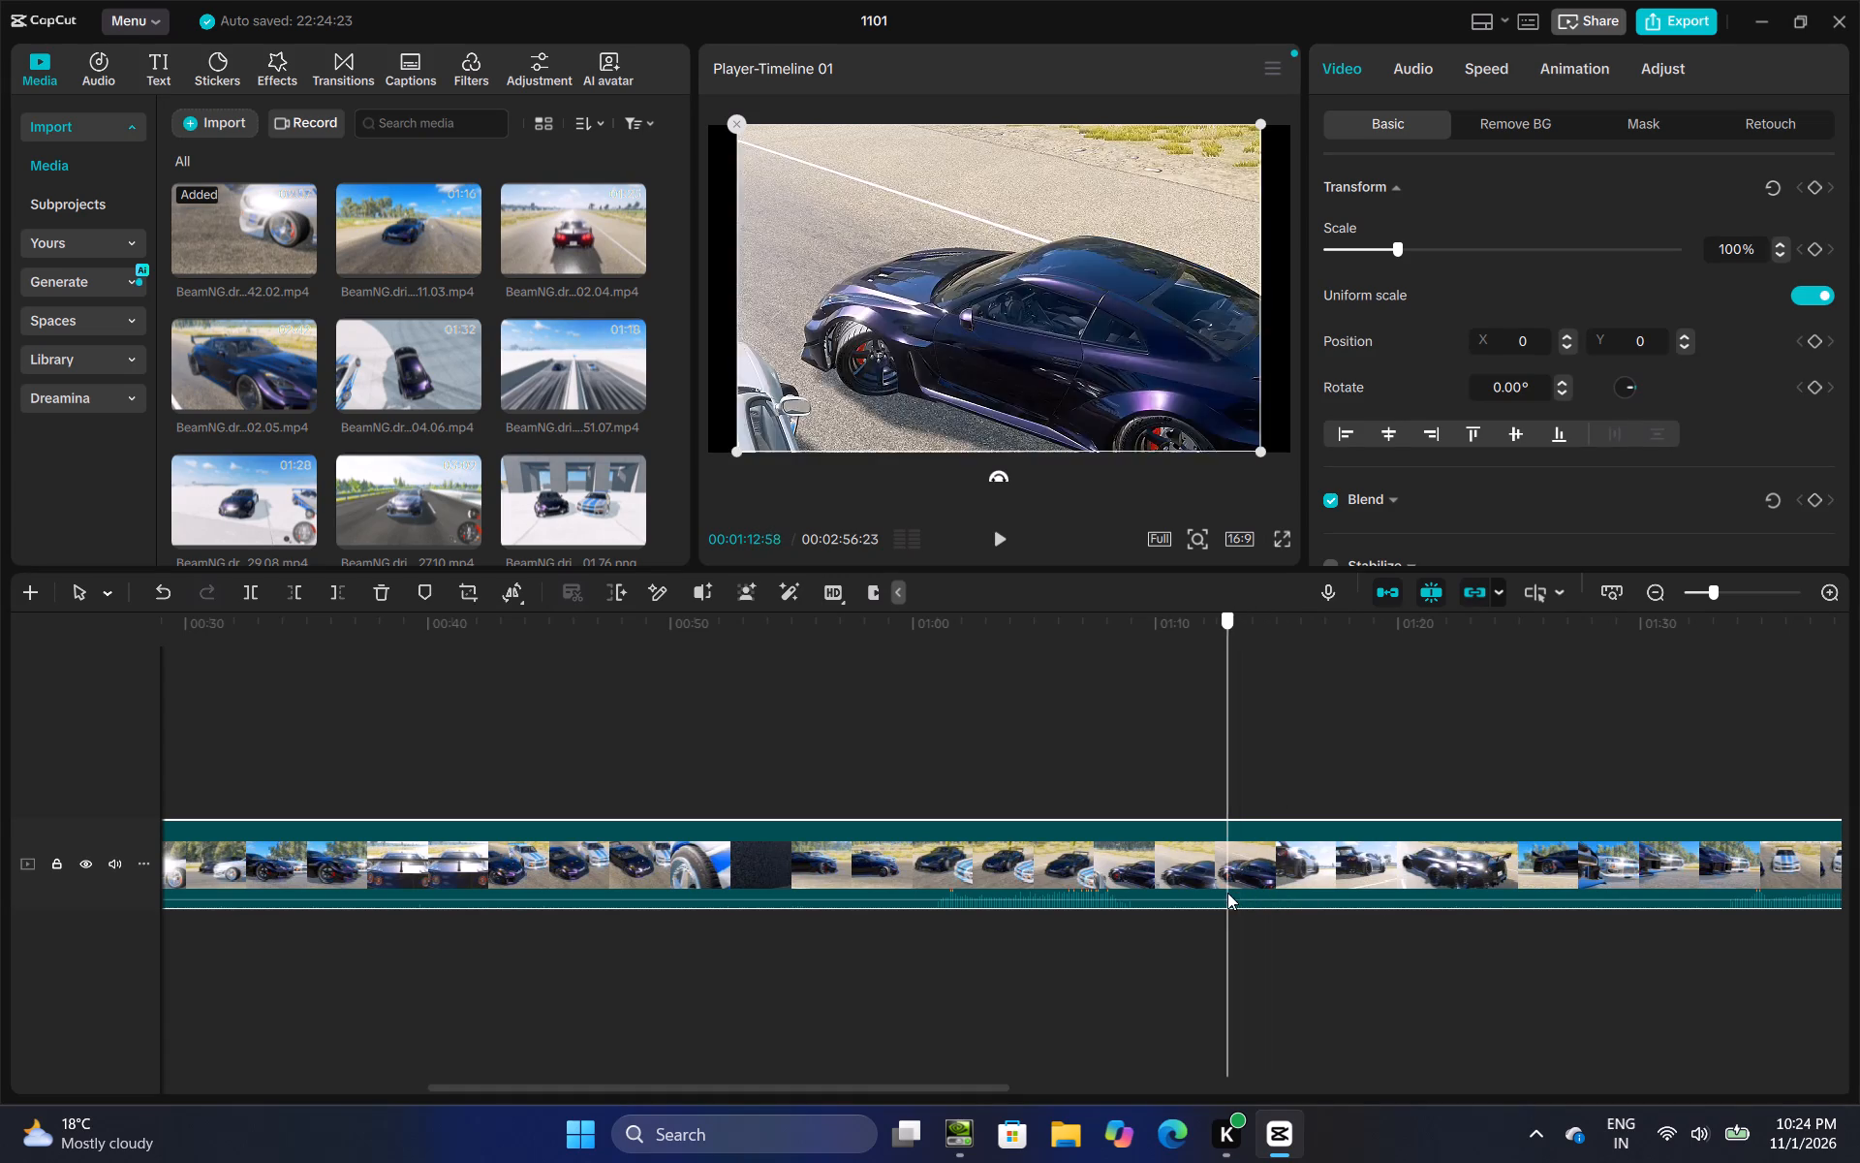
left_click_drag(1227, 893, 1249, 893)
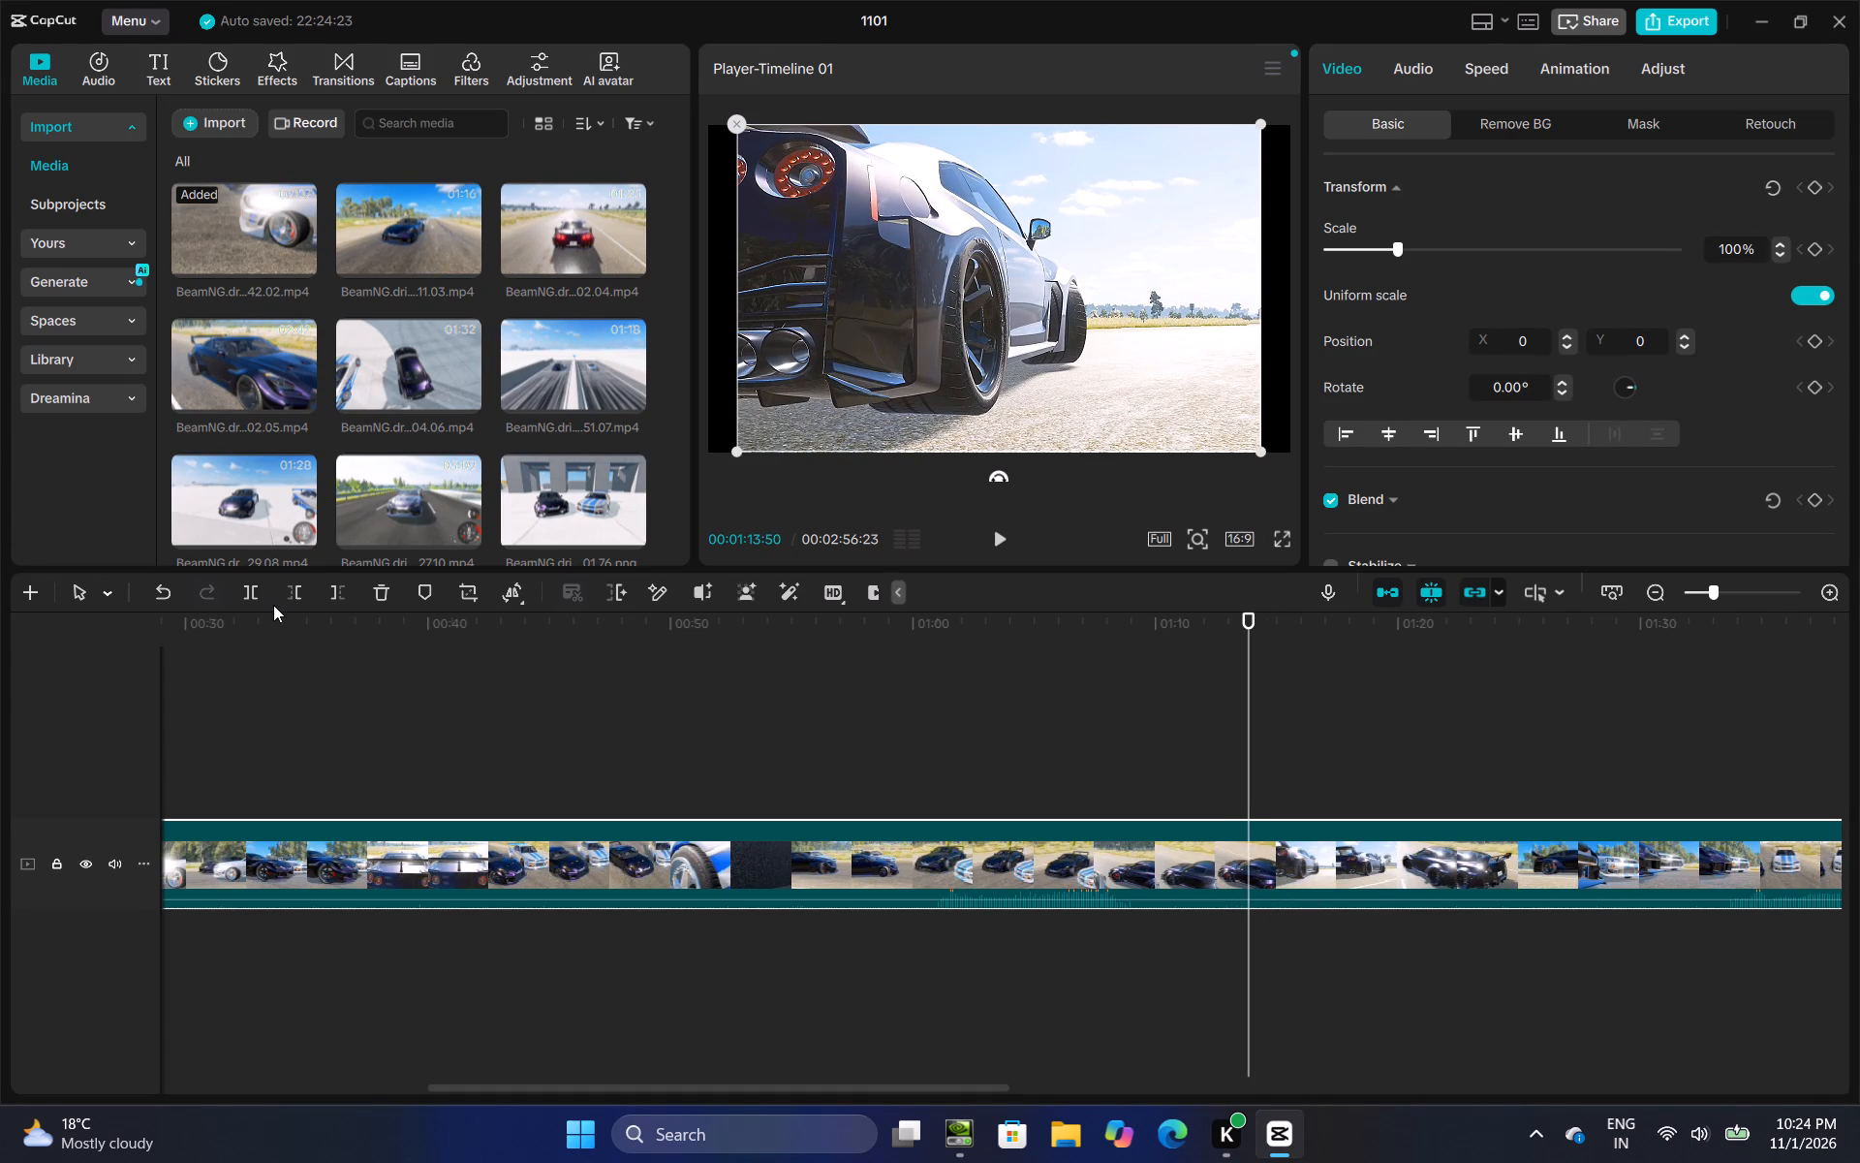
left_click(262, 600)
Delete the section of the clip before the split.
left_click(501, 866)
right_click(501, 866)
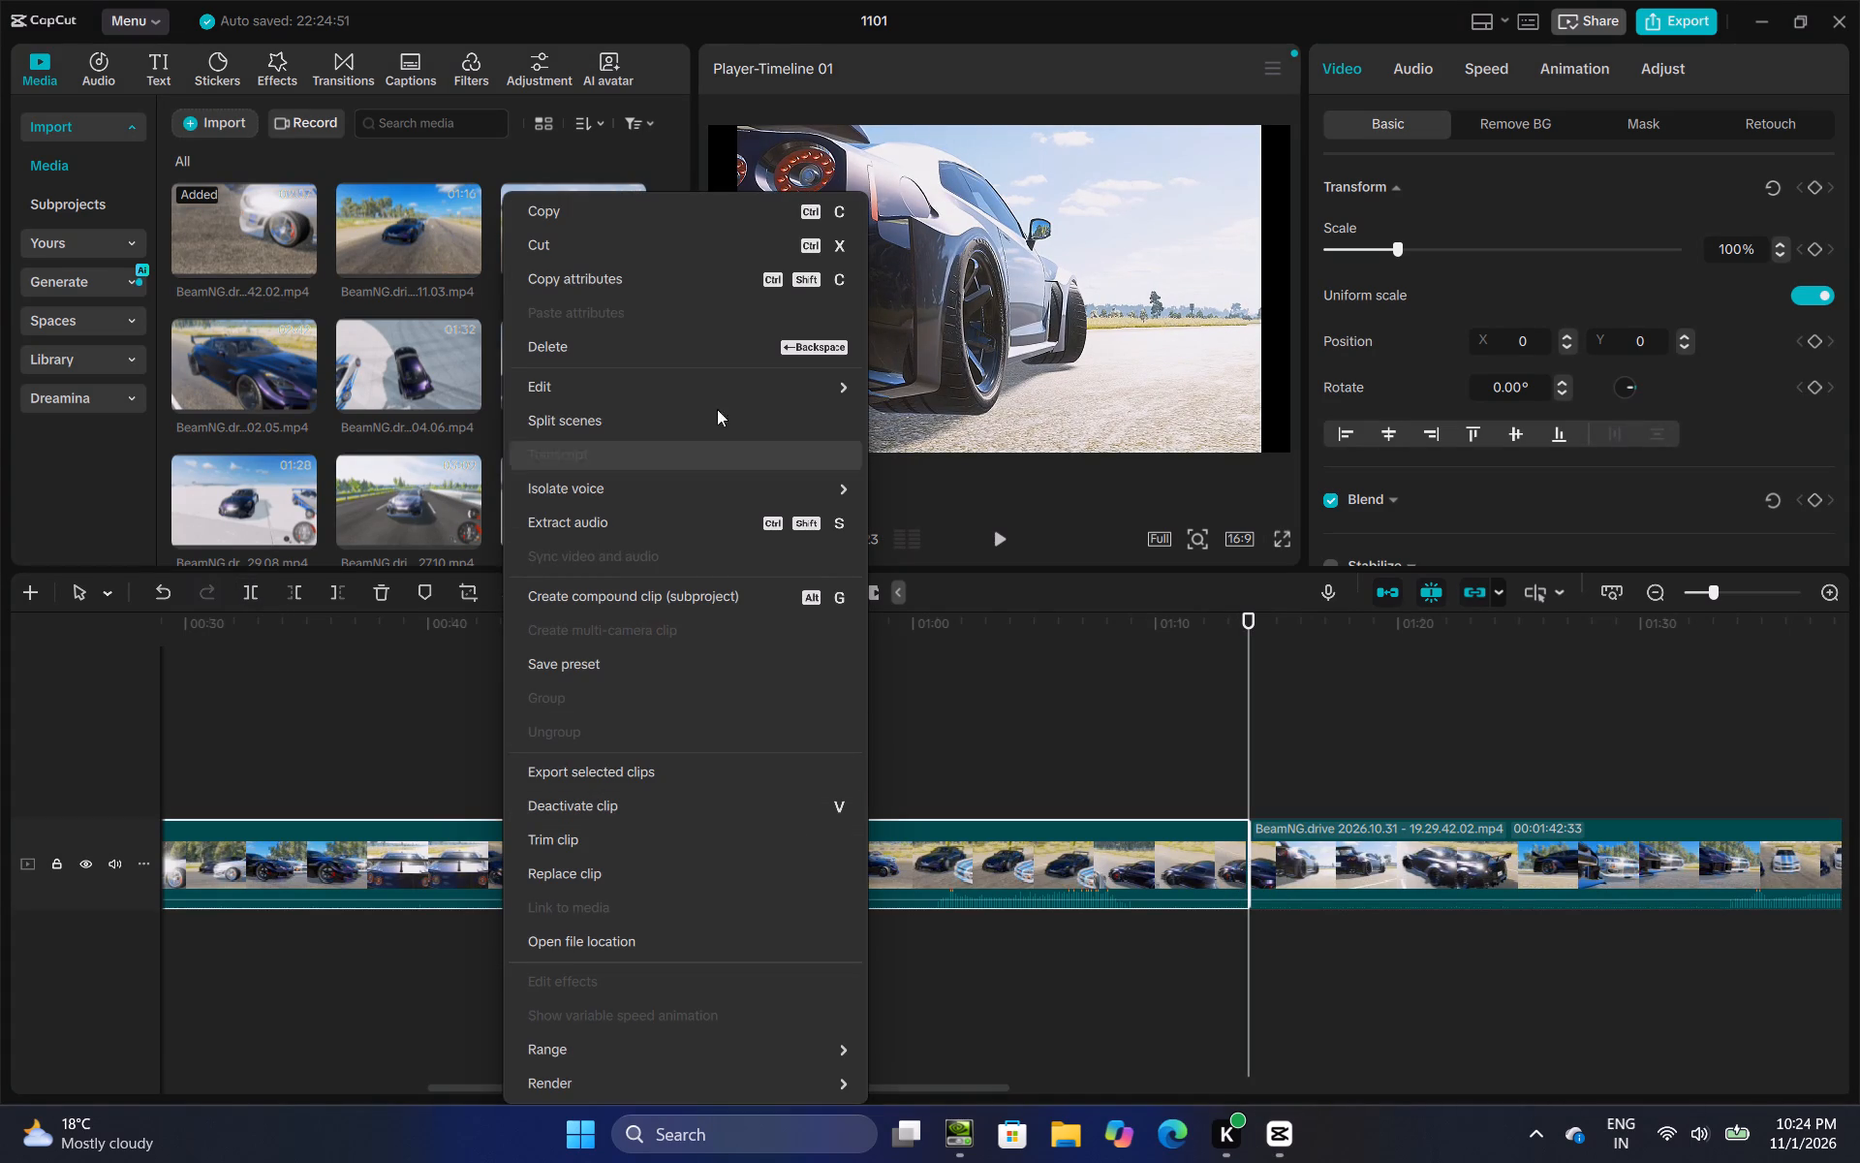
left_click(591, 348)
Preview the remaining clip from the start and split it at 00:00:04:39, where the shot shows both cars.
left_click(375, 731)
left_click_drag(375, 731, 0, 801)
left_click(1011, 547)
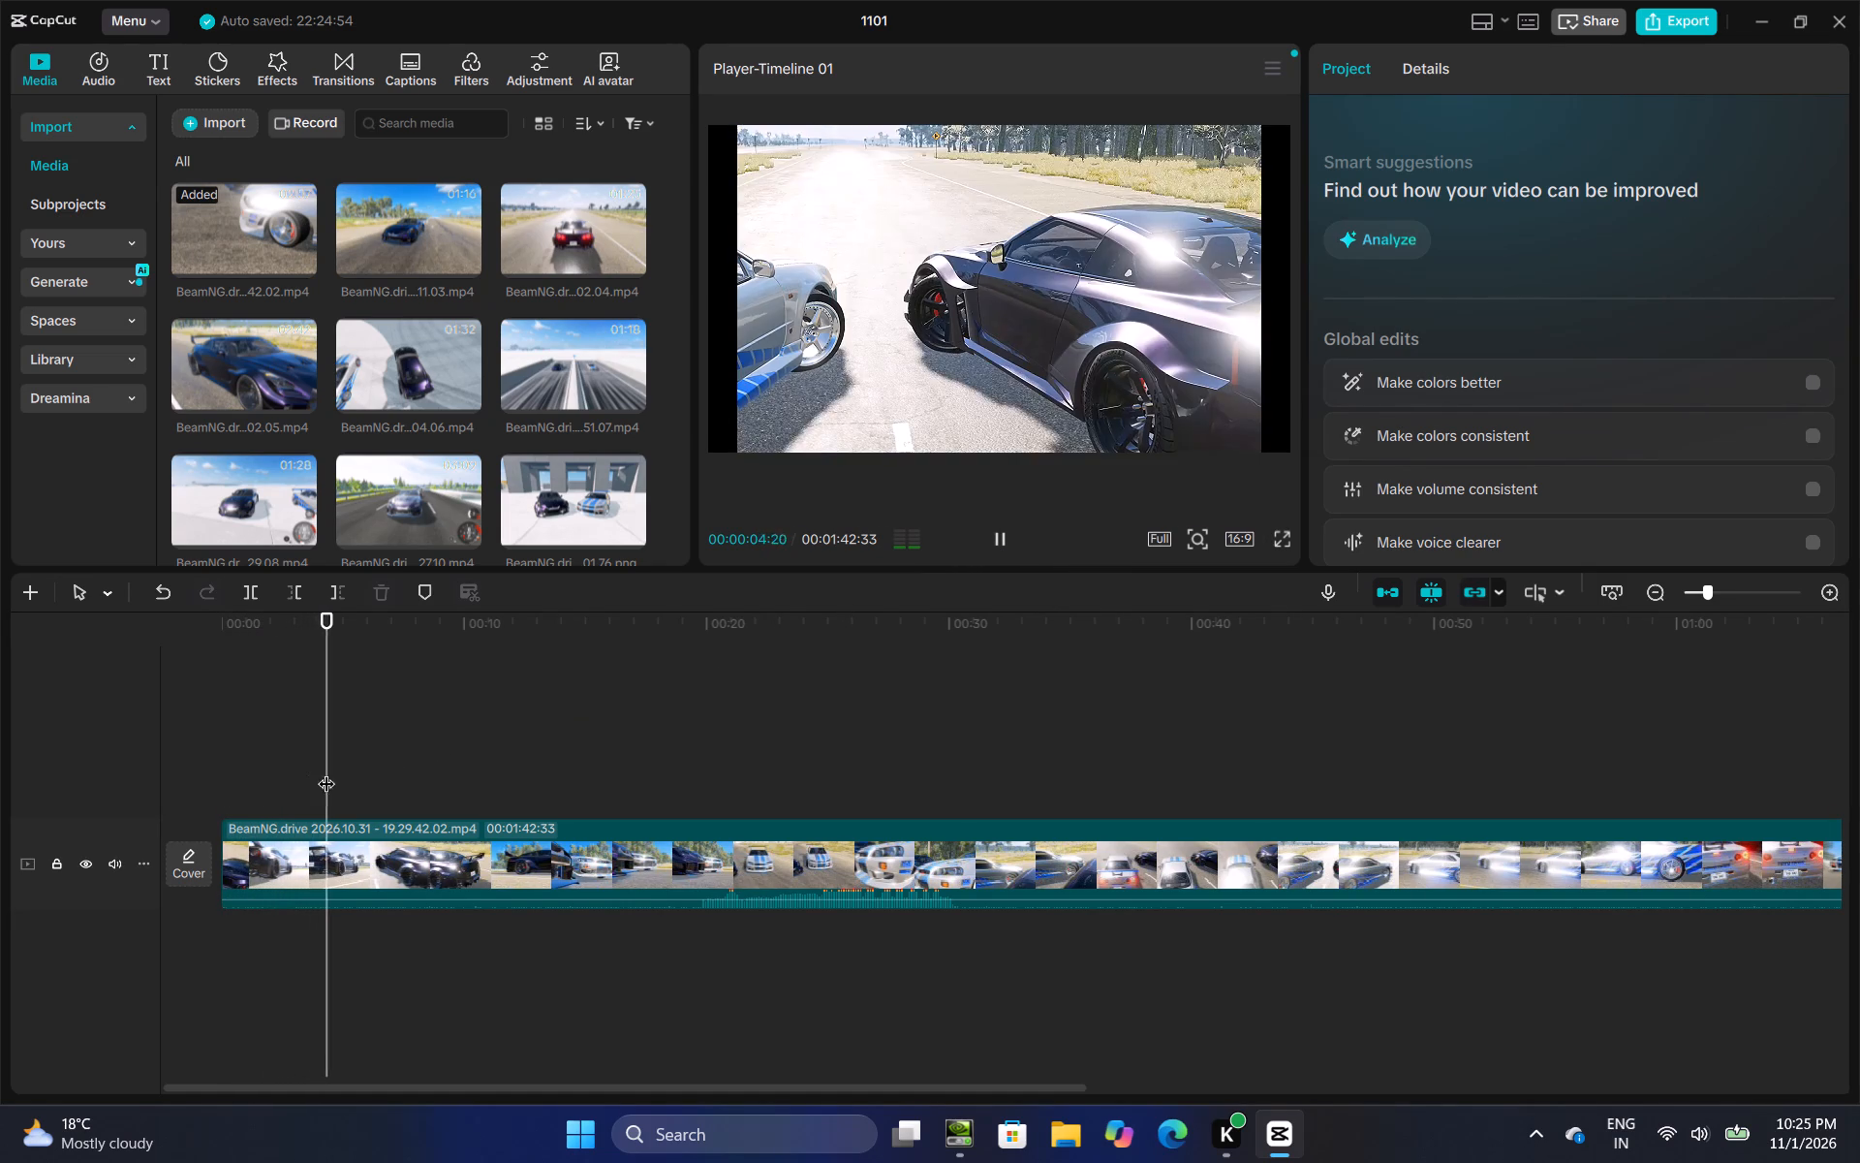
left_click(362, 770)
left_click_drag(362, 770, 367, 786)
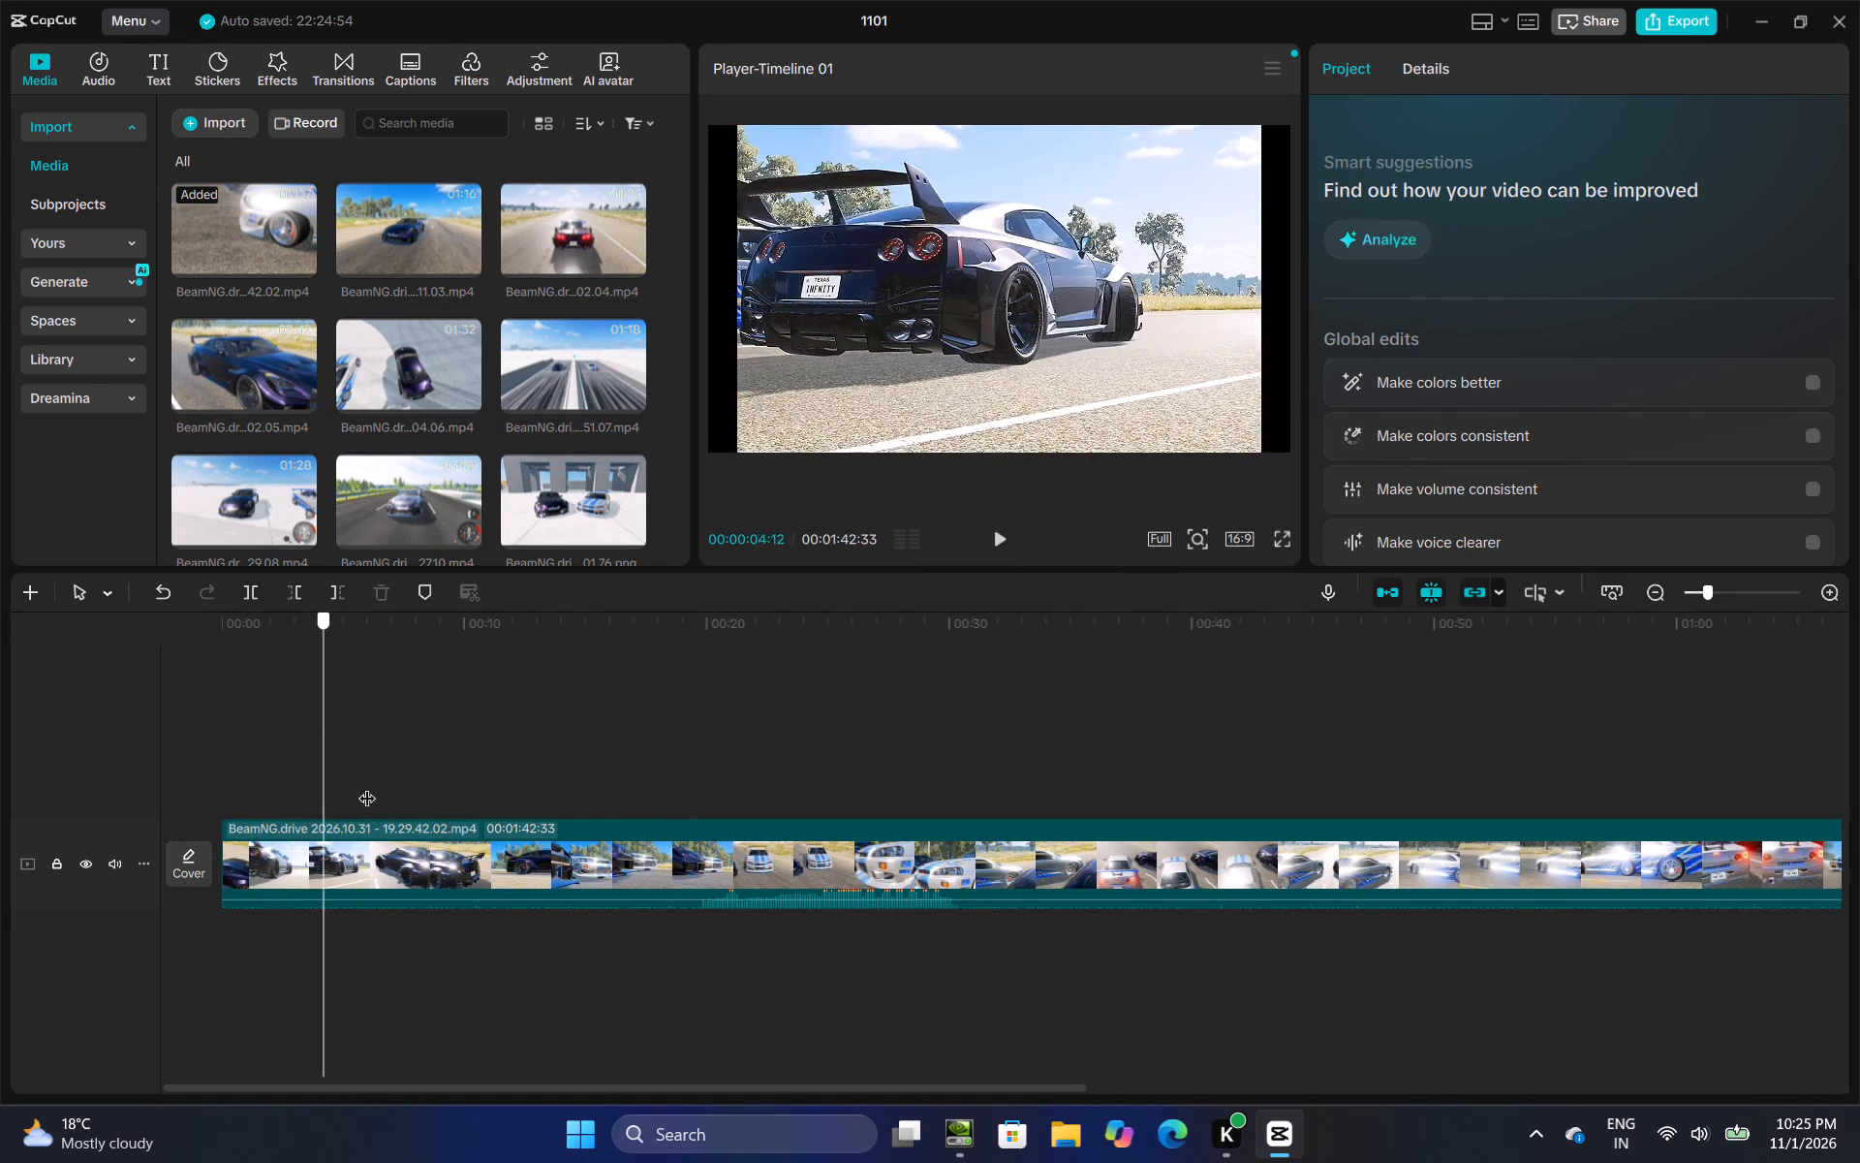
left_click_drag(367, 786, 404, 842)
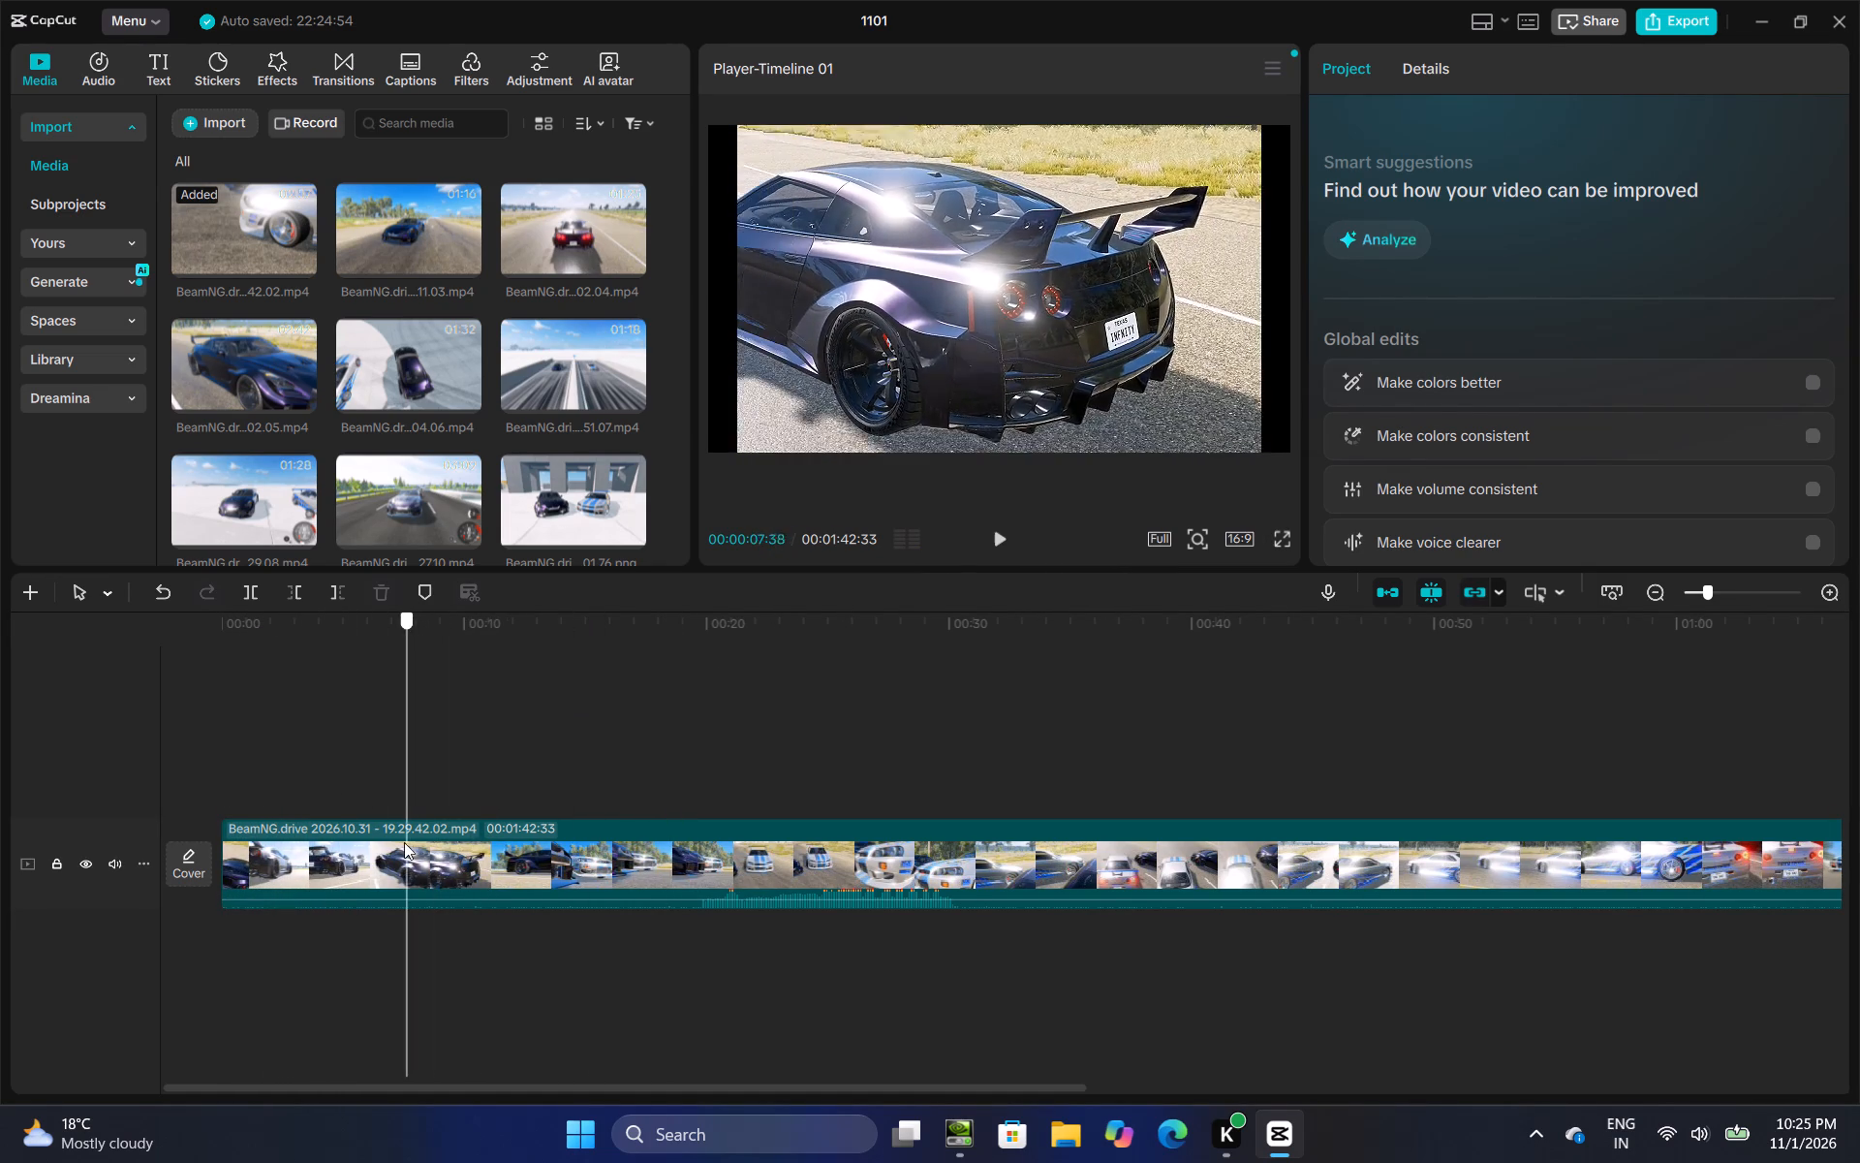
left_click_drag(404, 842, 315, 878)
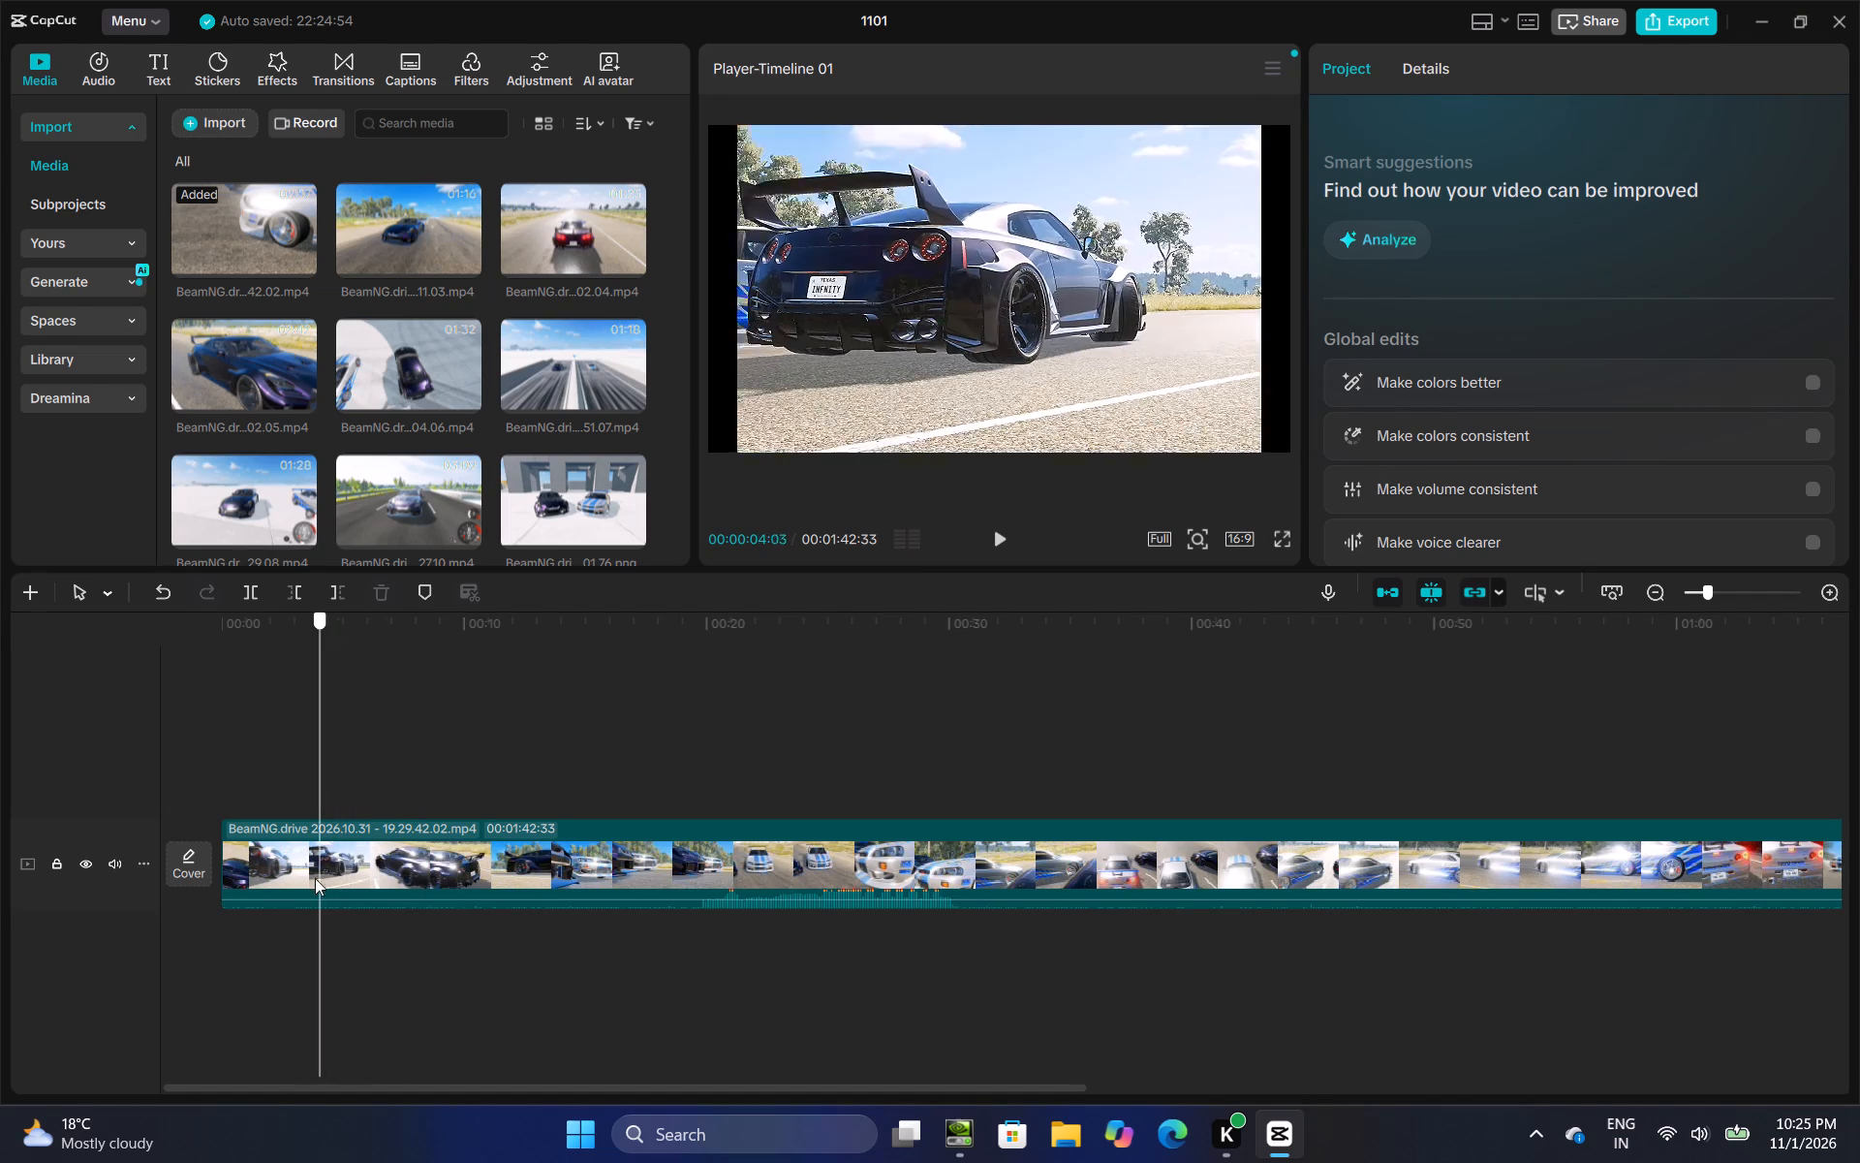
left_click_drag(315, 878, 326, 896)
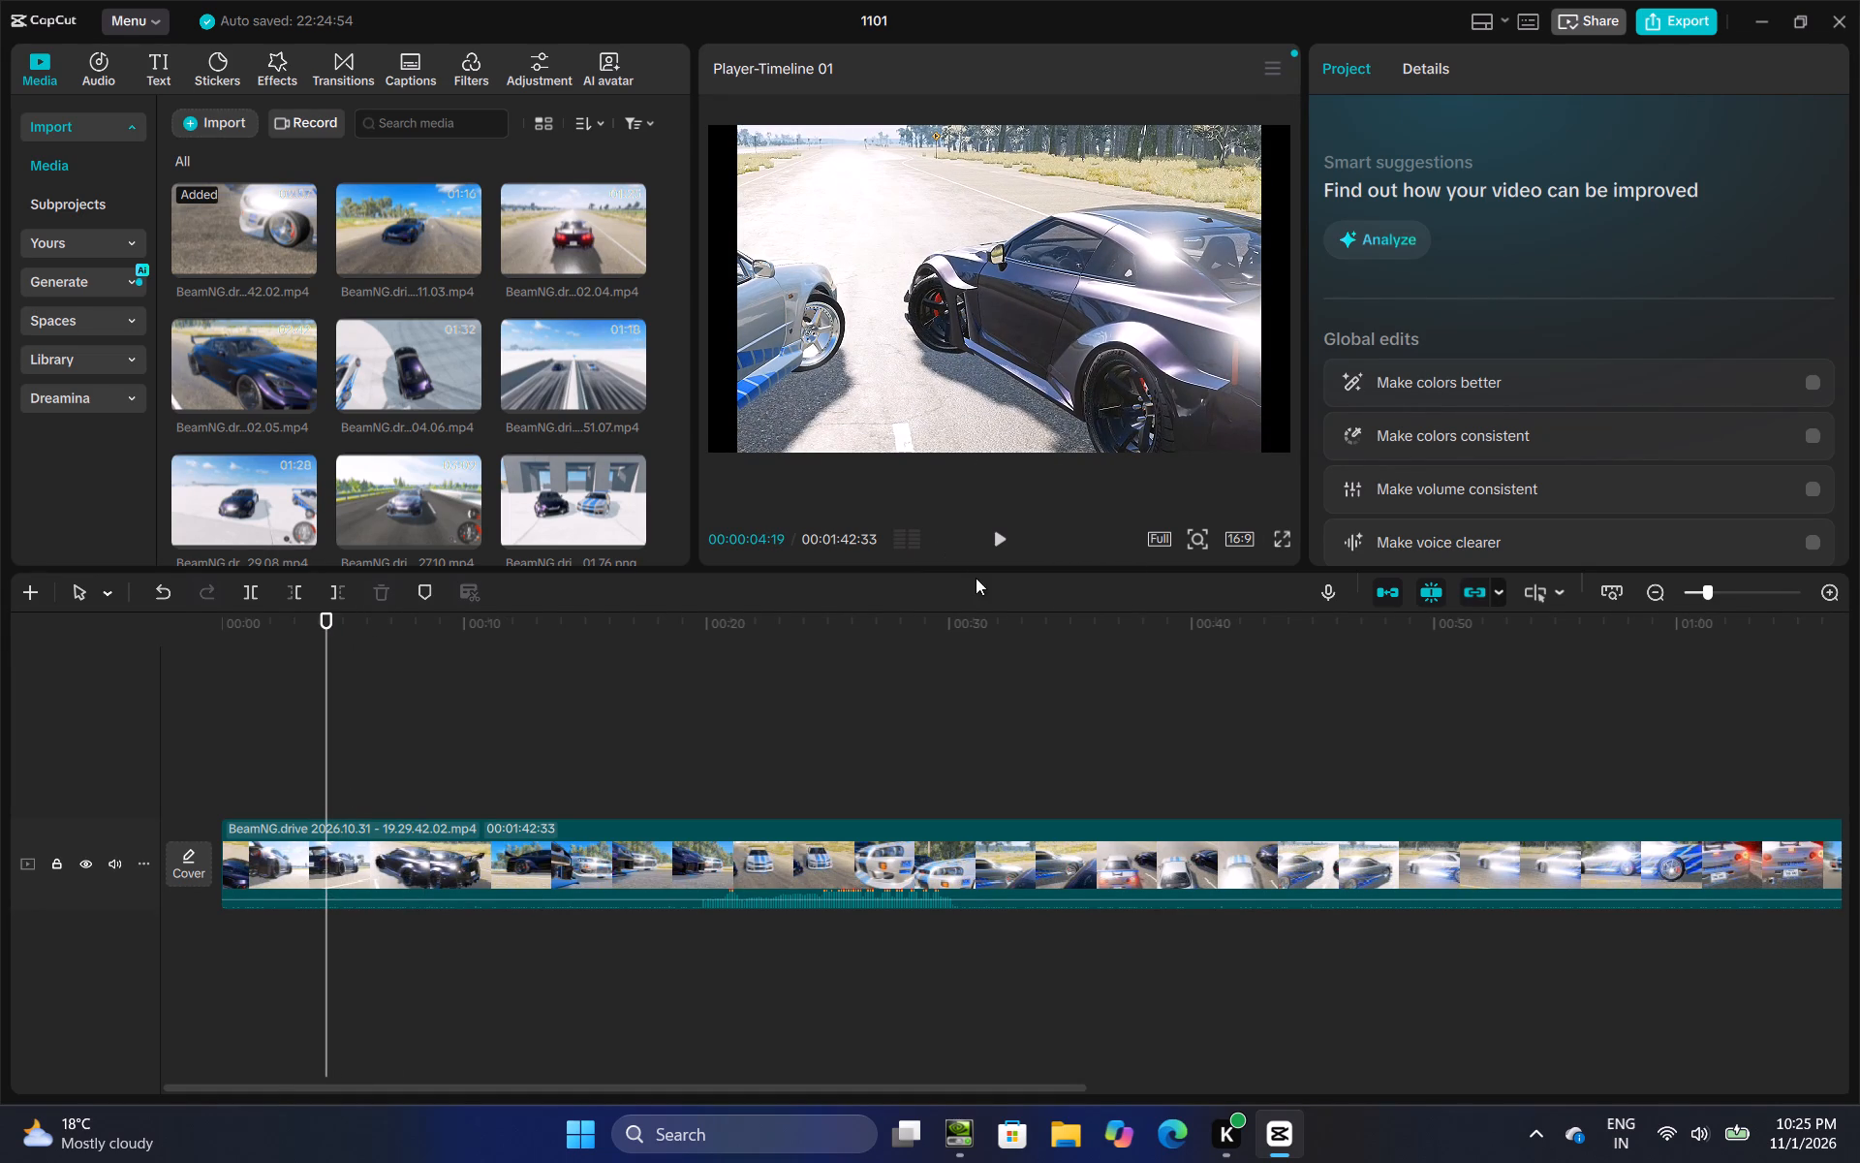
left_click(1009, 551)
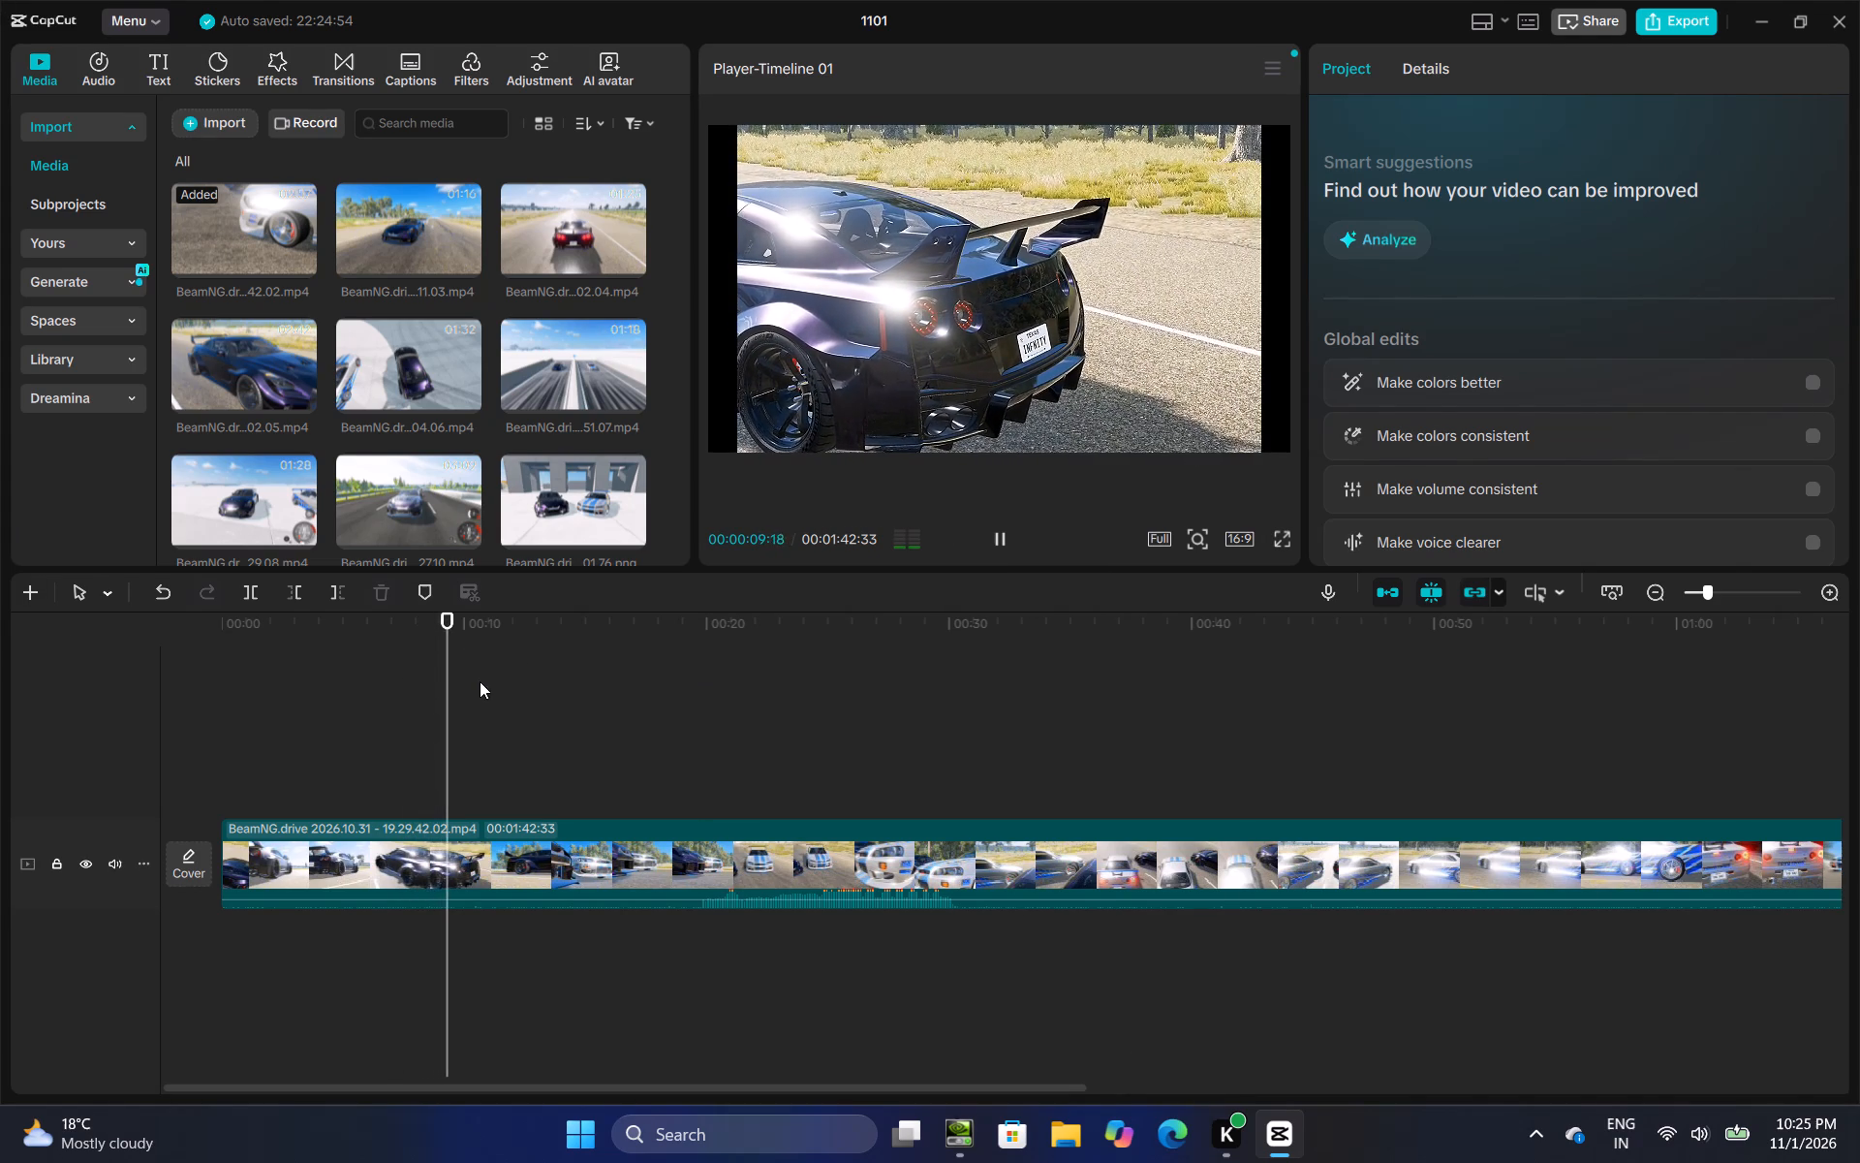
left_click_drag(489, 751, 473, 768)
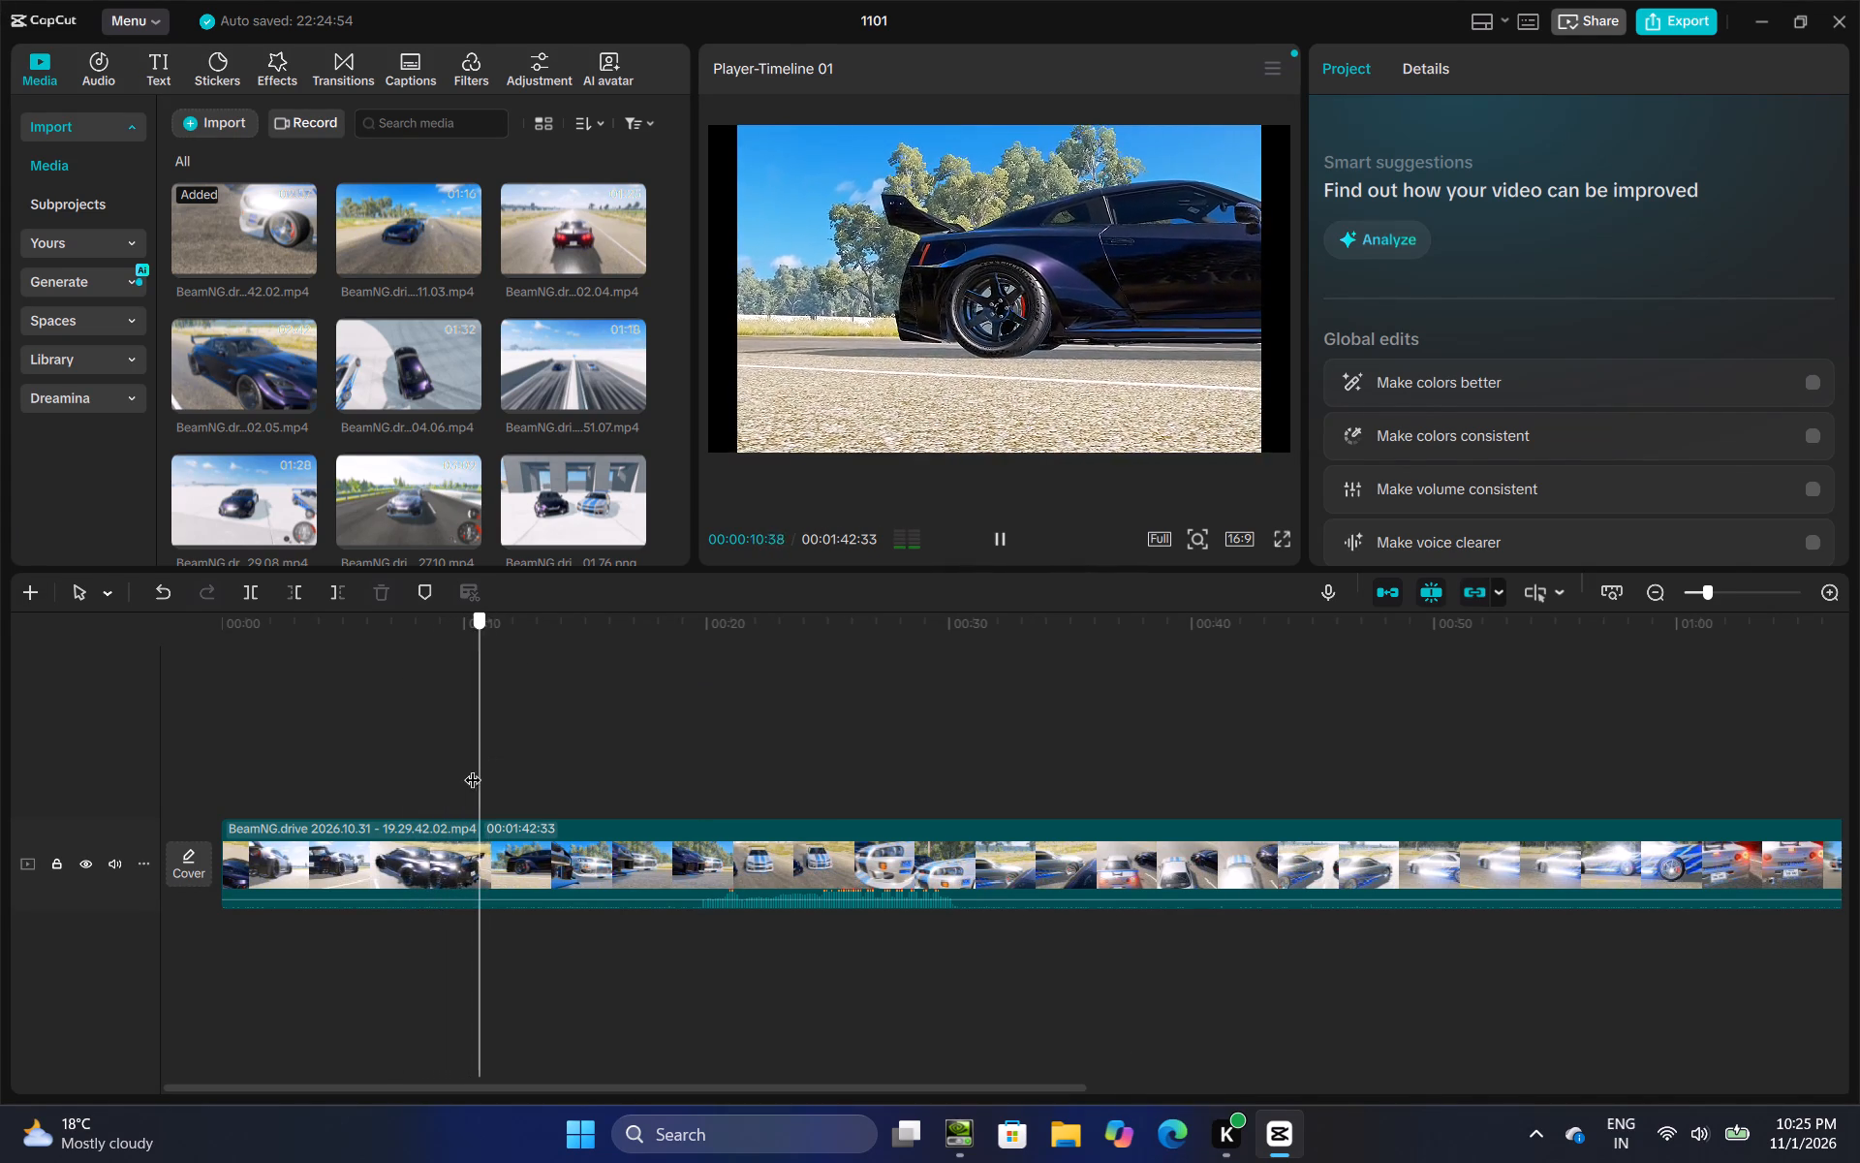
left_click_drag(473, 768, 307, 858)
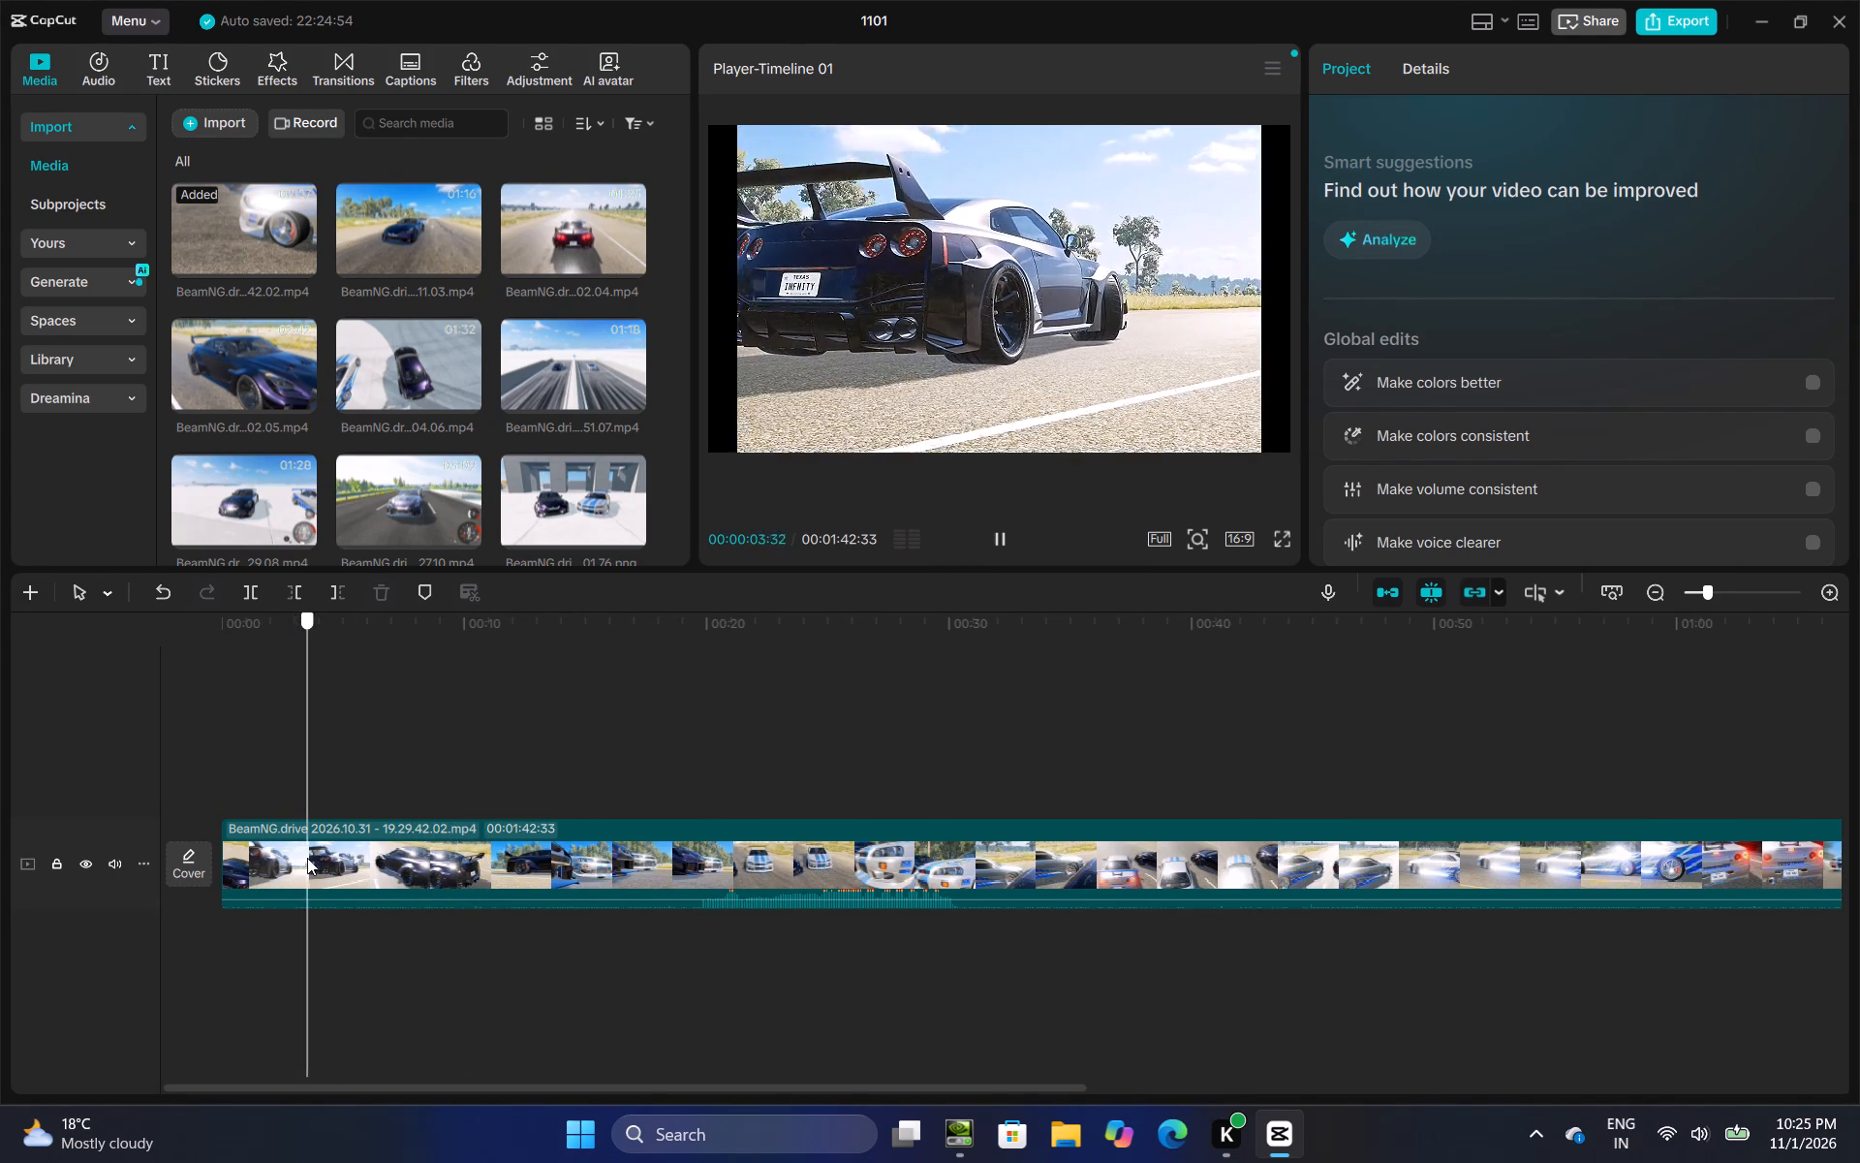
left_click_drag(307, 858, 291, 896)
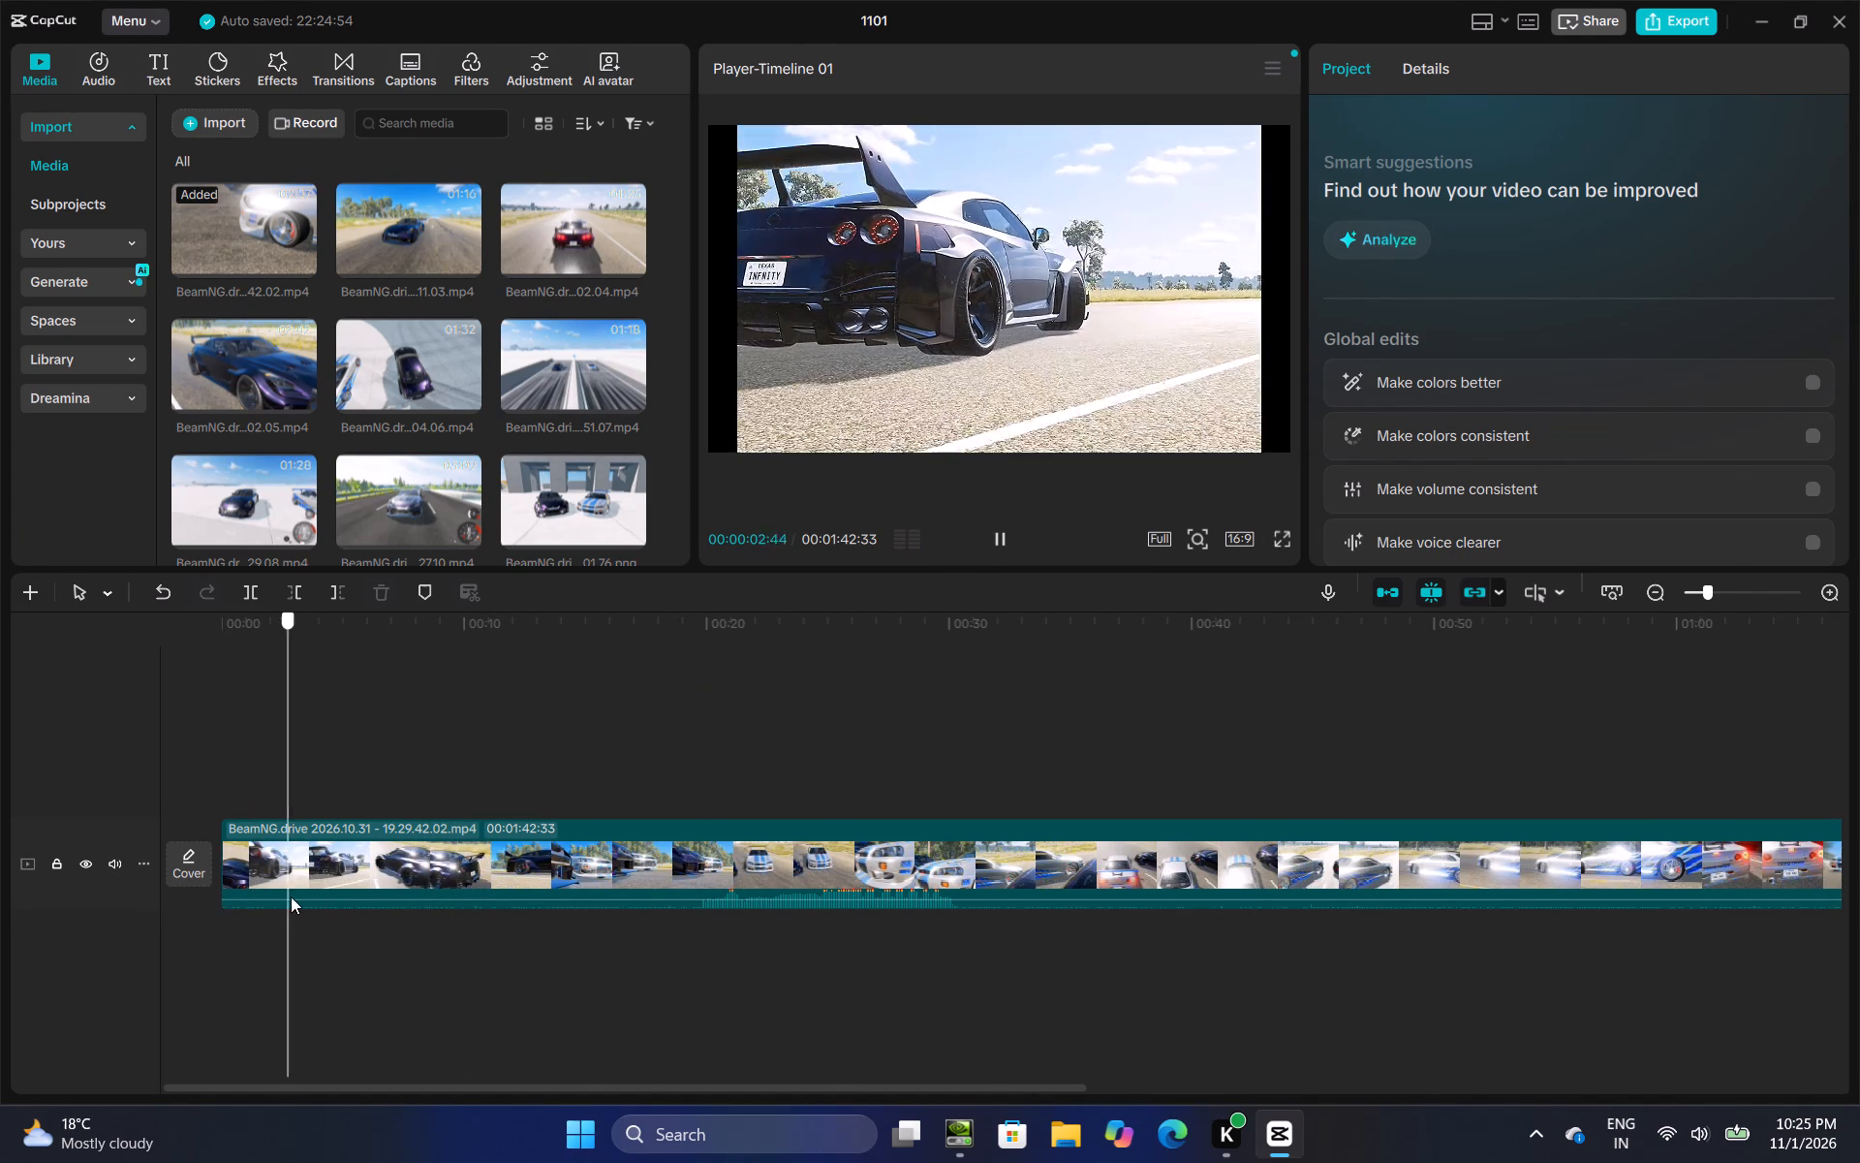
left_click_drag(291, 896, 334, 901)
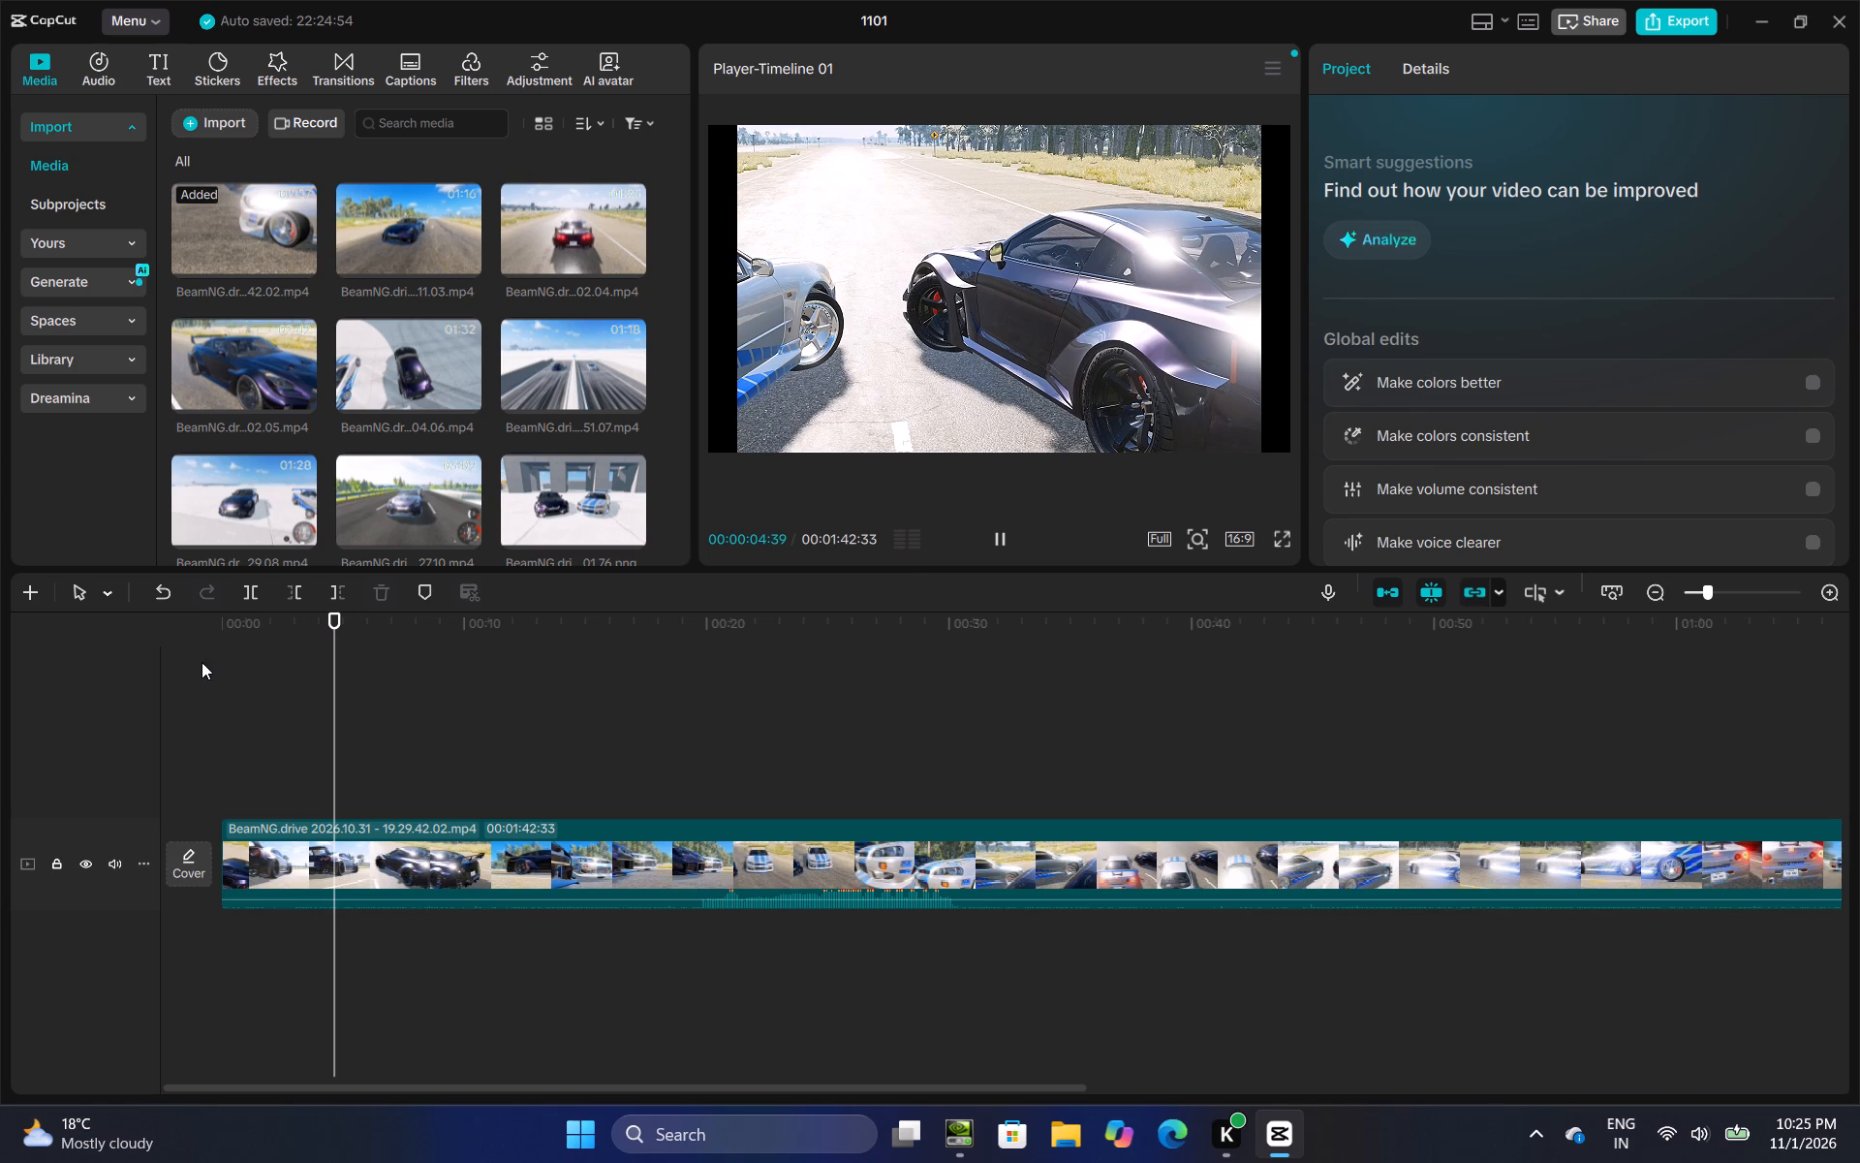
left_click(242, 596)
Delete the short opening segment before the new split.
left_click(300, 858)
right_click(300, 858)
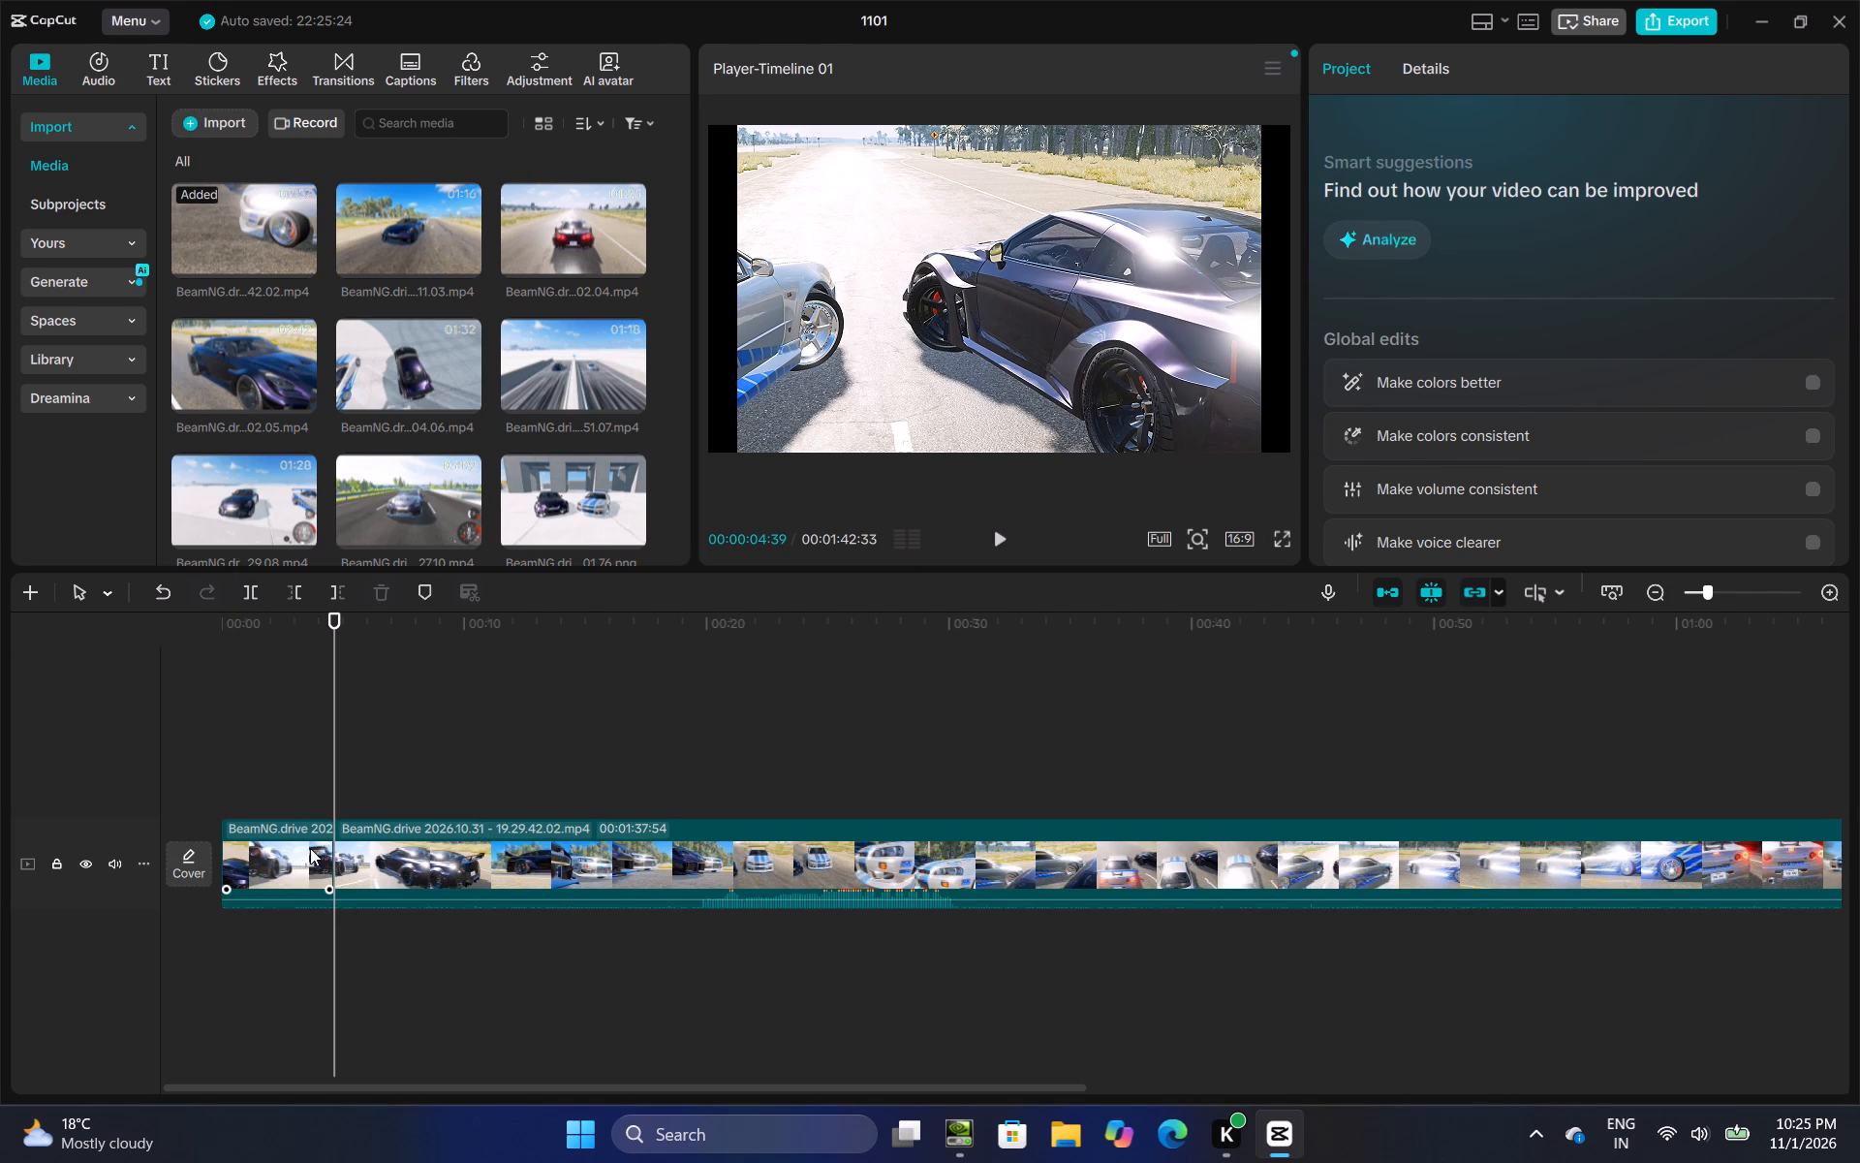
left_click(407, 359)
Preview the clip from the start and split it at 00:00:05:03, during the dark car's rear-wing shot.
left_click(206, 732)
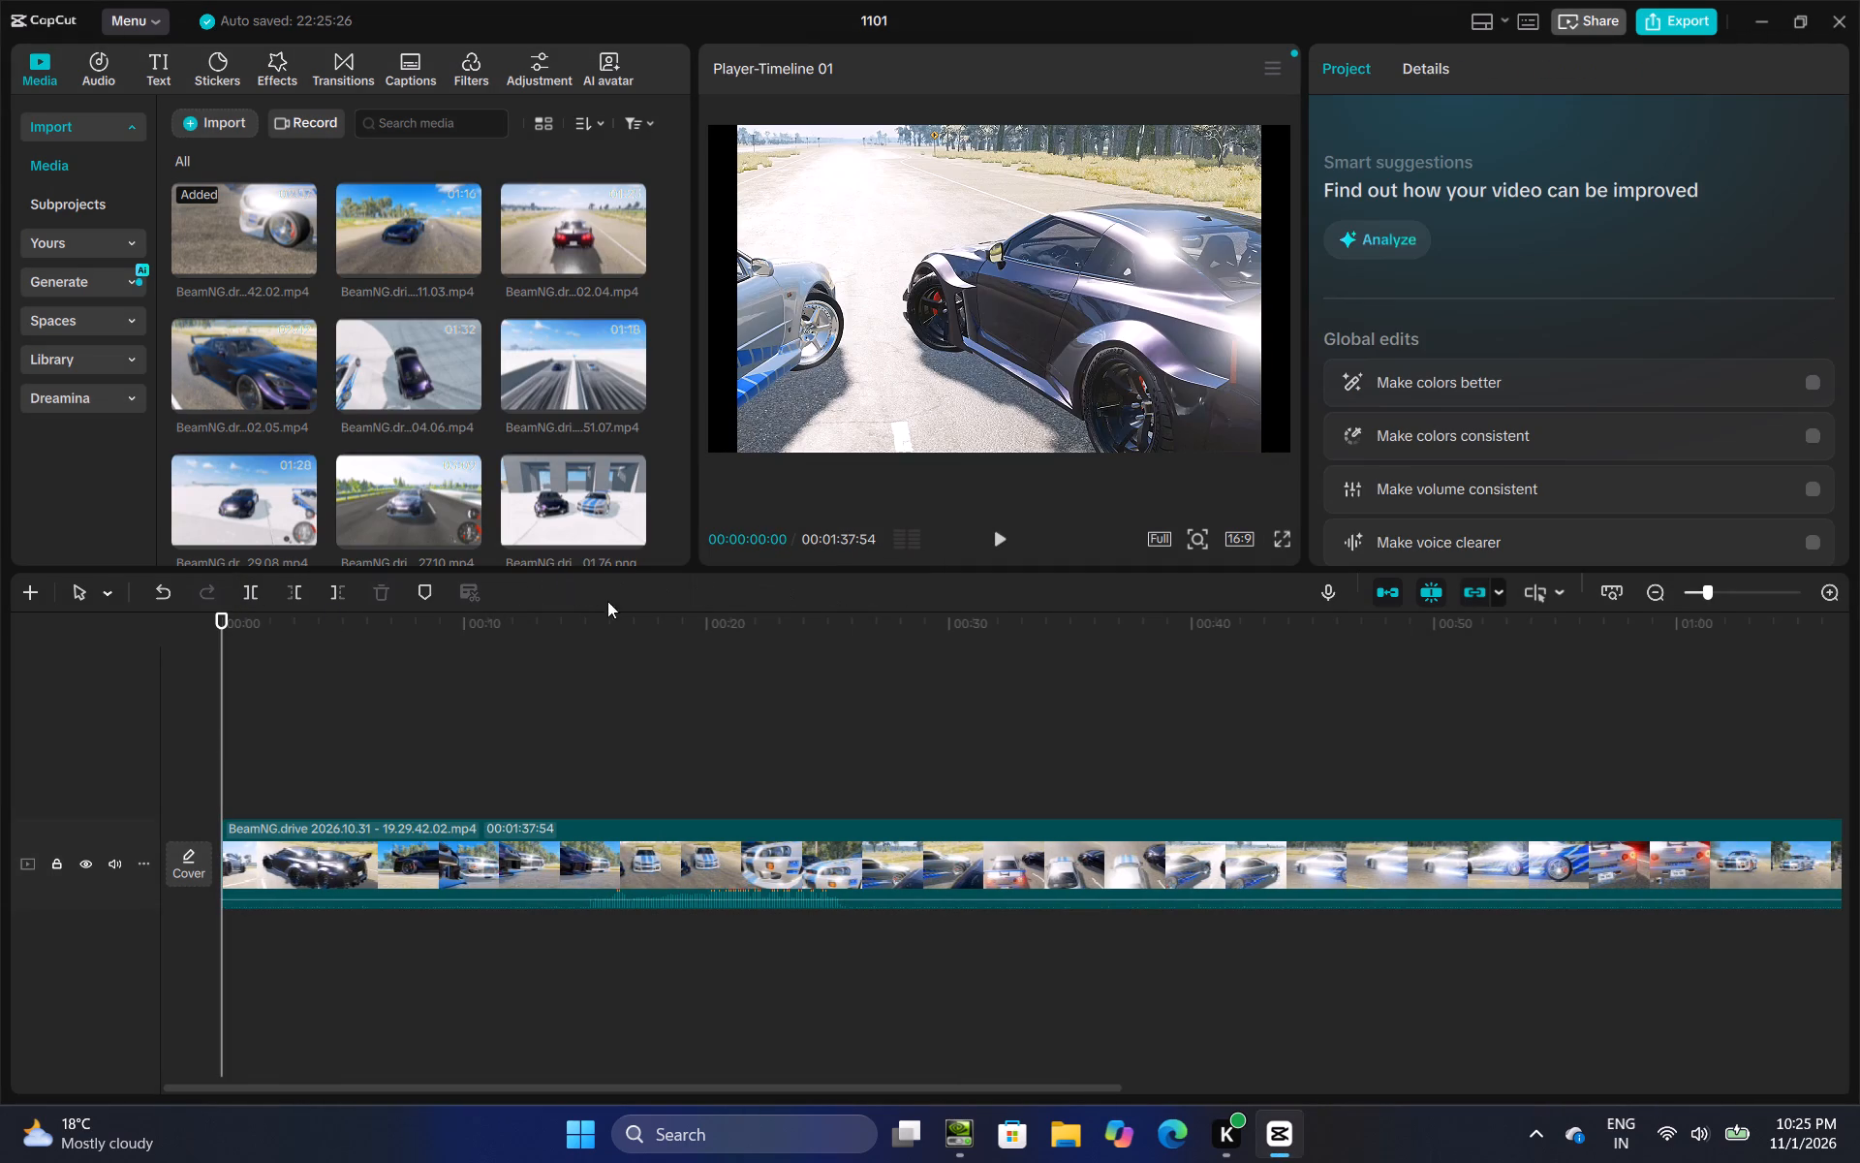
left_click(1001, 538)
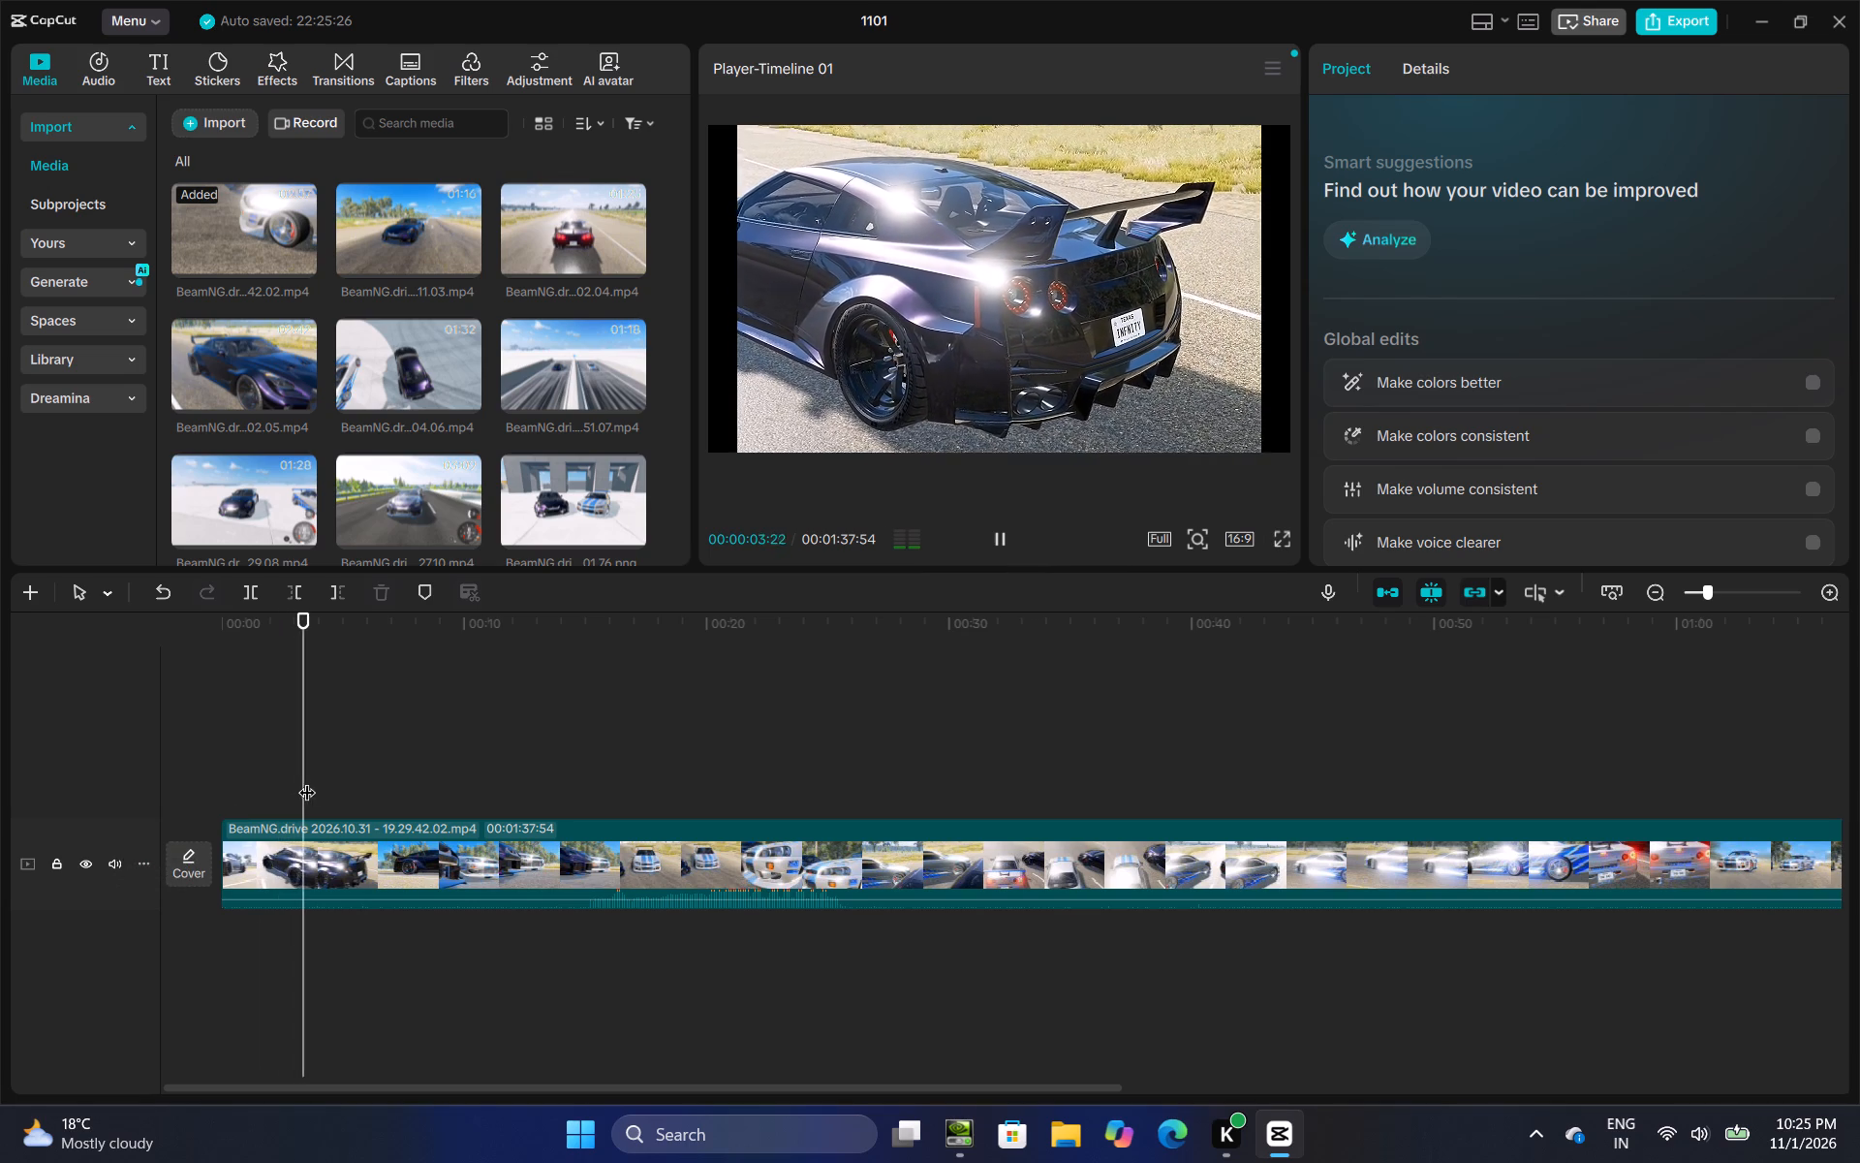
left_click_drag(380, 778, 363, 780)
left_click(363, 780)
left_click_drag(363, 780, 334, 797)
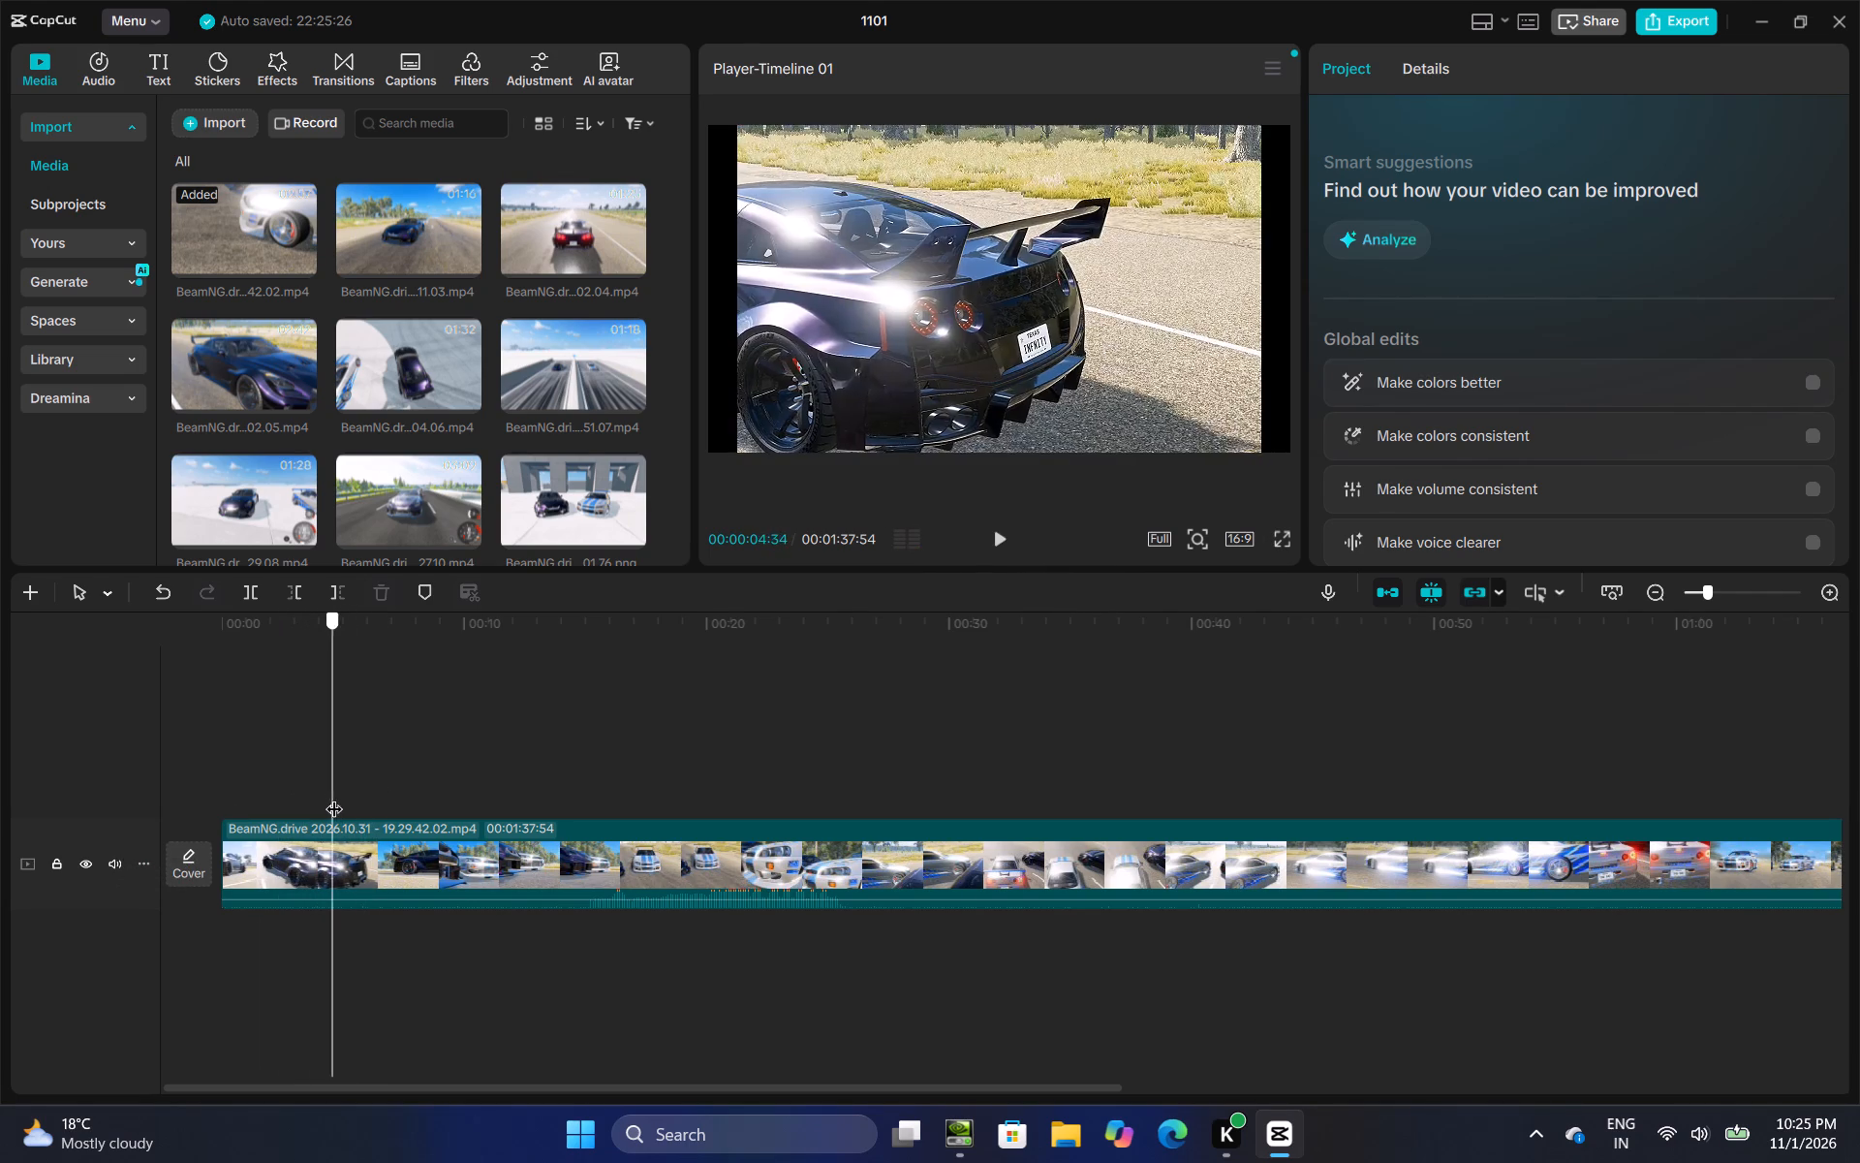
left_click_drag(334, 797, 344, 821)
left_click(247, 584)
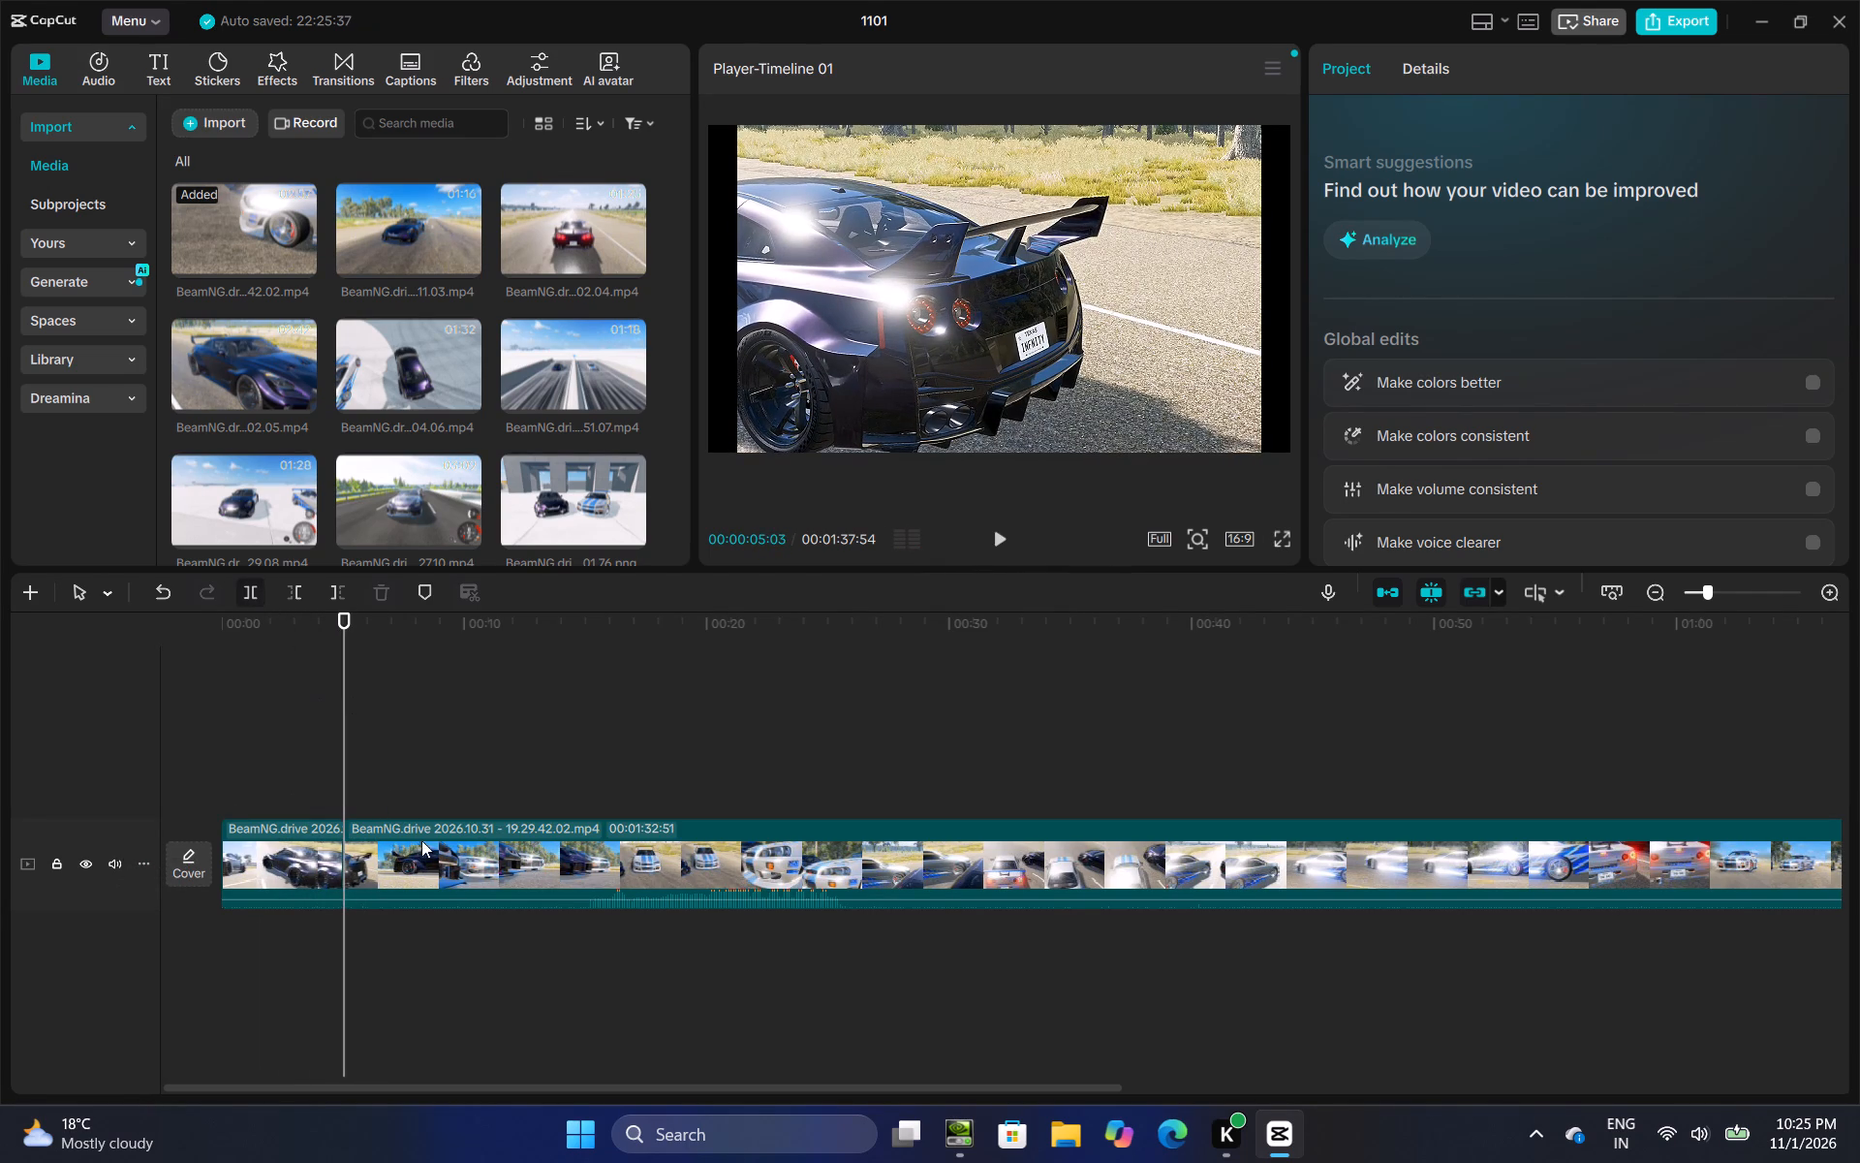
Extend the start of the long segment after the split to restore trimmed footage, making the segment 00:02:12:53 long.
left_click(428, 860)
left_click_drag(349, 858, 457, 863)
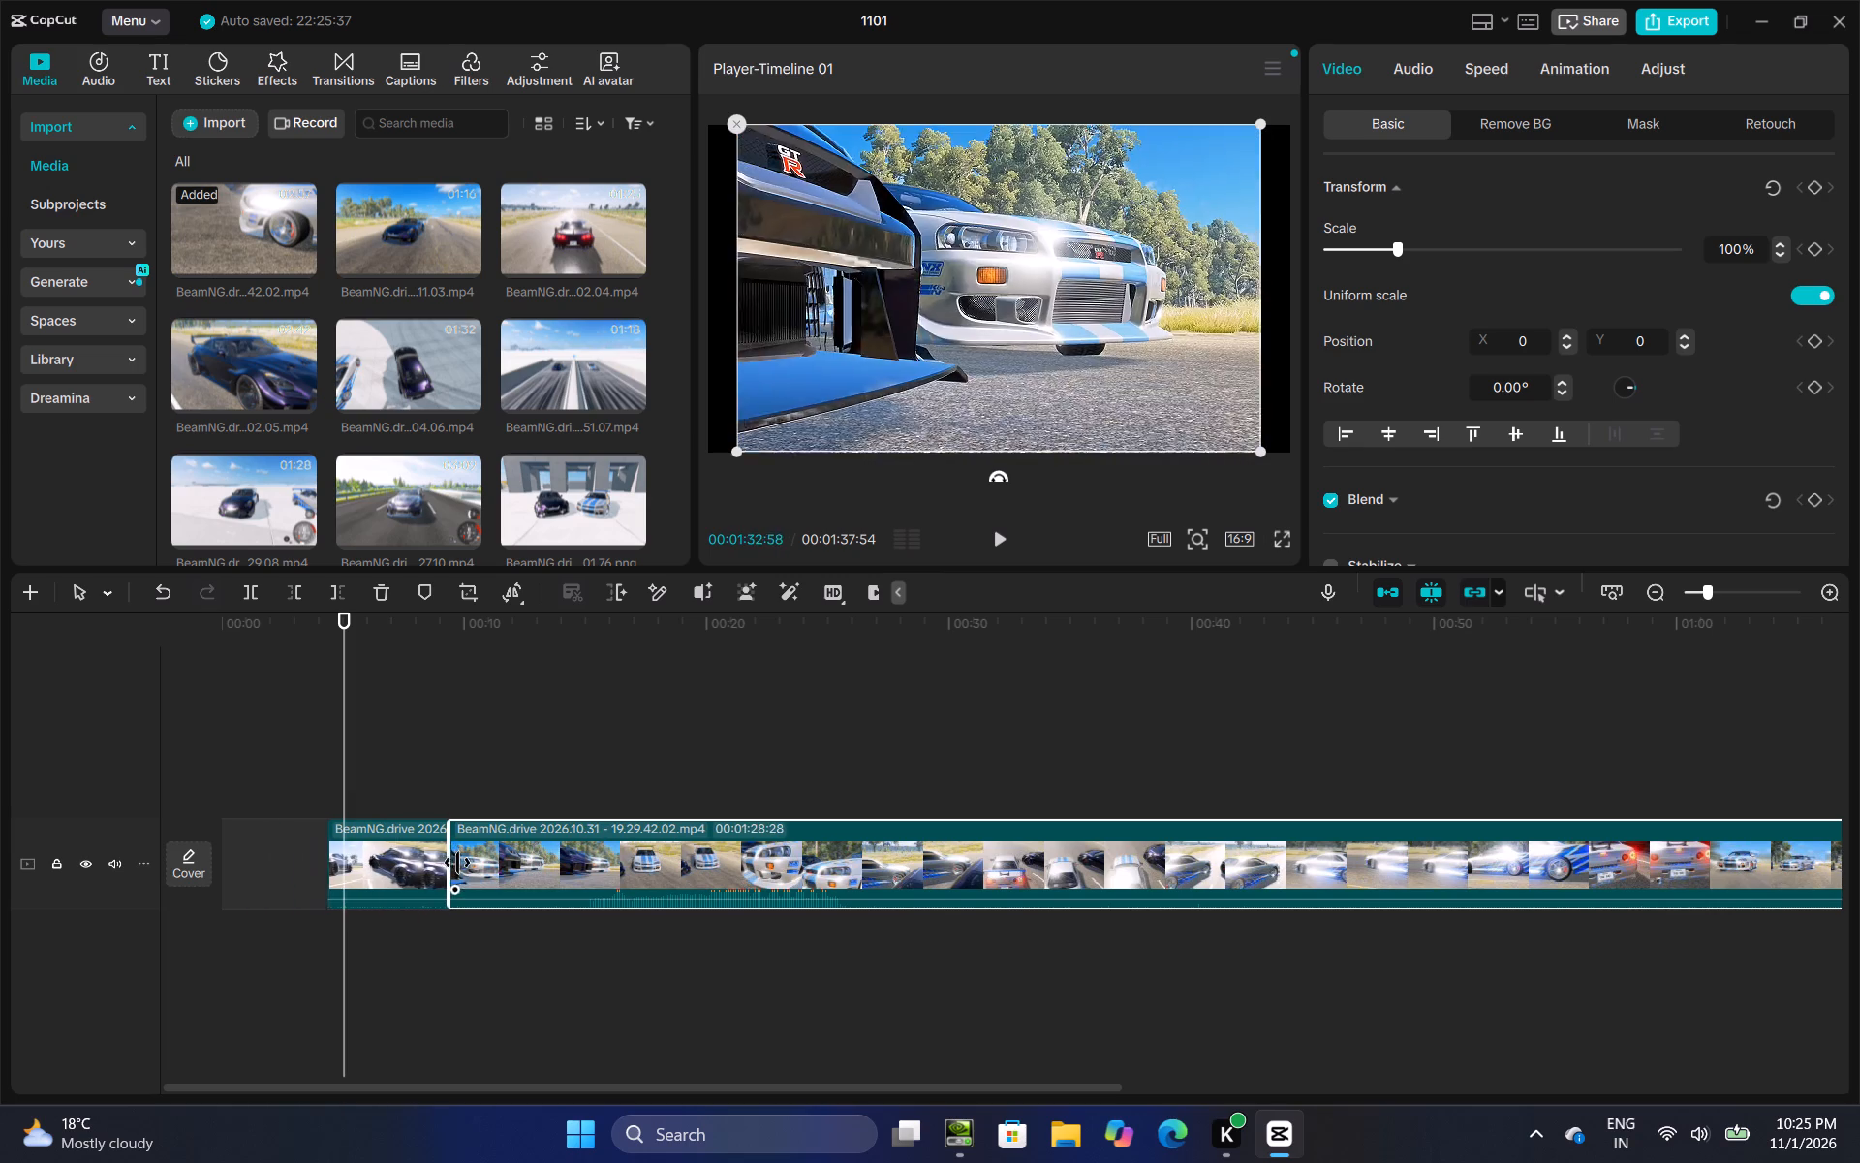
left_click_drag(457, 863, 816, 867)
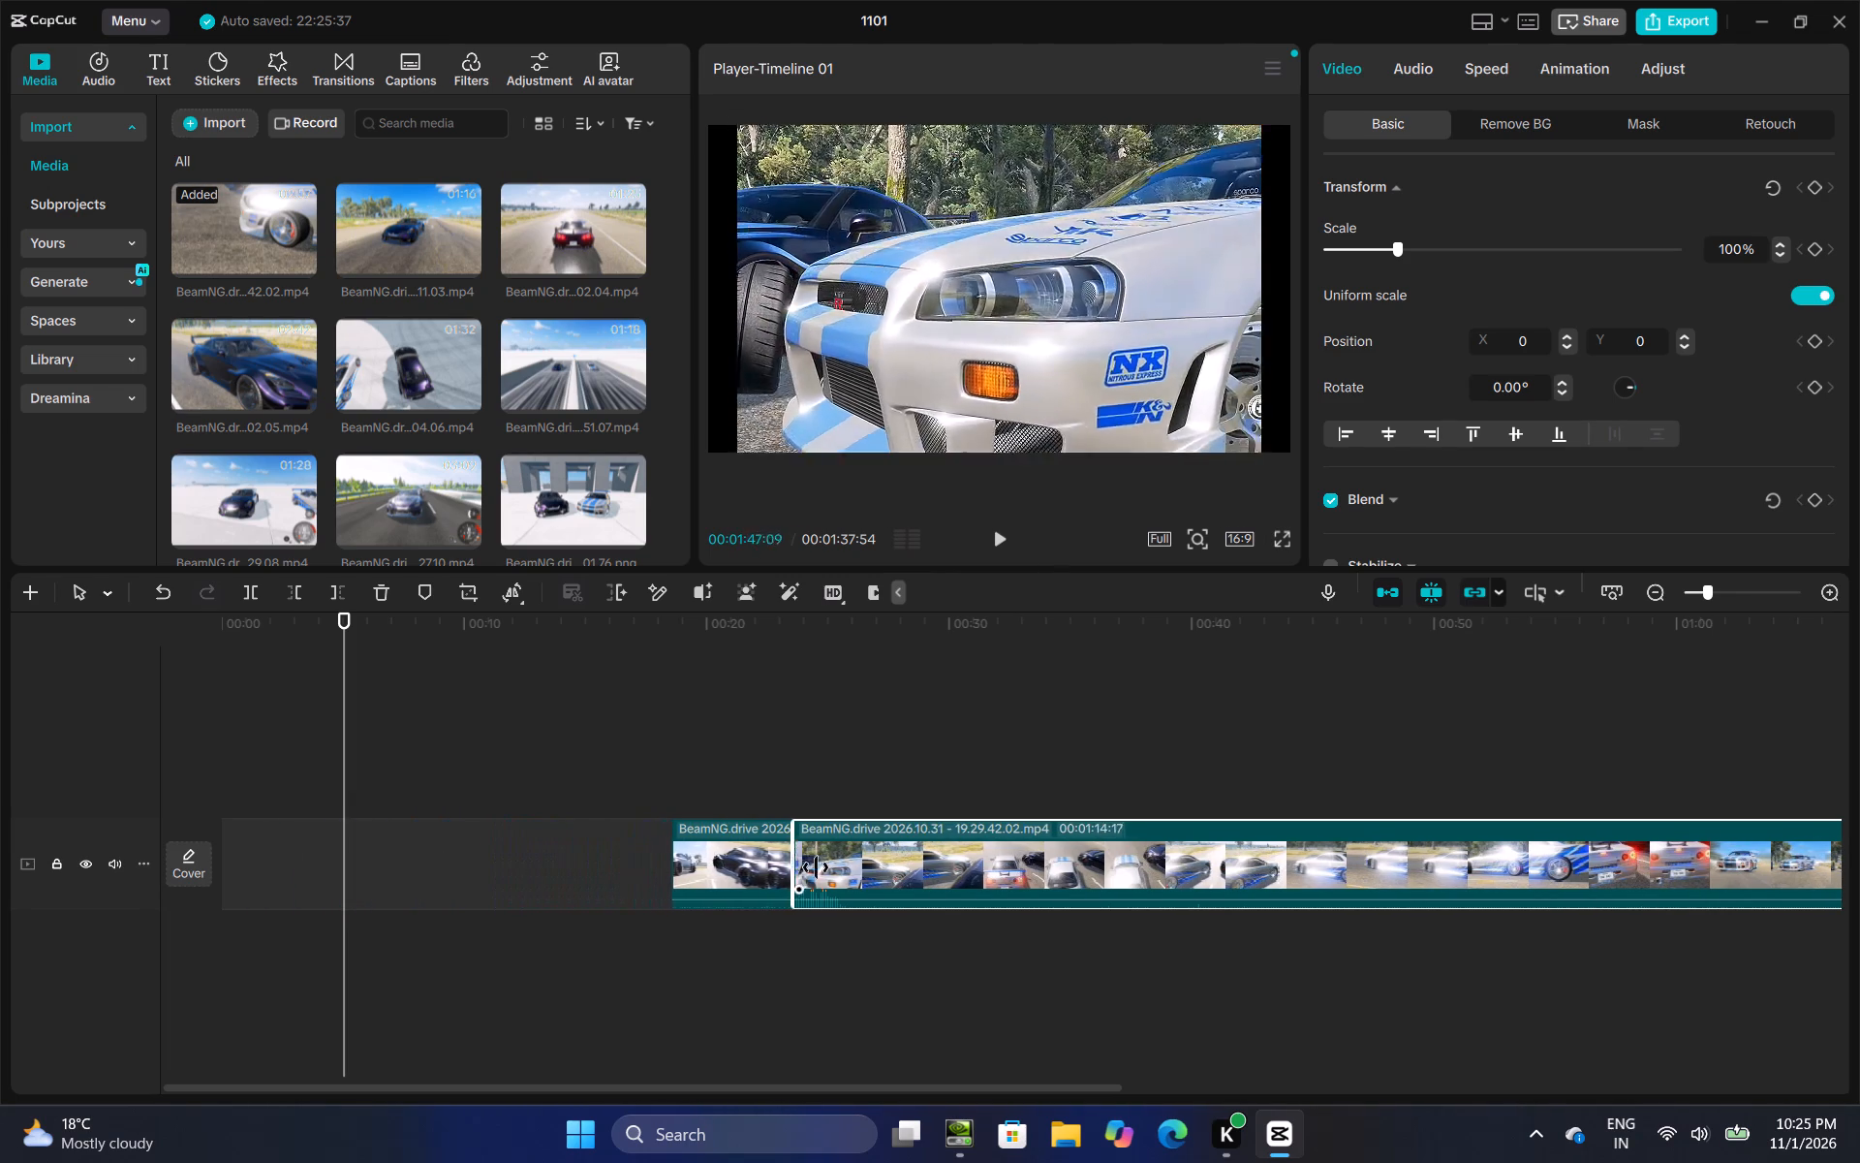
left_click_drag(816, 867, 21, 976)
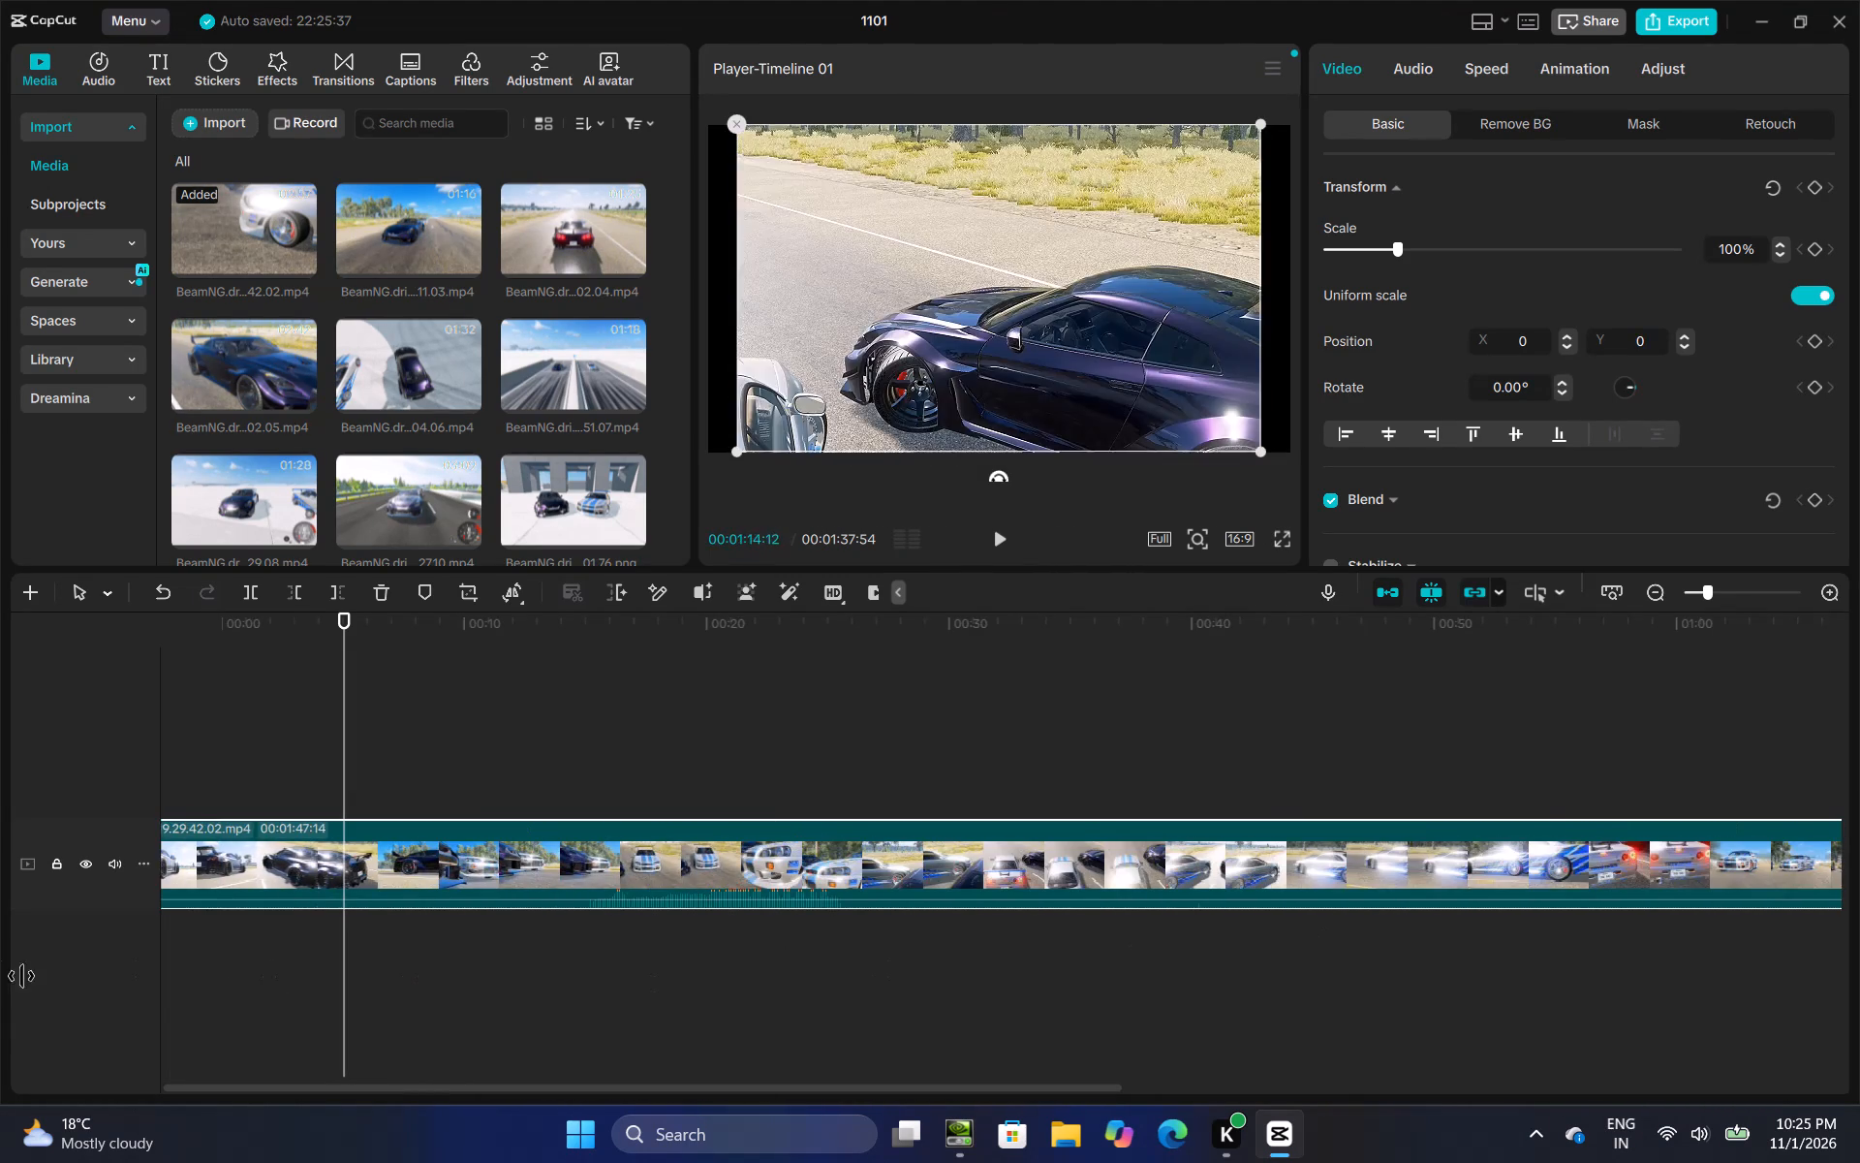
left_click_drag(21, 976, 0, 966)
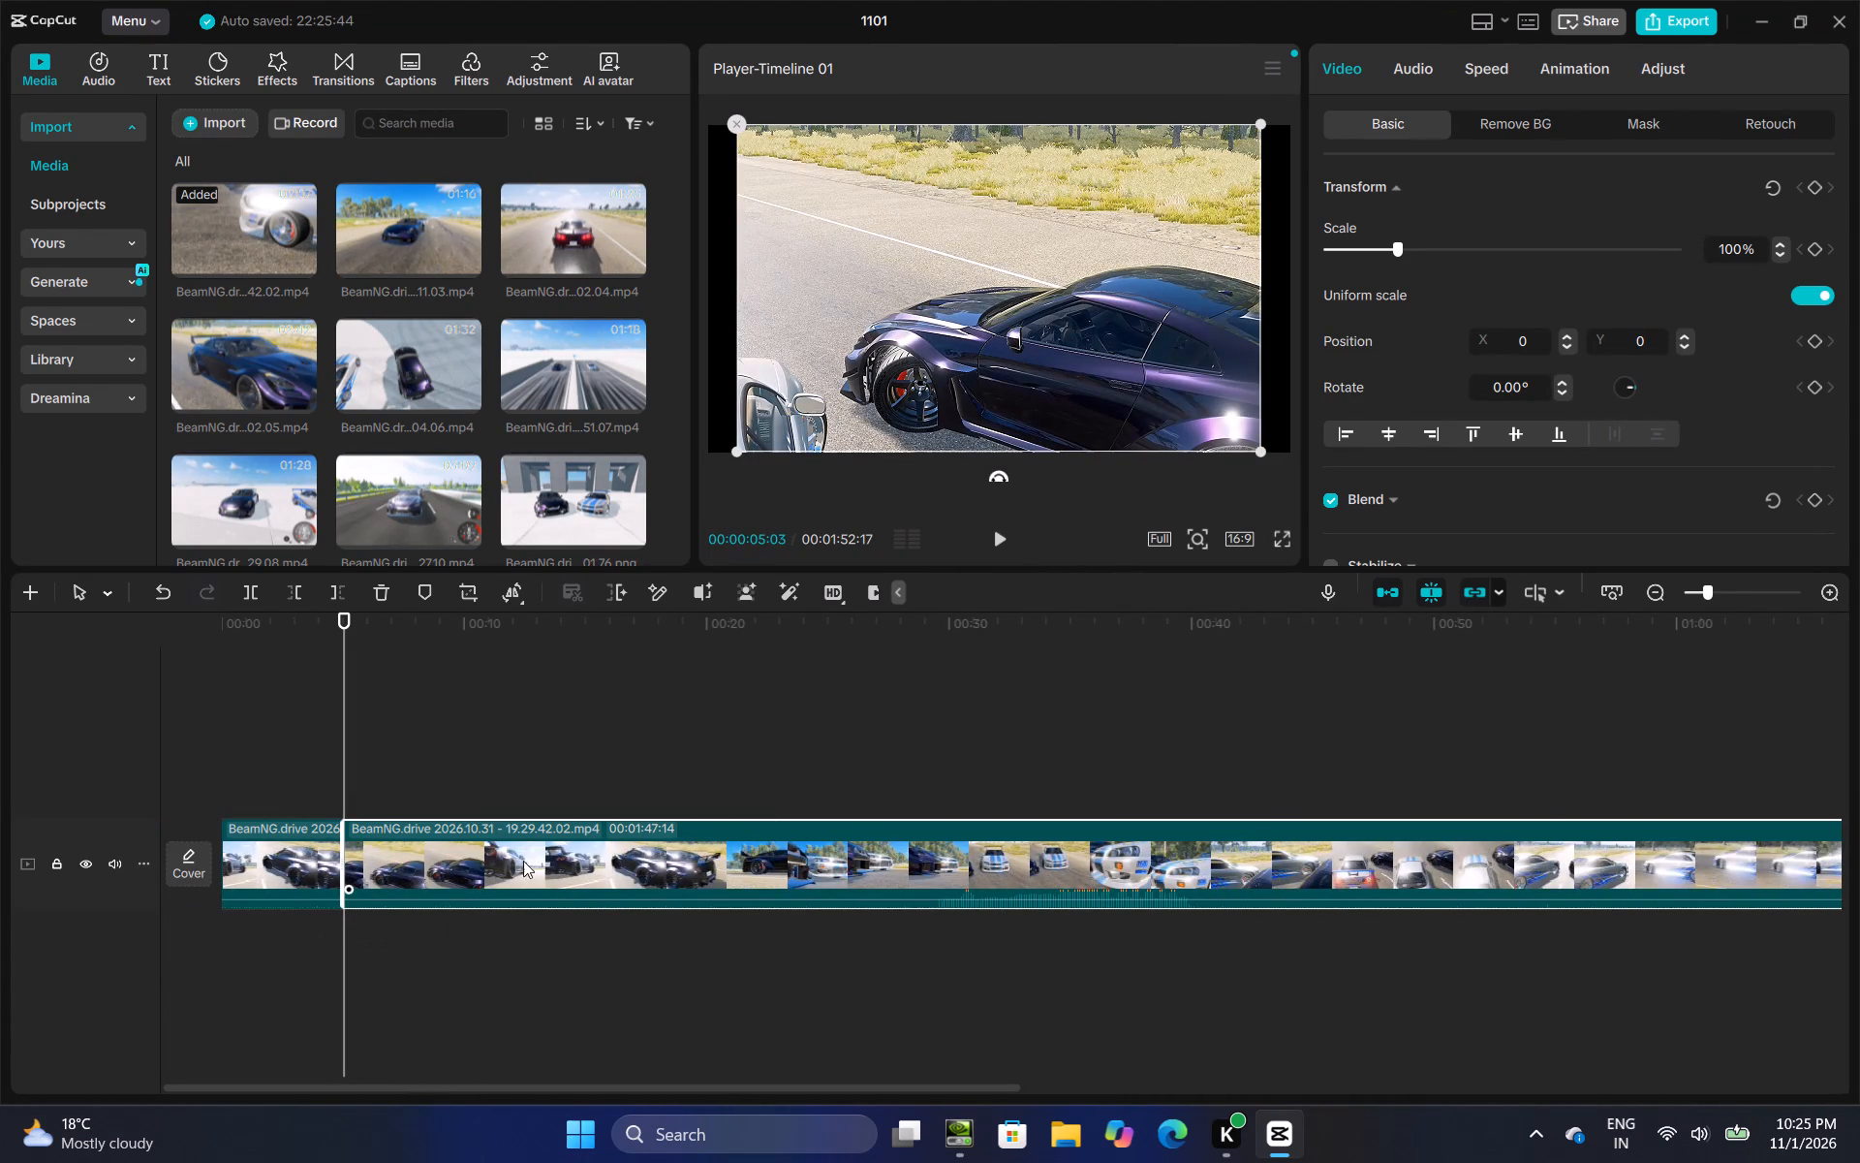
left_click_drag(342, 838, 0, 1022)
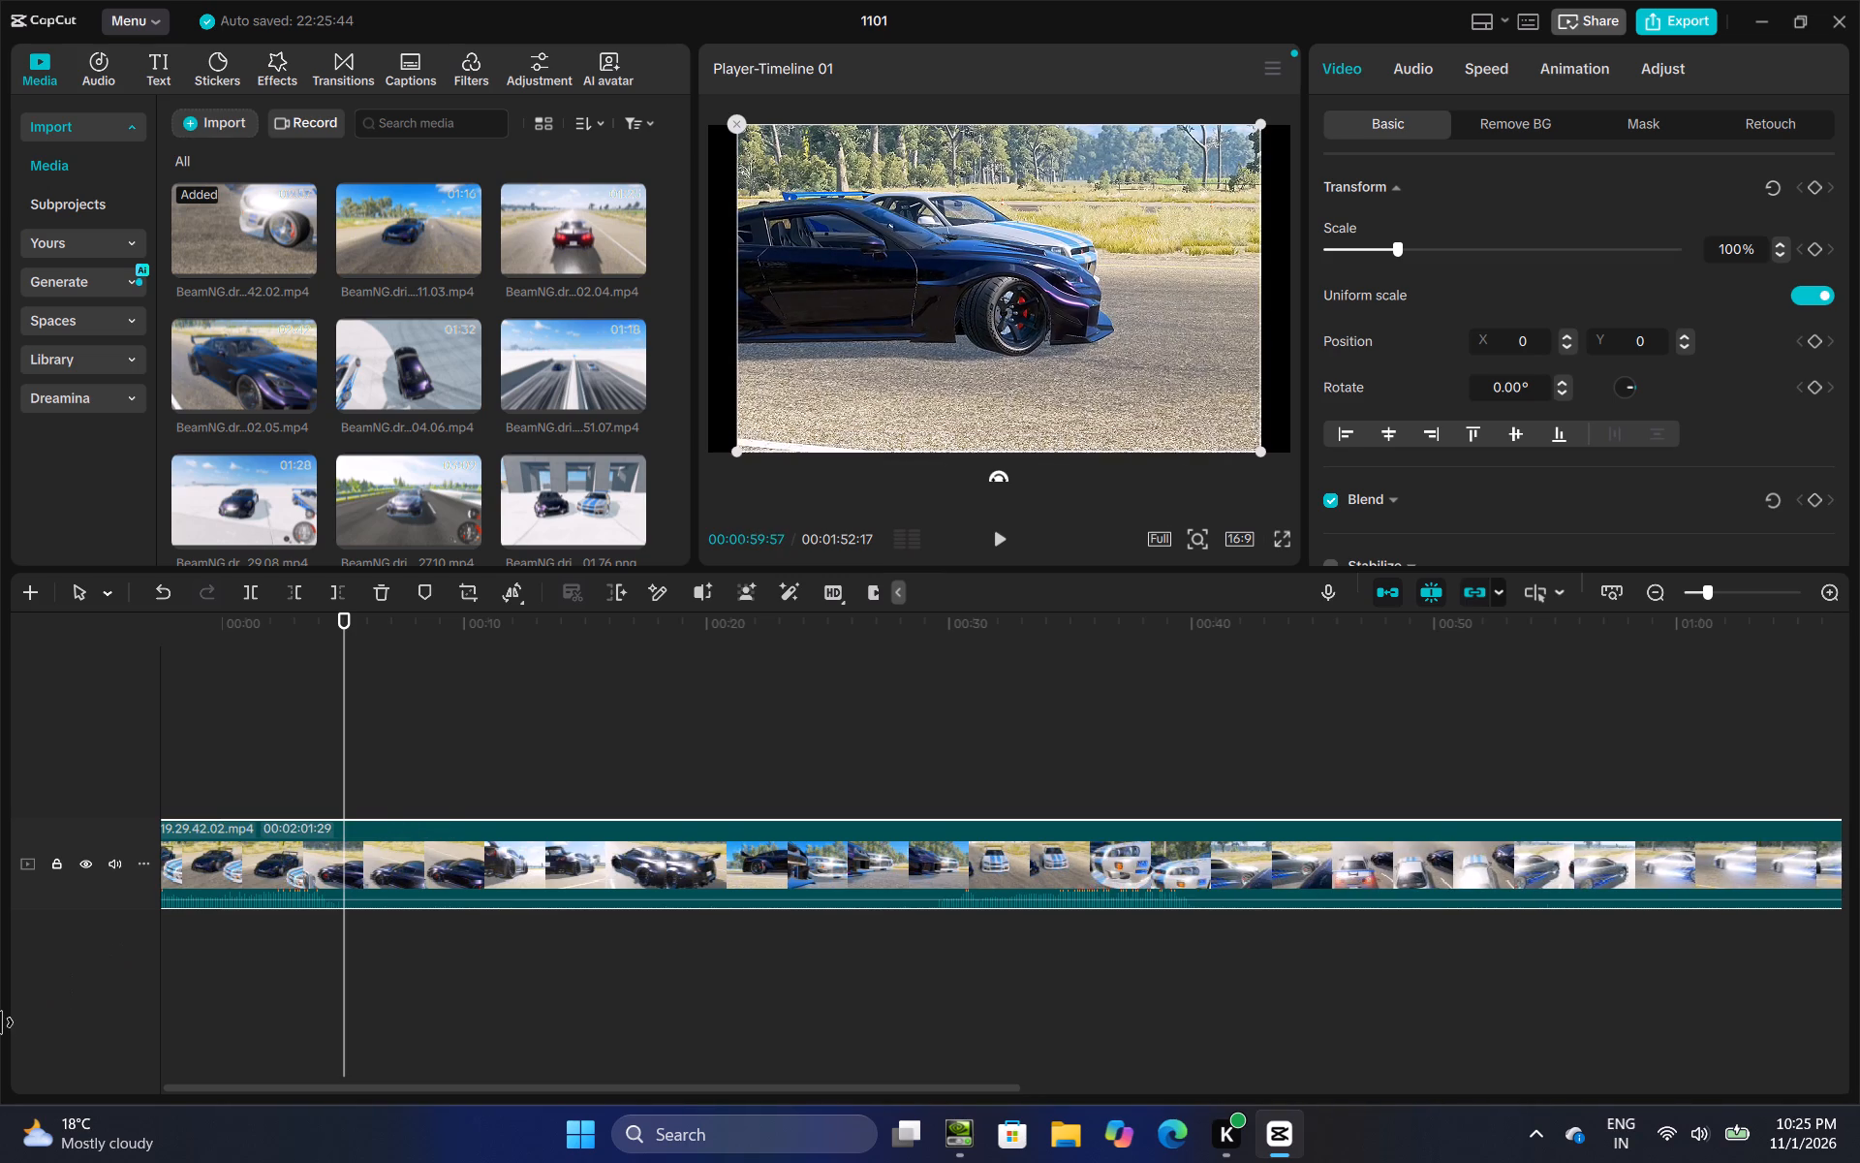
left_click_drag(0, 1022, 0, 1083)
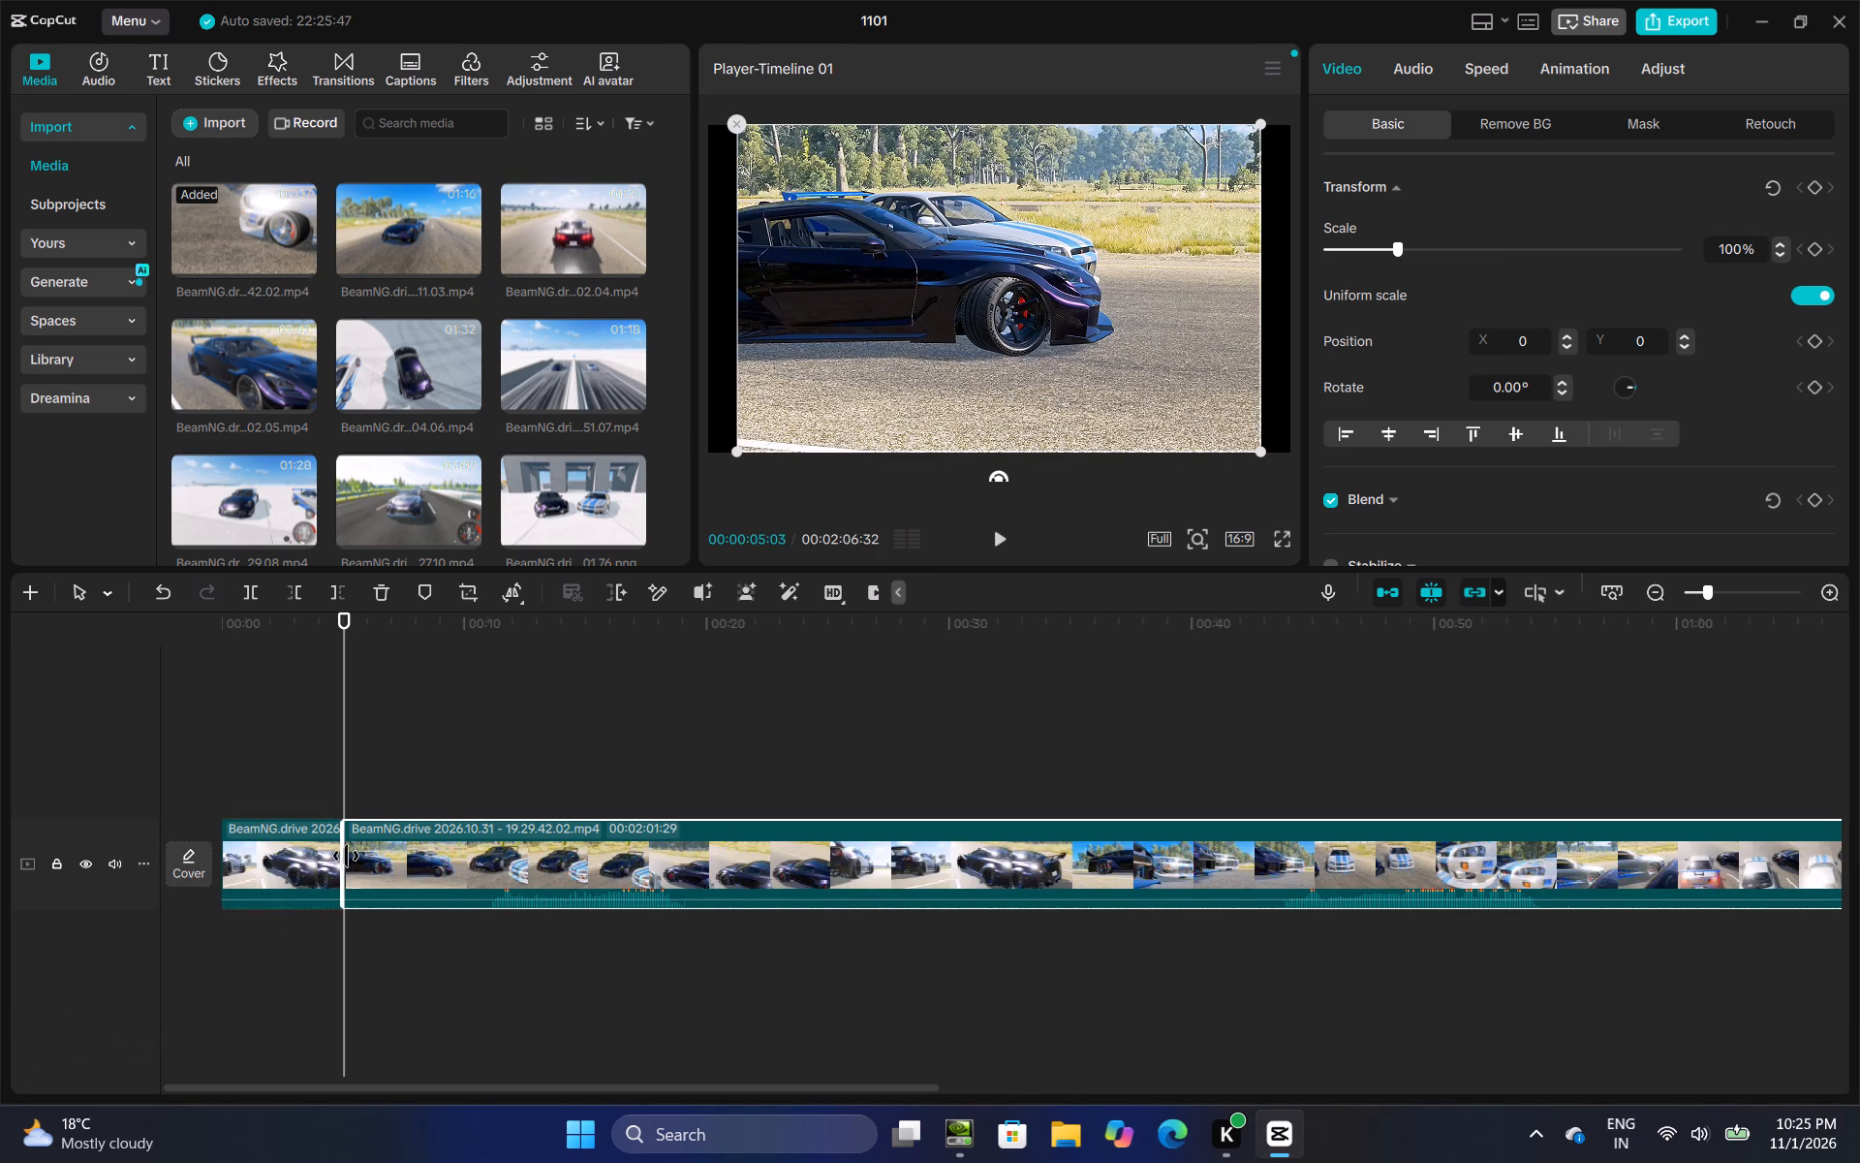
left_click_drag(346, 856, 70, 989)
Move the short opening segment with the rear-wing shot to the end of the timeline, after the long segment.
left_click_drag(293, 867, 418, 864)
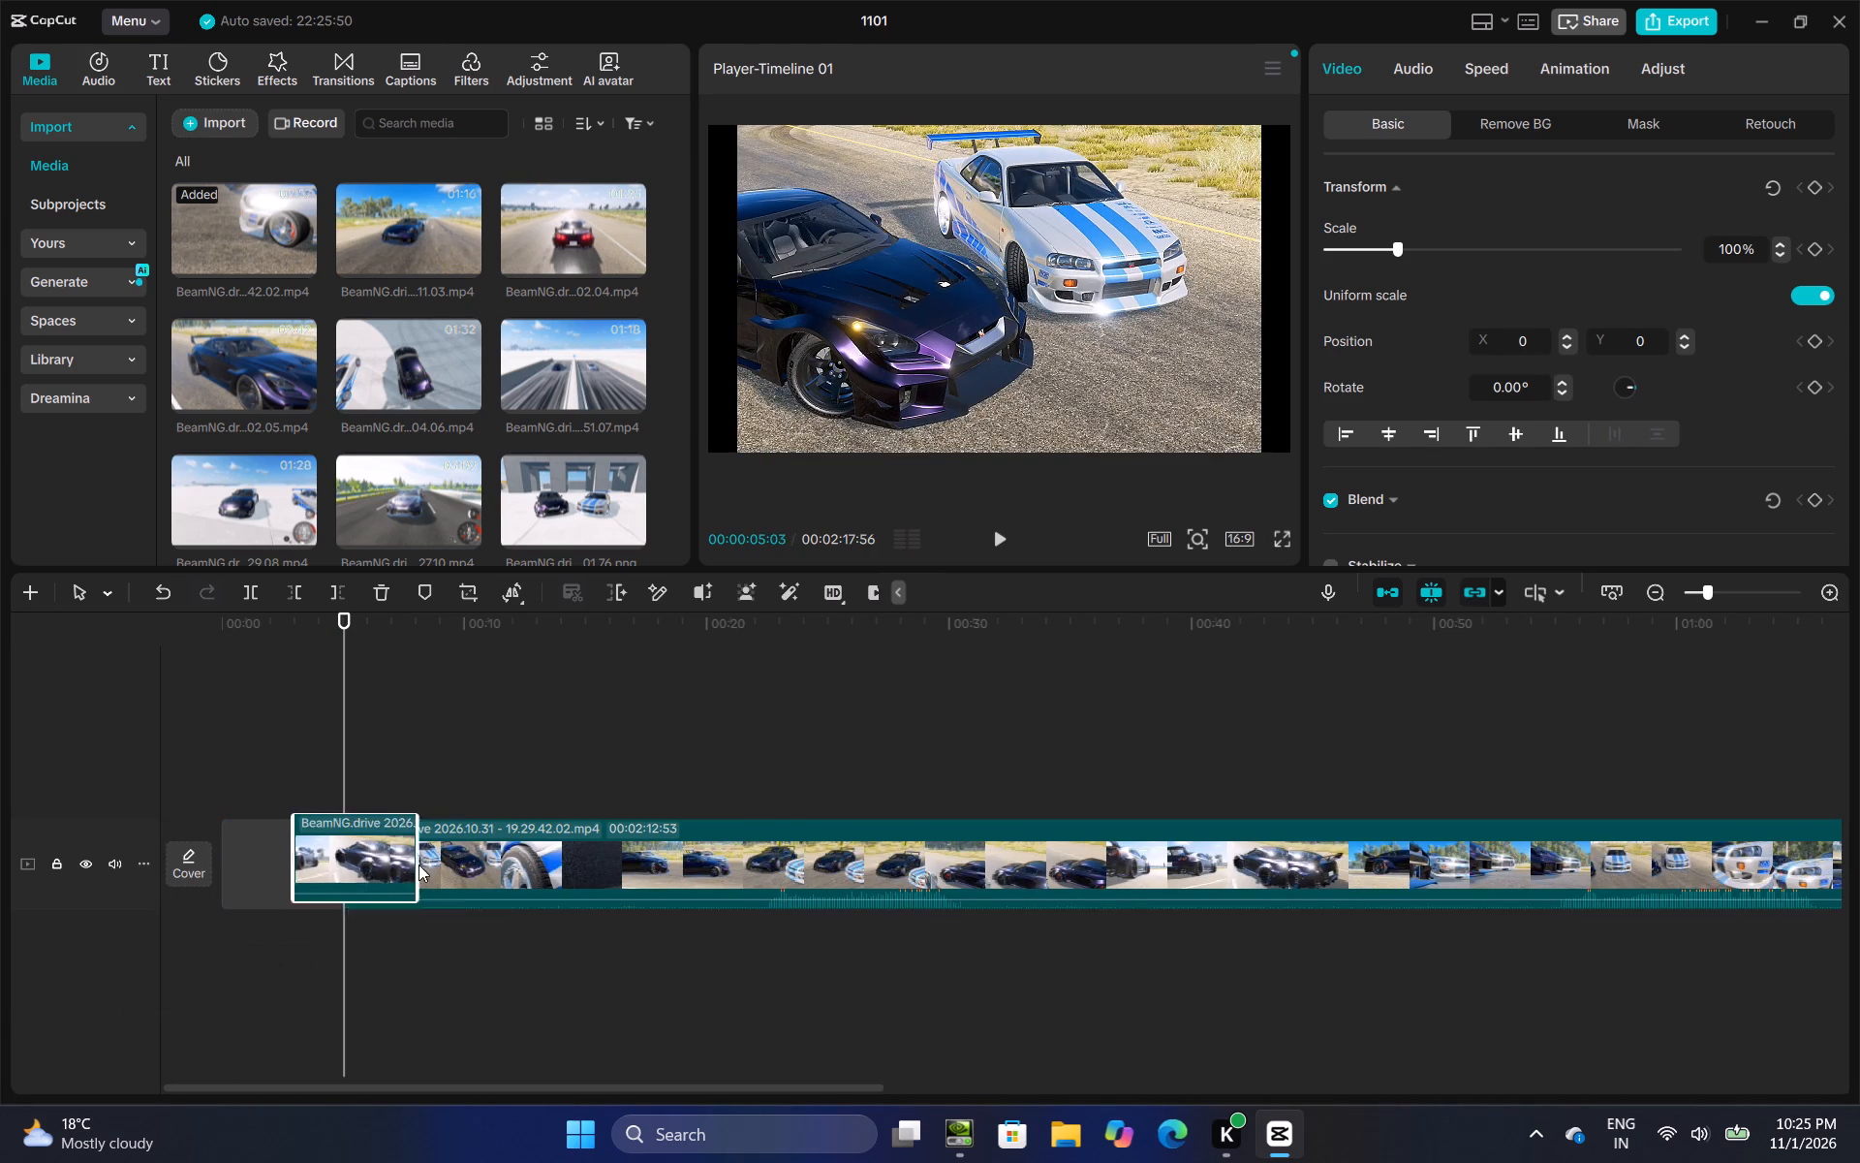
left_click_drag(418, 864, 1859, 872)
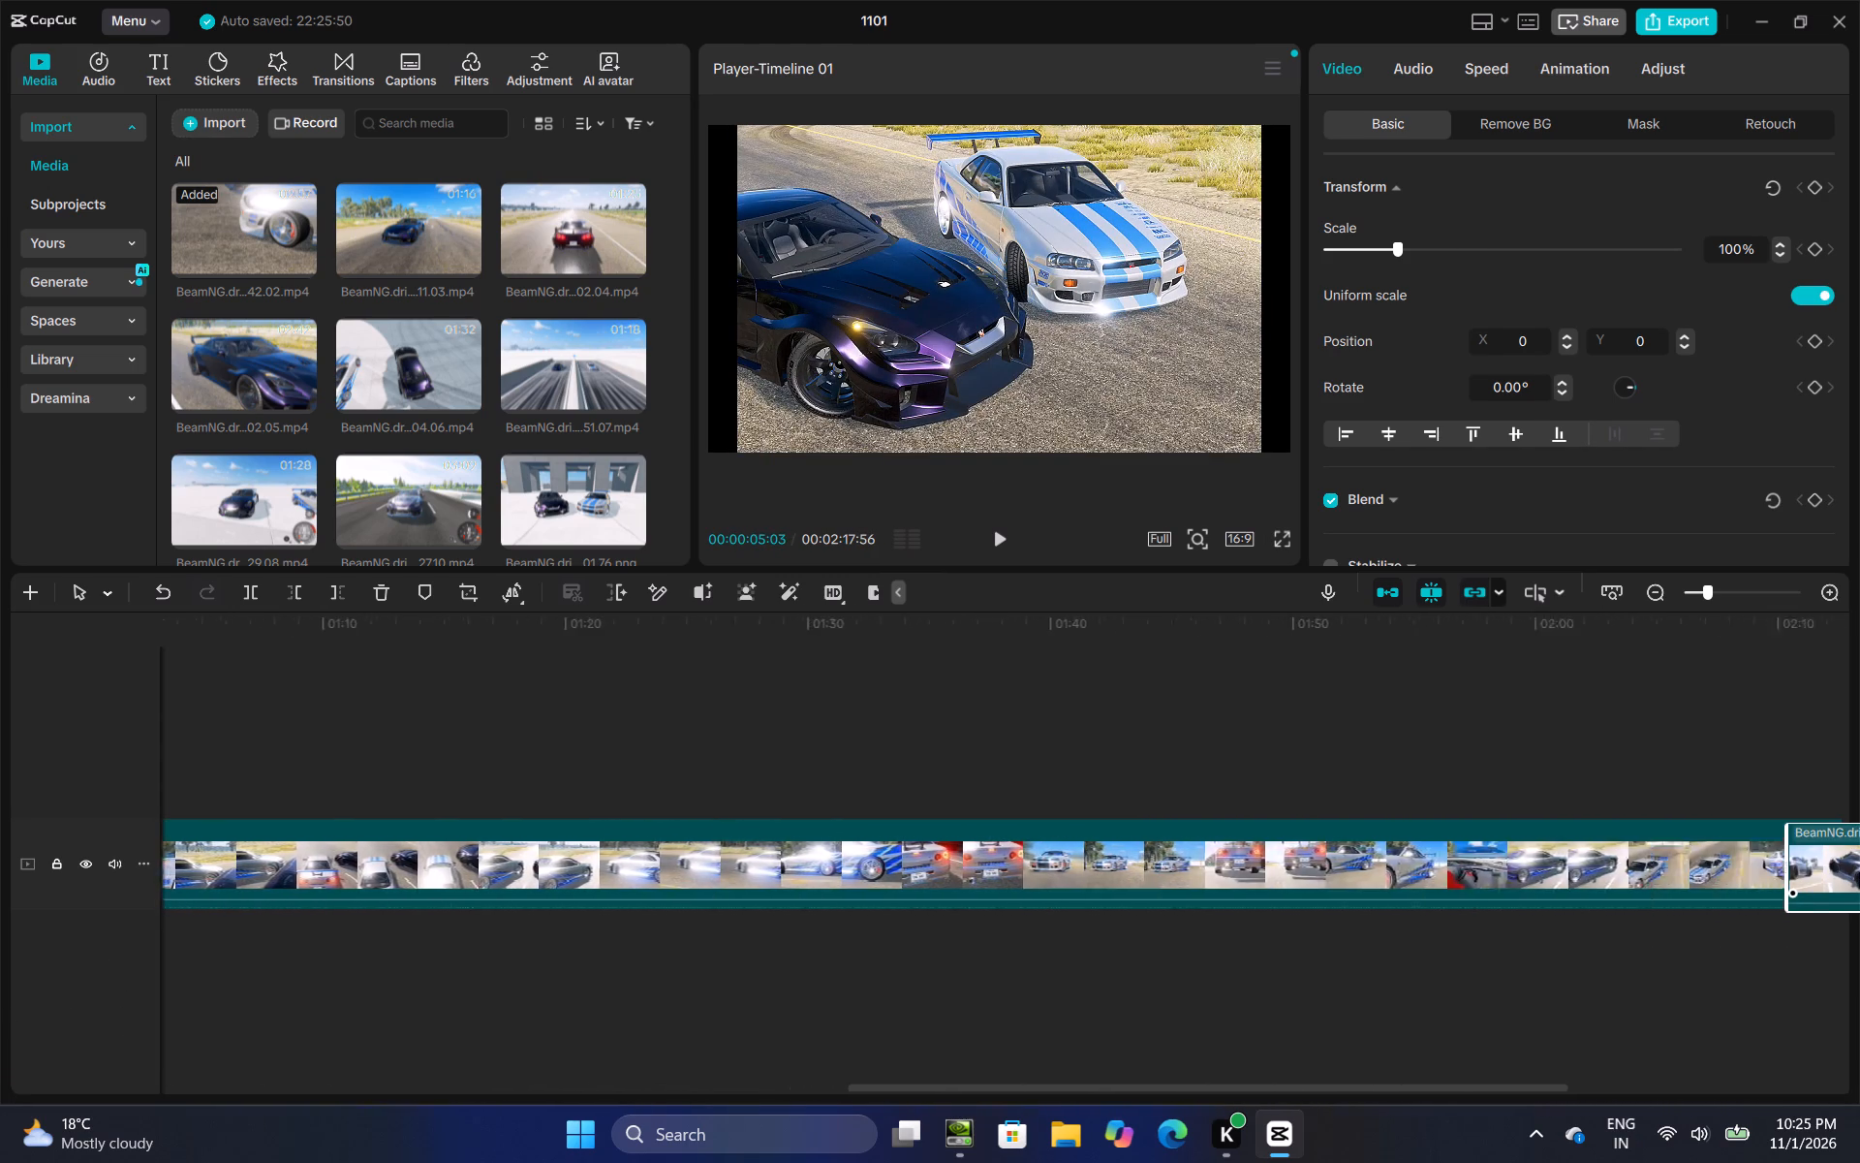
left_click_drag(1859, 872, 1857, 872)
Restore more of the trimmed footage at the start of the long segment, extending it to 00:02:49:38.
left_click(852, 703)
left_click_drag(852, 703, 0, 843)
left_click(291, 879)
left_click_drag(218, 858, 10, 892)
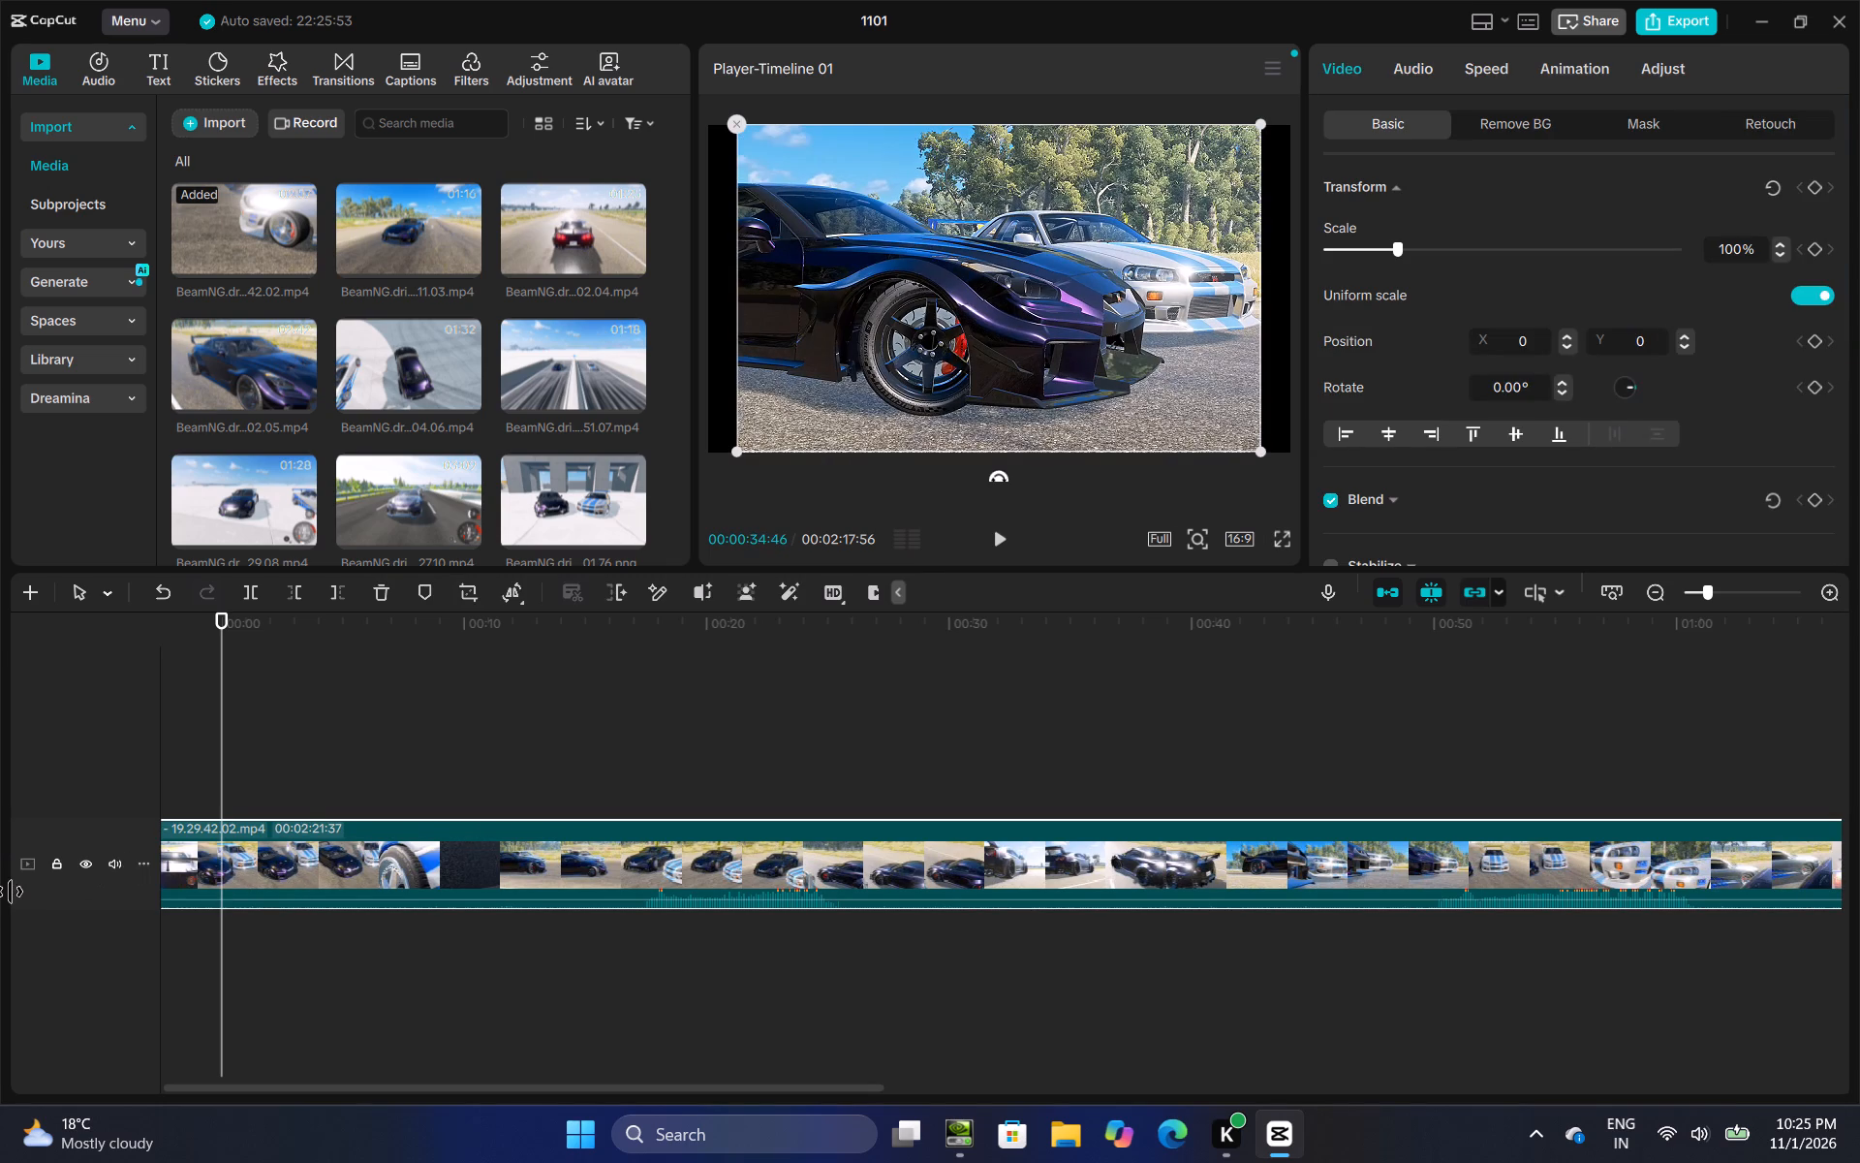
left_click_drag(10, 892, 0, 964)
left_click_drag(225, 835, 0, 1000)
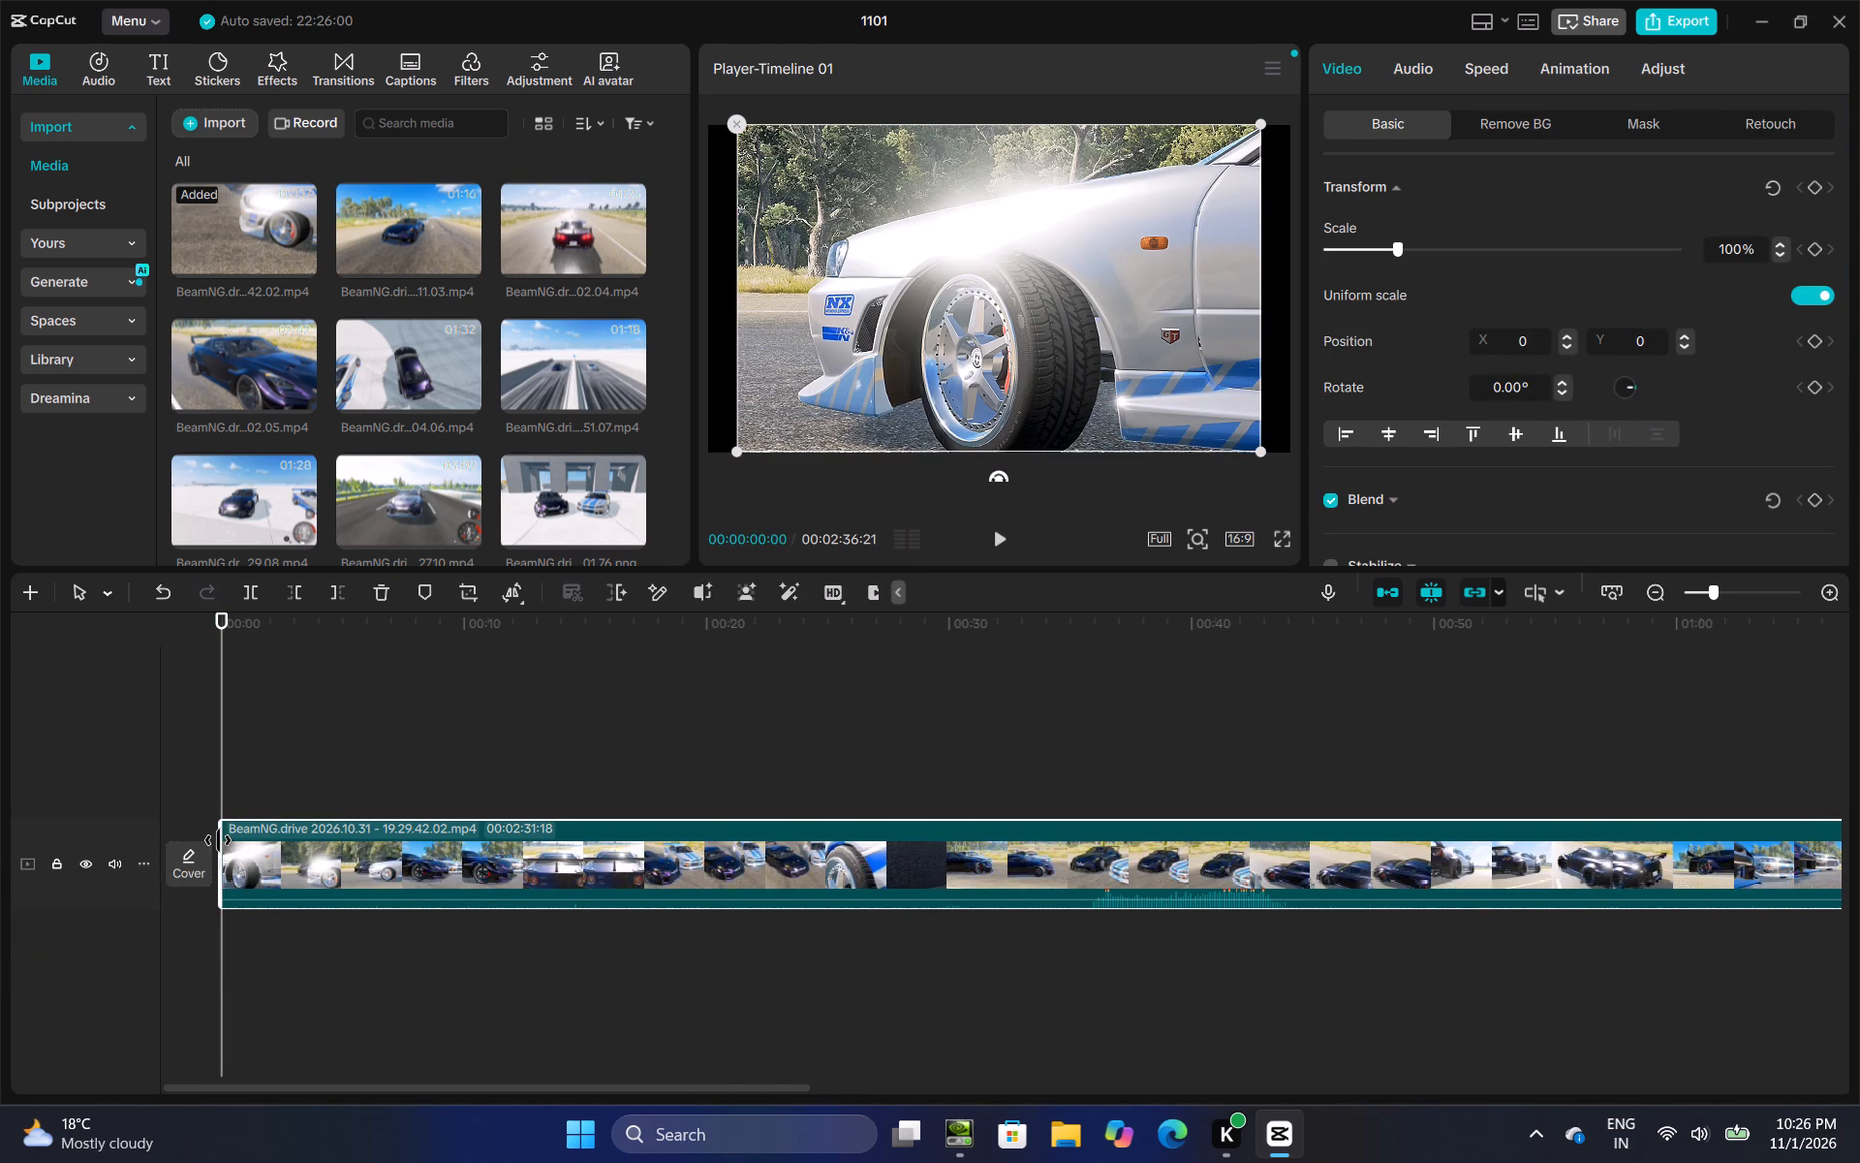
left_click_drag(218, 840, 0, 1044)
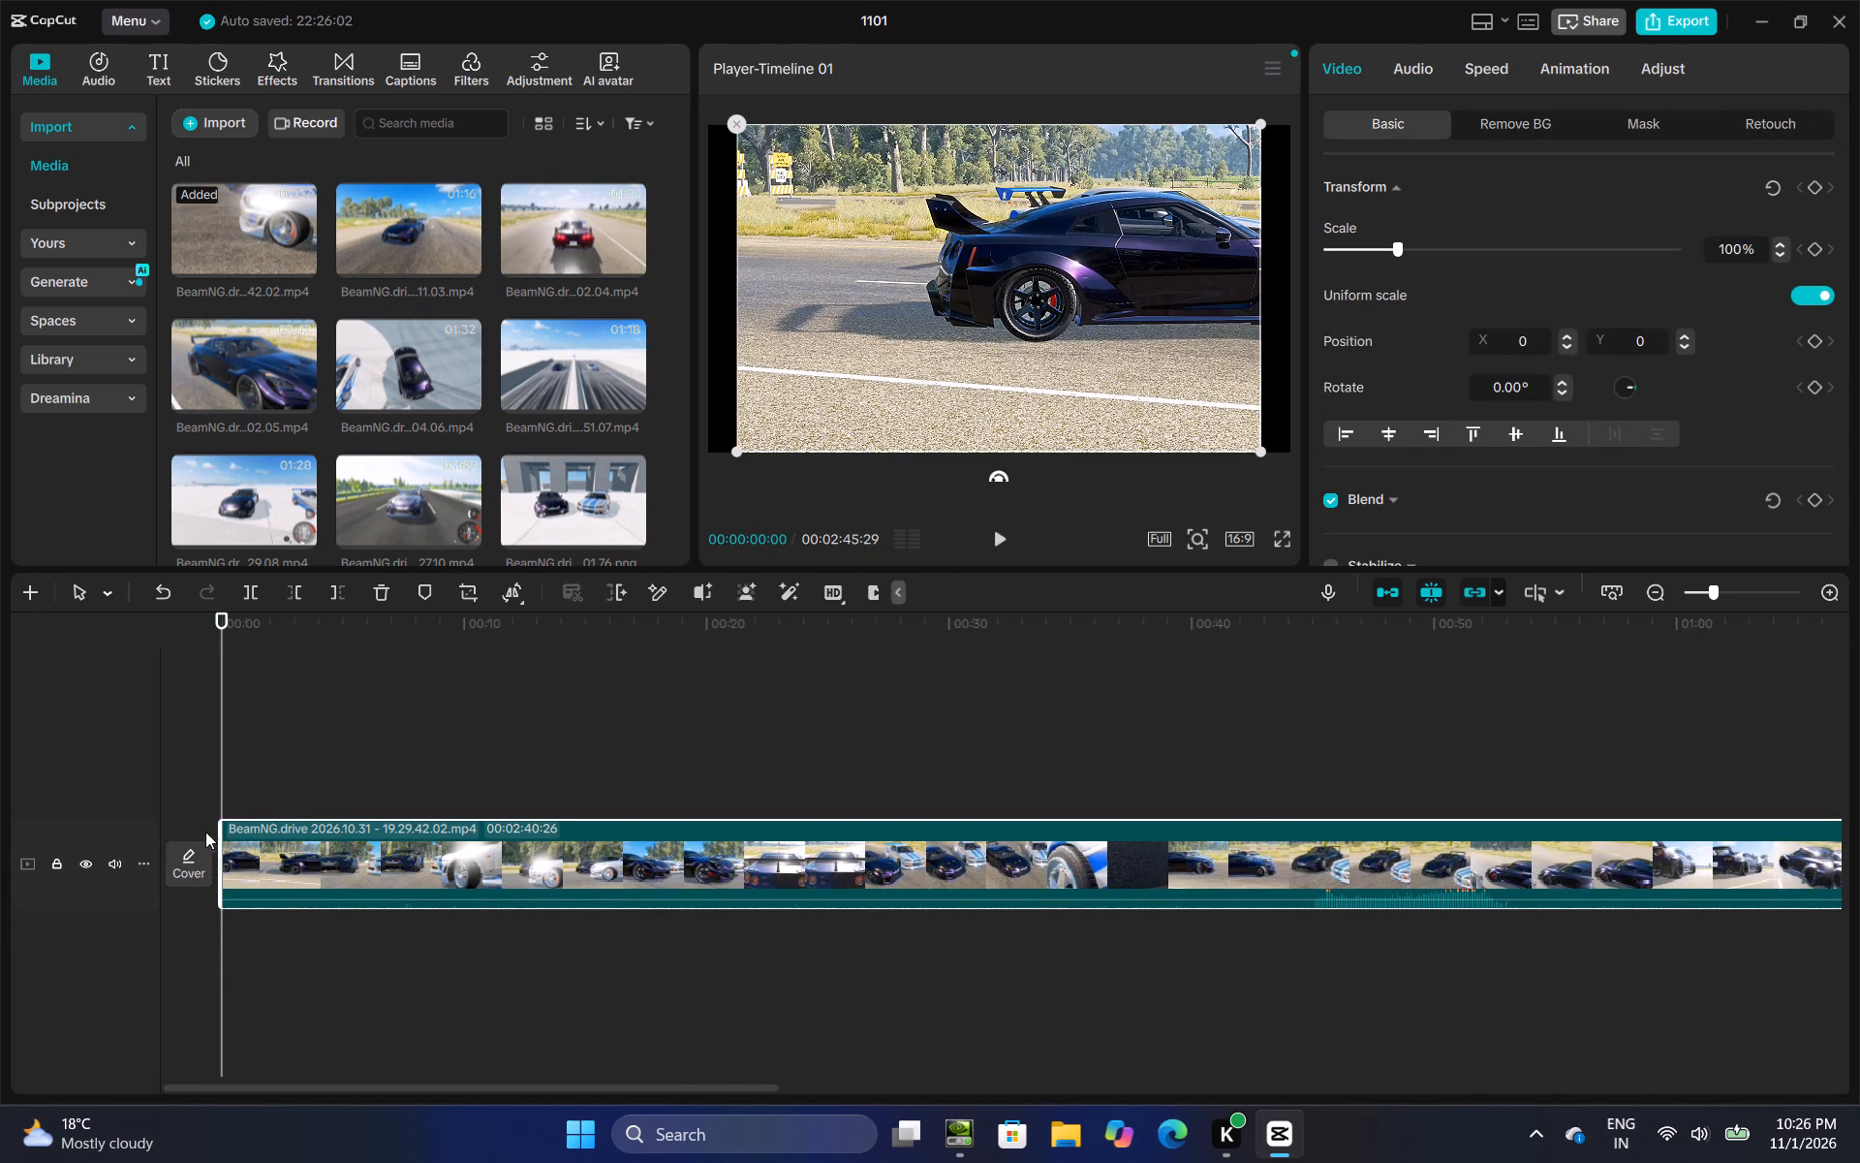
left_click_drag(215, 826, 149, 855)
left_click_drag(223, 843, 140, 877)
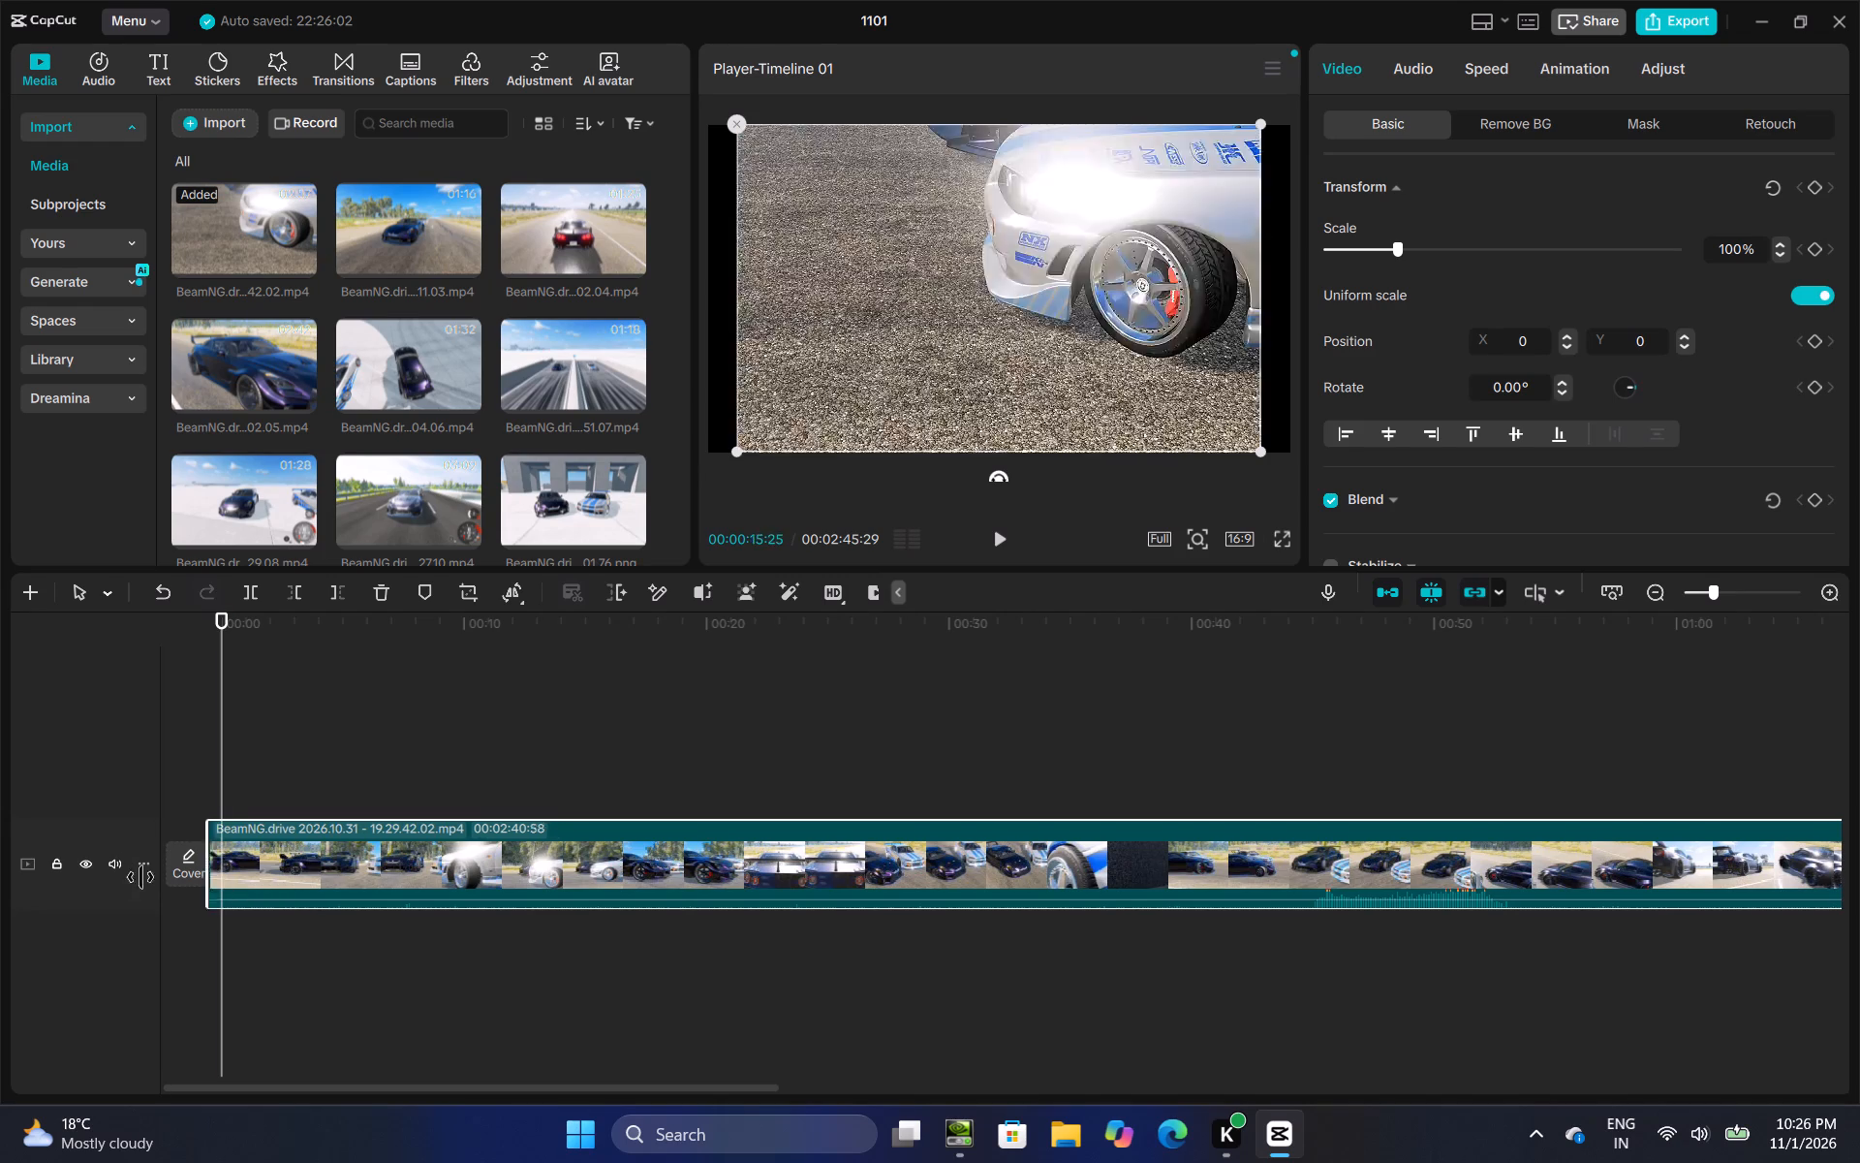
left_click_drag(140, 877, 0, 1013)
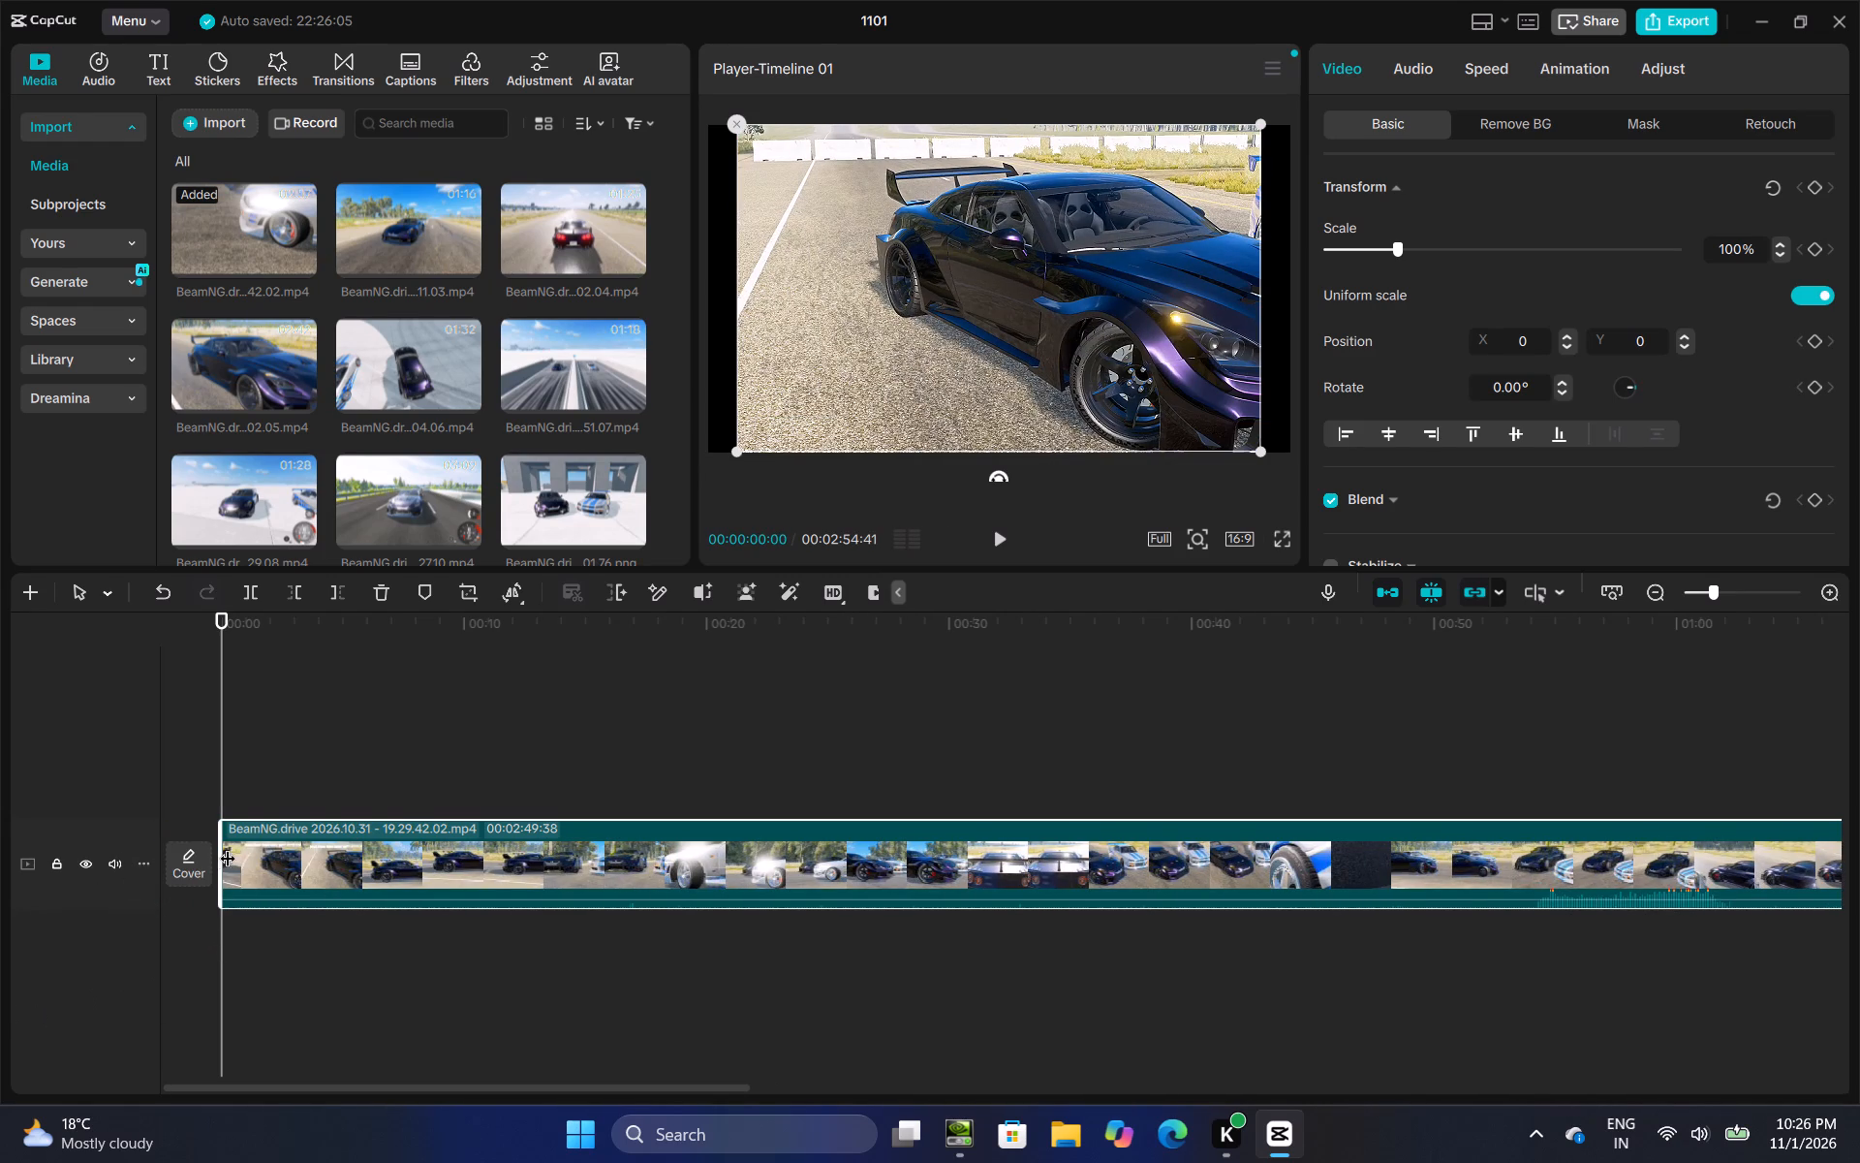
left_click(221, 833)
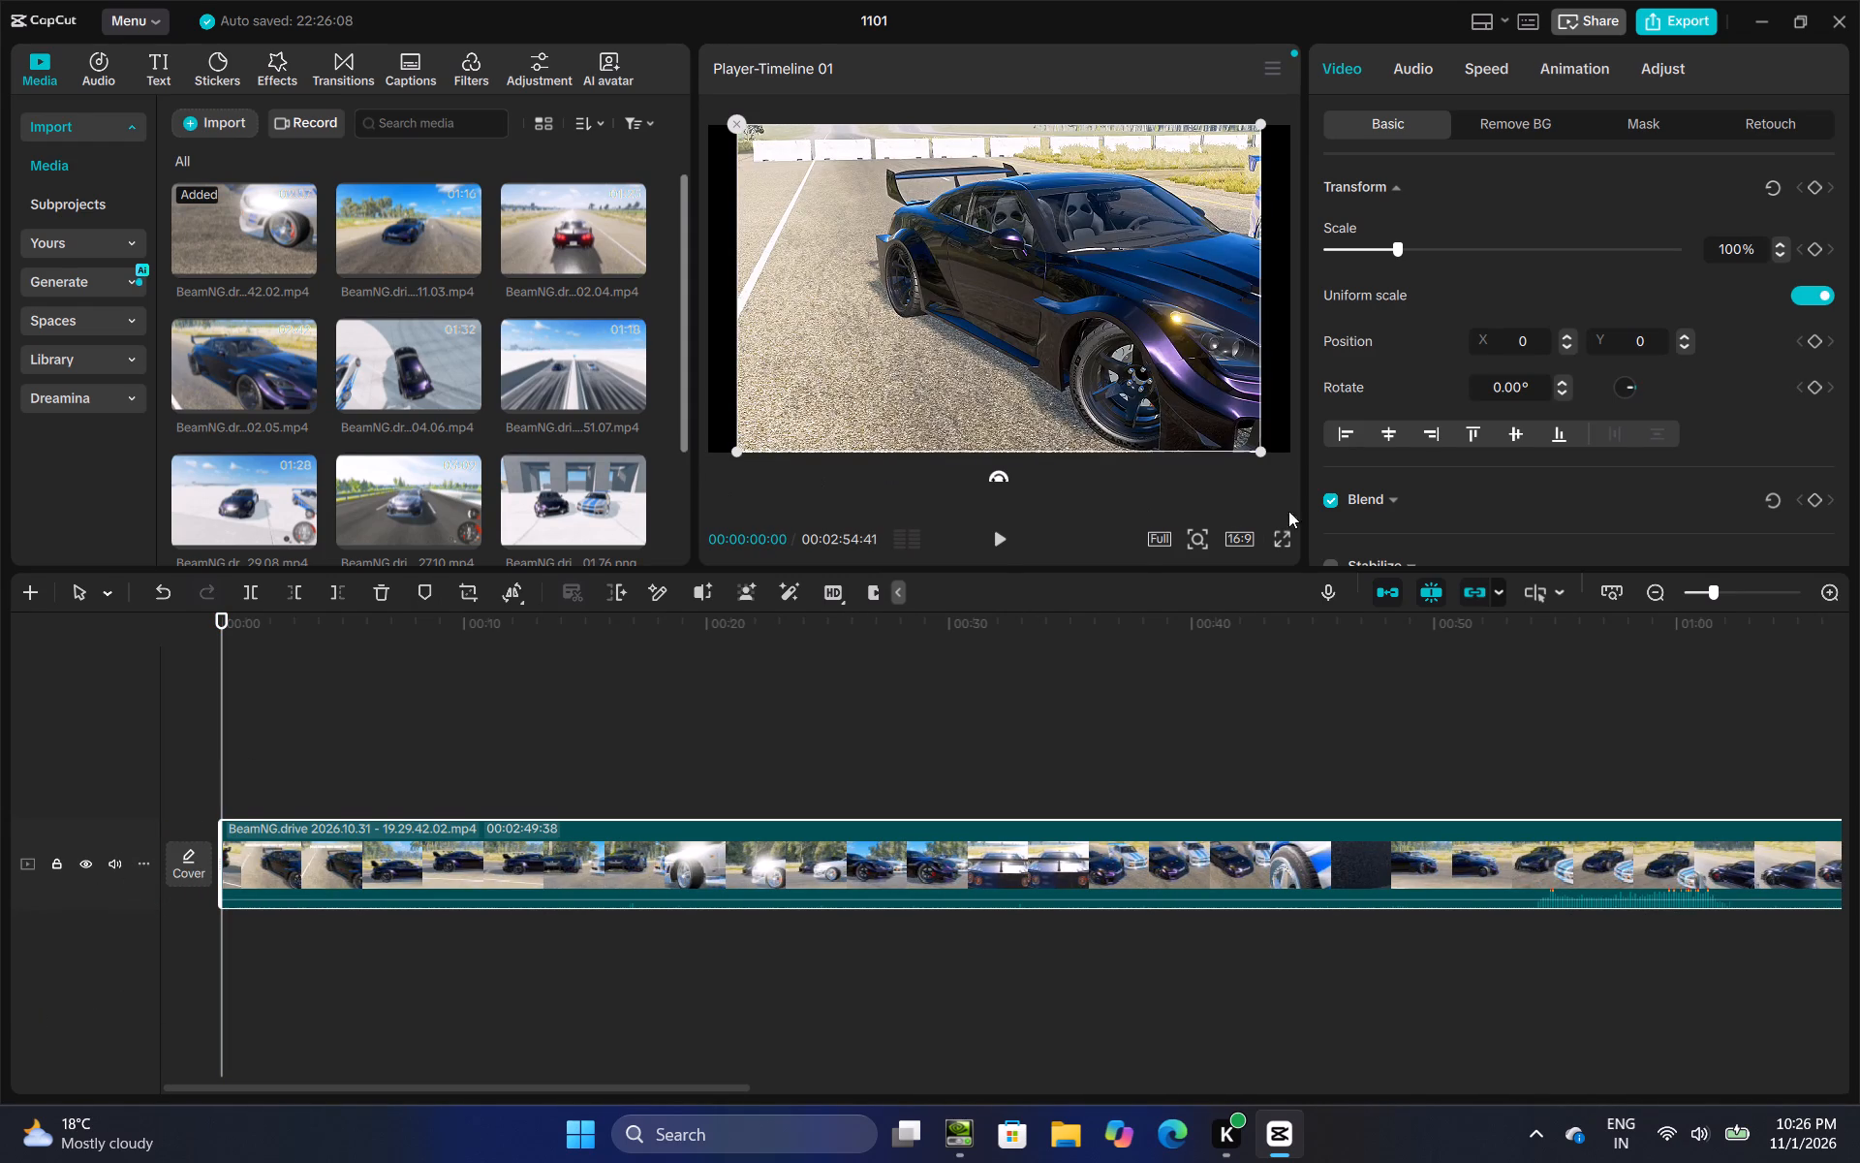
Preview the extended clip from its start to about 00:00:14, where both cars are seen from the front.
left_click(998, 538)
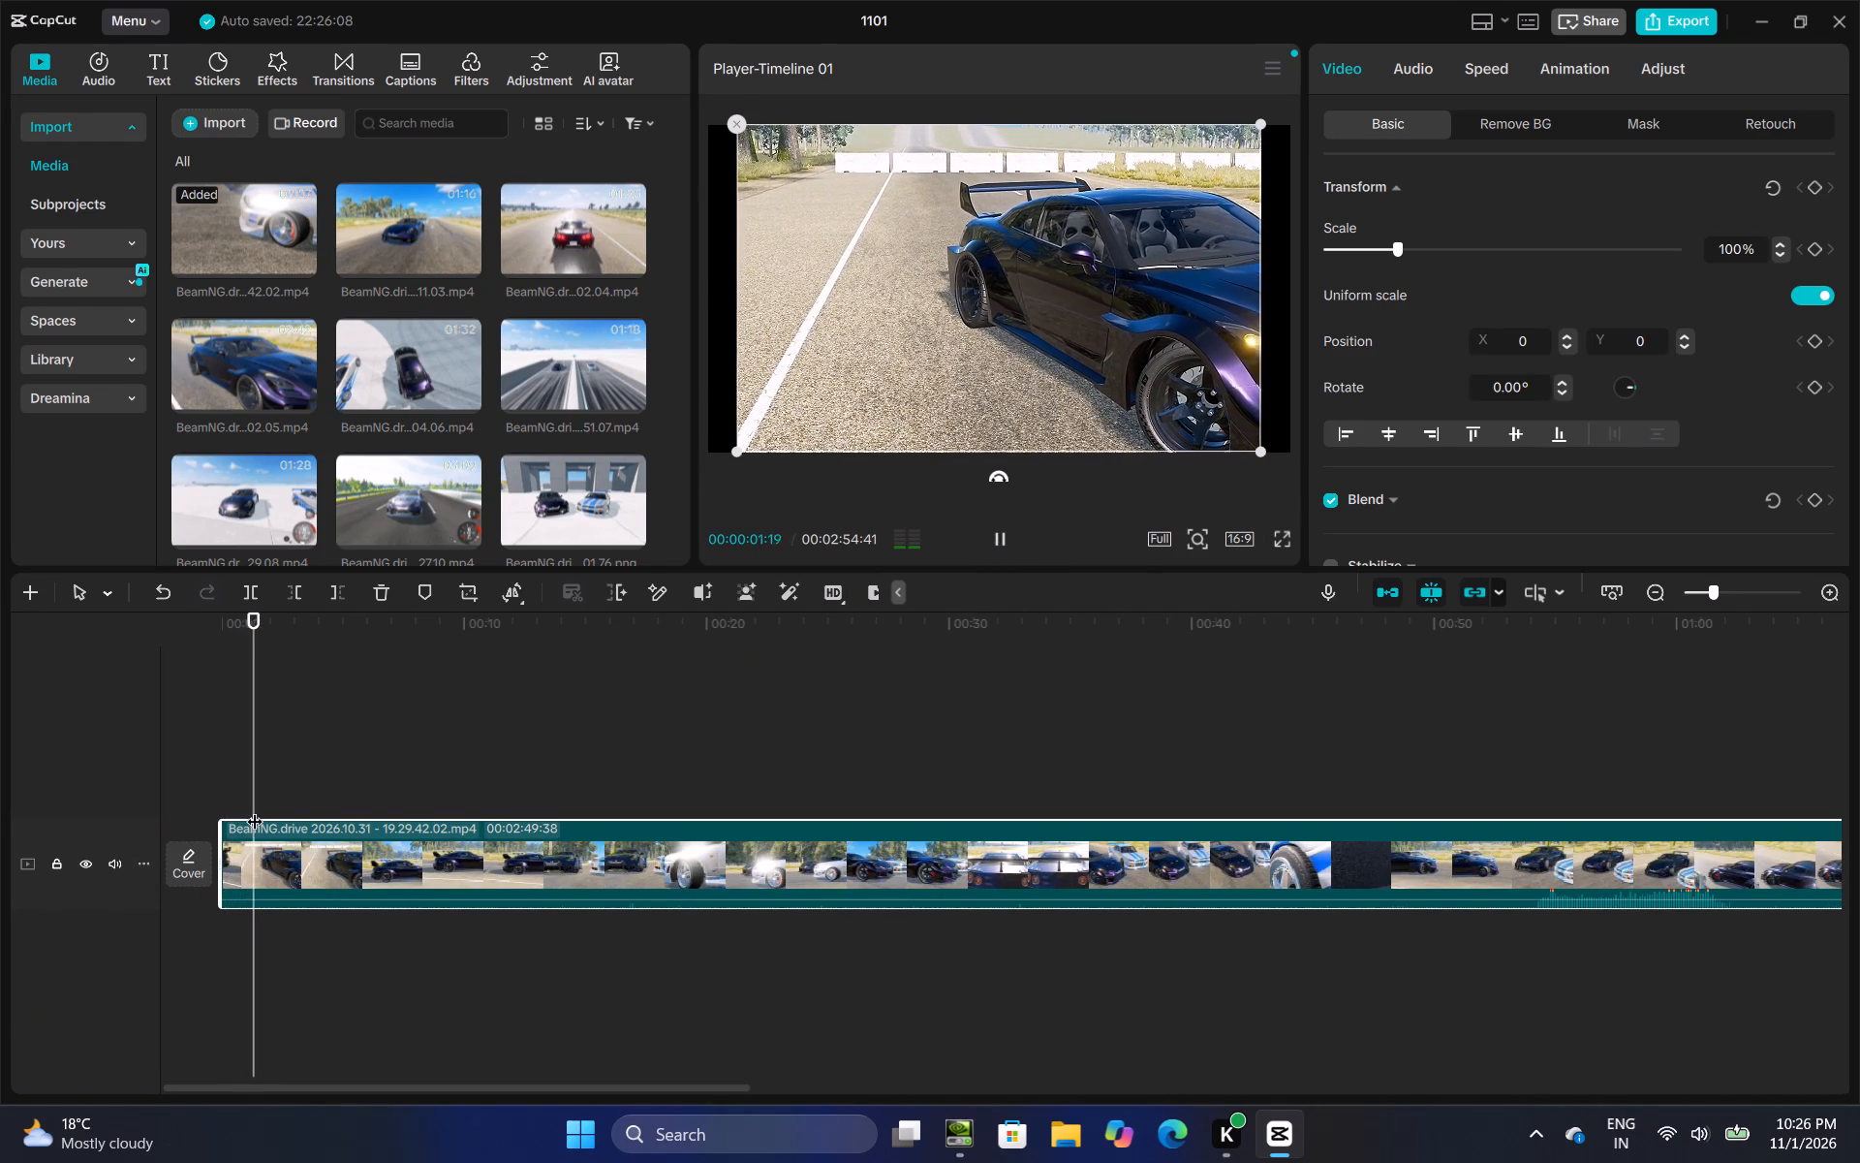
left_click_drag(257, 785, 450, 848)
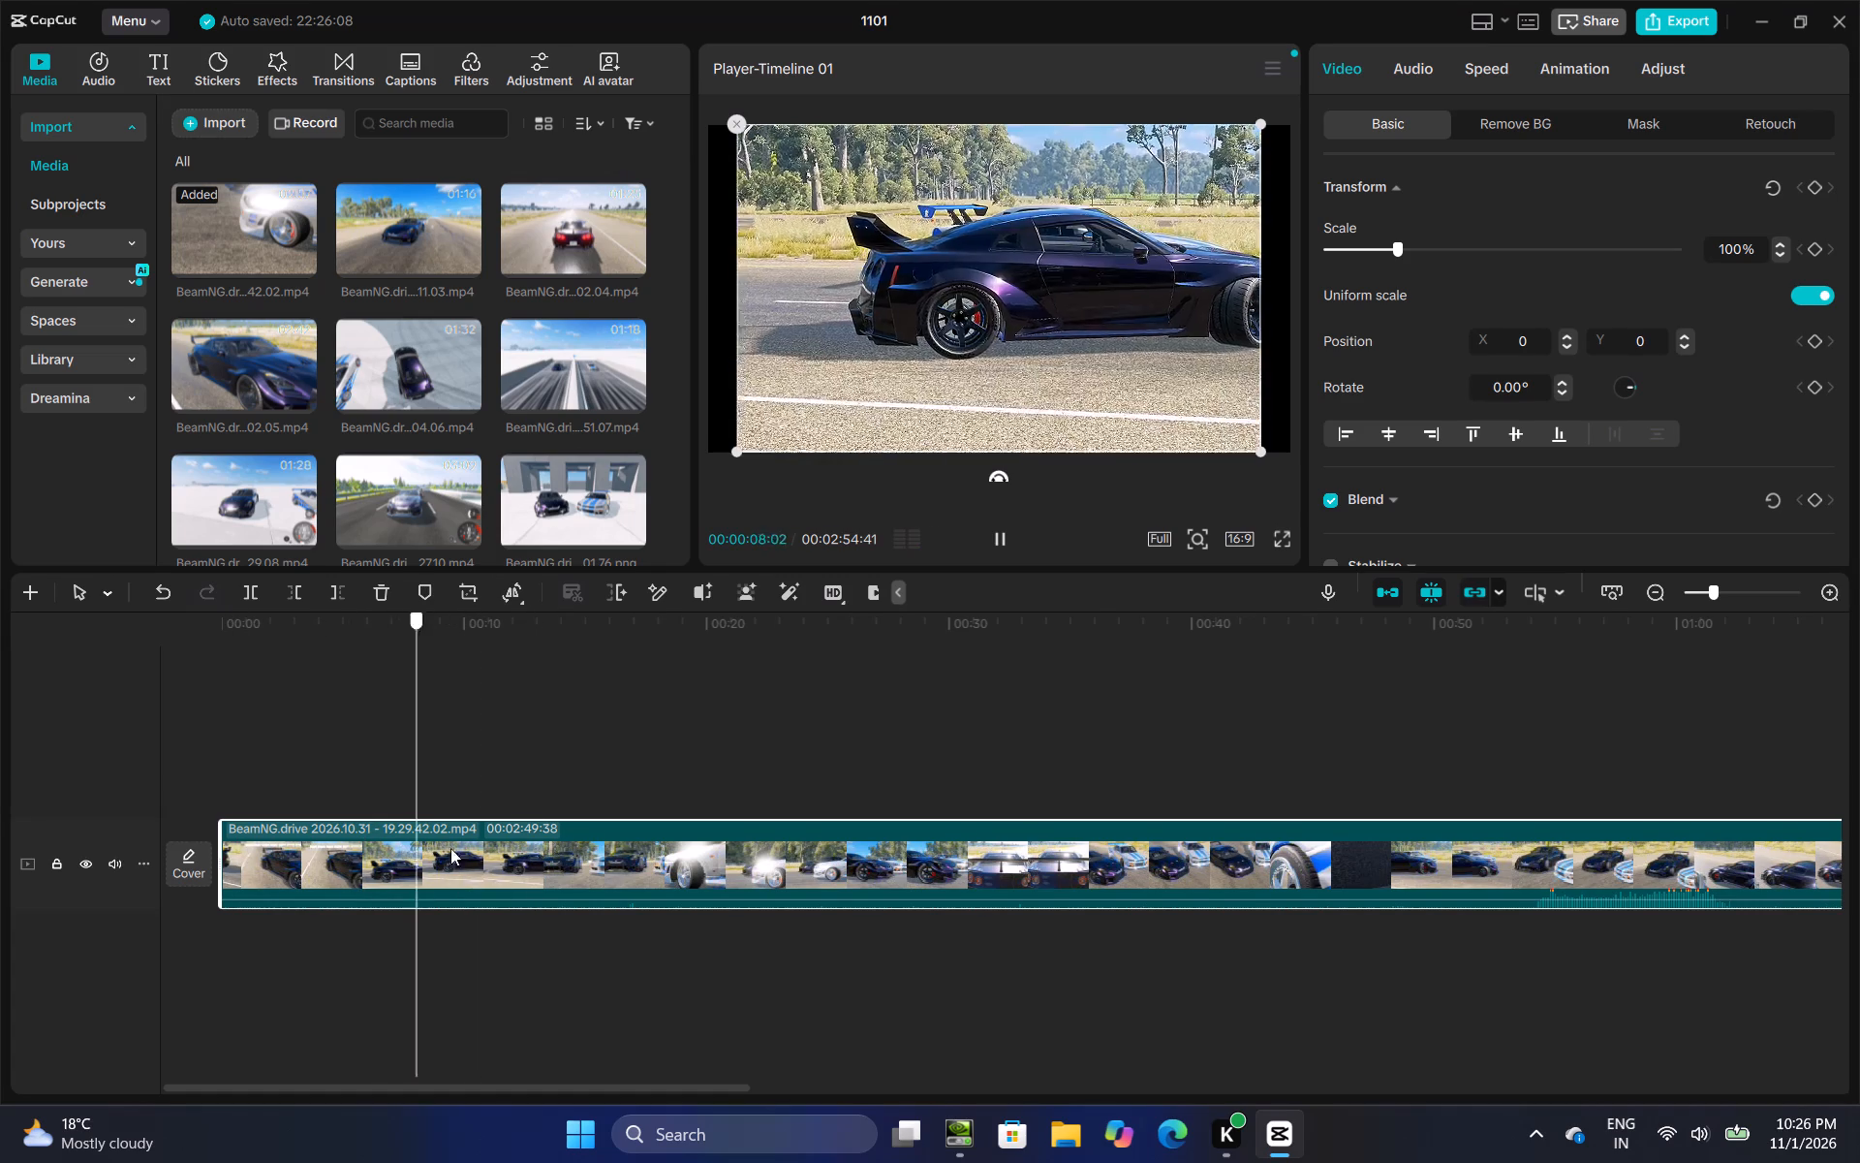
left_click_drag(450, 848, 542, 879)
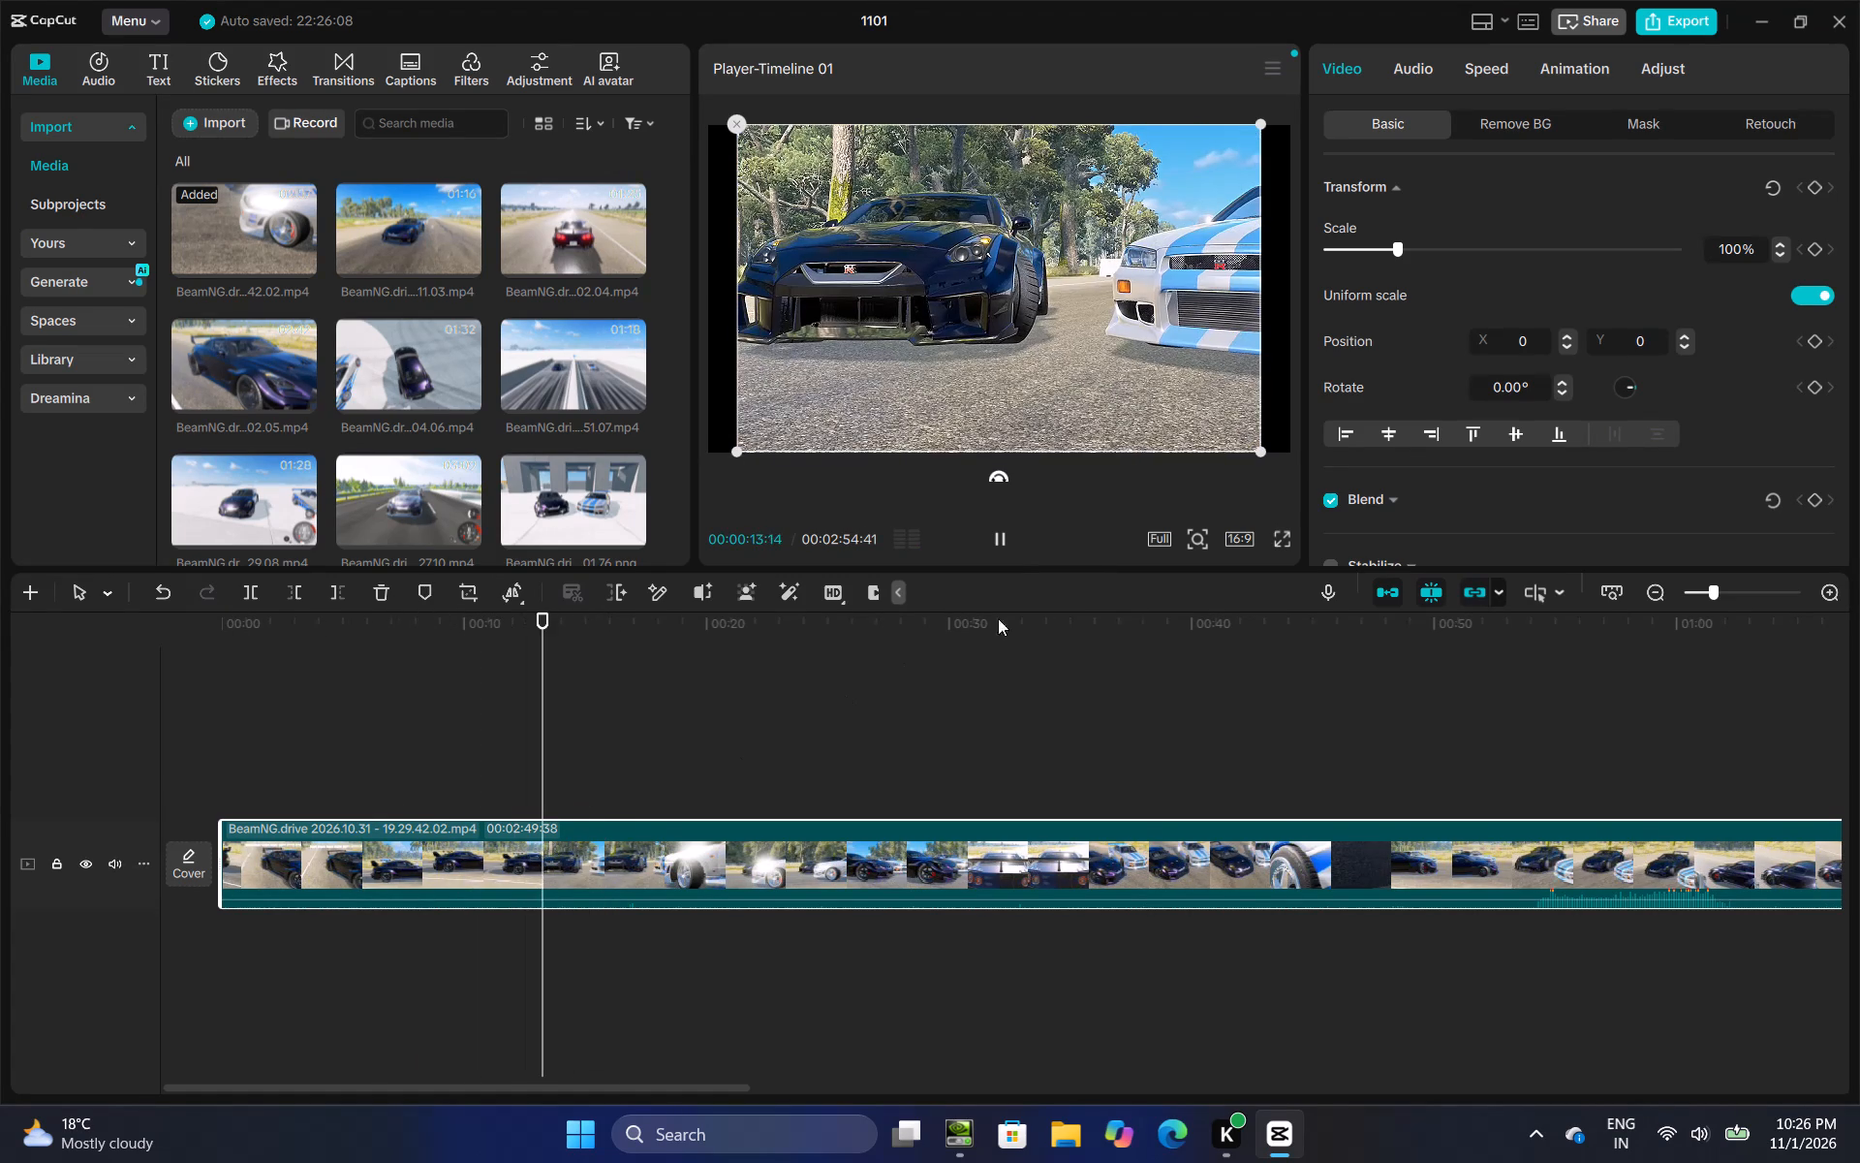
left_click(1007, 557)
left_click(998, 541)
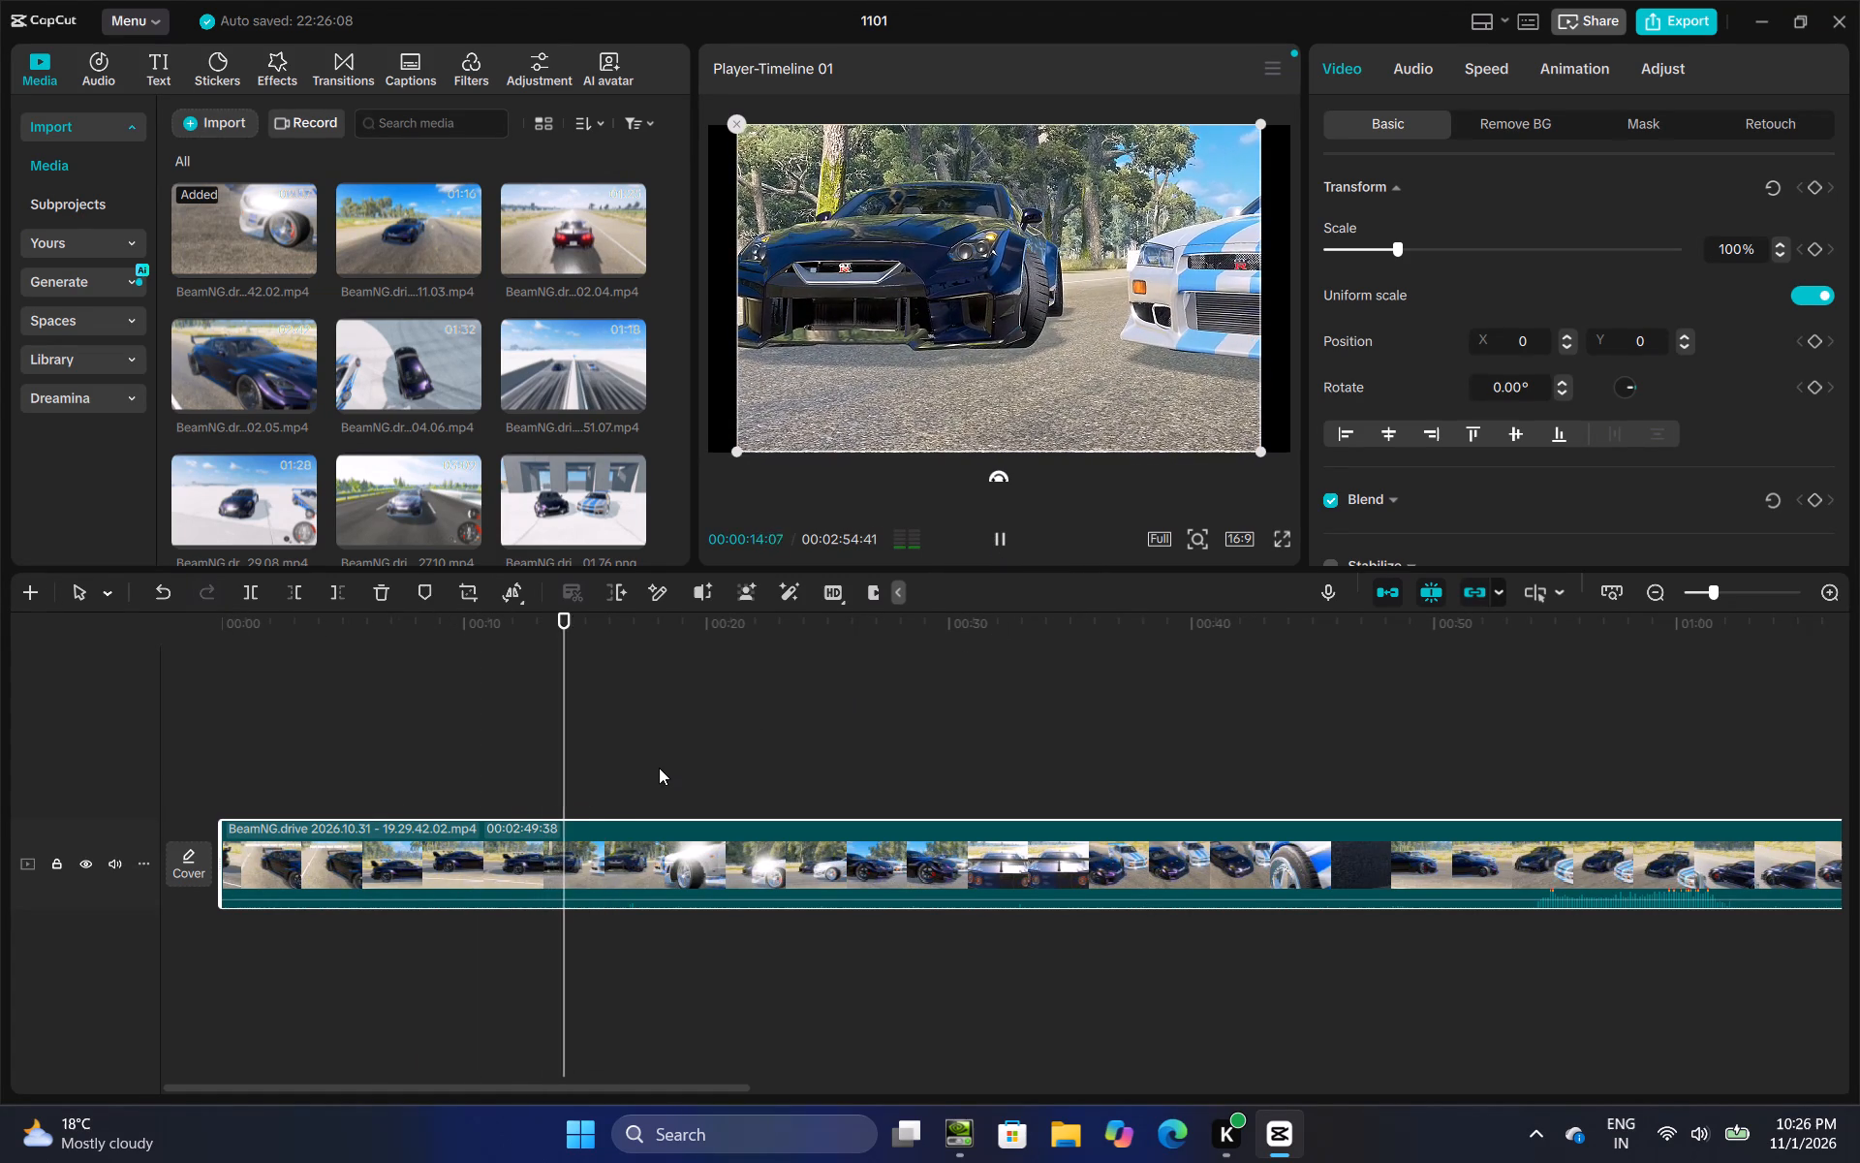
left_click(560, 778)
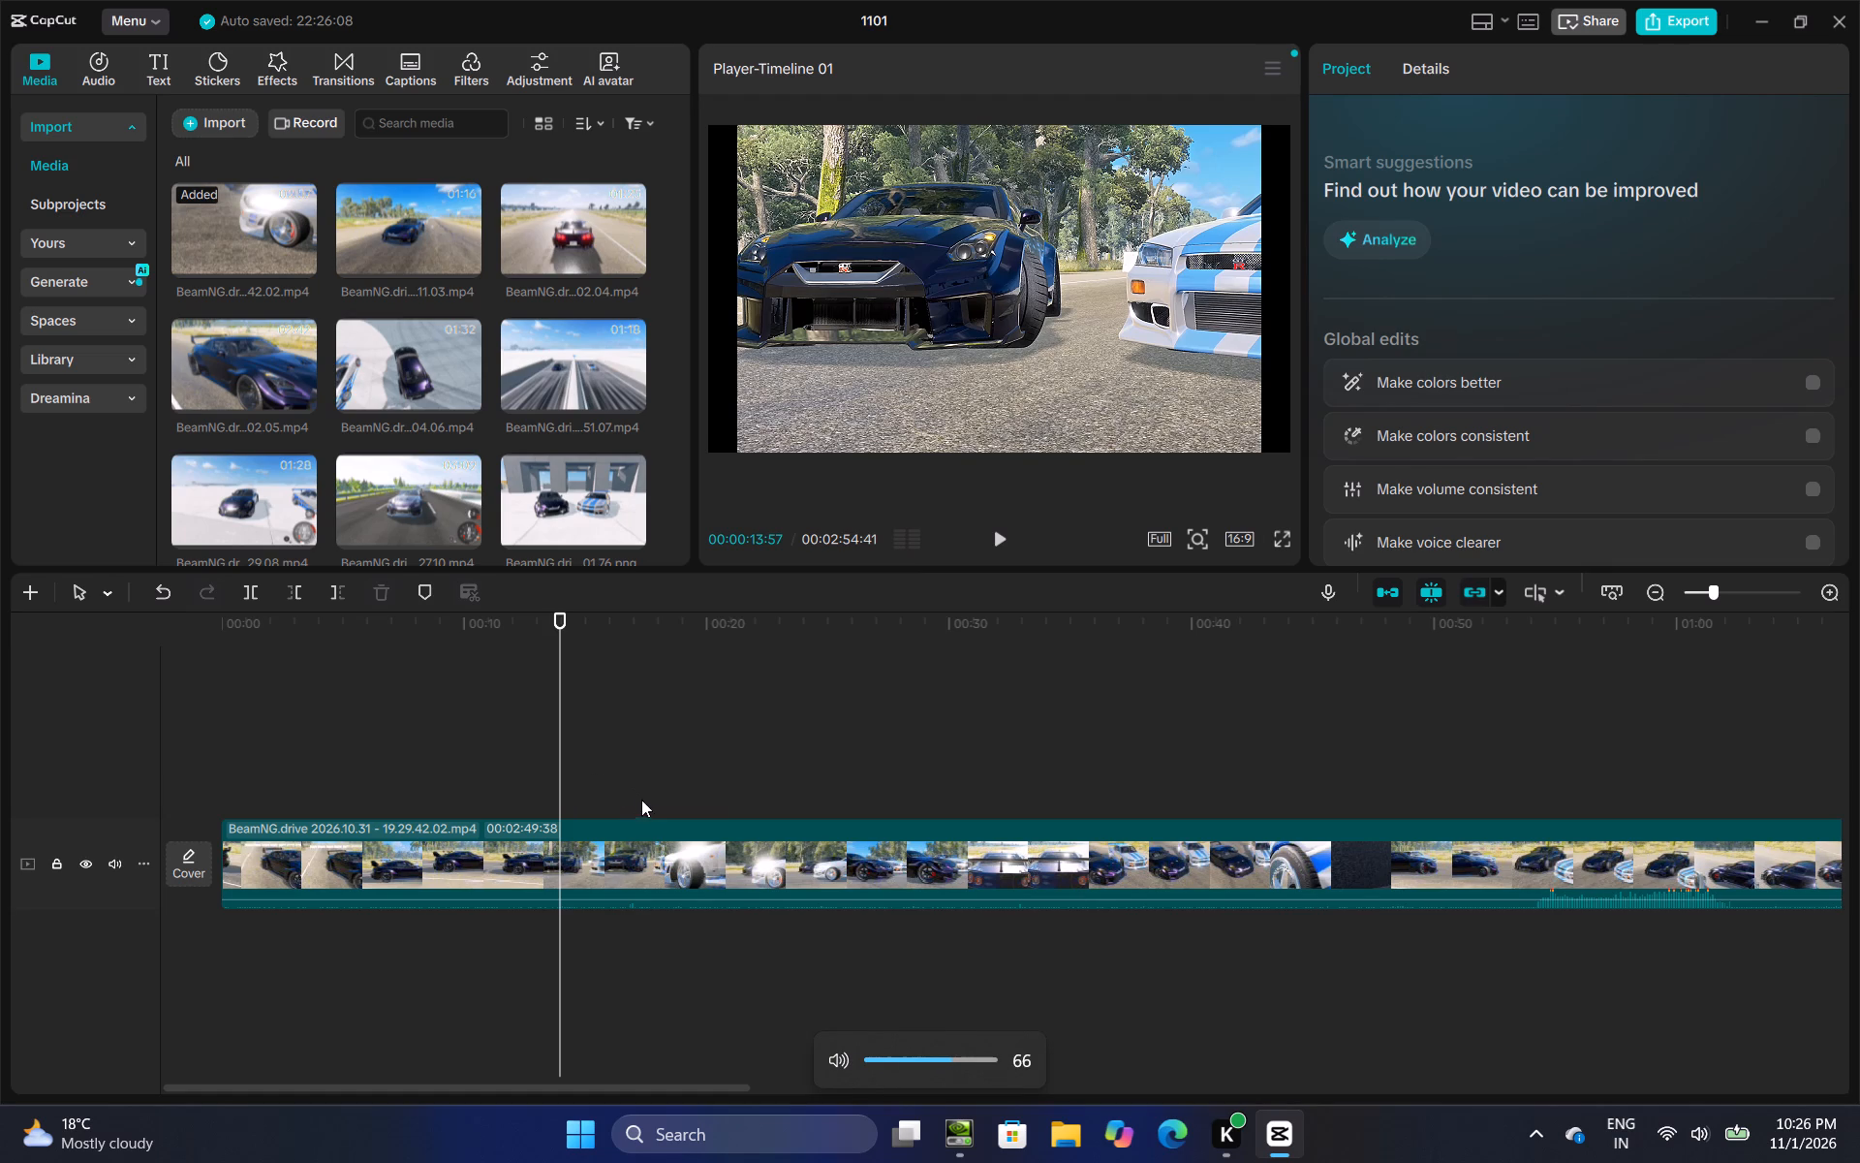
Replay the passage between about 00:00:11 and 00:00:17, where the dark car's side view changes to the front shot of both cars.
left_click_drag(560, 739, 533, 777)
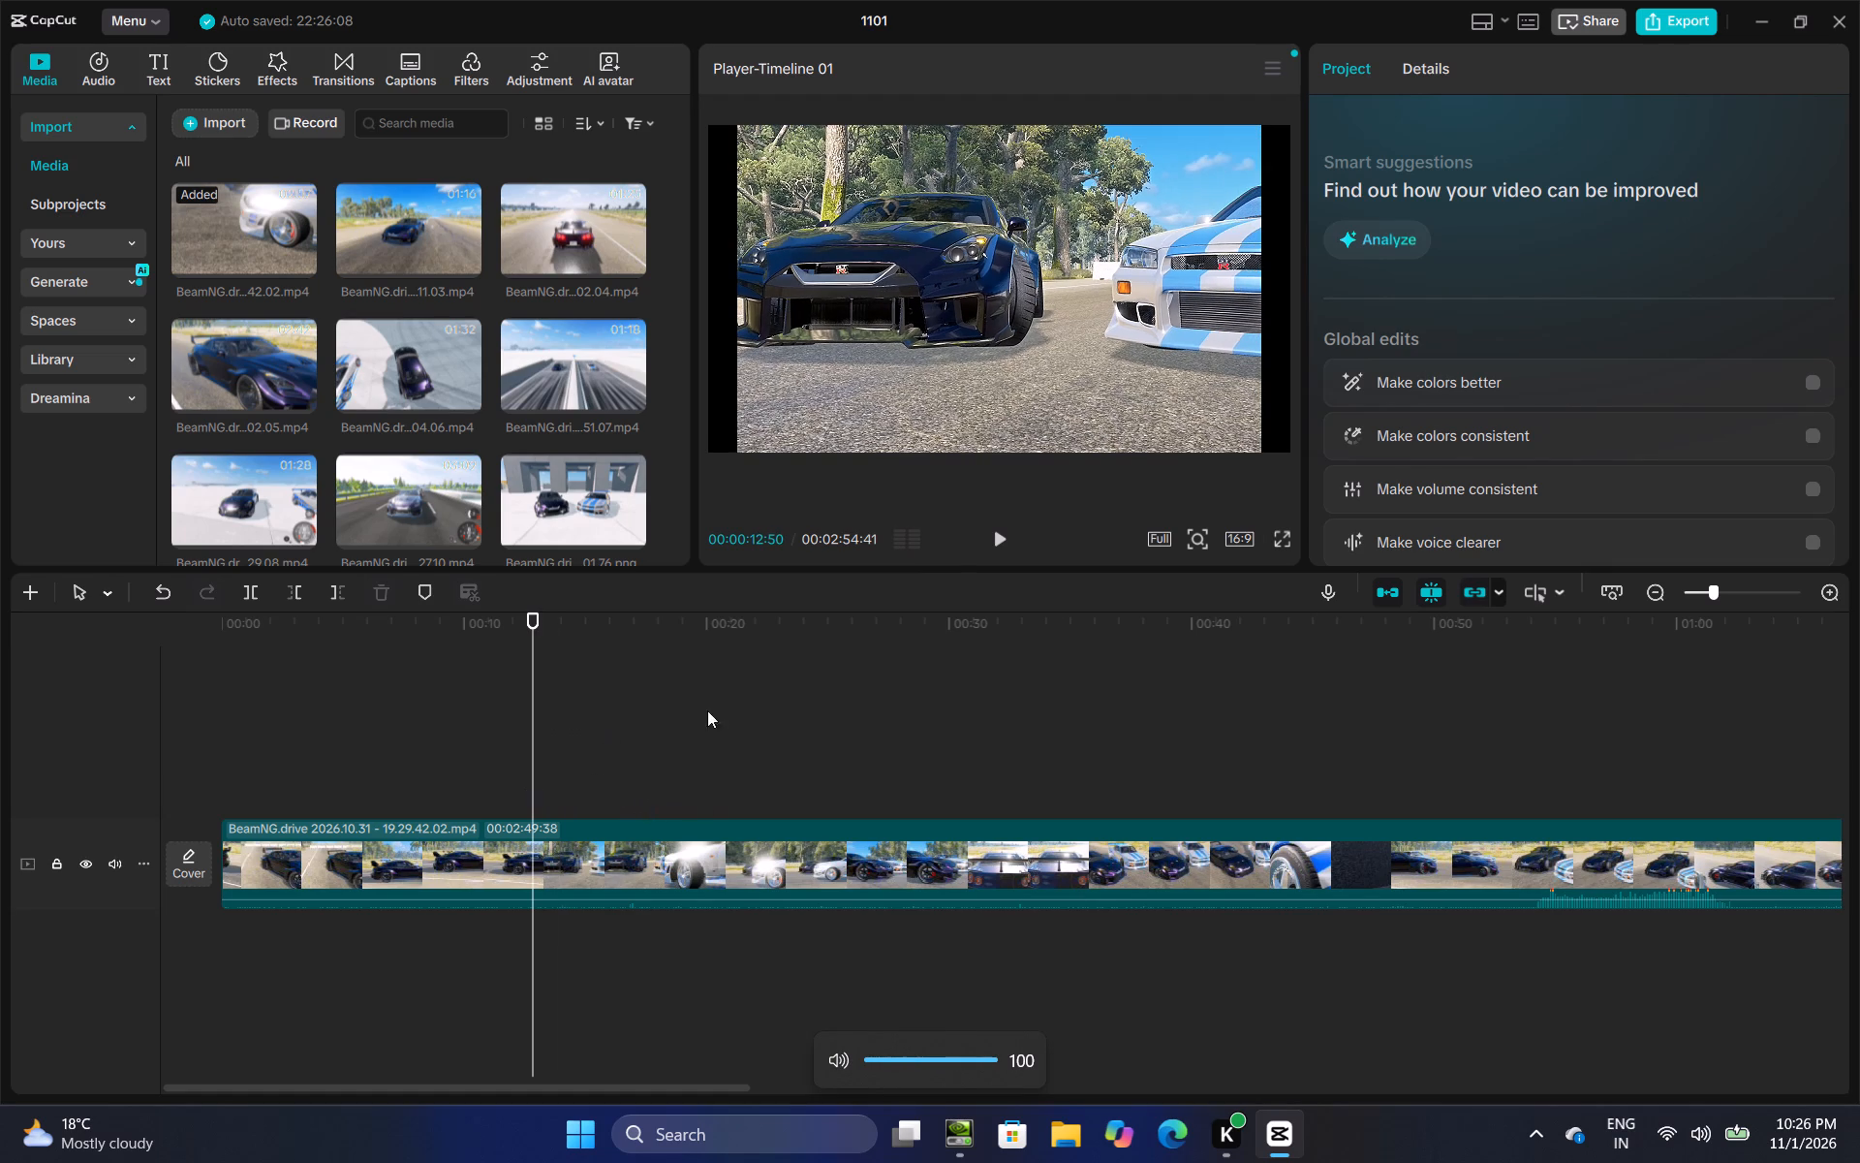
left_click(981, 531)
left_click(998, 531)
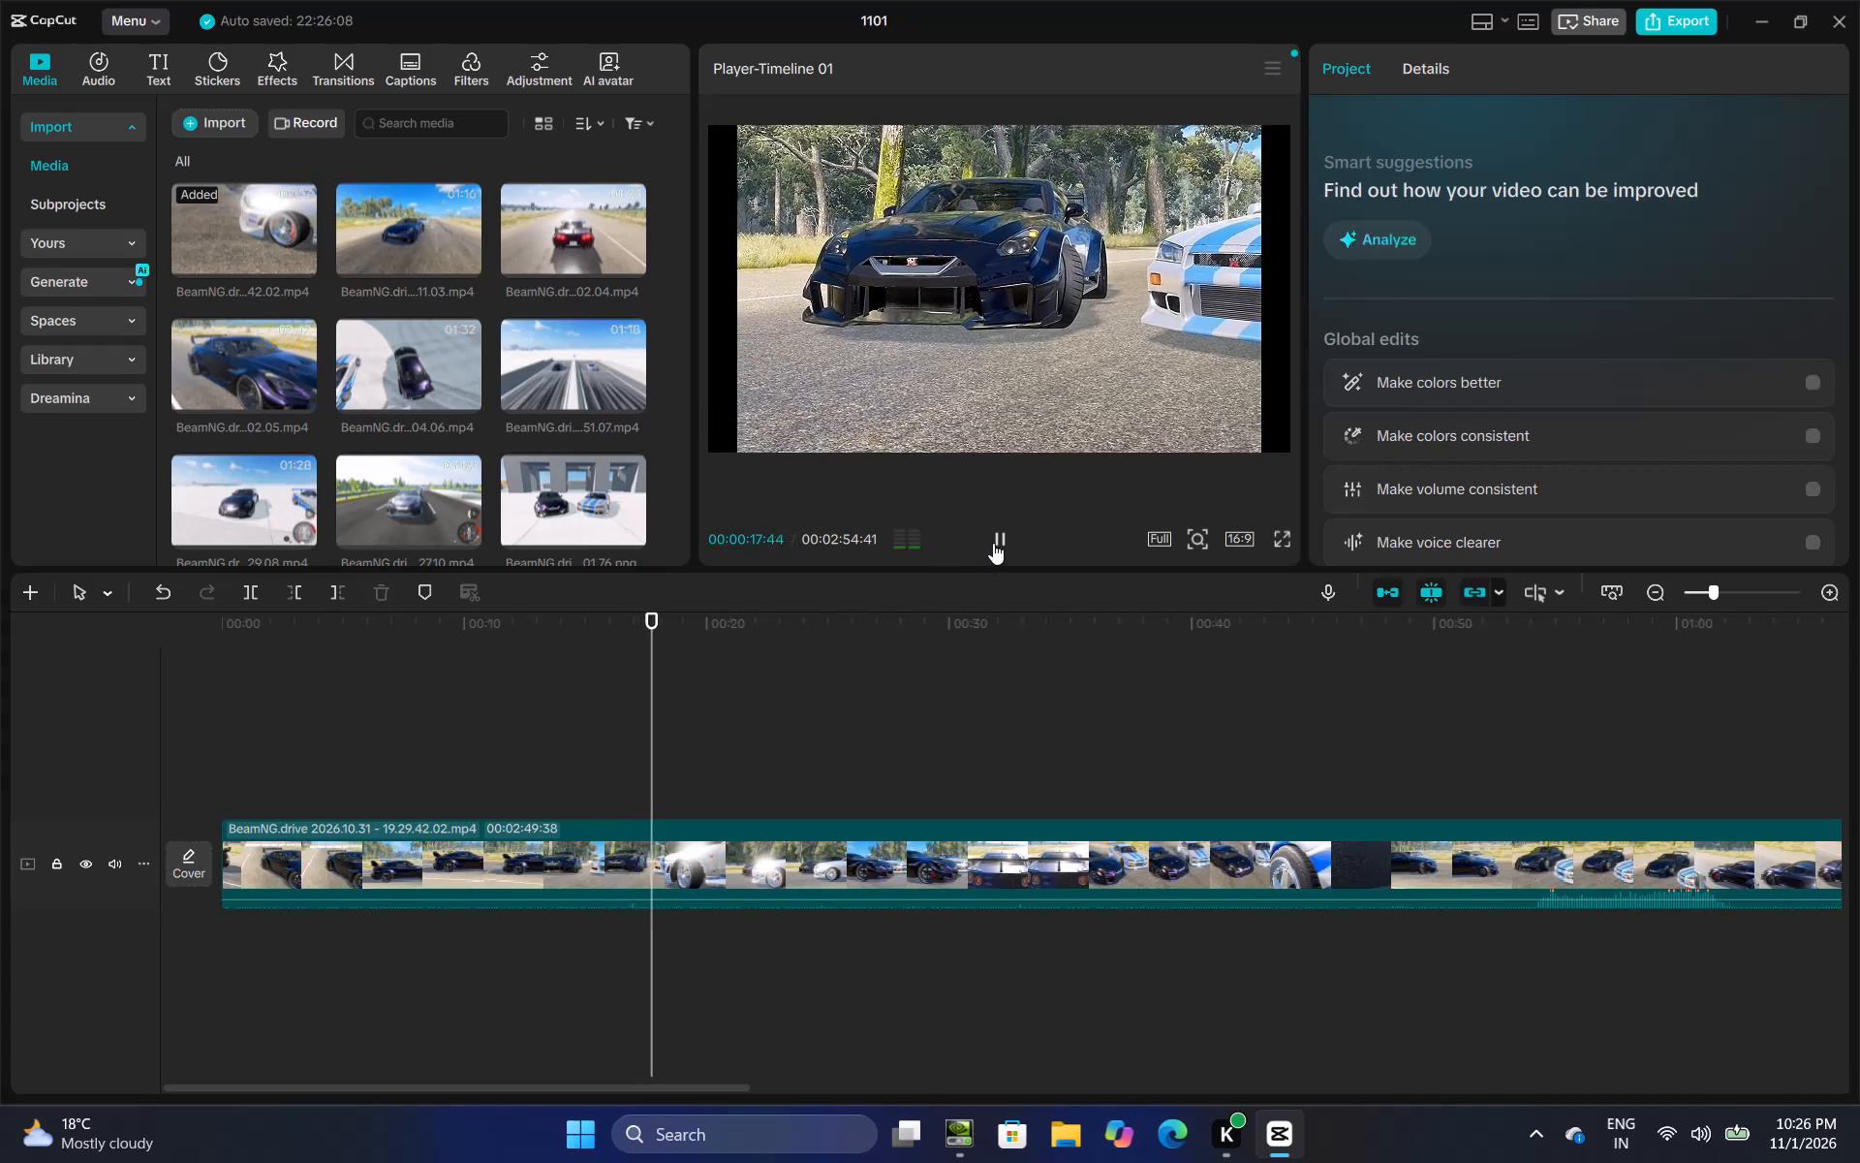
left_click(1009, 543)
left_click(596, 782)
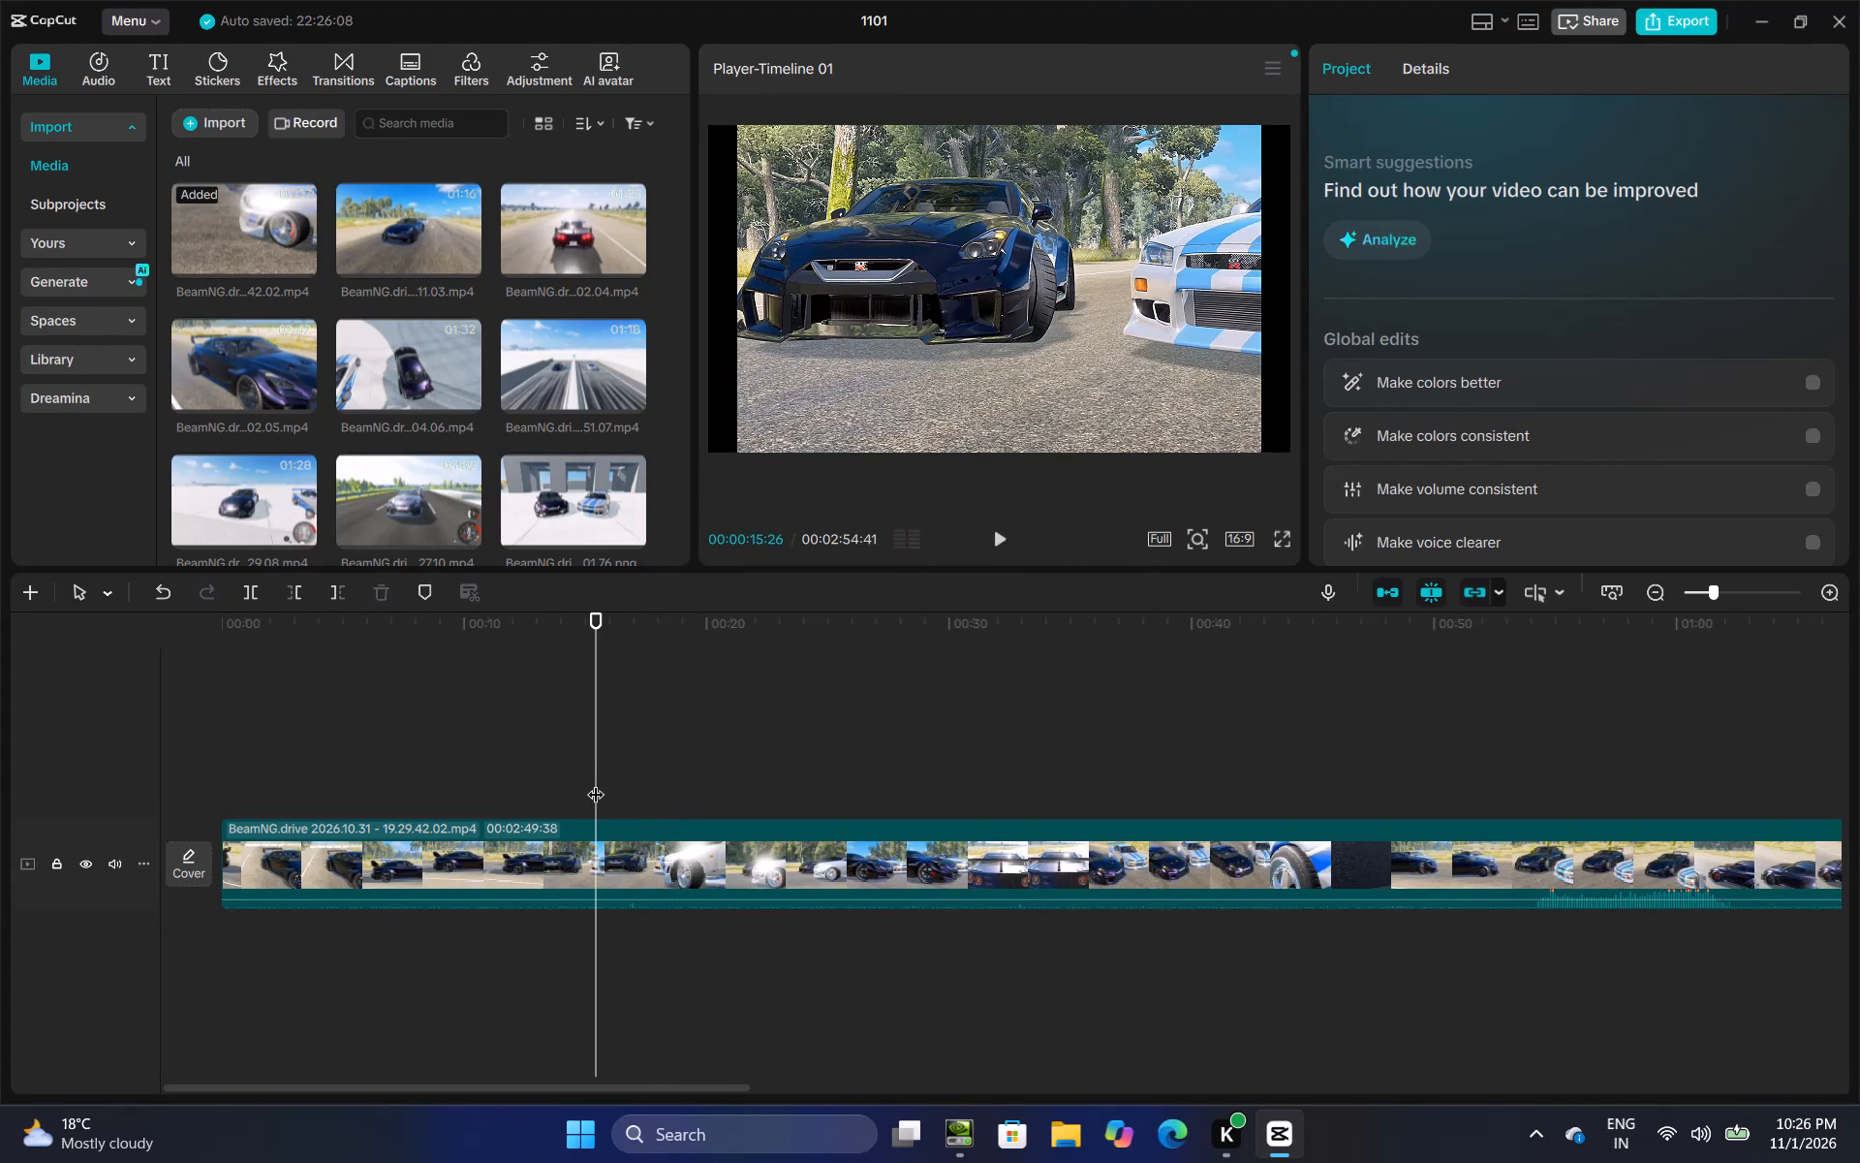
left_click_drag(598, 782, 523, 797)
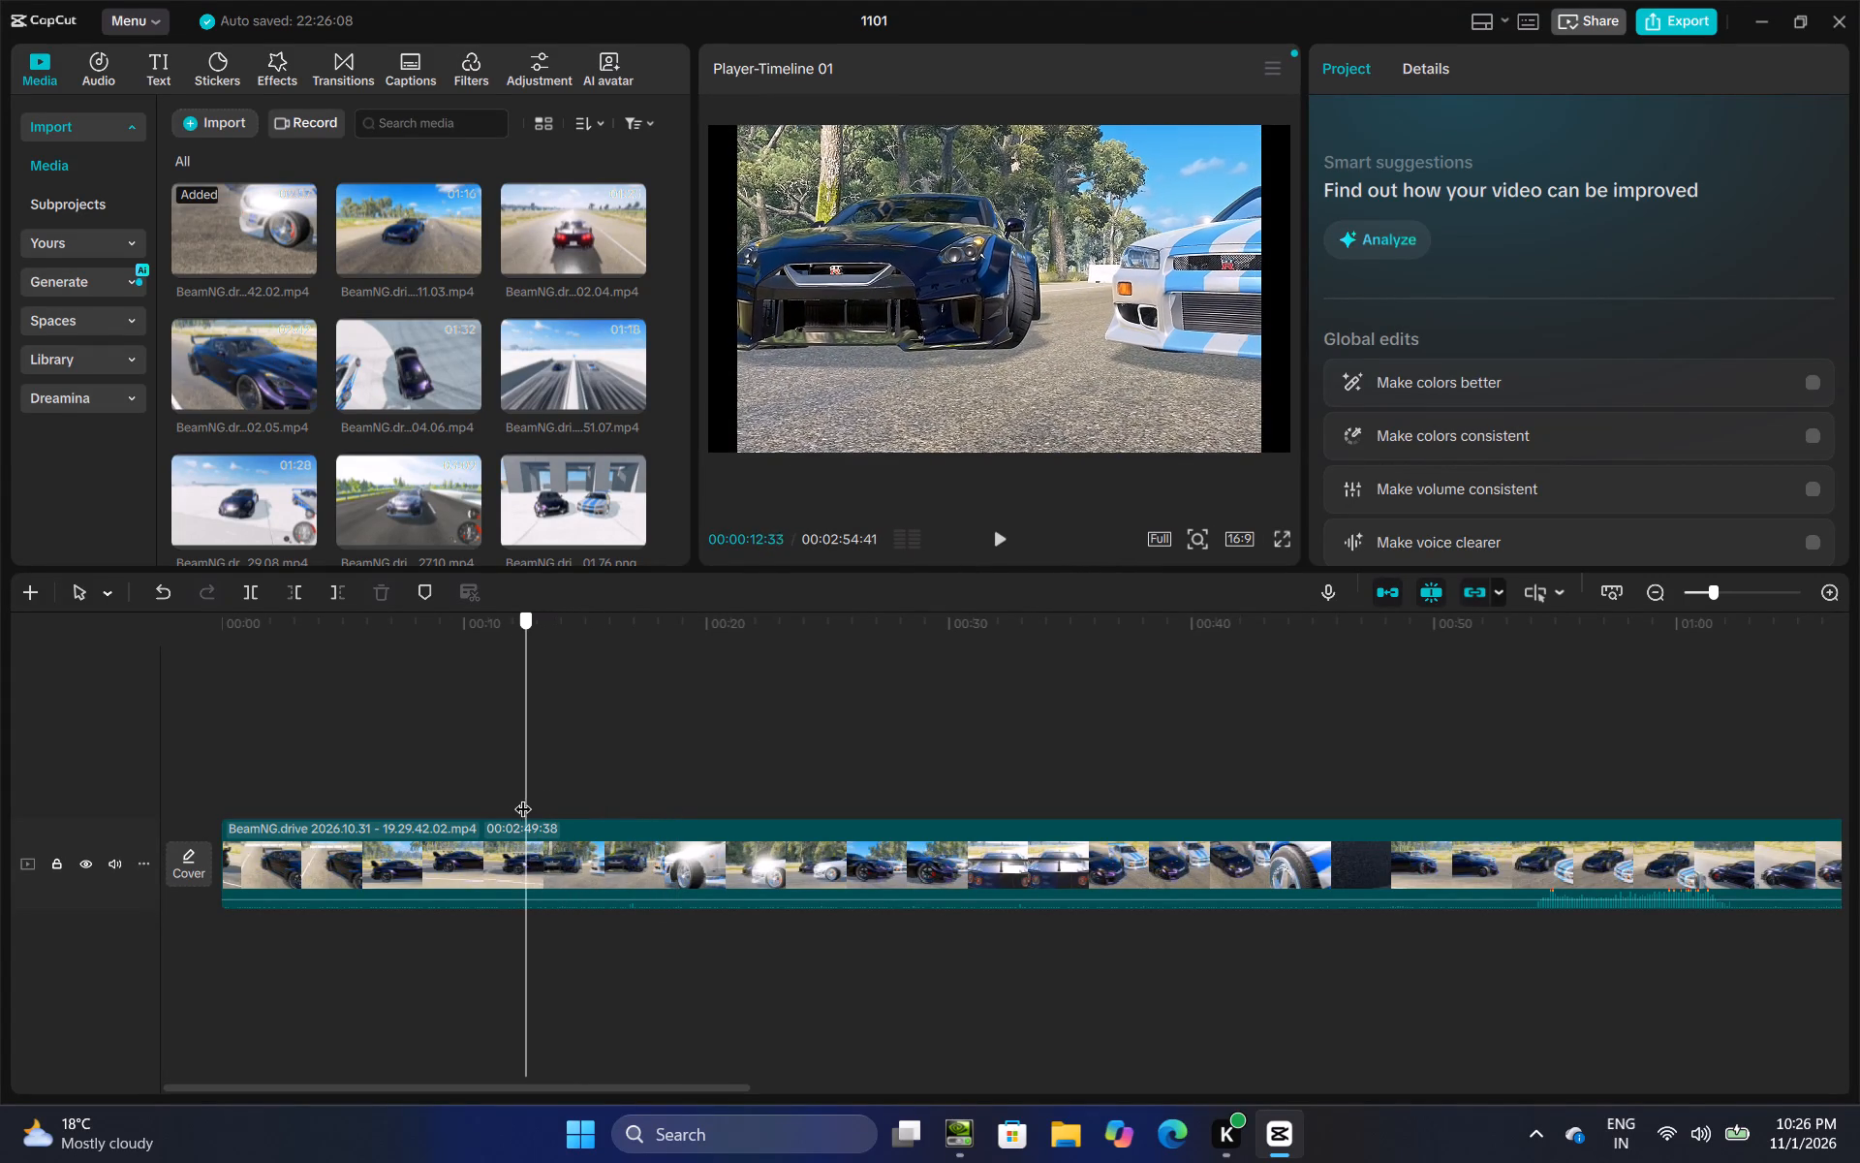
left_click_drag(523, 797, 511, 804)
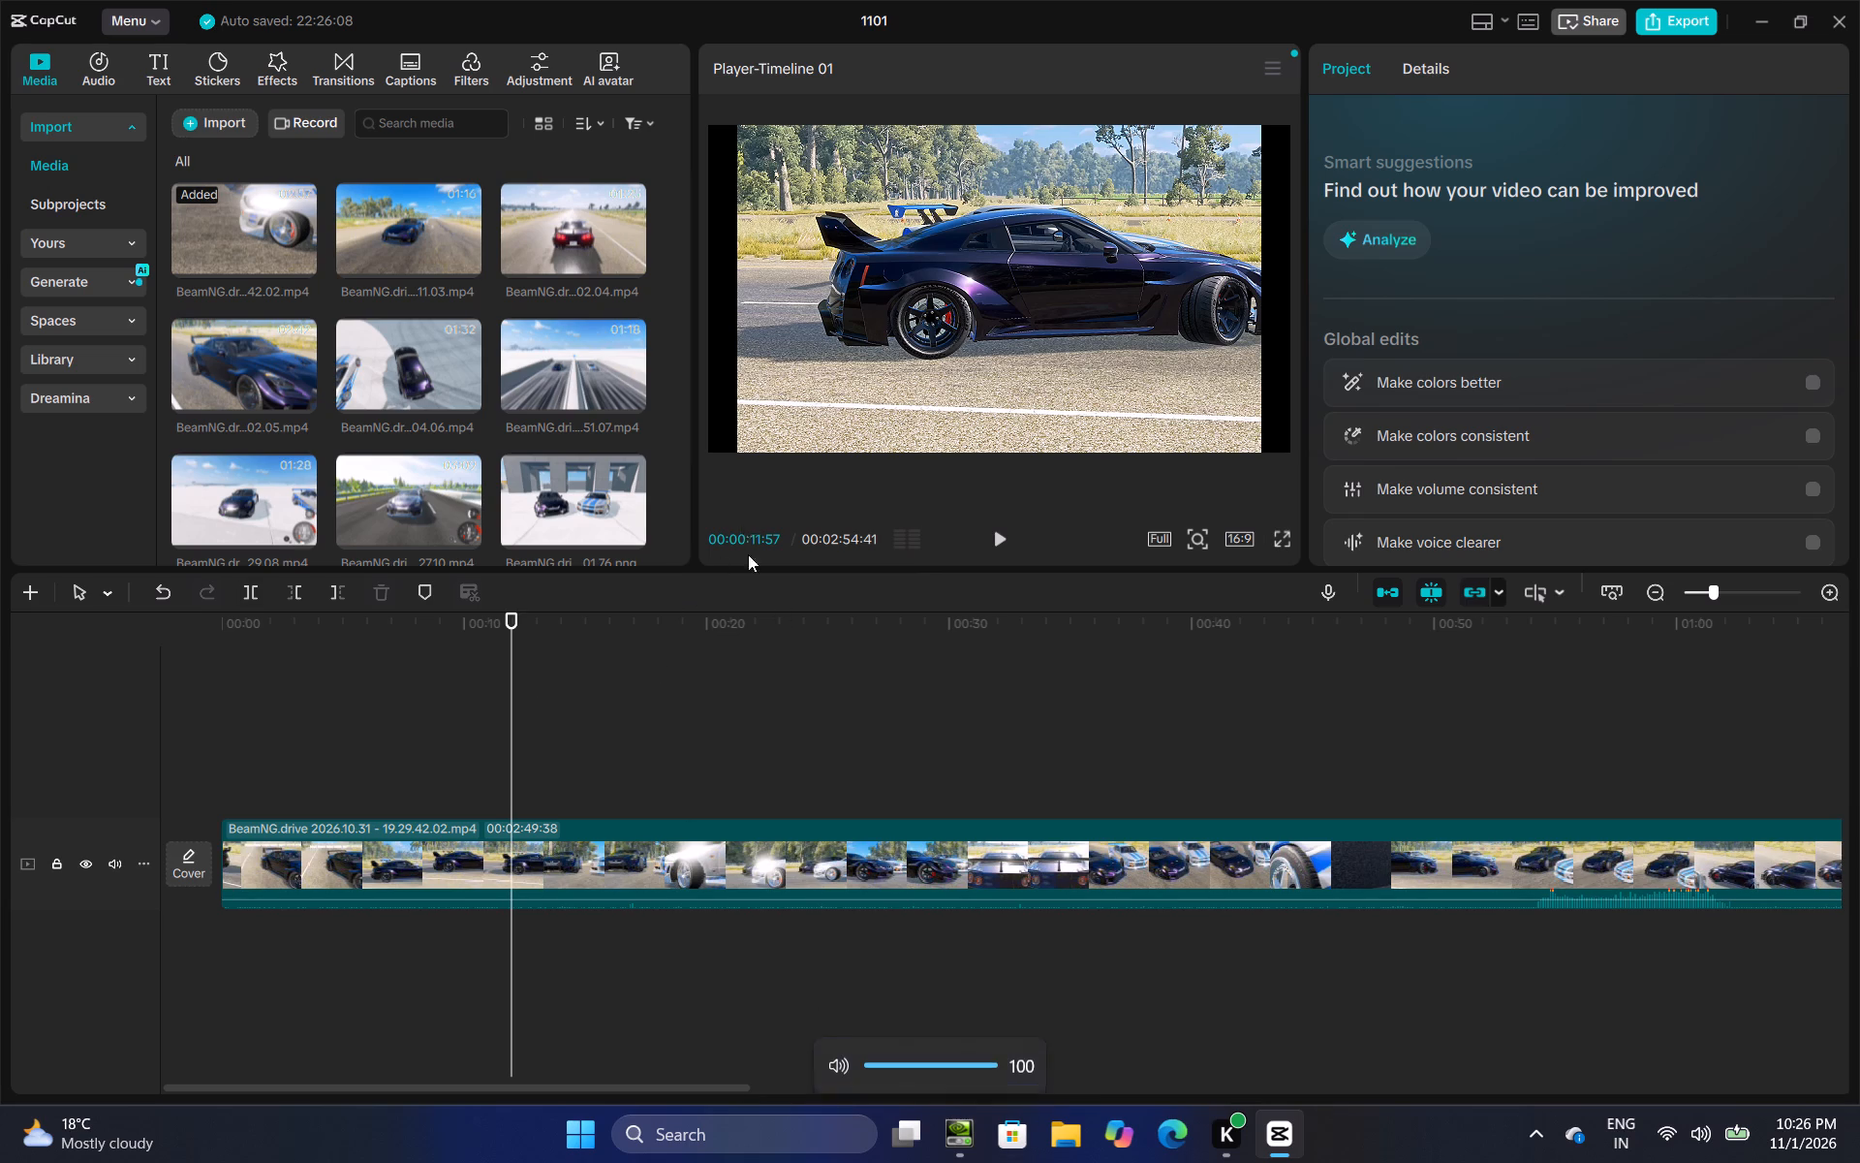
left_click_drag(501, 739, 508, 719)
left_click(506, 714)
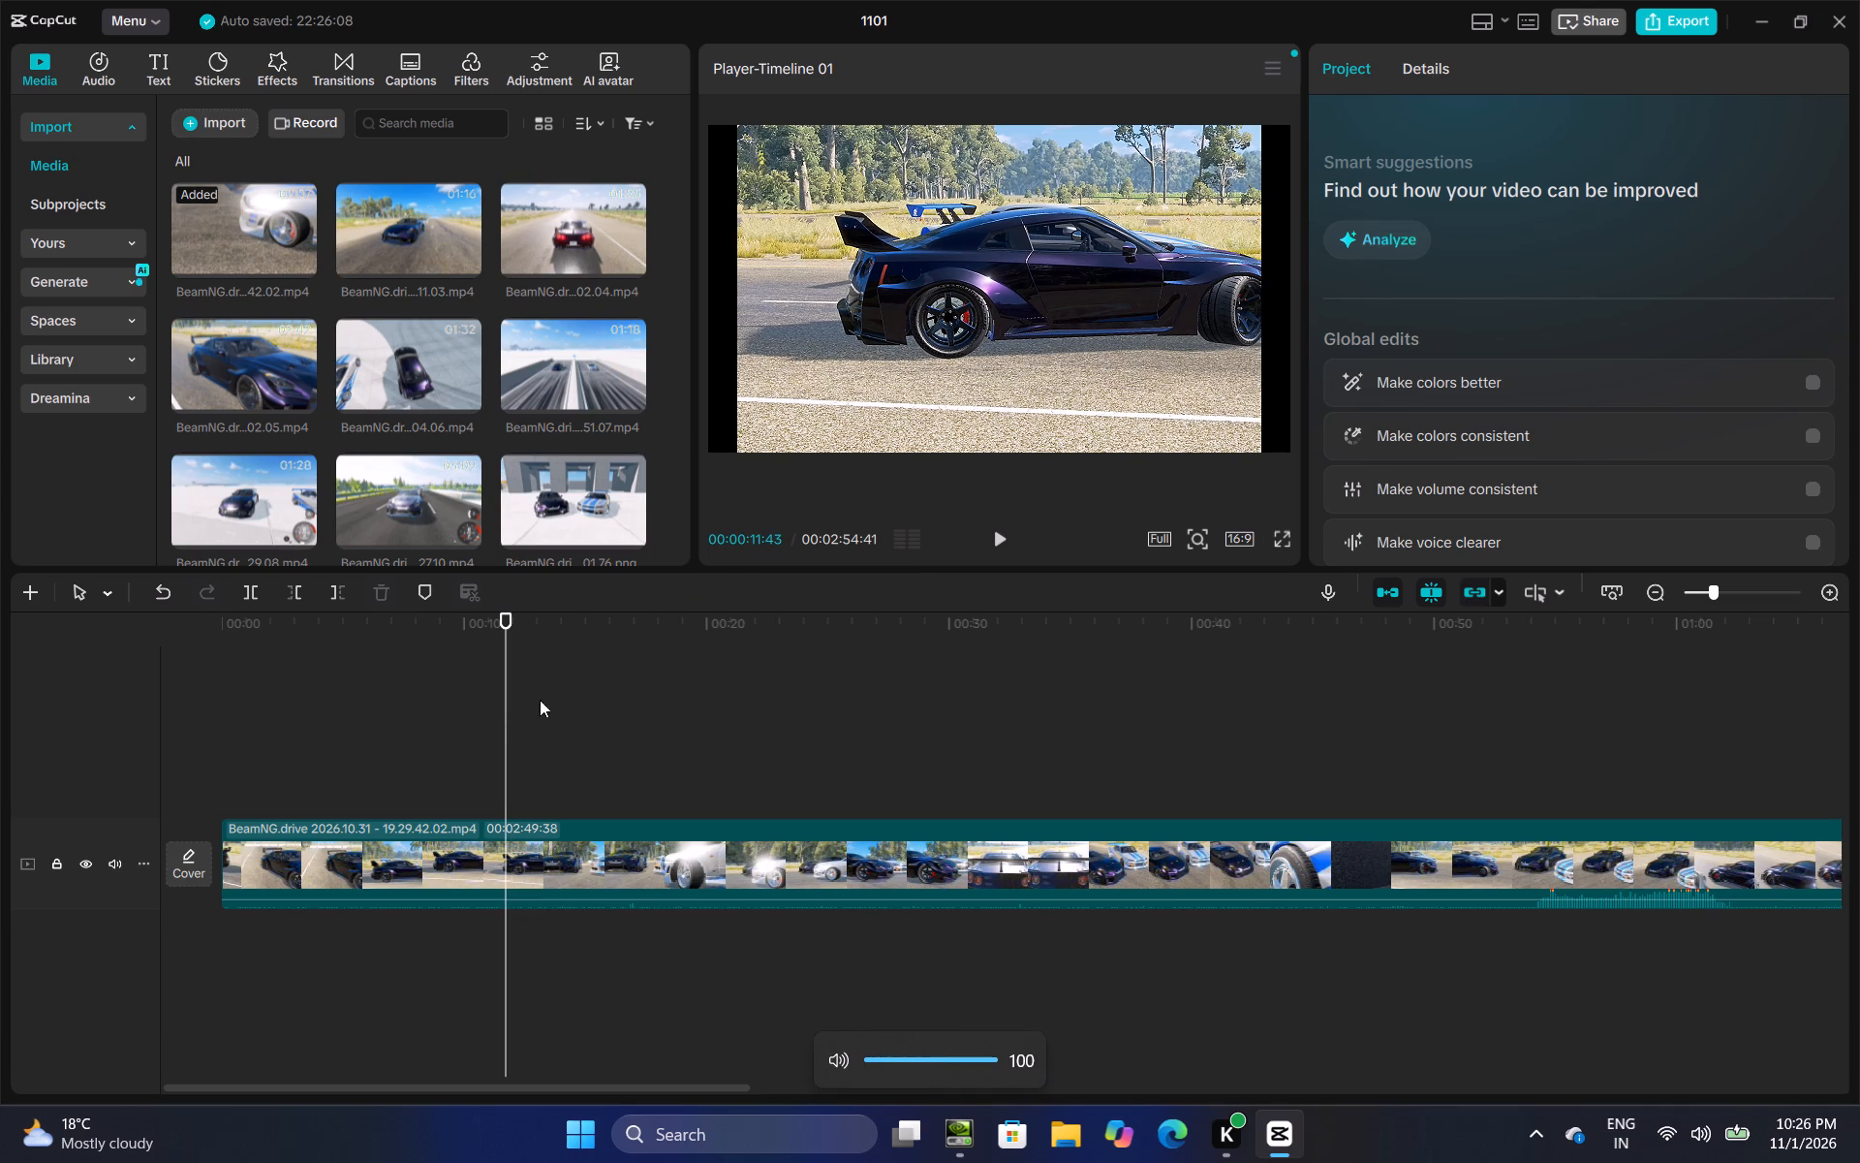
left_click(990, 545)
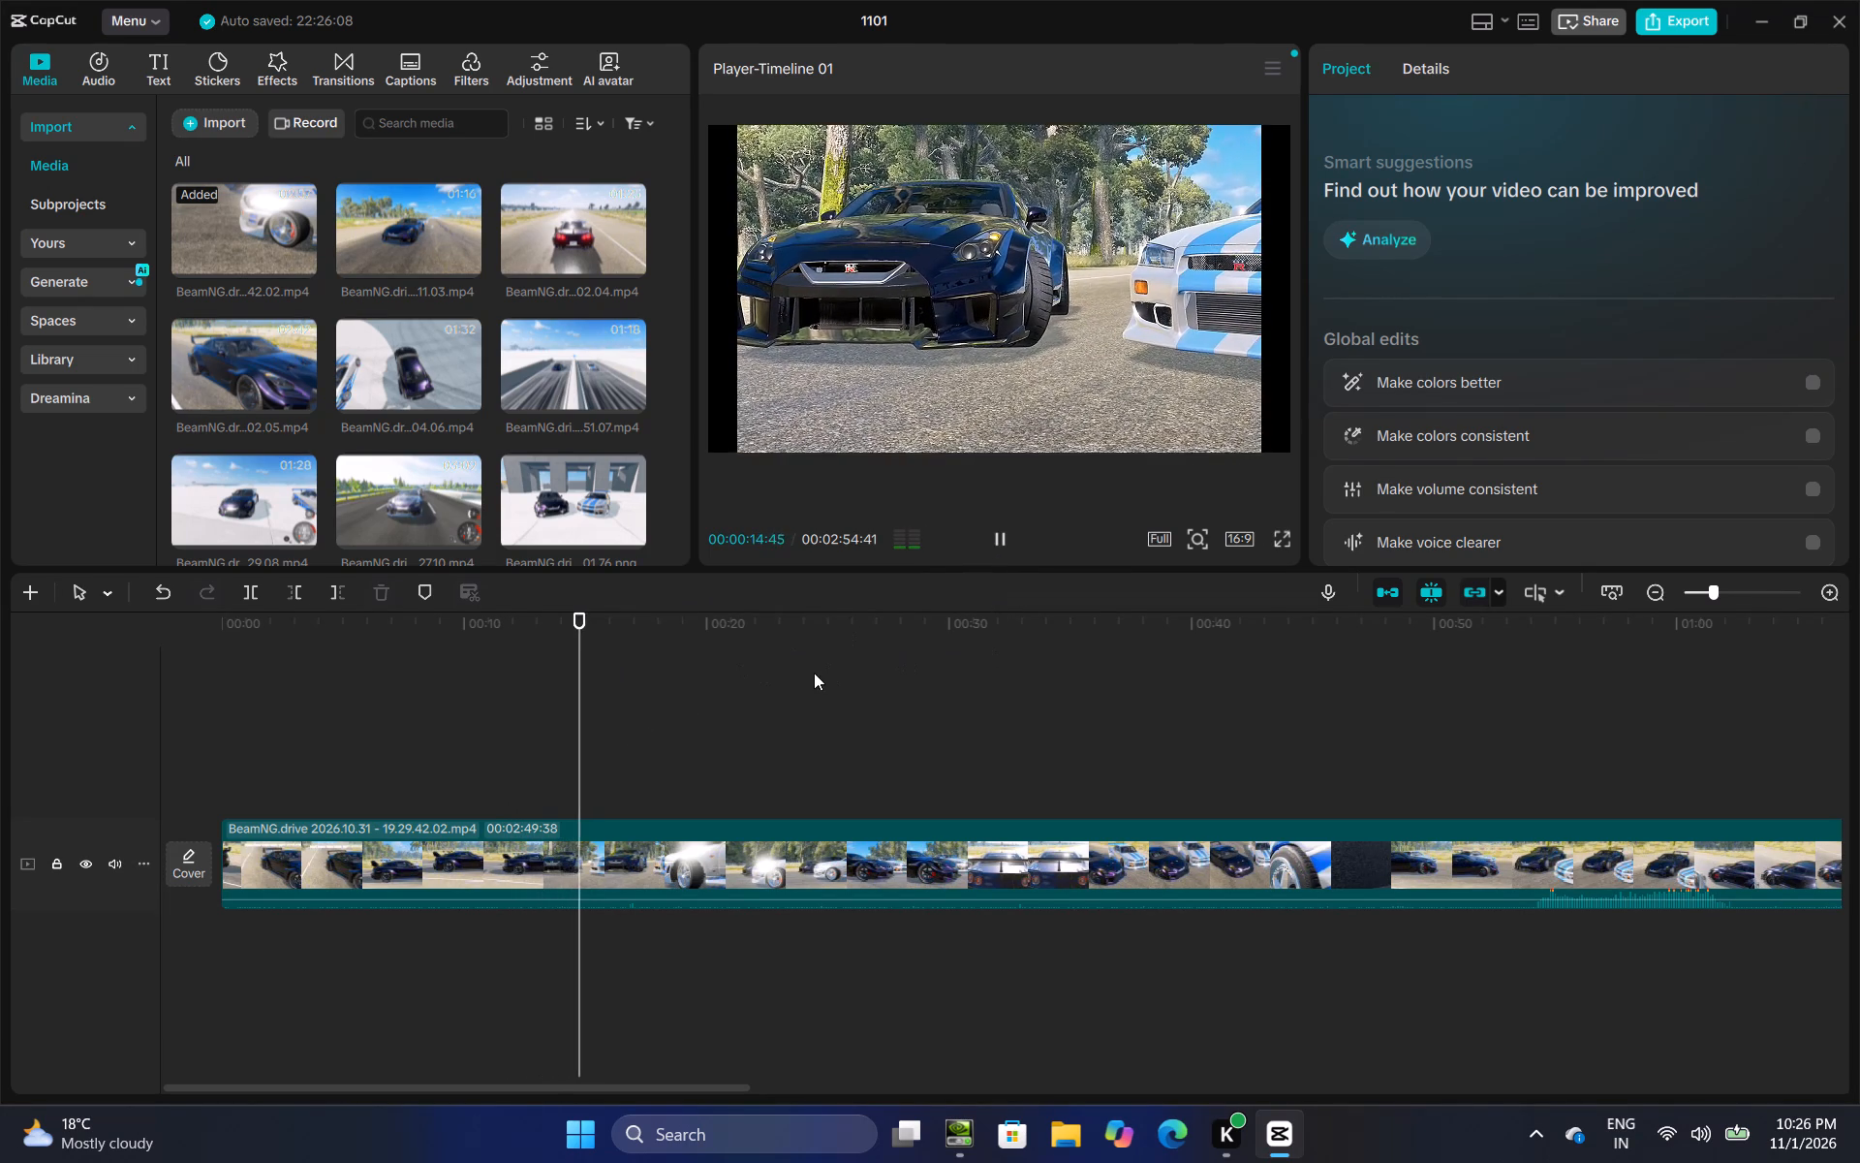
left_click(1688, 1147)
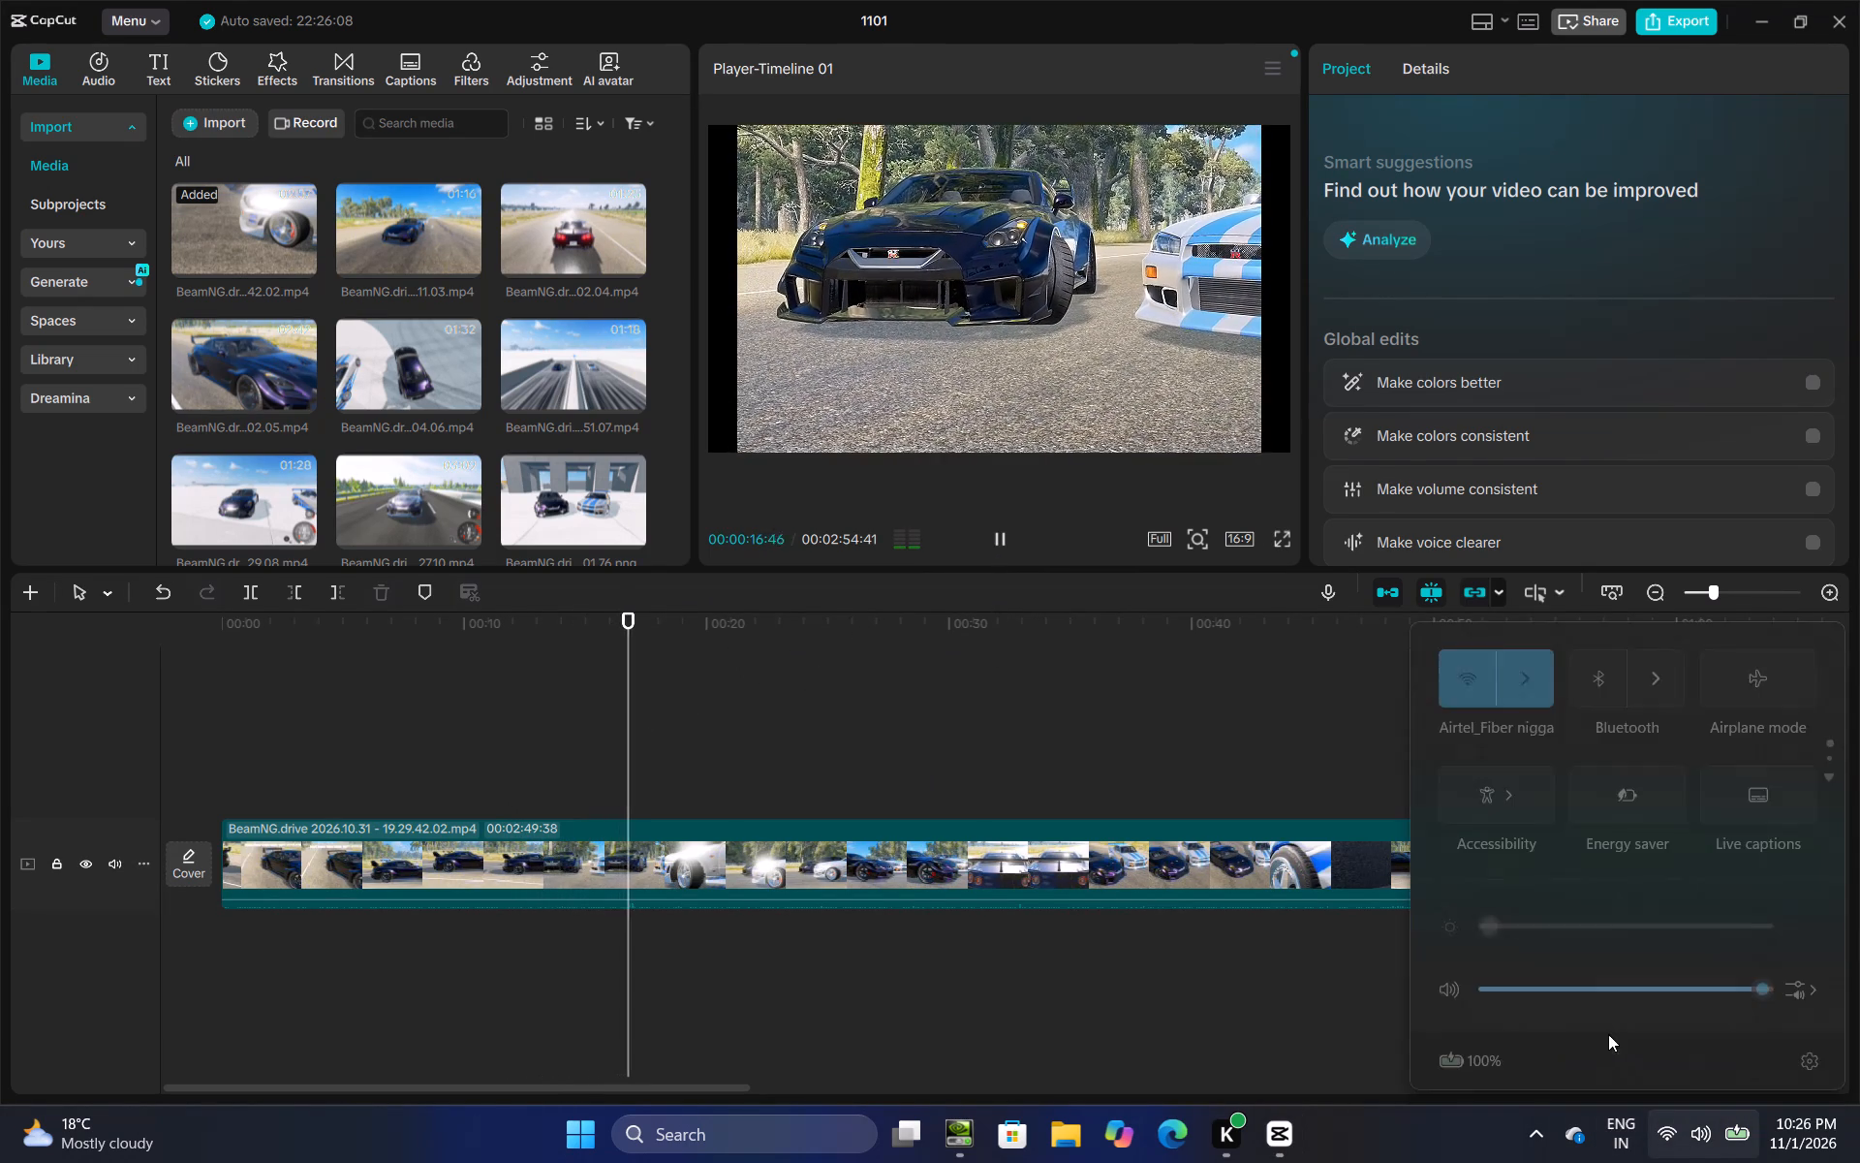
left_click(426, 753)
Extend the start of the long segment back to the beginning of its source footage, making it 00:02:56:23 long.
left_click_drag(426, 753, 423, 753)
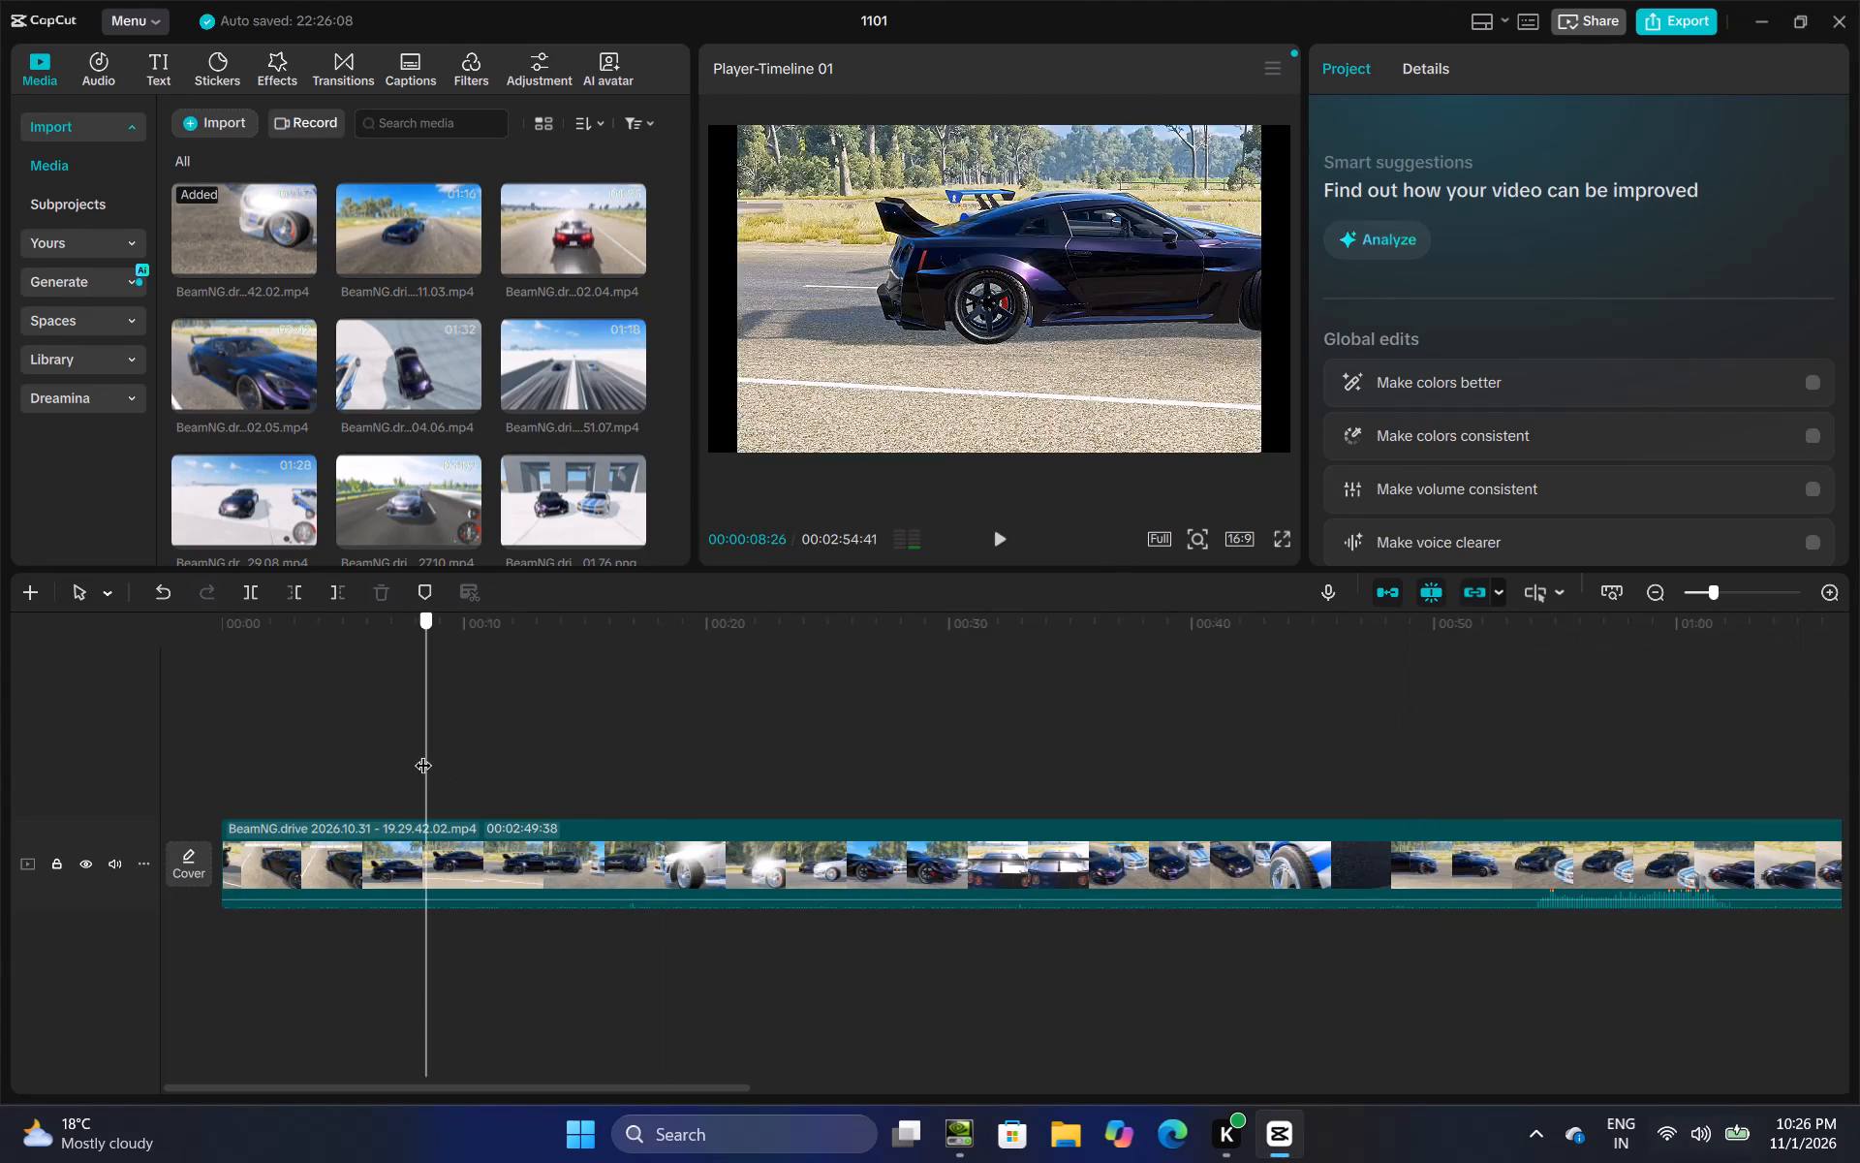
left_click_drag(423, 753, 142, 794)
left_click(273, 844)
left_click(213, 837)
left_click_drag(225, 837, 176, 842)
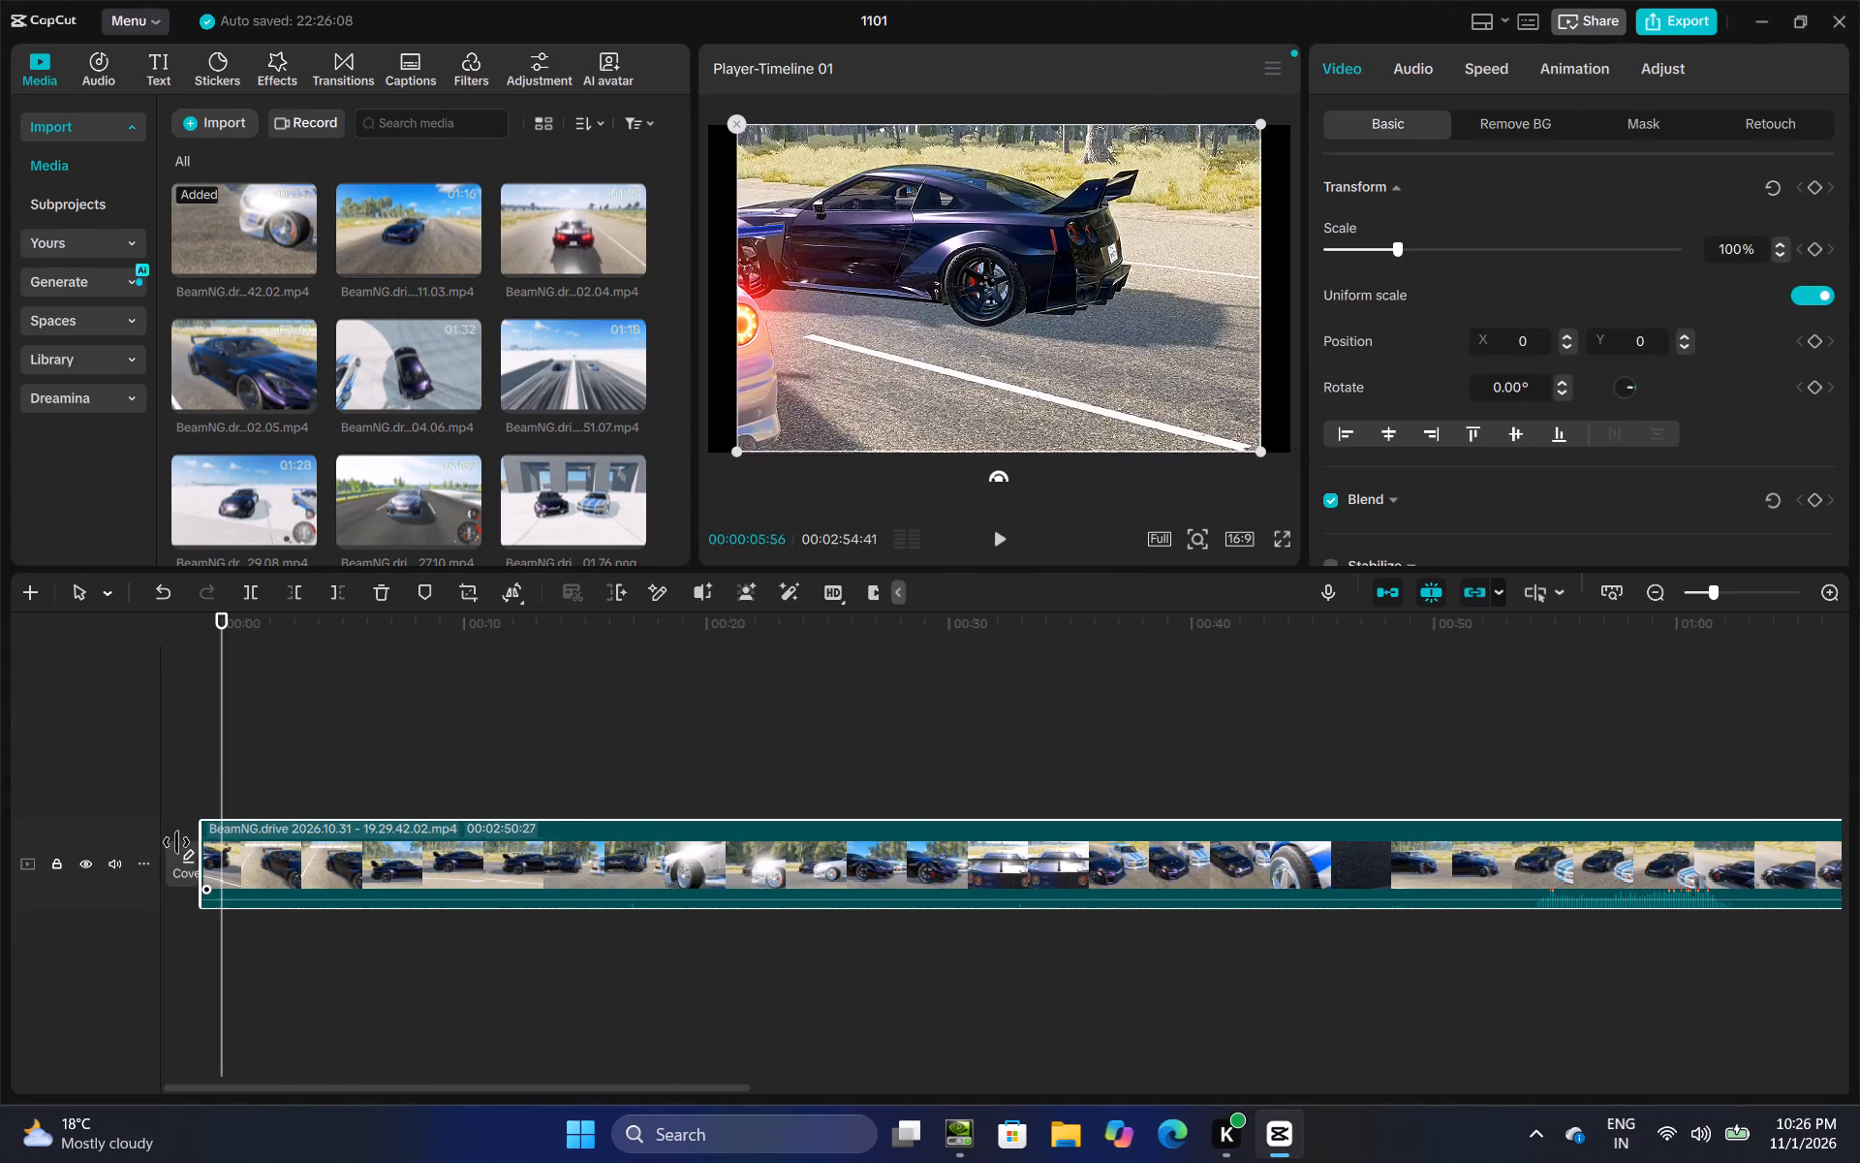
left_click_drag(176, 842, 0, 905)
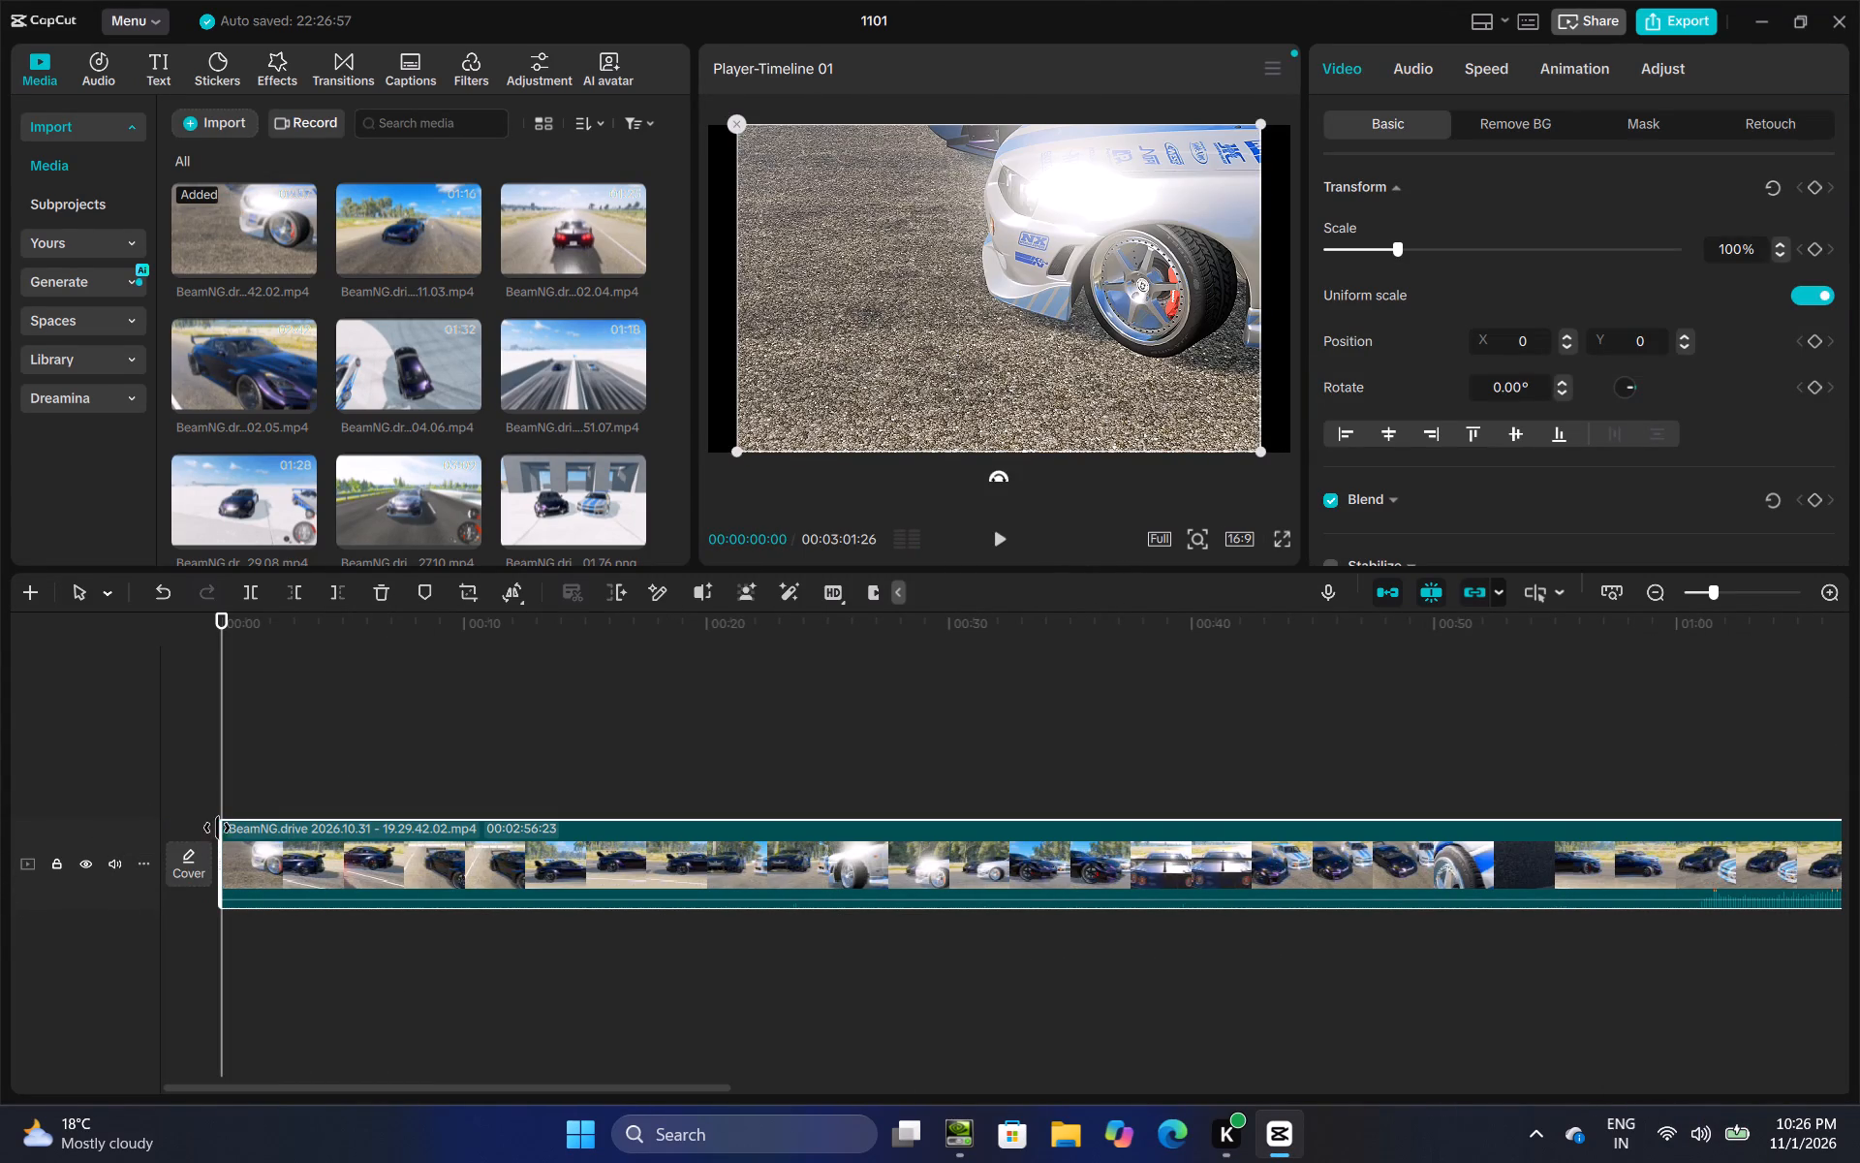
left_click_drag(217, 828, 4, 871)
left_click_drag(227, 837, 138, 854)
Scrub through the restored footage from about 00:00:05 to the end of the timeline at 00:03:01:26.
left_click(354, 743)
left_click_drag(354, 743, 367, 818)
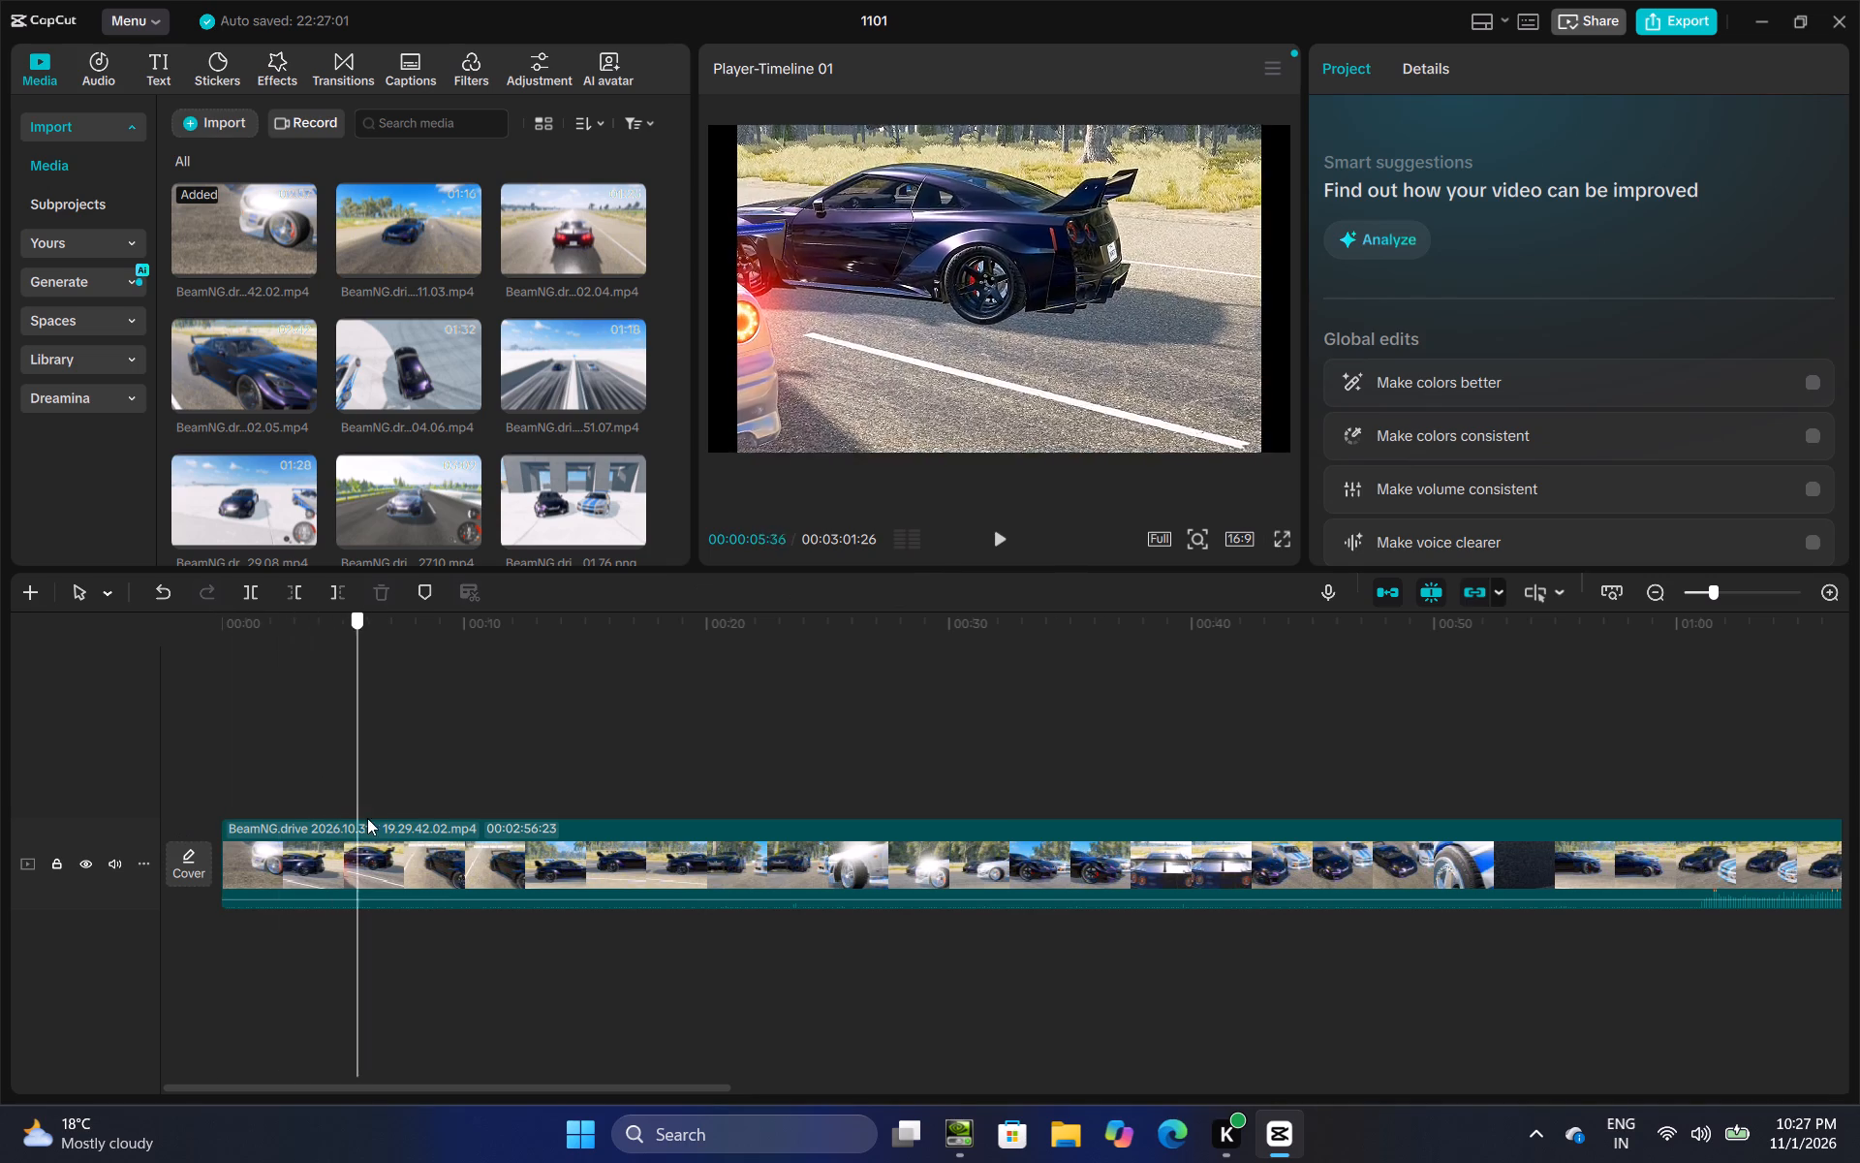
left_click_drag(367, 818, 399, 883)
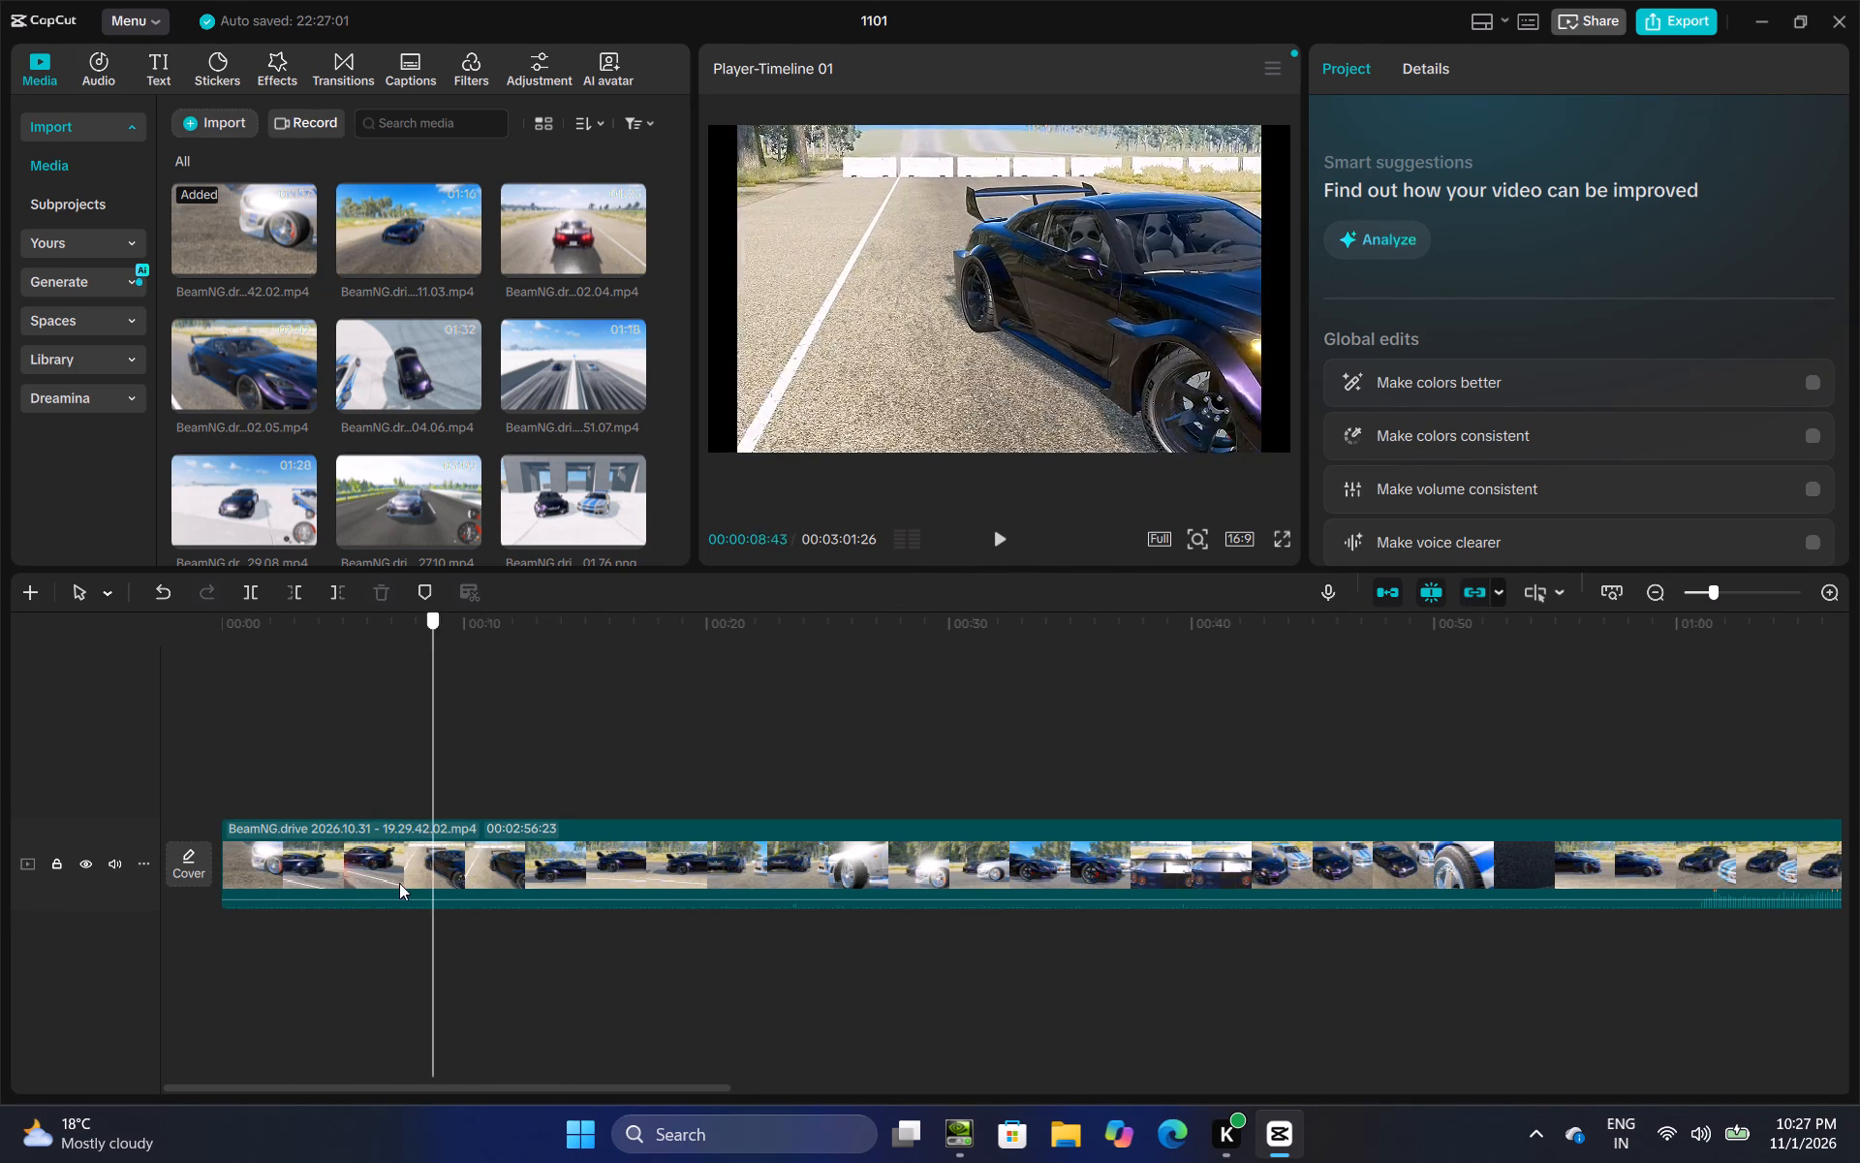
left_click_drag(399, 883, 1859, 871)
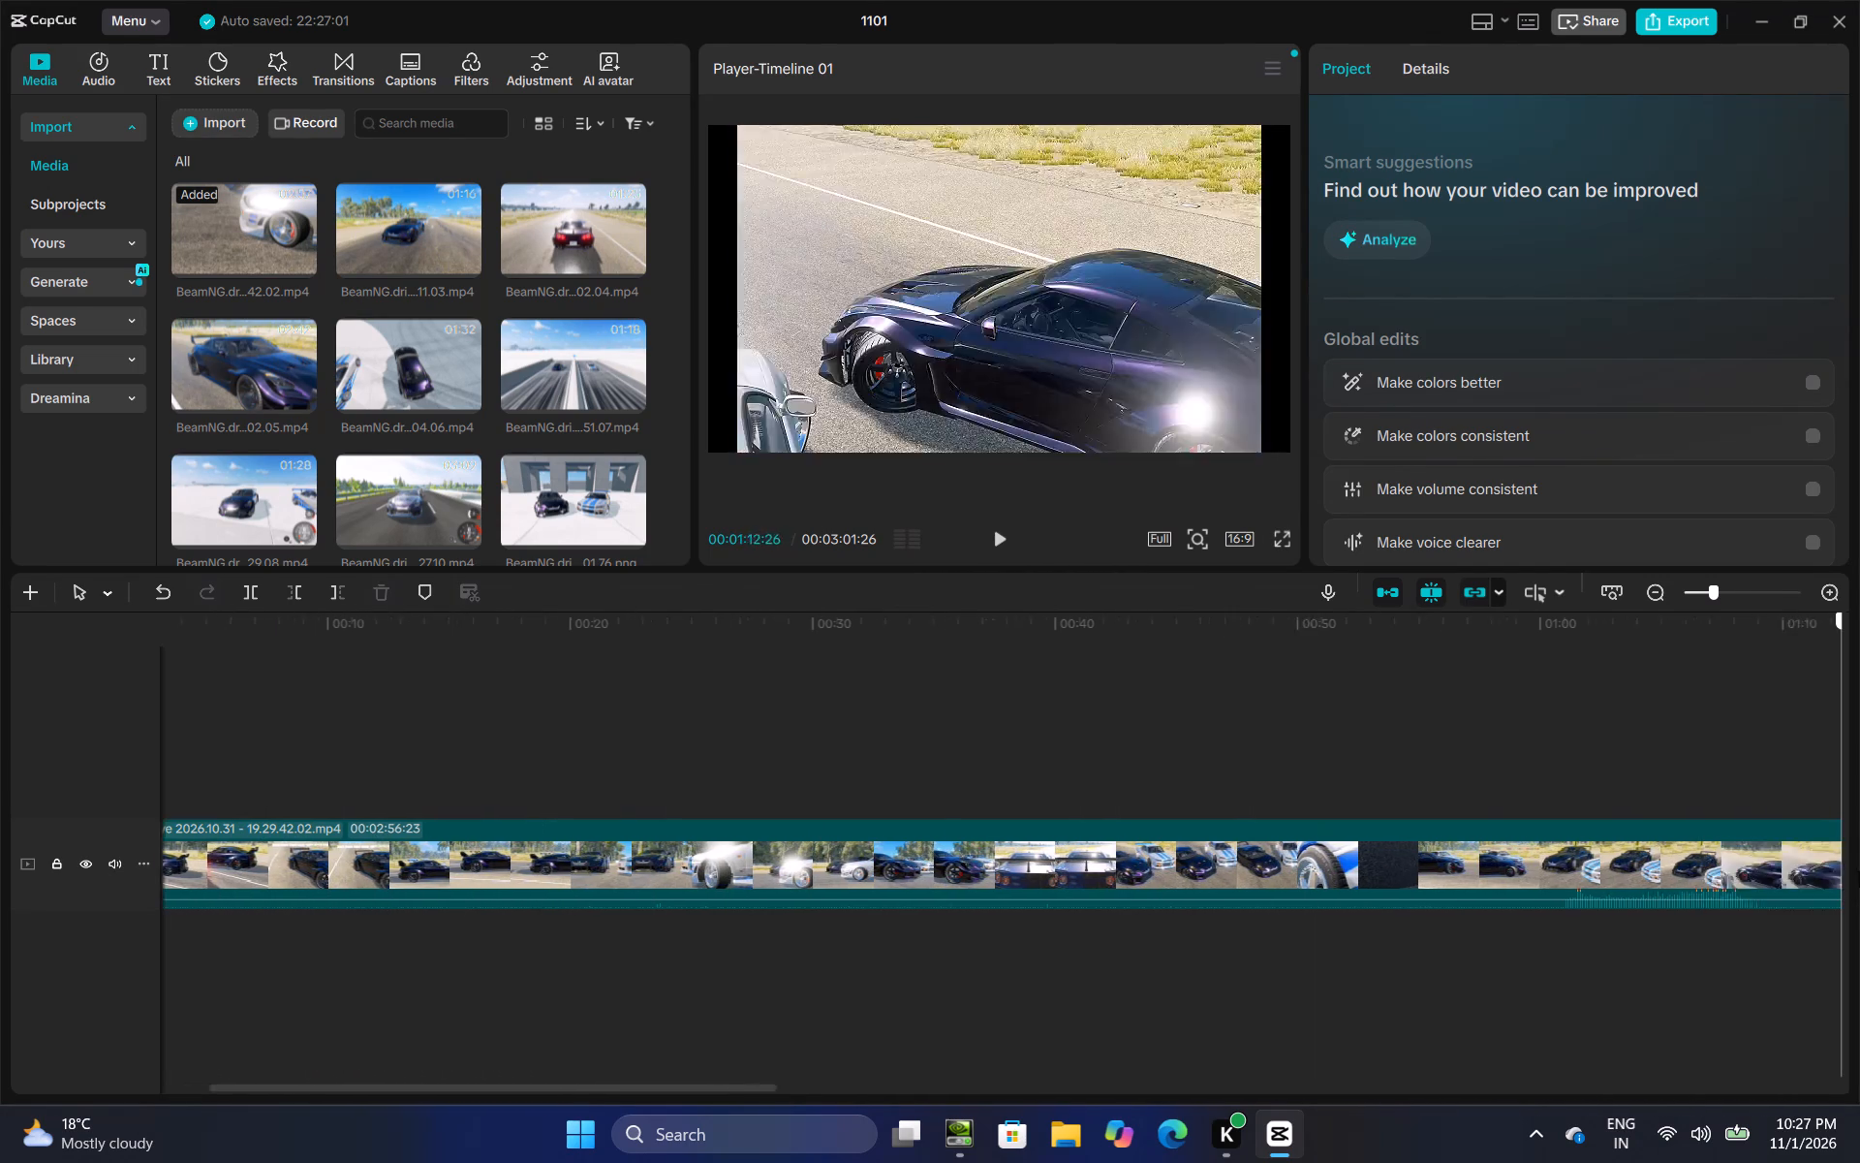
left_click_drag(1859, 871, 1859, 874)
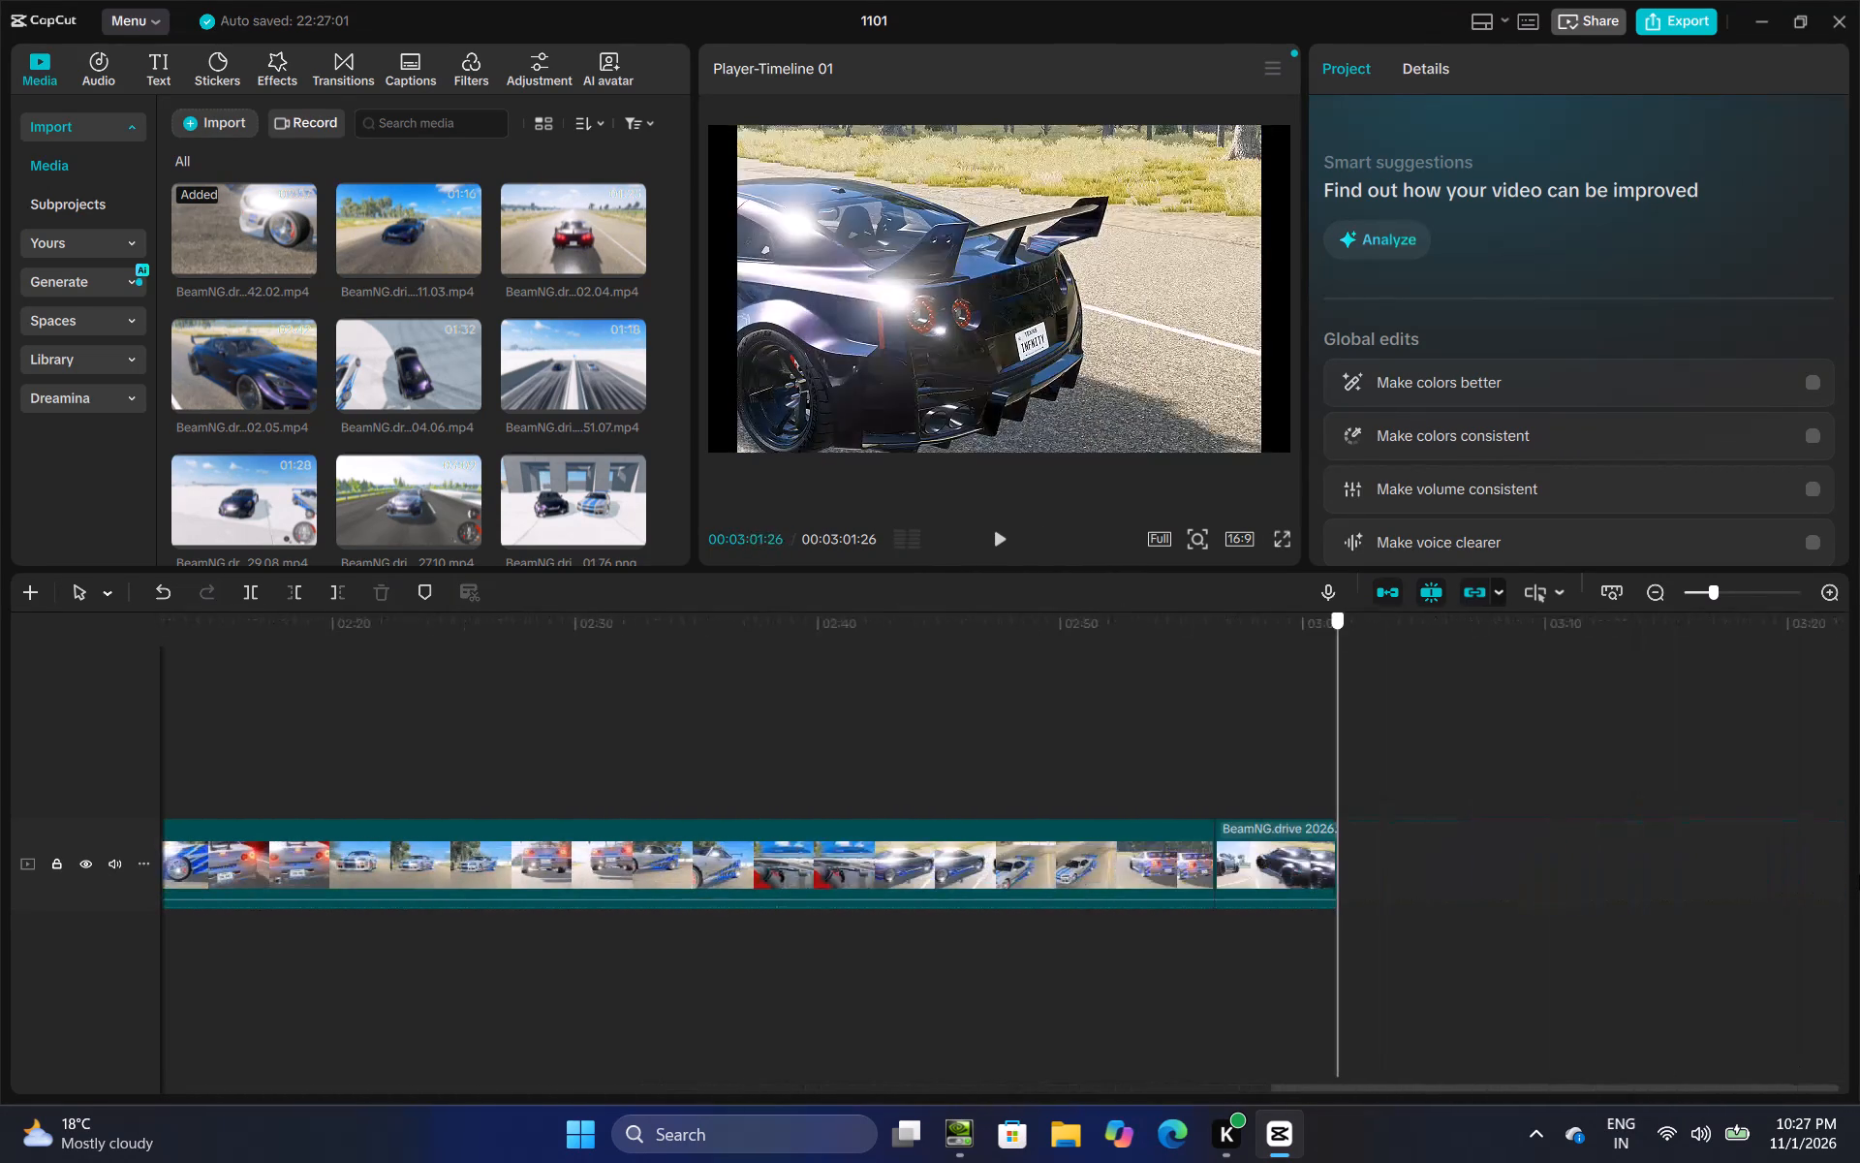
Undo the extension of the long segment's start and check the opening footage up to about 00:00:09.
left_click_drag(1859, 874, 0, 896)
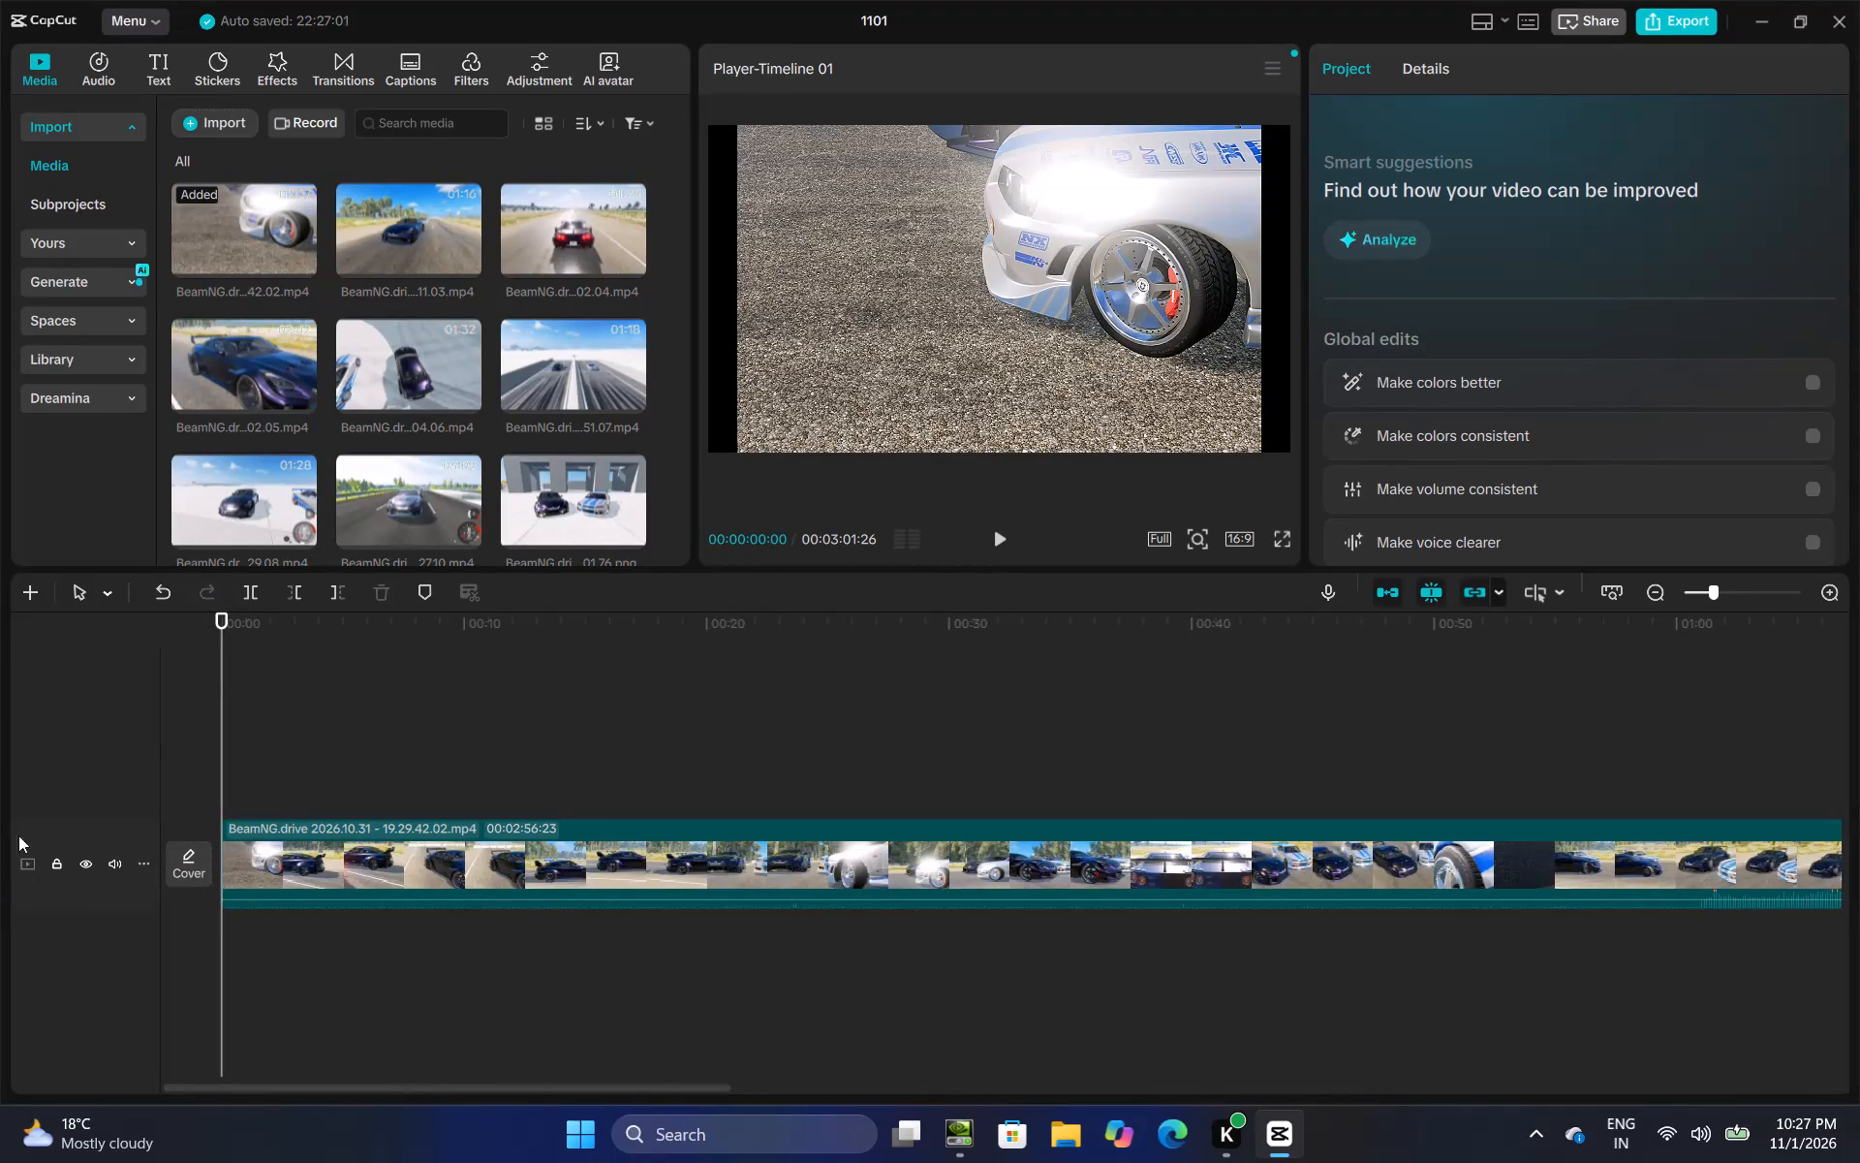
left_click(171, 593)
left_click(356, 796)
left_click_drag(356, 796, 411, 792)
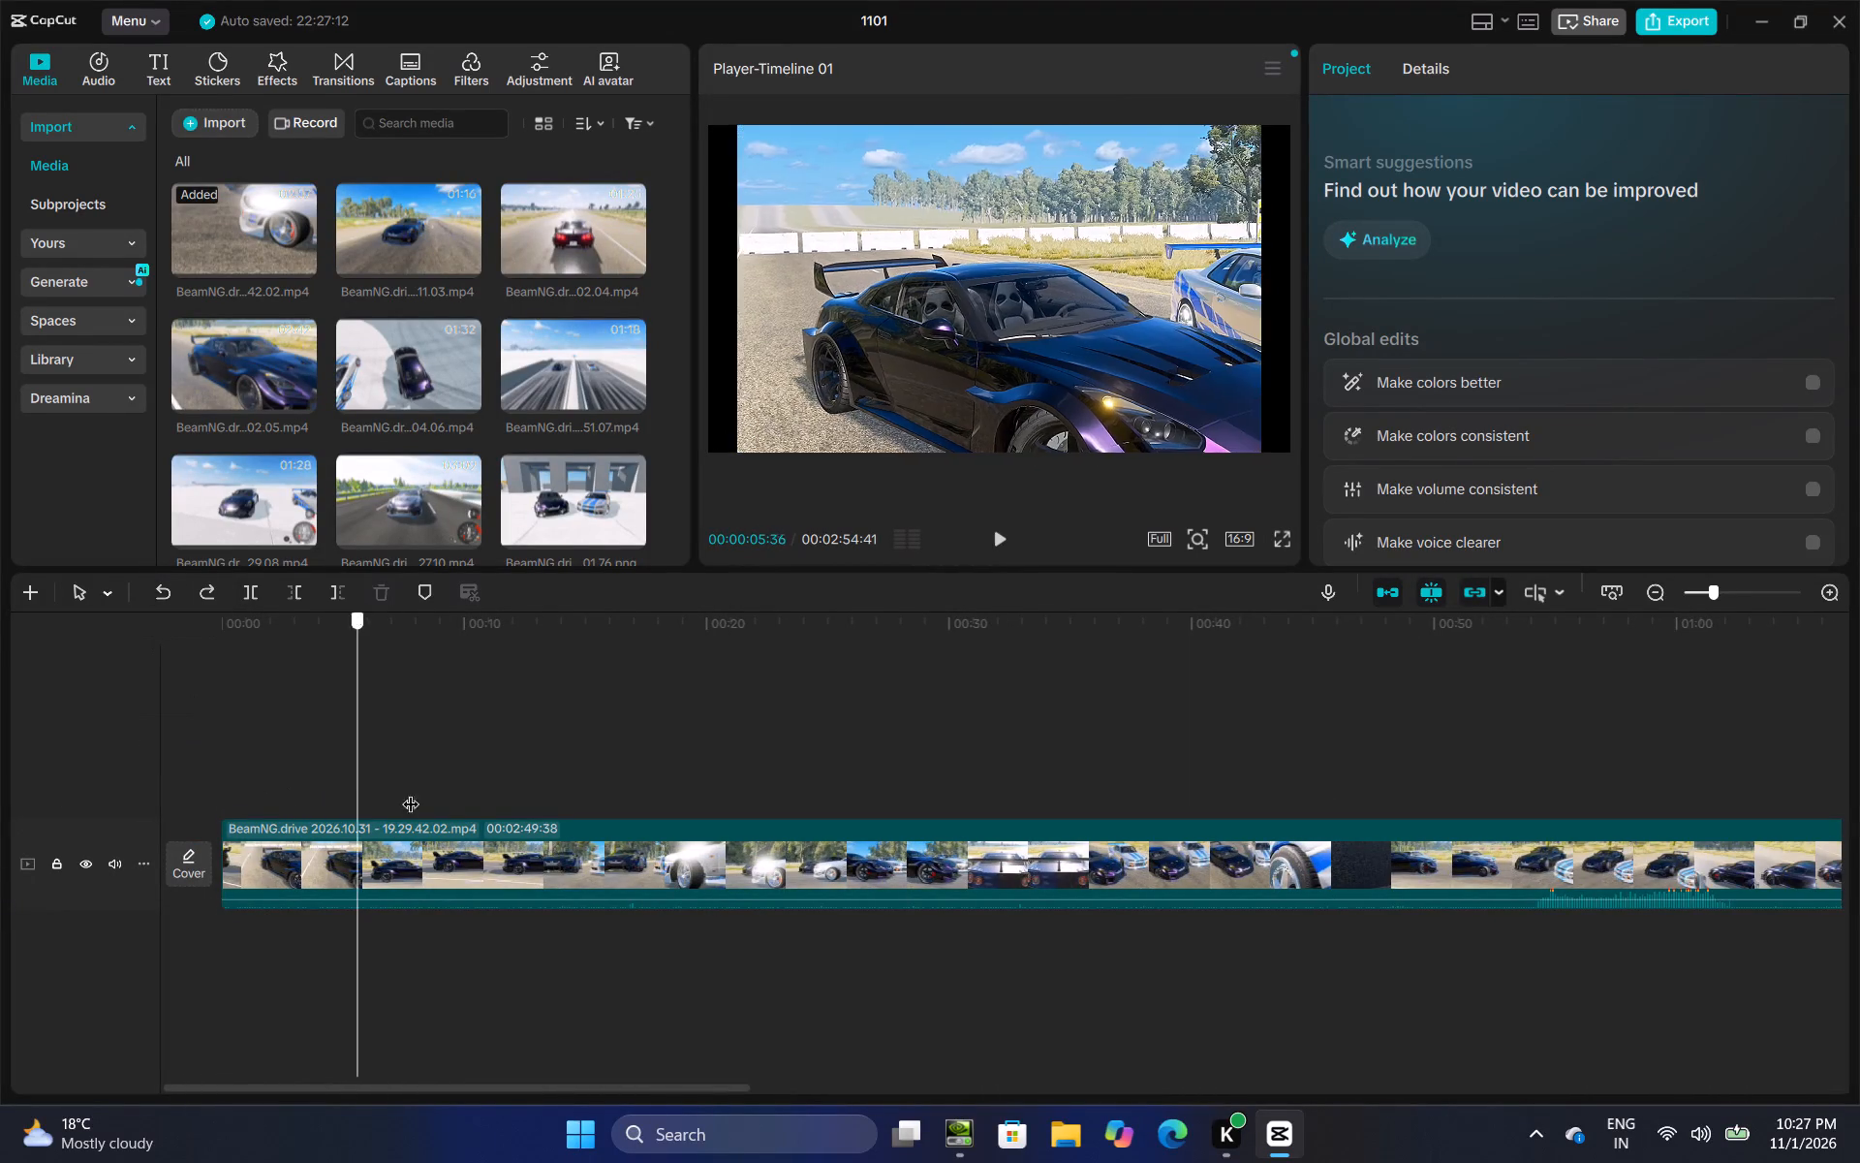
left_click_drag(411, 792, 443, 792)
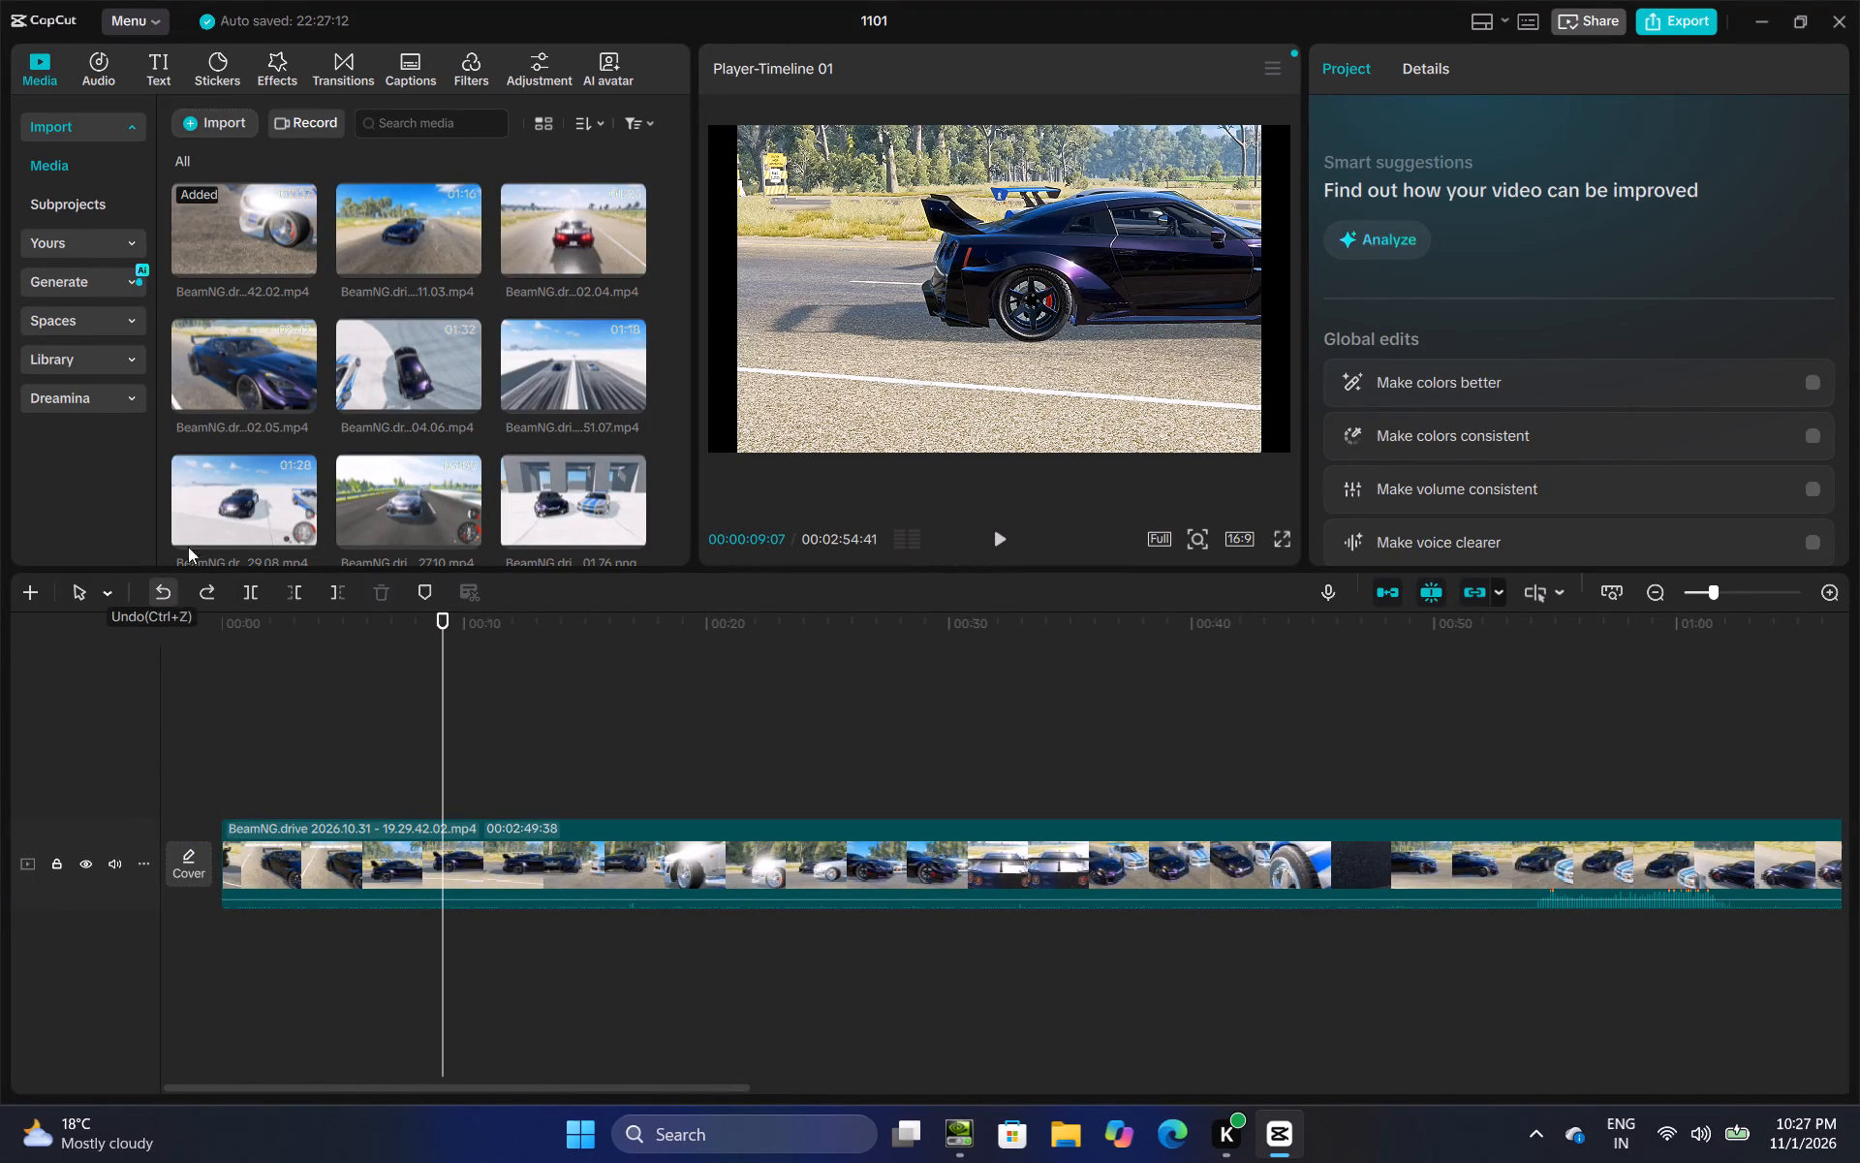
Insert the first media clip, BeamNG.drive 2026.10.31 - 19.29.42.02.mp4, at the very start of the main track.
left_click_drag(242, 157, 220, 248)
left_click_drag(220, 248, 244, 823)
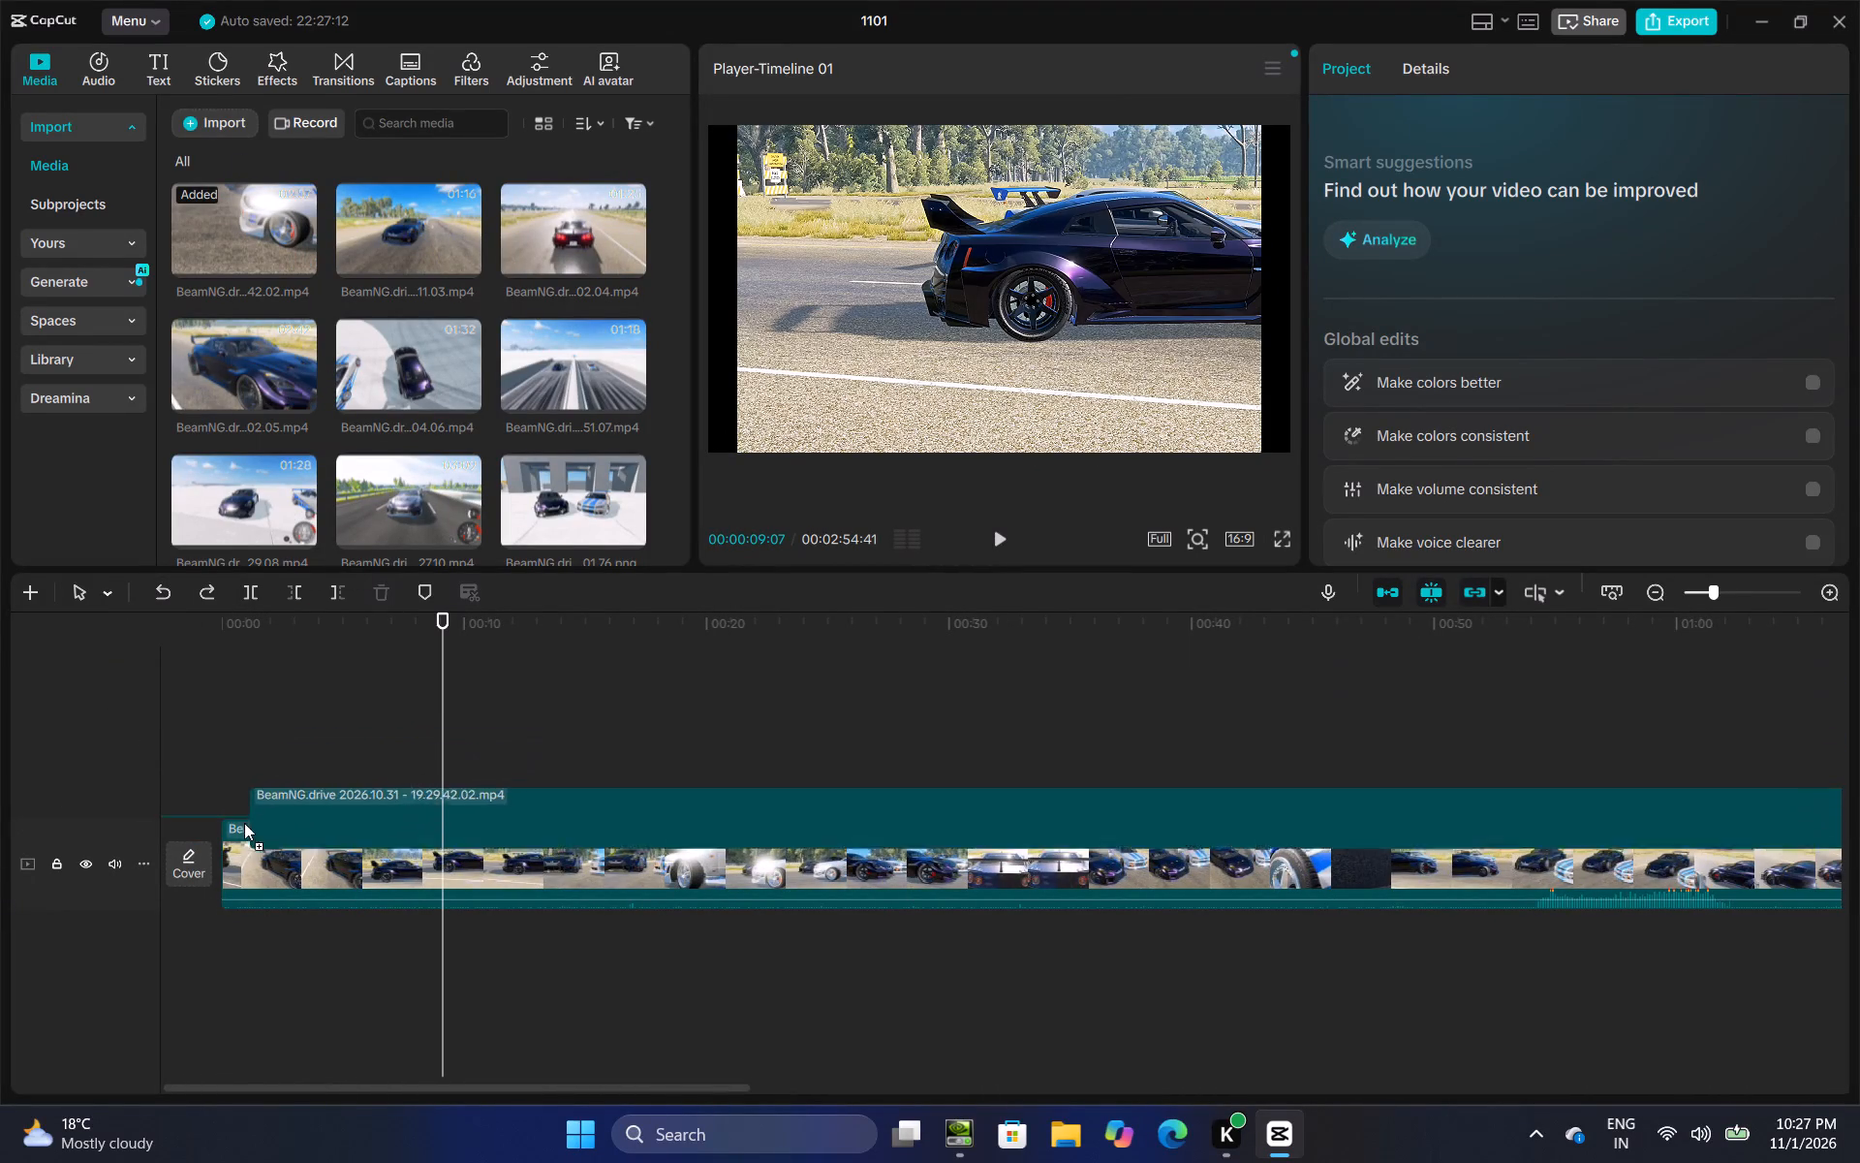
left_click_drag(244, 823, 208, 873)
Look through the newly inserted clip from its start to about 00:01:03, playing the passage from about 00:00:40.
left_click(232, 811)
left_click_drag(232, 803, 322, 789)
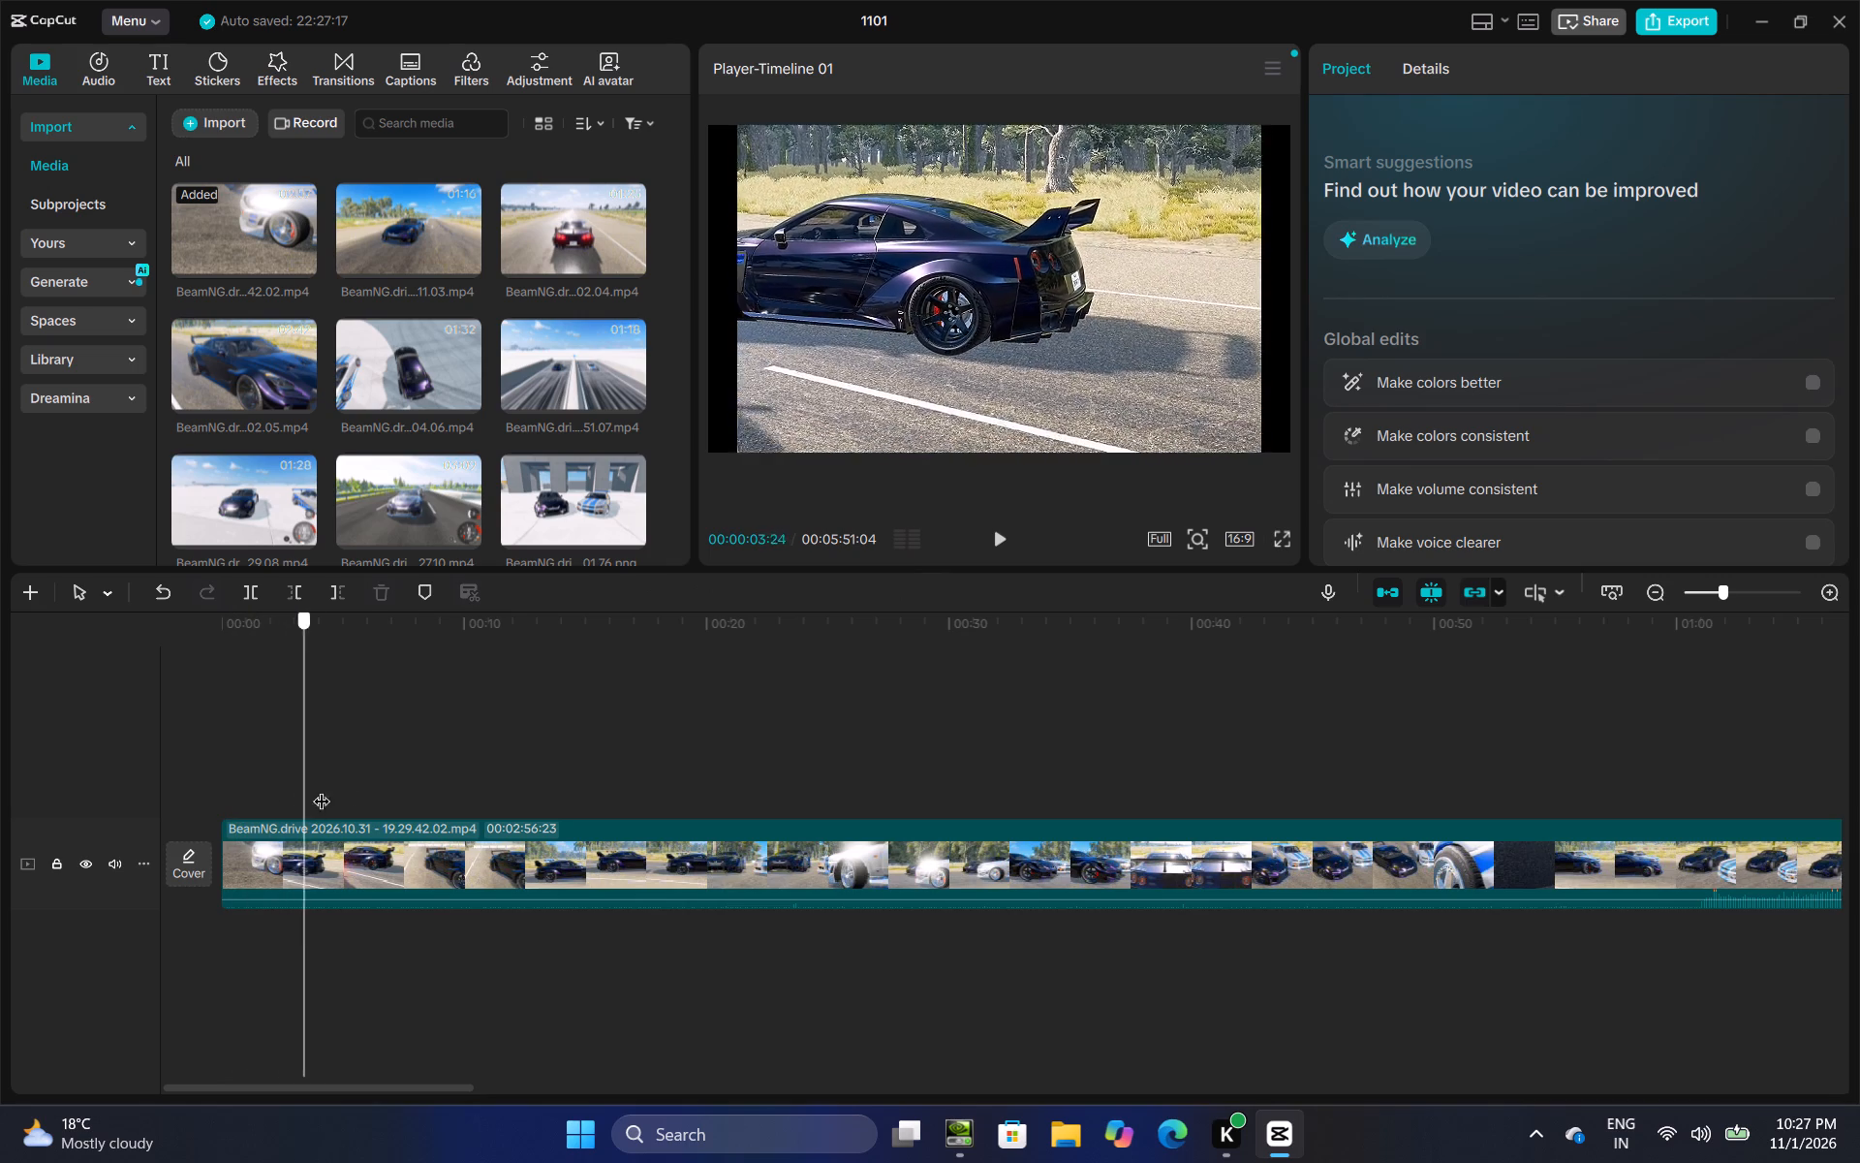
left_click_drag(322, 789, 1026, 729)
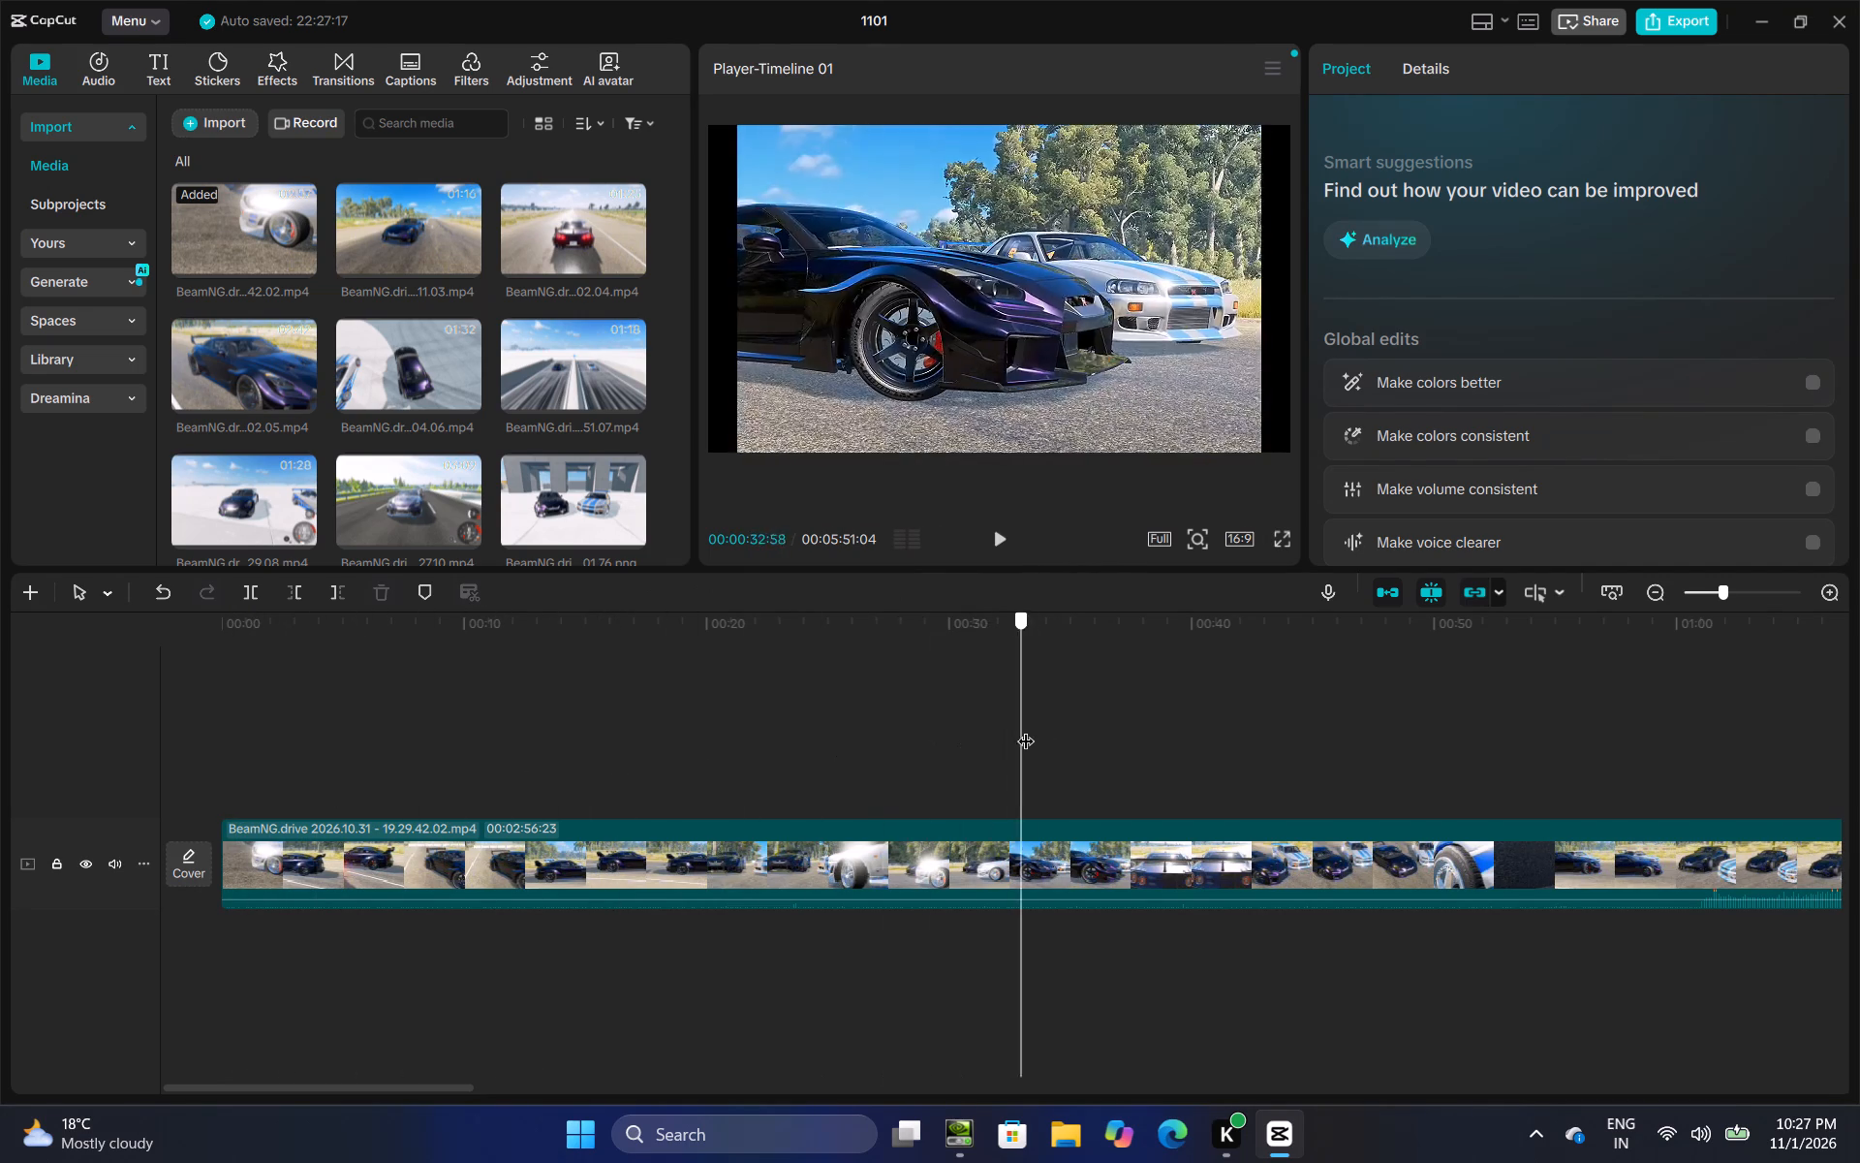
left_click_drag(1026, 729, 1250, 726)
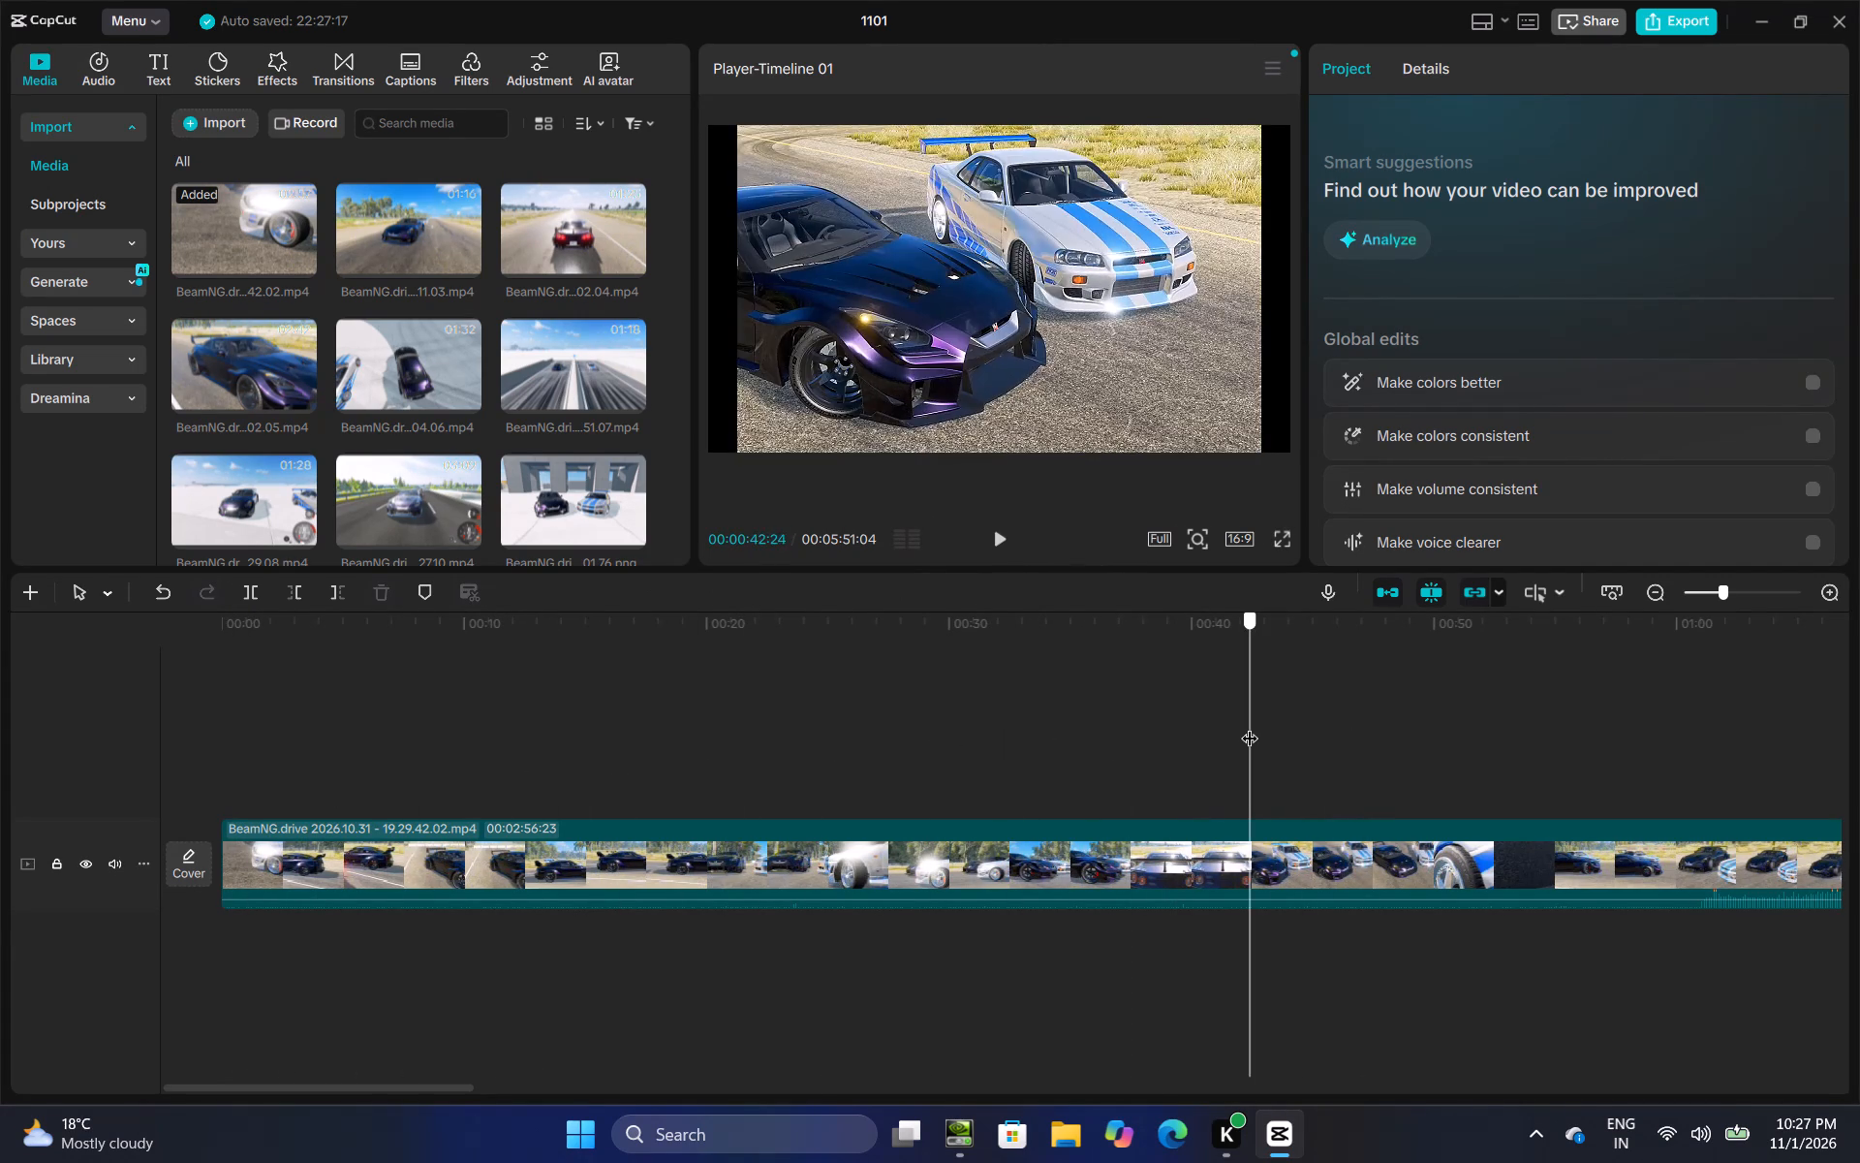
left_click_drag(1250, 726, 1192, 742)
left_click(990, 544)
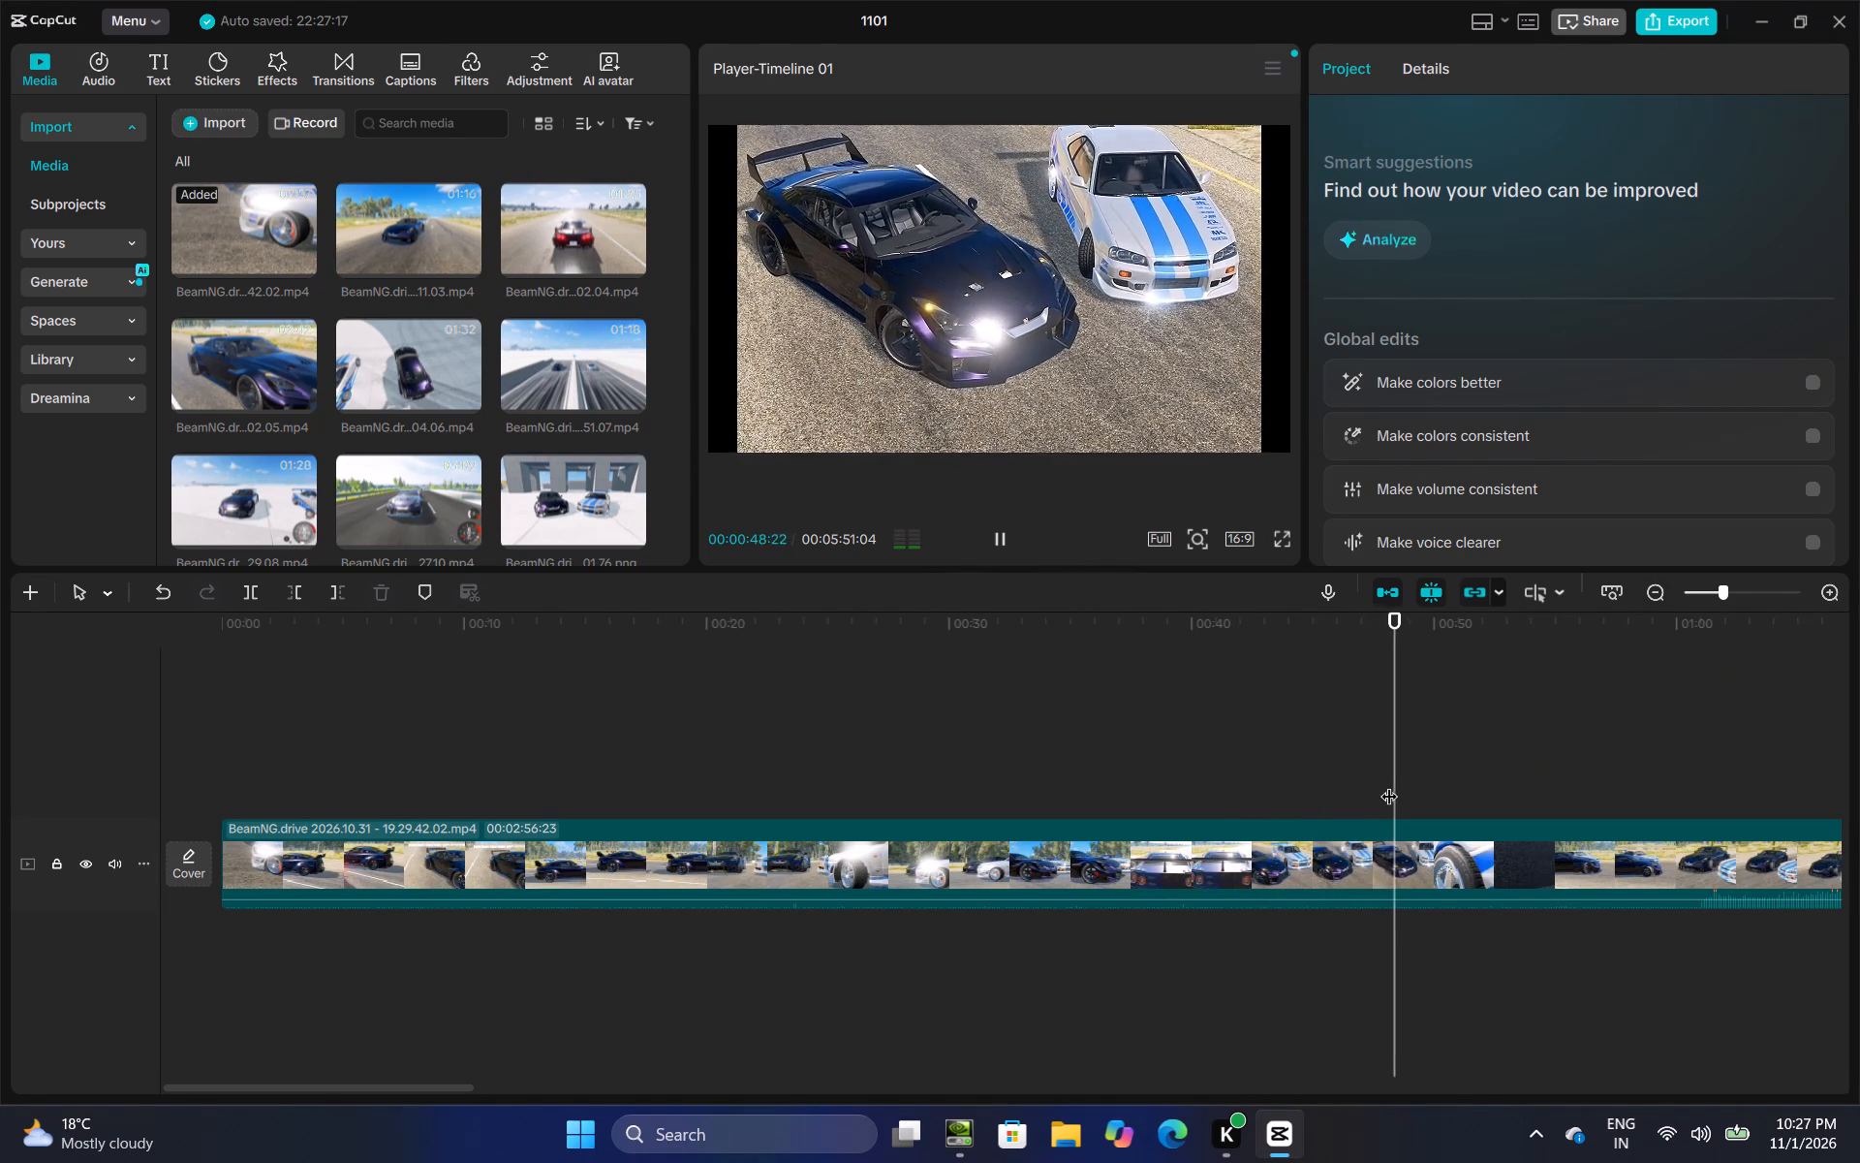
left_click_drag(1436, 784, 1508, 786)
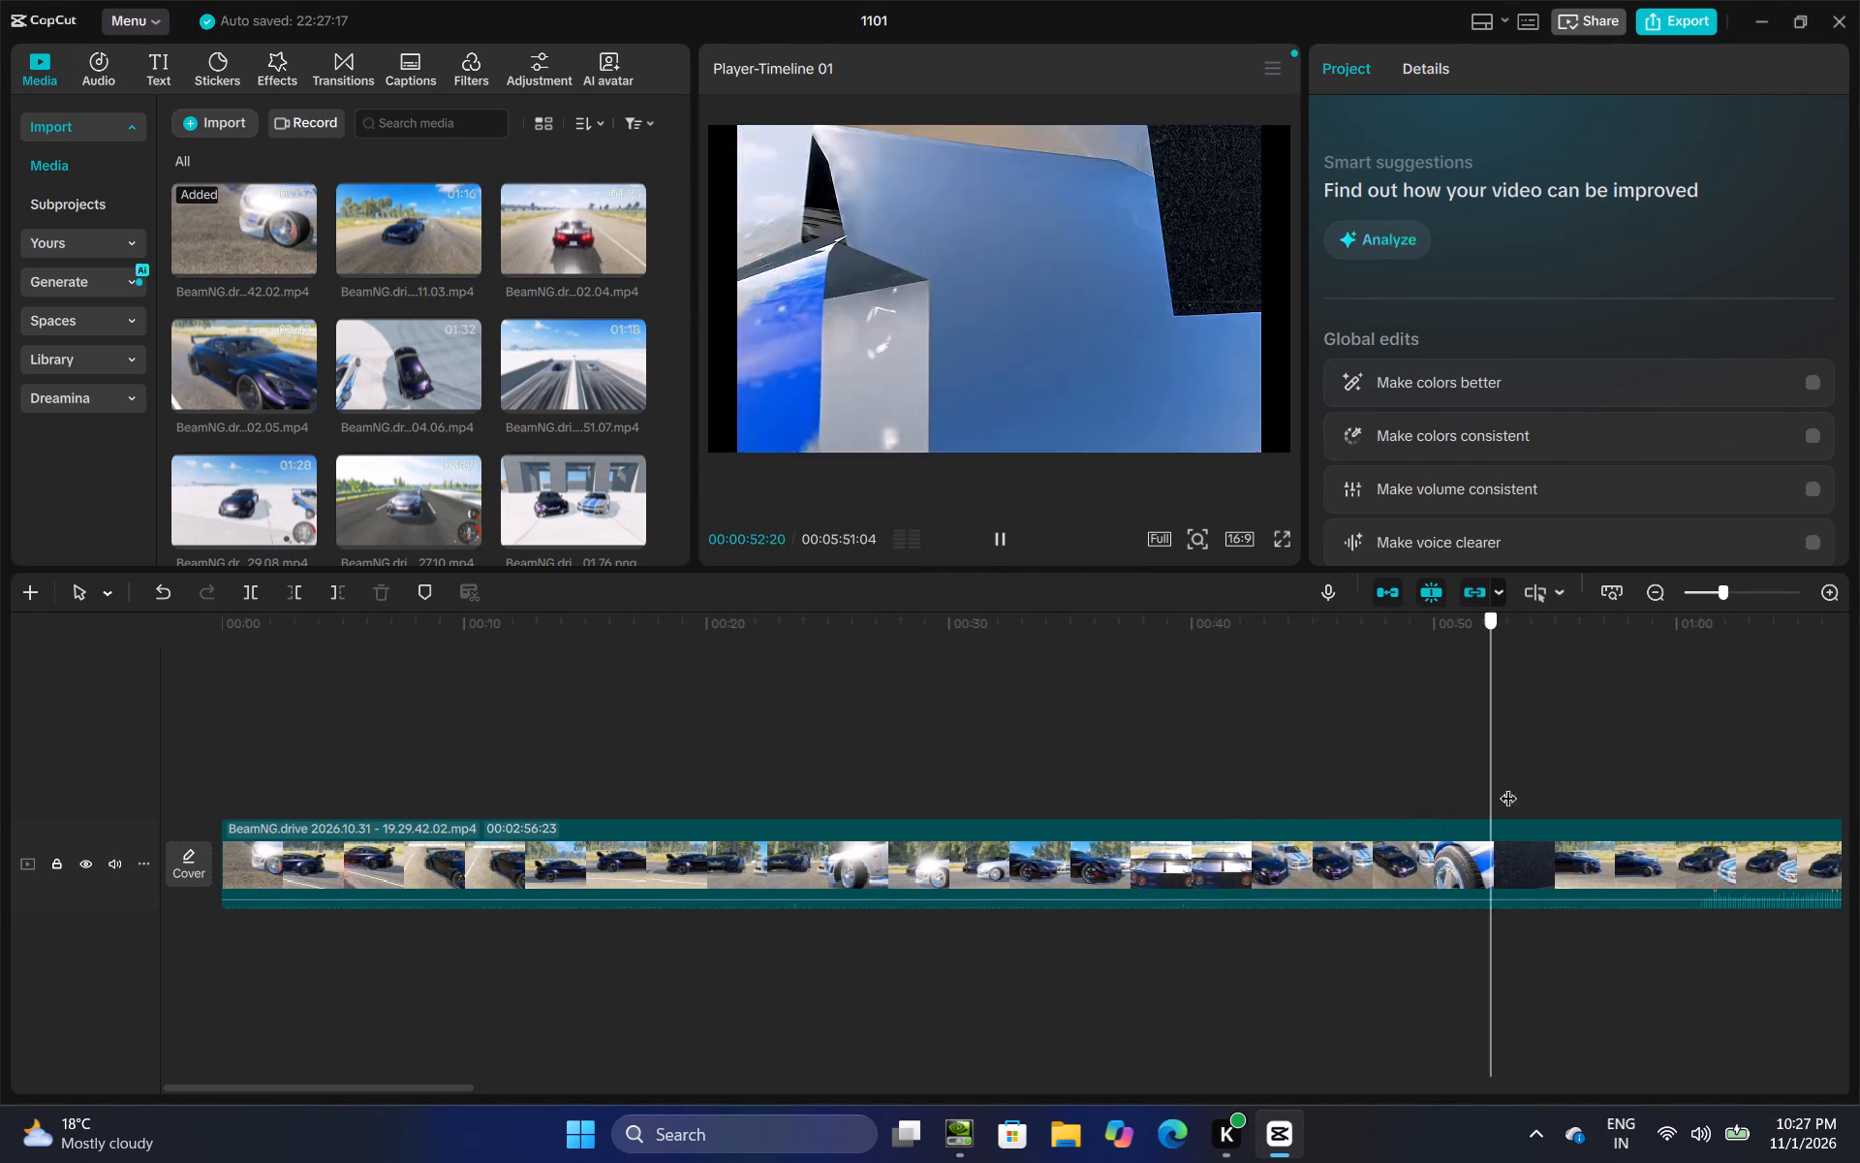
left_click_drag(1508, 786, 1757, 810)
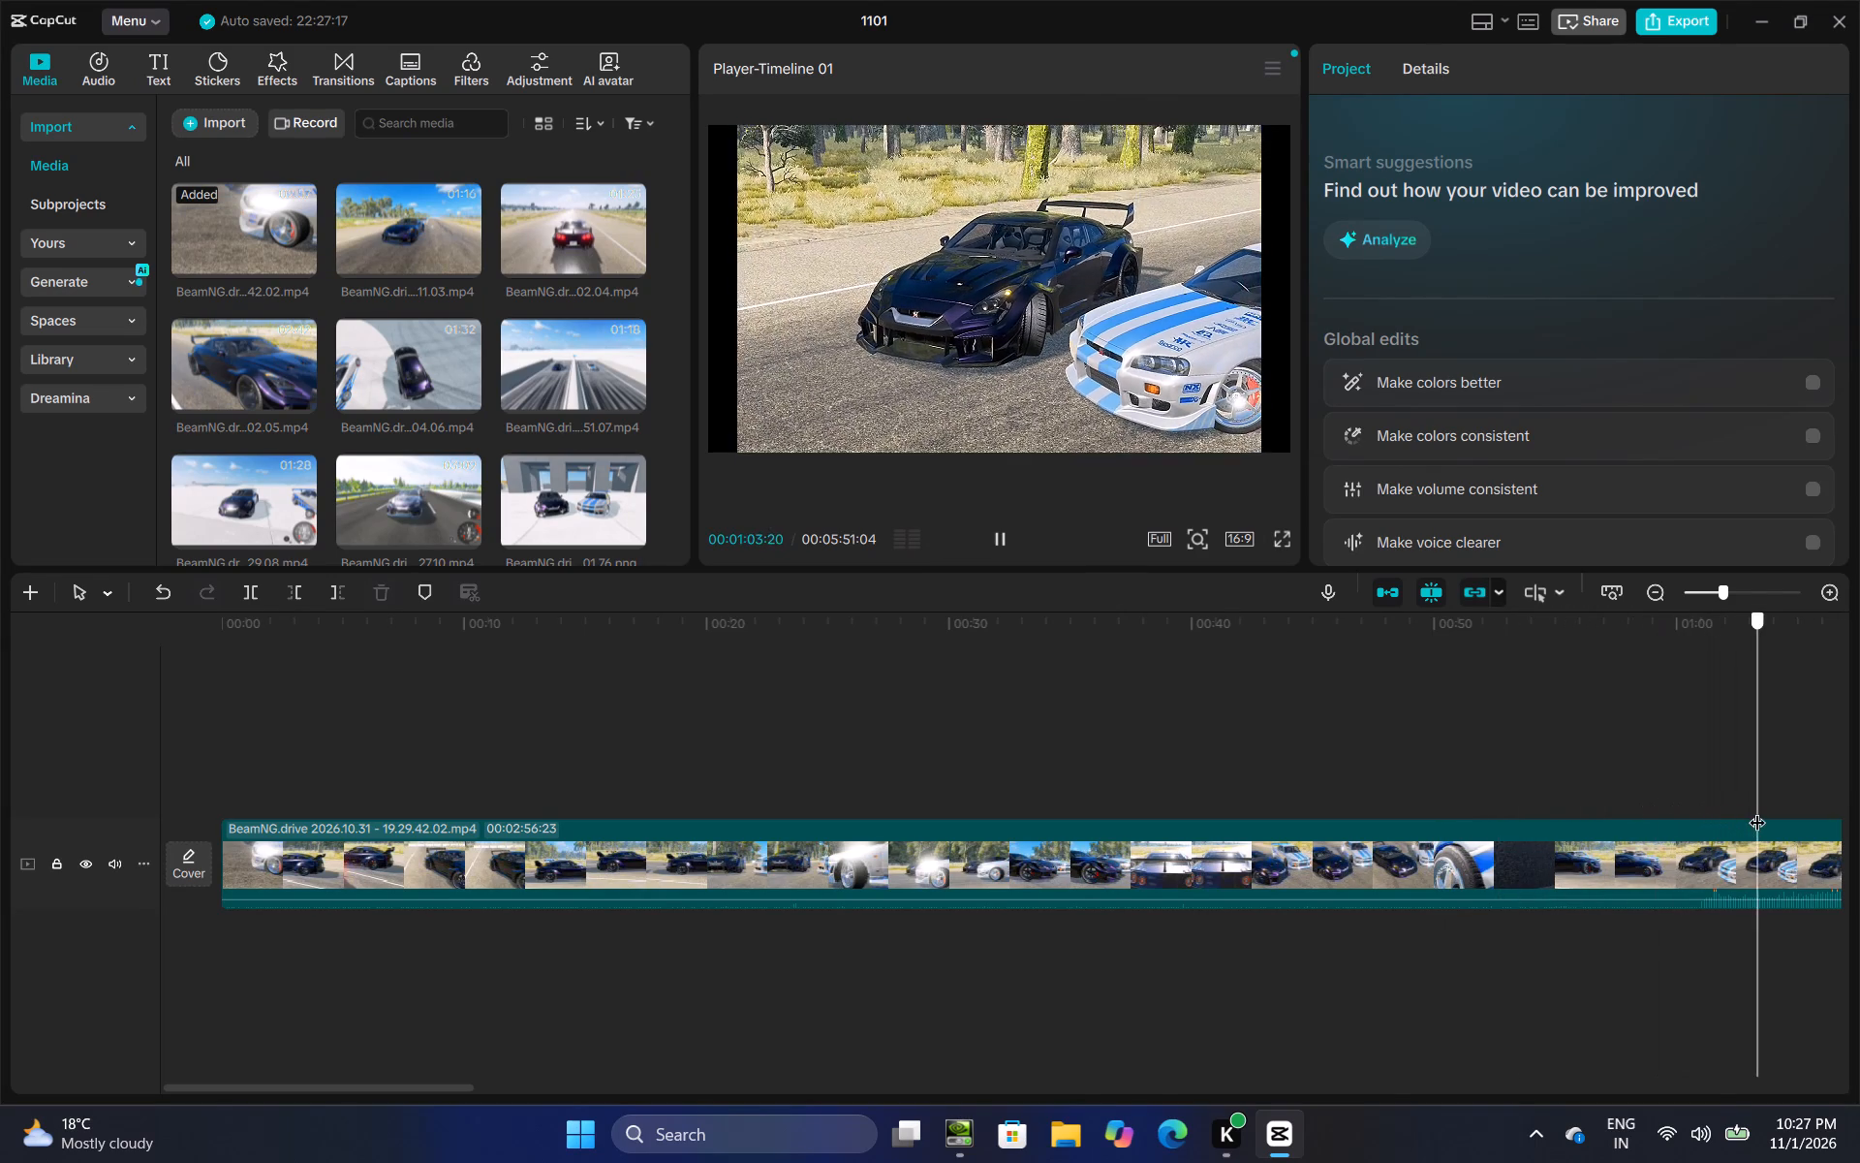
Split the inserted clip at 00:00:59:56, where the front shot of both cars begins, and delete the part before the cut.
left_click_drag(1757, 810, 1670, 823)
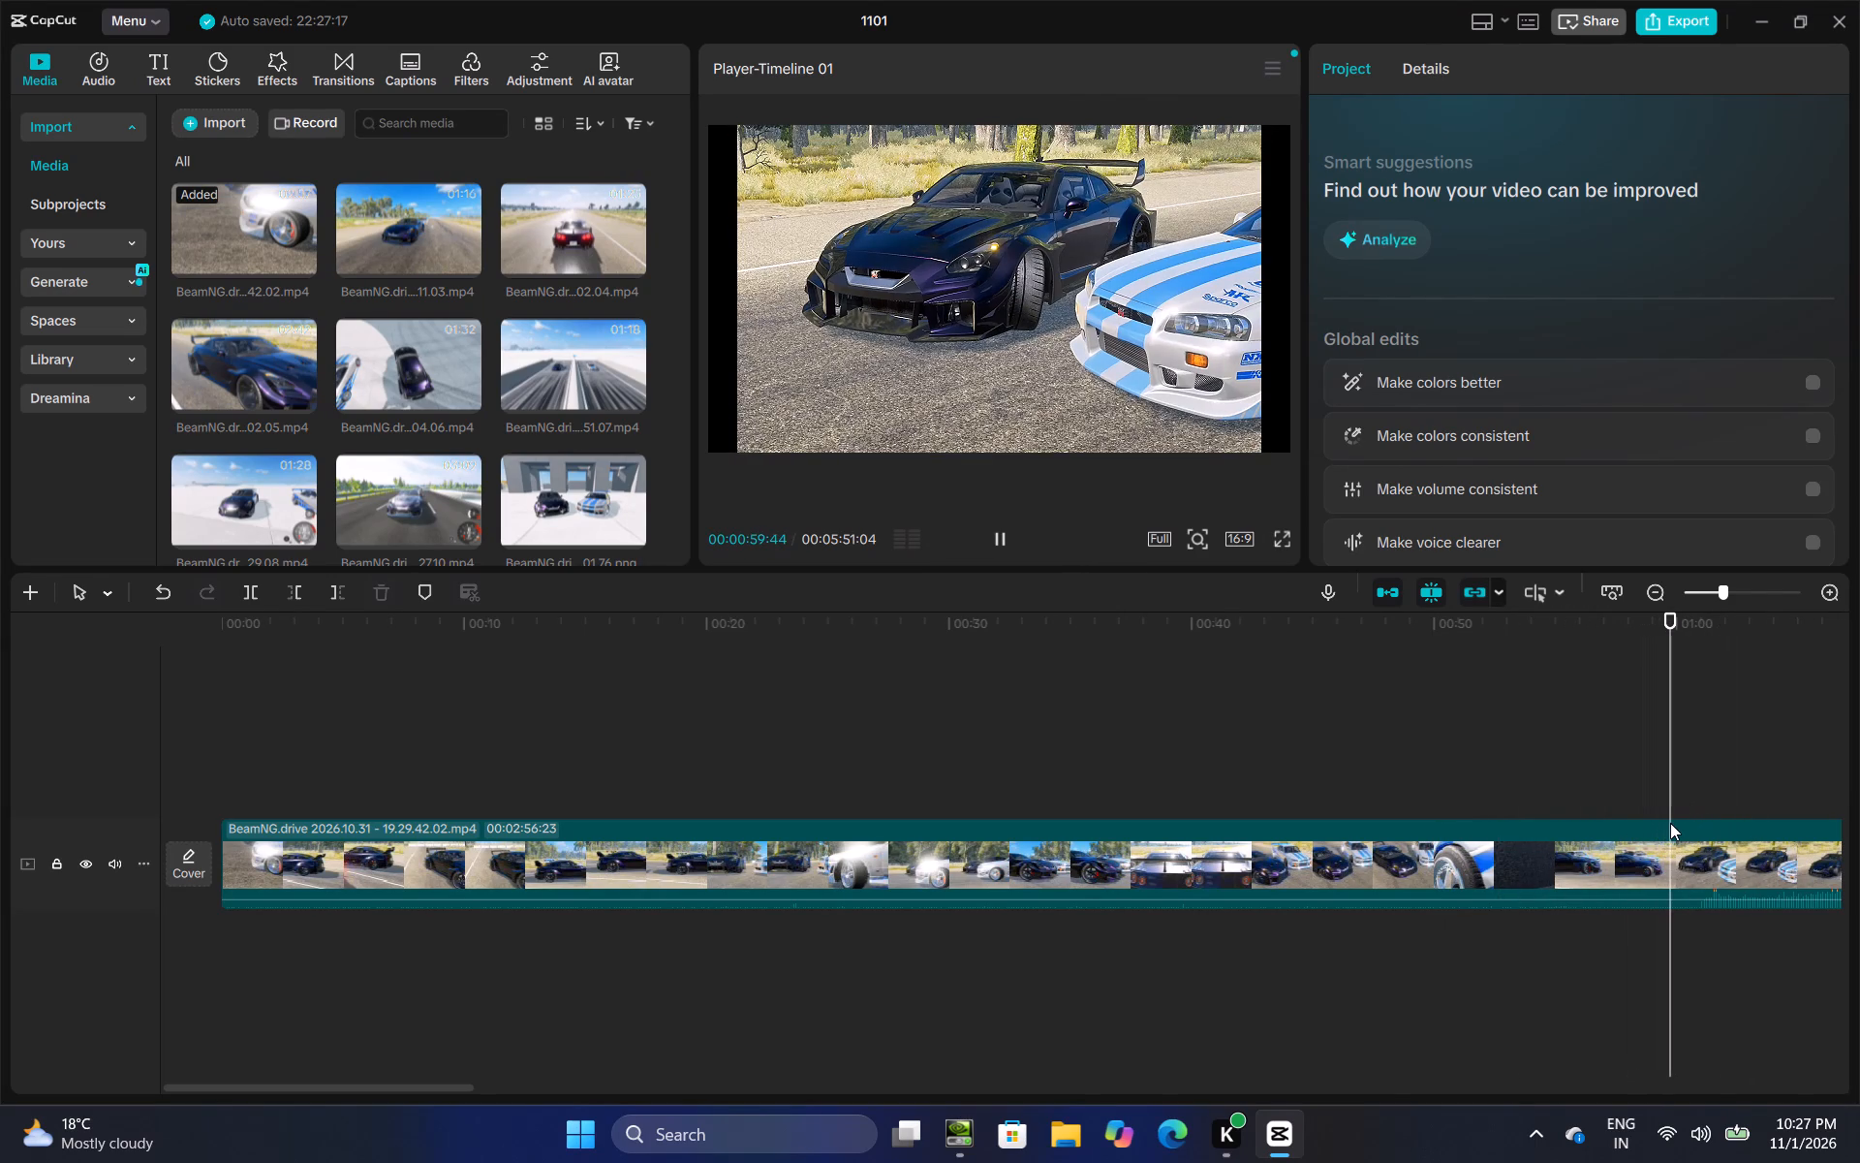
left_click(1005, 532)
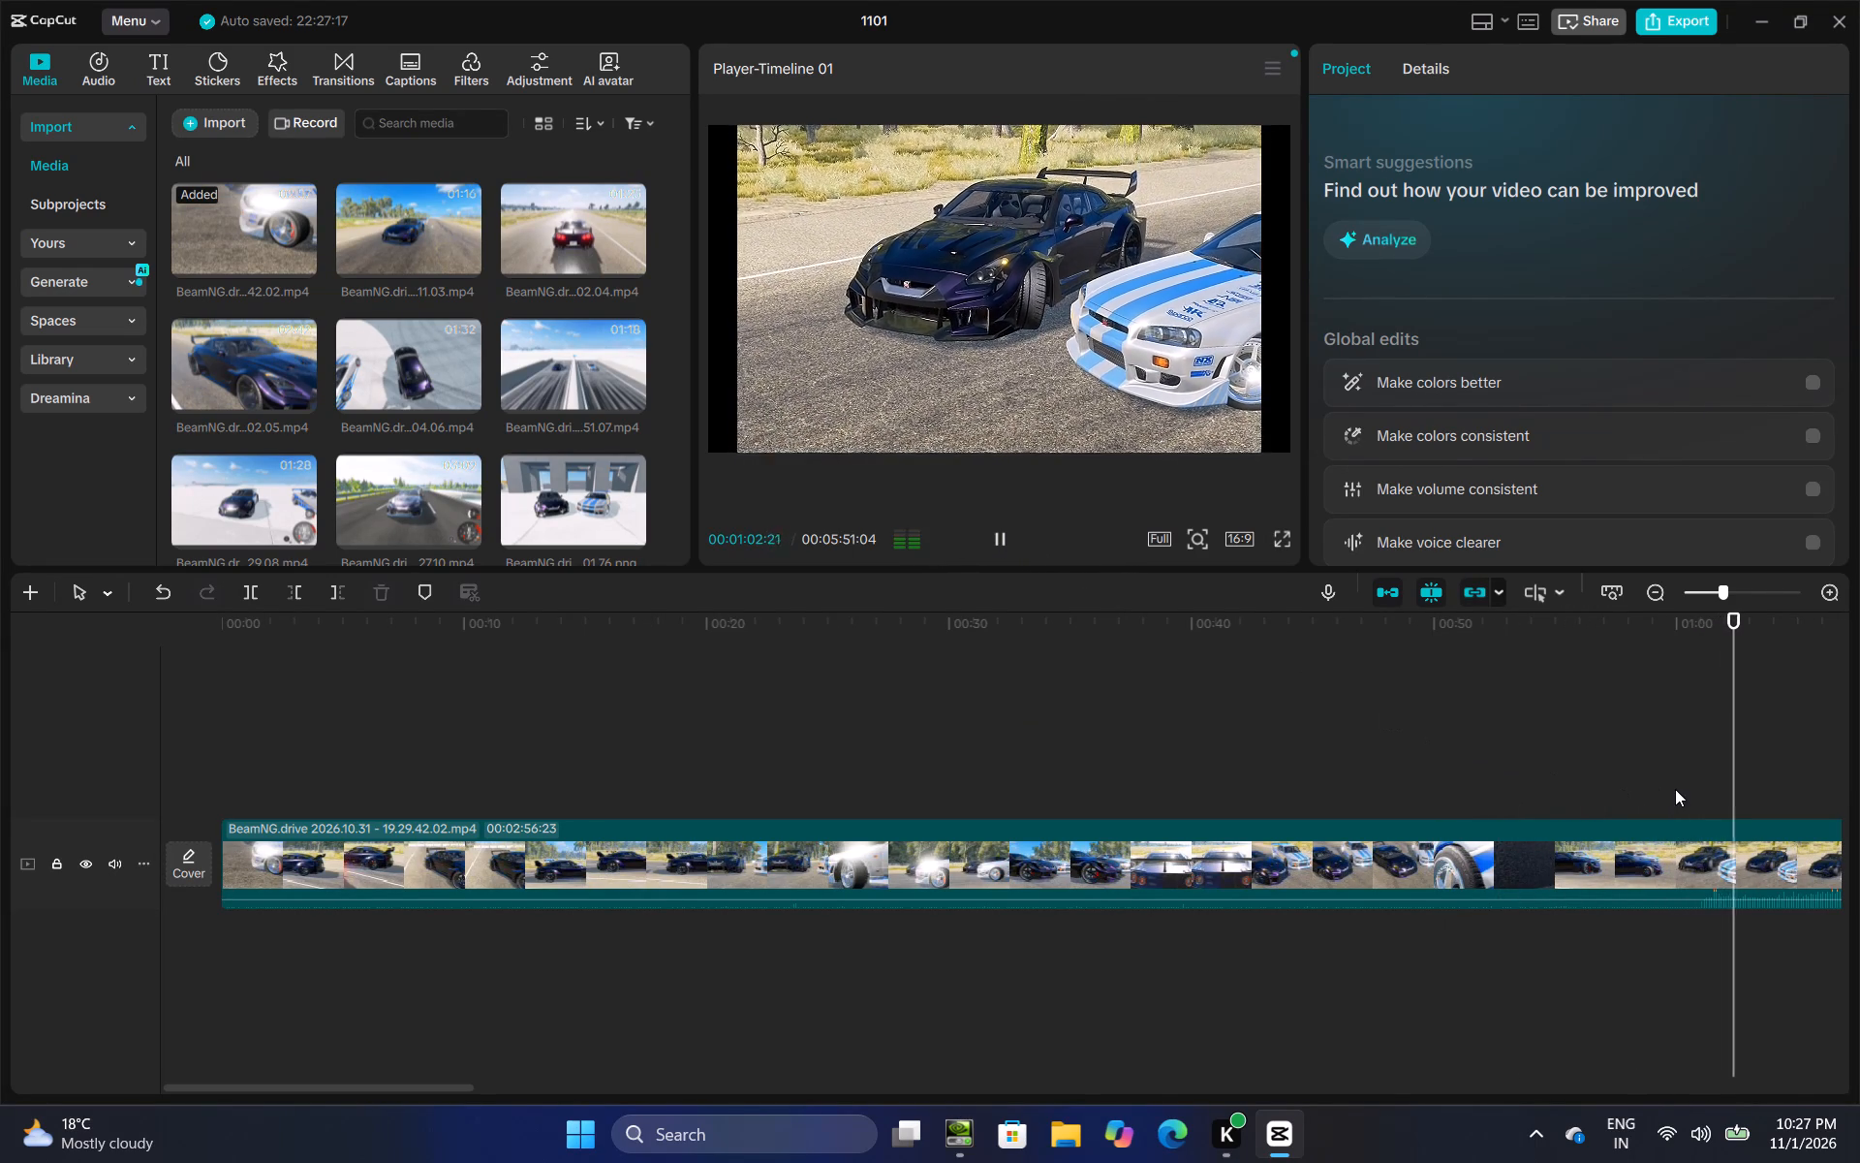
left_click(1688, 760)
left_click_drag(1676, 760, 1634, 767)
left_click(1651, 767)
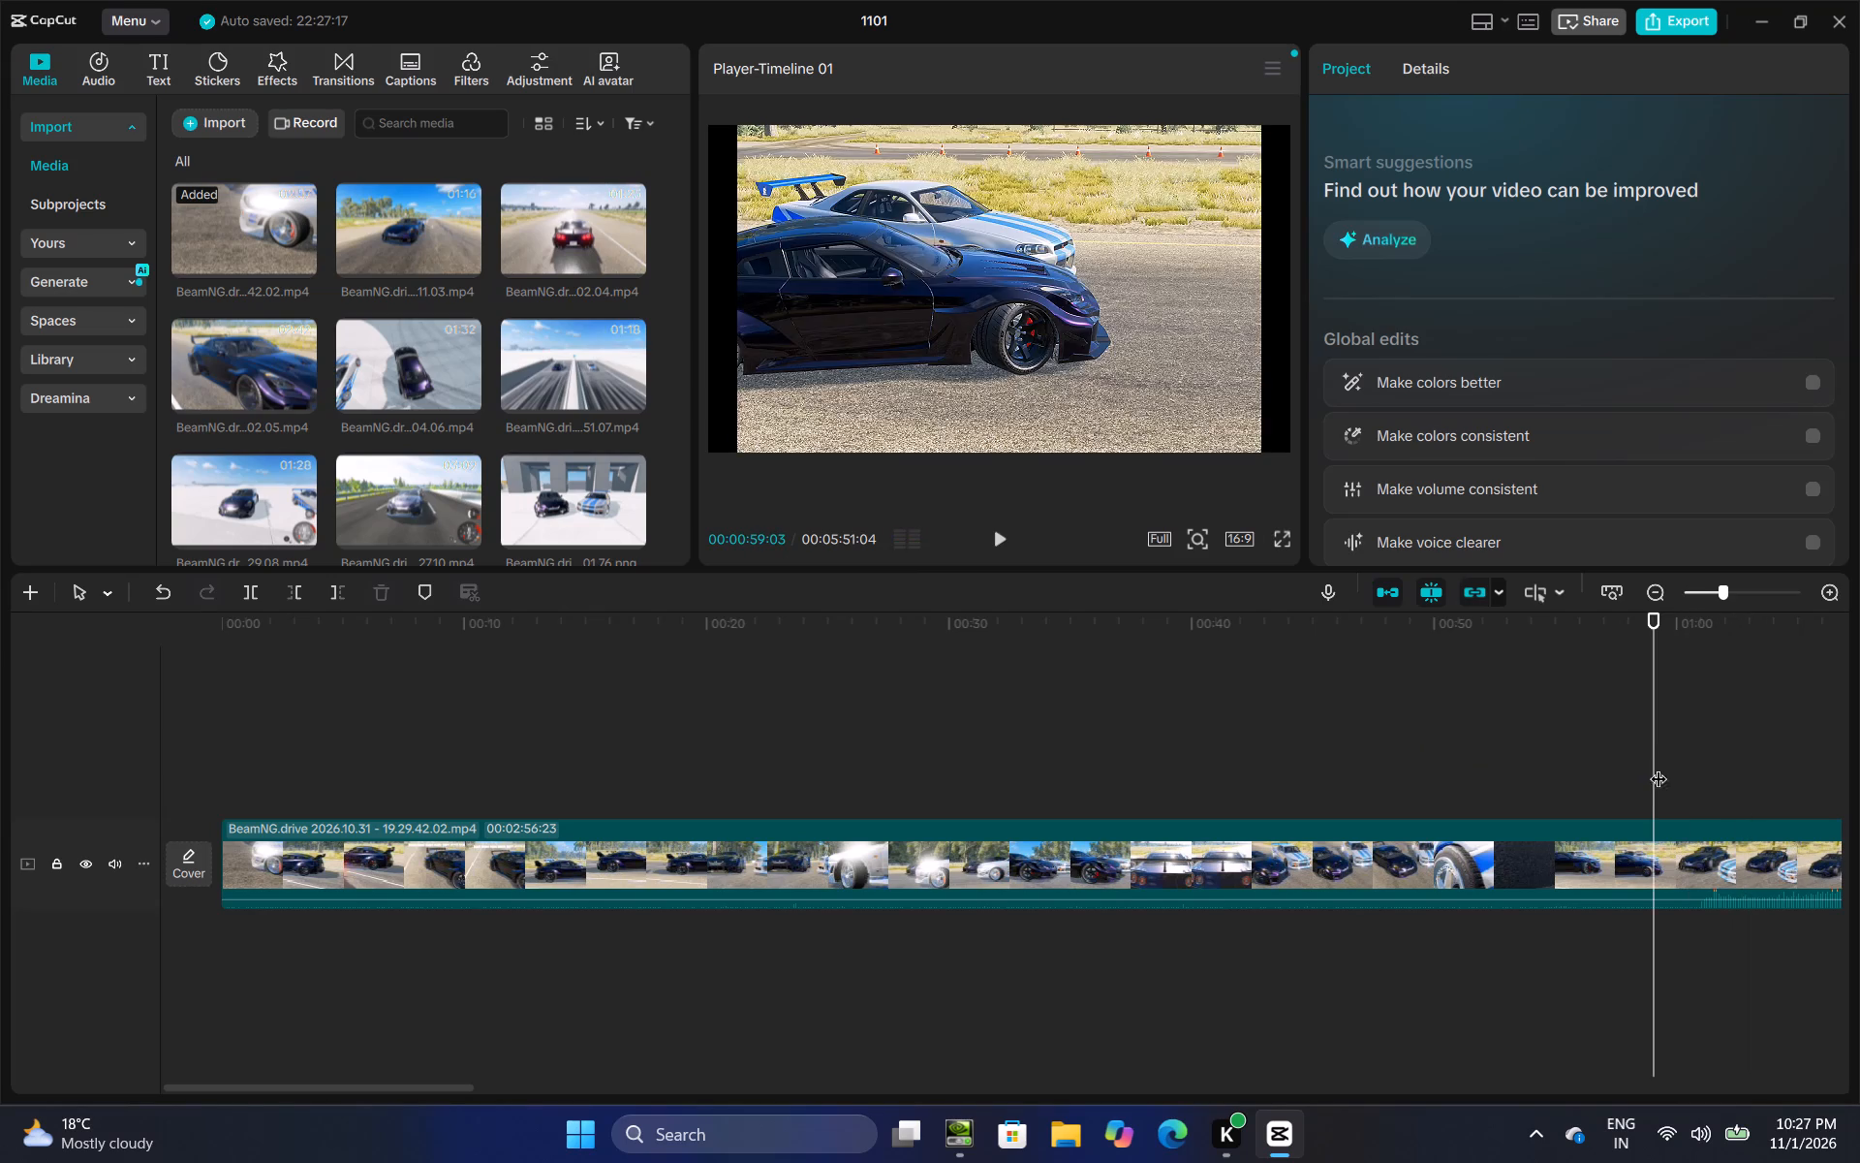
left_click_drag(1652, 767, 1675, 767)
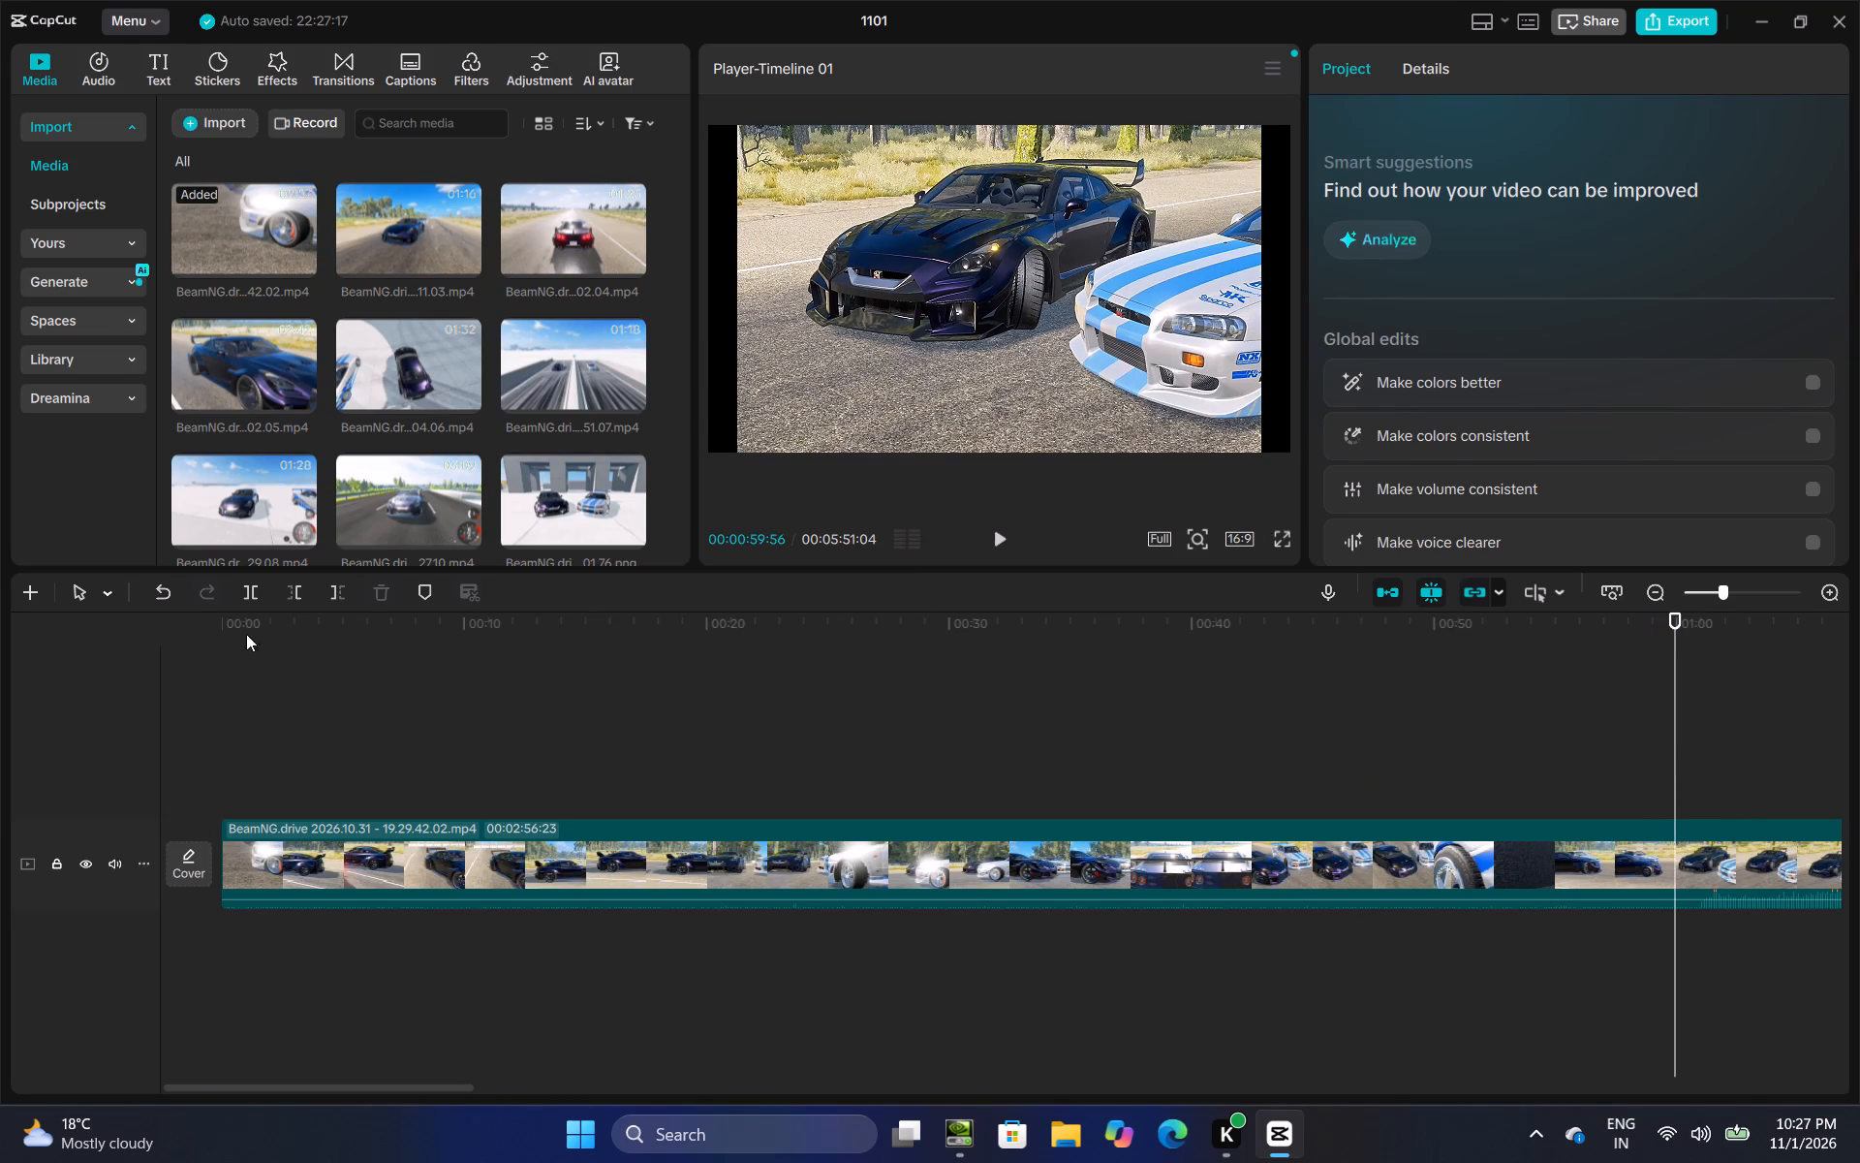
left_click(242, 590)
left_click(564, 831)
right_click_drag(571, 831, 583, 821)
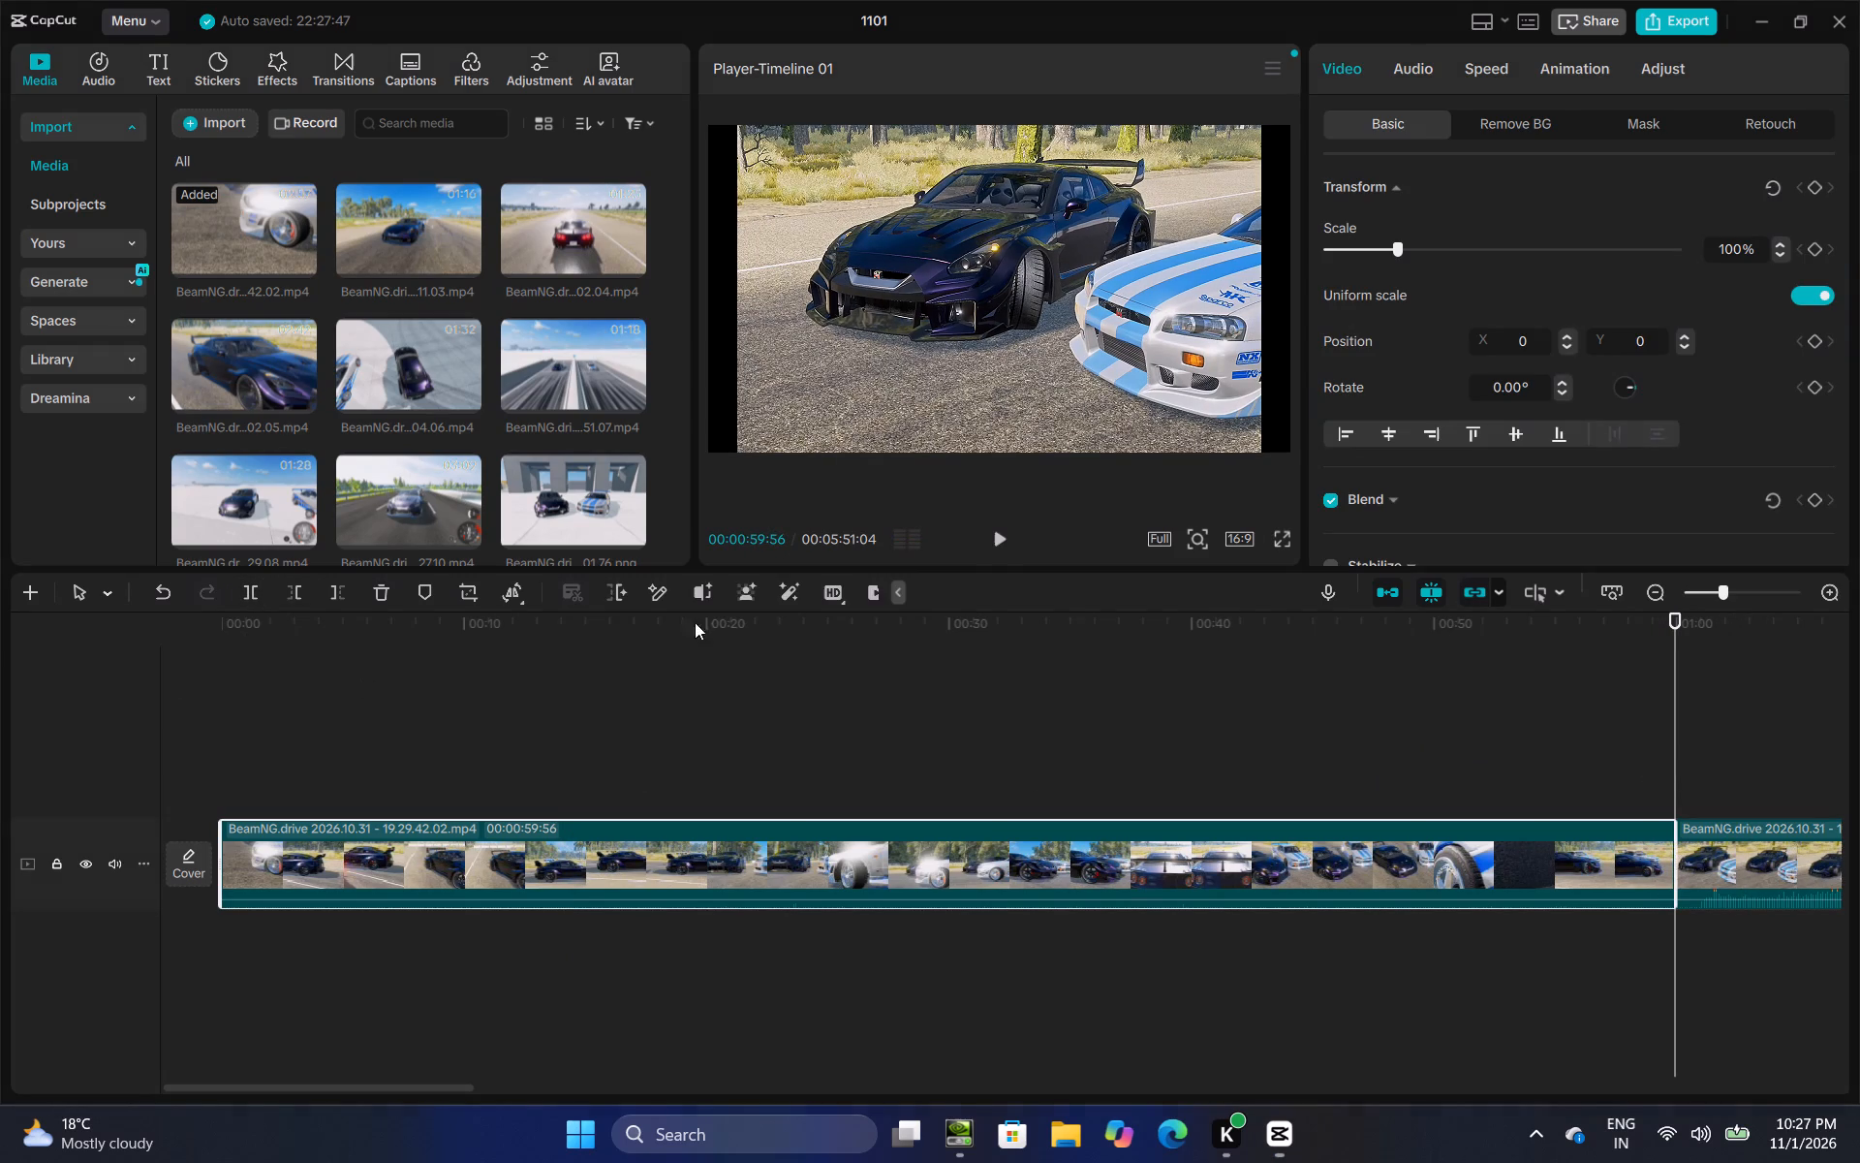
left_click(661, 353)
Split the remaining footage at 00:00:05:55, just before the view changes to the dark car's side.
left_click(431, 740)
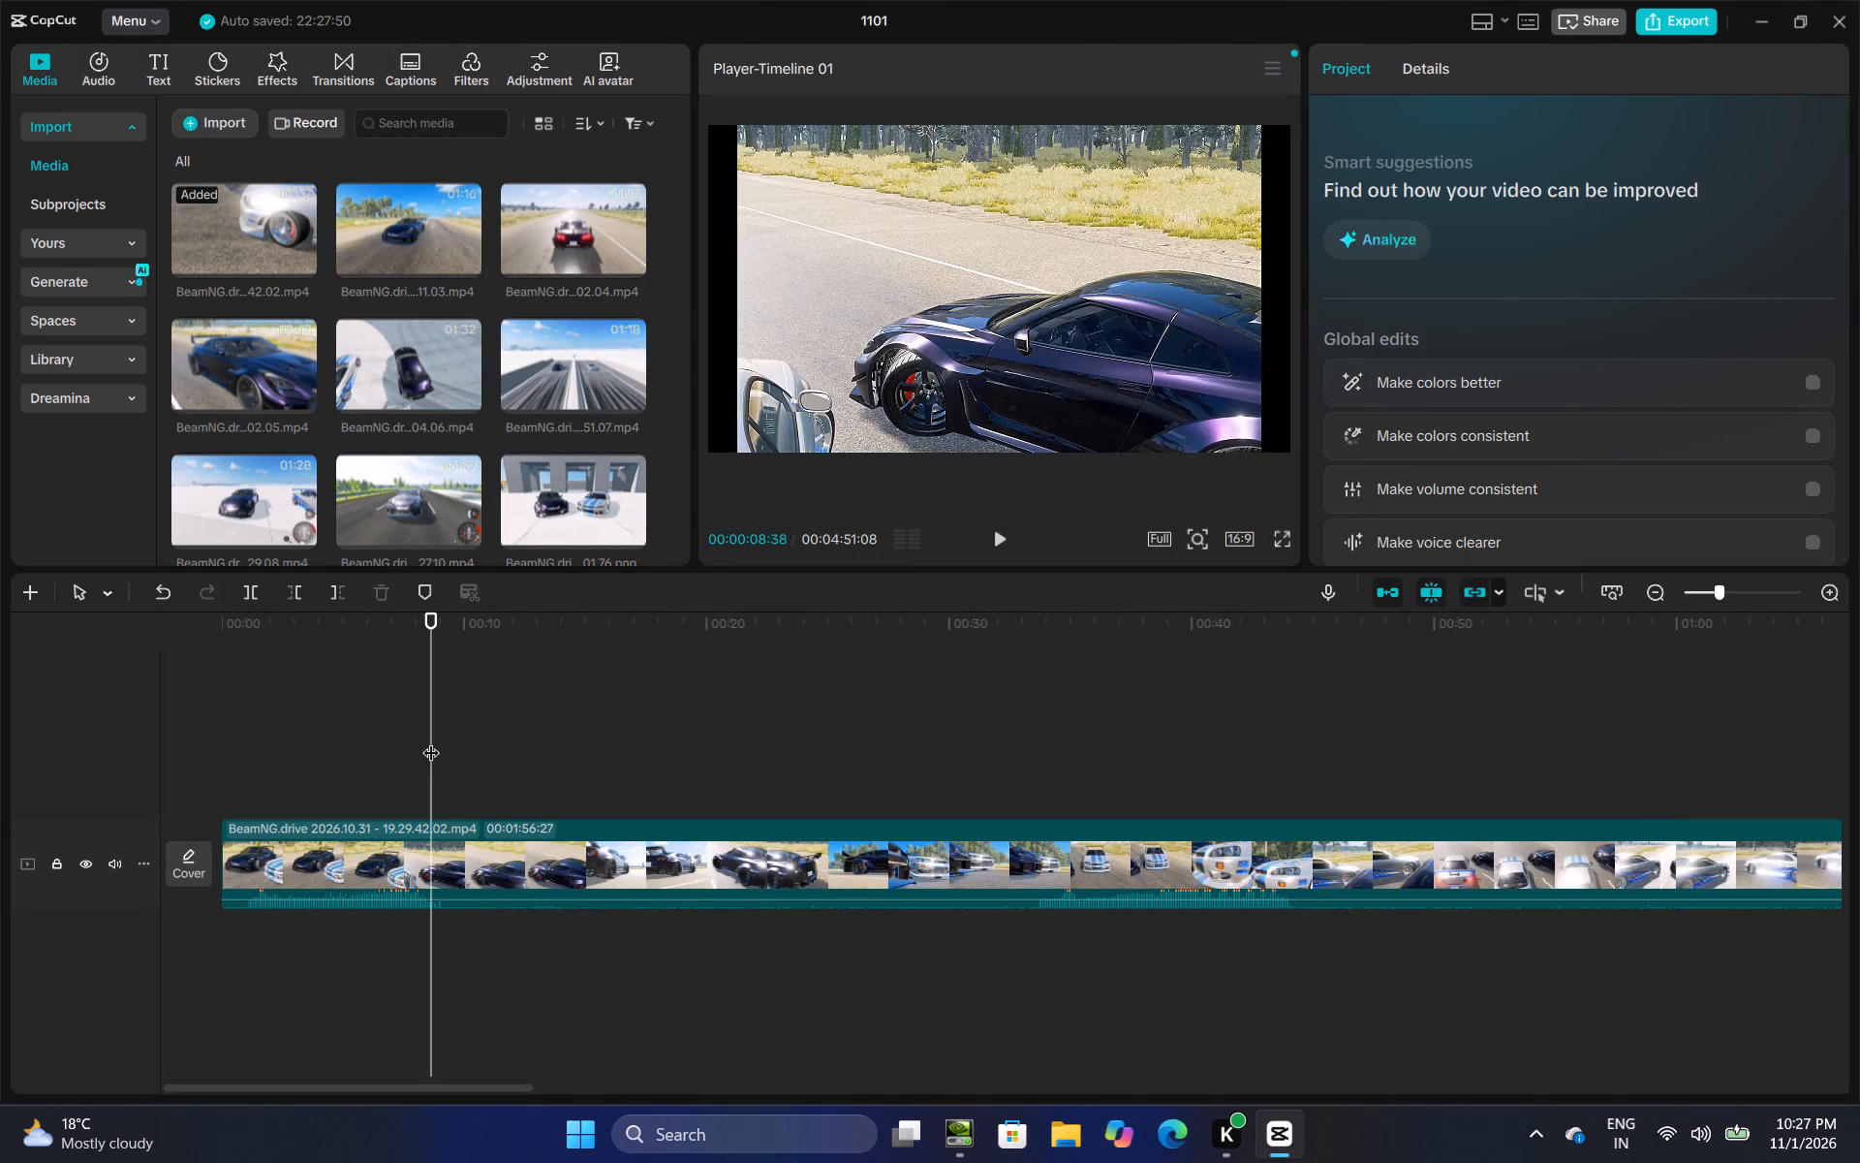
left_click_drag(431, 740, 375, 826)
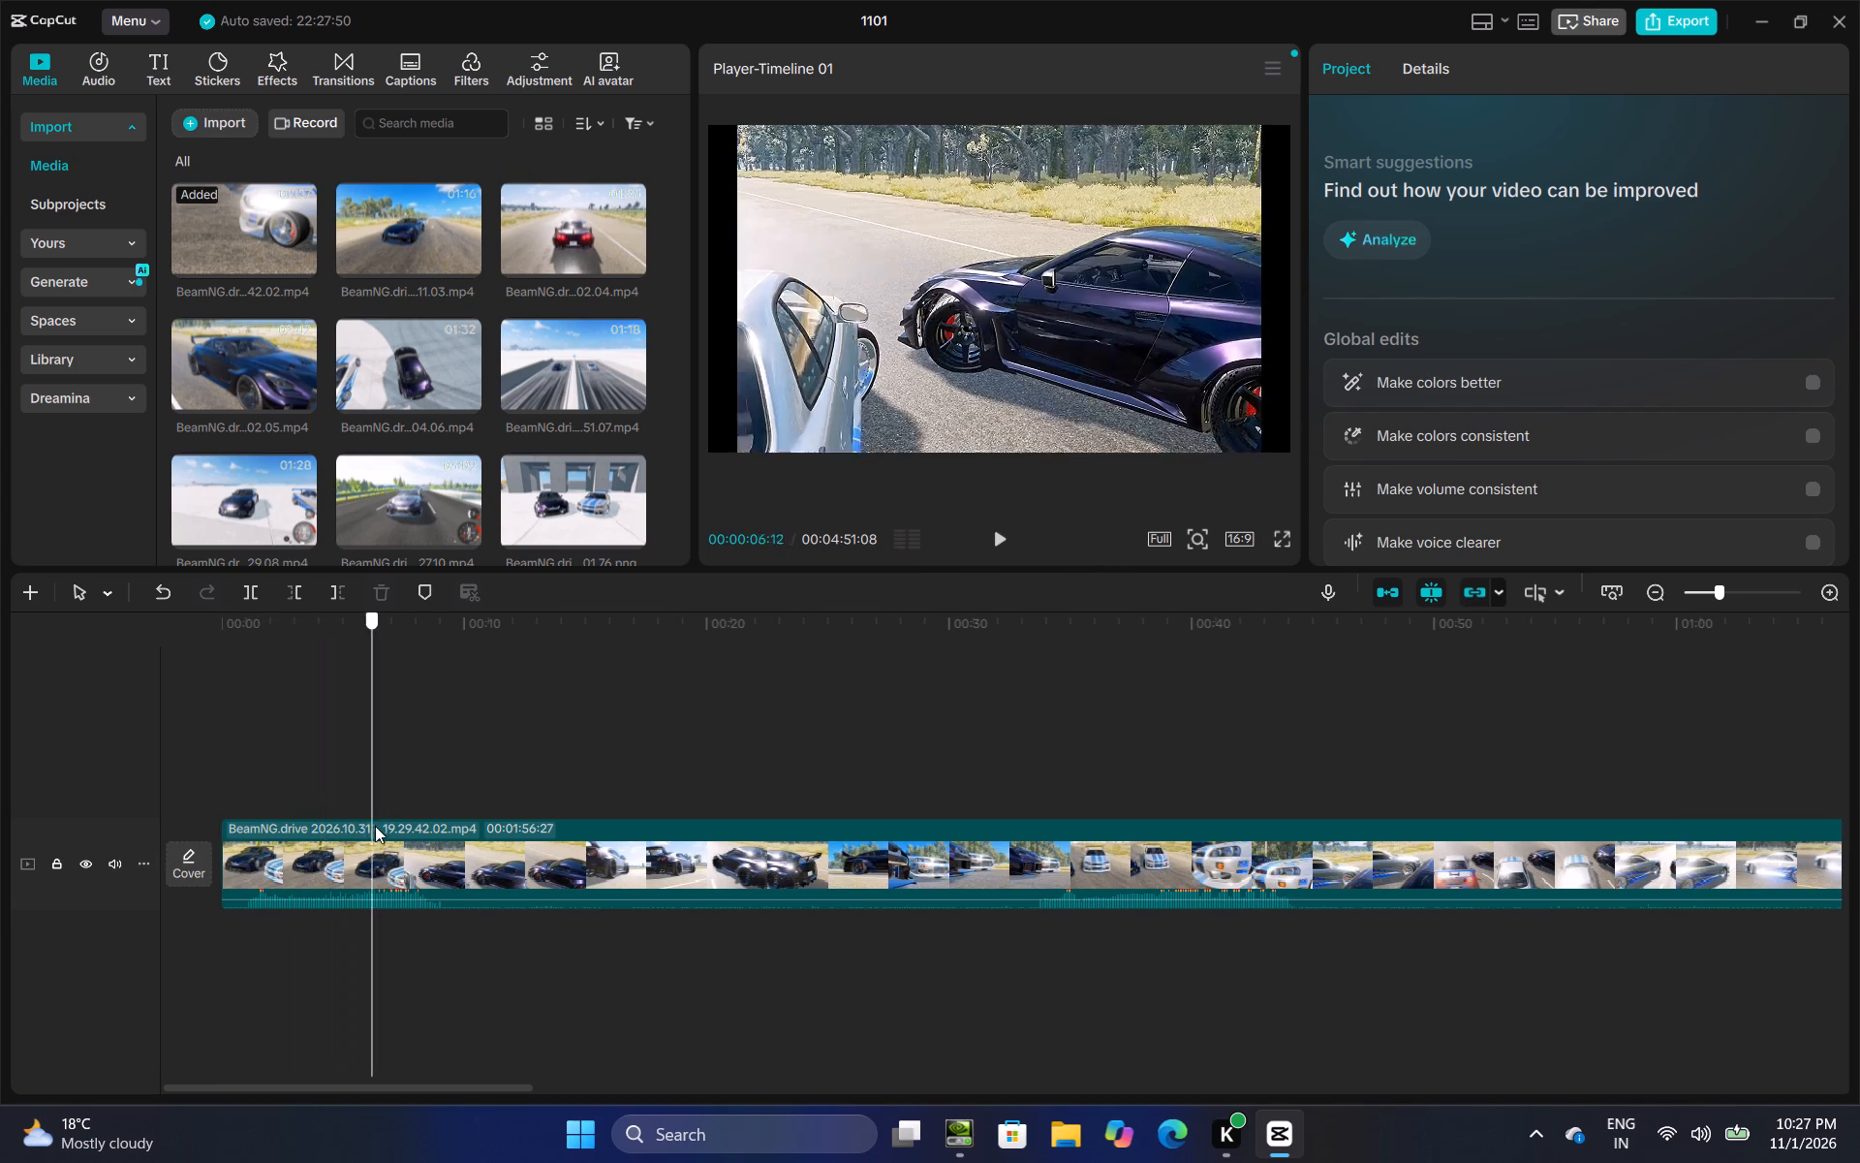
left_click_drag(375, 826, 389, 830)
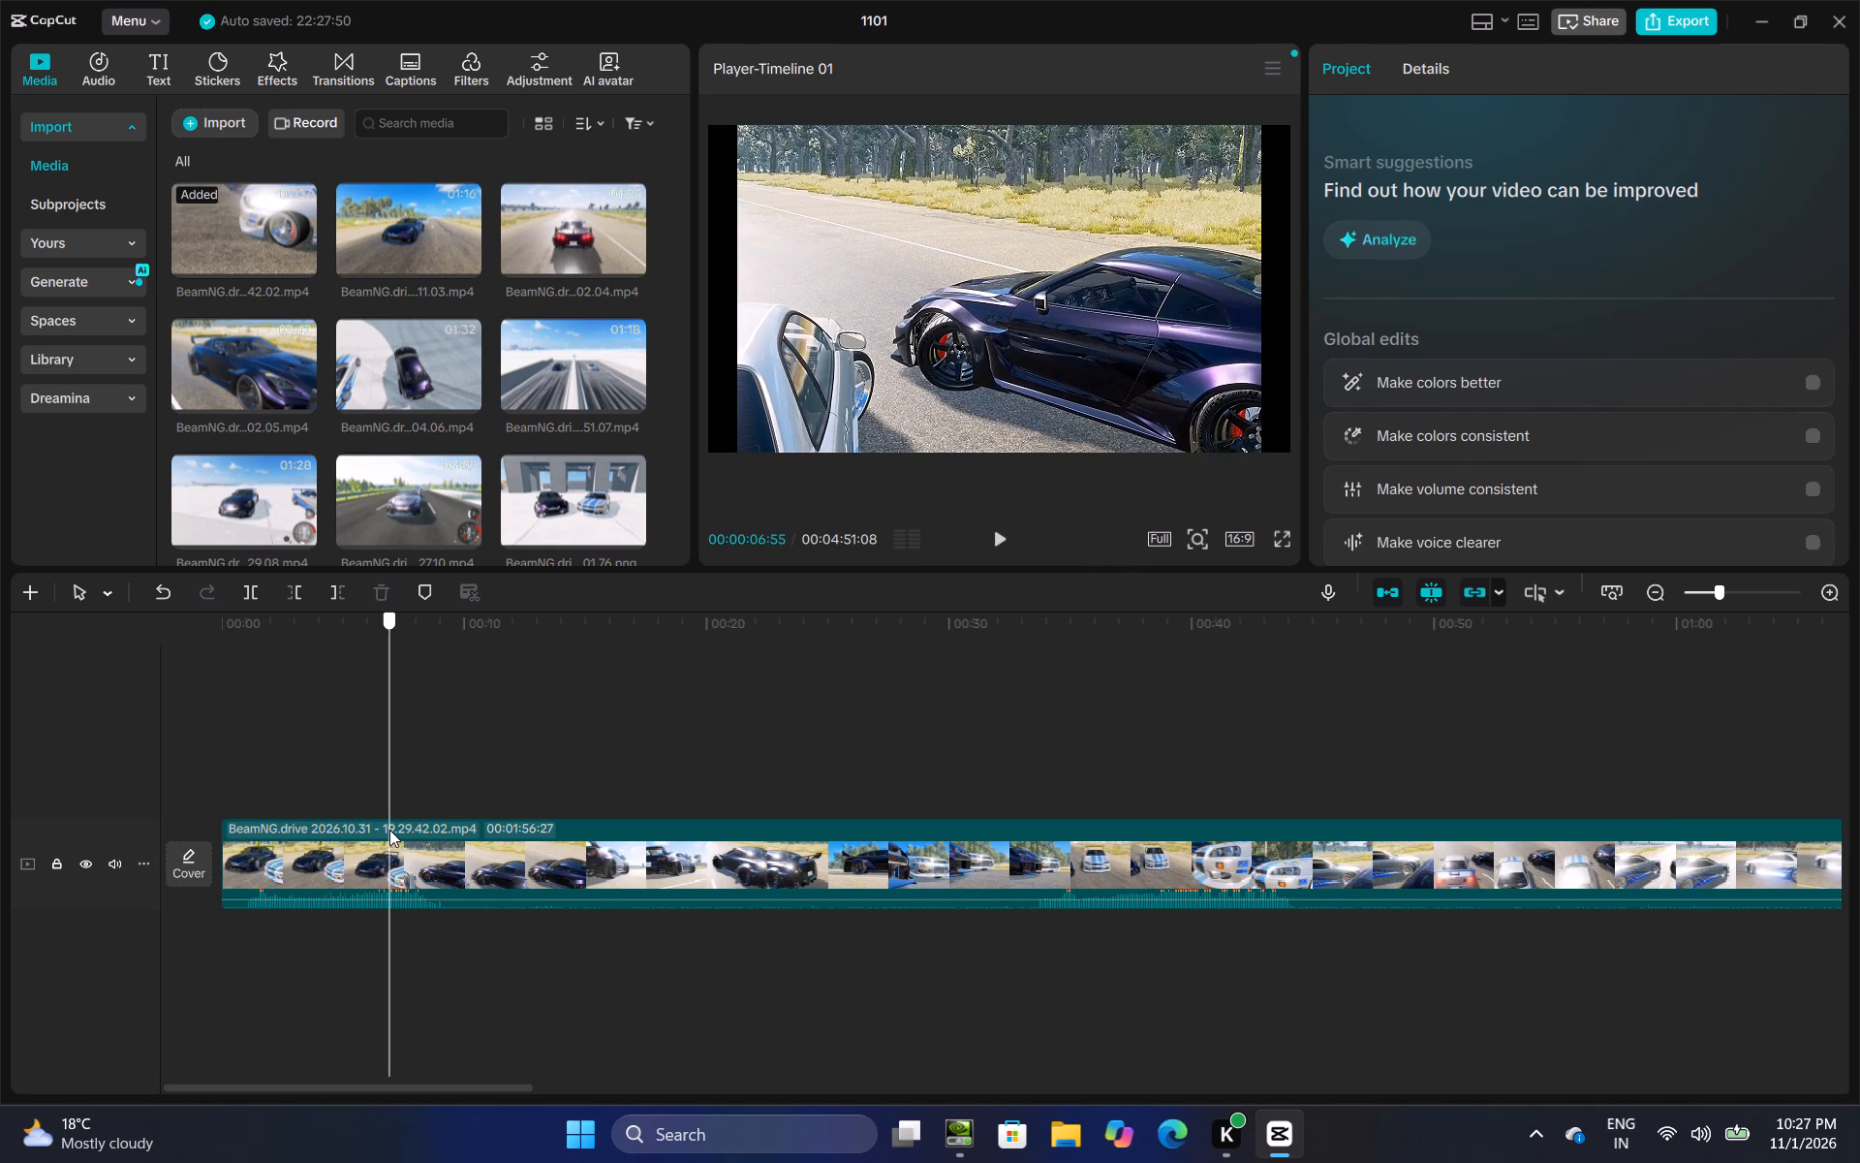
left_click_drag(389, 830, 365, 837)
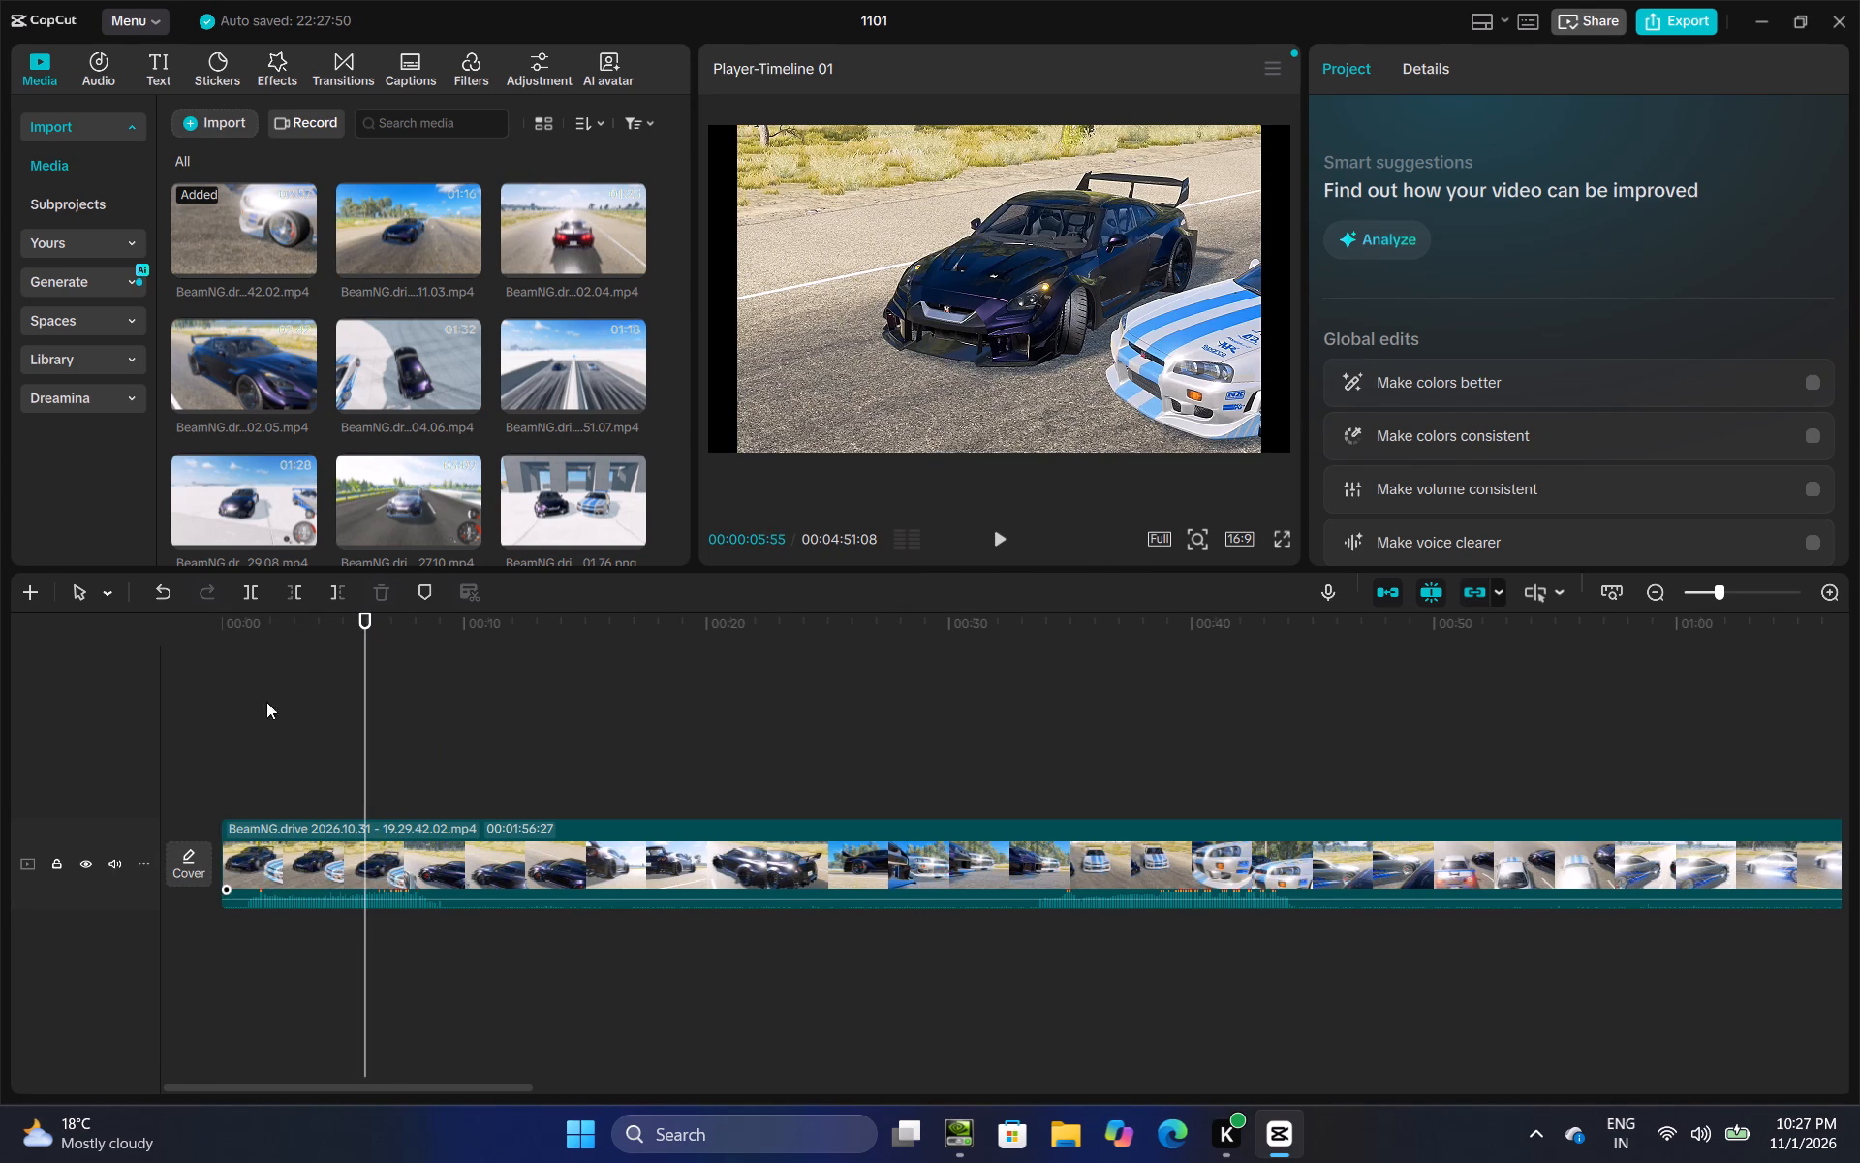
left_click(266, 593)
left_click(247, 593)
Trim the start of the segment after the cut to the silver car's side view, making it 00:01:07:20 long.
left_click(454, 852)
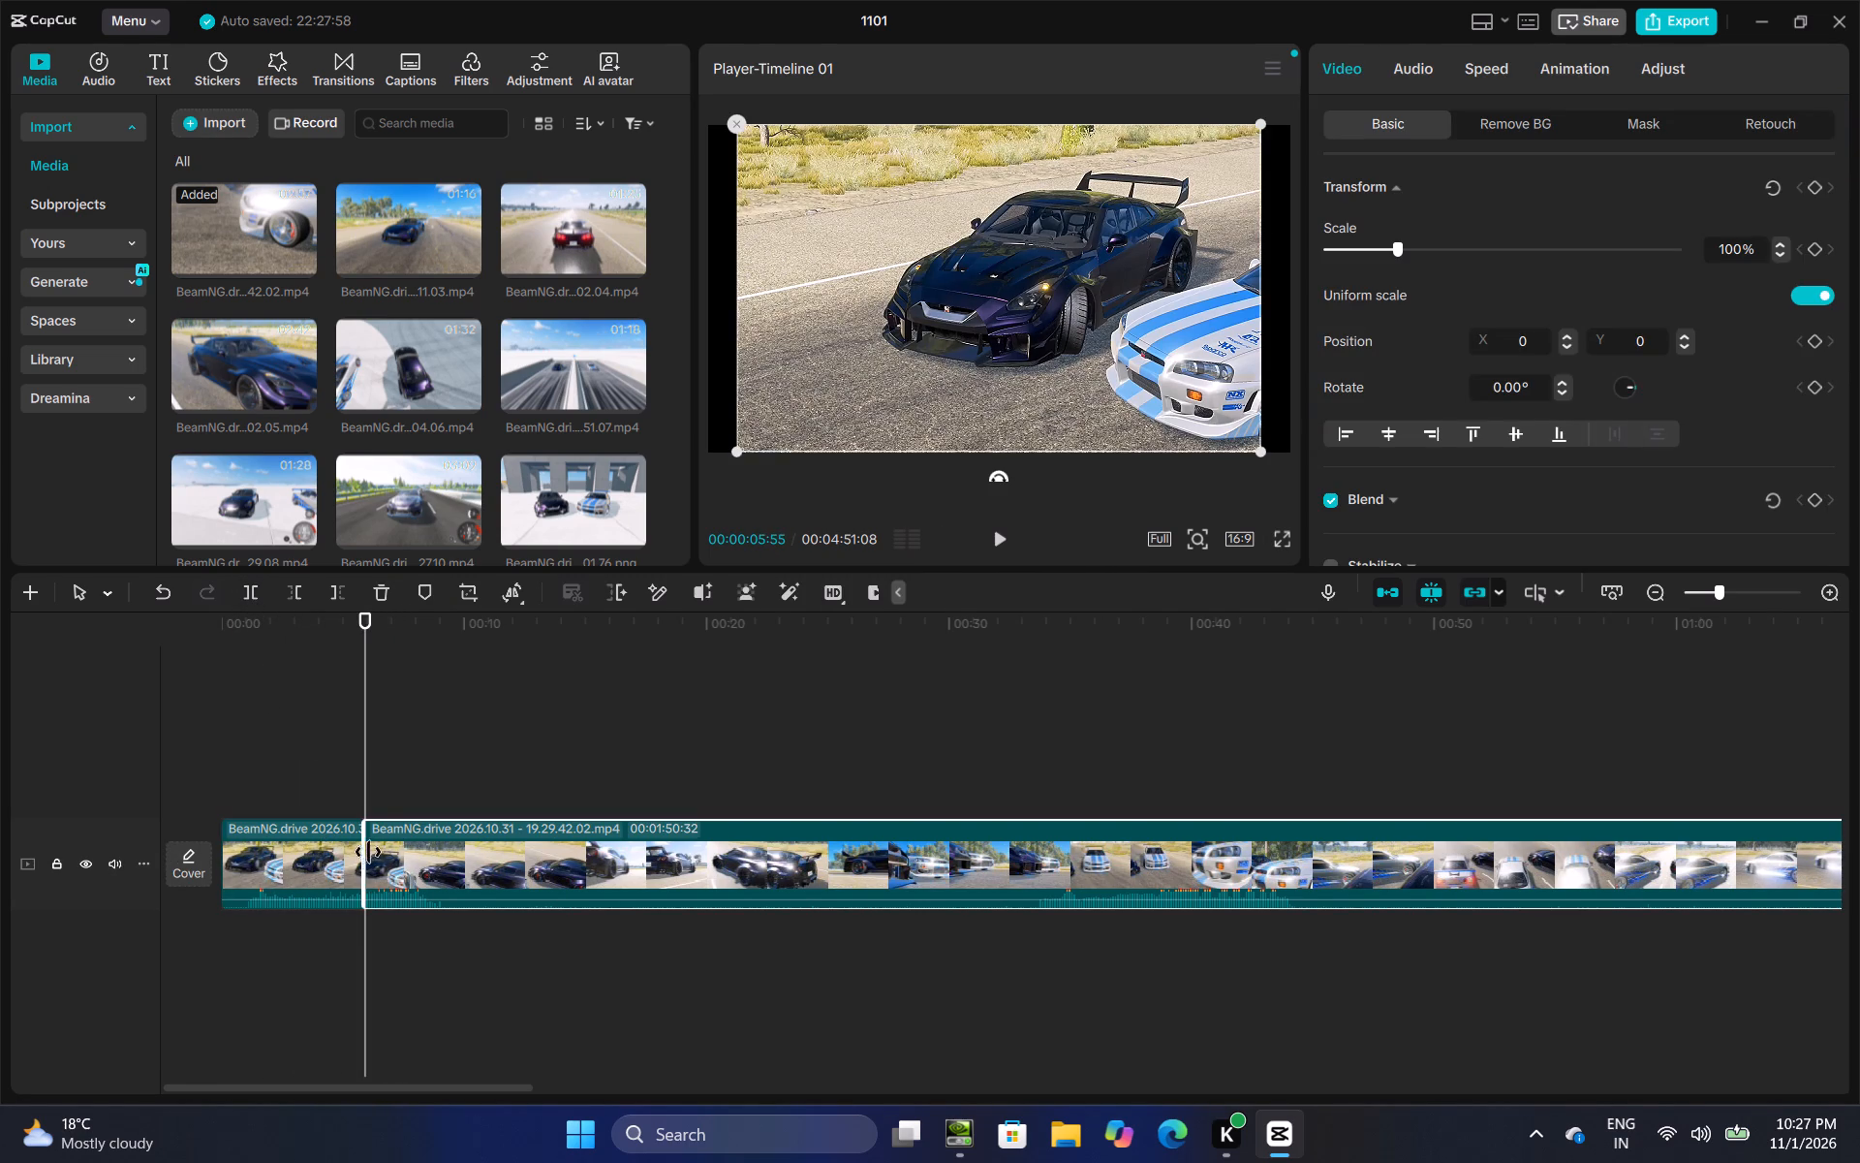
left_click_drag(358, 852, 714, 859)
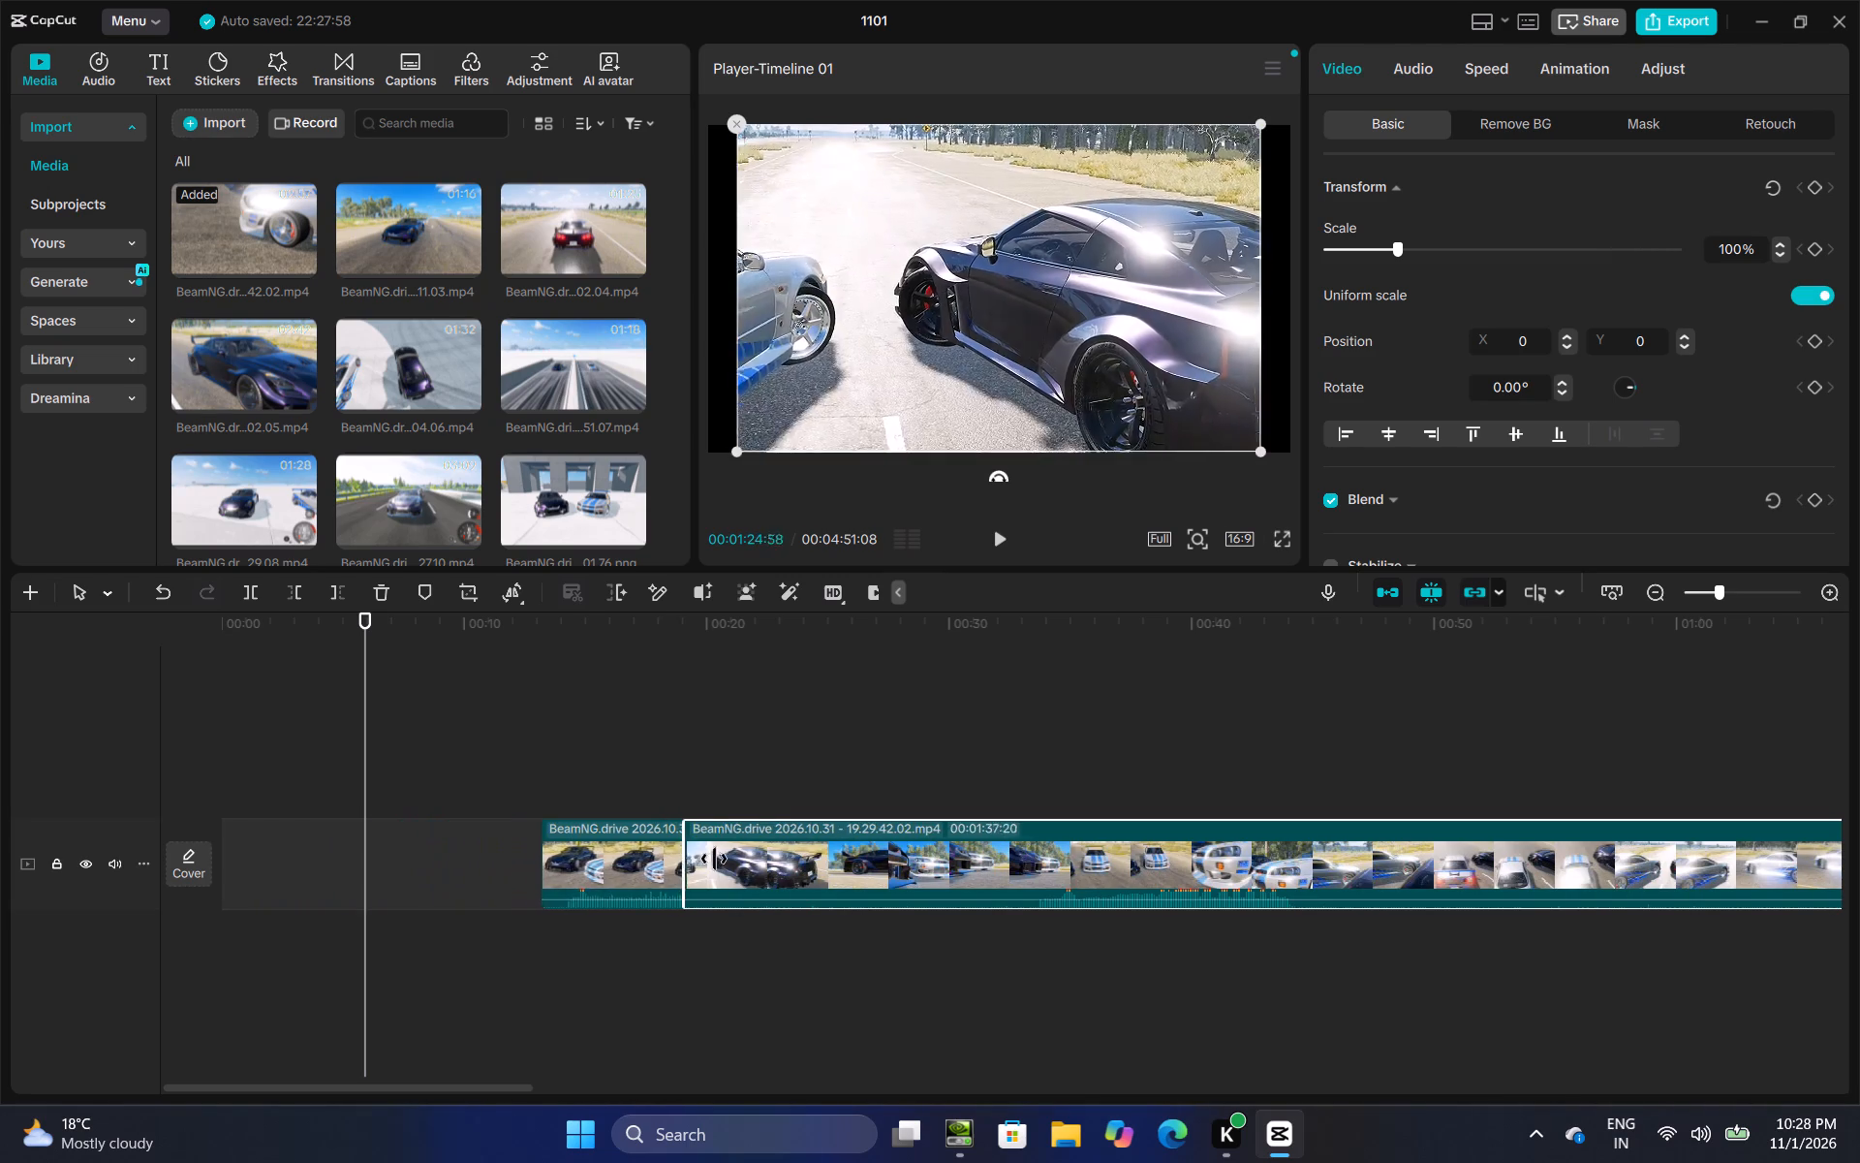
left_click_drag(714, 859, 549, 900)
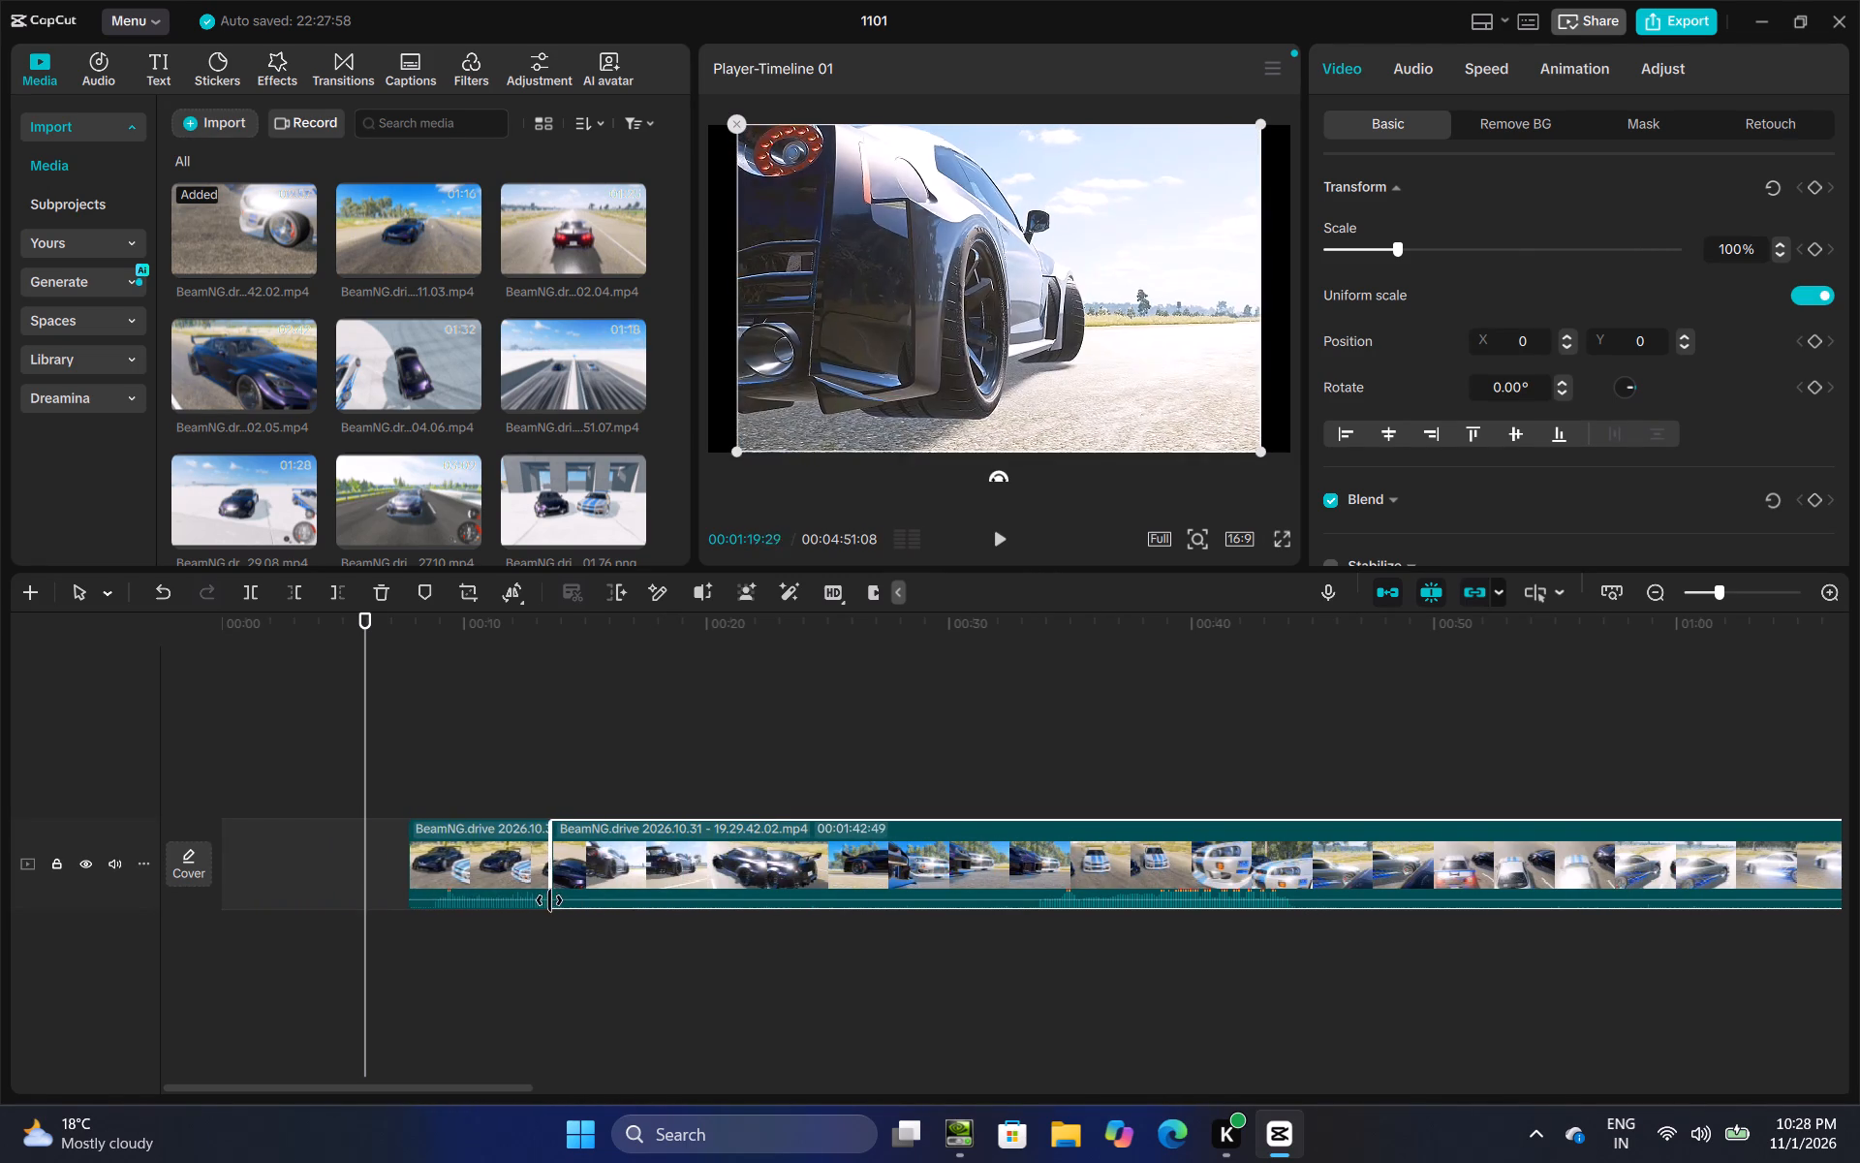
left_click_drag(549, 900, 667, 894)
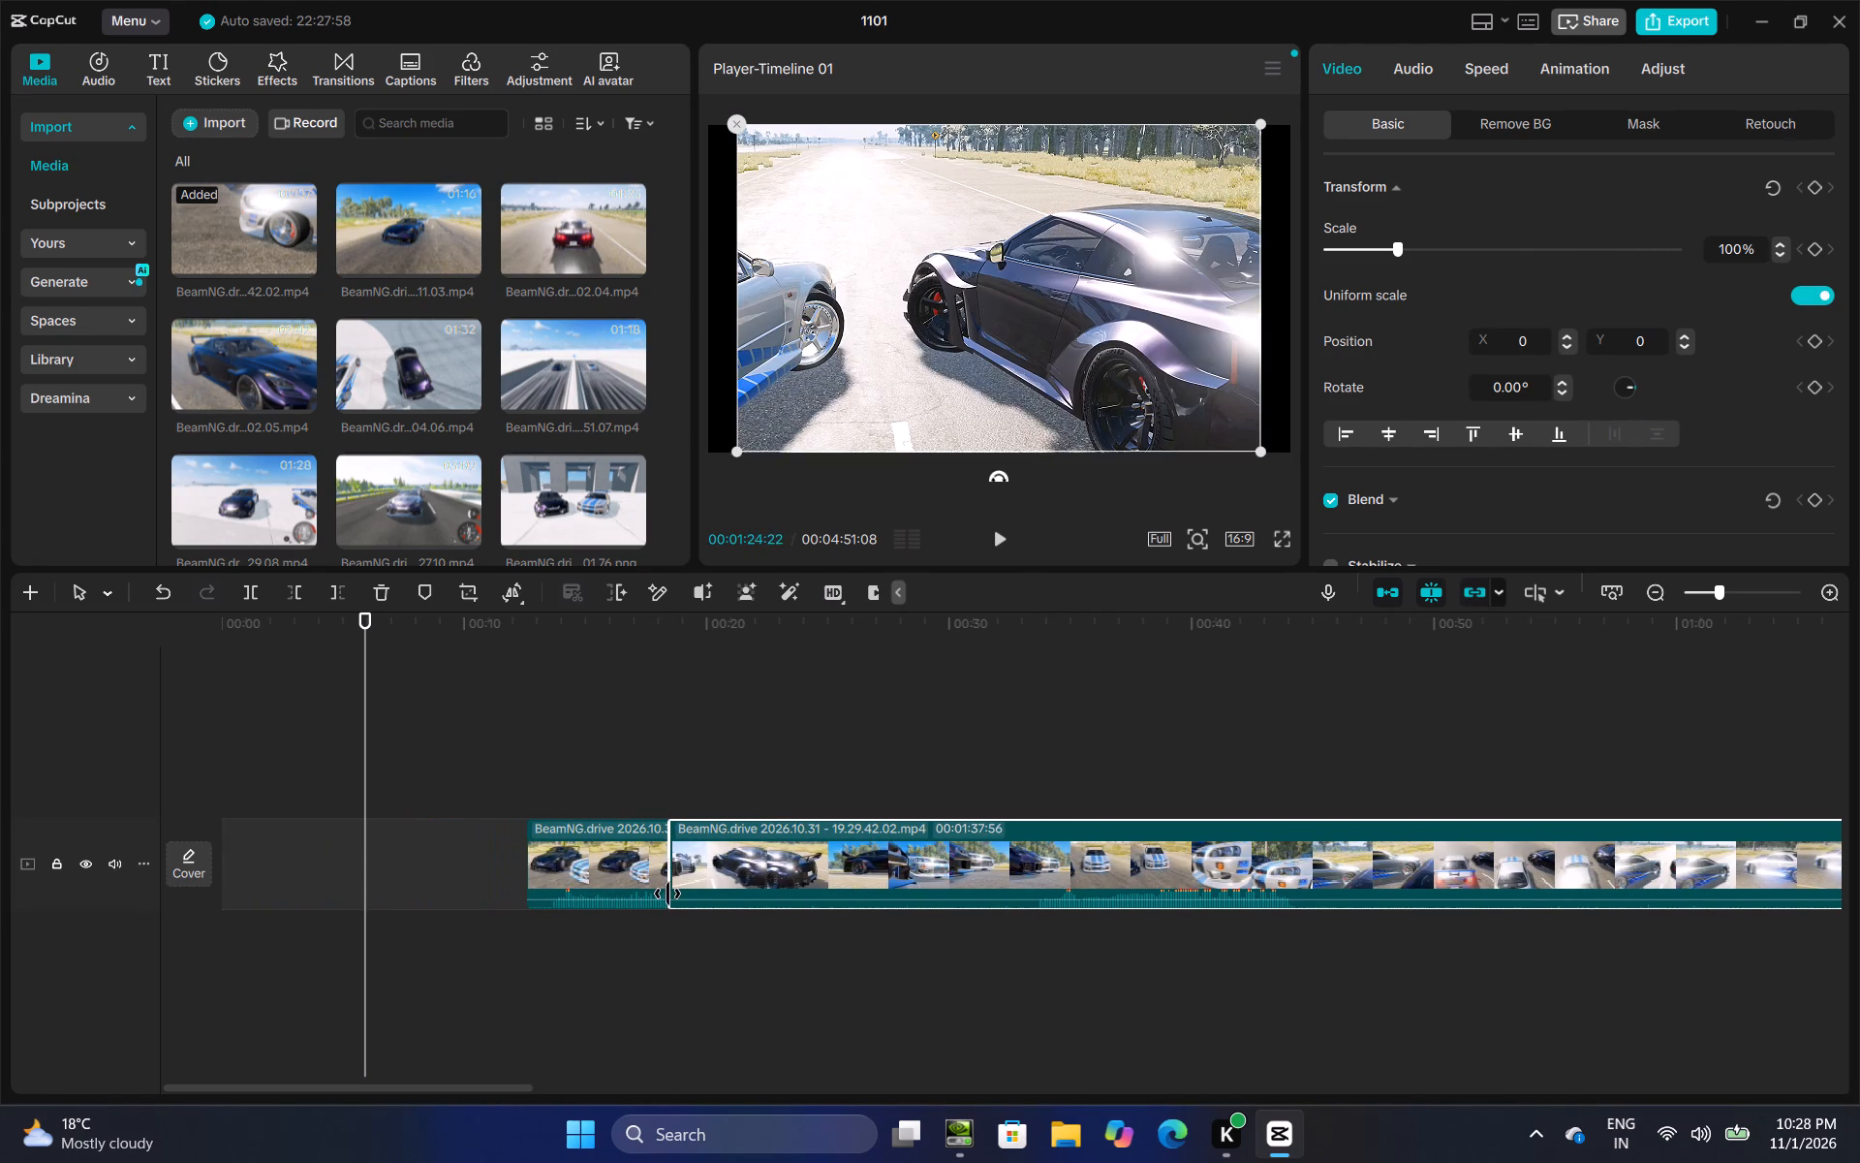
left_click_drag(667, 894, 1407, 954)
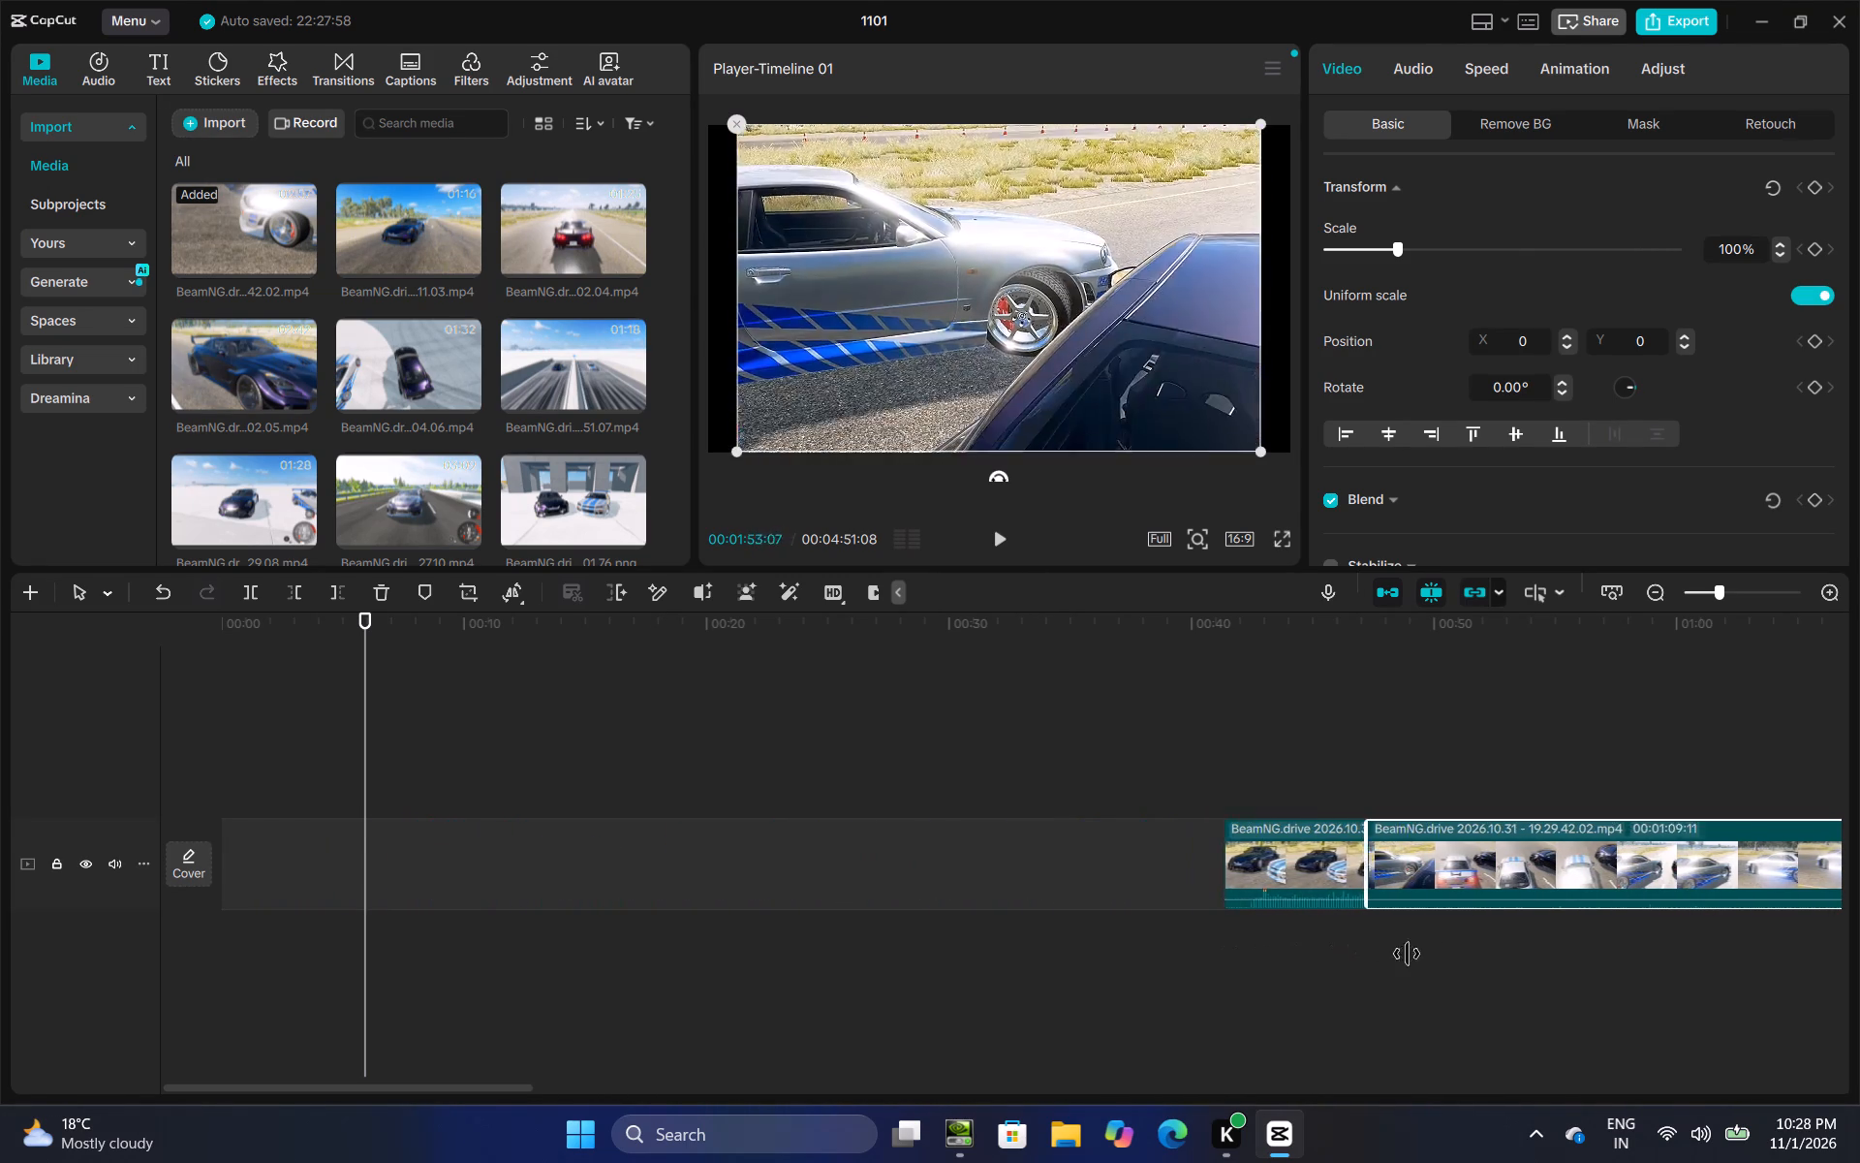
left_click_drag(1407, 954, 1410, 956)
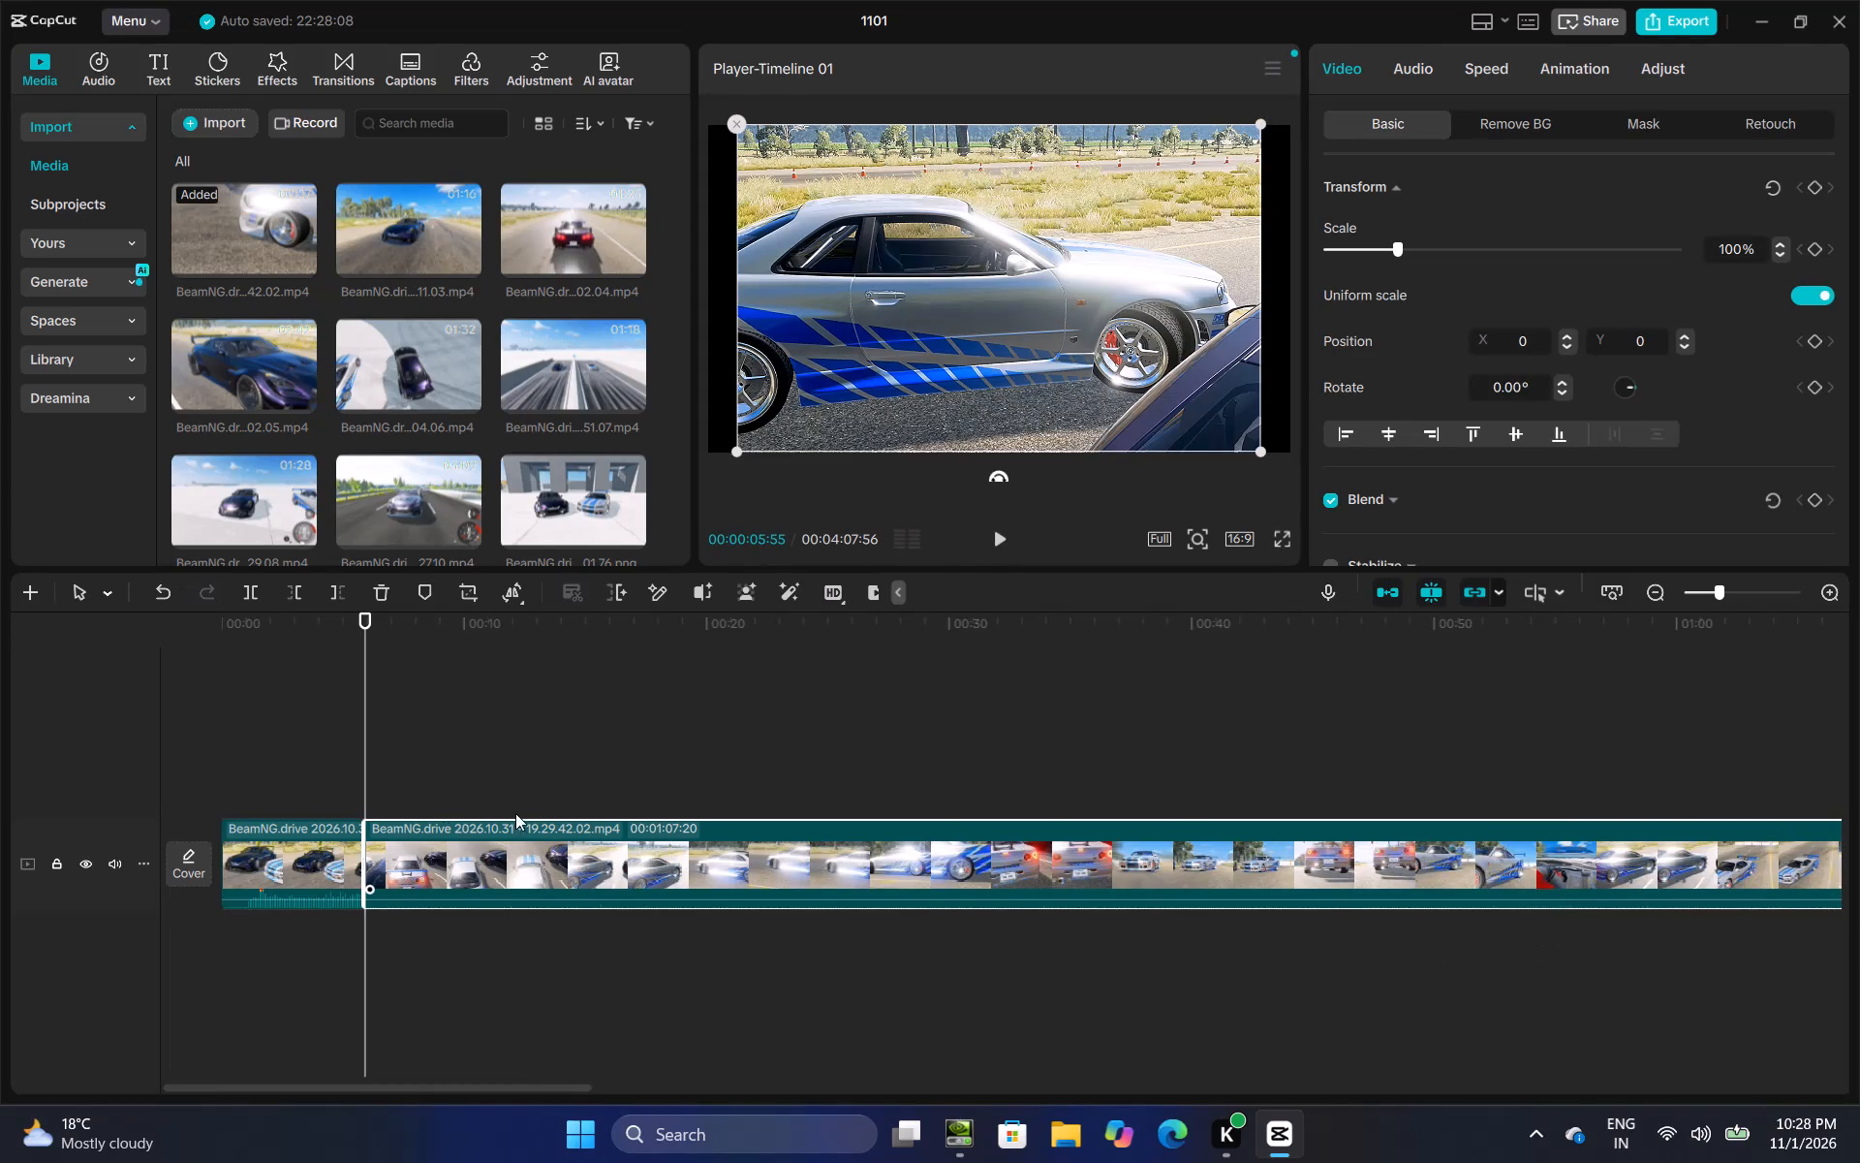
Delete the segment that directly follows the short opening shot of both cars.
left_click(654, 866)
right_click(654, 866)
left_click(712, 351)
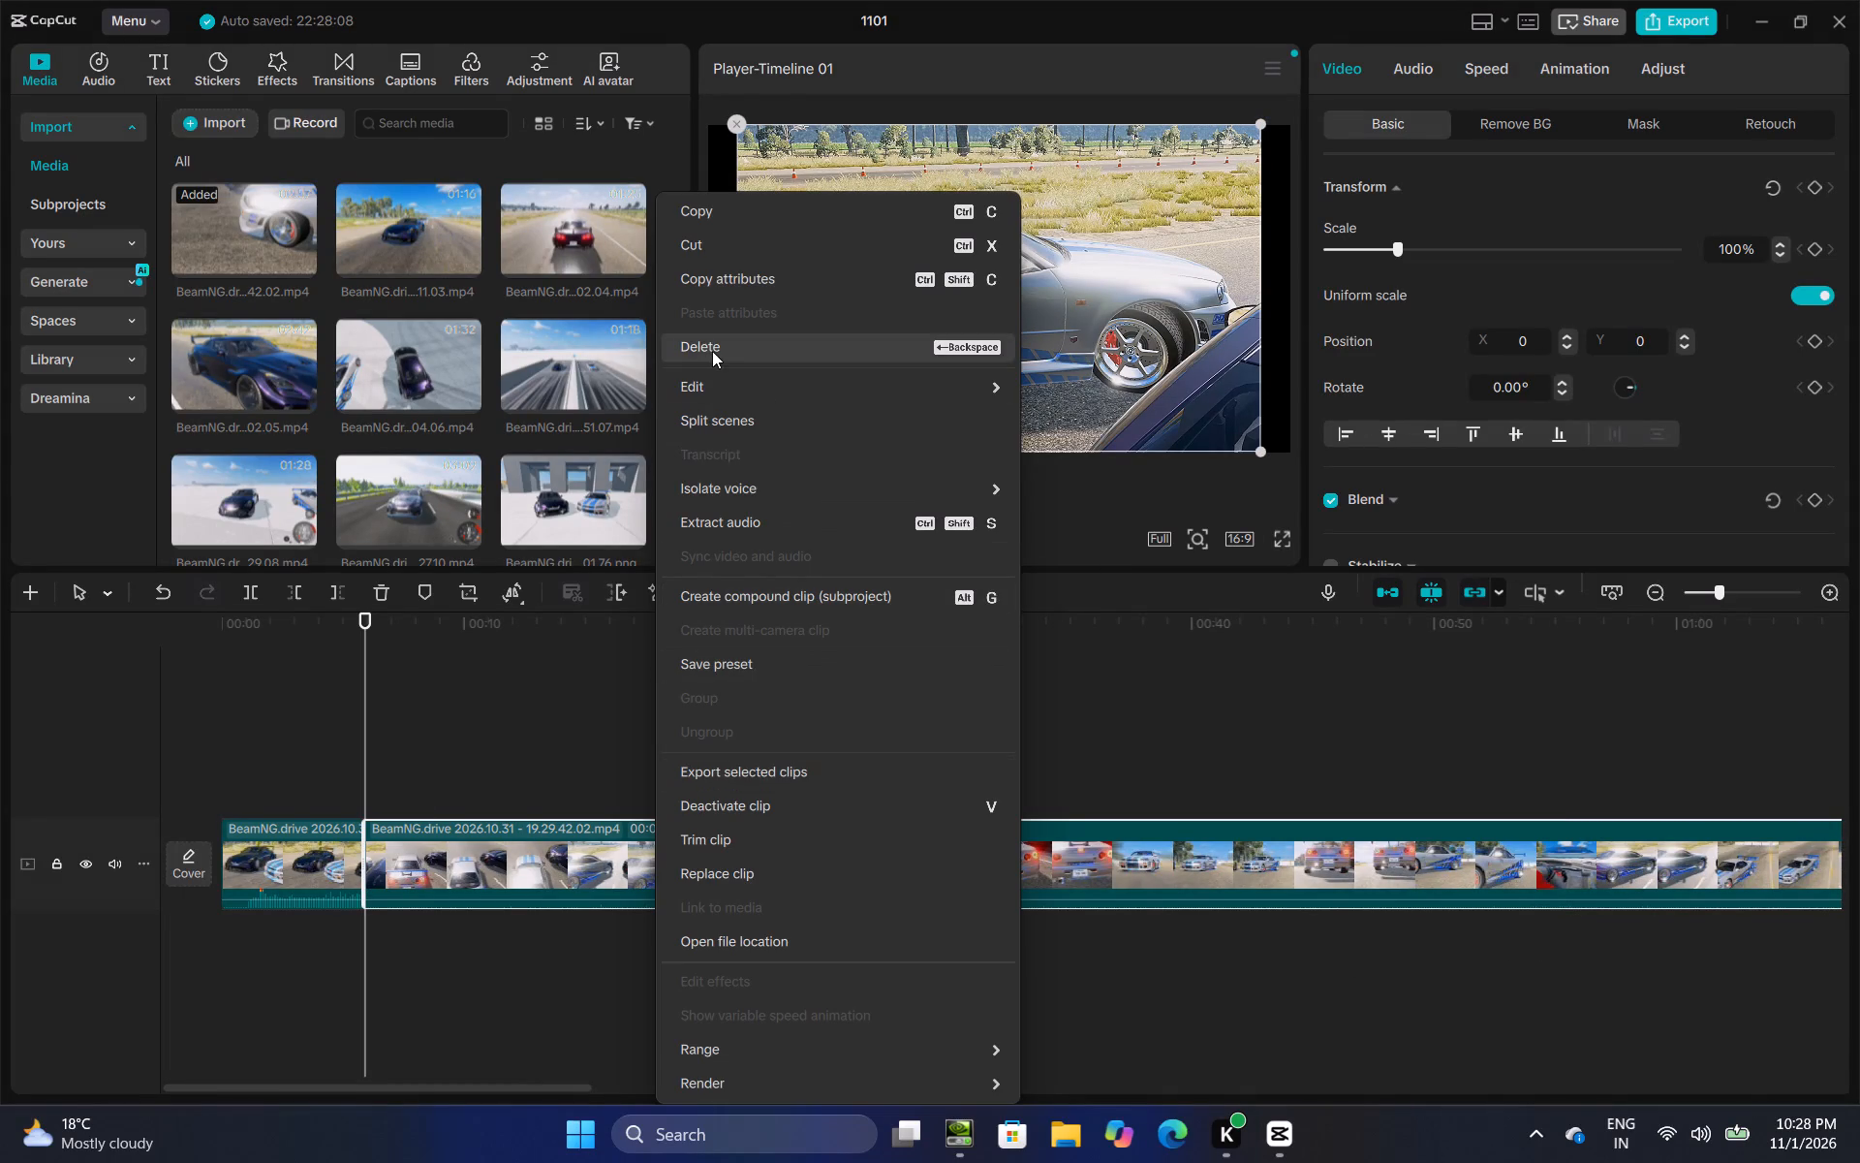
Examine the long remaining segment through to the end of the timeline for further usable shots of the silver and dark cars.
left_click(467, 760)
left_click_drag(472, 760, 1084, 779)
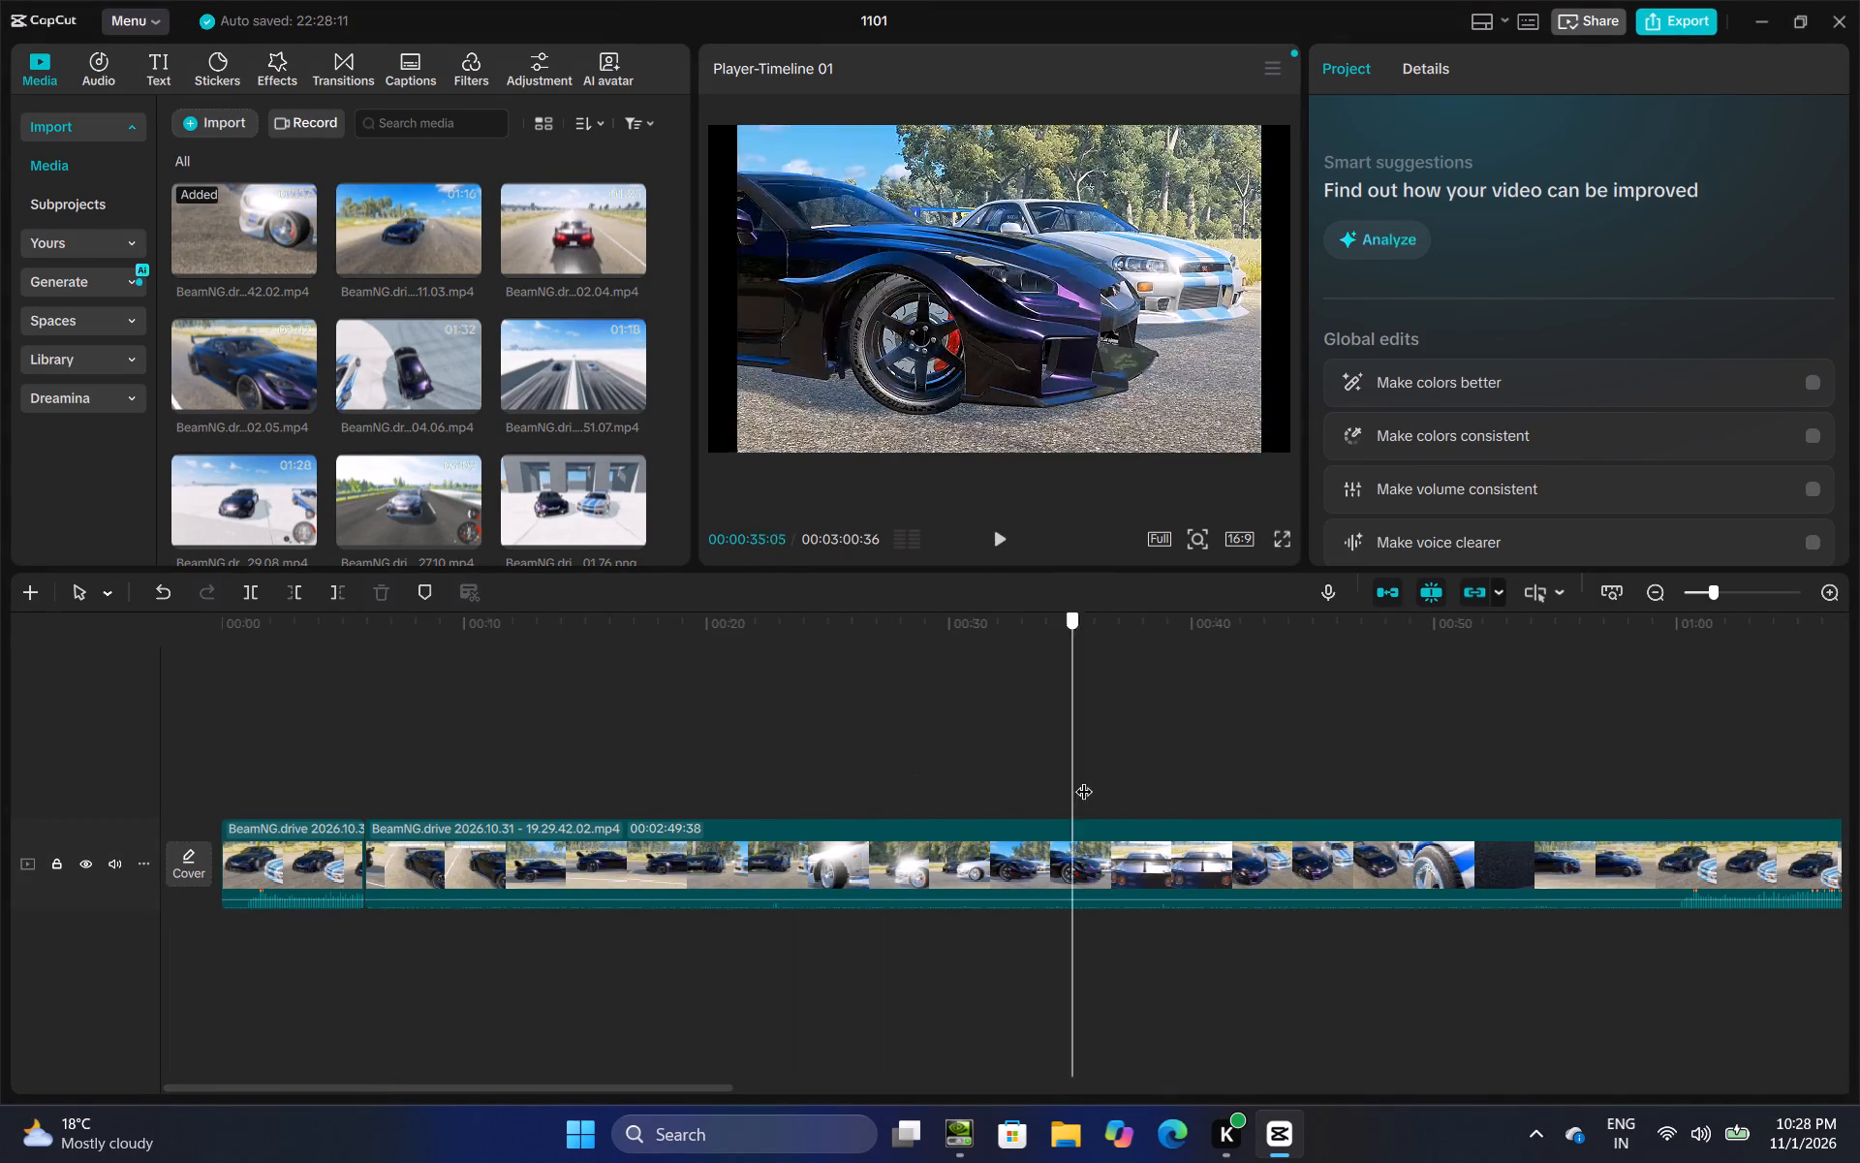
left_click_drag(1084, 779, 1685, 857)
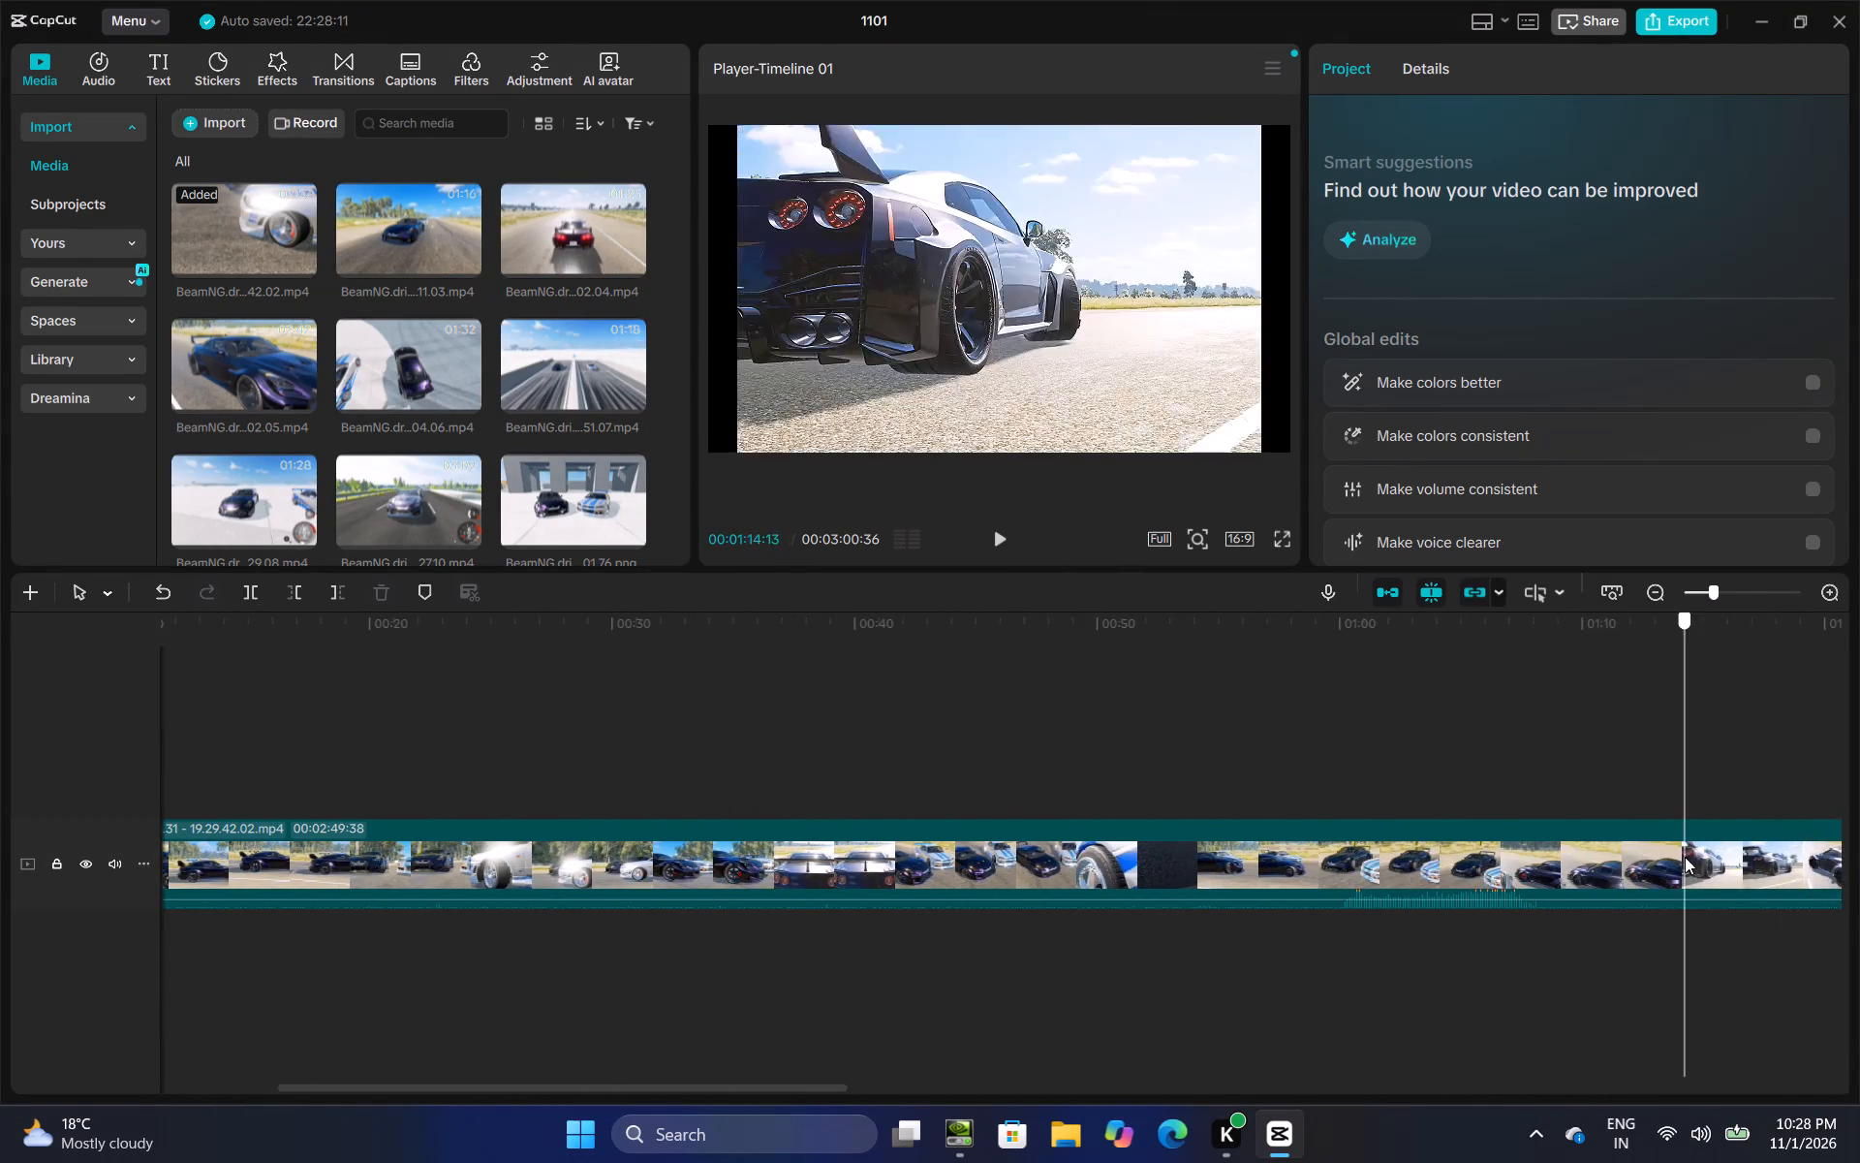
left_click_drag(1685, 857, 1227, 837)
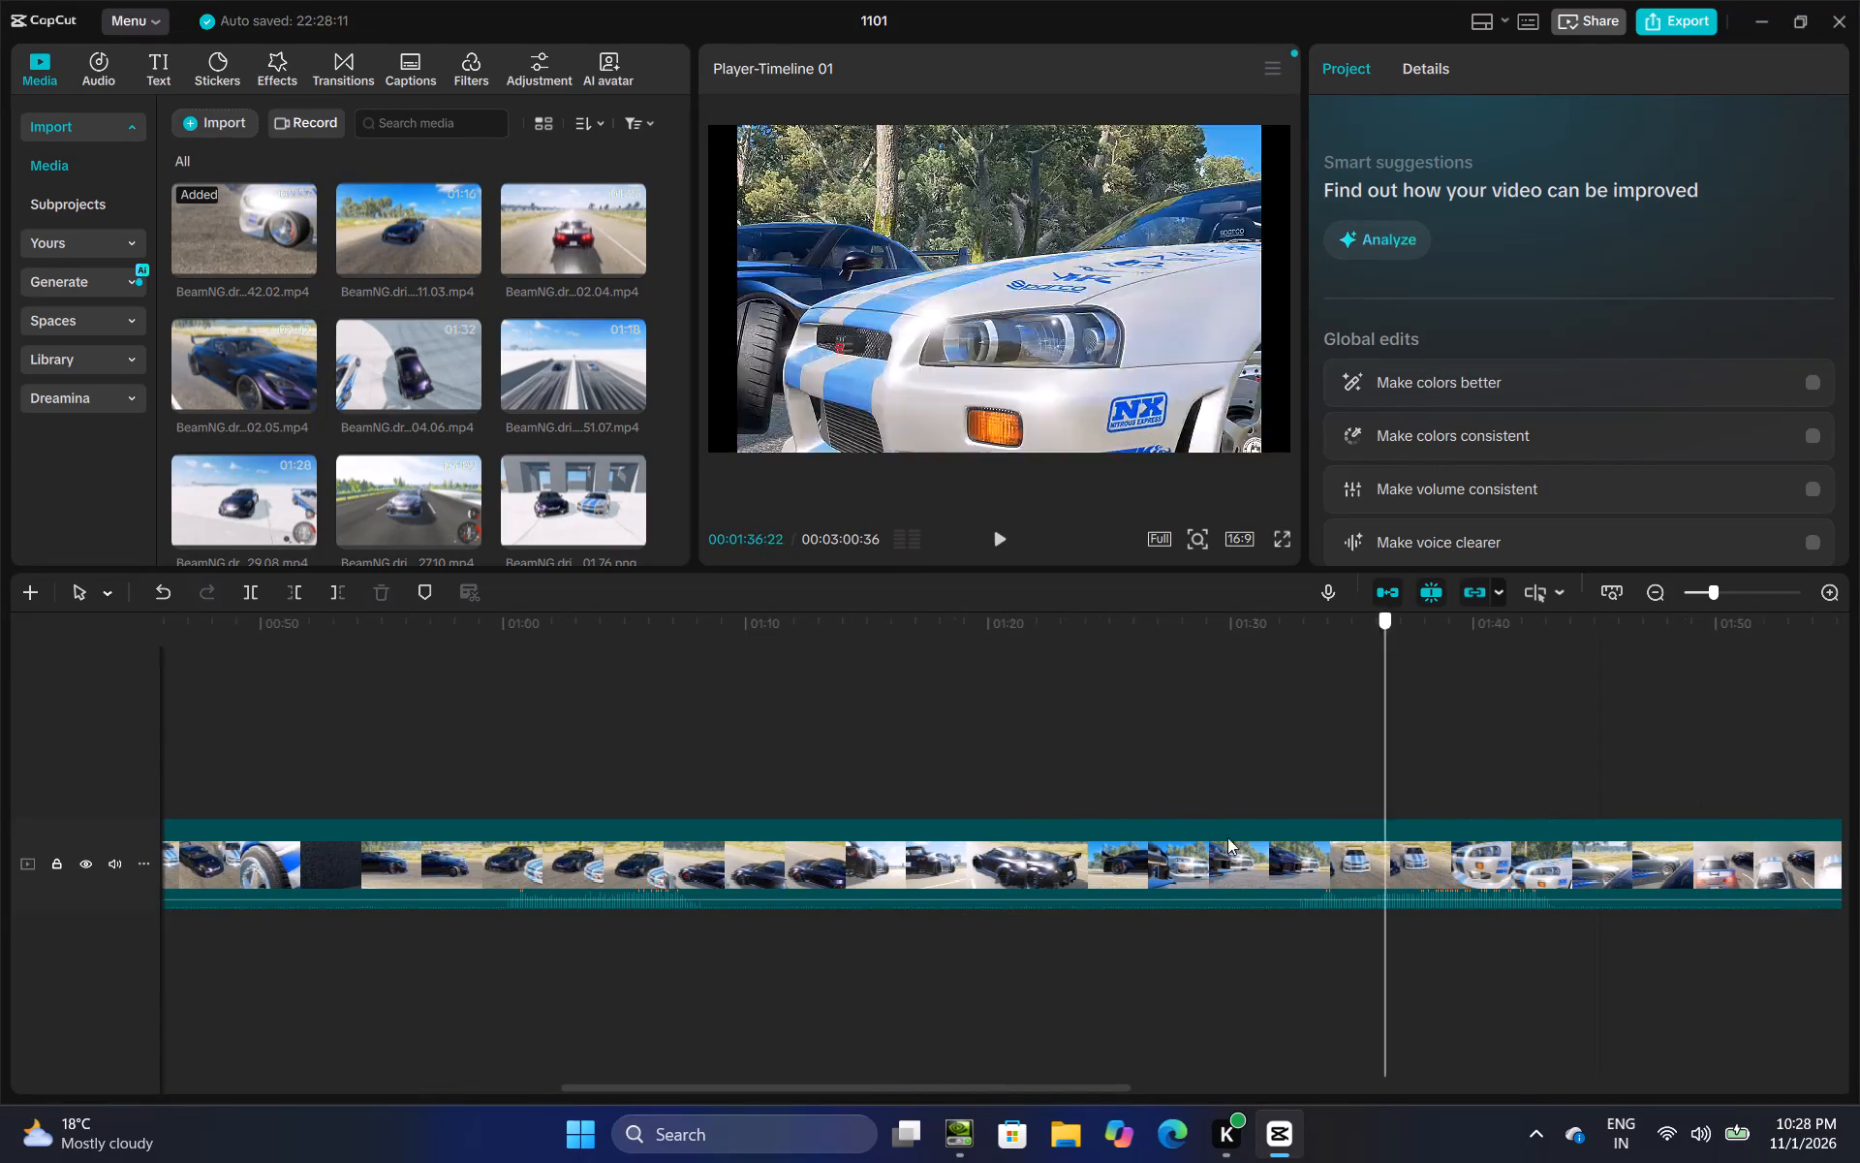
left_click_drag(1227, 837, 1489, 847)
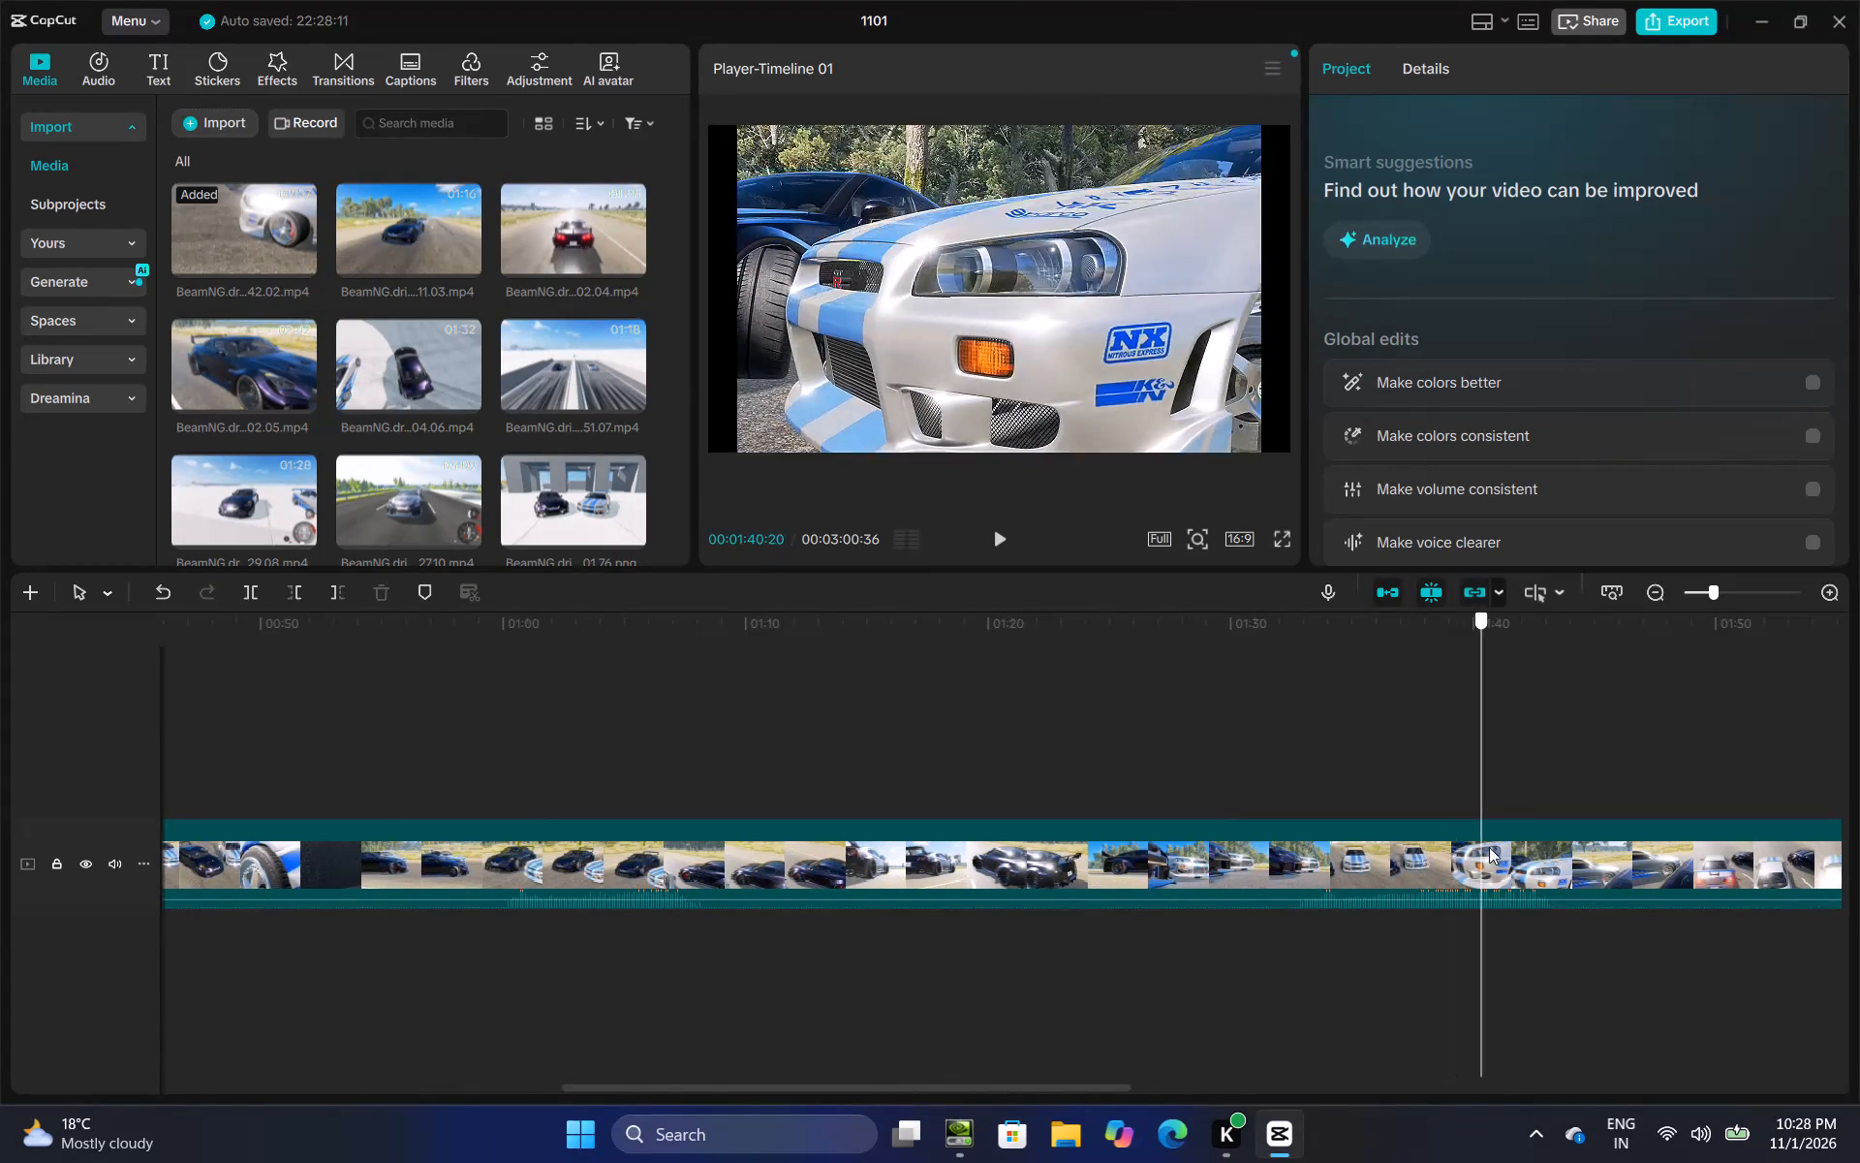
left_click_drag(1489, 847, 1644, 815)
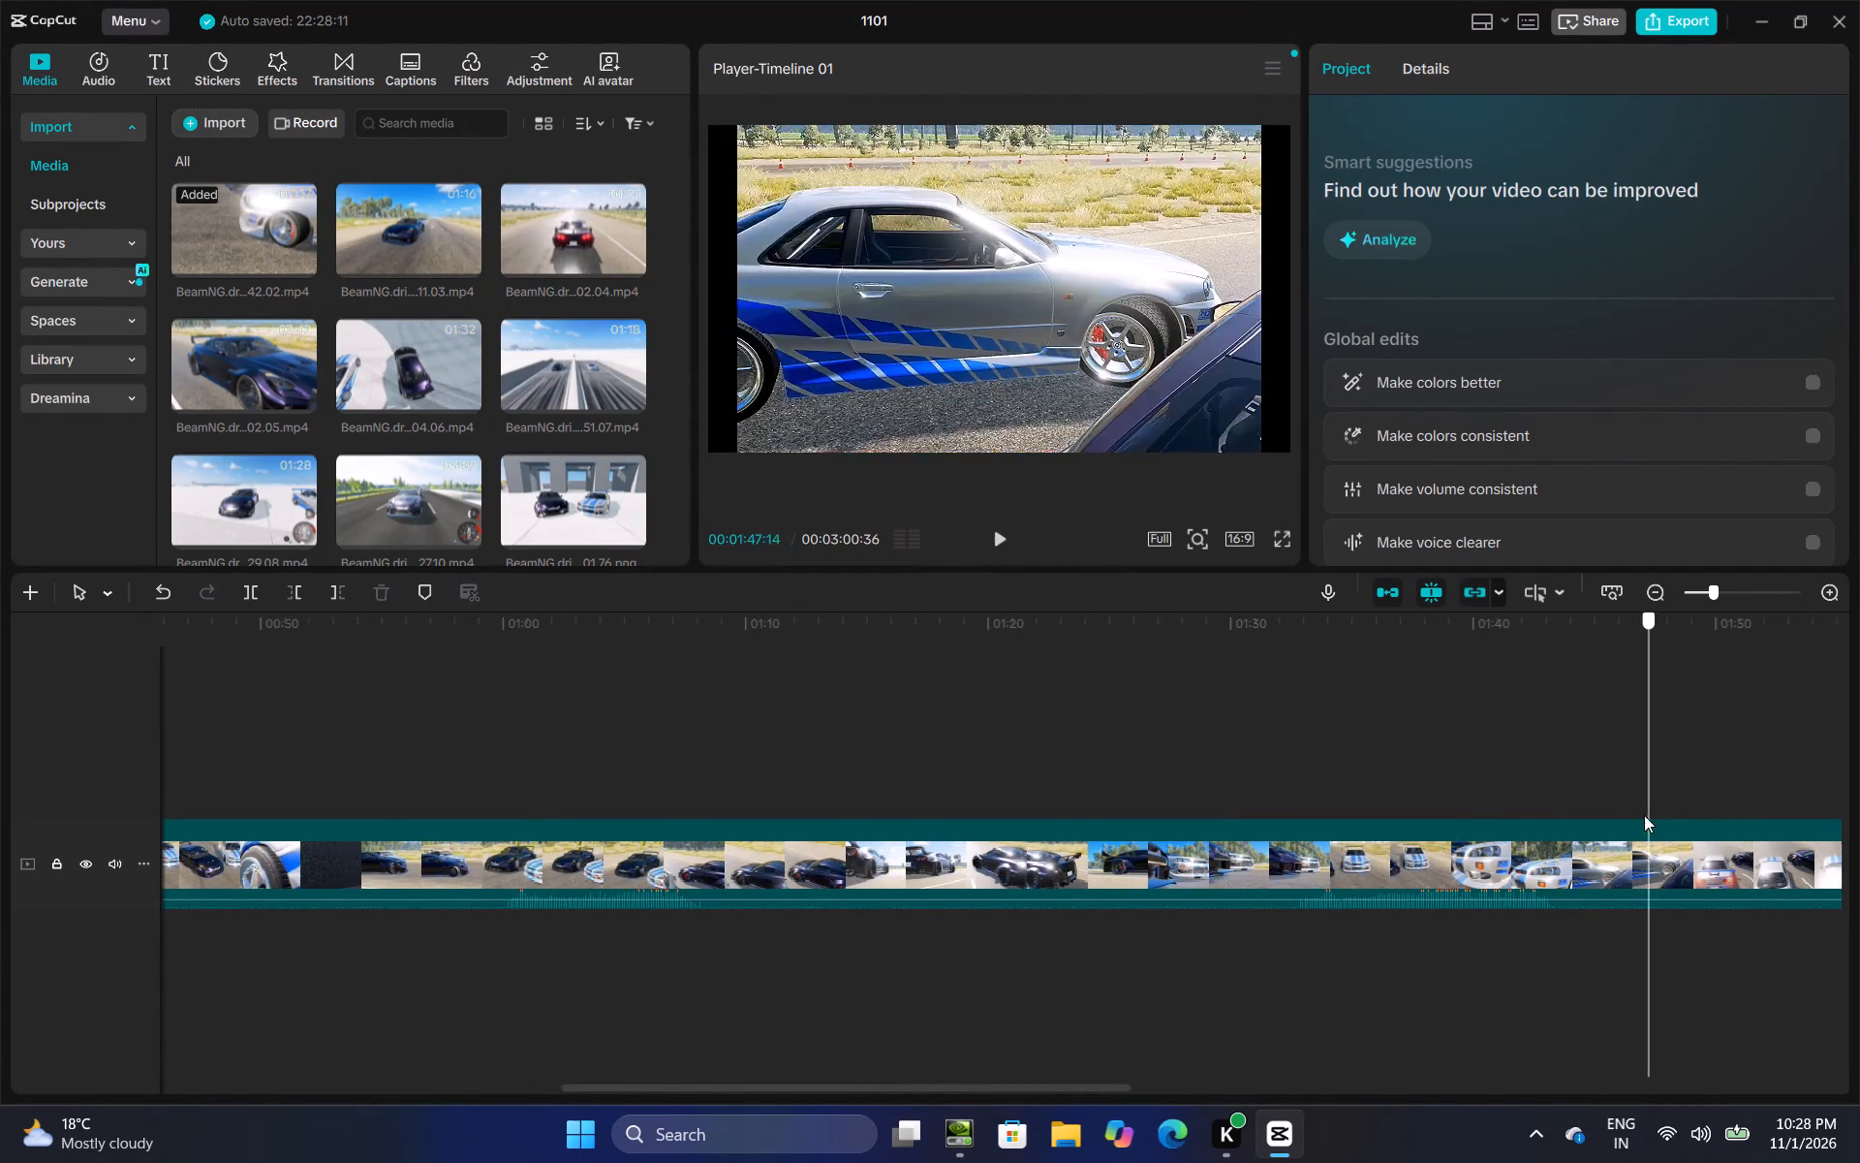
left_click_drag(1644, 815, 1465, 820)
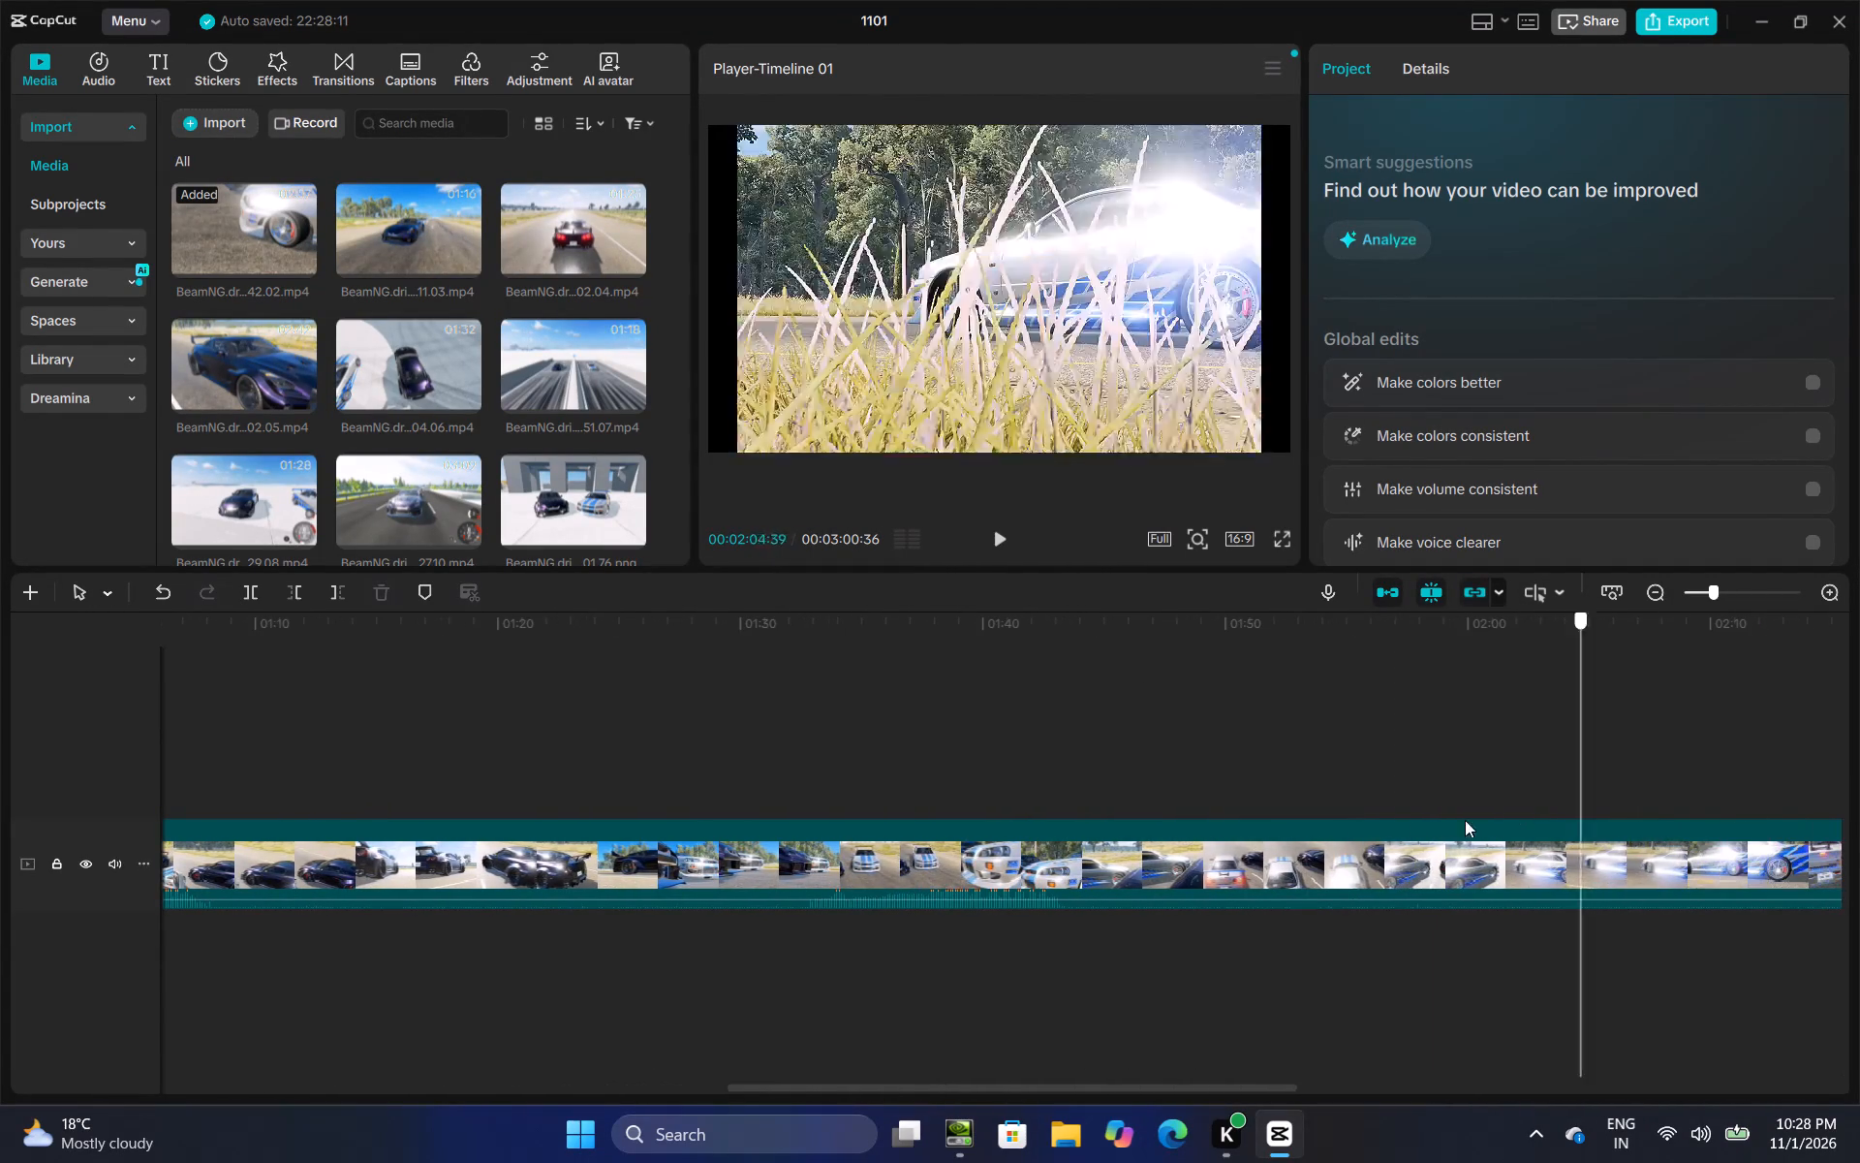
left_click_drag(1465, 820, 1534, 831)
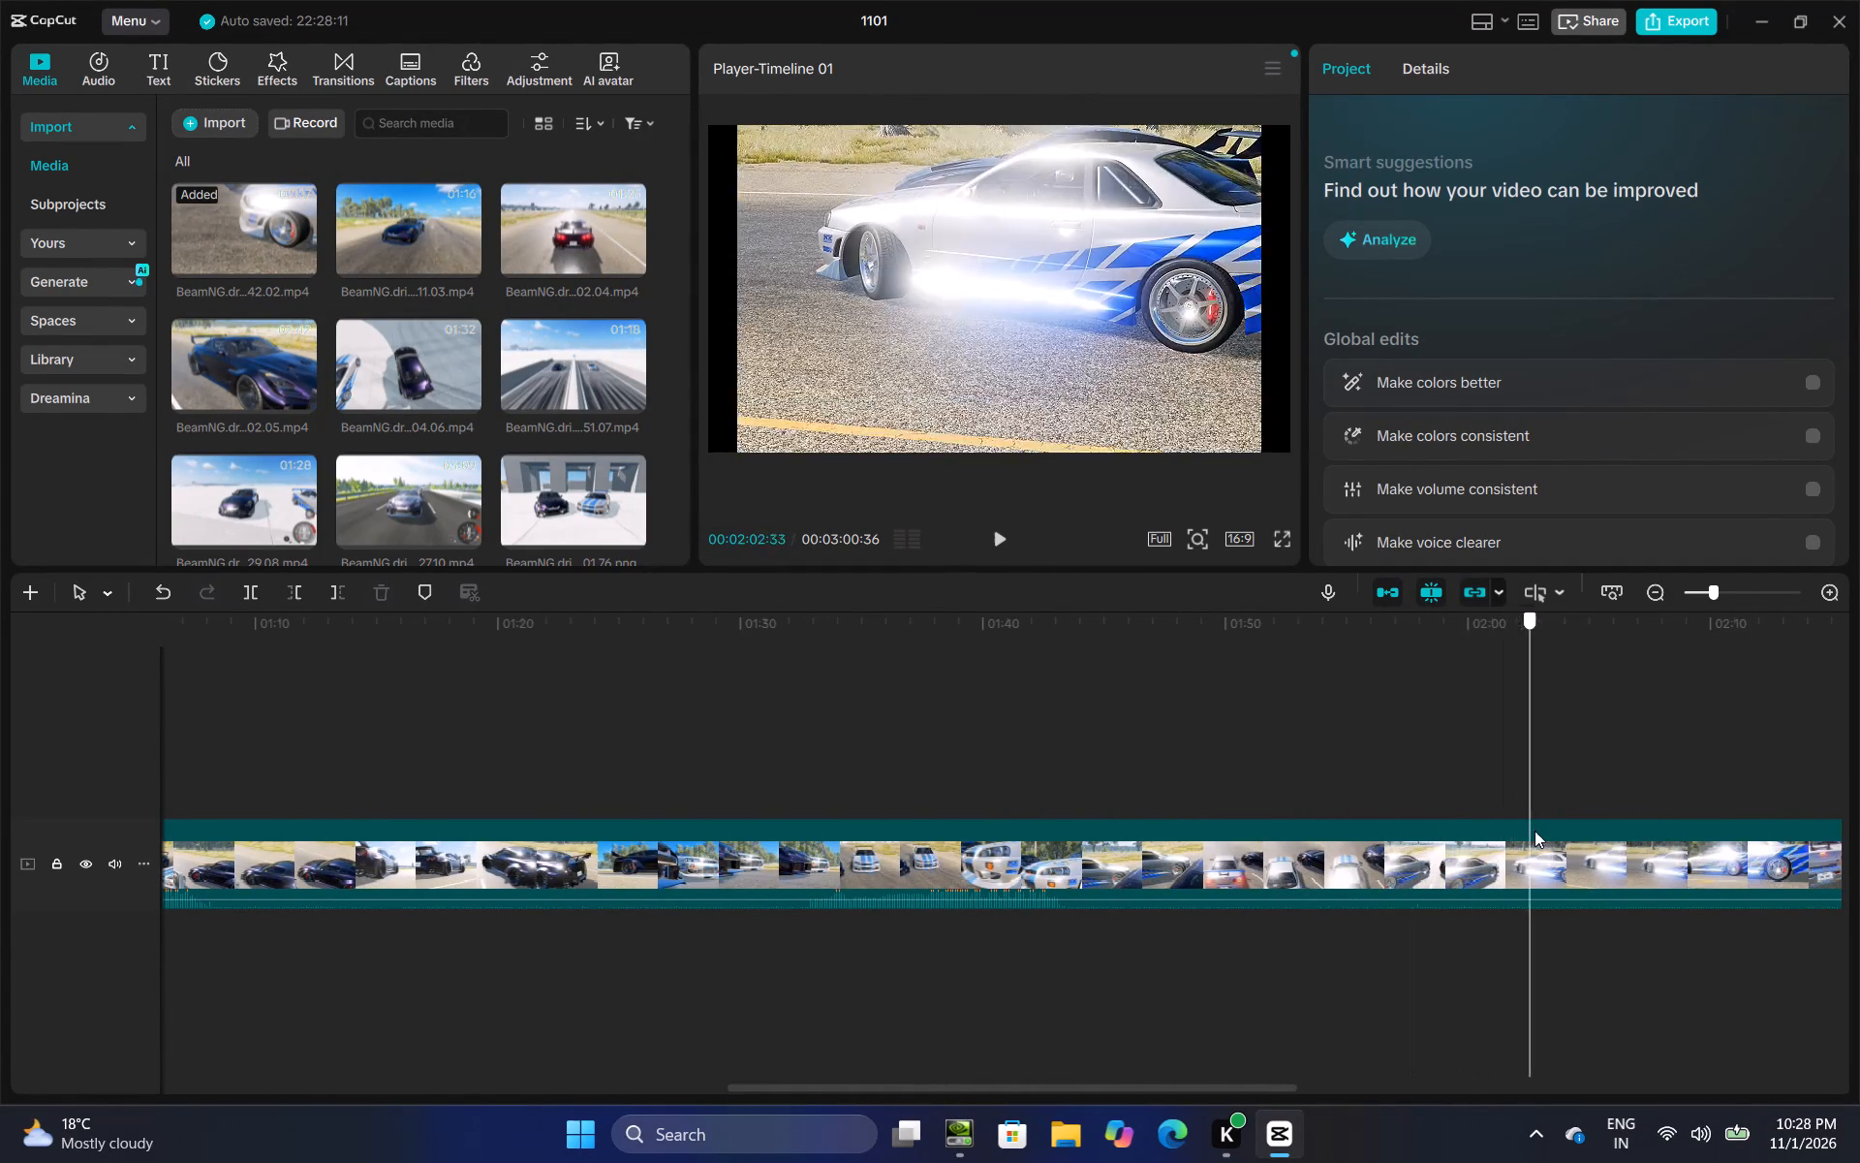
left_click_drag(1534, 831, 1844, 818)
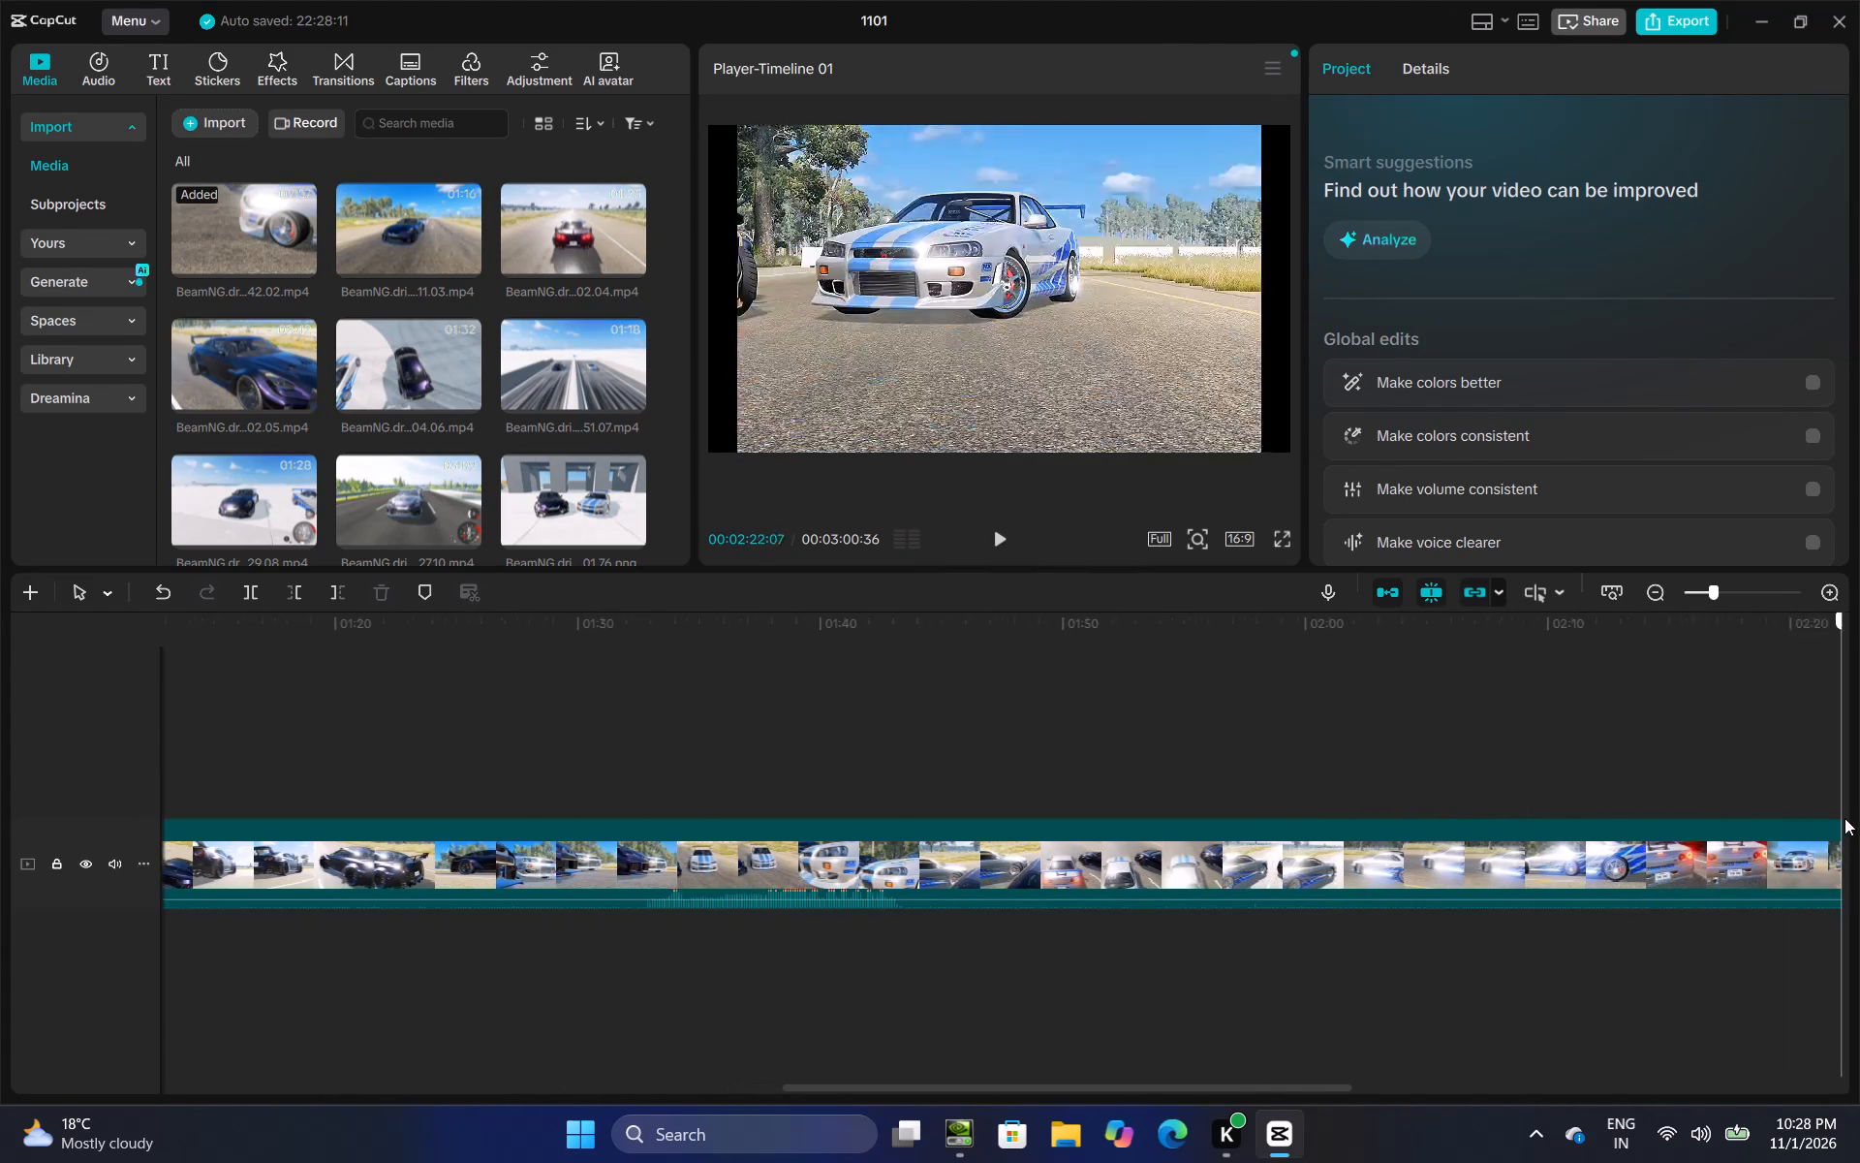
left_click_drag(1844, 818, 1602, 850)
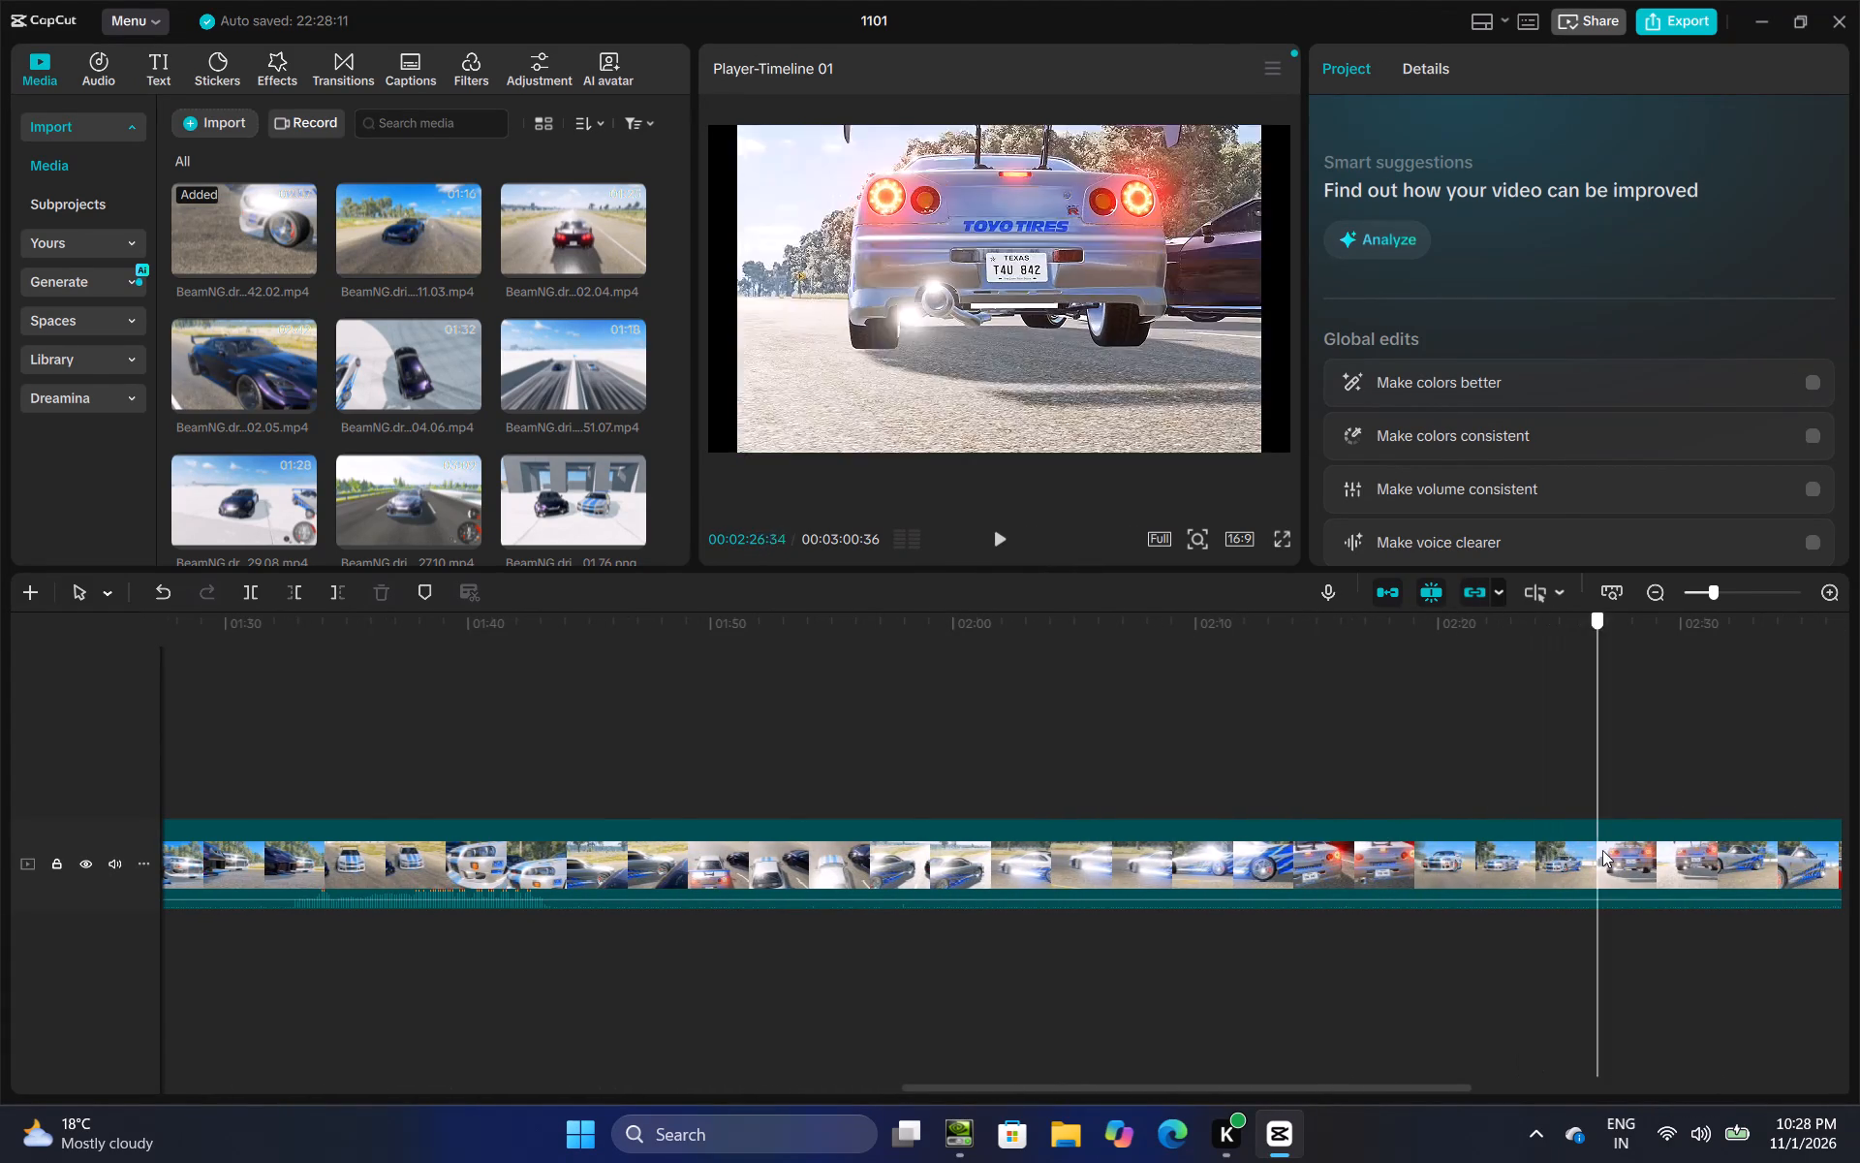
left_click_drag(1602, 850, 1401, 859)
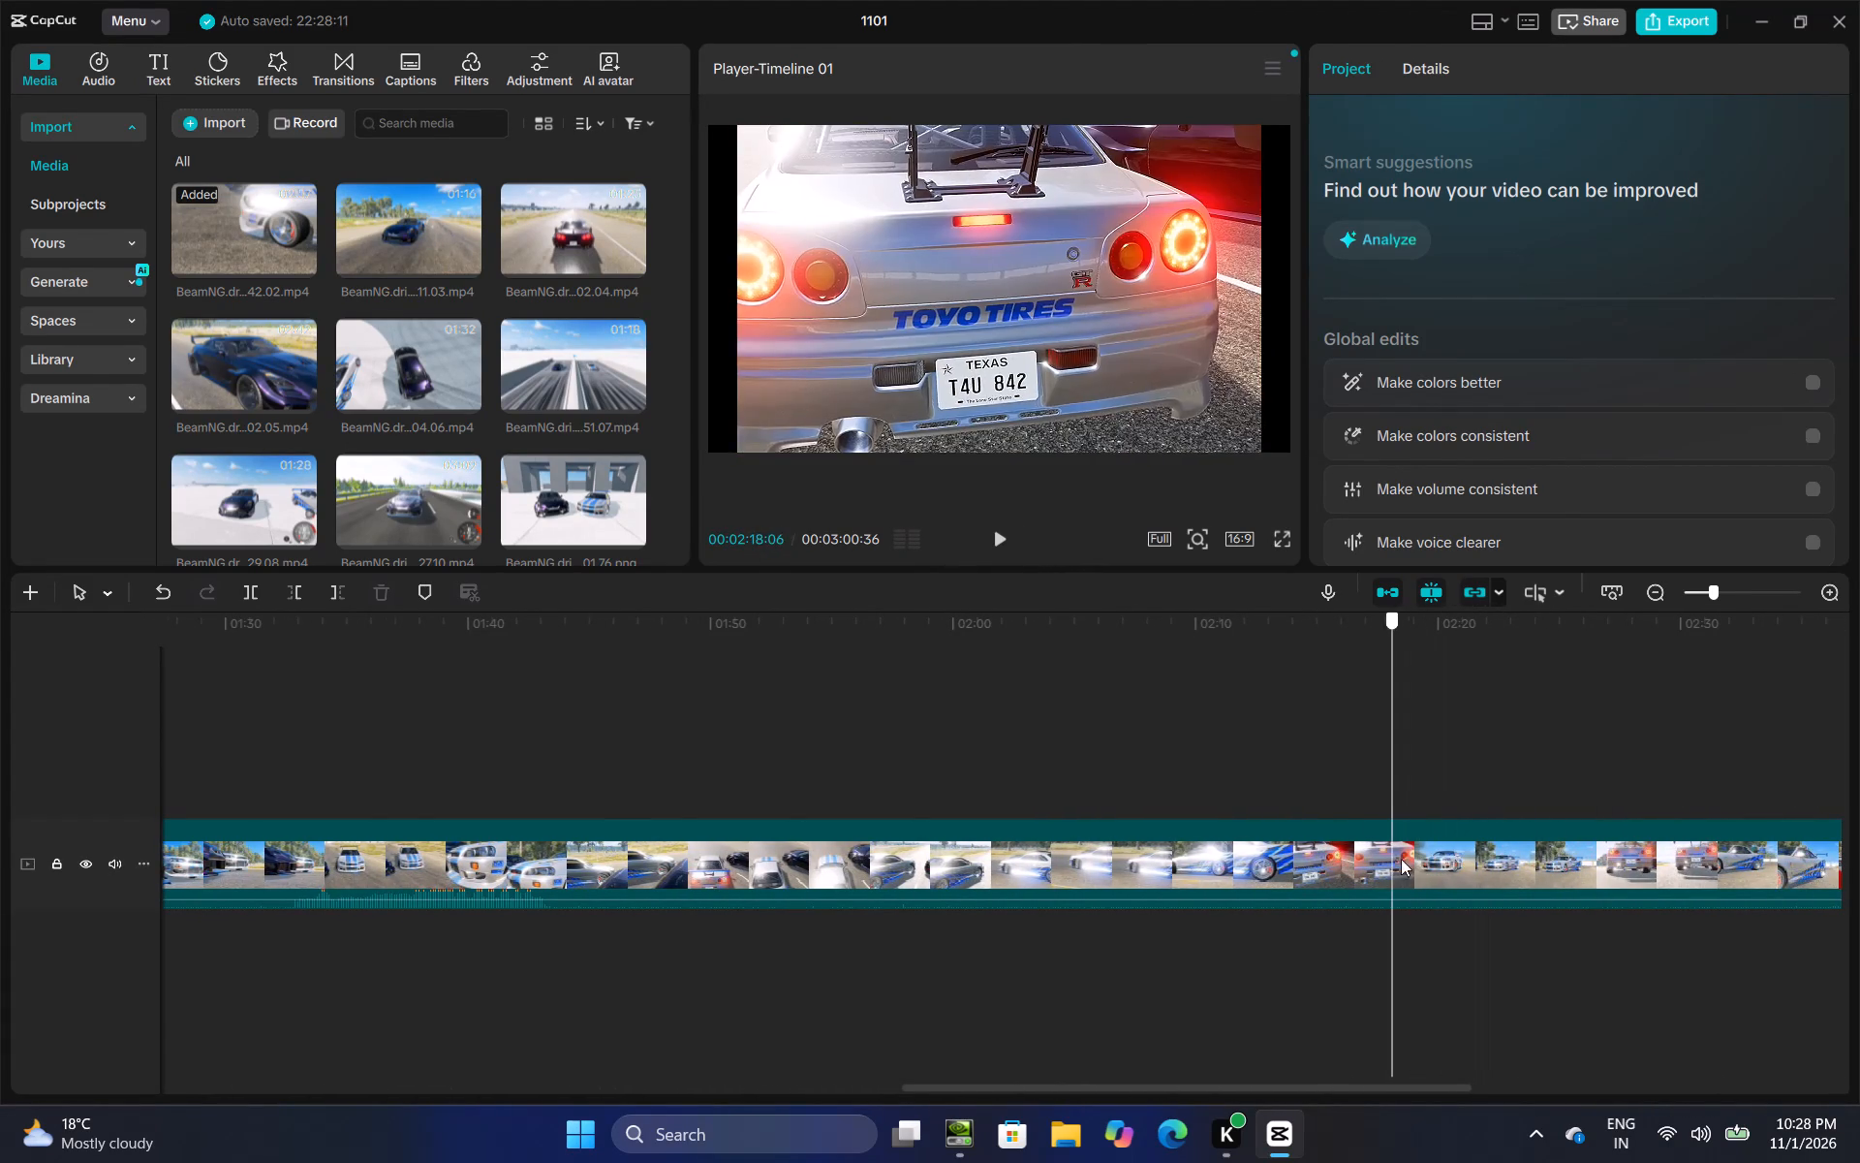
left_click_drag(1401, 859, 1415, 866)
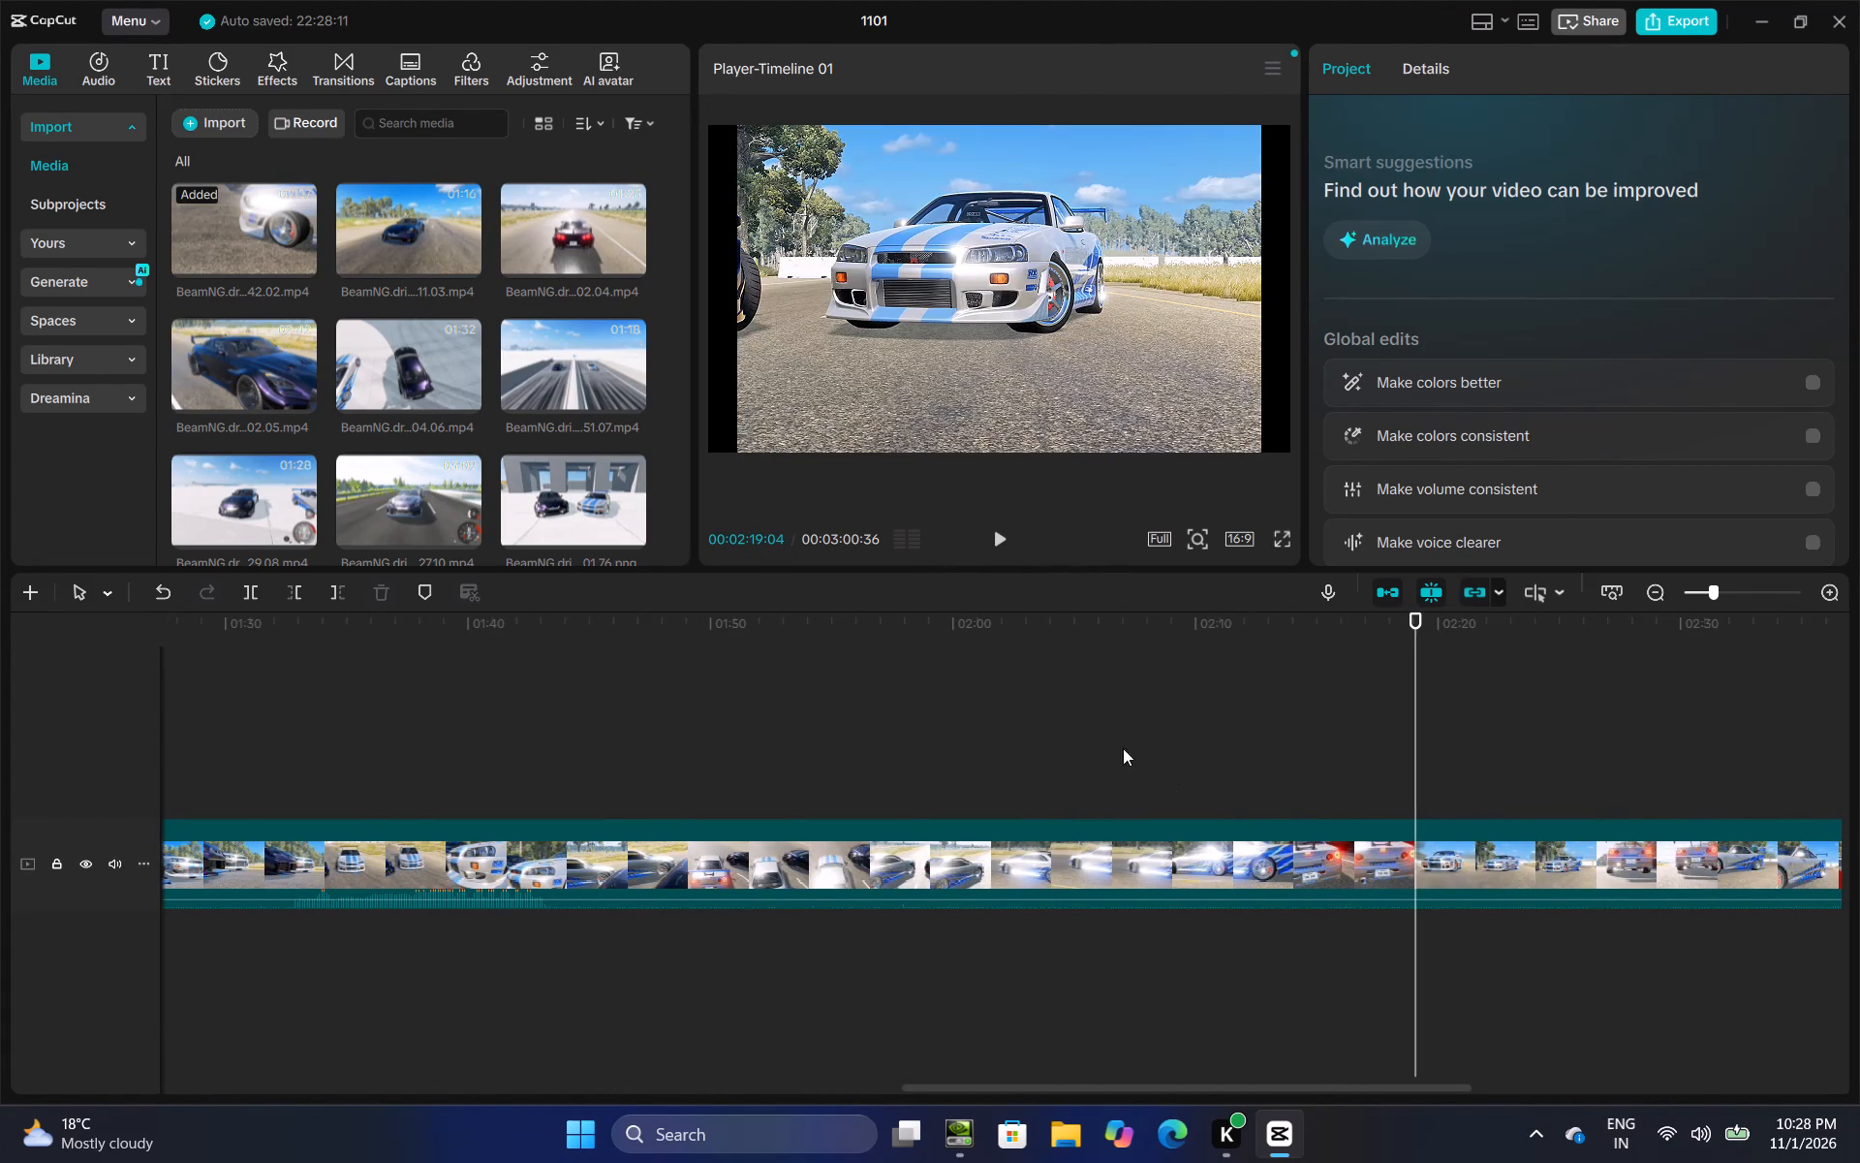
left_click(992, 545)
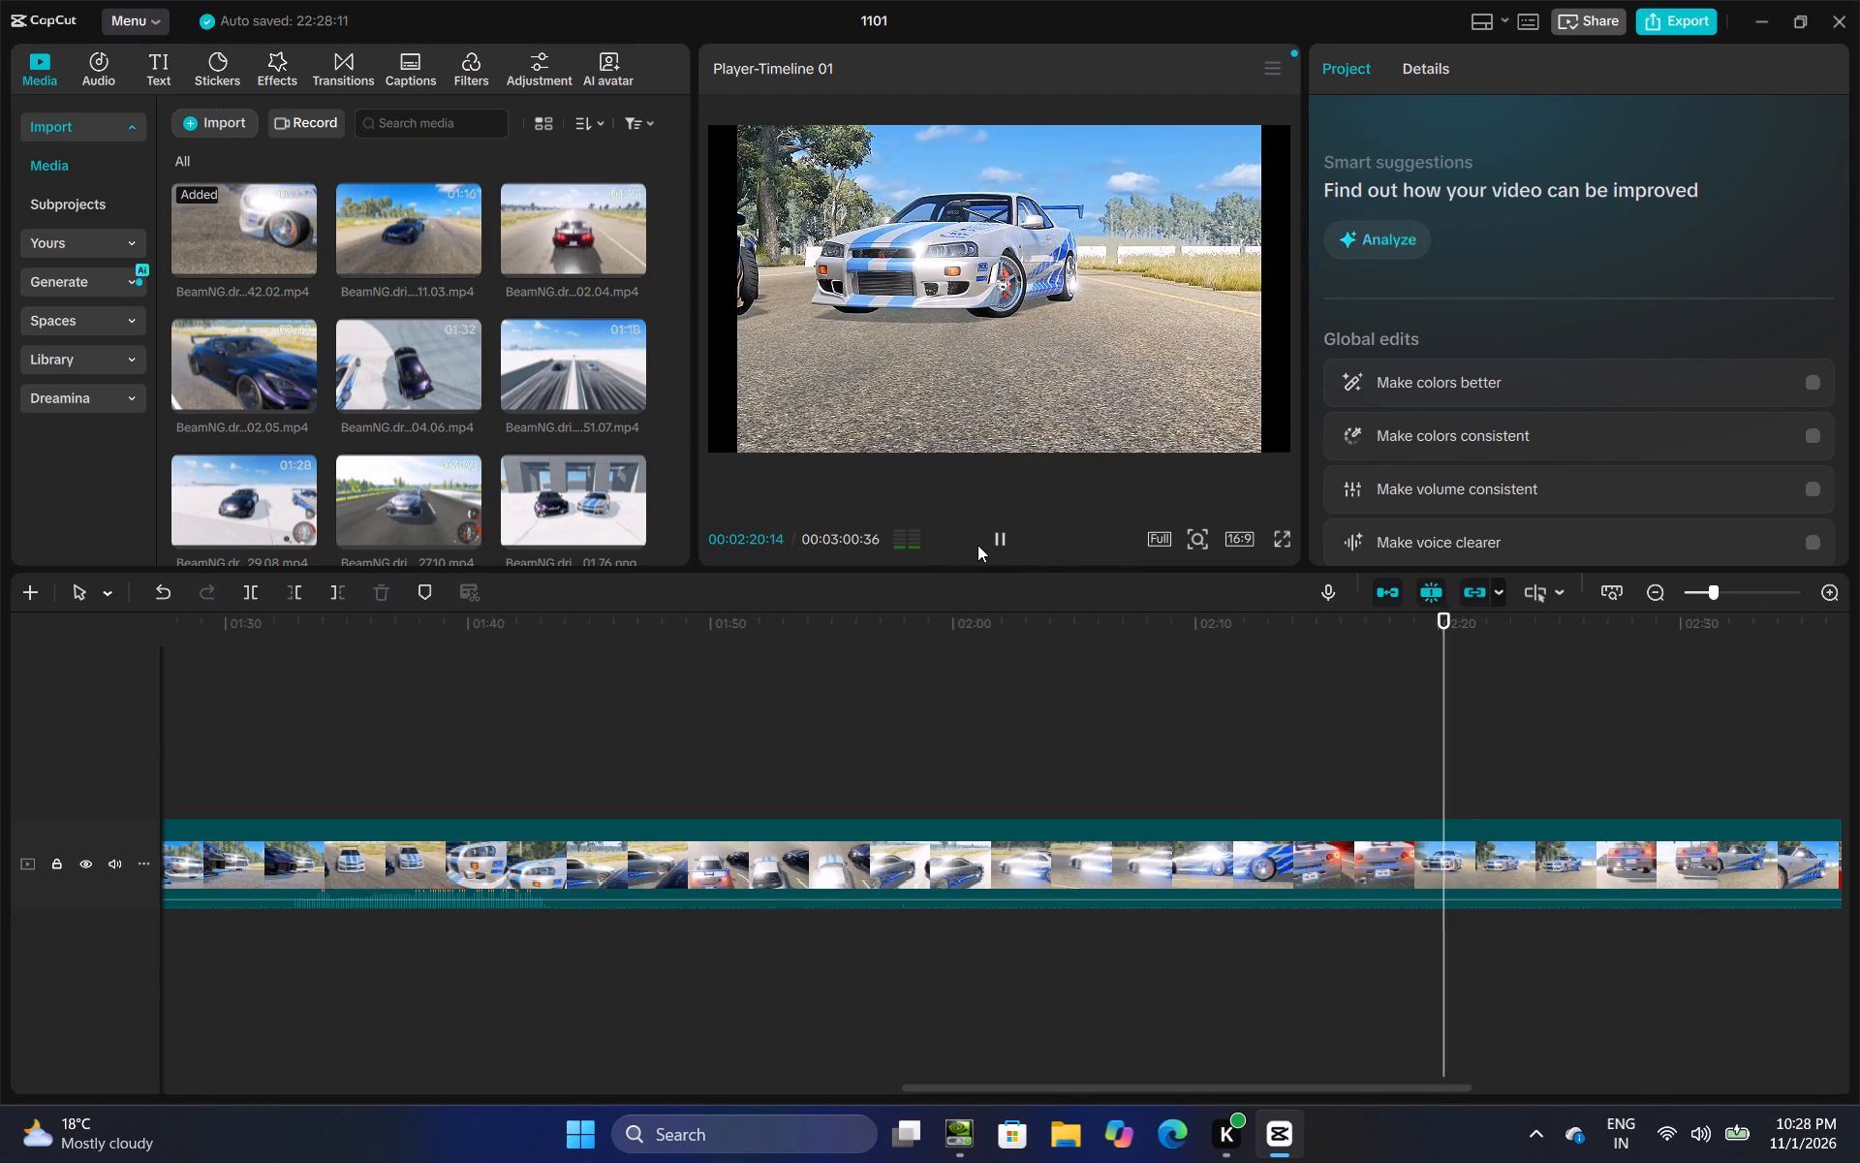
left_click(1498, 768)
left_click_drag(1501, 768, 1530, 768)
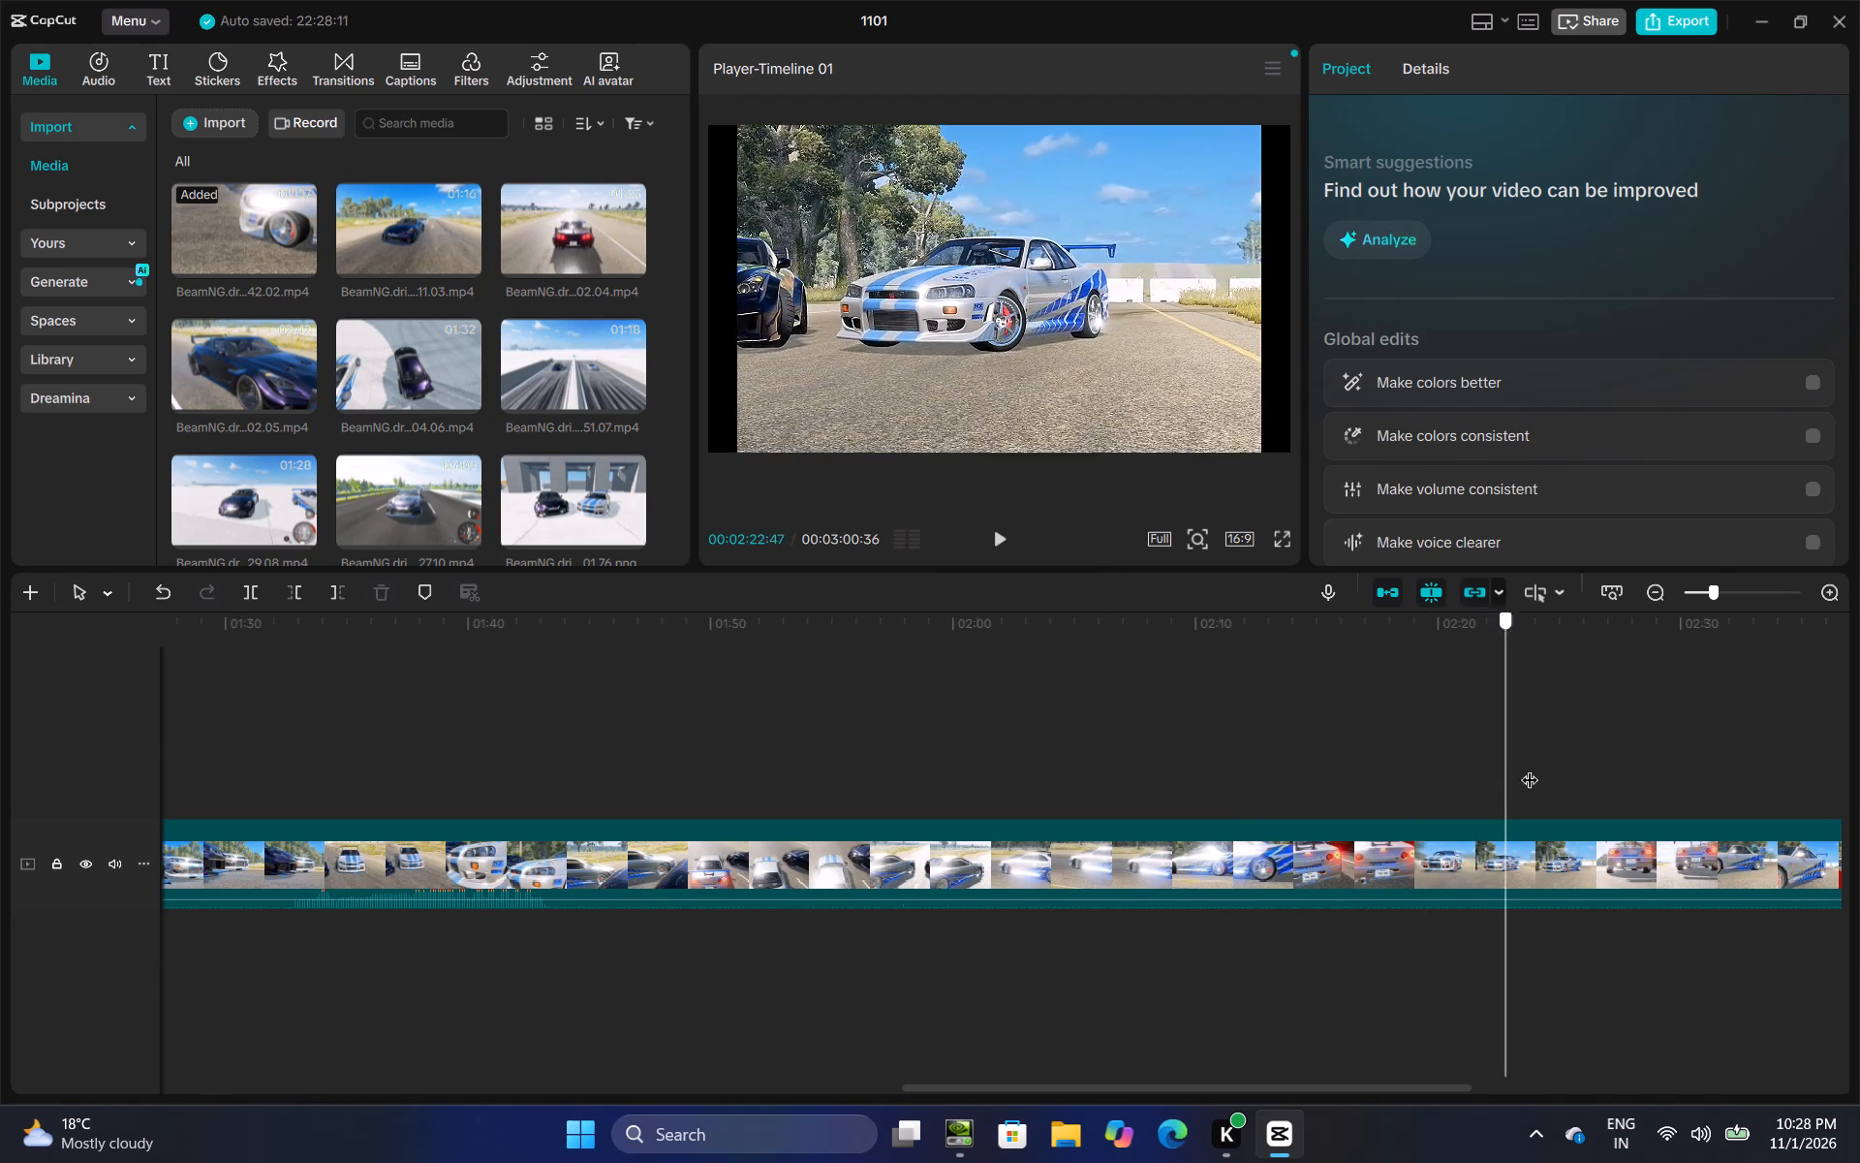
left_click_drag(1530, 768, 1791, 806)
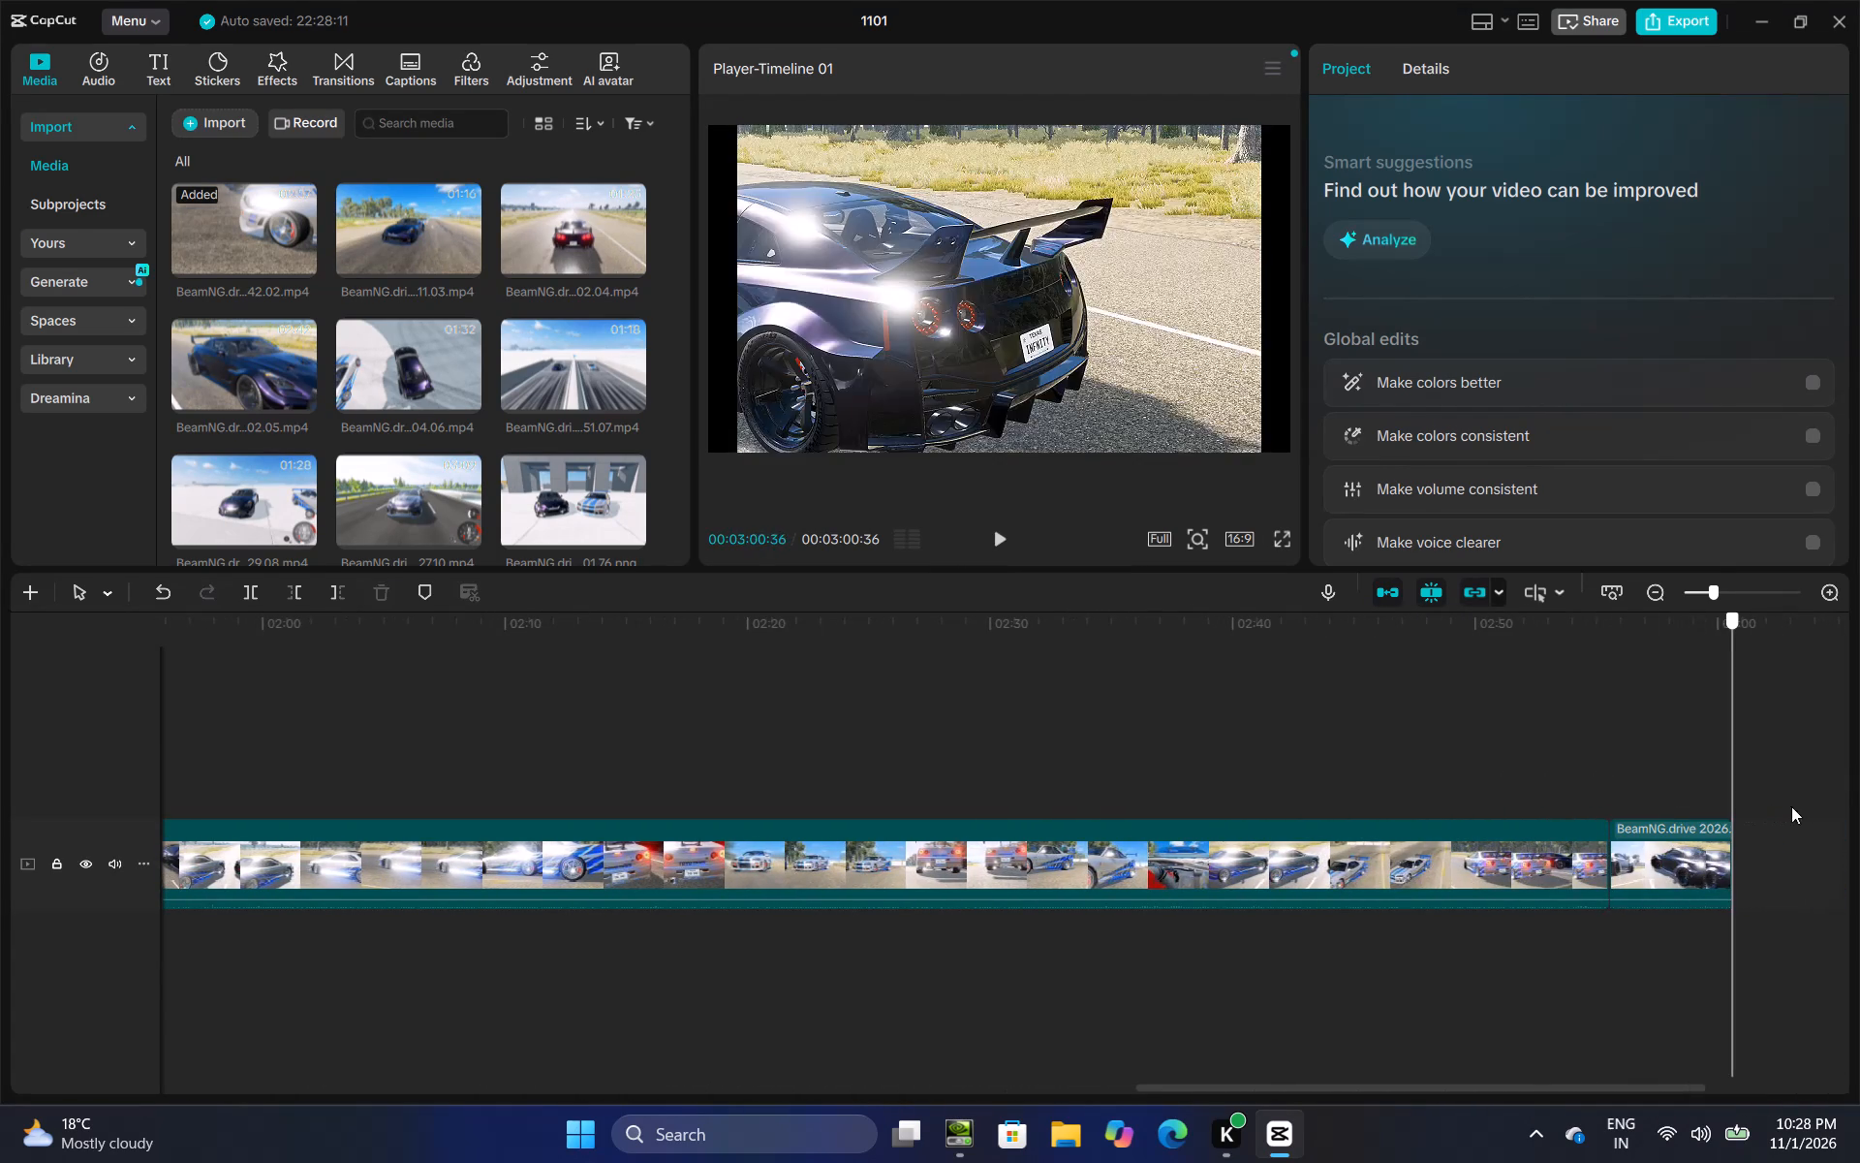
left_click_drag(1791, 806, 1312, 862)
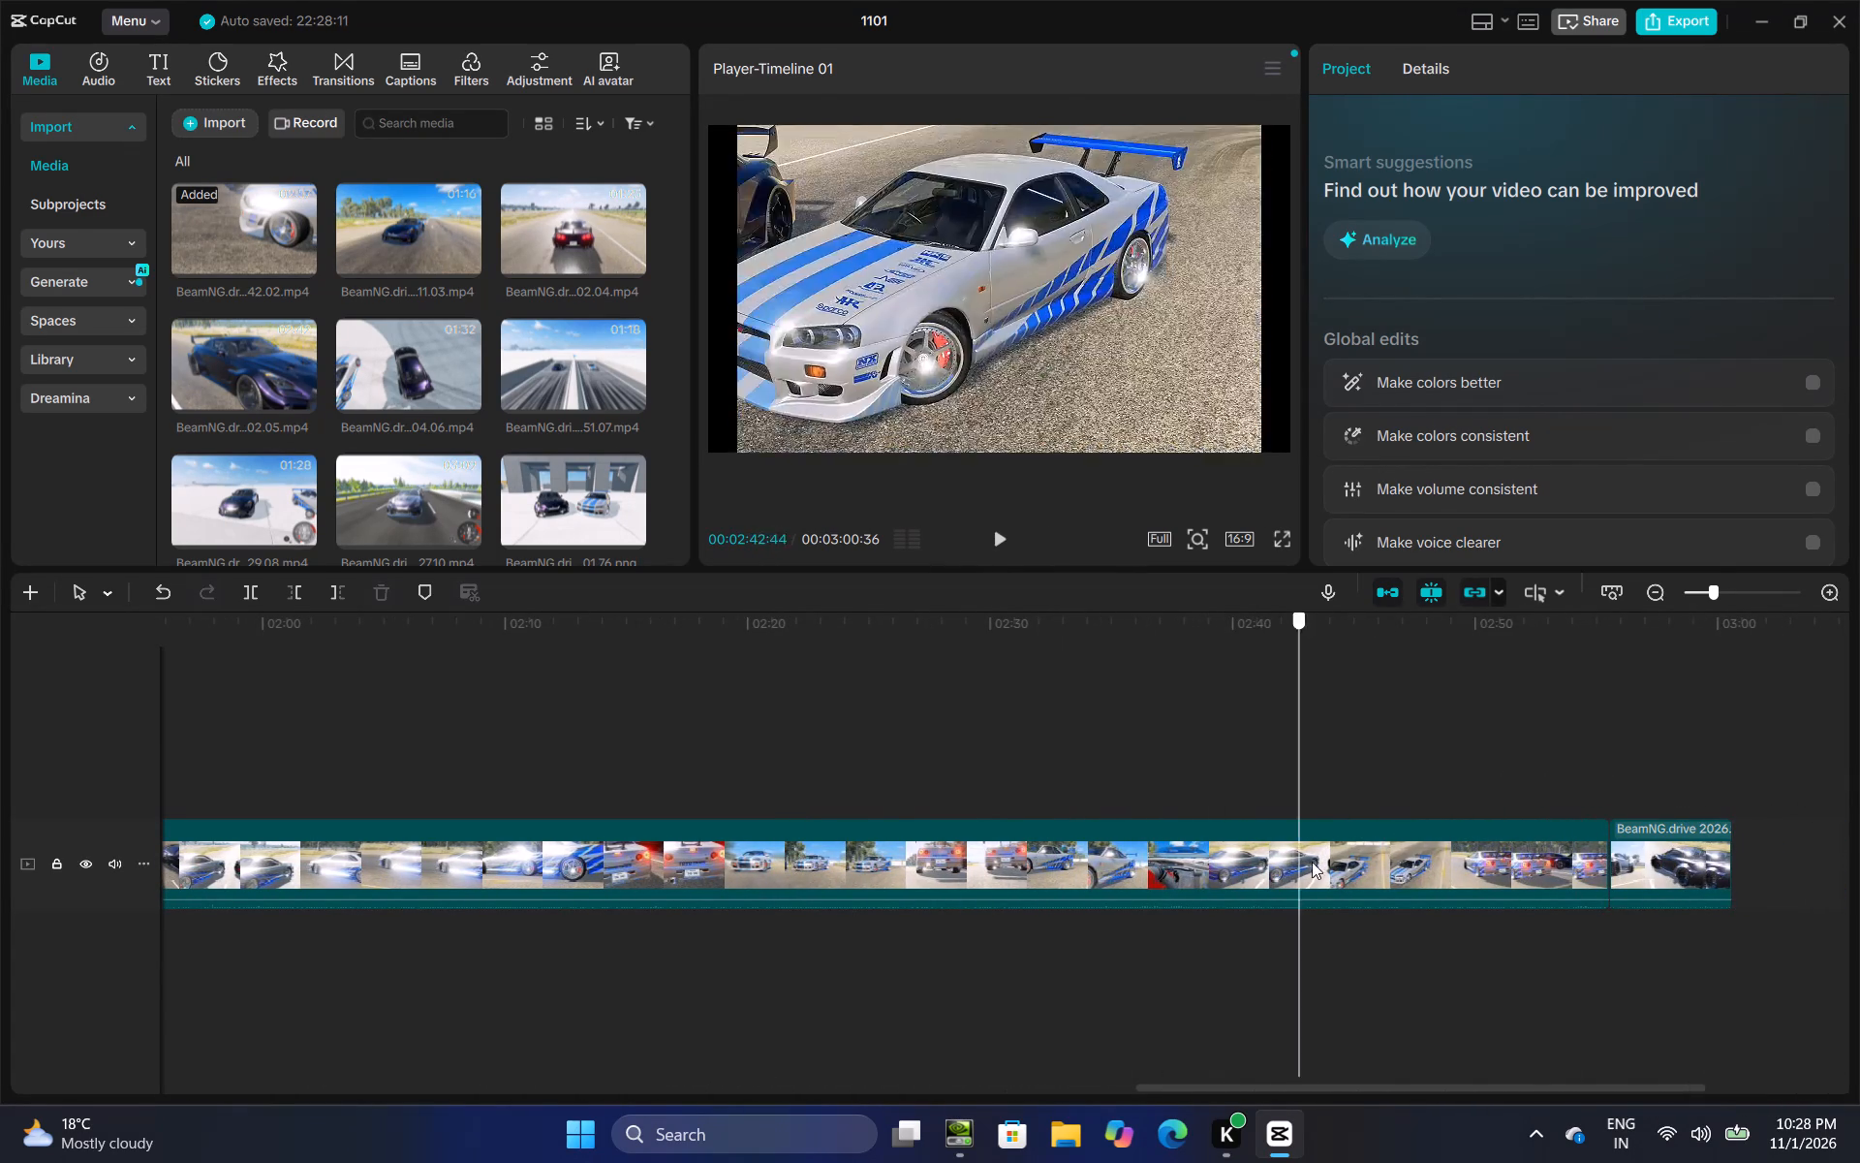
left_click_drag(1312, 862, 425, 936)
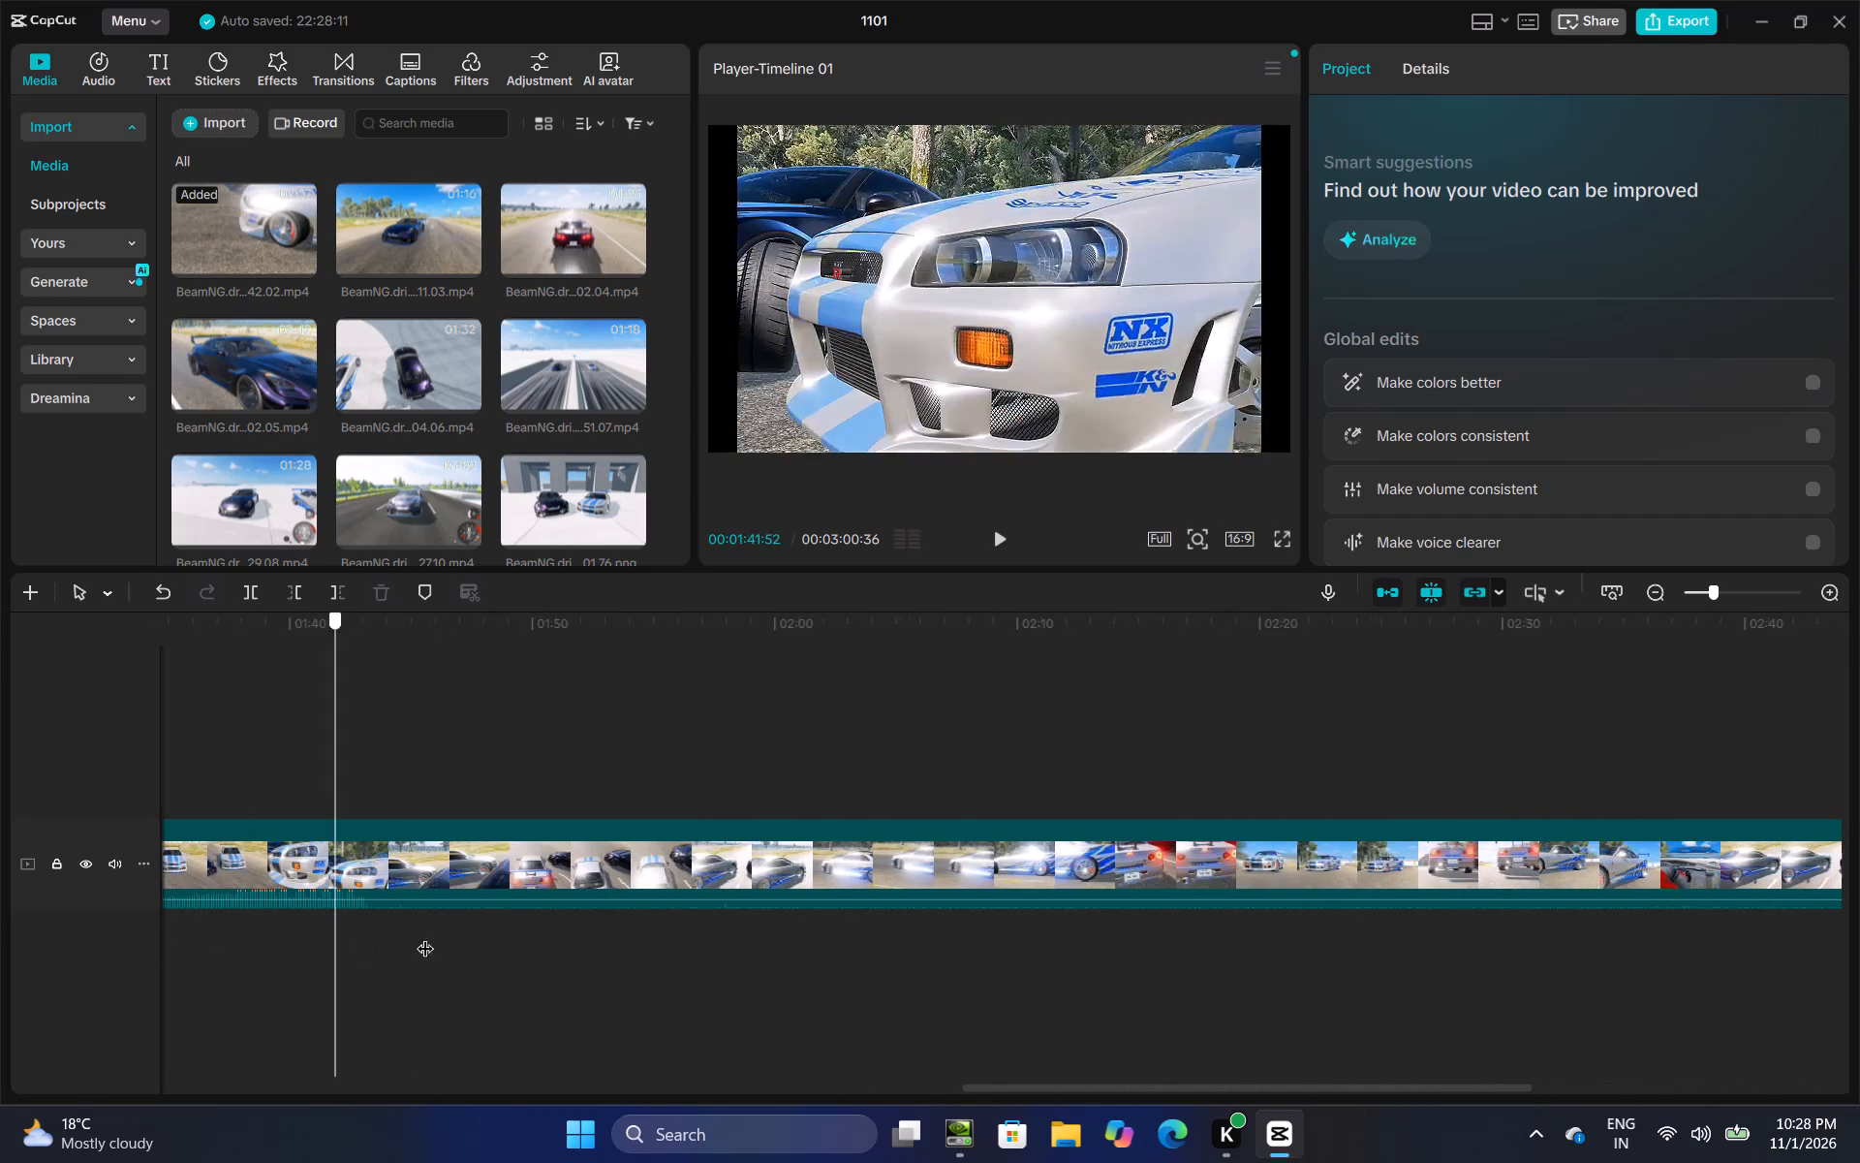
left_click_drag(425, 936, 1071, 876)
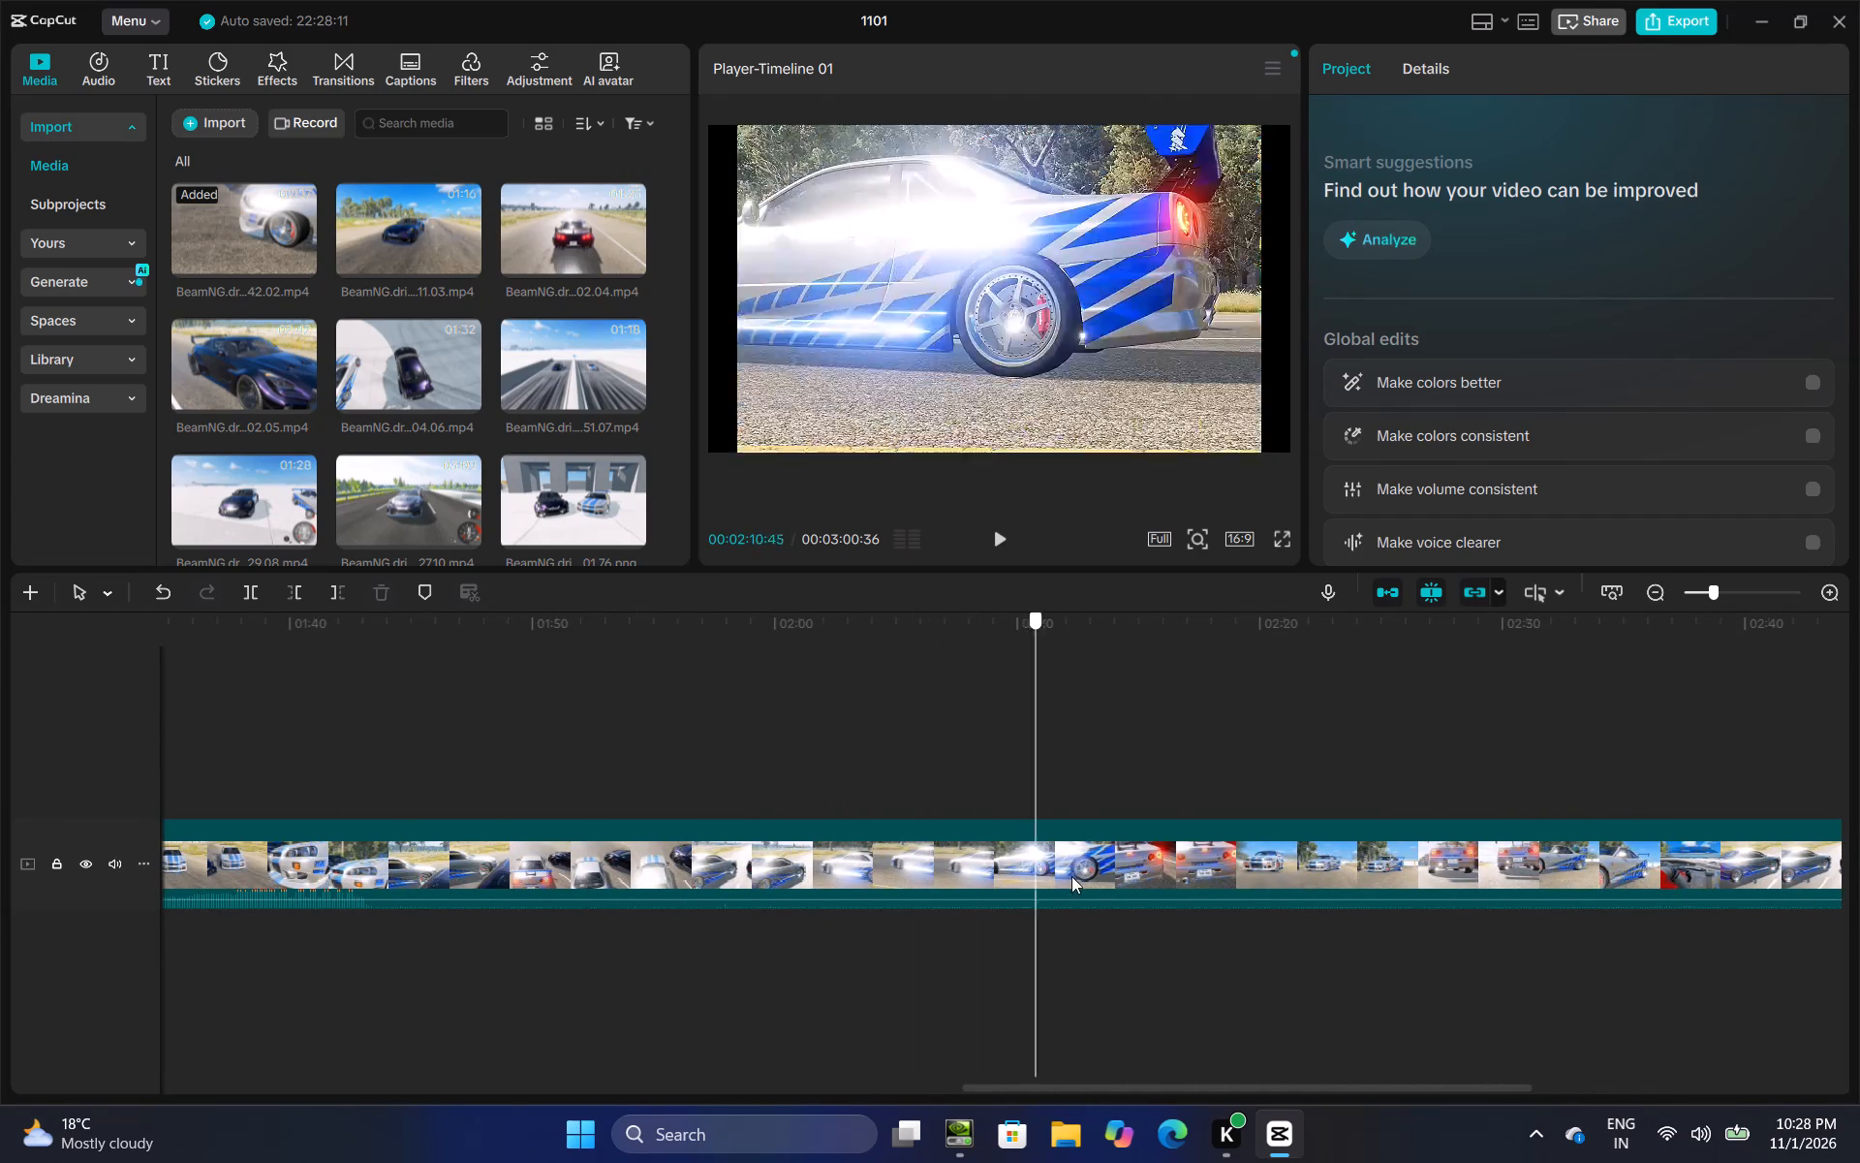
left_click_drag(1071, 876, 1227, 868)
left_click(1002, 547)
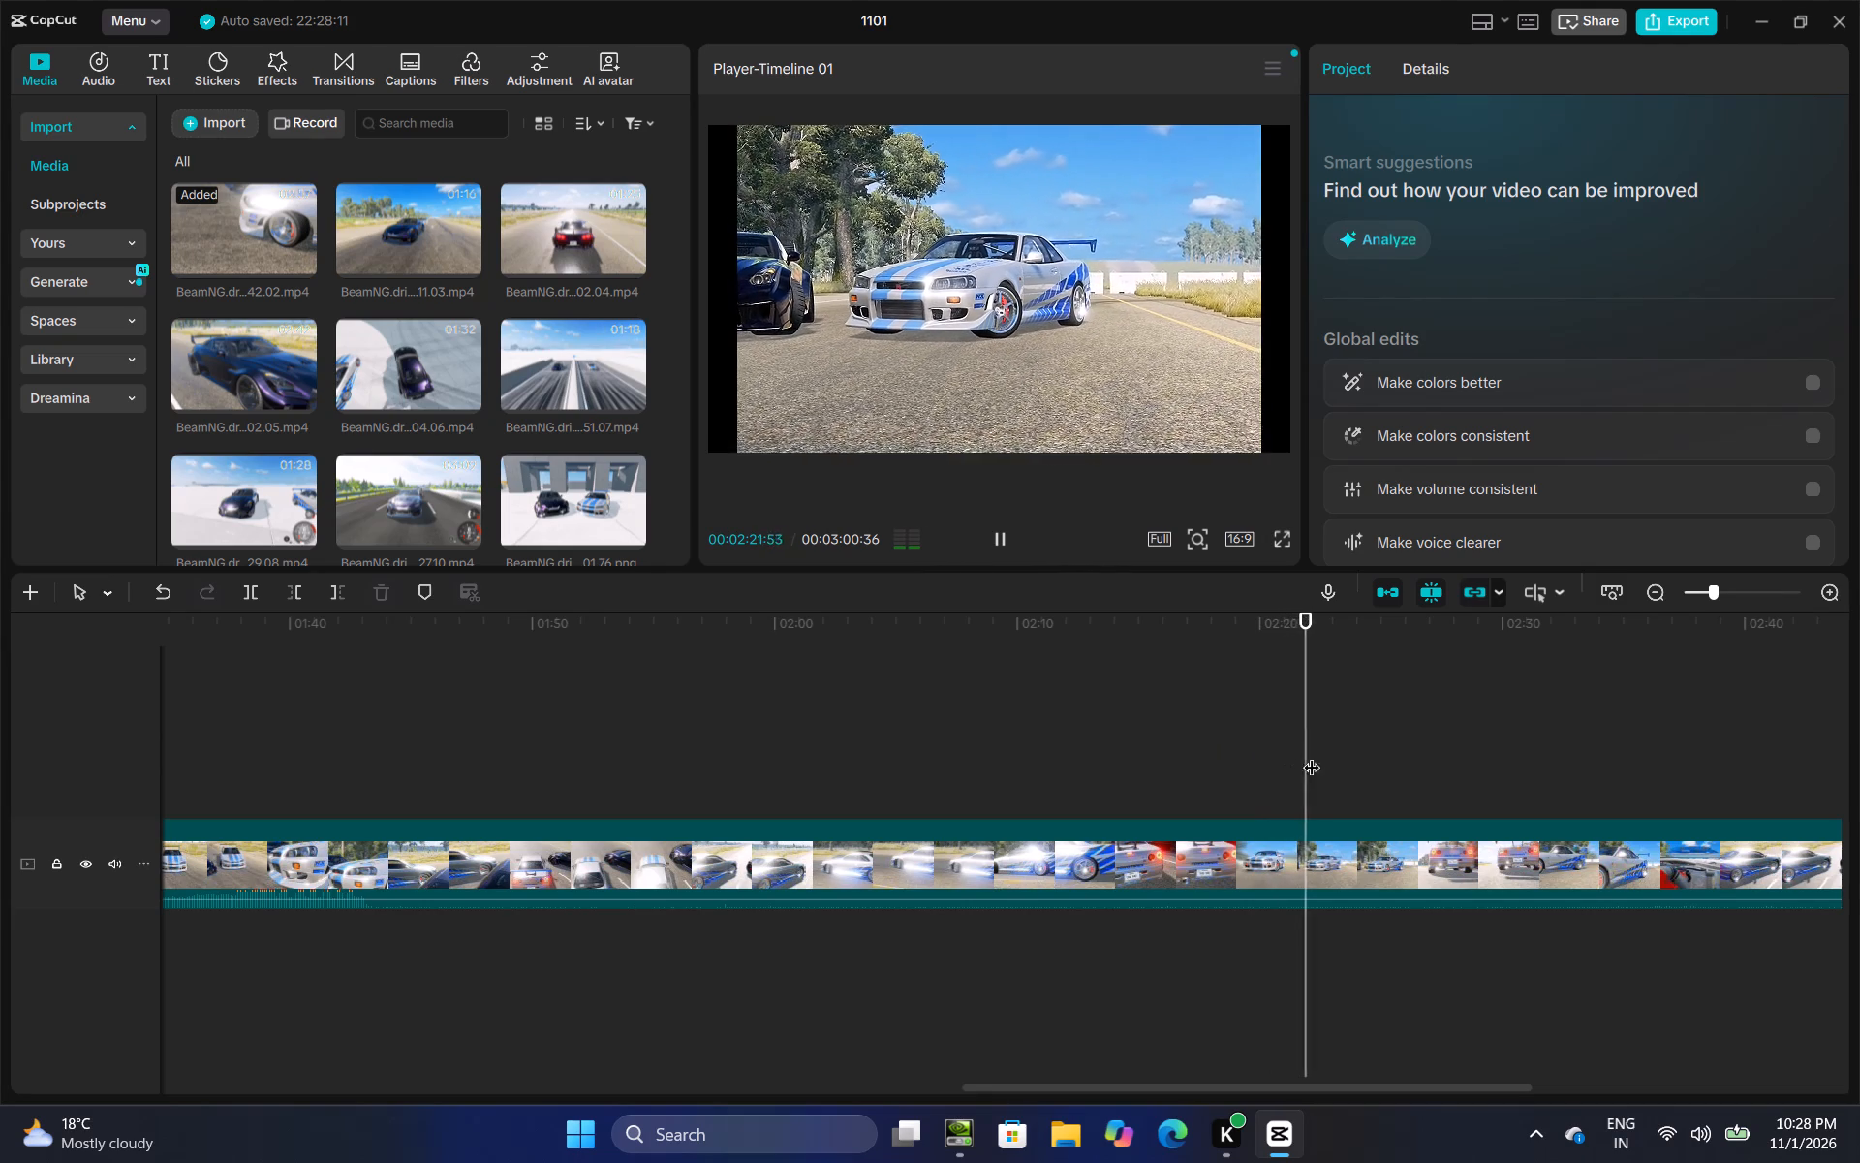
Split the long segment at 00:01:32:25, where the high front shot of the silver car begins.
left_click_drag(1348, 767, 585, 894)
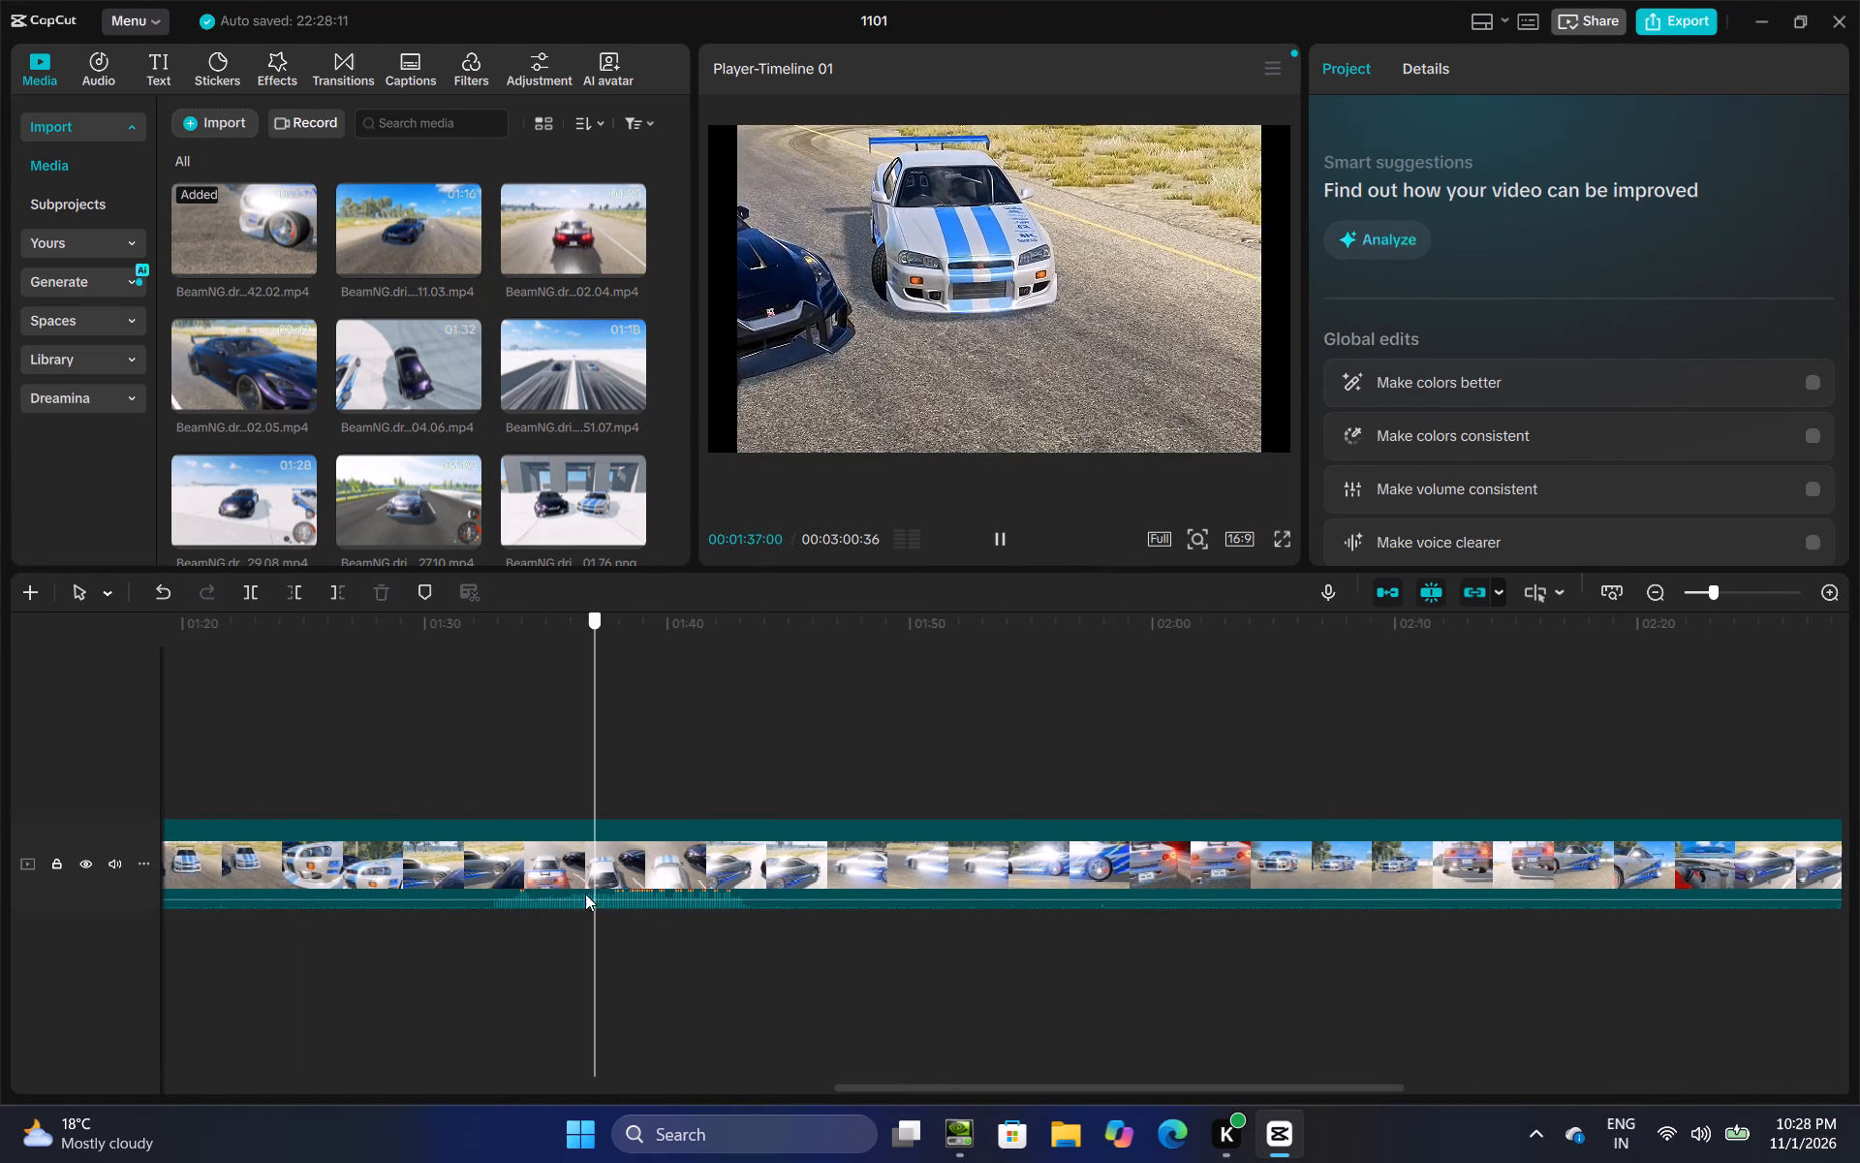
left_click_drag(585, 894, 490, 912)
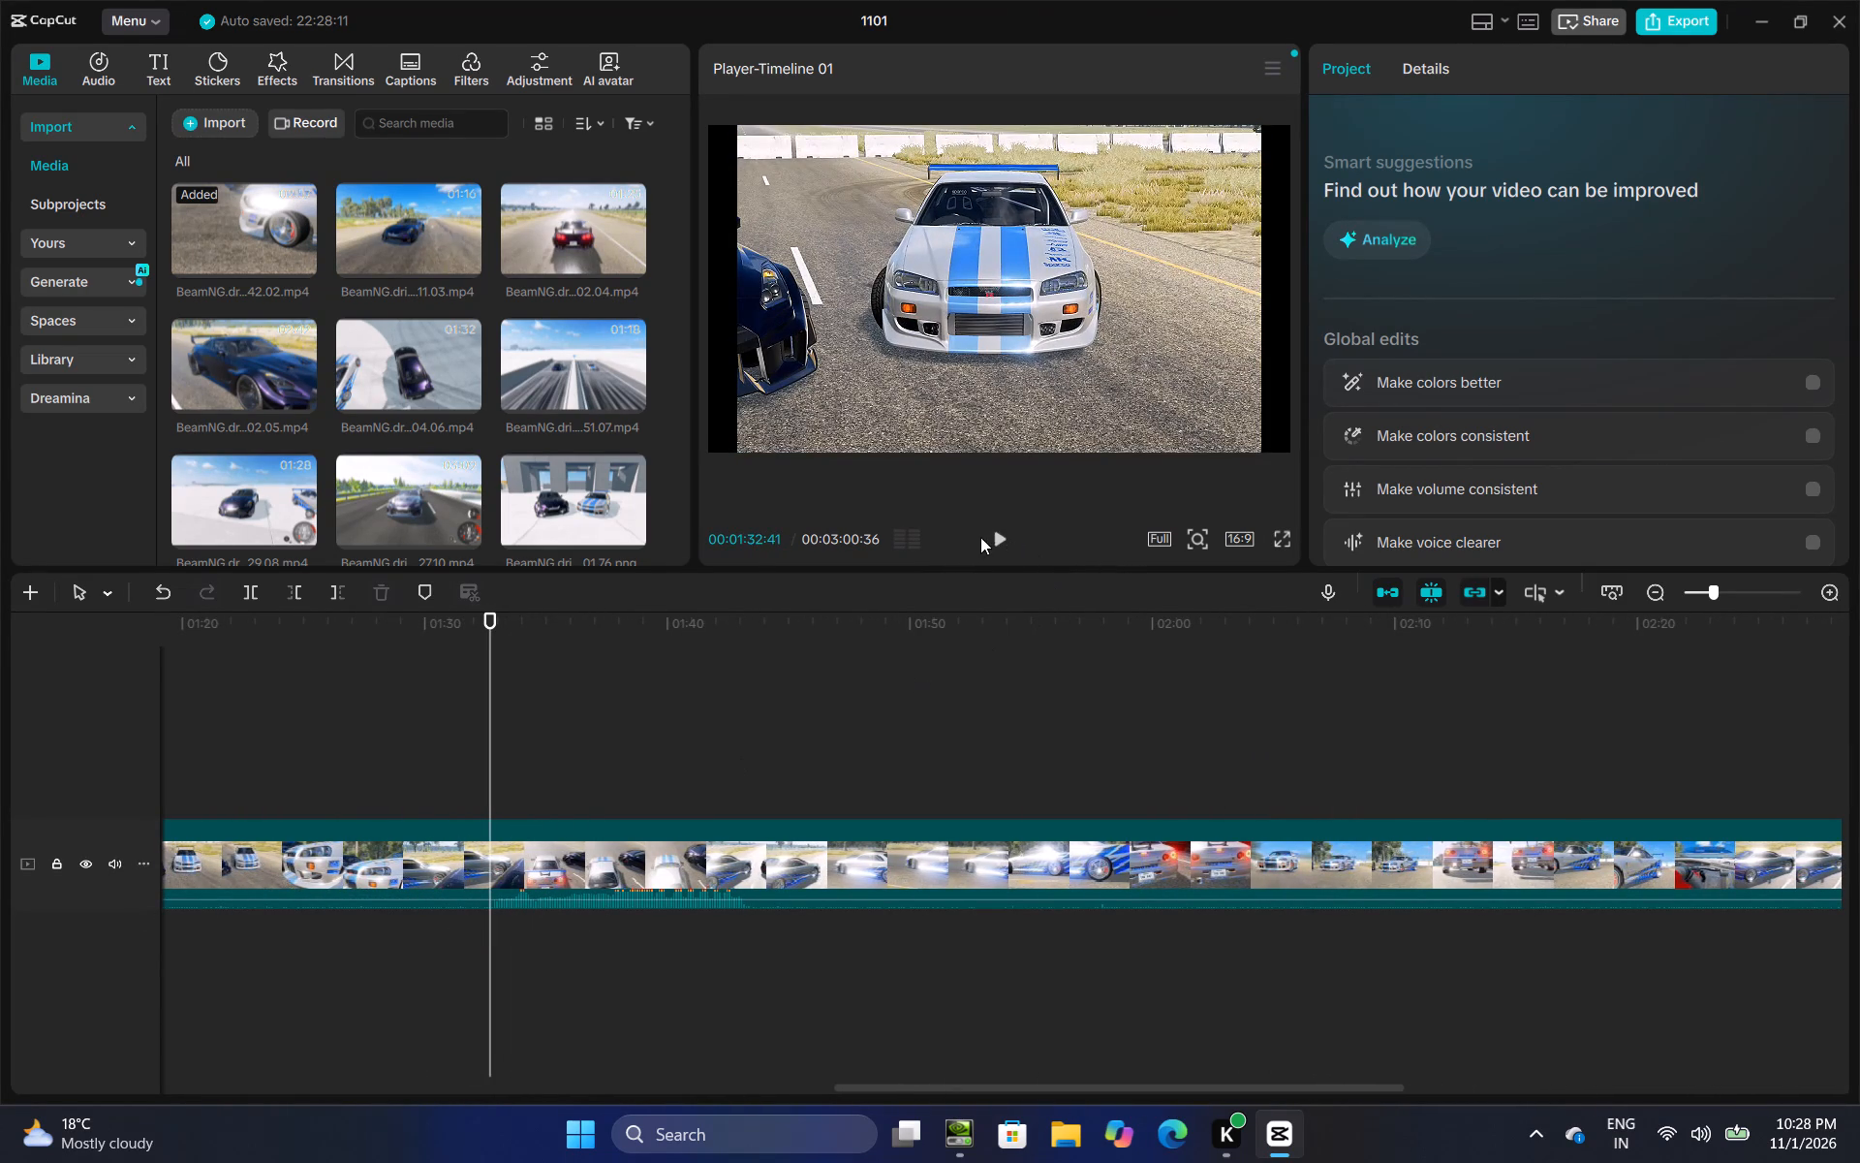
left_click(977, 537)
left_click(999, 537)
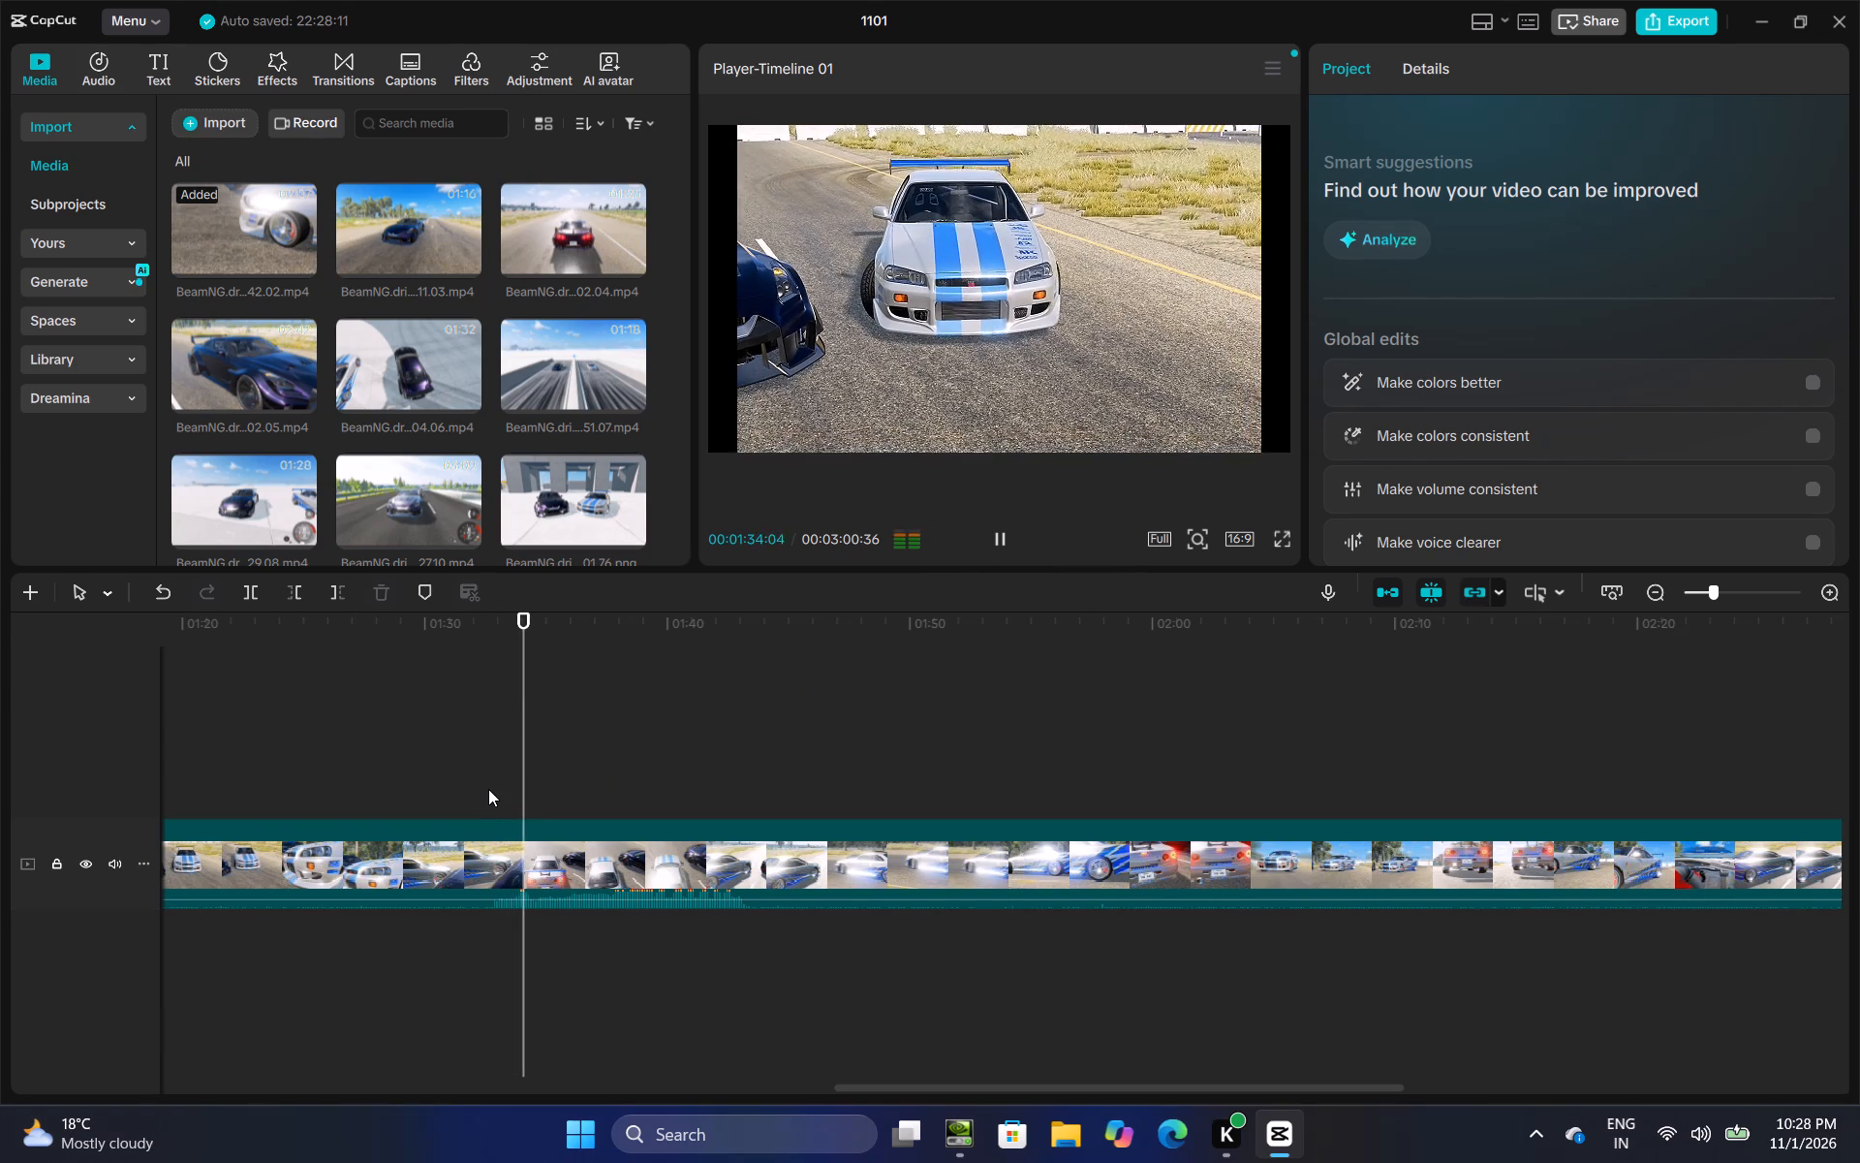
left_click(488, 789)
left_click_drag(488, 789, 467, 799)
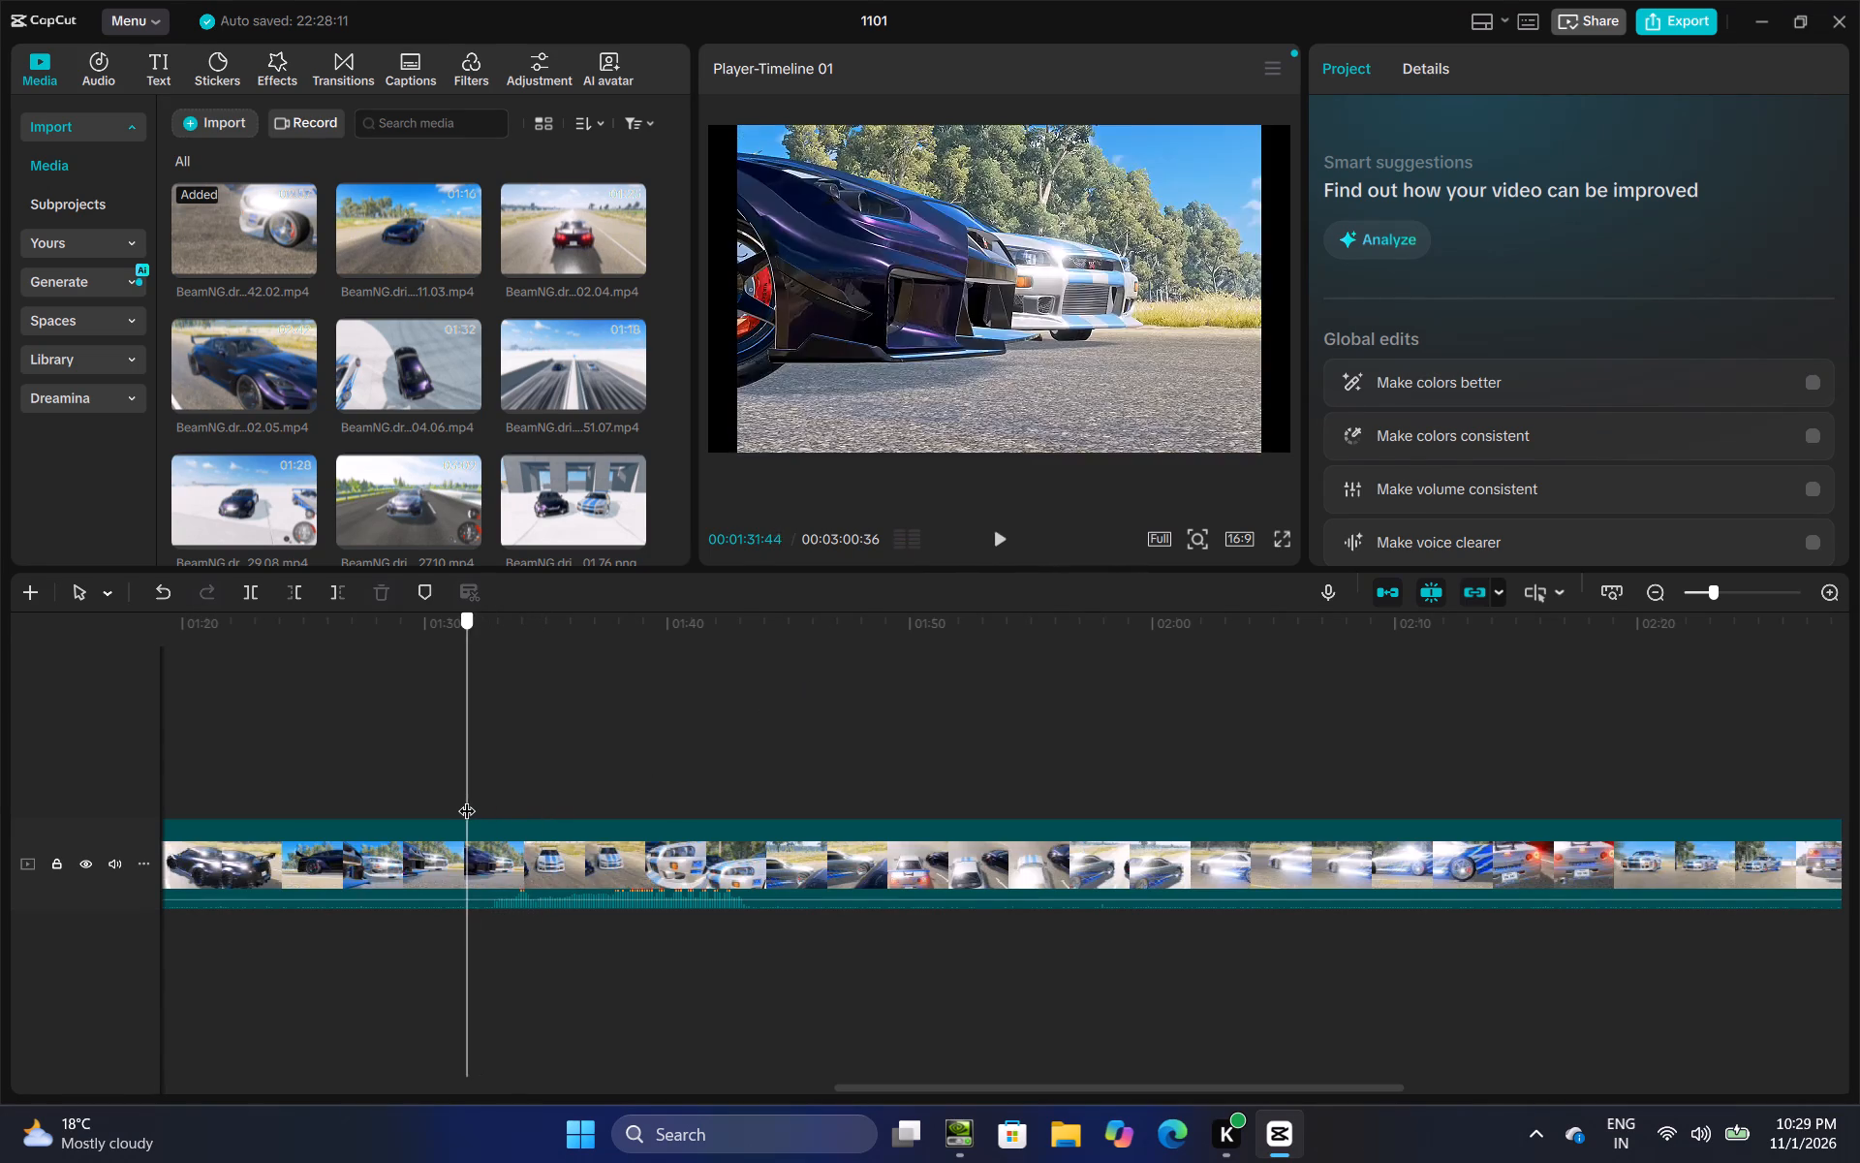
left_click_drag(467, 799, 483, 810)
left_click(261, 597)
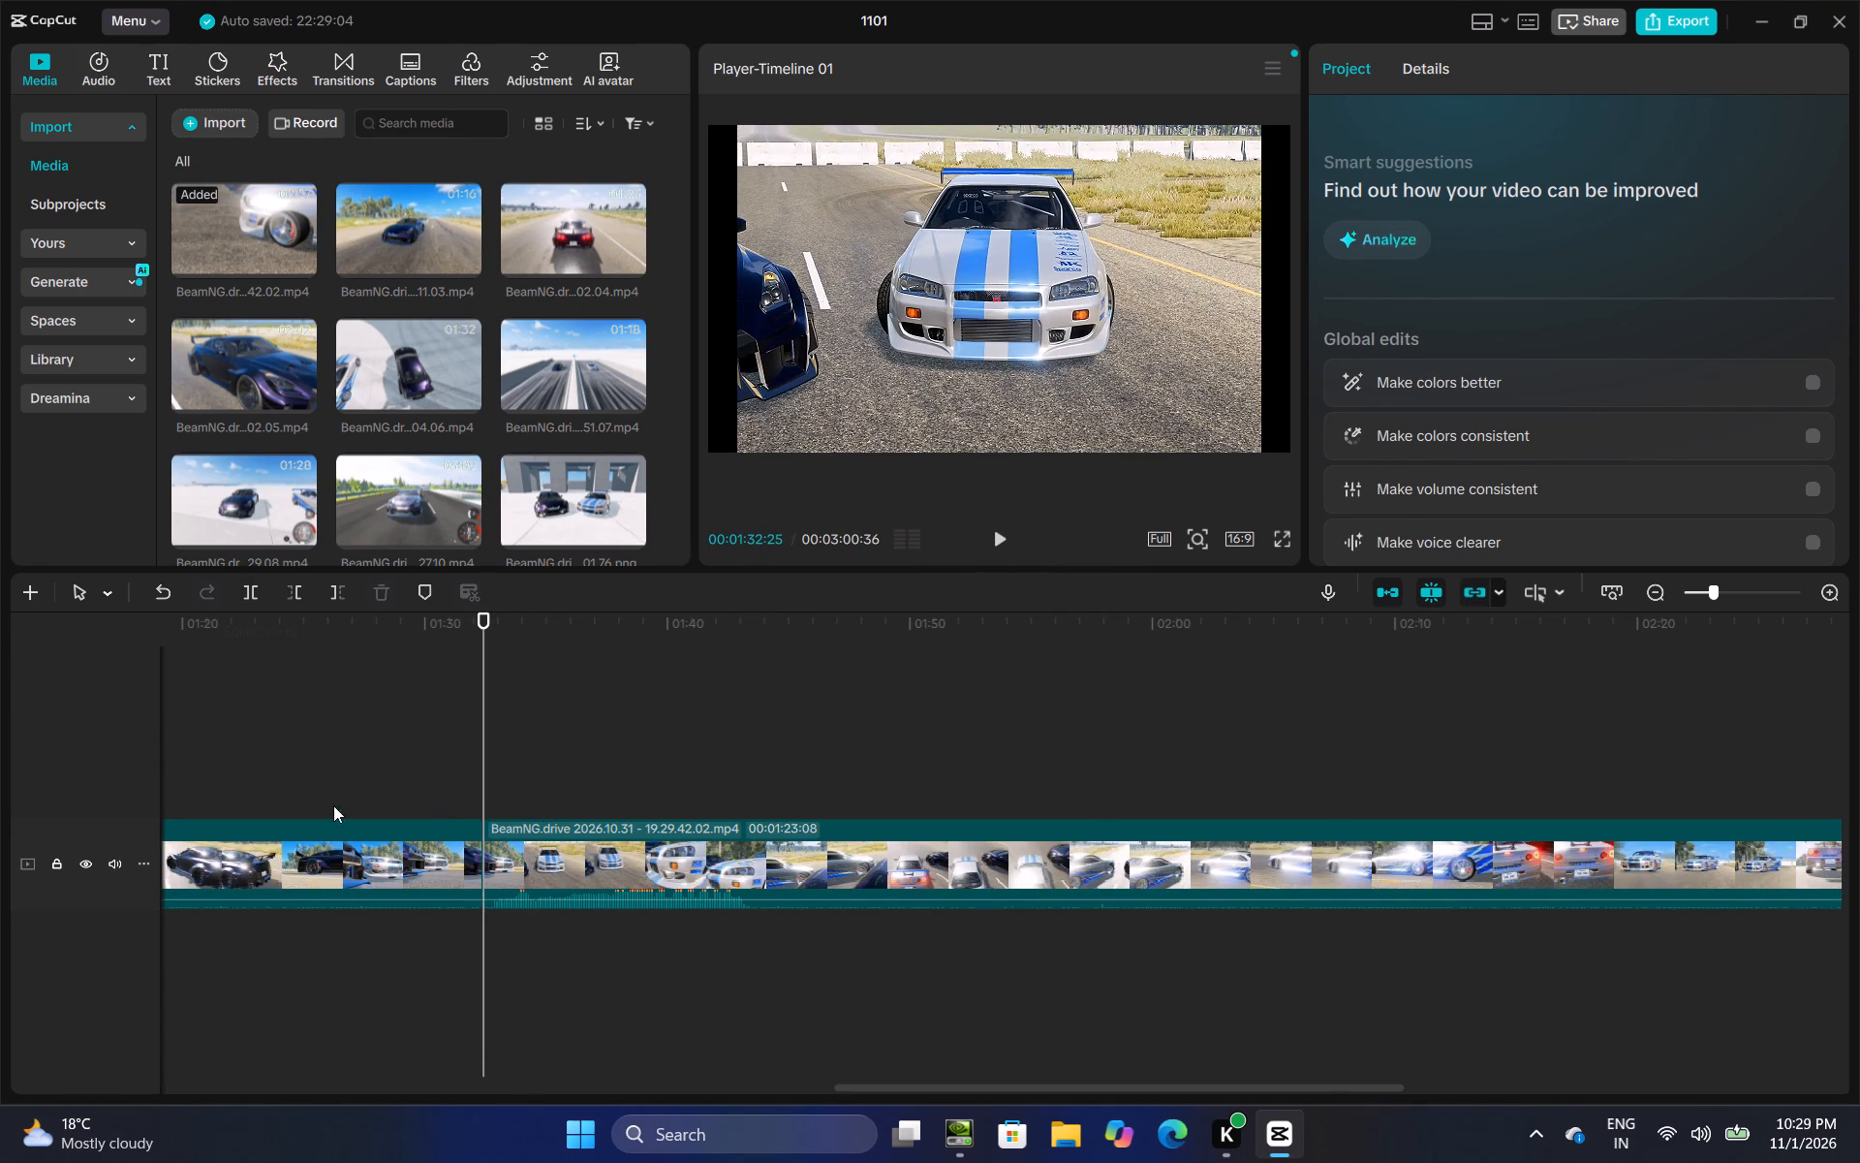
Preview the silver car's front shots and split the footage at 00:01:43:03, where the dark car's side view begins.
left_click(304, 758)
left_click_drag(304, 758, 571, 770)
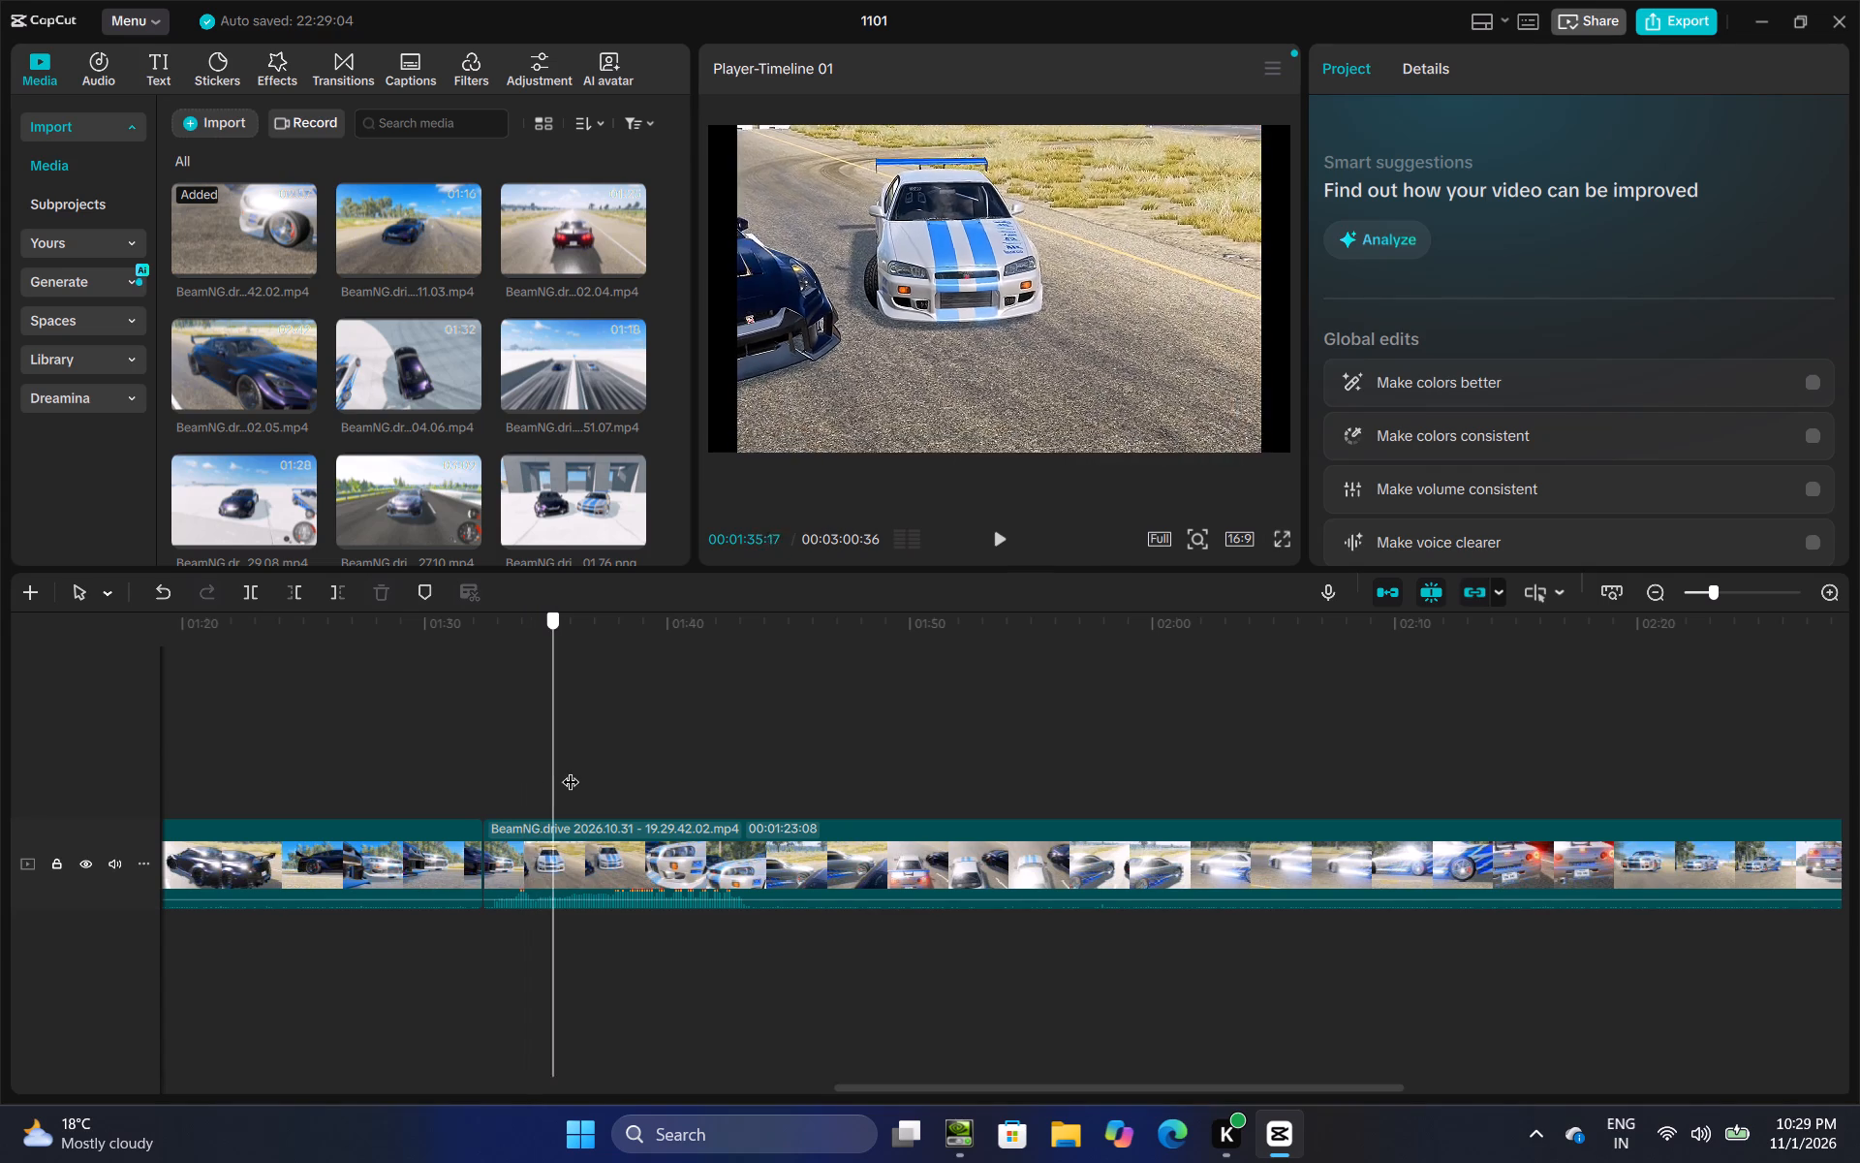
left_click_drag(571, 770, 604, 770)
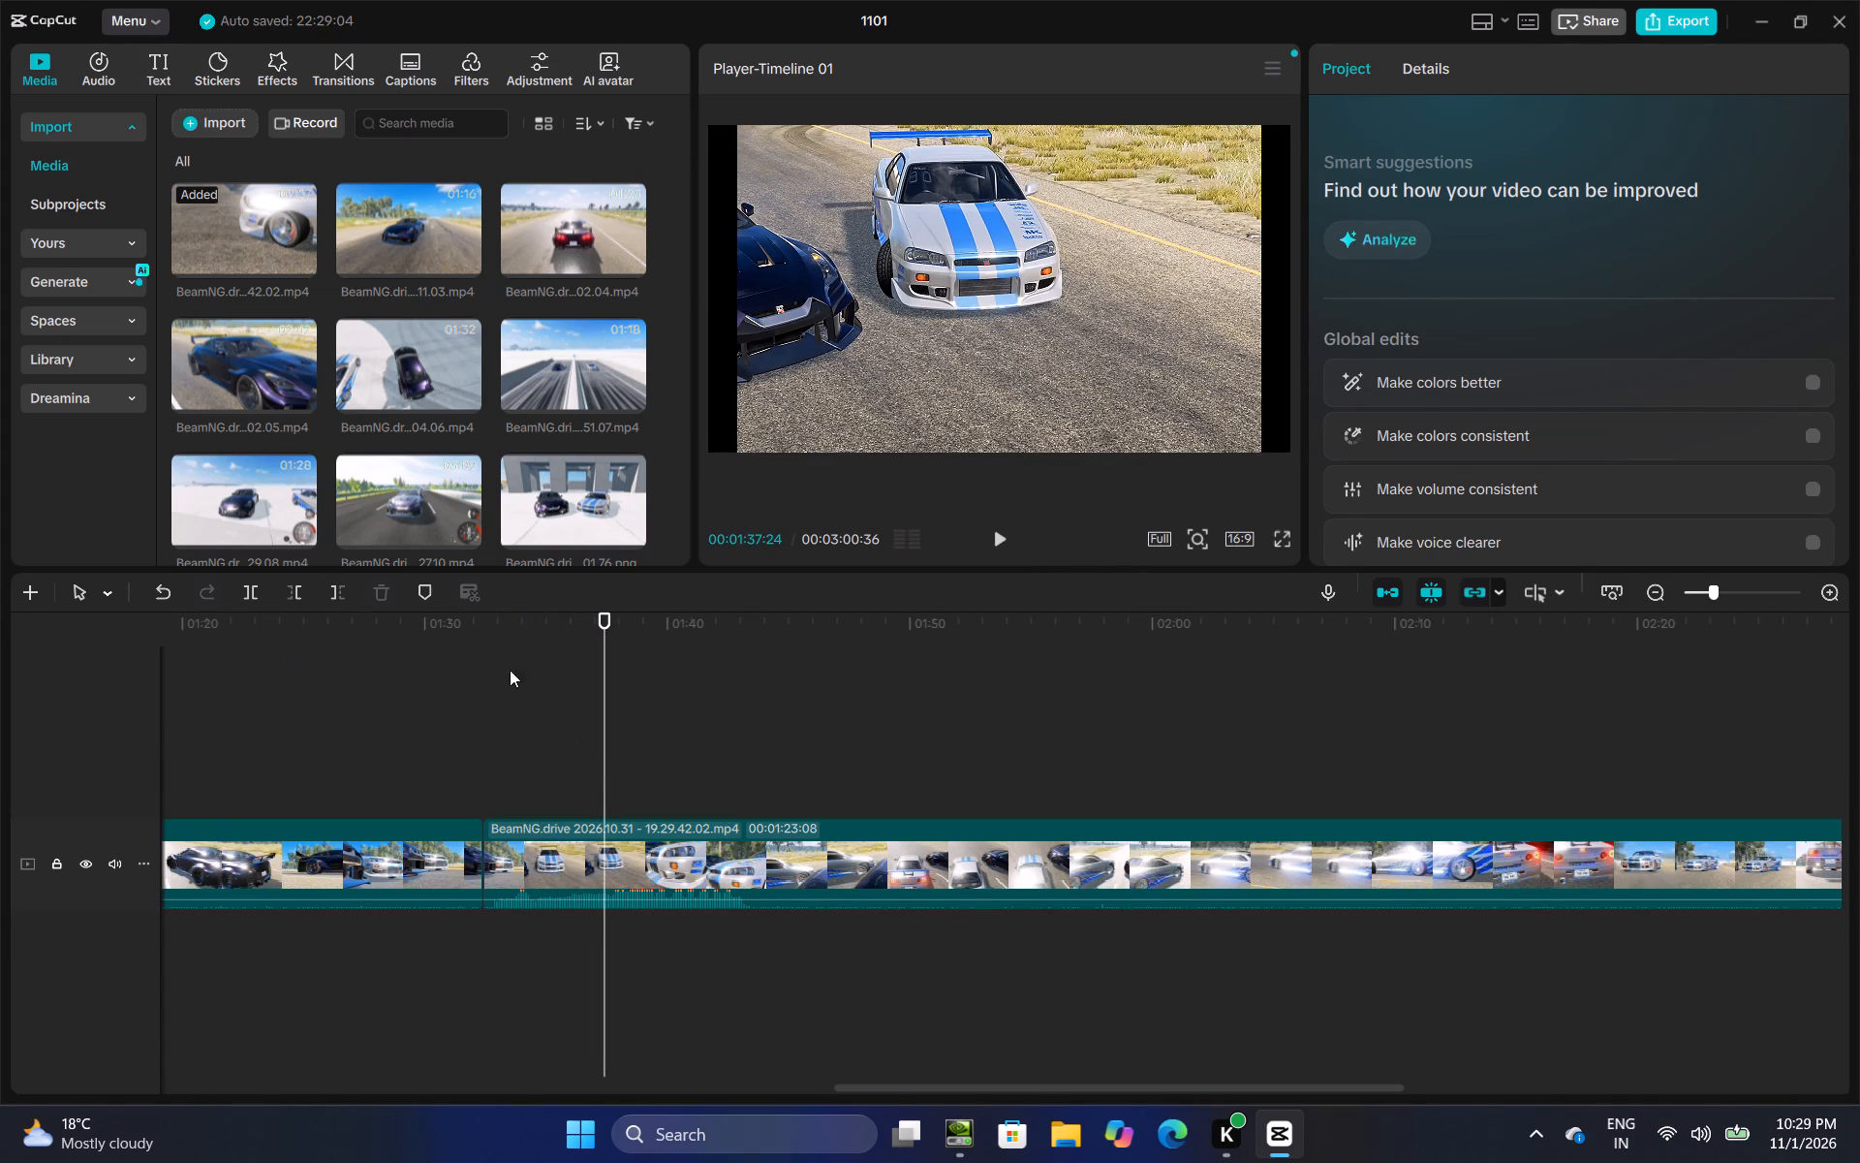
left_click(992, 534)
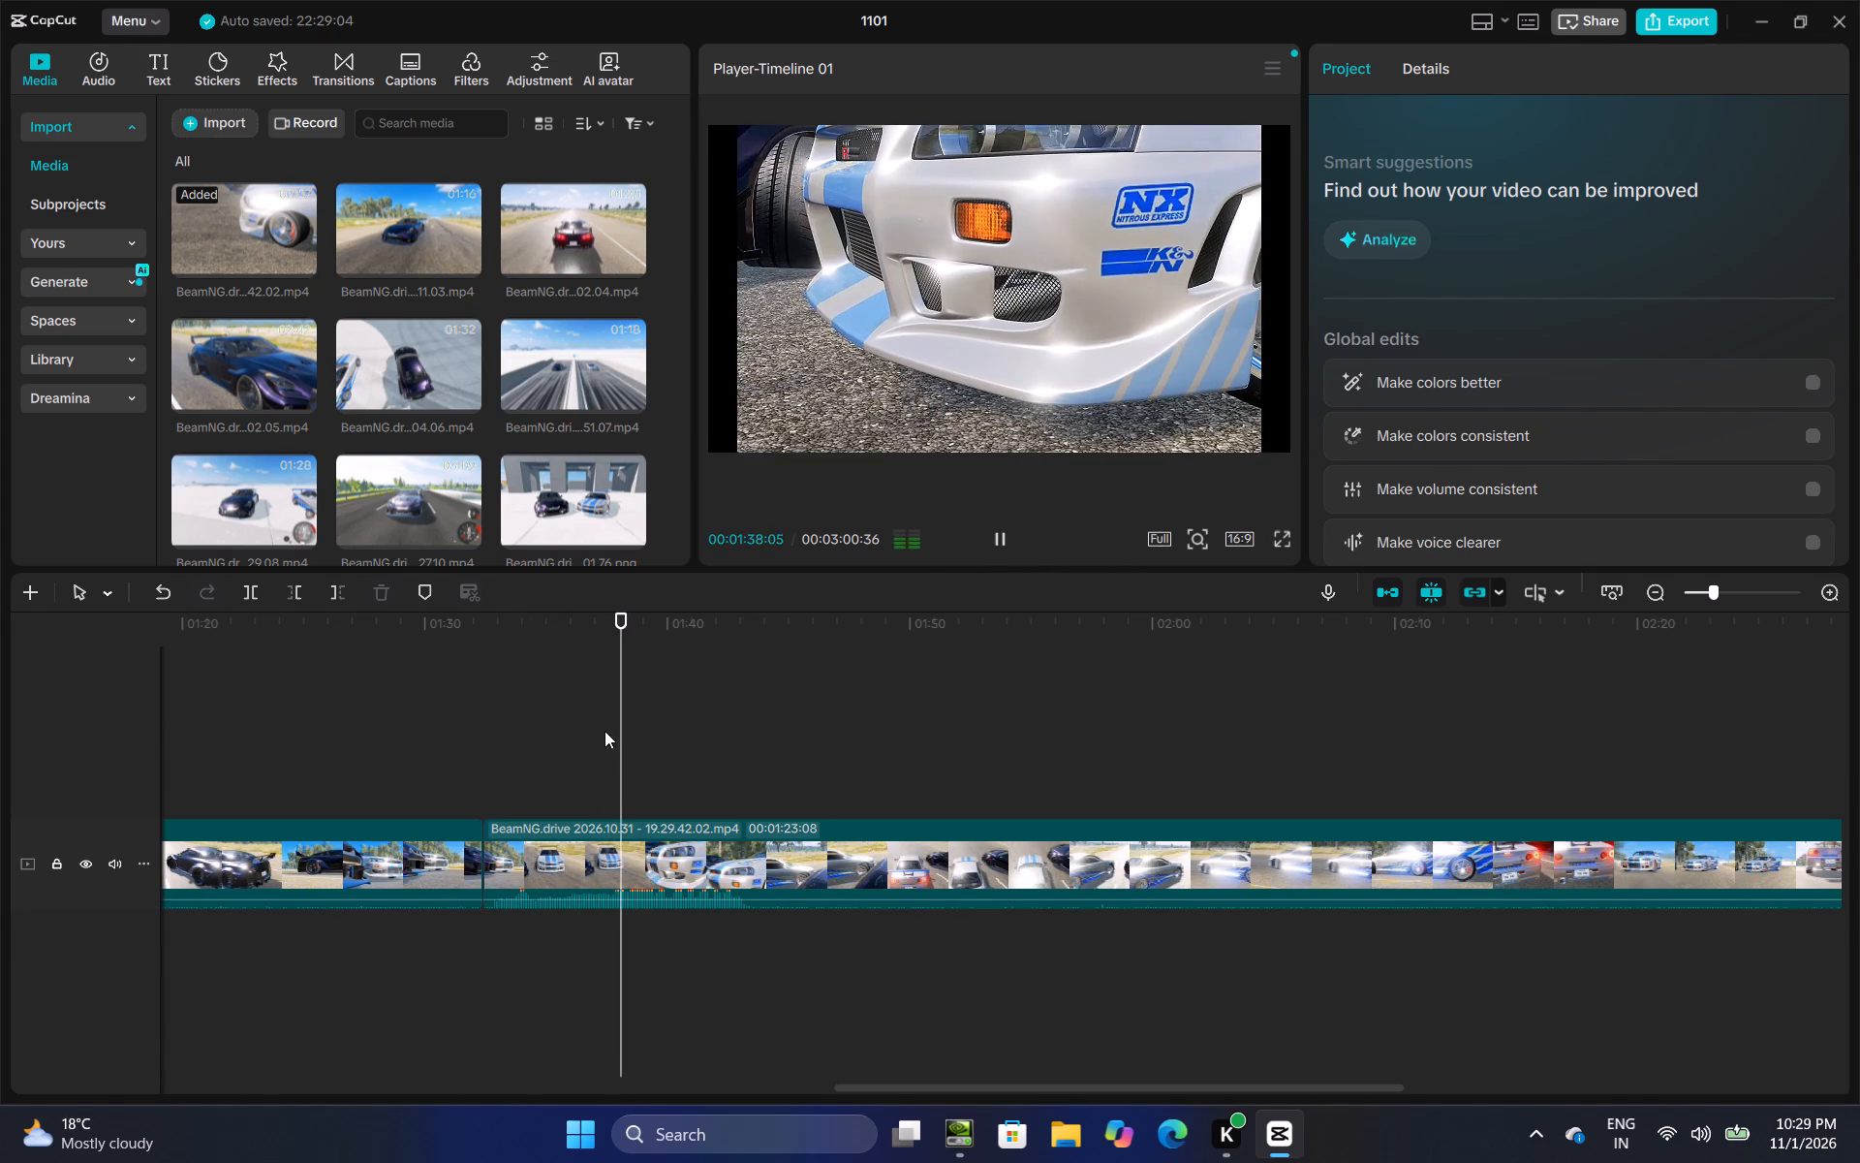
left_click(249, 593)
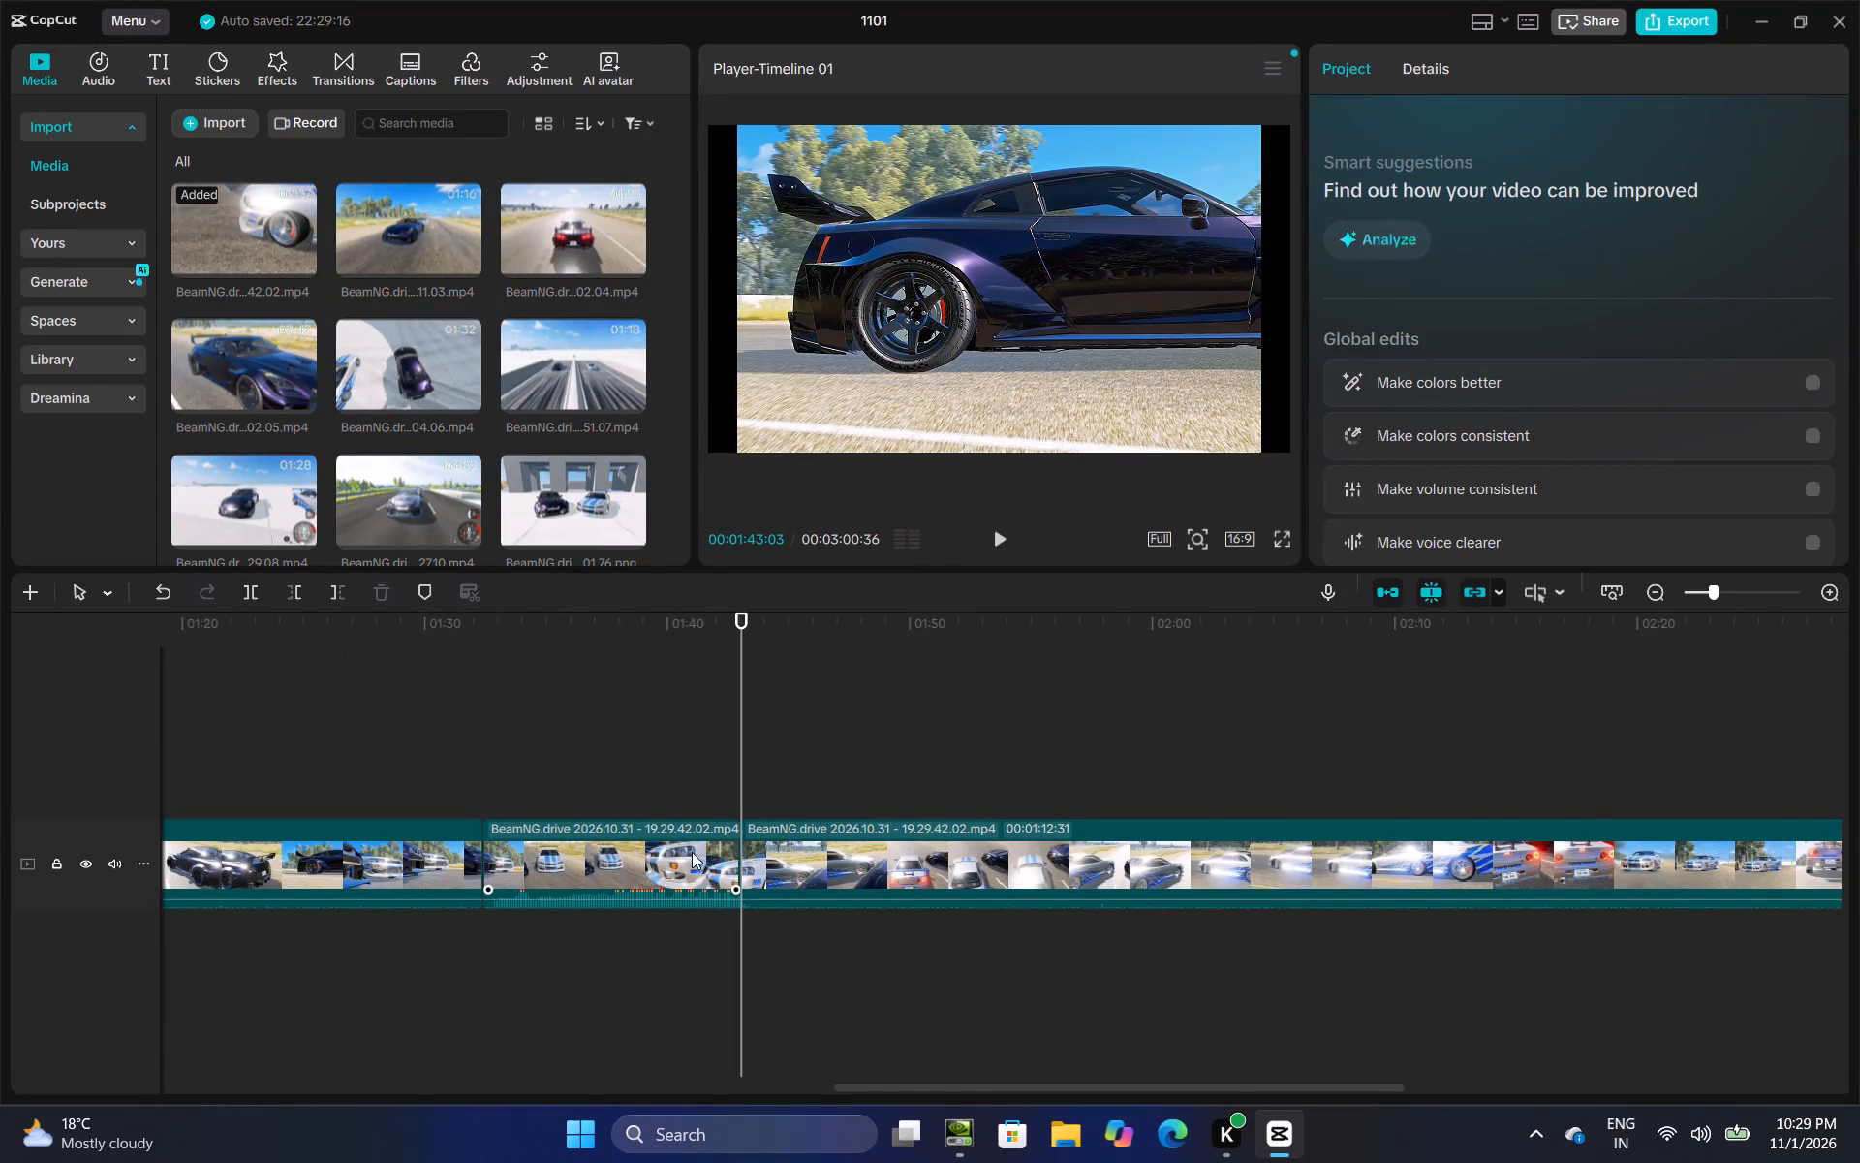
Trim about one second off the end of the segment with the silver car's front and headlight shots.
left_click(692, 852)
left_click_drag(740, 864, 728, 871)
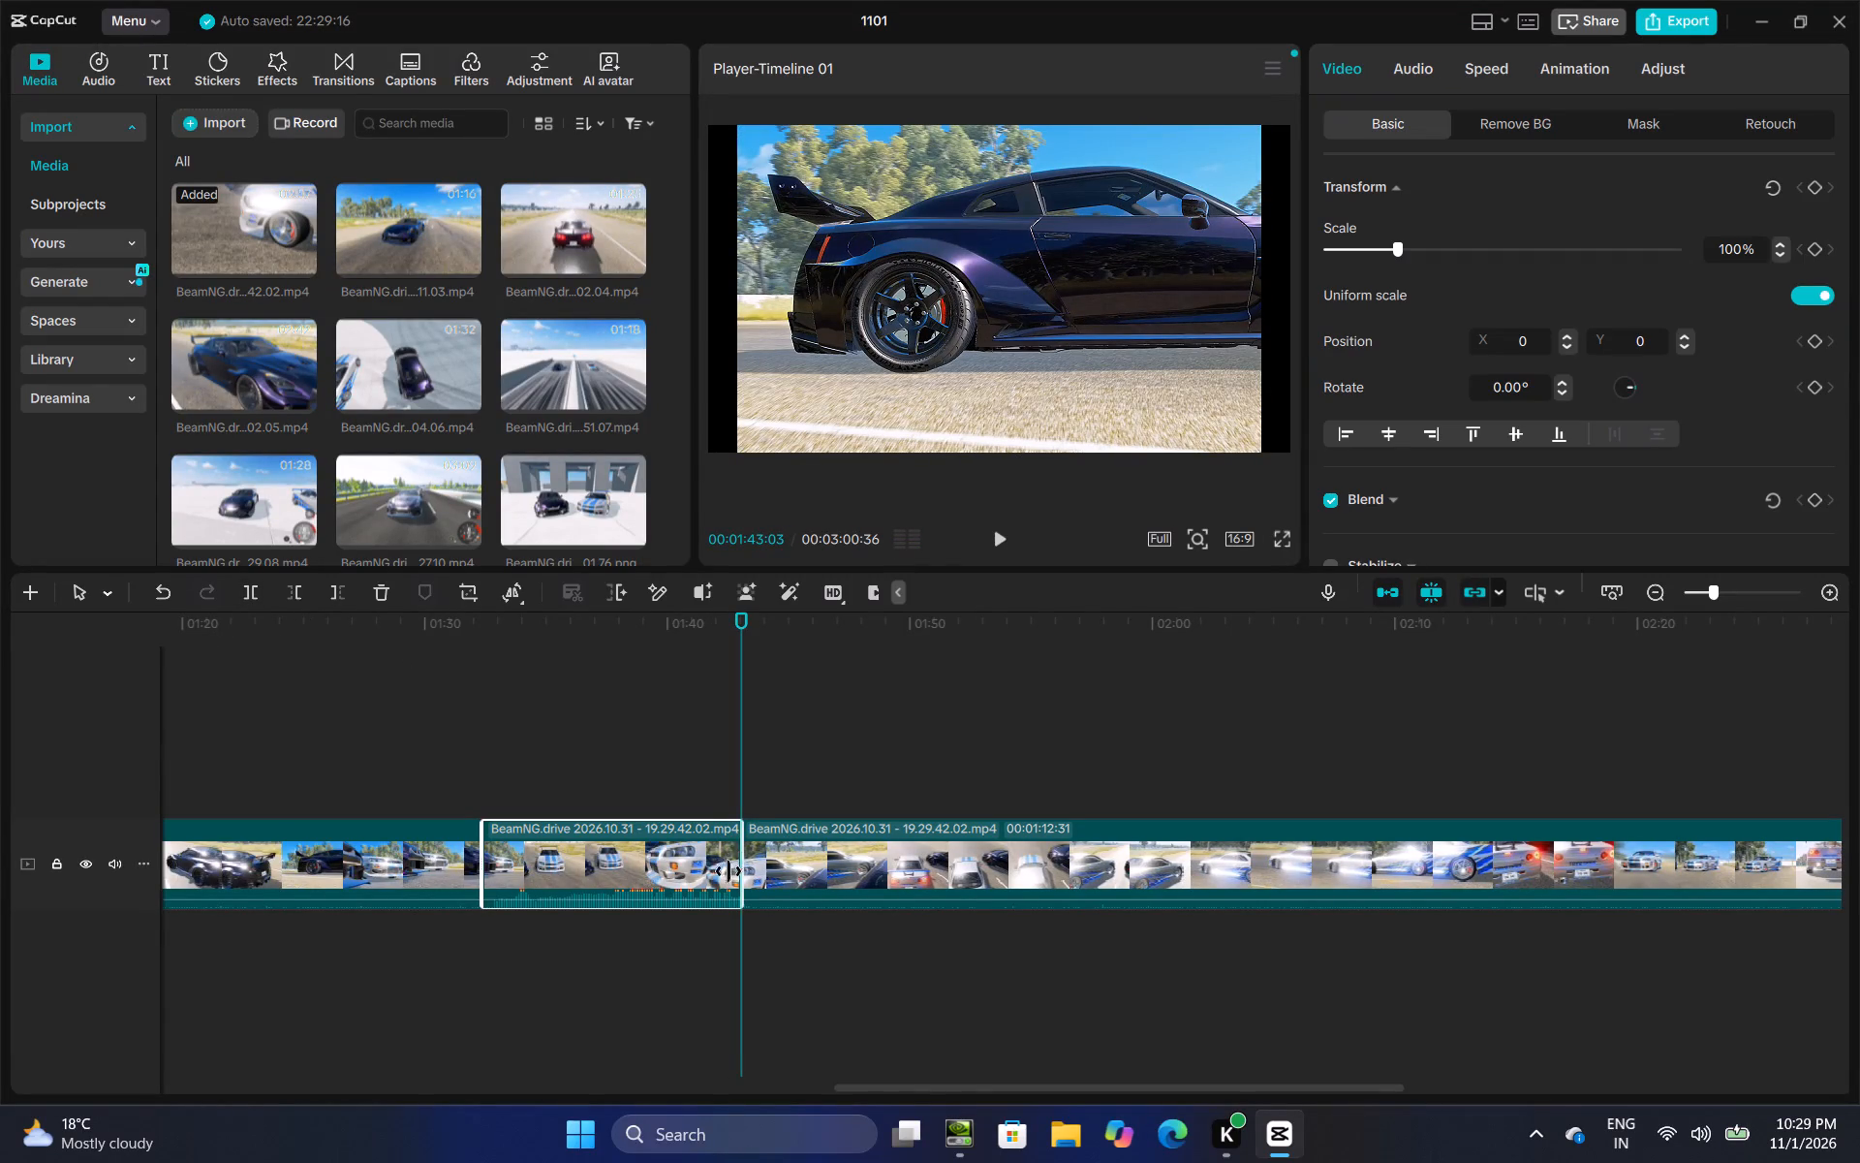
left_click_drag(728, 871, 709, 889)
Split the remaining footage at 00:02:46:31, where the rear shot of the silver car beside the dark car begins.
left_click(723, 731)
left_click_drag(723, 731, 1278, 805)
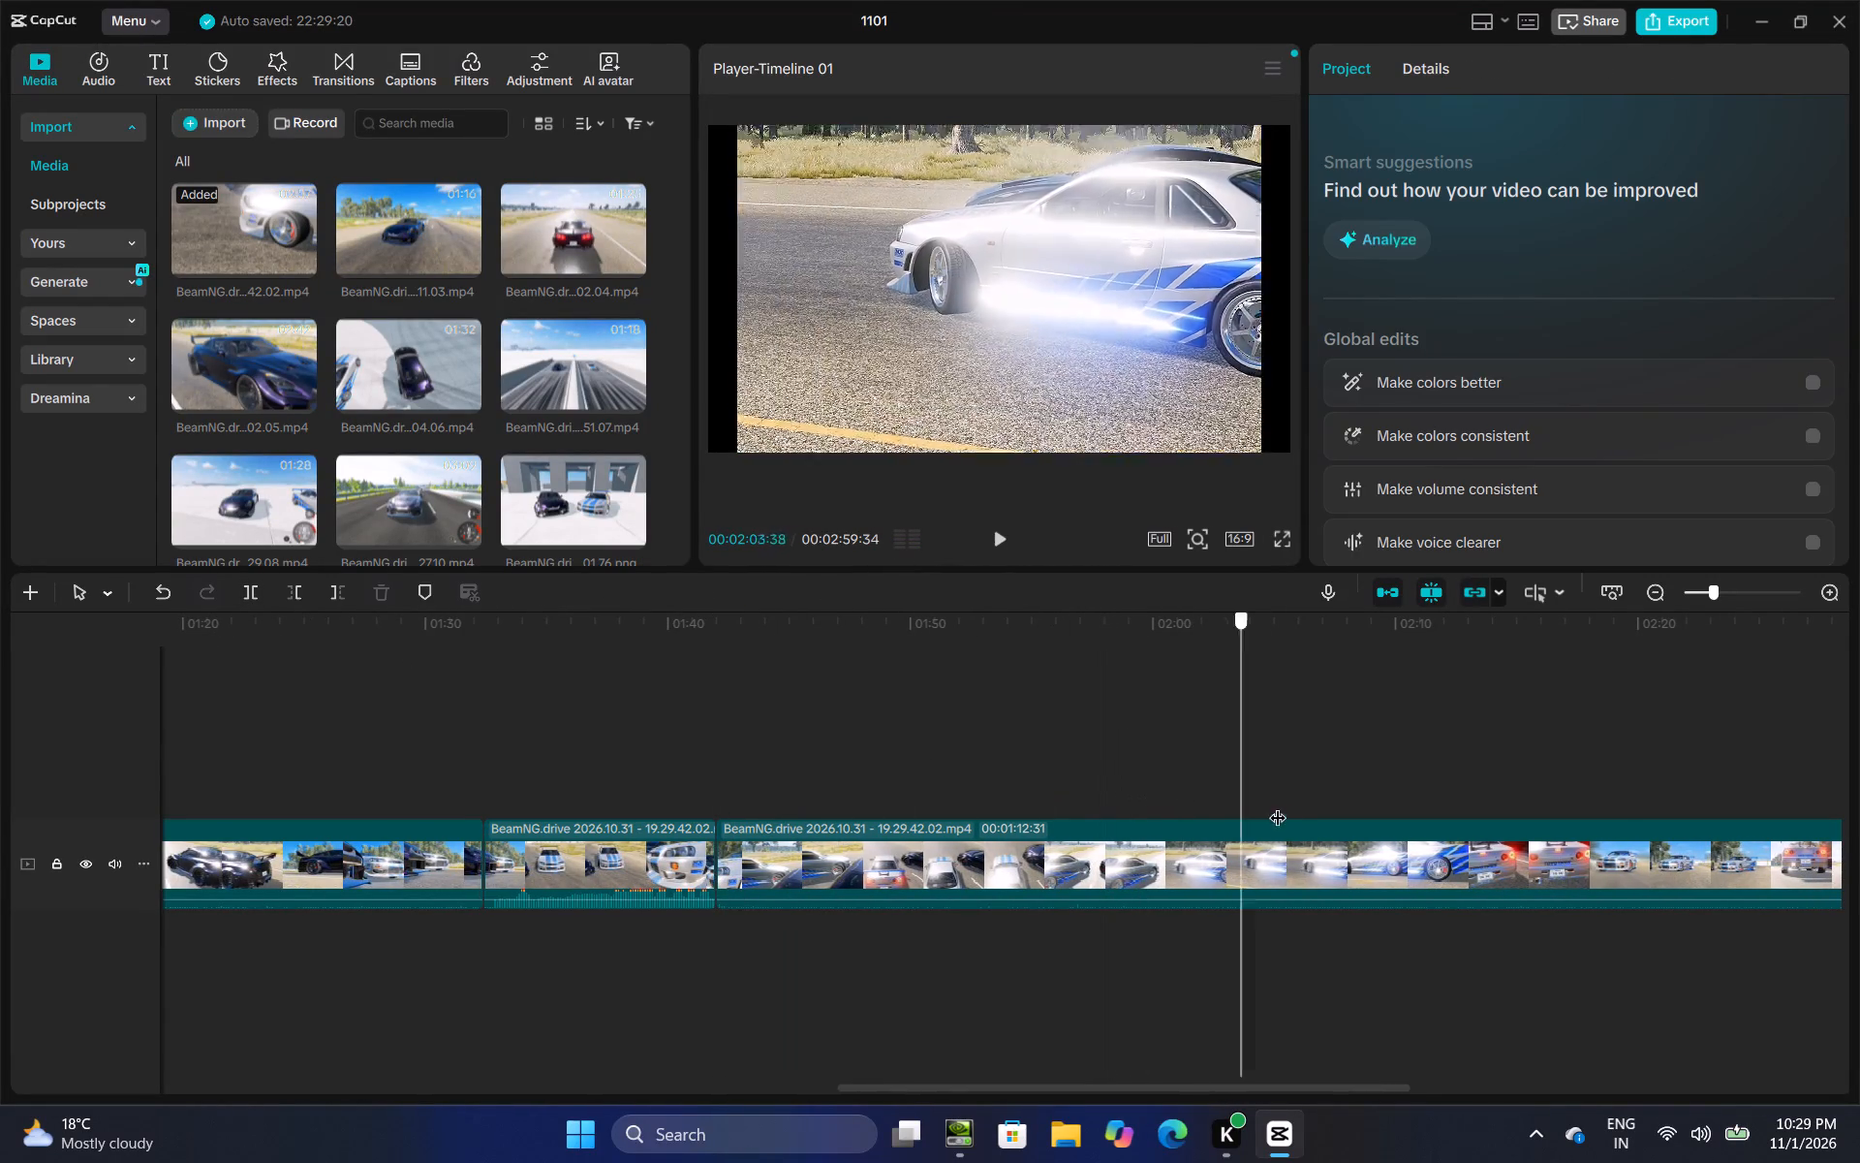
left_click_drag(1278, 805, 1738, 868)
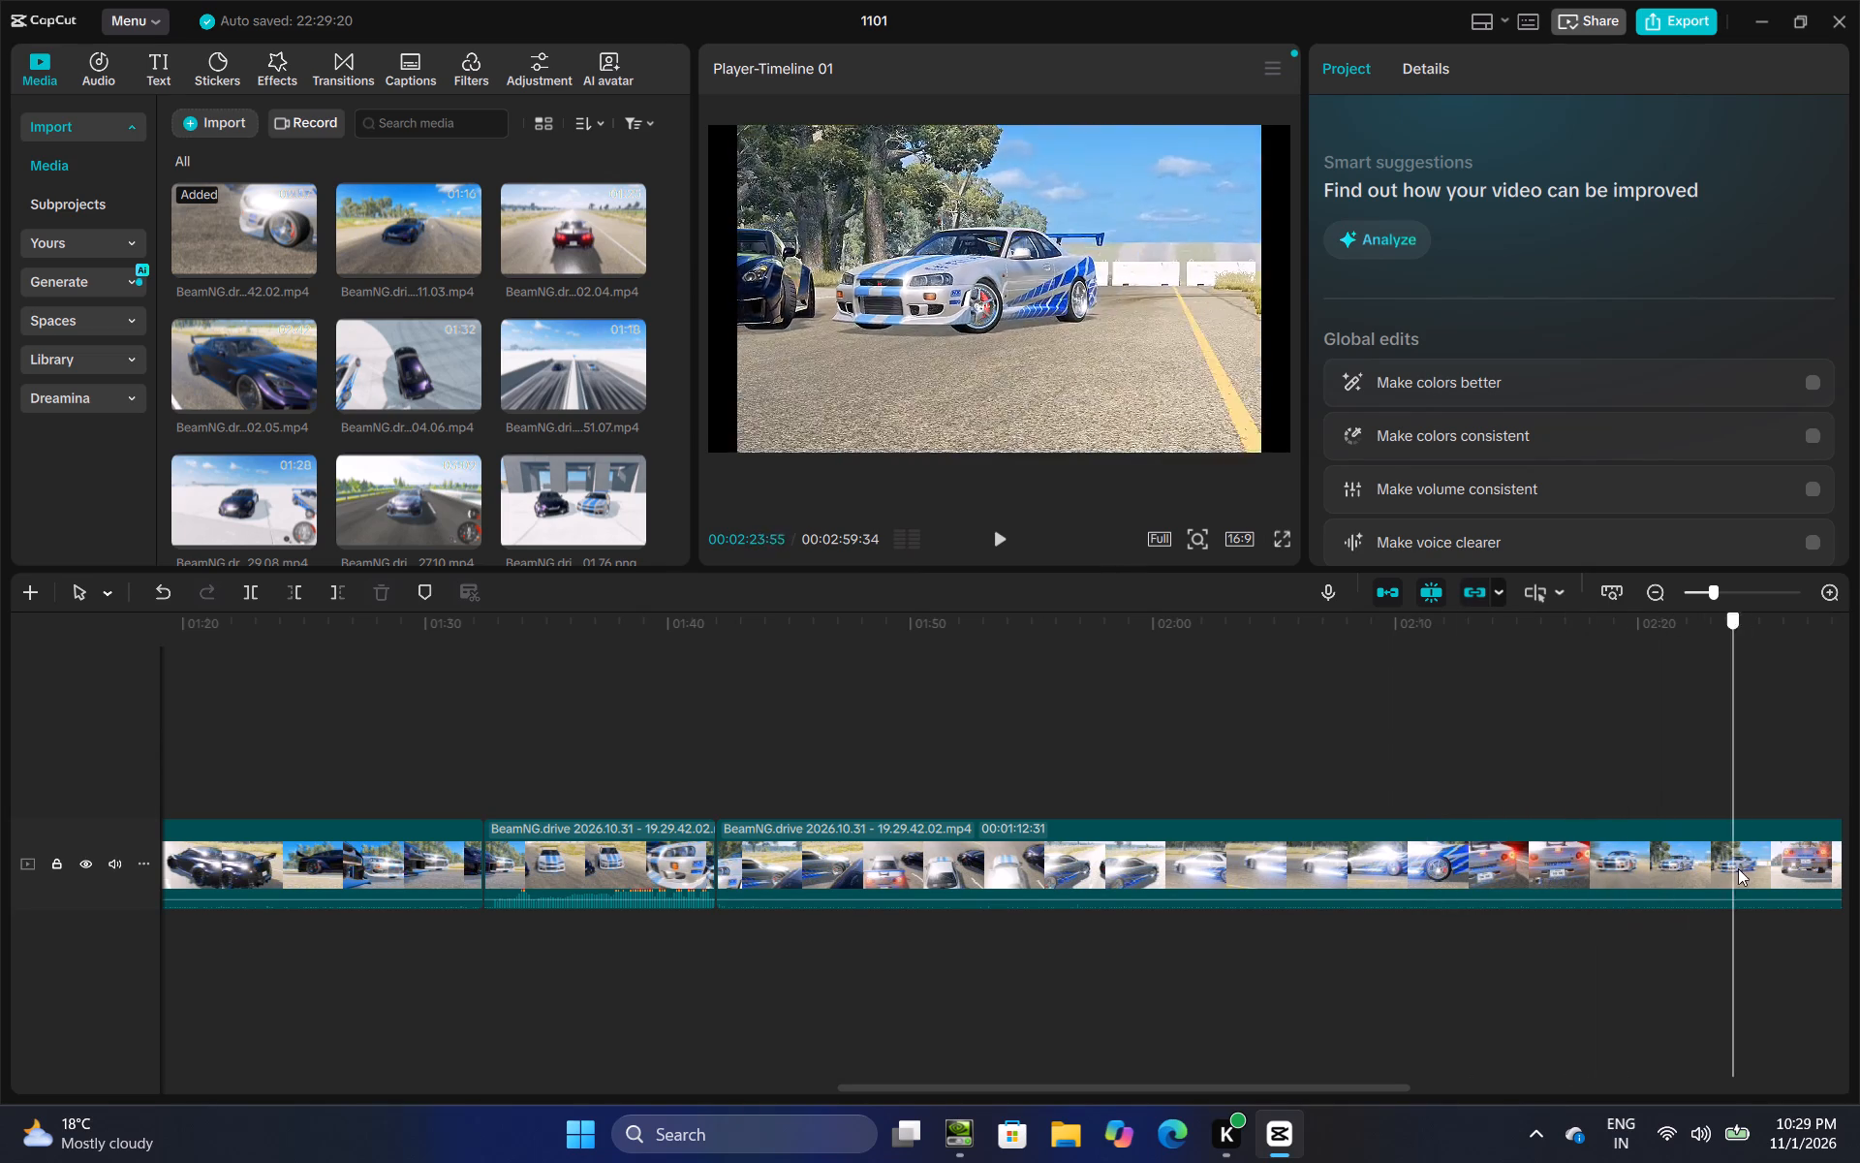
left_click_drag(1738, 868, 1721, 893)
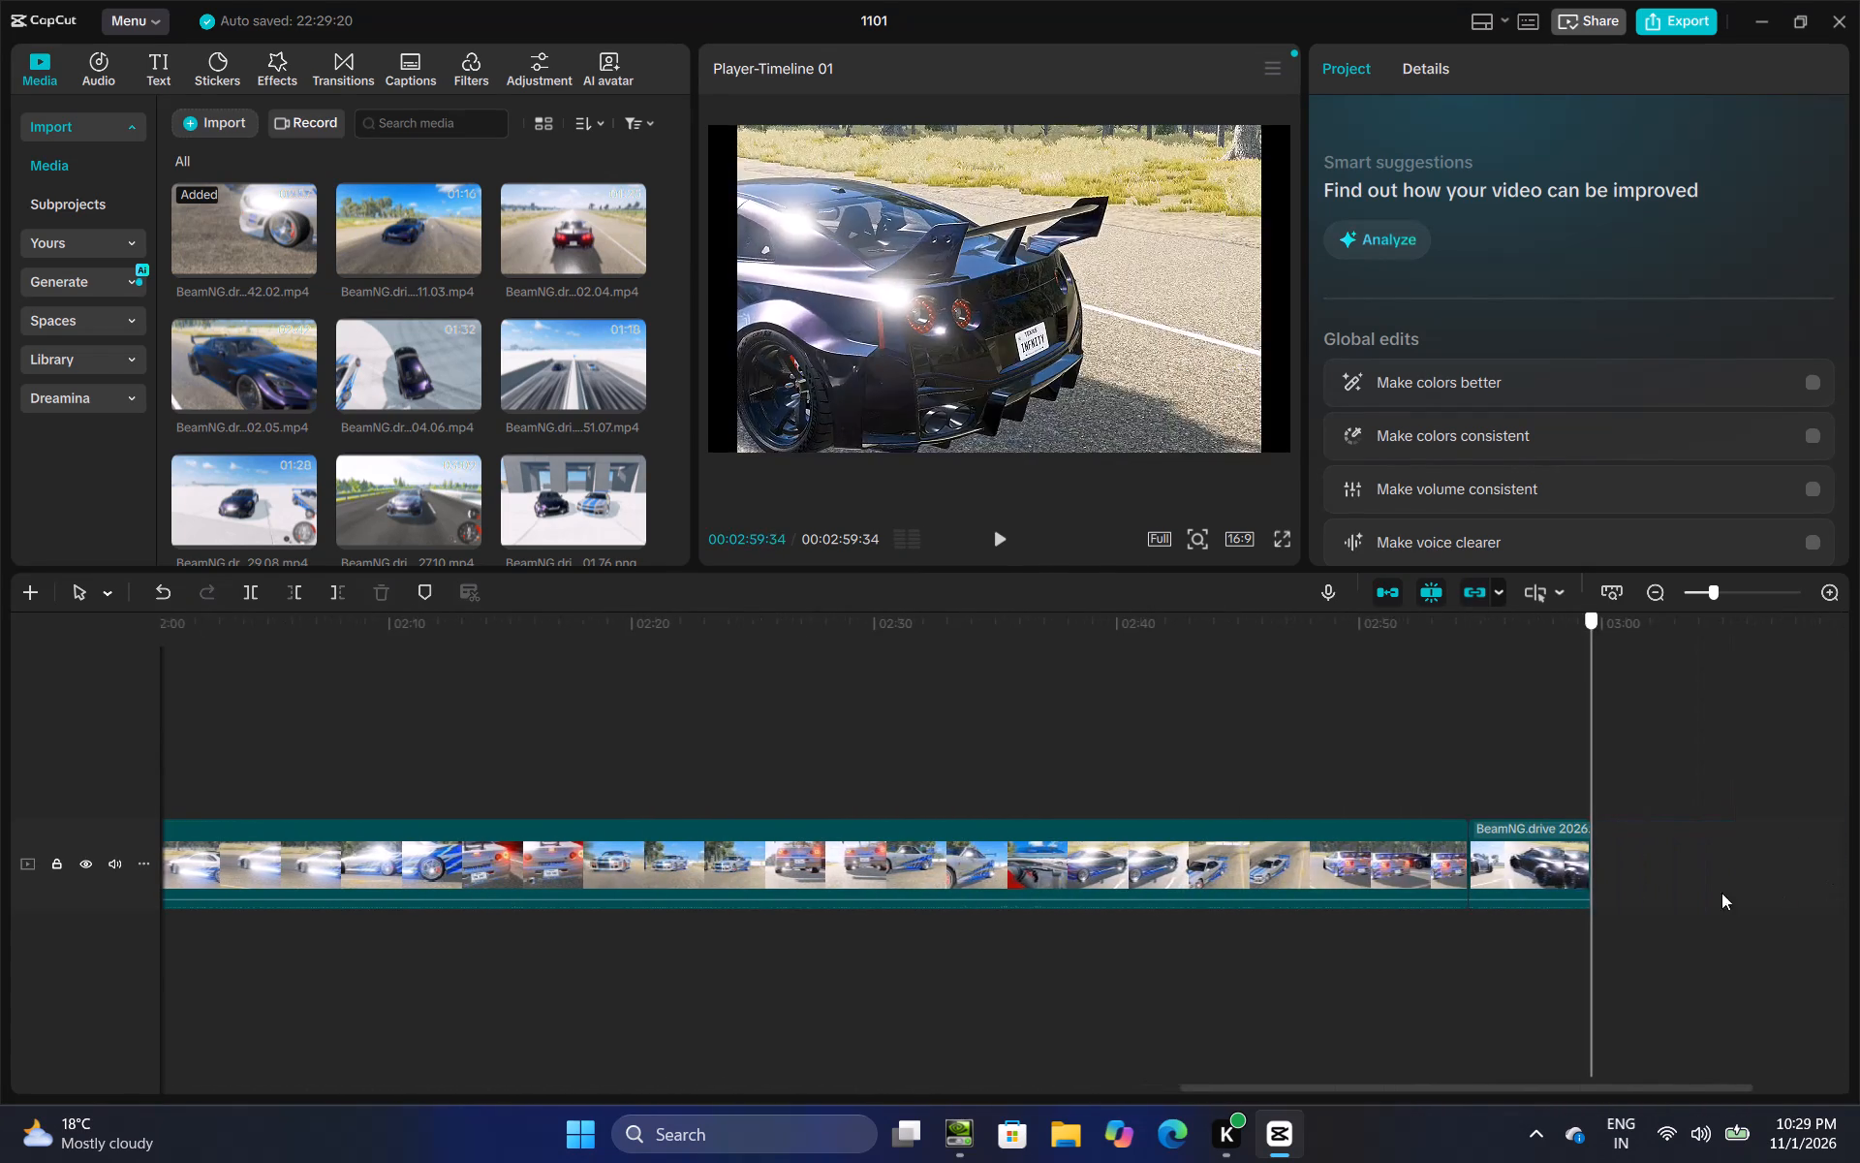
left_click_drag(1721, 893, 1357, 927)
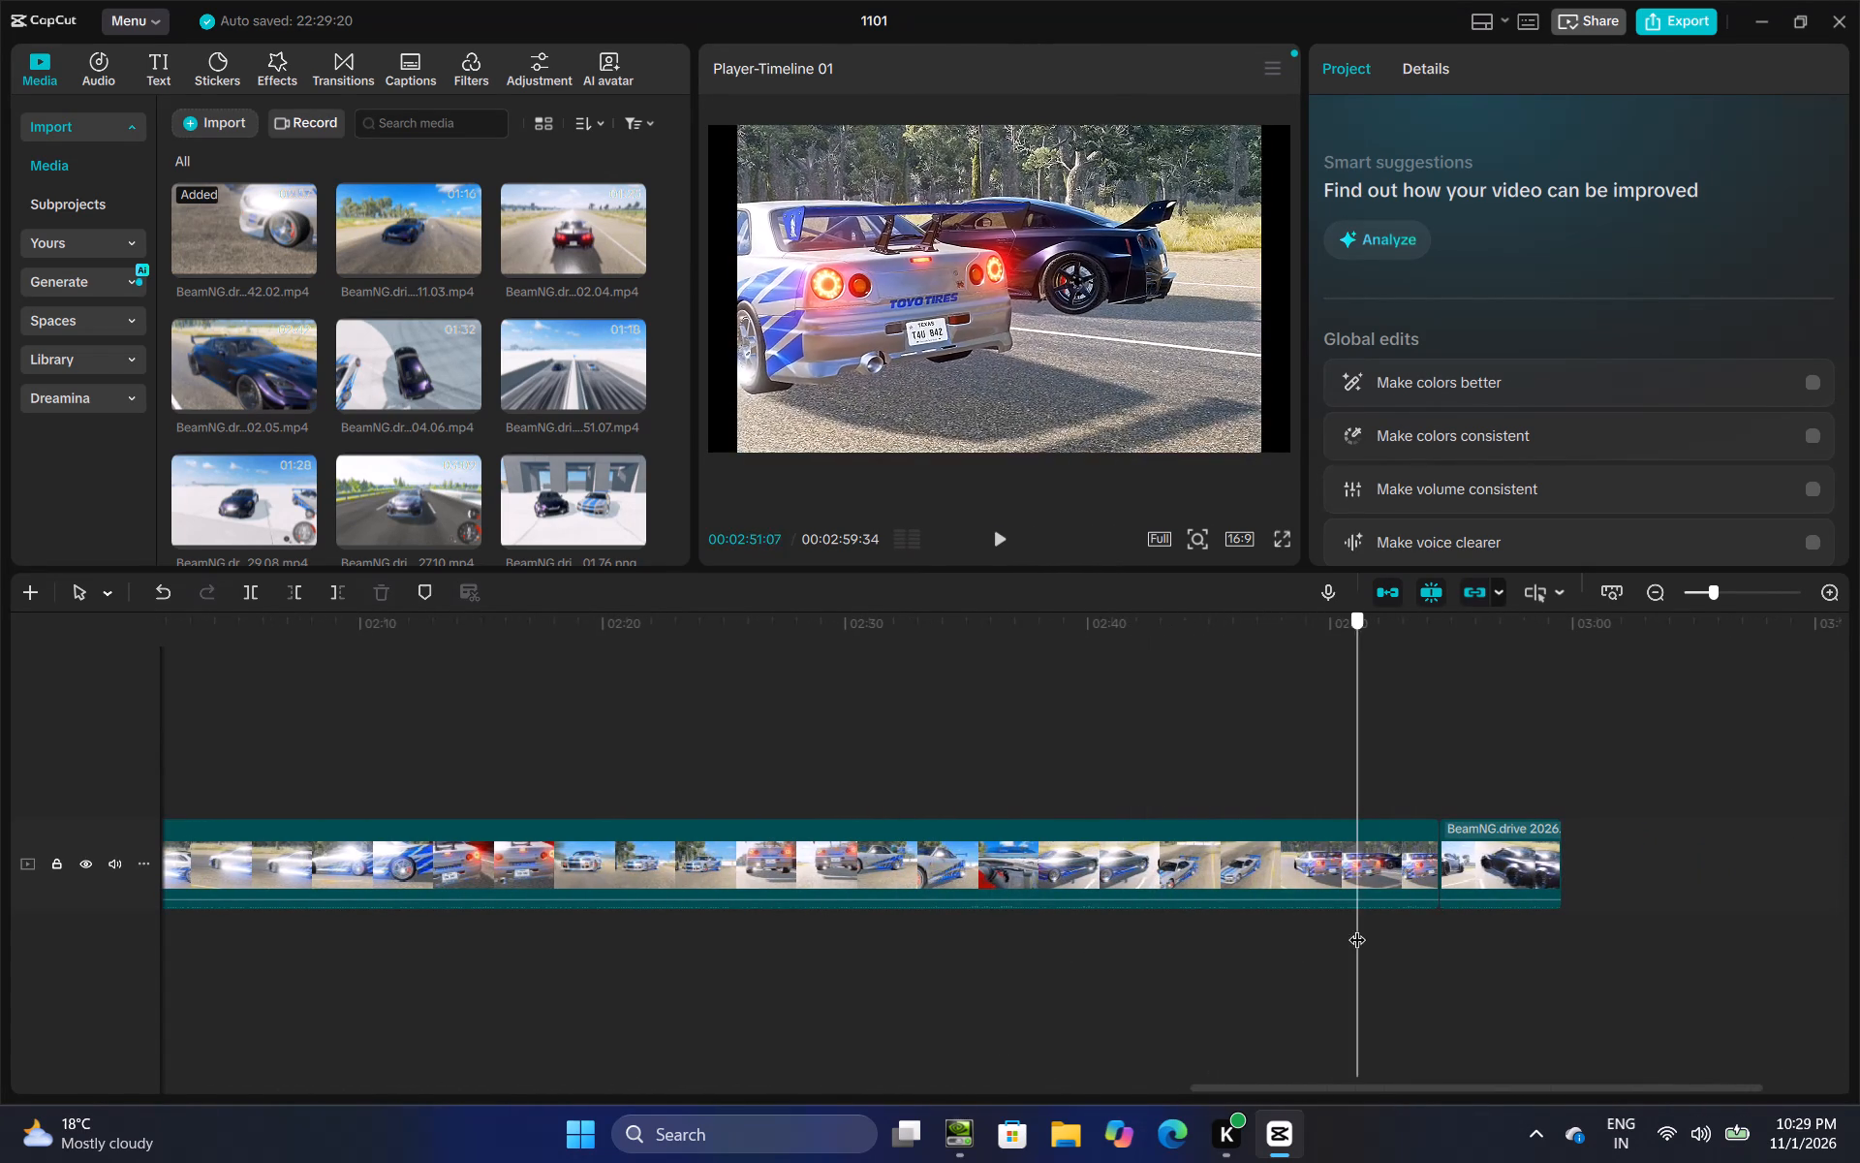
left_click_drag(1357, 927, 1200, 951)
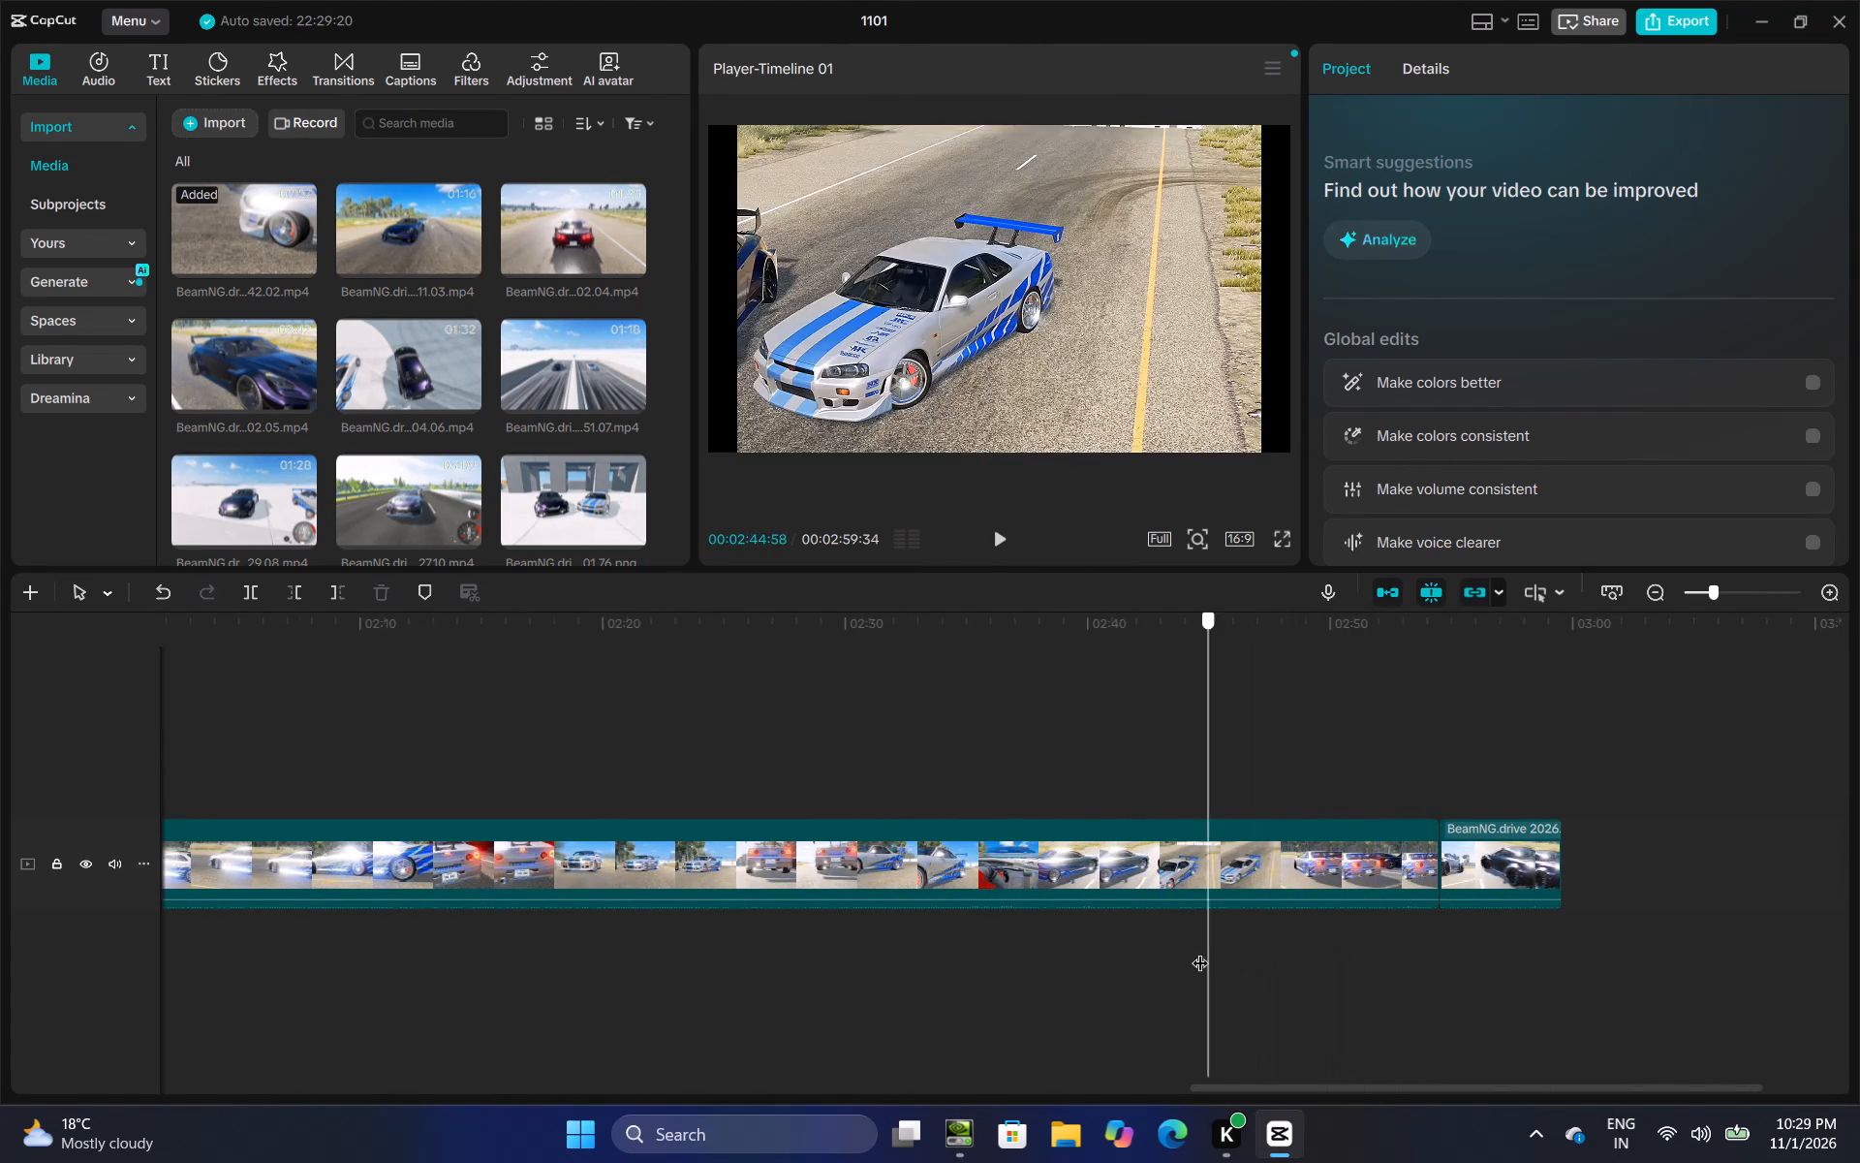
left_click_drag(1200, 951, 1246, 951)
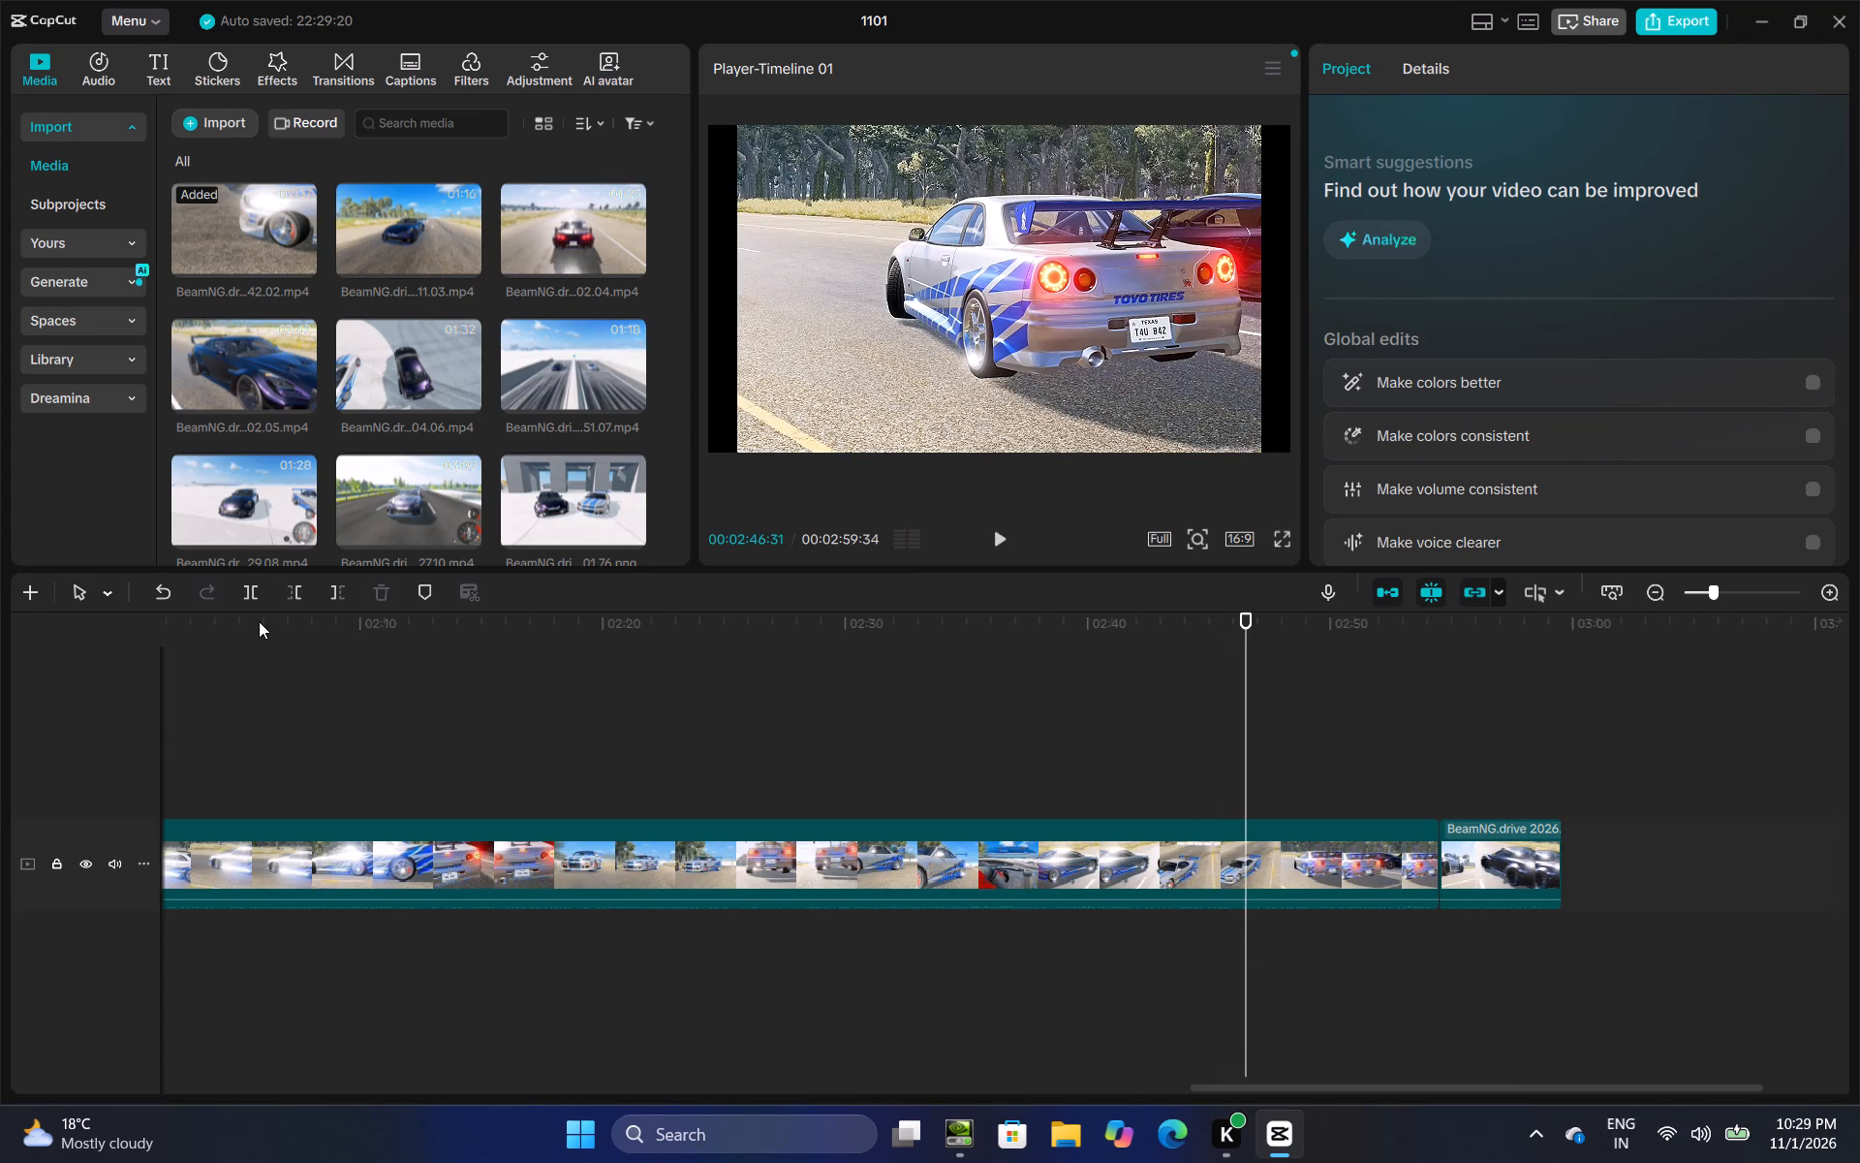
left_click(259, 605)
Delete the long segment that ends at 00:02:46:31, just before the rear shot of the silver car.
left_click(566, 823)
right_click(571, 828)
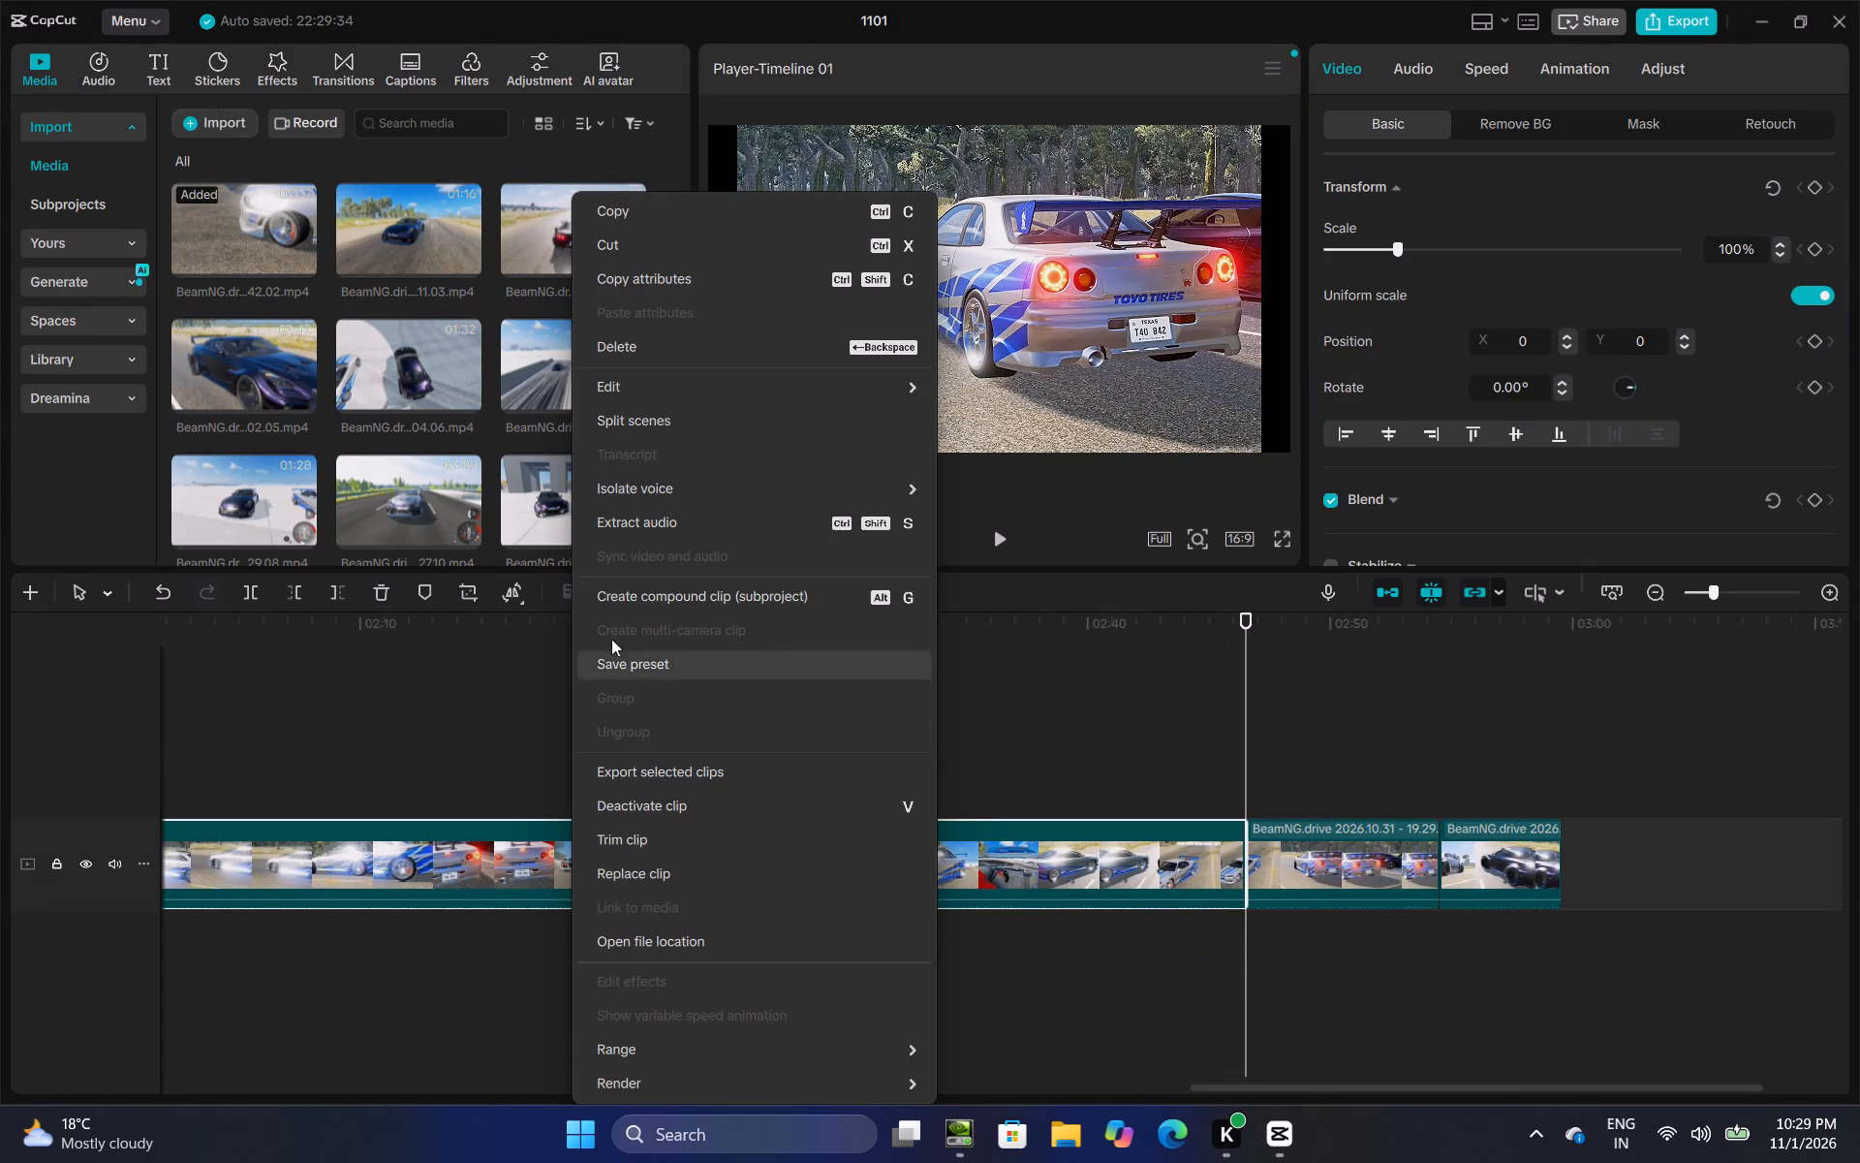
left_click(663, 358)
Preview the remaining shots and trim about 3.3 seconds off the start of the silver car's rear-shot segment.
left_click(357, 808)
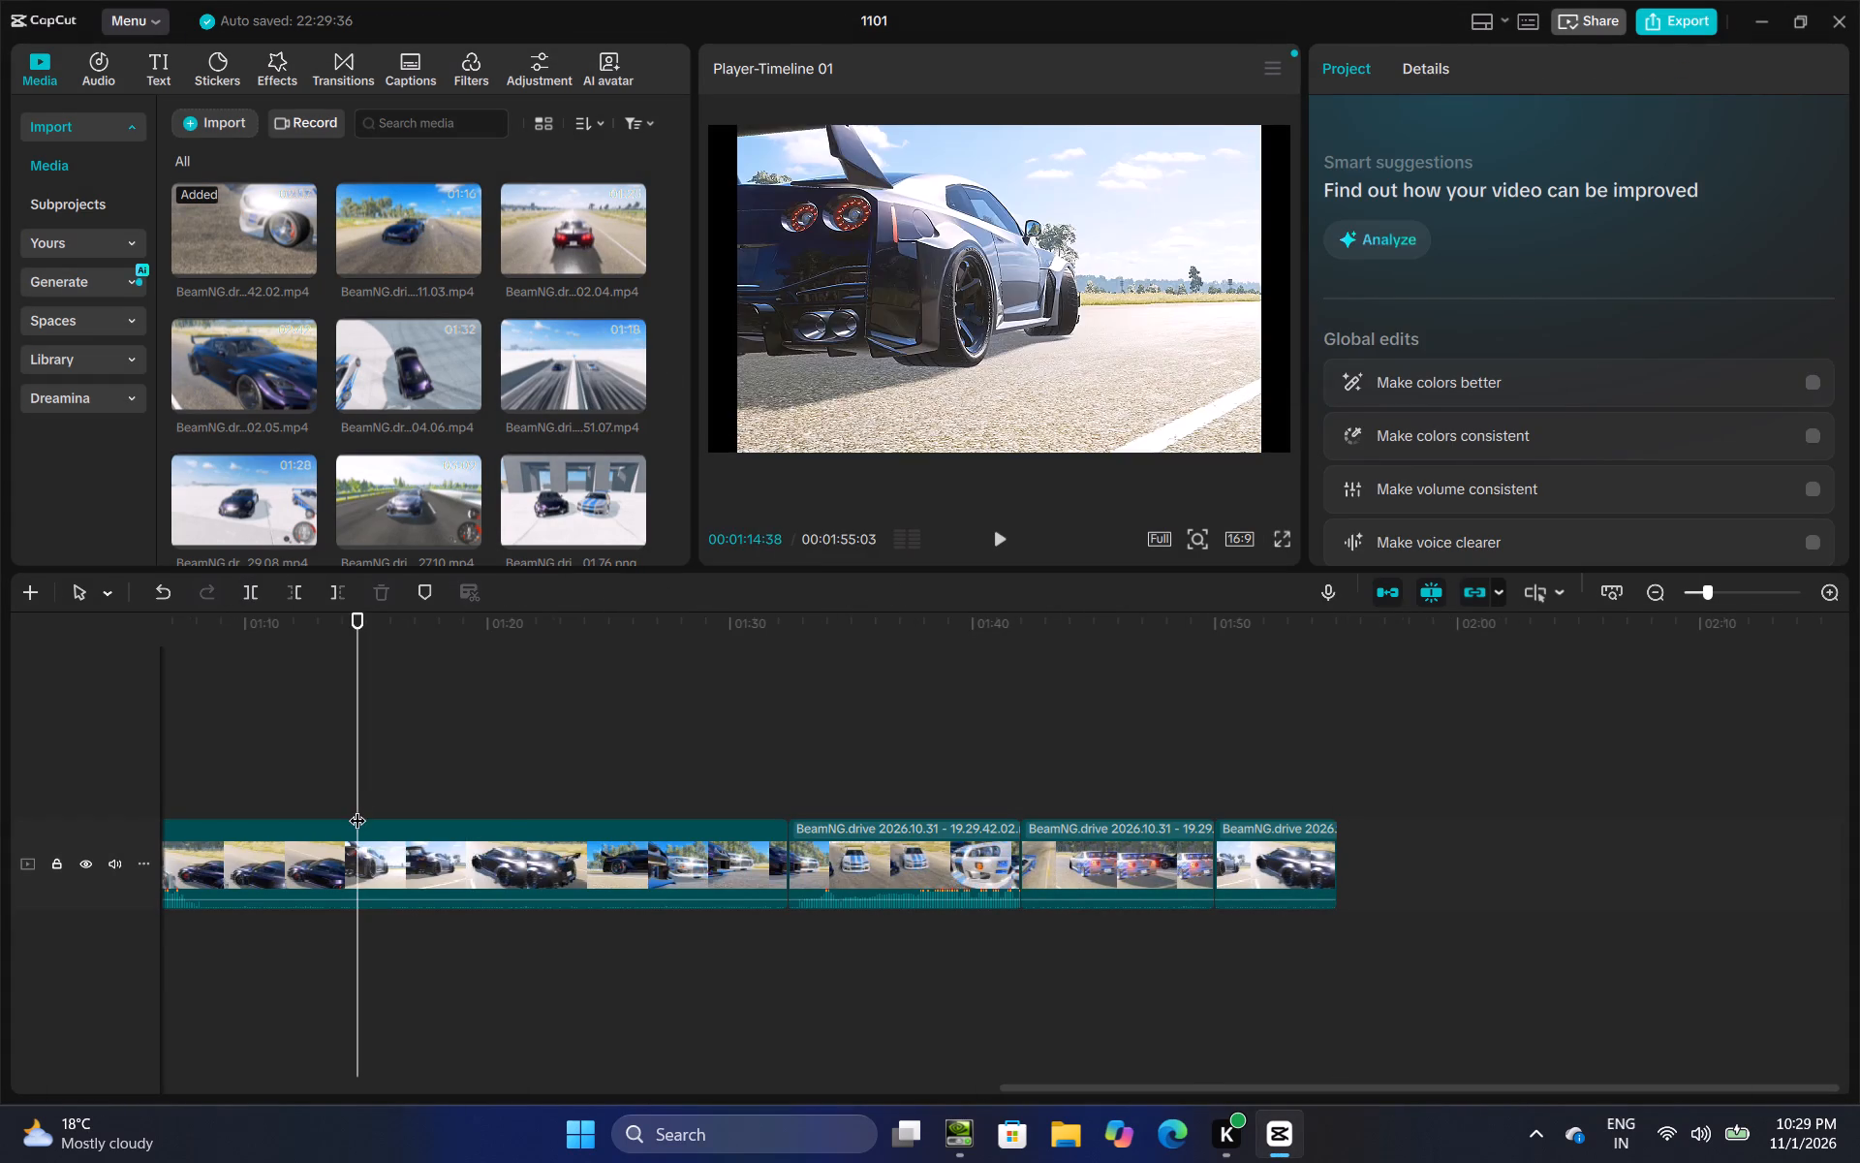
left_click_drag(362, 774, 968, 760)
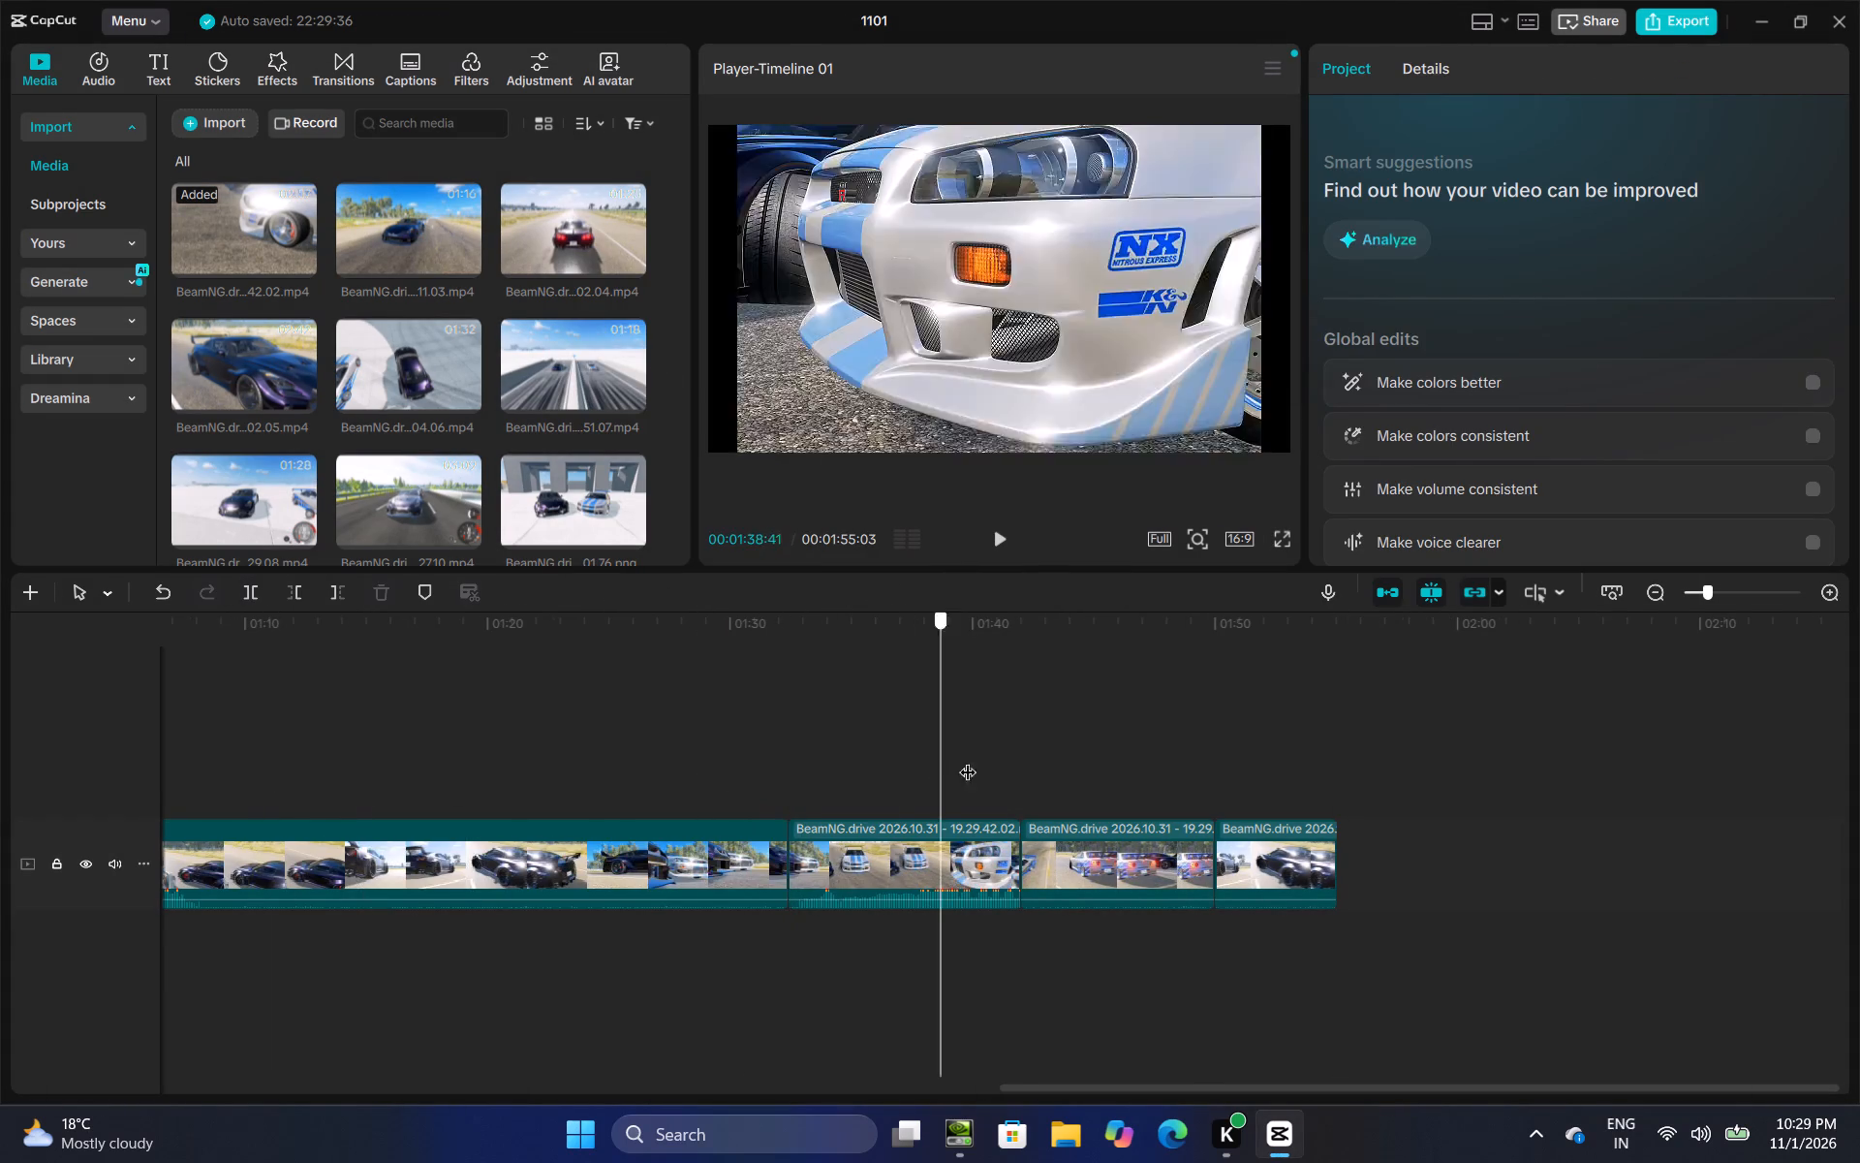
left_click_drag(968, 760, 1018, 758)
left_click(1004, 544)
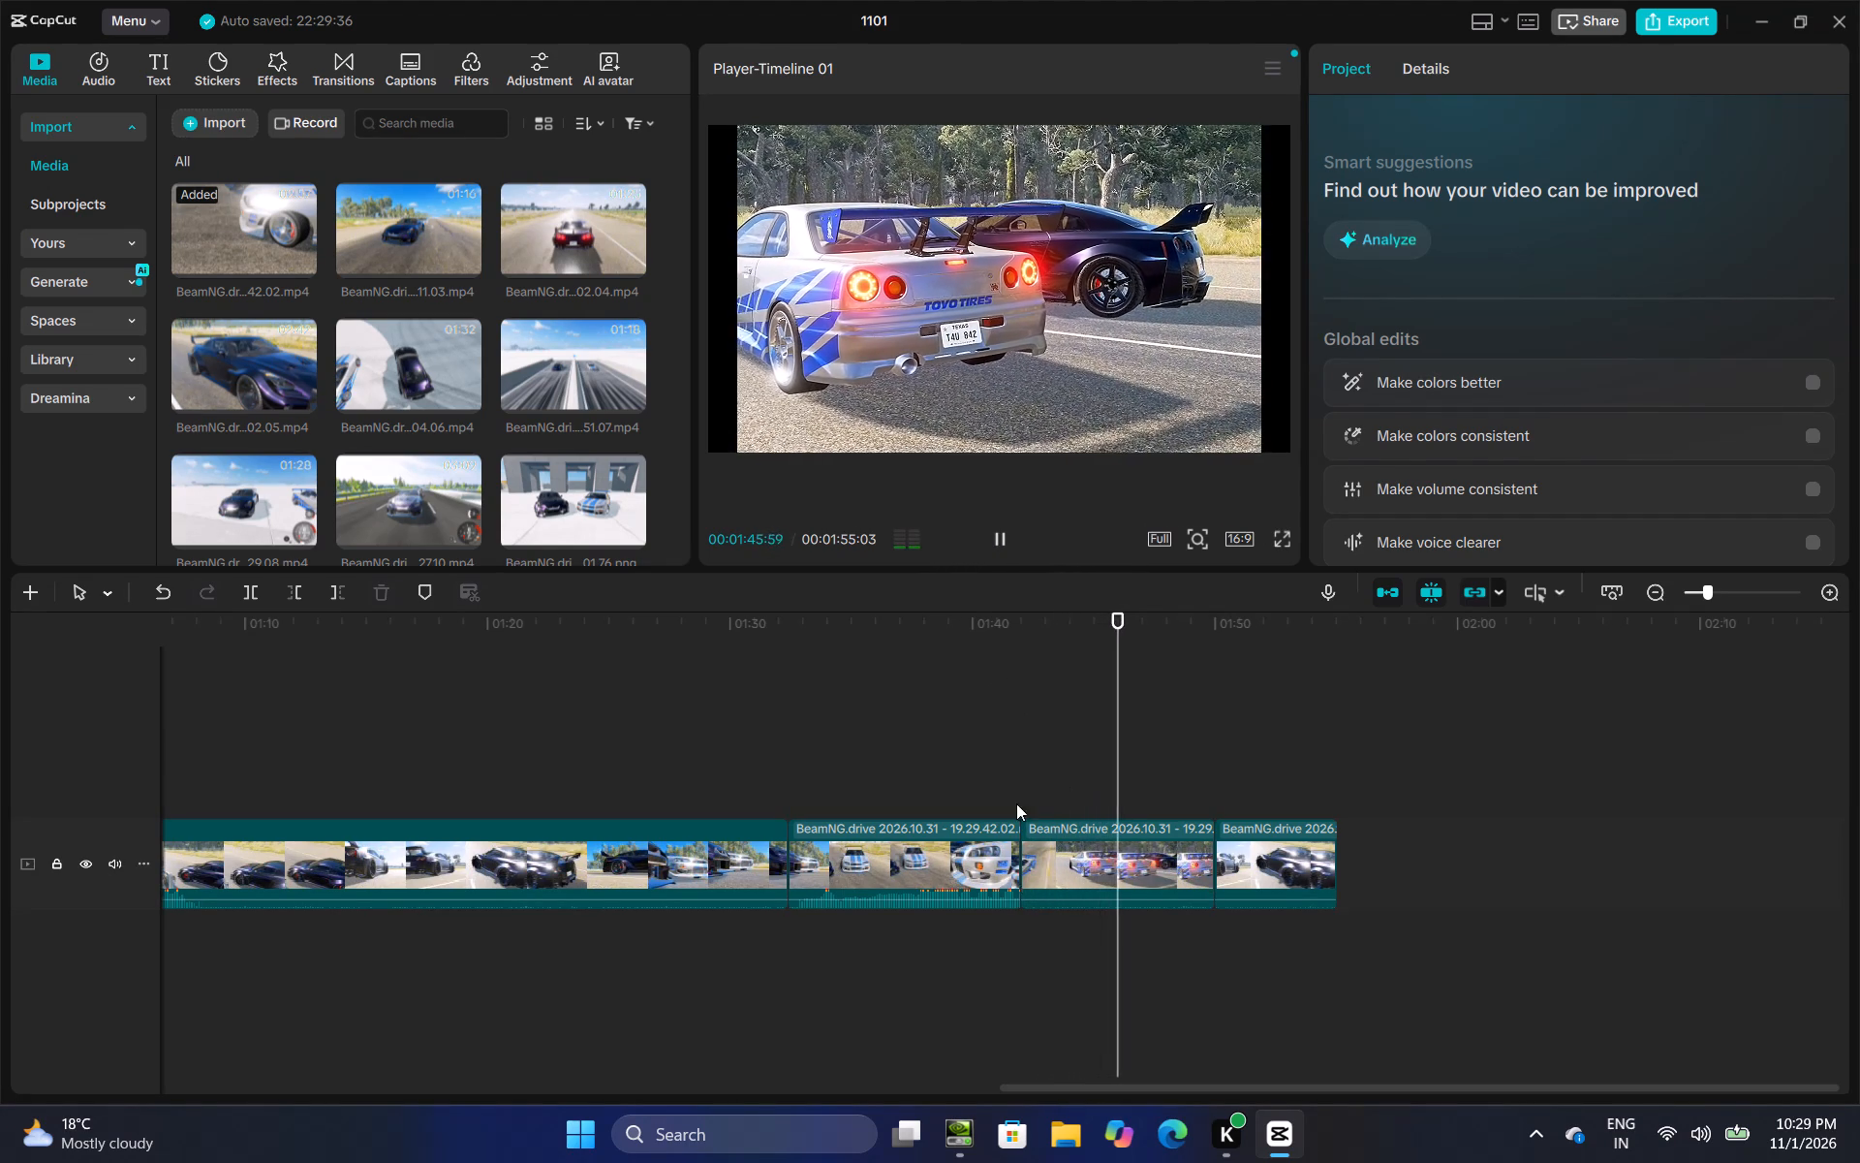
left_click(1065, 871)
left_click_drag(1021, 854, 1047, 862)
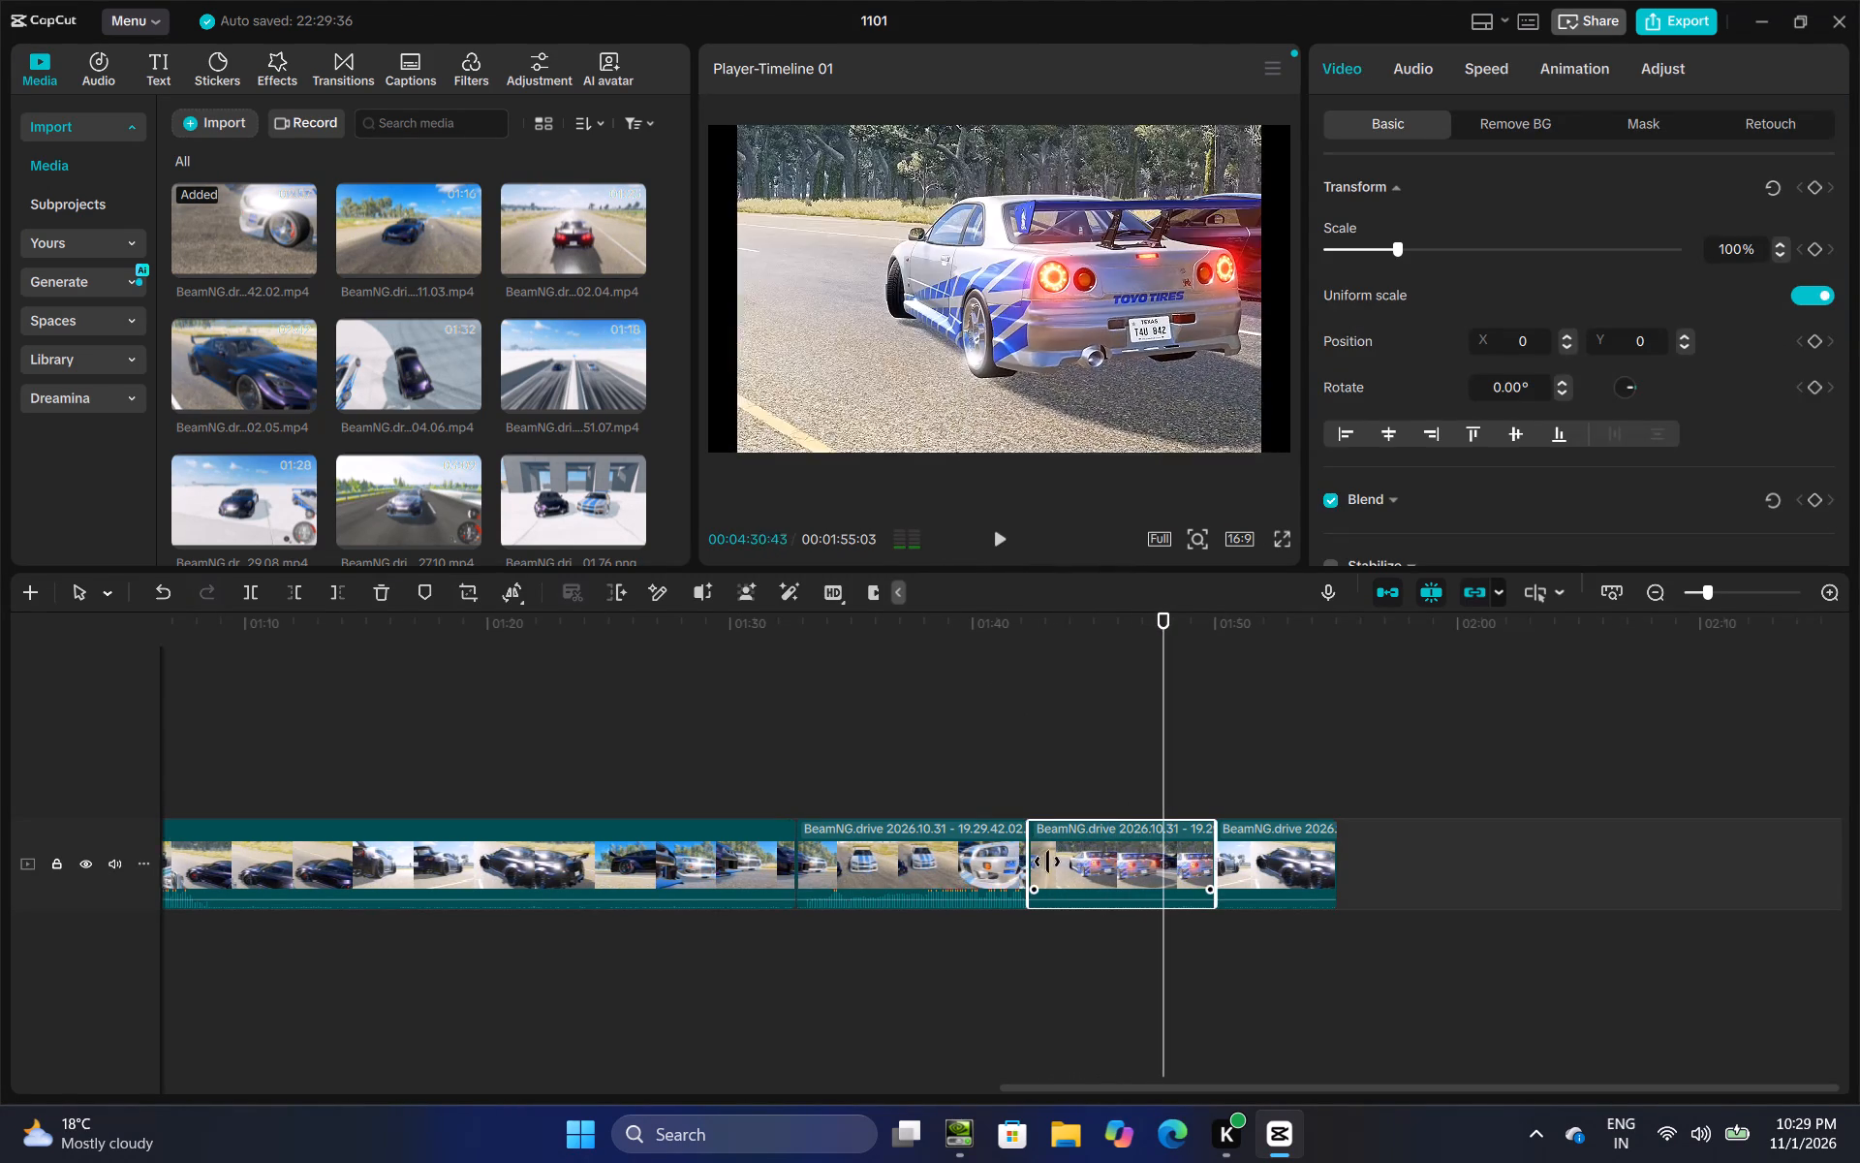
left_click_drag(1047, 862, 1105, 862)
Trim about 2.4 seconds off the end of the silver car's rear-shot segment and extend its start back by about 3.4 seconds.
left_click(1103, 779)
left_click_drag(1103, 779, 1152, 779)
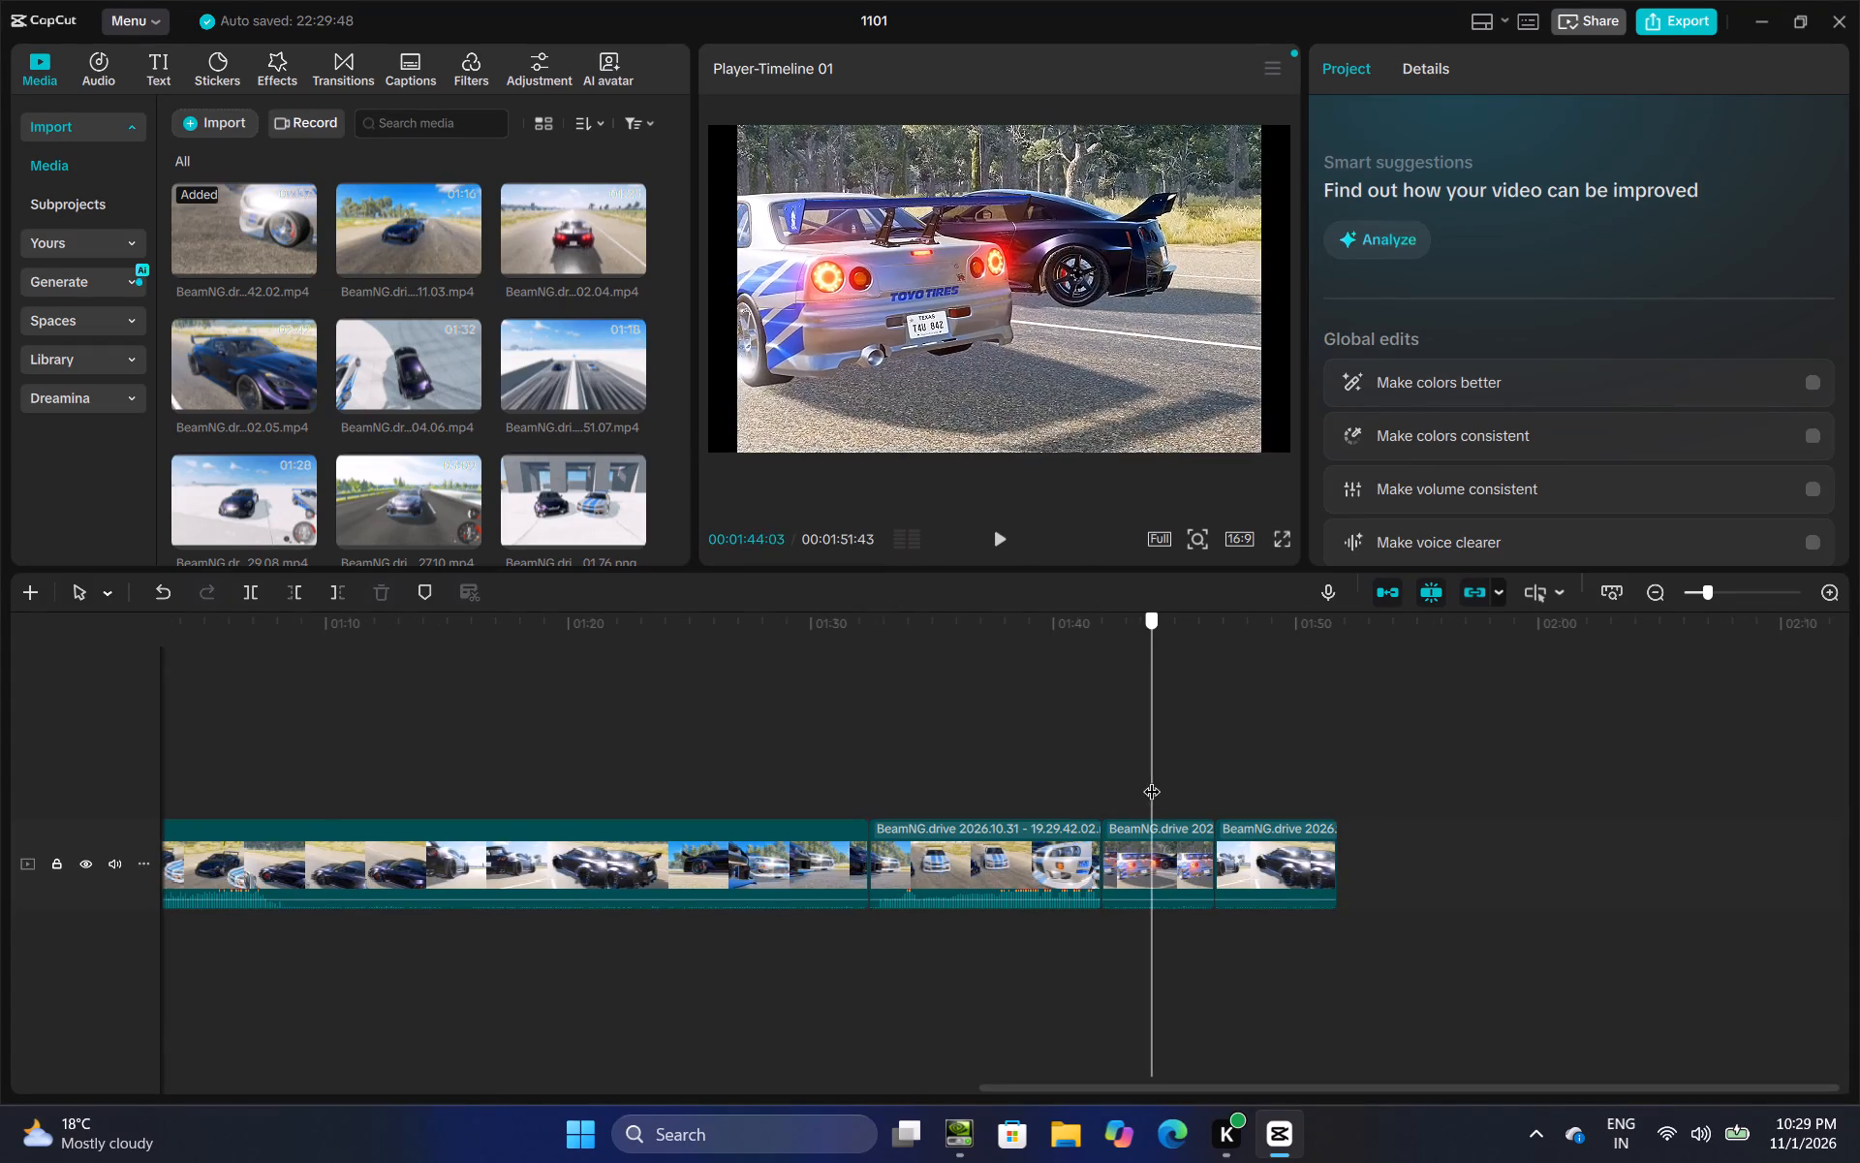
left_click_drag(1152, 779, 1157, 784)
left_click(1163, 844)
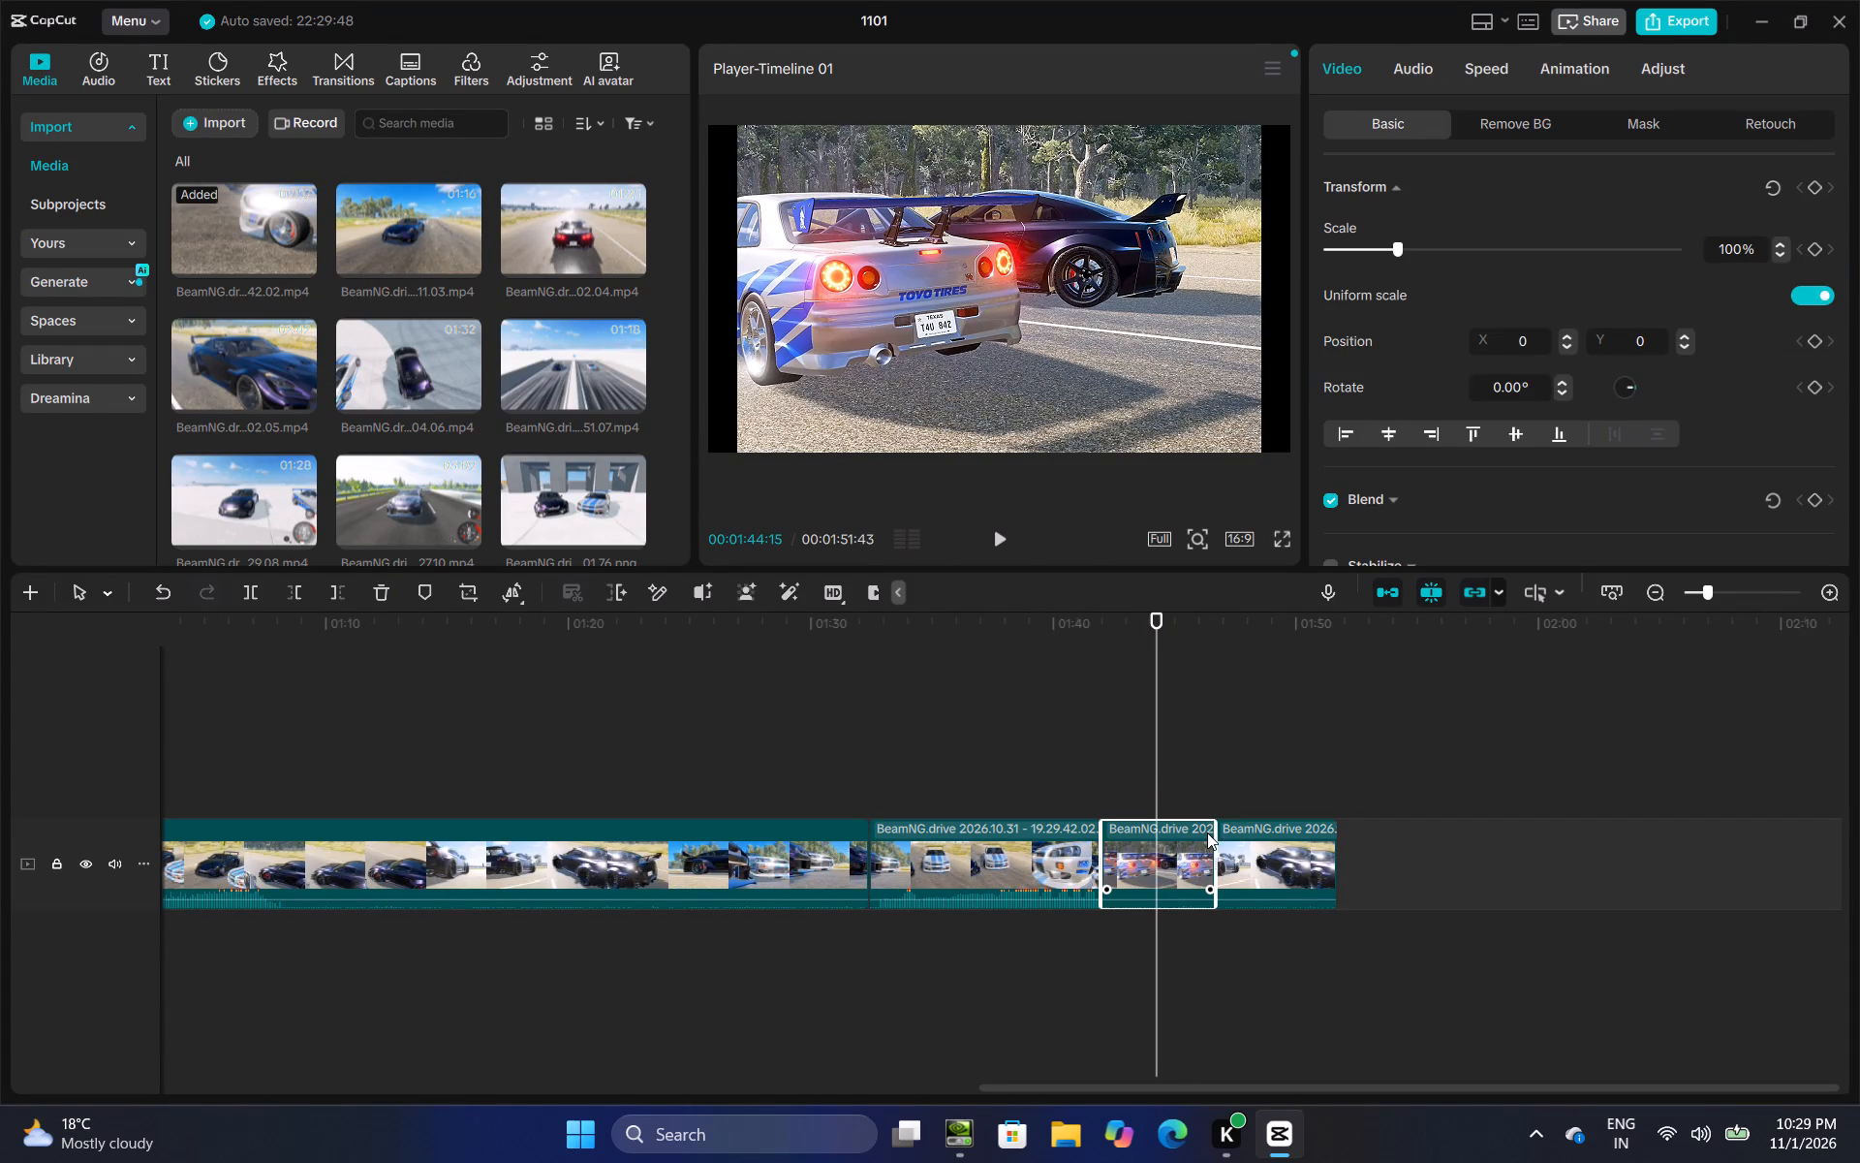
left_click_drag(1217, 854, 1152, 891)
left_click_drag(1154, 845, 1145, 876)
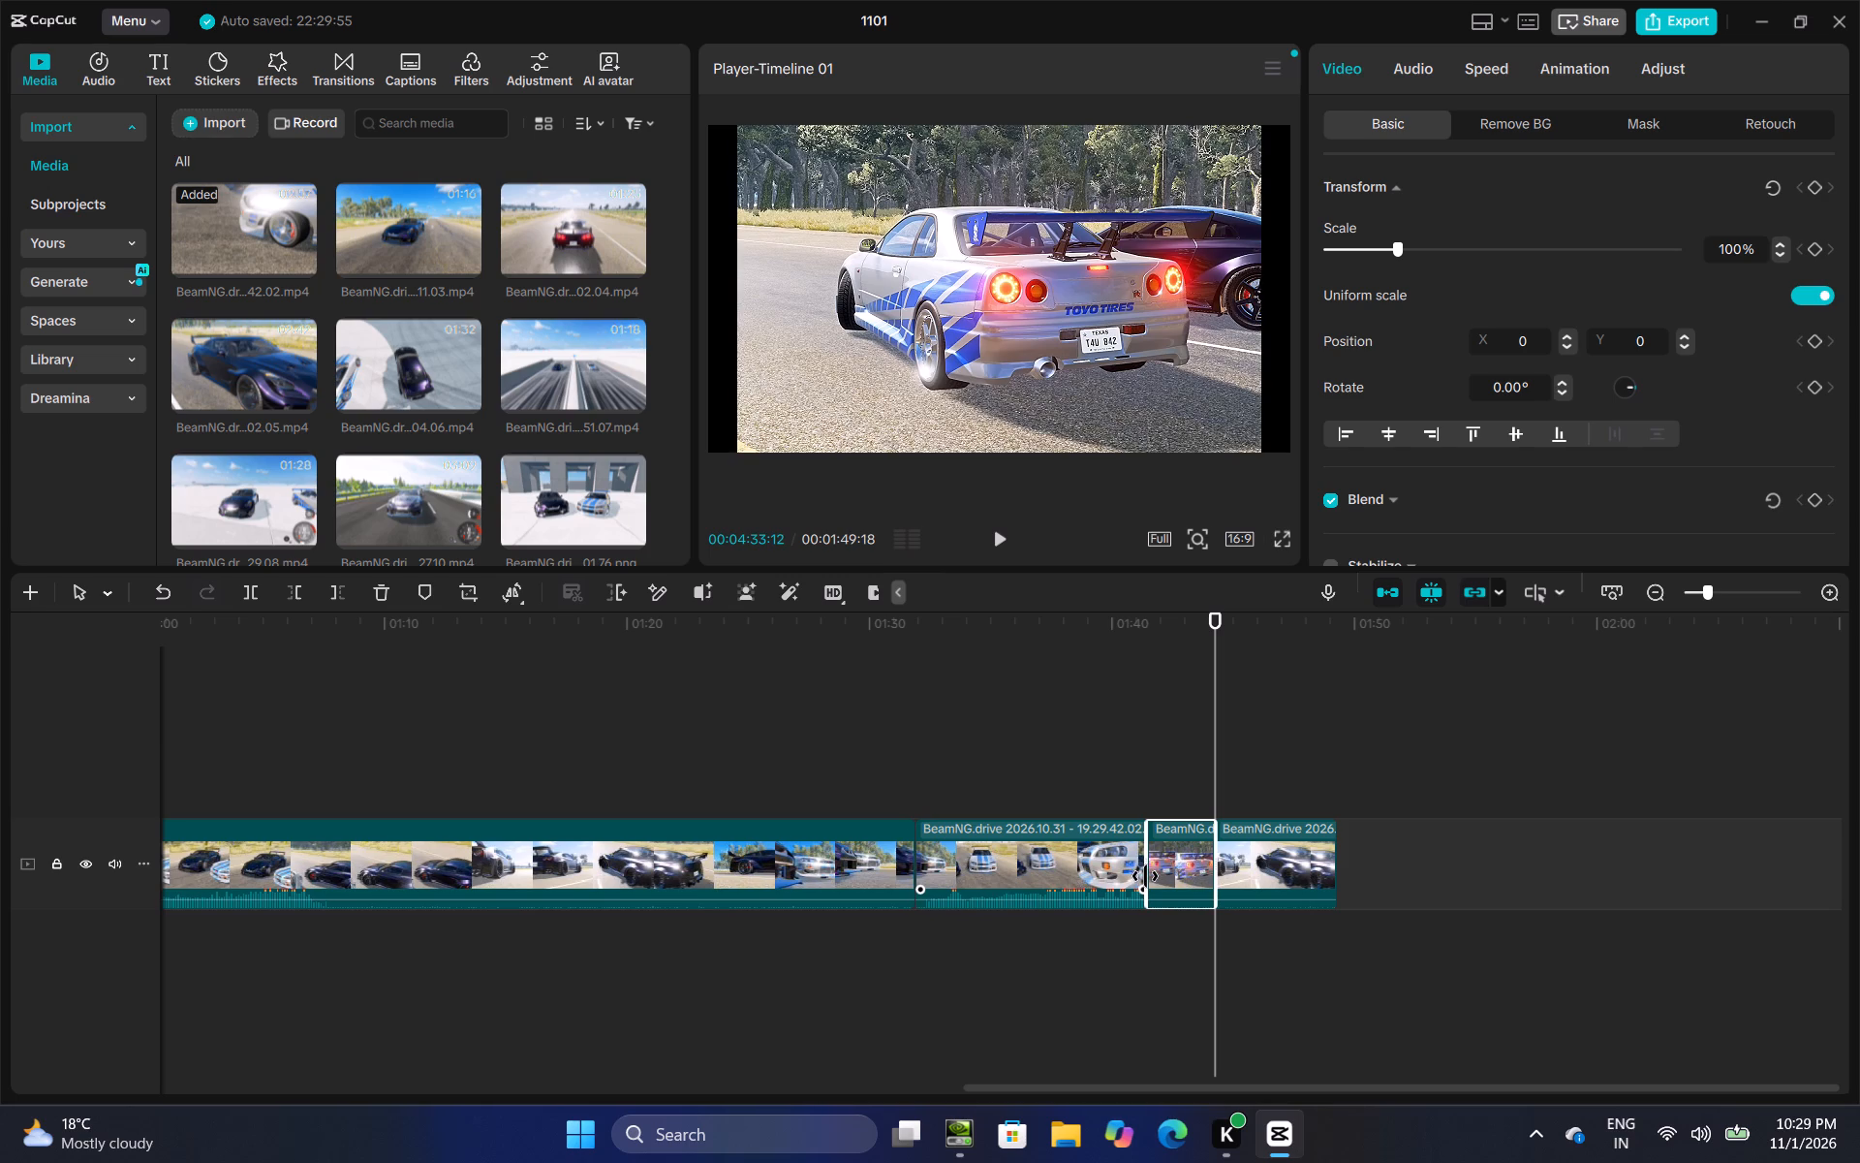
left_click_drag(1145, 876, 1074, 929)
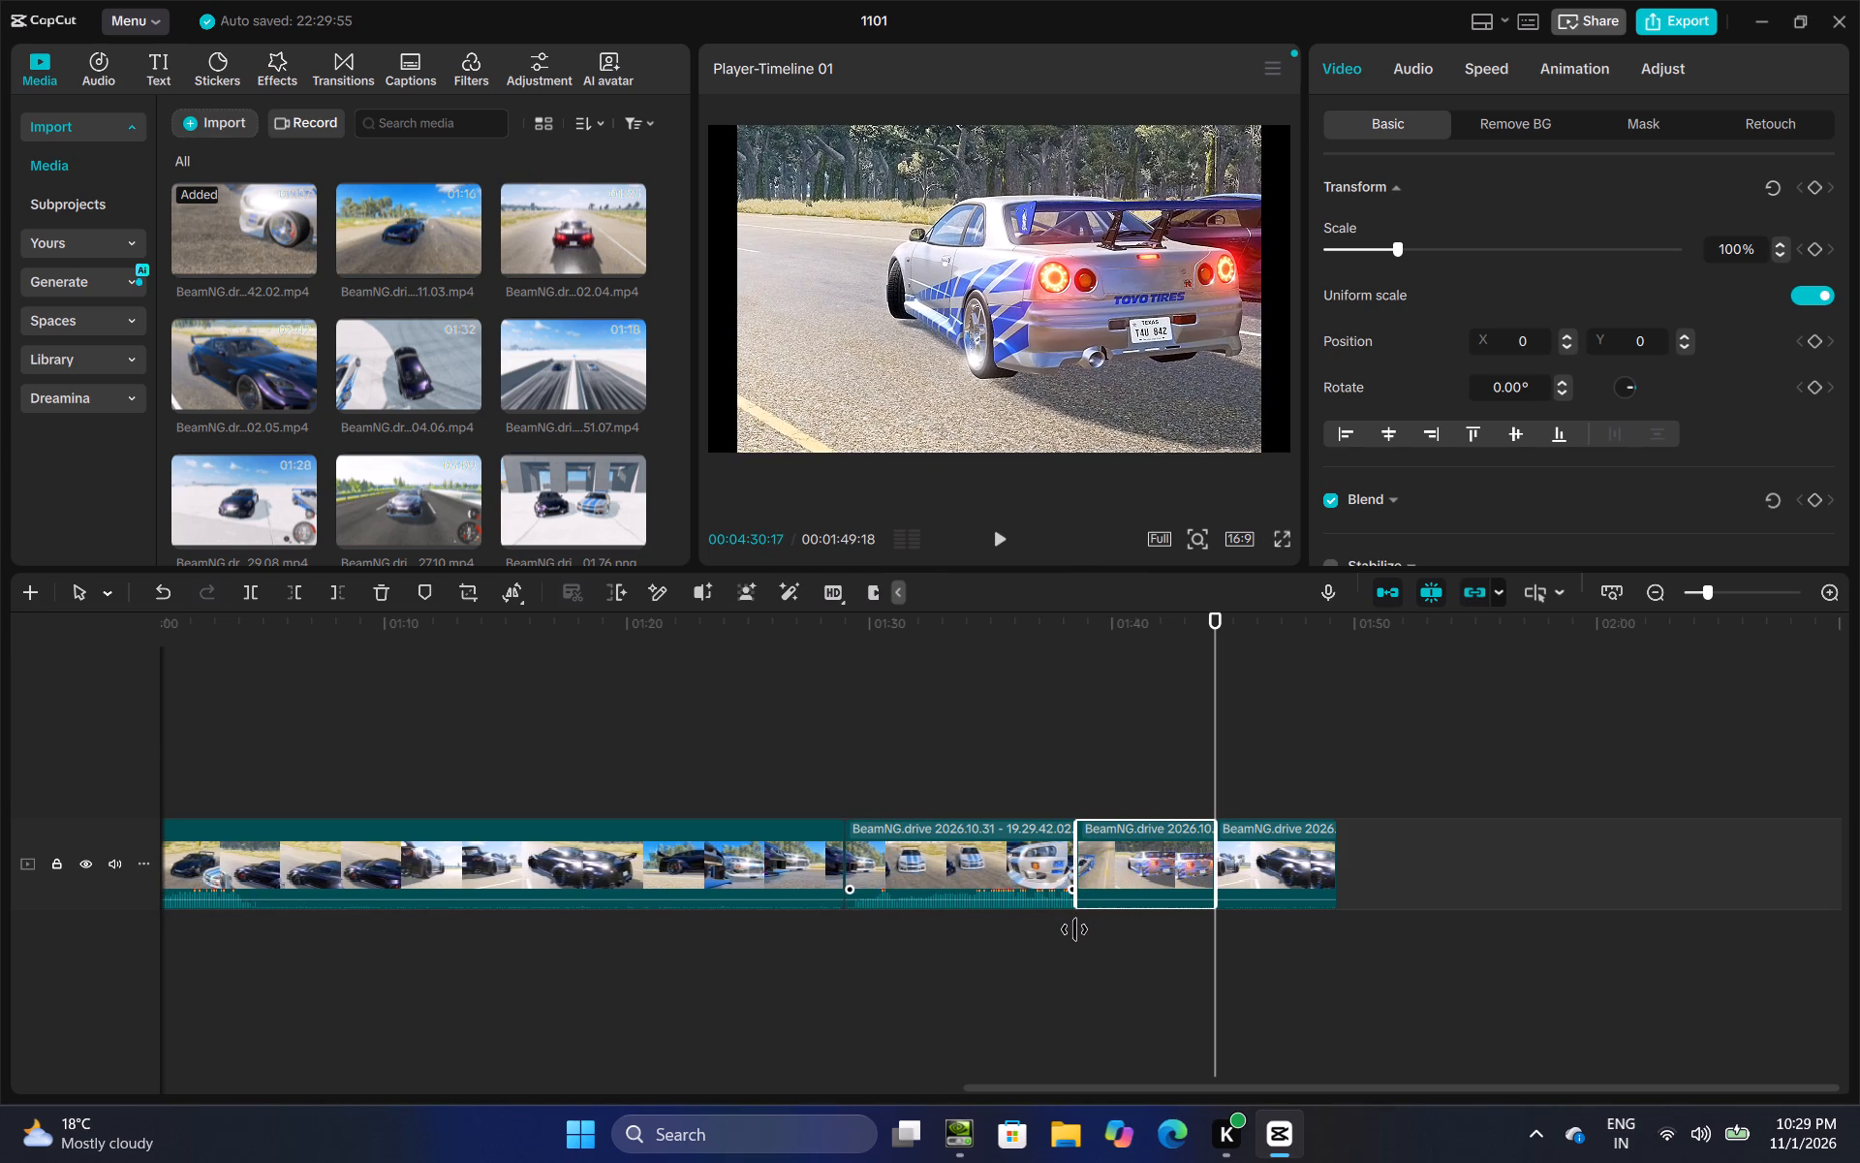
left_click_drag(1074, 929, 1074, 927)
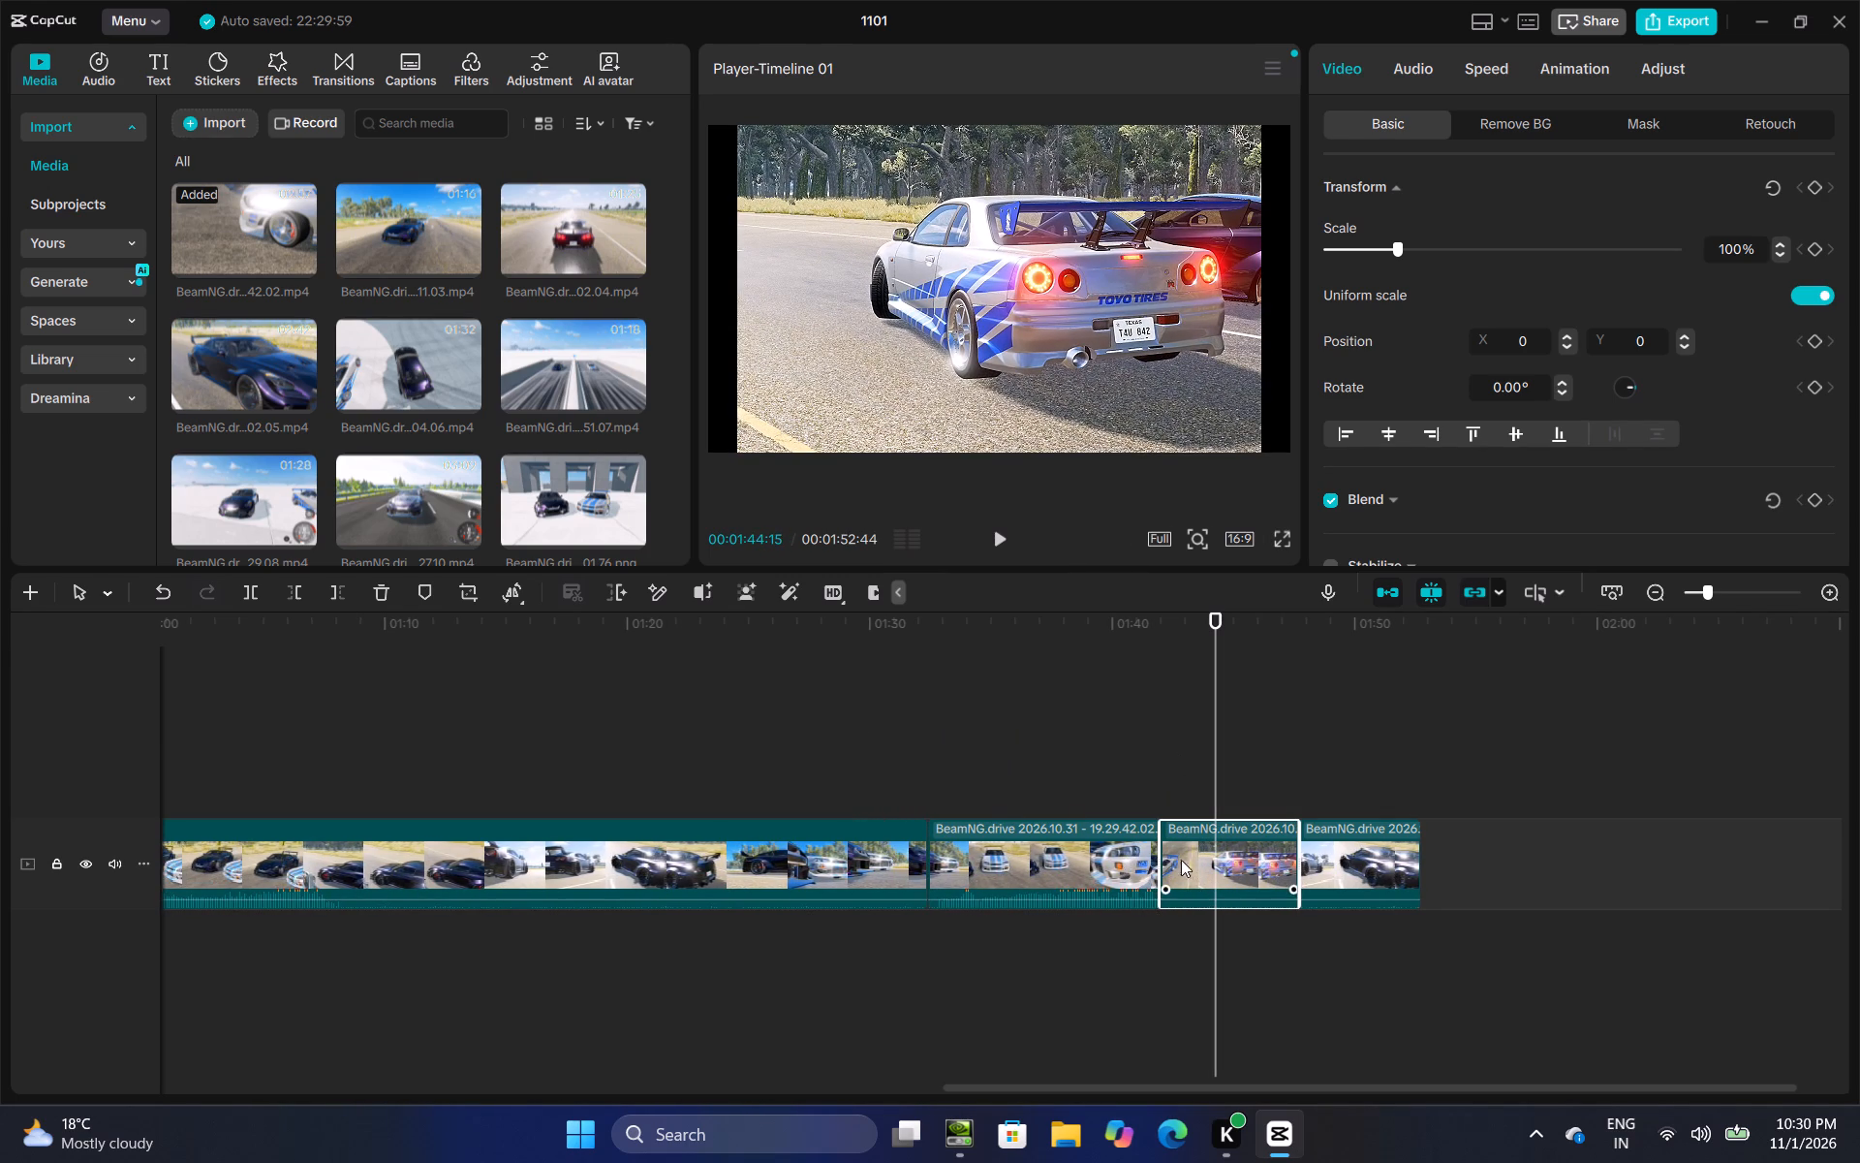
Move the silver car's rear-shot segment ahead of the segment with its front and headlight shots.
left_click(1157, 711)
left_click_drag(1232, 854, 1079, 868)
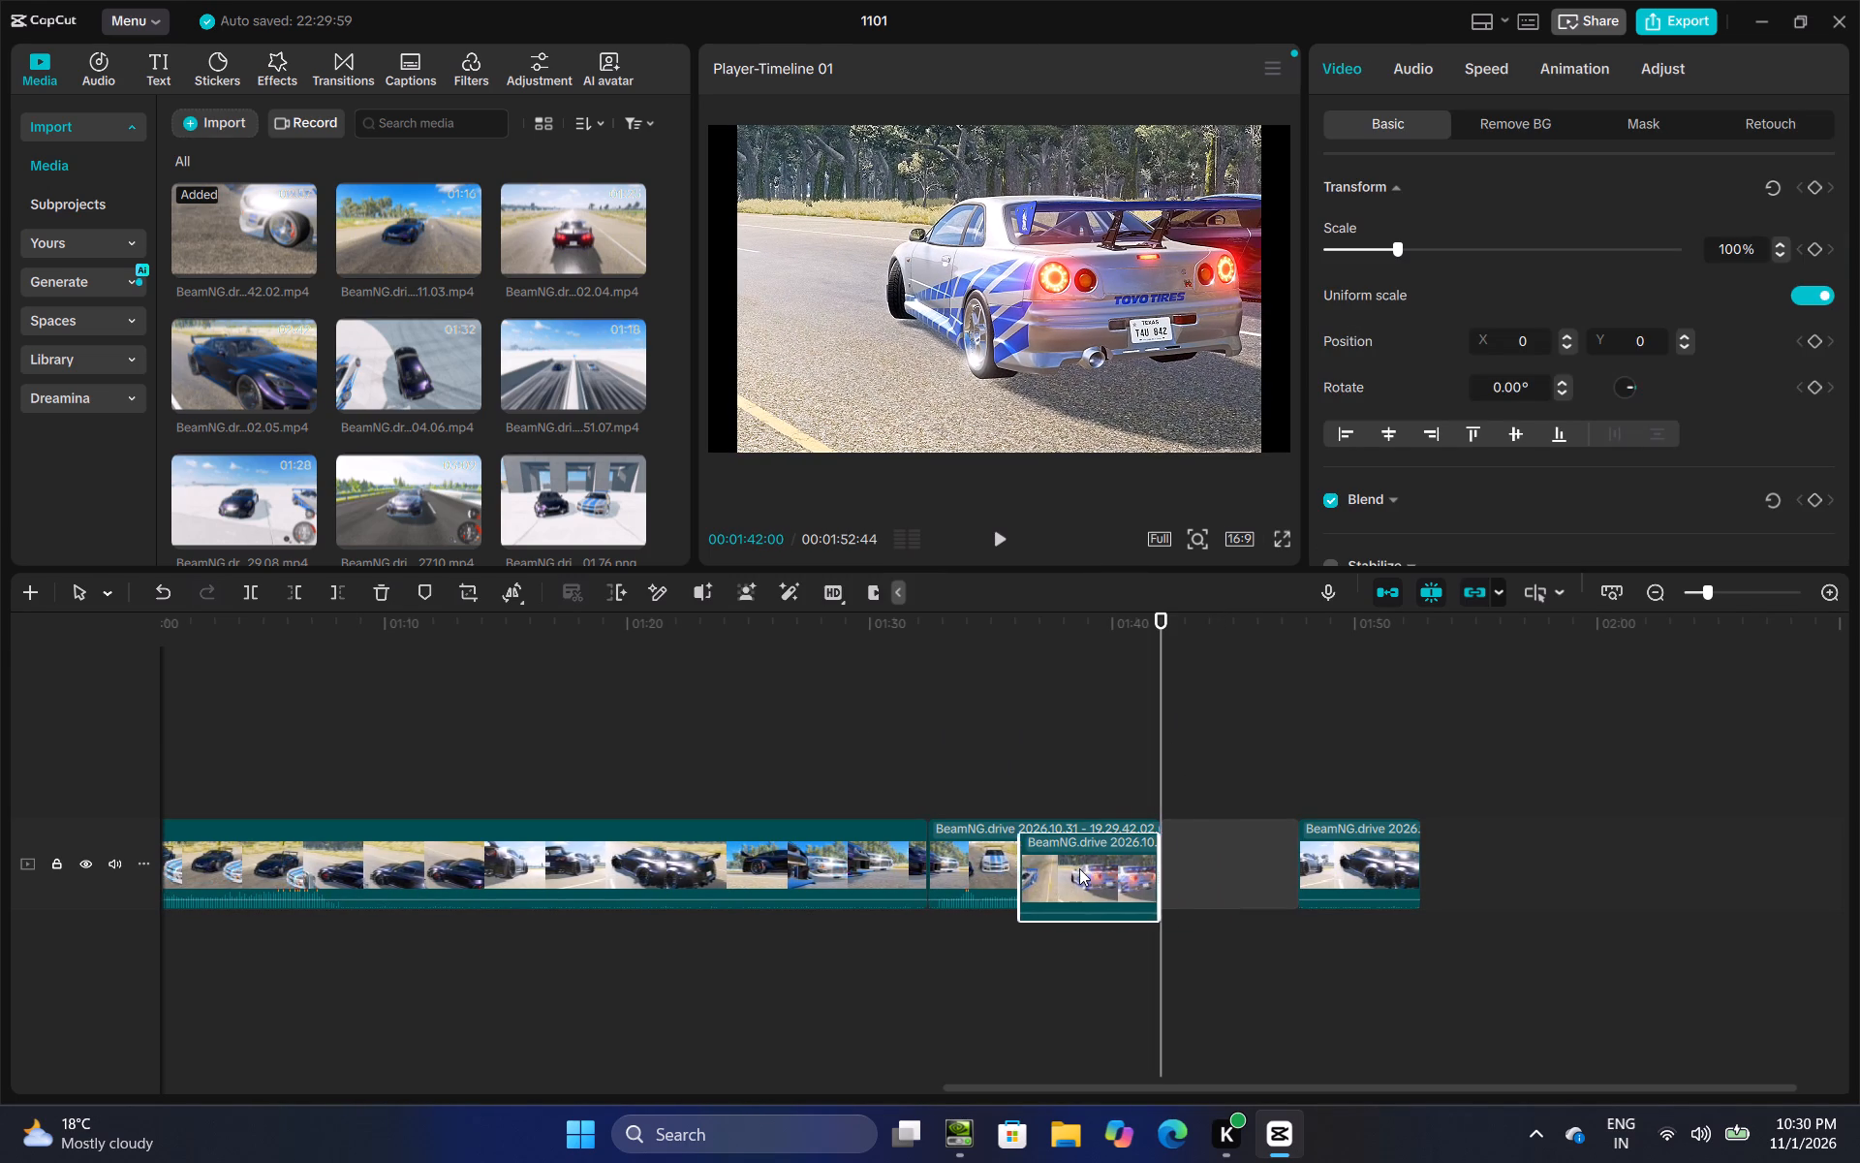
left_click_drag(1079, 868, 971, 873)
Move the dark car's side-view segment from the end of the footage to the very start of the timeline.
left_click_drag(1341, 852, 357, 837)
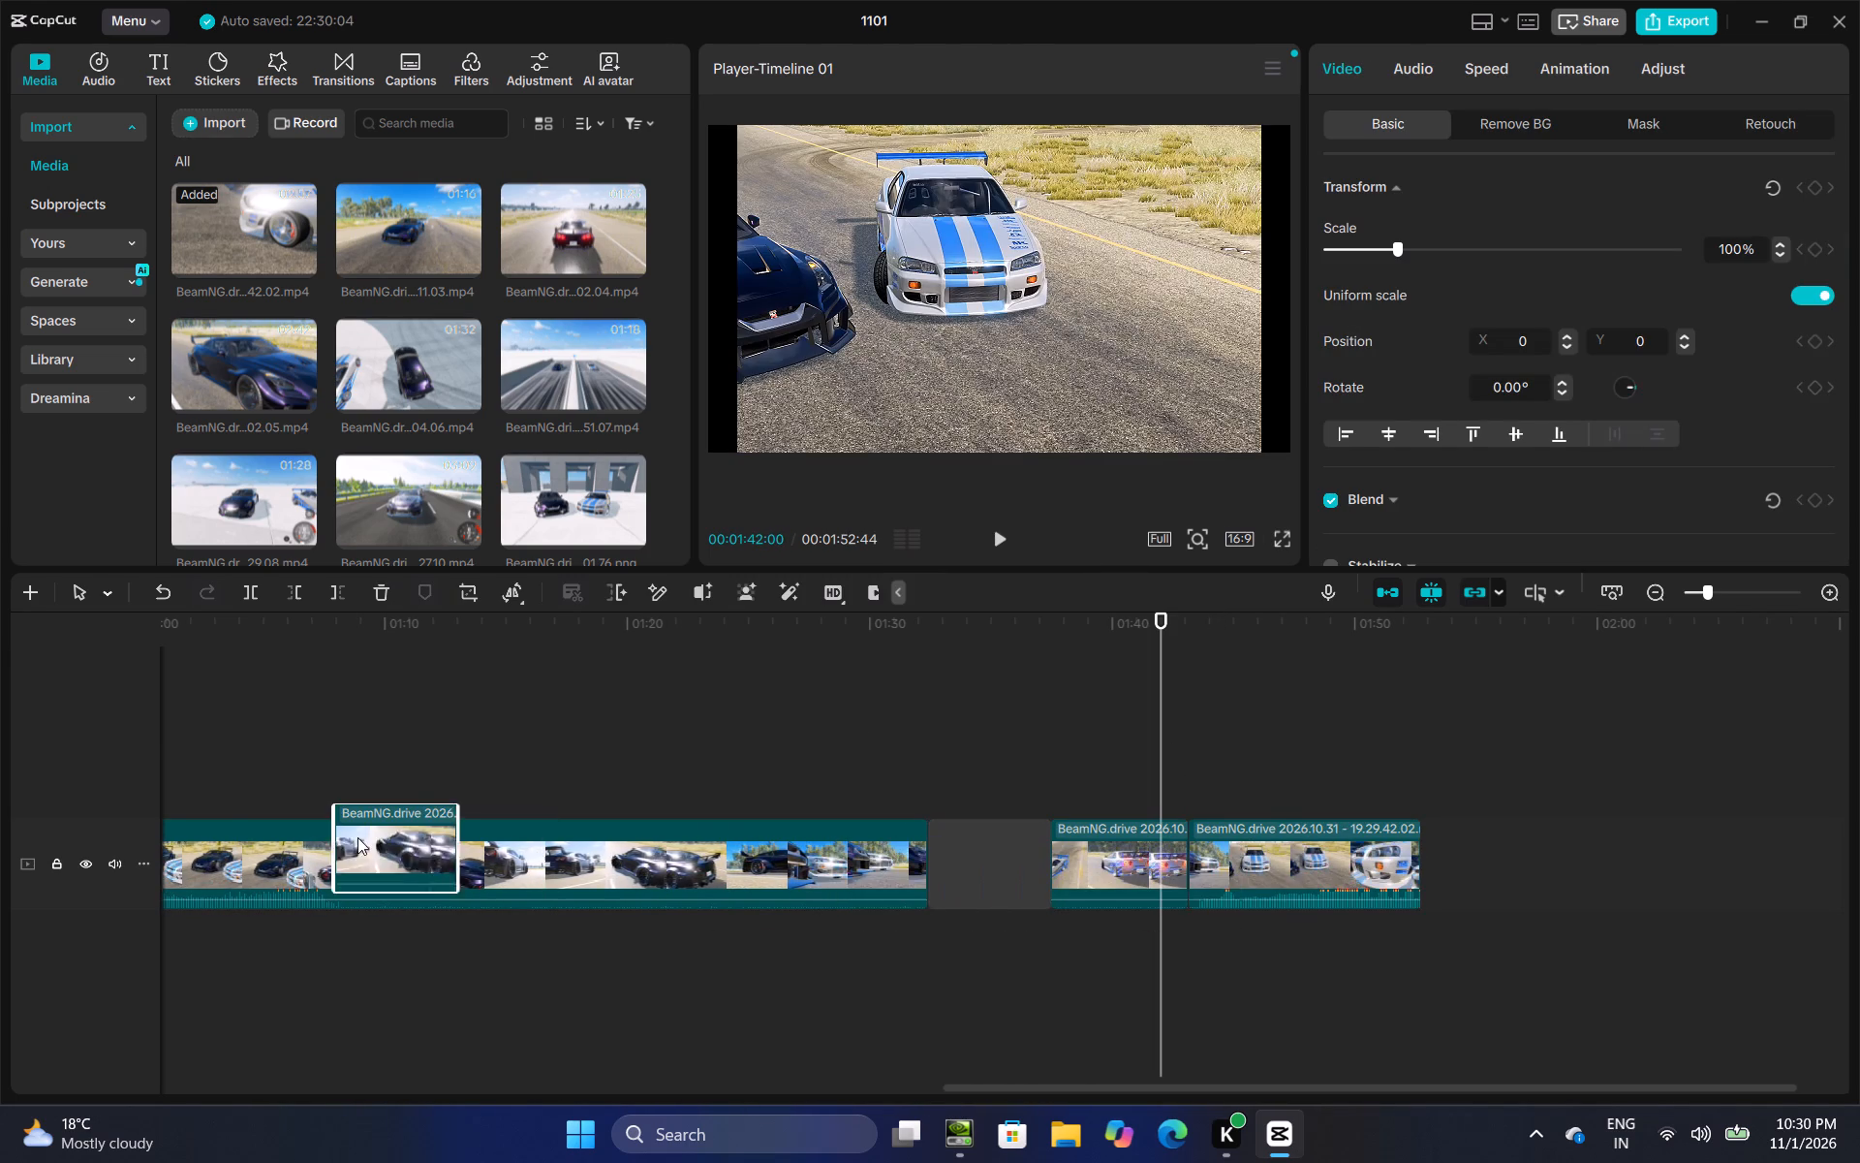
left_click_drag(357, 837, 238, 862)
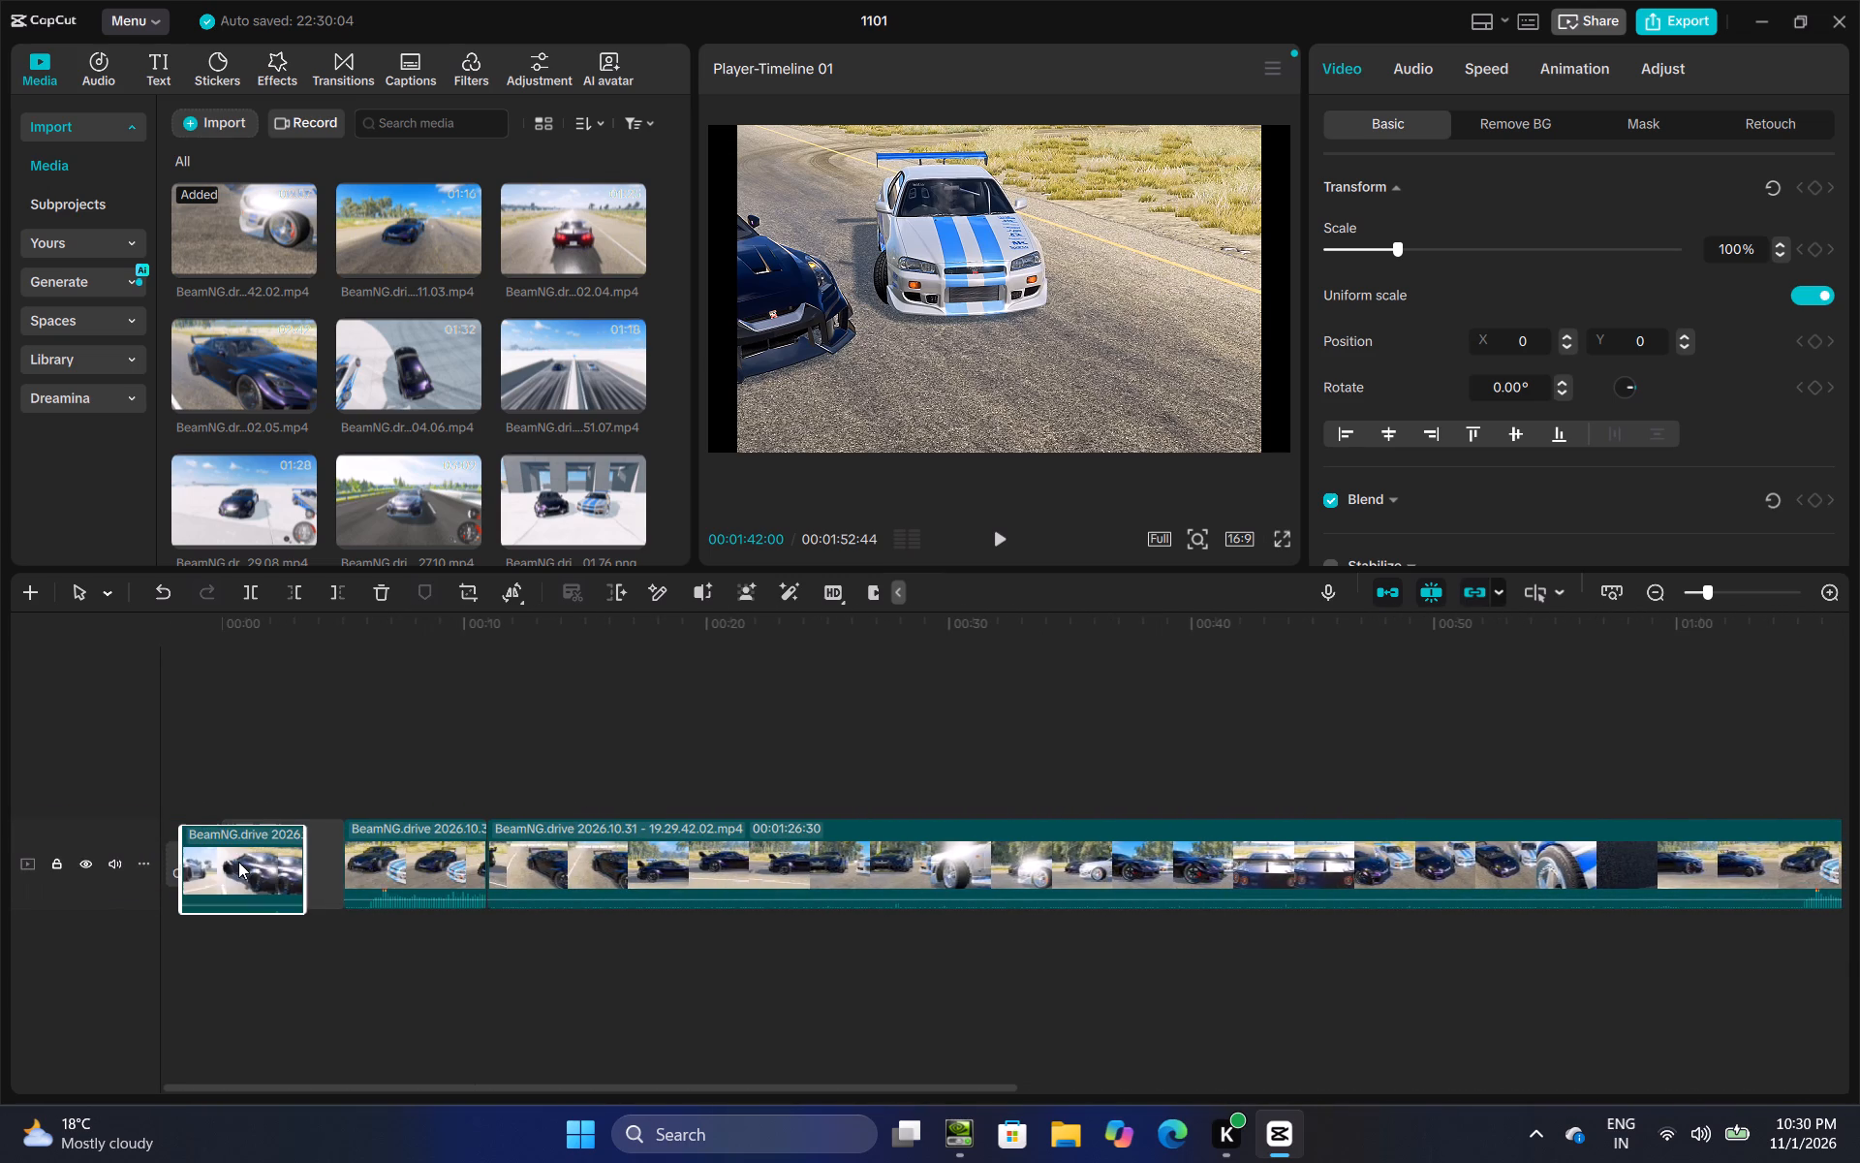
left_click_drag(238, 862, 256, 857)
Delete the long 00:01:26:30 segment that follows the second segment on the timeline.
left_click(834, 852)
right_click(834, 852)
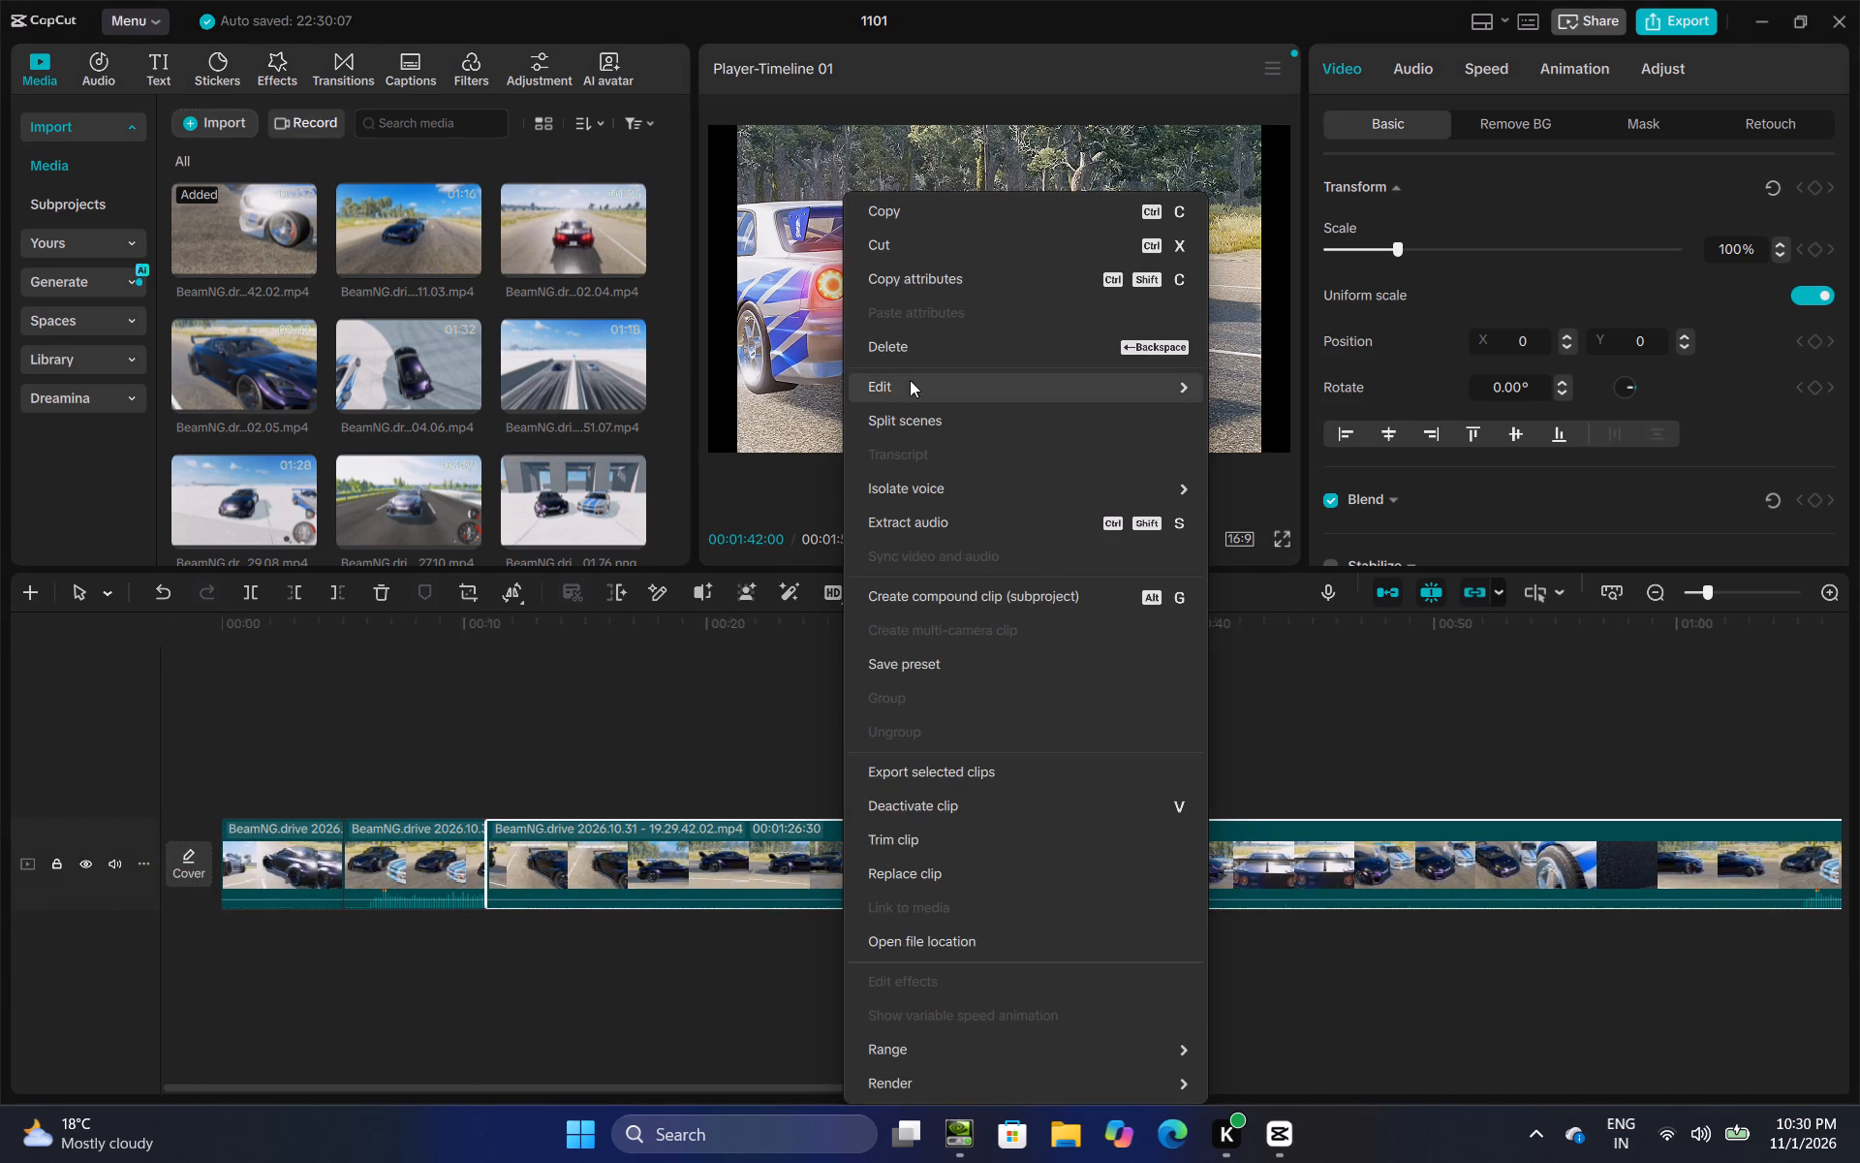
left_click(926, 362)
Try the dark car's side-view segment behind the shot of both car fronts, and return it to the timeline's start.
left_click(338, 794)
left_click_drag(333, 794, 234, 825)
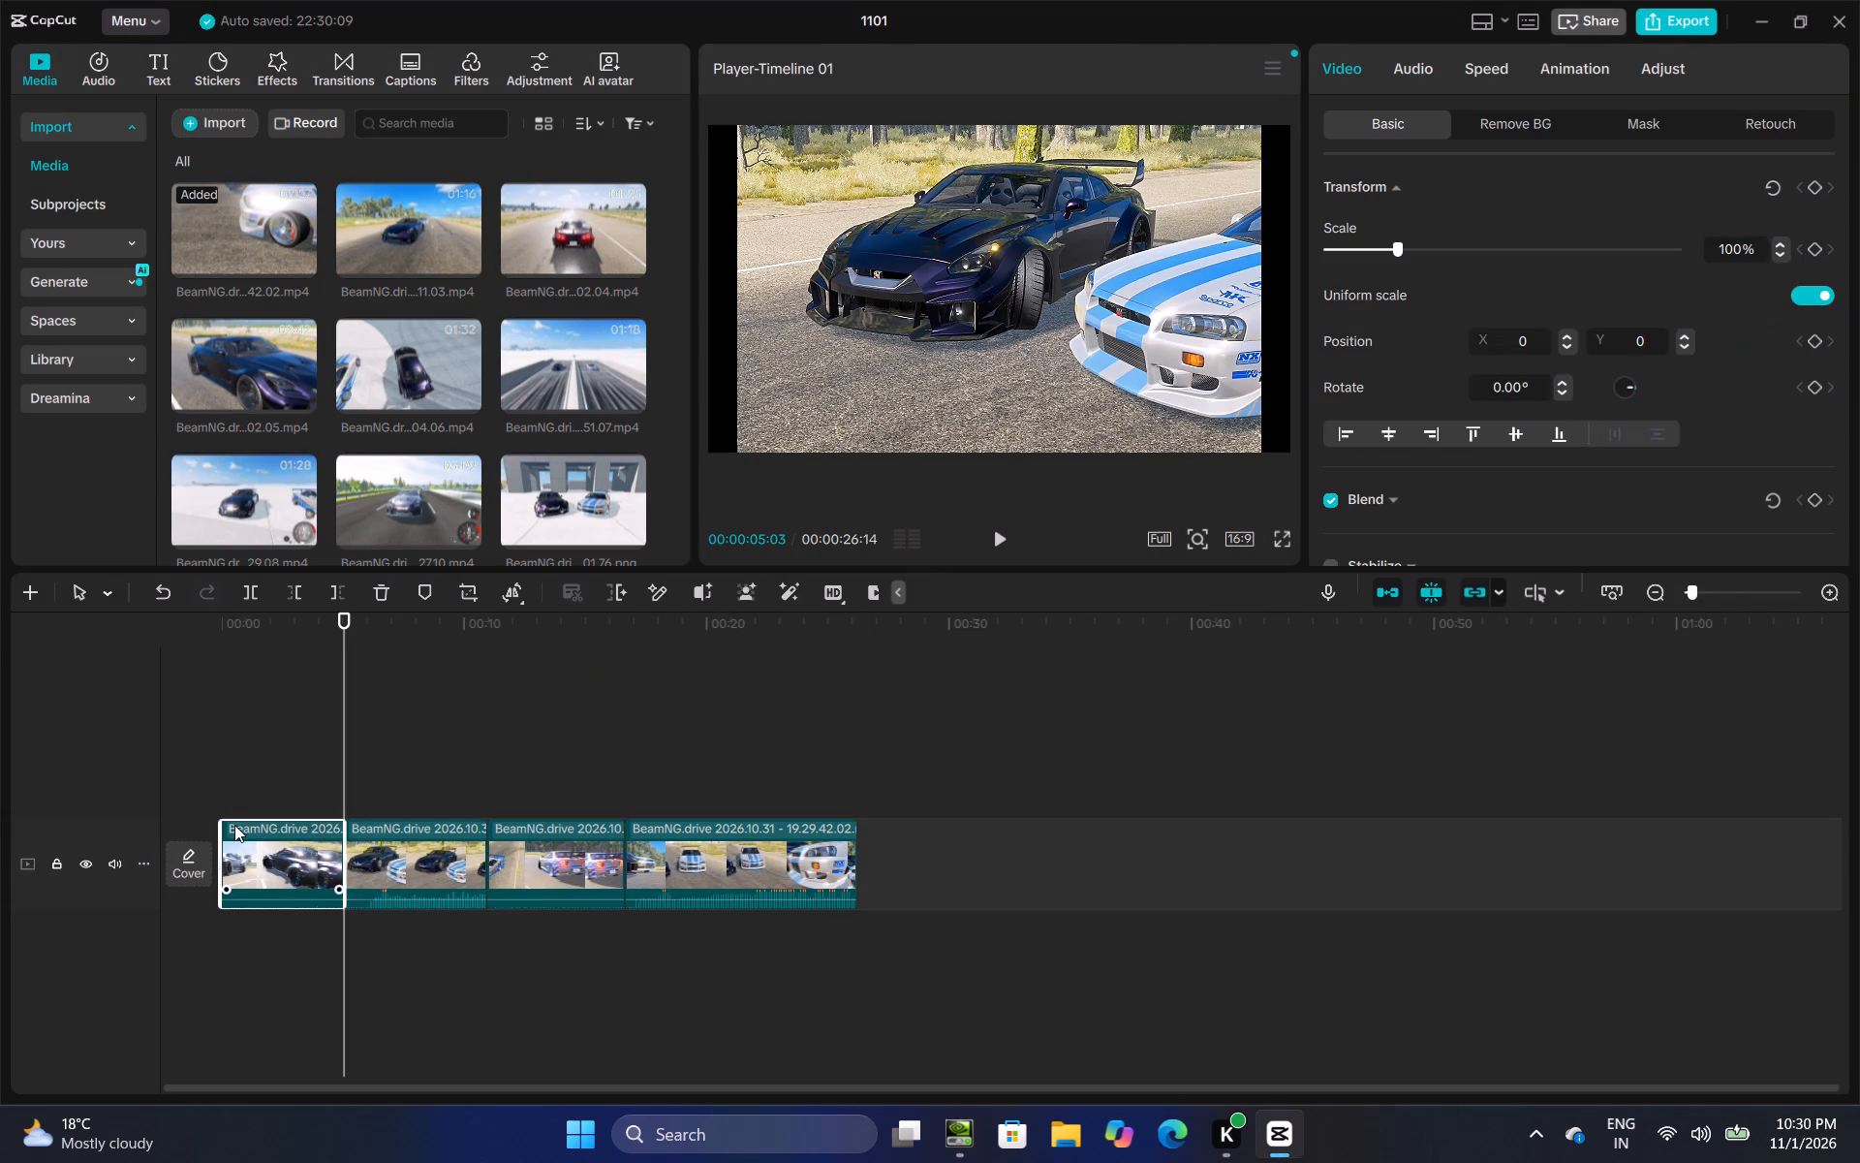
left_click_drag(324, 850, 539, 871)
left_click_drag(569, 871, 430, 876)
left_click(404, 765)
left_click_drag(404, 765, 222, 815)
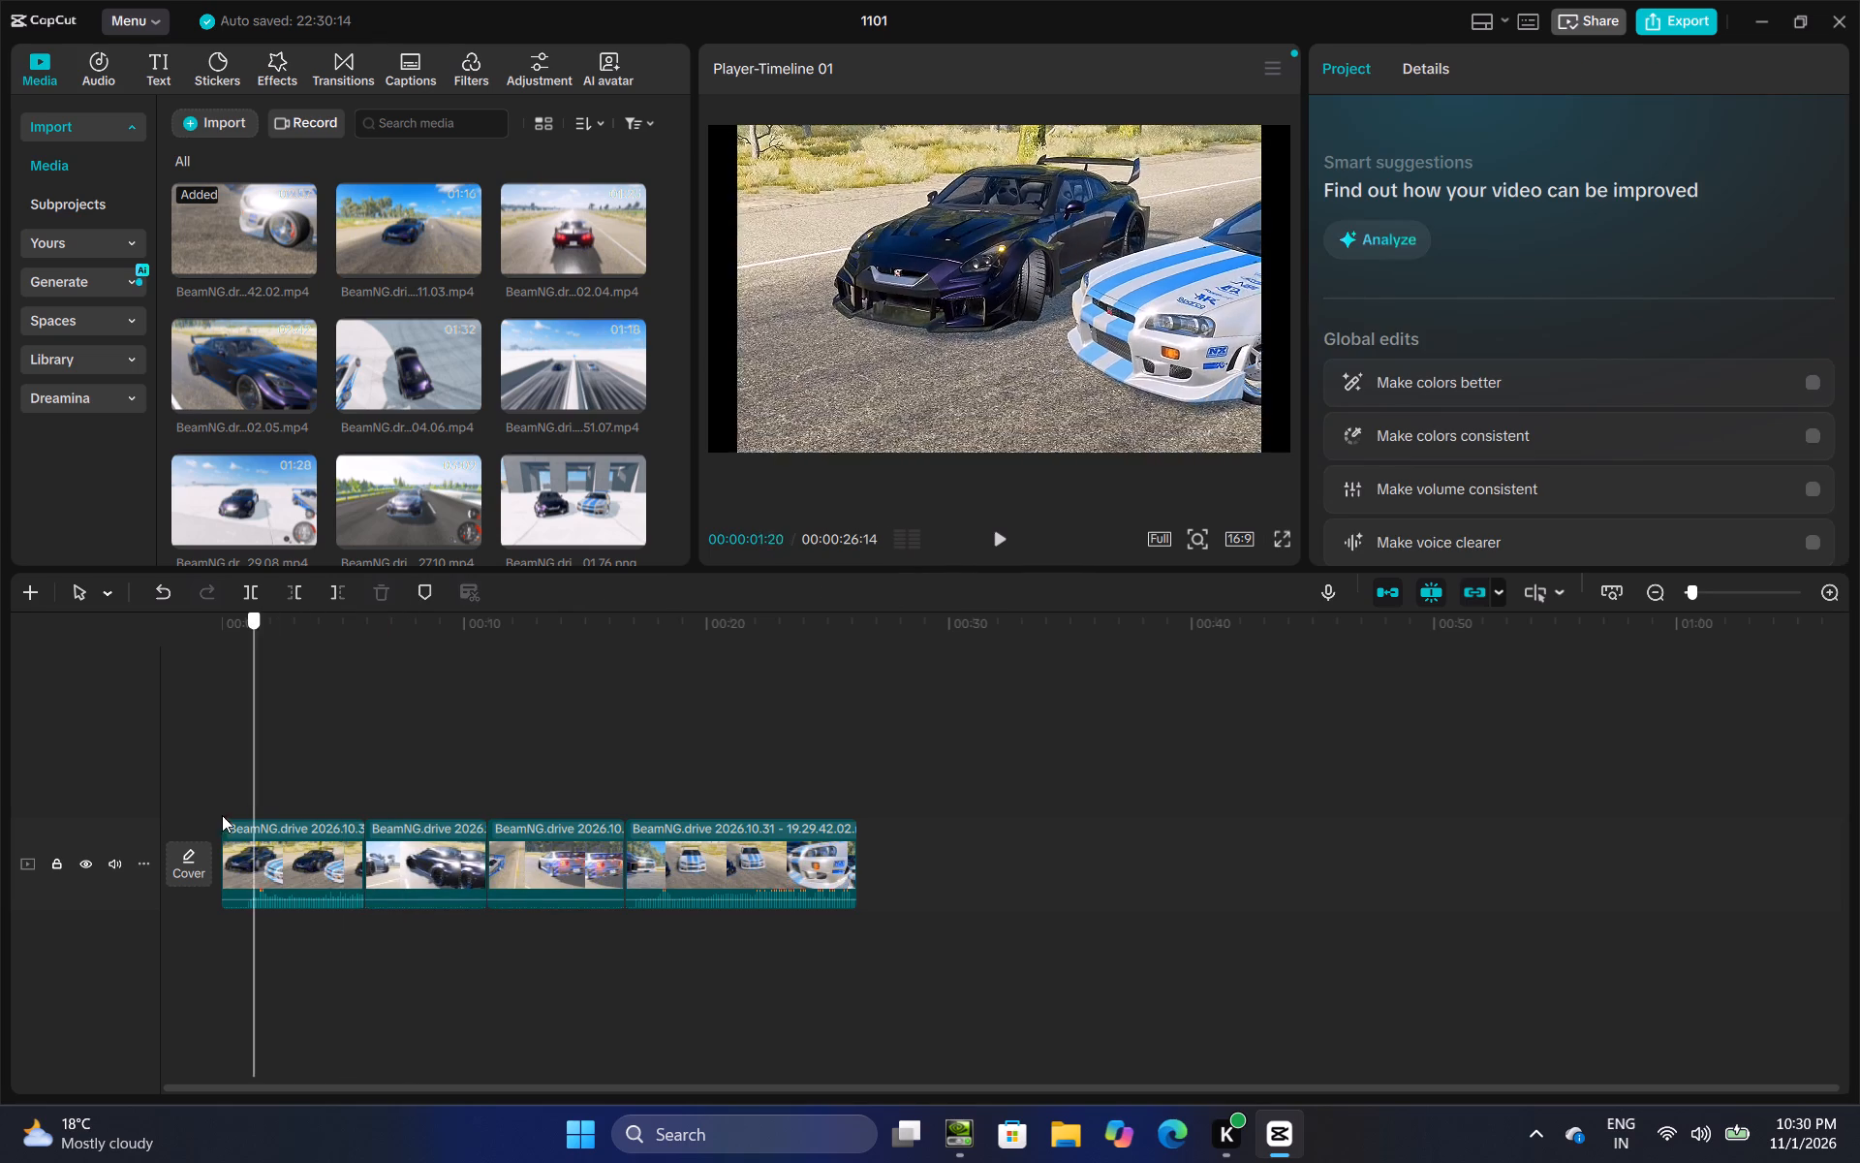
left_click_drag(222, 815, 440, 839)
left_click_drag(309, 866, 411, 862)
Add images.jpg from the project media at the end of the timeline, directly after the last car shot.
left_click(322, 765)
left_click_drag(328, 765, 1176, 765)
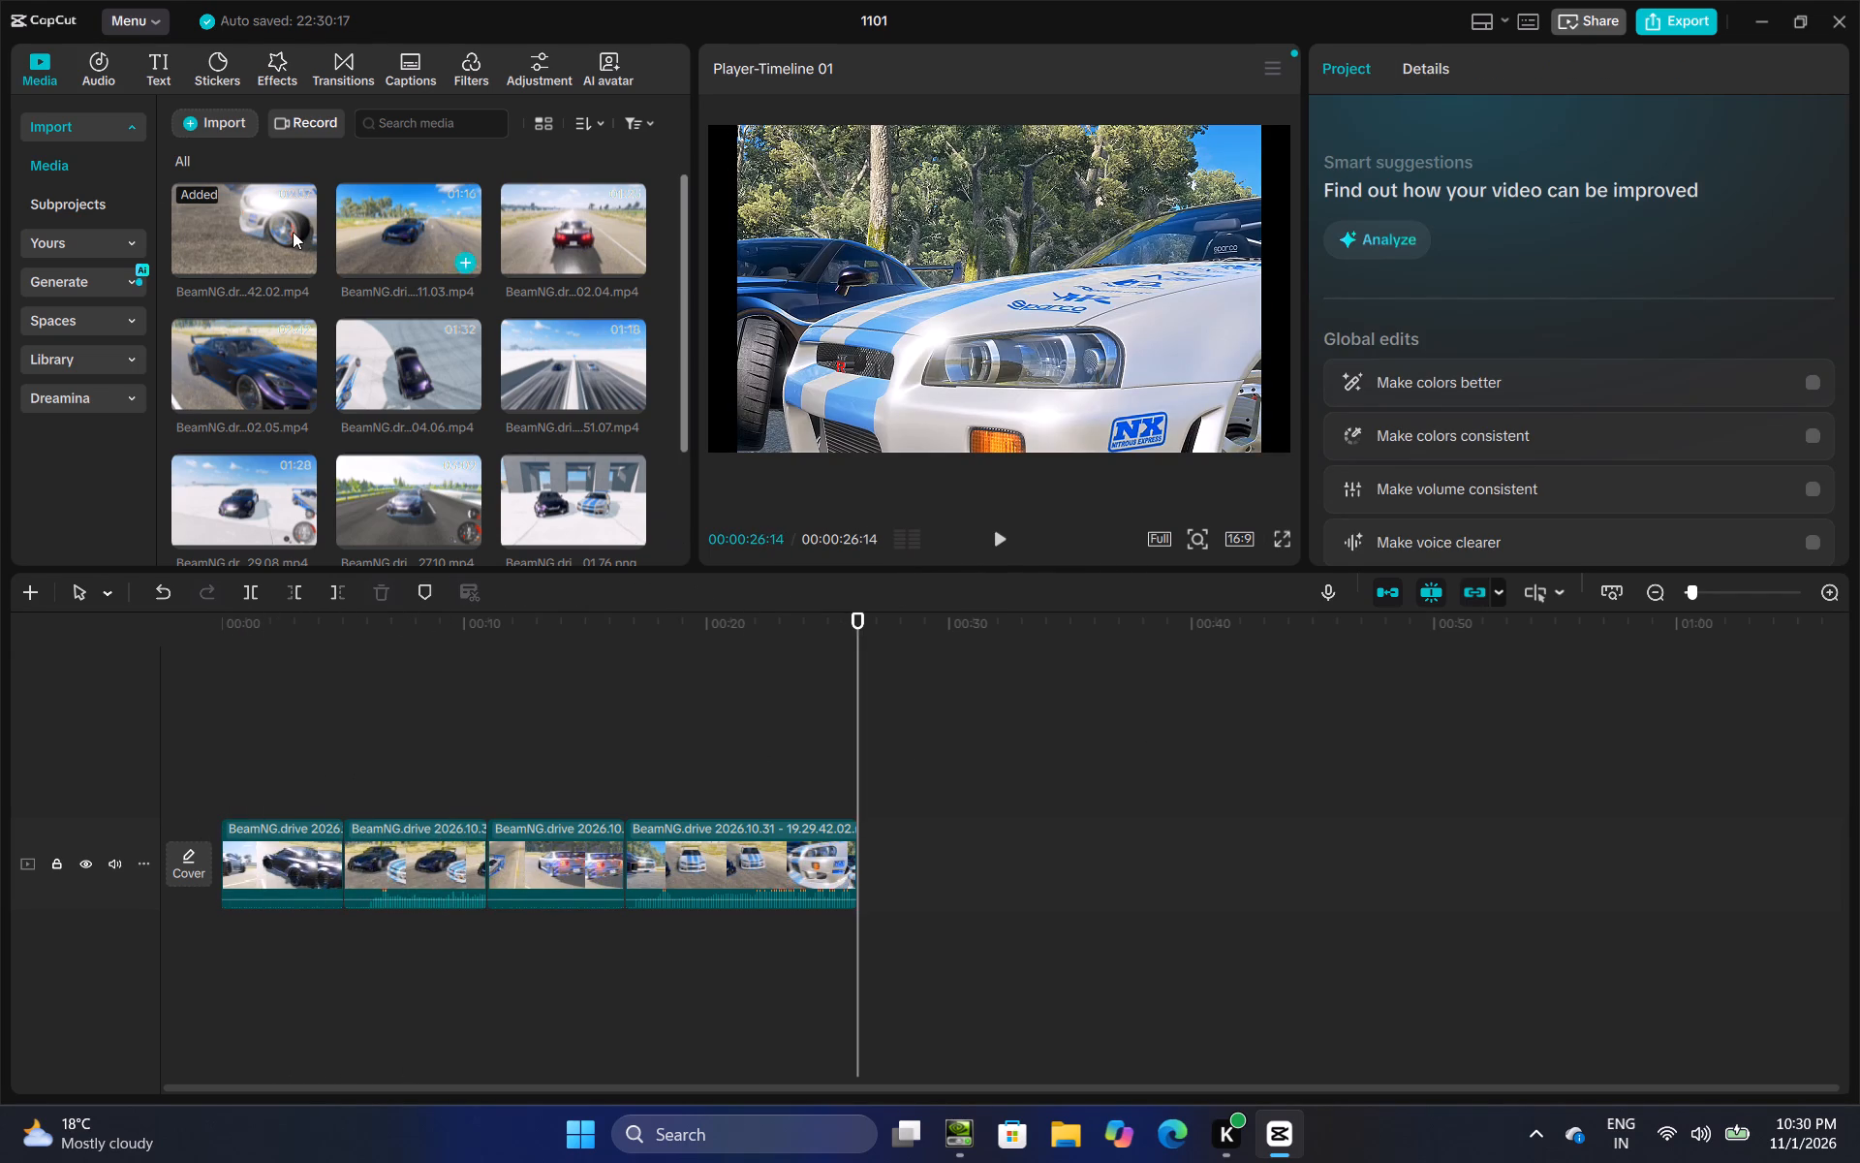
scroll(417, 362, "up", 3)
scroll(418, 362, "down", 7)
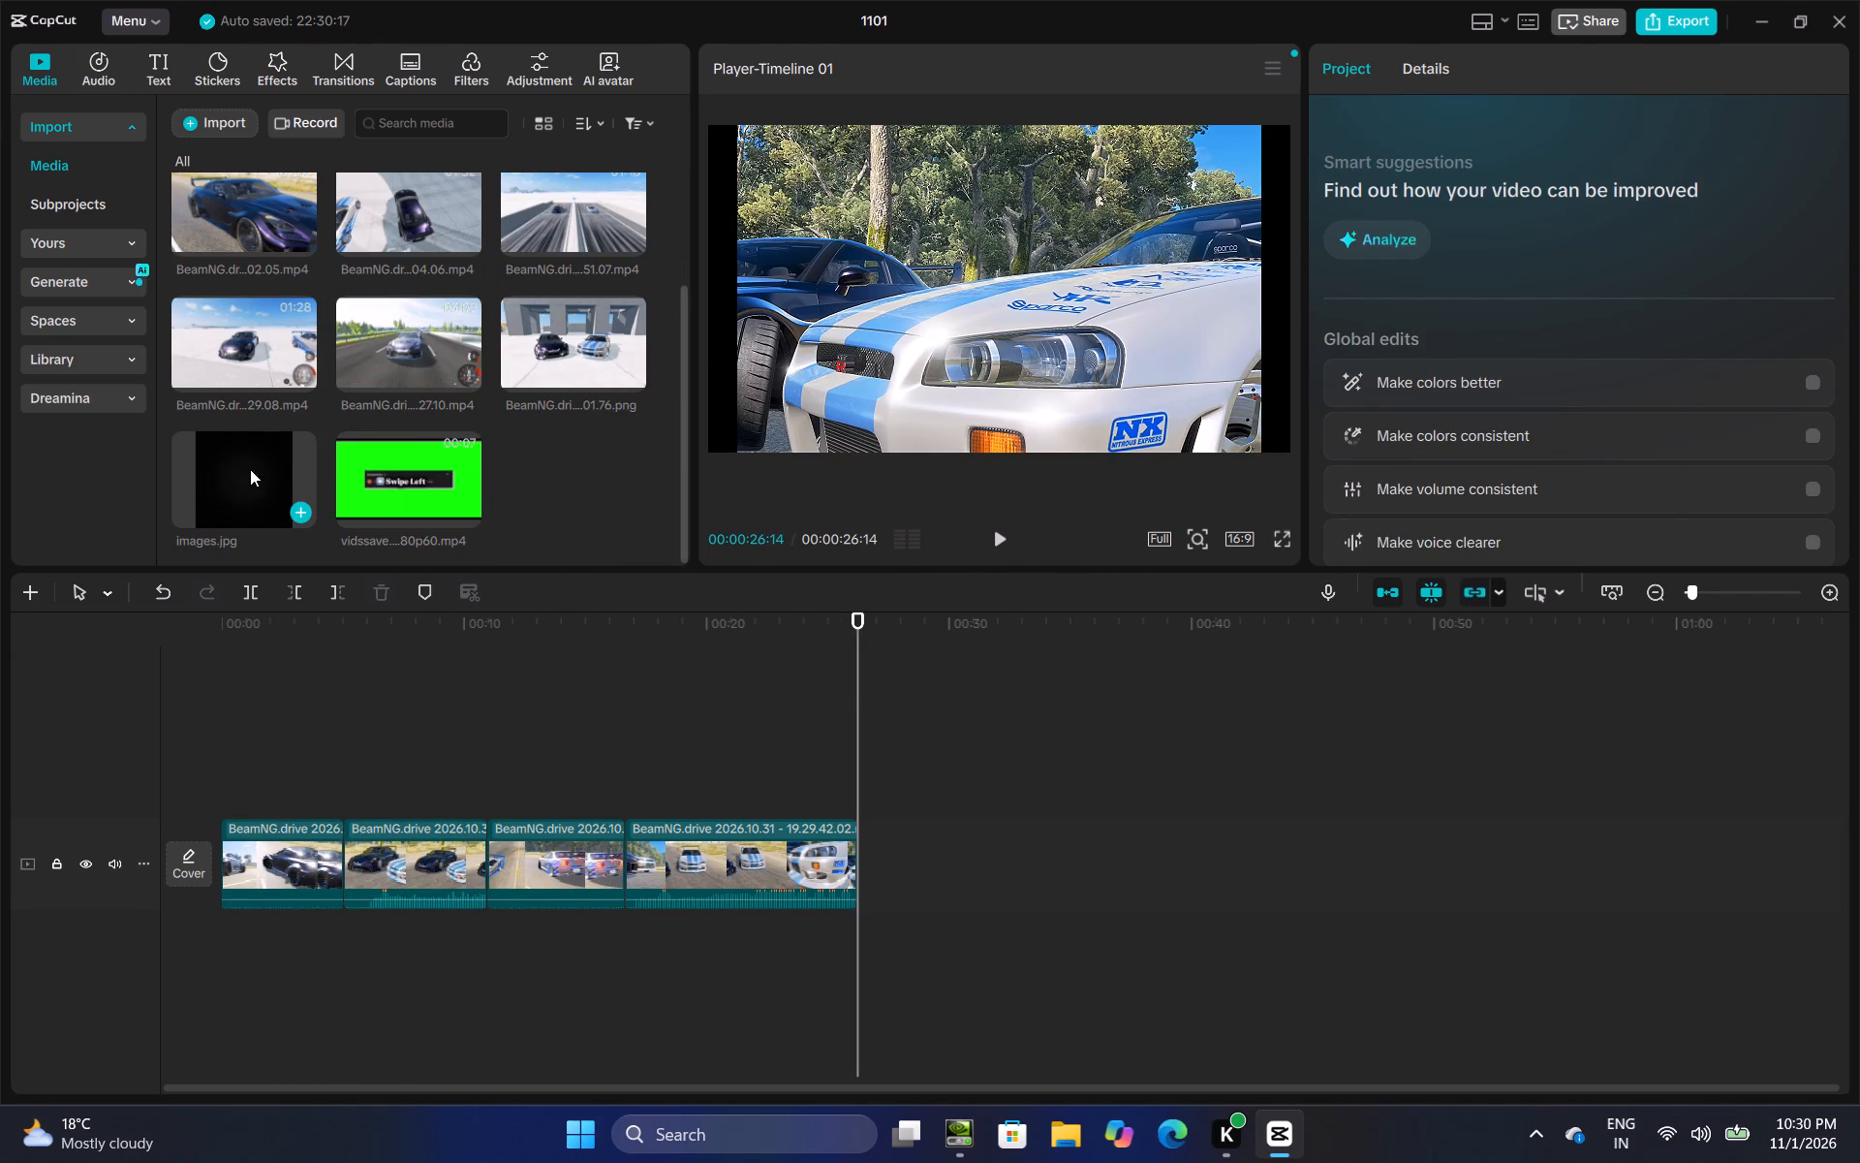
left_click_drag(250, 469, 972, 886)
Add a default text at 00:00:26:14 over the start of images.jpg, reading "brake test" in uppercase.
left_click_drag(794, 731, 792, 740)
left_click_drag(799, 760, 888, 805)
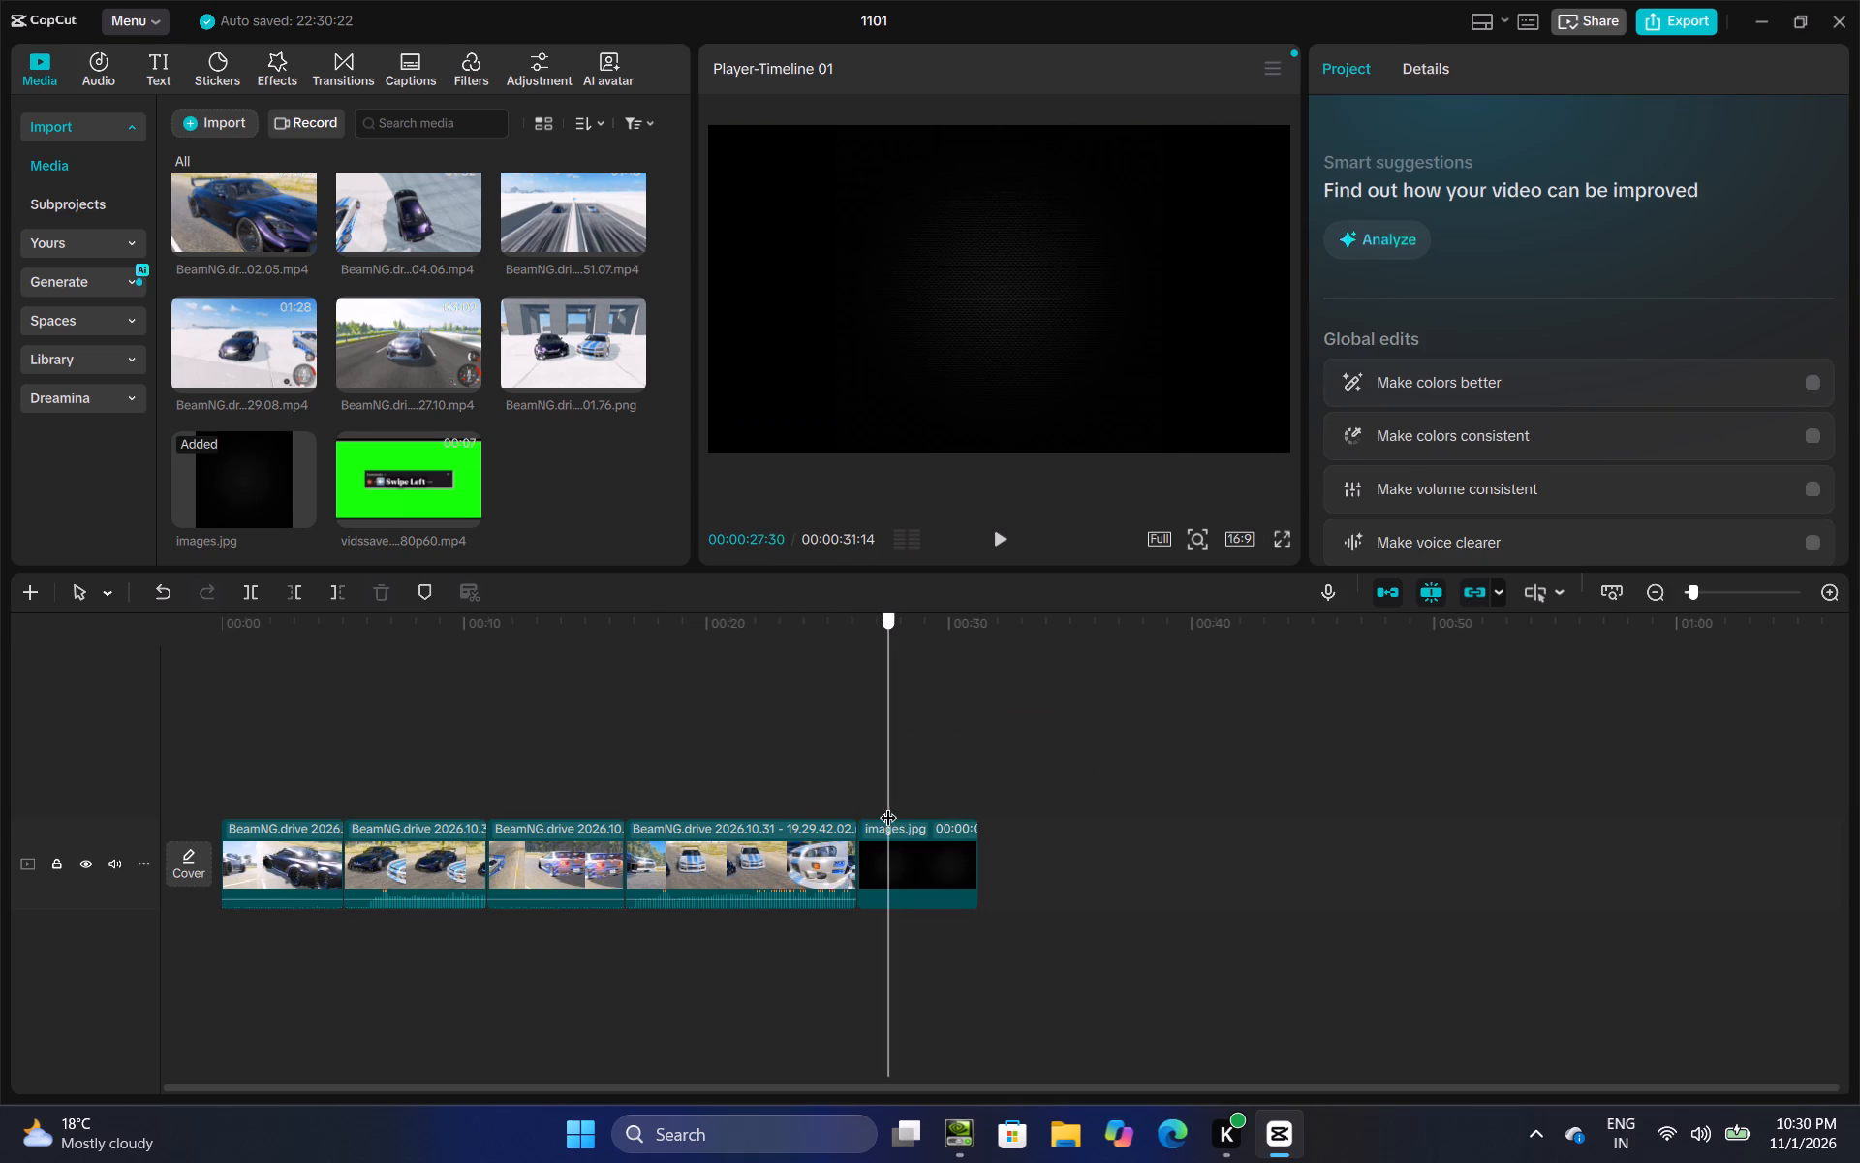
left_click_drag(888, 805, 857, 837)
left_click(150, 41)
left_click(162, 98)
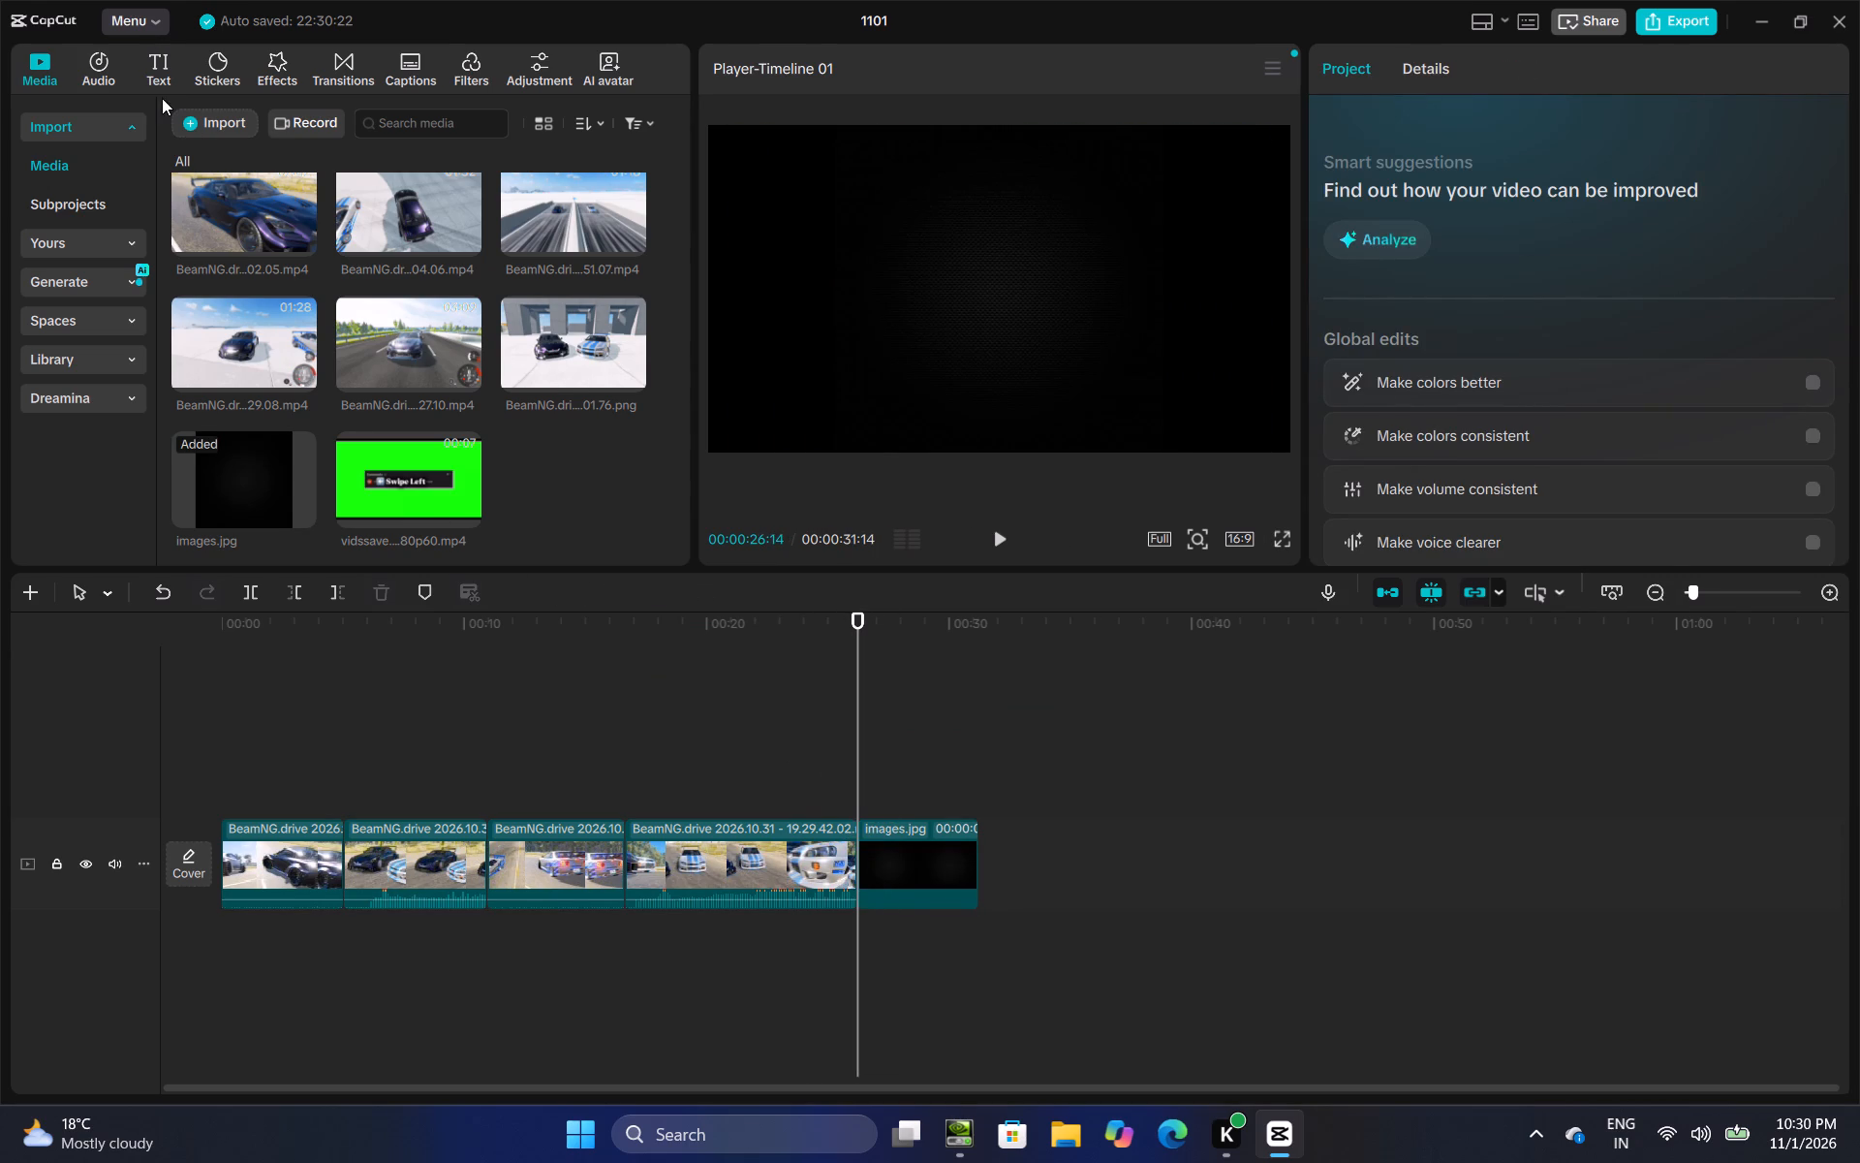
left_click(162, 84)
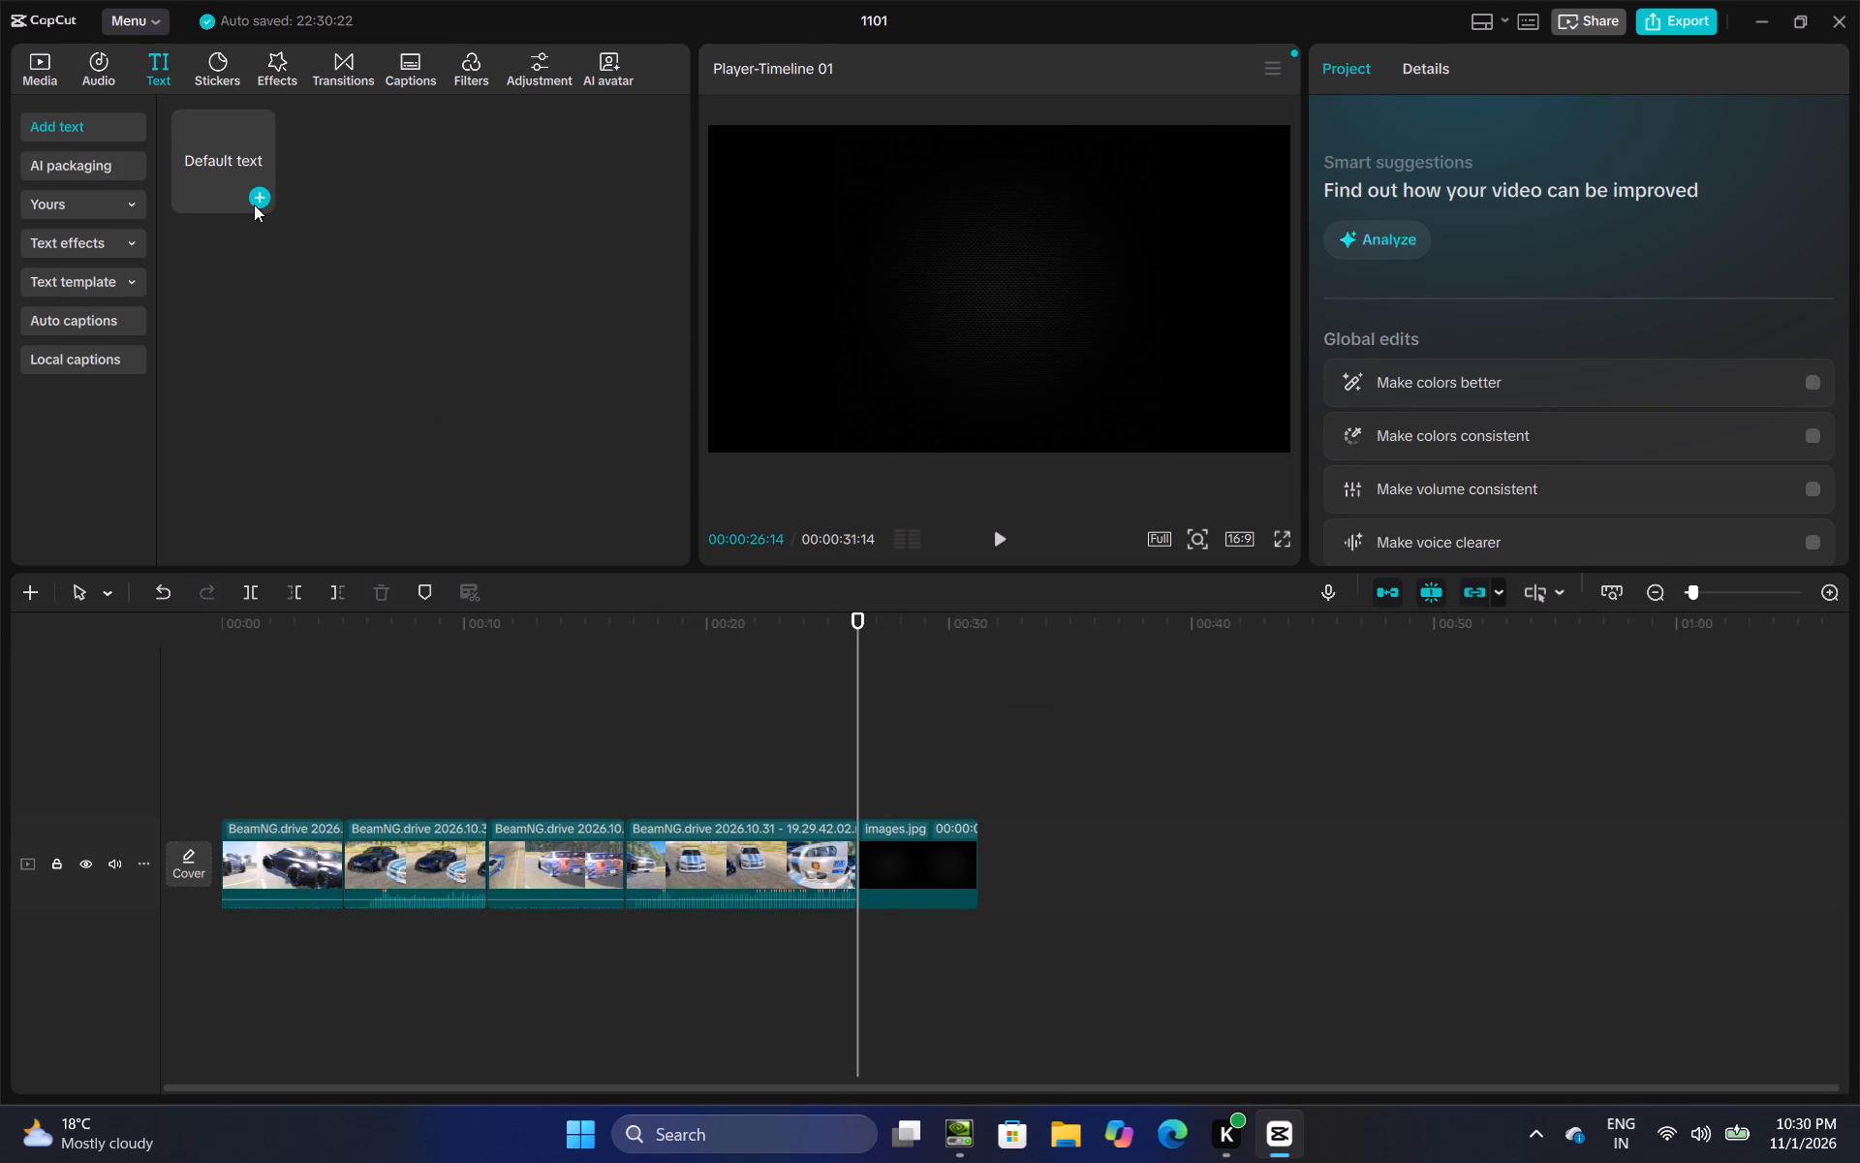
left_click(252, 196)
left_click_drag(1443, 181, 1405, 176)
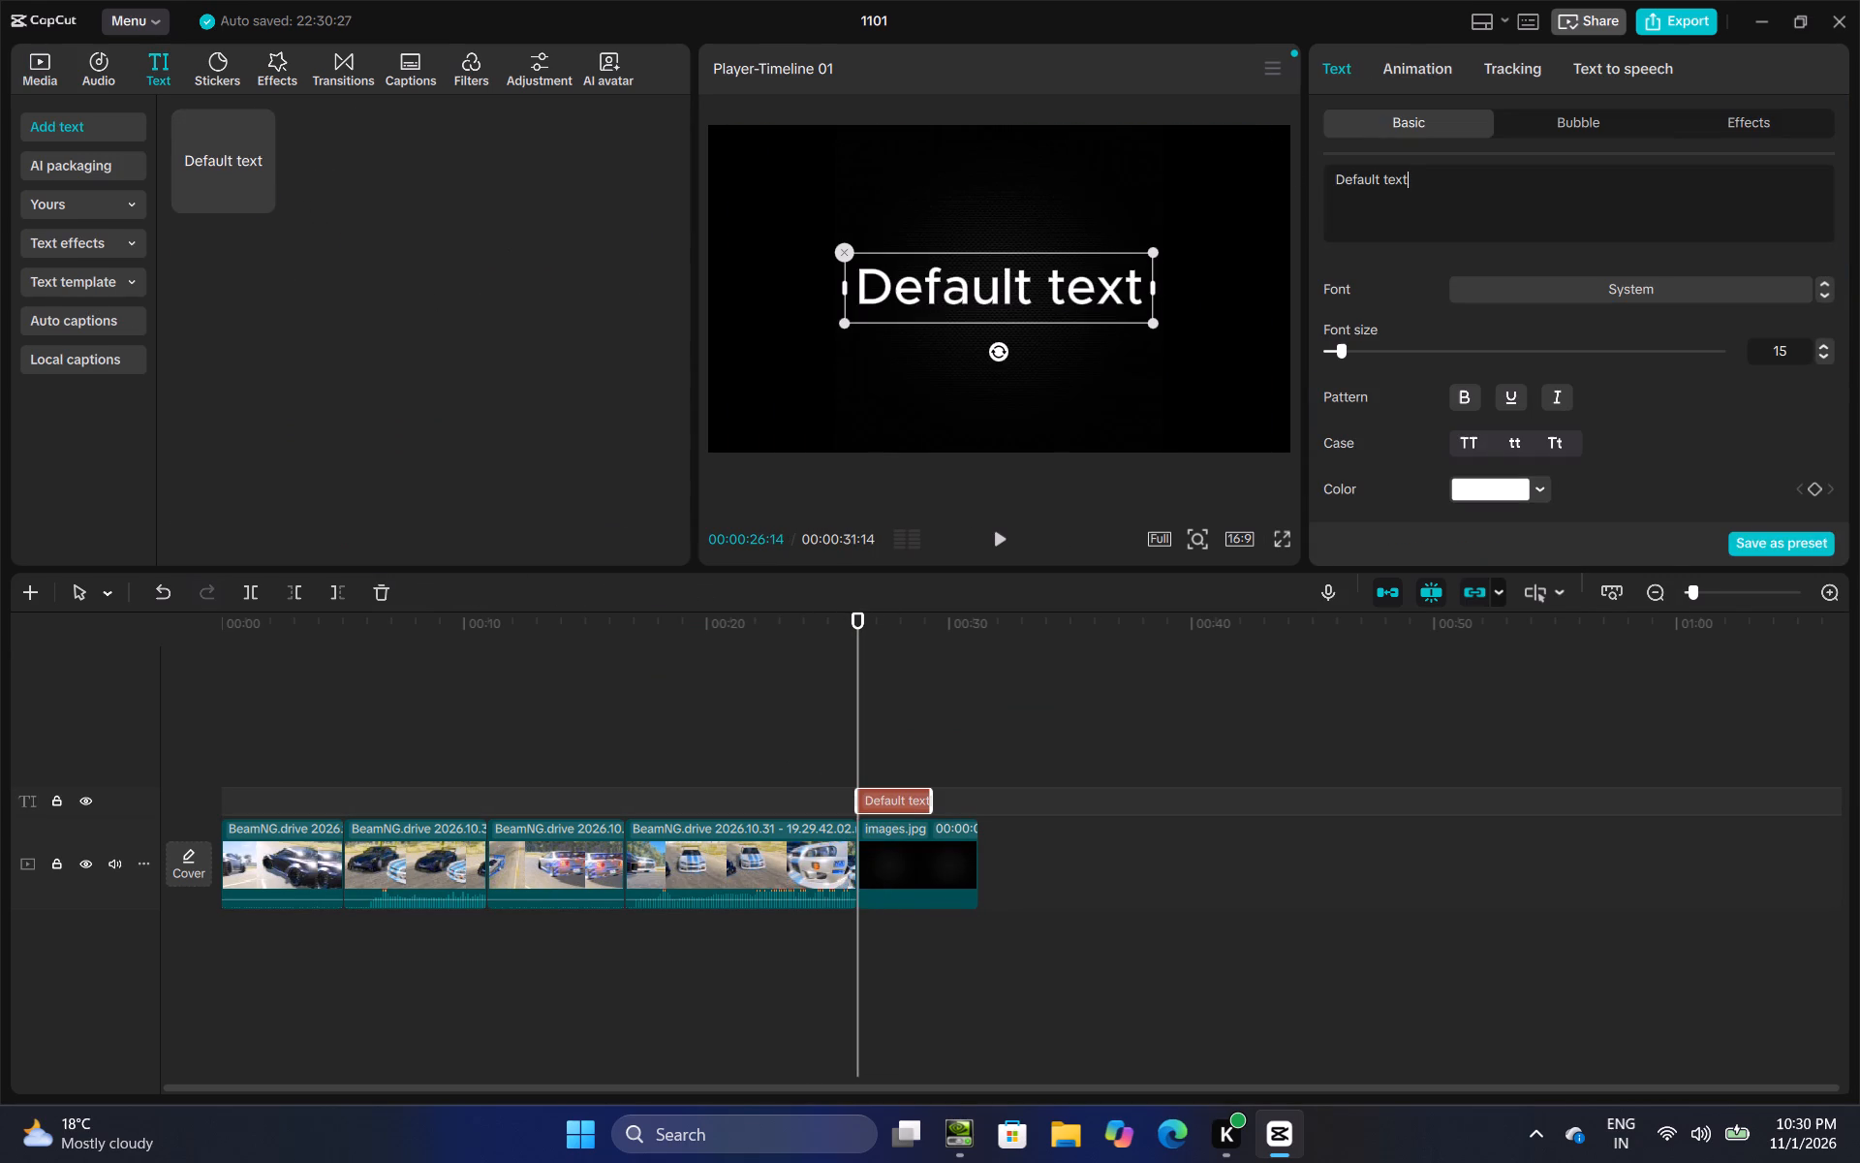
left_click_drag(1405, 176, 1216, 173)
key("BackSpace")
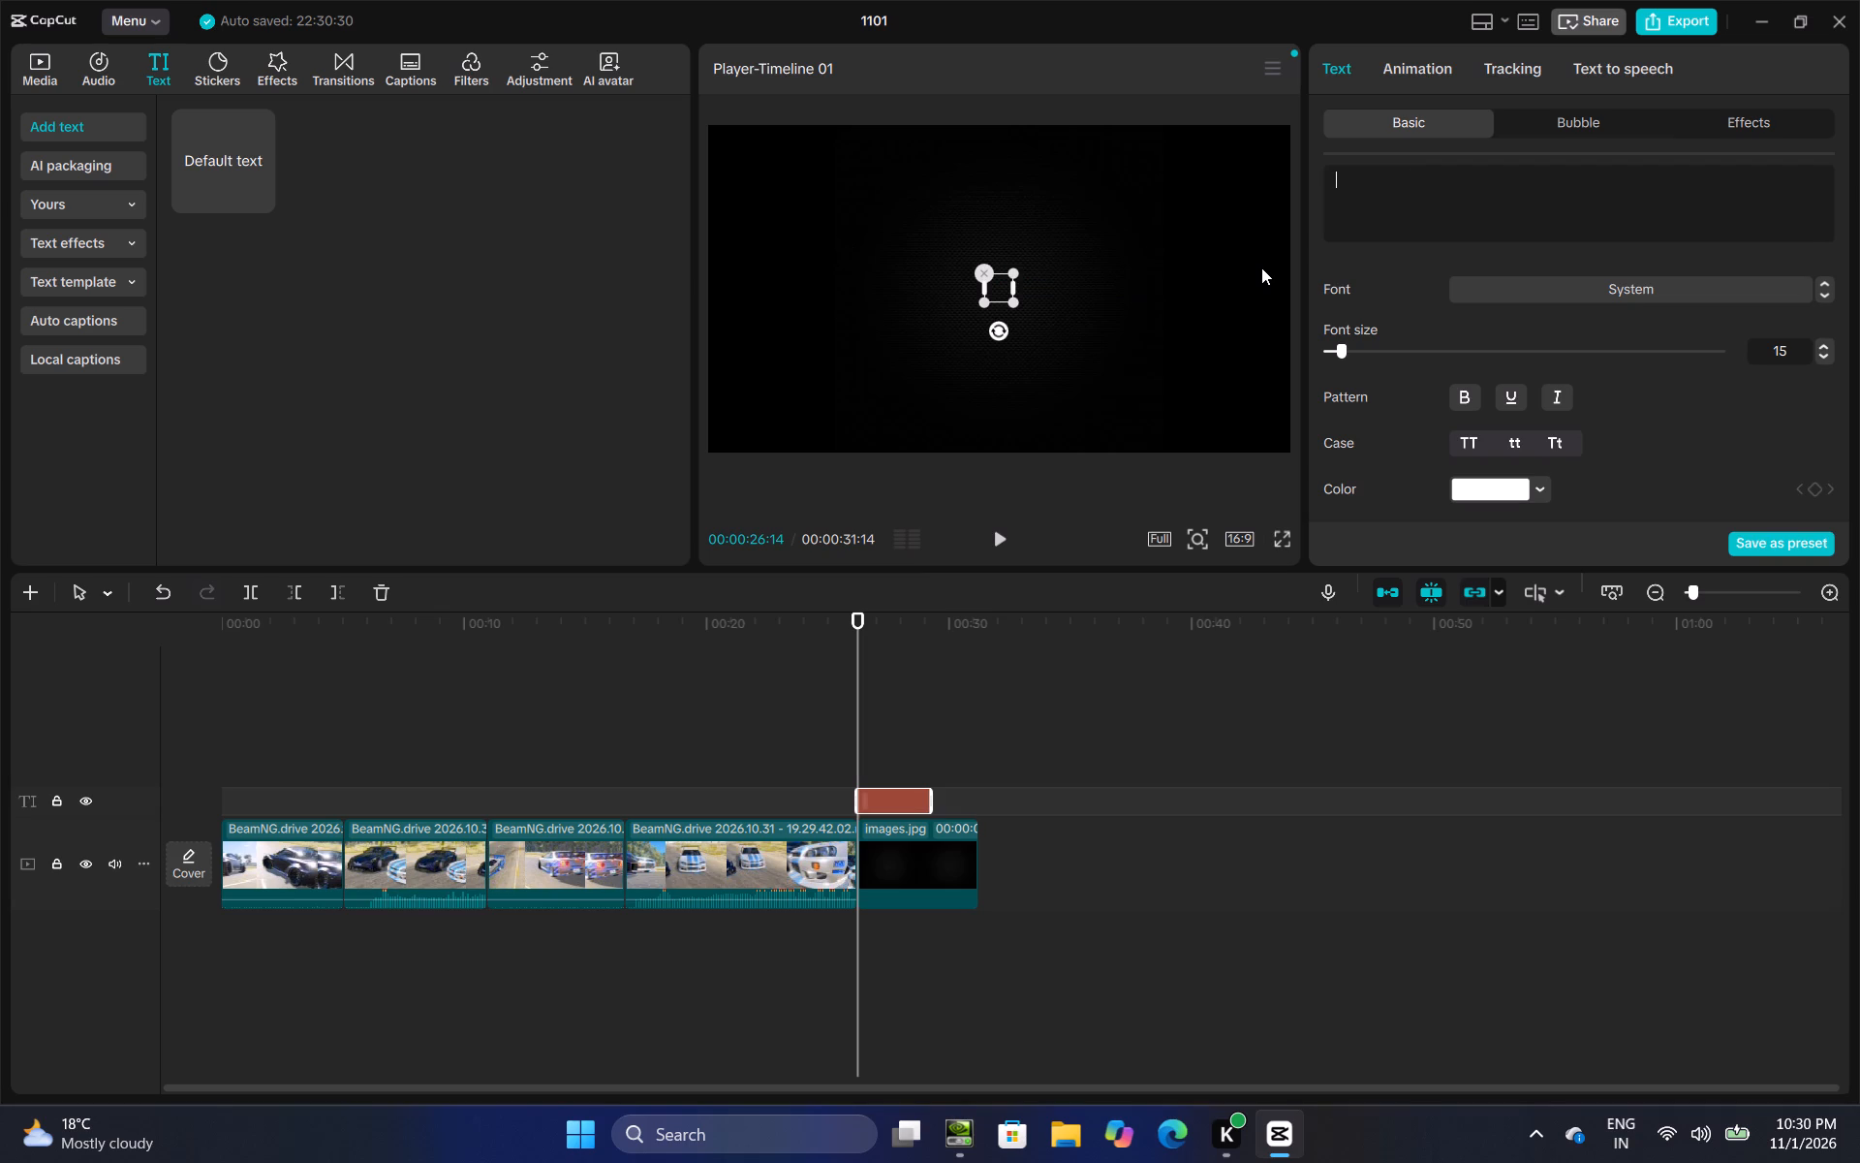
type("brake test")
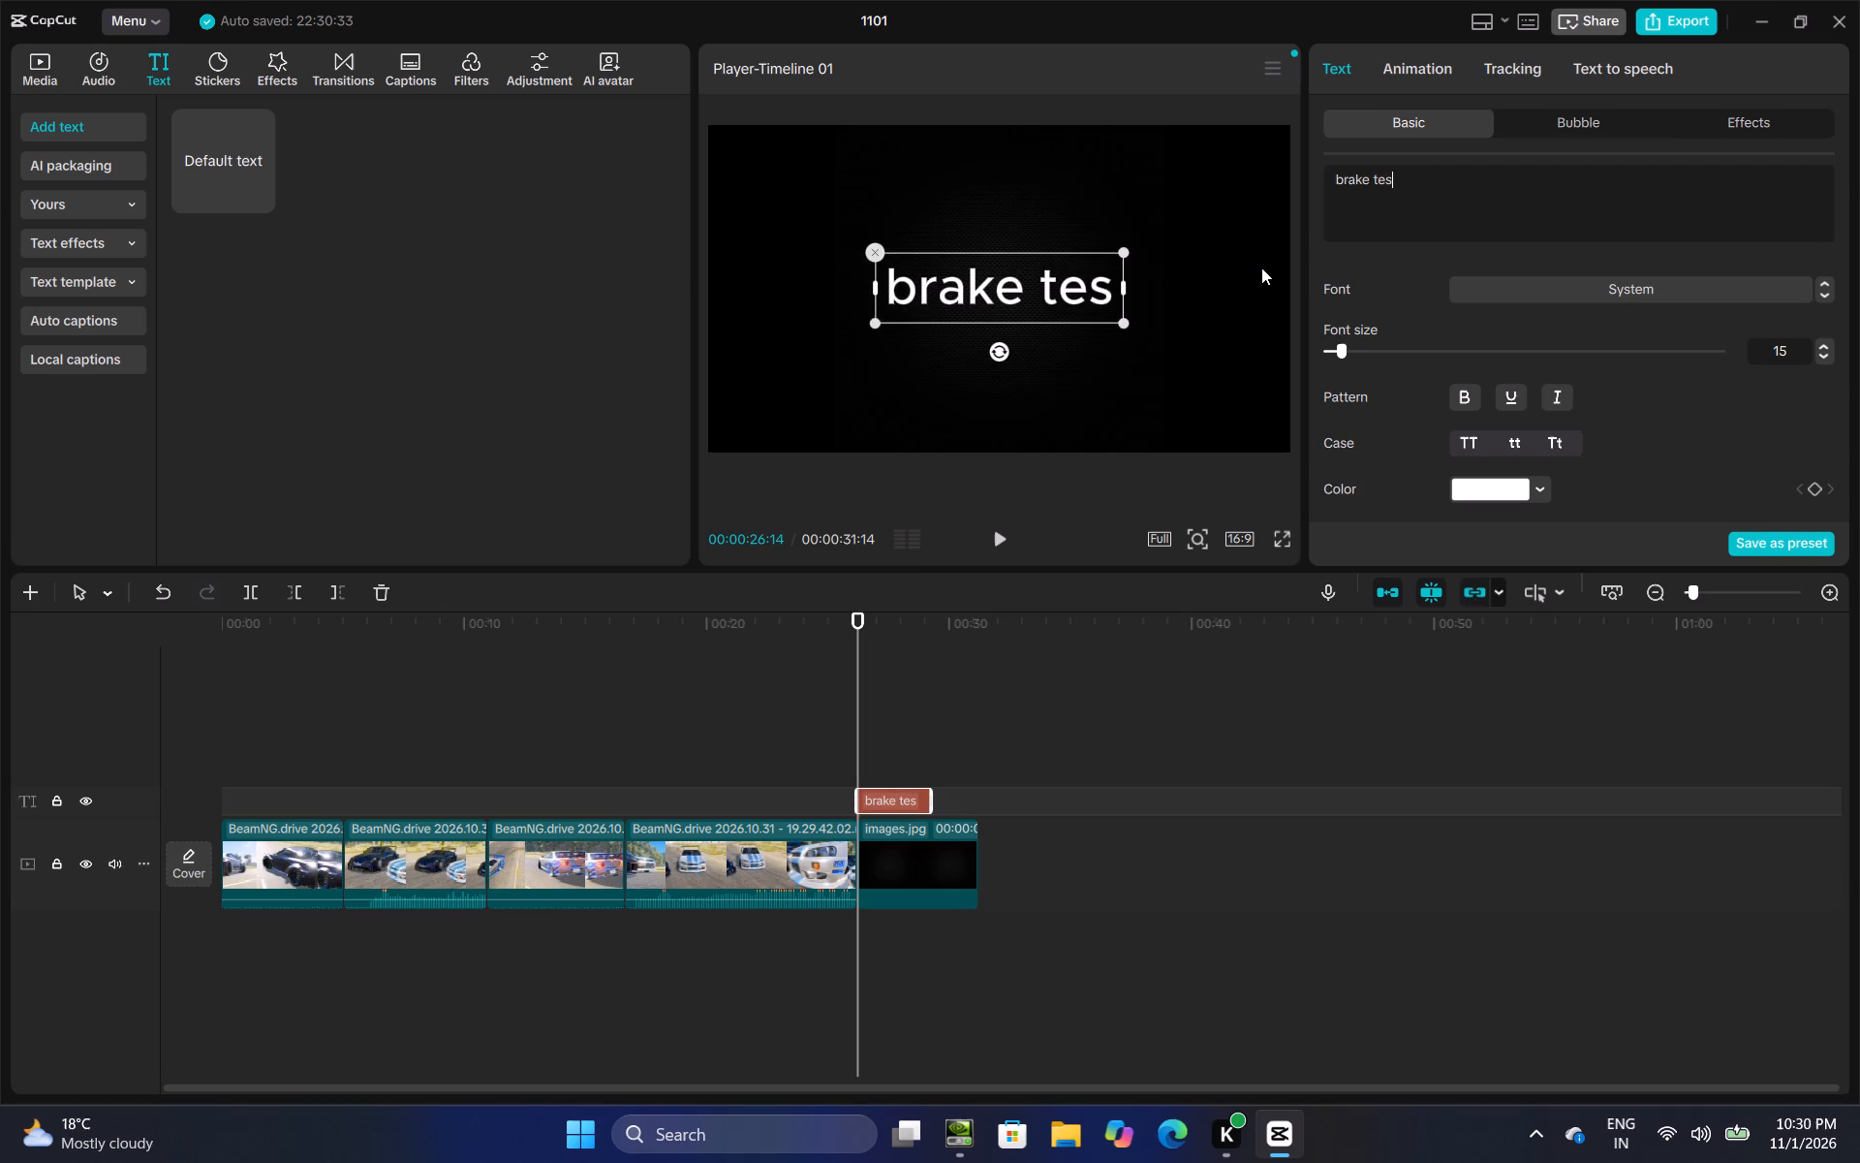
key("space")
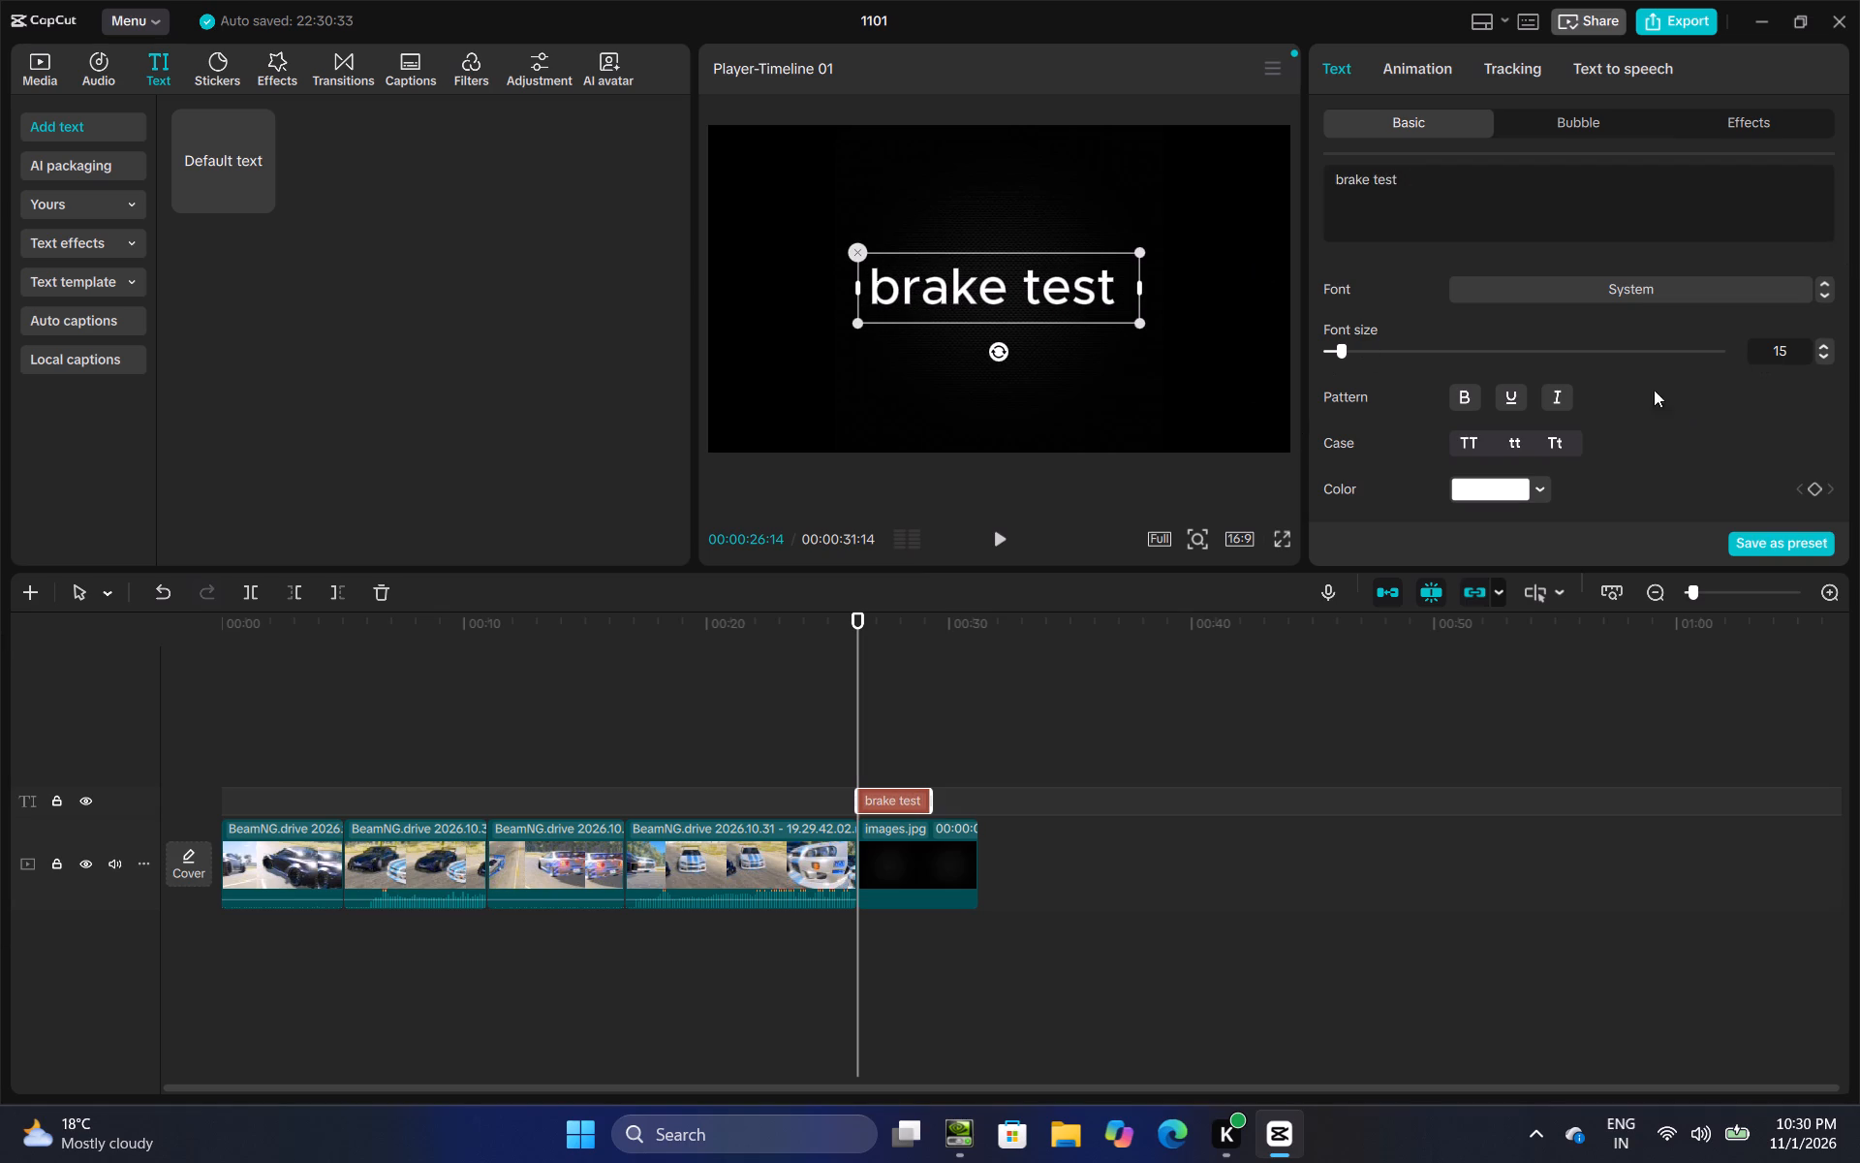
left_click(1470, 438)
left_click(946, 724)
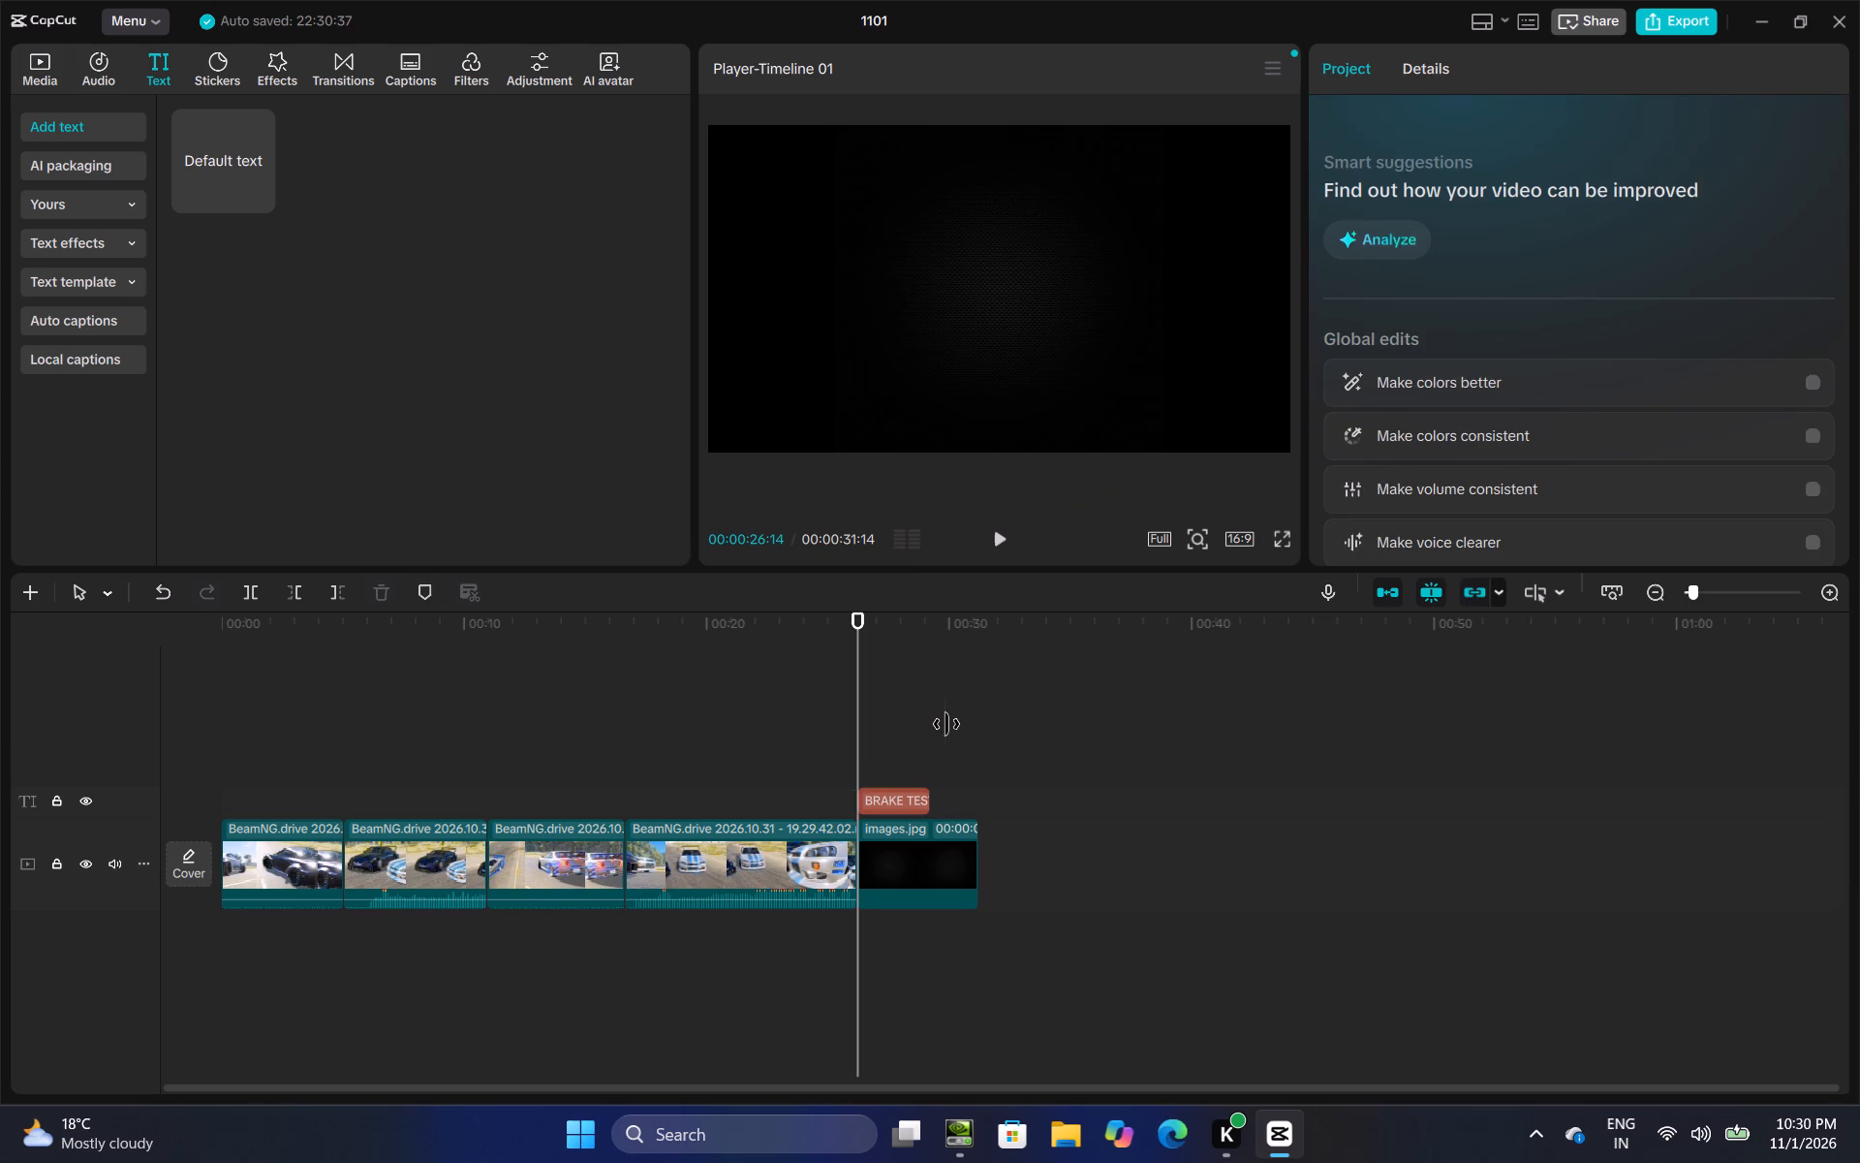
Add the BeamNG.drive 19.34.11.03 clip at 00:00:31:14, directly after images.jpg.
left_click_drag(946, 724, 985, 722)
left_click(34, 67)
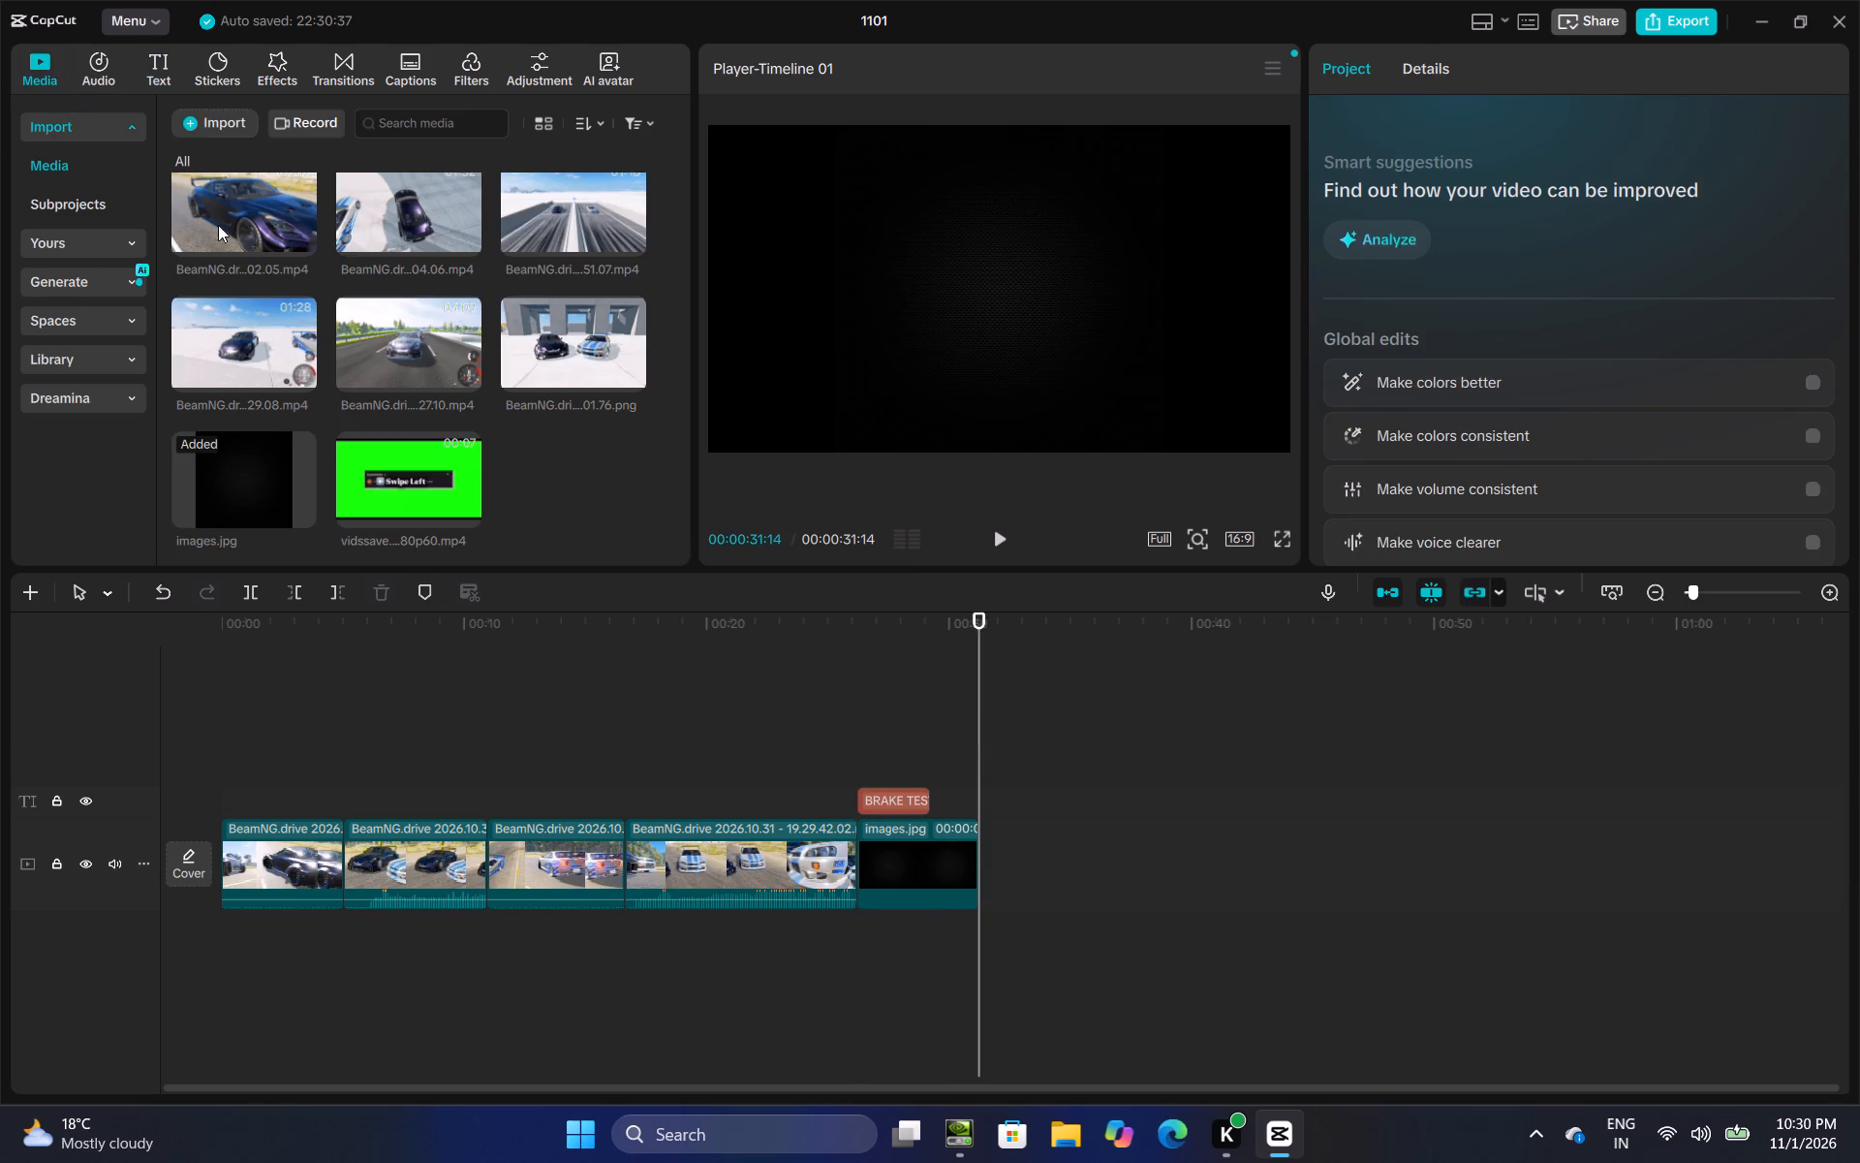
scroll(402, 283, "up", 2)
left_click_drag(418, 233, 801, 469)
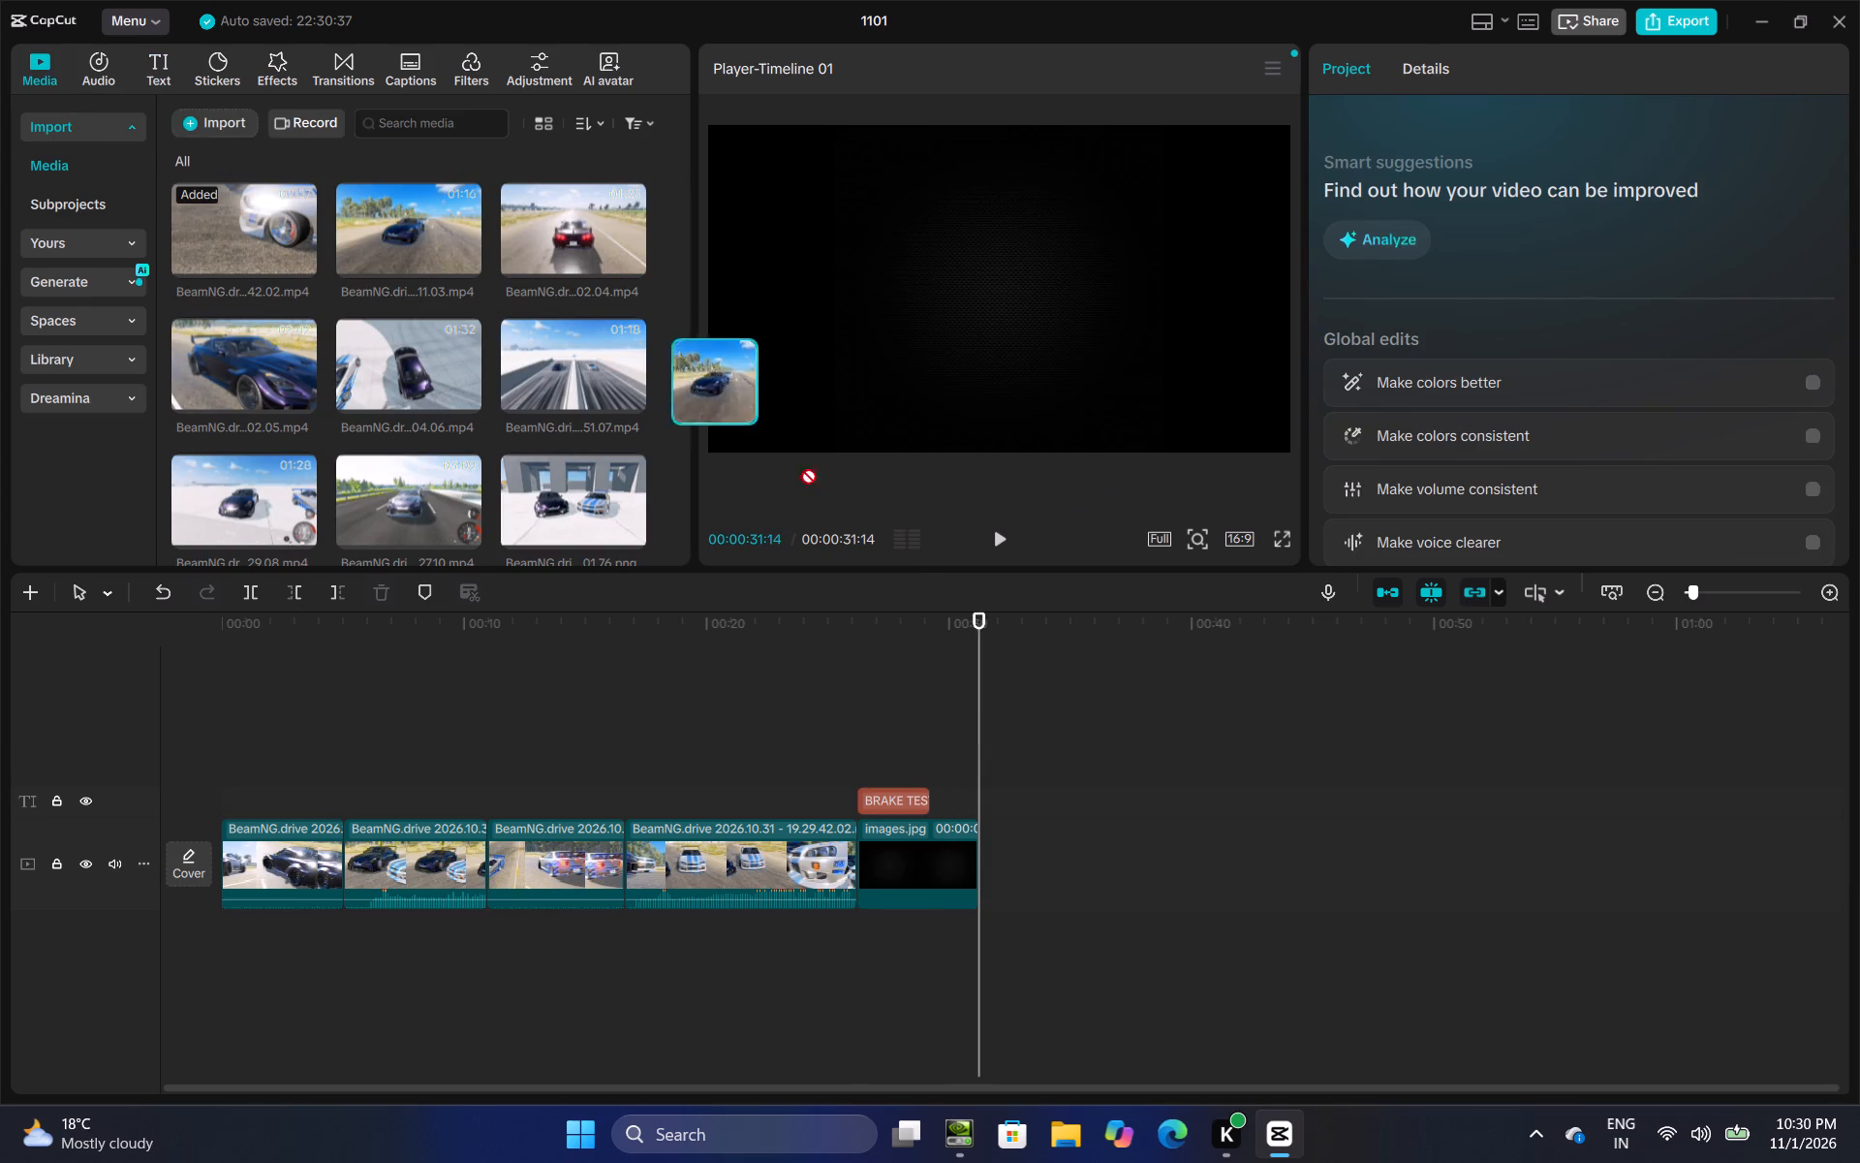
left_click_drag(801, 469, 1017, 923)
left_click_drag(1087, 785, 1053, 886)
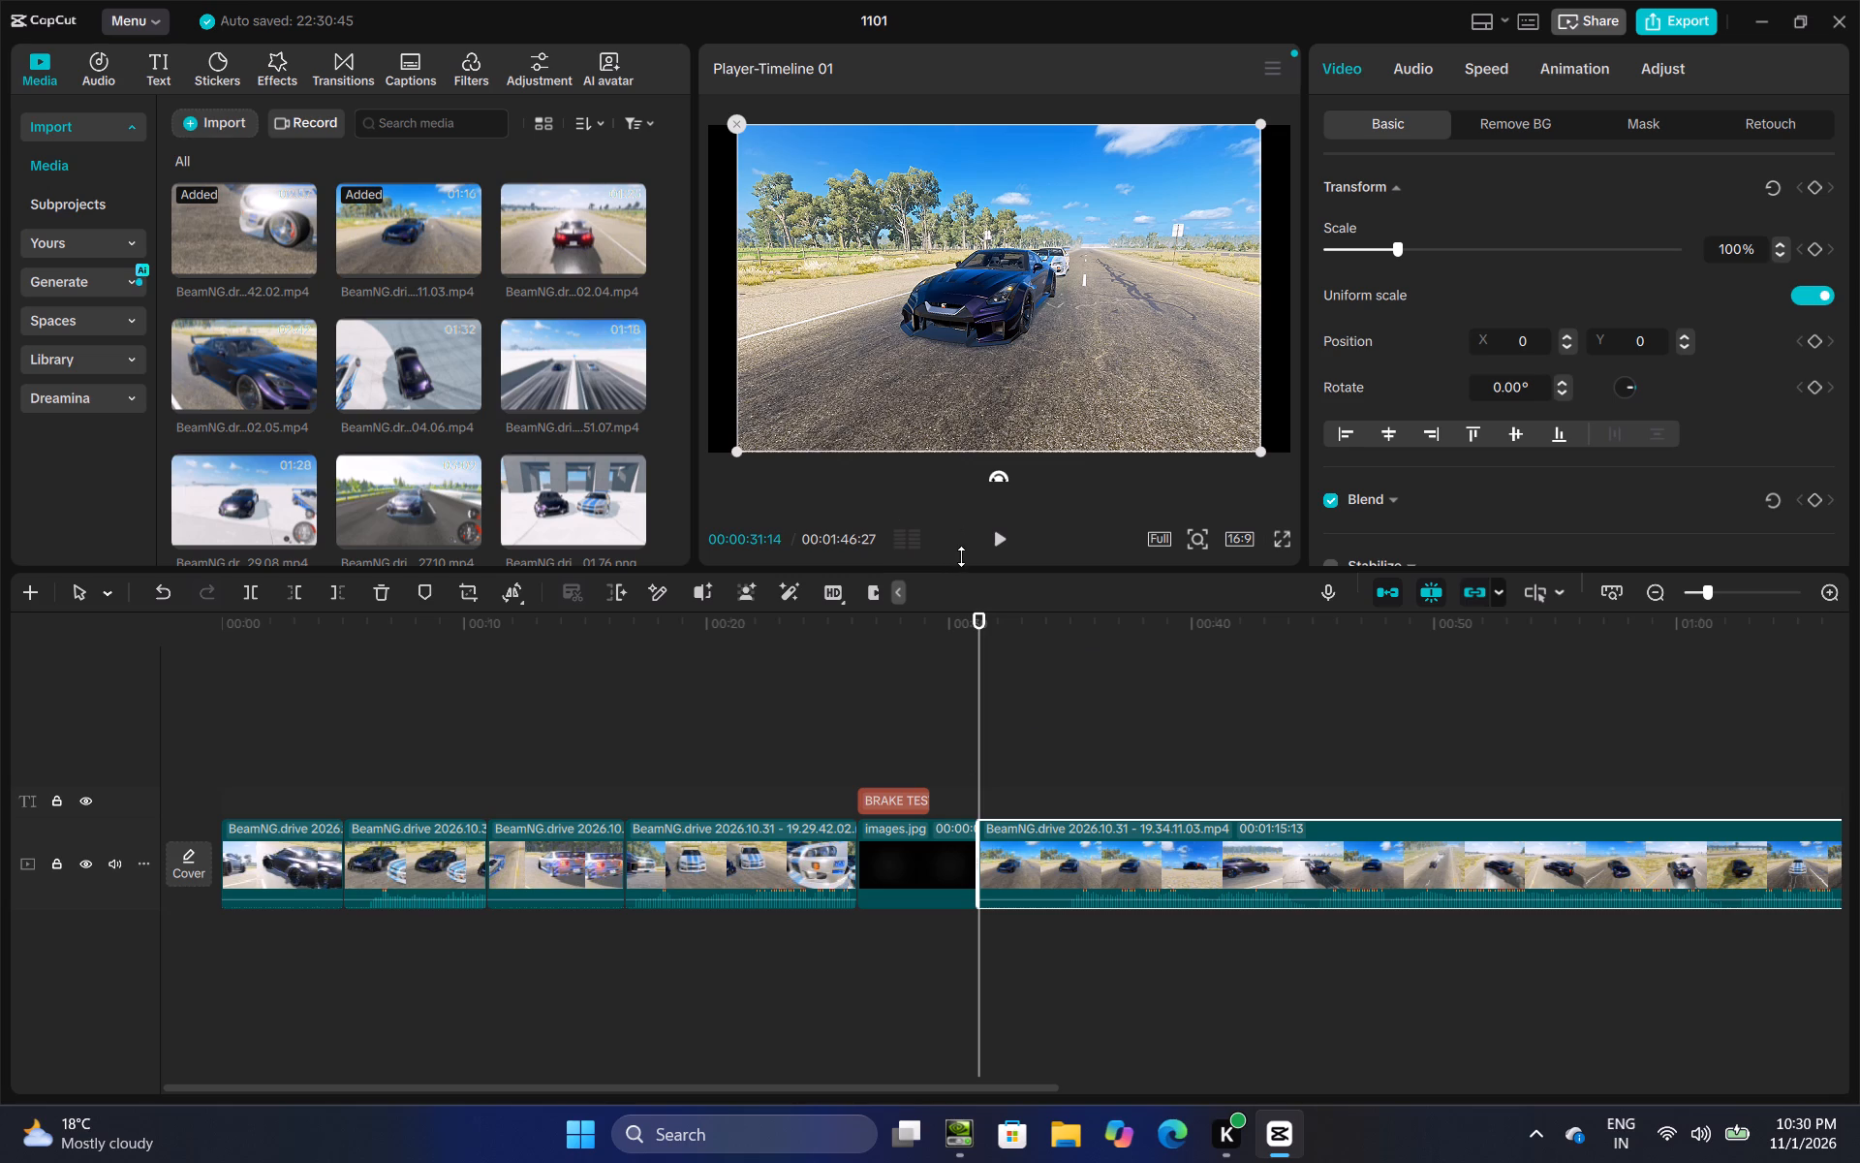
Trim the start of the 19.34.11.03 clip to the dark car's front view, leaving a duration of 00:01:01:37.
left_click(1009, 543)
left_click(1010, 770)
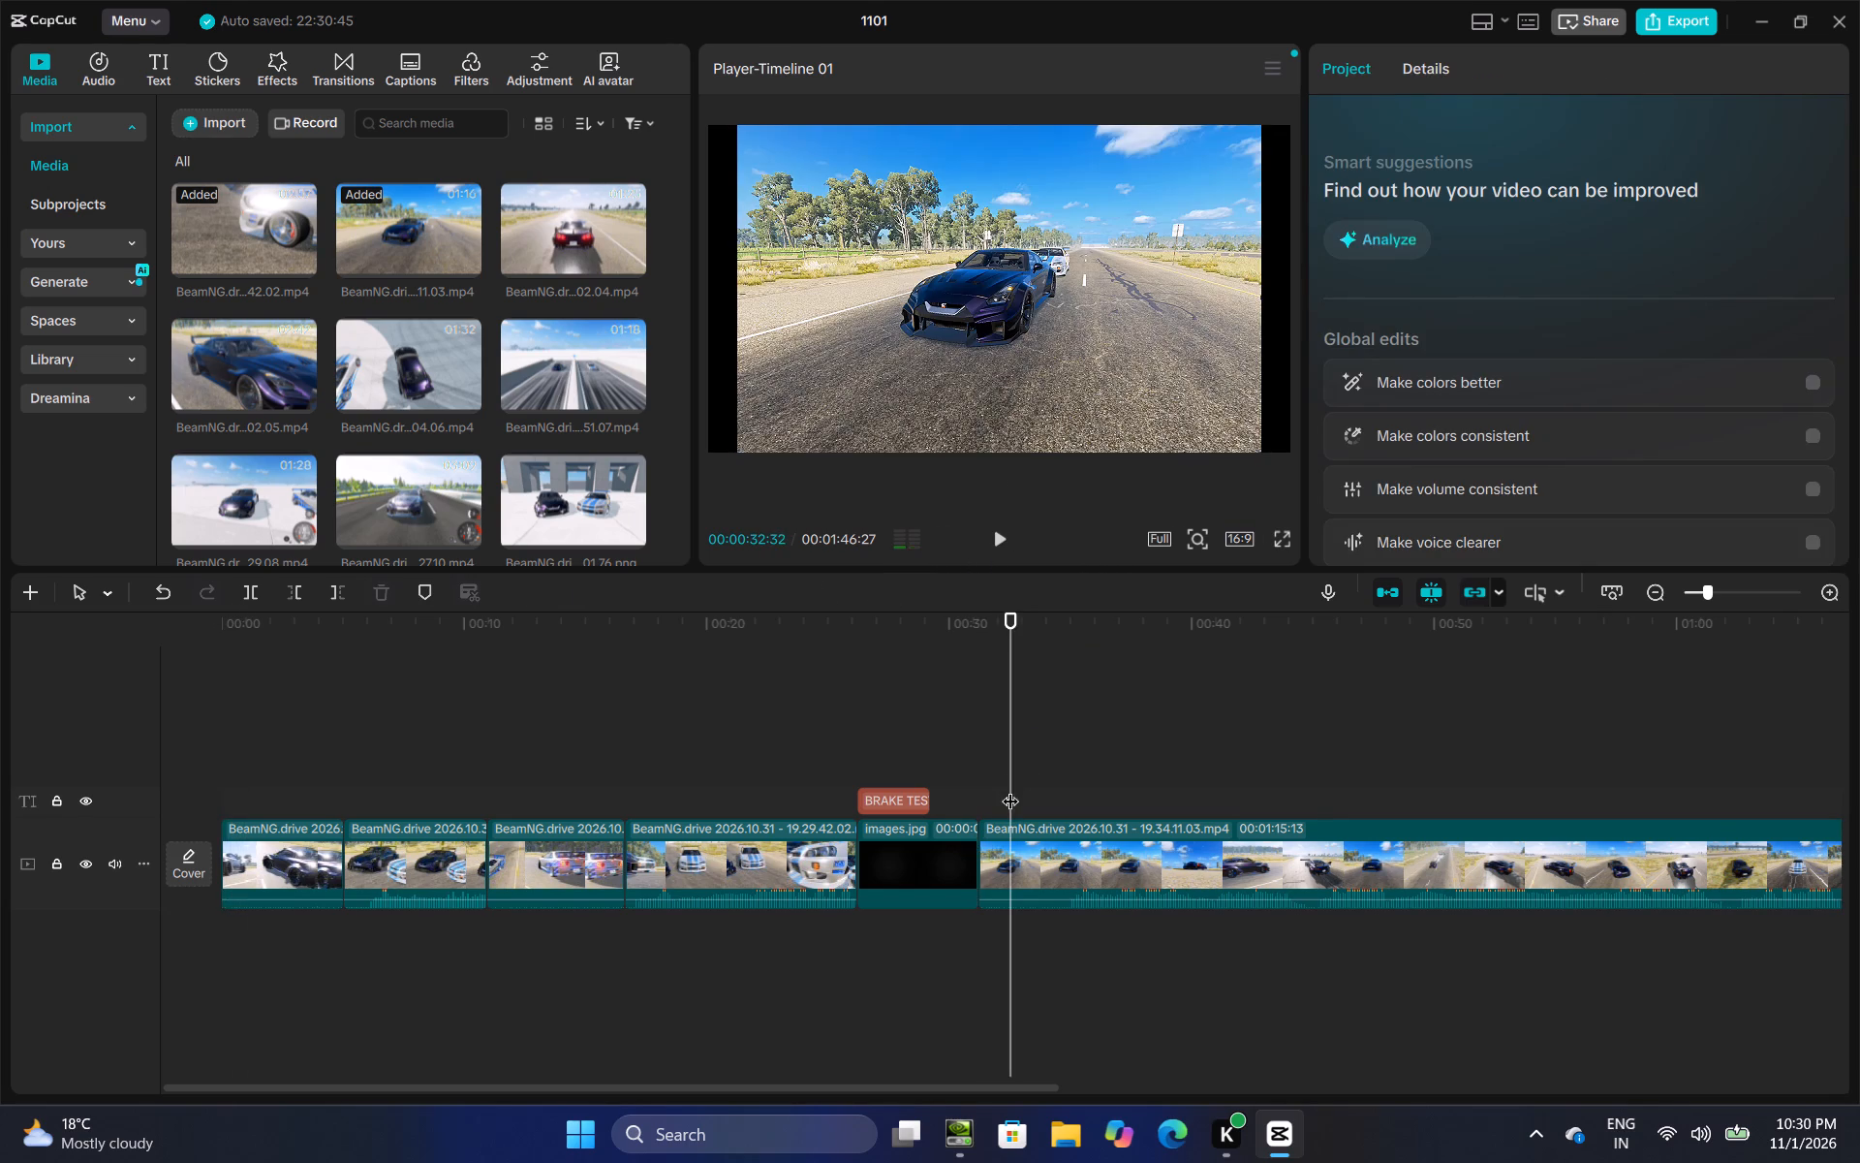
left_click_drag(1010, 789, 996, 808)
left_click(1007, 842)
left_click_drag(978, 850, 1029, 852)
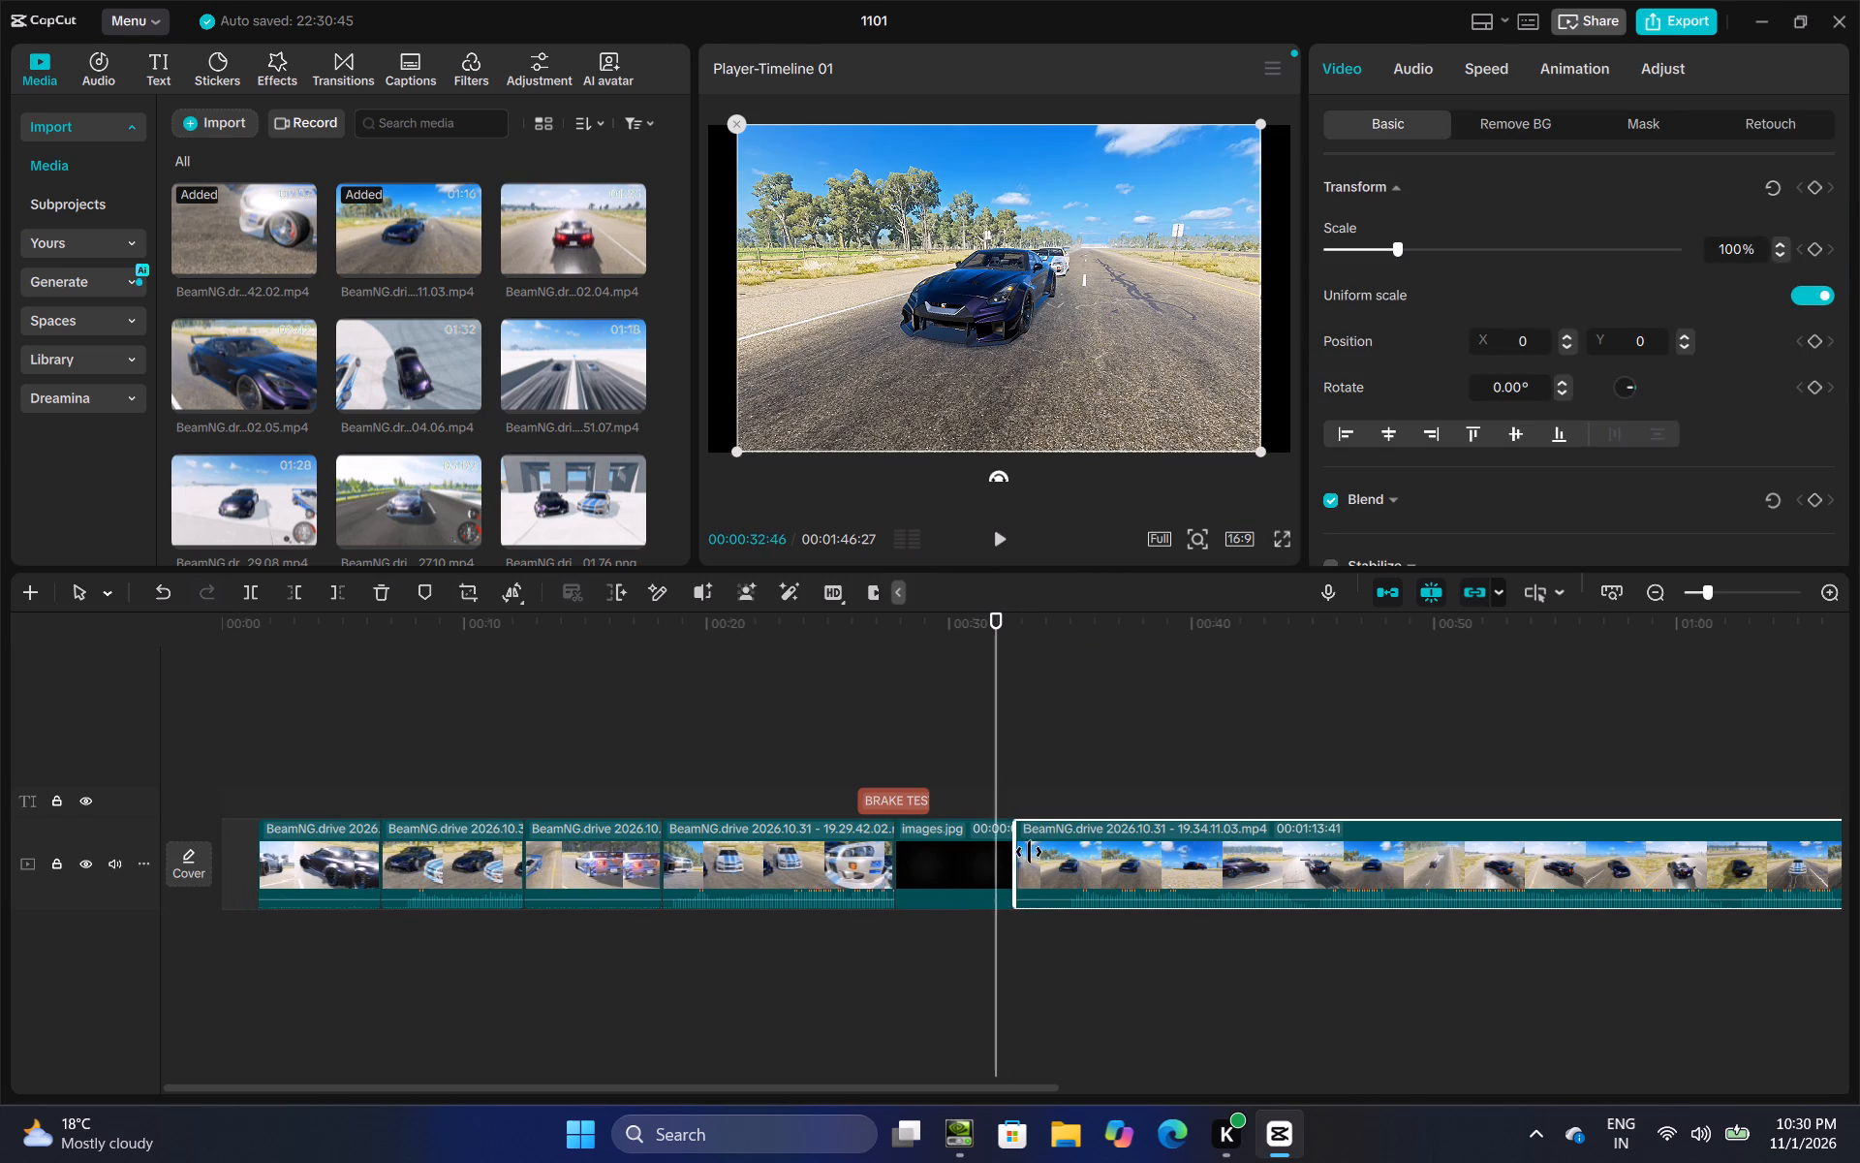
left_click_drag(1029, 852, 1361, 853)
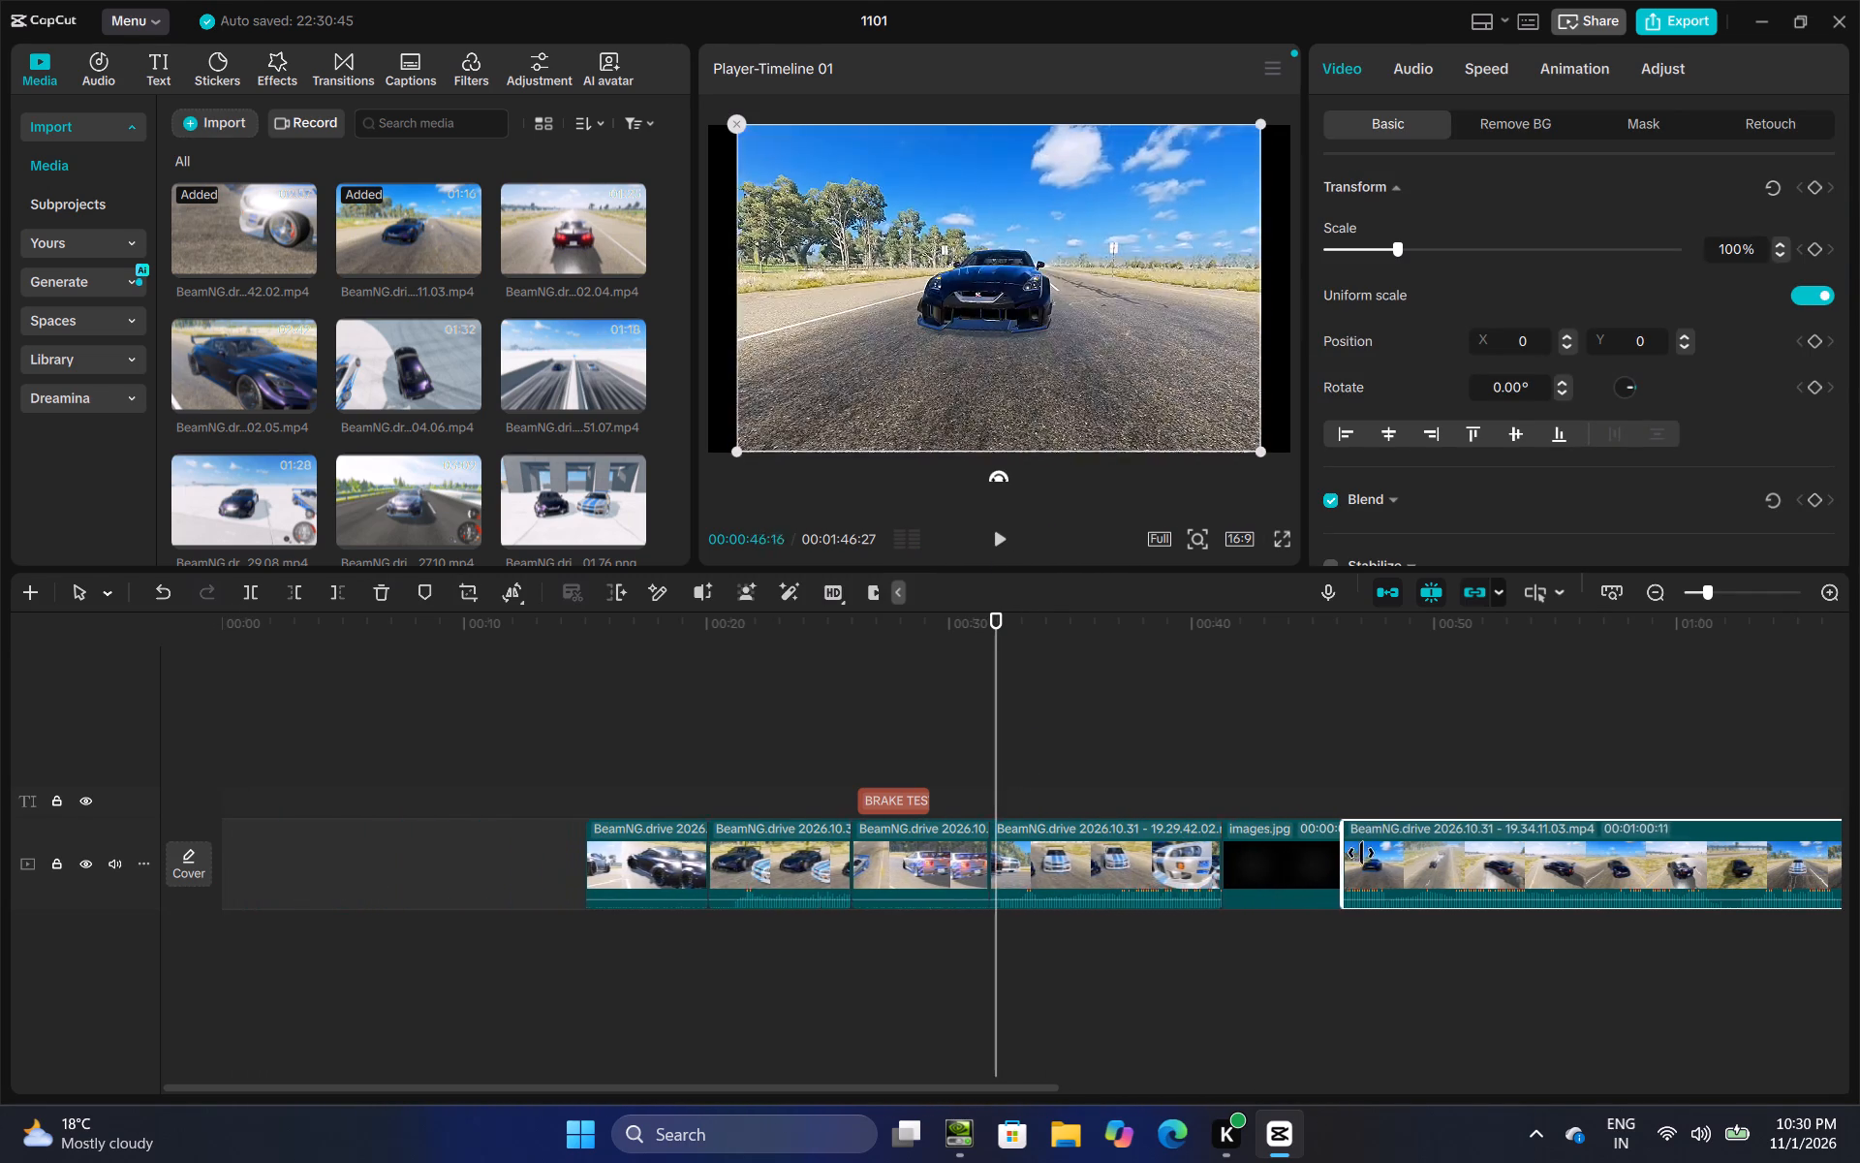
left_click_drag(1361, 853, 1248, 903)
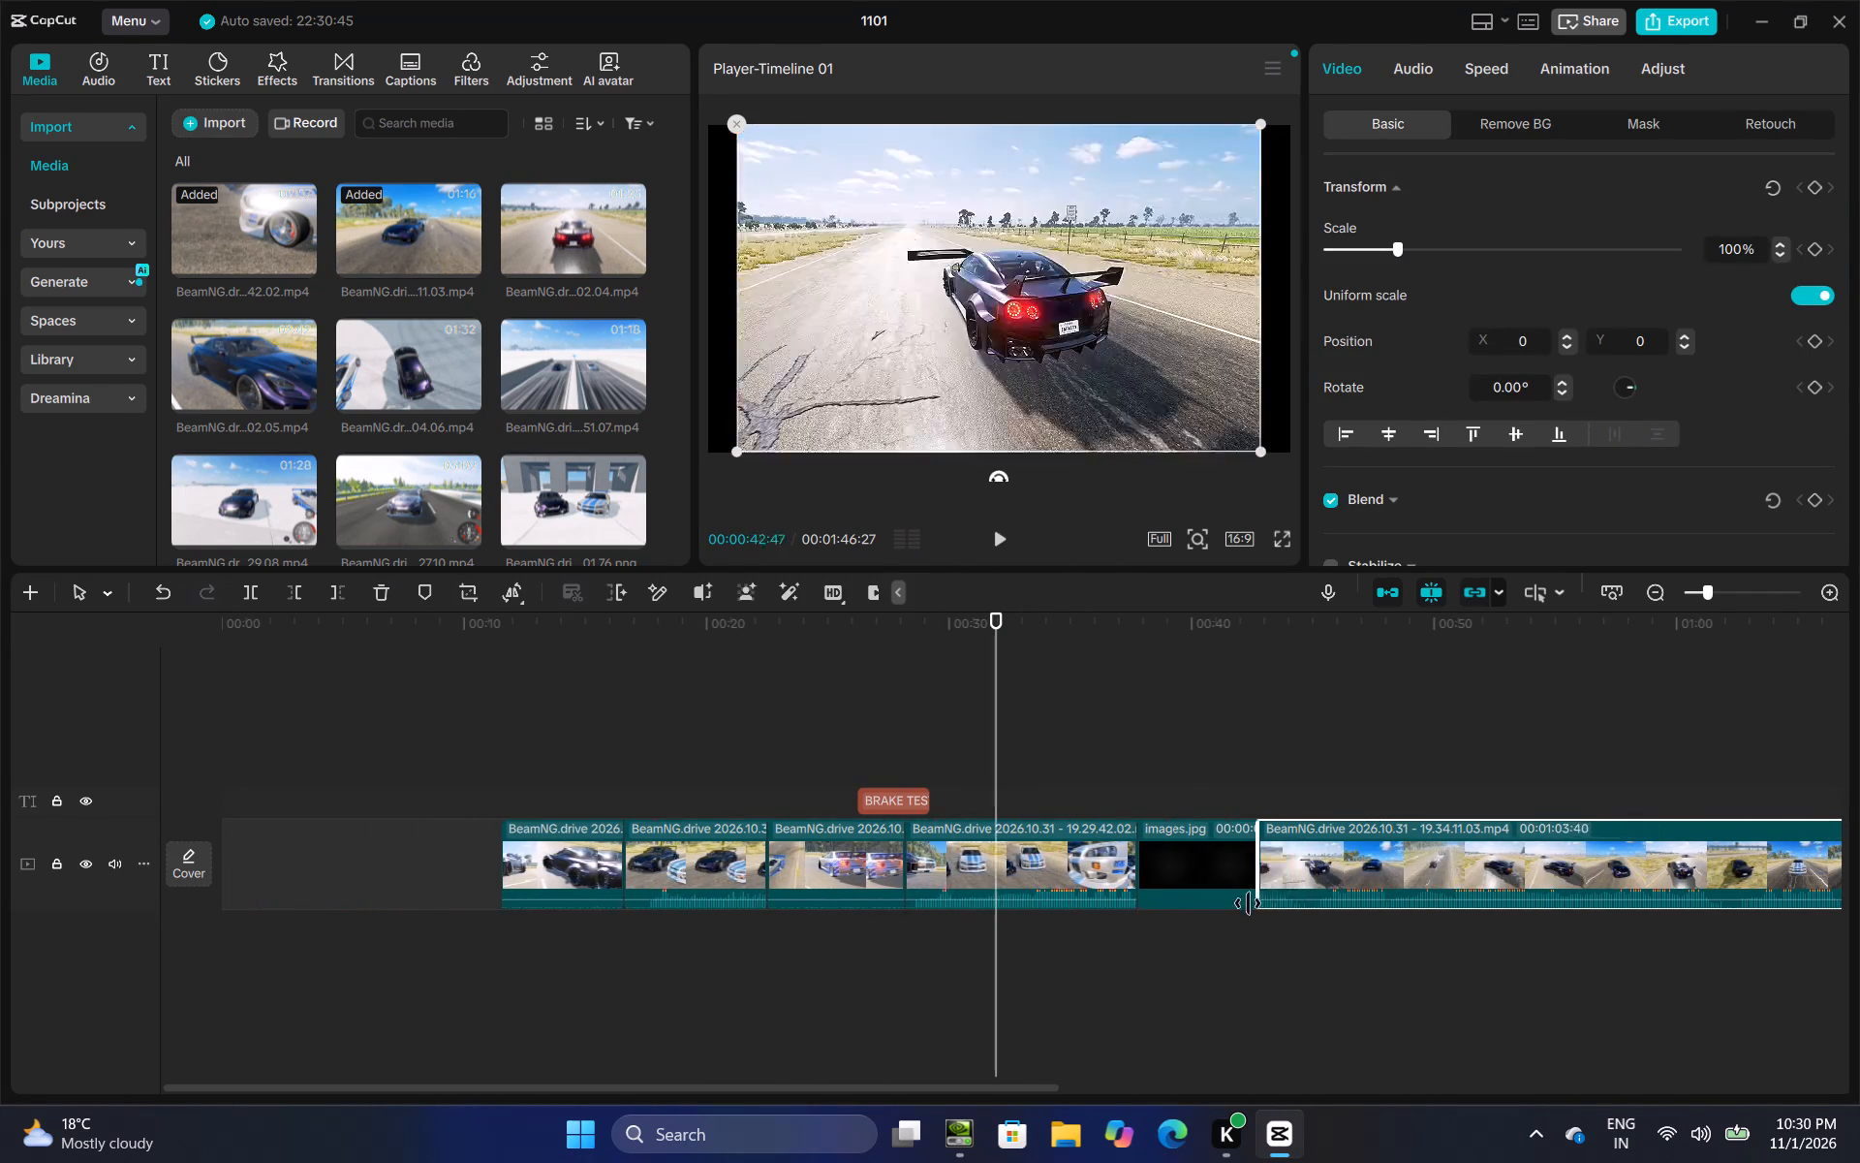
left_click_drag(1248, 903, 1290, 910)
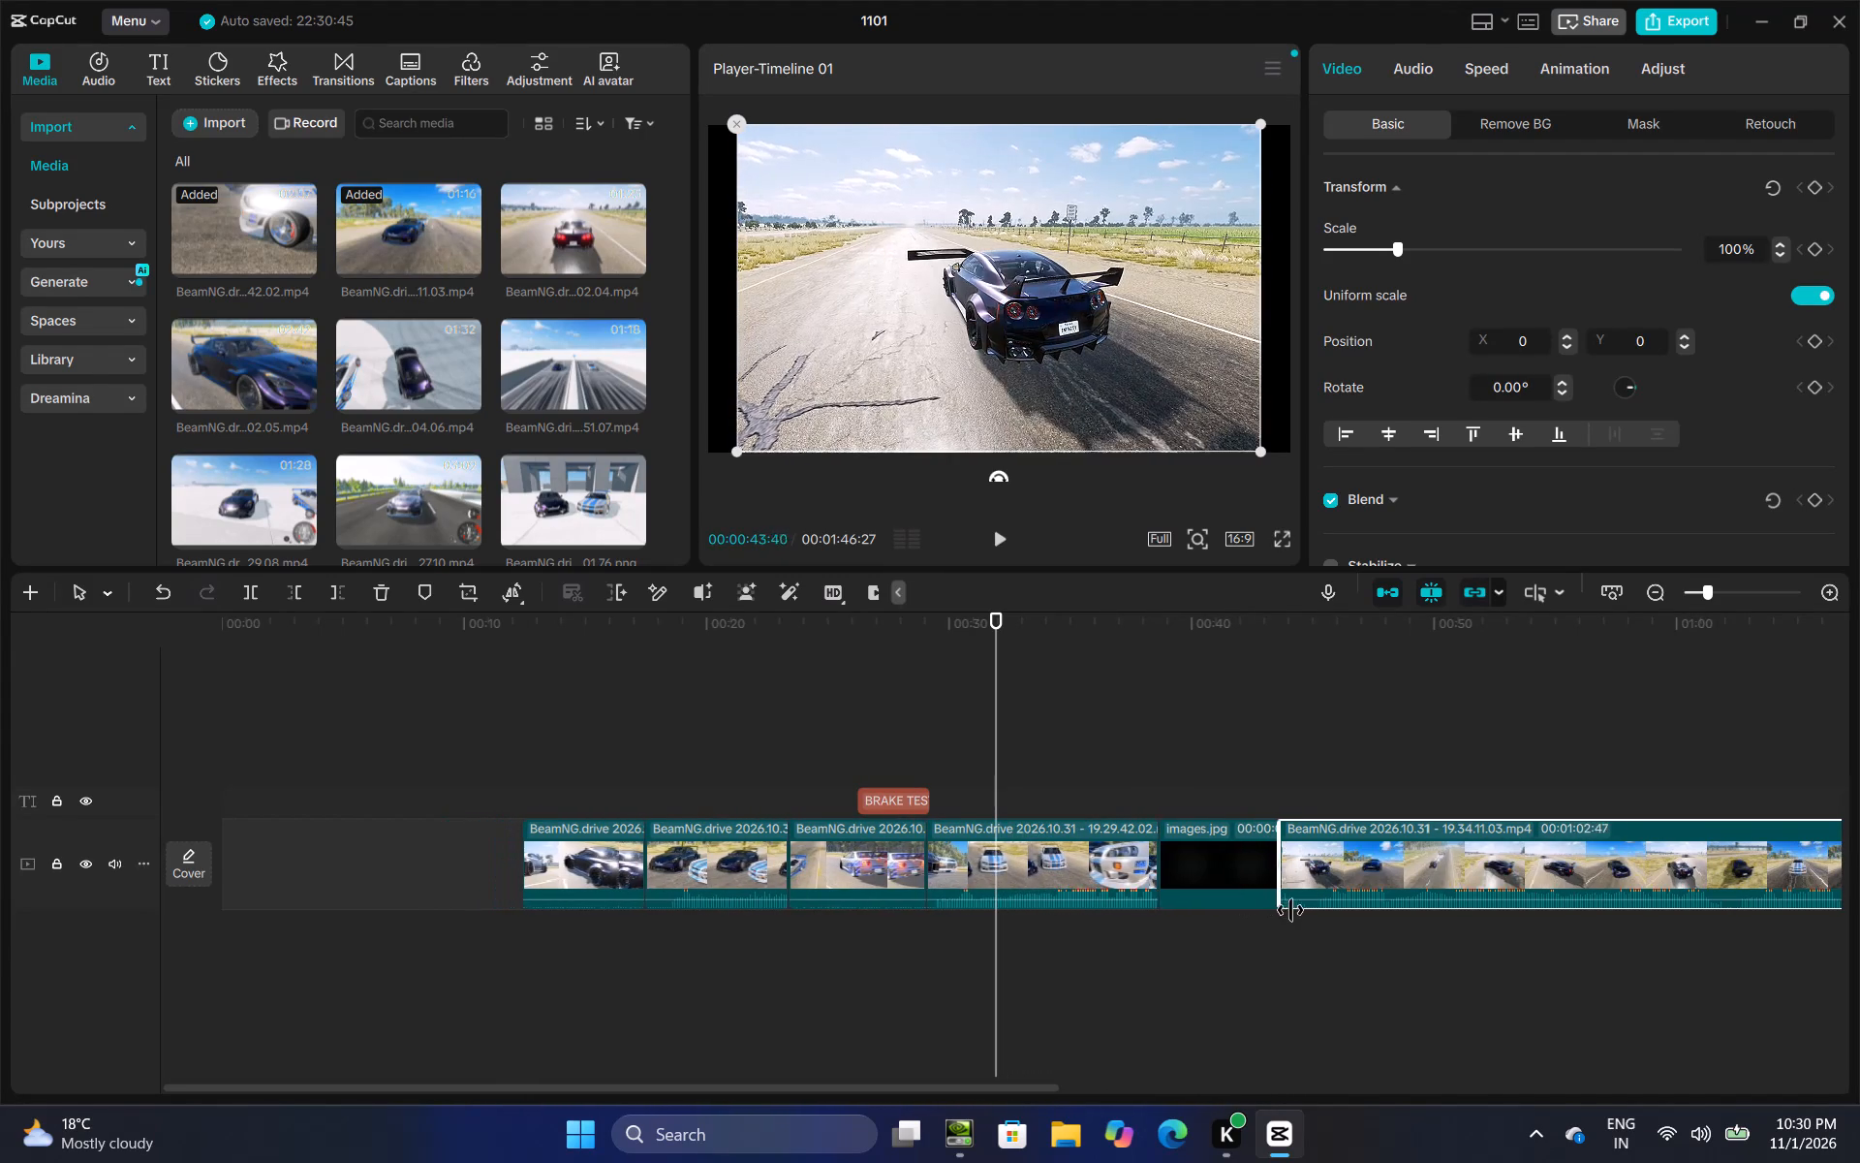
left_click_drag(1290, 910, 1306, 908)
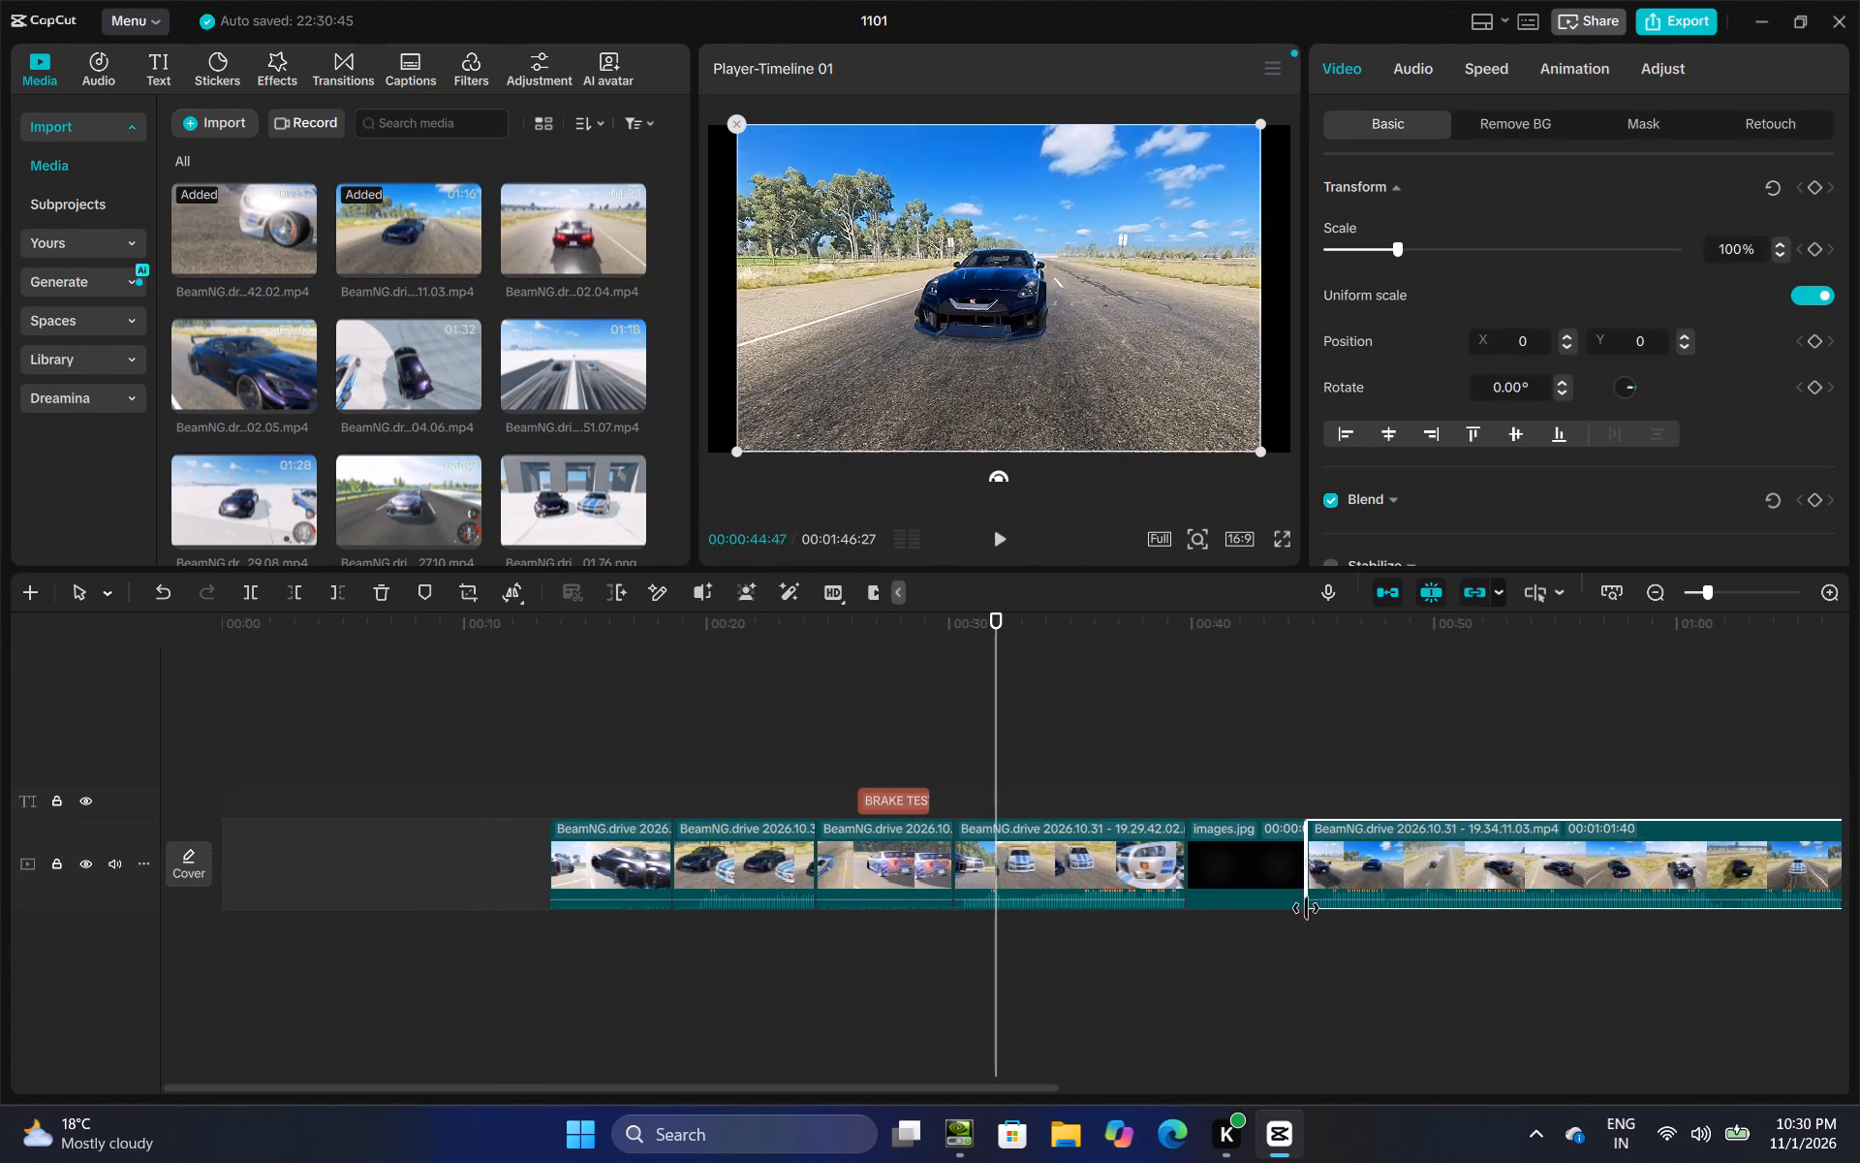
left_click_drag(1306, 908, 1322, 908)
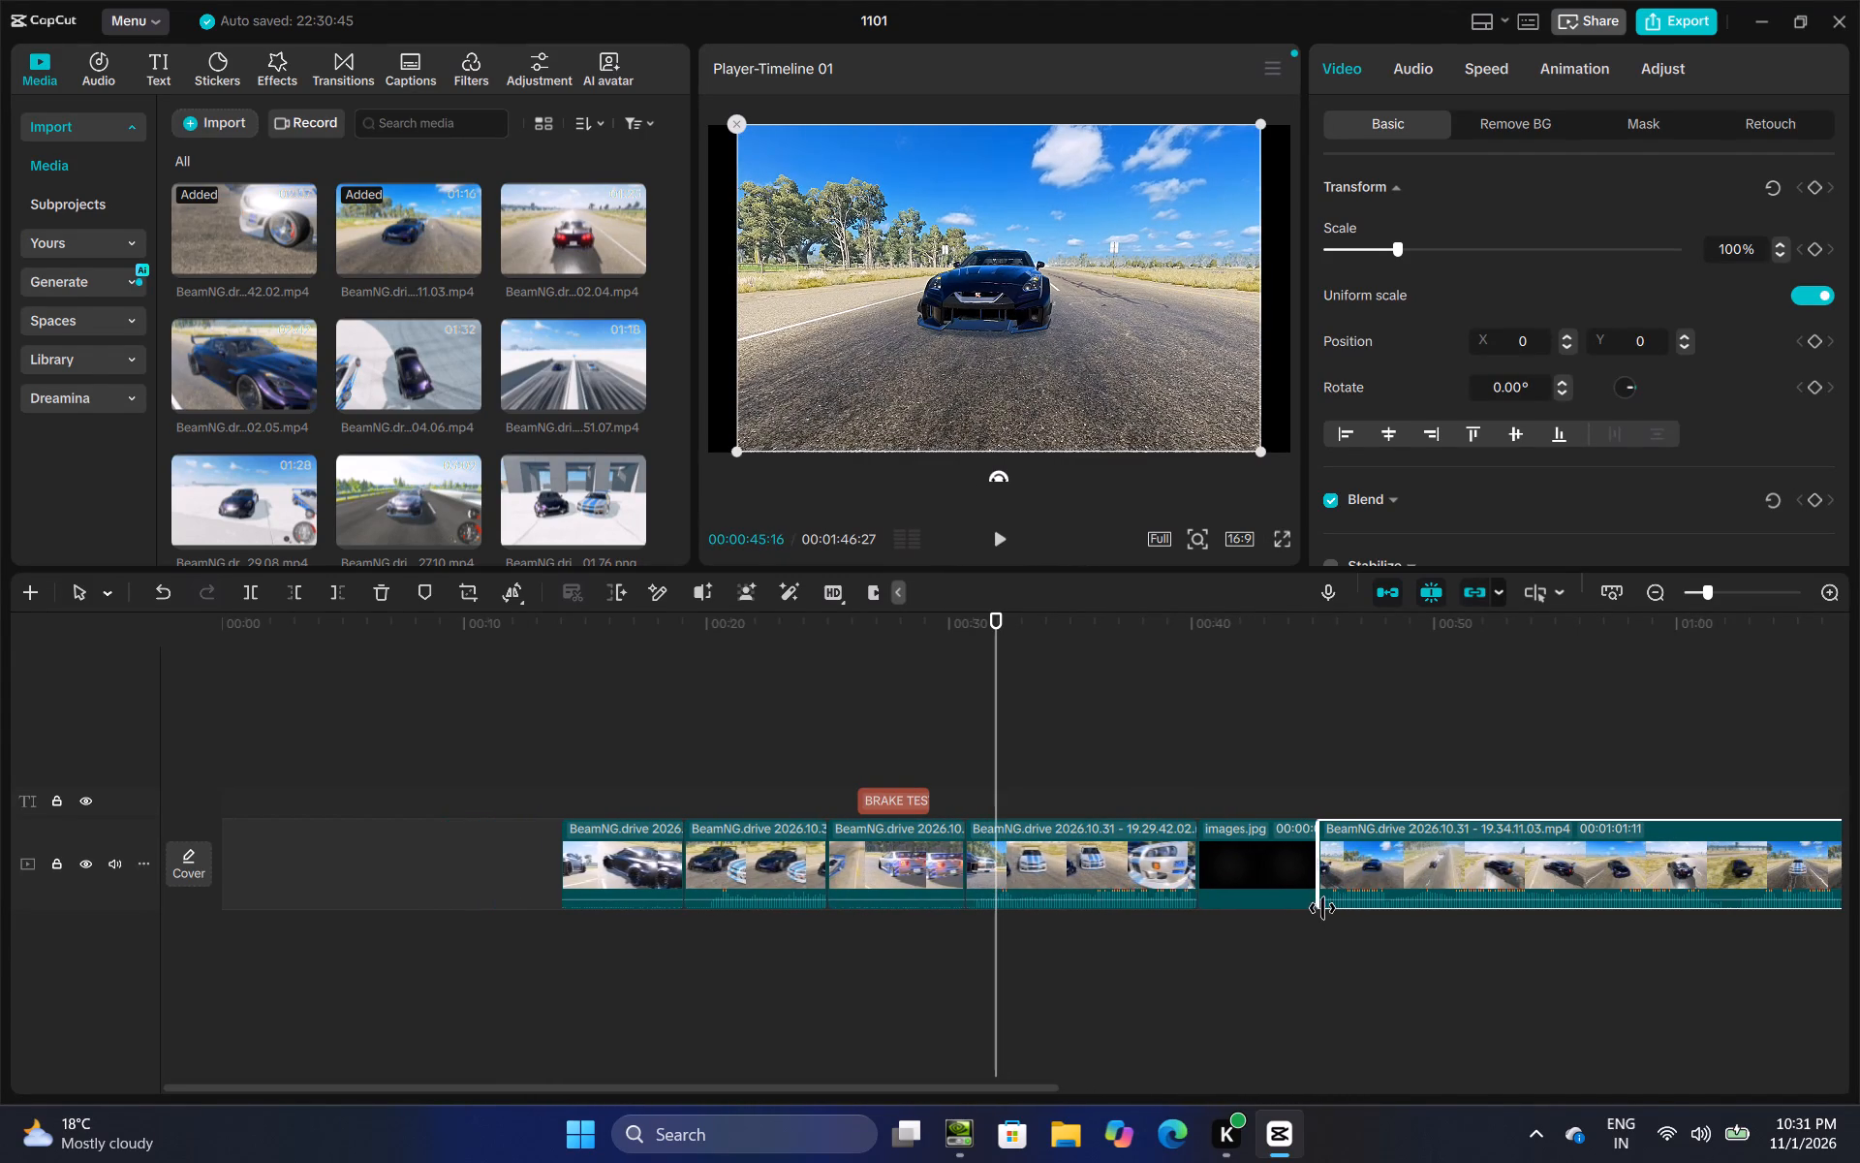
left_click(1000, 548)
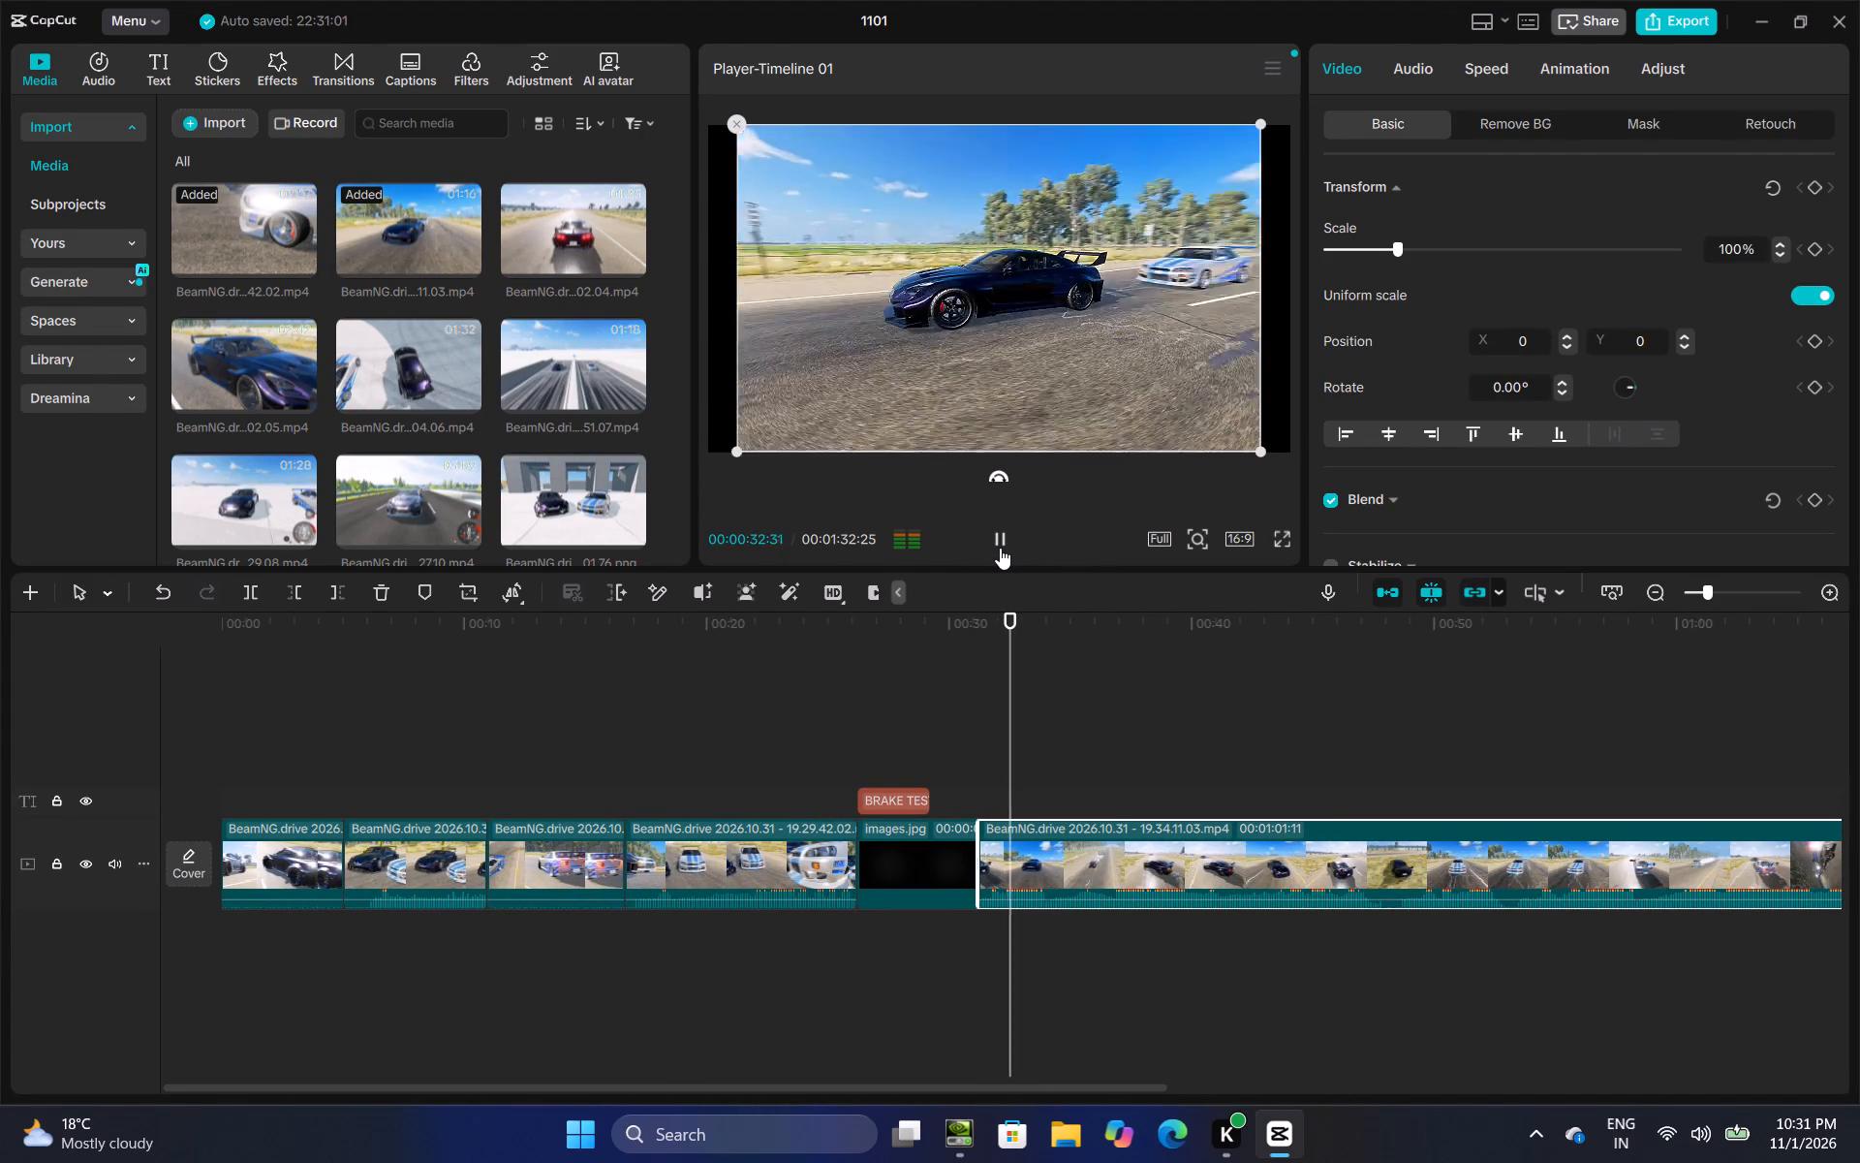
left_click(976, 855)
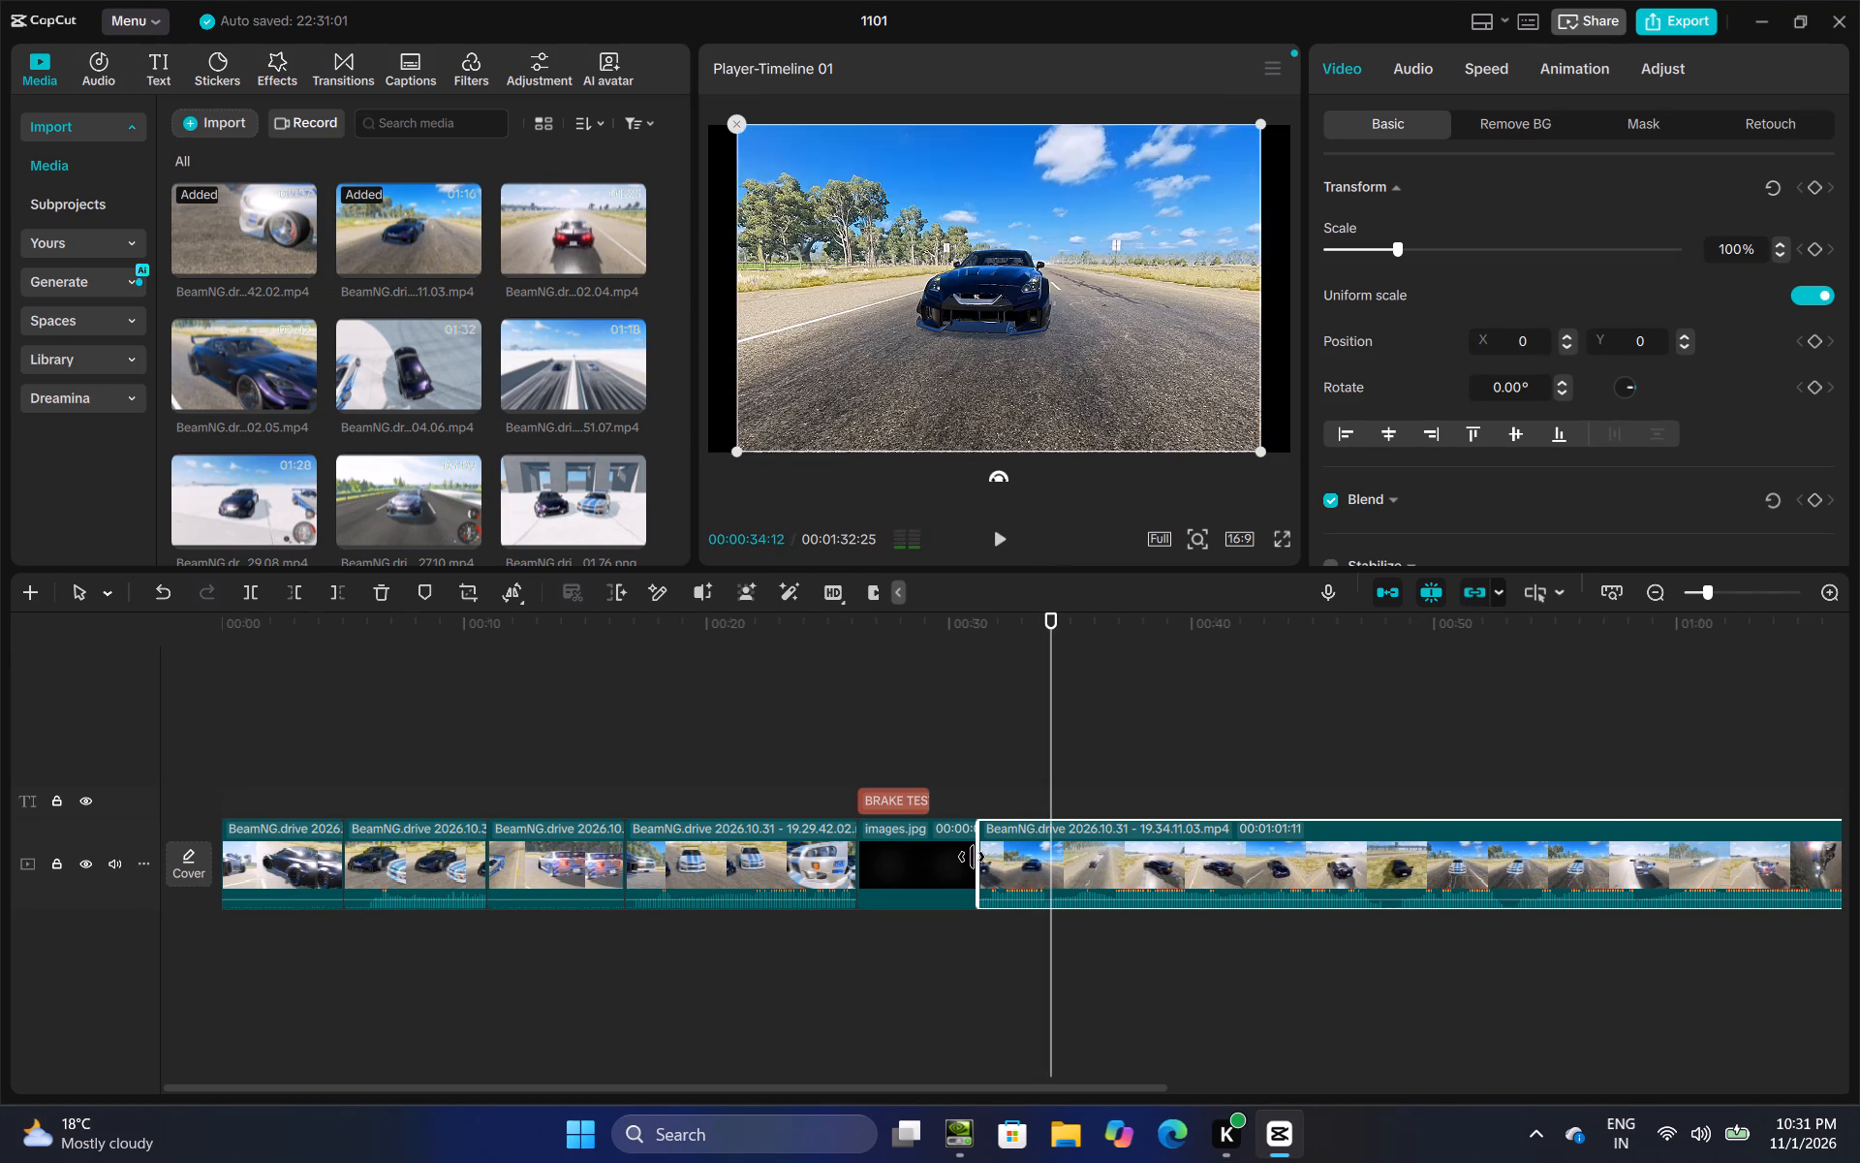
left_click(985, 753)
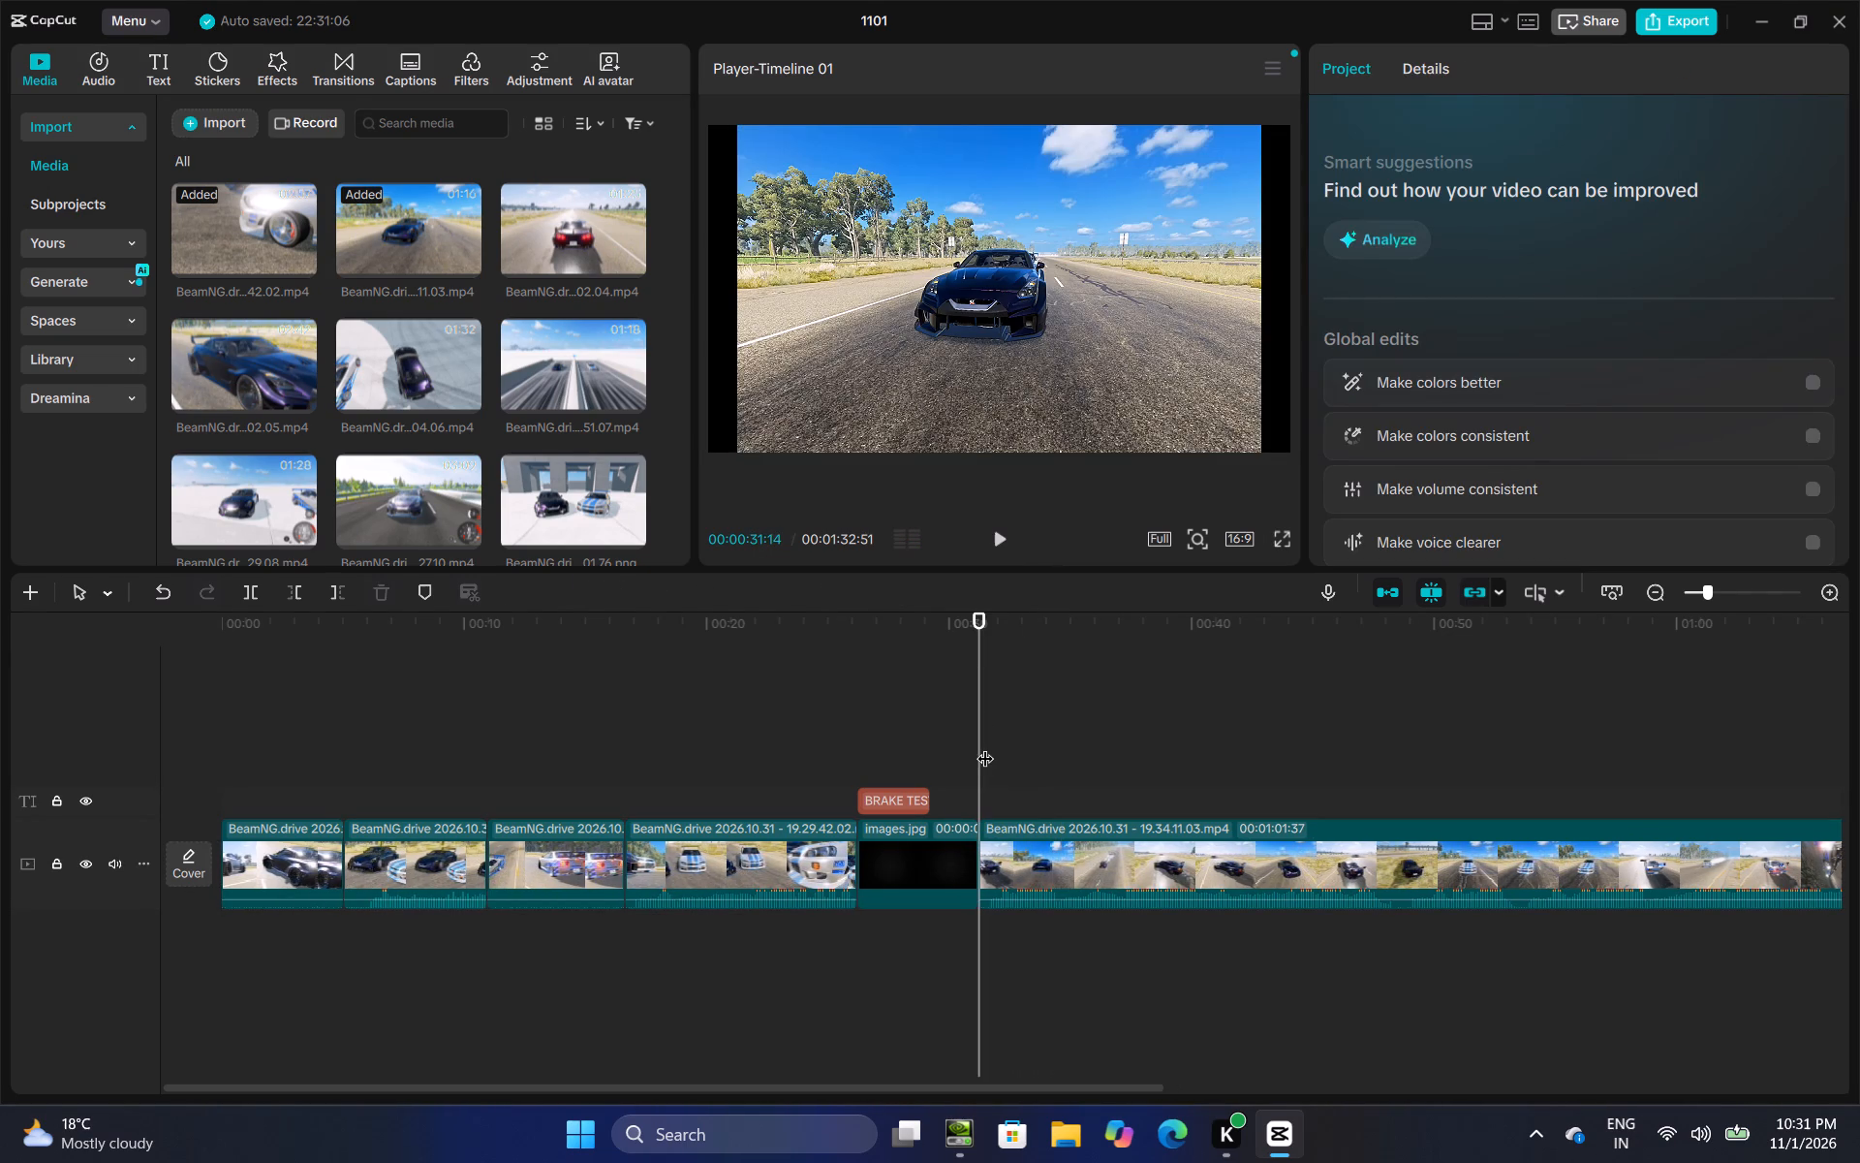
Split the 19.34.11.03 clip at 00:00:43:49, while the dark car is seen from behind near the pit.
left_click(978, 550)
left_click(1005, 548)
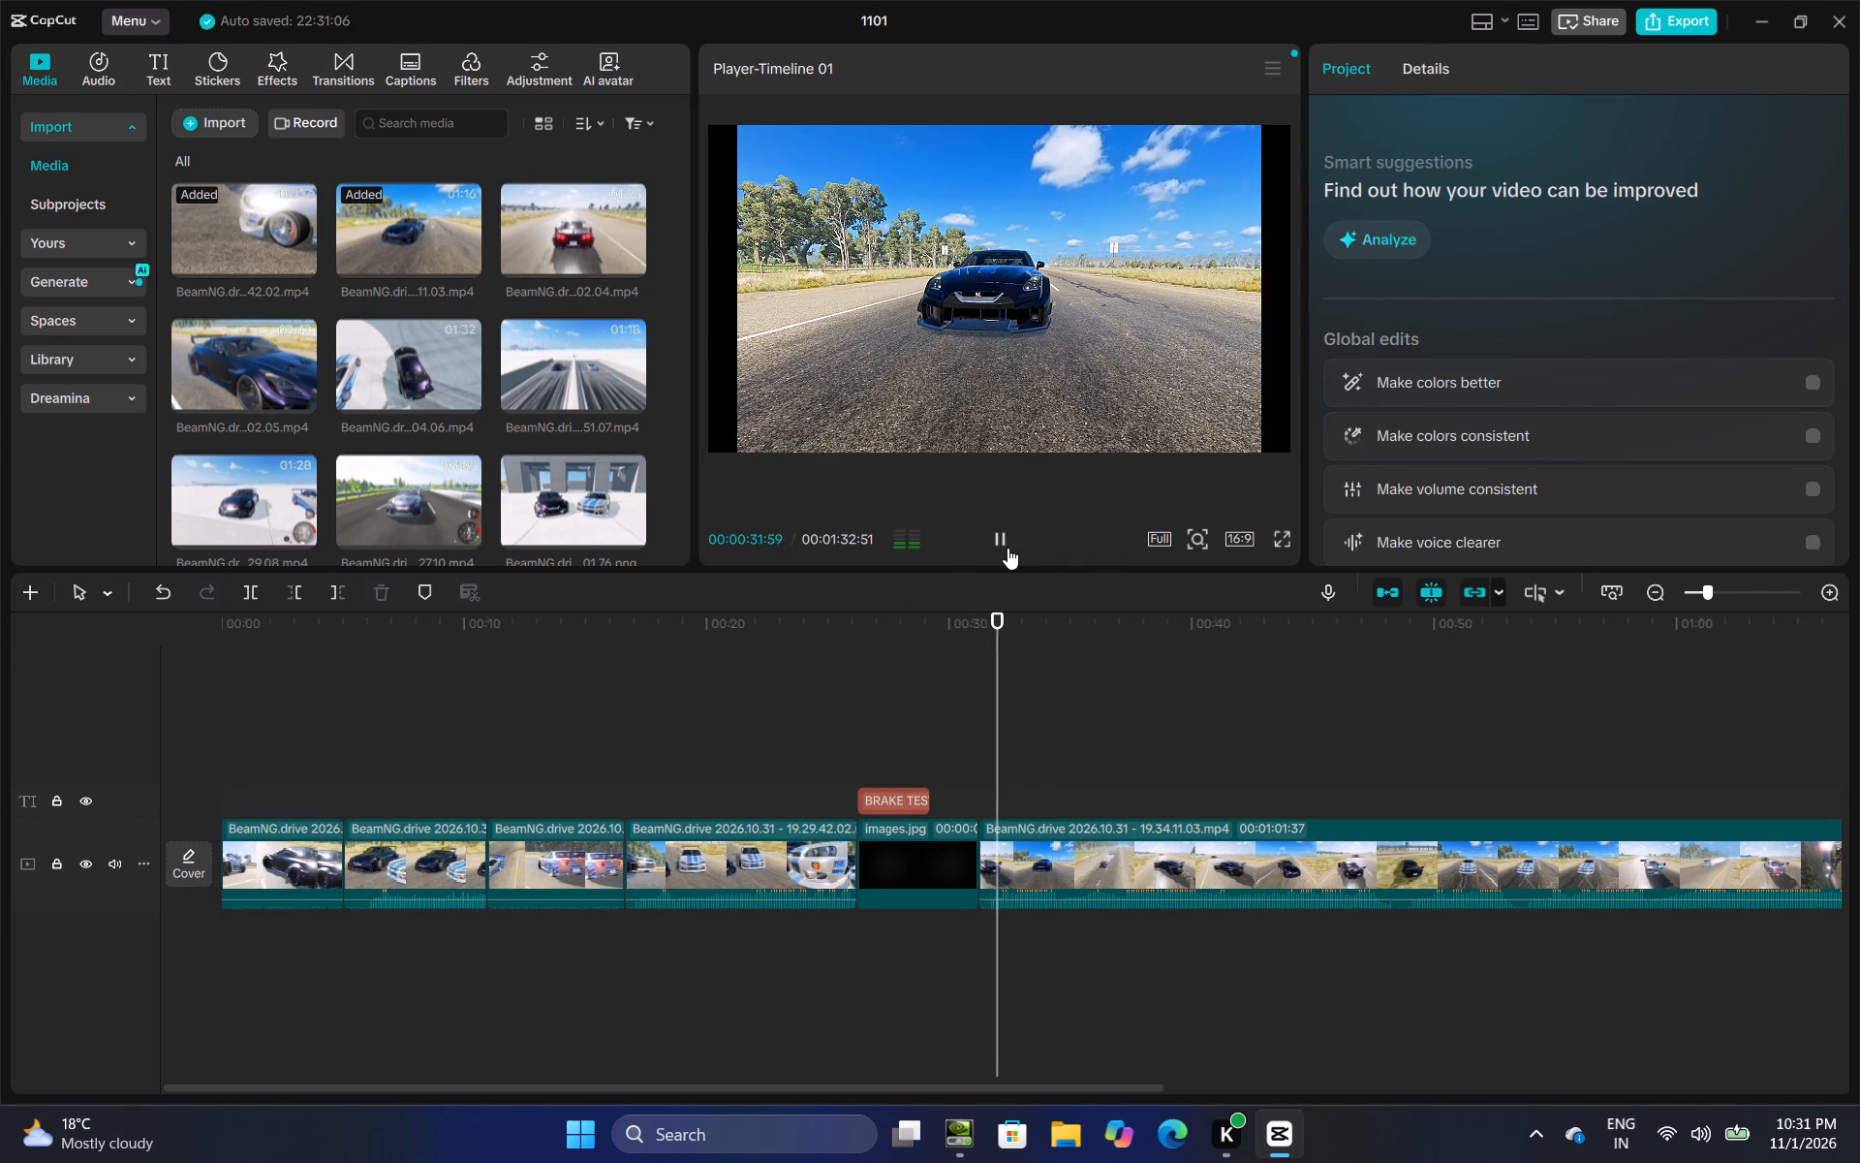
left_click(1828, 591)
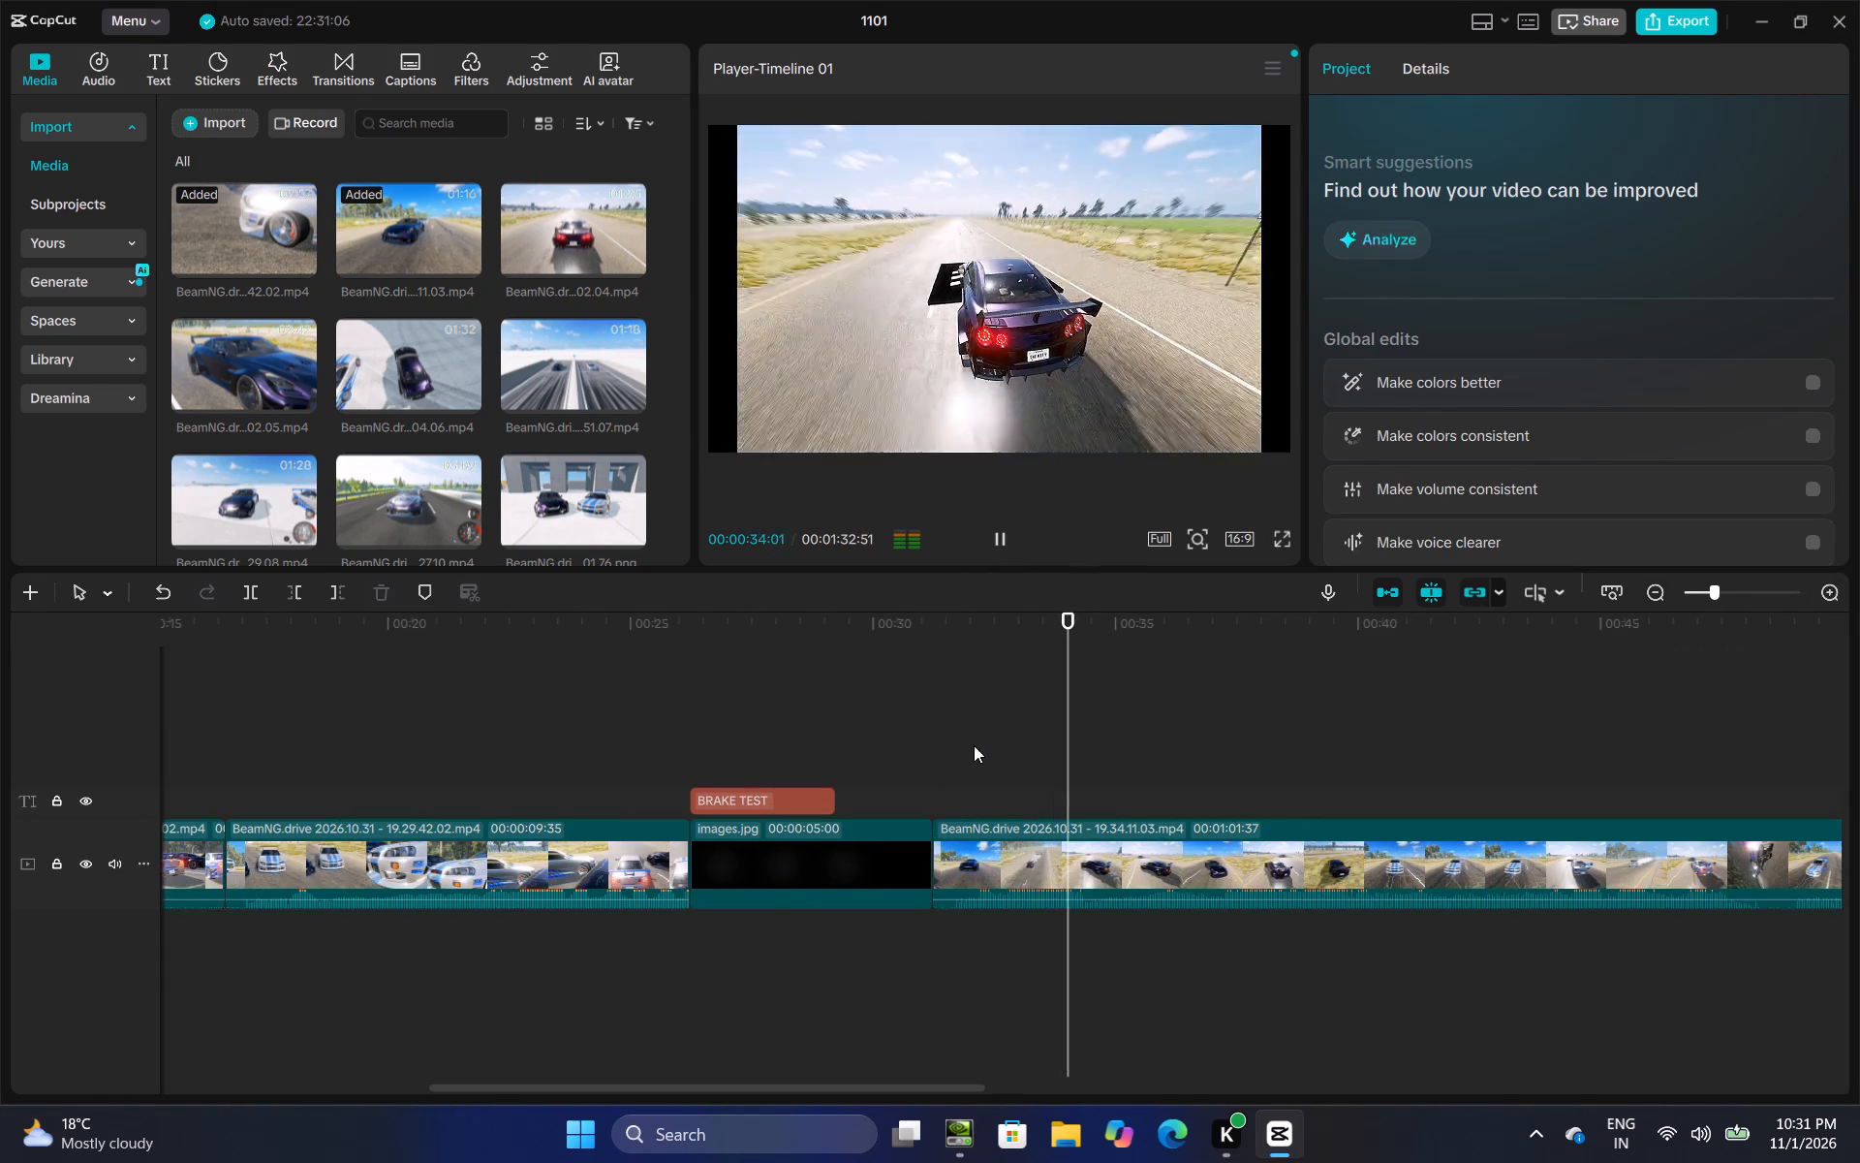
left_click(974, 745)
left_click_drag(972, 745, 1119, 676)
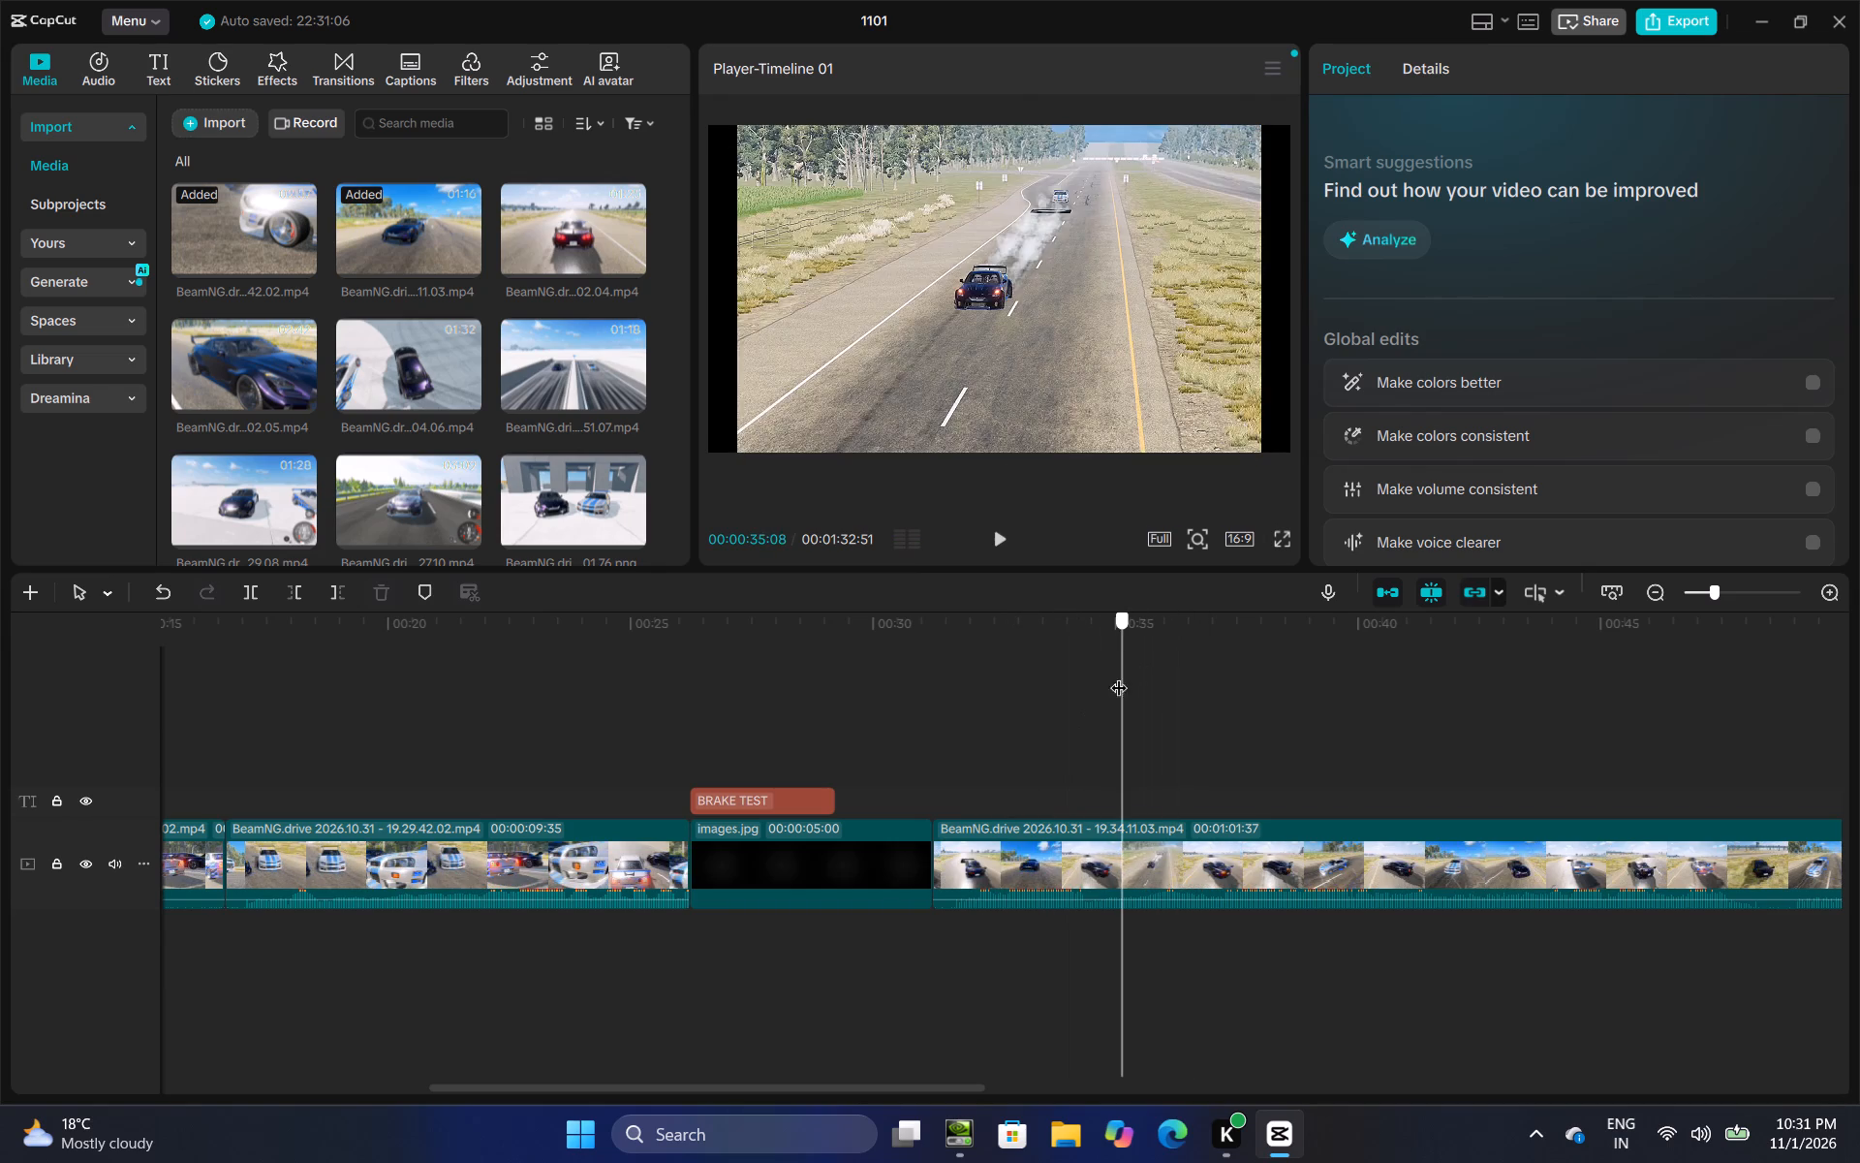
left_click_drag(1119, 676, 1358, 763)
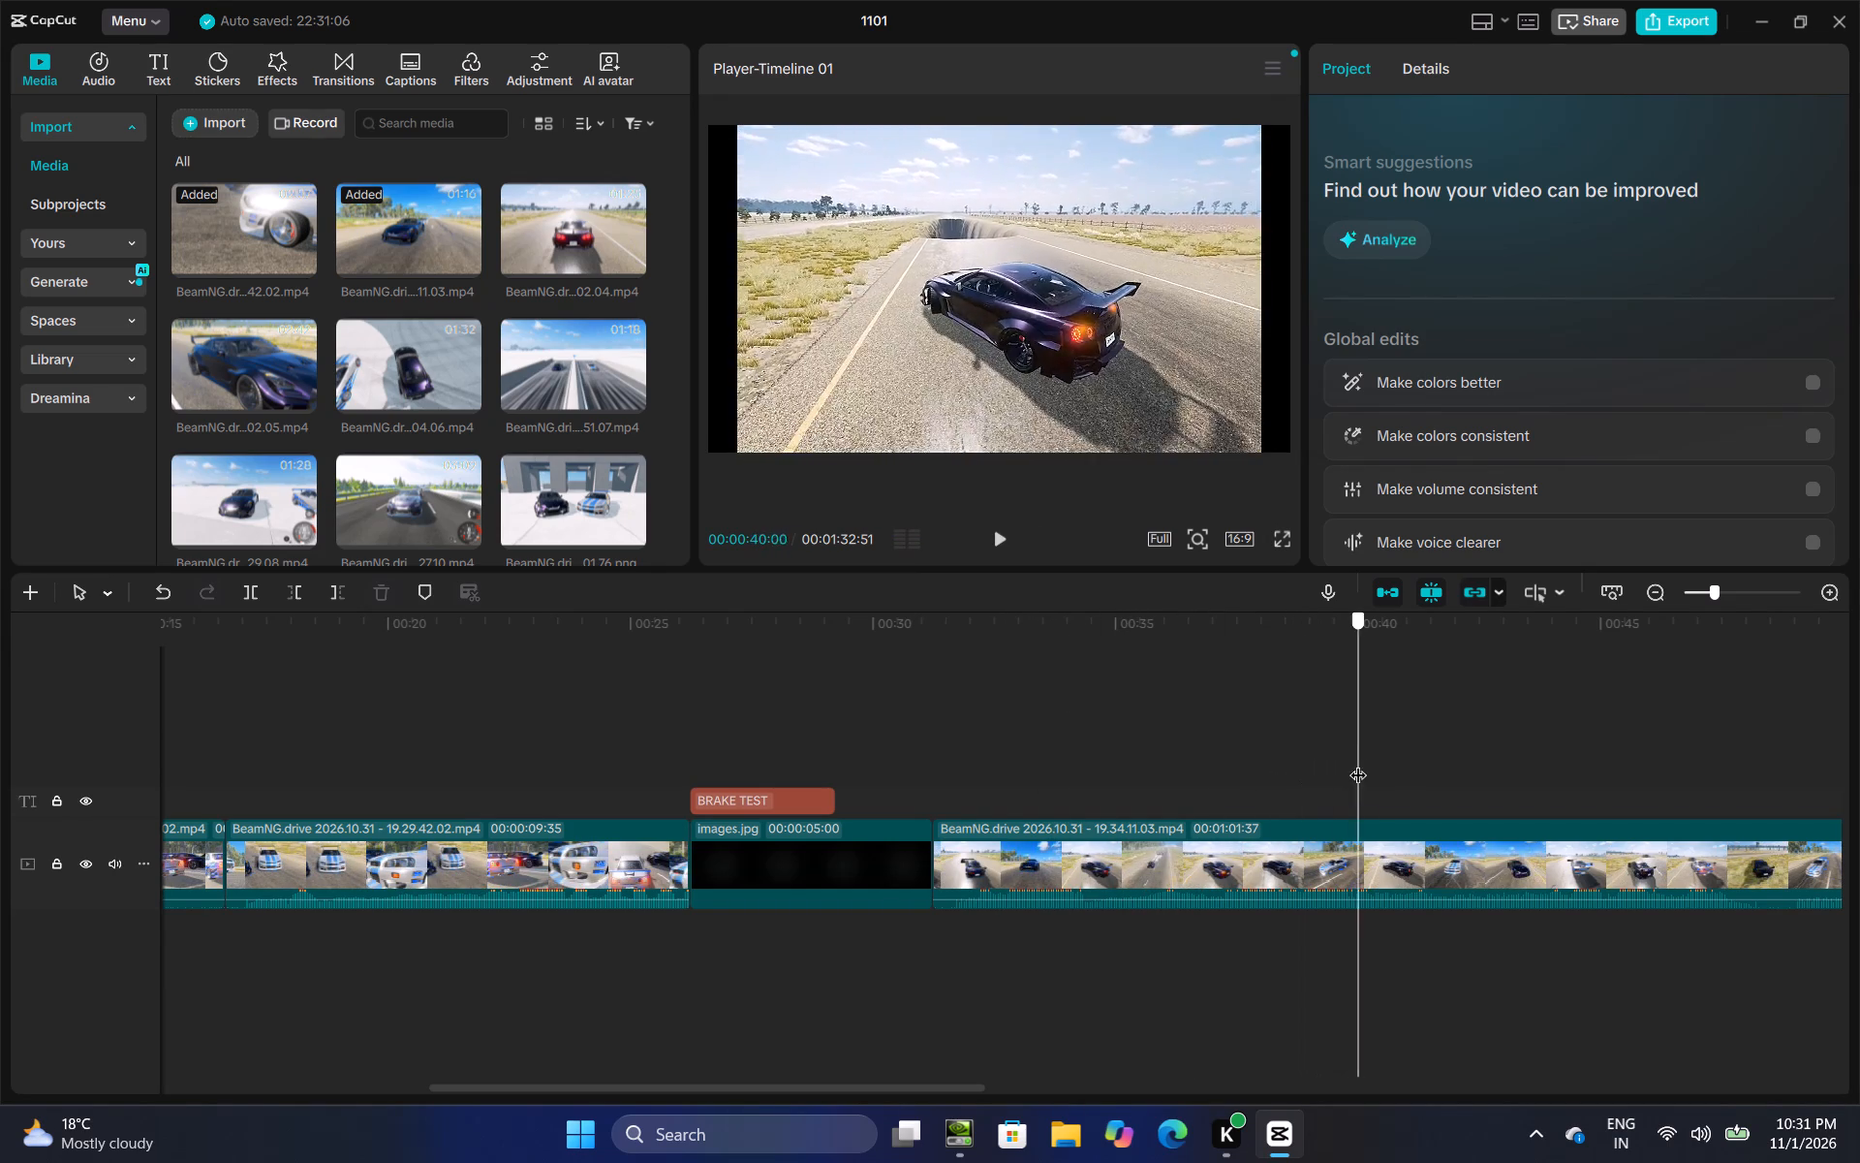
left_click_drag(1358, 763, 1596, 761)
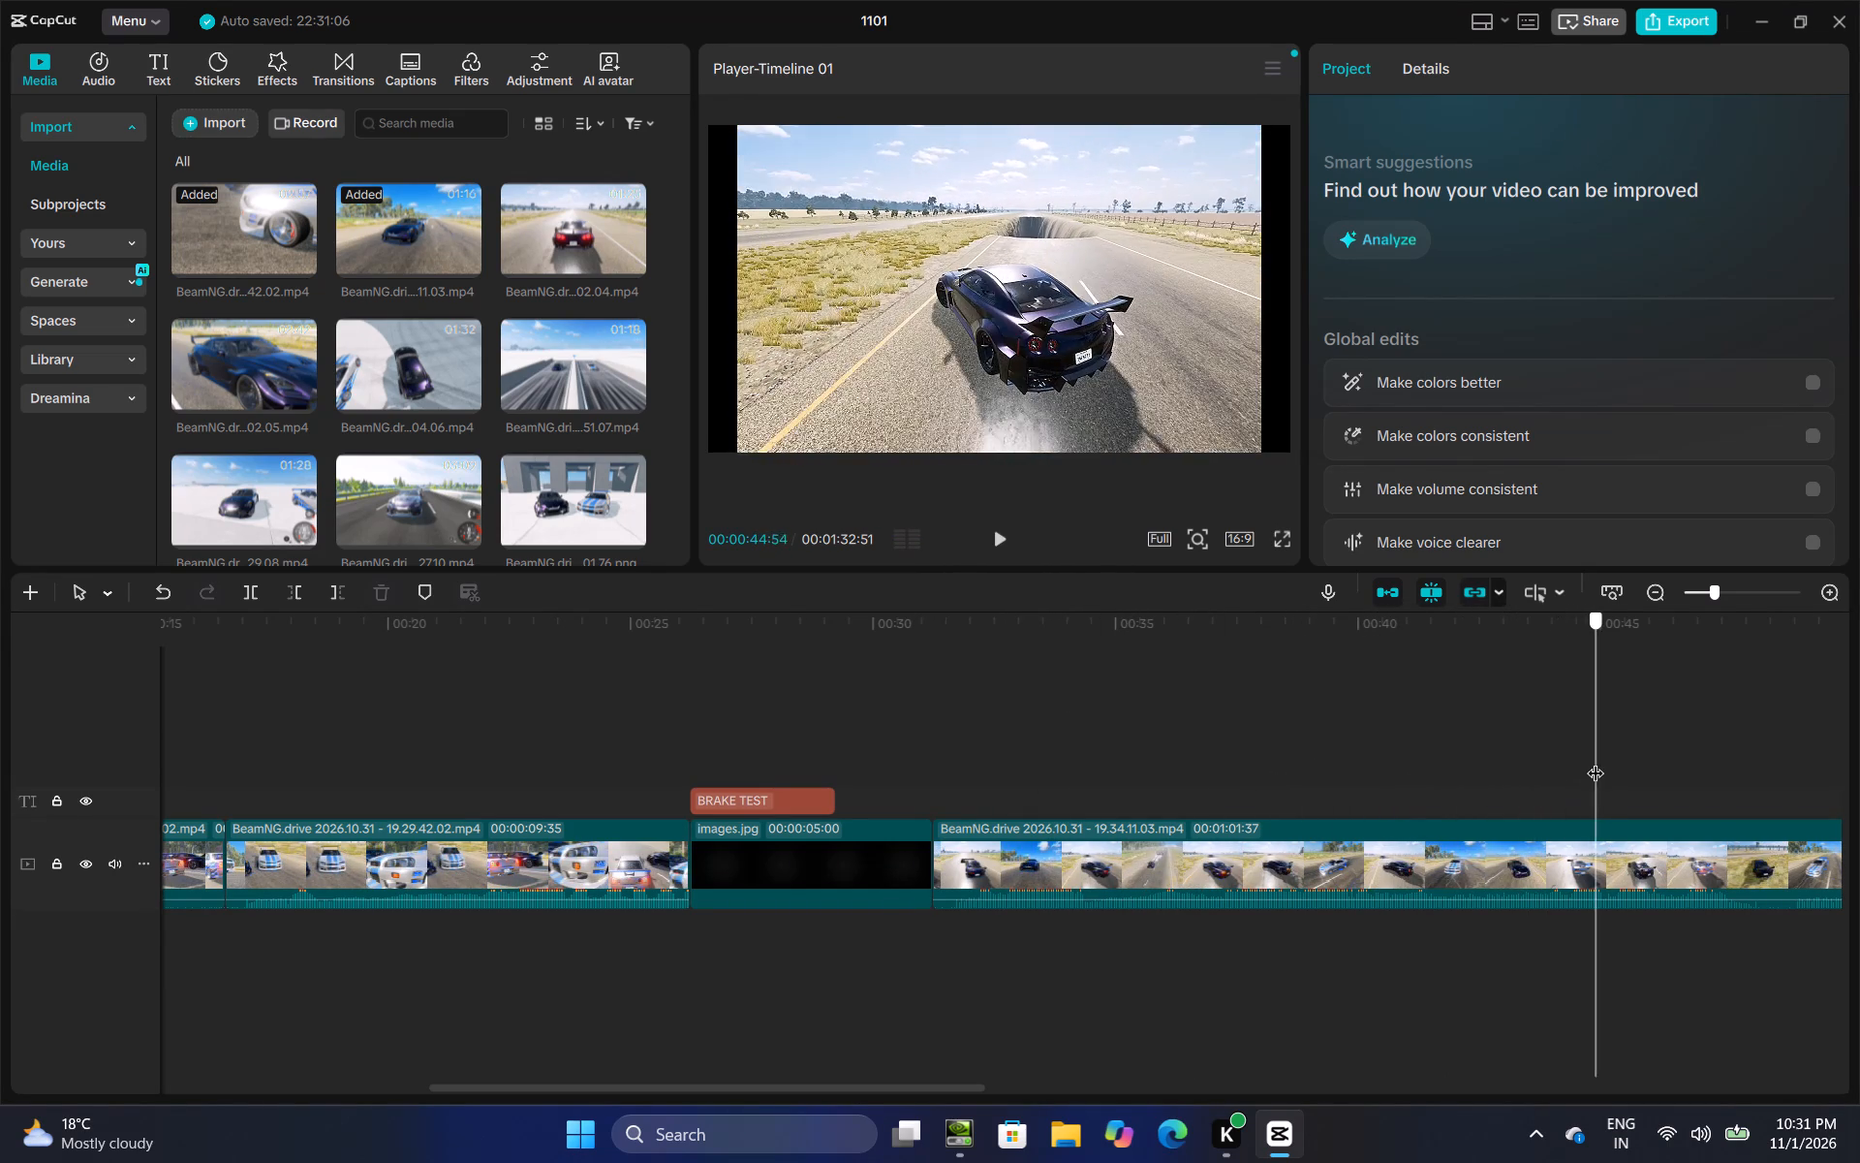
left_click_drag(1596, 761, 1543, 765)
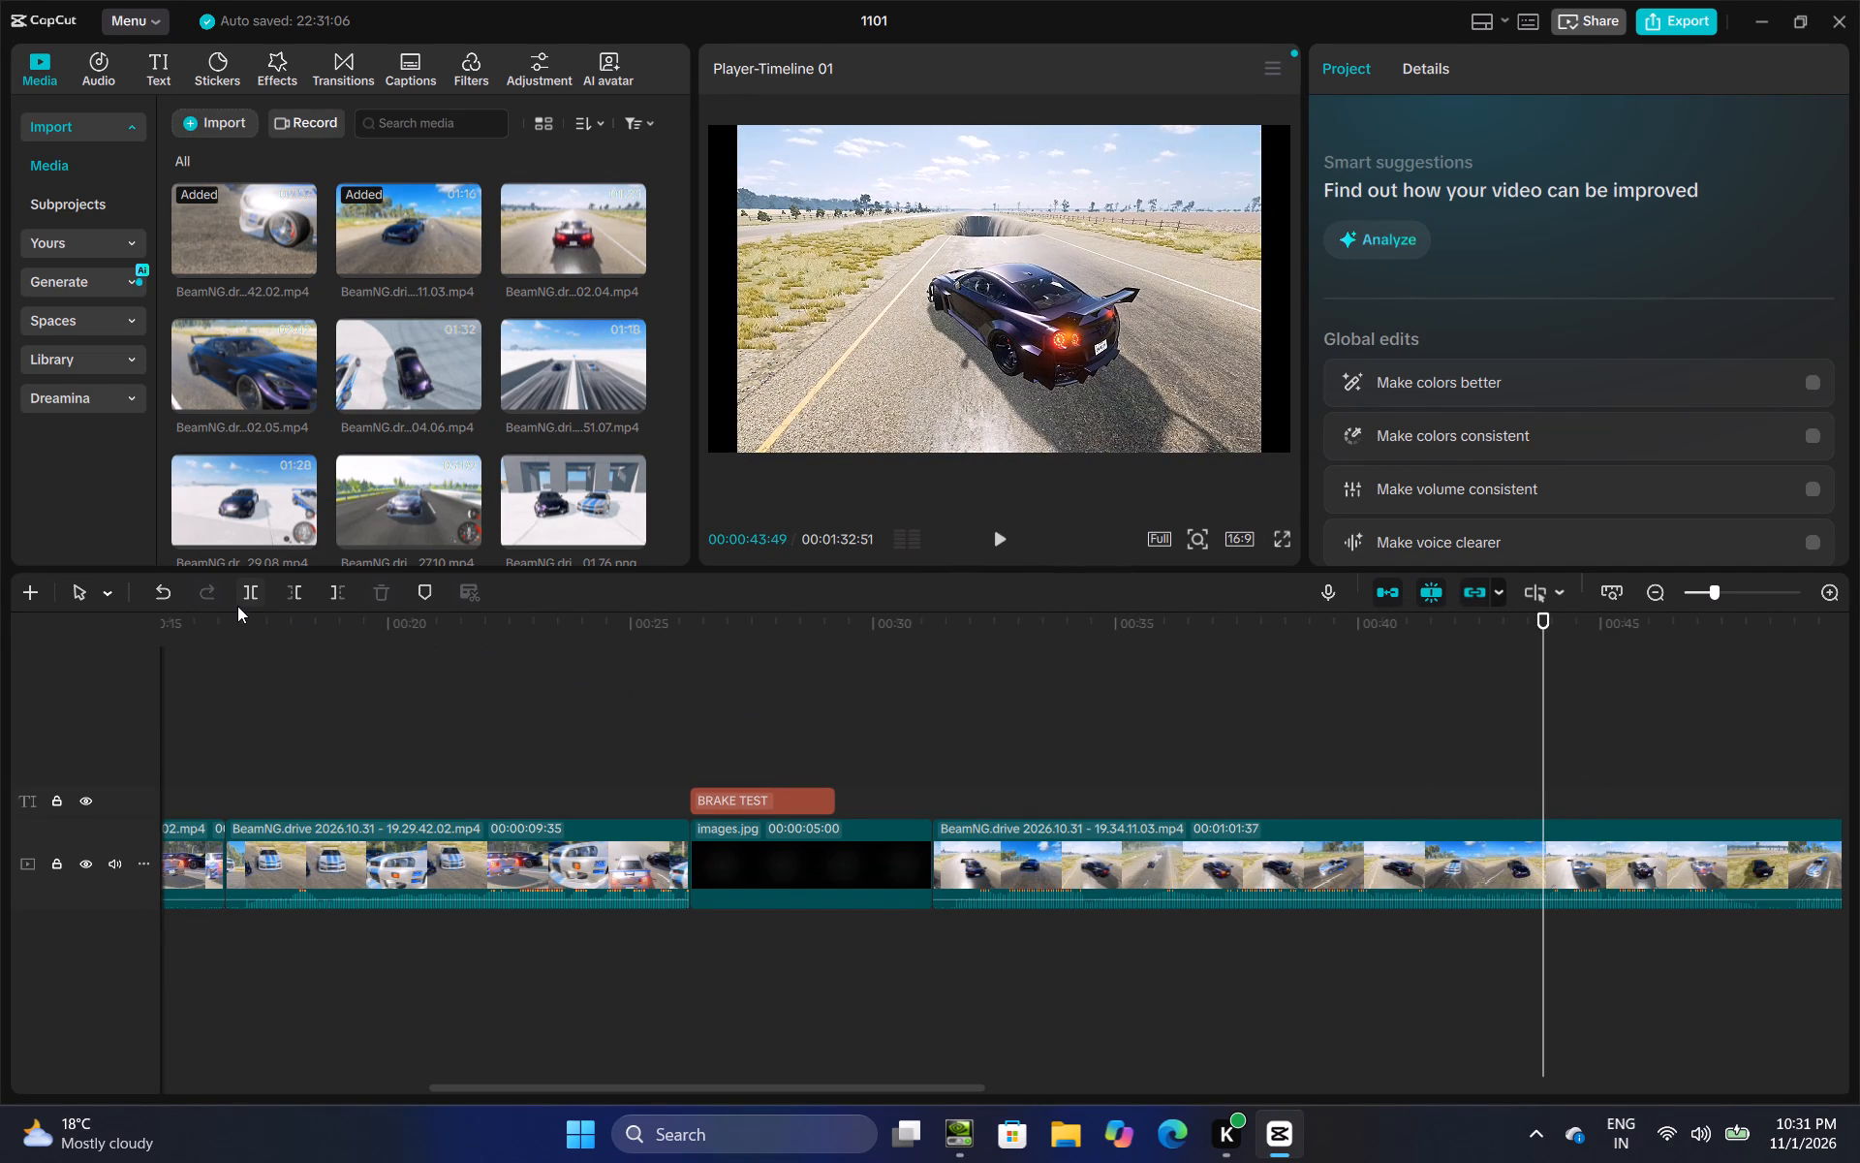
left_click(244, 603)
Trim the start of the segment after the split to the white-and-blue car's front view, leaving 00:00:18:29, and preview the cut.
left_click(1574, 848)
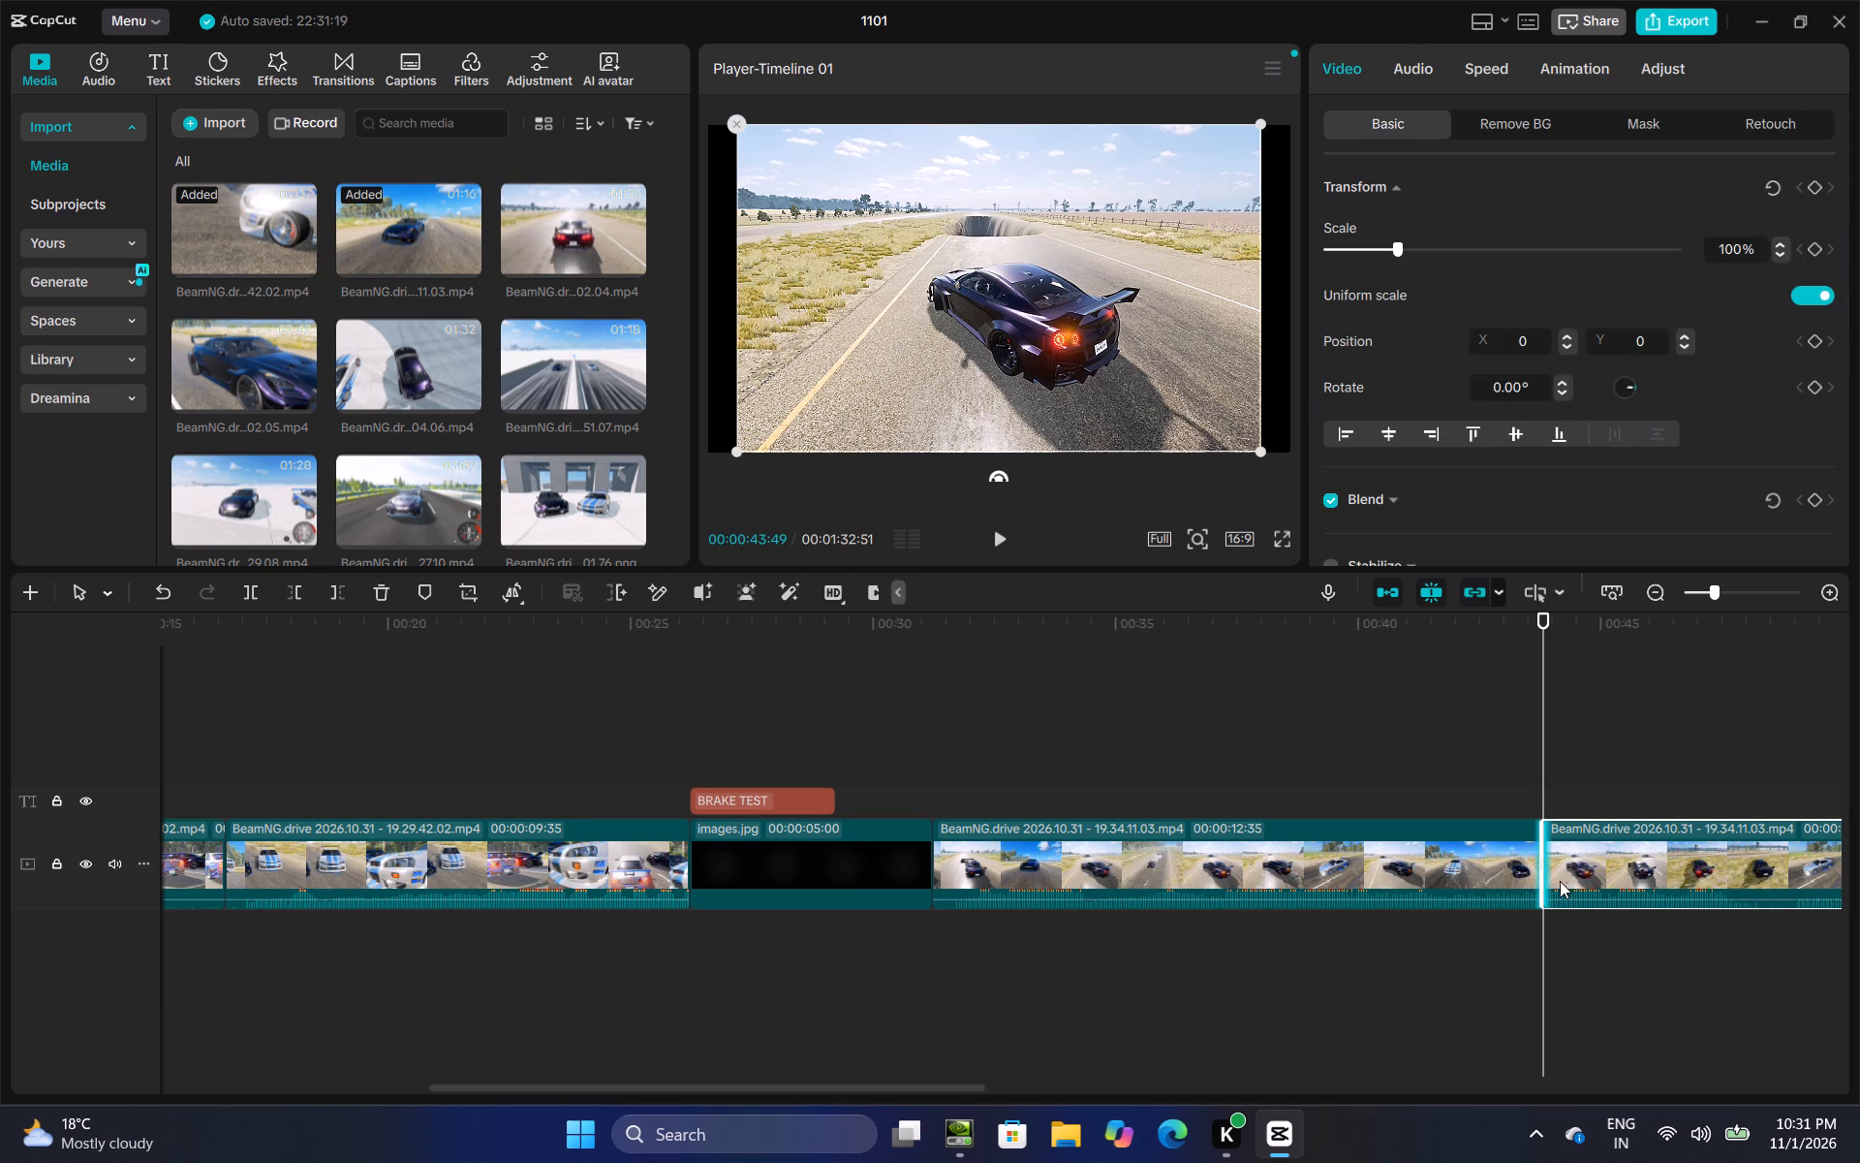
left_click_drag(1543, 858, 1859, 792)
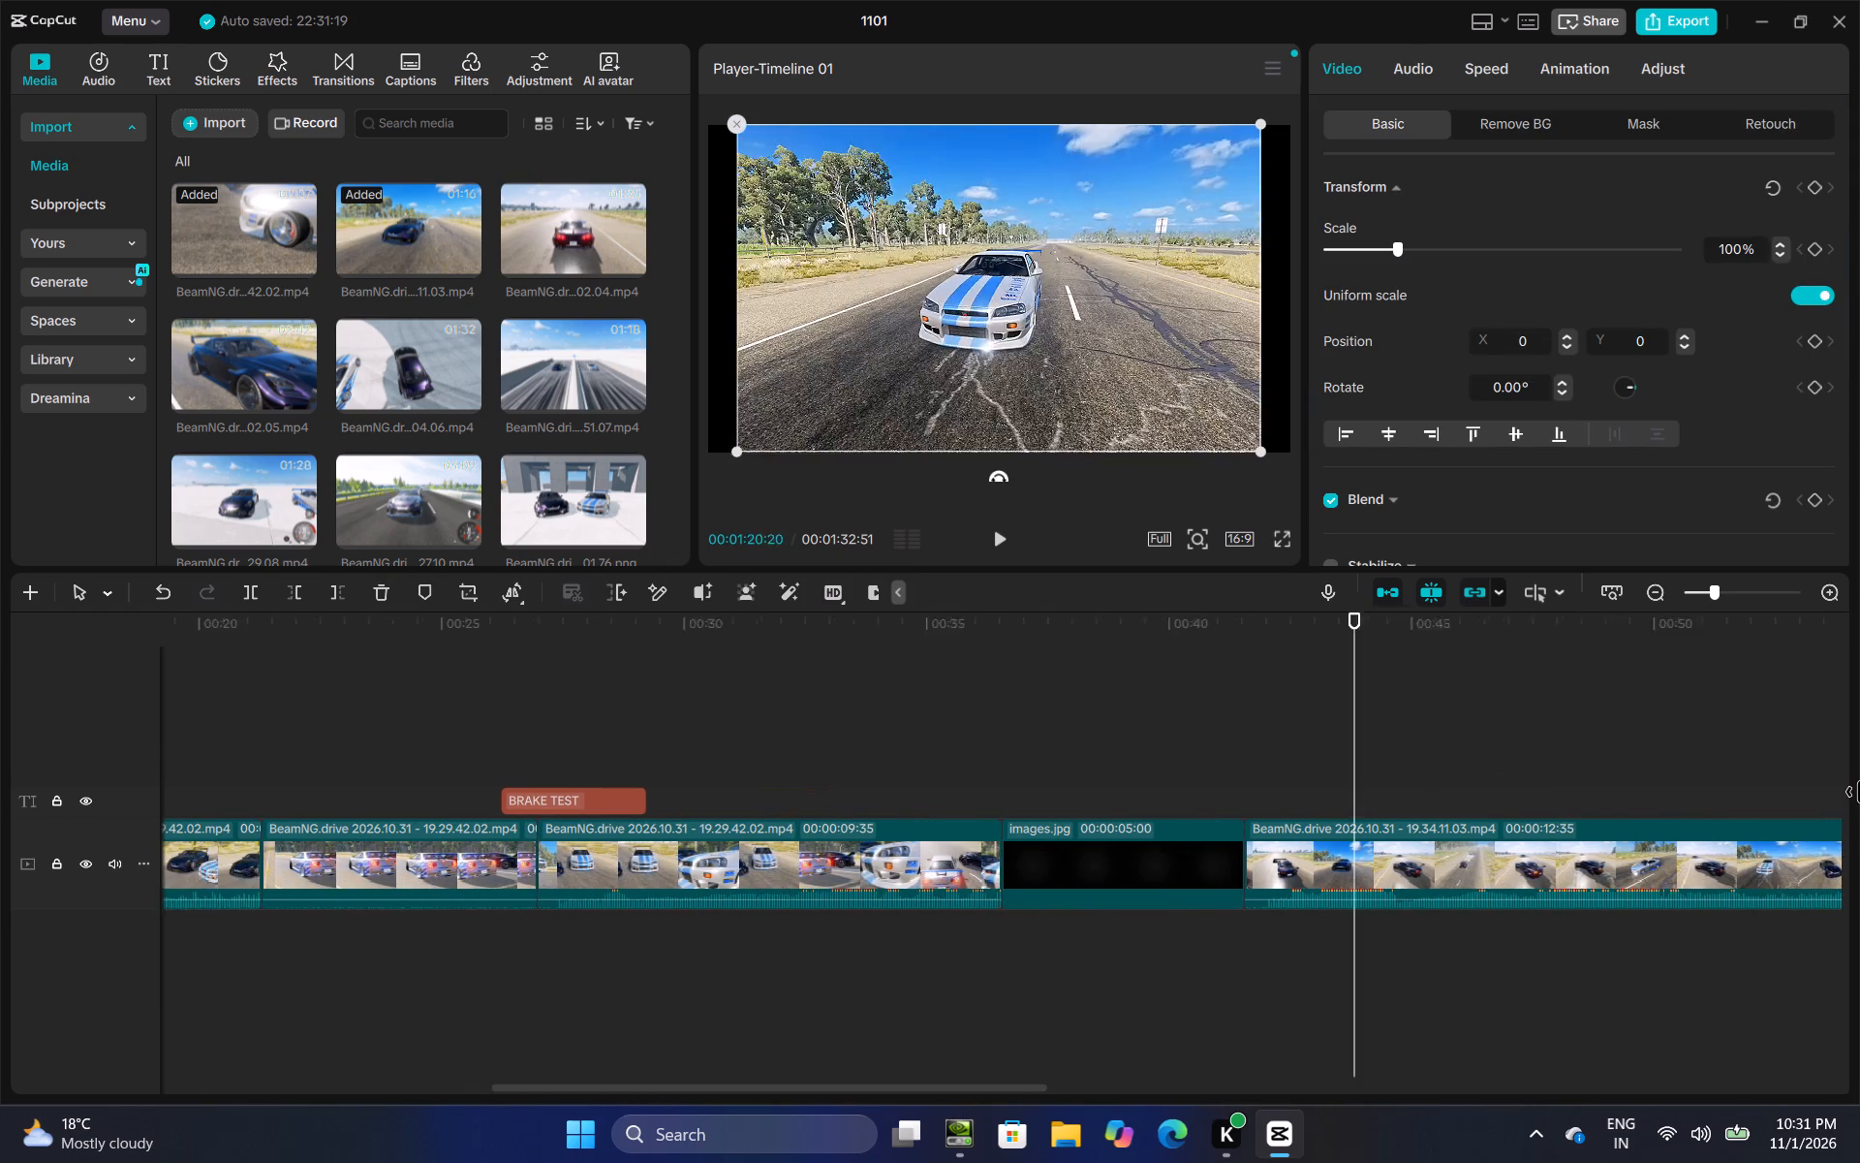
left_click_drag(1859, 792, 1176, 894)
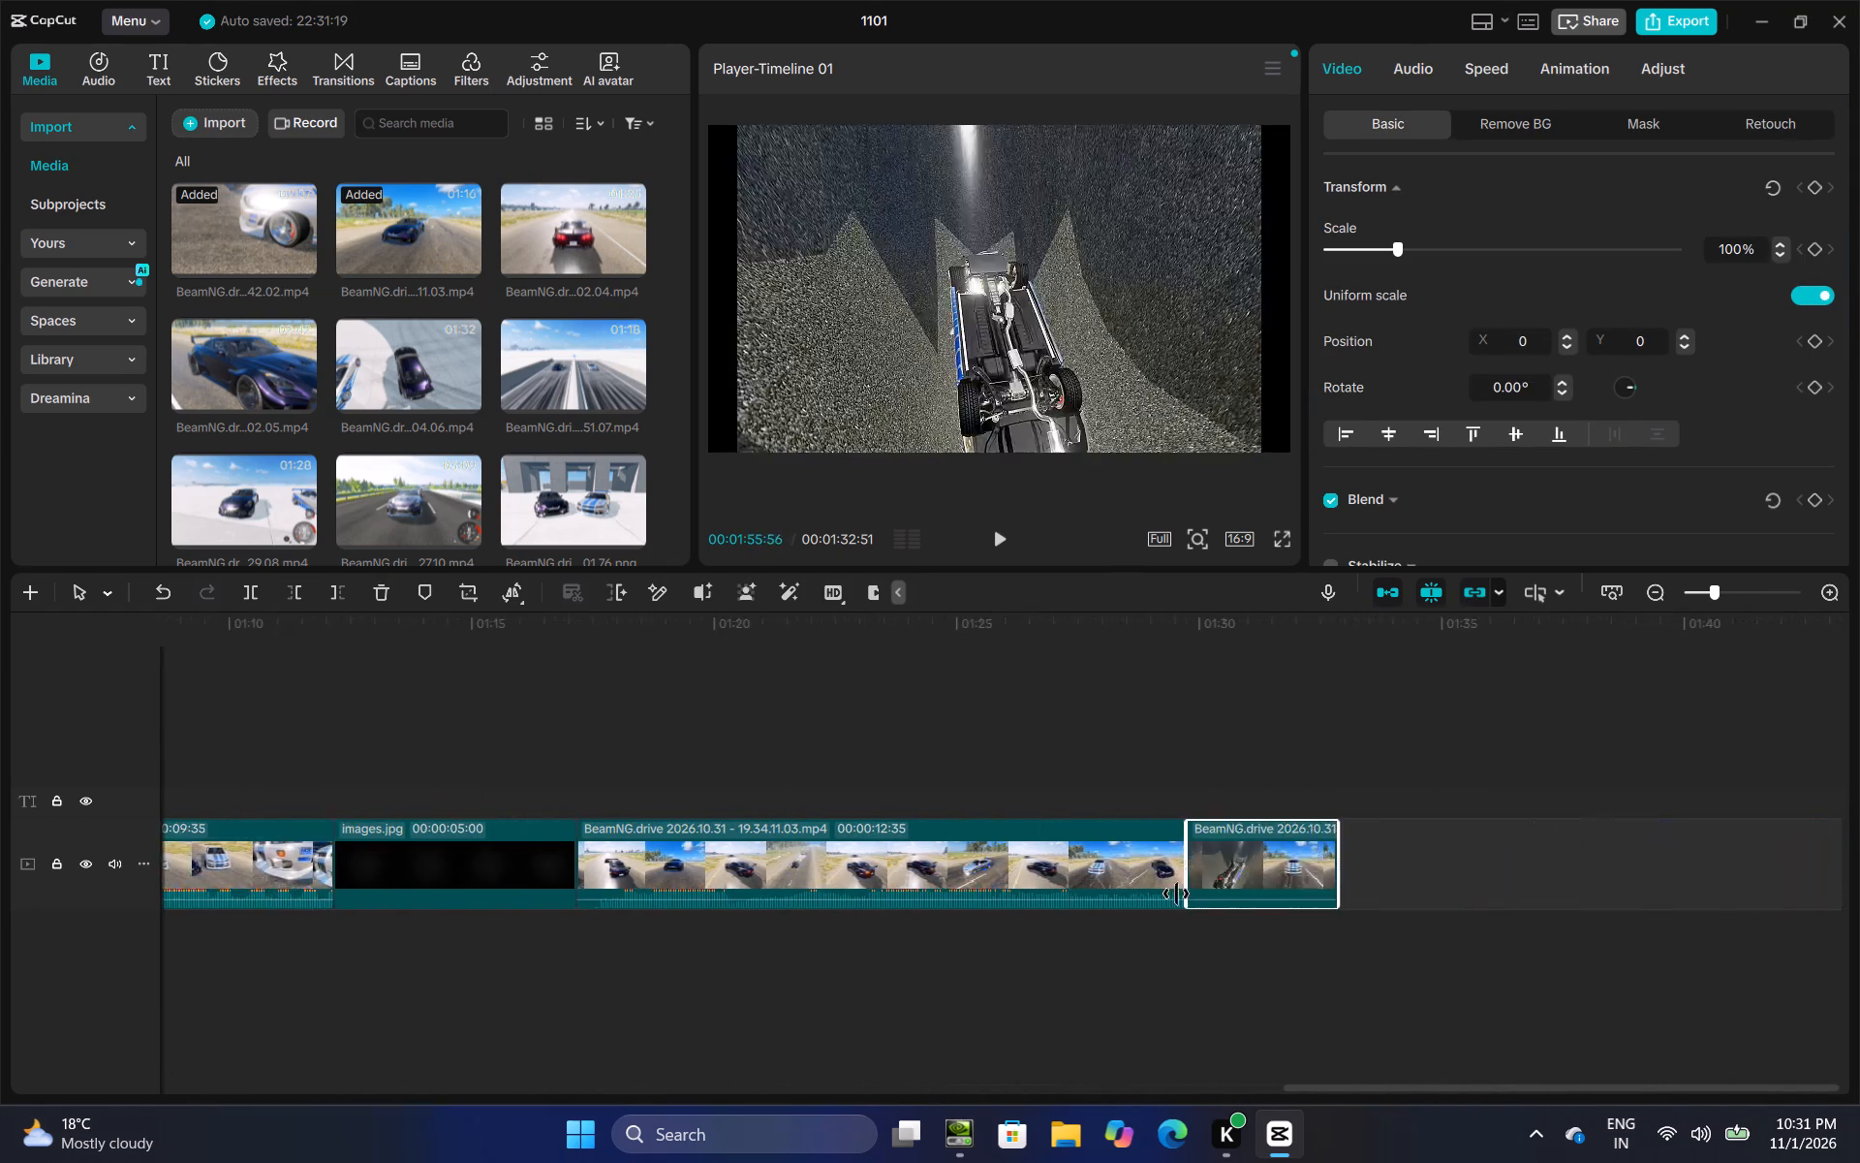
left_click_drag(1176, 894, 522, 942)
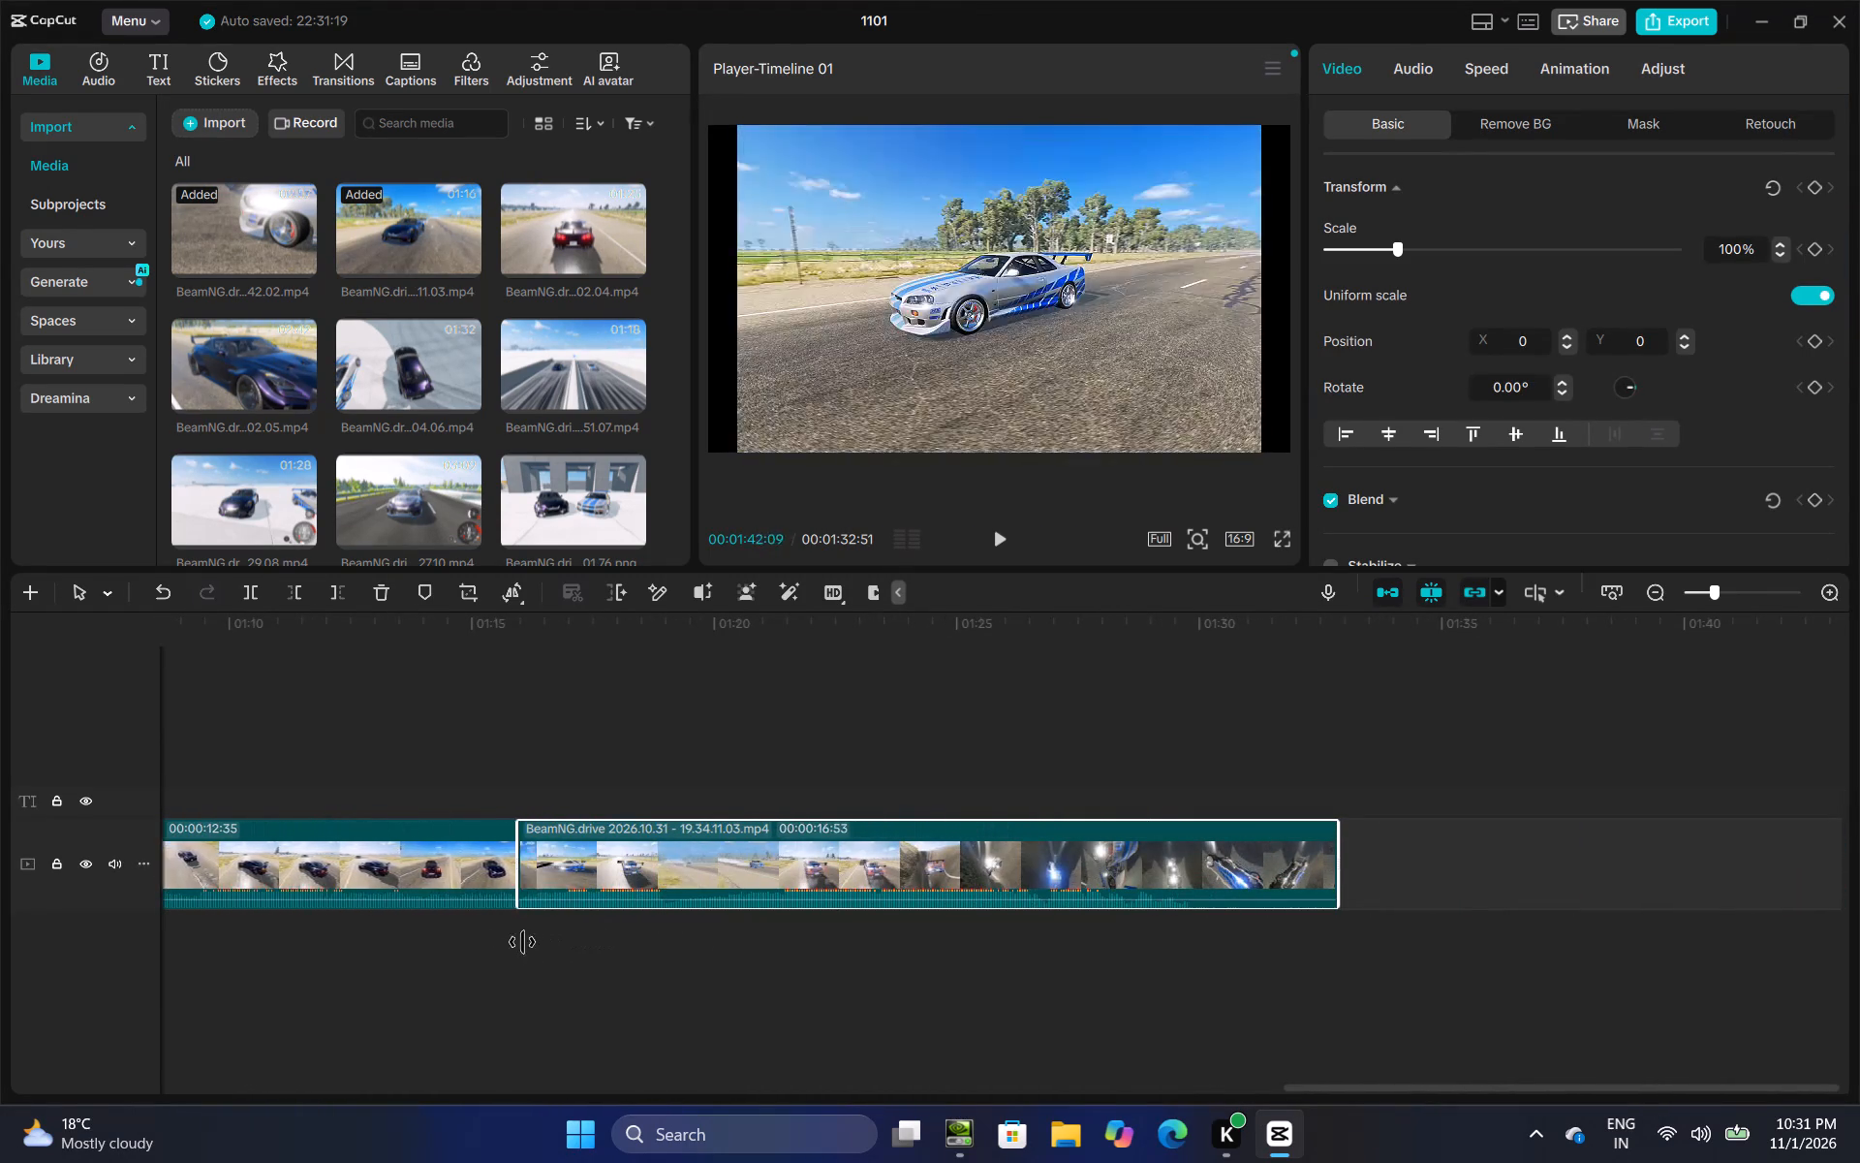
left_click_drag(522, 942, 498, 942)
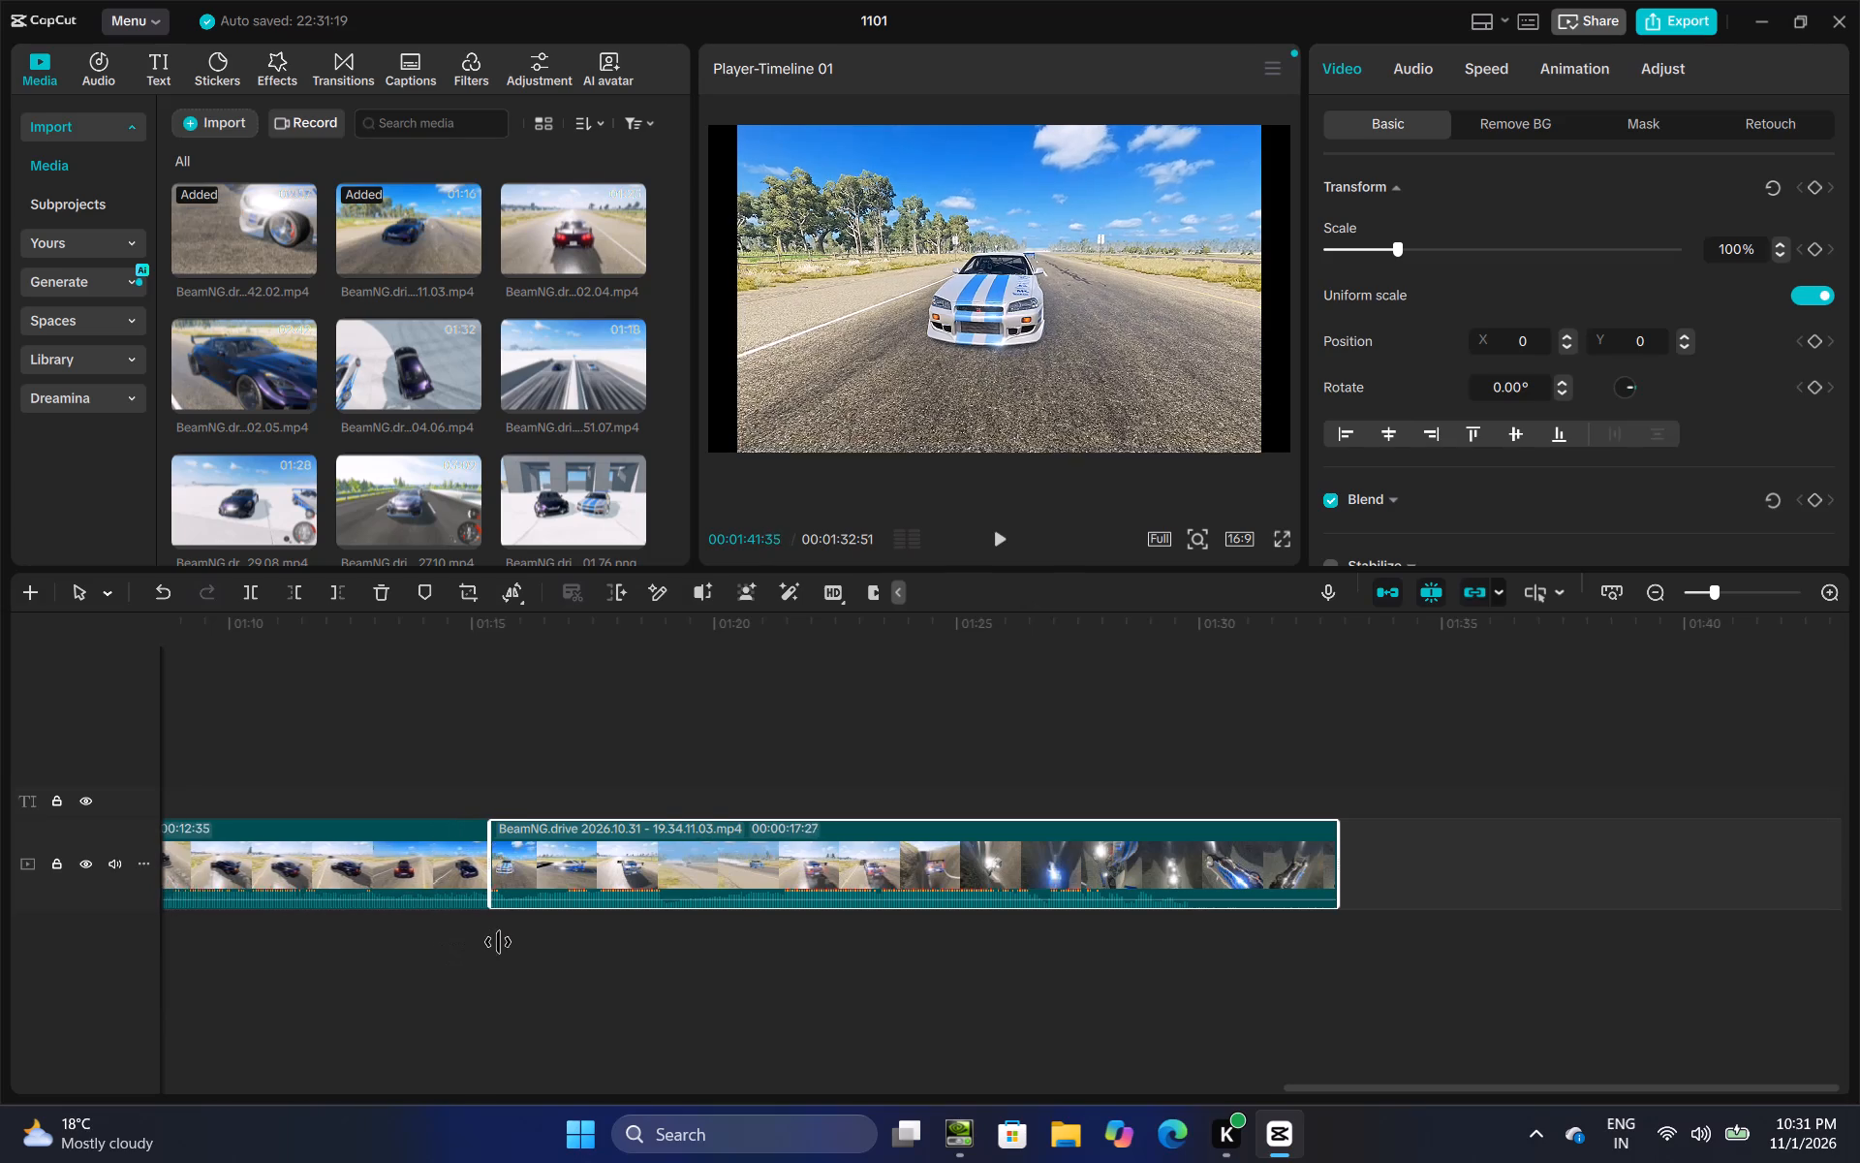
left_click_drag(498, 942, 445, 957)
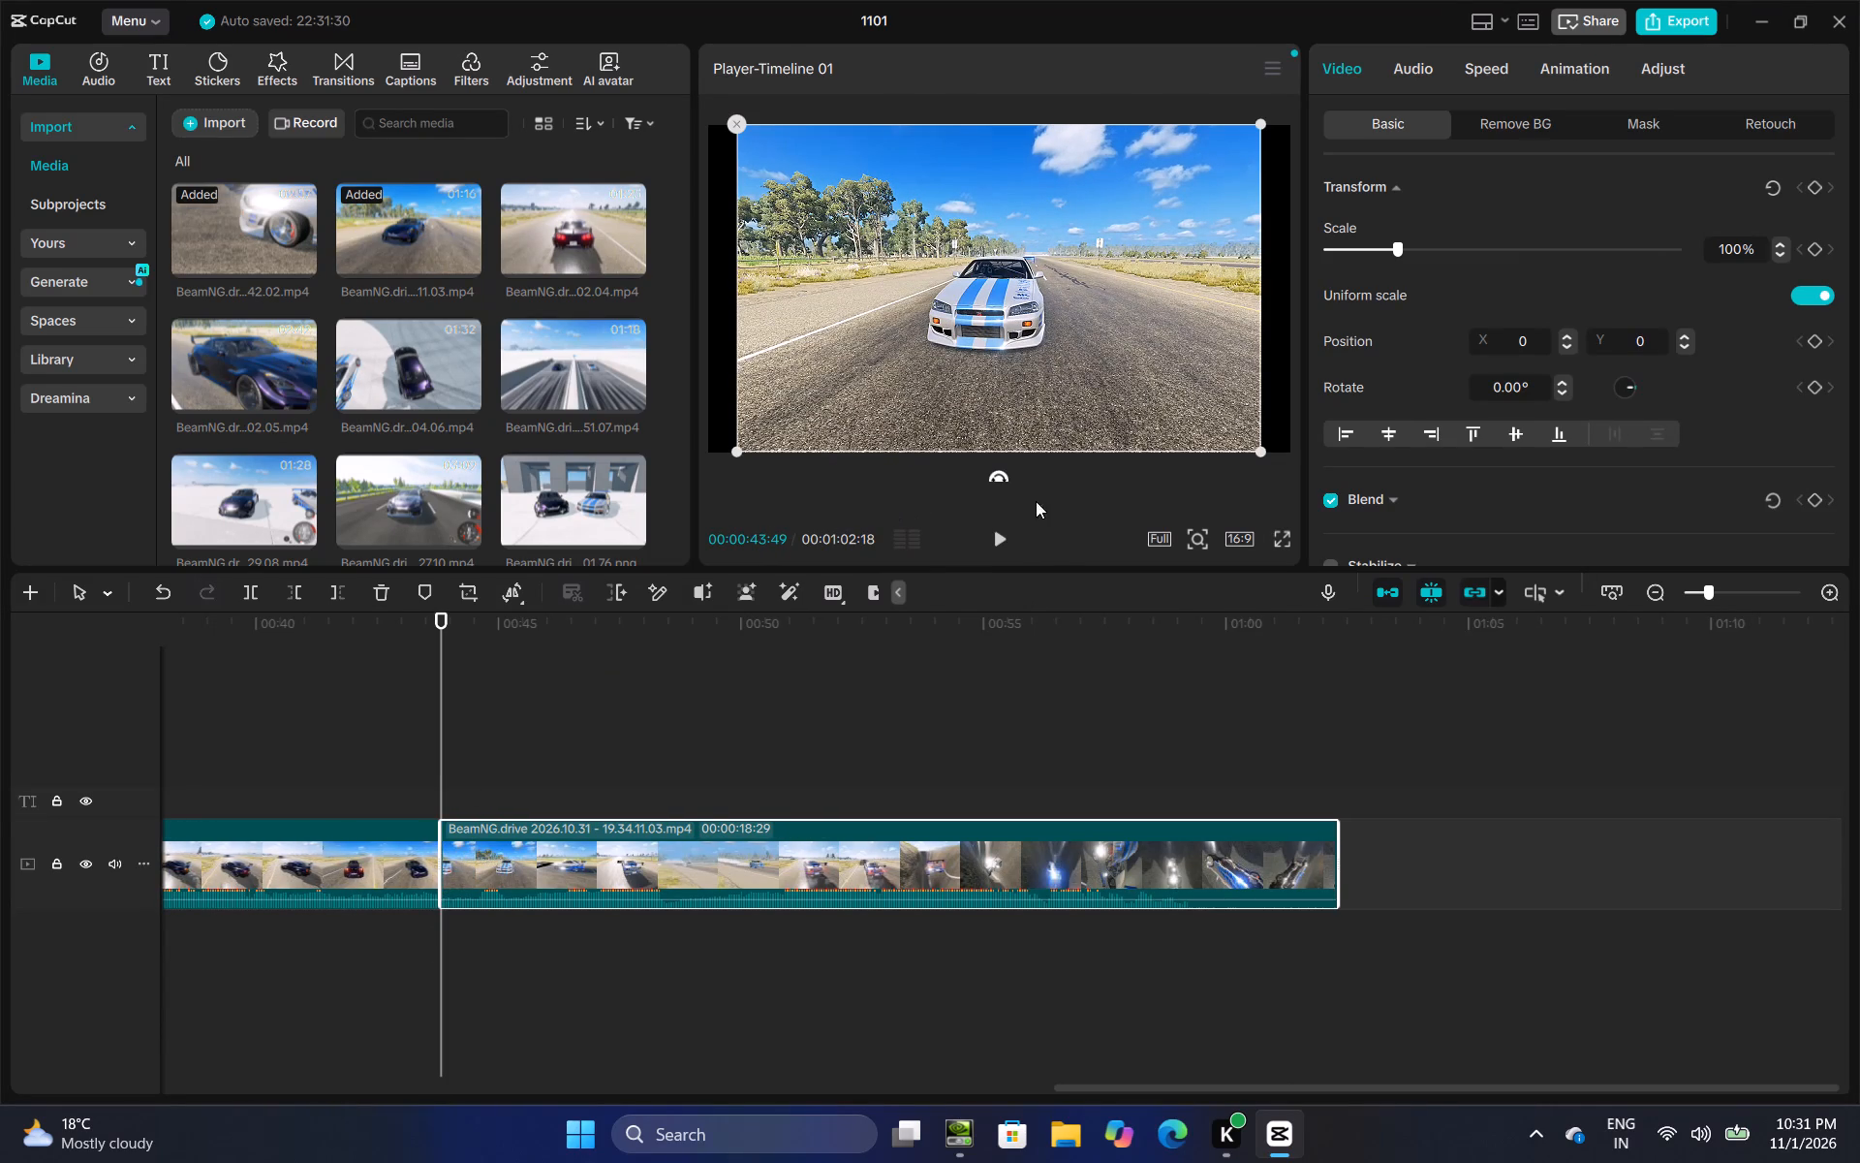
left_click(1011, 525)
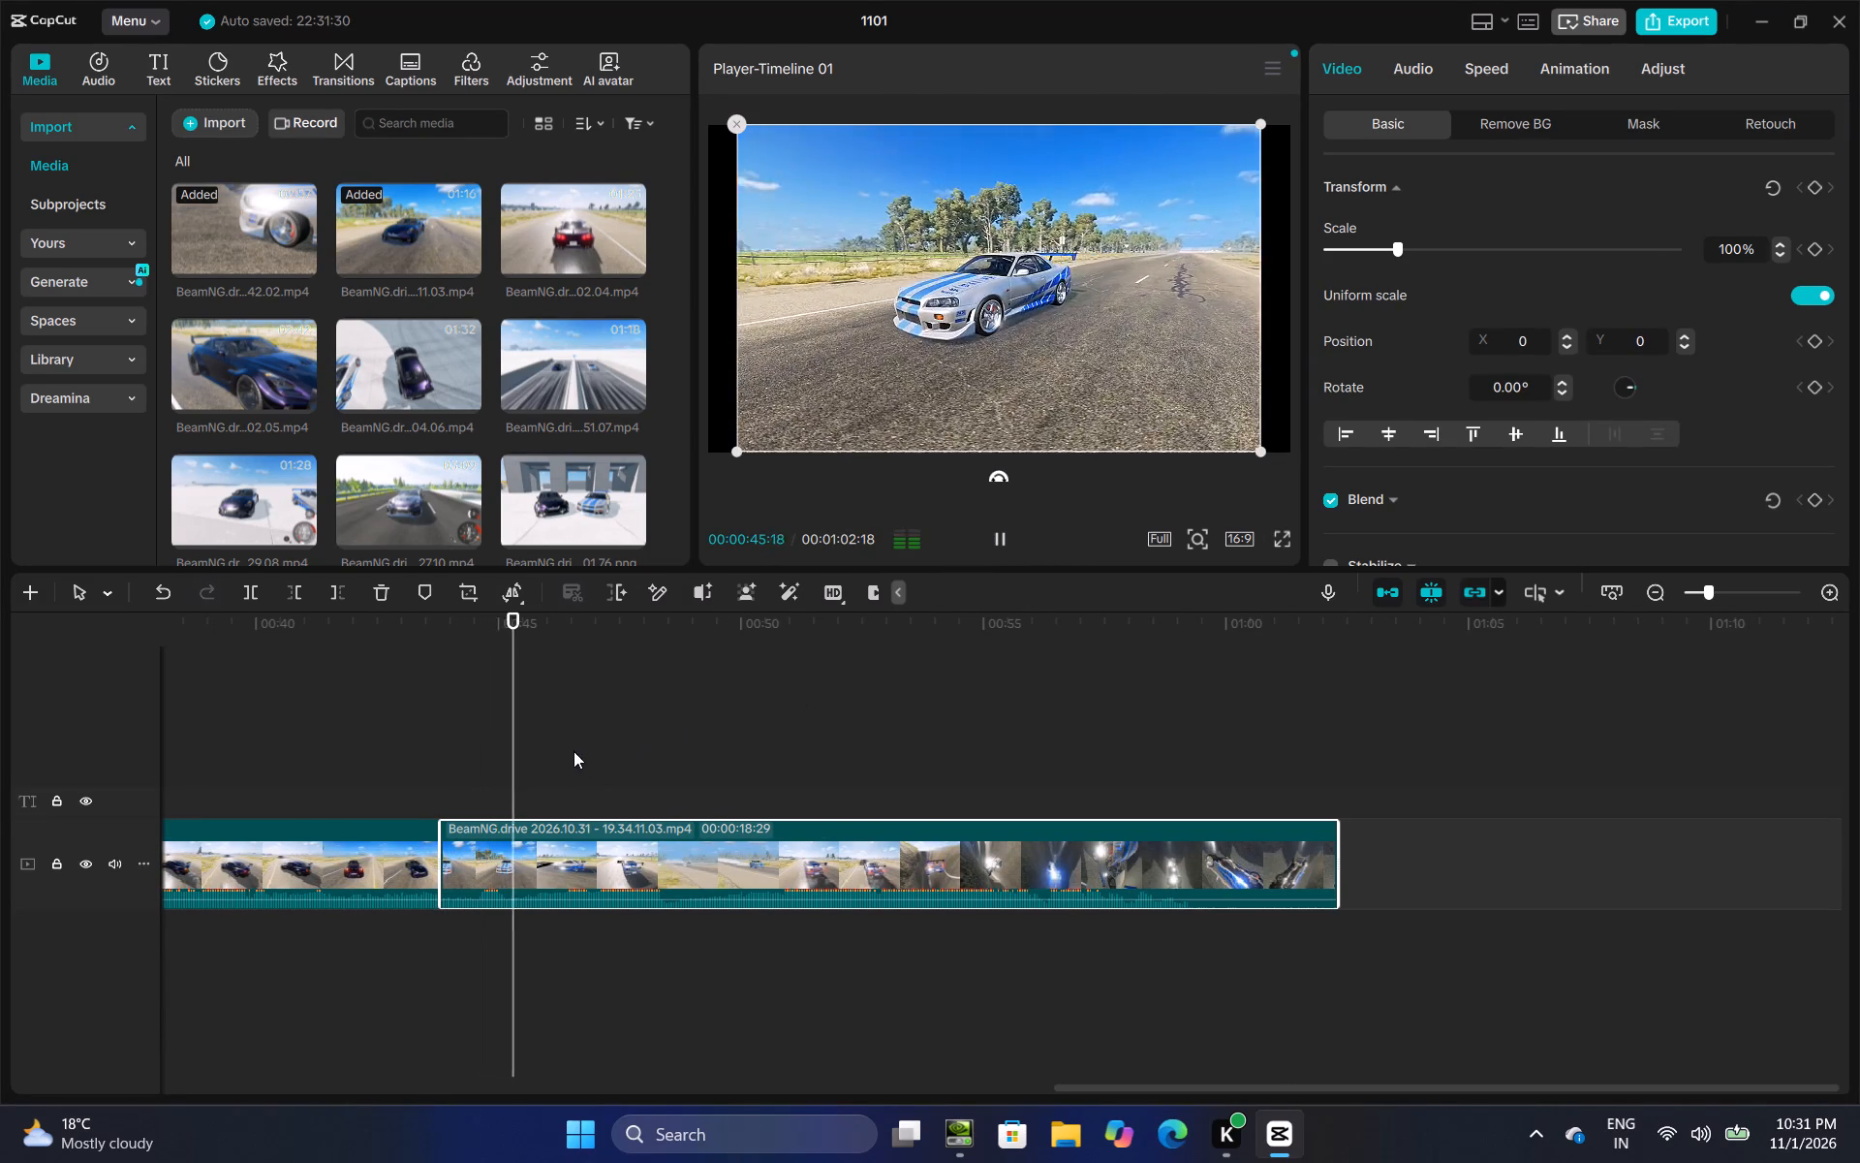
left_click(573, 751)
left_click_drag(573, 751, 1367, 707)
left_click(573, 716)
left_click_drag(573, 716, 445, 768)
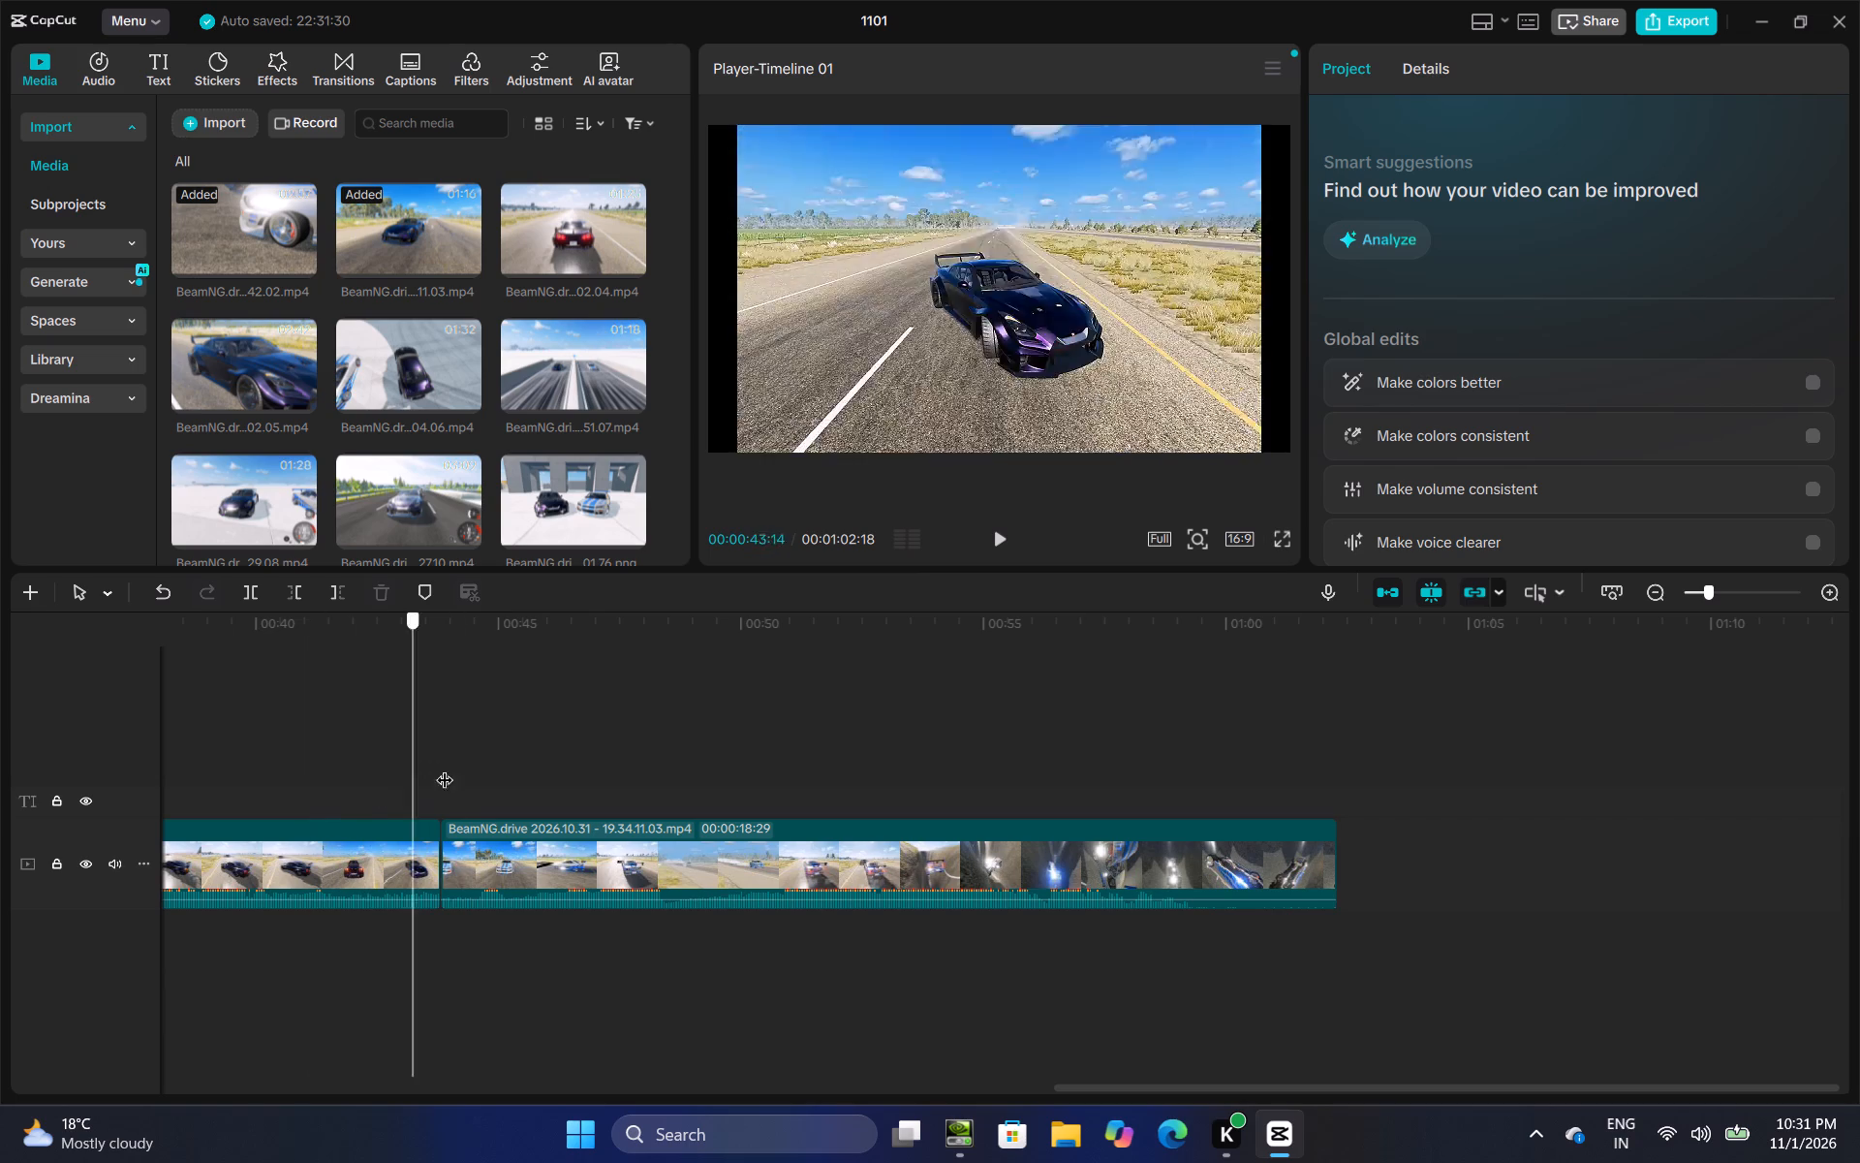
Add the BeamNG.drive screenshot of both parked cars at the end of the timeline, at 00:01:02:18.
left_click_drag(445, 768, 1423, 714)
left_click_drag(561, 487, 1394, 850)
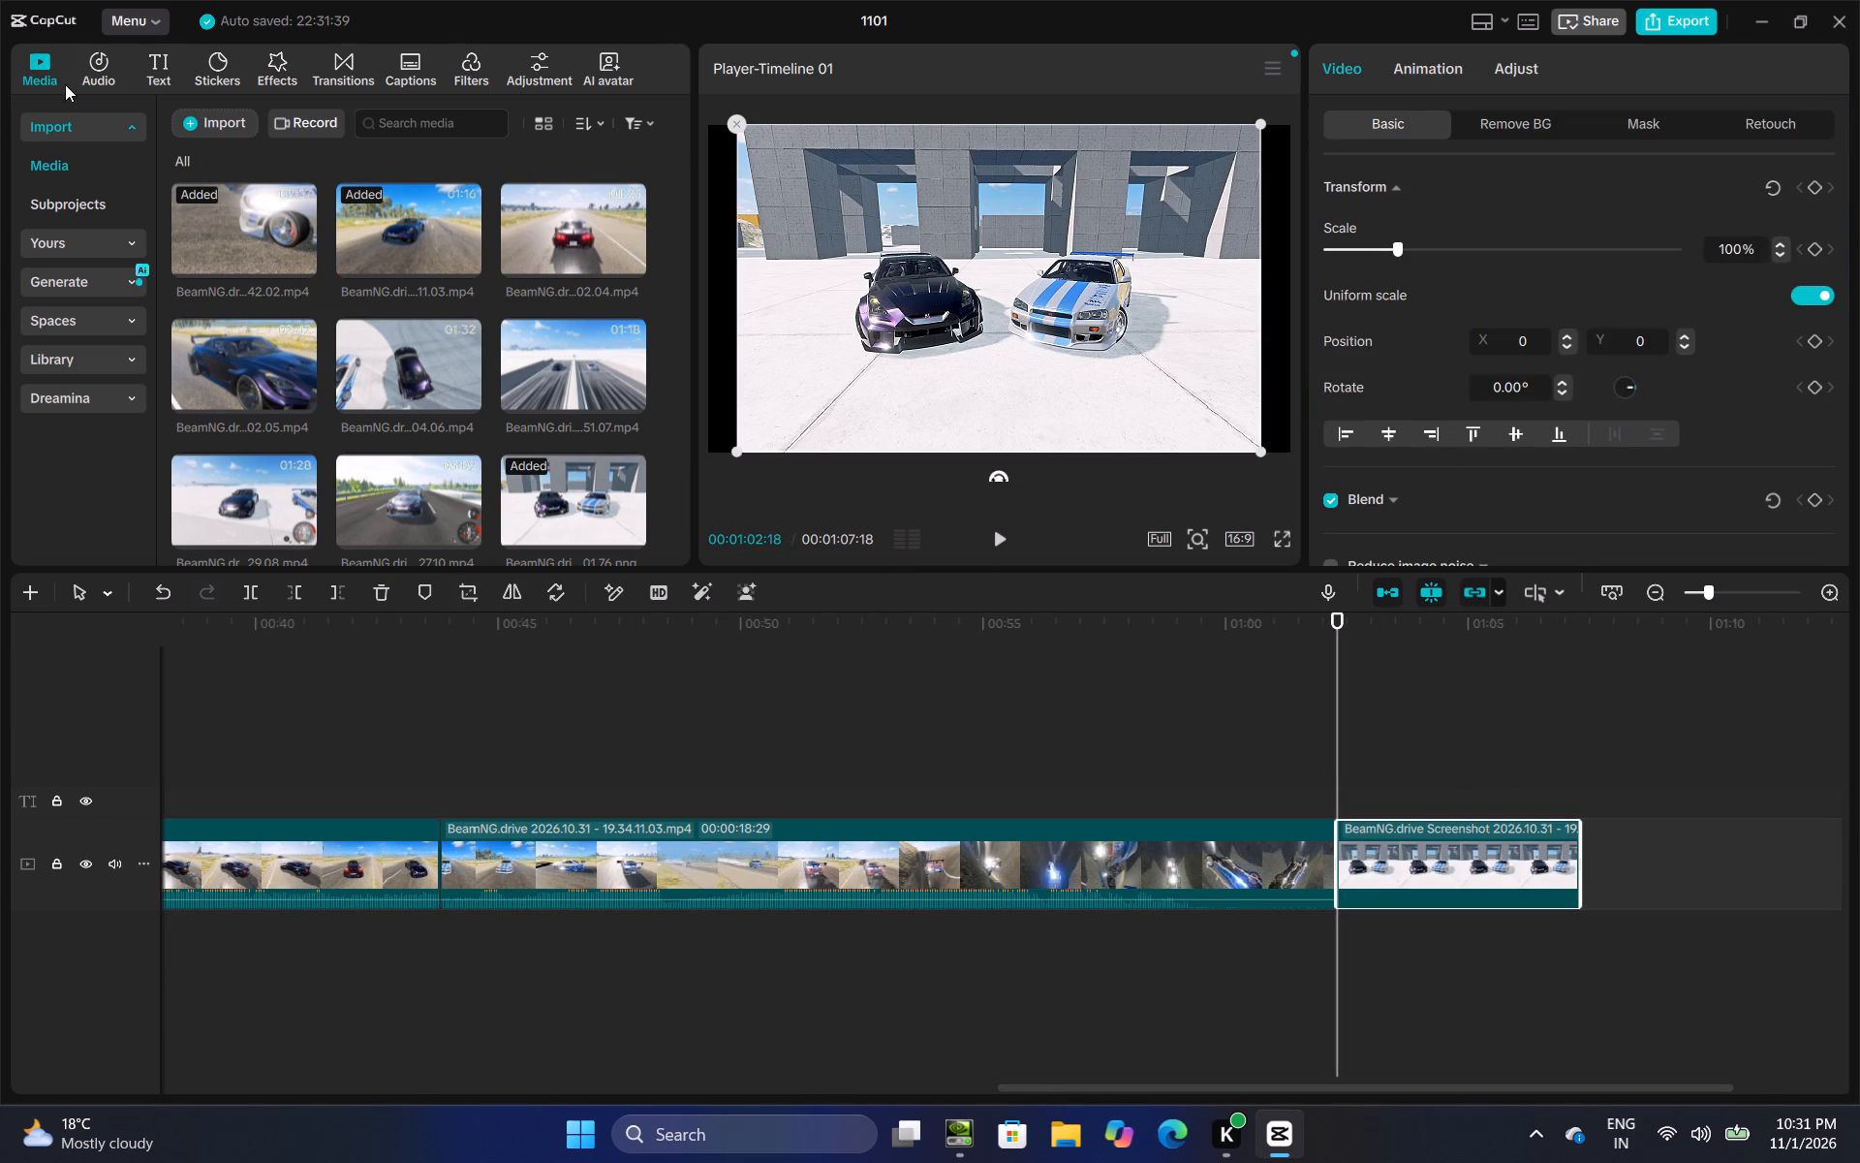
Add a default text at 00:01:02:18 over the screenshot, reading "1", and place it above the dark car.
left_click_drag(141, 67, 170, 75)
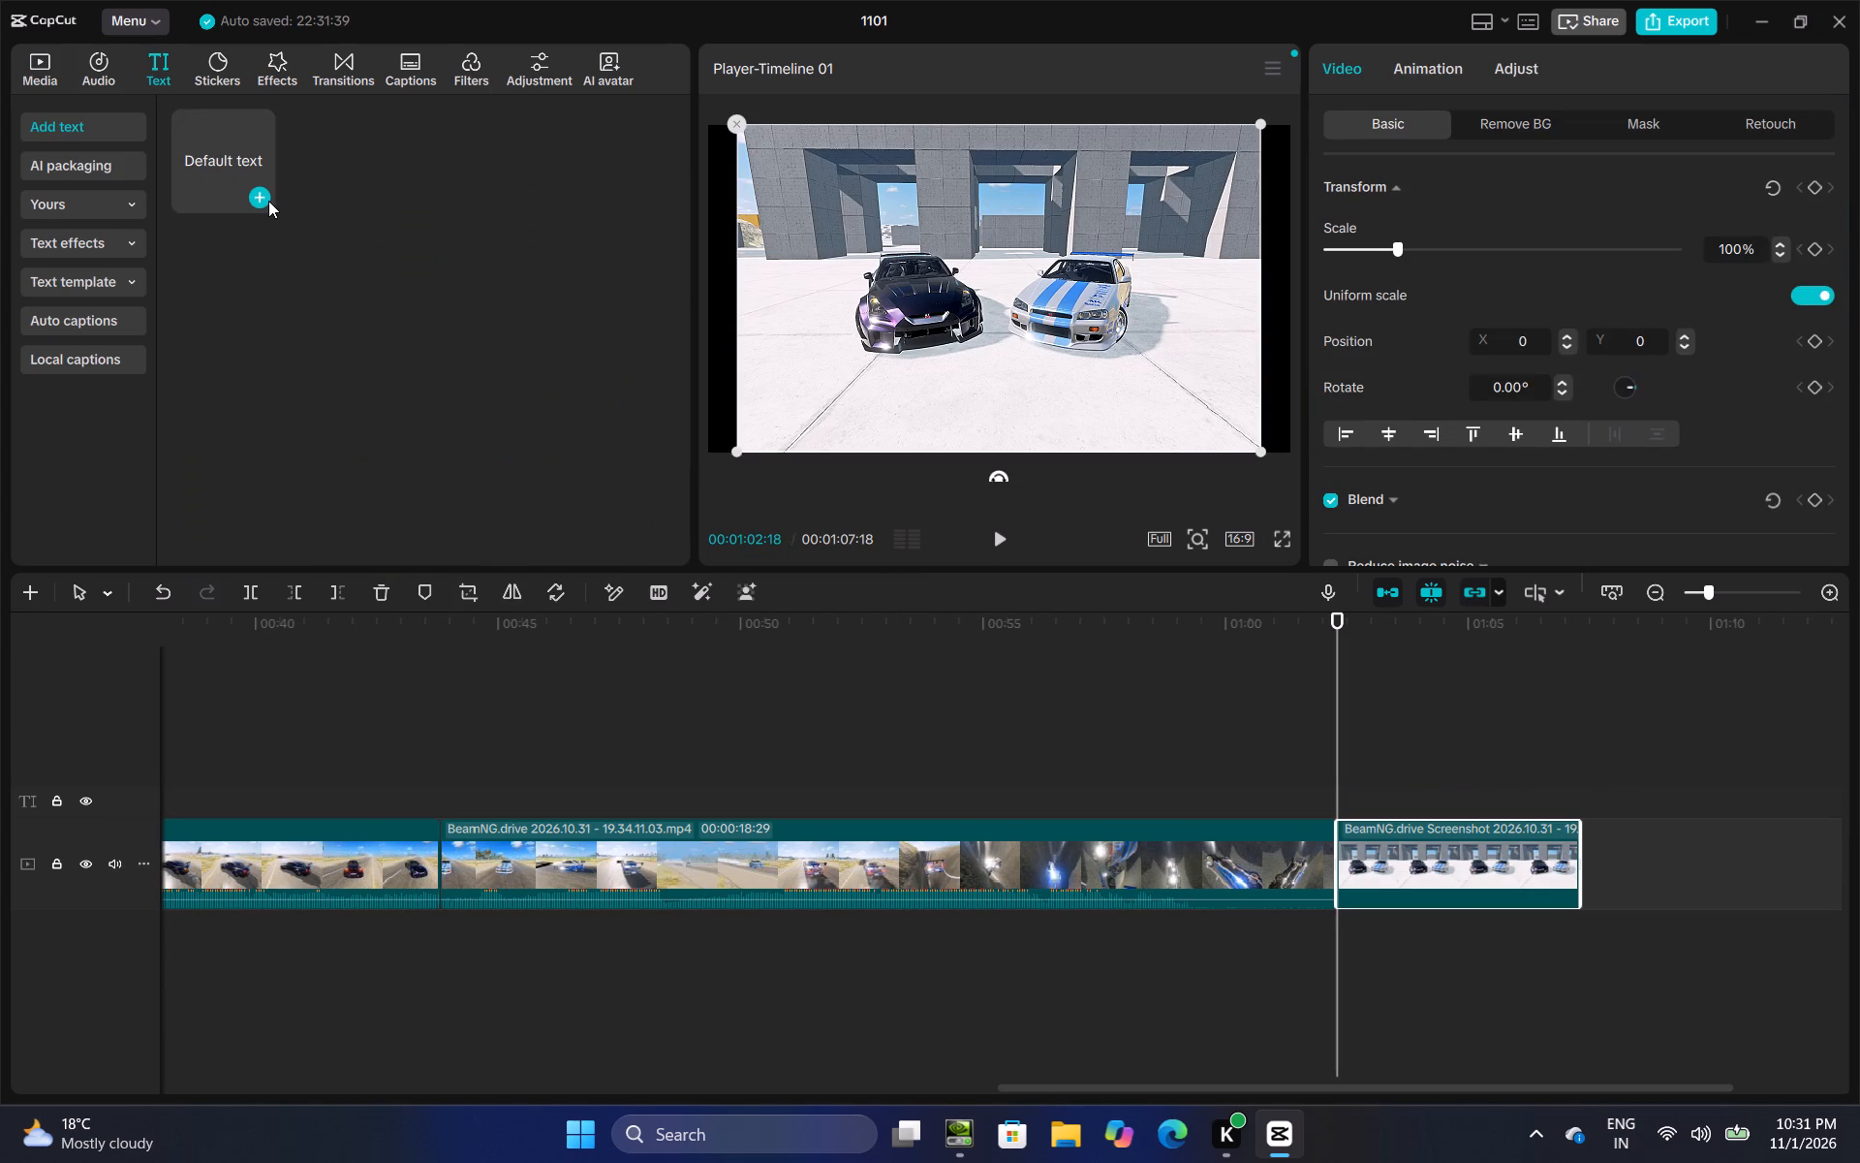
left_click(268, 201)
left_click_drag(1489, 172, 1224, 186)
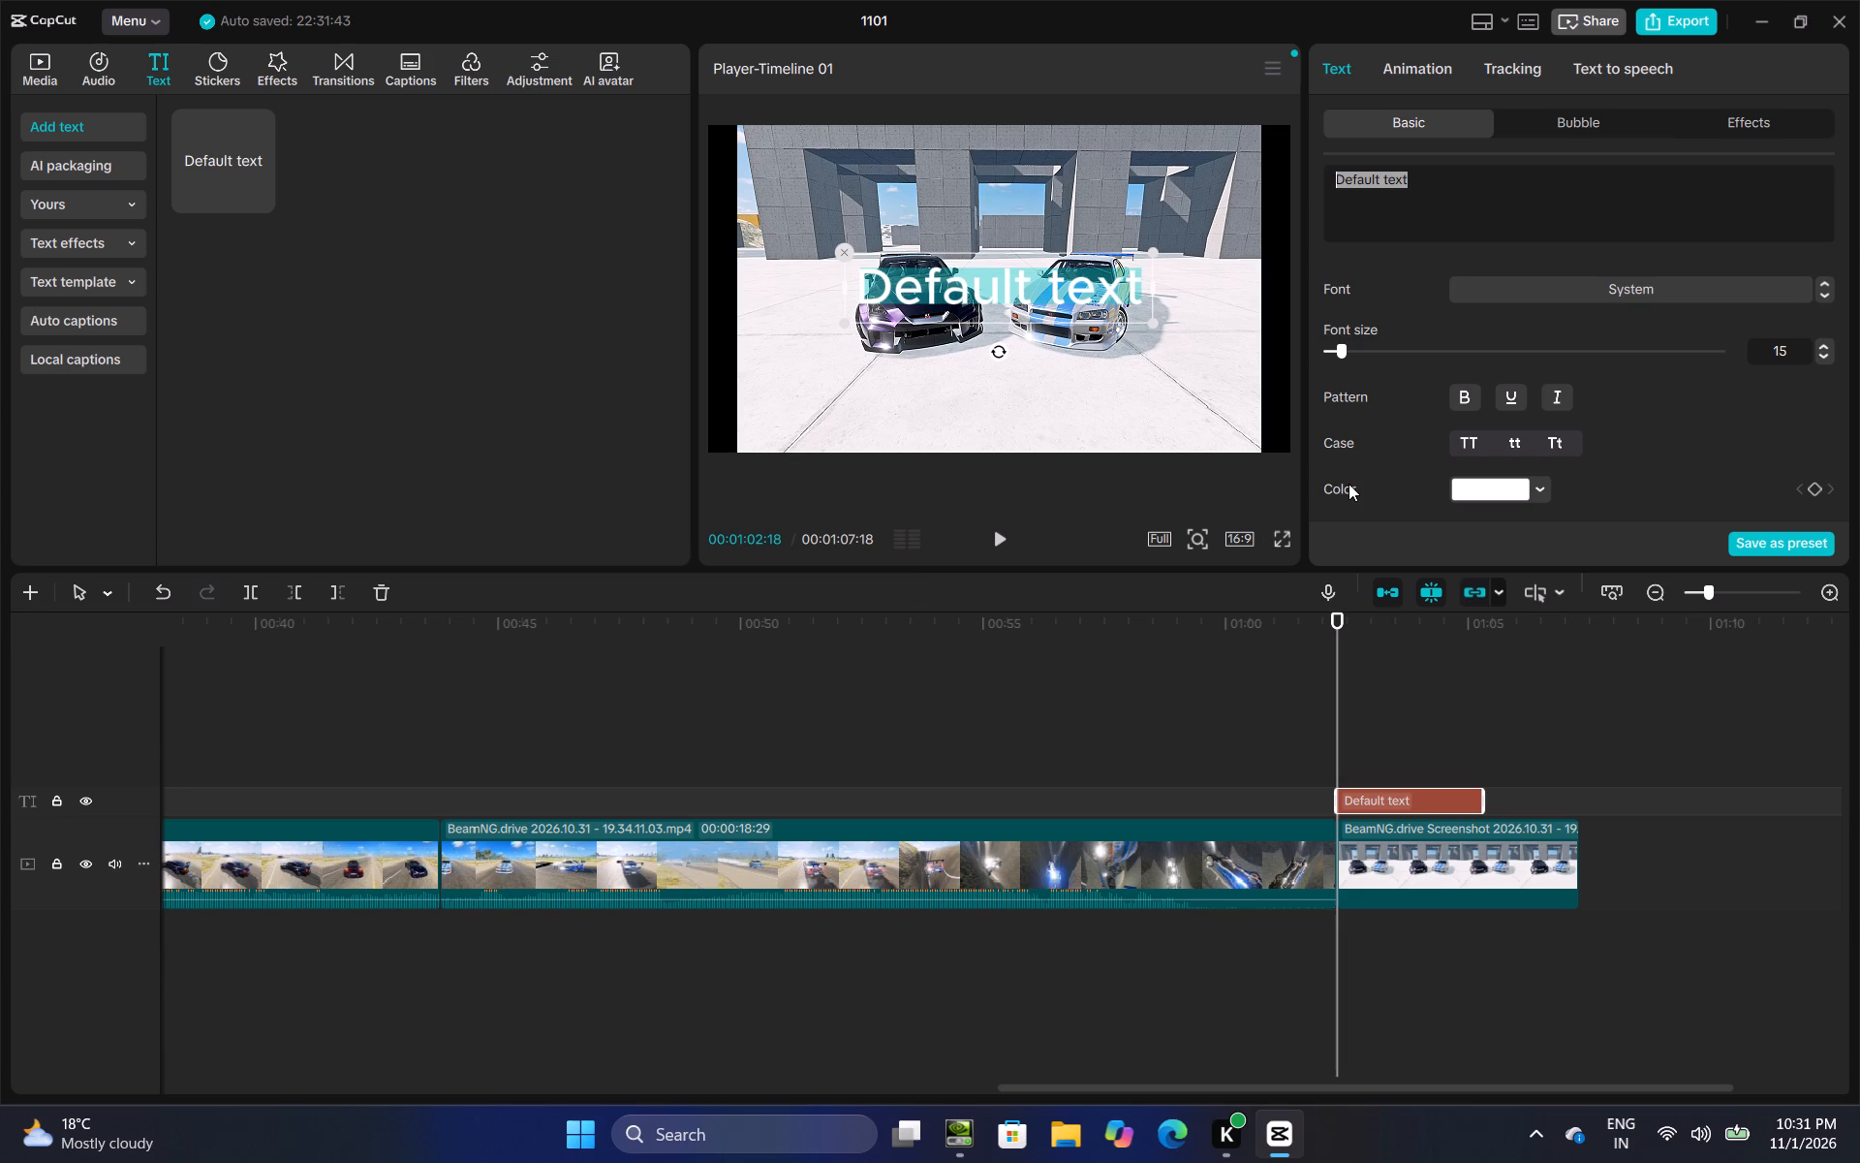
key("BackSpace")
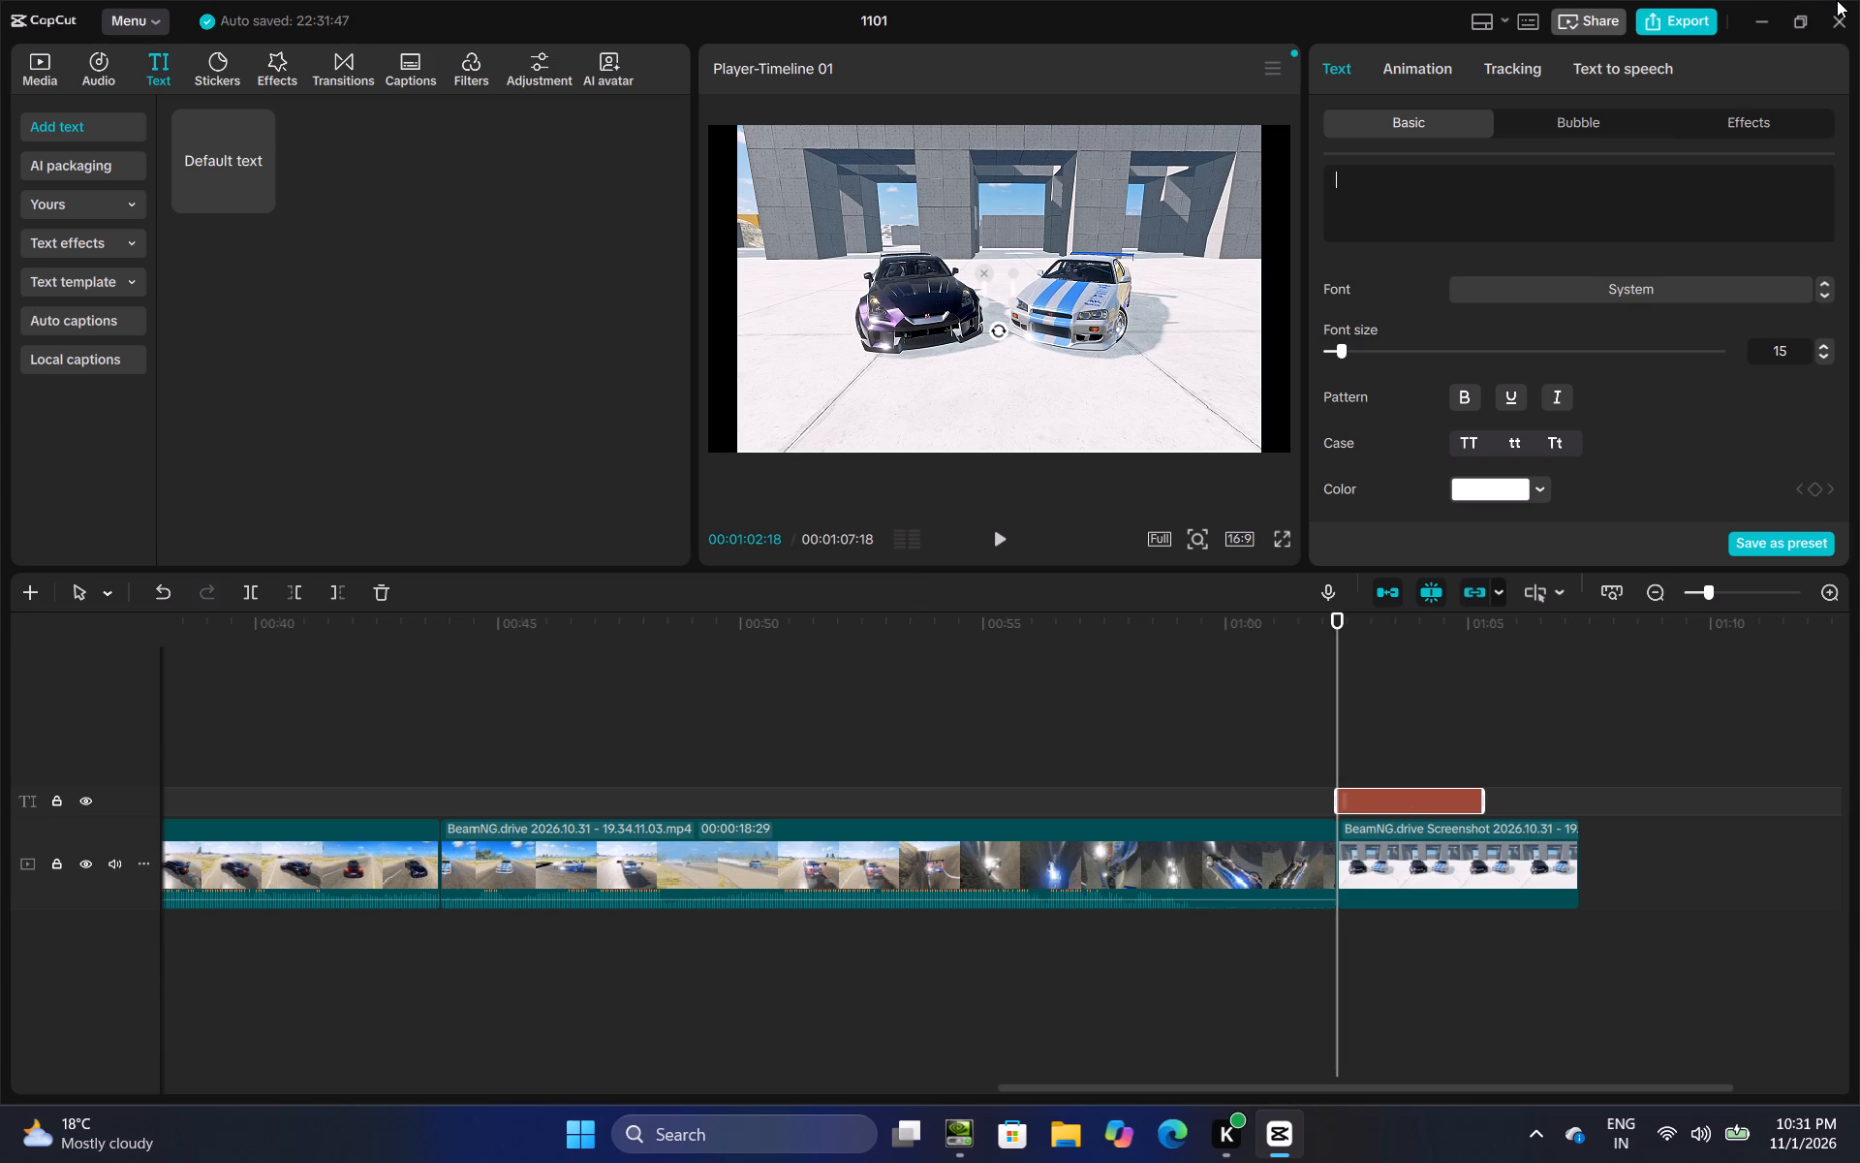
key("1")
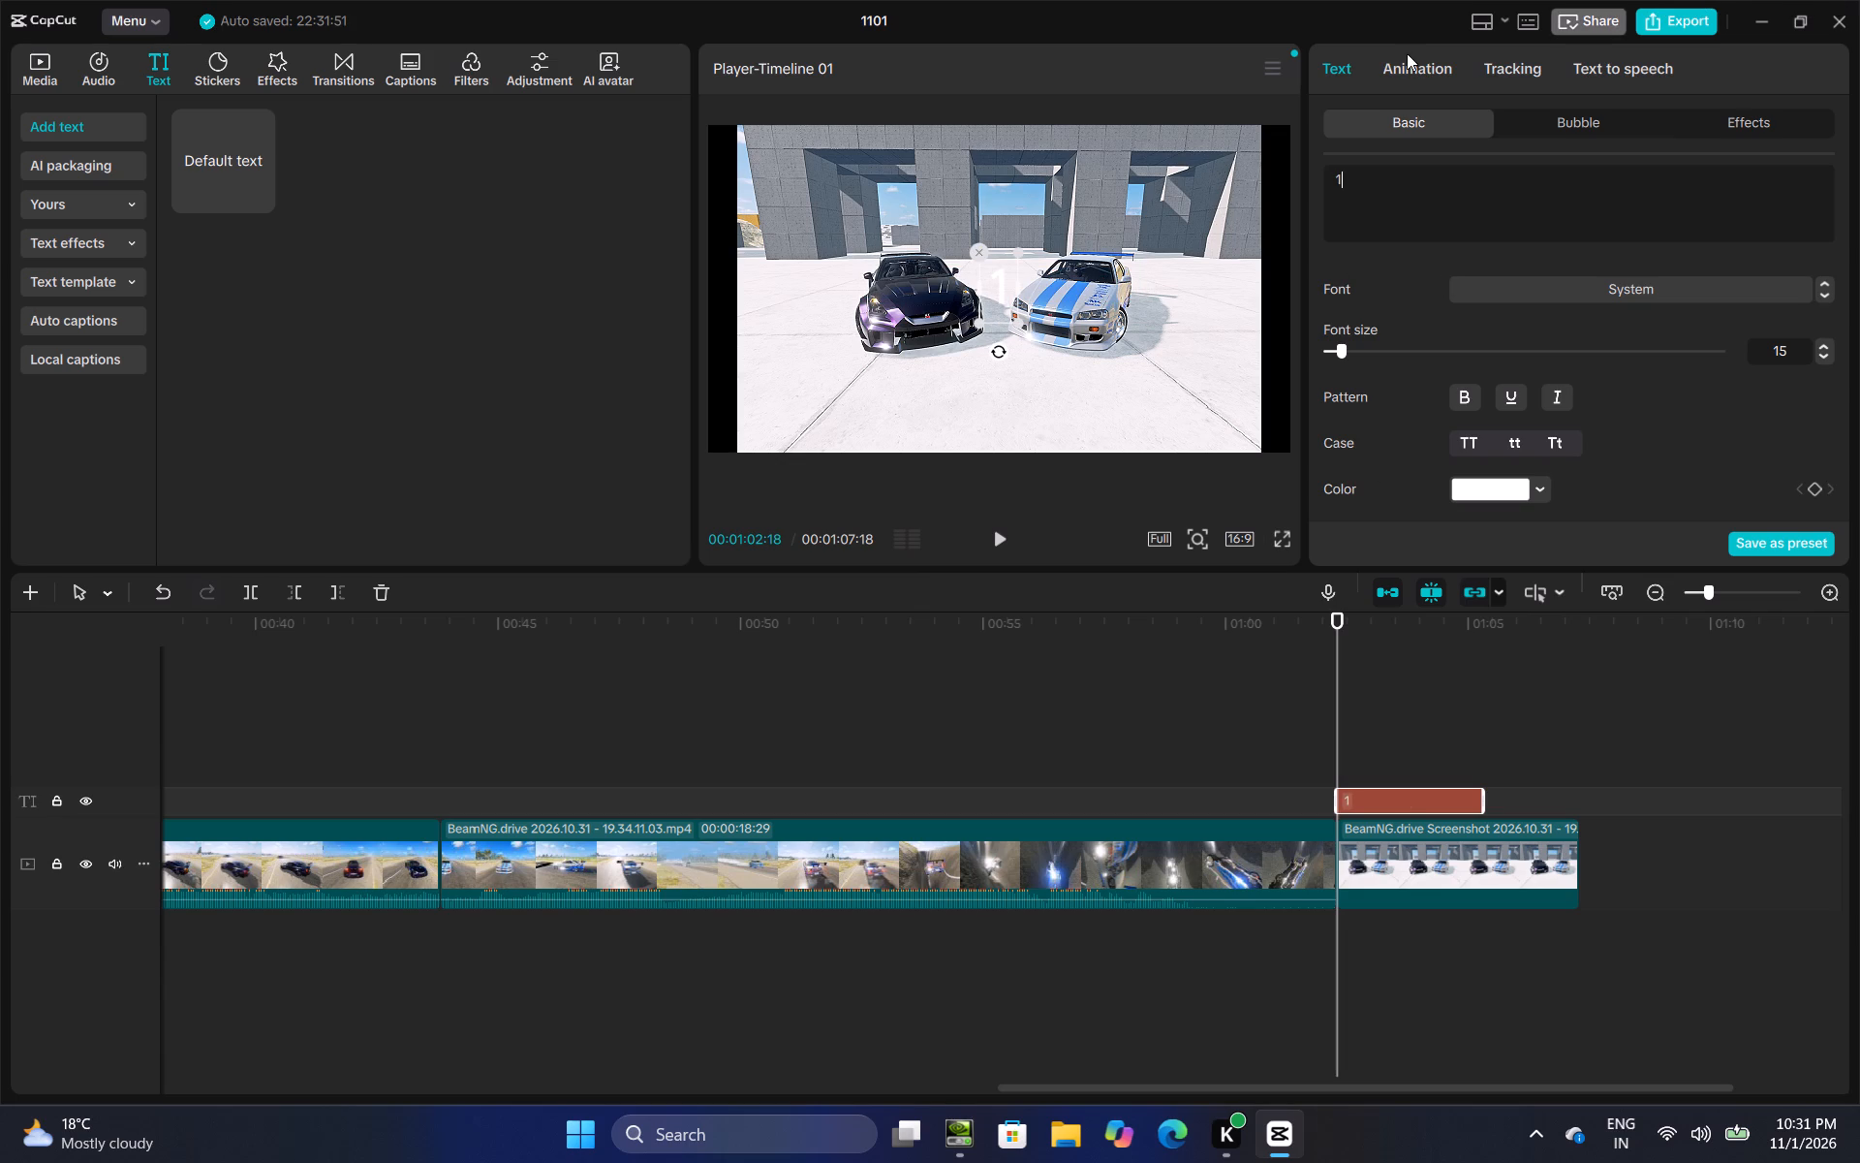
left_click(1142, 368)
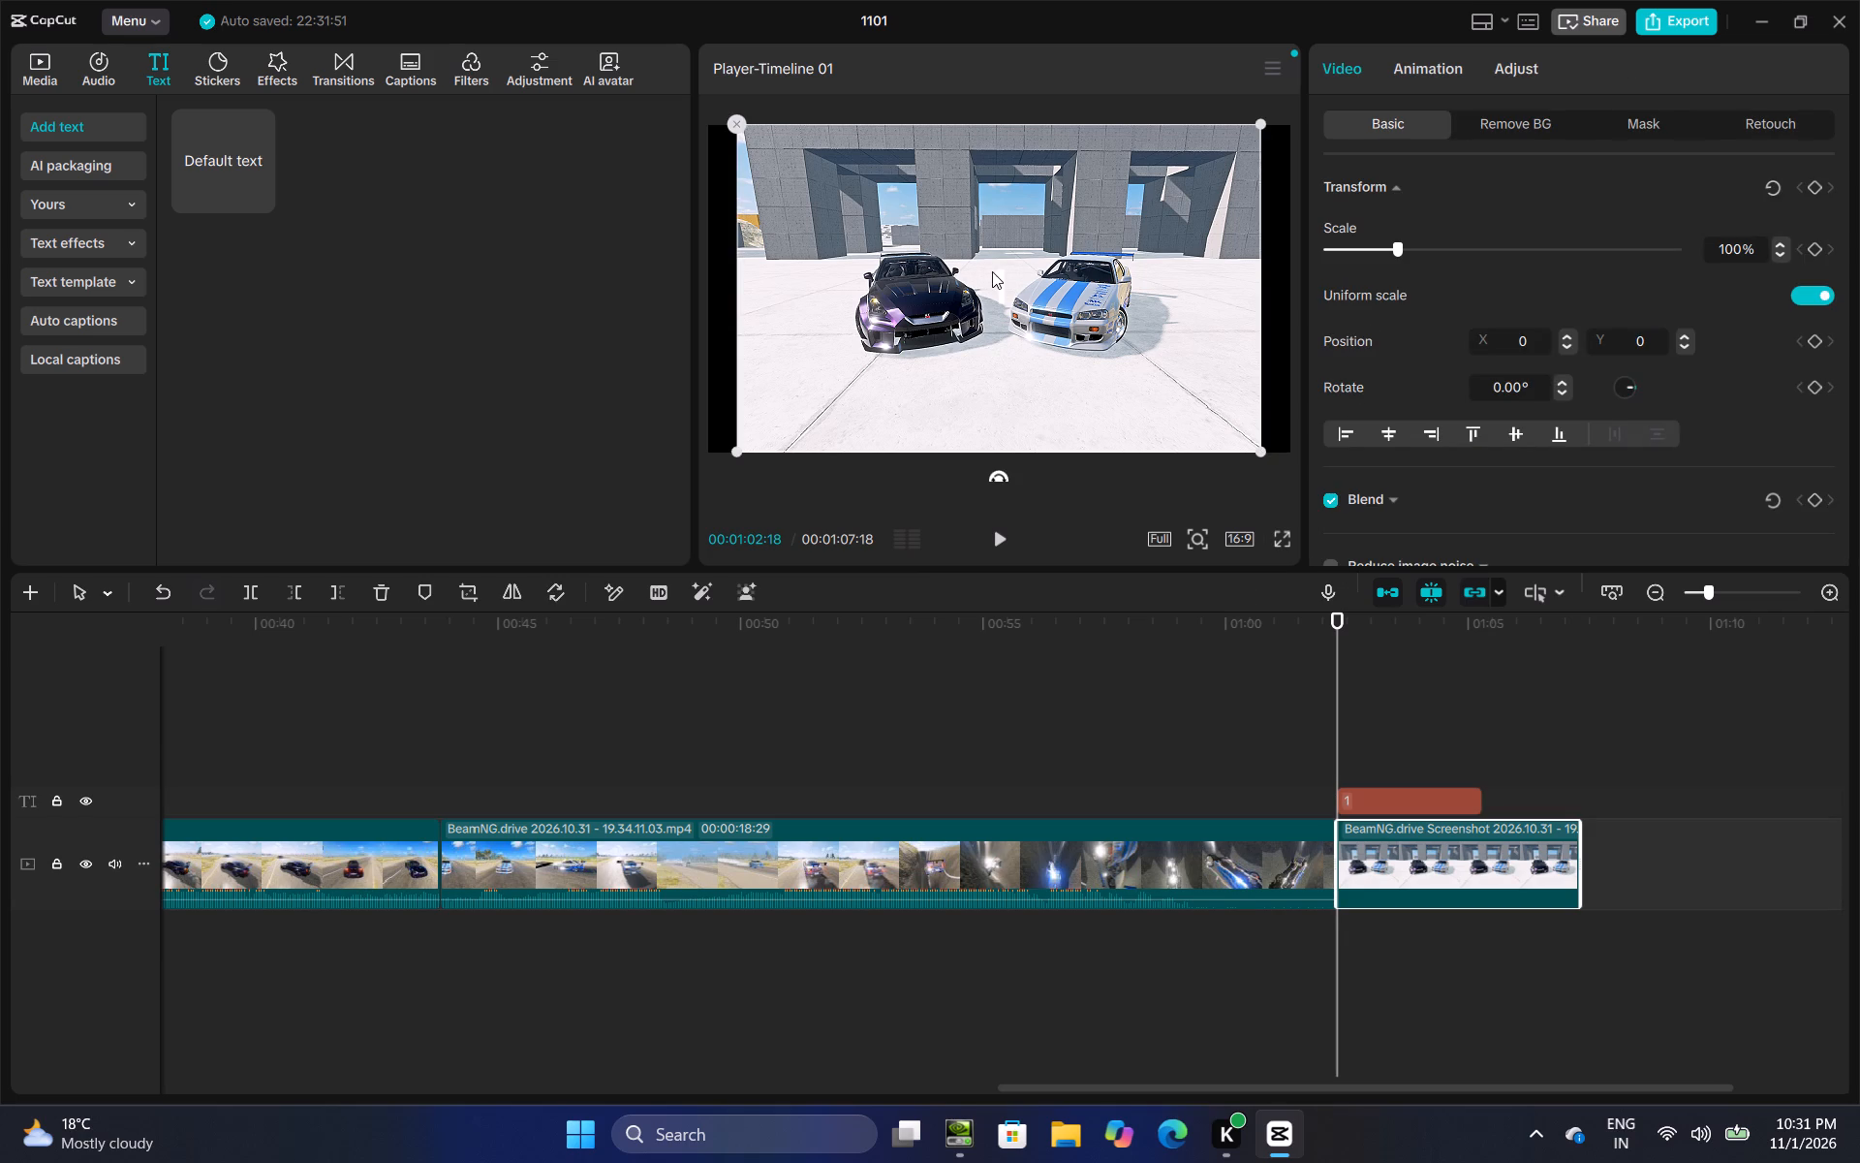
left_click(992, 271)
left_click_drag(1005, 289, 917, 233)
Apply the green preset style with a black outline to the "1" text.
scroll(1407, 433, "down", 2)
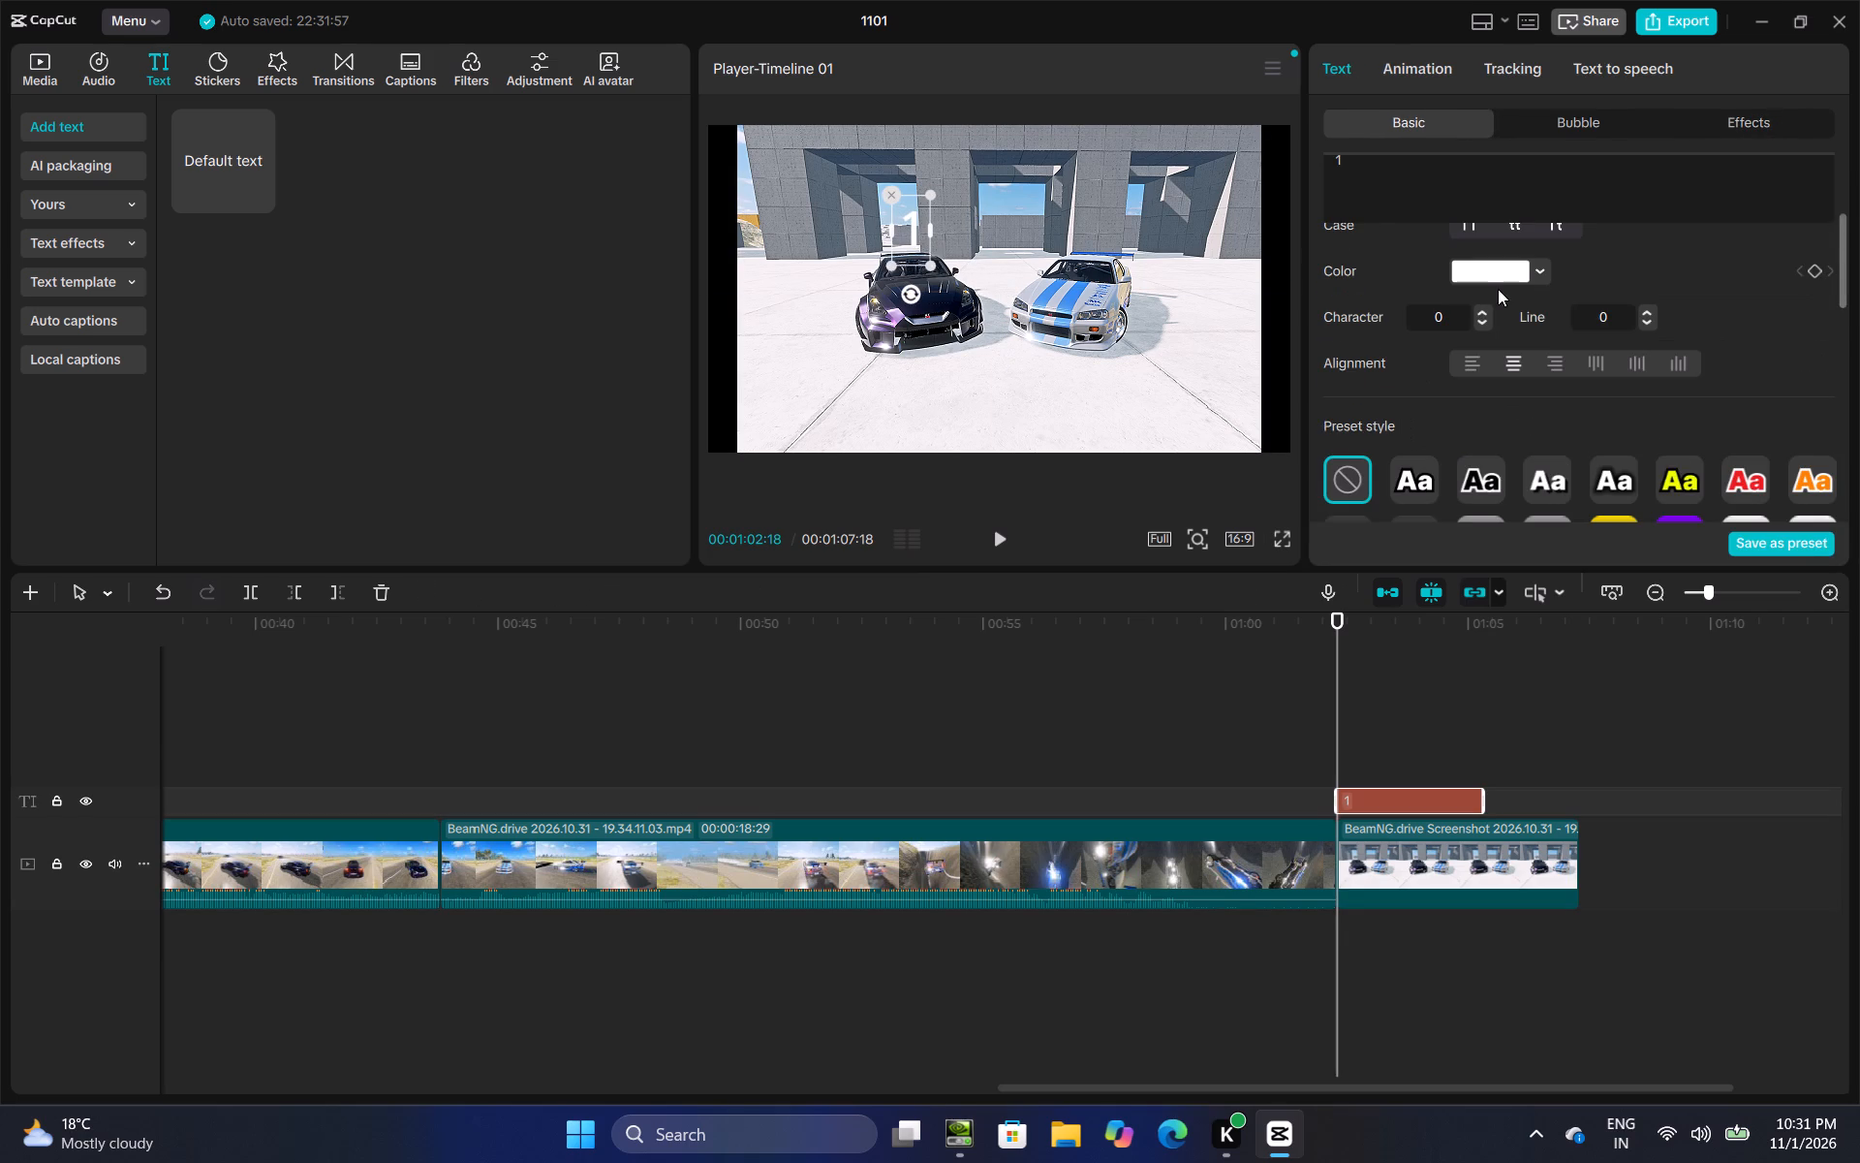
left_click(1409, 482)
scroll(1435, 373, "down", 2)
left_click(1421, 315)
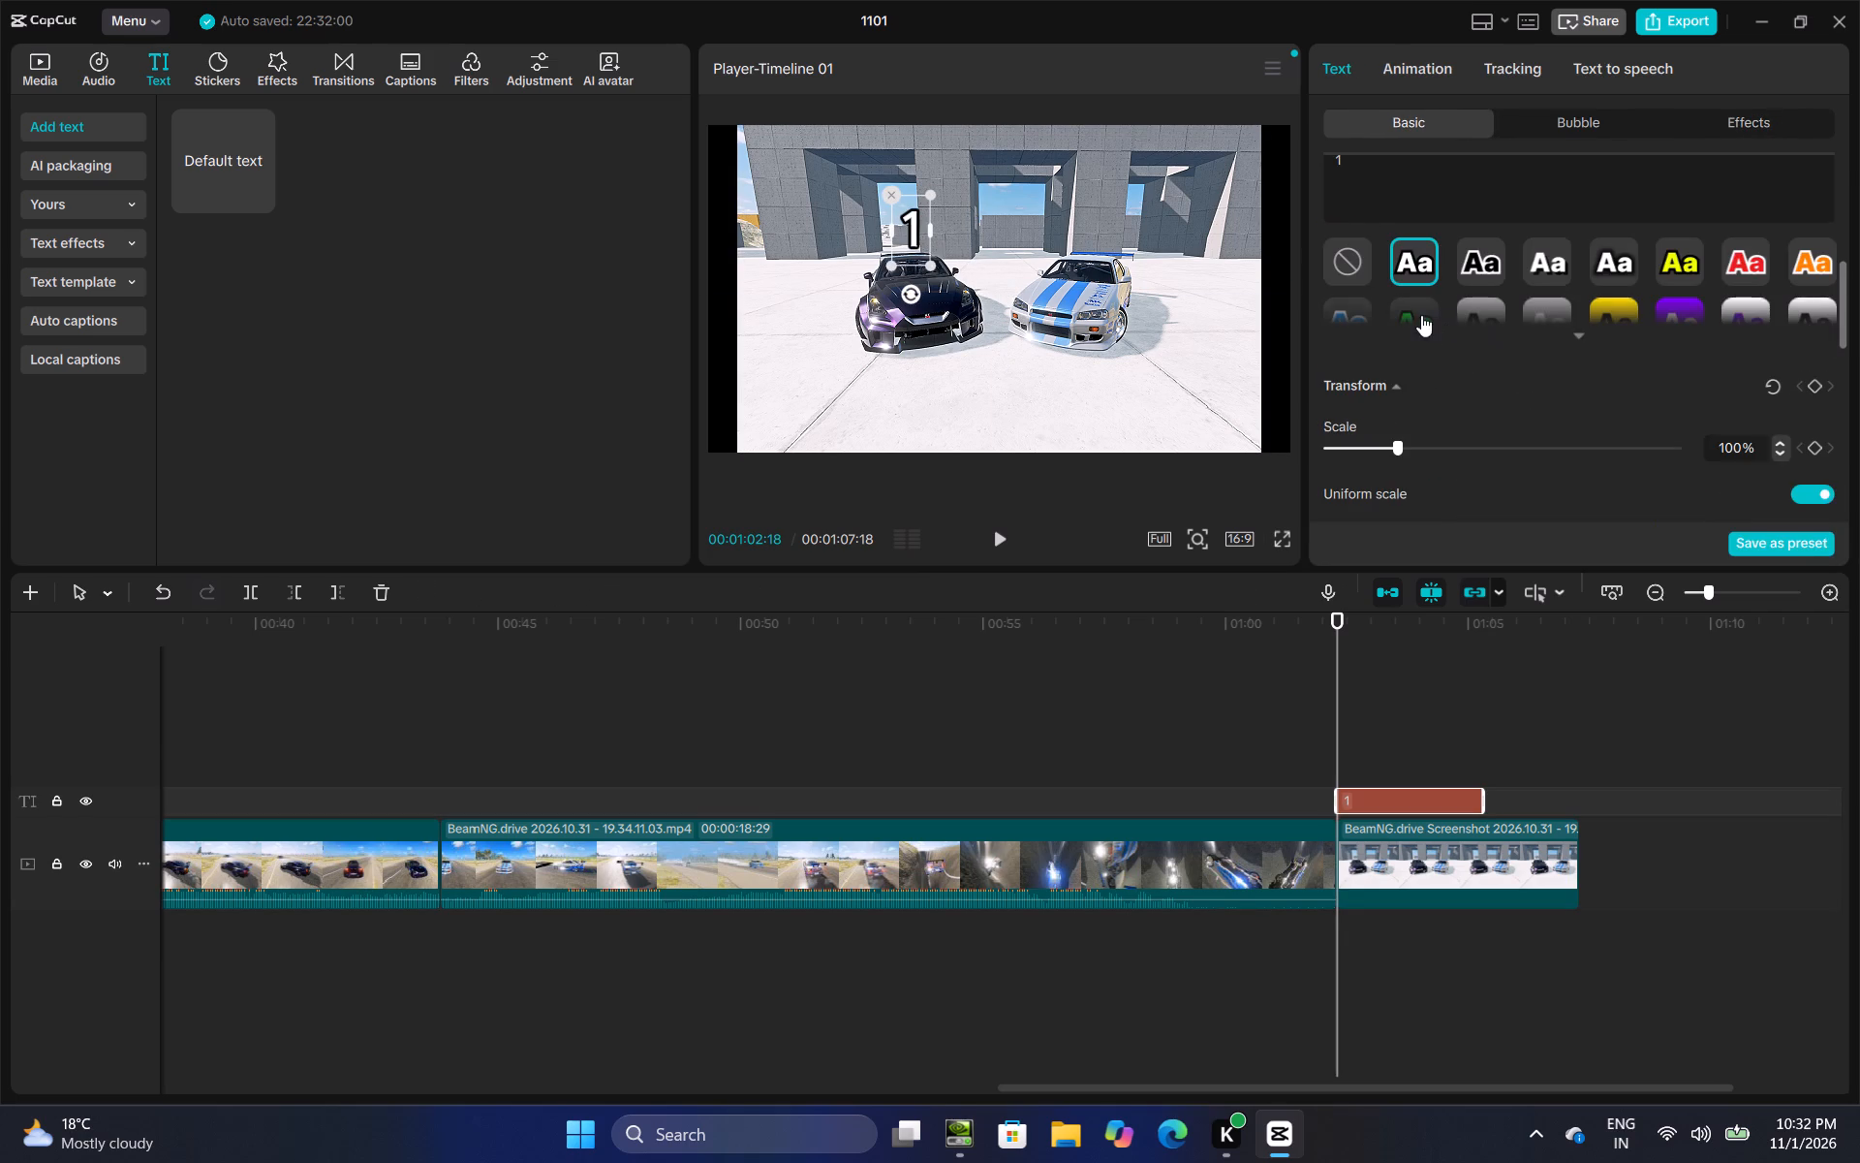
left_click(1421, 315)
Enable the glow effect on the green "1" text.
scroll(1421, 315, "down", 7)
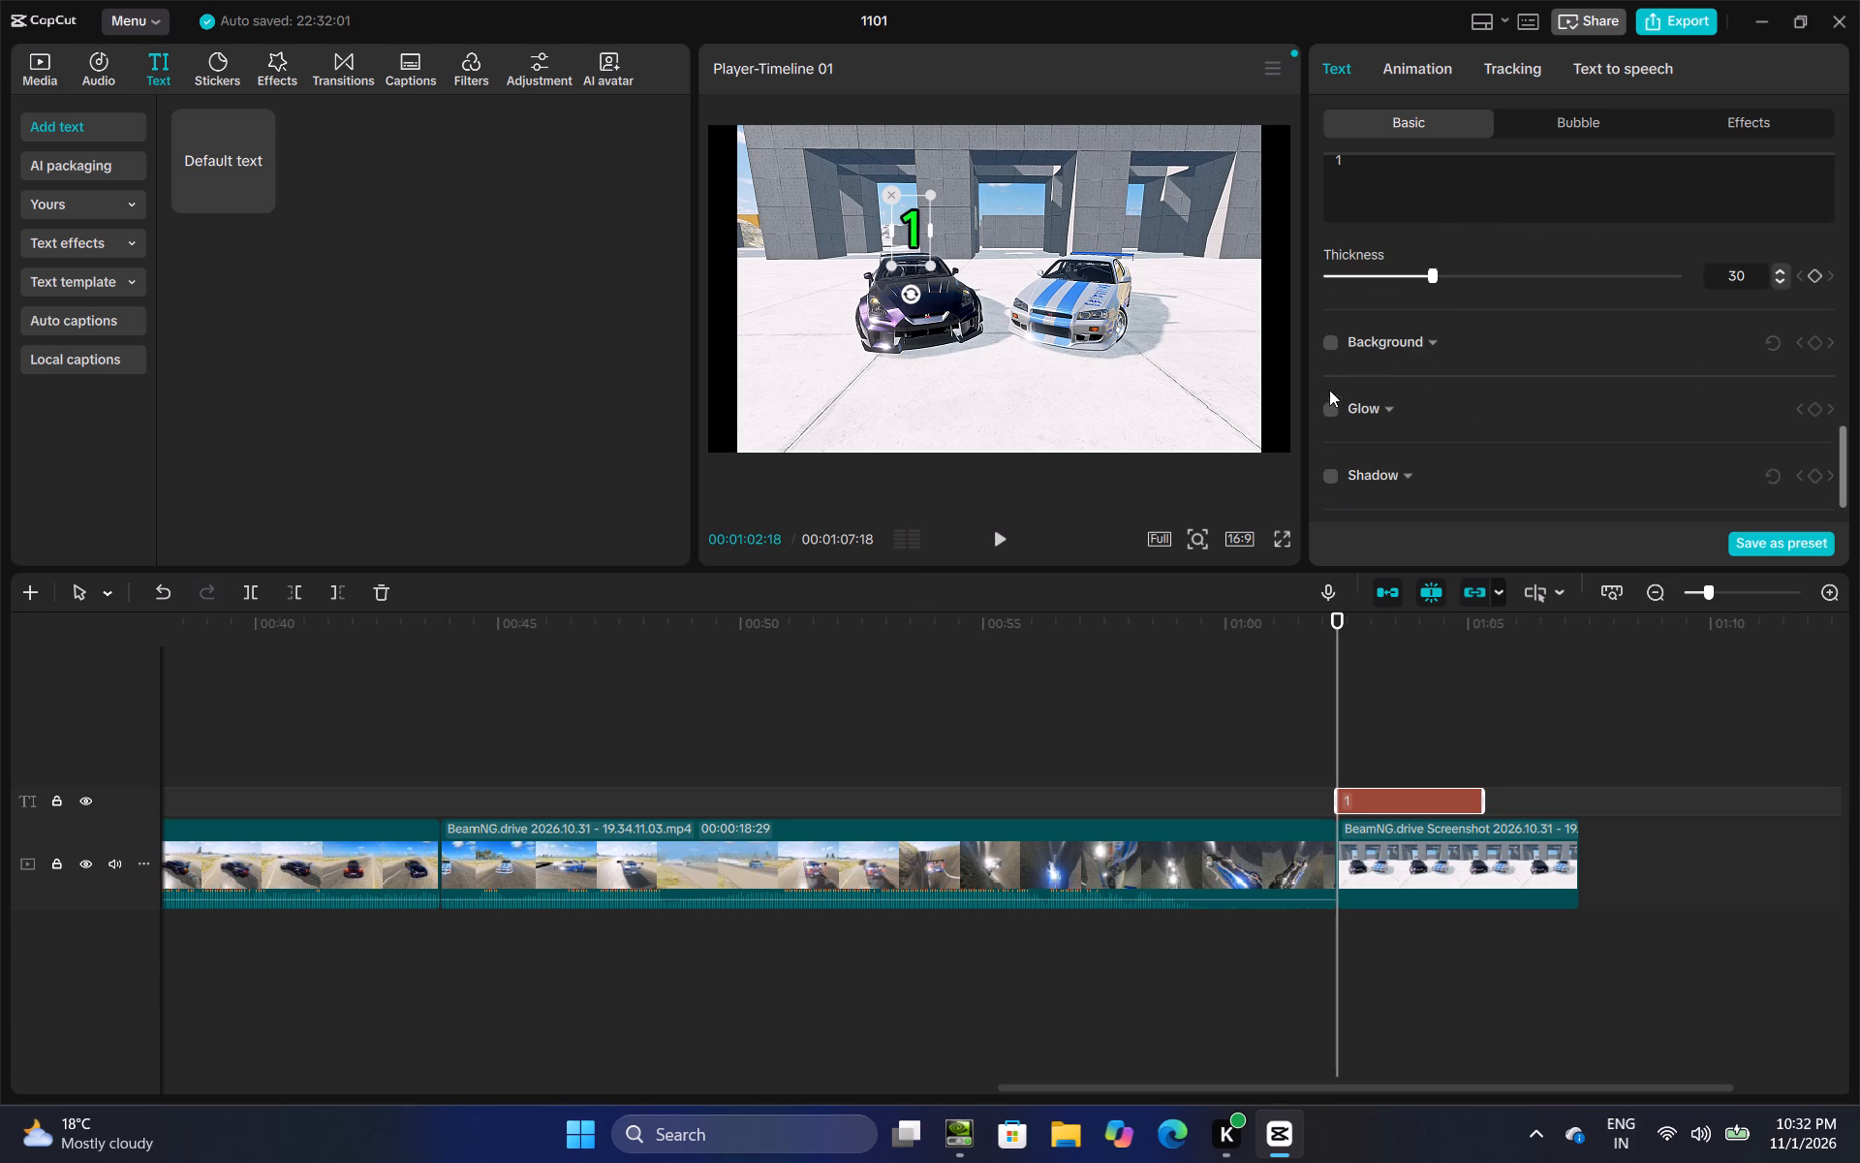
left_click(1338, 407)
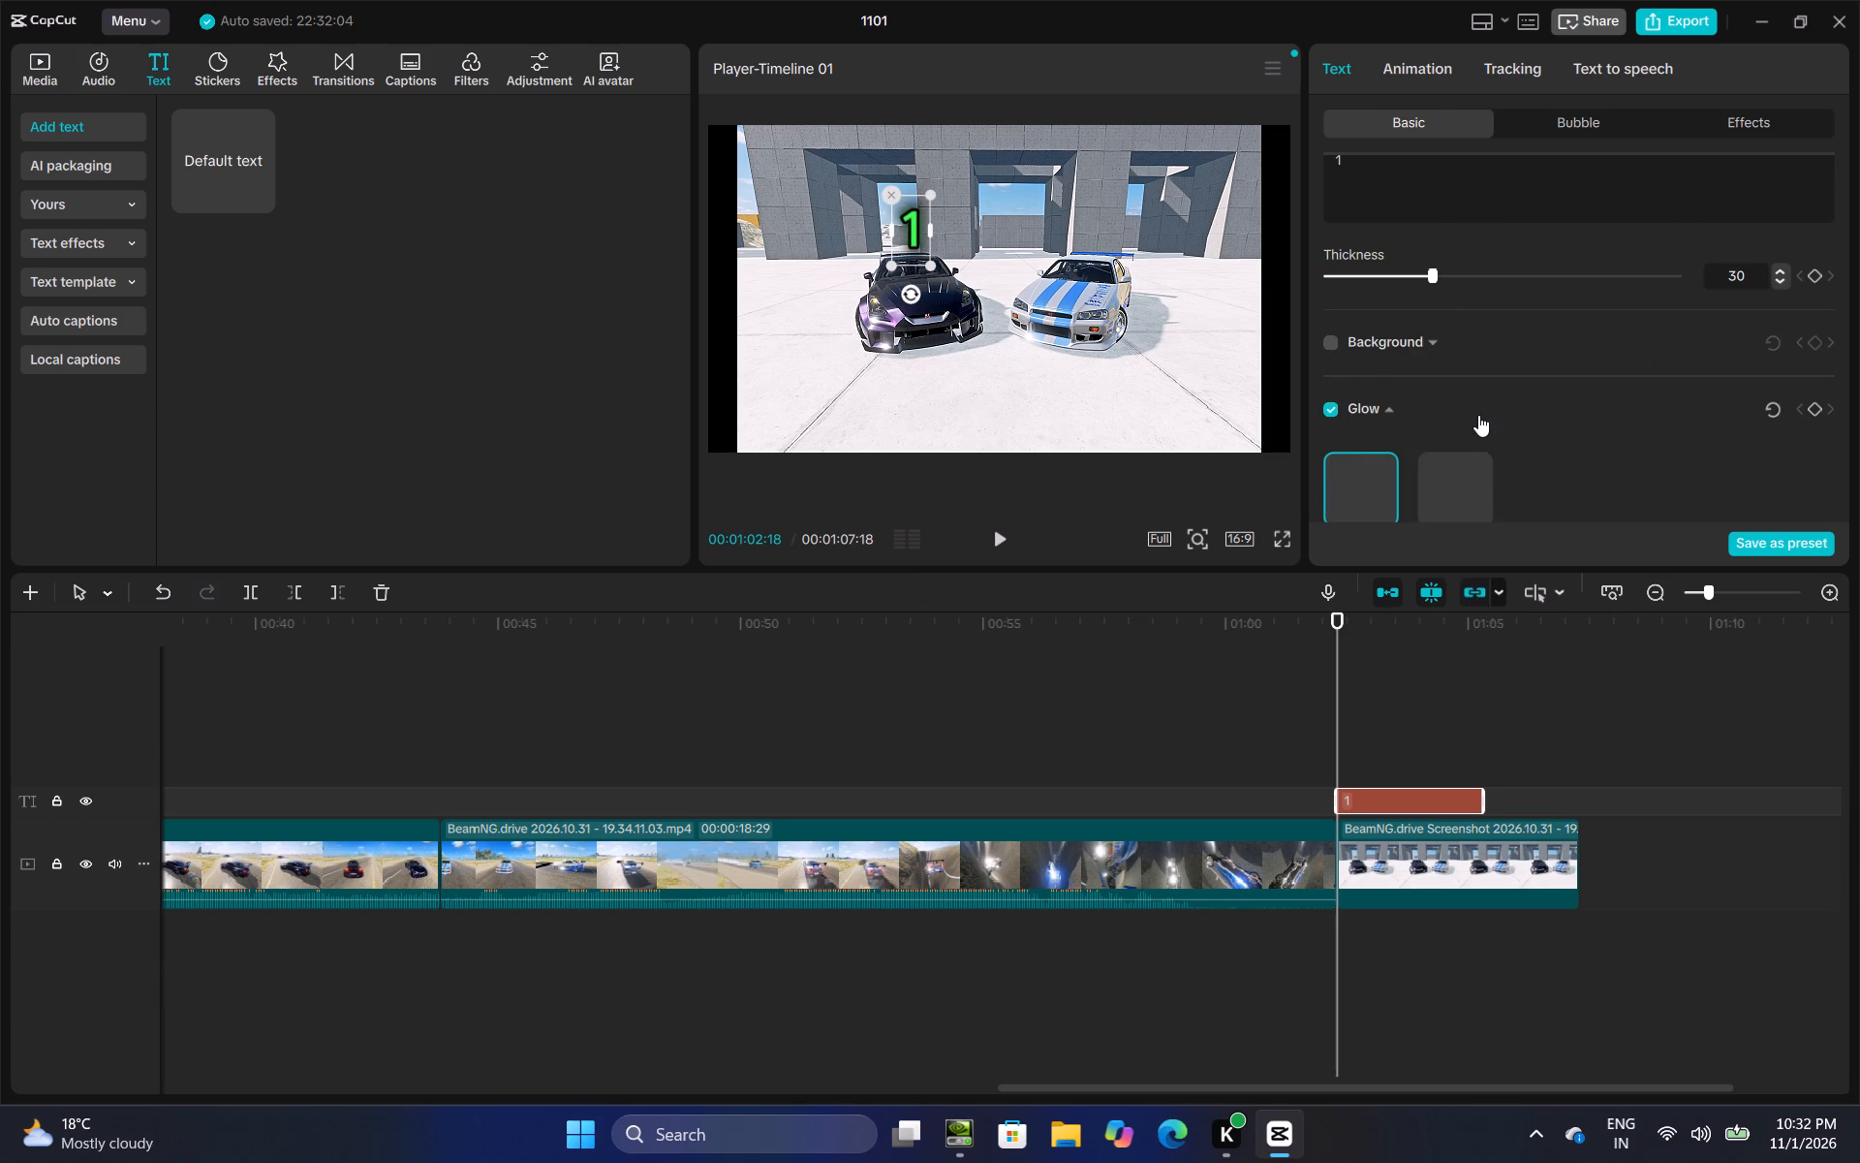
scroll(1478, 415, "down", 3)
scroll(1355, 342, "up", 2)
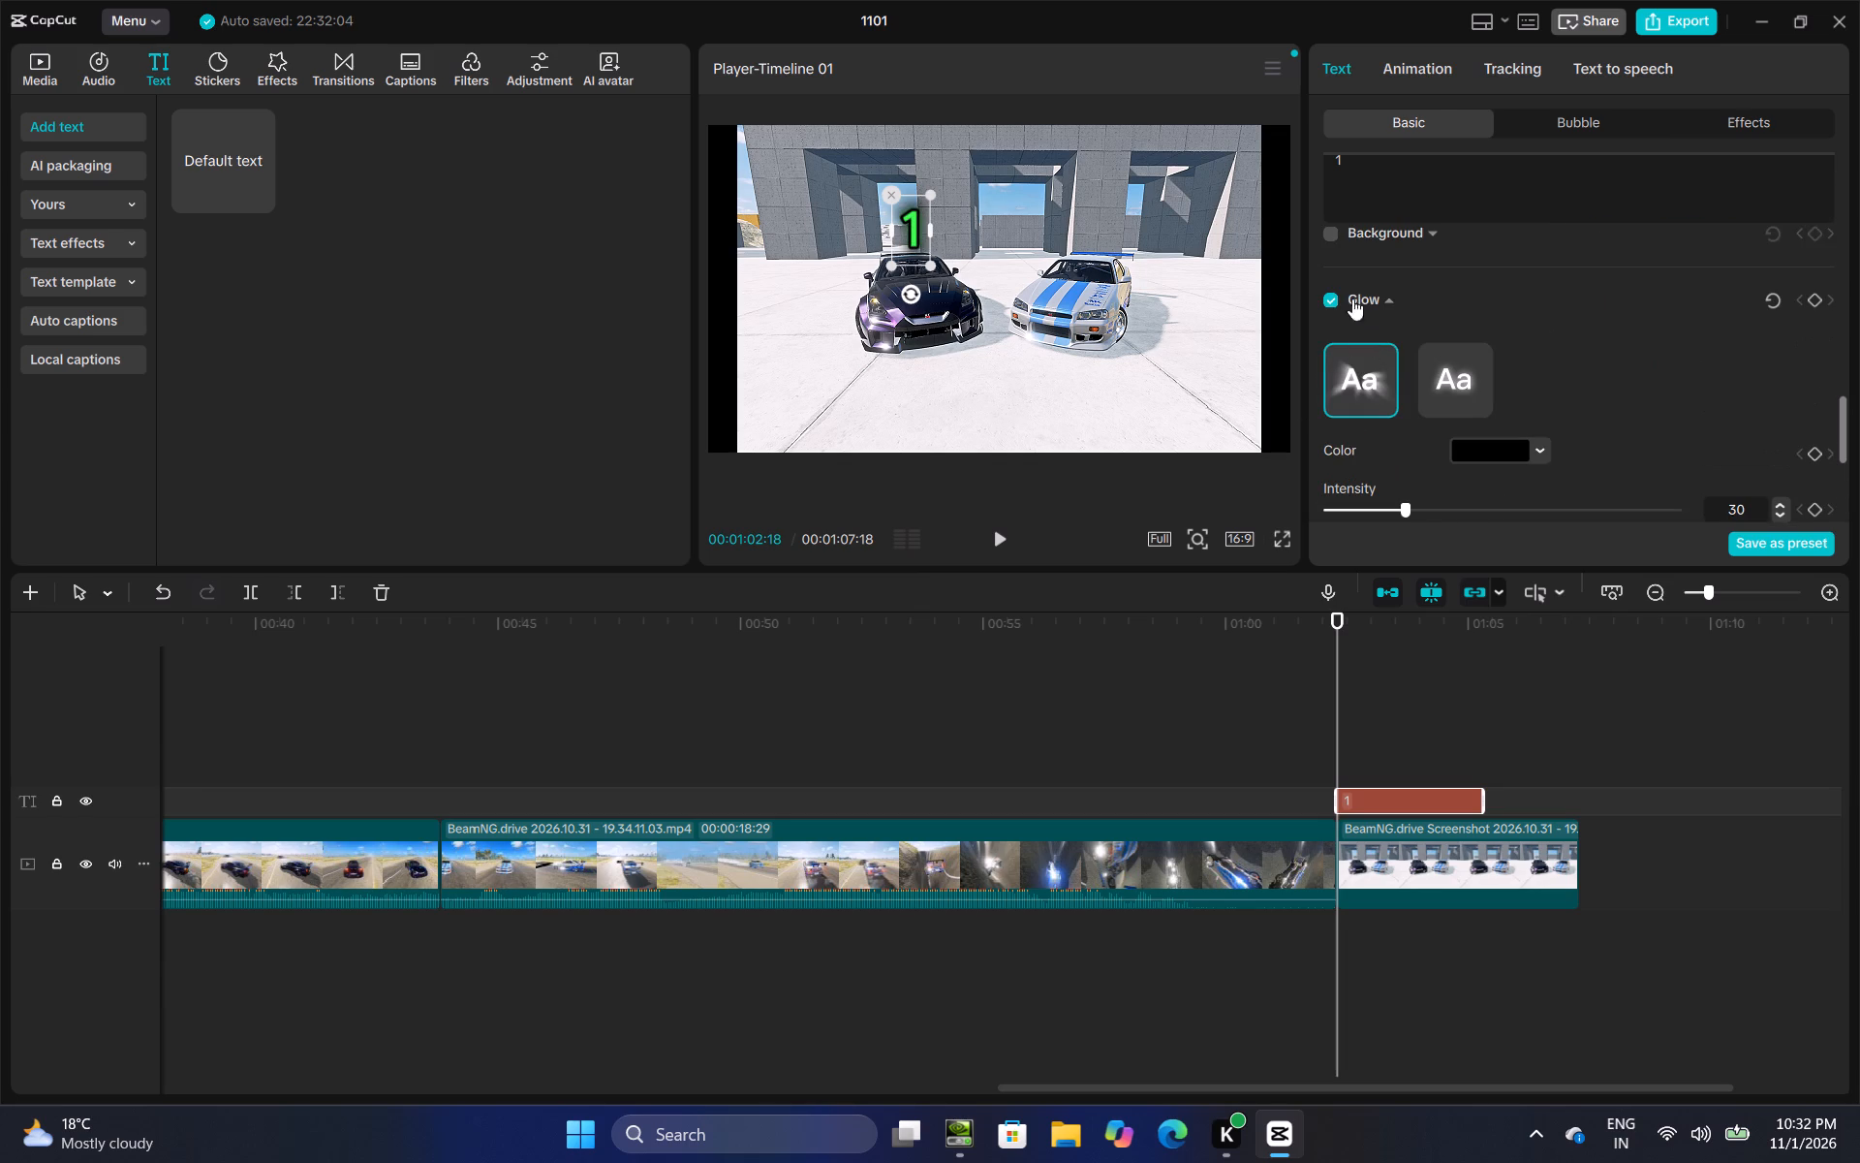
Enable the shadow effect on the green "1" text.
scroll(1360, 317, "down", 3)
left_click(1326, 428)
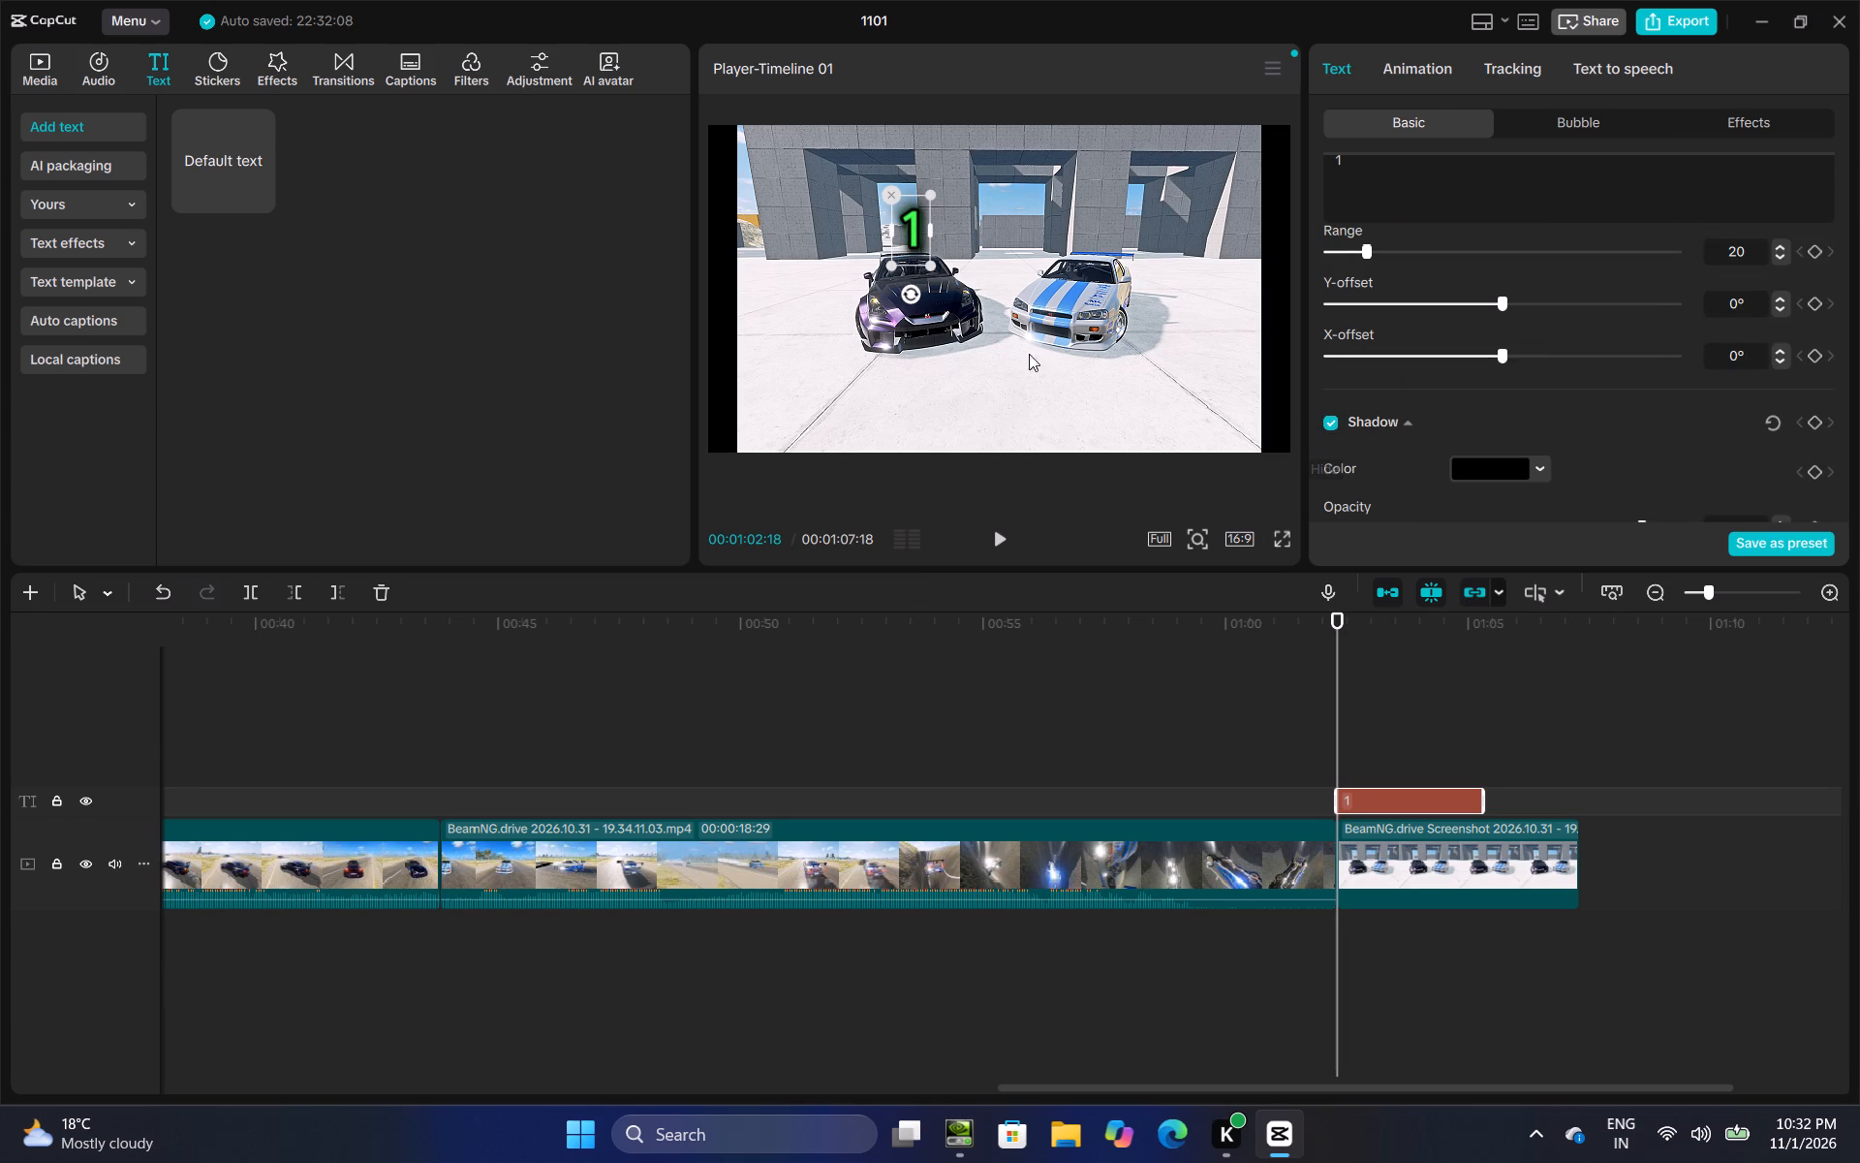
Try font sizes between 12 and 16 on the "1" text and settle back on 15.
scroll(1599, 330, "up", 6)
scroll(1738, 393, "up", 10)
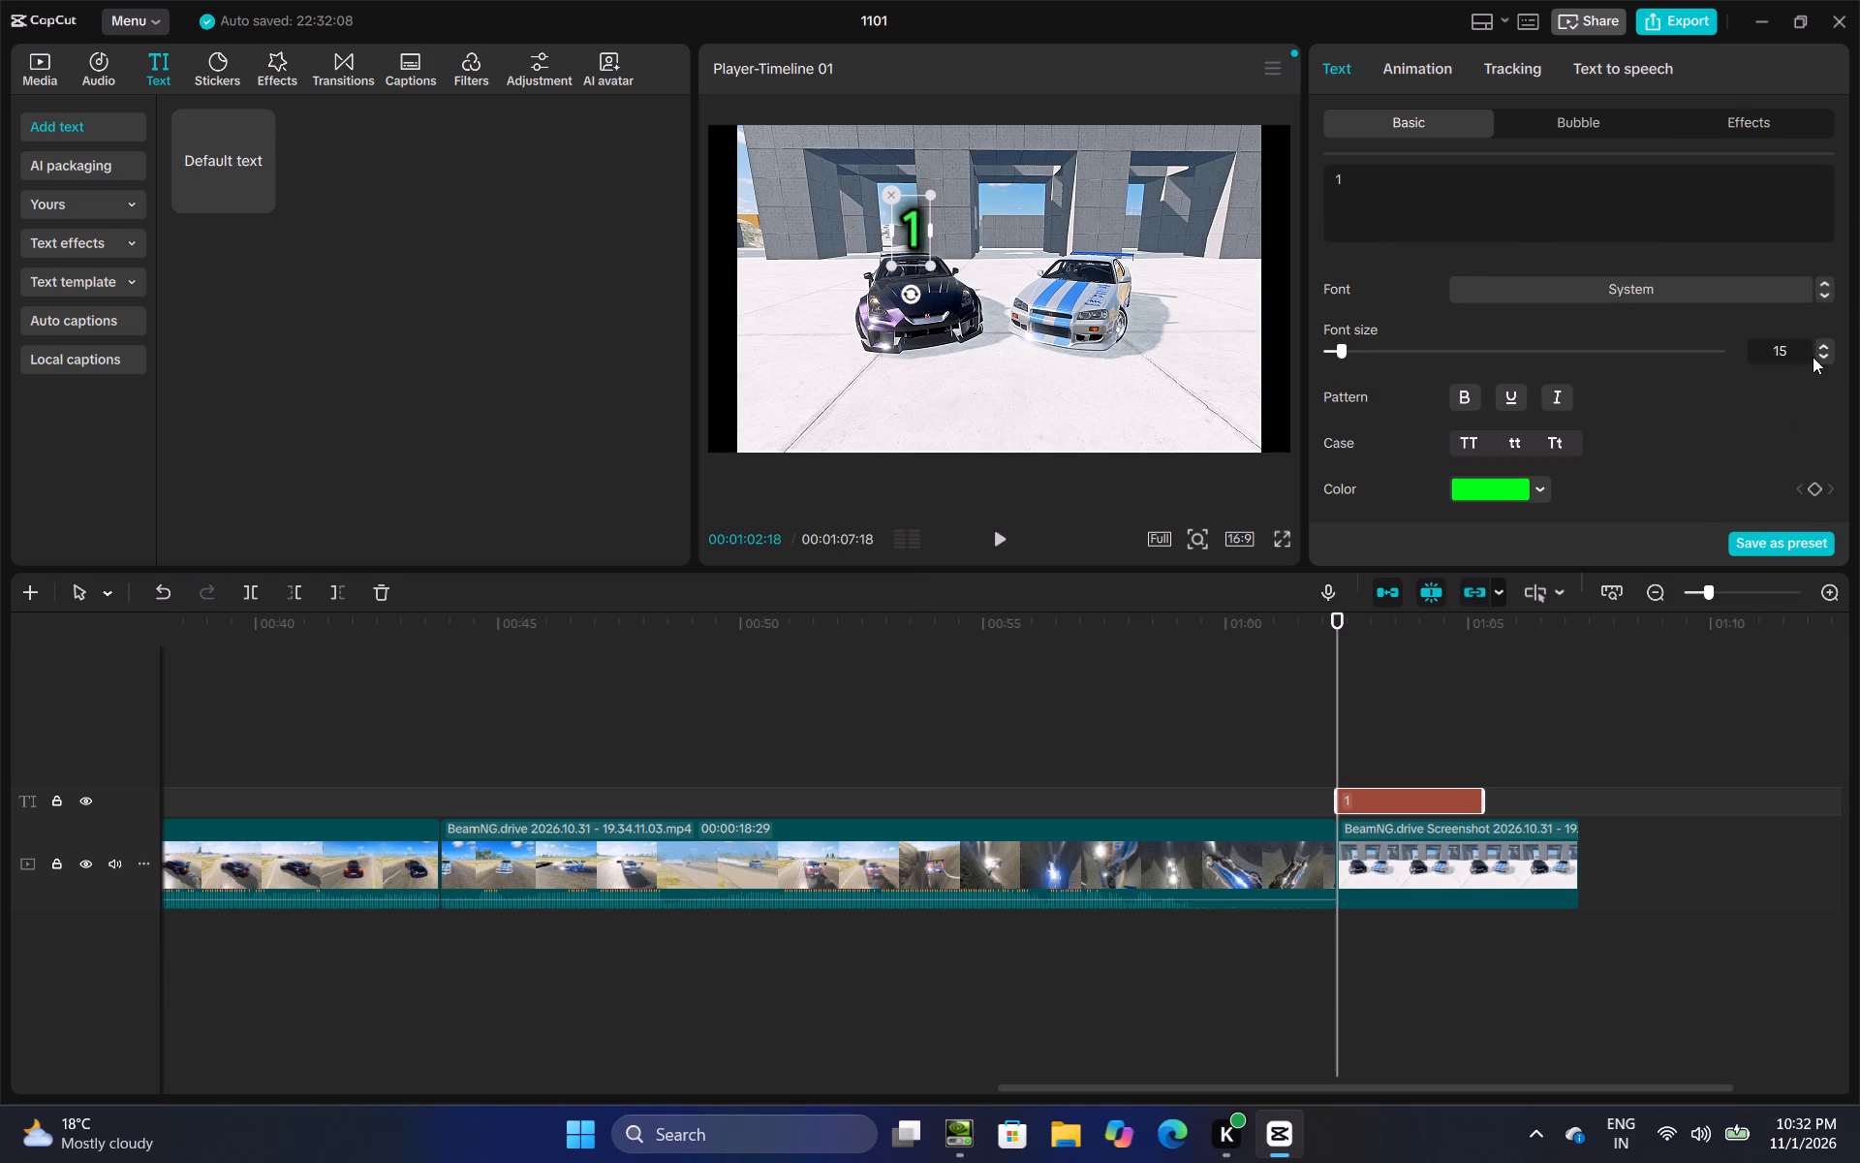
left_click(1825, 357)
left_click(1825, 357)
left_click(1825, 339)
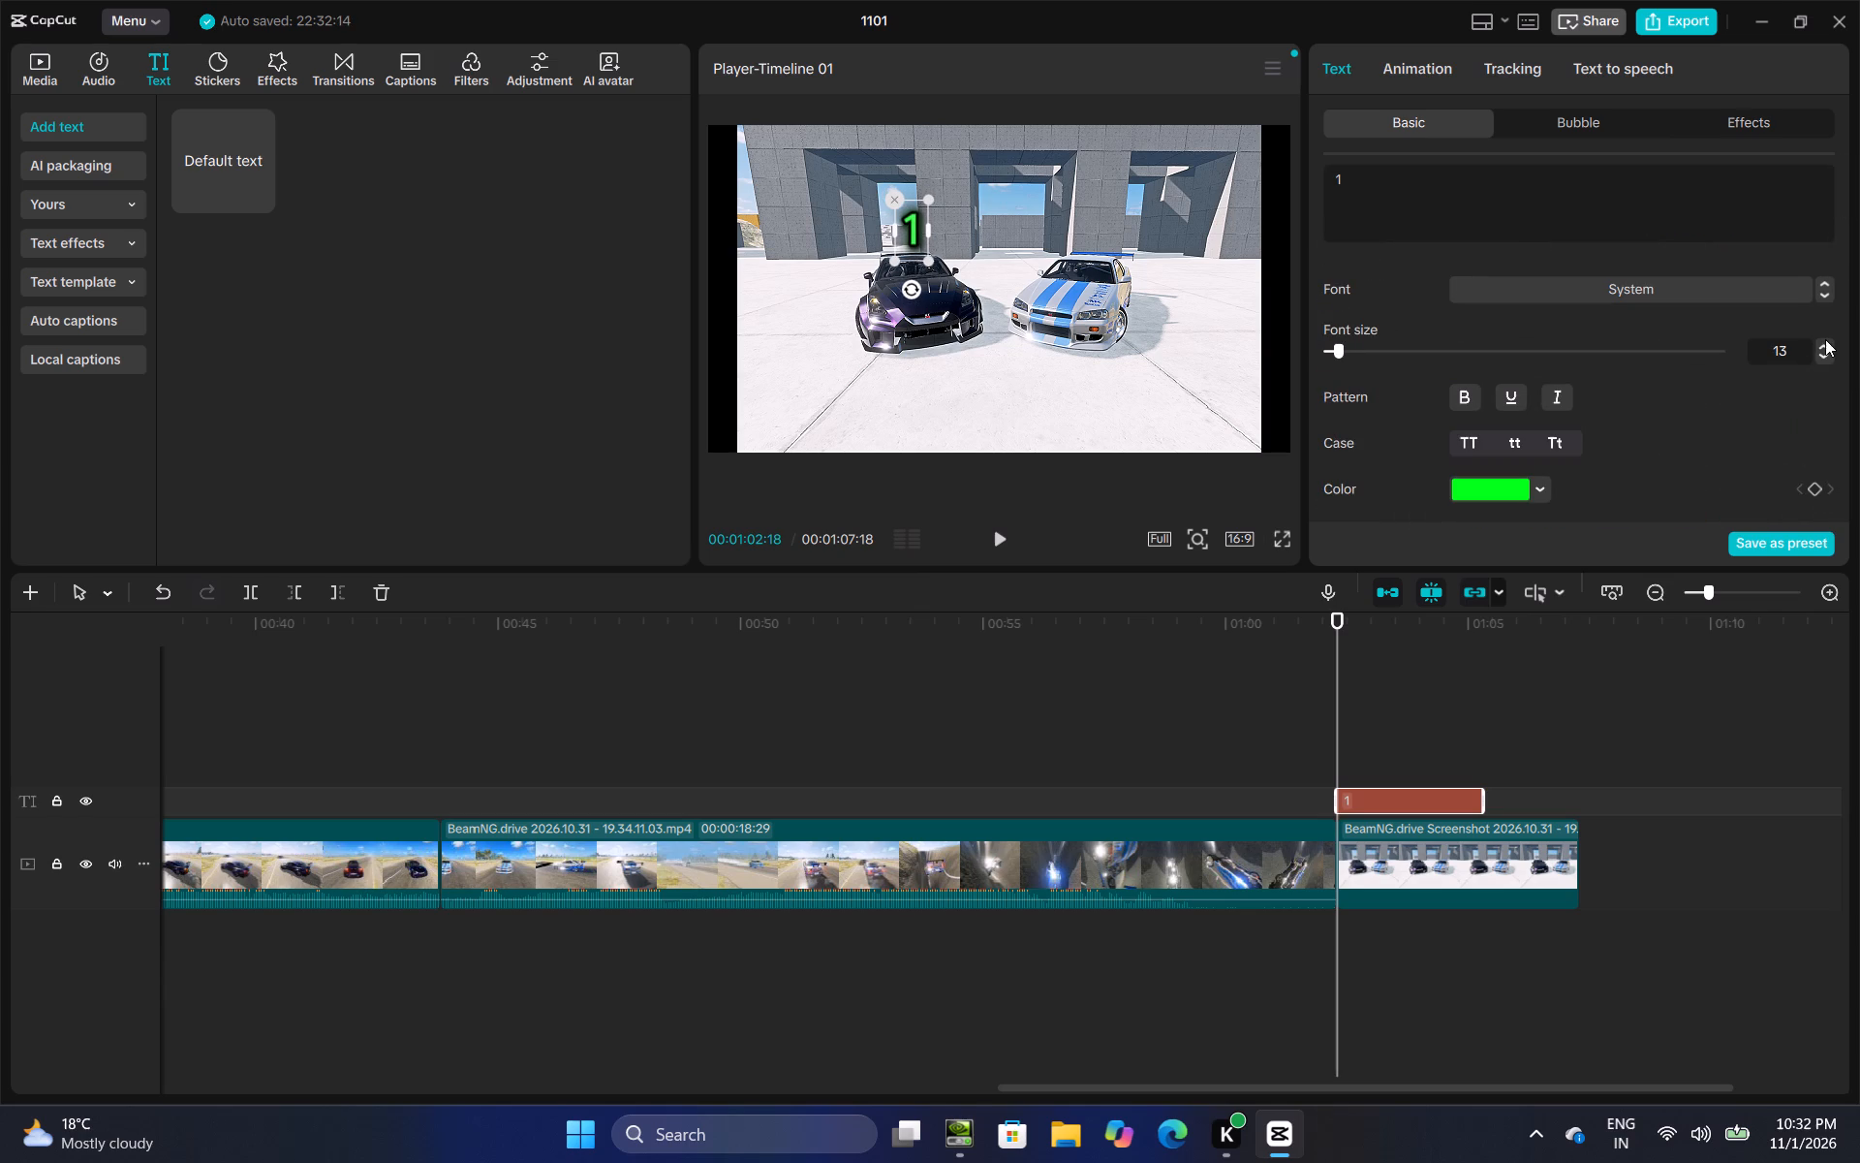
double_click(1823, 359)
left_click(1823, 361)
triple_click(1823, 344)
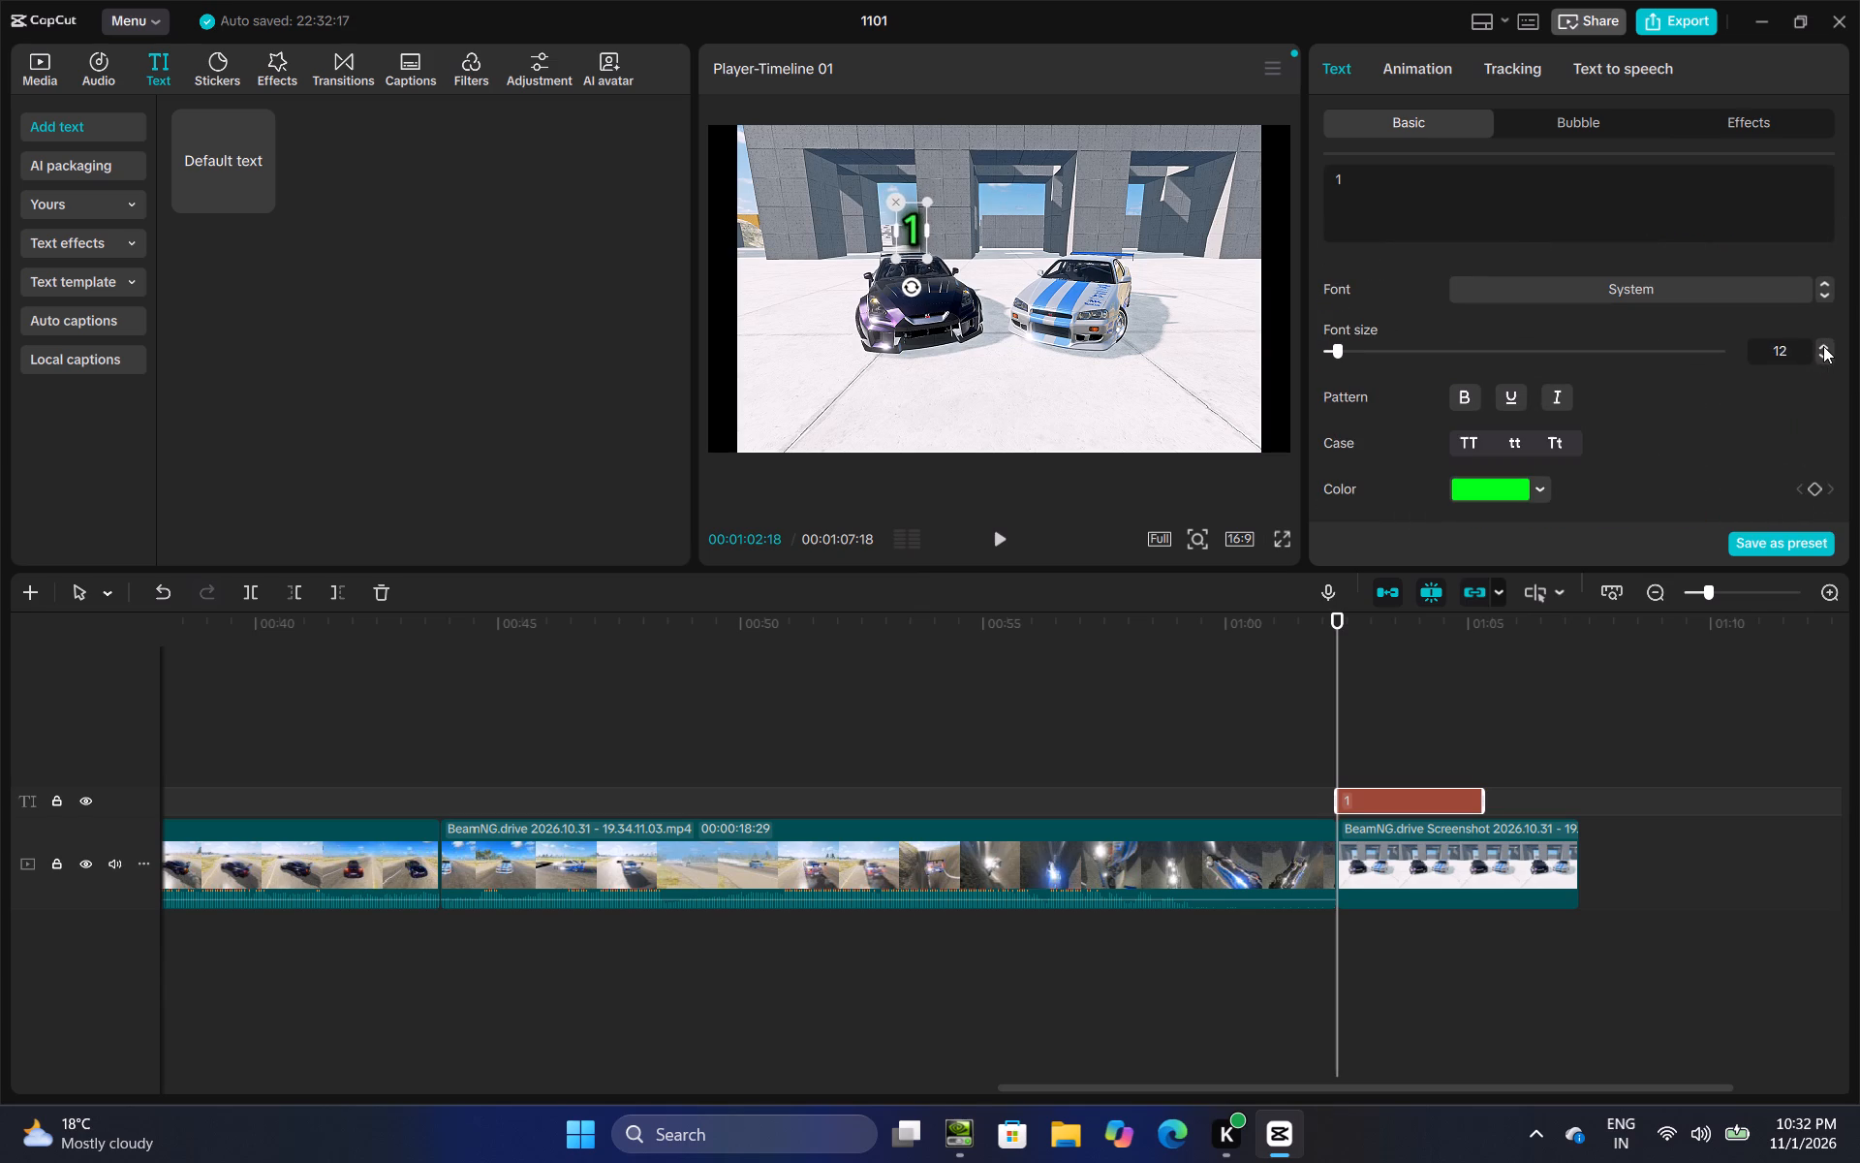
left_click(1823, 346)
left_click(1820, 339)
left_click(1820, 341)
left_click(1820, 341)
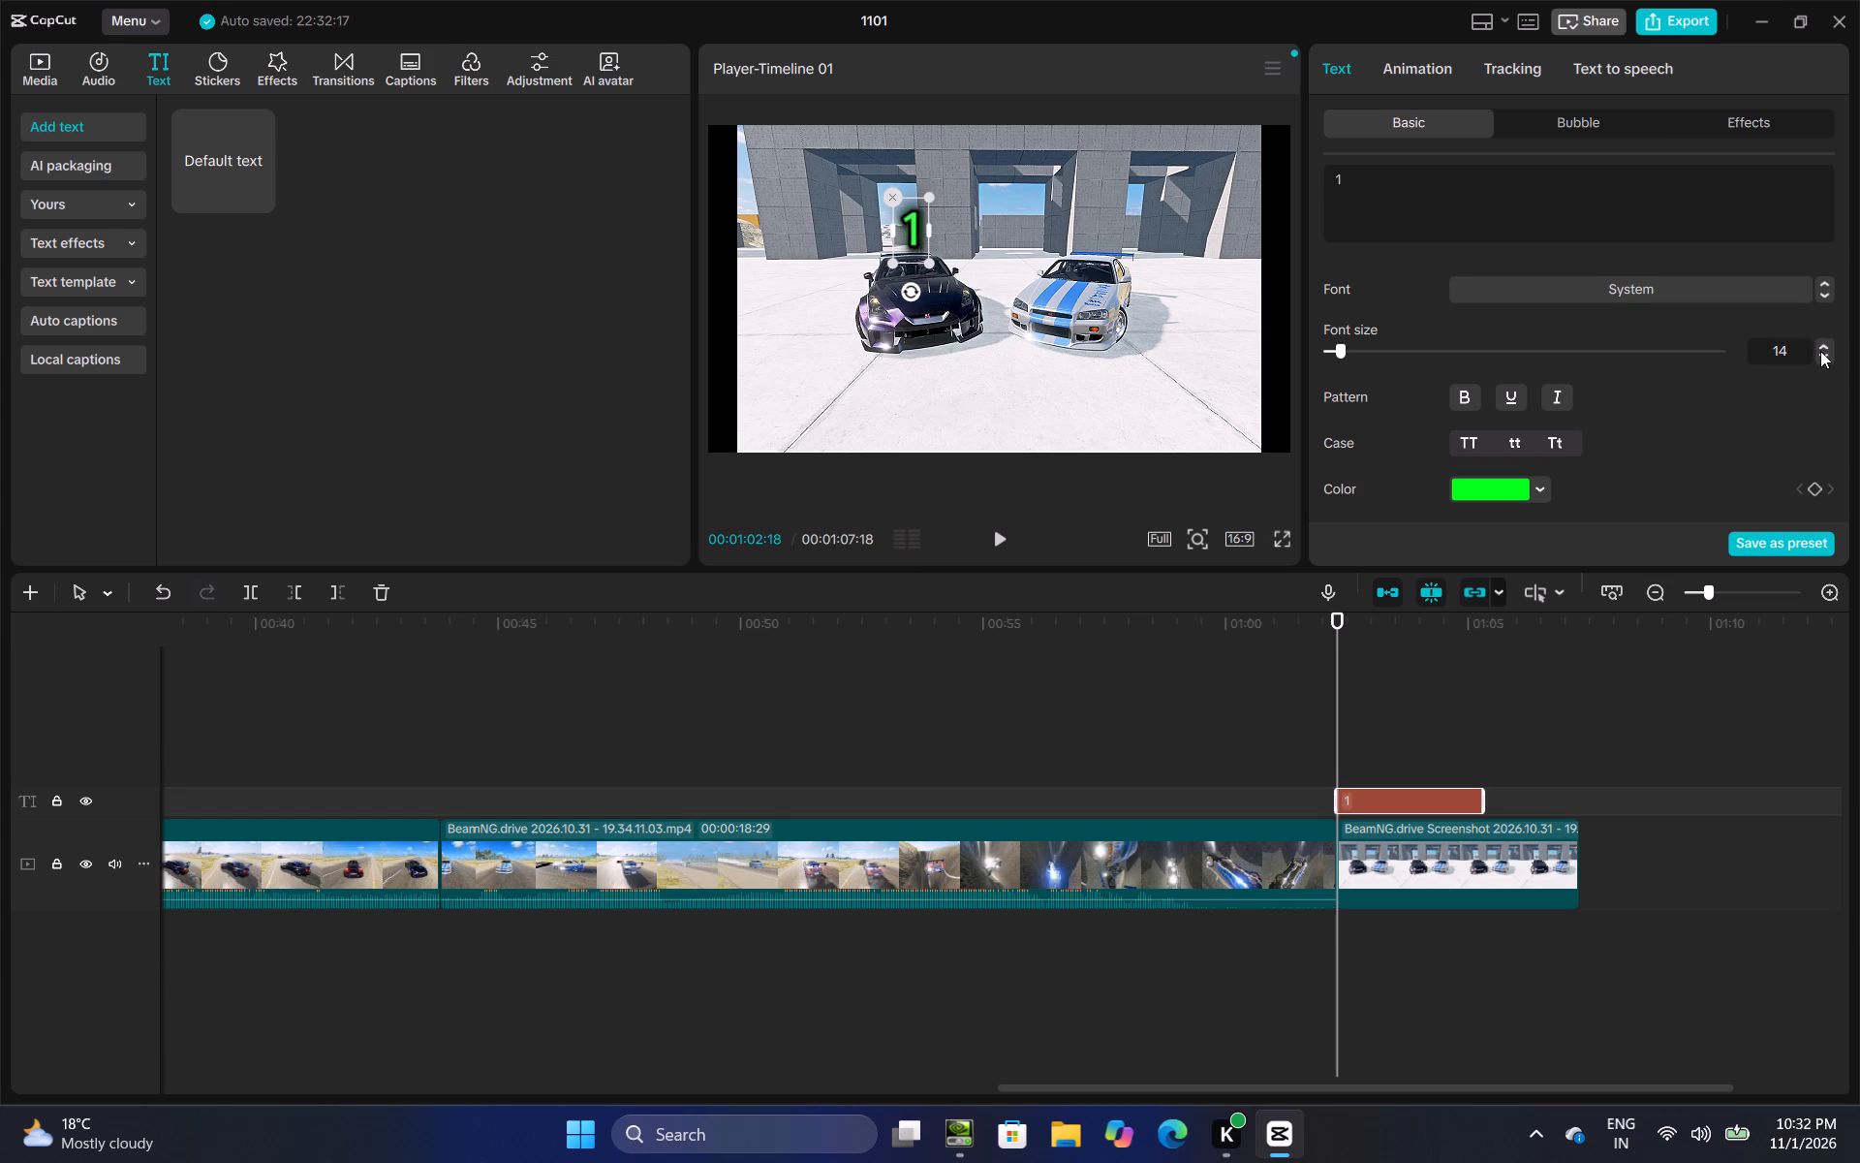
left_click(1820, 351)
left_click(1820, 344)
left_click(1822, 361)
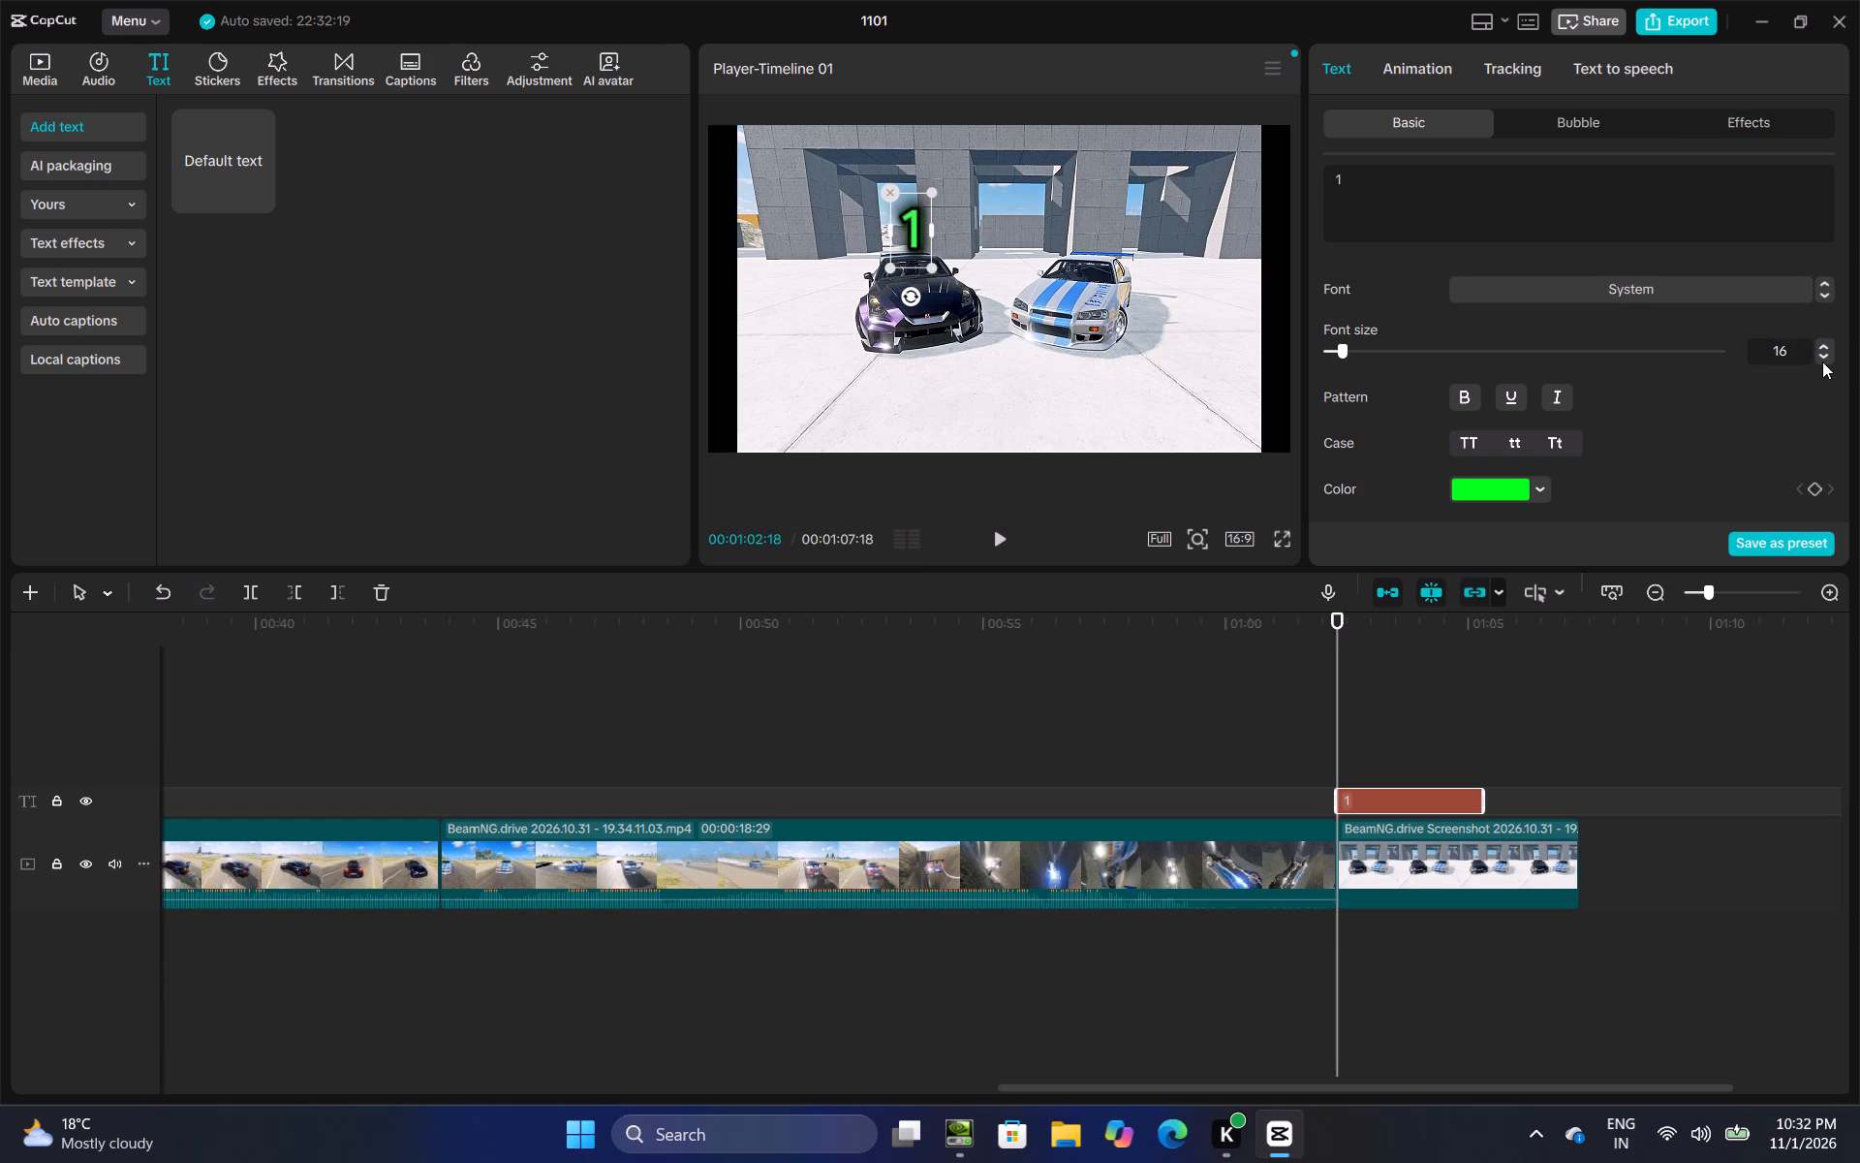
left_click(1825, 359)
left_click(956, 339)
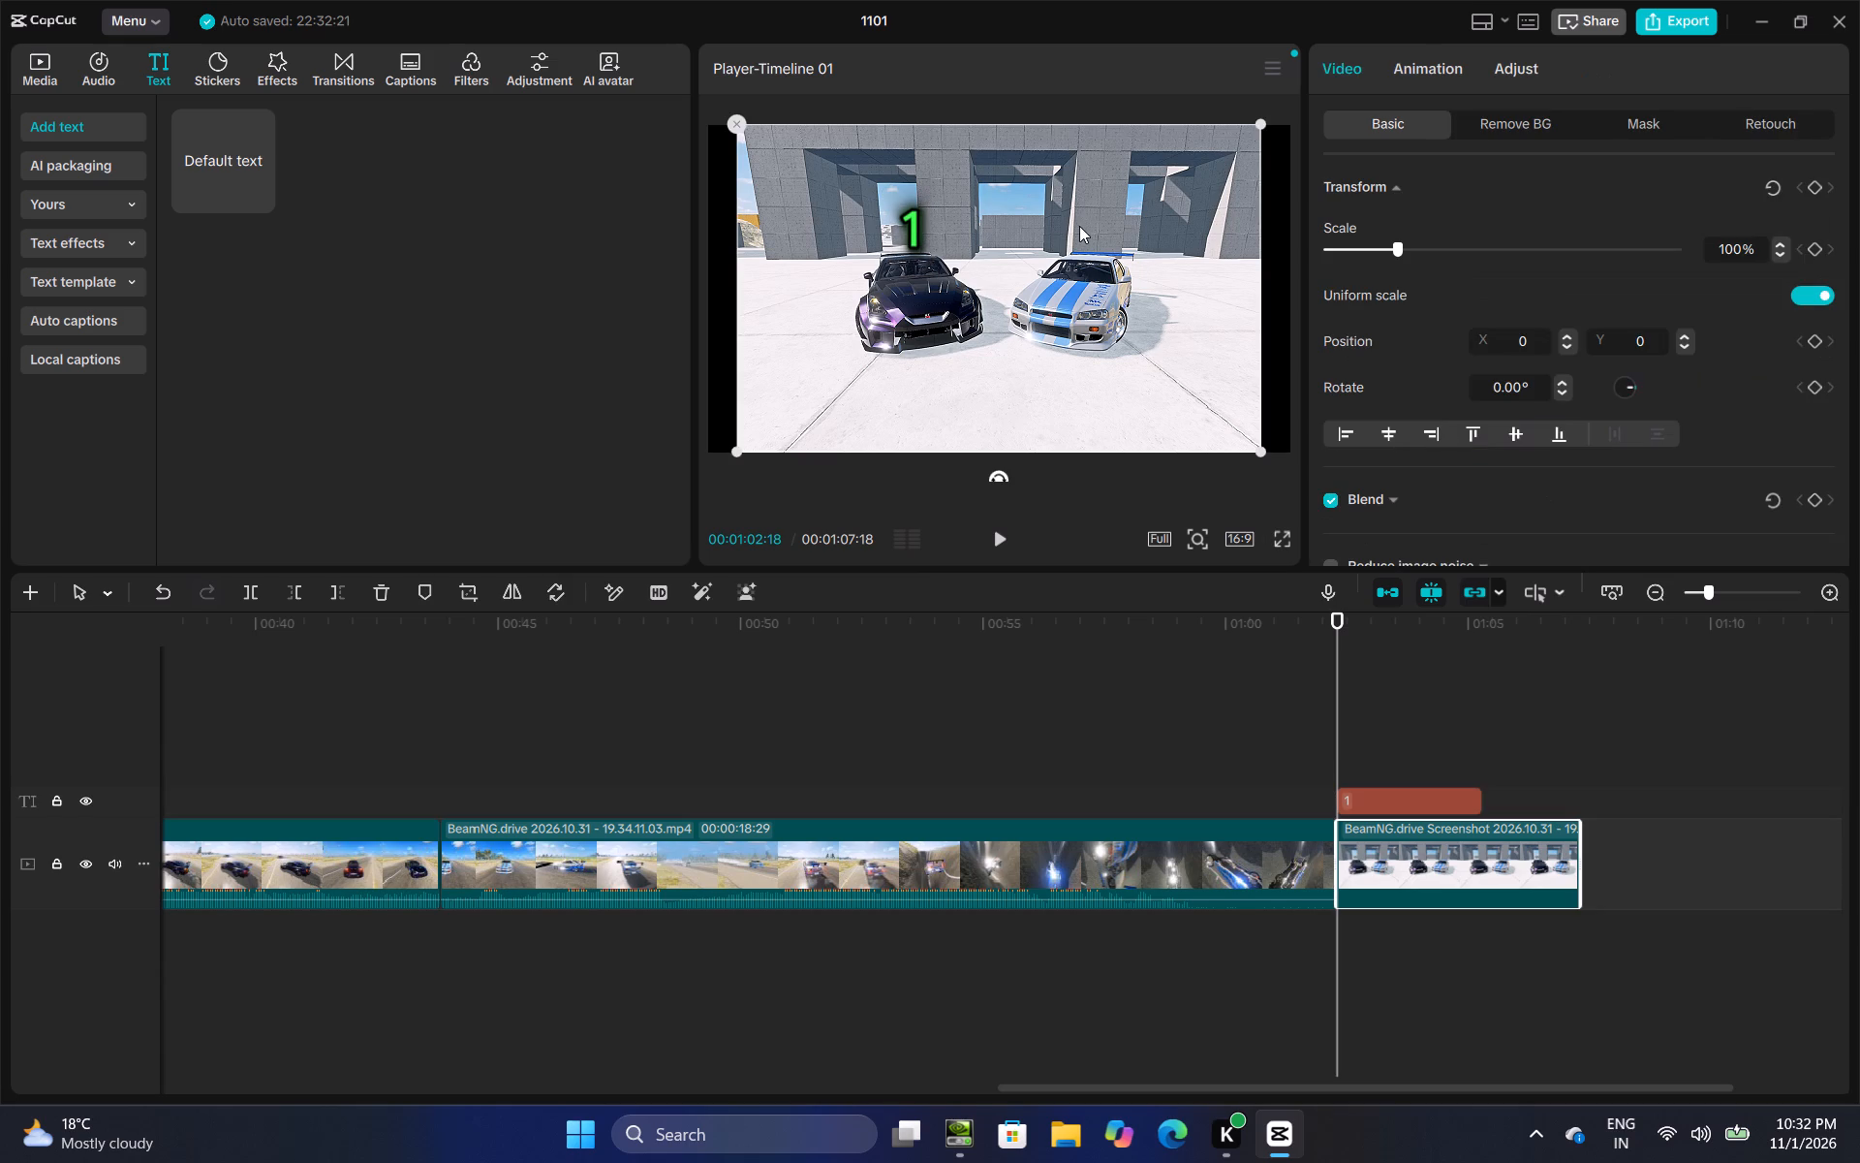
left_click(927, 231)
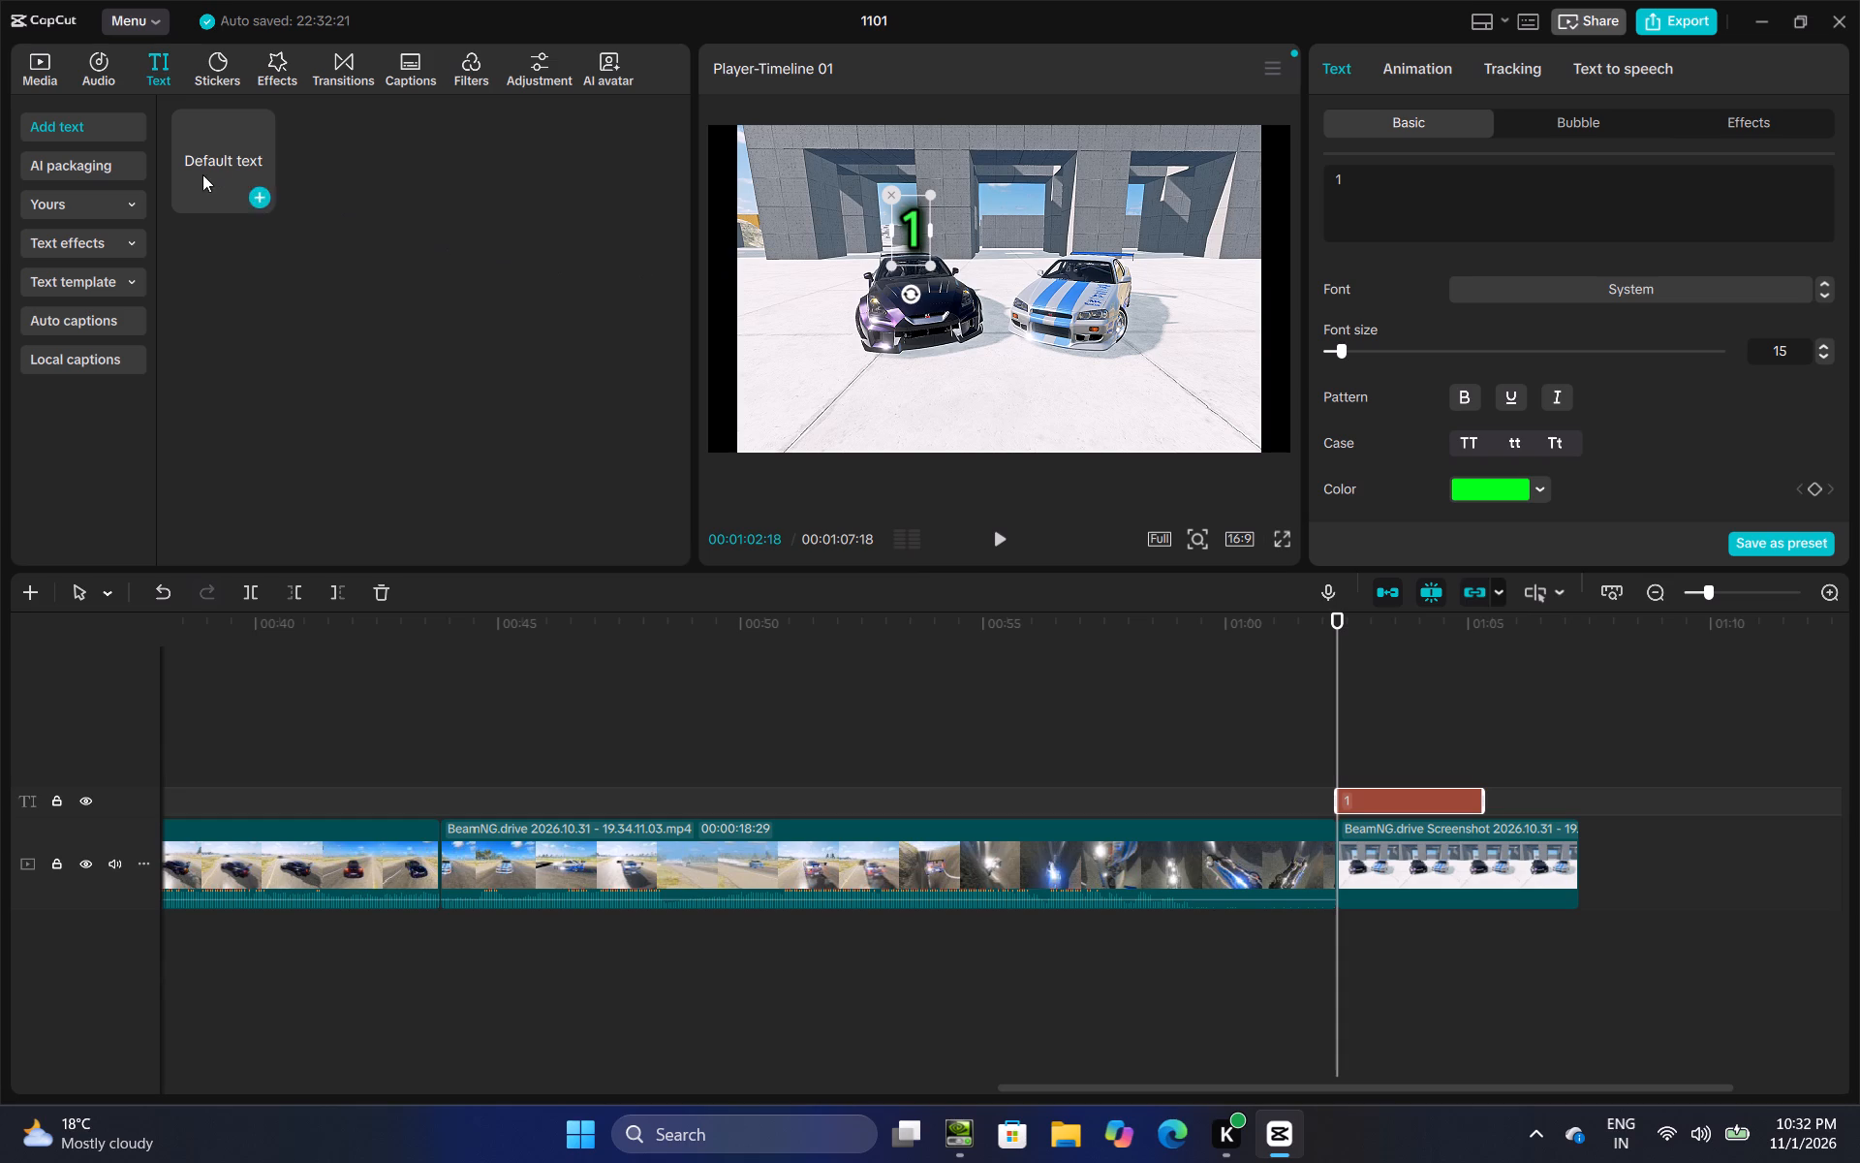
Add a second default text at 00:01:02:18 reading "0" and place it above the silver-and-blue car.
left_click(256, 202)
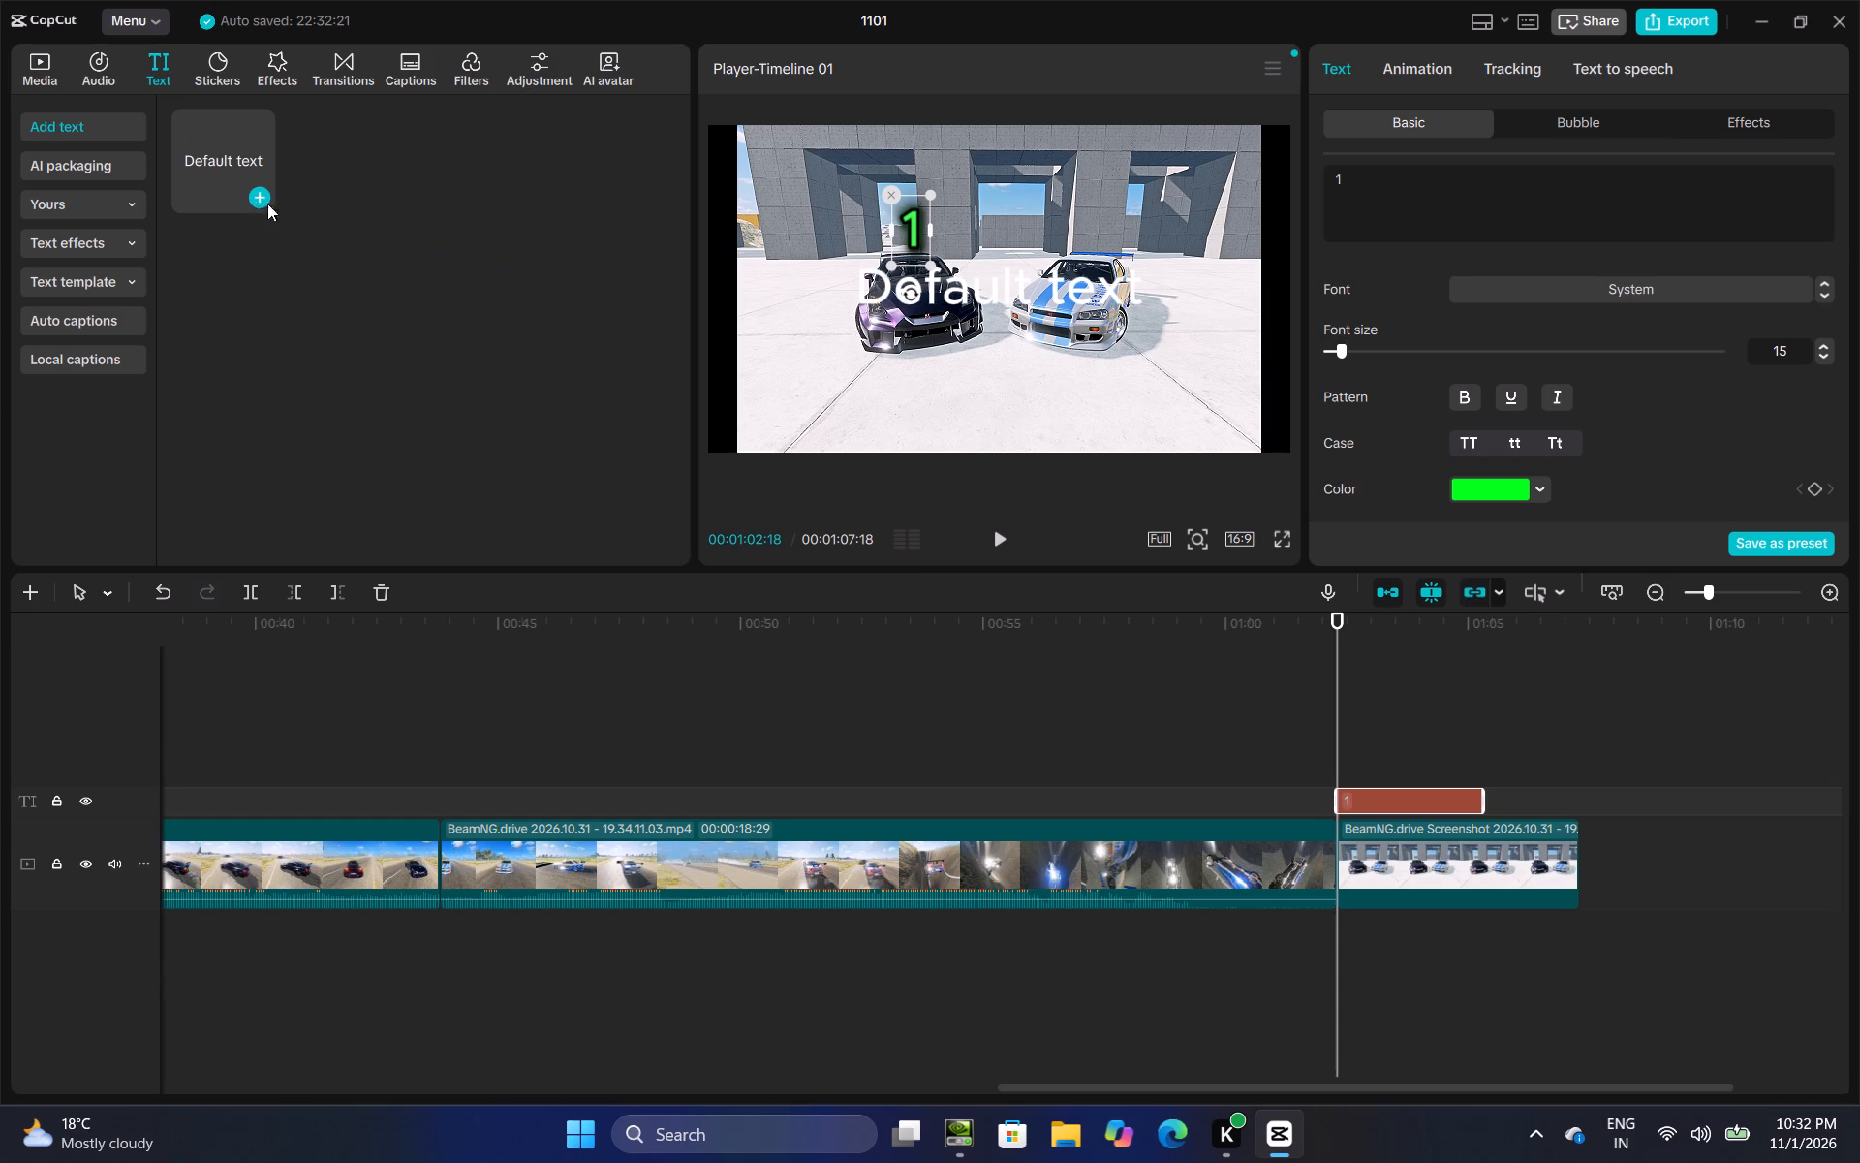
left_click_drag(1413, 184, 1286, 184)
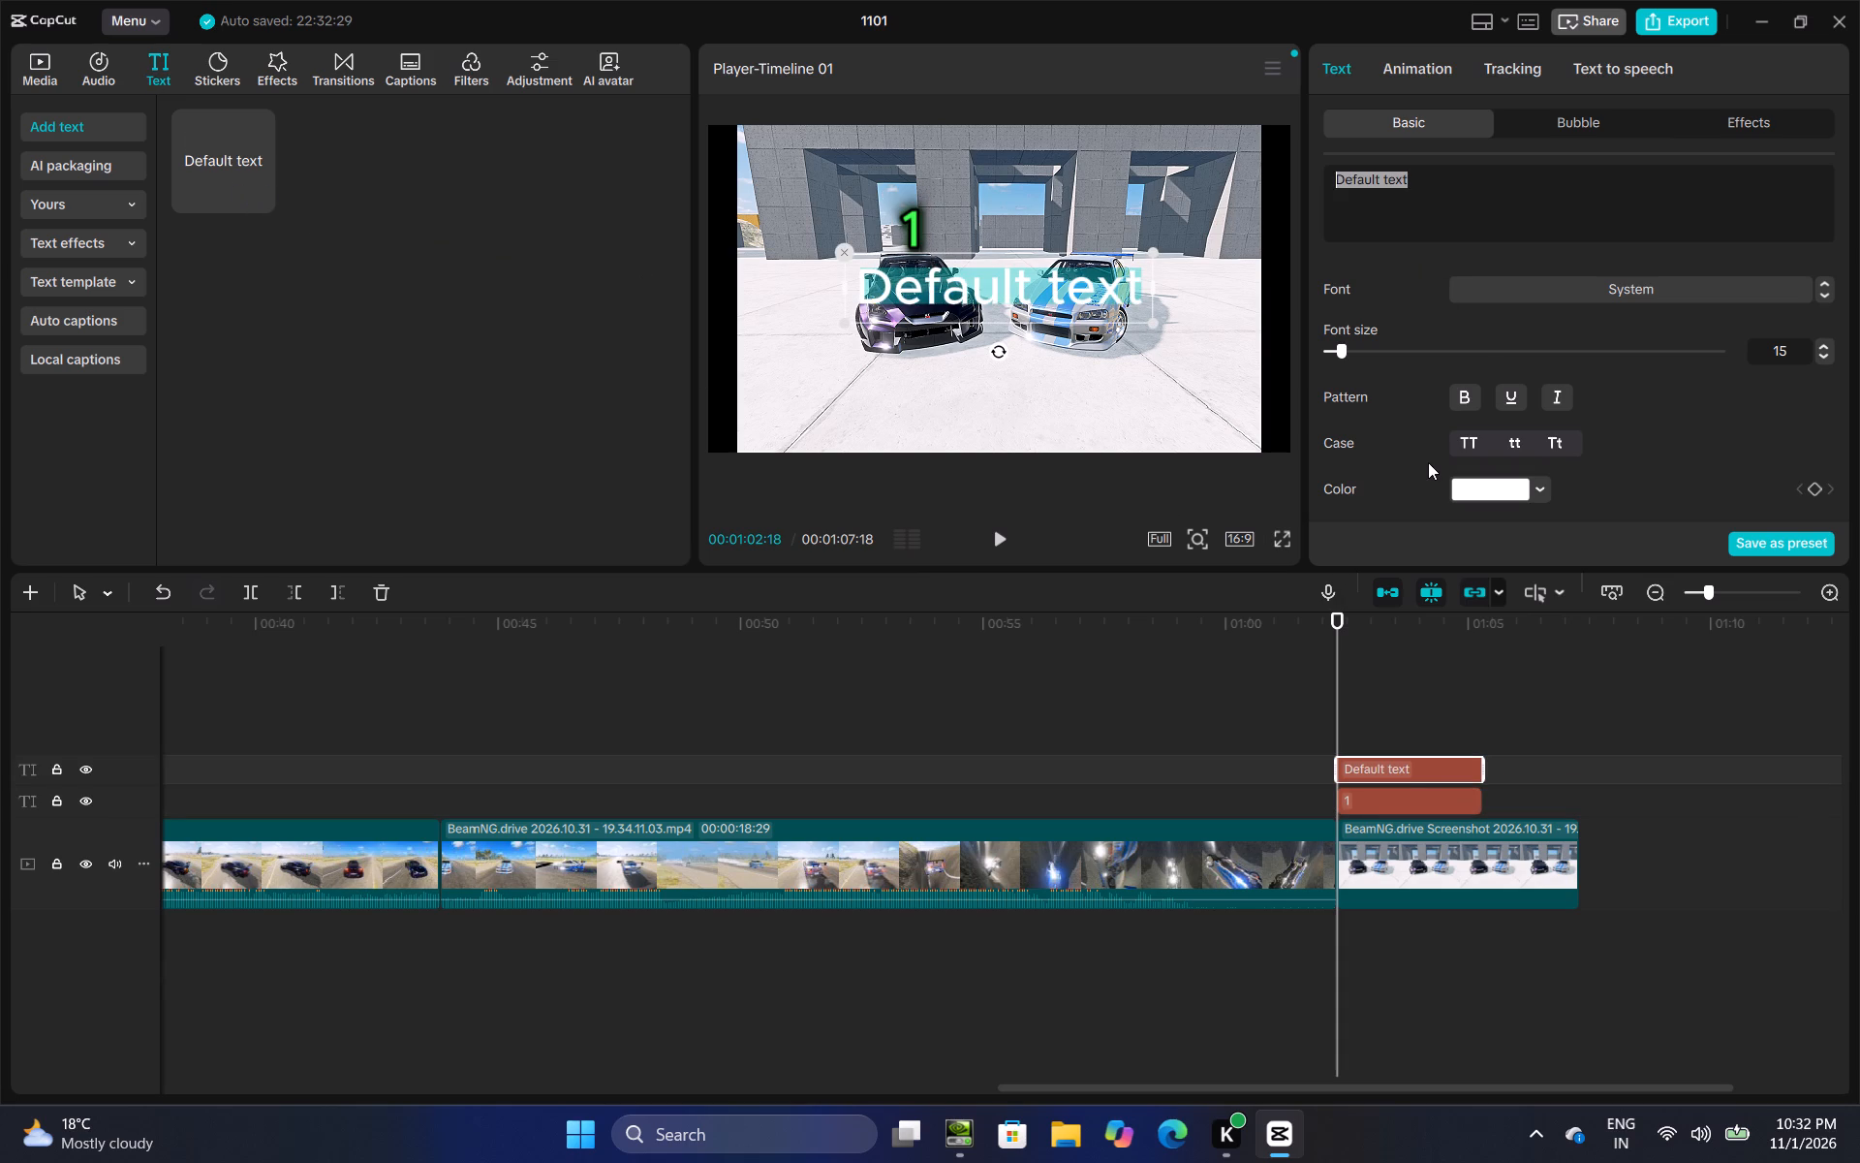
key("BackSpace")
key("0")
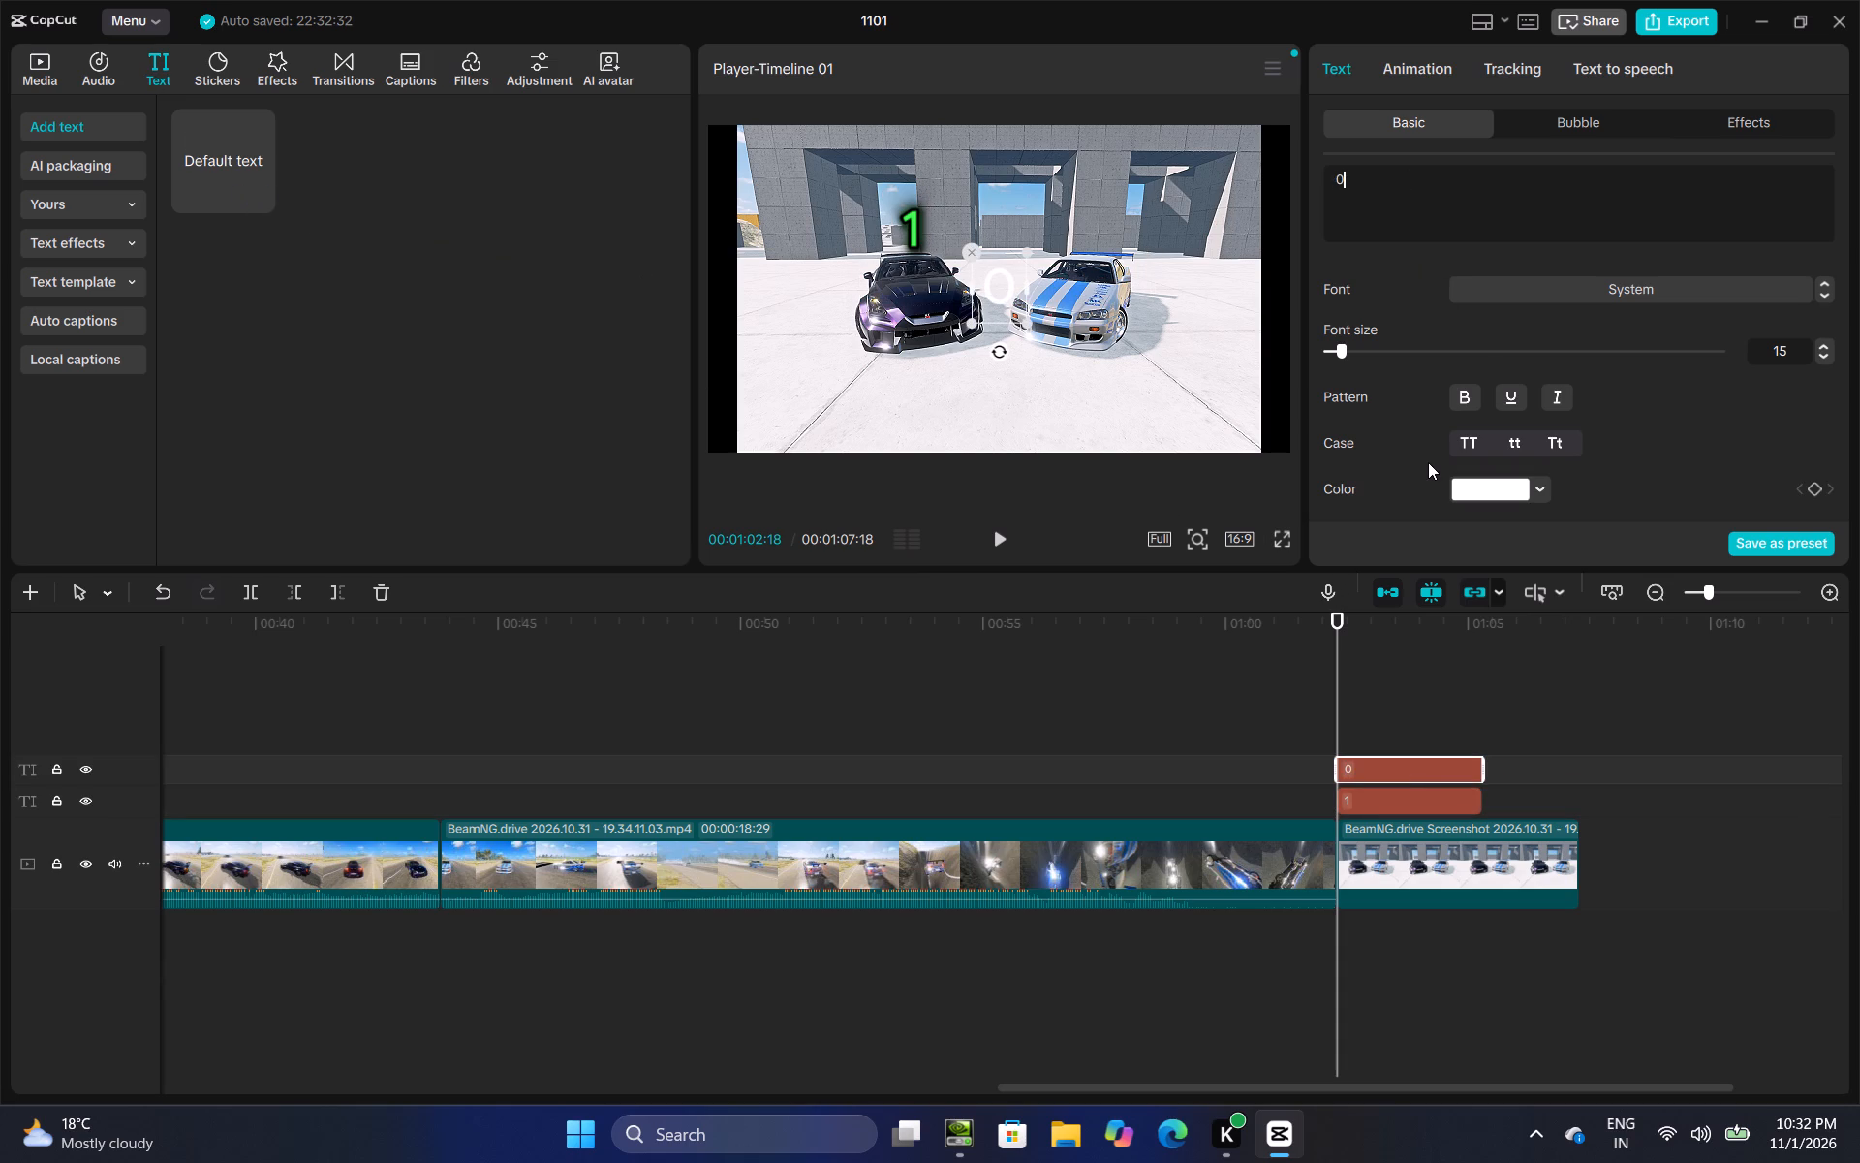
left_click_drag(1011, 288, 1067, 152)
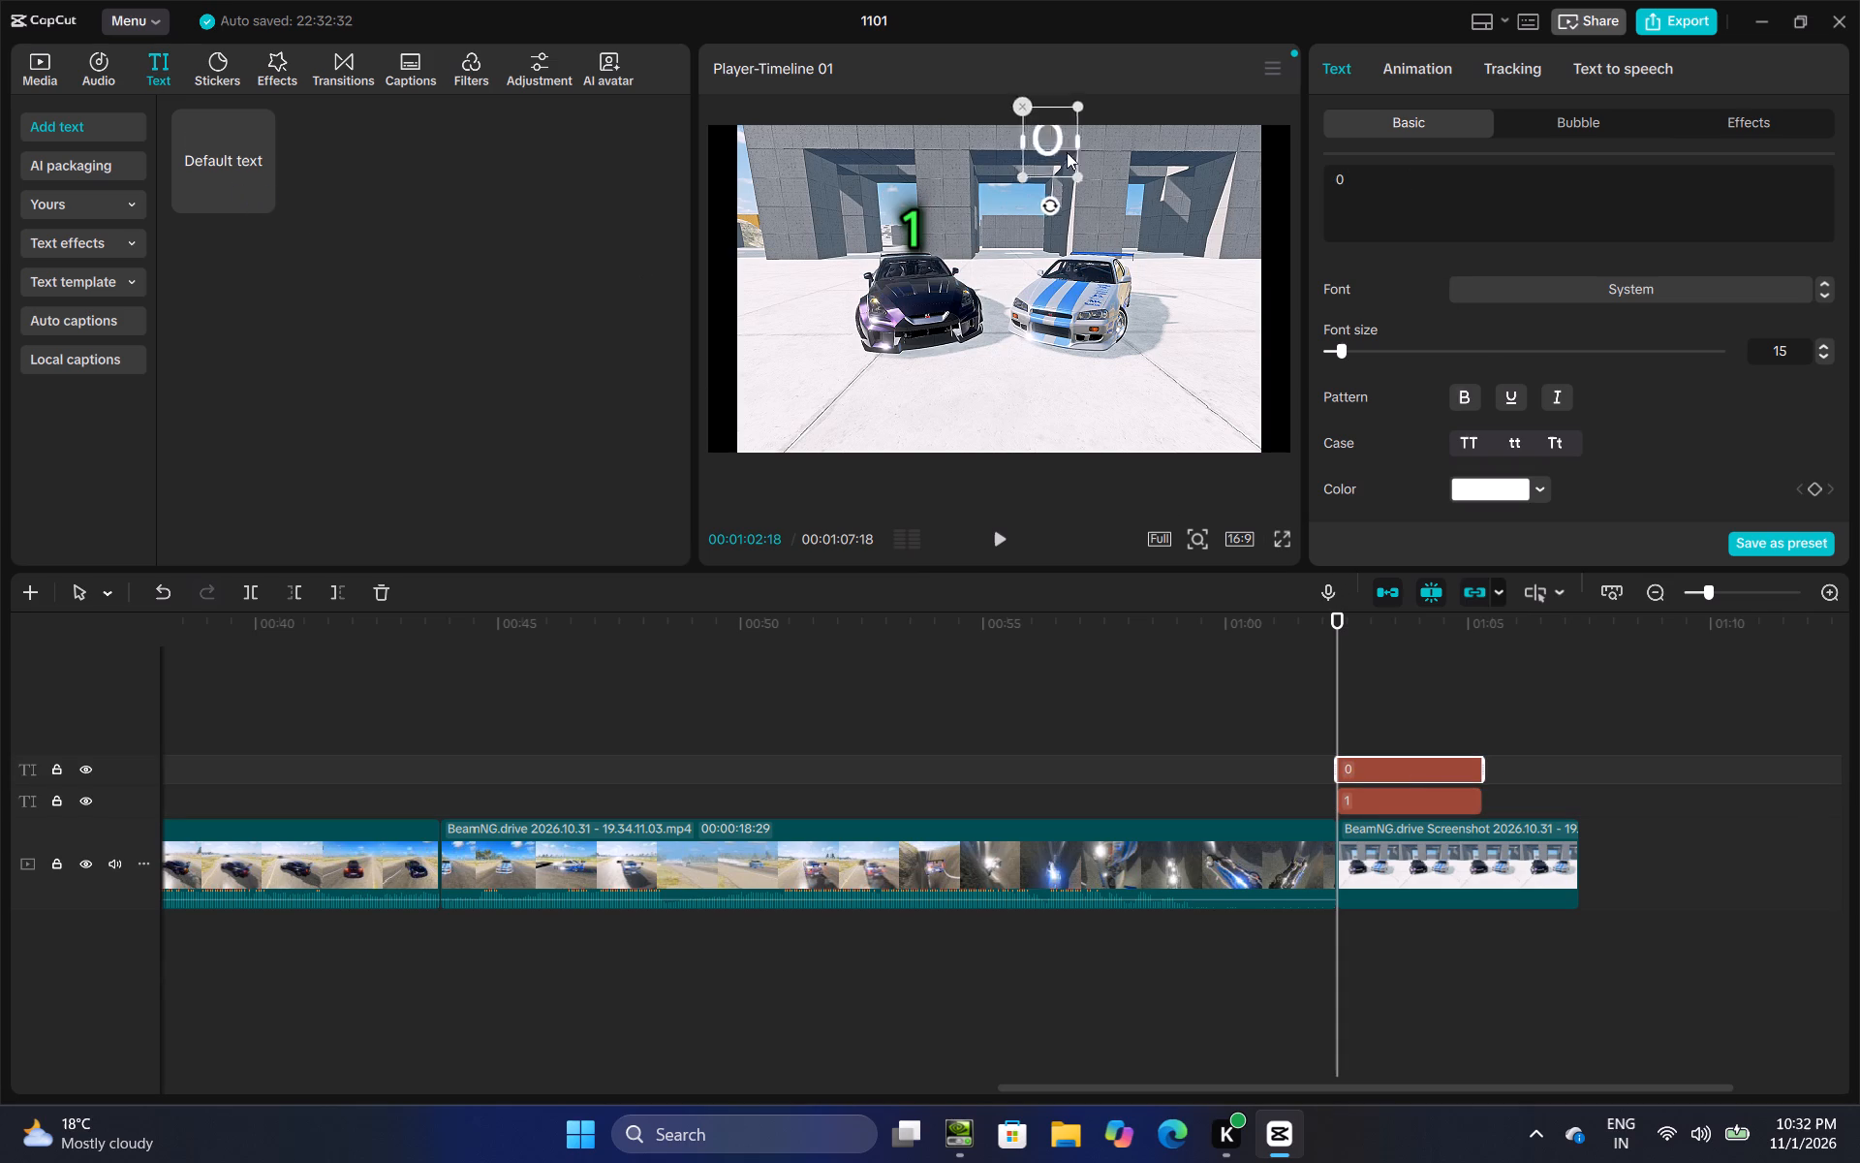
left_click_drag(1067, 152, 1101, 228)
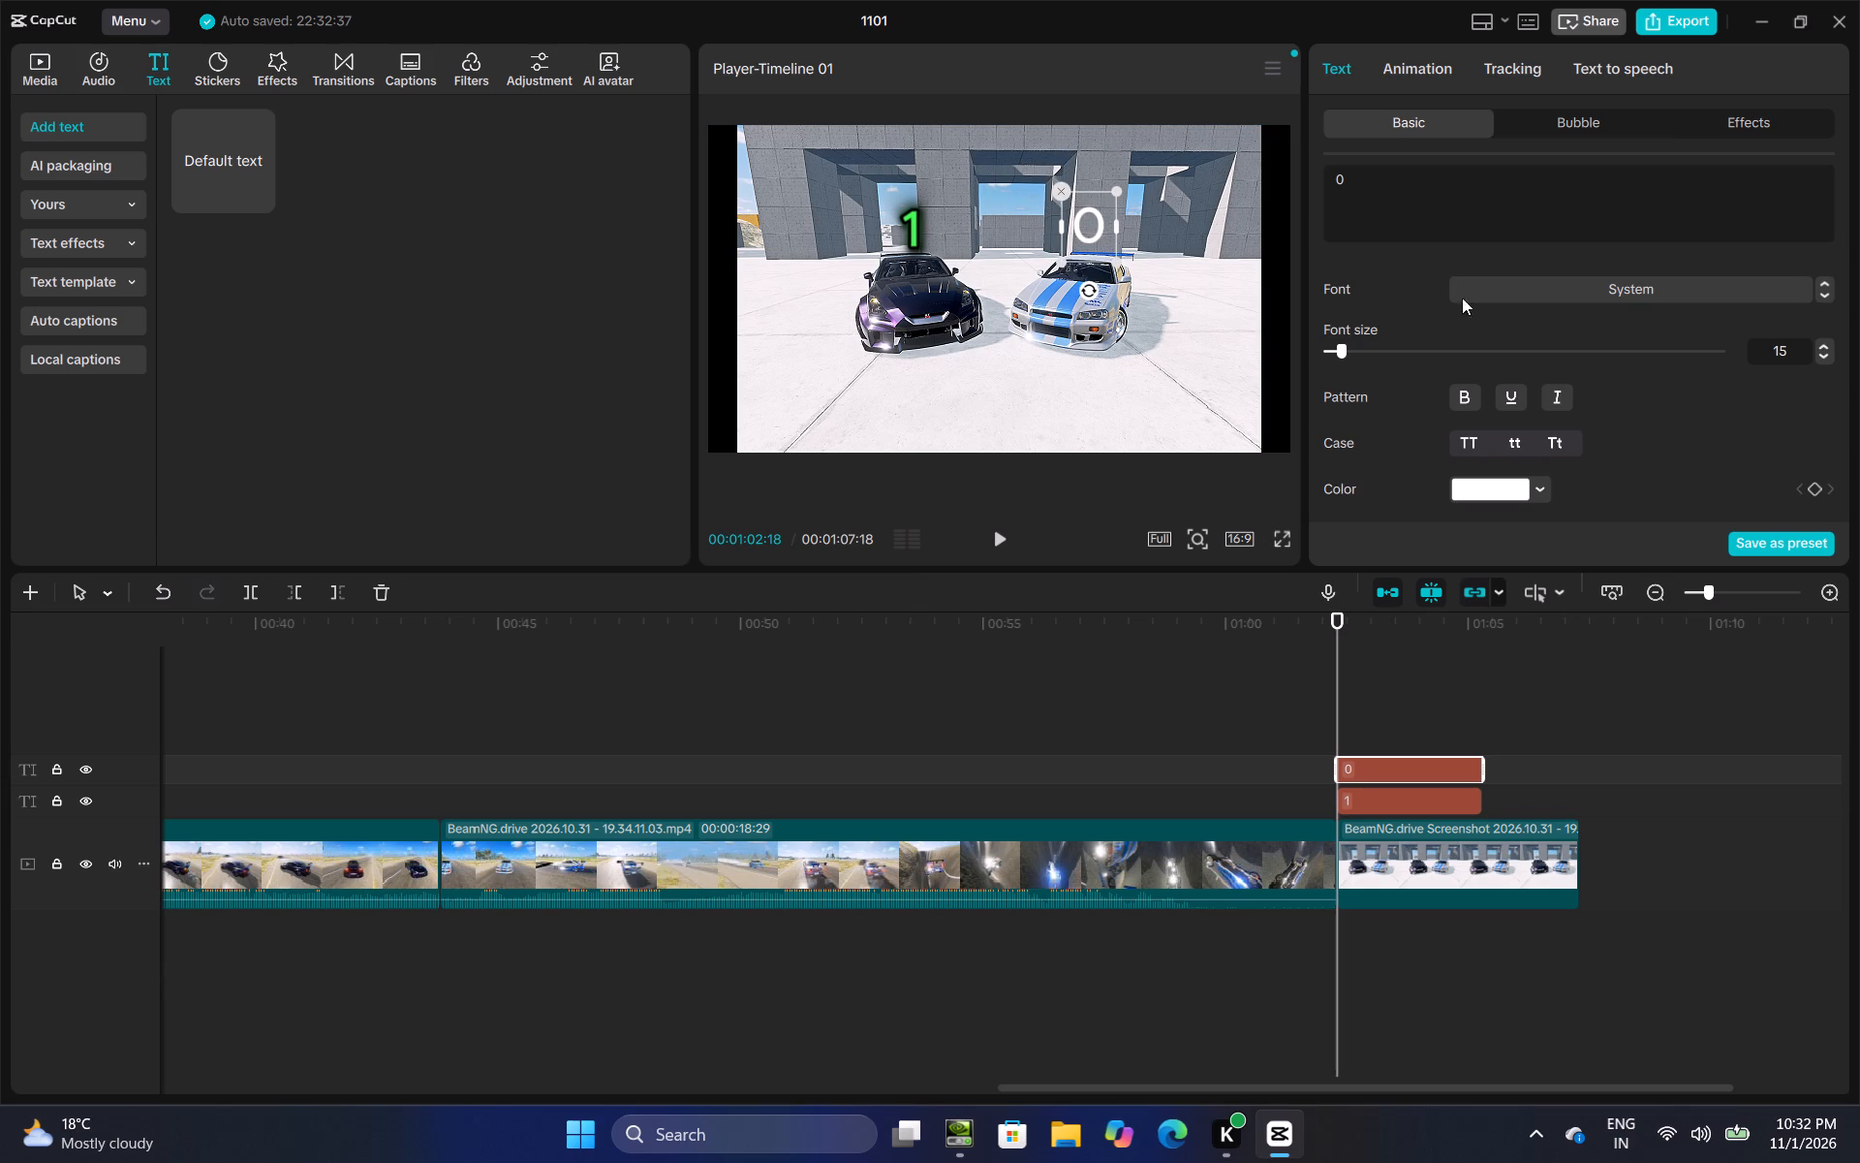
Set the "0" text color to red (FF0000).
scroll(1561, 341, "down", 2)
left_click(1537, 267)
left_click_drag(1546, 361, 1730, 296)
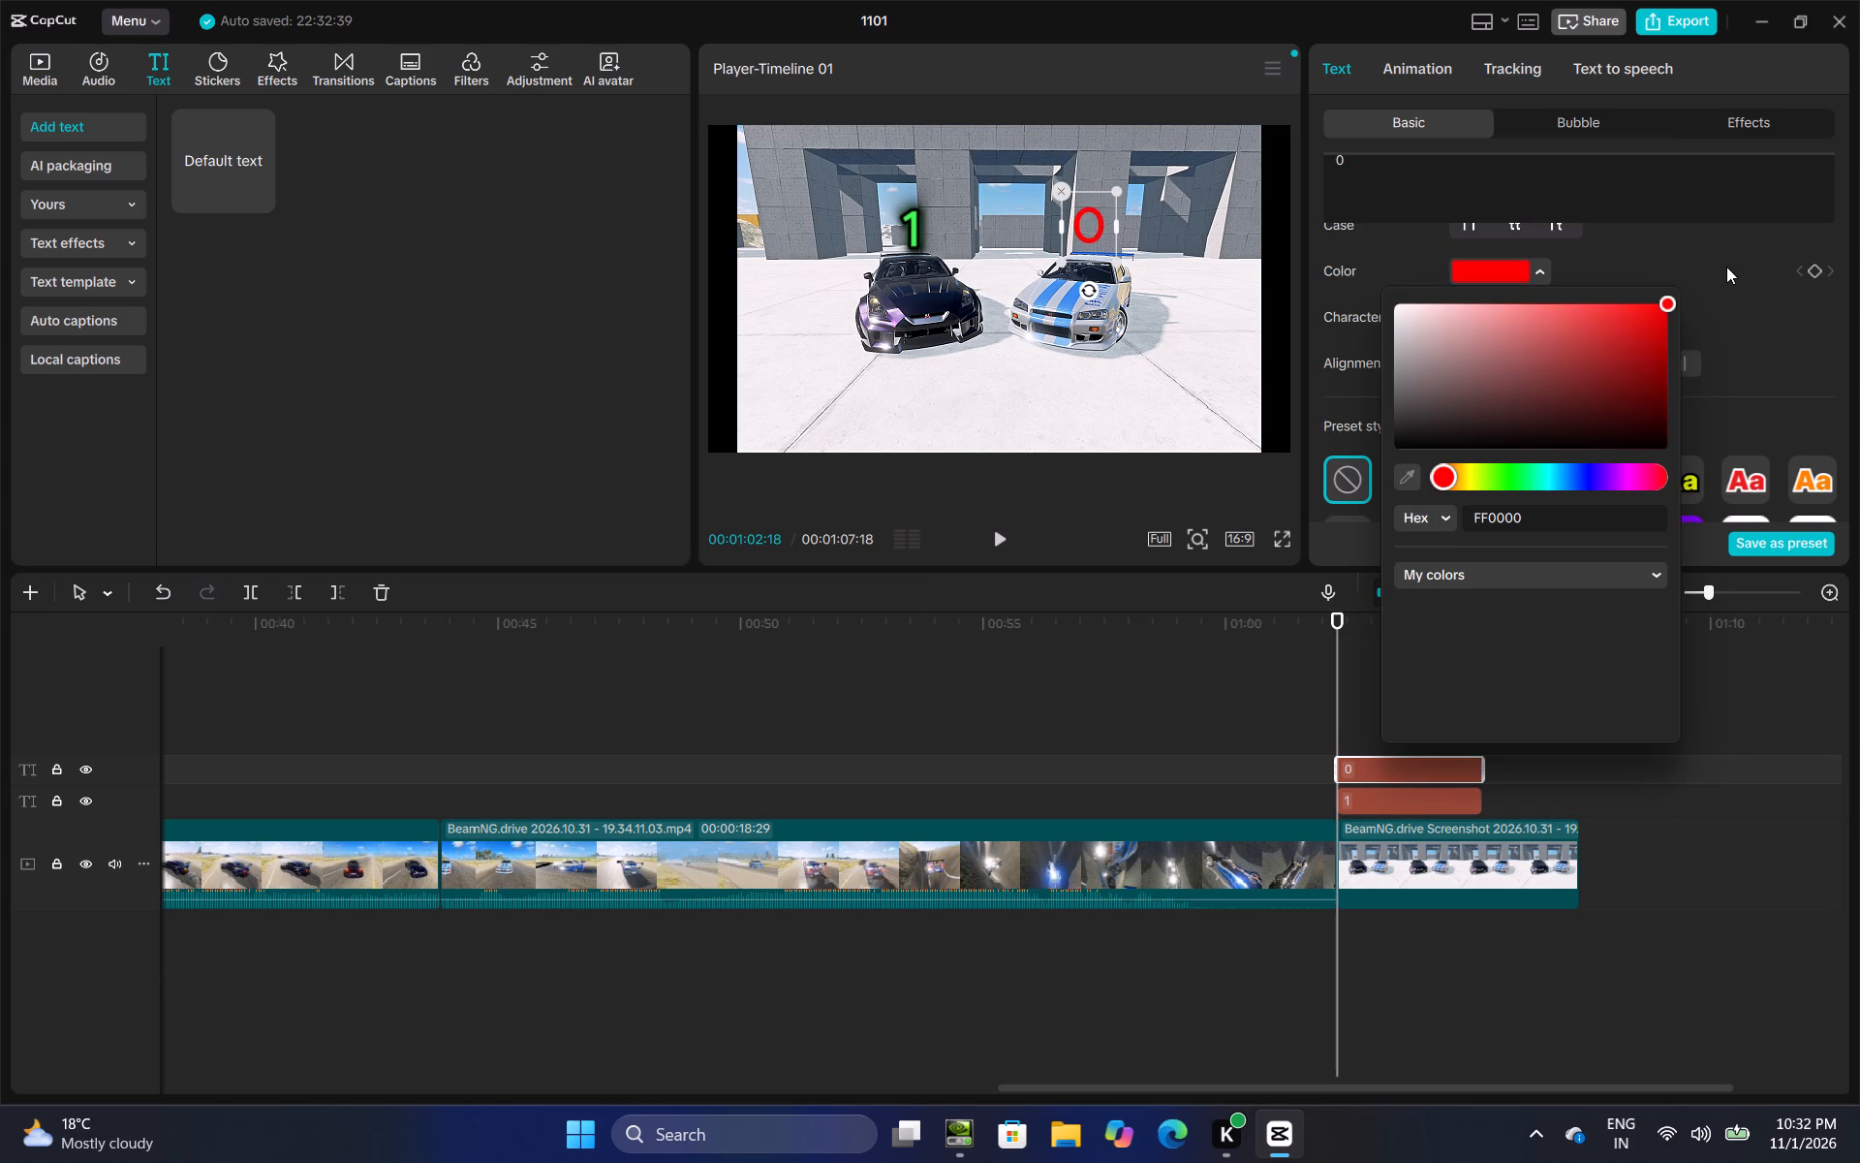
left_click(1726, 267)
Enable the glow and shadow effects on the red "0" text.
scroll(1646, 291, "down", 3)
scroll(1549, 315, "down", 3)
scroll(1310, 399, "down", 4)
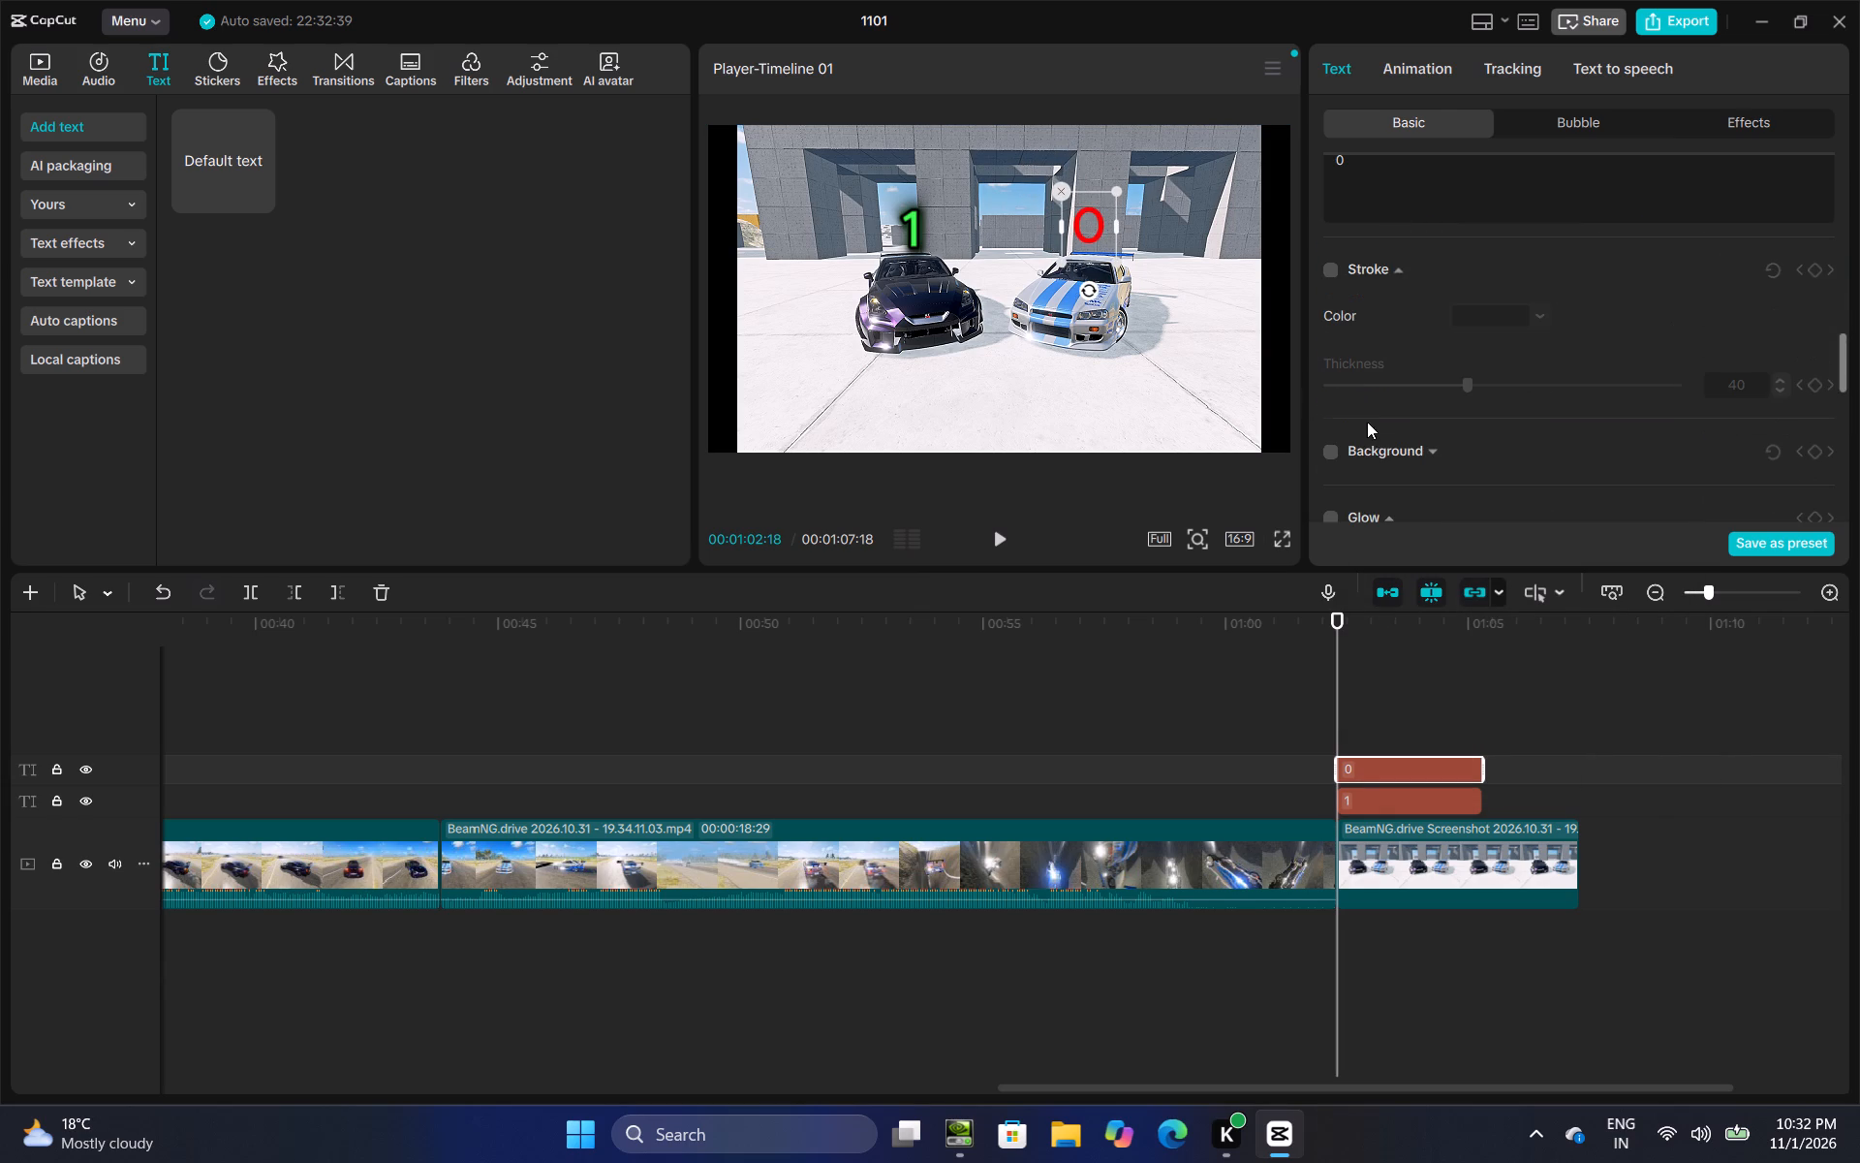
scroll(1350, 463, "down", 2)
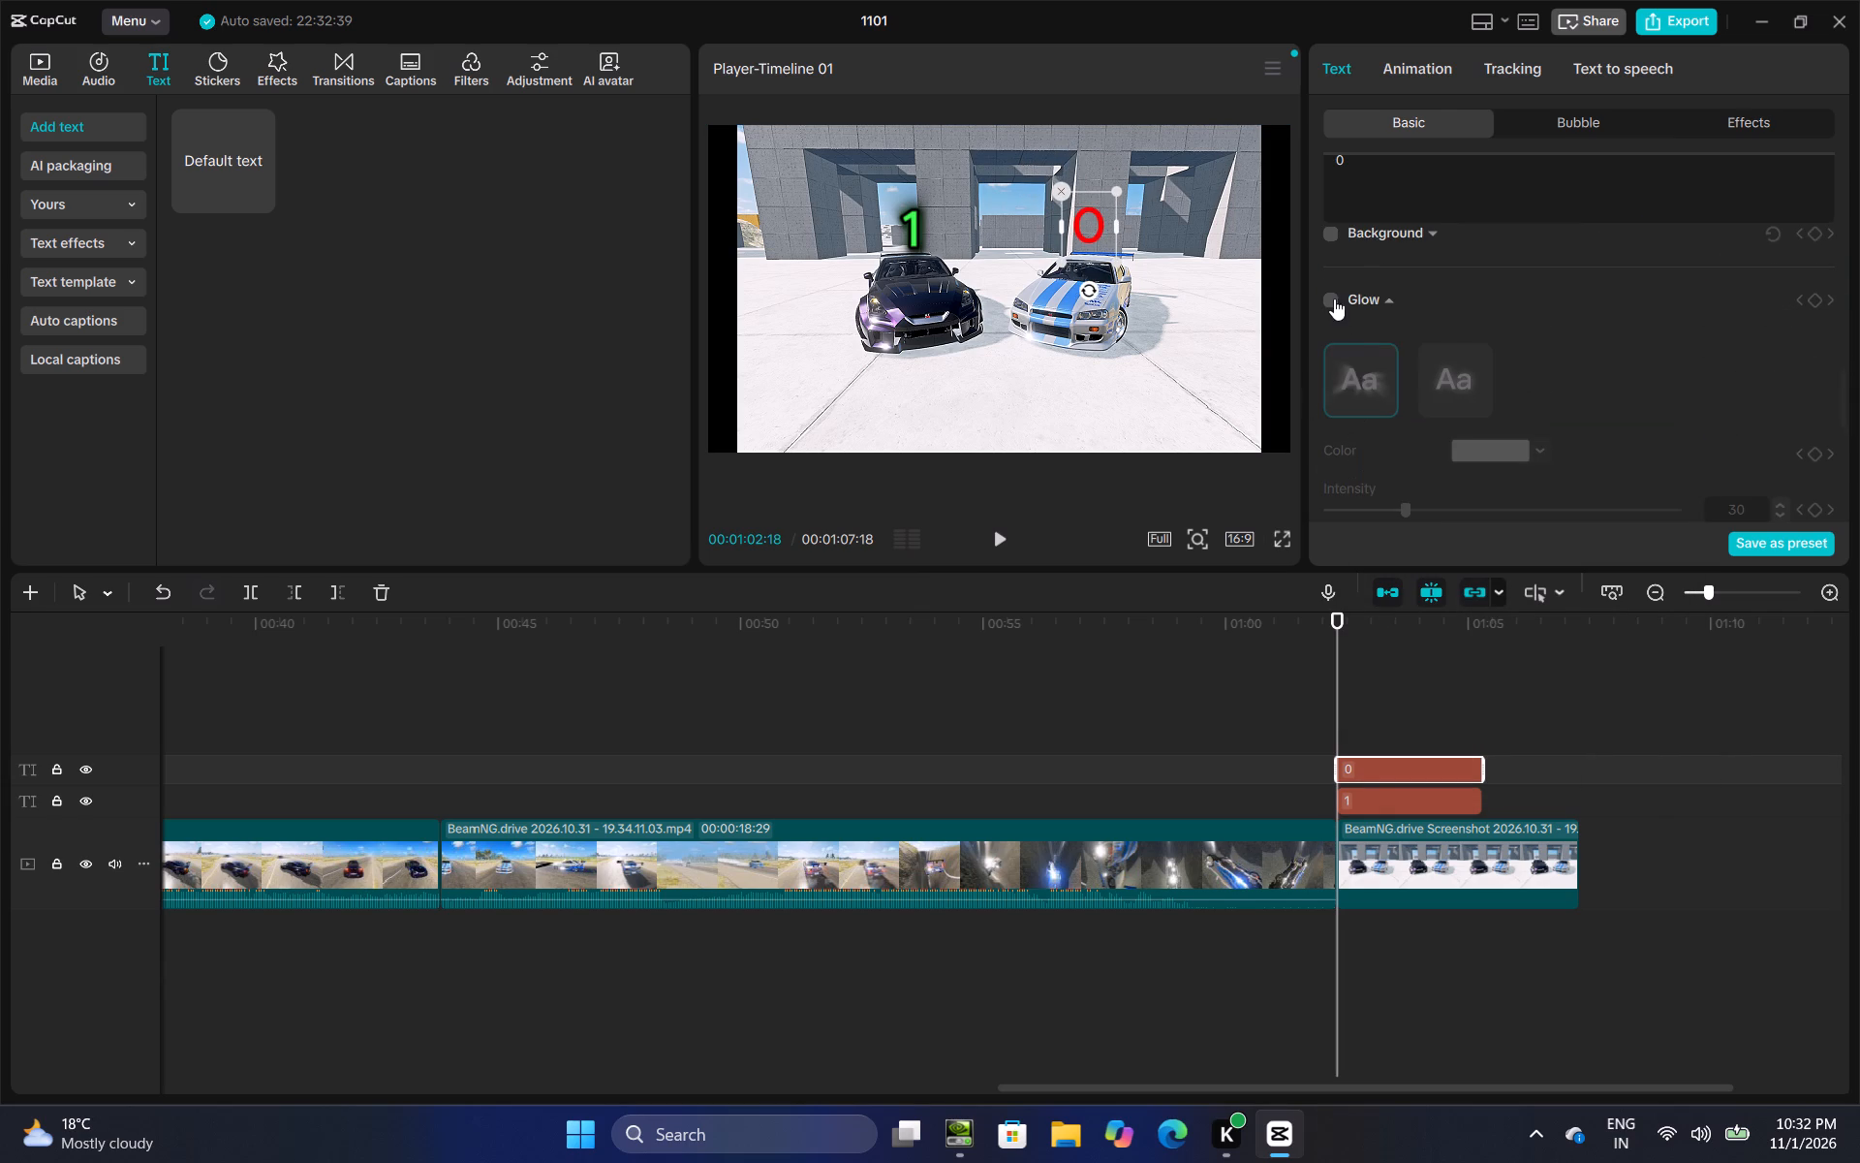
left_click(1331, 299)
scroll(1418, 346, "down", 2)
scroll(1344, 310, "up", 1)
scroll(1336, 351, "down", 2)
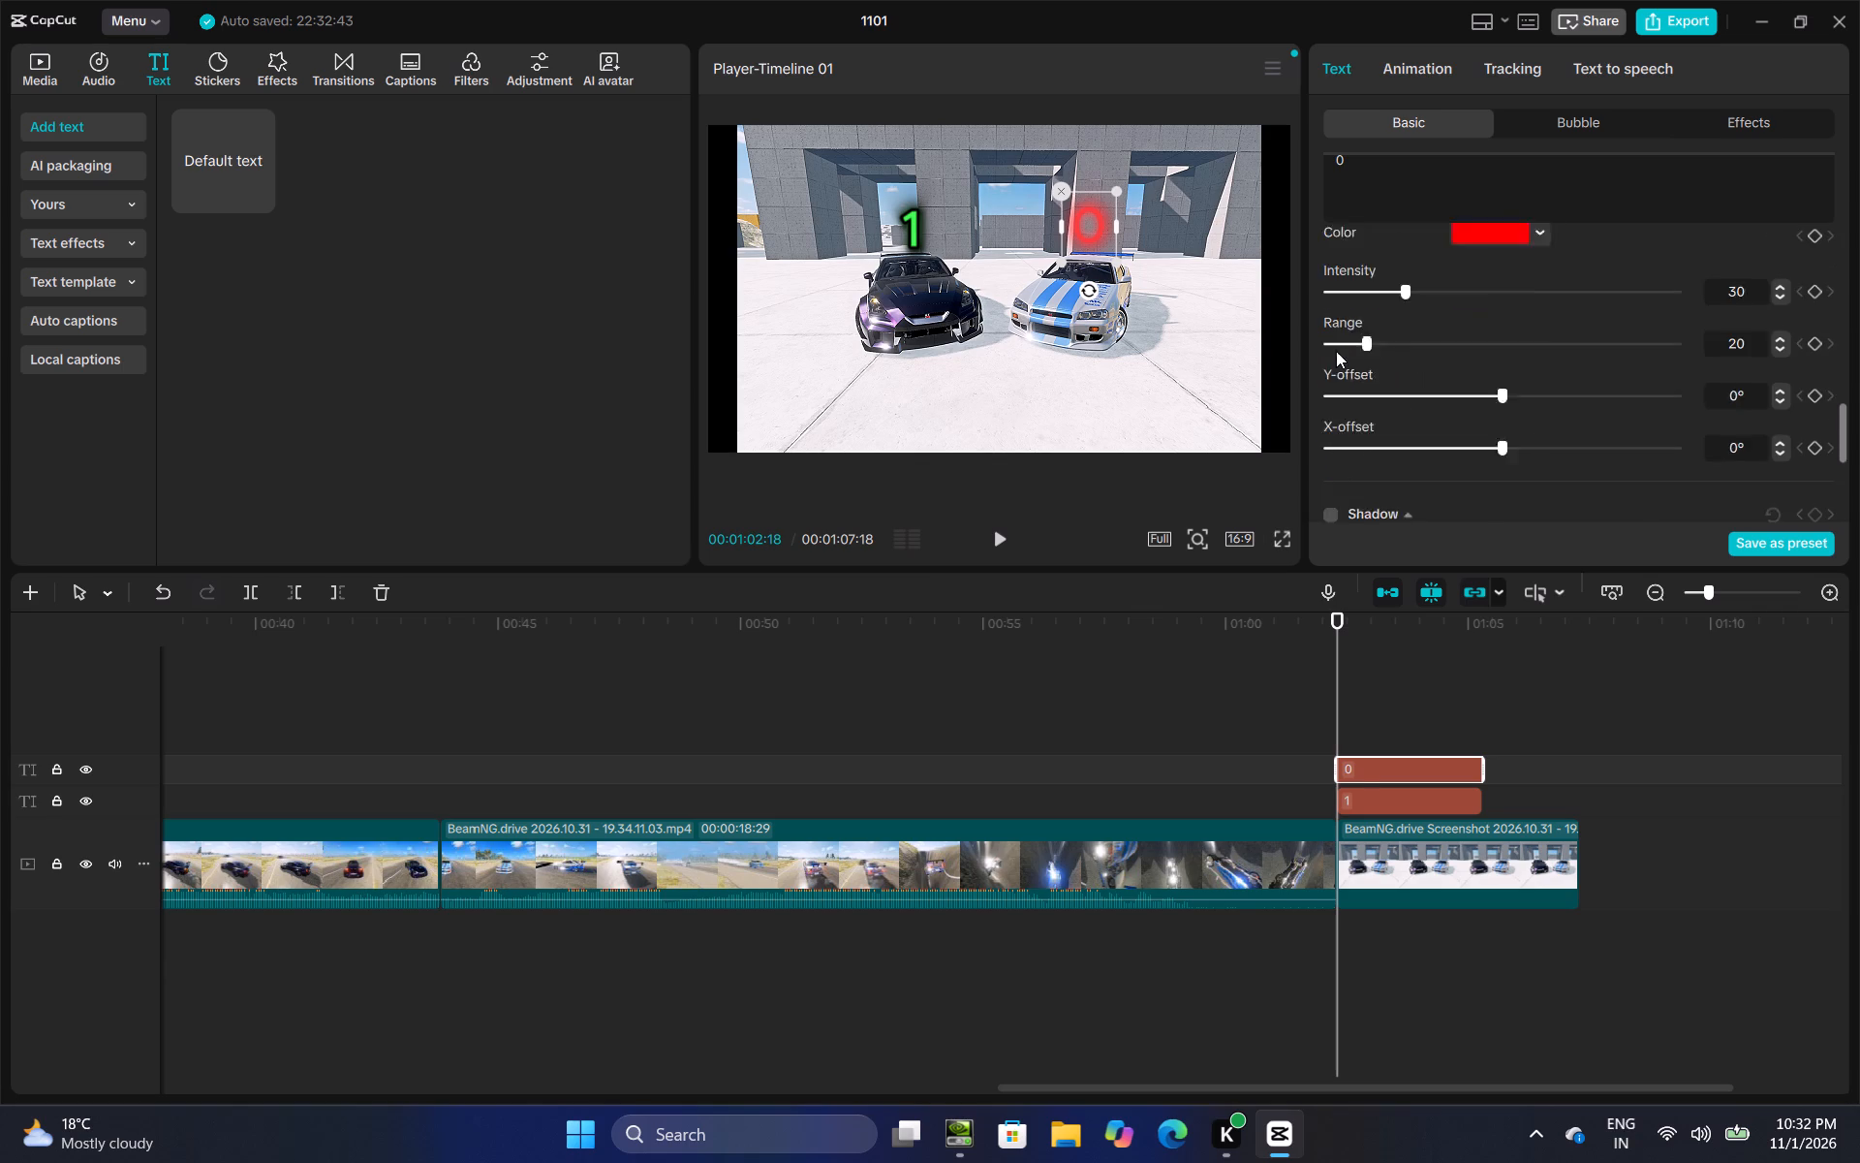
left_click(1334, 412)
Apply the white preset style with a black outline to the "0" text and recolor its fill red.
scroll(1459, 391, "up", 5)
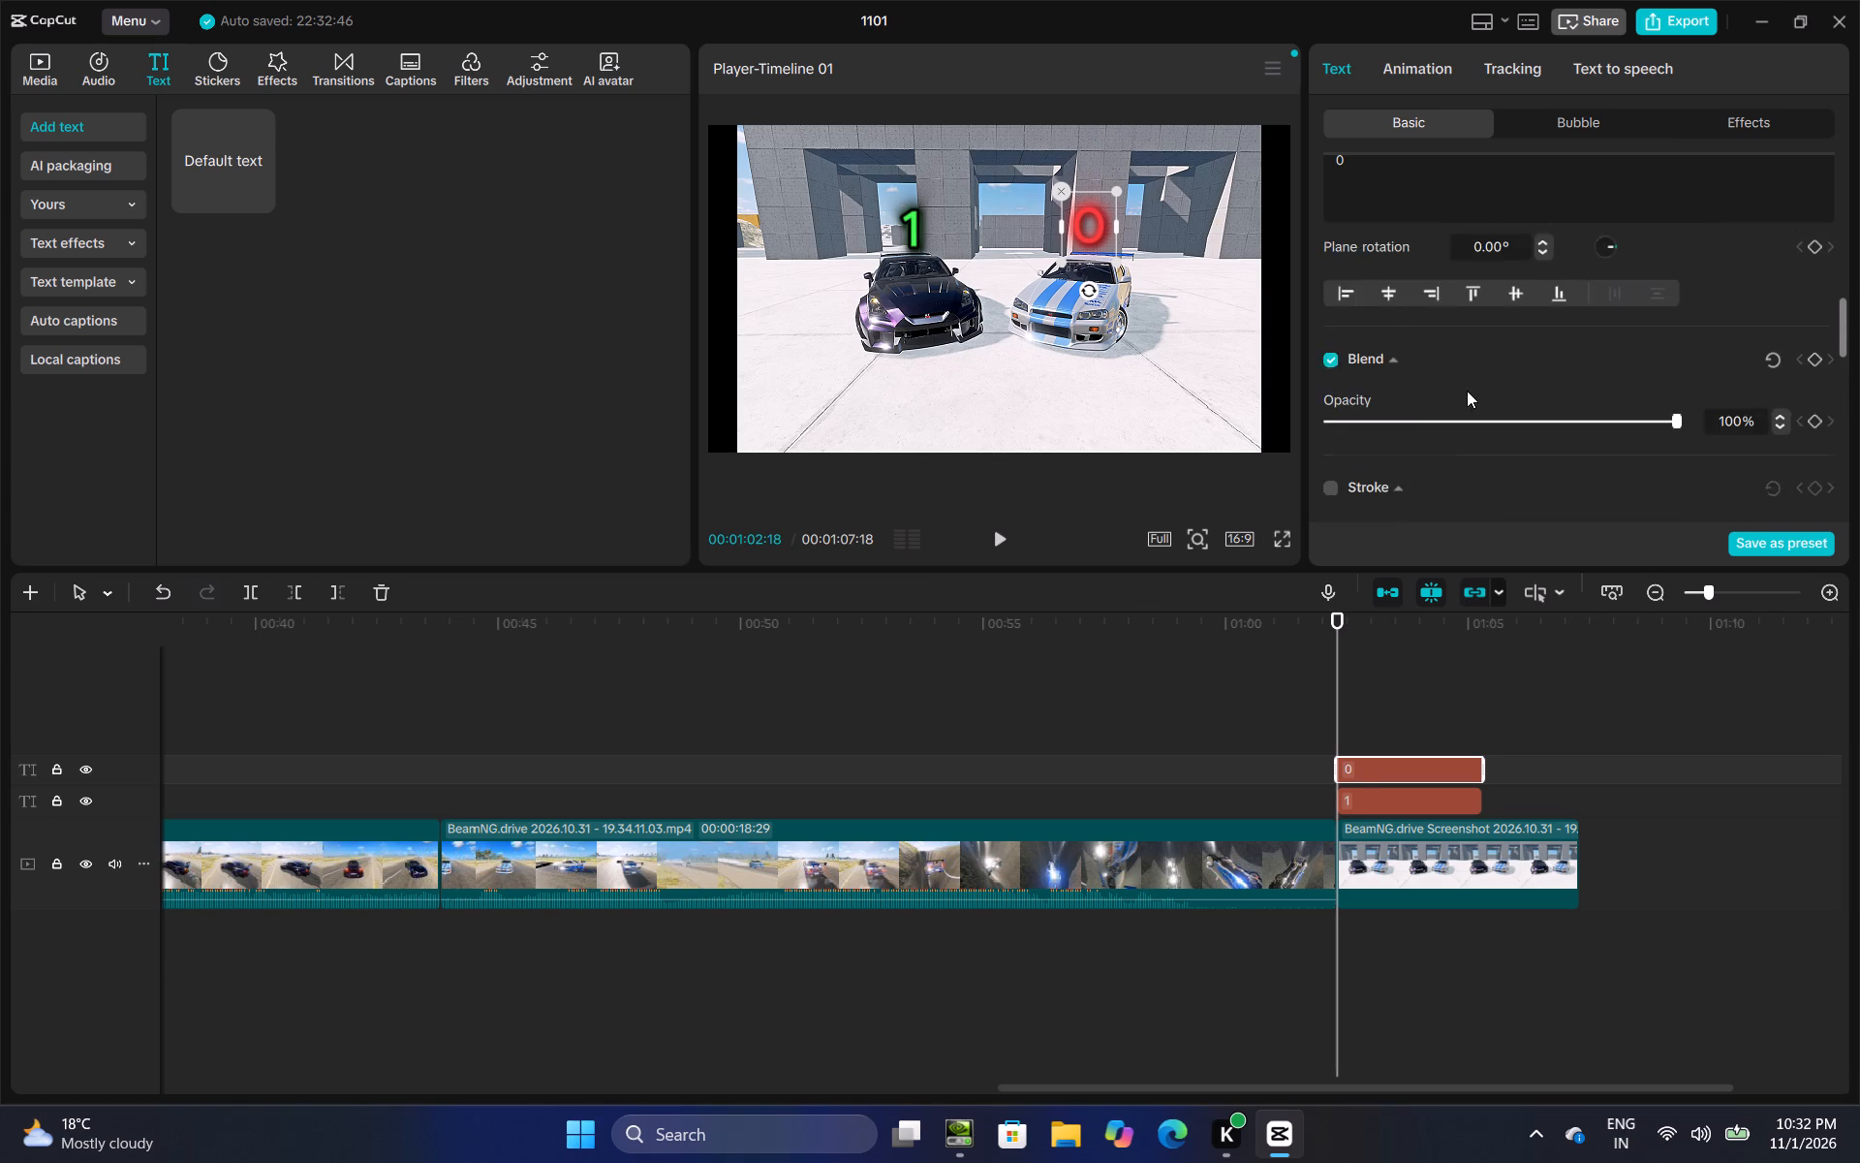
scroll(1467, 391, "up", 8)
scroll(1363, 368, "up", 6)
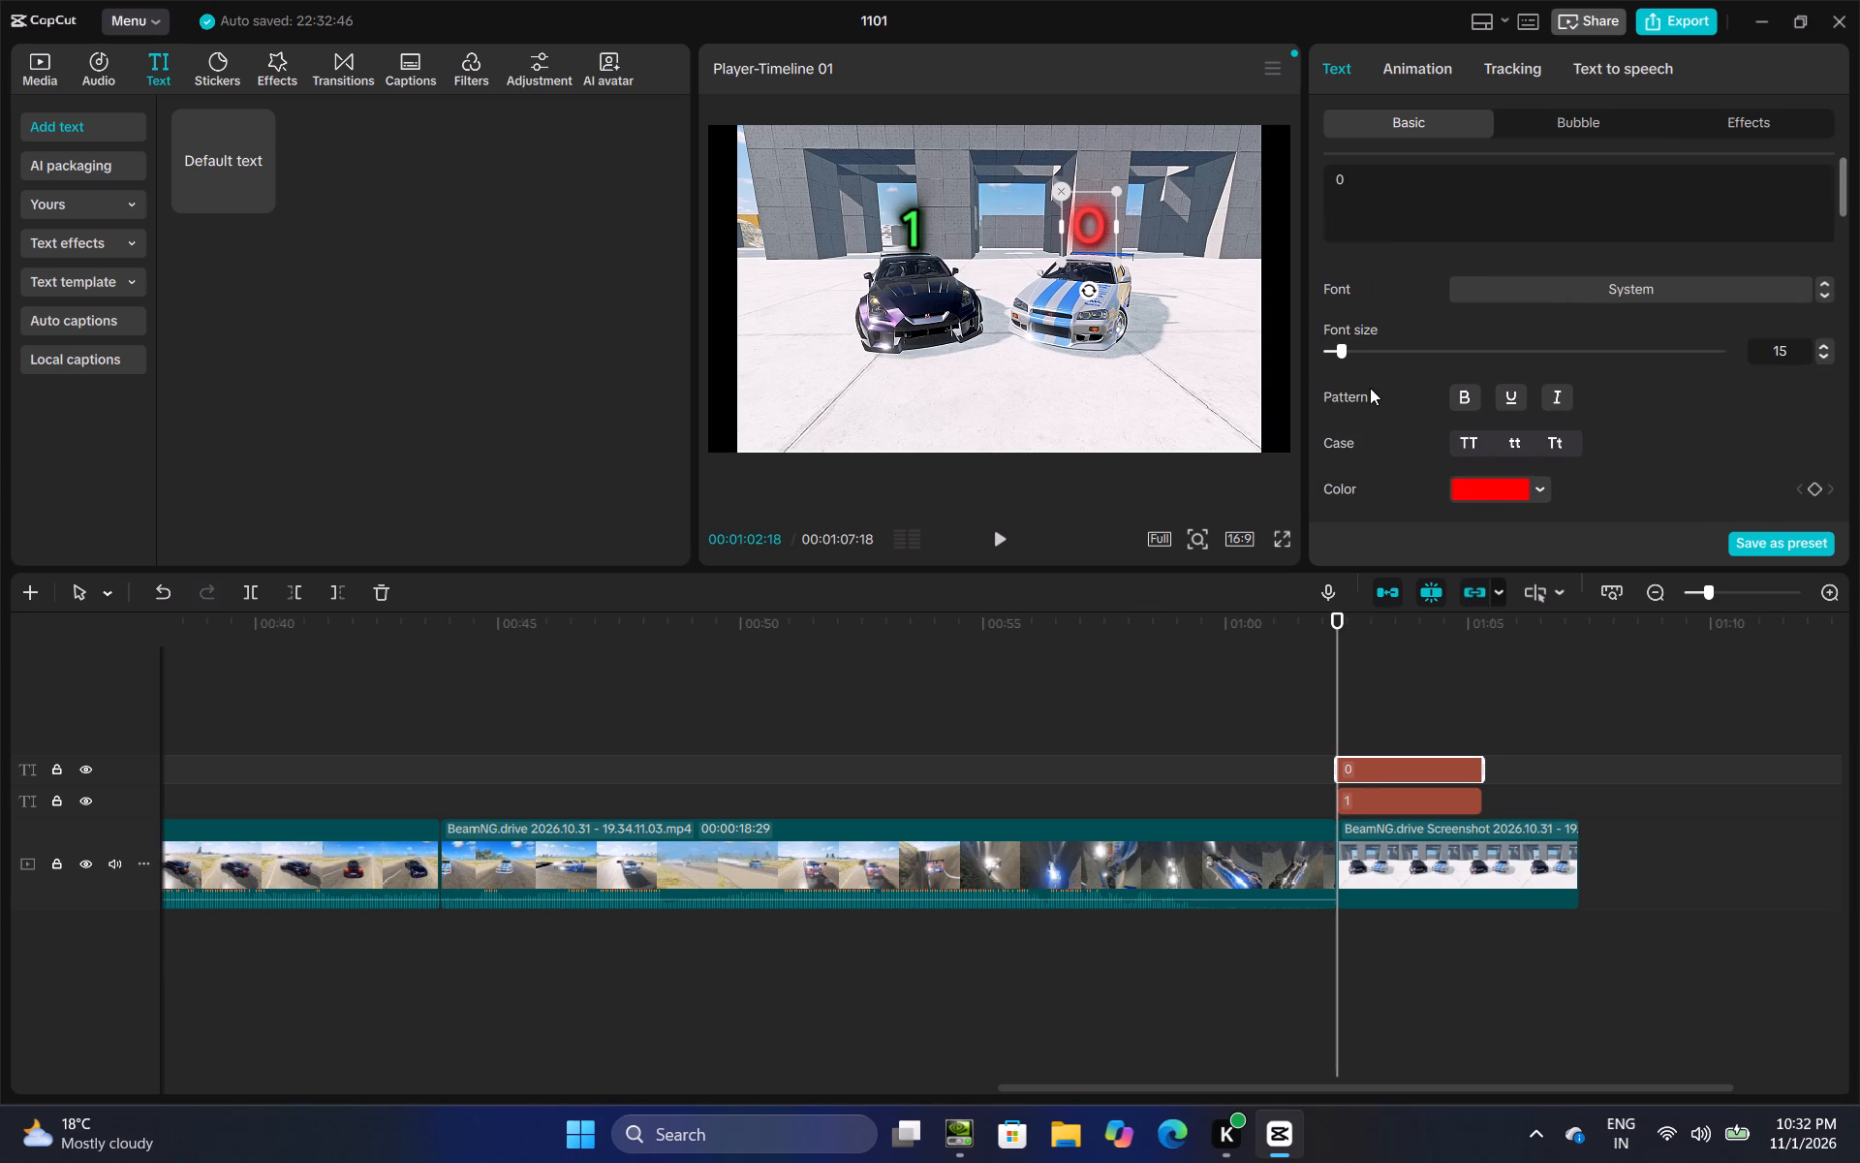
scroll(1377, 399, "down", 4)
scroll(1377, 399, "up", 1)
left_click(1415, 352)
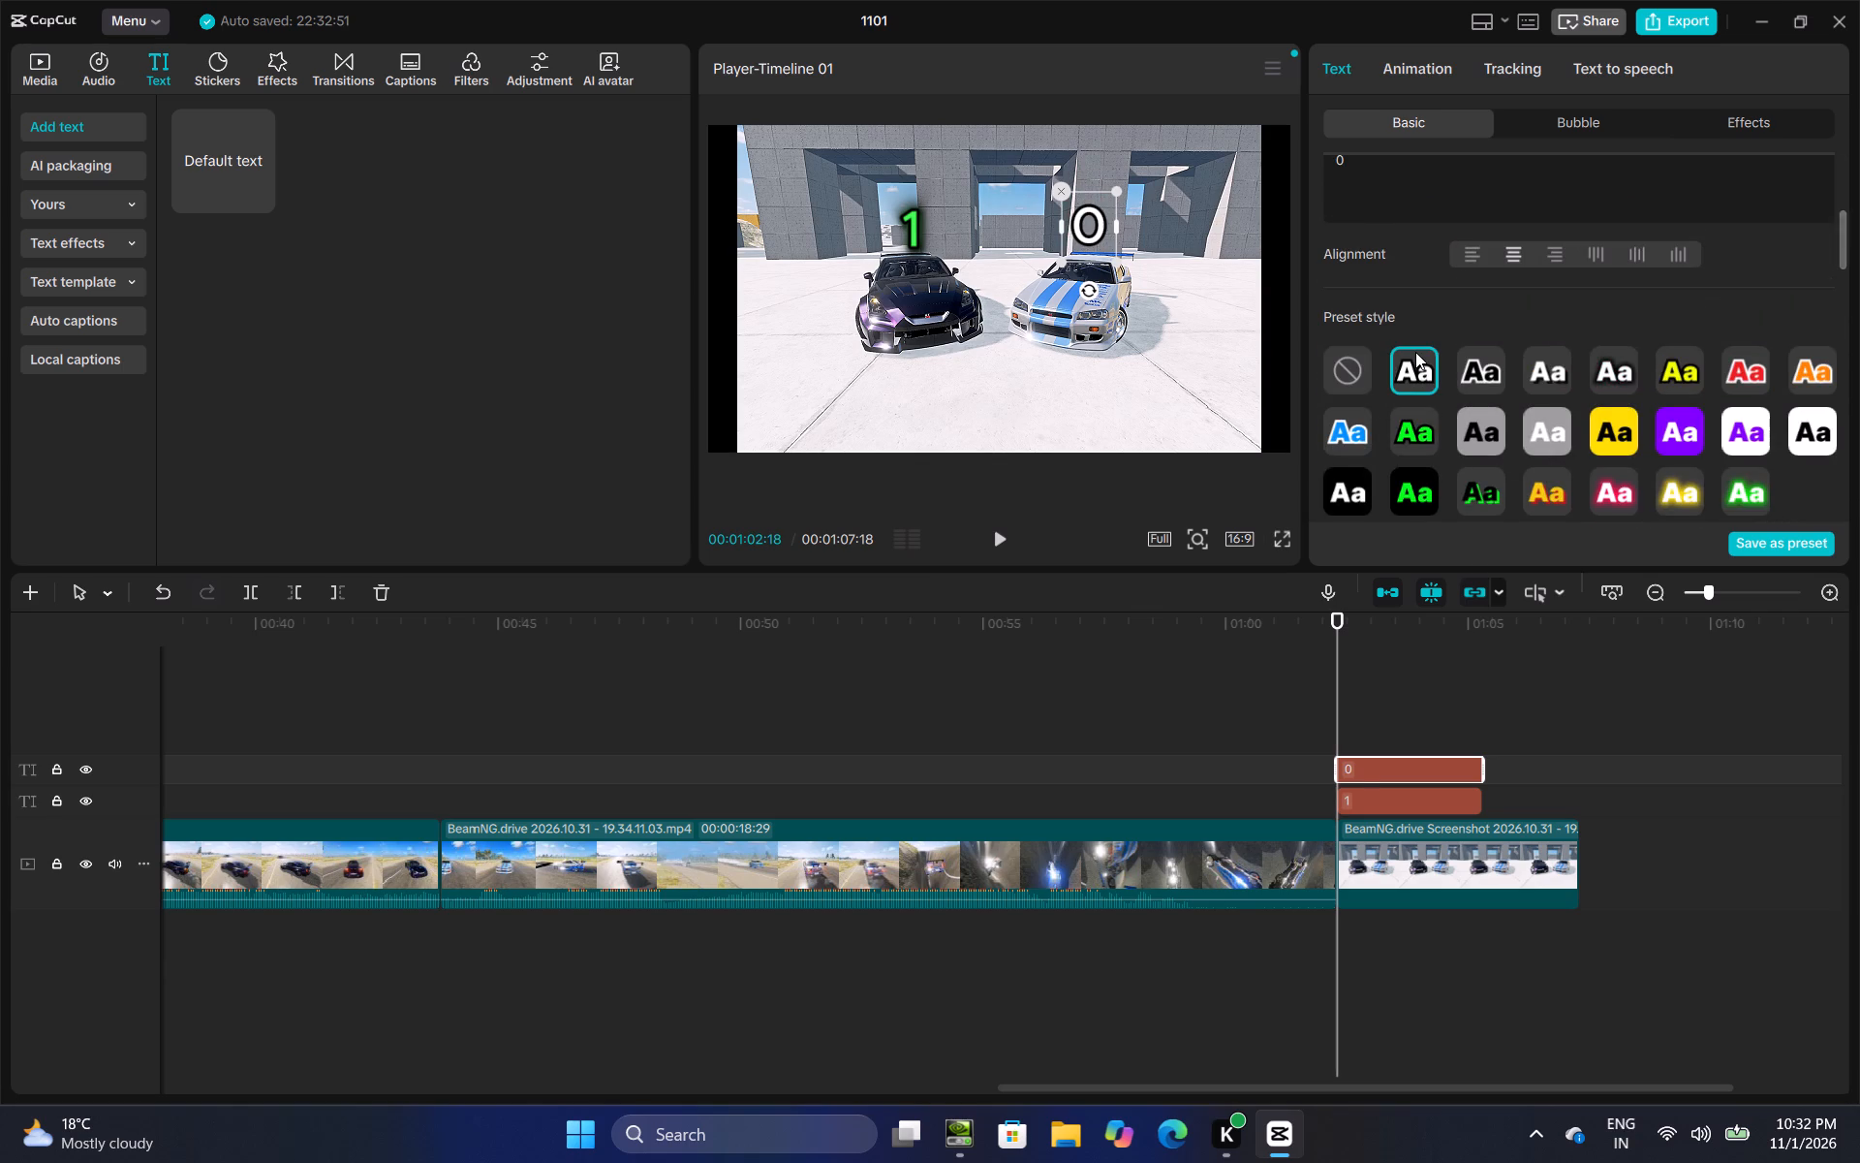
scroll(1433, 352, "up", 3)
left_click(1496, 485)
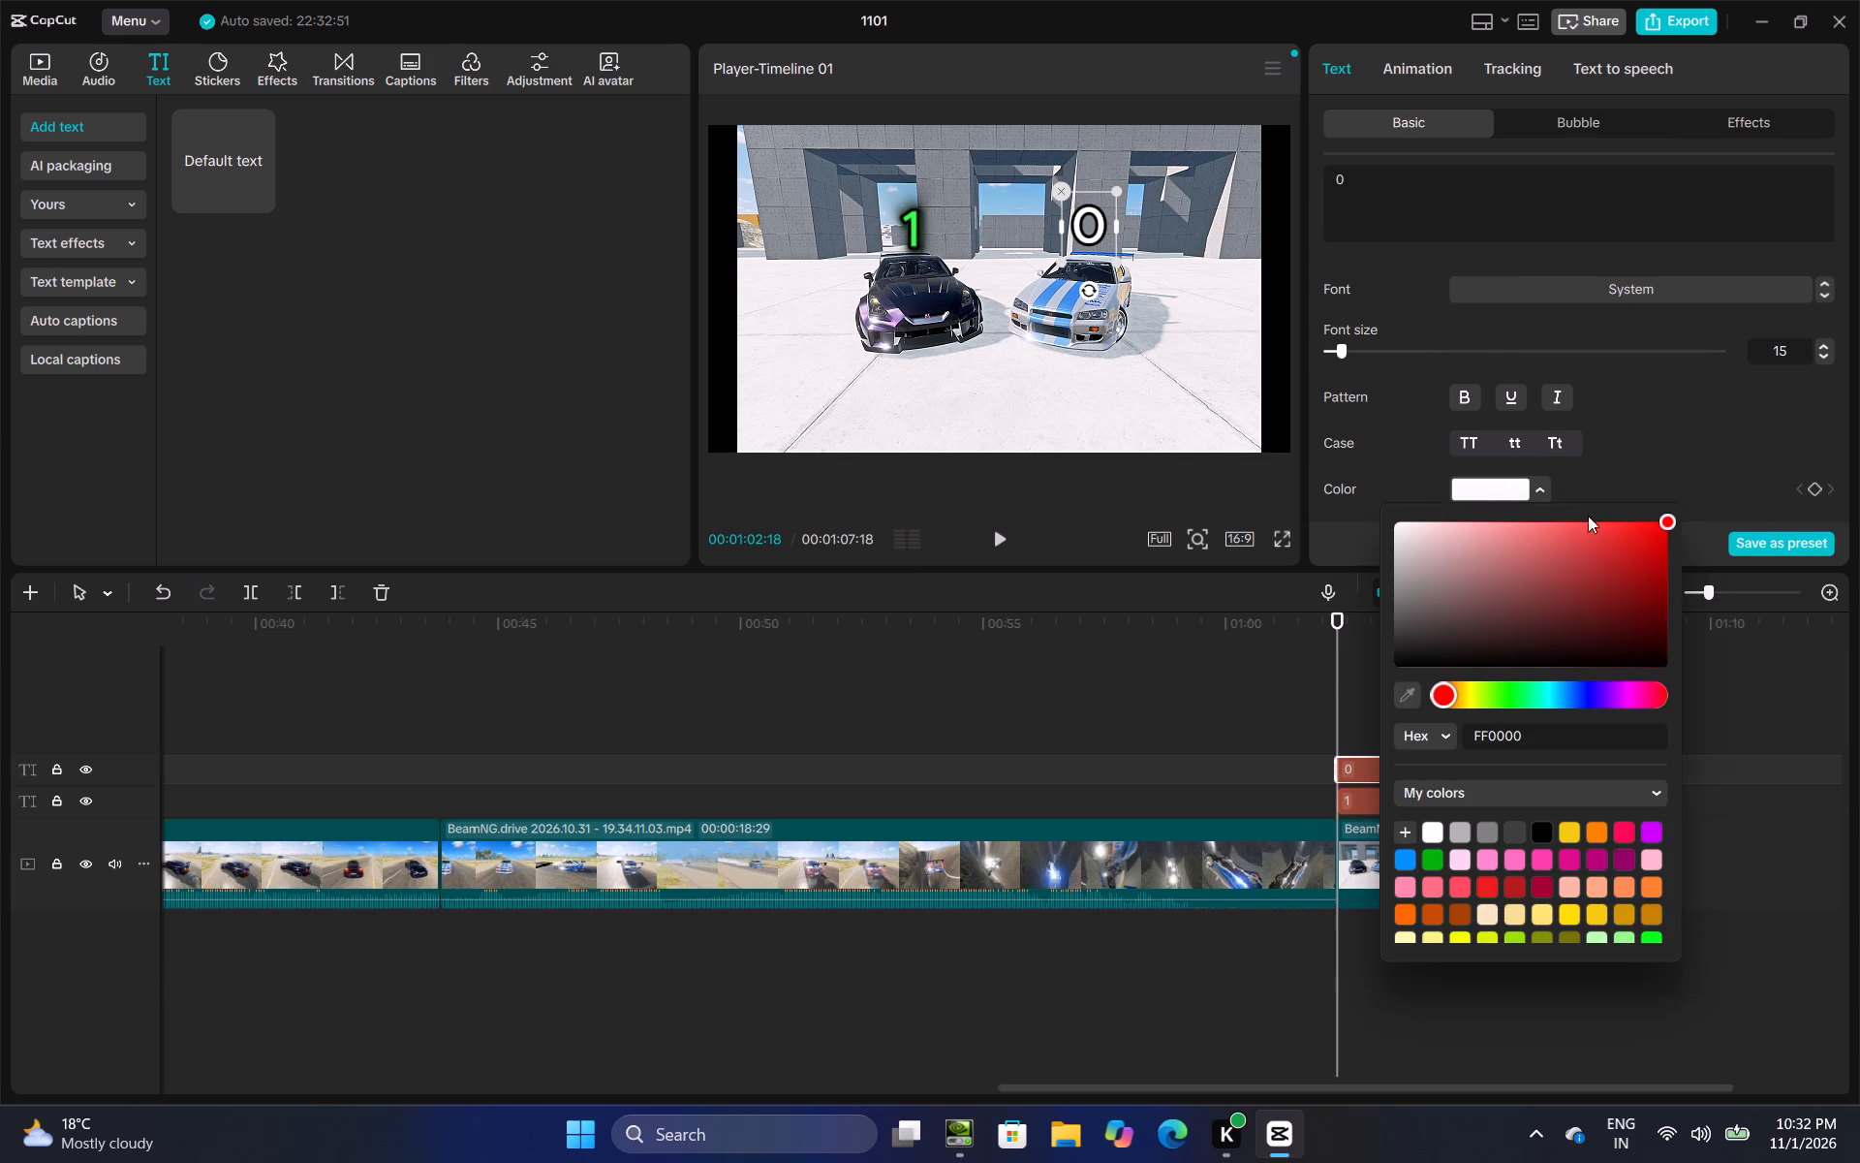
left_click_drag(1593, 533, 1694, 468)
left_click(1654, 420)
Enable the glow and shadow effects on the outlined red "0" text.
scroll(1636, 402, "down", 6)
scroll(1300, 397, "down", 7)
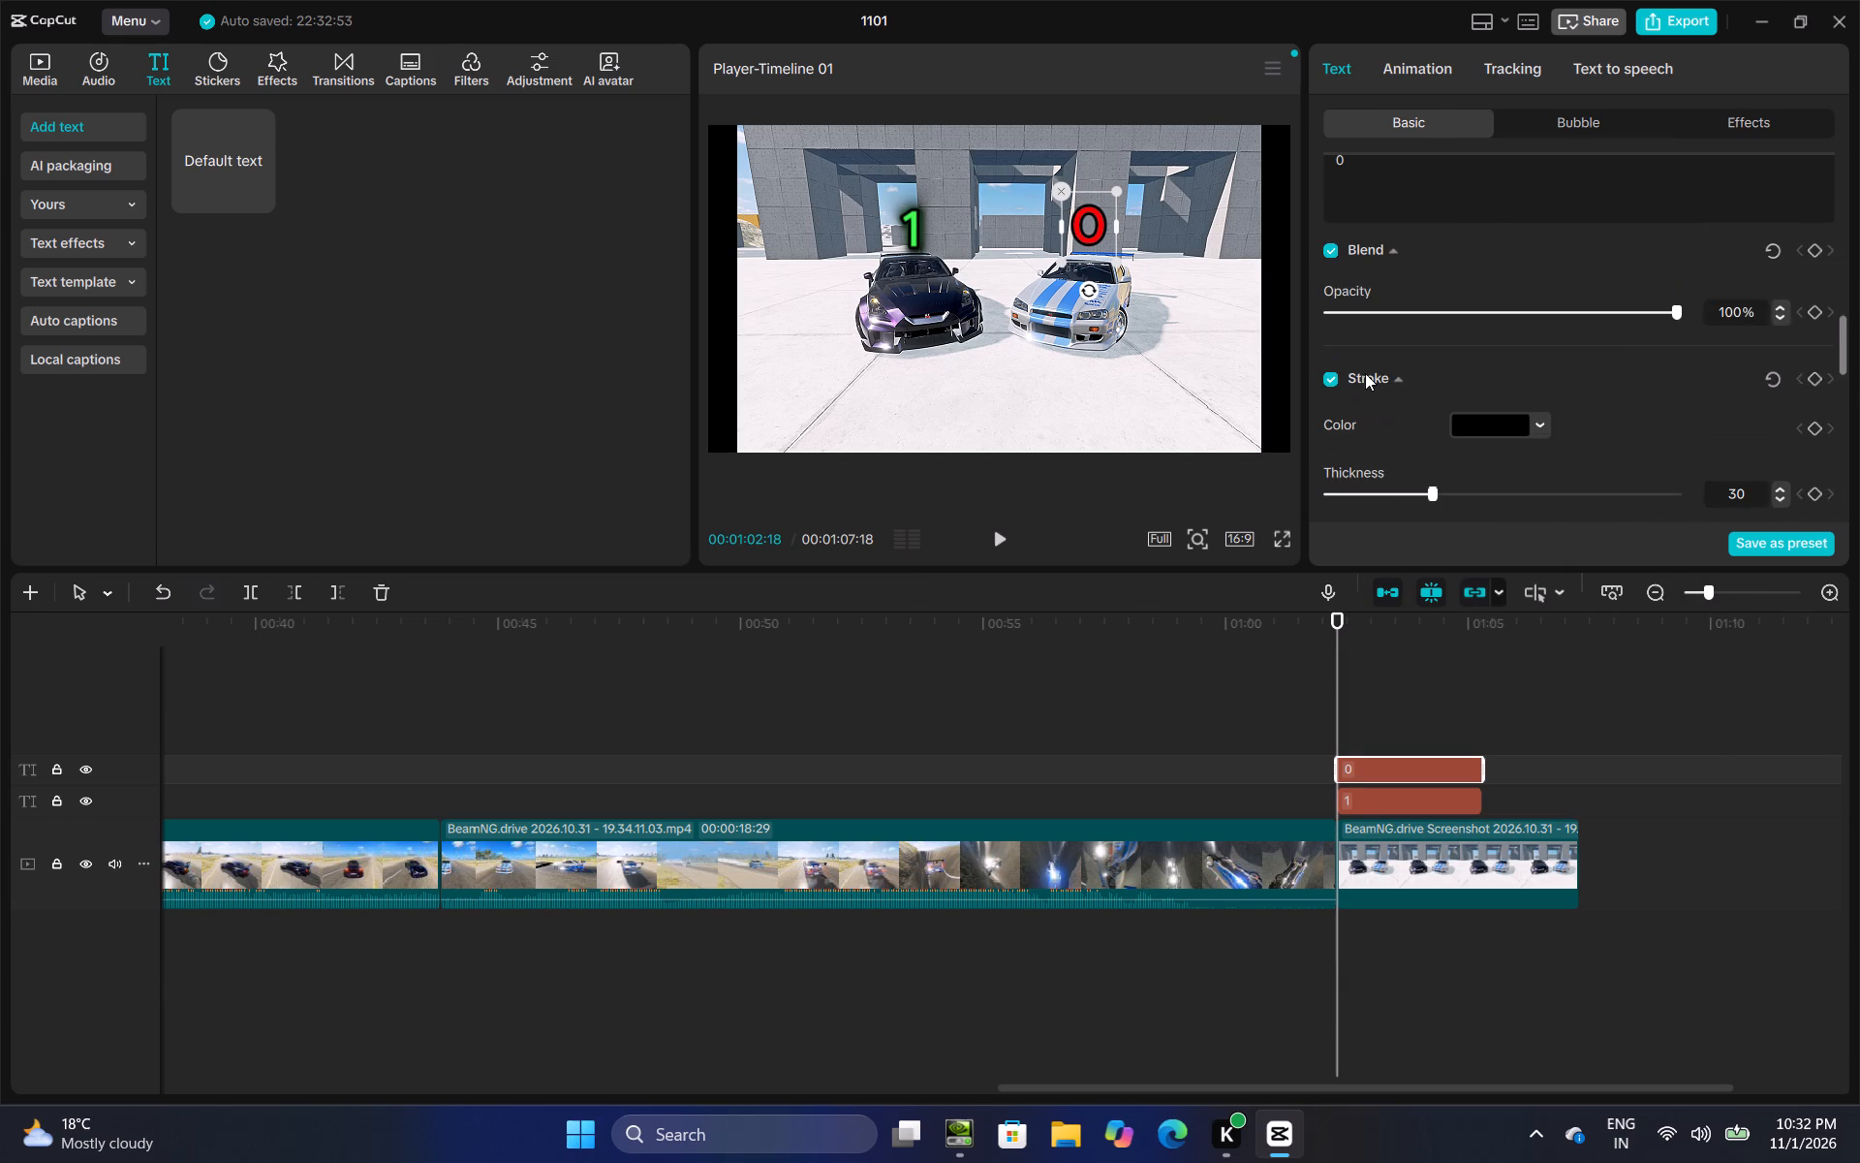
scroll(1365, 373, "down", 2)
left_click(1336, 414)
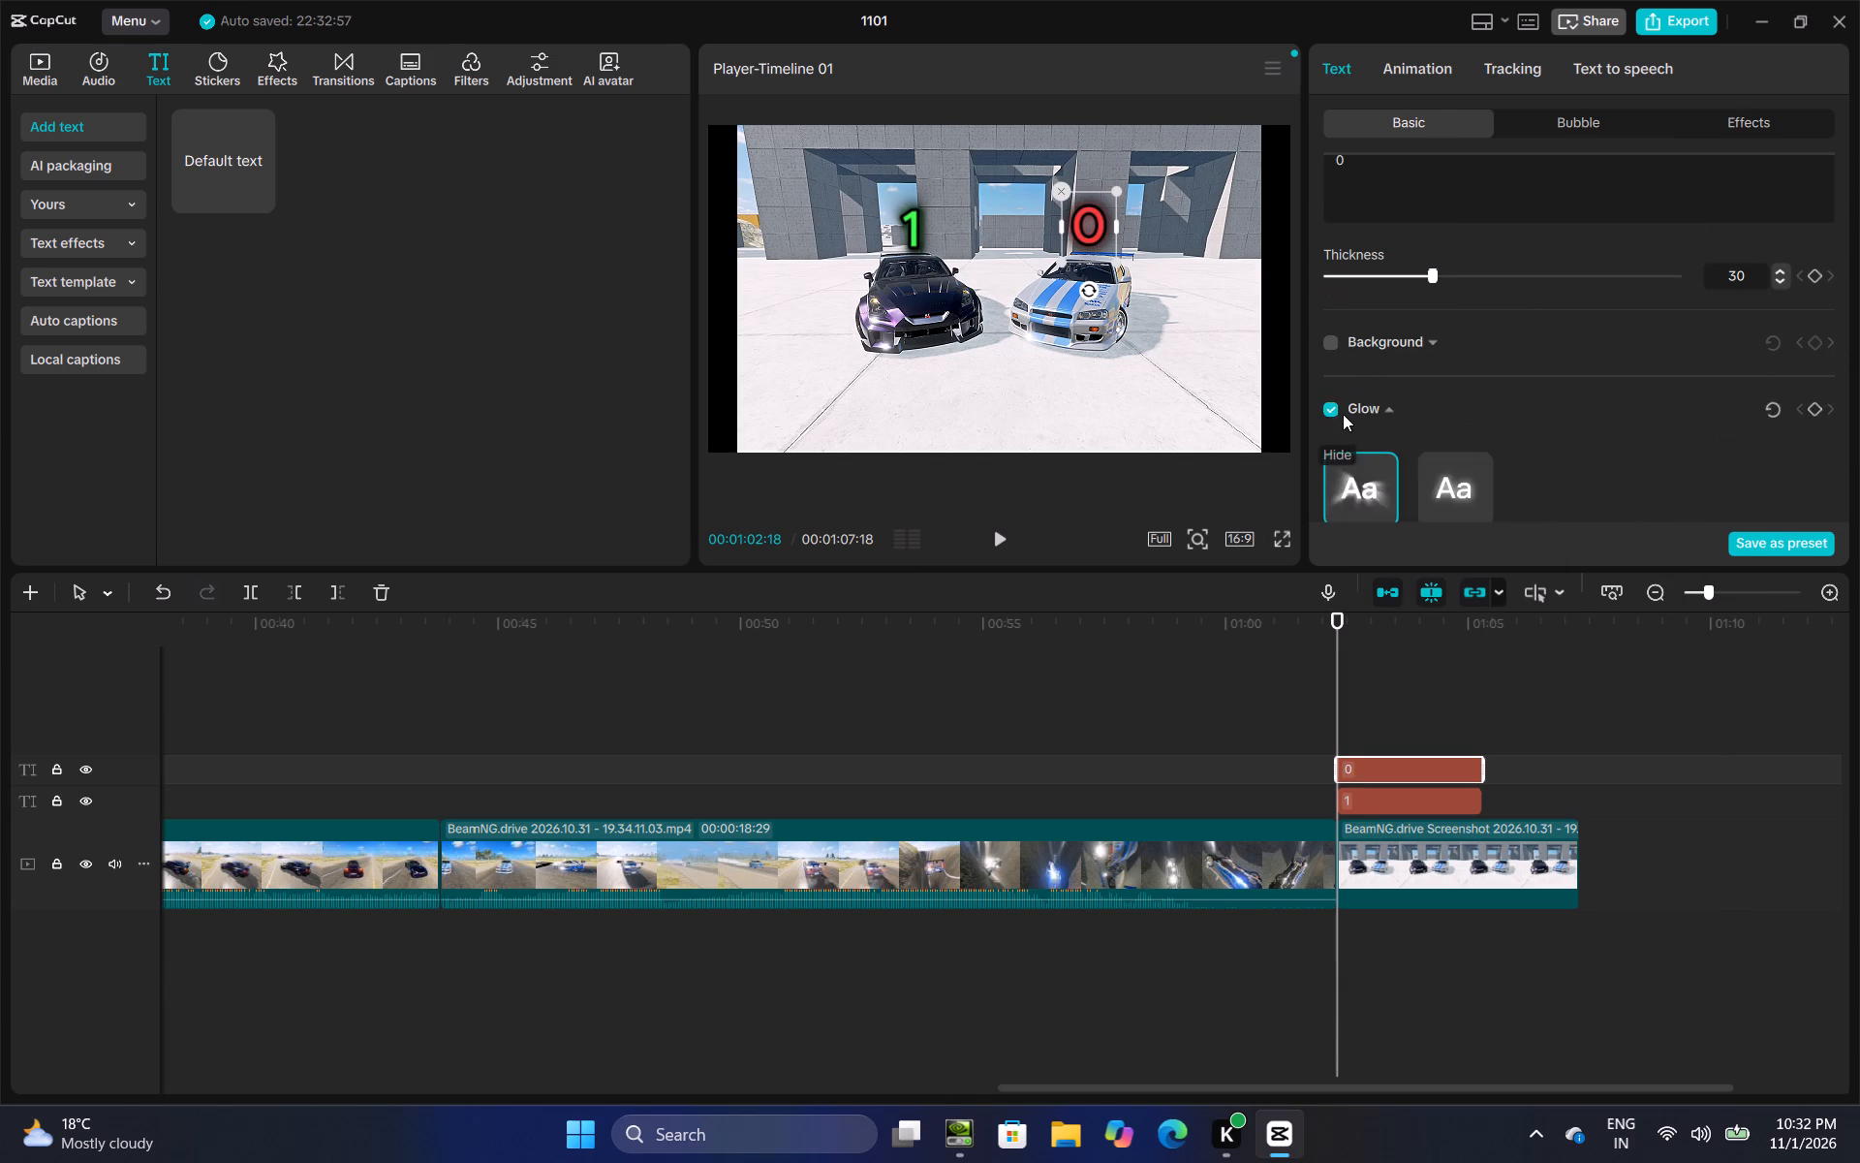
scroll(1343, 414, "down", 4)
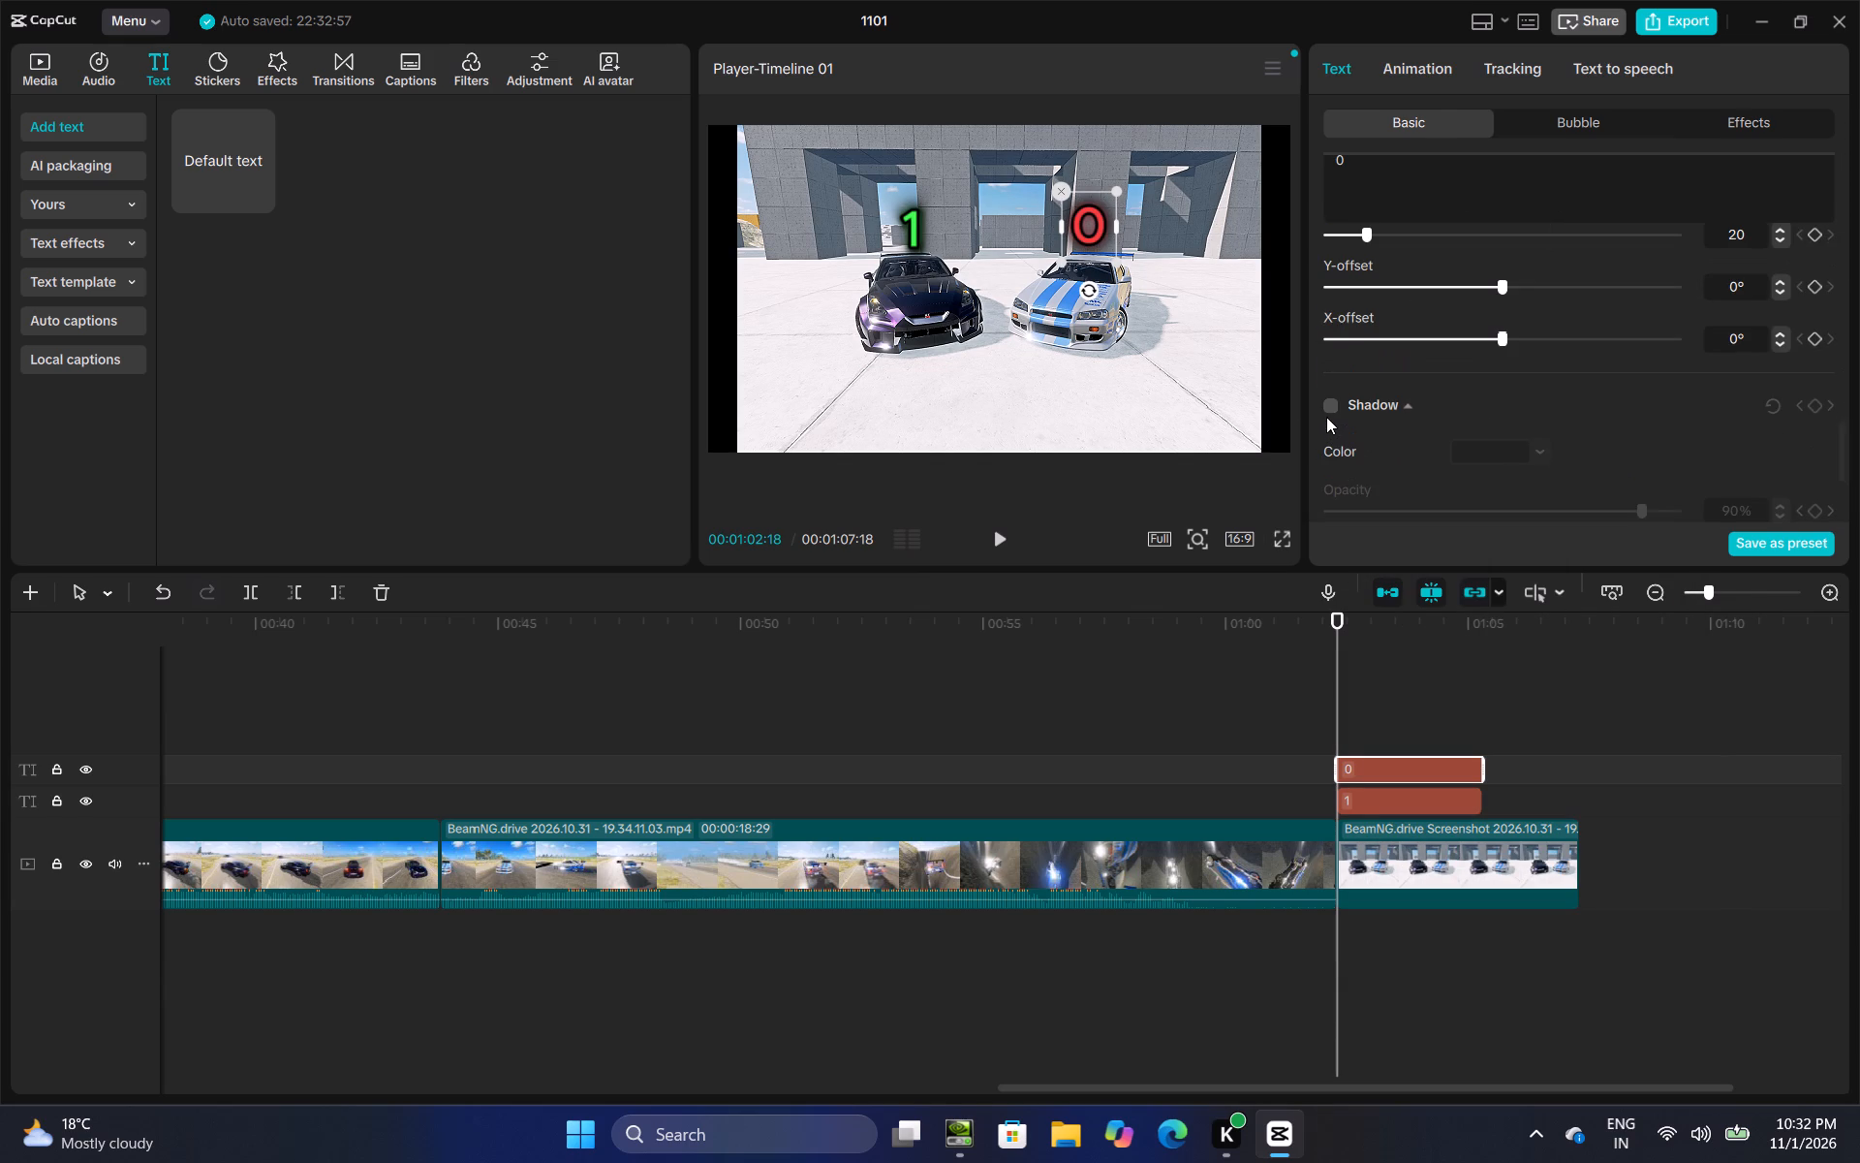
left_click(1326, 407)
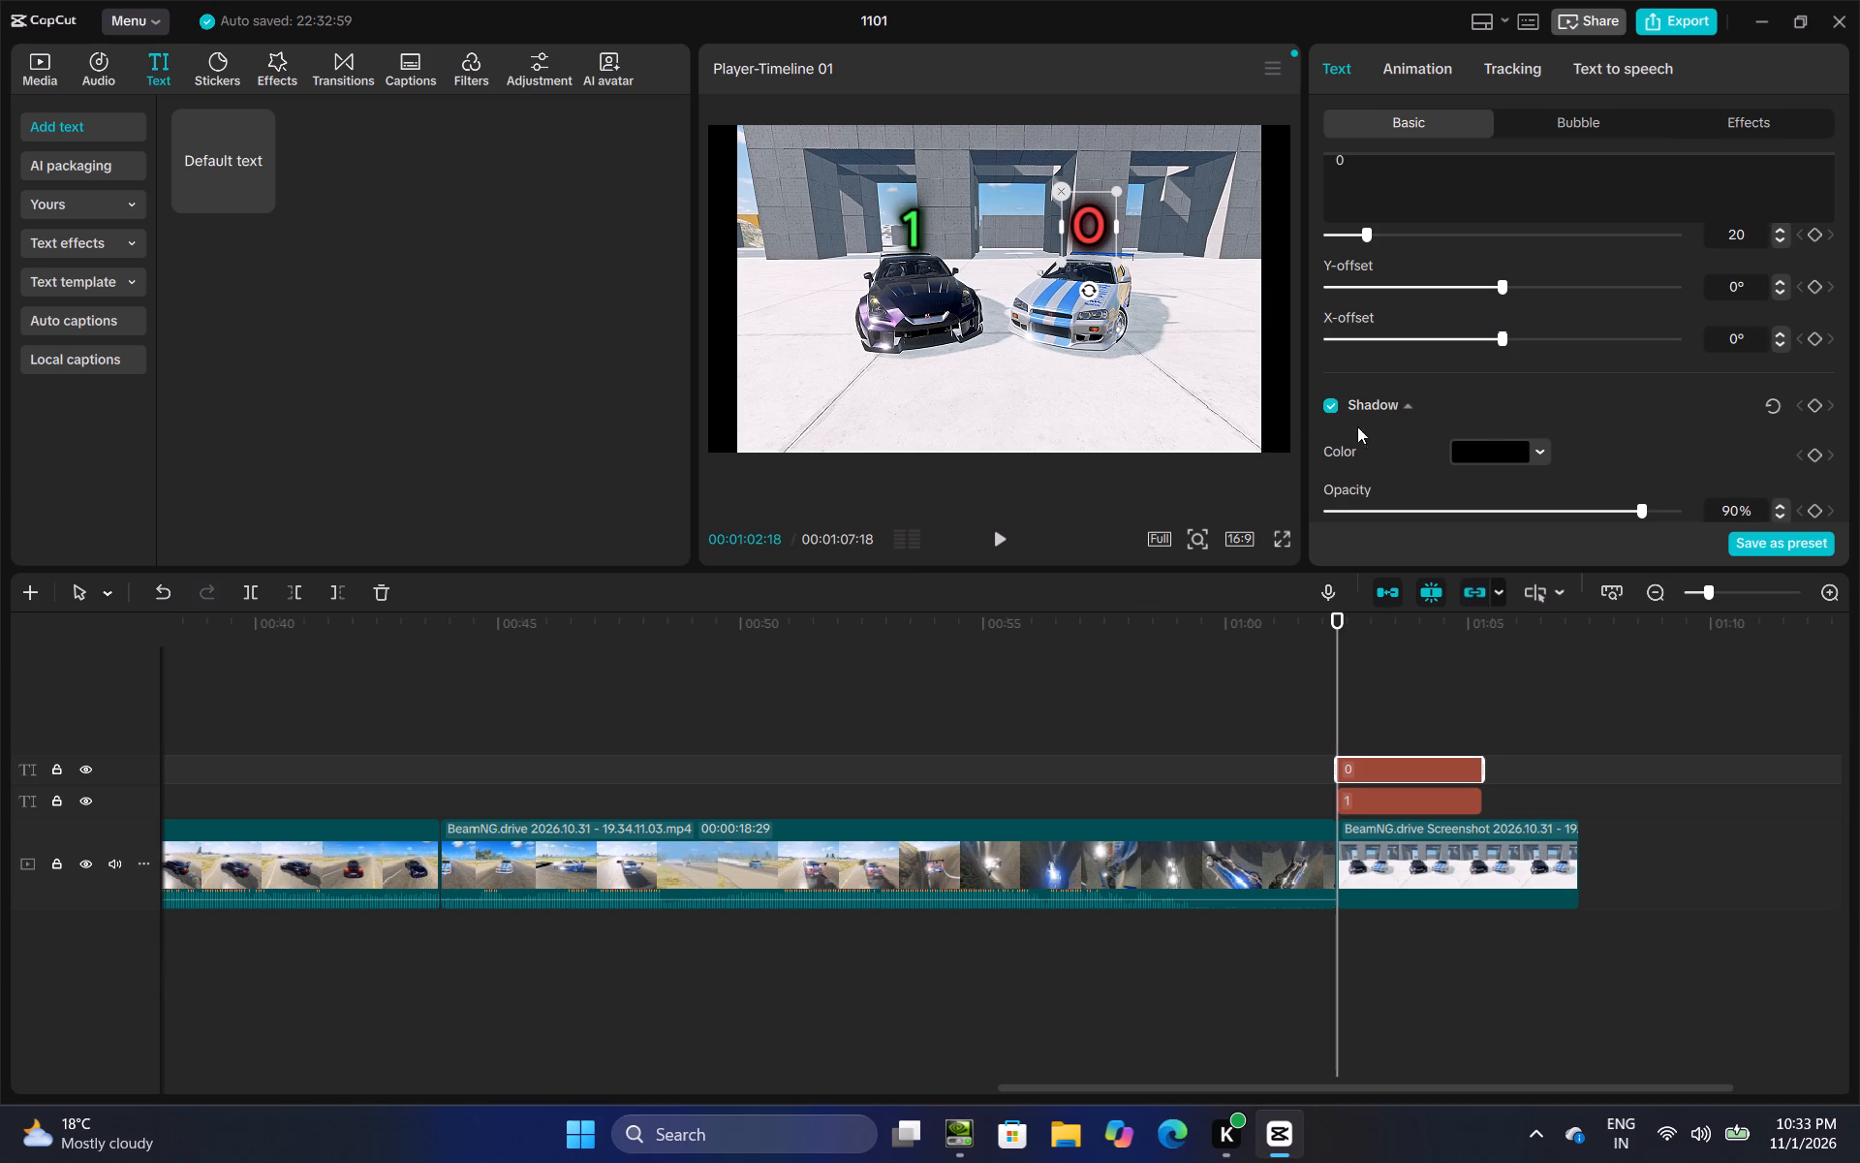
Reapply the white preset style with a black outline to the "0" text and set its fill to pure red.
scroll(1491, 428, "up", 8)
scroll(1597, 279, "up", 4)
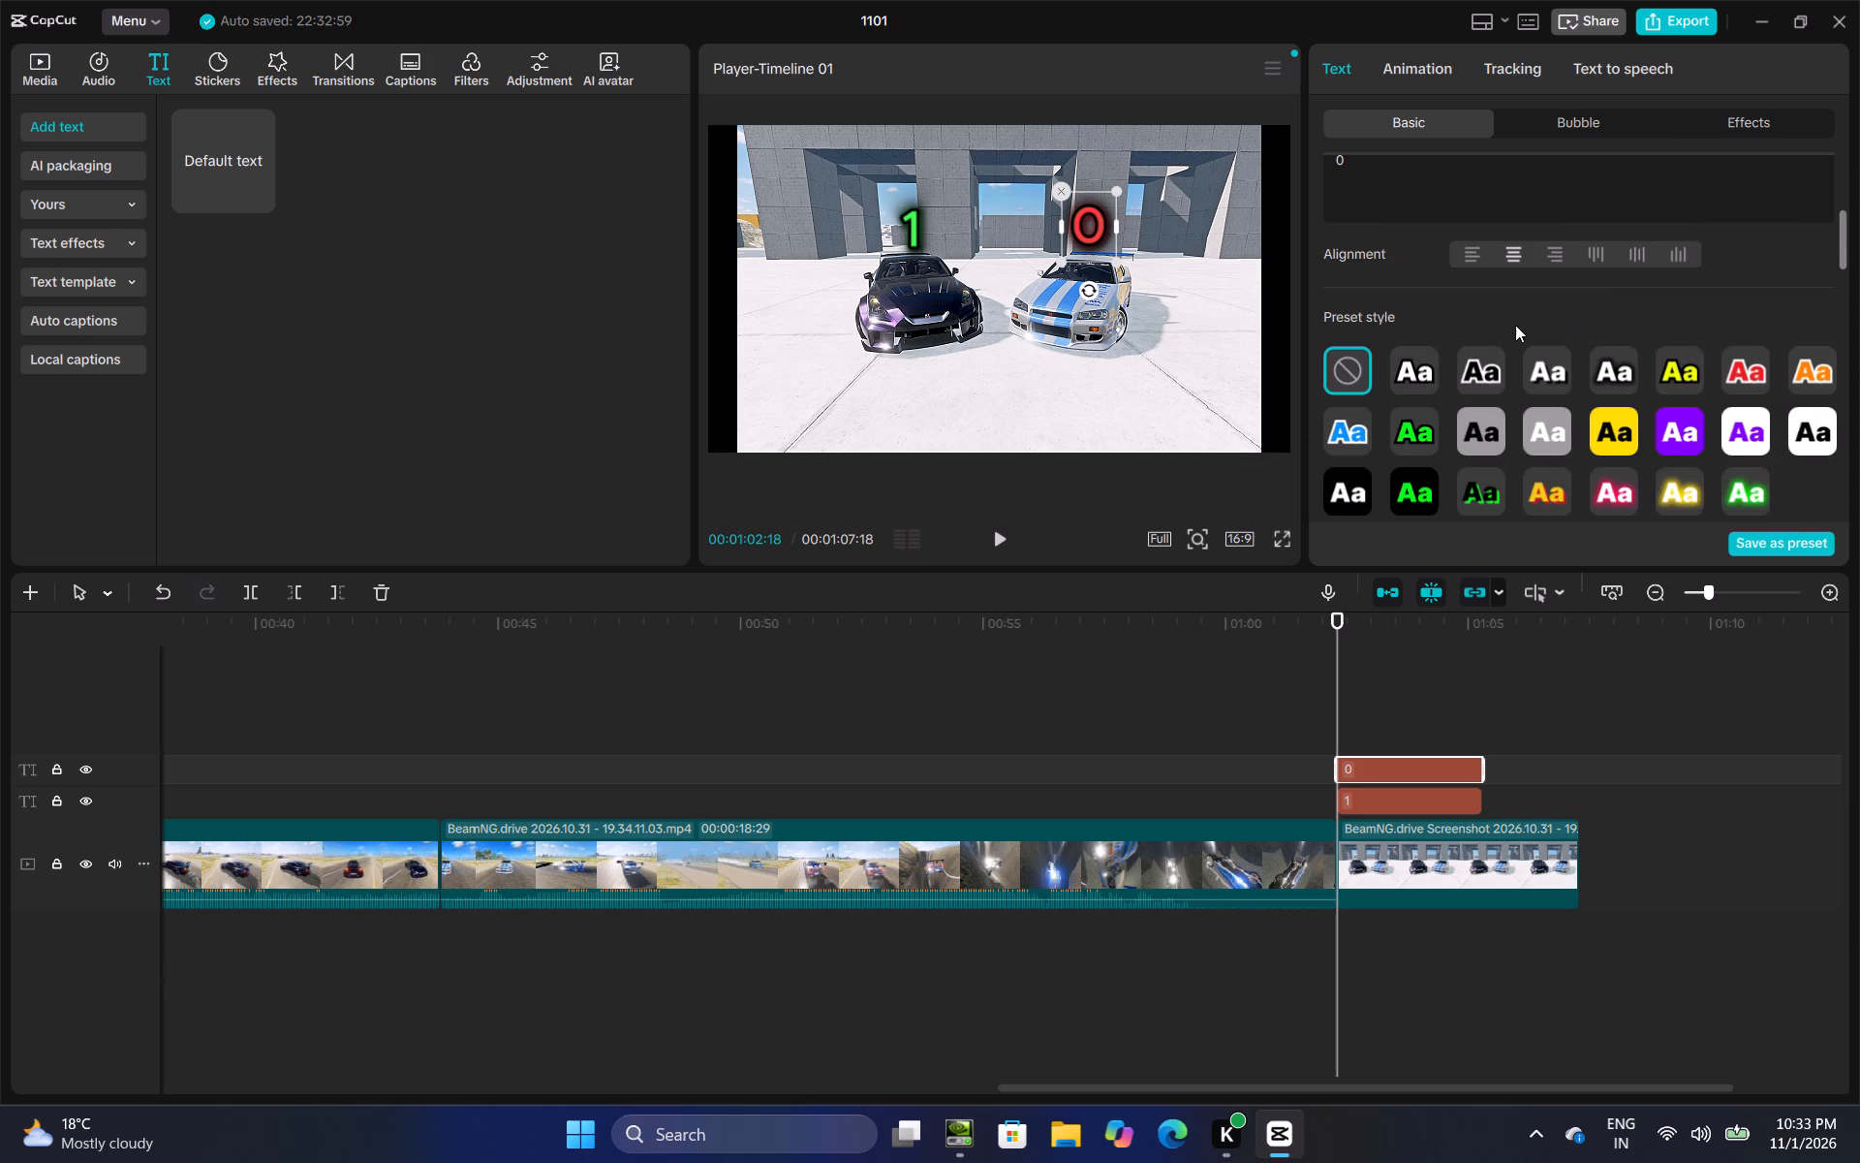
left_click(1410, 371)
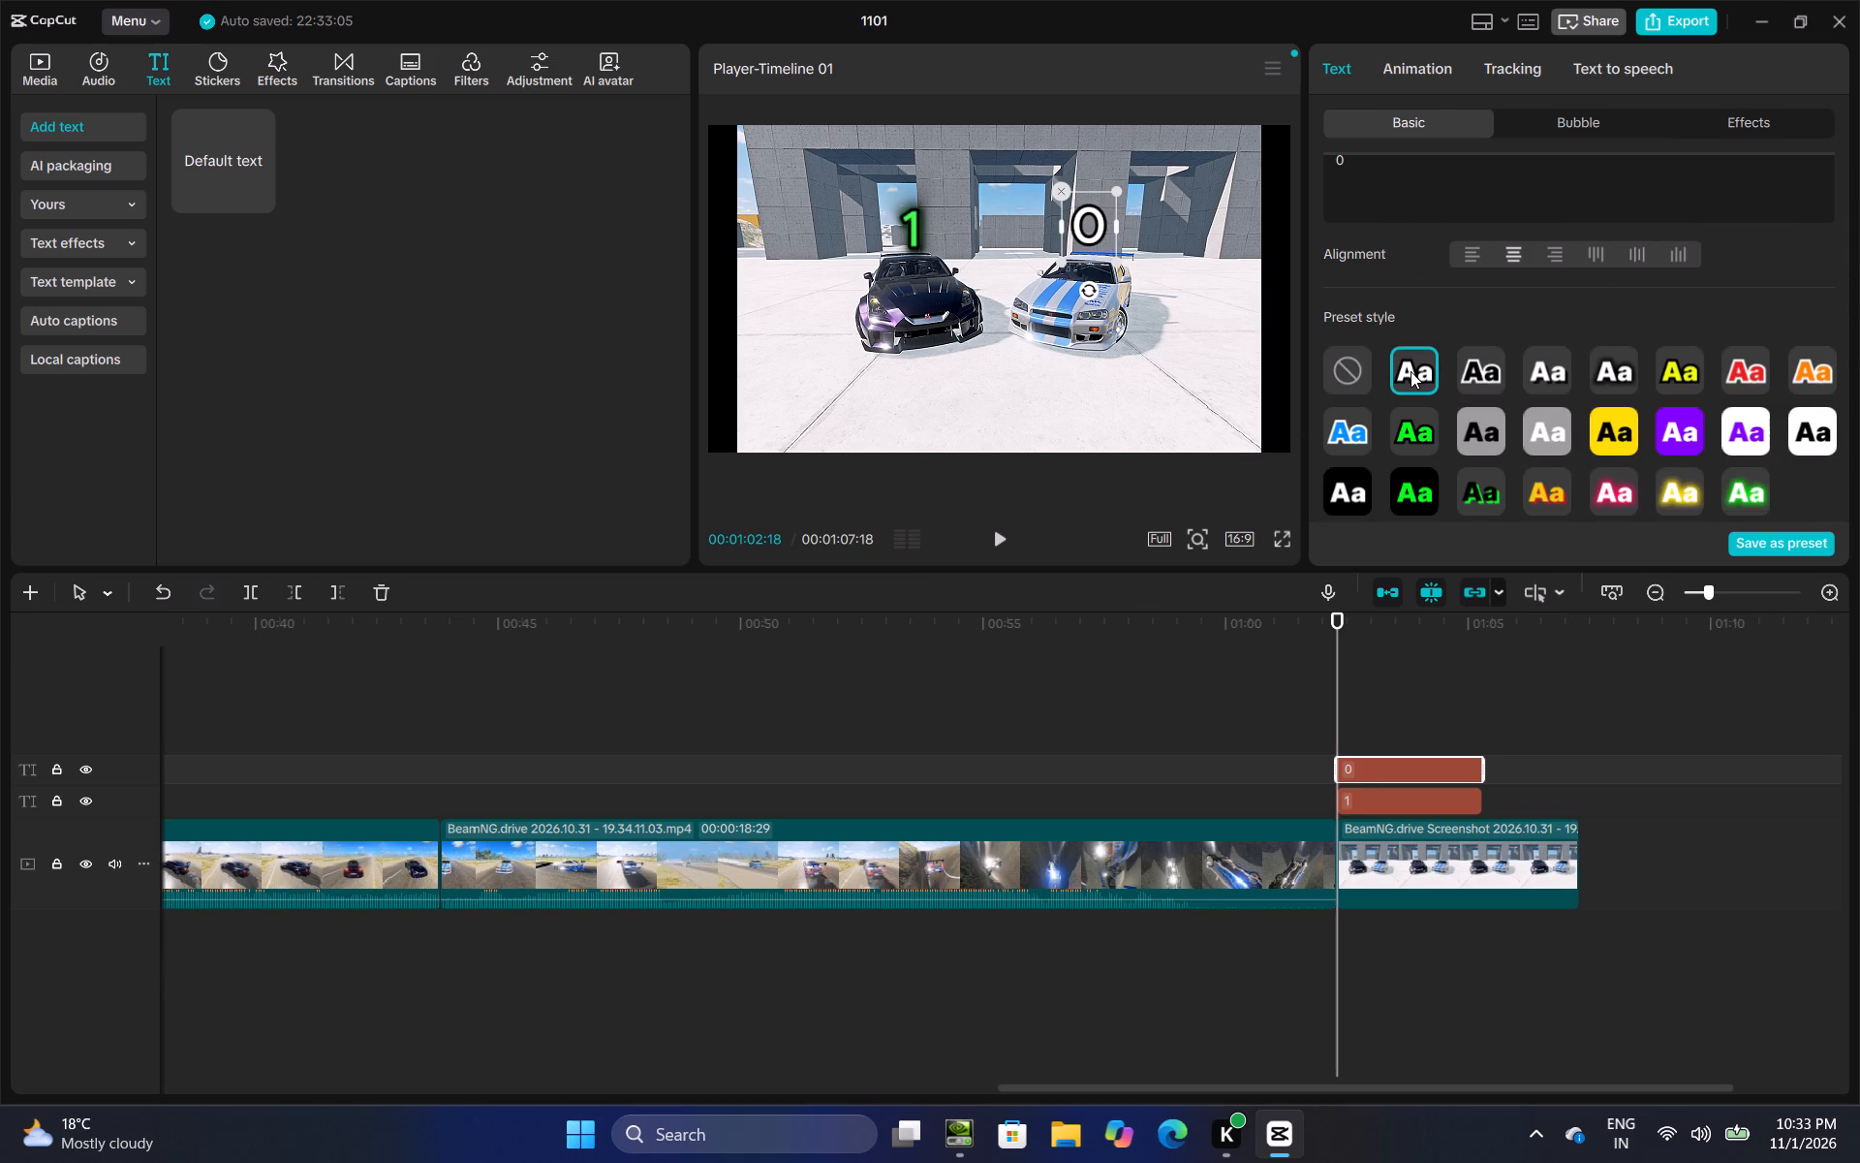
scroll(1467, 368, "up", 3)
left_click(1518, 496)
left_click_drag(1588, 543, 1670, 478)
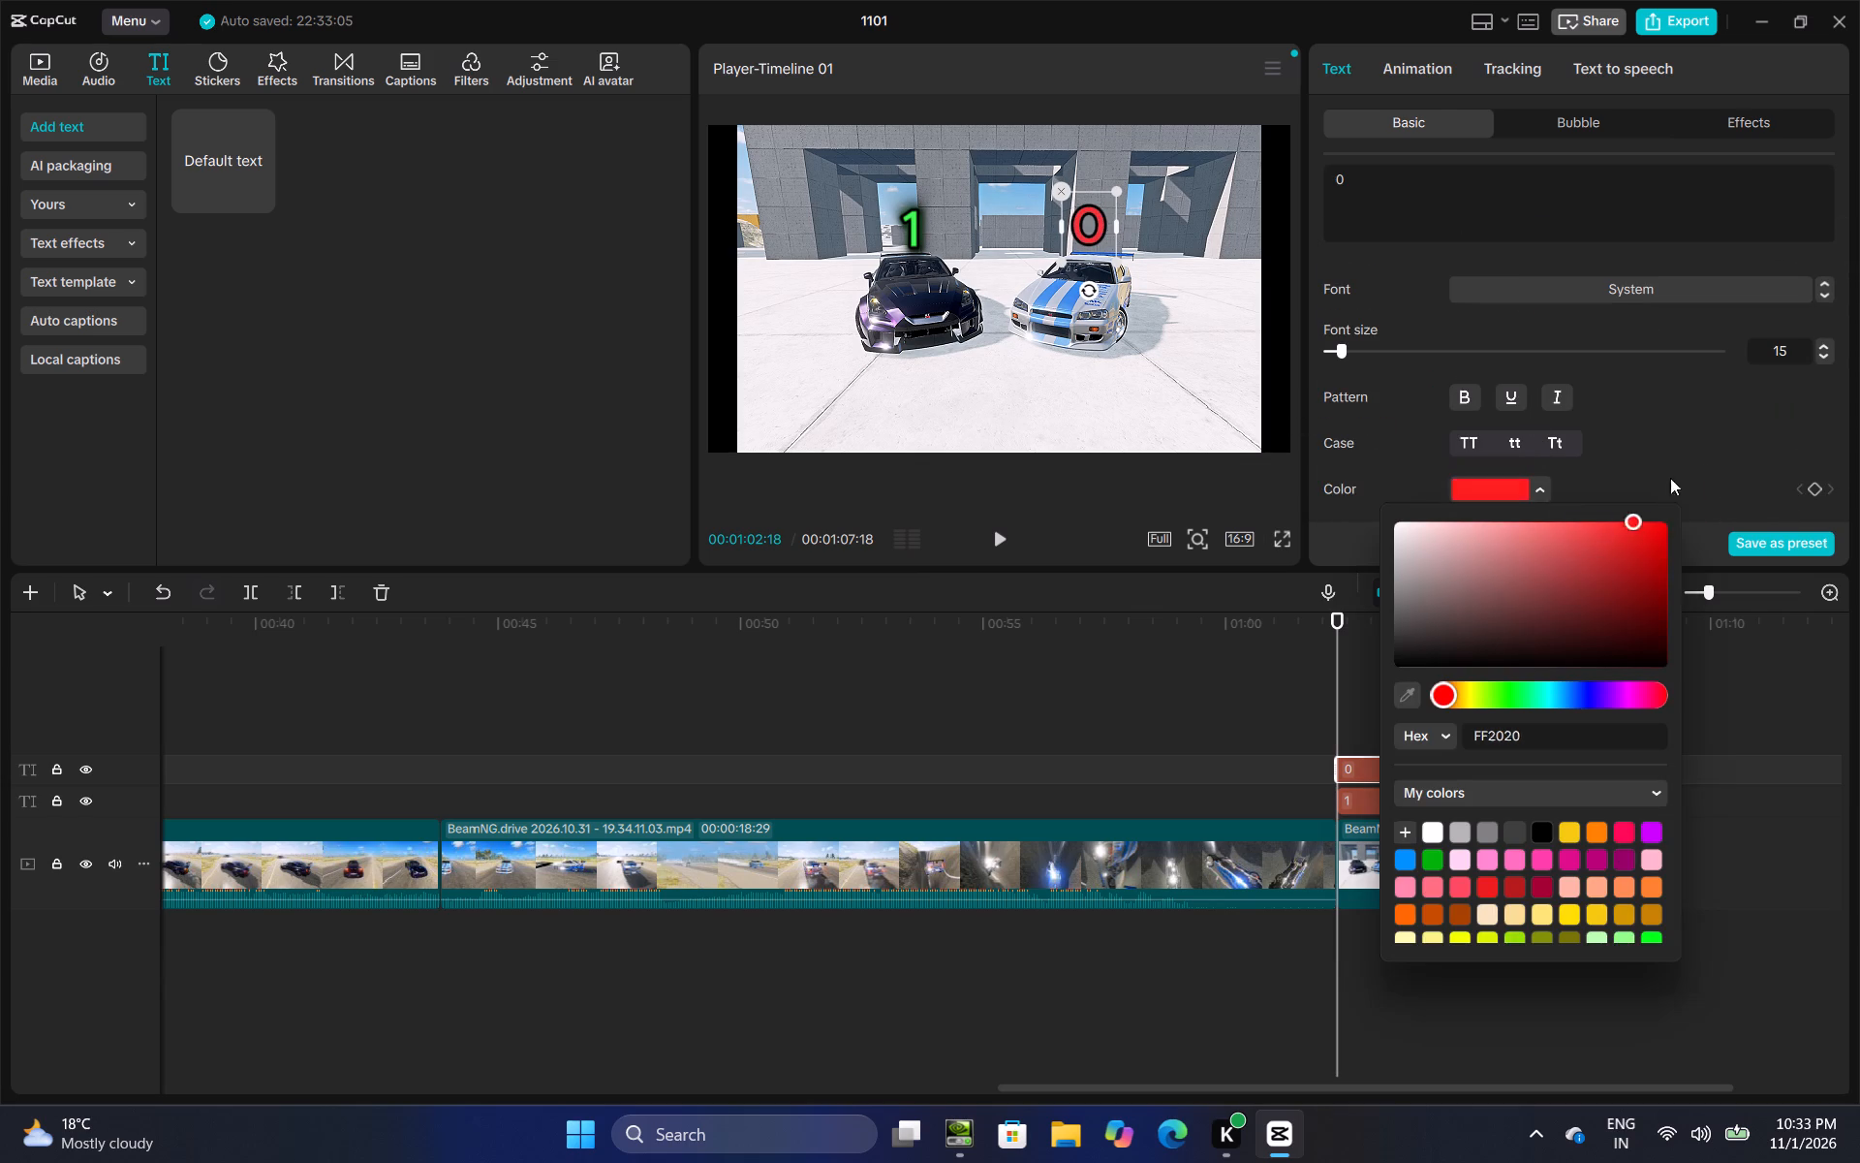
left_click_drag(1670, 478, 1706, 465)
left_click(1678, 405)
Enable only the shadow effect on the outlined red "0" text, leaving glow off.
scroll(1610, 405, "down", 3)
scroll(1520, 363, "down", 8)
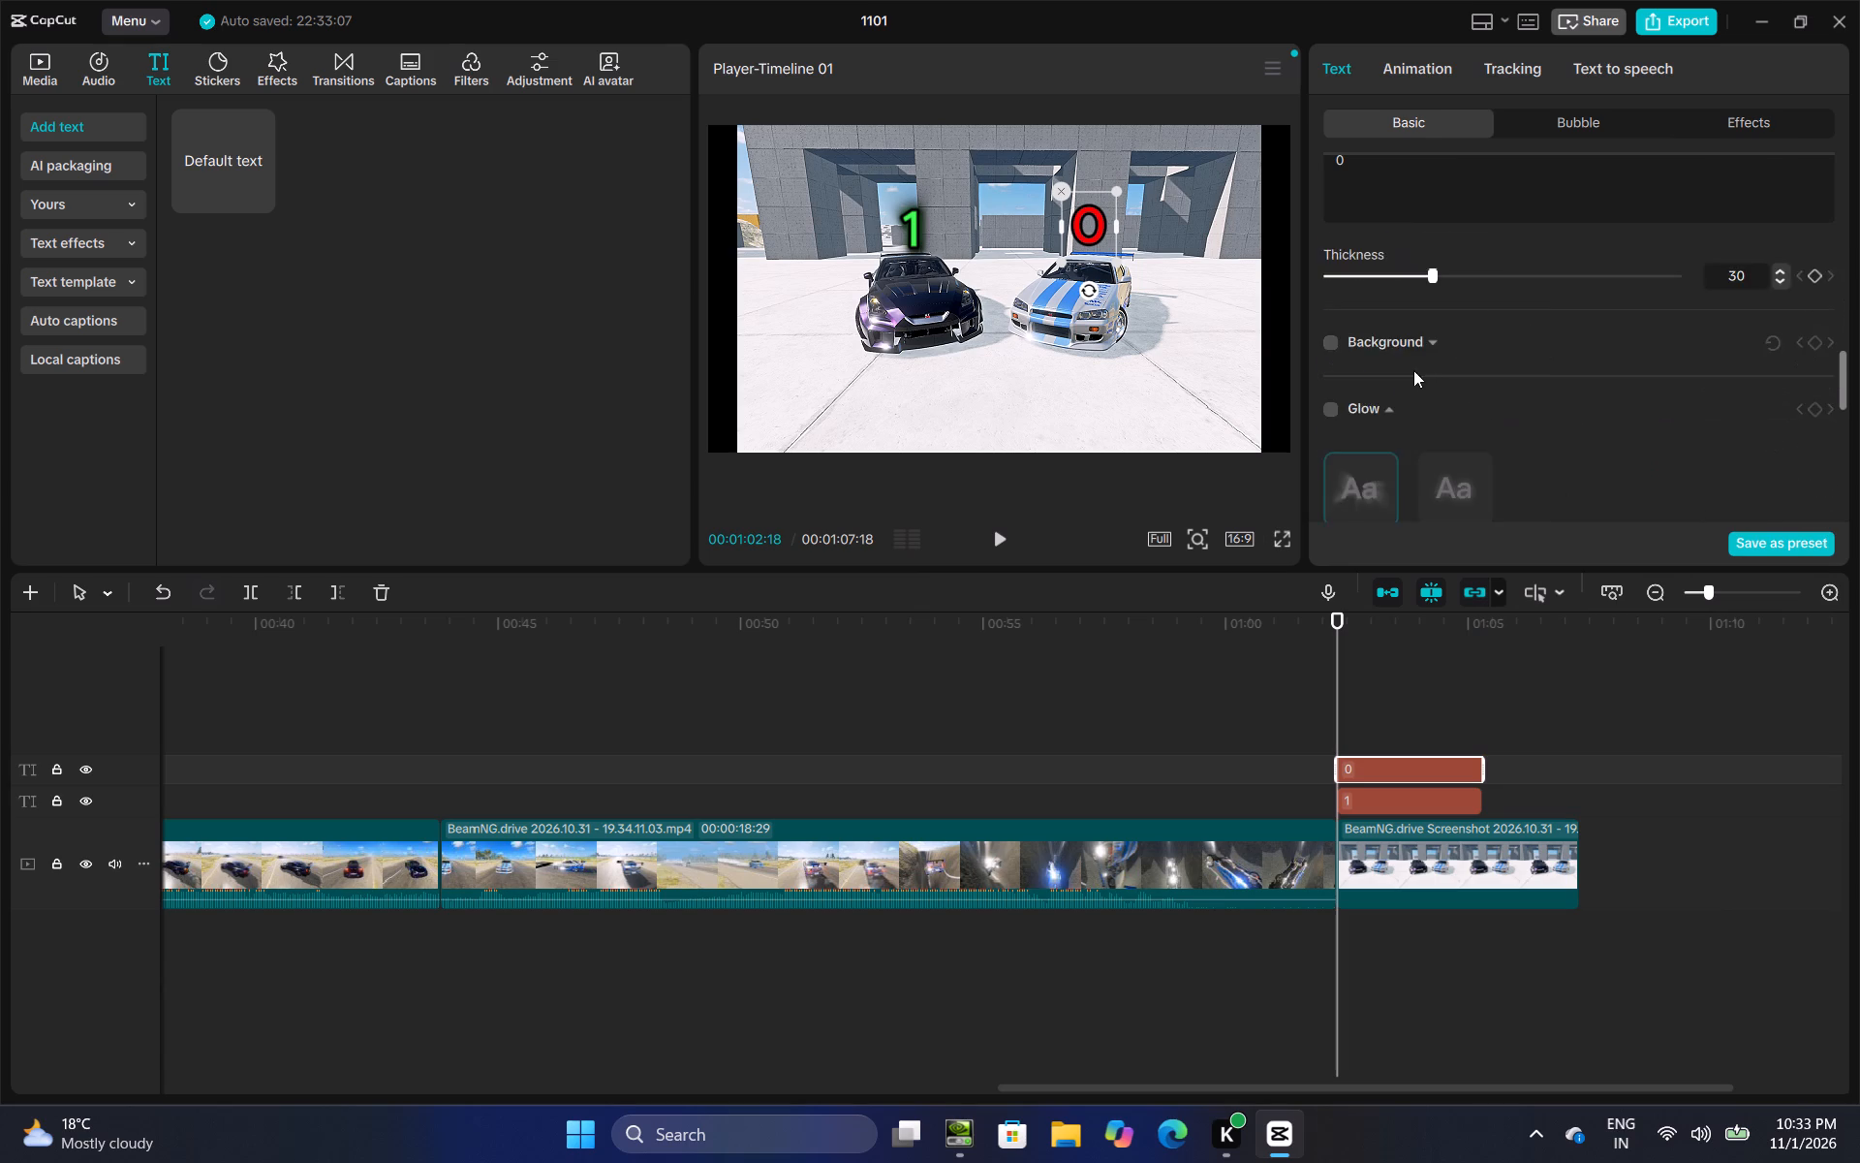
scroll(1407, 378, "down", 4)
left_click(1329, 410)
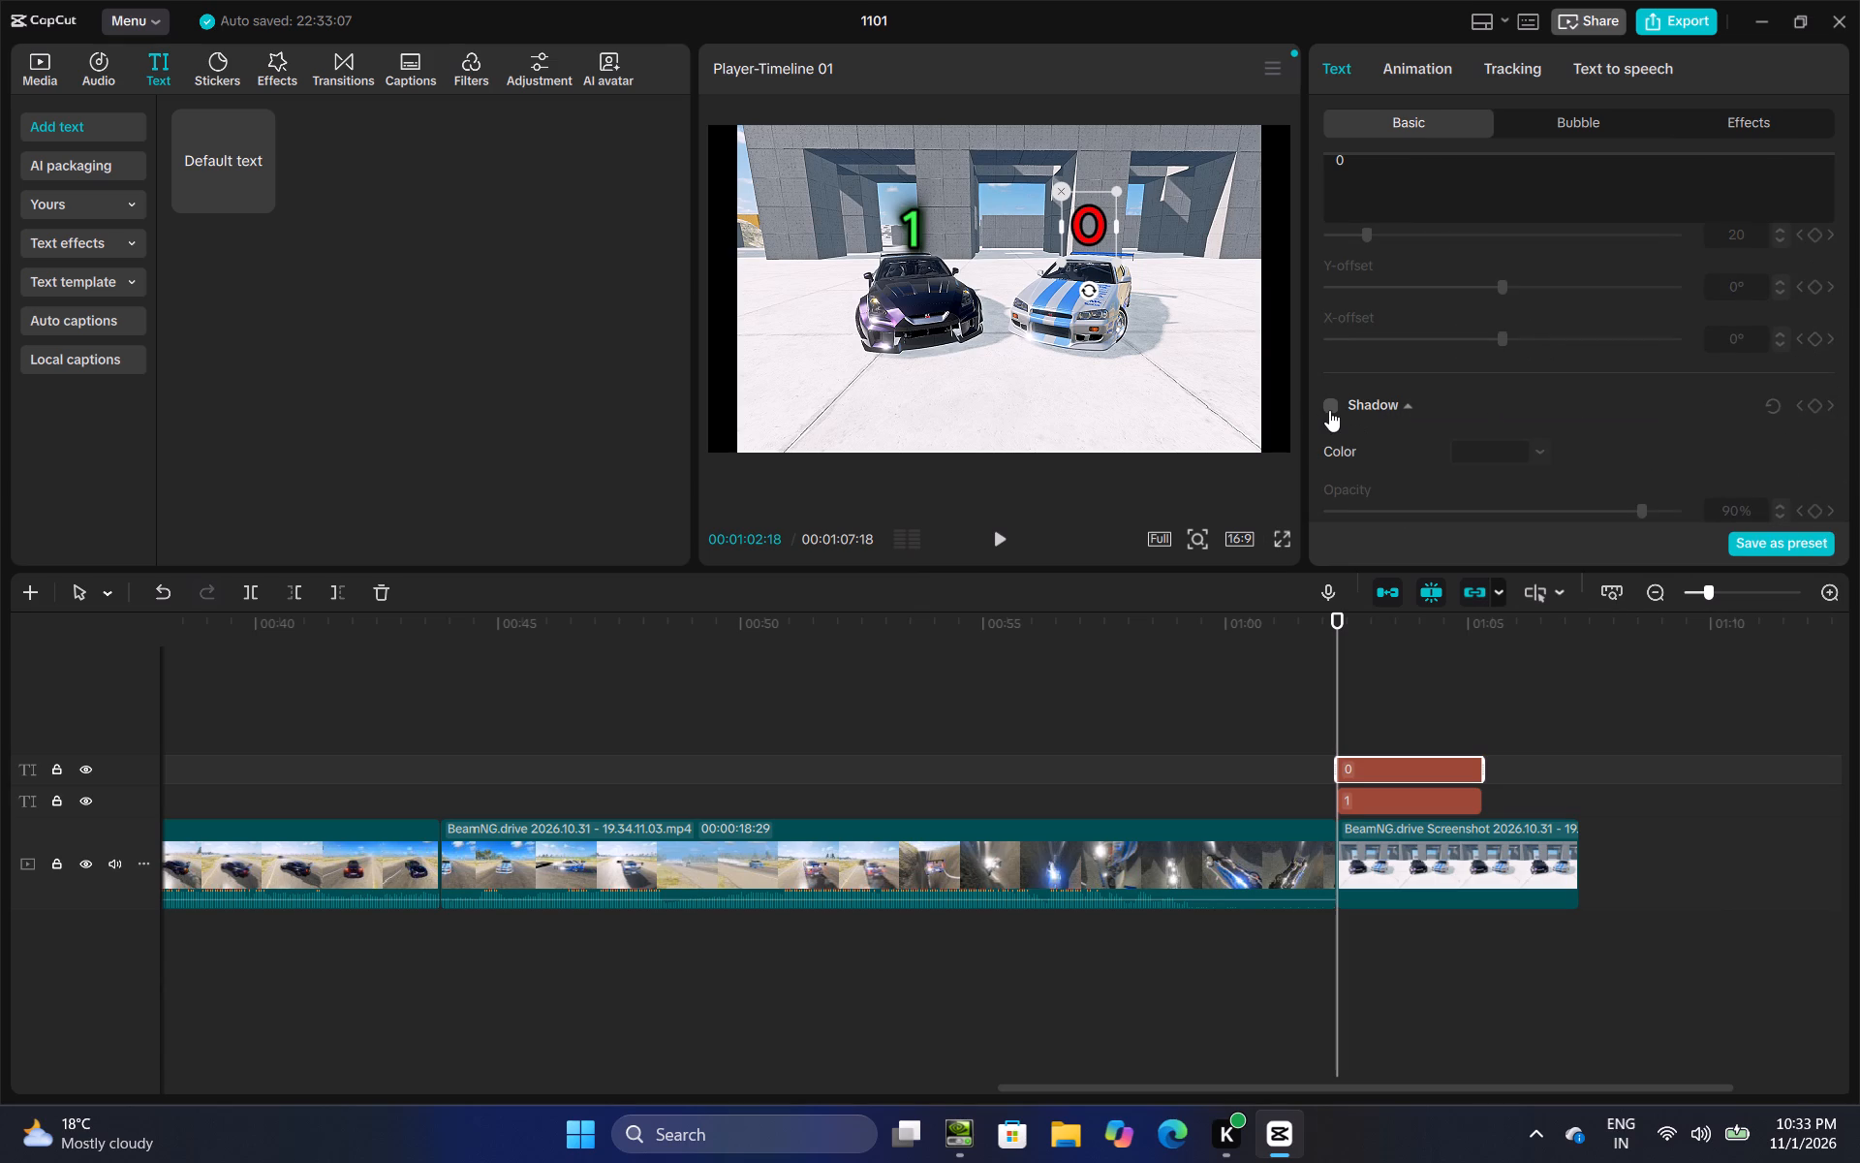
Nudge the "0" text slightly down and left above the silver-and-blue car, level with the "1".
left_click(1157, 371)
left_click(1091, 220)
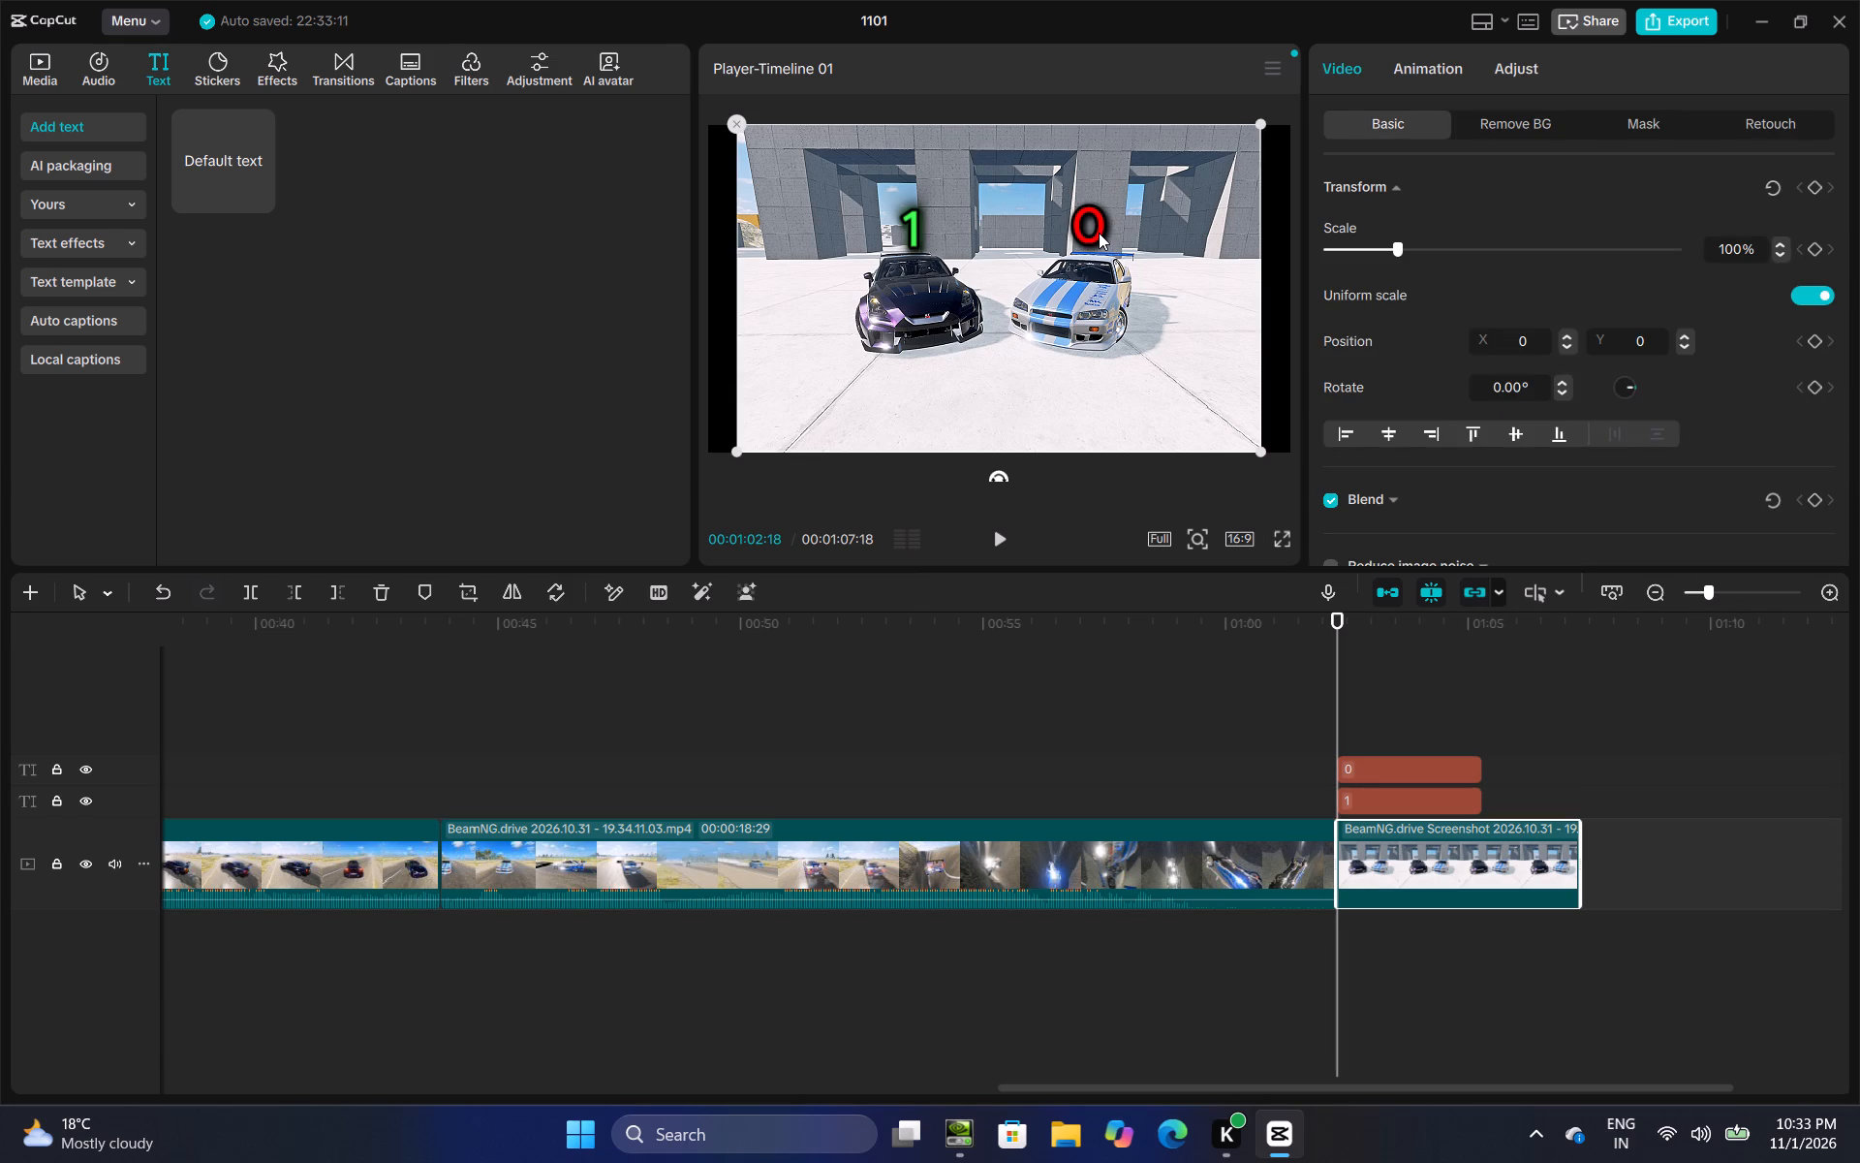
left_click(1099, 233)
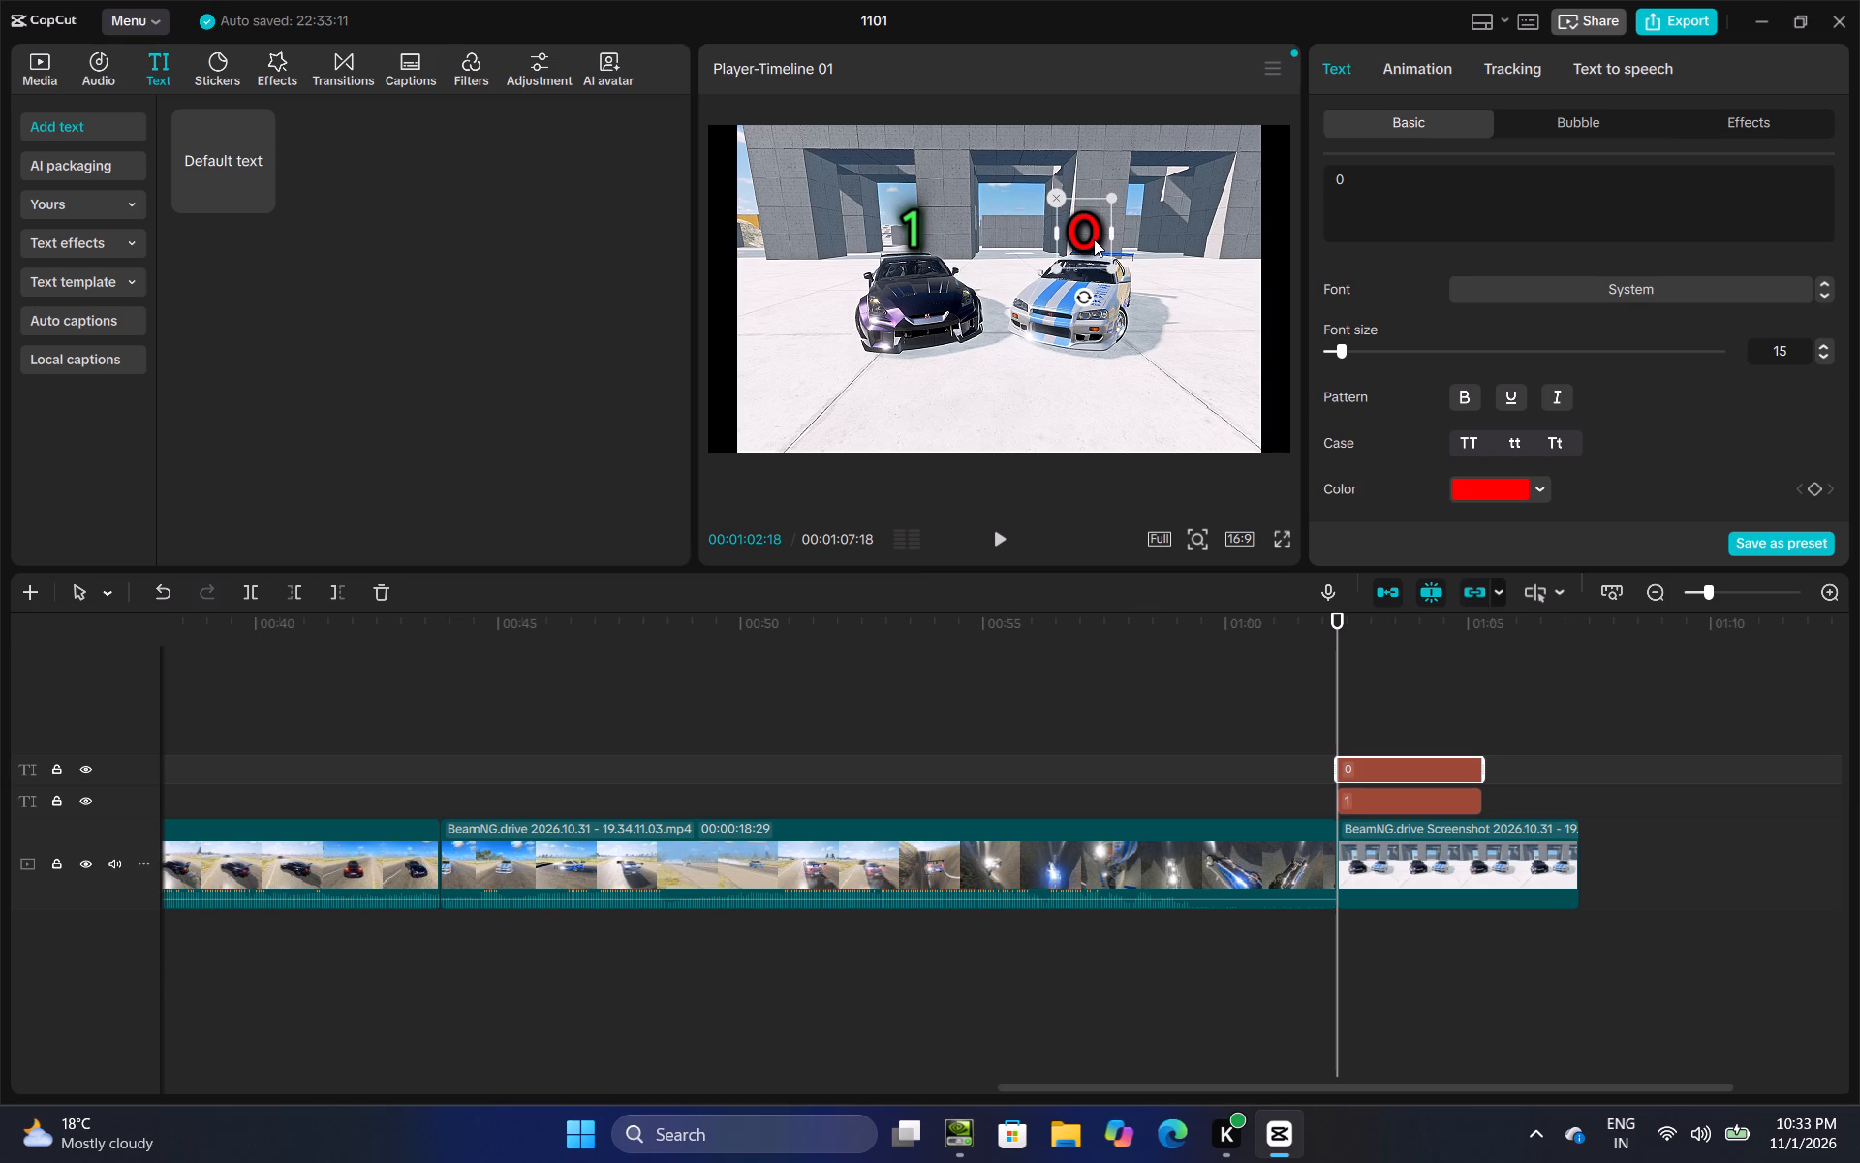
left_click(1183, 231)
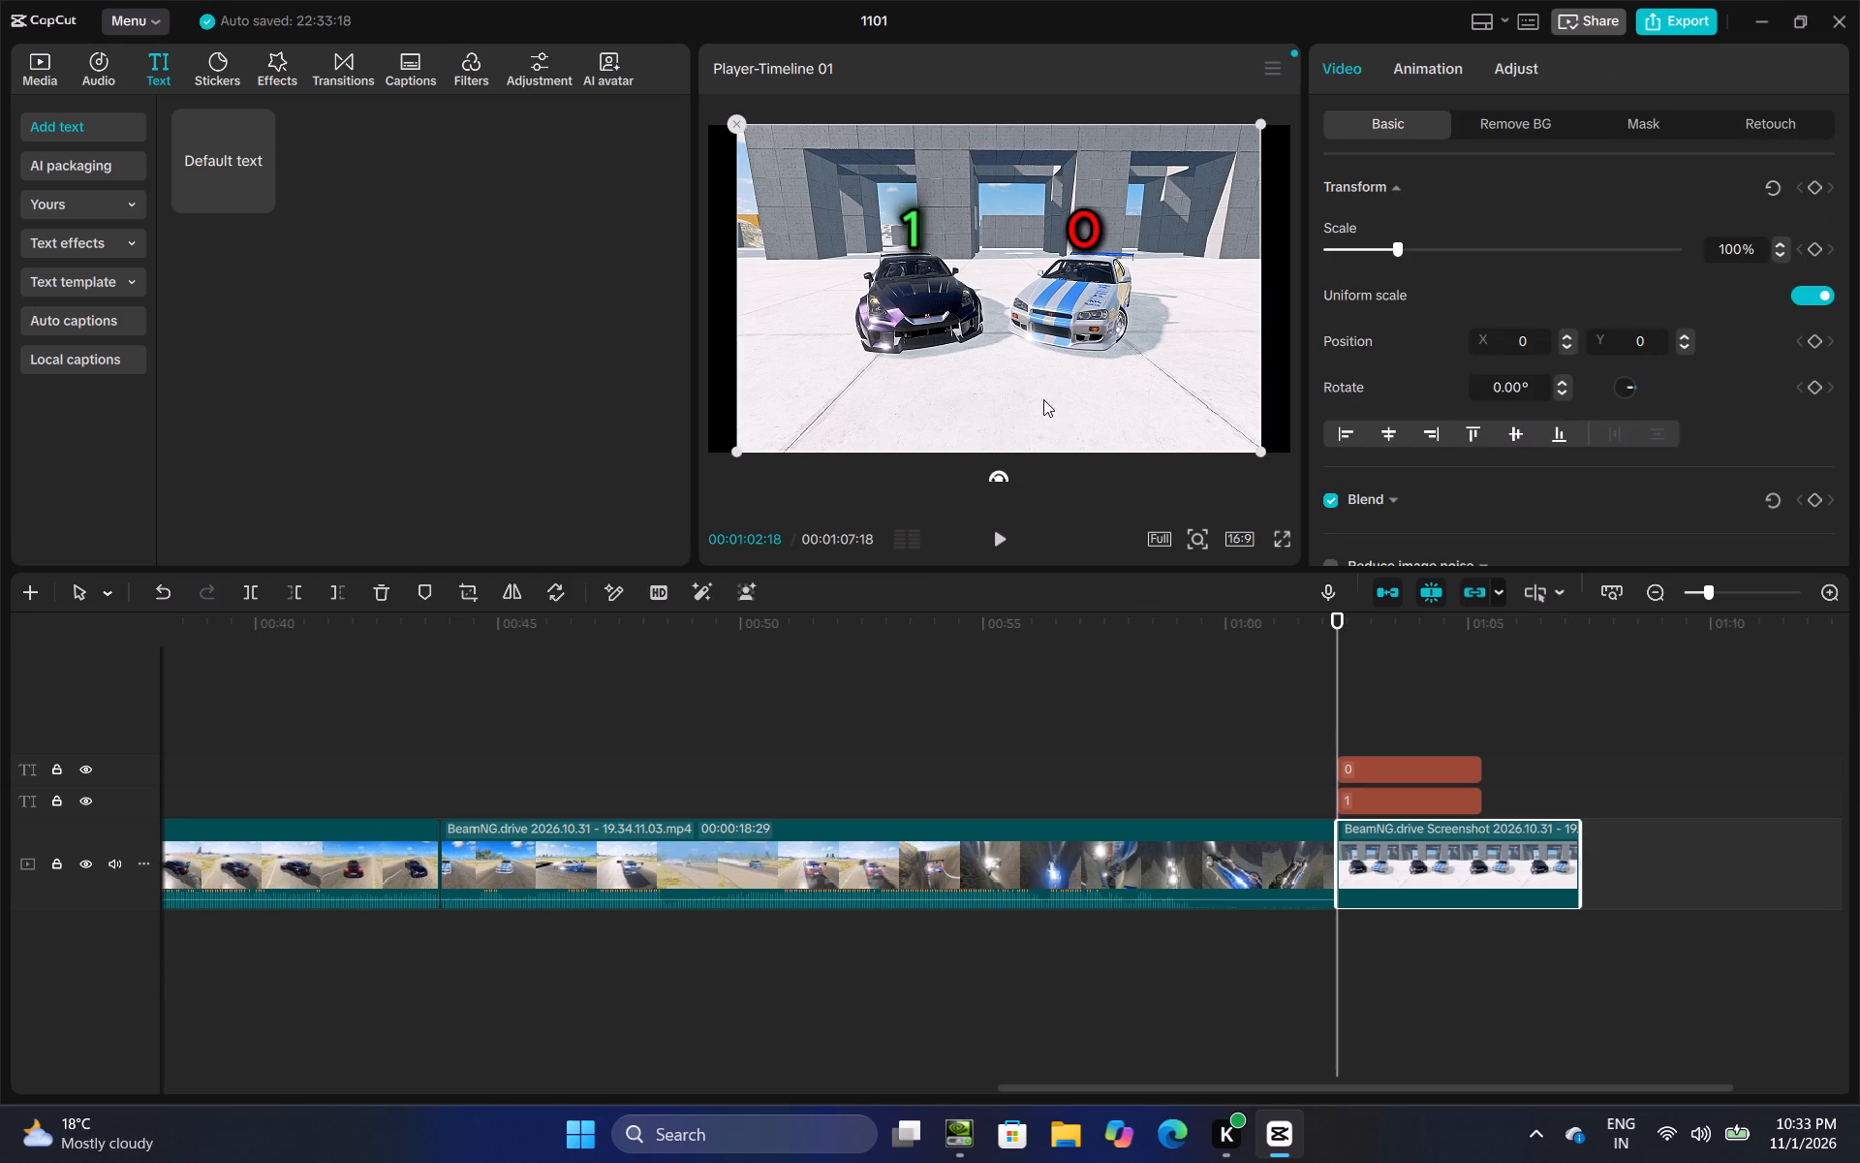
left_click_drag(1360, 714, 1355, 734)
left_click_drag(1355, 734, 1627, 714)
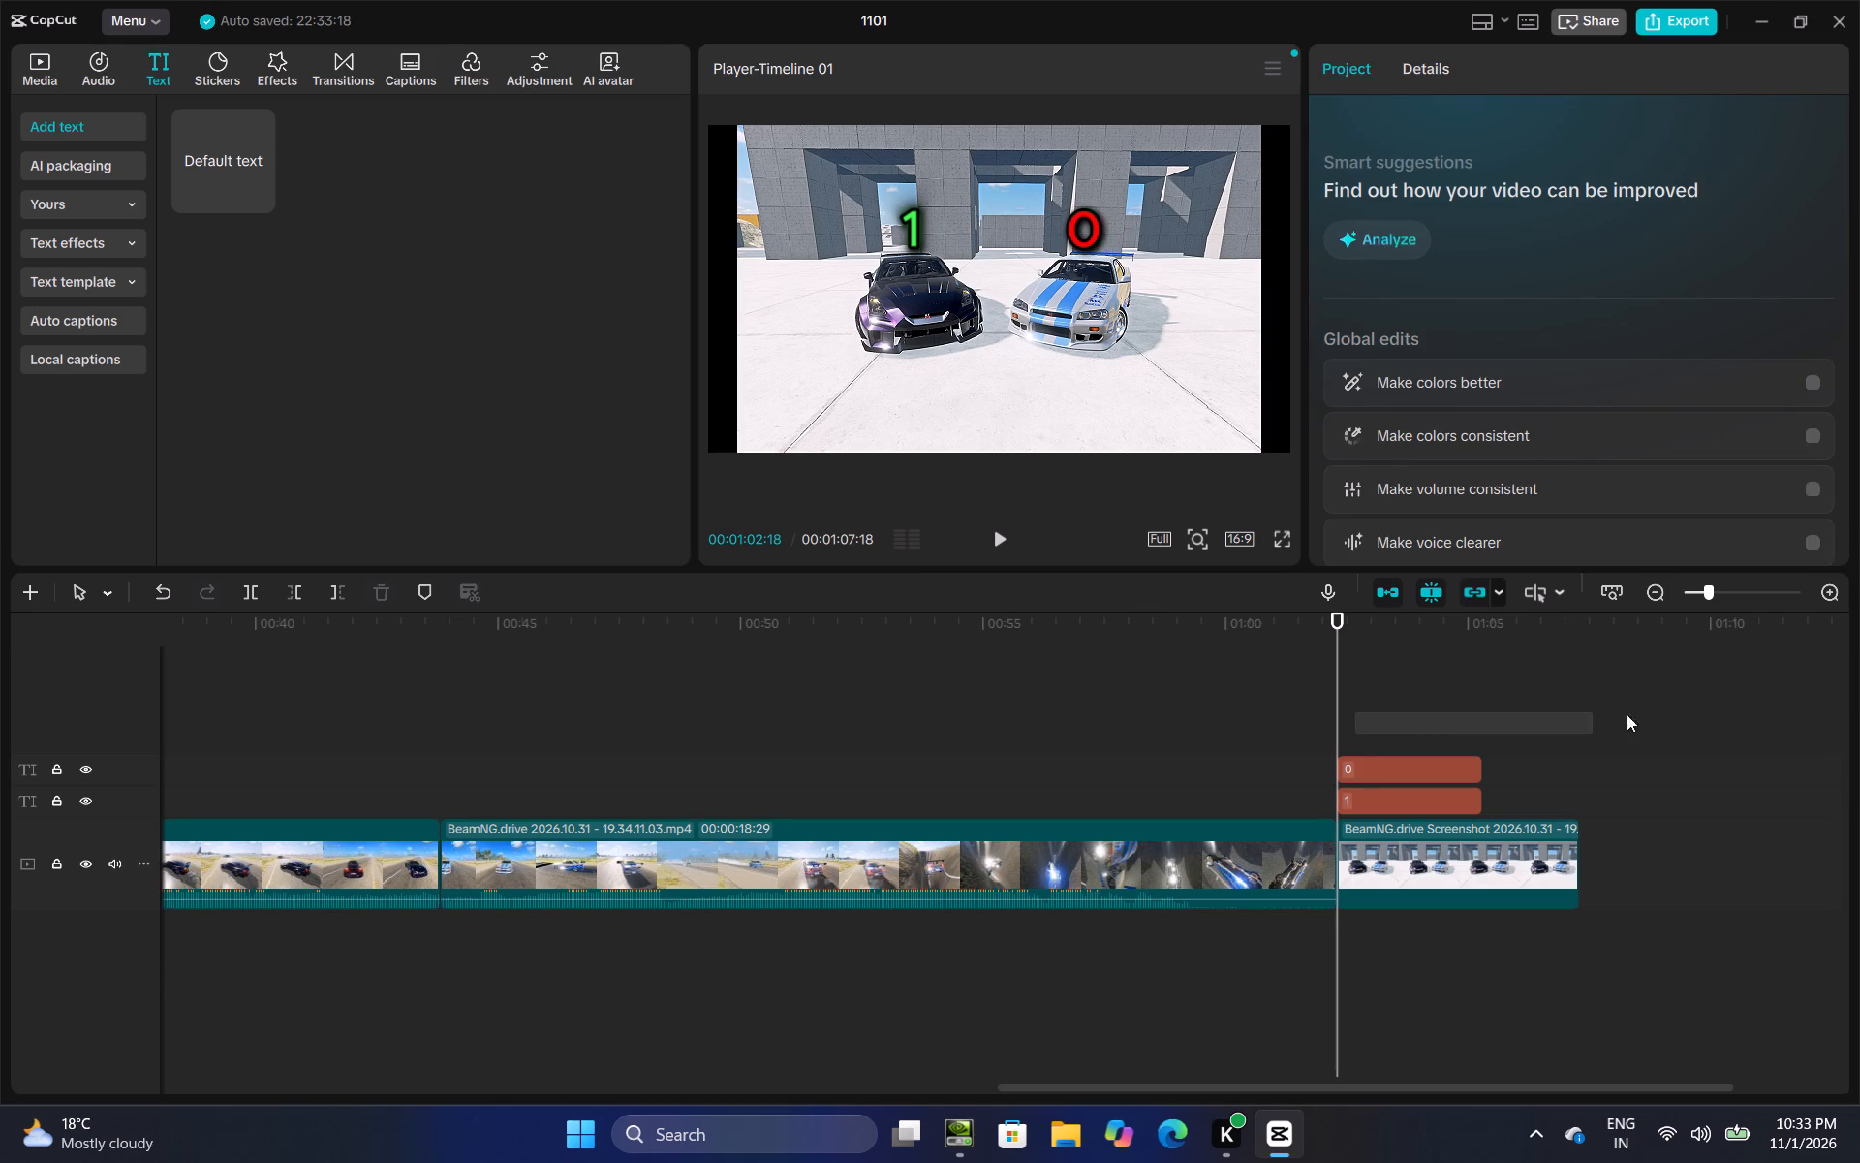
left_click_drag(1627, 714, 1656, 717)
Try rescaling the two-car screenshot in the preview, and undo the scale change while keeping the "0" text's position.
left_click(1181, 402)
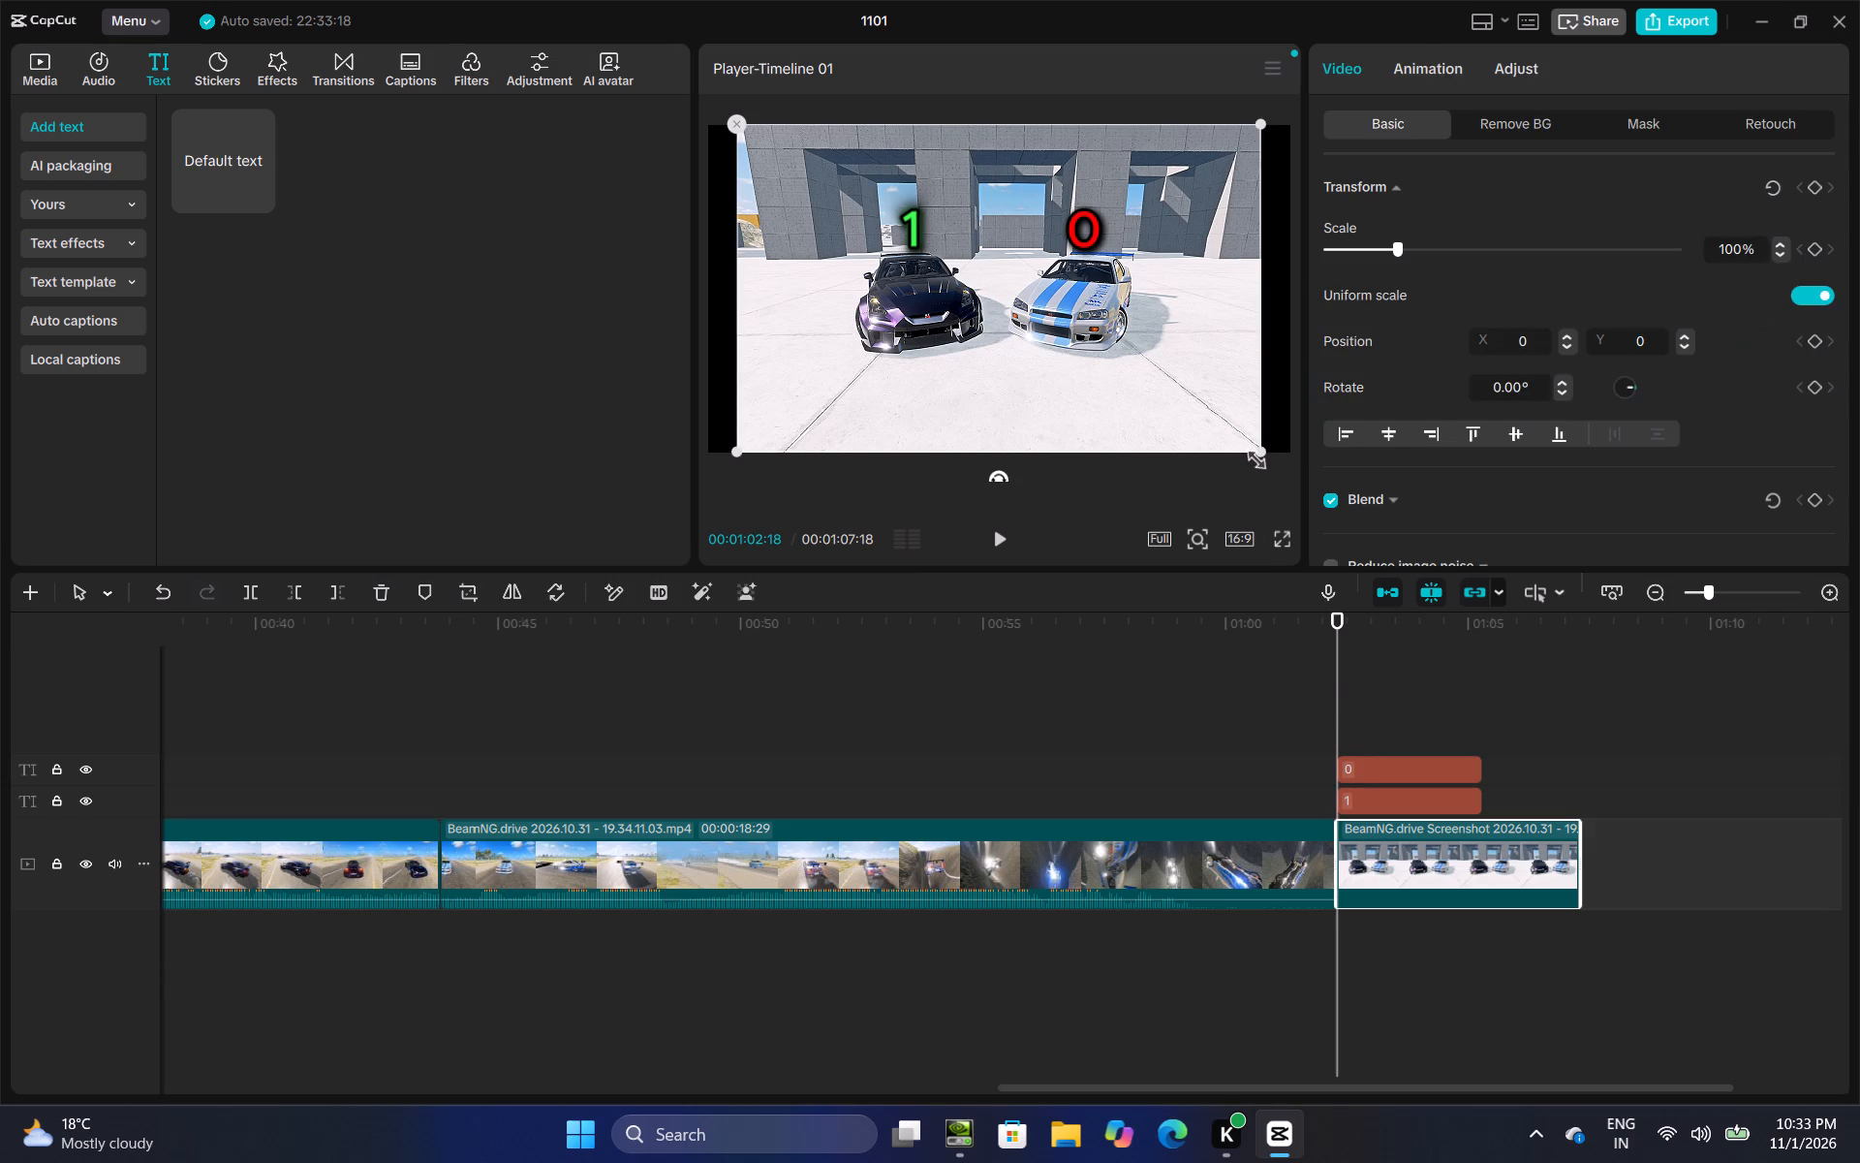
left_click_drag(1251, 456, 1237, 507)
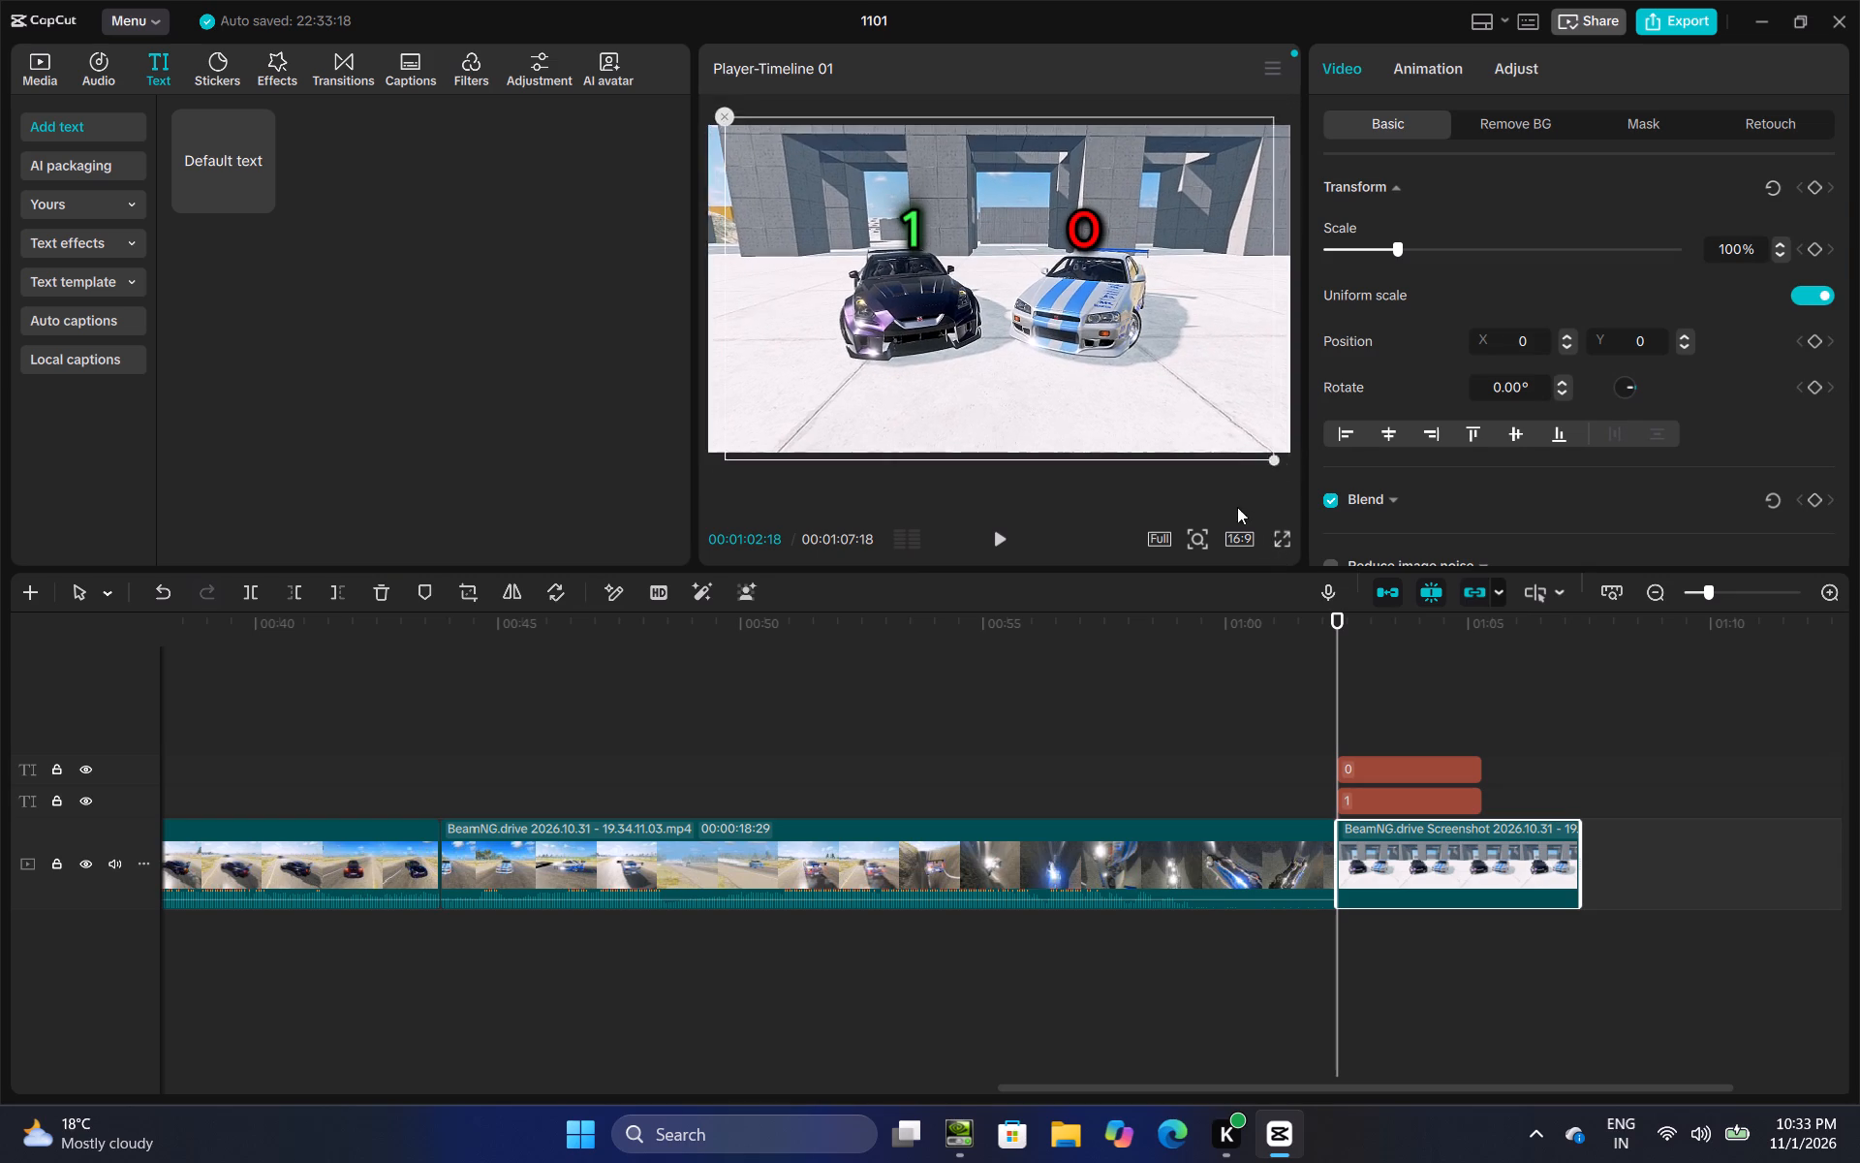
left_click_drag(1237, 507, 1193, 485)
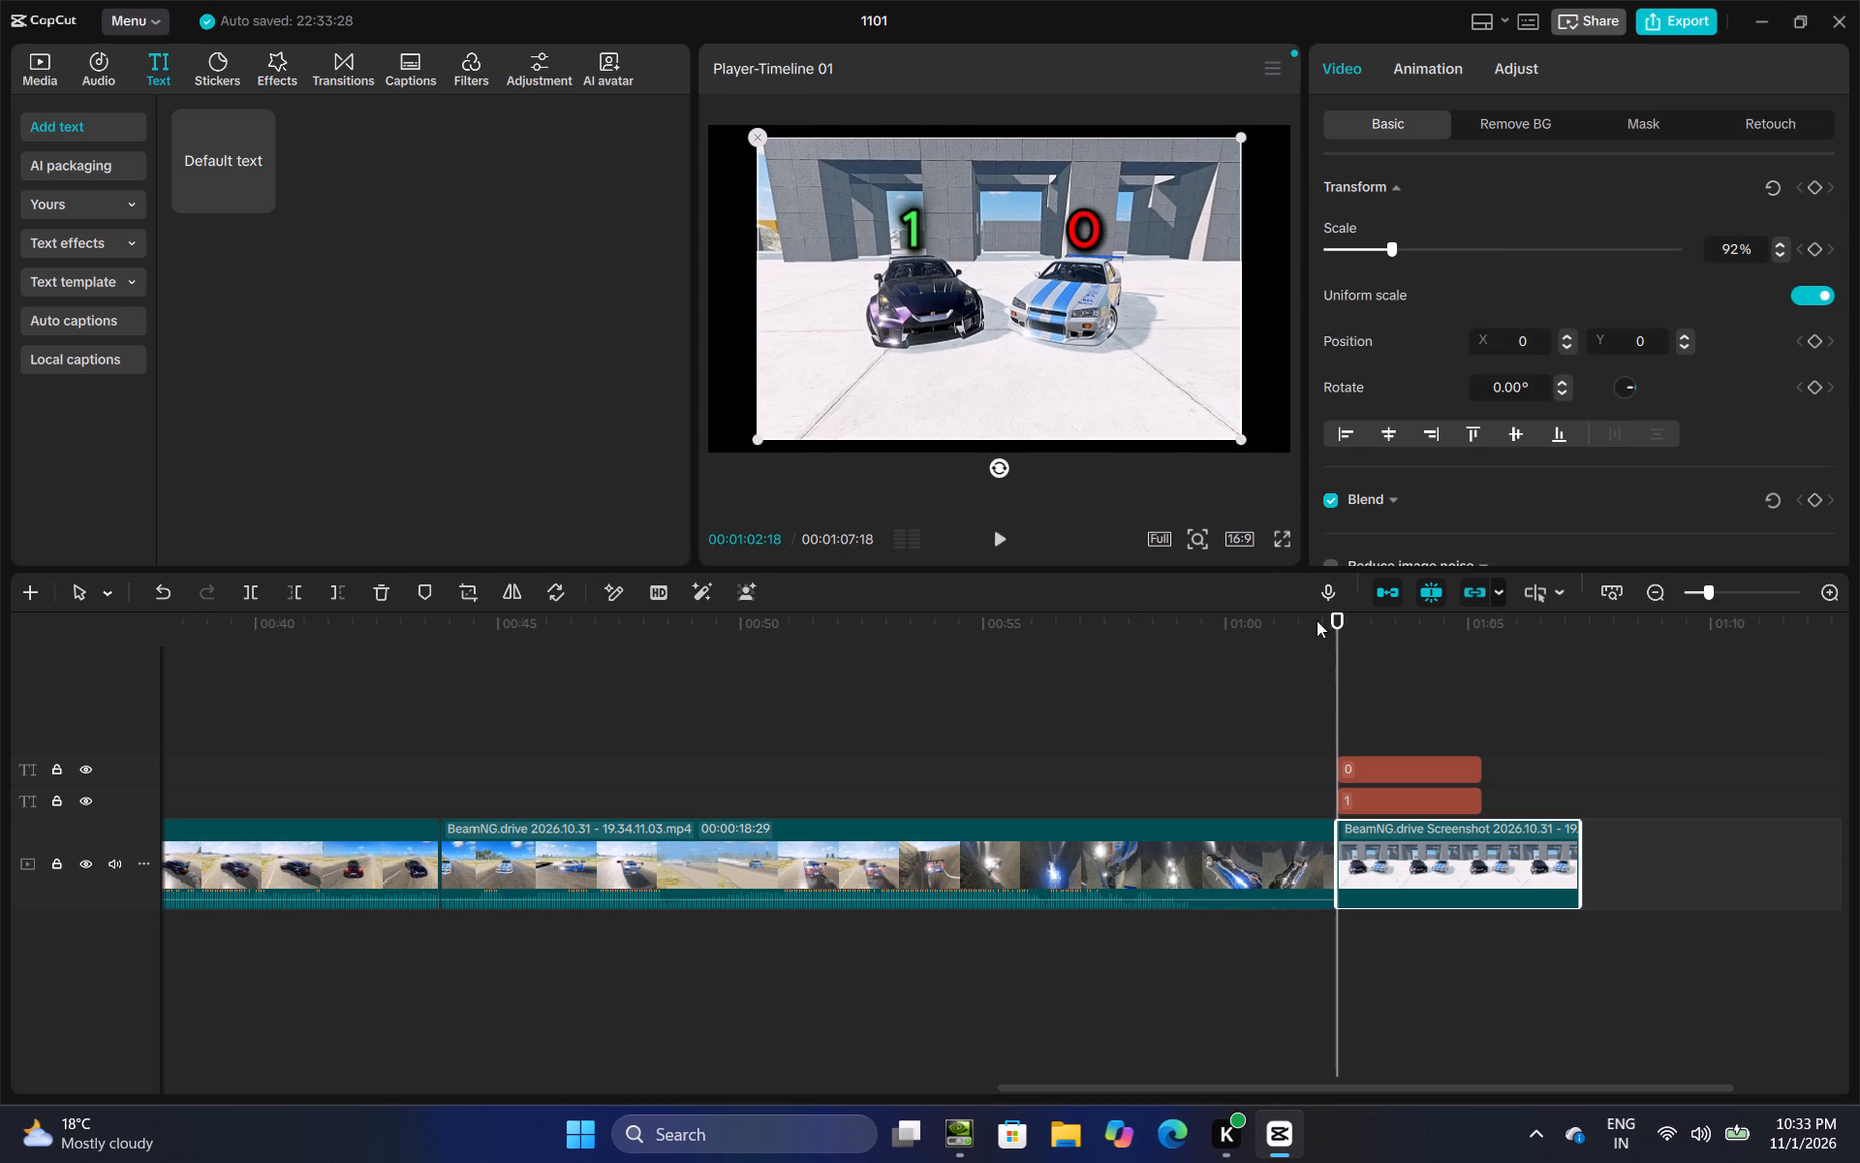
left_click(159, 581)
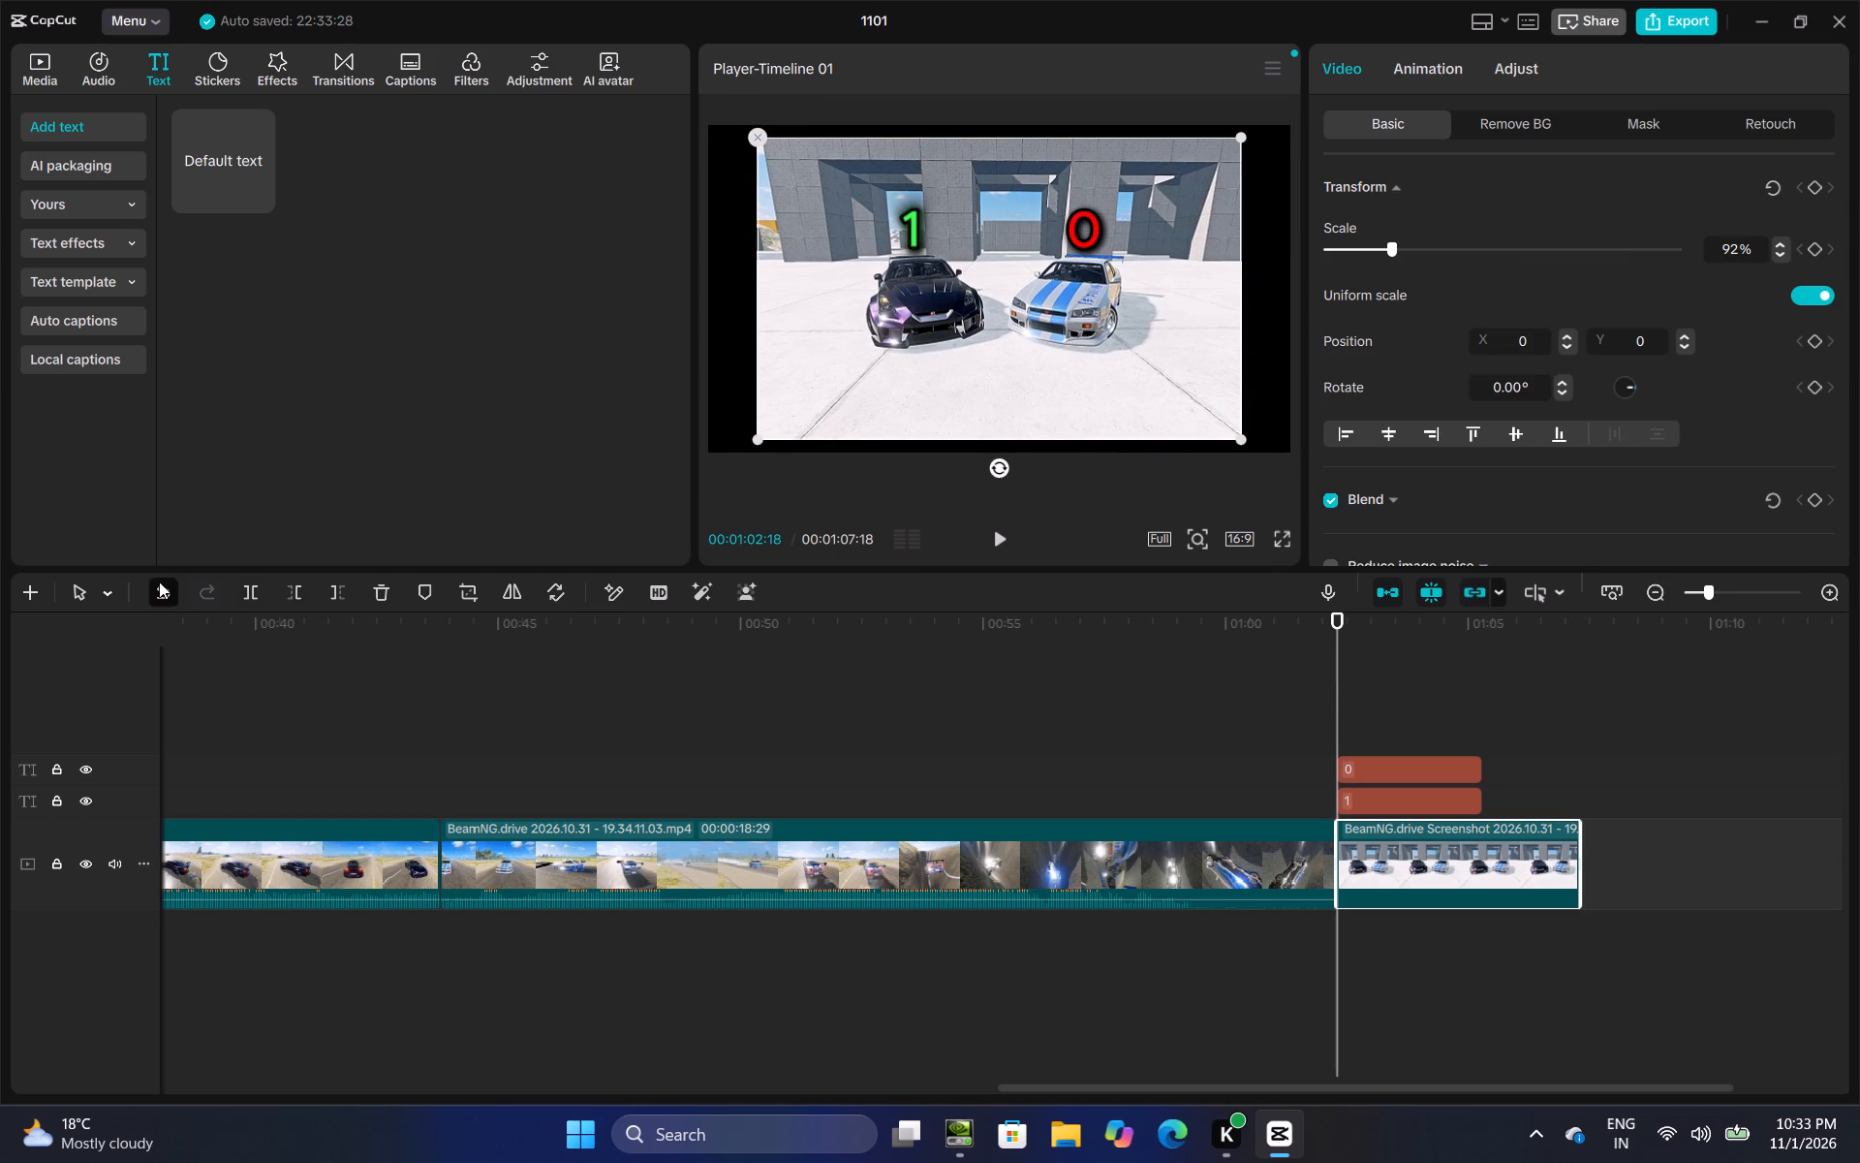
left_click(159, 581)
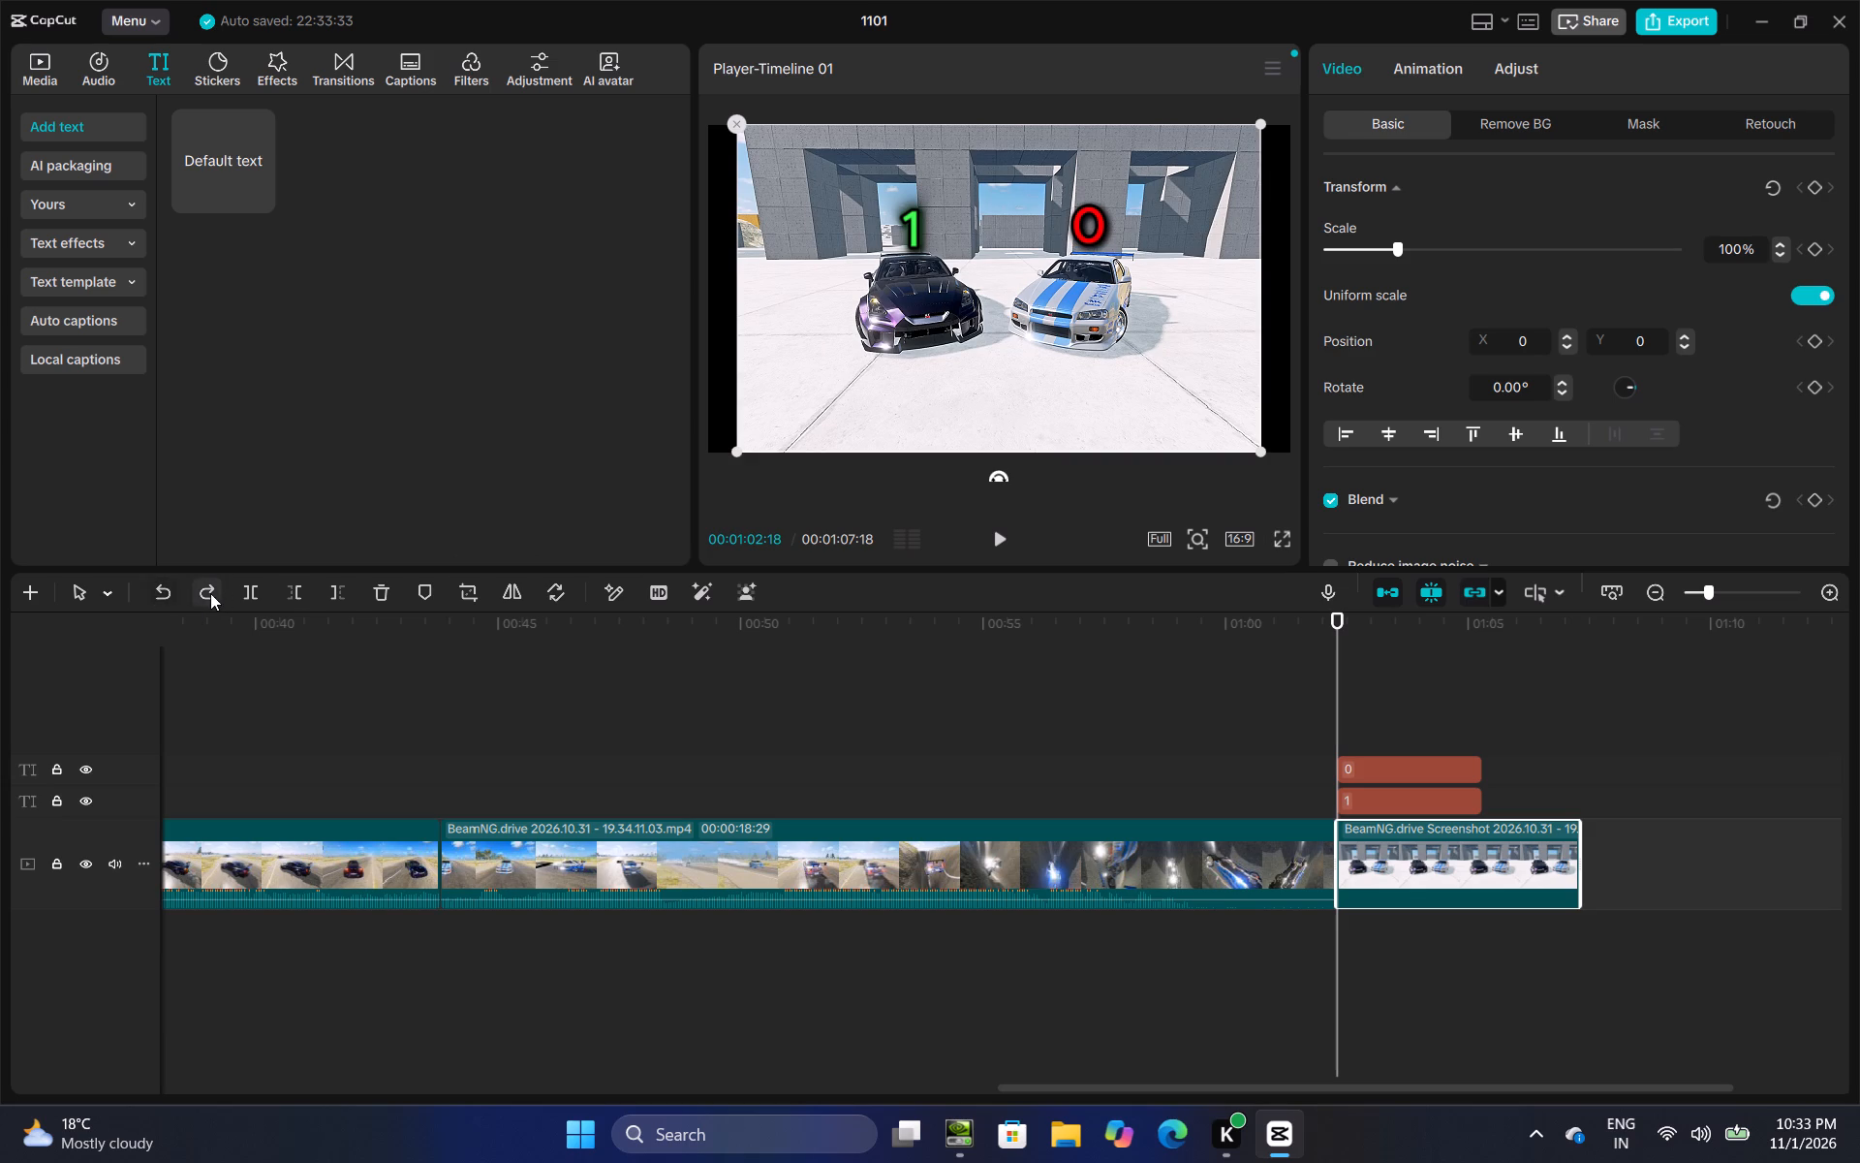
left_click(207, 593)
Add the black images.jpg background to the end of the main track, directly after the two-car screenshot.
left_click(1089, 667)
left_click_drag(1089, 667, 1662, 688)
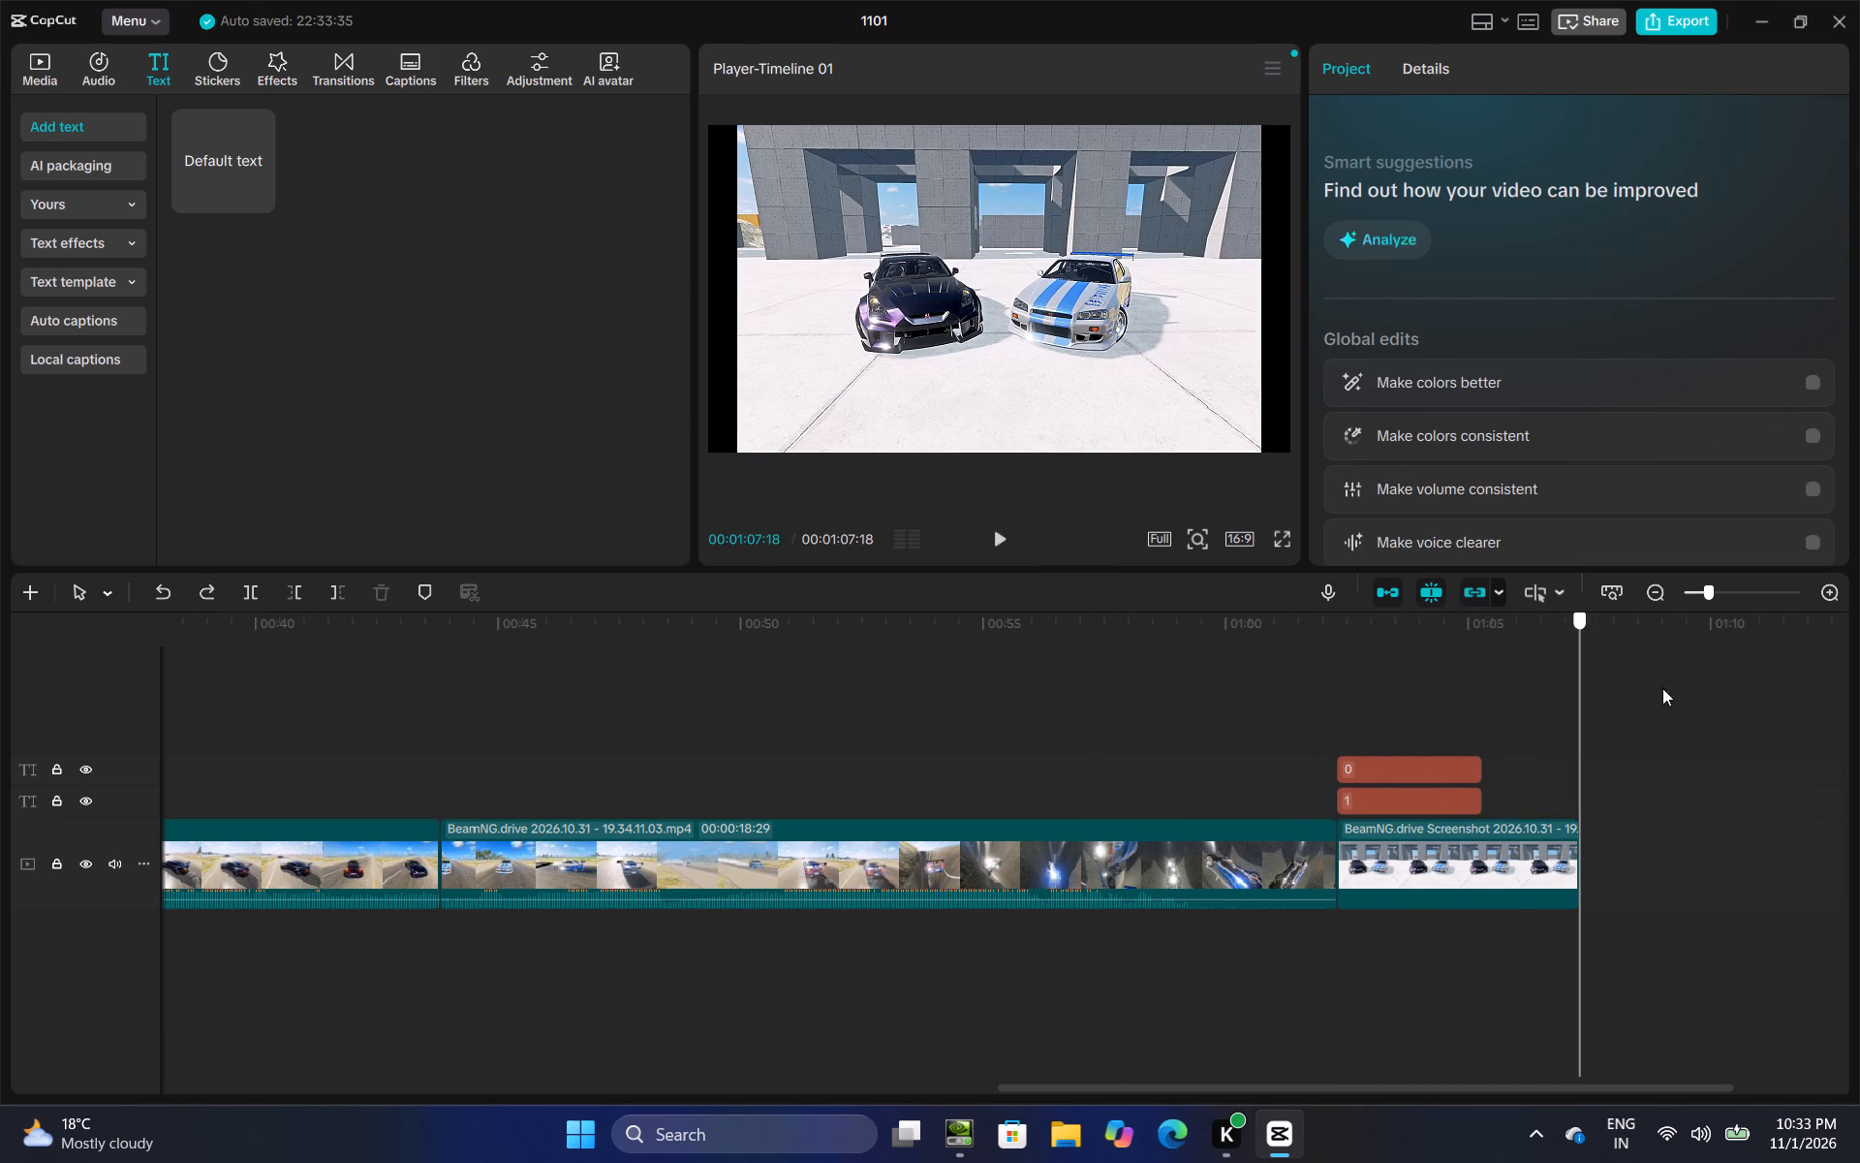
left_click_drag(1662, 688, 1762, 686)
left_click(41, 79)
scroll(389, 400, "down", 2)
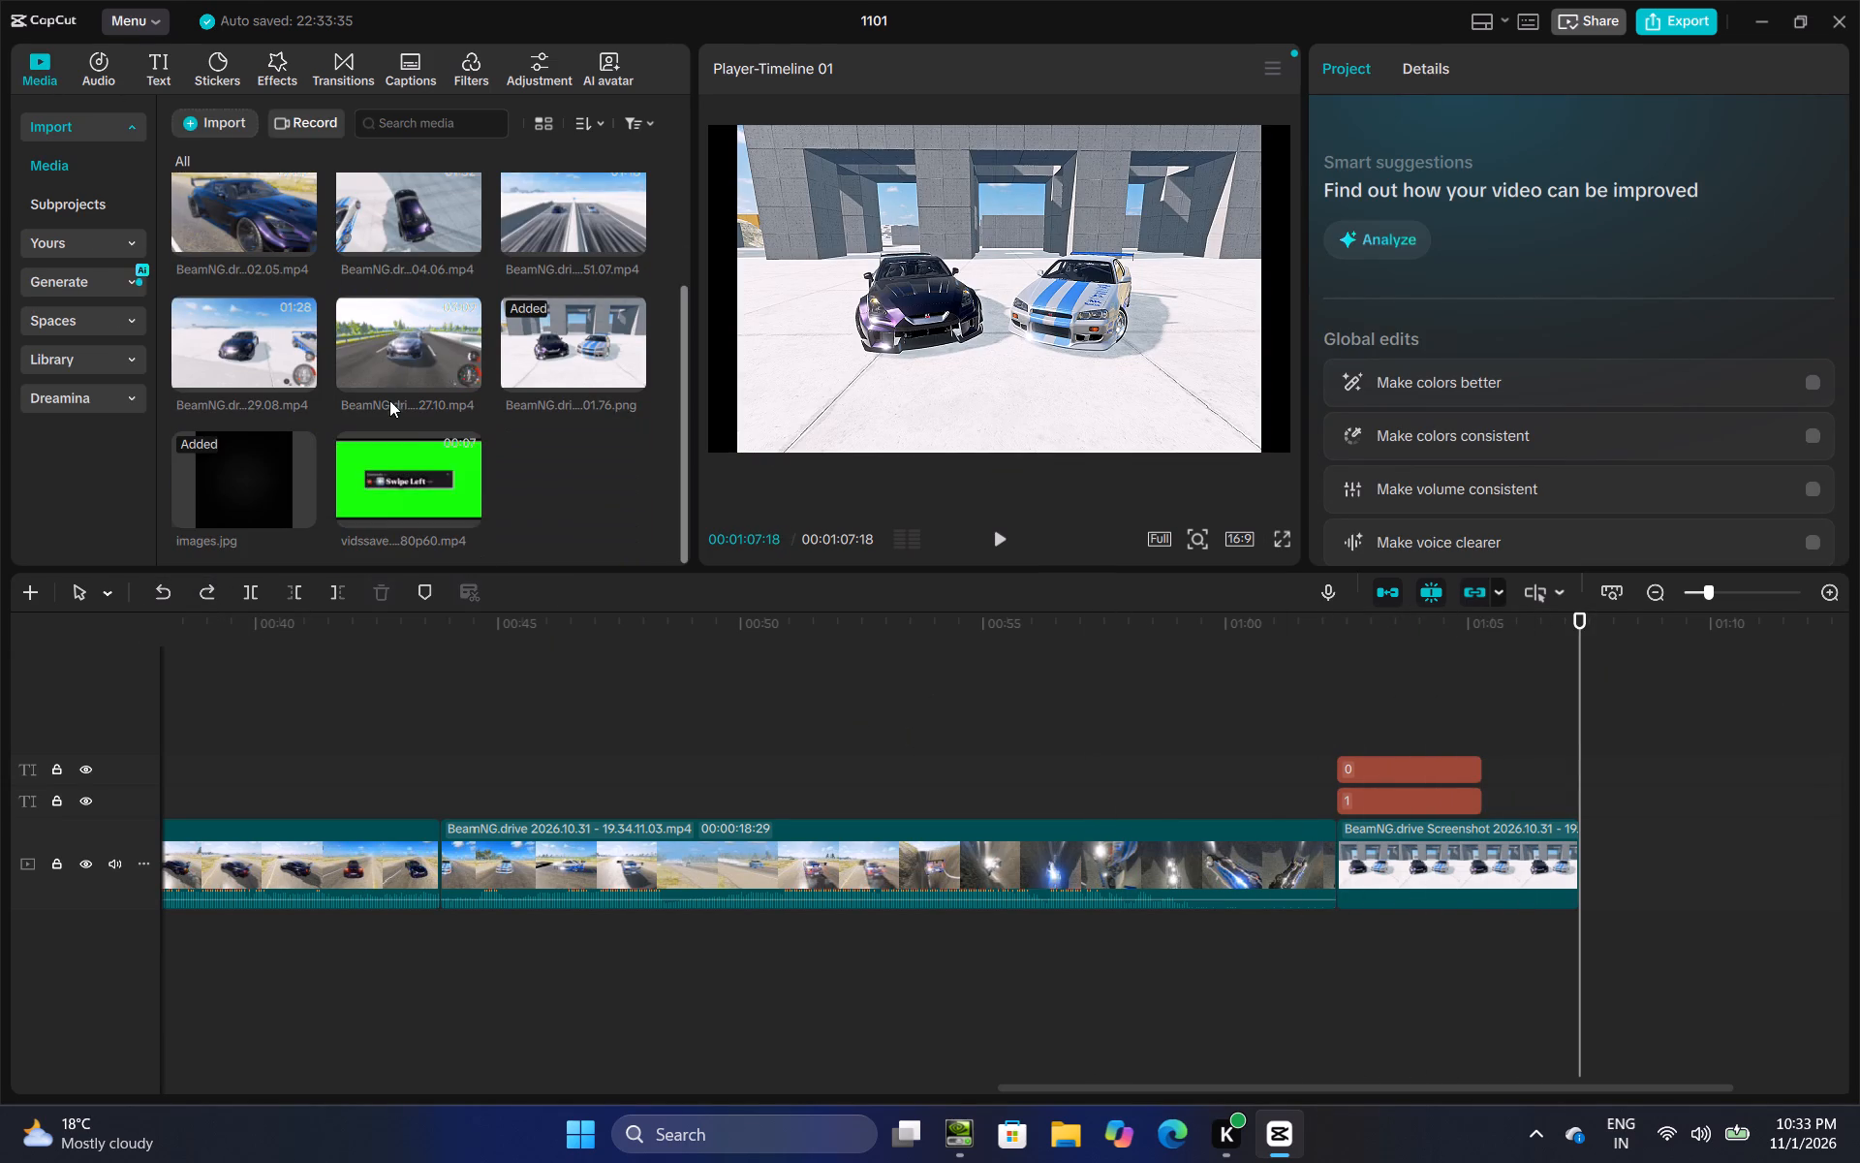
scroll(389, 400, "down", 3)
left_click_drag(215, 473, 1473, 717)
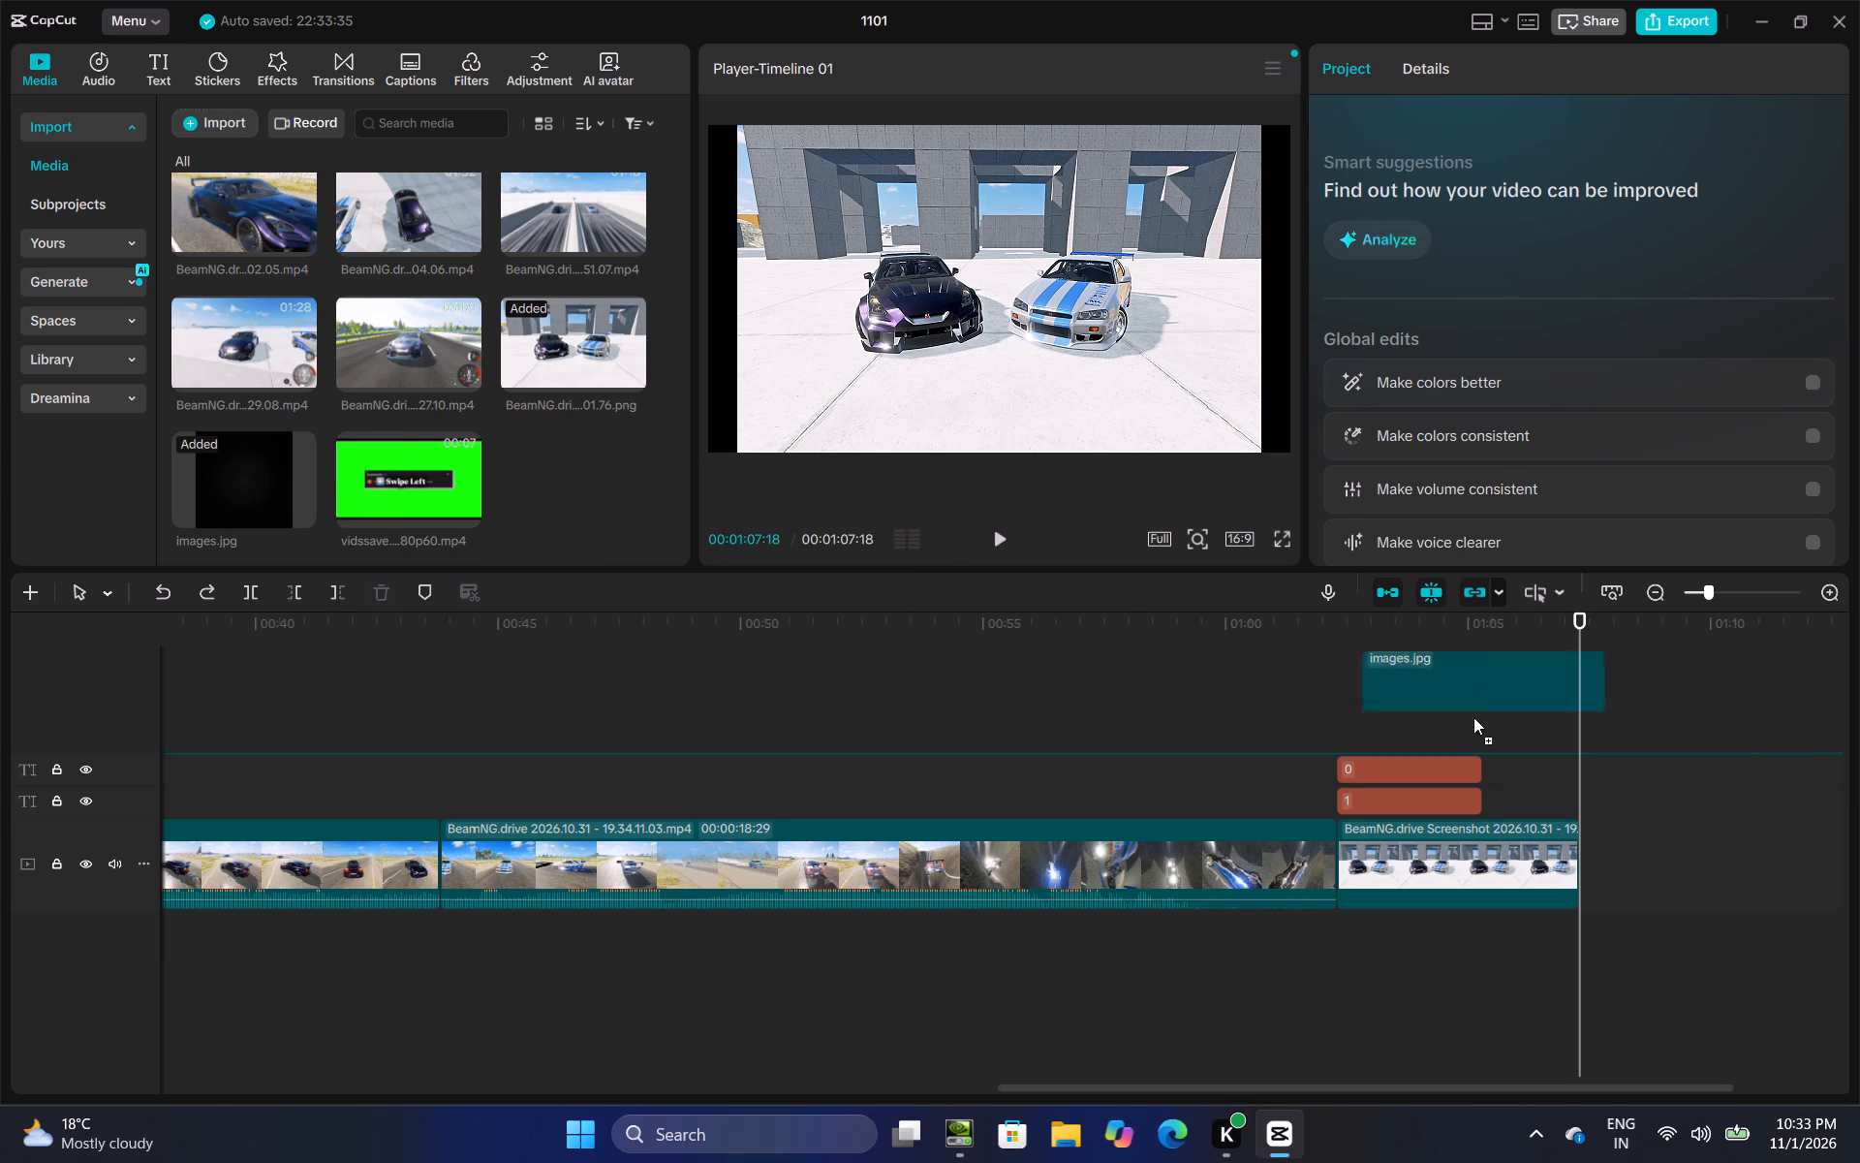
left_click_drag(1473, 717, 1596, 874)
Add a default text over the black background reading "LONG JUMP TEST" in all uppercase.
left_click(152, 80)
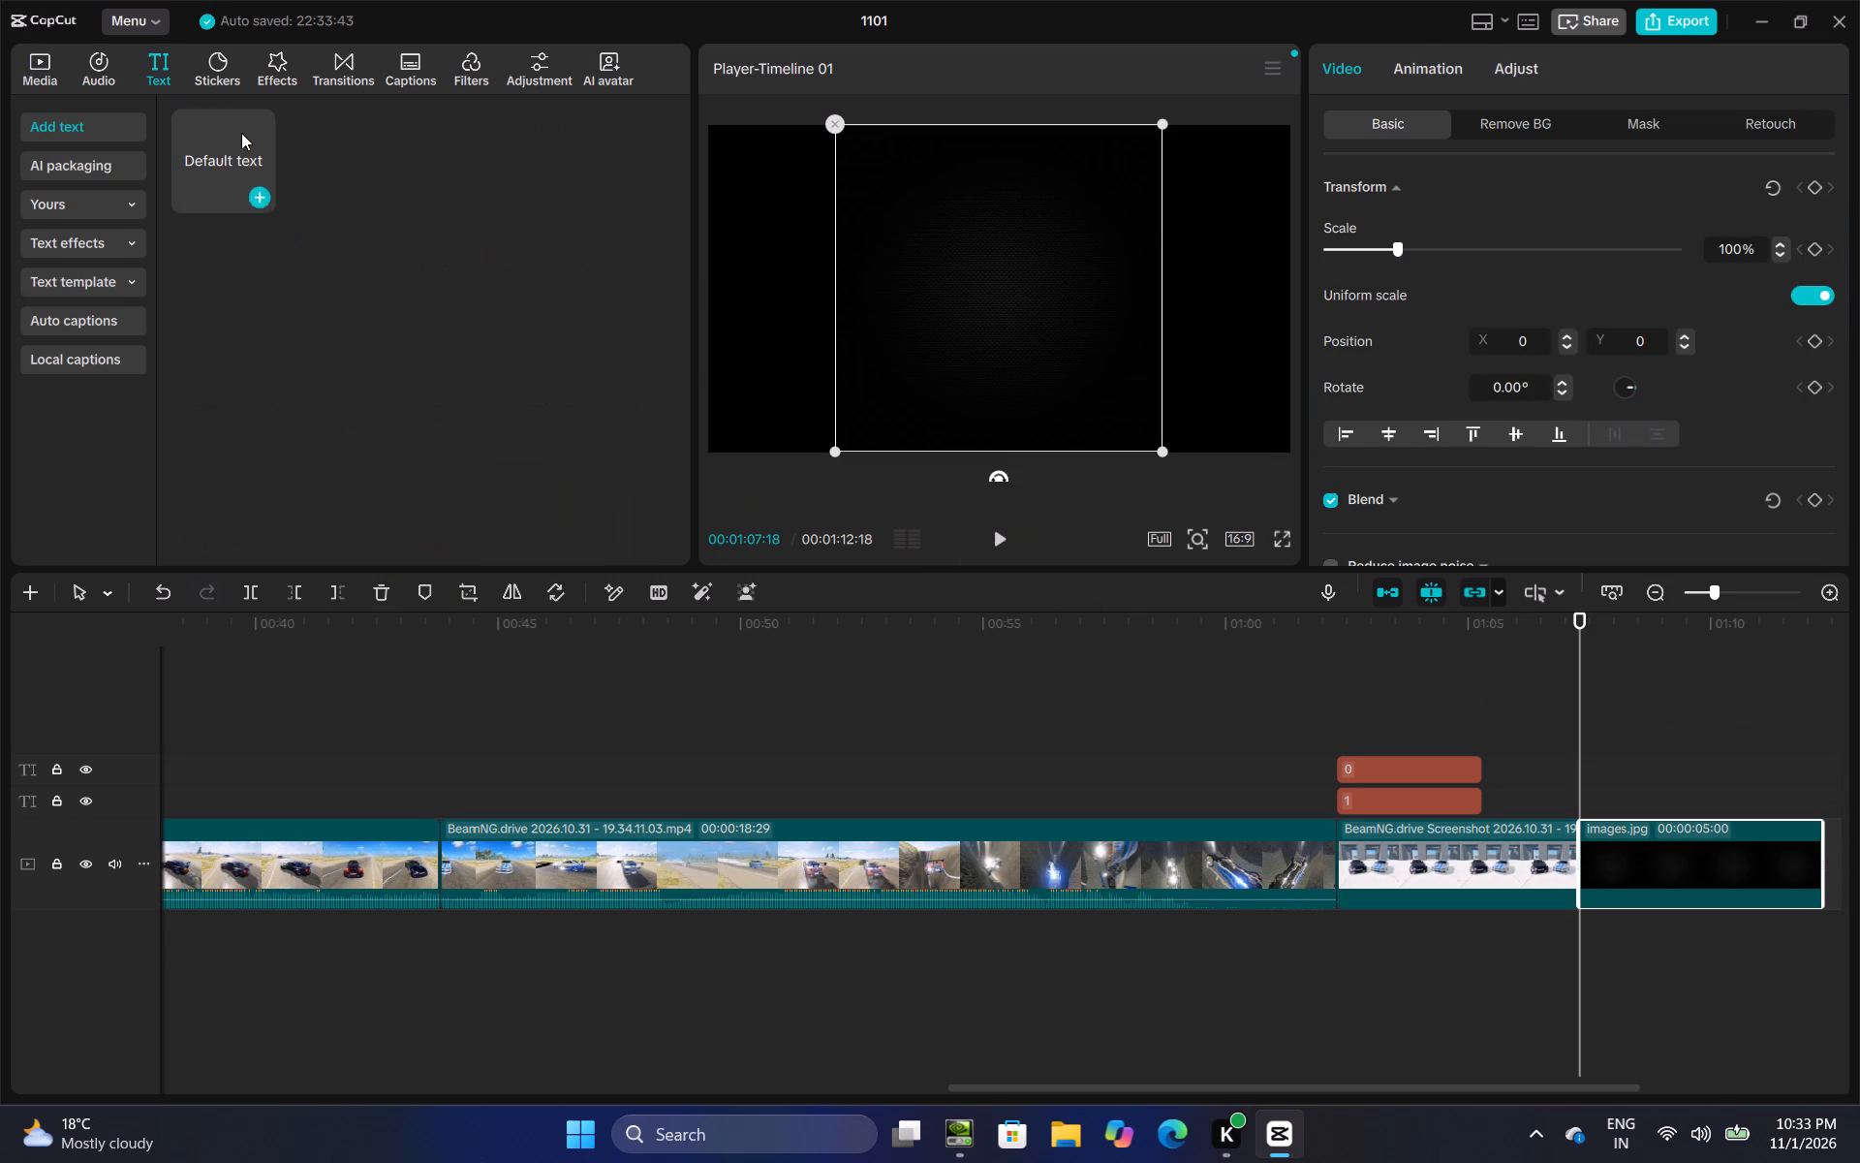
left_click(251, 191)
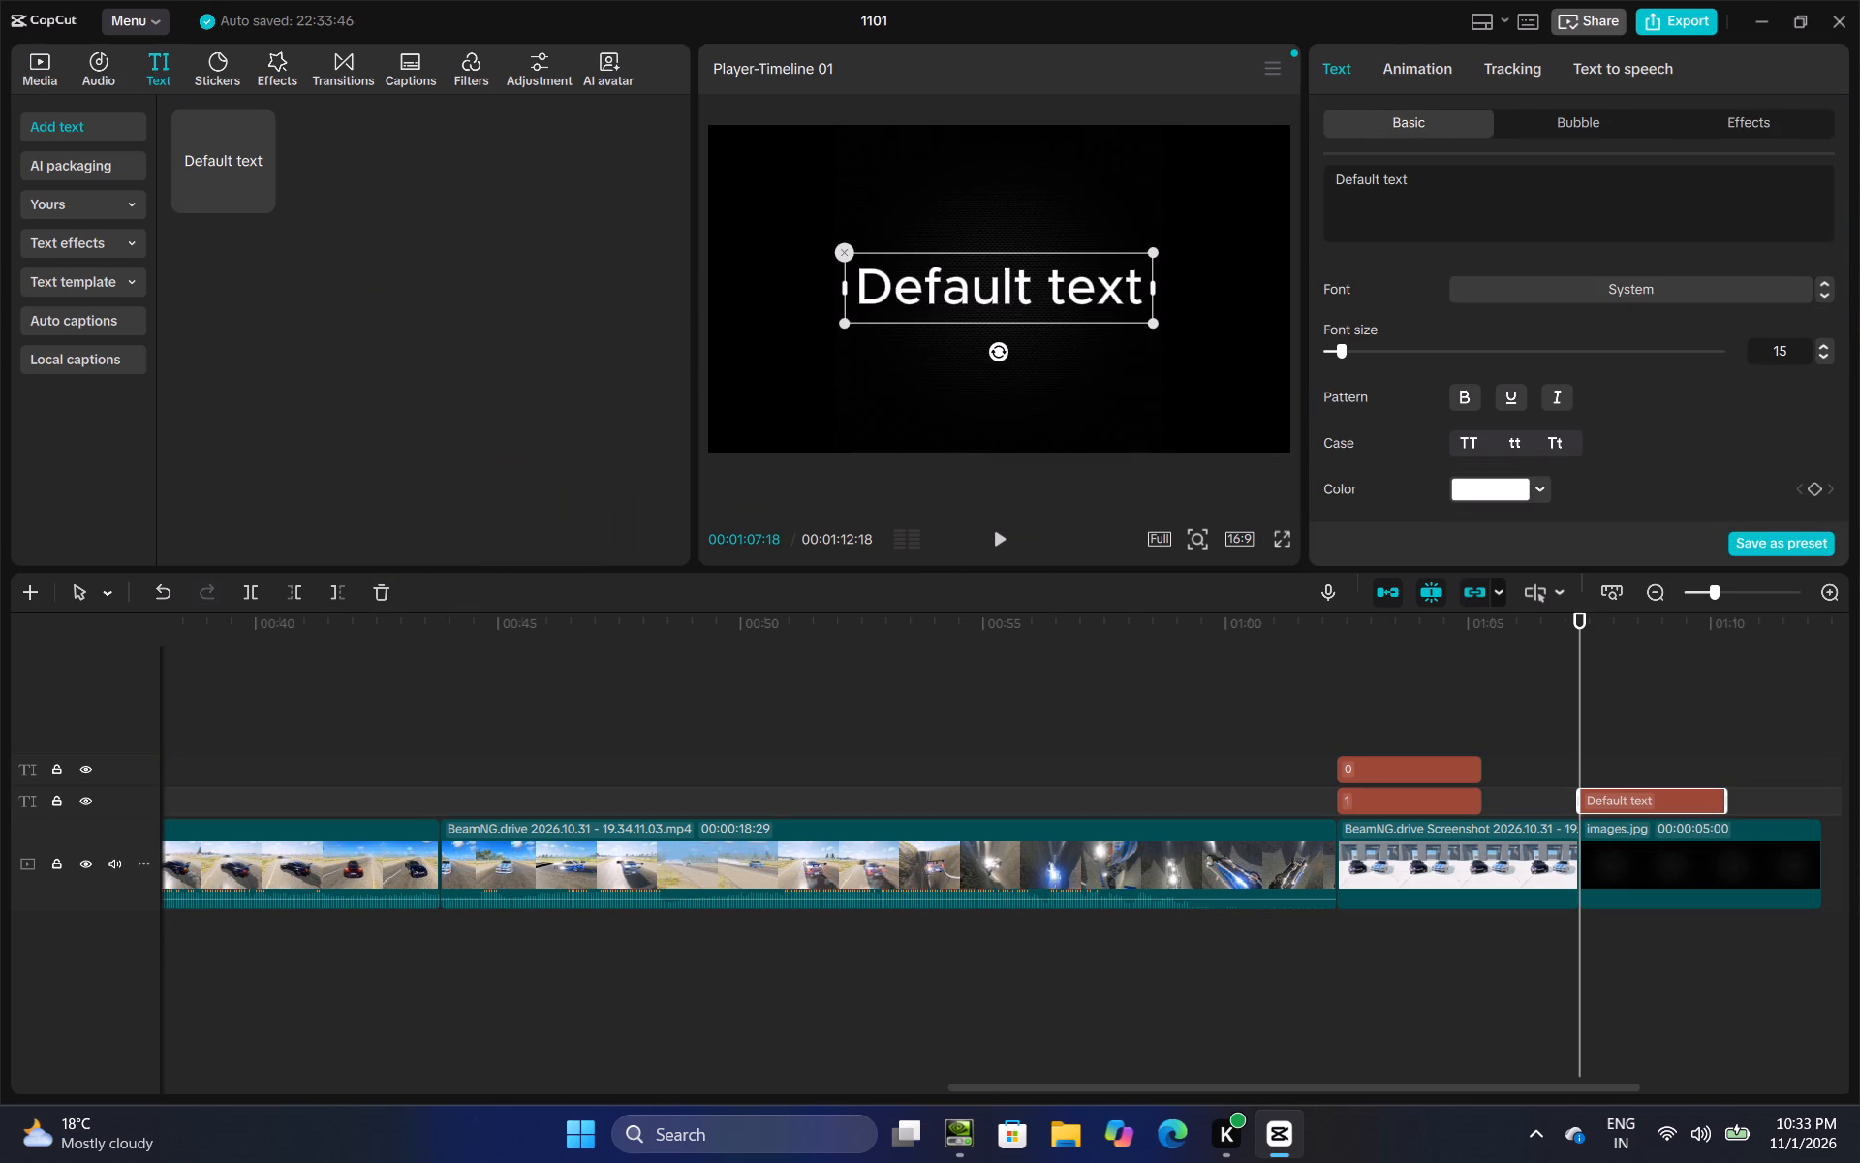
left_click_drag(1470, 177, 1271, 177)
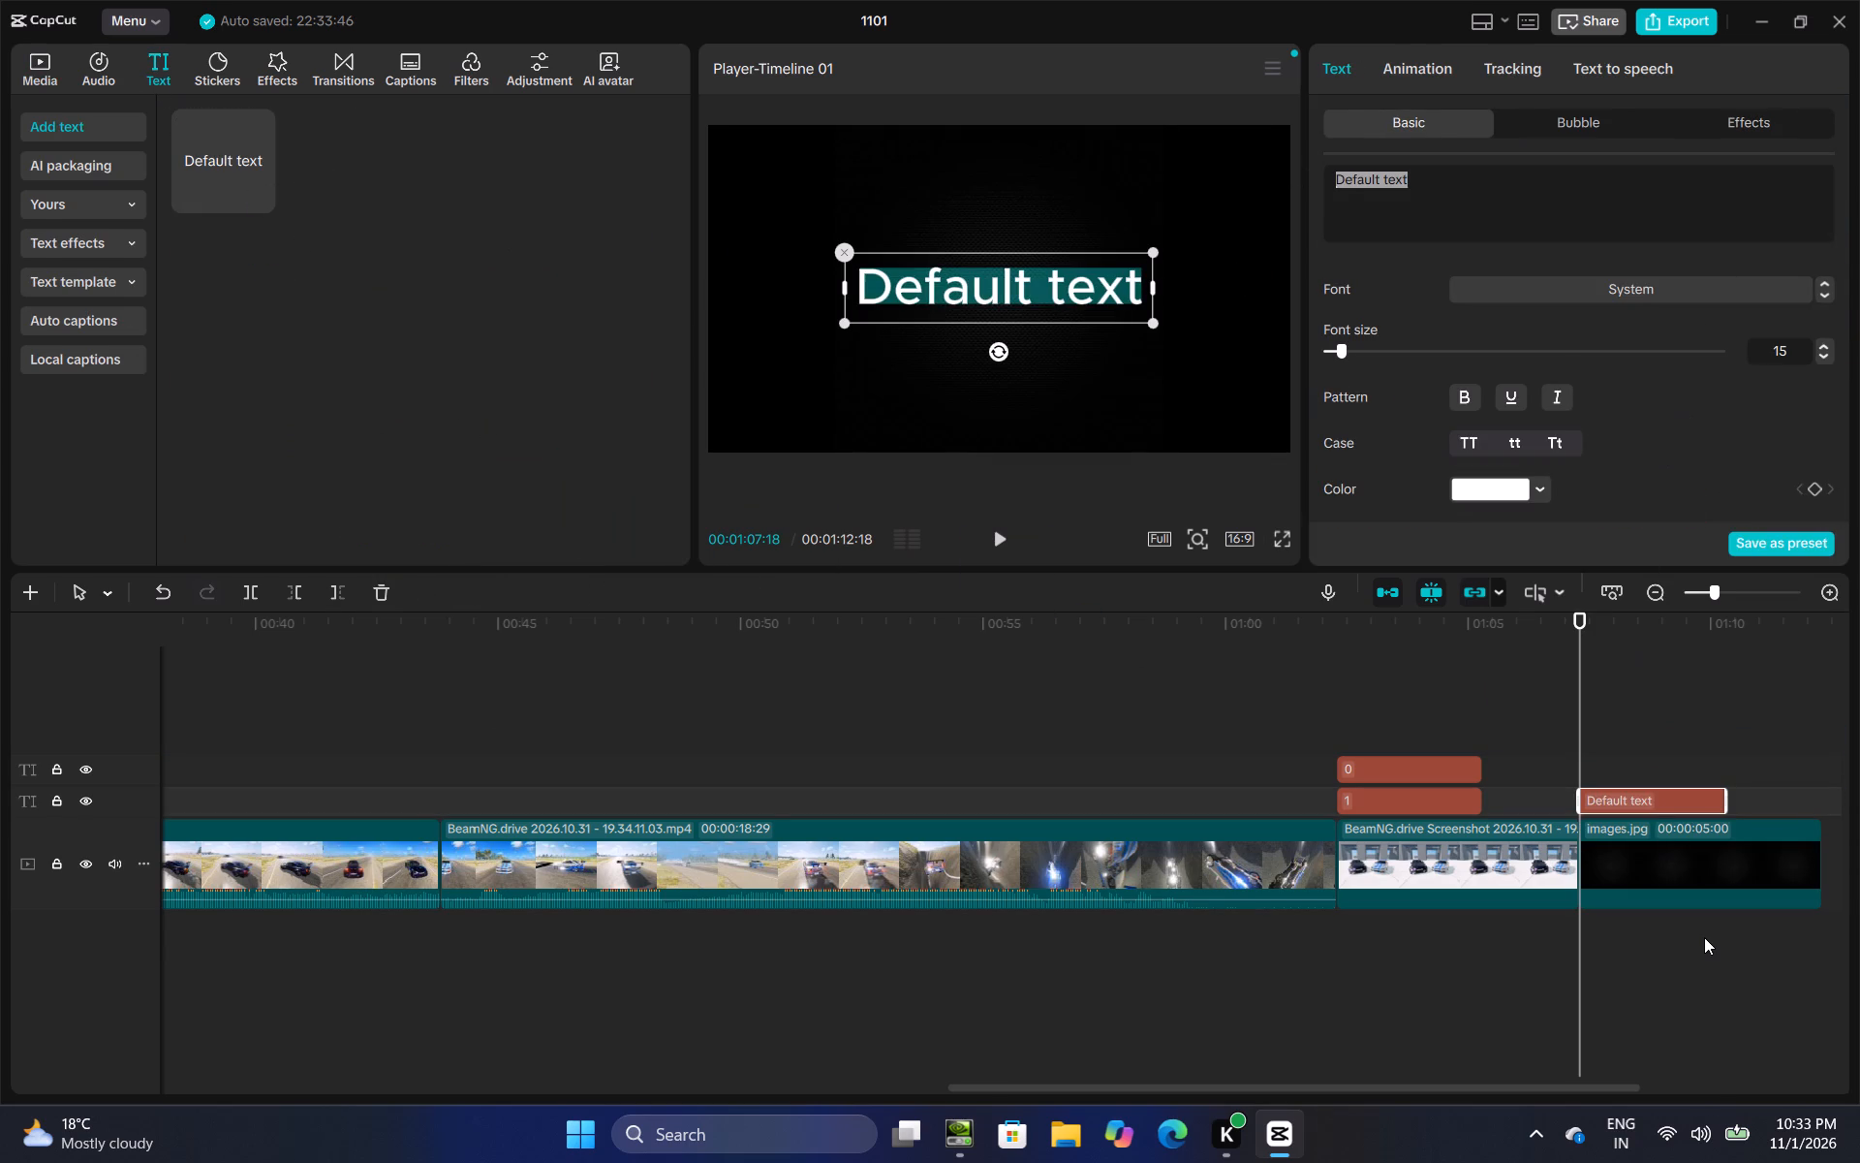
key("BackSpace")
type("long jump test")
key("space")
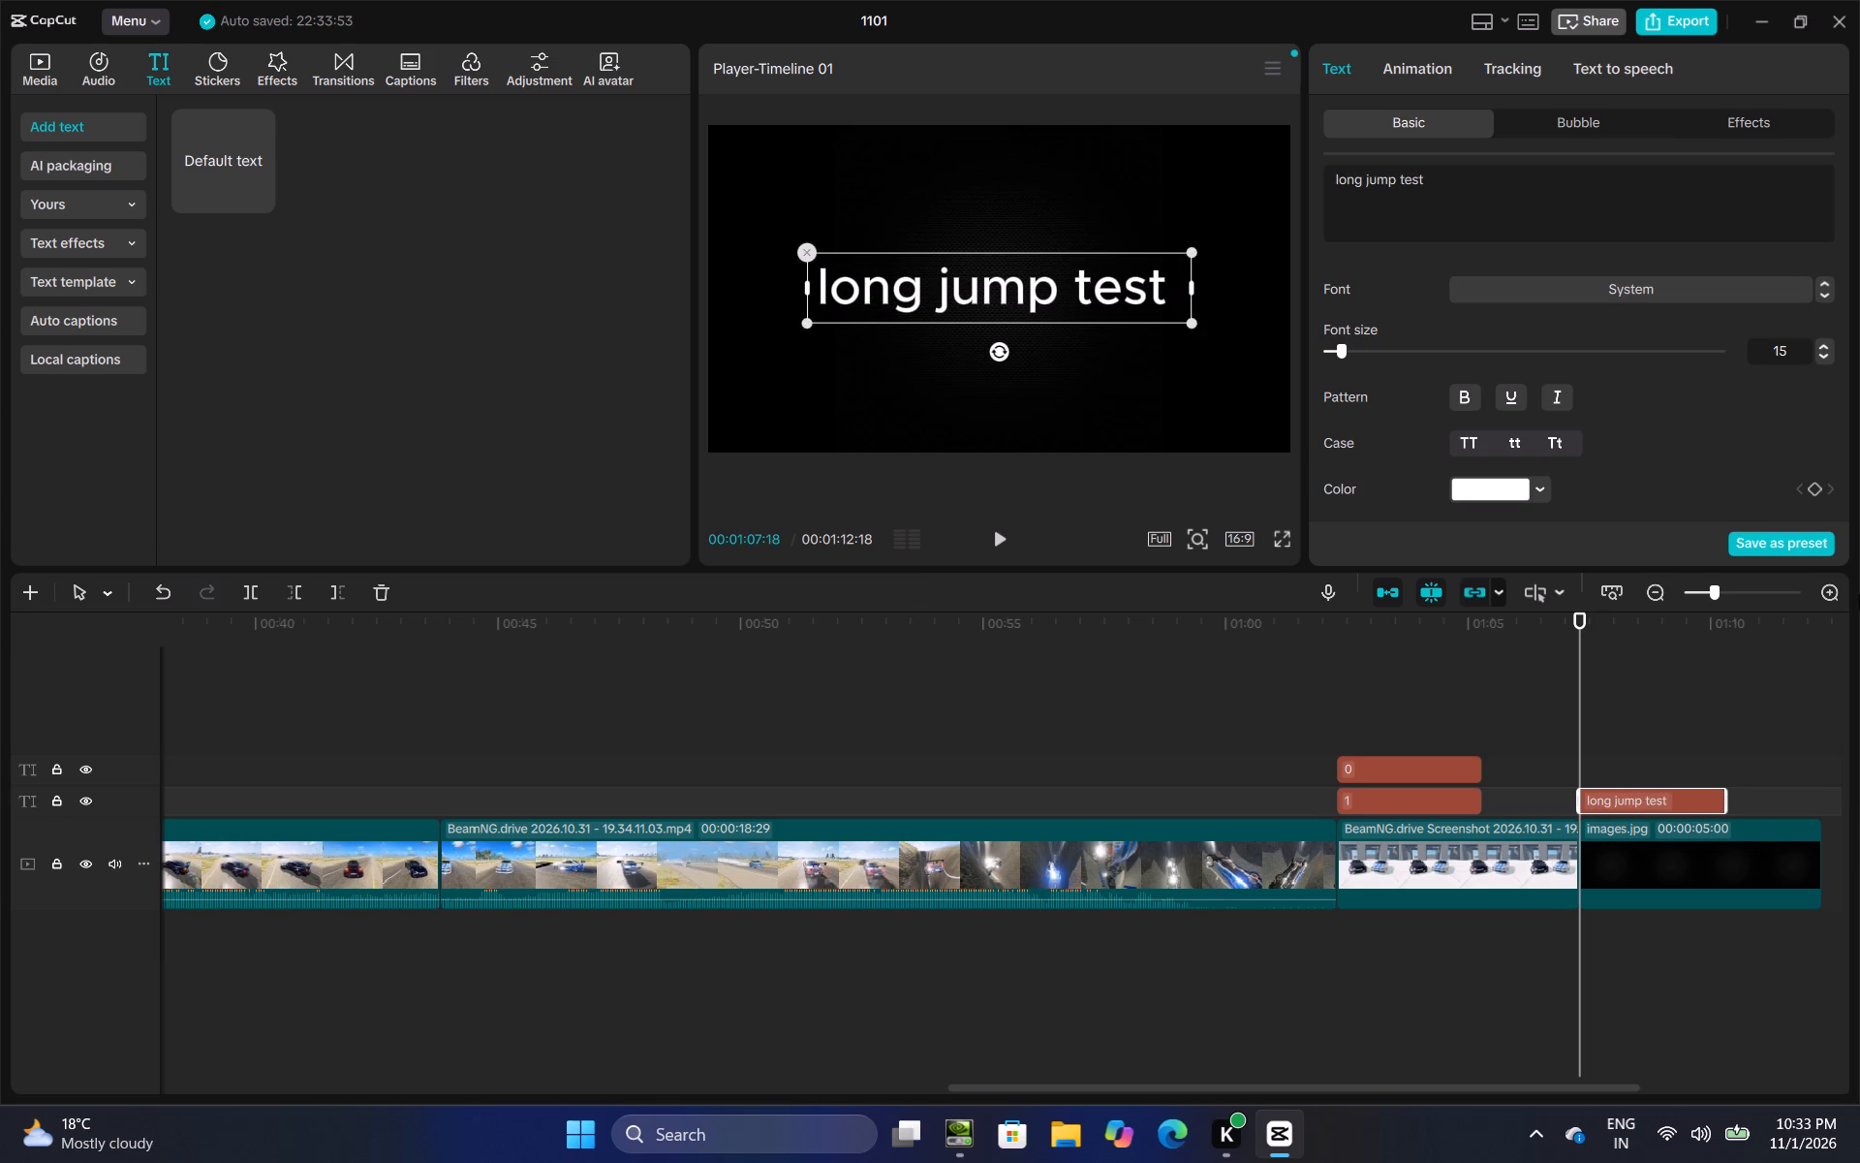
left_click(1465, 441)
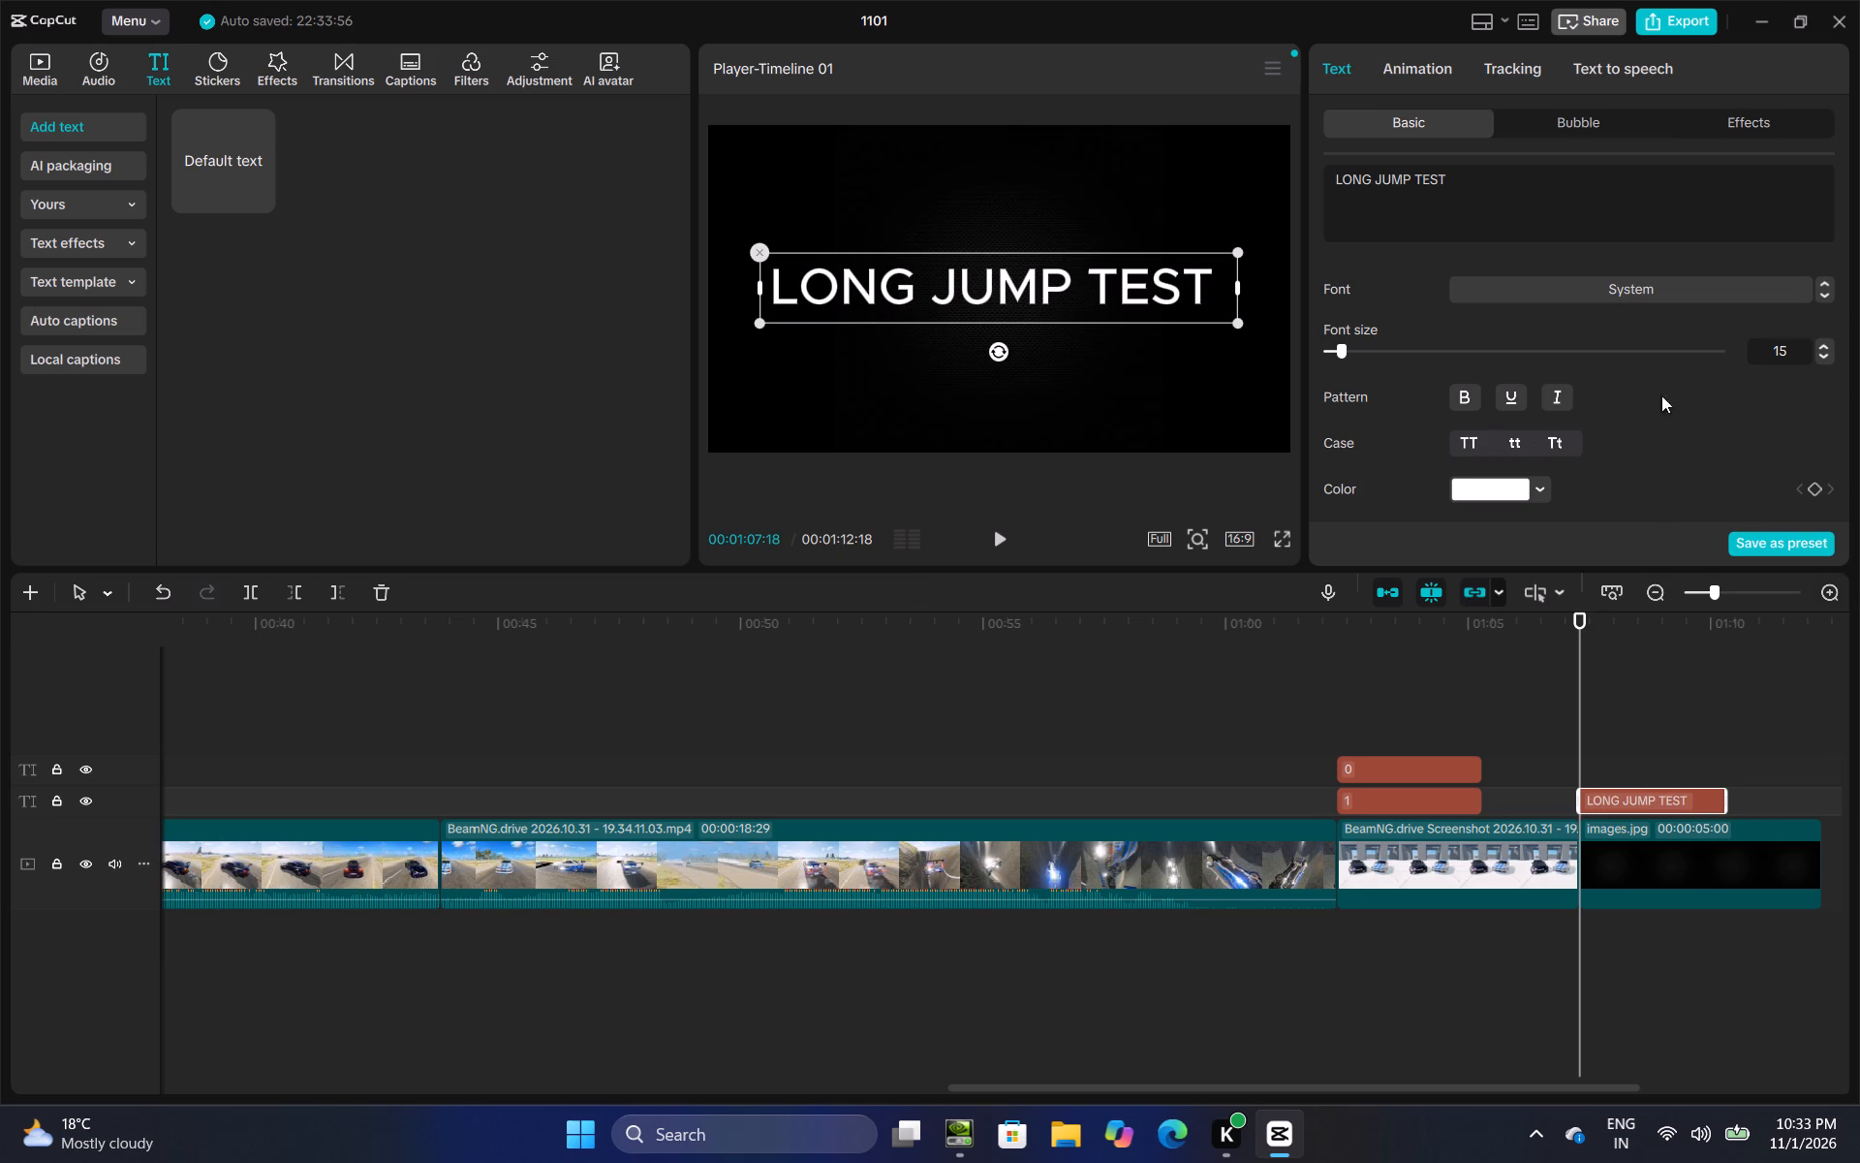
Append the BeamNG.drive 19.37.02.04 video to the main track right after the "LONG JUMP TEST" title card.
left_click(1433, 715)
left_click_drag(1433, 715, 1859, 709)
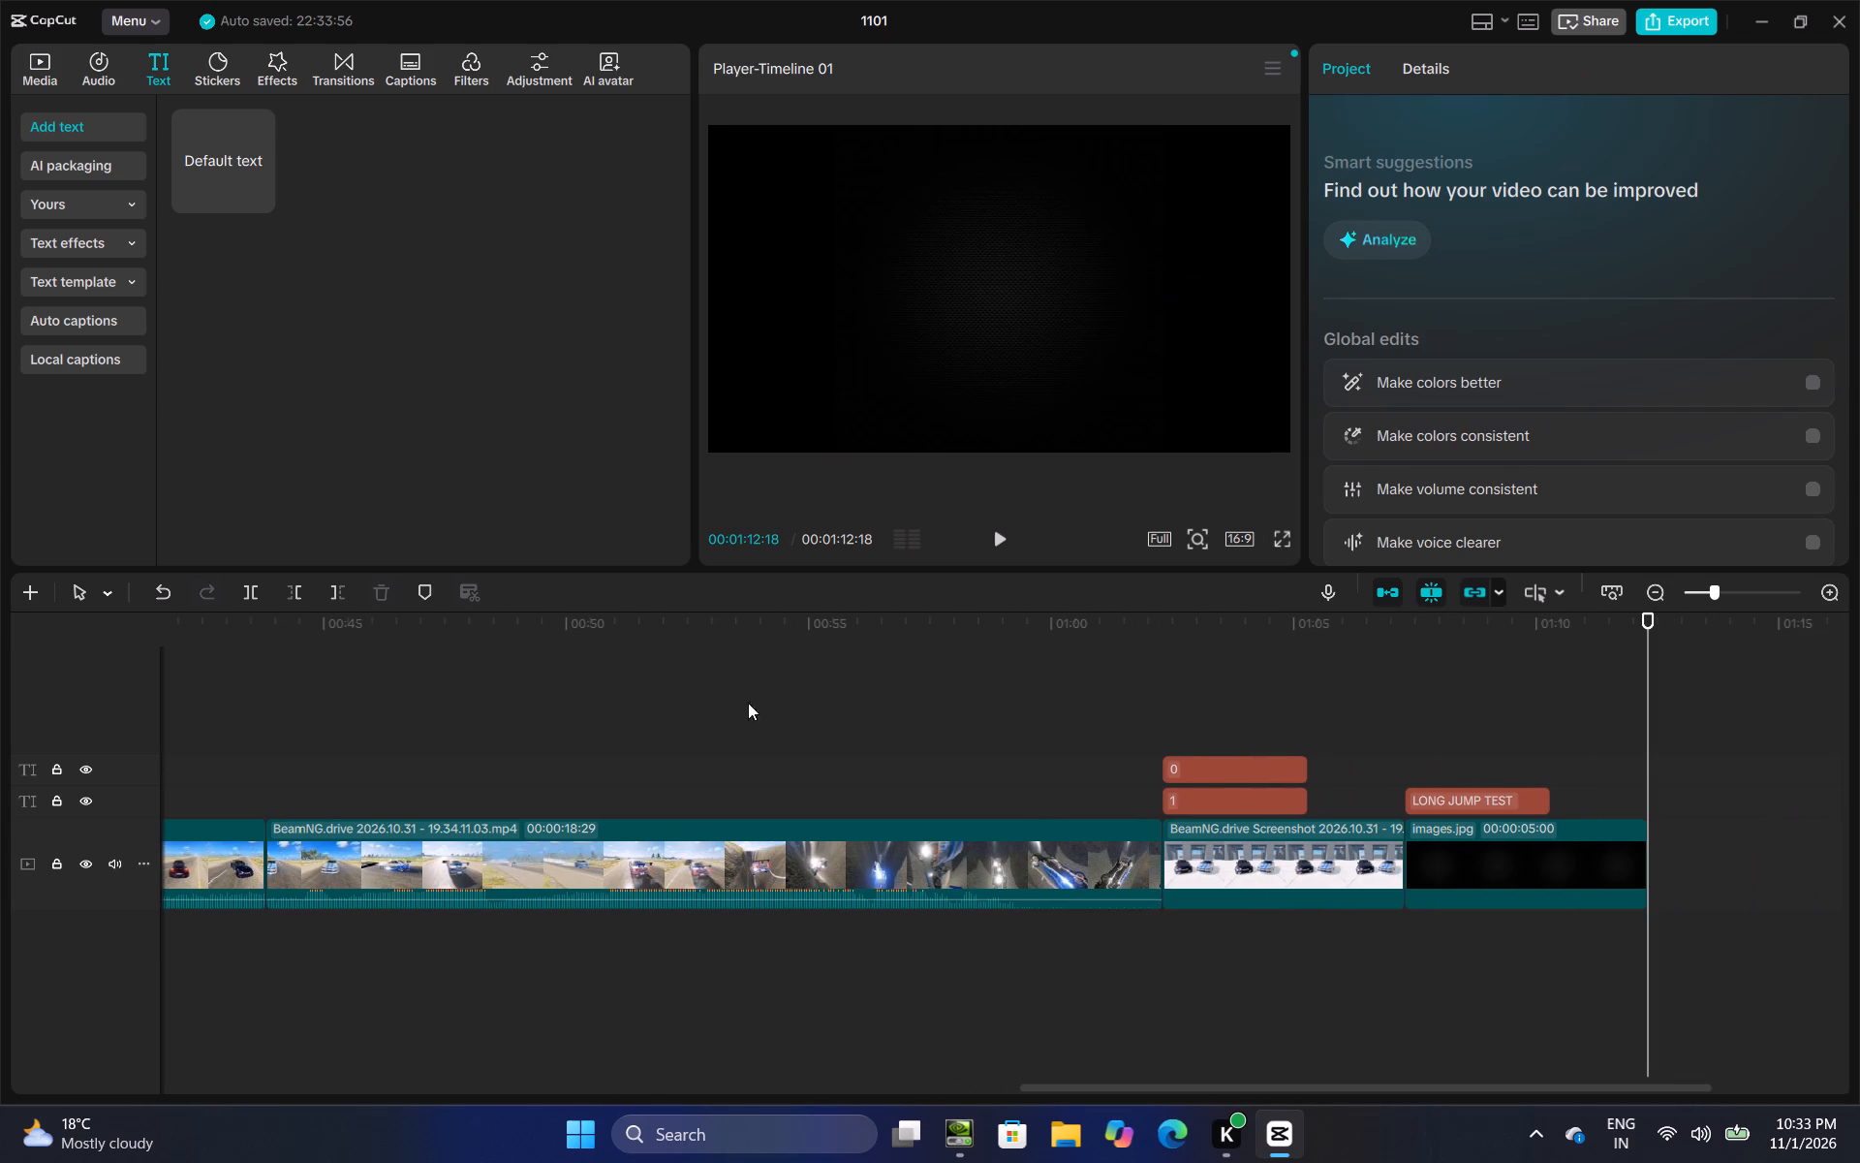
left_click(44, 78)
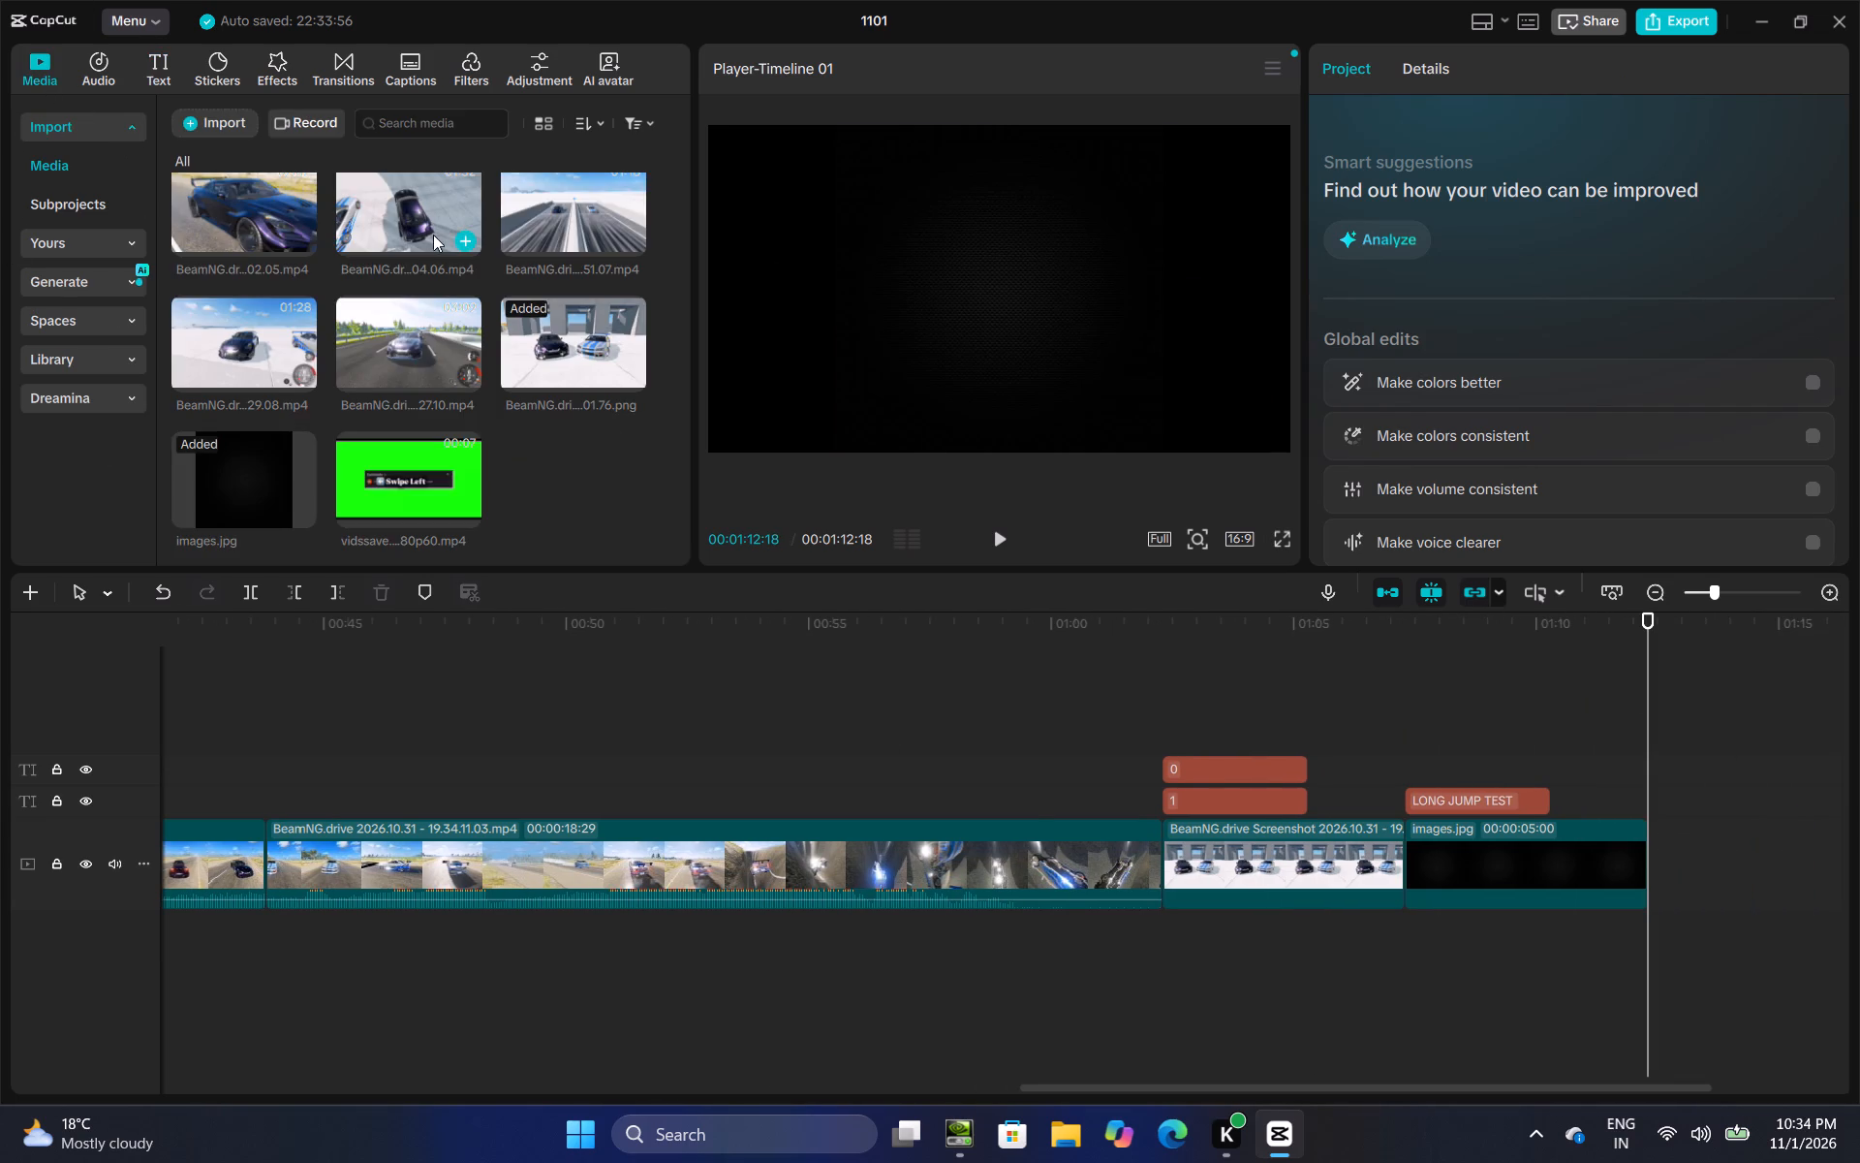
scroll(433, 233, "up", 3)
left_click_drag(554, 220, 1804, 755)
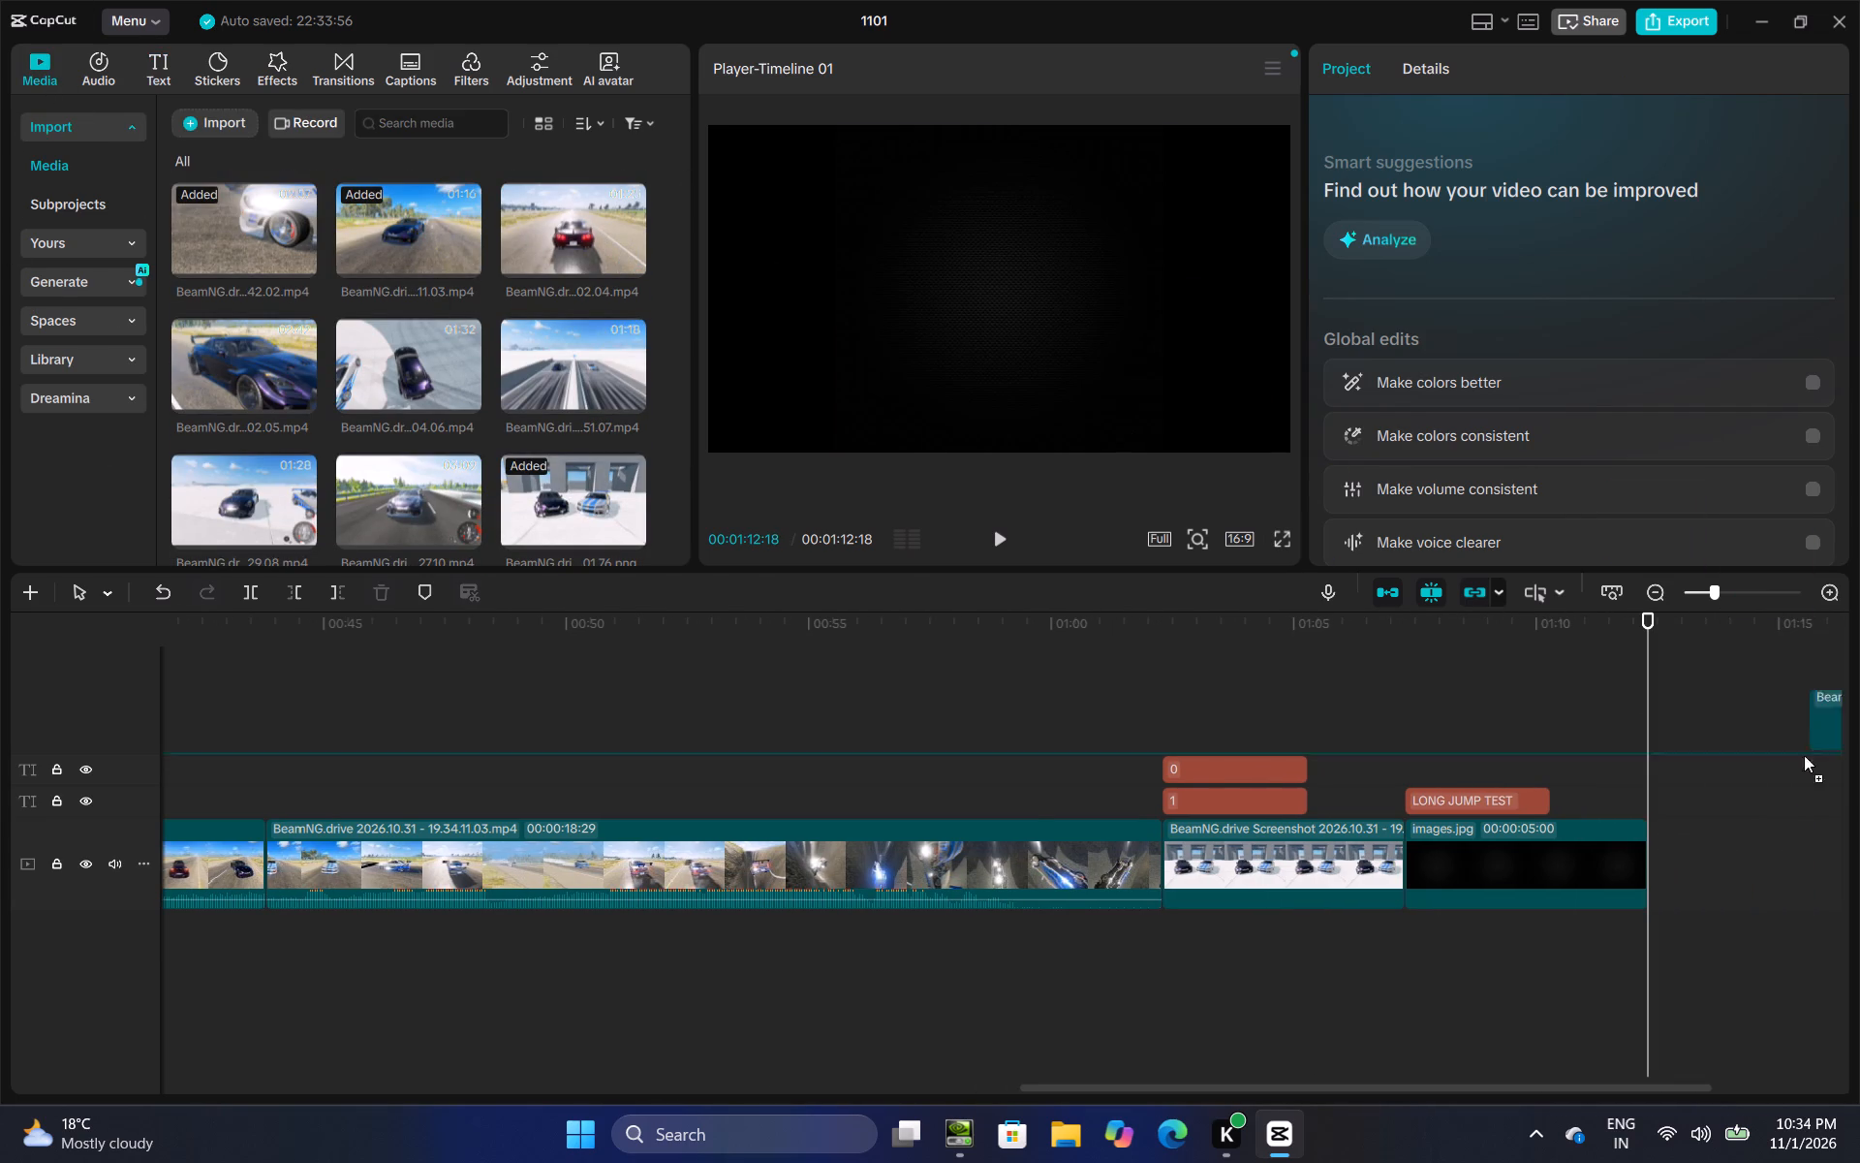
left_click_drag(1804, 755, 1724, 860)
Split the 19.37.02.04 clip at 00:01:19:11 and delete the part before the cut.
left_click(1637, 722)
left_click_drag(1637, 722, 1852, 806)
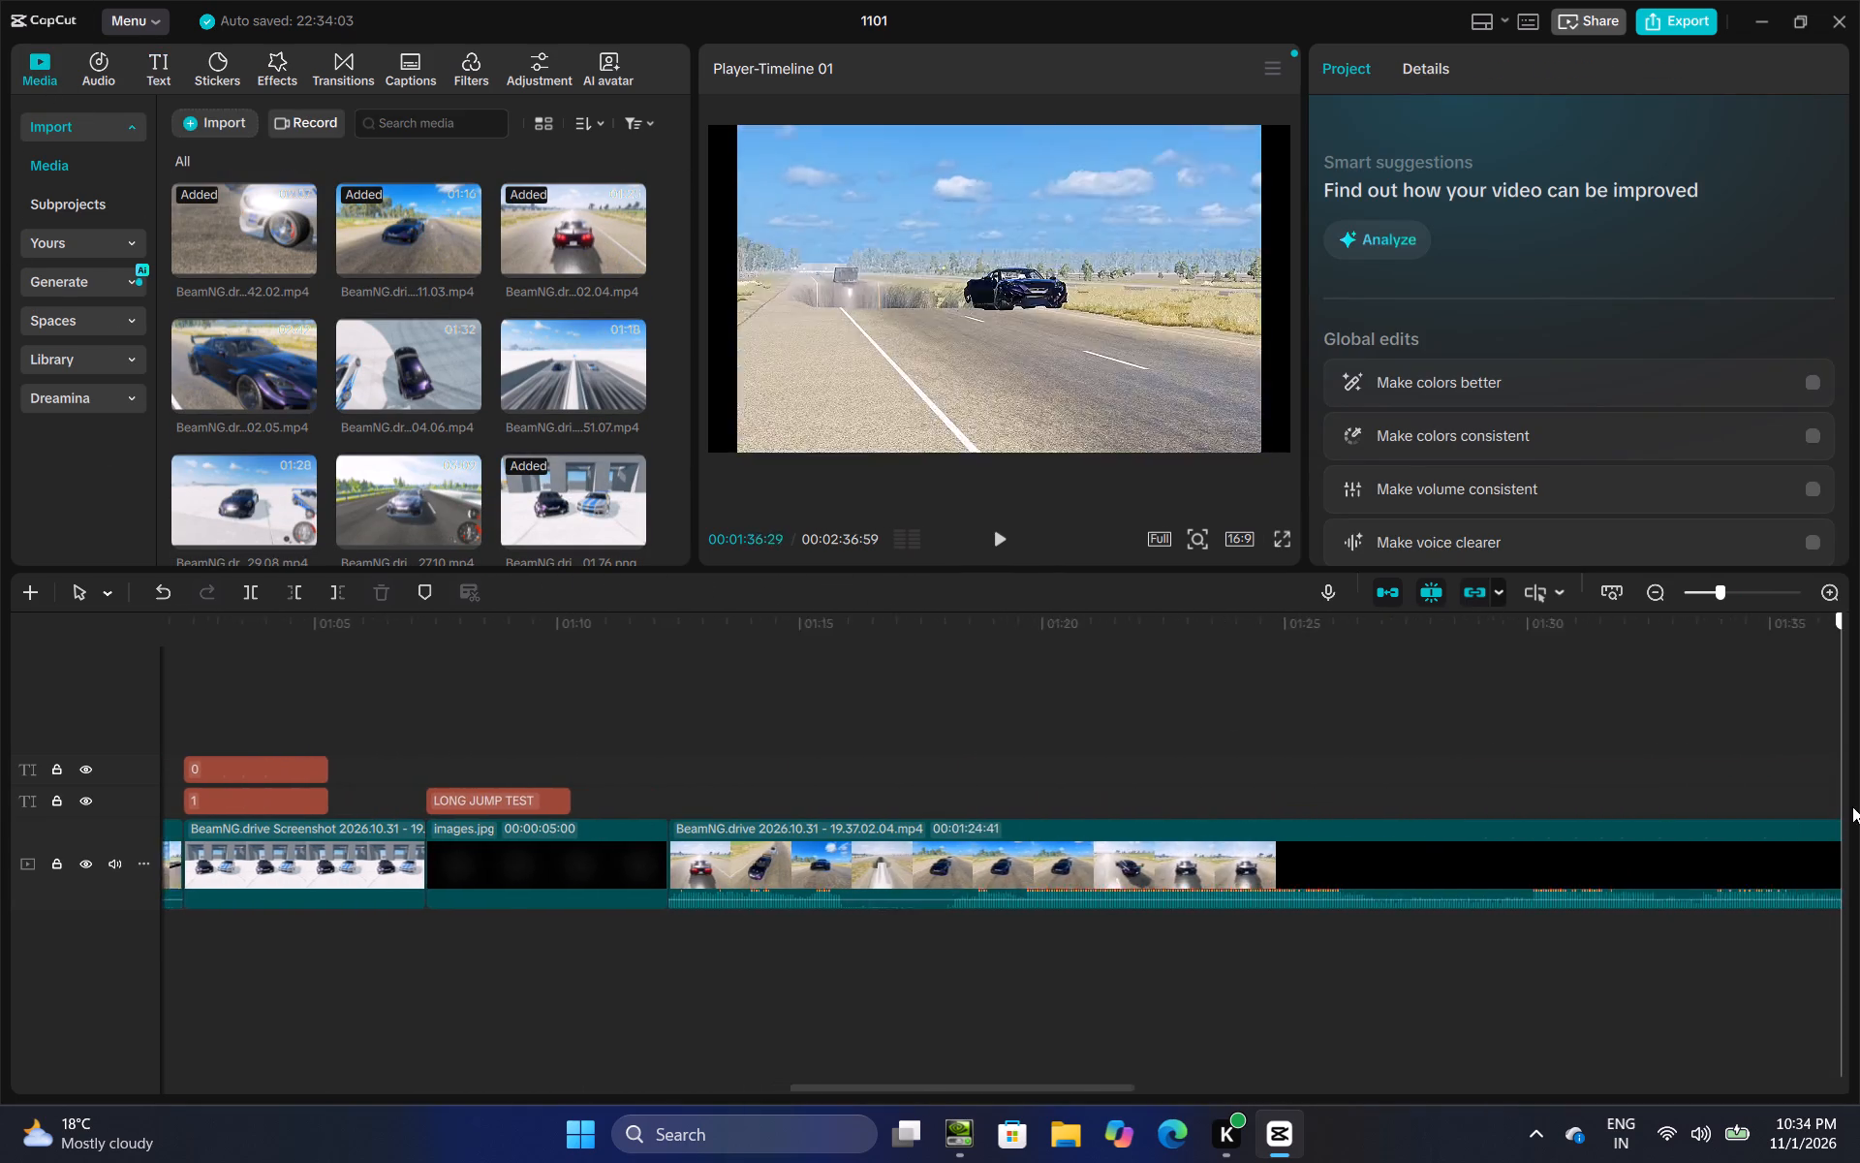
left_click_drag(1852, 806, 682, 826)
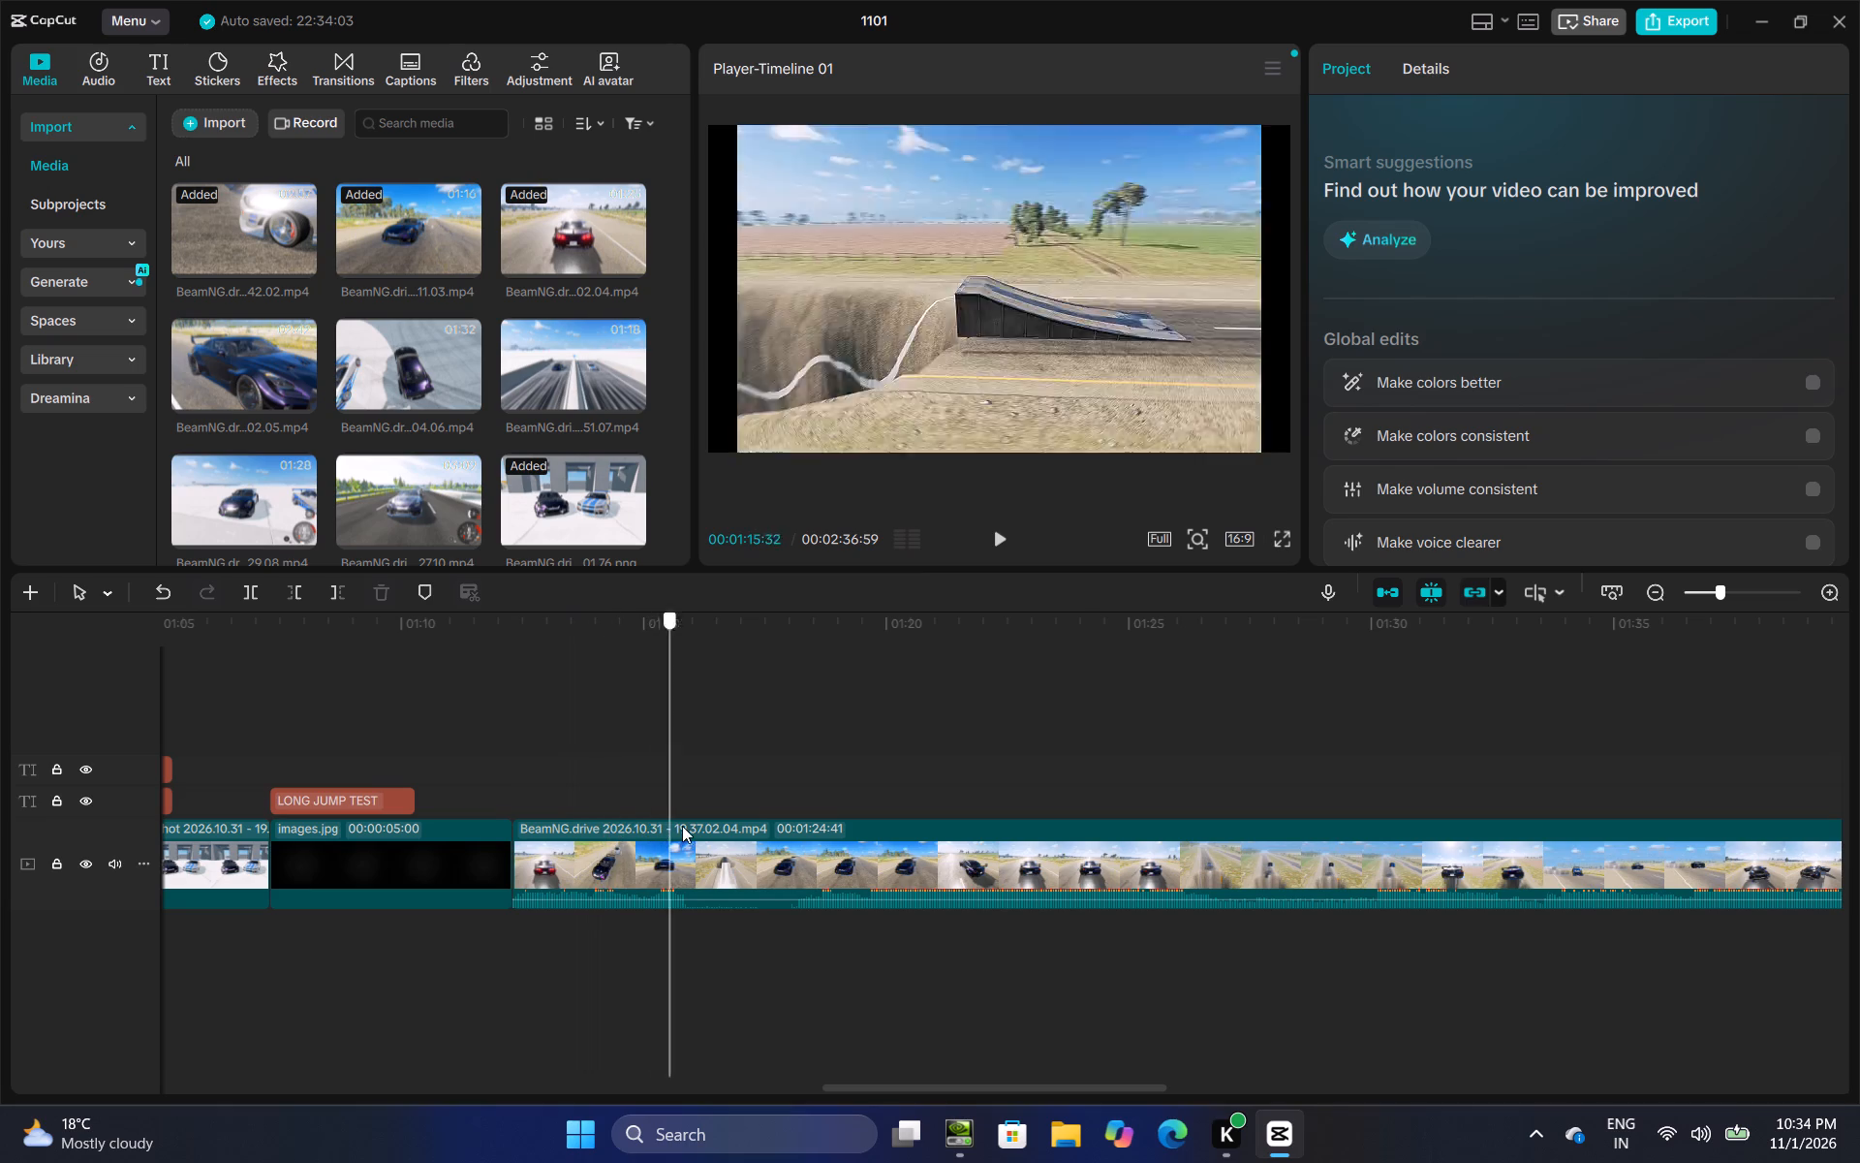
left_click_drag(682, 826, 864, 850)
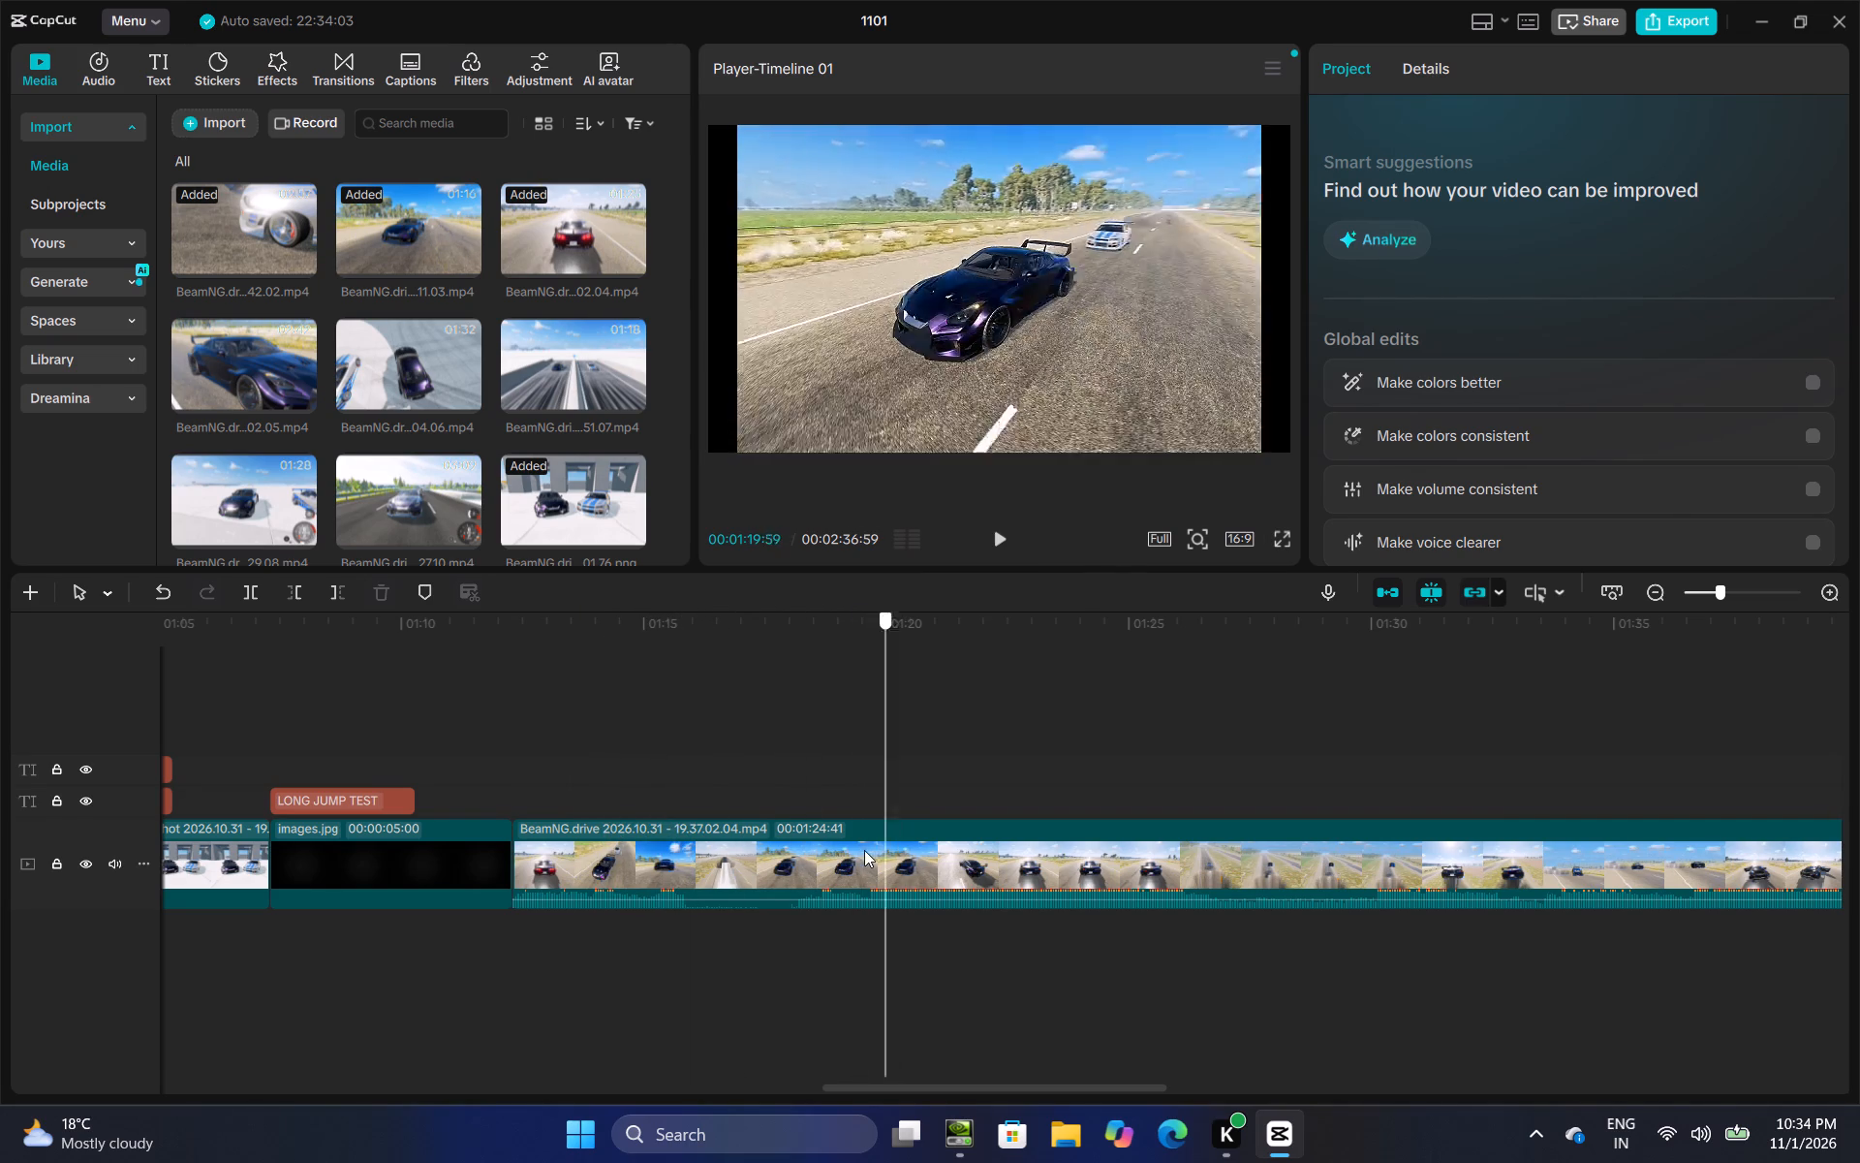
left_click_drag(864, 850, 847, 855)
left_click(254, 591)
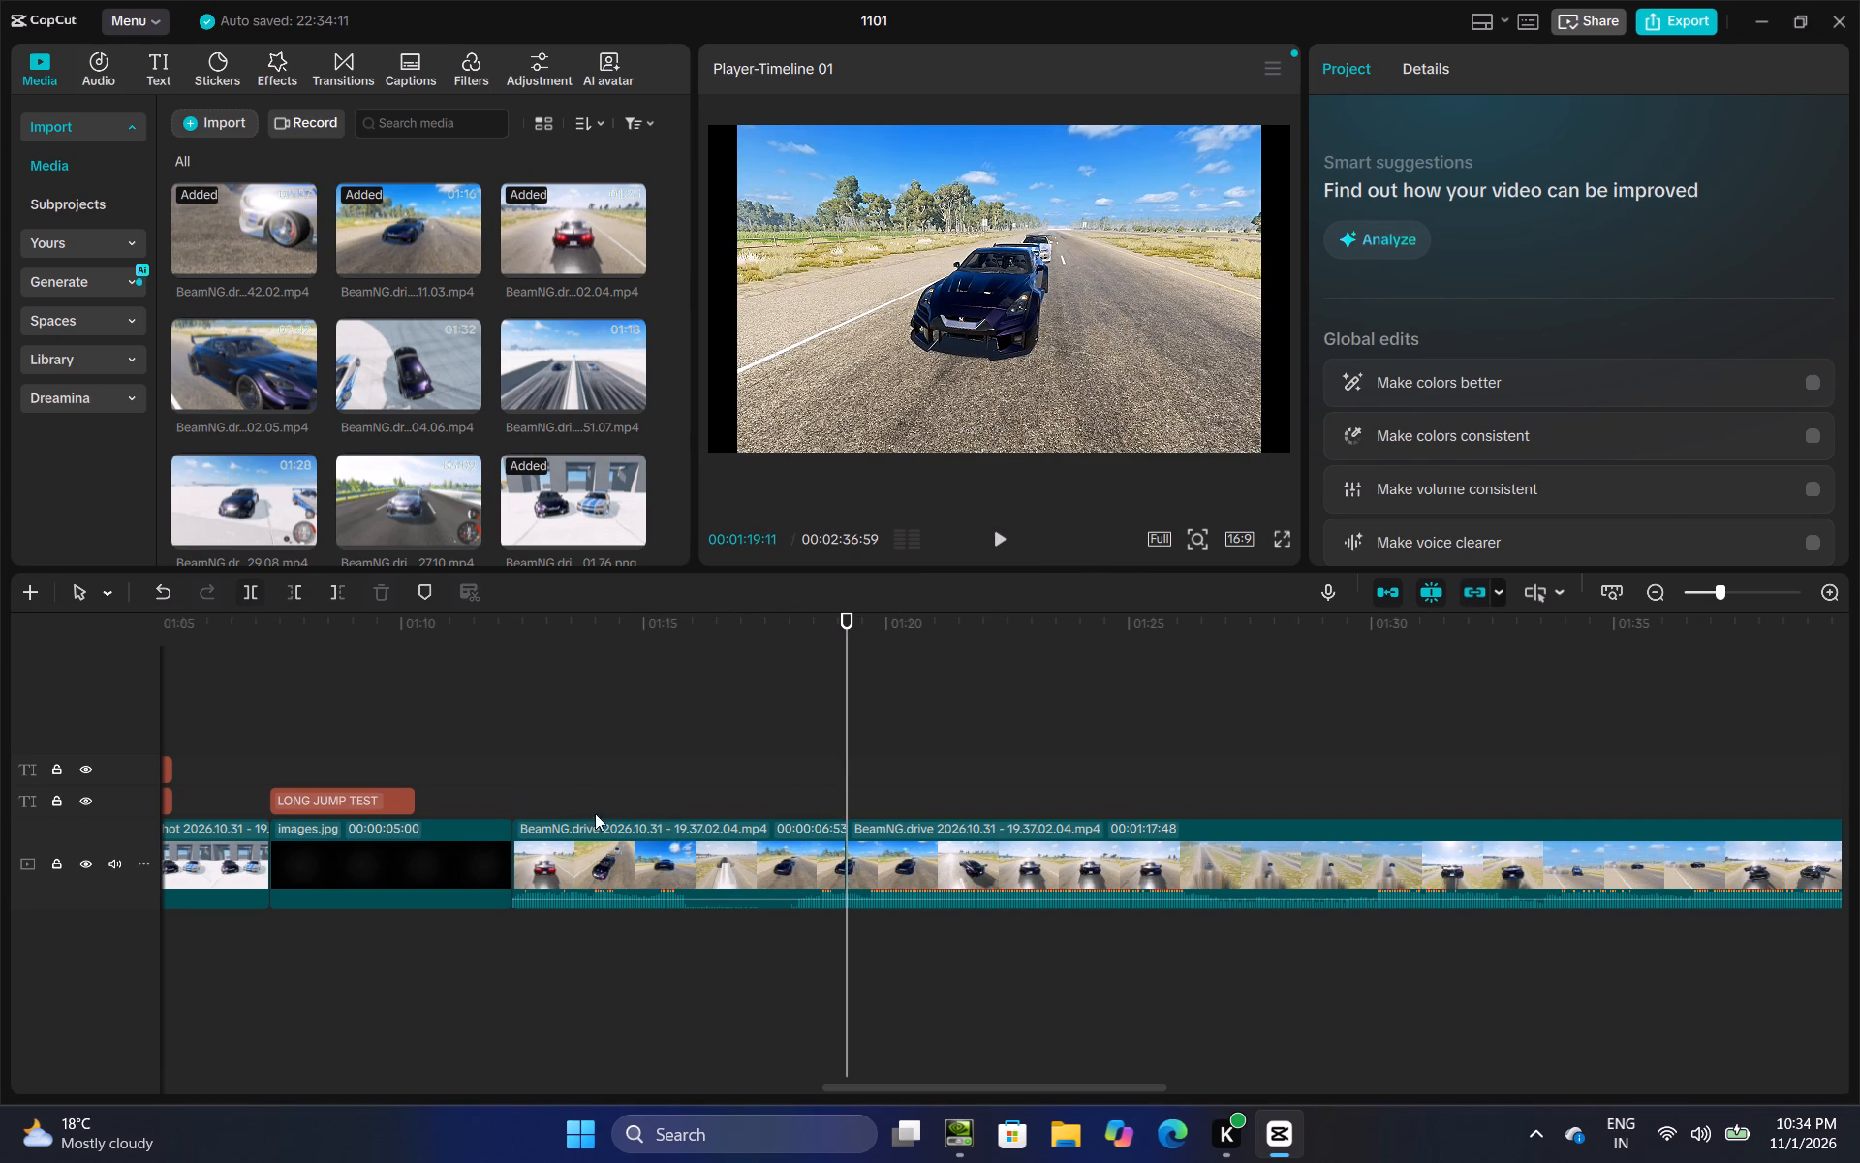
left_click(643, 831)
right_click(643, 831)
left_click(753, 351)
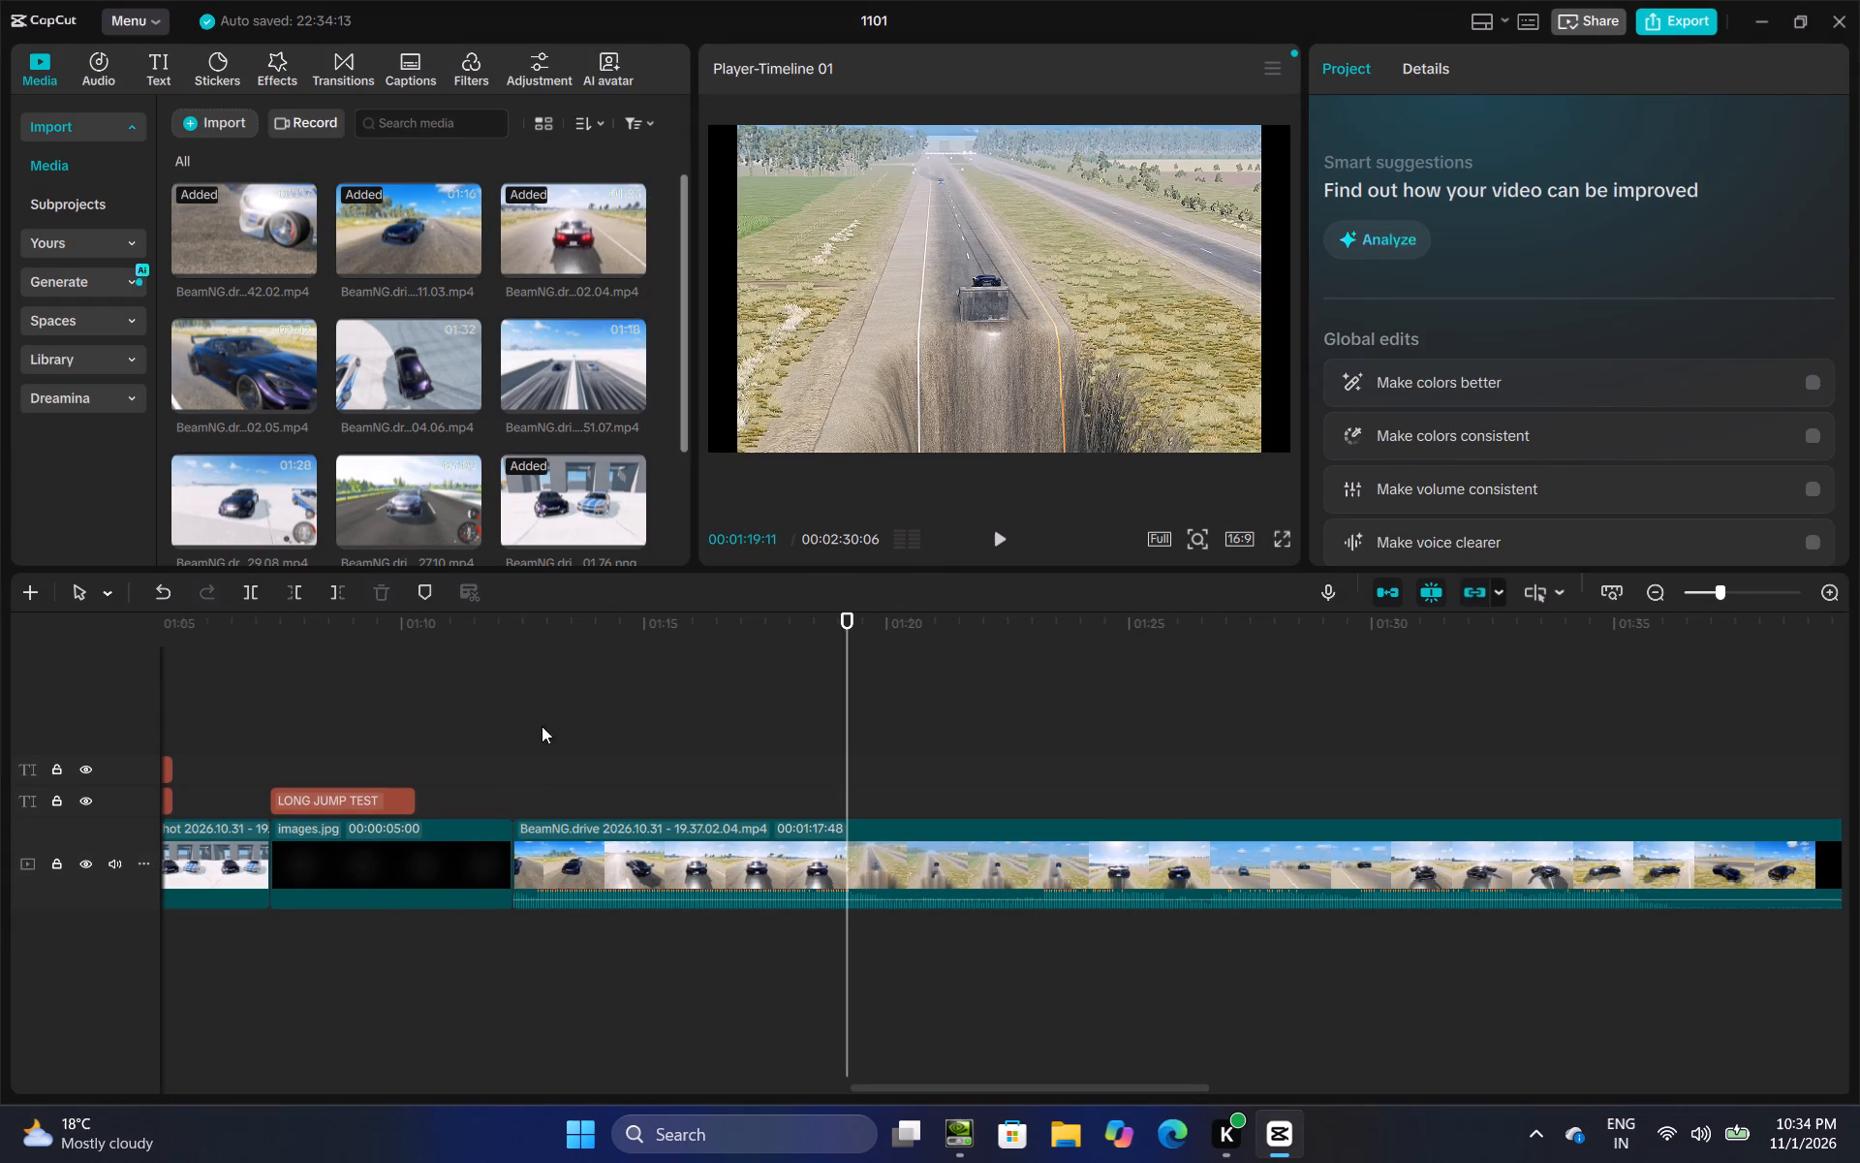
Split the long jump clip at 00:01:38:18, at the end of the black car's run.
left_click(522, 770)
left_click_drag(532, 743, 512, 763)
left_click(512, 763)
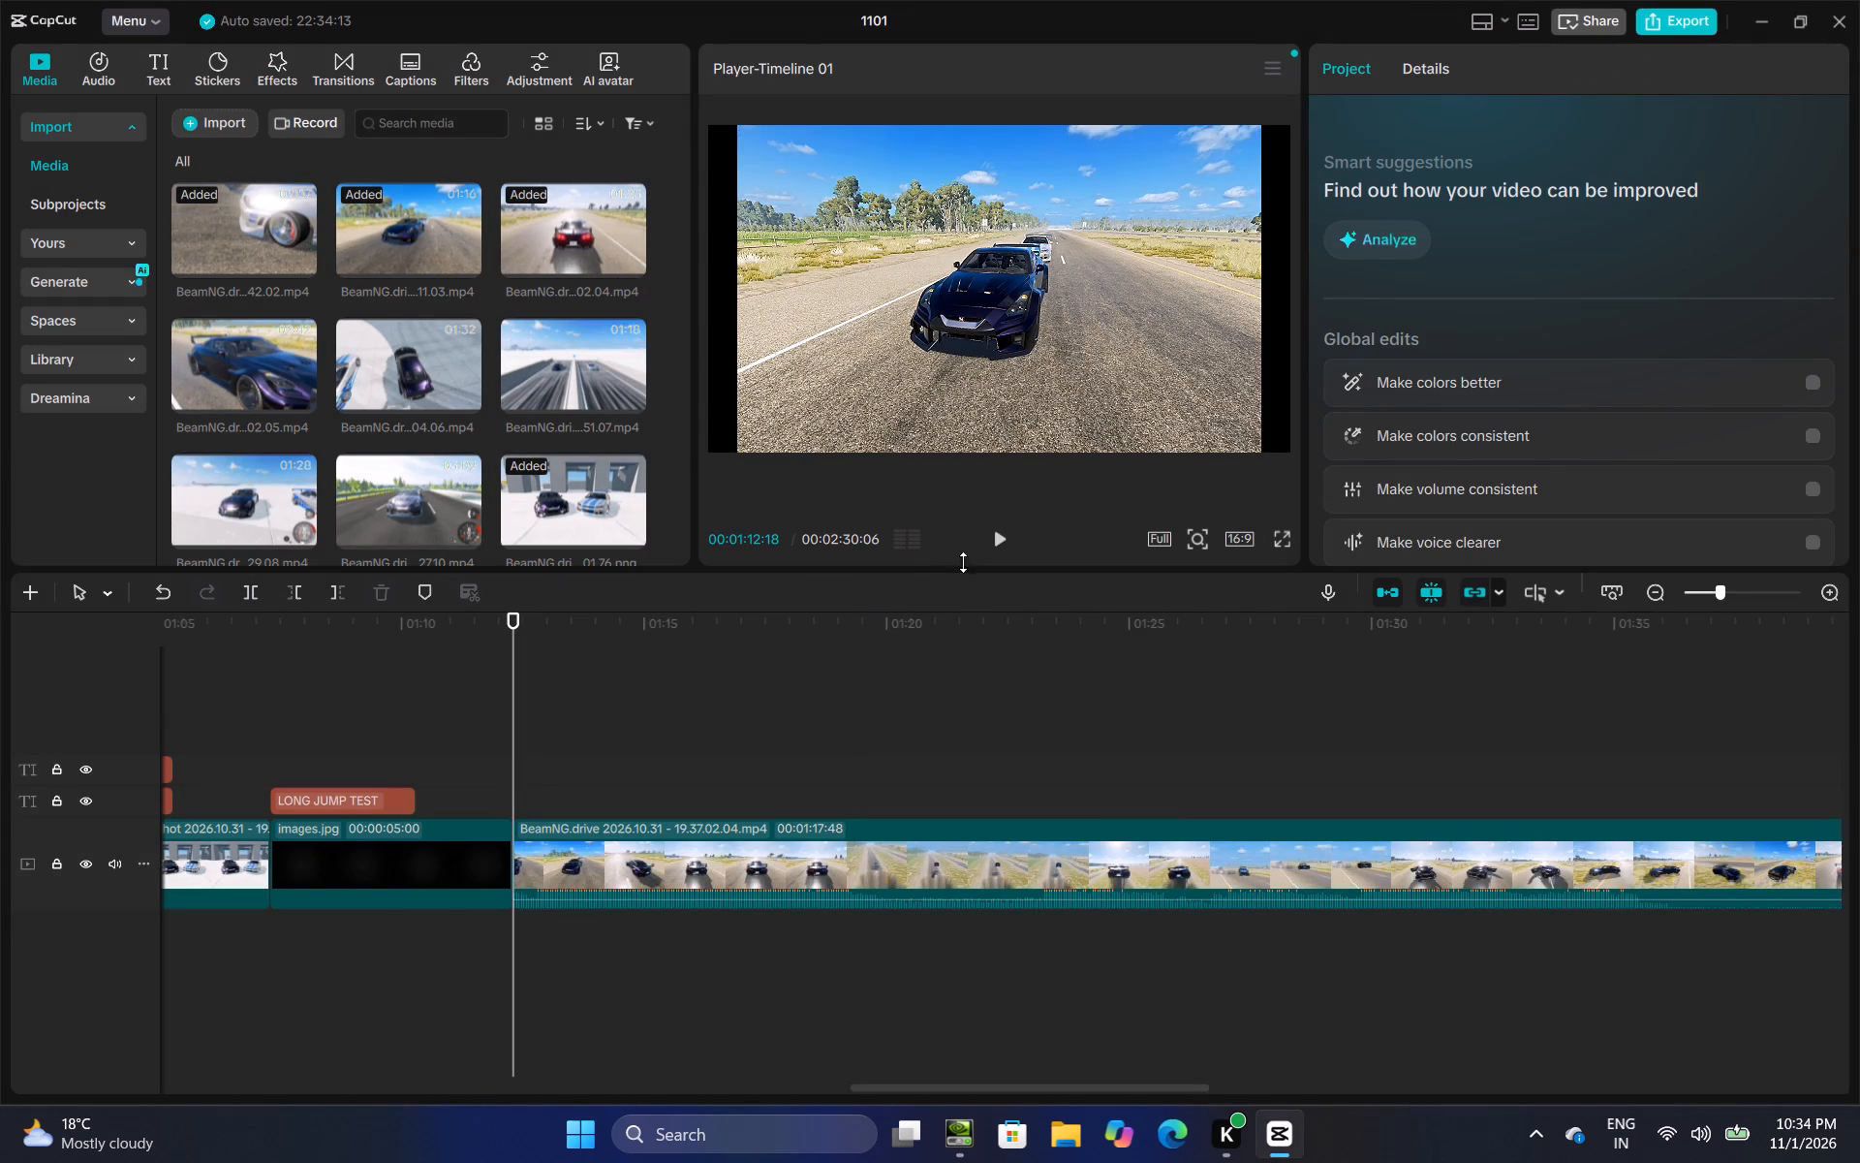
left_click(1002, 545)
left_click(641, 734)
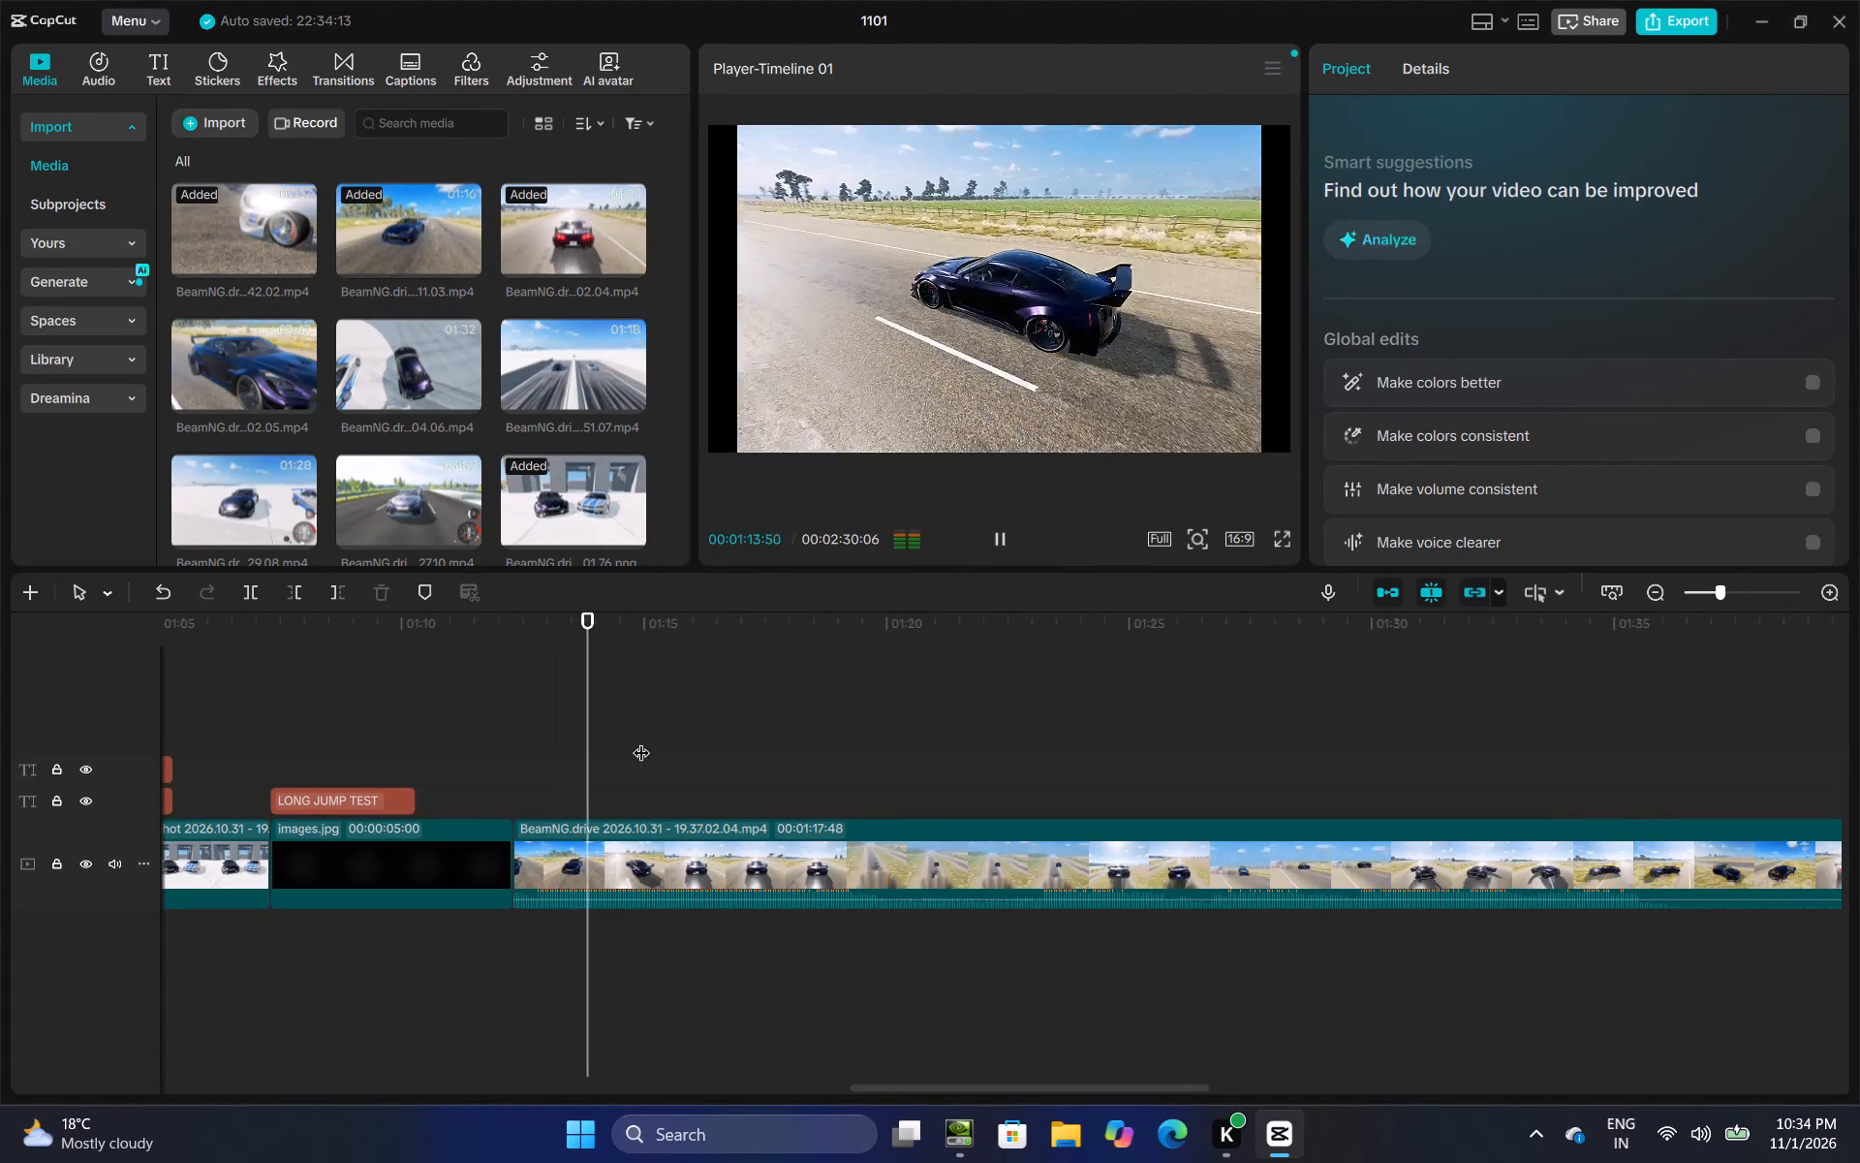
left_click_drag(641, 740, 1168, 811)
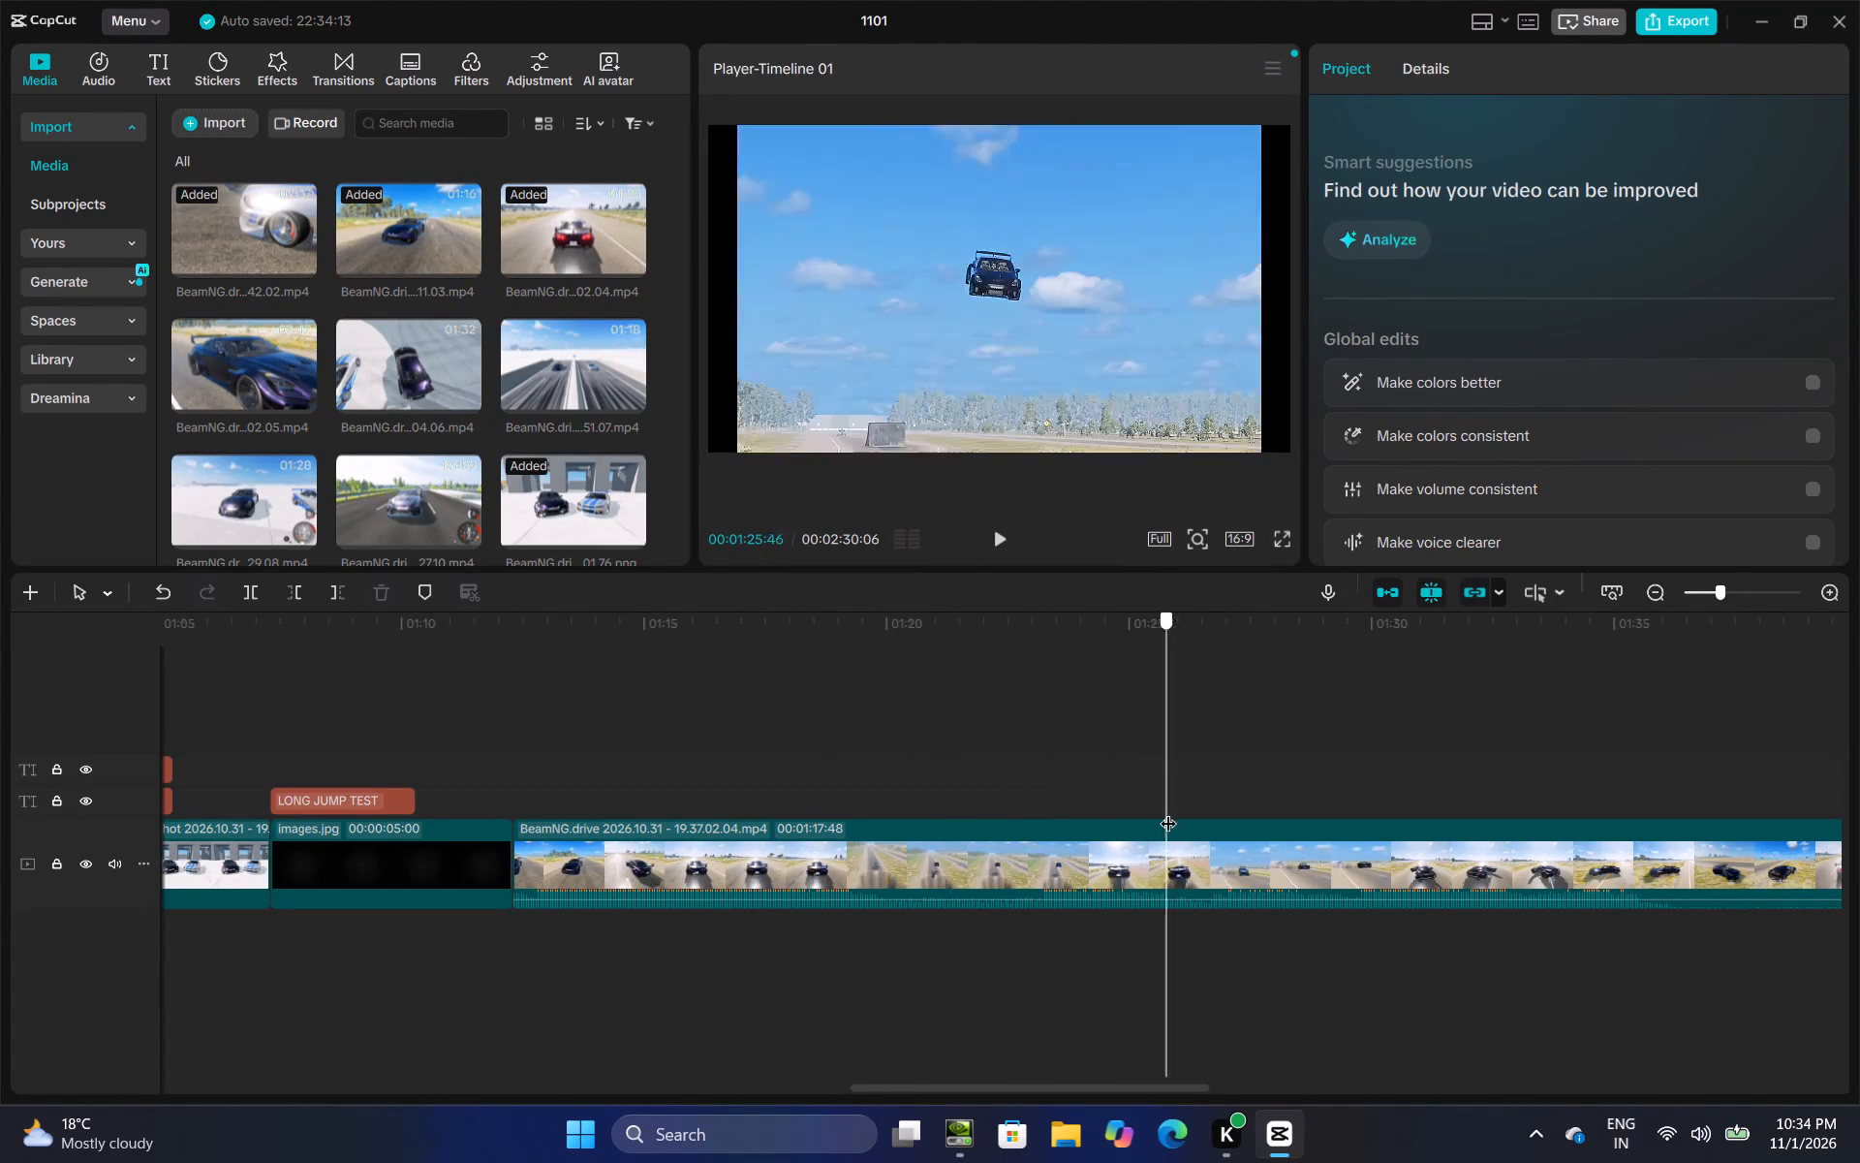
left_click_drag(1168, 811, 1719, 934)
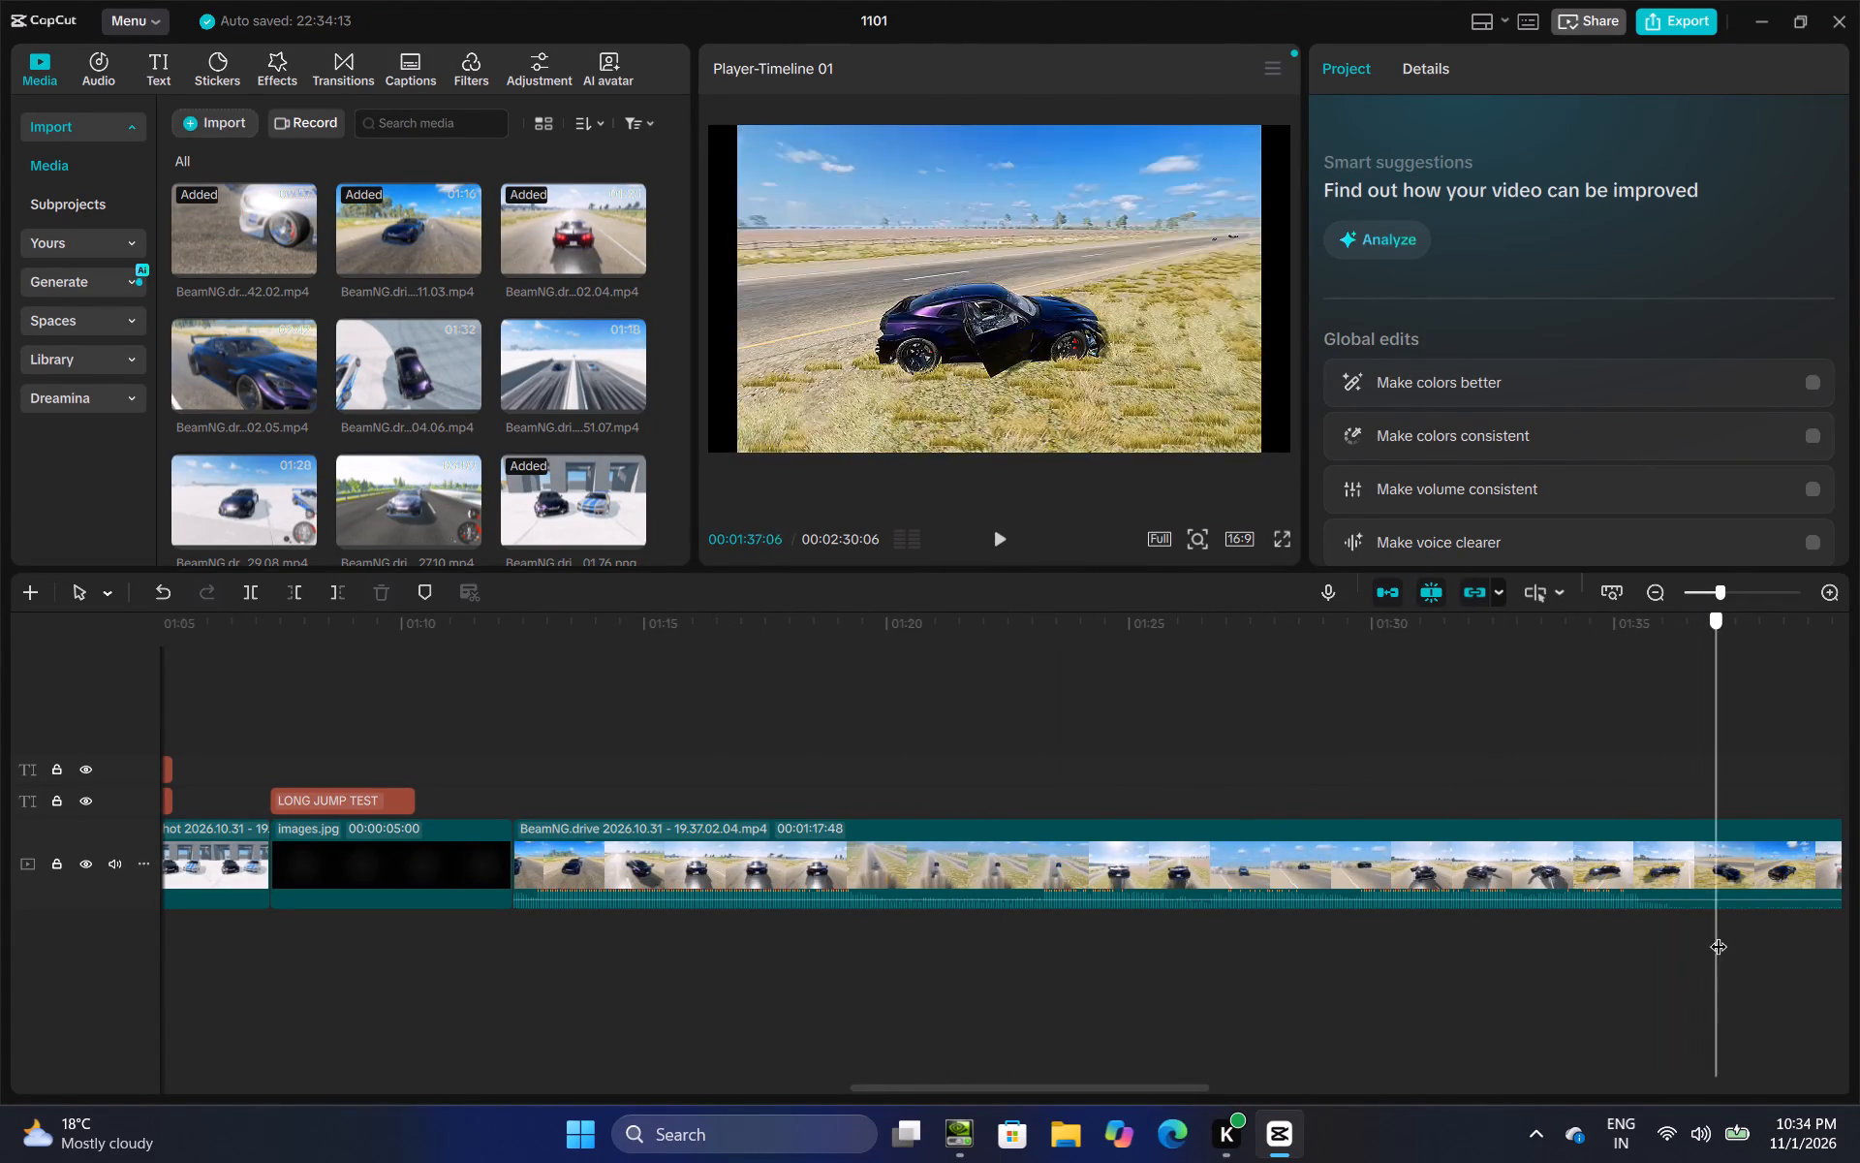
left_click_drag(1719, 934, 1265, 1020)
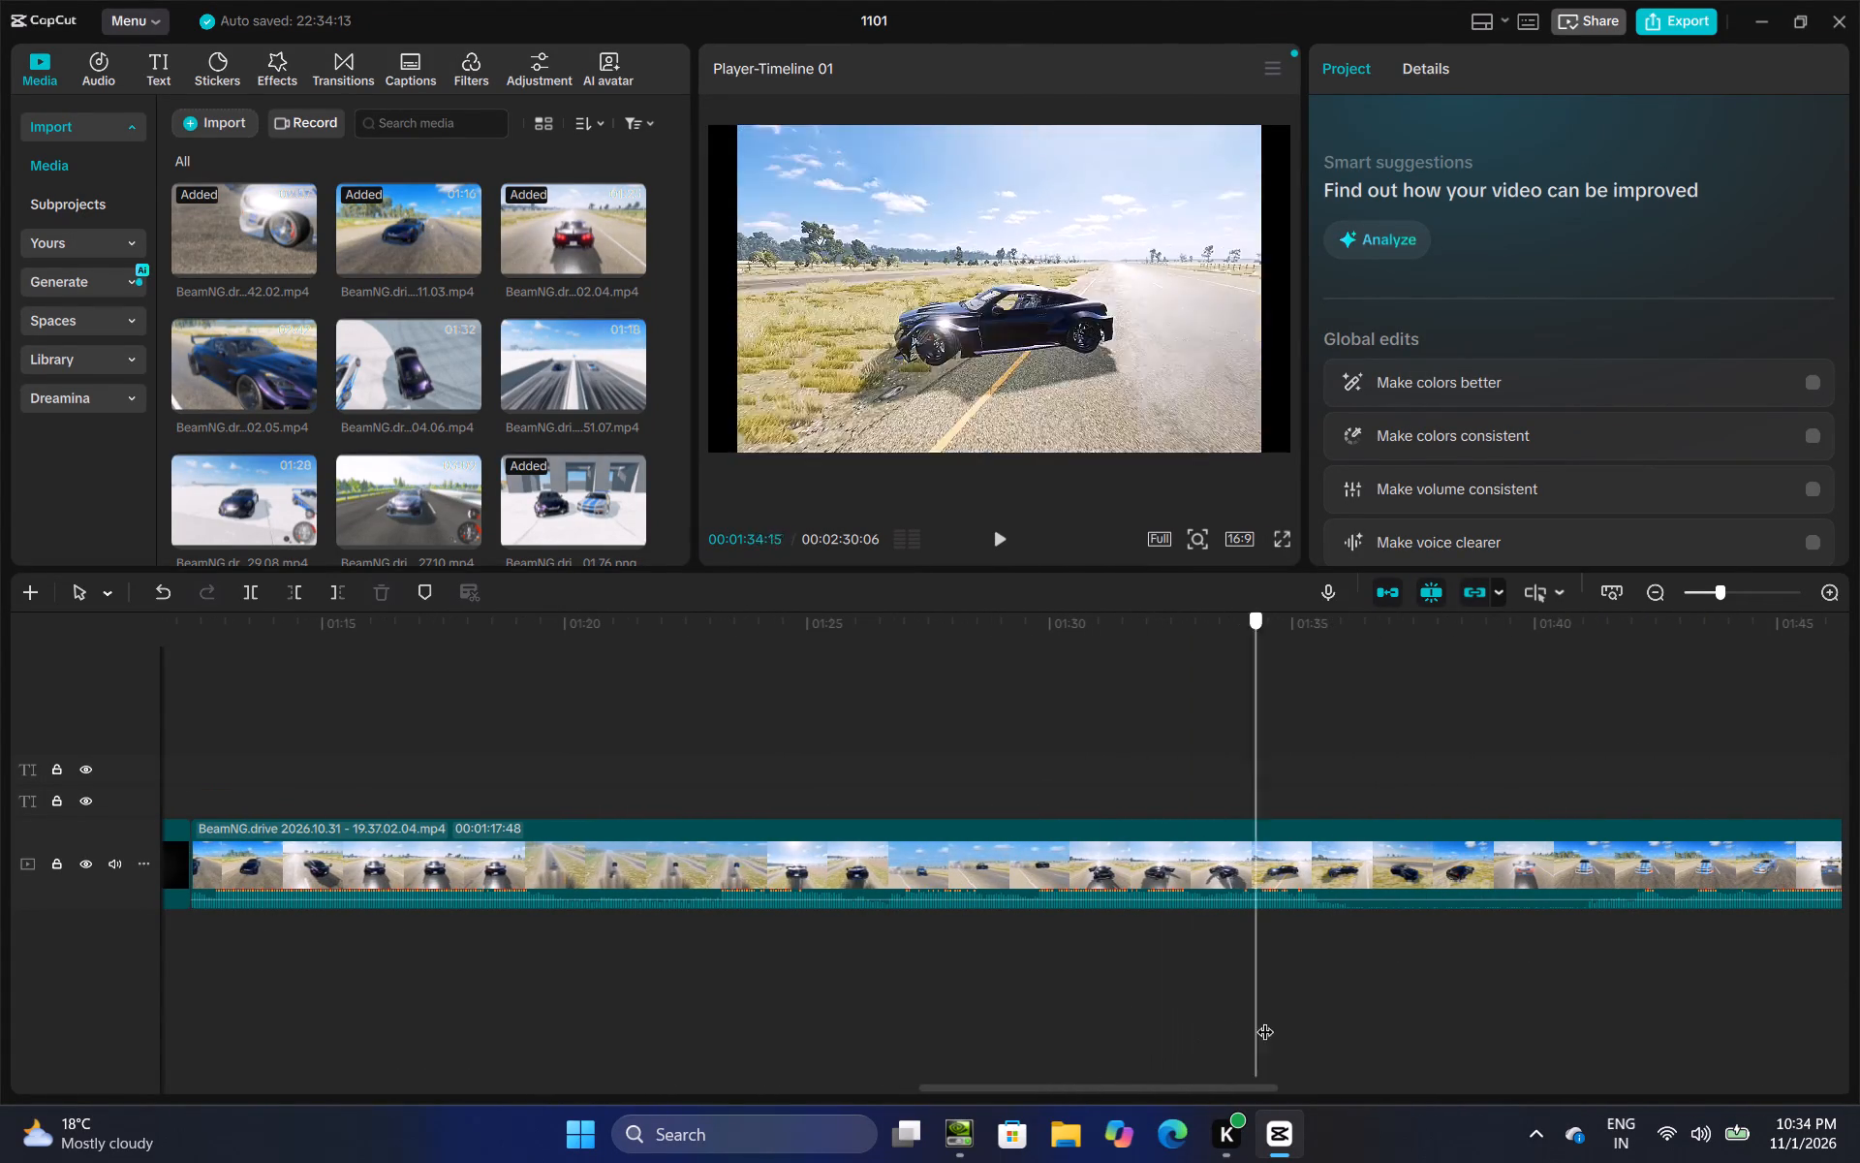
left_click_drag(1265, 1020, 1470, 1022)
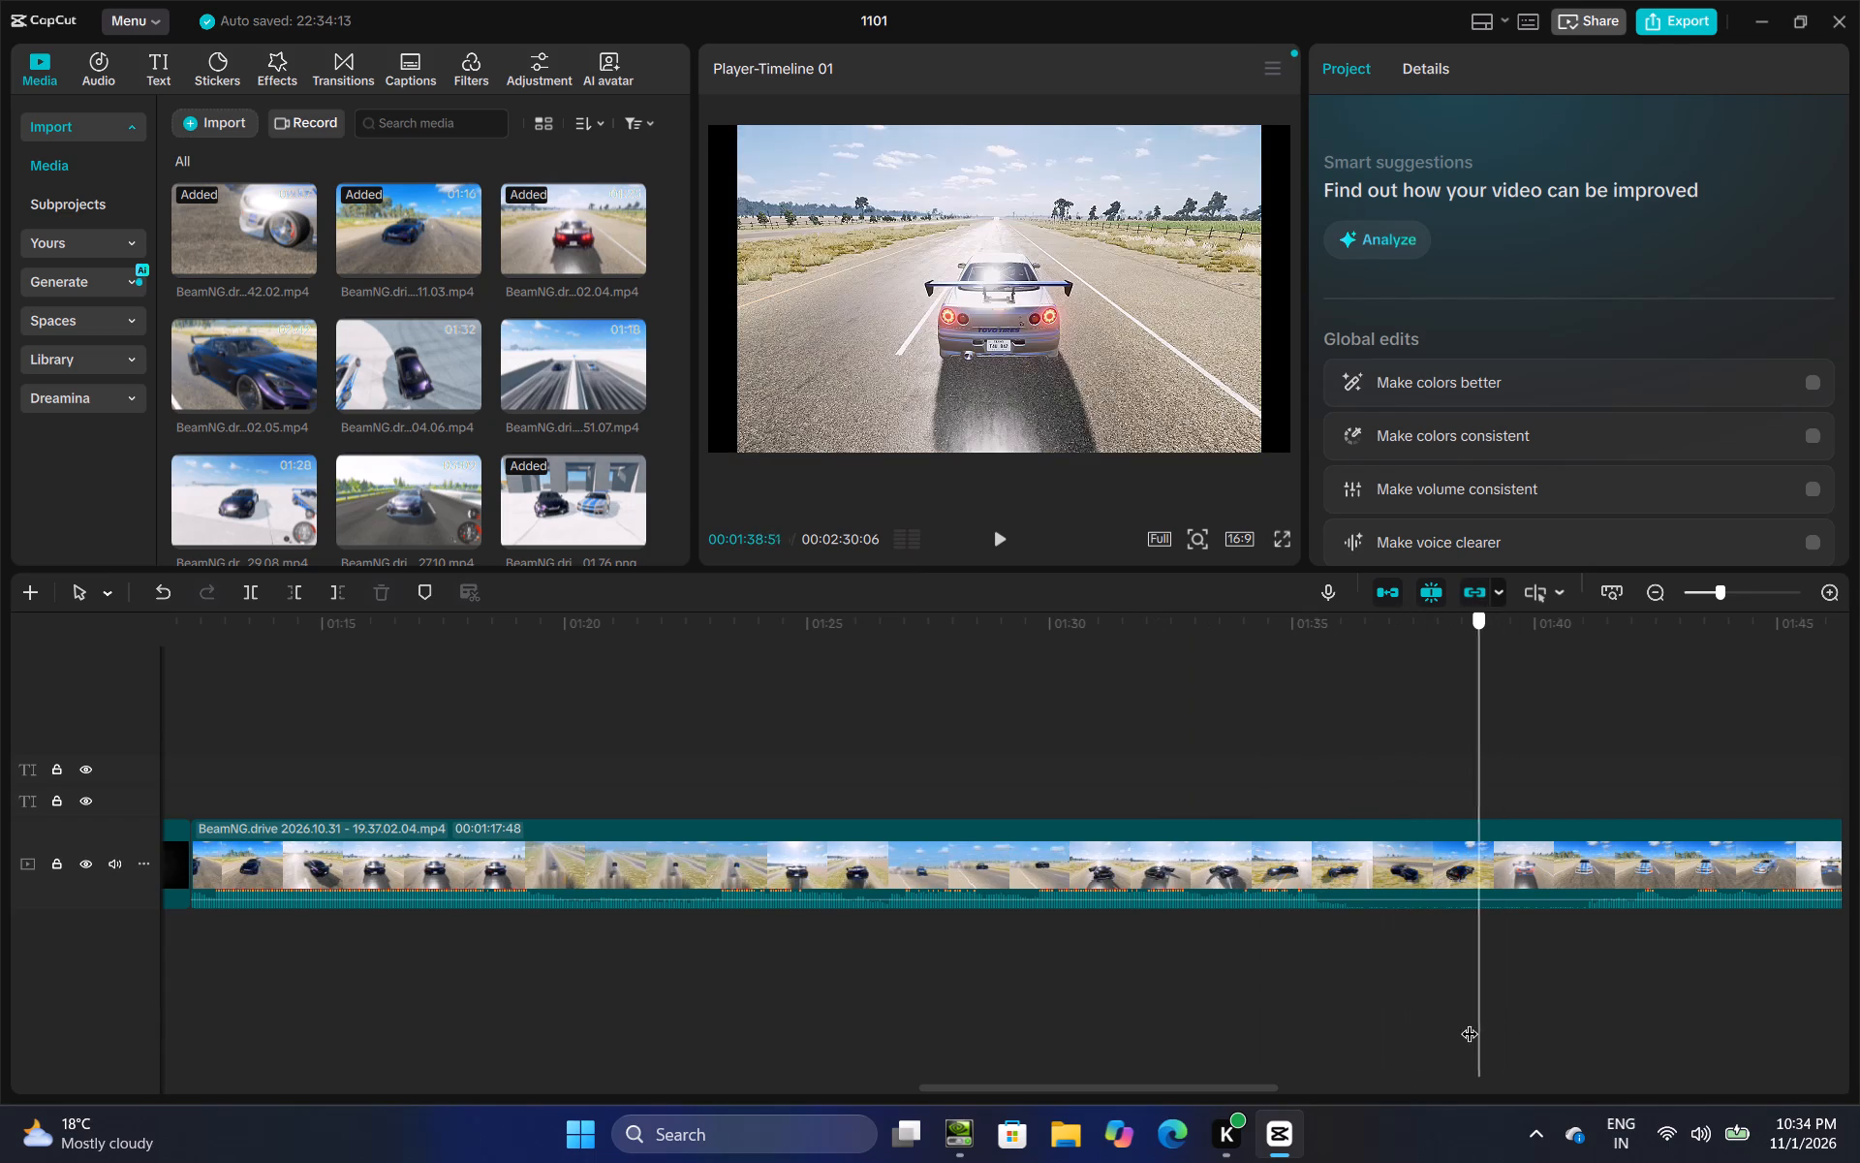
left_click_drag(1470, 1022, 1452, 1031)
left_click(248, 583)
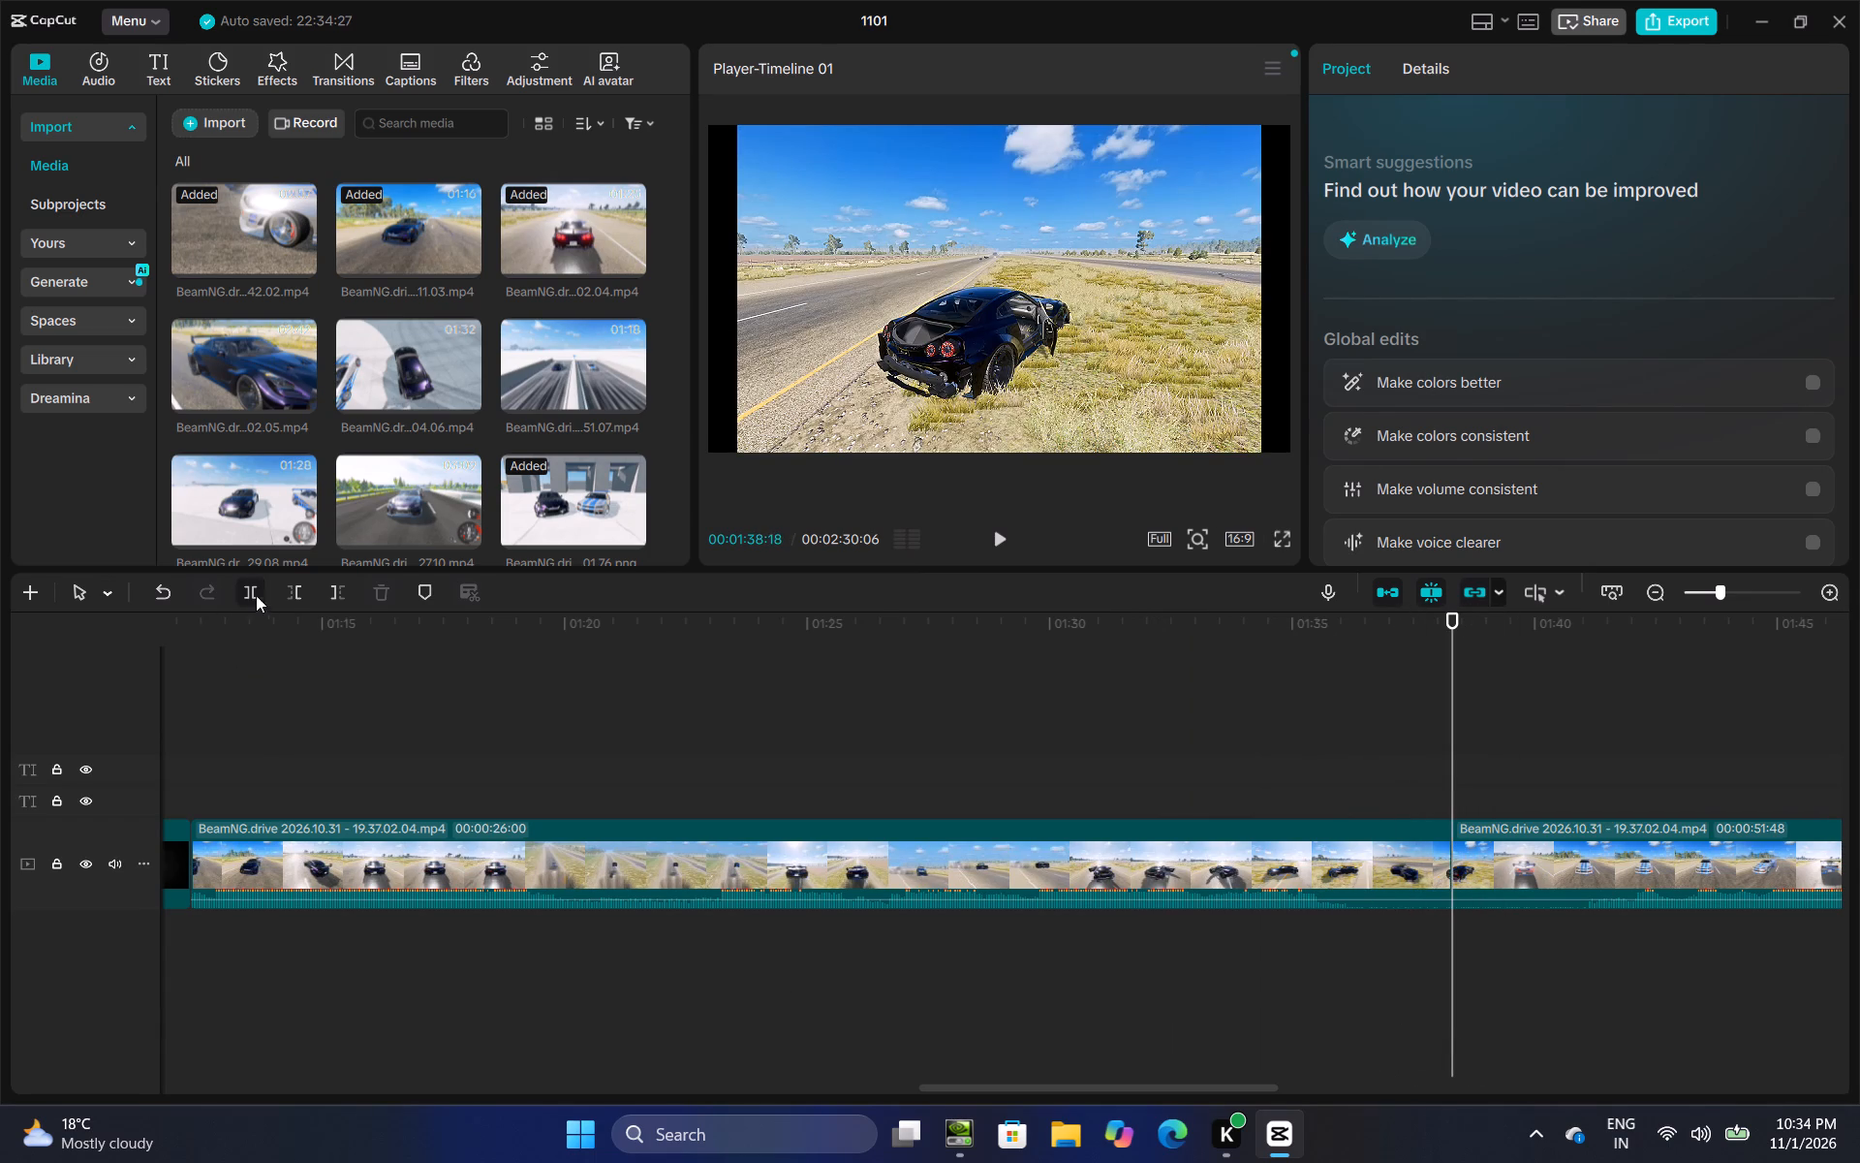
Trim the start of the remaining 19.37.02.04 clip to the beginning of the silver-blue car's run, leaving 00:00:48:22.
left_click(1527, 843)
left_click_drag(1452, 857, 1459, 857)
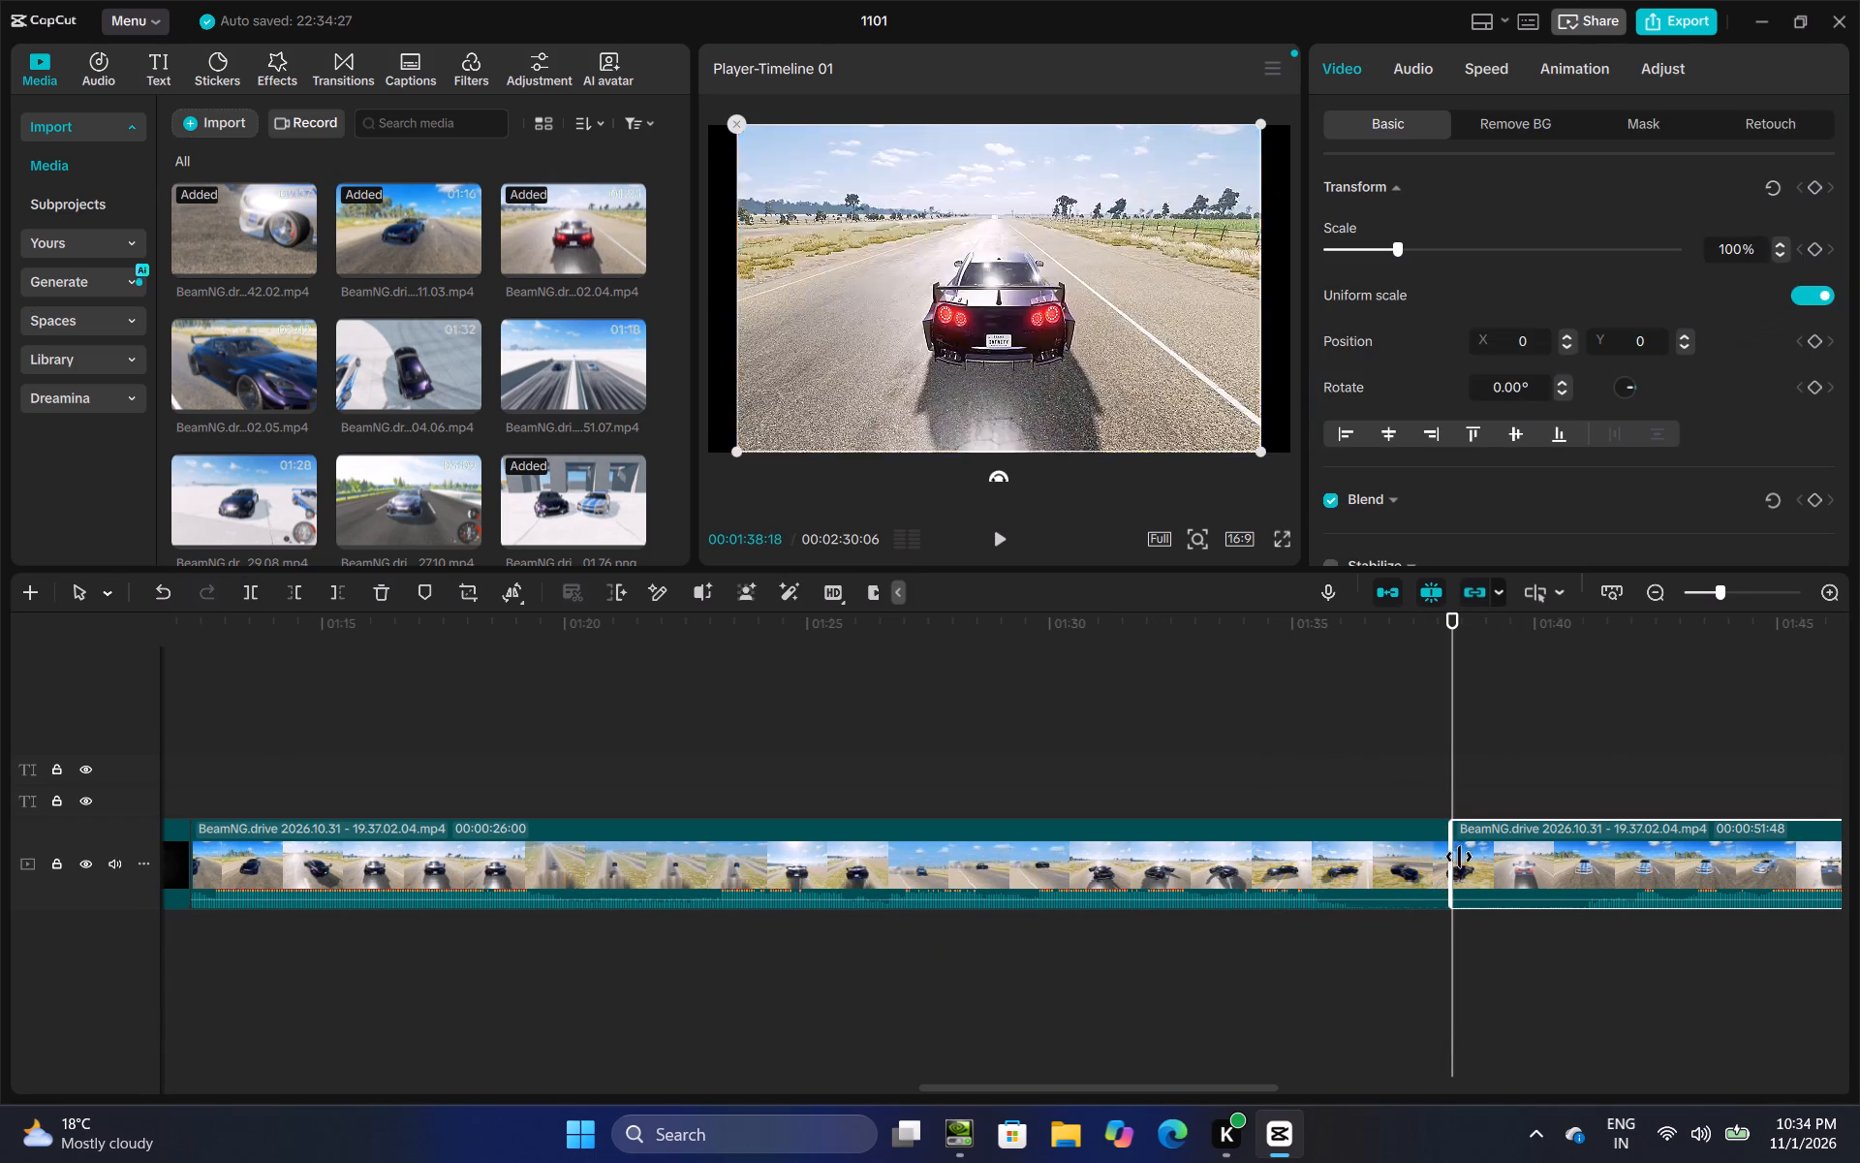
left_click_drag(1459, 857, 1859, 896)
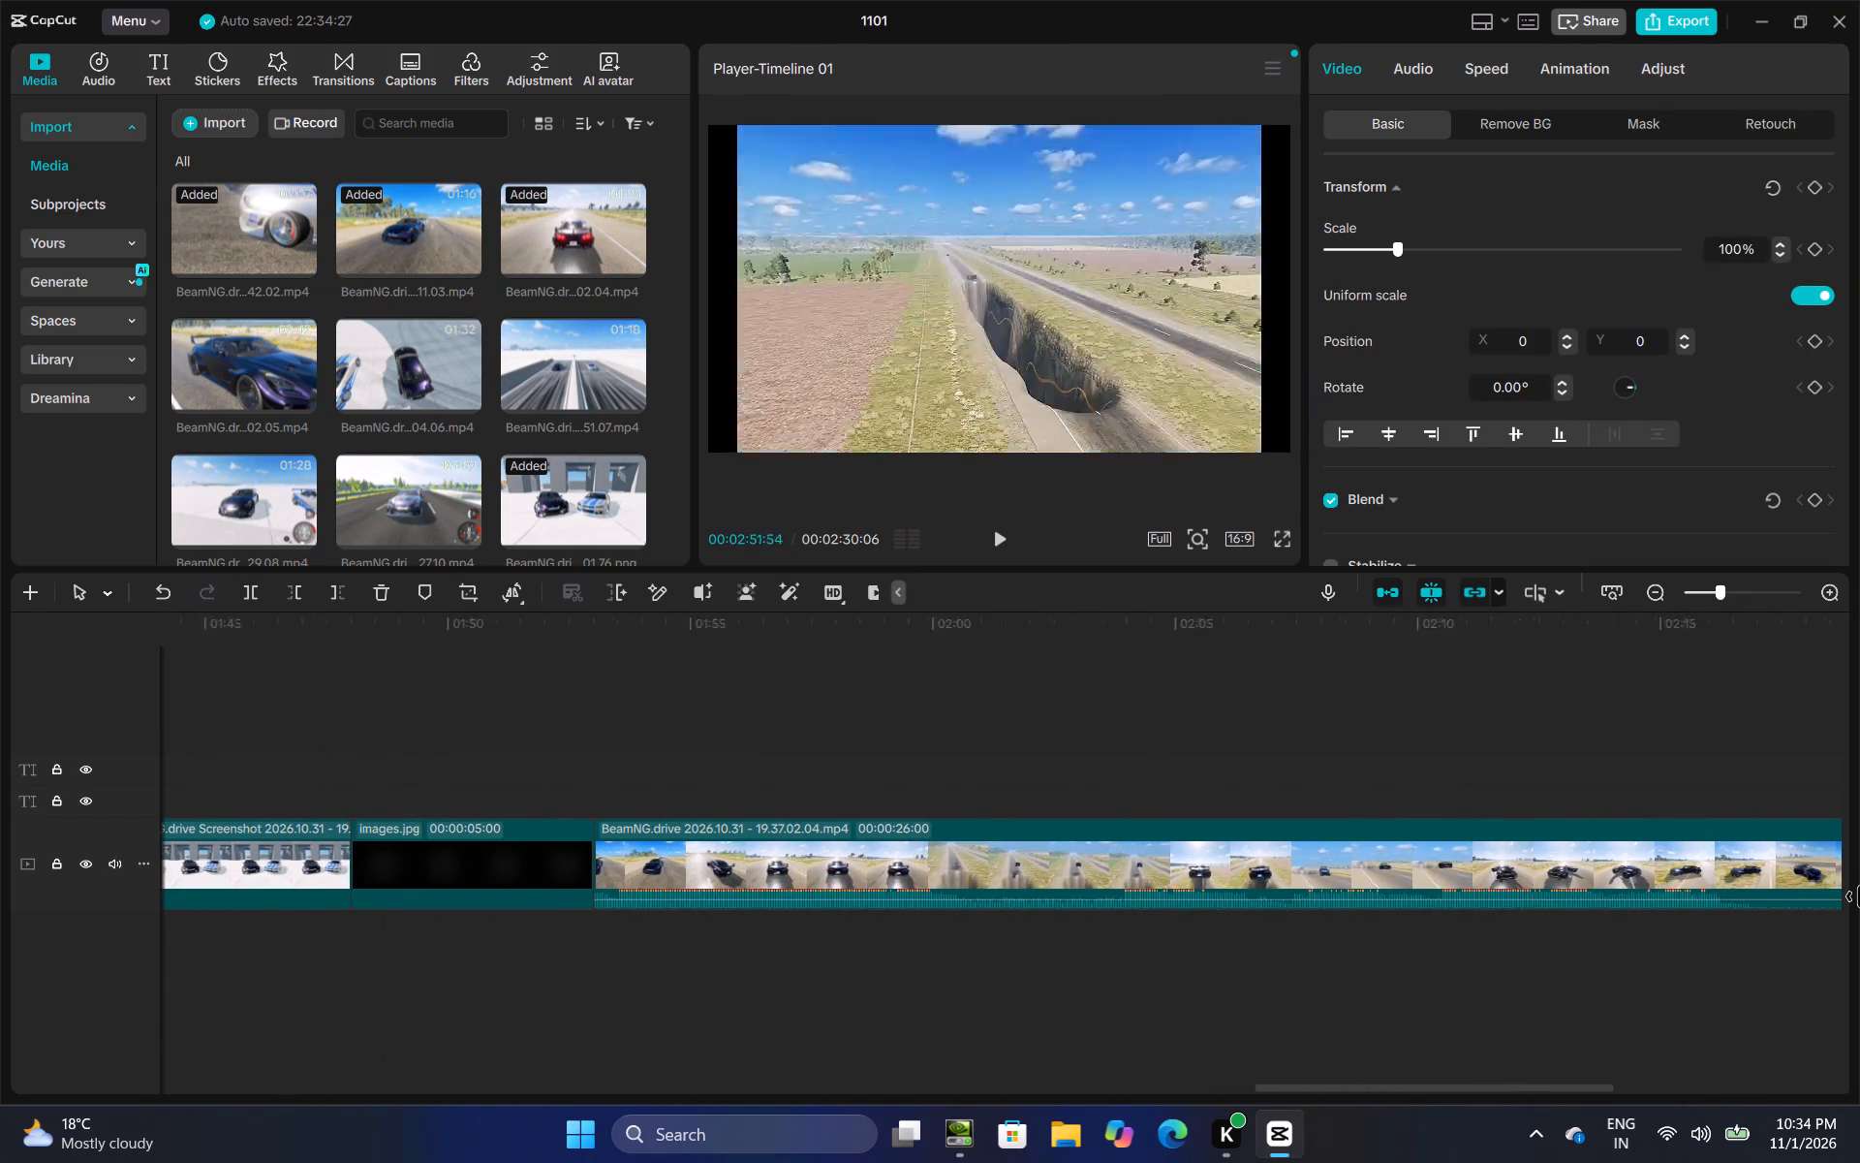
left_click_drag(1859, 896, 604, 877)
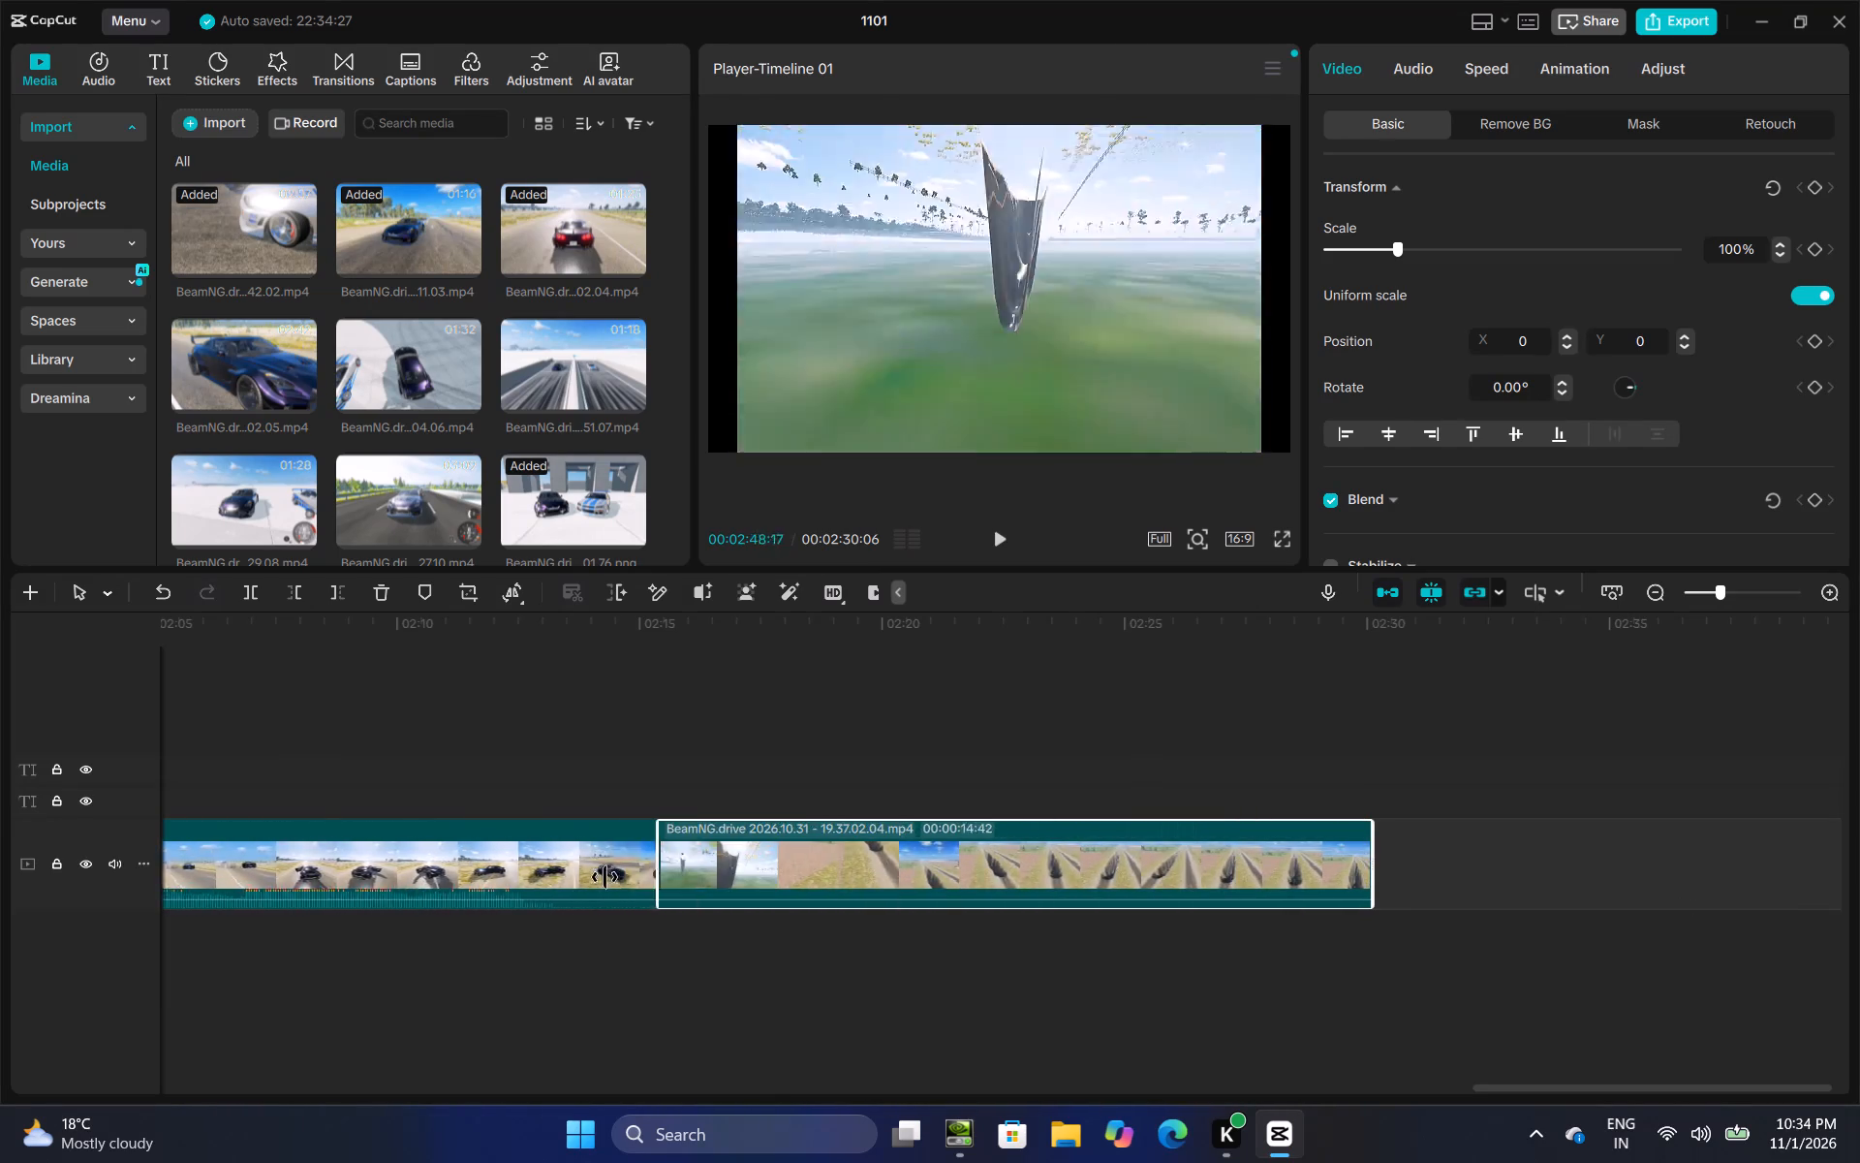
left_click_drag(604, 877, 89, 910)
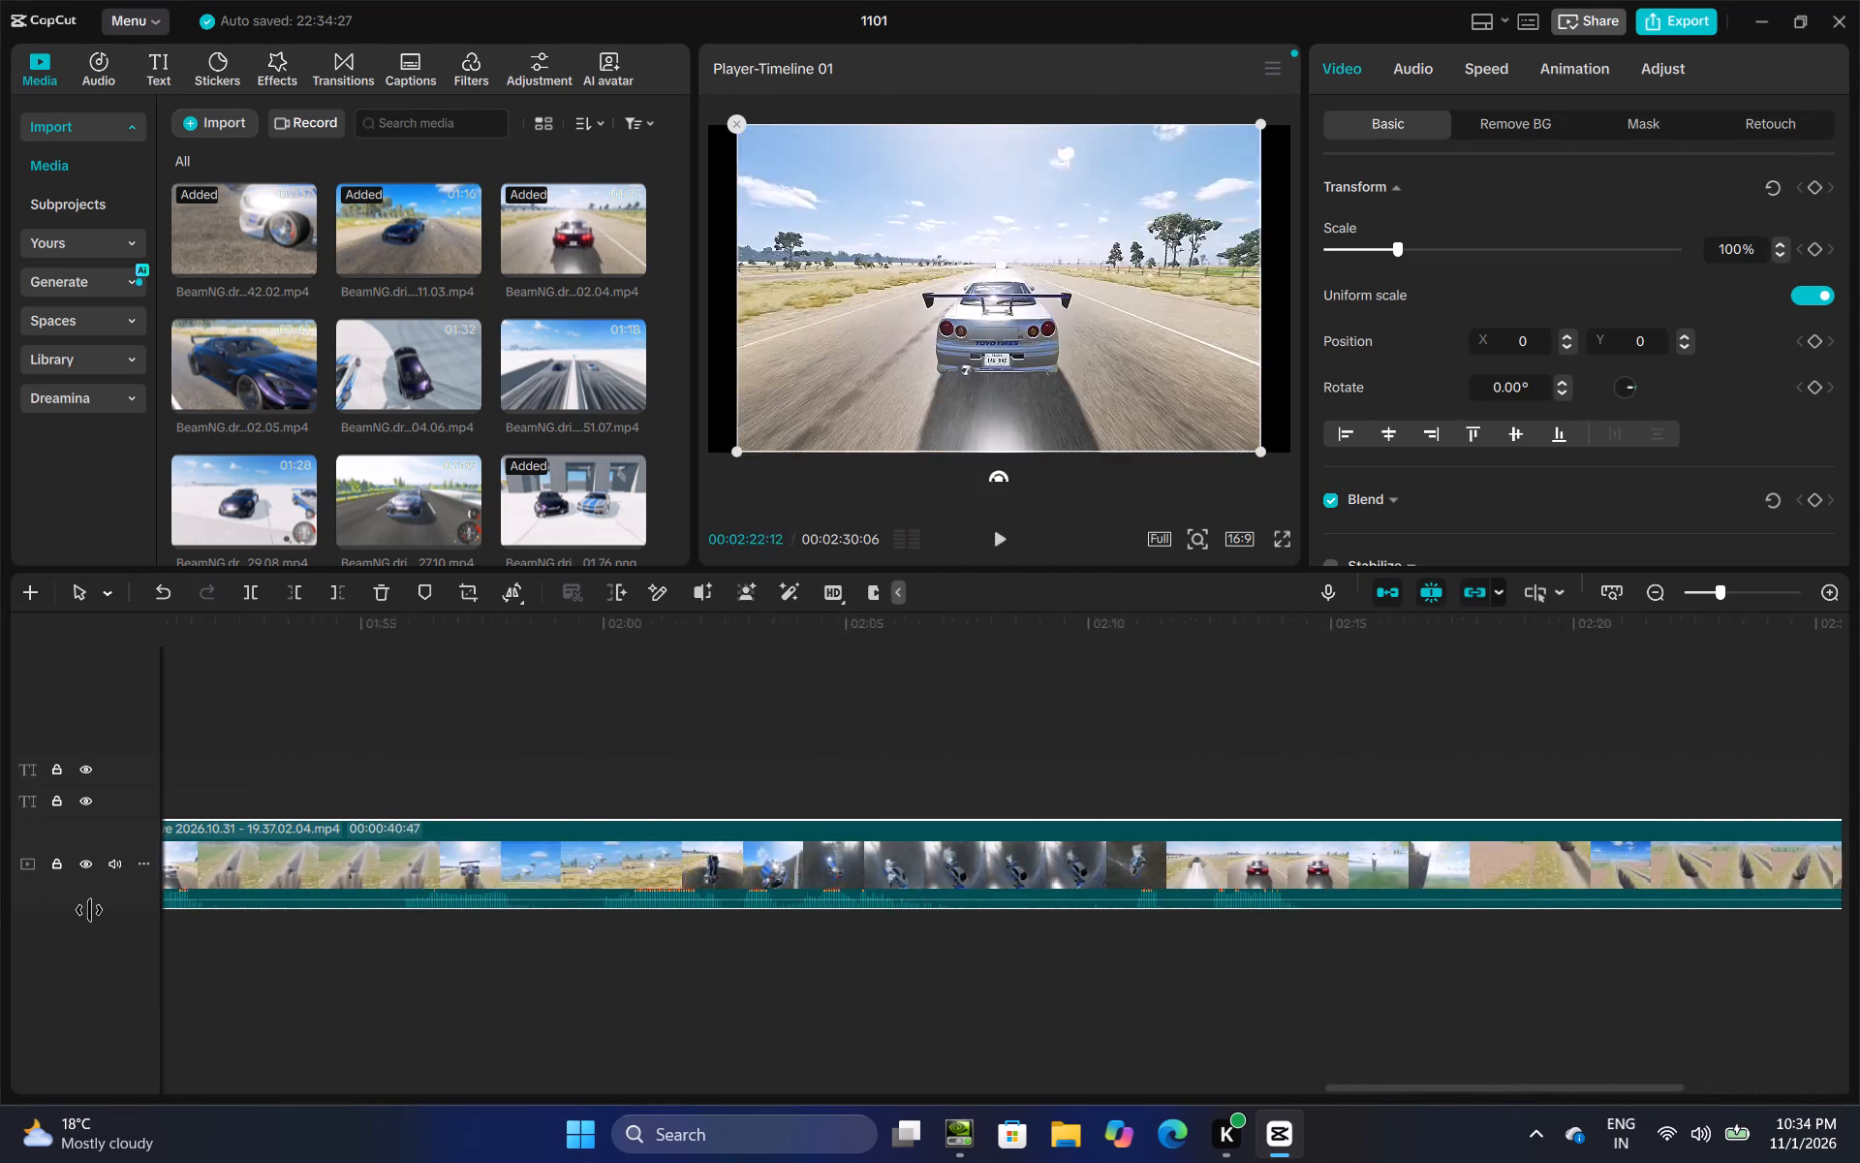
left_click_drag(89, 910, 322, 959)
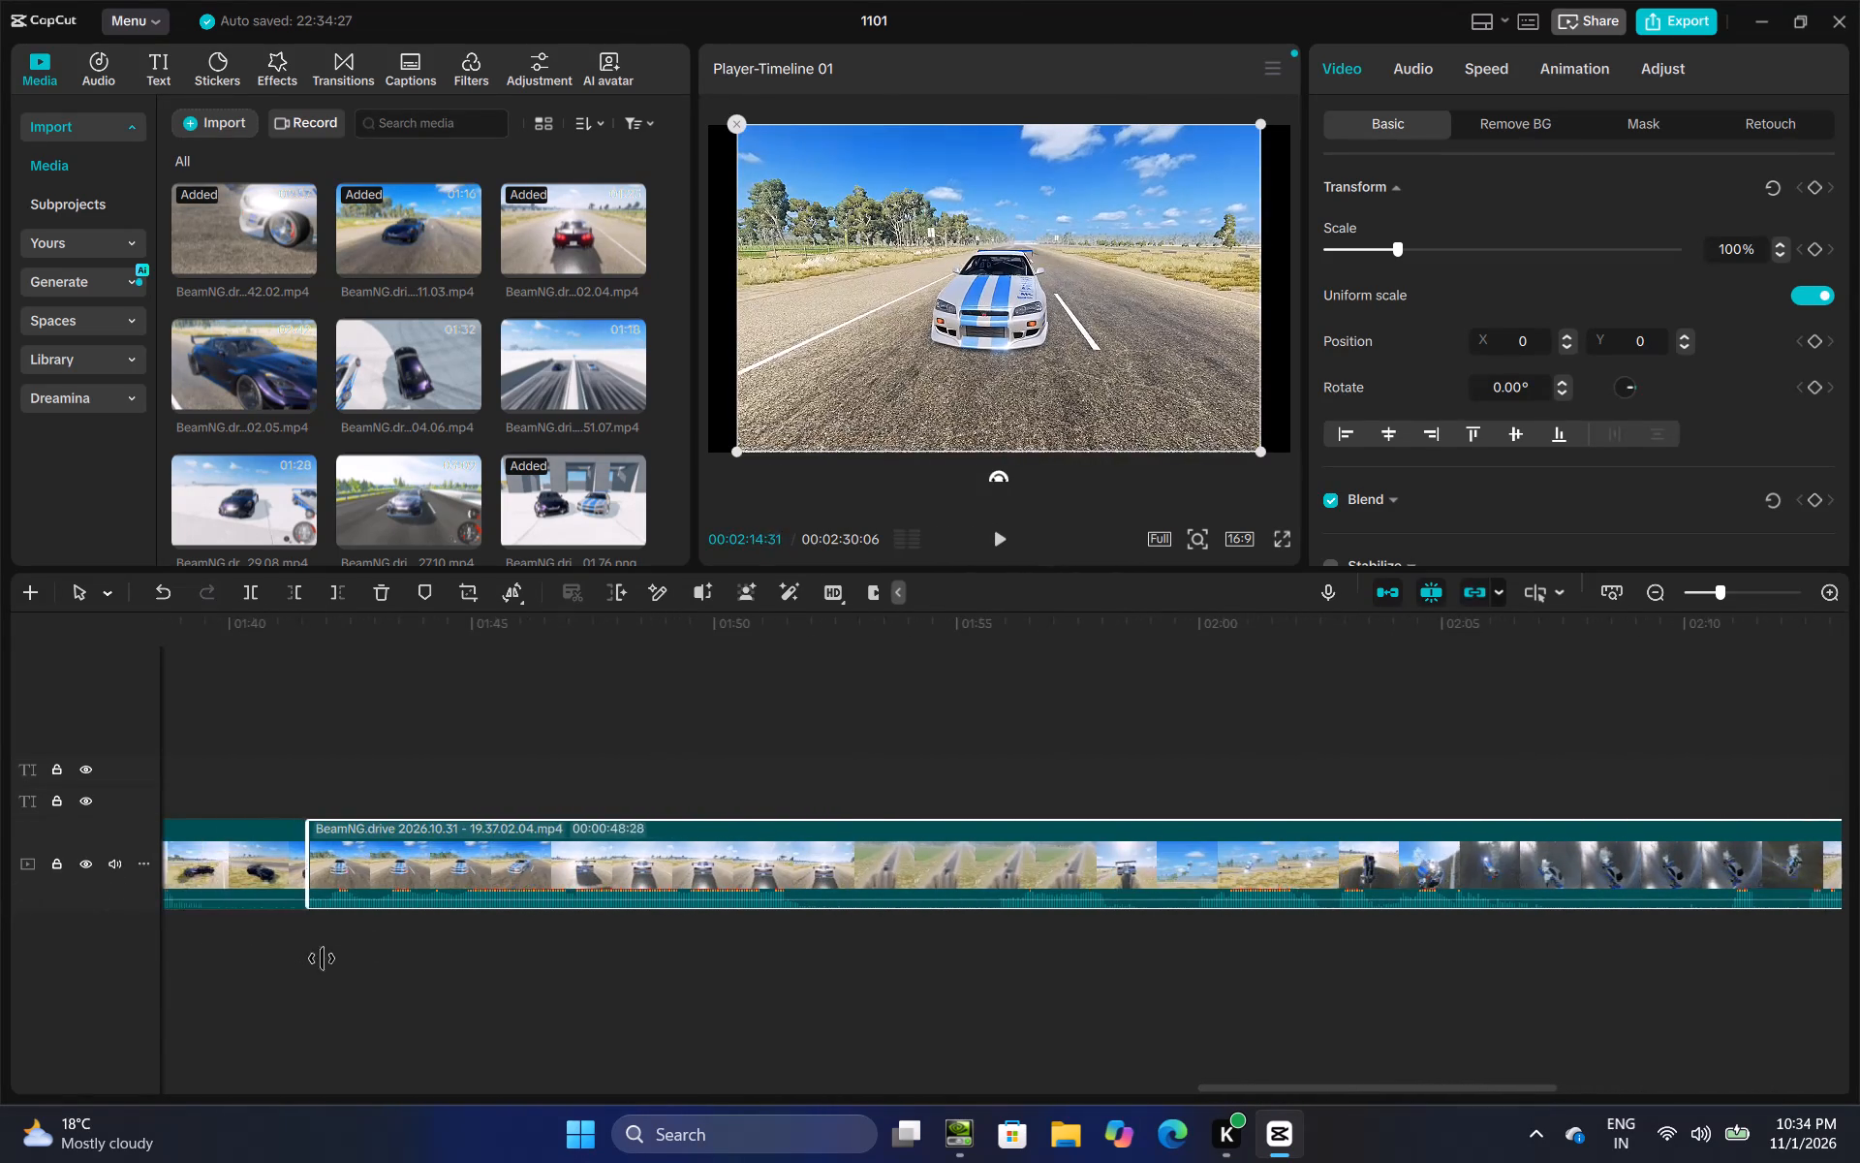
left_click_drag(322, 959, 294, 961)
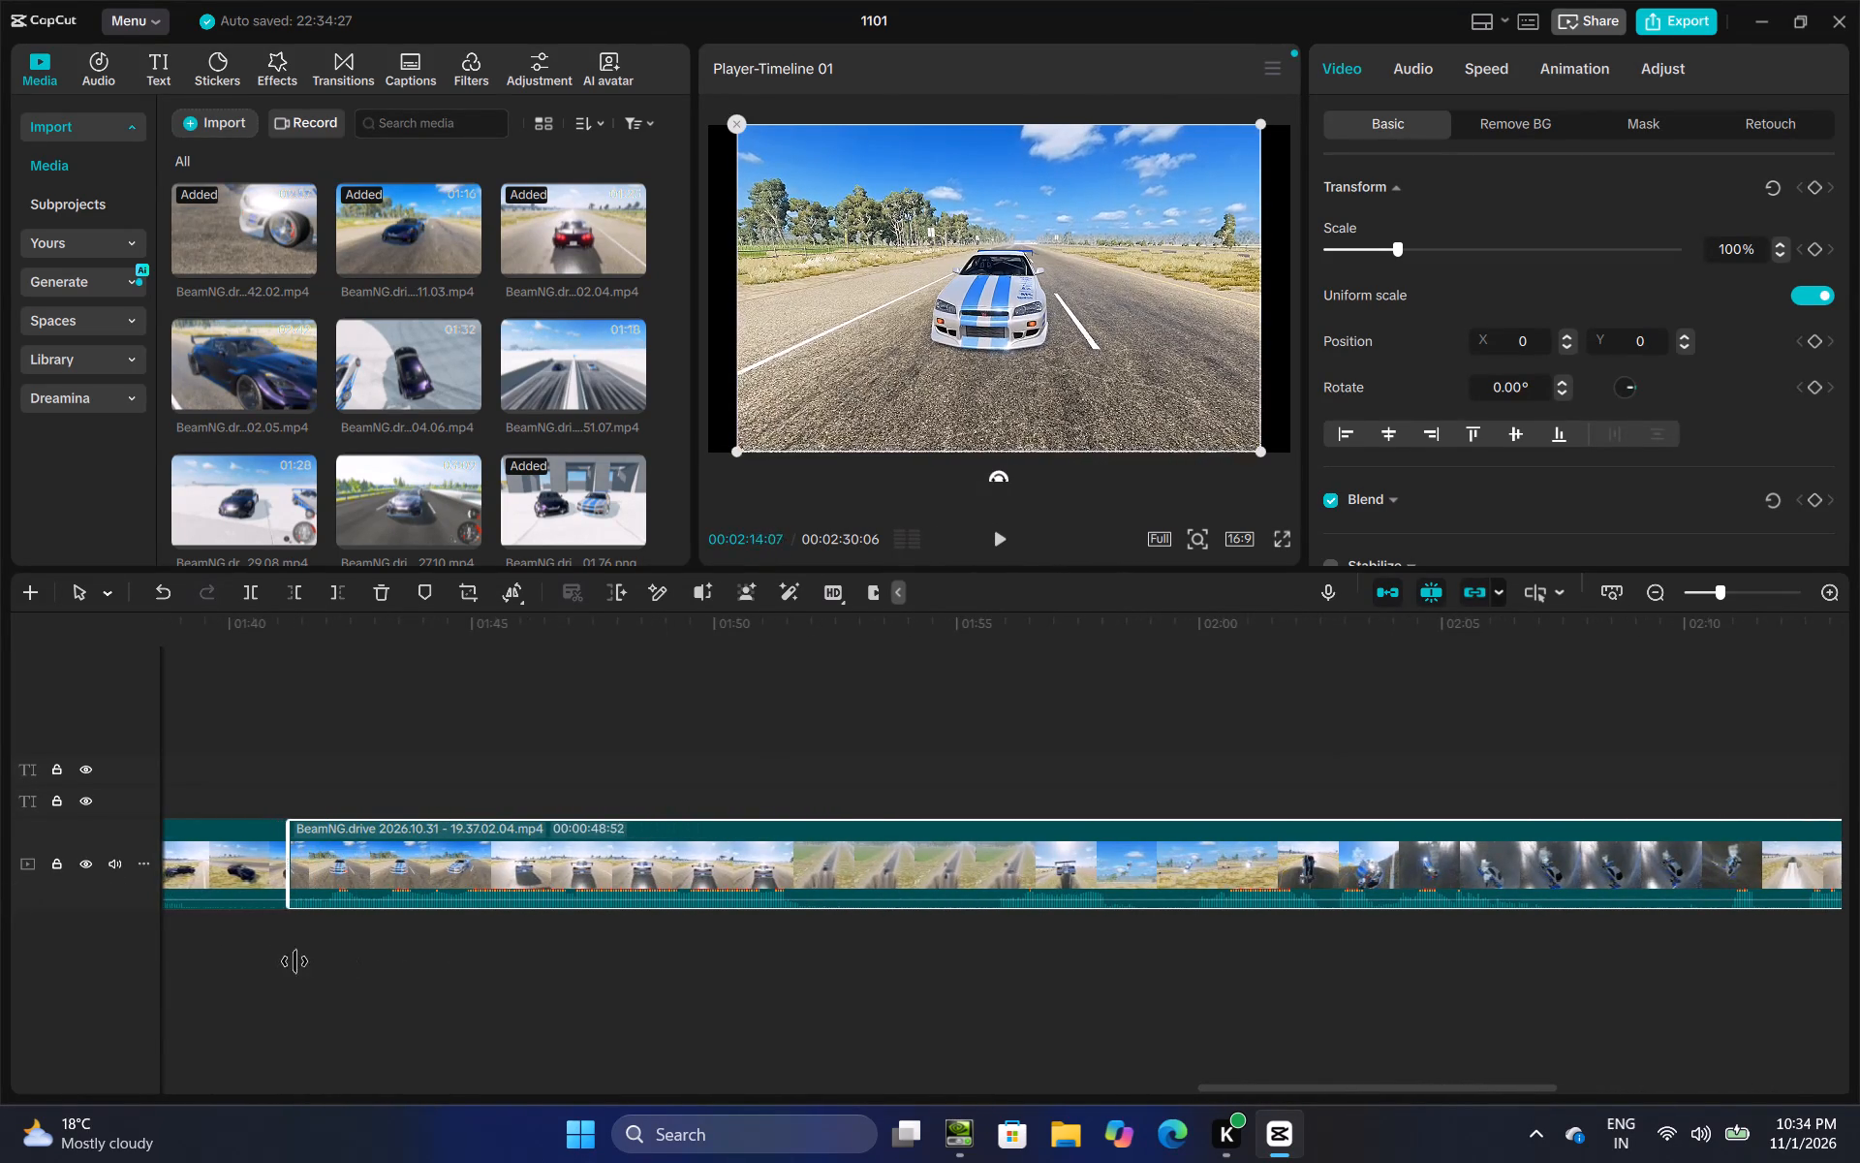
left_click_drag(294, 961, 297, 963)
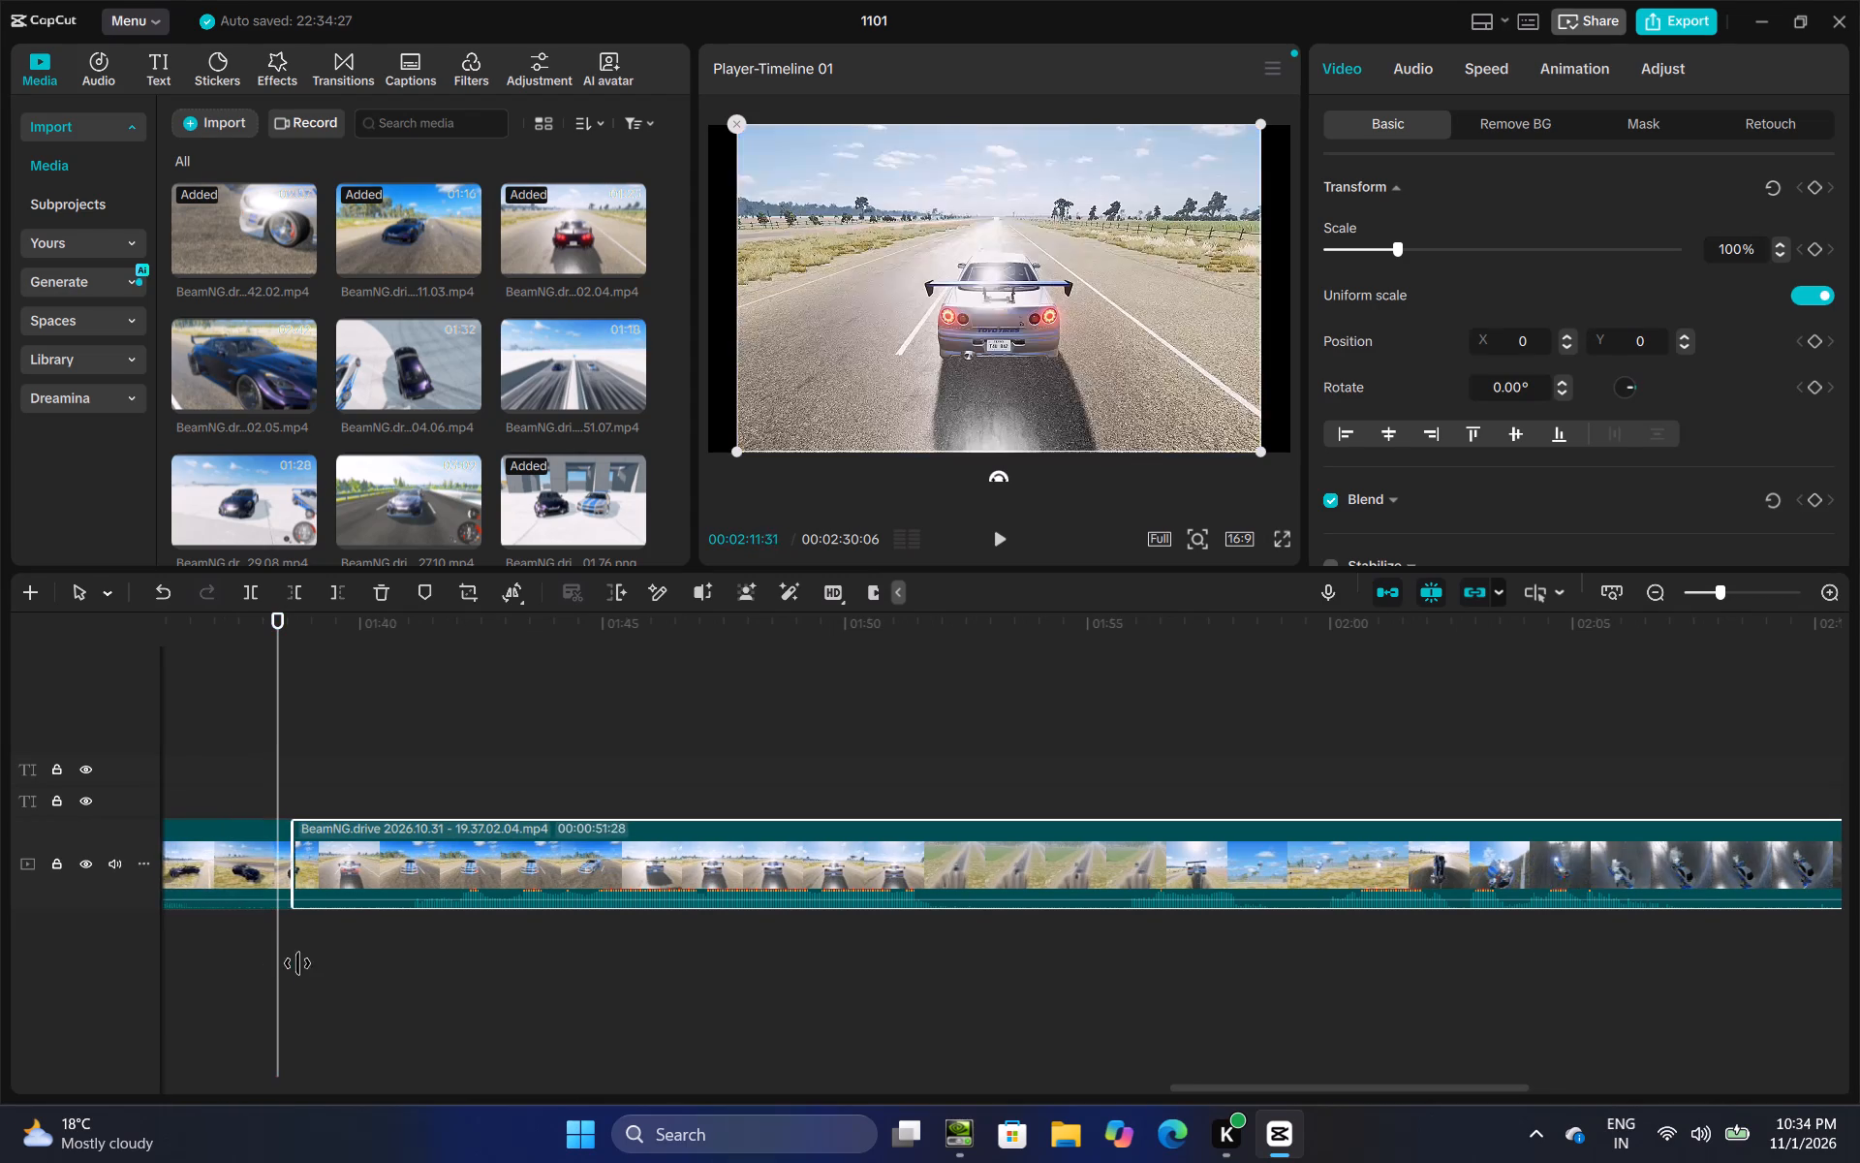
left_click_drag(297, 963, 464, 968)
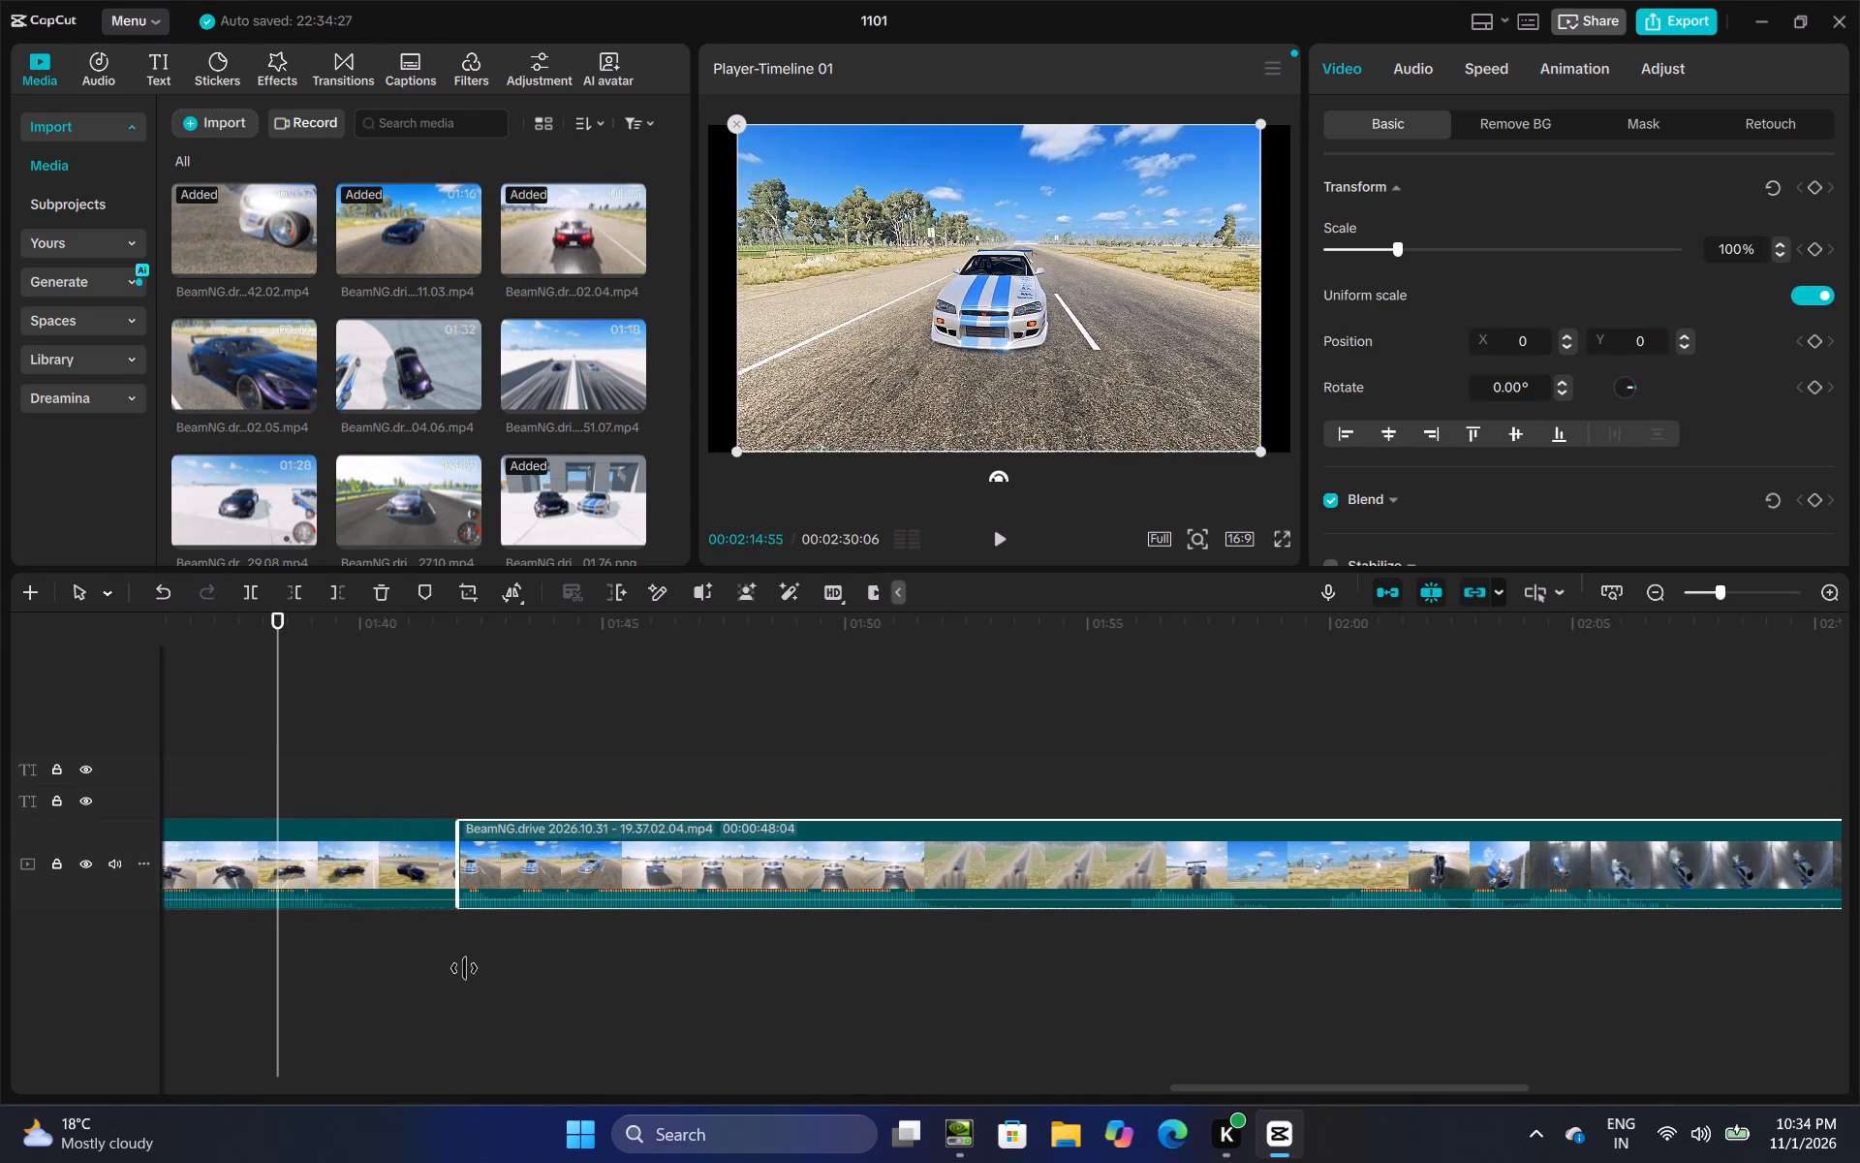
left_click_drag(464, 968, 448, 973)
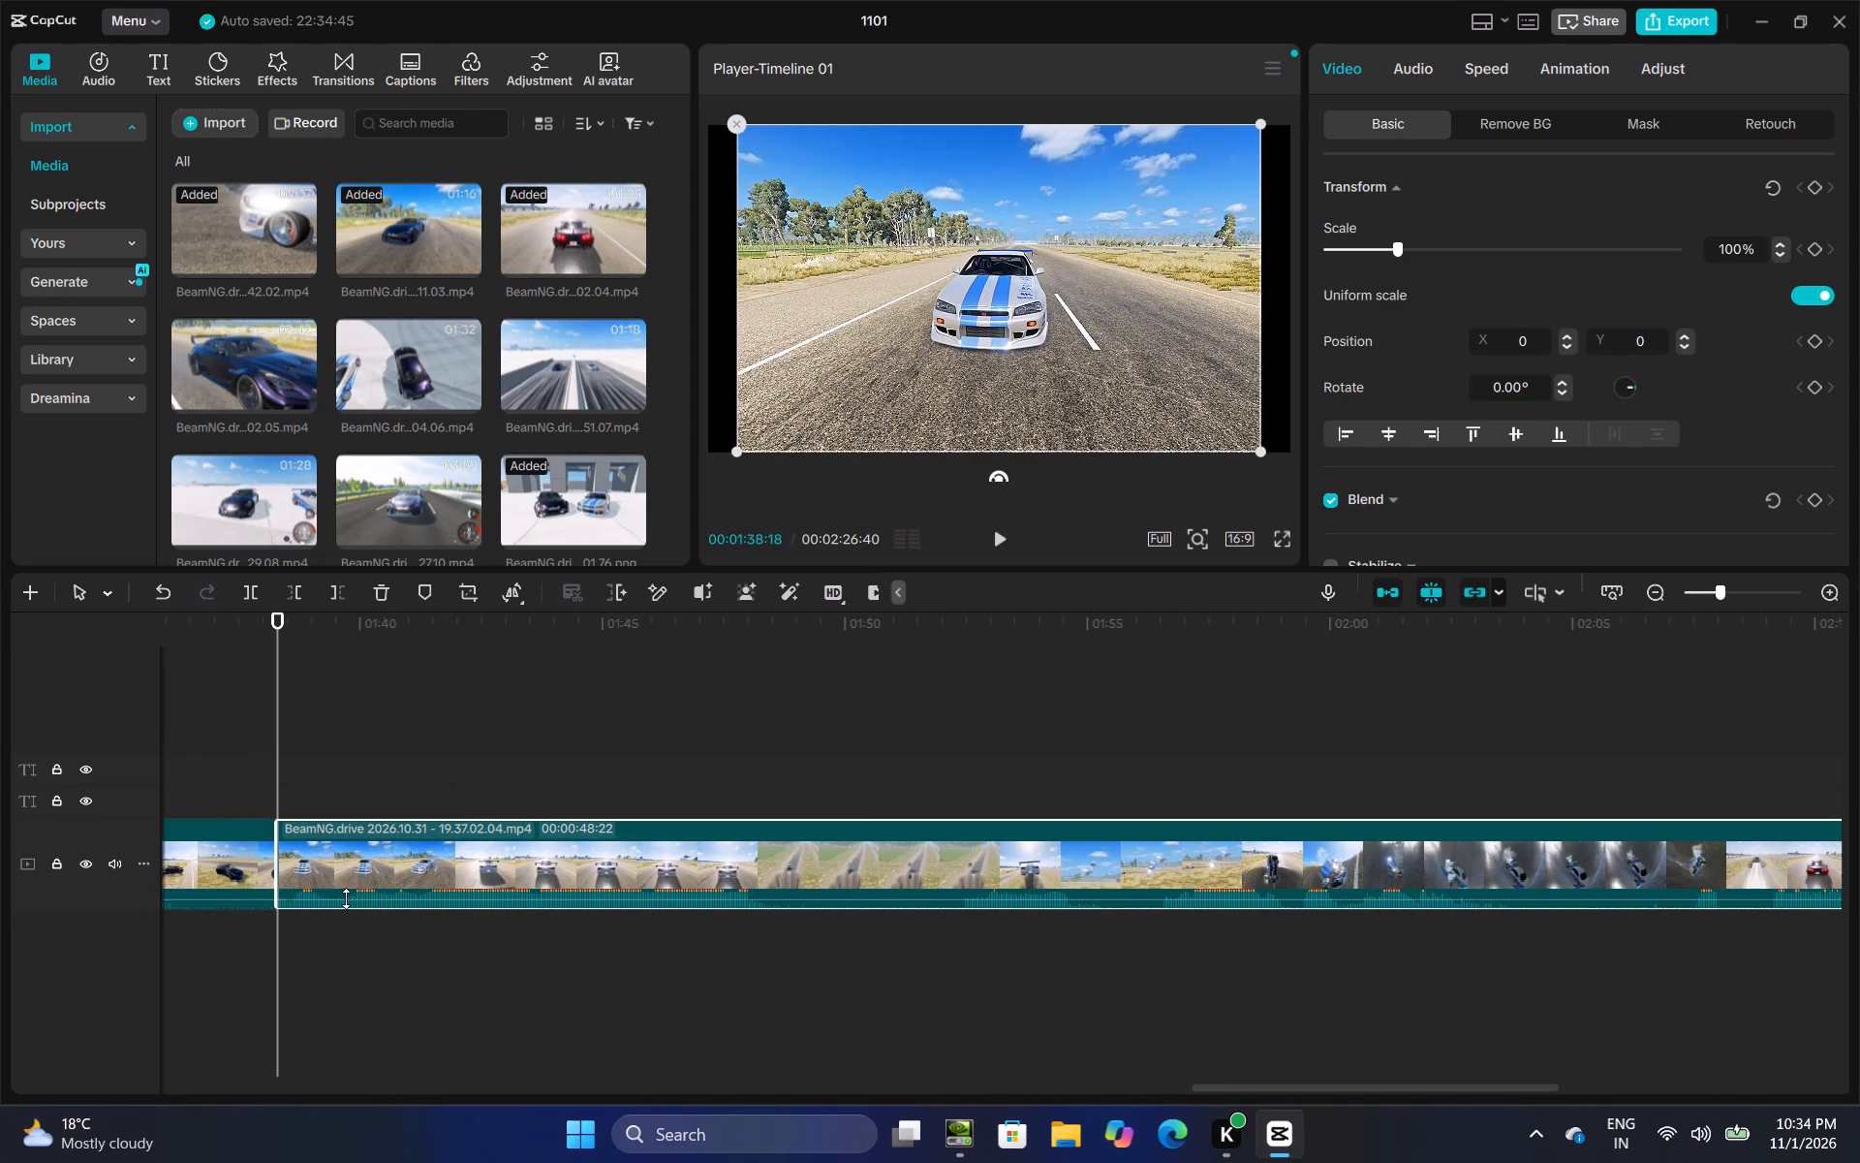
Split the long jump clip at 00:02:07:10, after the silver-blue car crashes inside the crater.
left_click(291, 772)
left_click_drag(291, 772, 675, 828)
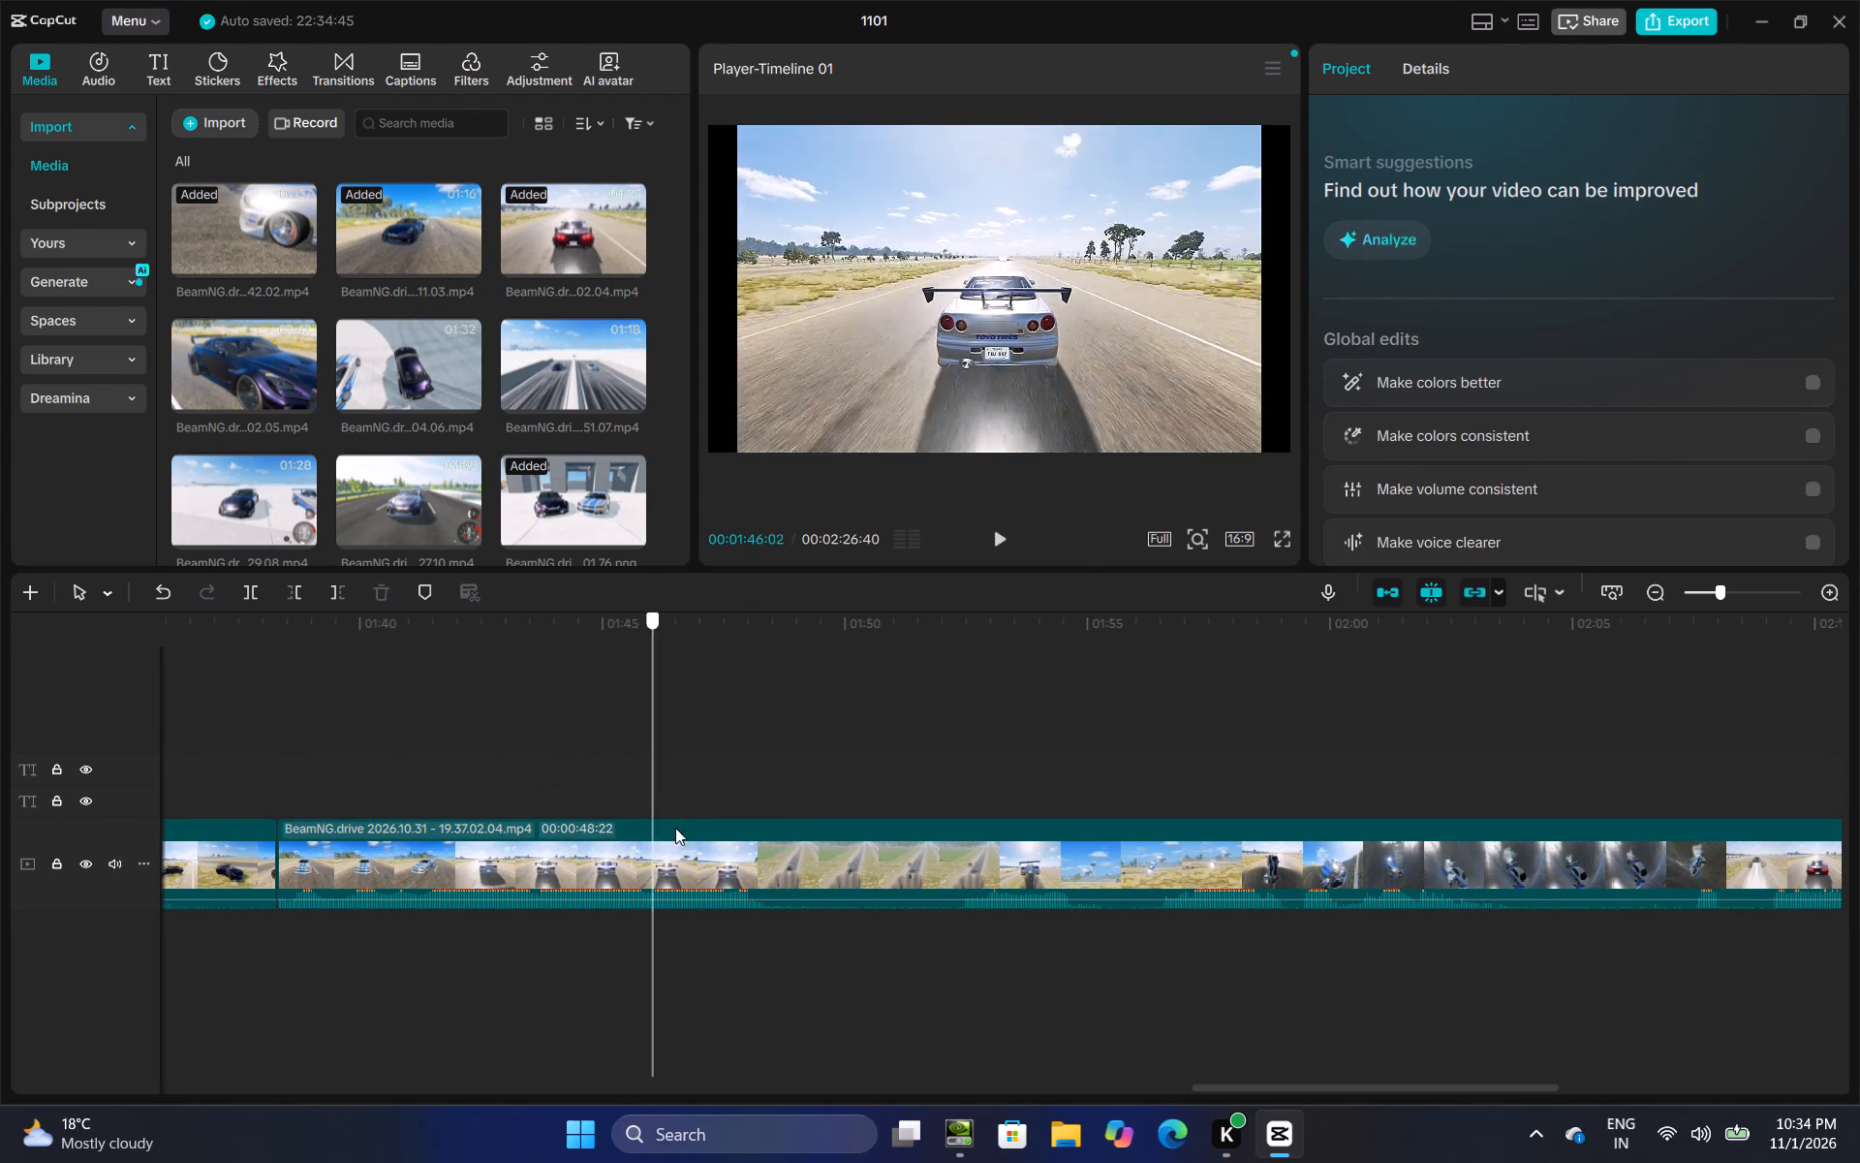
left_click_drag(675, 828, 1441, 947)
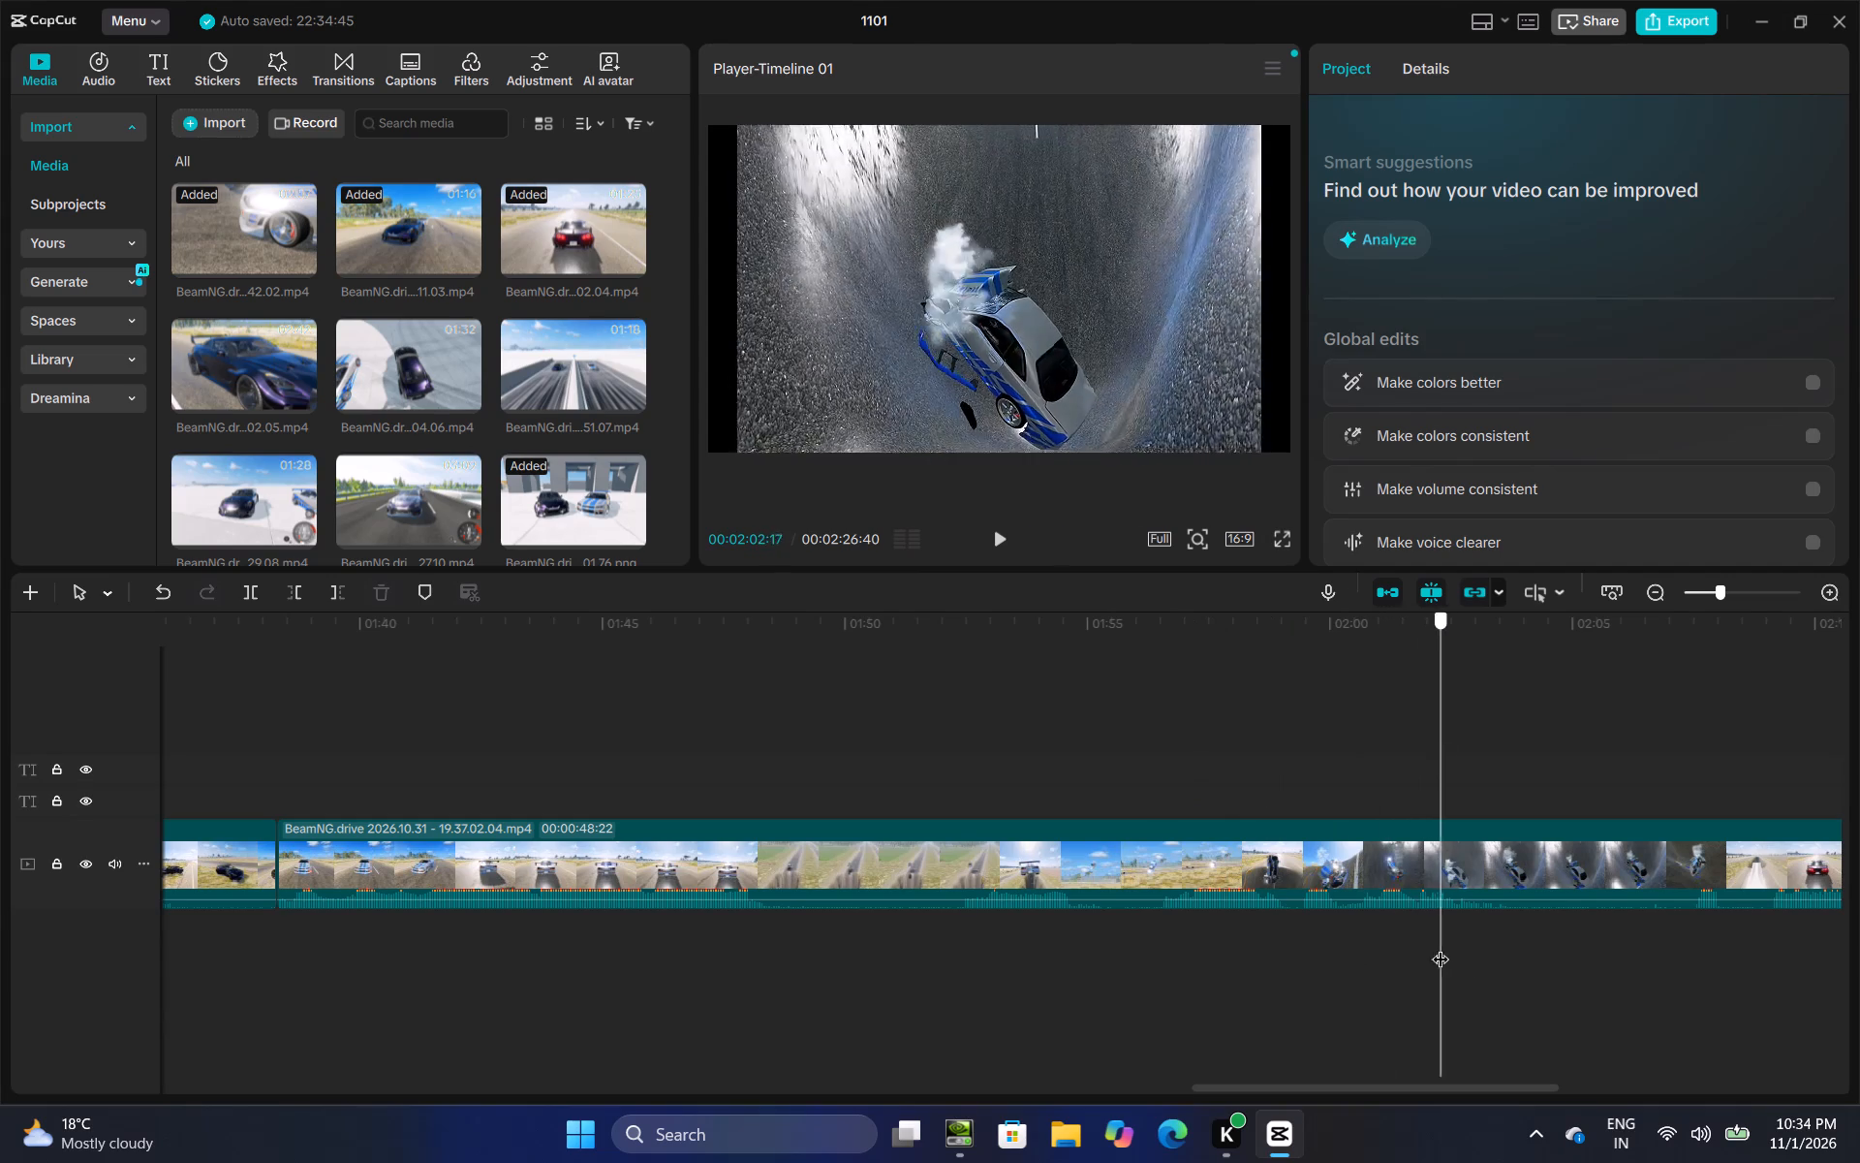
left_click_drag(1441, 947, 837, 1015)
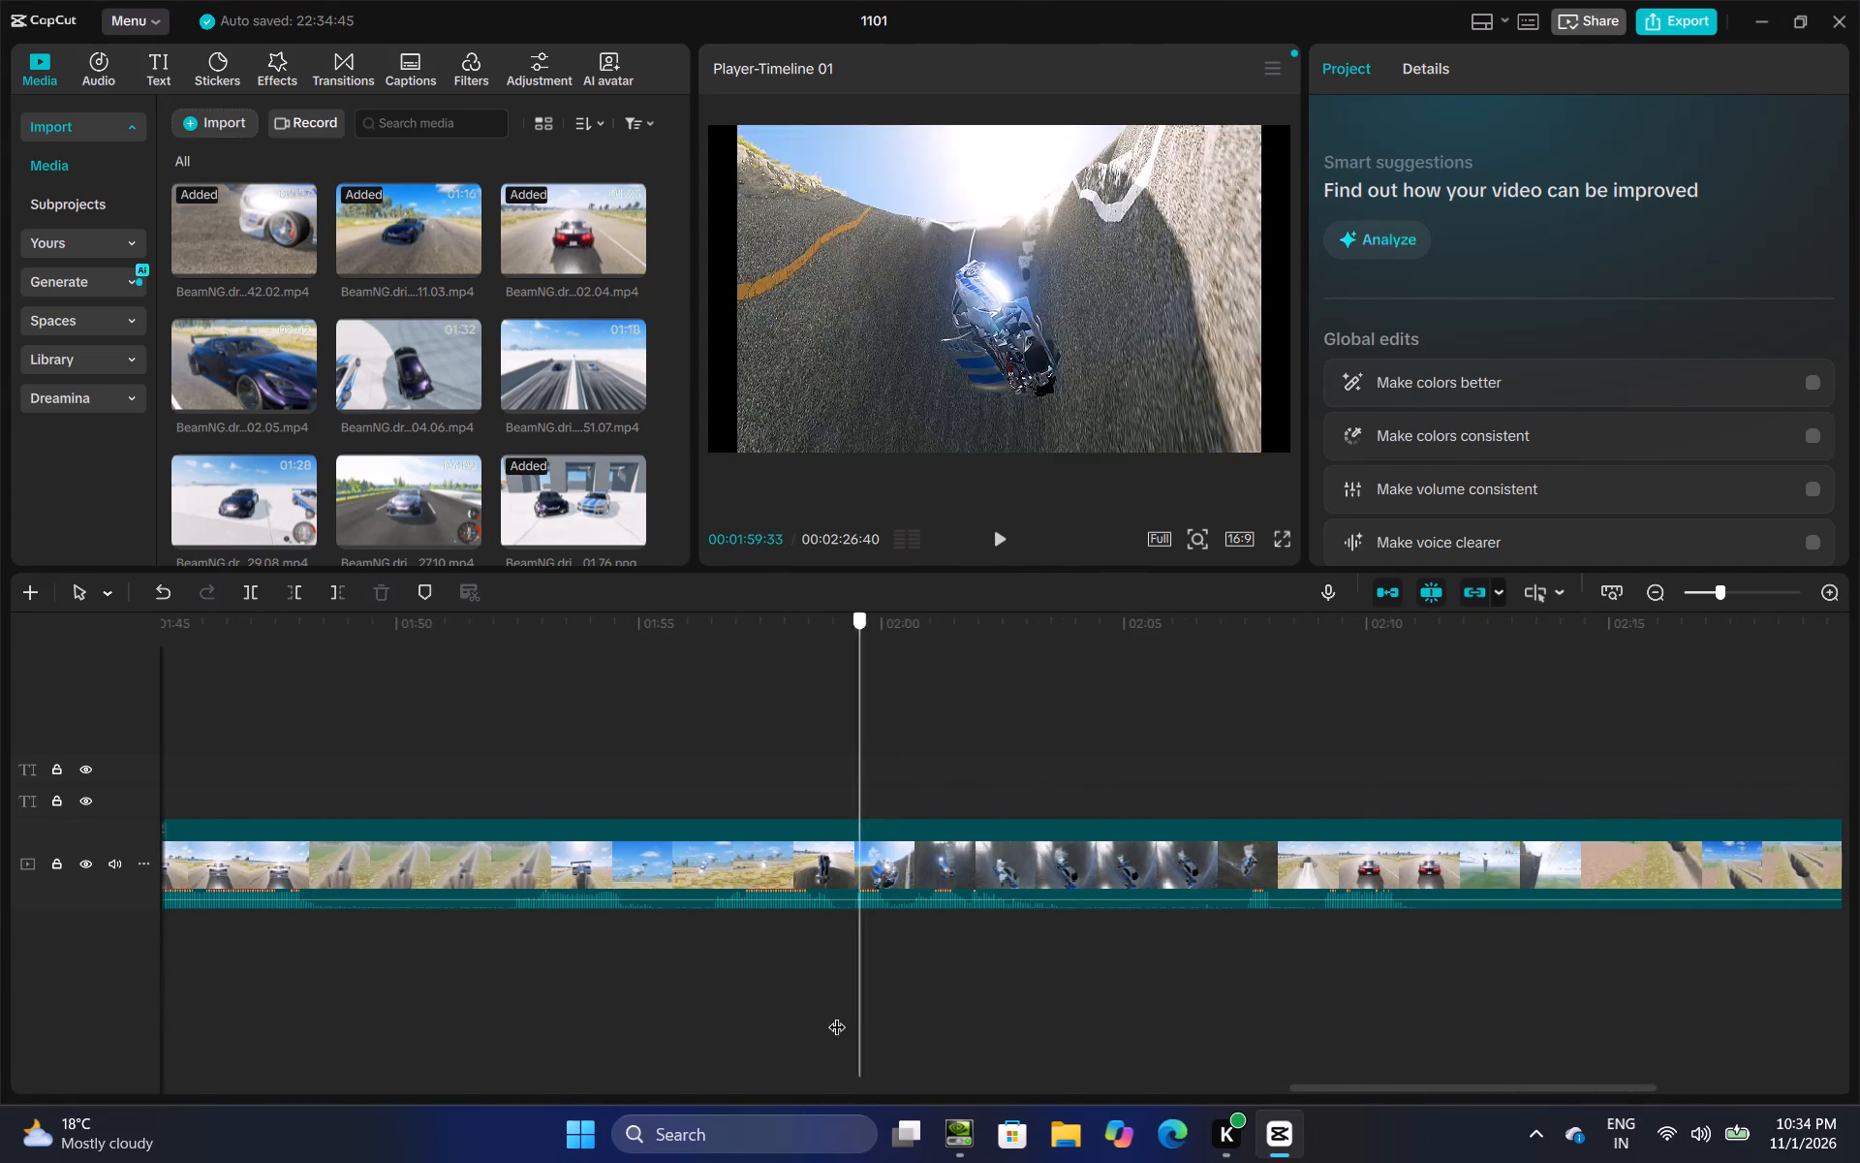
left_click_drag(837, 1015, 1213, 992)
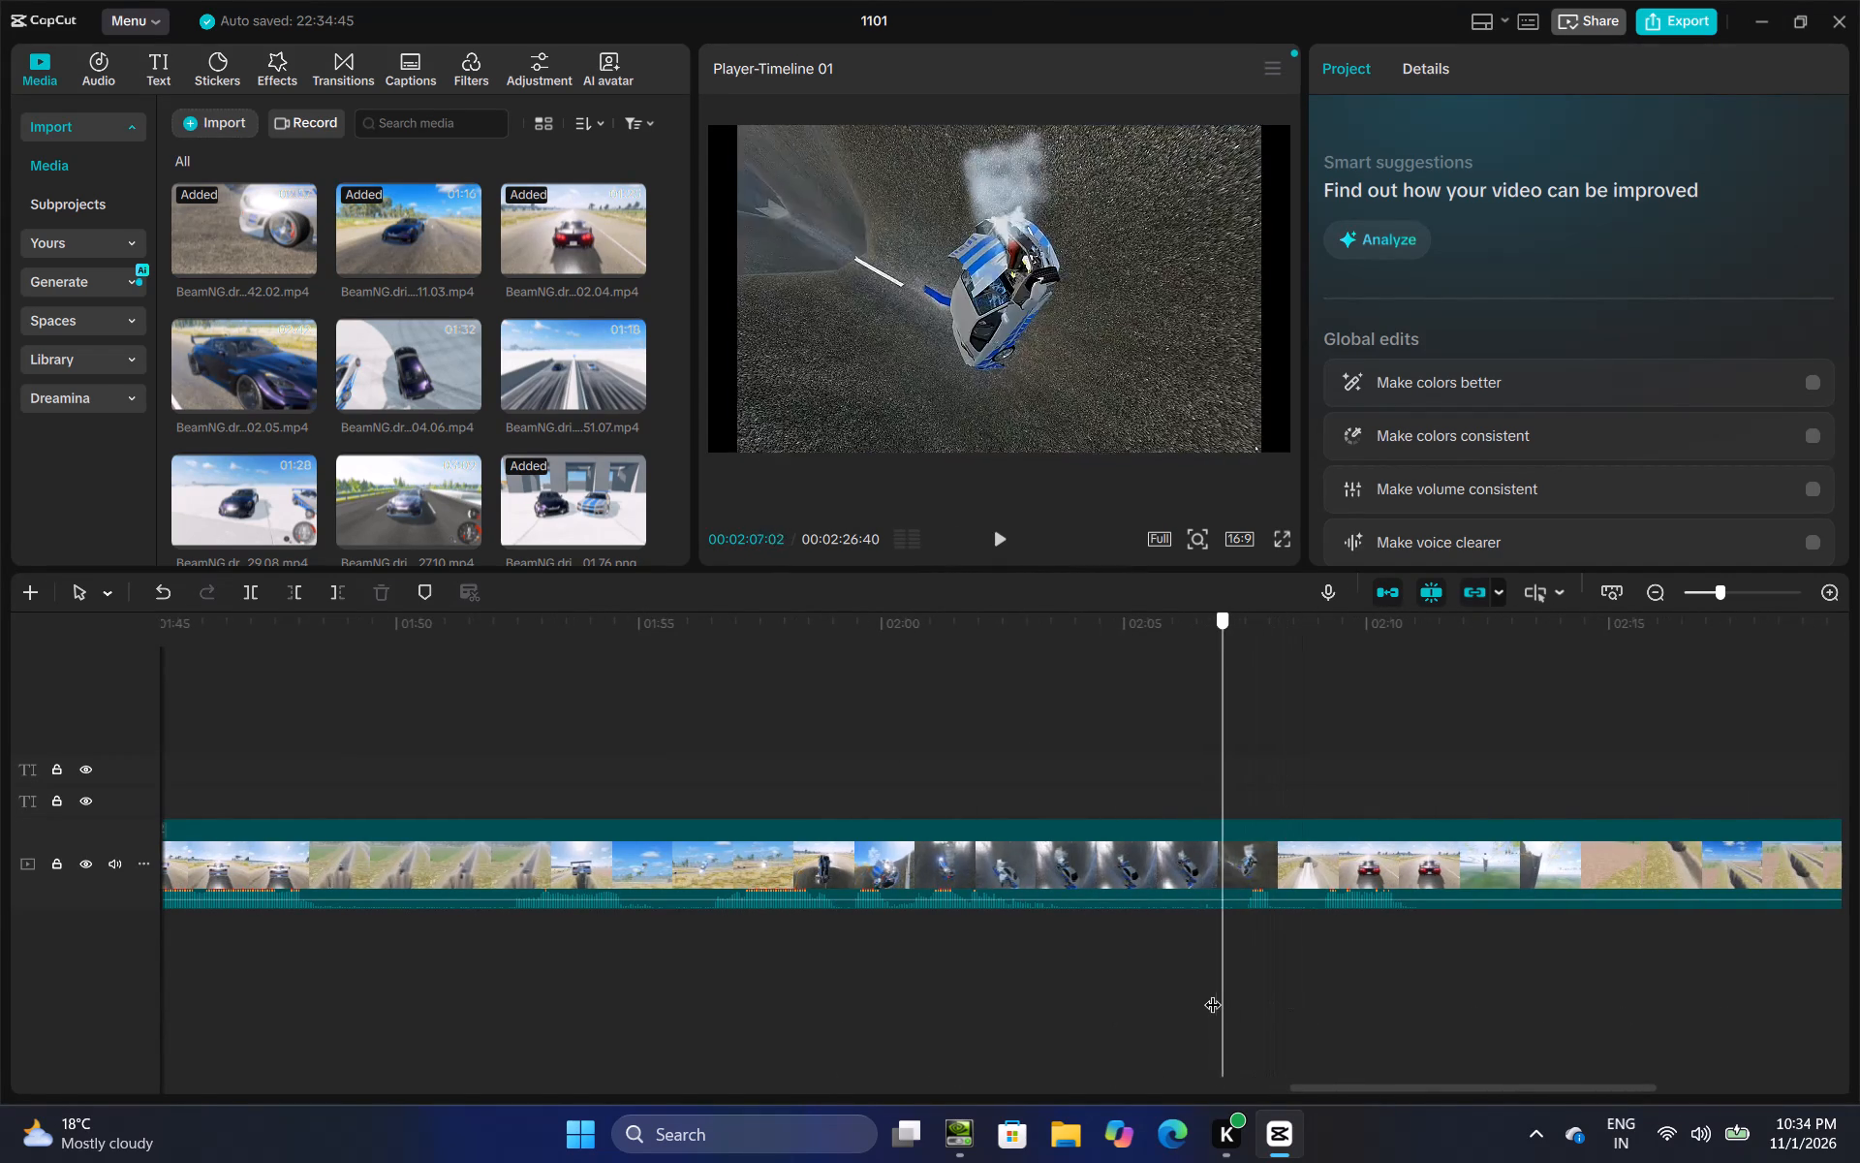
left_click_drag(1213, 992, 1227, 995)
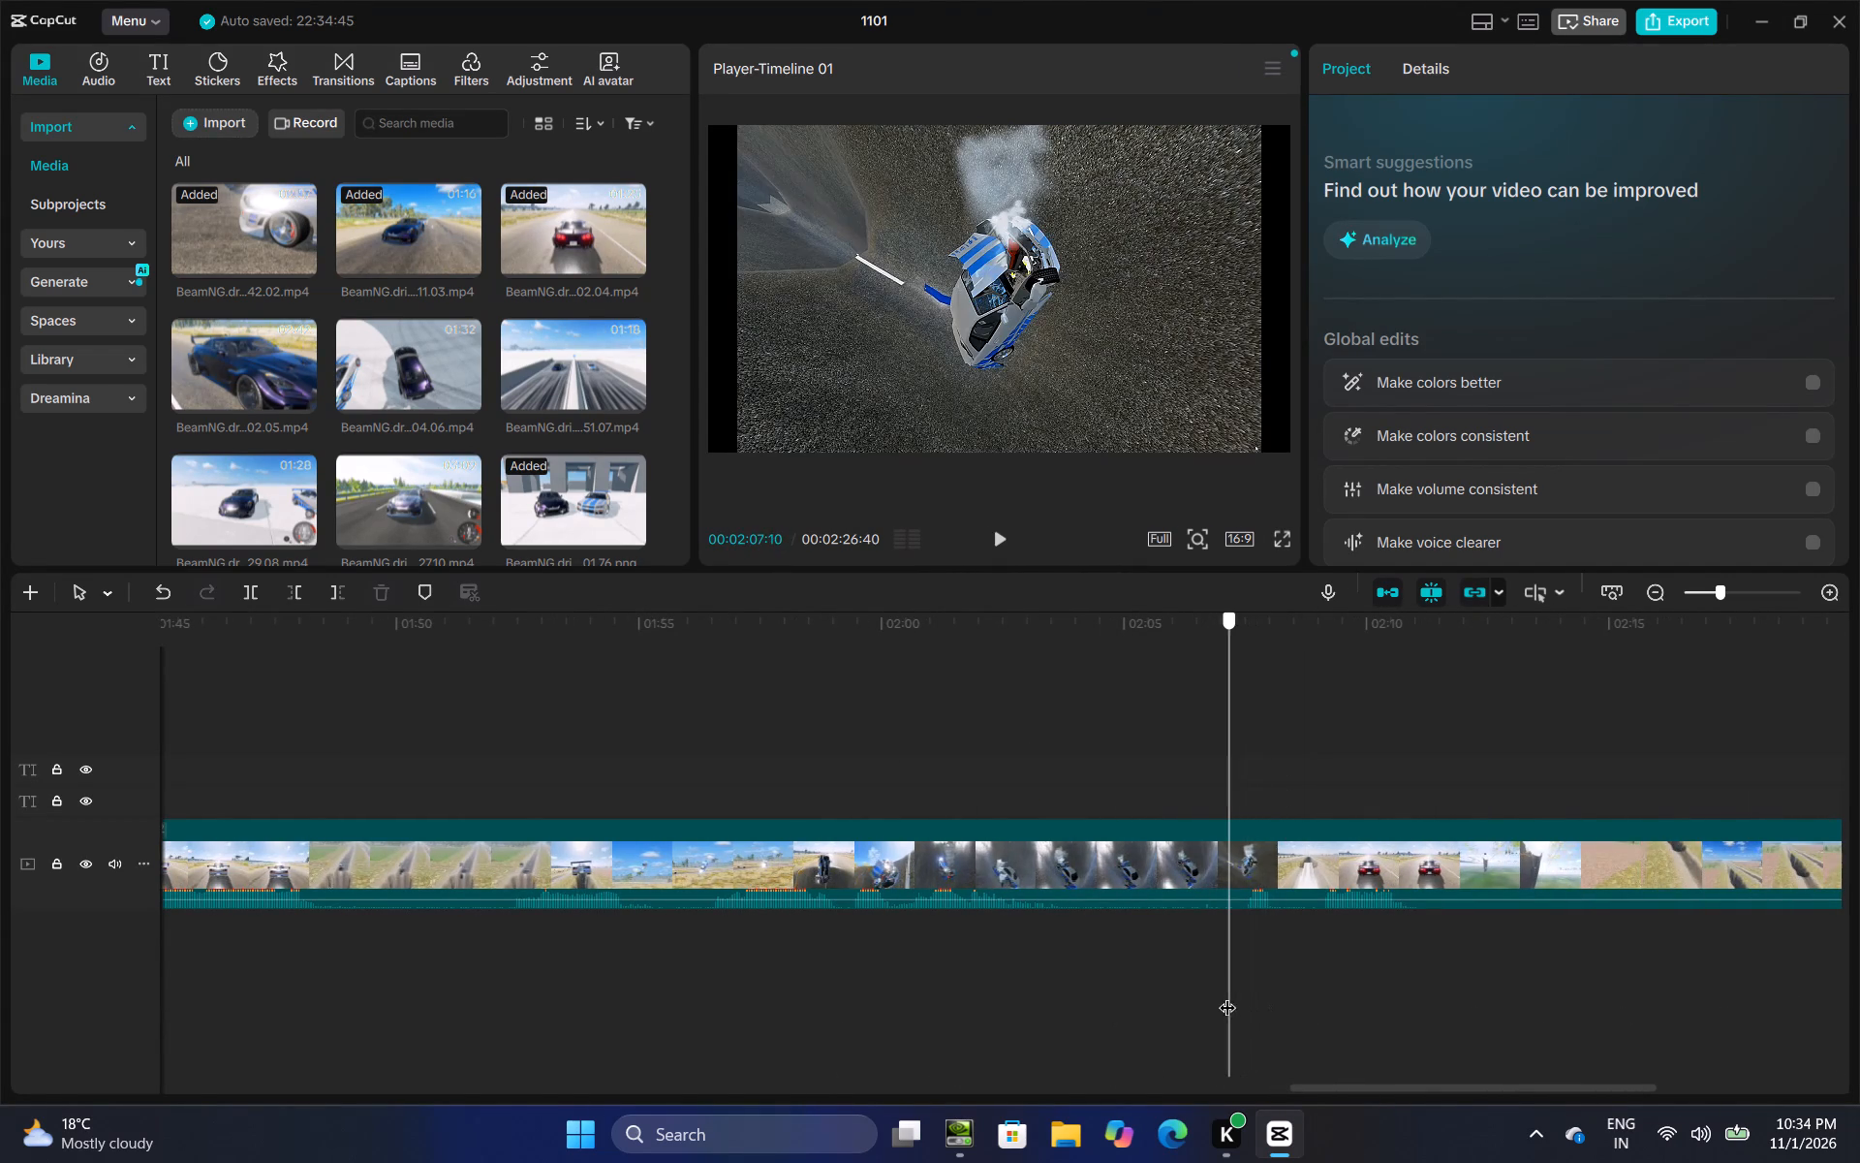
left_click_drag(1227, 995, 1229, 995)
left_click(253, 598)
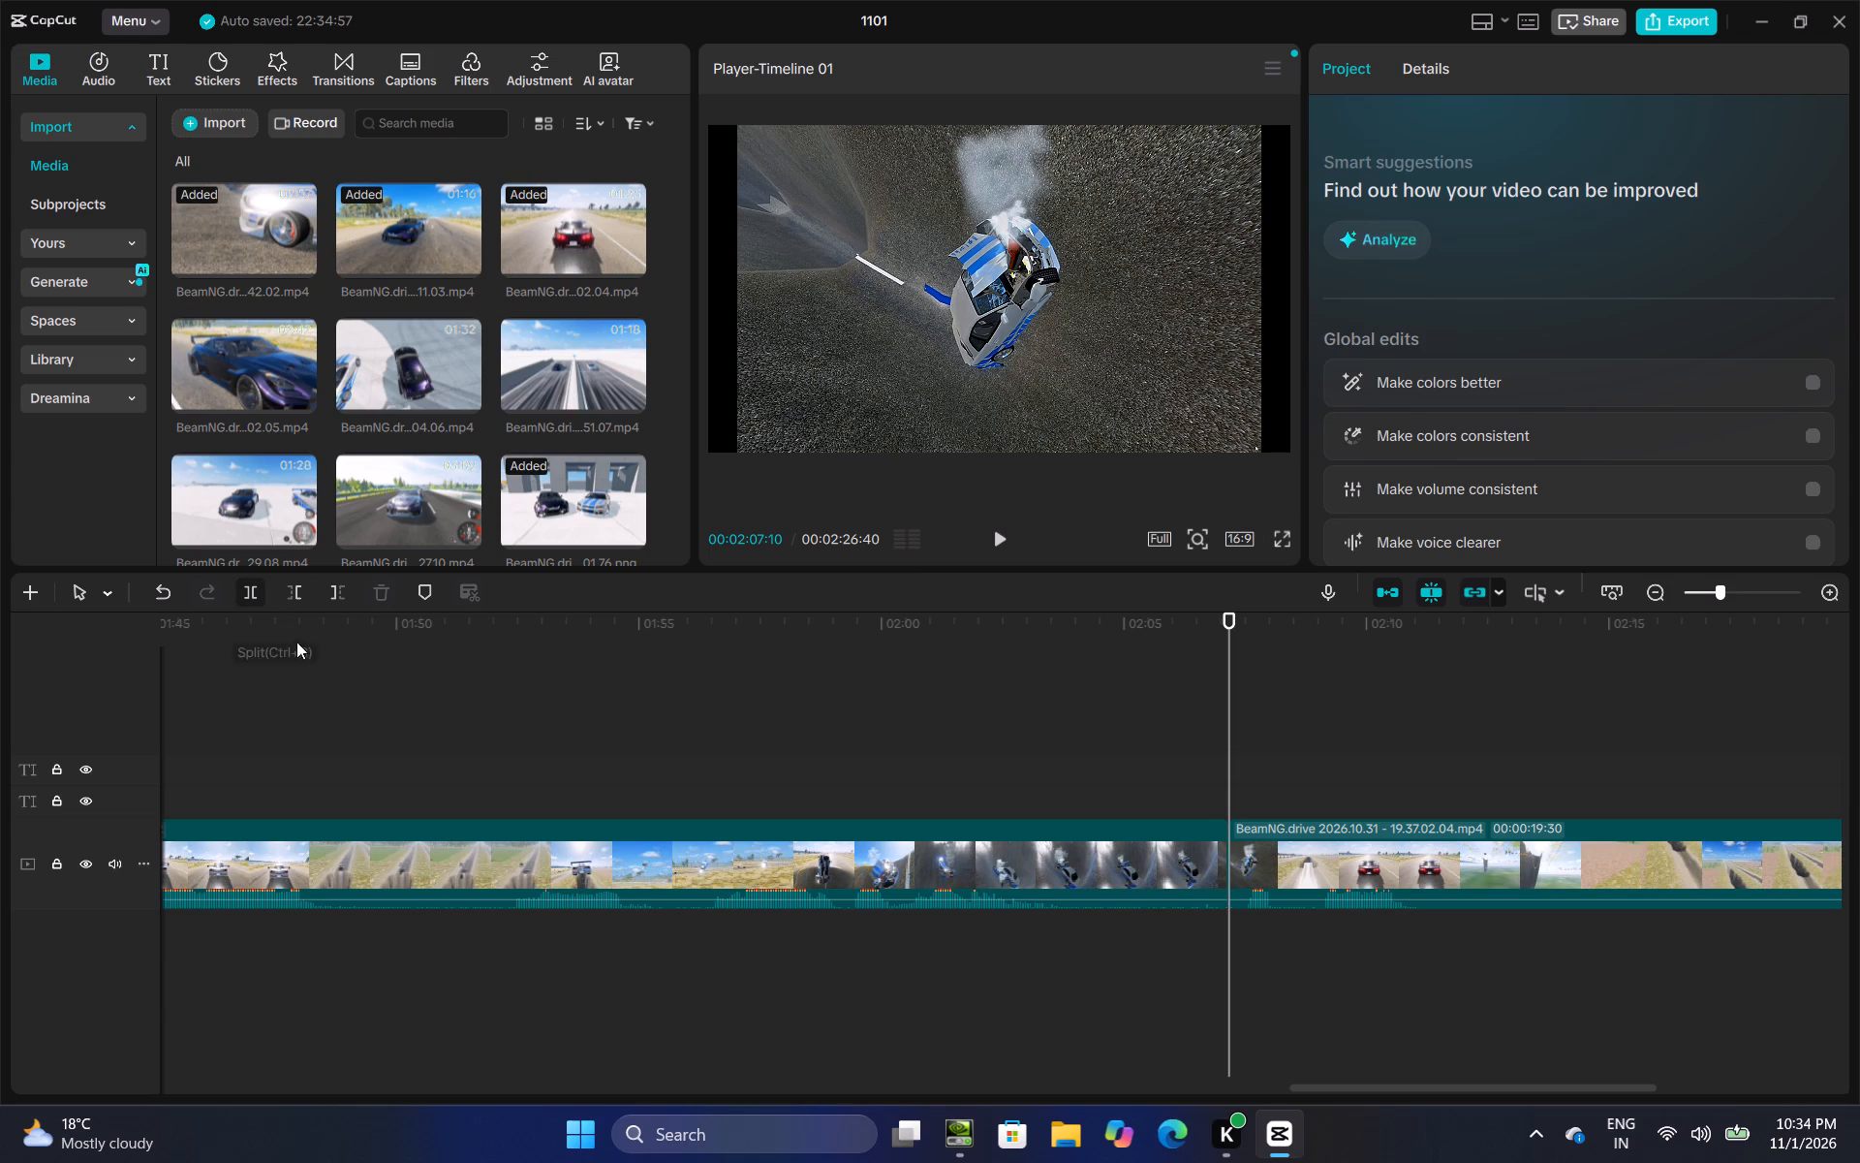
Trim the start of the last 19.37.02.04 piece to the aerial view of the crater, leaving 00:00:07:42.
left_click(1275, 874)
left_click_drag(1227, 833, 1752, 864)
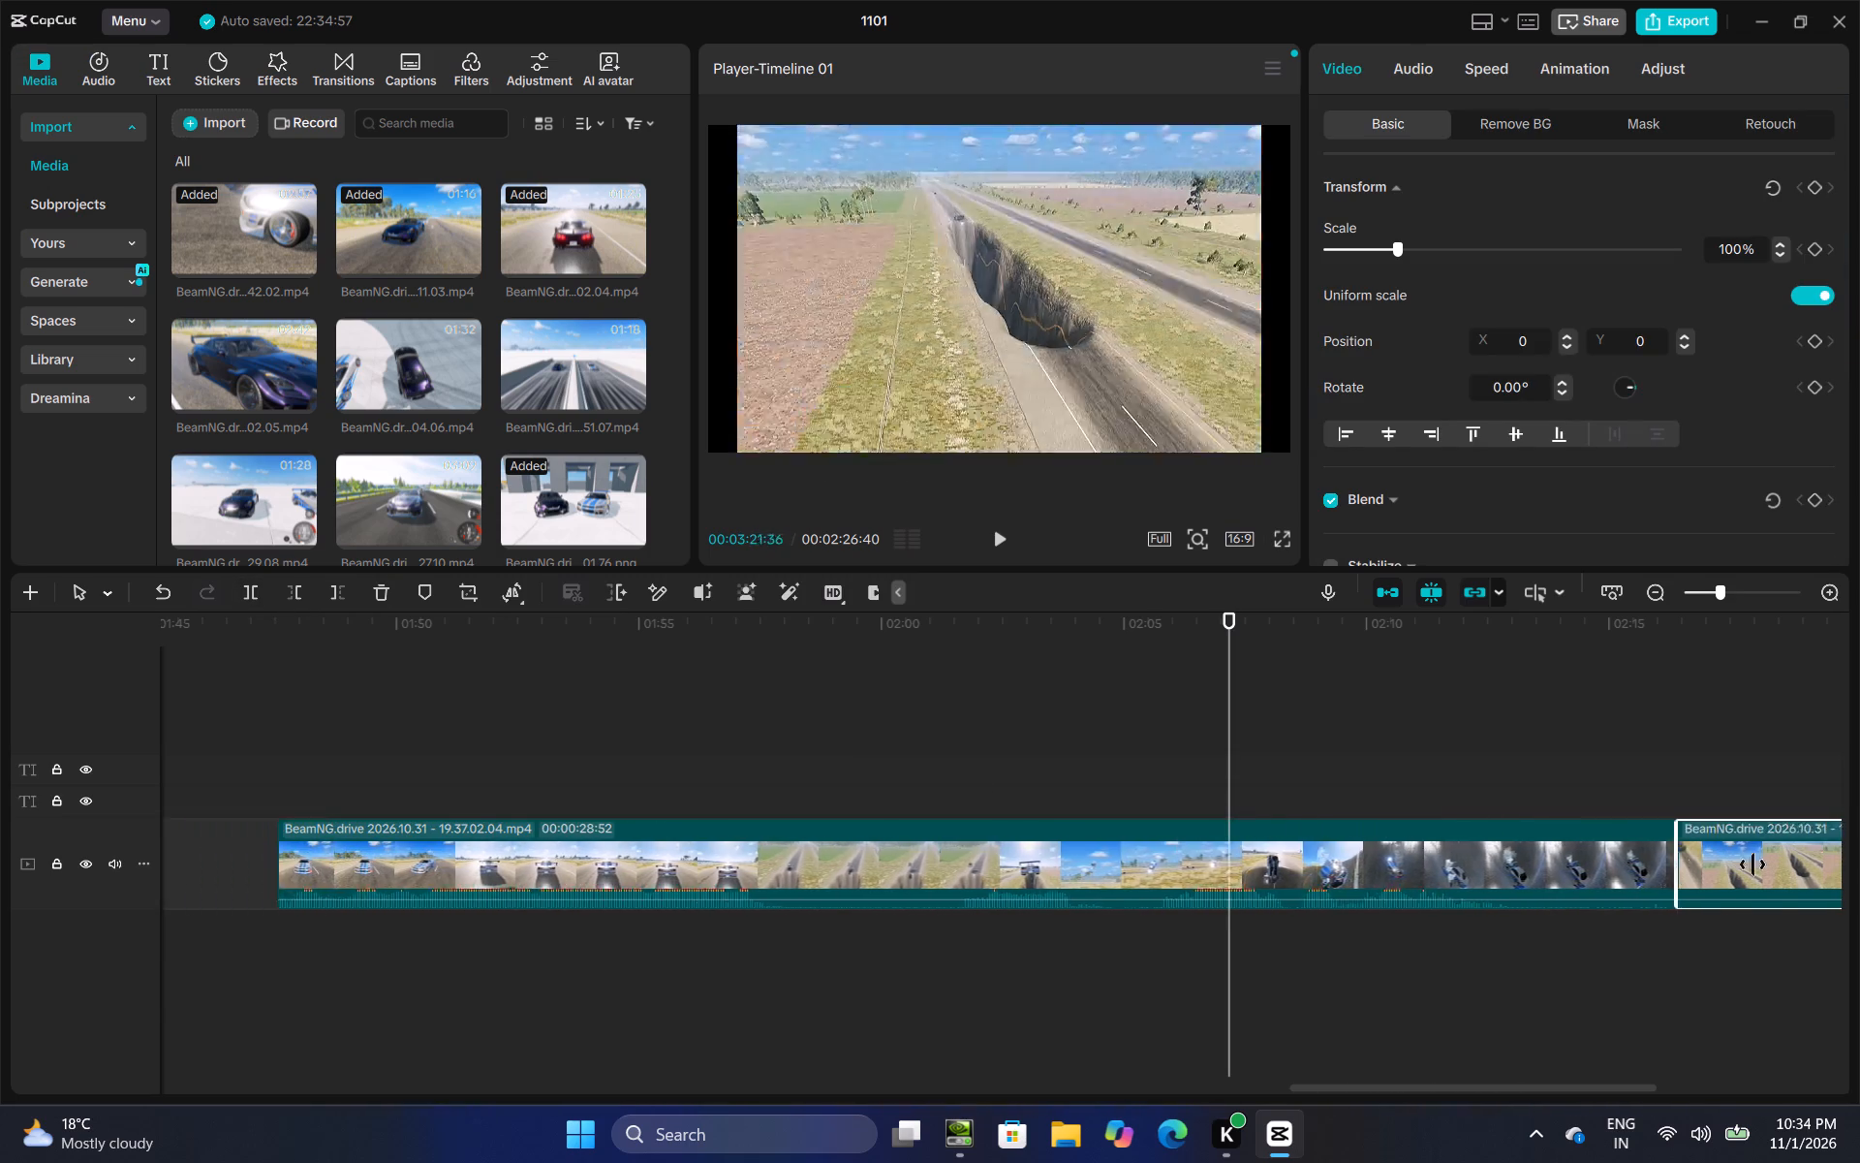
left_click_drag(1752, 864, 940, 889)
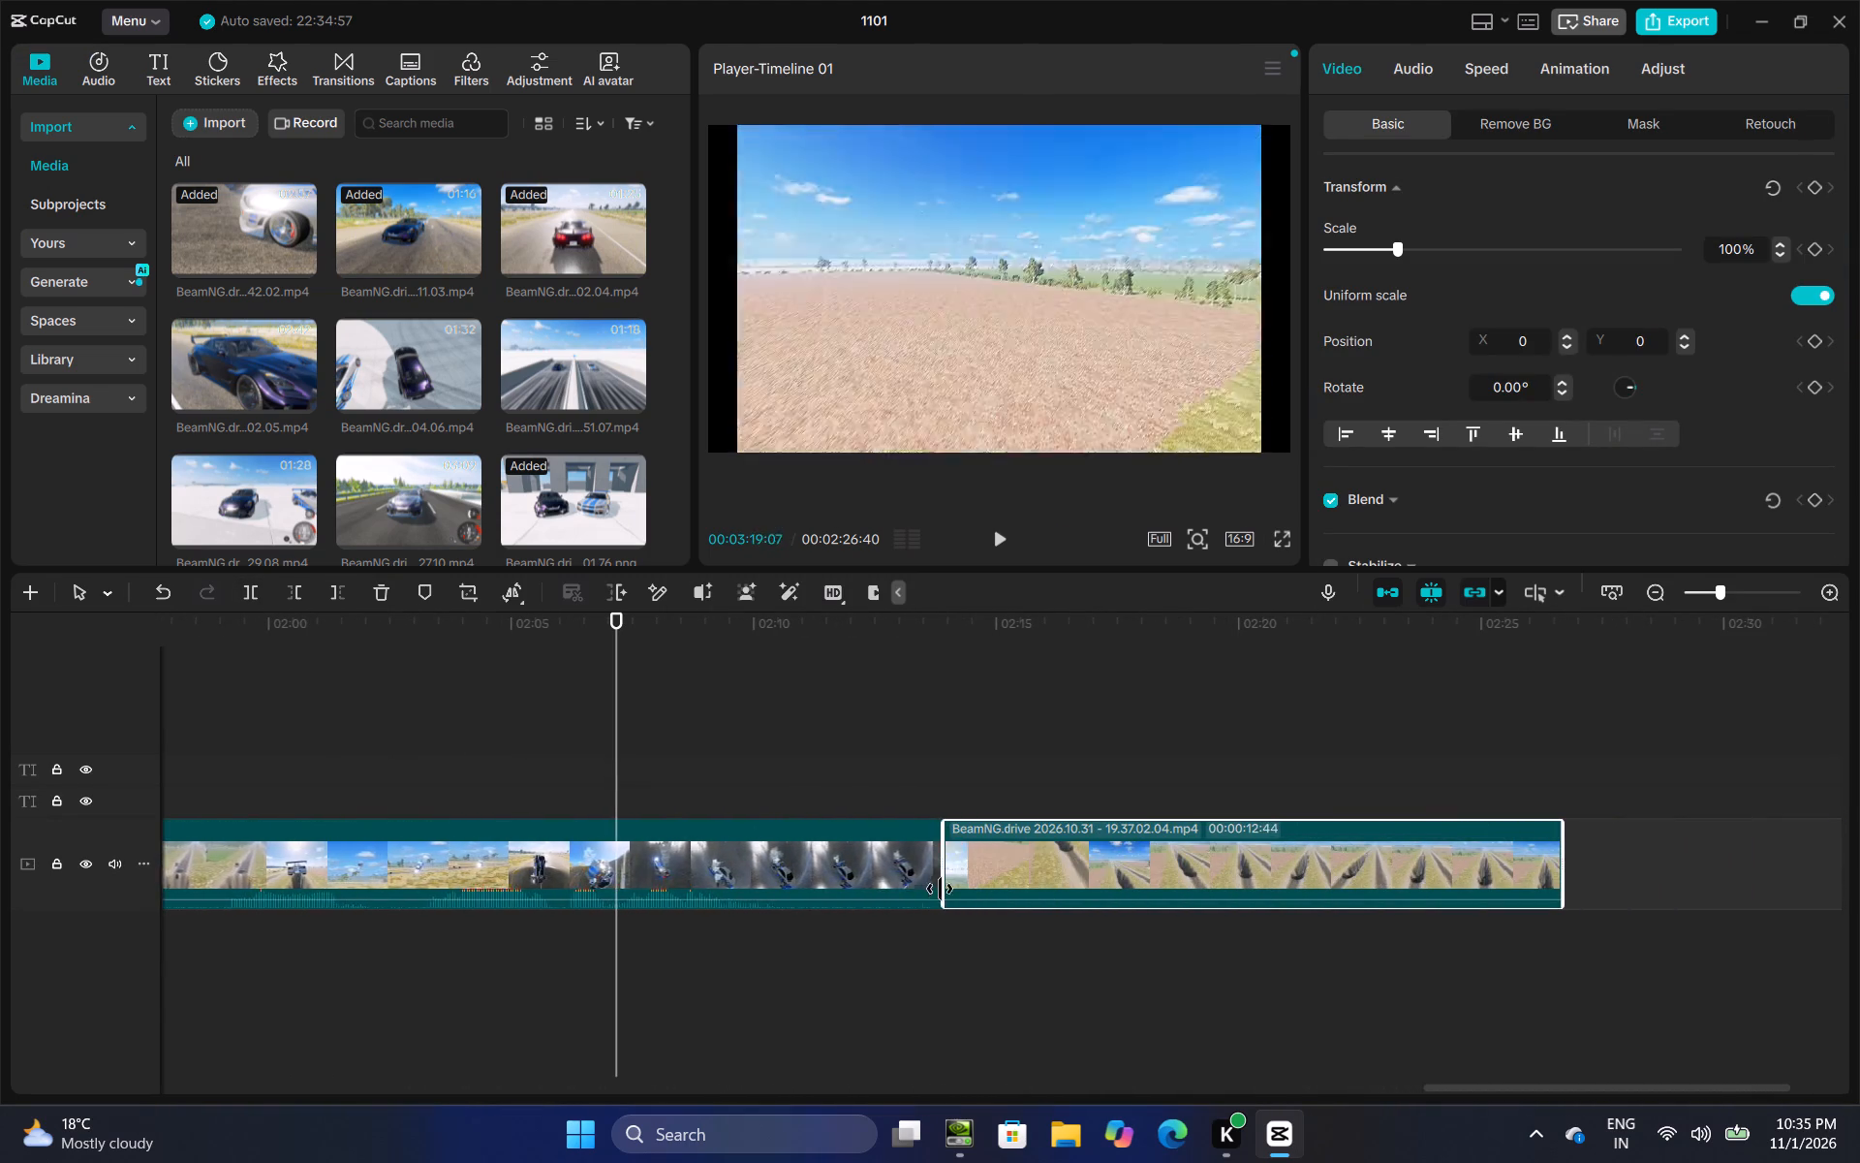
left_click_drag(940, 889, 1055, 889)
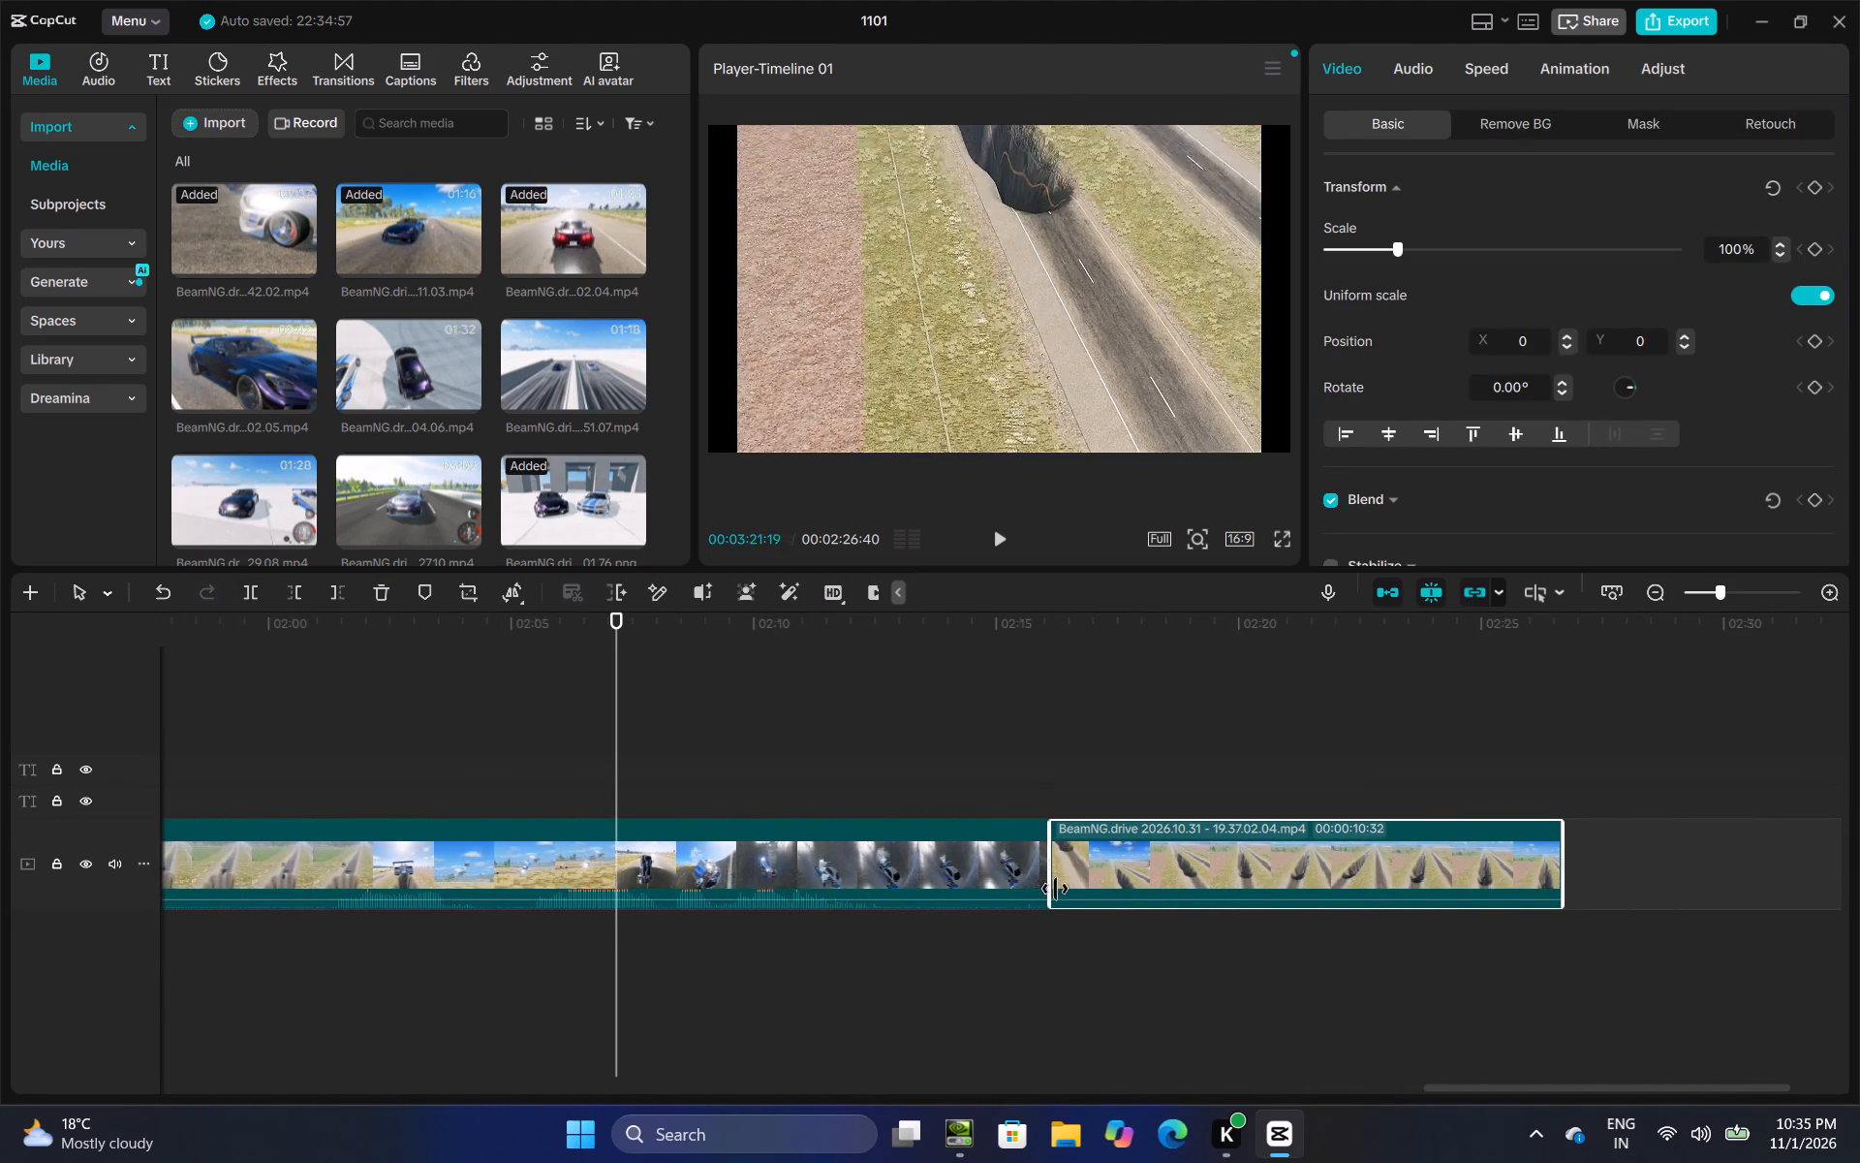
left_click_drag(1055, 889, 1227, 889)
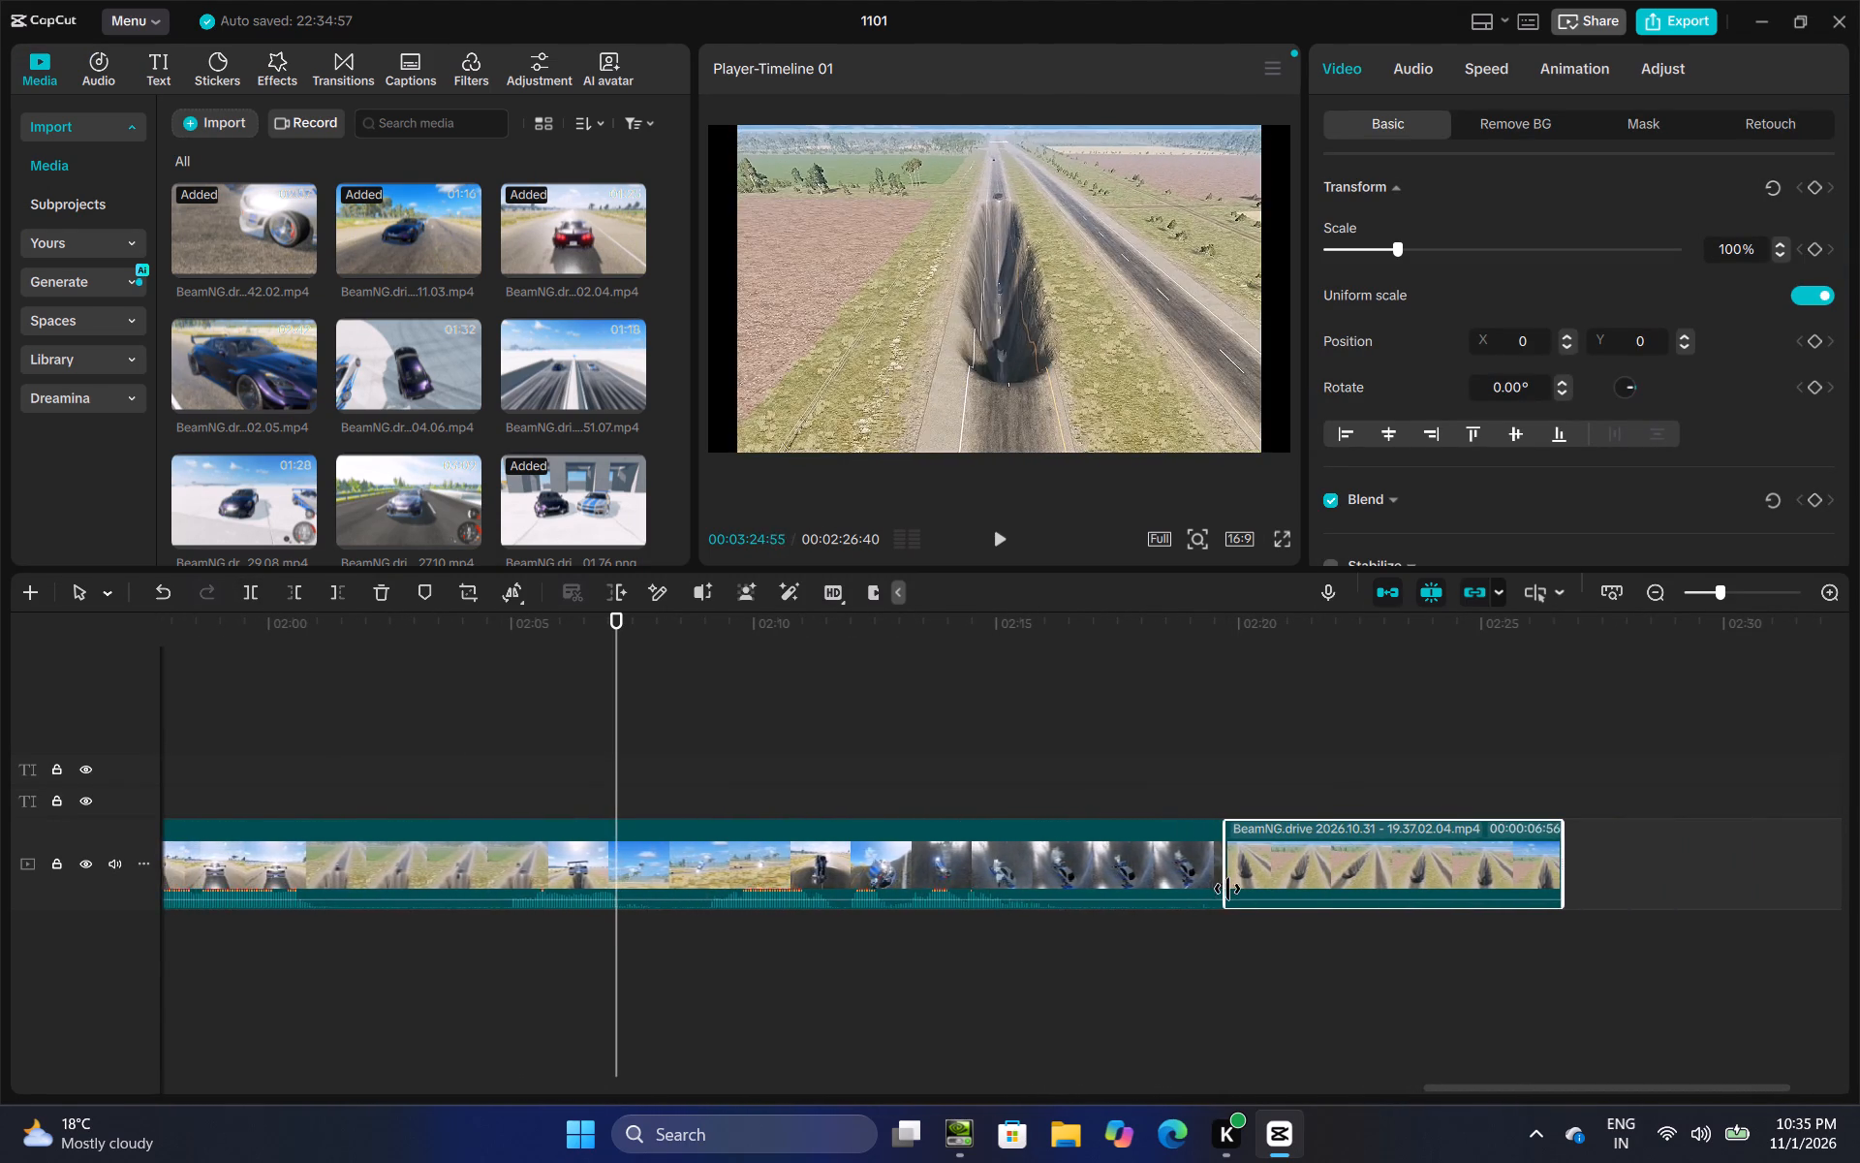
left_click_drag(1227, 889, 1191, 889)
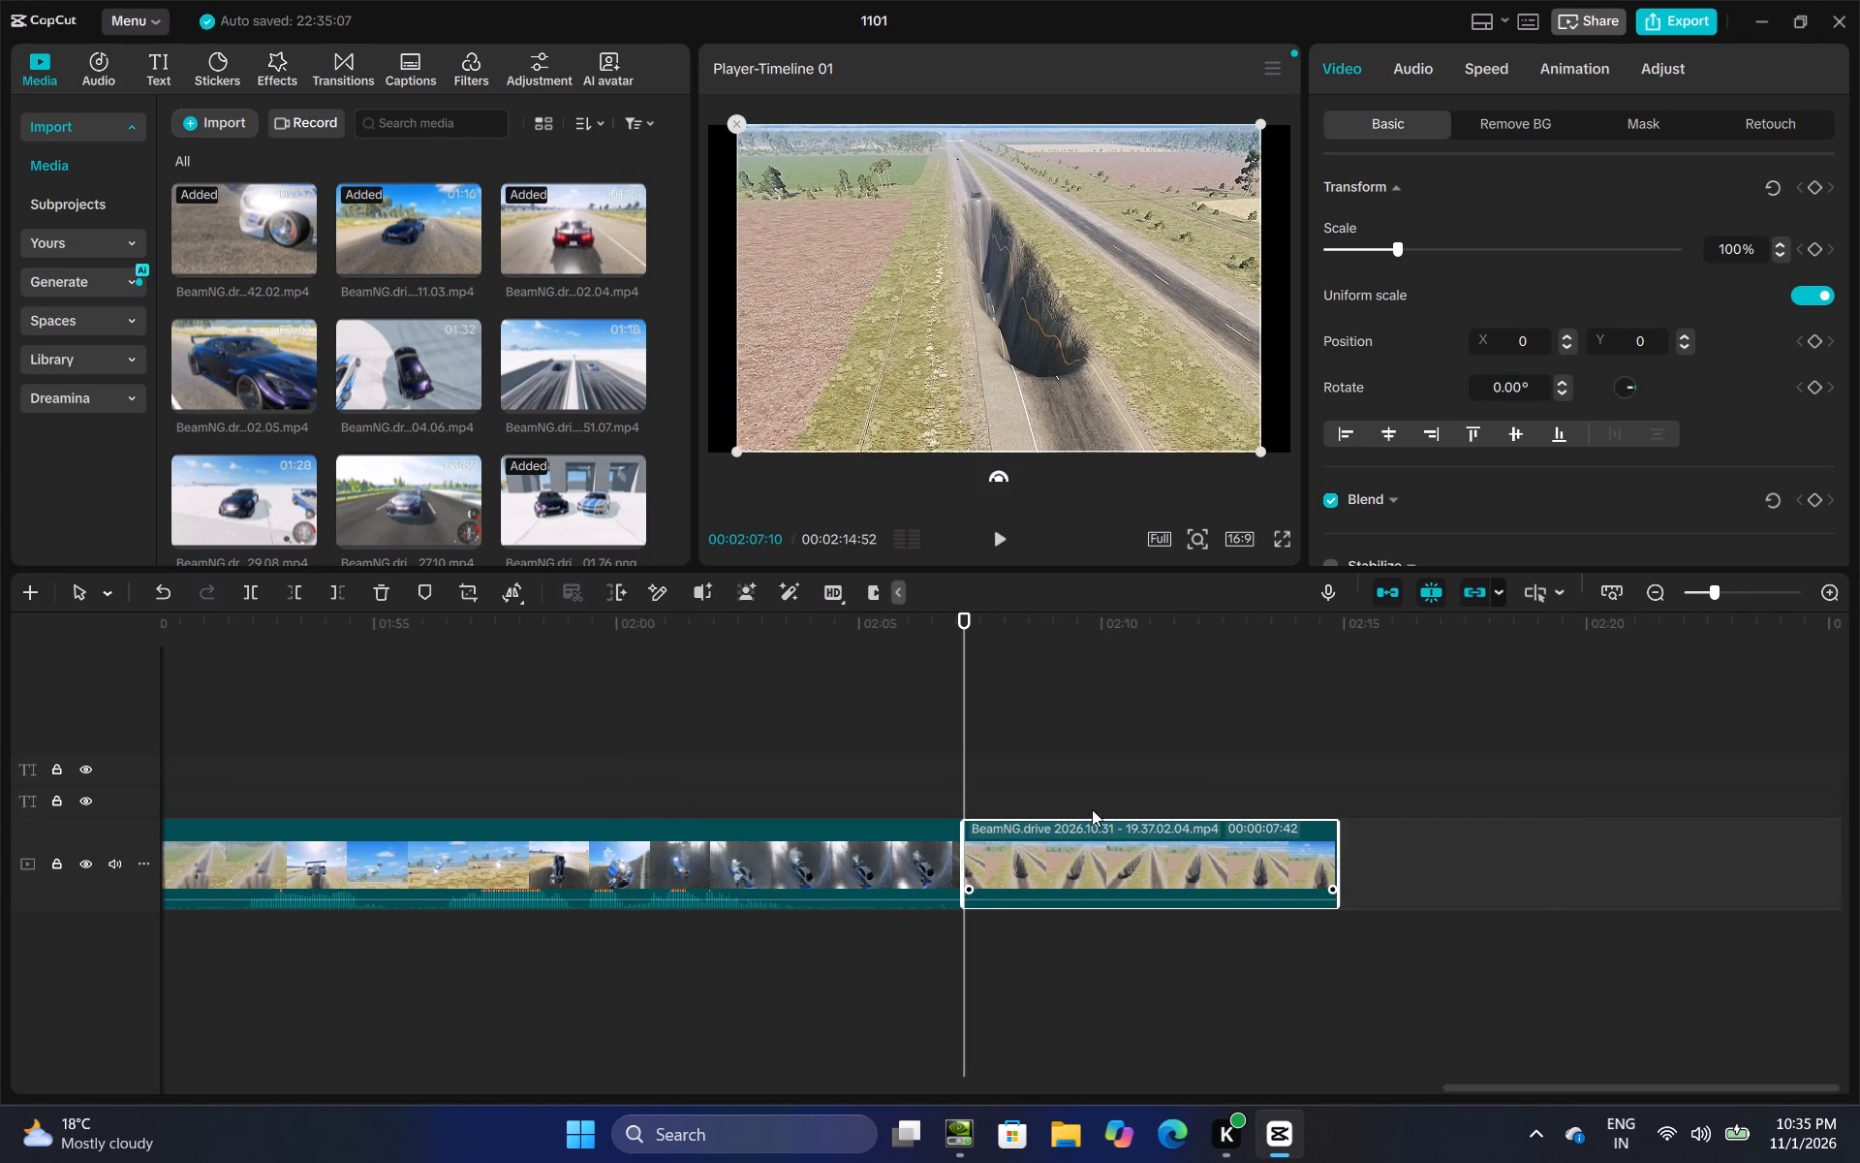
Move the 00:00:07:42 aerial crater clip to right after the "LONG JUMP TEST" title card, before the black car's run.
left_click(1012, 753)
left_click_drag(1012, 753, 1347, 768)
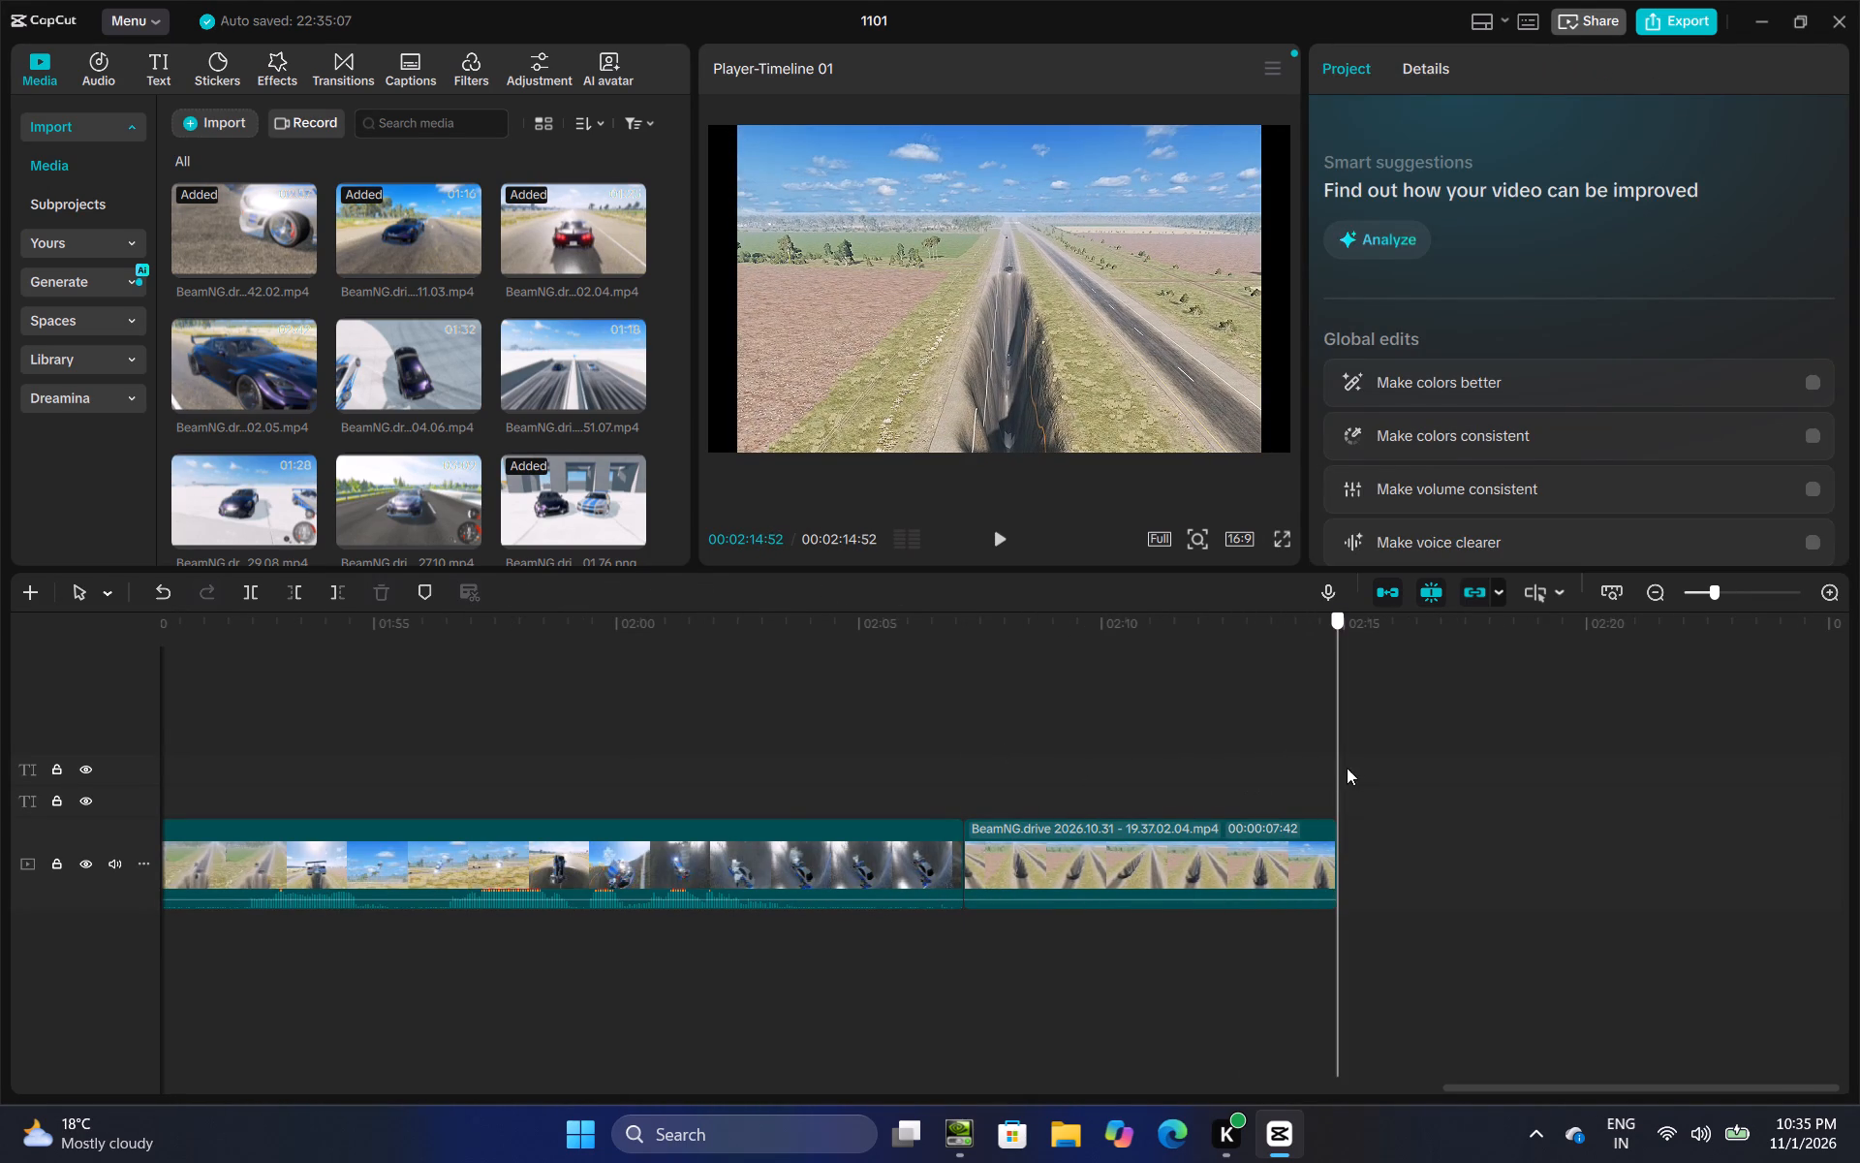
left_click_drag(1347, 768, 1344, 768)
left_click_drag(1198, 860, 34, 911)
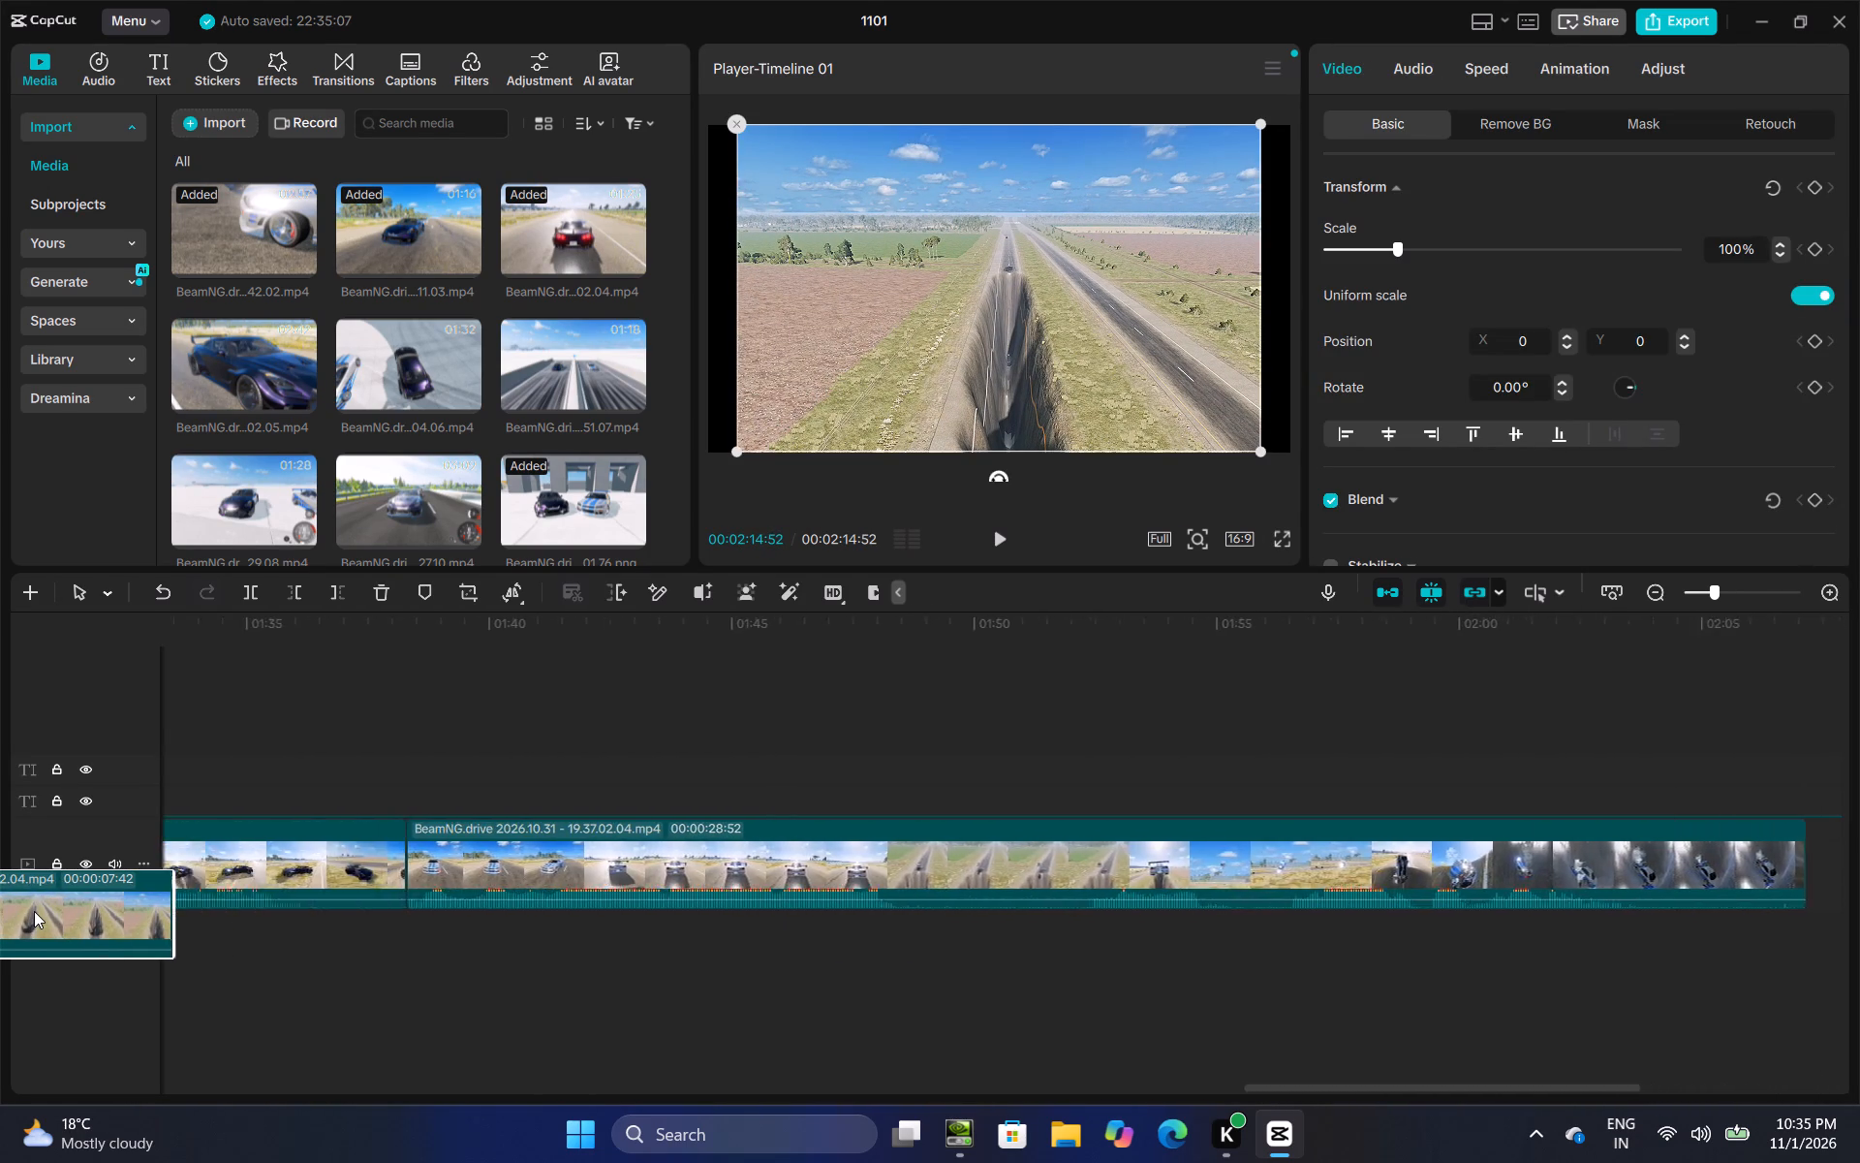
left_click_drag(34, 911, 357, 845)
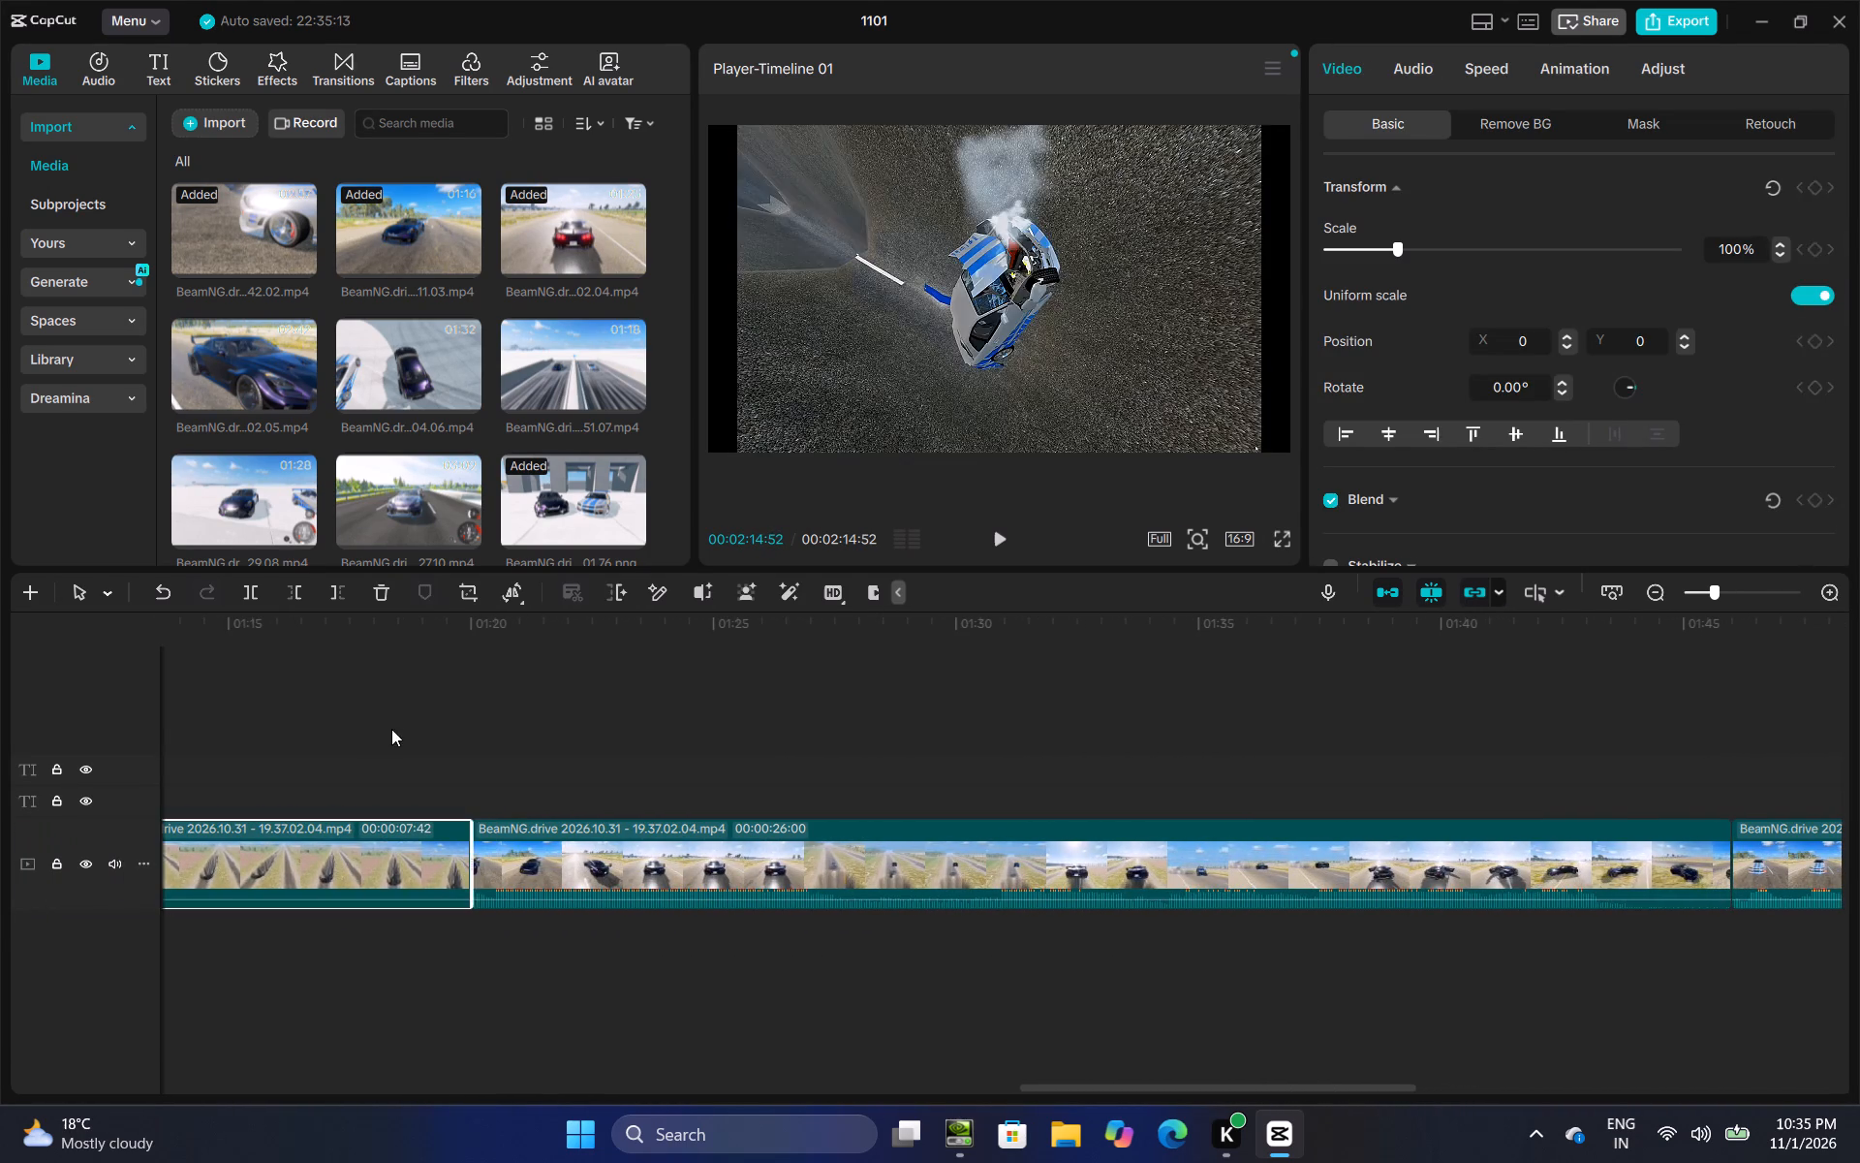
Review the reordered long jump section through to the timeline's end and look over the imported media.
left_click(391, 722)
left_click_drag(391, 722, 549, 768)
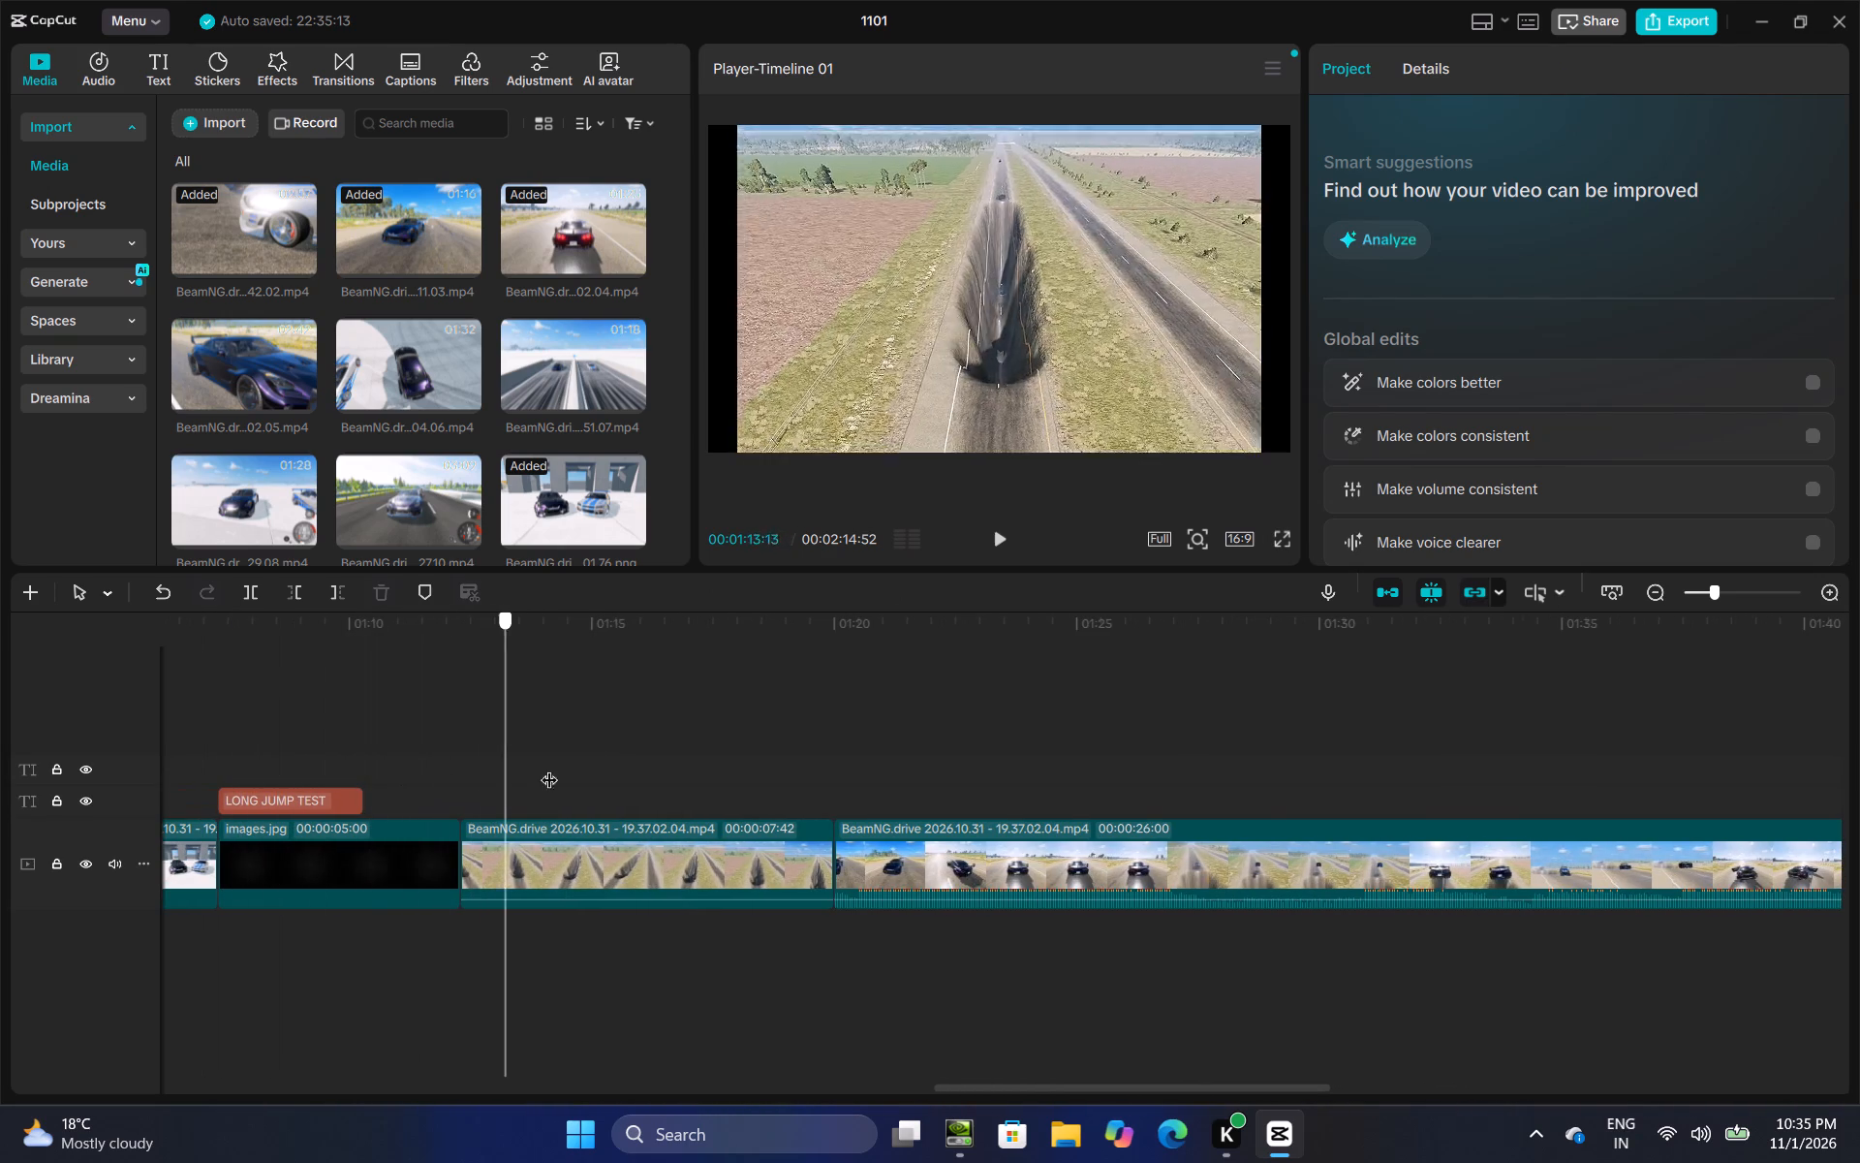
left_click_drag(549, 768, 1859, 748)
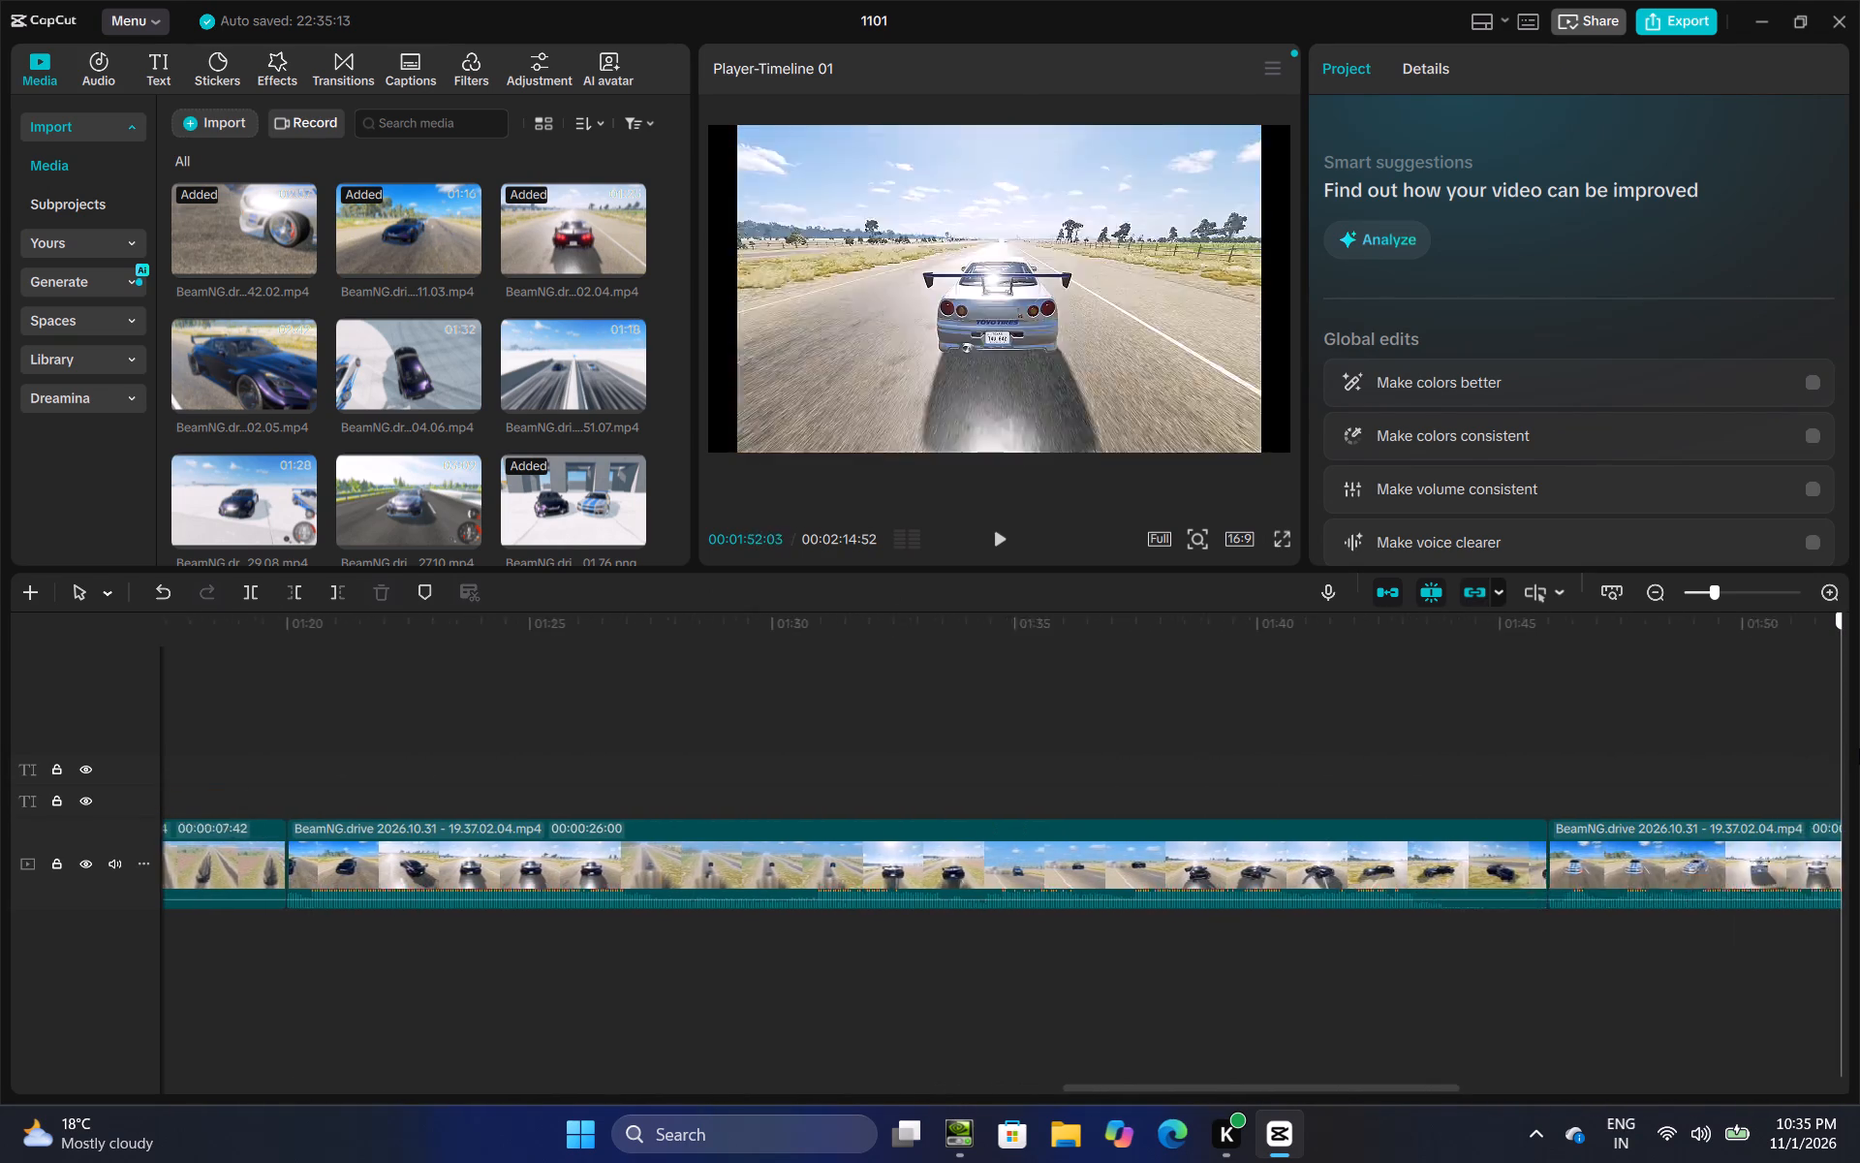
left_click_drag(1859, 748, 1623, 743)
scroll(307, 494, "down", 3)
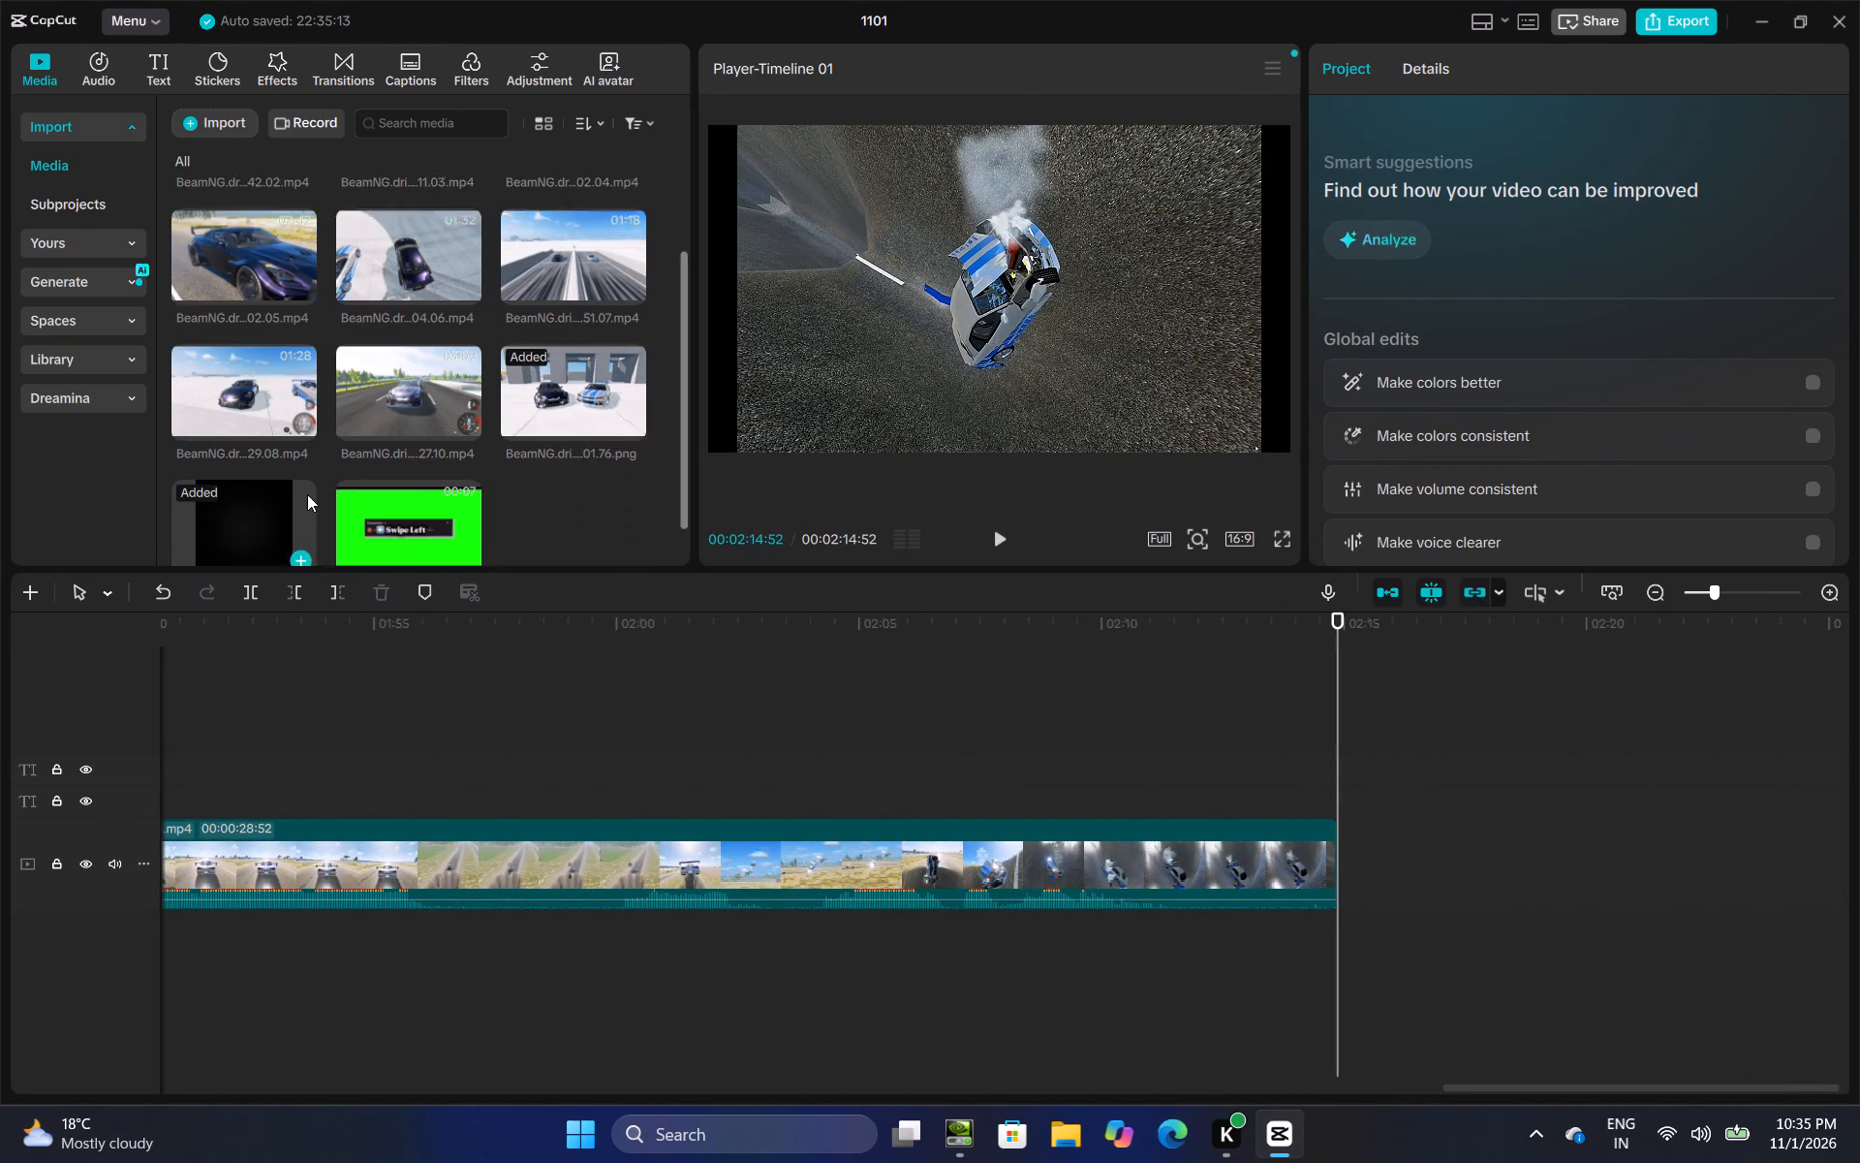
scroll(307, 494, "down", 3)
left_click(305, 695)
left_click_drag(305, 695, 561, 782)
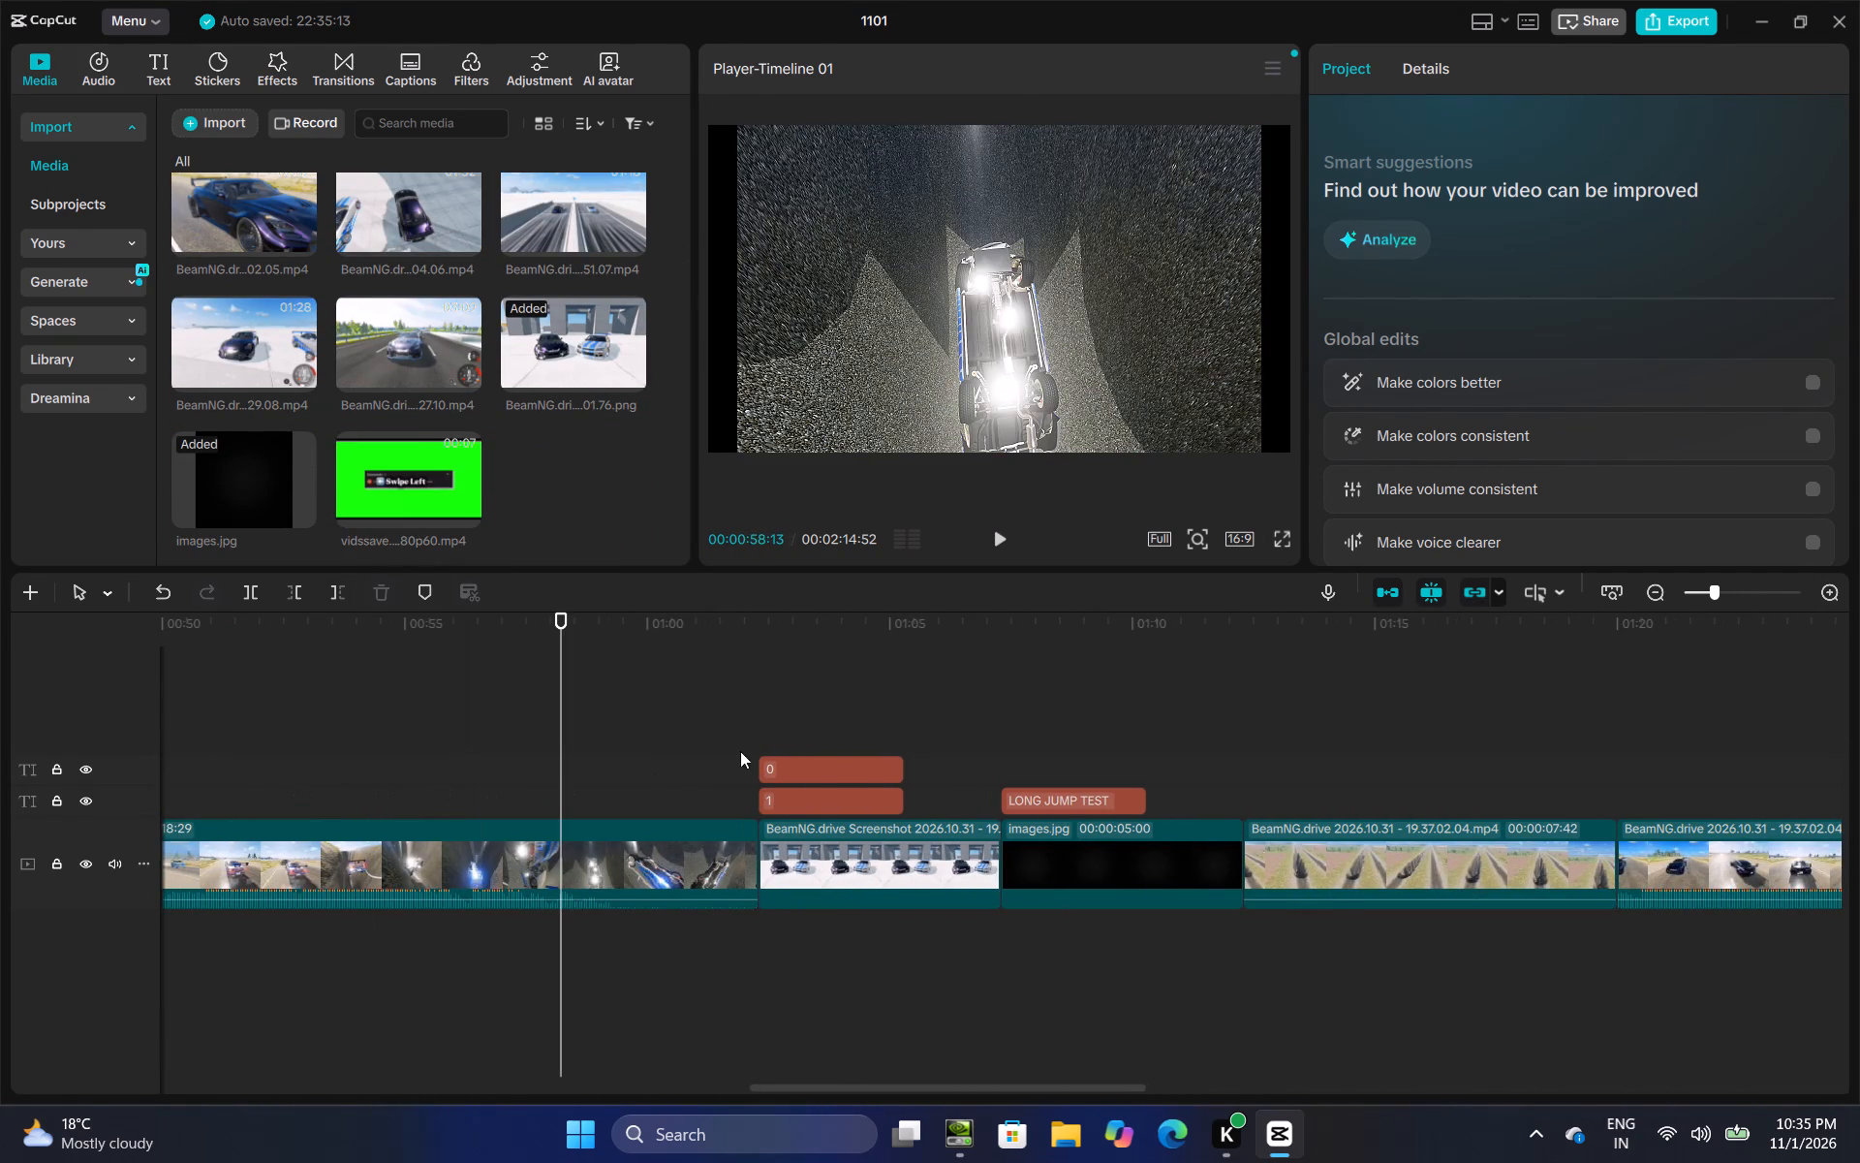
Trim the starts of the brake test score texts so "1" appears just after the screenshot begins and "0" slightly after "1".
left_click(871, 678)
left_click(779, 811)
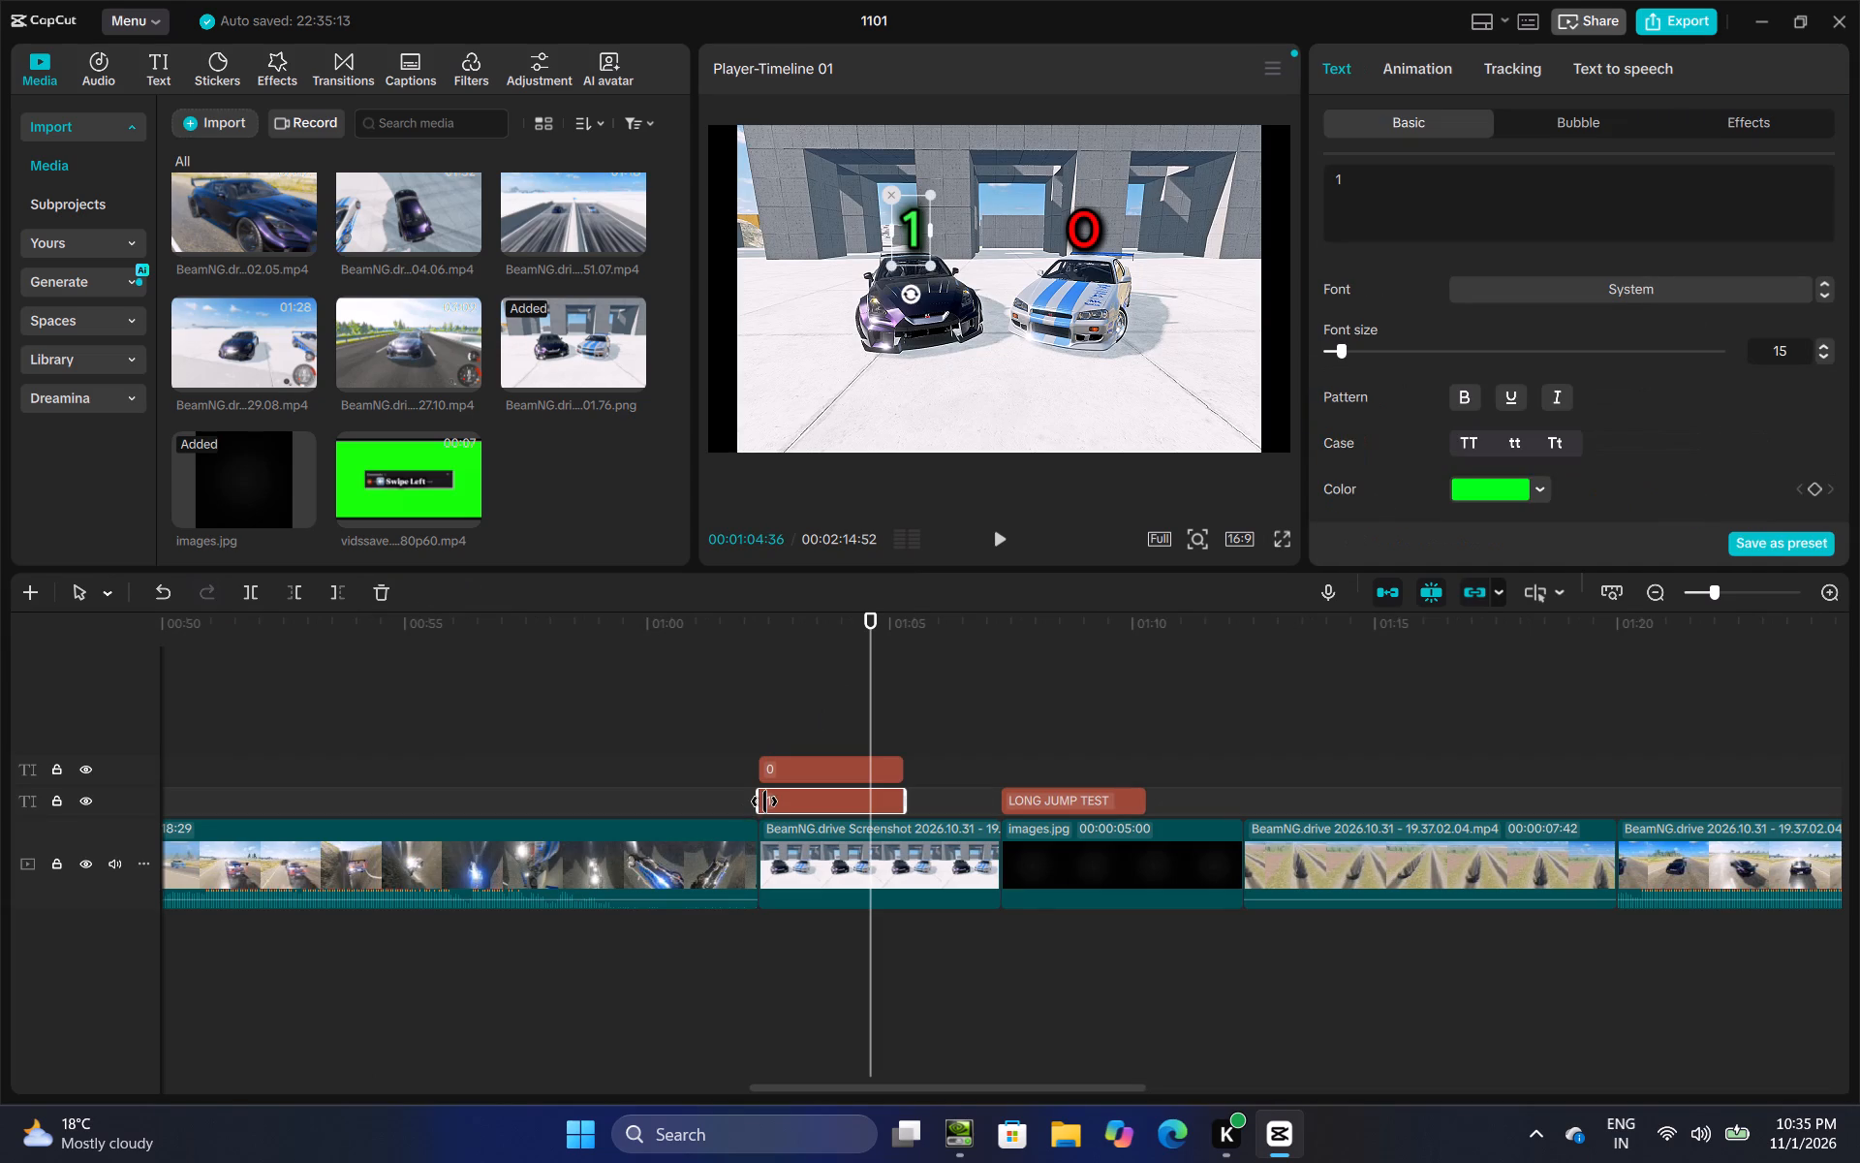
left_click_drag(764, 802, 780, 800)
left_click(762, 768)
left_click_drag(762, 768, 818, 768)
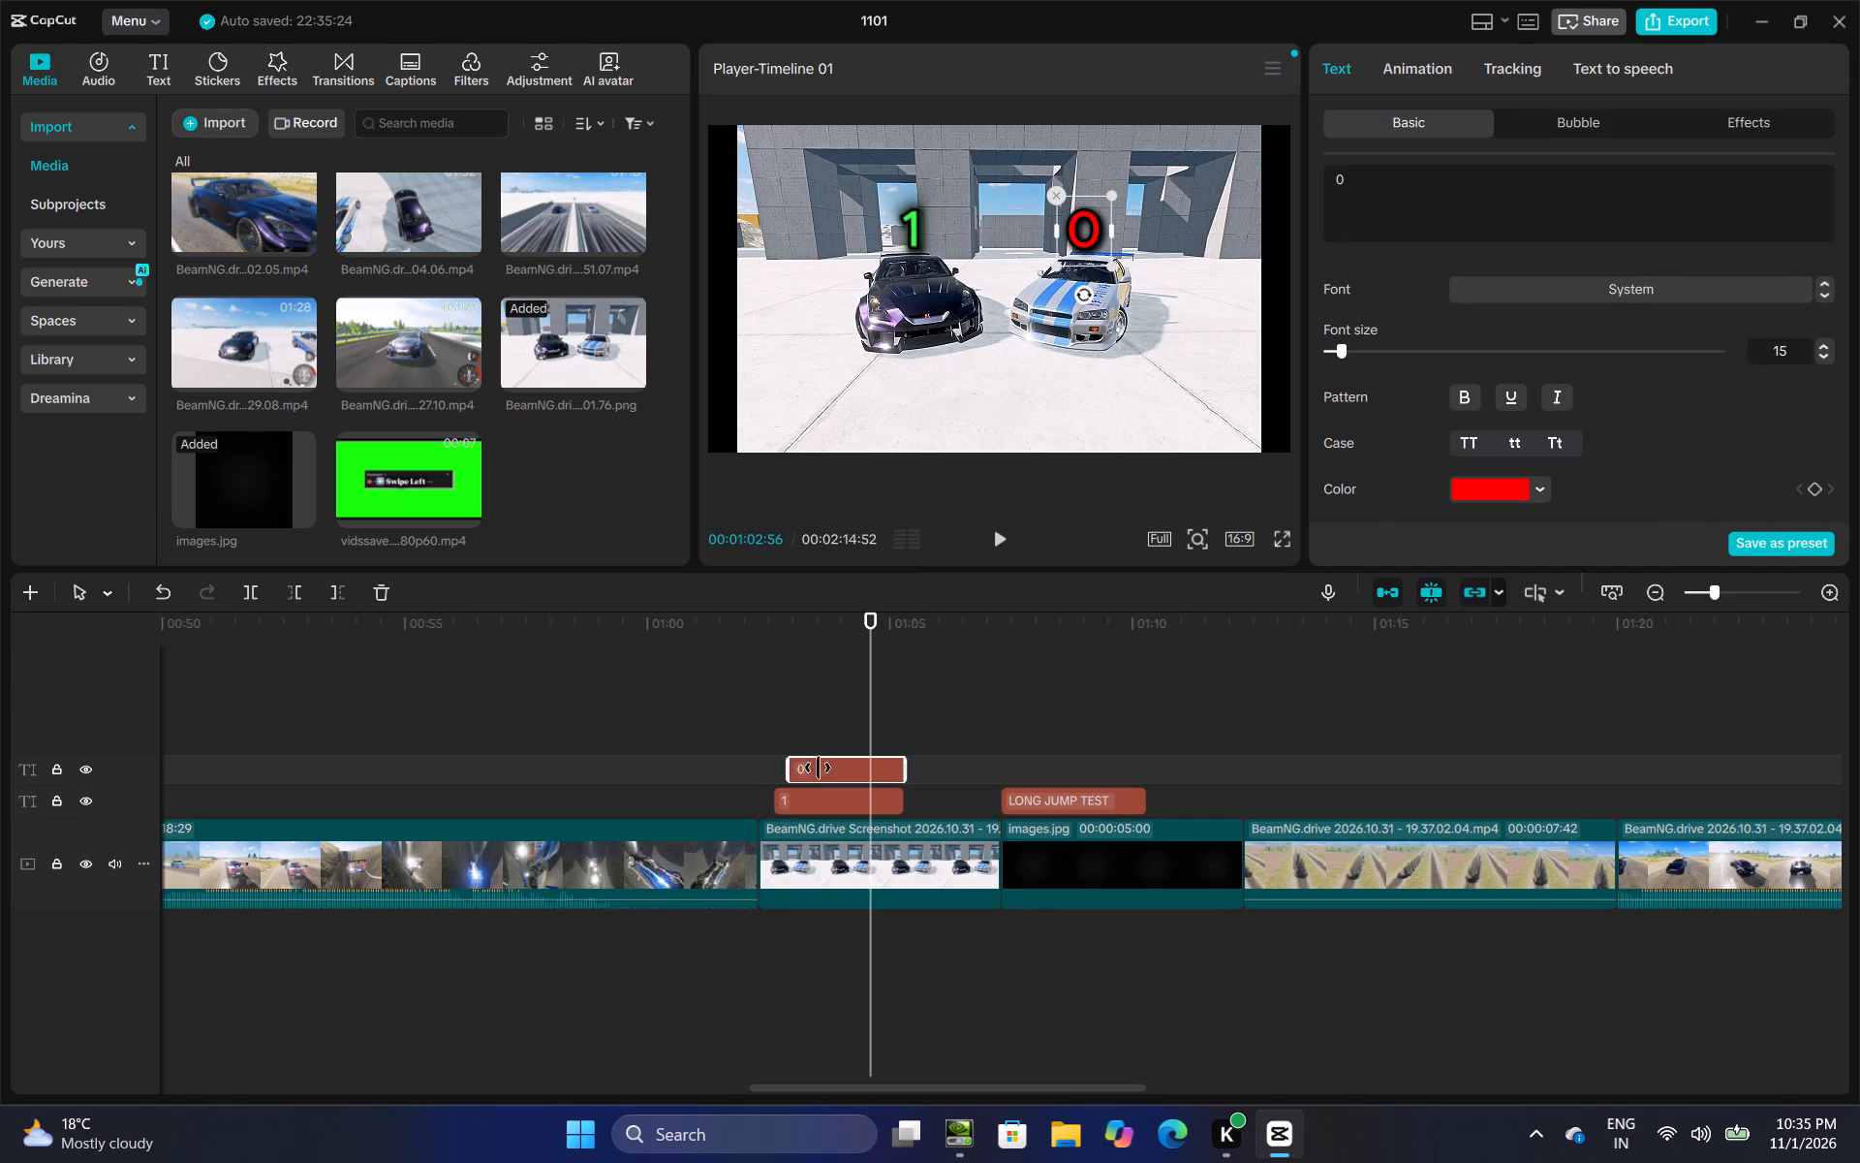
left_click_drag(818, 768, 799, 770)
Search the text entrance animations for "Fade In" and apply the first Fade In to the green "1" score.
left_click(796, 799)
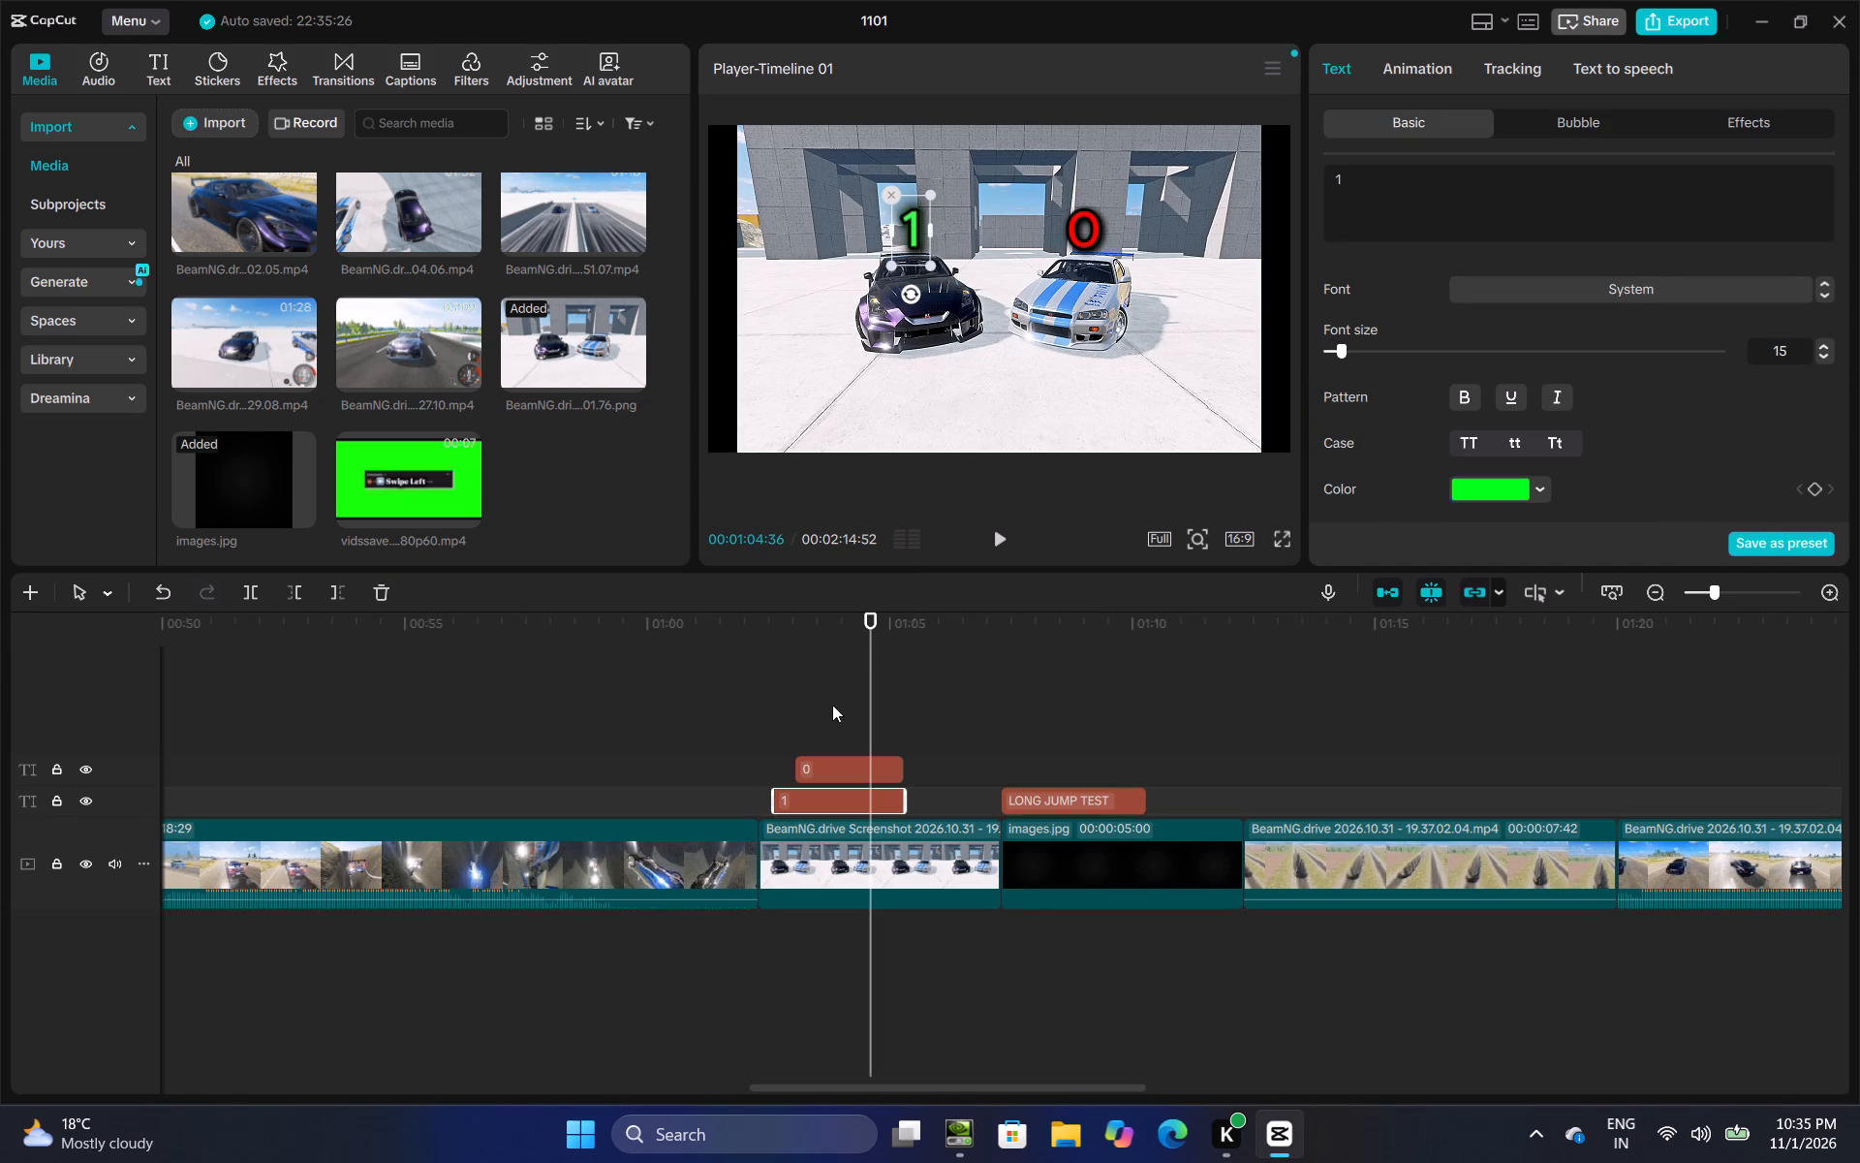
left_click(1402, 53)
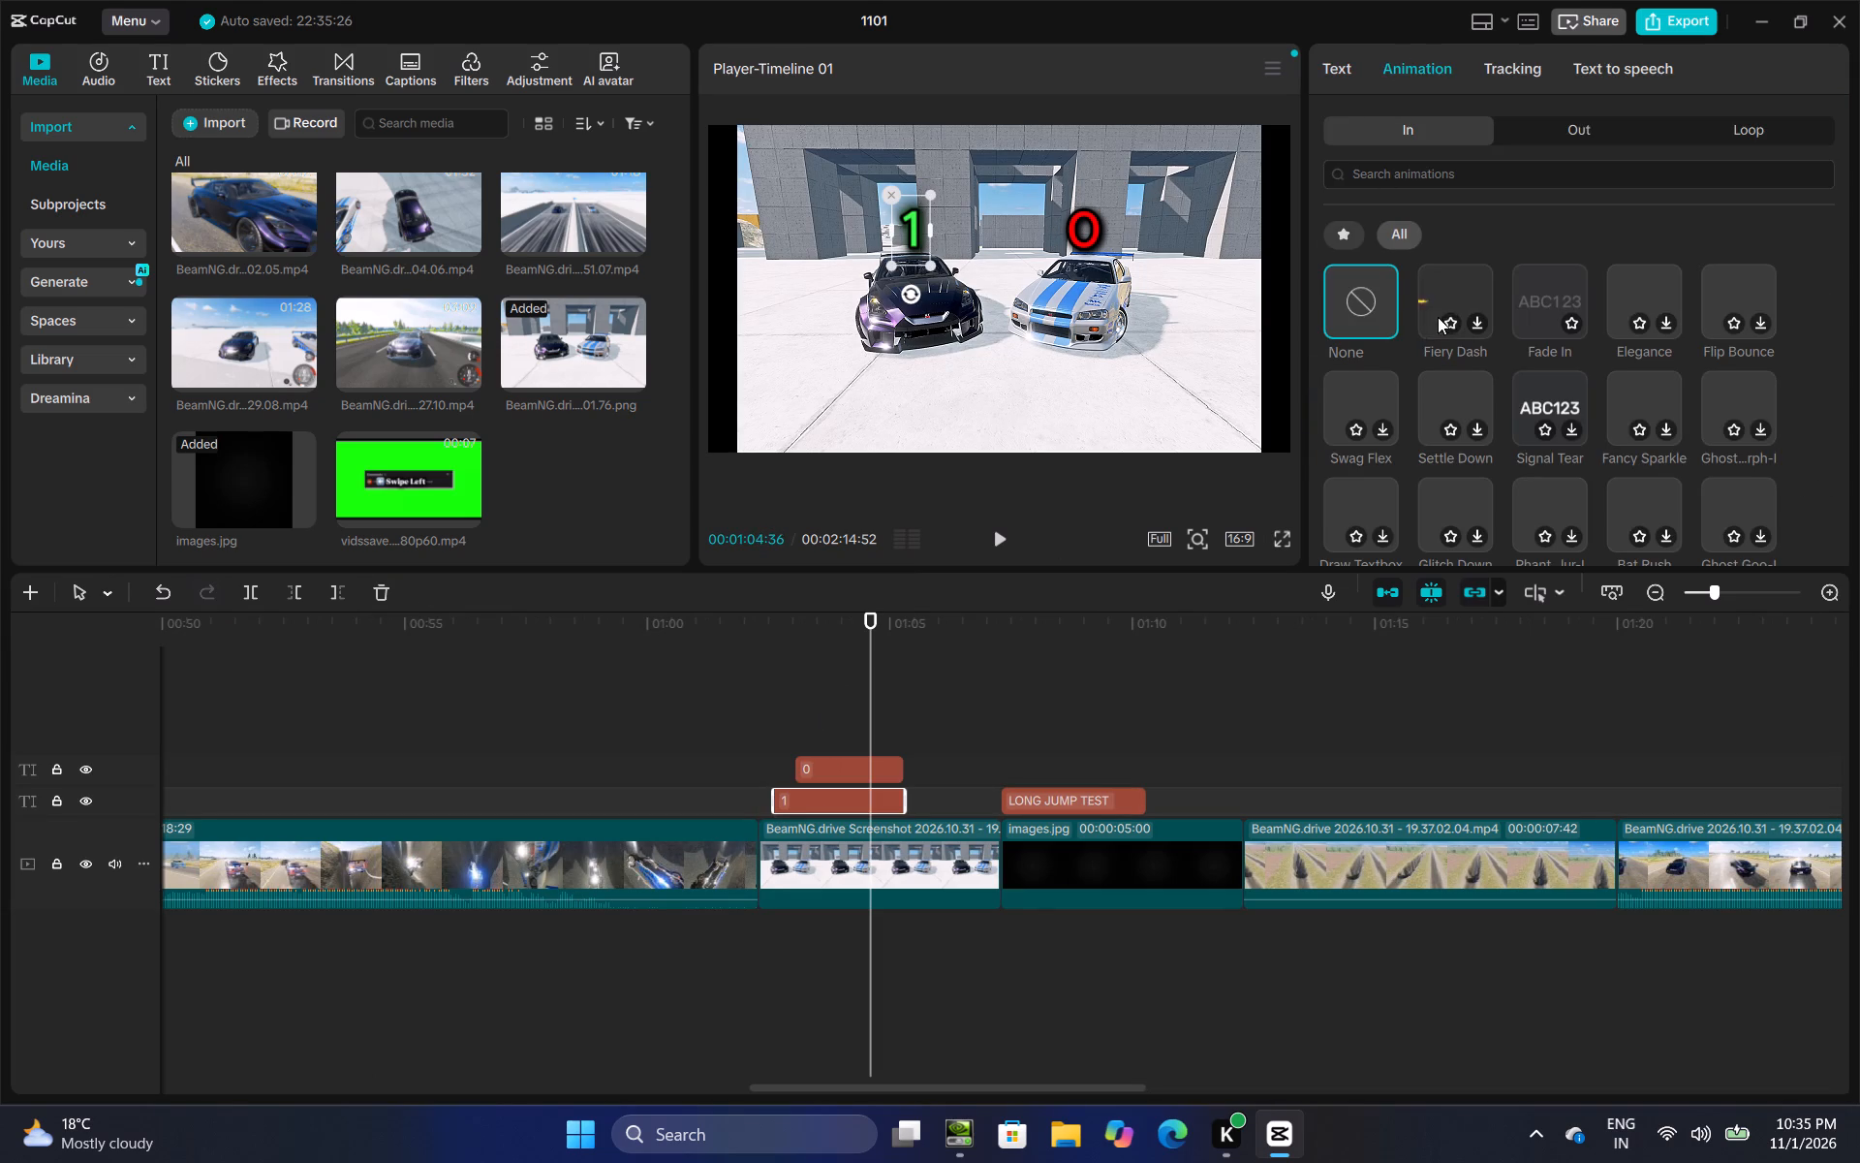
left_click(1431, 167)
left_click(1368, 242)
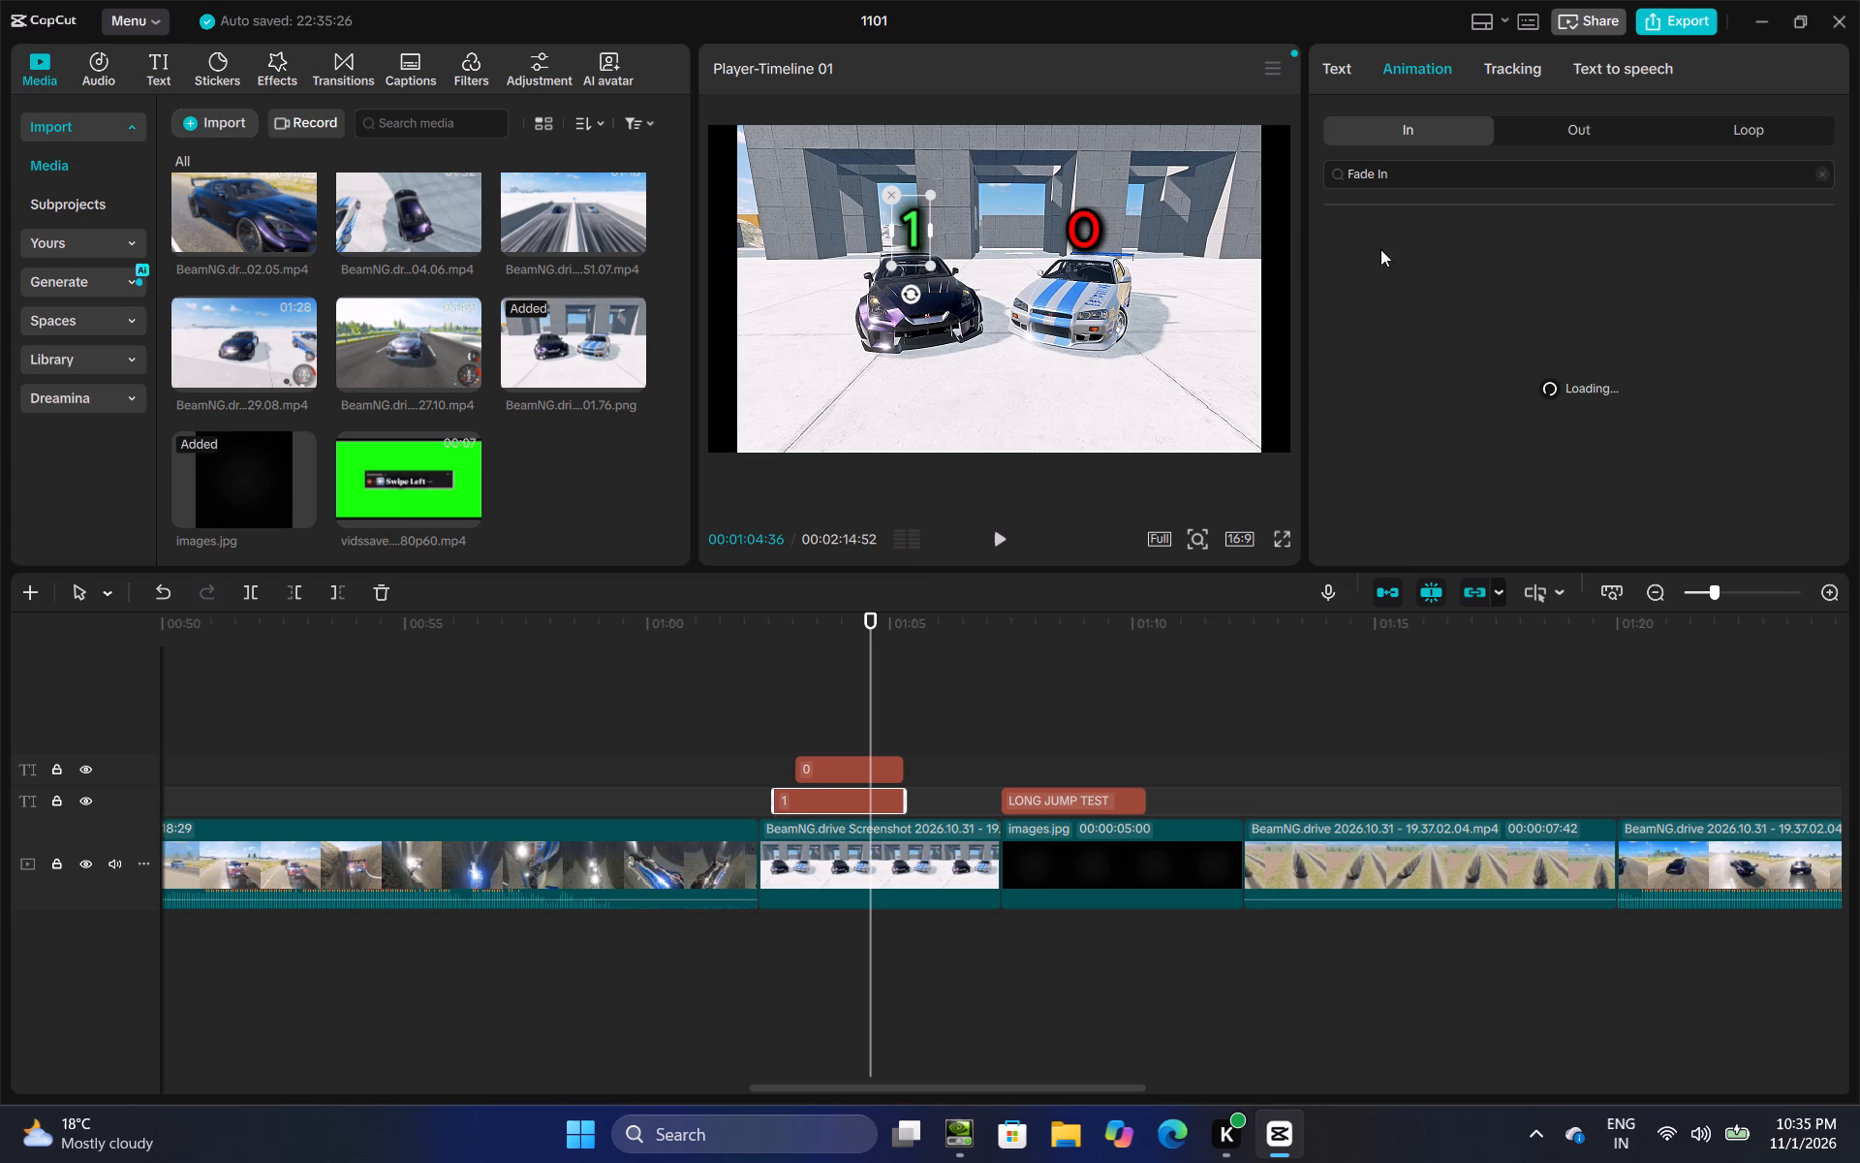
left_click(1450, 247)
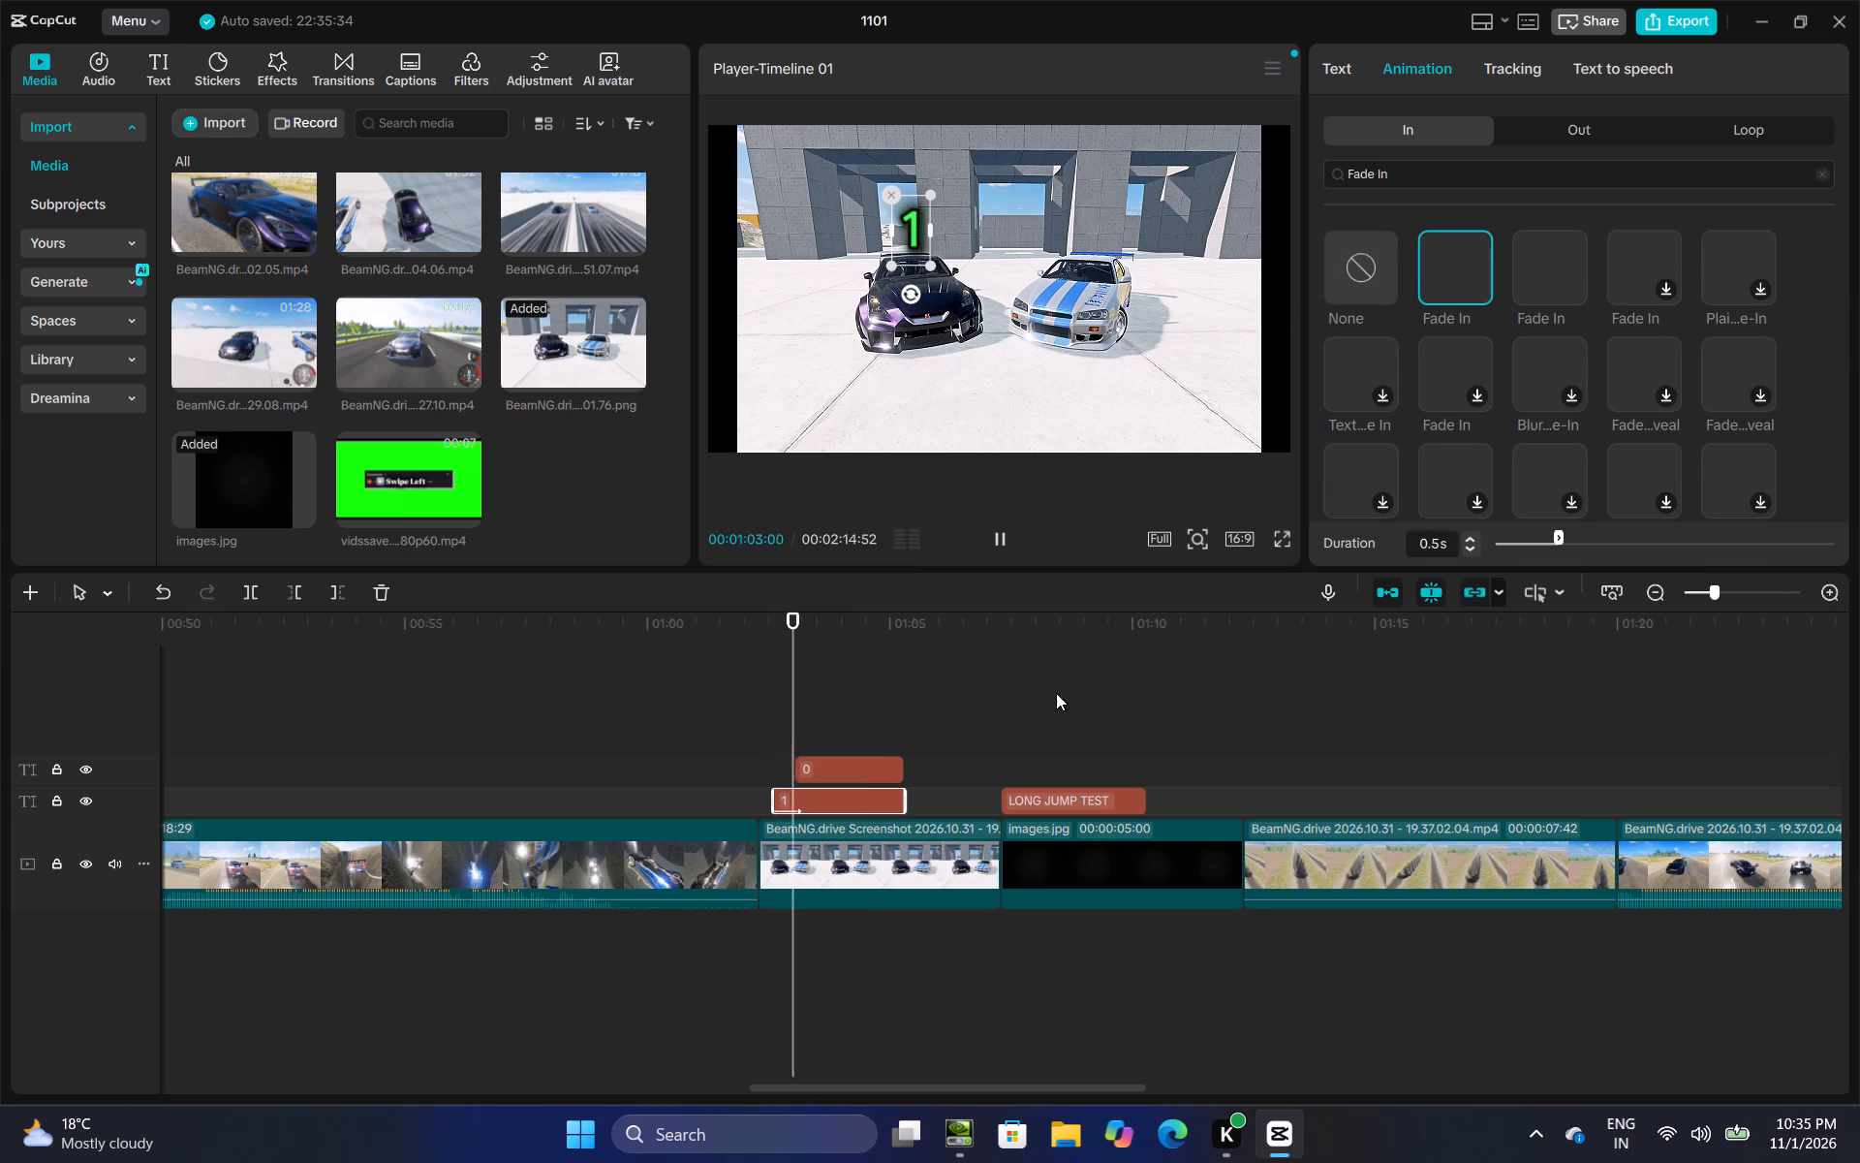
Apply the first Fade In entrance animation to the red "0" score text.
left_click(872, 763)
left_click(821, 765)
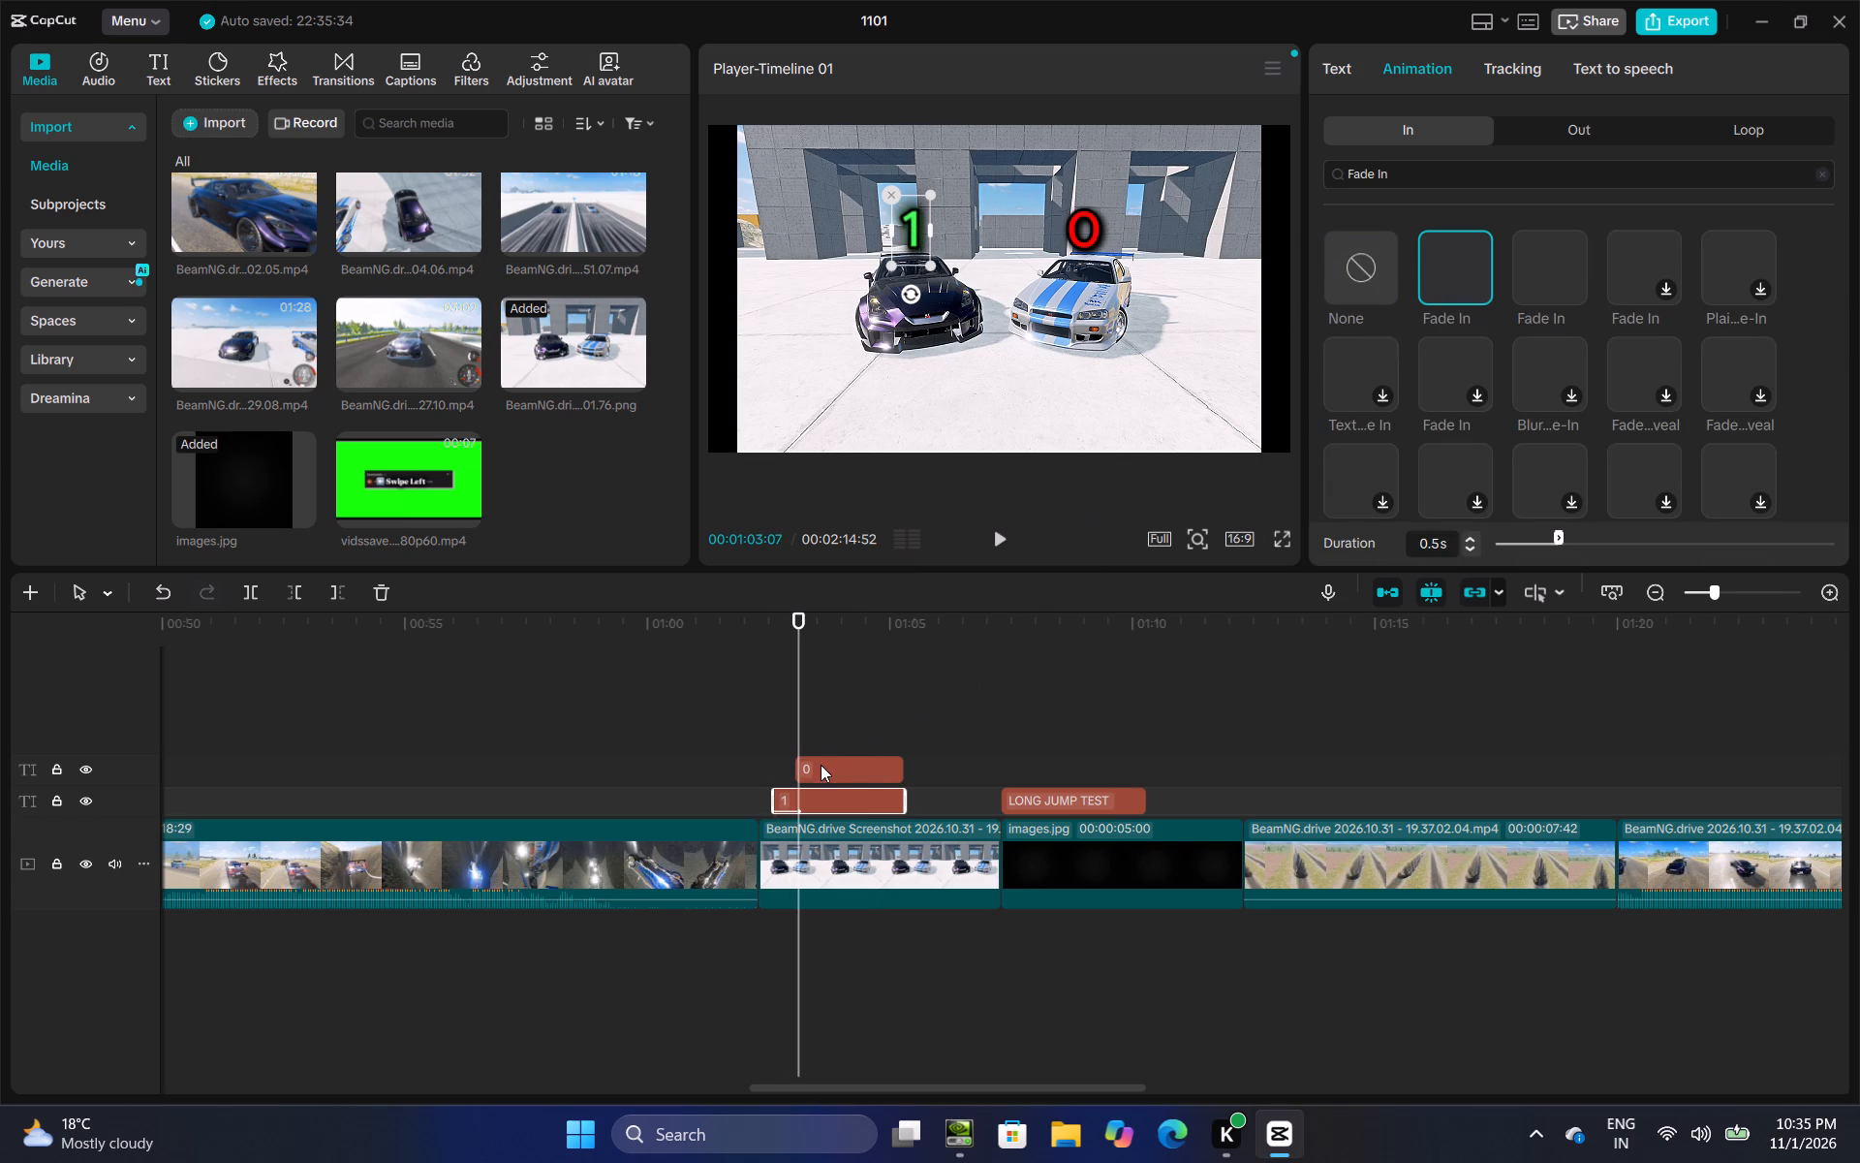
left_click(1413, 50)
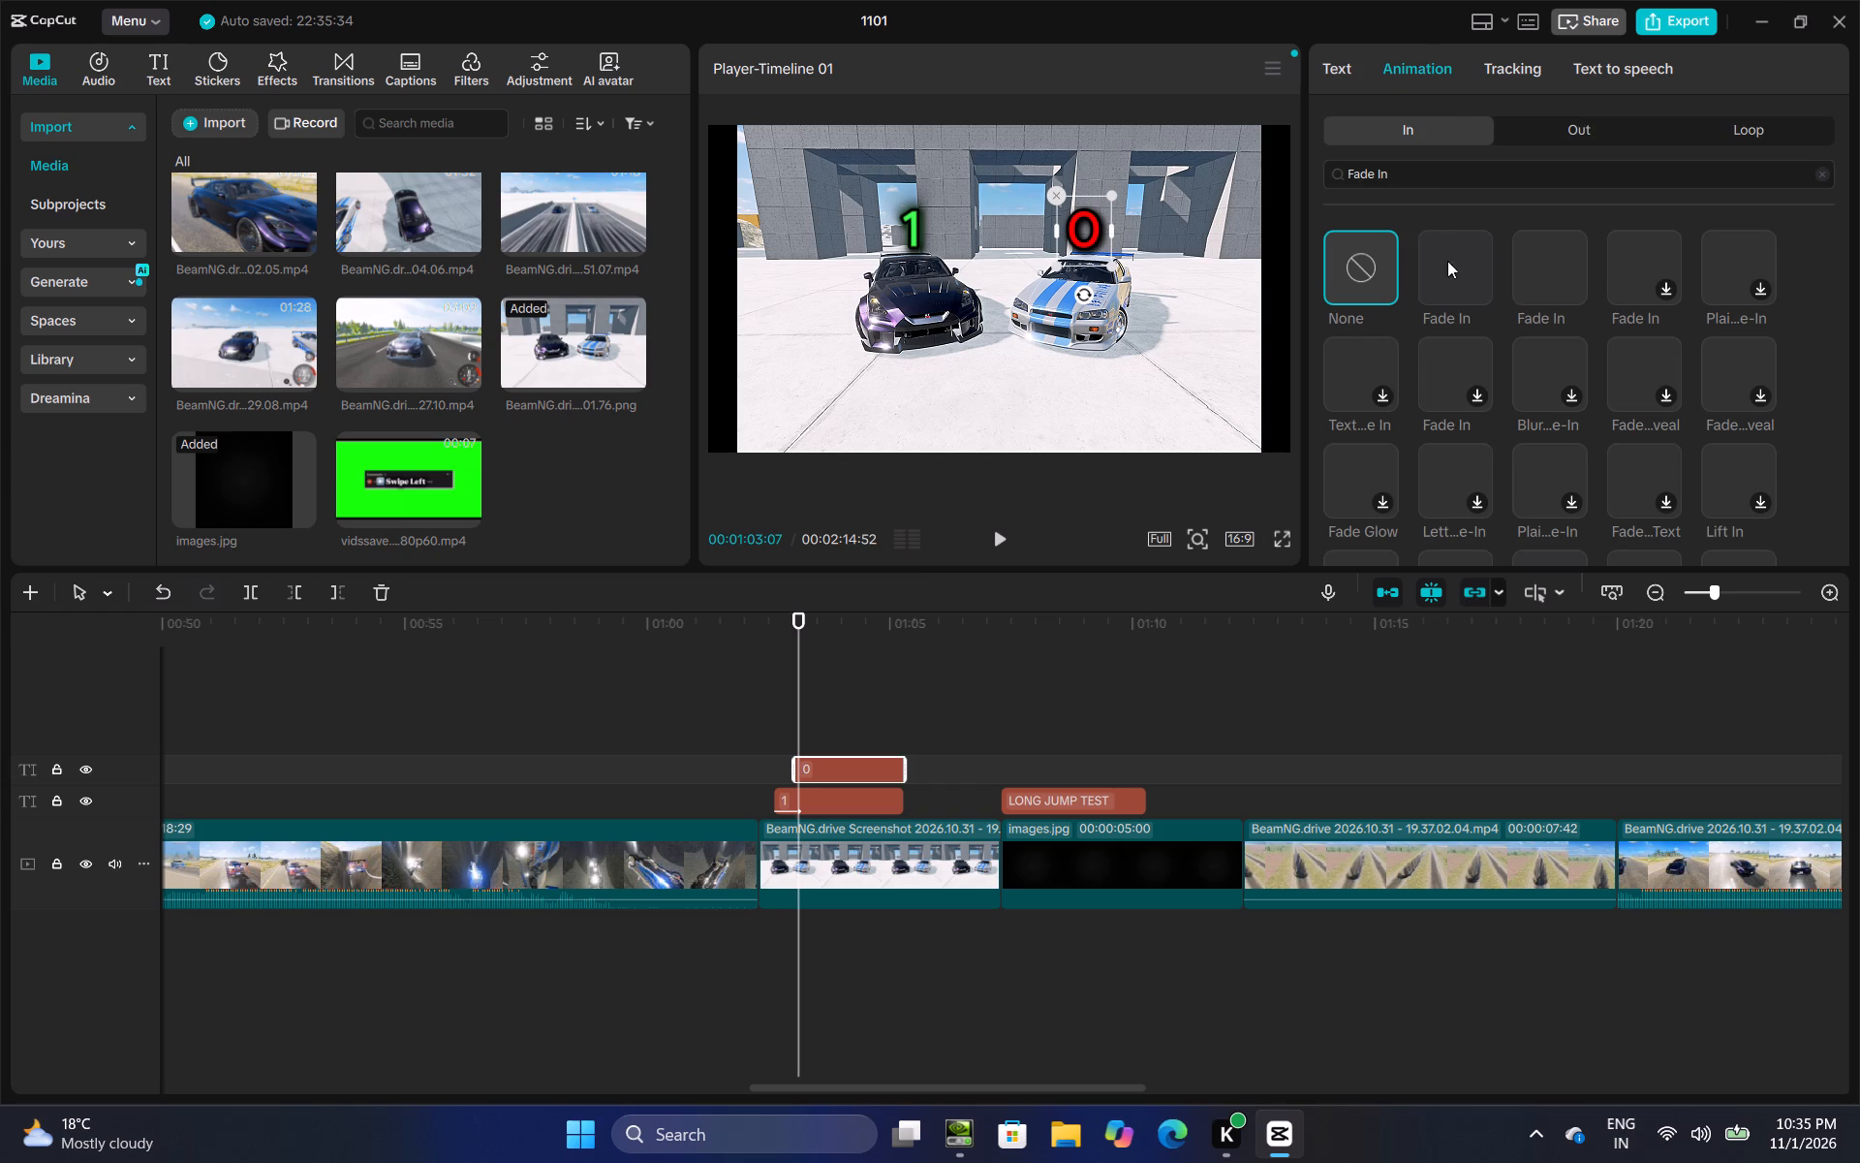
left_click(1453, 283)
Add the black images.jpg background at the timeline's end, right after the silver-blue car's long jump run.
left_click(882, 714)
left_click_drag(882, 714, 1043, 707)
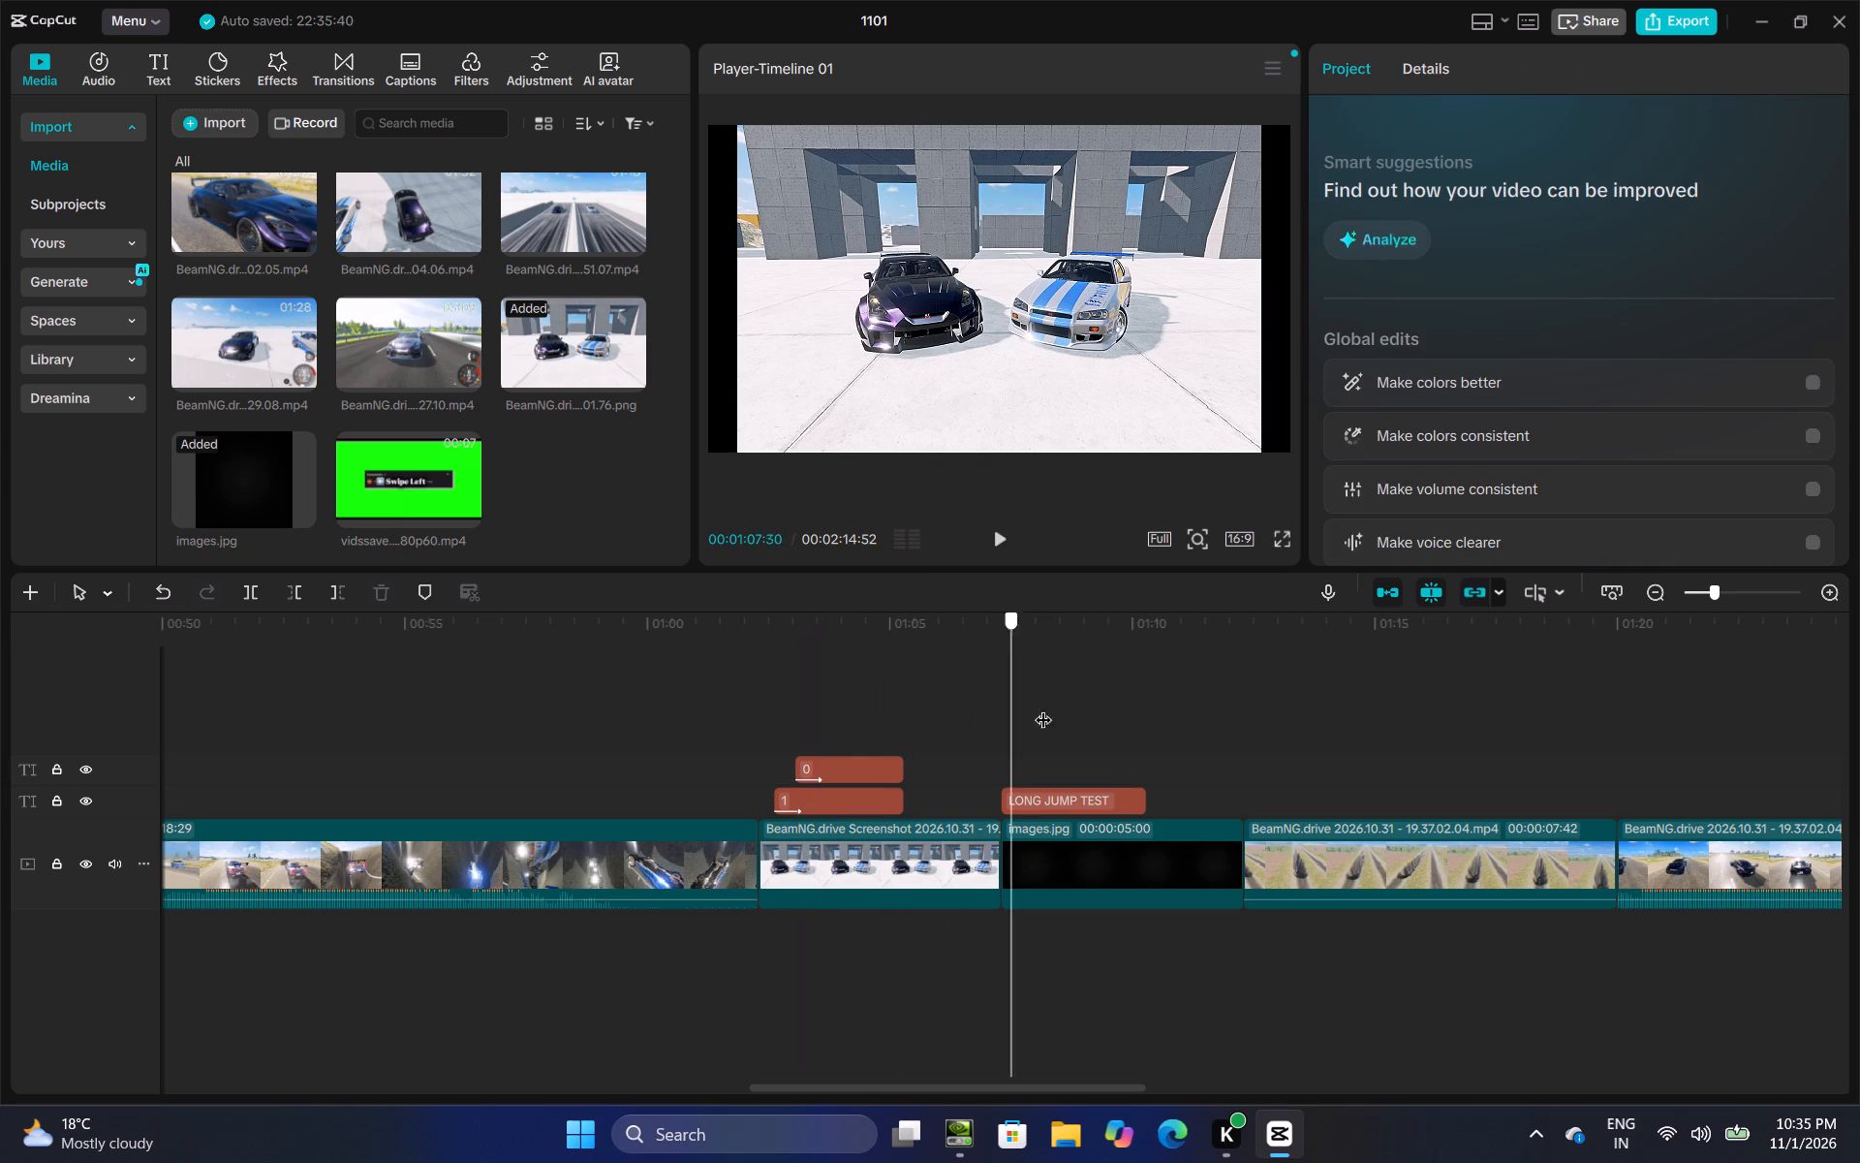
left_click_drag(1043, 707, 1859, 496)
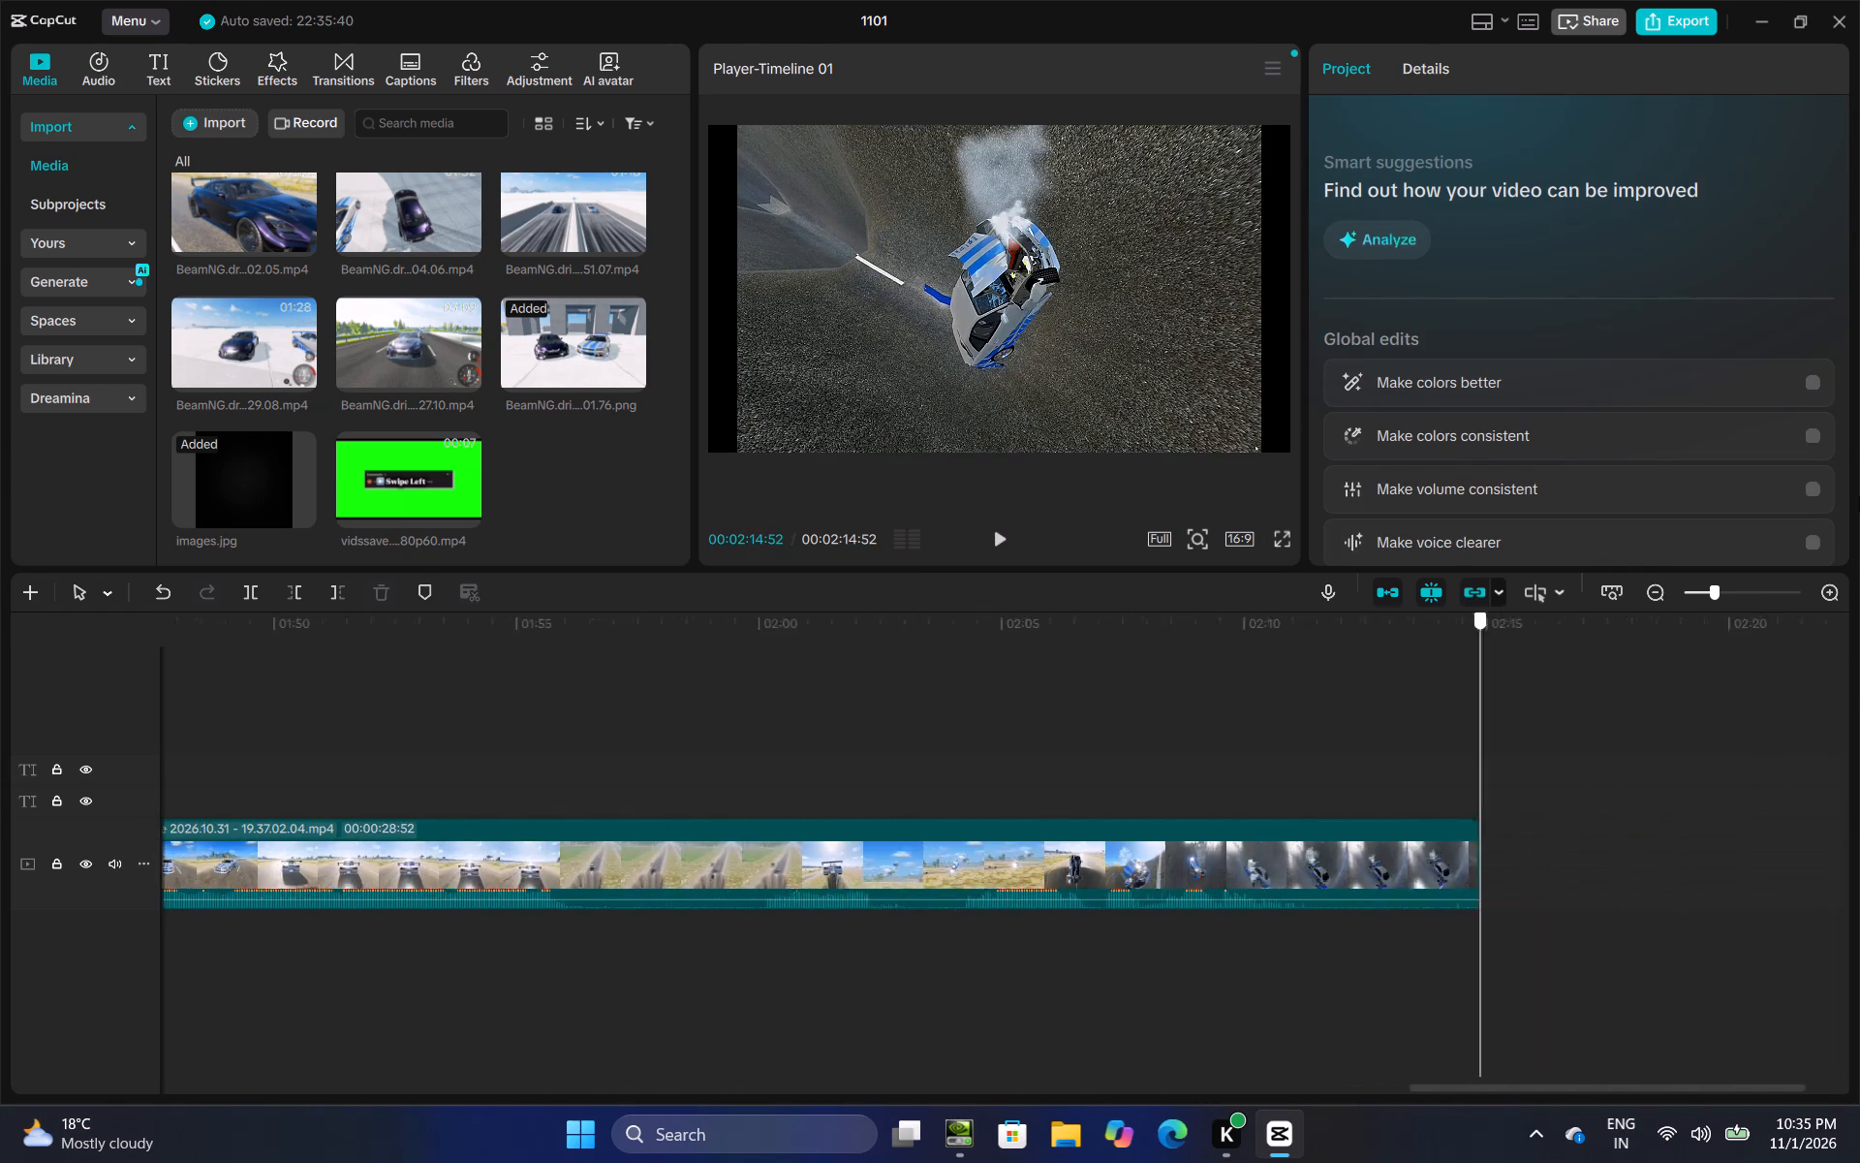
left_click_drag(1859, 496, 1436, 740)
scroll(406, 312, "up", 3)
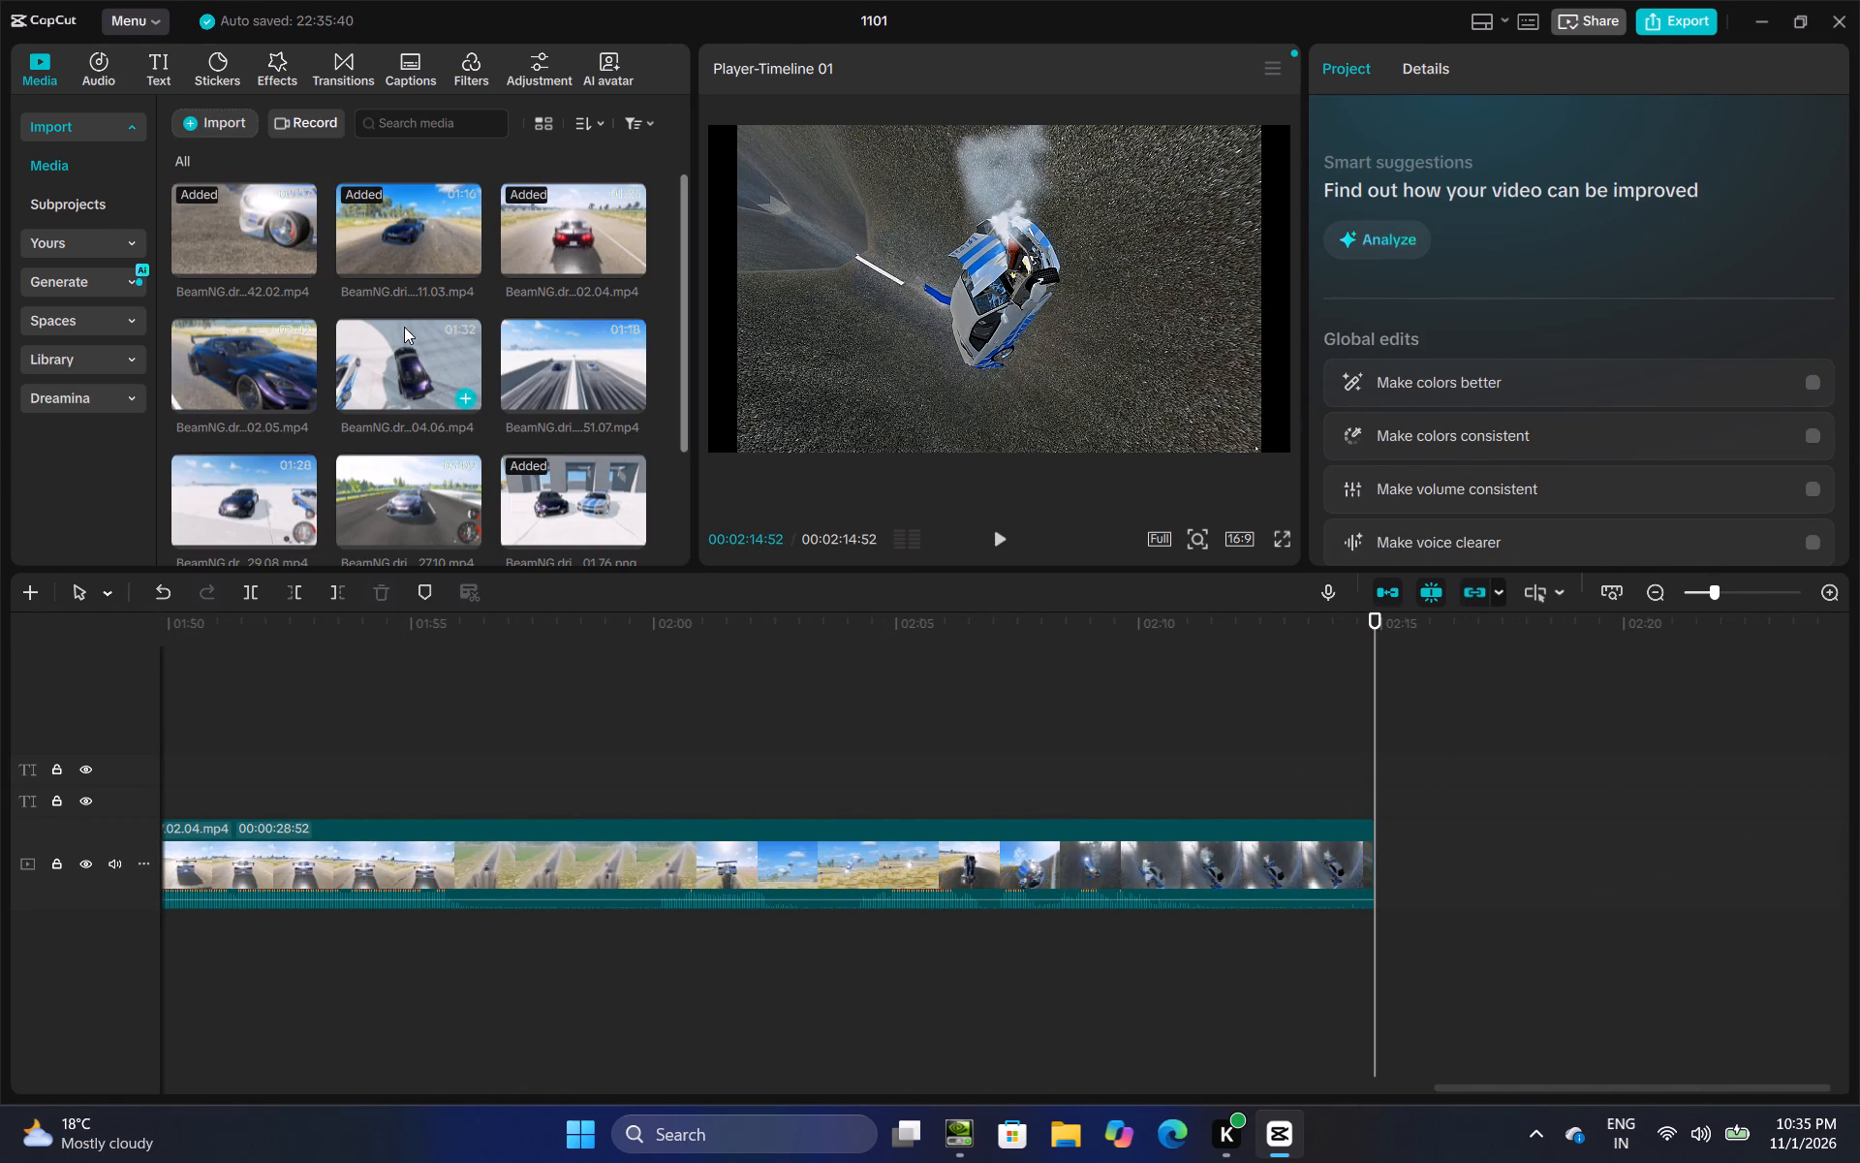
left_click(580, 729)
left_click_drag(580, 729, 144, 756)
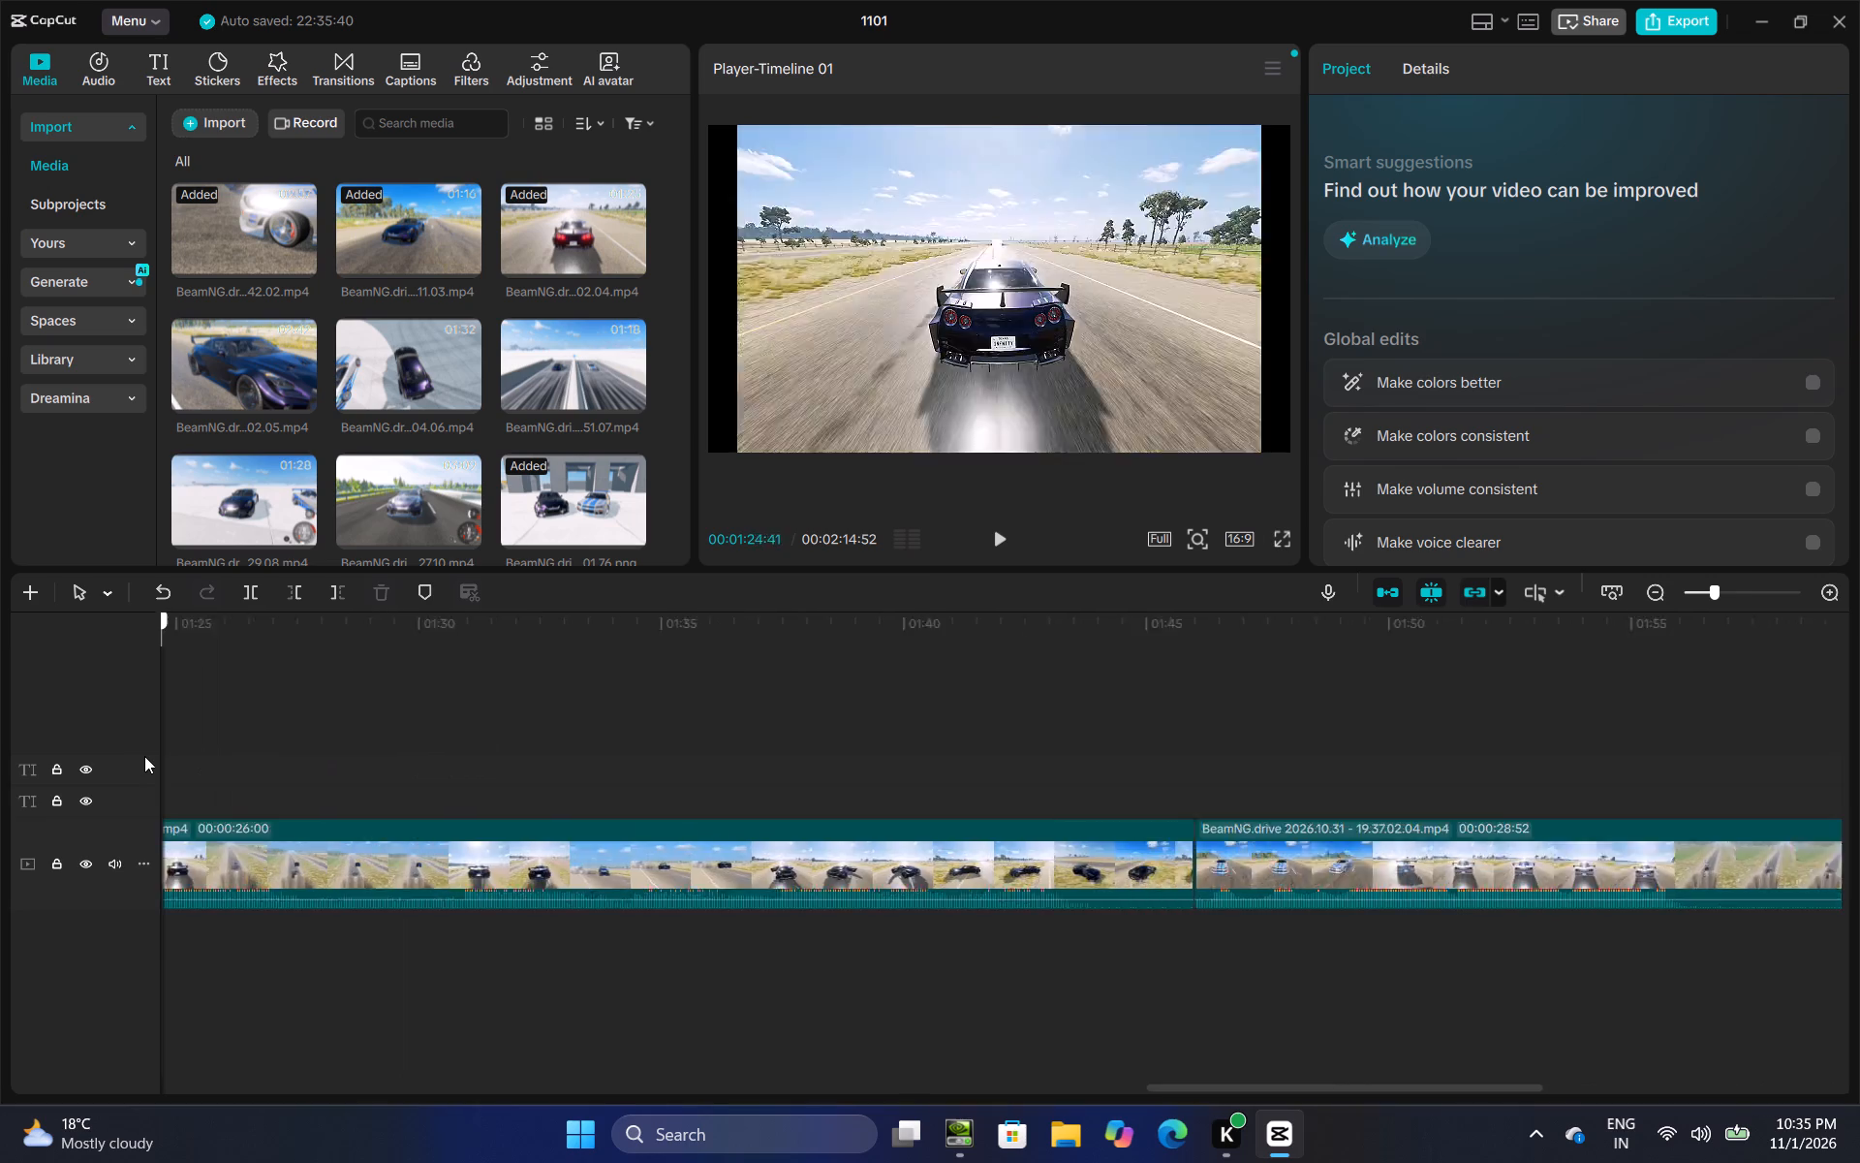
left_click_drag(144, 756, 1859, 740)
scroll(540, 361, "down", 4)
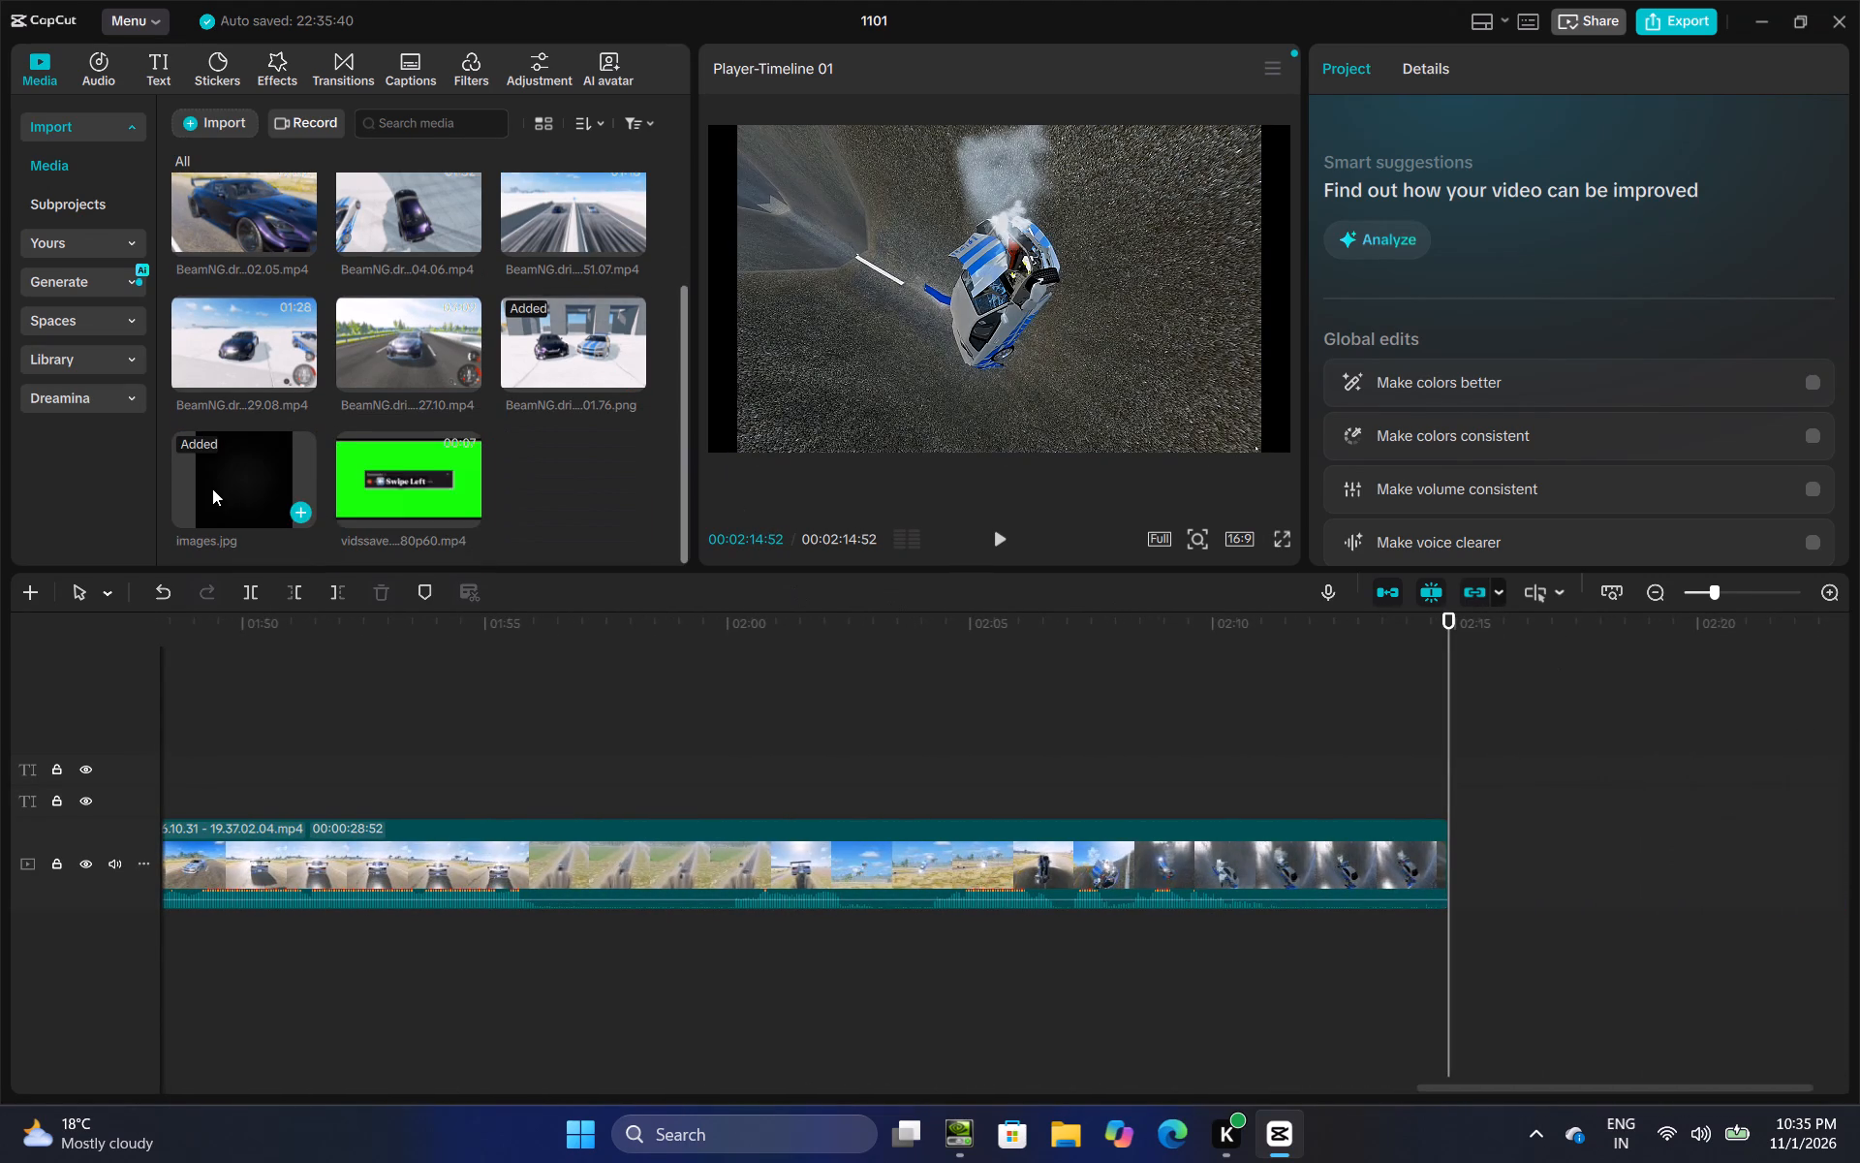
left_click_drag(212, 482, 1423, 898)
Add a default text at the start of the last black background image and clear its placeholder wording.
left_click(1476, 780)
left_click_drag(1472, 777, 1438, 802)
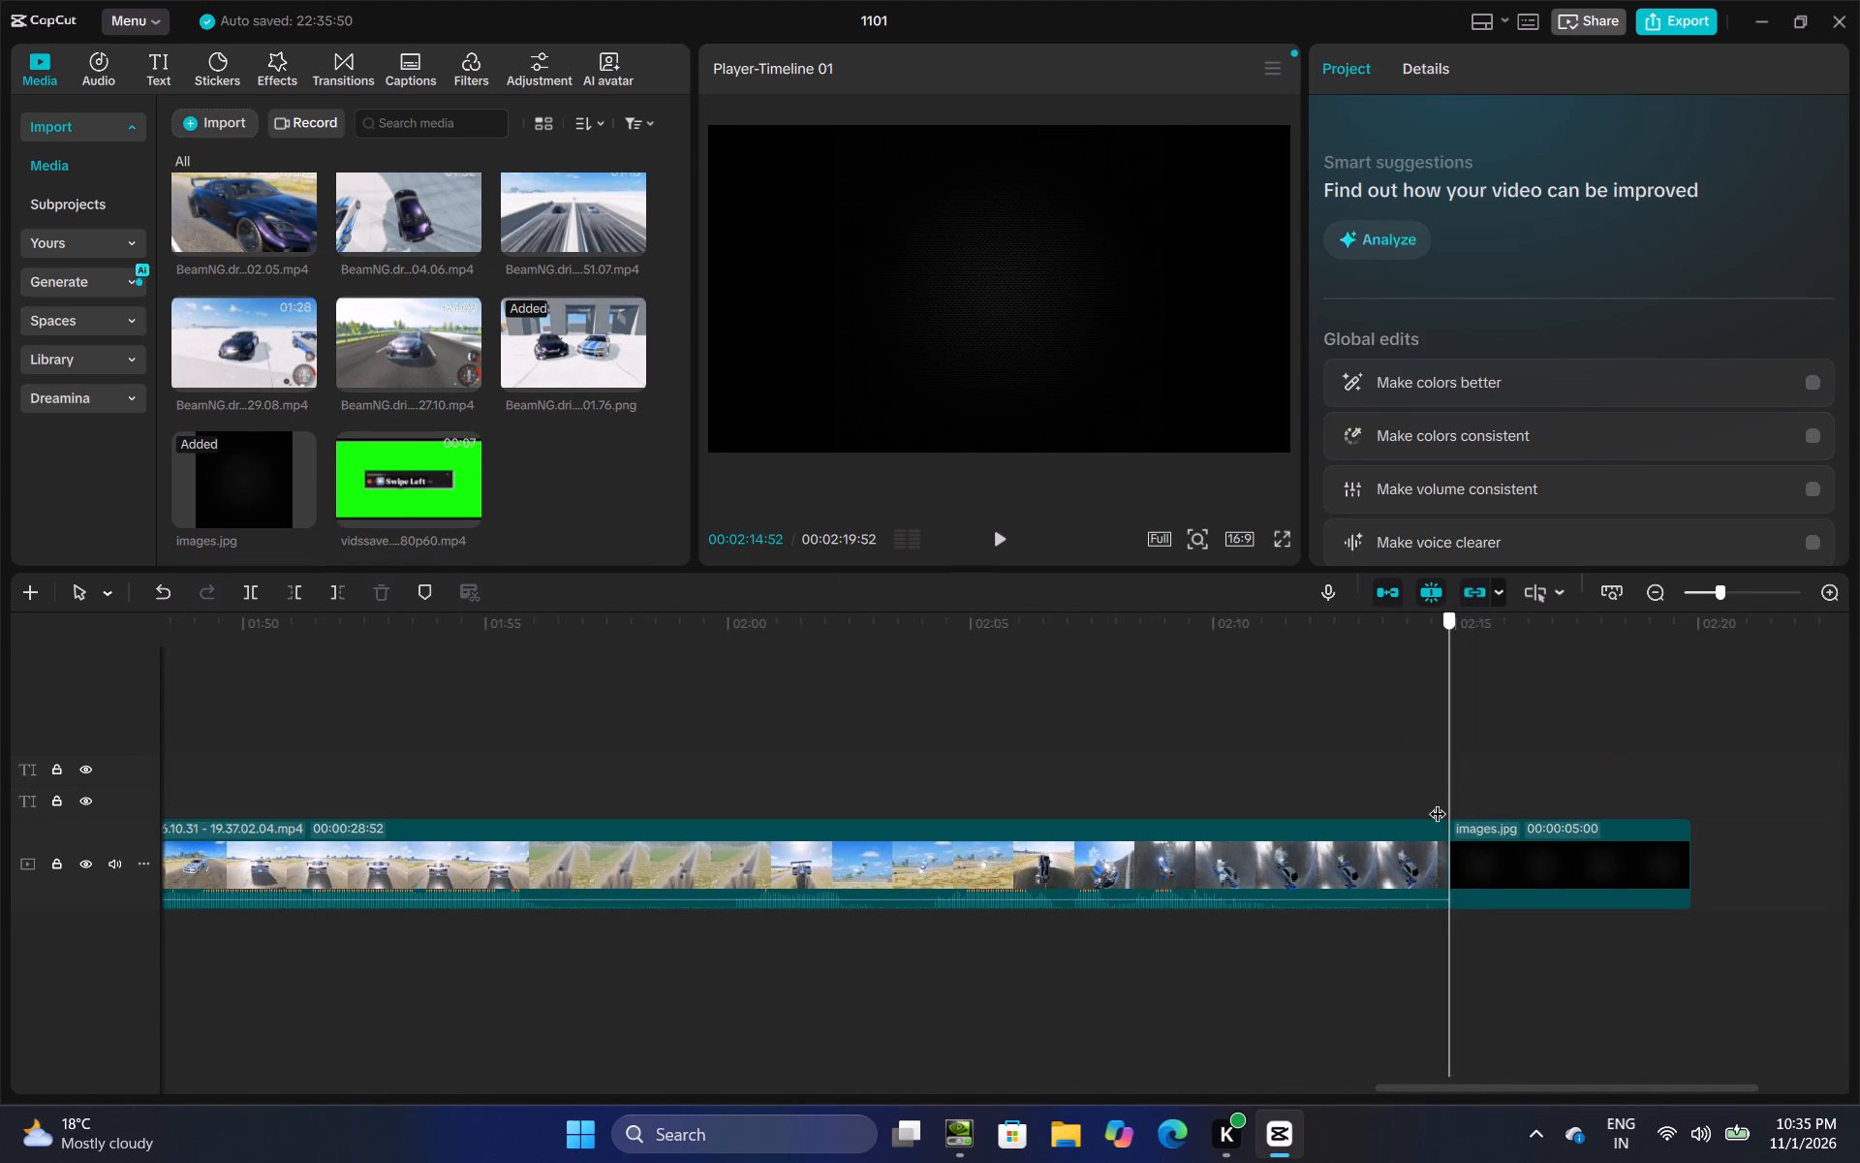
left_click_drag(1438, 802, 1442, 813)
left_click(416, 698)
left_click_drag(422, 688, 926, 729)
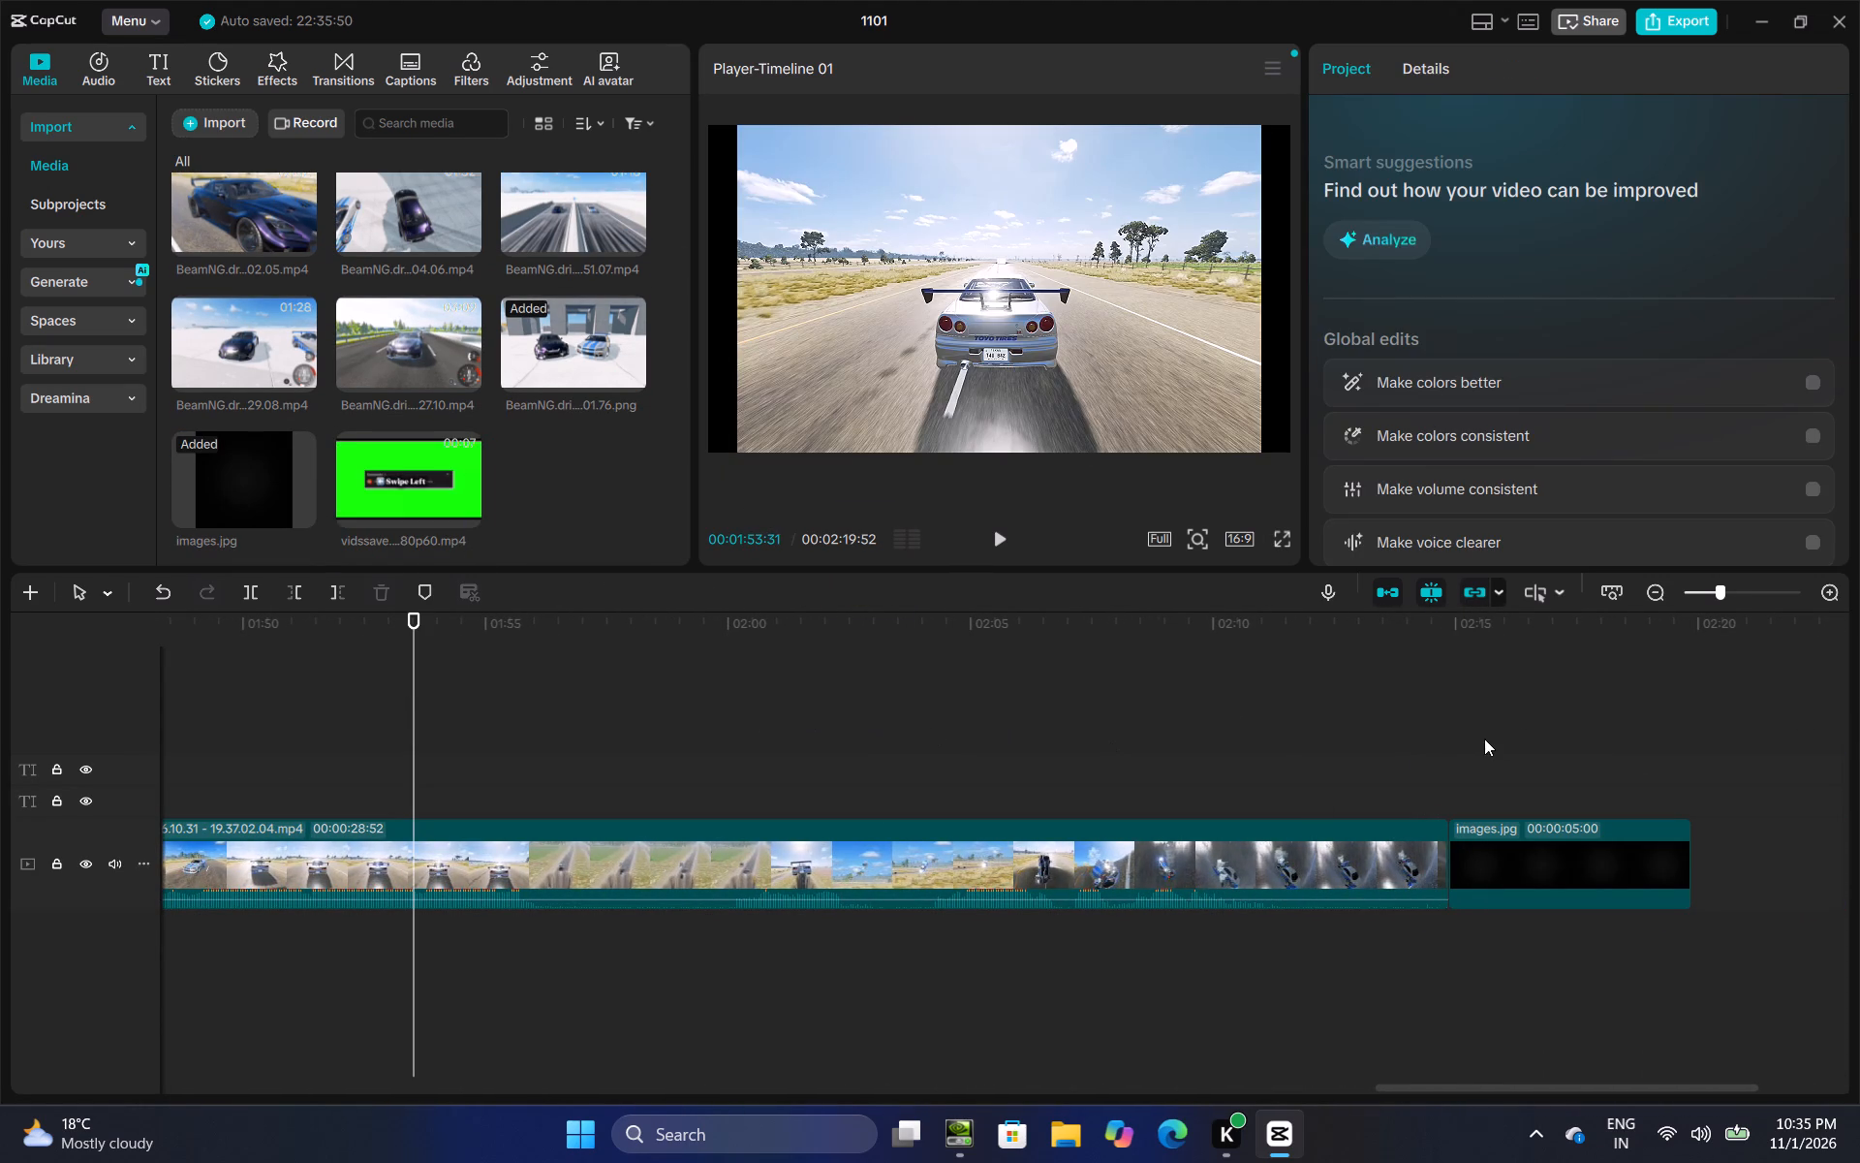
left_click(1481, 739)
left_click(1452, 740)
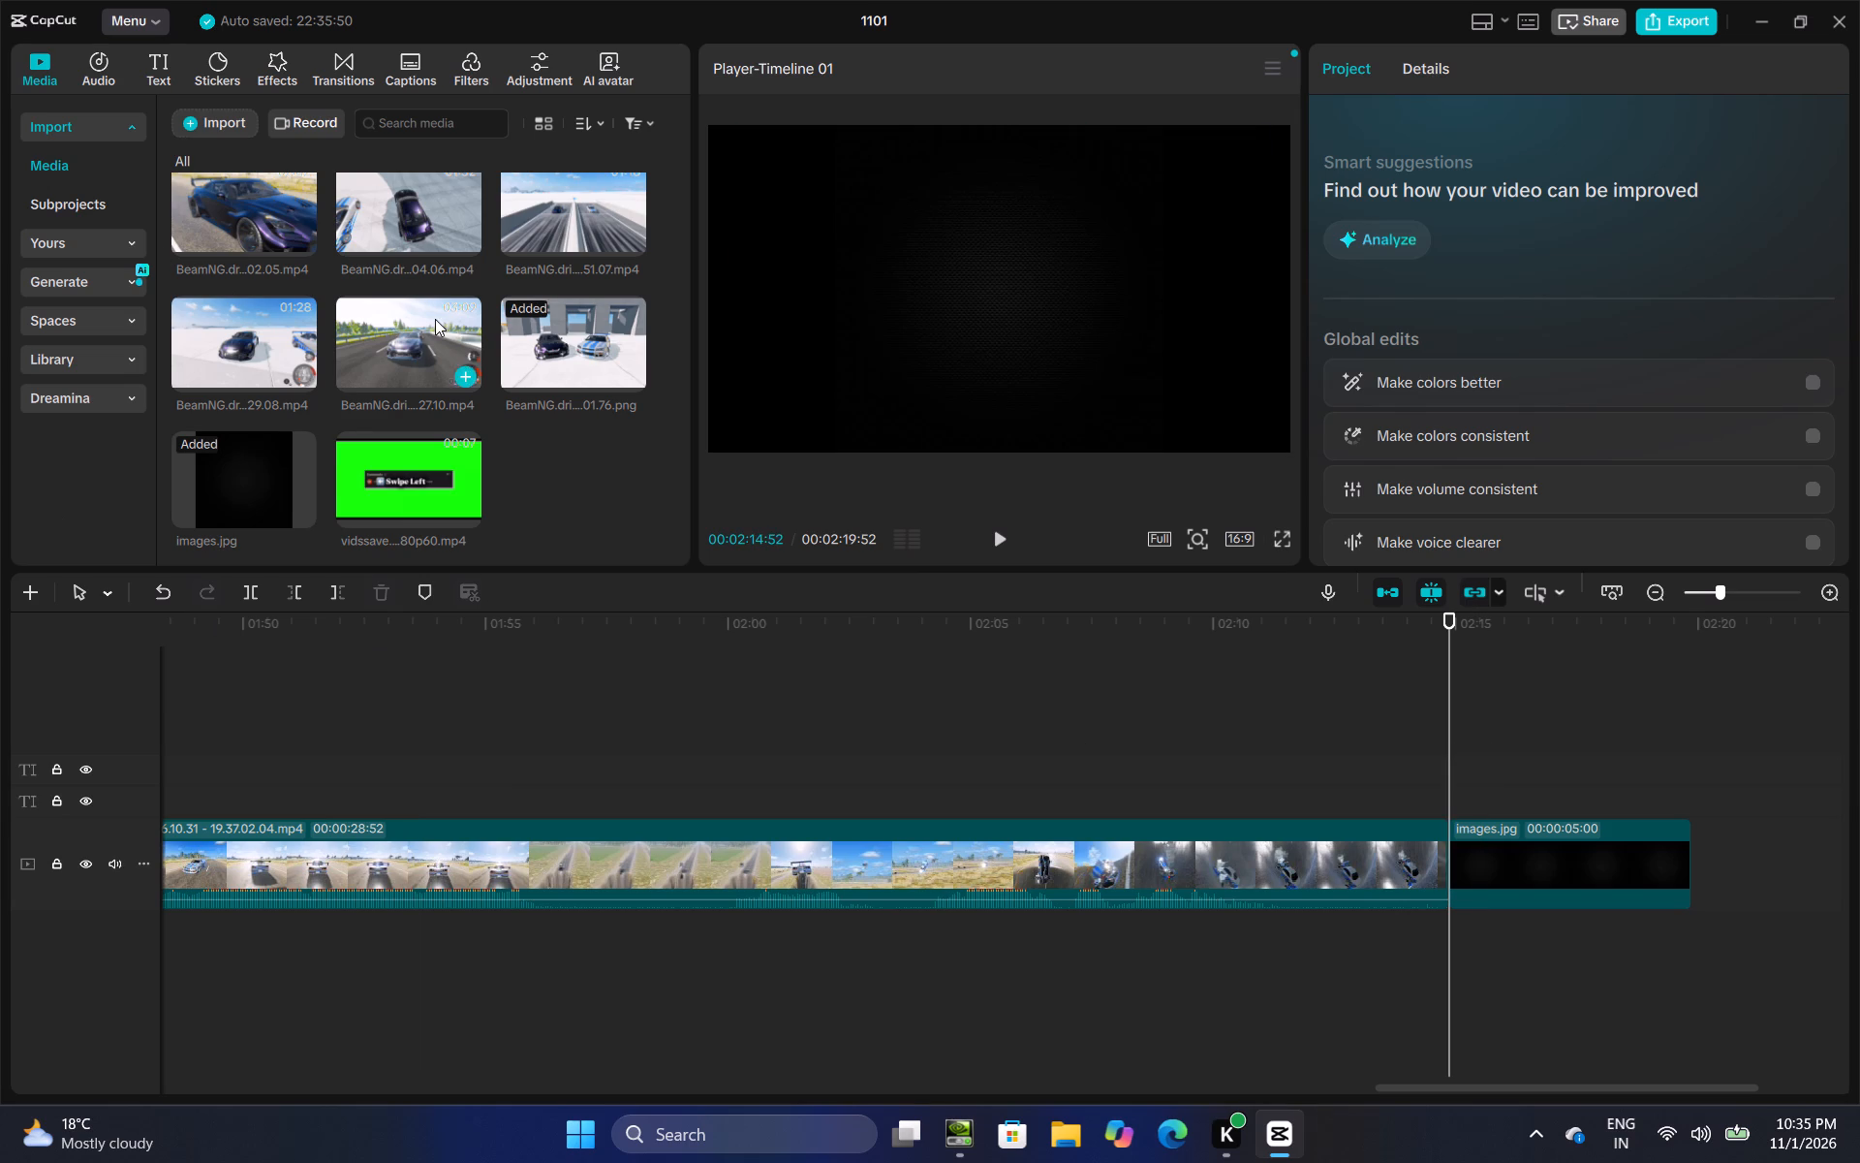
scroll(435, 319, "up", 2)
scroll(435, 322, "down", 5)
scroll(456, 446, "up", 4)
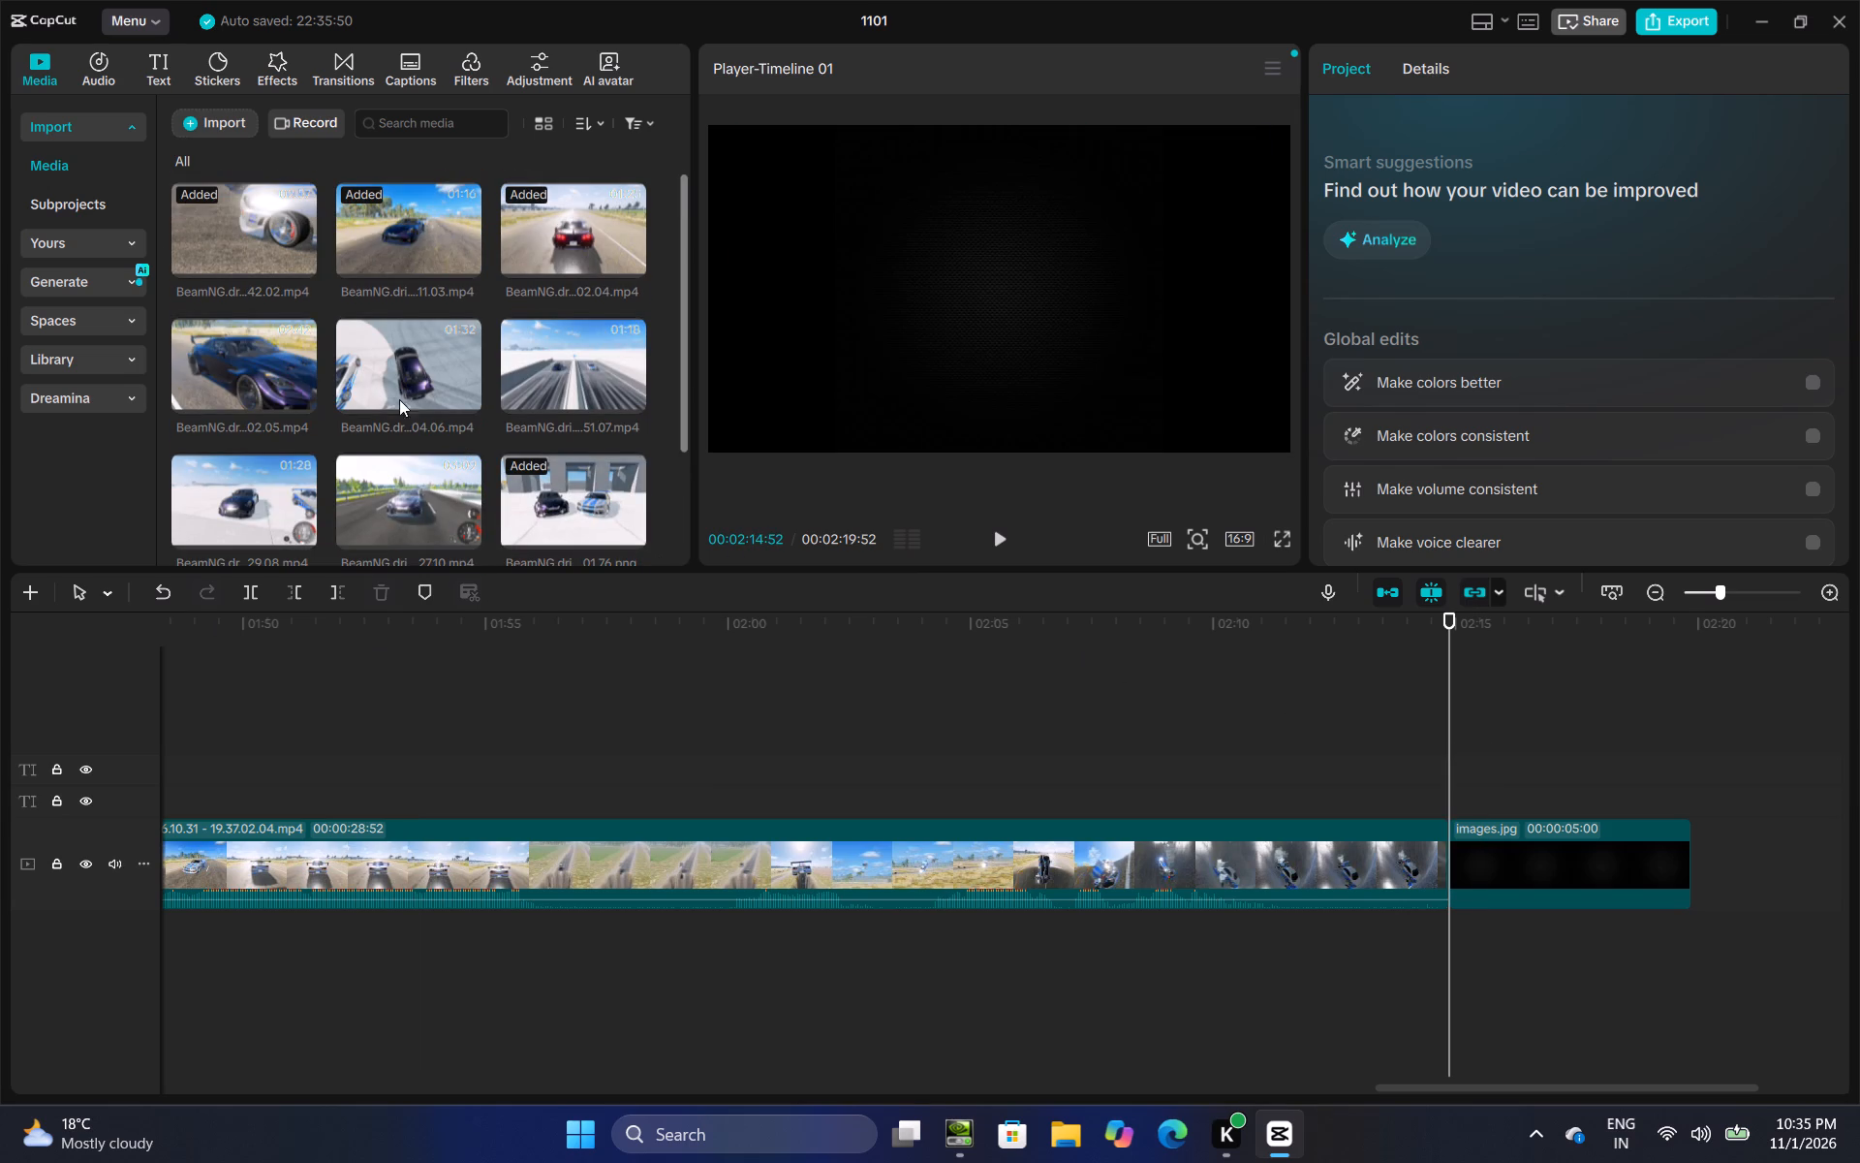
left_click(157, 48)
left_click(263, 193)
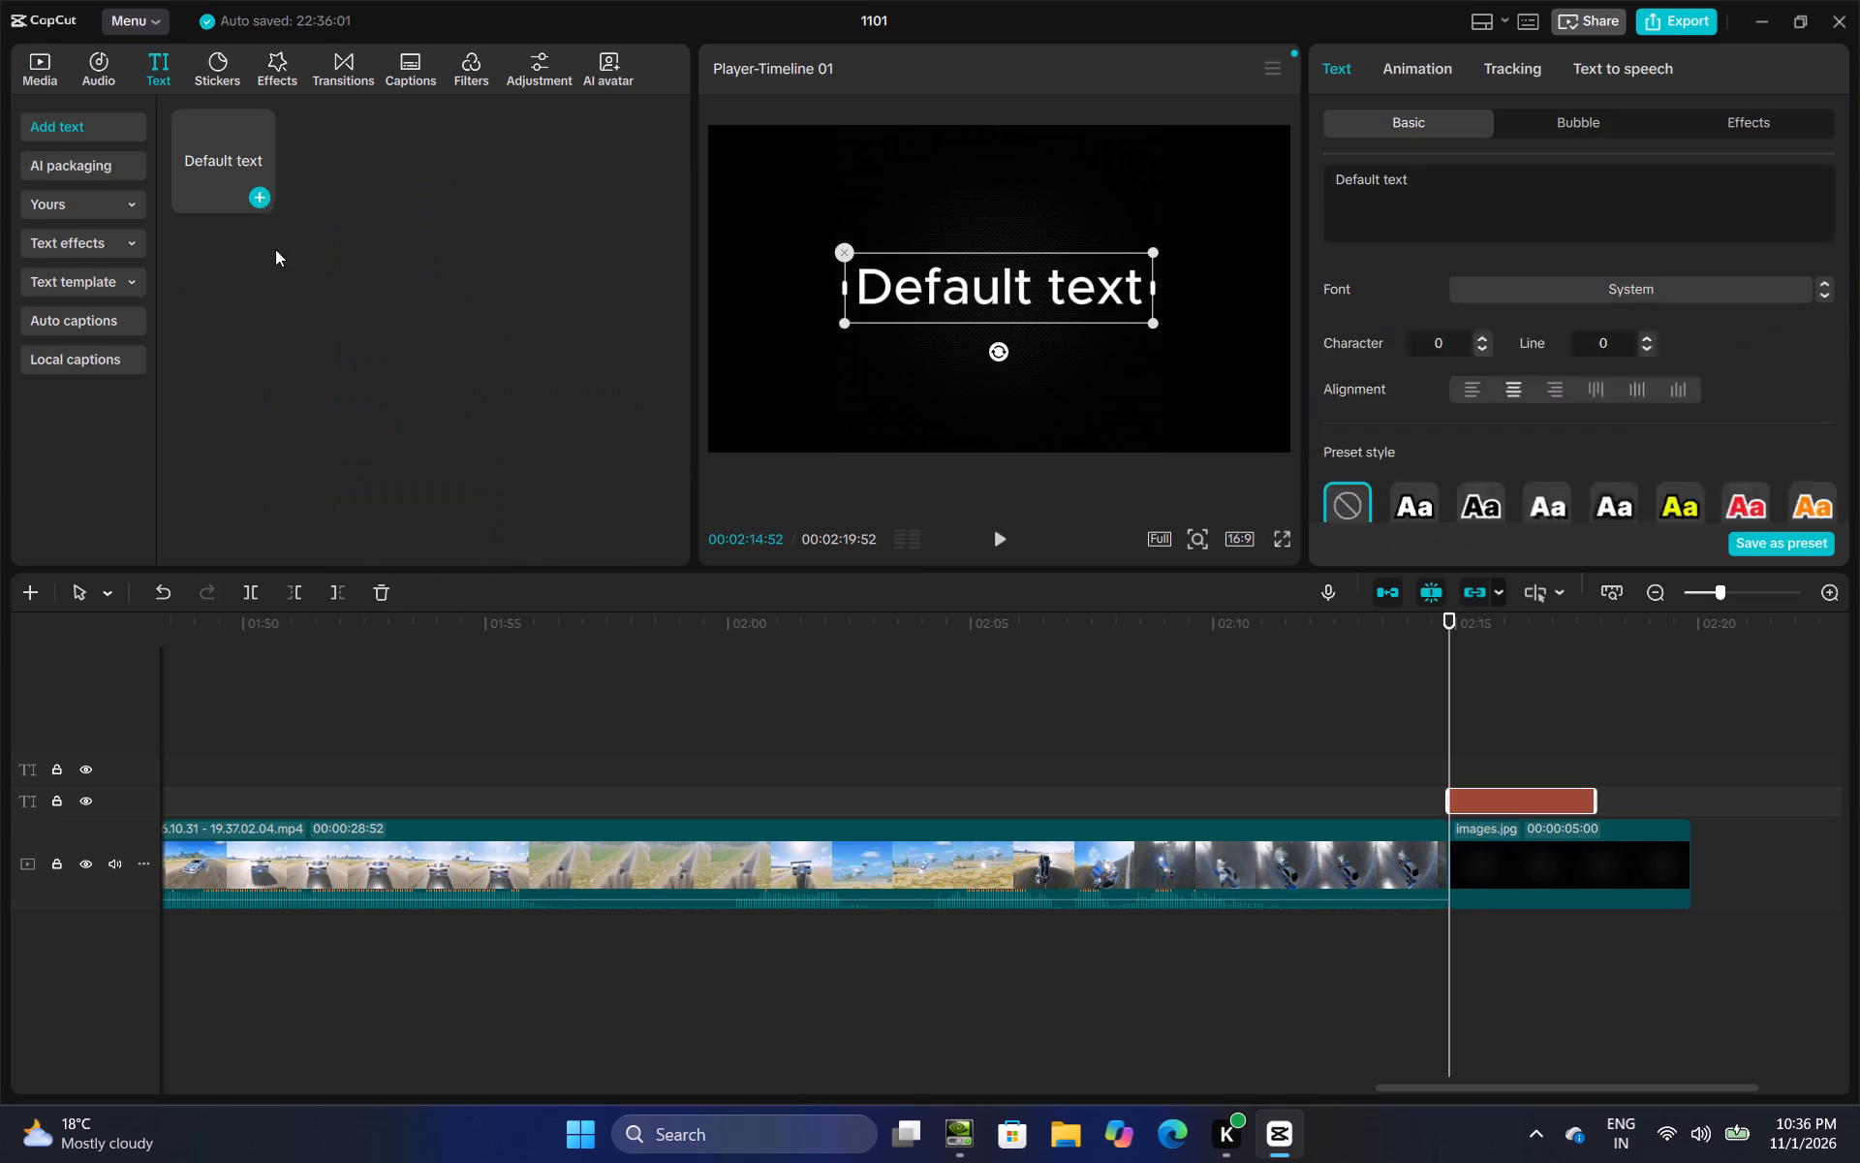
left_click_drag(1467, 179, 1271, 179)
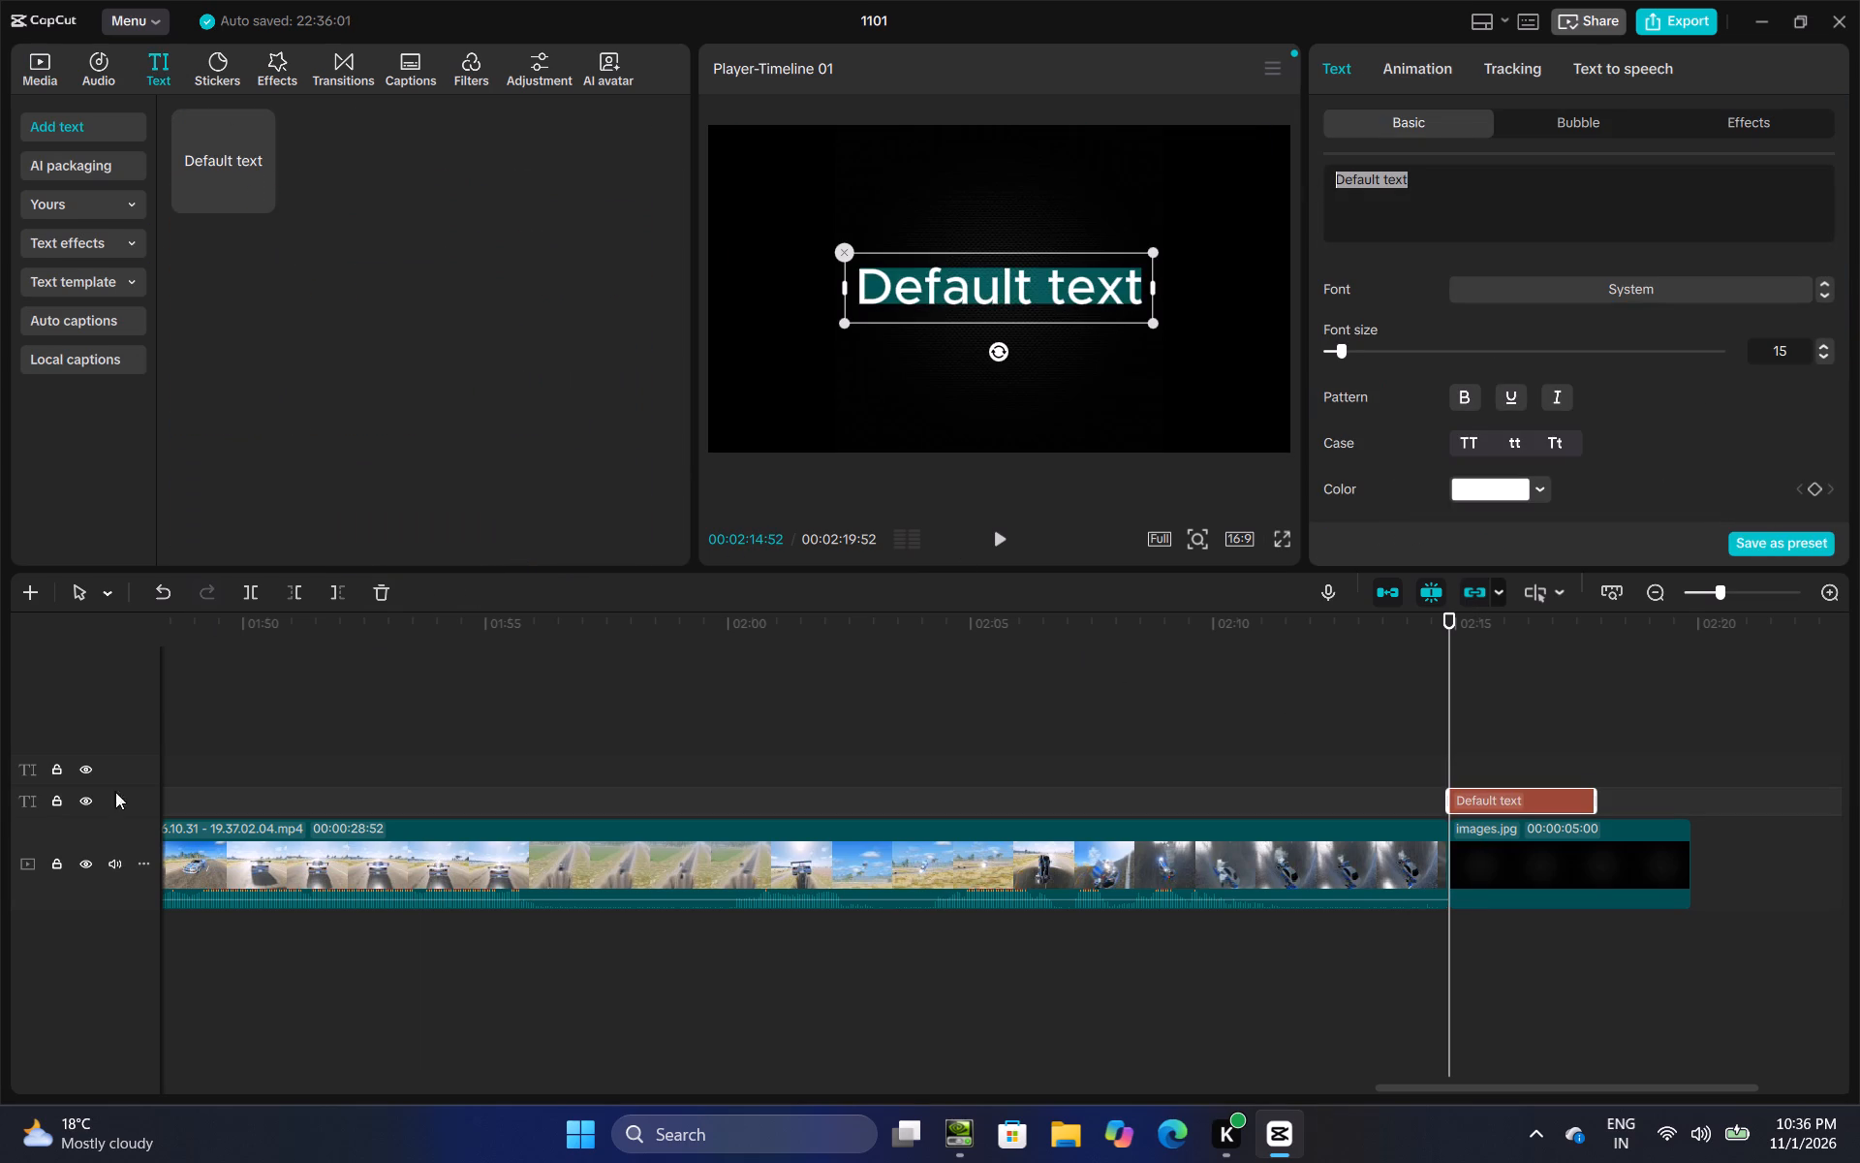
key("BackSpace")
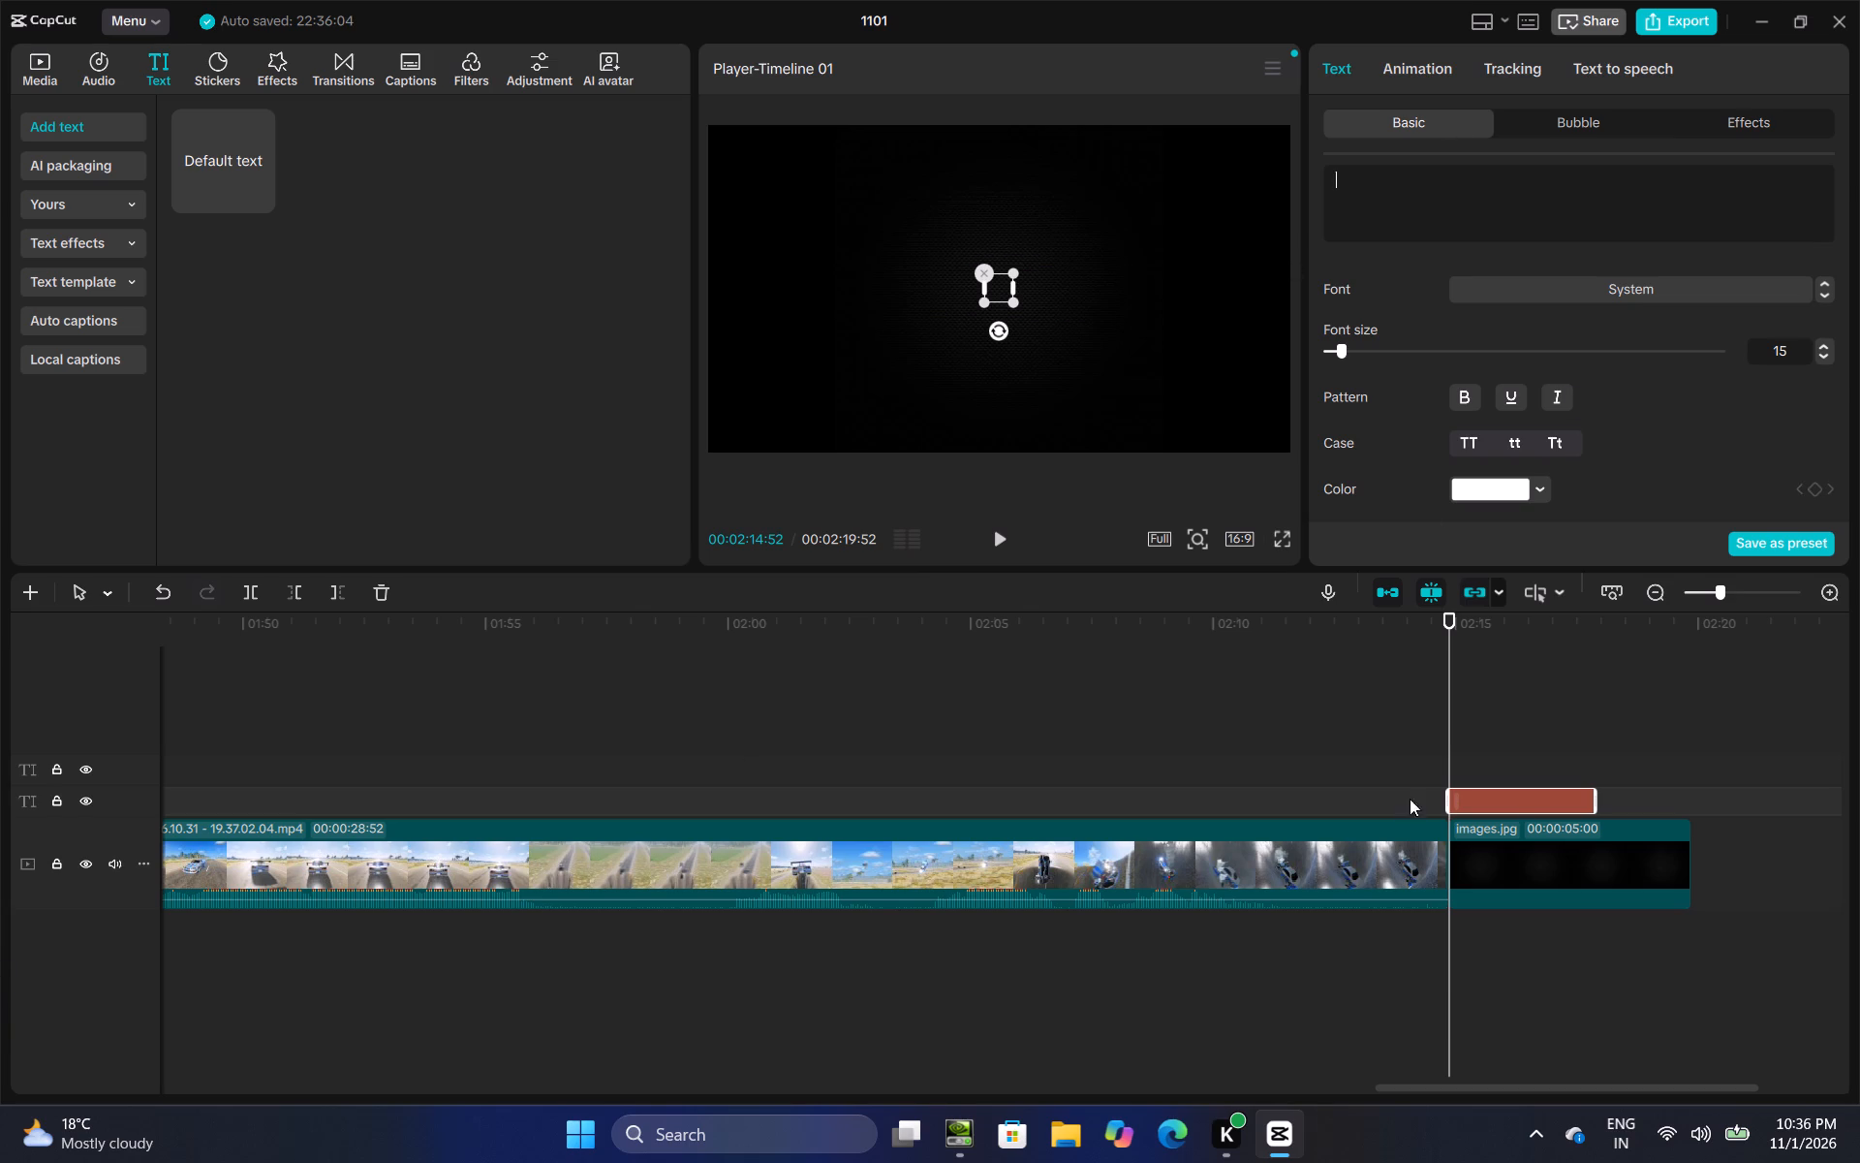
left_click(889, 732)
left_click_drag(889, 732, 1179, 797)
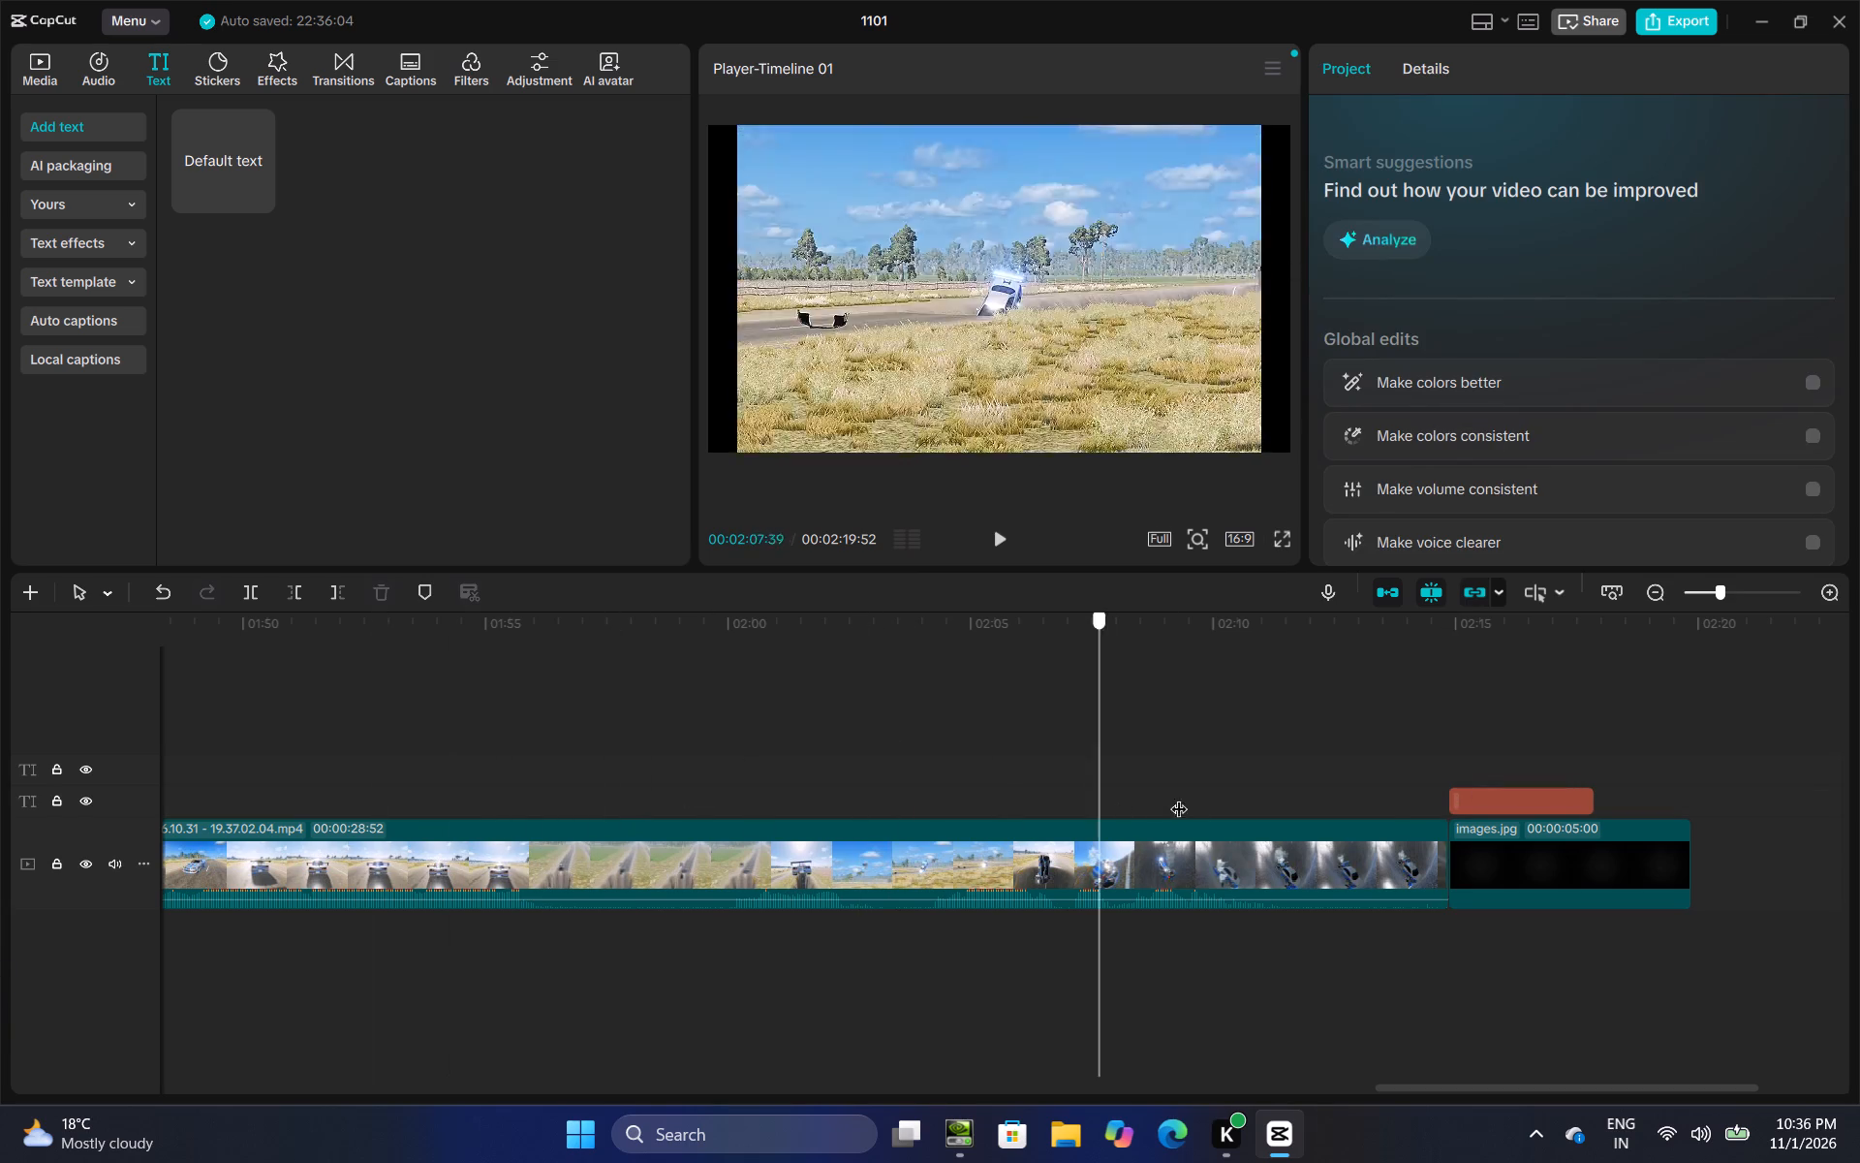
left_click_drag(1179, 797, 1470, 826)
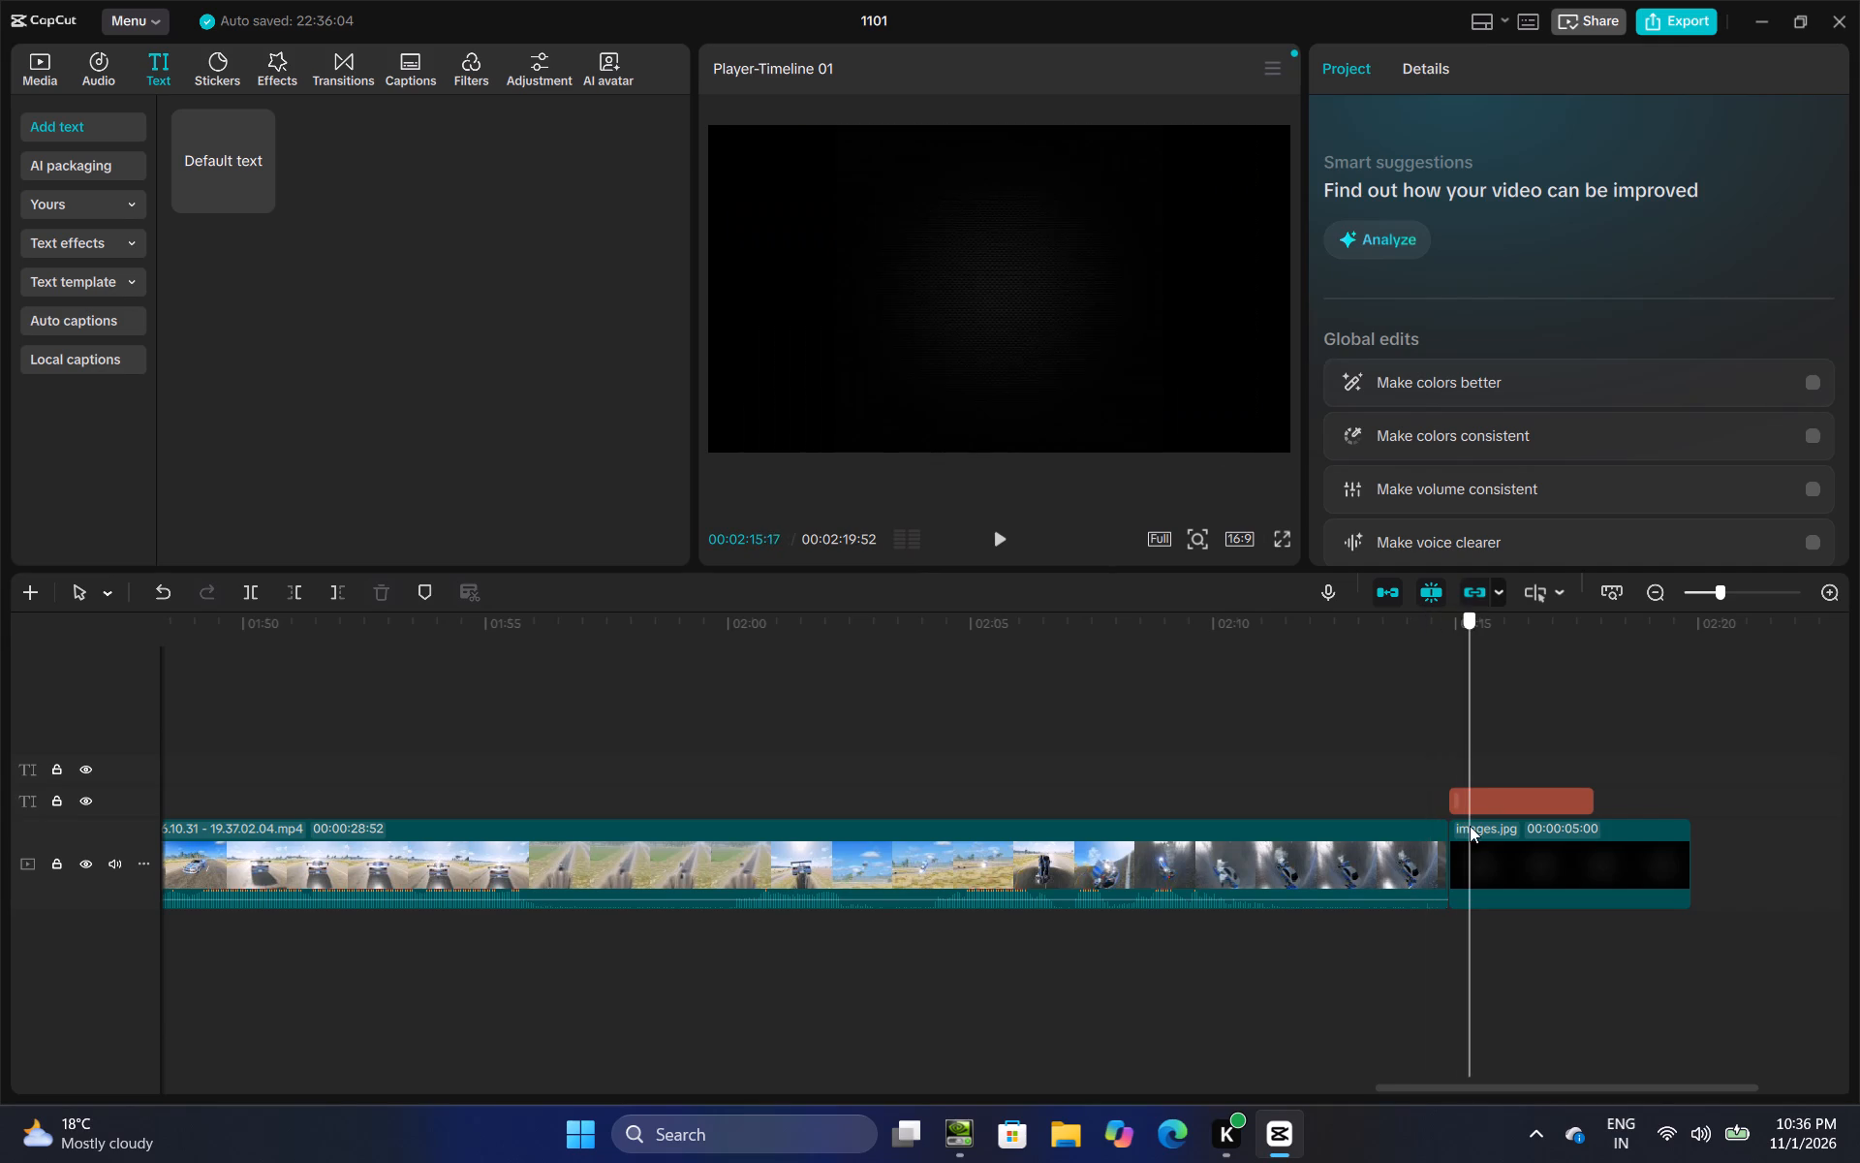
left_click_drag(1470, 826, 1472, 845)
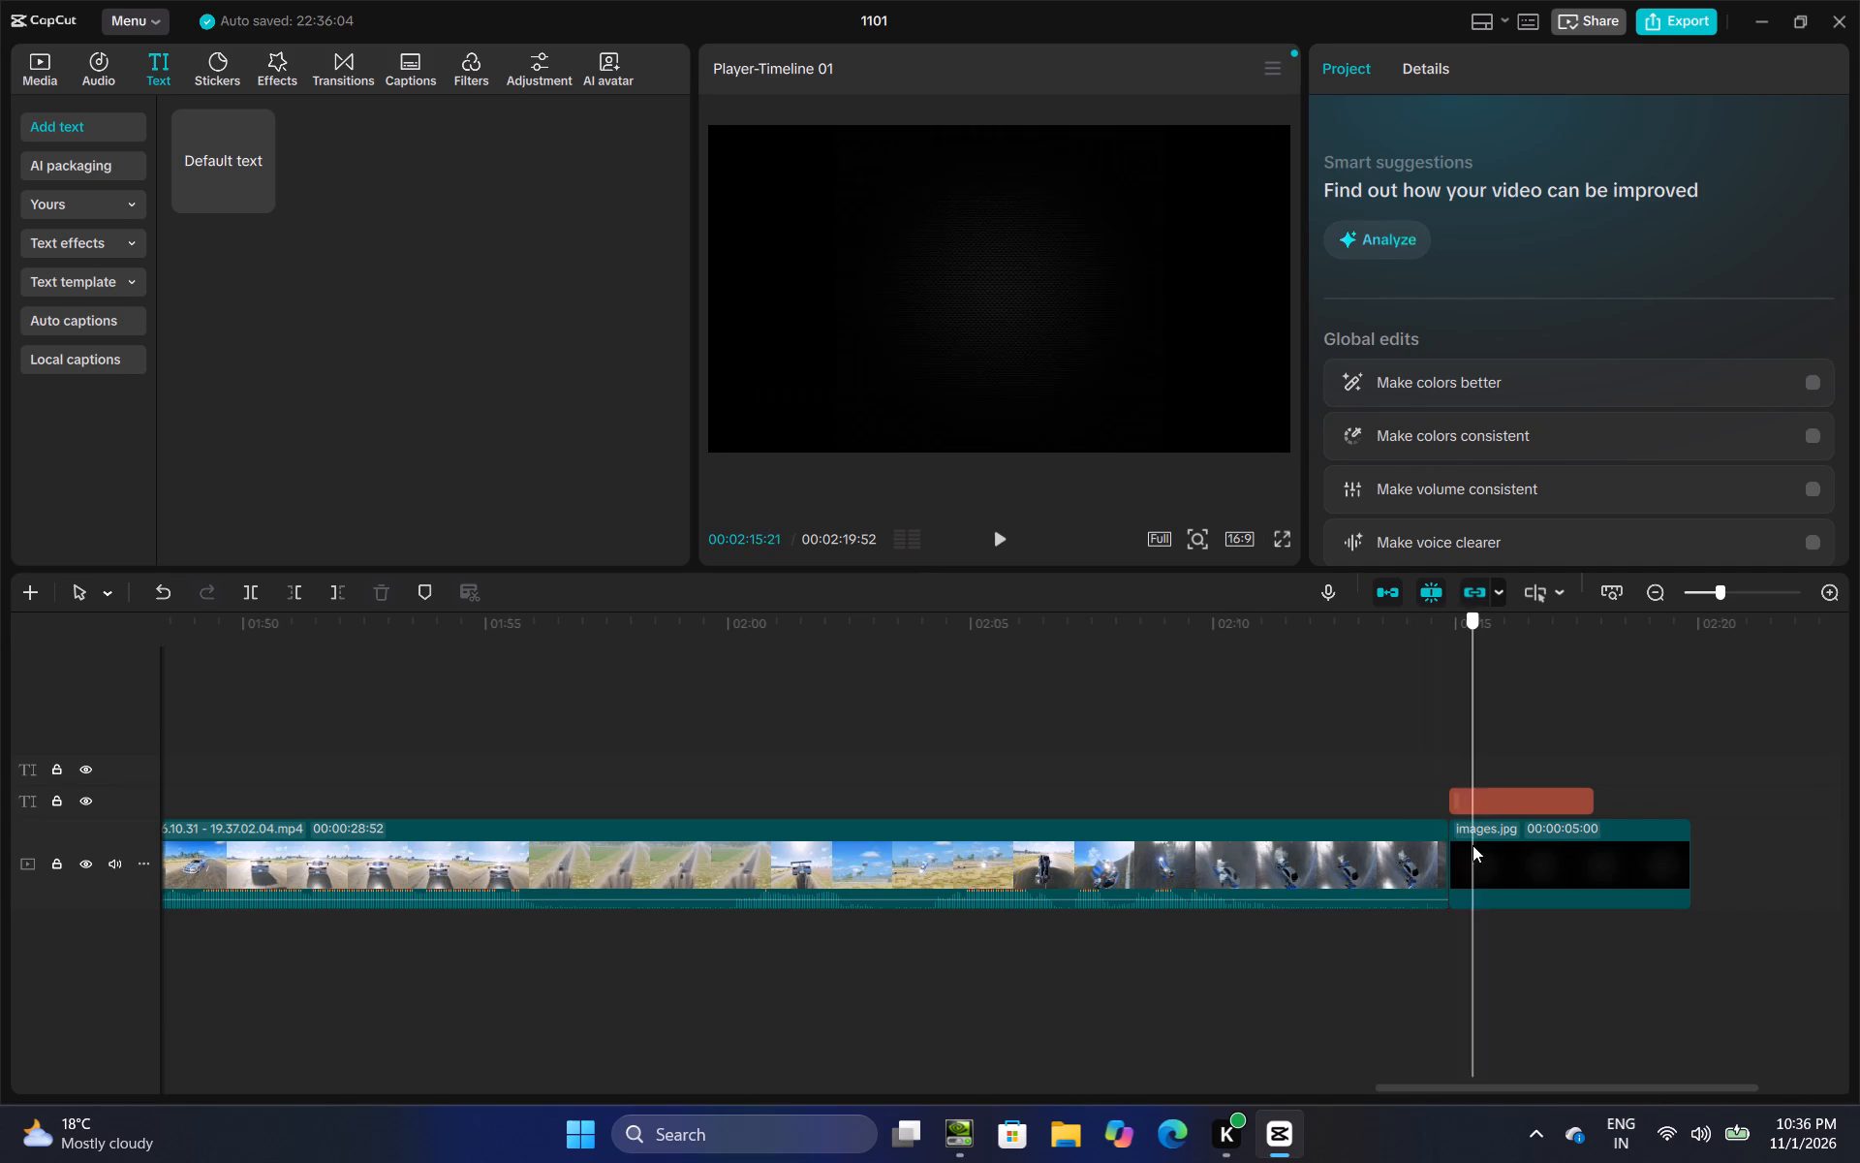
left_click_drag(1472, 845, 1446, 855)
Select the empty text above the last black background image and open its wording for editing.
left_click(1524, 760)
left_click(1495, 804)
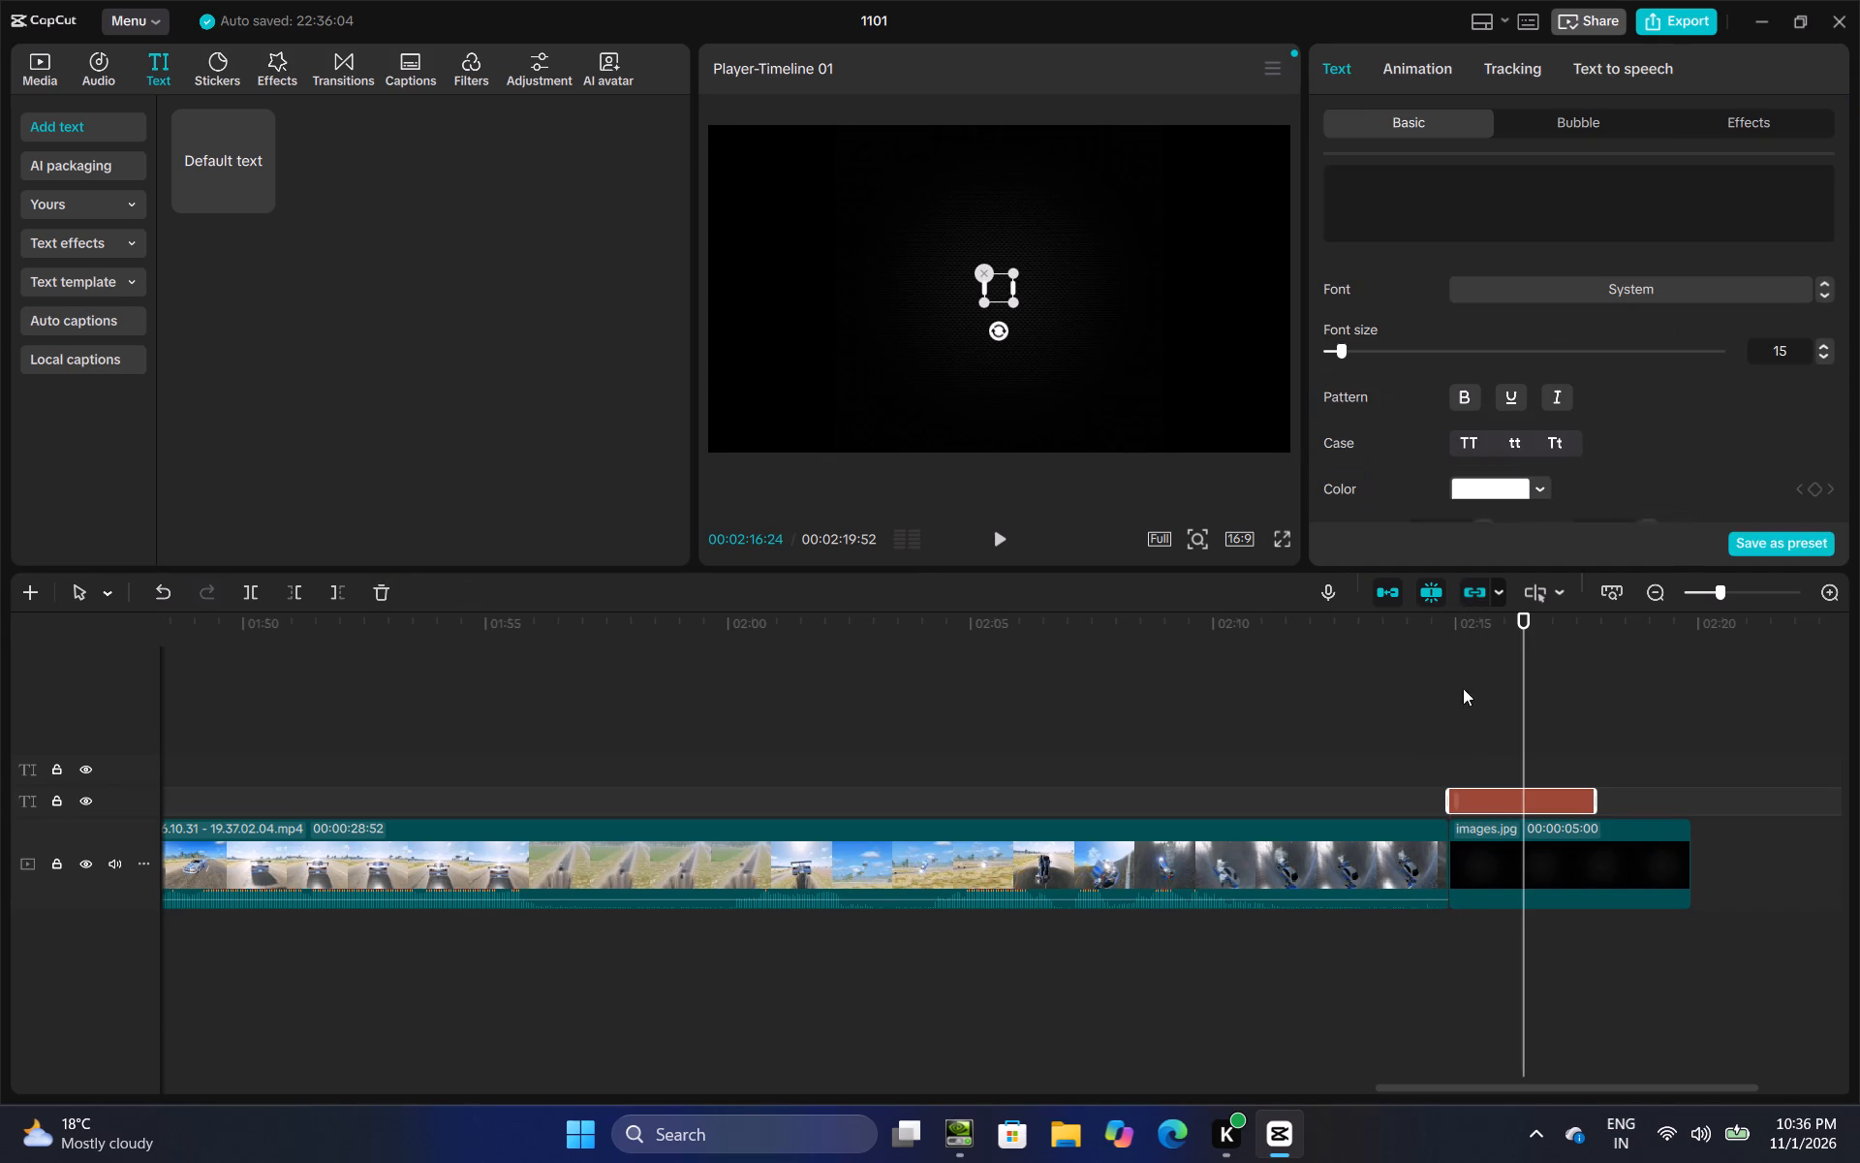
left_click(1400, 184)
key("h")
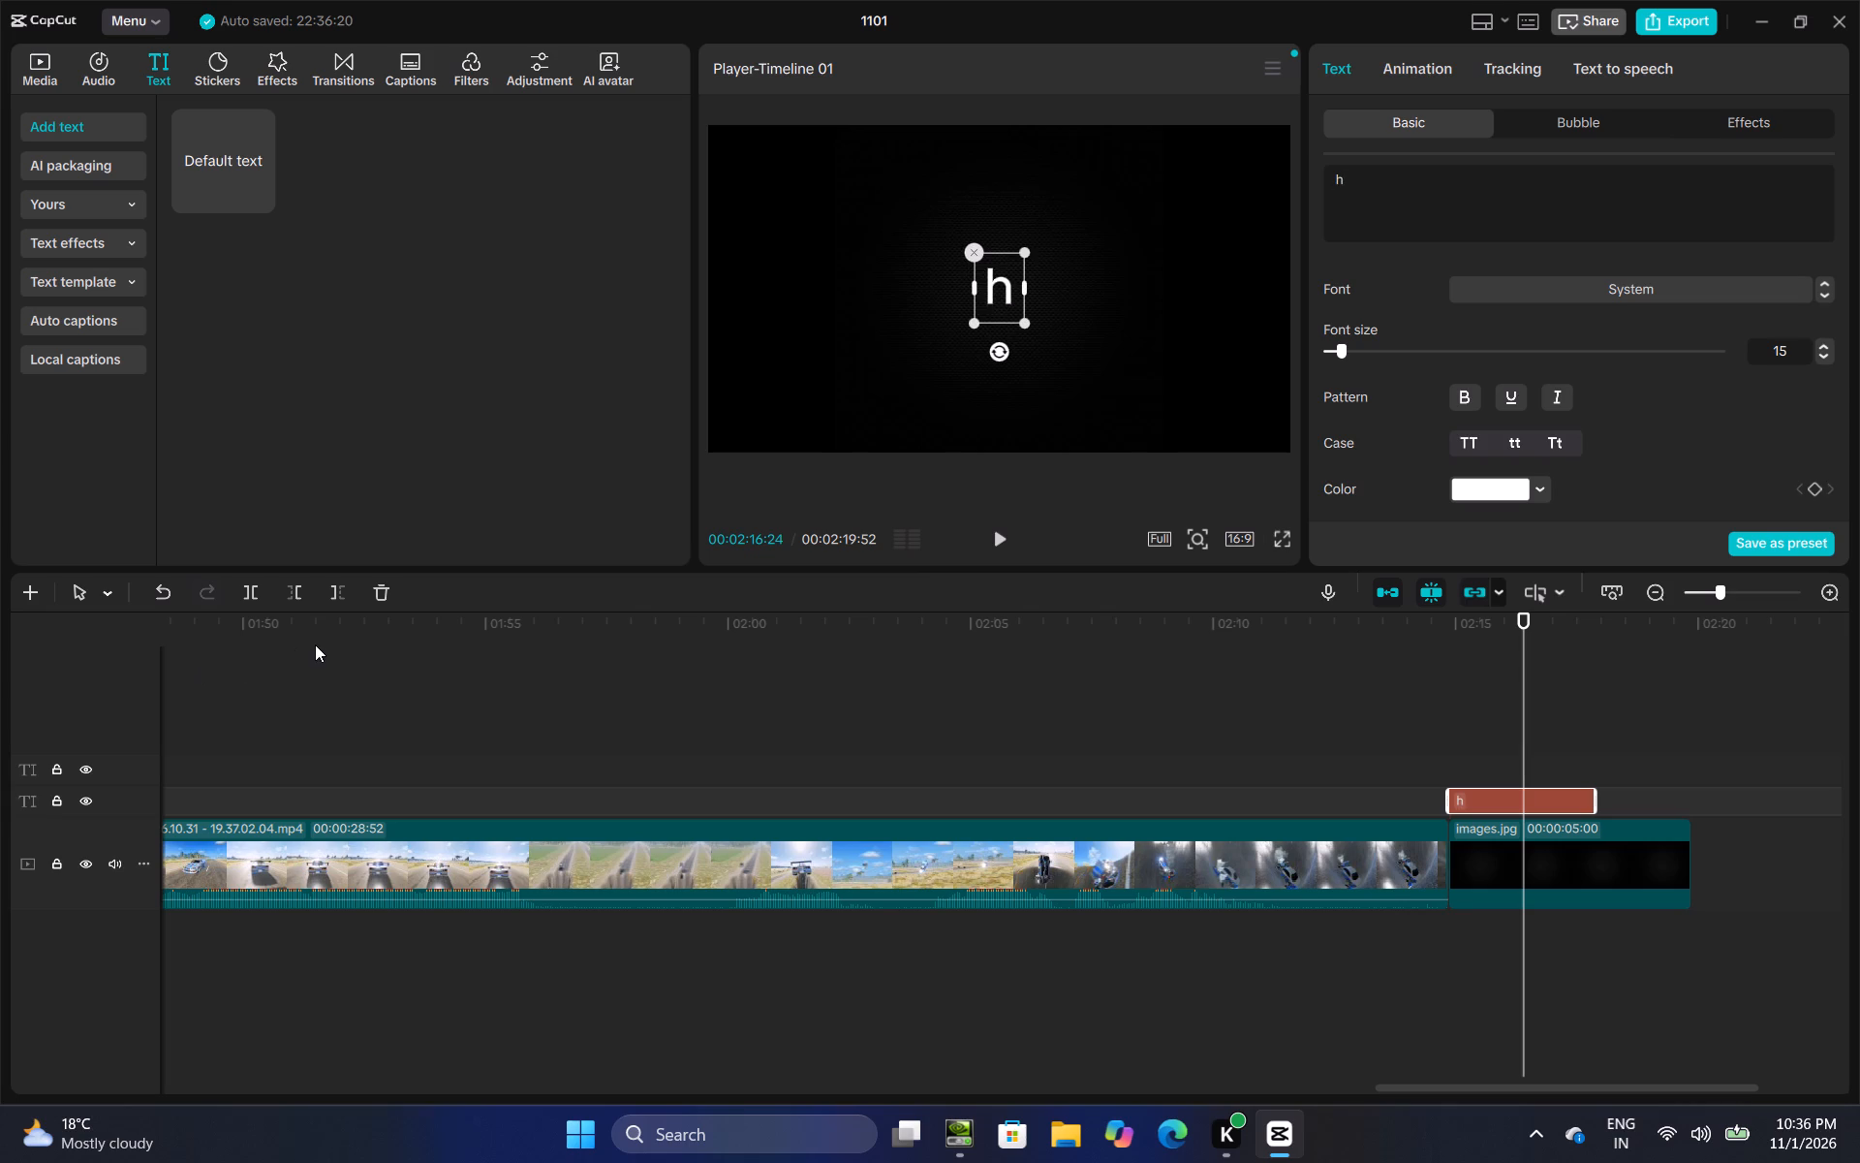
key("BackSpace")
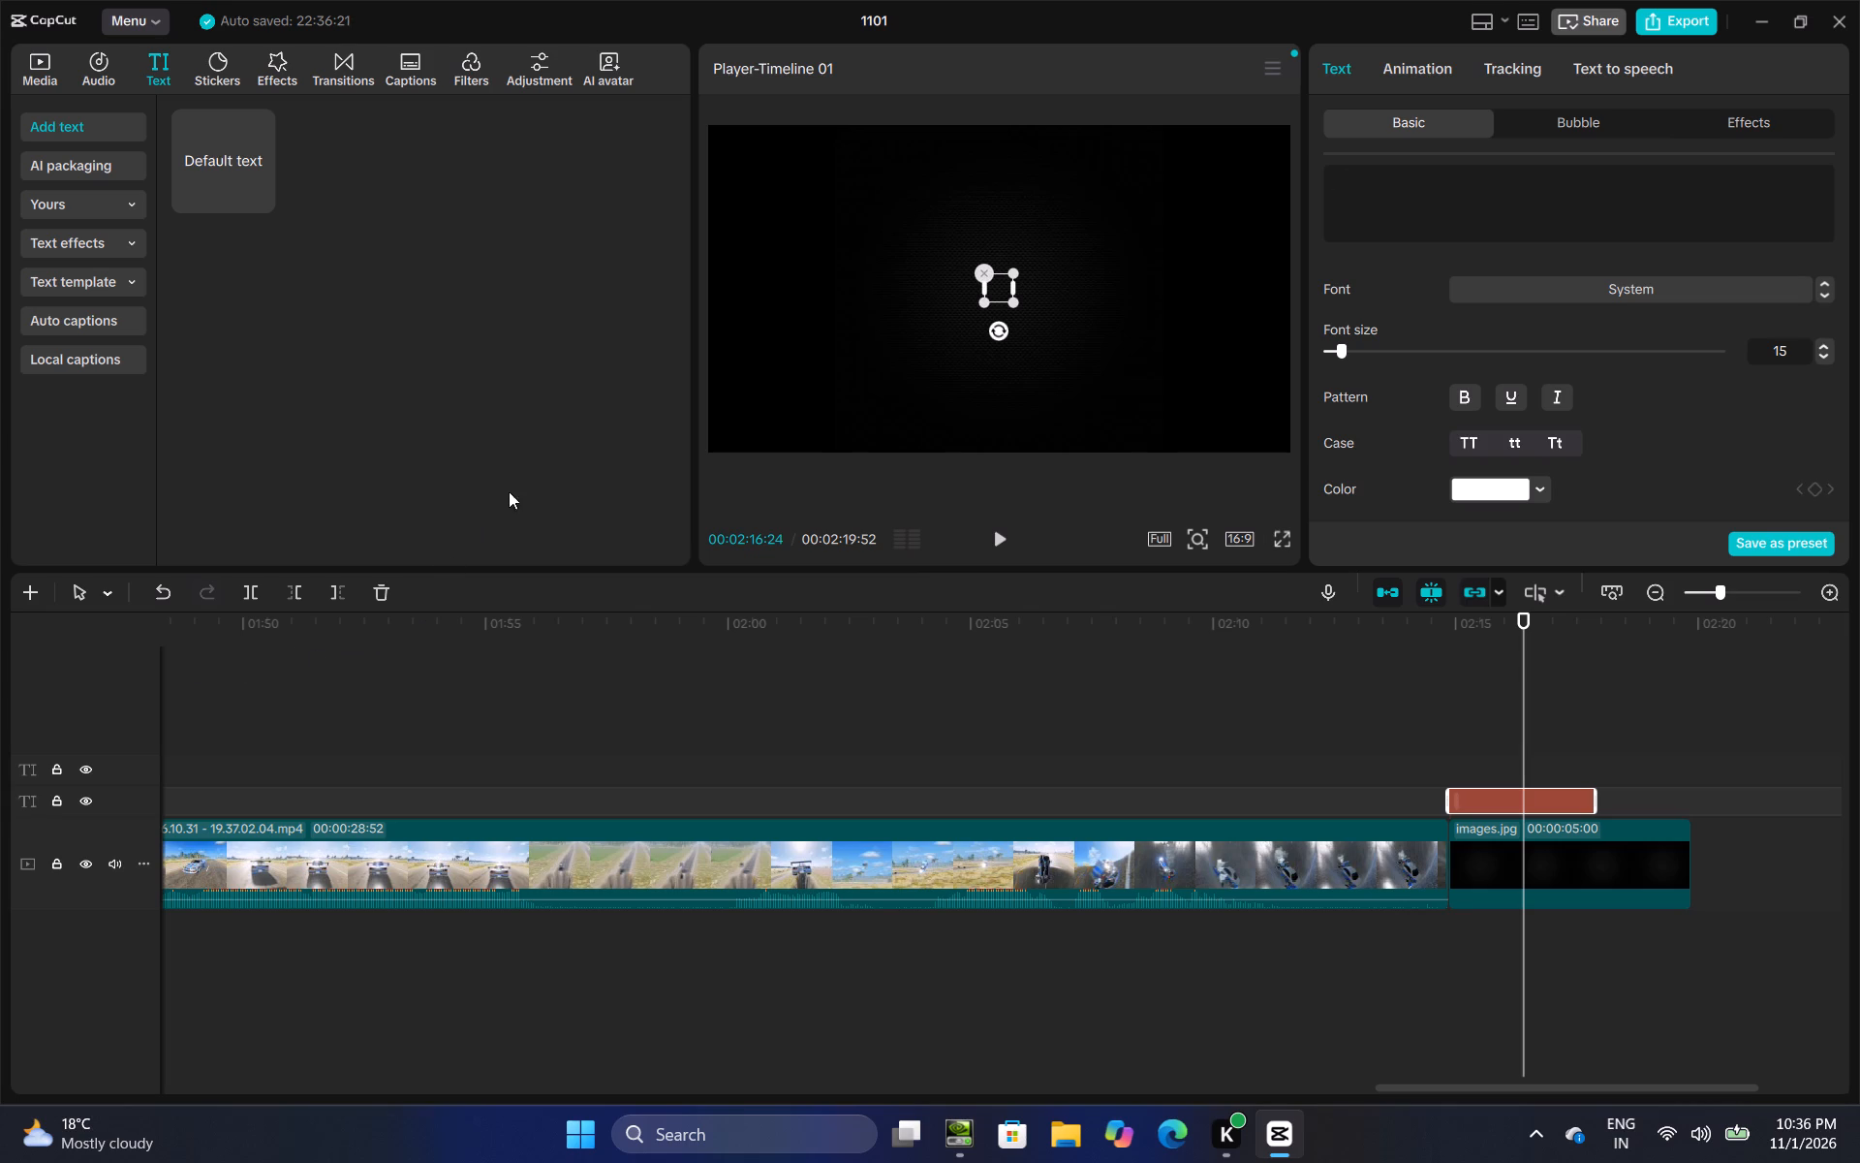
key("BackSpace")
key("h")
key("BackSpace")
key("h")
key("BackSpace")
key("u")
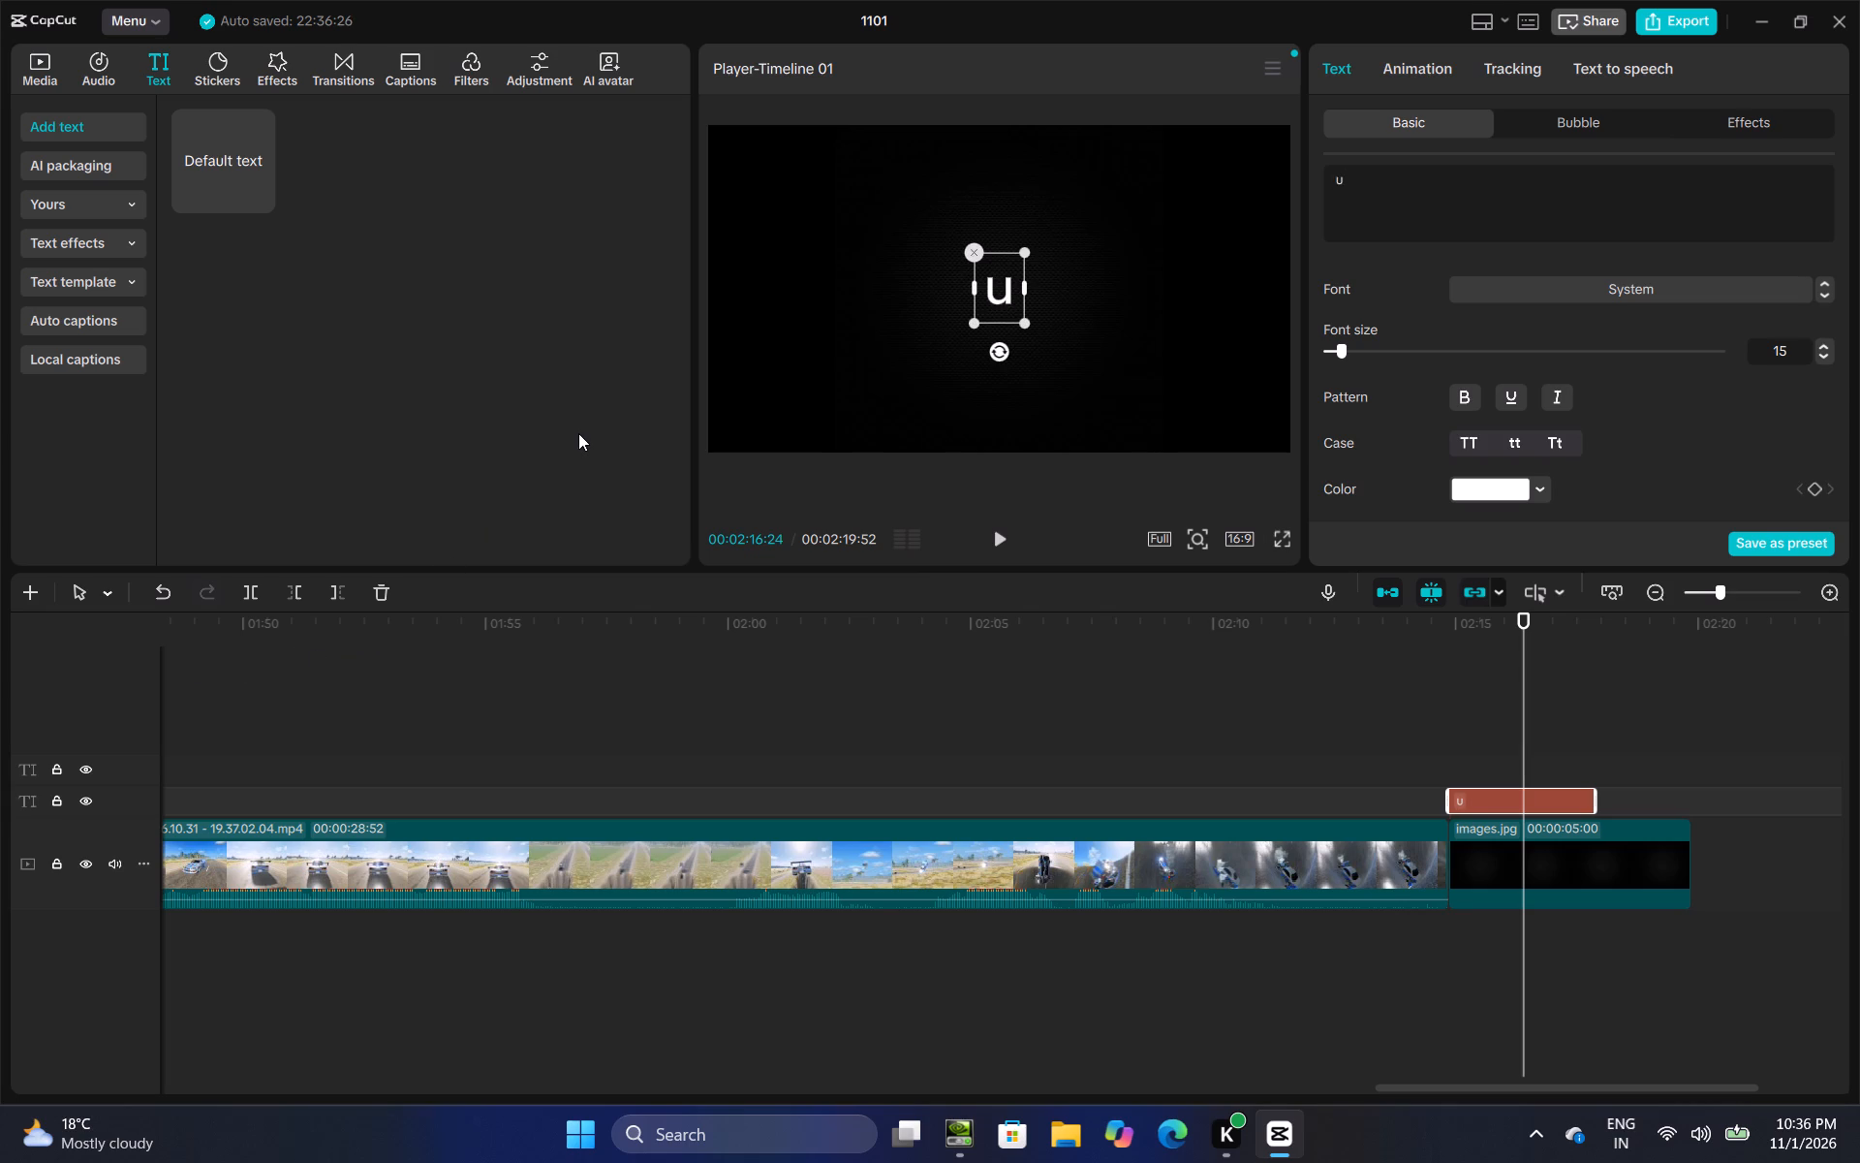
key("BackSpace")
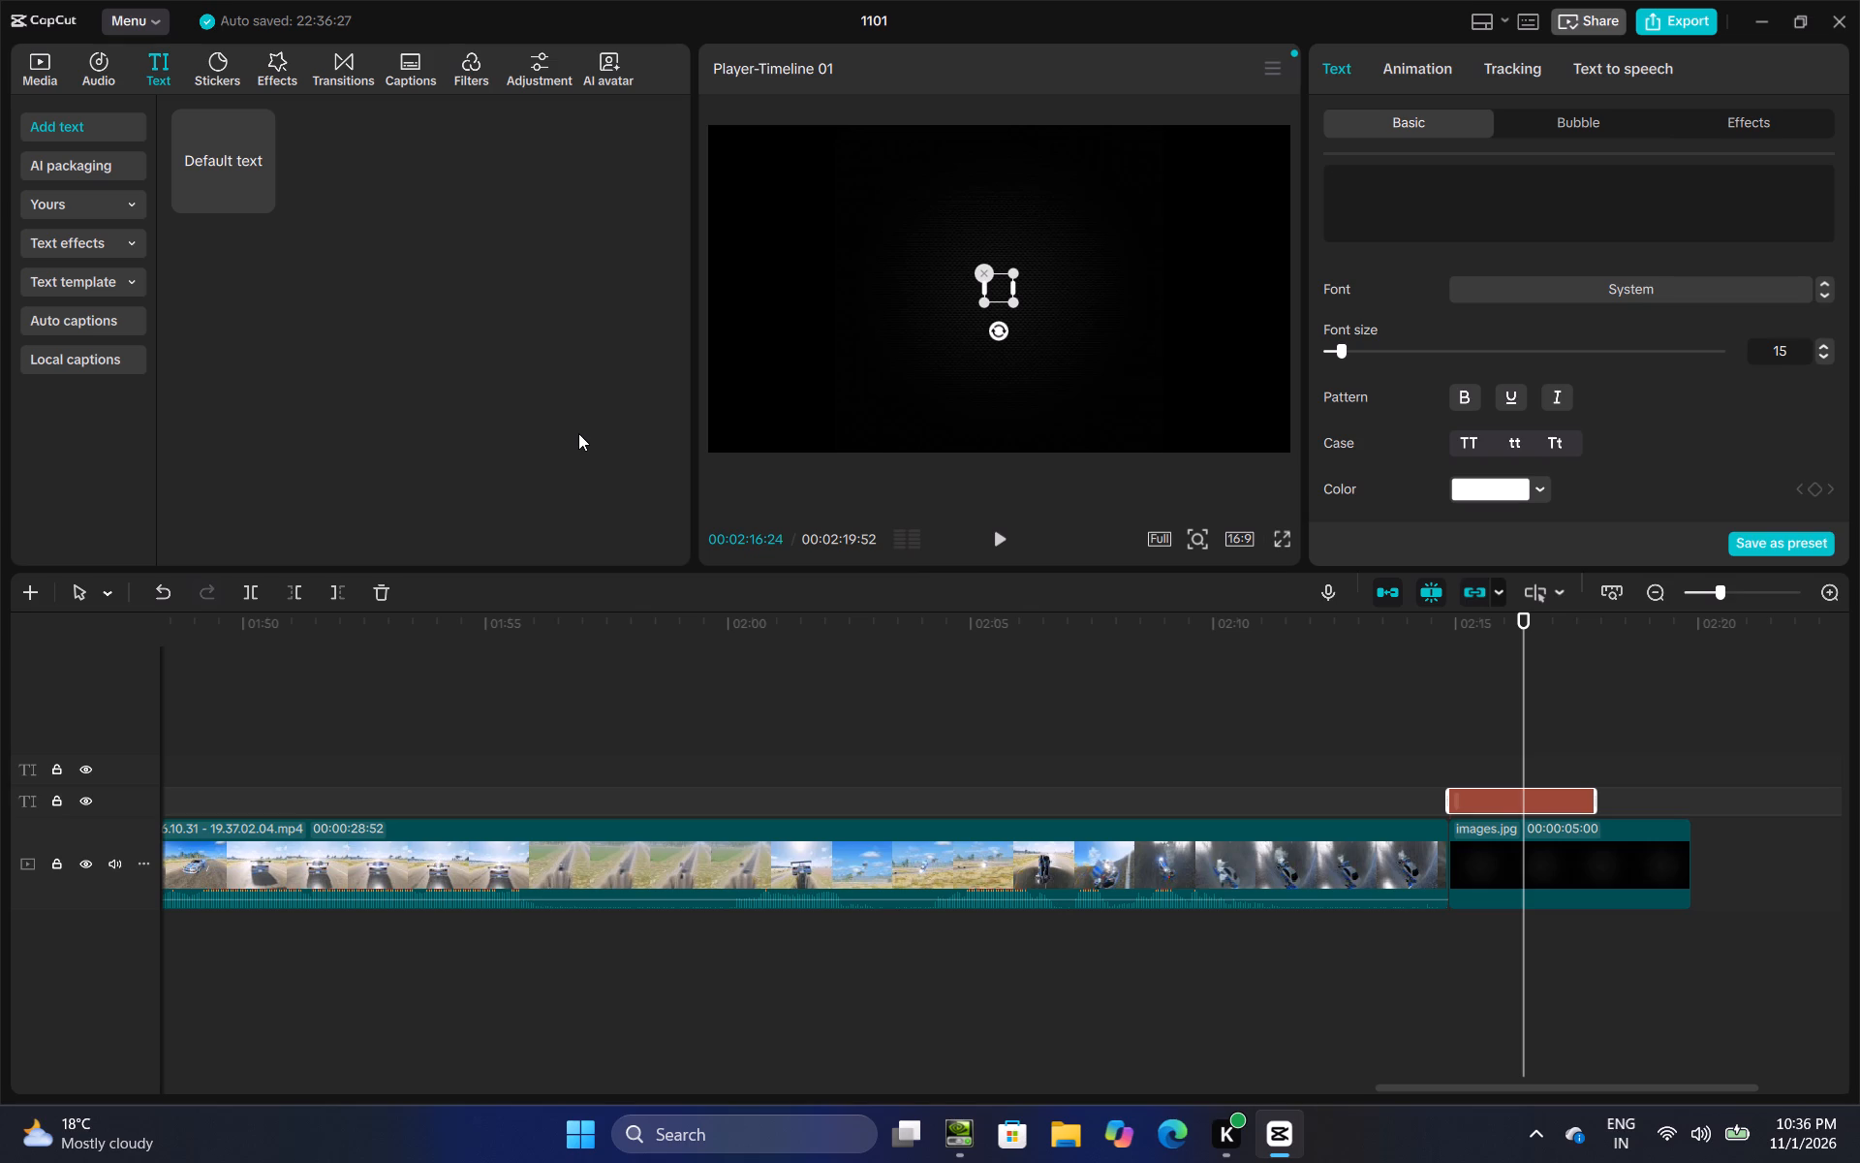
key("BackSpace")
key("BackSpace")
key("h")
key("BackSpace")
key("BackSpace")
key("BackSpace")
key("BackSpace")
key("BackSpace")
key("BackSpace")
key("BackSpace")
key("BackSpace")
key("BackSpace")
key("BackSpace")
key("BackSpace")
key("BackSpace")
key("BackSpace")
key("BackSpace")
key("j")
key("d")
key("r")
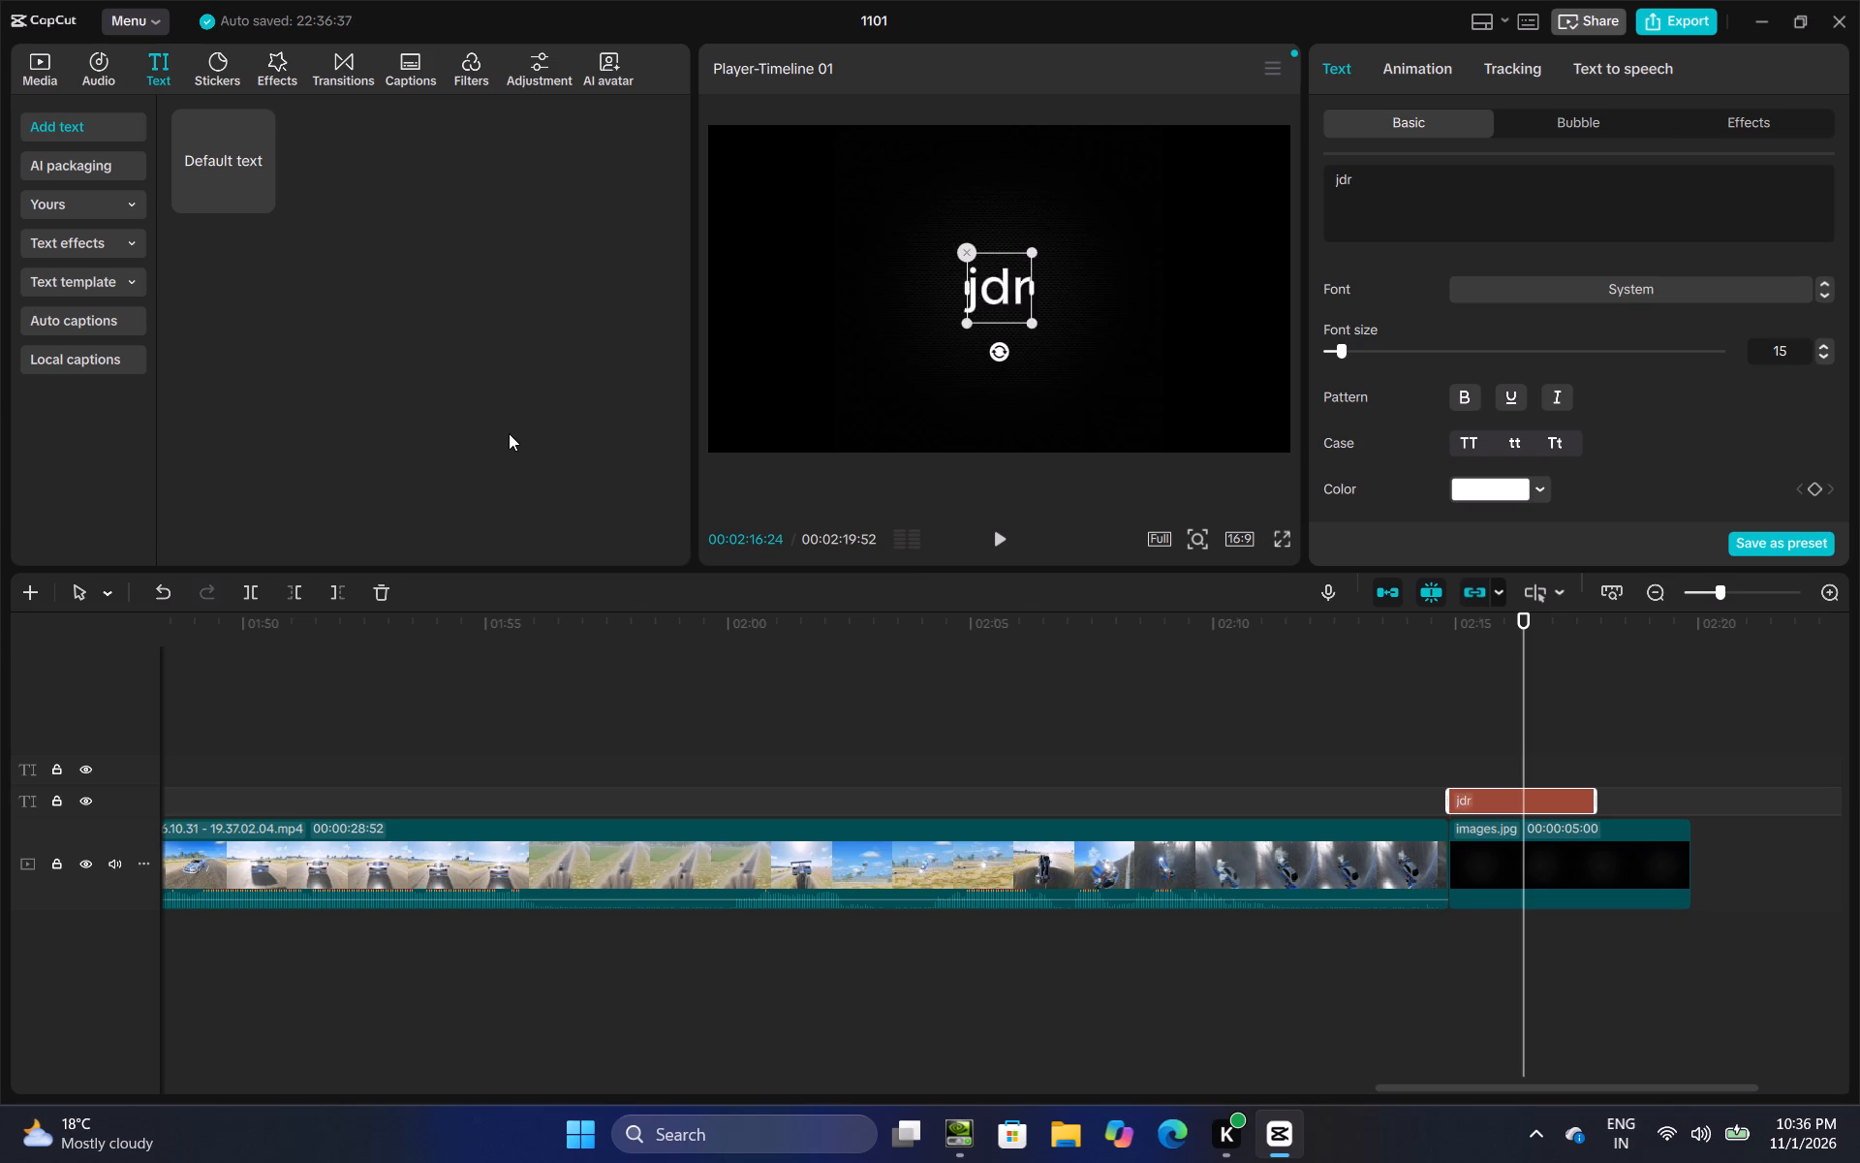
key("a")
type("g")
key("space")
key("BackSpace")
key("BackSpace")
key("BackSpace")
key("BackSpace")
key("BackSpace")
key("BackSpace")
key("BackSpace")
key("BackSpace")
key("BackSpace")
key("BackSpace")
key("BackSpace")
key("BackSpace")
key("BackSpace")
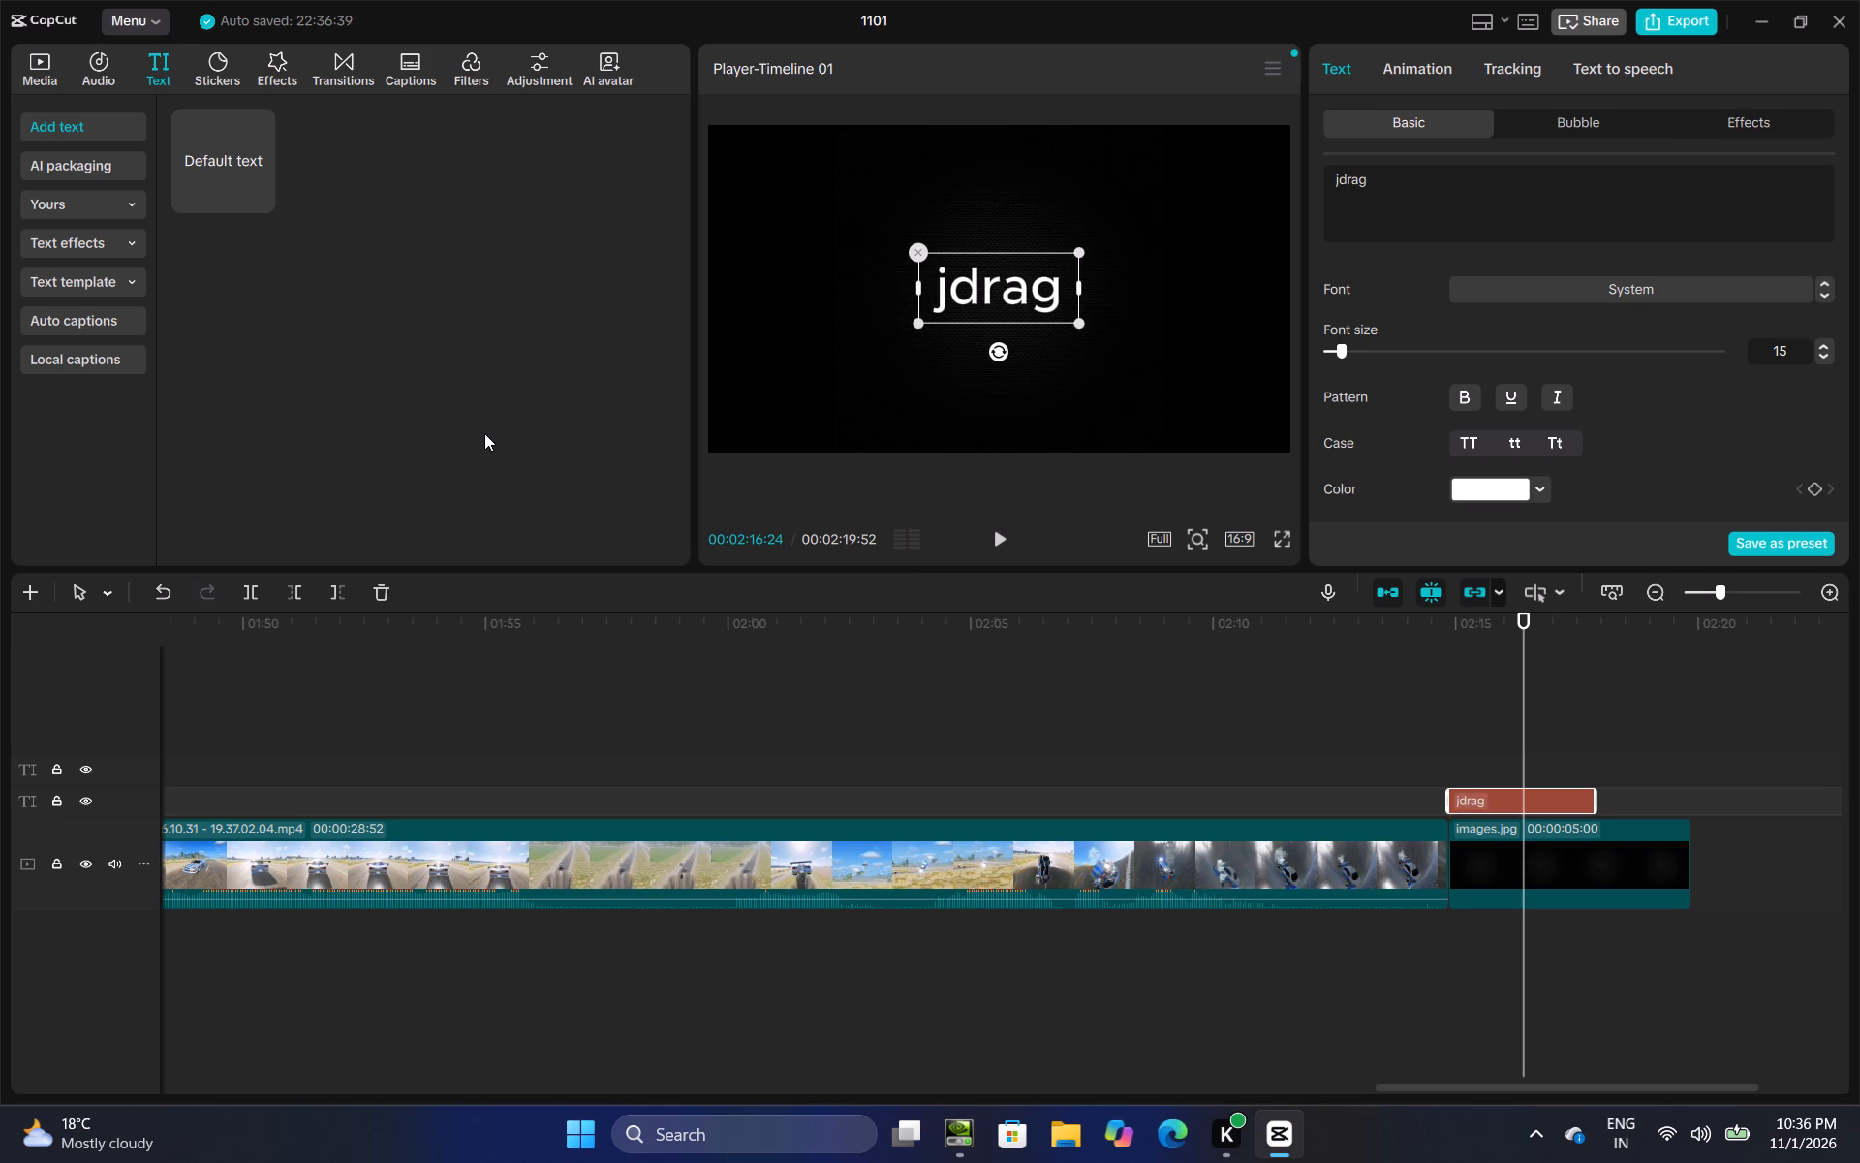
Enter "drag race" as the title text and set its case to all uppercase.
type("de")
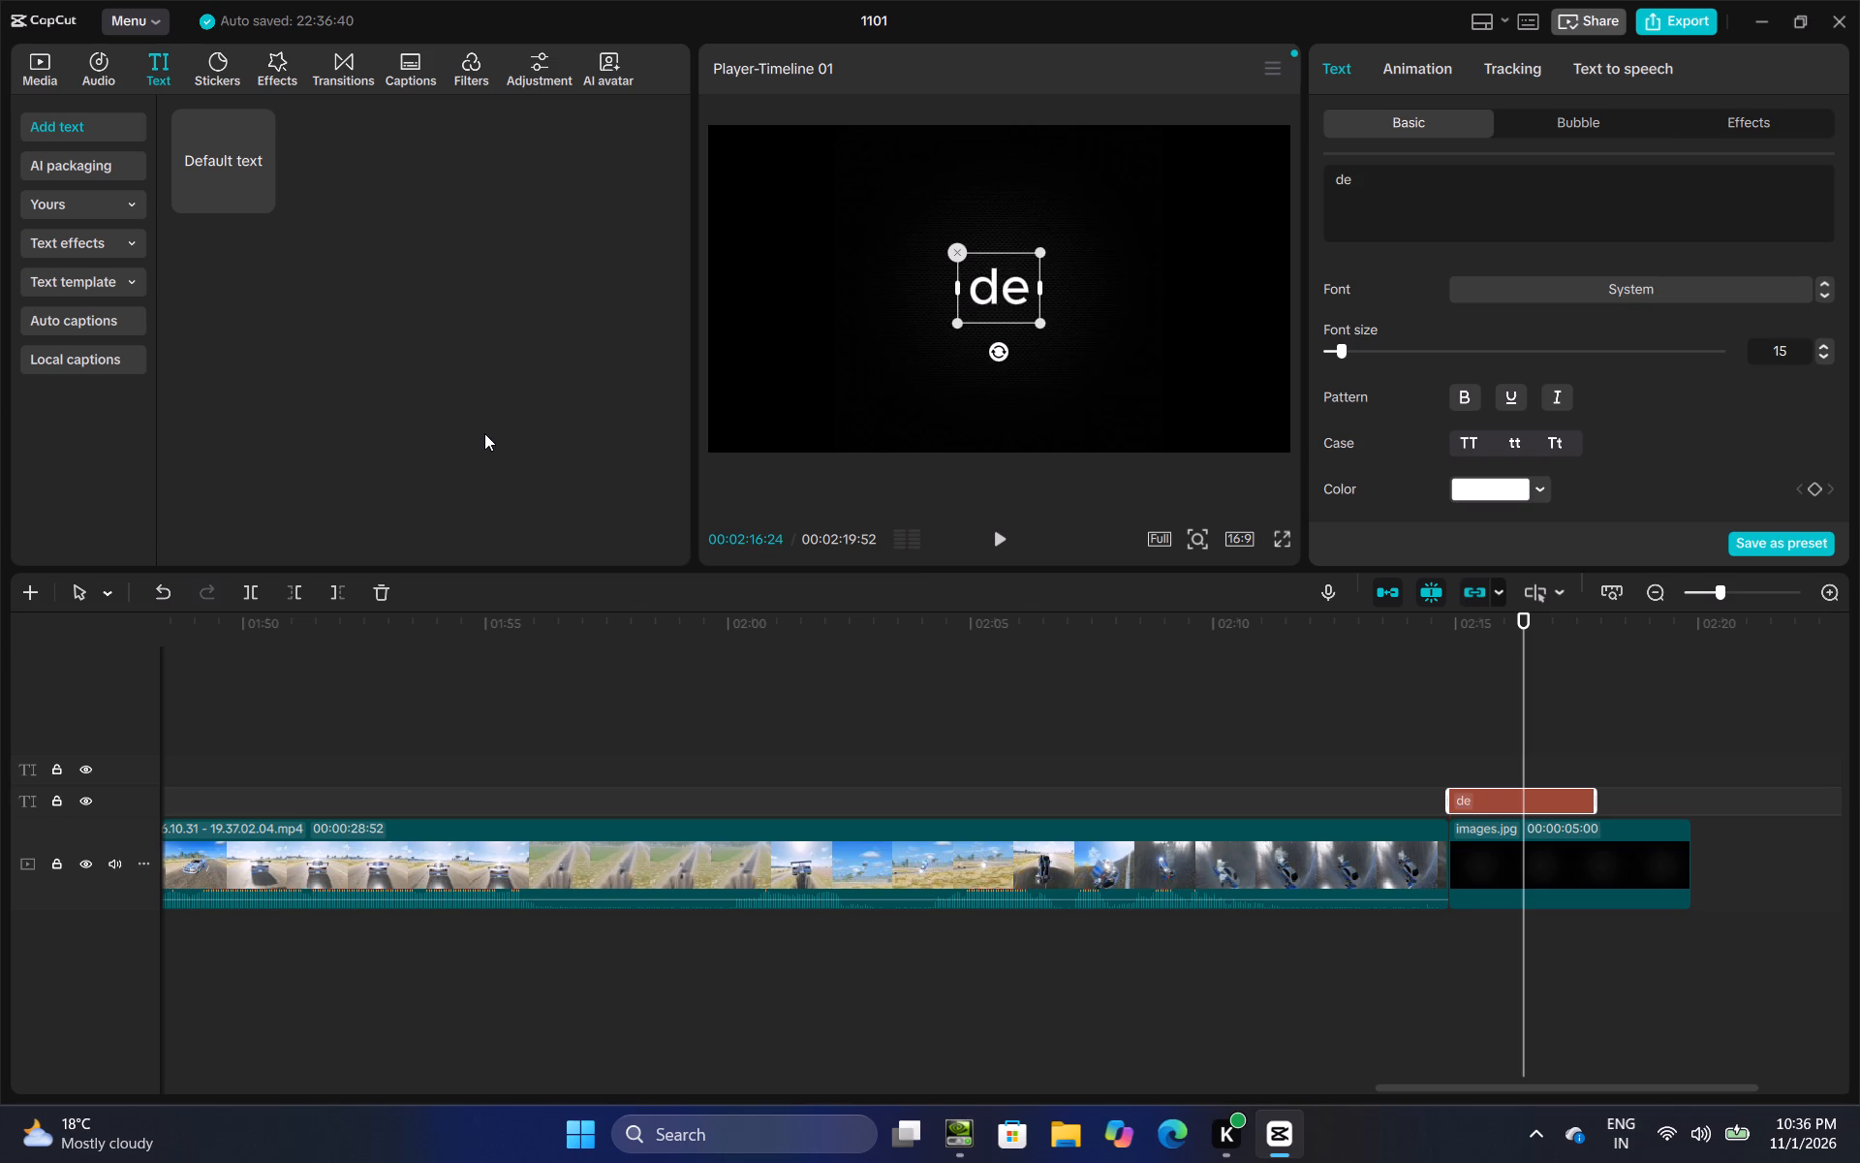
key("BackSpace")
type("rag race")
key("space")
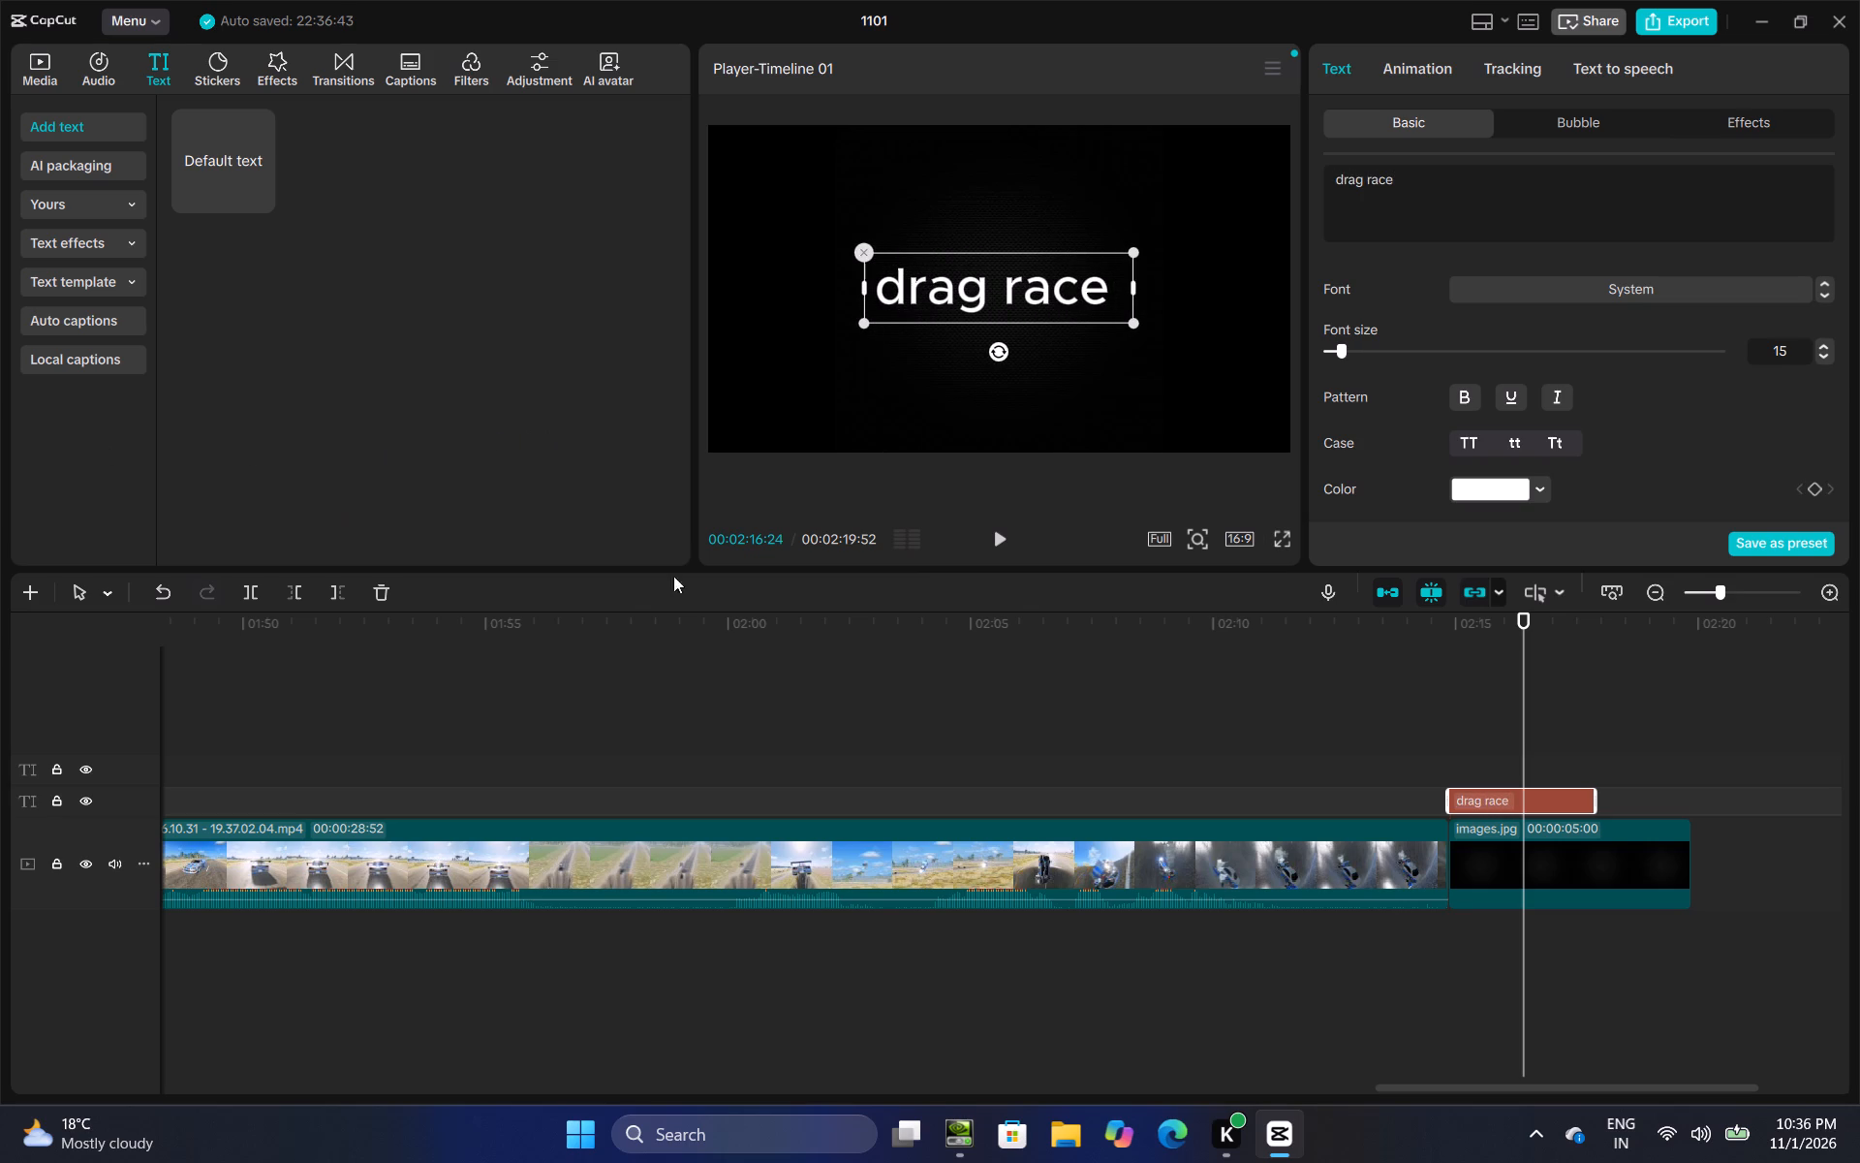
left_click(1455, 438)
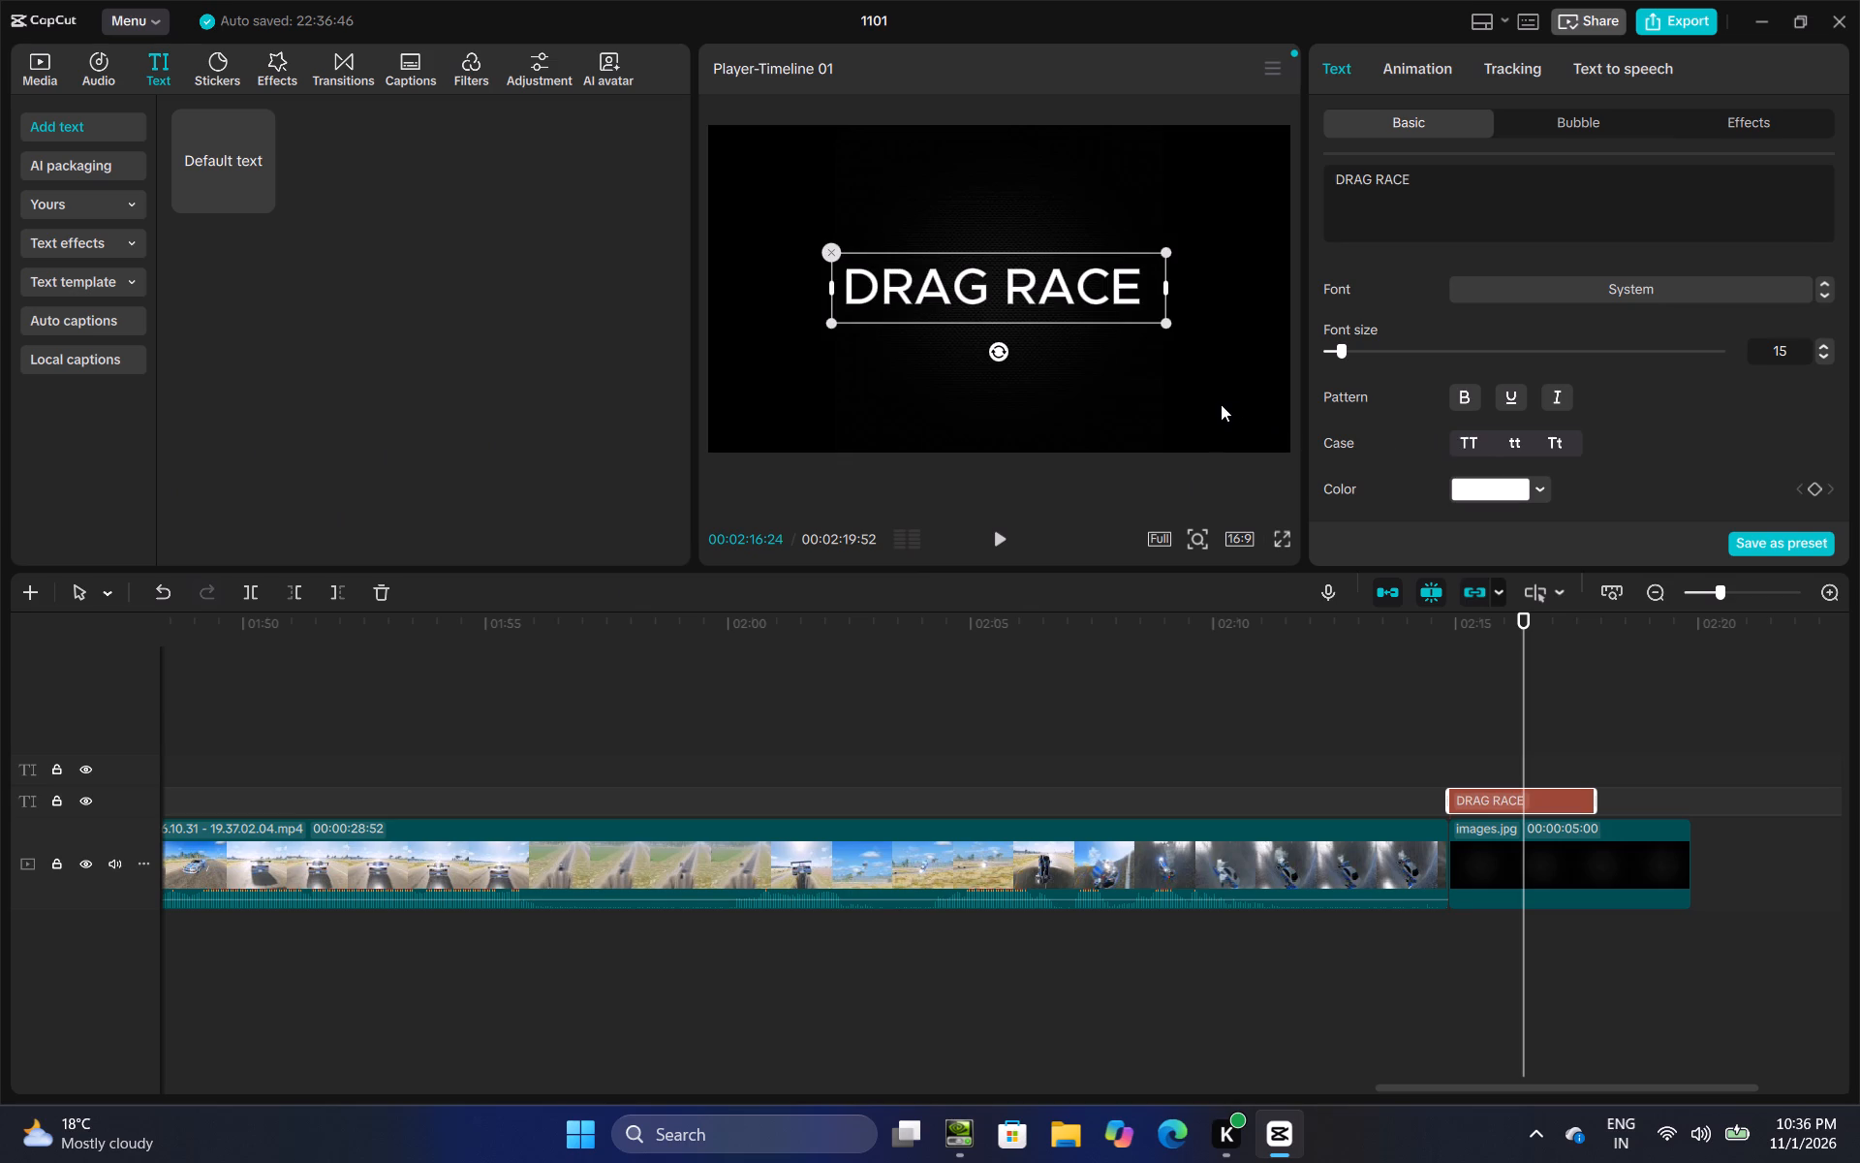
left_click(1221, 404)
Add the BeamNG.drive 2026.10.31 - 19.43.02.05.mp4 clip to the timeline's end, right after the "DRAG RACE" title card.
left_click(1500, 763)
left_click_drag(1500, 763, 1859, 705)
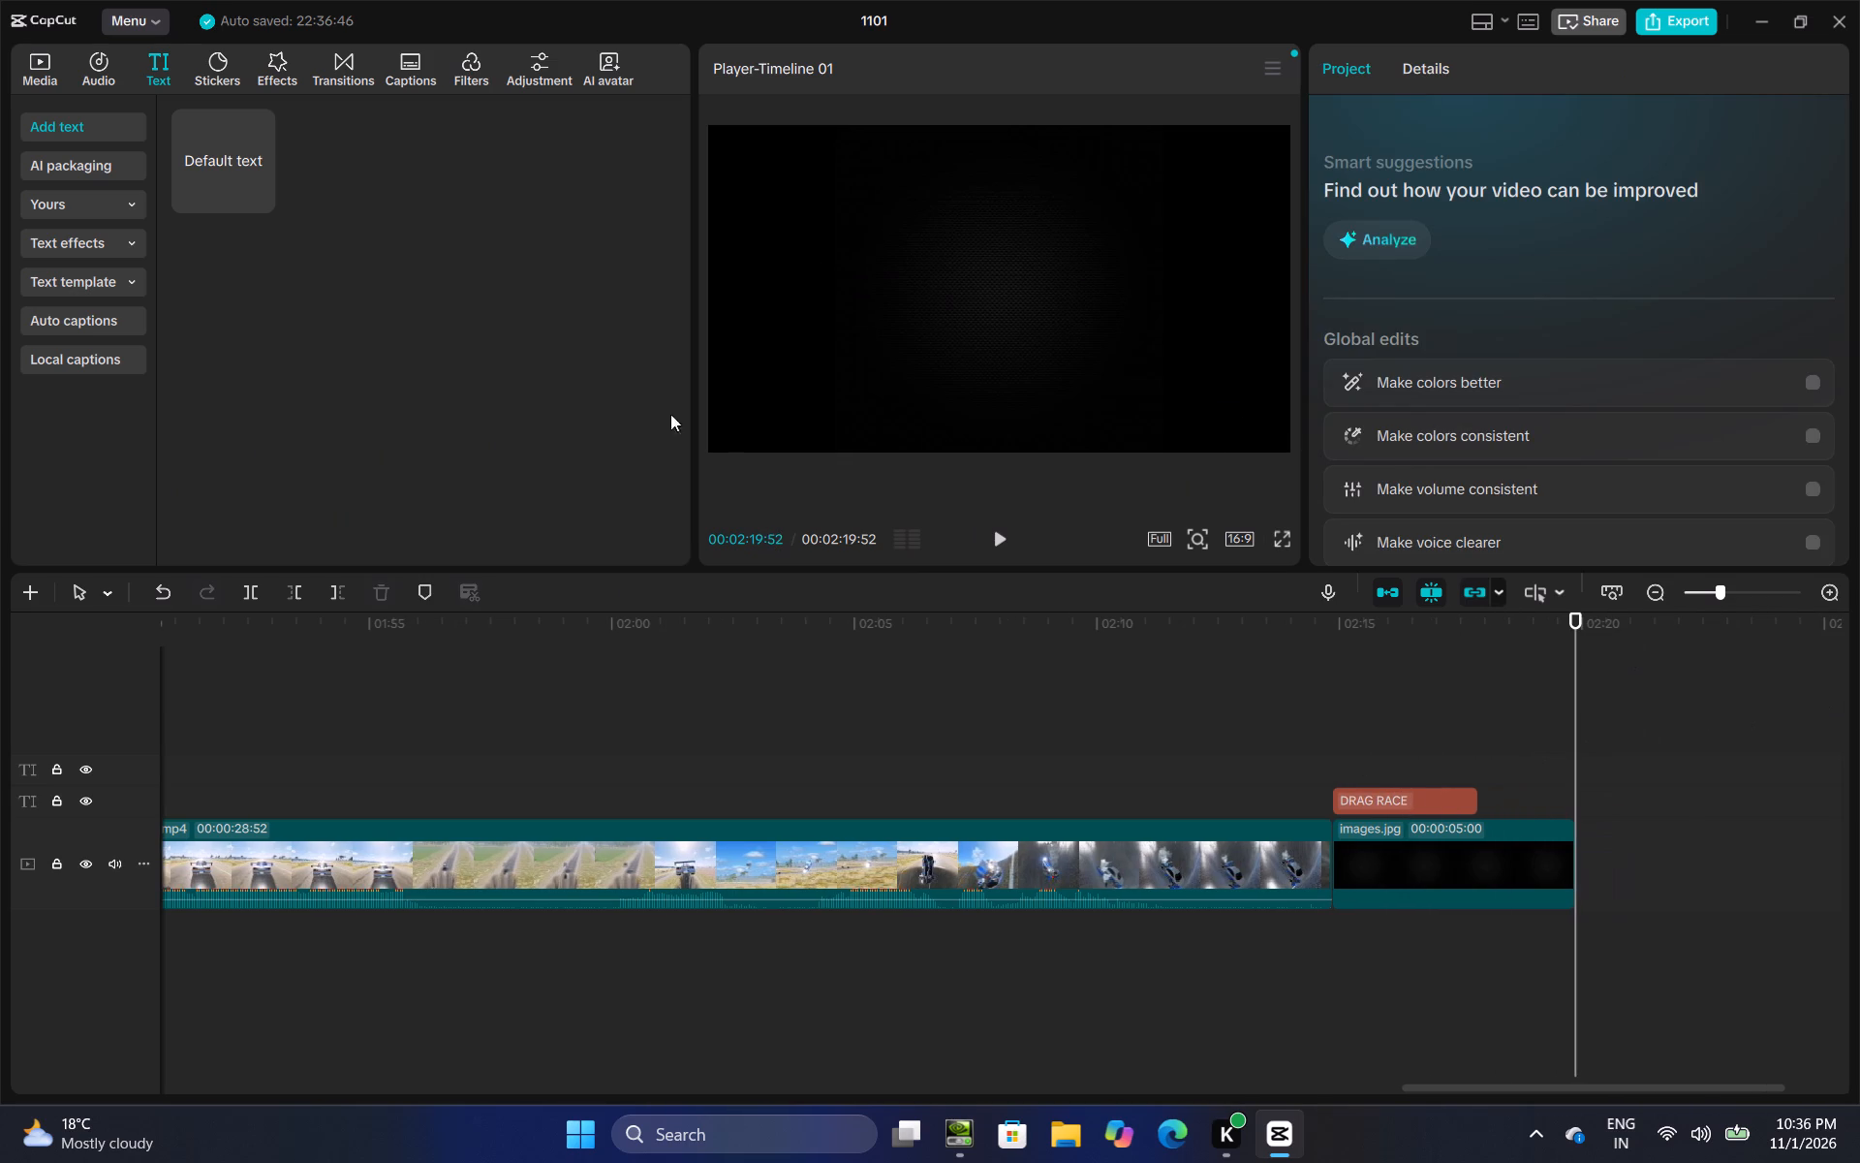
left_click(48, 62)
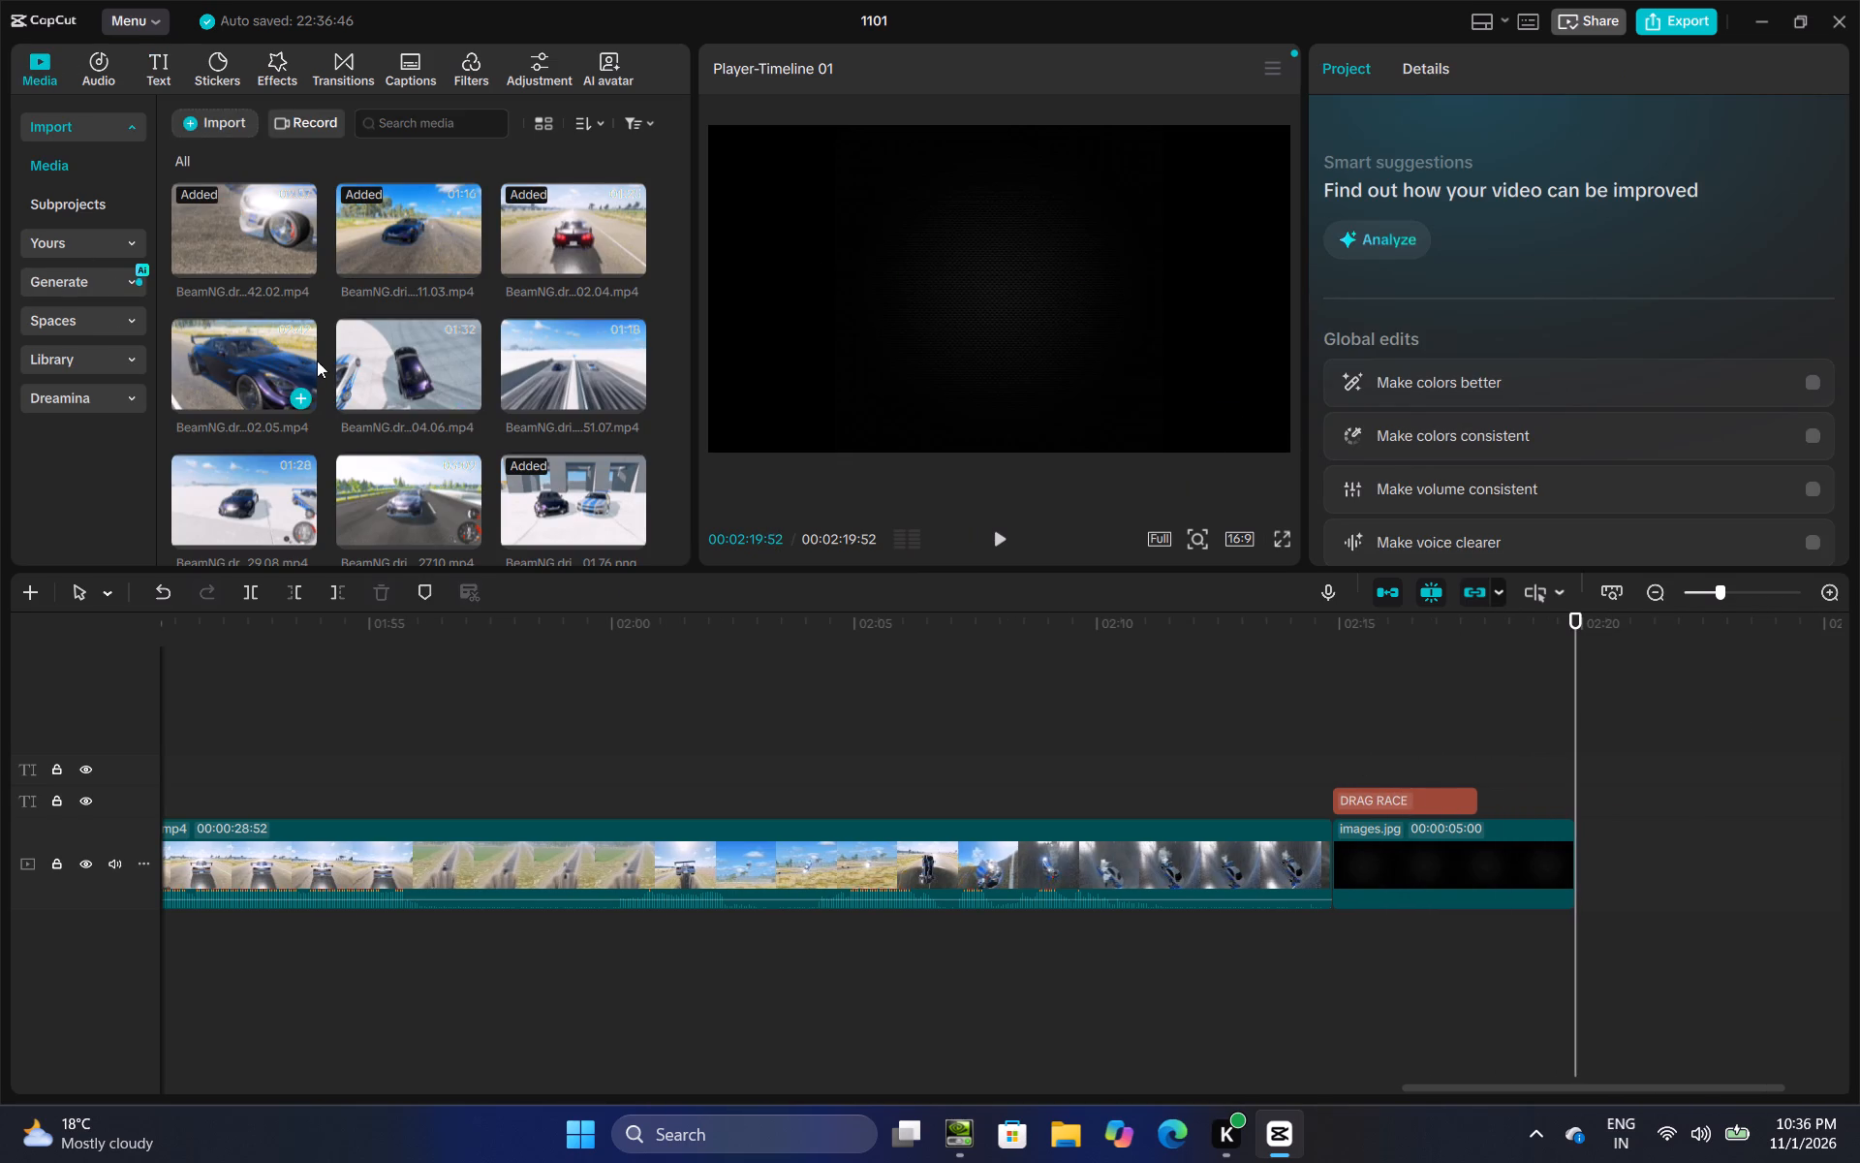
left_click_drag(257, 365, 1658, 884)
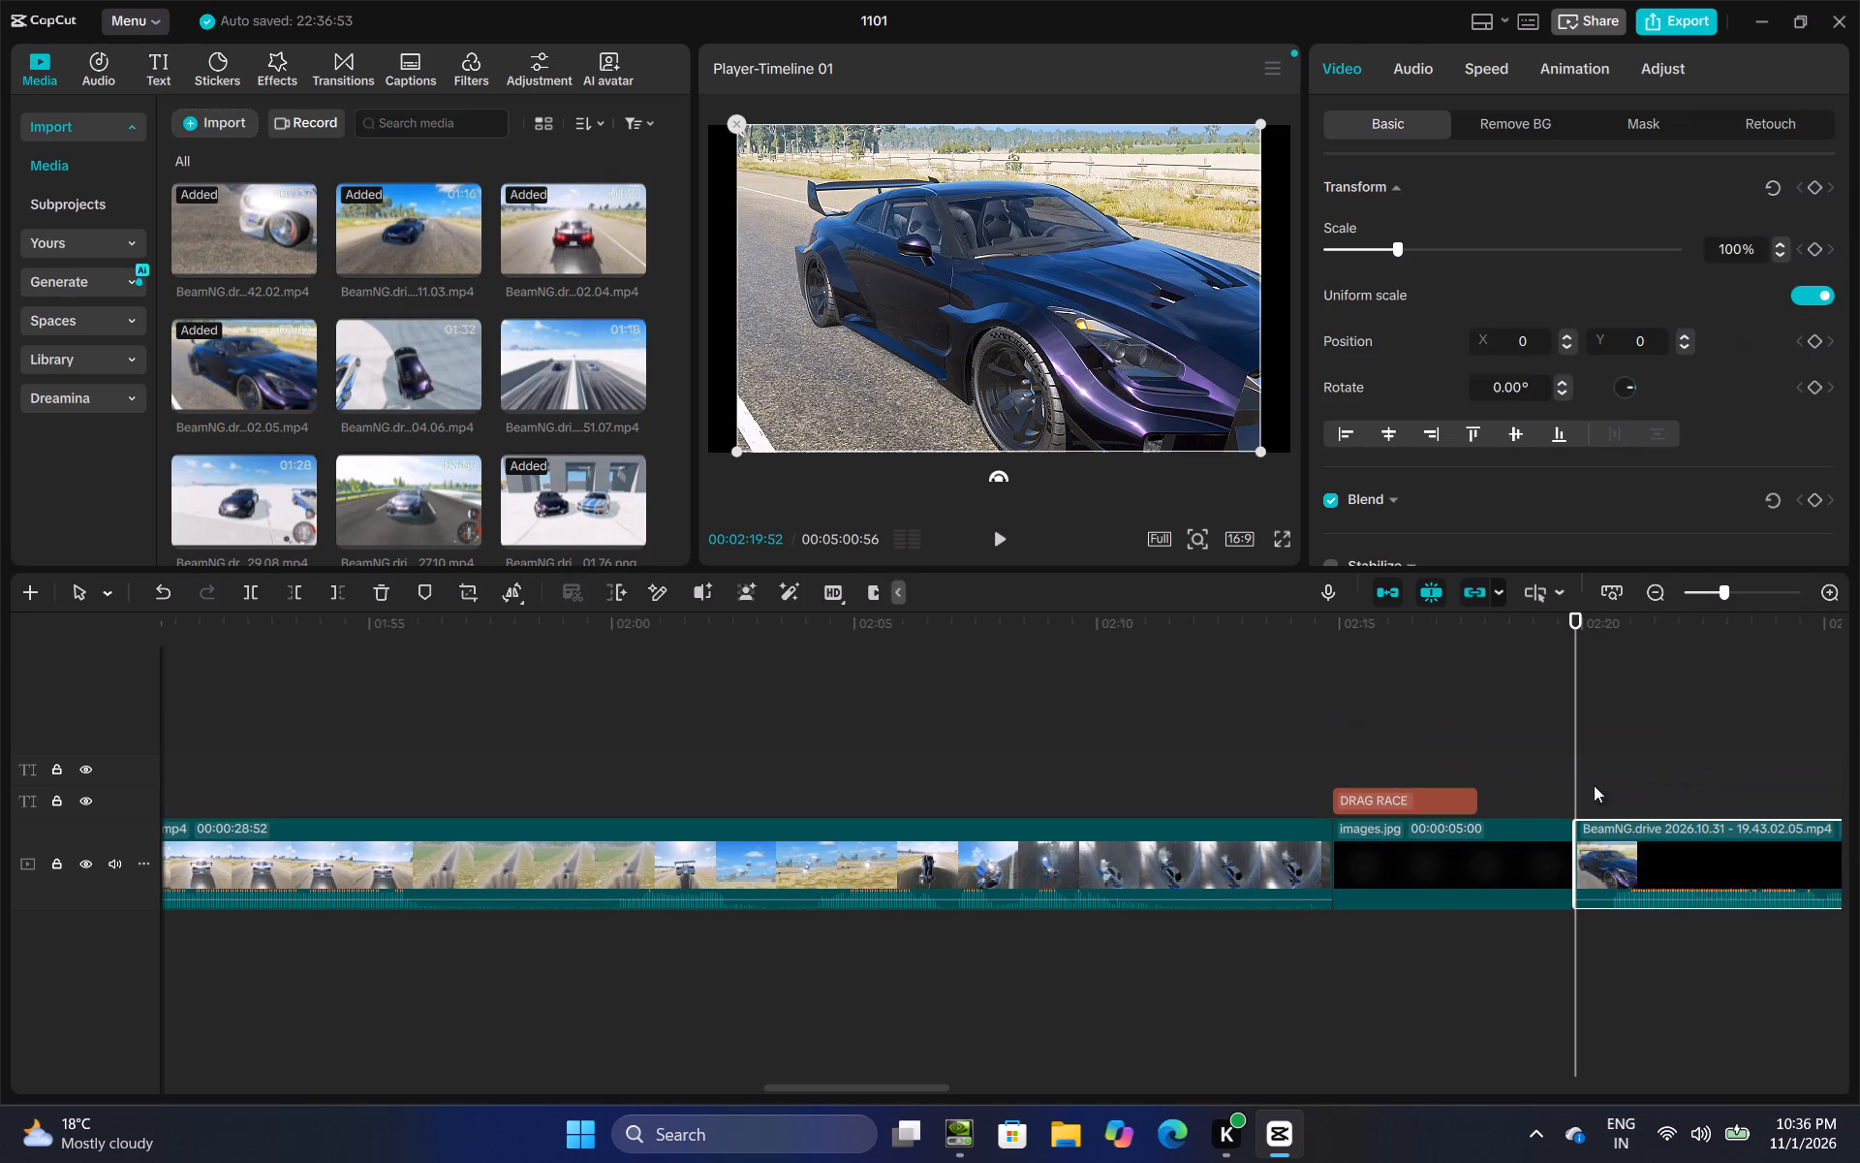
Trim the start of the BeamNG.drive 2026.10.31 - 19.43.02.05.mp4 clip after the "DRAG RACE" card, leaving a duration of 00:02:34:39.
left_click(1584, 766)
left_click_drag(1584, 766, 940, 884)
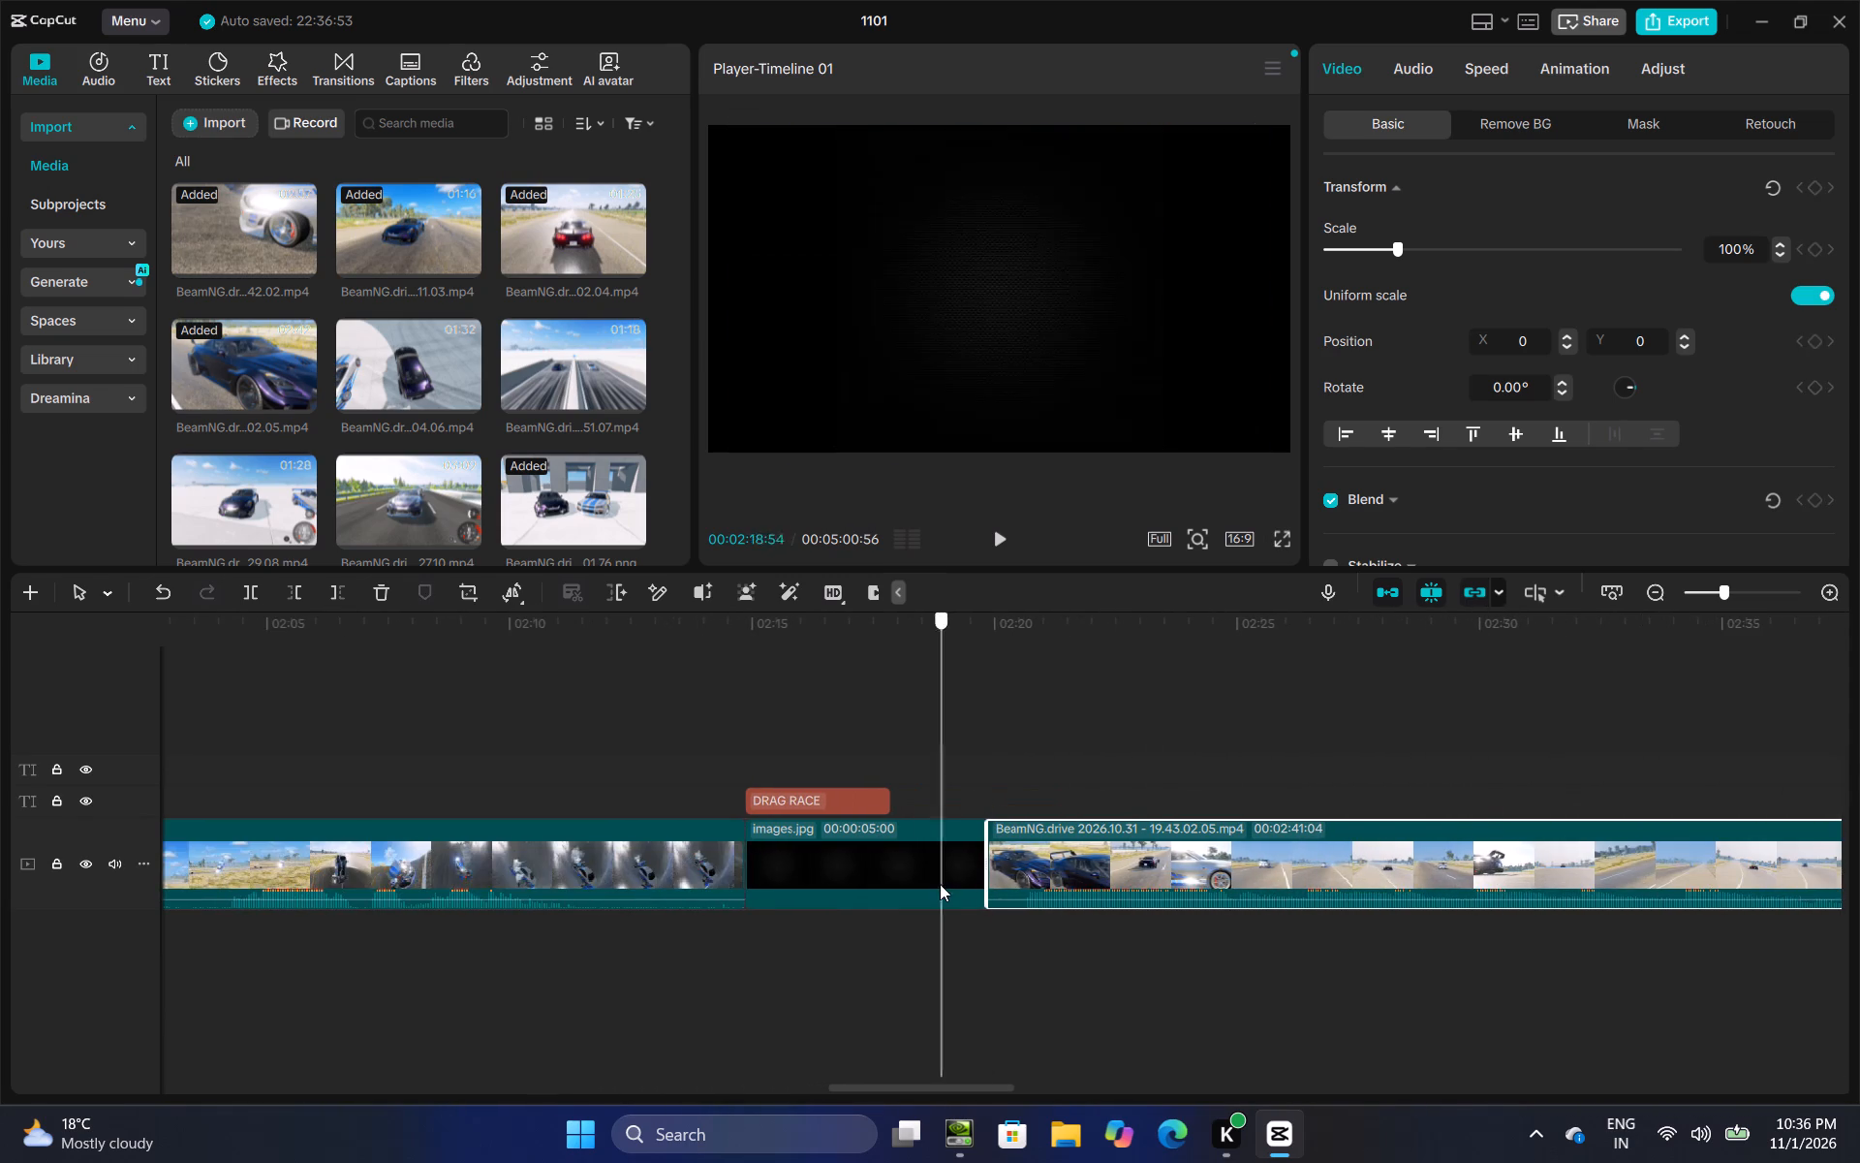
left_click_drag(940, 884, 620, 957)
left_click(634, 872)
left_click_drag(622, 848, 743, 838)
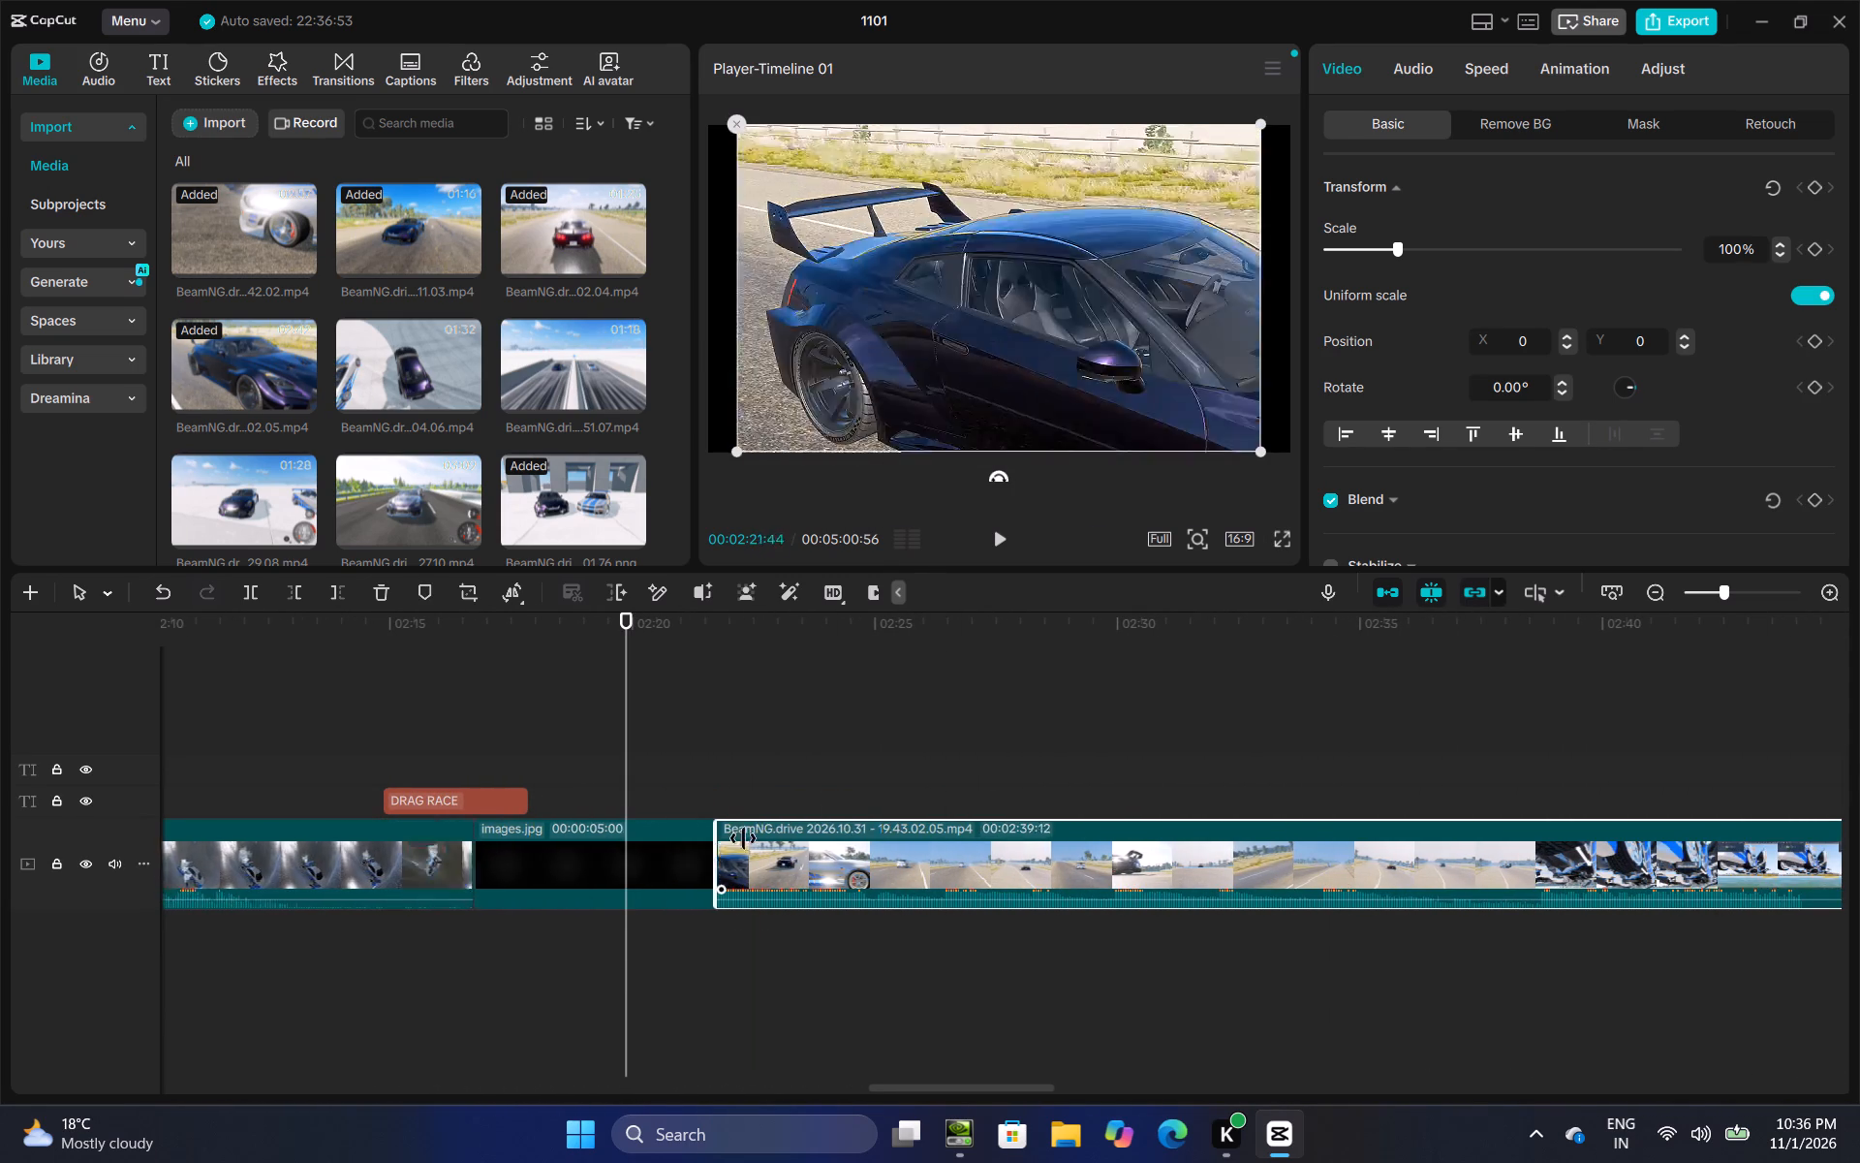
left_click_drag(743, 838, 951, 795)
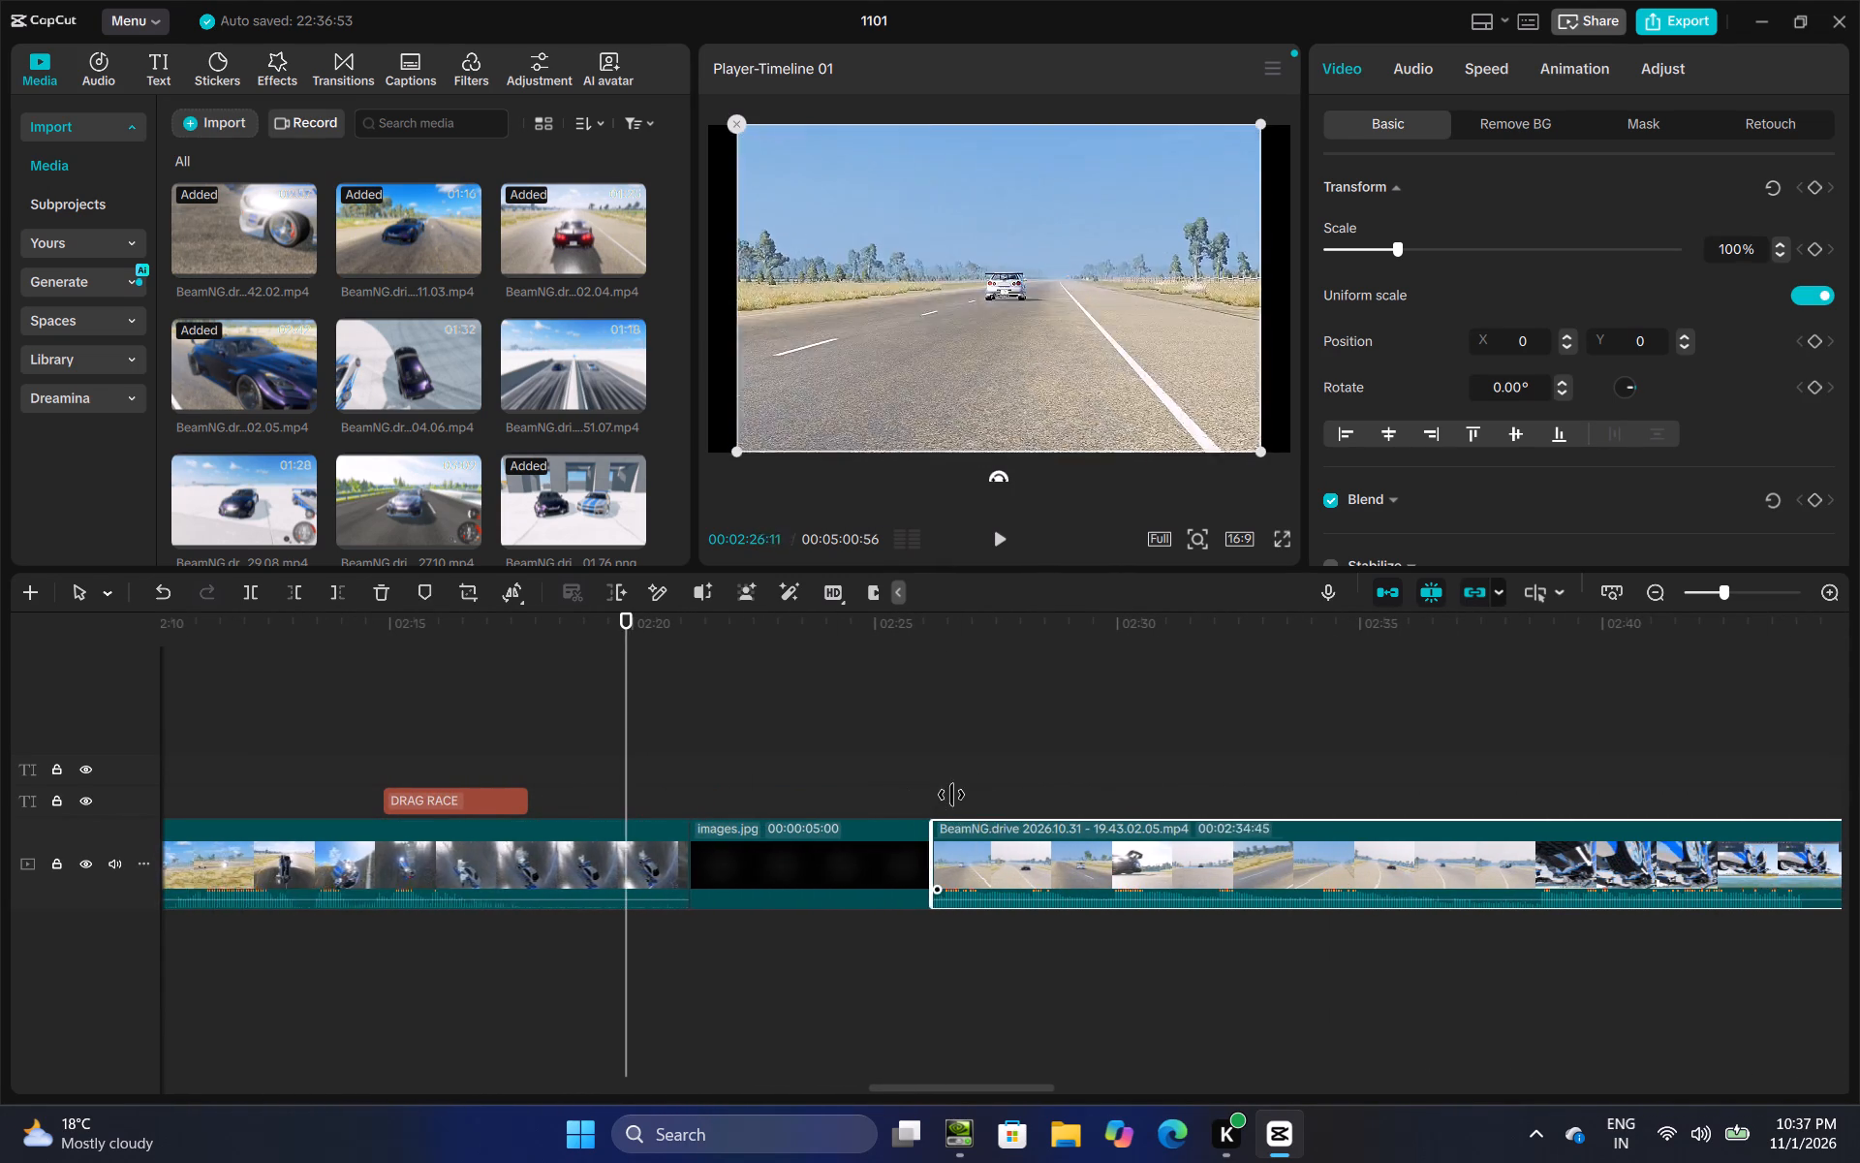
left_click_drag(951, 795, 973, 826)
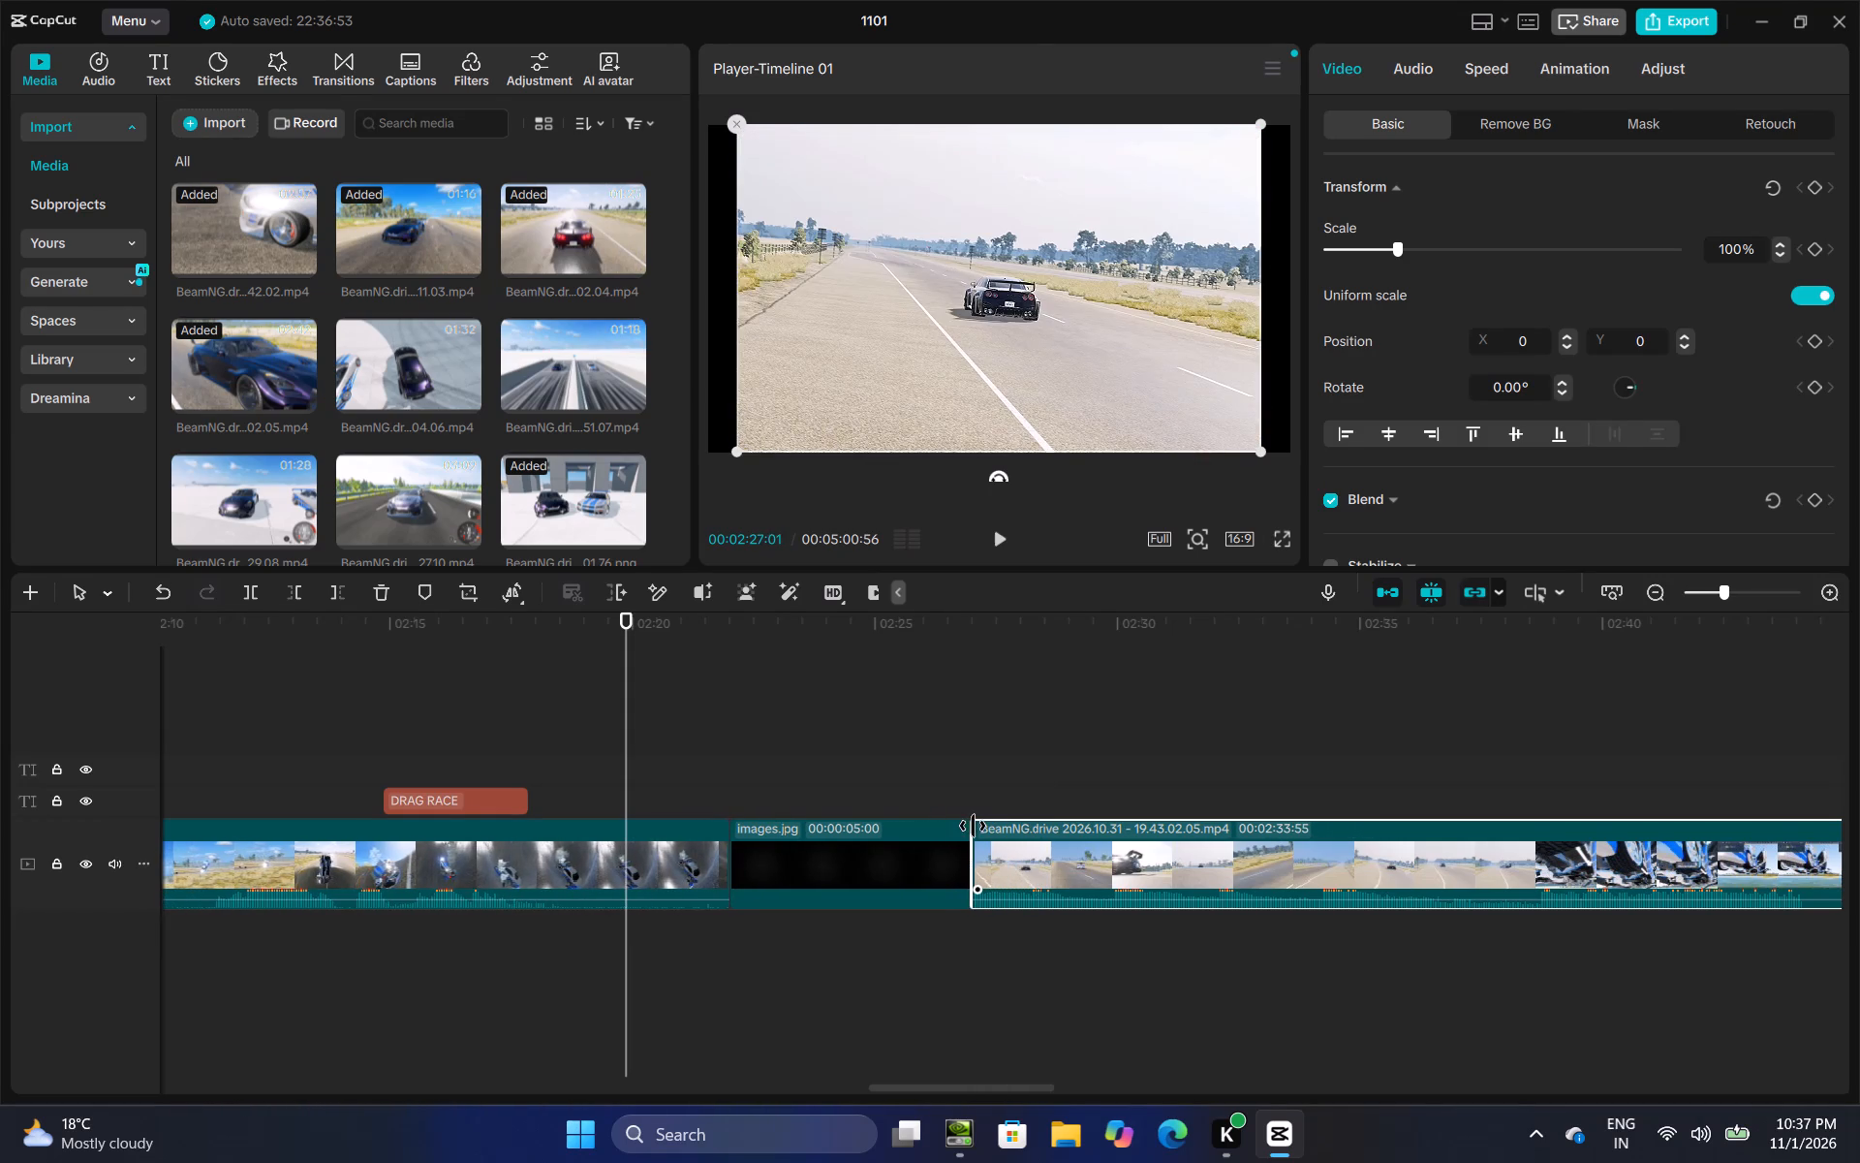
left_click_drag(973, 826, 937, 831)
Preview the trimmed drag race clip and split it at 00:02:31:46.
left_click(1000, 535)
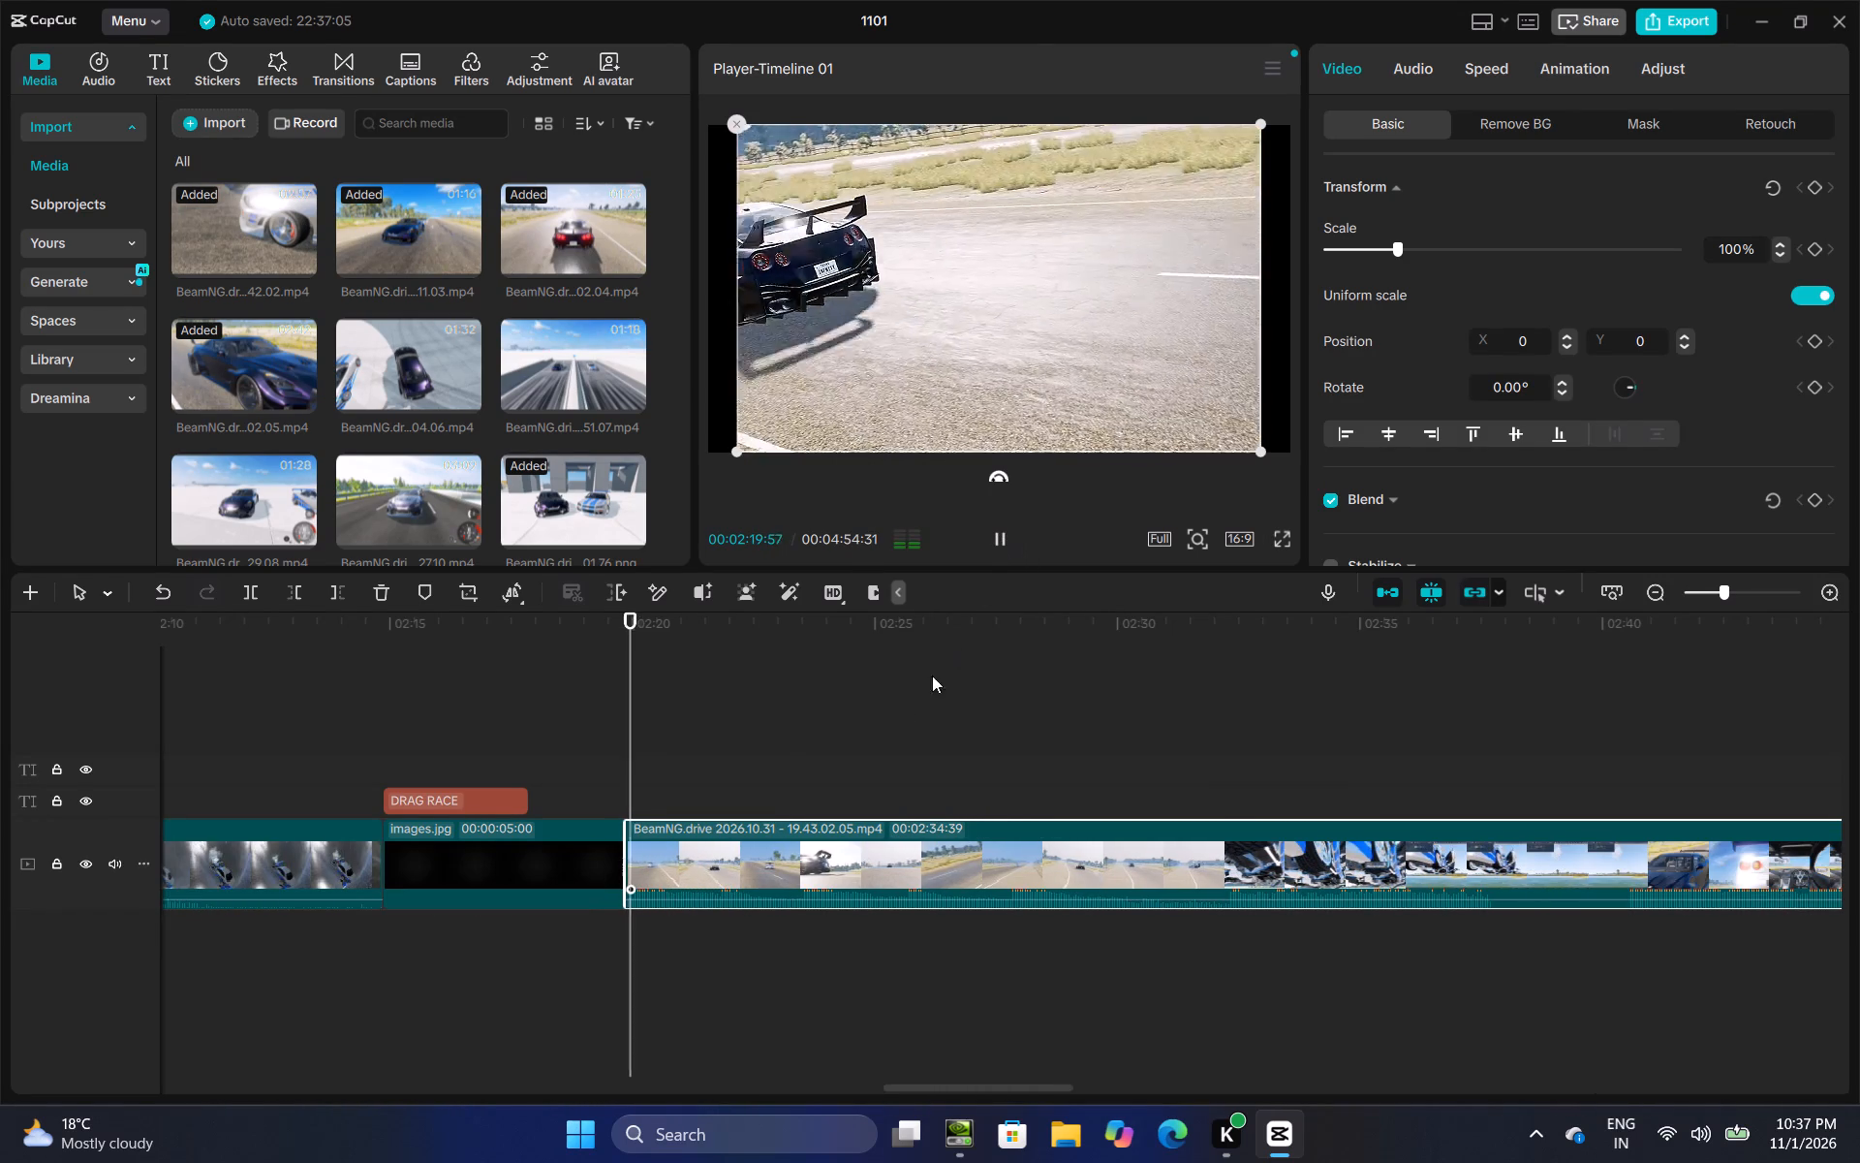
left_click(666, 760)
left_click_drag(666, 760, 939, 770)
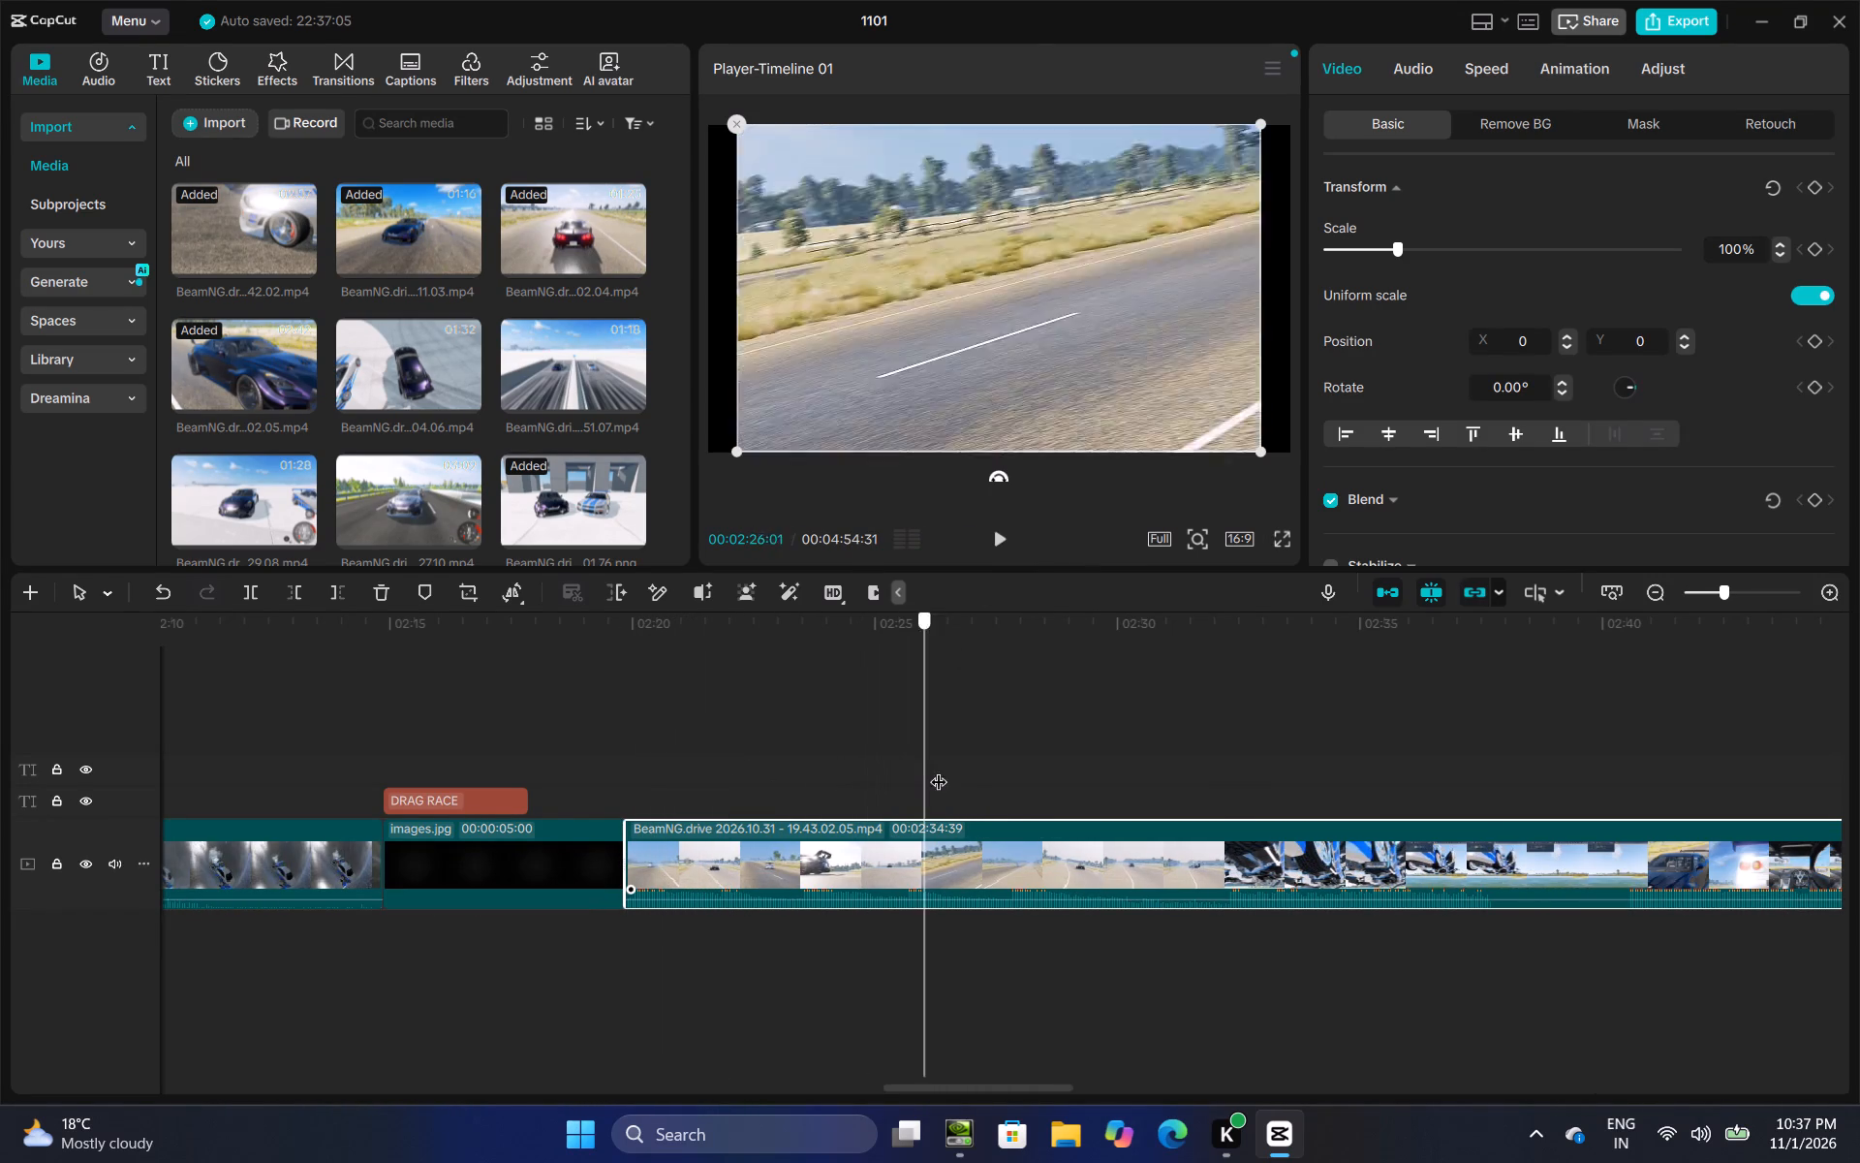
left_click_drag(939, 770, 1215, 763)
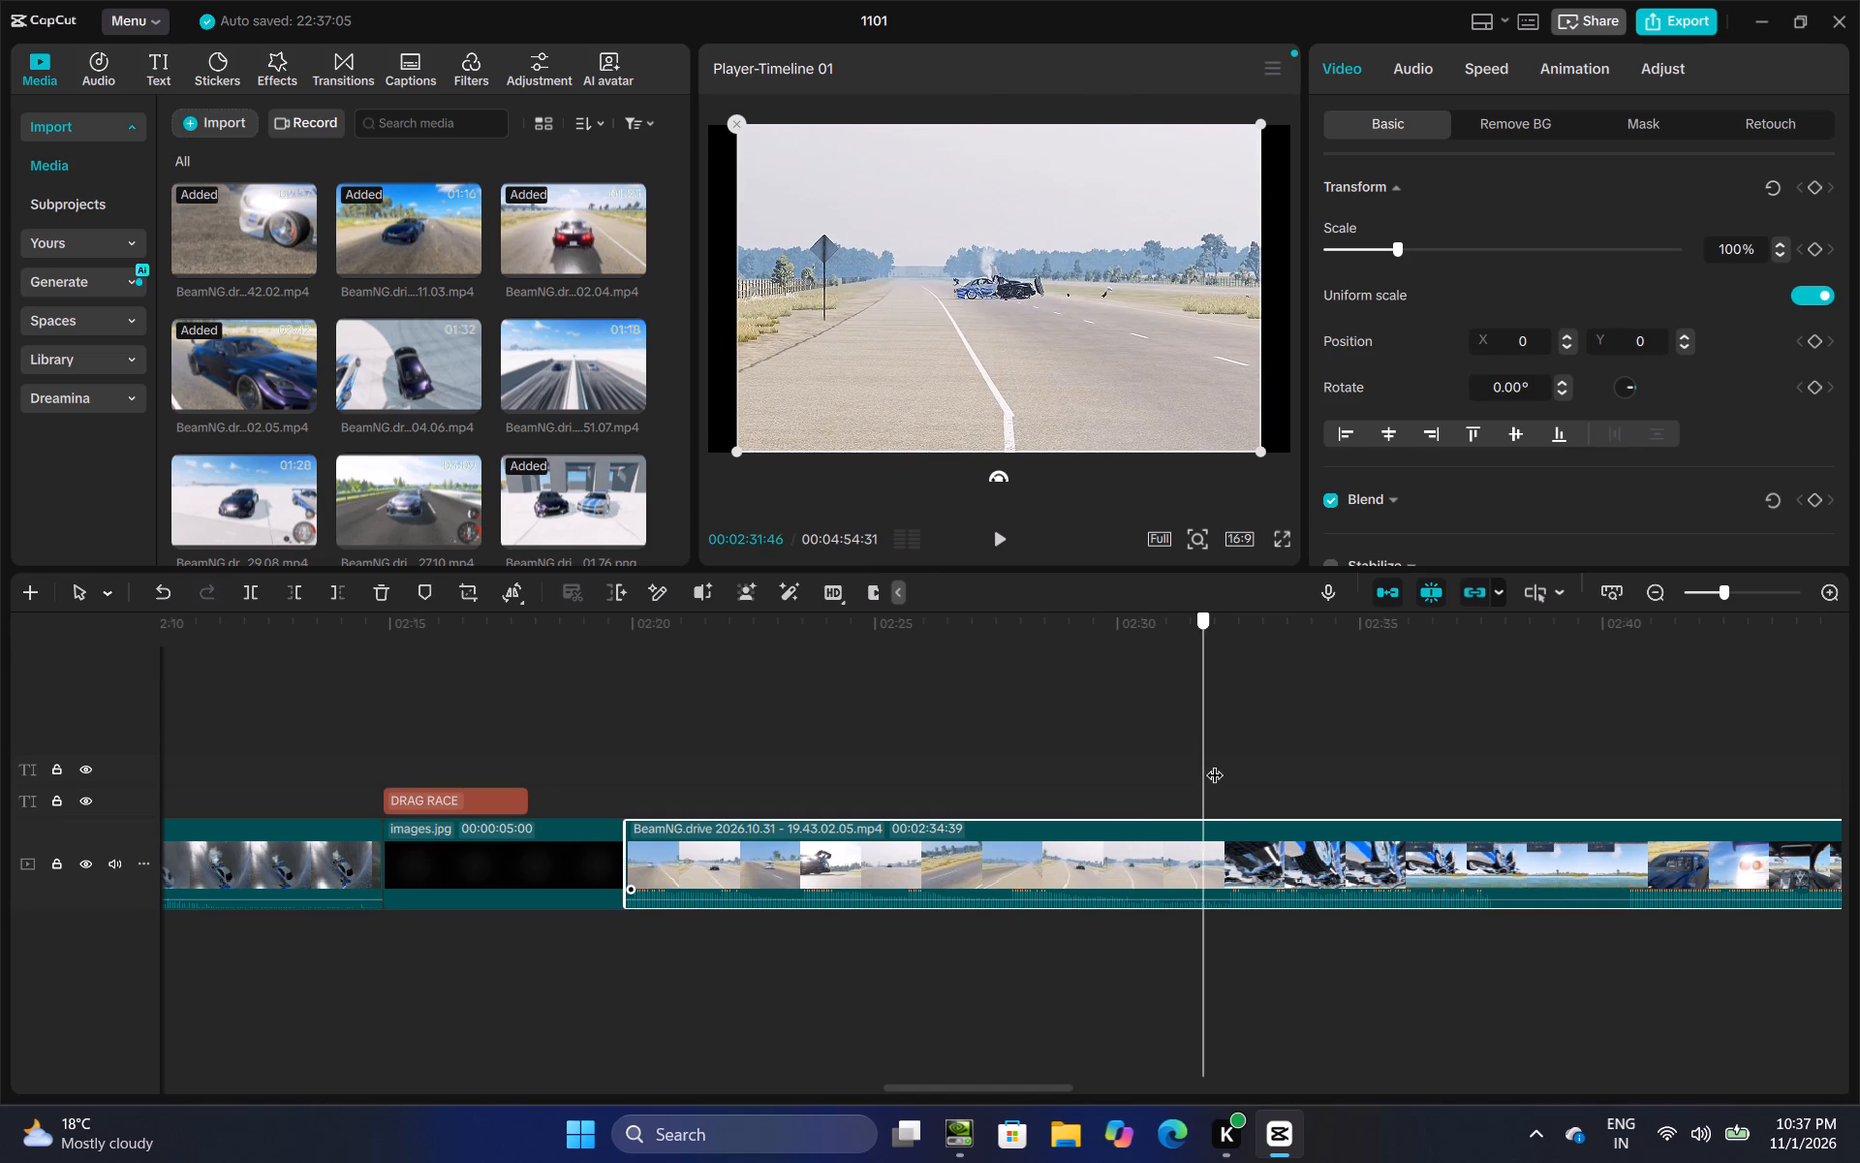
left_click_drag(1215, 763, 1203, 765)
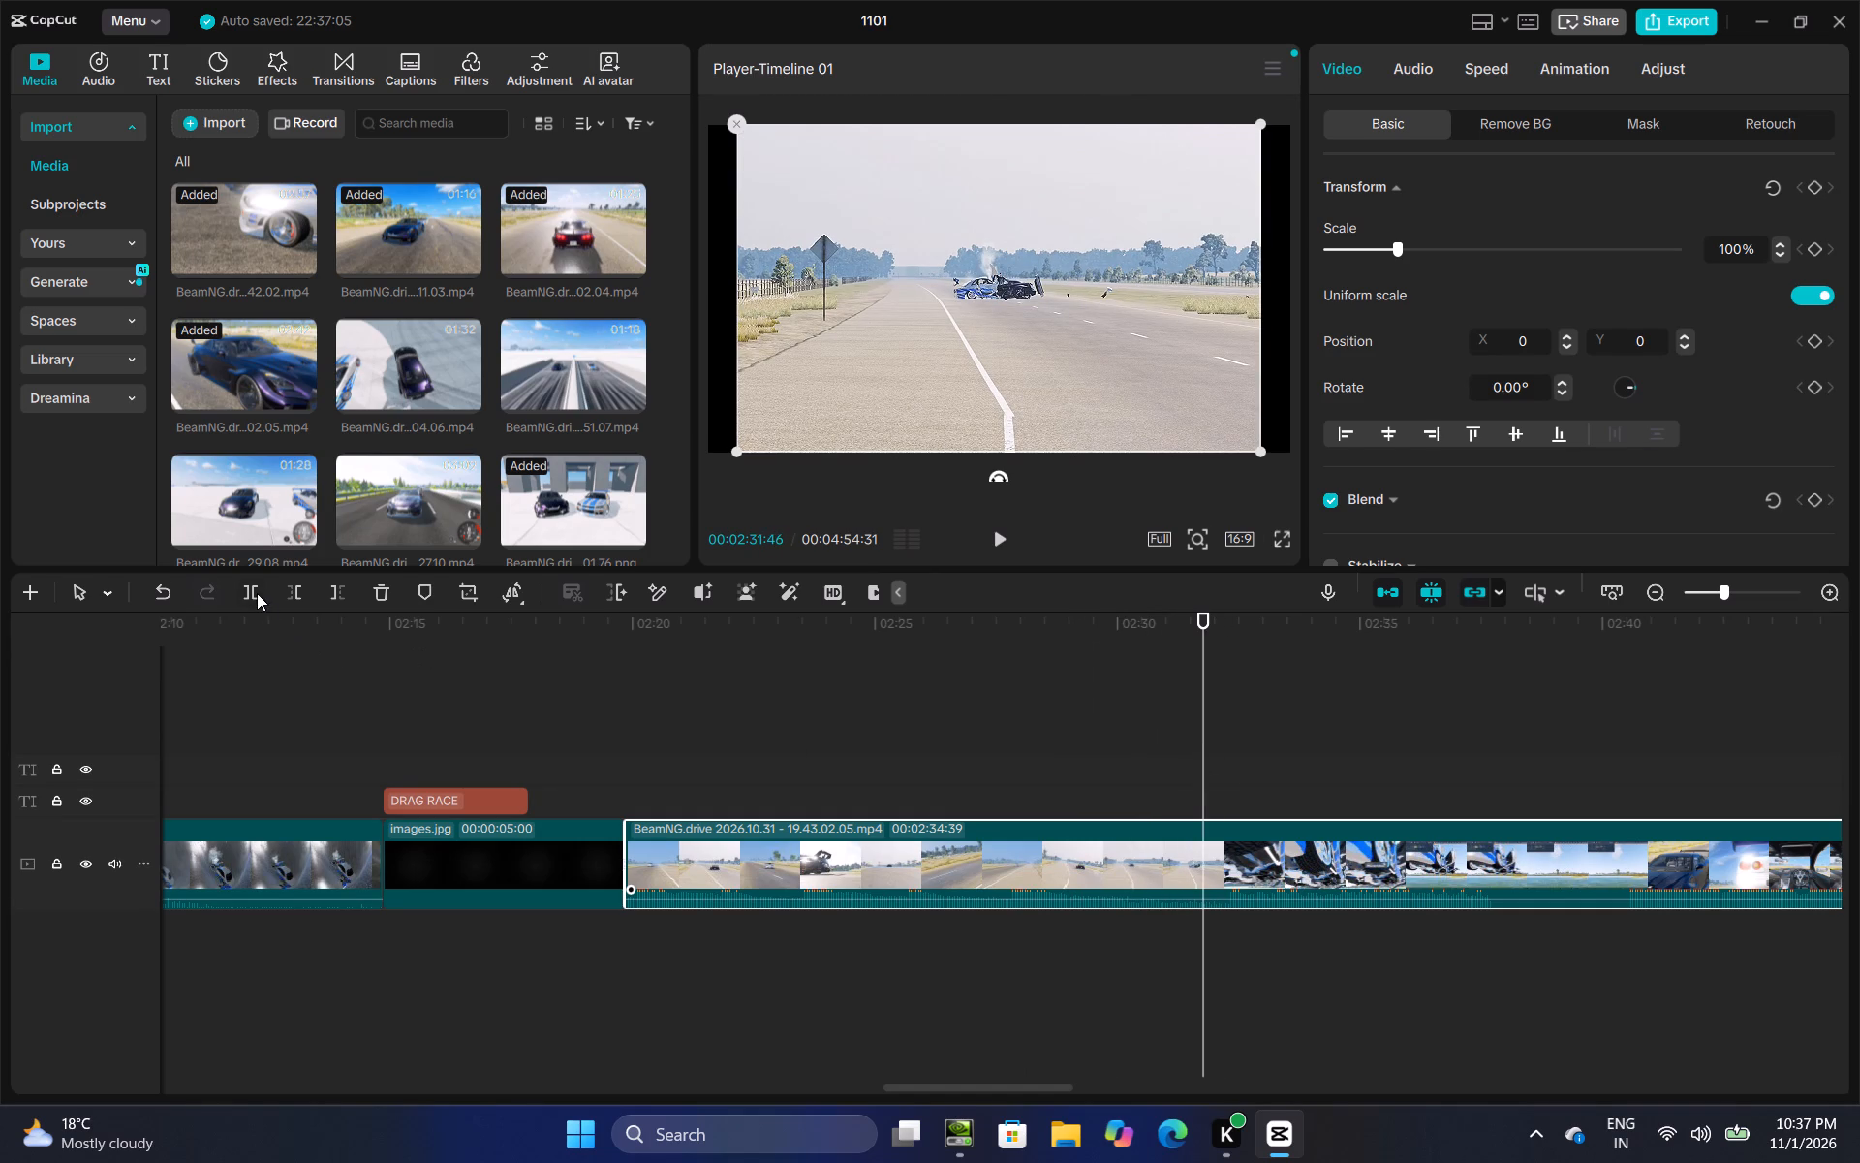
left_click(257, 593)
Trim the start of the piece after the split up to the in-car driver view, leaving a duration of 00:02:06:05.
left_click(1295, 843)
left_click_drag(1208, 850, 1300, 848)
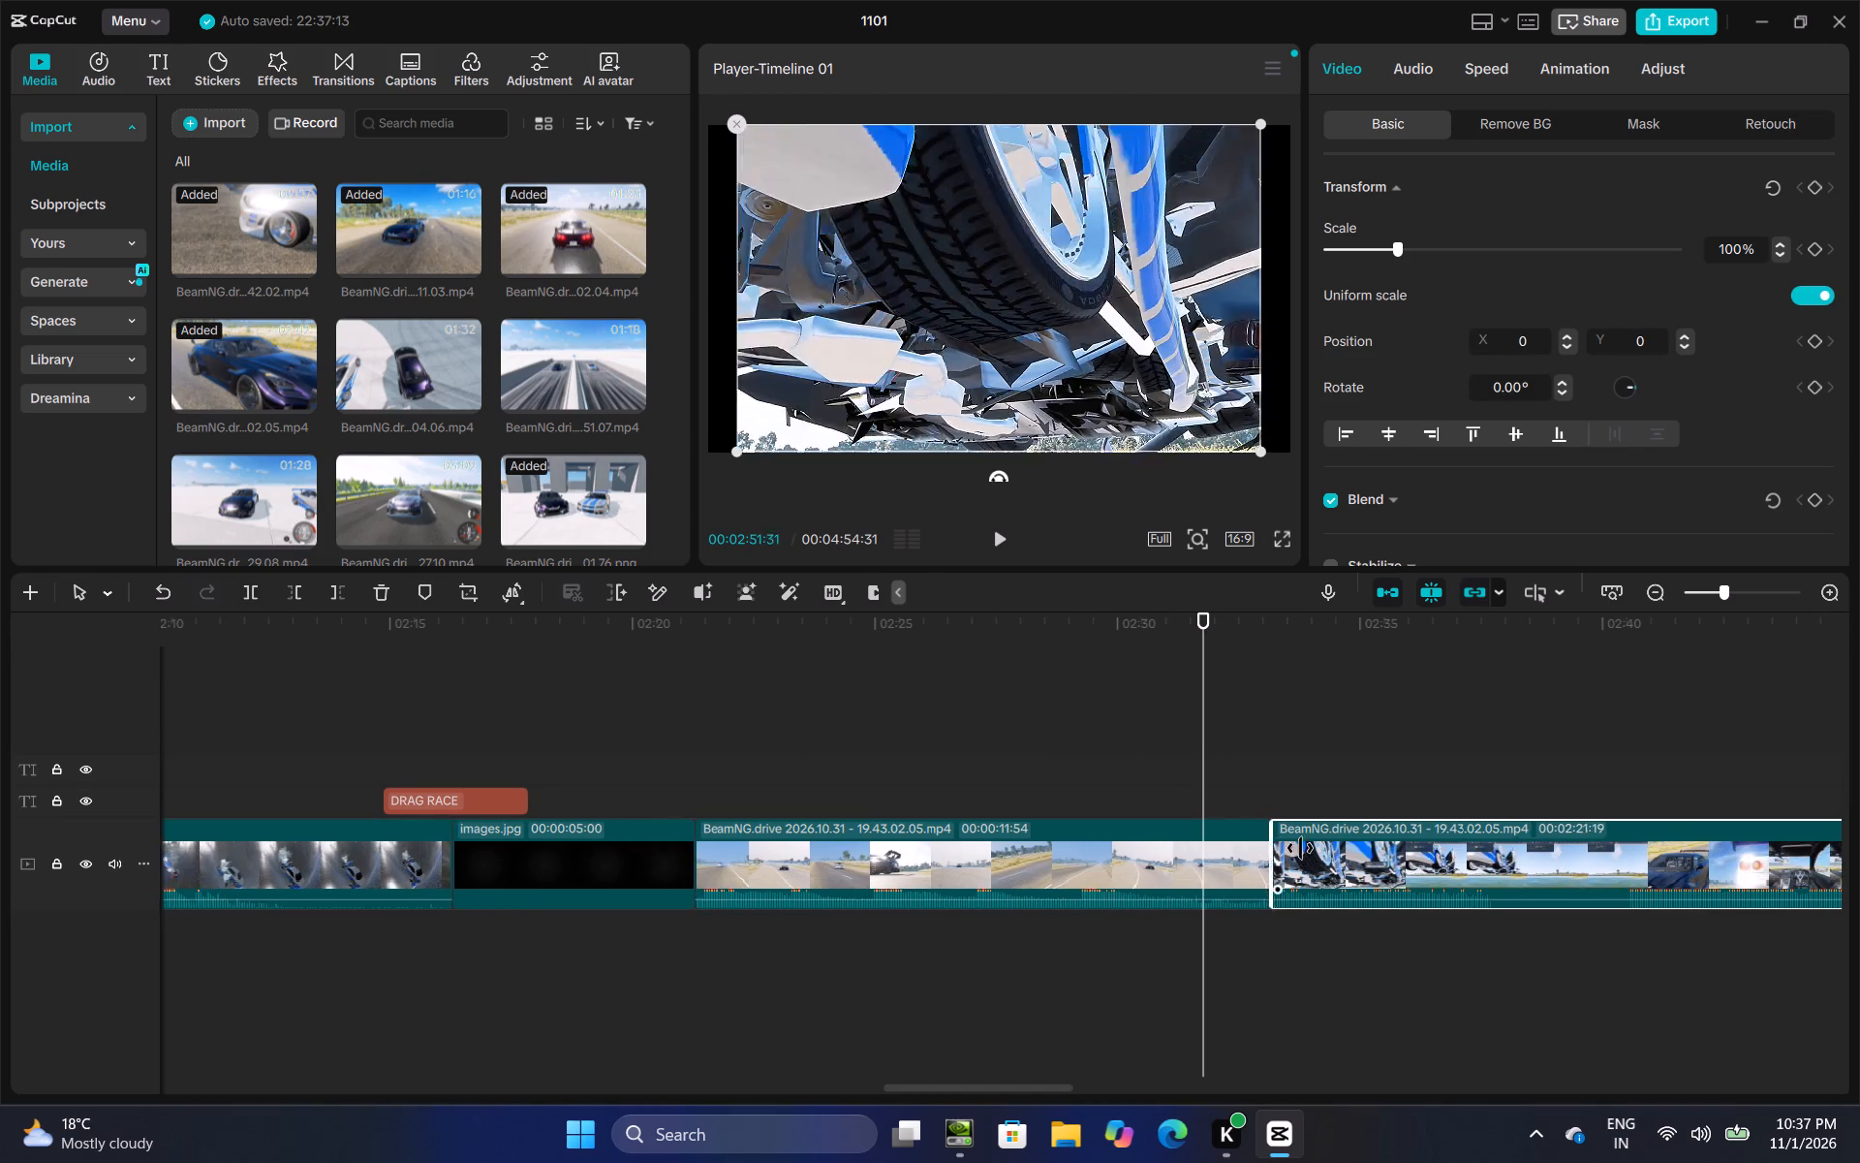
left_click_drag(1300, 848, 1610, 866)
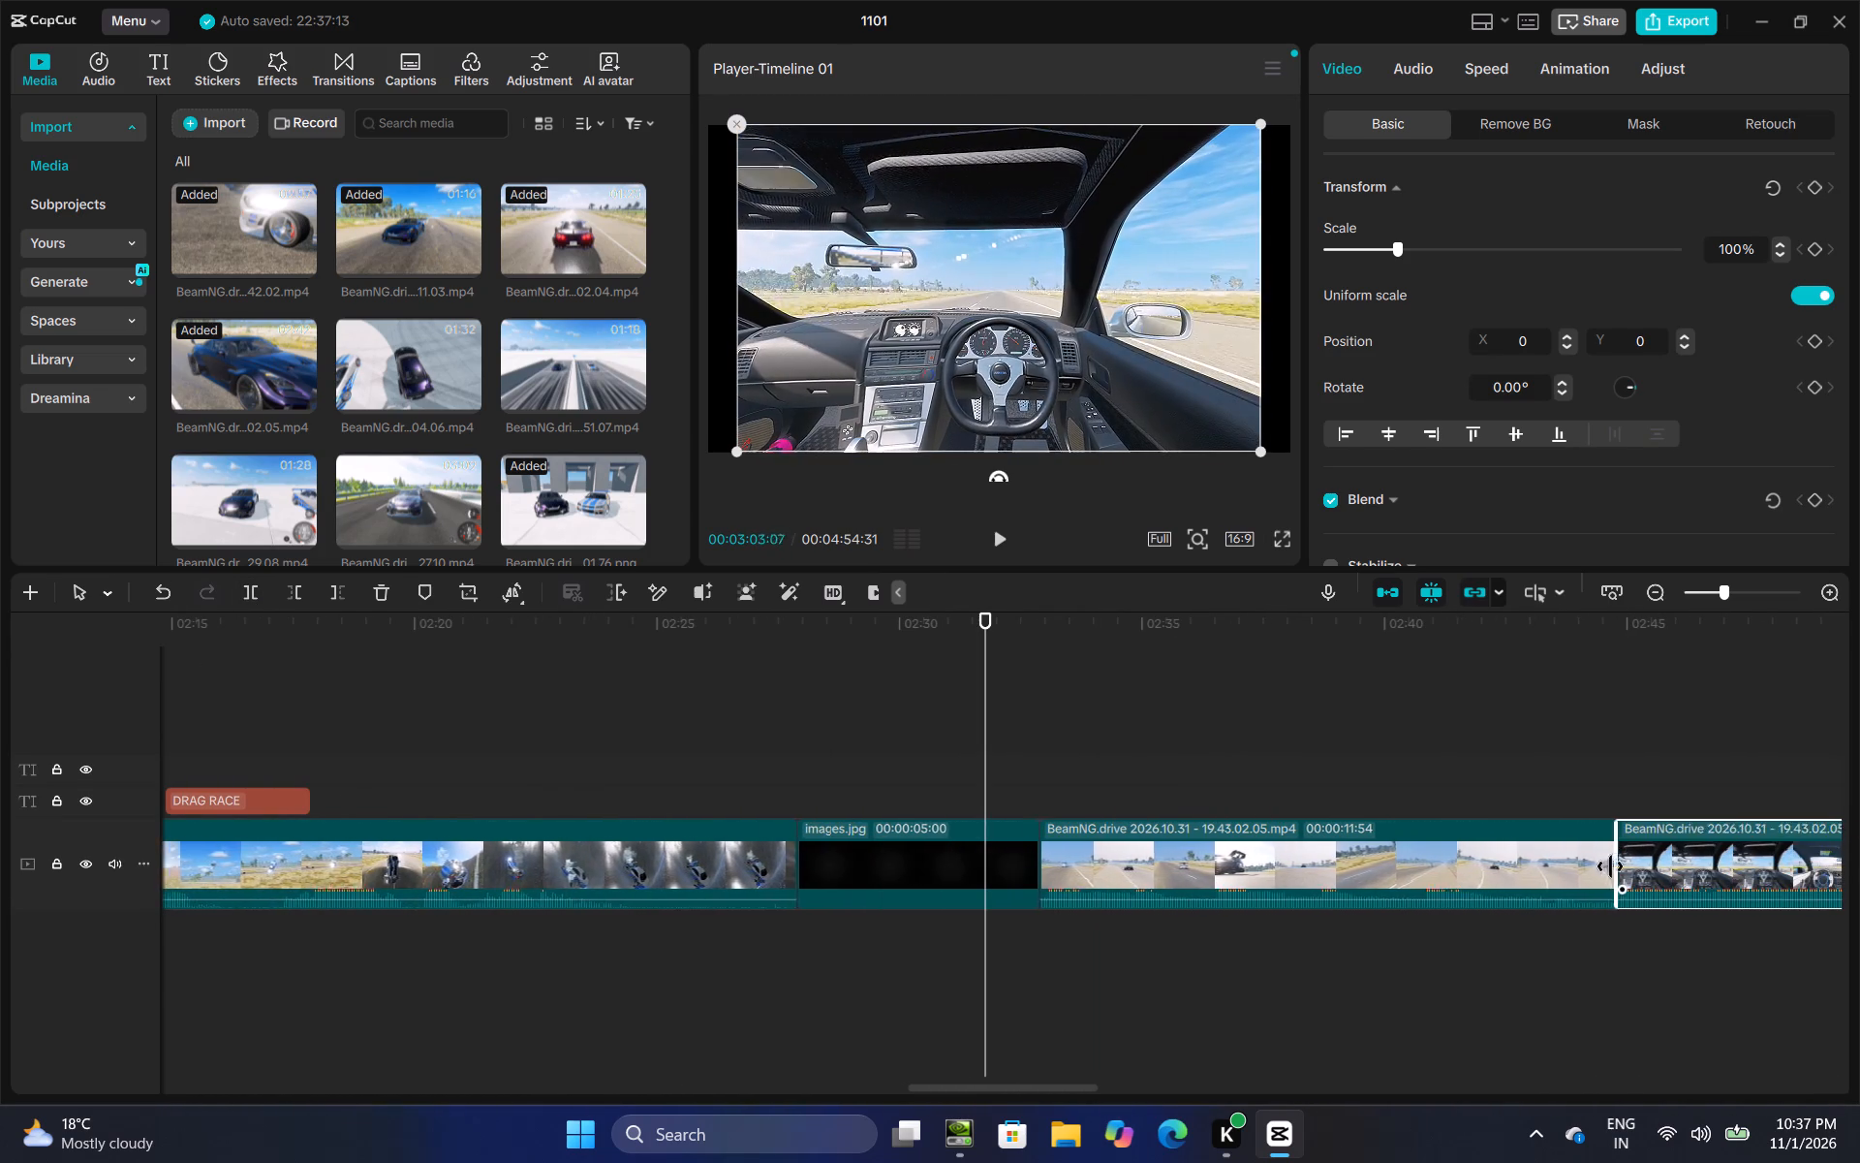
left_click_drag(1610, 866, 1591, 866)
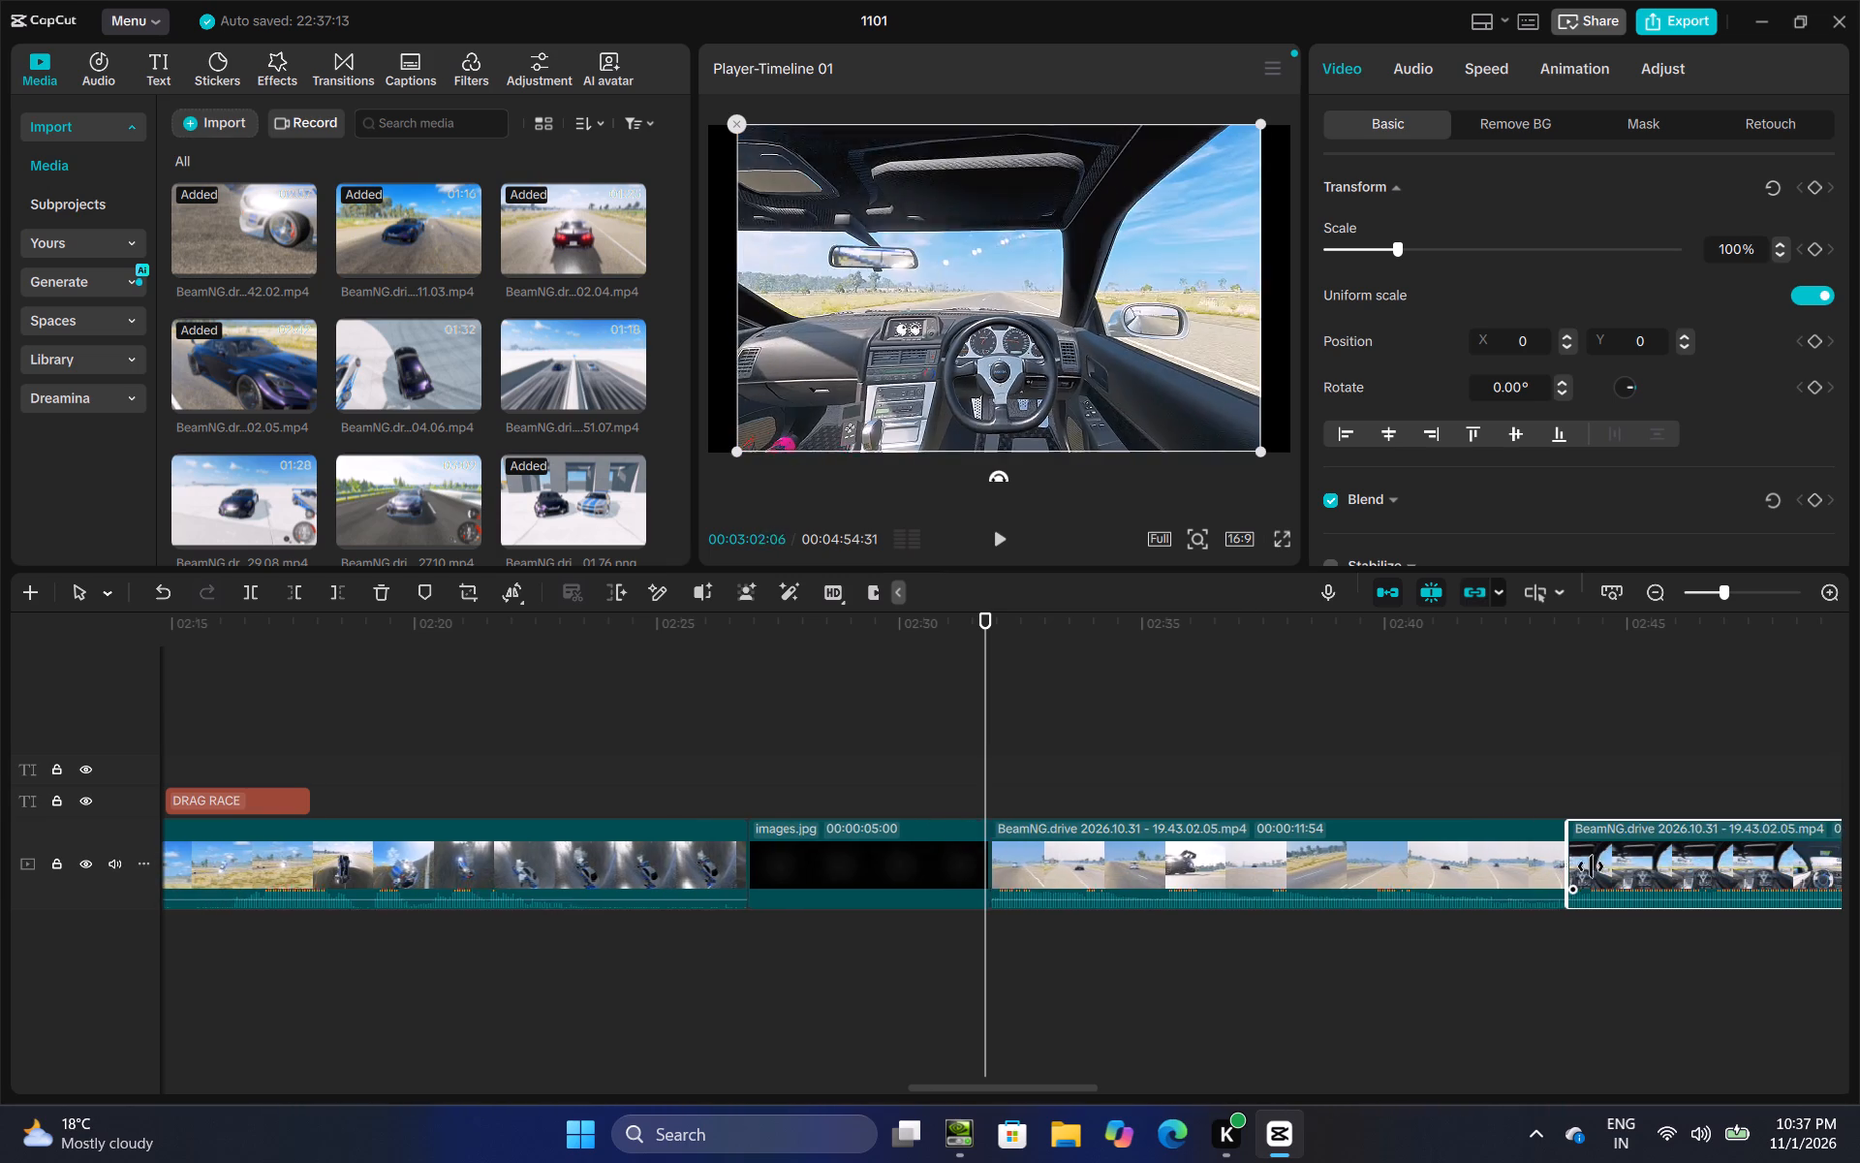
left_click_drag(1591, 866, 1755, 850)
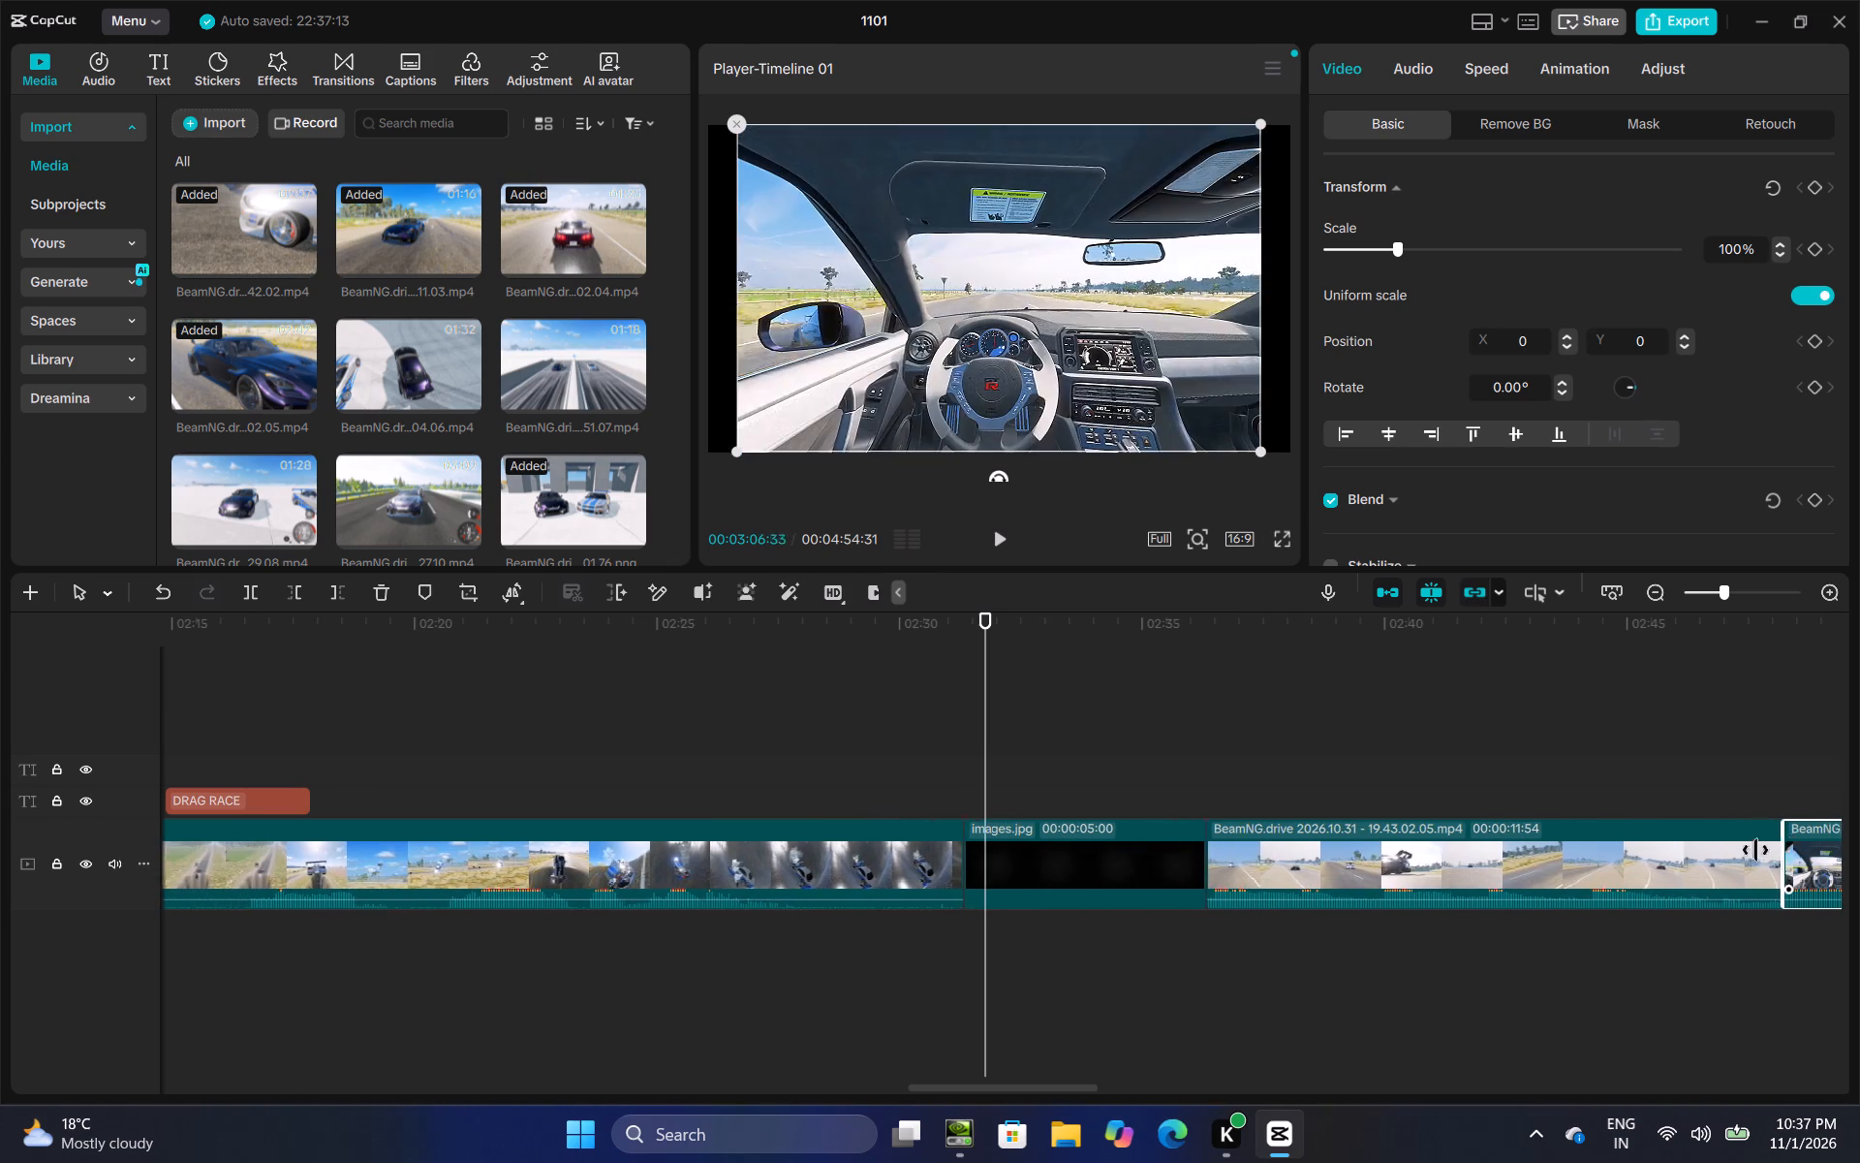
left_click_drag(1755, 850, 1770, 857)
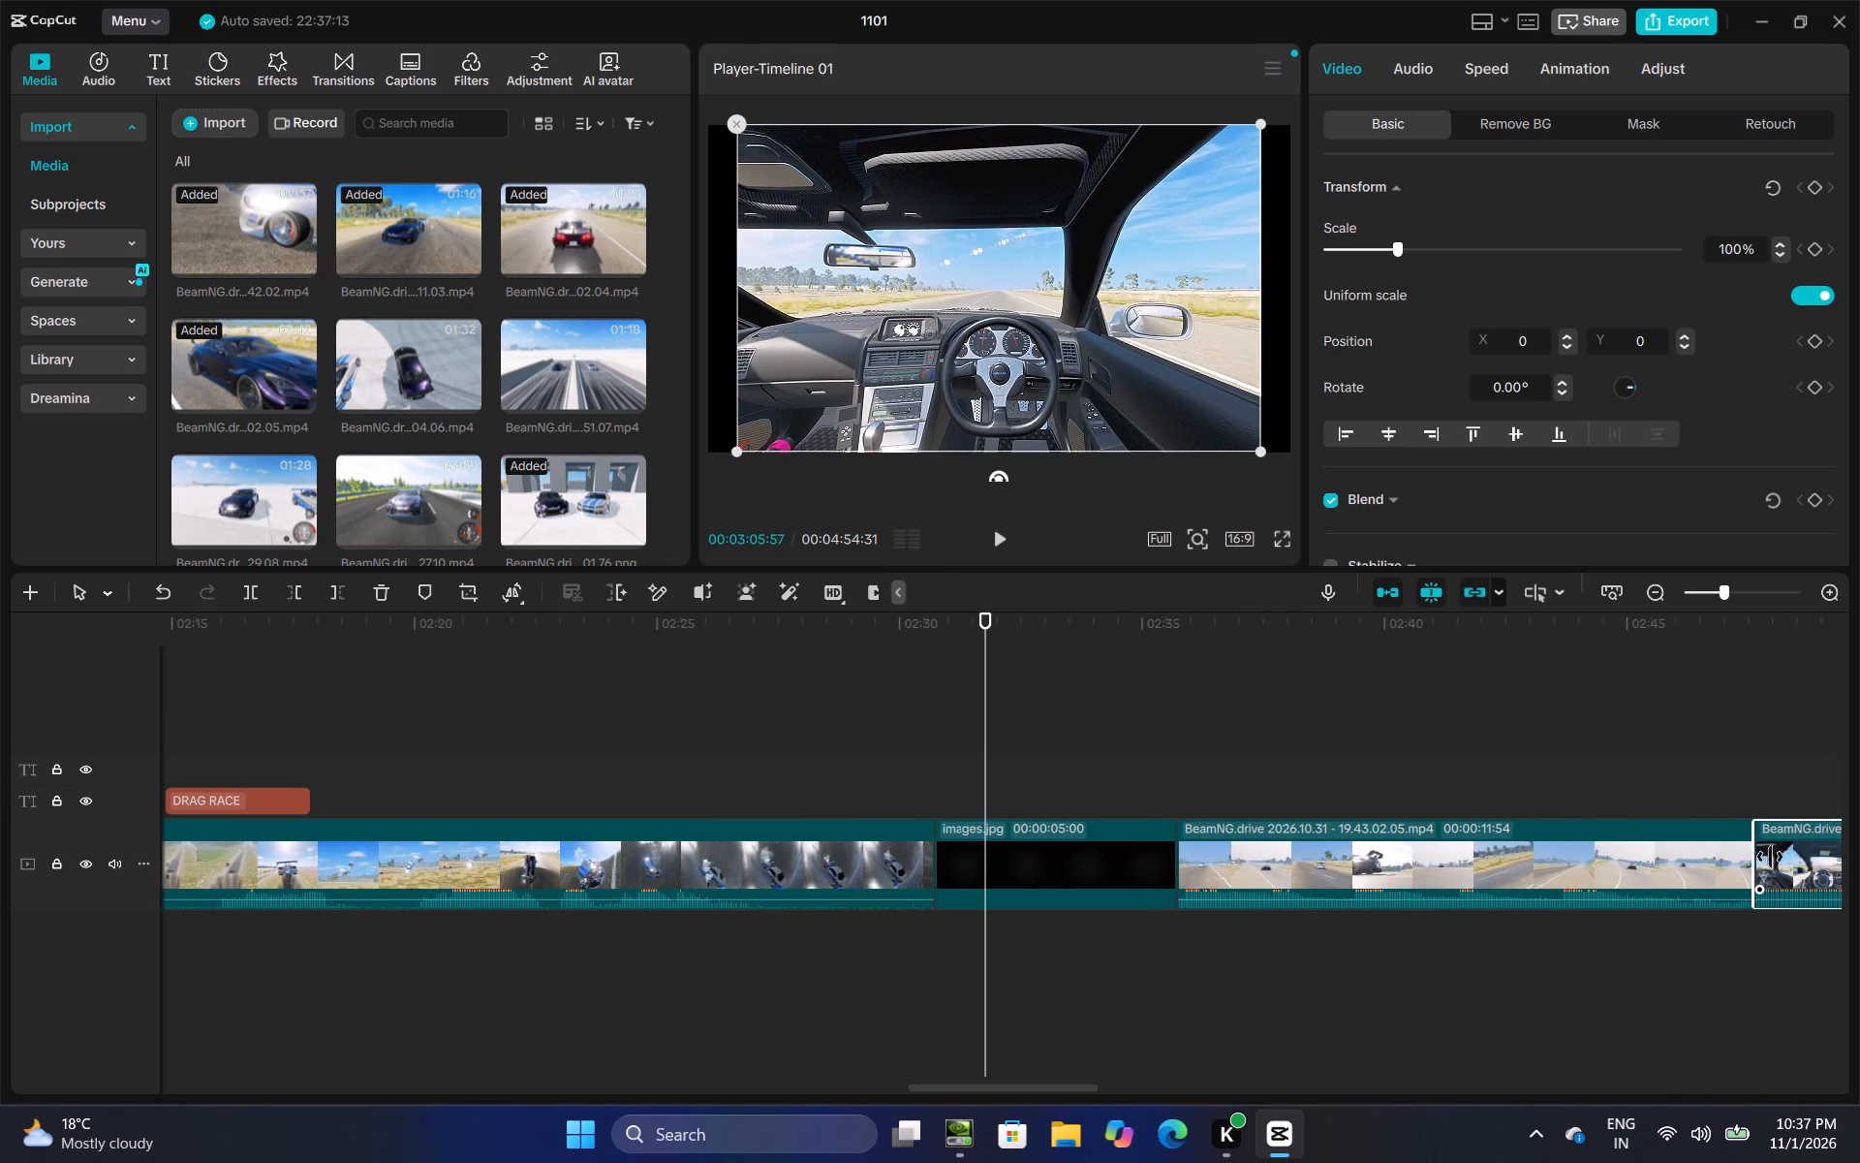
left_click_drag(1770, 857, 1799, 855)
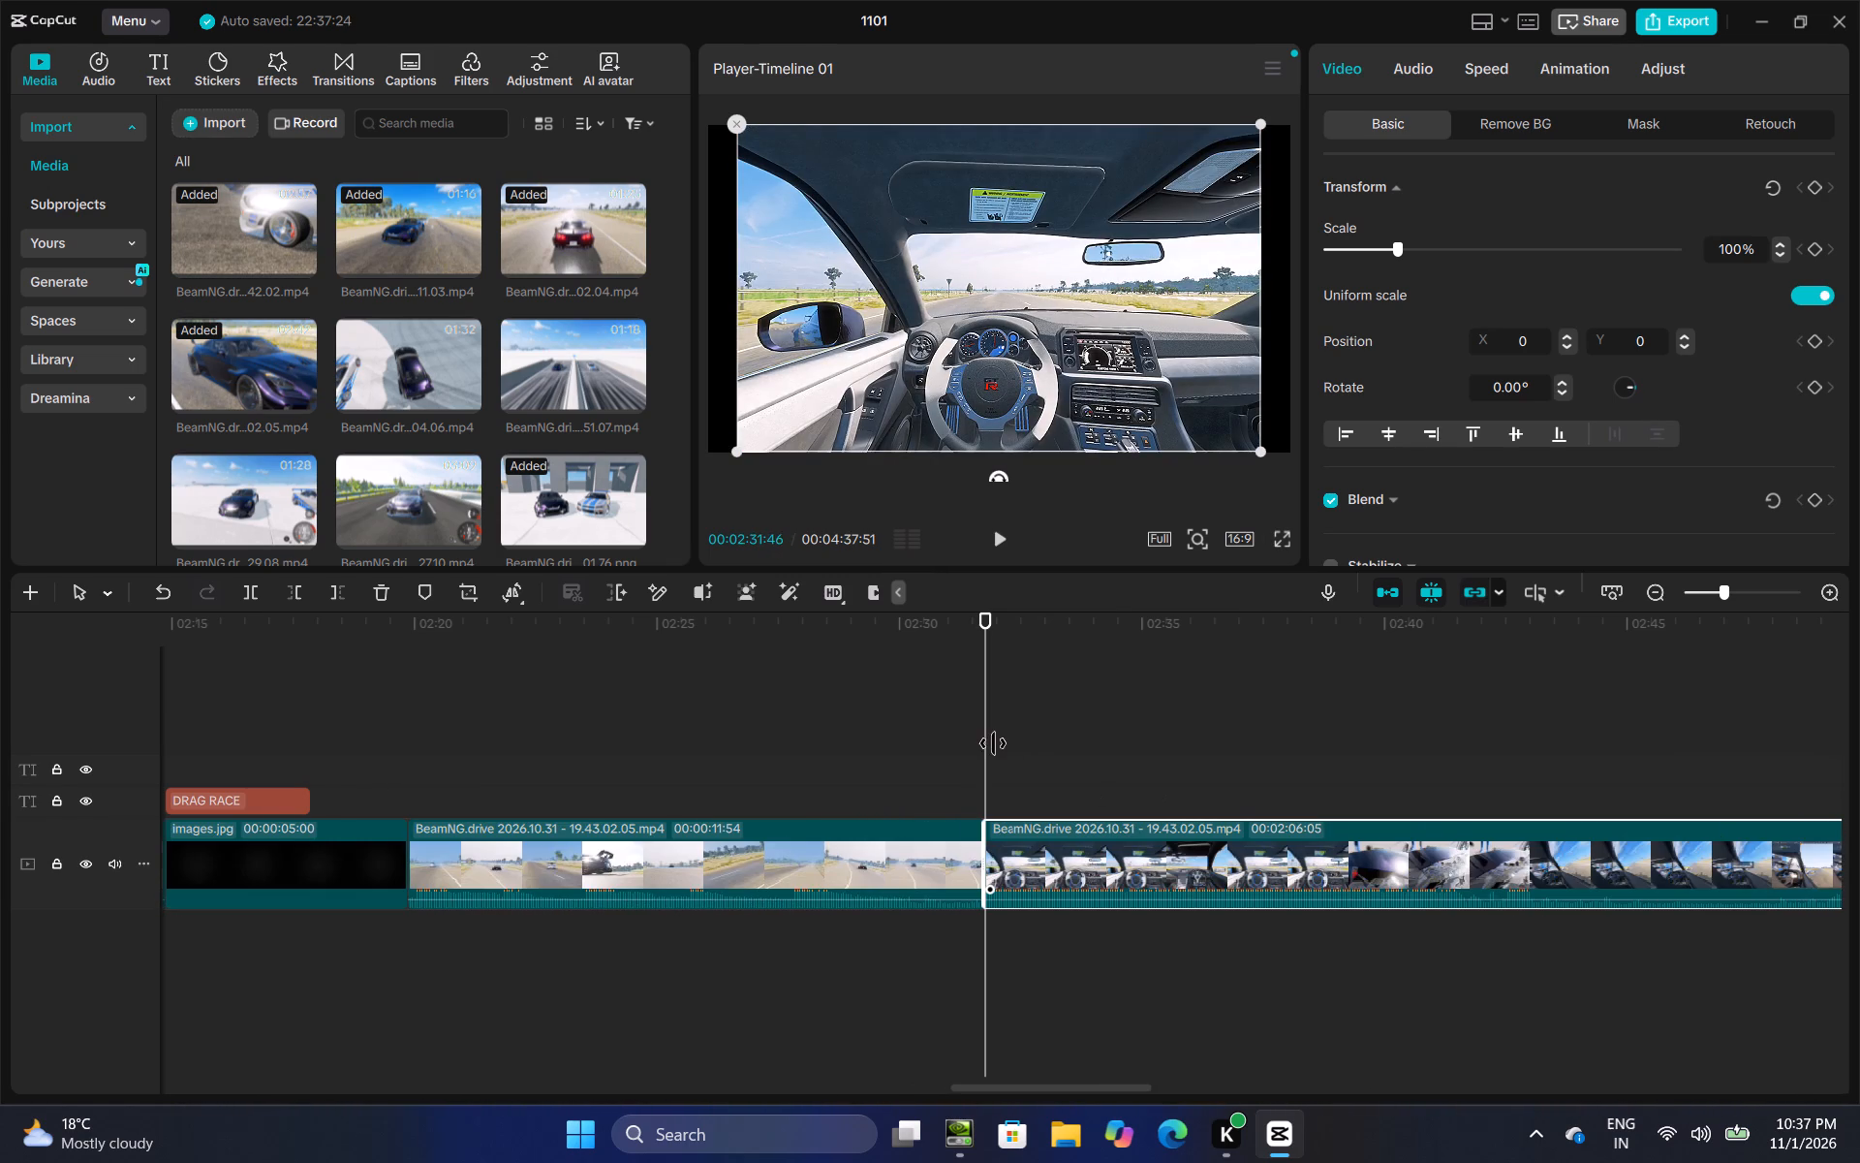
Split the second drag race piece at 00:02:43:31, before the World Editor overlay shows in the footage.
left_click_drag(993, 743, 1436, 737)
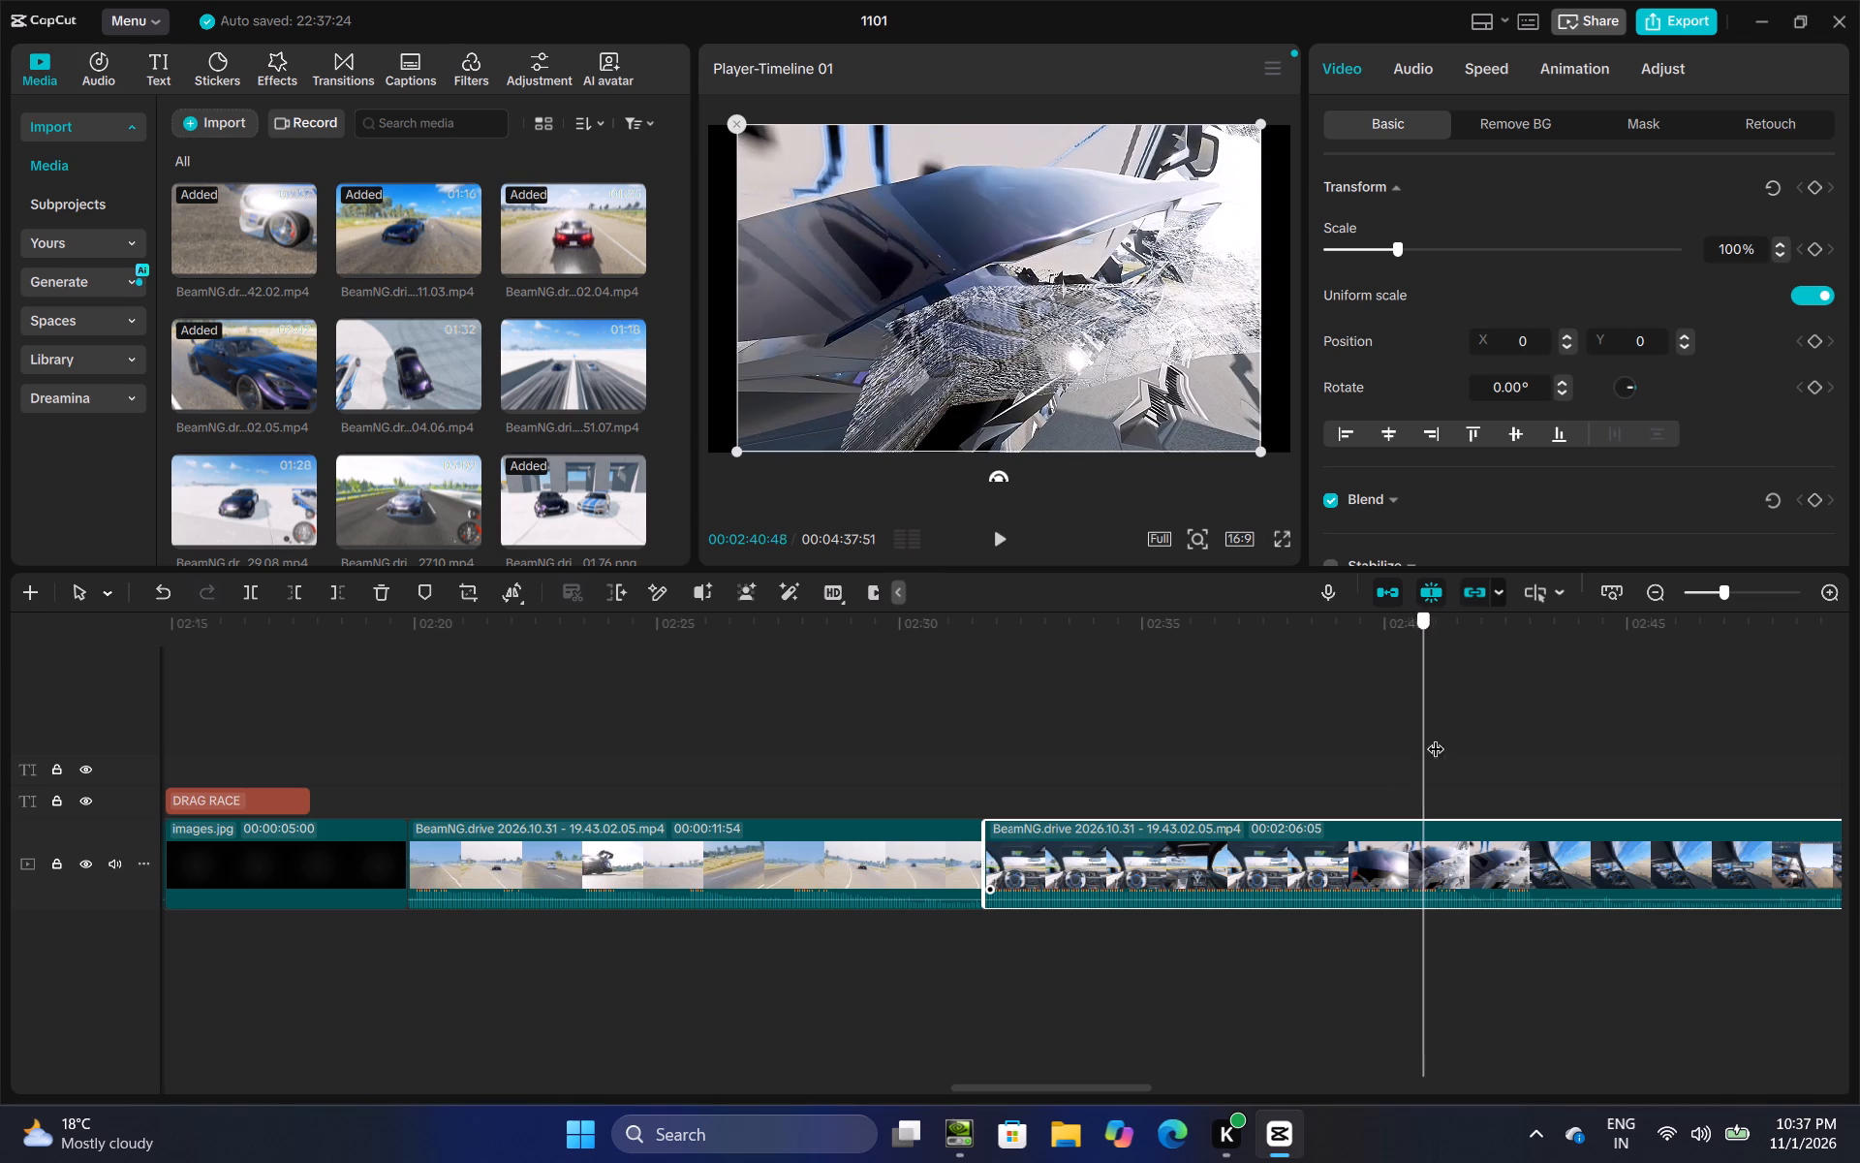
left_click_drag(1436, 737, 1694, 737)
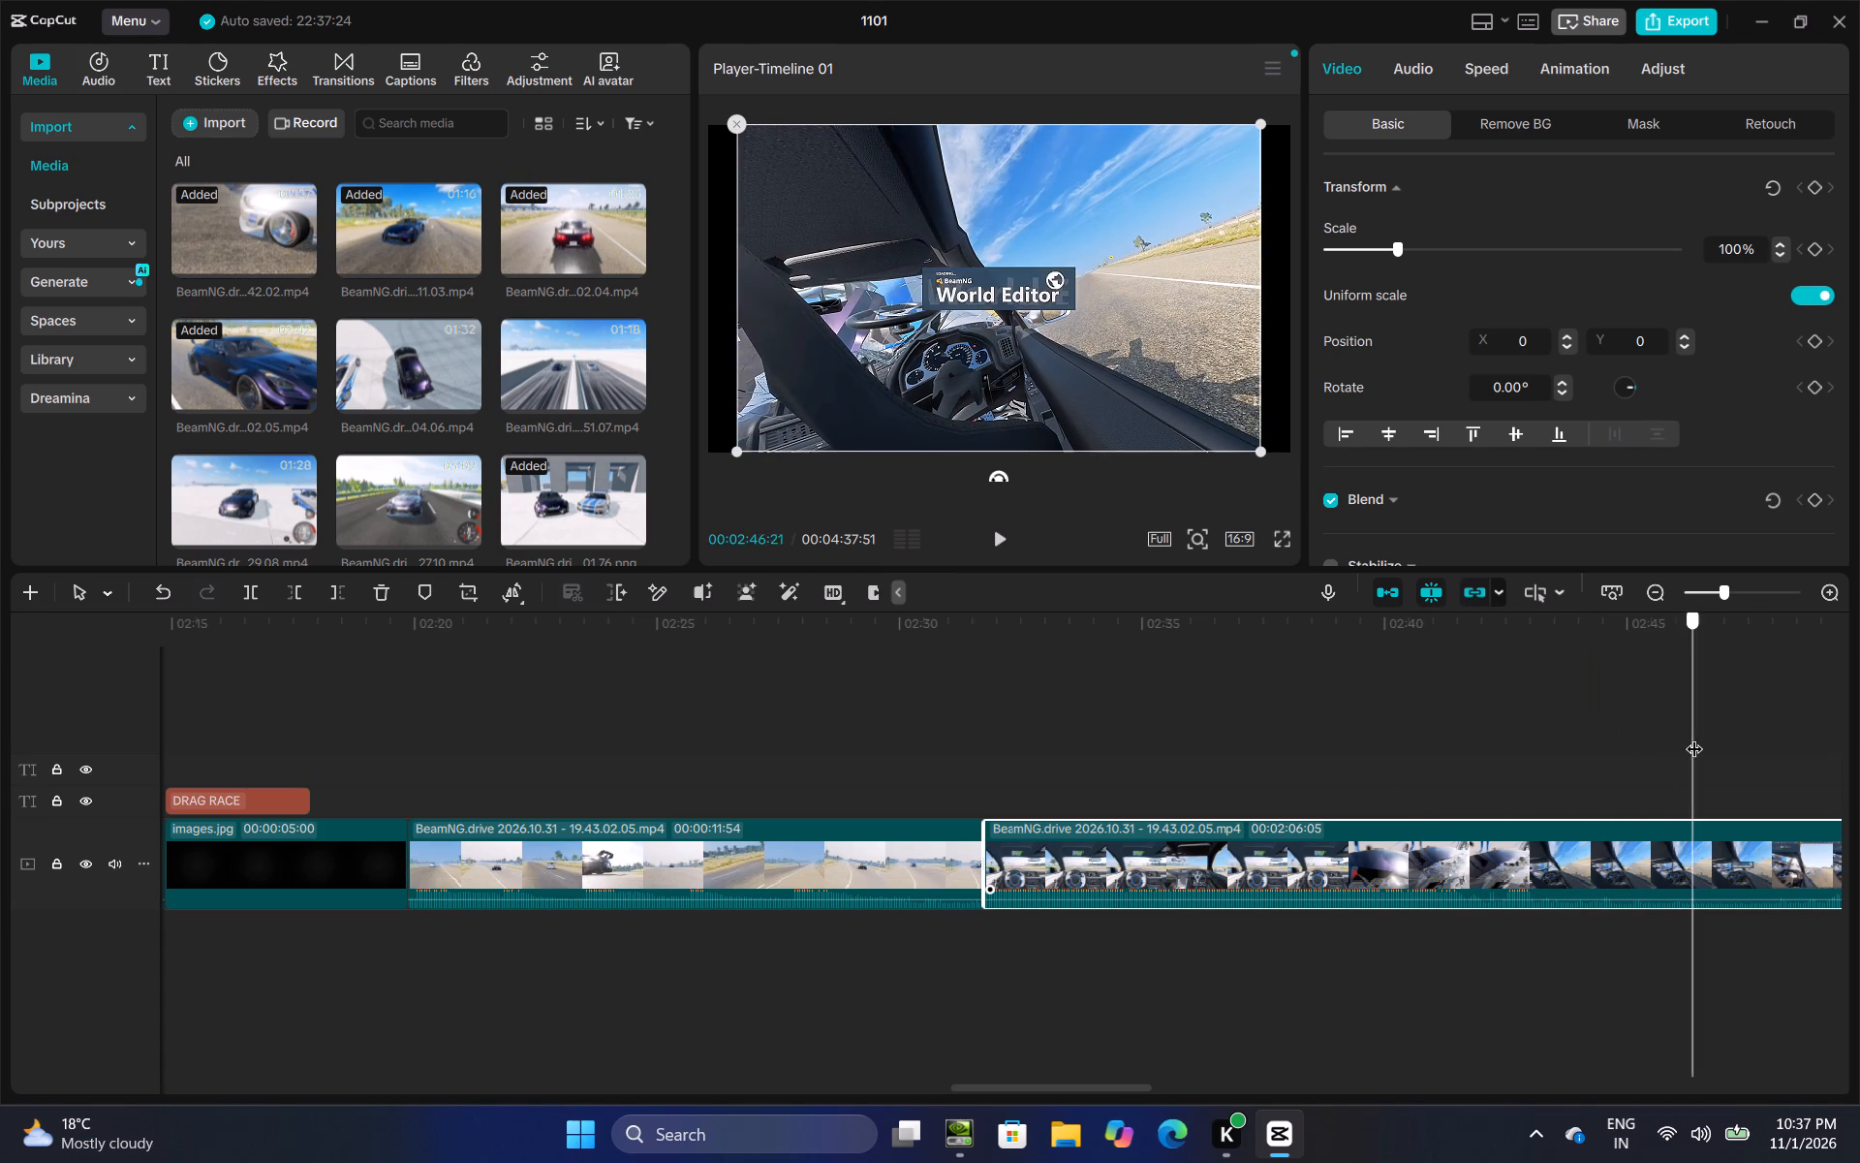
left_click_drag(1694, 737, 1555, 765)
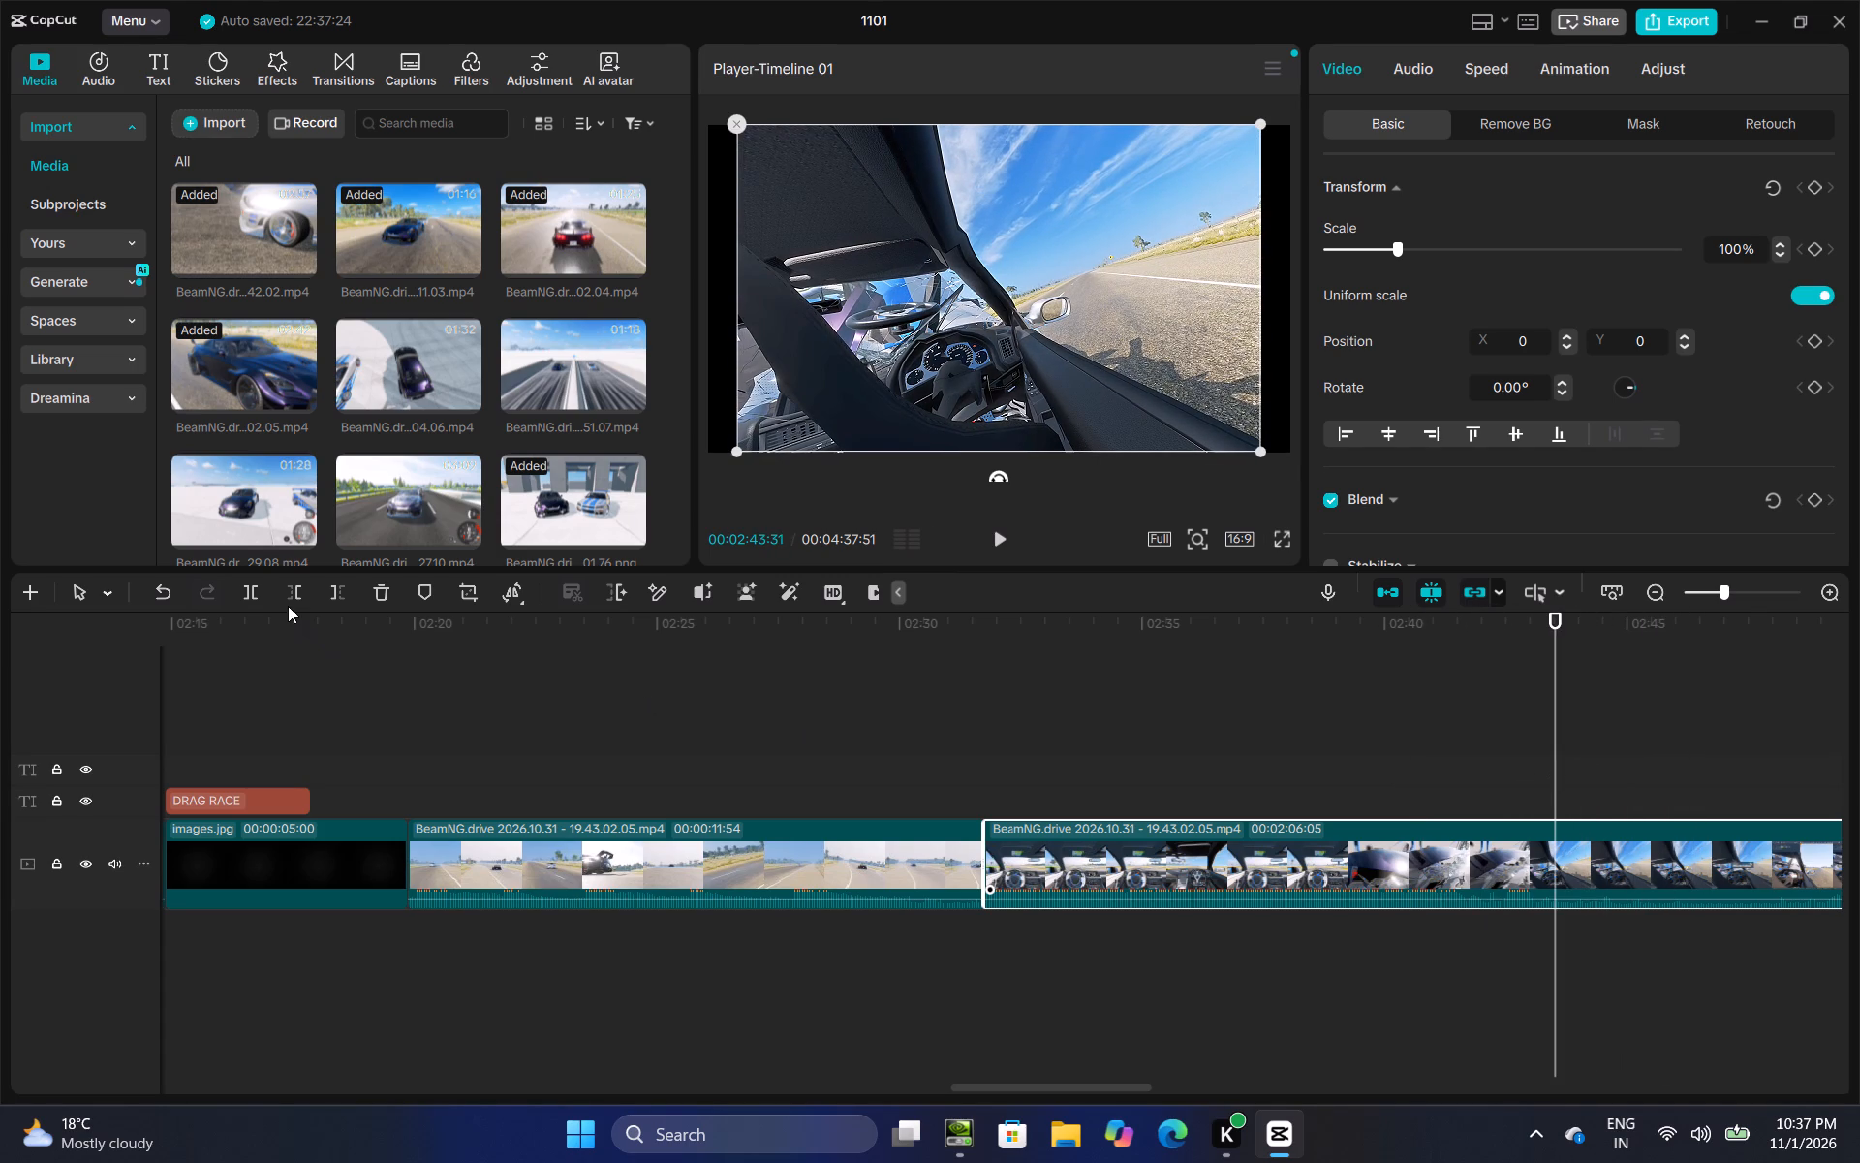
left_click(257, 591)
Trim the start of the last drag race piece so only its final 00:00:12:04 remains.
left_click(1670, 855)
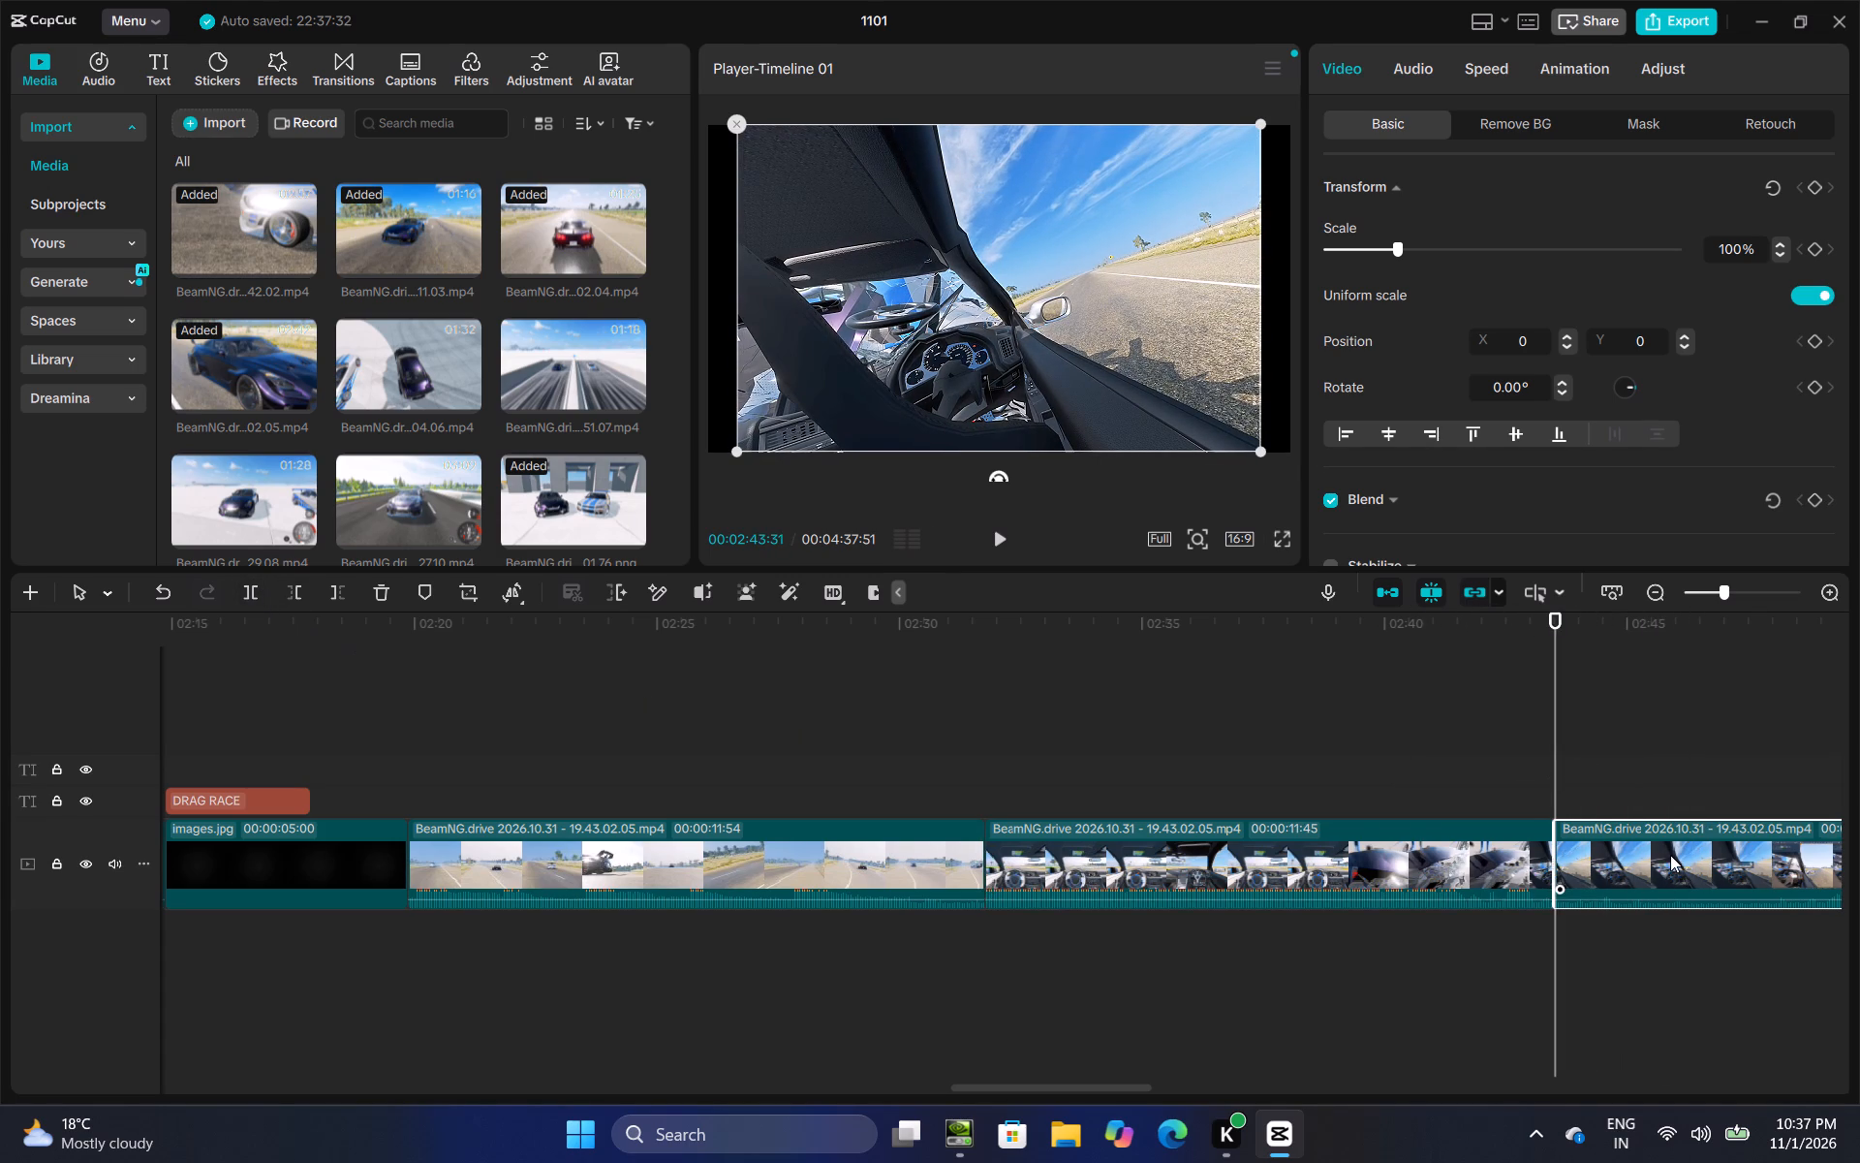
left_click_drag(1552, 853, 1859, 835)
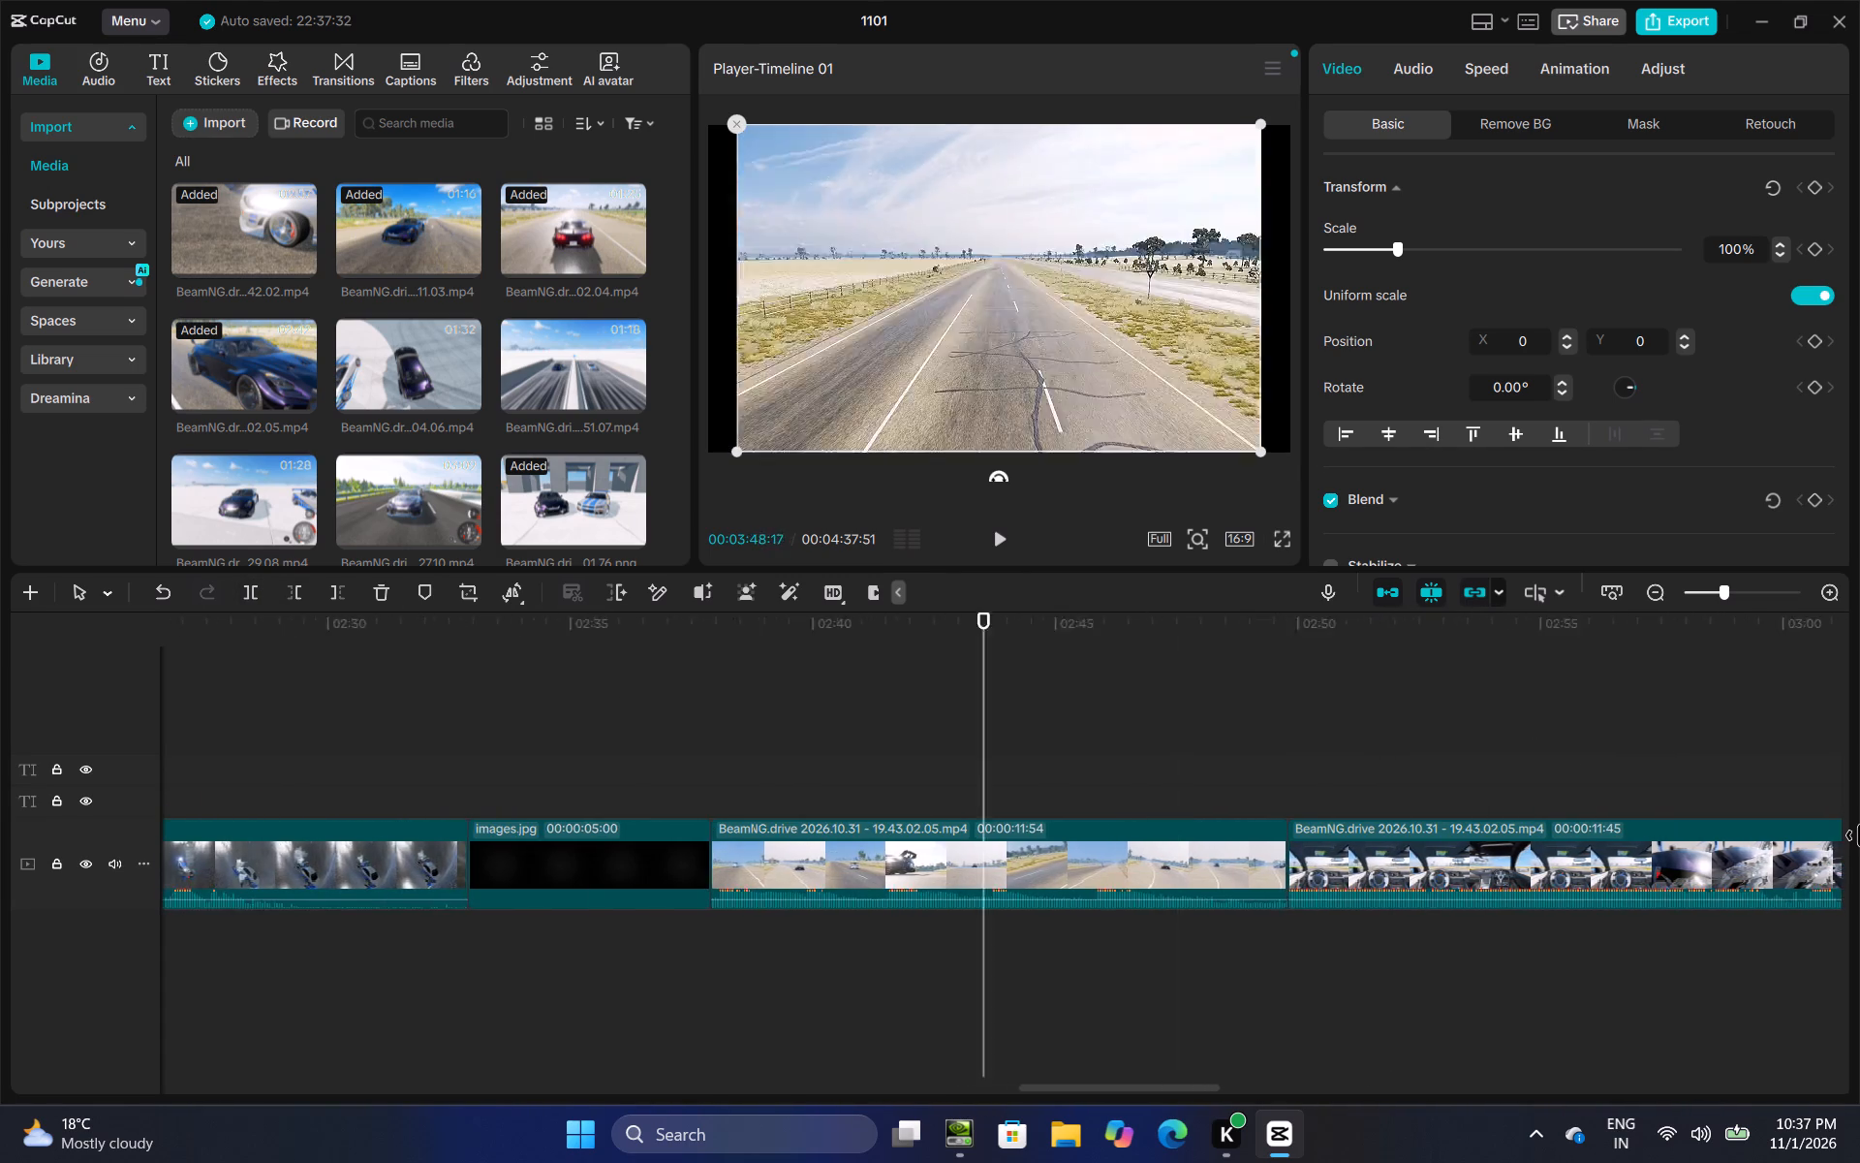
left_click_drag(1859, 835, 1828, 838)
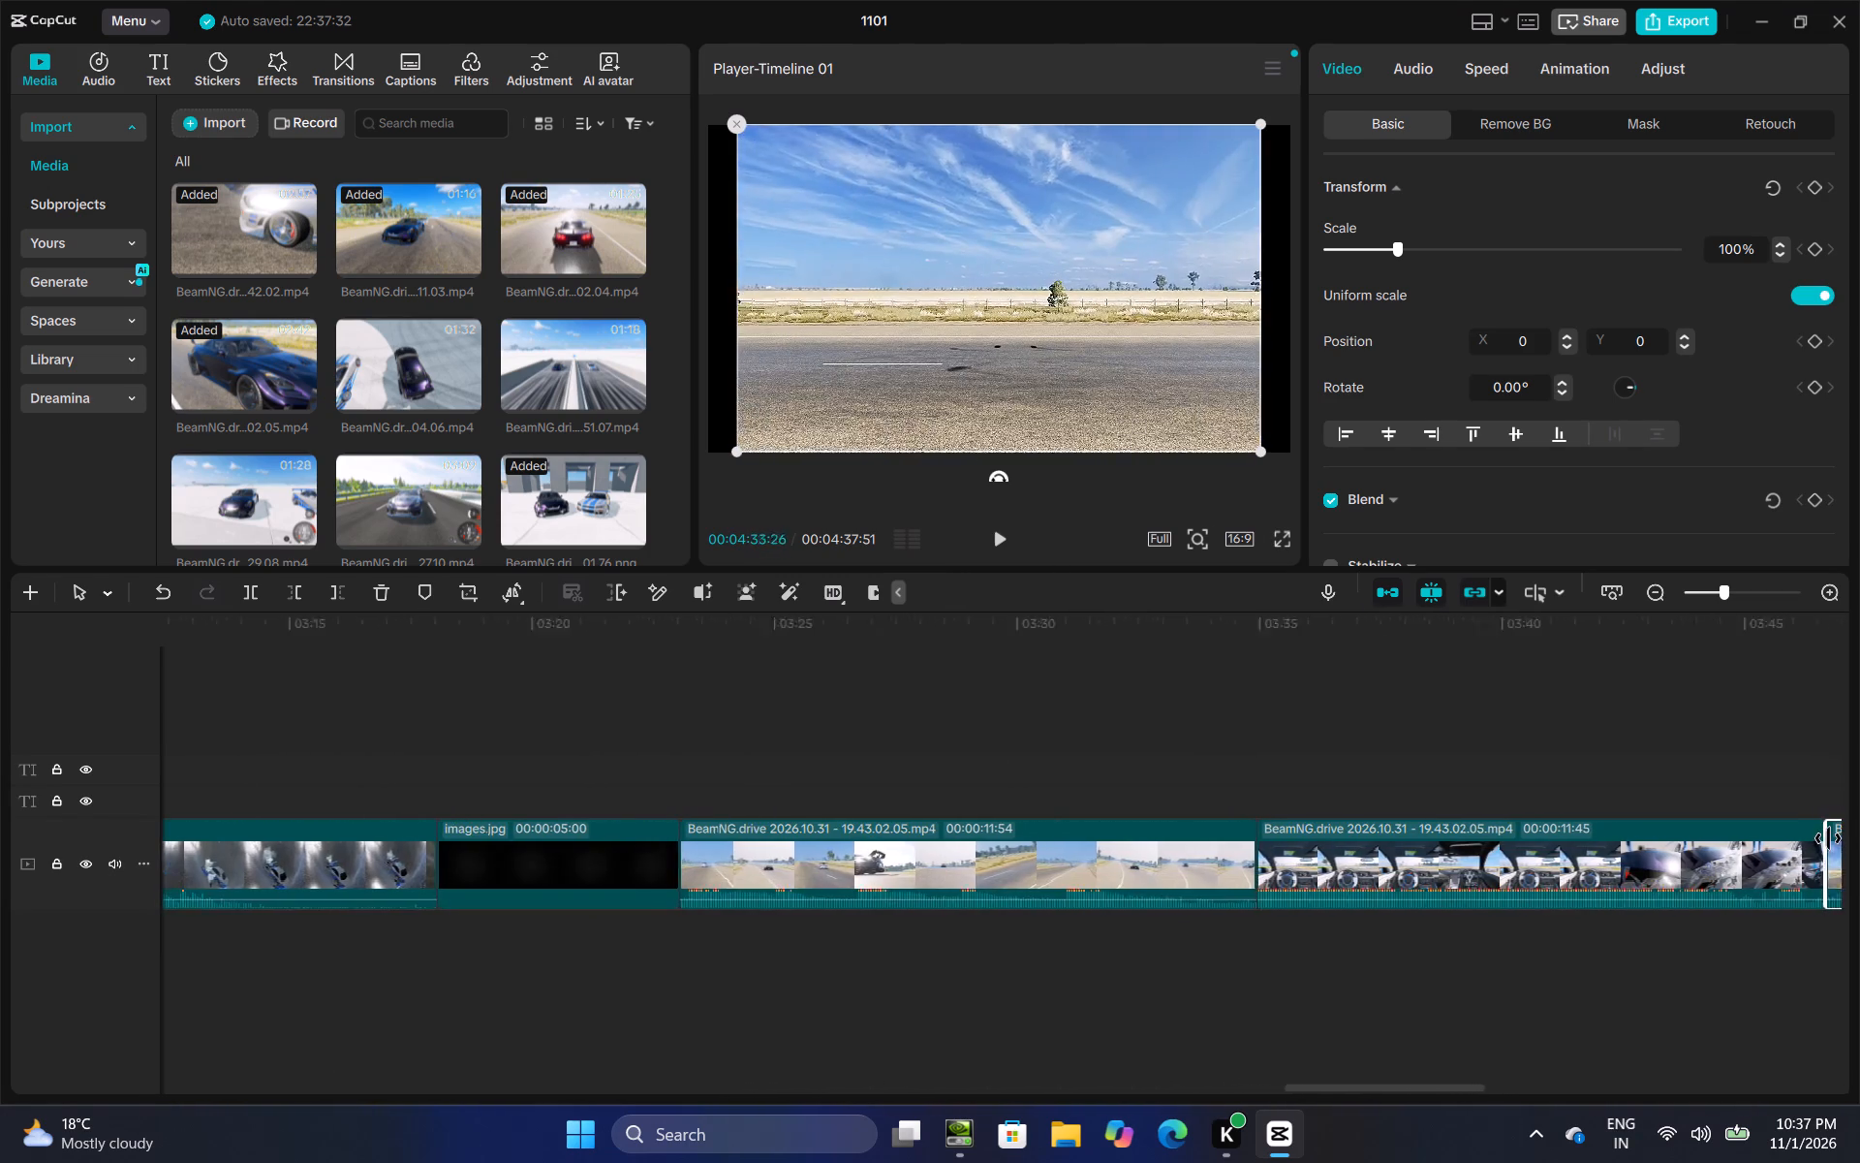
left_click_drag(1828, 838, 1859, 833)
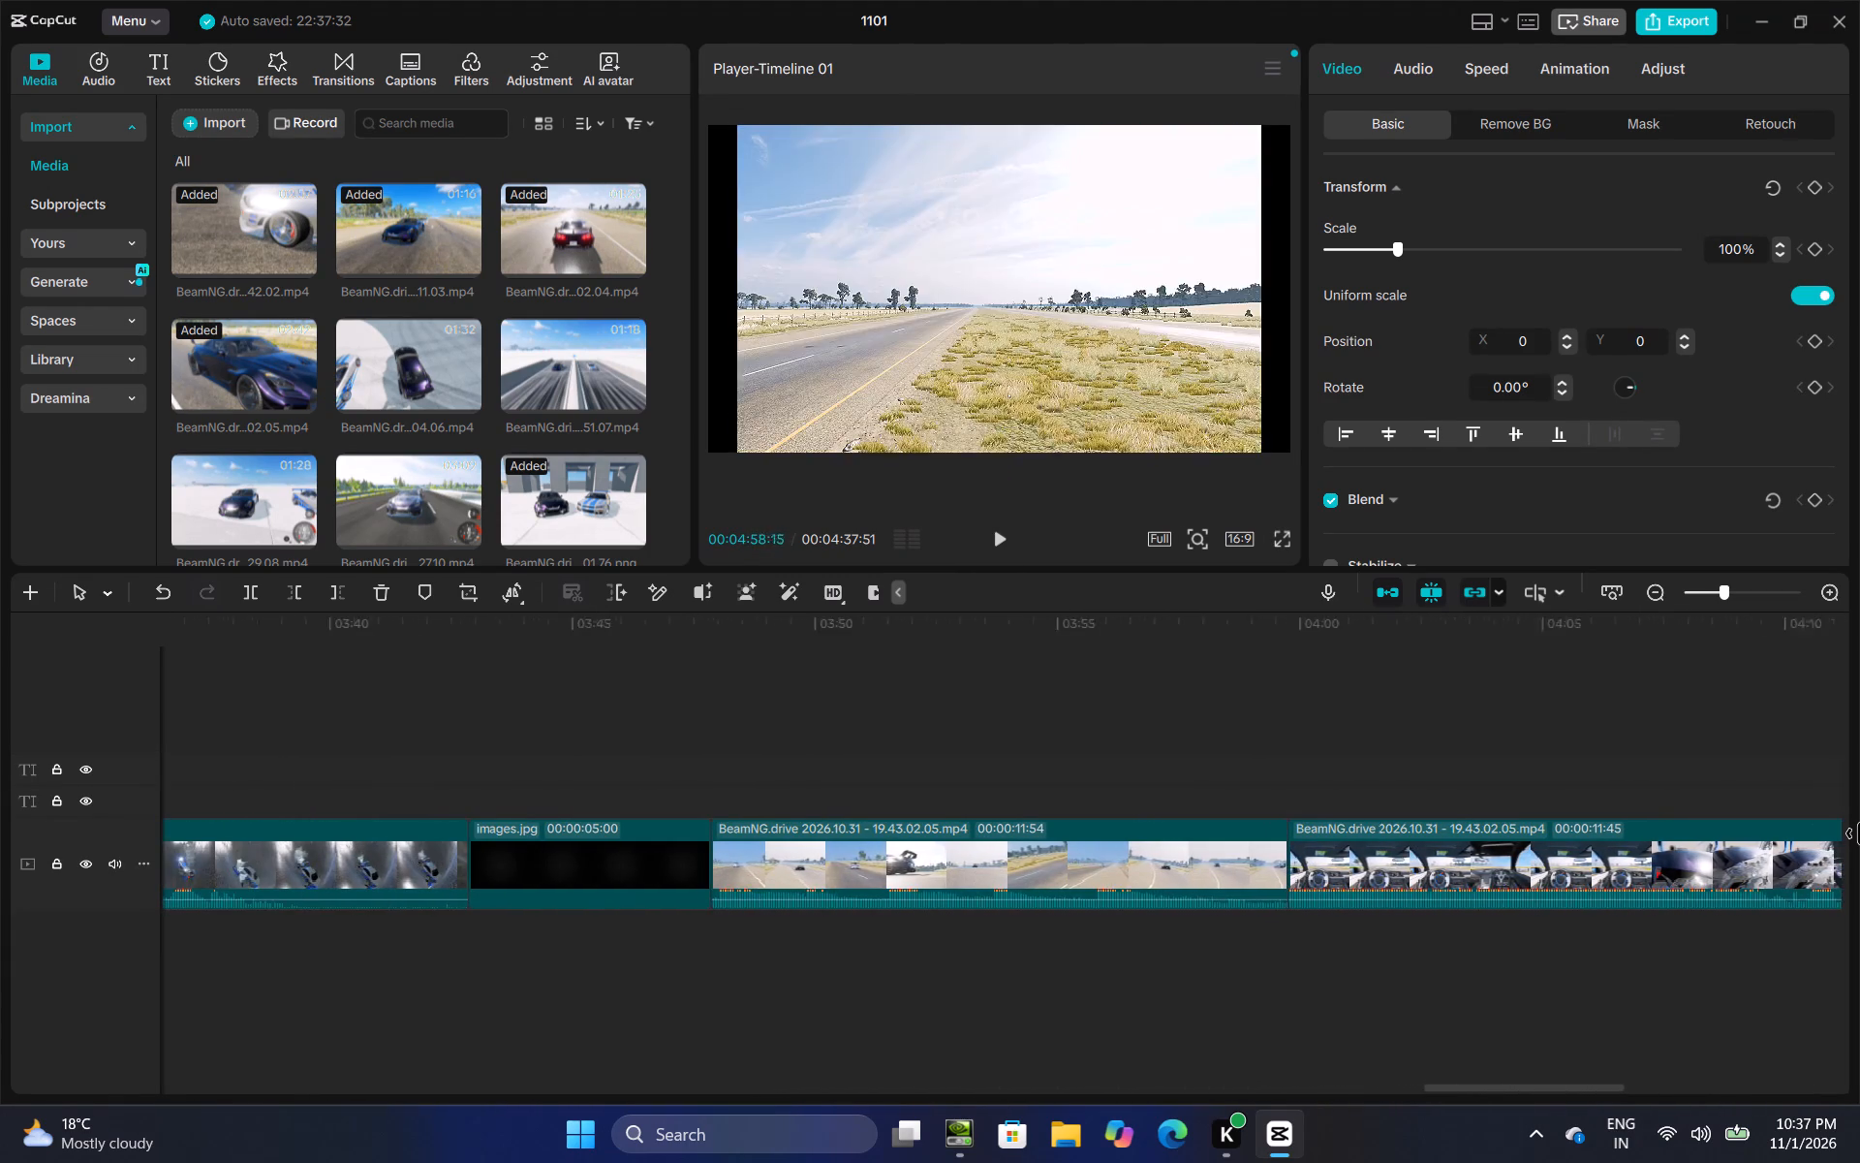
left_click_drag(1859, 833, 1029, 1007)
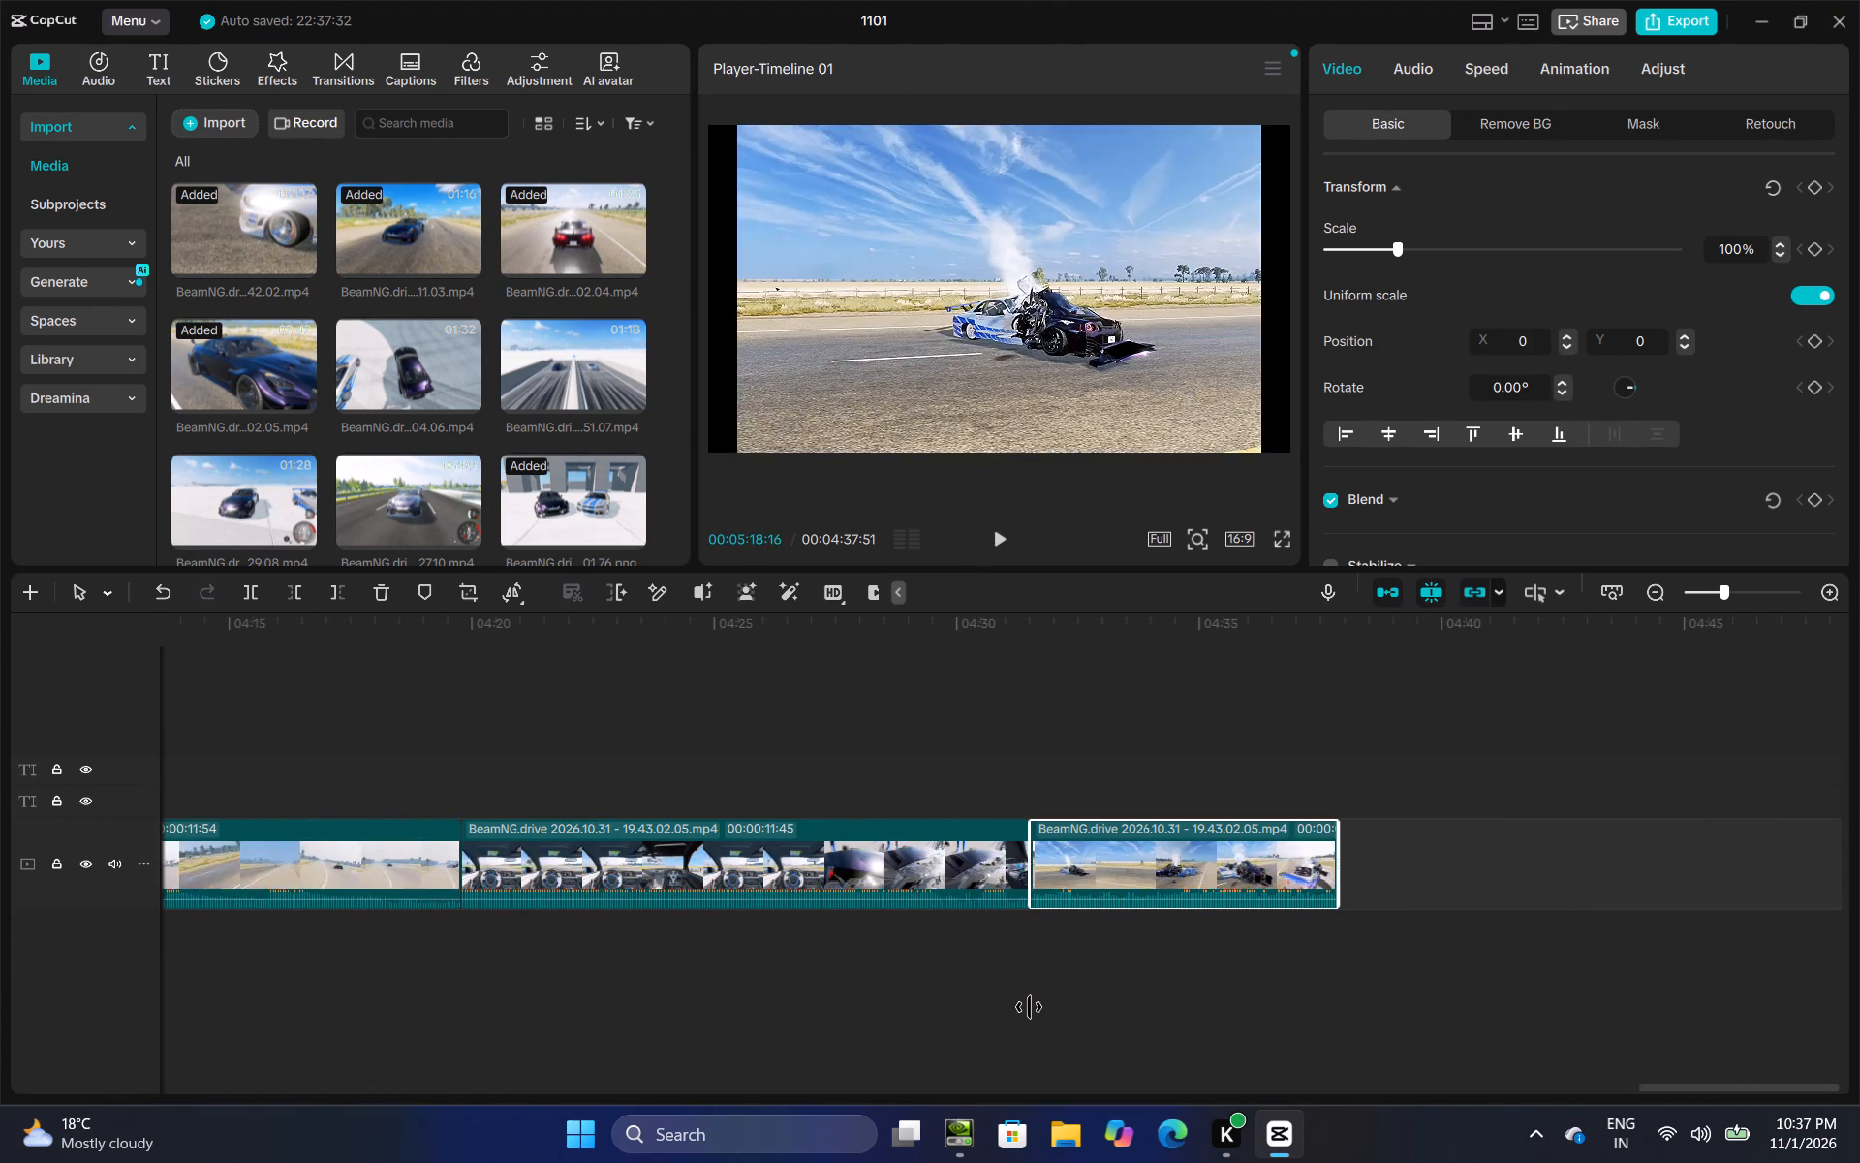
left_click_drag(1029, 1007, 772, 1002)
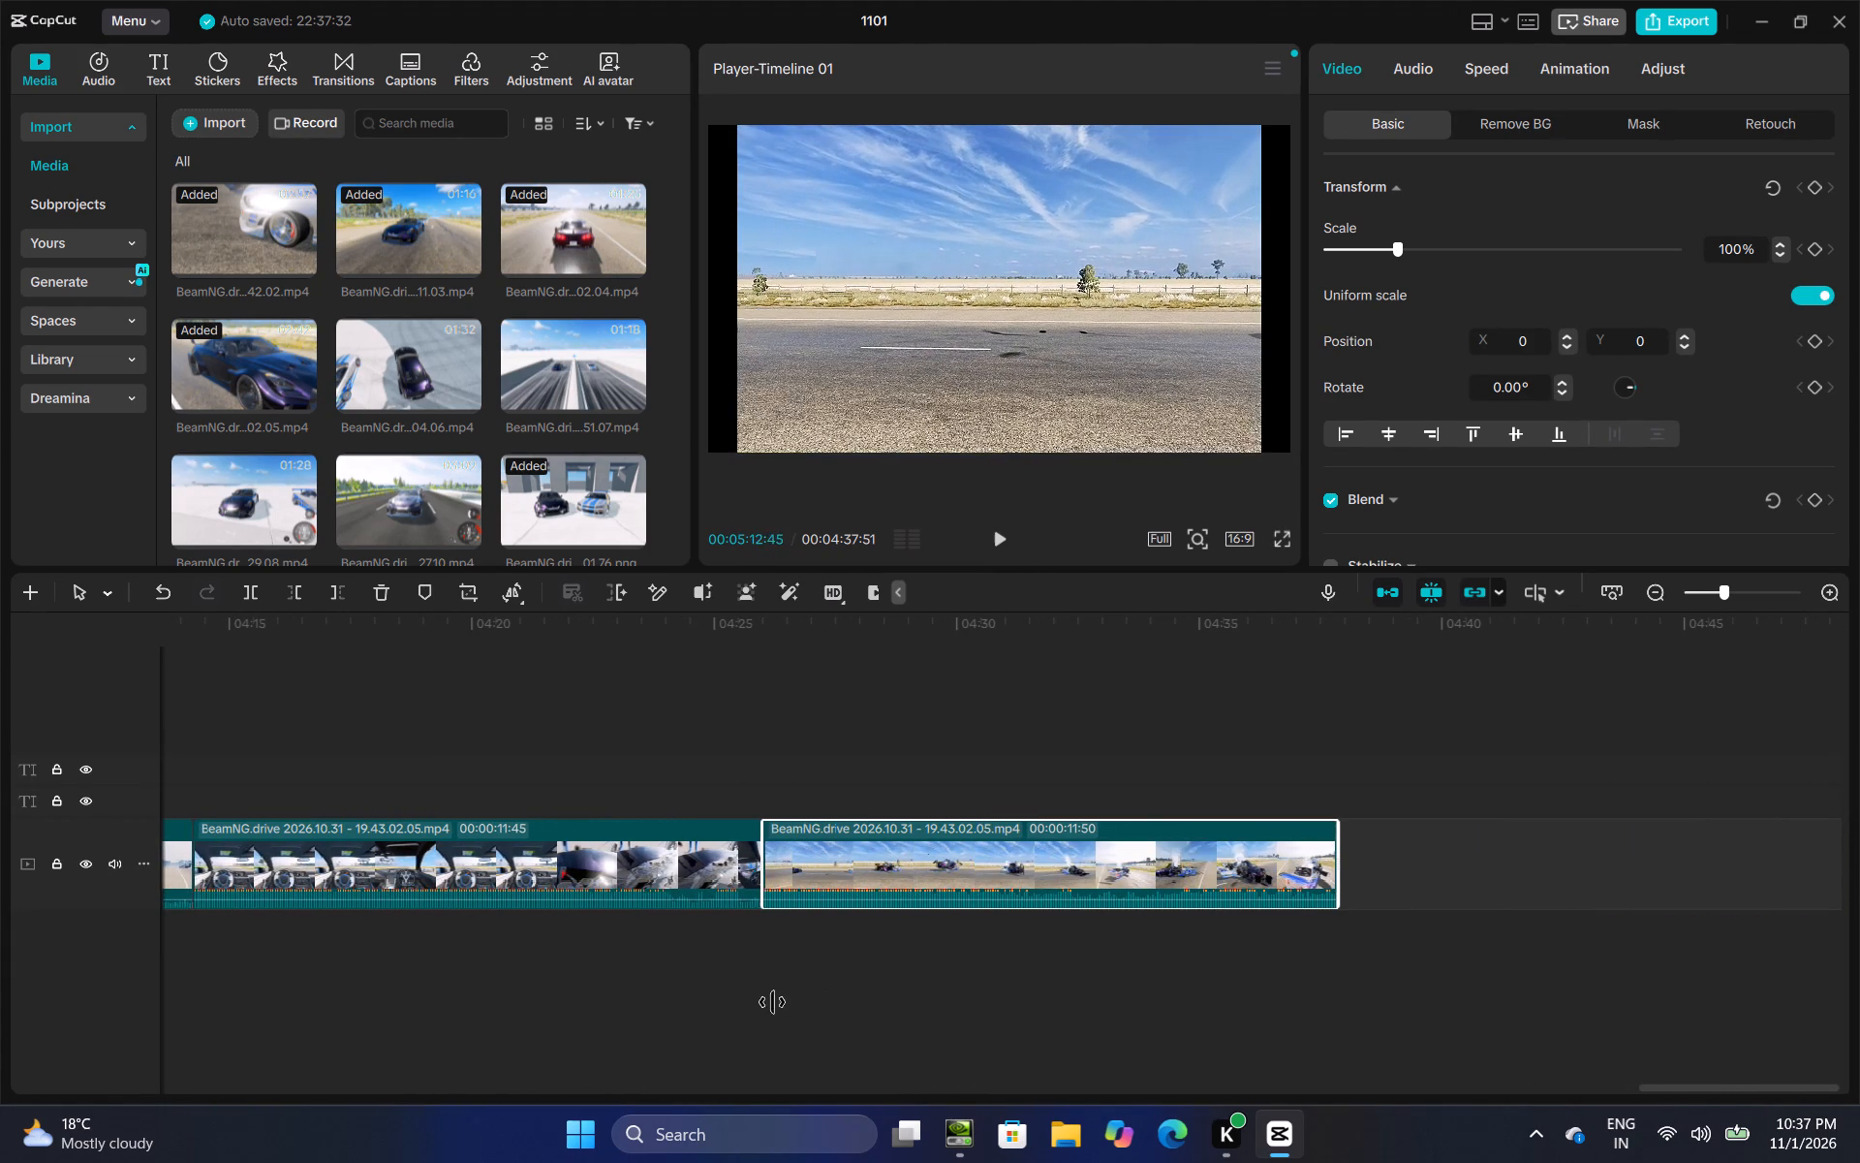
left_click_drag(772, 1002, 753, 1005)
Review the last drag race piece through to the end of the timeline.
left_click(796, 770)
left_click_drag(796, 770, 1155, 789)
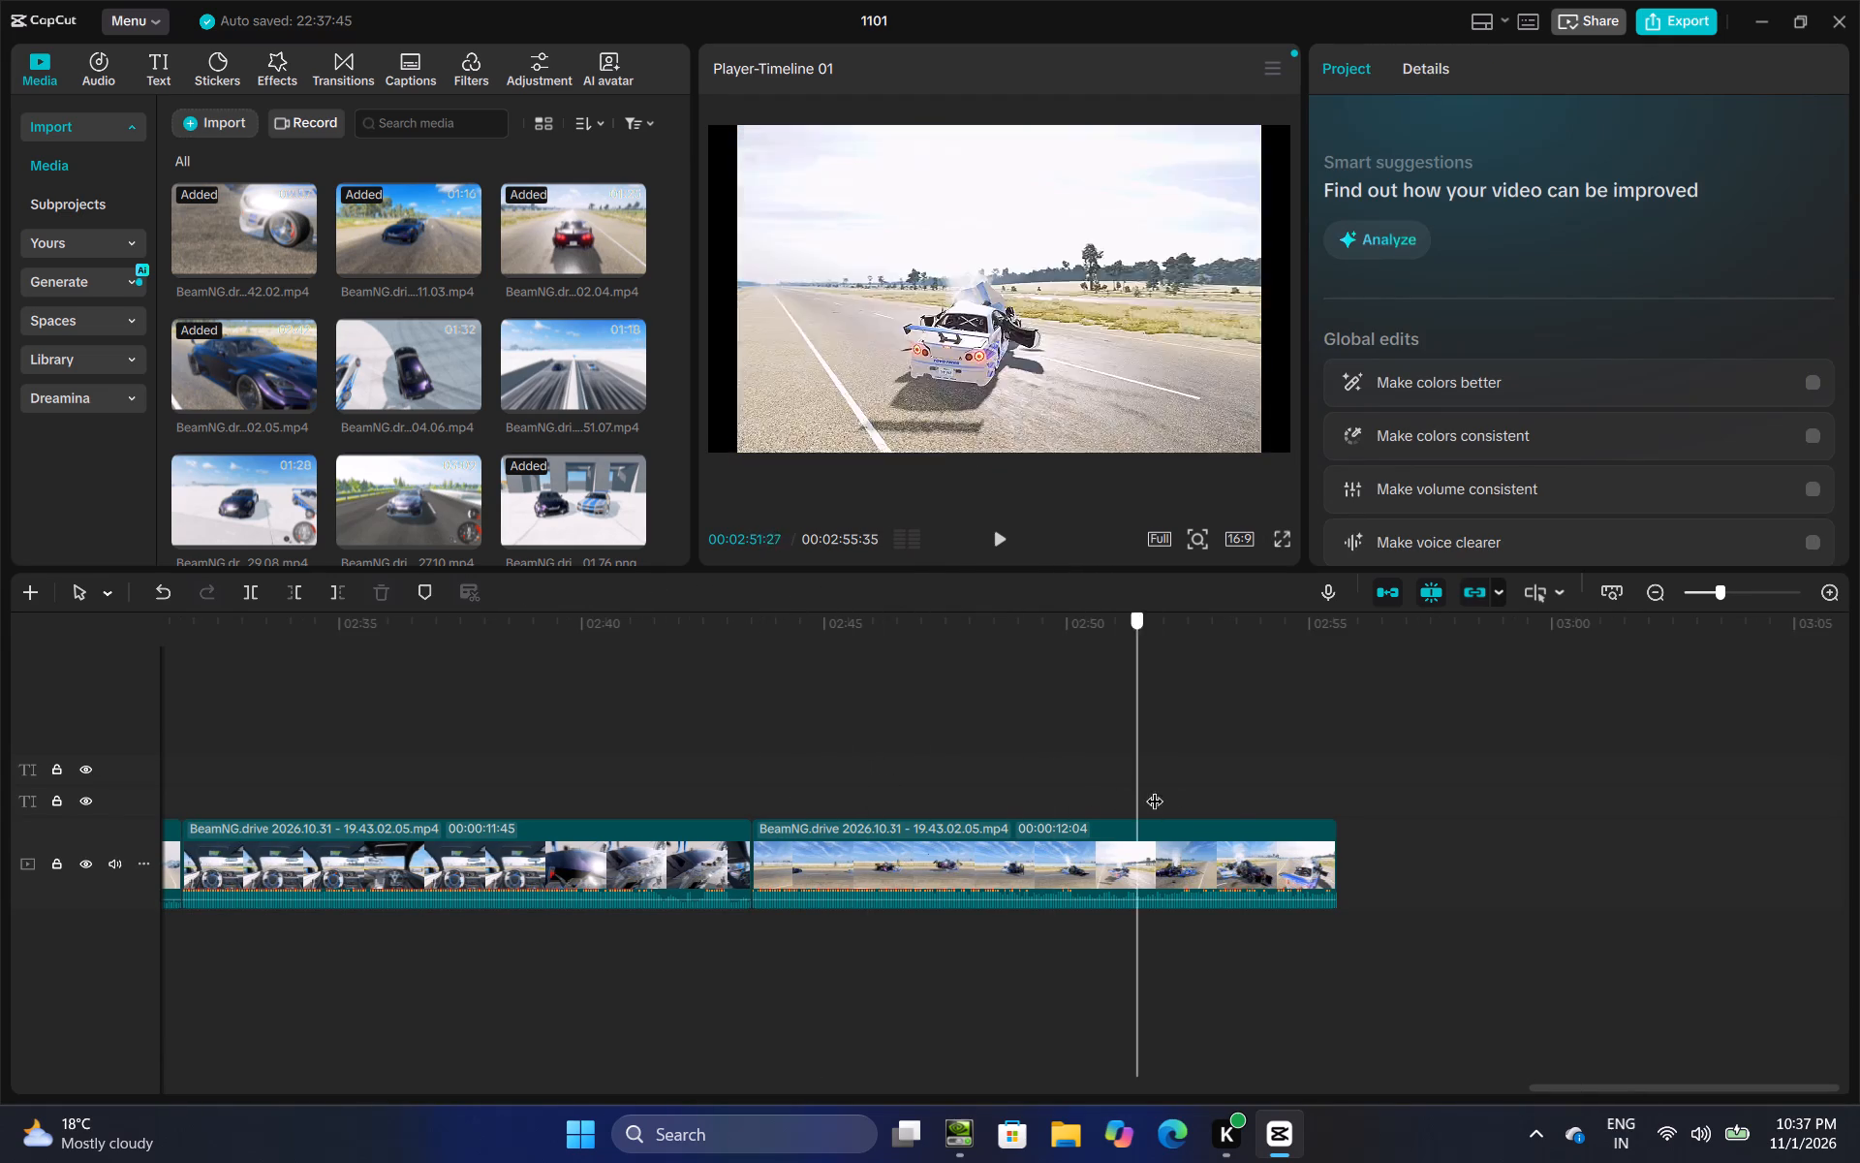
left_click_drag(1155, 789, 1385, 806)
left_click(917, 727)
left_click_drag(917, 727, 1445, 741)
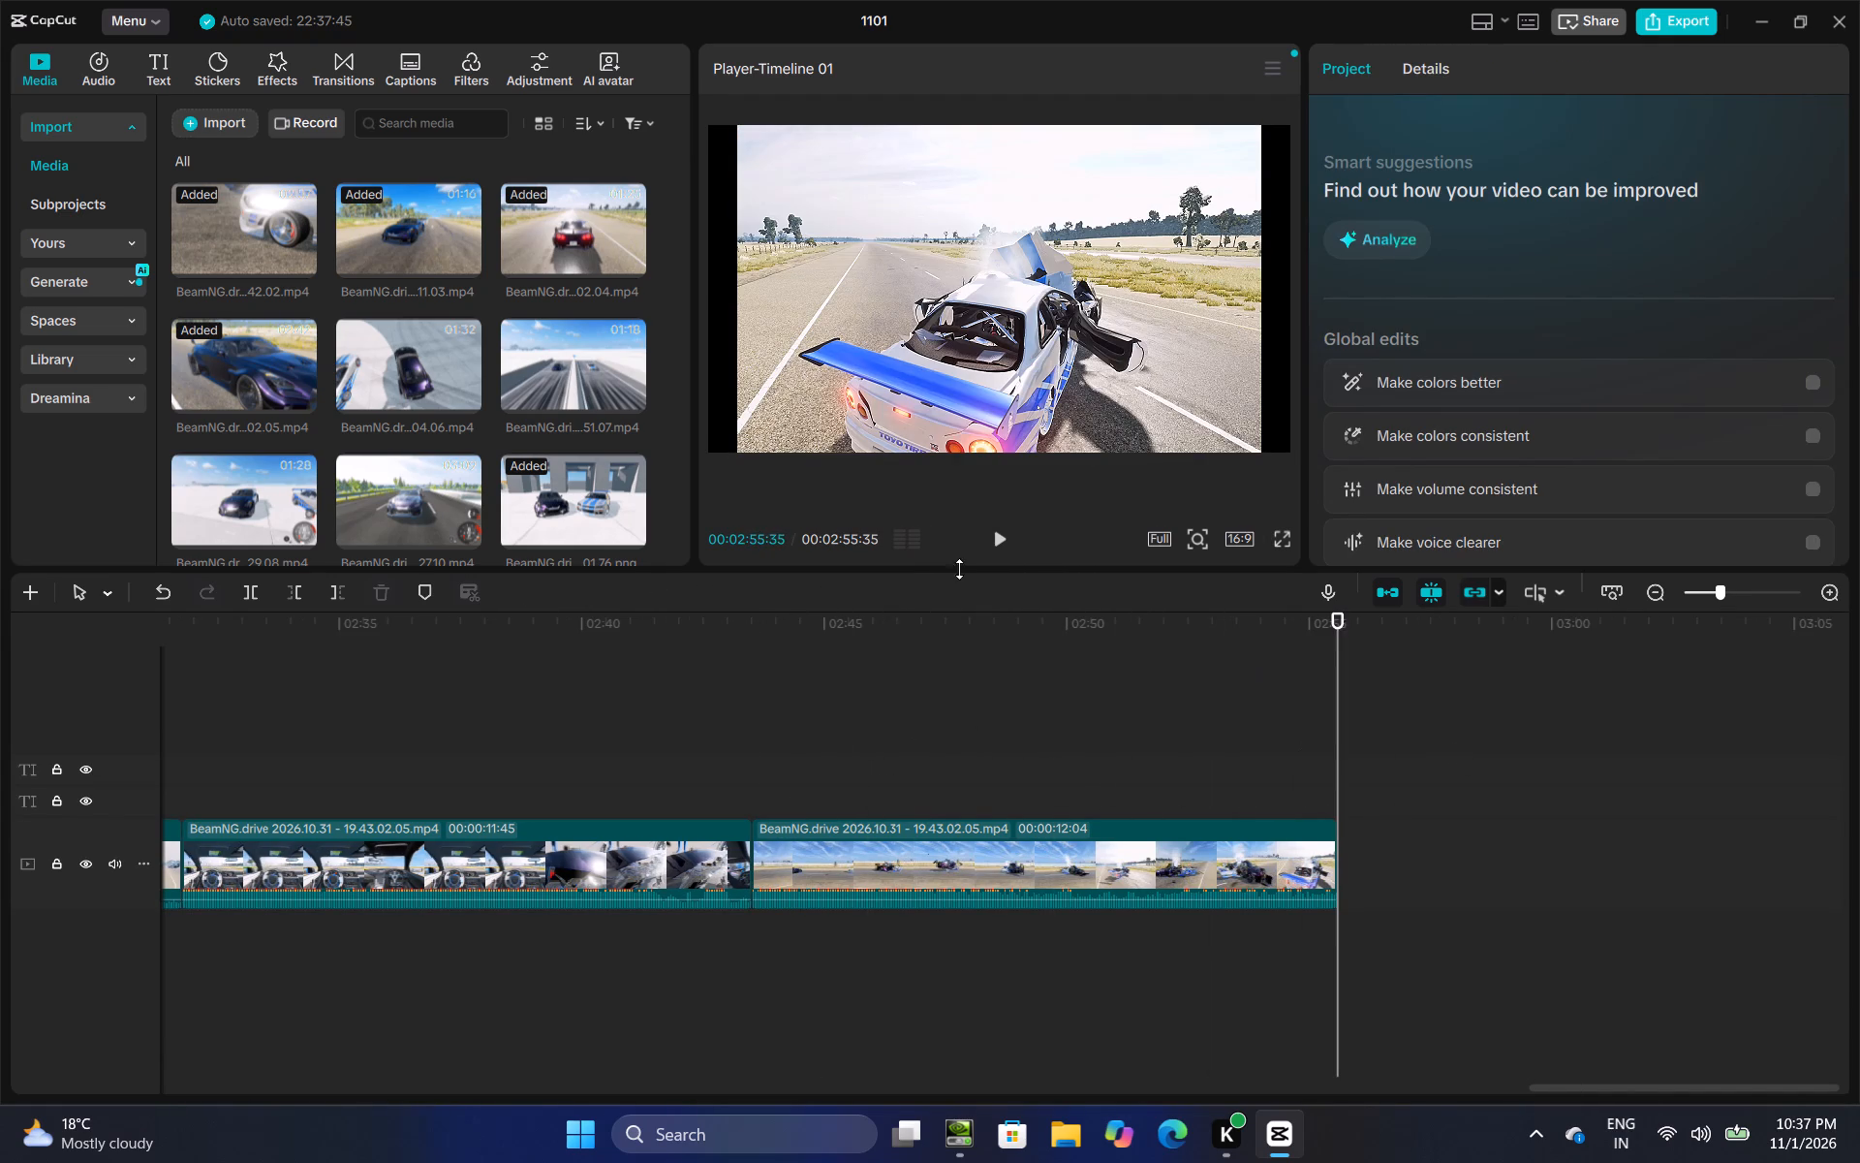
left_click(852, 777)
left_click_drag(852, 777, 1859, 797)
Copy the score screenshot before the "LONG JUMP TEST" card together with its "1" and "0" texts.
left_click(391, 729)
left_click_drag(391, 729, 1113, 824)
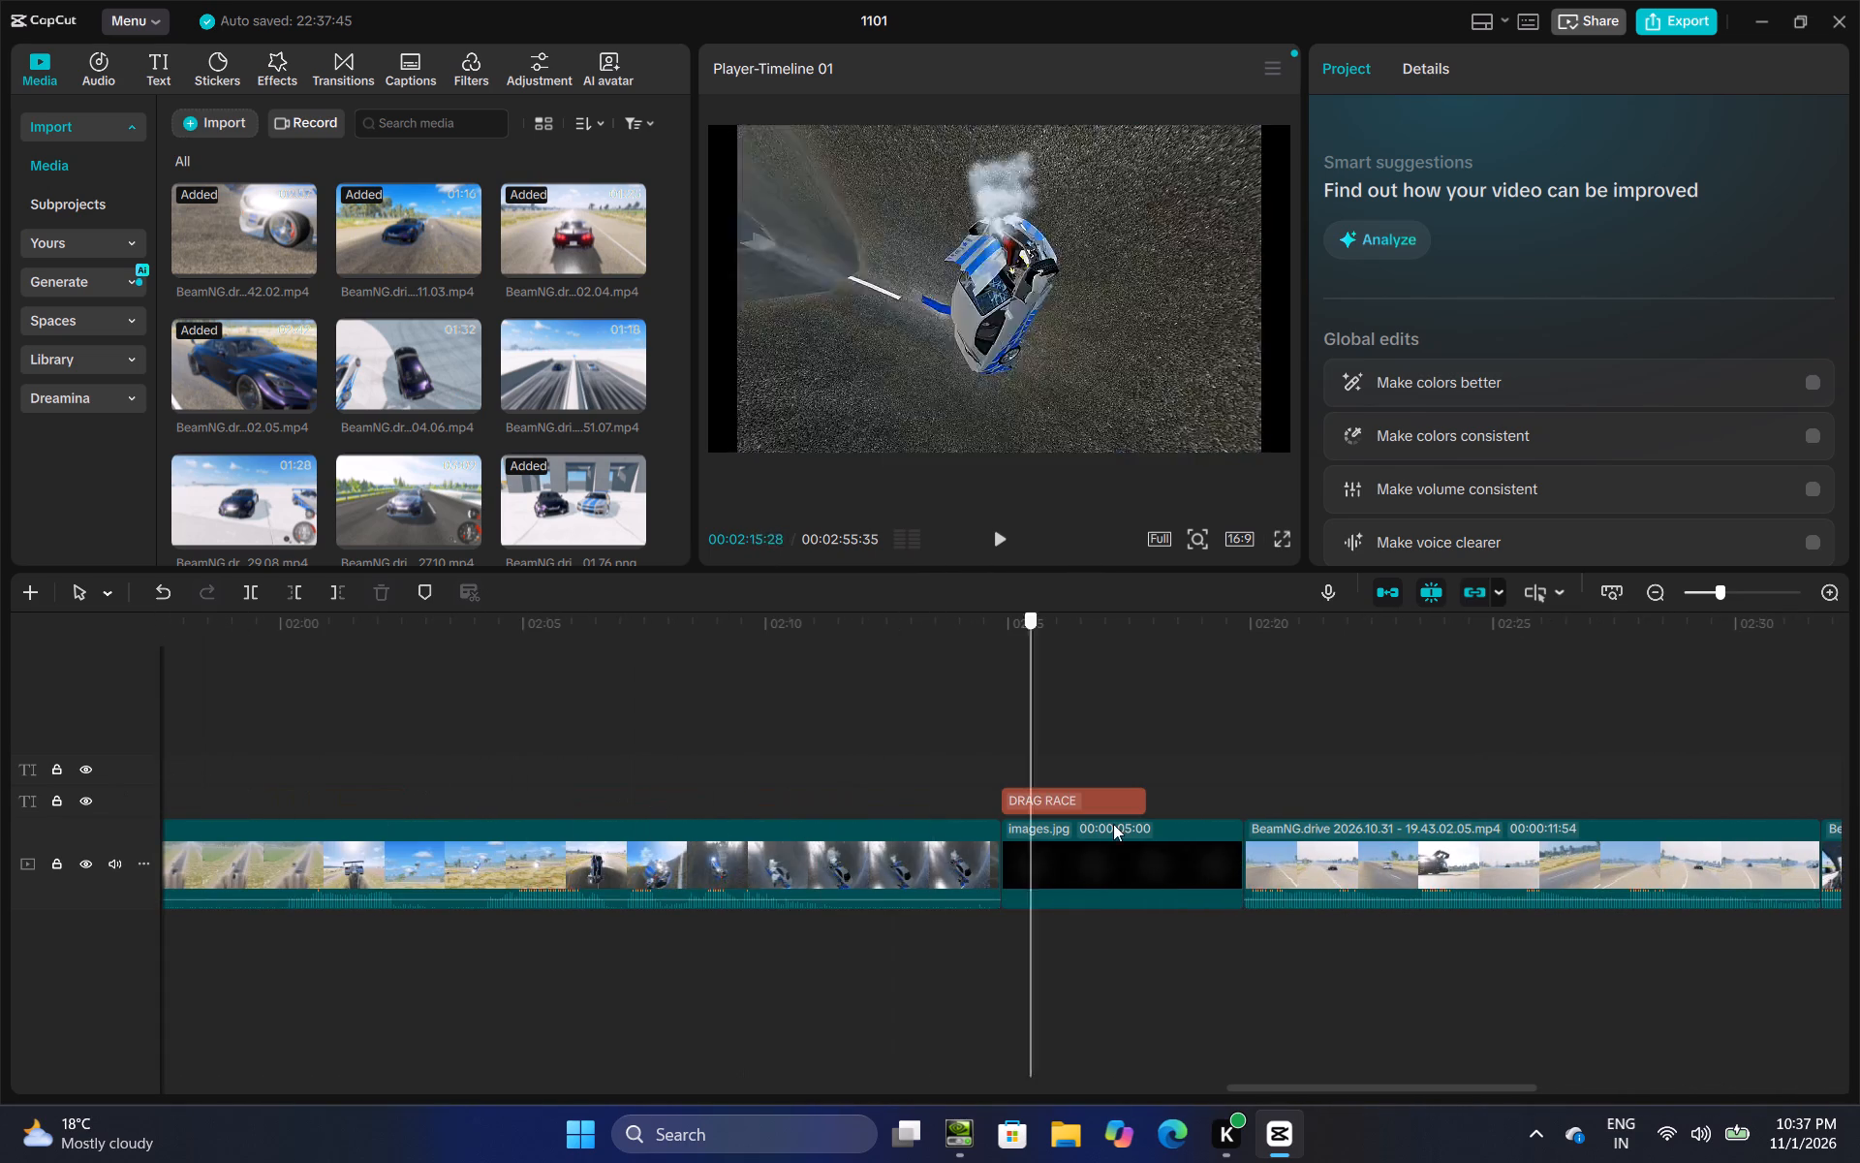
left_click_drag(1113, 824, 391, 978)
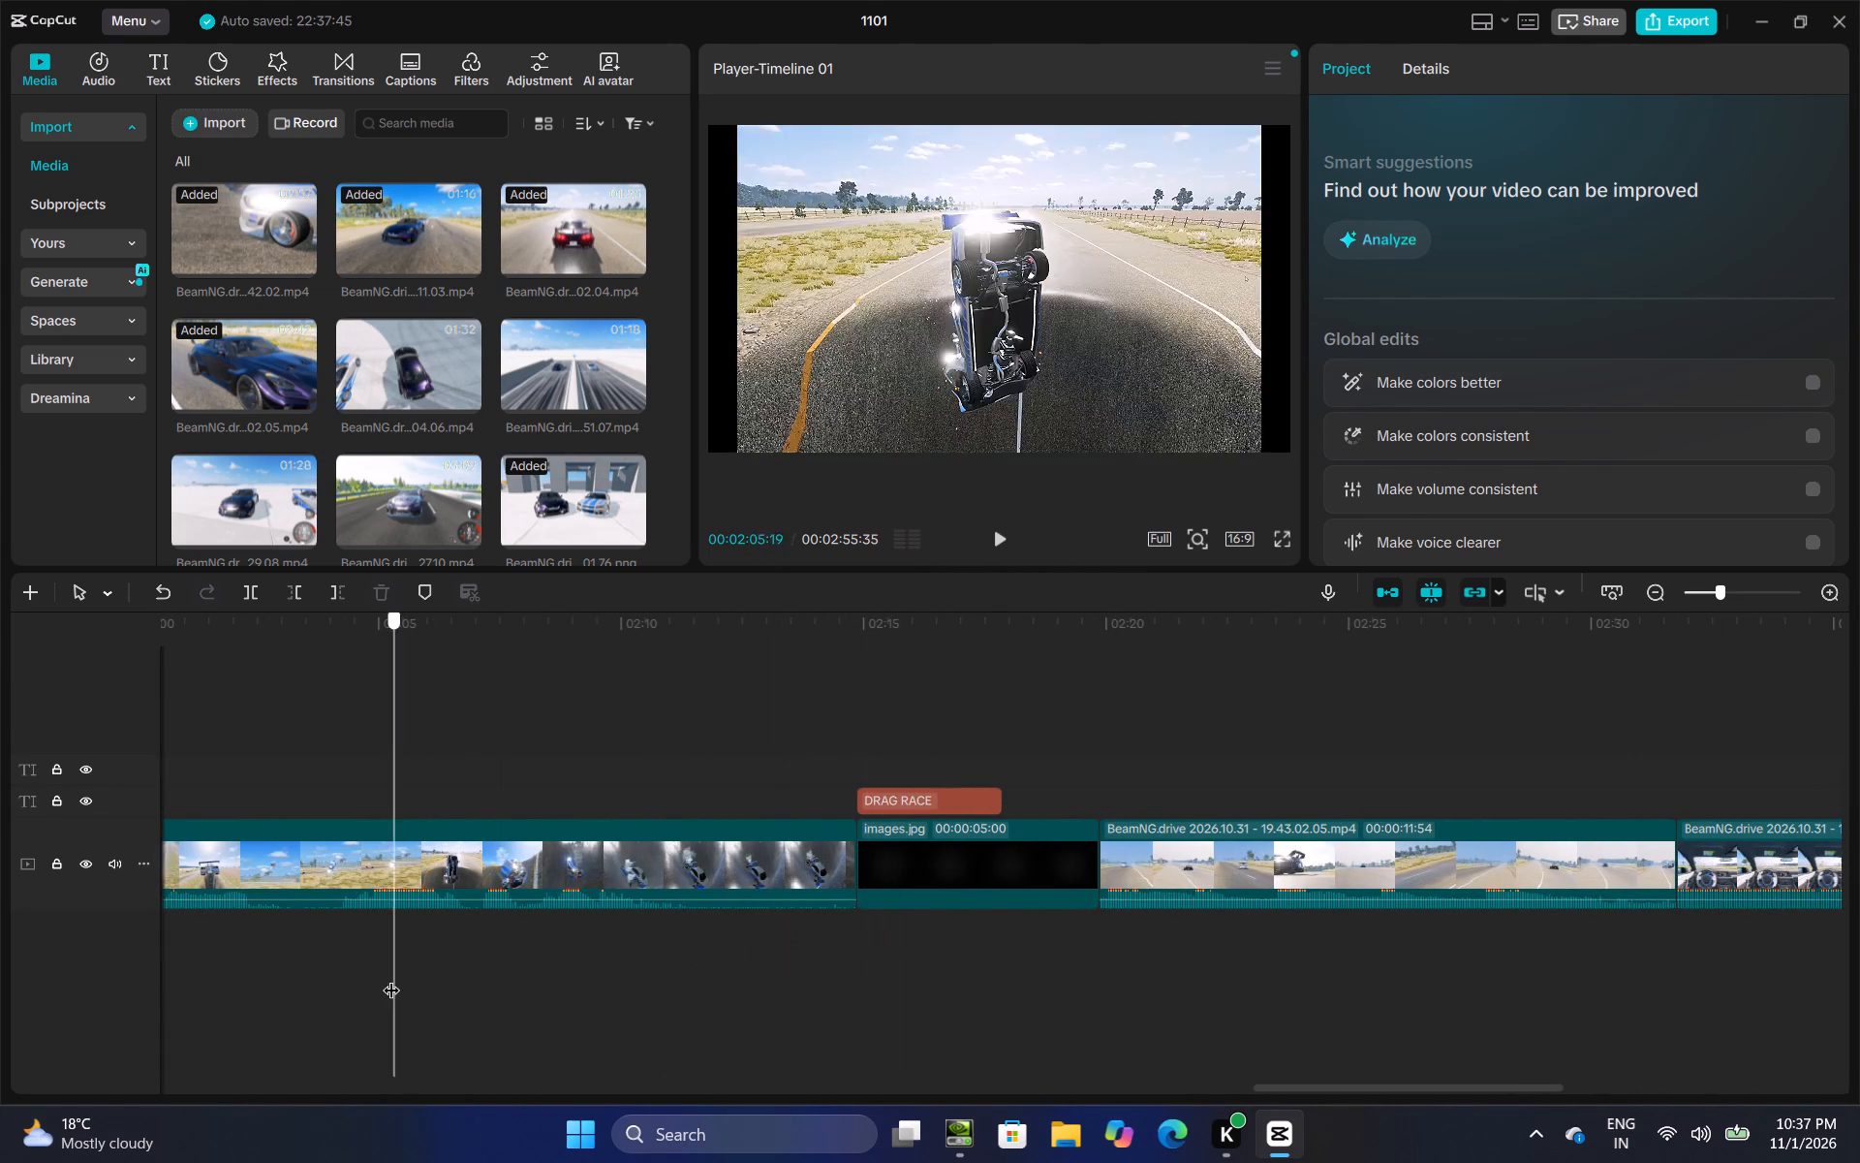
left_click_drag(391, 978, 394, 990)
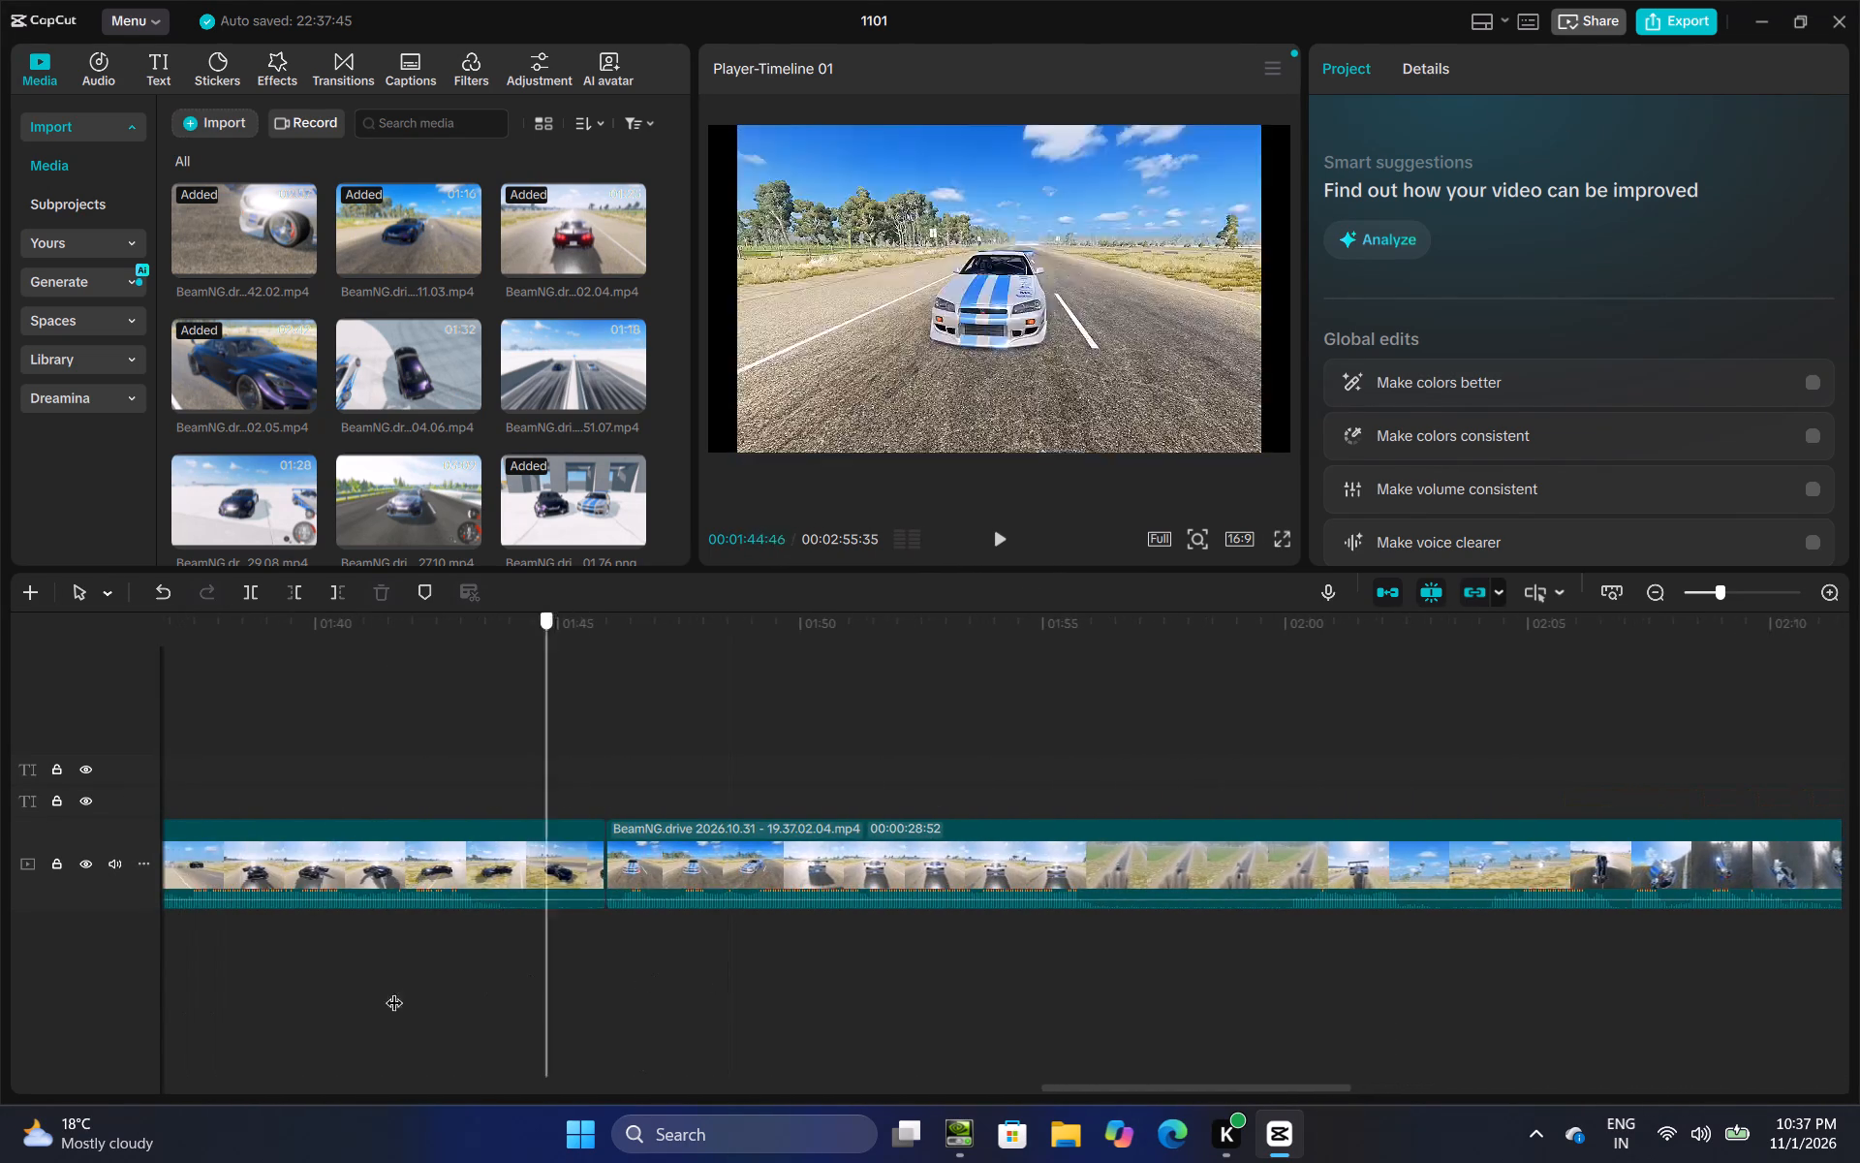
left_click_drag(394, 990, 1859, 1015)
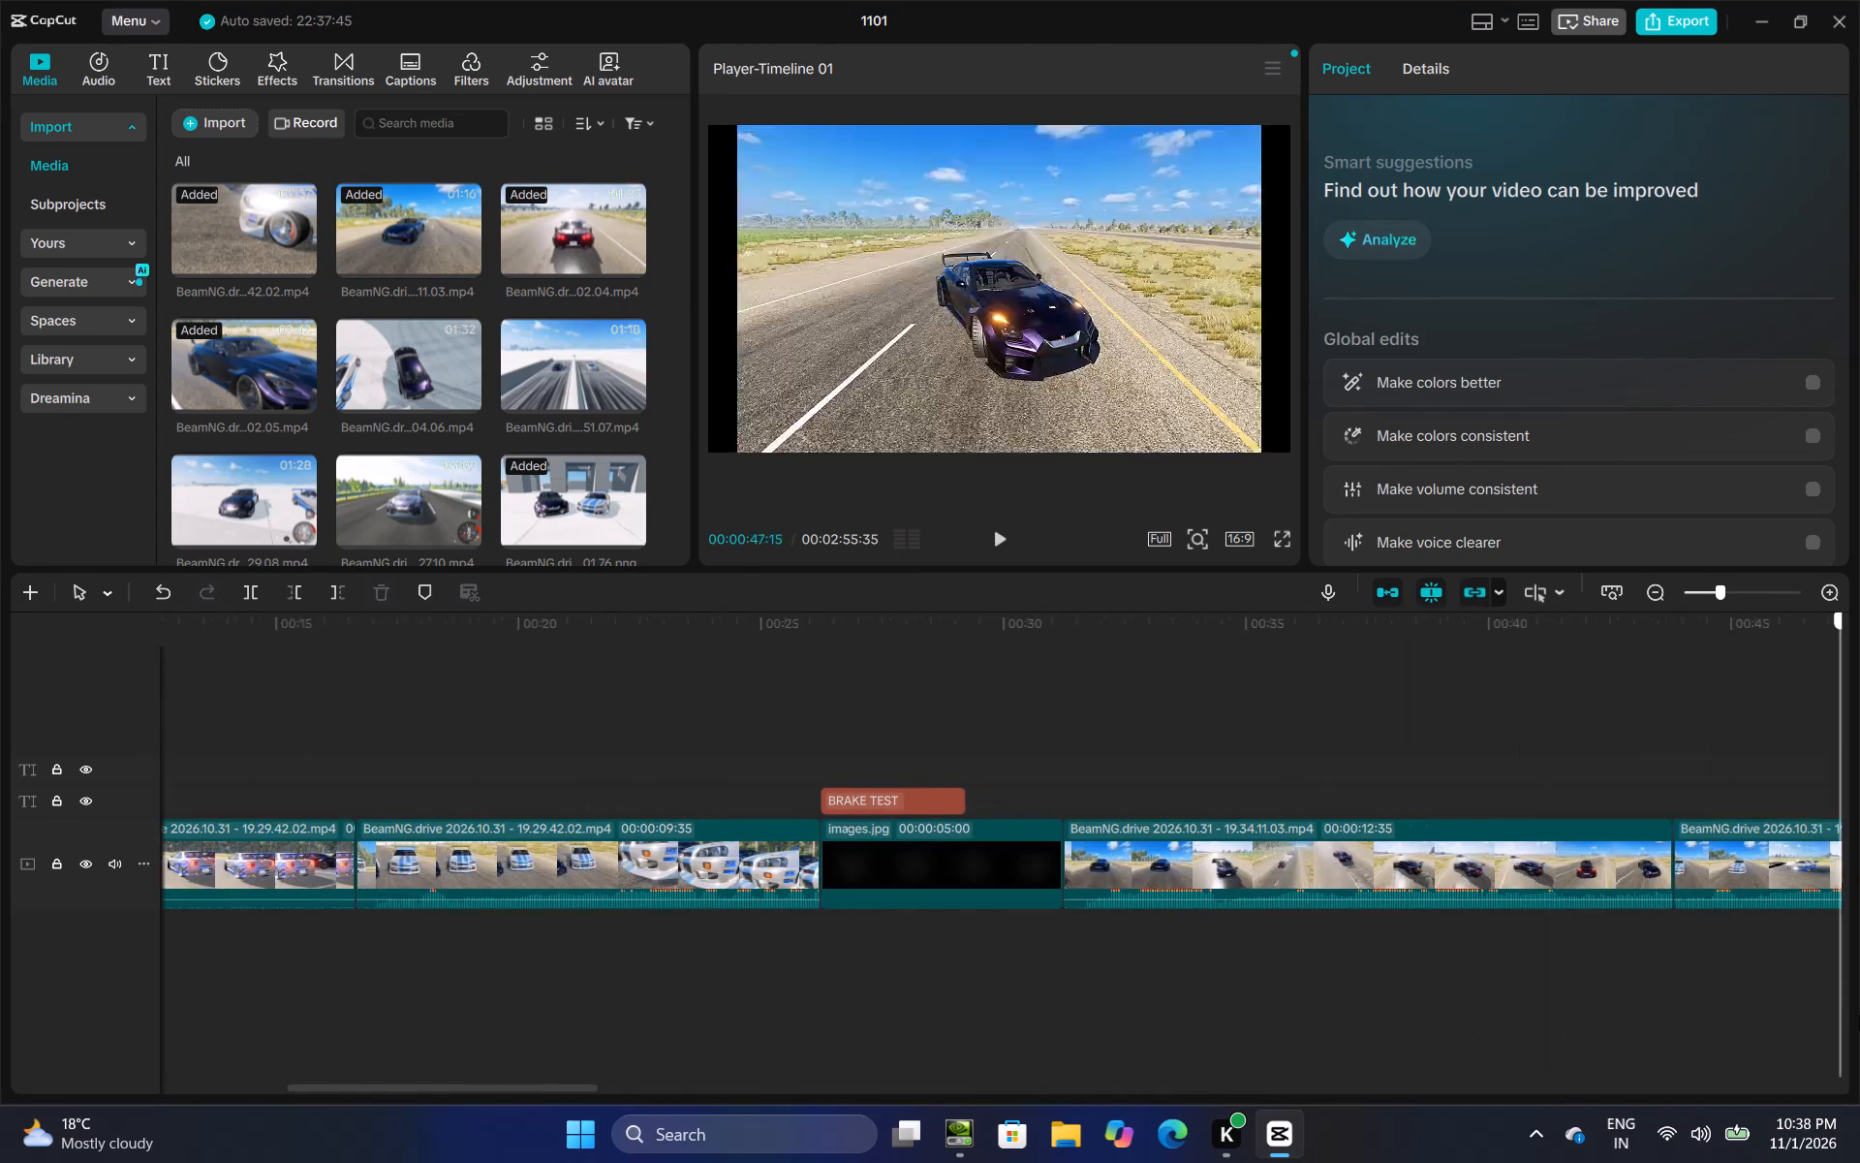
left_click_drag(1859, 1015, 1350, 1024)
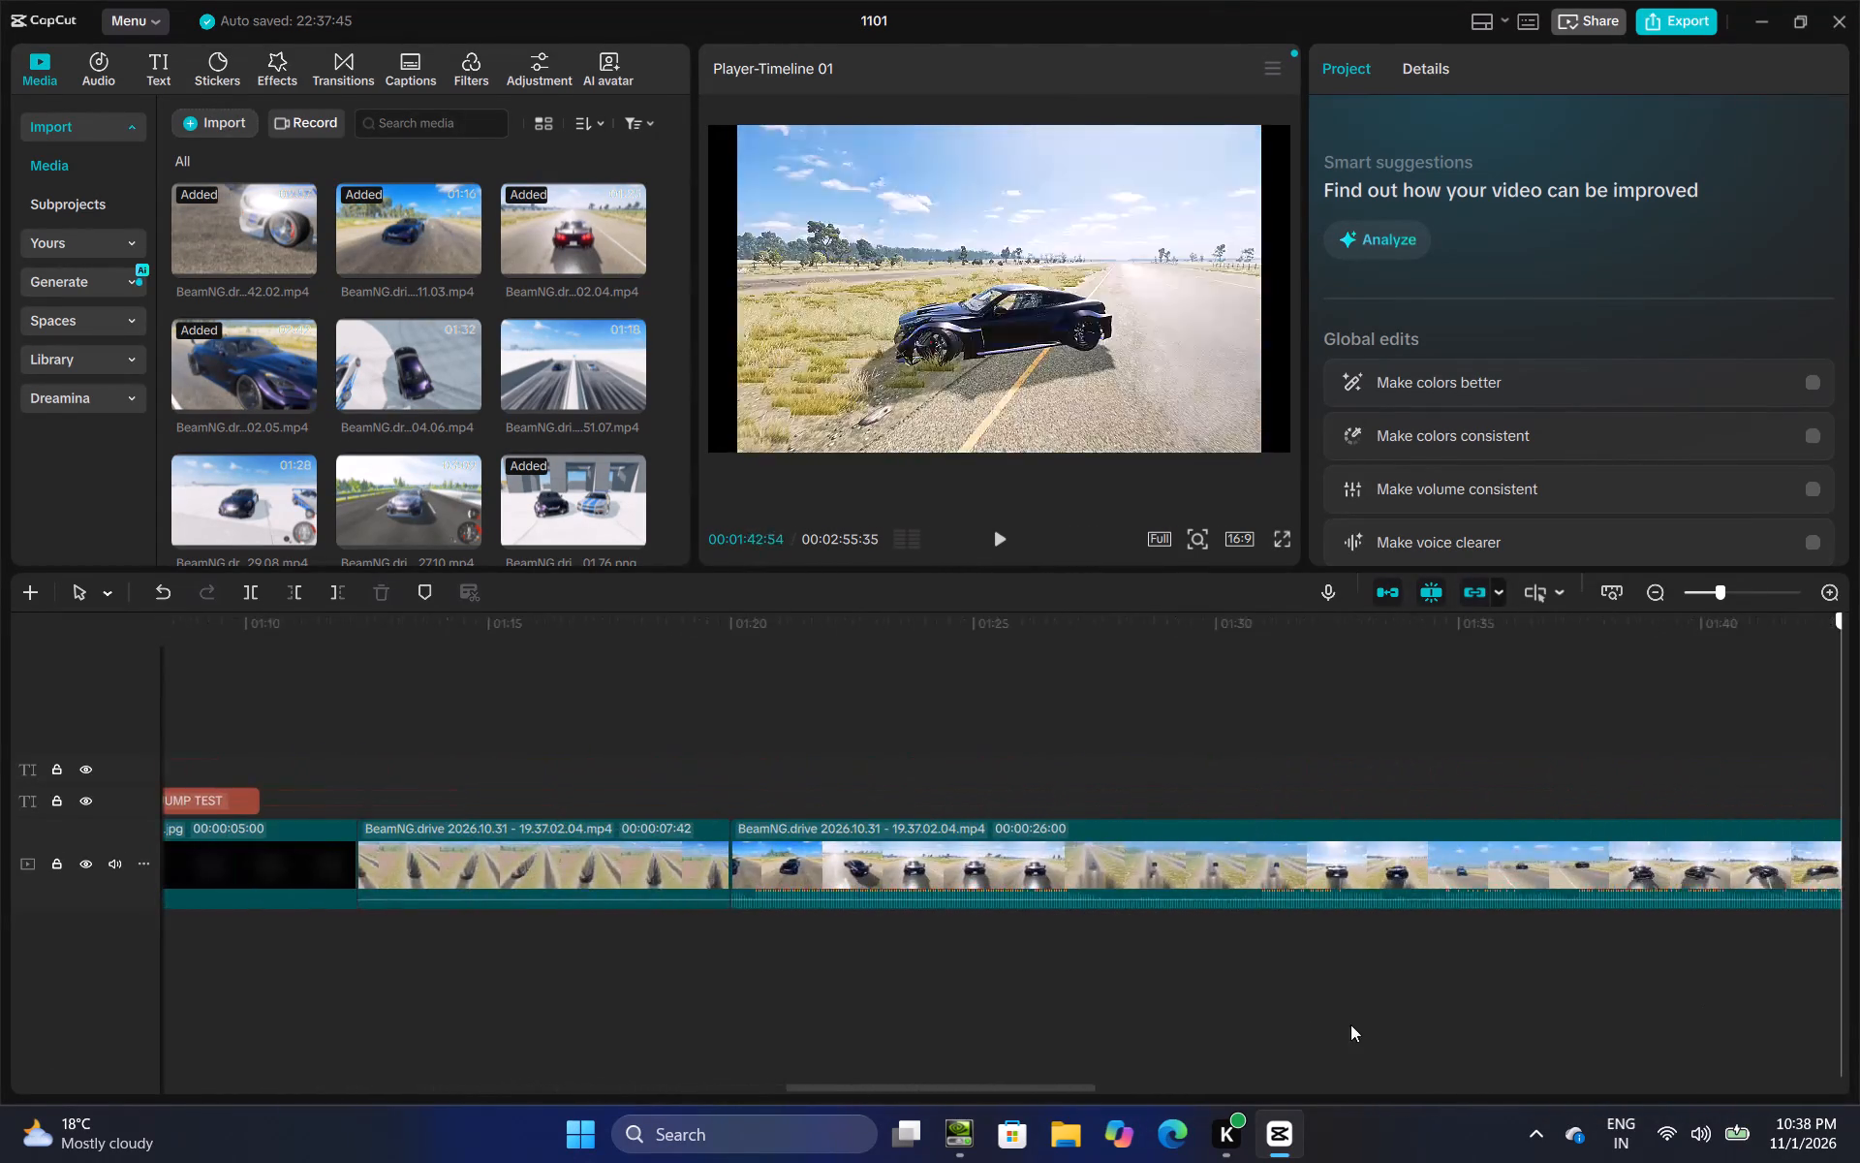
left_click_drag(1350, 1024, 708, 1118)
left_click_drag(651, 595, 651, 616)
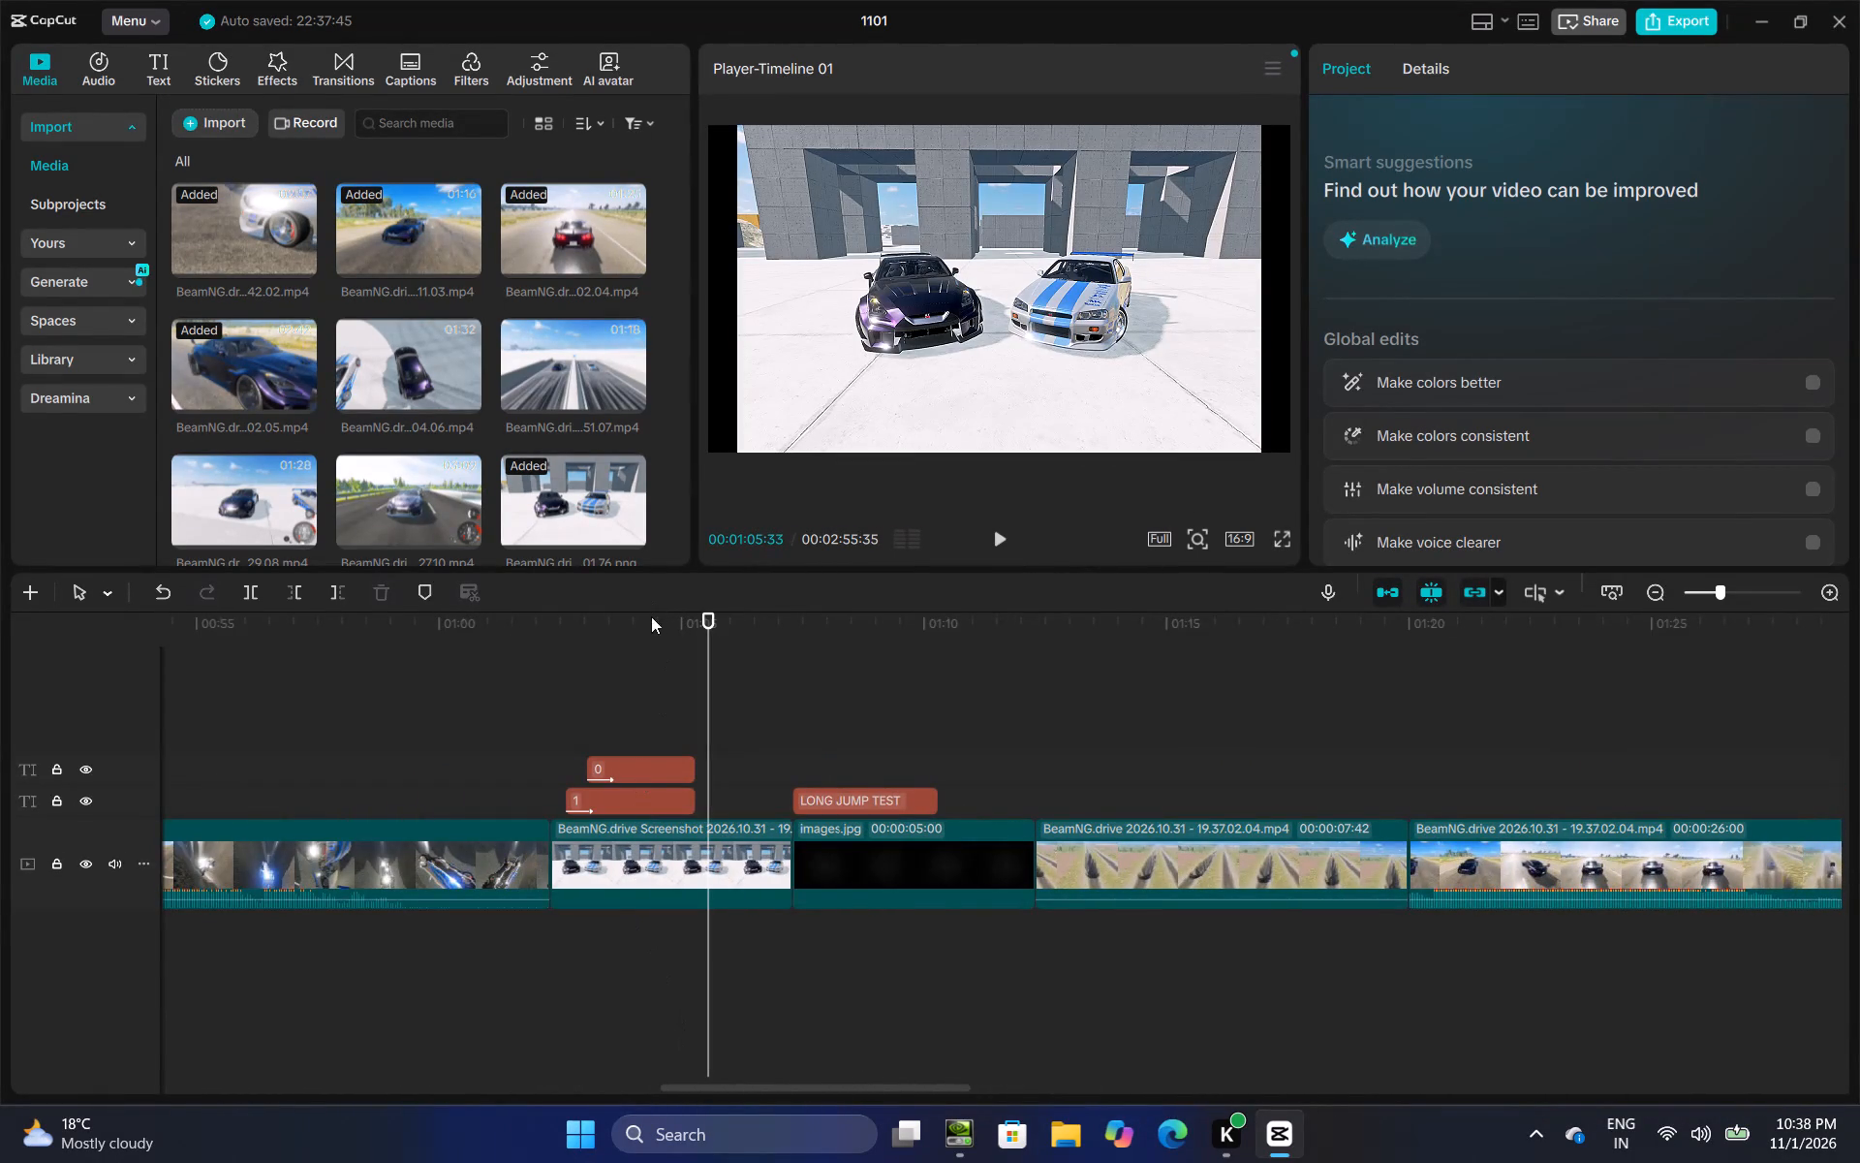
left_click_drag(622, 679, 624, 873)
right_click(624, 873)
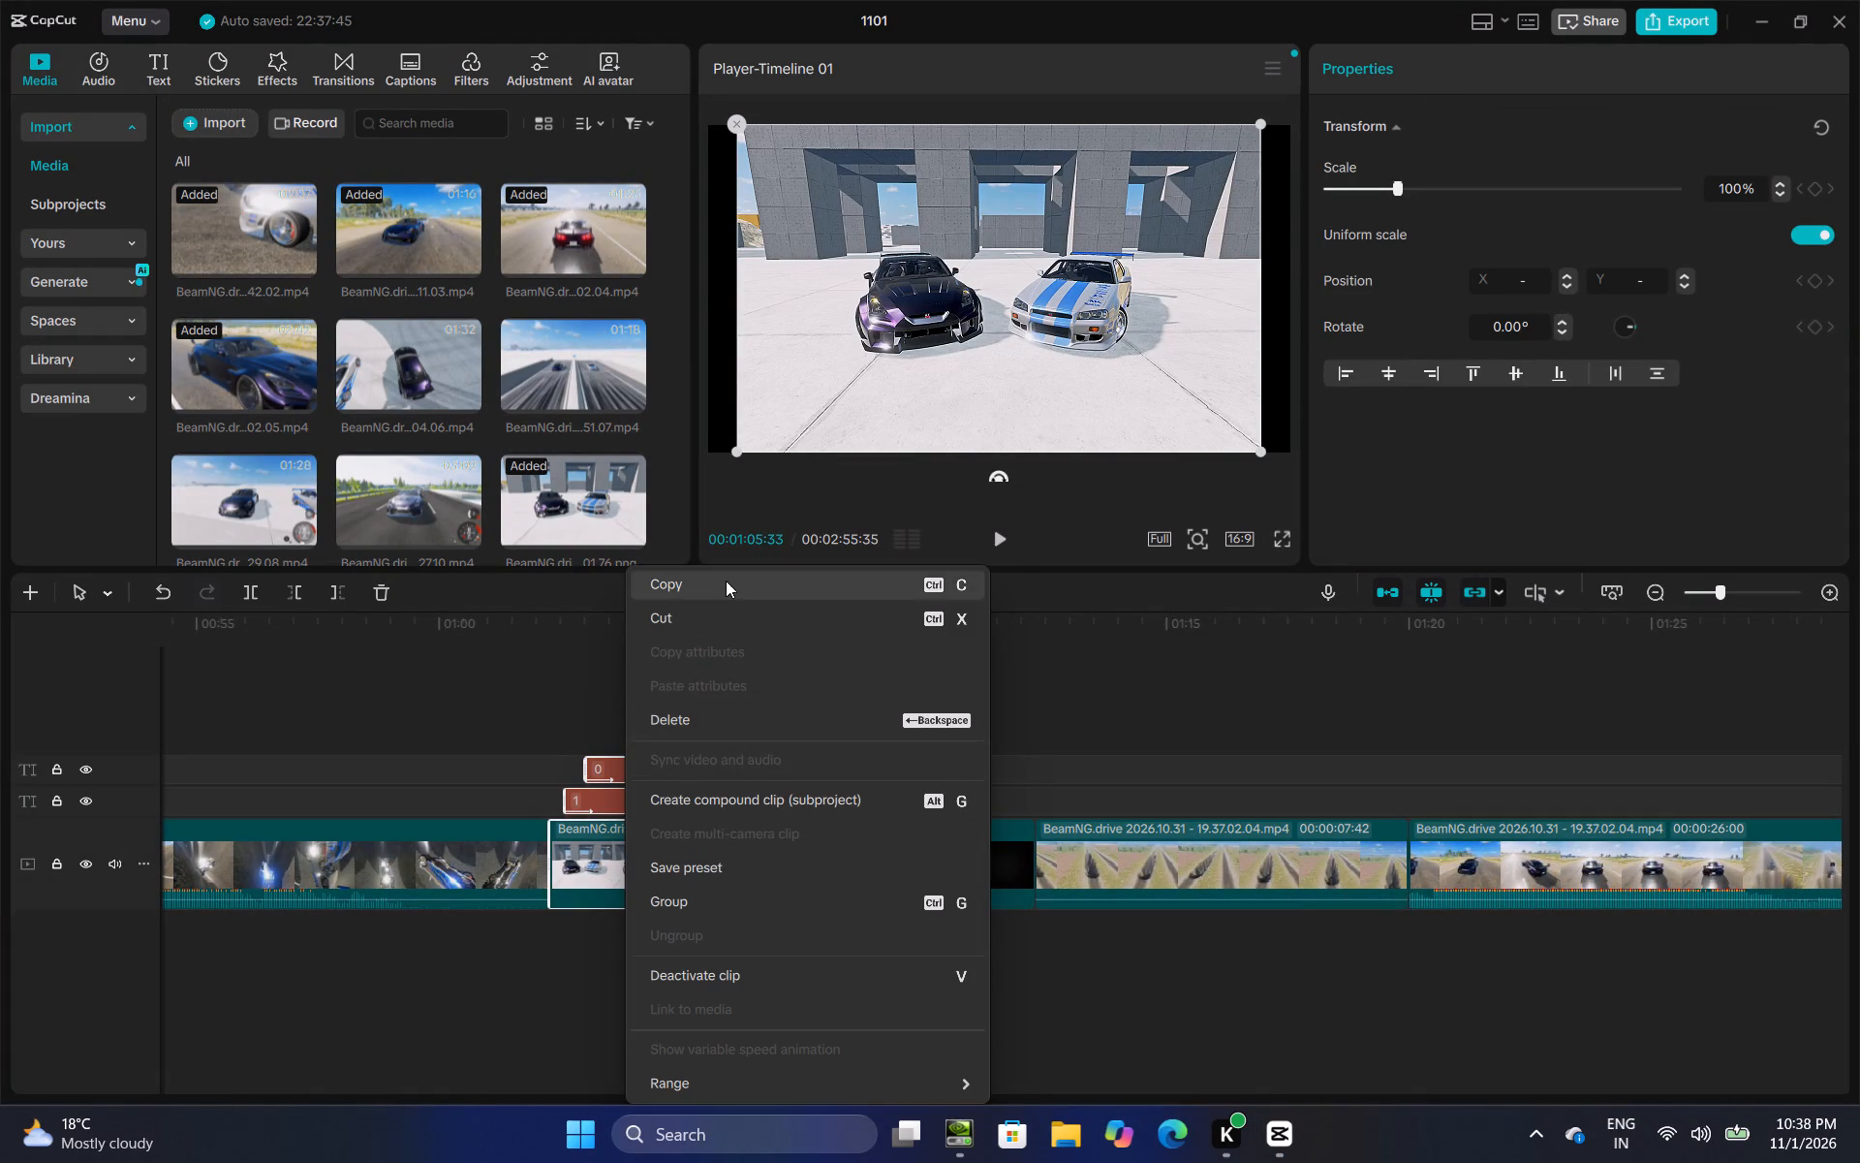
left_click(726, 576)
Paste the copied score screenshot with its "1" and "0" texts at 00:02:14:52 and insert the screenshot into the main track before the "DRAG RACE" card.
left_click(881, 779)
left_click(900, 760)
left_click_drag(902, 760, 1859, 794)
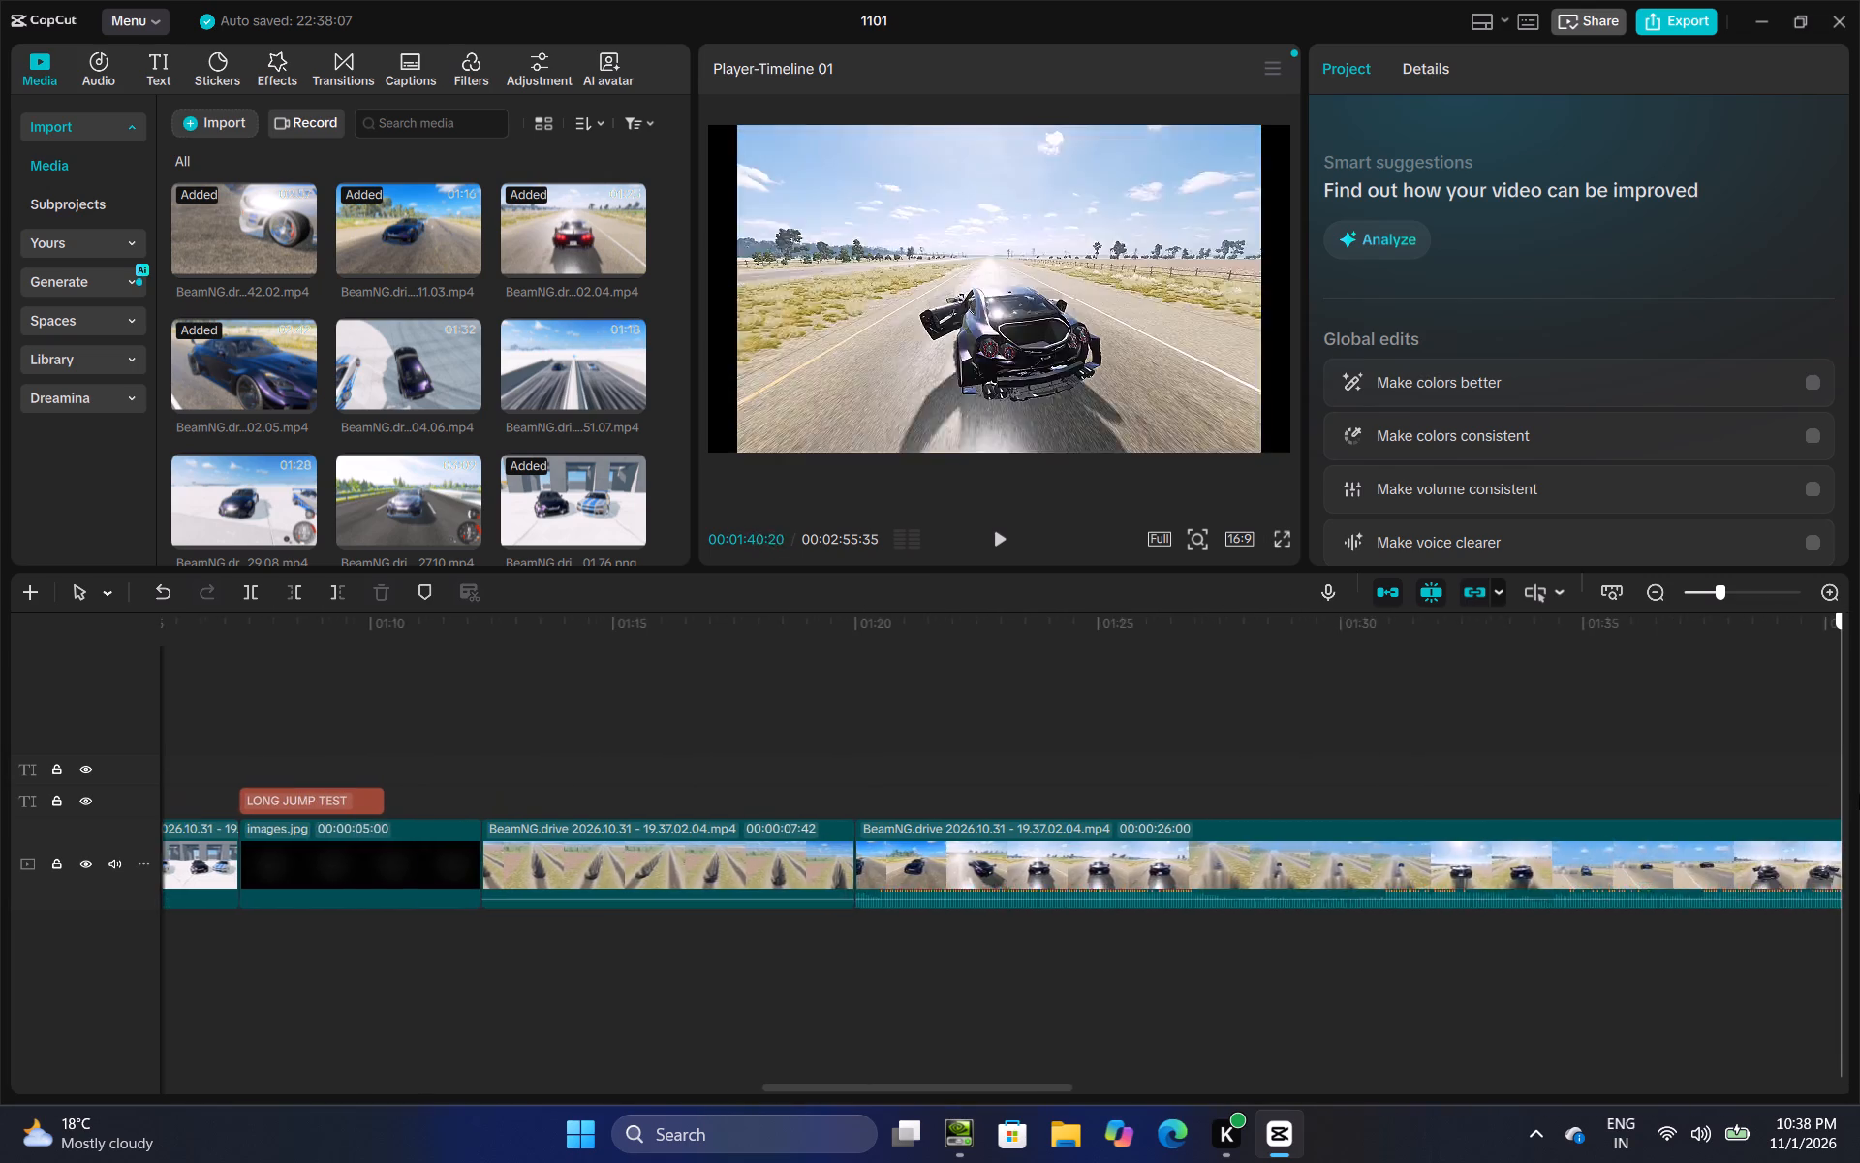
left_click_drag(1859, 794, 1843, 782)
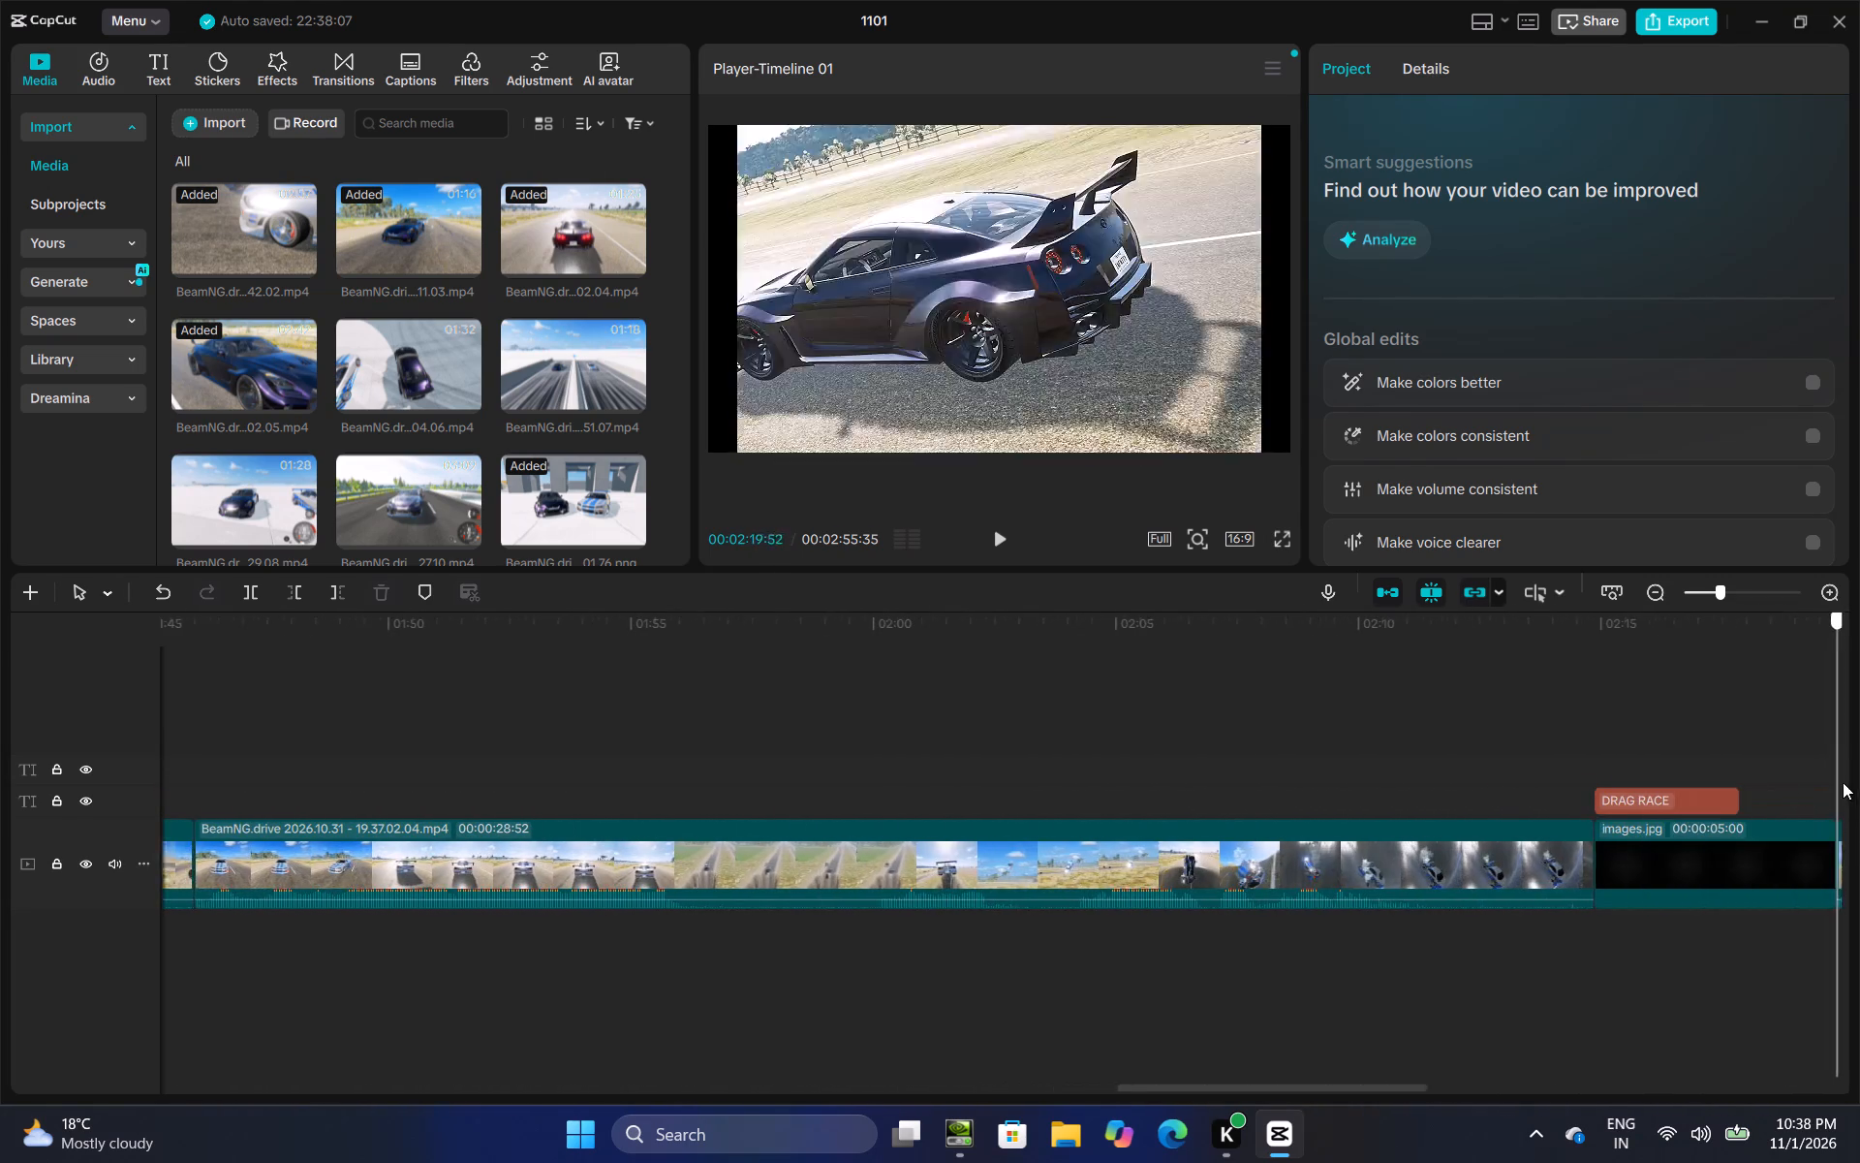
left_click_drag(1843, 782, 31, 1041)
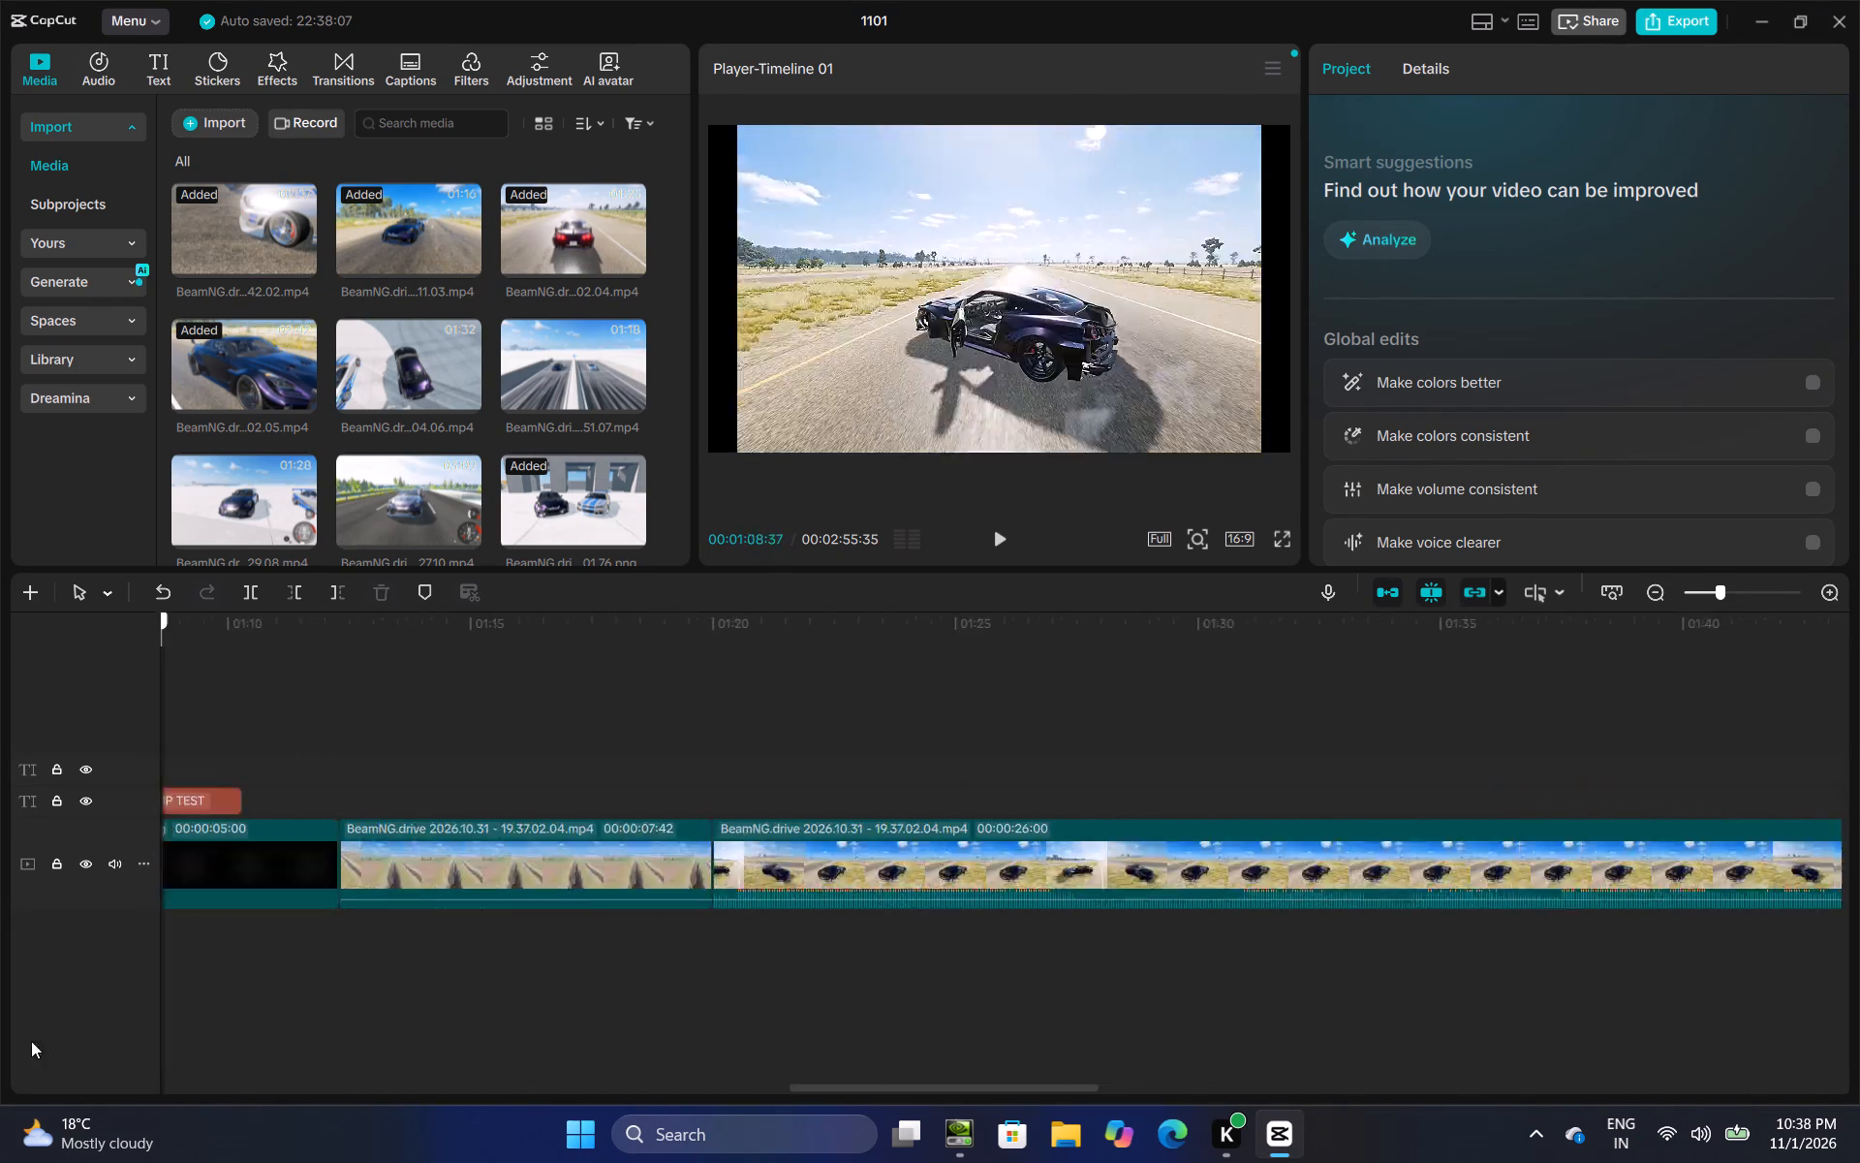
left_click_drag(31, 1041, 1775, 852)
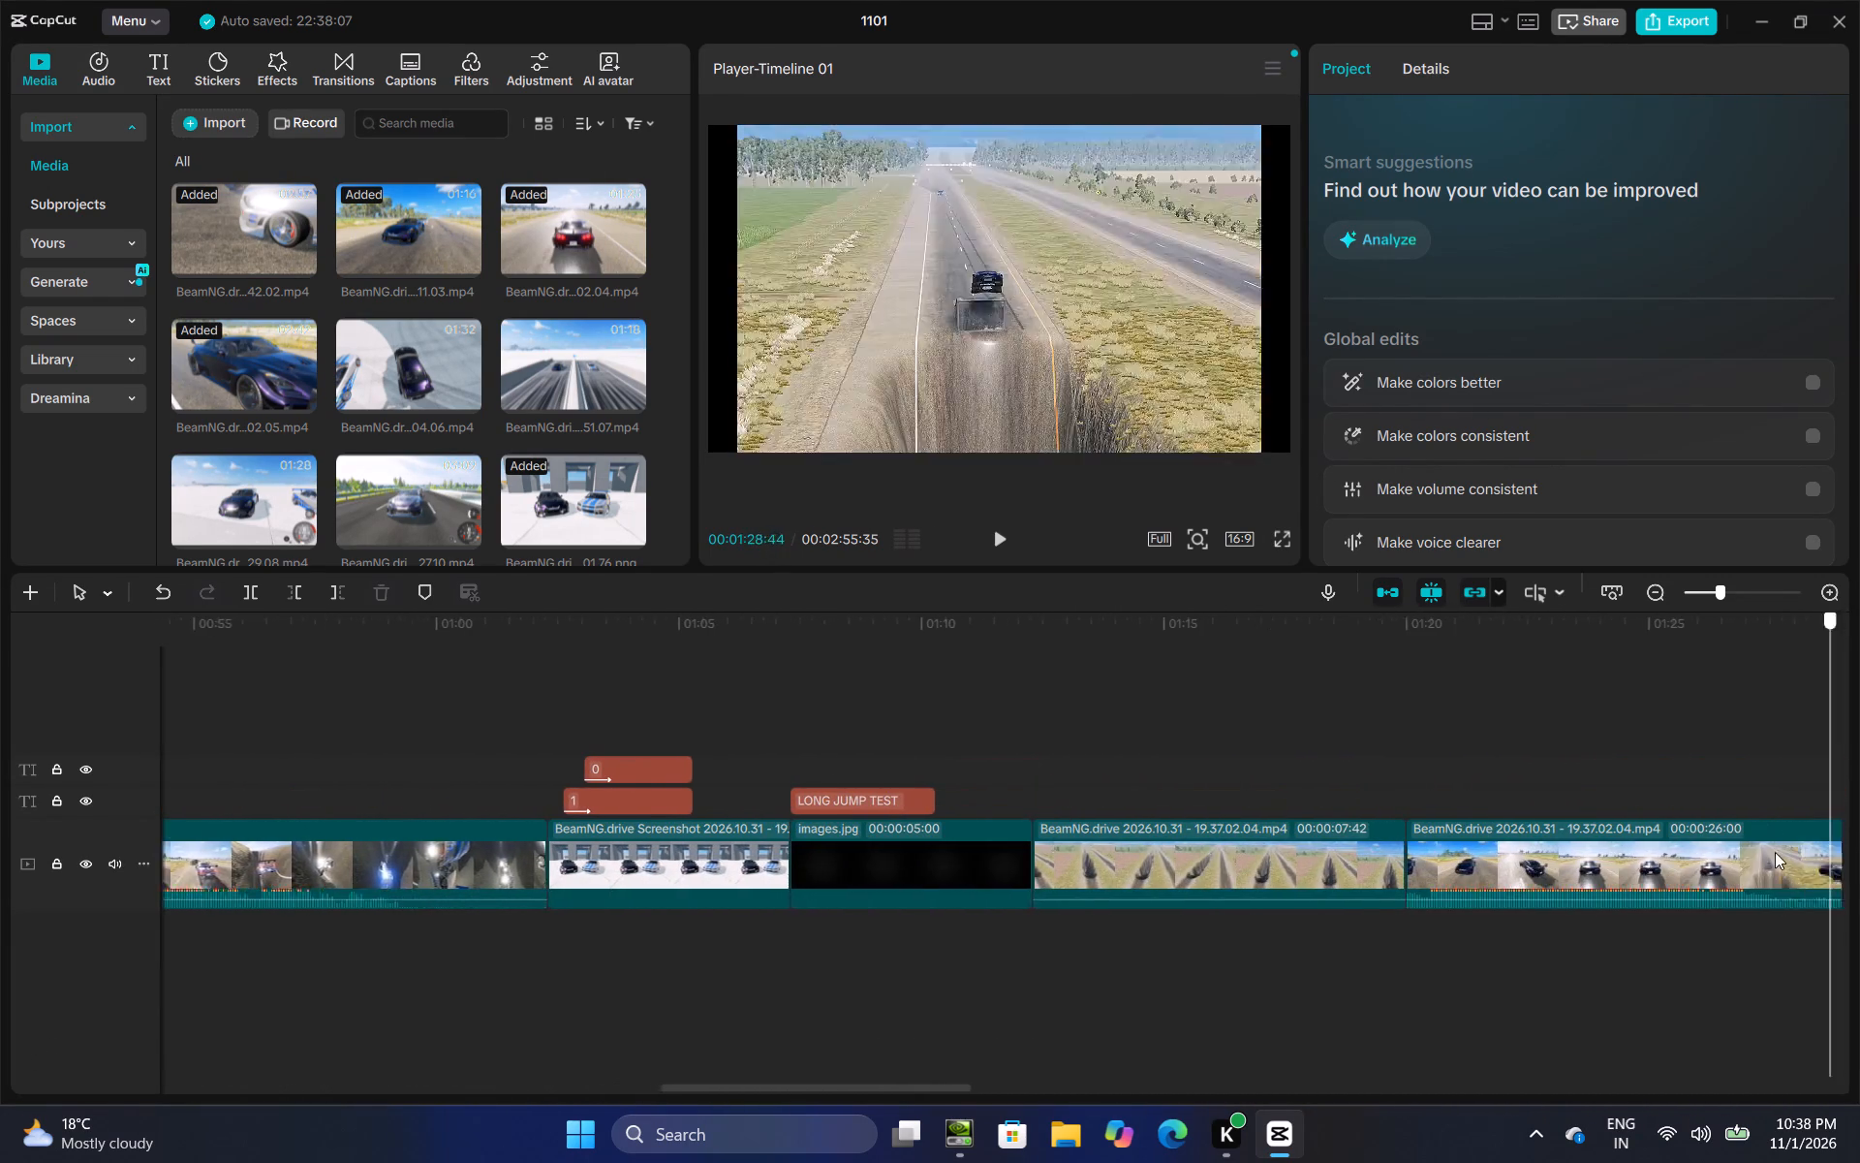
left_click_drag(1775, 852, 1487, 968)
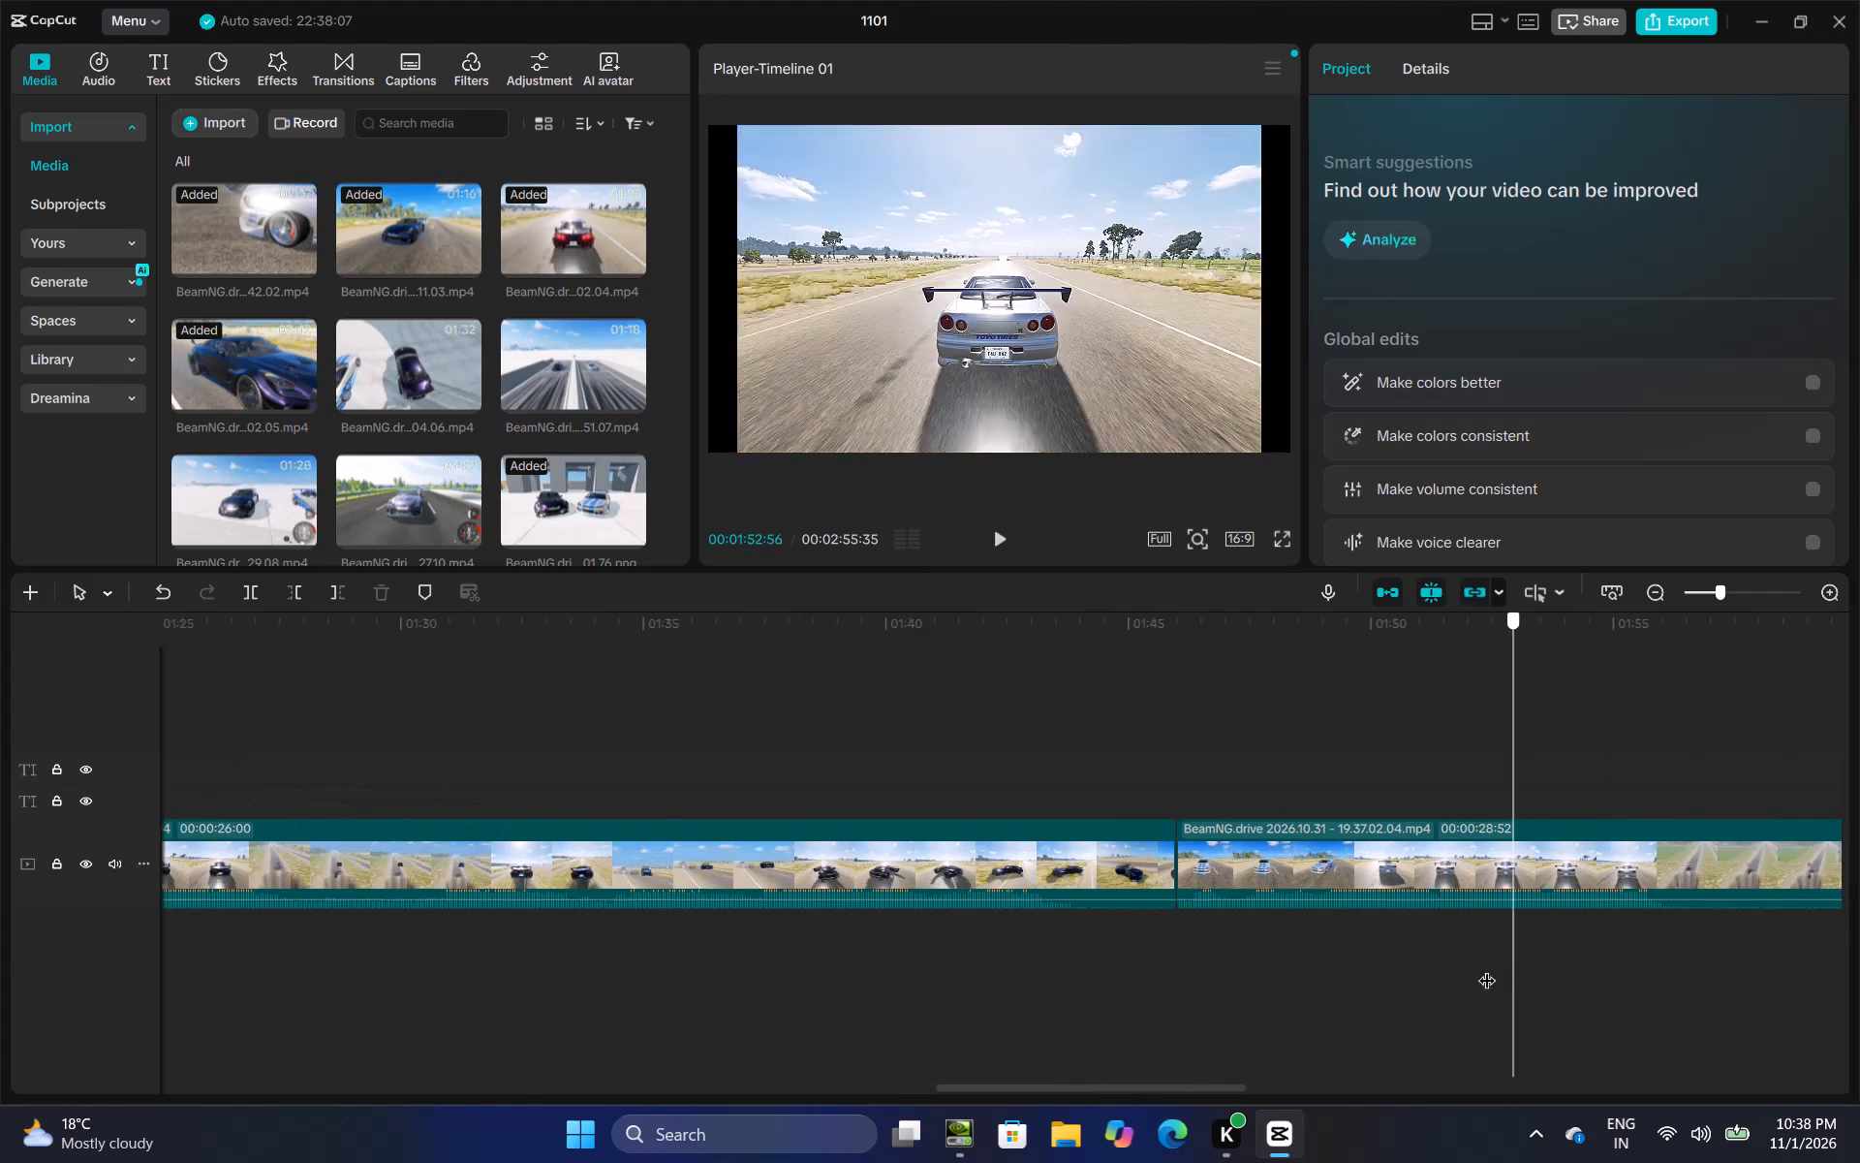
left_click_drag(1487, 968, 239, 1106)
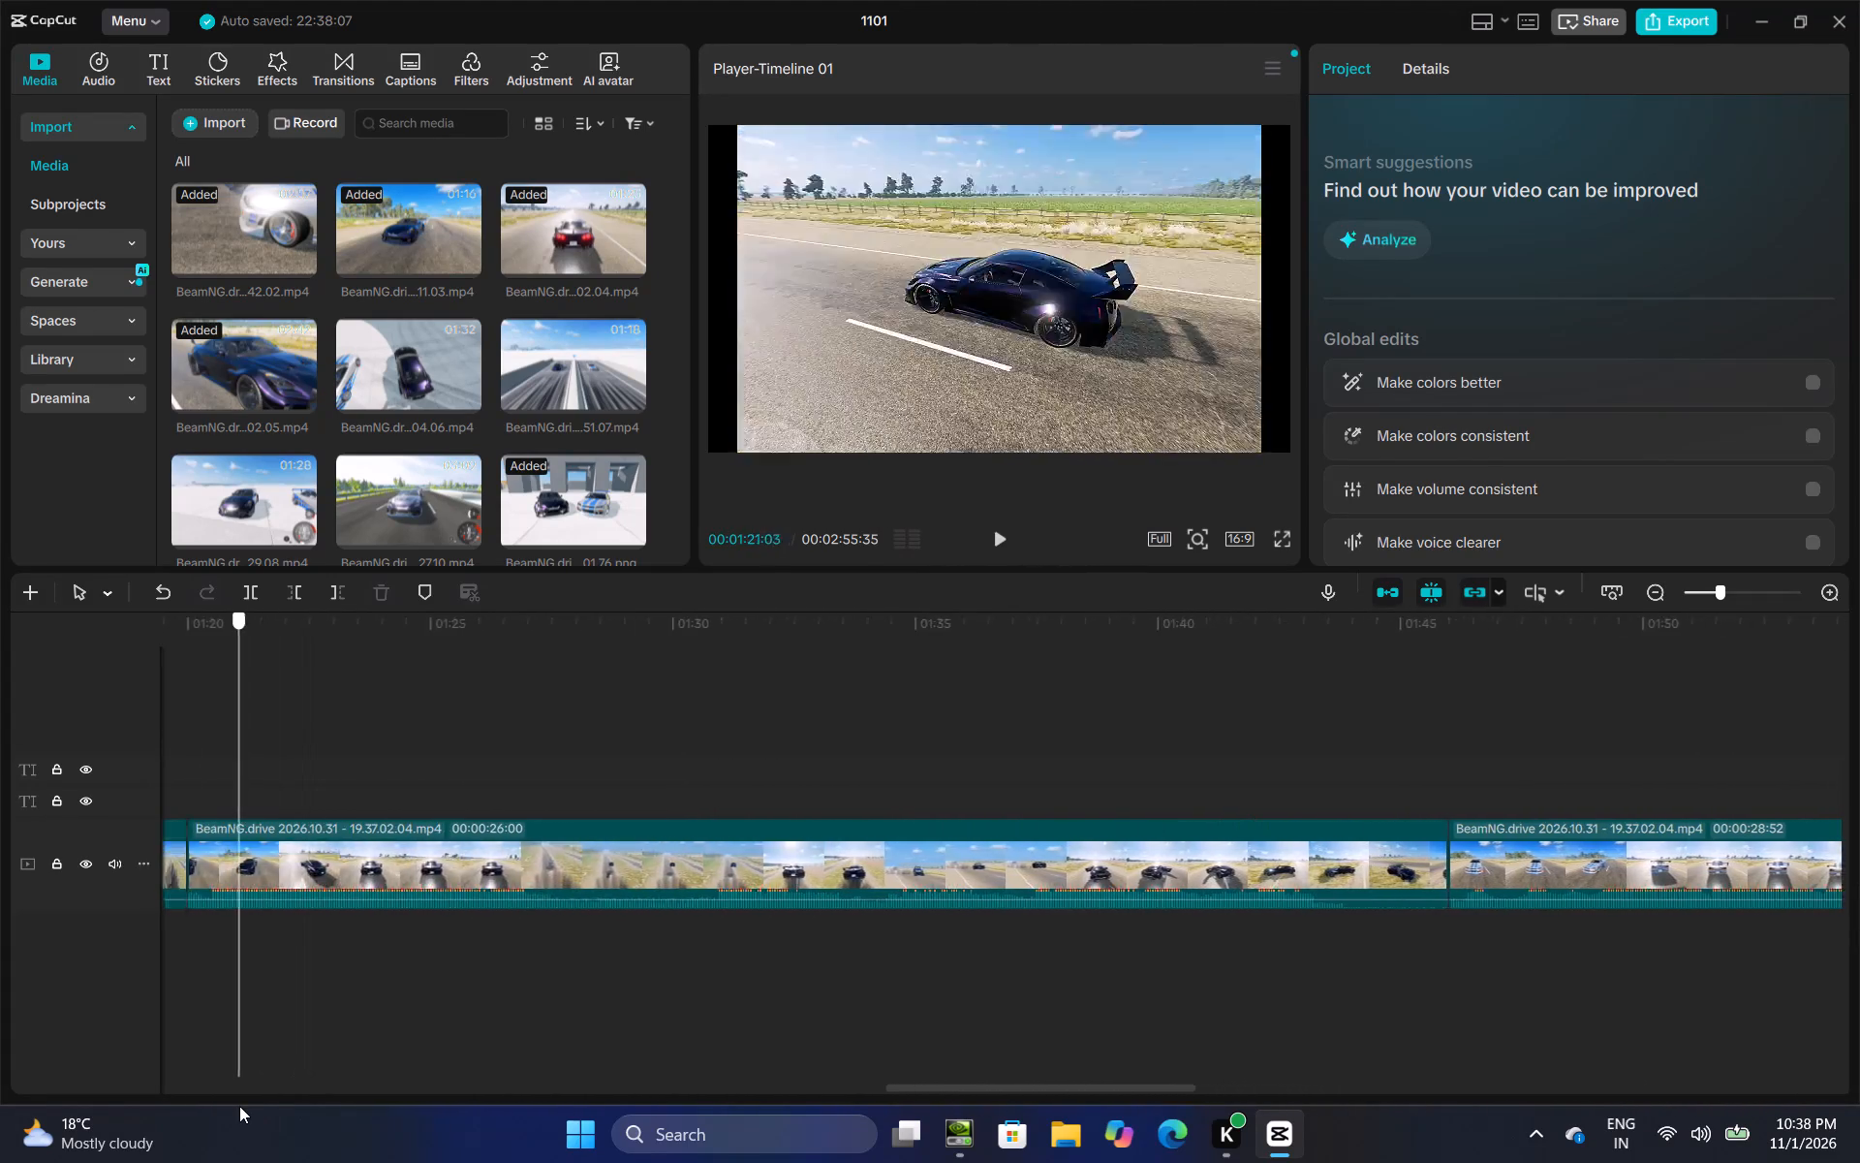
left_click_drag(239, 1106, 1694, 944)
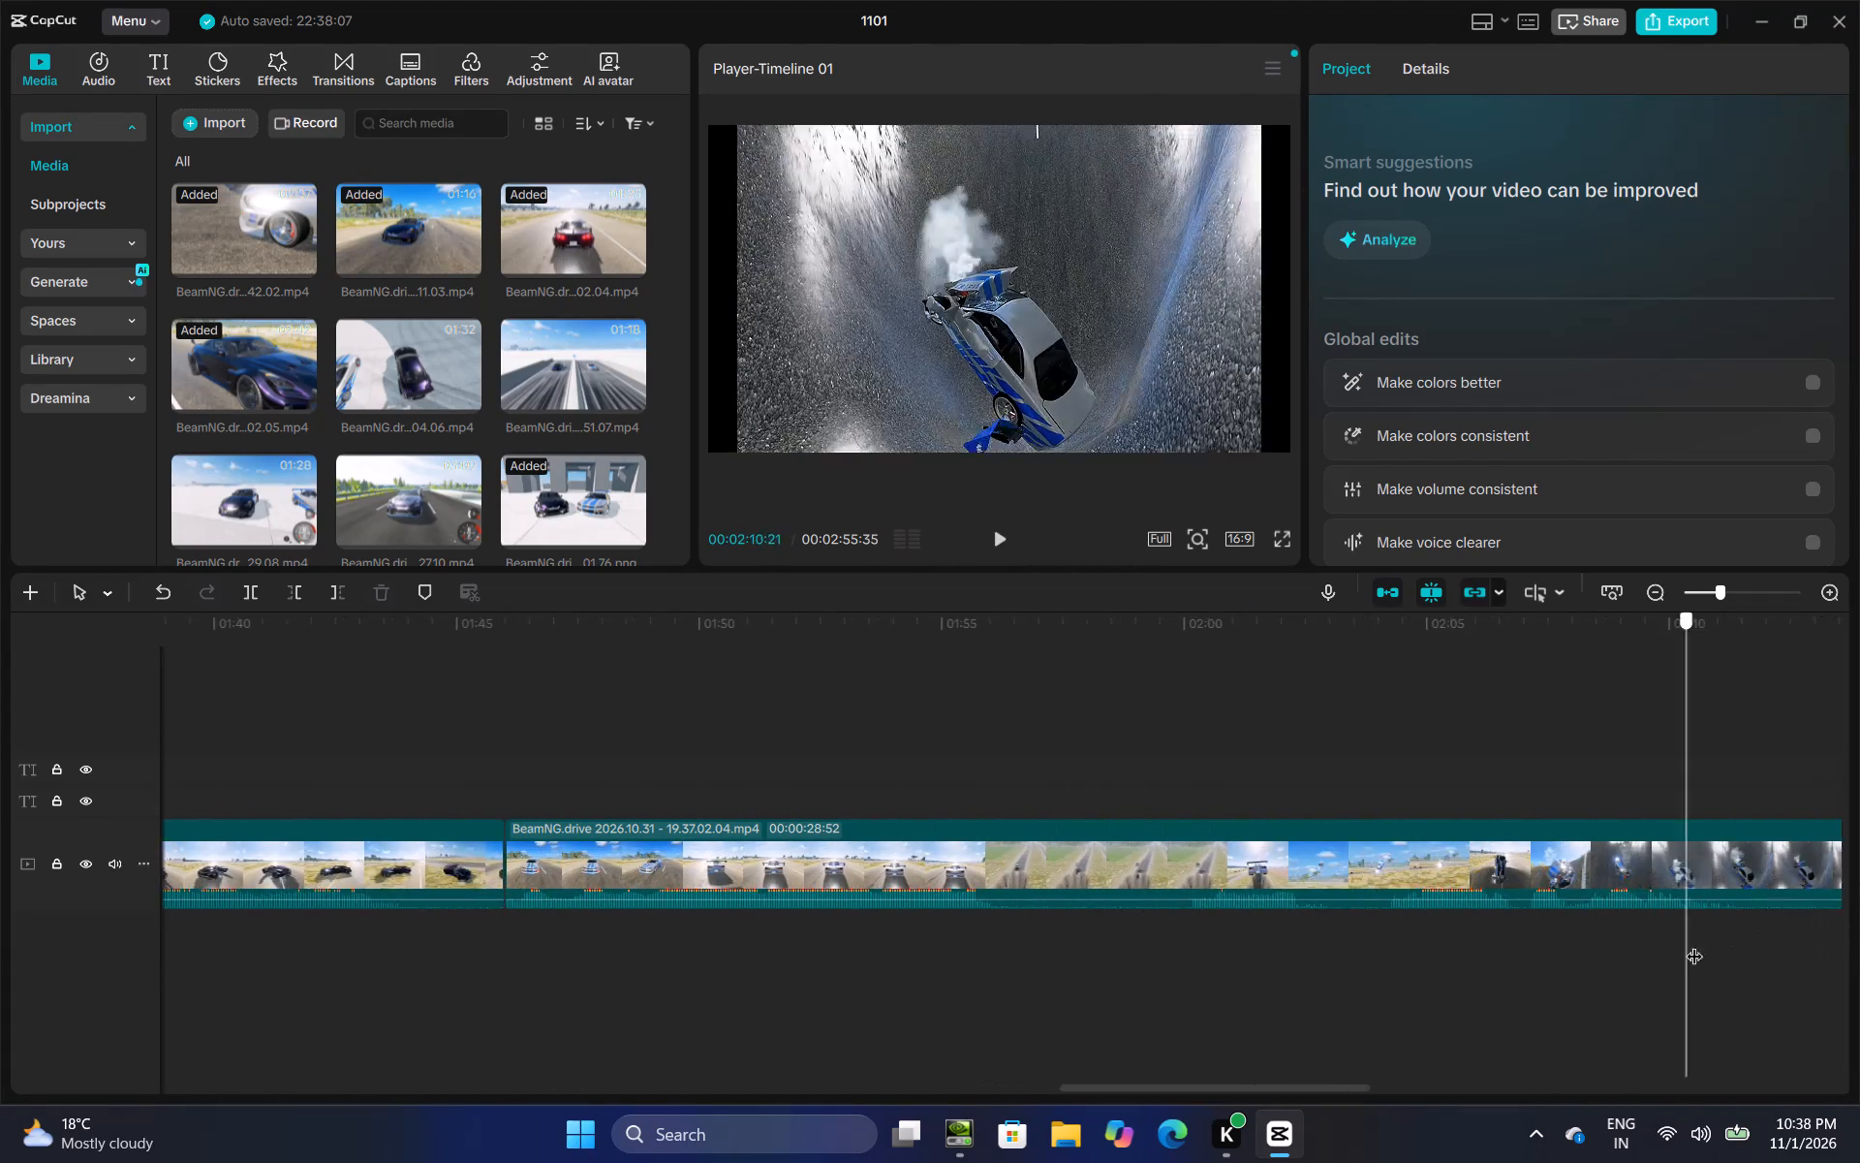
left_click_drag(1694, 944, 1565, 1022)
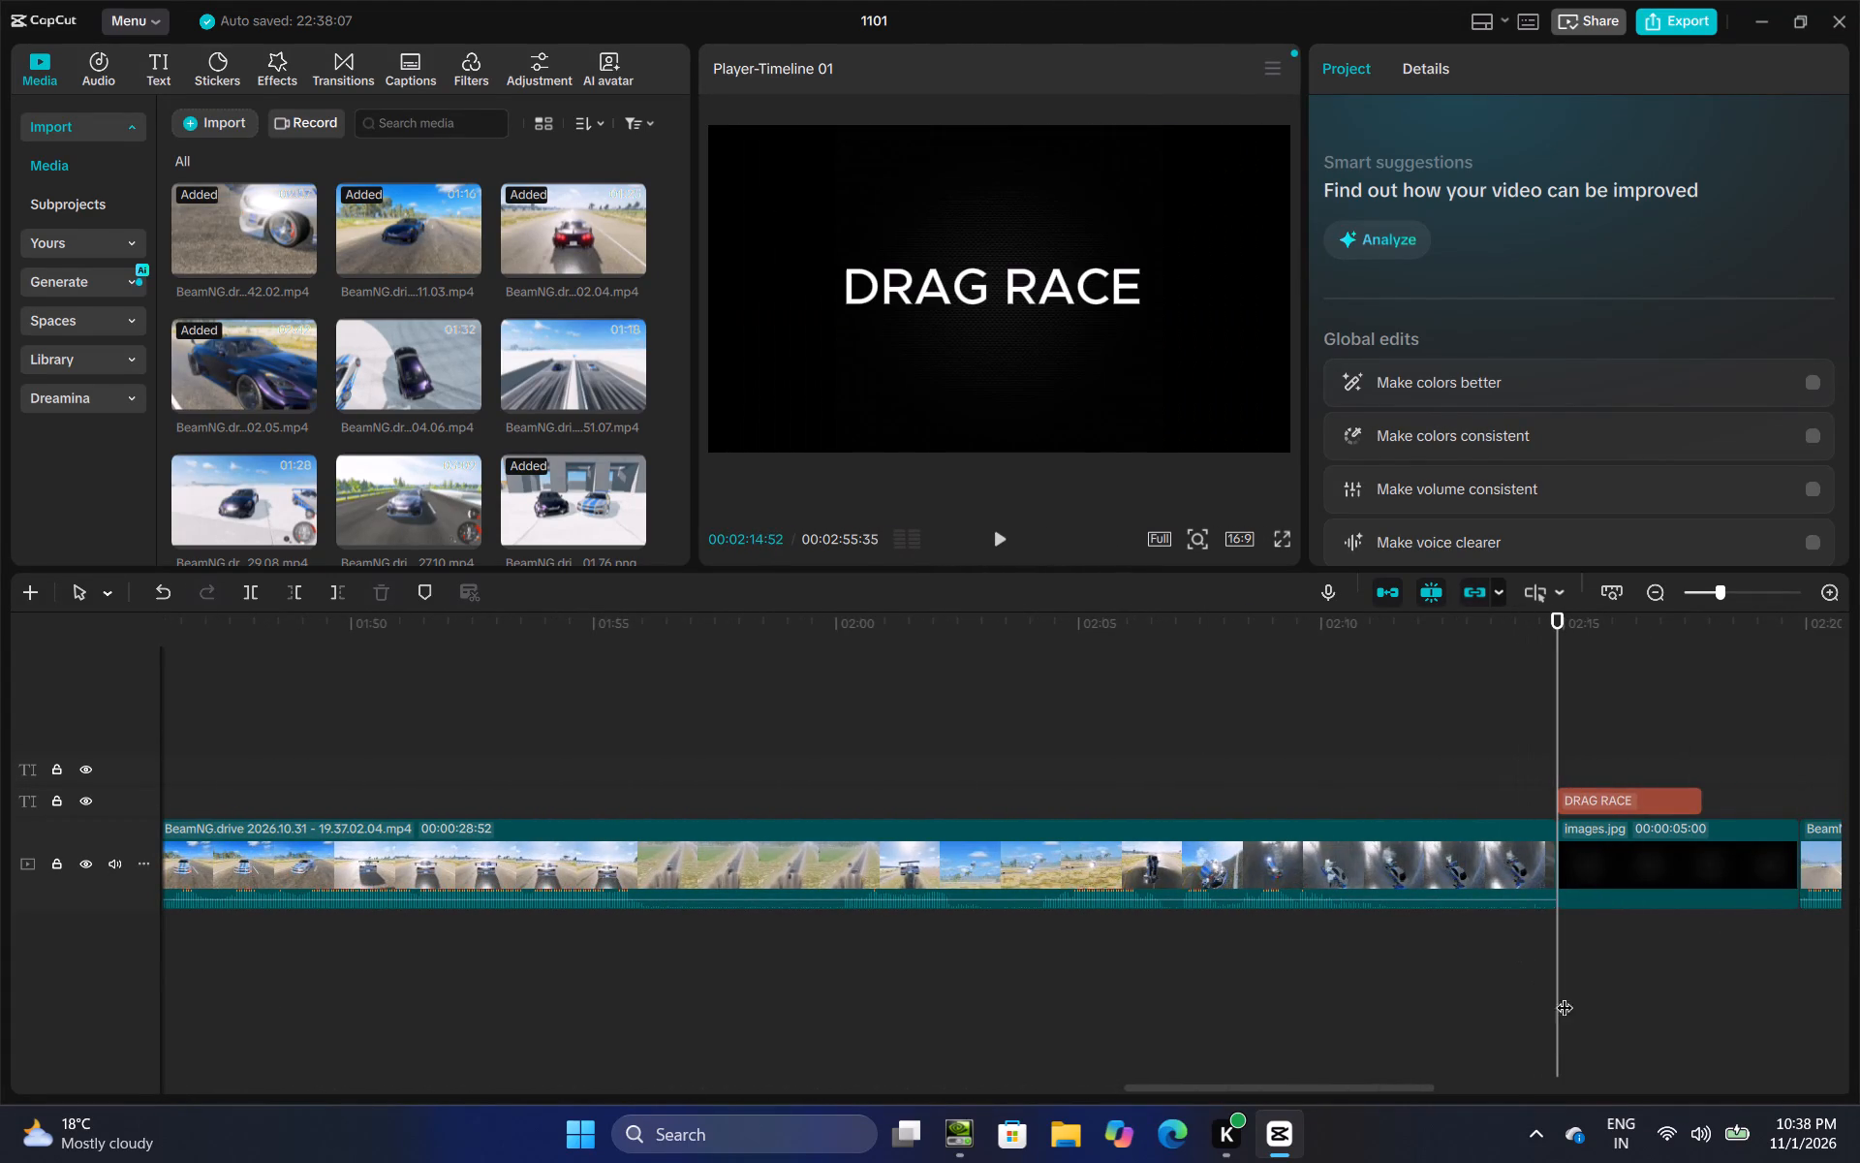
right_click(1562, 719)
left_click(1615, 854)
left_click_drag(1605, 784, 1603, 897)
left_click(1613, 705)
Extend the starts of the pasted "1" and "0" texts back to the beginning of the score screenshot.
left_click(1600, 771)
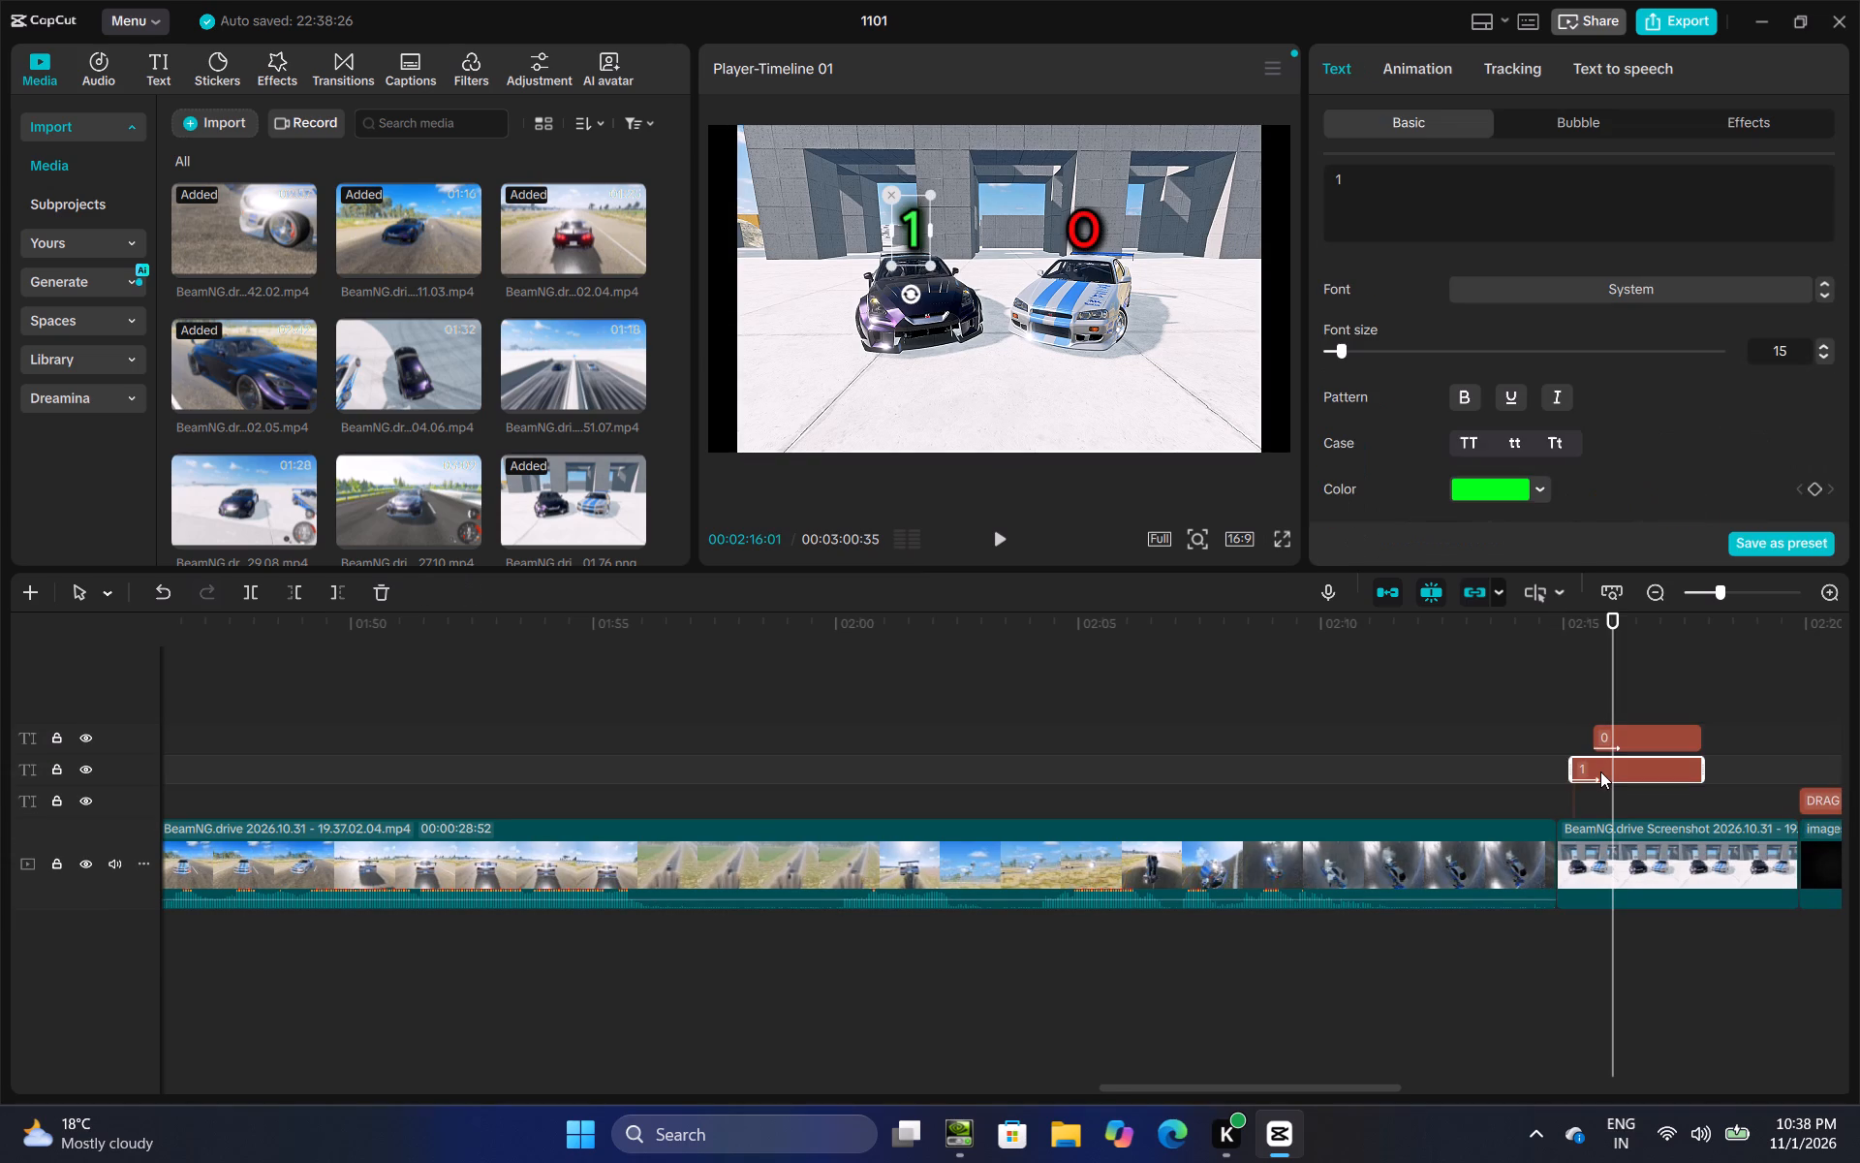
left_click_drag(1573, 760, 1560, 786)
left_click(1598, 736)
left_click_drag(1596, 736, 1569, 752)
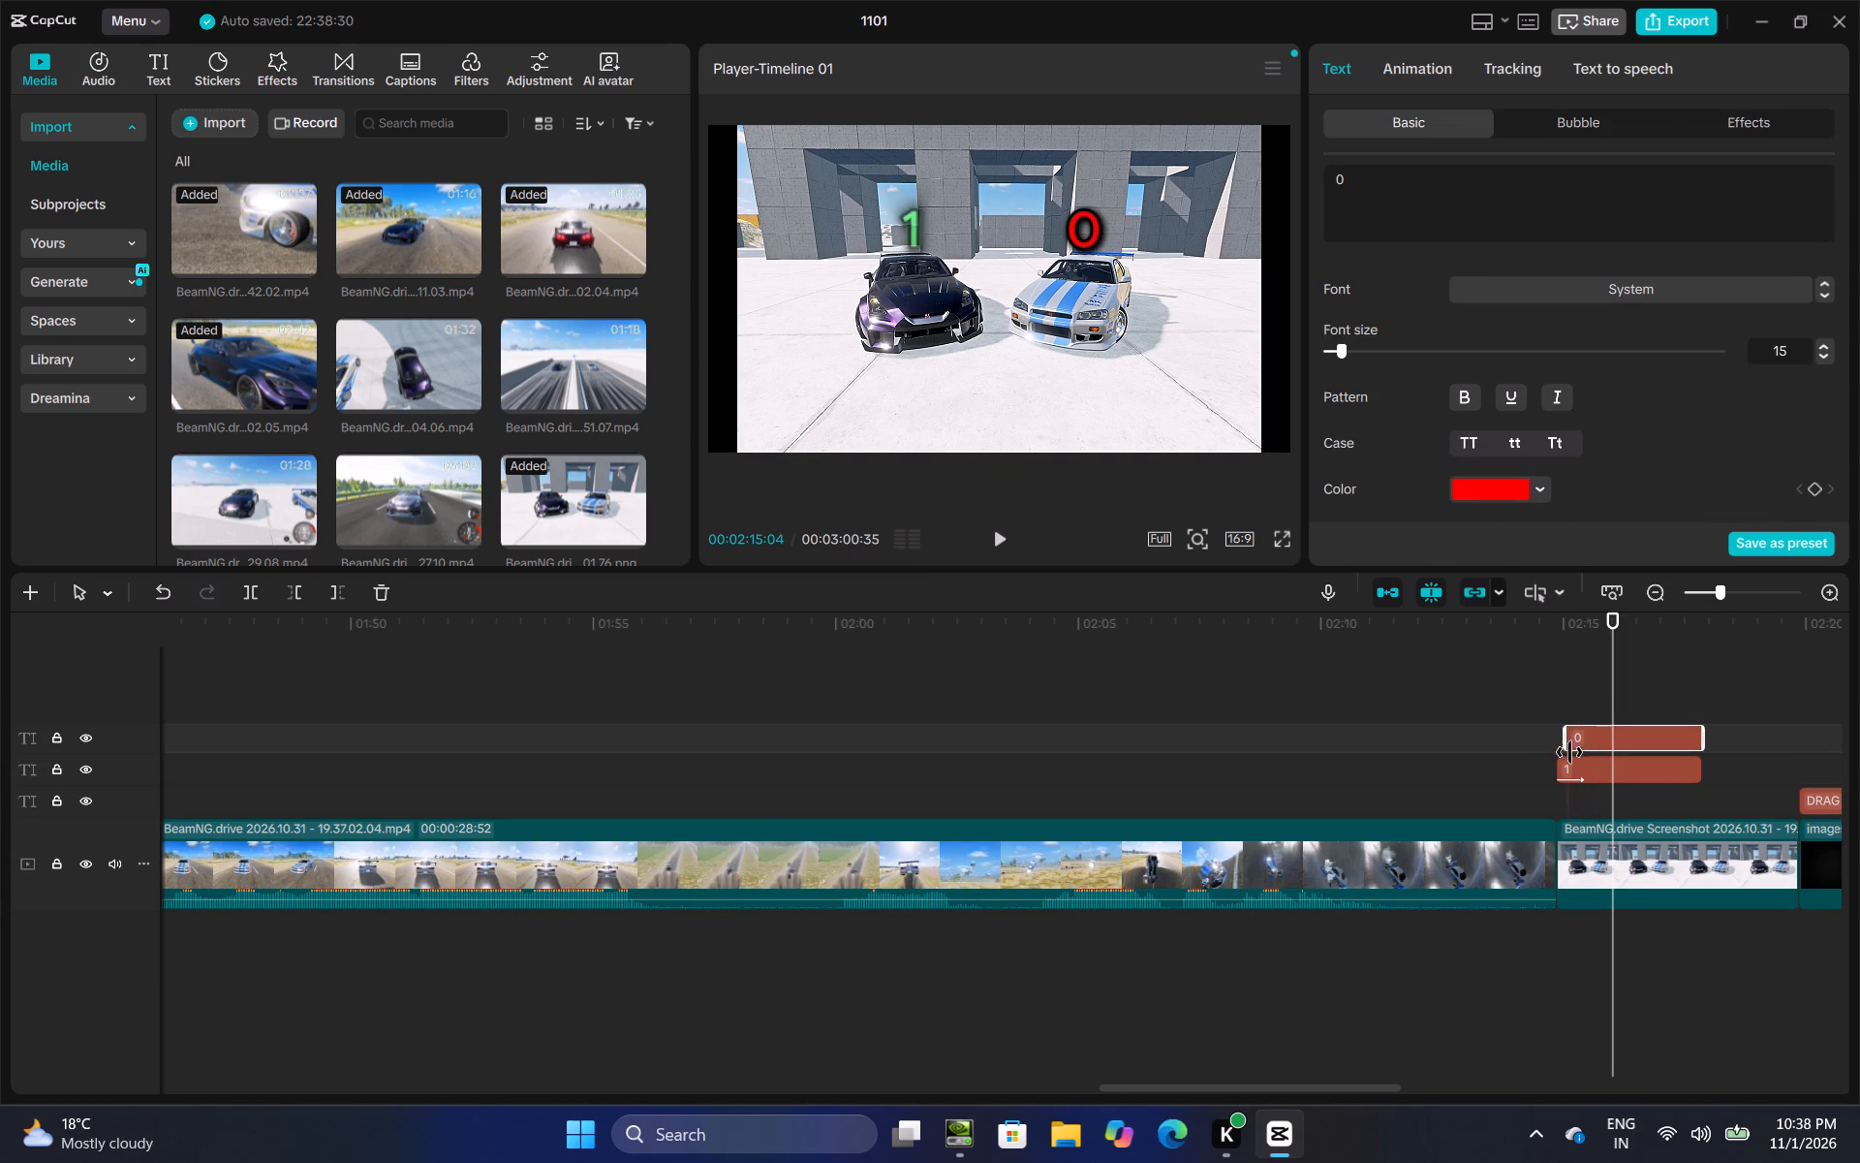
left_click_drag(1569, 752, 1555, 757)
Set the in-animation of both the "1" and "0" texts on this score screenshot to None.
left_click(1568, 767)
left_click(1429, 72)
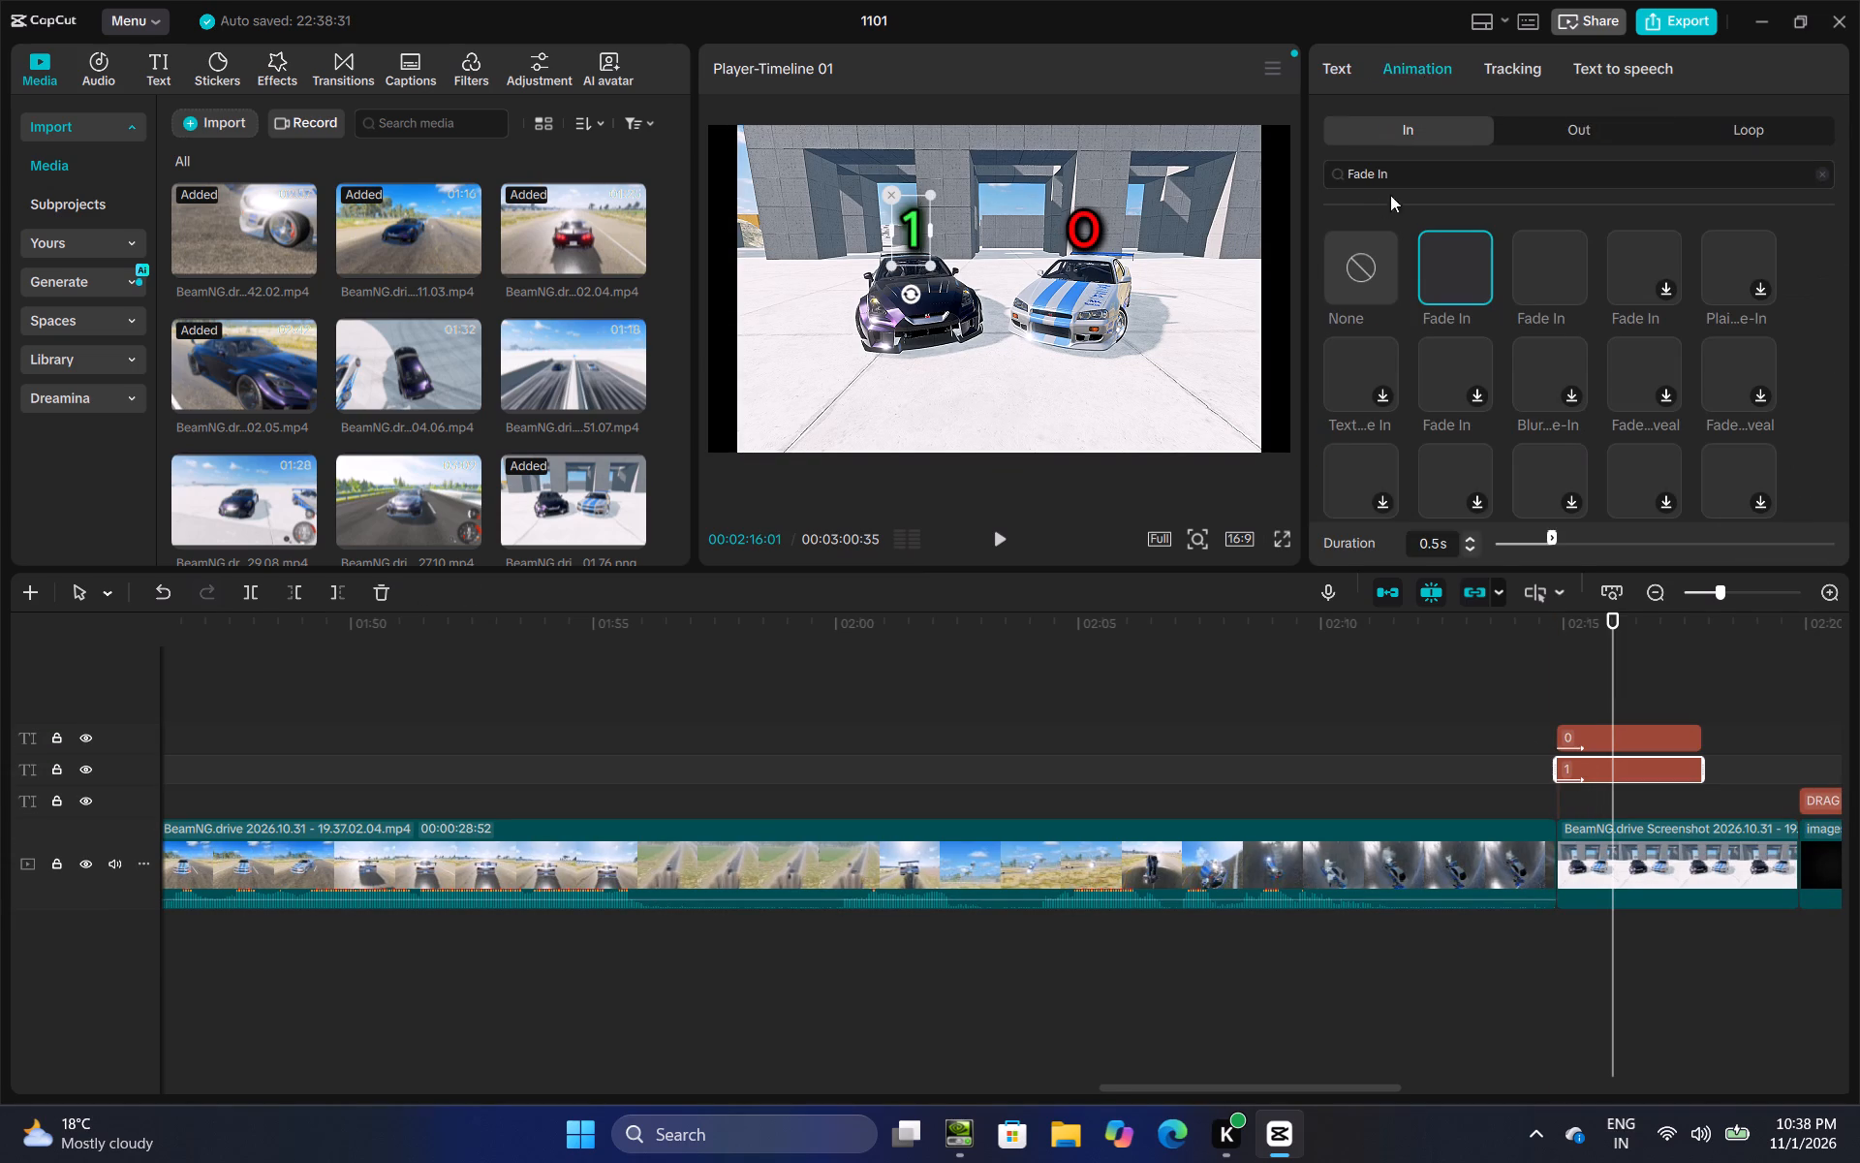
left_click(1348, 243)
left_click(1358, 304)
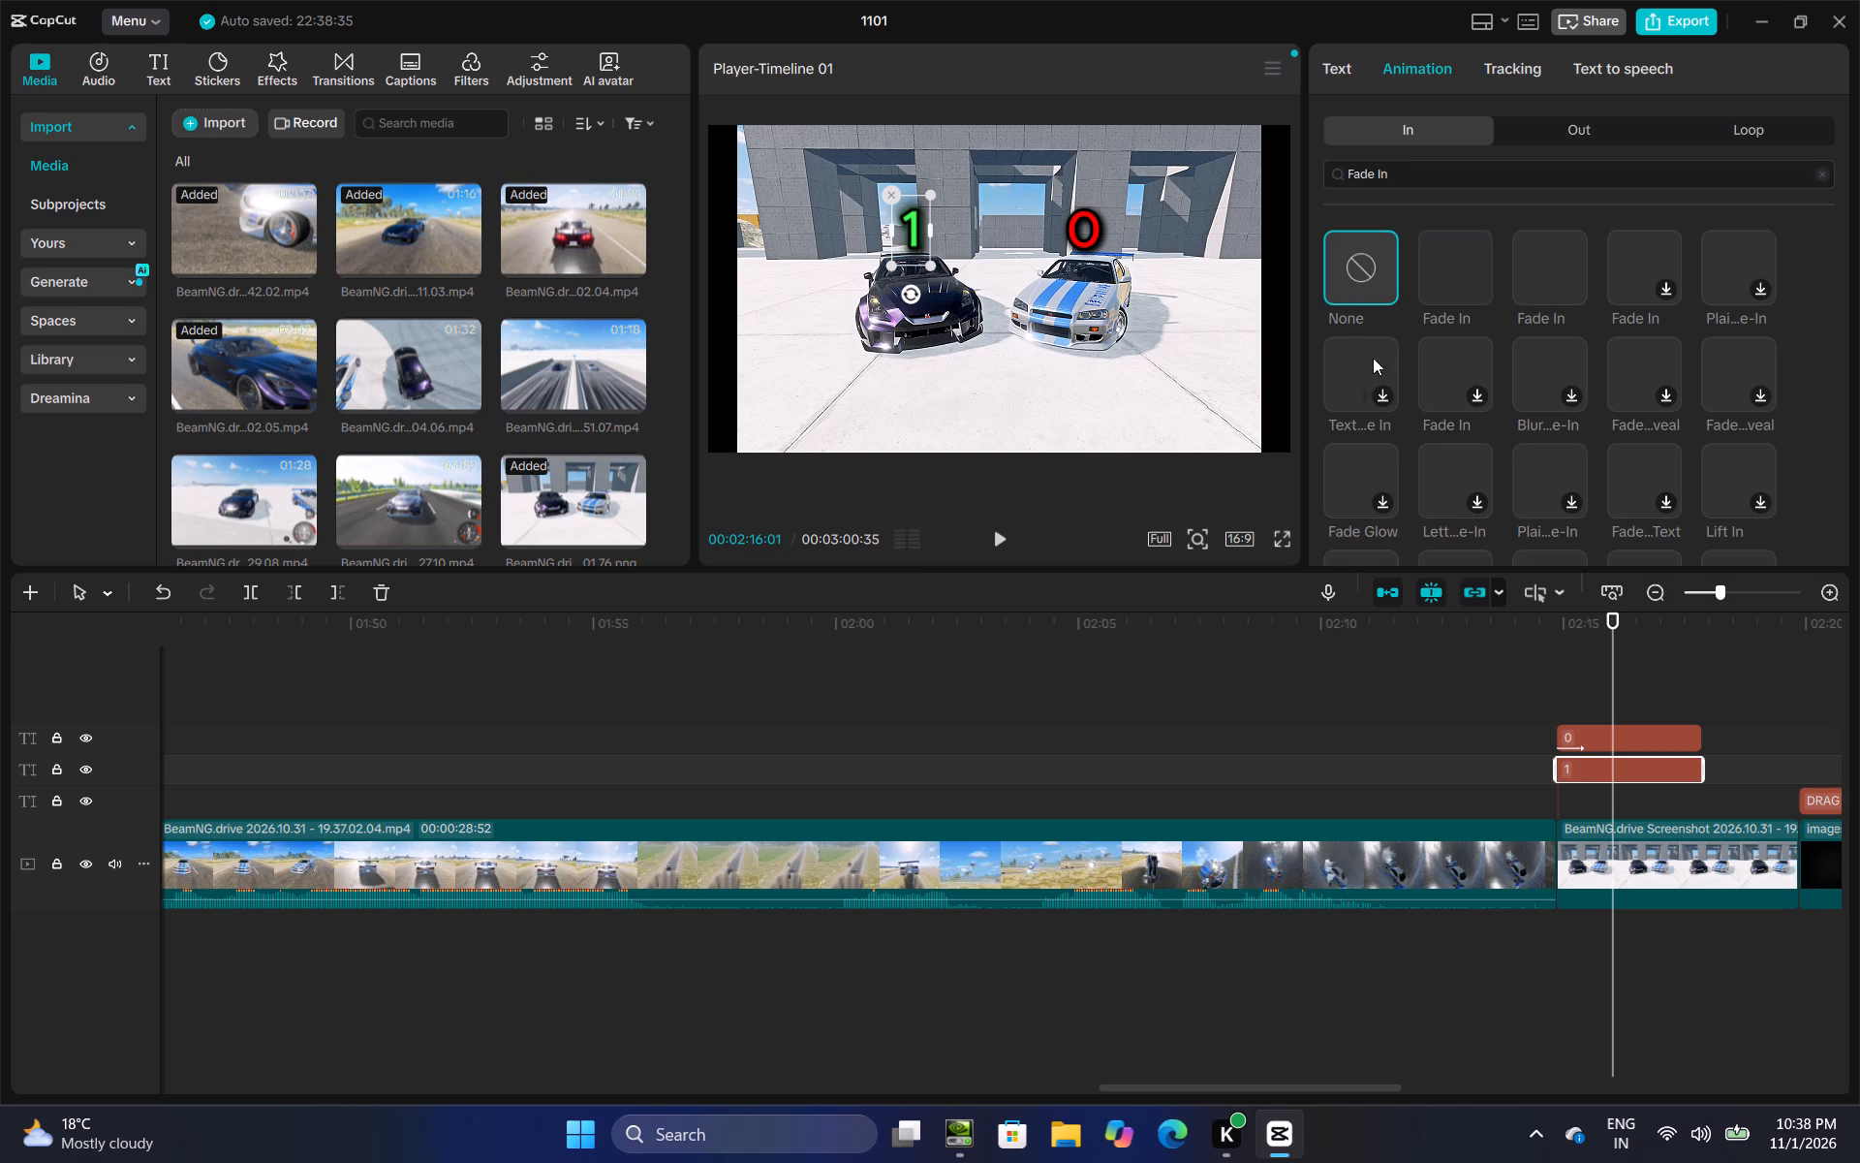
left_click(1607, 726)
left_click(1589, 736)
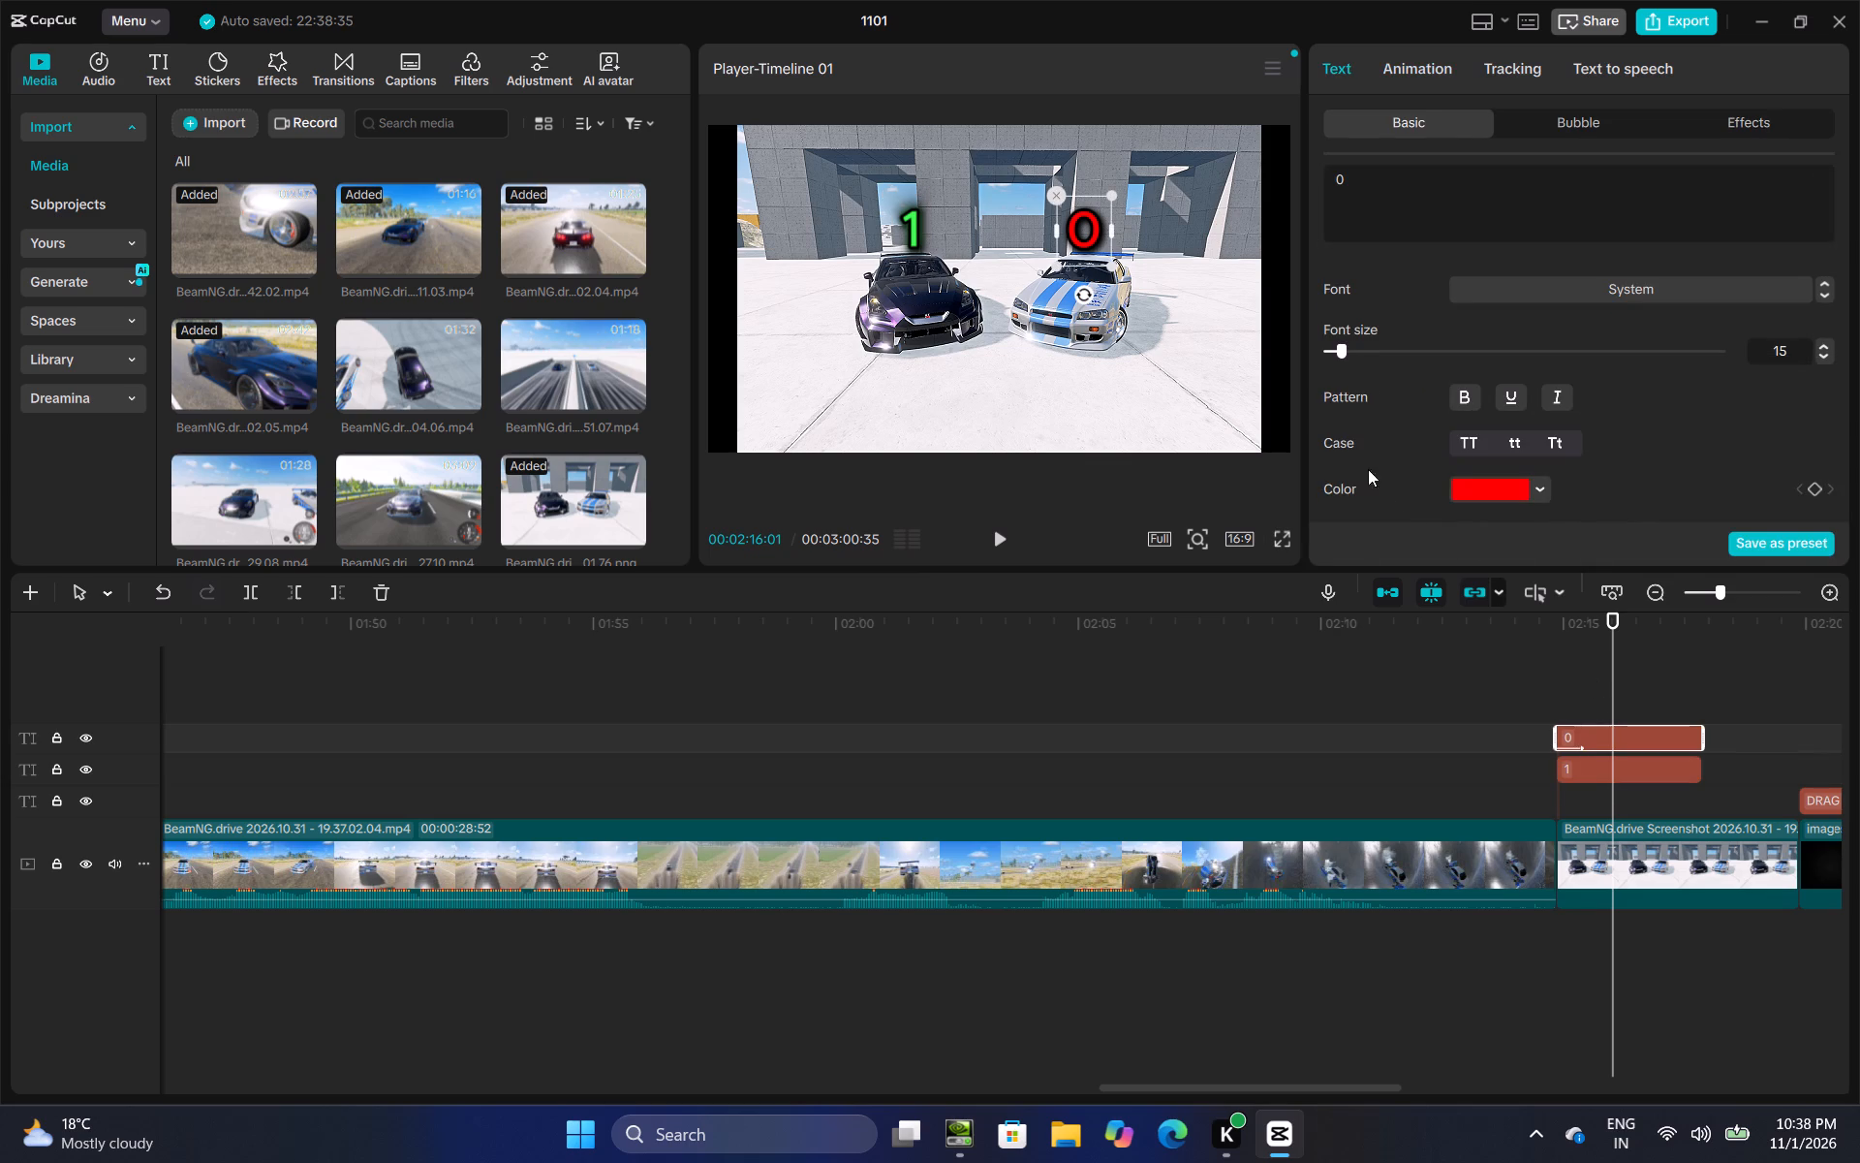
left_click(1407, 77)
left_click(1334, 287)
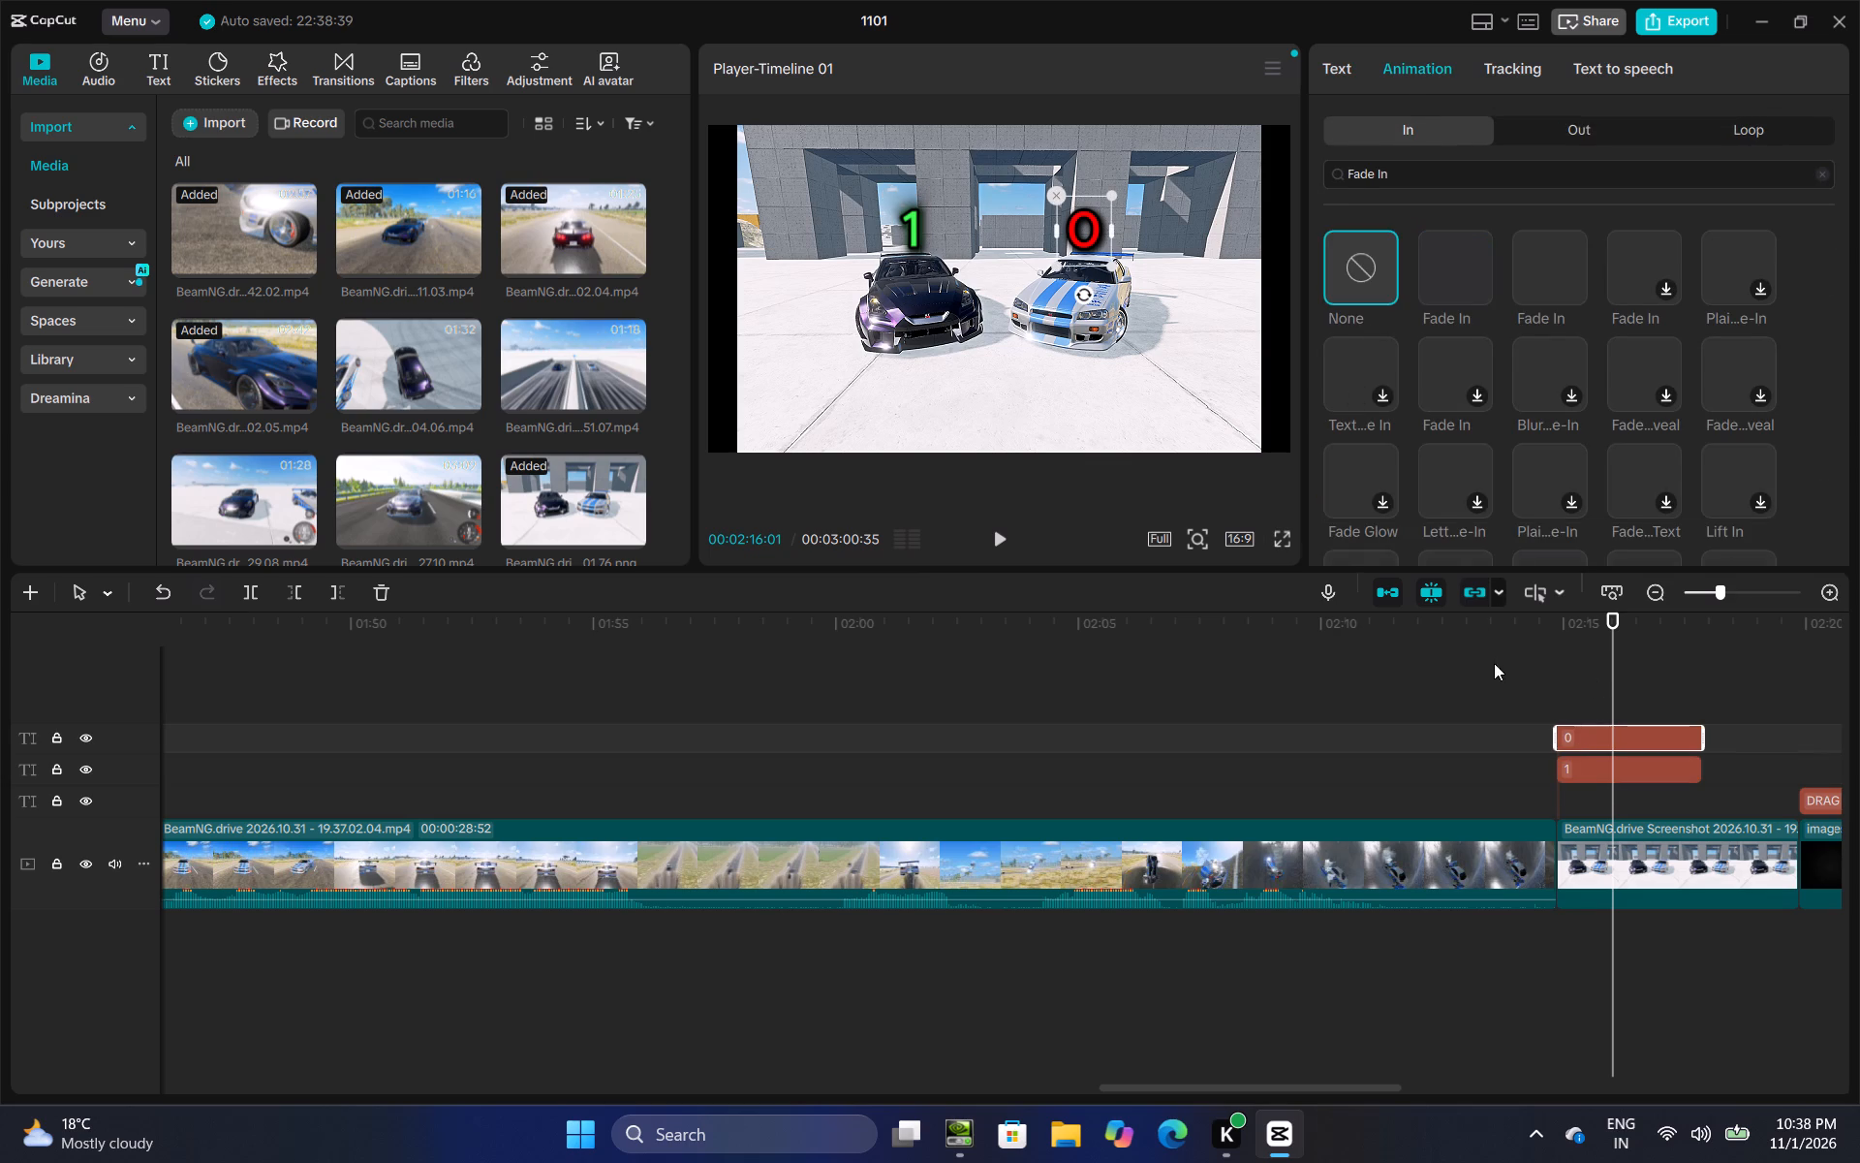
Trim the end of the "1" text so it covers only the opening moment of the score screenshot.
left_click(1537, 702)
left_click(1620, 774)
left_click(1474, 736)
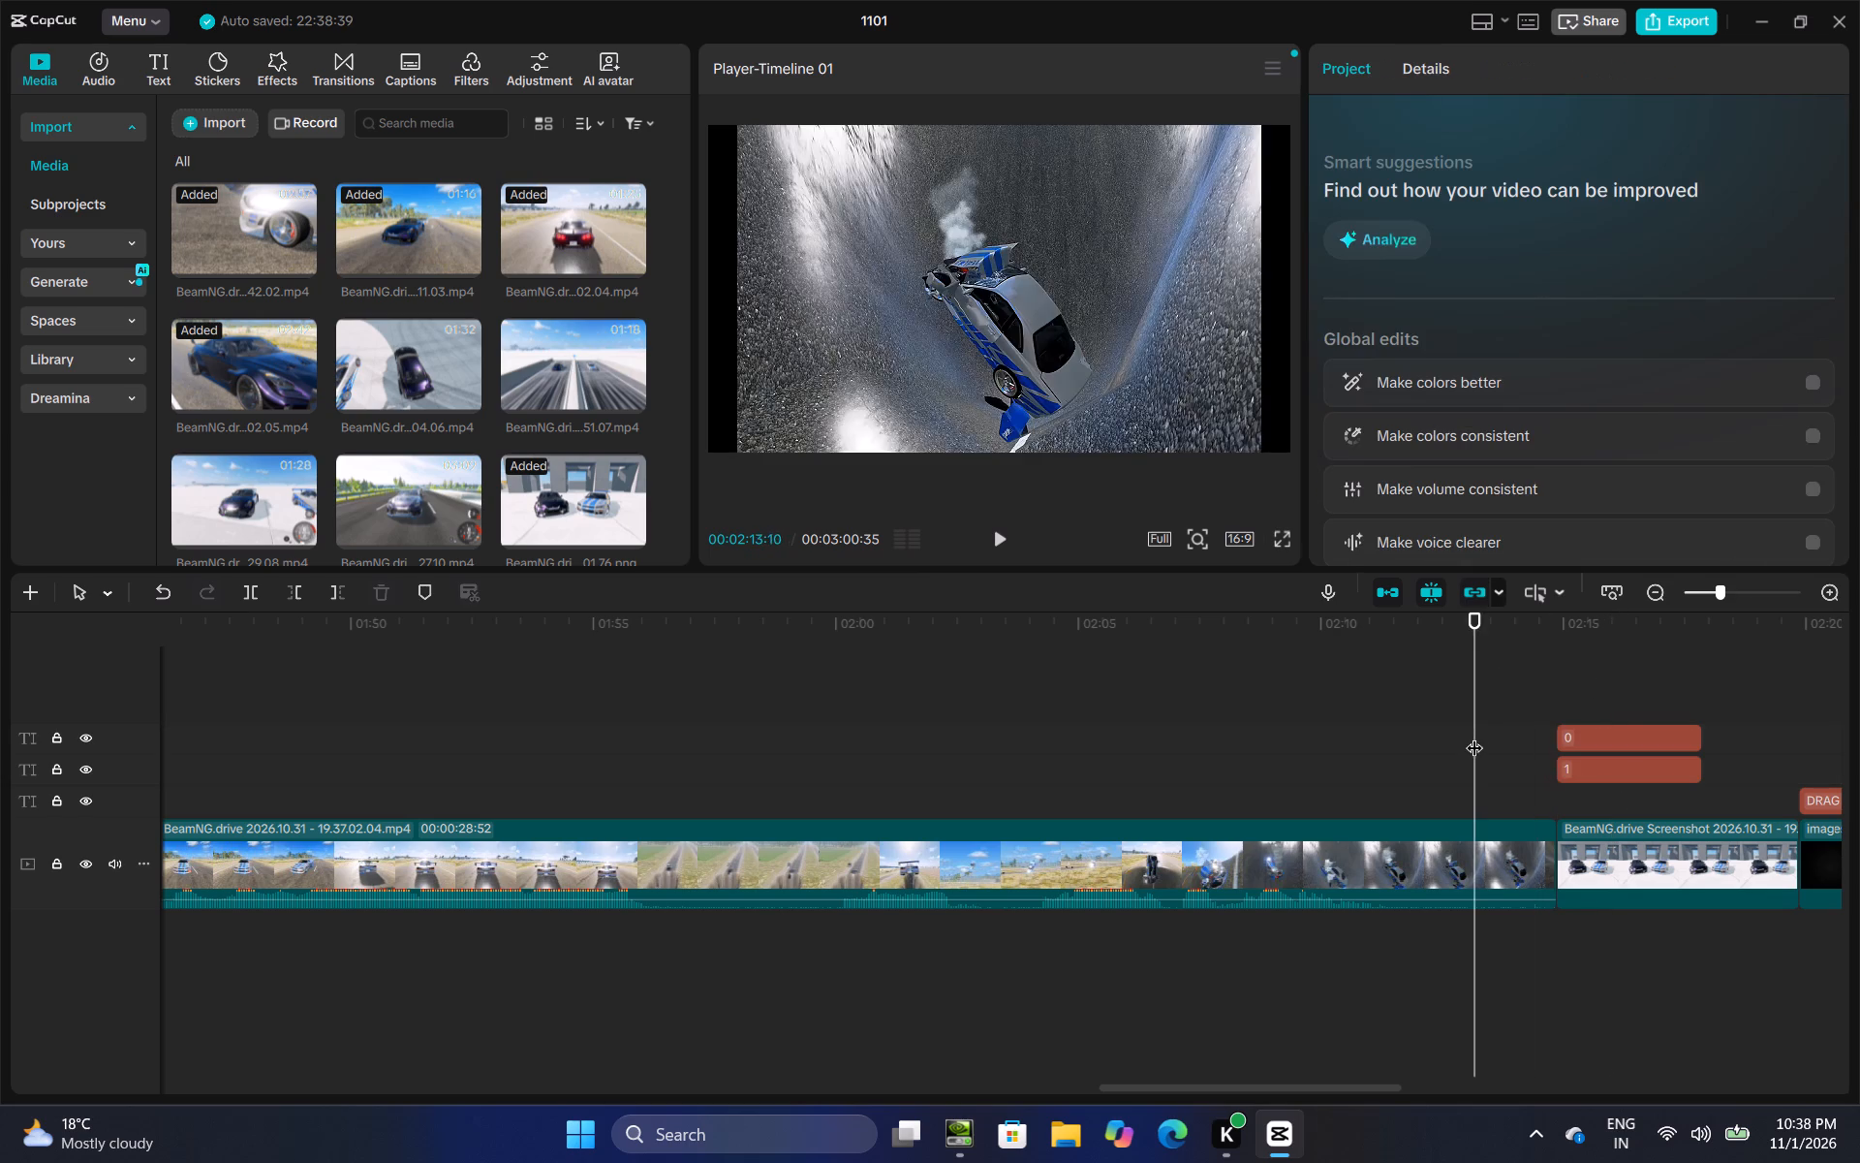
left_click_drag(1474, 736, 1598, 842)
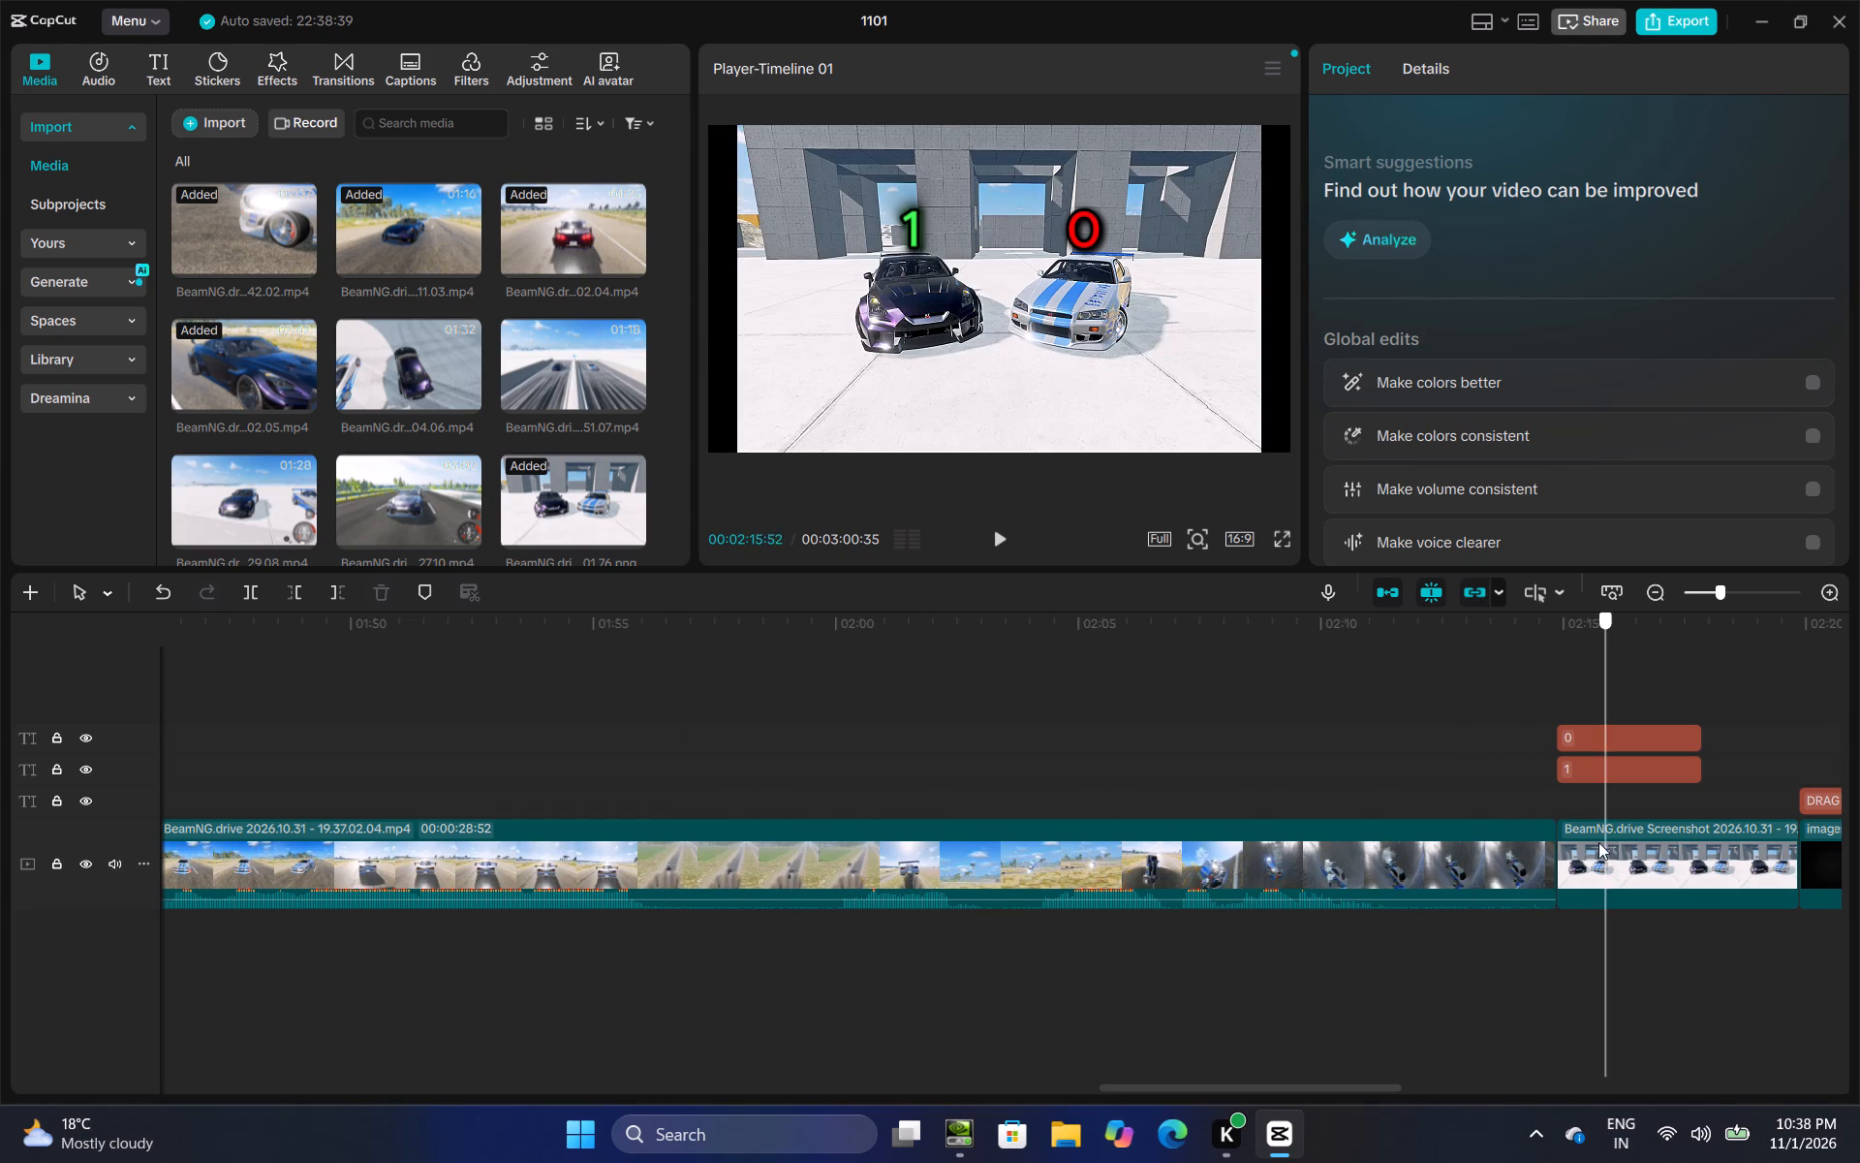
left_click_drag(1598, 842, 1566, 840)
left_click(1615, 762)
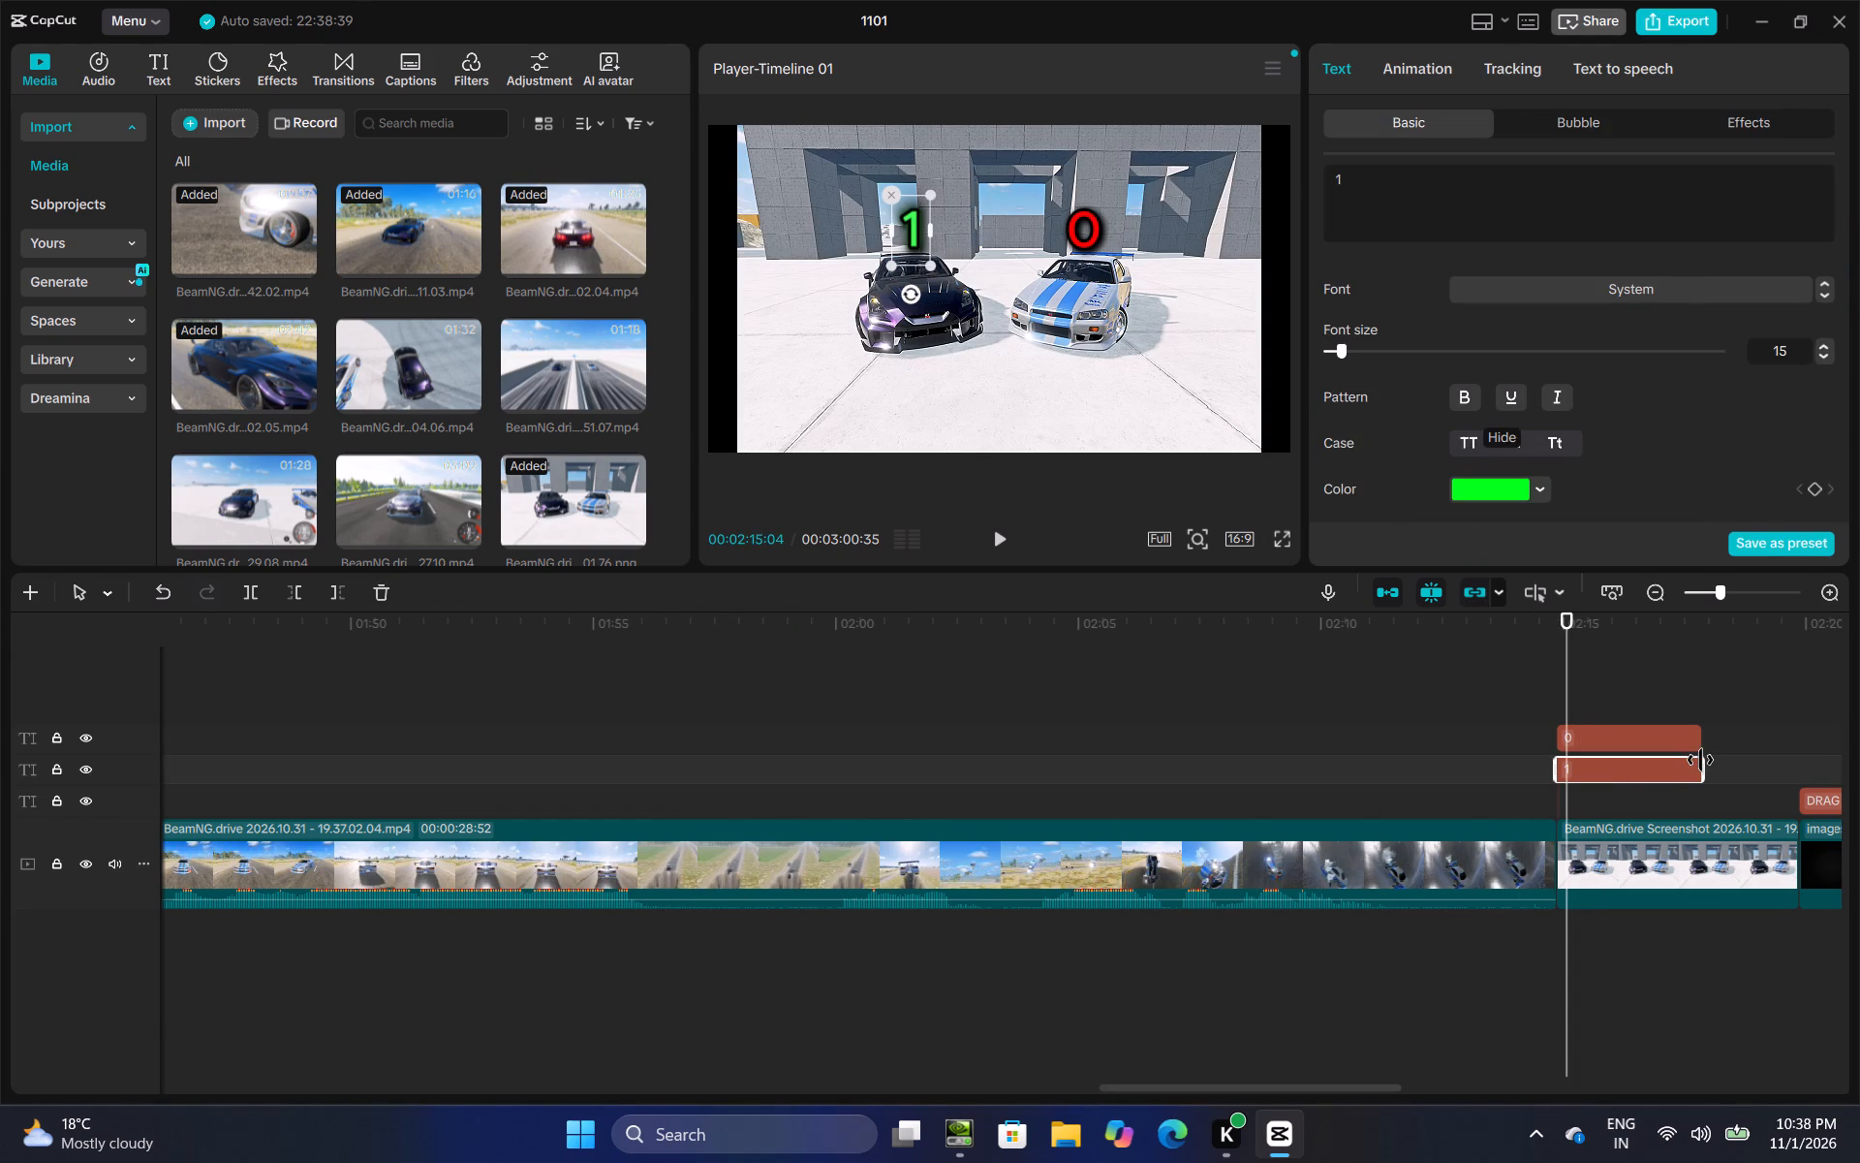
left_click_drag(1700, 760, 1571, 823)
Copy the shortened "1" text and paste the duplicate directly after it at 00:02:15:13.
right_click(1566, 765)
left_click(1586, 617)
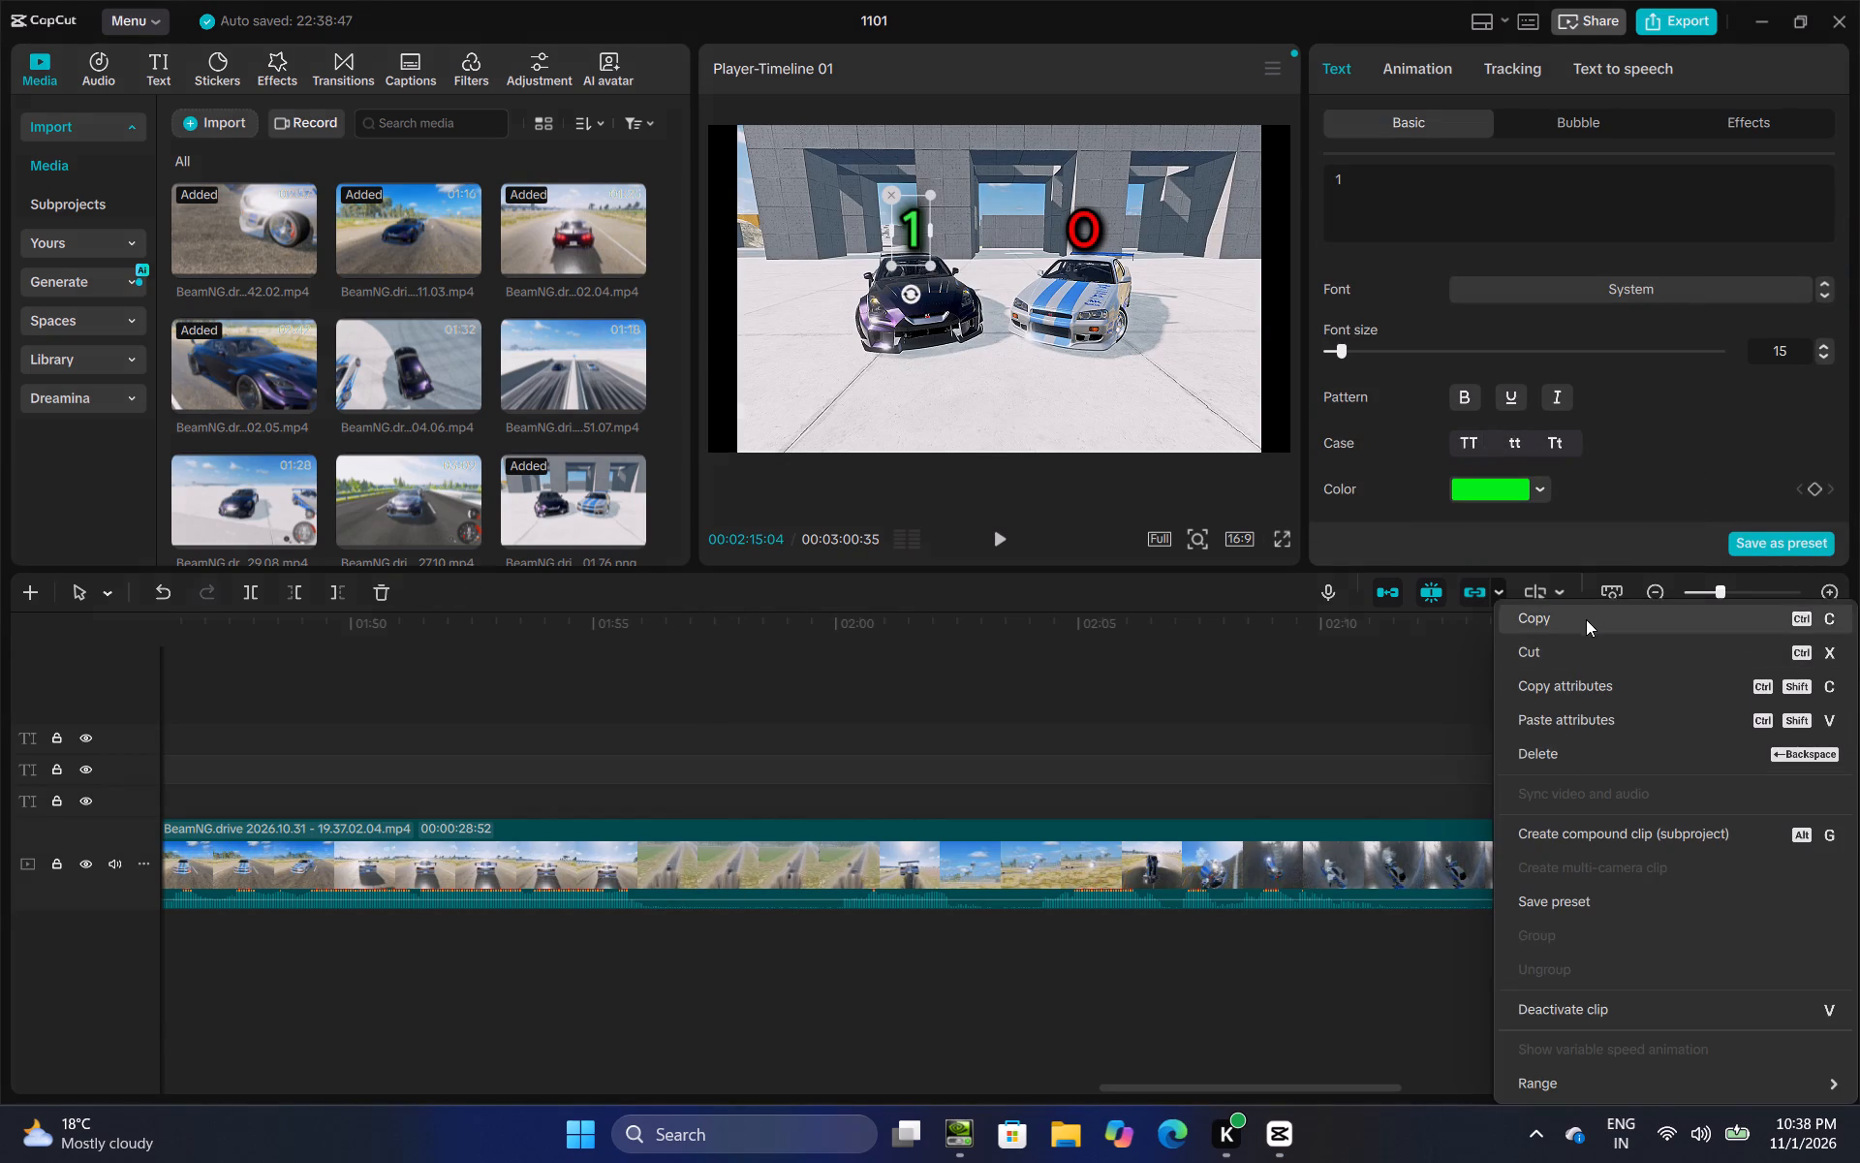
left_click(1579, 776)
left_click(1586, 781)
left_click_drag(1586, 781, 1574, 801)
right_click(1574, 801)
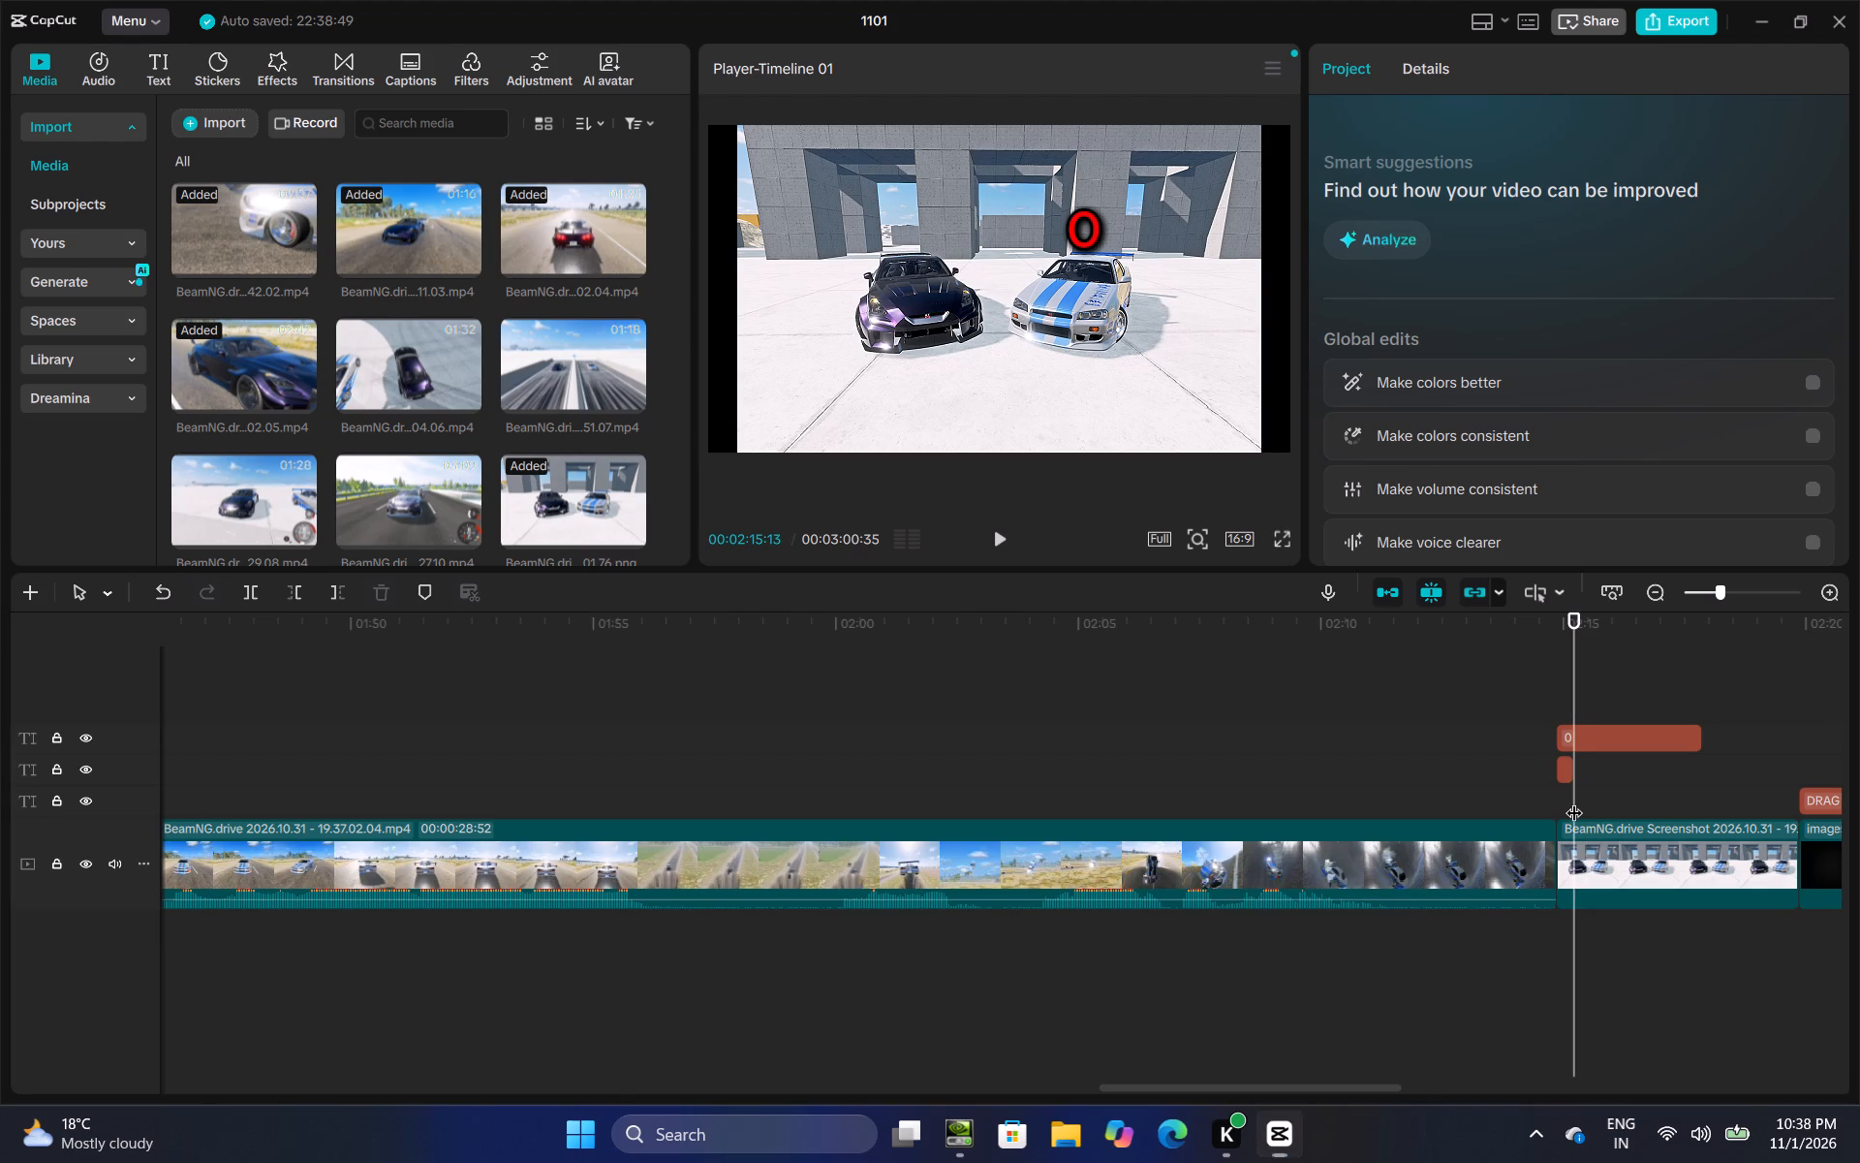
left_click(1600, 927)
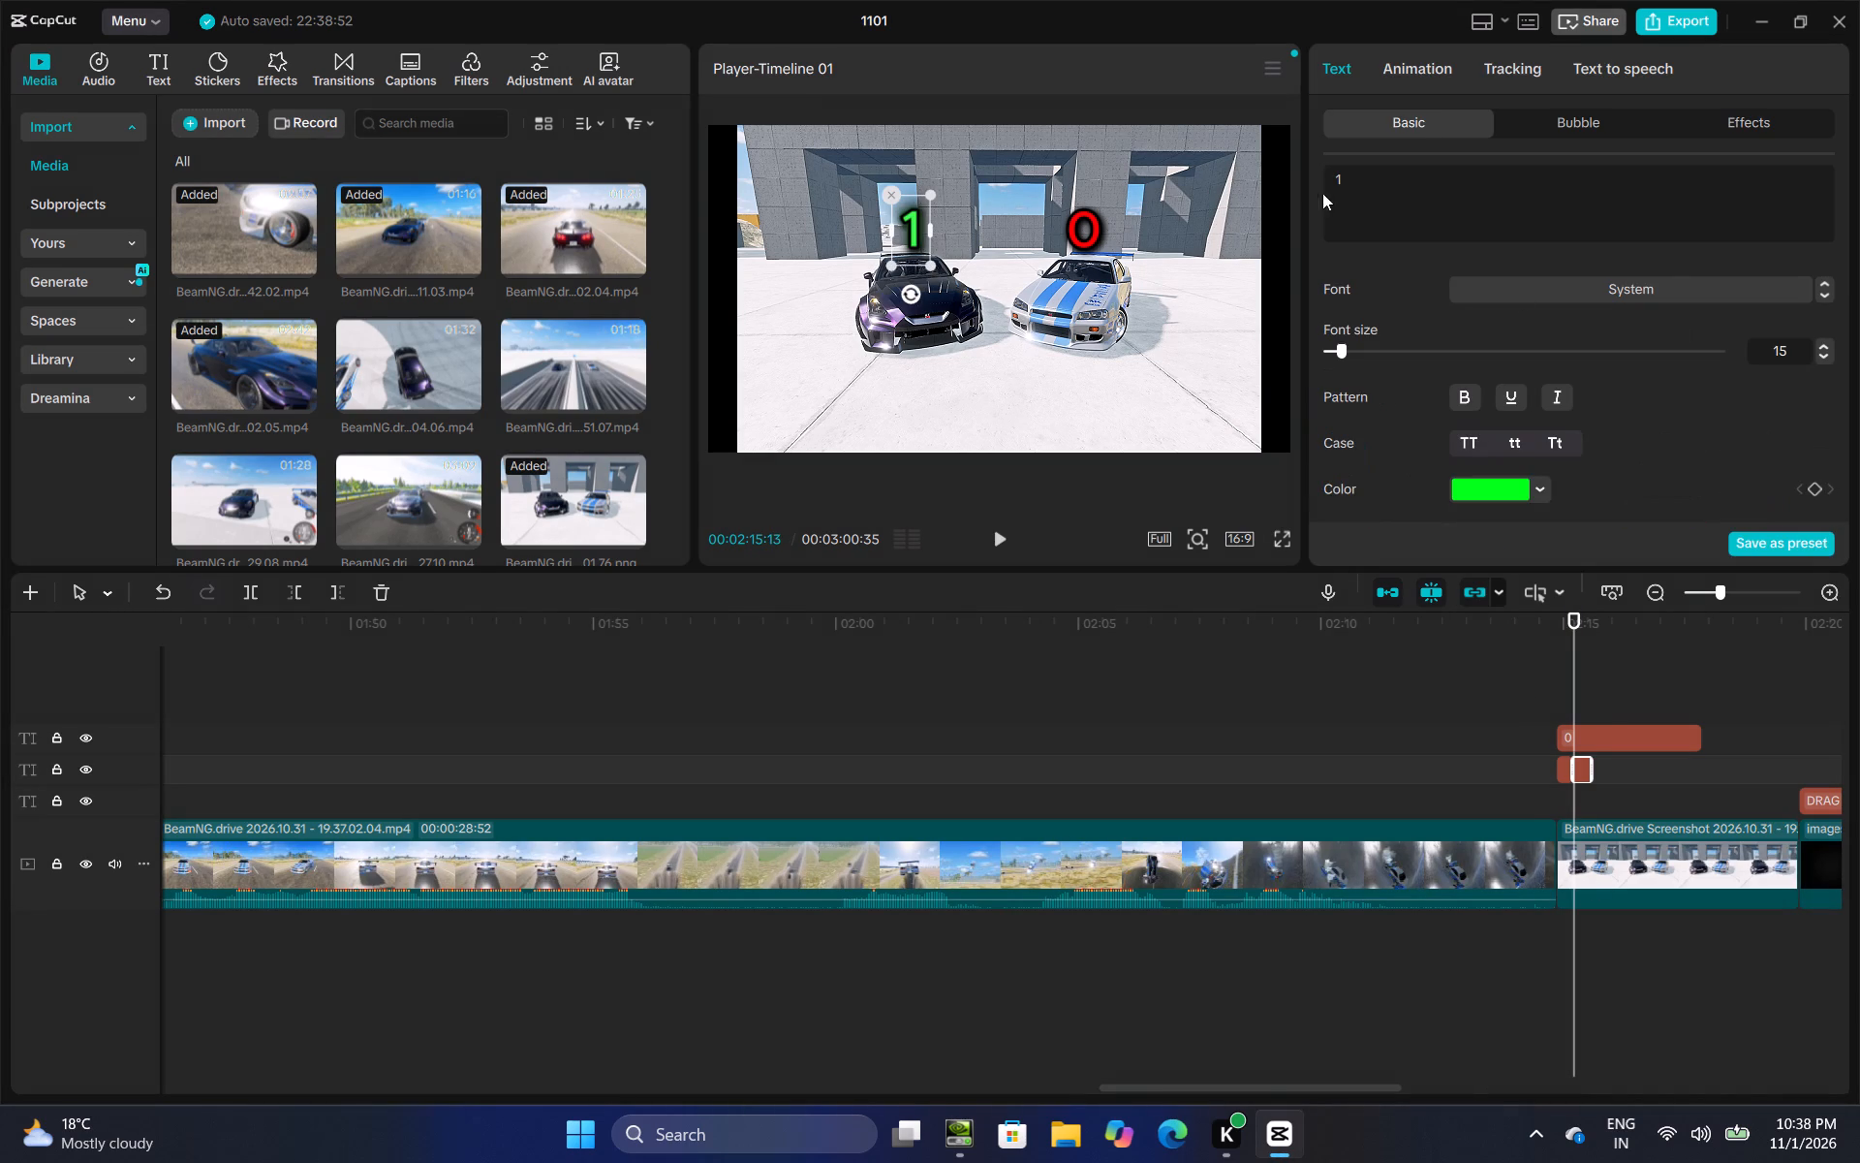
Change the pasted duplicate text to "2".
left_click(1397, 186)
key("BackSpace")
key("2")
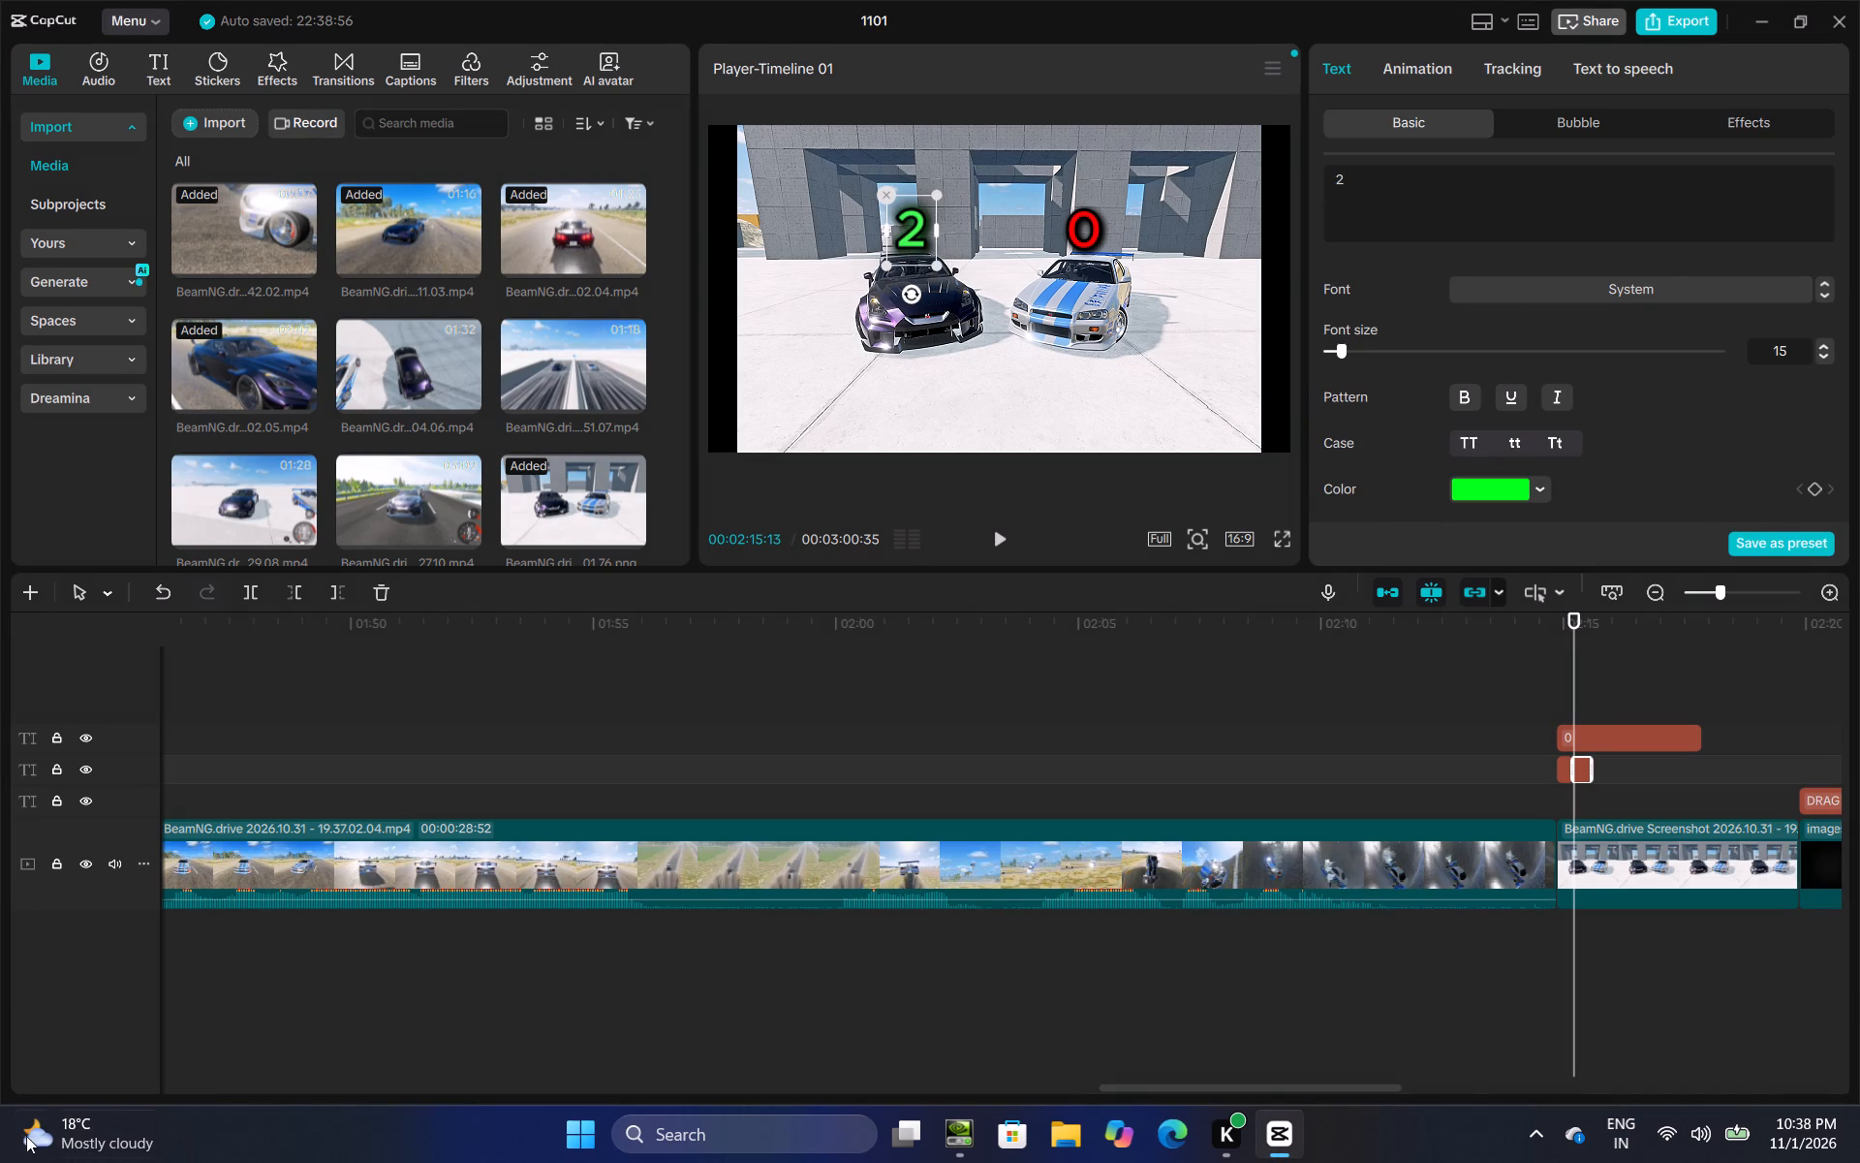
Extend the end of the green "2" text to nearly match the end of the "0" text.
left_click(1528, 699)
left_click_drag(1528, 699, 1596, 711)
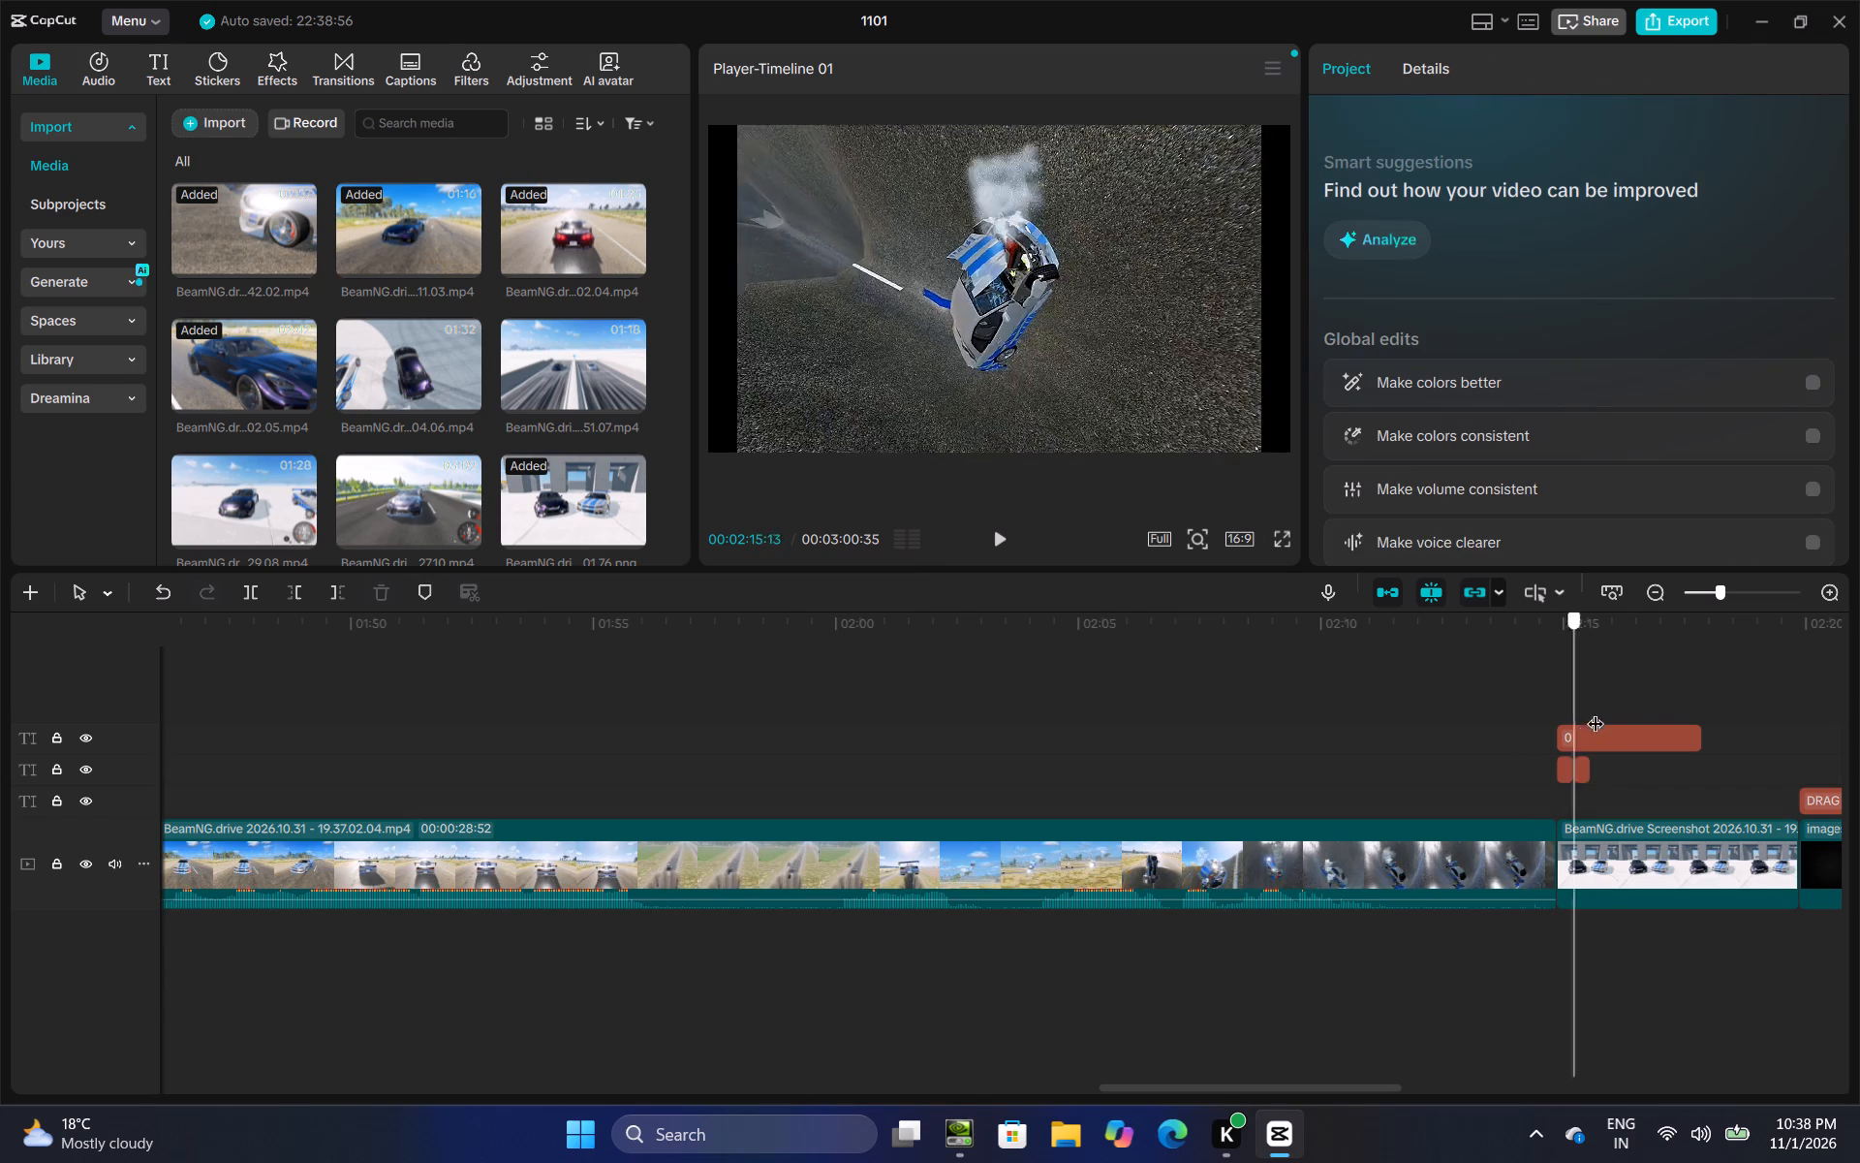
left_click_drag(1596, 711, 1613, 738)
left_click(1584, 770)
left_click_drag(1596, 771, 1680, 779)
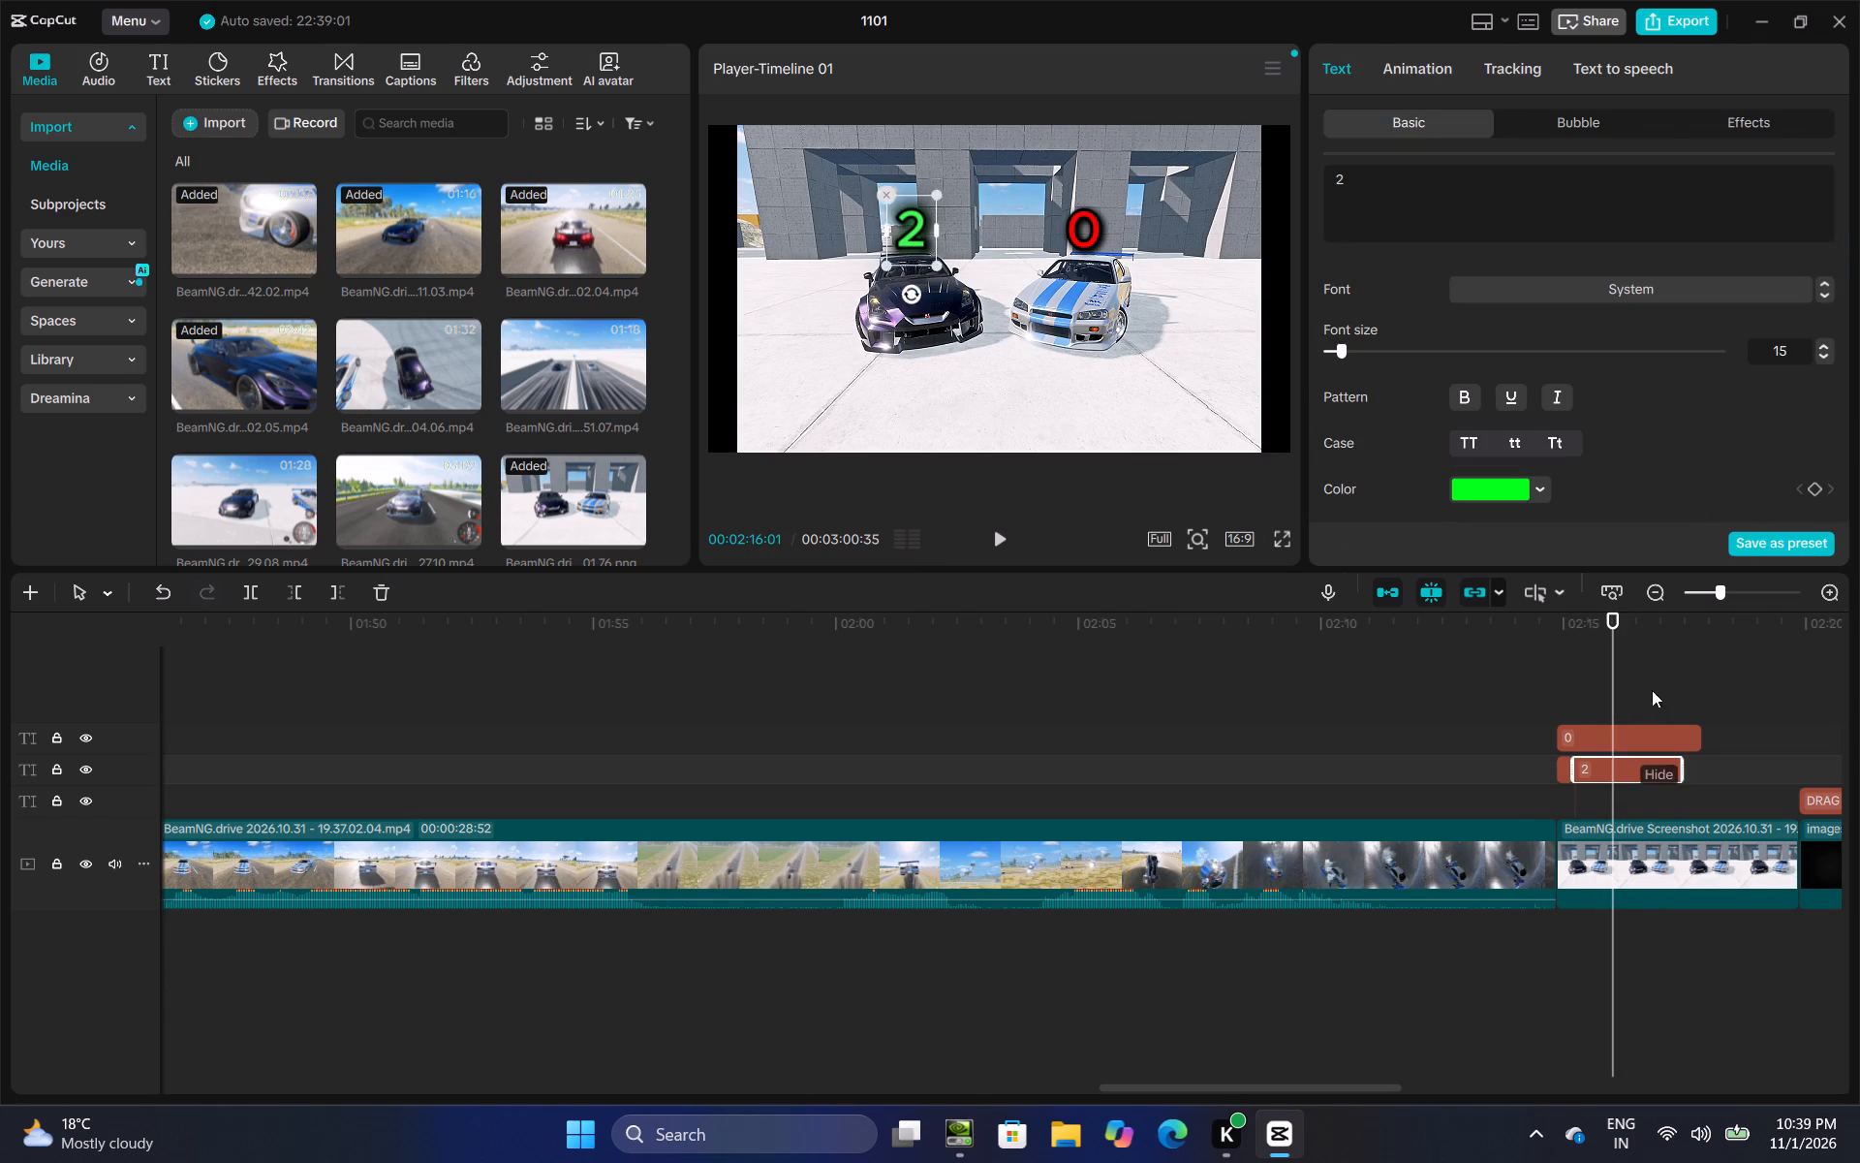
Copy the score screenshot before the "DRAG RACE" card together with its "2" and "0" texts.
left_click(1642, 661)
left_click_drag(1642, 661, 1162, 802)
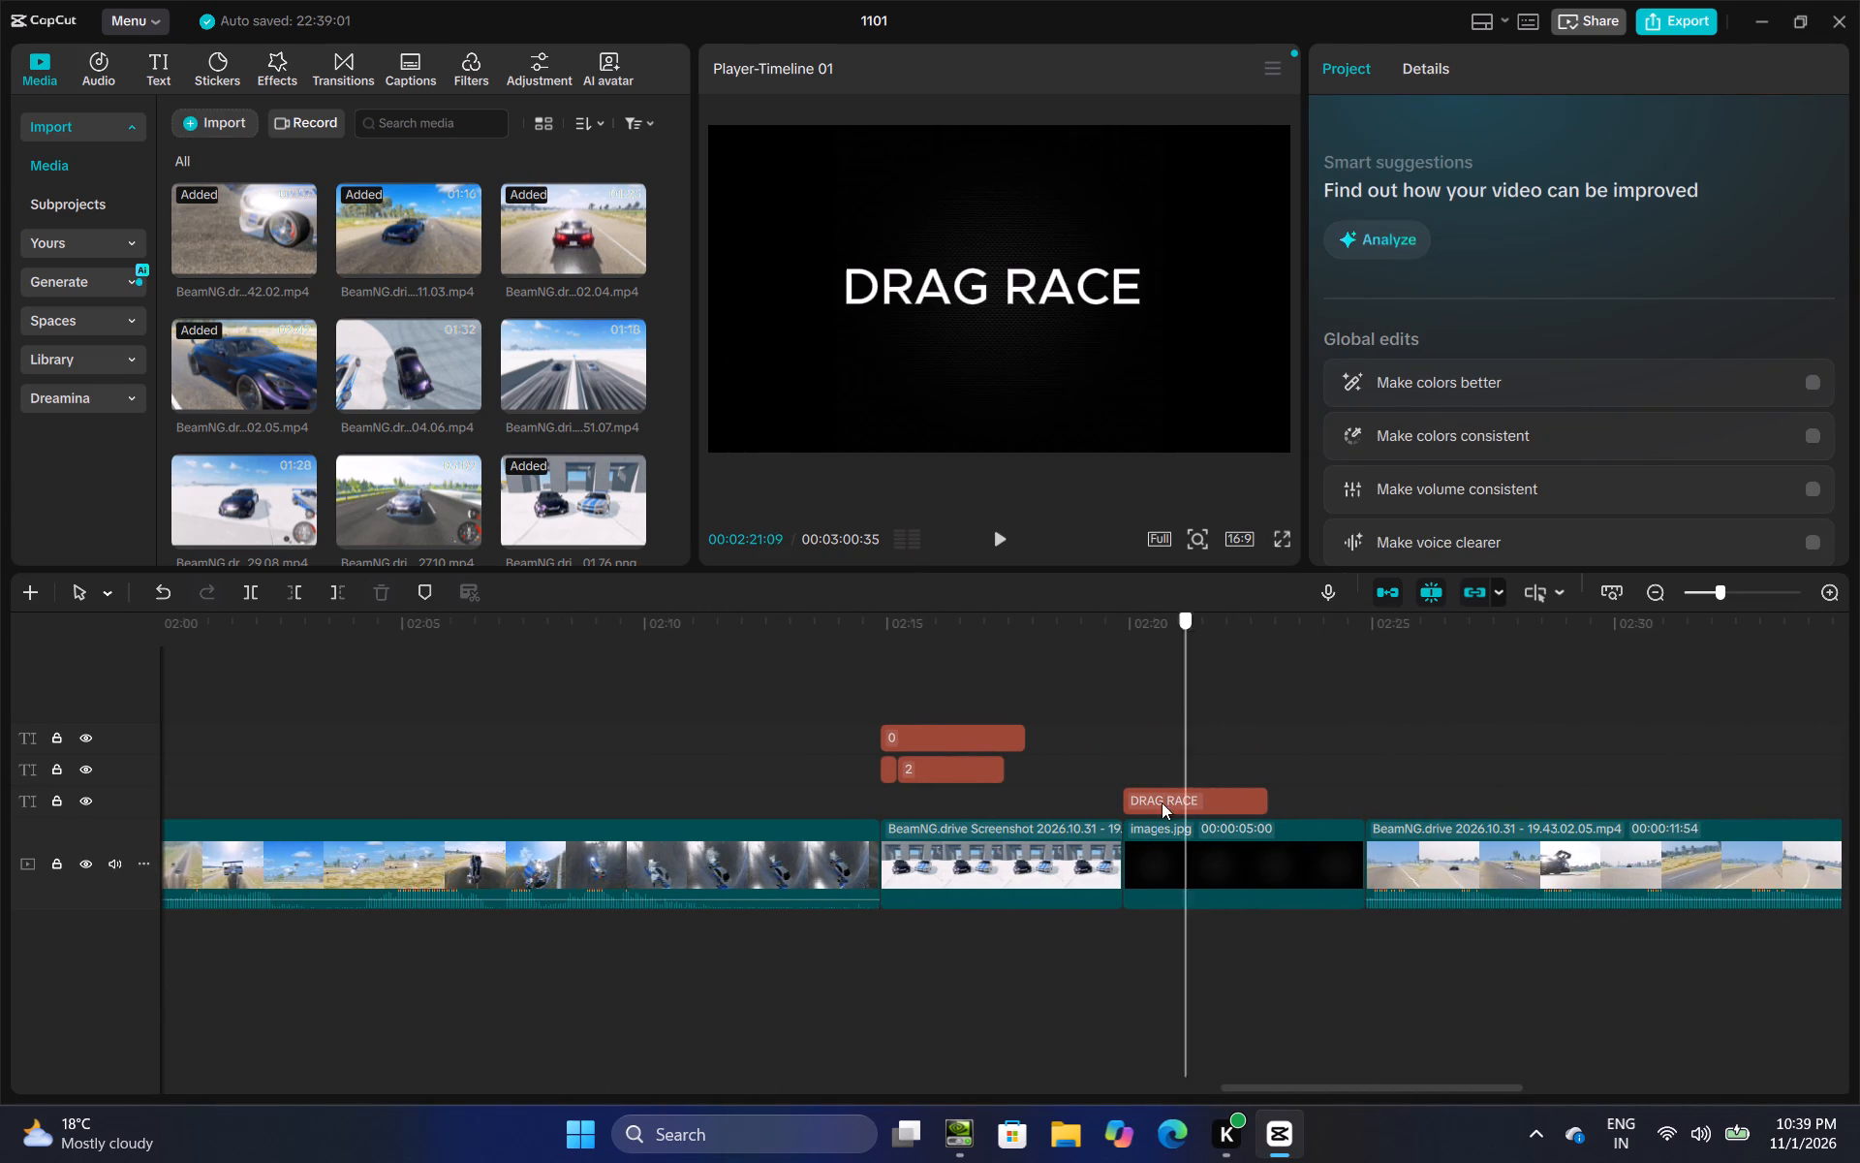
left_click_drag(1162, 802, 1169, 804)
left_click_drag(936, 676, 944, 899)
right_click(968, 849)
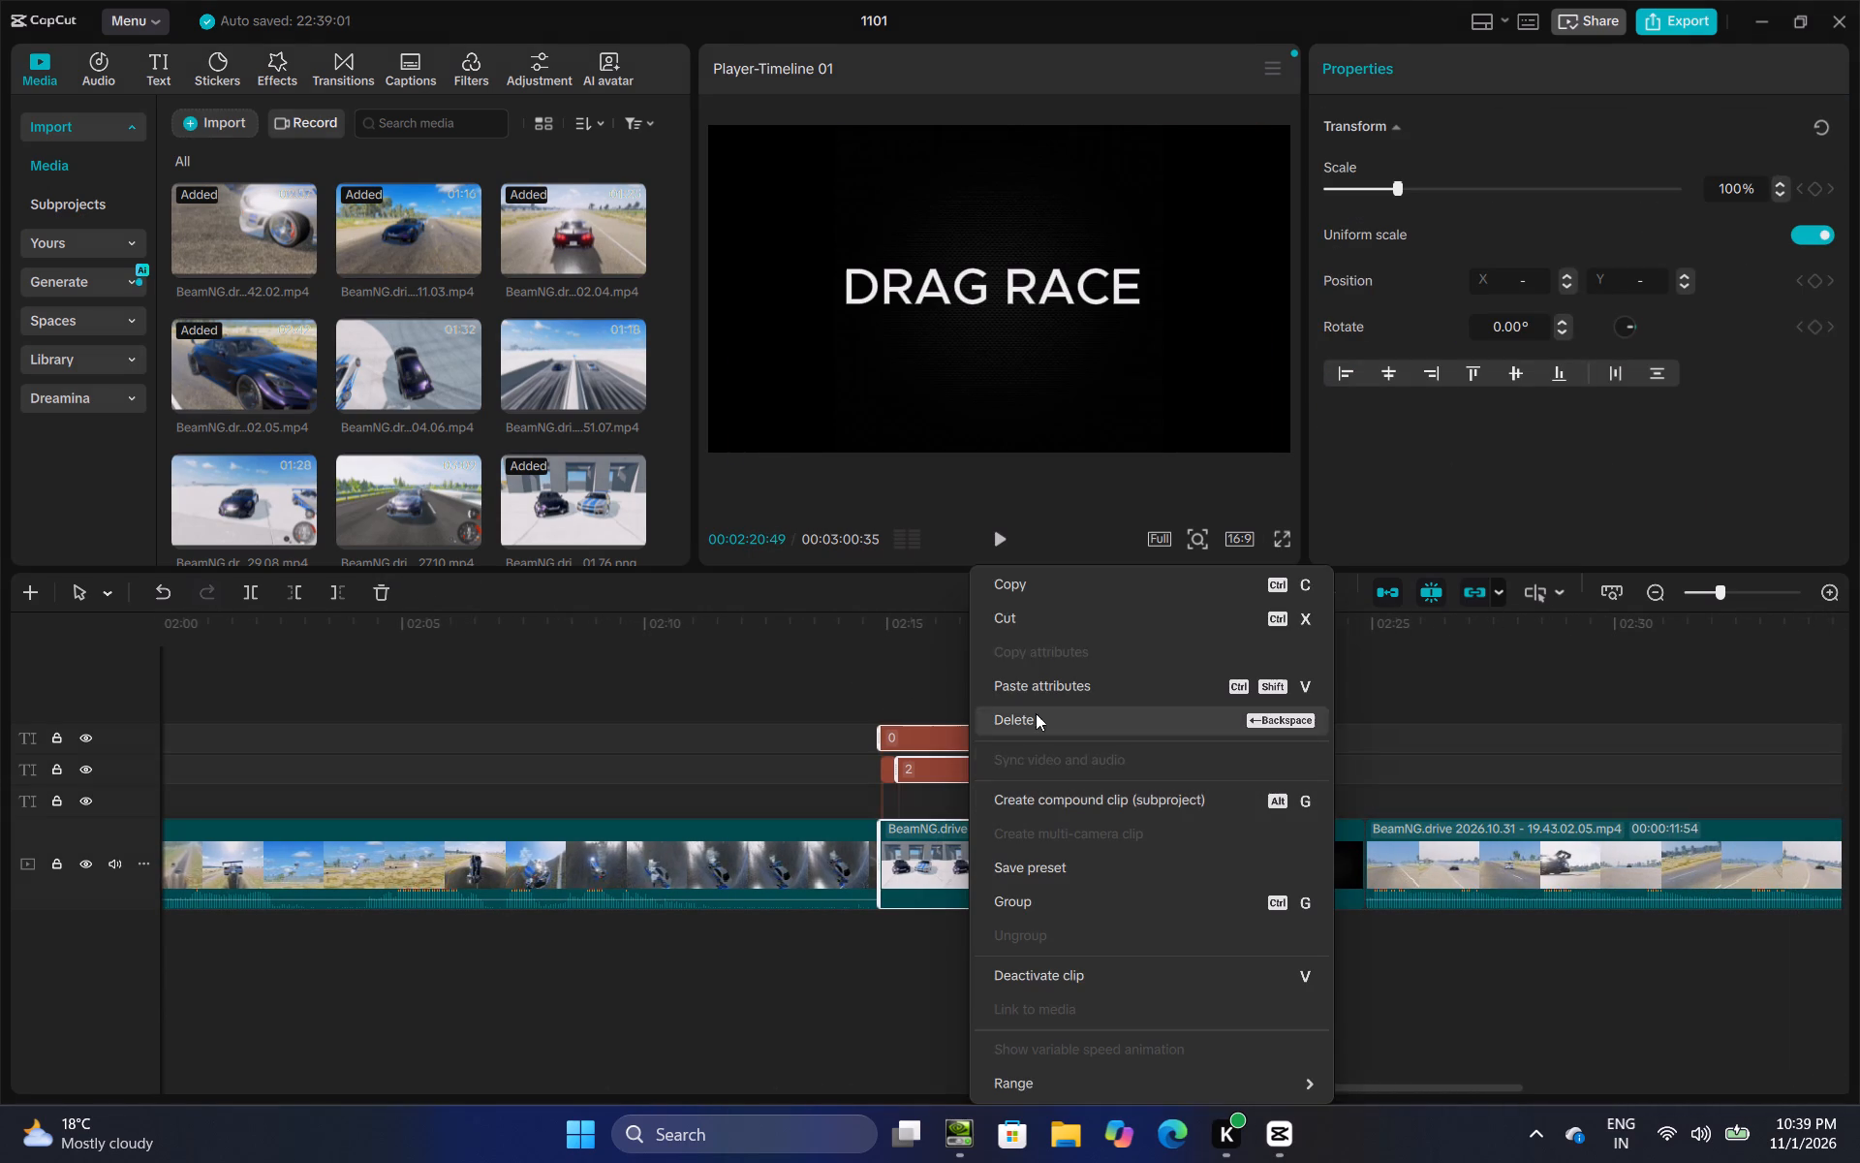
left_click(1029, 578)
Paste the copied score screenshot and texts at 00:03:00:35 and attach the screenshot to the main track after the last drag race piece.
left_click(1391, 790)
left_click_drag(1391, 790, 1859, 812)
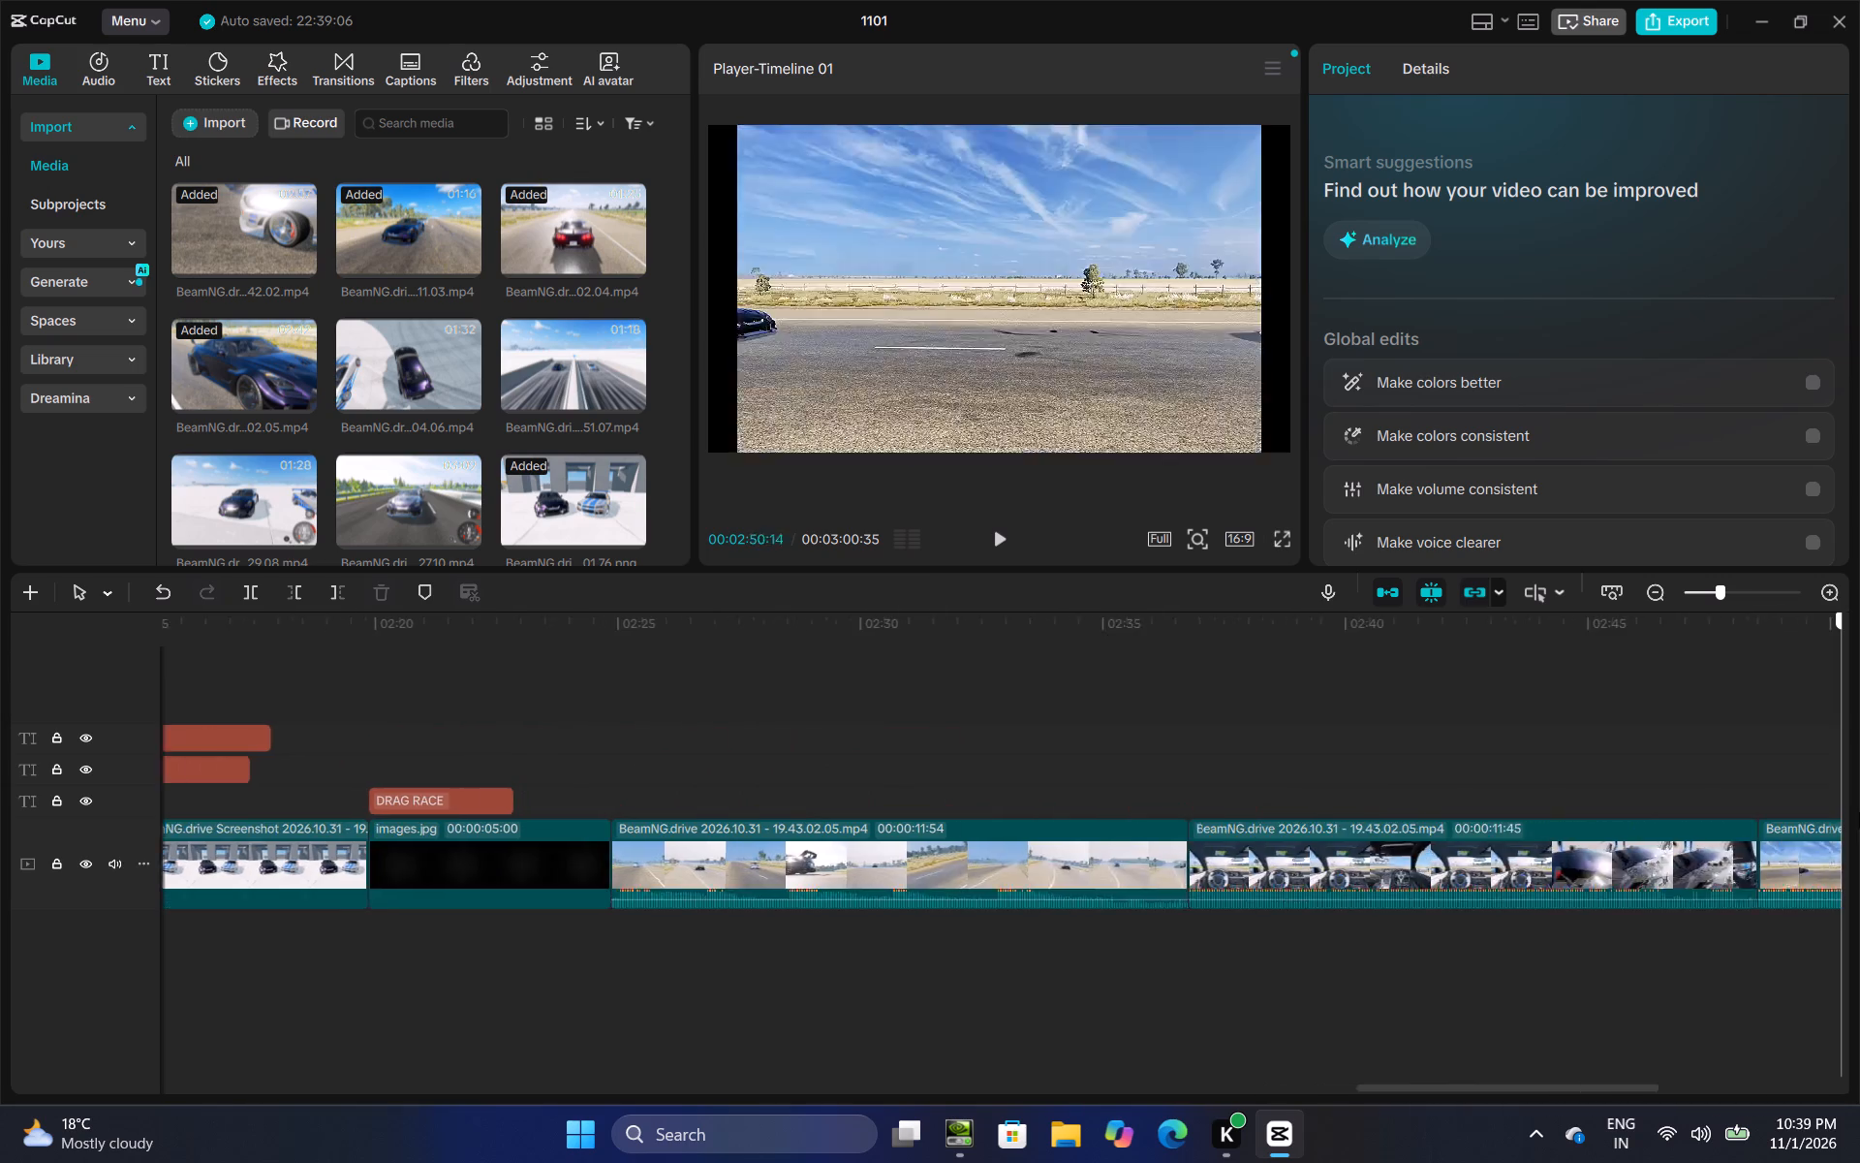
left_click_drag(1859, 812, 1631, 875)
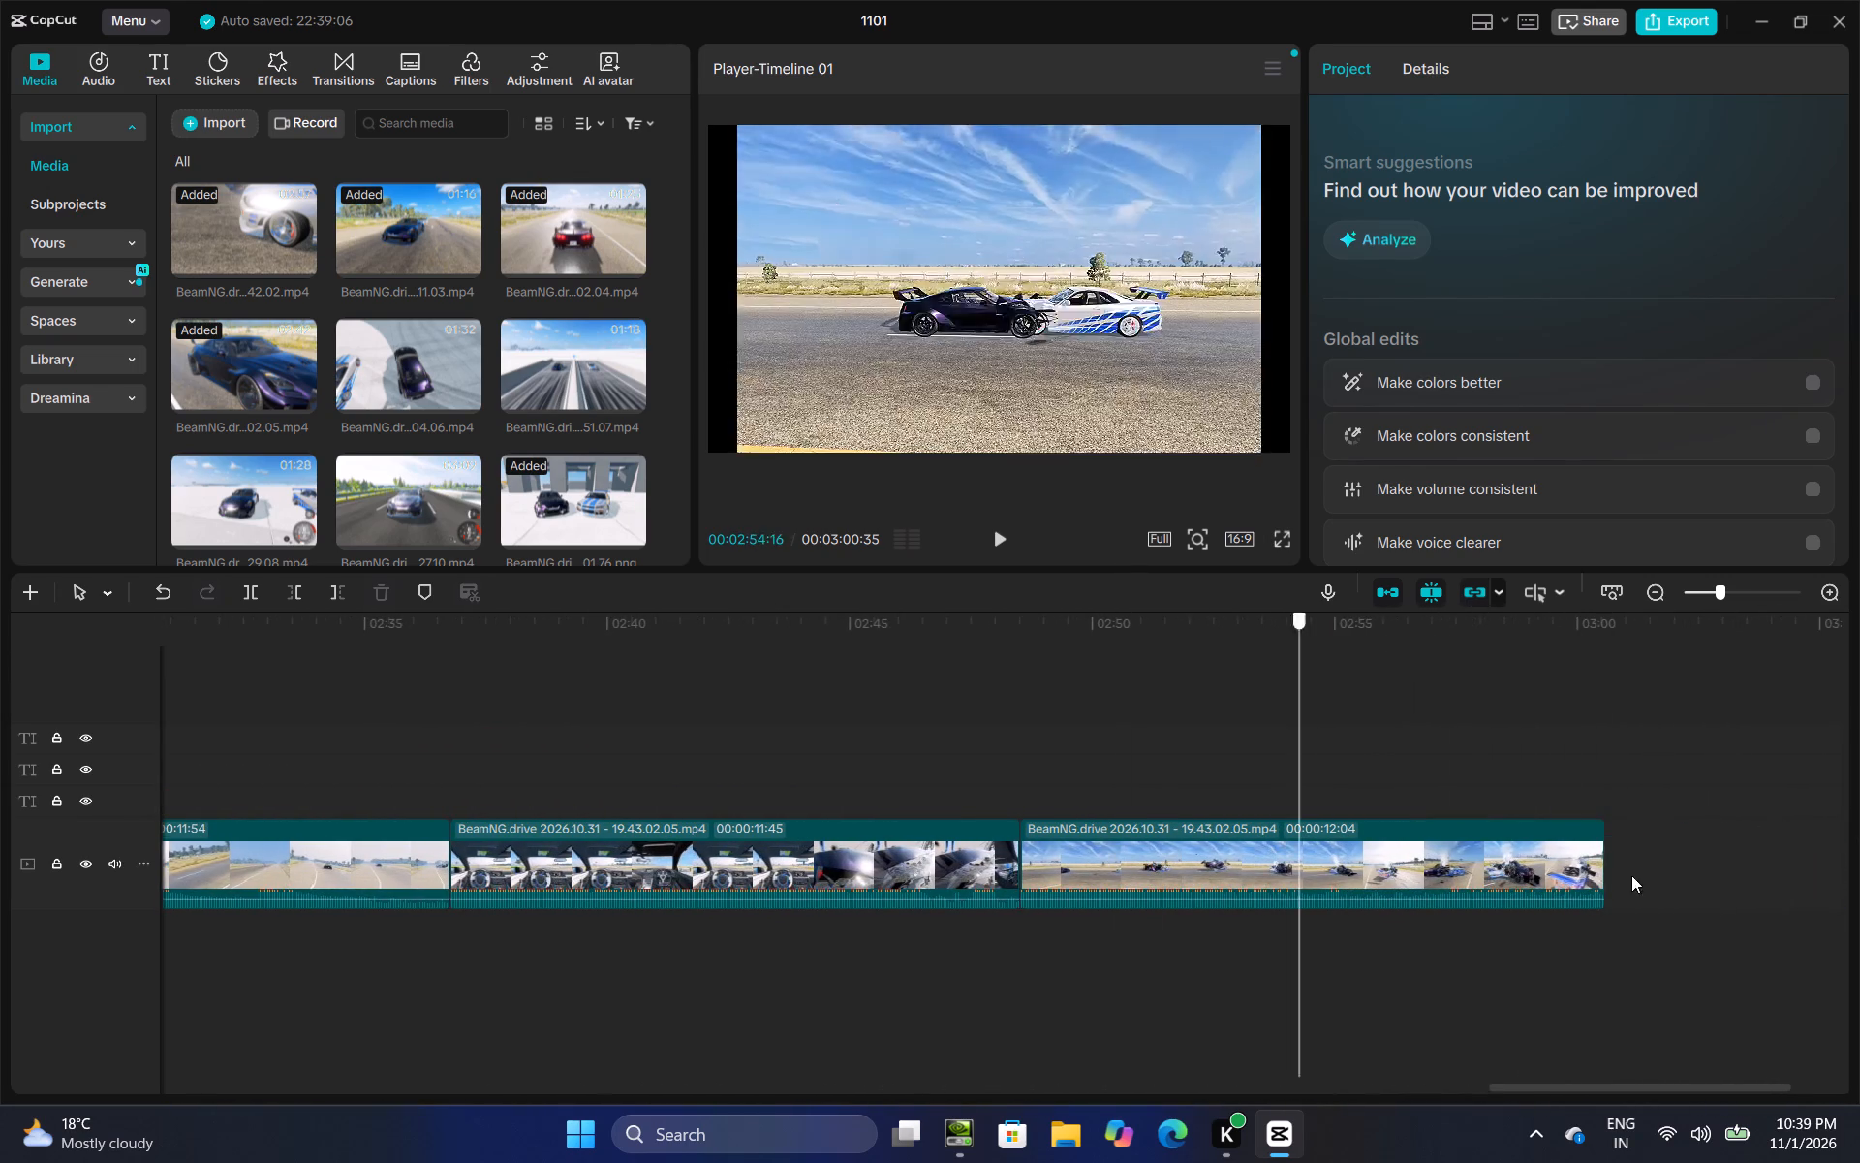
left_click_drag(1631, 875, 1855, 893)
right_click(1513, 801)
left_click(1555, 940)
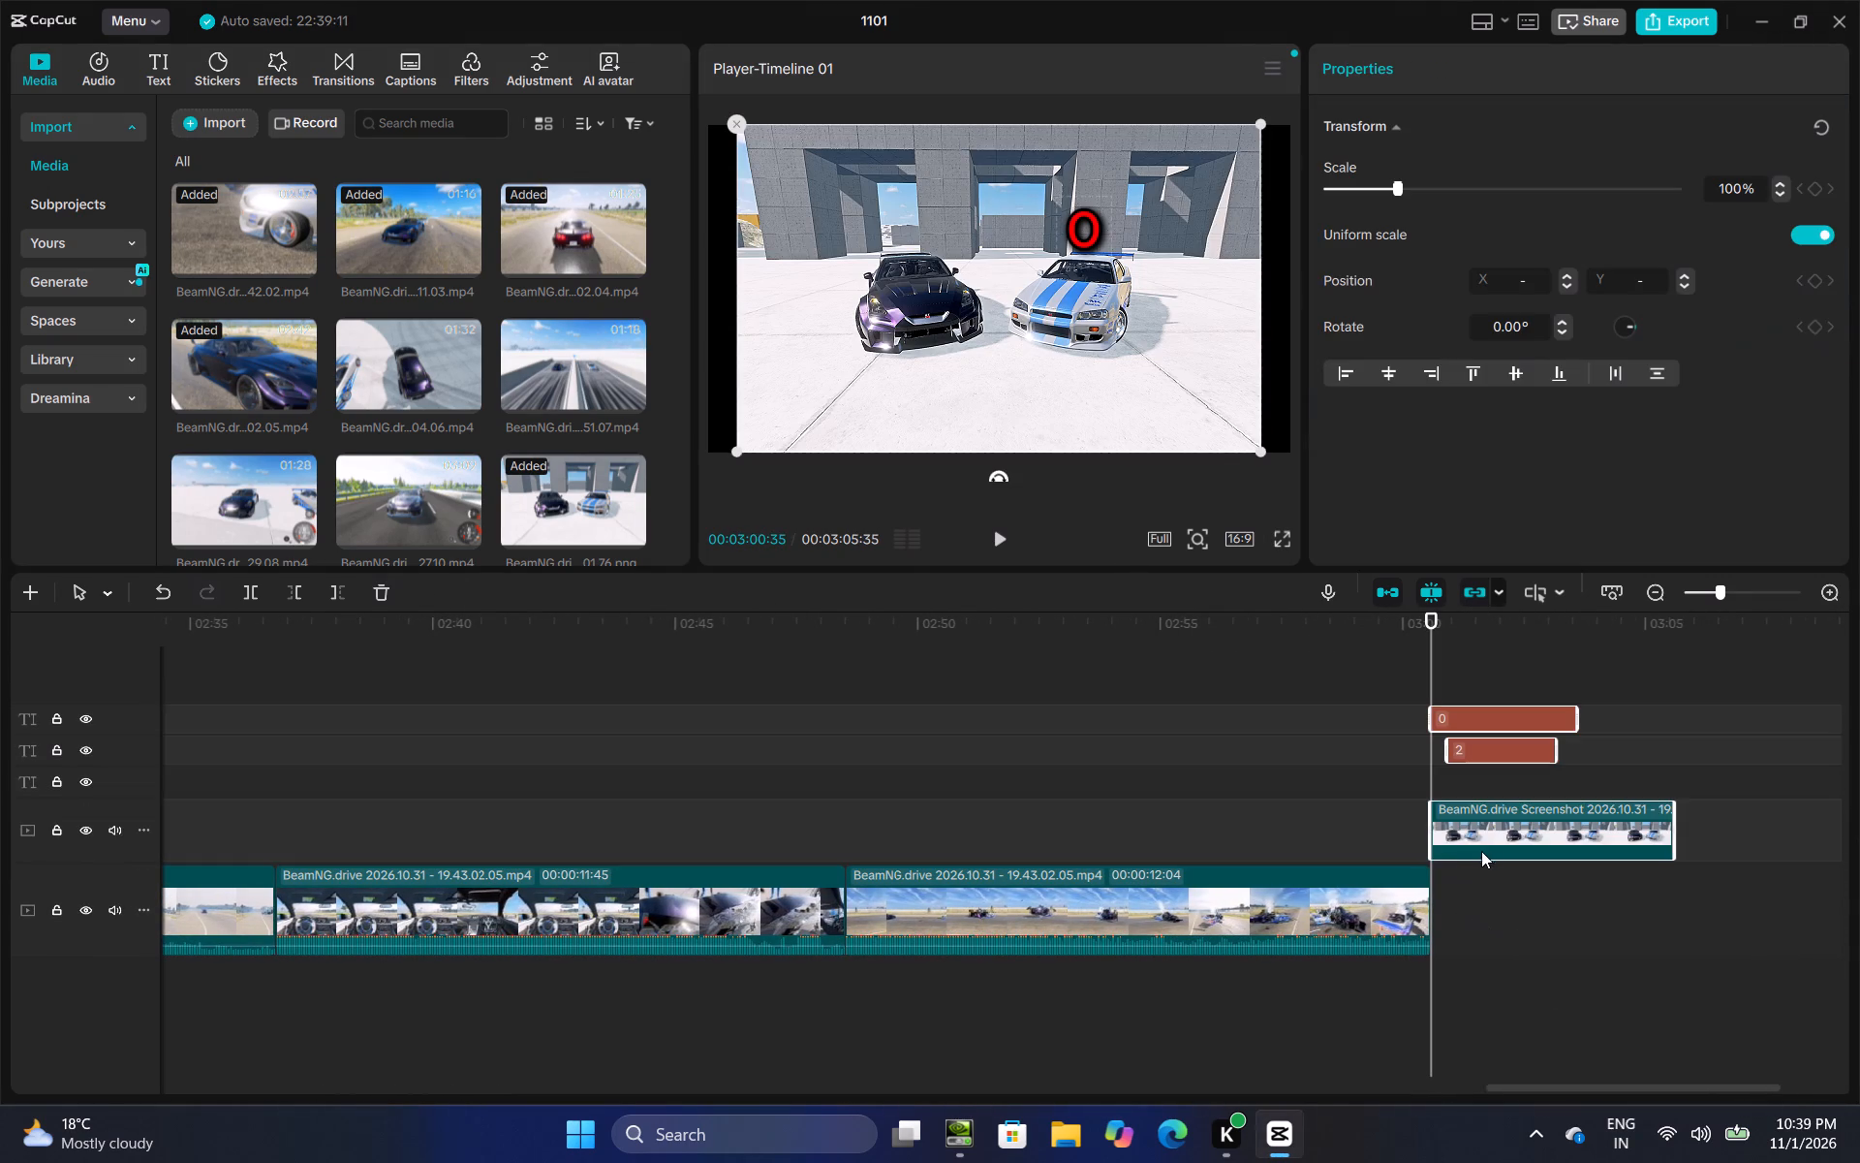
left_click_drag(1484, 849, 1491, 945)
Extend the start of the final "2" text back to the beginning of the last score screenshot.
left_click(1489, 681)
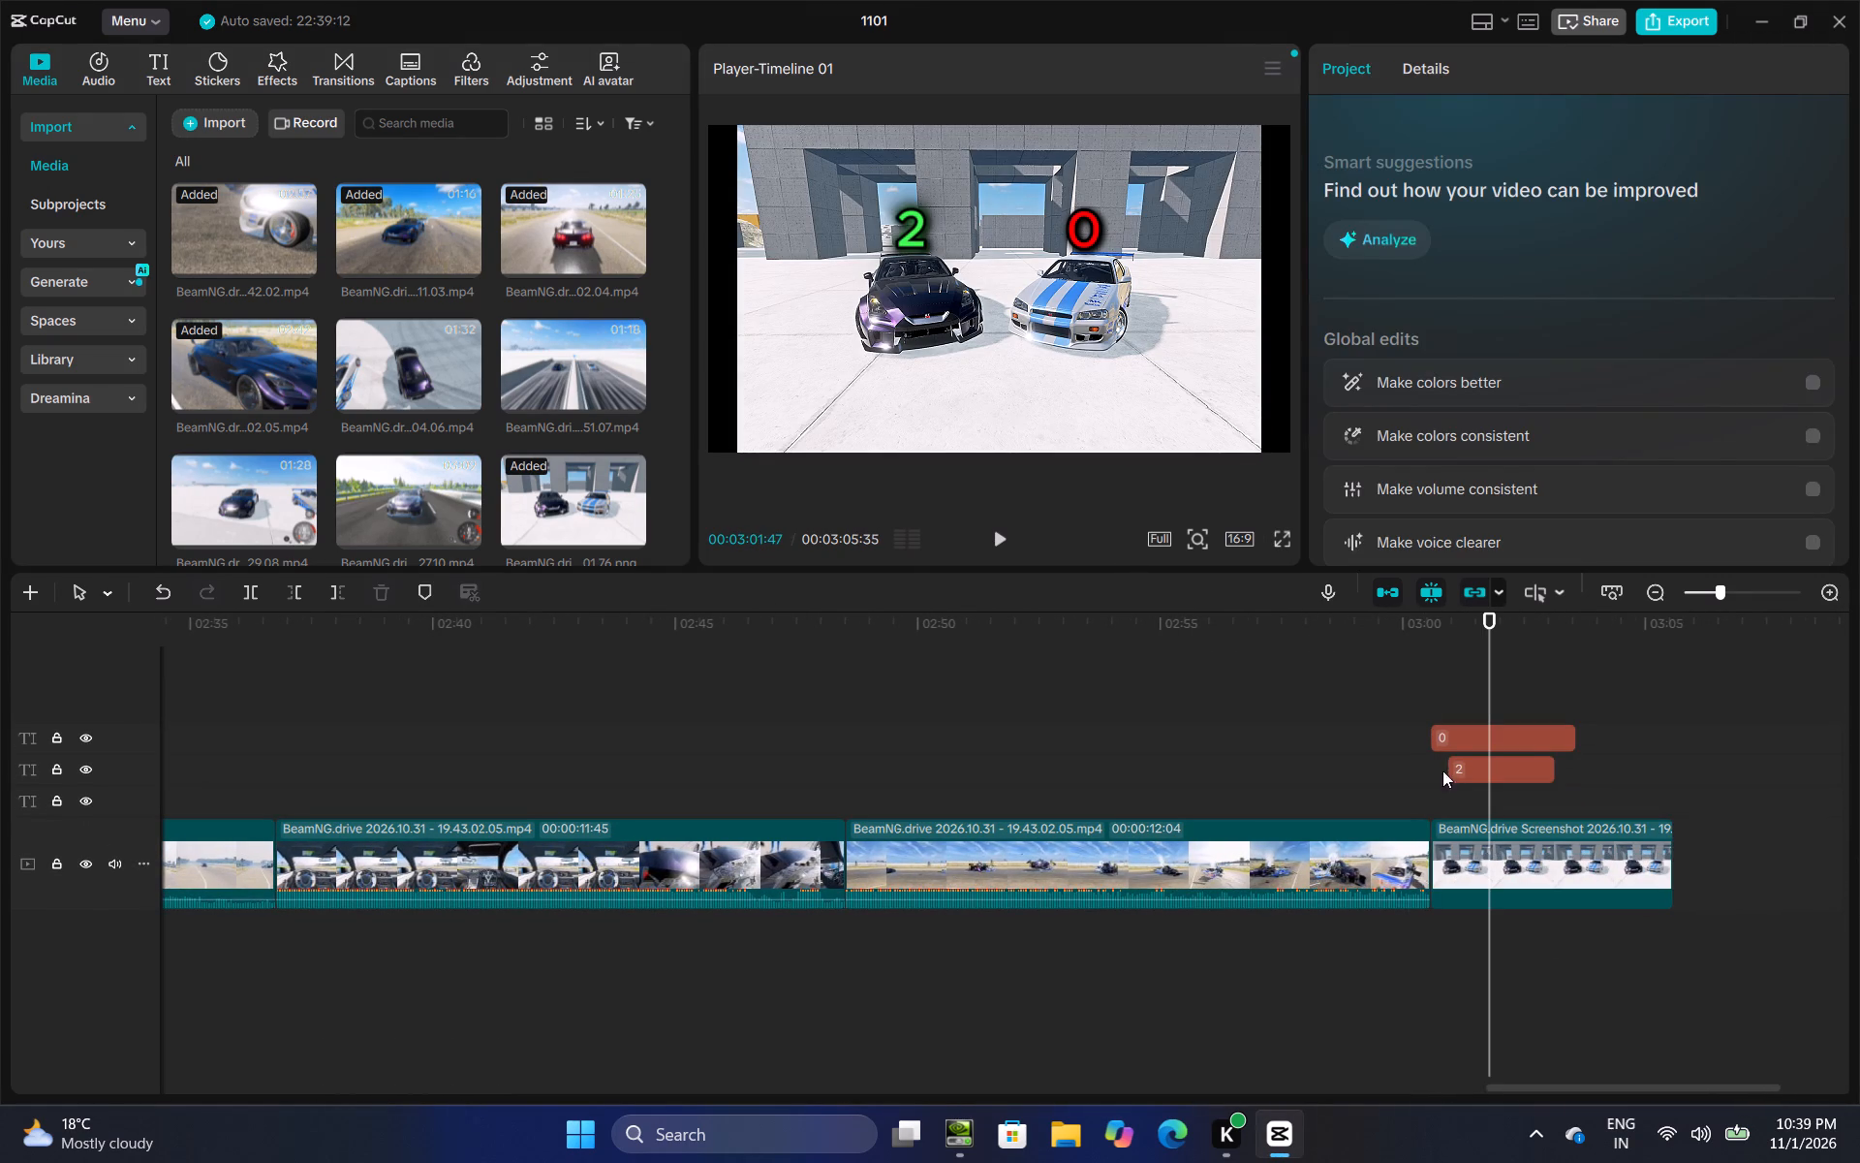
left_click(1462, 770)
left_click_drag(1445, 769, 1439, 793)
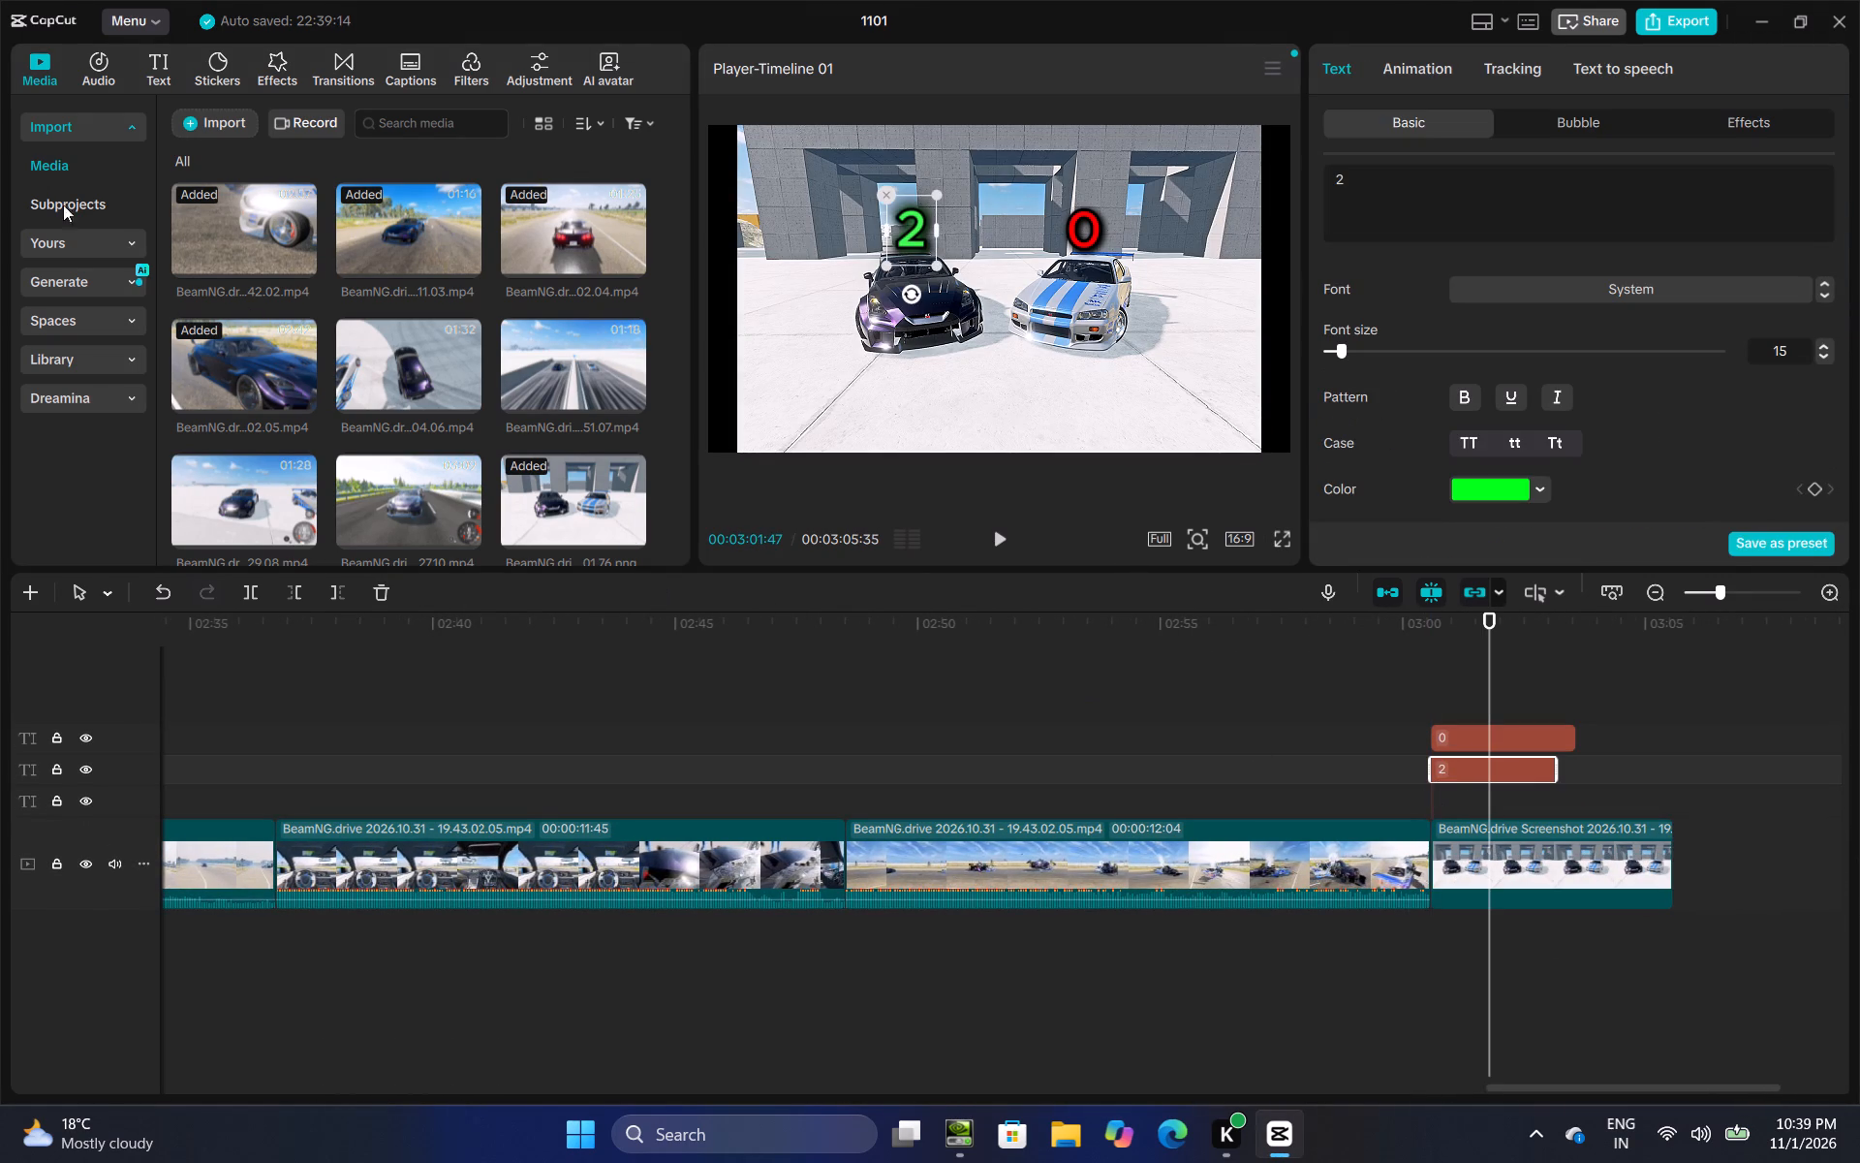
Add a default text at 00:03:01:47 over the last score screenshot reading "no points either" and set it to all uppercase.
left_click(150, 59)
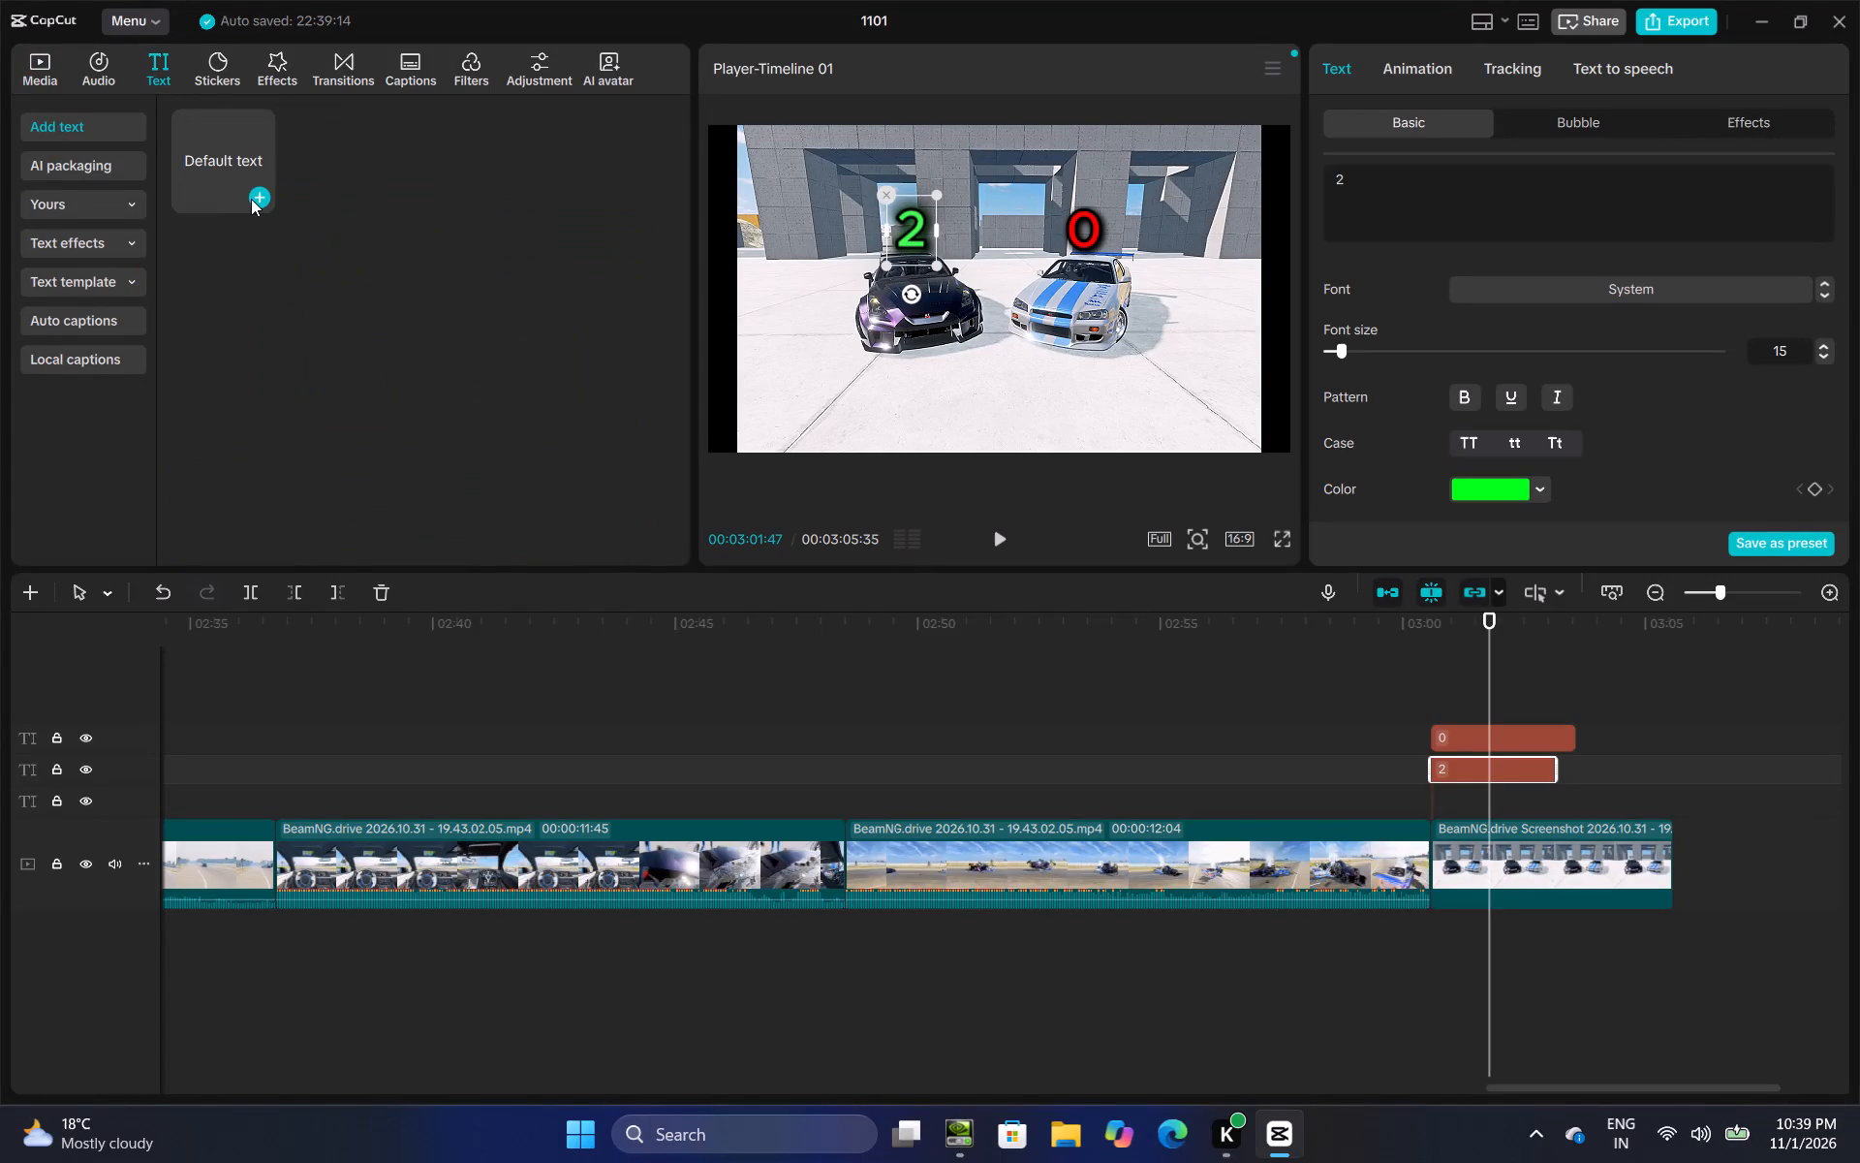
left_click(251, 199)
left_click_drag(1434, 189, 1317, 146)
key("BackSpace")
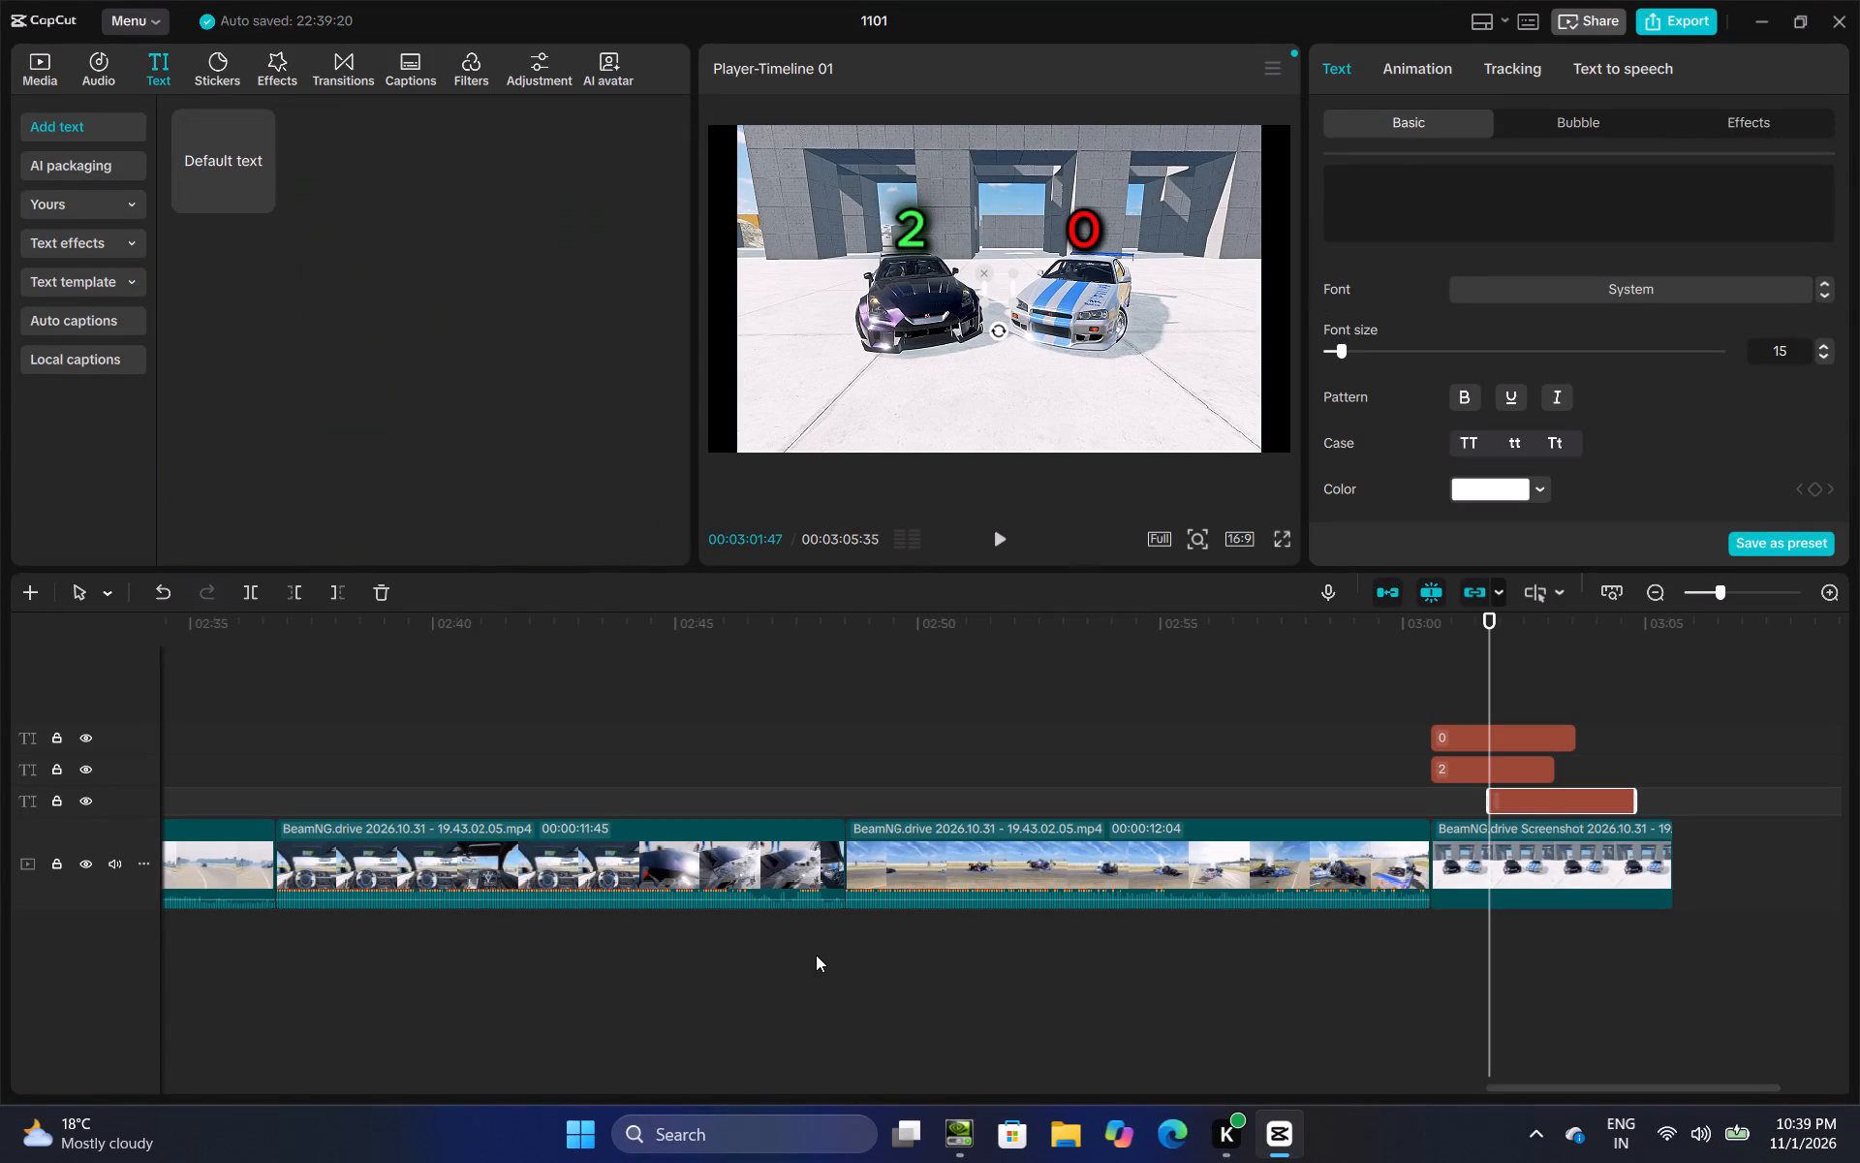
type("no points either")
key("space")
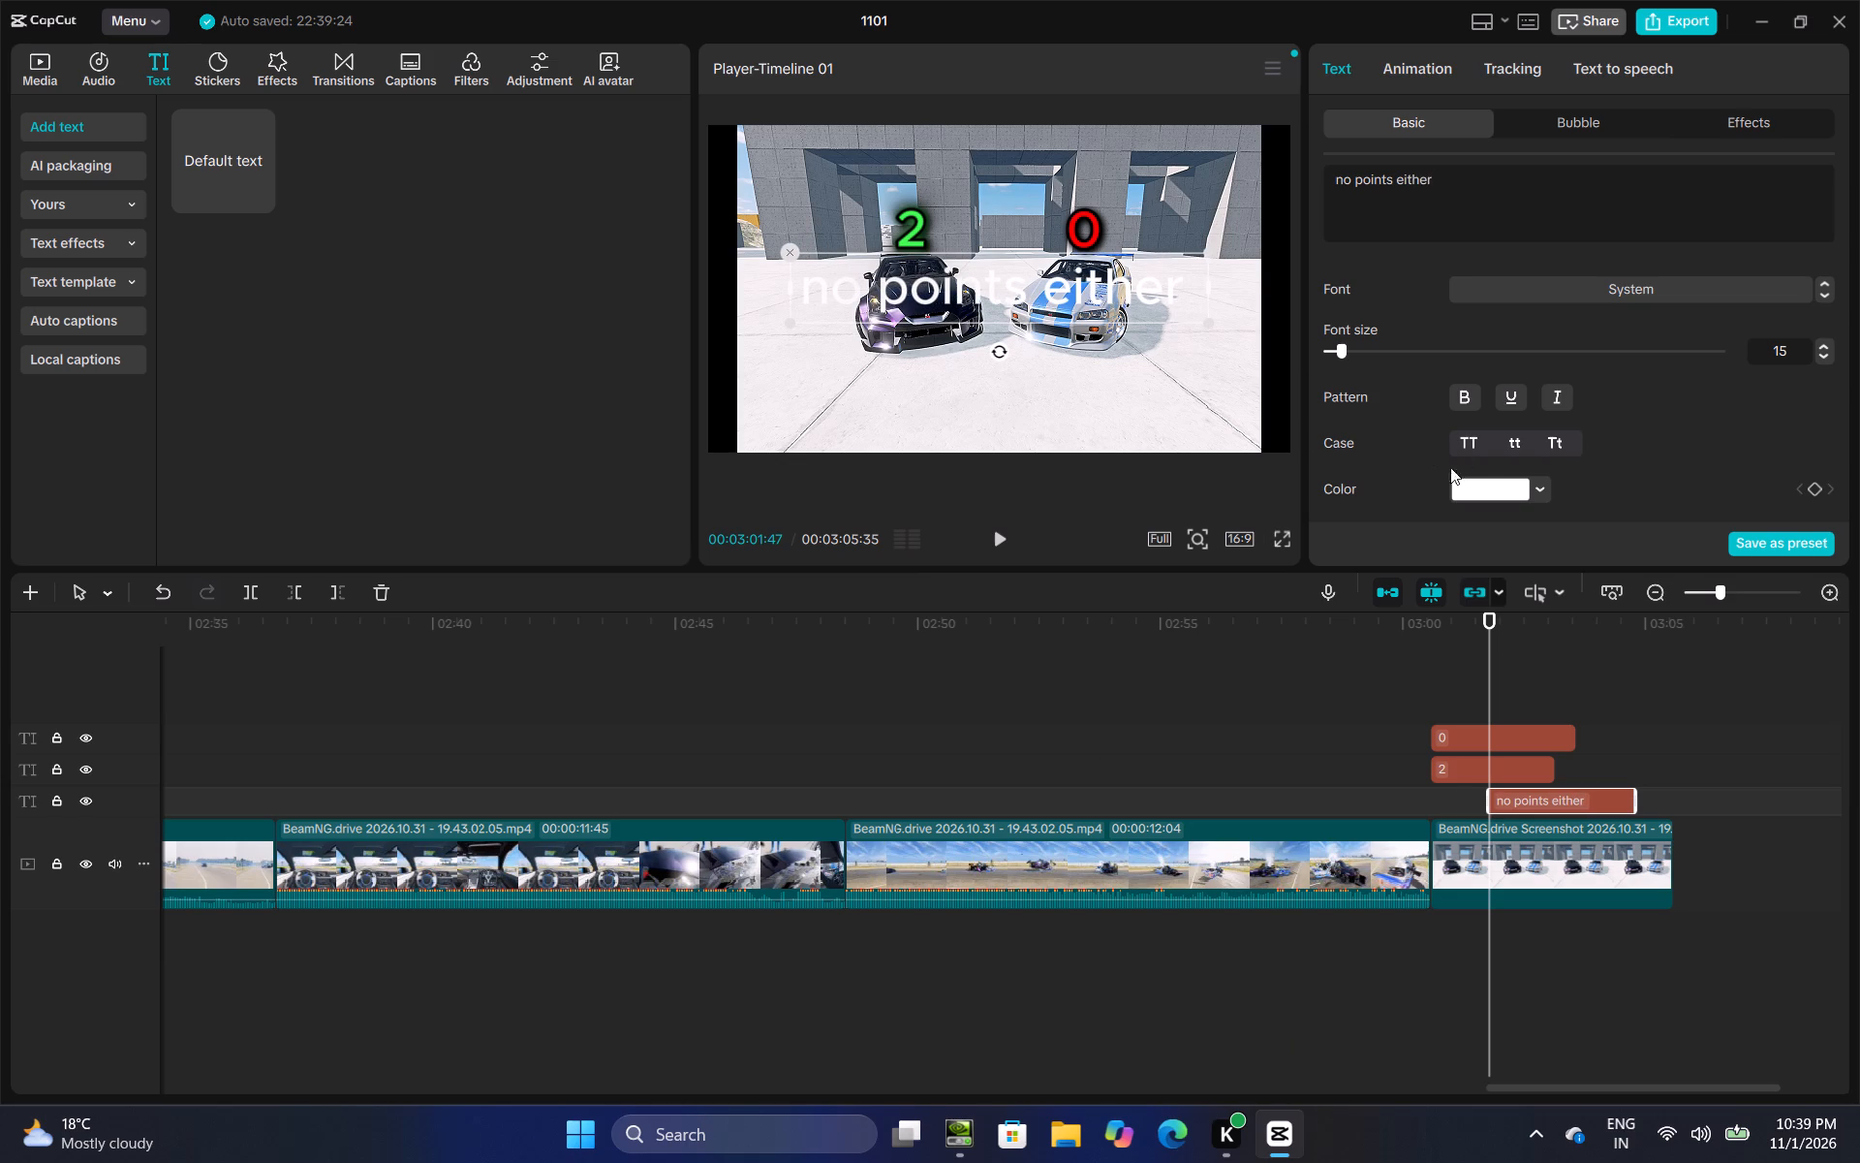
left_click(1470, 446)
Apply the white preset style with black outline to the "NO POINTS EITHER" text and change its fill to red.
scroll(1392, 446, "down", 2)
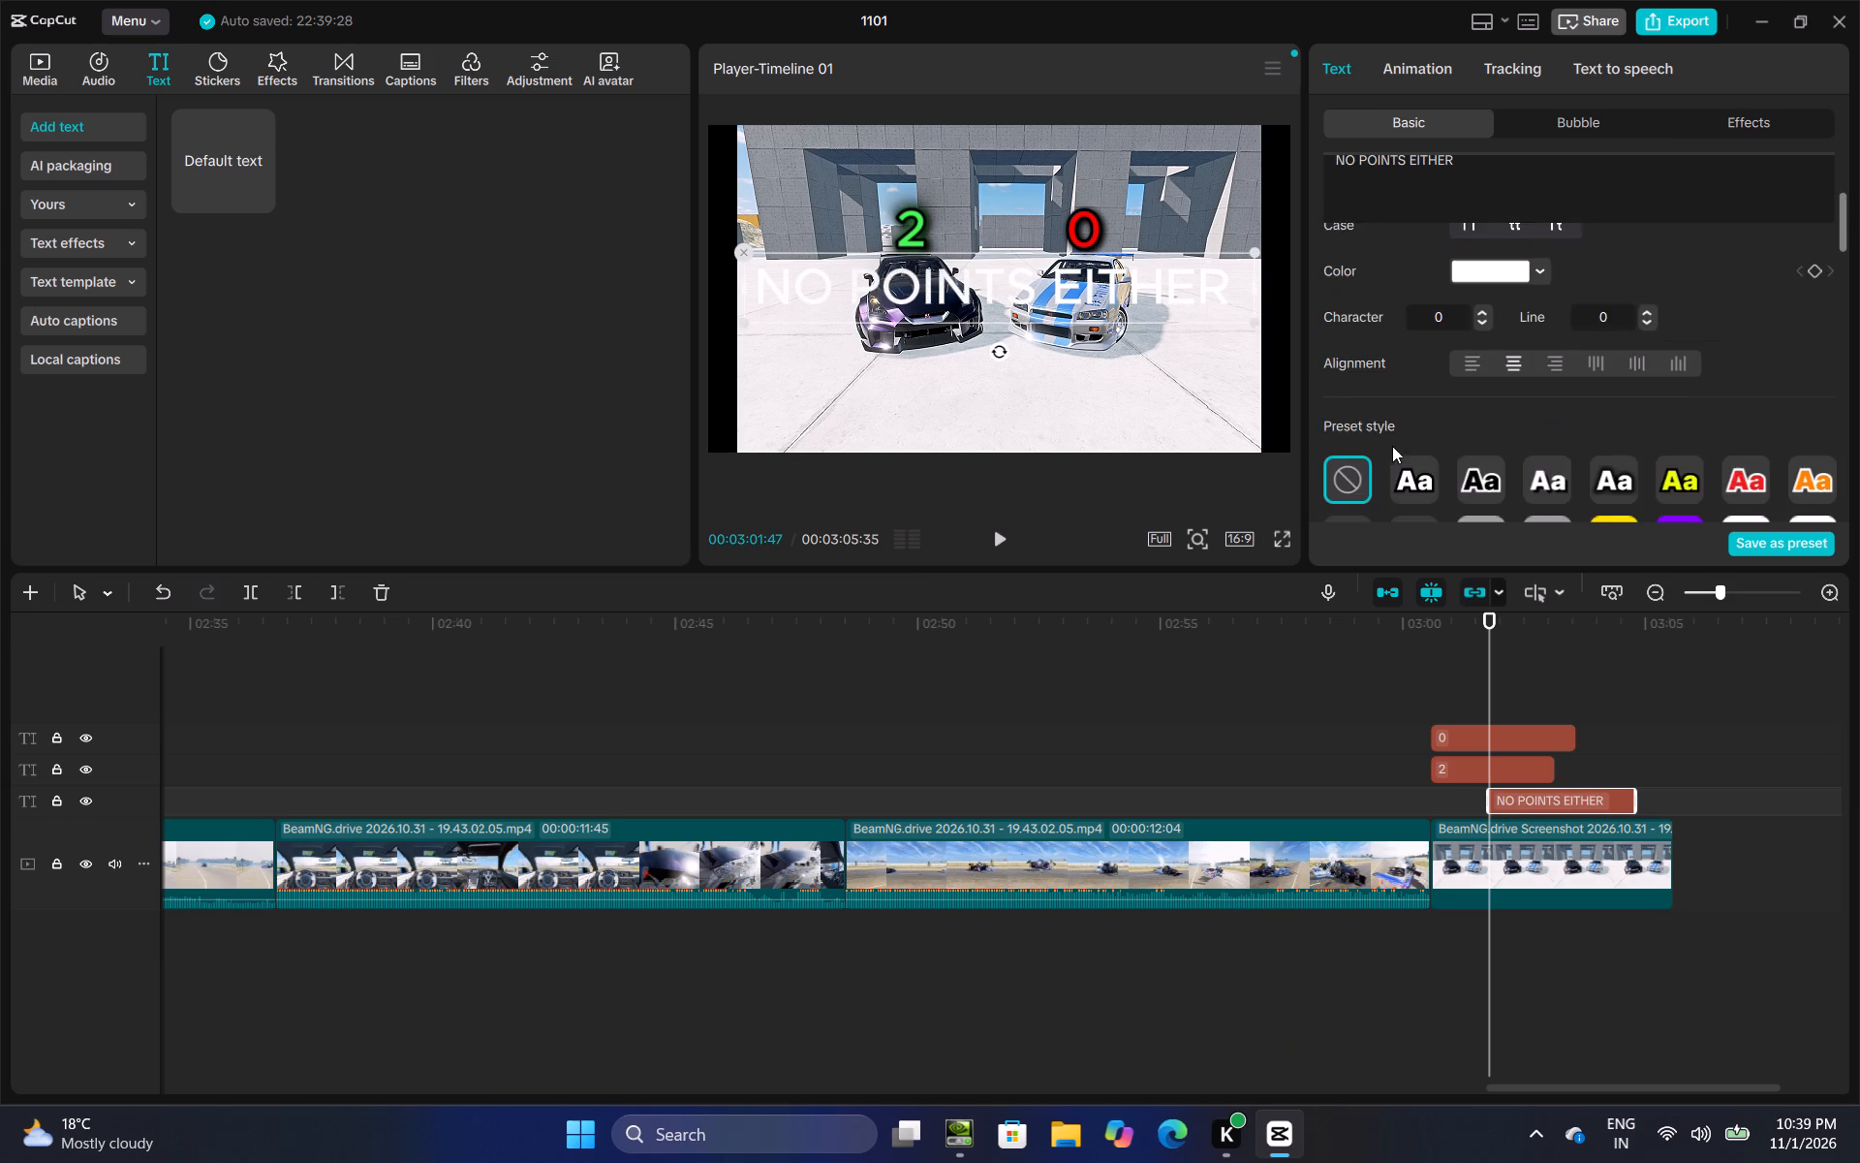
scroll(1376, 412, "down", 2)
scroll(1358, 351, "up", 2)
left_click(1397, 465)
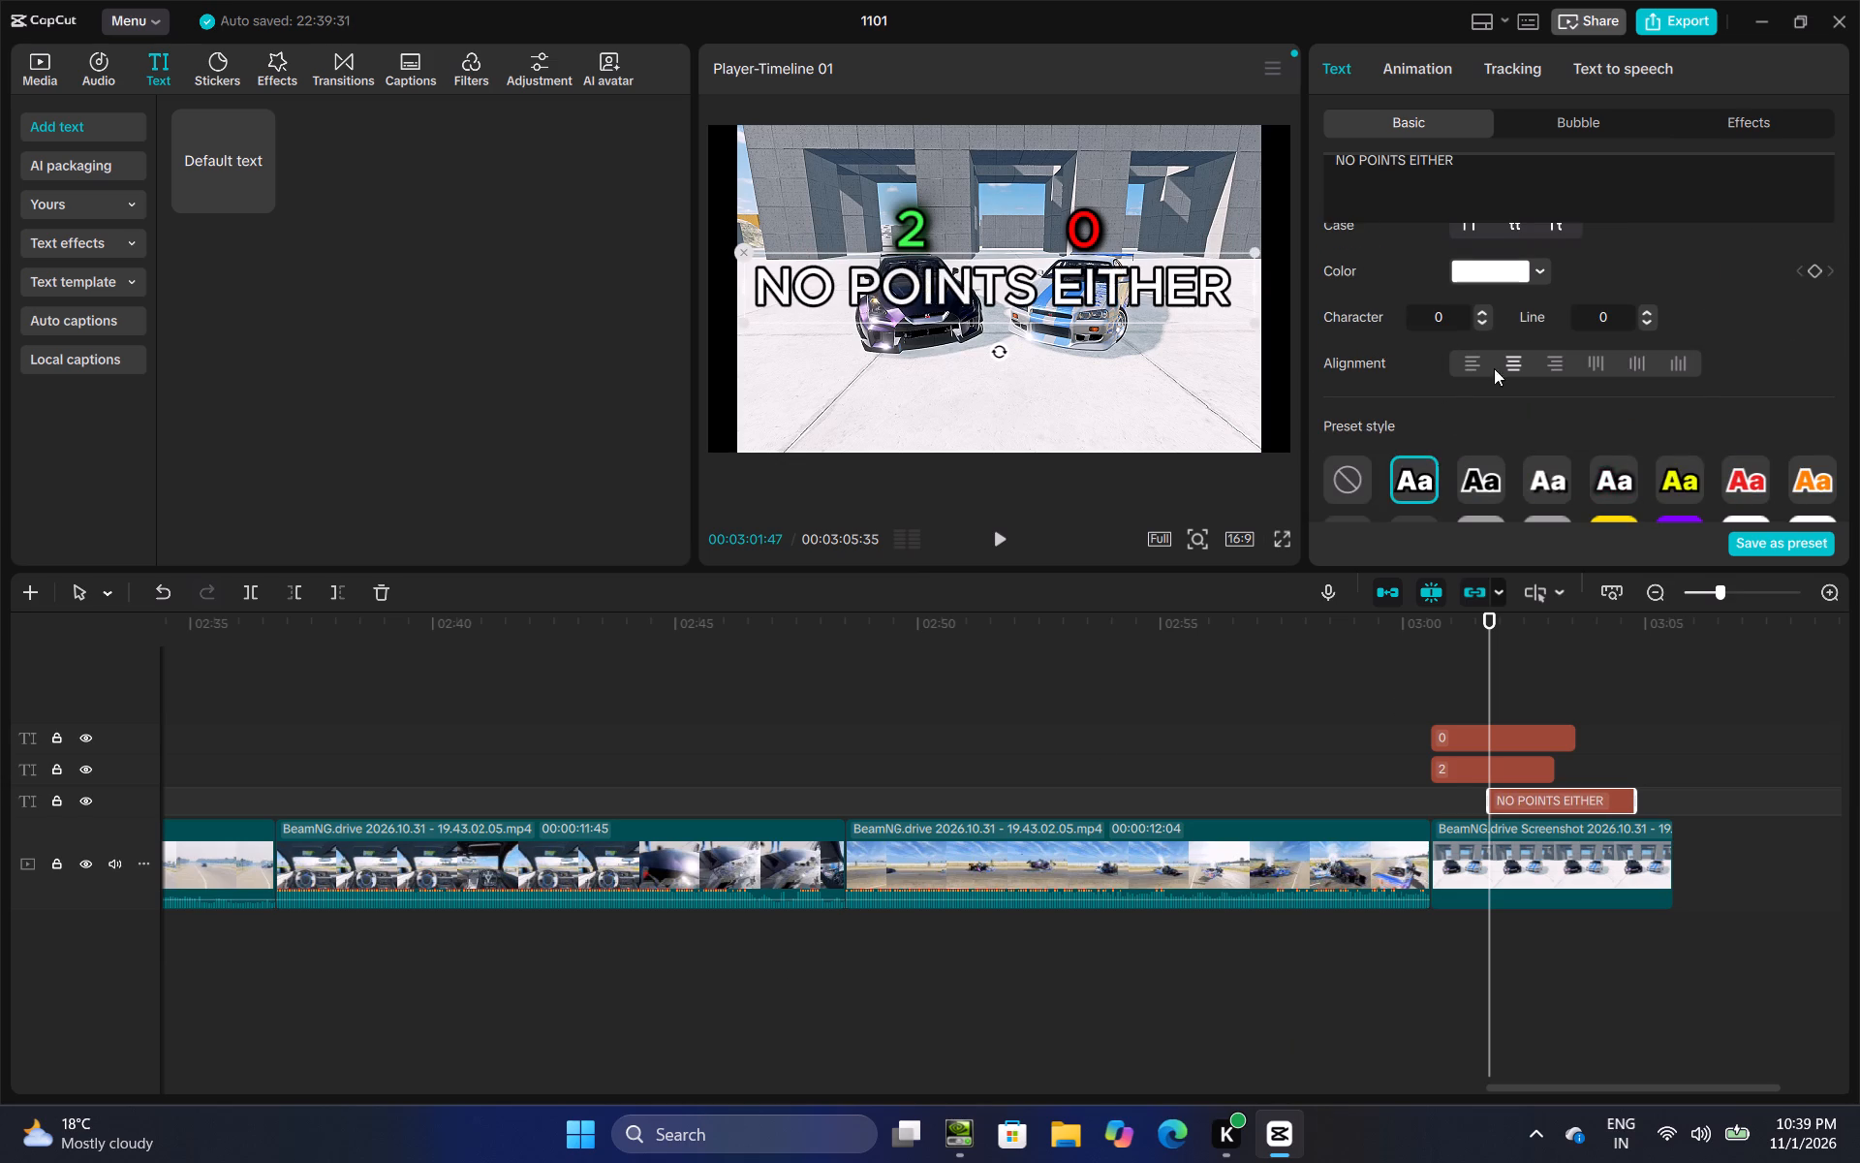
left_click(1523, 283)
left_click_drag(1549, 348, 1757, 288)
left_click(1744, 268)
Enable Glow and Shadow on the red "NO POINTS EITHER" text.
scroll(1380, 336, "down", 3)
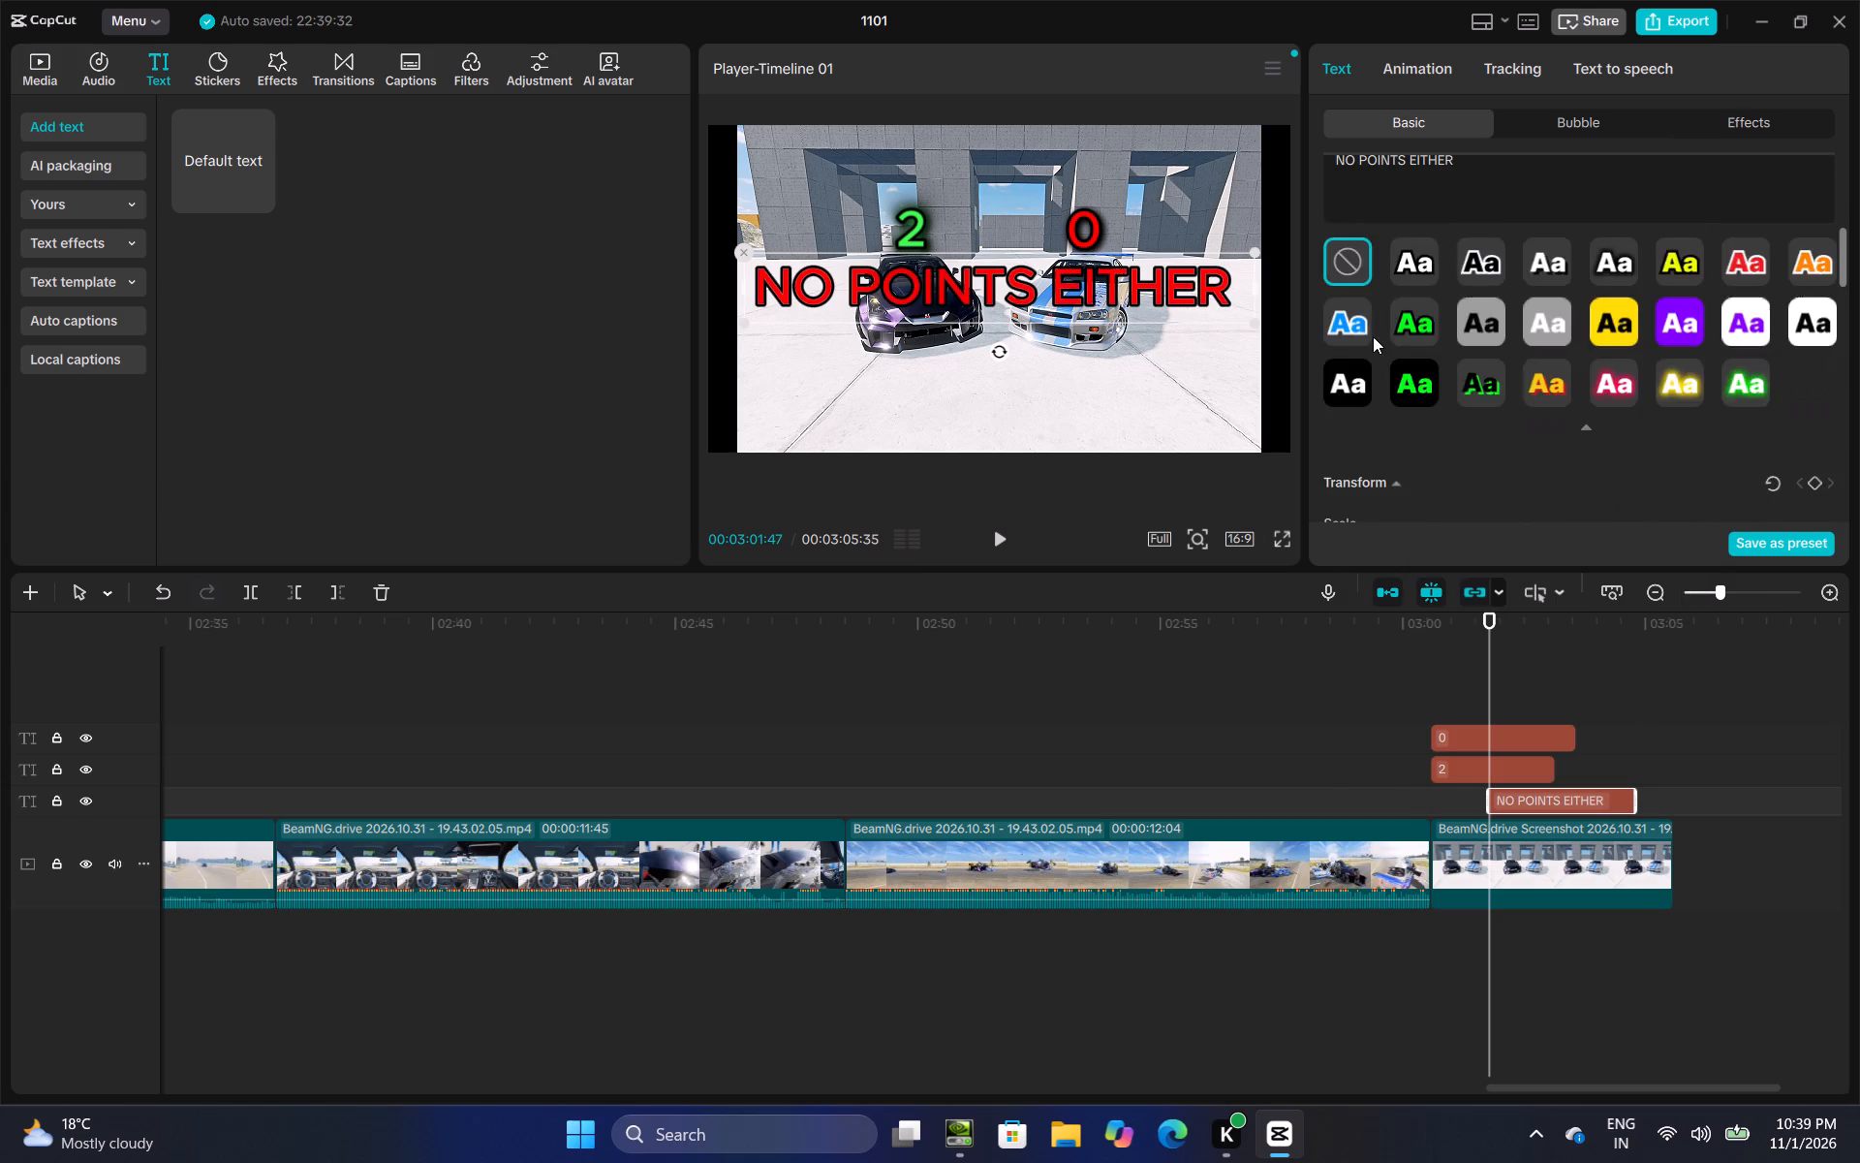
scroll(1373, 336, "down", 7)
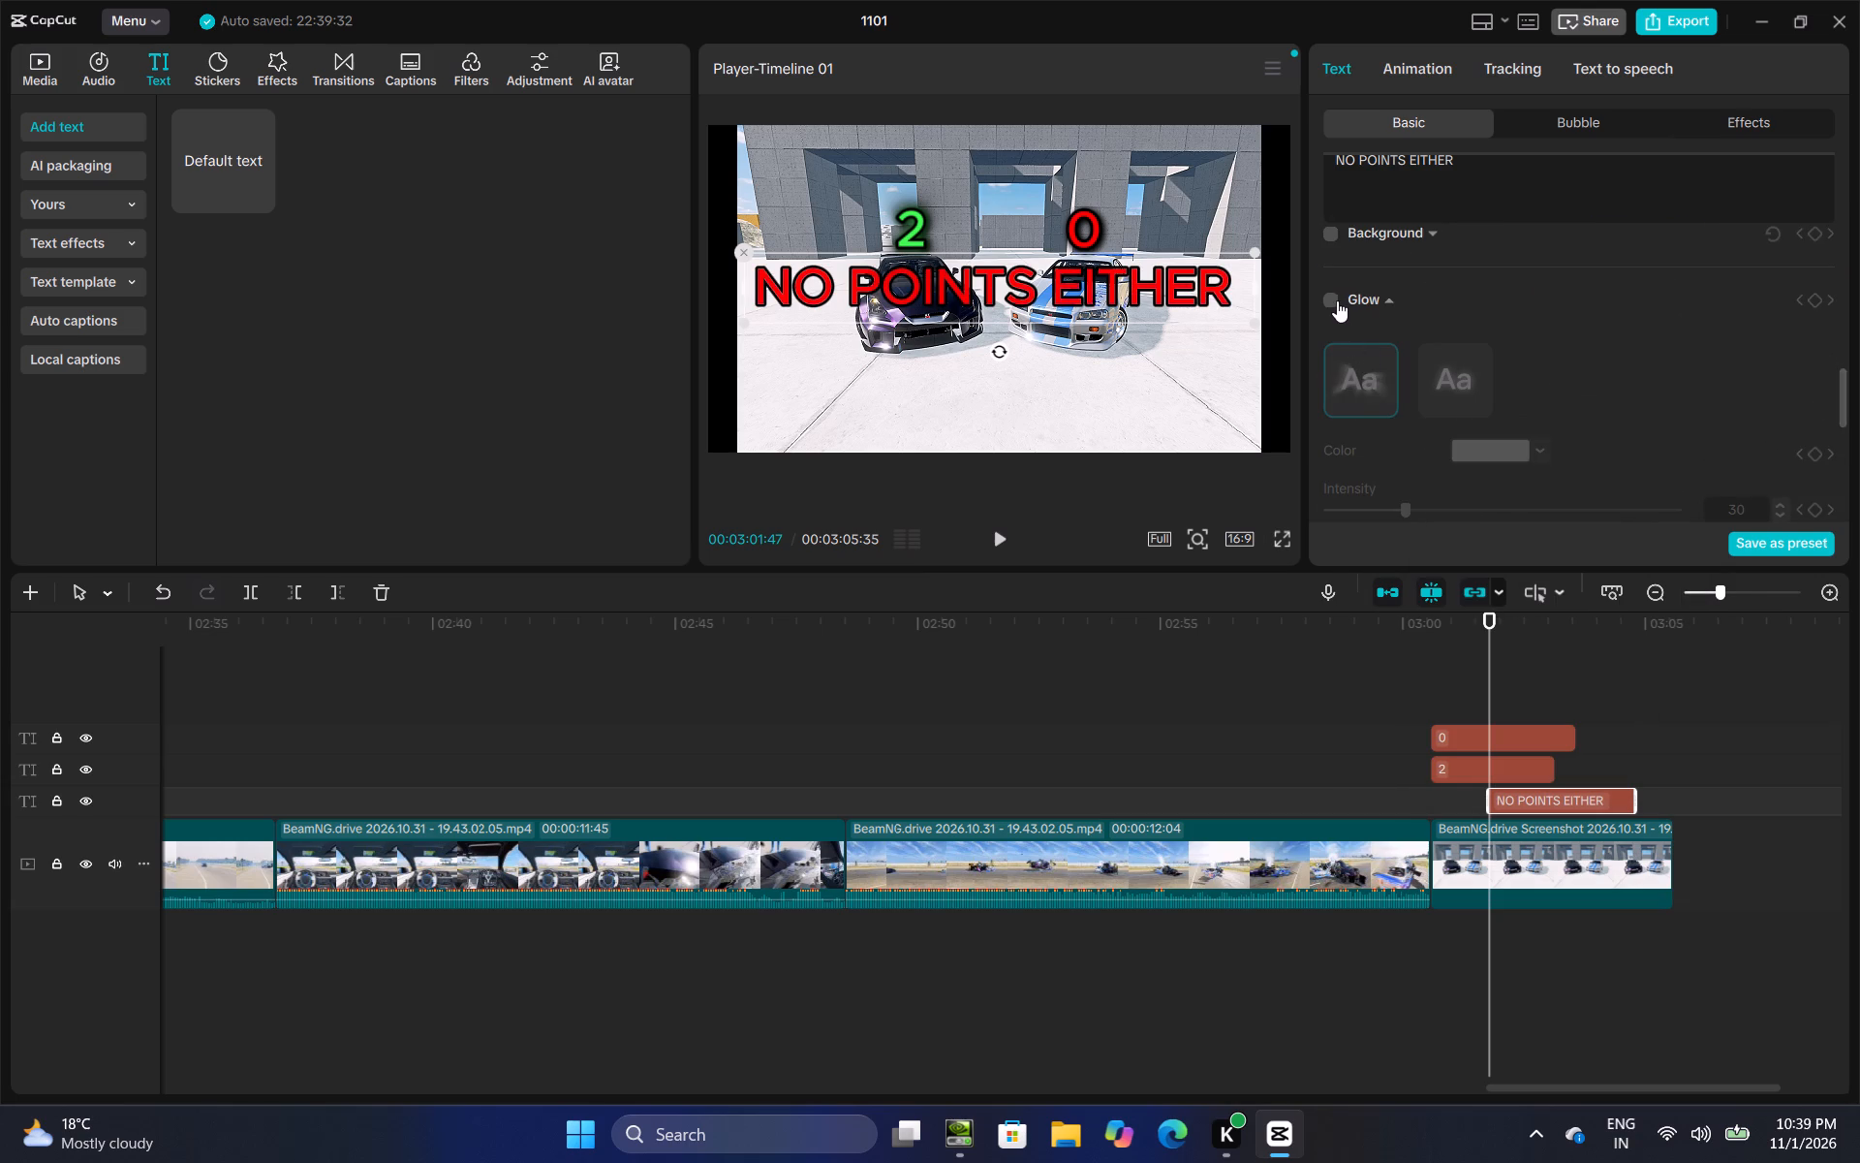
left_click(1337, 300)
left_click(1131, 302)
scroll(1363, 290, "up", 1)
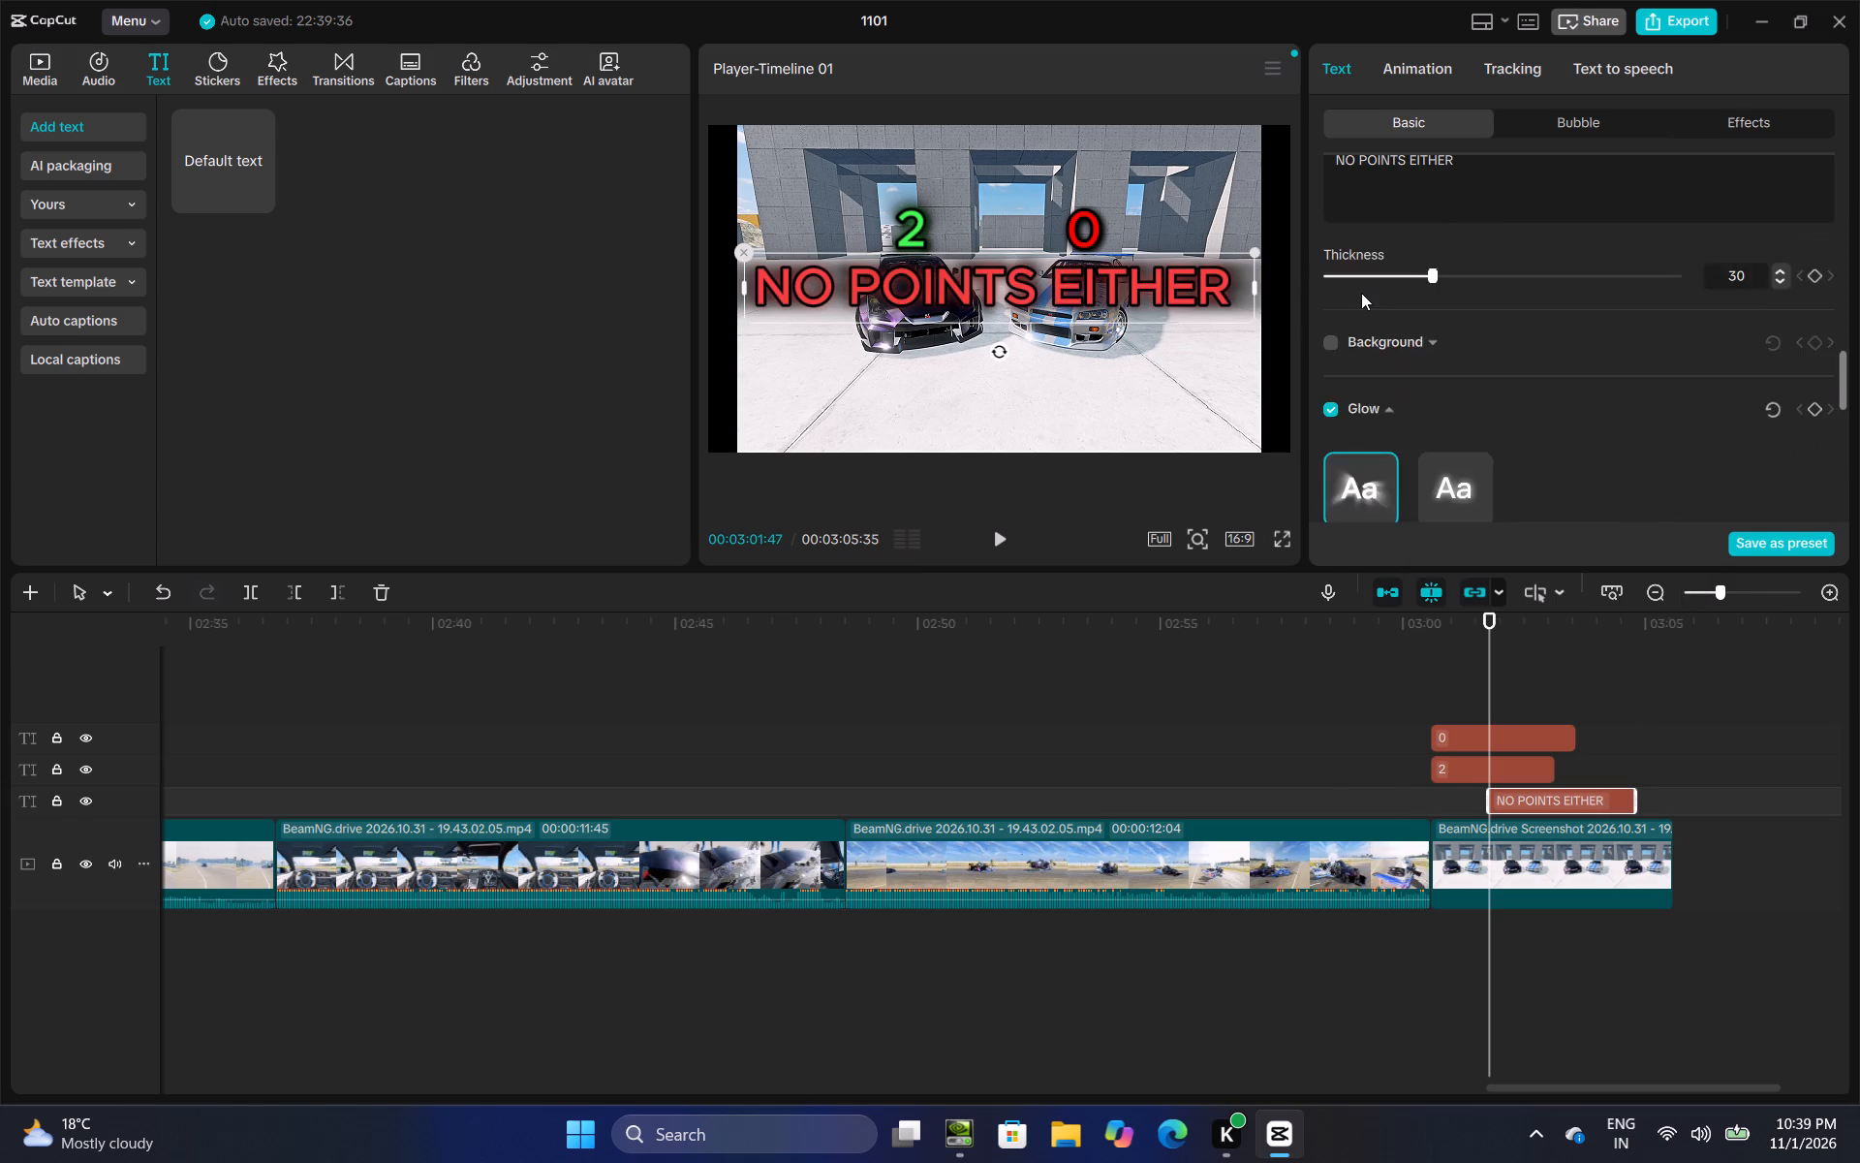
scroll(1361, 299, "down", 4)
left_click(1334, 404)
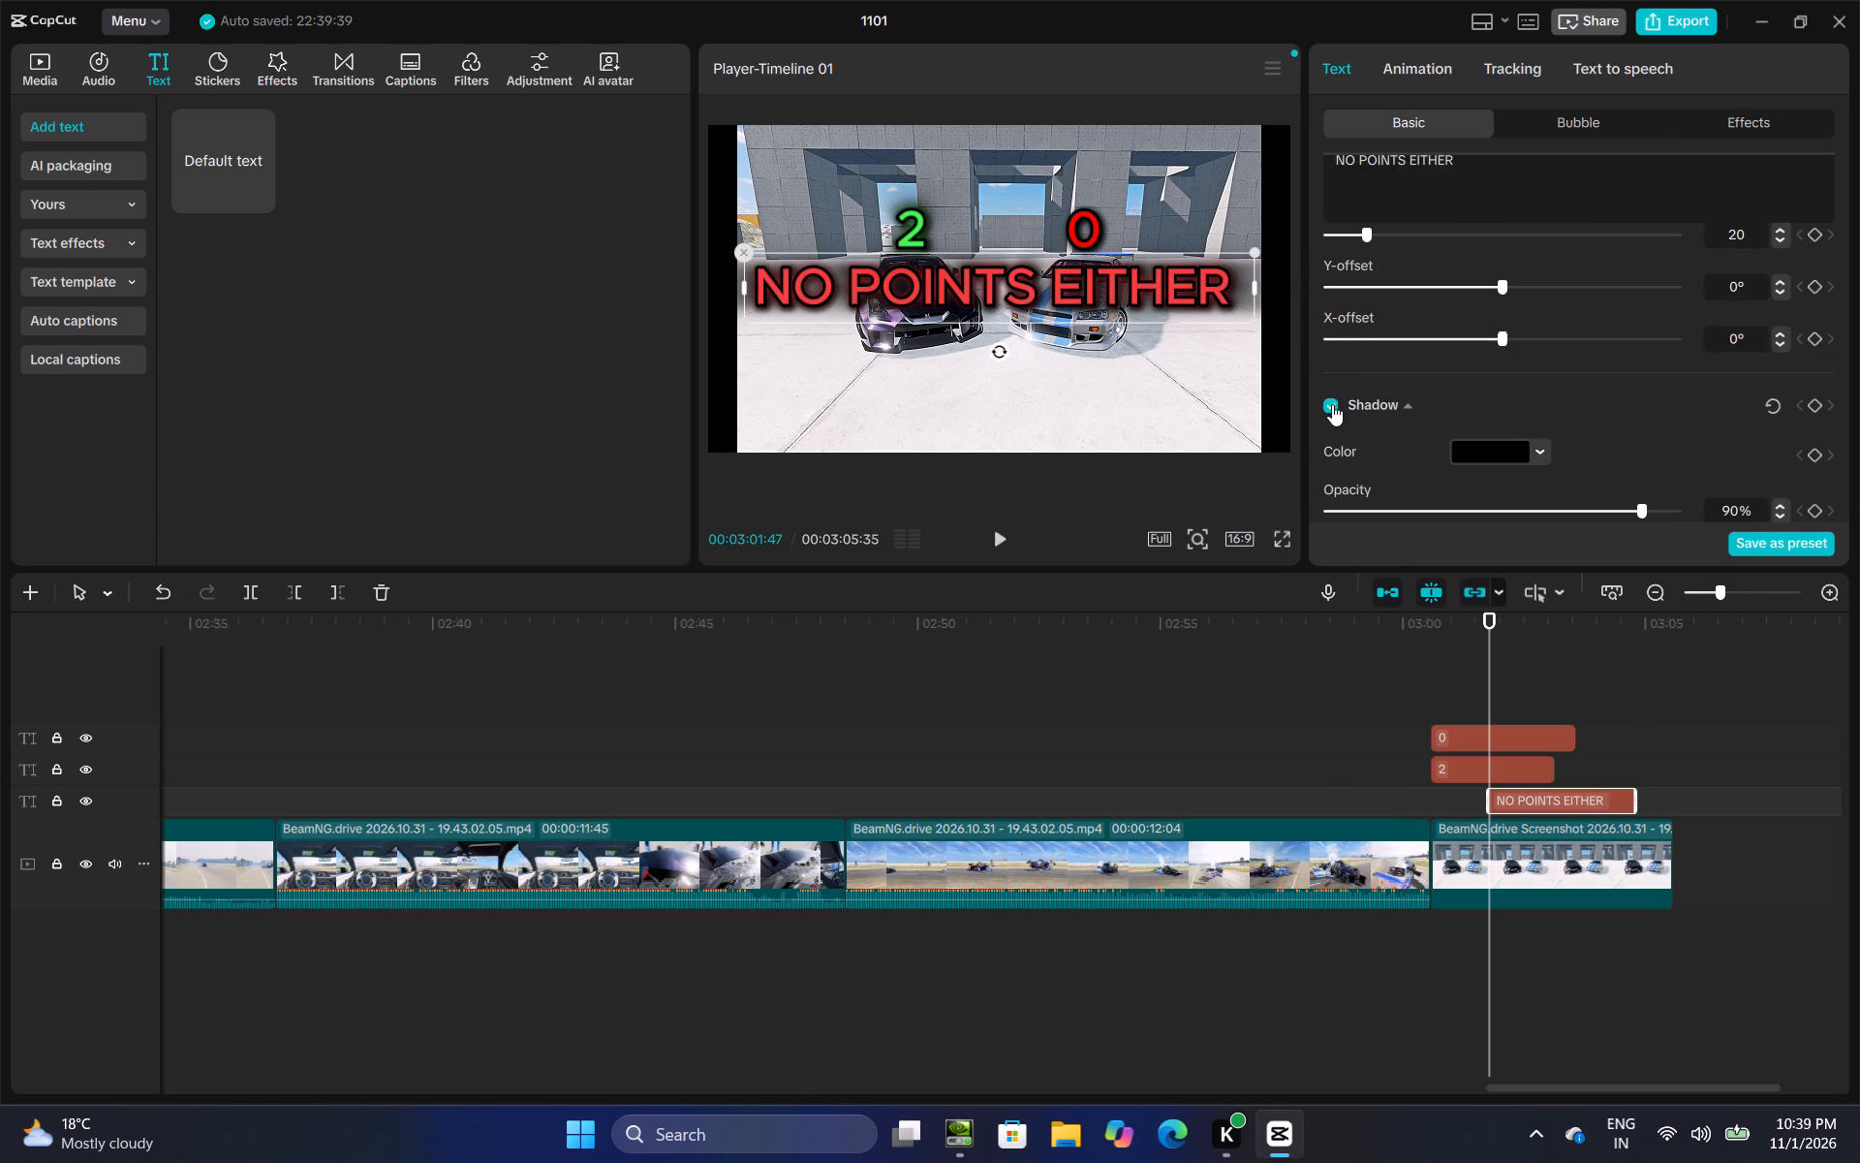
Shrink the "NO POINTS EITHER" text slightly and place it roughly centred just above the "2" and "0" scores.
left_click_drag(1229, 302, 1182, 302)
left_click_drag(1256, 257, 1201, 304)
left_click_drag(1162, 296, 1169, 210)
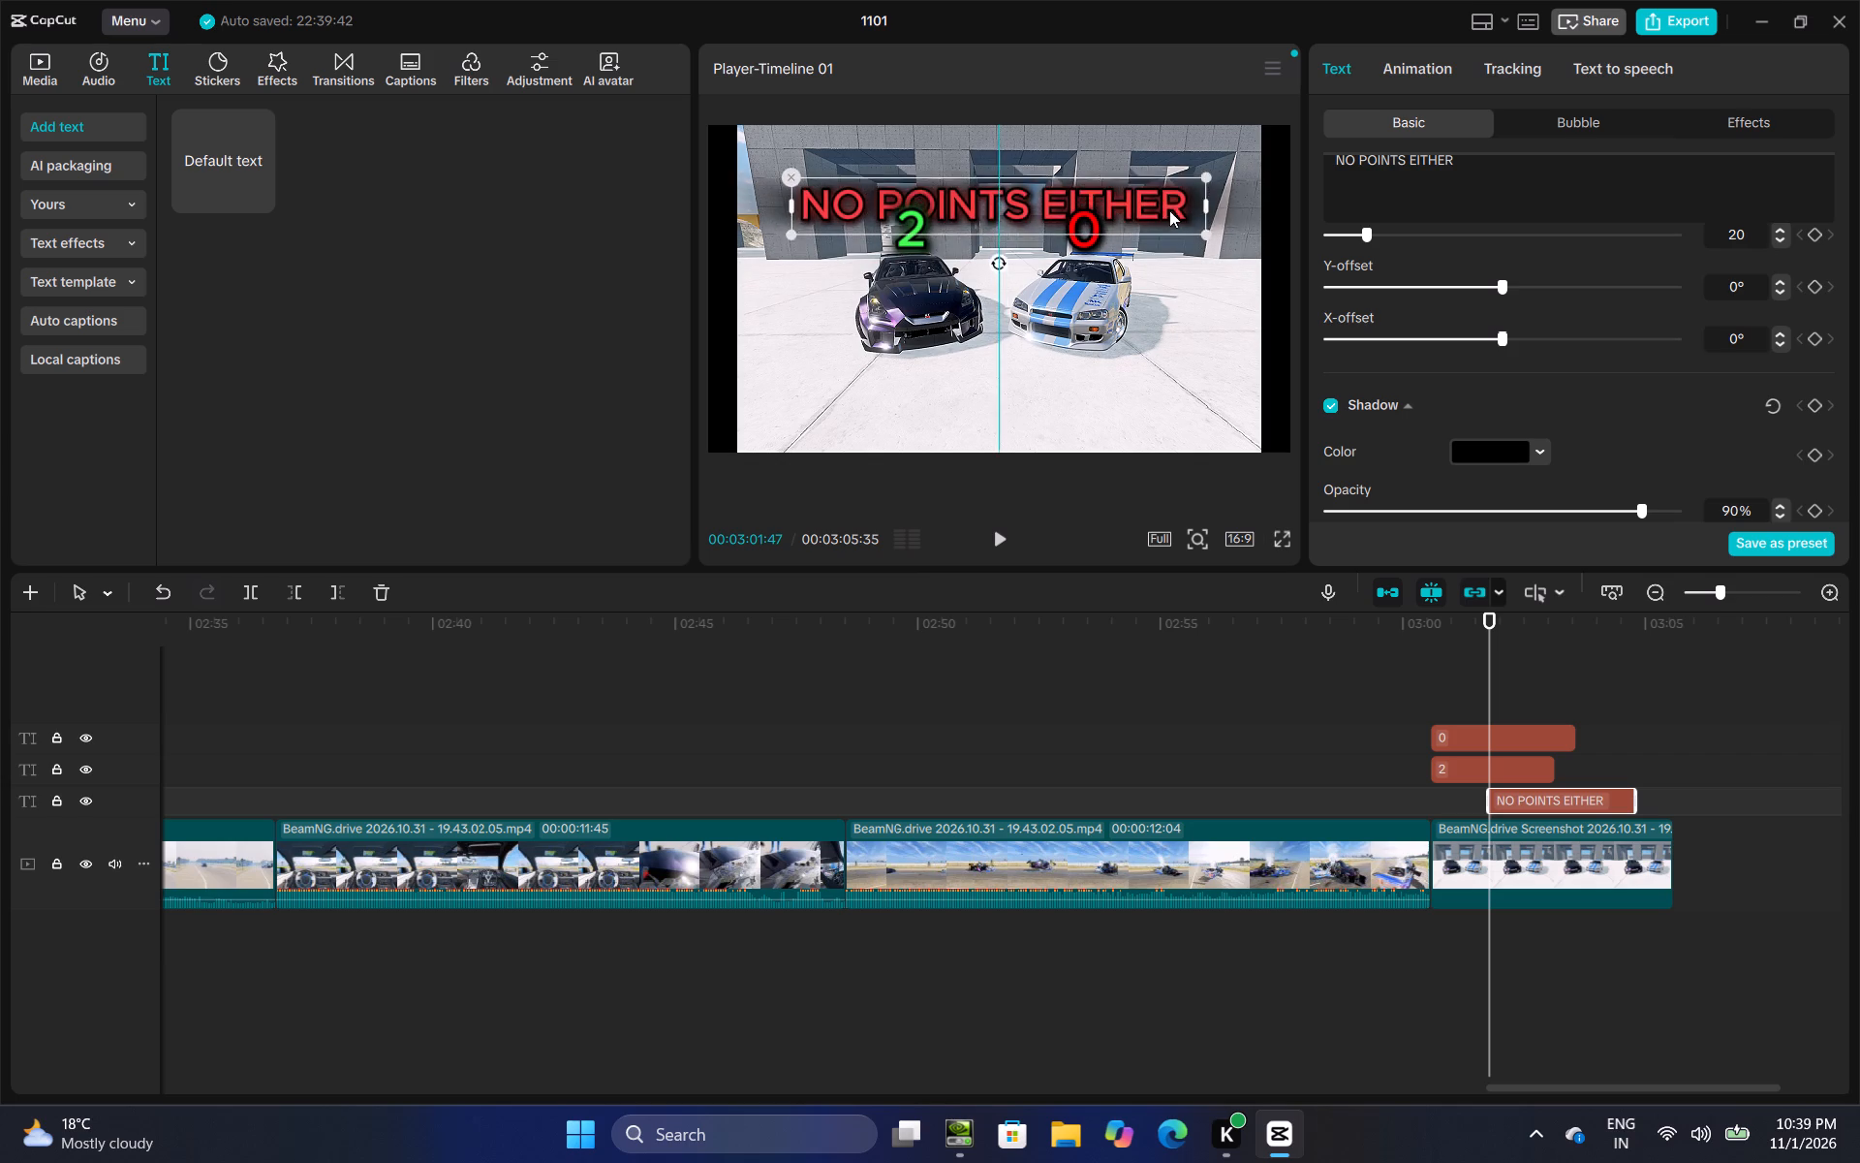
left_click_drag(1169, 210, 1169, 232)
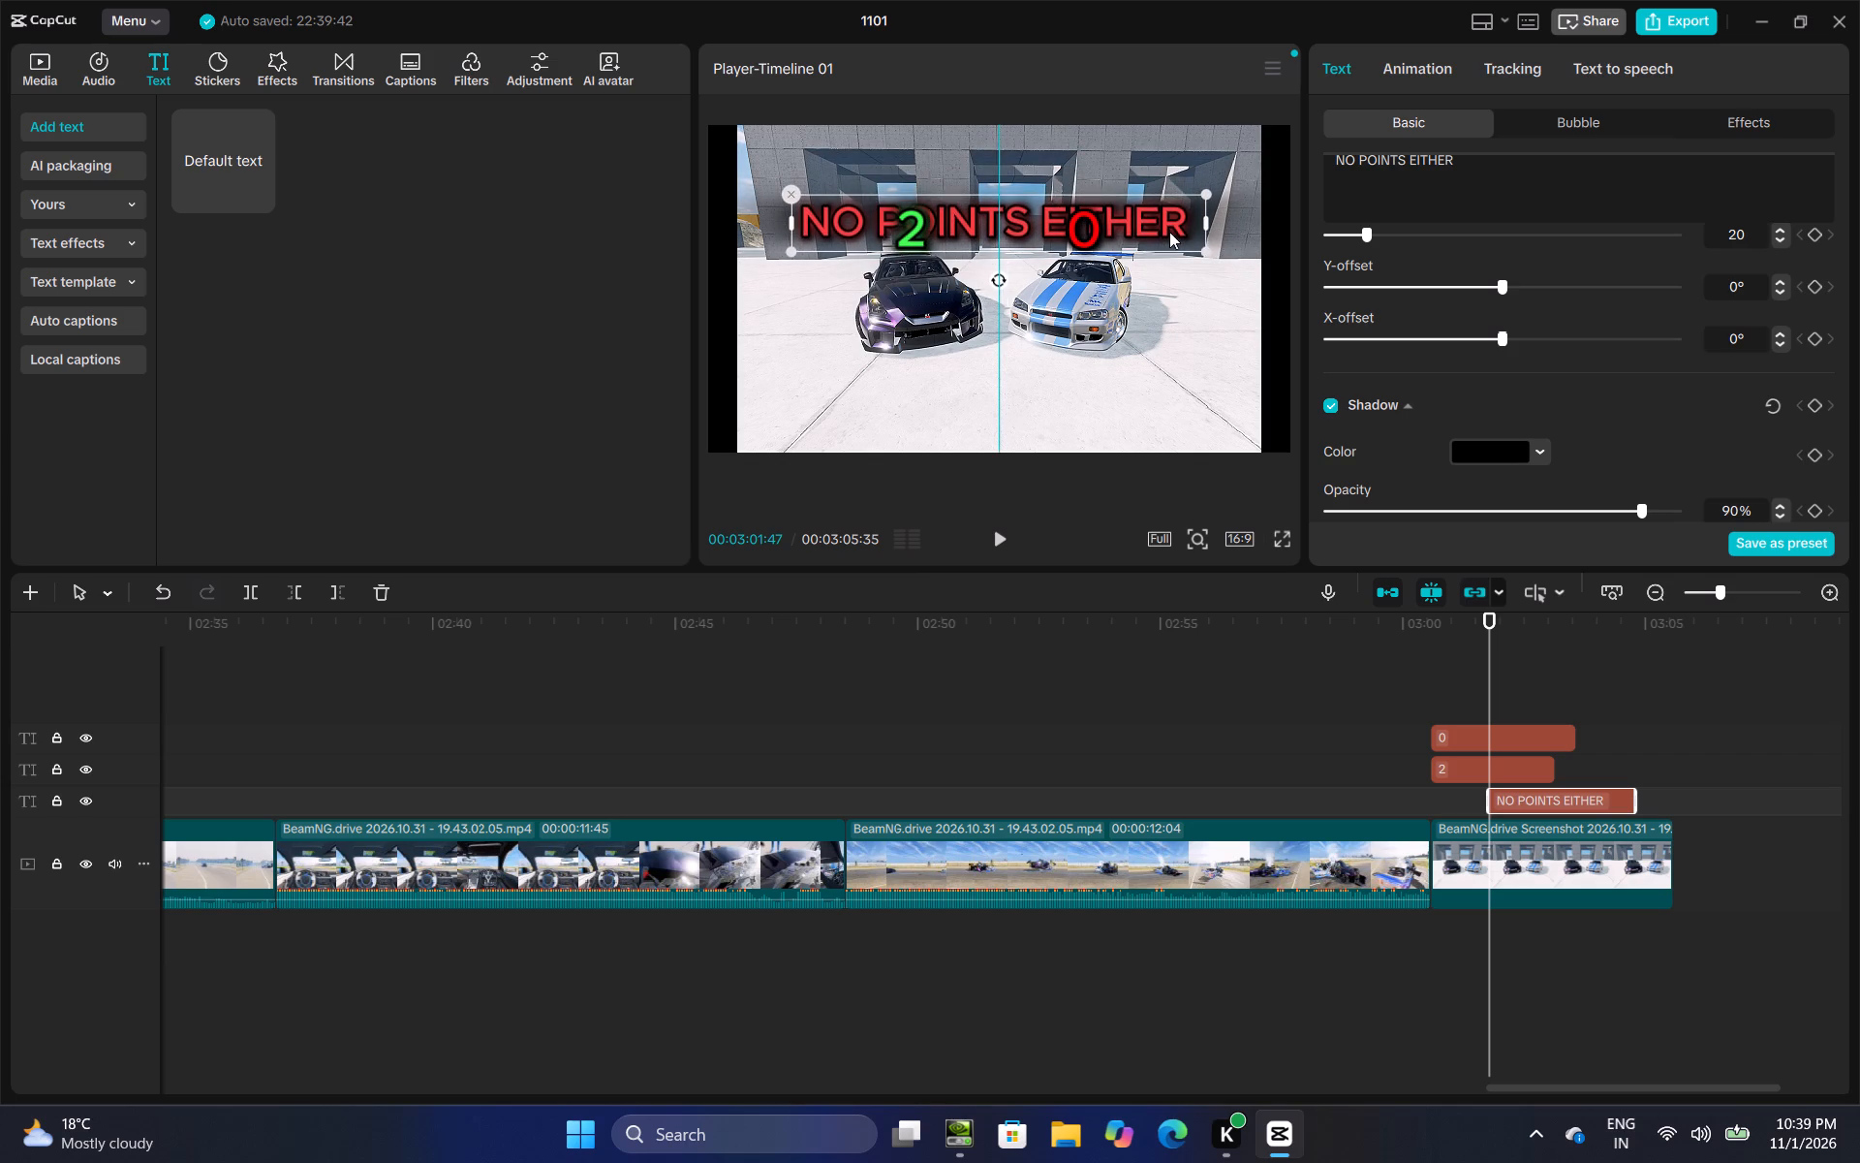
left_click_drag(1169, 232, 1169, 236)
left_click_drag(1169, 236, 1169, 210)
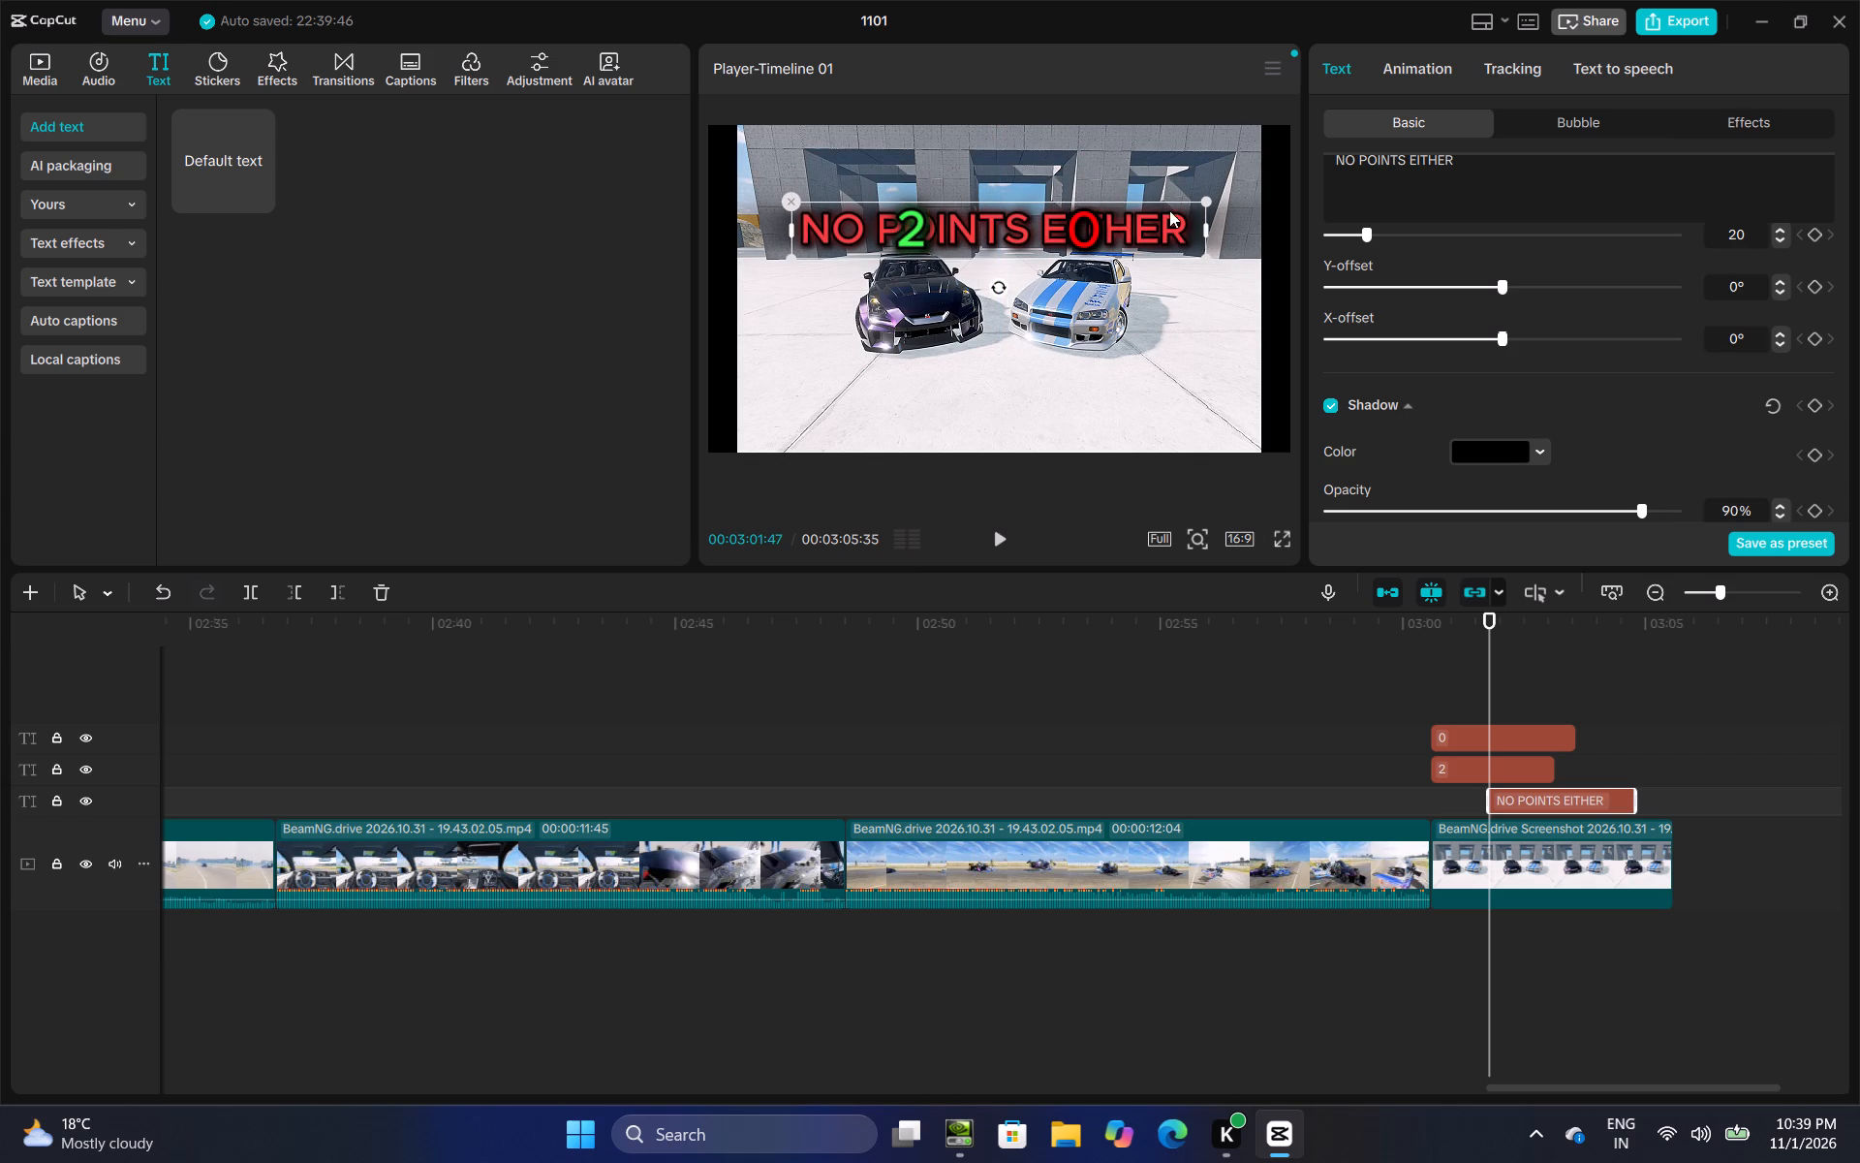
left_click_drag(1169, 210, 1169, 194)
left_click(1167, 194)
left_click(1143, 246)
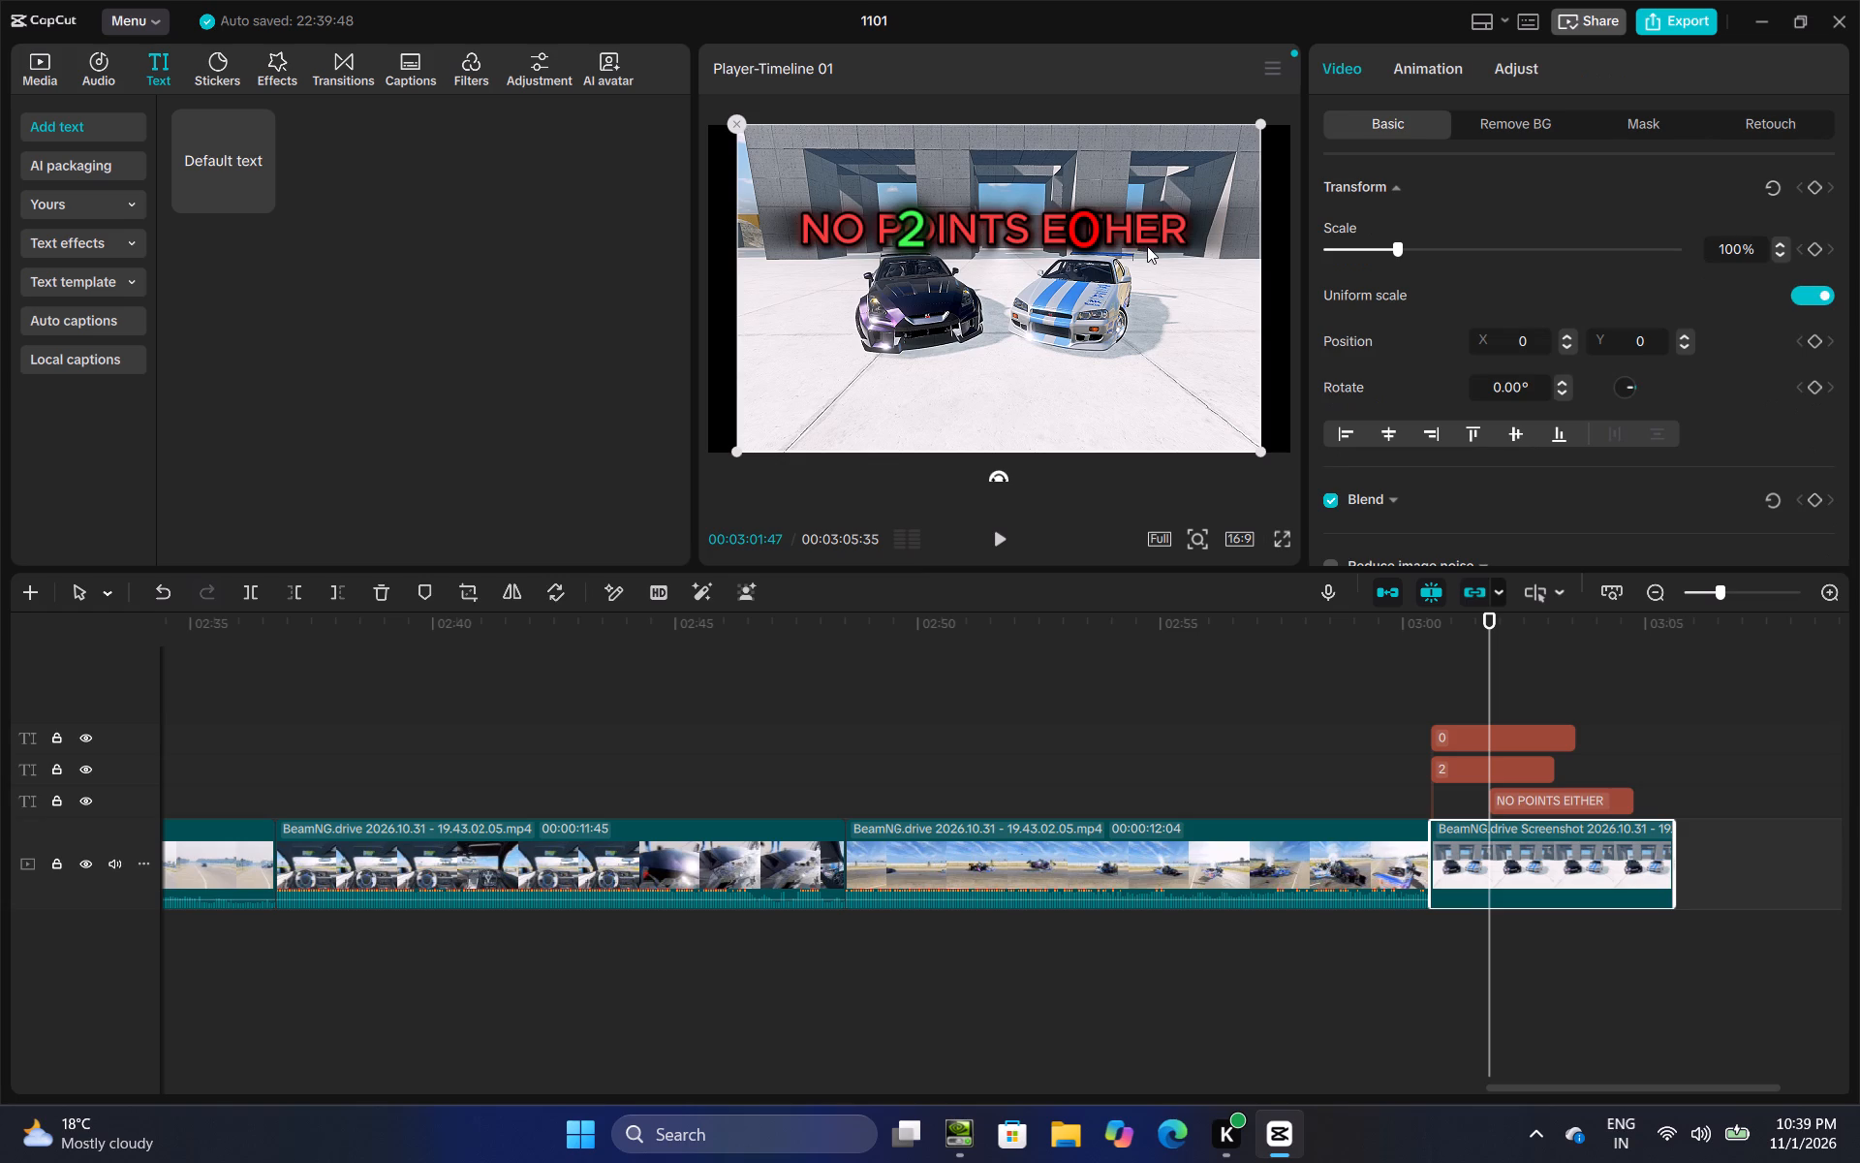
left_click_drag(1155, 244, 1162, 225)
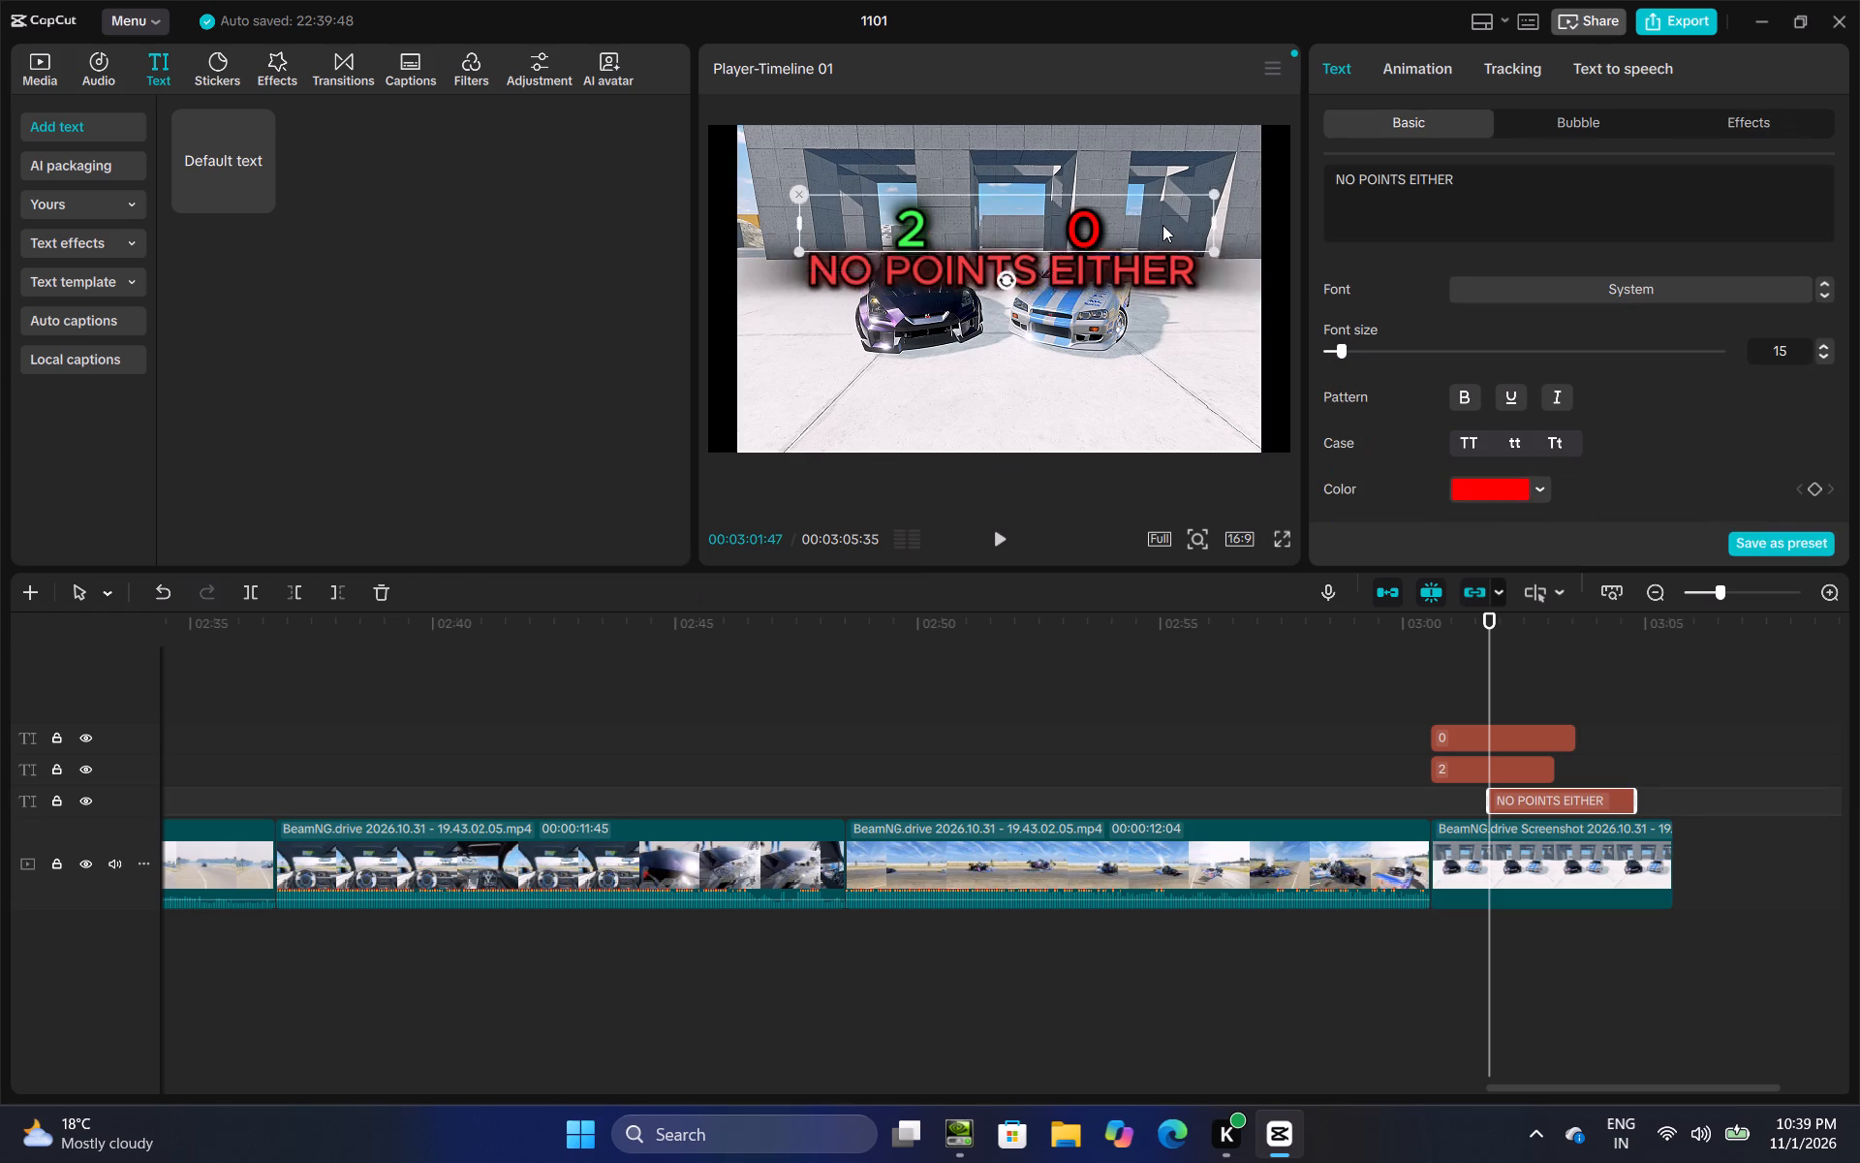
left_click_drag(1162, 225, 1164, 189)
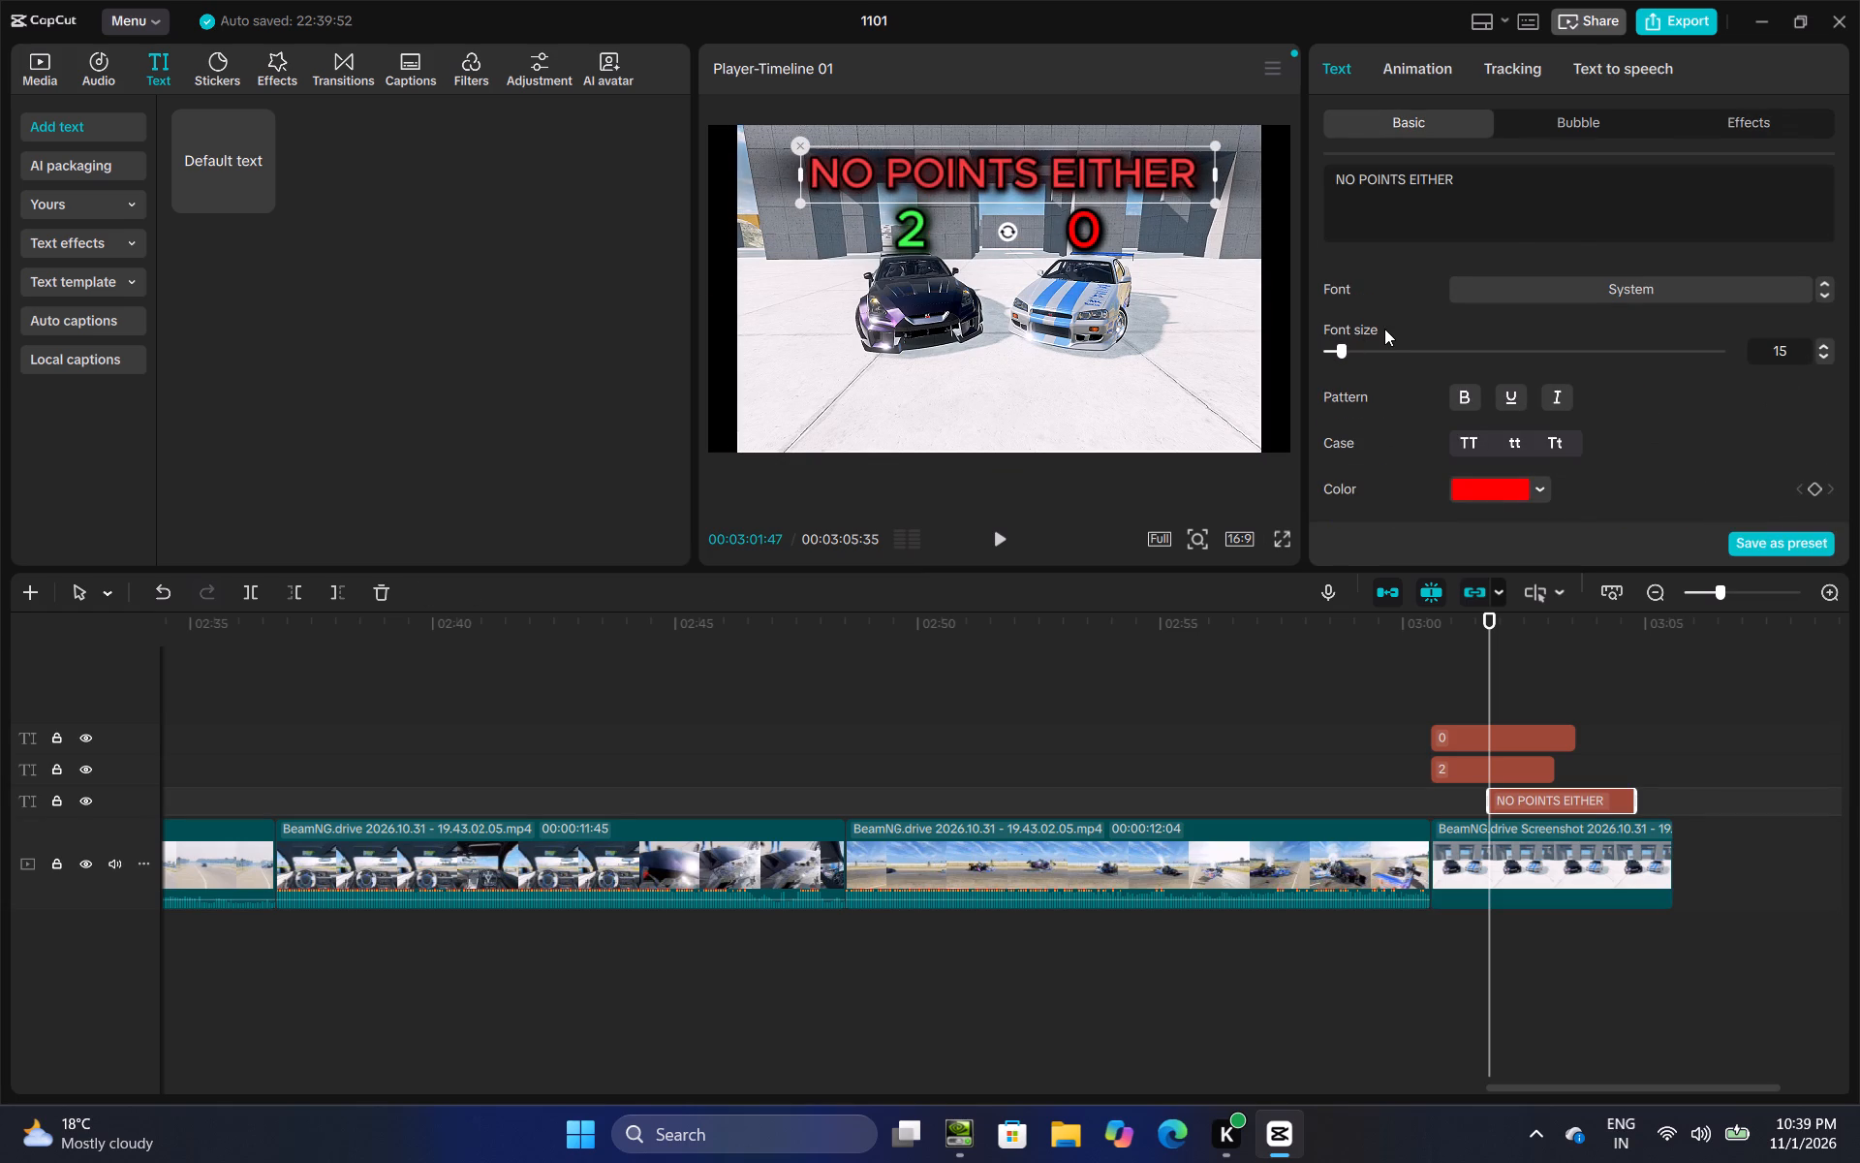
Restyle "NO POINTS EITHER" with the white black-outlined preset, recolour it red (FF0000) and enable only the Shadow effect.
scroll(1384, 329, "down", 3)
left_click(1407, 372)
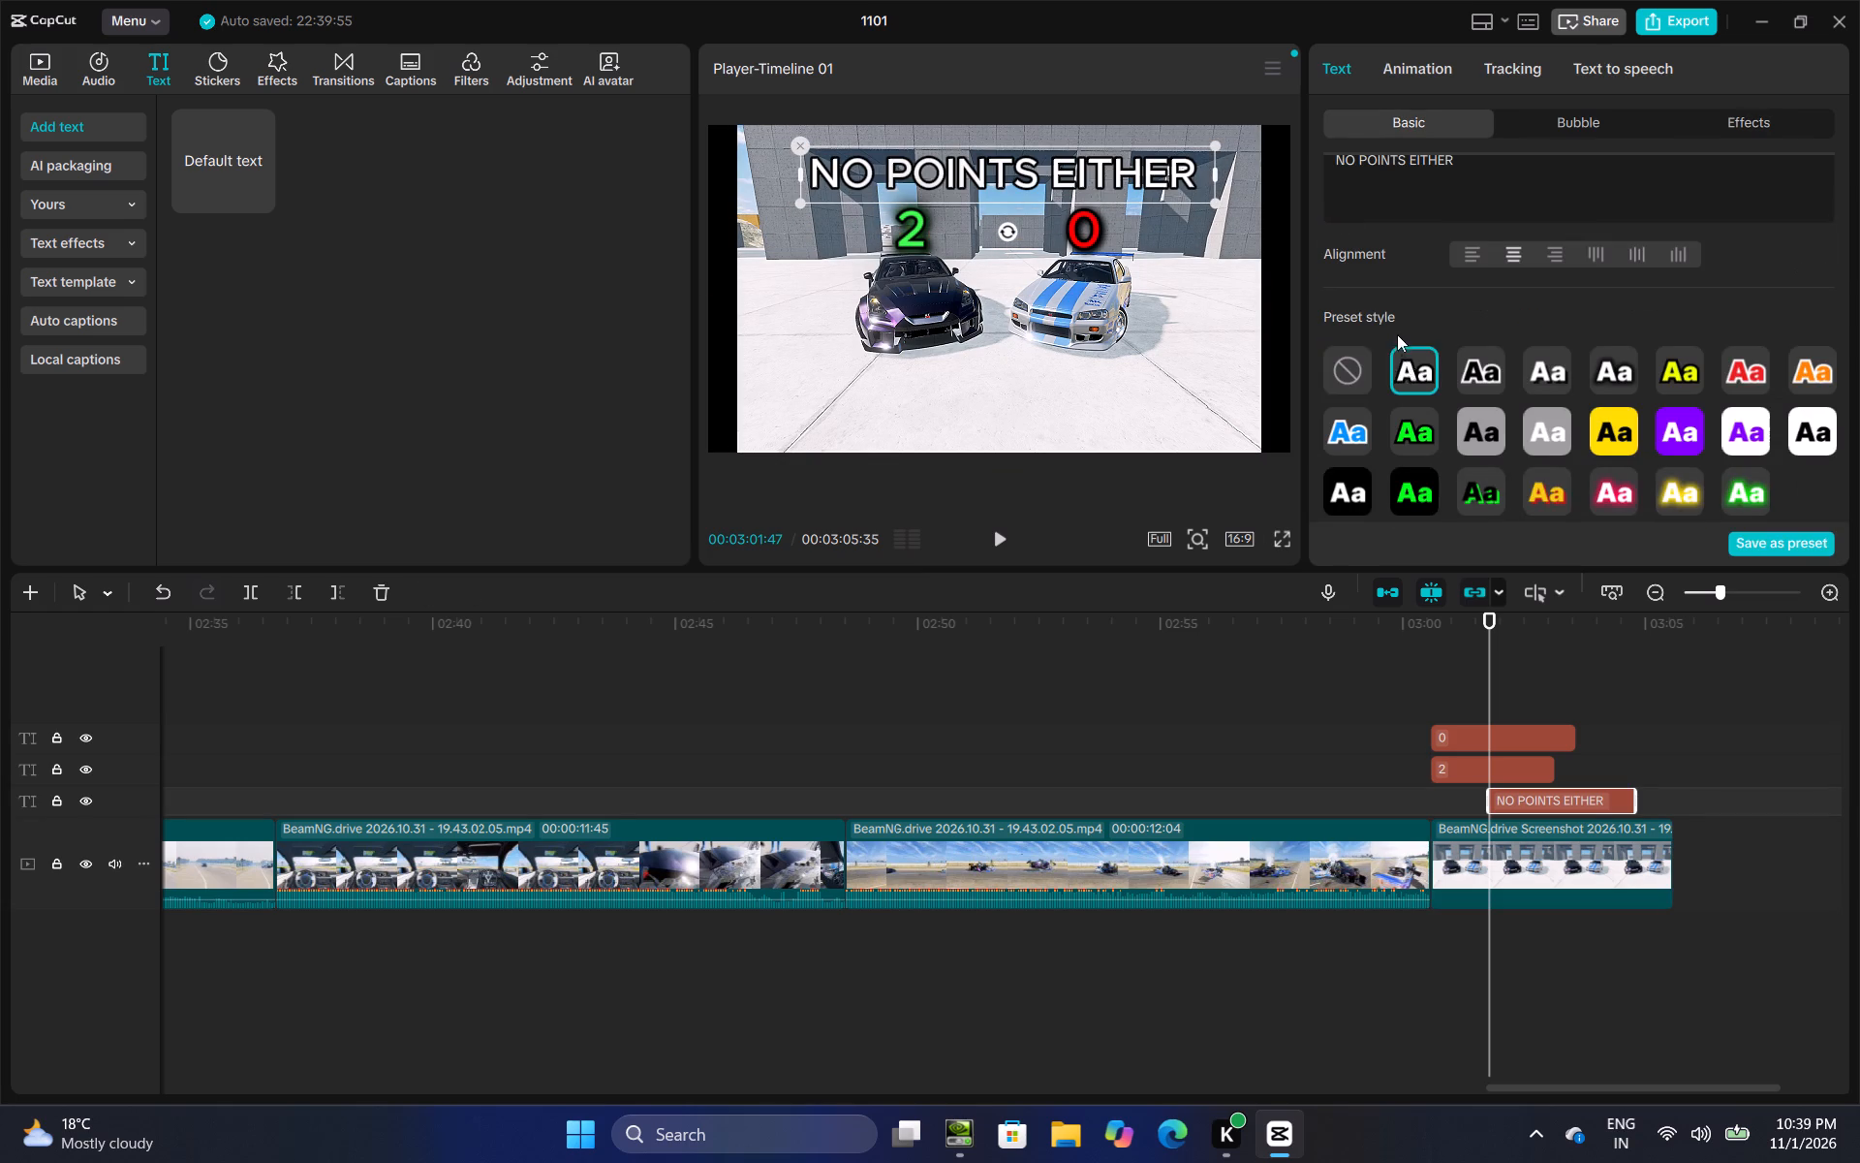
scroll(1397, 331, "up", 2)
left_click(1506, 365)
left_click(1591, 399)
left_click(1533, 383)
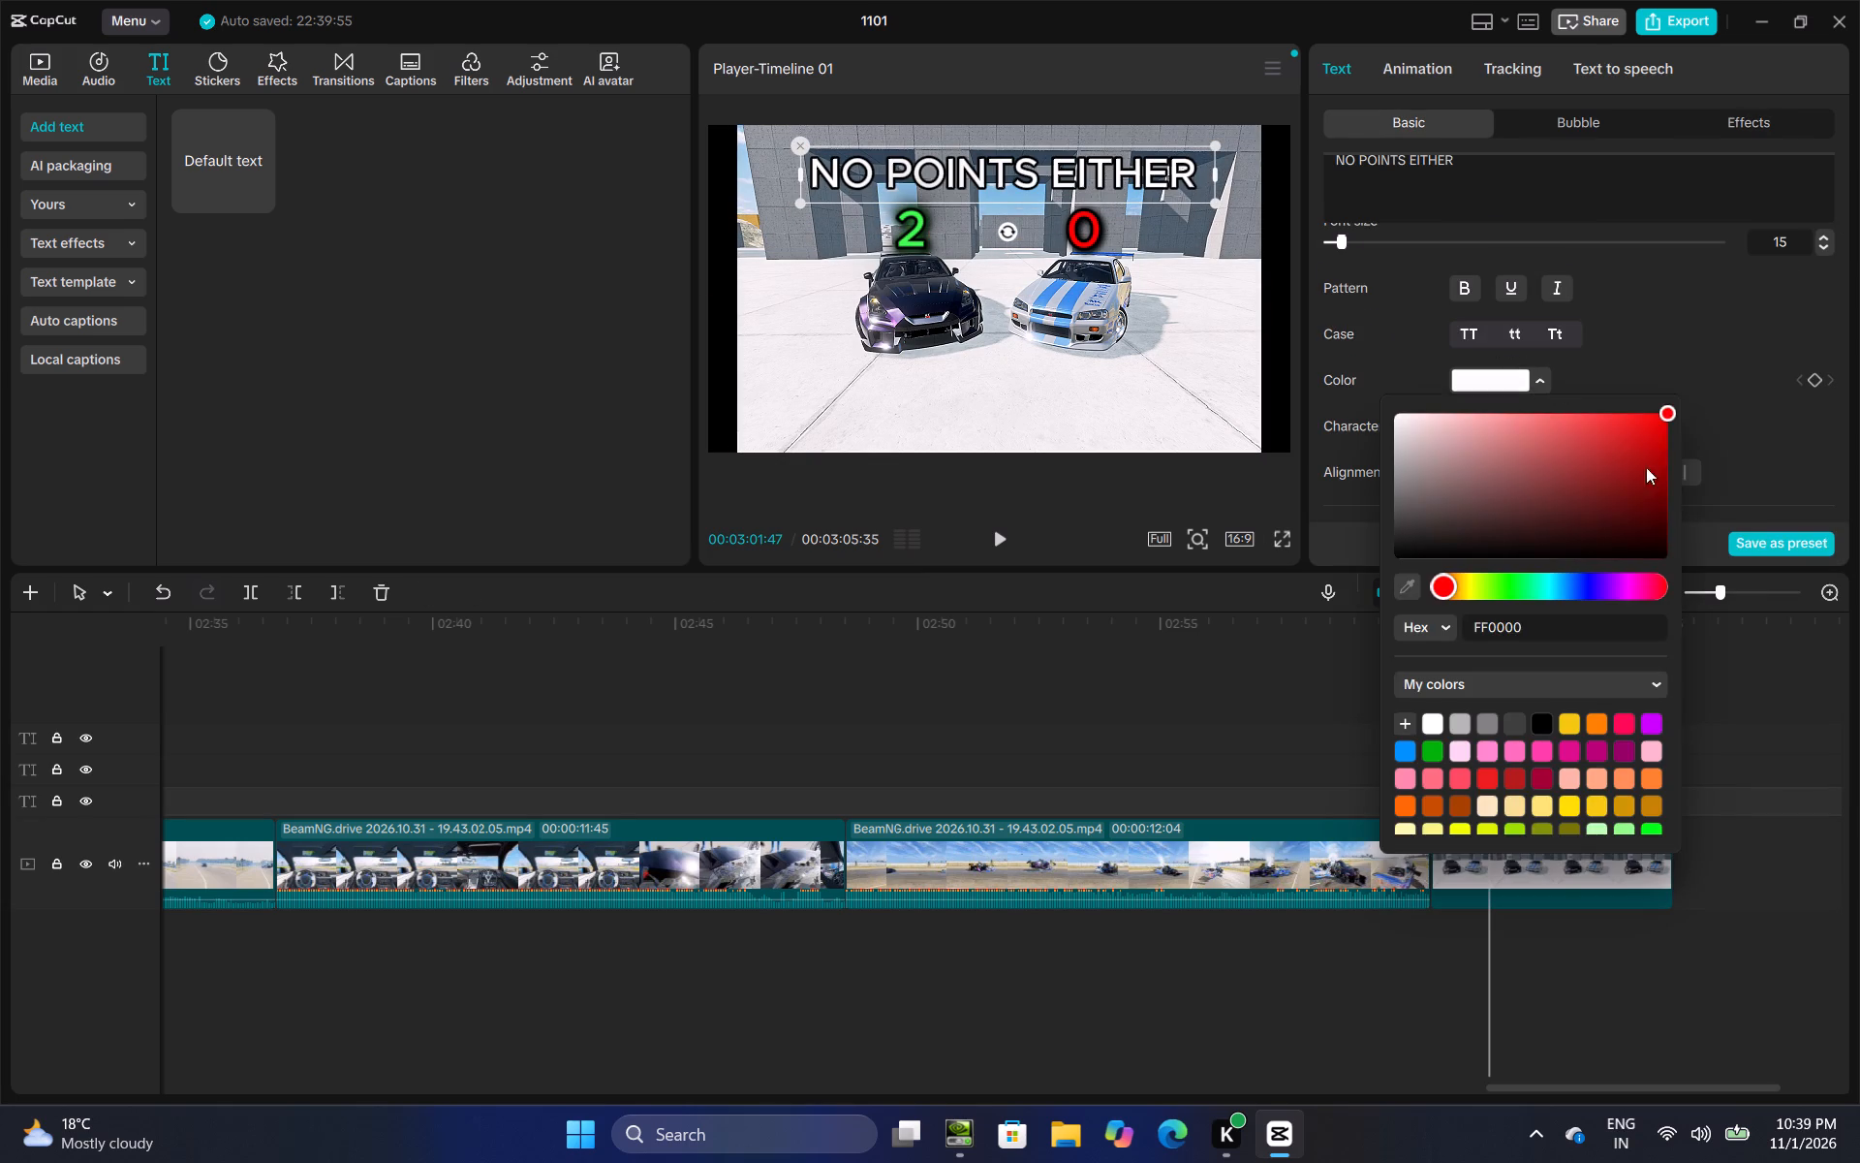
left_click_drag(1646, 467, 1760, 373)
left_click(1741, 344)
scroll(1615, 348, "down", 13)
scroll(1458, 375, "down", 4)
scroll(1380, 390, "up", 2)
left_click(1337, 383)
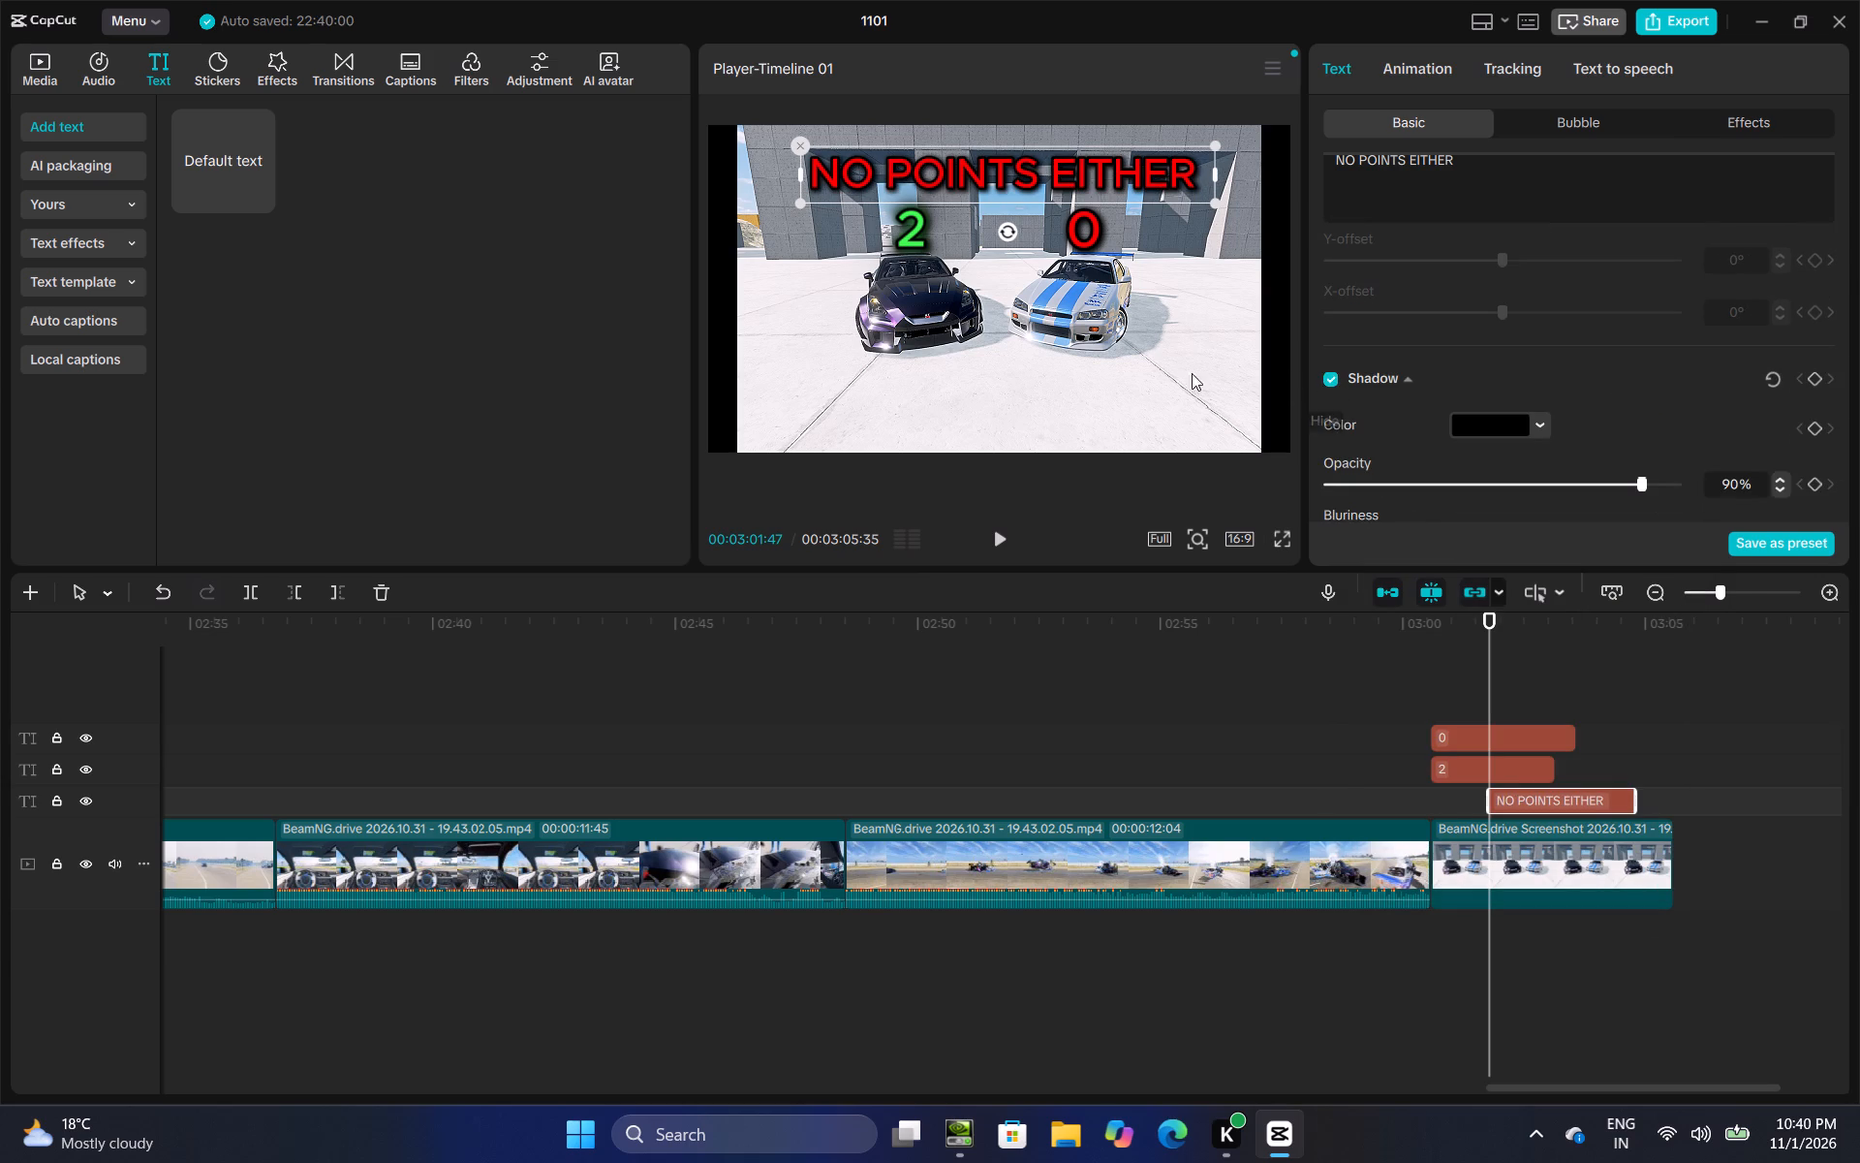
Extend the start of the "NO POINTS EITHER" text back to the beginning of the last score screenshot.
left_click(1138, 339)
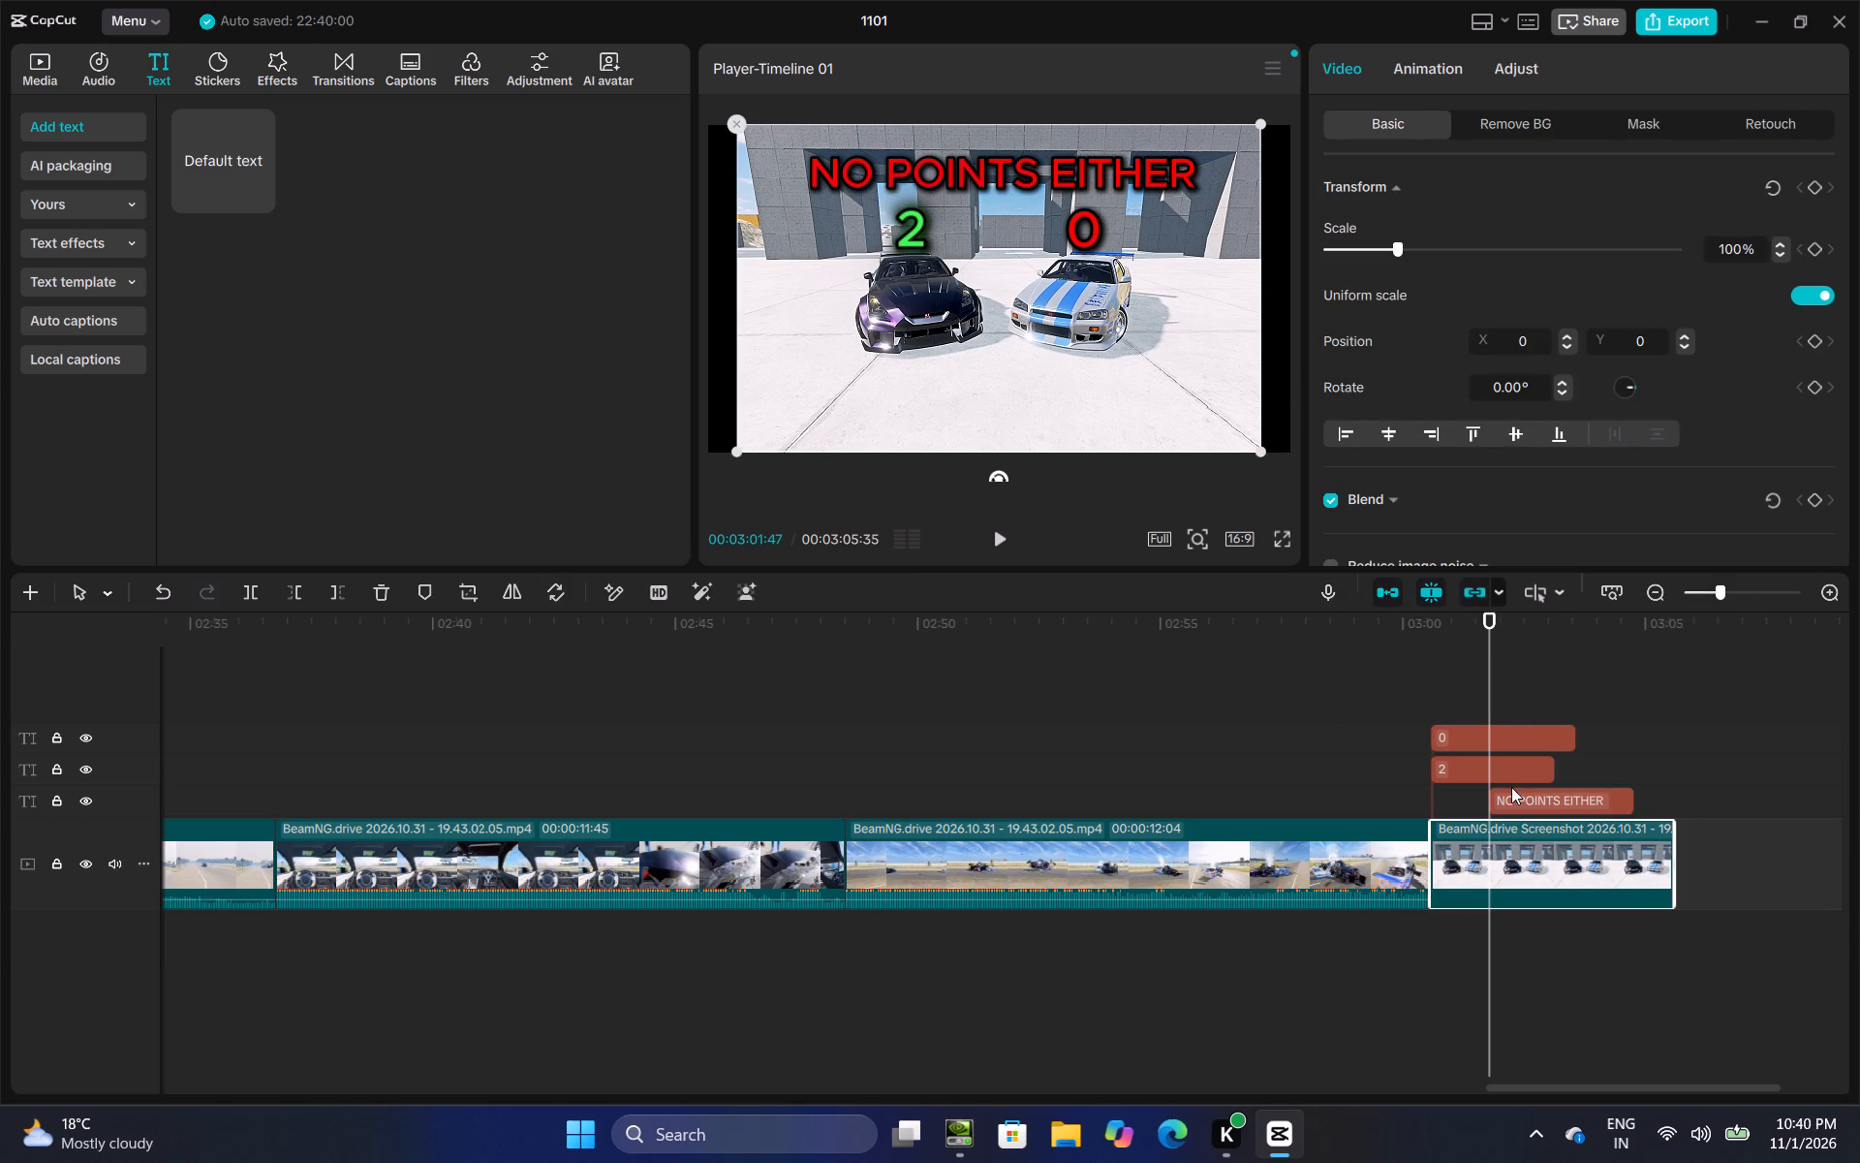
left_click(1511, 787)
left_click(1502, 802)
left_click_drag(1494, 802, 1445, 821)
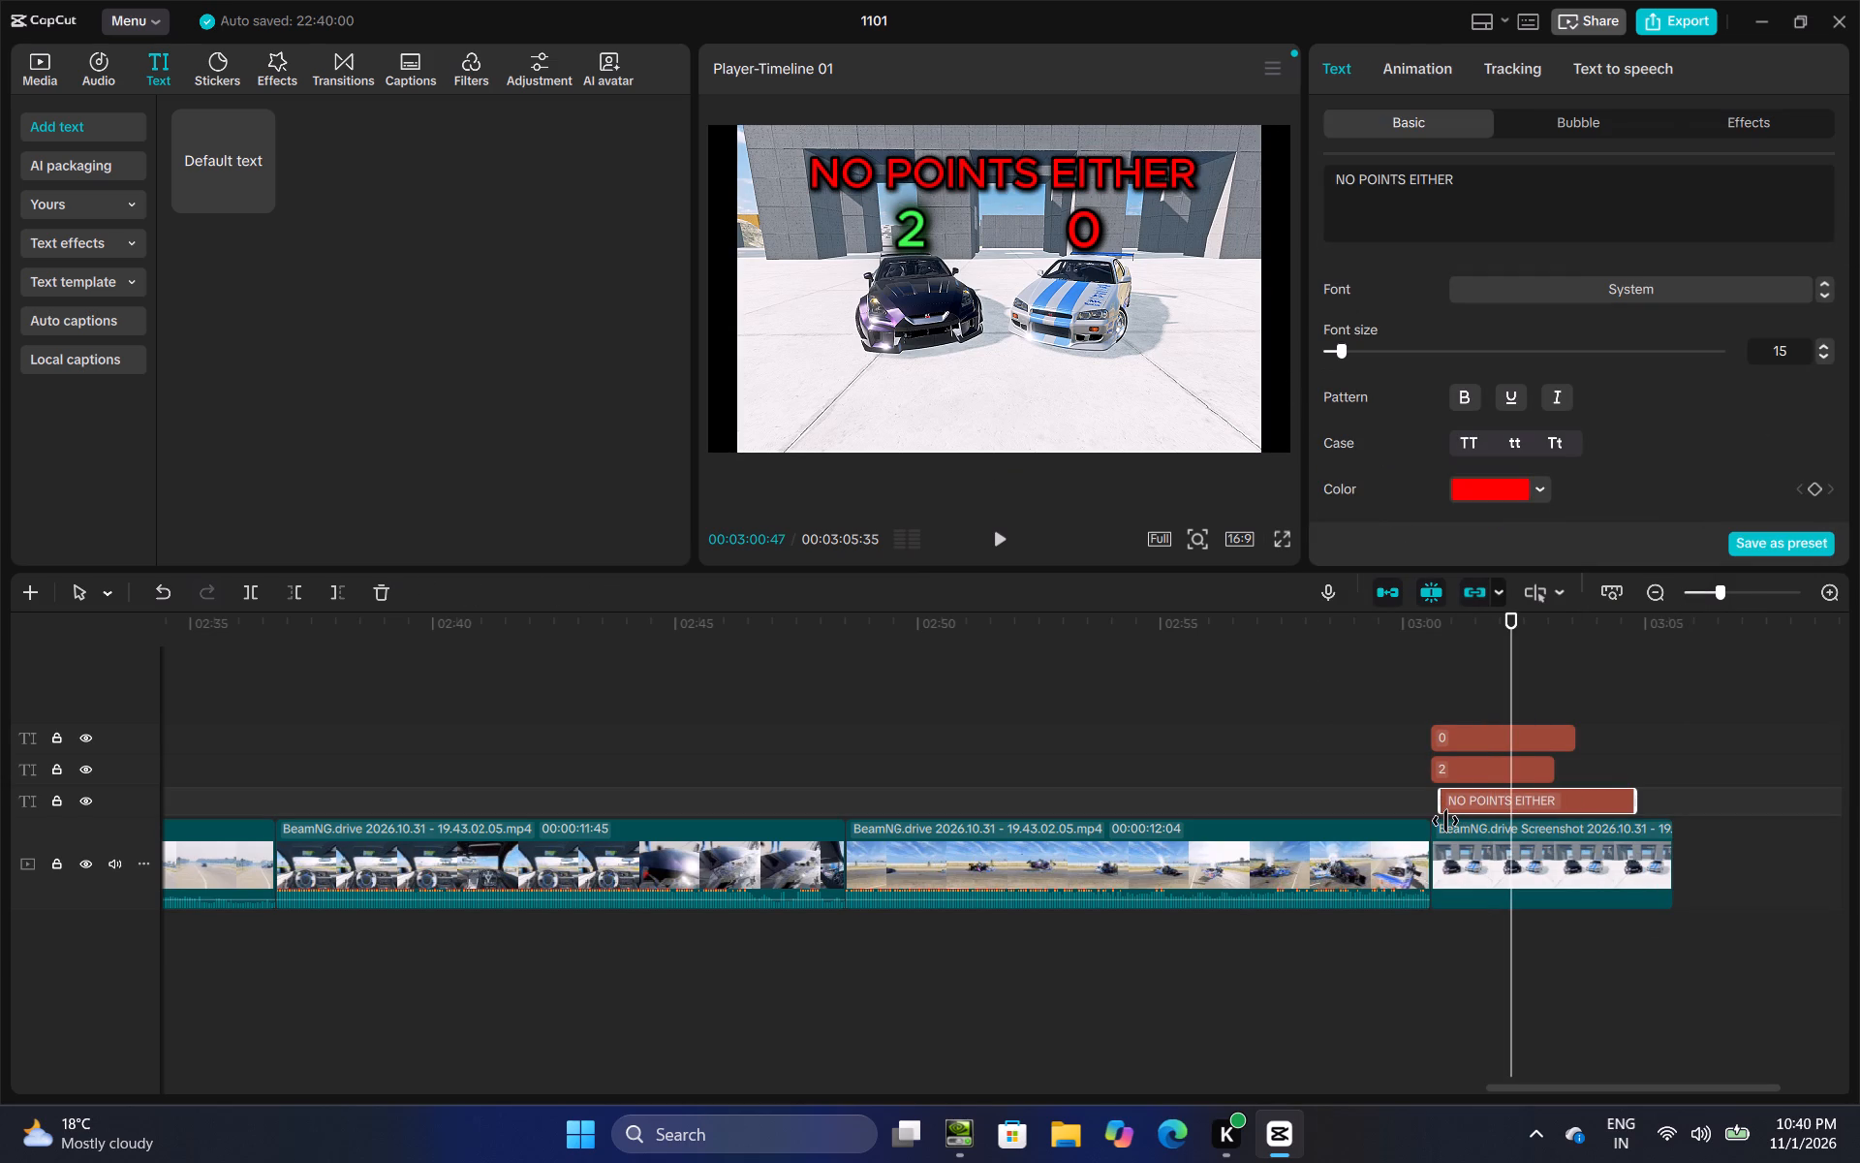
left_click_drag(1445, 821, 1436, 826)
Change the text's wording to "NO POINTS FOR EITHER", keeping it all uppercase.
left_click(1450, 700)
left_click_drag(1450, 700, 1620, 690)
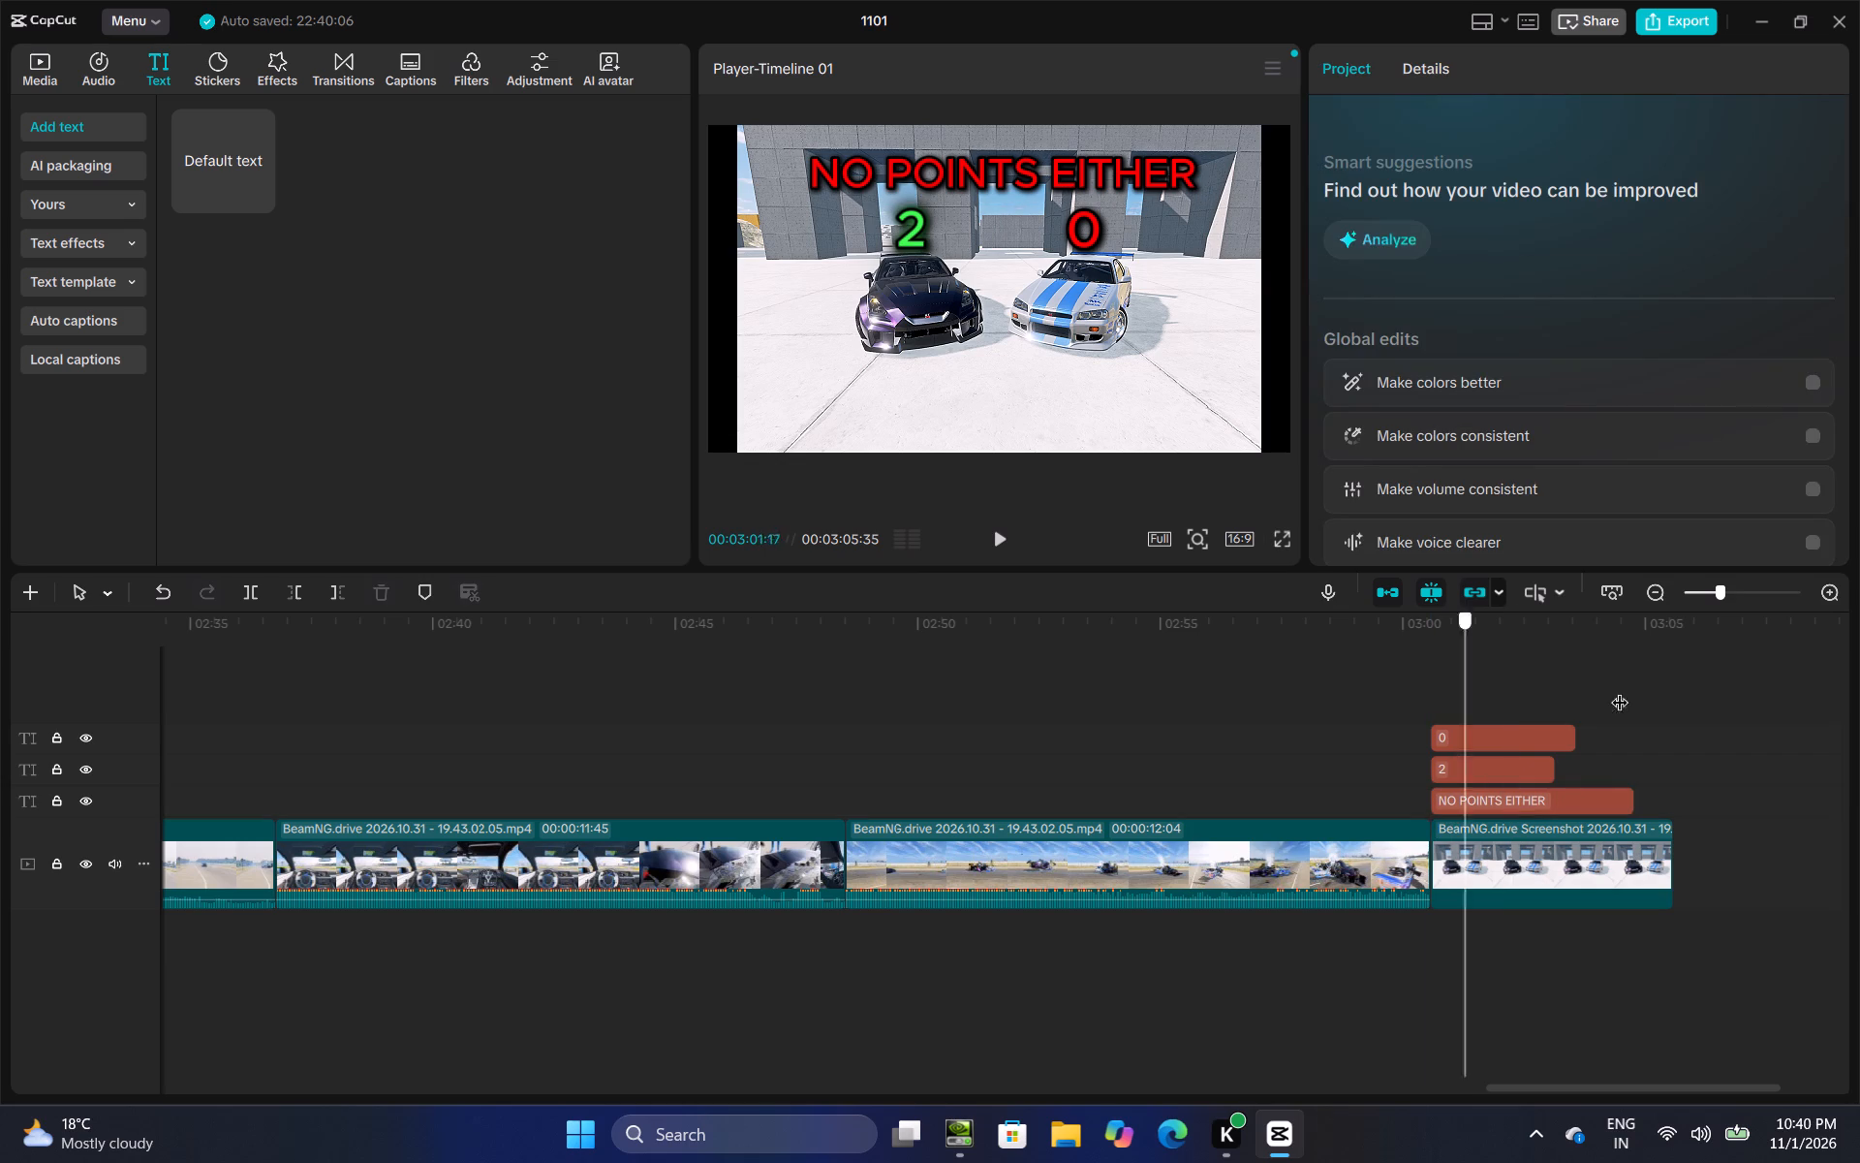
left_click_drag(1620, 690, 1828, 726)
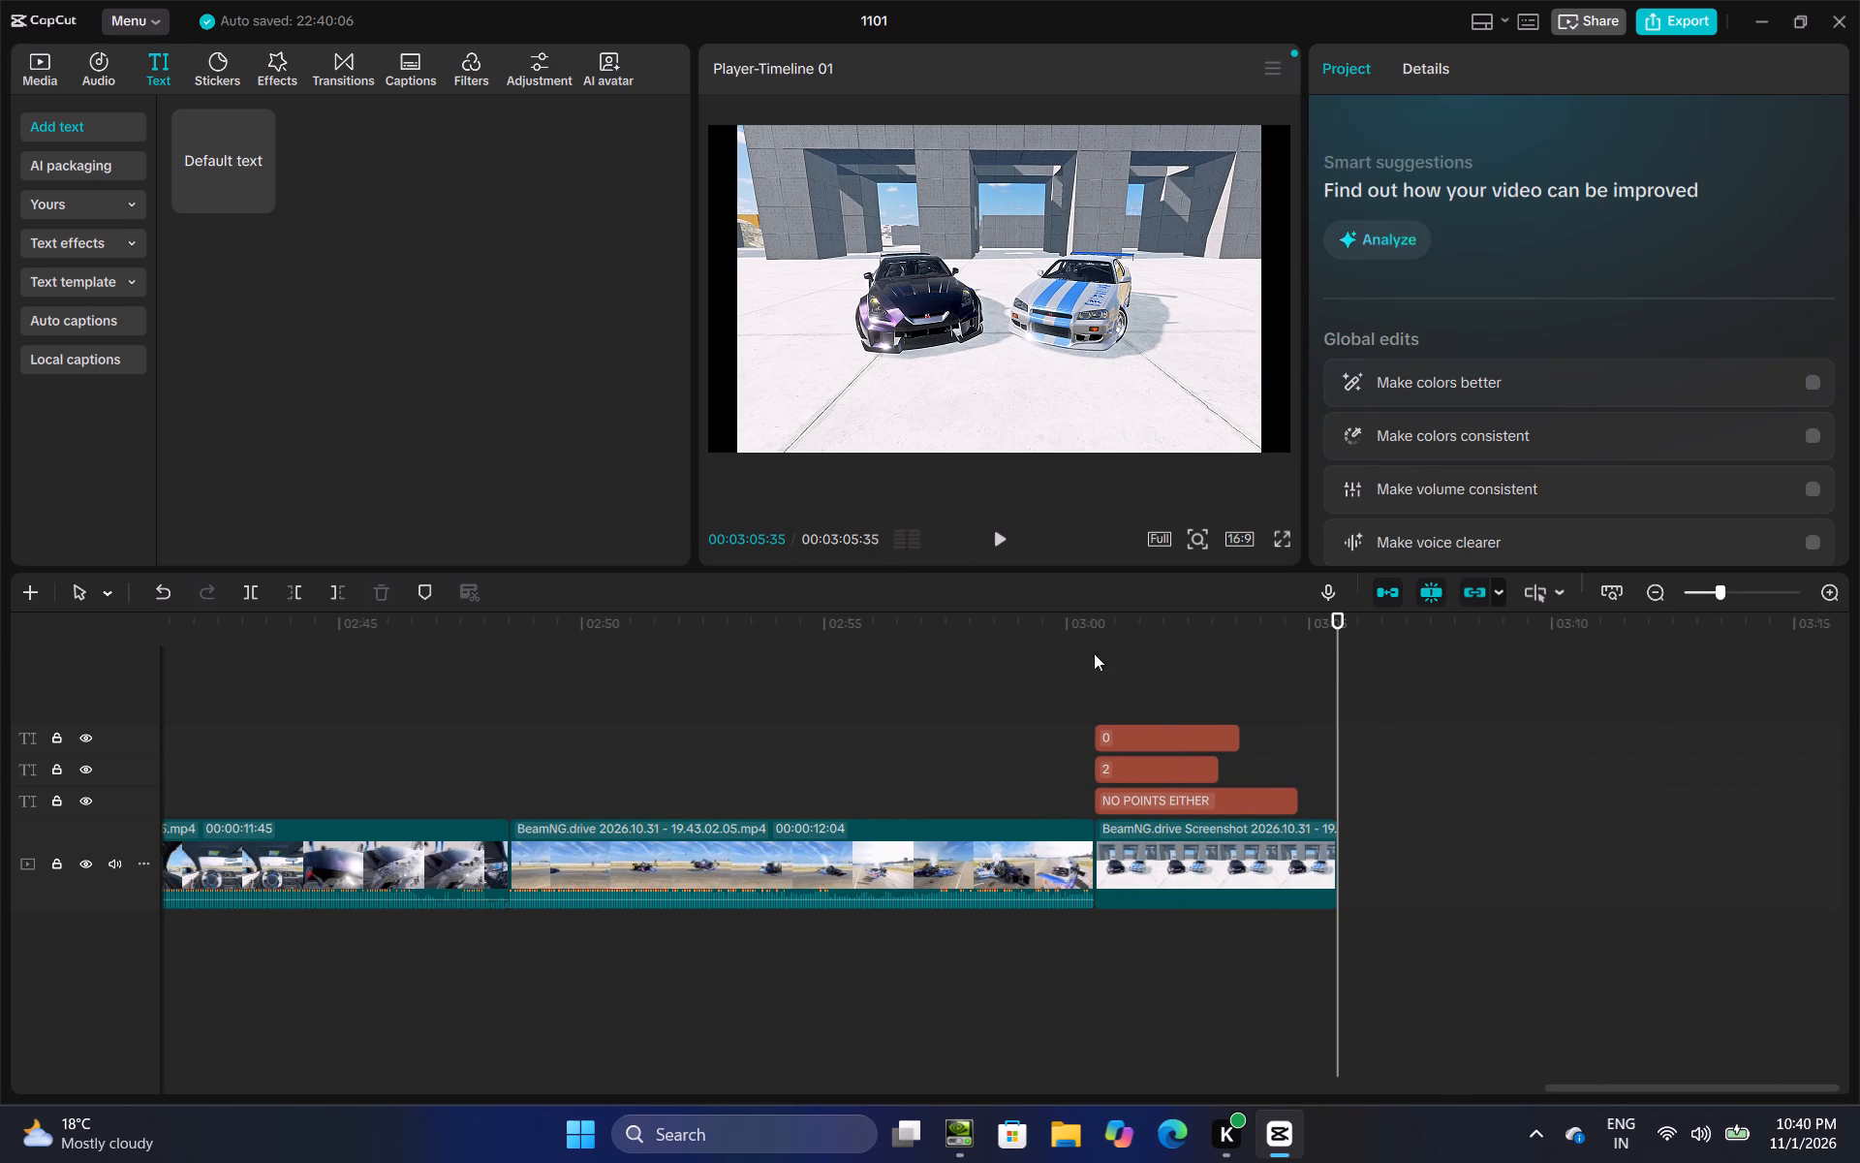
left_click(1169, 808)
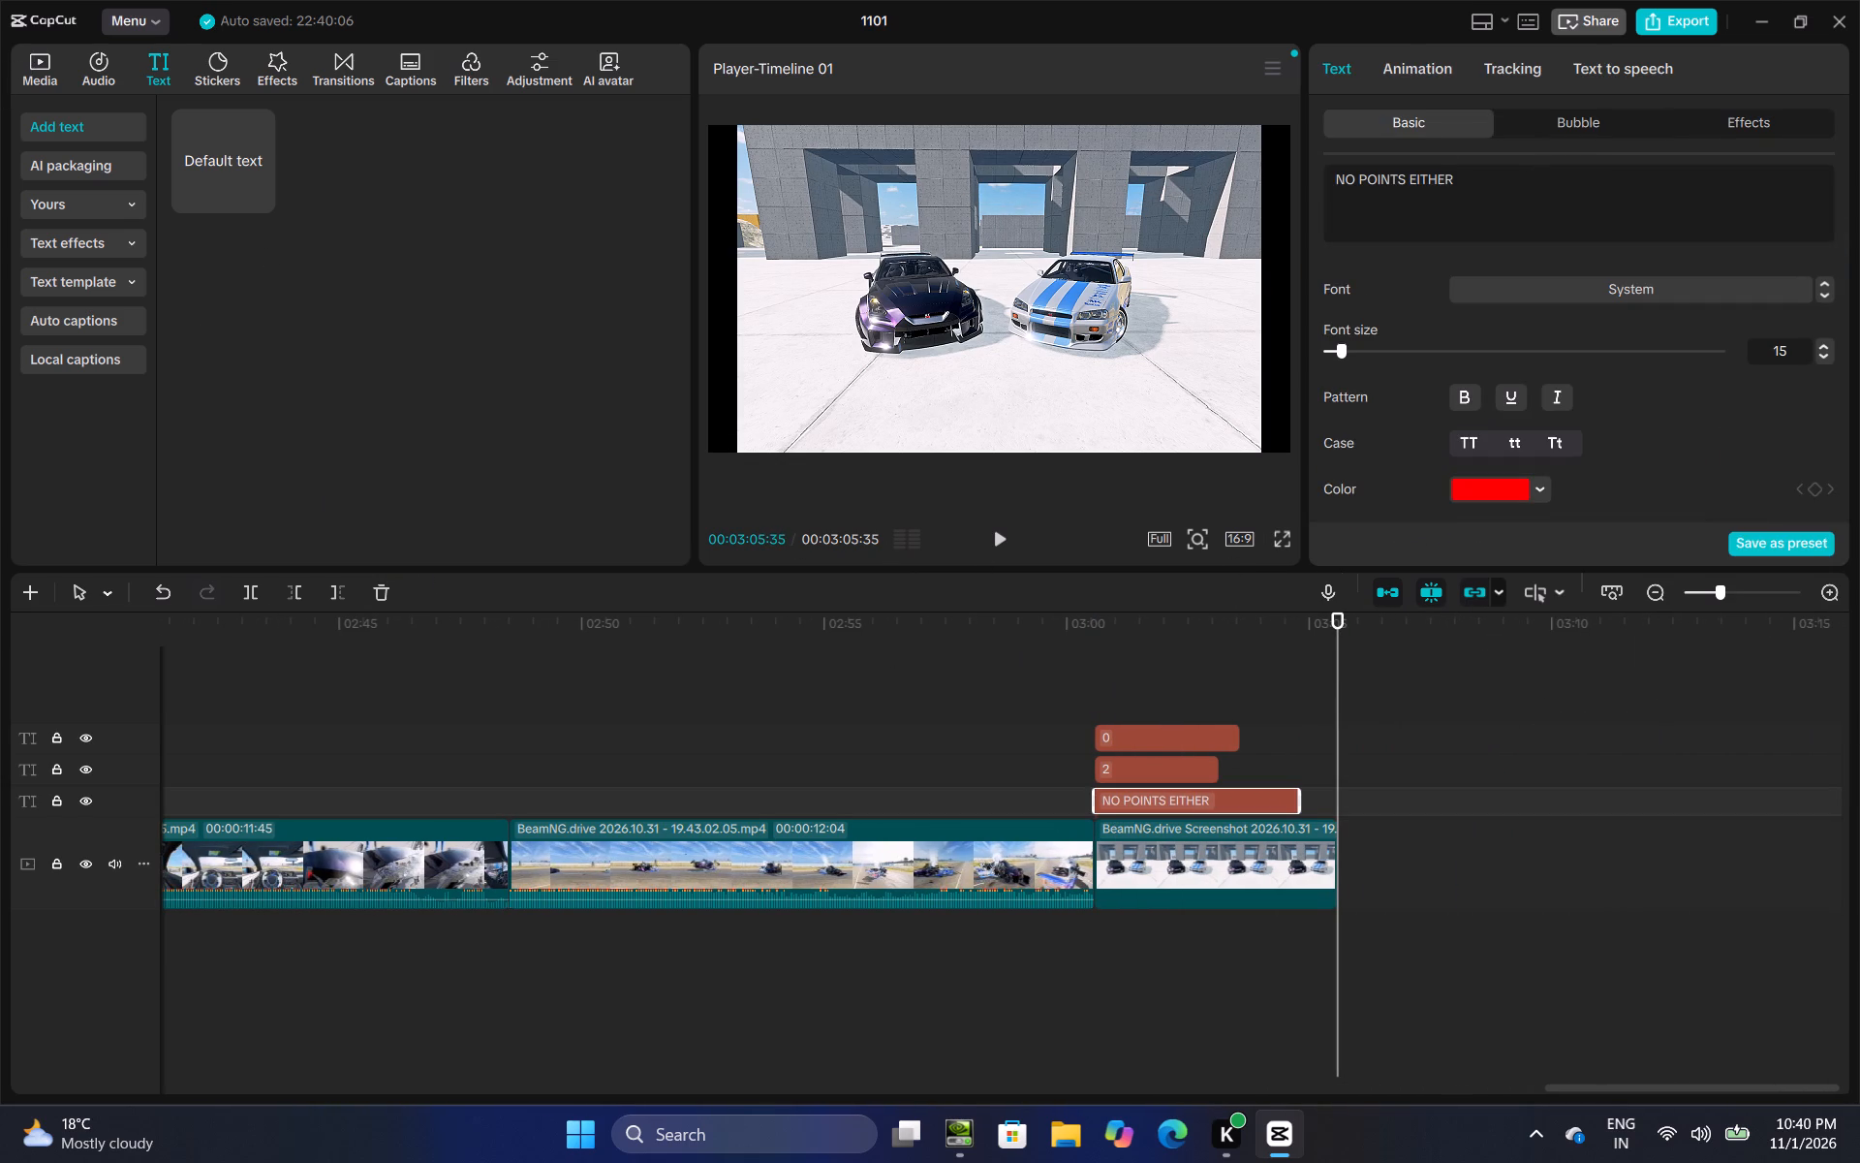
left_click(1409, 181)
type("fo")
key("r")
key("space")
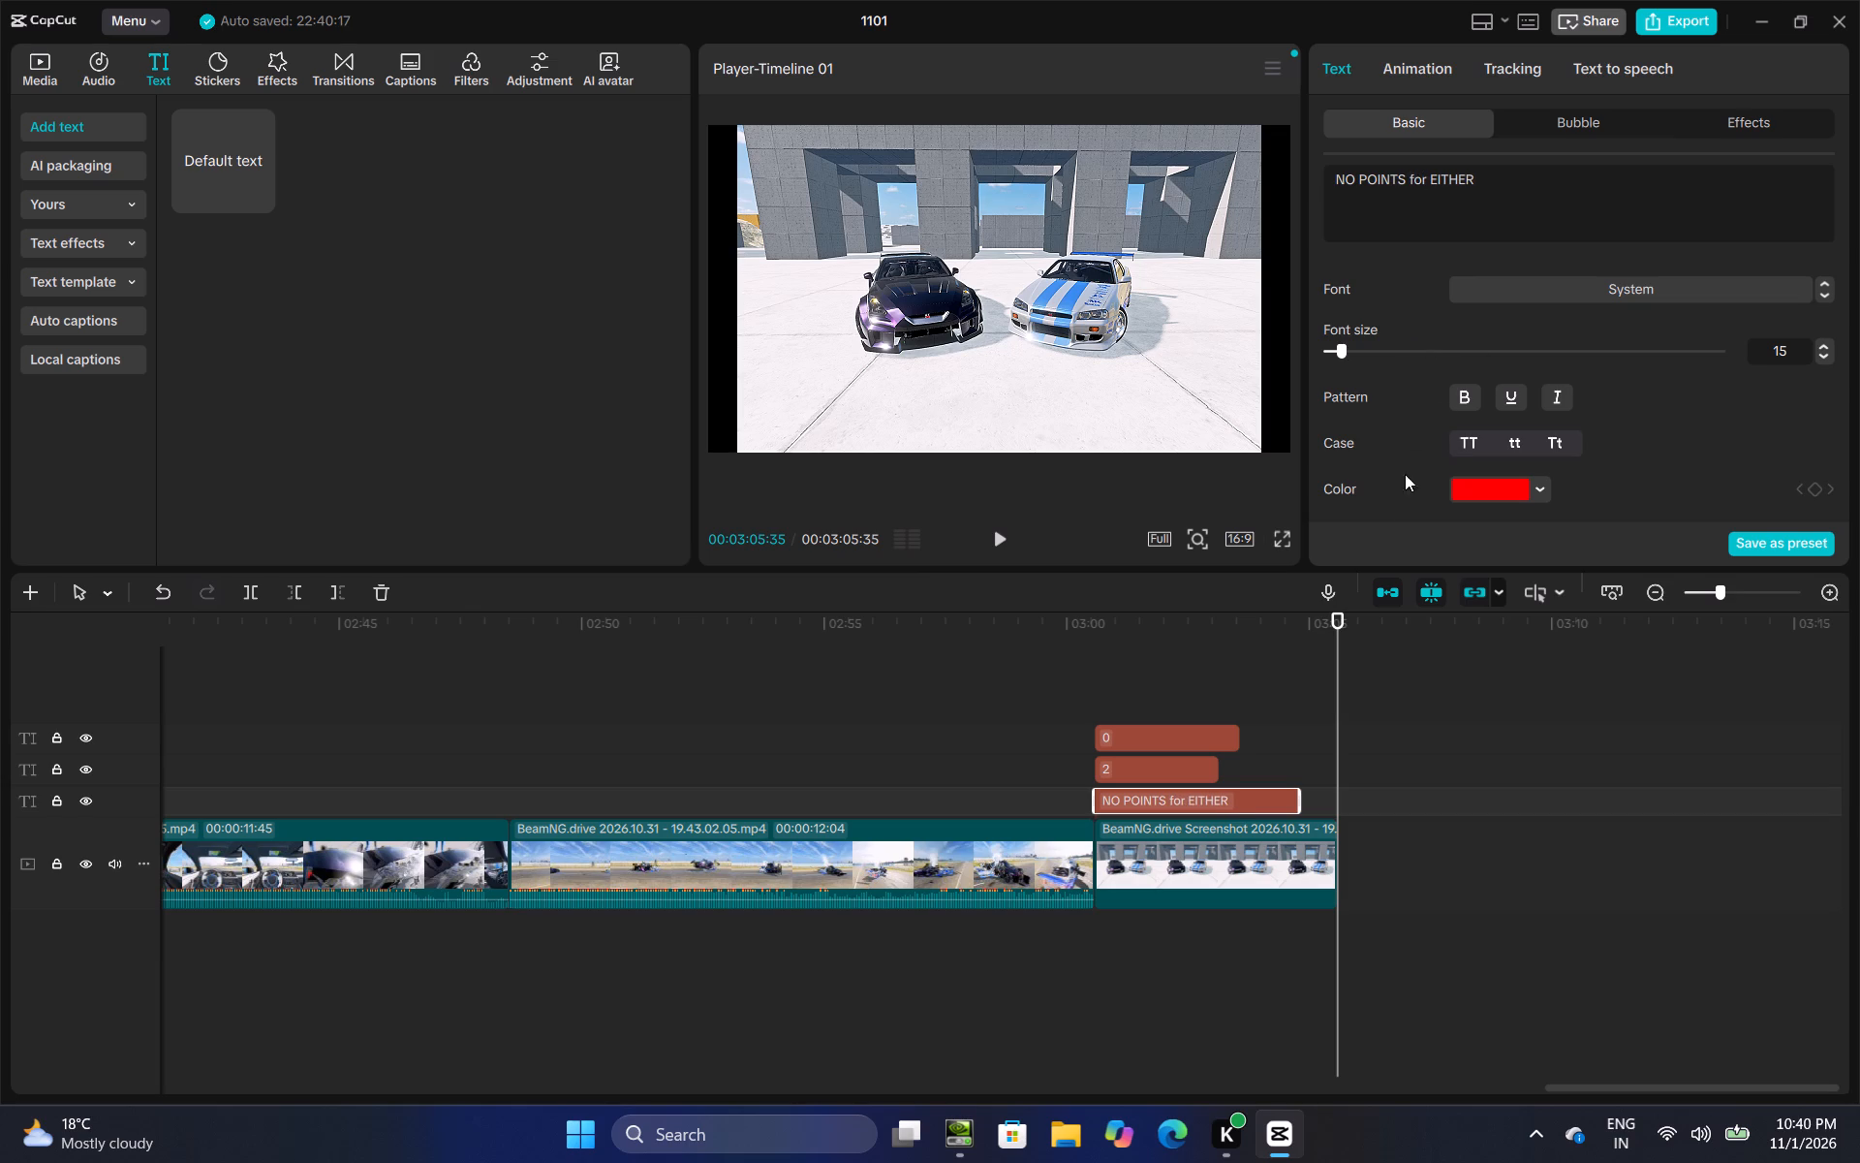
left_click(1470, 448)
Add the black images.jpg background to the main track at the end of the timeline, 00:03:05:35.
left_click(1169, 685)
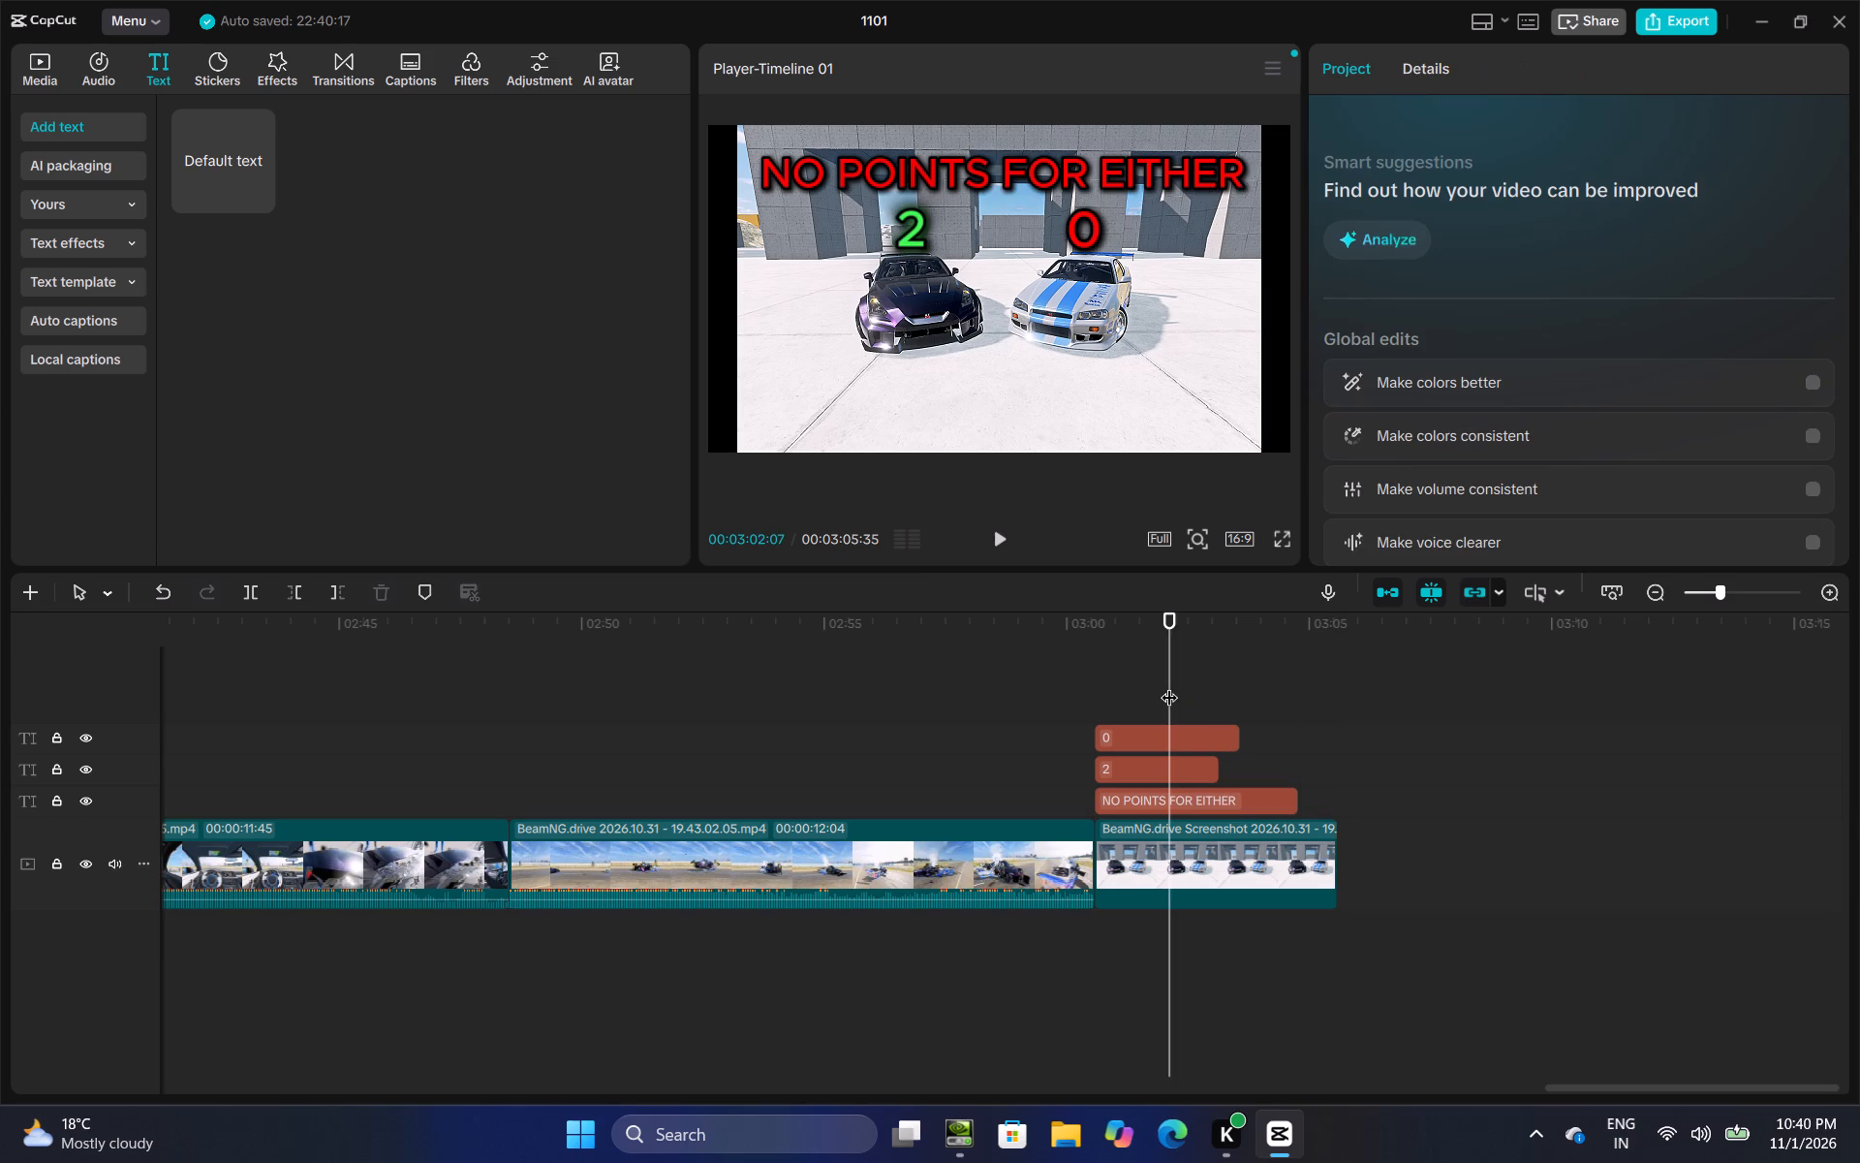
left_click_drag(1169, 685, 1854, 726)
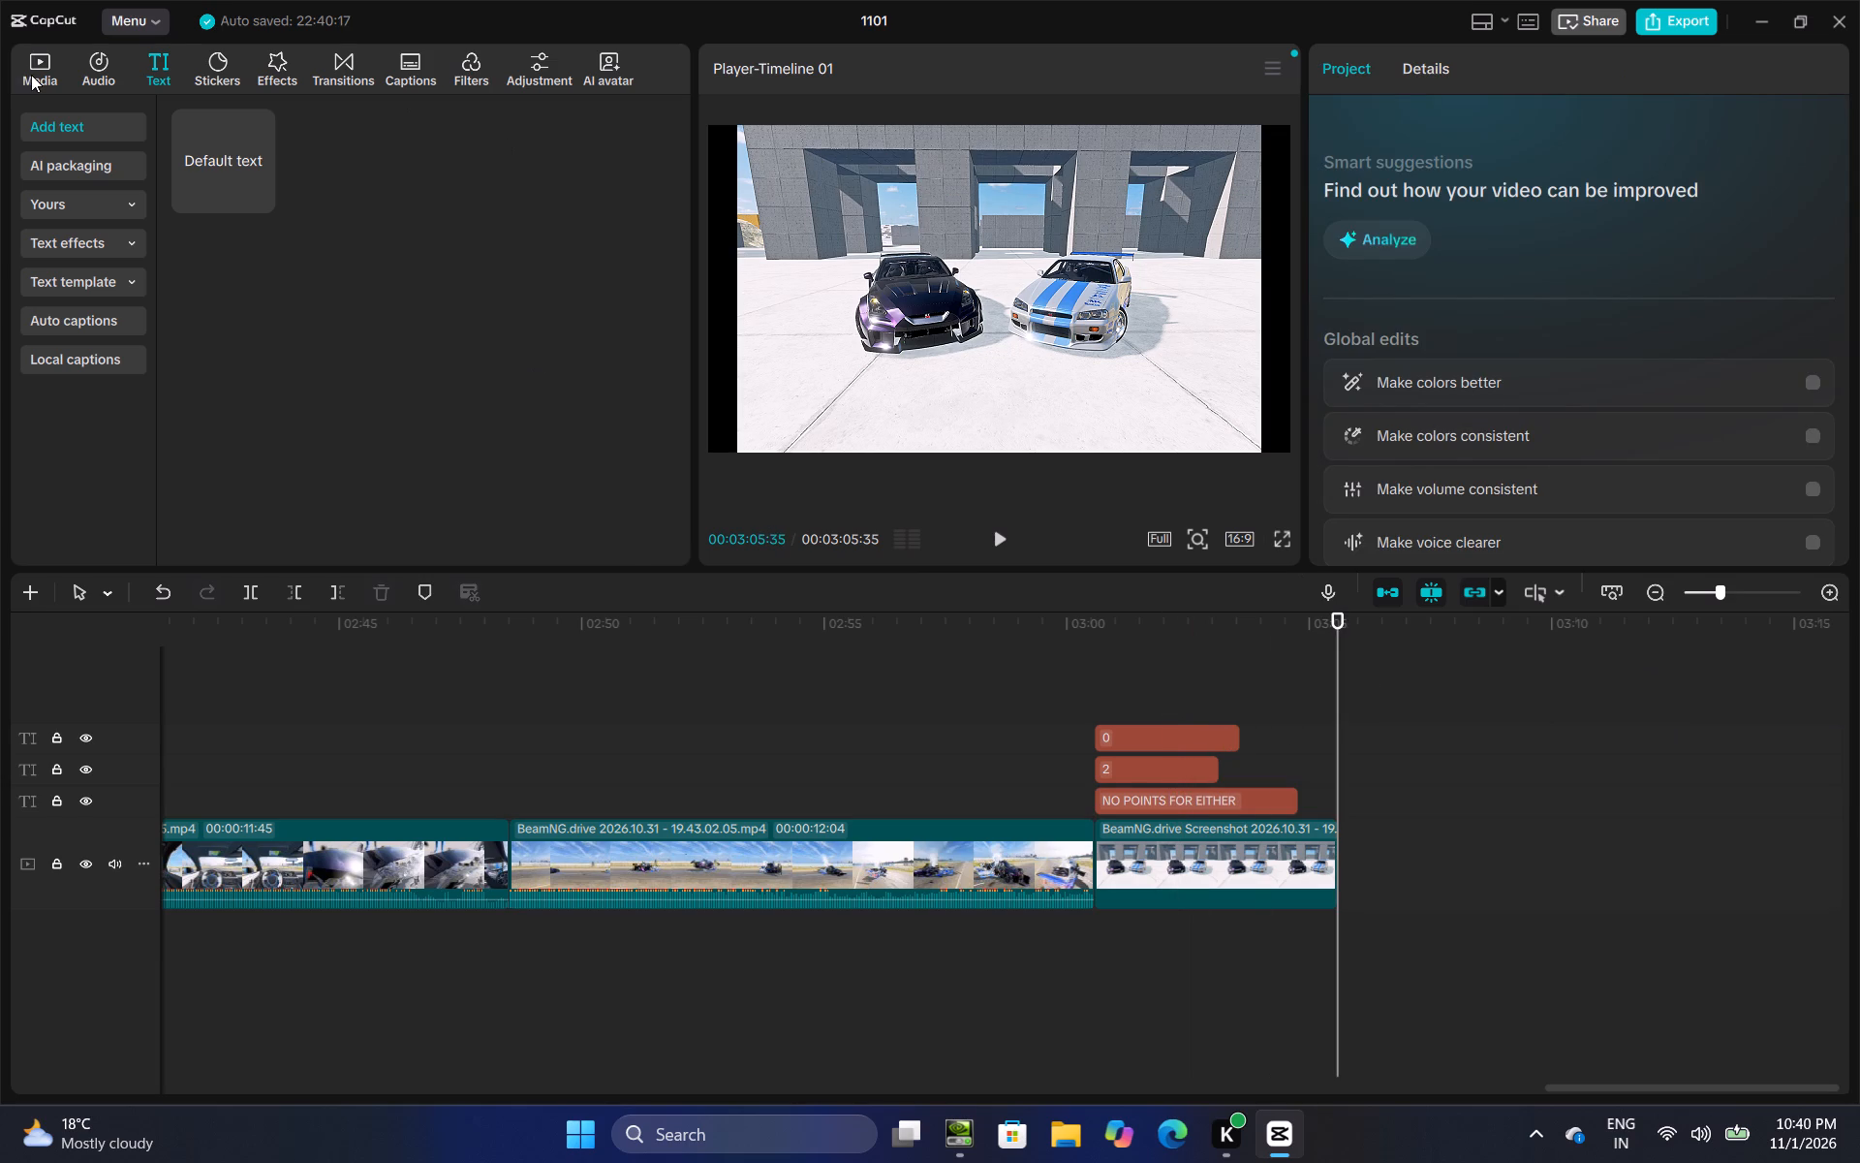
left_click(31, 75)
scroll(326, 307, "down", 5)
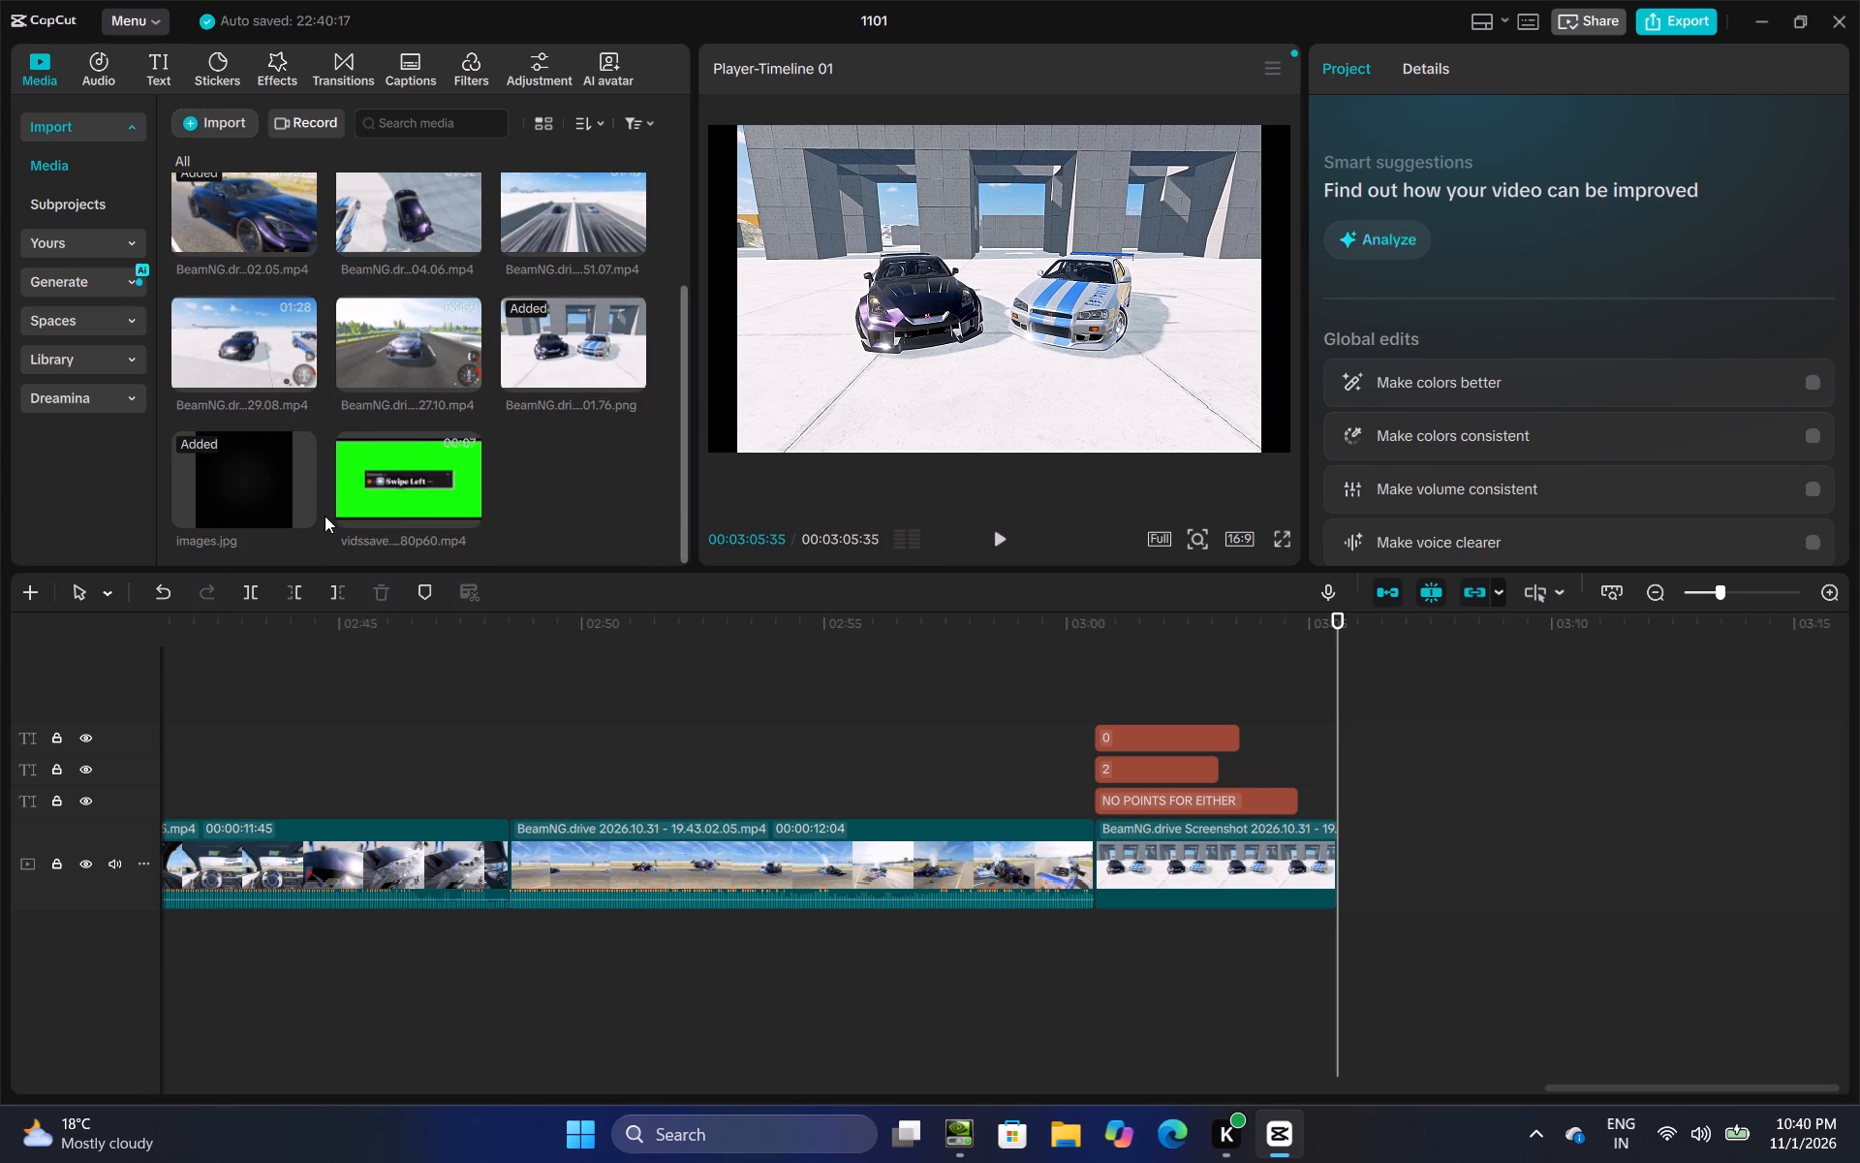
left_click(302, 513)
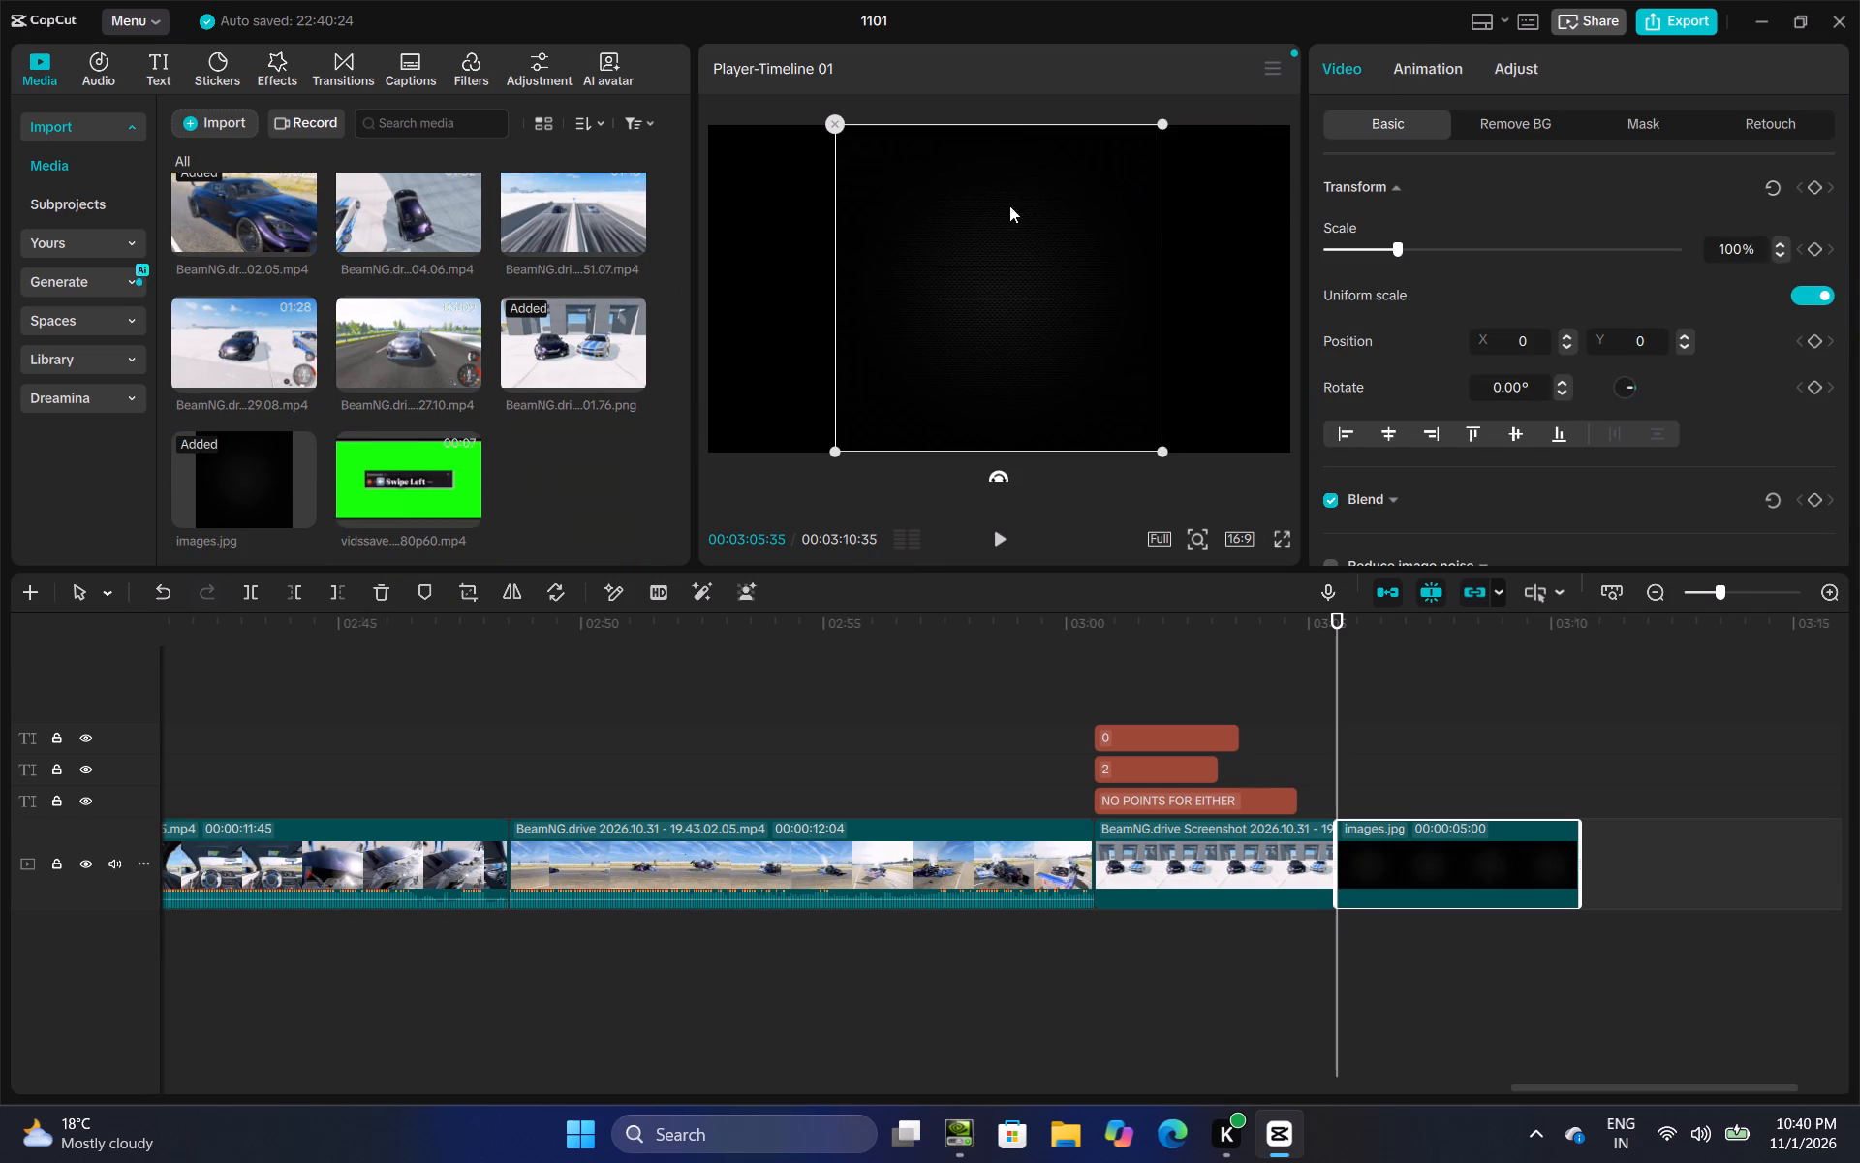
Add a default text reading "drag race" at the start of the new black images.jpg clip.
left_click(145, 55)
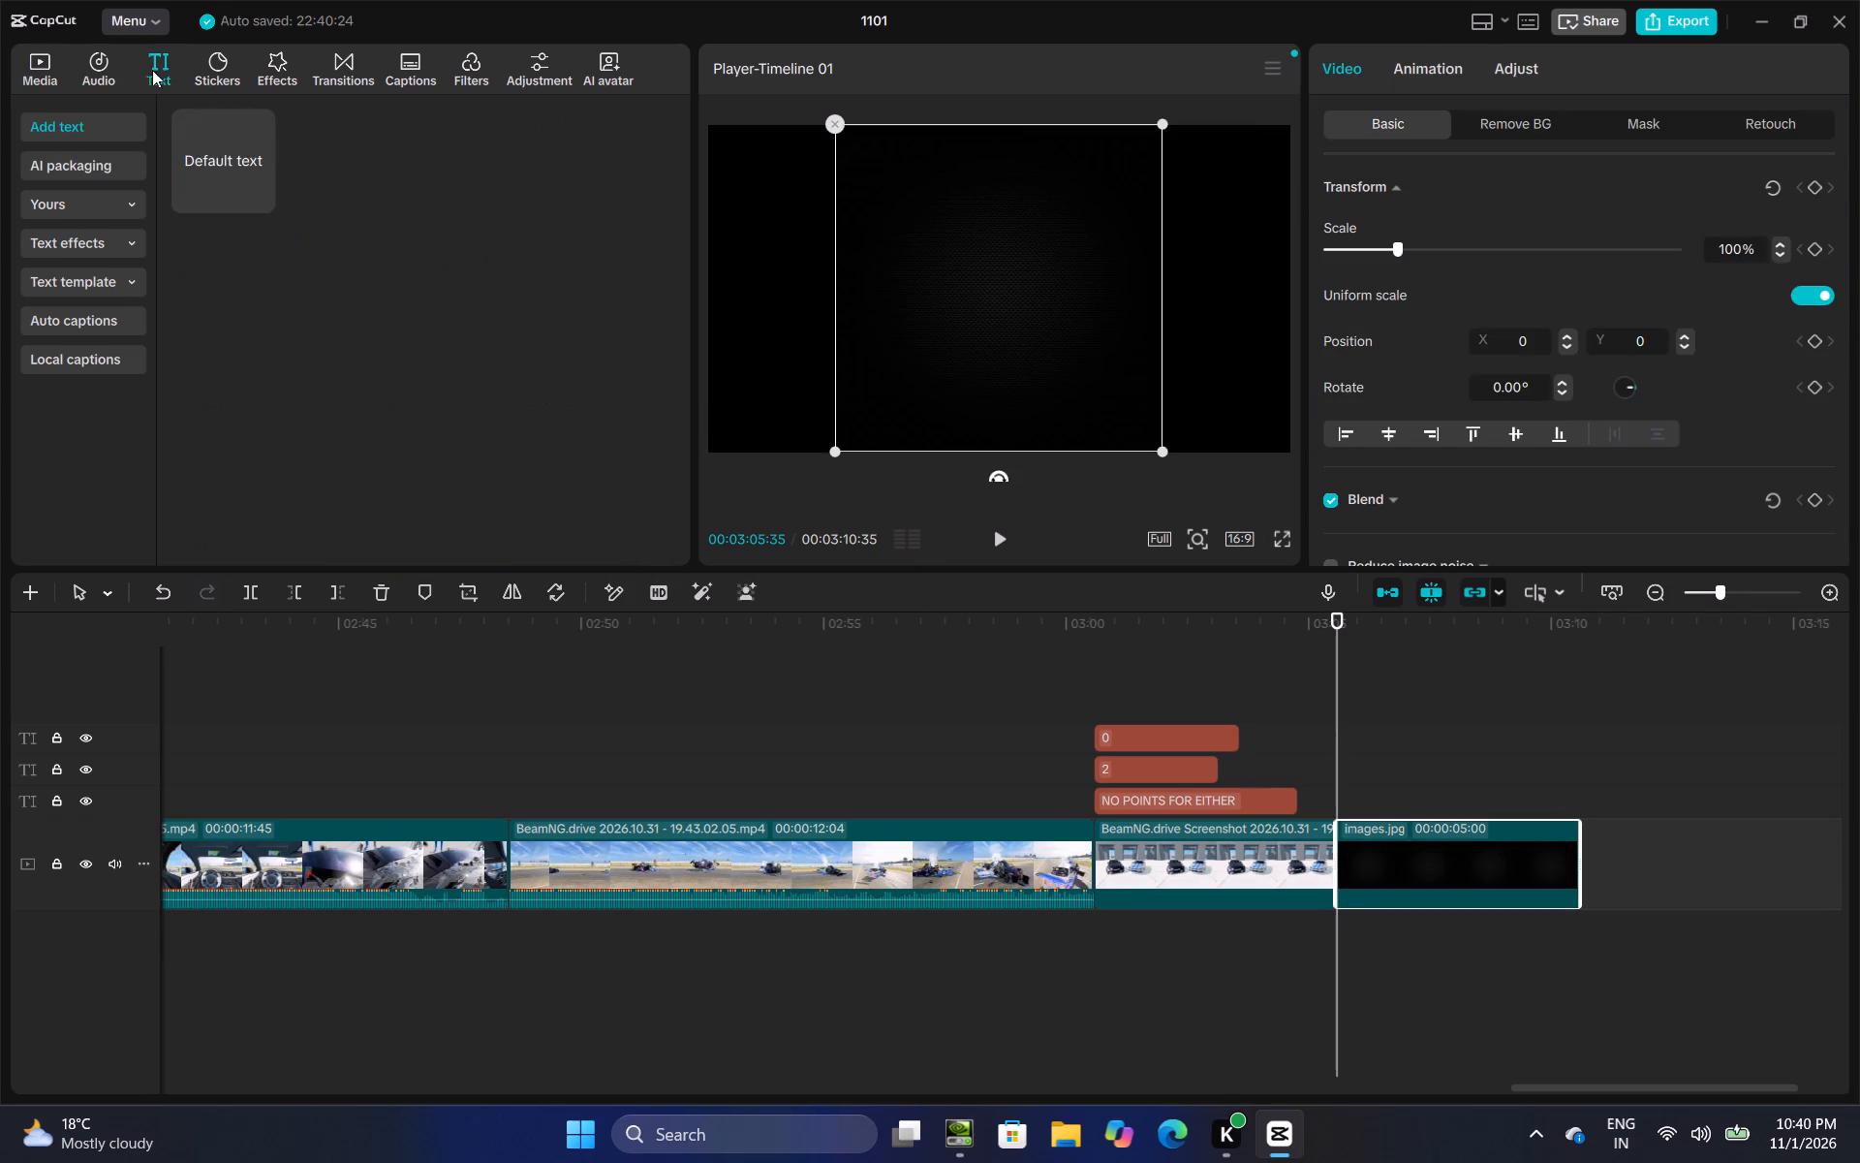
left_click(261, 207)
left_click_drag(1424, 165, 1652, 179)
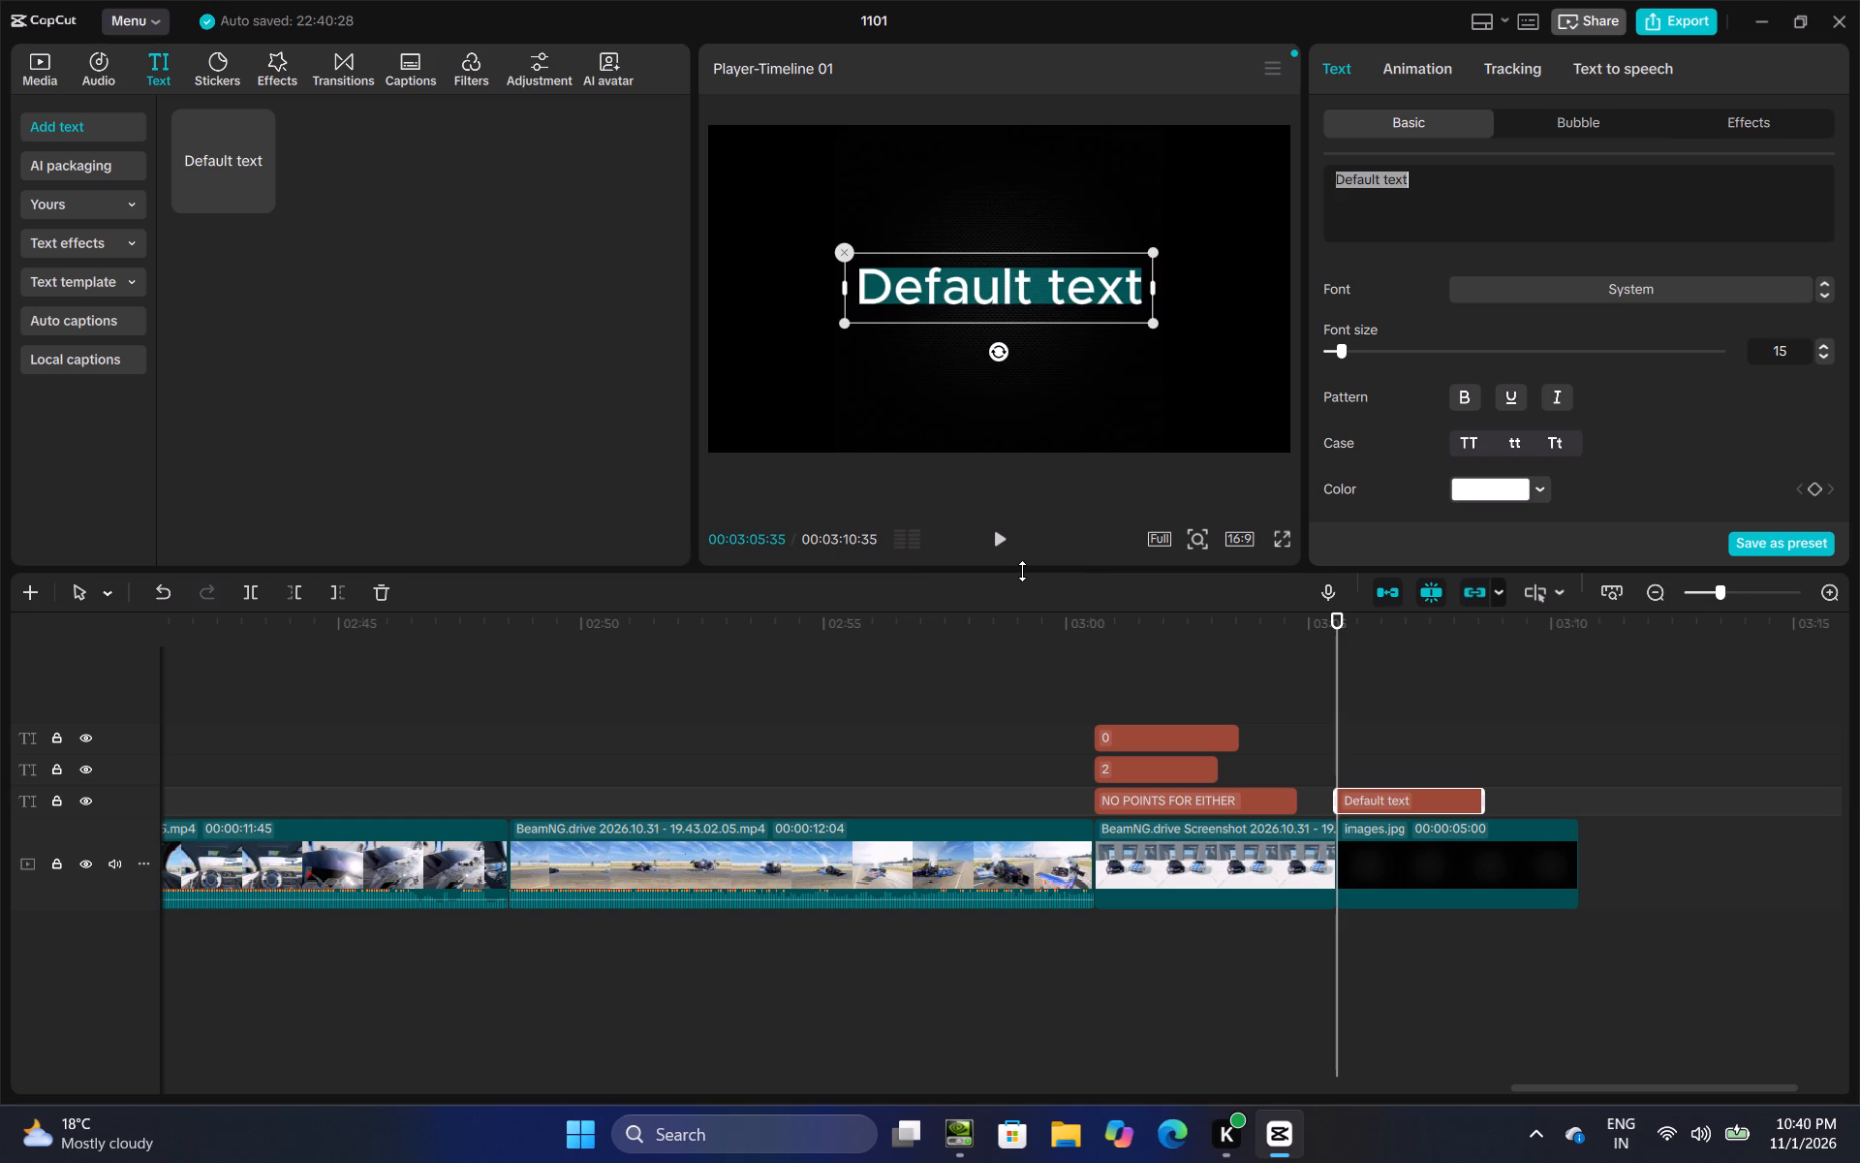
key("BackSpace")
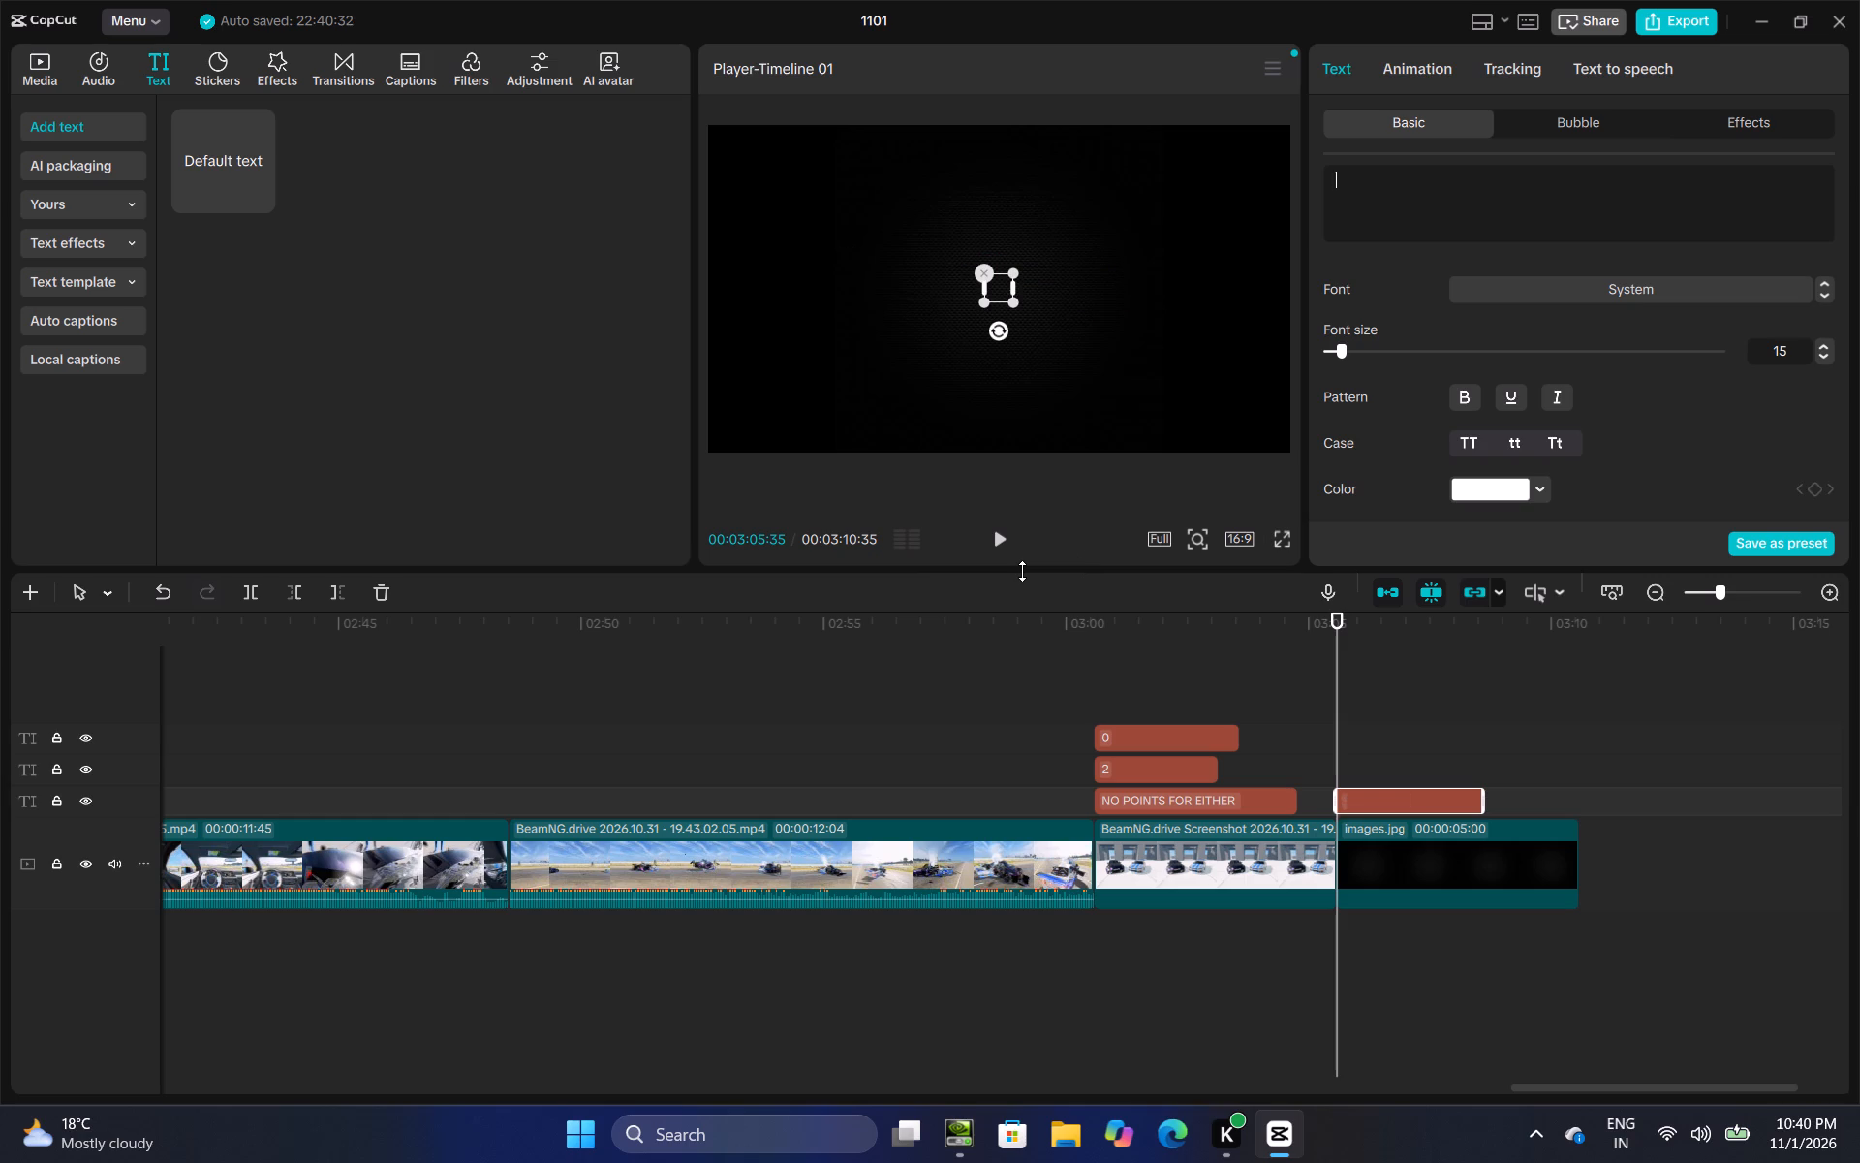
type("dragr")
key("BackSpace")
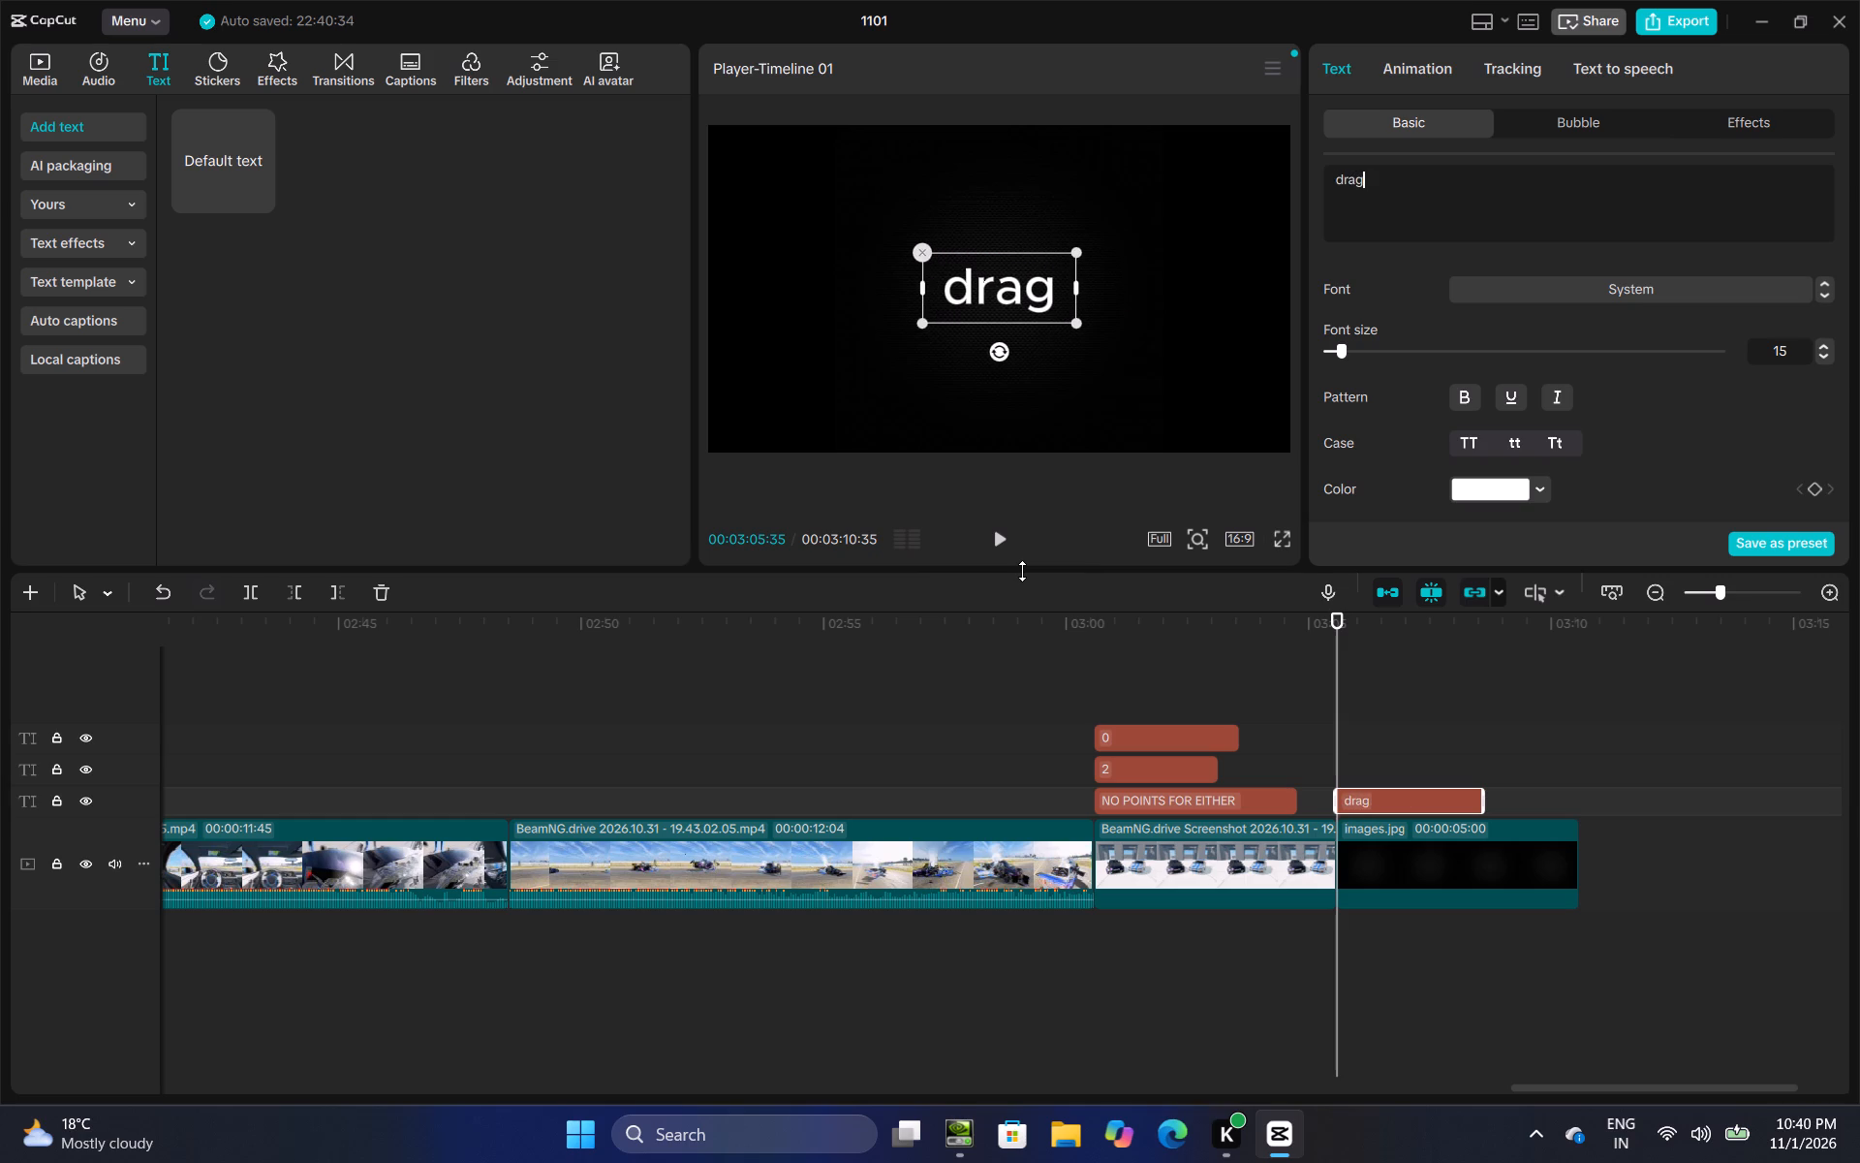
key("space")
type("race")
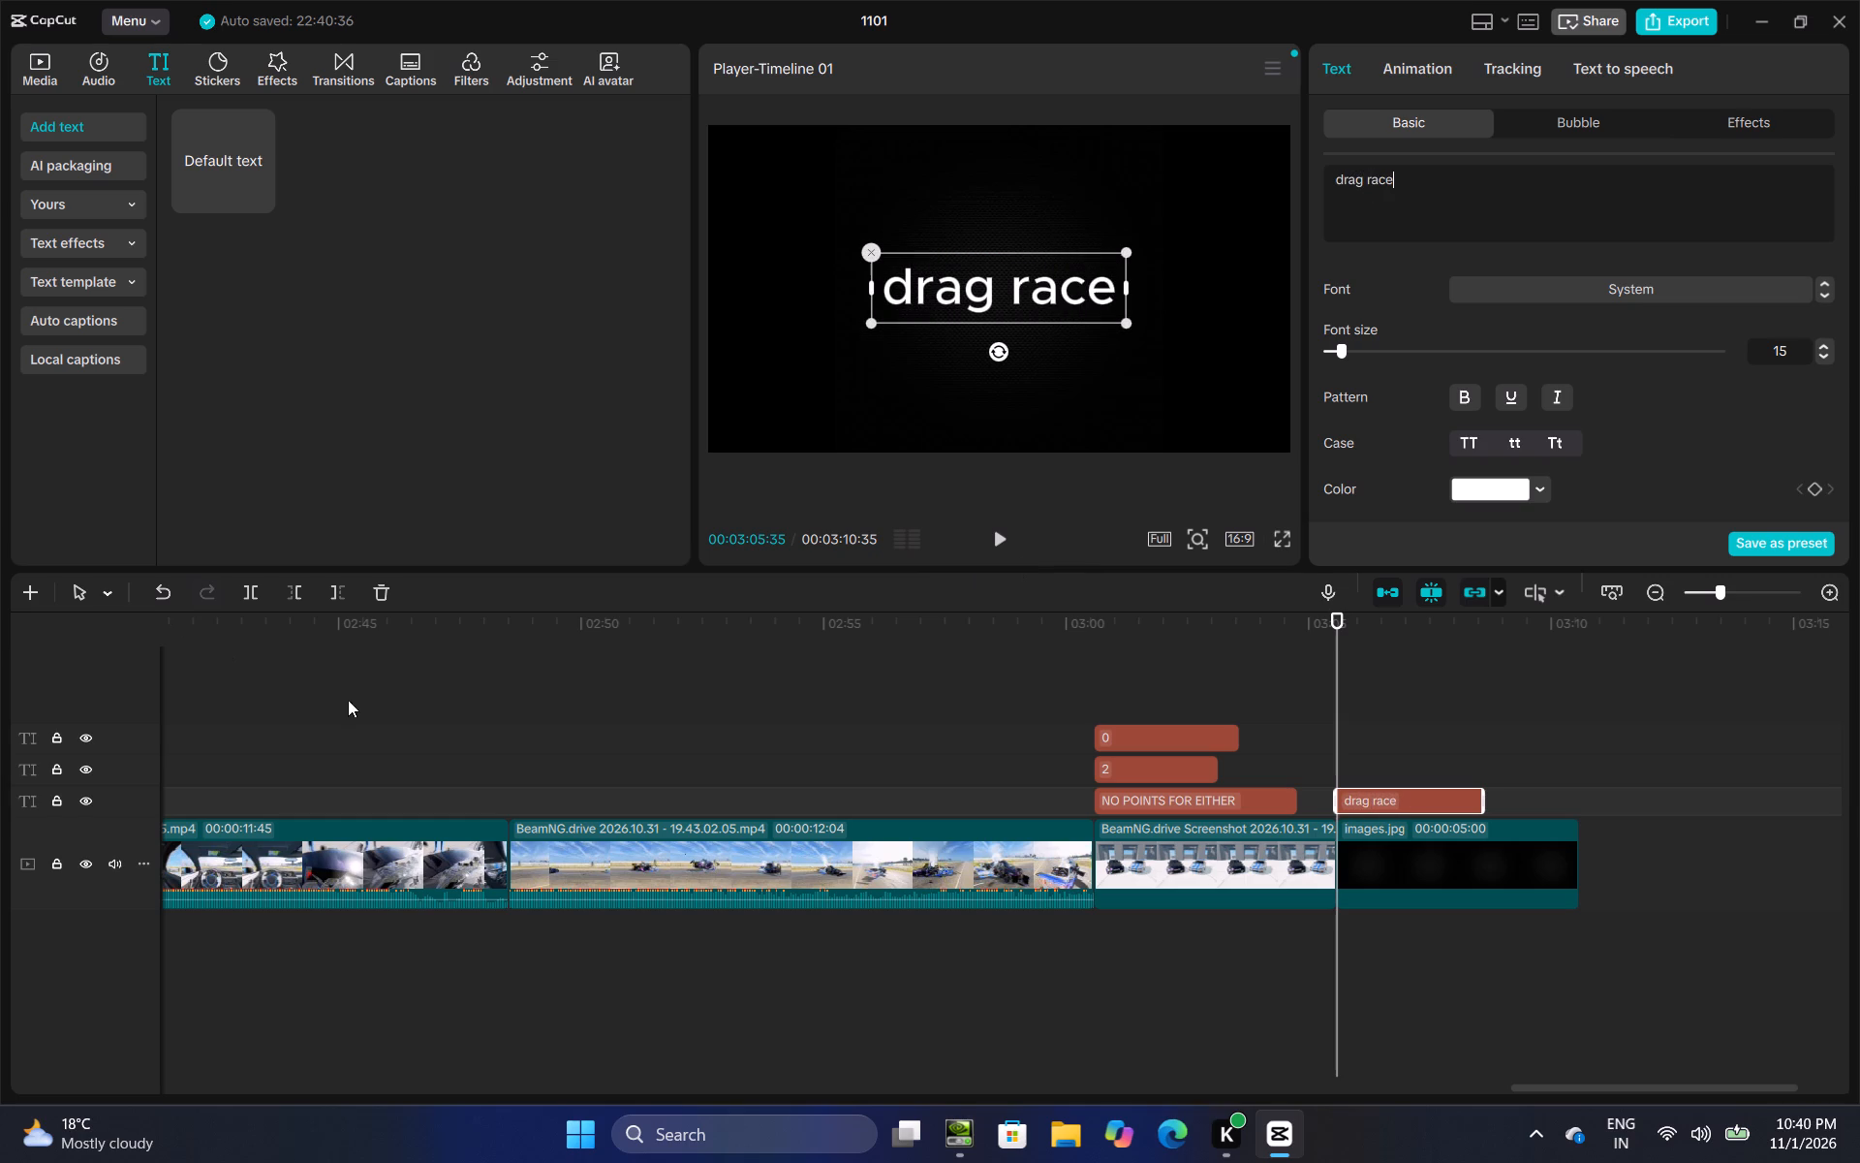
Change the DRAG RACE title on the black images.jpg clip at about 00:02:20 to "collision test" and make it all uppercase.
left_click(503, 698)
left_click_drag(503, 698, 97, 869)
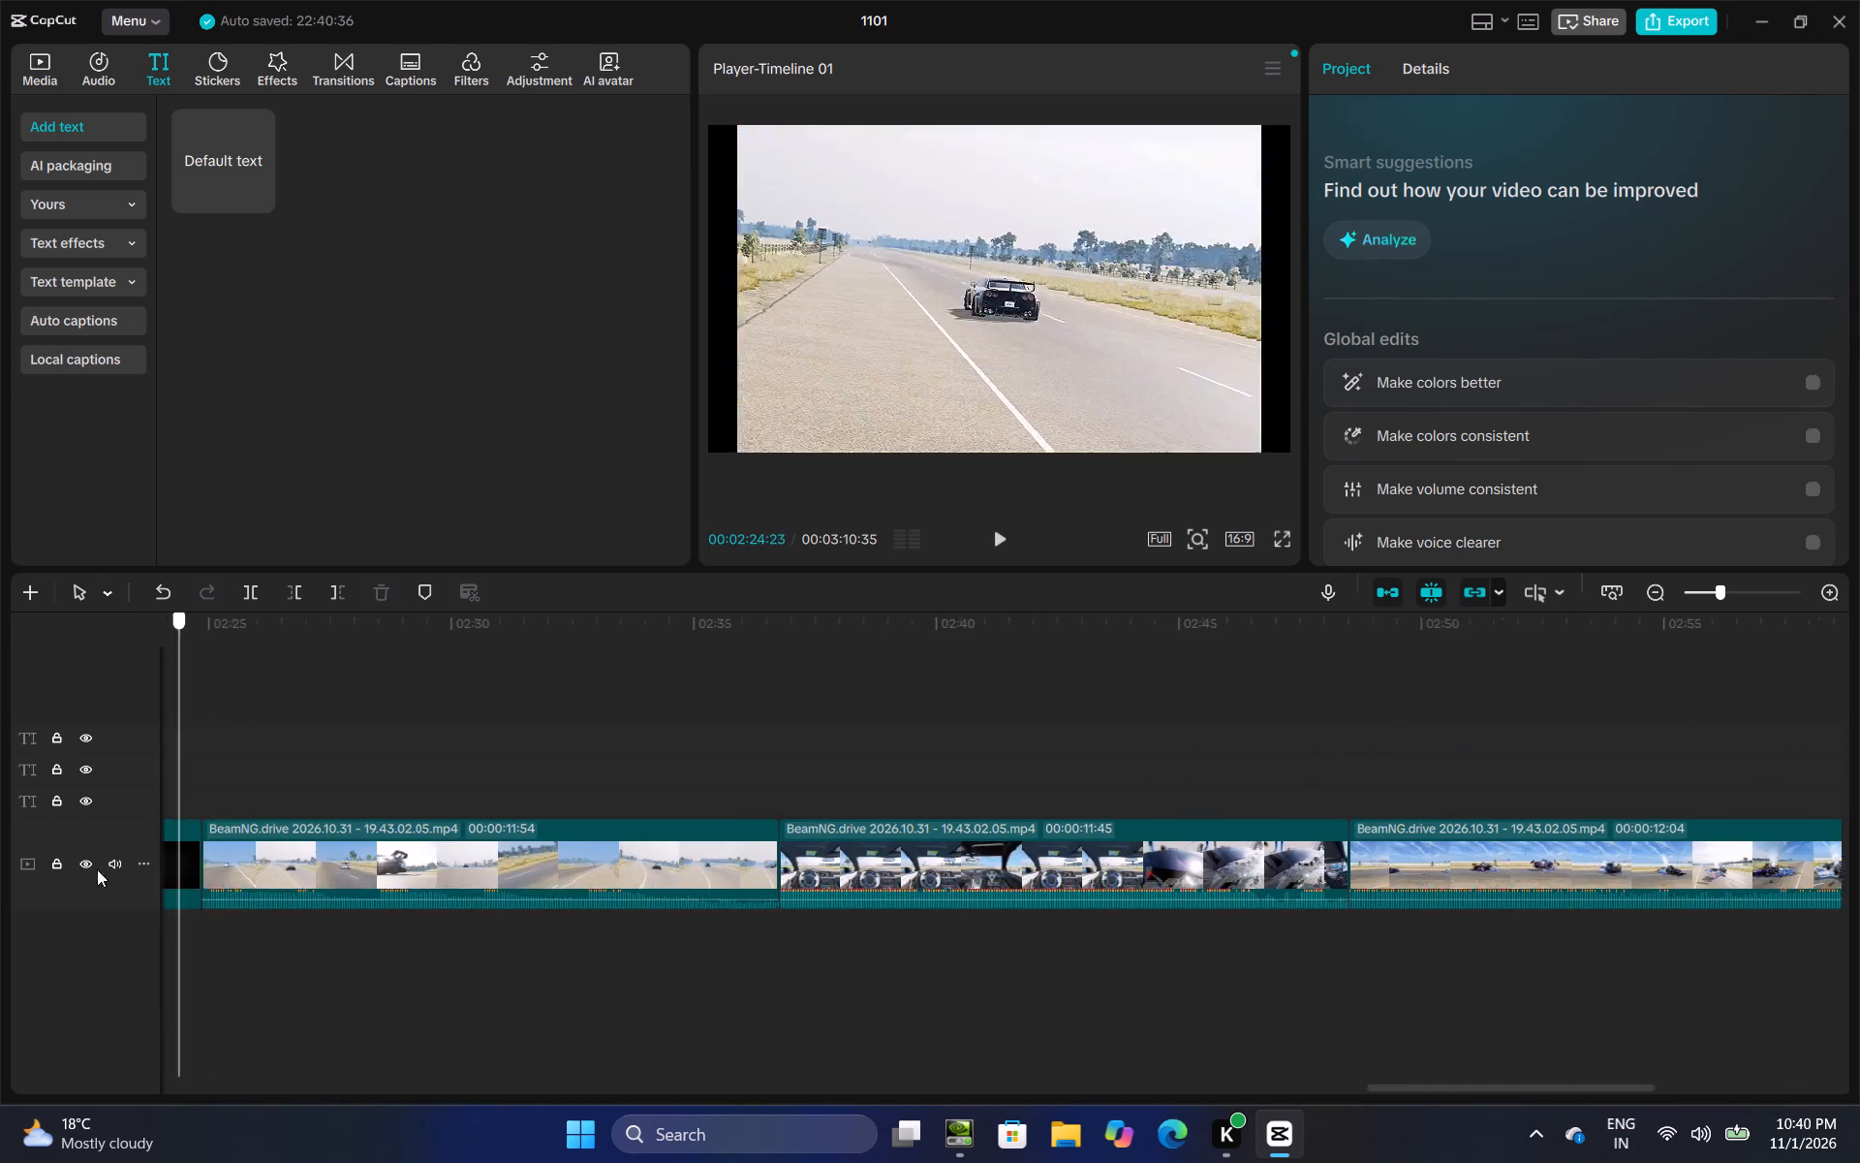
left_click_drag(97, 869, 1436, 1070)
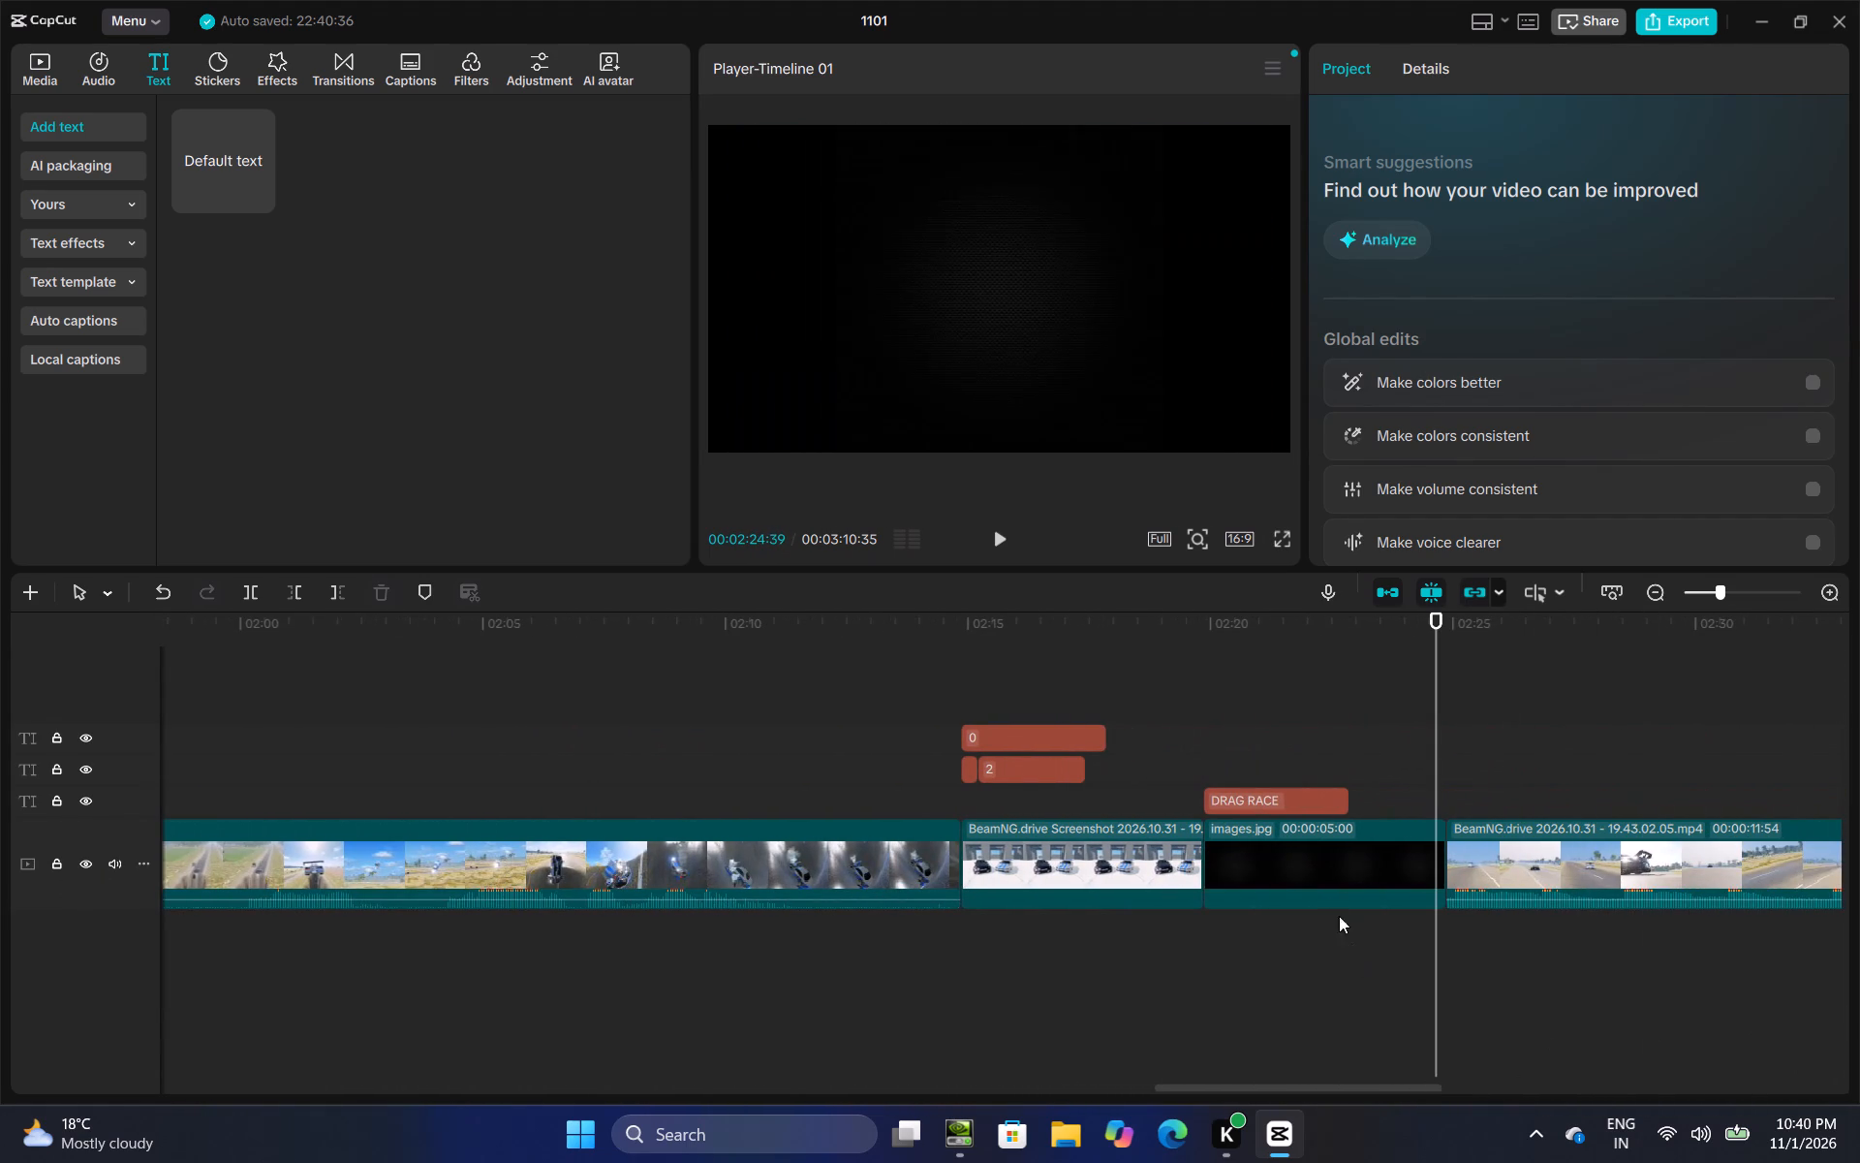
left_click(1284, 790)
left_click_drag(1436, 178, 1225, 172)
key("BackSpace")
type("collision test")
key("space")
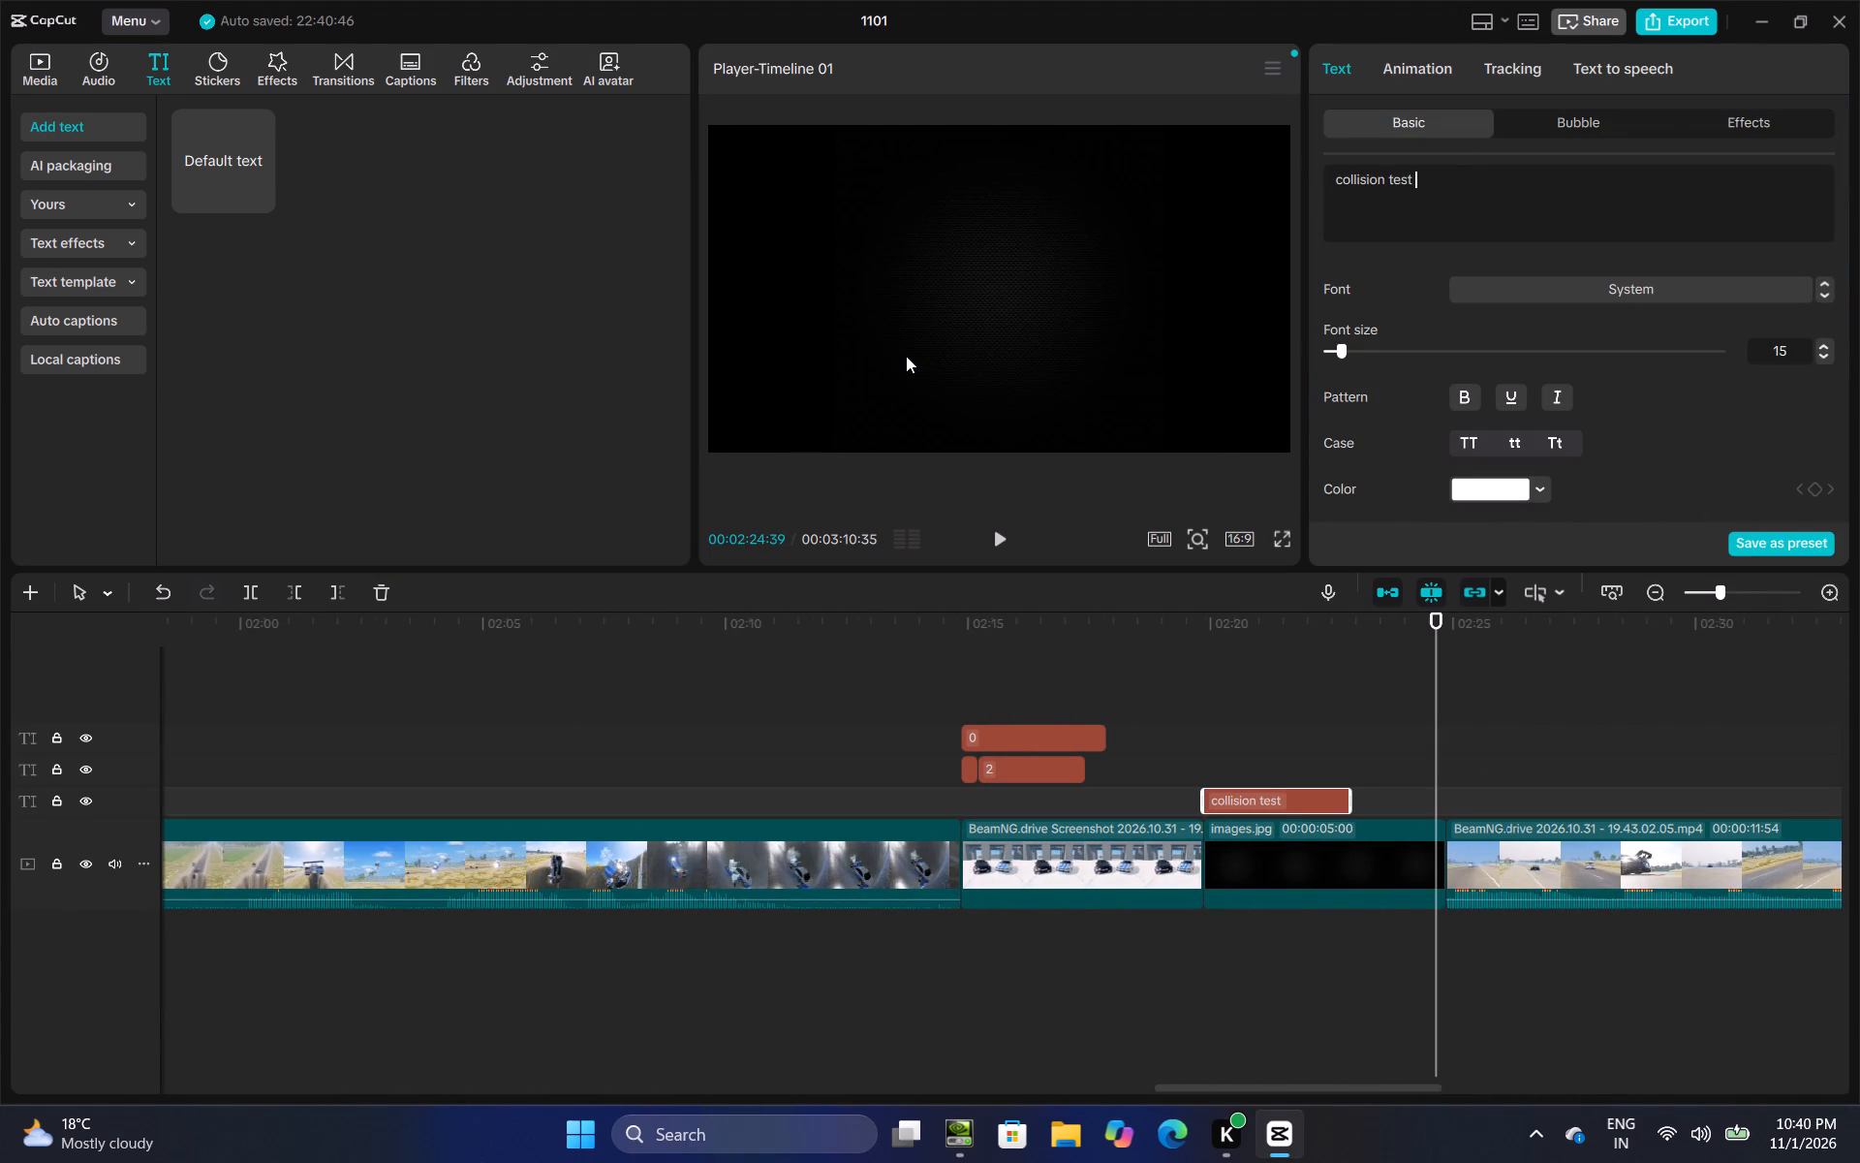
left_click(1274, 748)
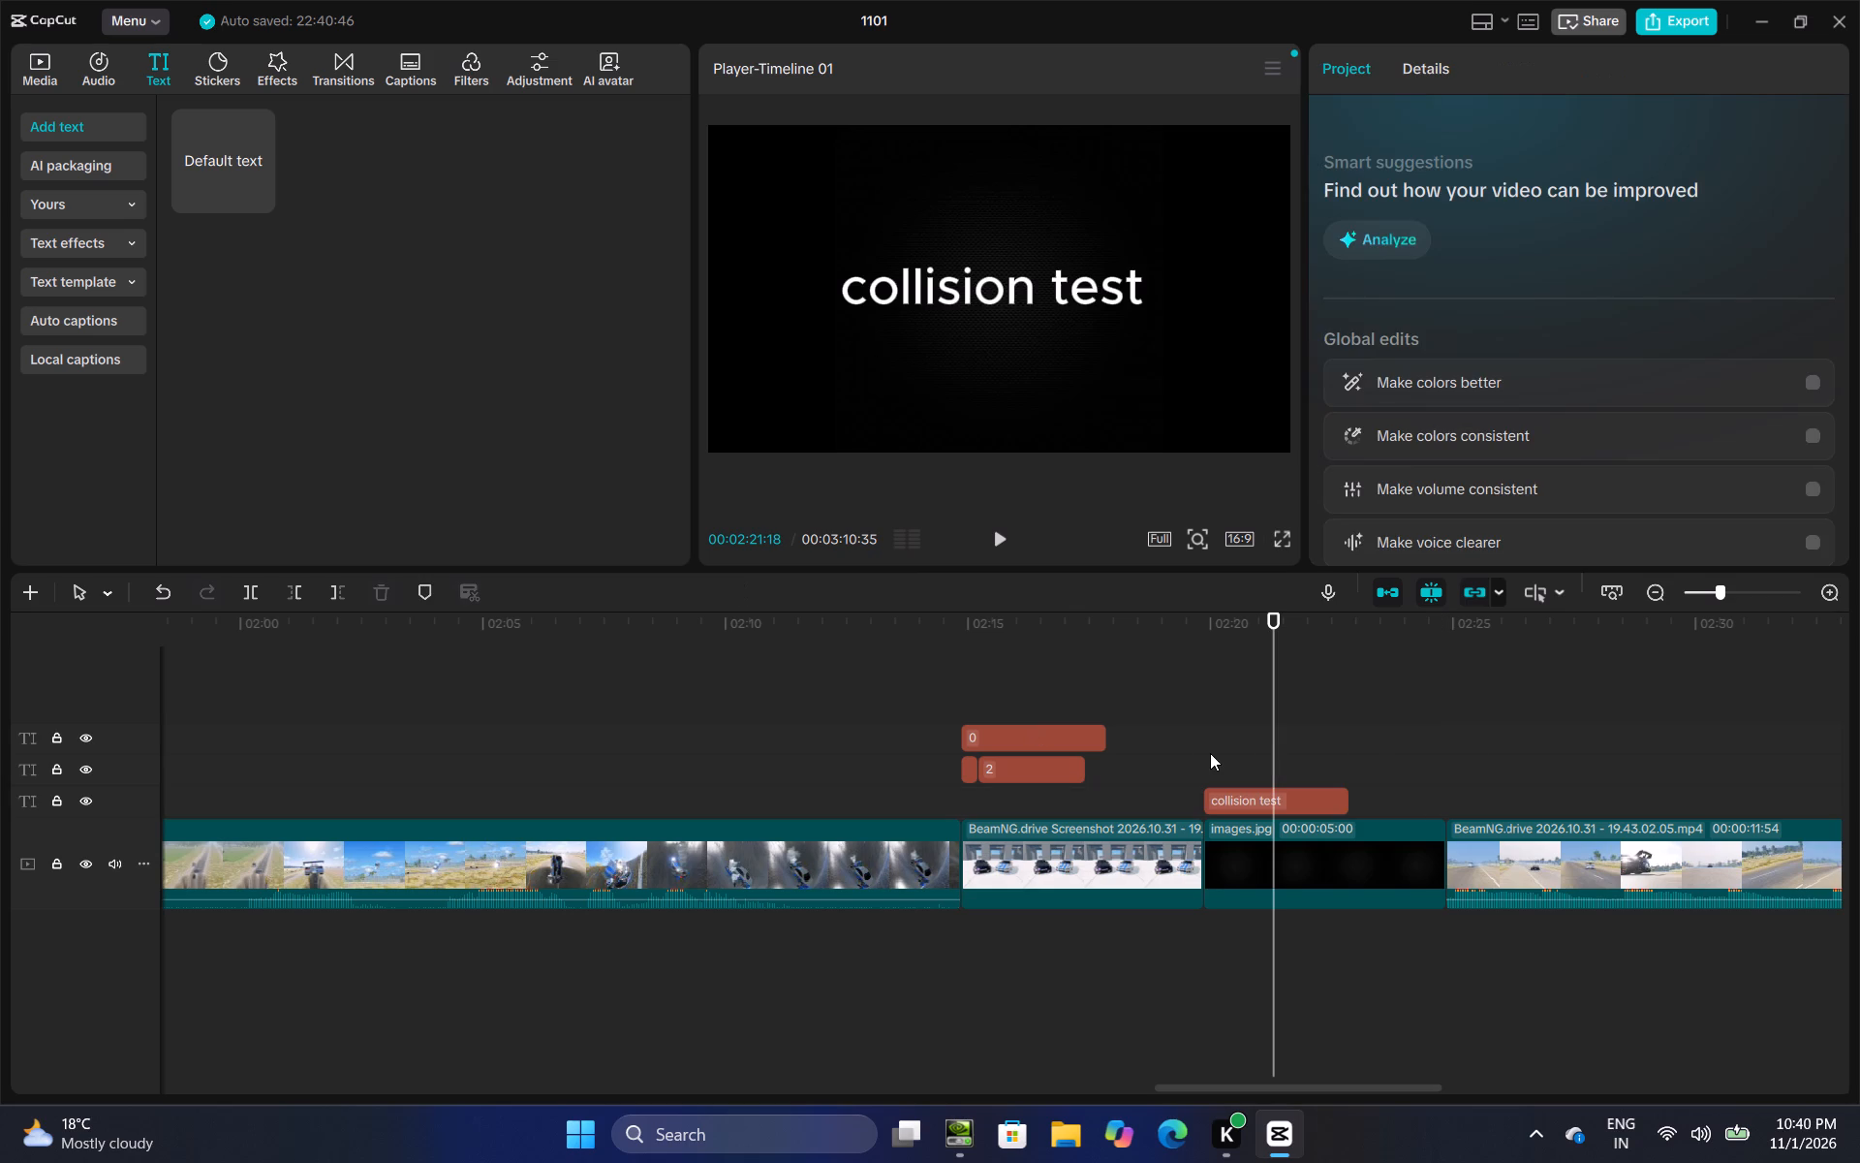
left_click(1292, 800)
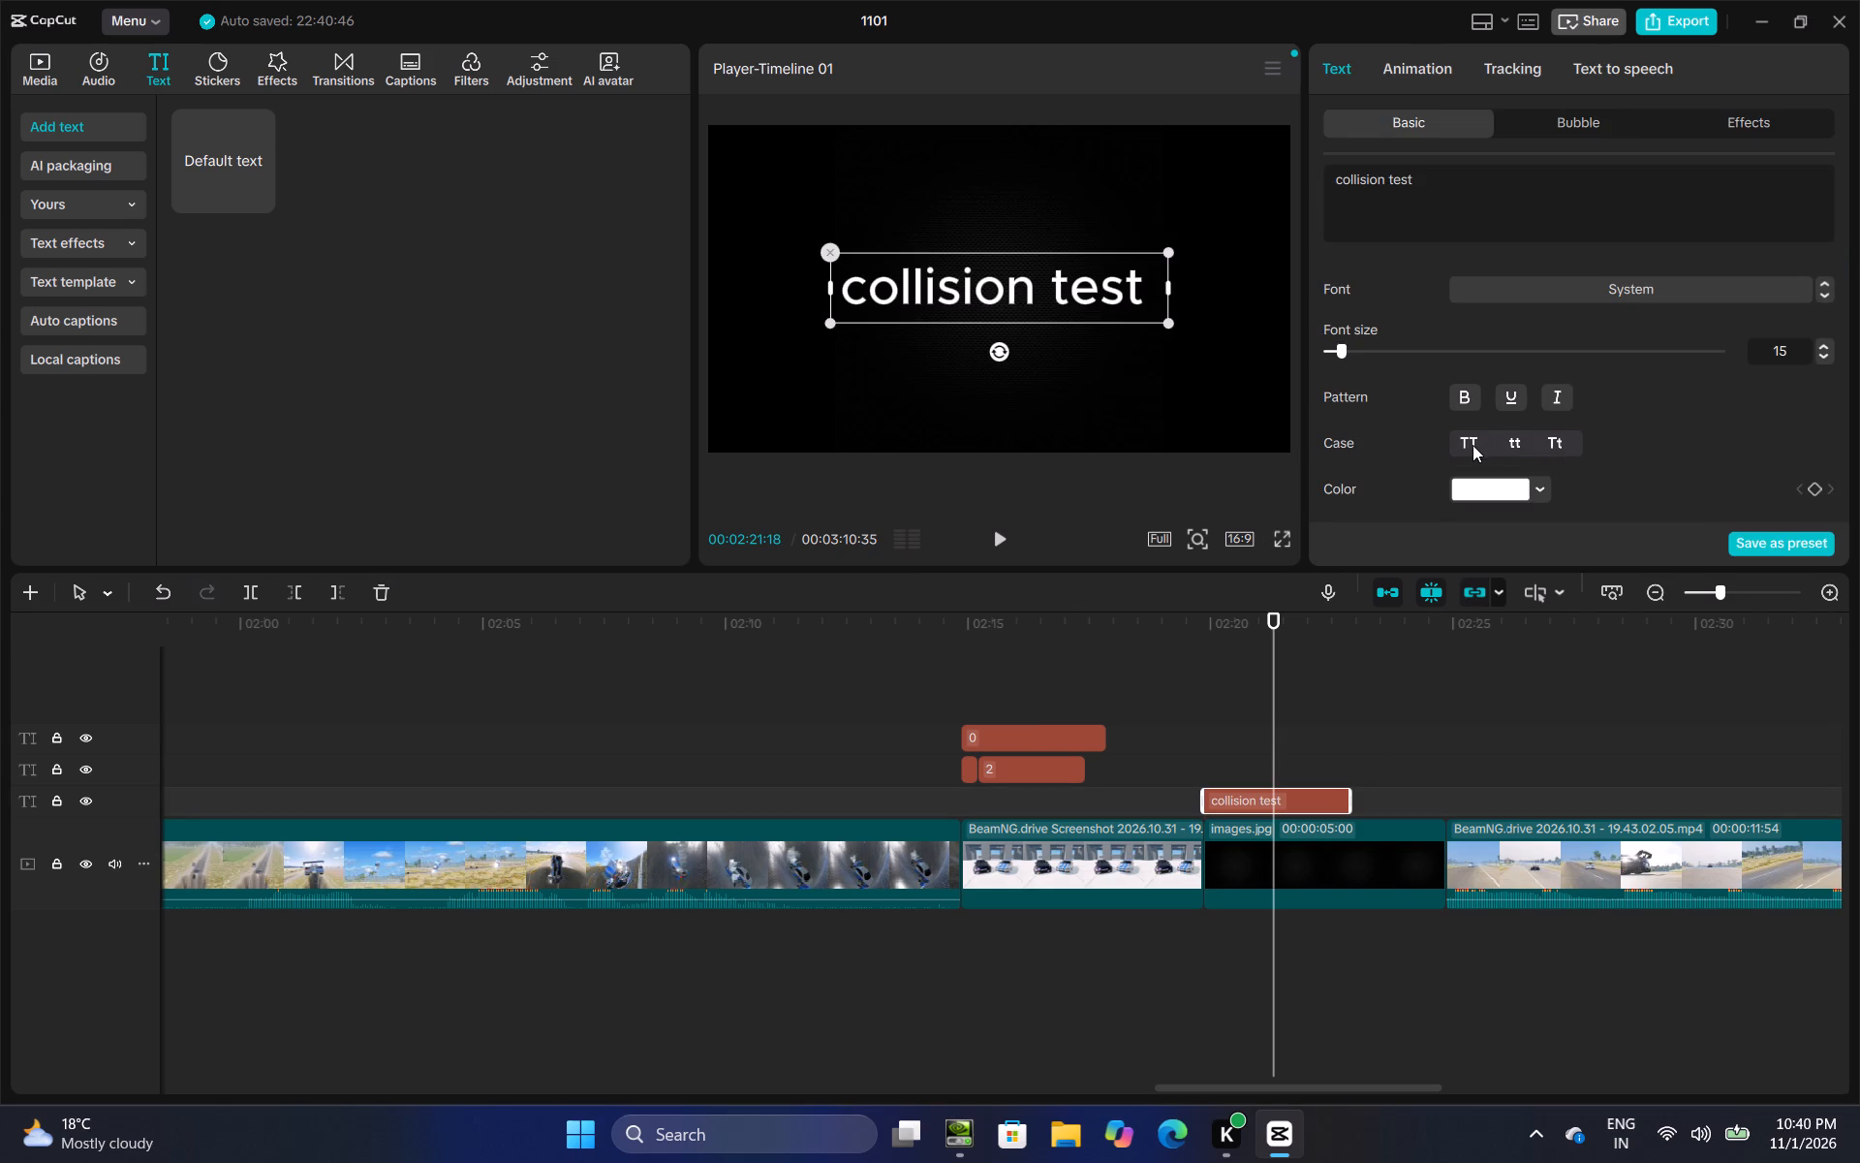
left_click(1472, 445)
Scrub back through the timeline to check the title cards of the earlier tests, ending at the timeline's end.
left_click(976, 707)
left_click_drag(976, 707, 329, 792)
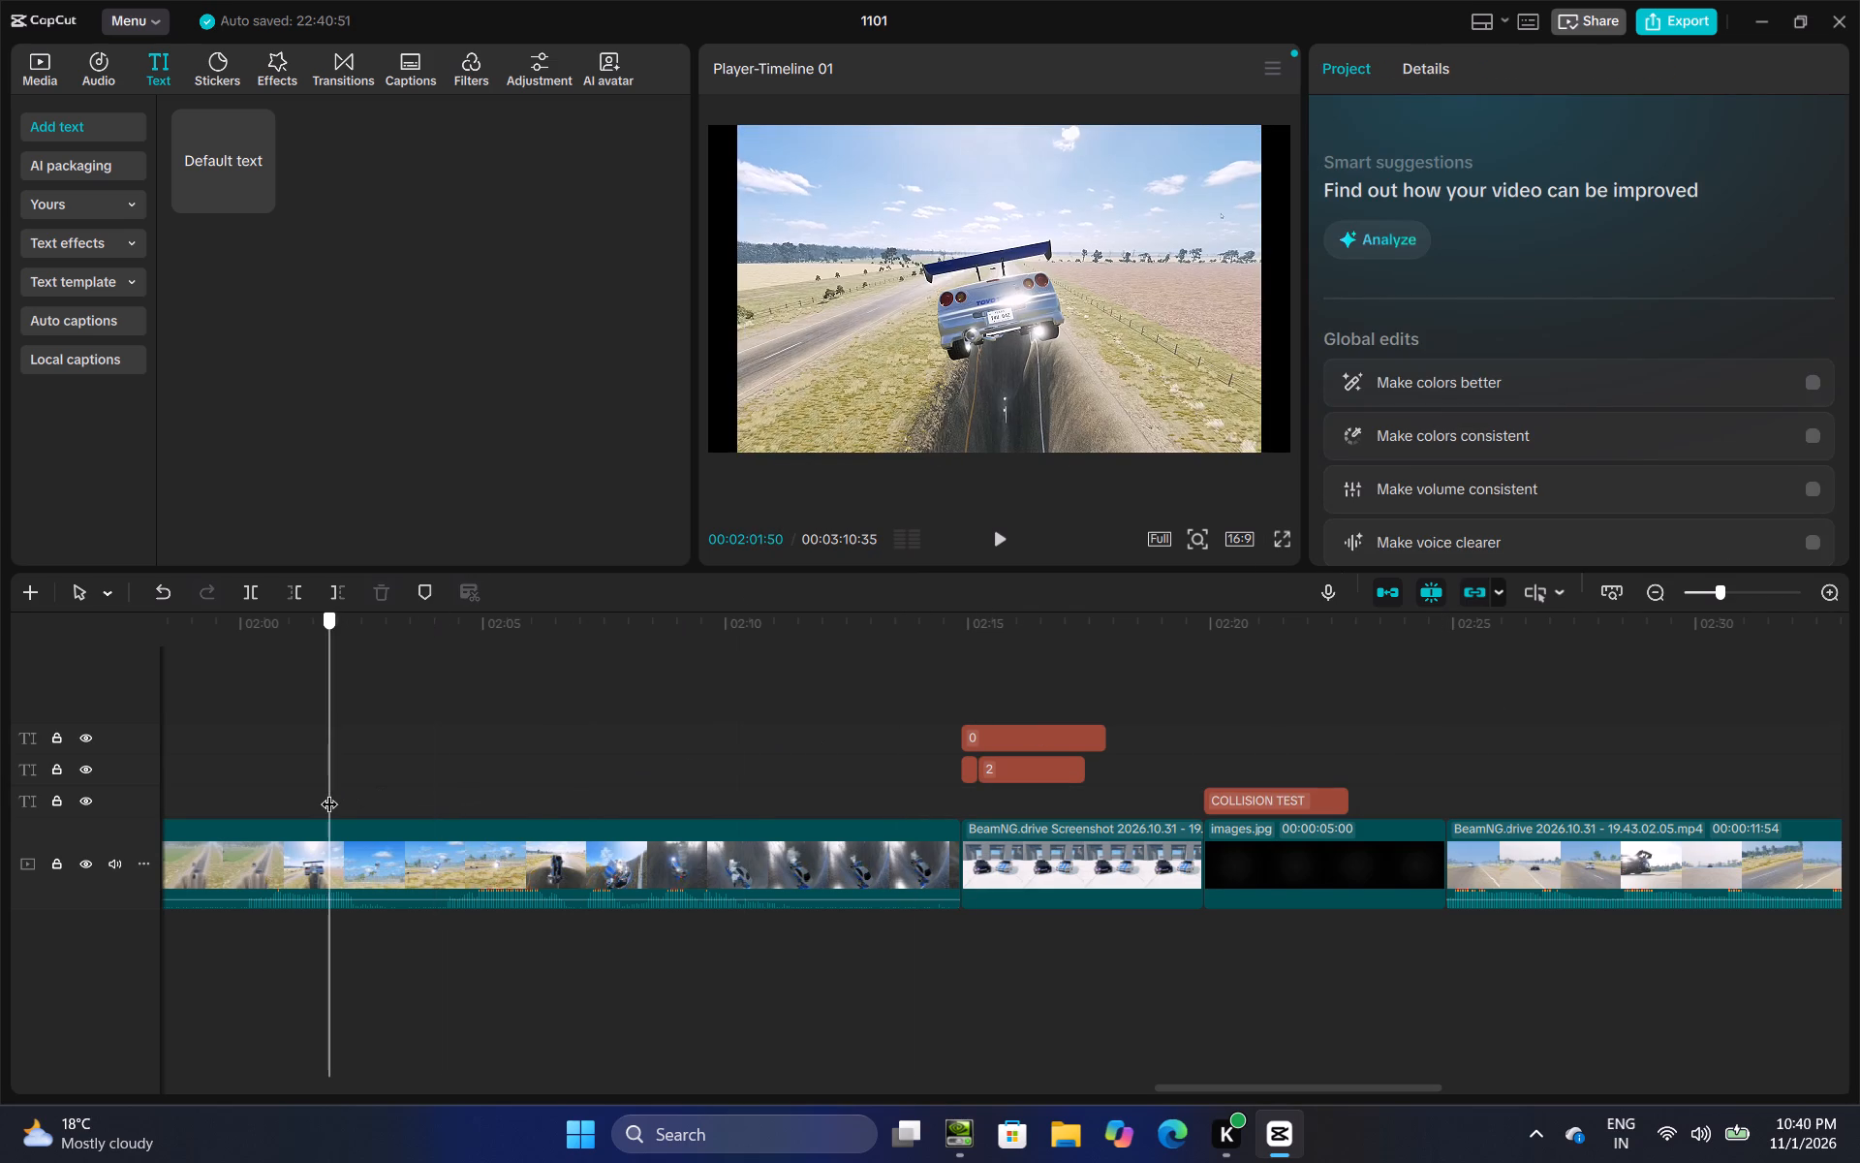
left_click_drag(329, 792, 520, 1020)
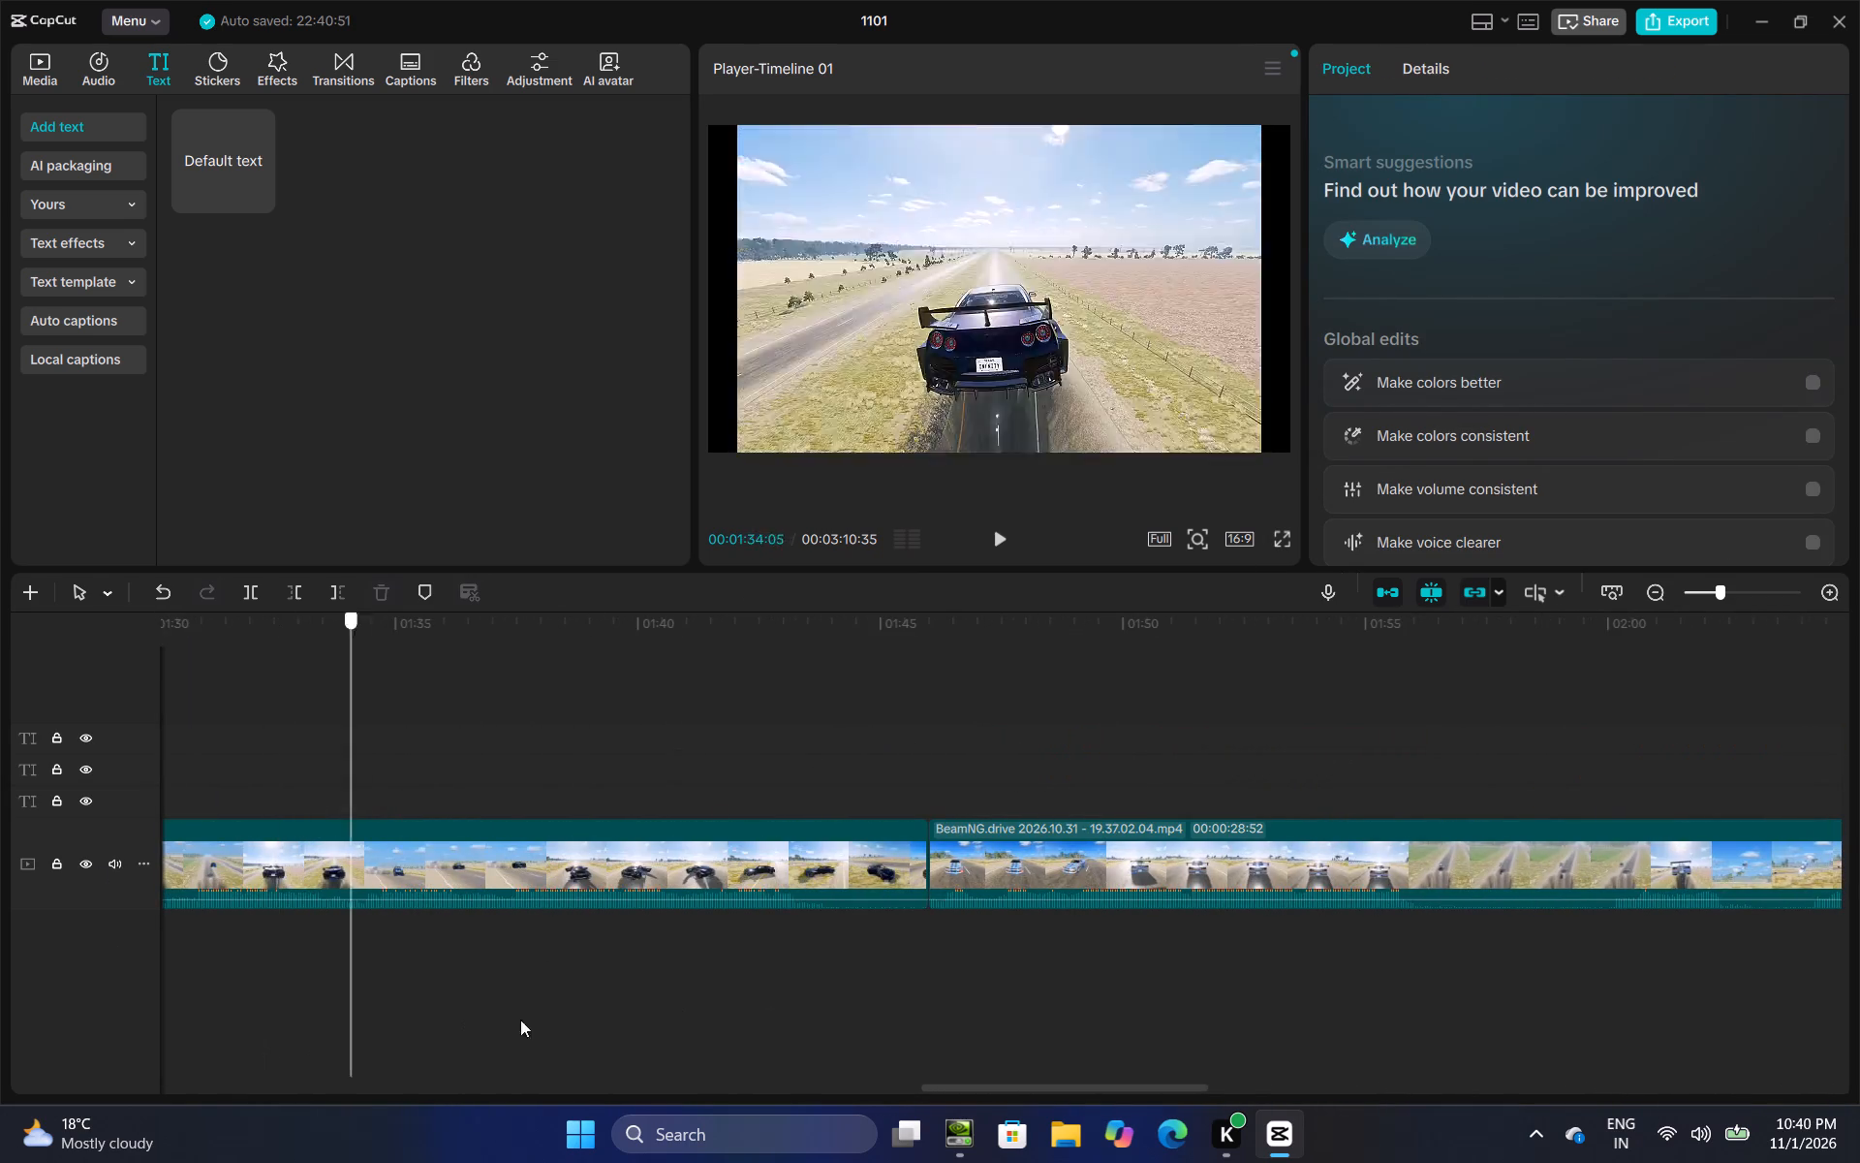
left_click_drag(520, 1020, 202, 1026)
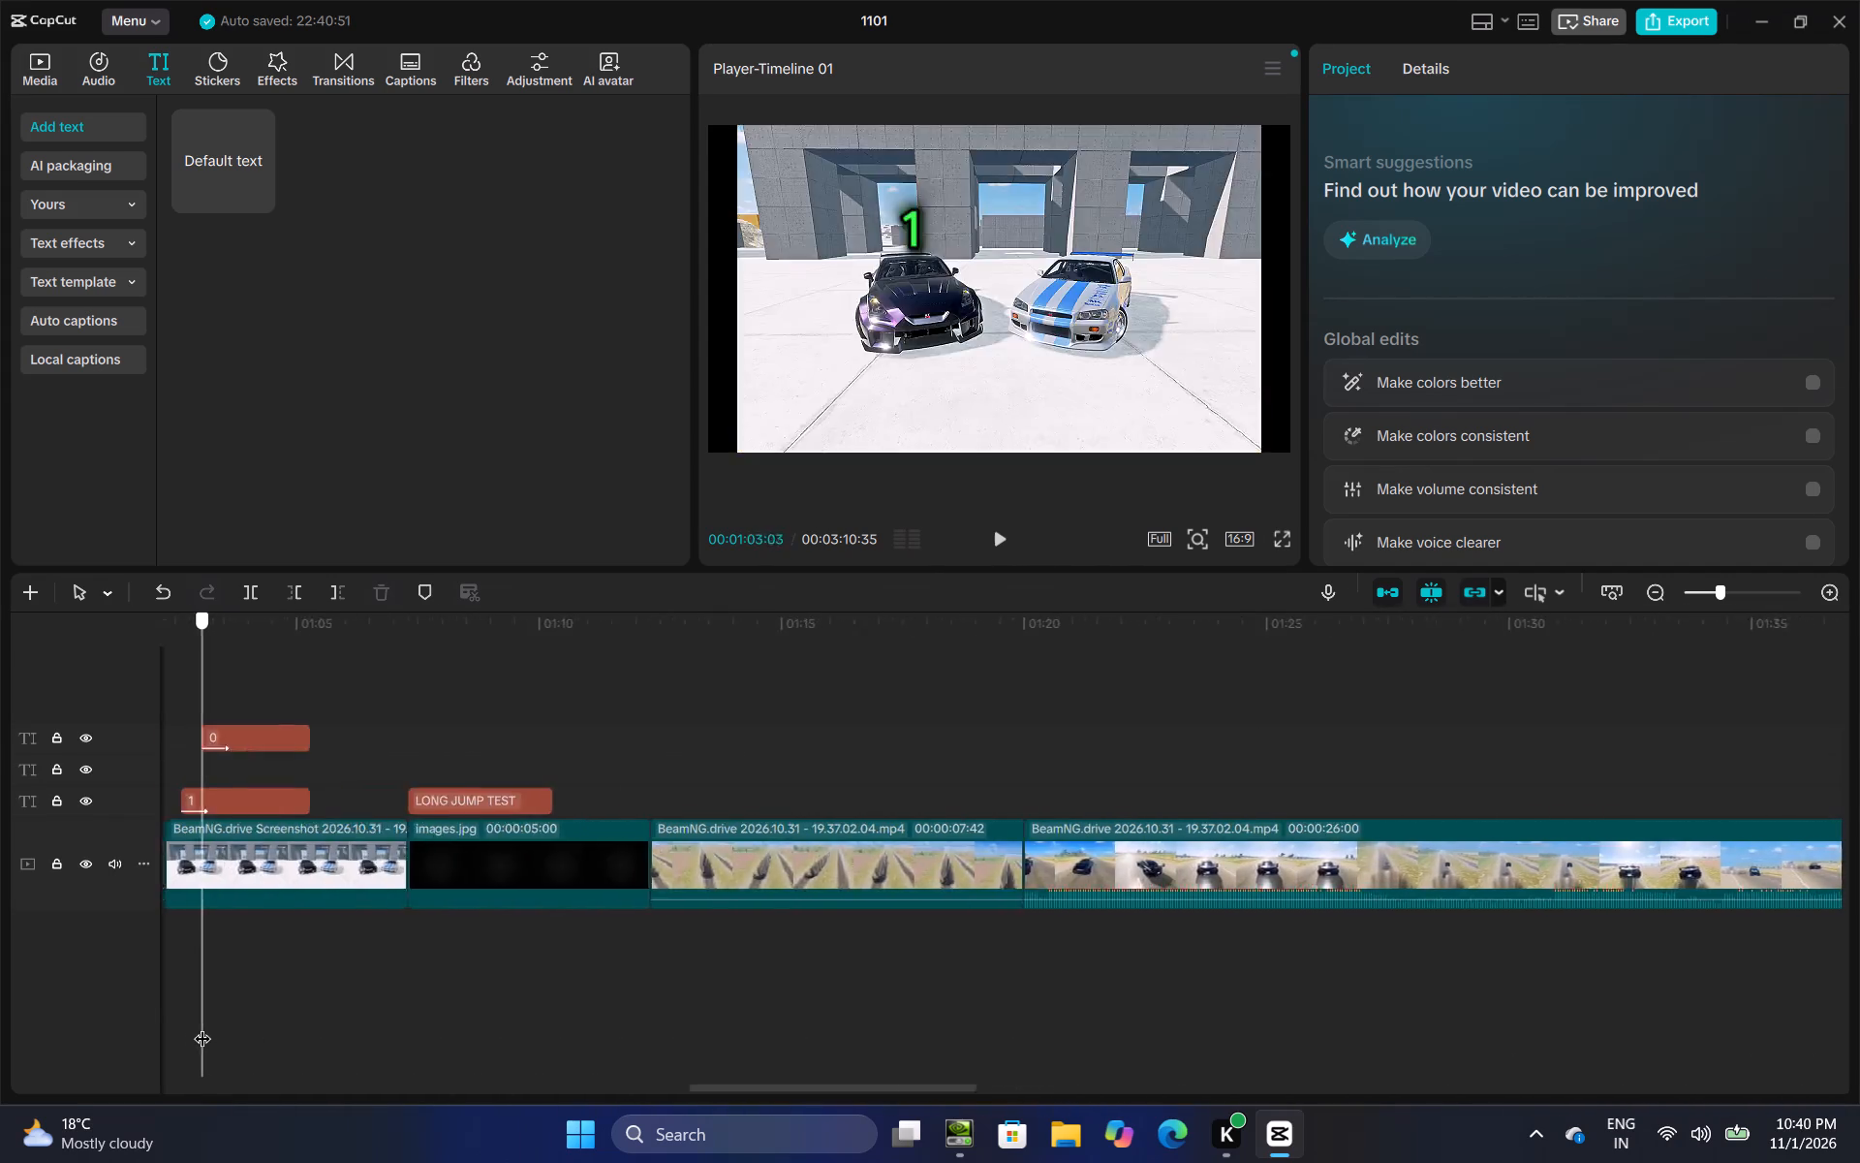
left_click_drag(202, 1026, 567, 1162)
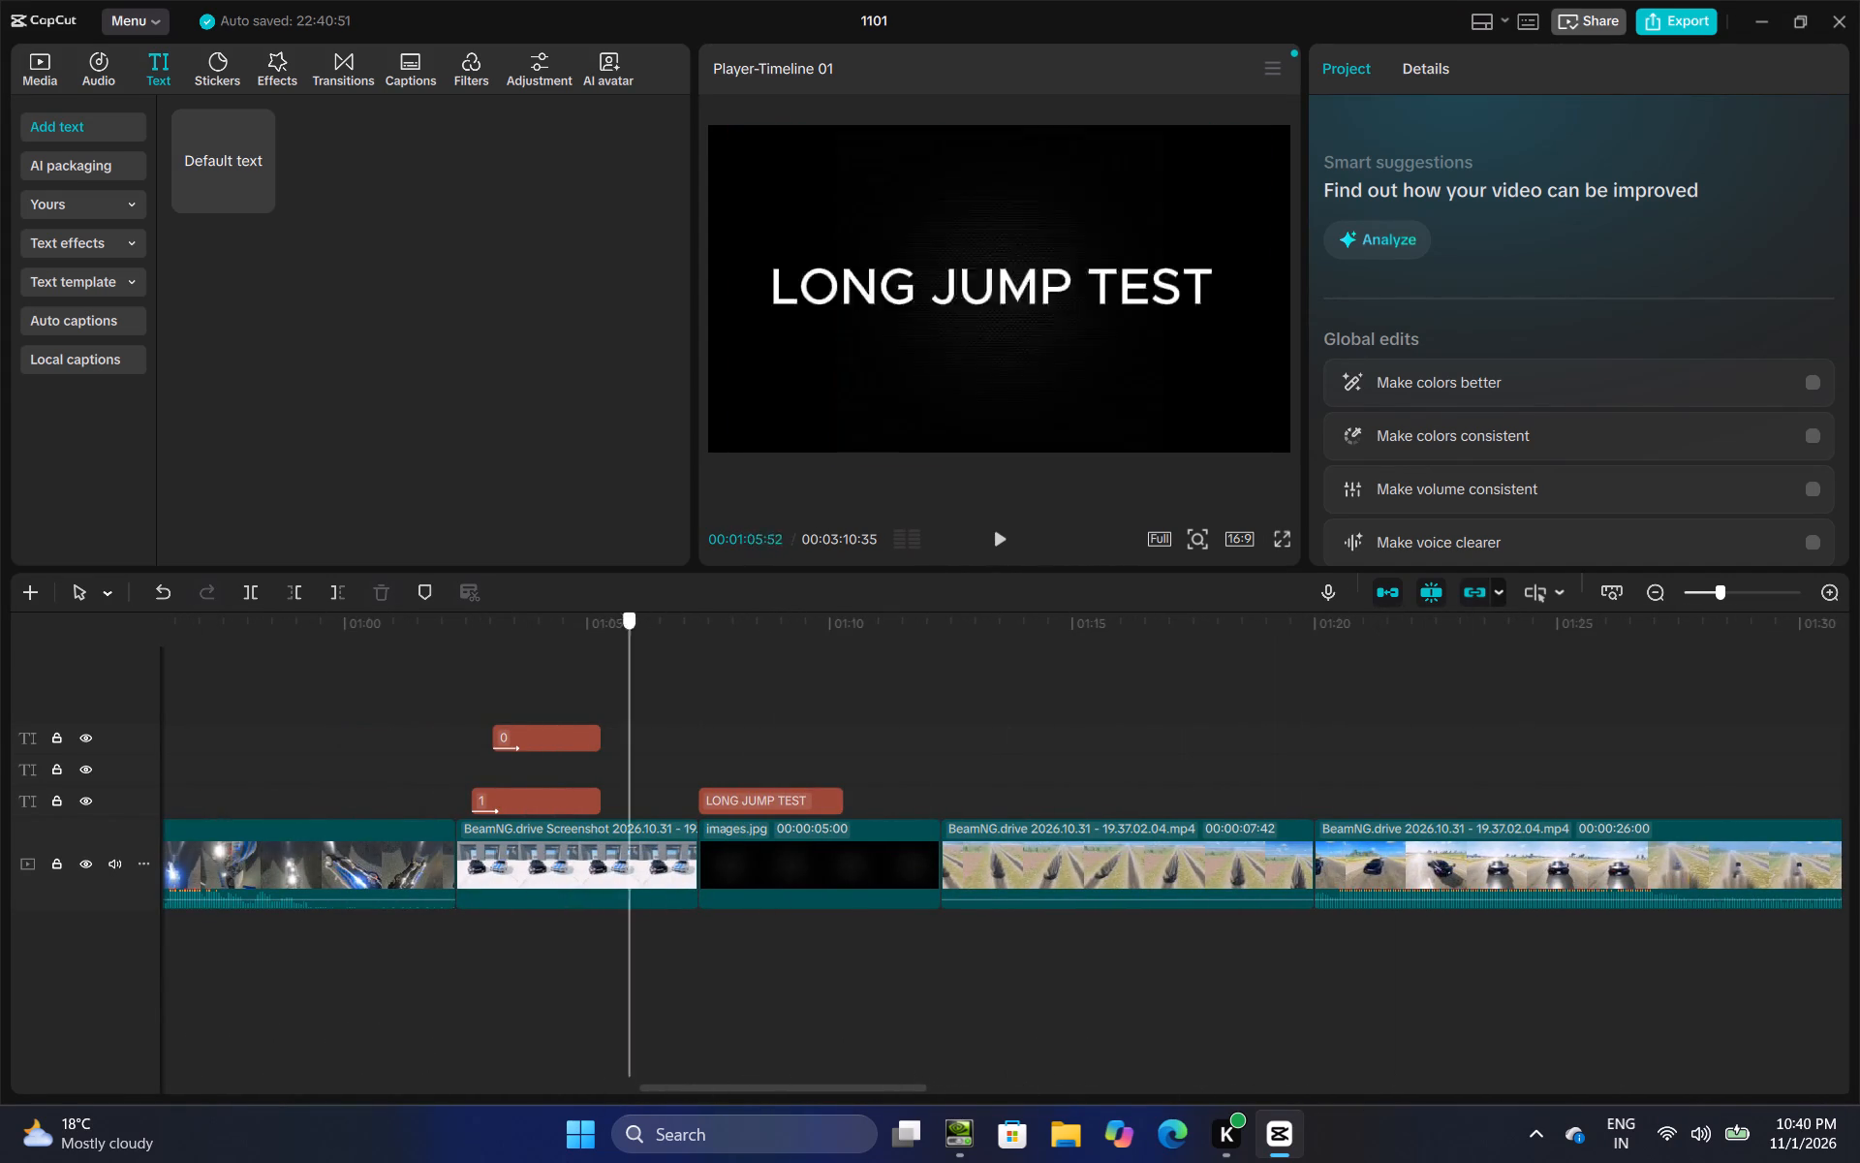
left_click_drag(567, 1162, 1859, 1152)
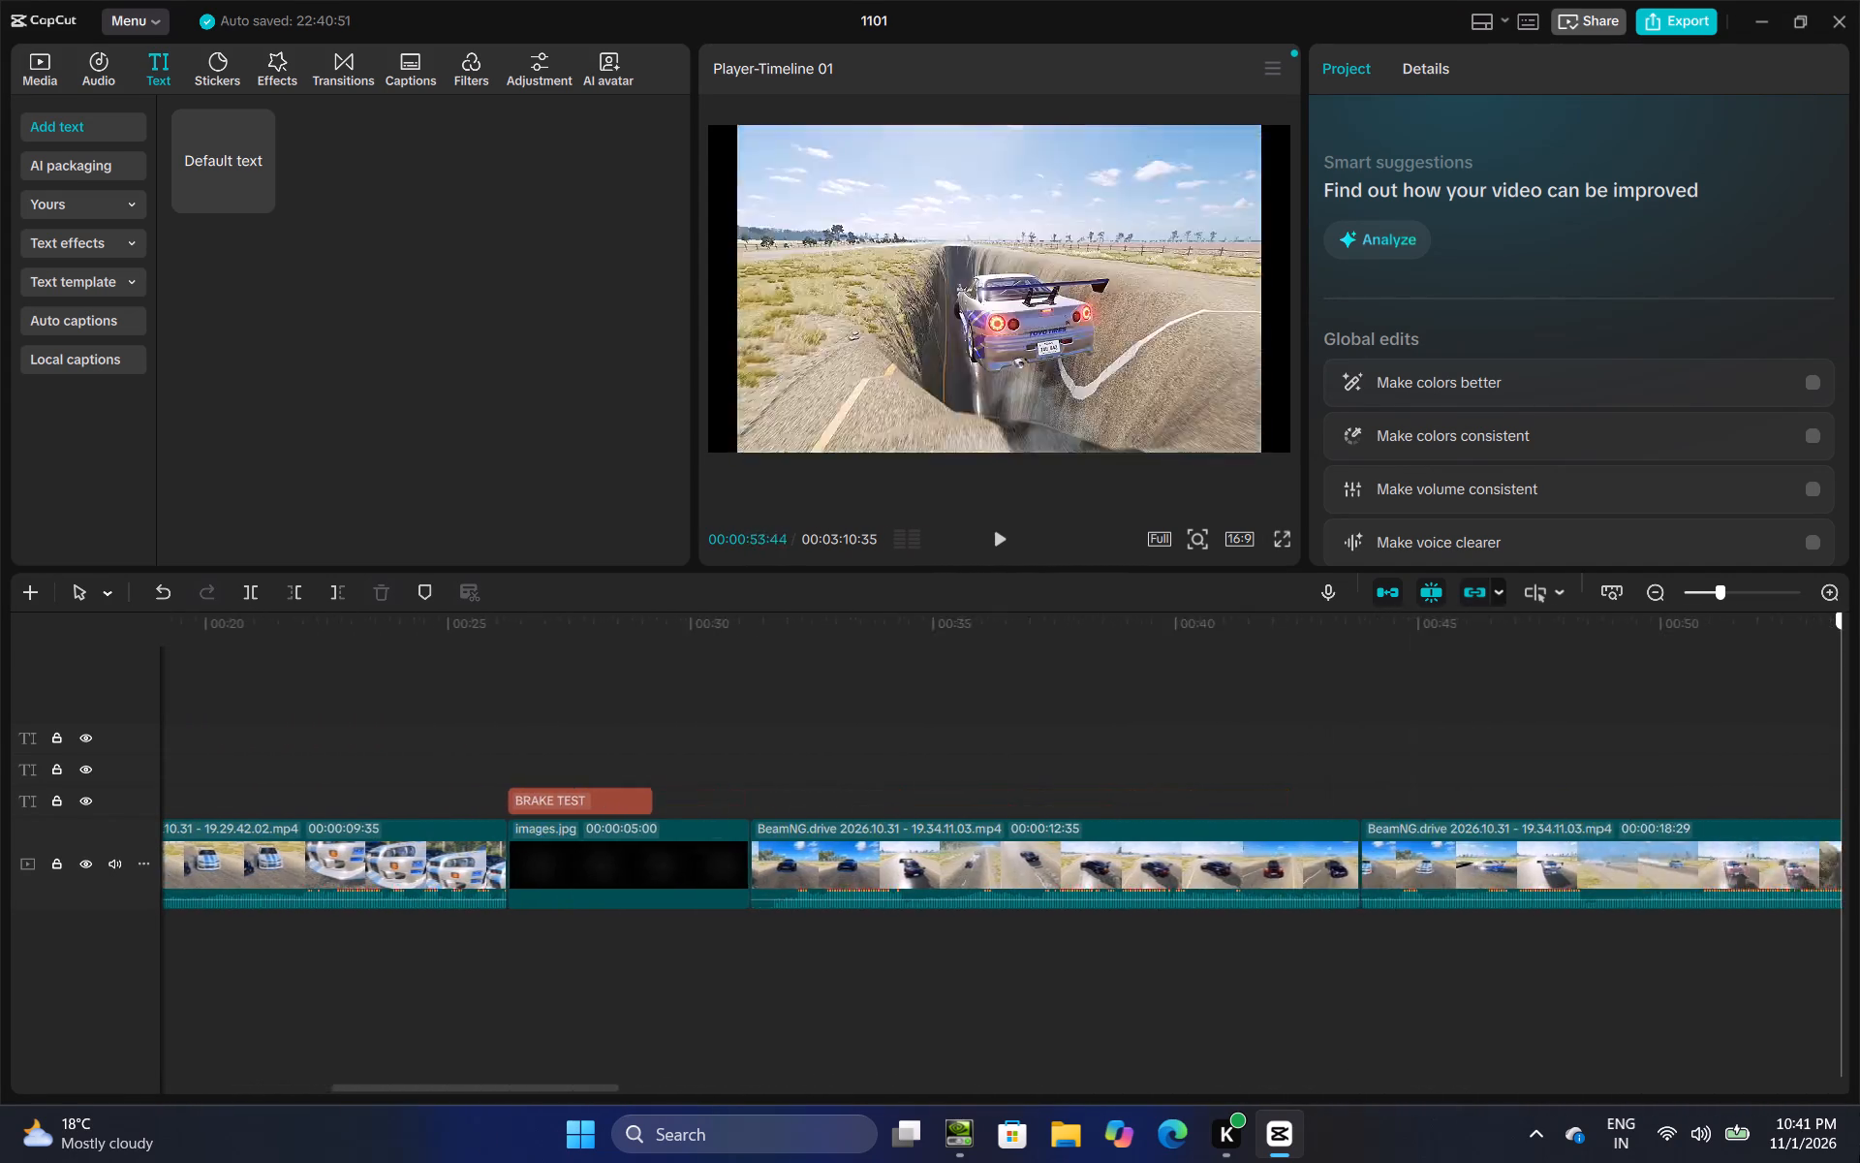
left_click_drag(1859, 1152, 1859, 963)
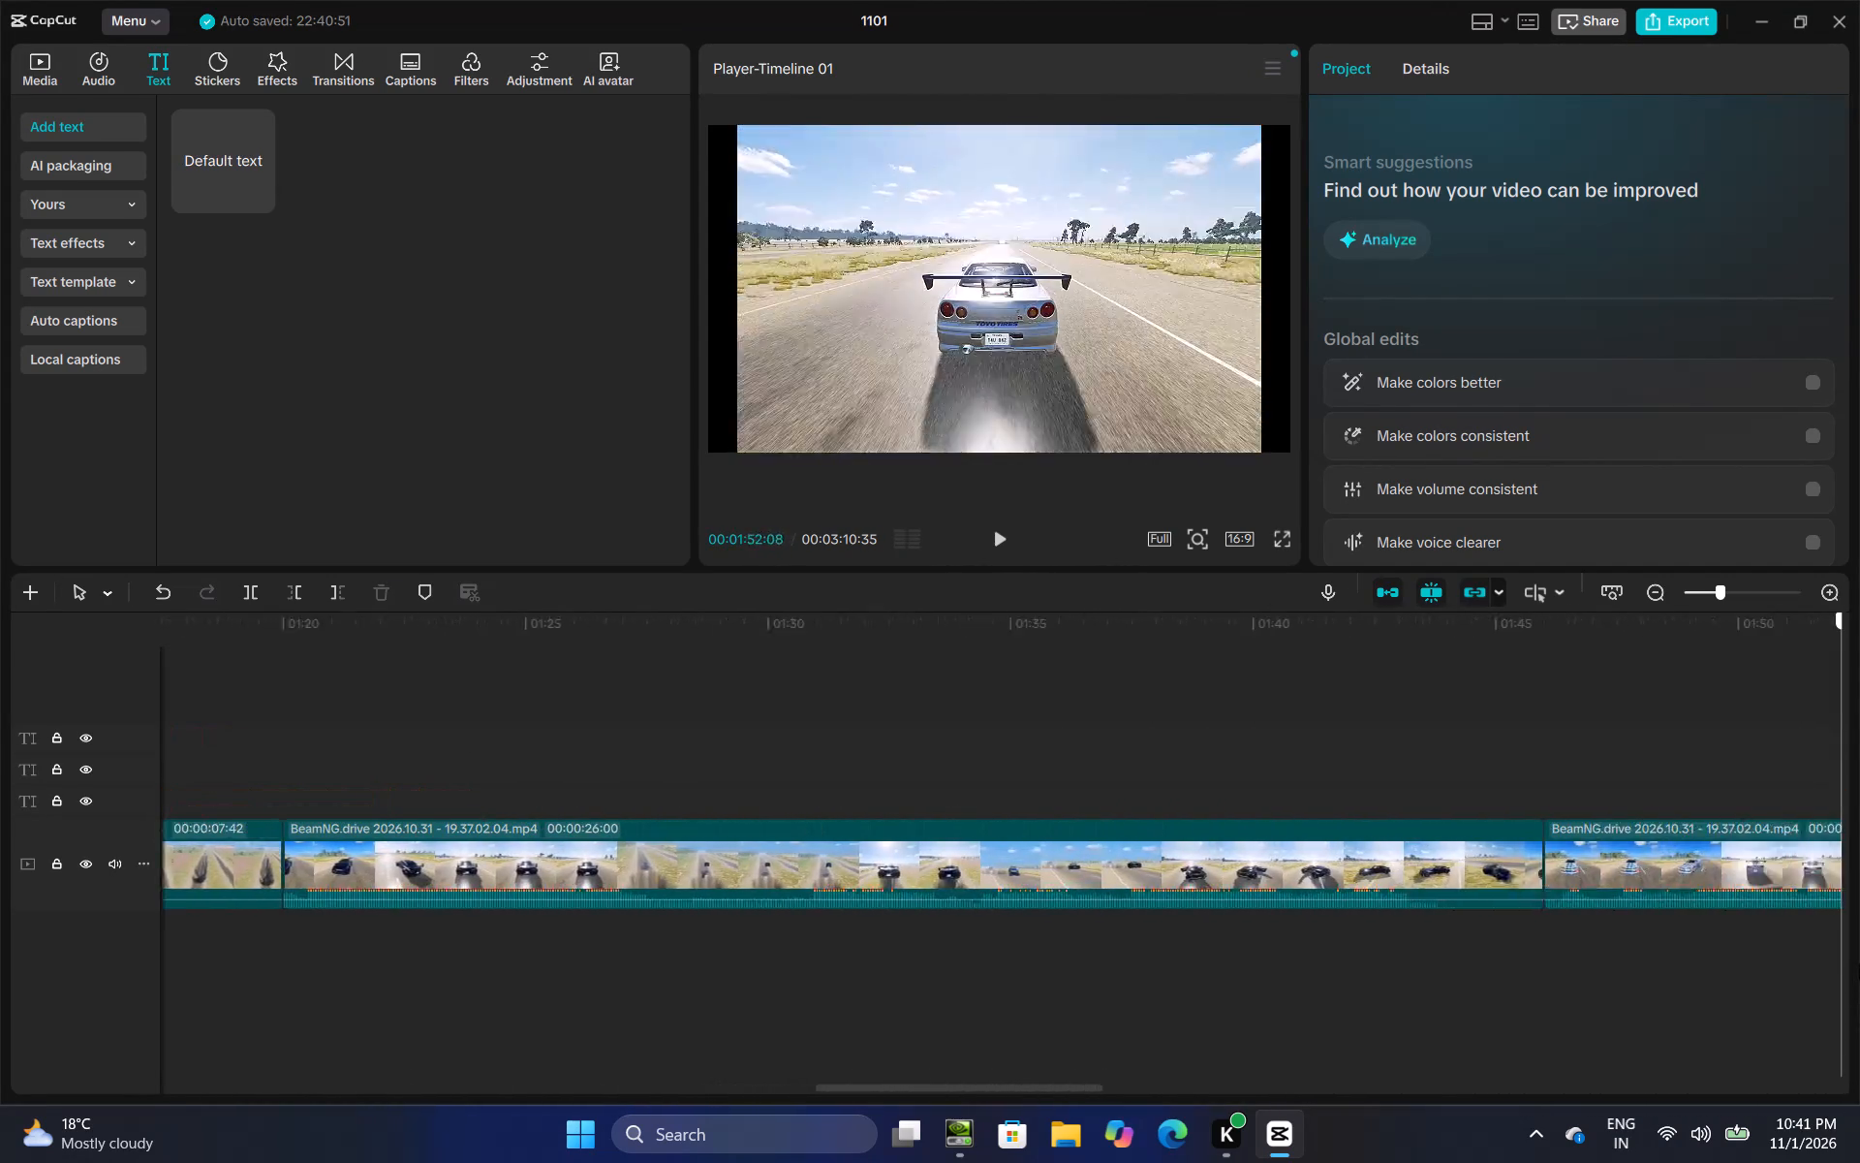
left_click_drag(1859, 963, 1198, 1106)
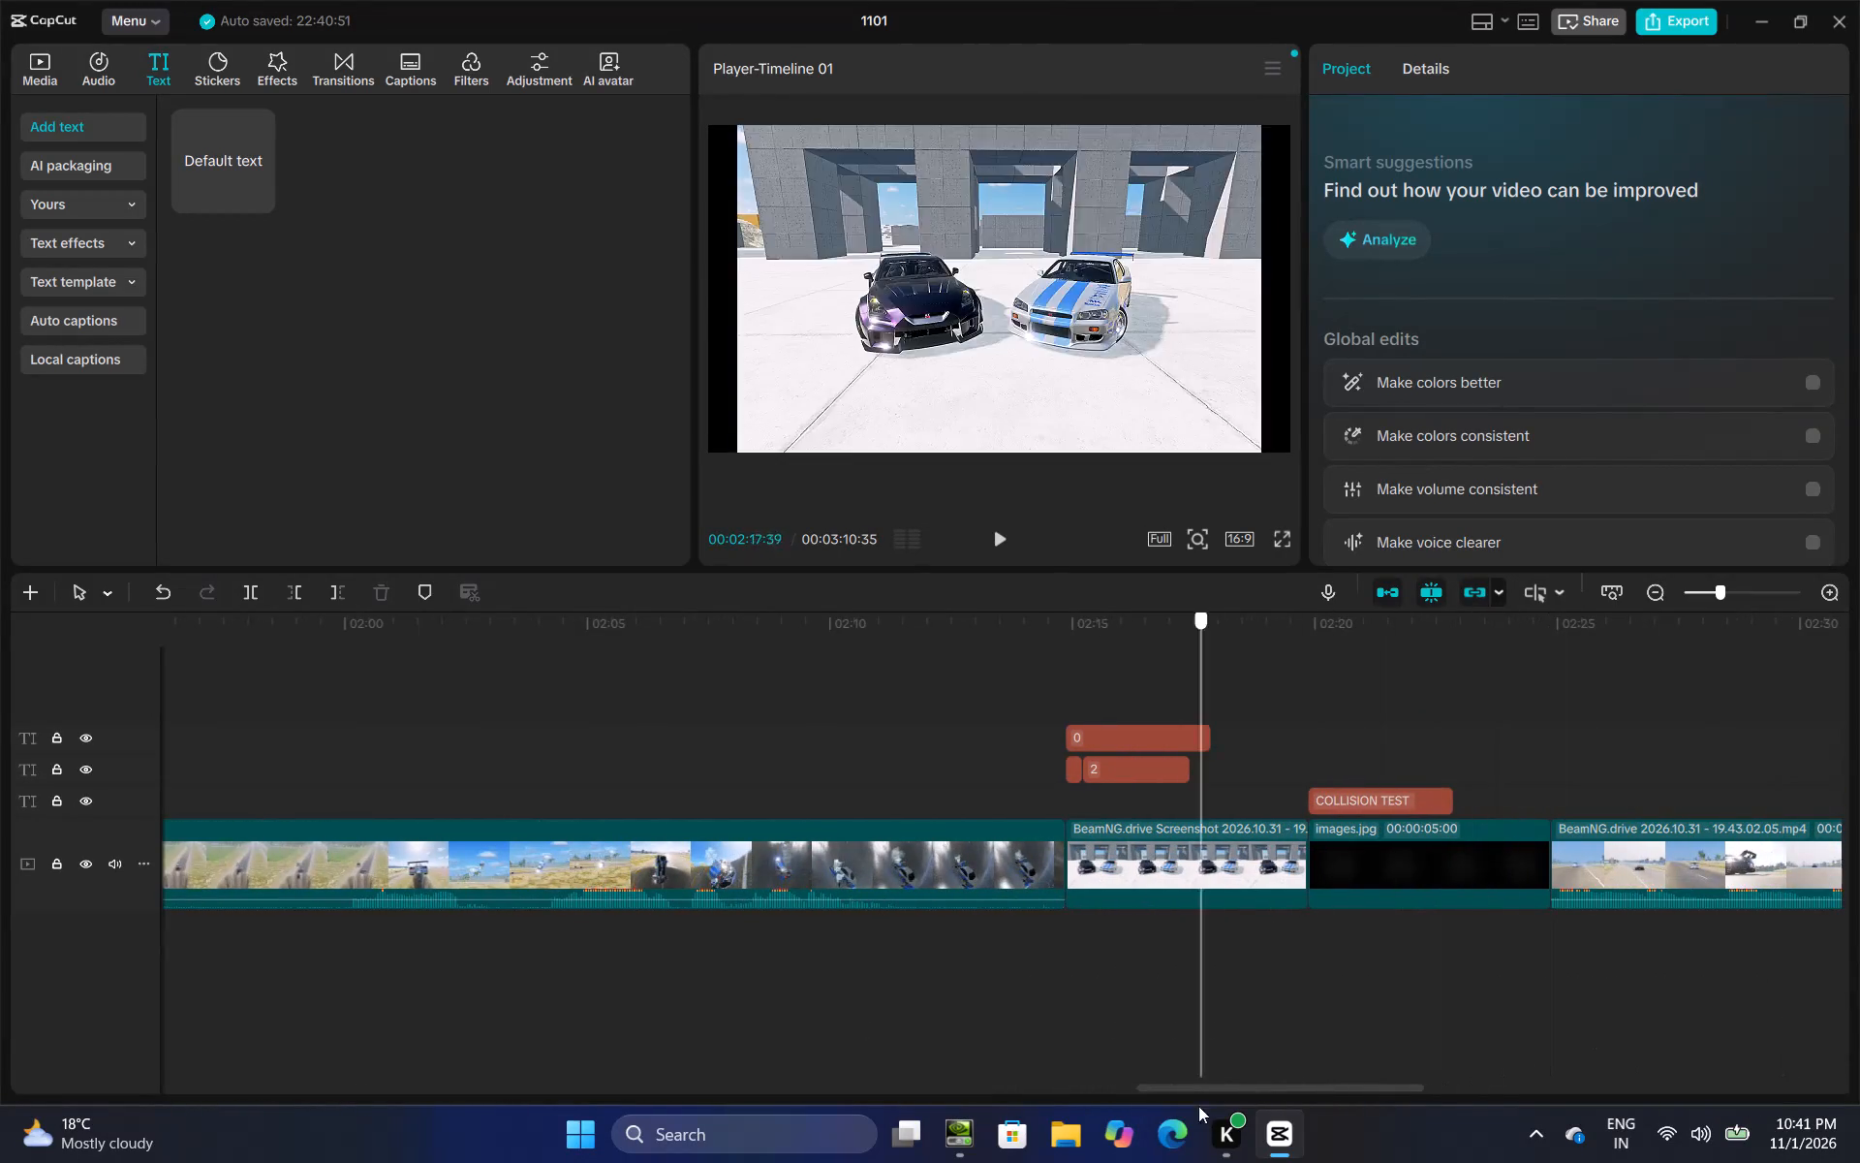
left_click_drag(1198, 1106, 1324, 1086)
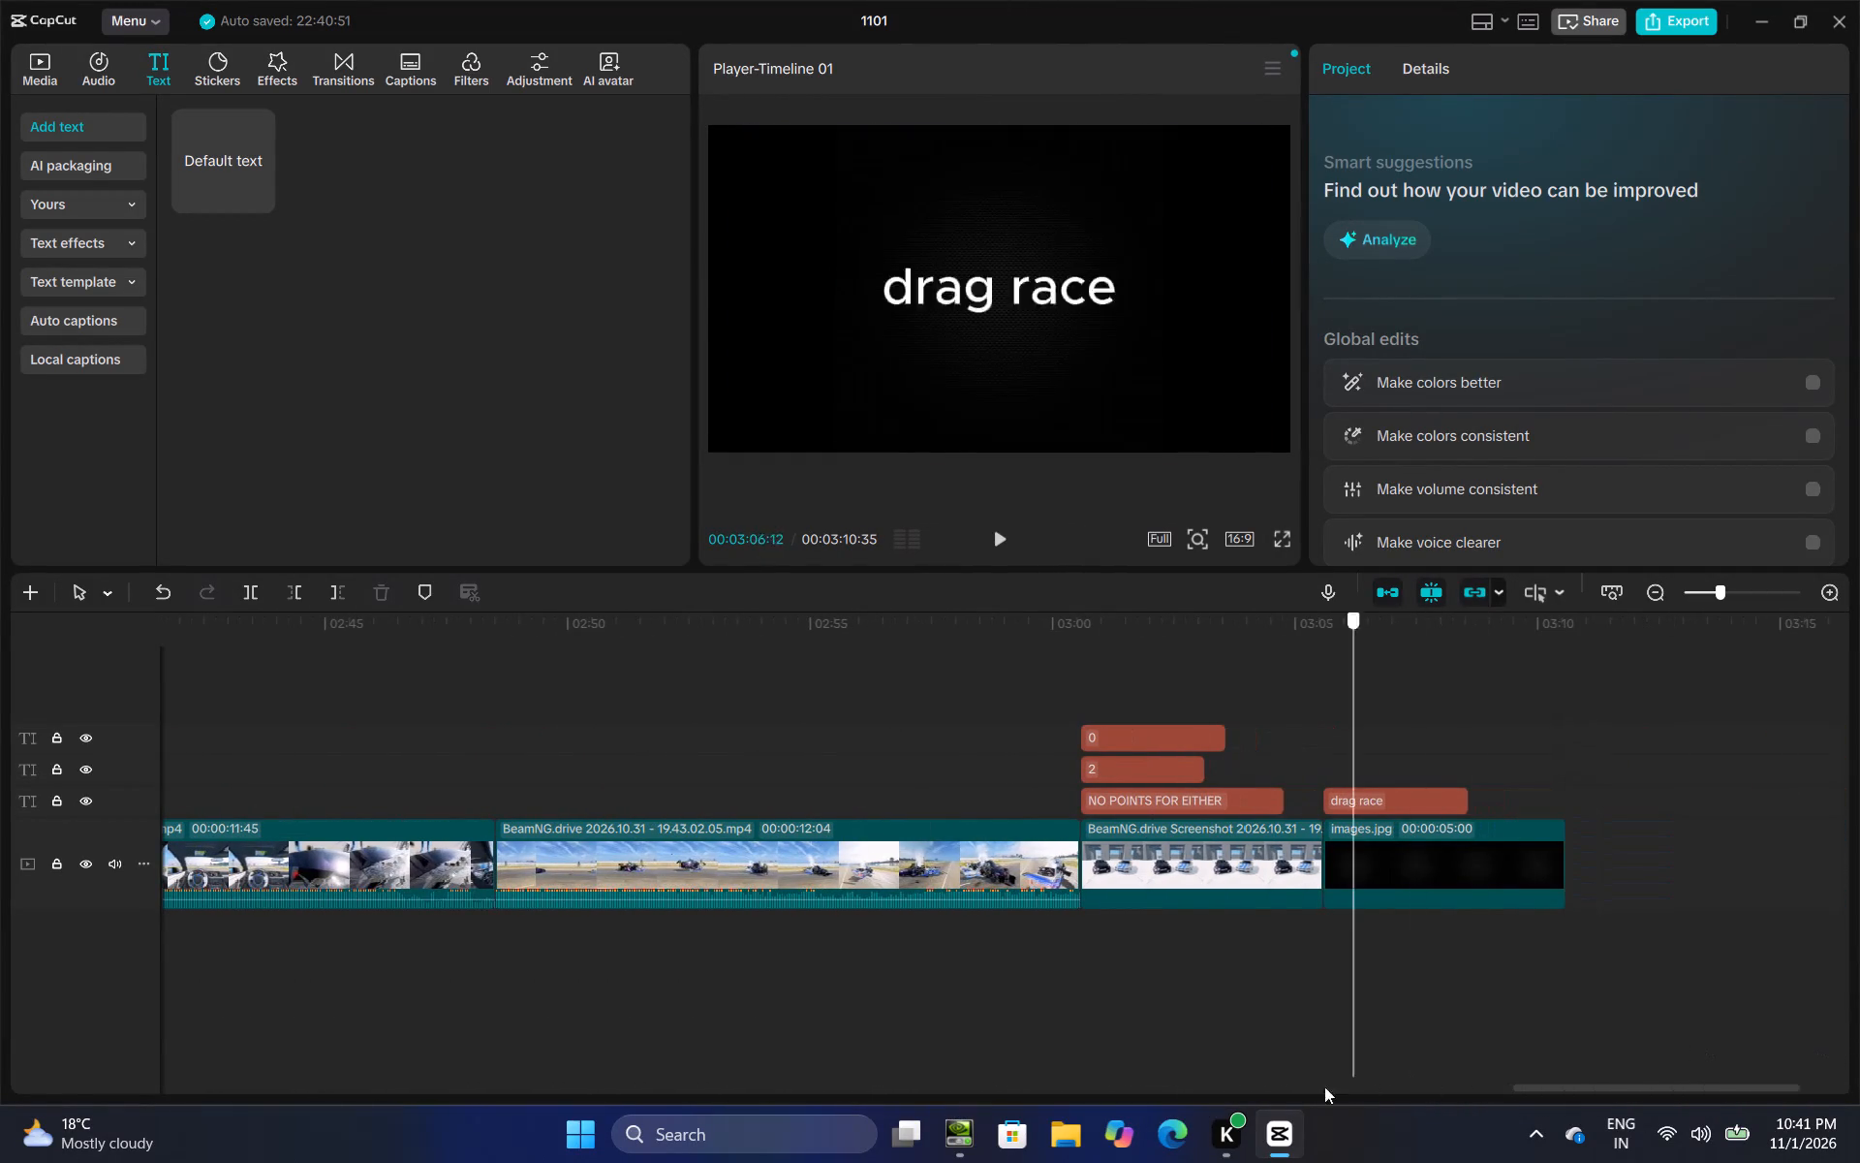
left_click_drag(1324, 1086, 1657, 1002)
Make the "drag race" text on the last black images.jpg clip all uppercase.
left_click(16, 67)
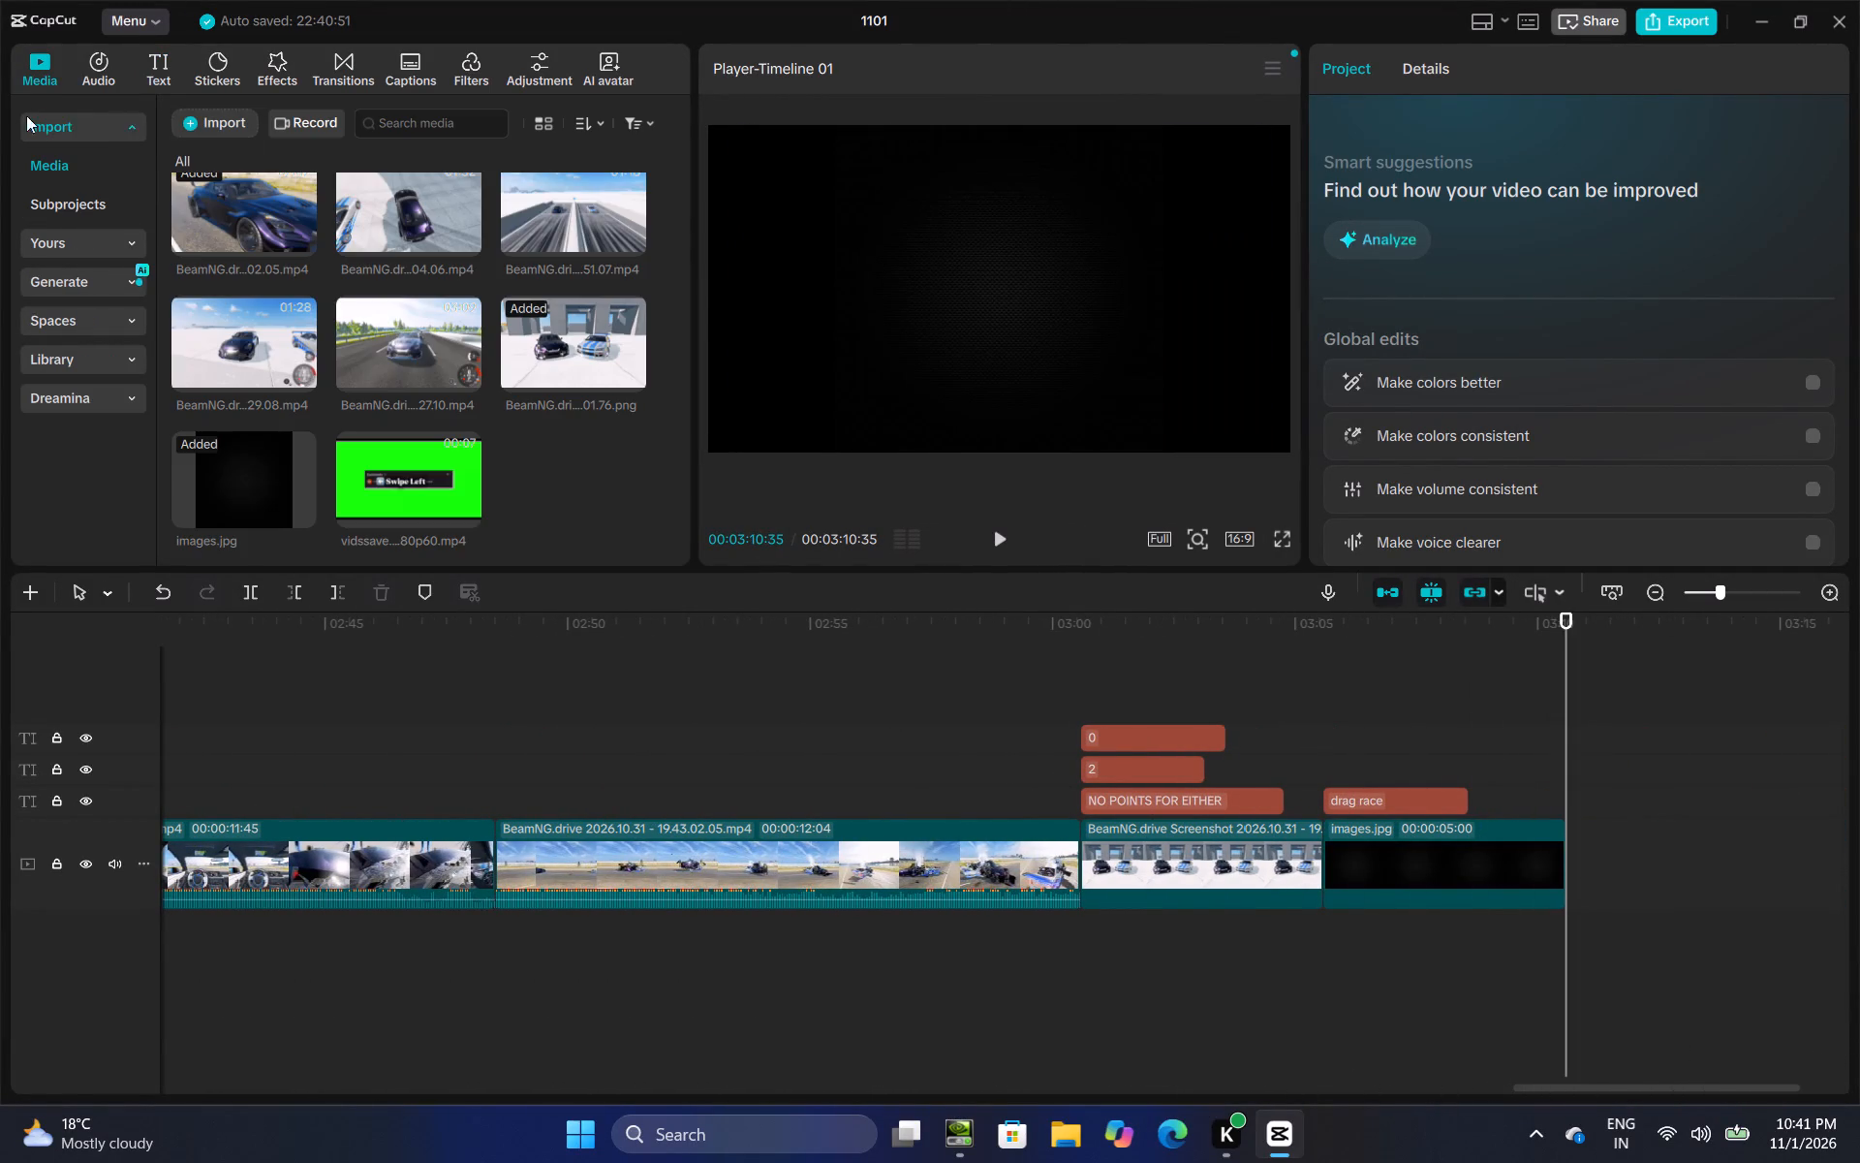
left_click(1348, 745)
left_click(1423, 796)
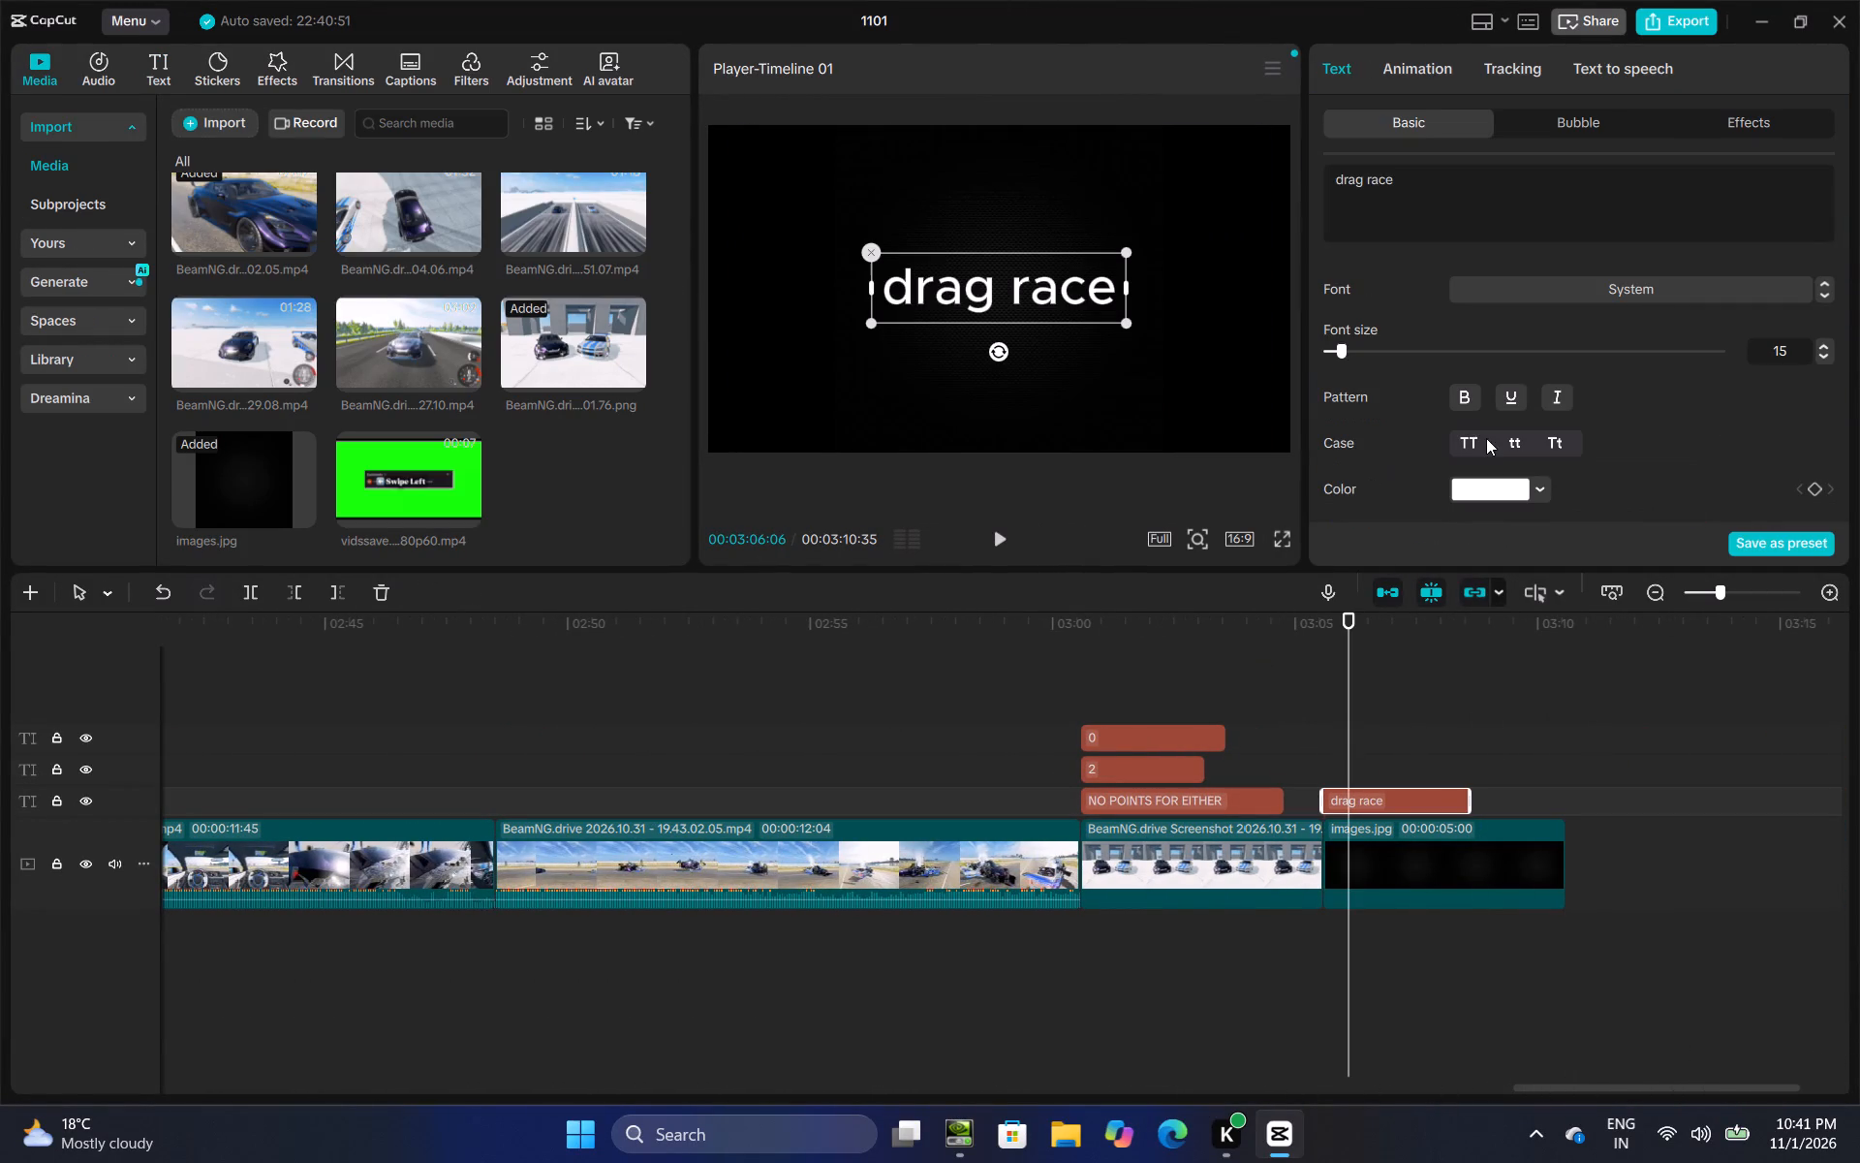
left_click_drag(1482, 438, 1496, 442)
left_click(1434, 670)
Add the clip BeamNG.drive 2026.10.31 - 20.00.51.07.mp4 to the end of the main track, at 00:03:10:35.
left_click_drag(1434, 670, 1821, 677)
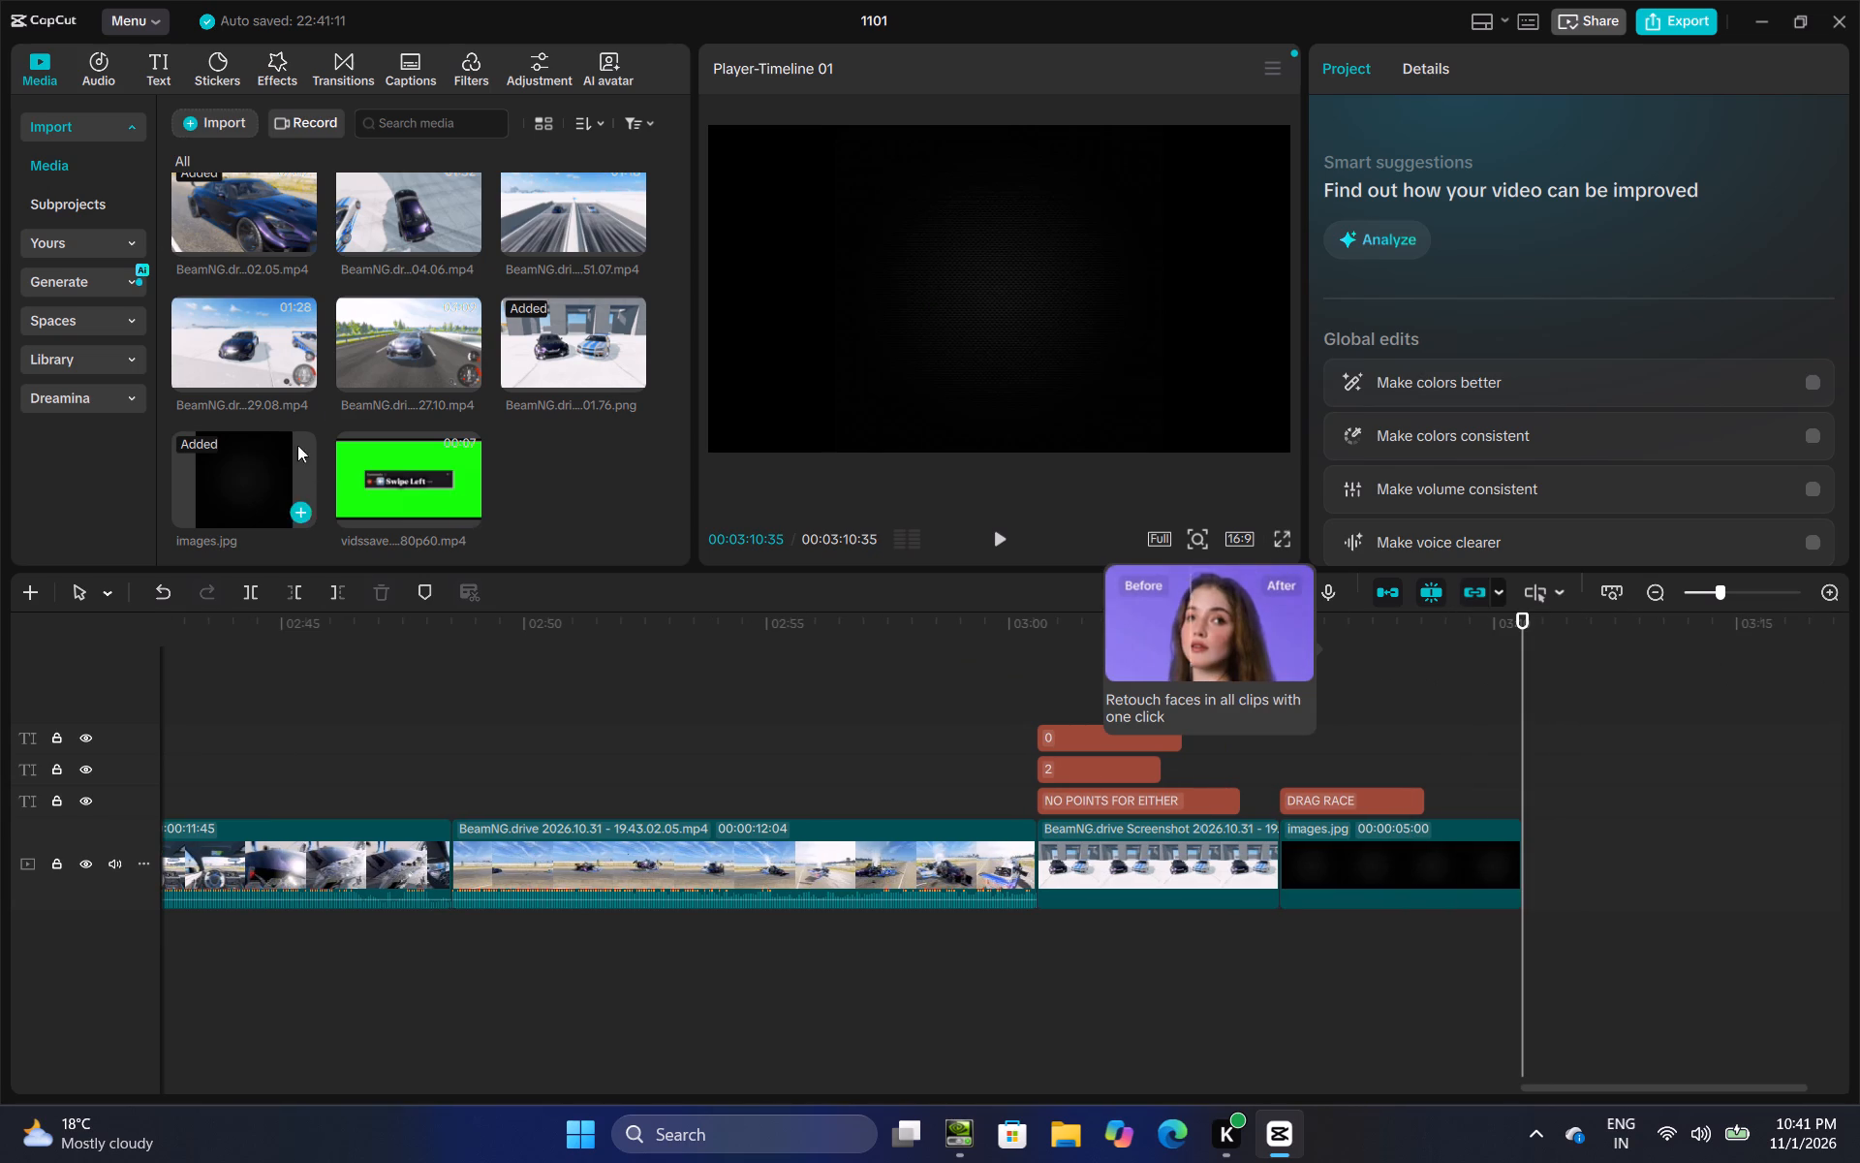
left_click_drag(554, 215, 1714, 849)
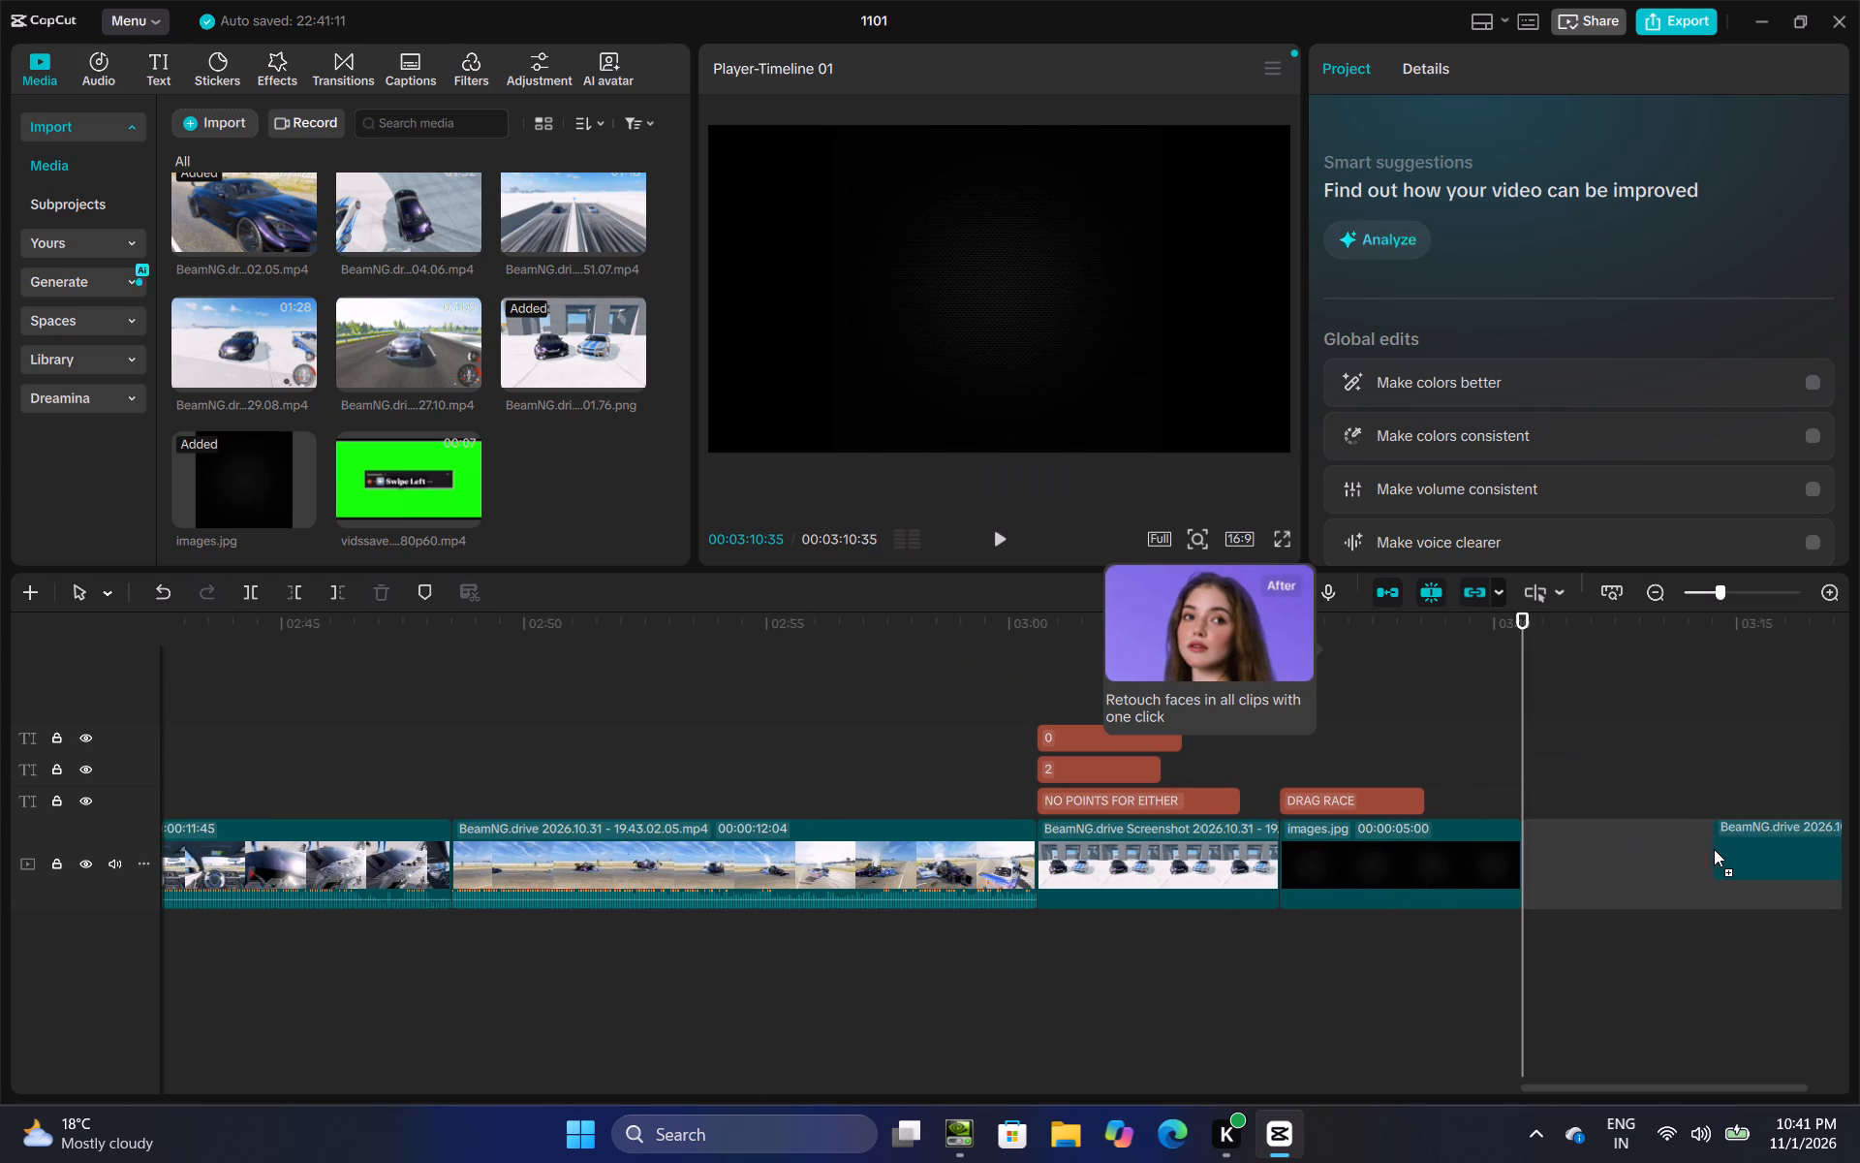
left_click_drag(1714, 849, 1647, 840)
Trim the start of the new 20.00.51.07.mp4 clip so that it lasts 00:01:09:09.
left_click(1526, 755)
left_click_drag(1539, 753, 1859, 734)
left_click_drag(1554, 745, 1859, 734)
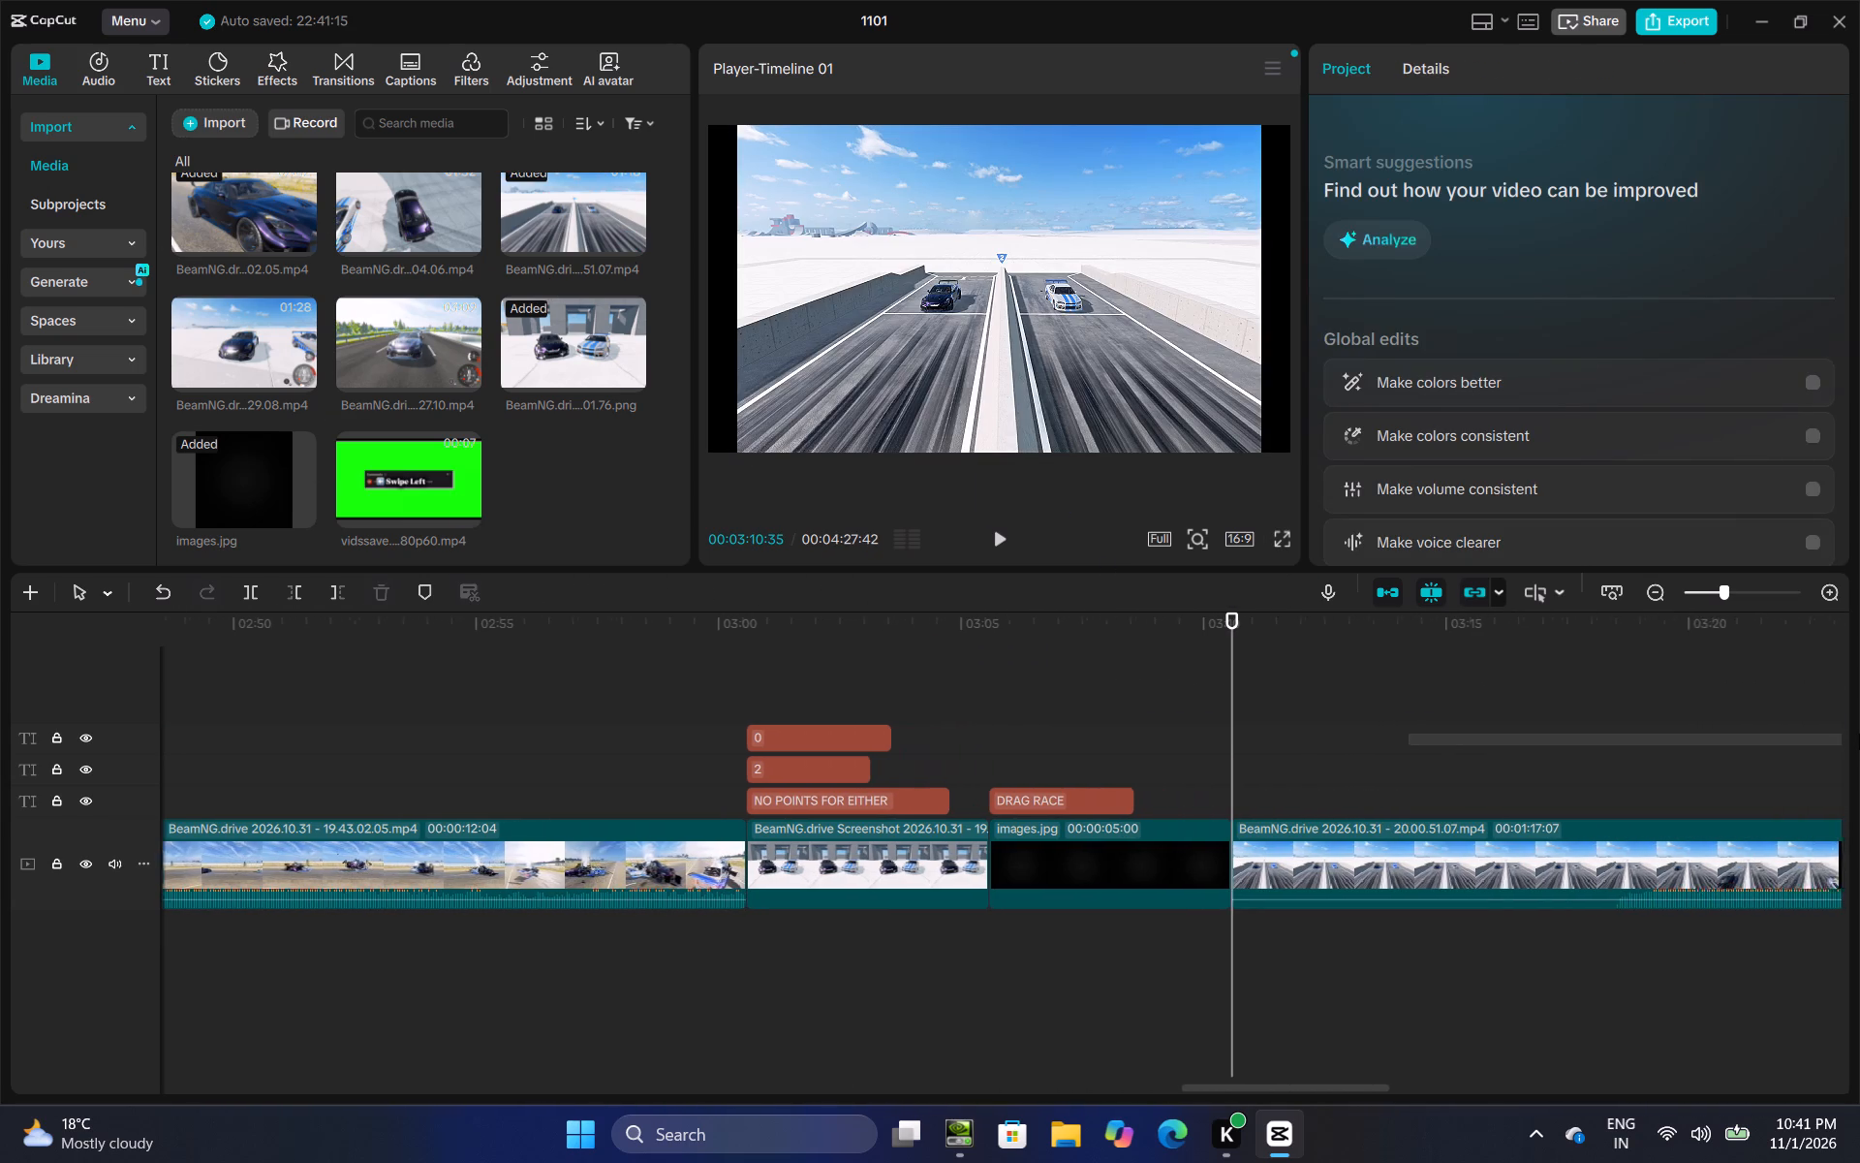
left_click_drag(1859, 734, 1833, 734)
left_click(782, 765)
left_click(767, 862)
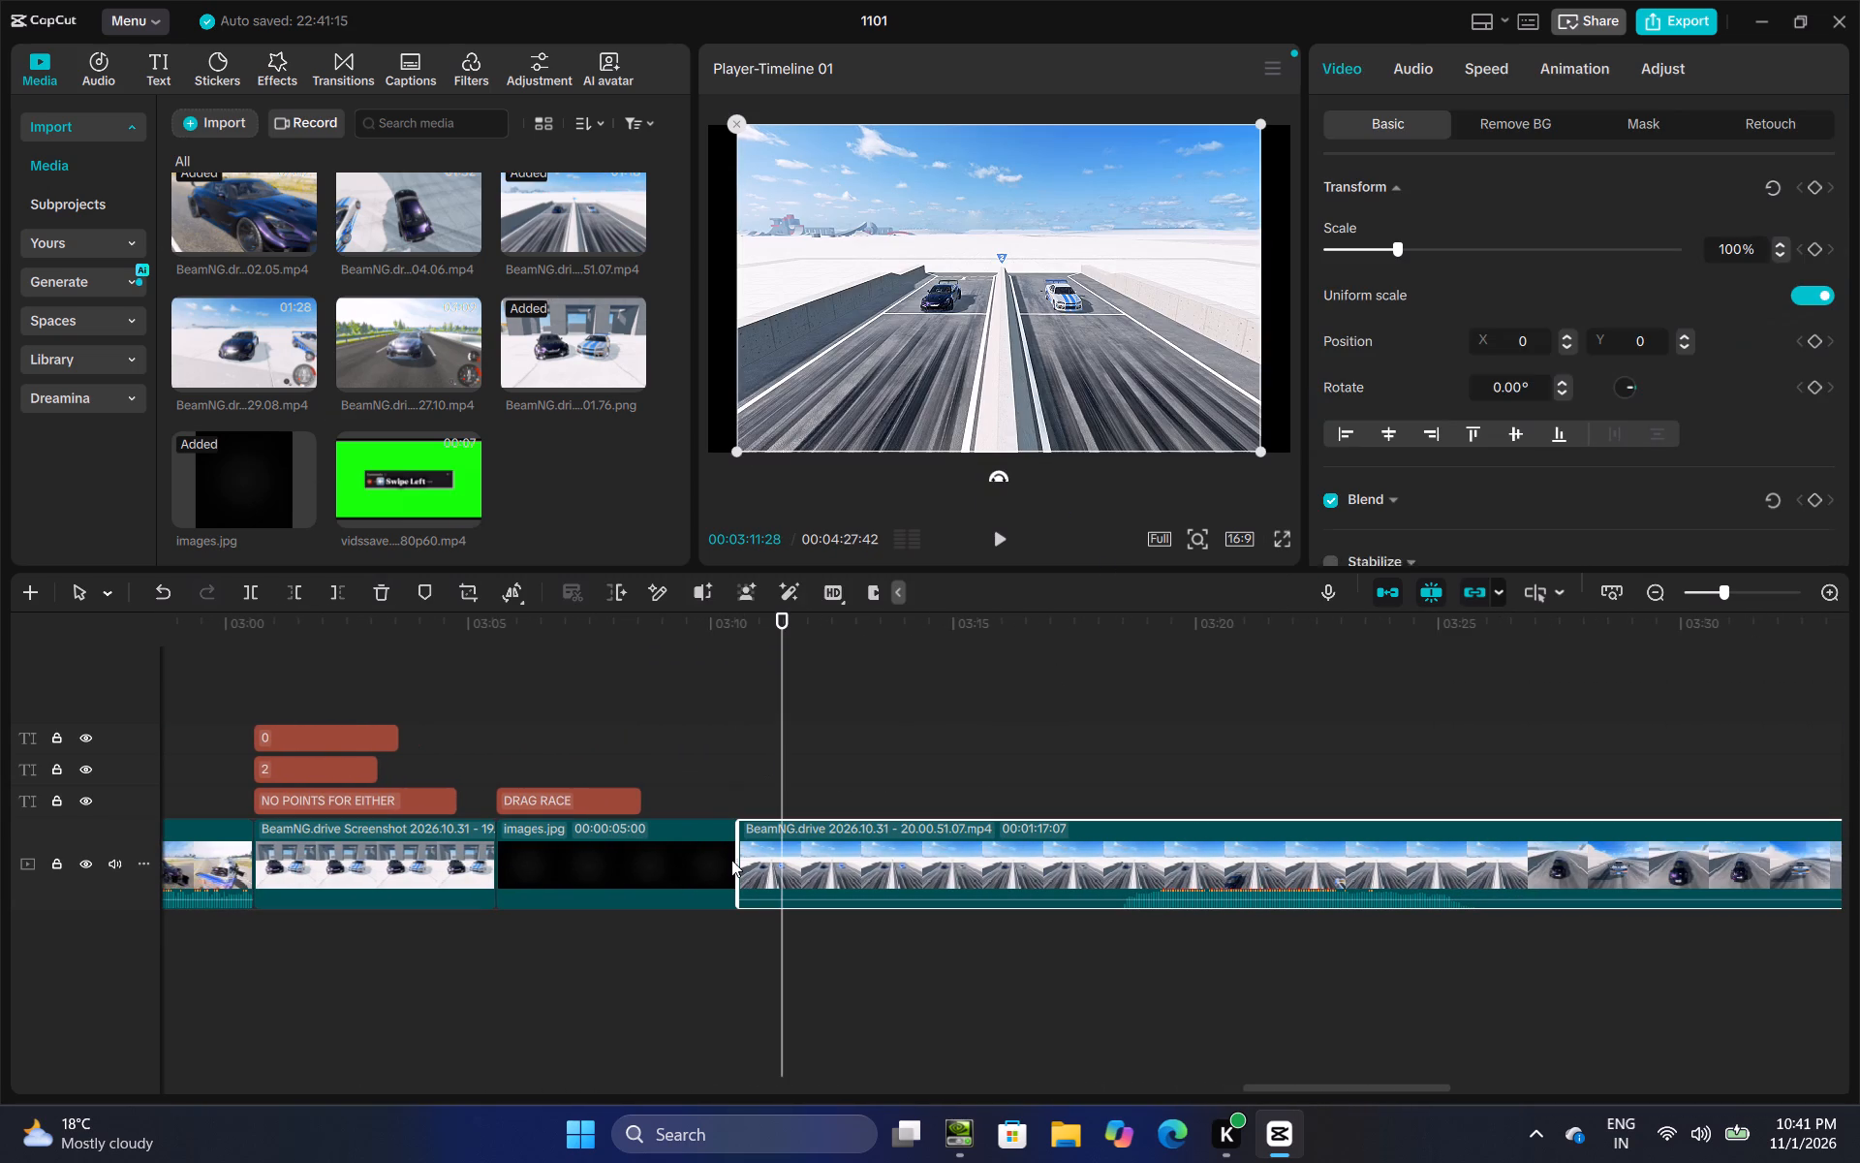
left_click(731, 860)
left_click(801, 860)
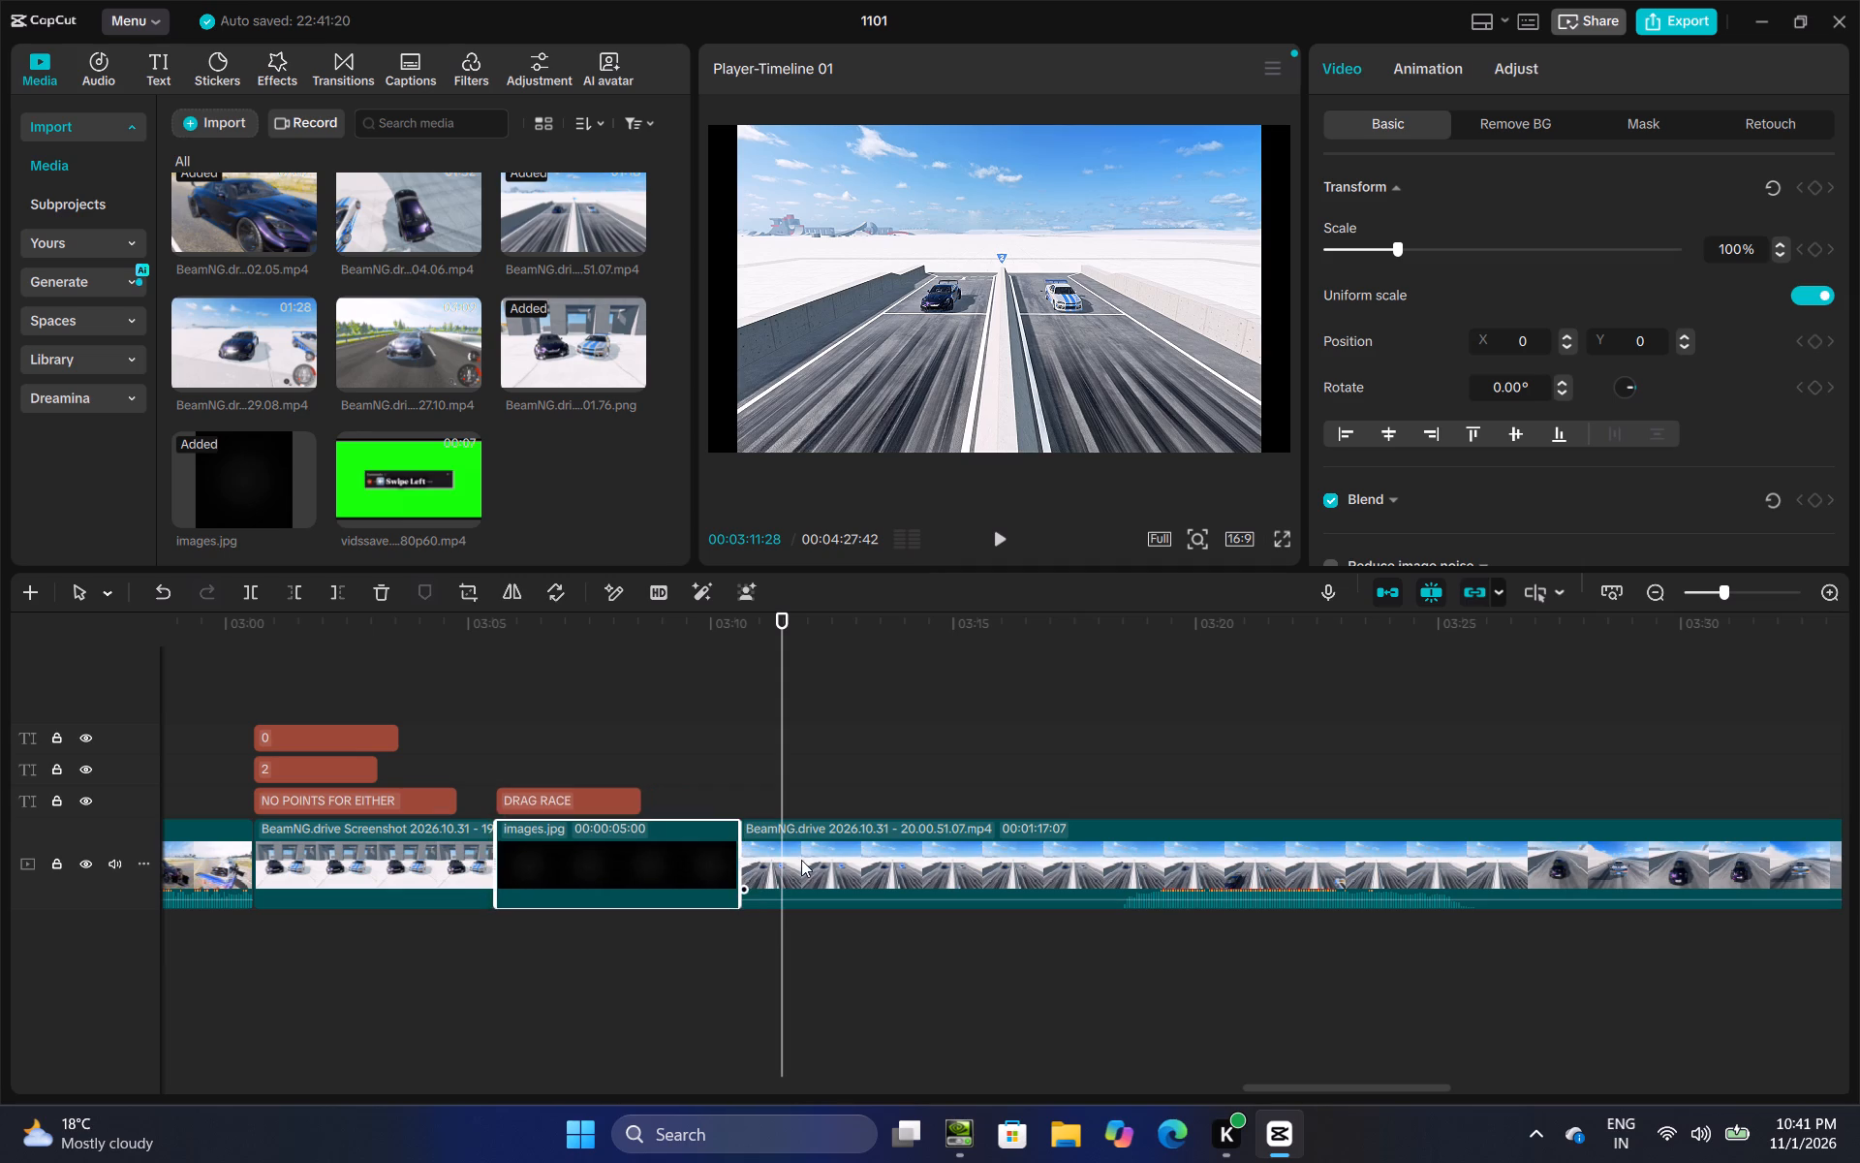
left_click_drag(738, 857, 919, 857)
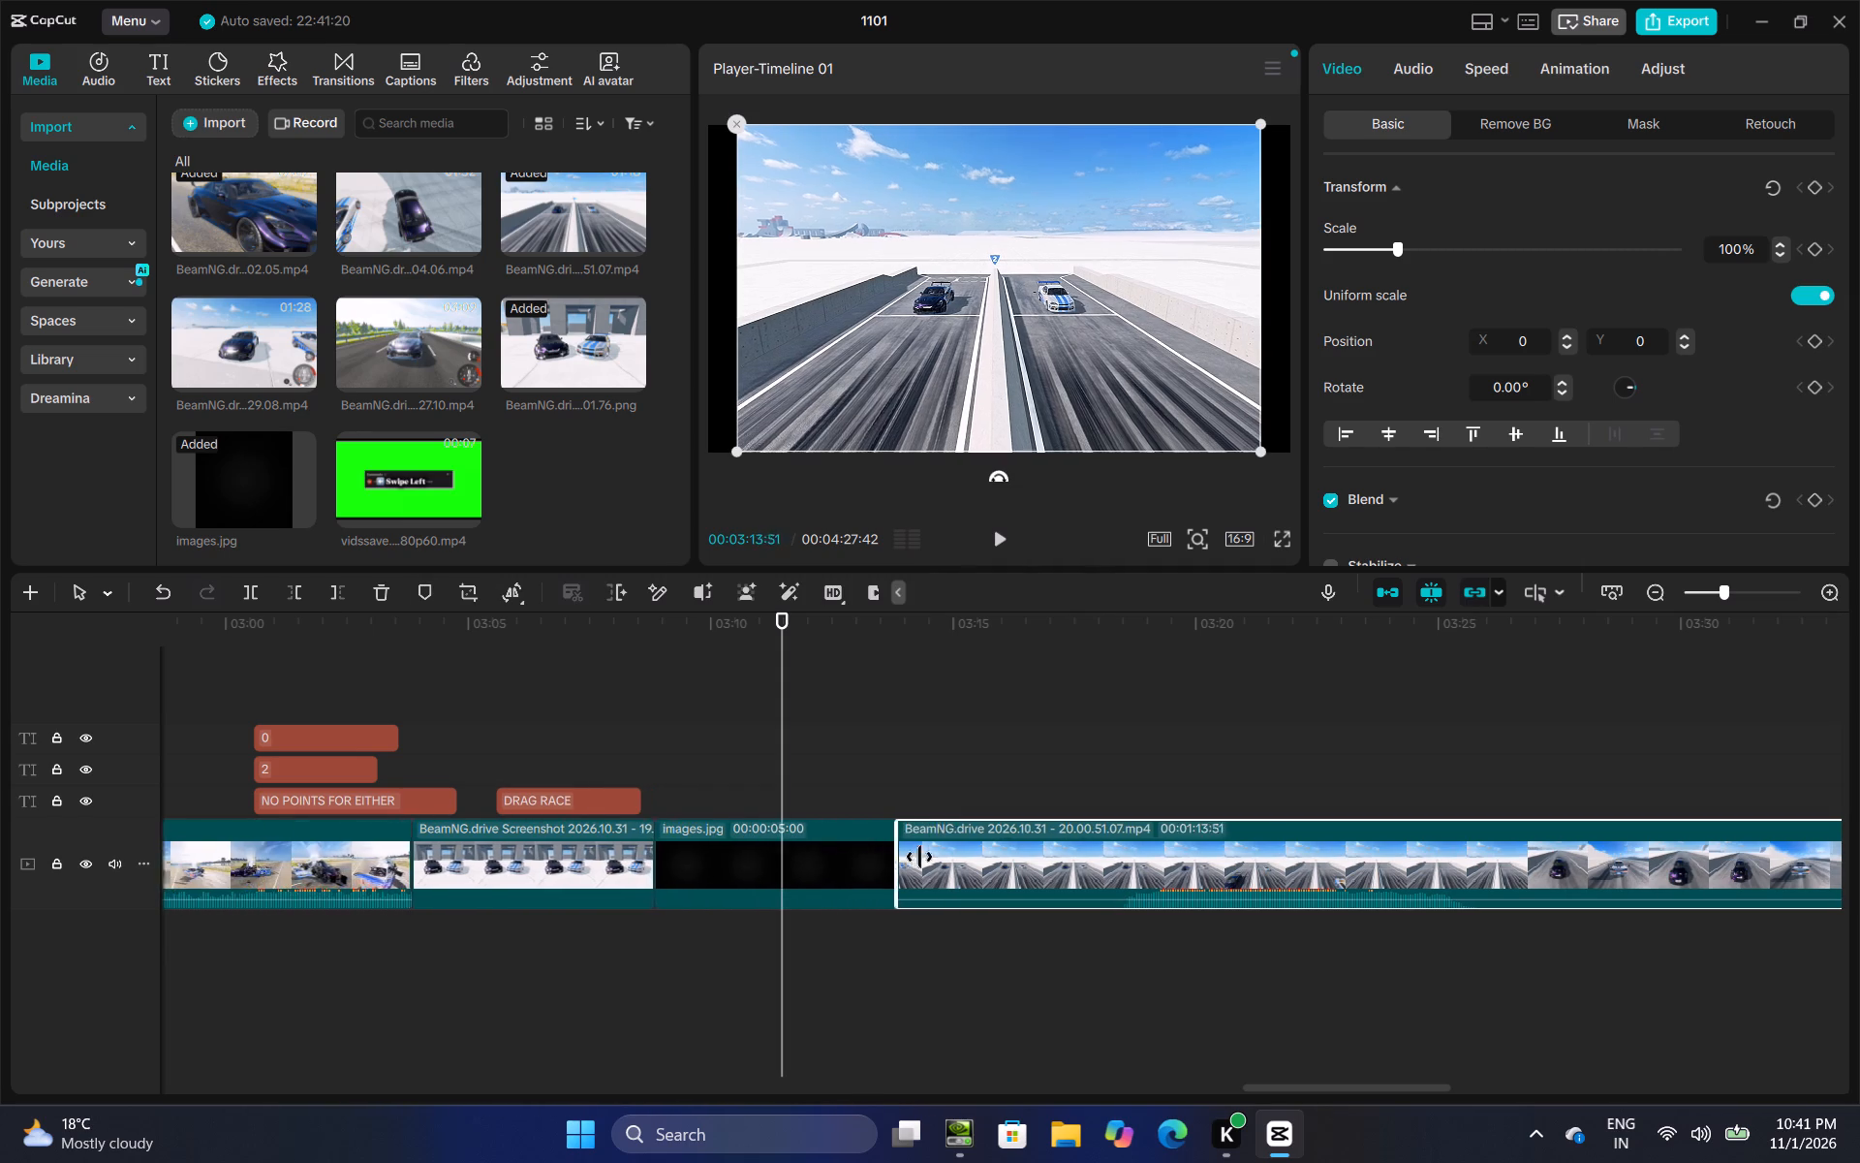
left_click_drag(919, 857, 1131, 844)
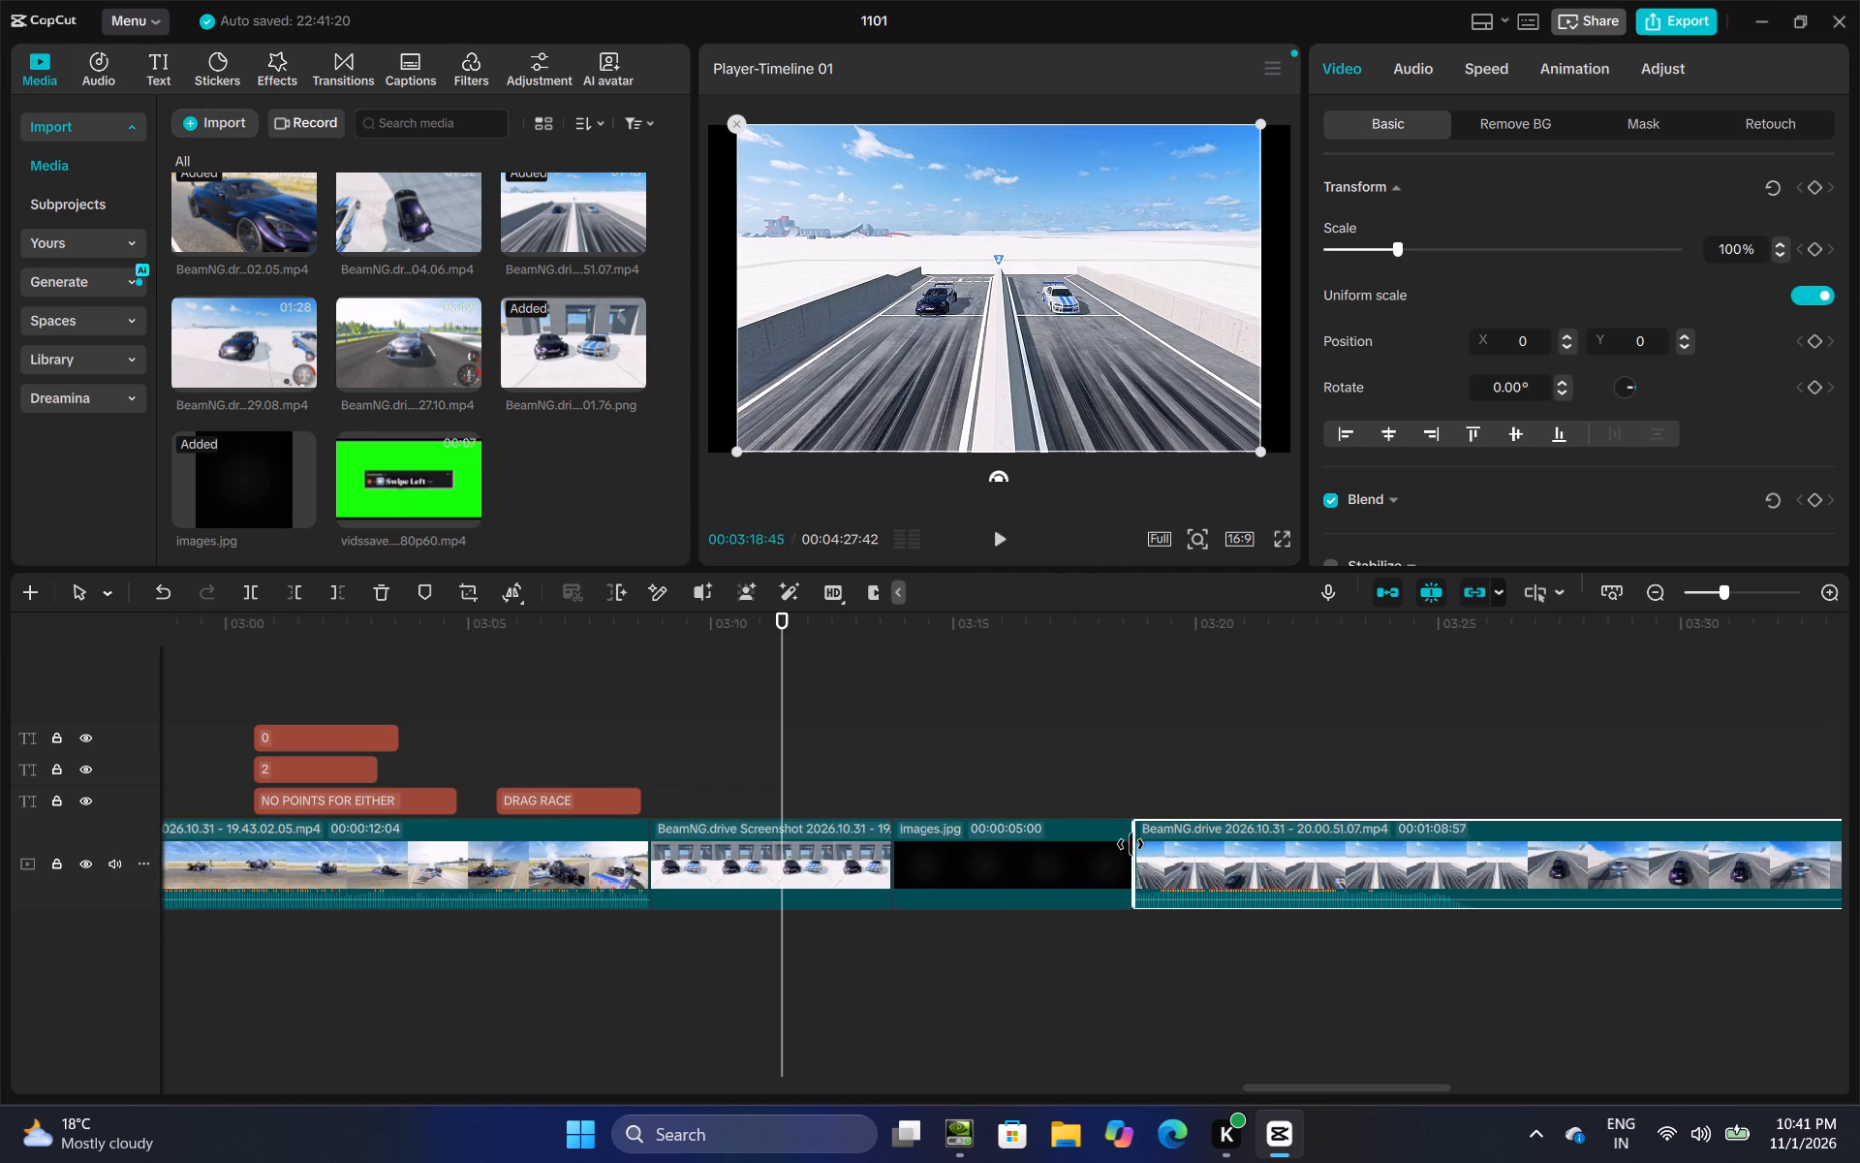
left_click_drag(1131, 844, 1566, 849)
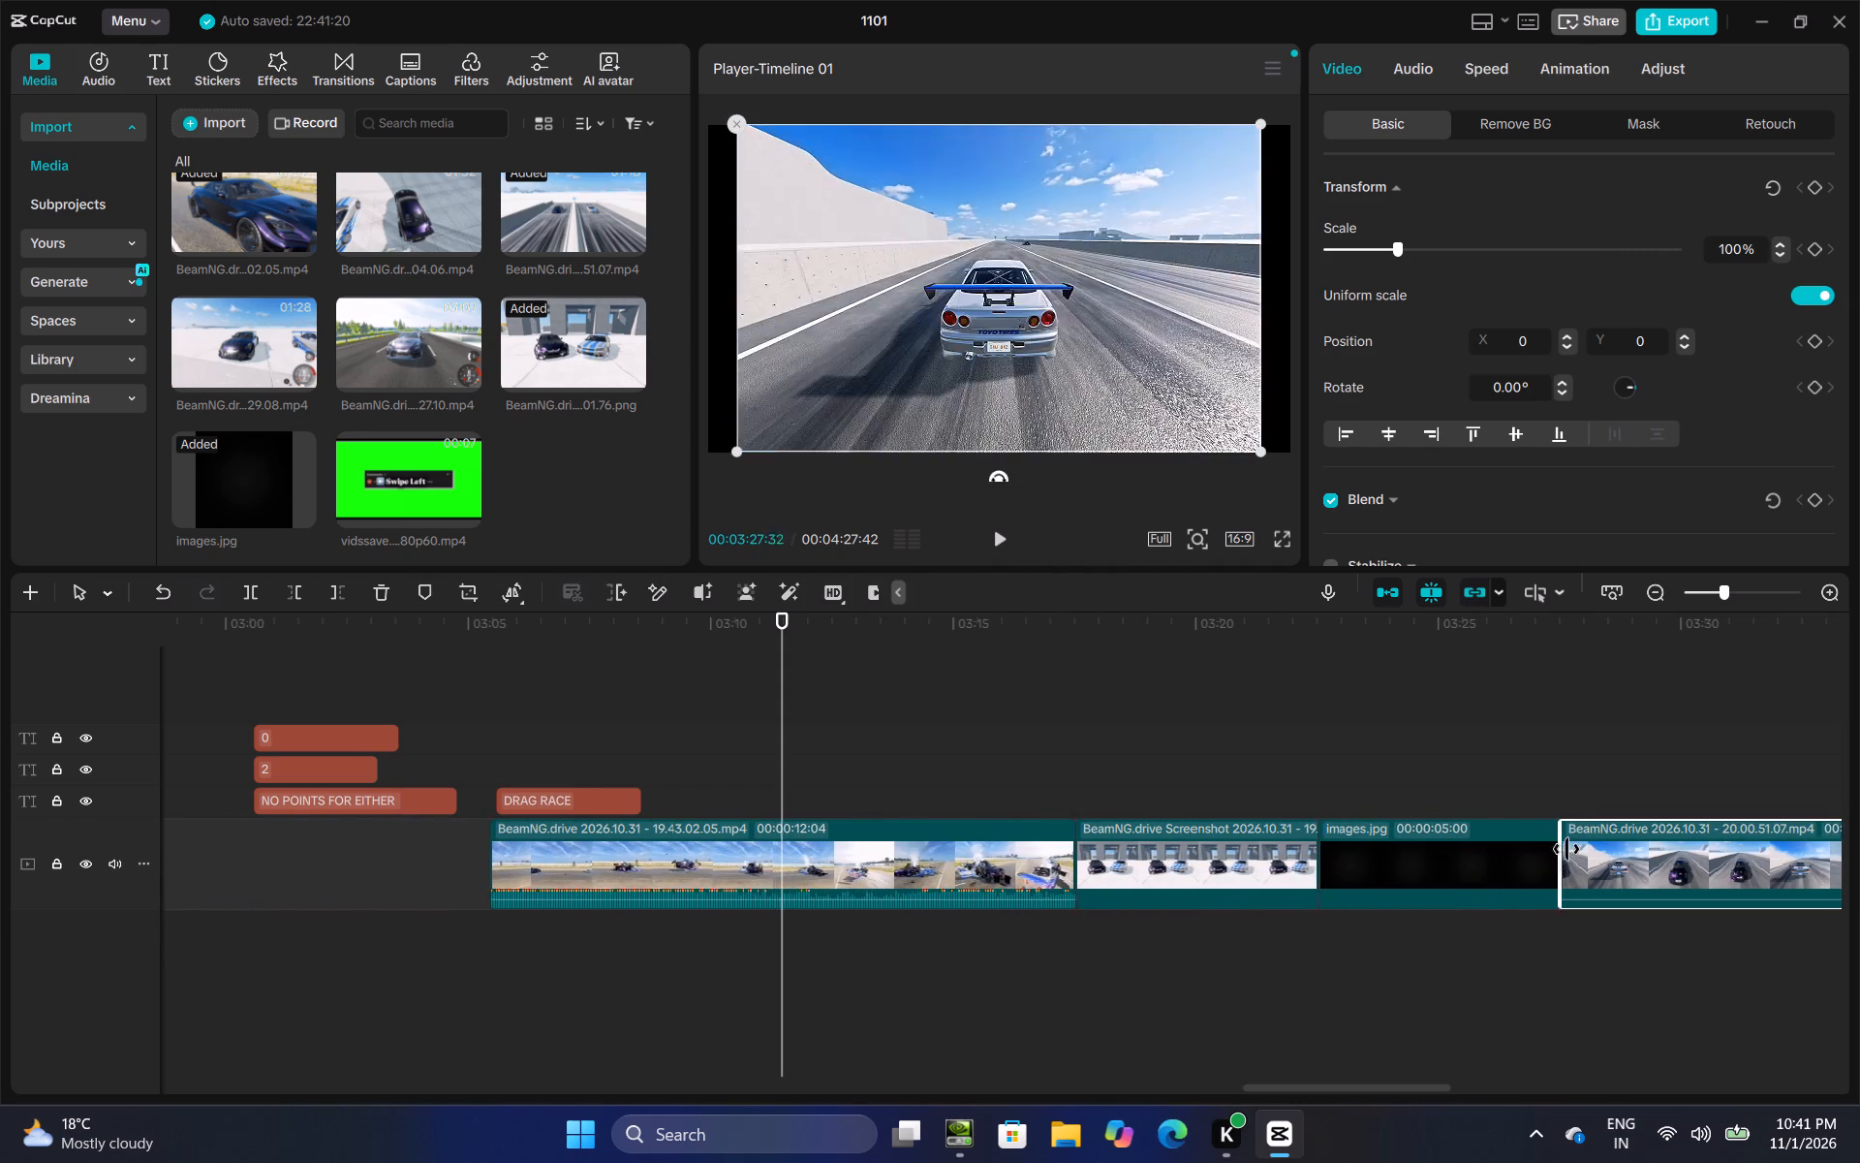
left_click_drag(1566, 849, 1152, 912)
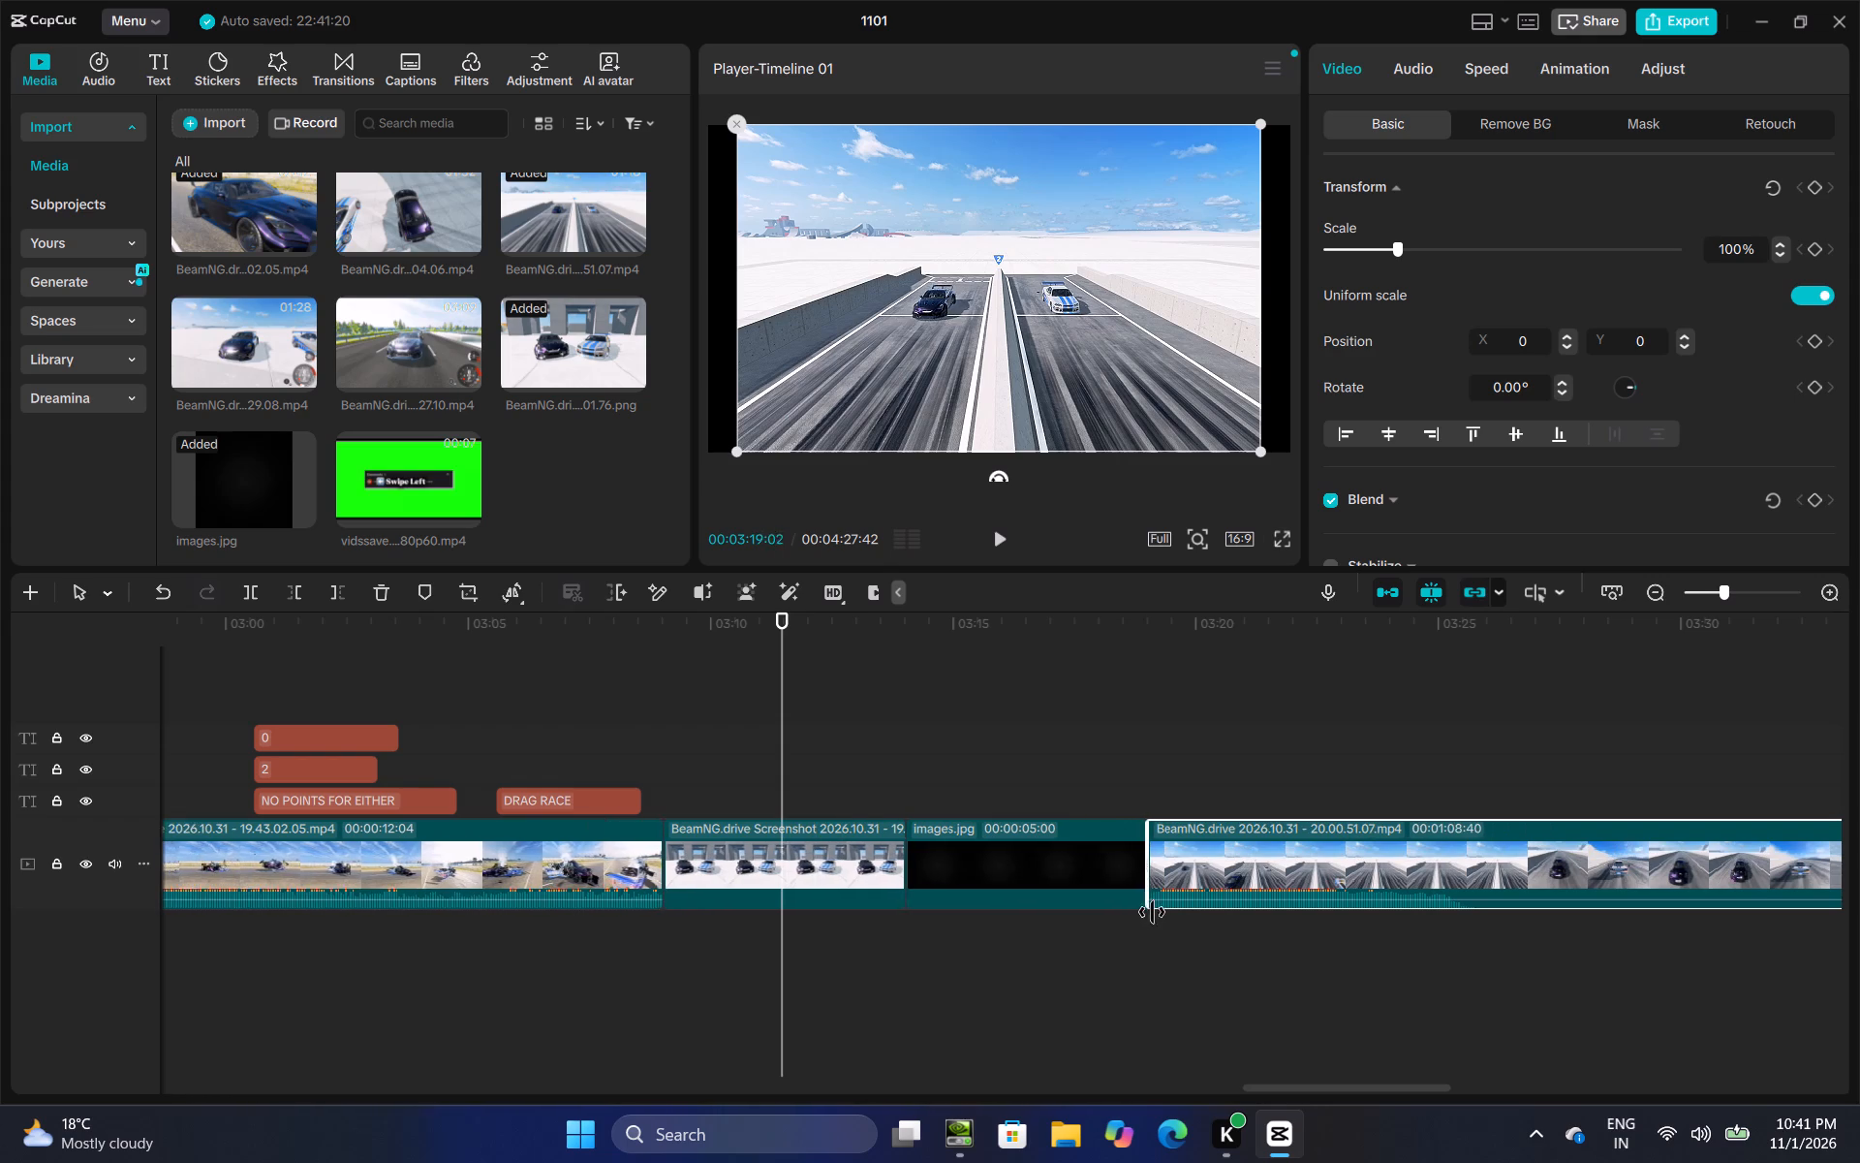
left_click_drag(1152, 912, 1129, 912)
Play the trimmed drag race clip and split it at 00:03:16:45, once both cars have left the starting view.
left_click(1011, 547)
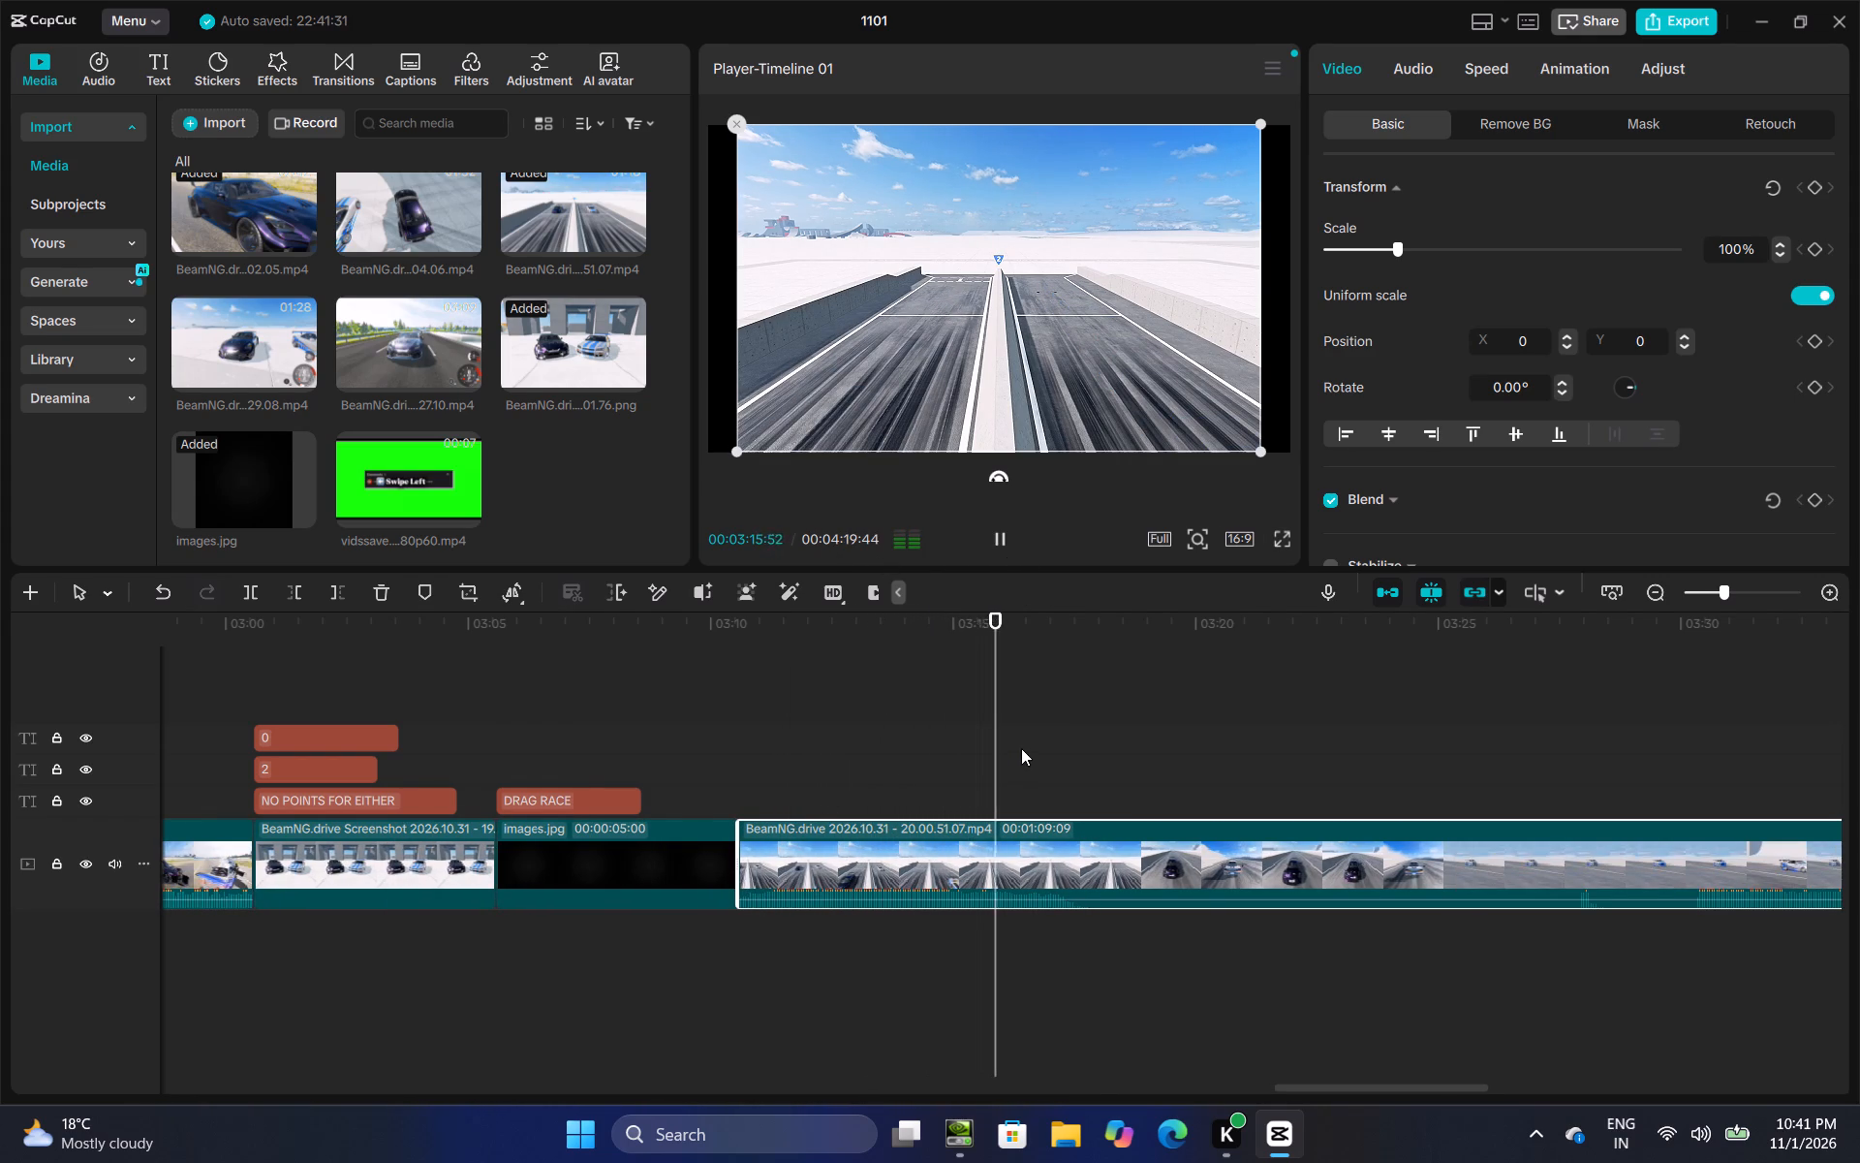
left_click(1137, 745)
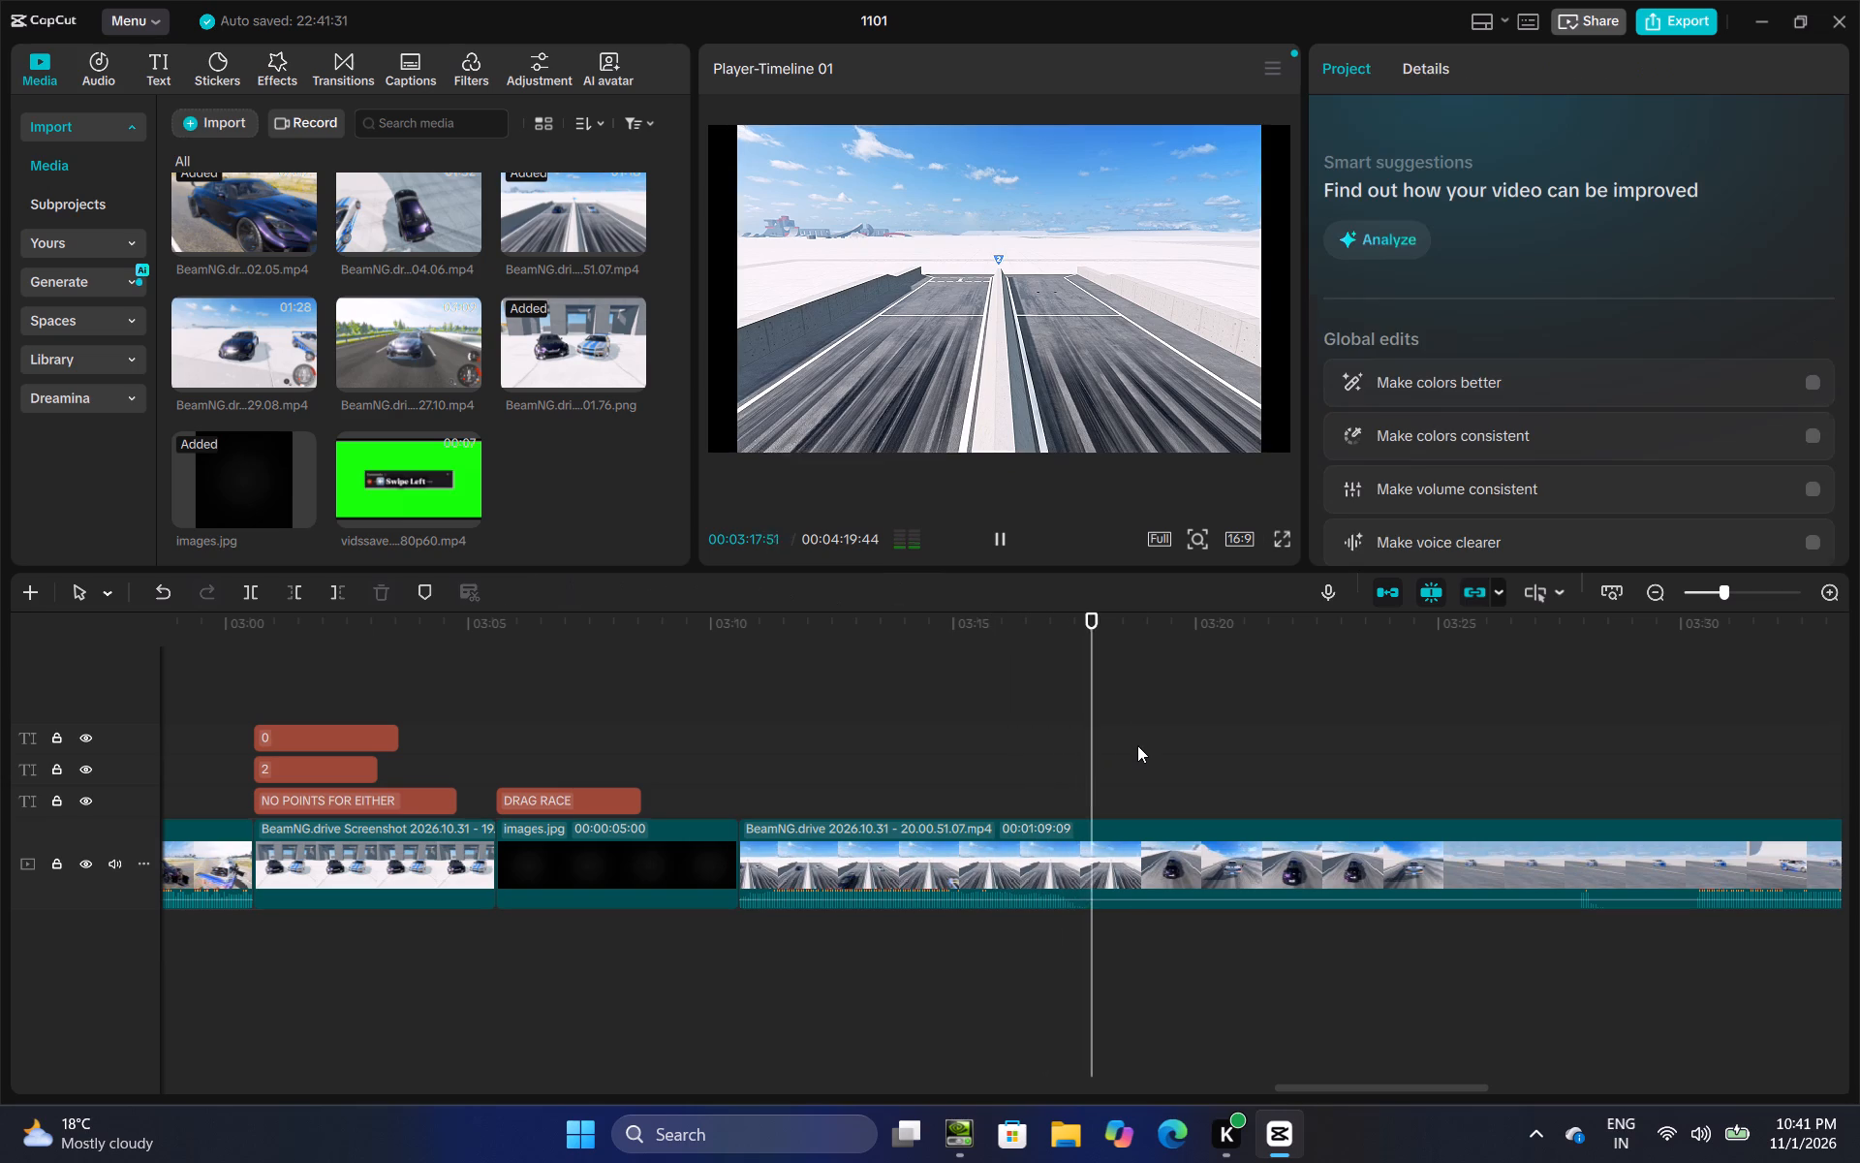
left_click_drag(1131, 745, 1038, 774)
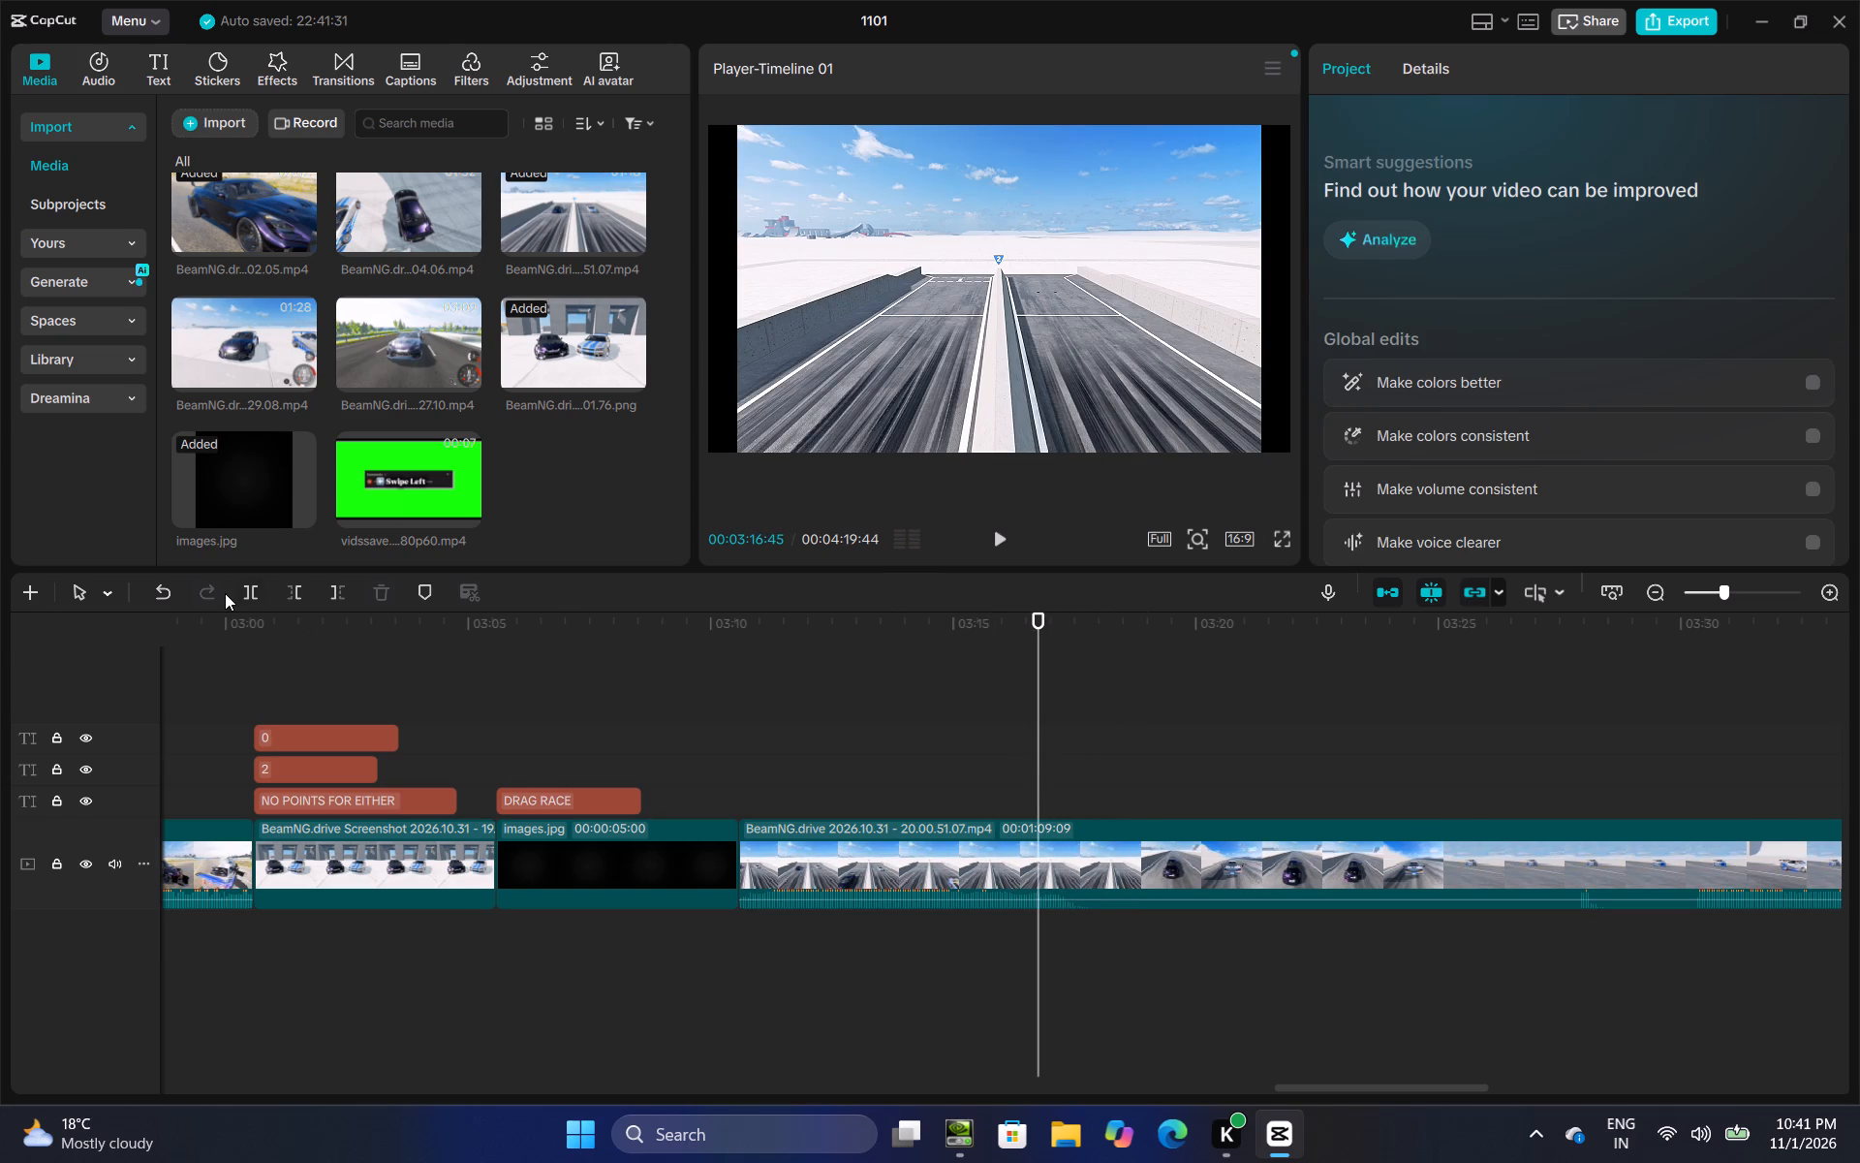
left_click(254, 593)
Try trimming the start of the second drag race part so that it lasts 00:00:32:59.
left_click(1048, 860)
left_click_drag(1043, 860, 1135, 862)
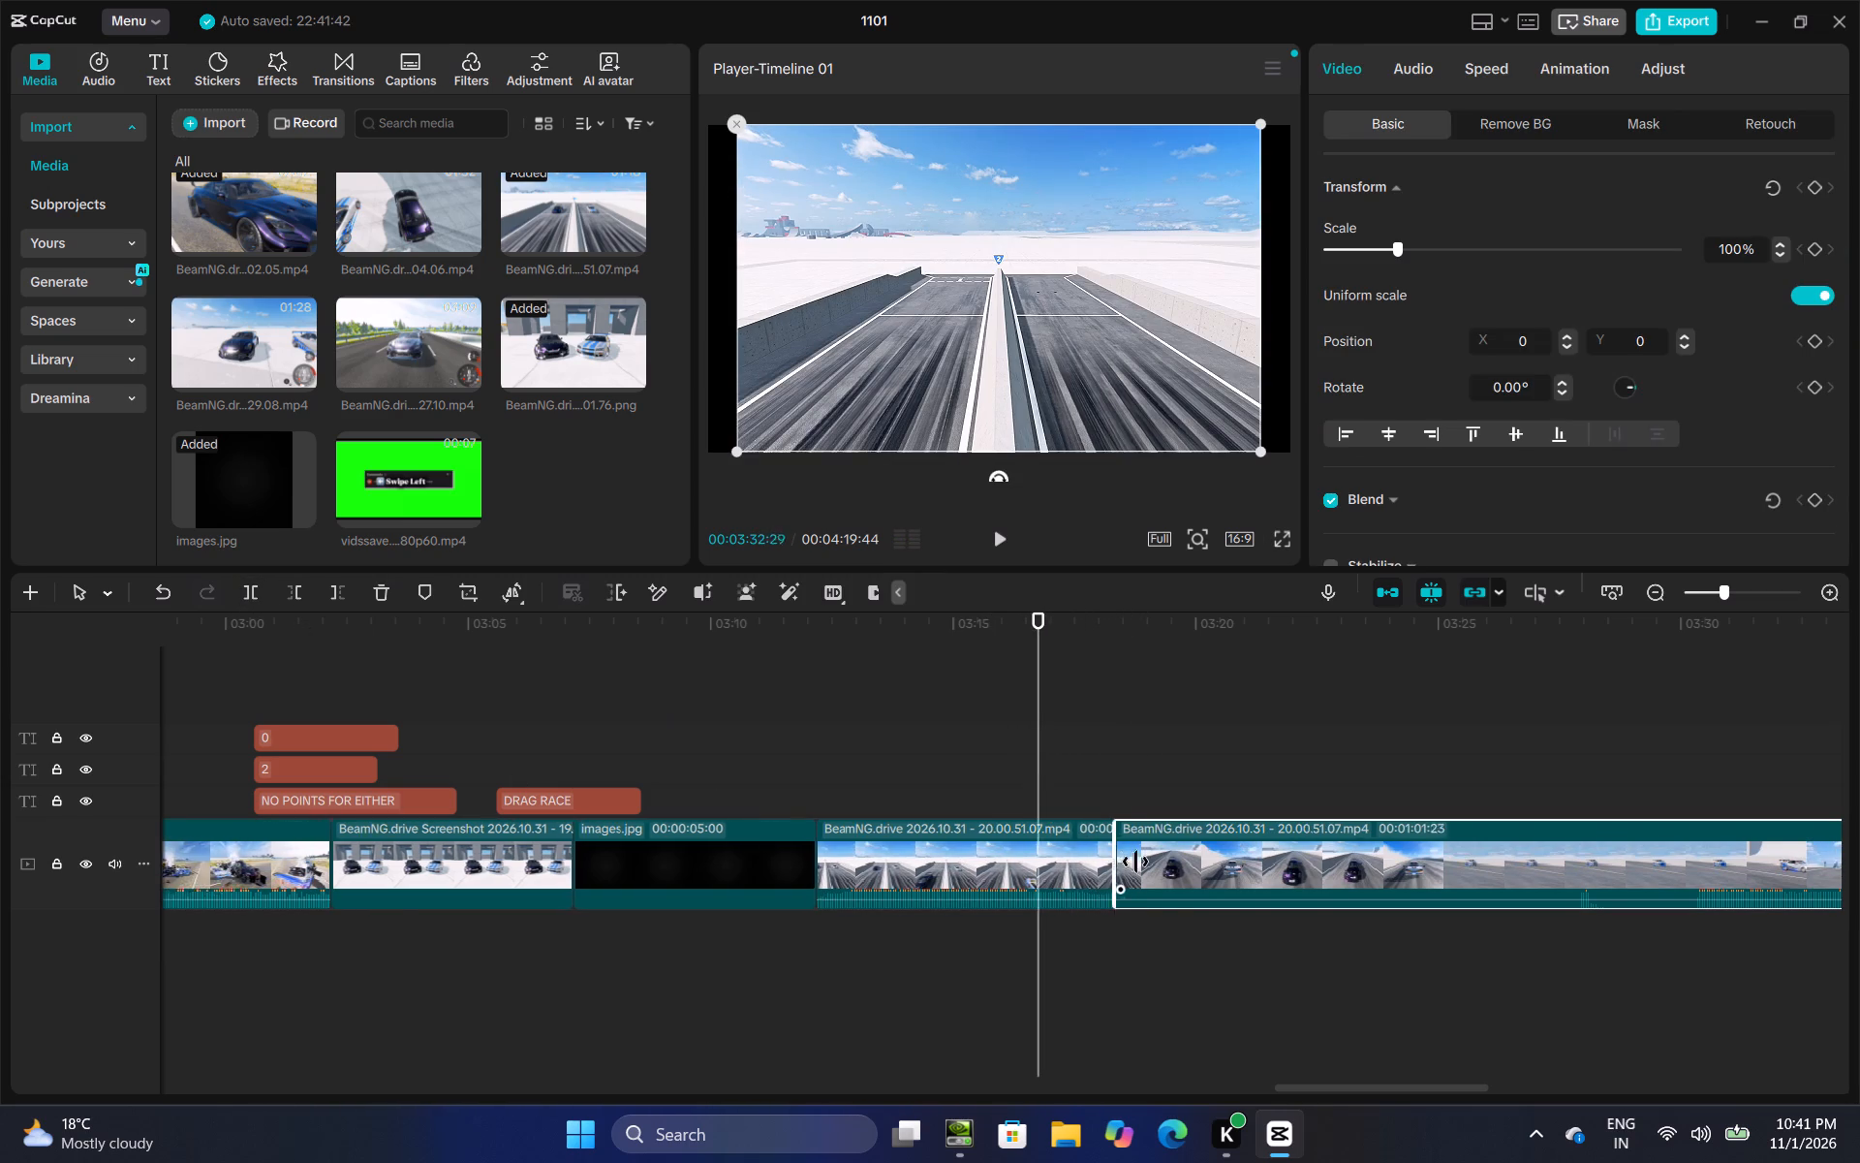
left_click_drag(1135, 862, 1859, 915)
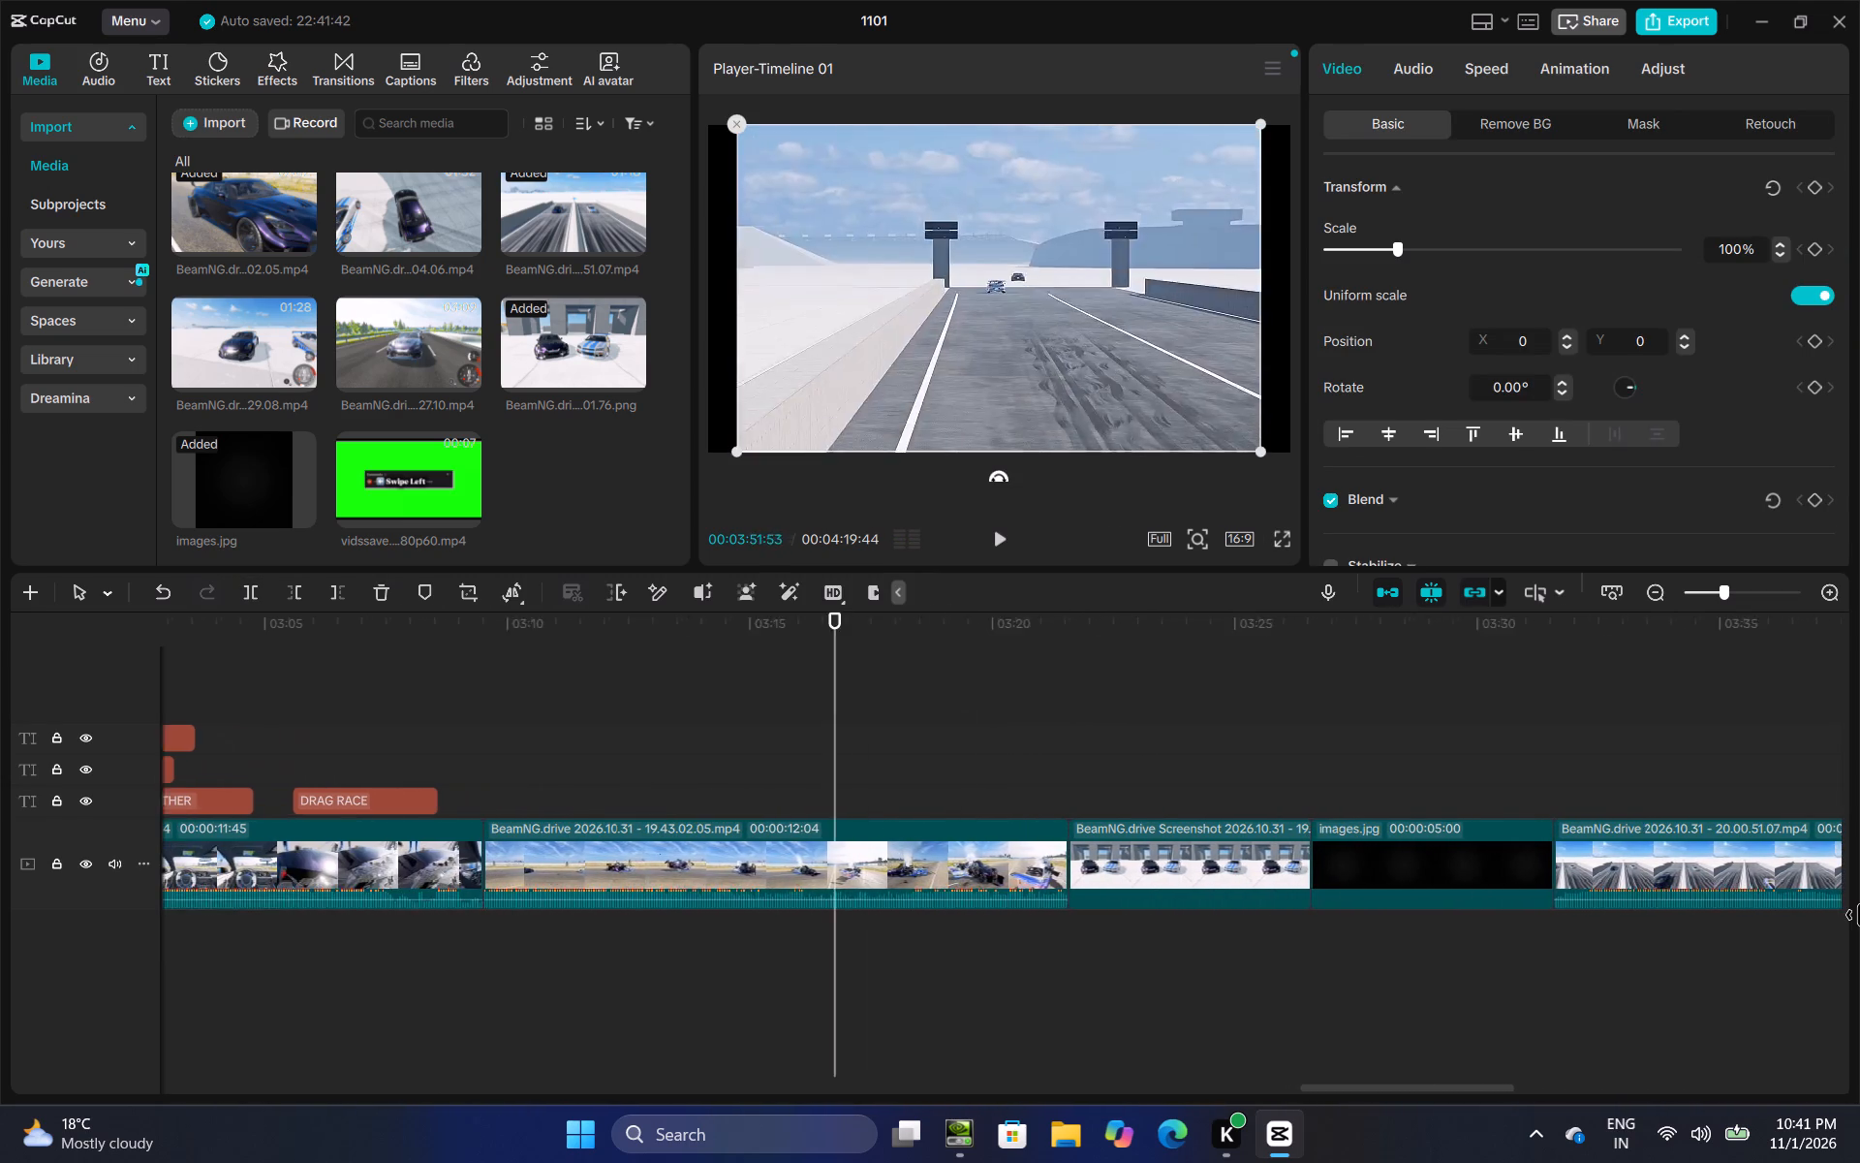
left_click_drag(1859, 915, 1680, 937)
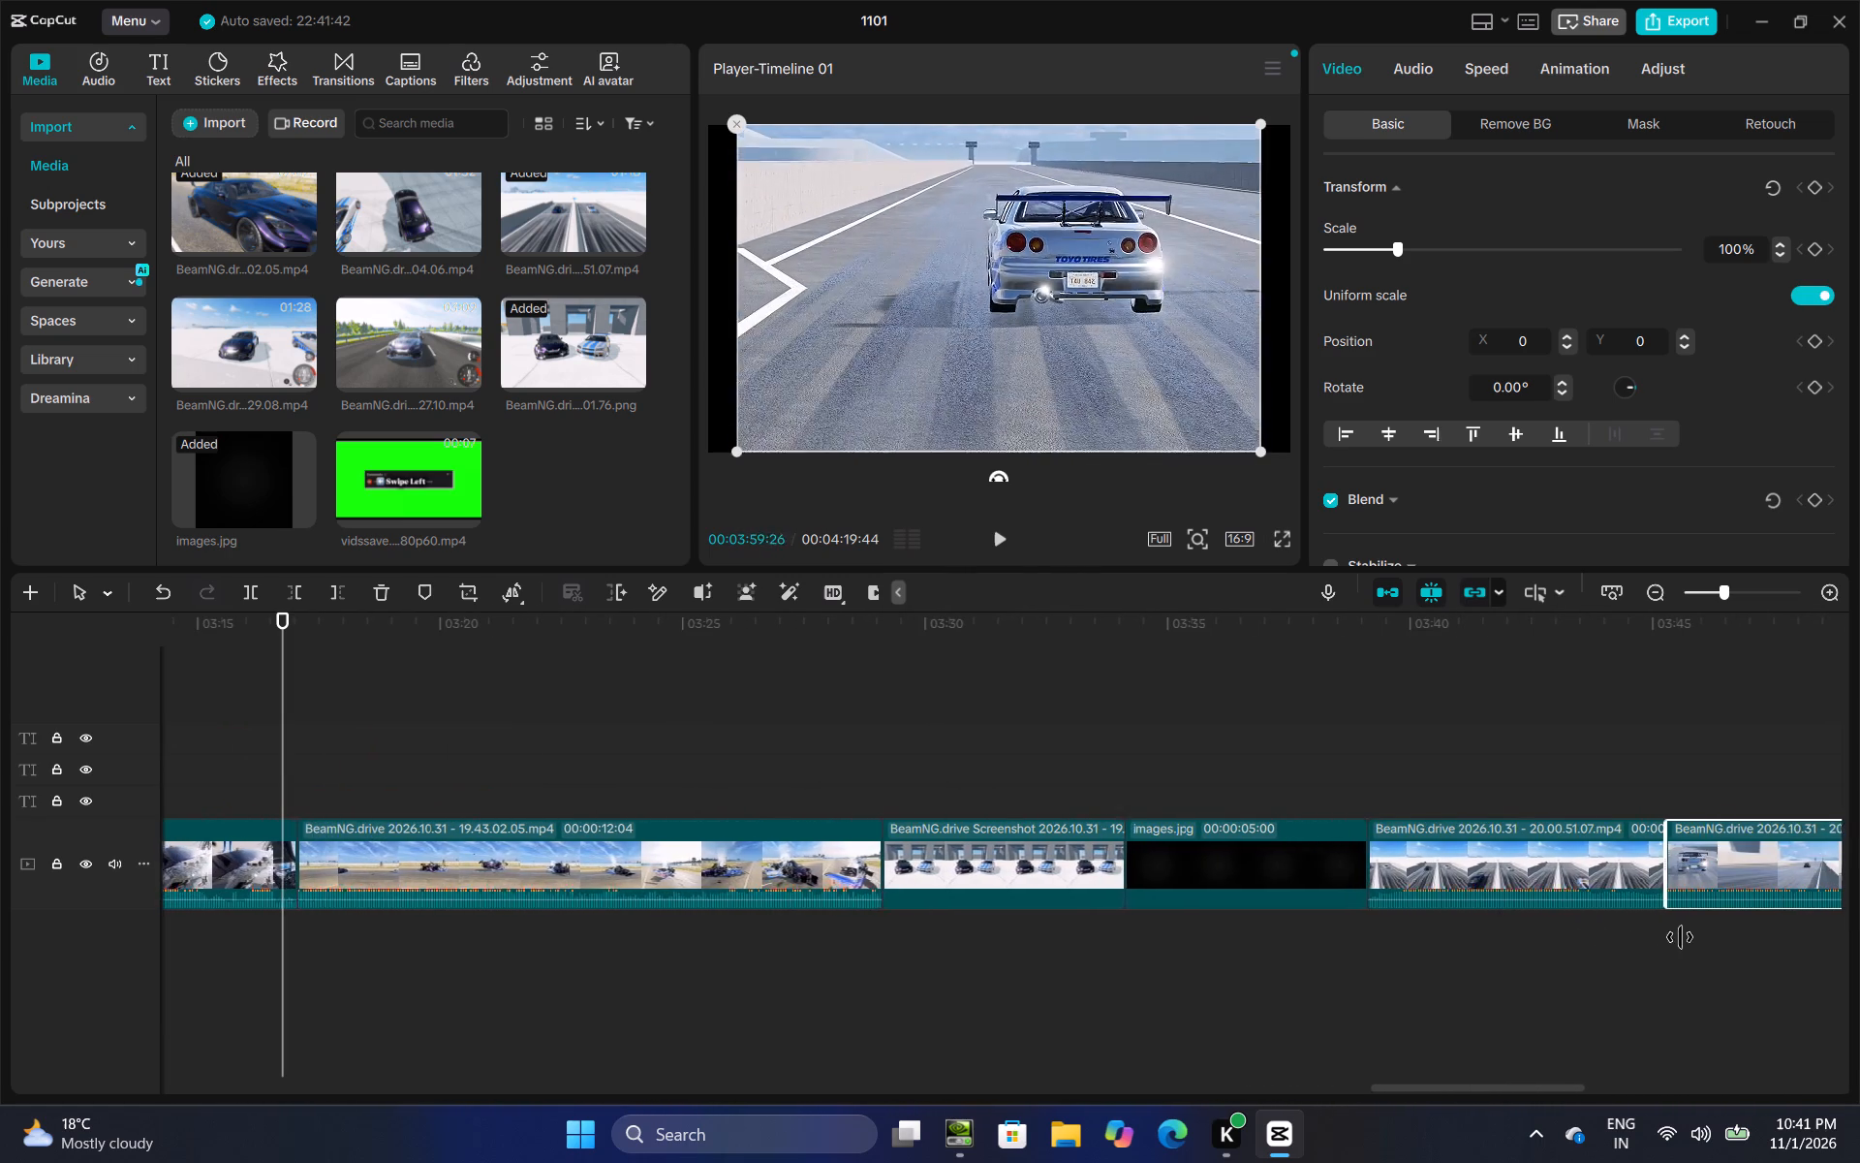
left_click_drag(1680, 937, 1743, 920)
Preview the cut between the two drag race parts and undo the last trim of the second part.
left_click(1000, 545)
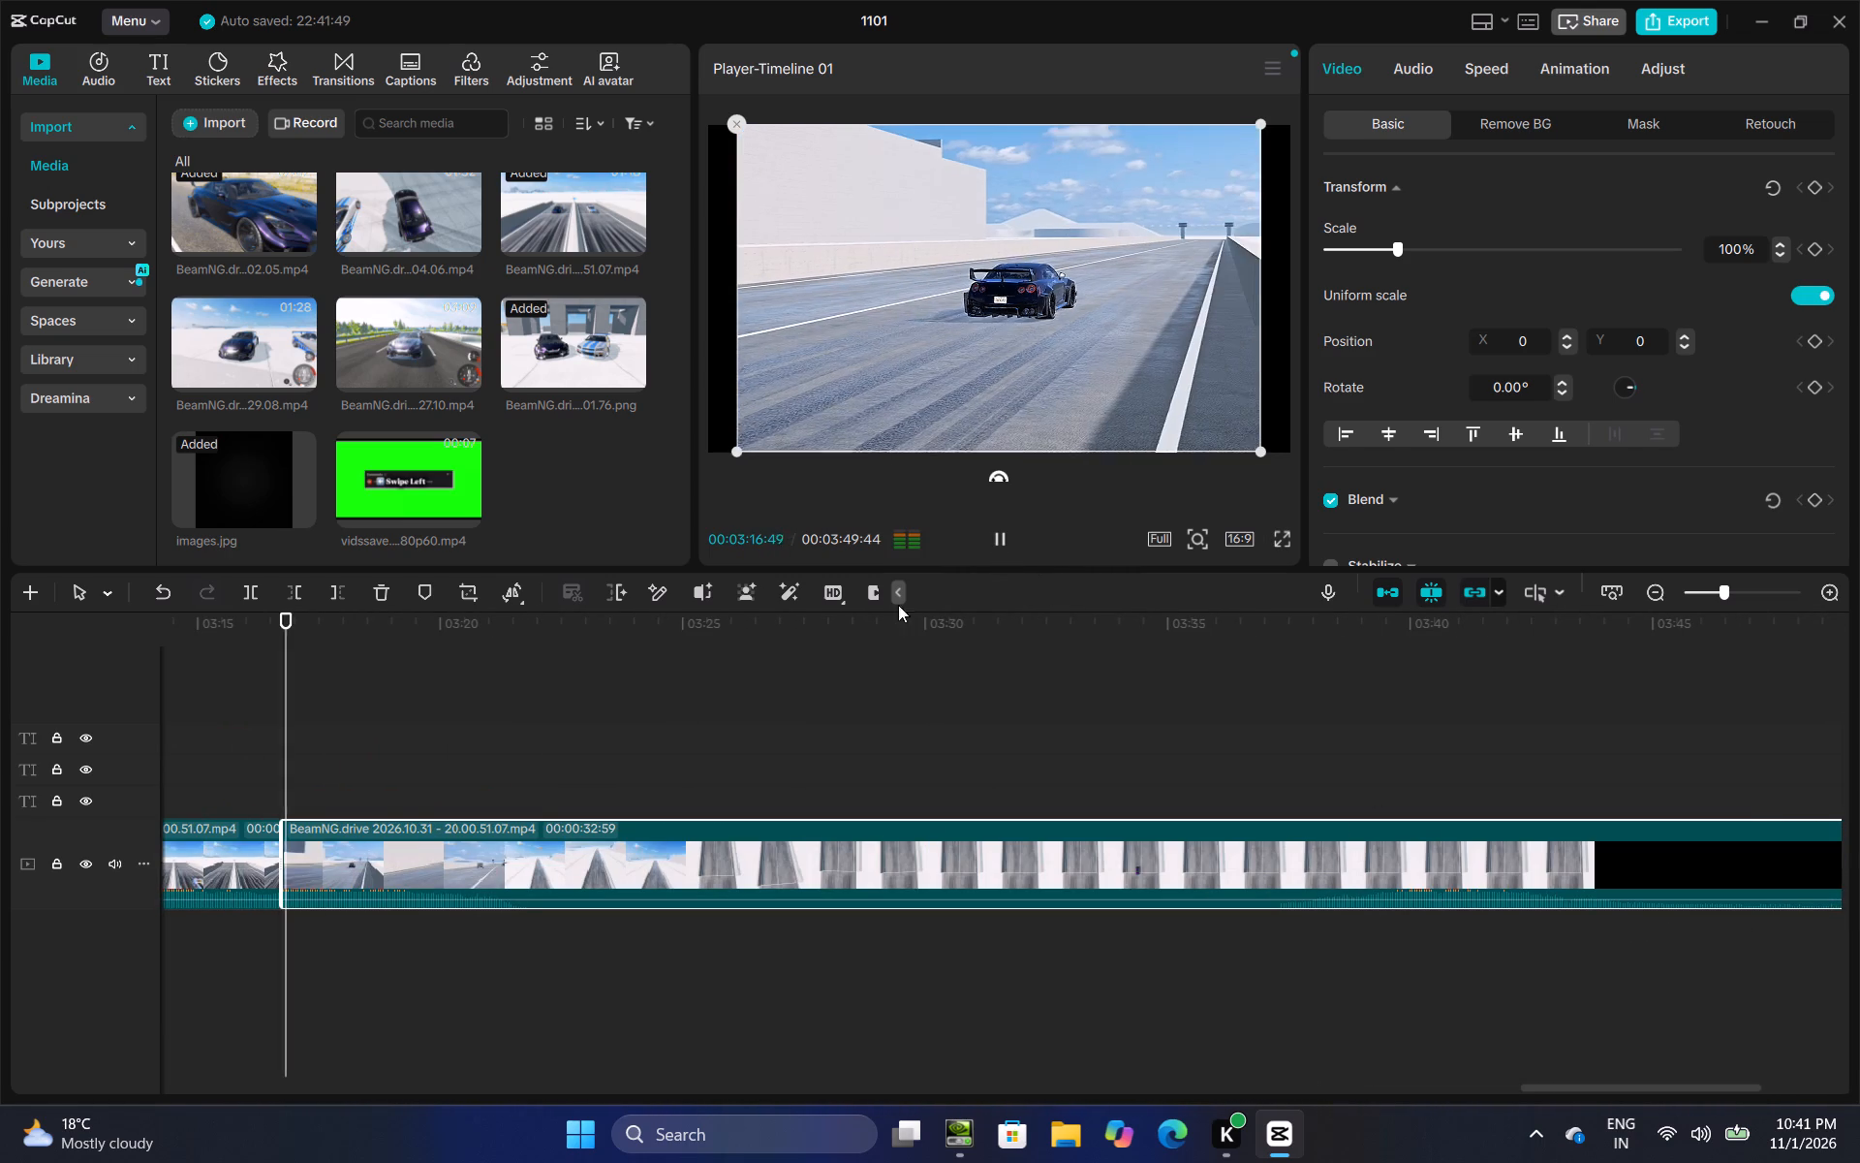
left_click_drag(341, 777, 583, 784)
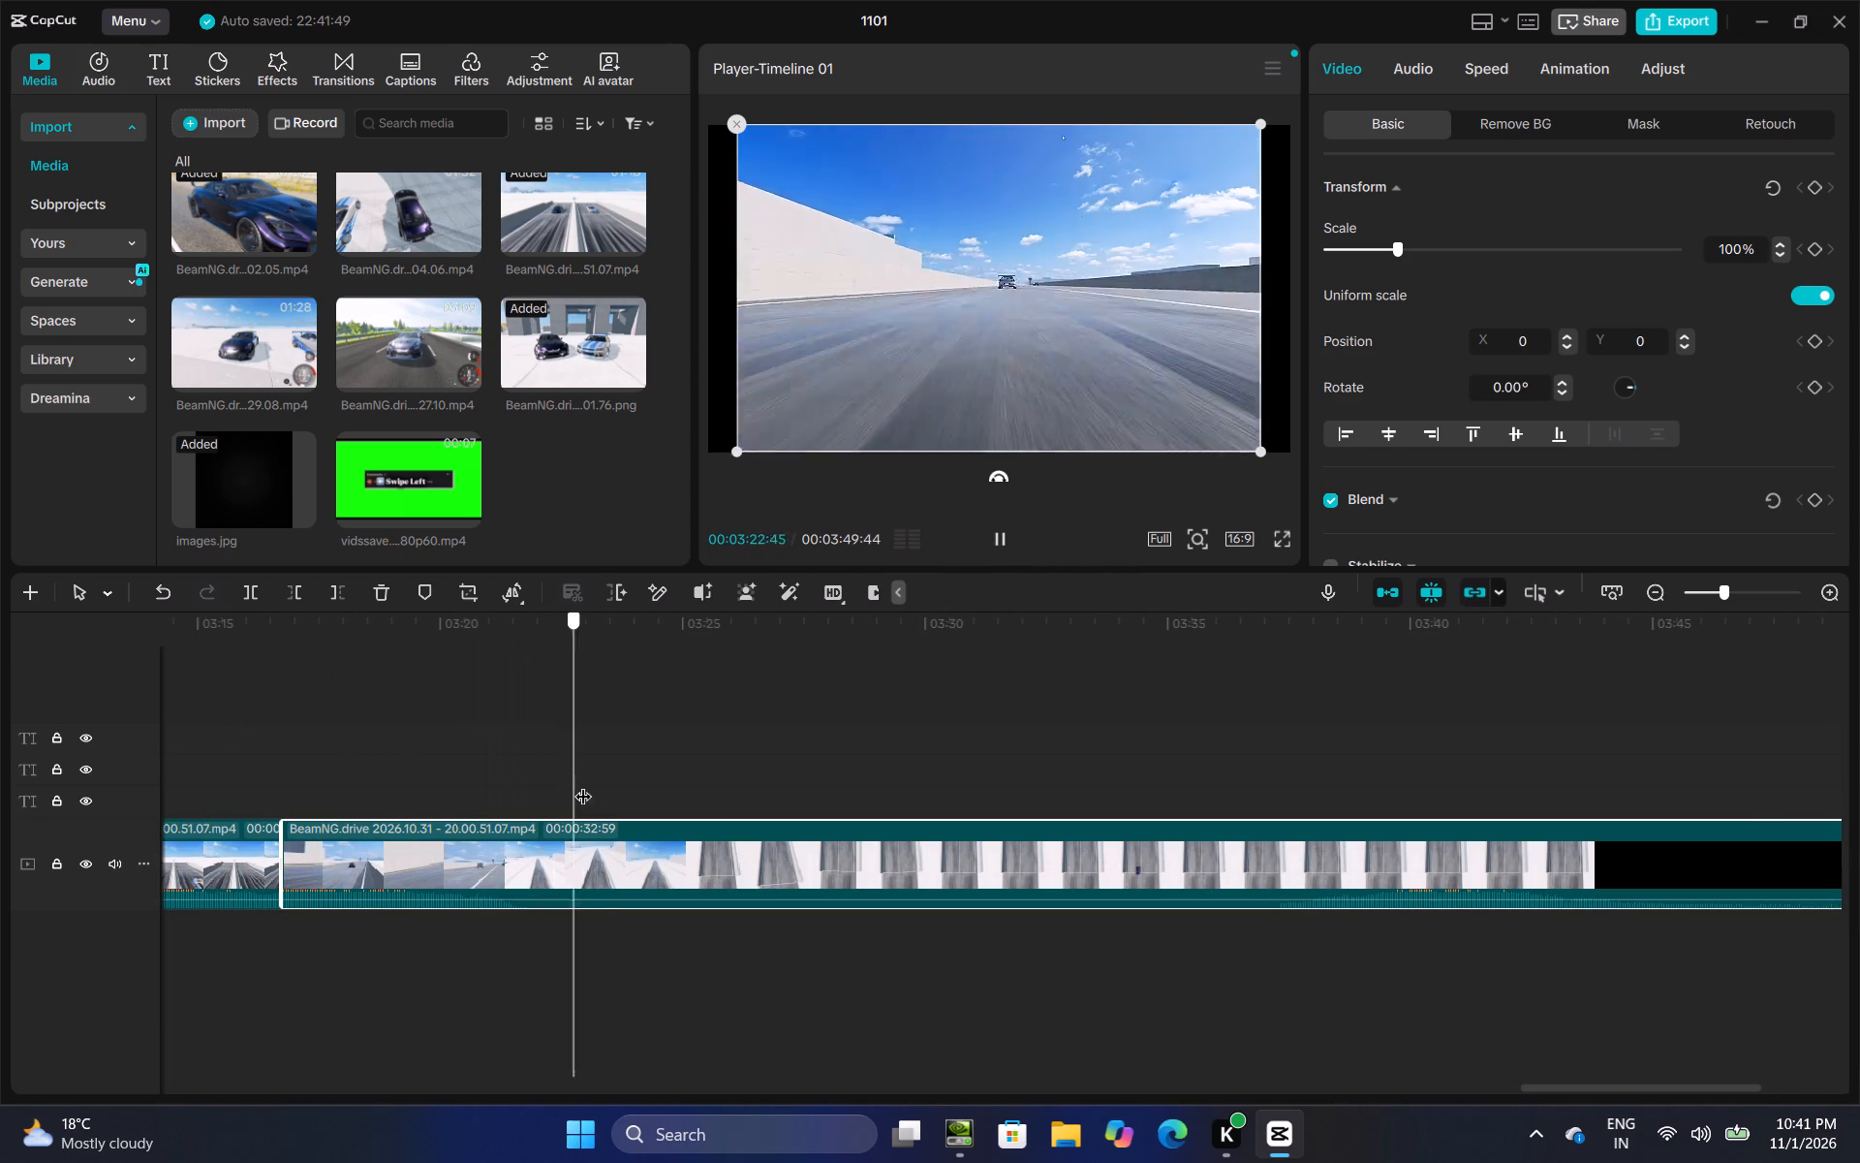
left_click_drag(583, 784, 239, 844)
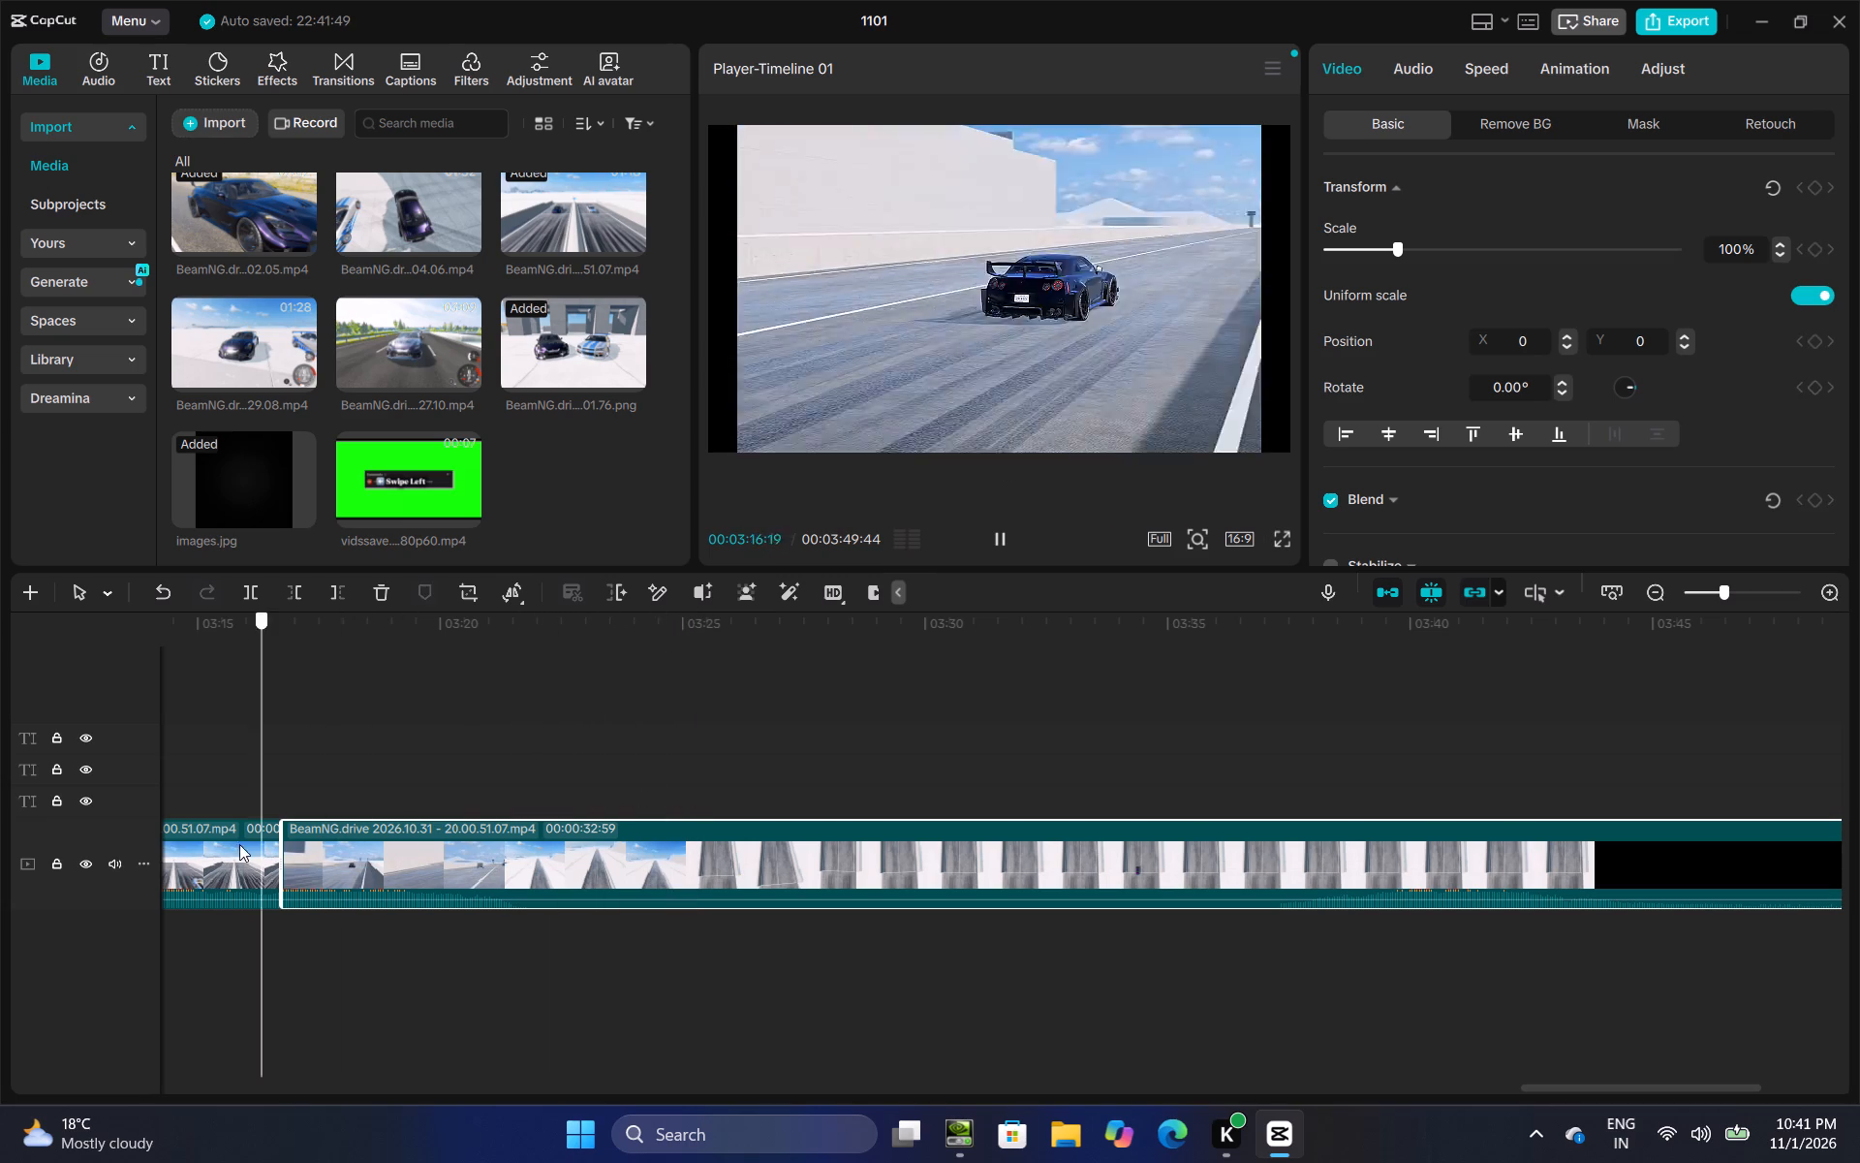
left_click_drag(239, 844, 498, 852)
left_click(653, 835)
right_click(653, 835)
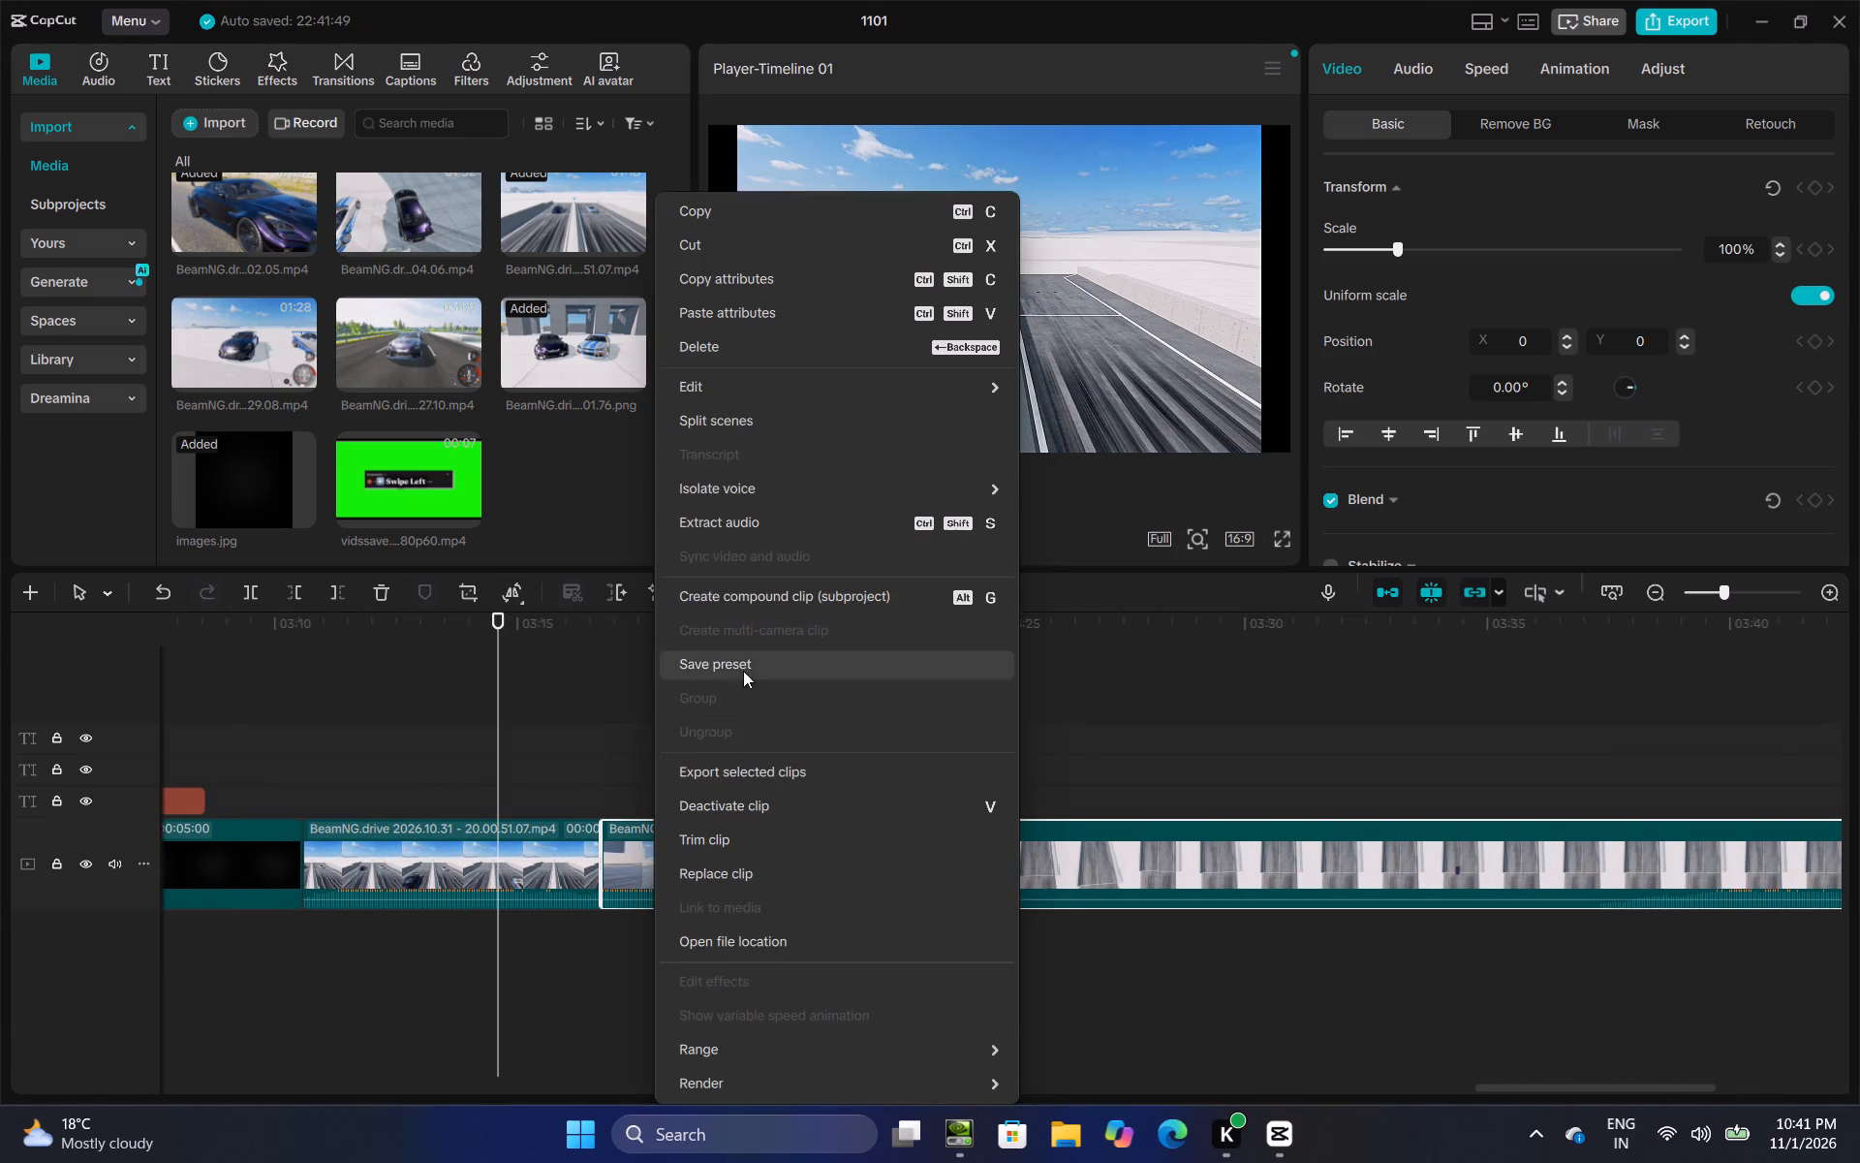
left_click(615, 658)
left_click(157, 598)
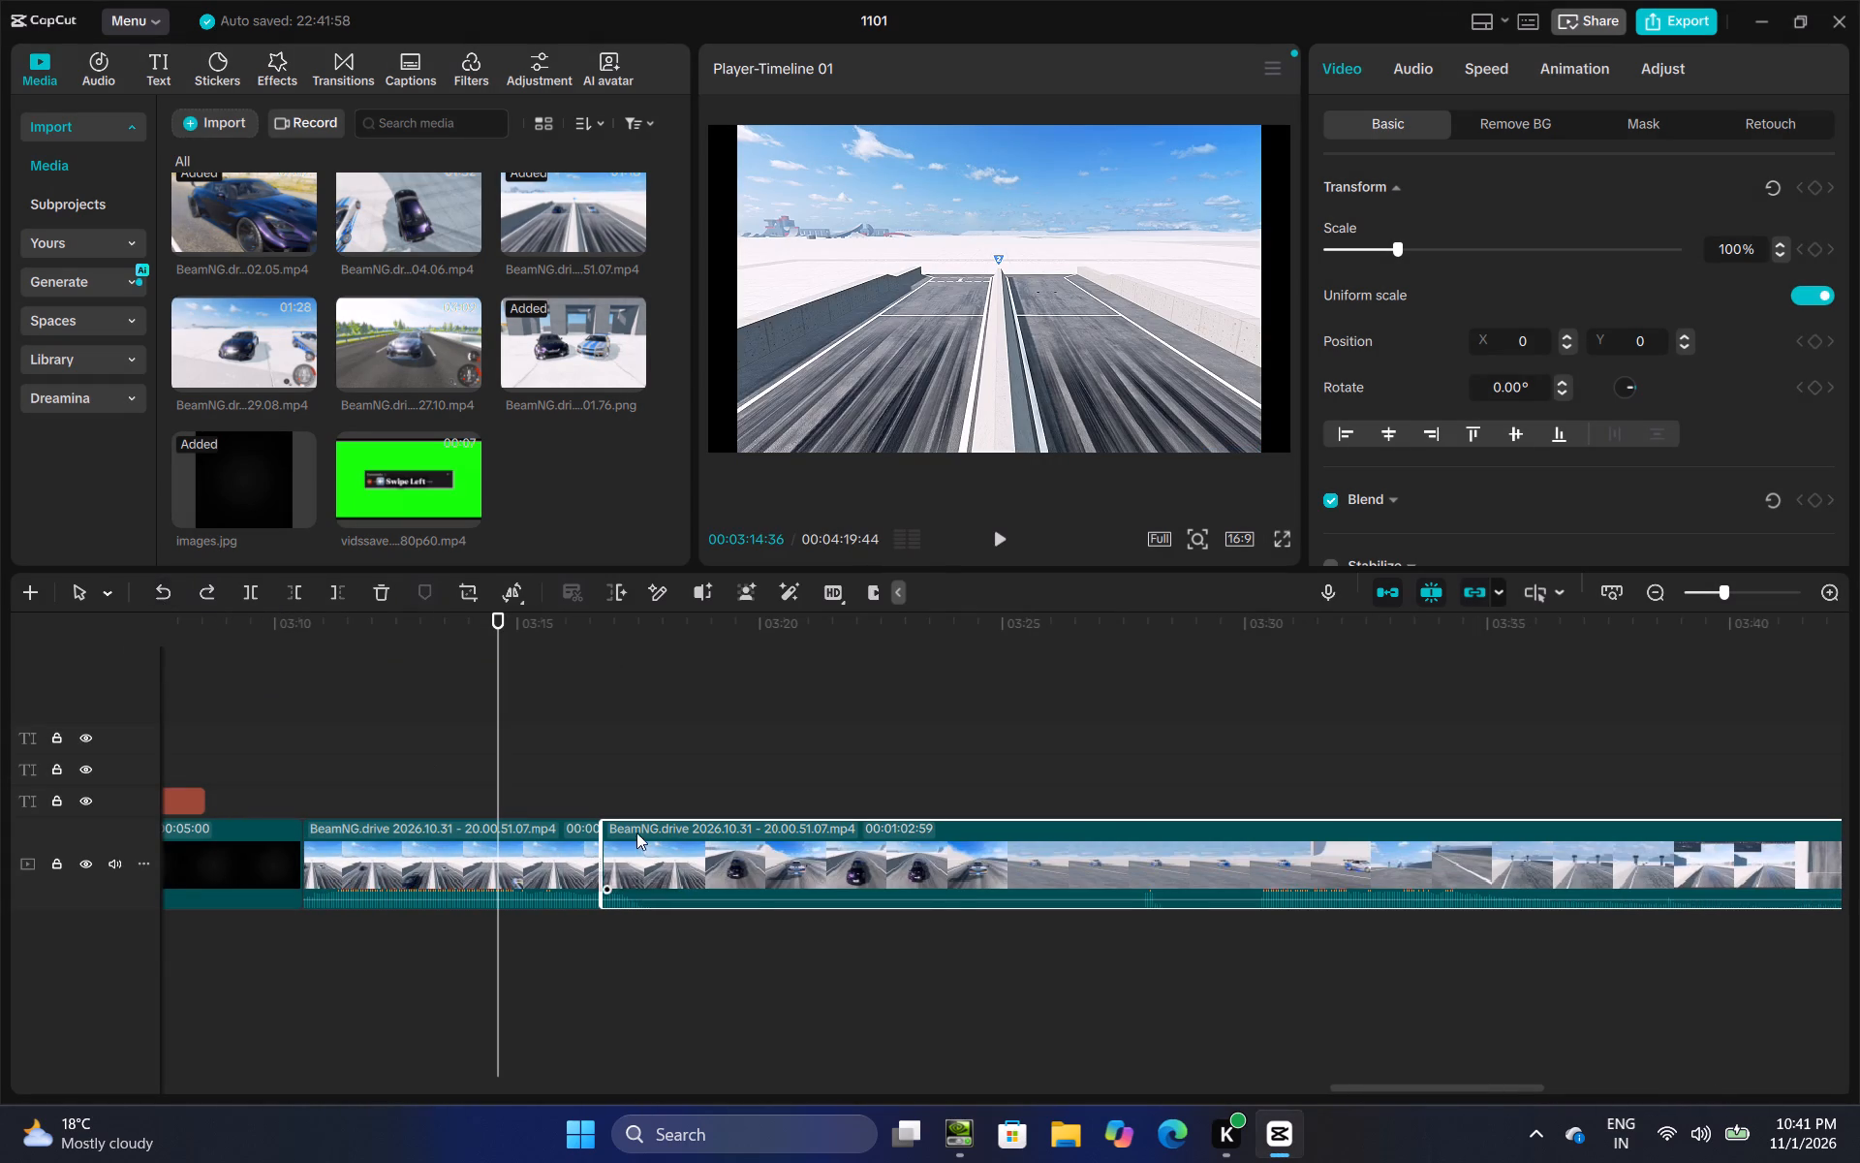
Split the second drag race part at 00:03:30:14 and delete the section before the split.
left_click(661, 792)
left_click_drag(661, 792, 842, 802)
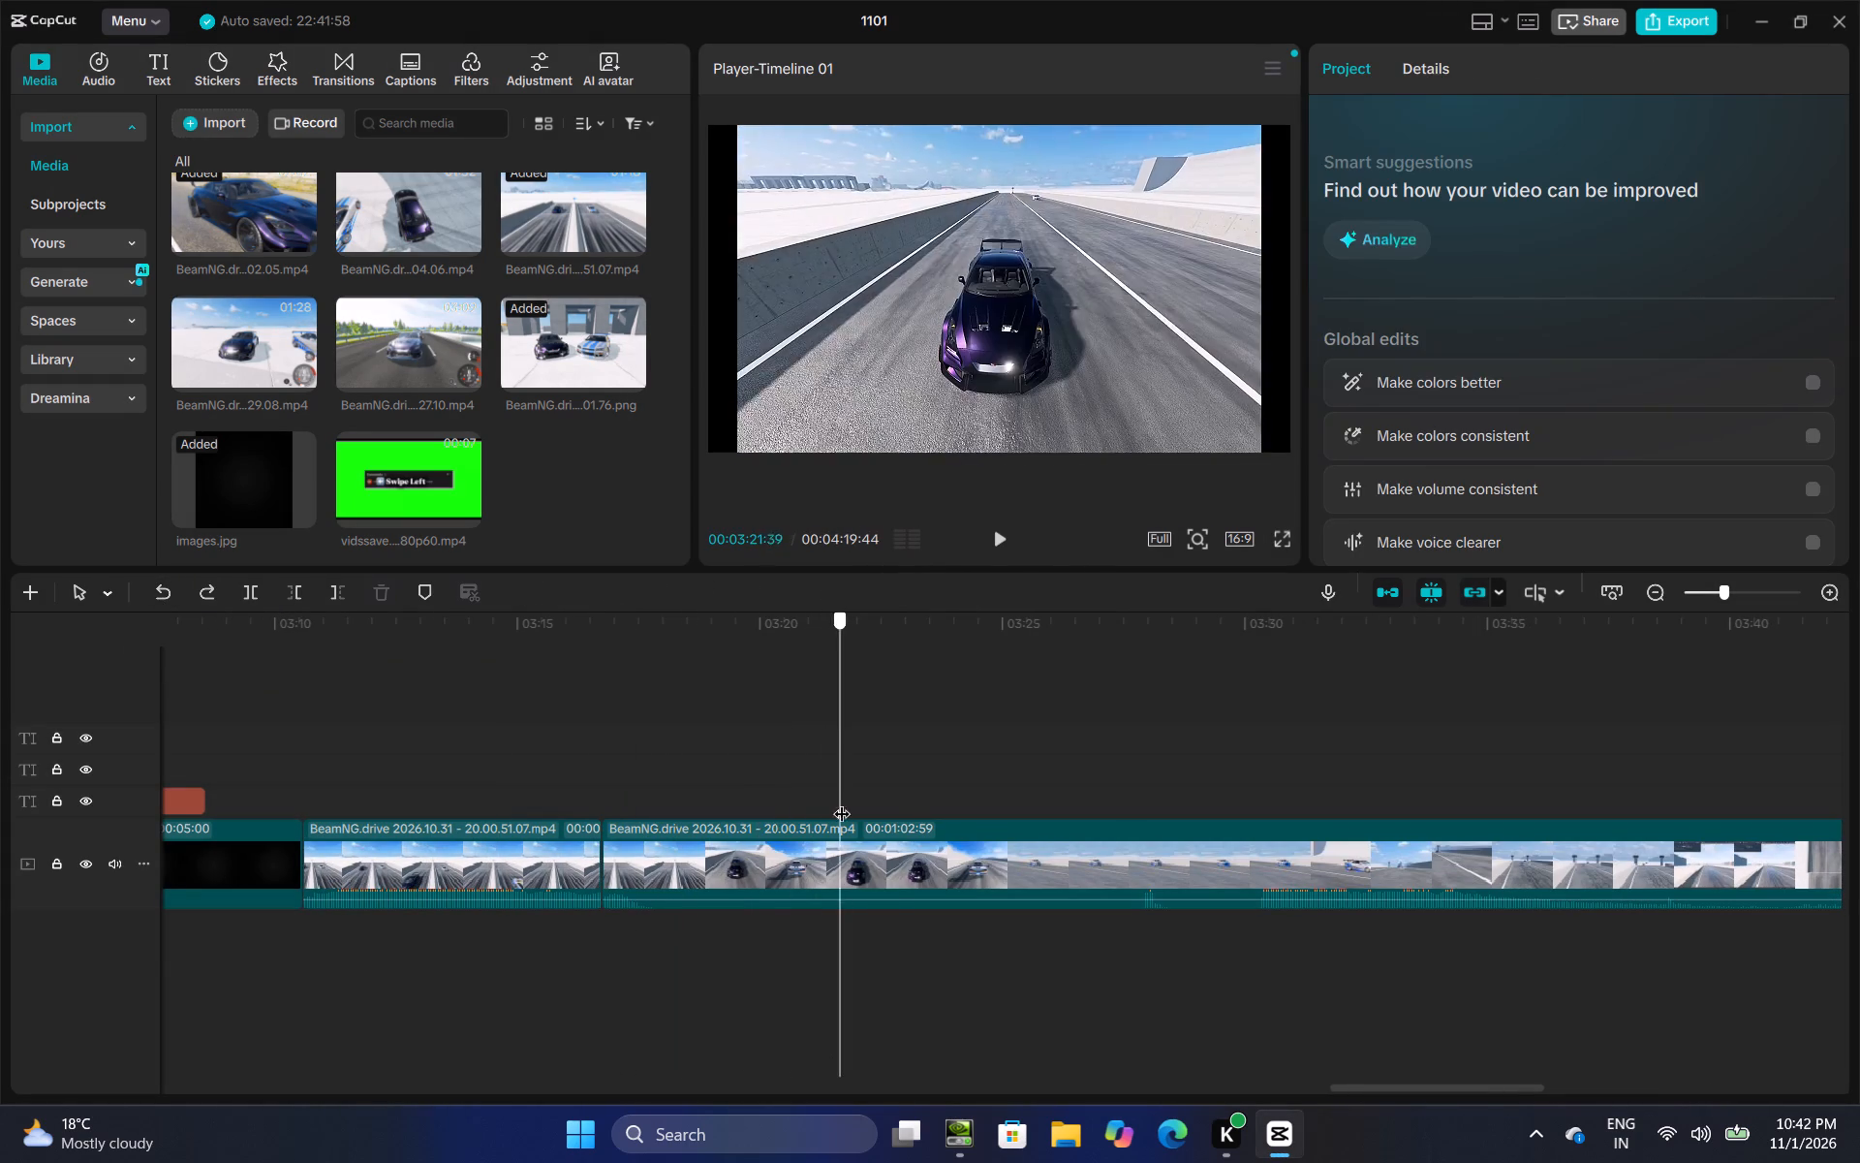
left_click_drag(842, 802, 1205, 789)
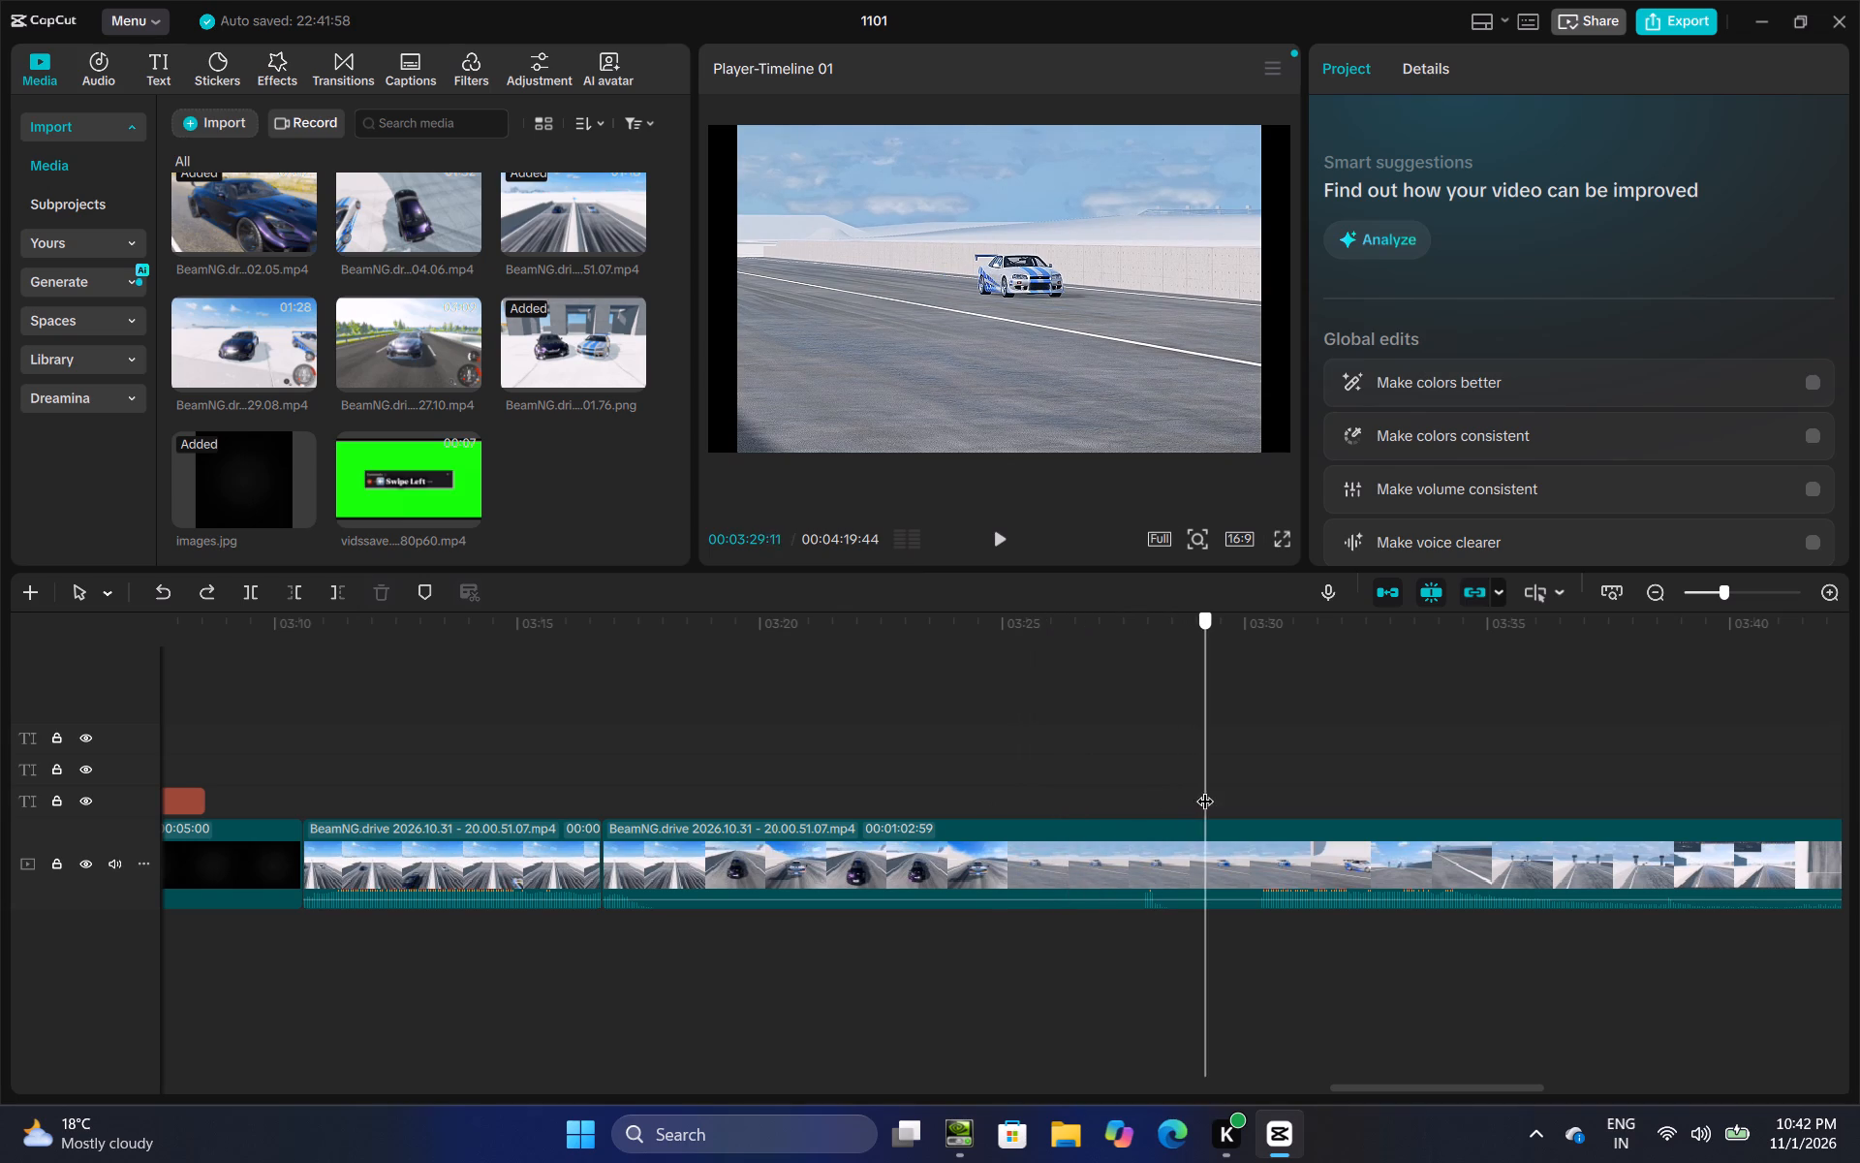
left_click_drag(1205, 789, 1256, 782)
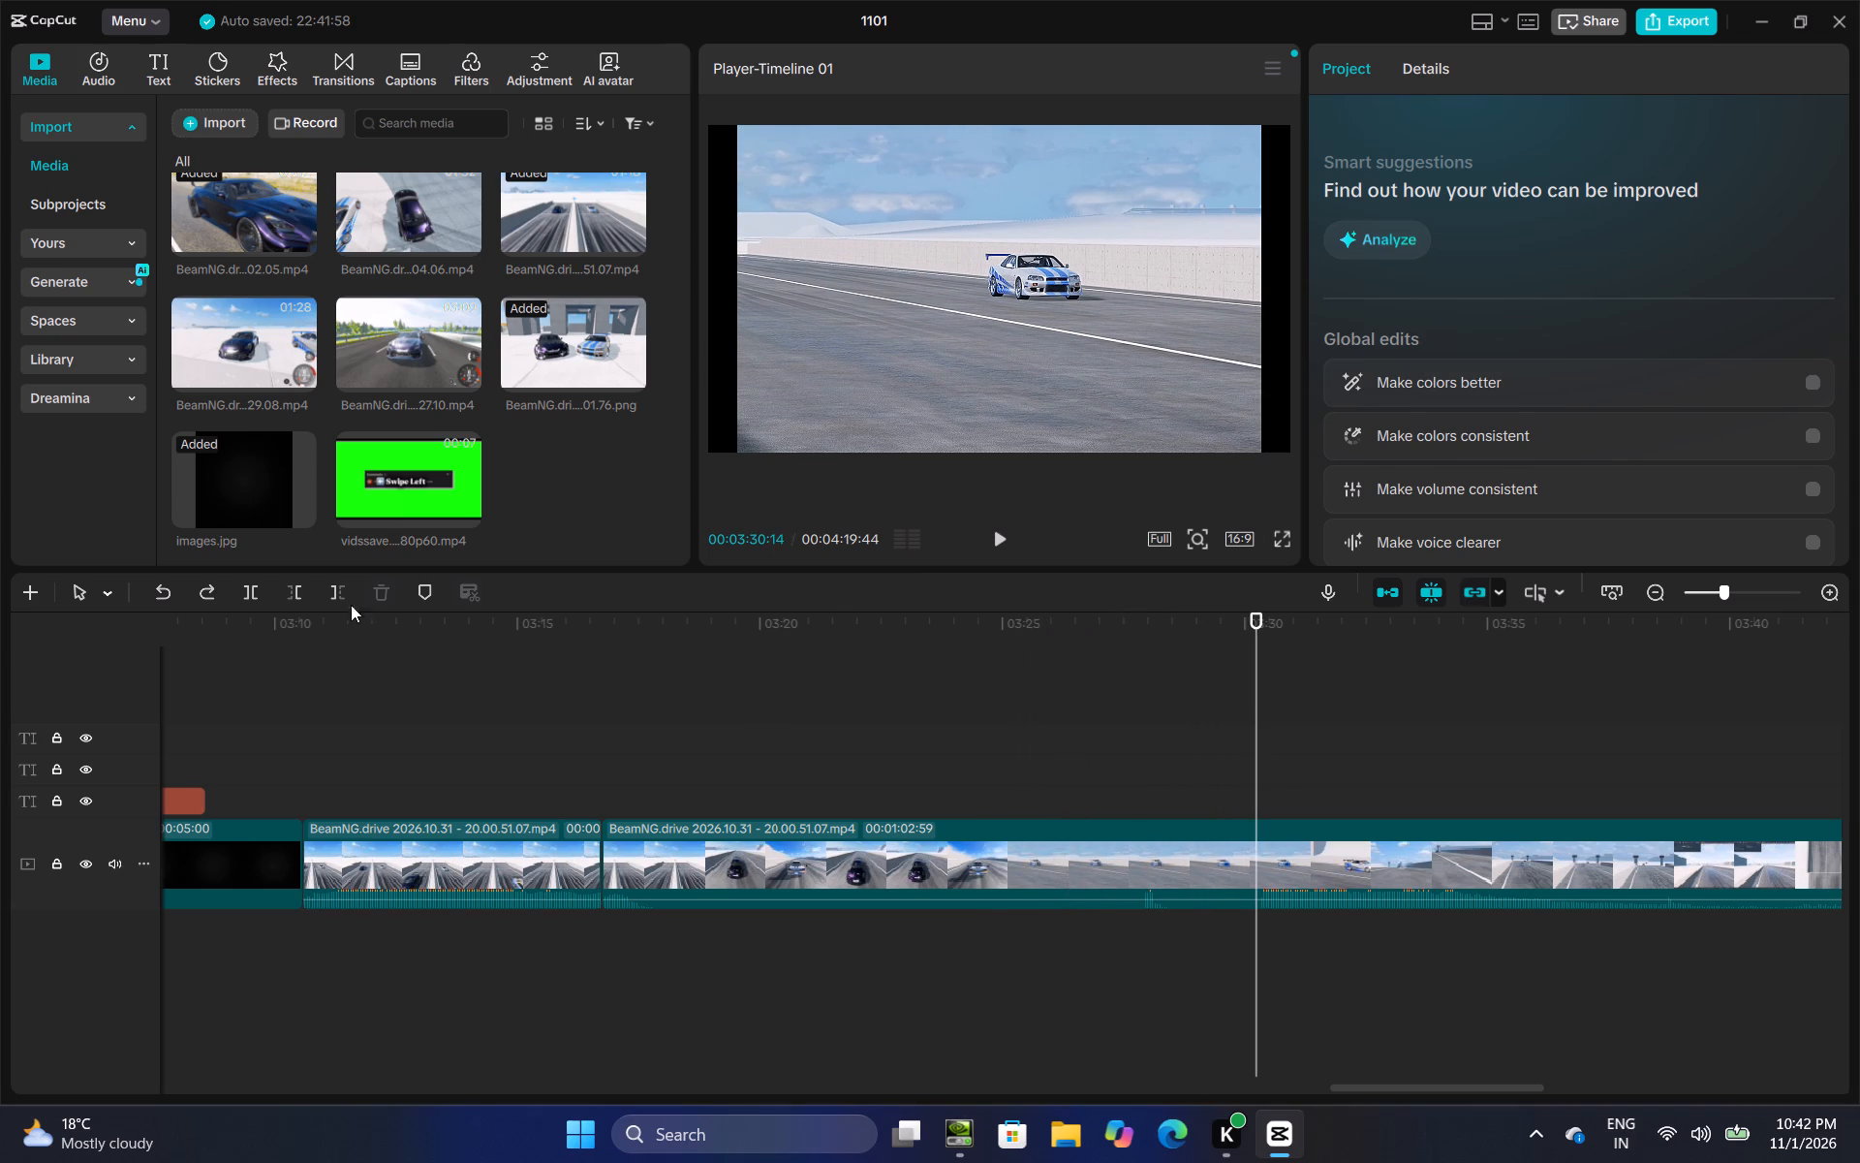
left_click(242, 581)
left_click(859, 854)
right_click(854, 854)
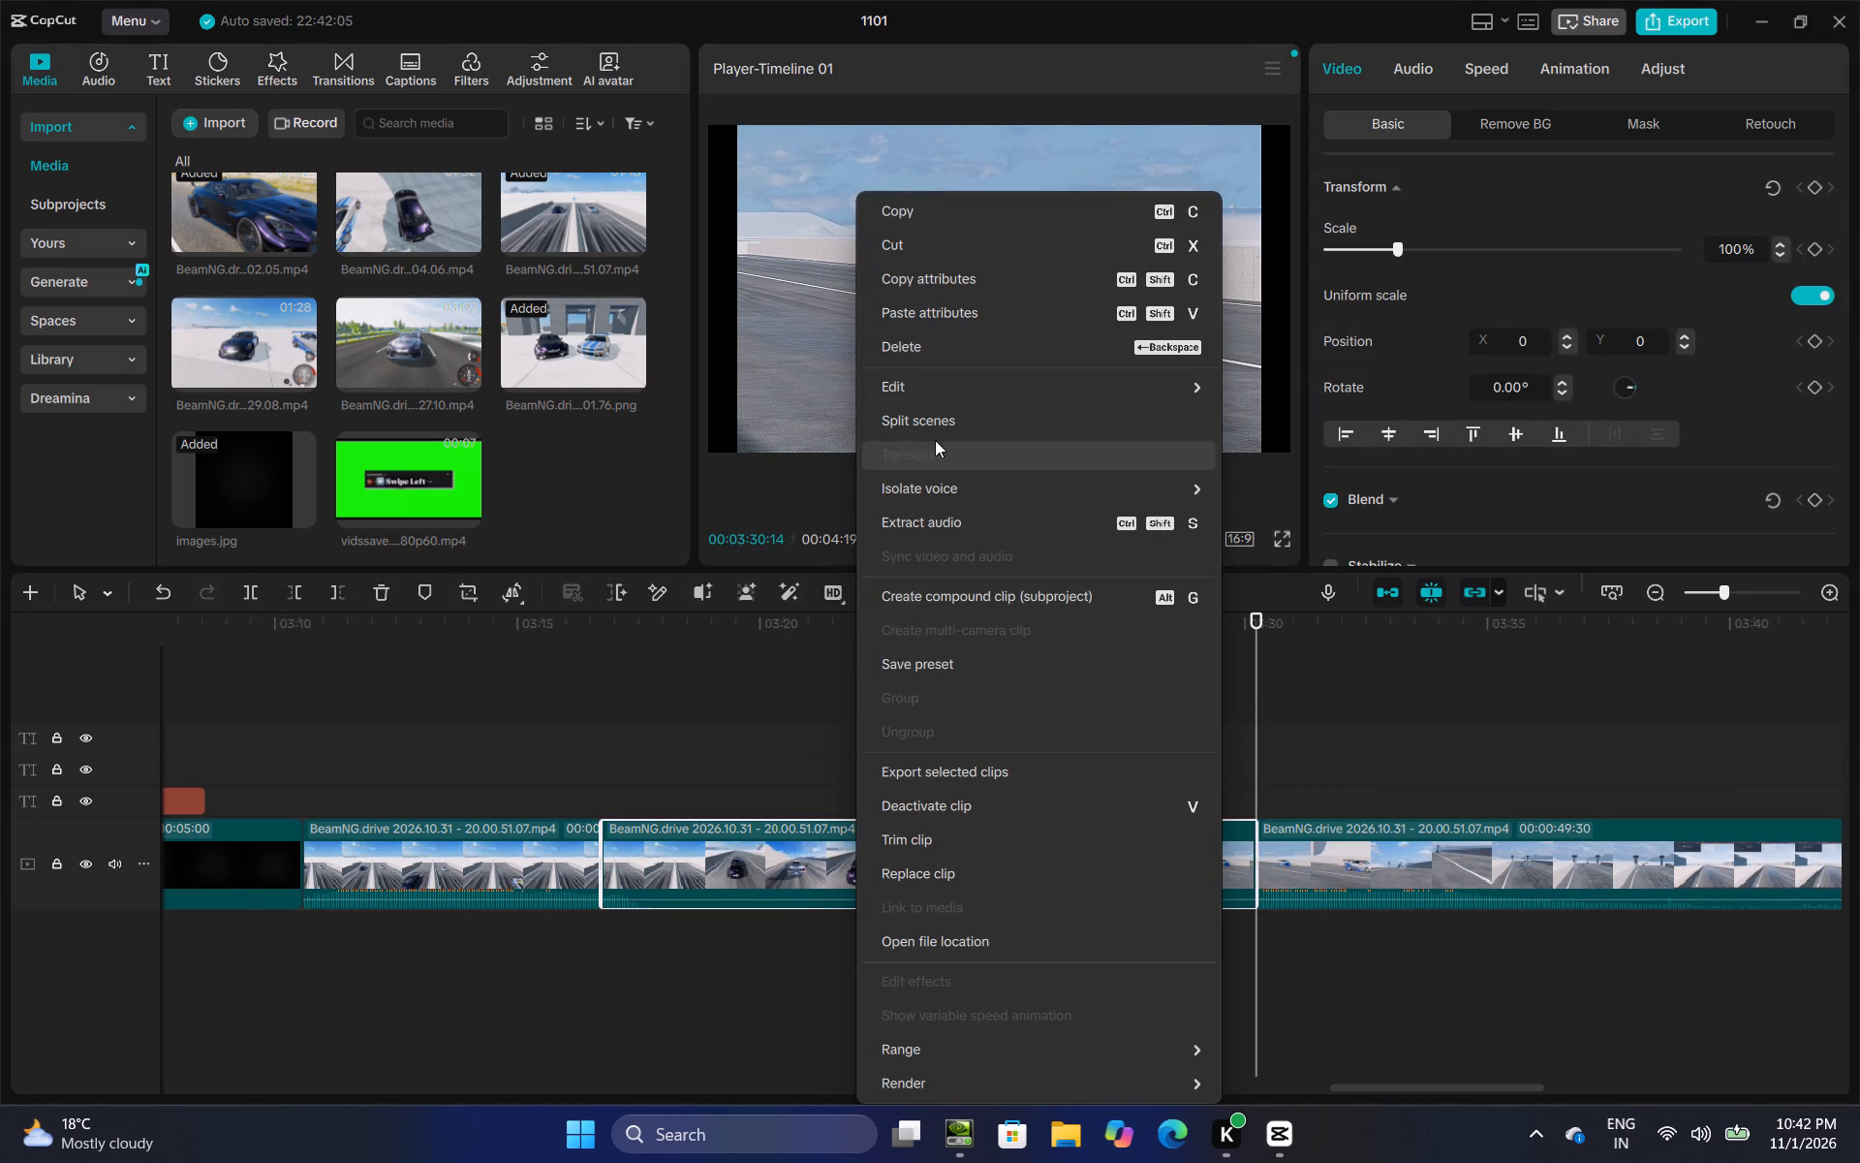
left_click(927, 341)
Split the remaining drag race footage at 00:03:24:27, where the distant cars and the two roadside gantries are in view.
left_click(564, 771)
left_click(607, 736)
left_click_drag(607, 736, 661, 736)
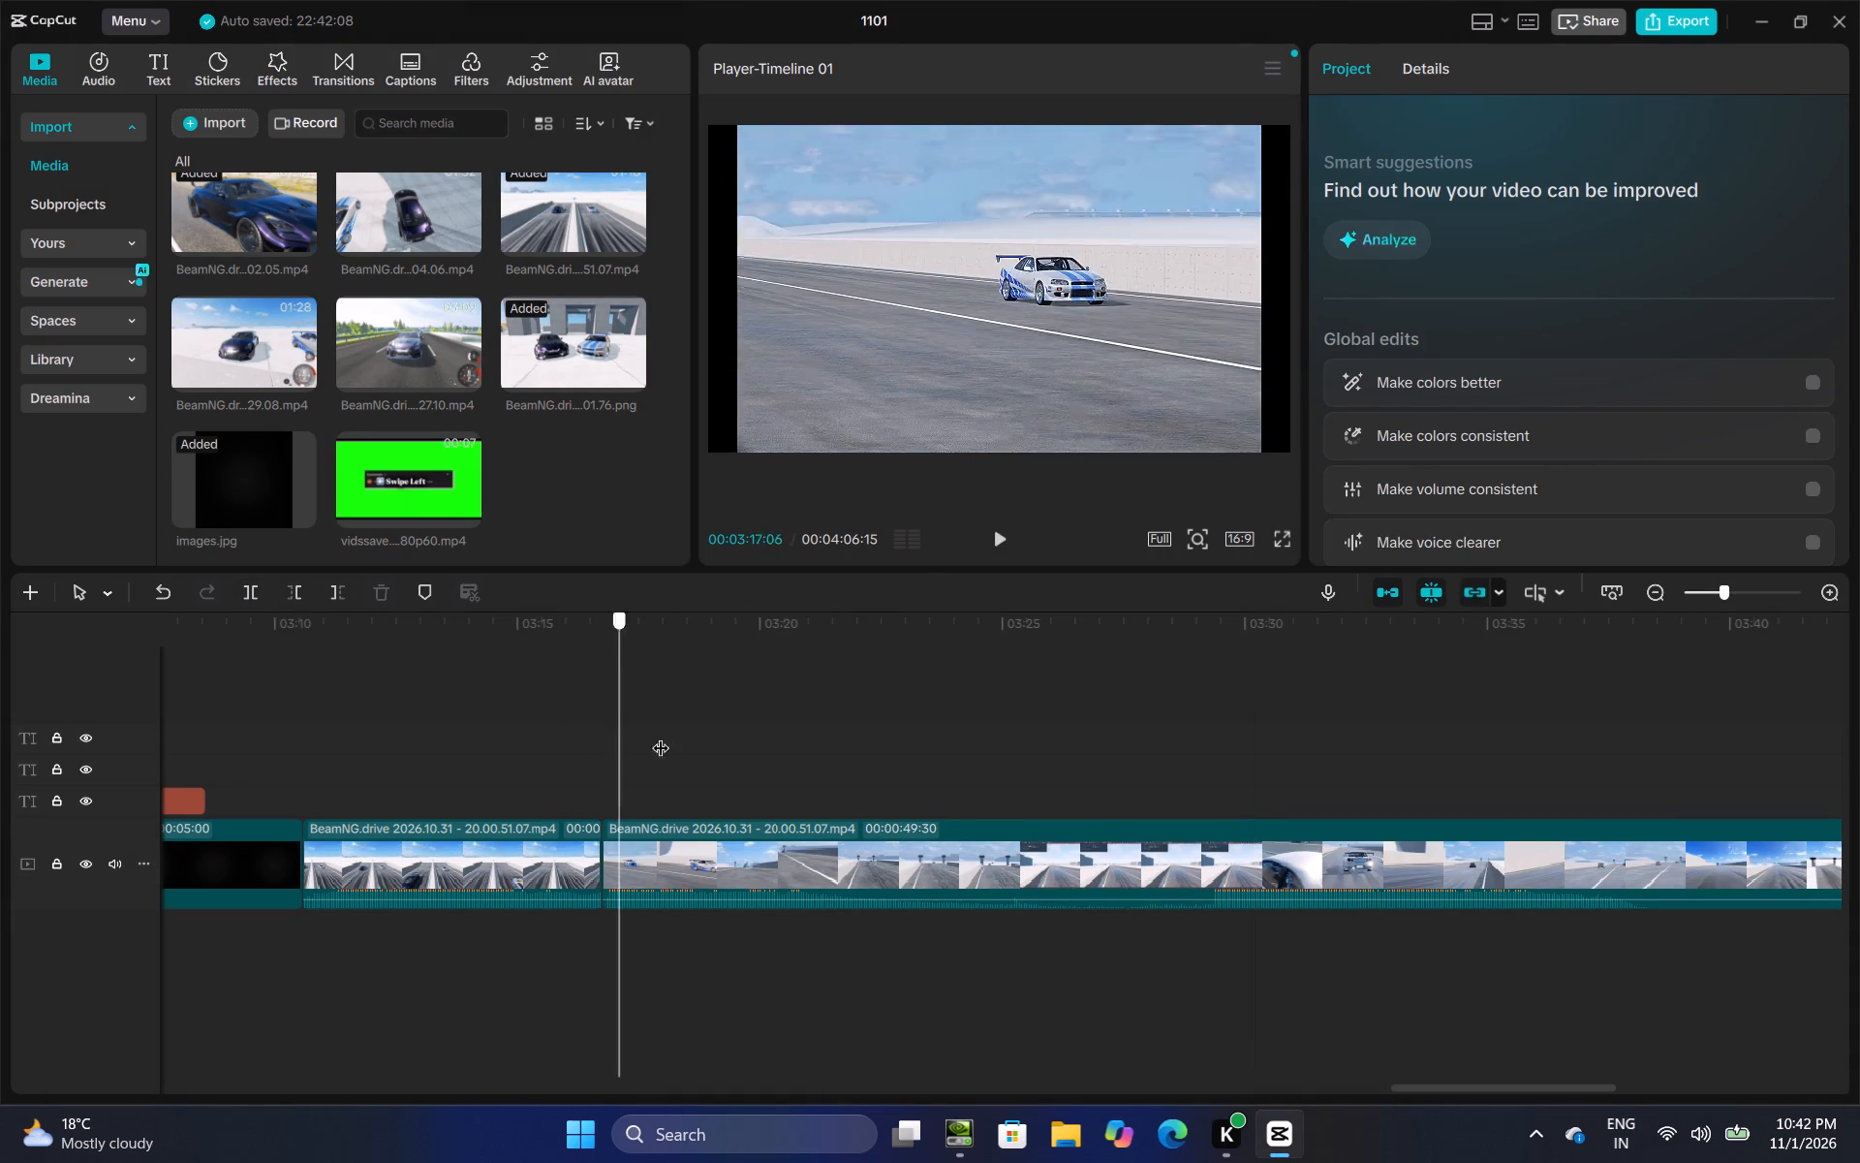
left_click_drag(661, 736, 976, 721)
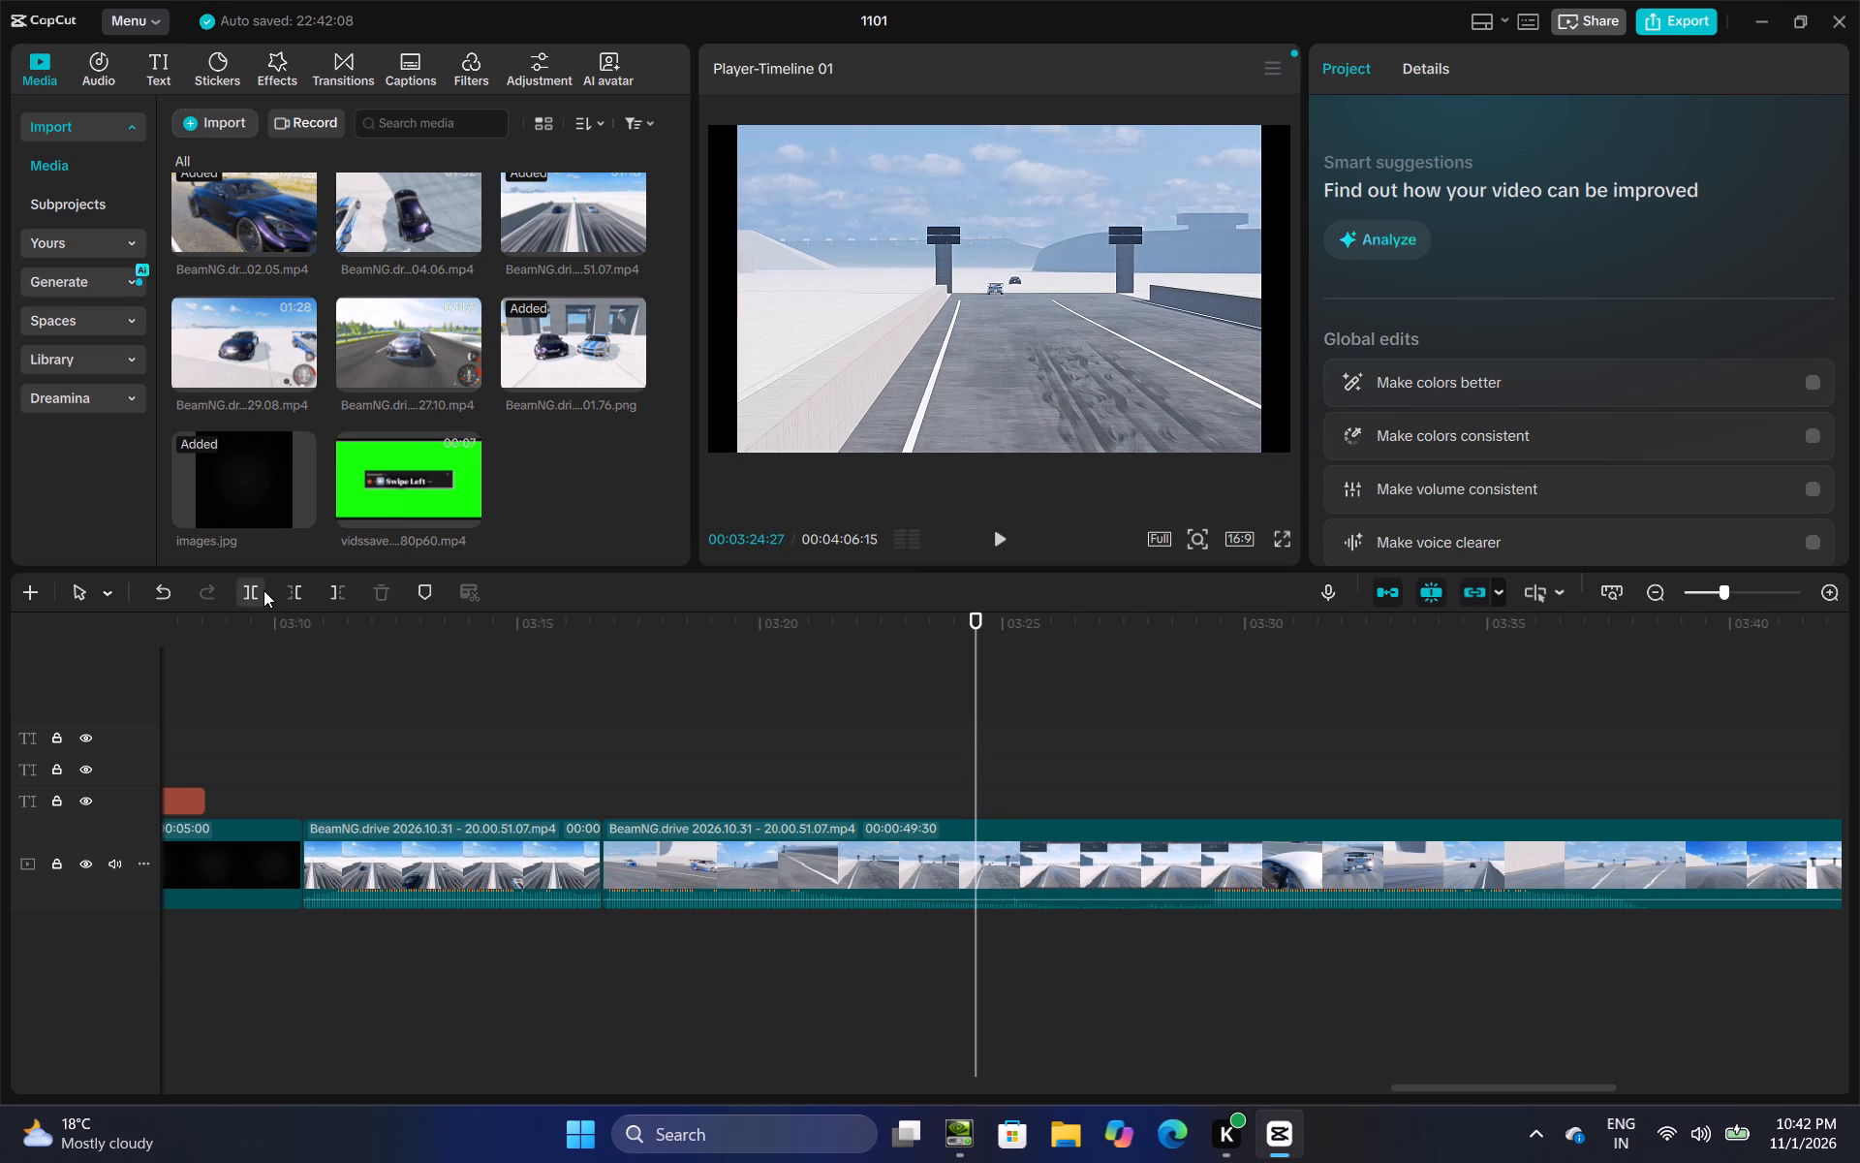
left_click(263, 590)
Trim the start of the last drag race part to the overhead finish-line view so that it lasts 00:00:12:28.
left_click(992, 842)
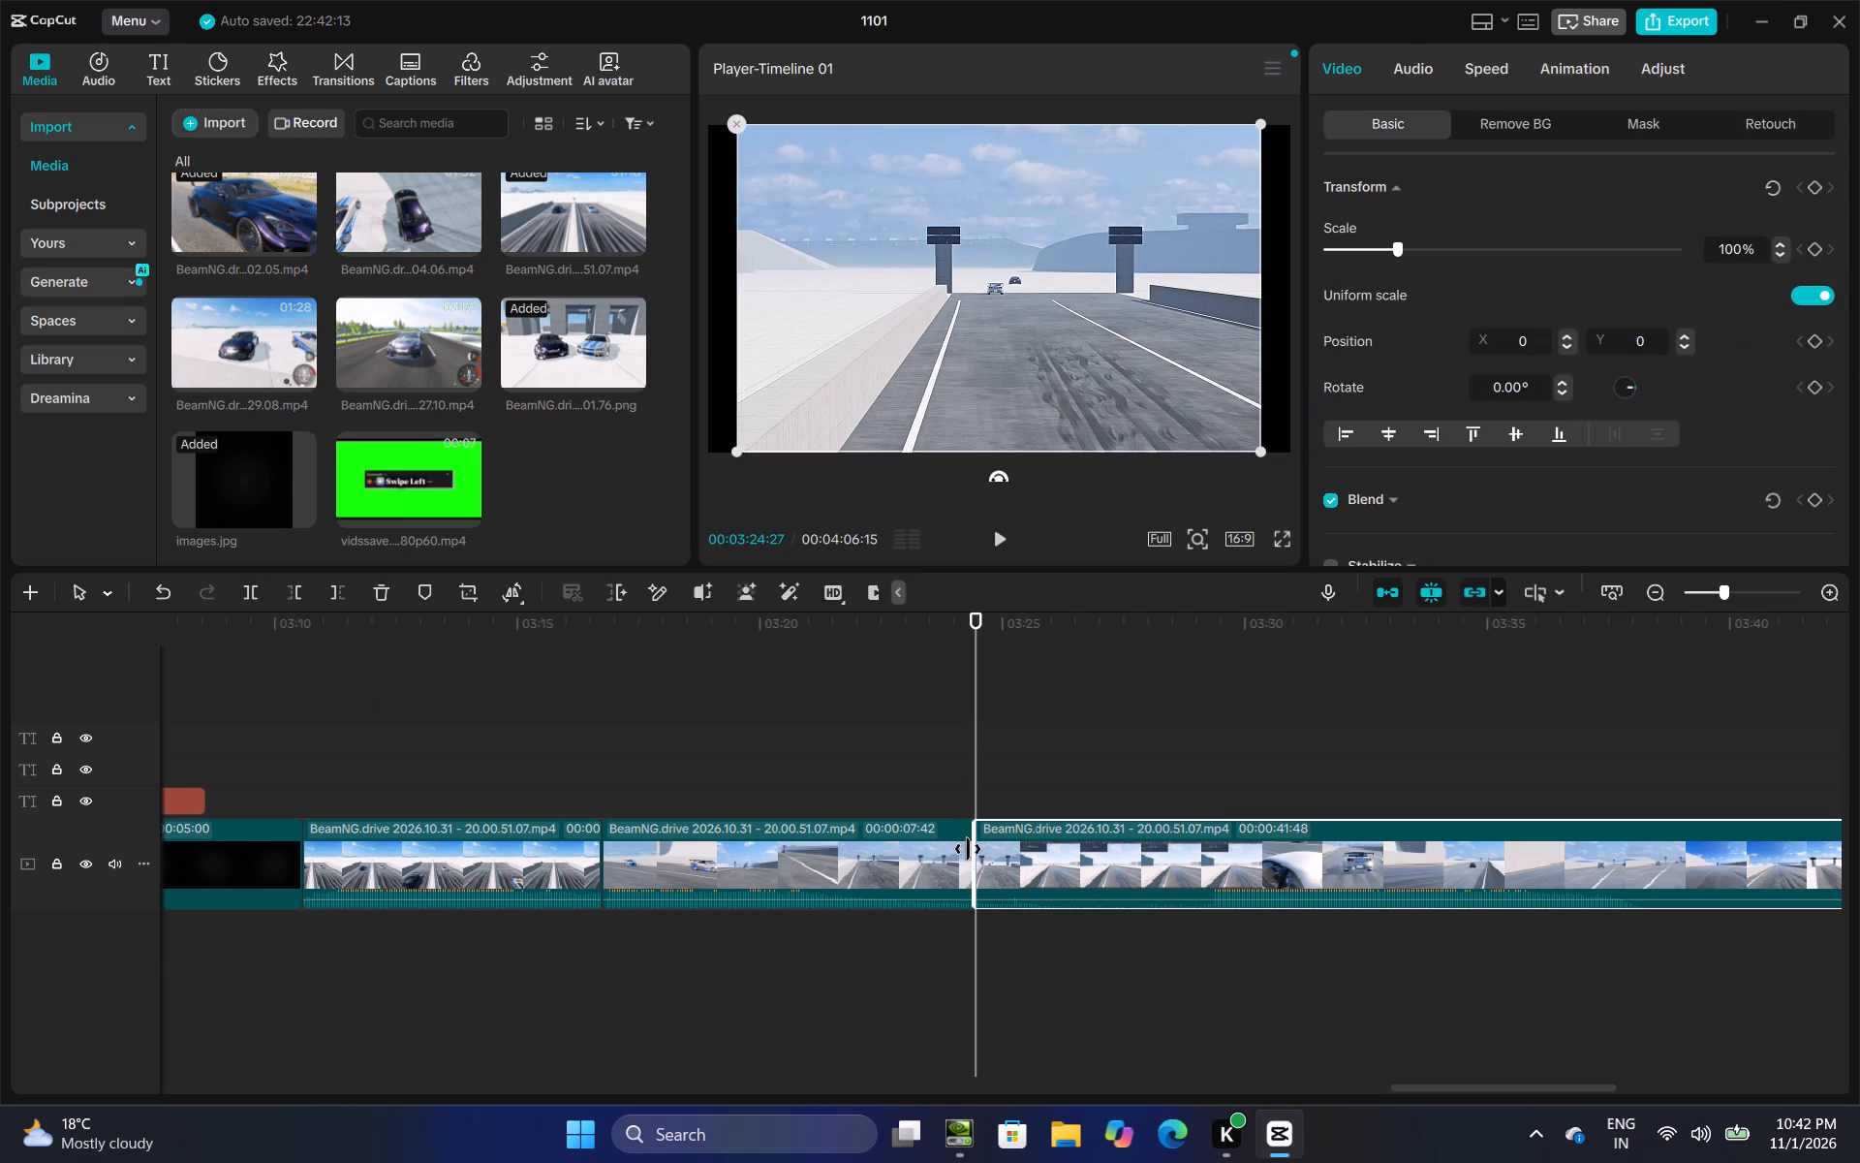
left_click_drag(971, 864, 1859, 866)
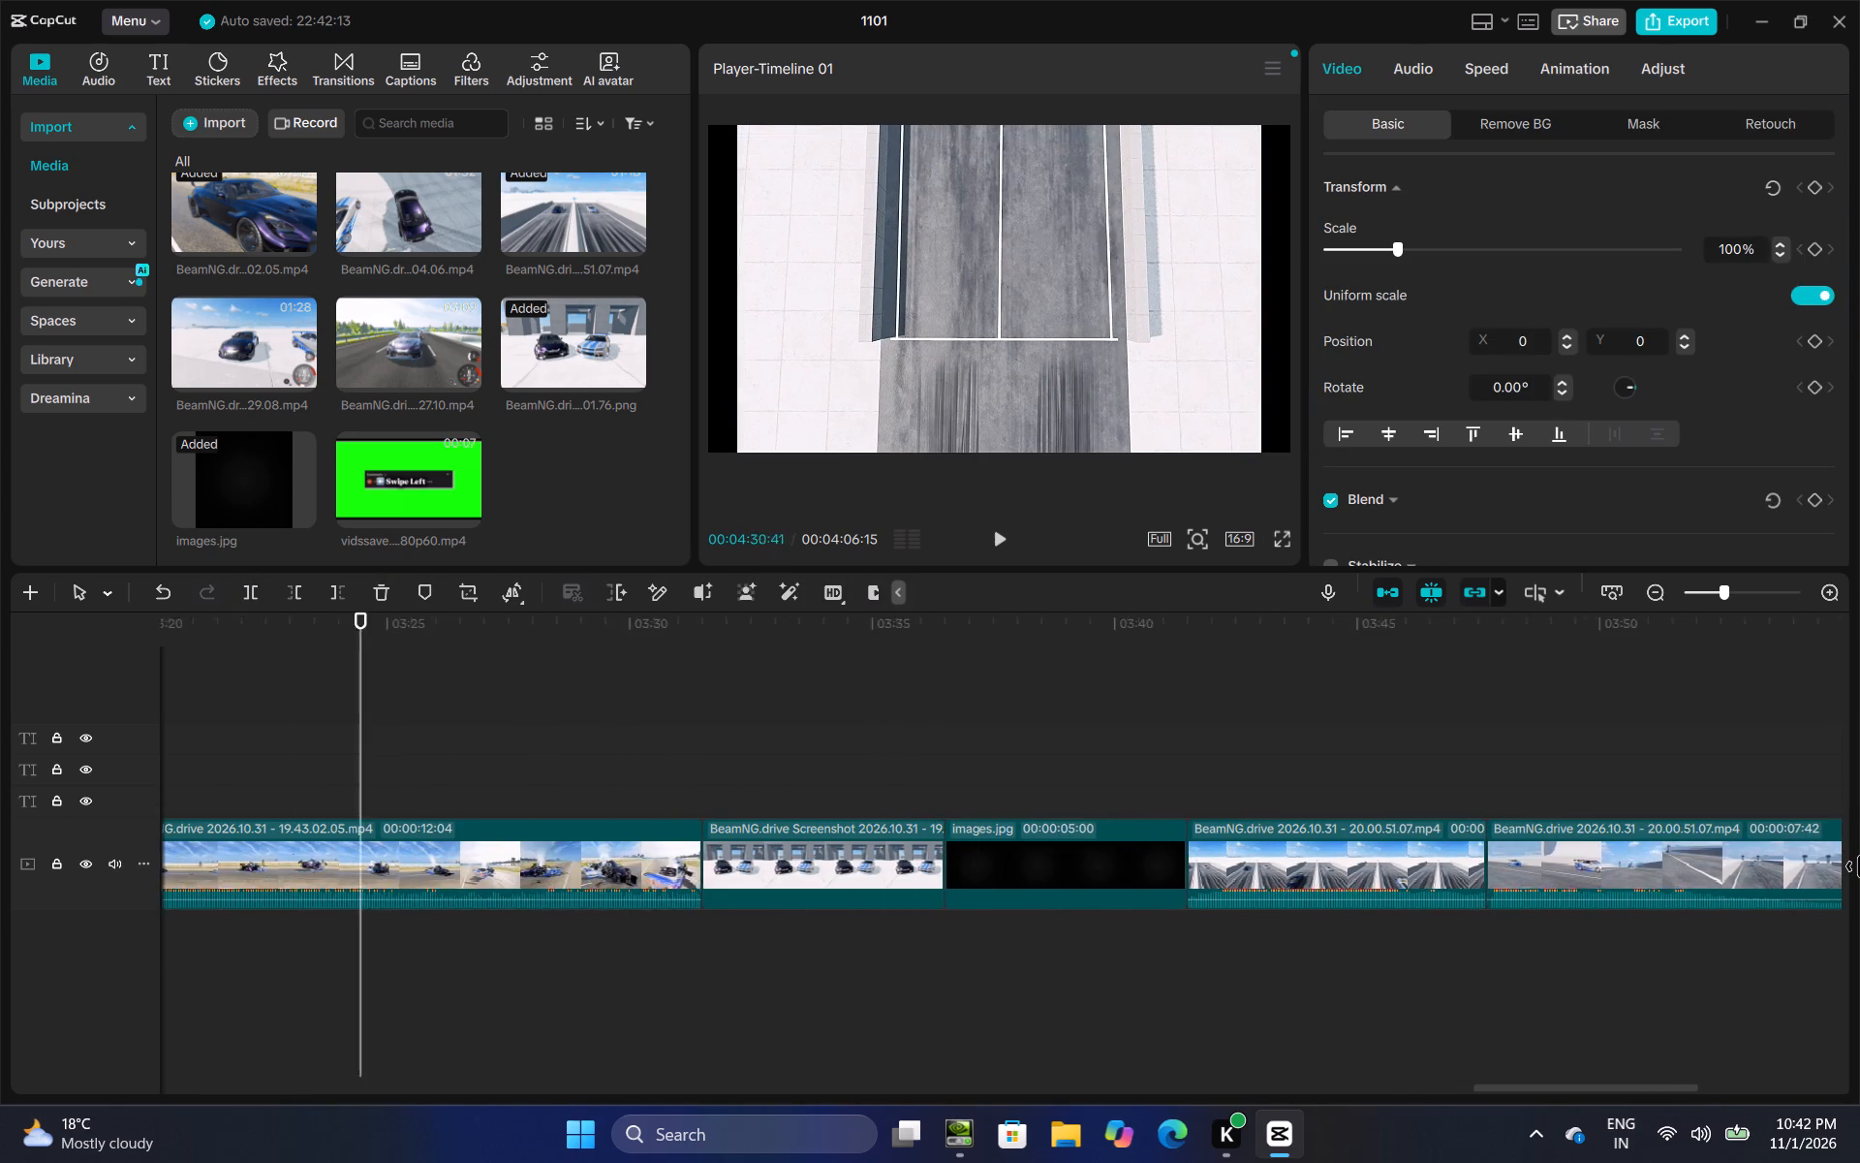
left_click_drag(1859, 866, 796, 941)
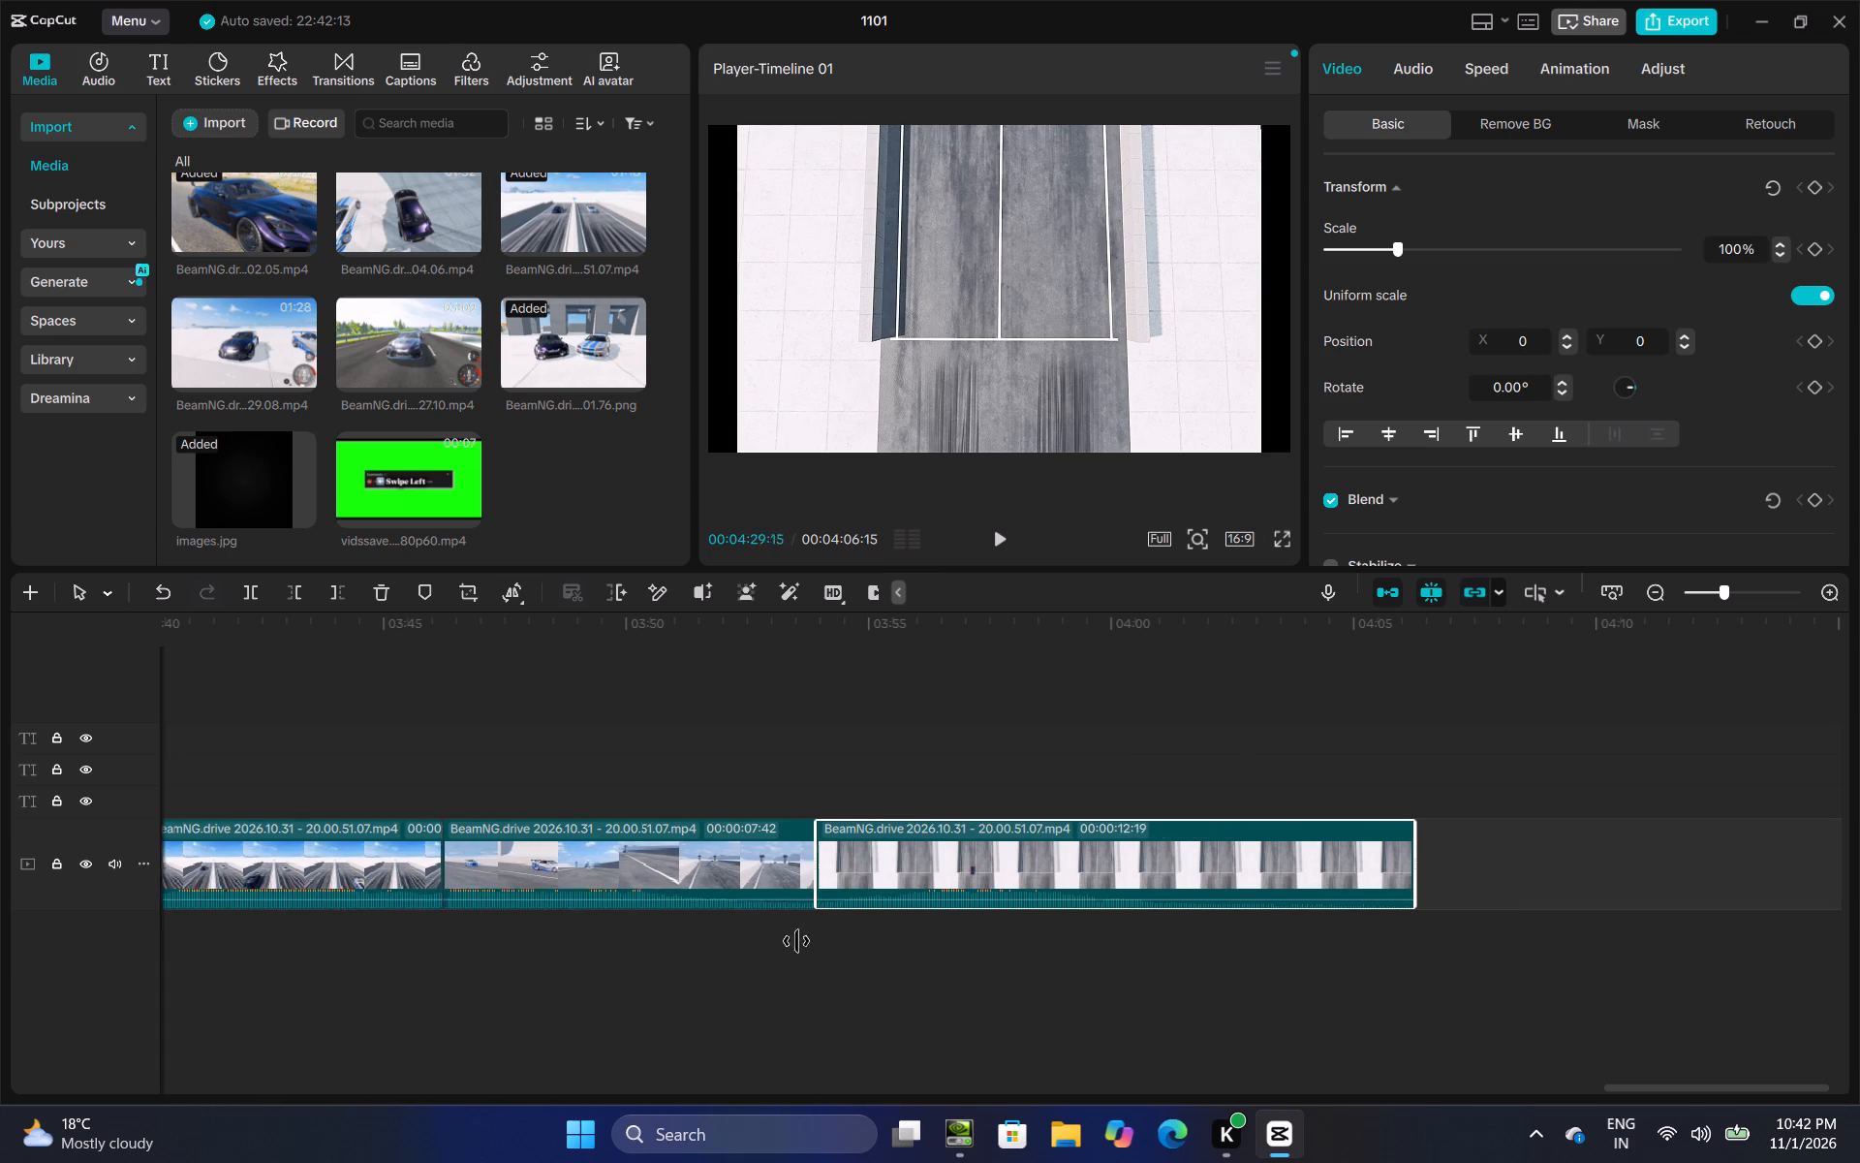
left_click_drag(796, 941, 648, 949)
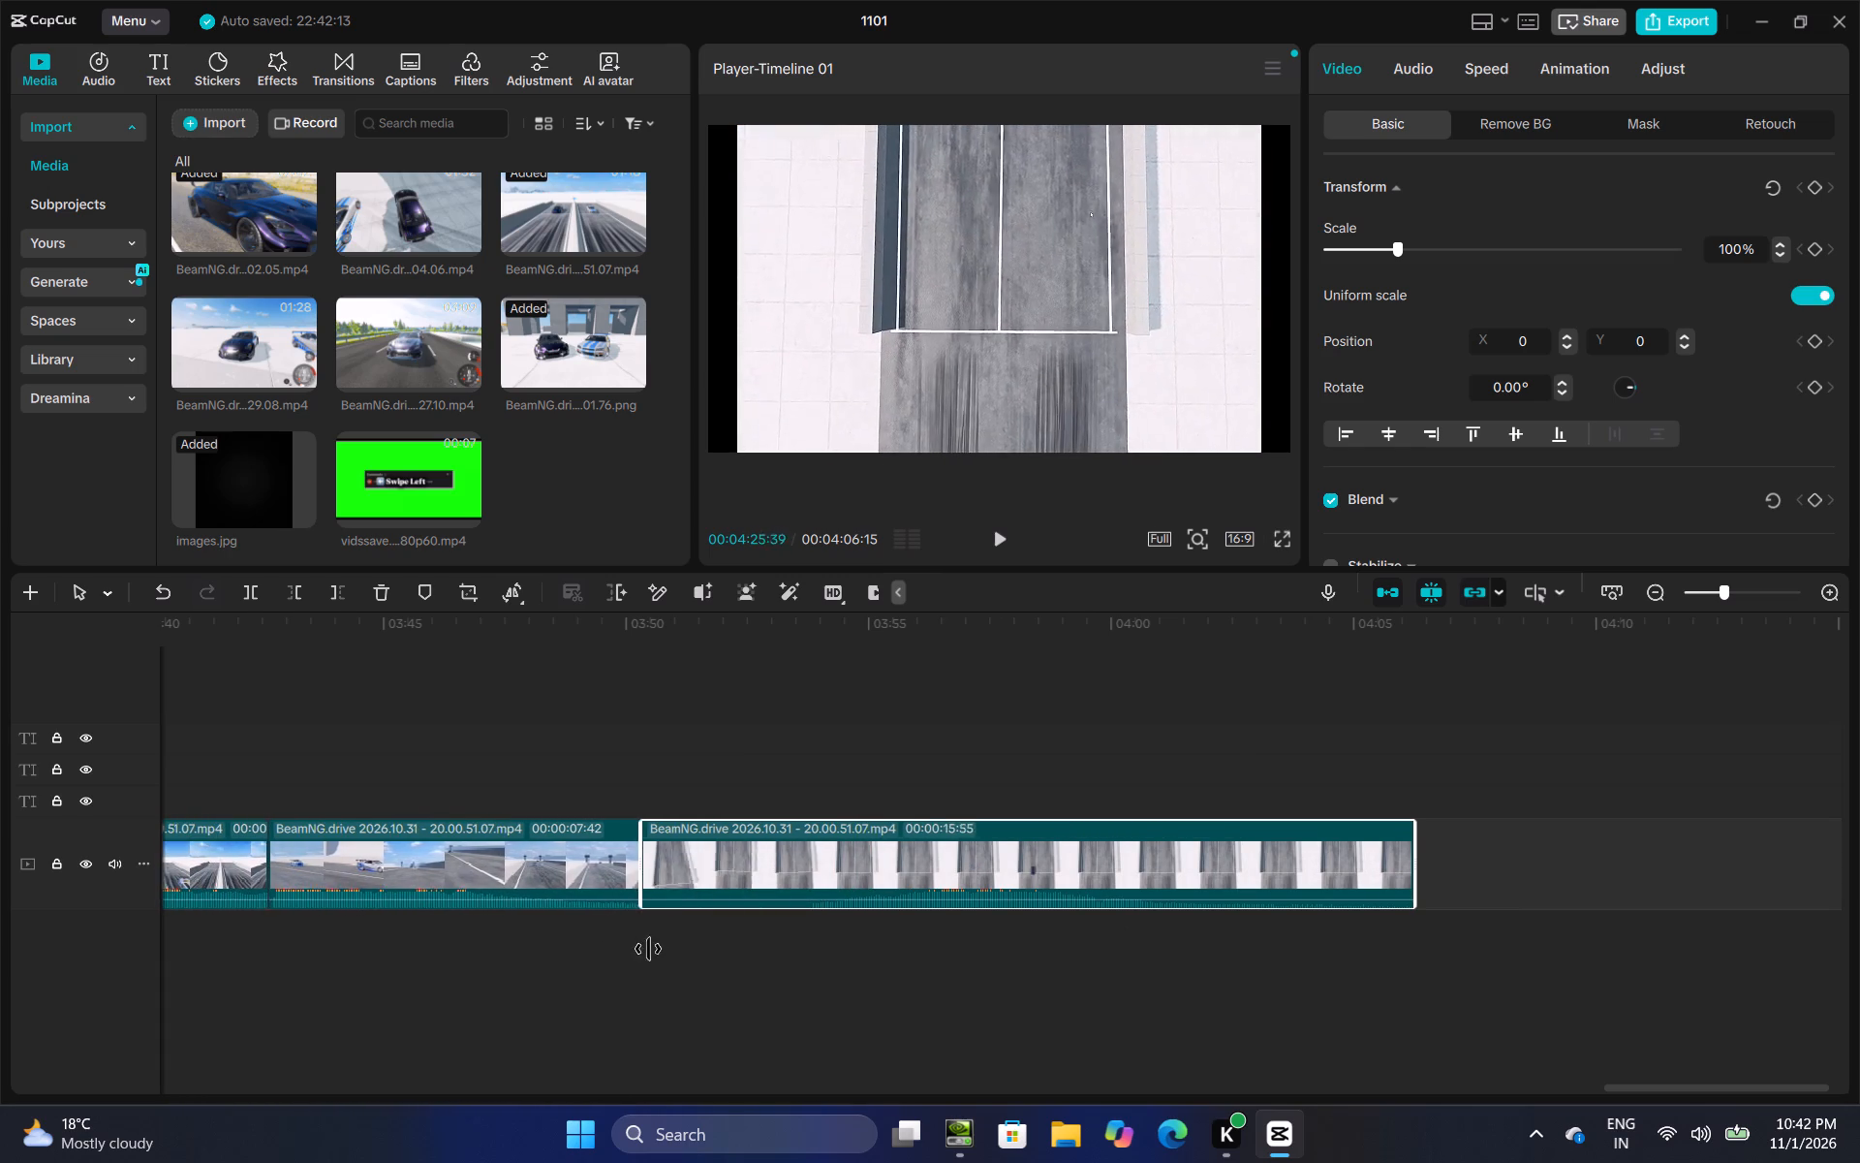
left_click_drag(648, 949, 808, 949)
Play the overhead finish and trim the end of that last drag race part so that it lasts 00:00:10:44.
left_click(1009, 532)
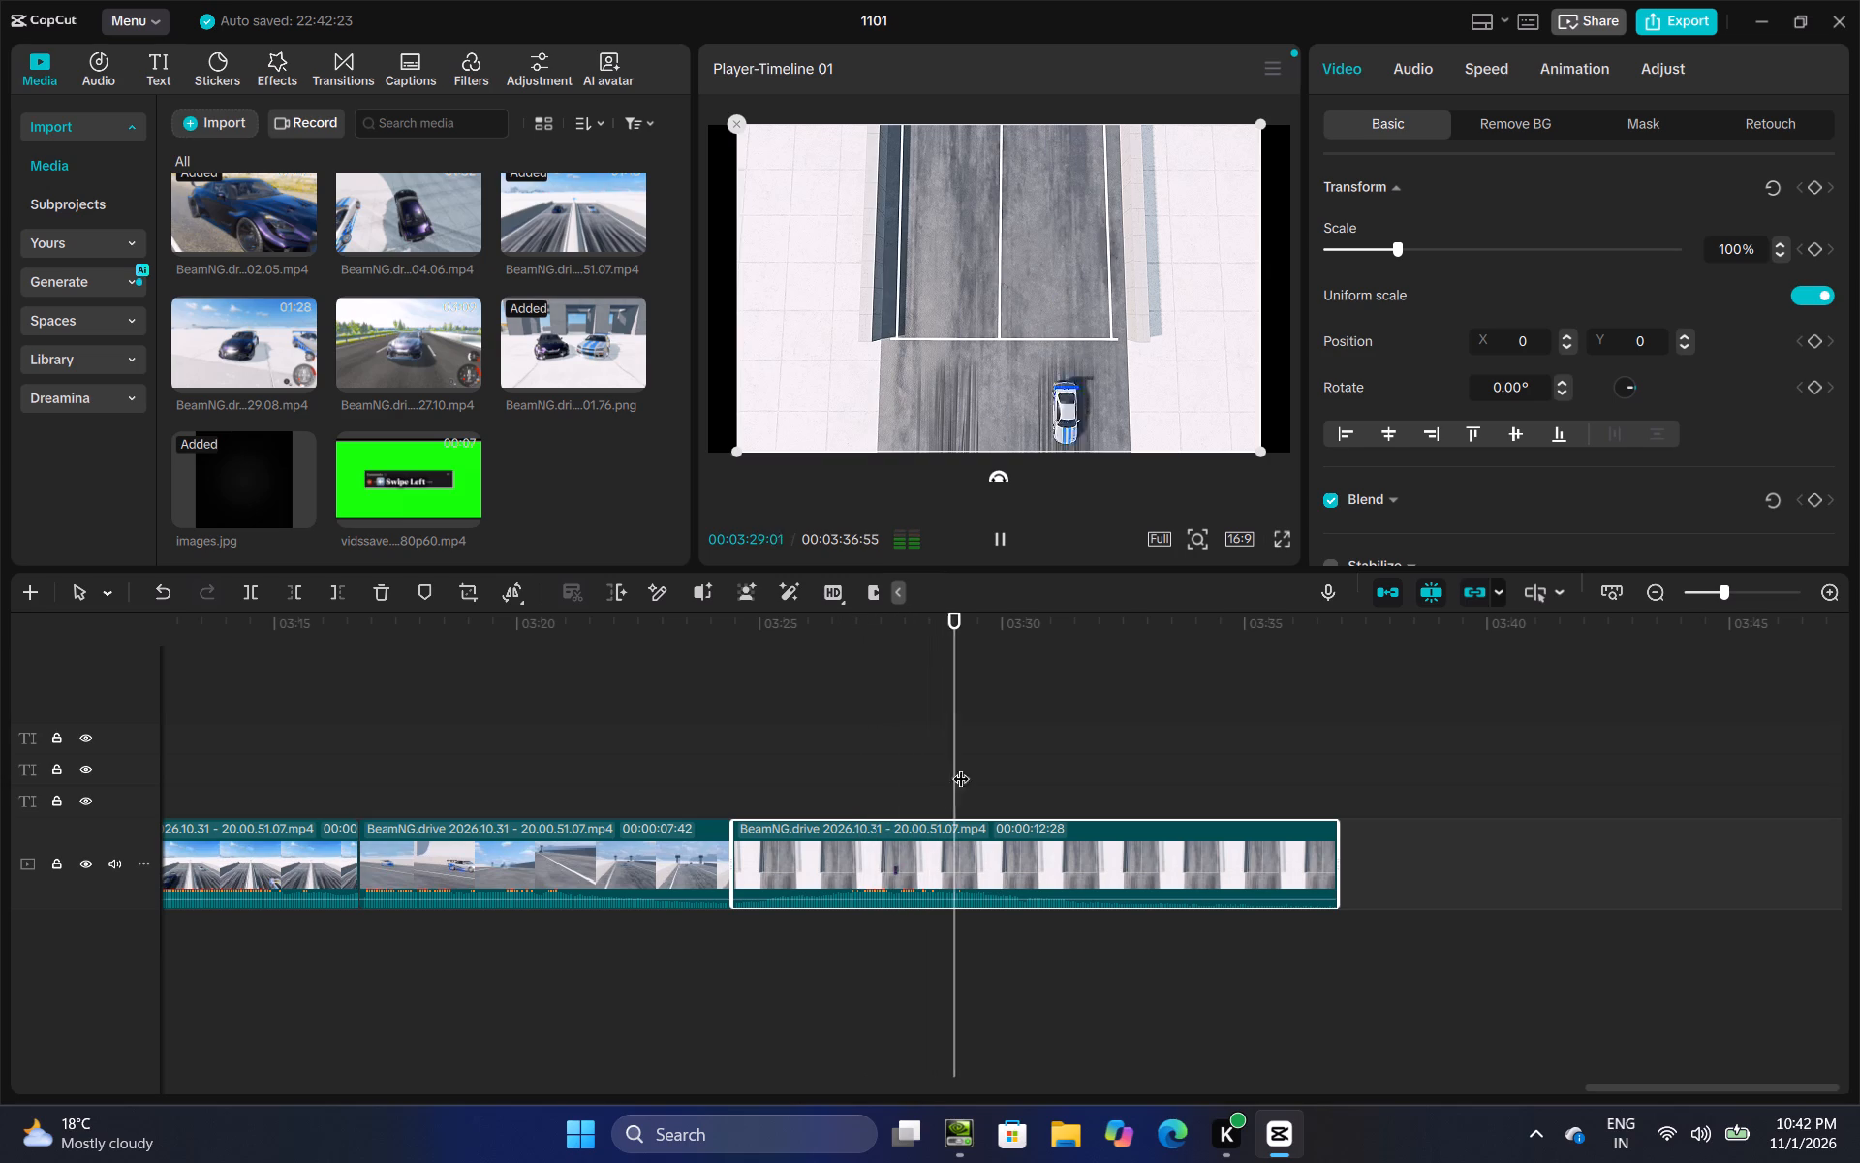
left_click(1082, 770)
left_click_drag(1082, 770, 1084, 770)
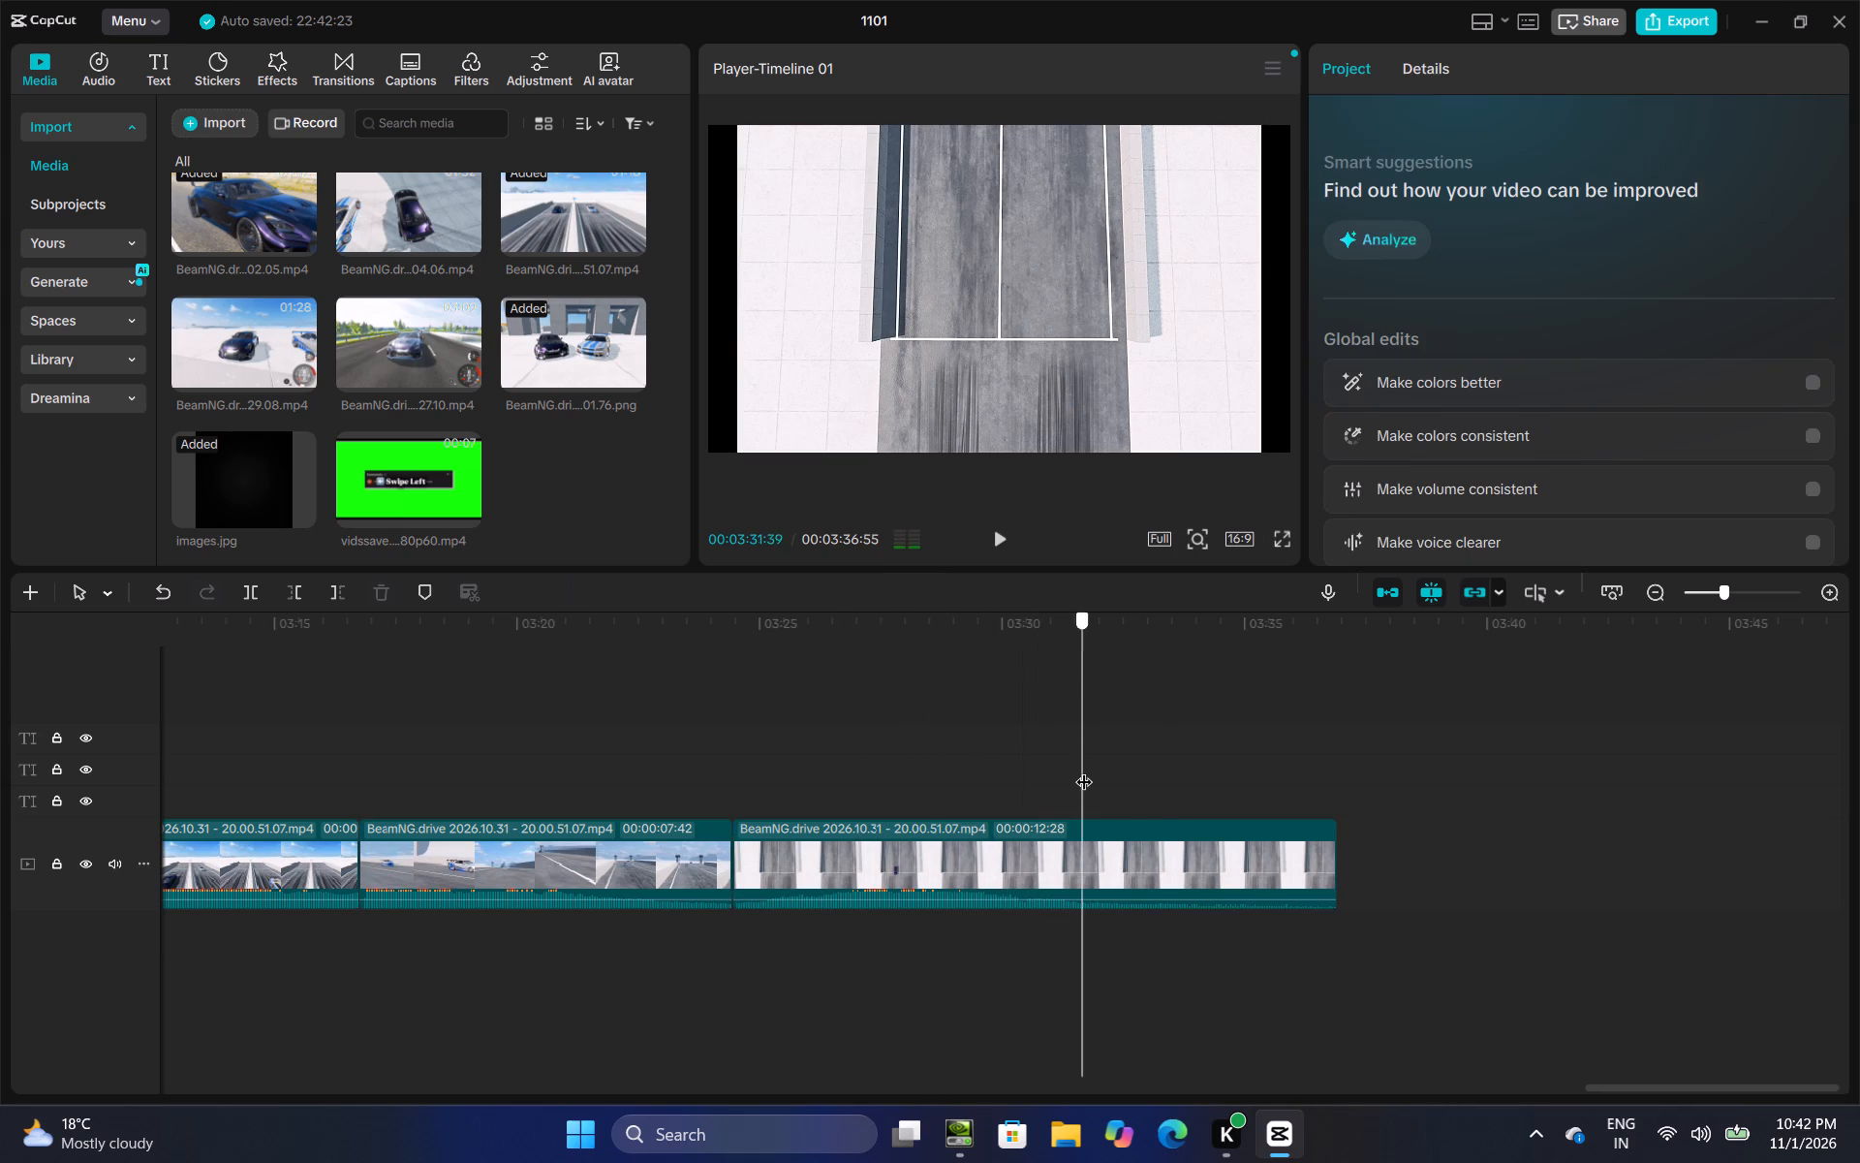
left_click_drag(1084, 770, 1363, 760)
left_click(1300, 818)
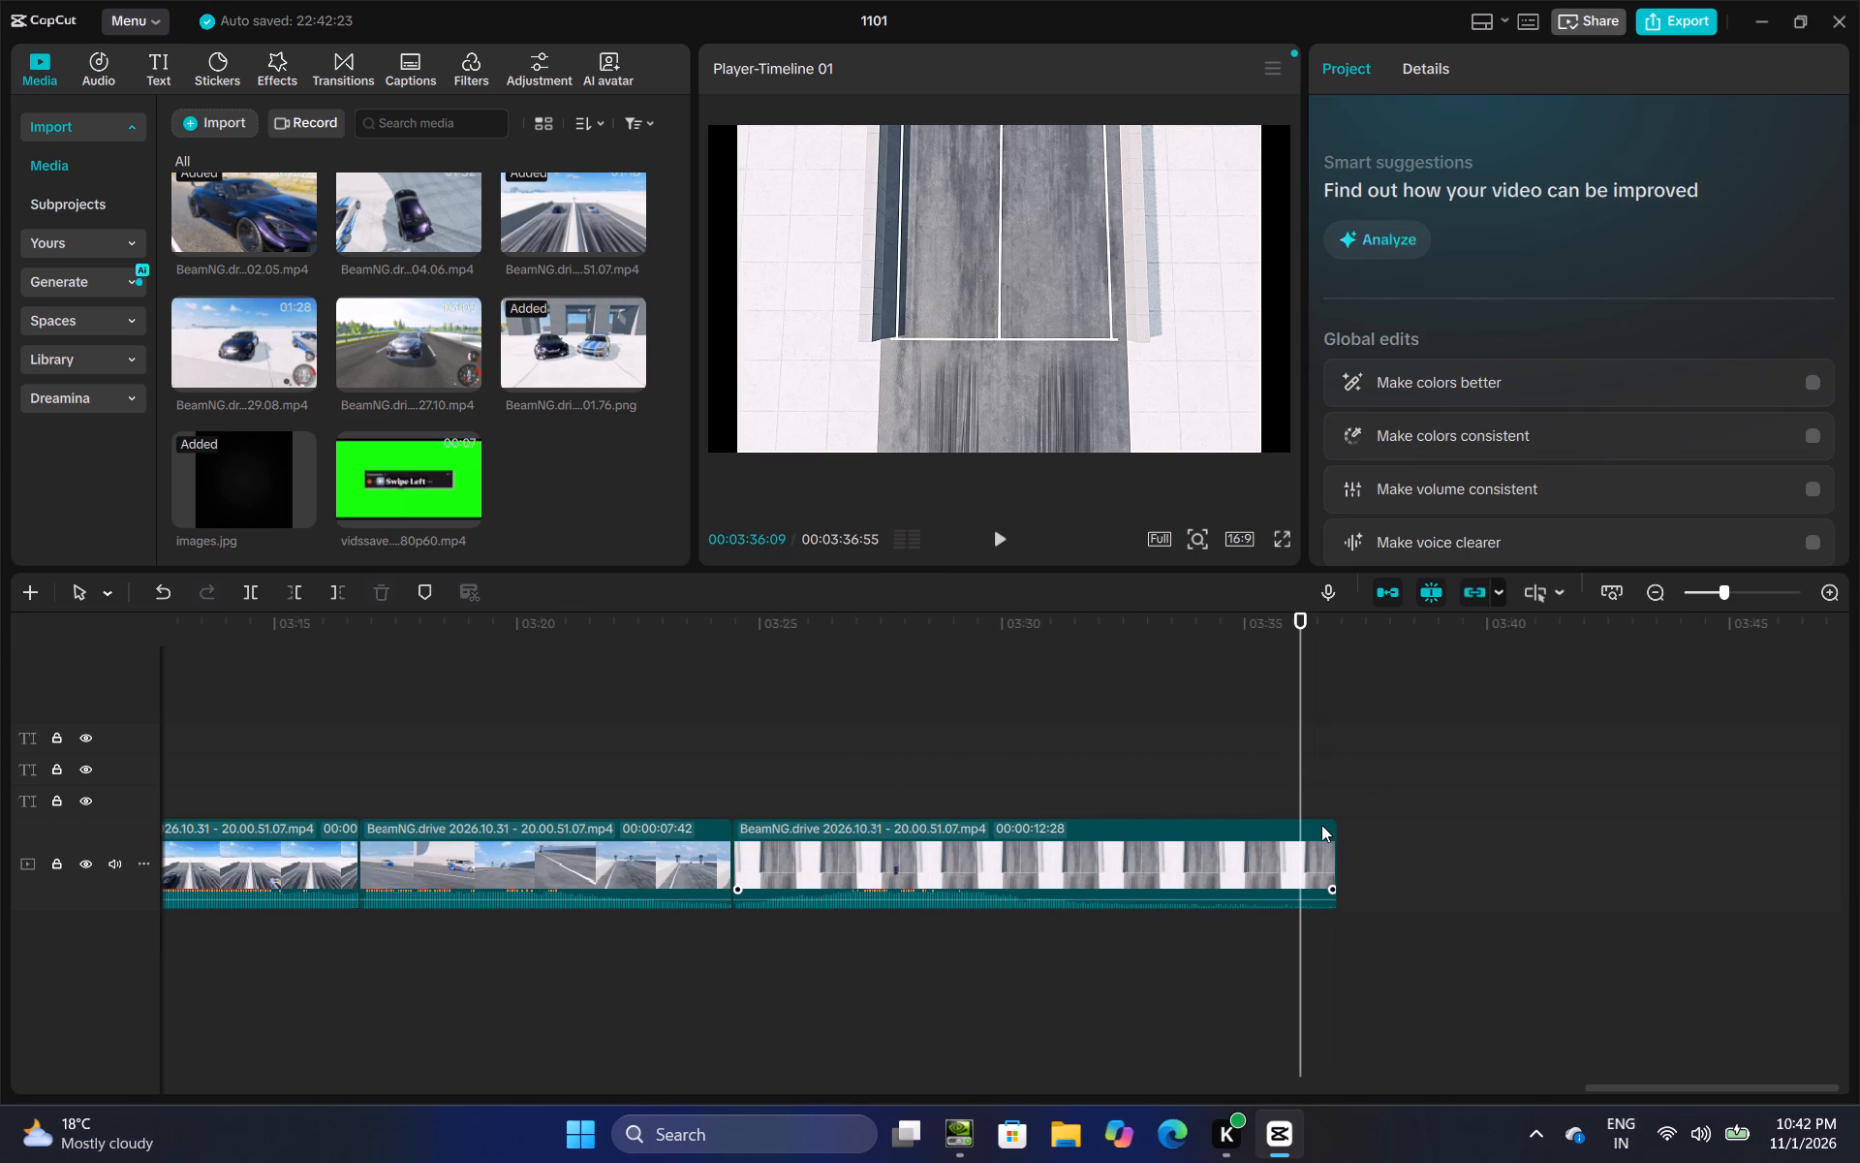
left_click(1321, 825)
left_click_drag(1336, 830, 1252, 857)
left_click(1218, 792)
left_click_drag(1218, 792, 1379, 779)
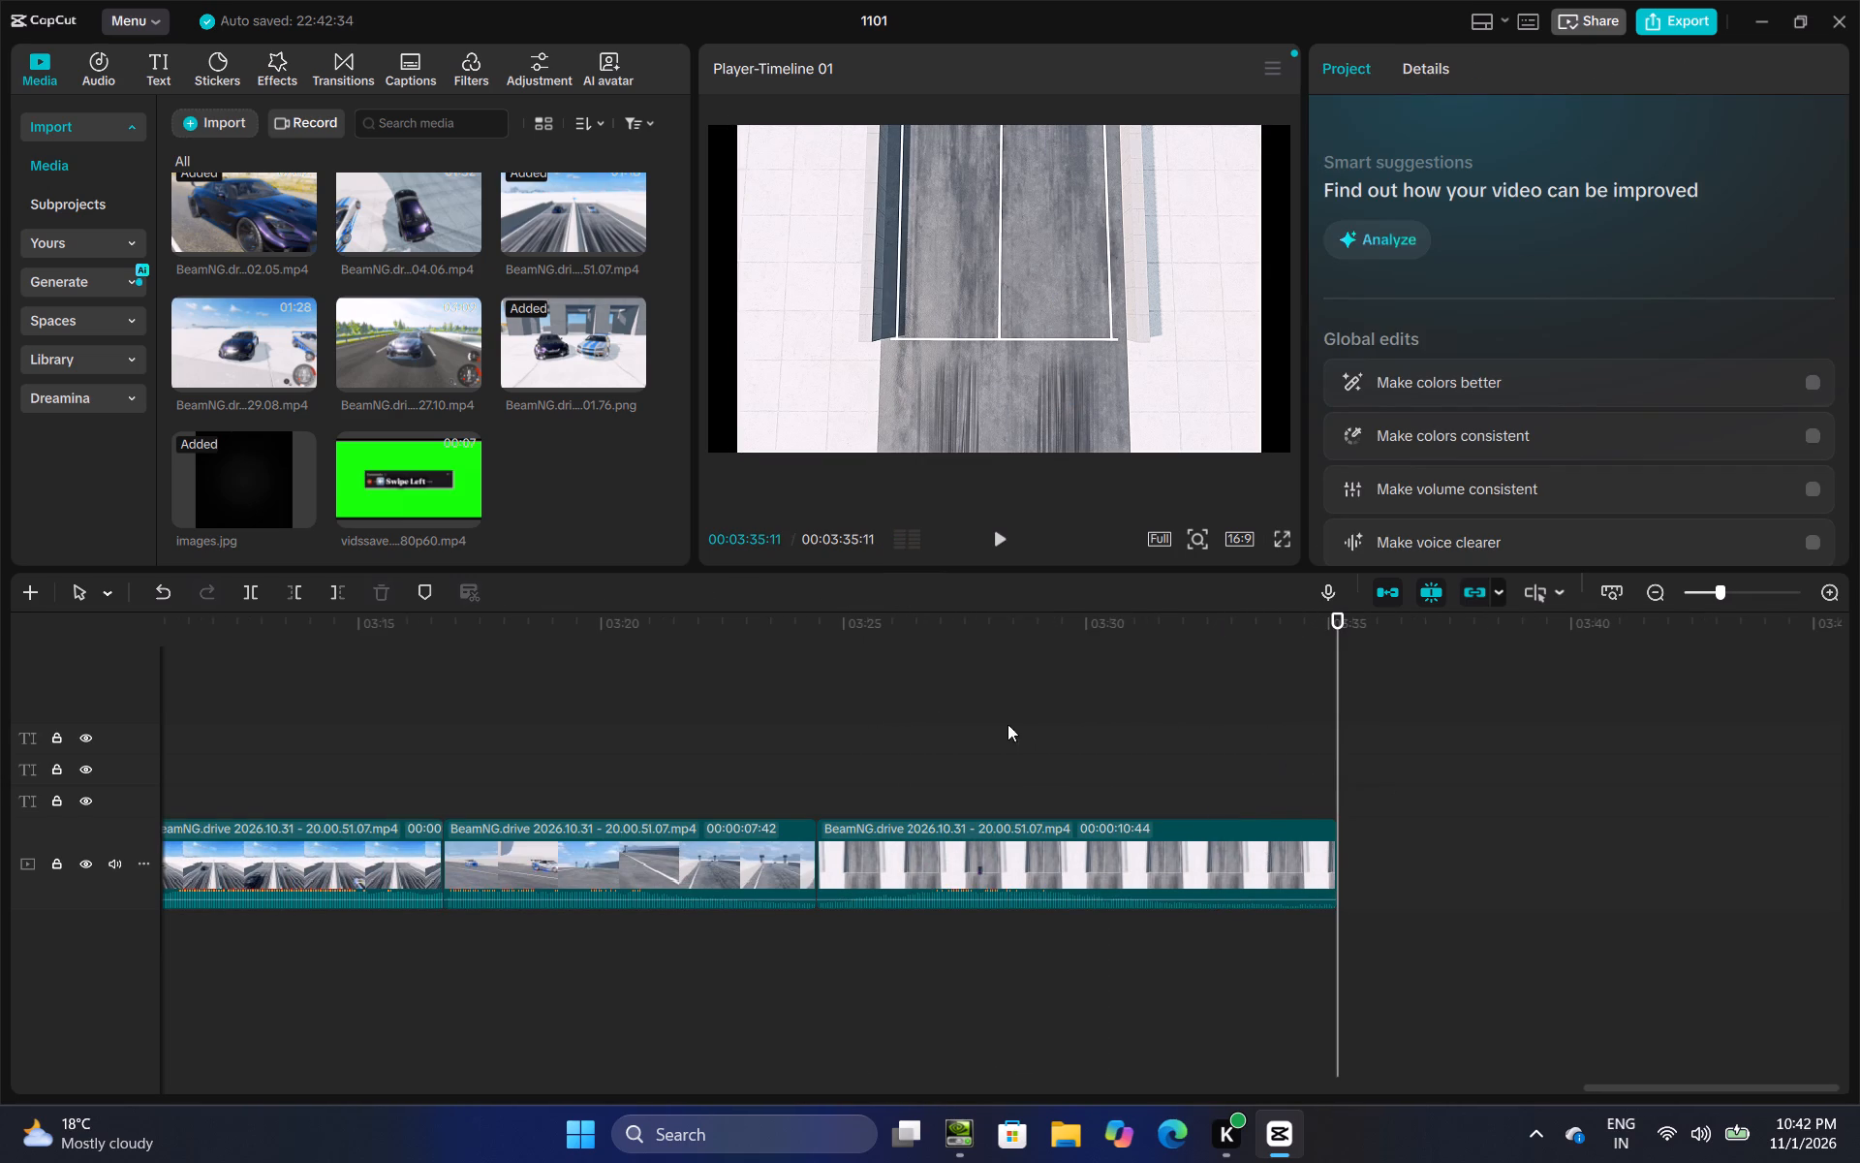
Look through the imported clips and images in the media library.
scroll(360, 301, "down", 2)
scroll(360, 301, "up", 2)
scroll(372, 348, "down", 2)
scroll(380, 372, "up", 2)
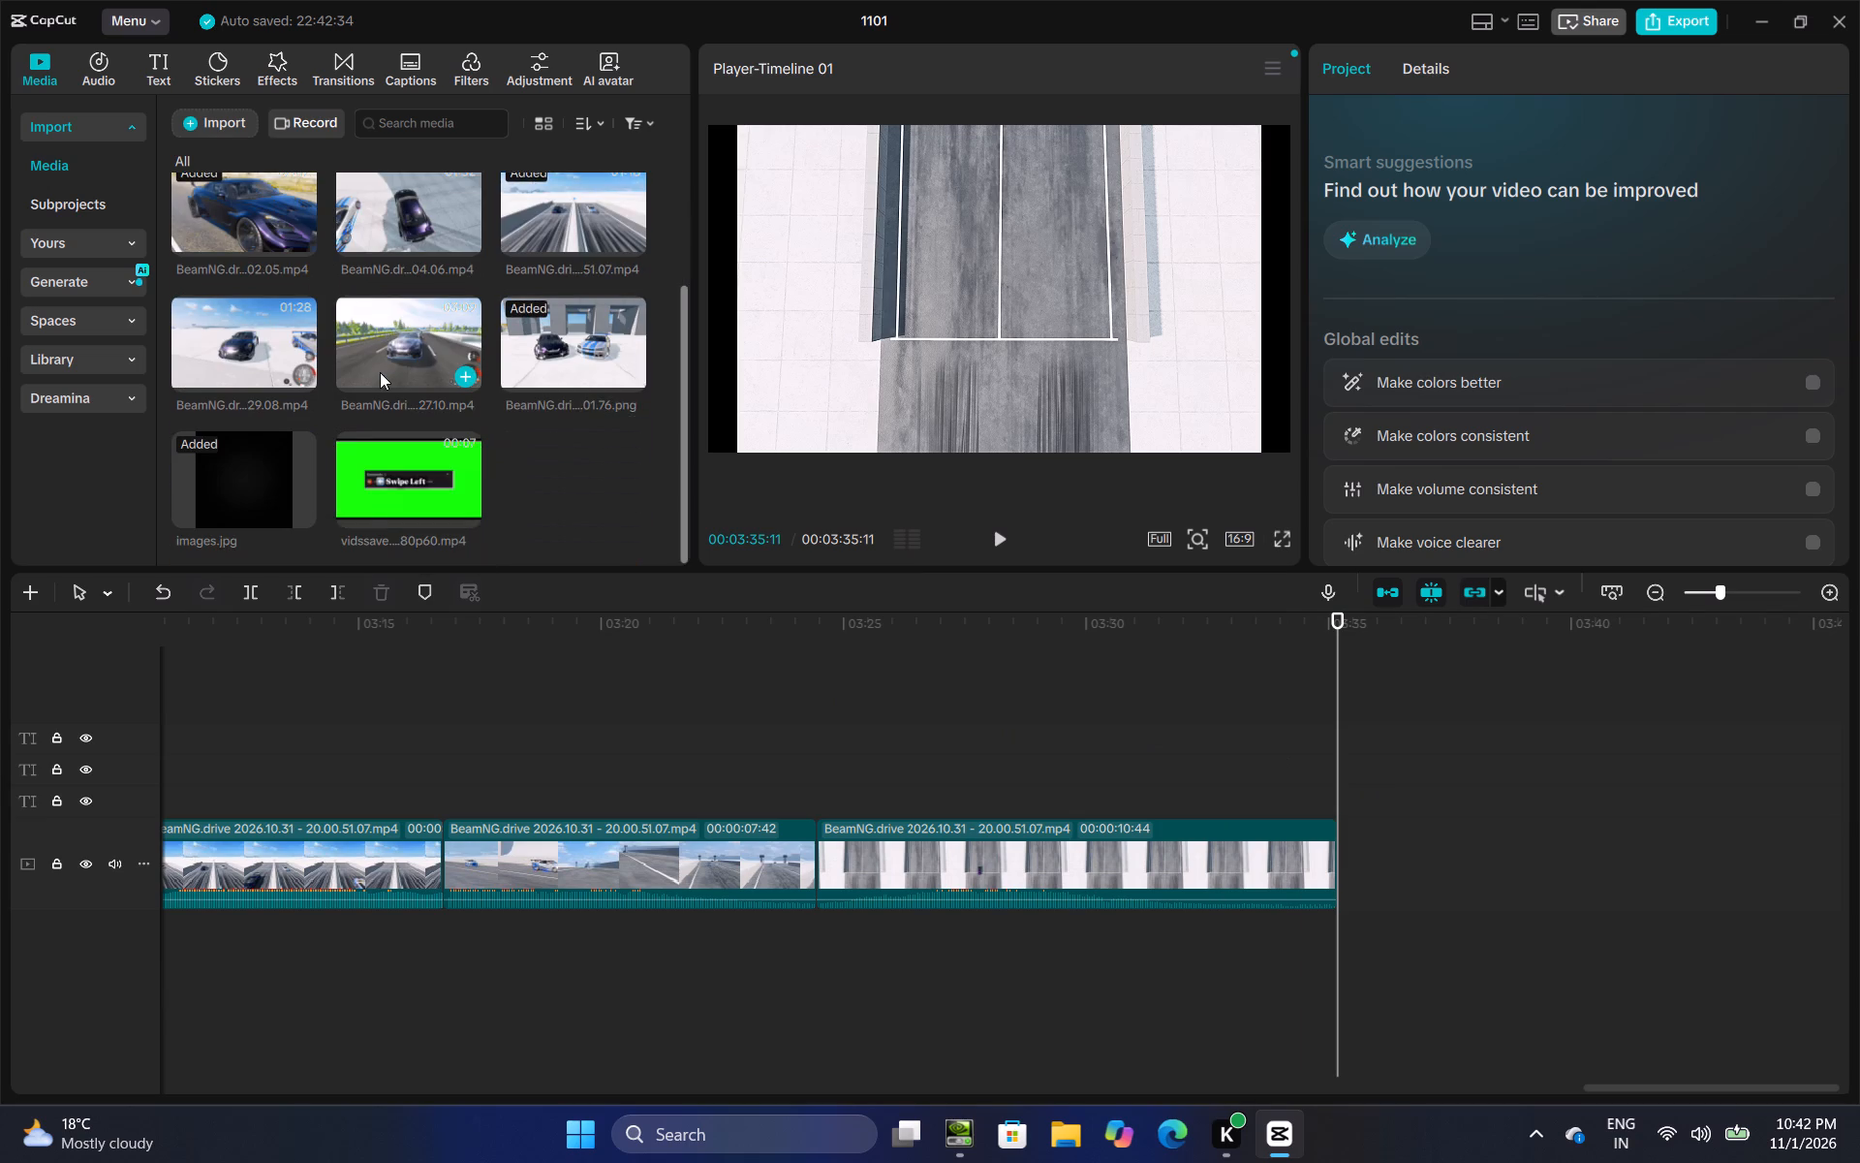
scroll(380, 372, "up", 1)
scroll(380, 372, "down", 2)
scroll(380, 372, "up", 2)
Move the NO POINTS FOR EITHER caption to its own track above the 0 and 2 captions, starting with its score screenshot.
left_click(469, 767)
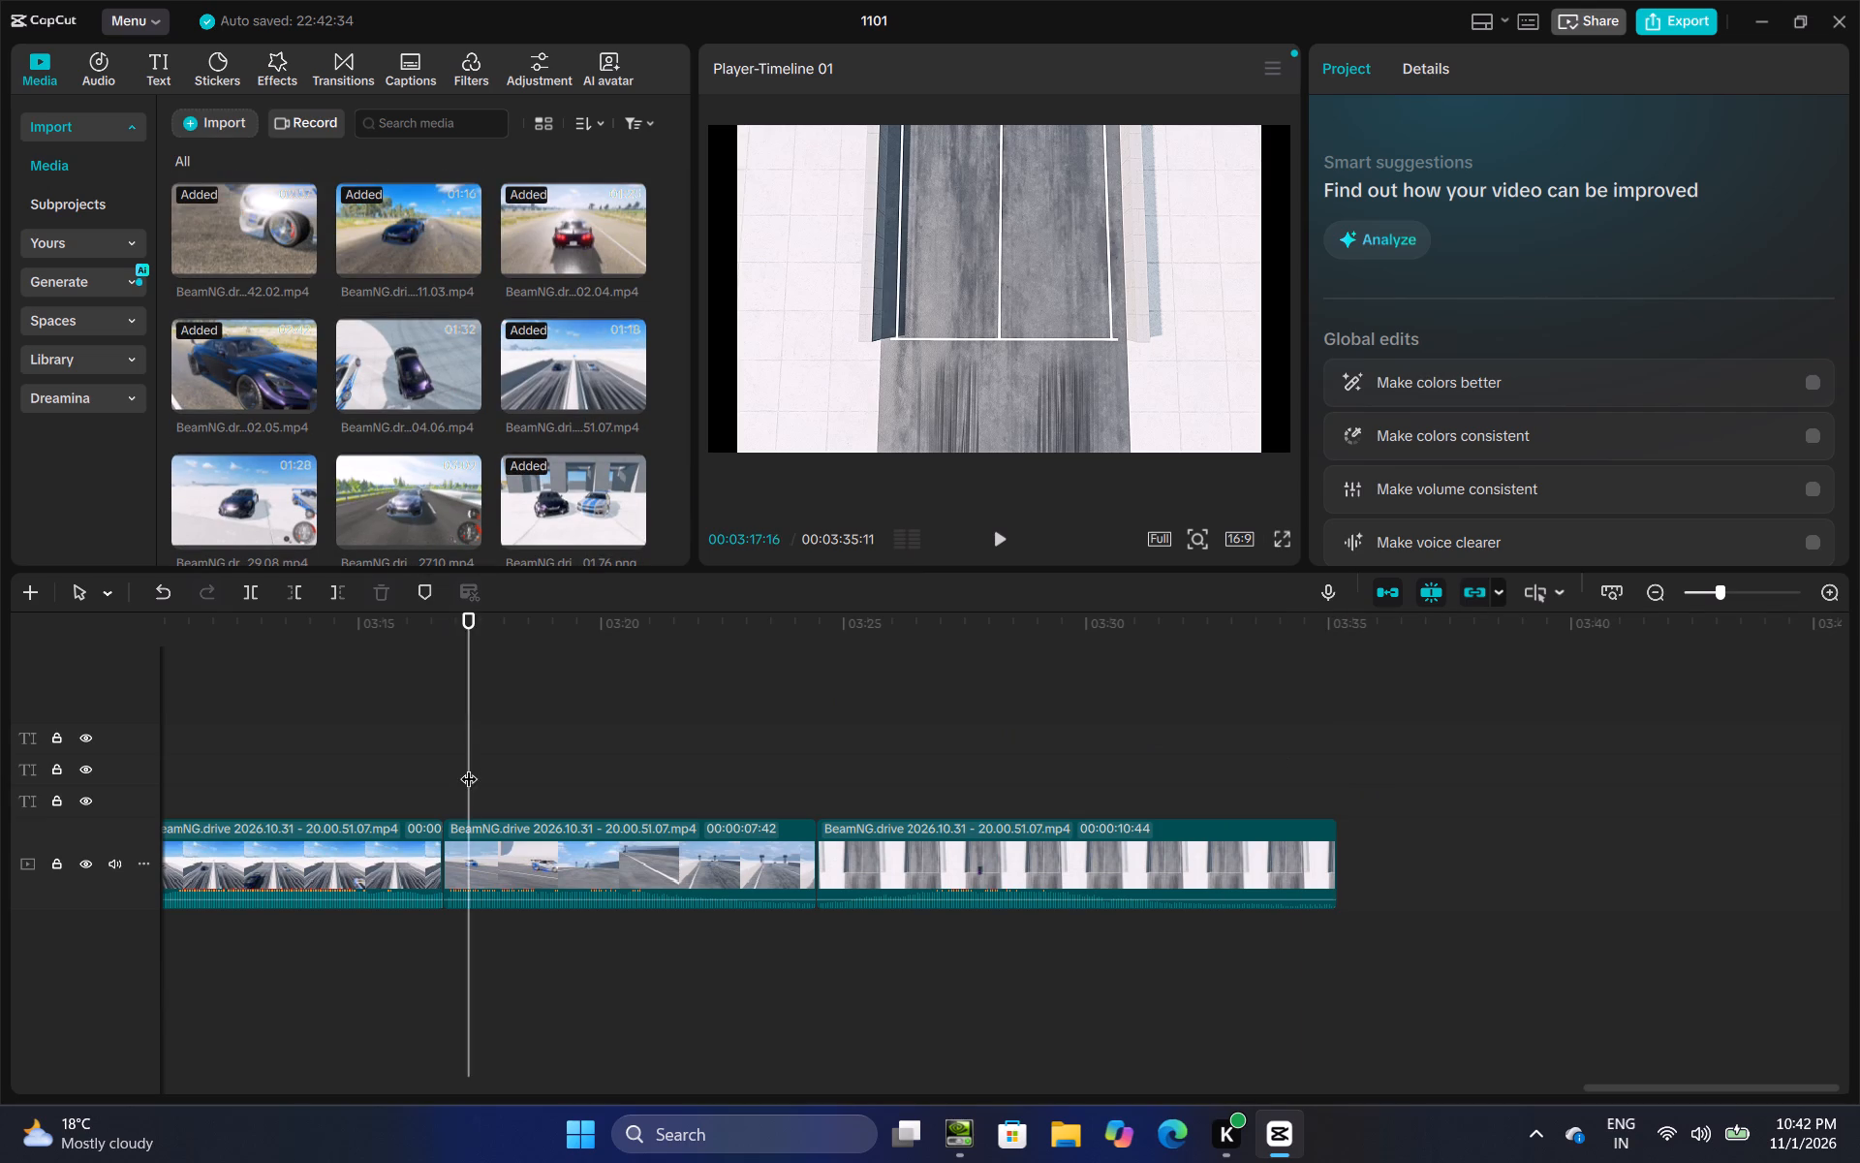
left_click_drag(469, 767, 450, 840)
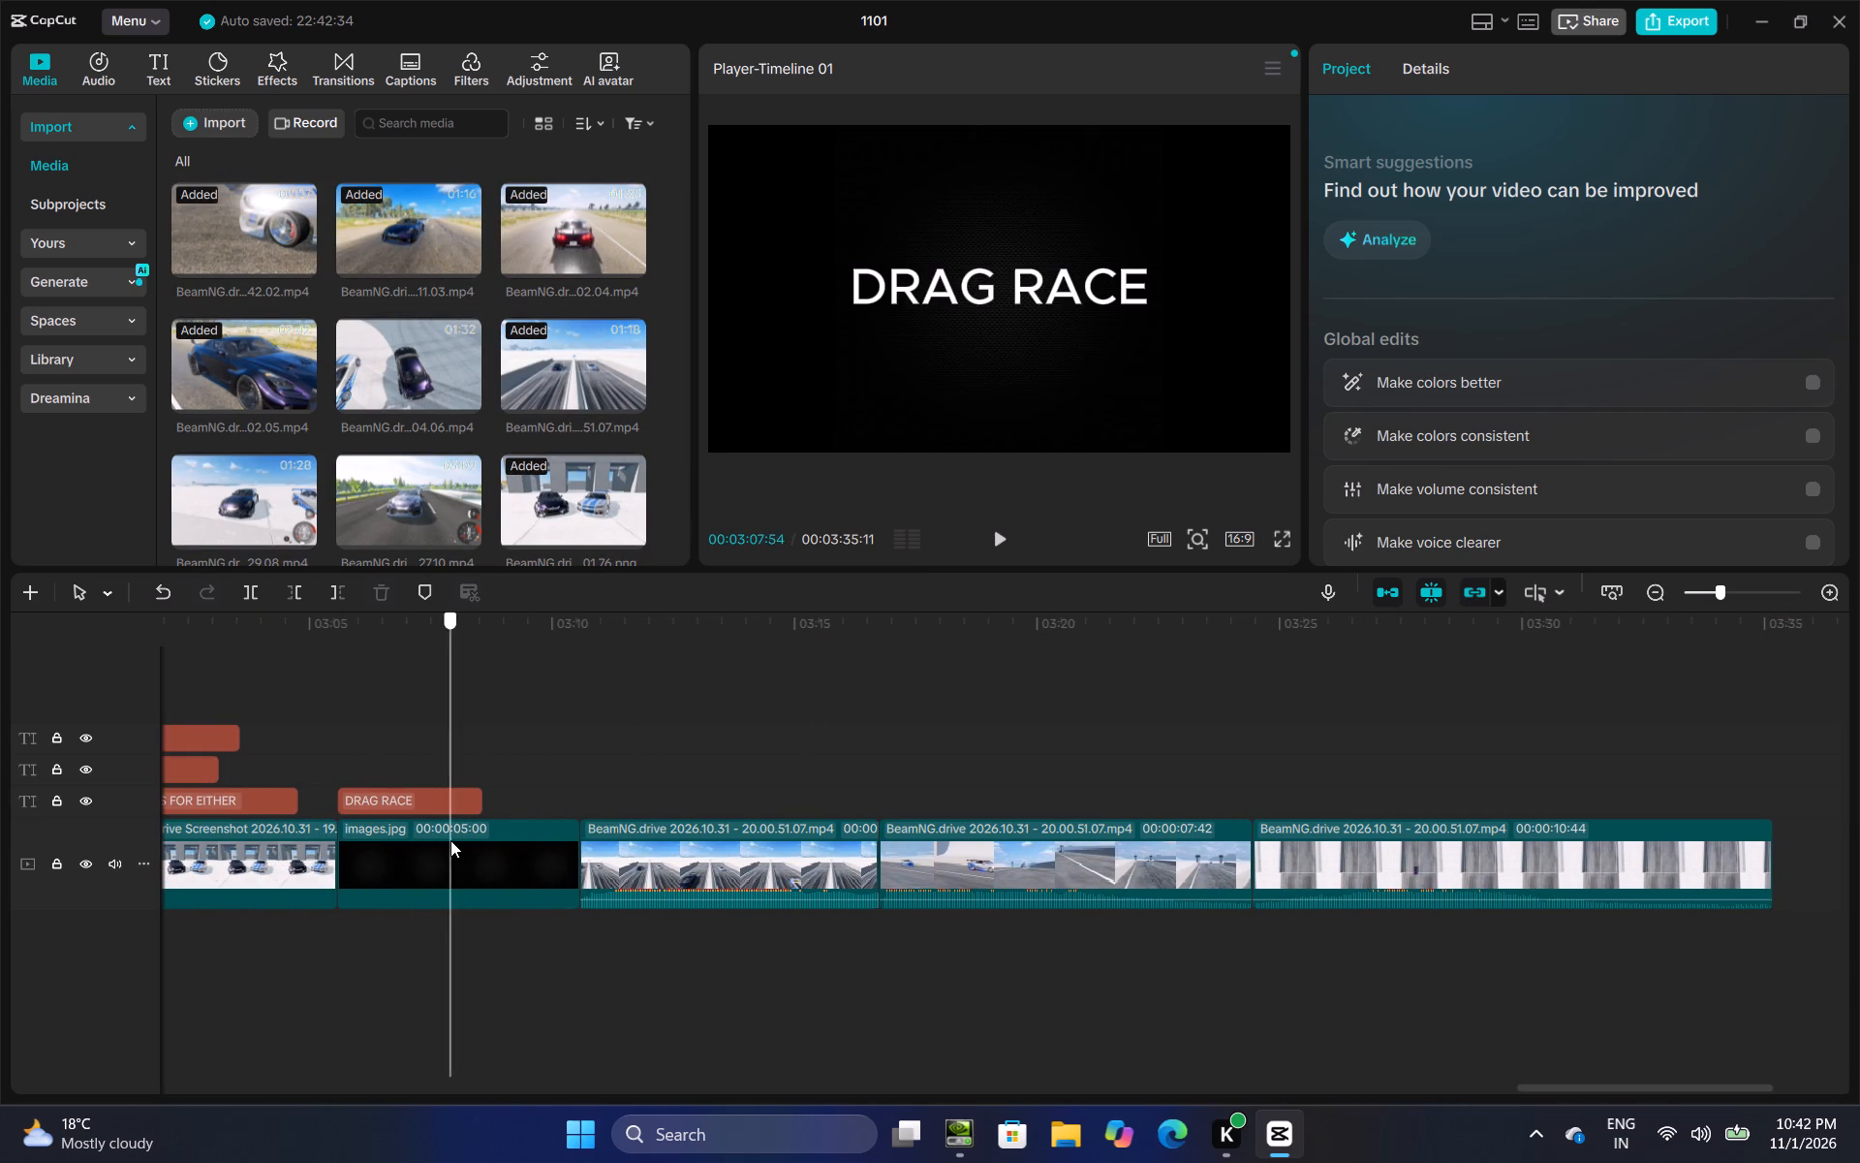
left_click_drag(450, 840, 268, 910)
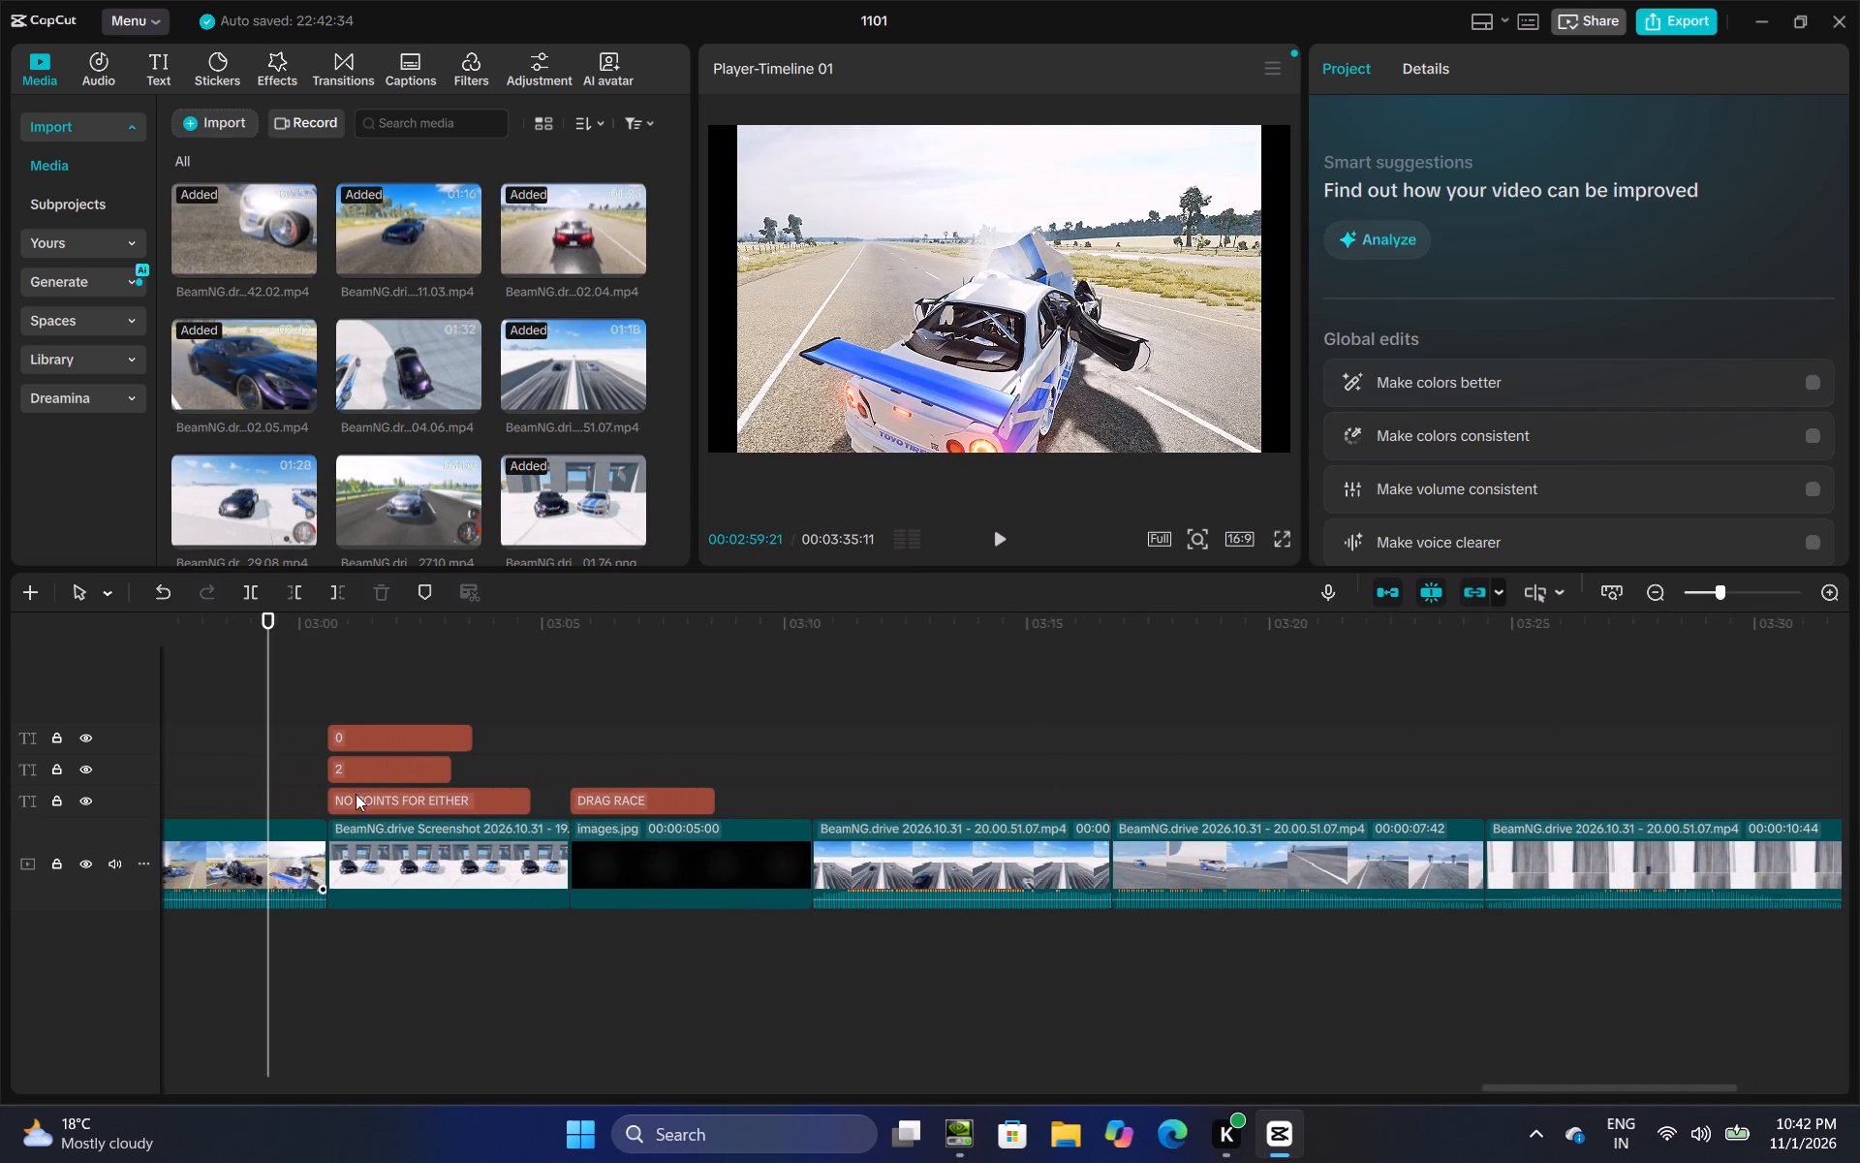
left_click_drag(387, 799, 421, 690)
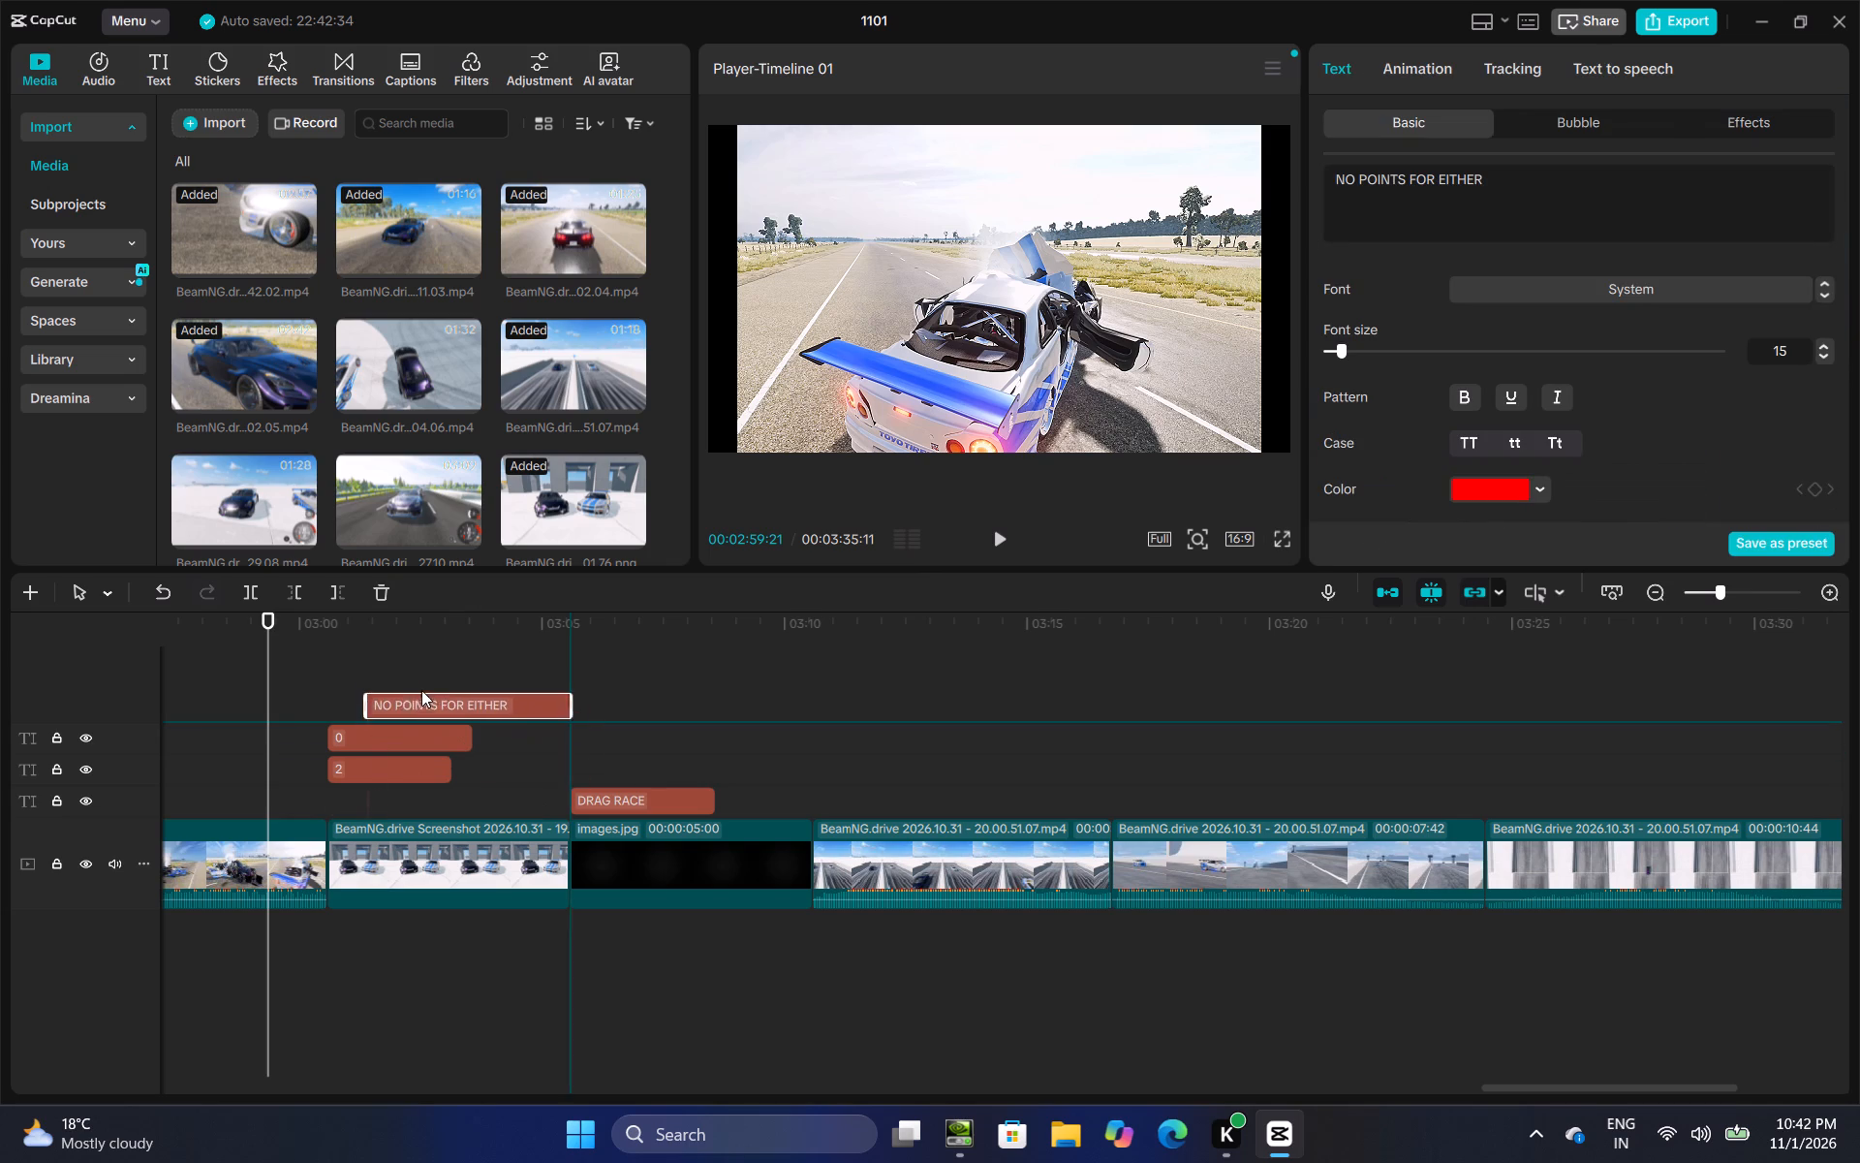
left_click_drag(421, 690, 396, 708)
left_click_drag(378, 708, 368, 708)
Copy the score screenshot with its 2 and 0 captions to 00:03:35:11, placing the screenshot on the main track after the drag race.
left_click_drag(515, 762, 409, 881)
right_click(409, 881)
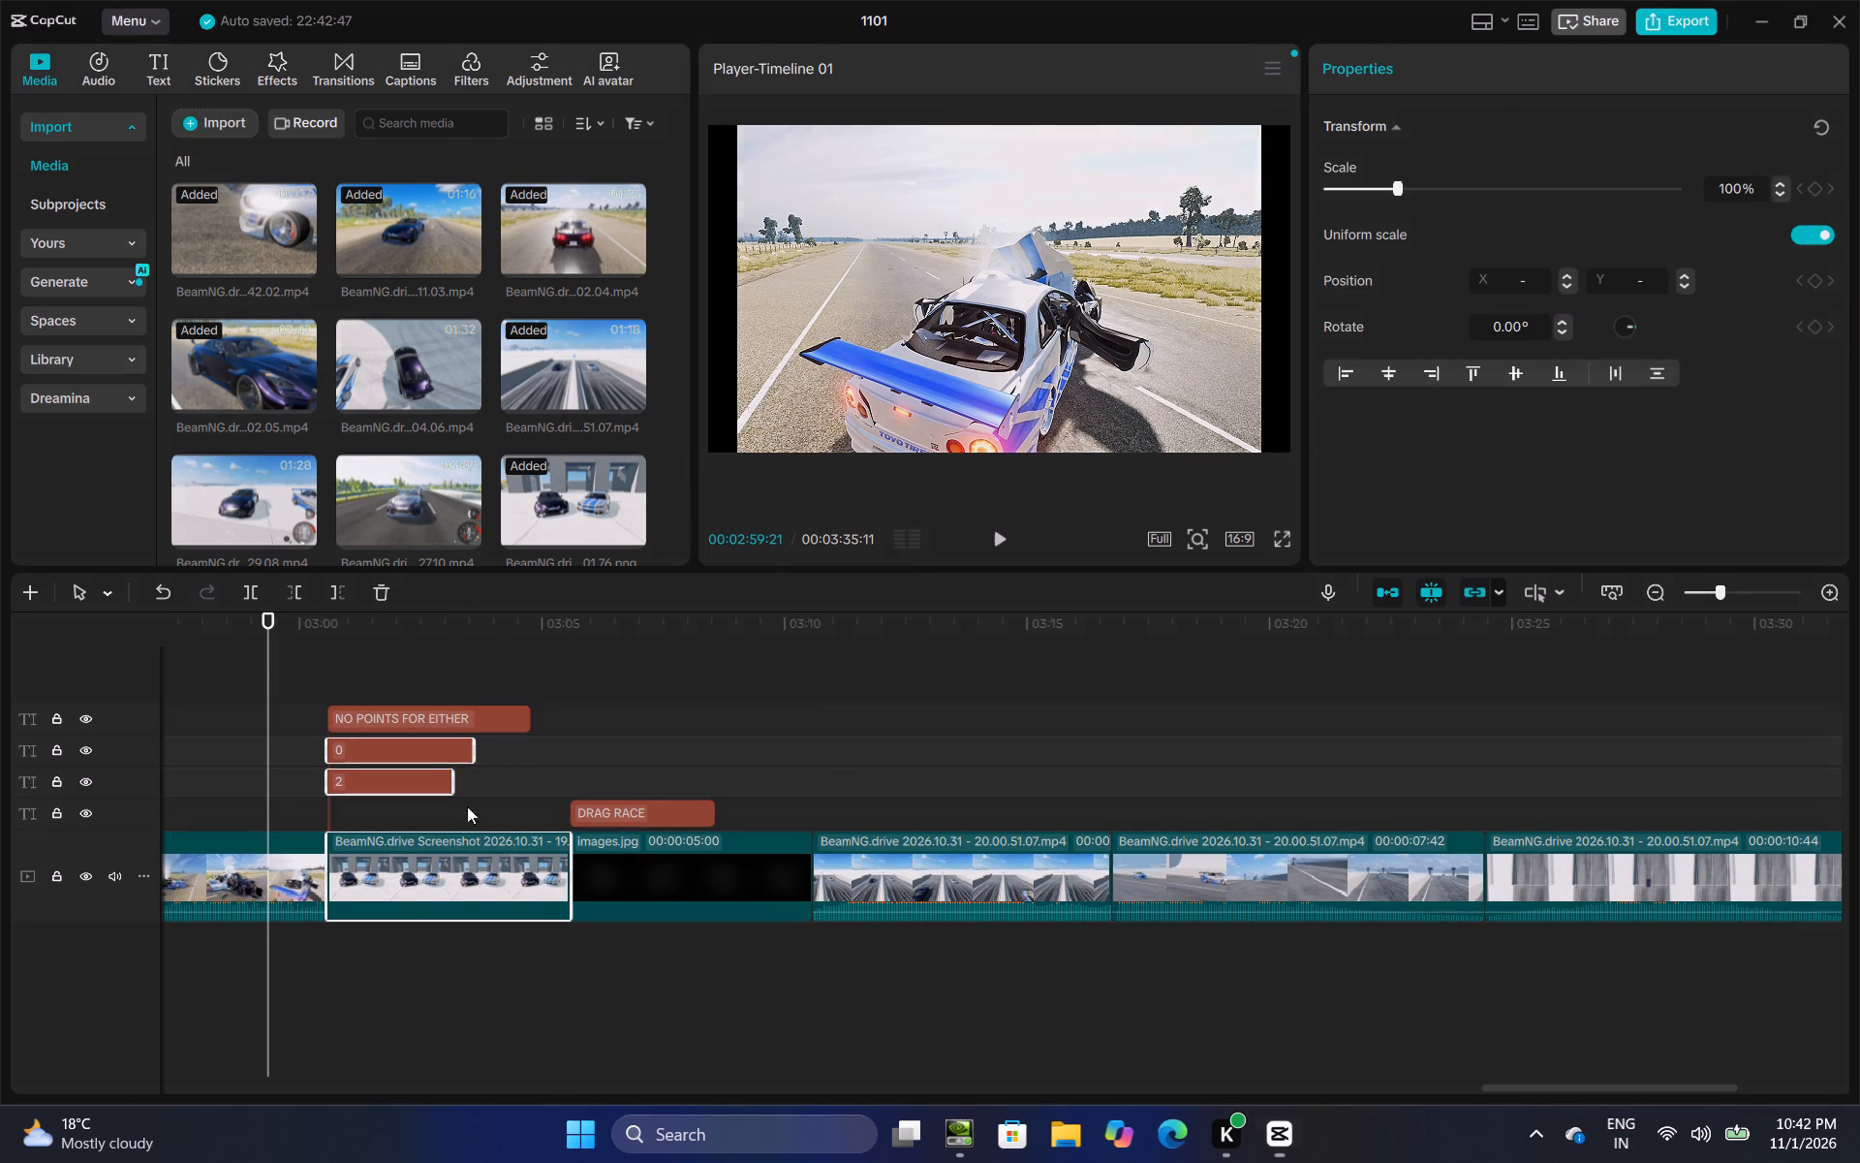
left_click(506, 585)
left_click(777, 713)
left_click_drag(784, 713, 1859, 833)
right_click(1496, 884)
left_click(1547, 1014)
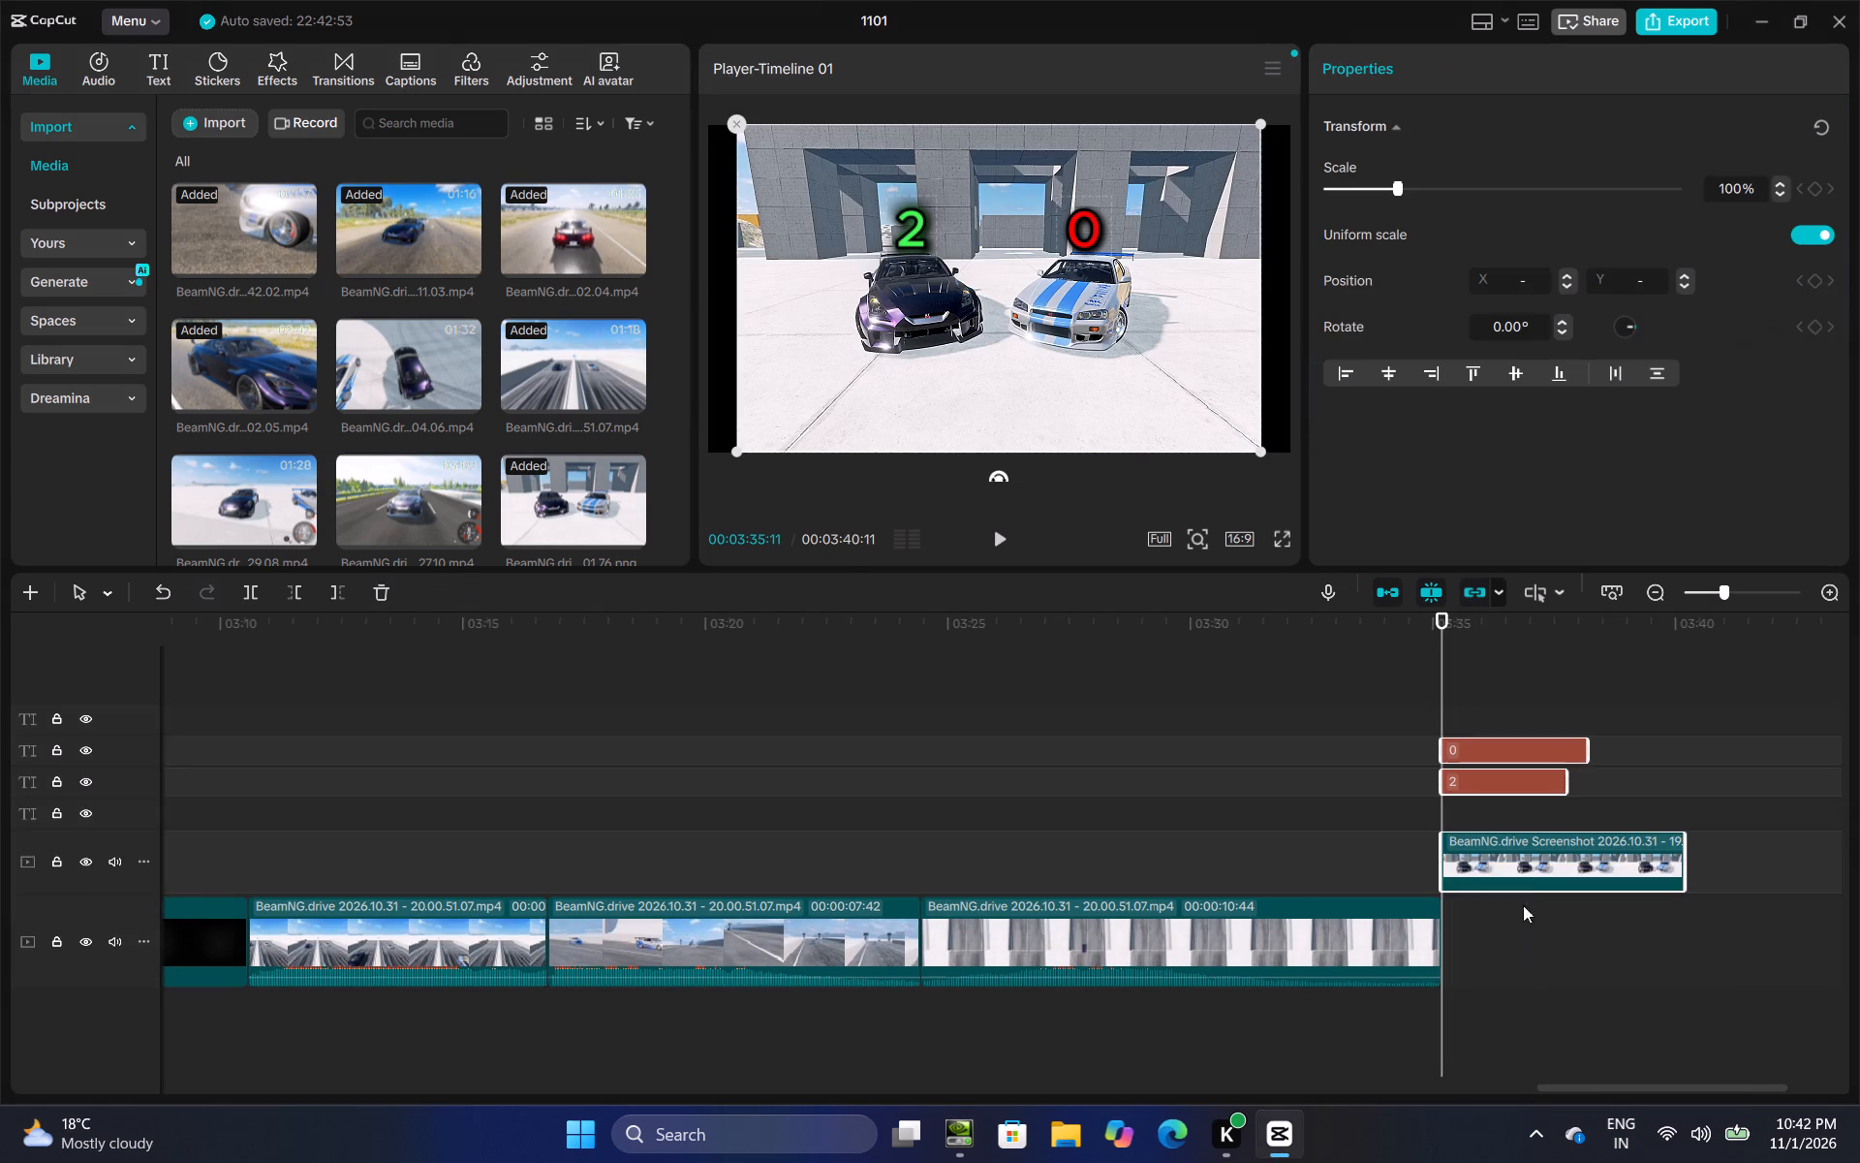
left_click_drag(1530, 862, 1533, 954)
Check the copied score captions and shorten the 2 caption so that it ends at about 00:03:35:39.
left_click(1497, 695)
left_click(1470, 779)
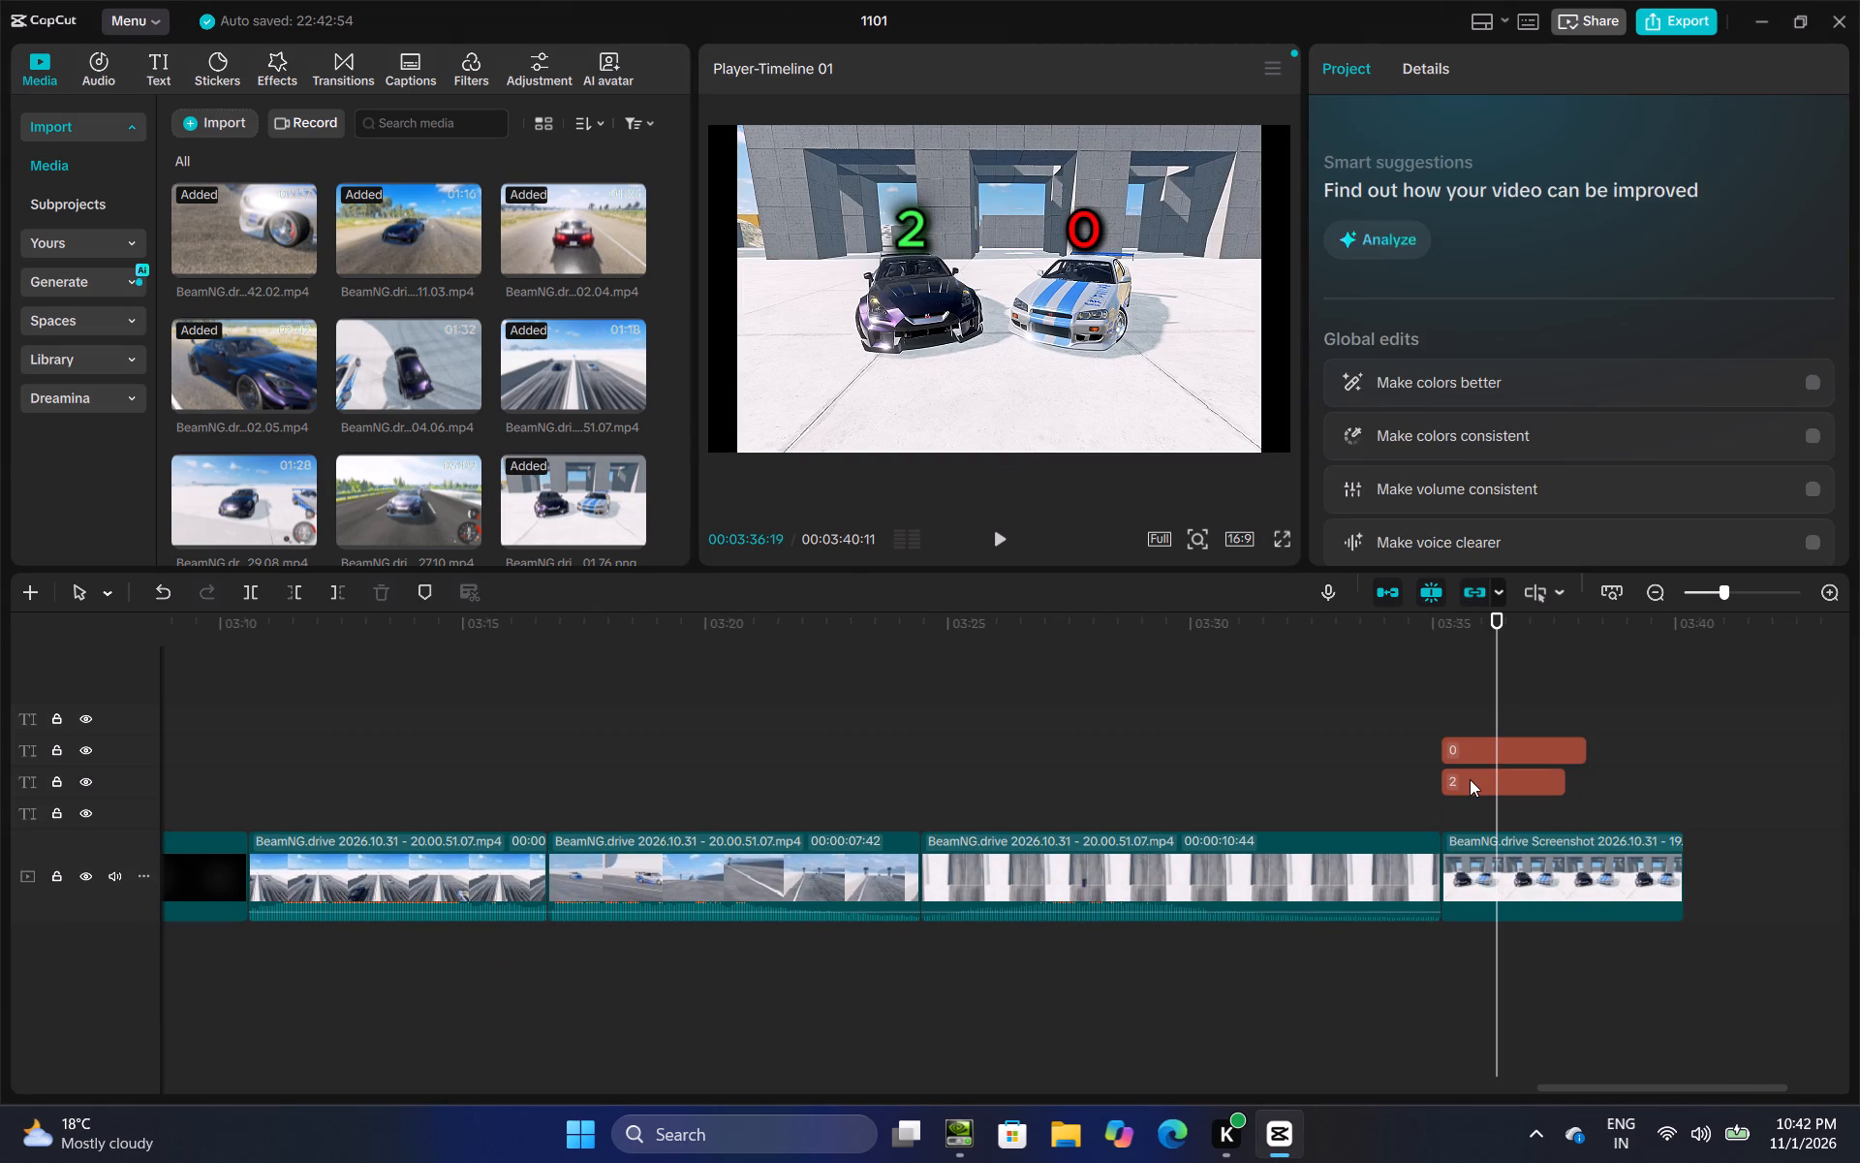
left_click(1445, 711)
left_click(1460, 742)
left_click(1474, 700)
left_click(1385, 760)
left_click_drag(1385, 760, 1376, 771)
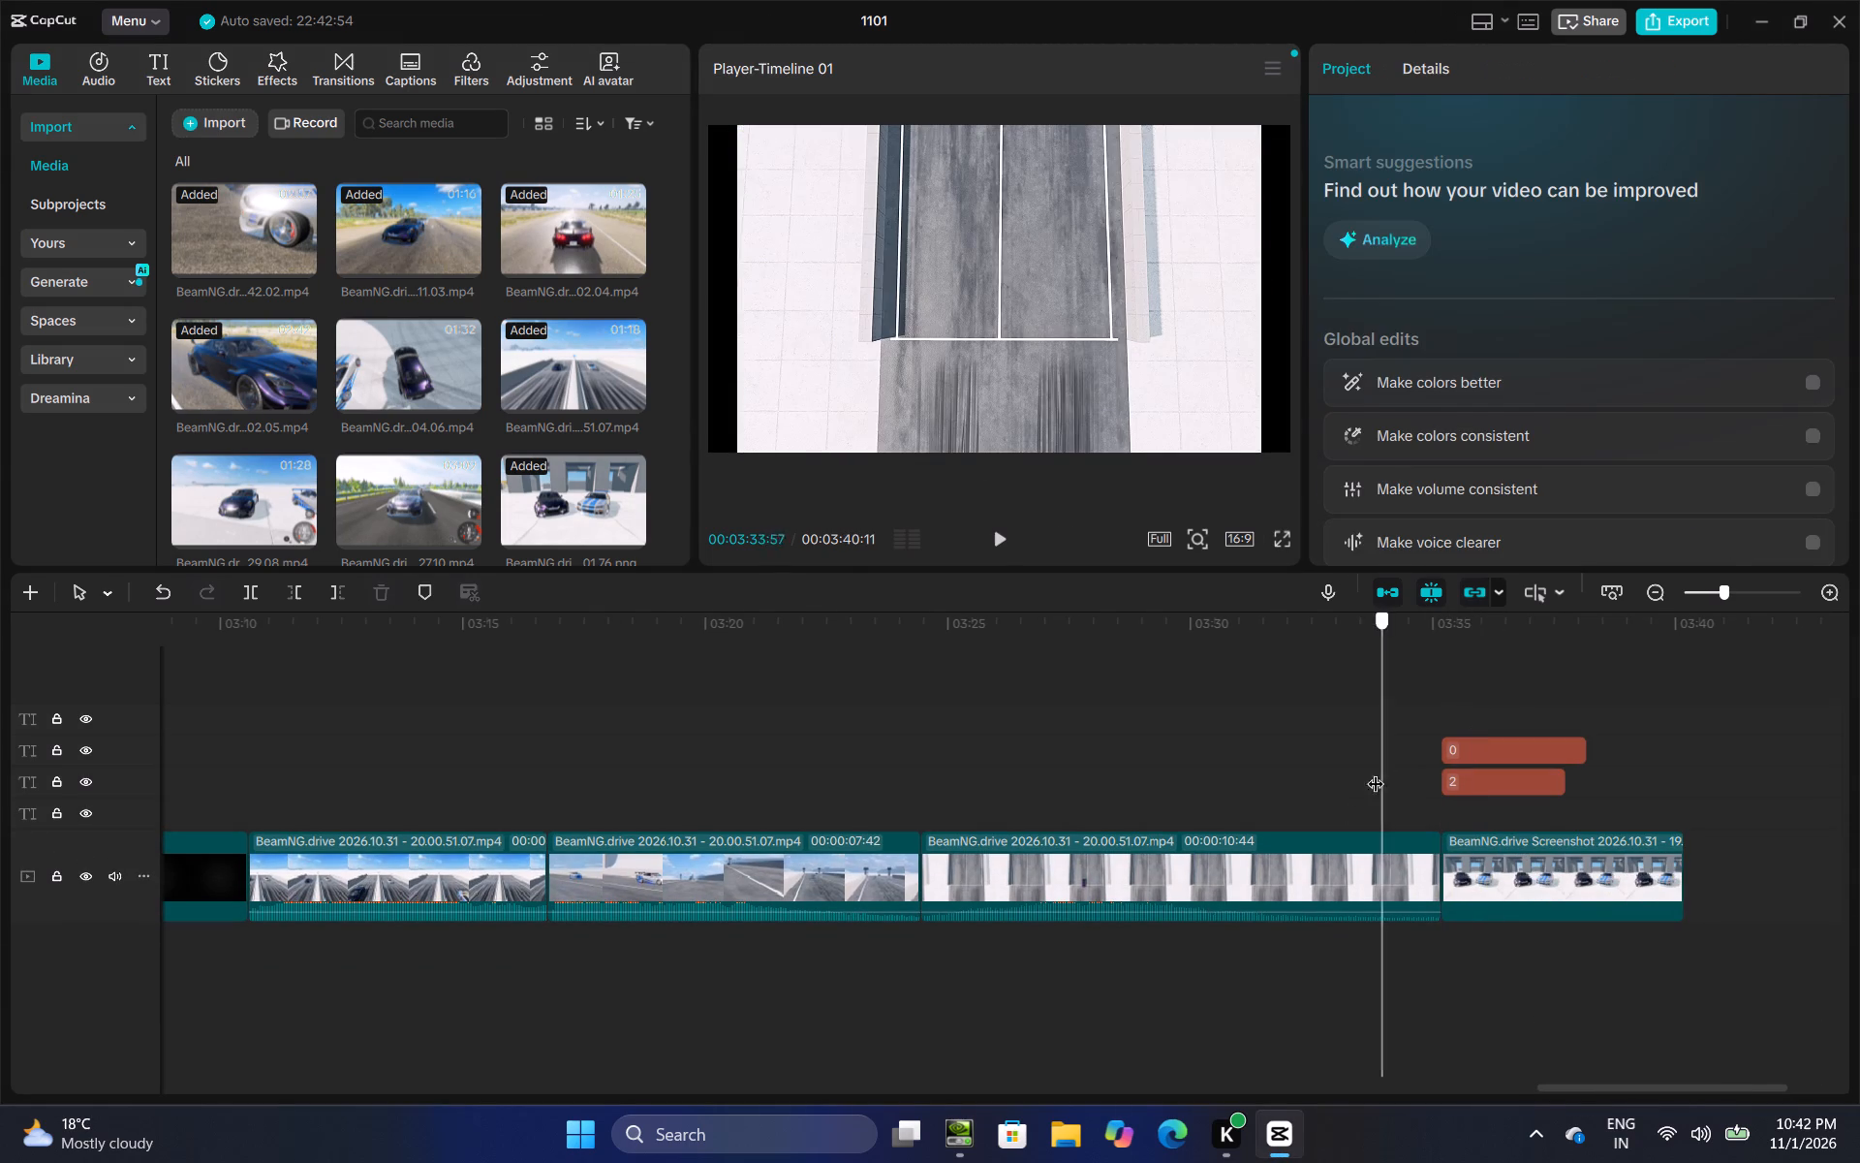
left_click_drag(1376, 771, 1560, 923)
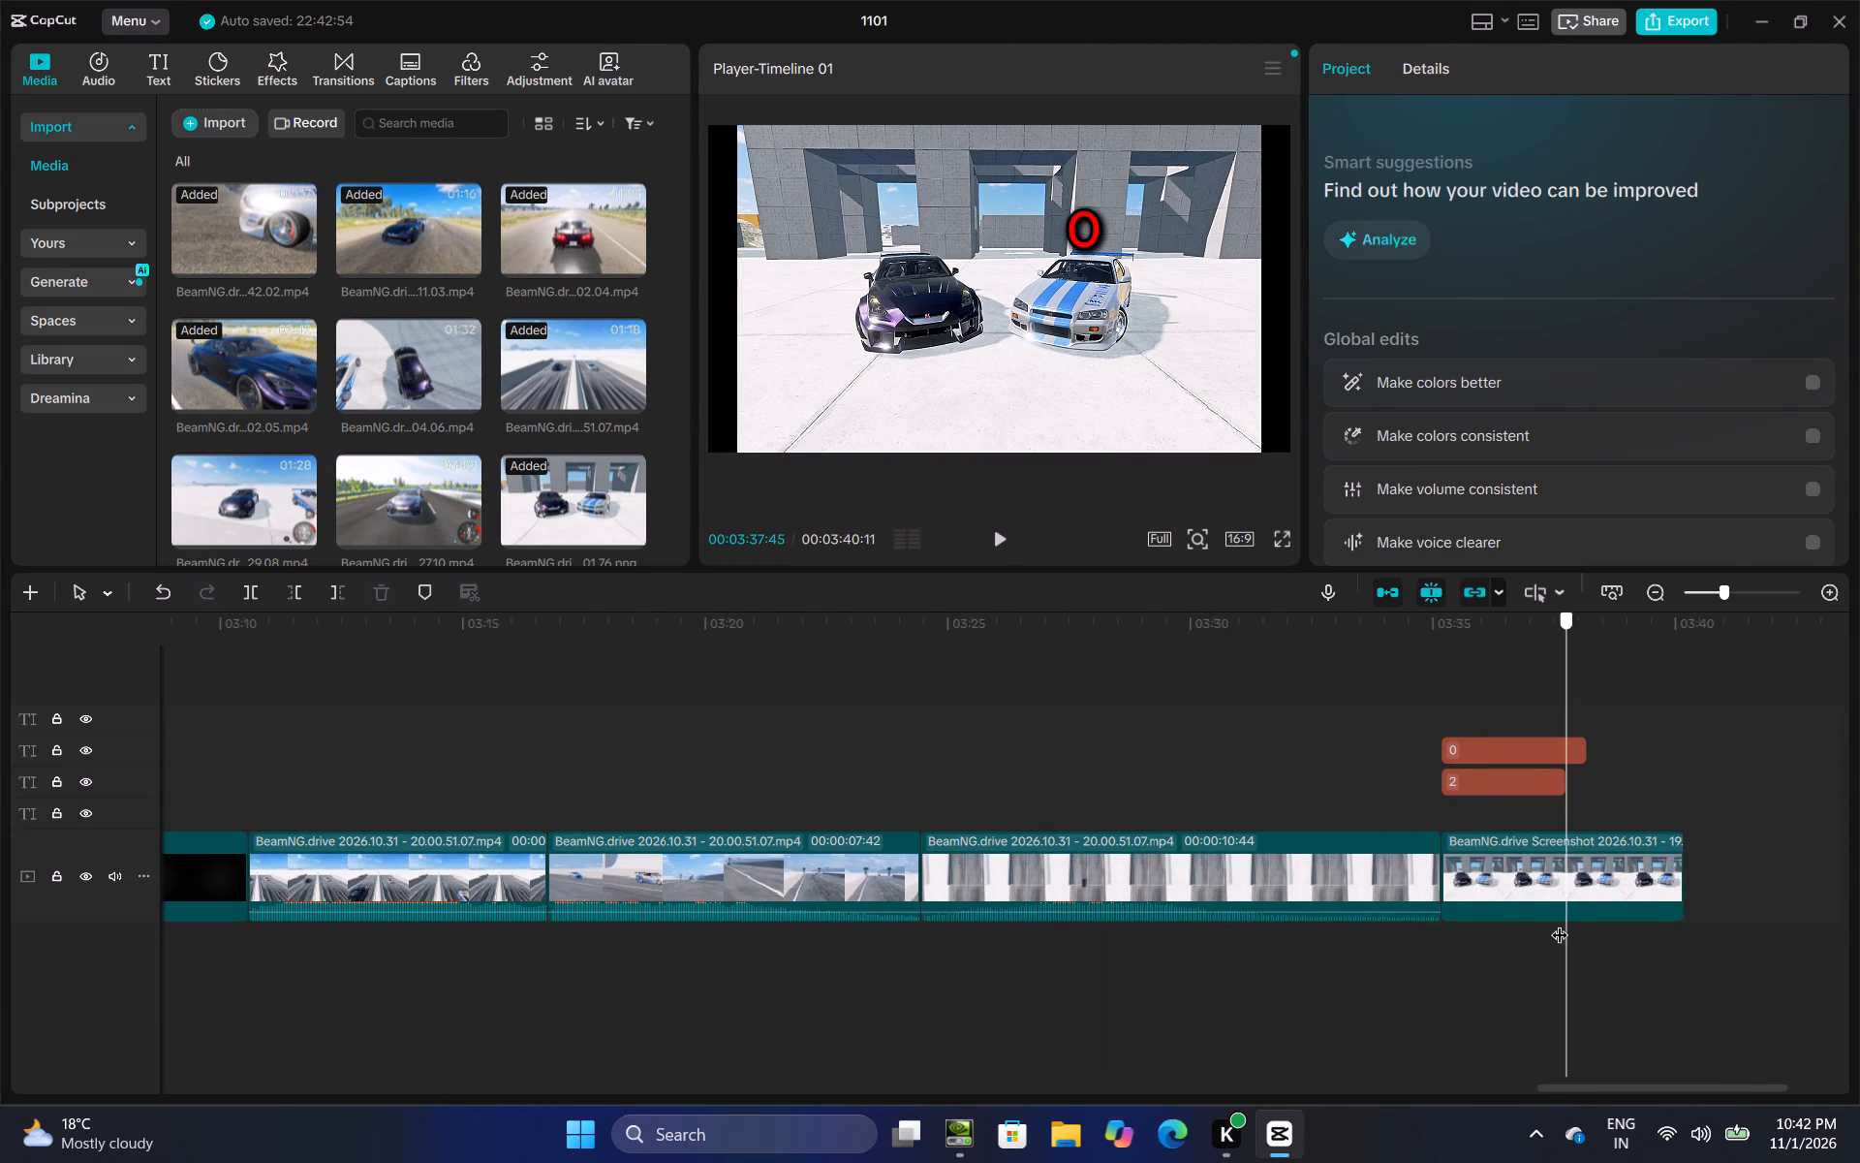
left_click_drag(1560, 923, 1562, 923)
left_click(1468, 789)
left_click_drag(1562, 782, 1523, 799)
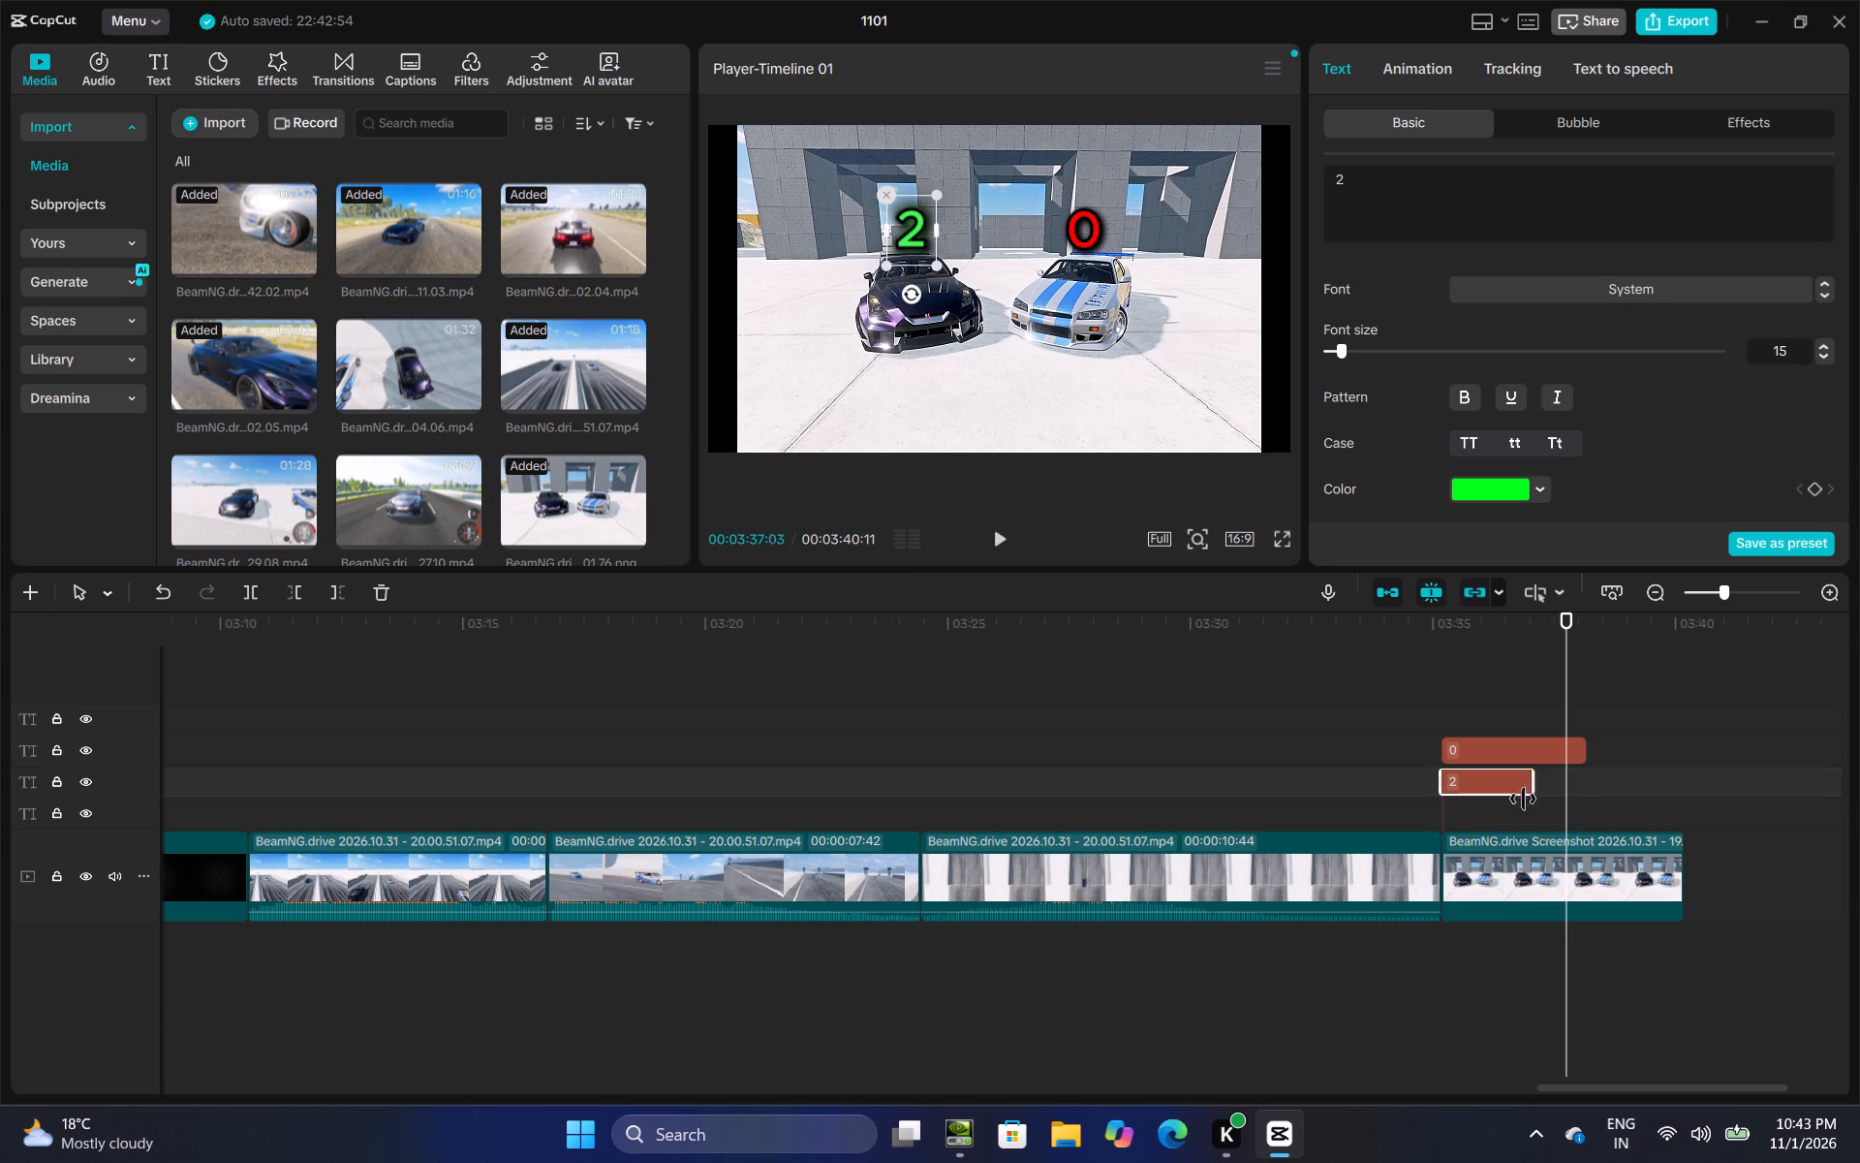
left_click_drag(1523, 799, 1460, 815)
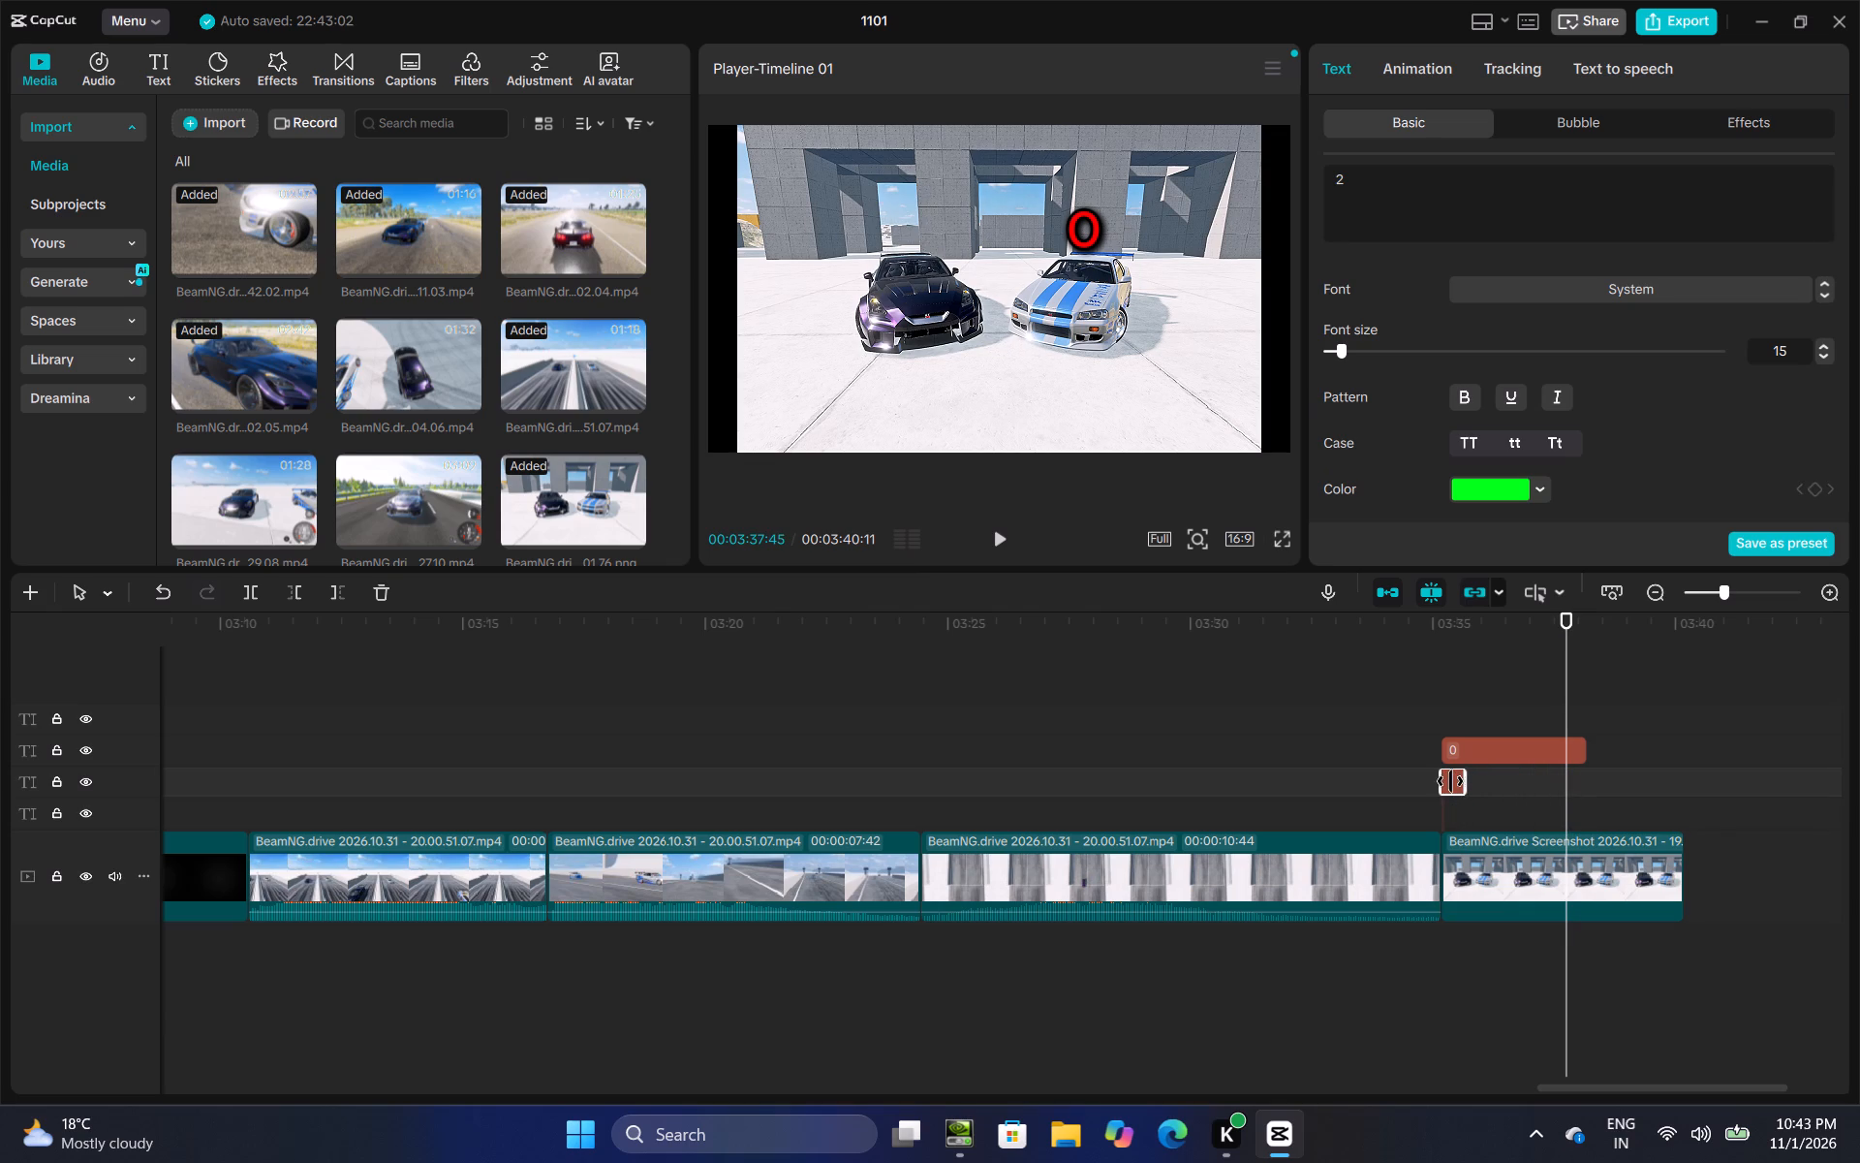
Paste a copy of the shortened 2 caption directly after it at 00:03:35:39 and change its text to 3.
right_click(1450, 781)
left_click(1491, 617)
left_click(1479, 784)
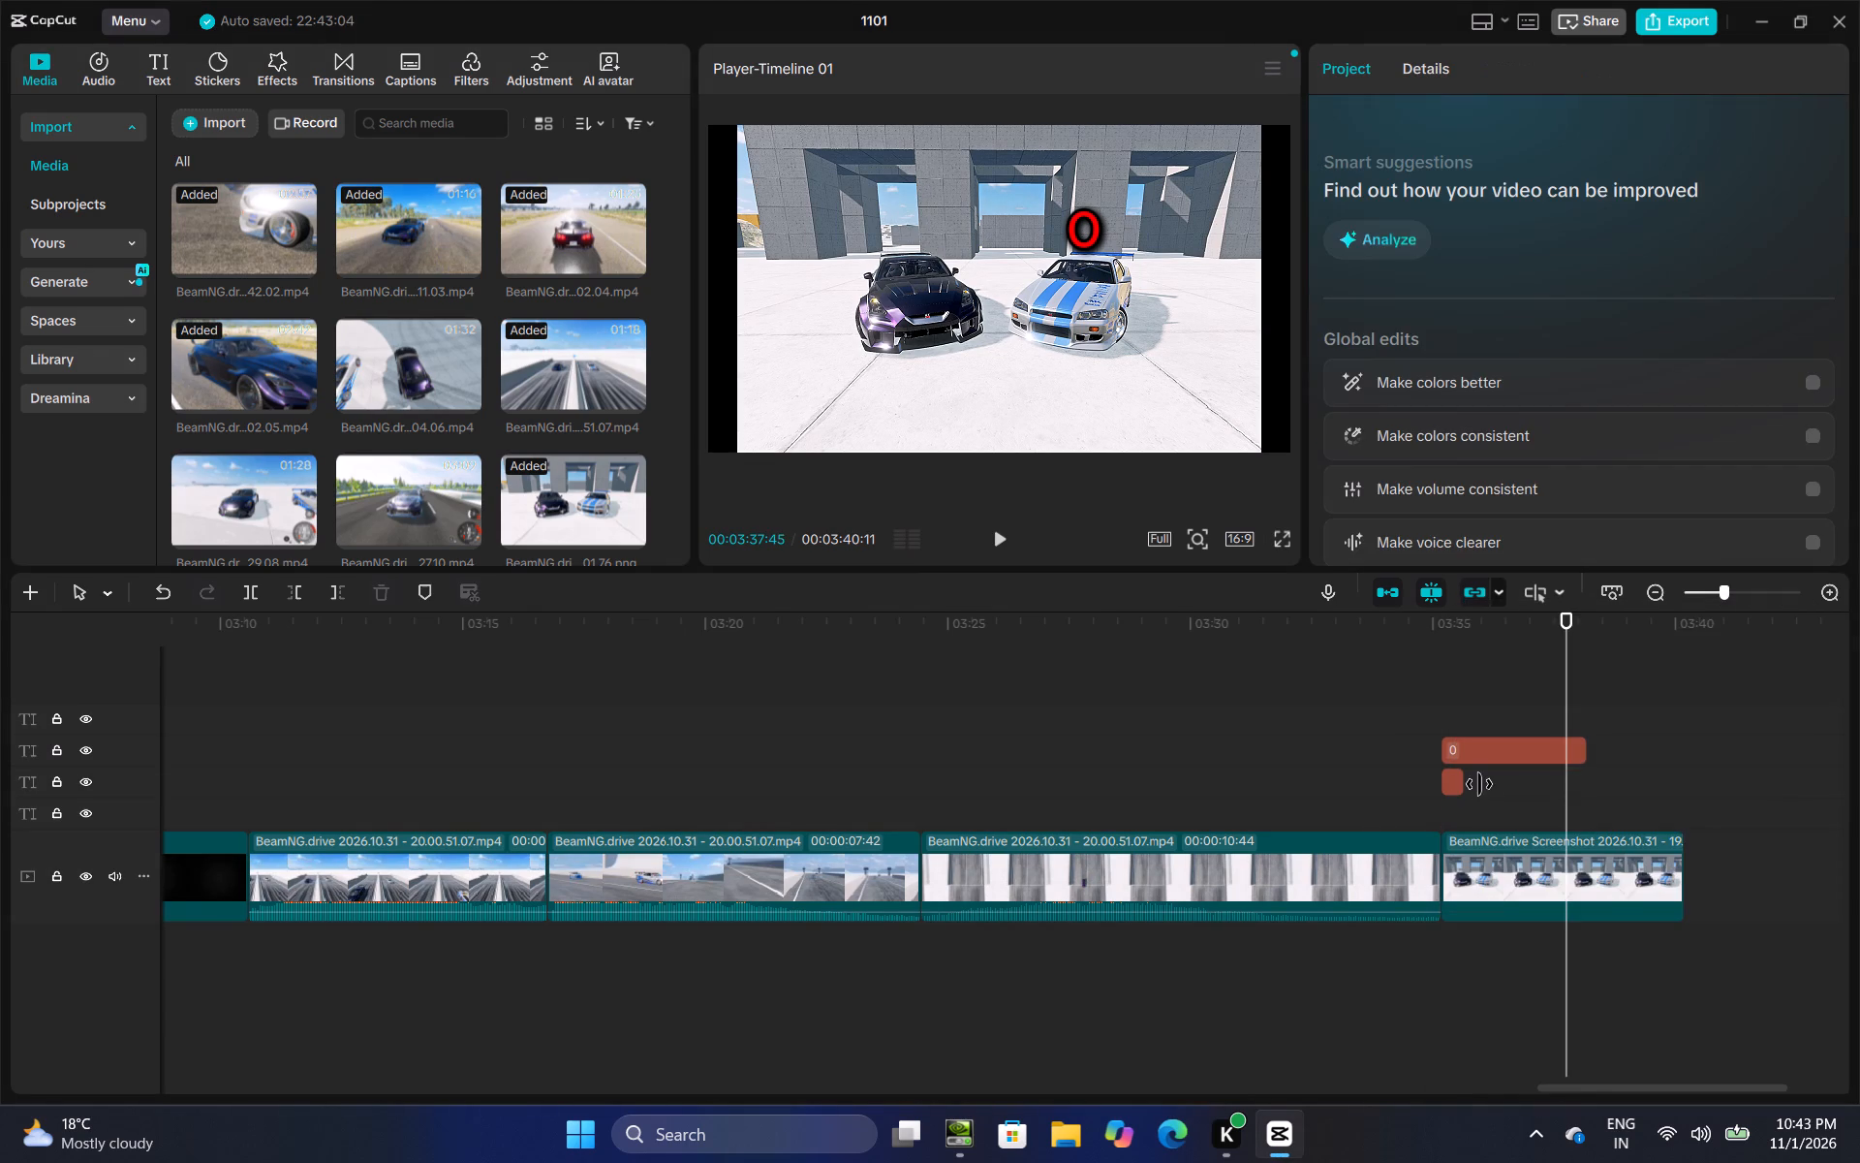
left_click_drag(1479, 784, 1468, 813)
right_click(1468, 813)
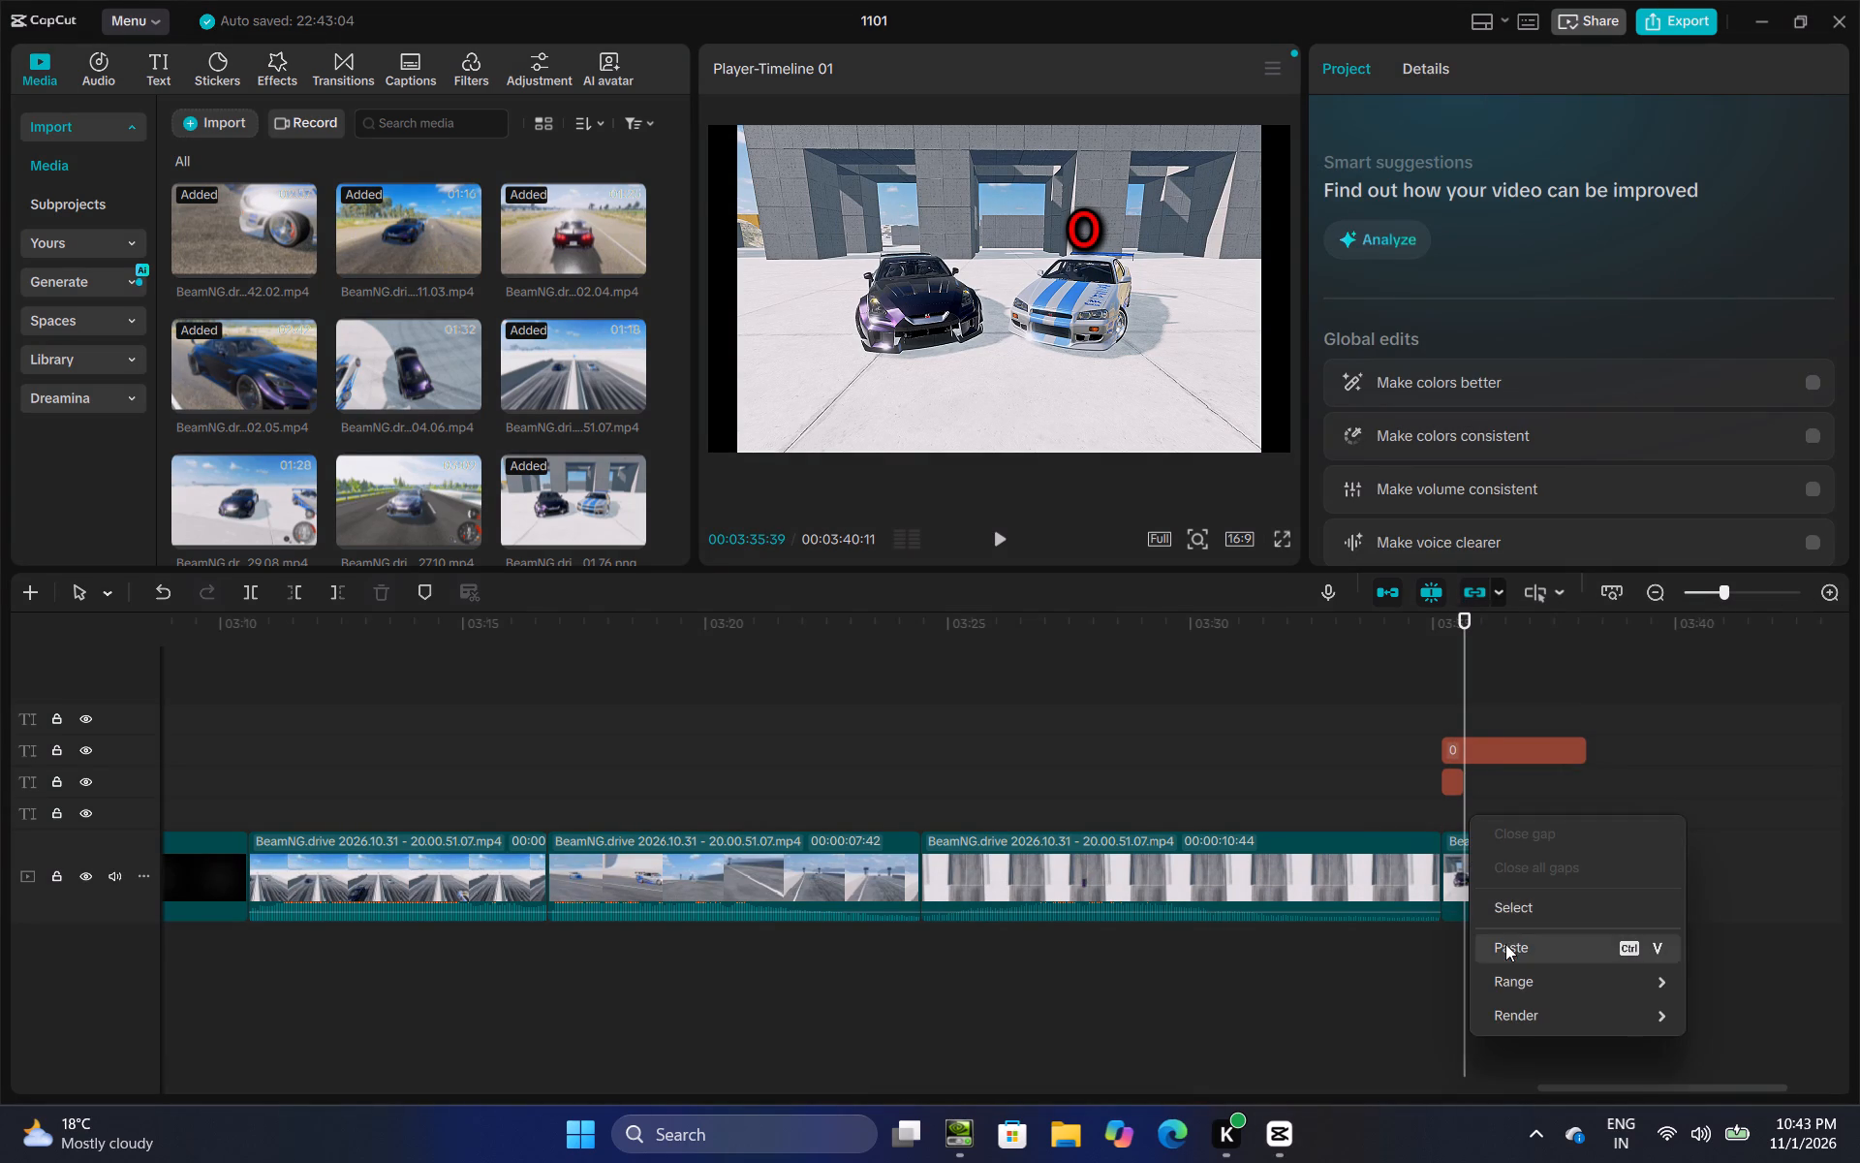
left_click(1505, 944)
left_click(1436, 191)
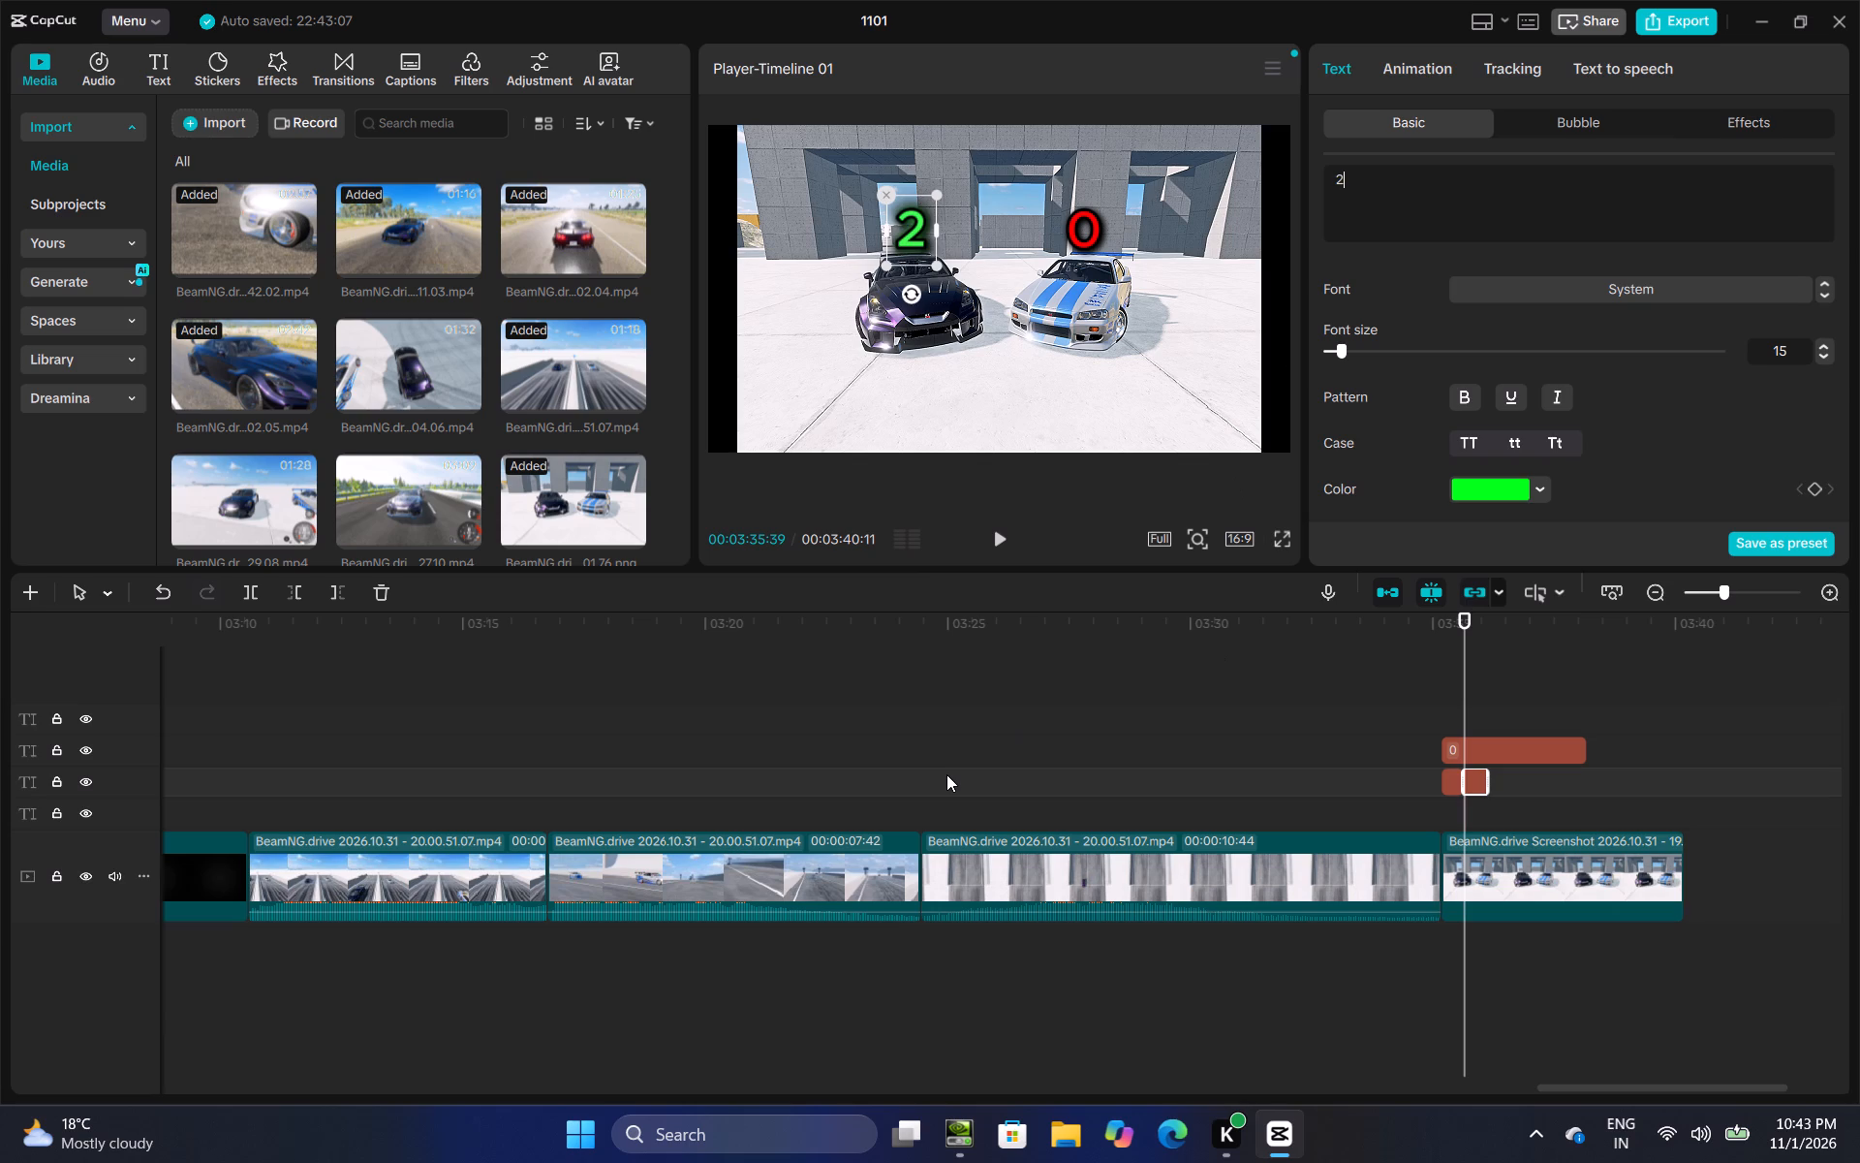
key("BackSpace")
key("3")
Look over the 3 caption's style settings and extend its end further along the final score screenshot.
scroll(1460, 522, "down", 12)
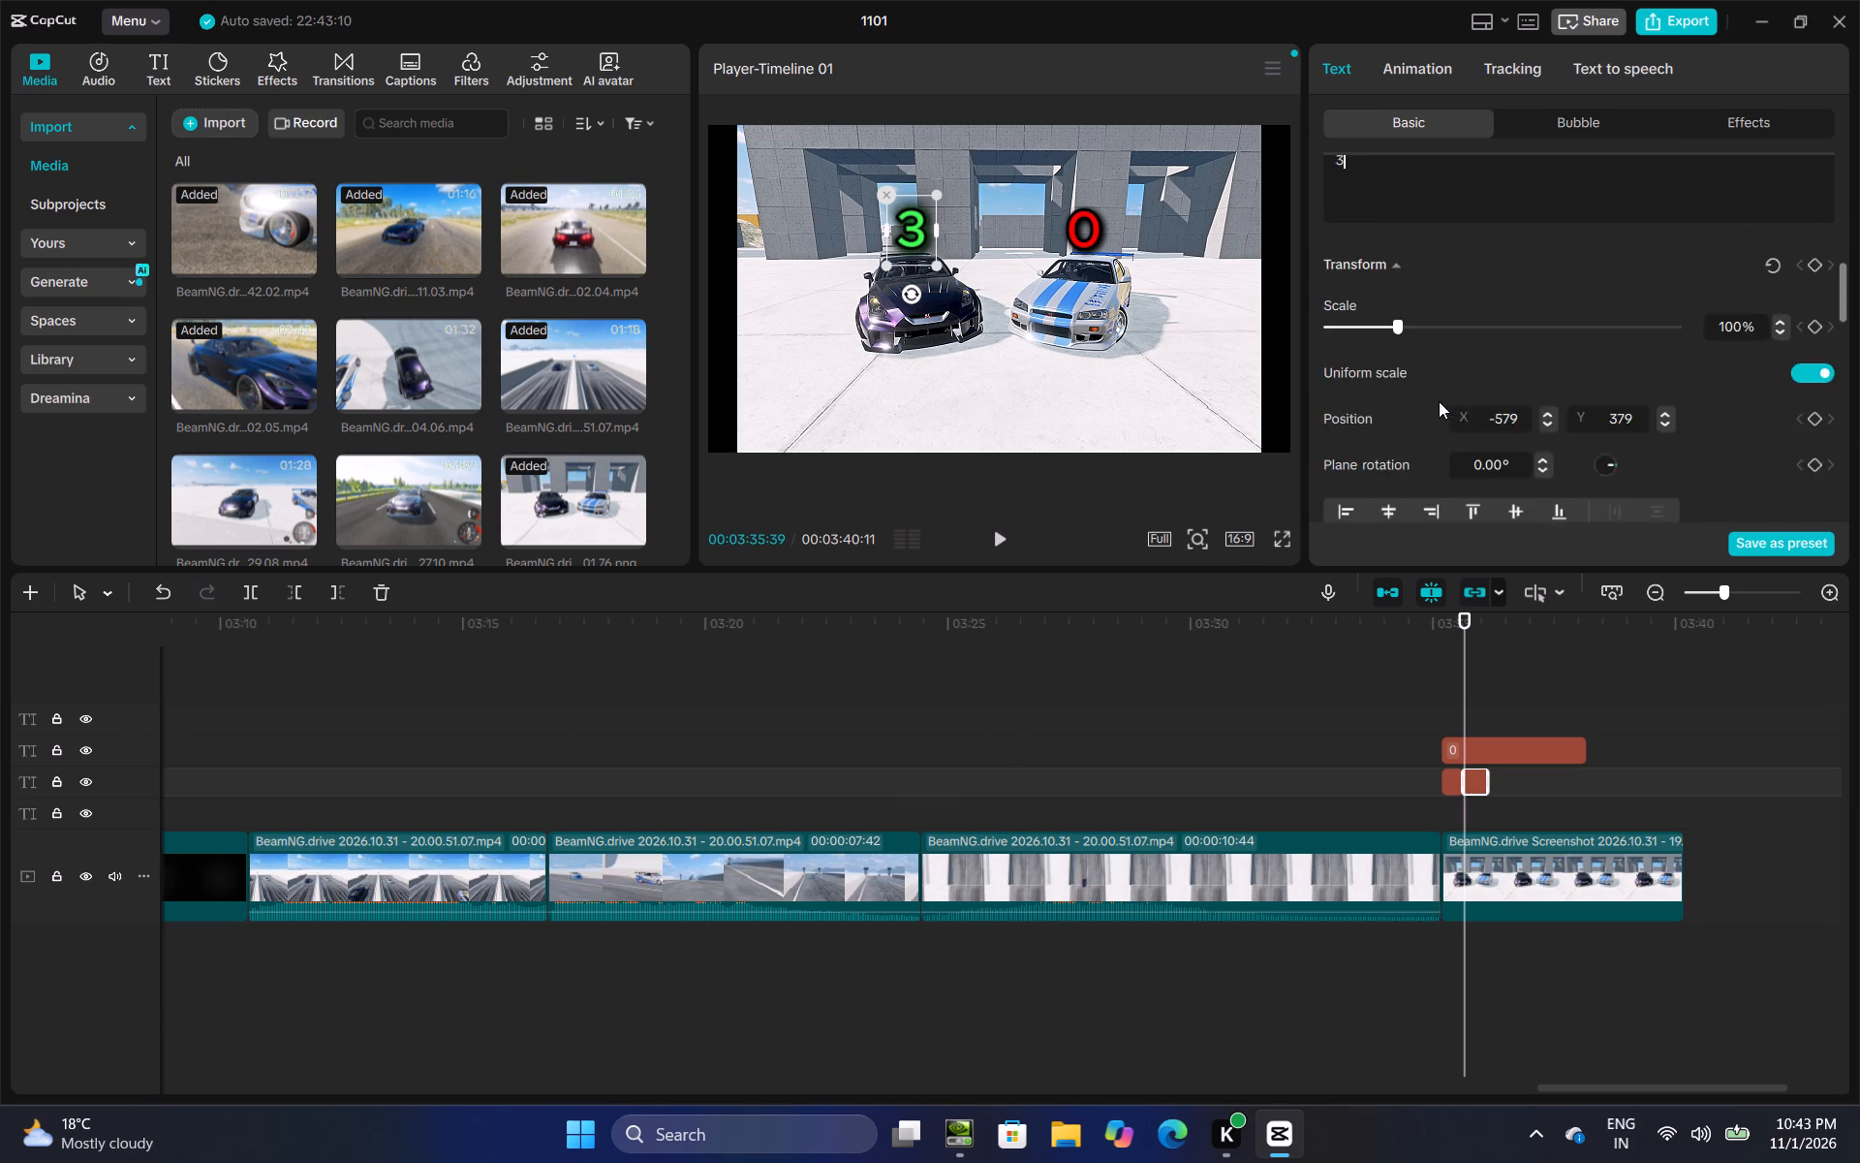
scroll(1439, 401, "down", 8)
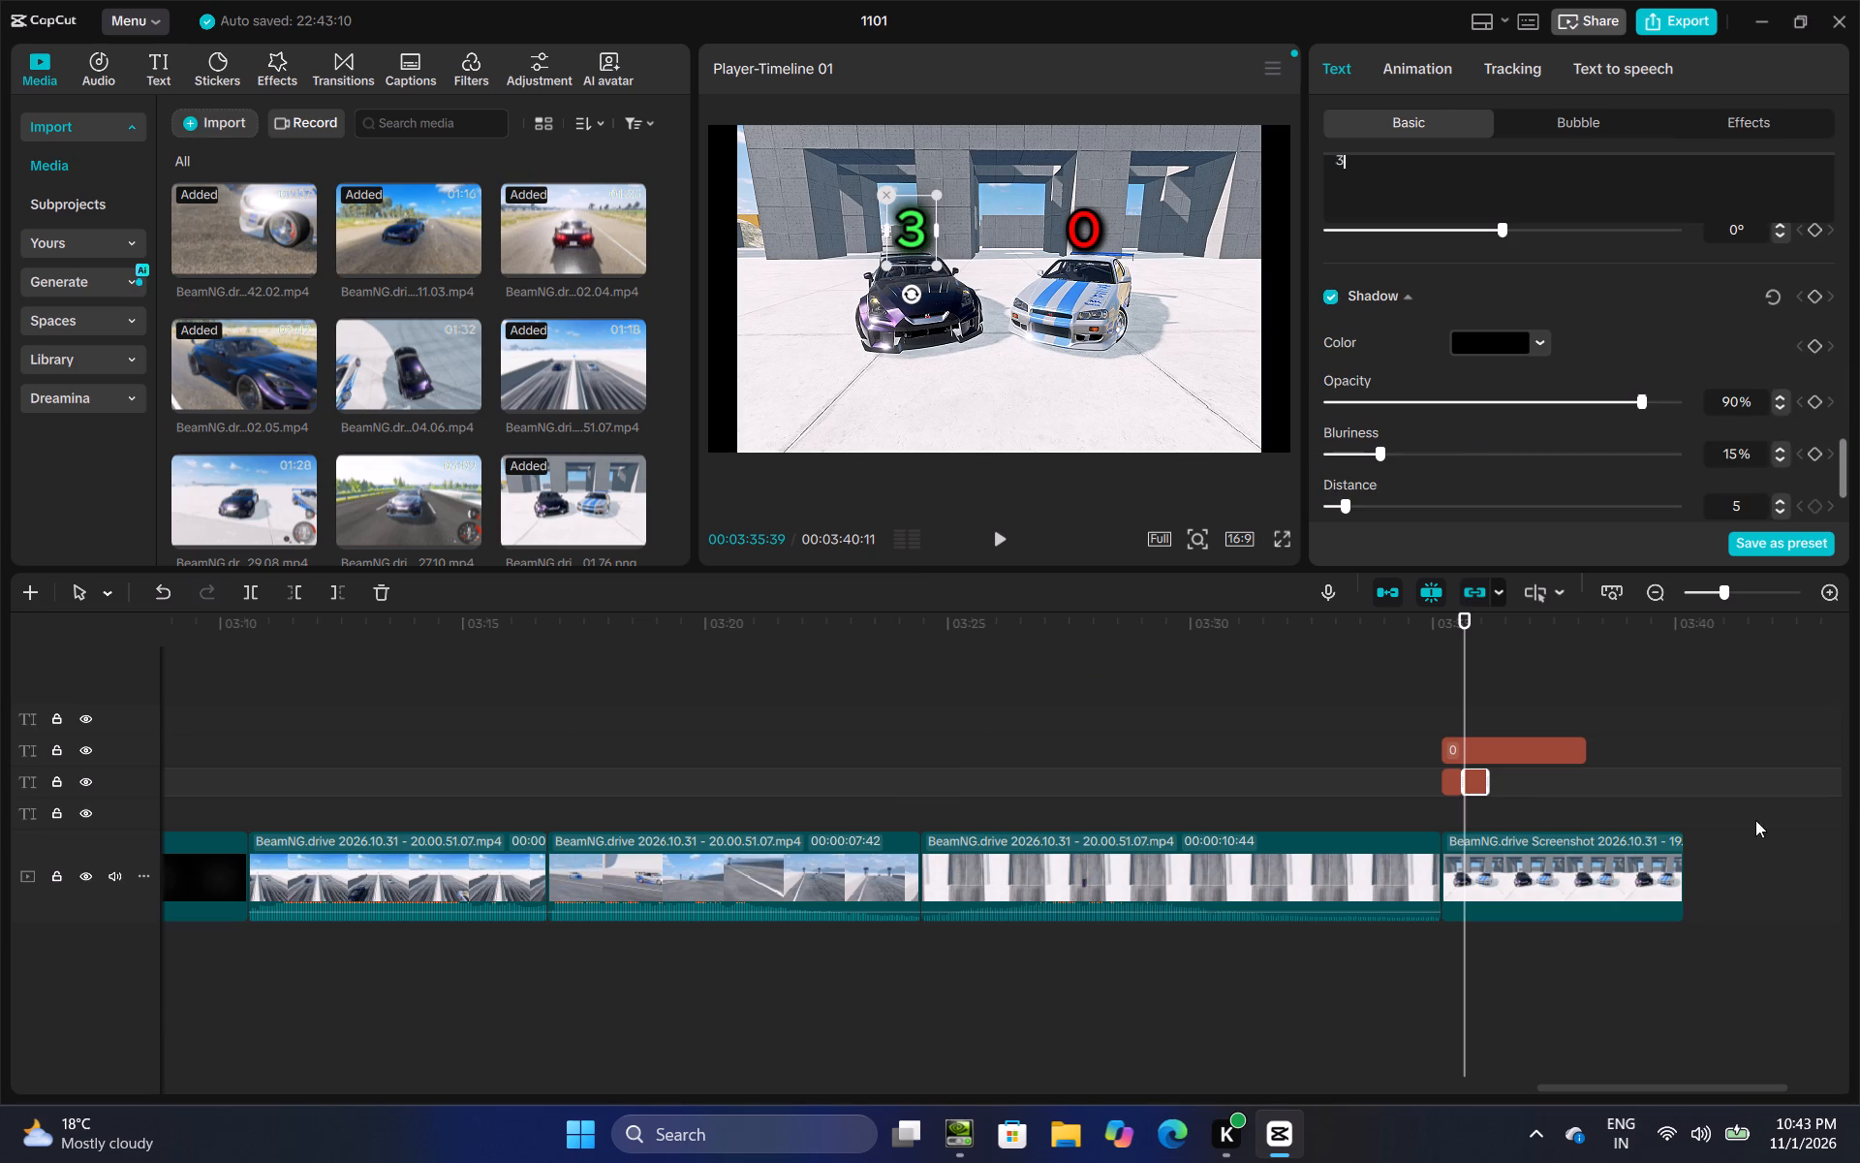
left_click_drag(1492, 784, 1552, 787)
Append the images.jpg black background to the main track at 00:03:40:11, directly after the last score screenshot.
left_click(1358, 726)
left_click_drag(1358, 726, 3, 837)
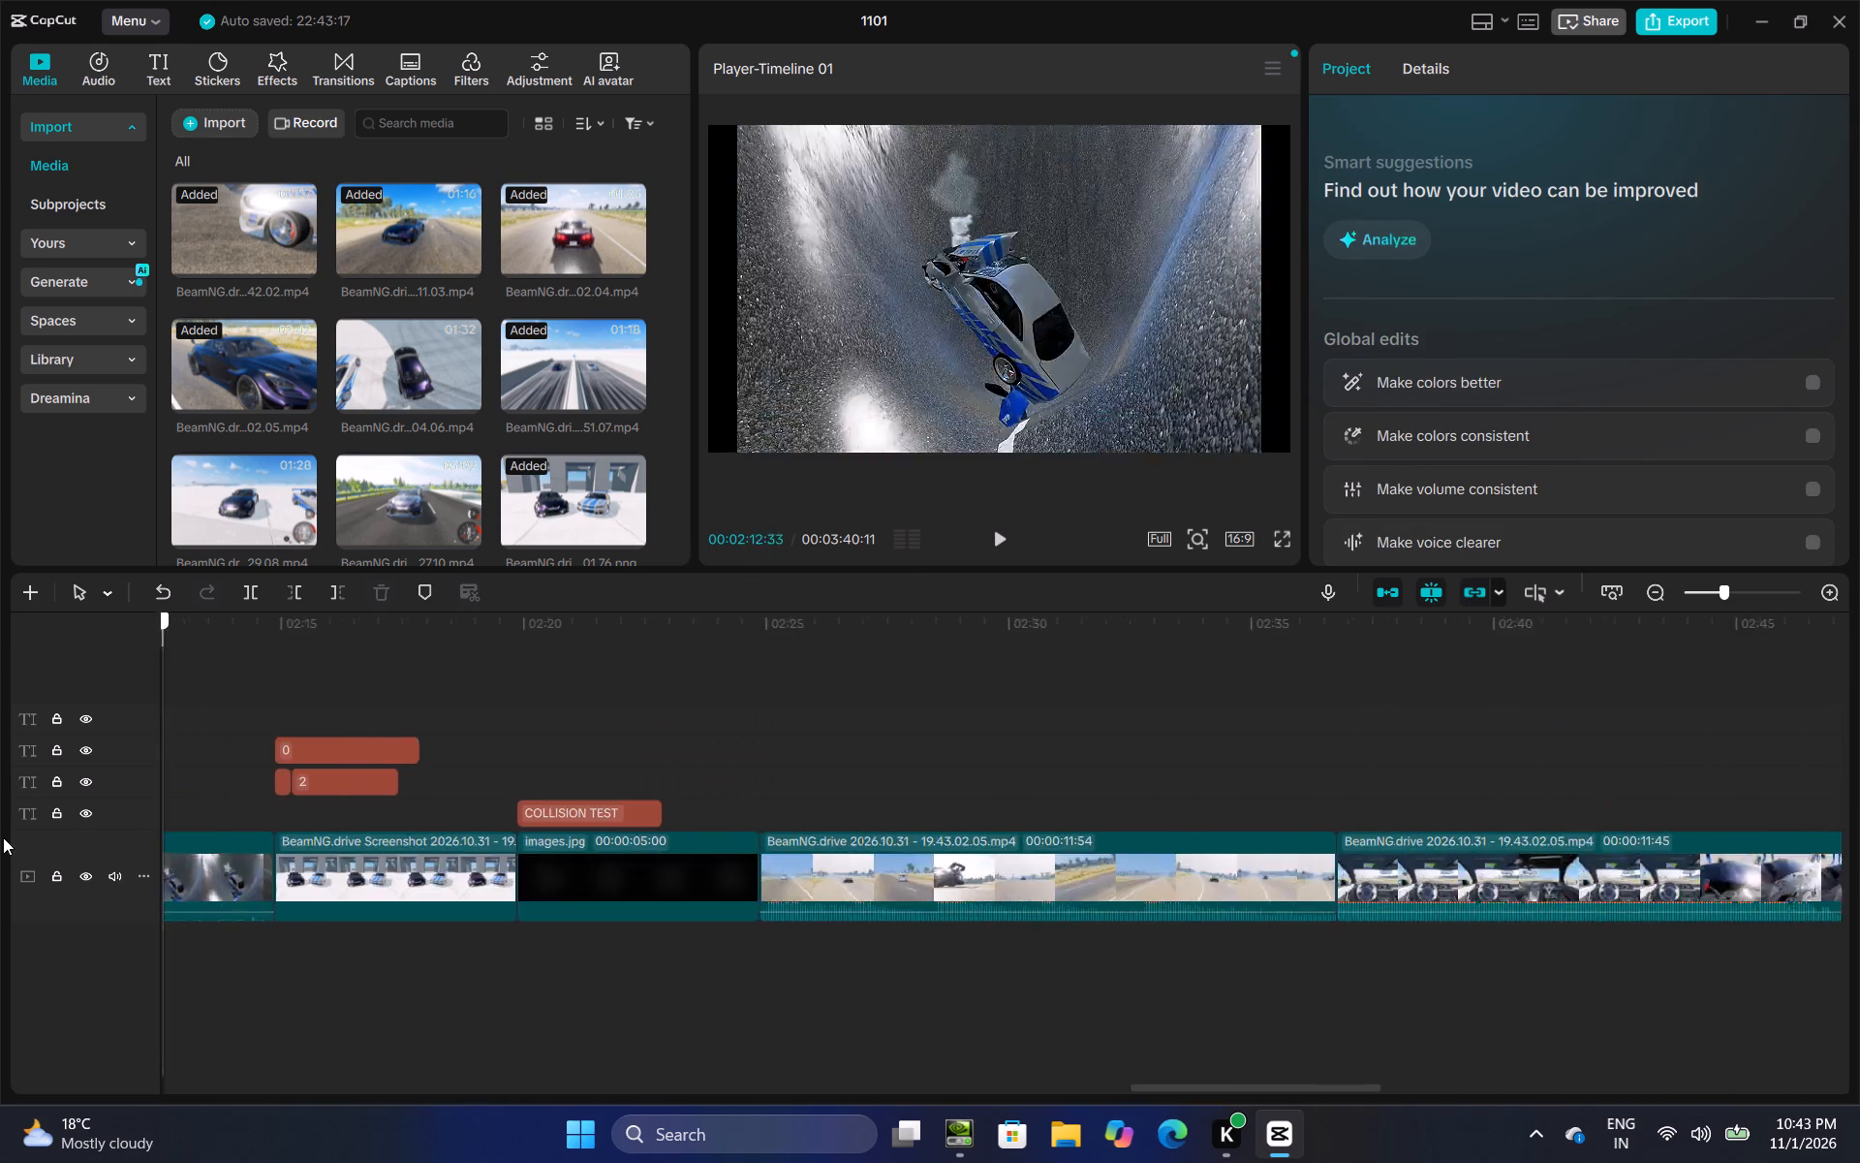
left_click_drag(3, 837, 1407, 920)
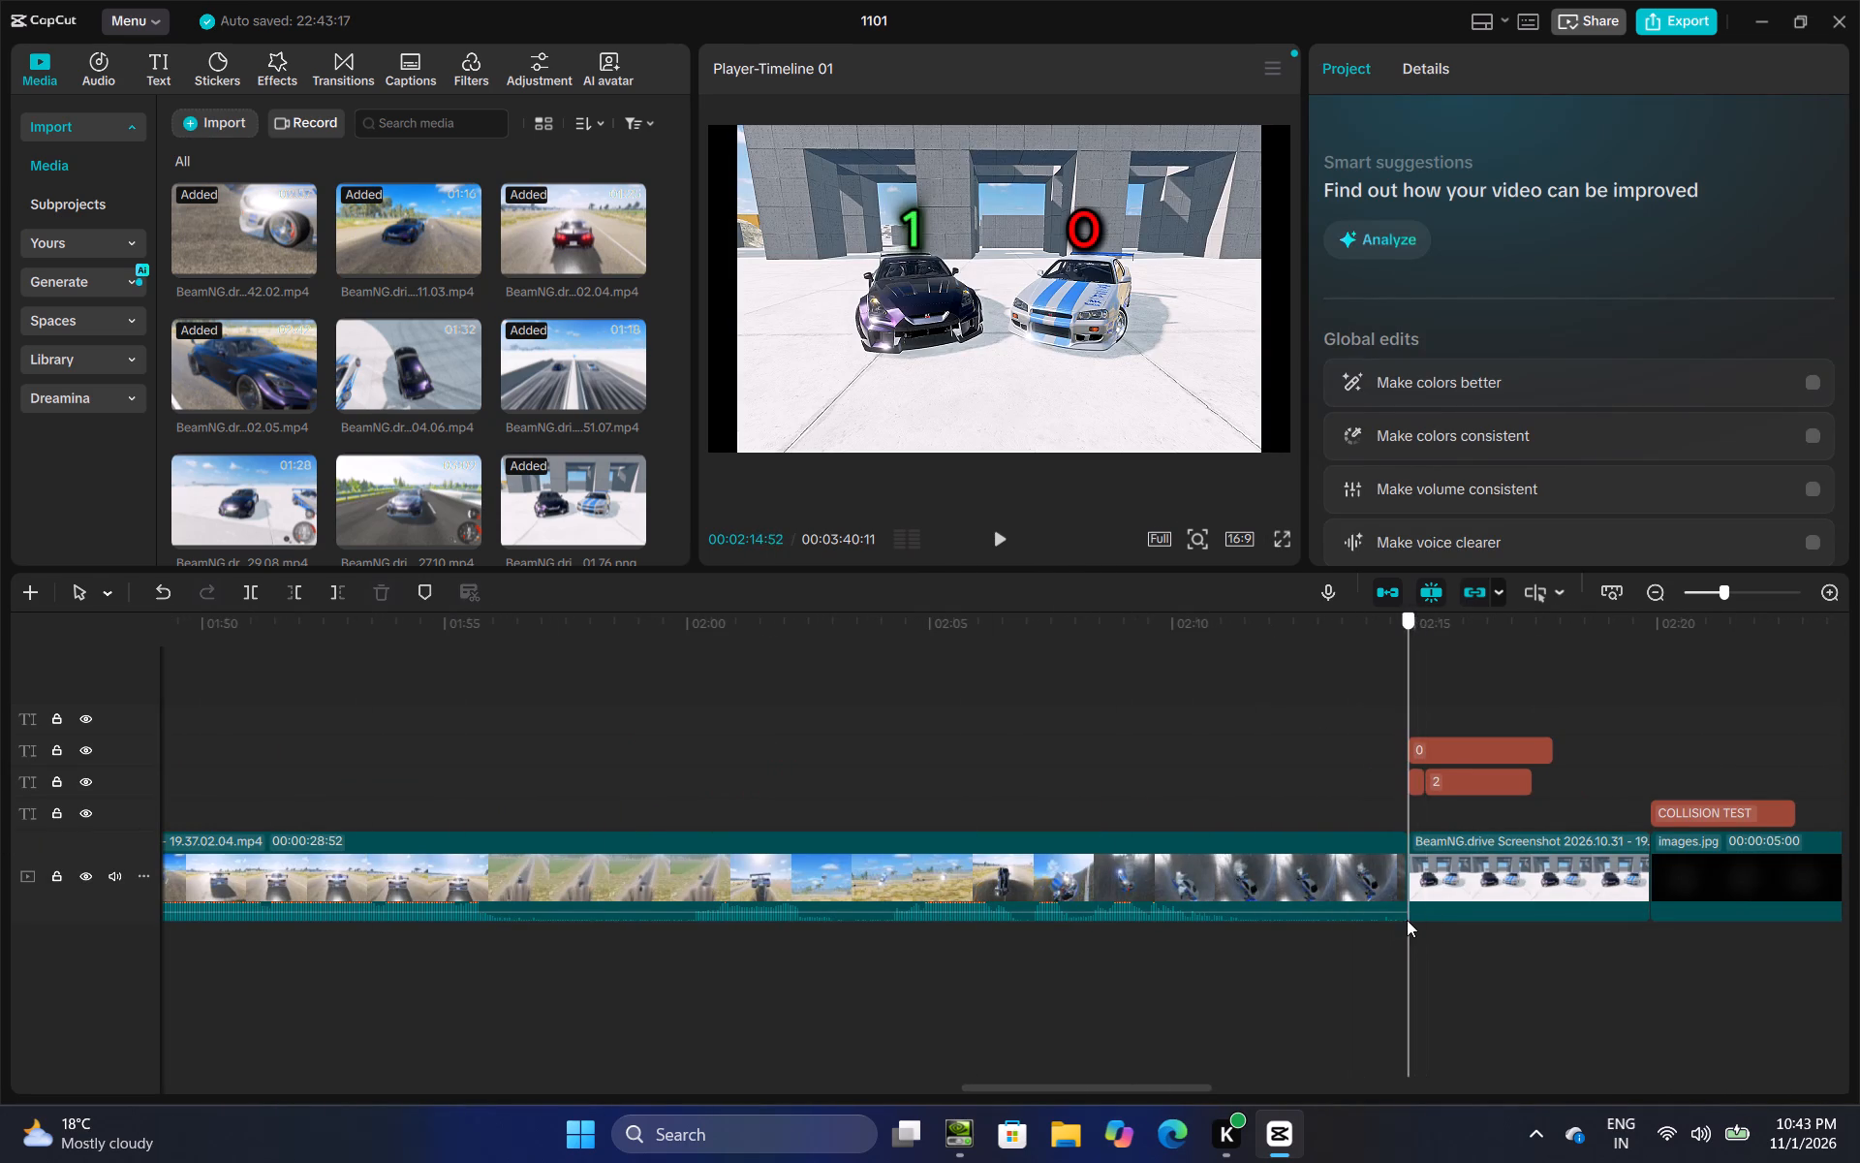
left_click_drag(1407, 920, 1859, 983)
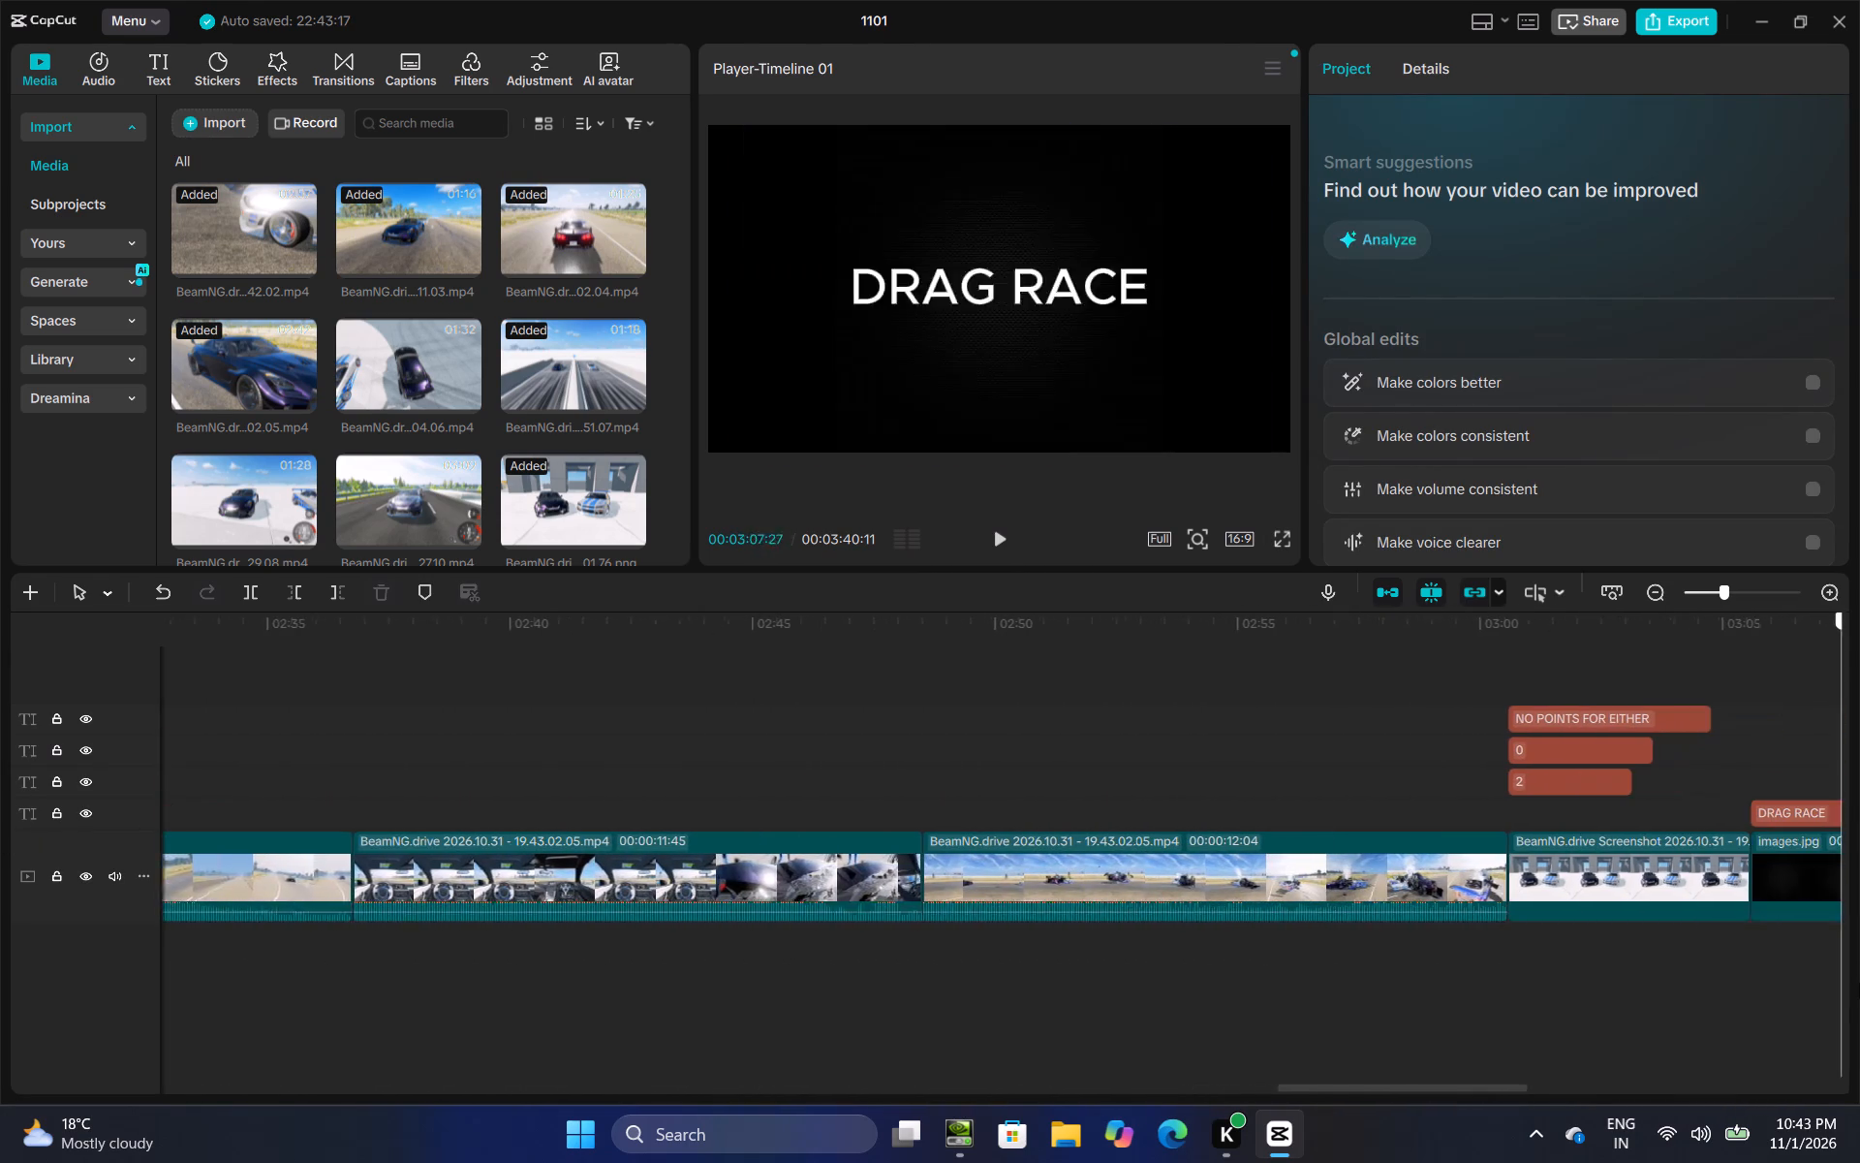
left_click_drag(1859, 983, 1859, 1002)
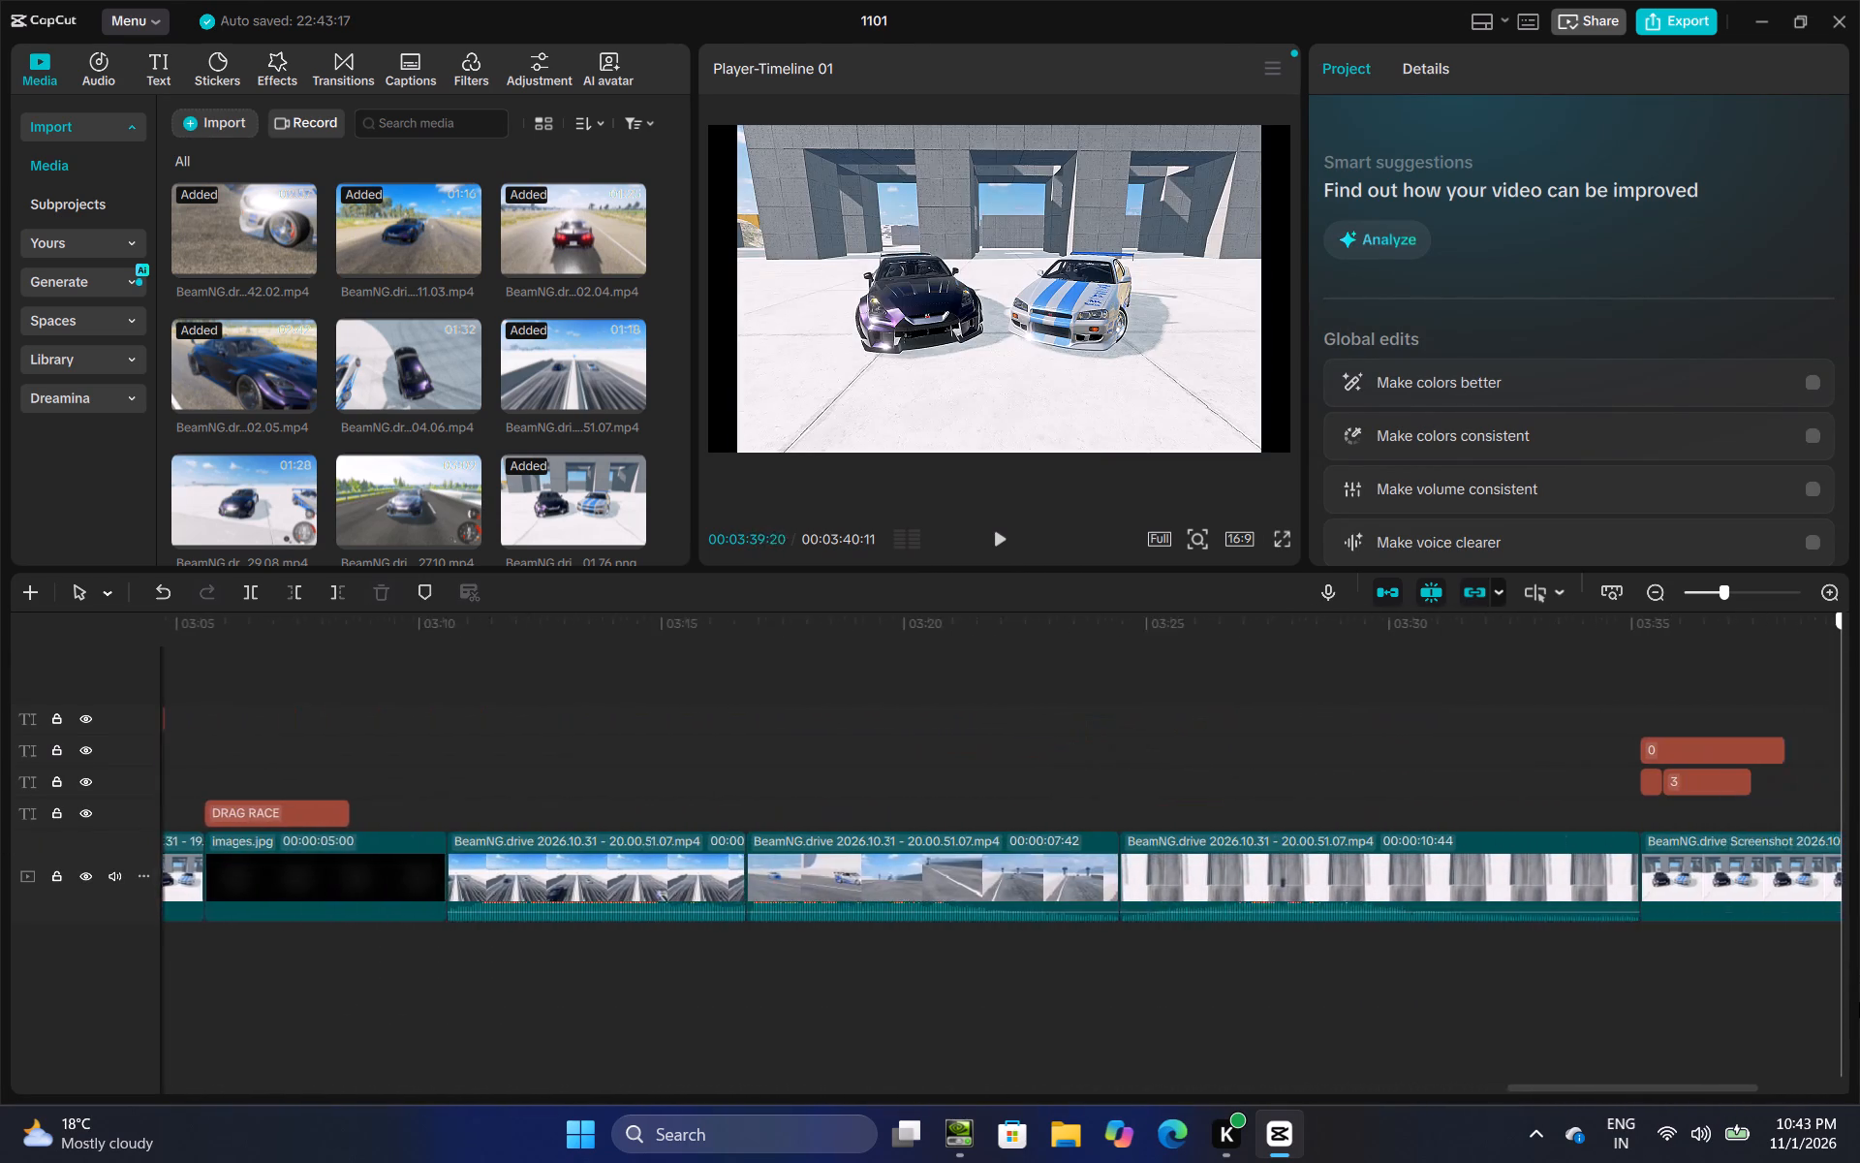
left_click_drag(1859, 1002, 1472, 871)
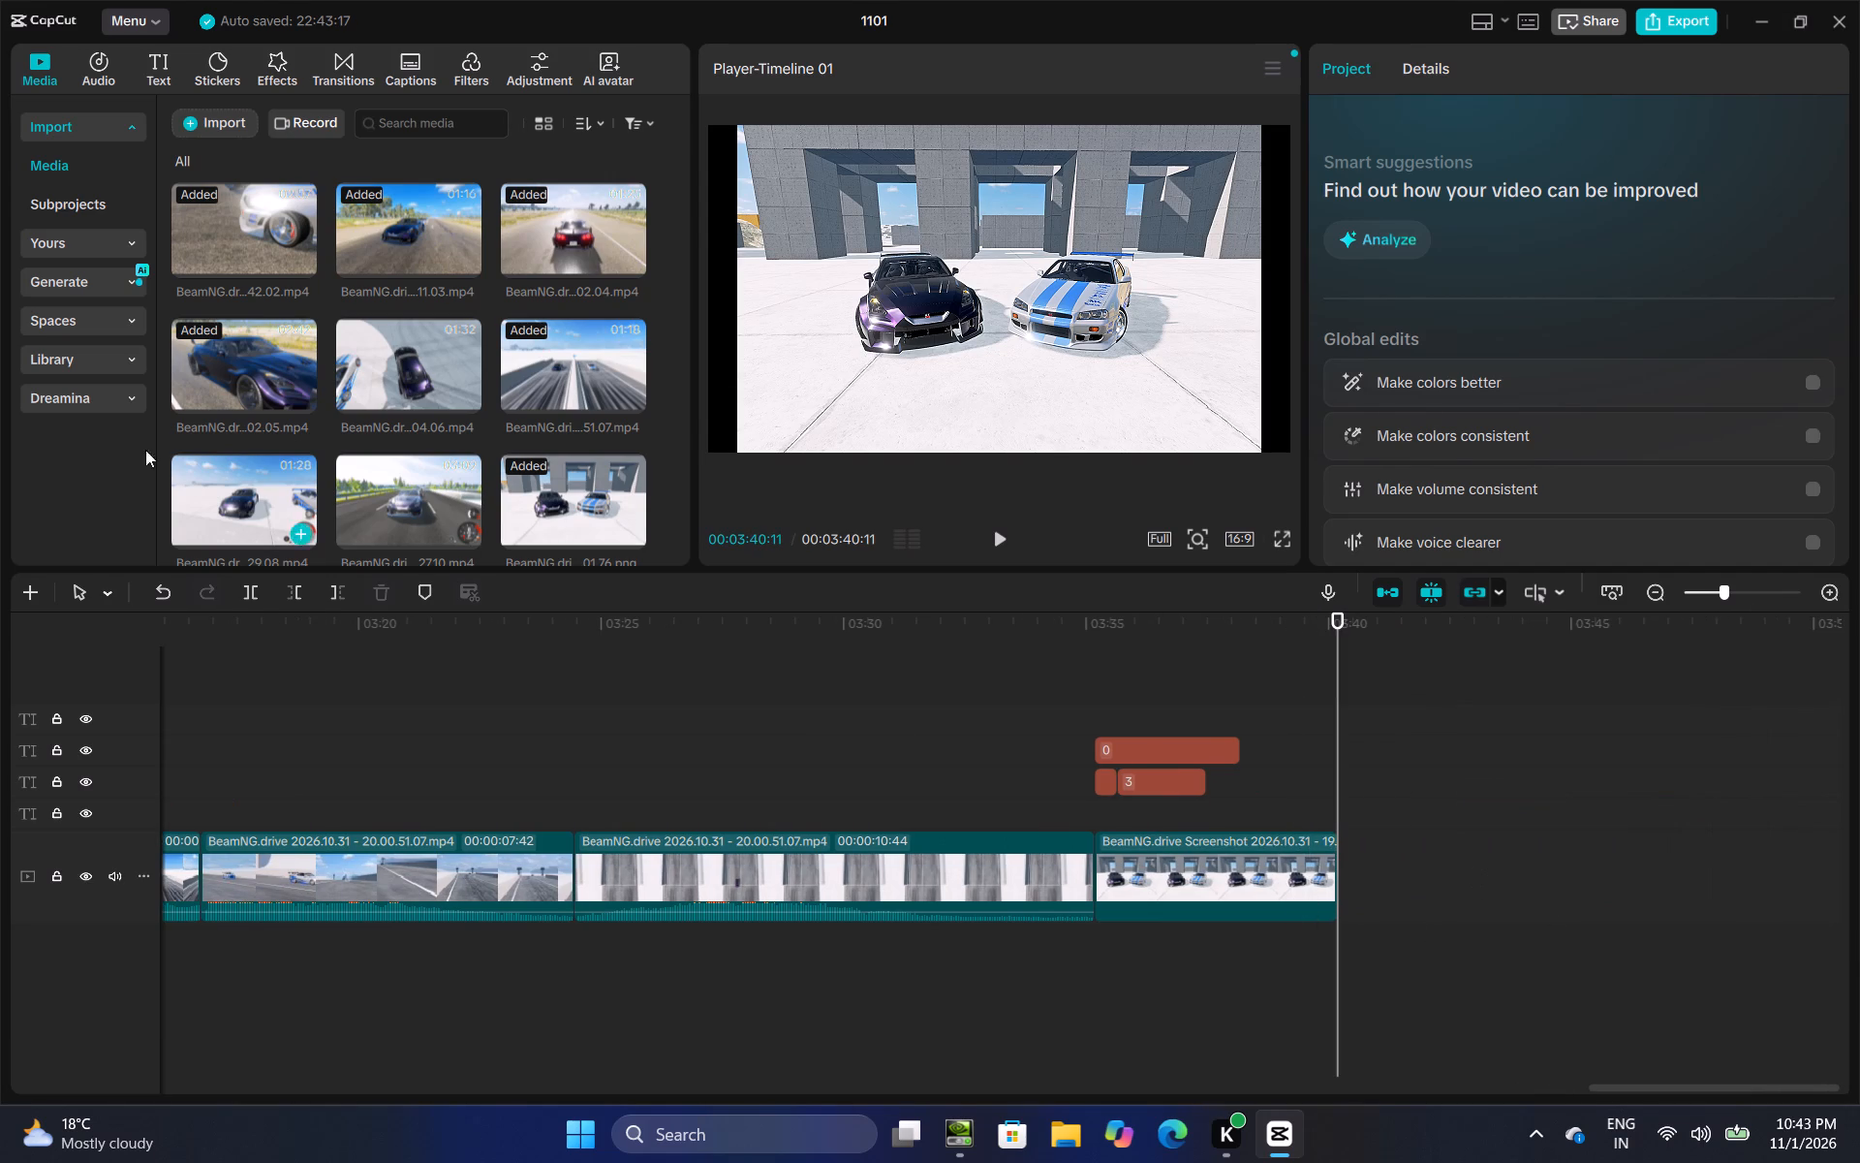
scroll(210, 356, "down", 5)
left_click_drag(223, 490, 1394, 900)
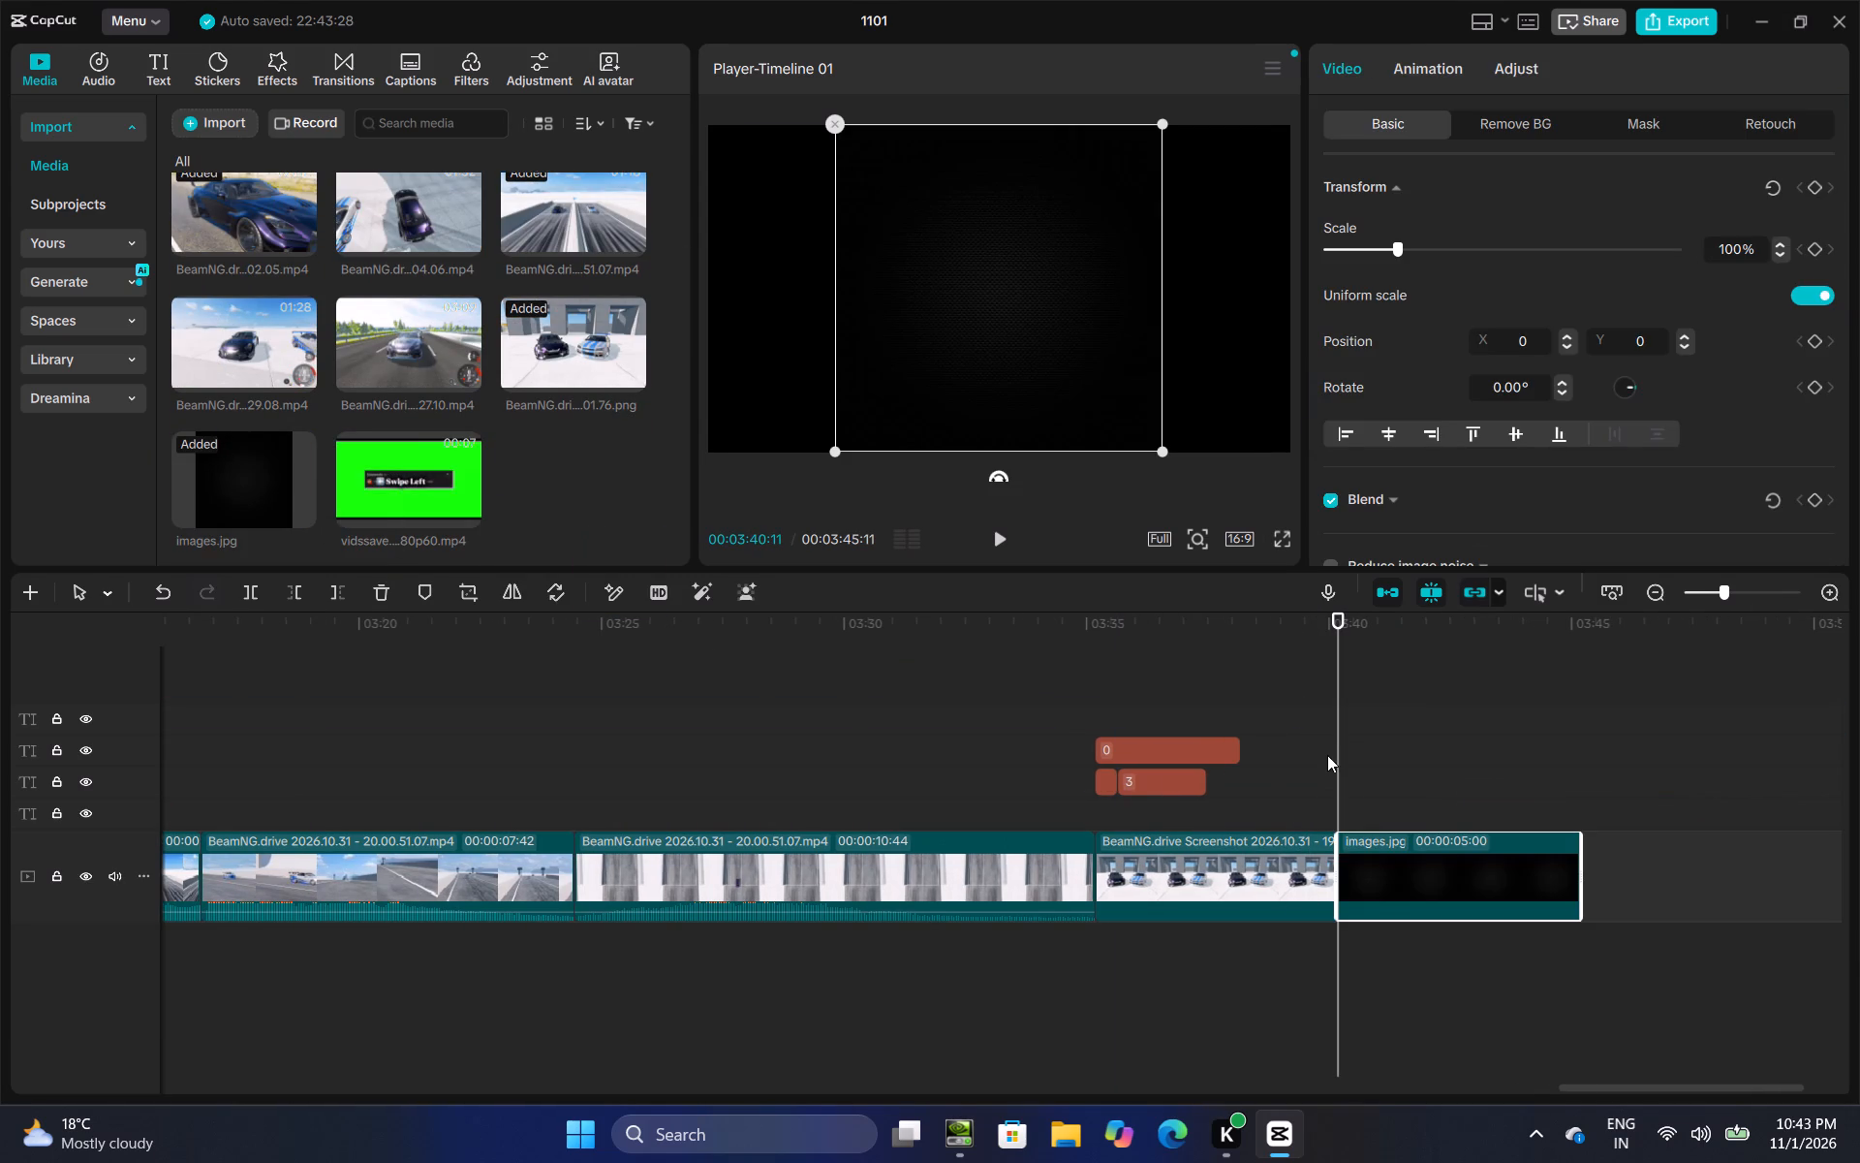
Add a default text title at 00:03:40:11 over the new black background and clear its placeholder text.
left_click(126, 74)
left_click(178, 77)
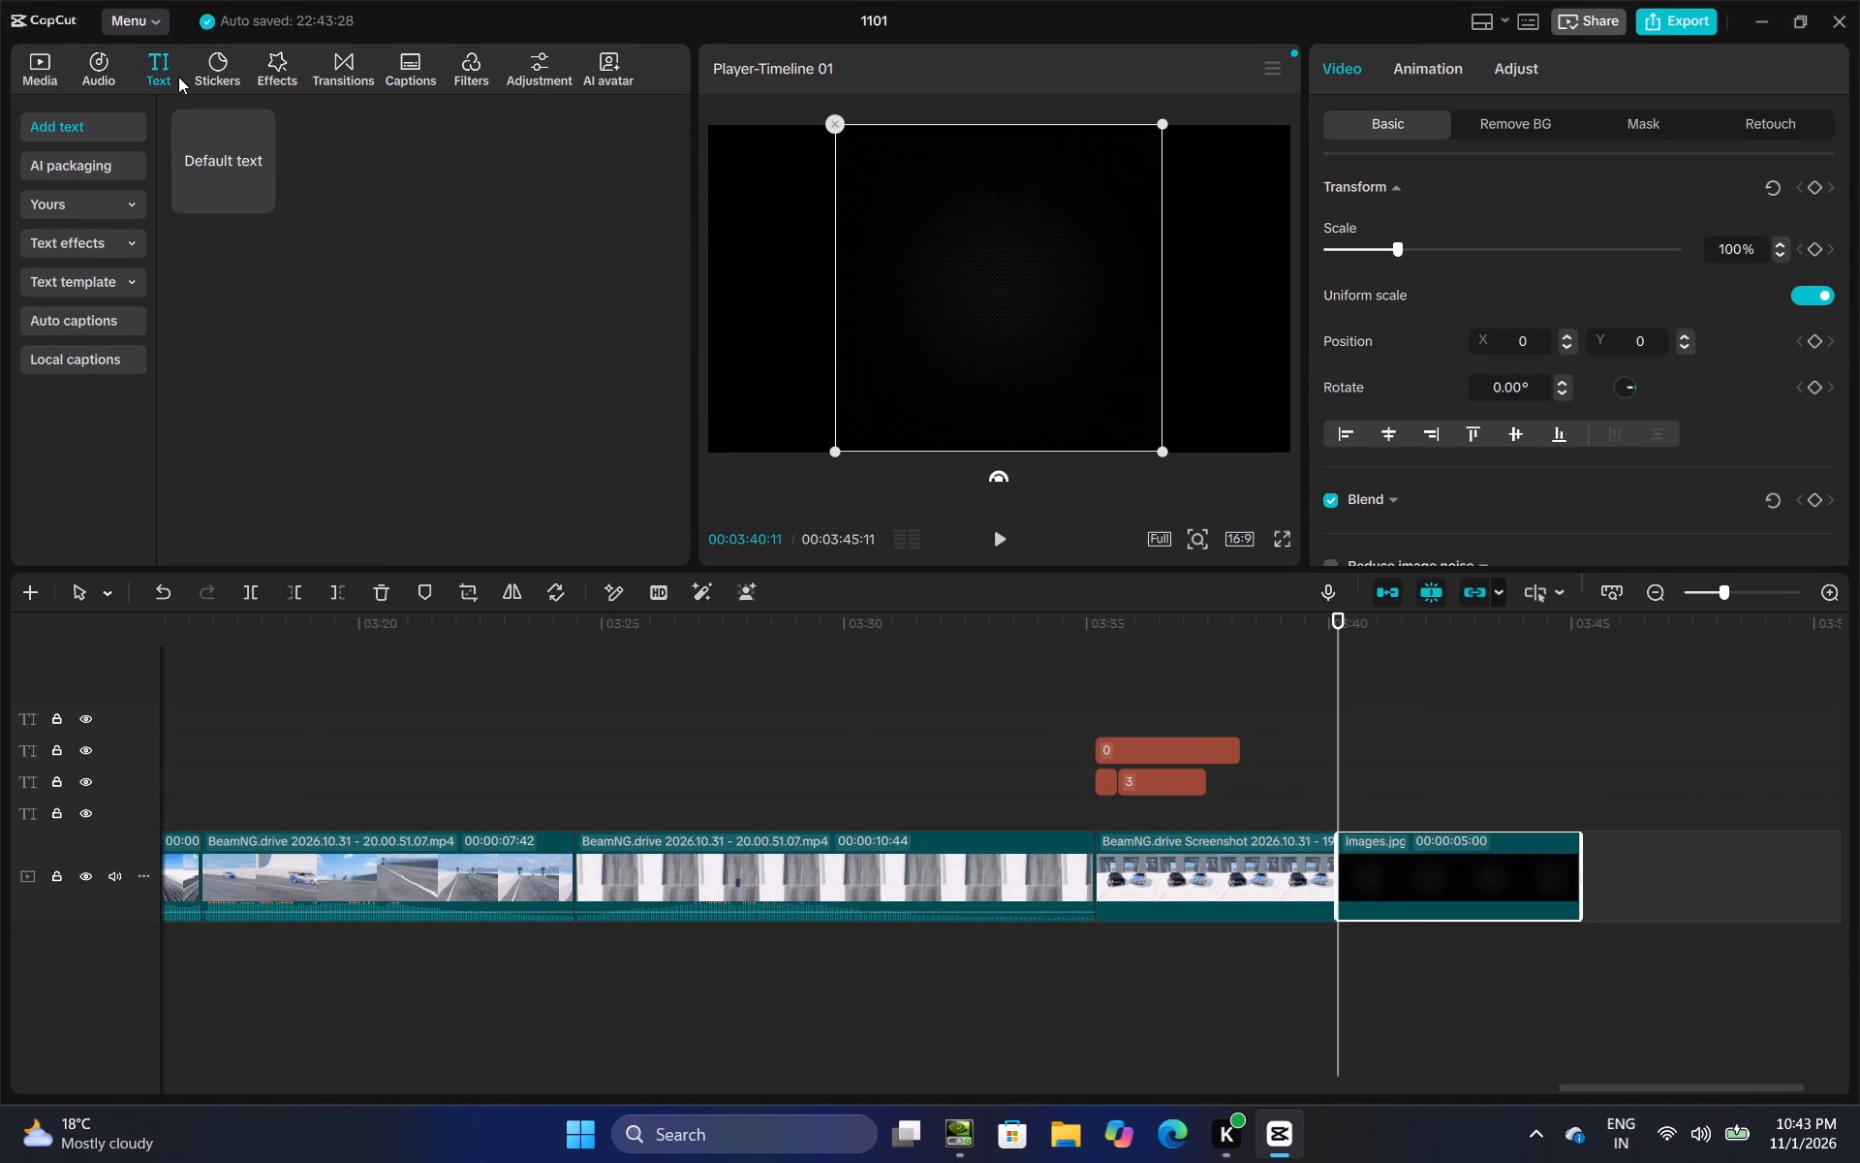
left_click(254, 200)
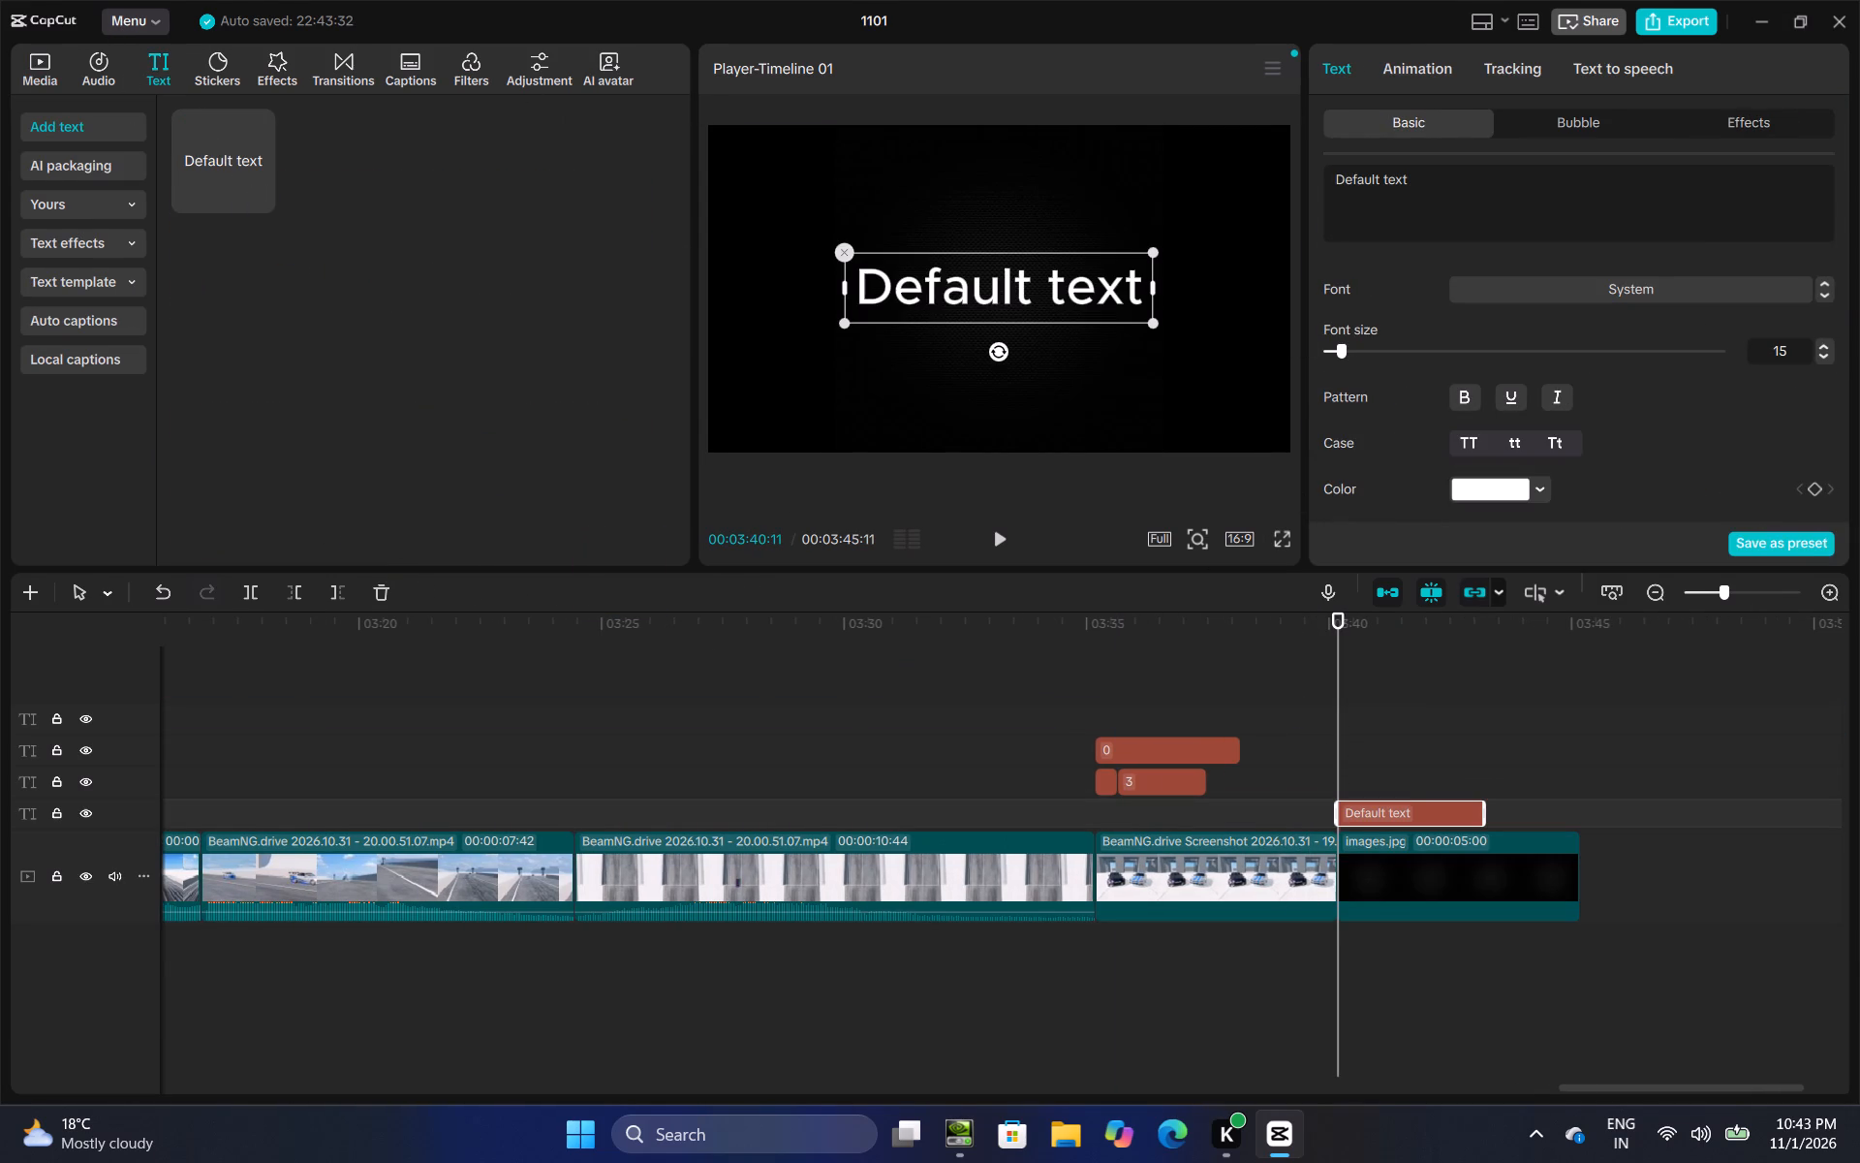
left_click_drag(1474, 169, 1518, 183)
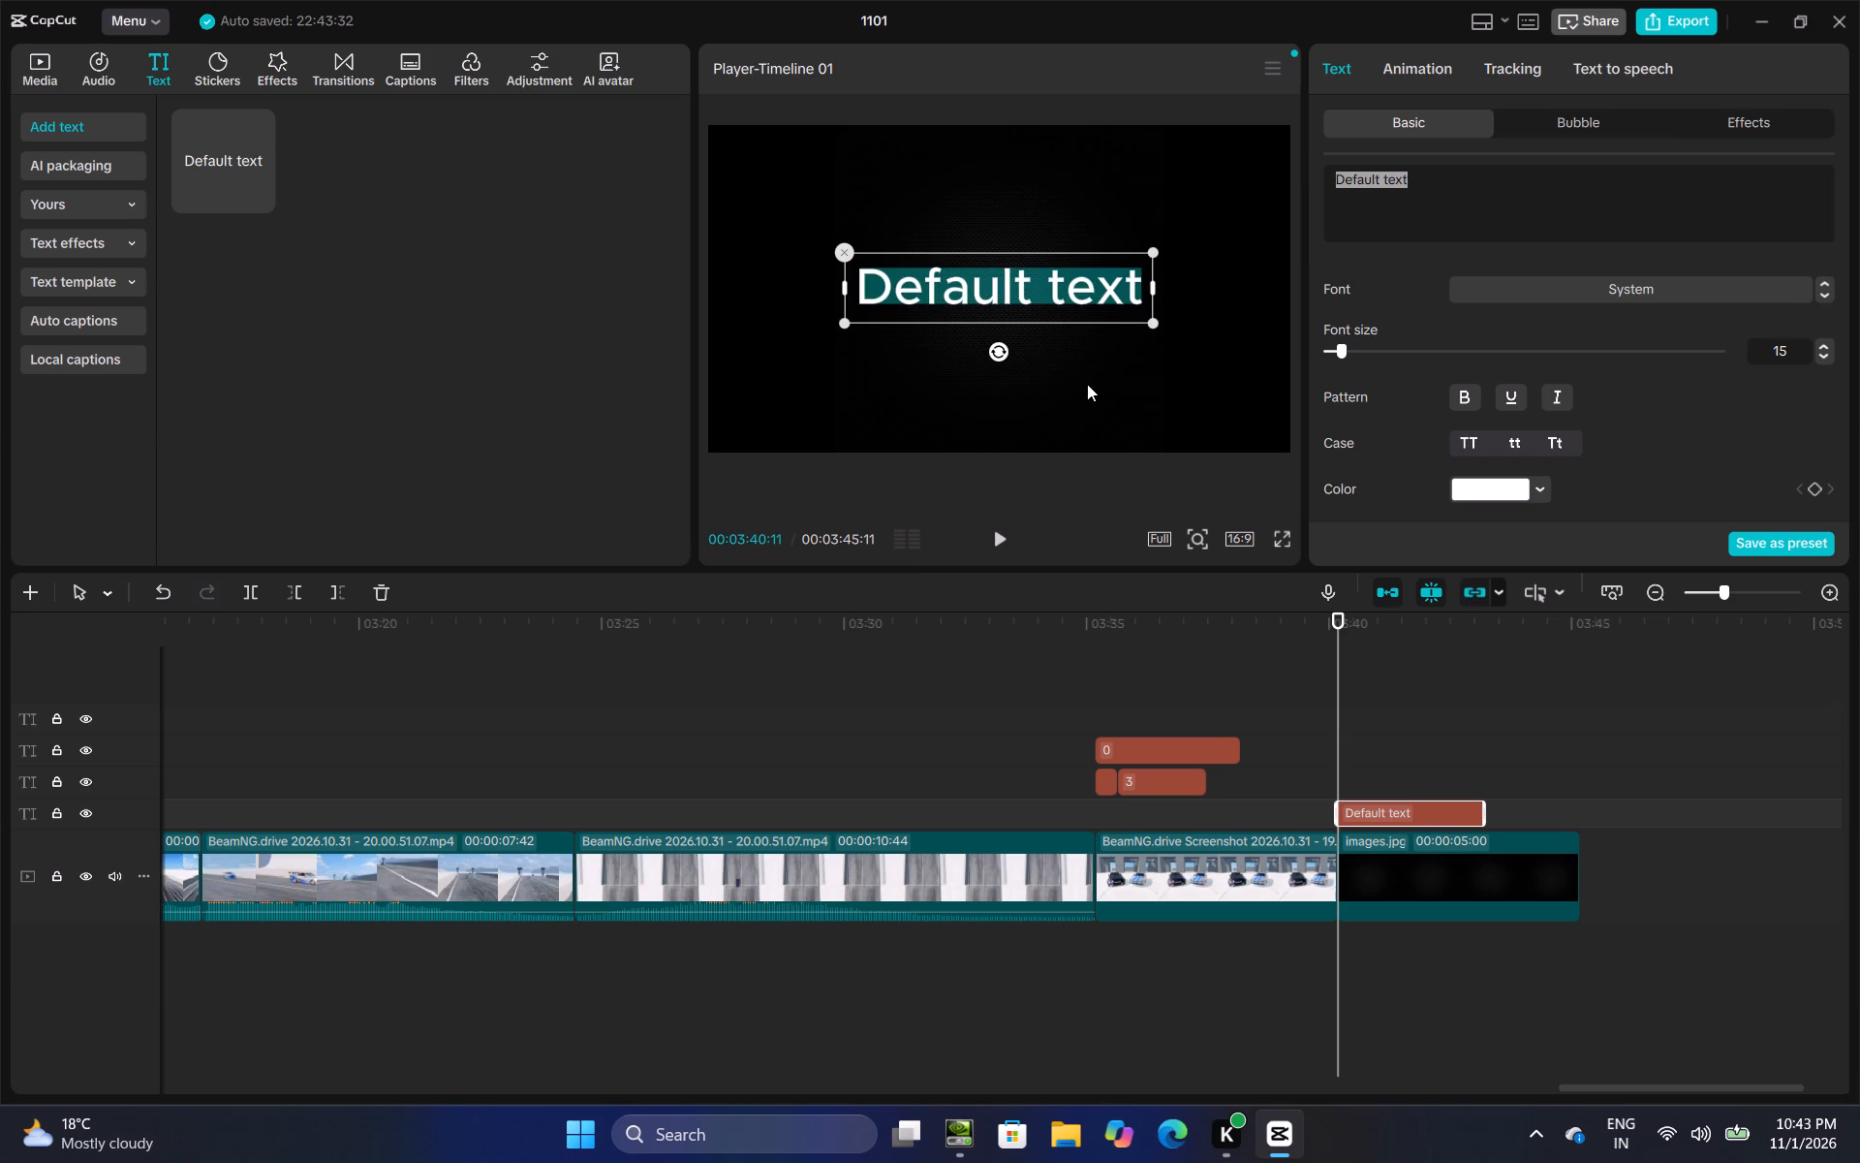
key("BackSpace")
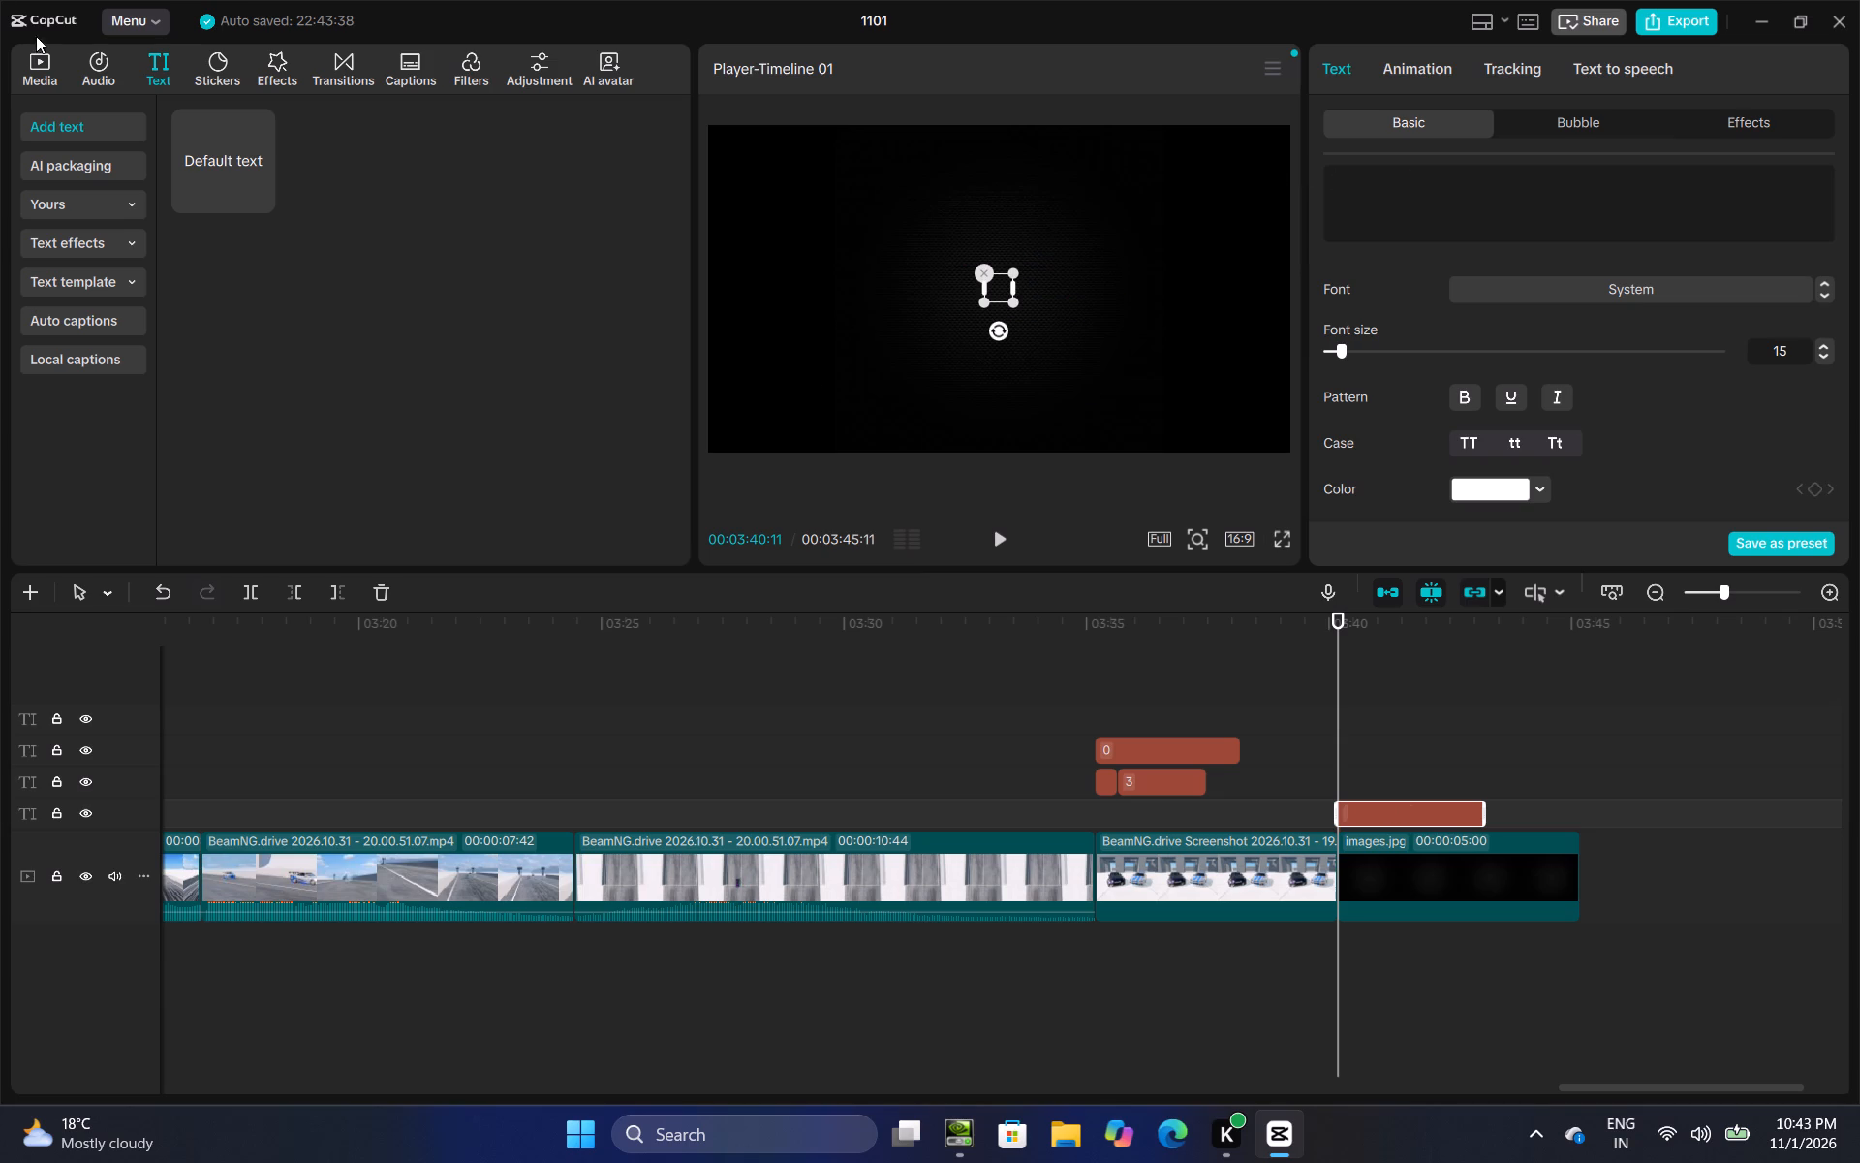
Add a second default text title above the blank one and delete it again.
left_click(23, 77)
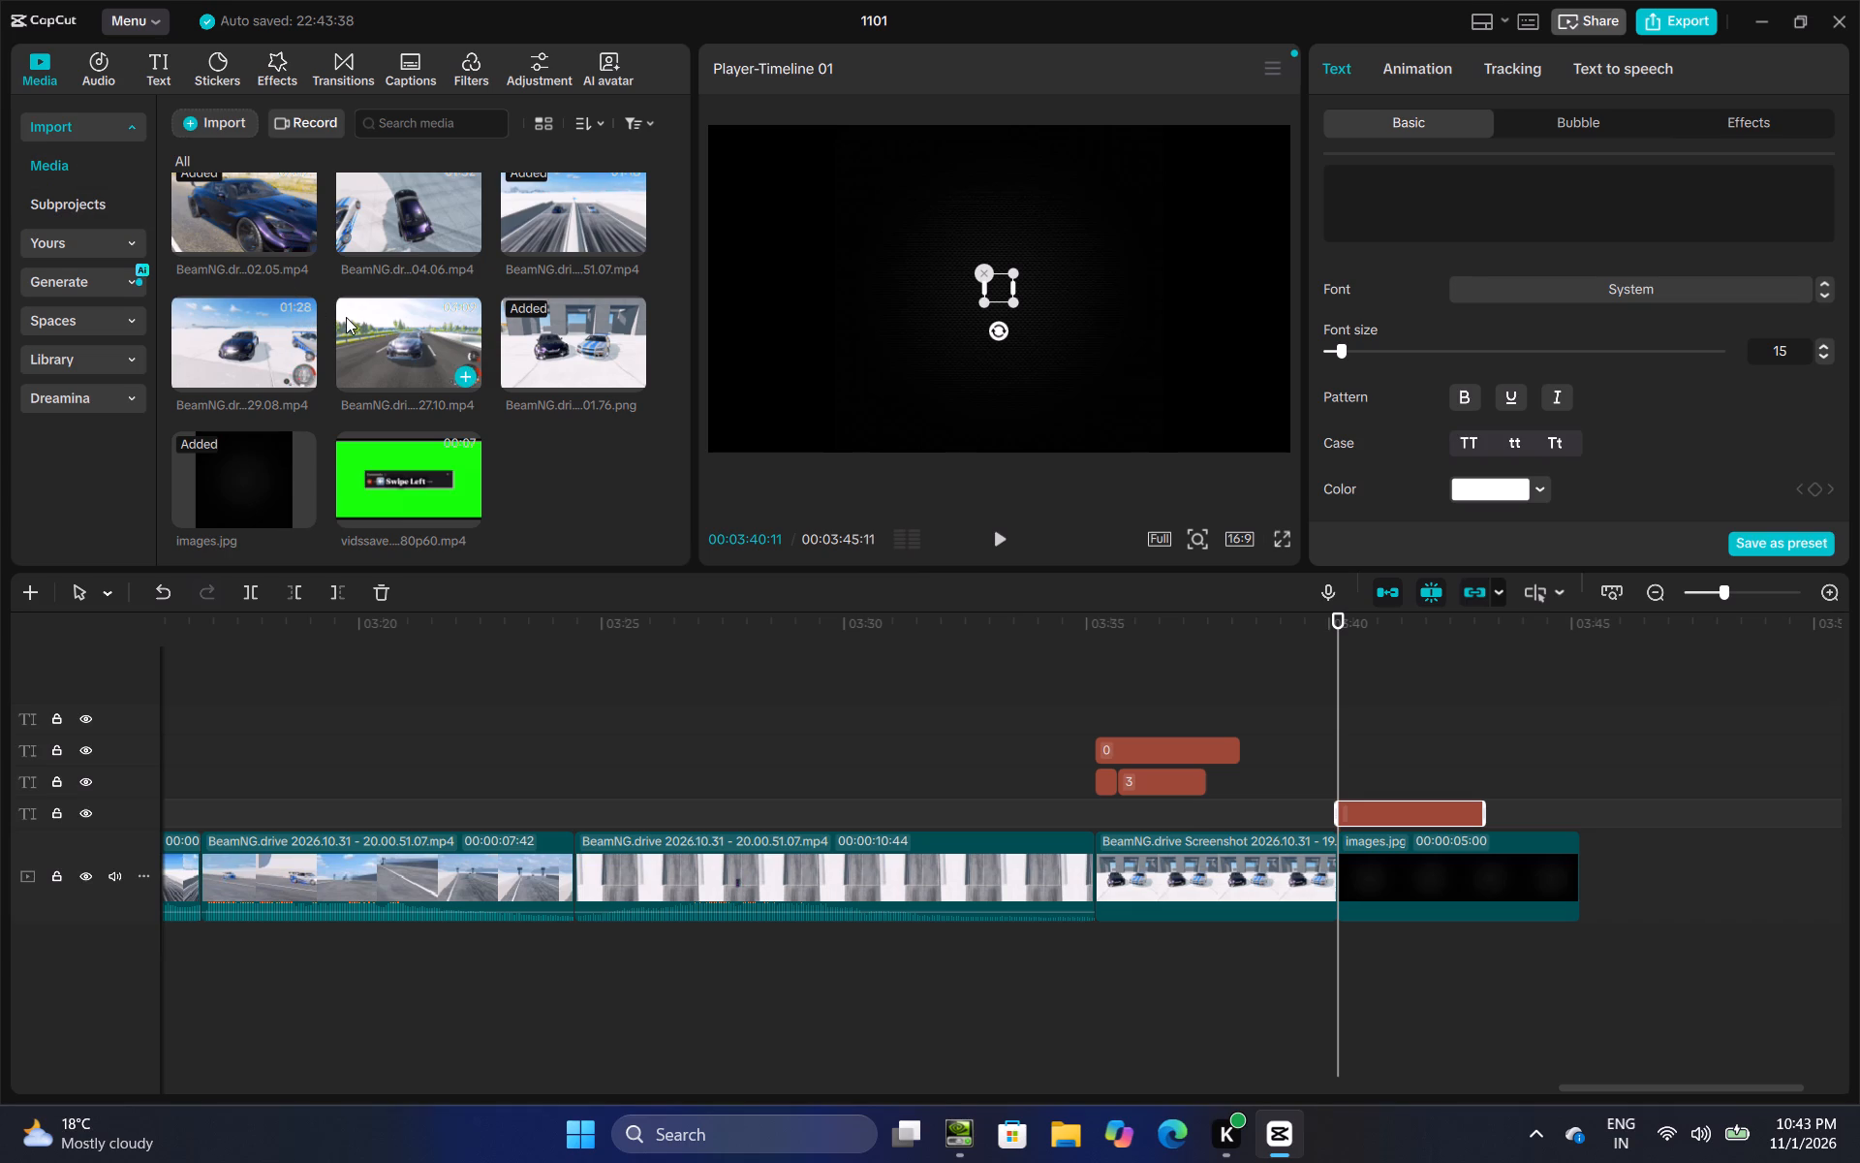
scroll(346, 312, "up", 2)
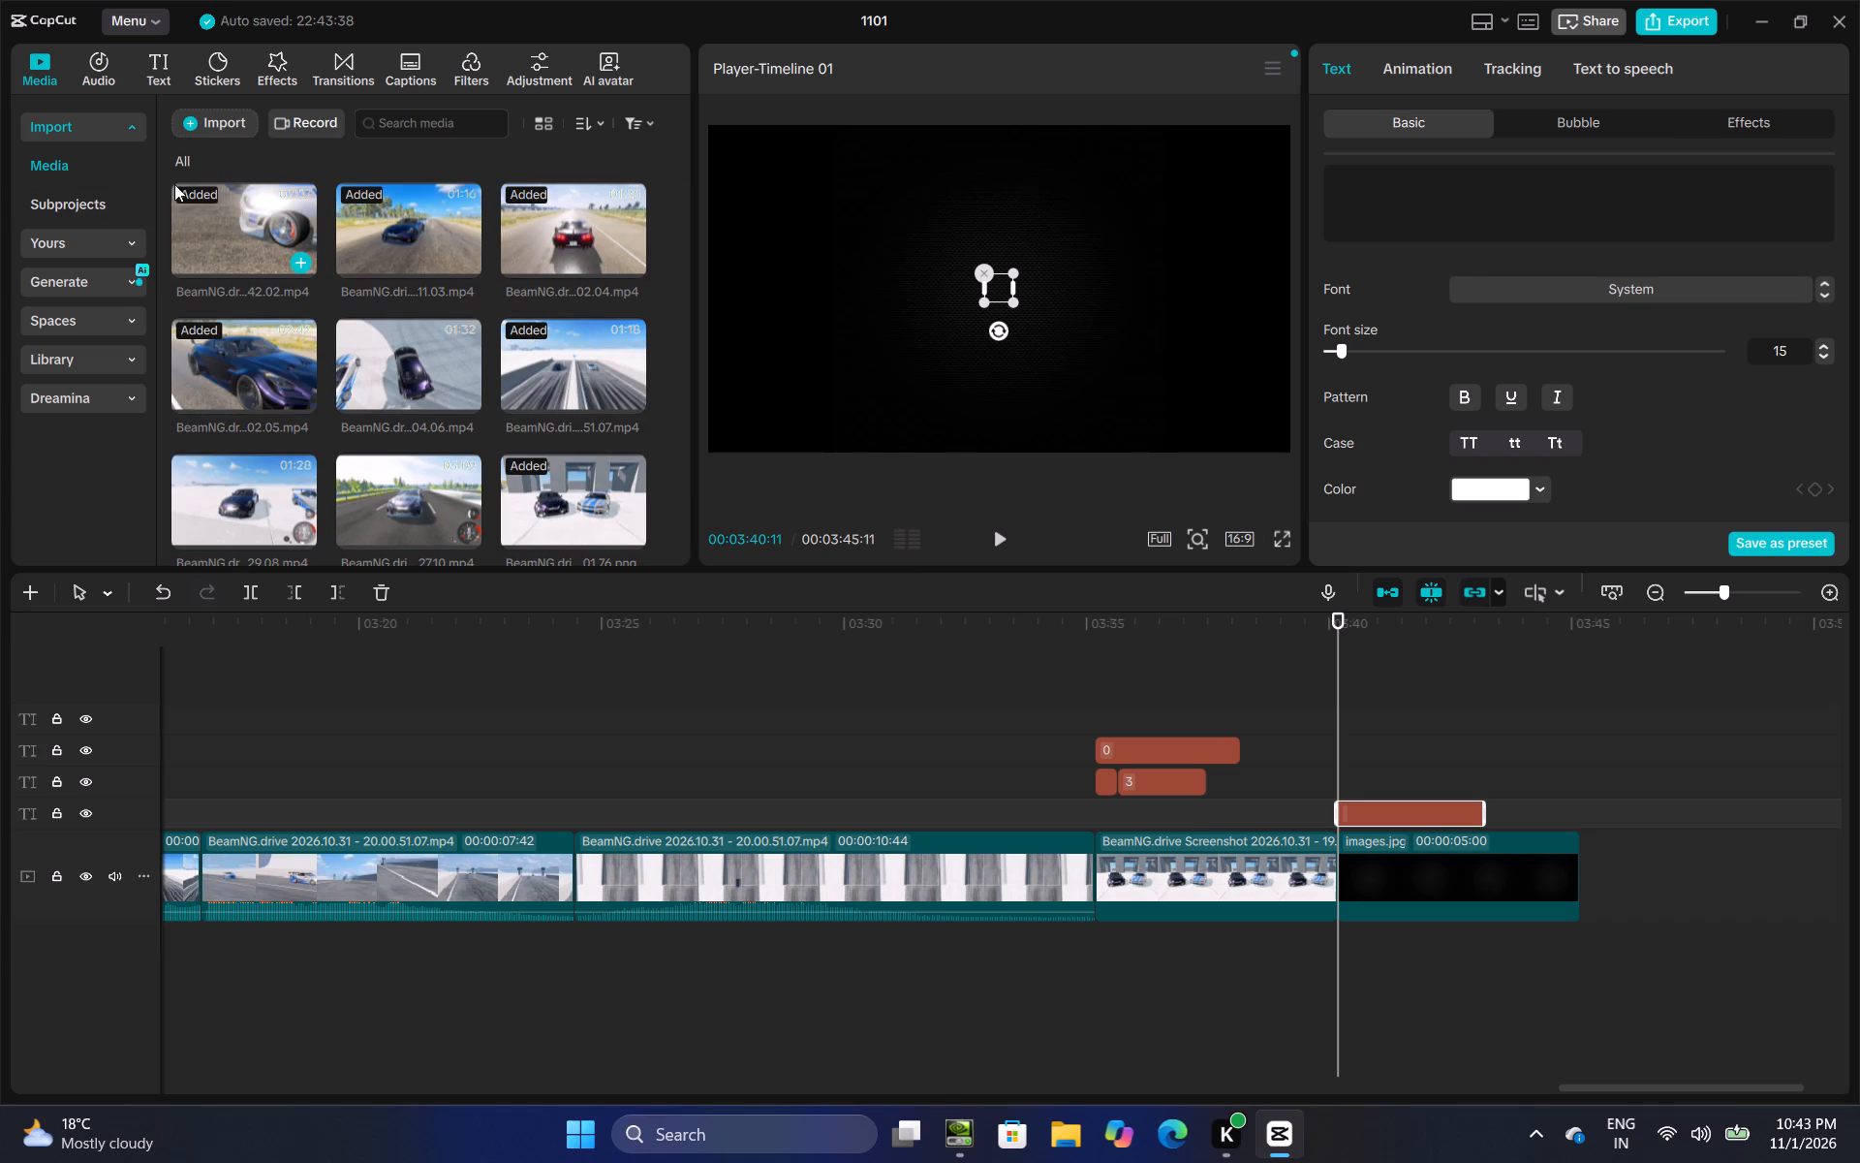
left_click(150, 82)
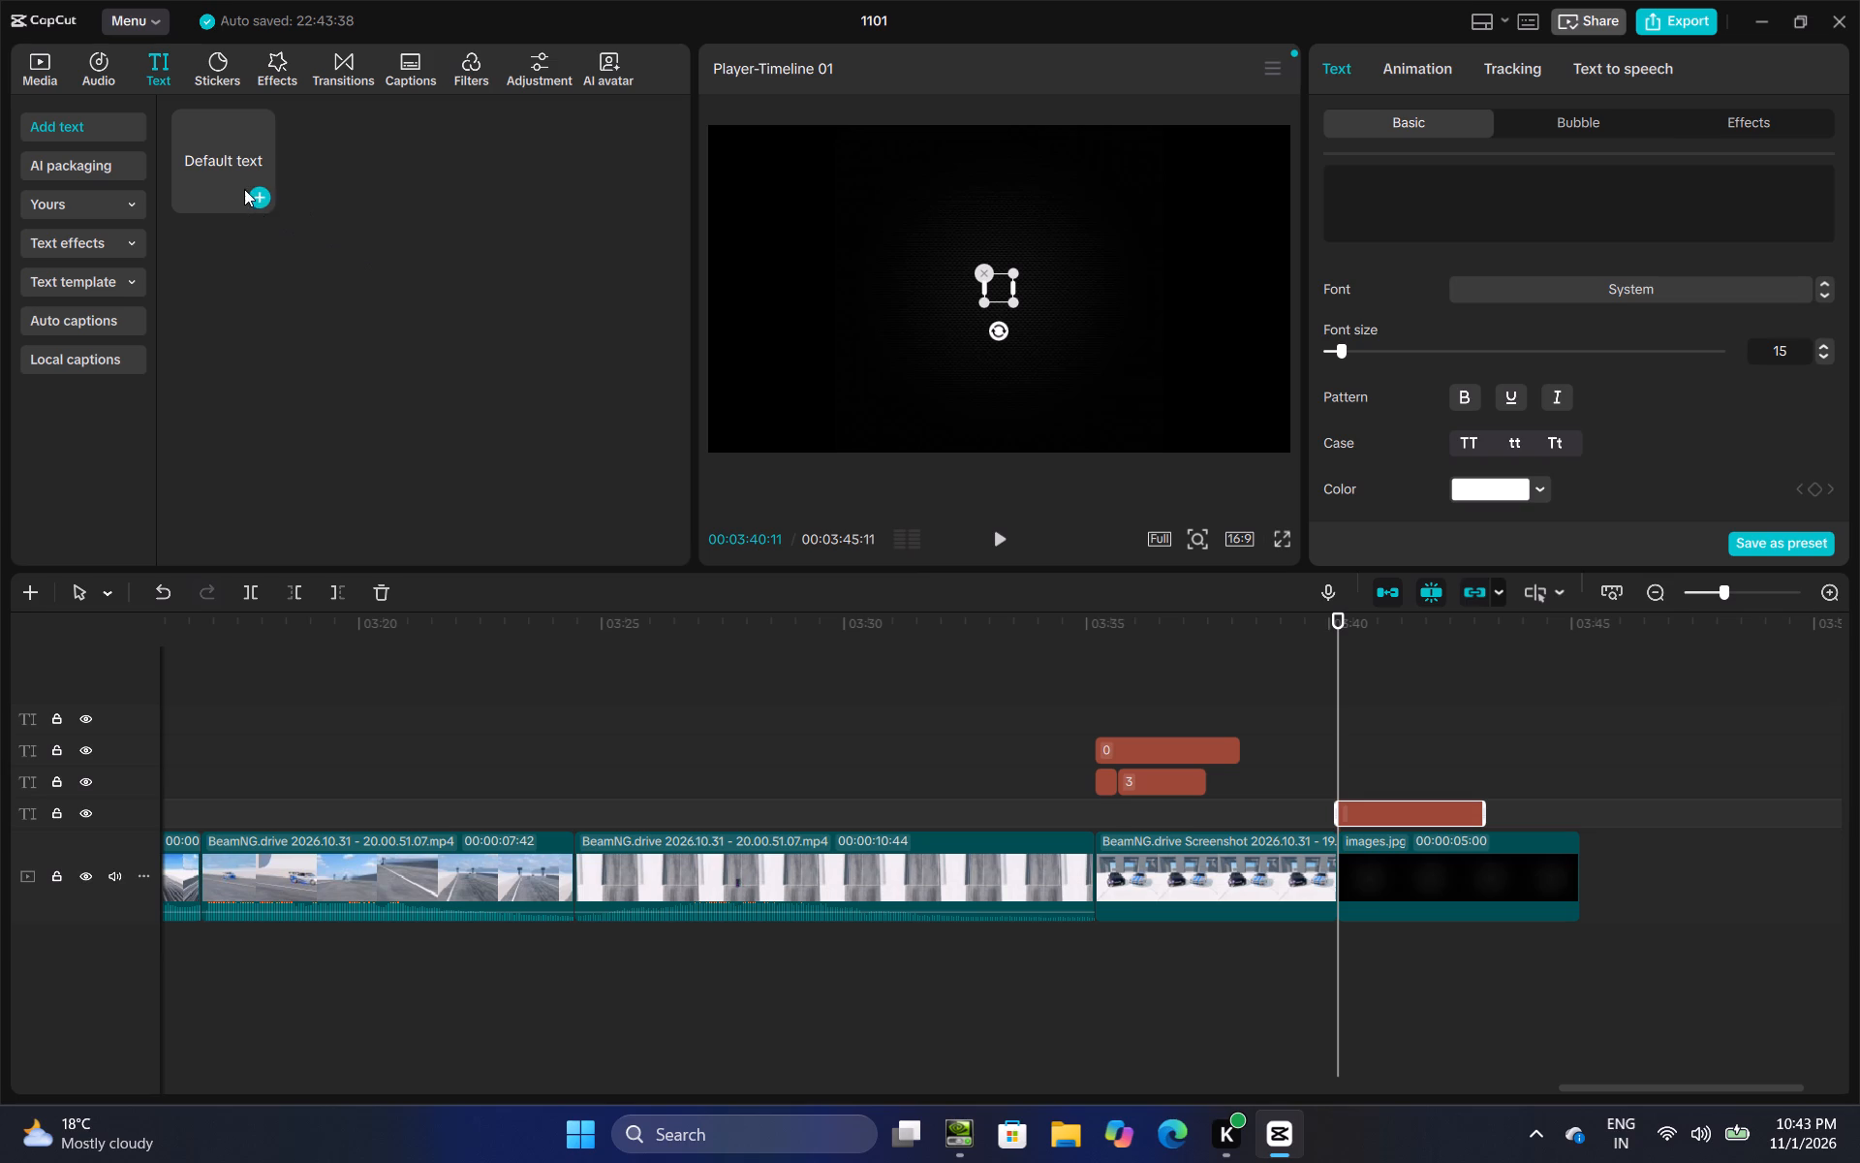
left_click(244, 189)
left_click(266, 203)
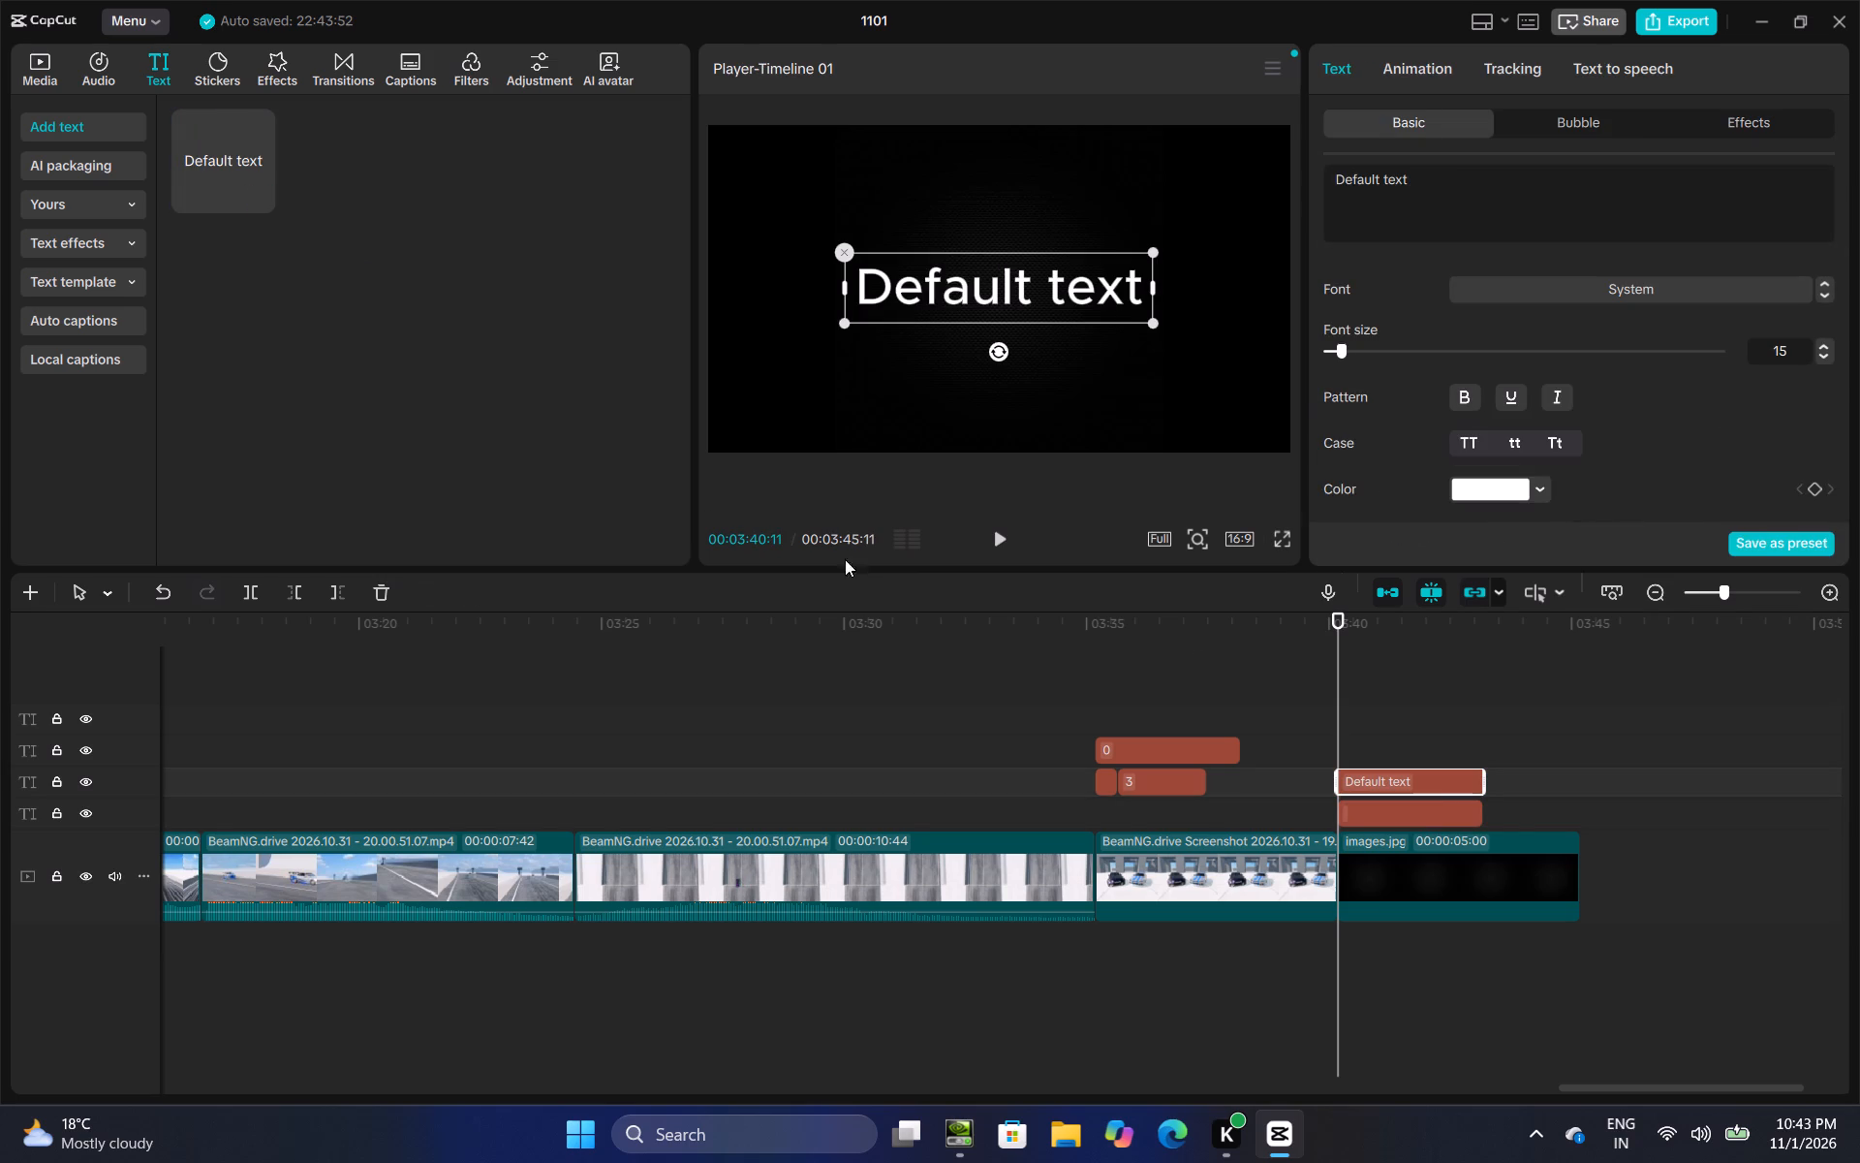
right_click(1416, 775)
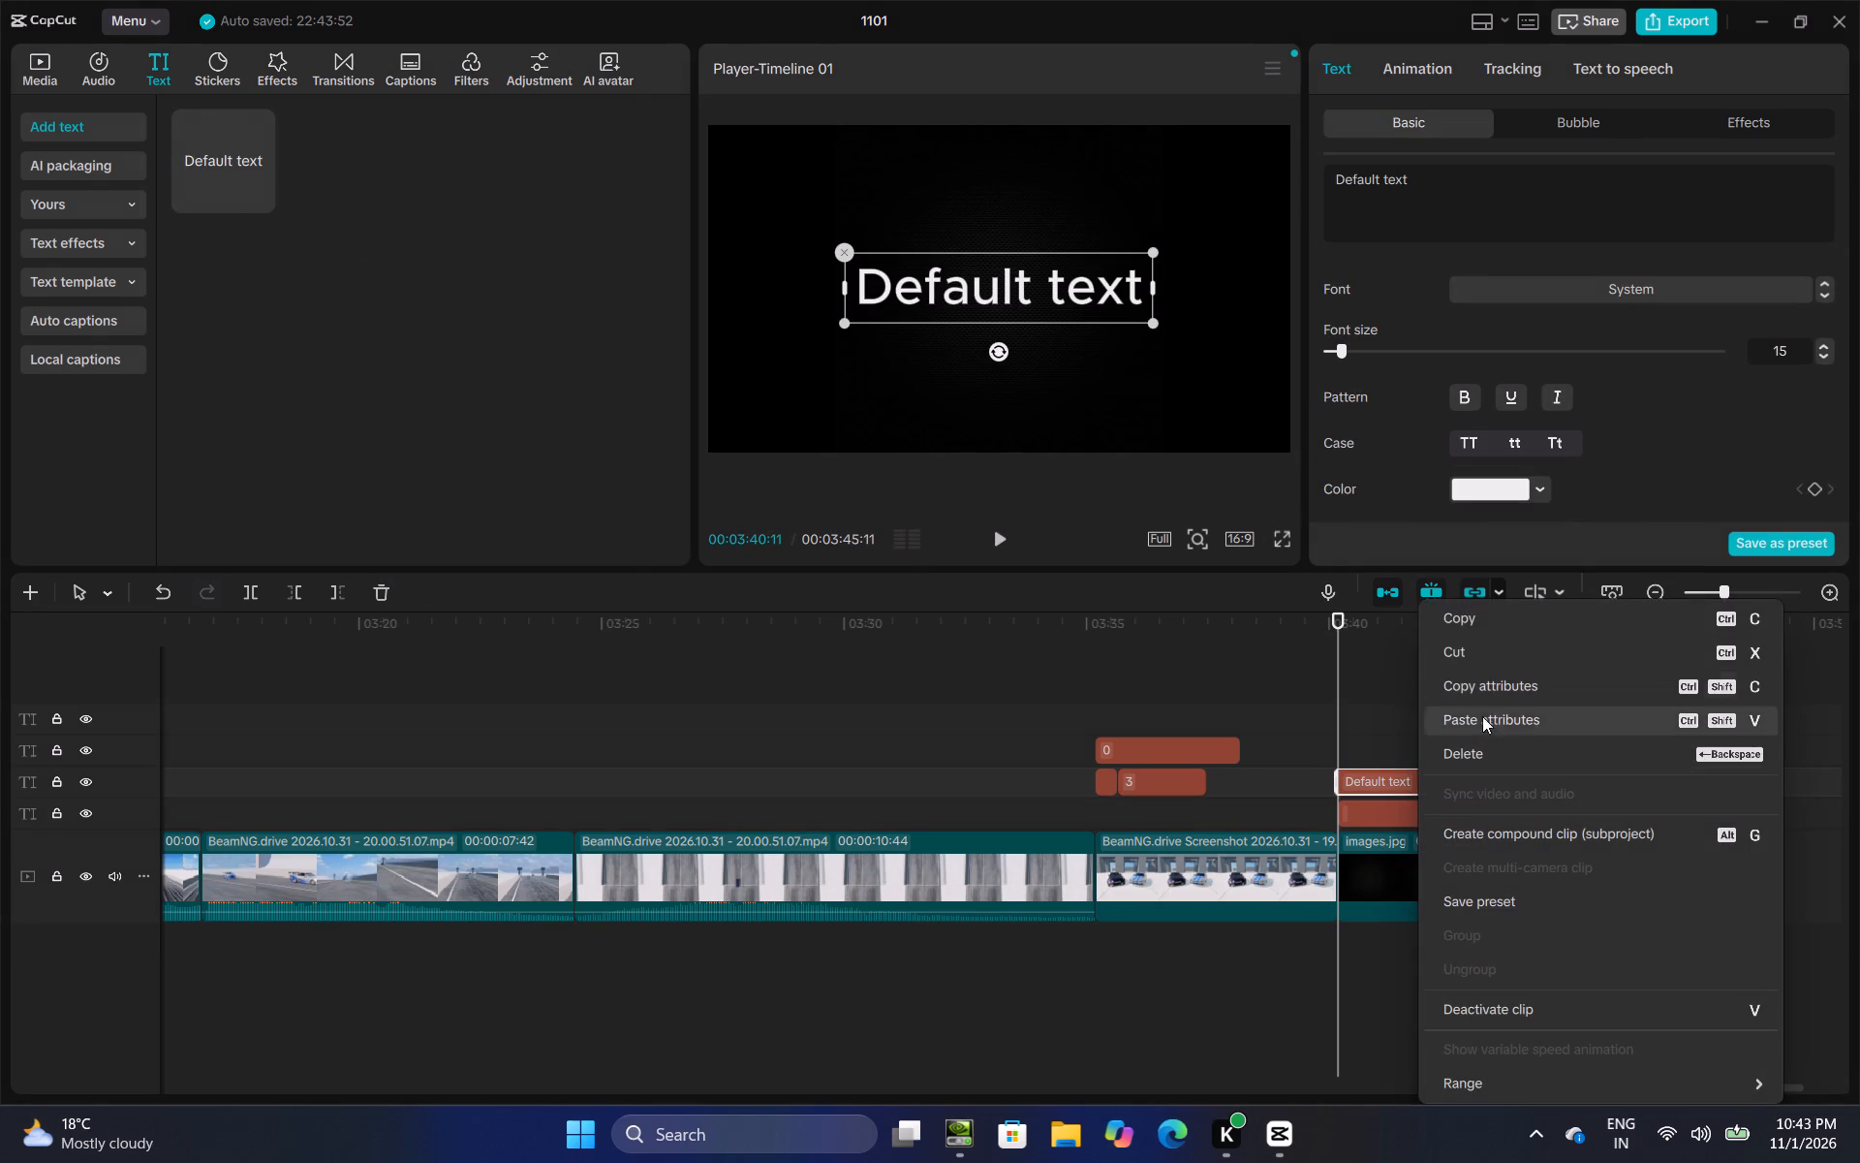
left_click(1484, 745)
Move the blank title up one text track, begin its text with "wa", and align its start with the black background clip.
left_click(1373, 826)
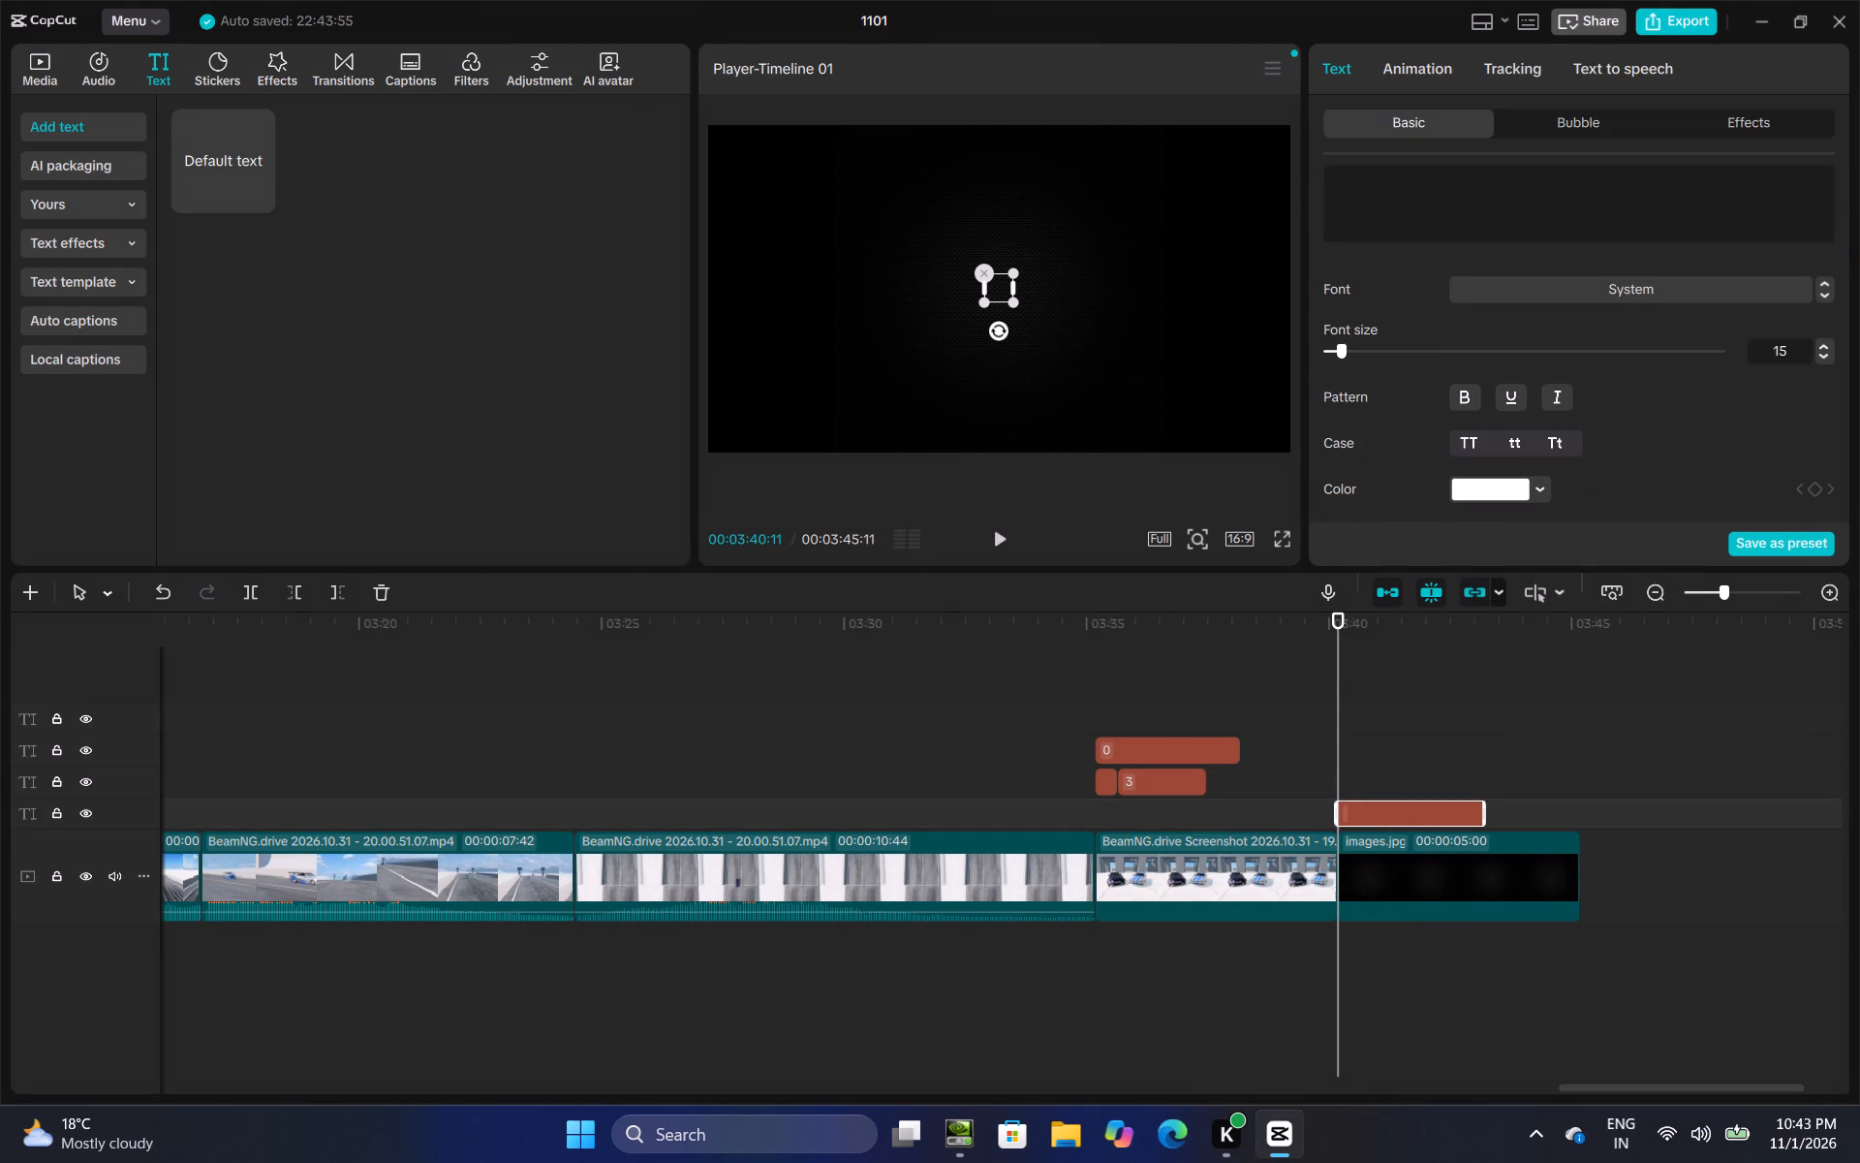
type("wa")
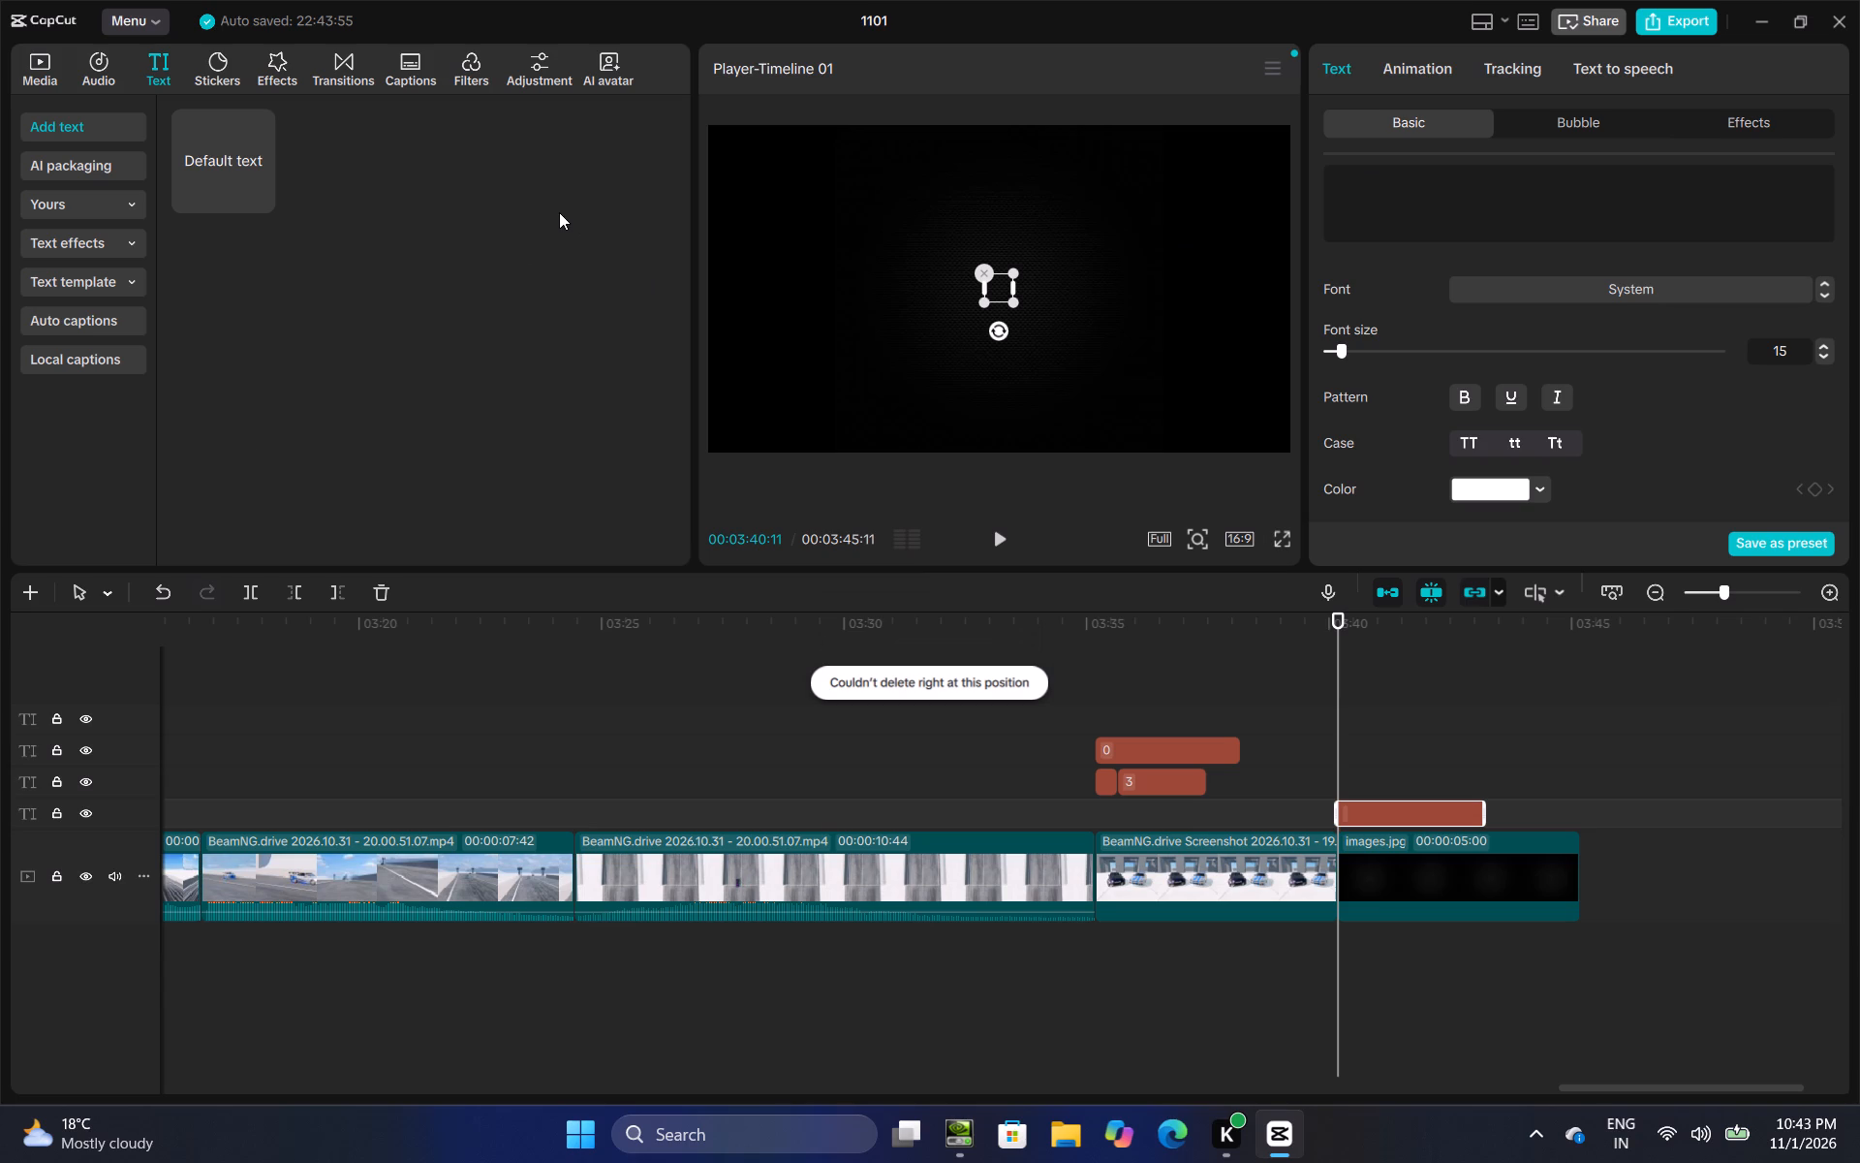
left_click(1429, 821)
left_click_drag(1419, 811, 1436, 779)
left_click(1429, 779)
left_click(1375, 167)
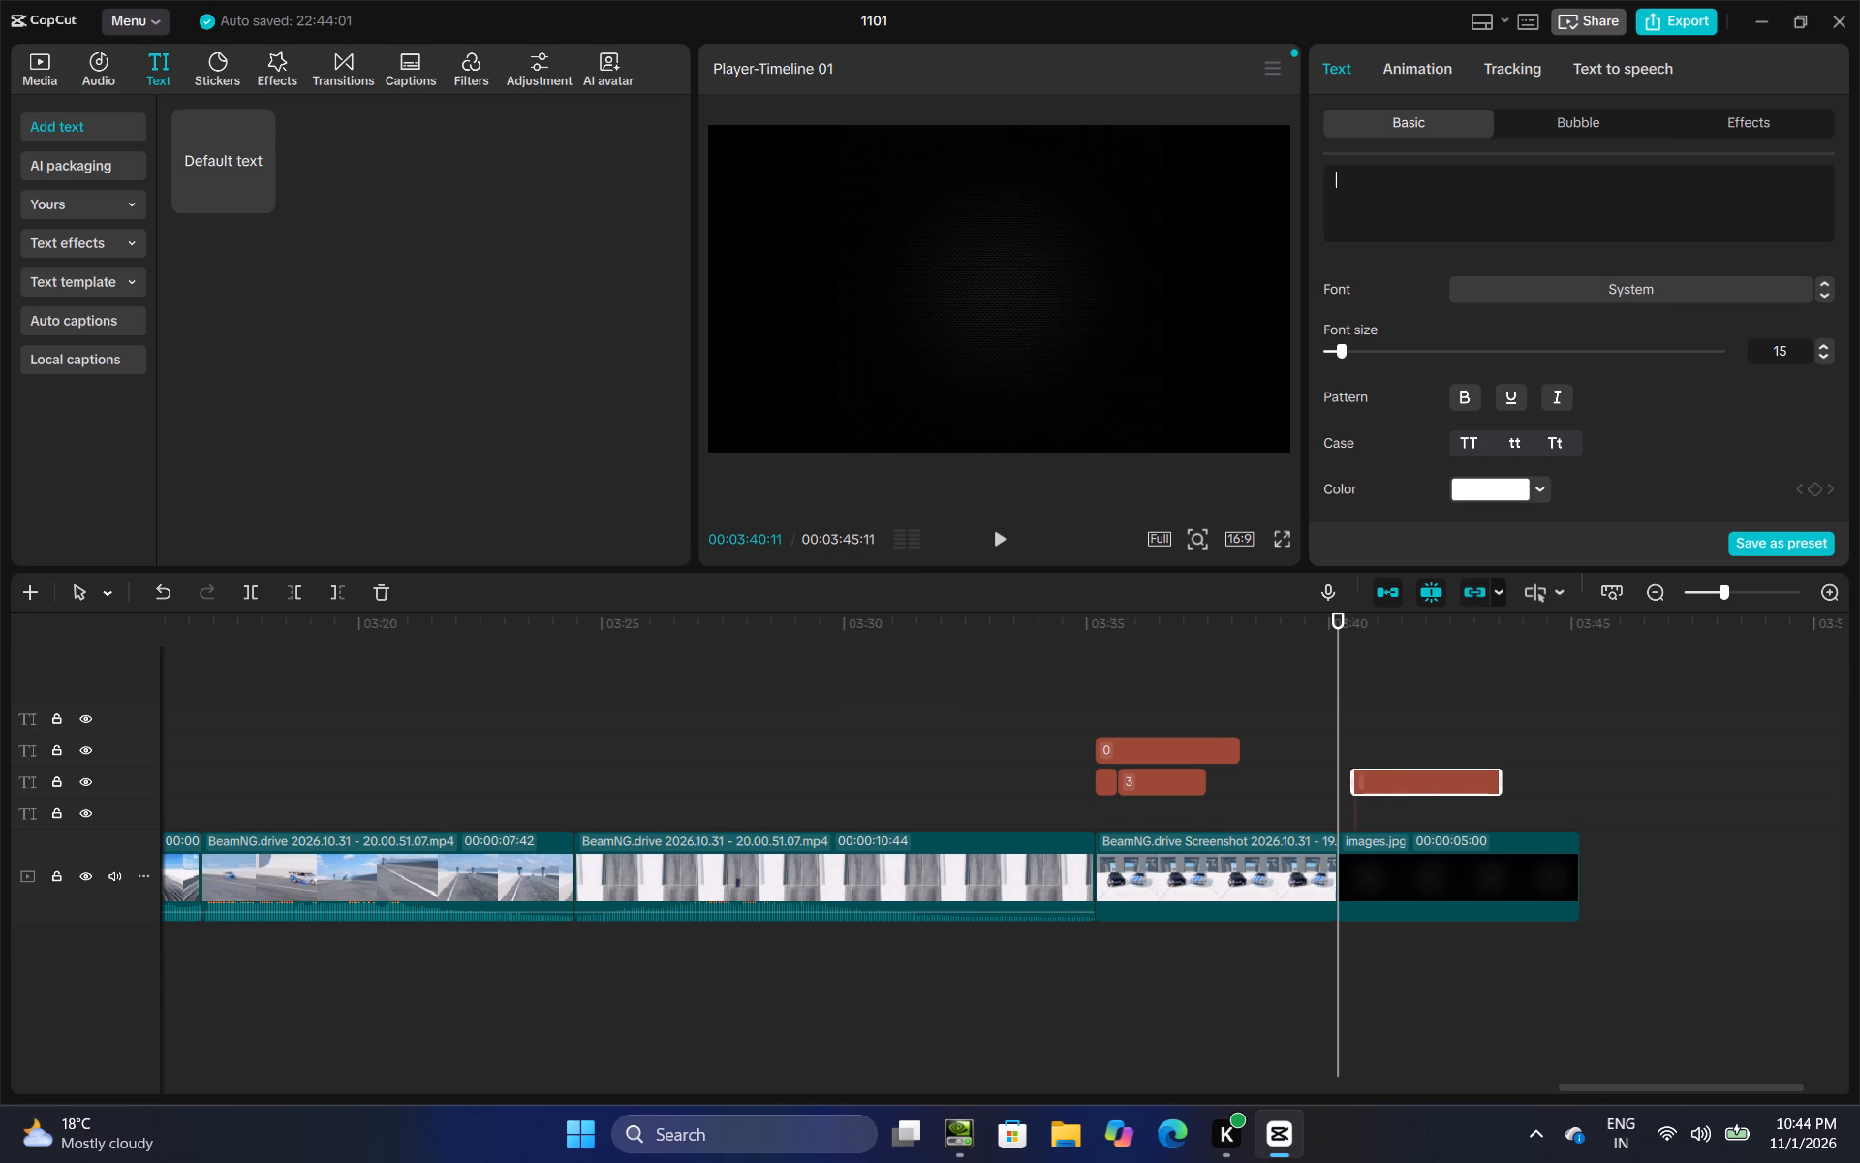
left_click(1353, 193)
key("w")
key("a")
left_click(1390, 707)
left_click(1407, 785)
left_click_drag(1409, 772, 1397, 772)
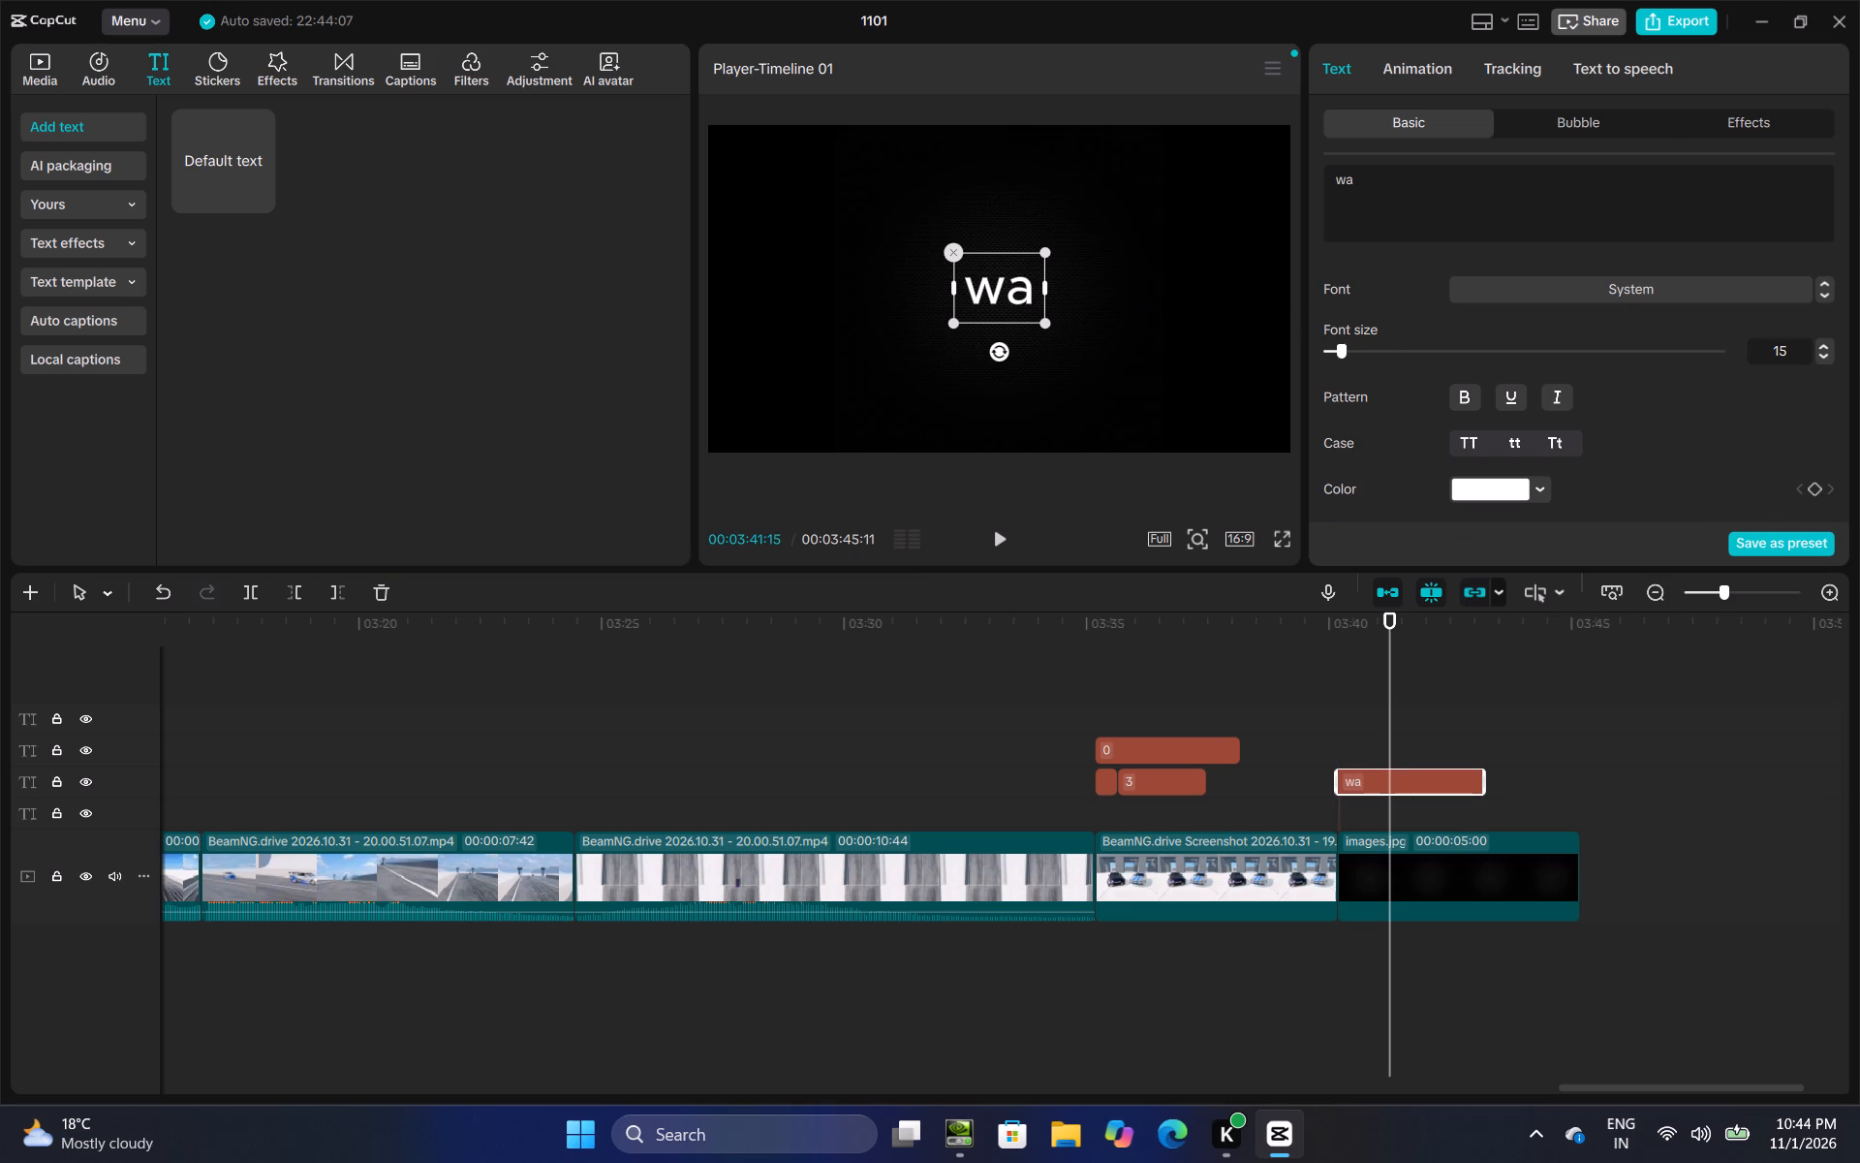
Complete the title text as "wall of death", followed by seven trailing spaces.
left_click(1384, 186)
key("l")
key("l")
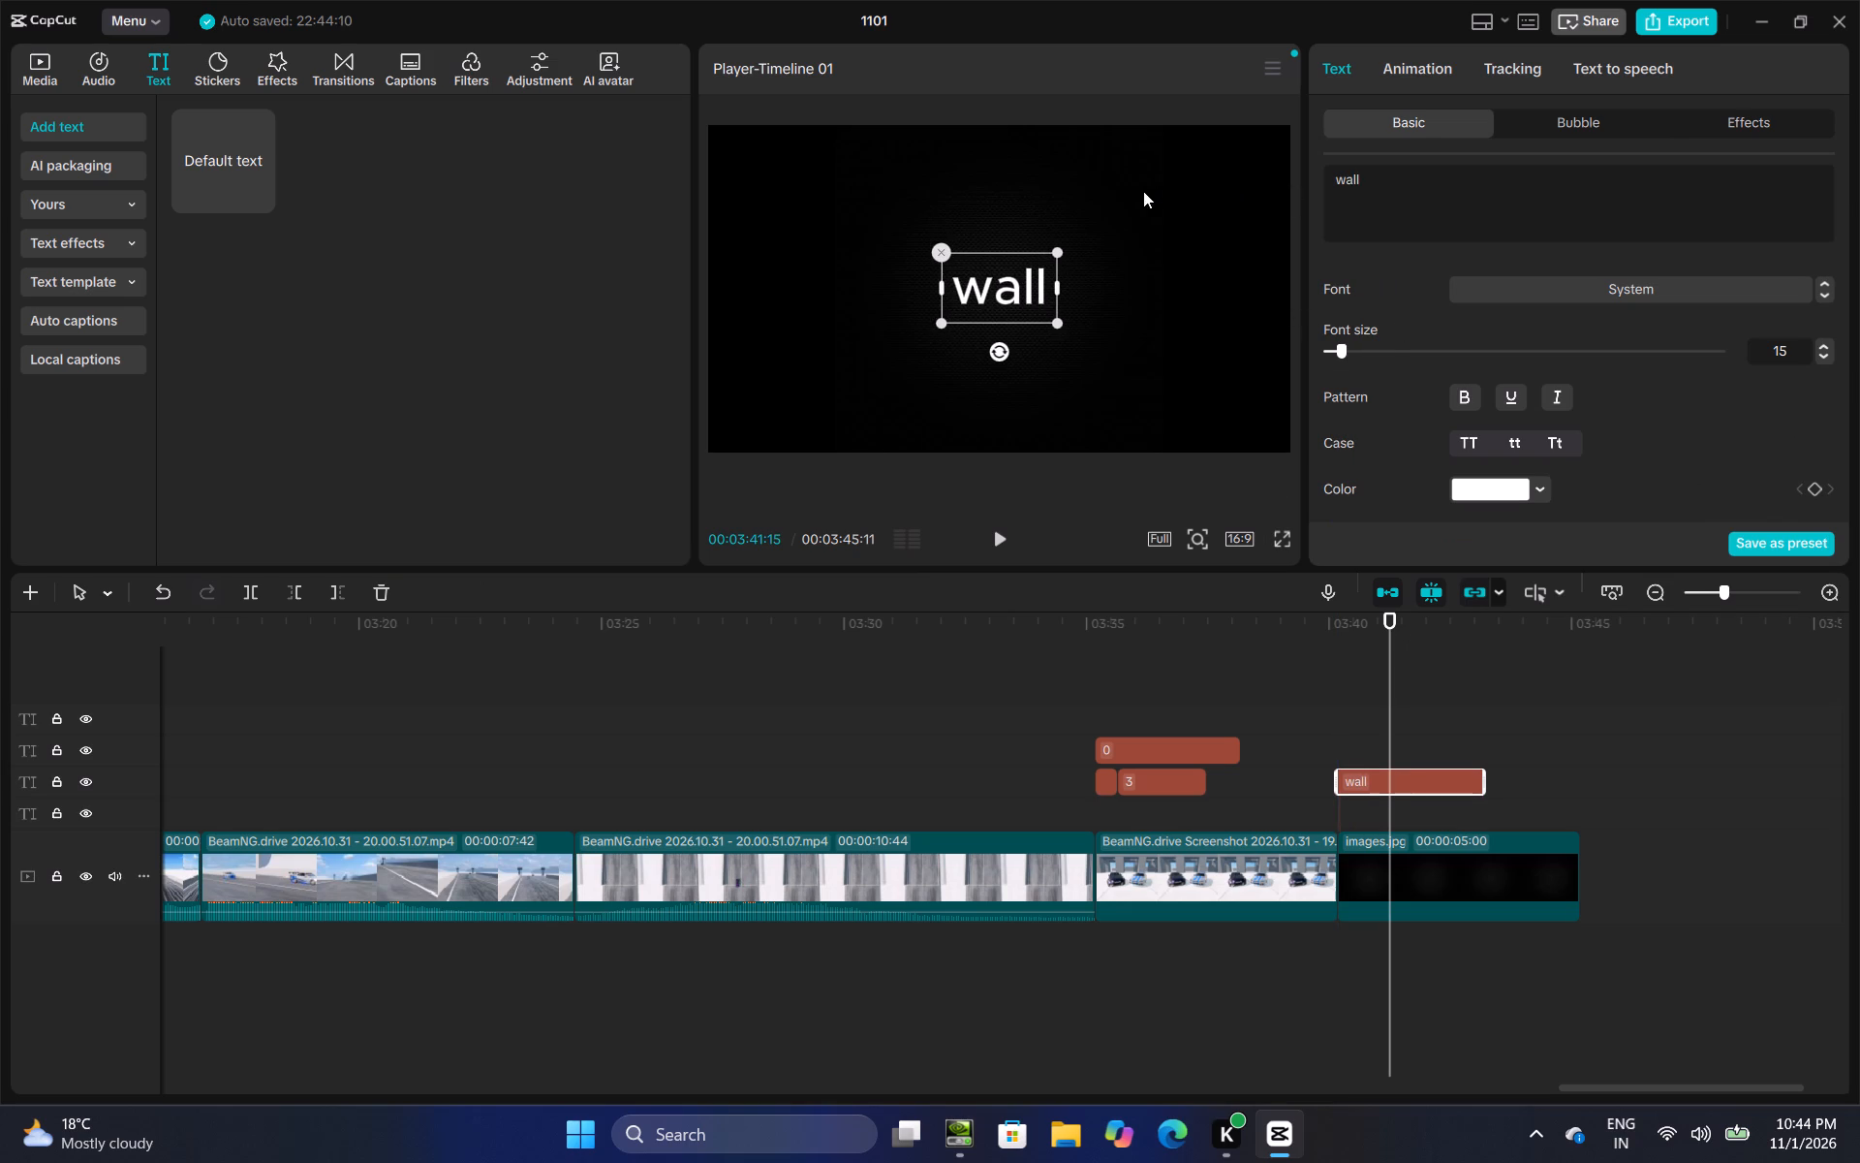
key("o")
key("f")
key("ctrl+alt+space")
key("BackSpace")
key("BackSpace")
key("BackSpace")
key("BackSpace")
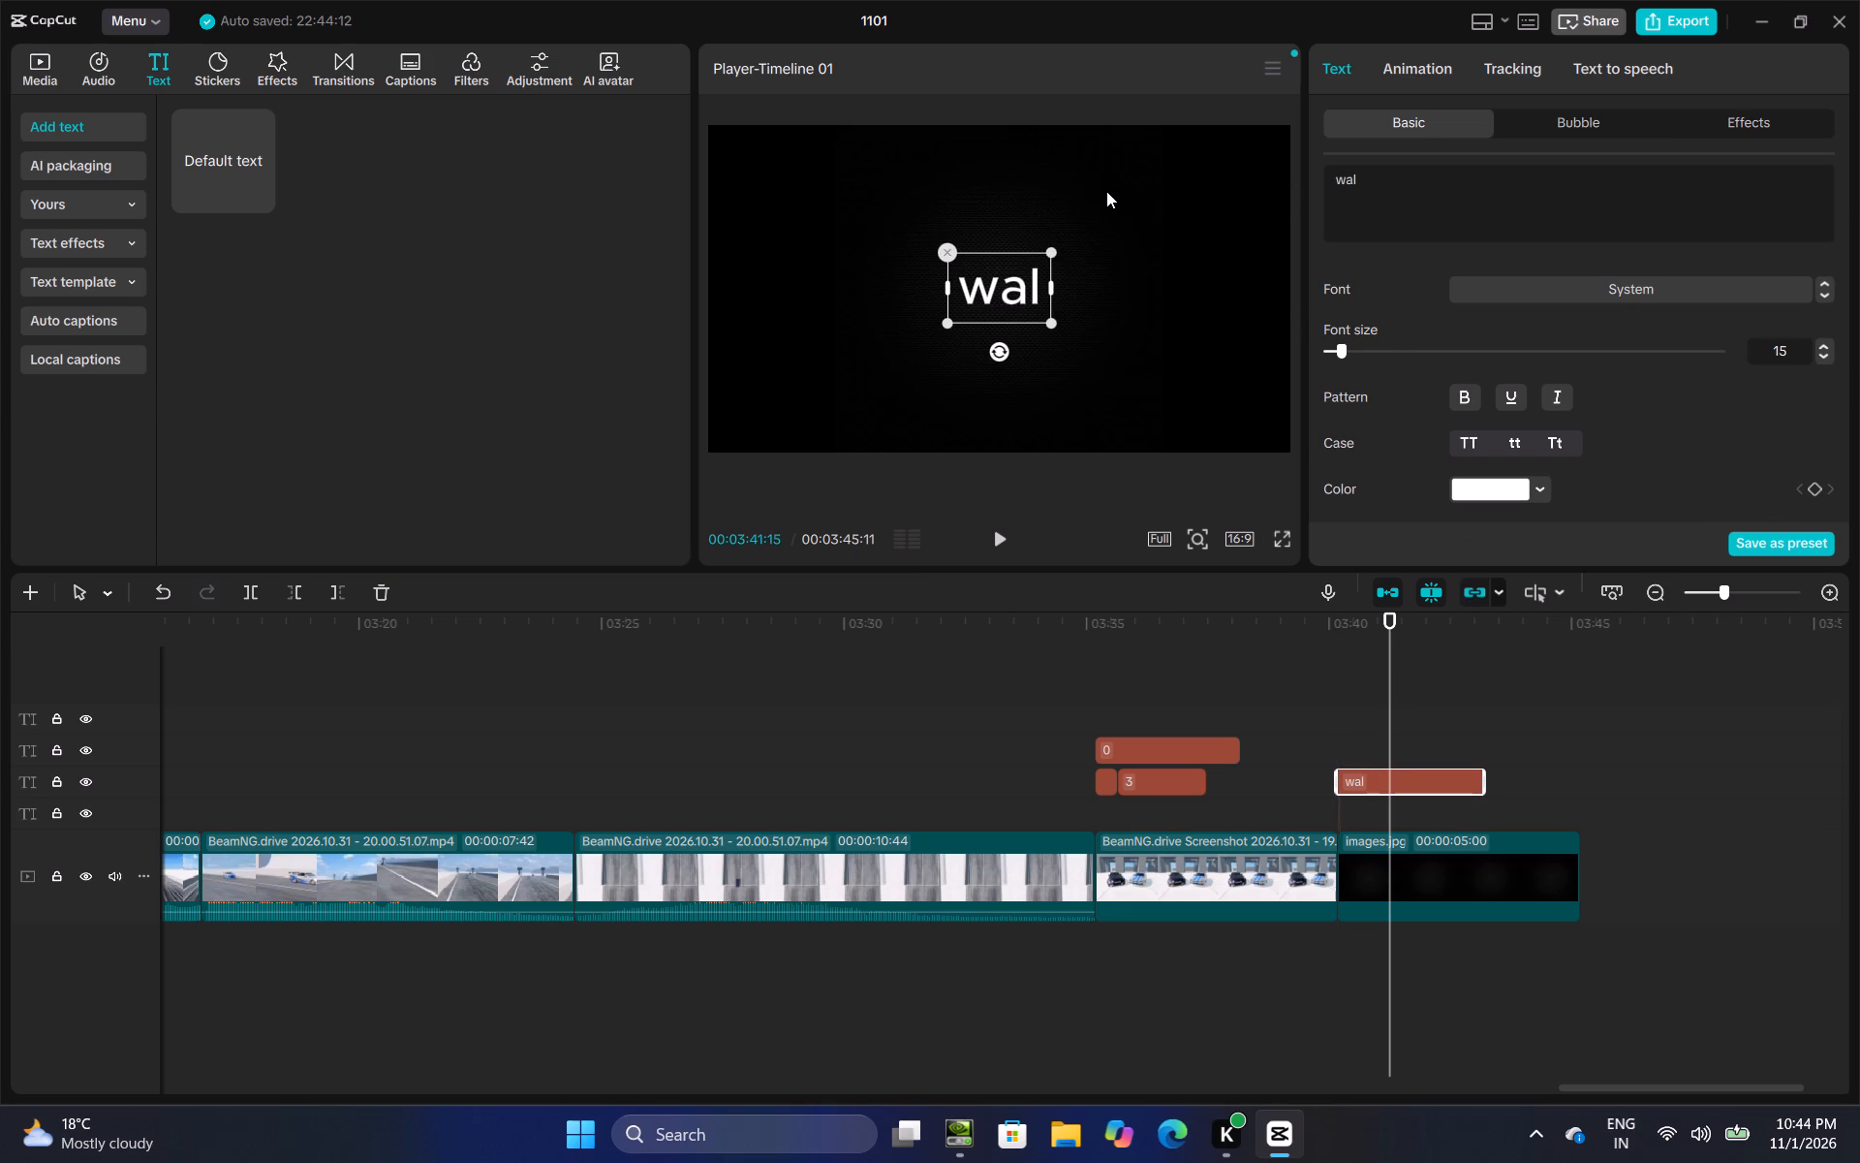
type("l of death")
key("space")
key("space")
key("space")
key("space")
key("space")
key("space")
key("space")
Insert six spaces before "wall of death" to shift the title line toward the centre of the frame.
key("Left")
key("Left")
key("Left")
key("Left")
key("Left")
key("Left")
key("Left")
key("Left")
key("Left")
key("Left")
key("Left")
key("Left")
key("Left")
key("Left")
key("Left")
key("Left")
key("Left")
key("Left")
key("Left")
key("Left")
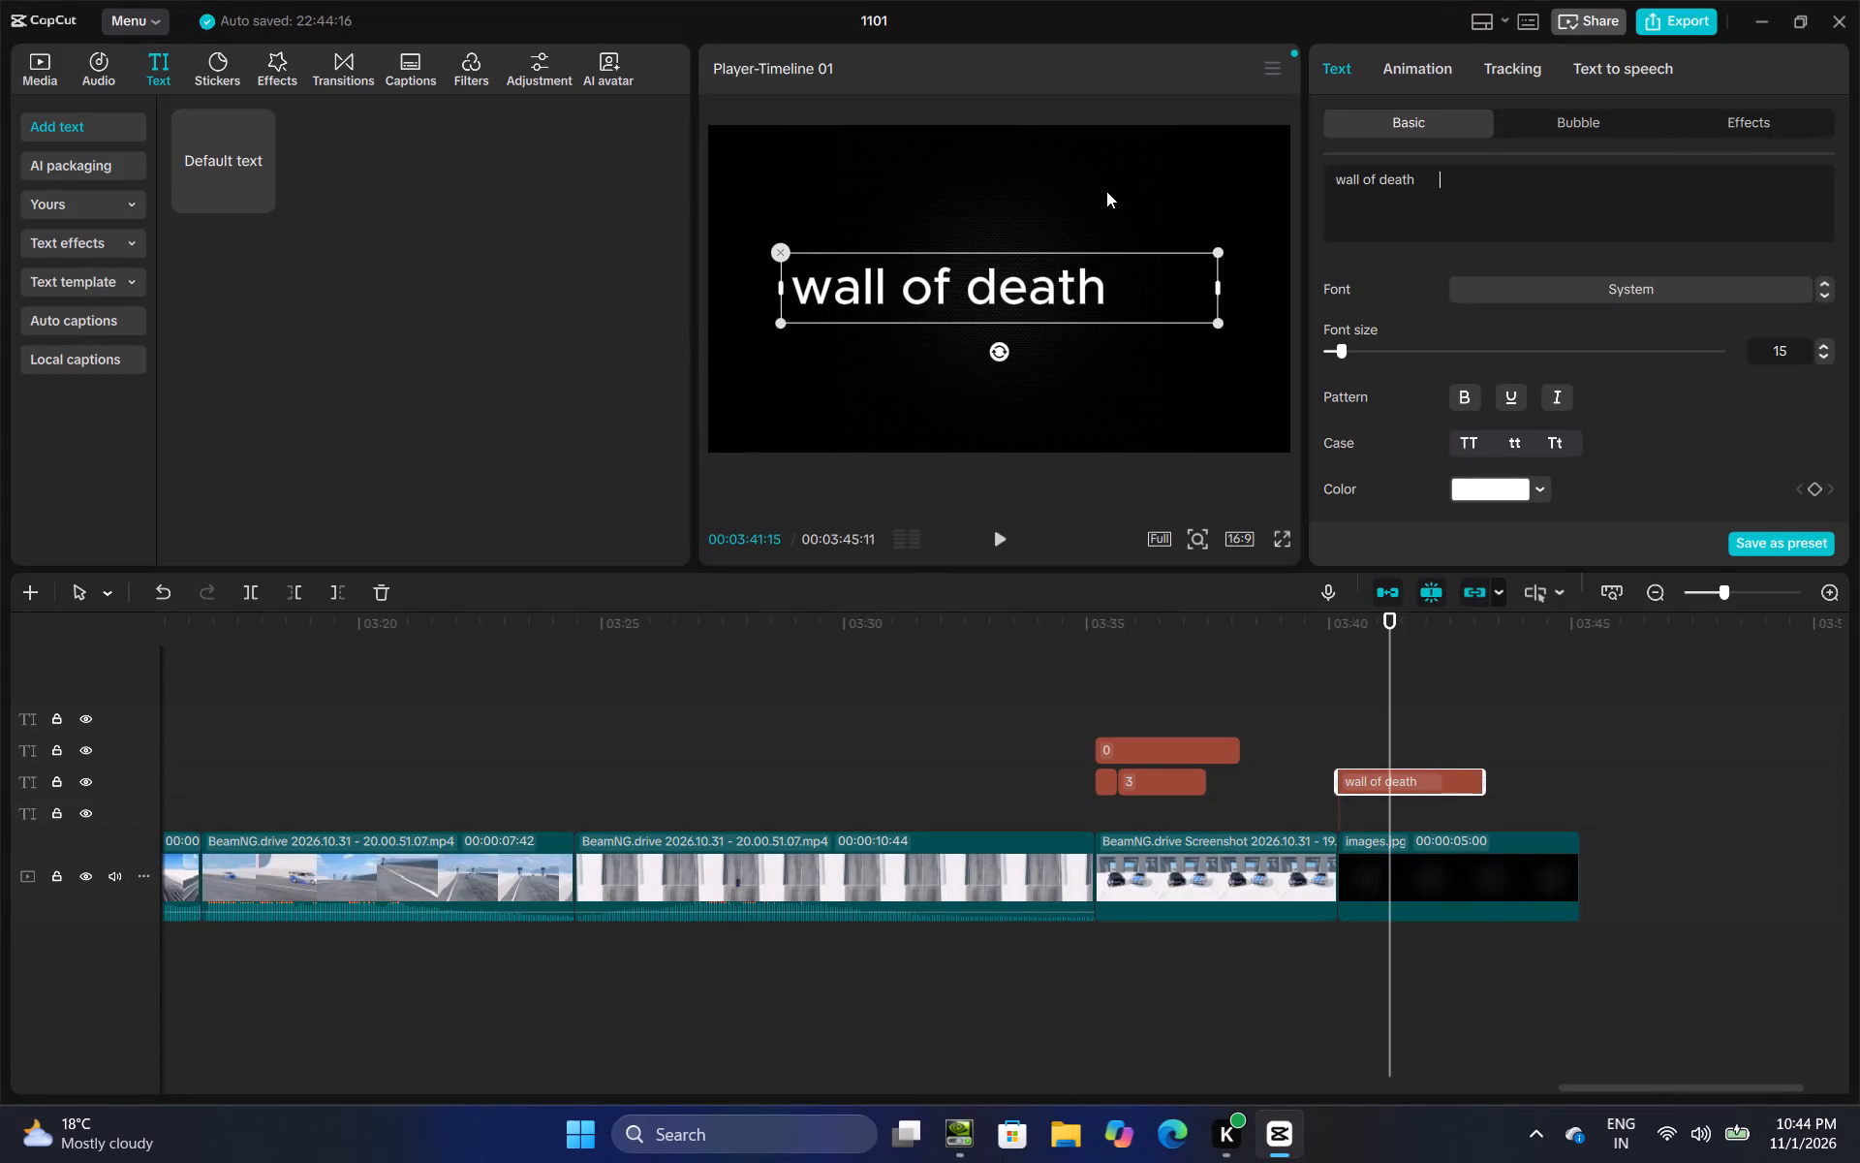
key("space")
key("space")
key("space")
key("space")
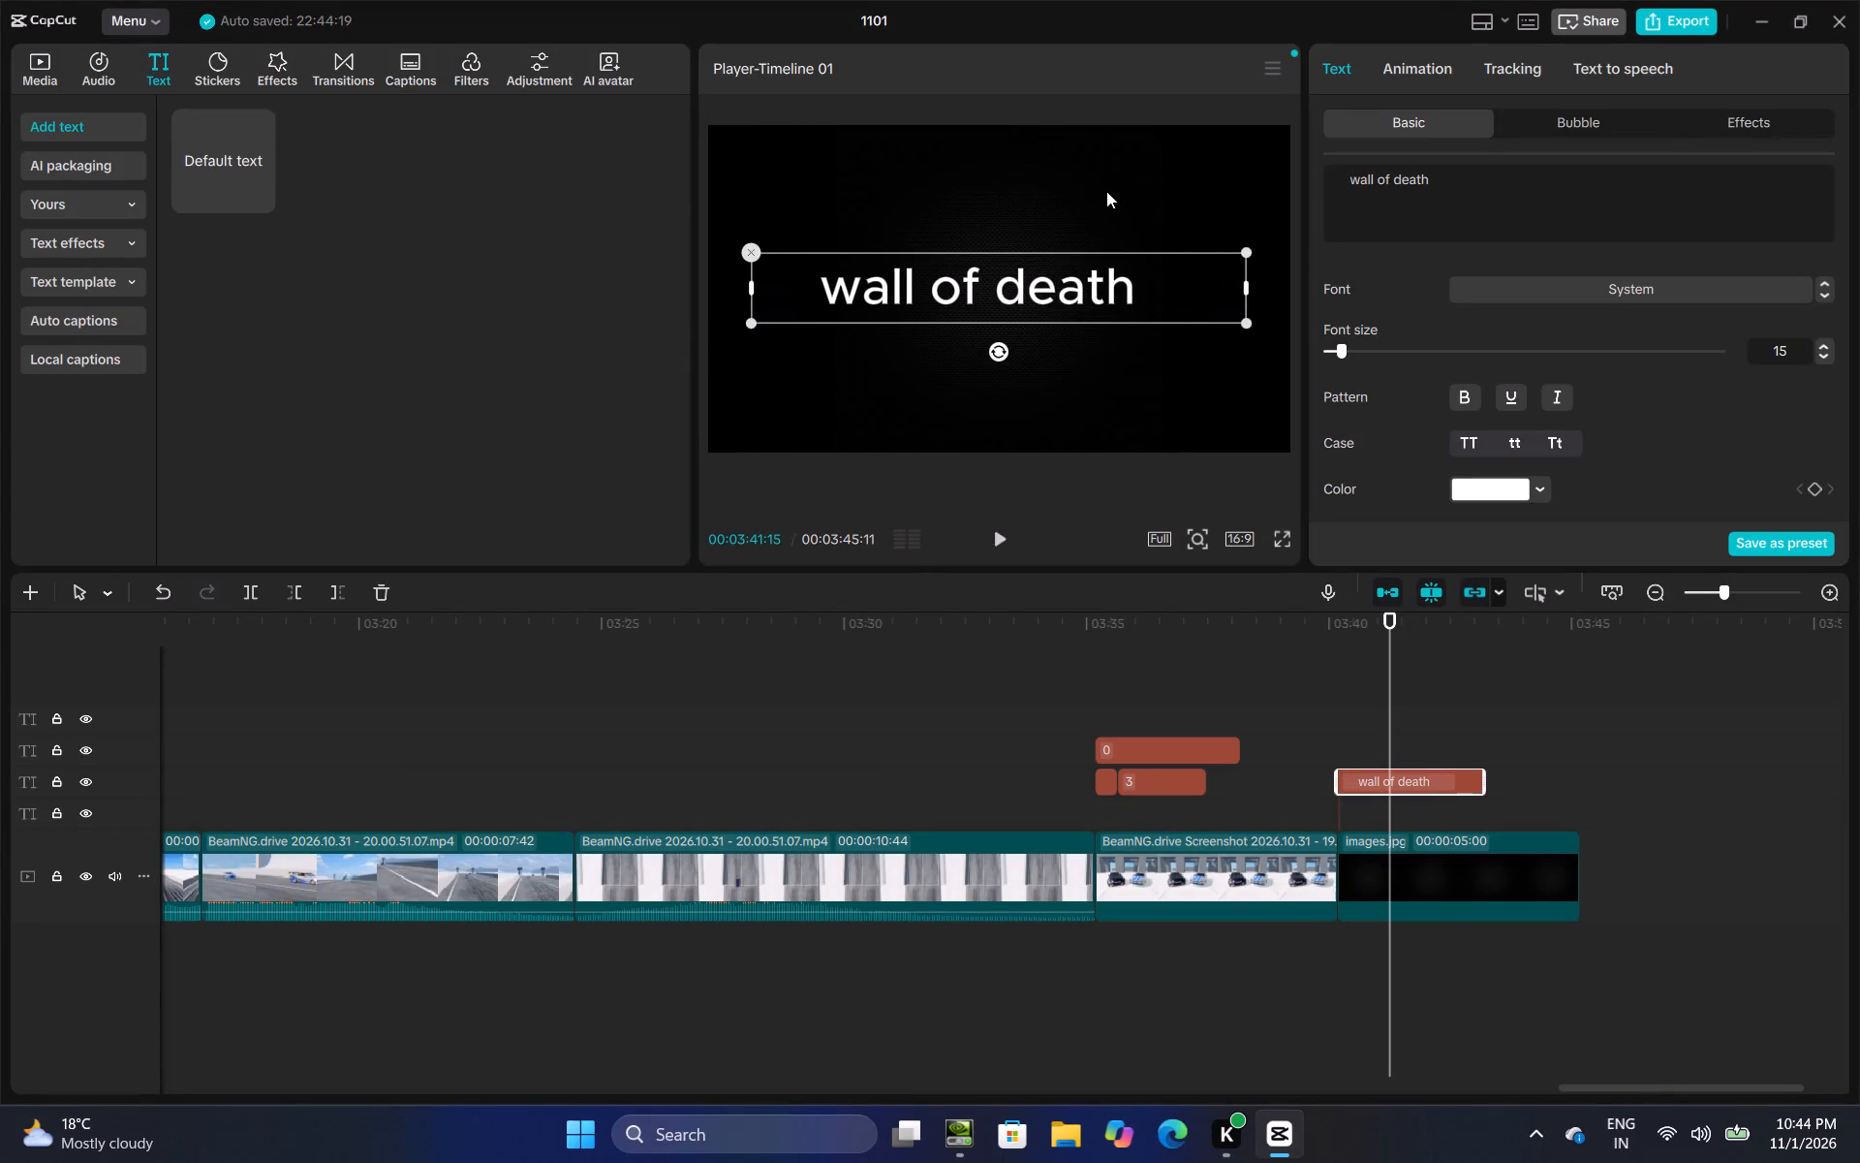
key("space")
key("space")
Add a second line reading "escape test" below "wall of death" in the title.
key("Right")
key("Right")
key("Right")
key("Right")
key("Right")
key("Right")
key("Right")
key("Right")
key("Right")
key("Right")
key("Right")
key("Right")
key("Right")
key("Right")
key("Right")
key("Right")
key("Right")
key("Right")
key("Right")
key("Right")
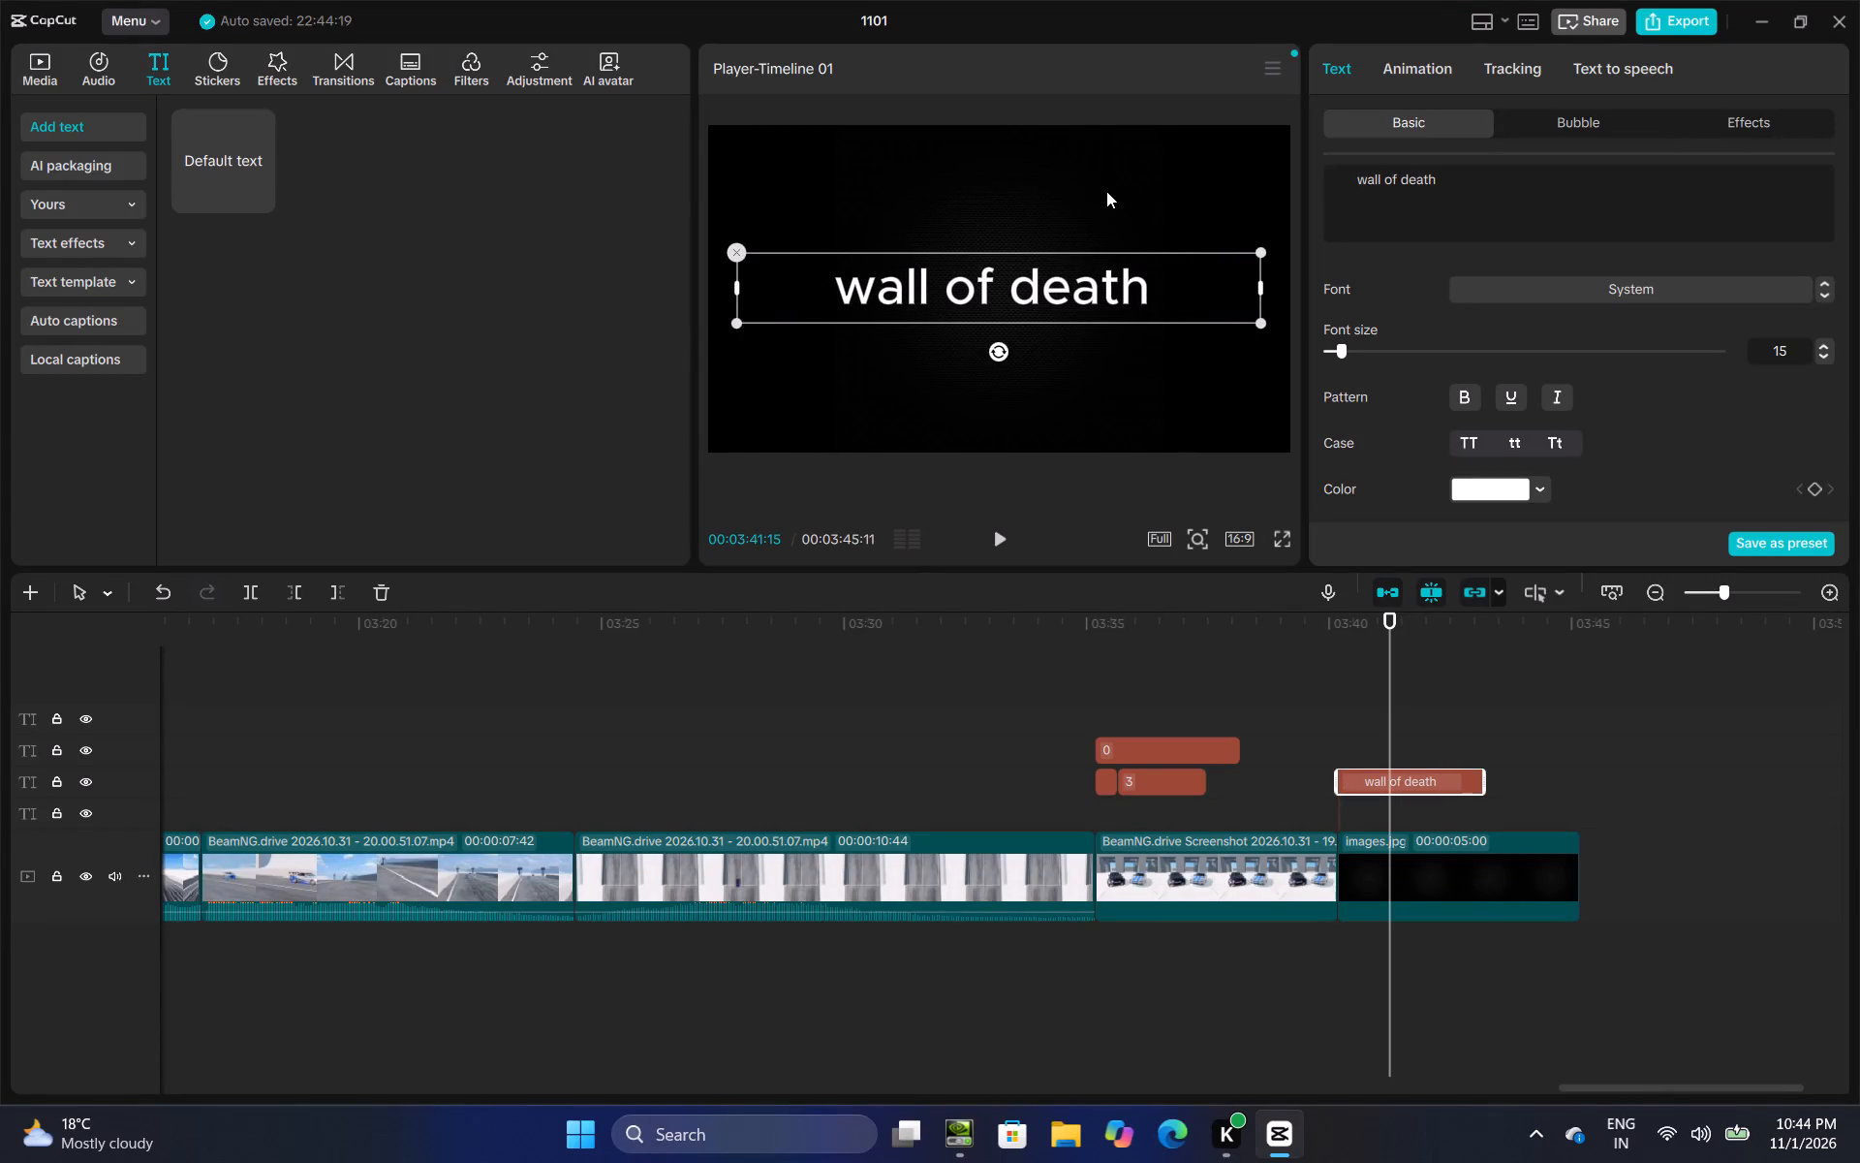
key("Return")
type("esca[e test")
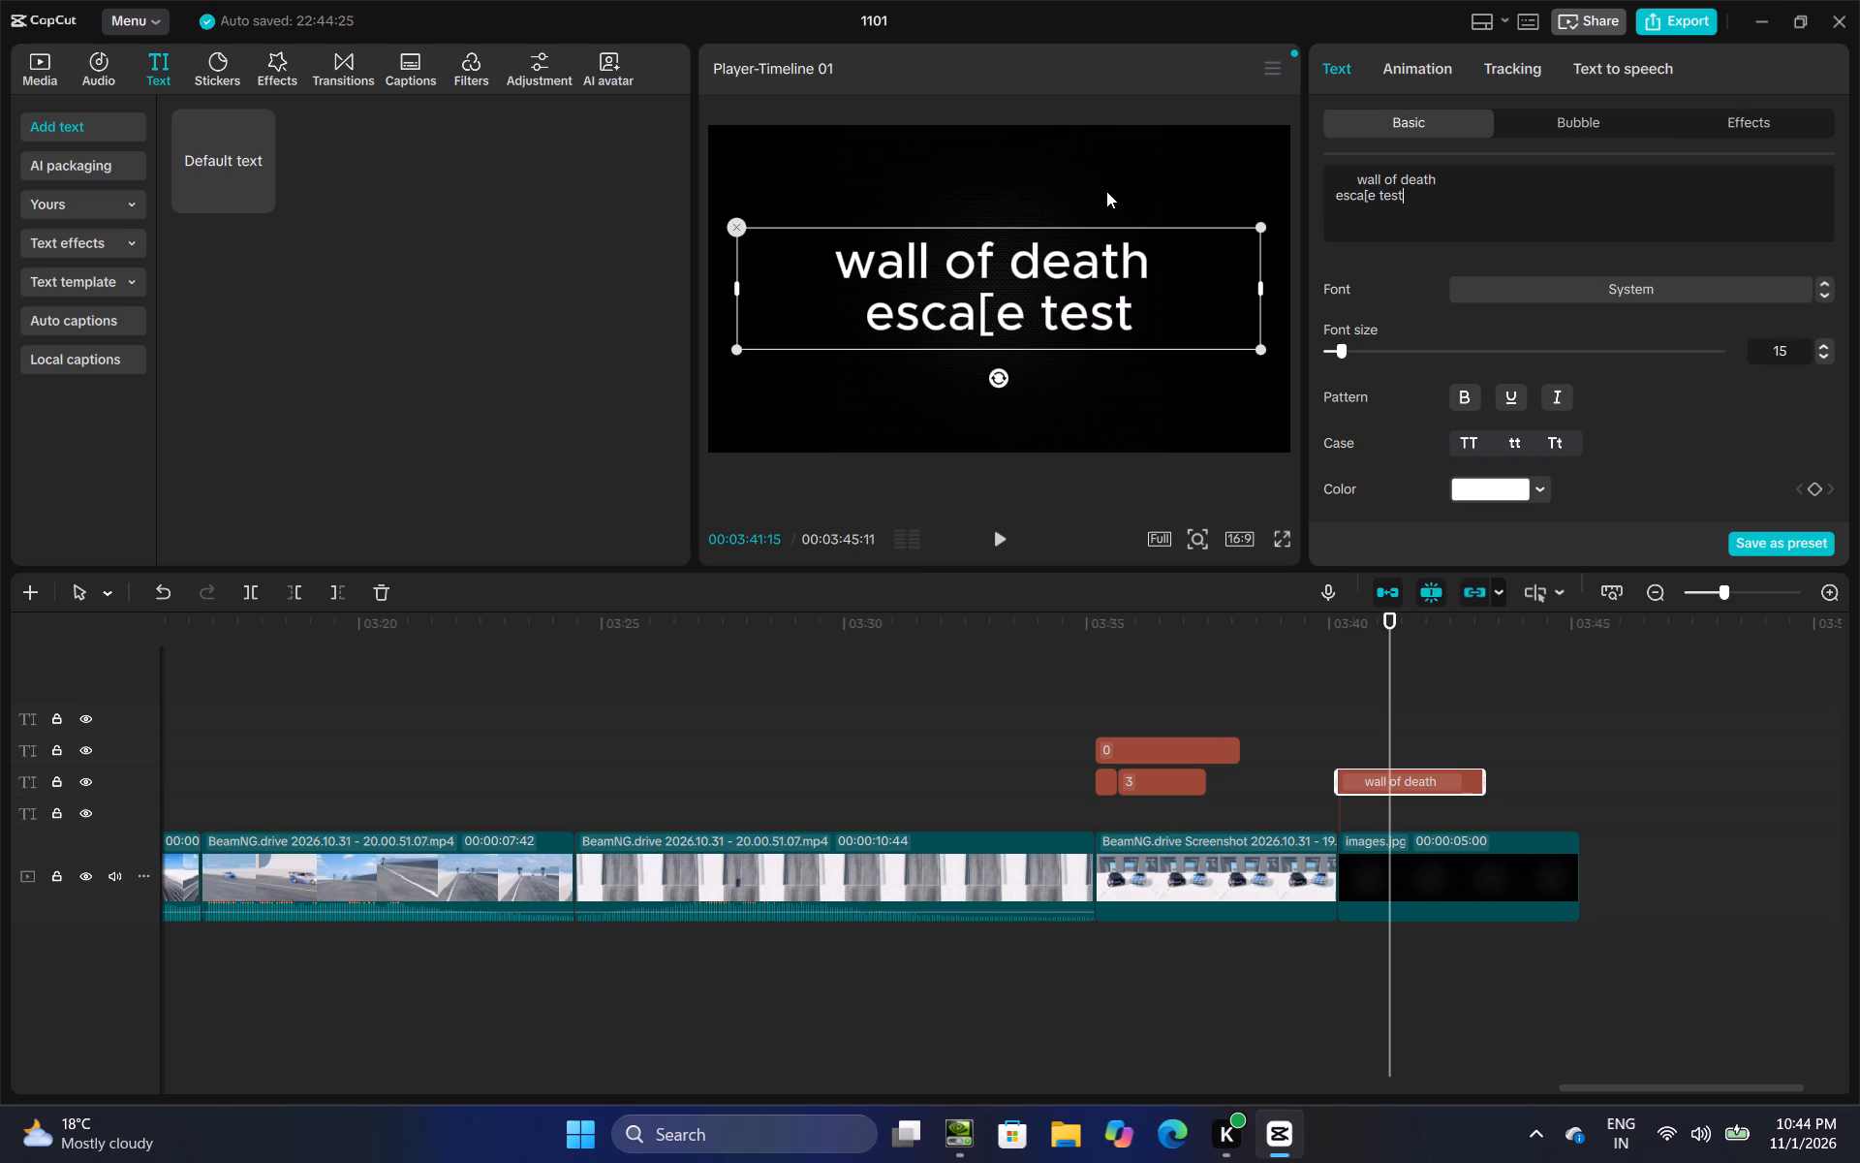
key("space")
key("BackSpace")
key("BackSpace")
key("BackSpace")
key("BackSpace")
key("BackSpace")
key("BackSpace")
key("BackSpace")
key("BackSpace")
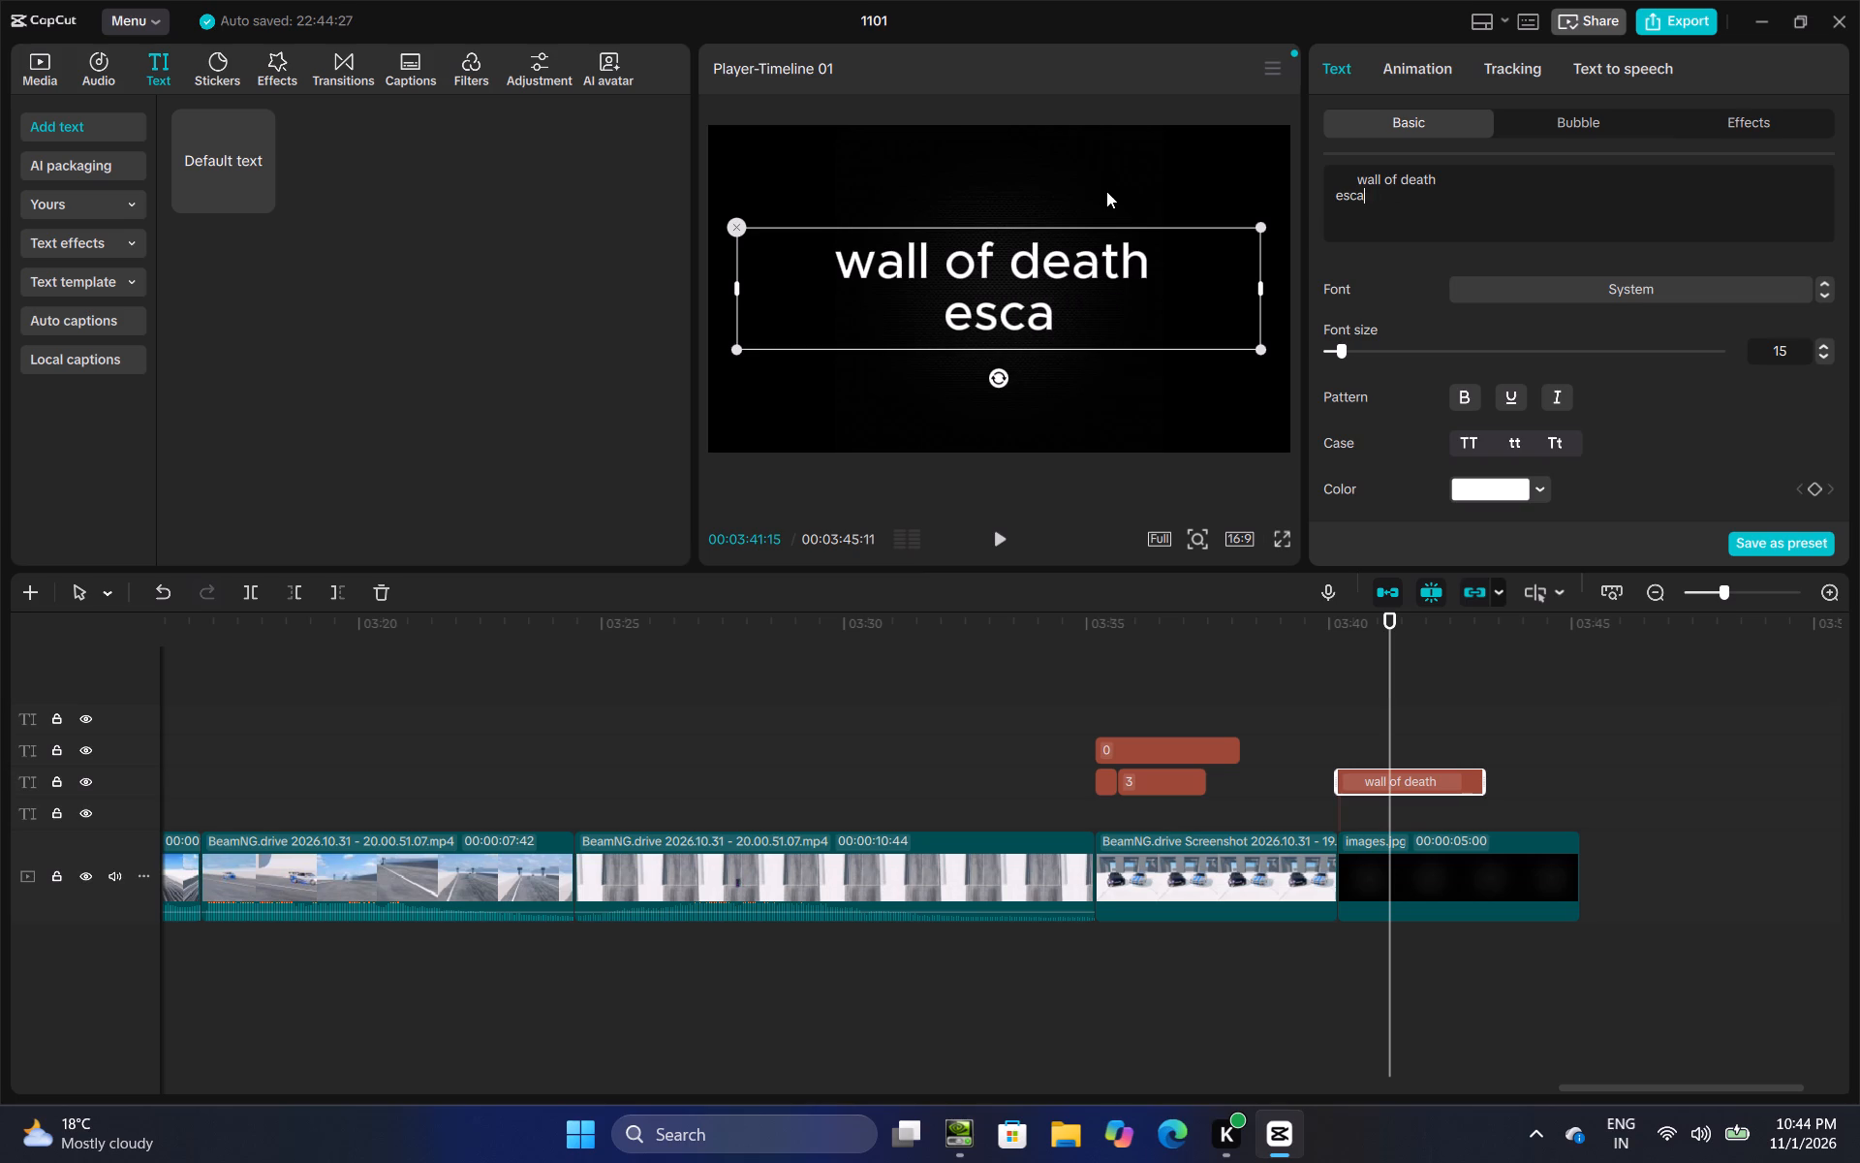
type("pe test")
key("space")
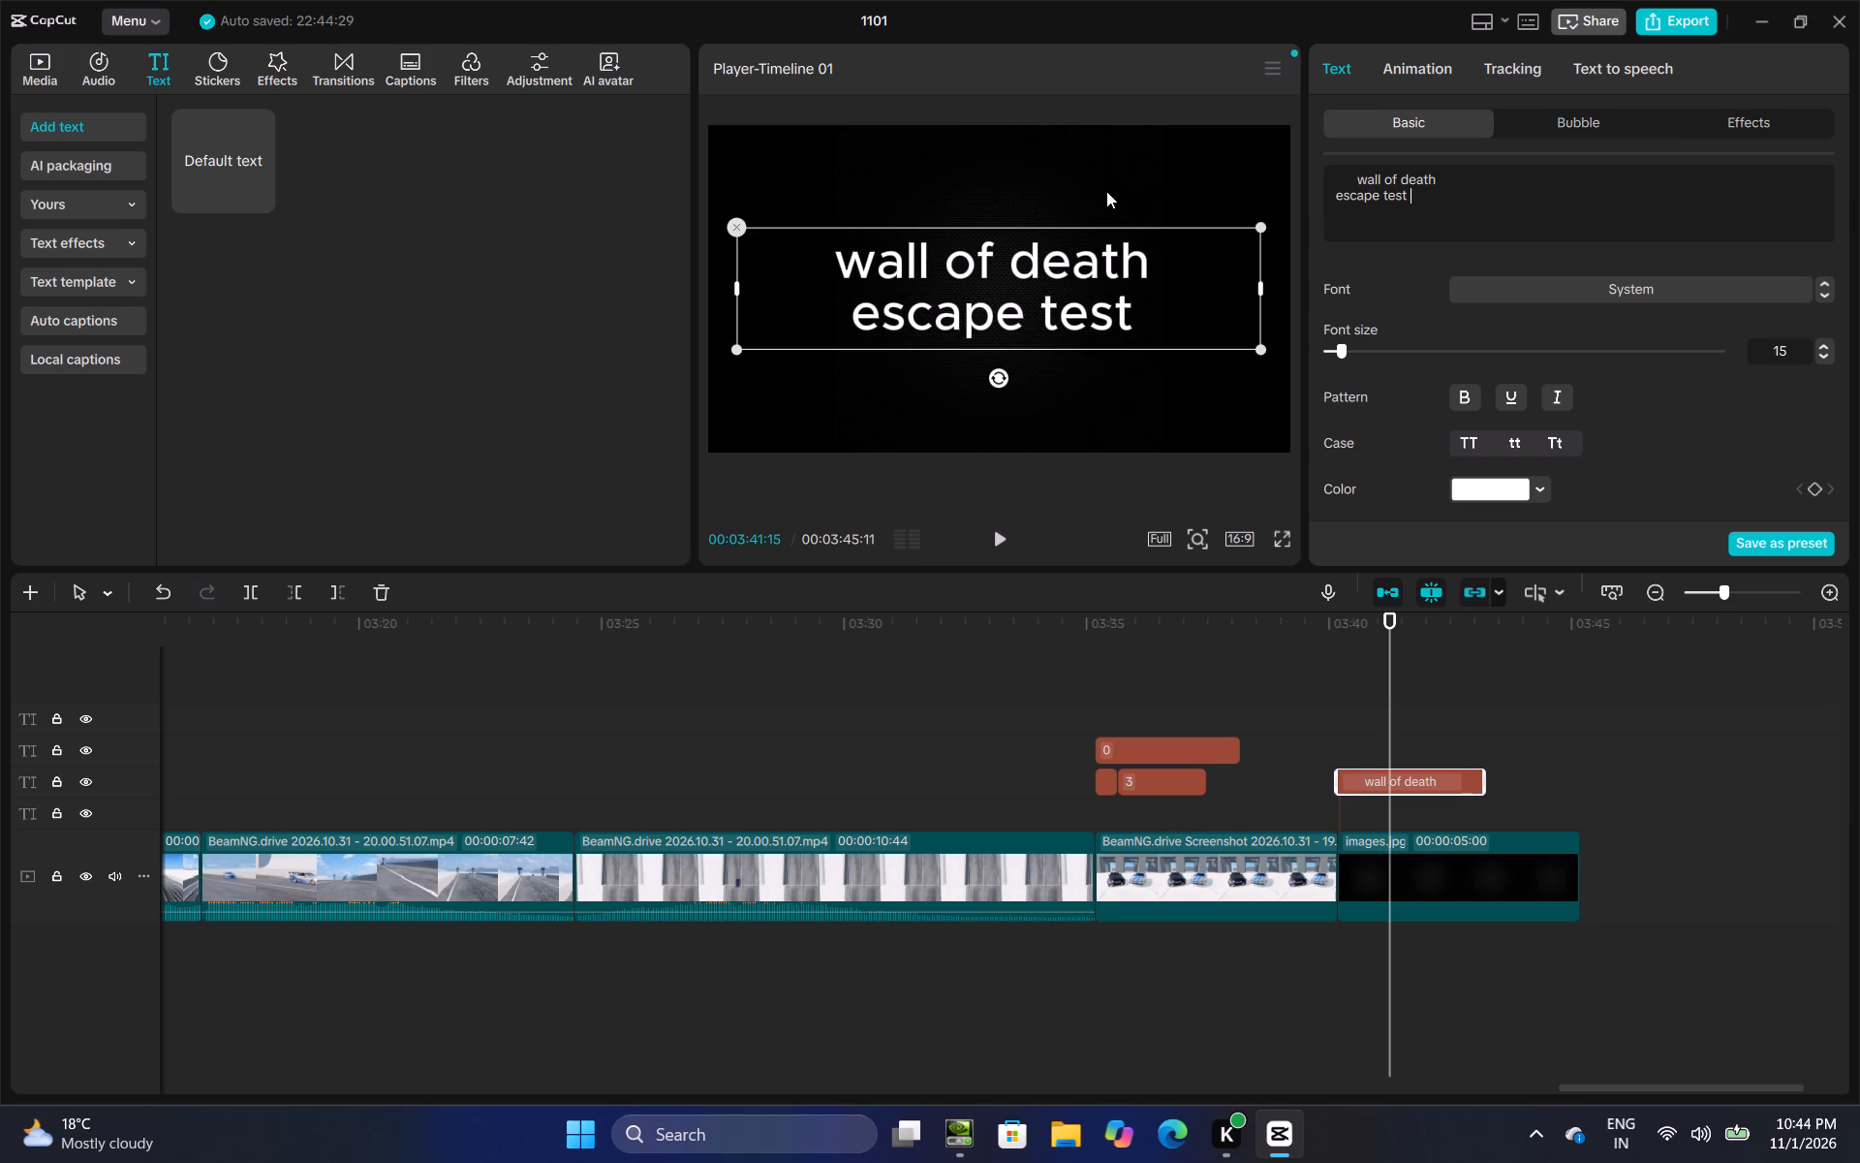
Set the wall of death escape test title to uppercase.
left_click(1465, 430)
left_click(1660, 436)
scroll(1618, 414, "down", 3)
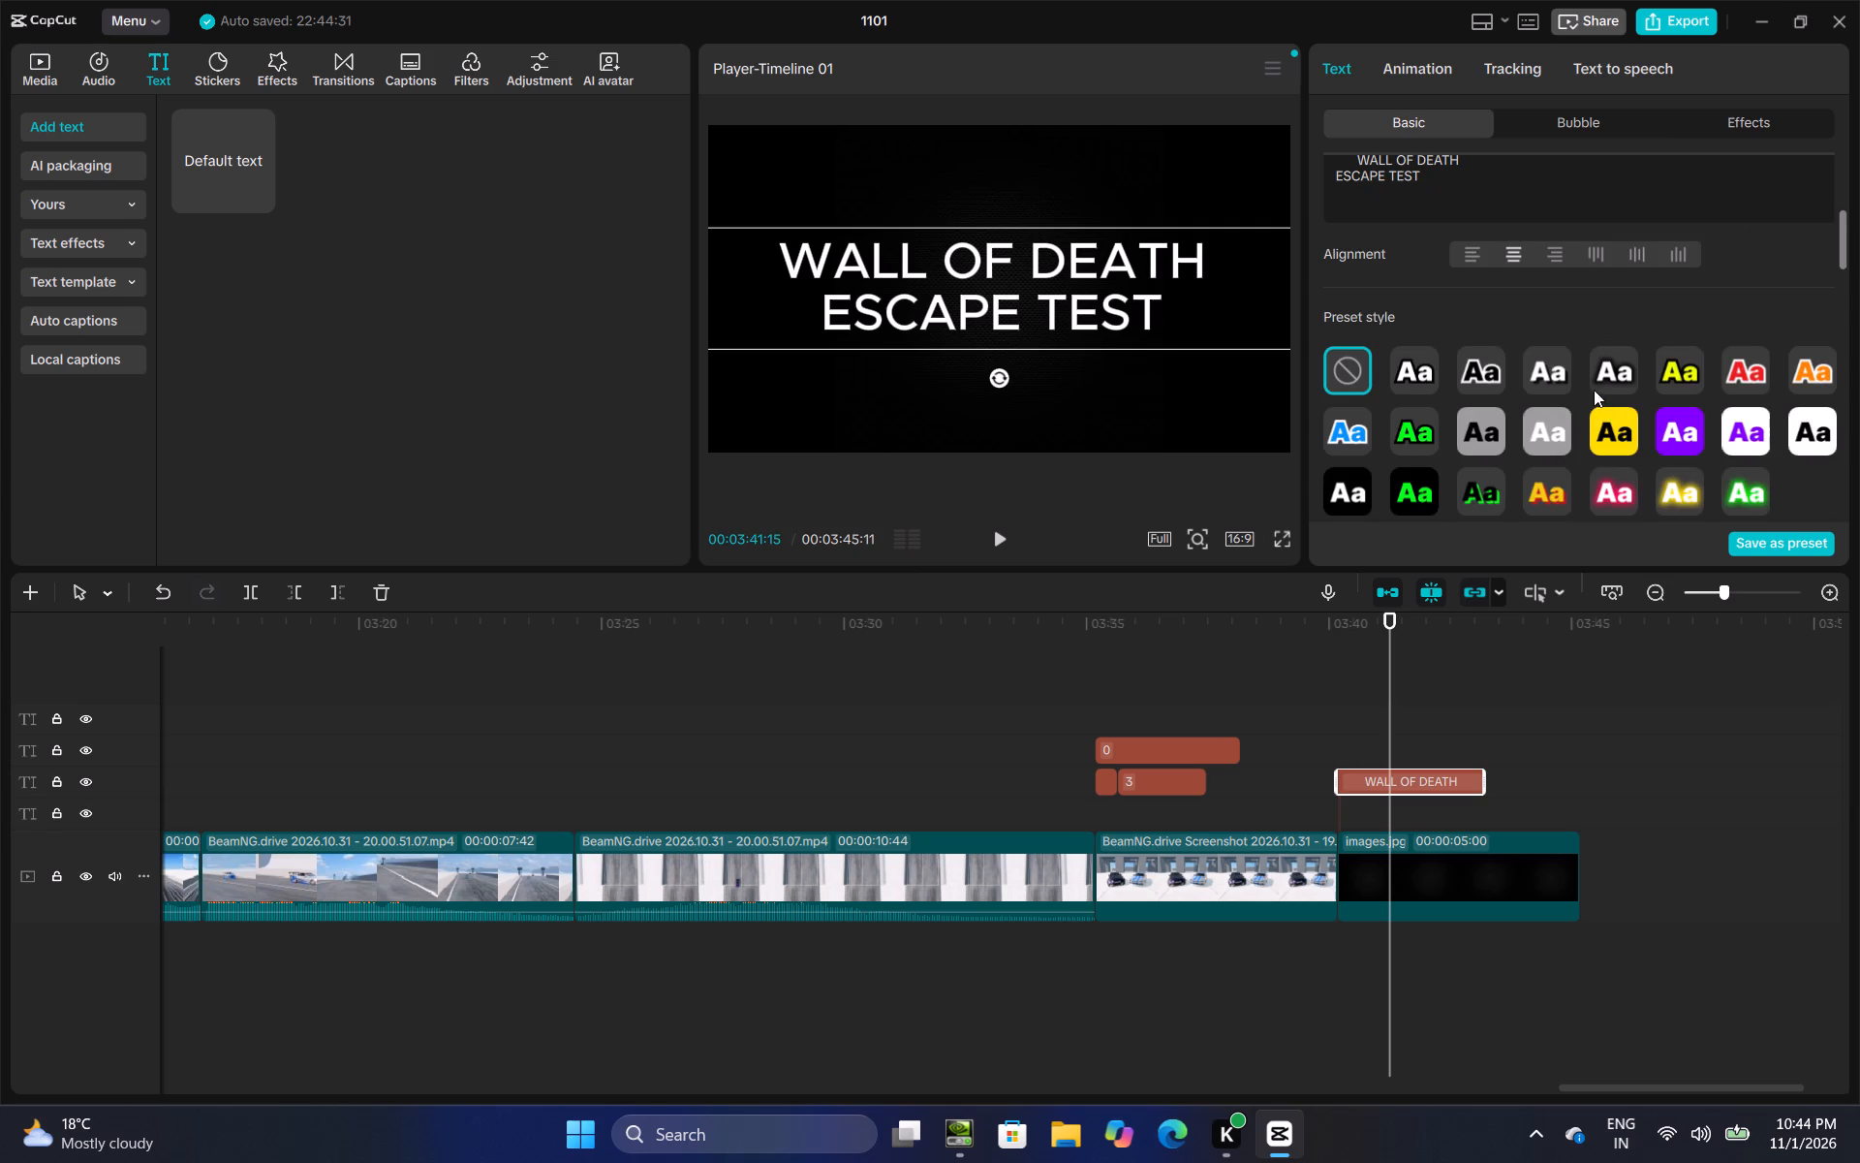
scroll(1382, 380, "down", 5)
Place the unused BeamNG.drive 19.50.04.06 video on the main track at 00:03:45:11, directly after the wall of death title card.
left_click(1438, 700)
left_click_drag(1438, 700, 1859, 736)
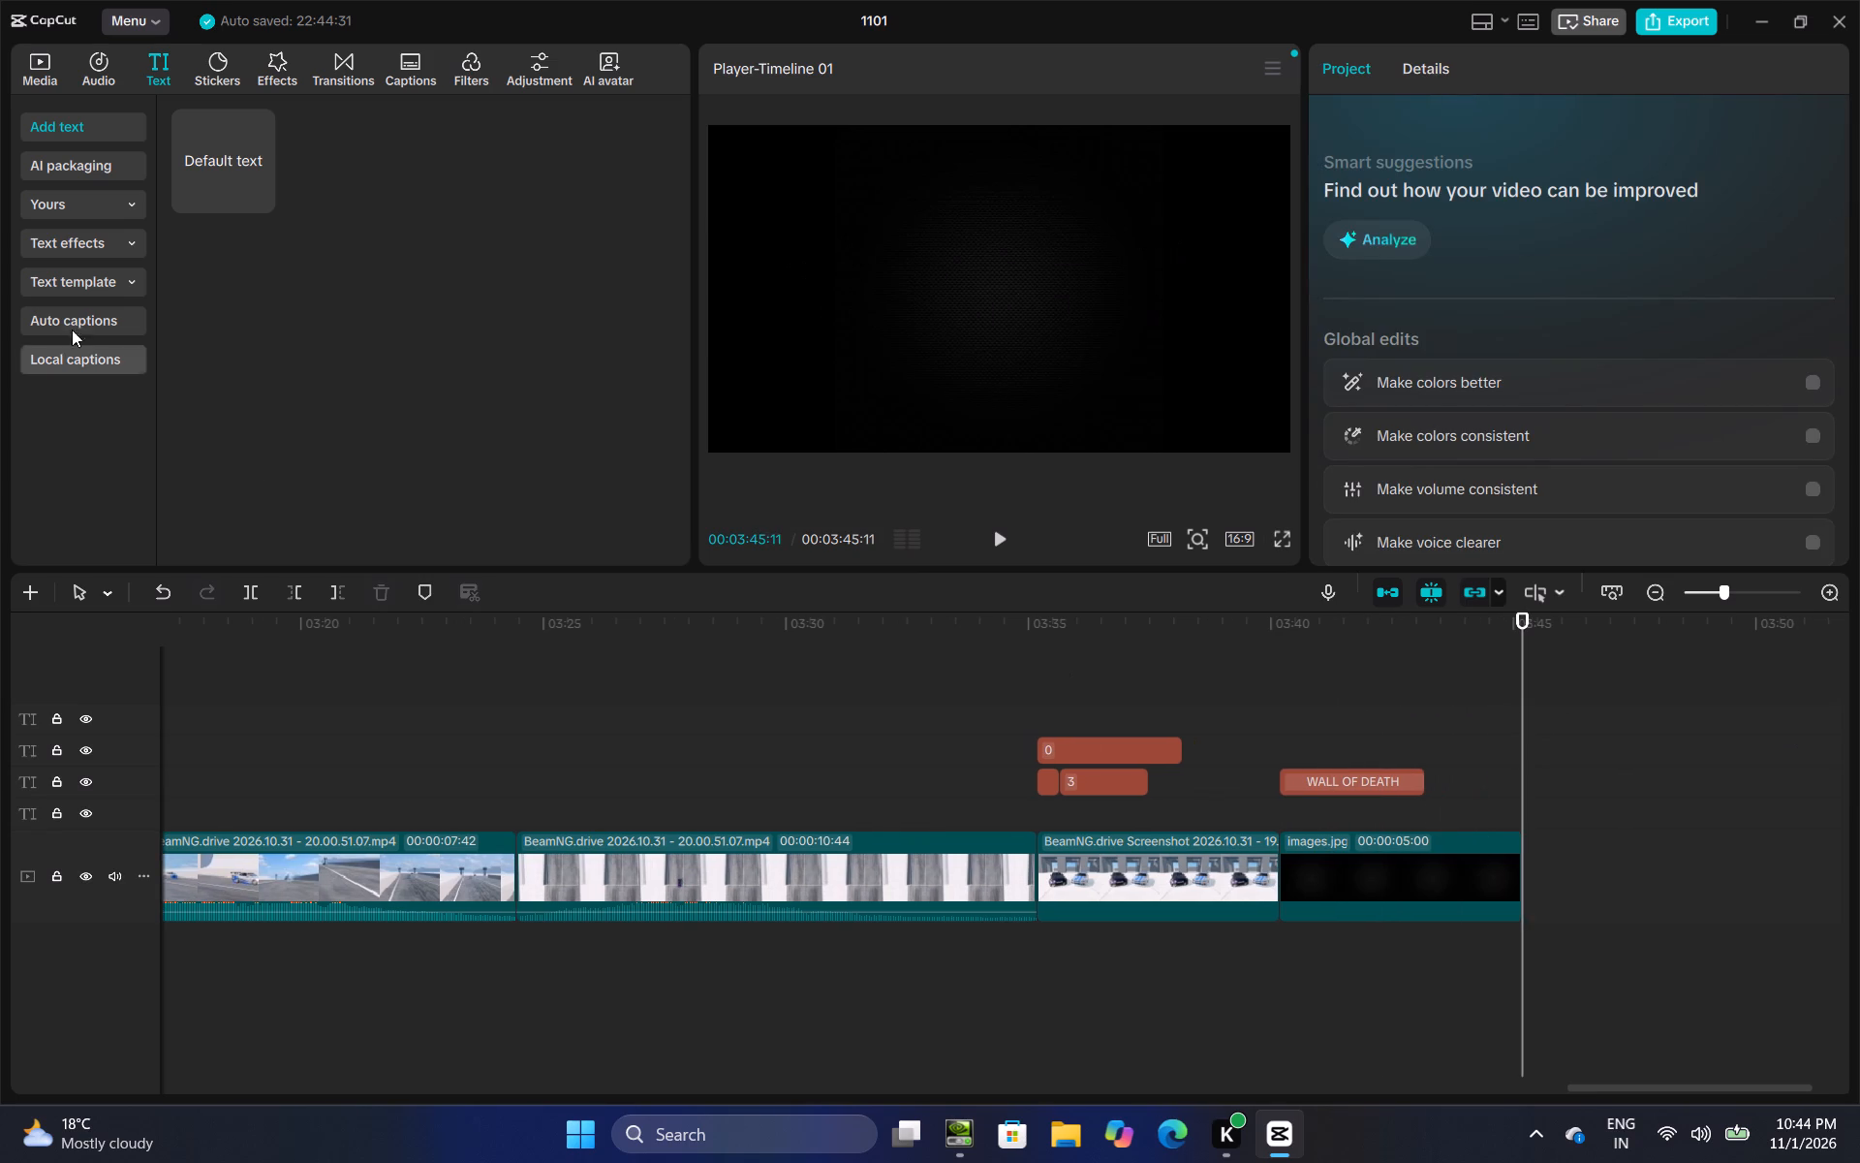
left_click(44, 70)
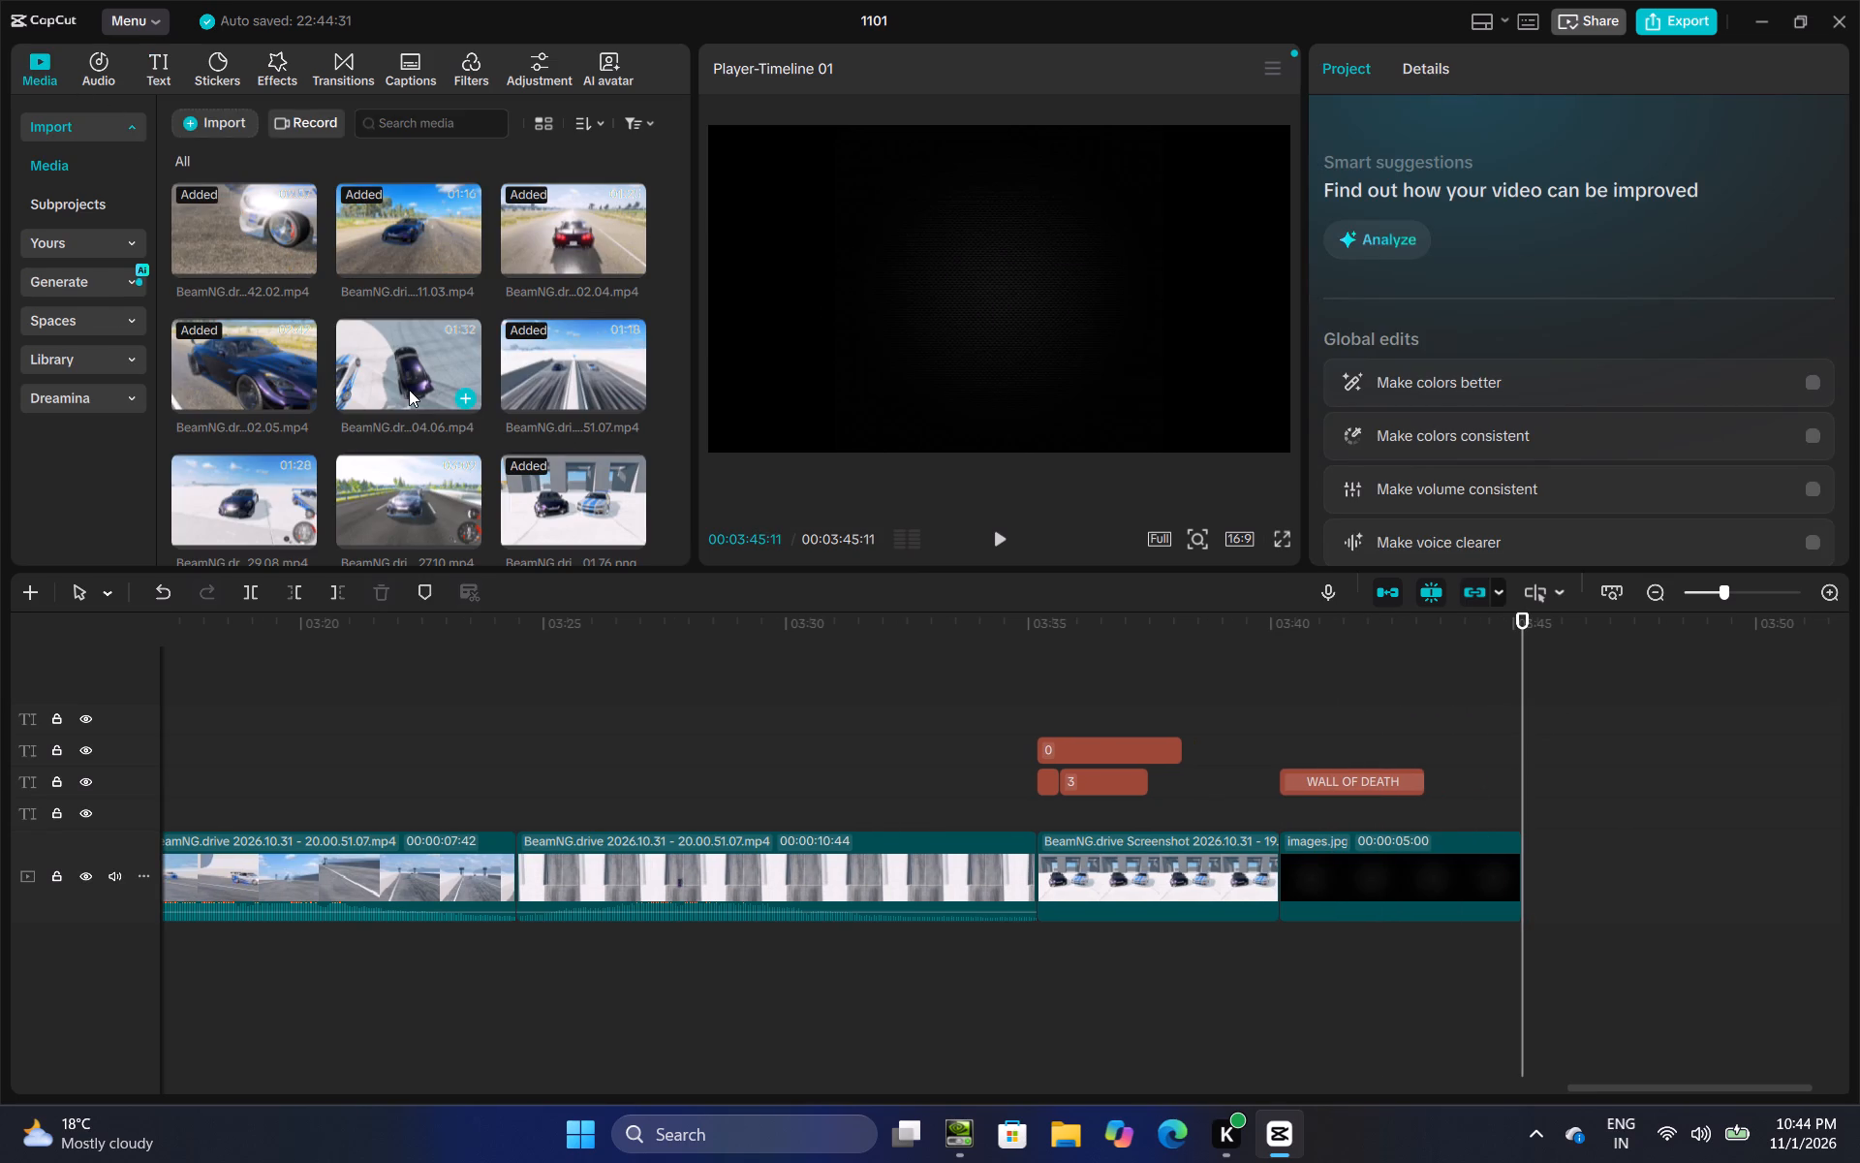
left_click_drag(409, 390, 1625, 889)
Split the newly placed BeamNG.drive 19.50.04.06 clip at 00:03:54:58 and delete the section before the cut.
left_click_drag(1531, 795, 1573, 802)
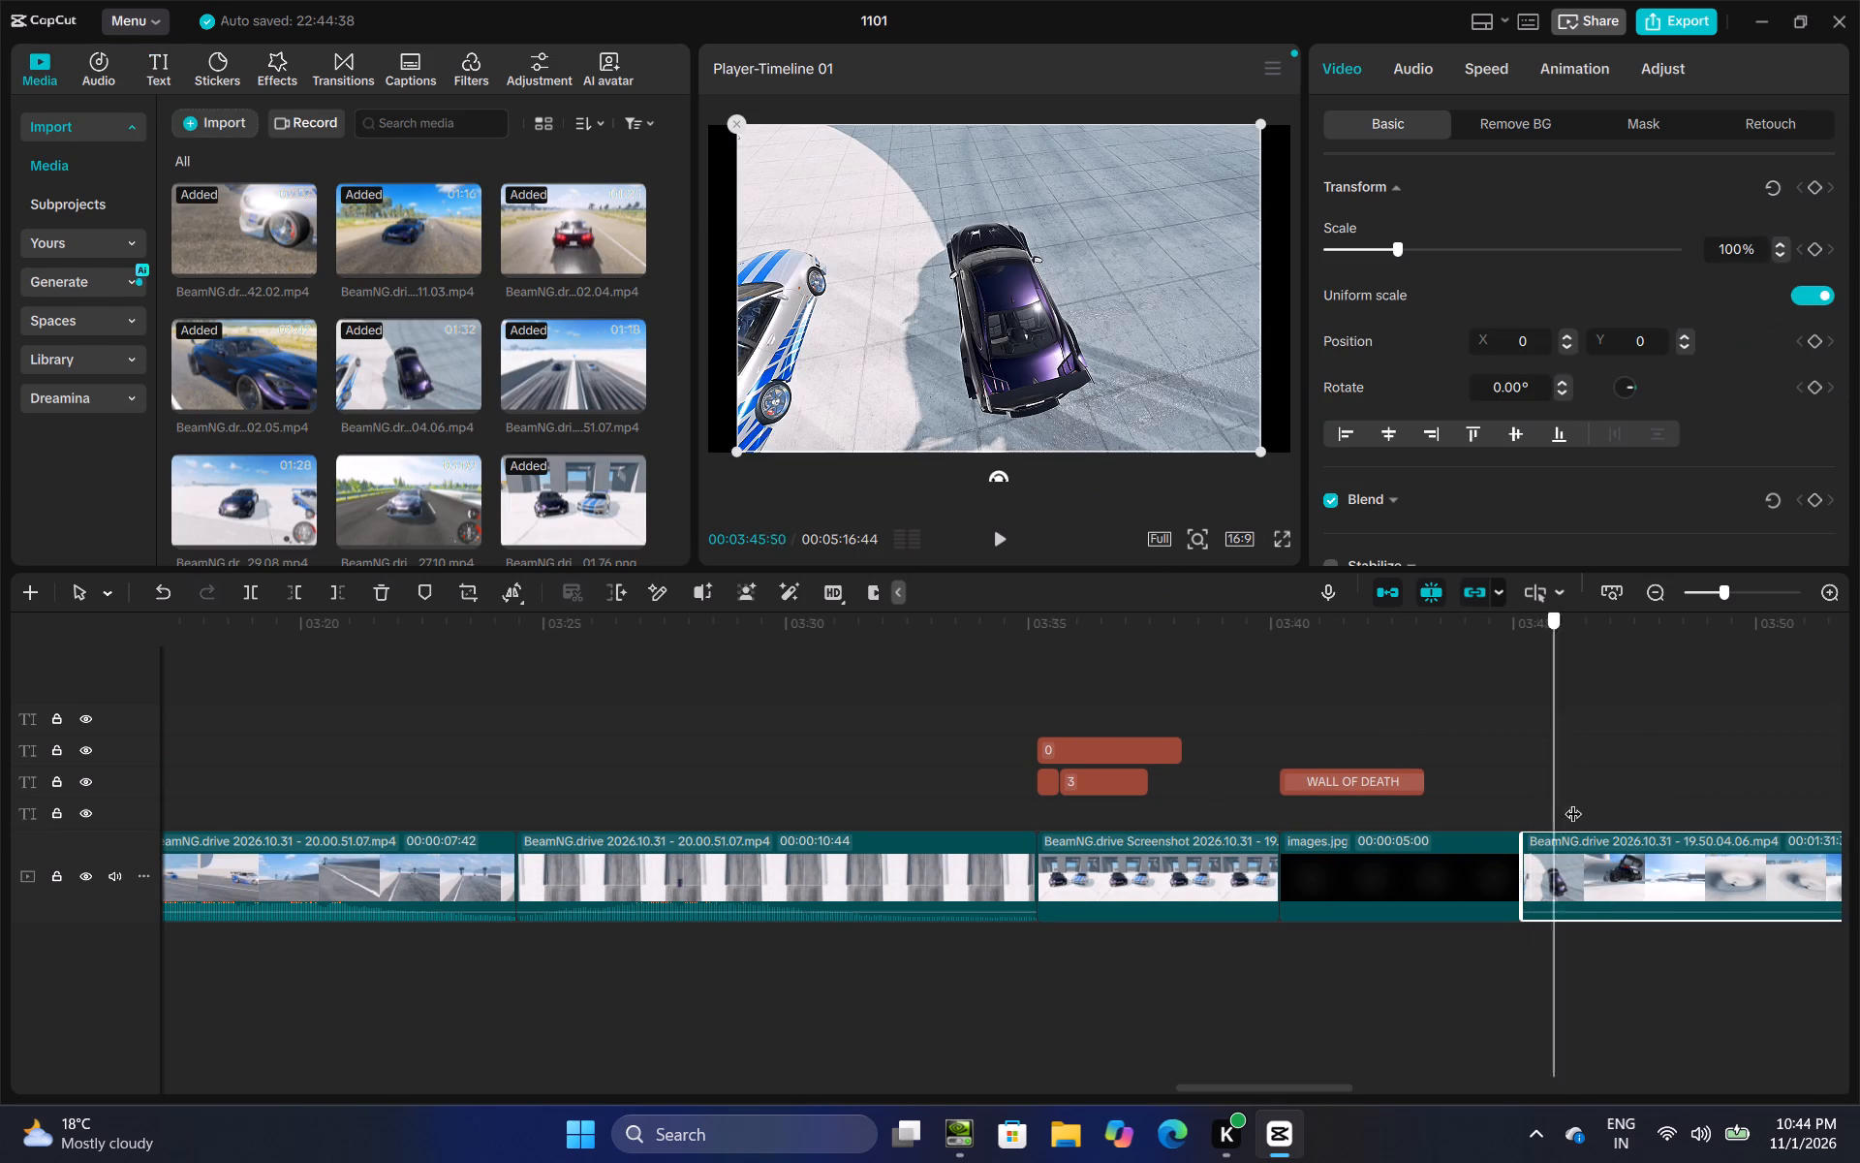
left_click_drag(1573, 802, 1523, 850)
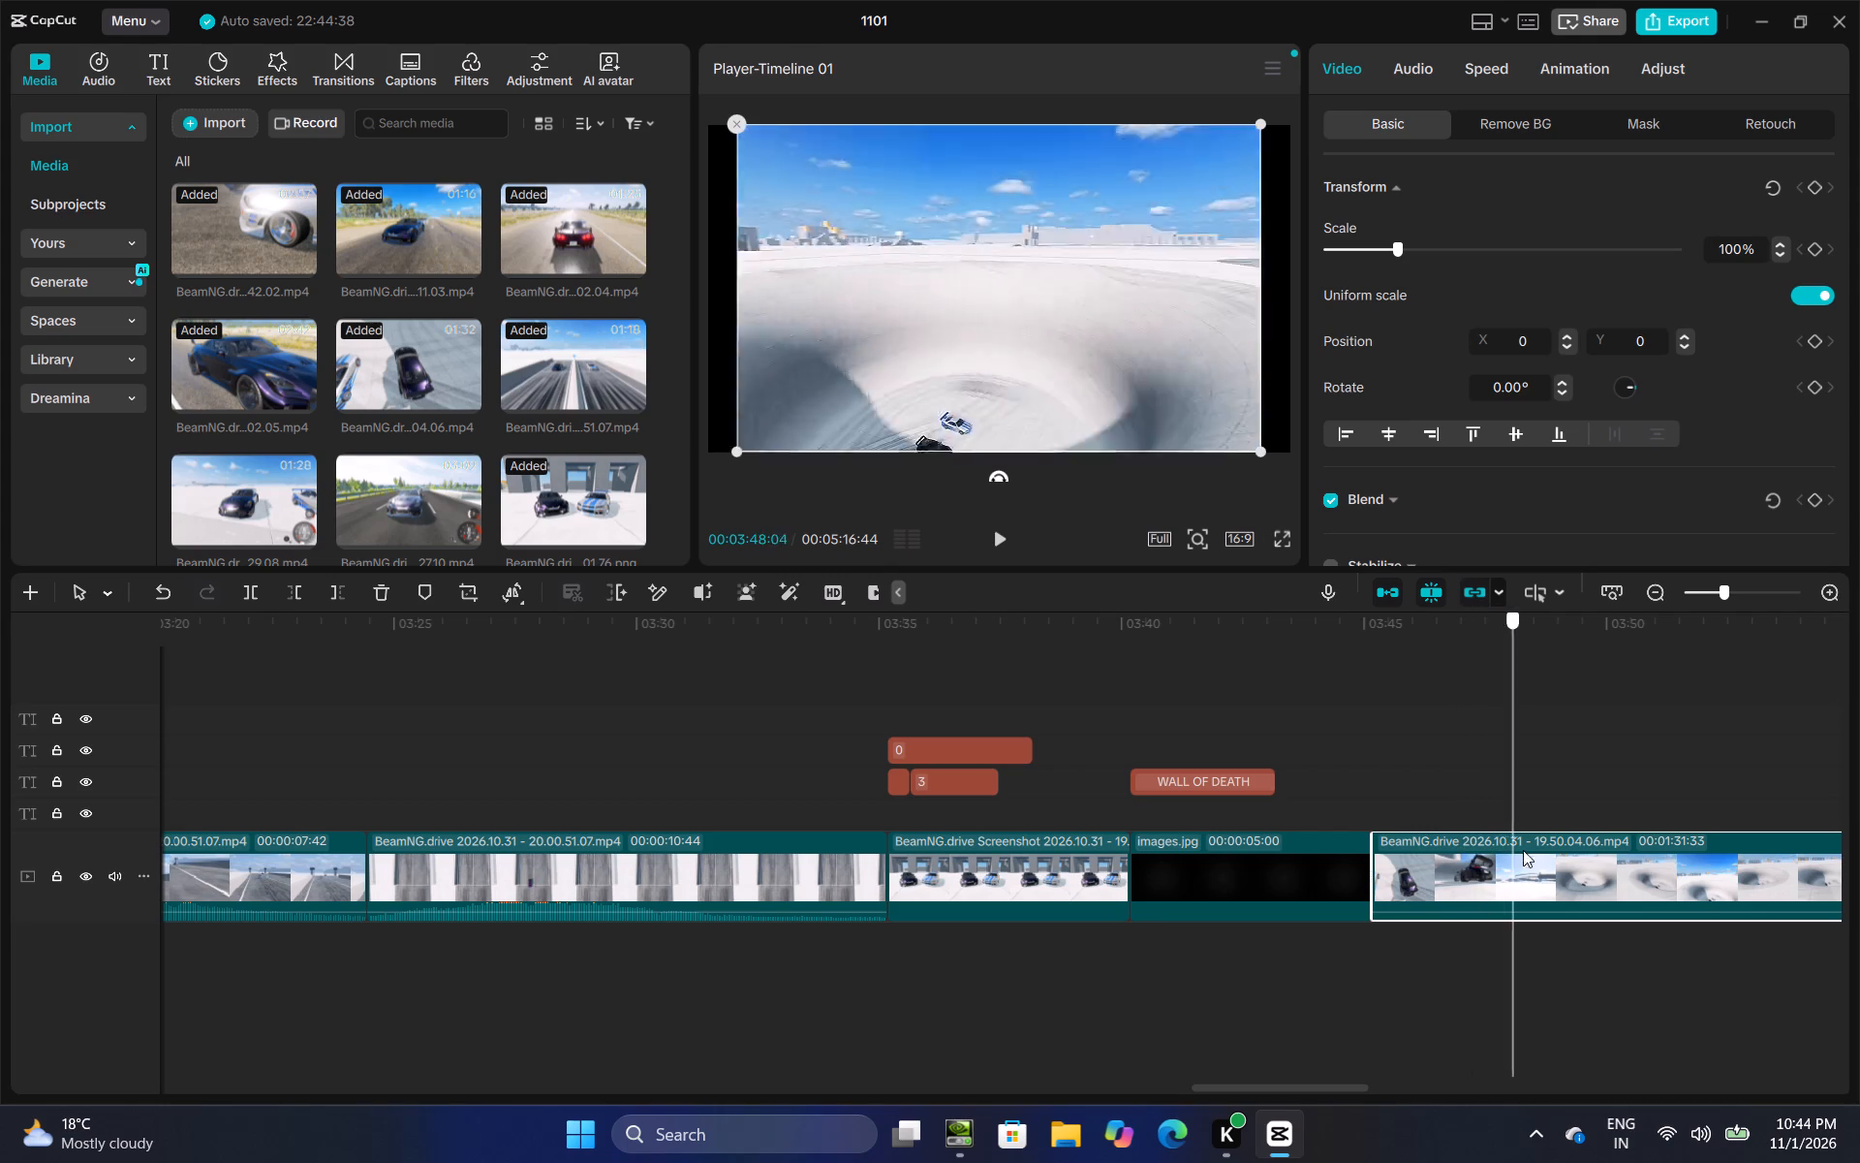
left_click_drag(1523, 850, 1784, 845)
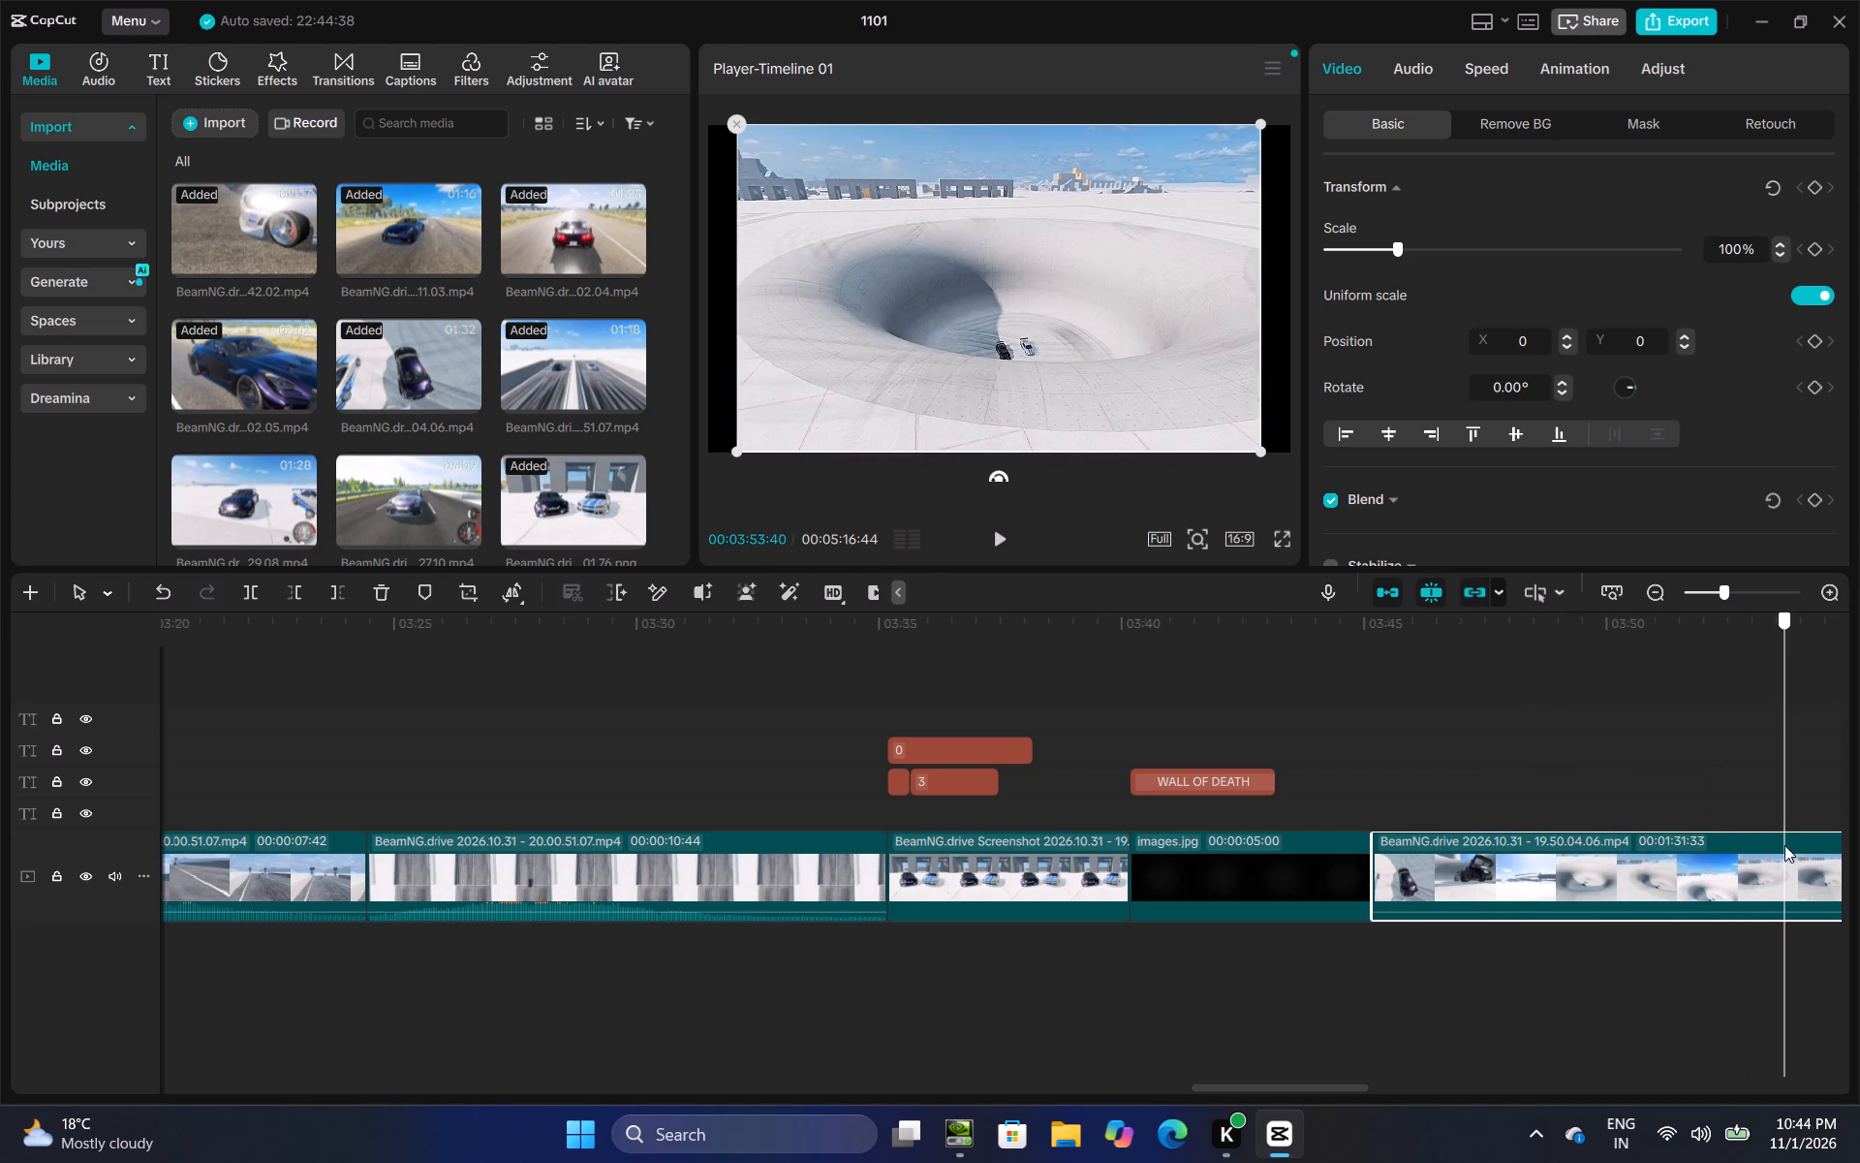
left_click_drag(1784, 845, 1689, 876)
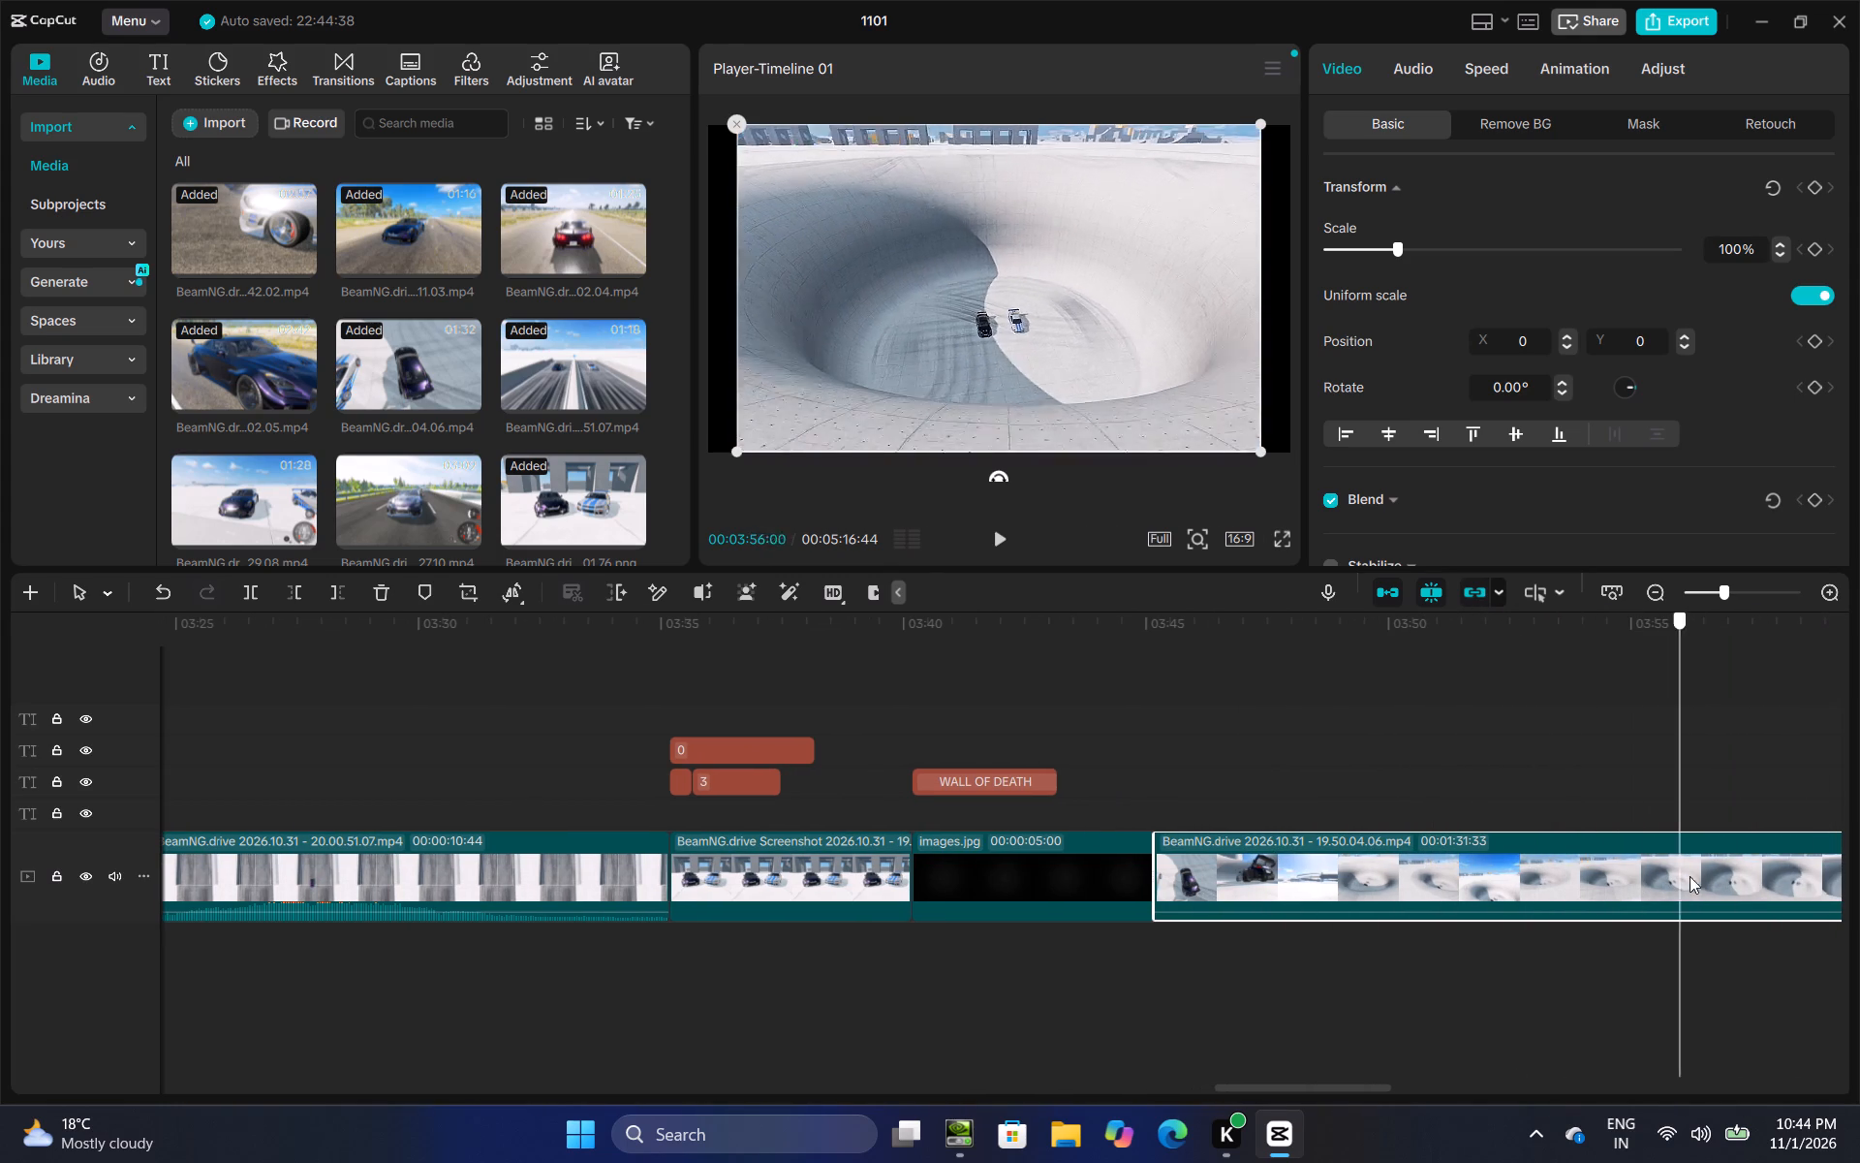
left_click_drag(1689, 876, 1629, 886)
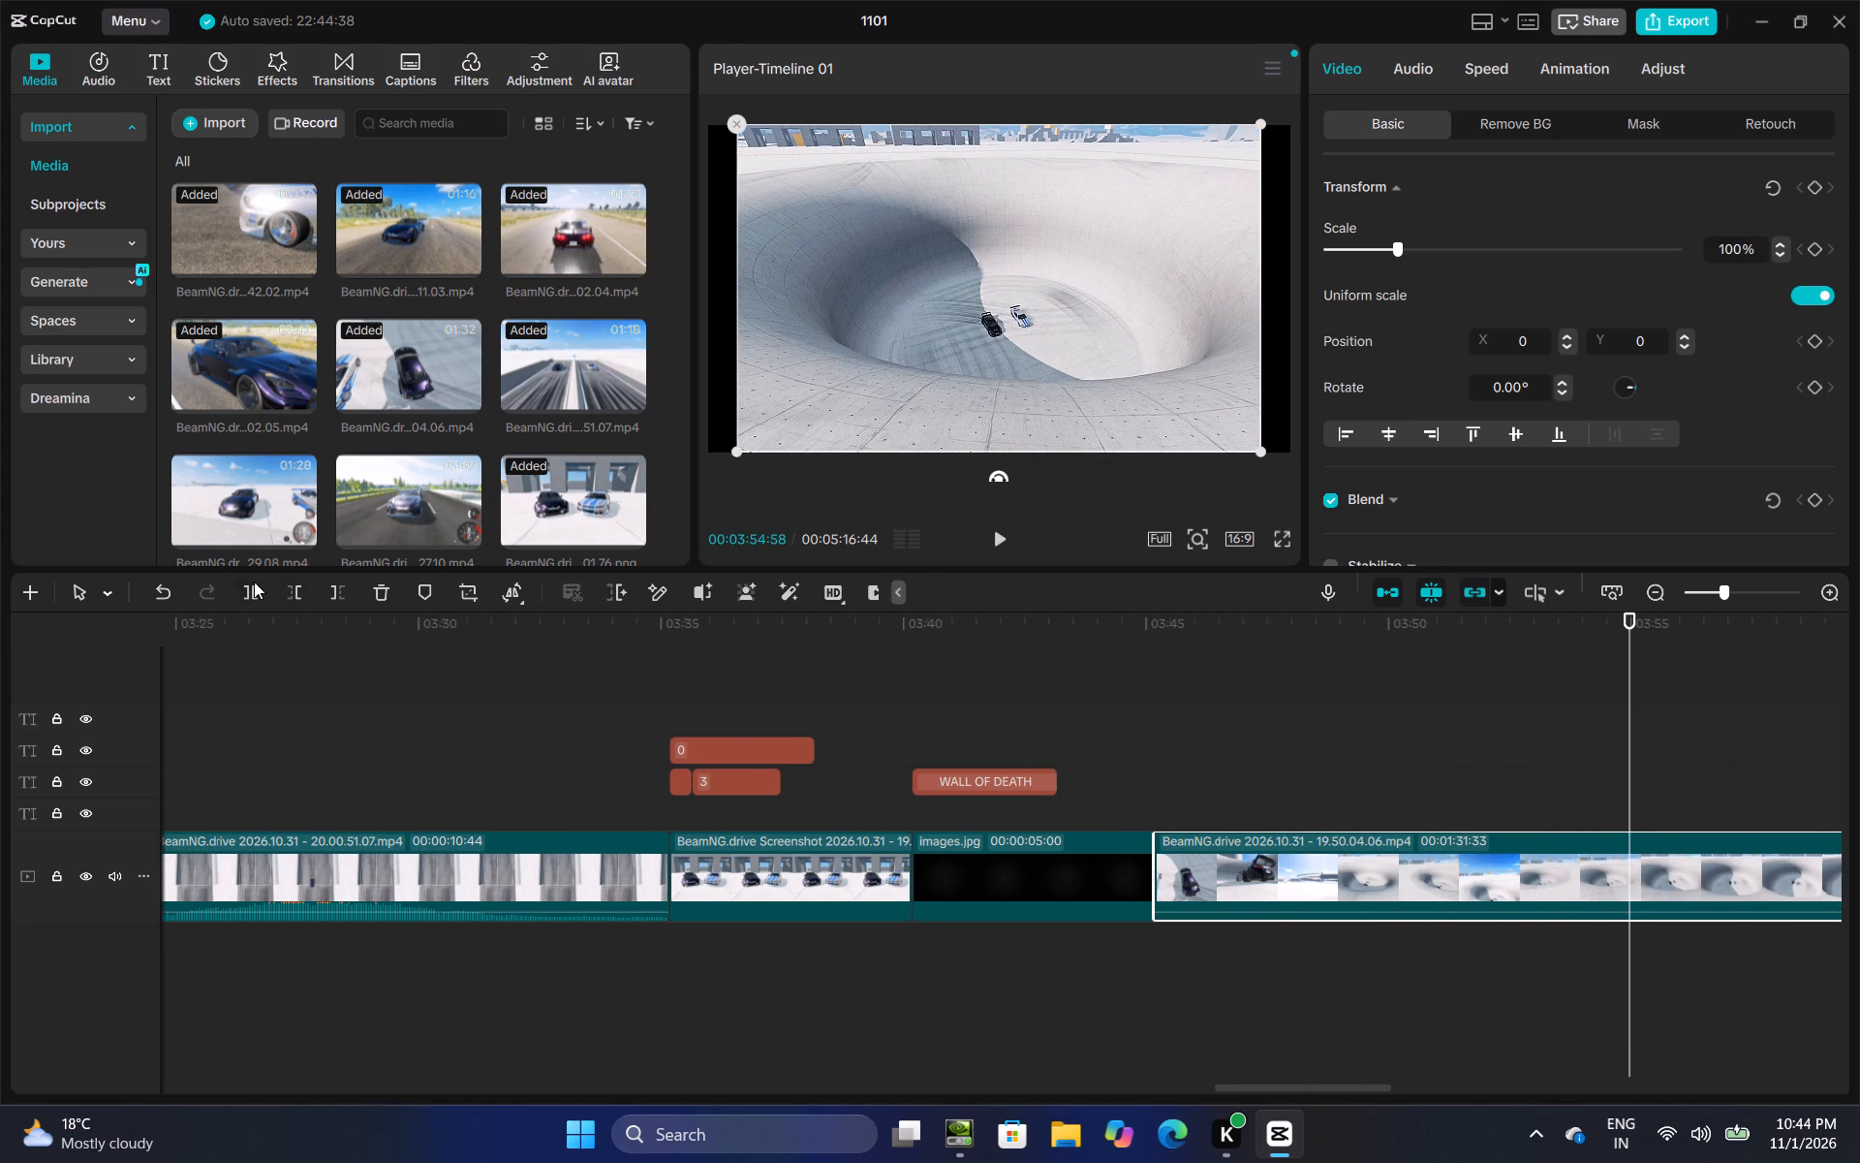
left_click(242, 585)
left_click(1310, 857)
right_click(1310, 857)
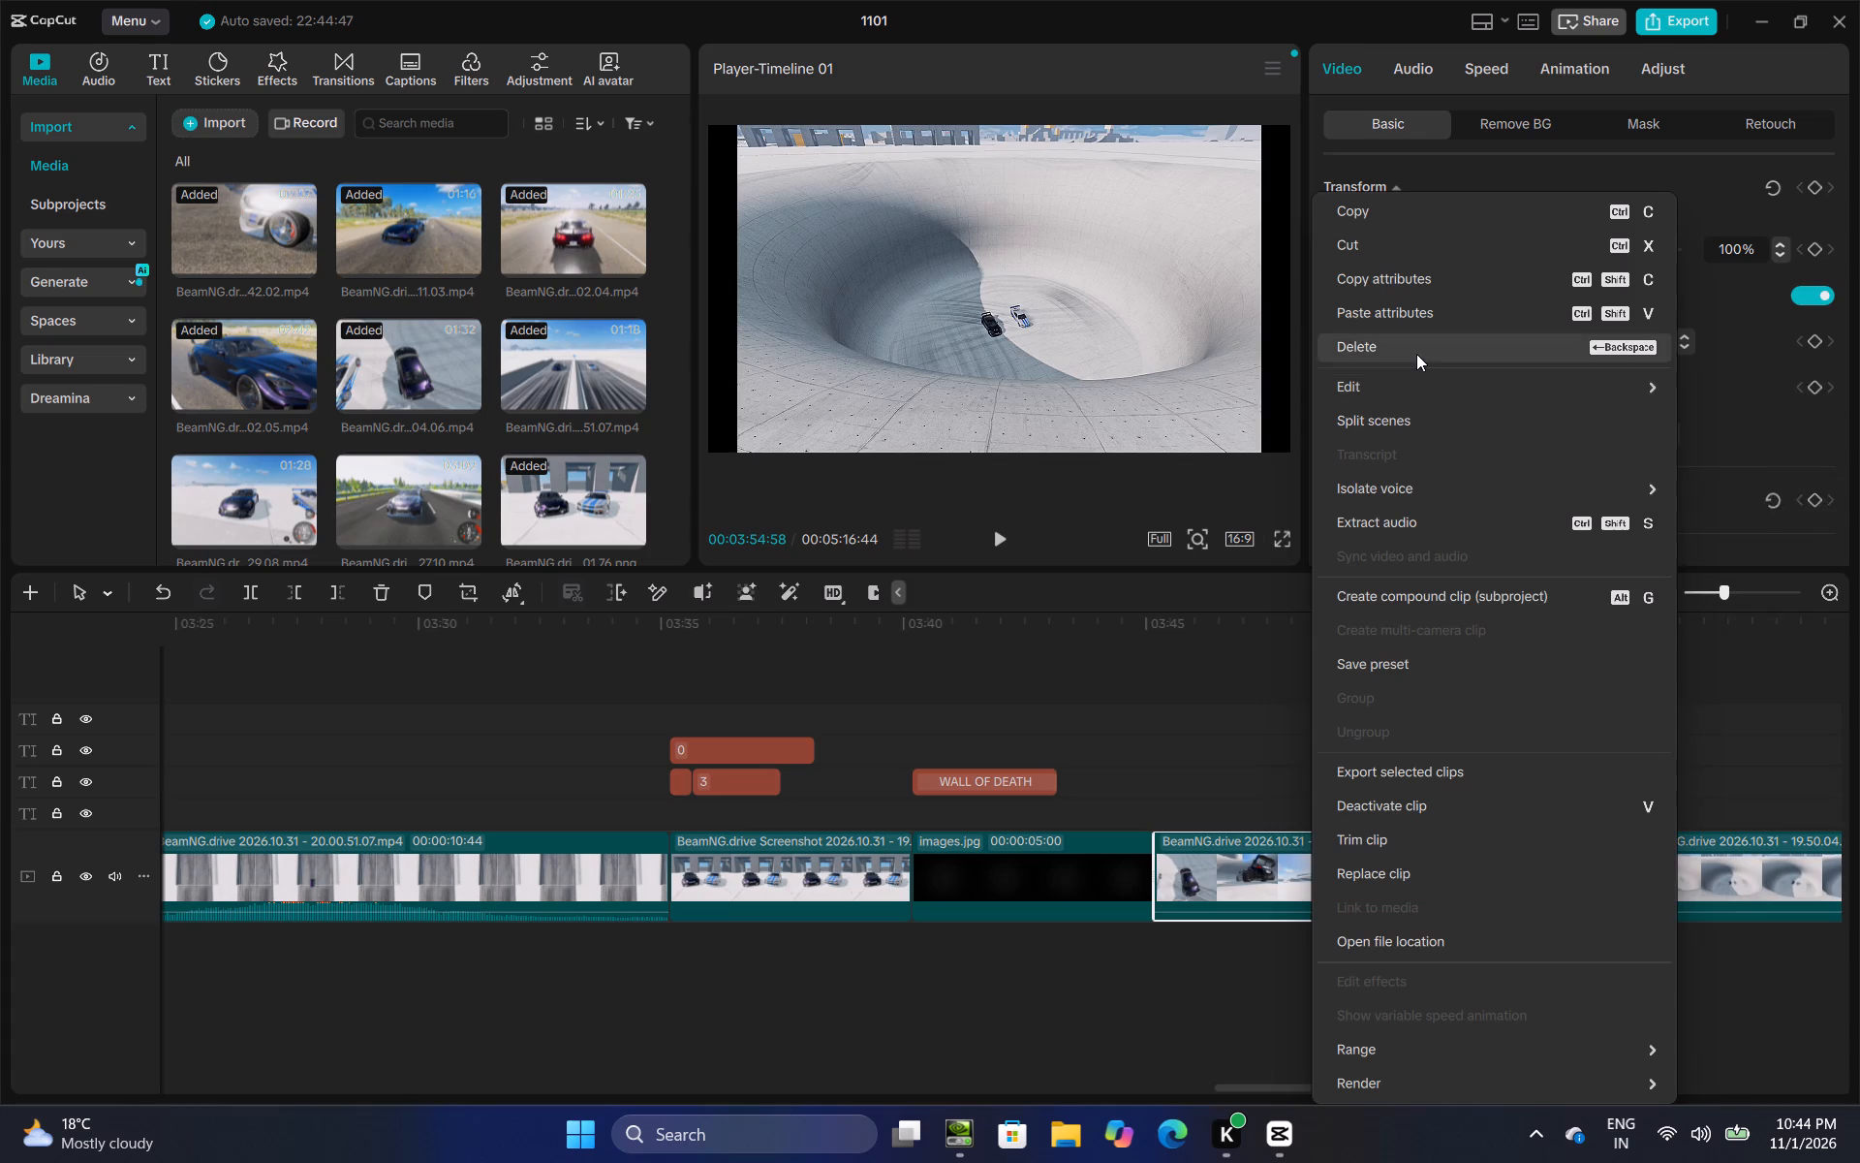
left_click(1416, 354)
Split the remaining 19.50.04.06 clip at 00:03:54:31 and delete the section between the title card and the cut.
left_click(1172, 768)
left_click_drag(1172, 768, 1145, 774)
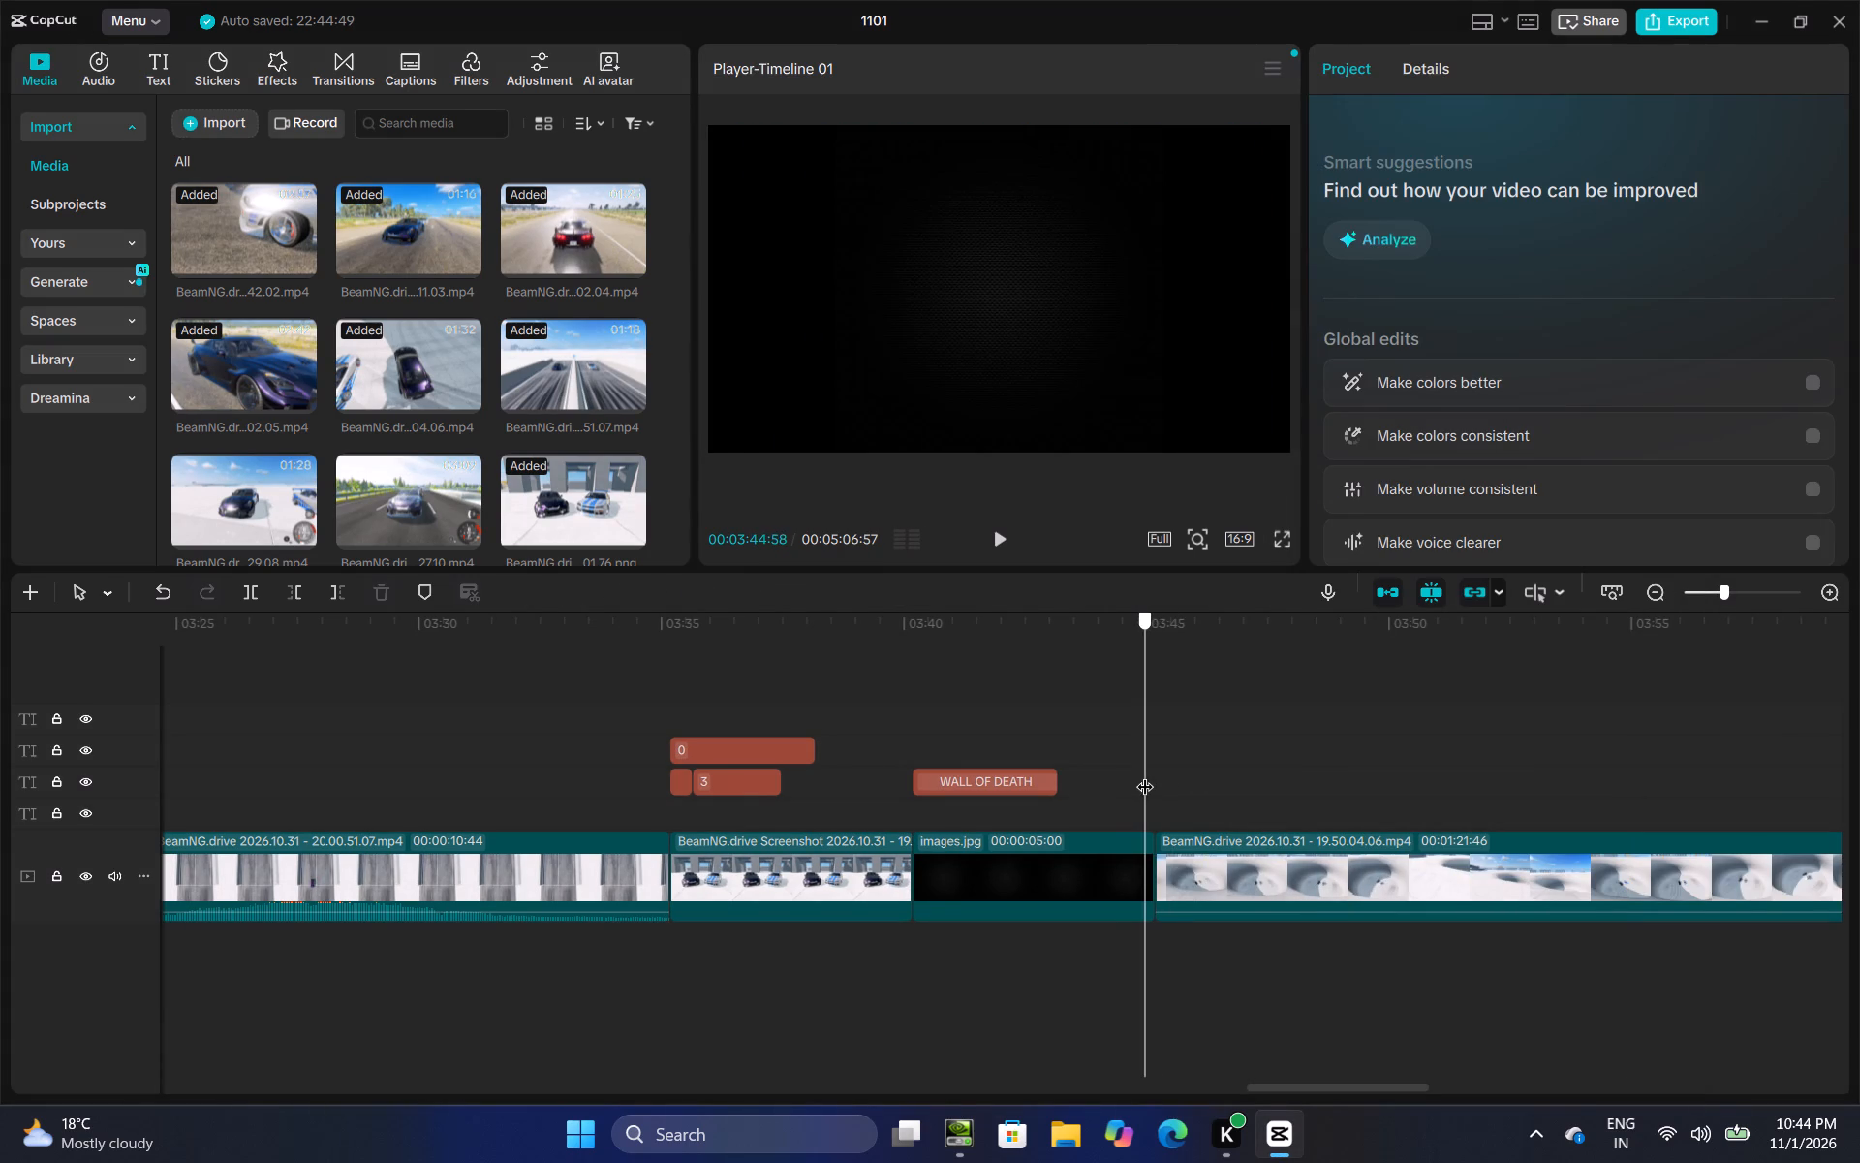
left_click_drag(1145, 774, 1600, 789)
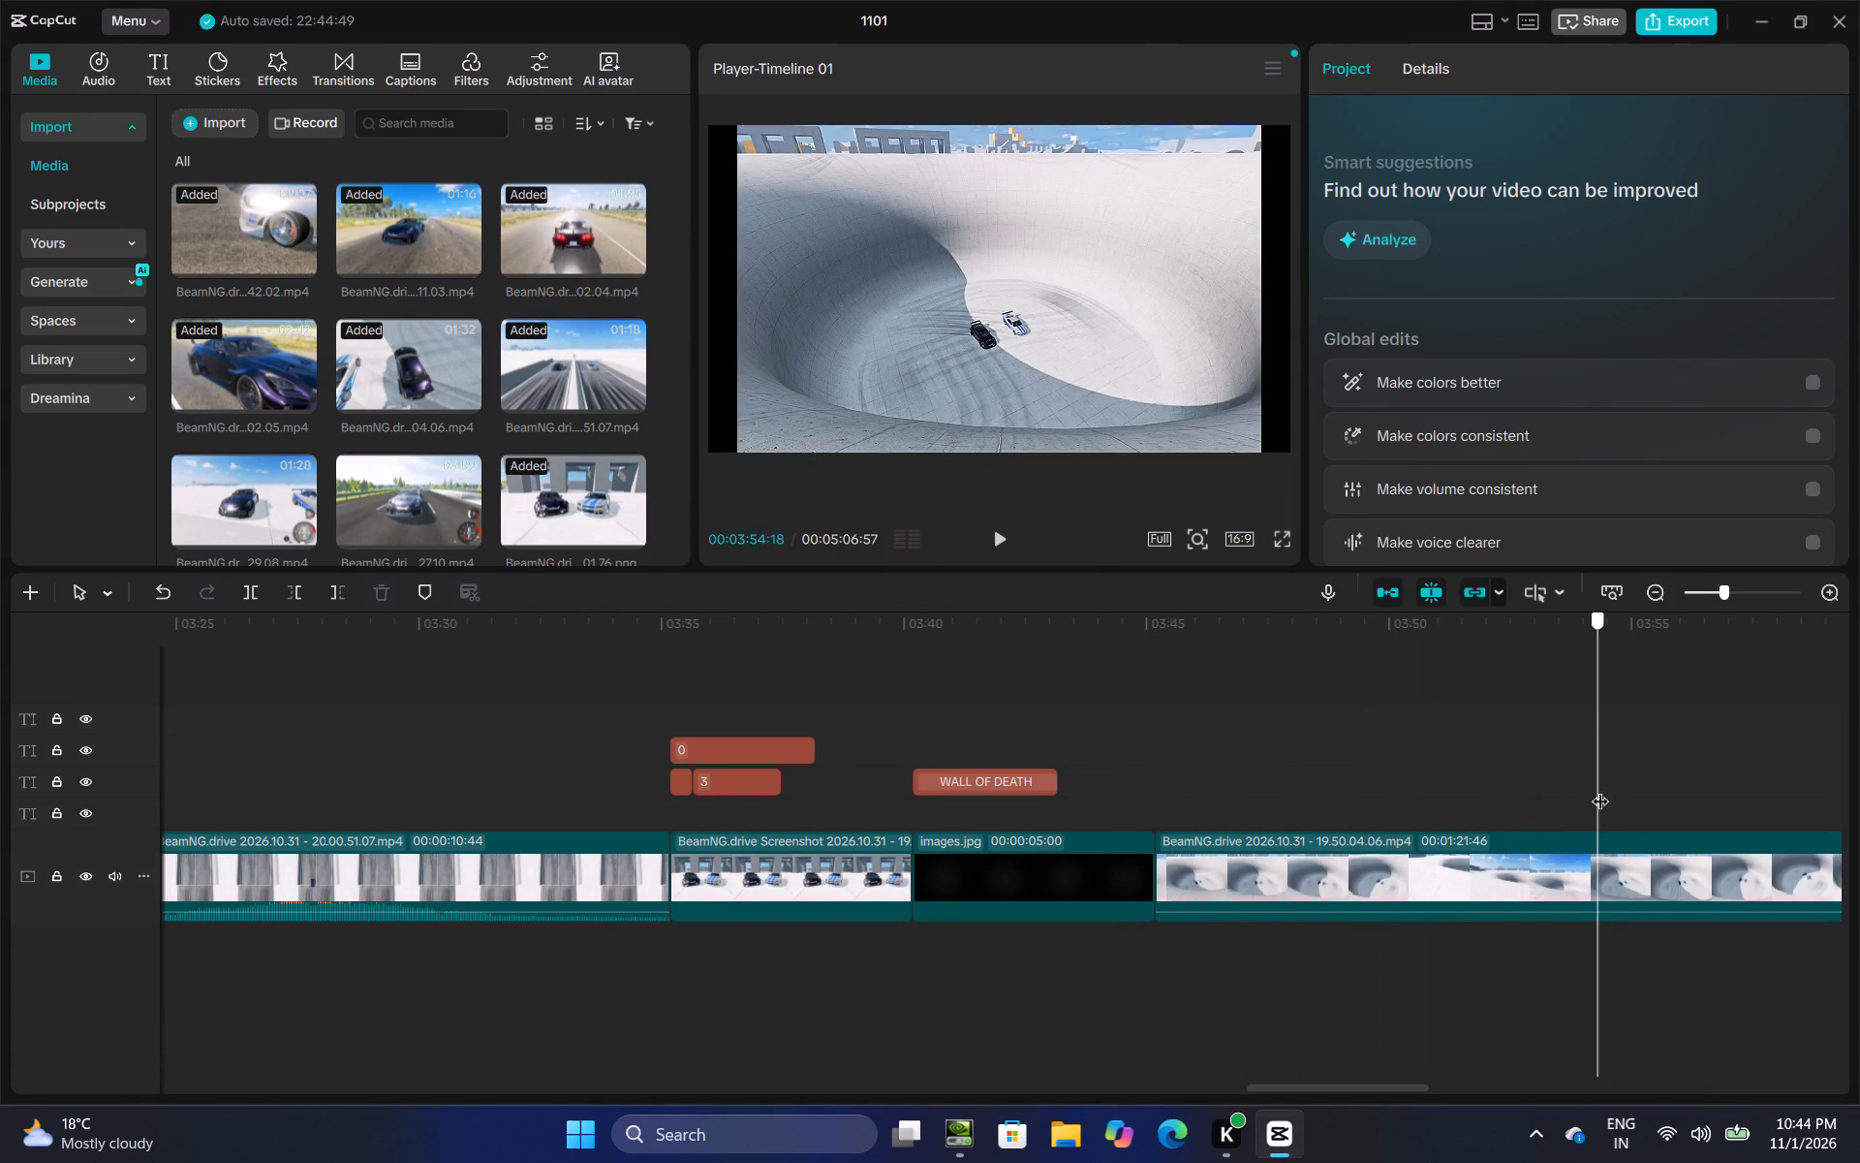
left_click_drag(1600, 789, 1608, 797)
left_click(257, 581)
left_click(1346, 877)
right_click(1344, 877)
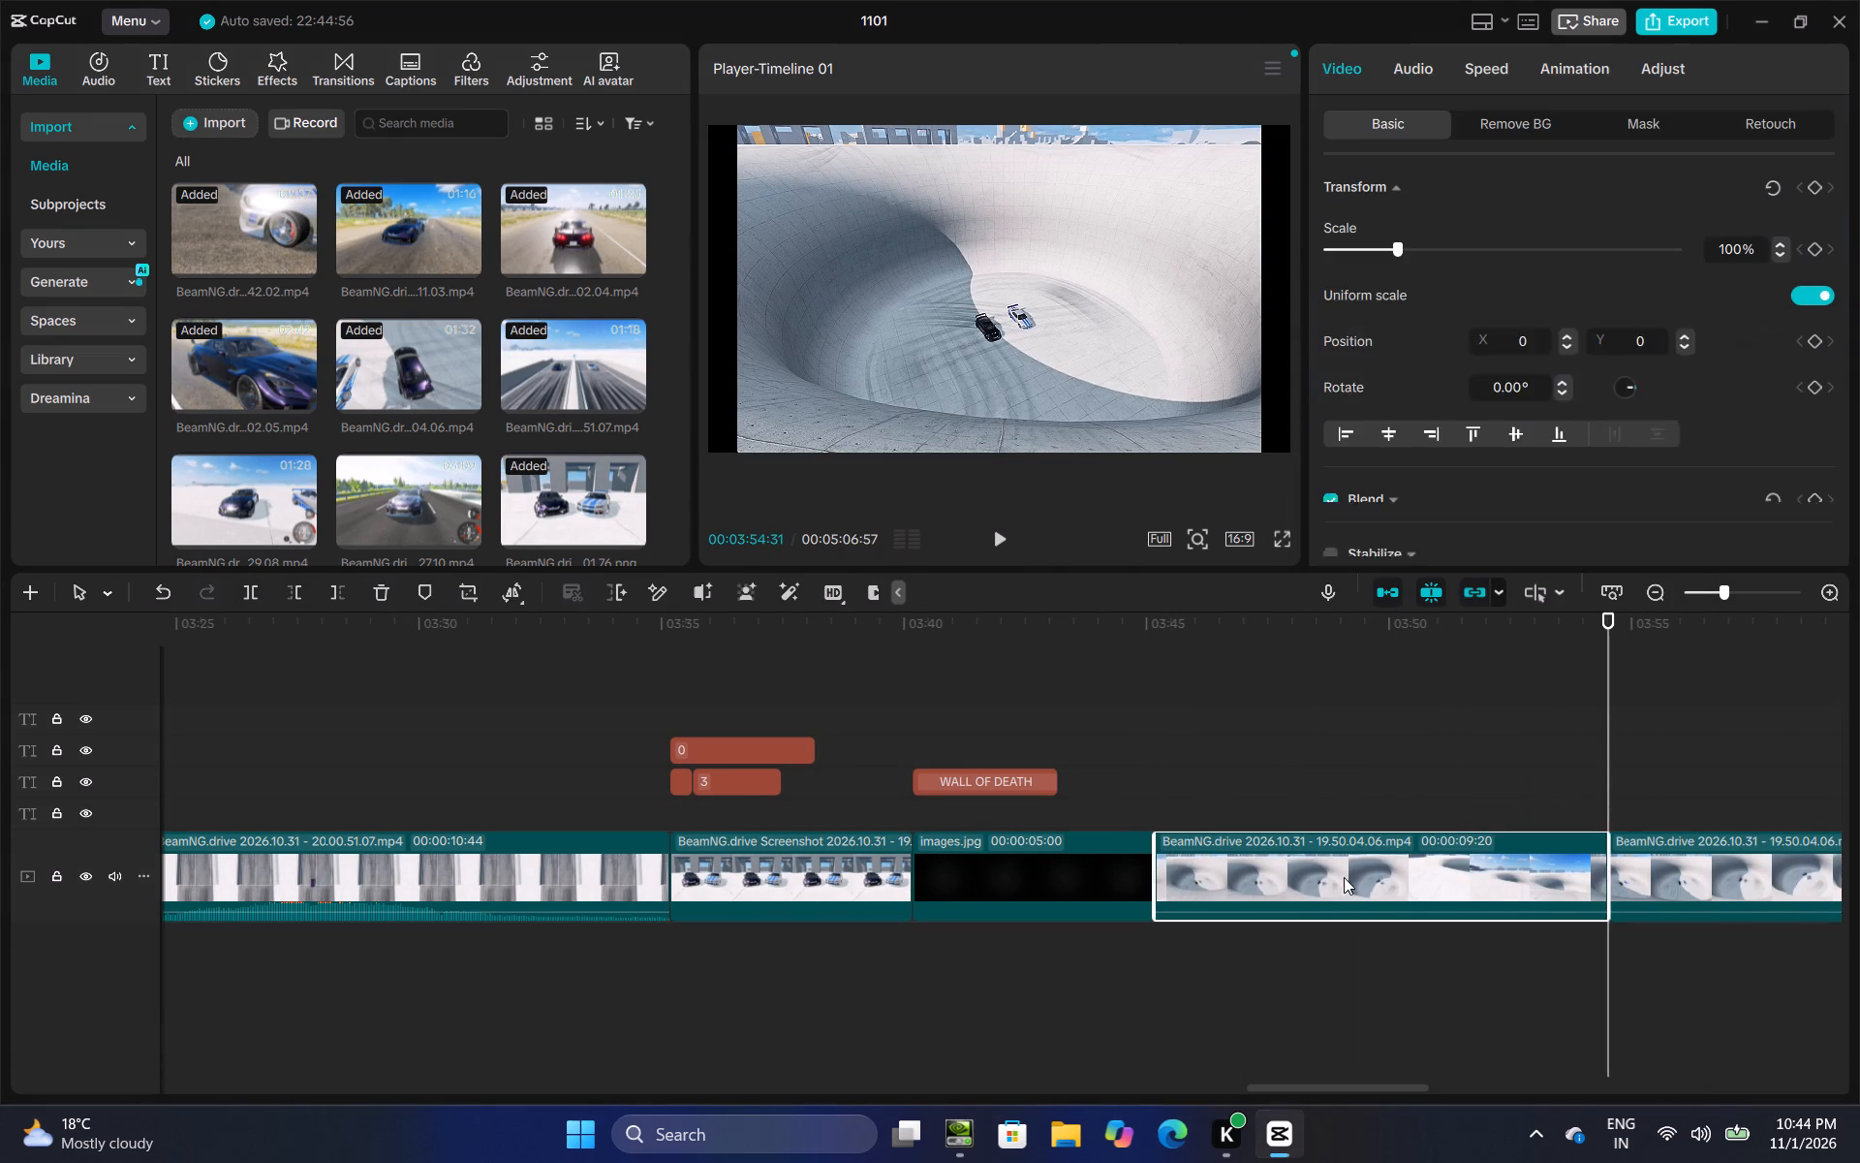
left_click(1418, 349)
Split the 19.50.04.06 clip at 00:03:53:37, where both cars are still down in the wall of death pit.
left_click(1145, 770)
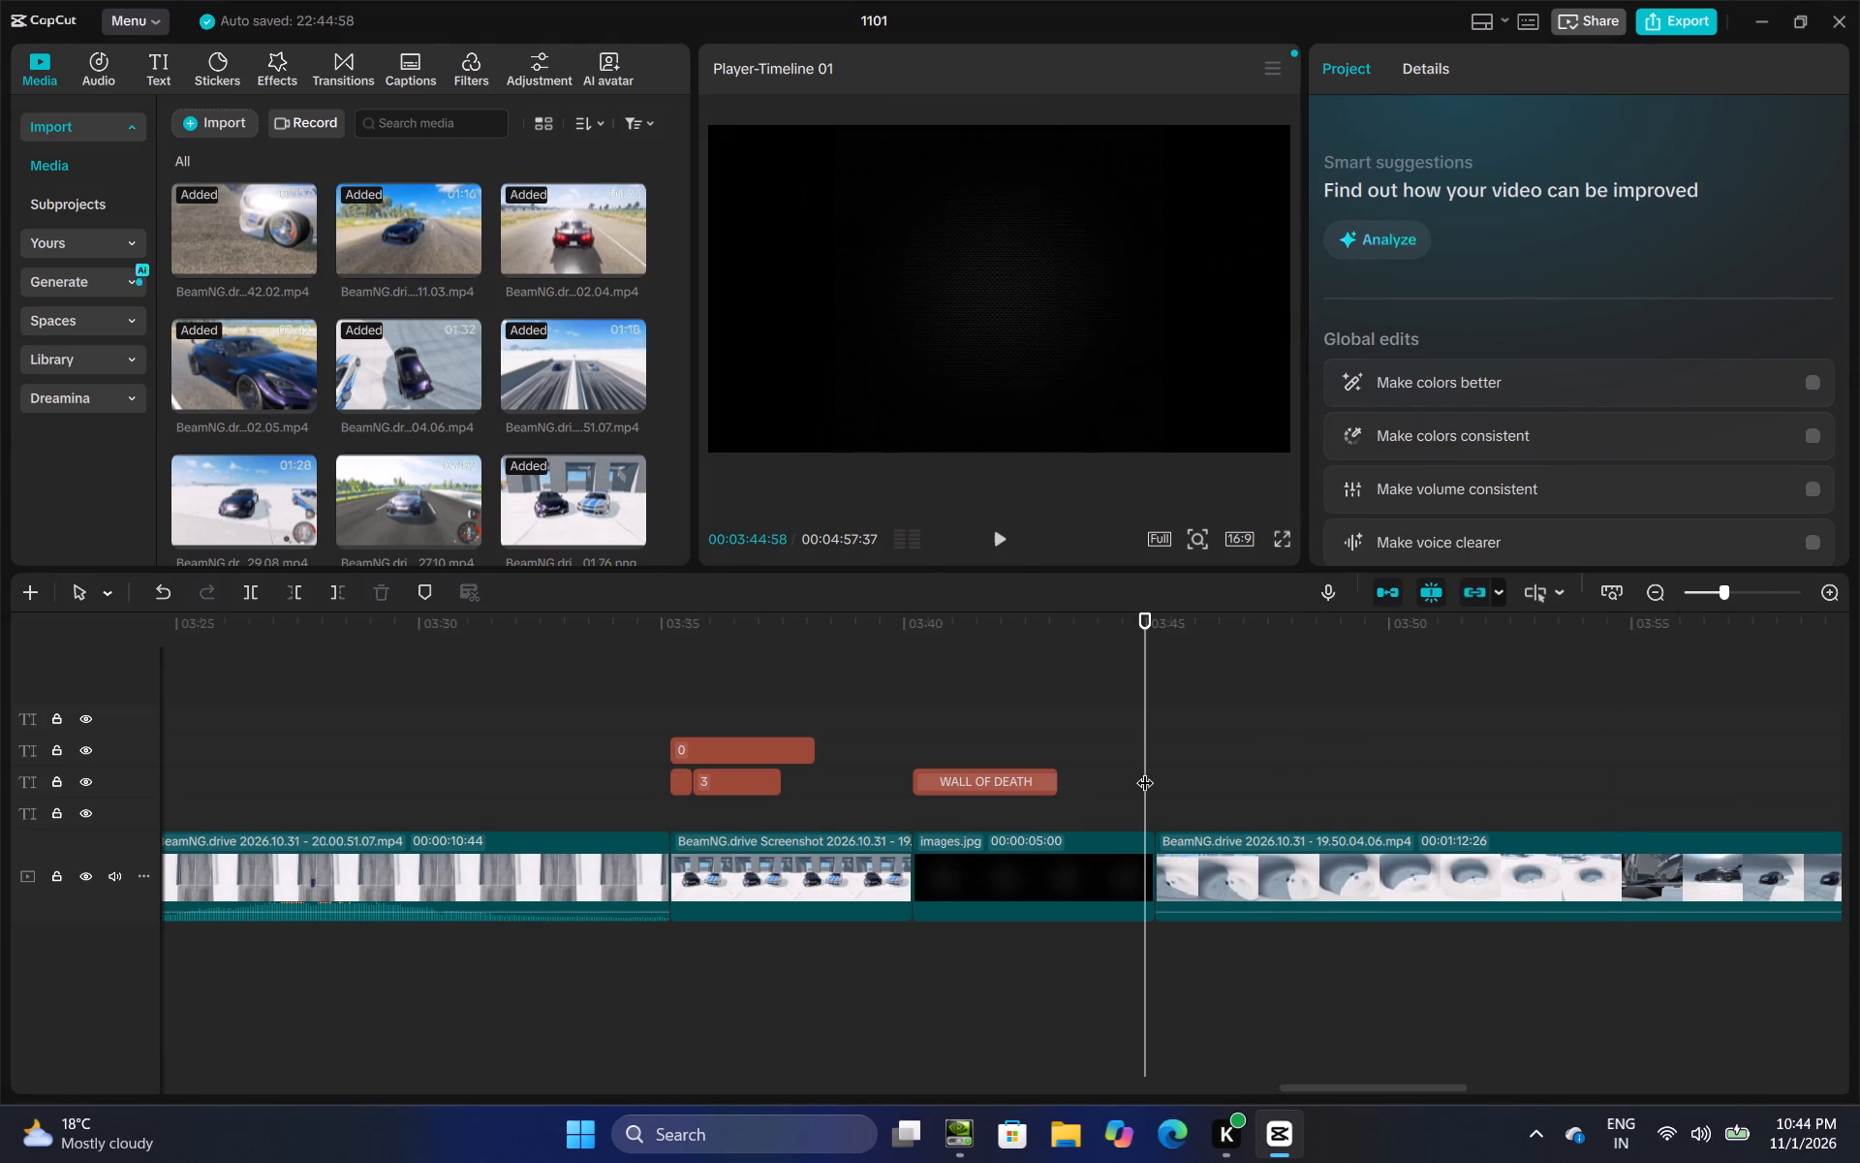
left_click_drag(1145, 770, 1552, 784)
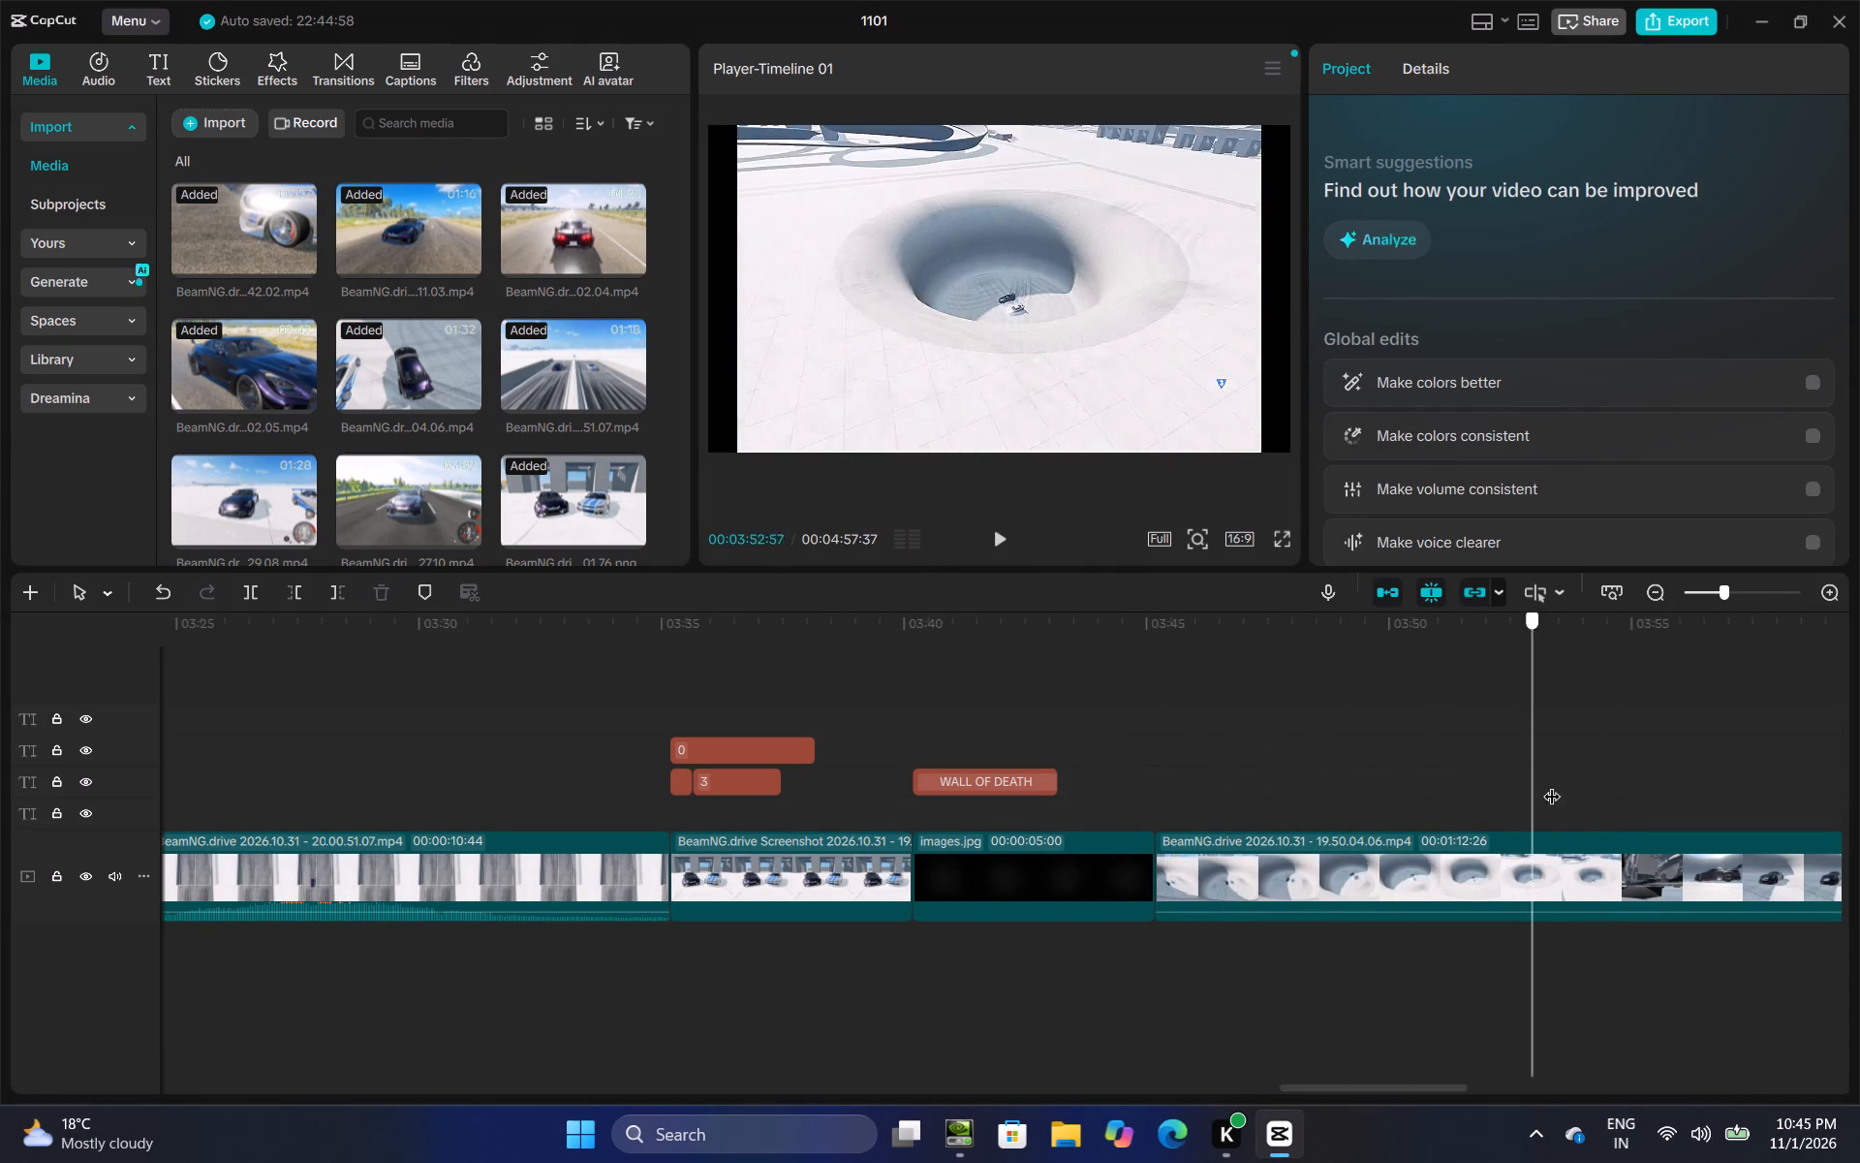
left_click_drag(1552, 784, 1539, 789)
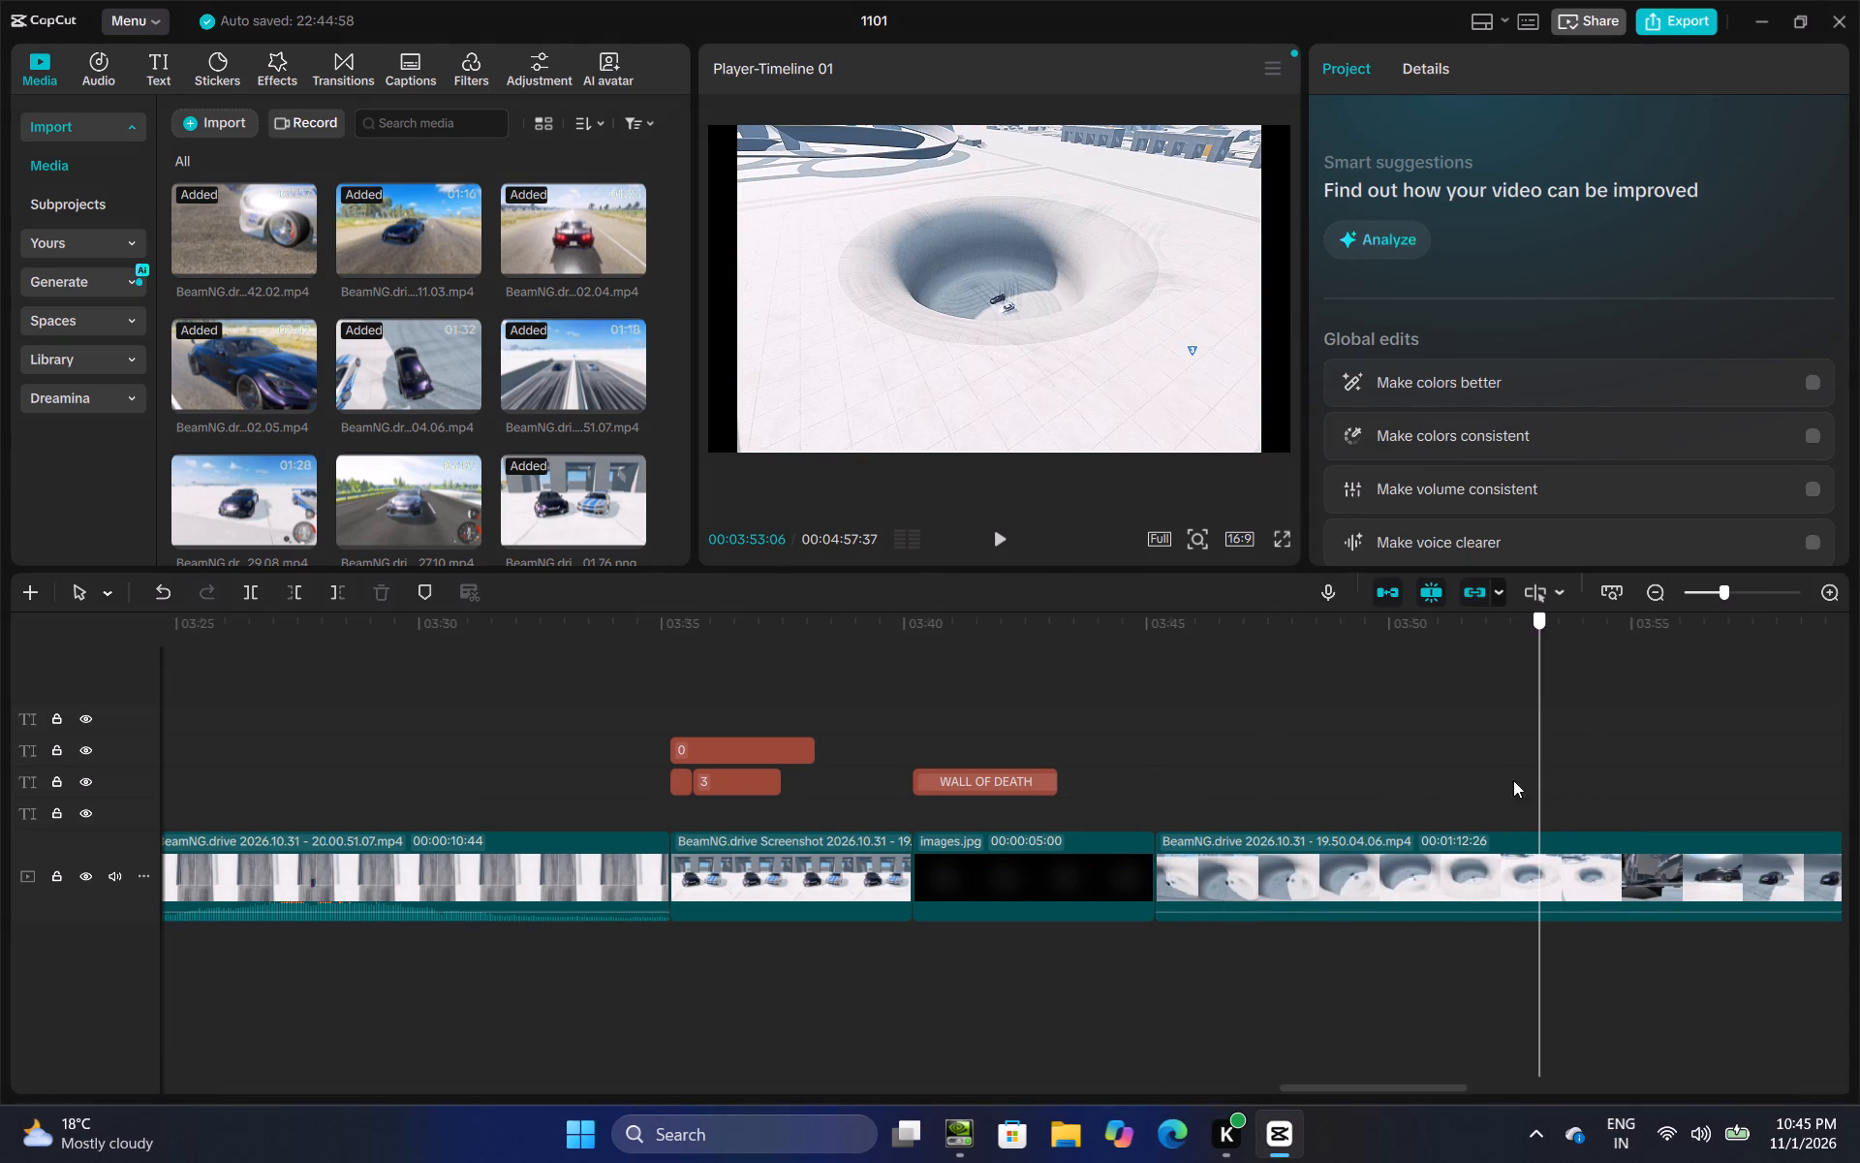
left_click_drag(1537, 755, 1583, 772)
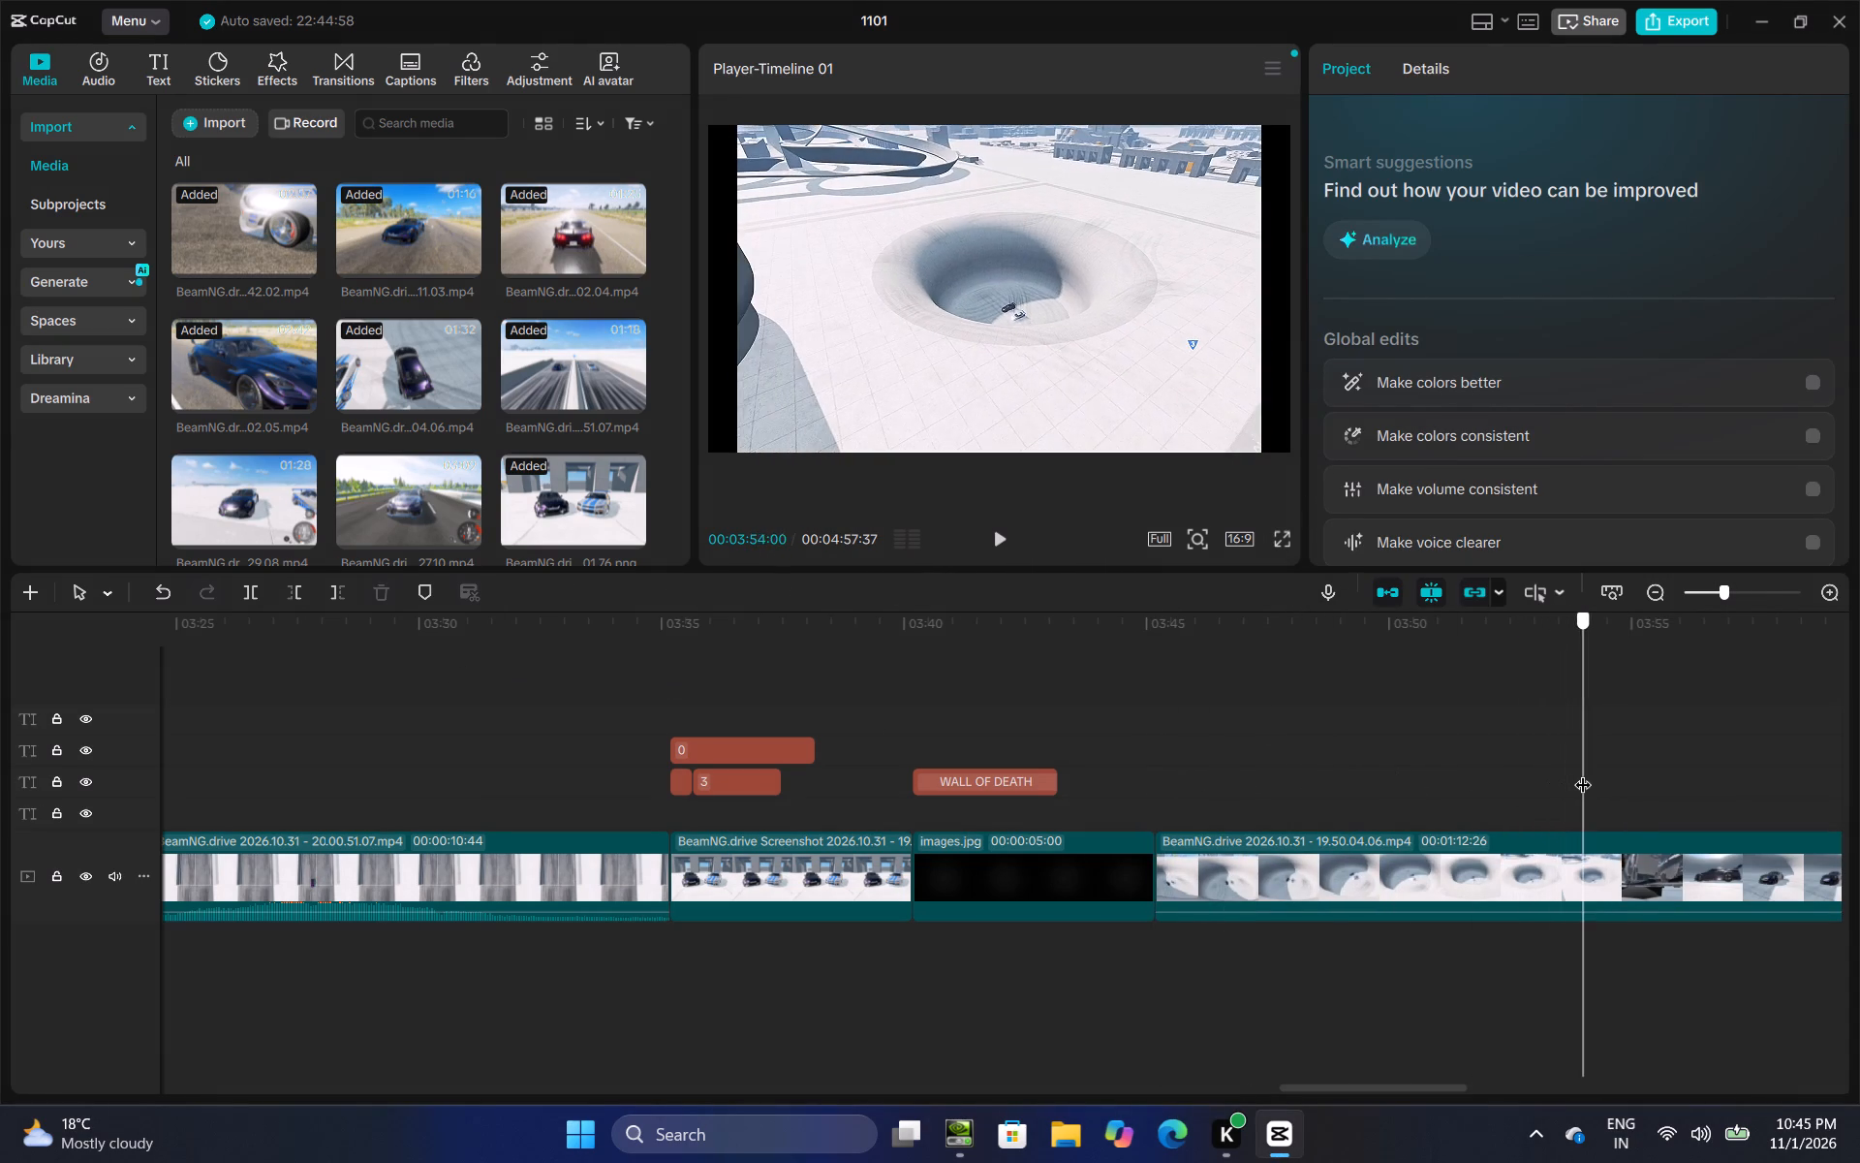
left_click_drag(1583, 772, 1565, 787)
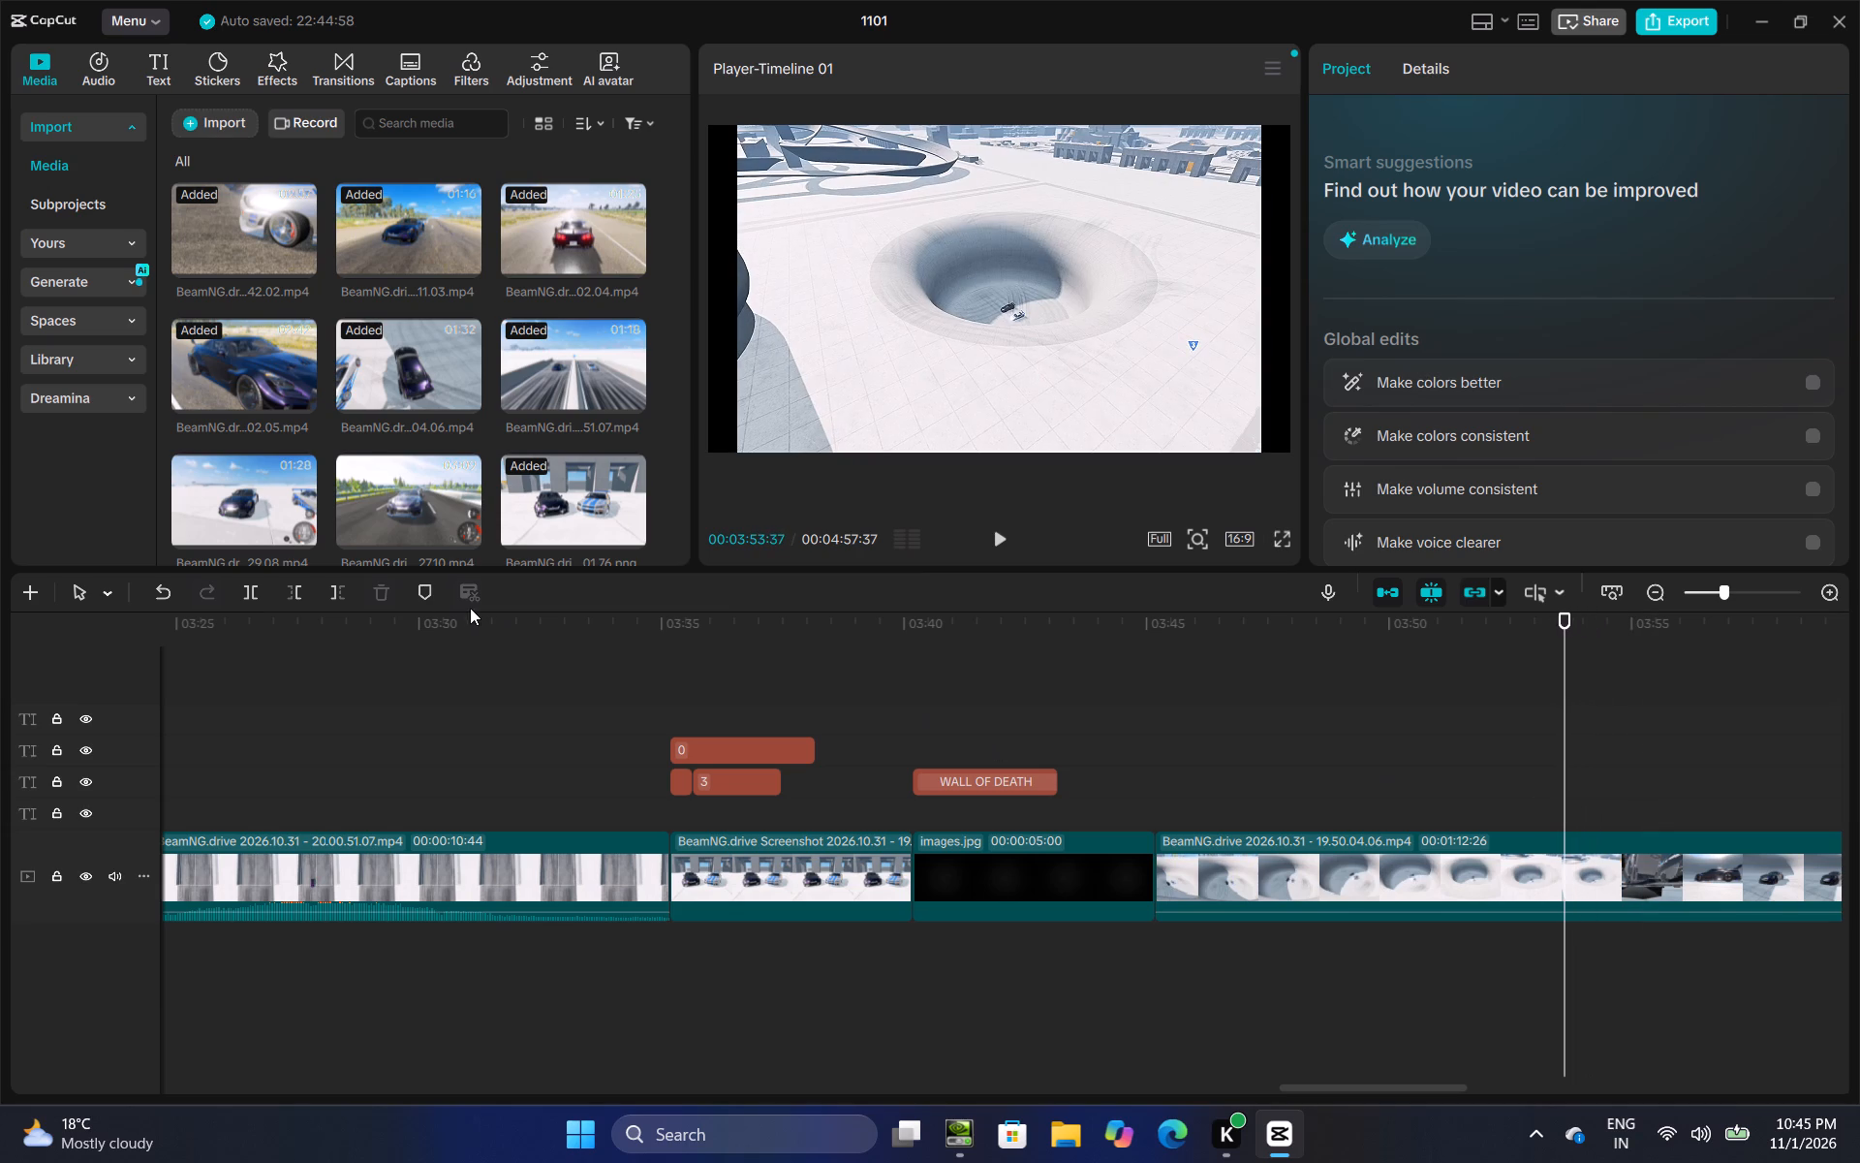
left_click(244, 601)
Trim the start of the 19.50.04.06 section after the split, shortening it to 00:00:49:47.
left_click(1700, 850)
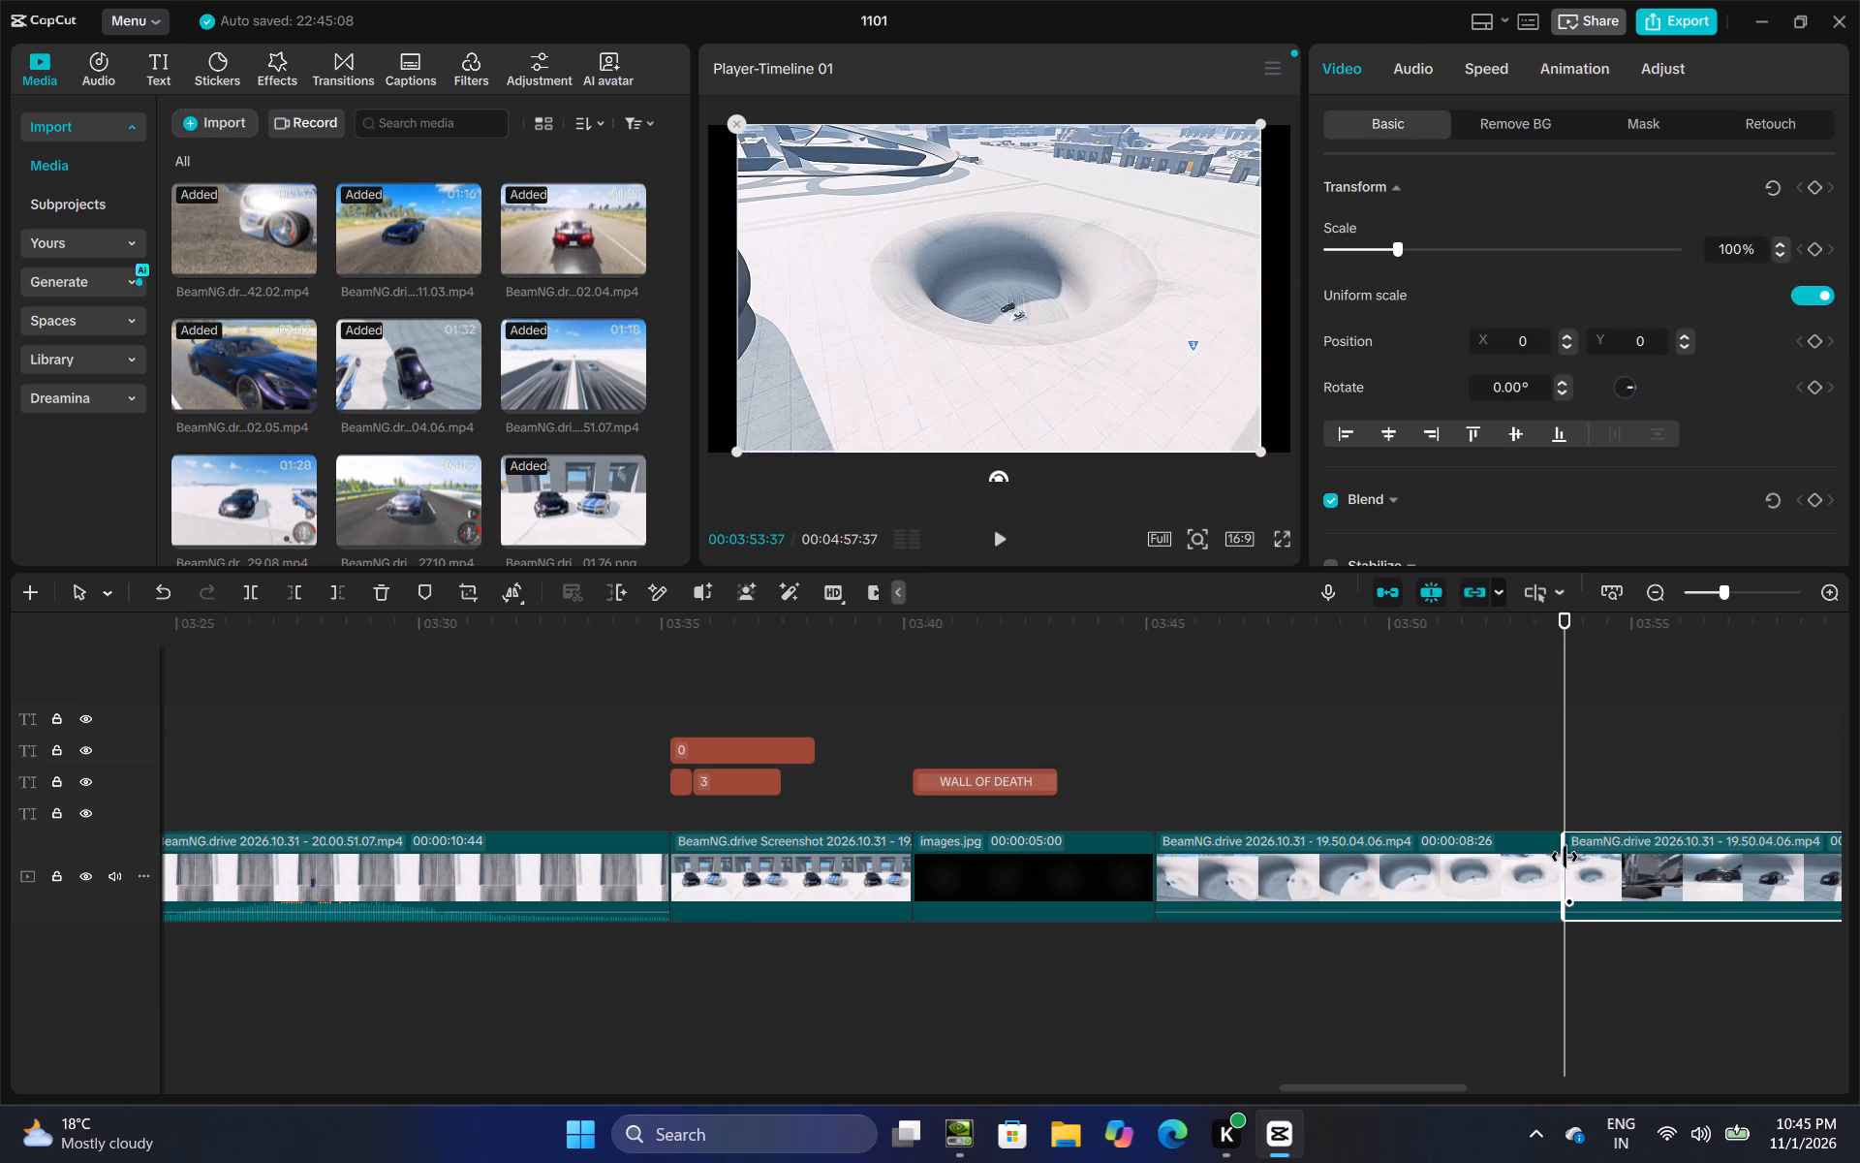
left_click_drag(1565, 857, 1649, 886)
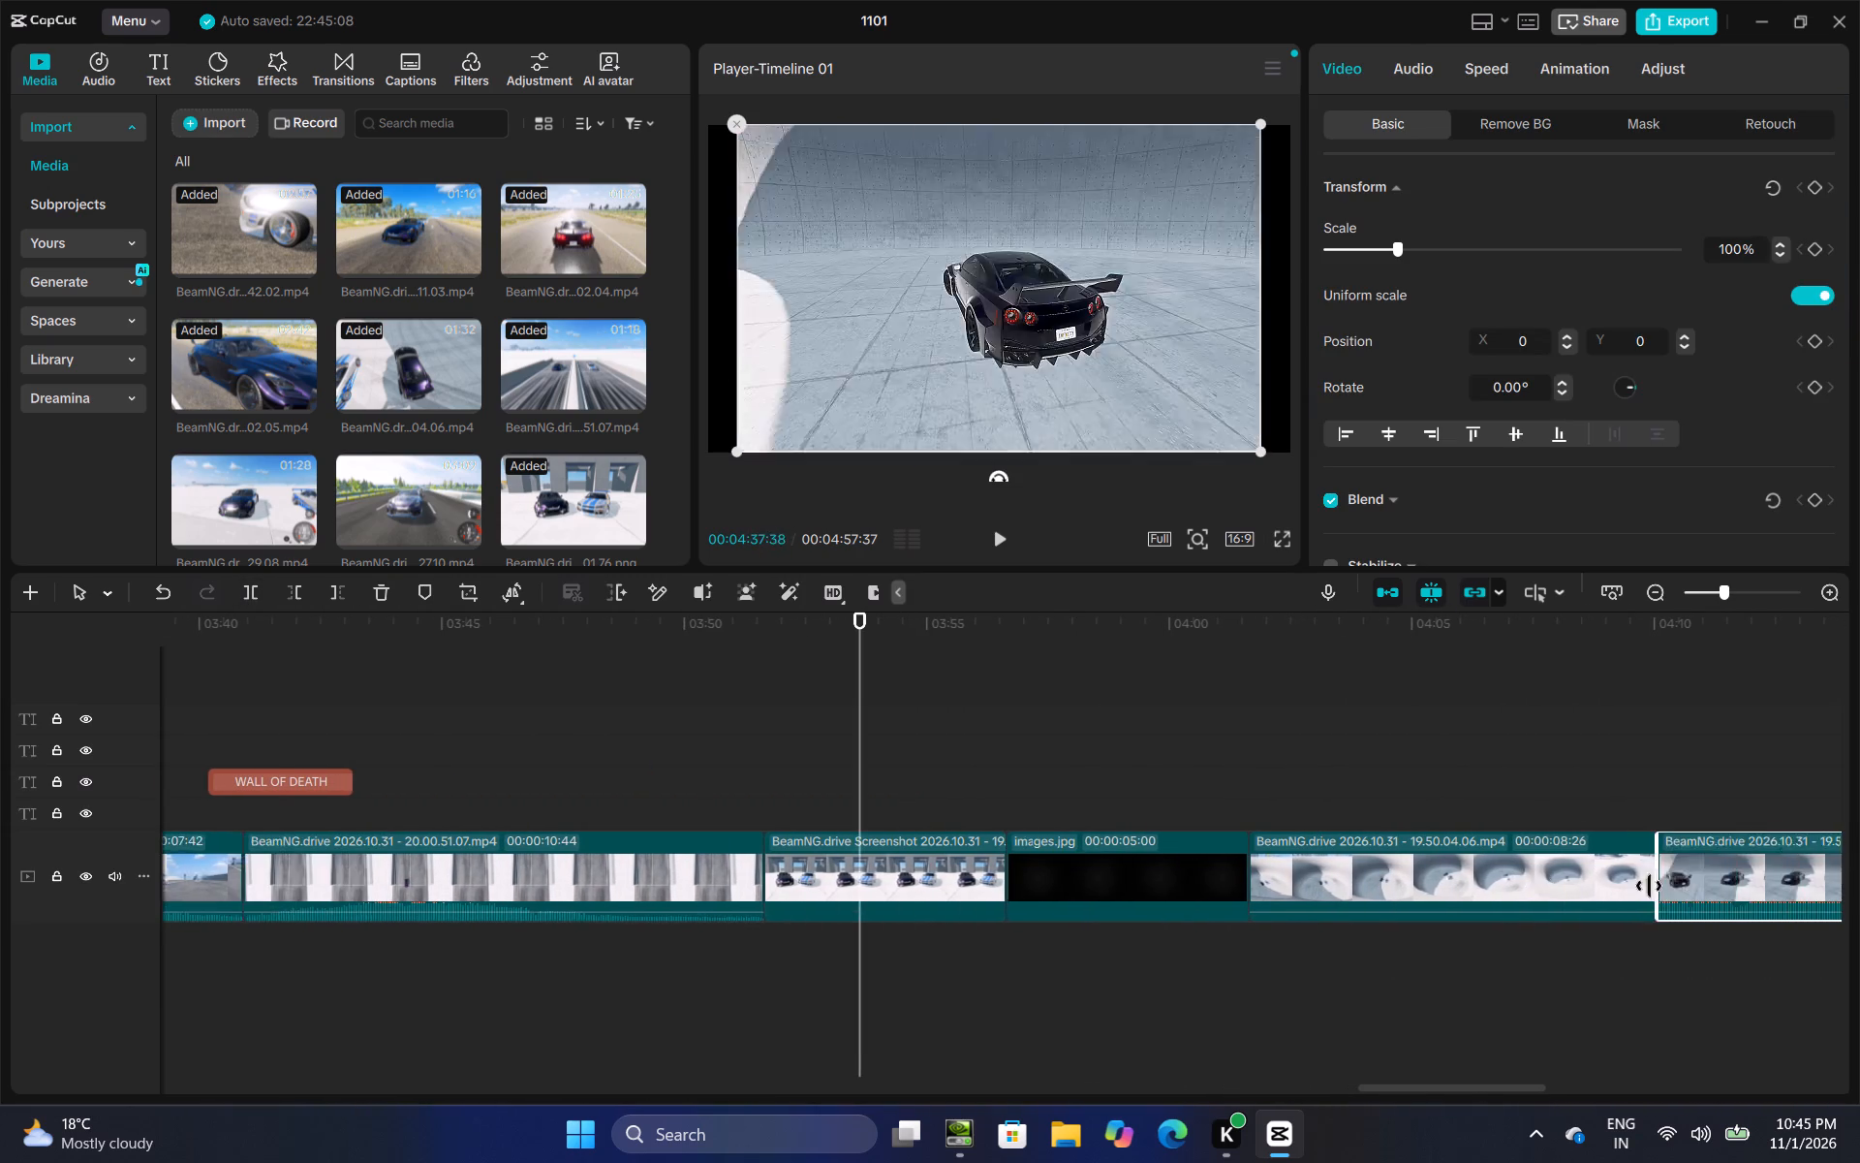
left_click_drag(1649, 886, 1760, 862)
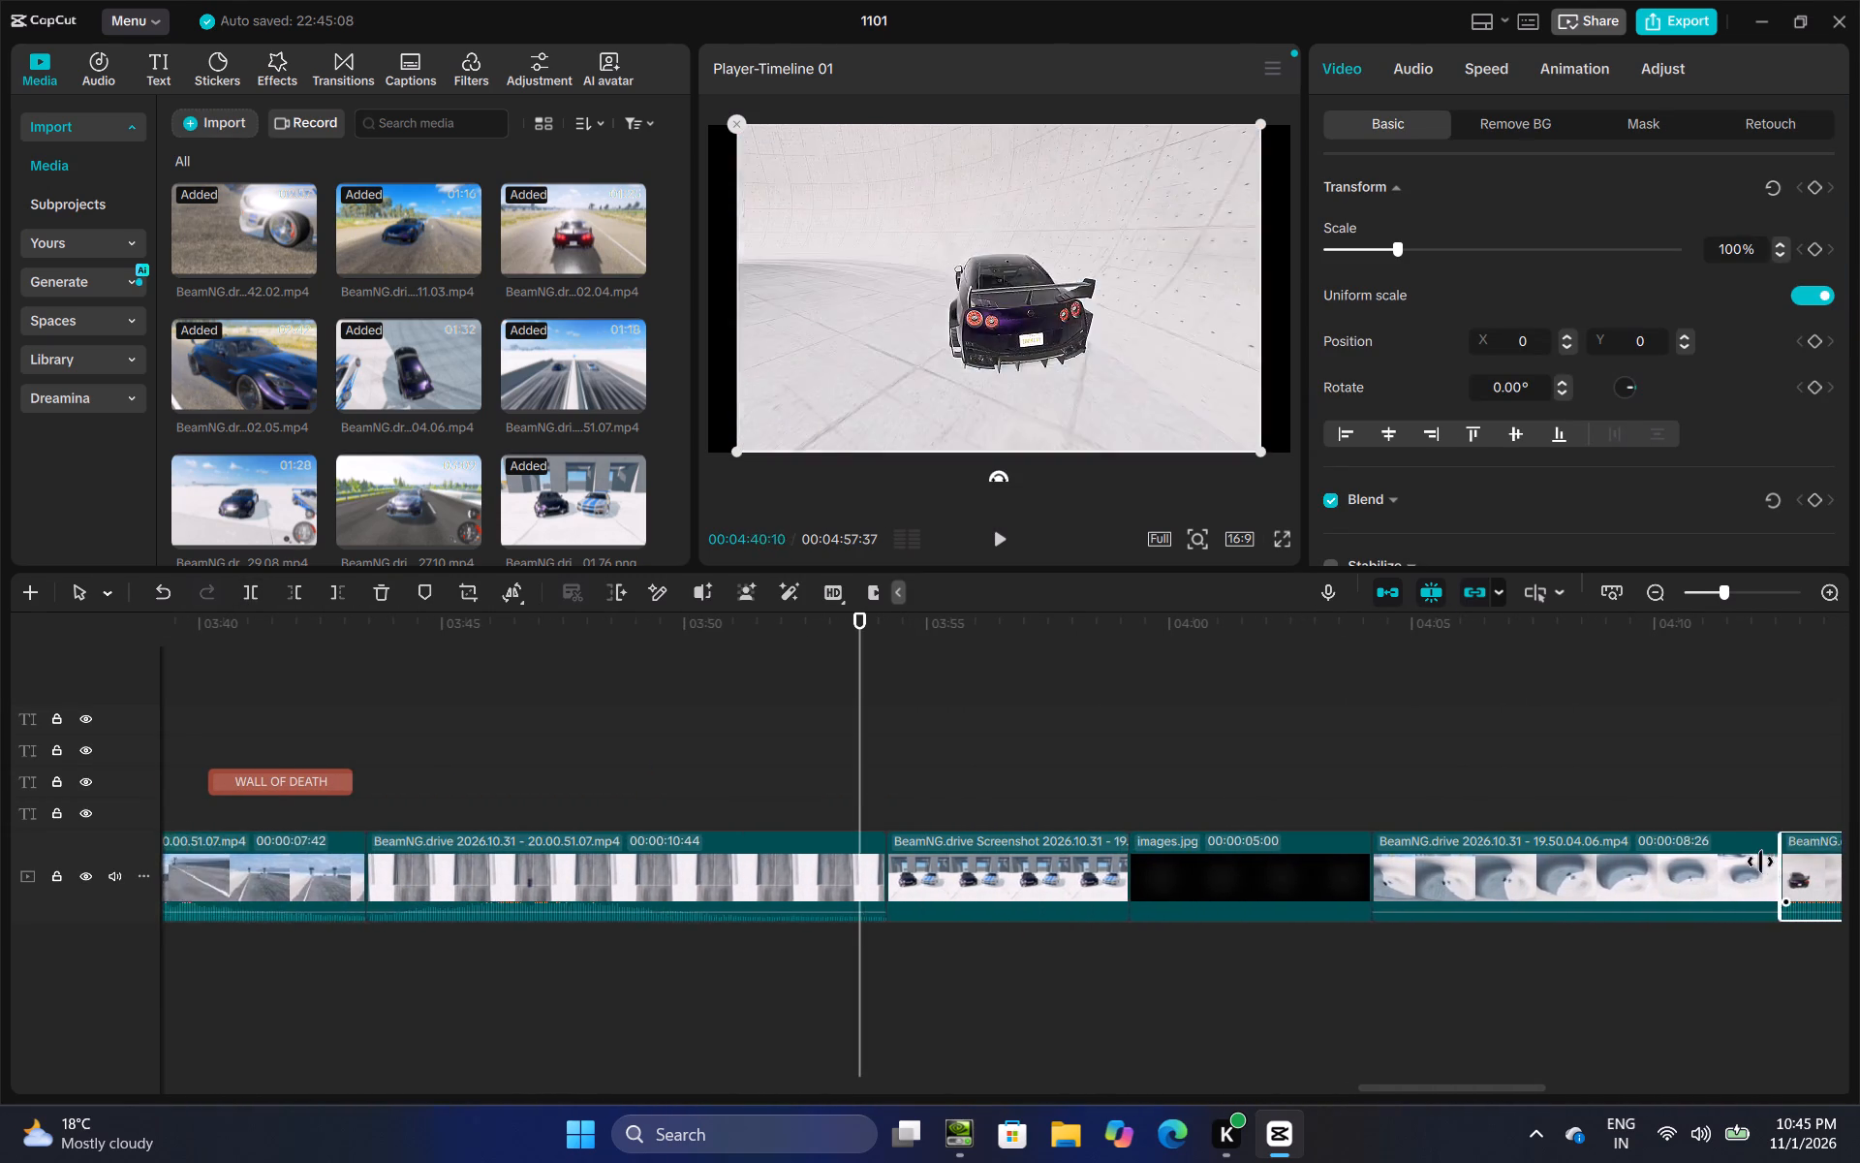
left_click_drag(1760, 862, 1462, 884)
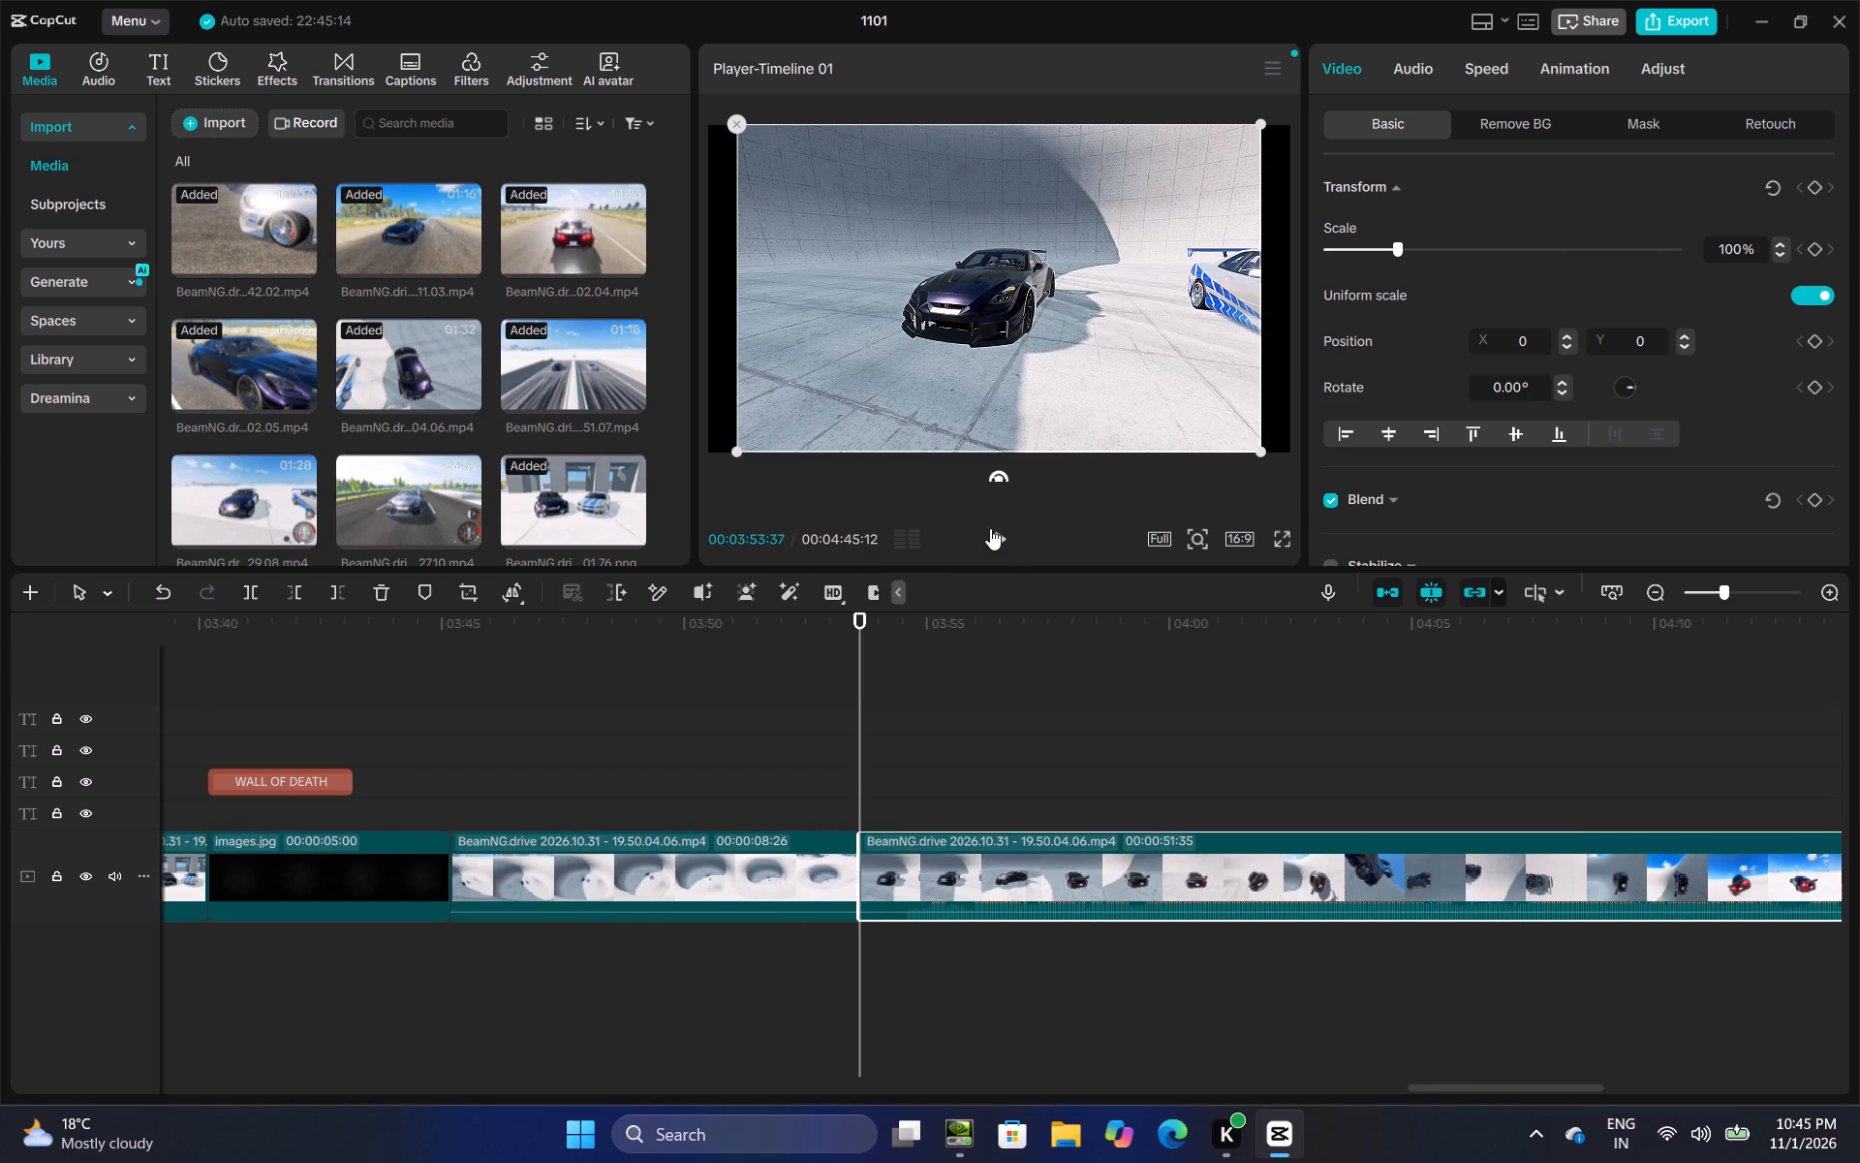
left_click(990, 528)
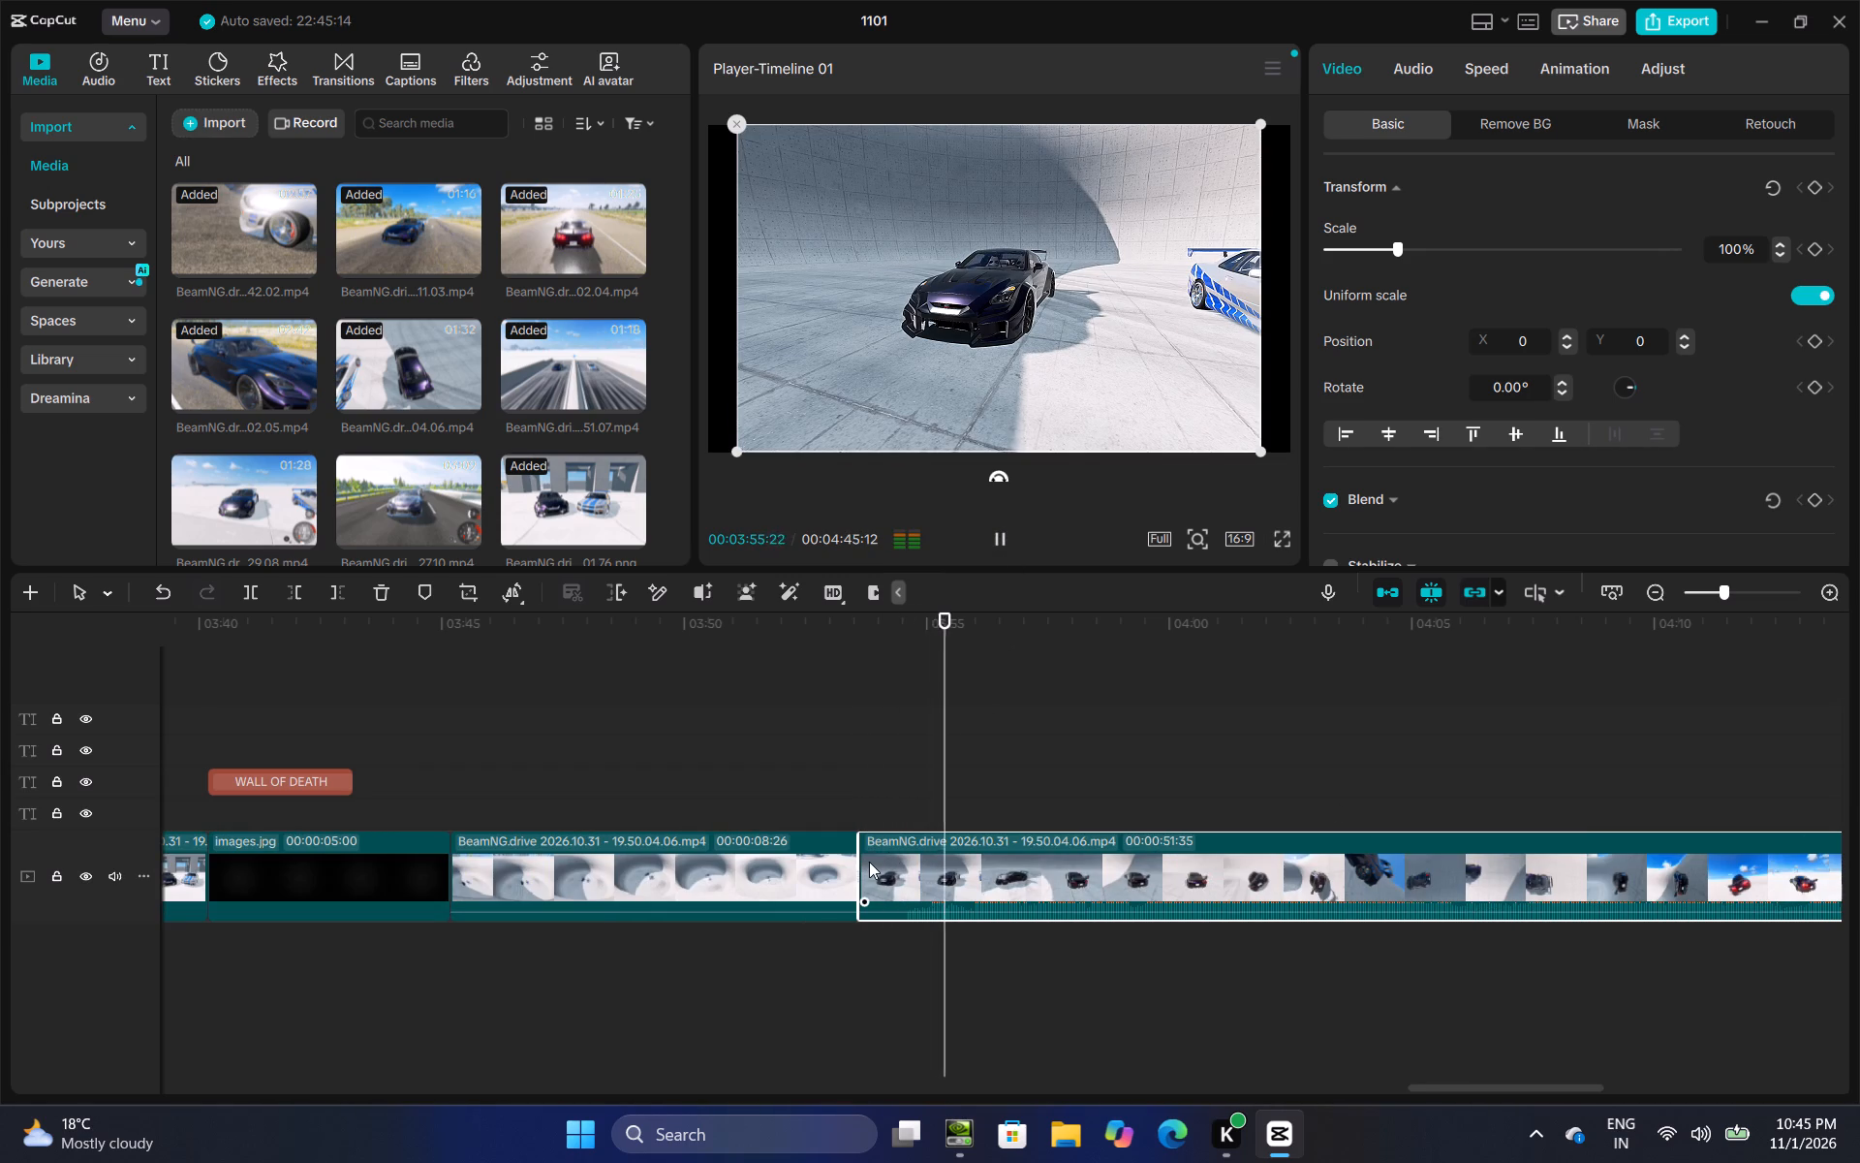
left_click_drag(861, 869, 948, 874)
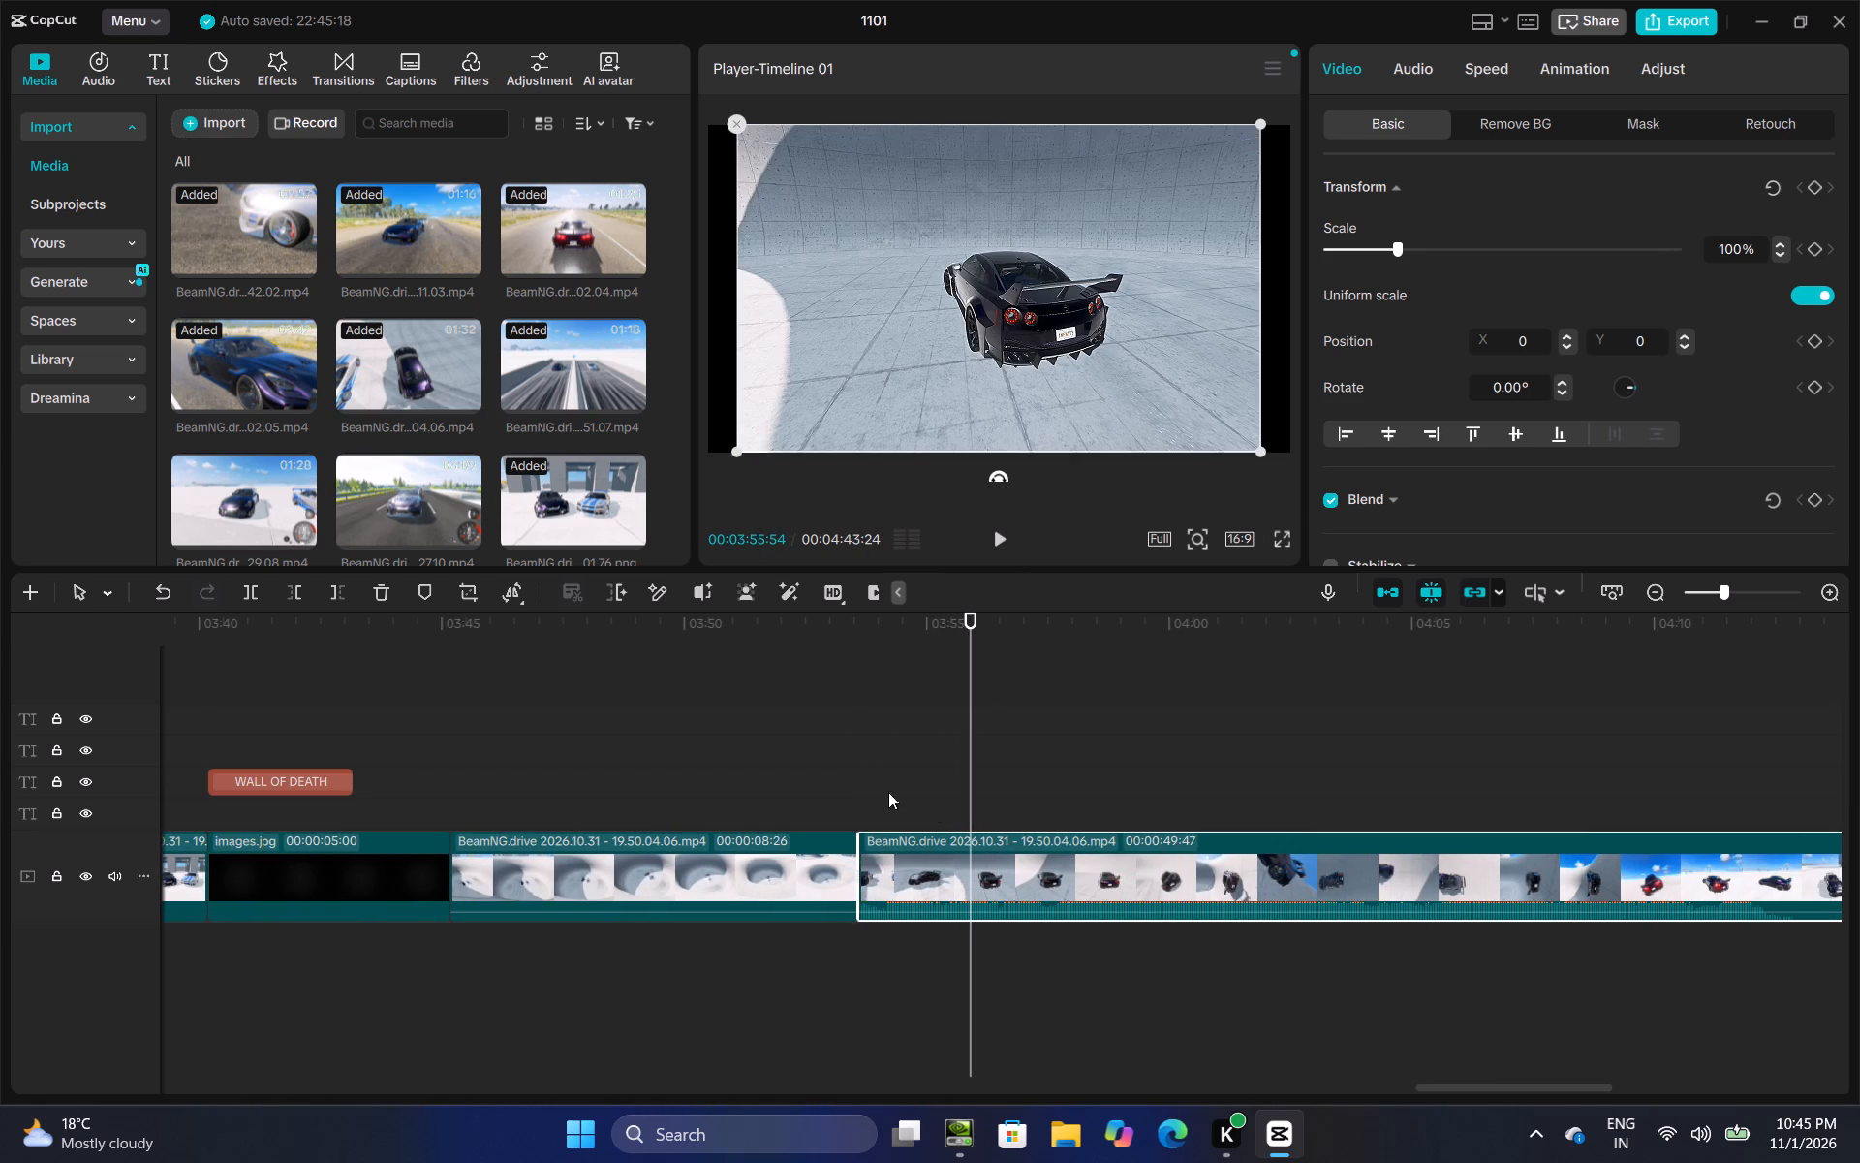
Play back the cut and extend the start of the second 19.50.04.06 section to a duration of 00:00:50:28.
left_click(874, 792)
left_click_drag(869, 792, 854, 799)
left_click(989, 543)
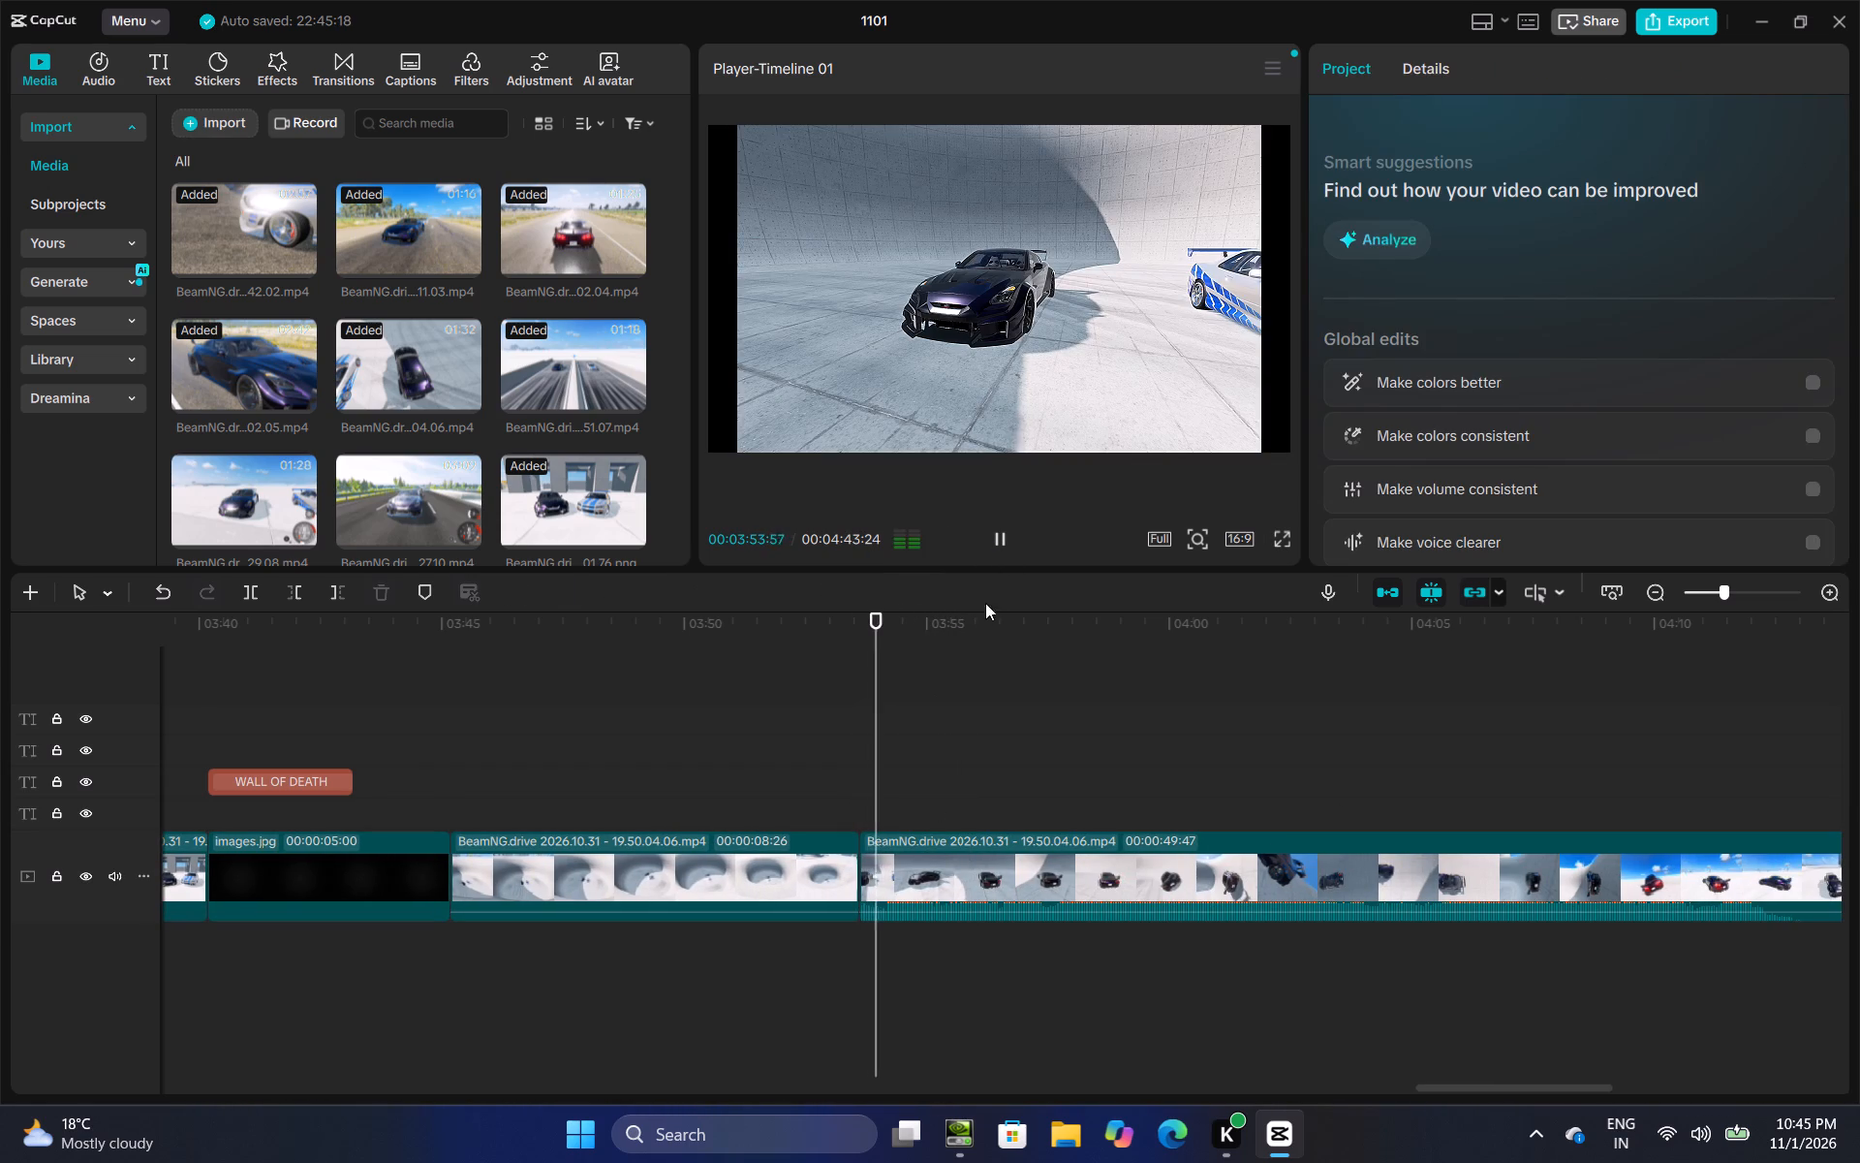
left_click(863, 857)
left_click(871, 862)
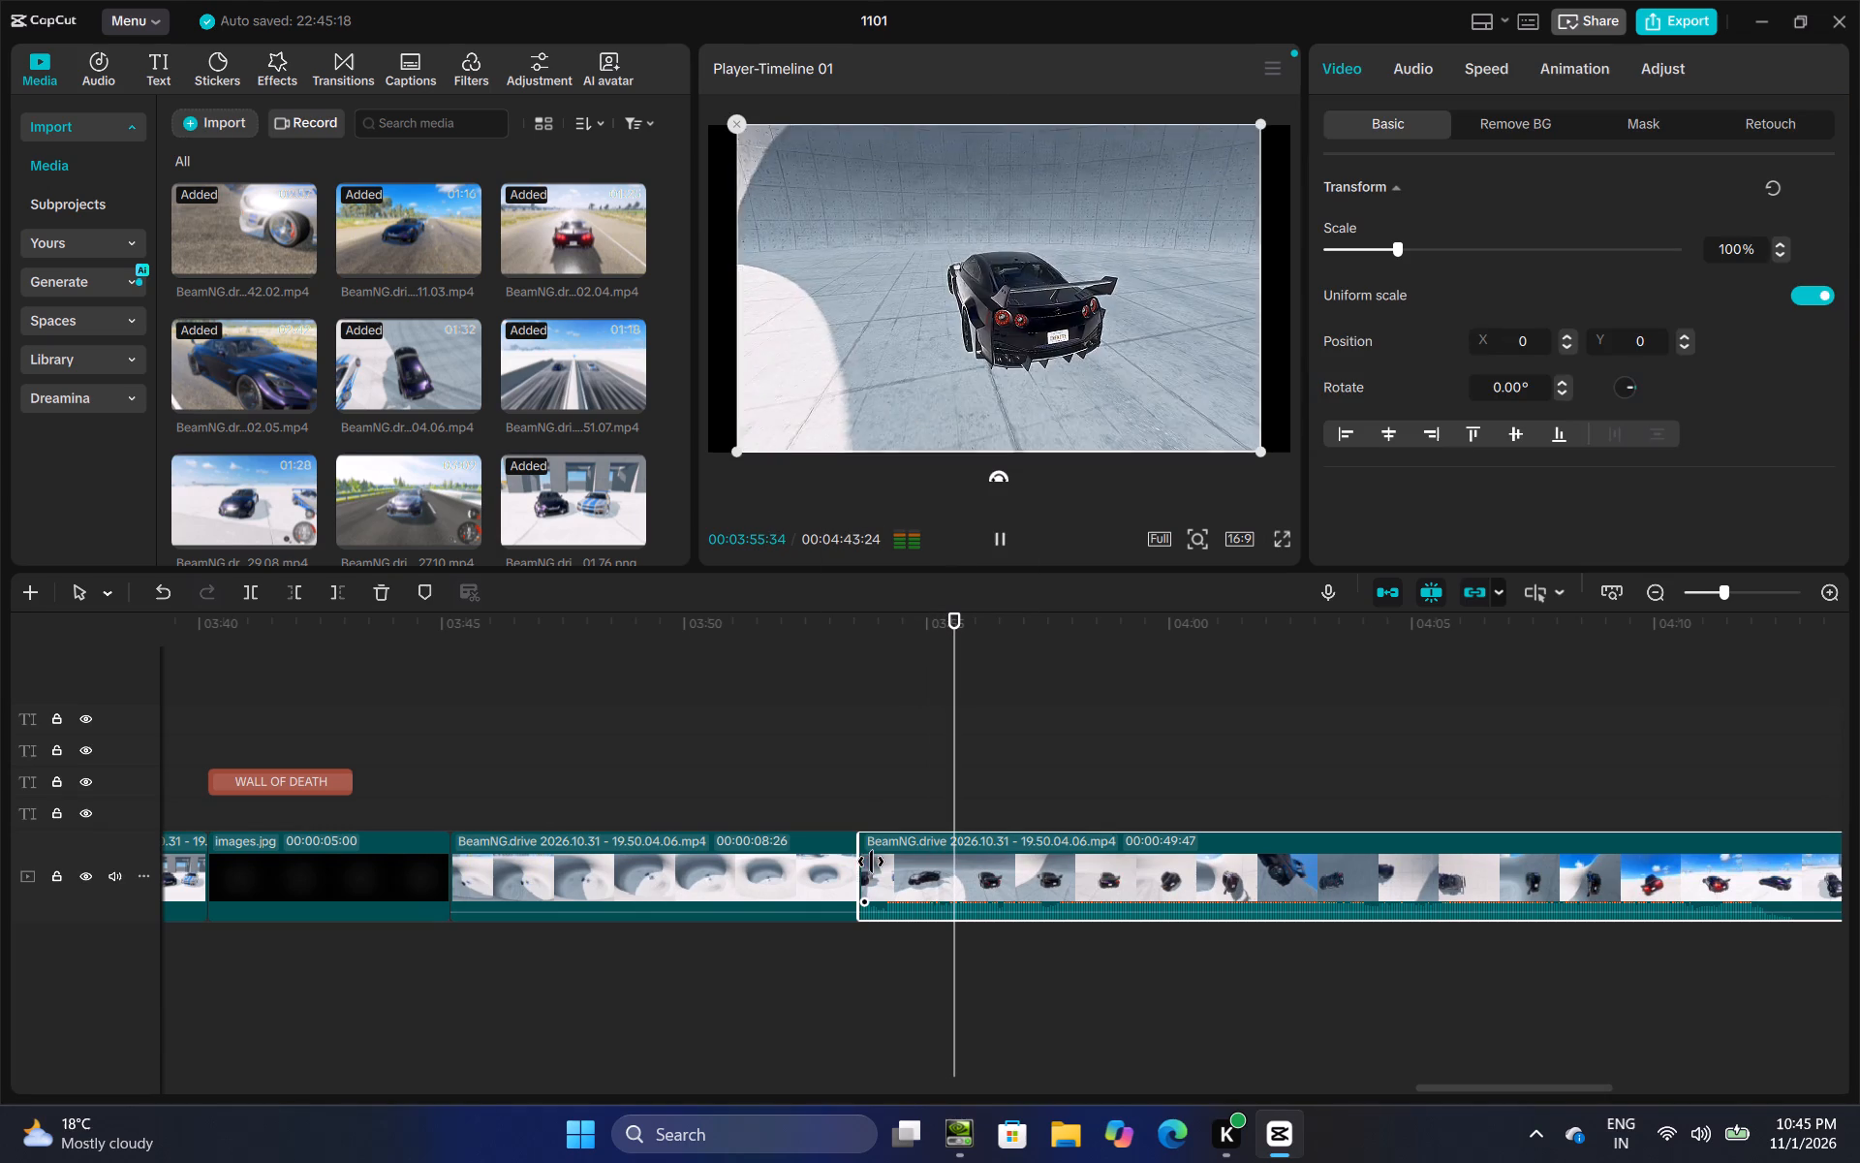
left_click_drag(861, 842, 850, 855)
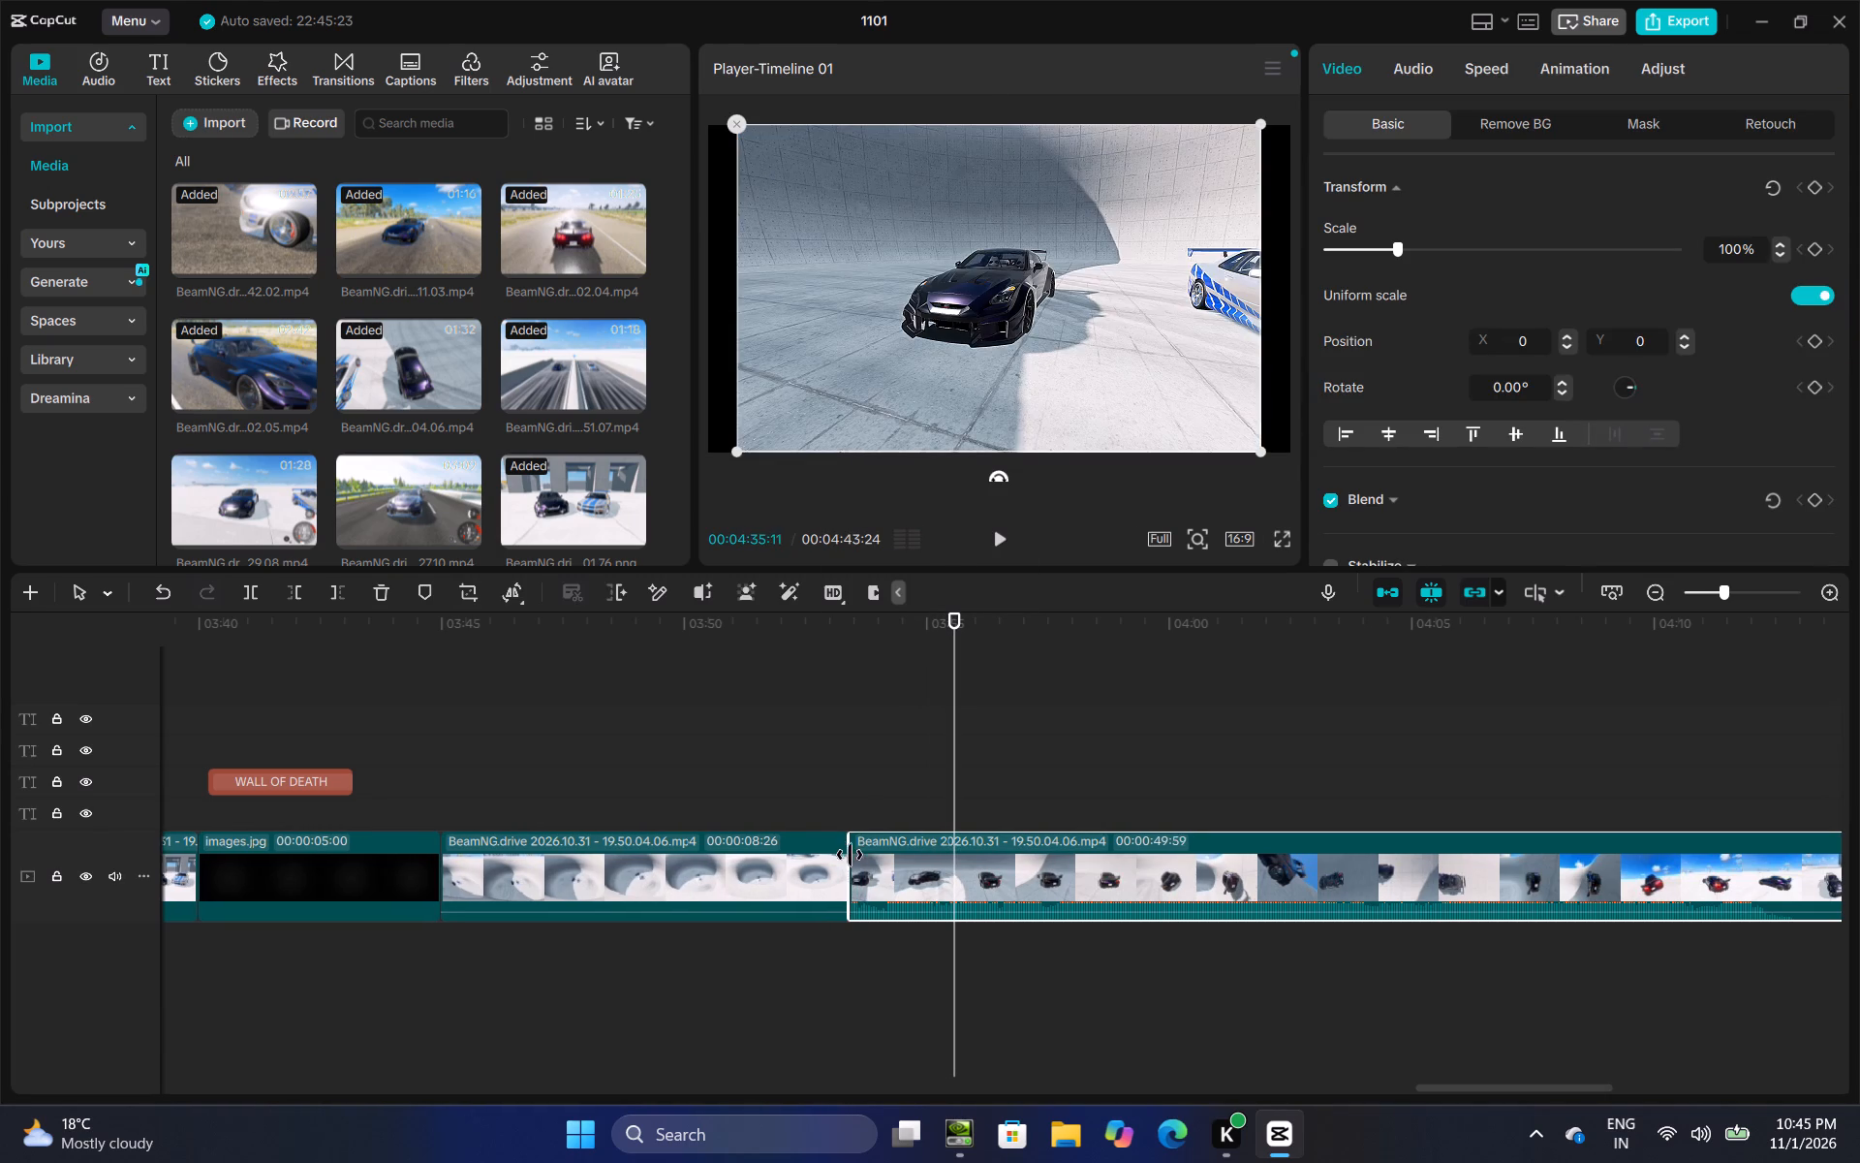
left_click_drag(850, 855, 840, 858)
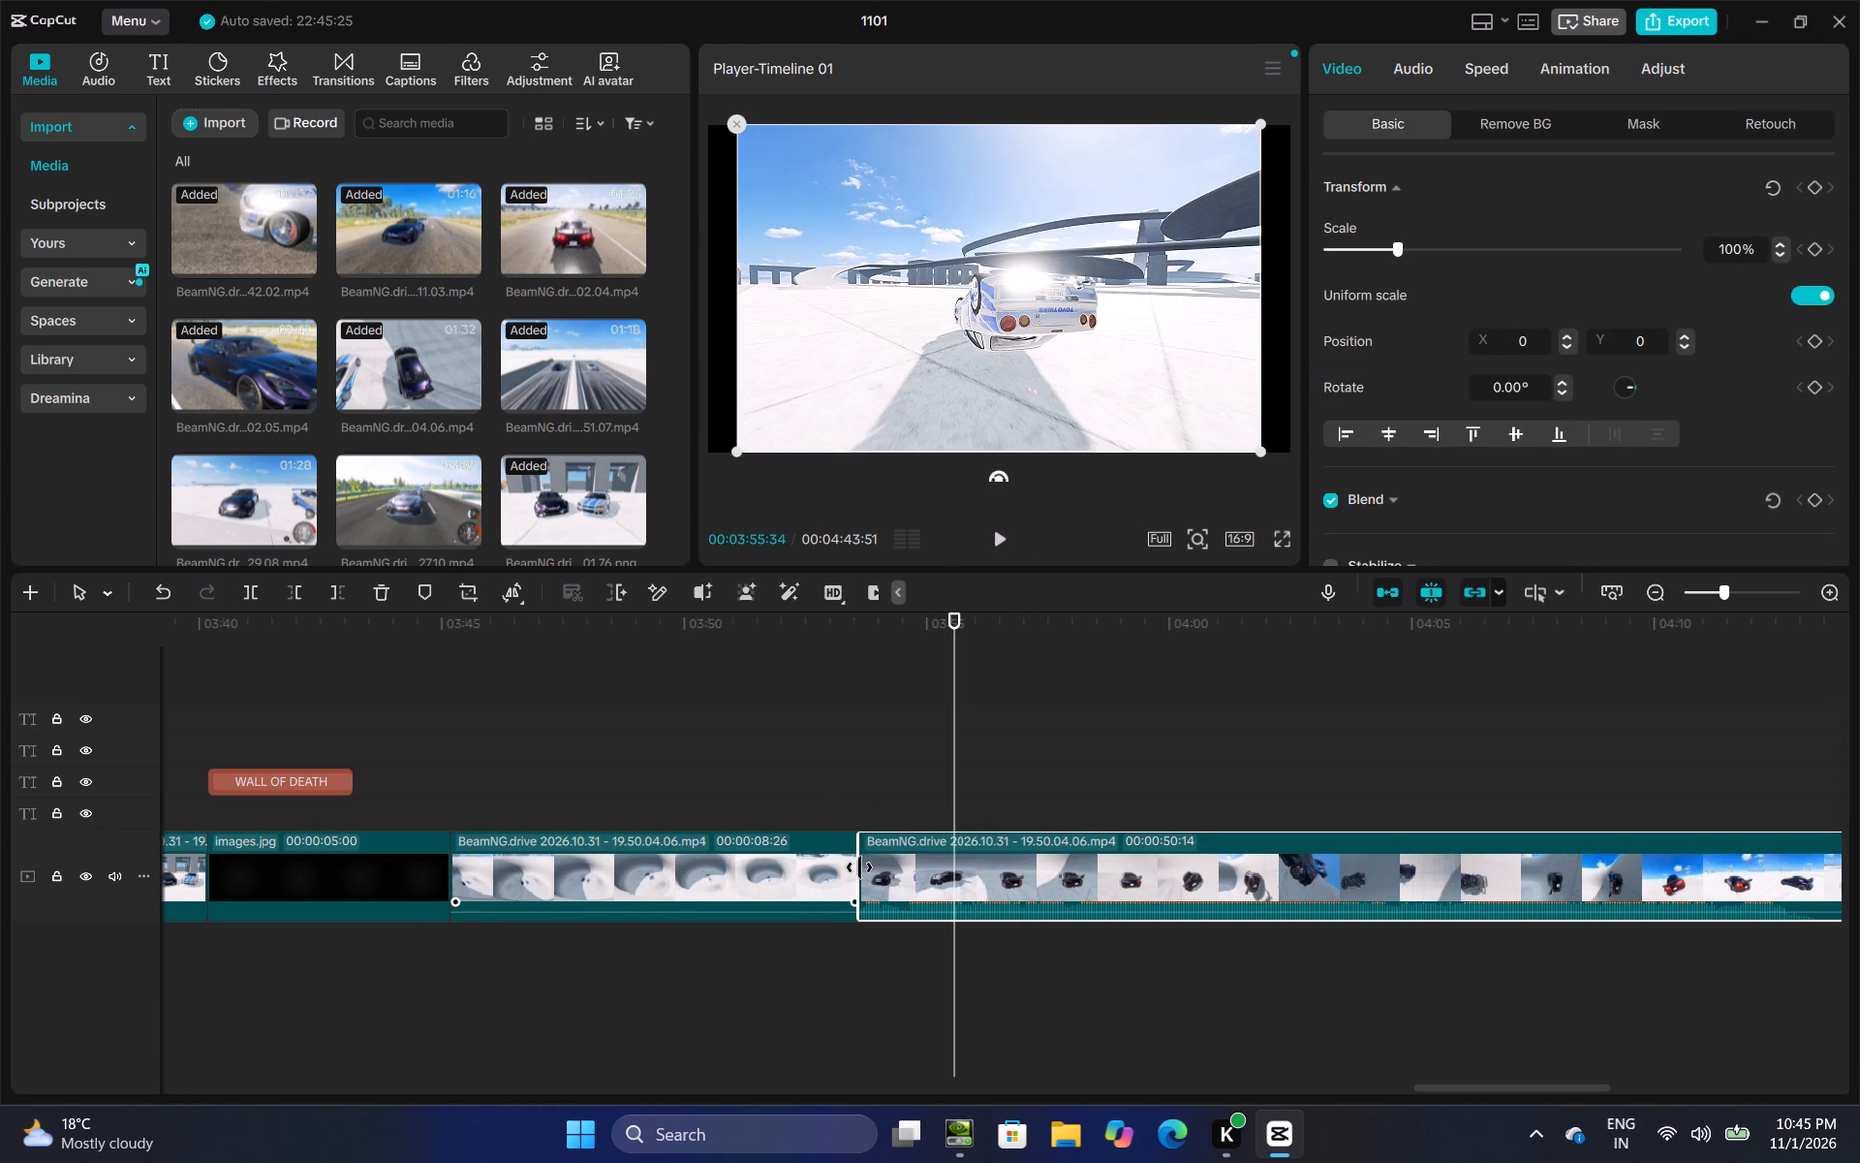
left_click_drag(859, 867, 852, 876)
Move the playhead to 00:03:53:27, just before the cut between the two 19.50.04.06 sections, to check the join.
left_click(873, 790)
left_click_drag(873, 790, 852, 808)
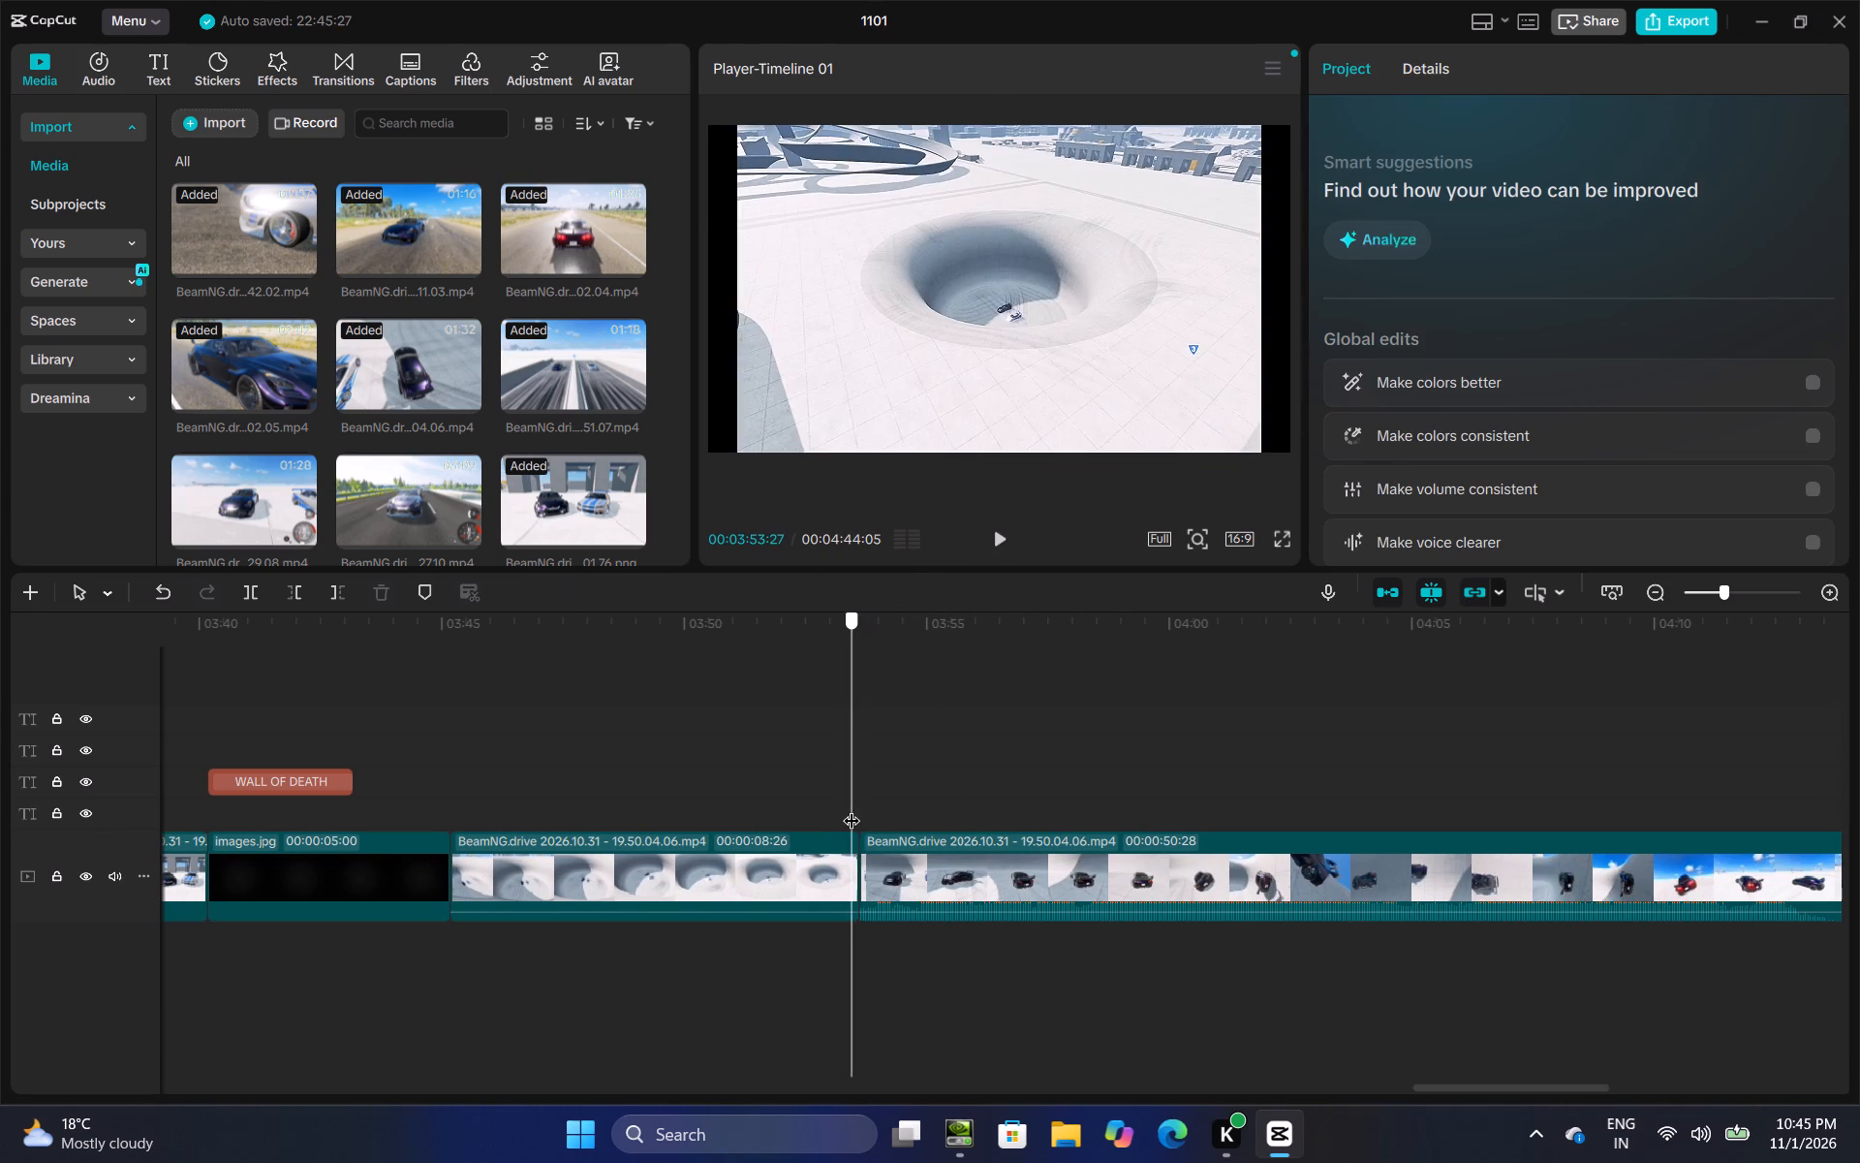
Split the second 19.50.04.06 section at 00:04:15:04, where the dark car is out of the pit.
left_click_drag(852, 808, 853, 808)
left_click(1008, 550)
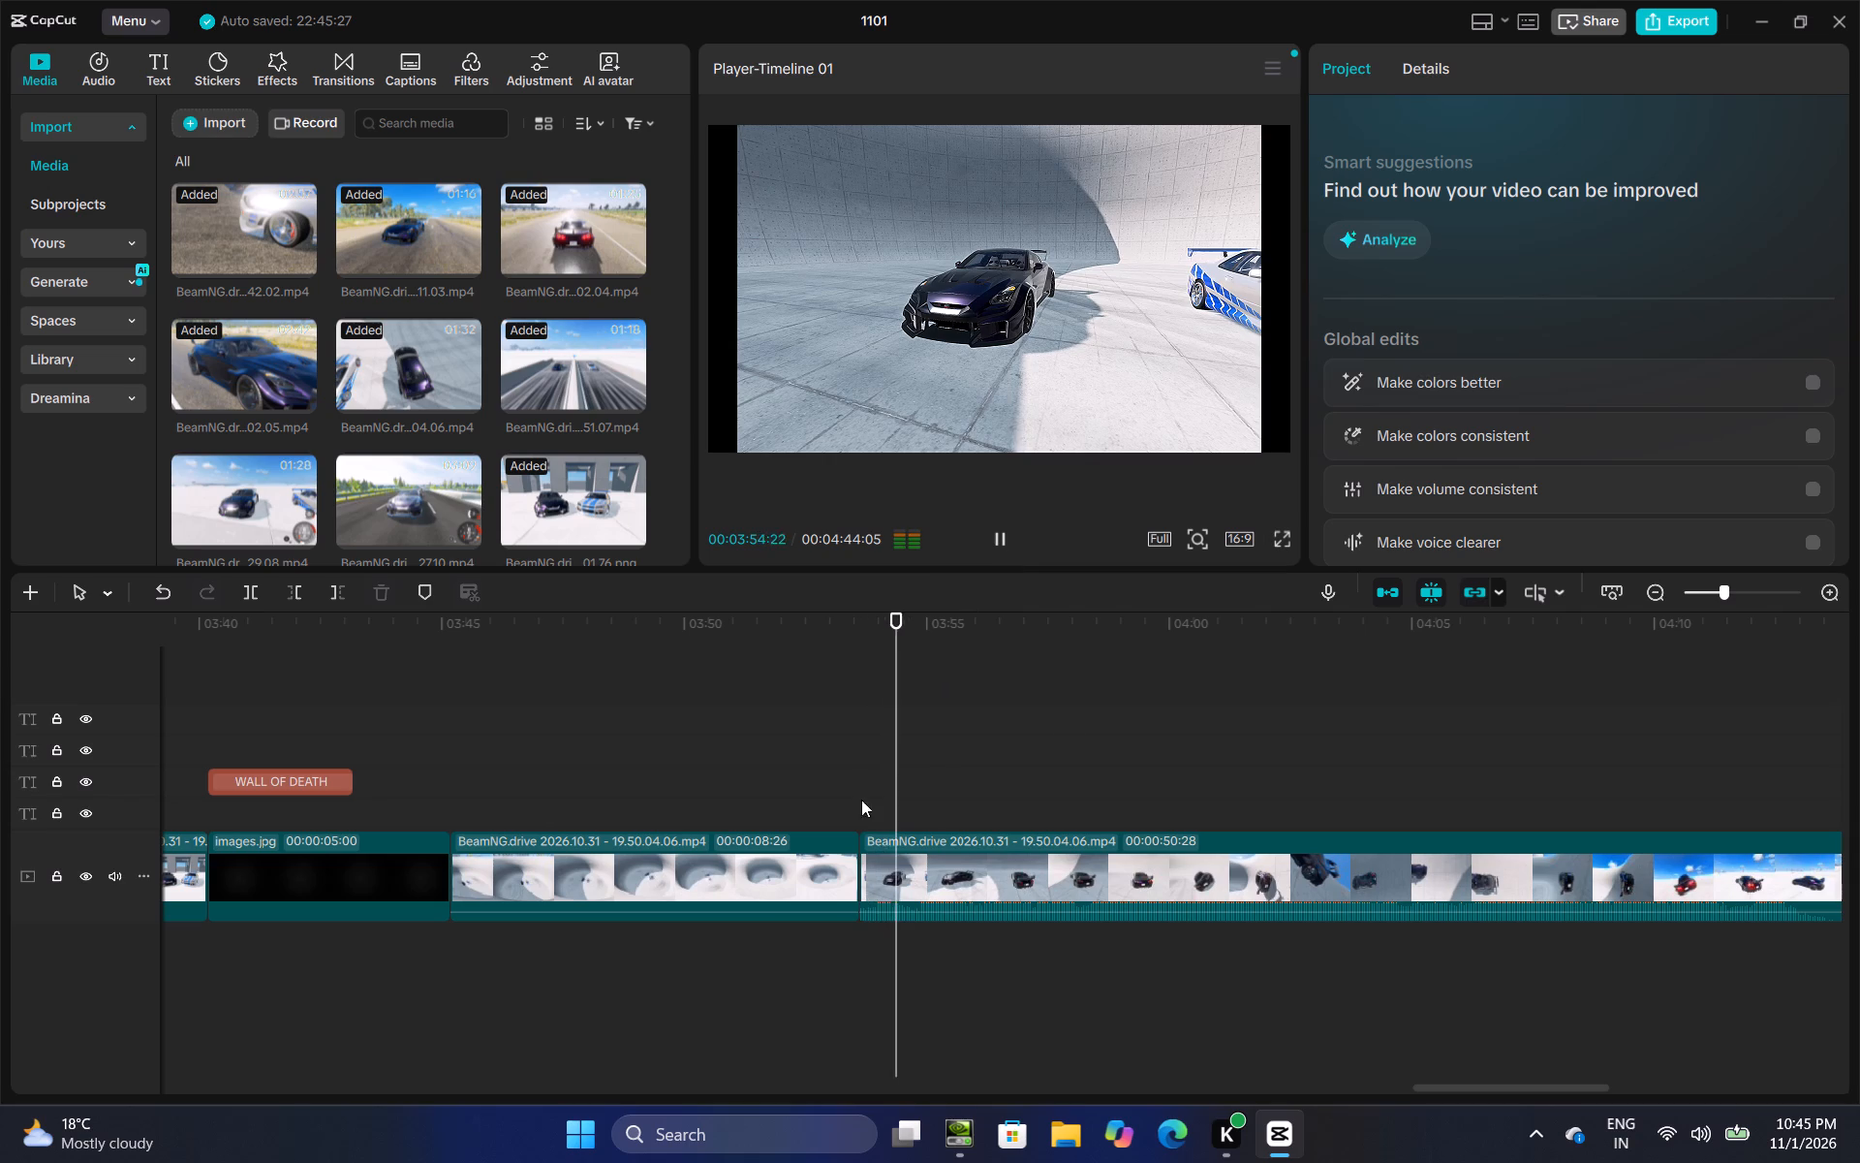
left_click(929, 741)
left_click_drag(929, 741, 1575, 782)
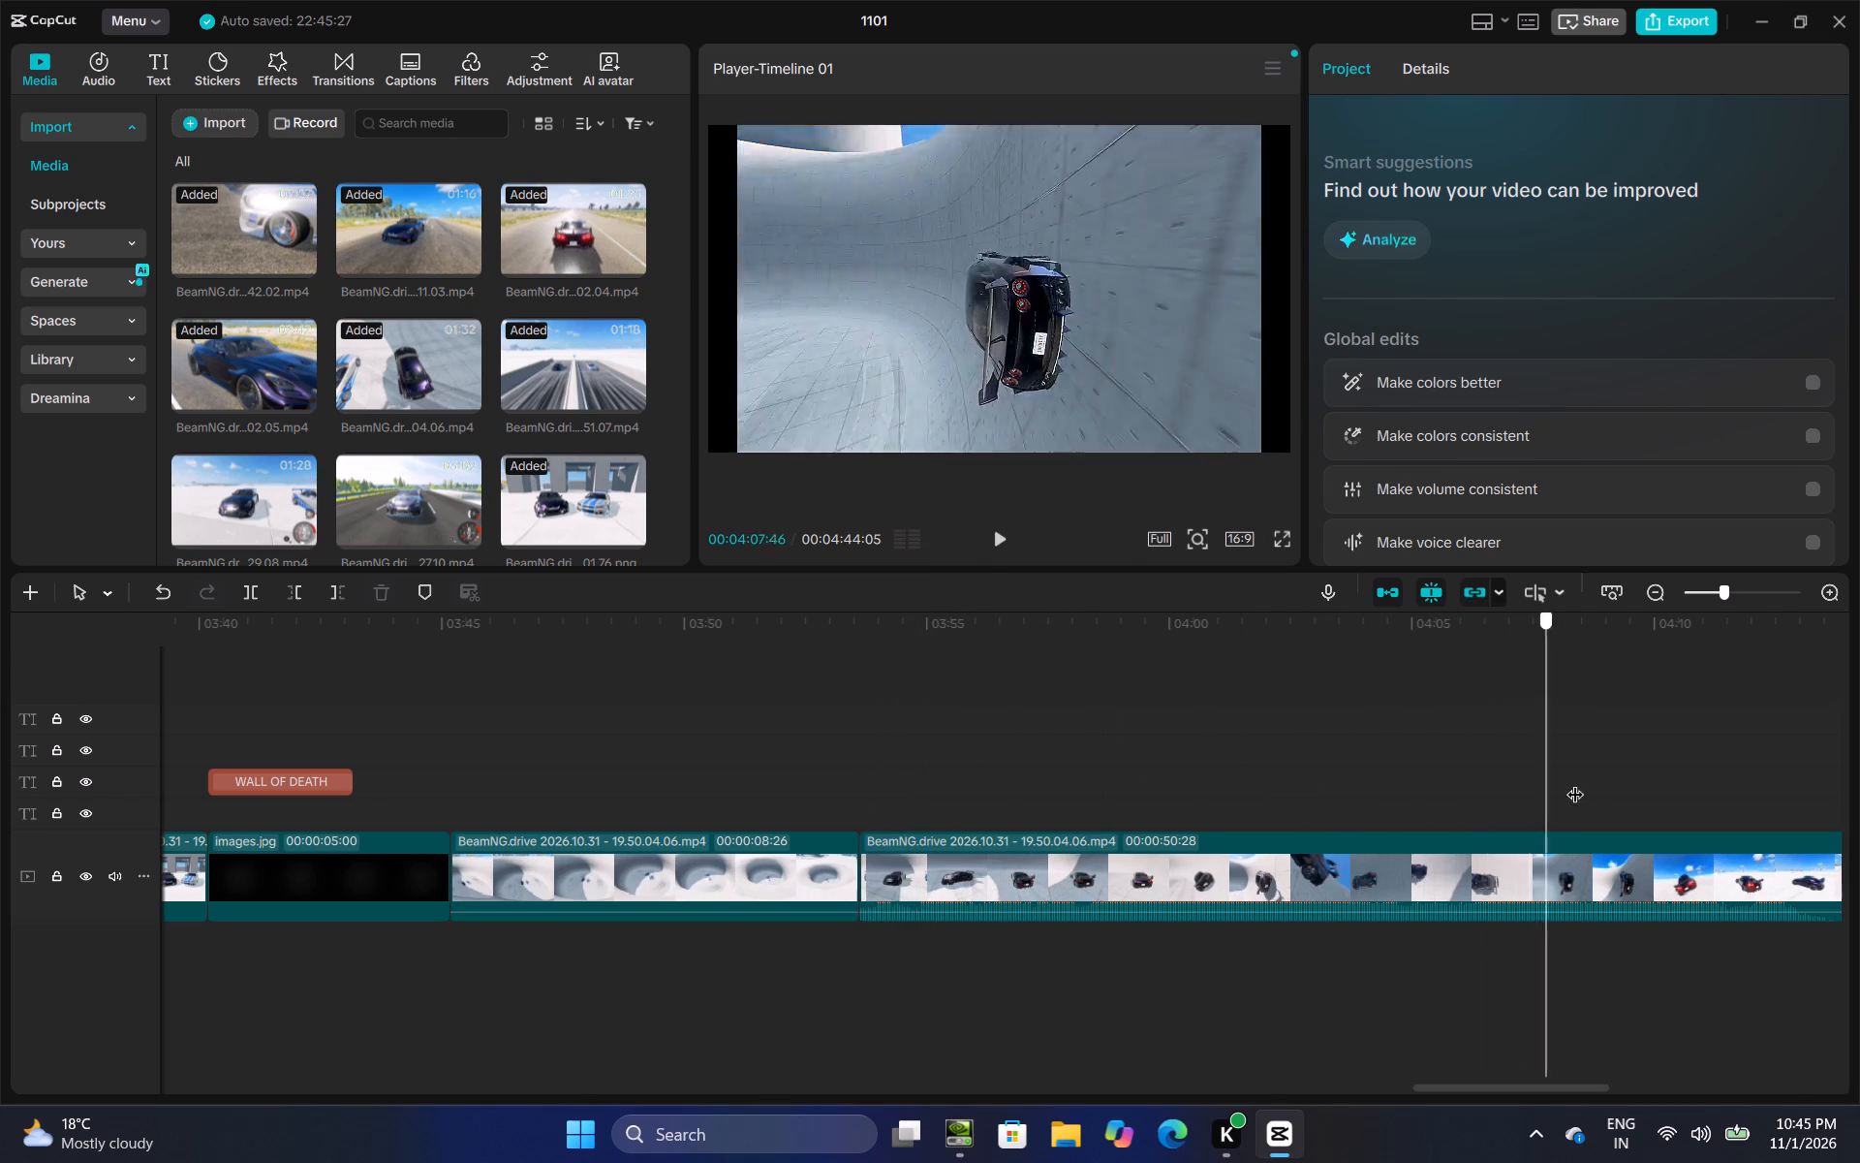
left_click_drag(1575, 782, 1350, 823)
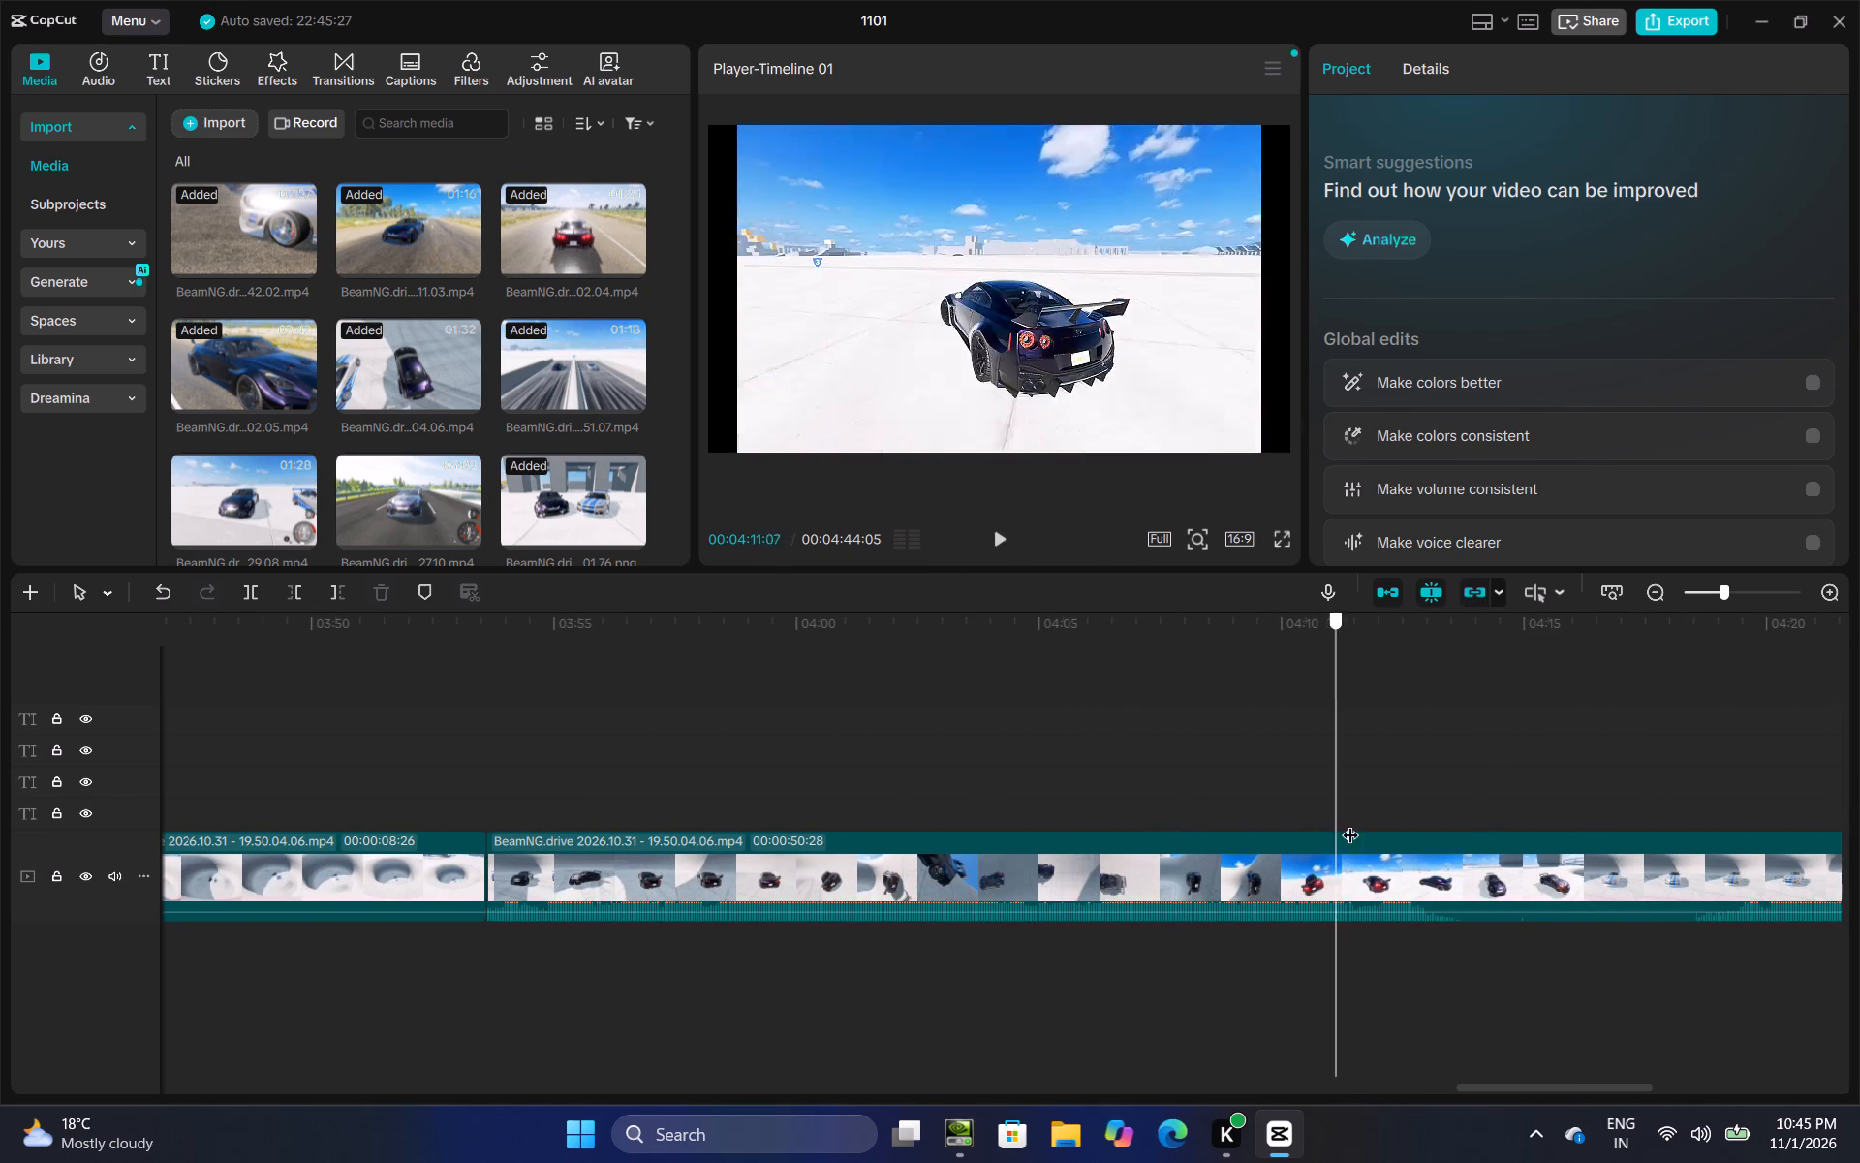
left_click_drag(1350, 823, 1556, 826)
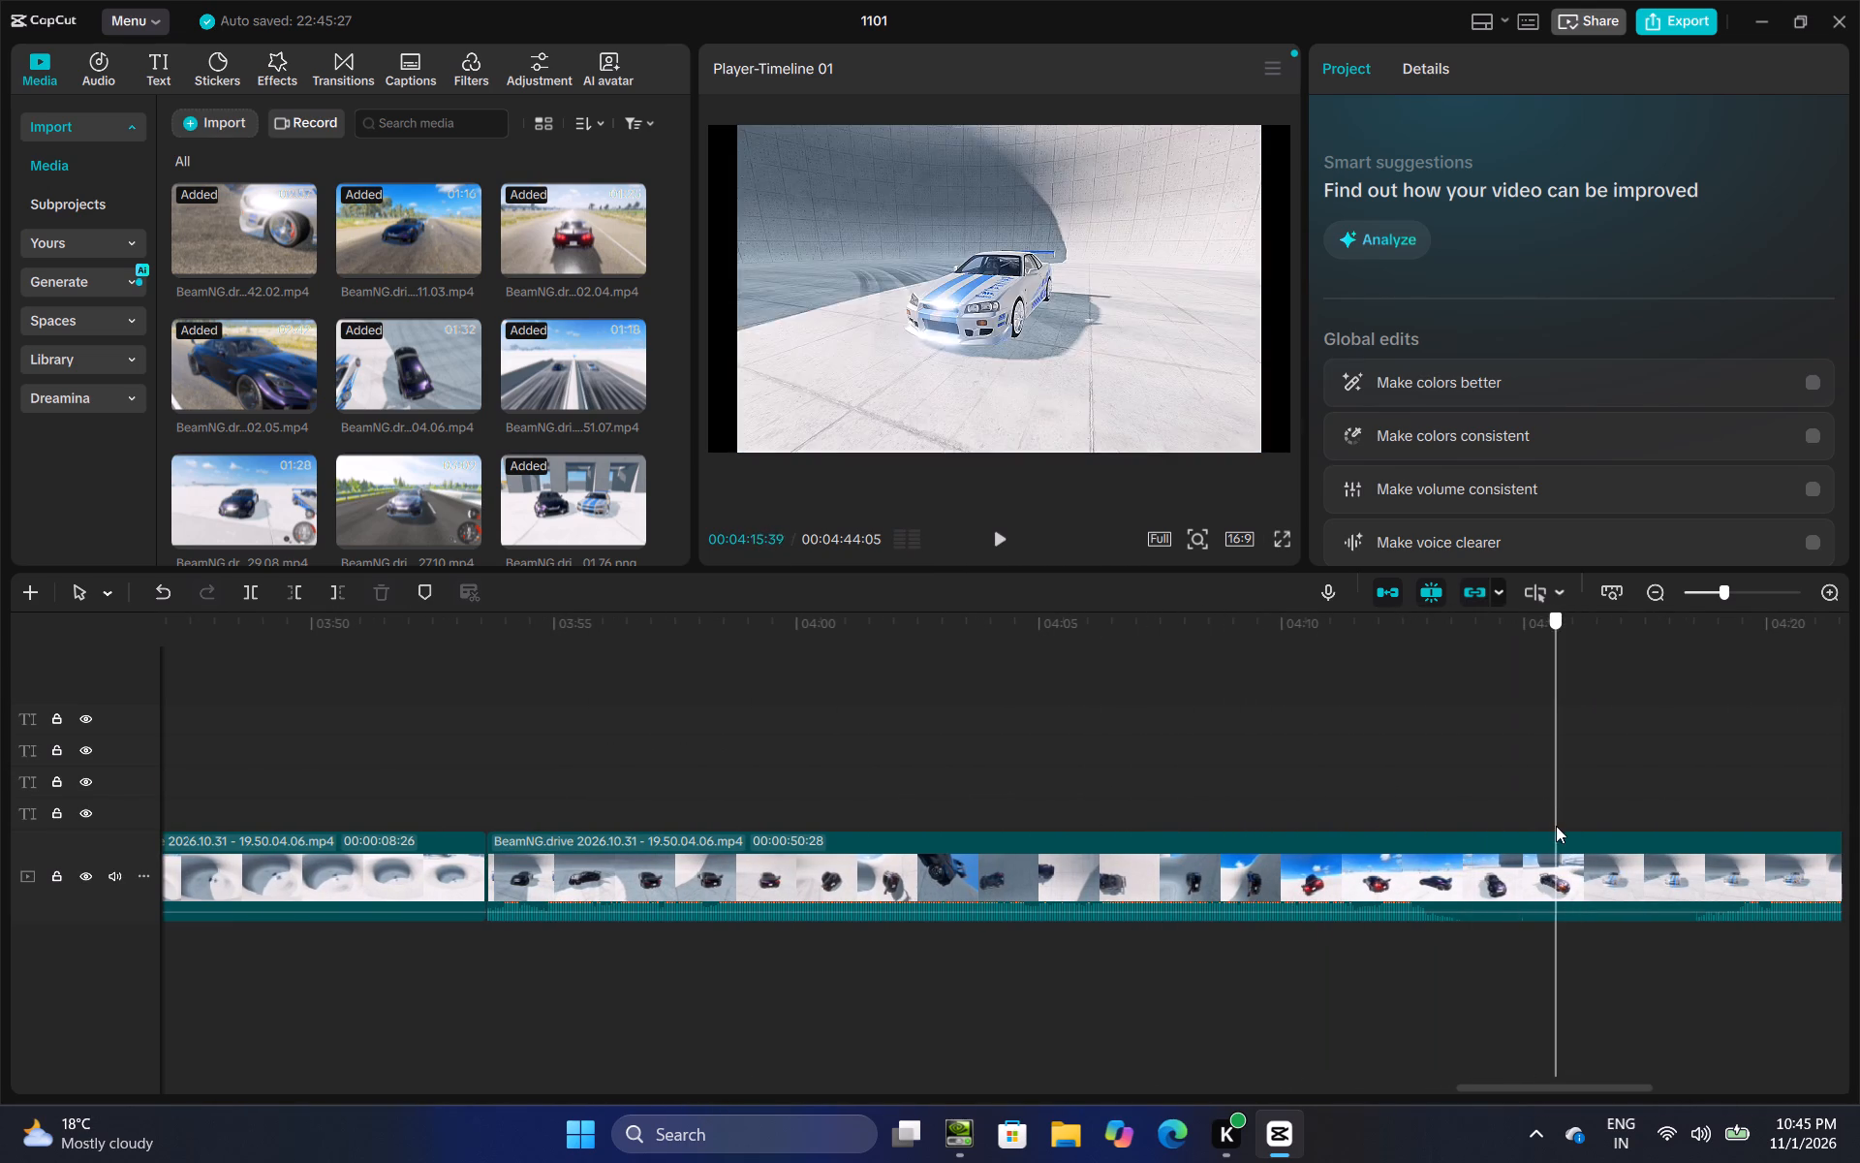
left_click_drag(1556, 826, 1533, 842)
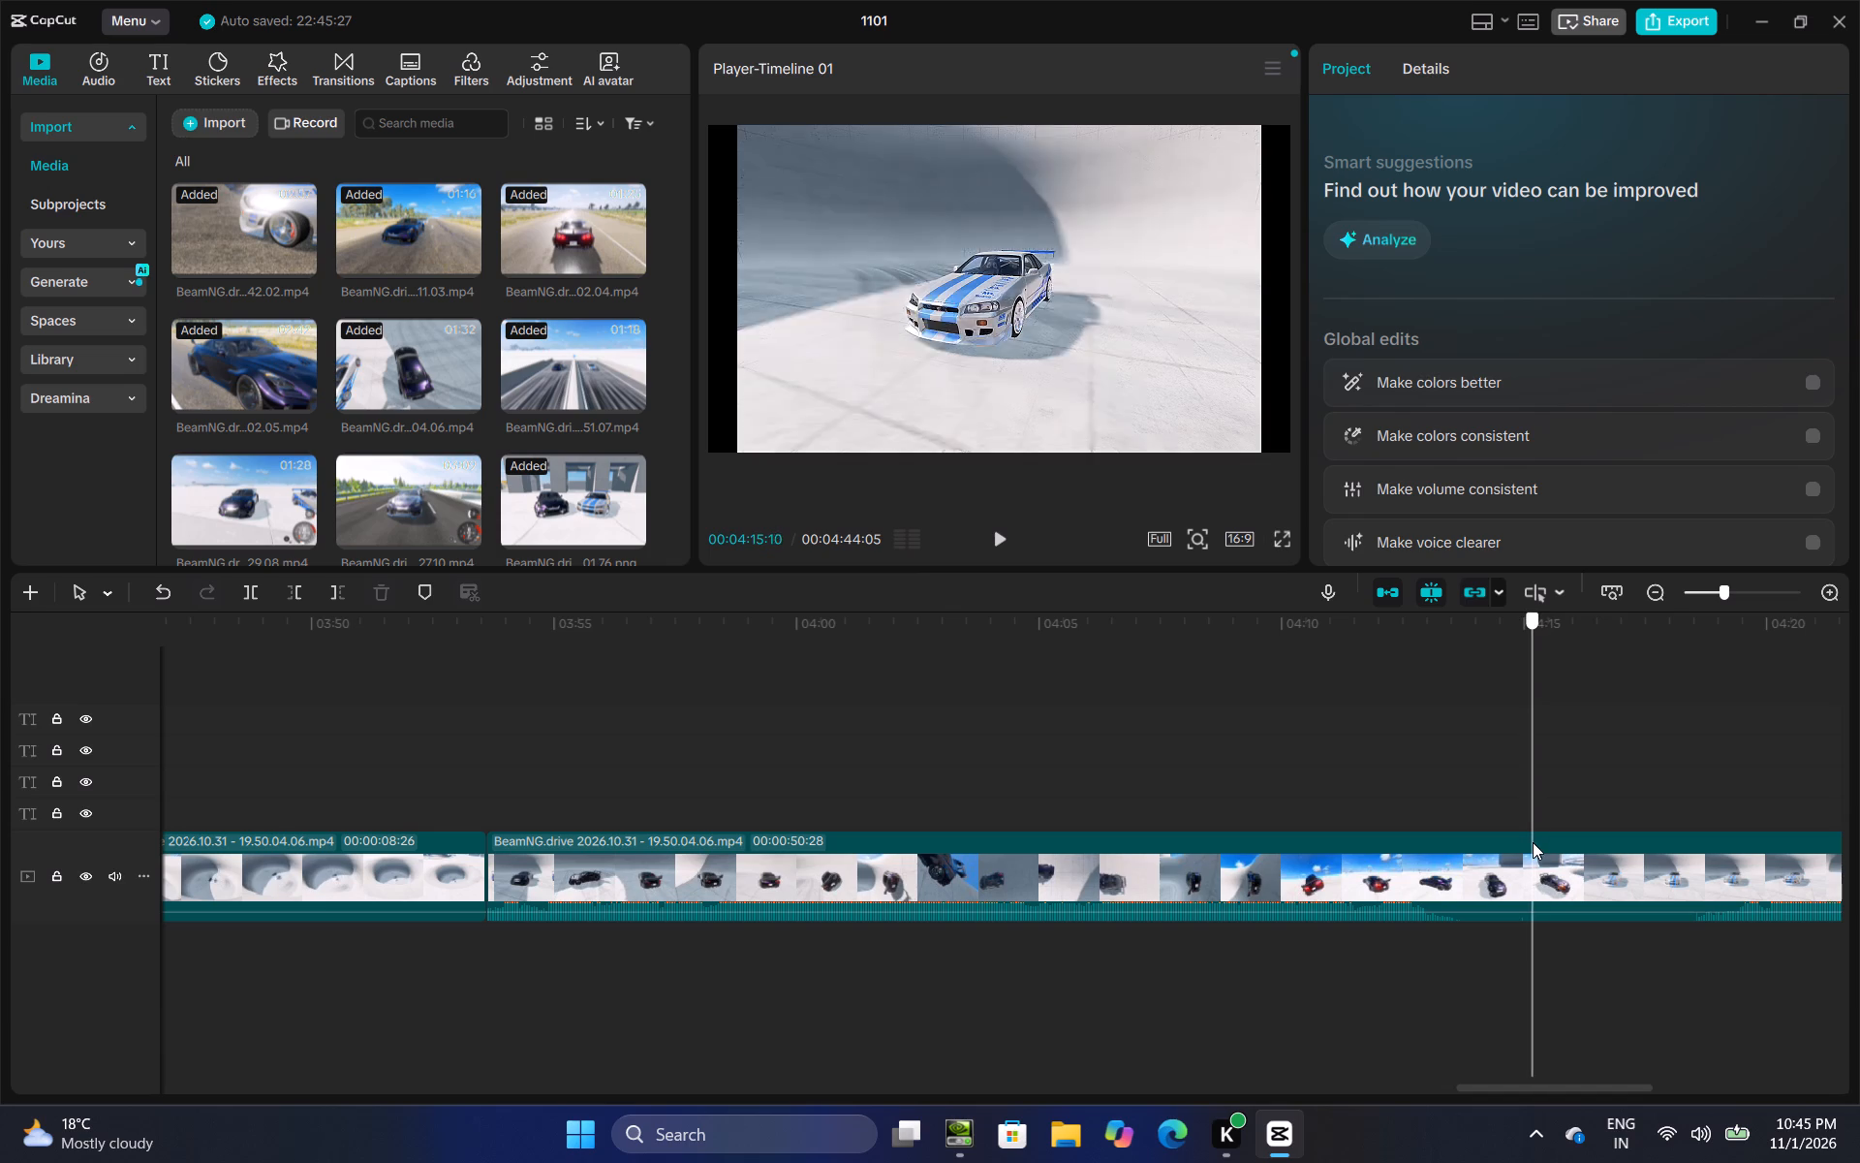
left_click_drag(1533, 842, 1528, 845)
left_click(261, 593)
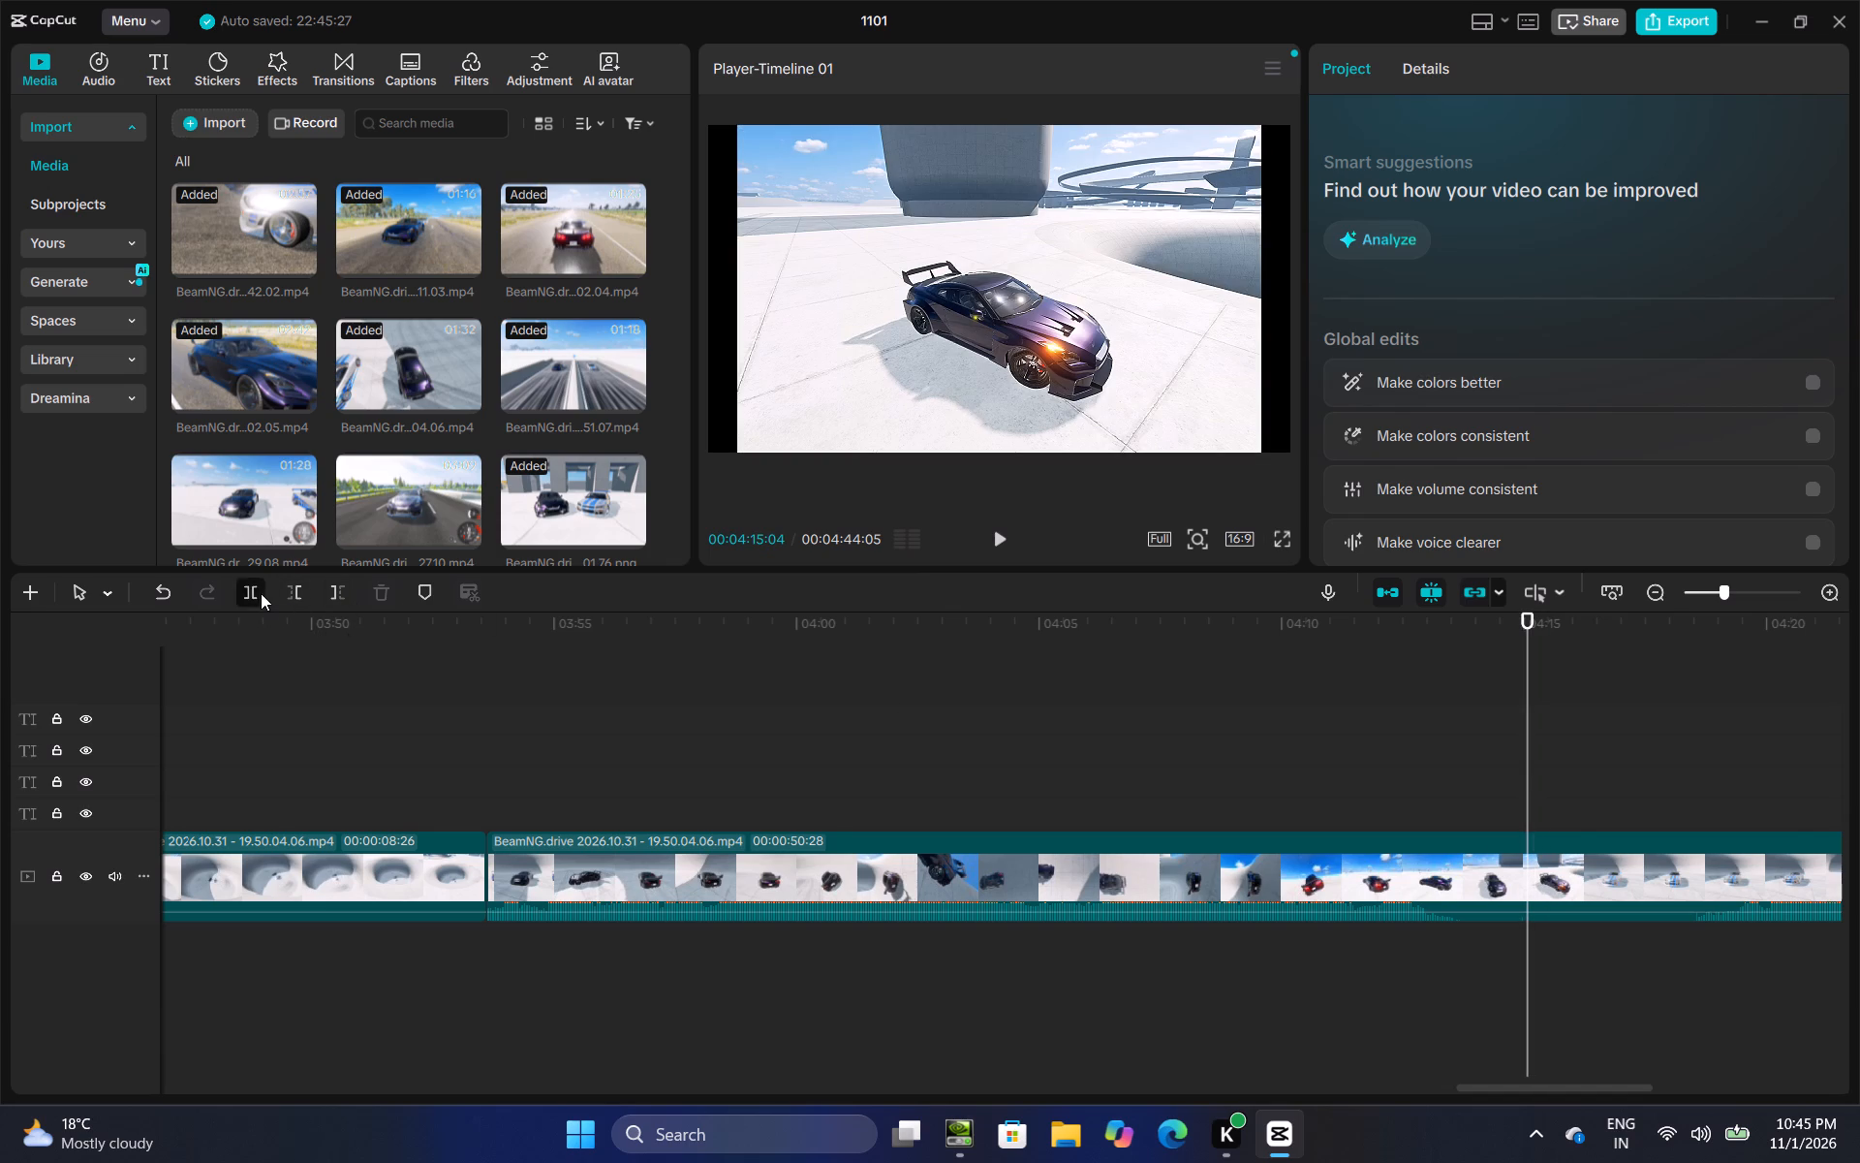
Trim the start of the 19.50.04.06 section after the 00:04:15:04 split, shortening it to 00:00:25:33.
left_click(1654, 889)
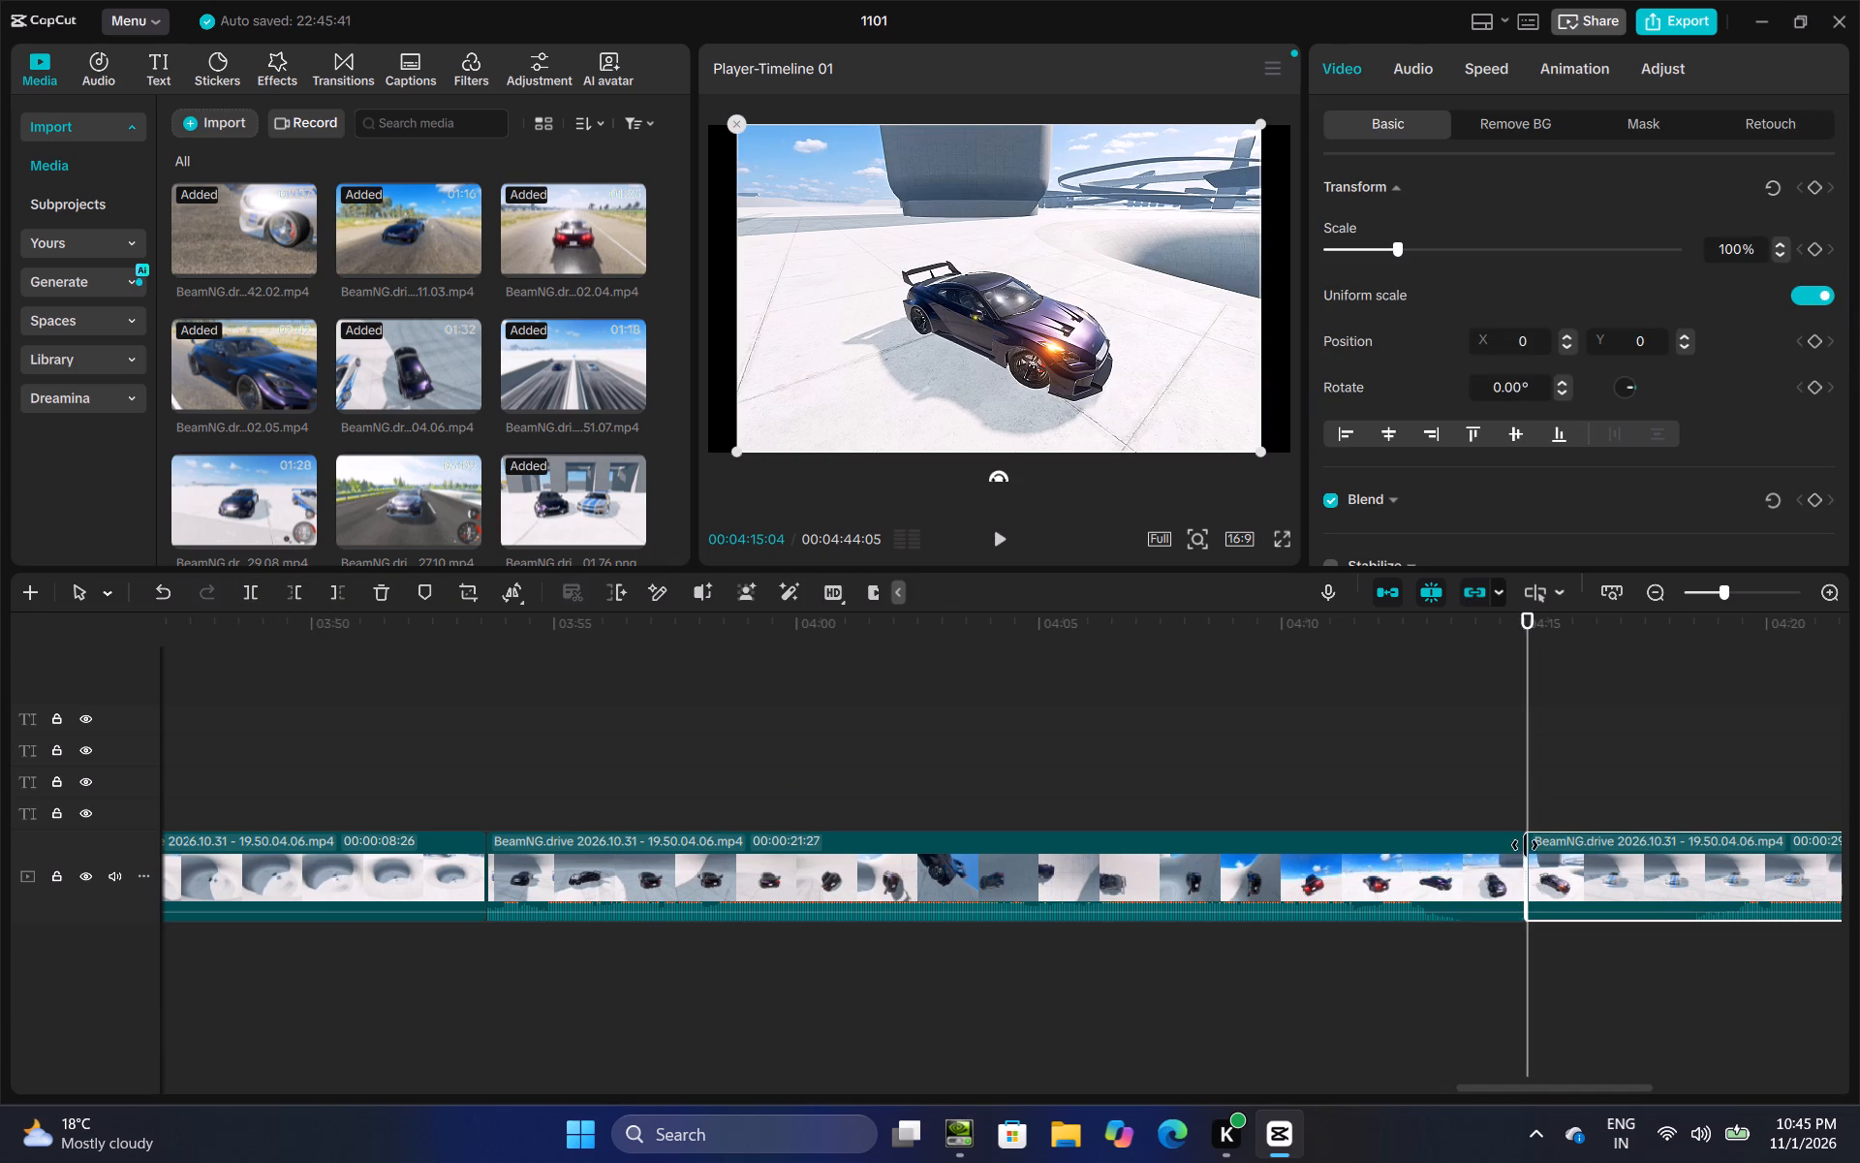
left_click_drag(1525, 845, 1859, 874)
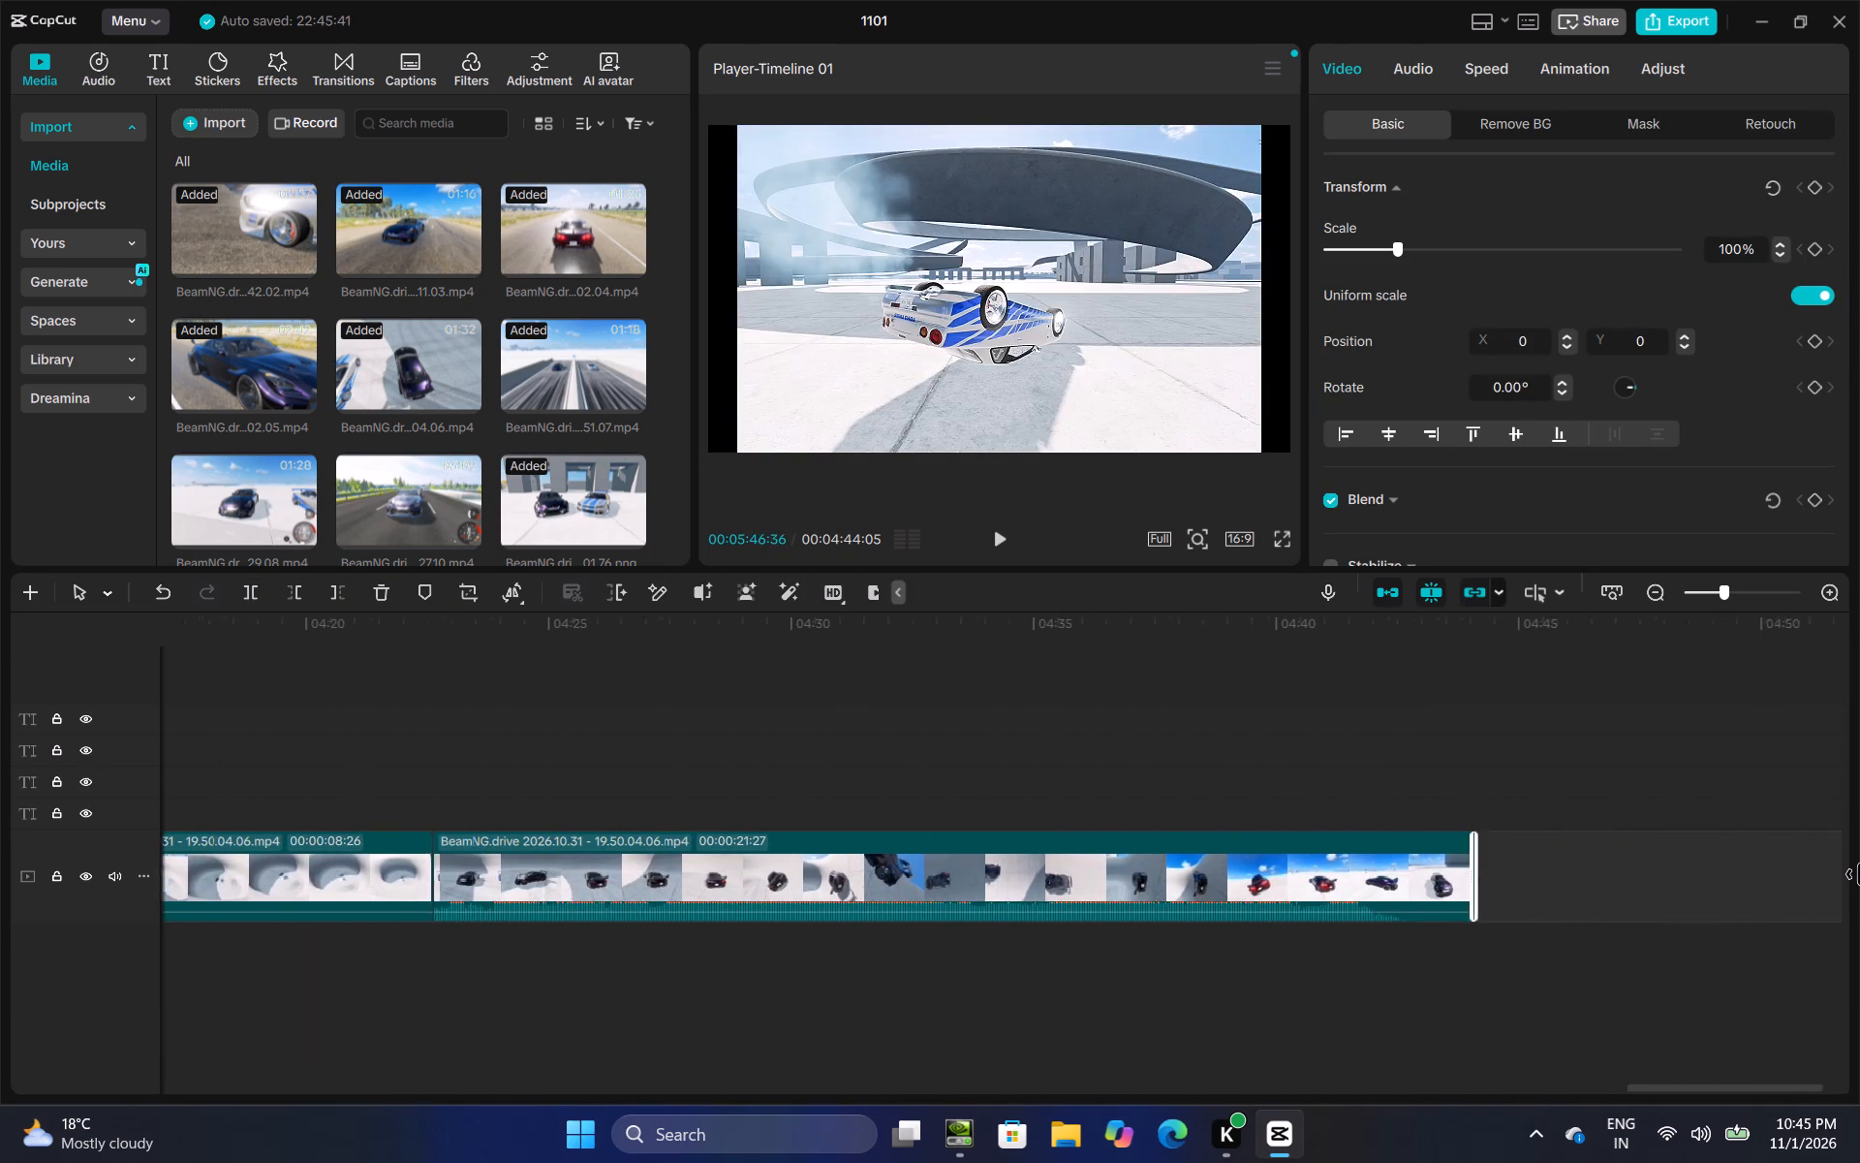
left_click_drag(1859, 874, 464, 892)
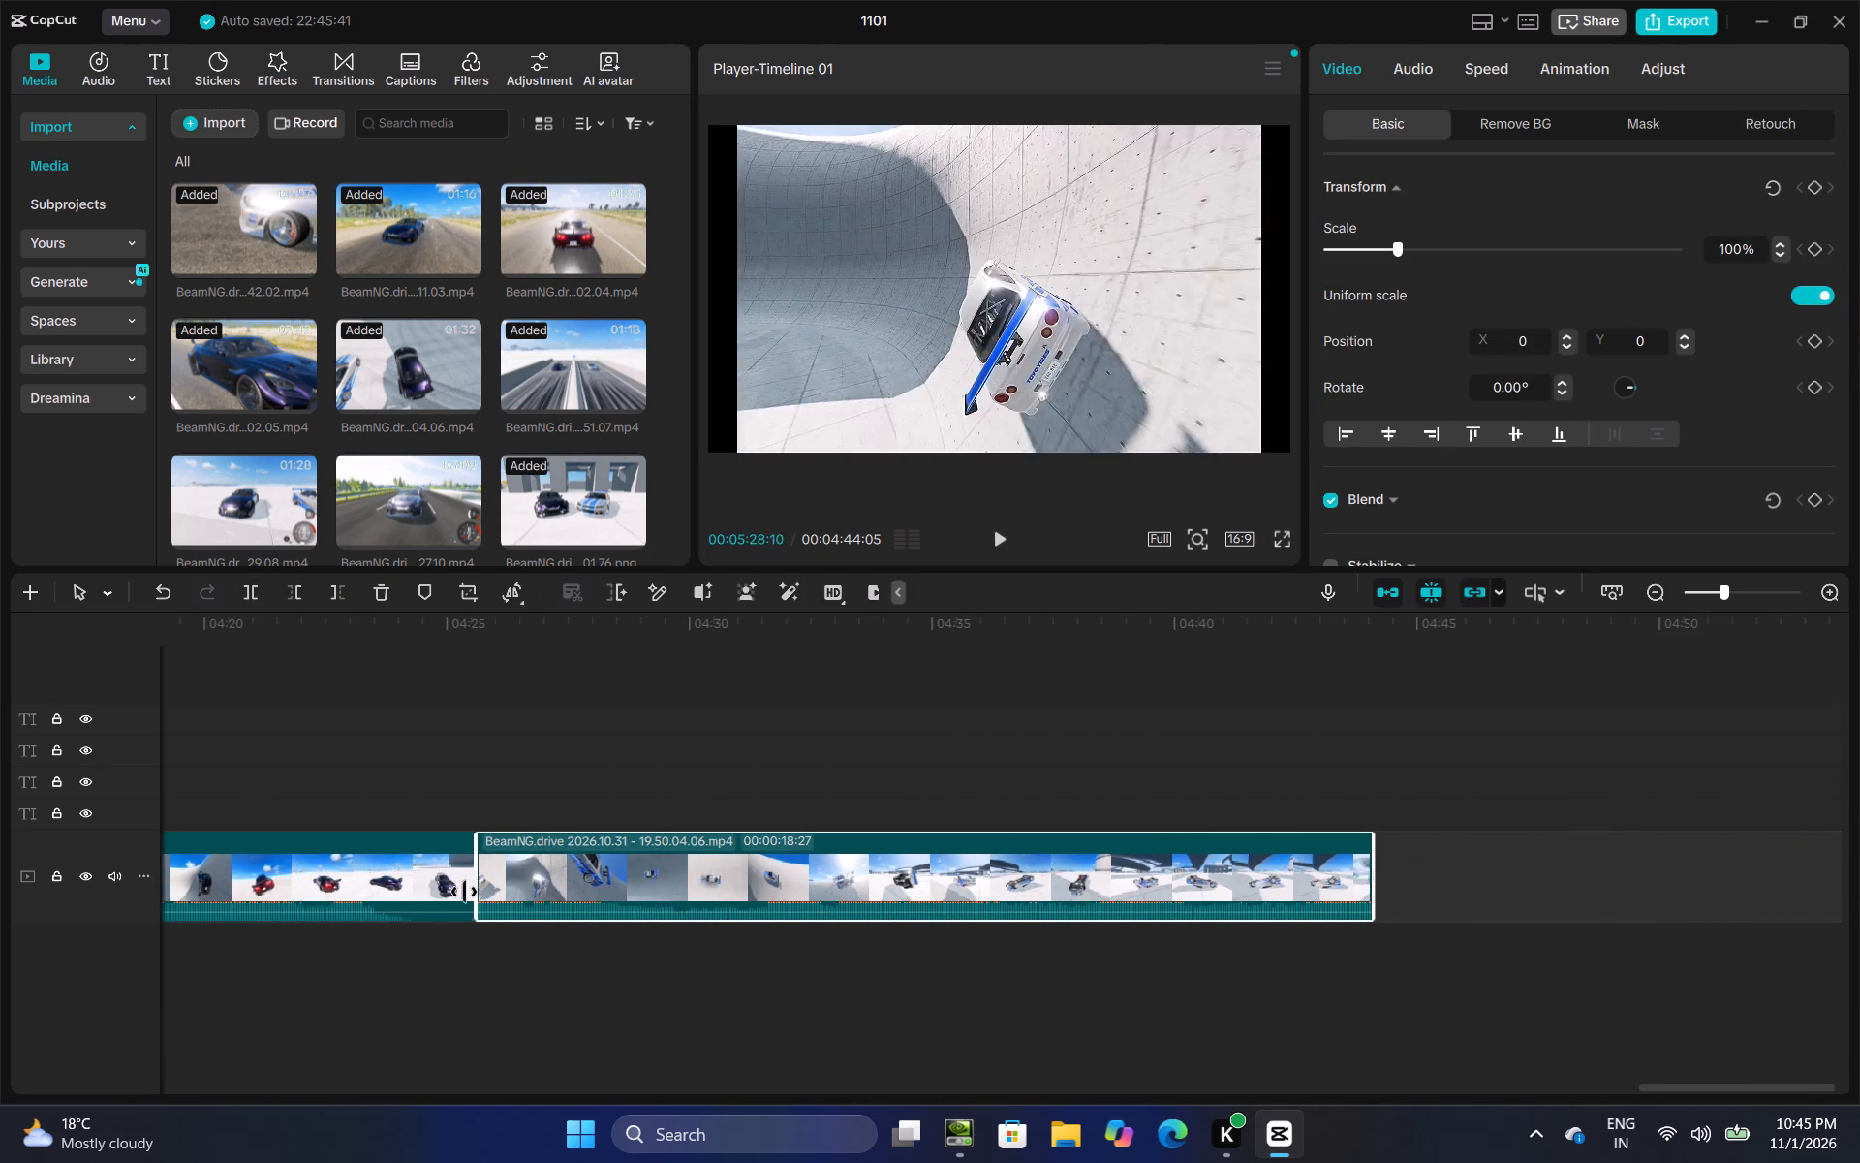
left_click_drag(464, 892, 396, 900)
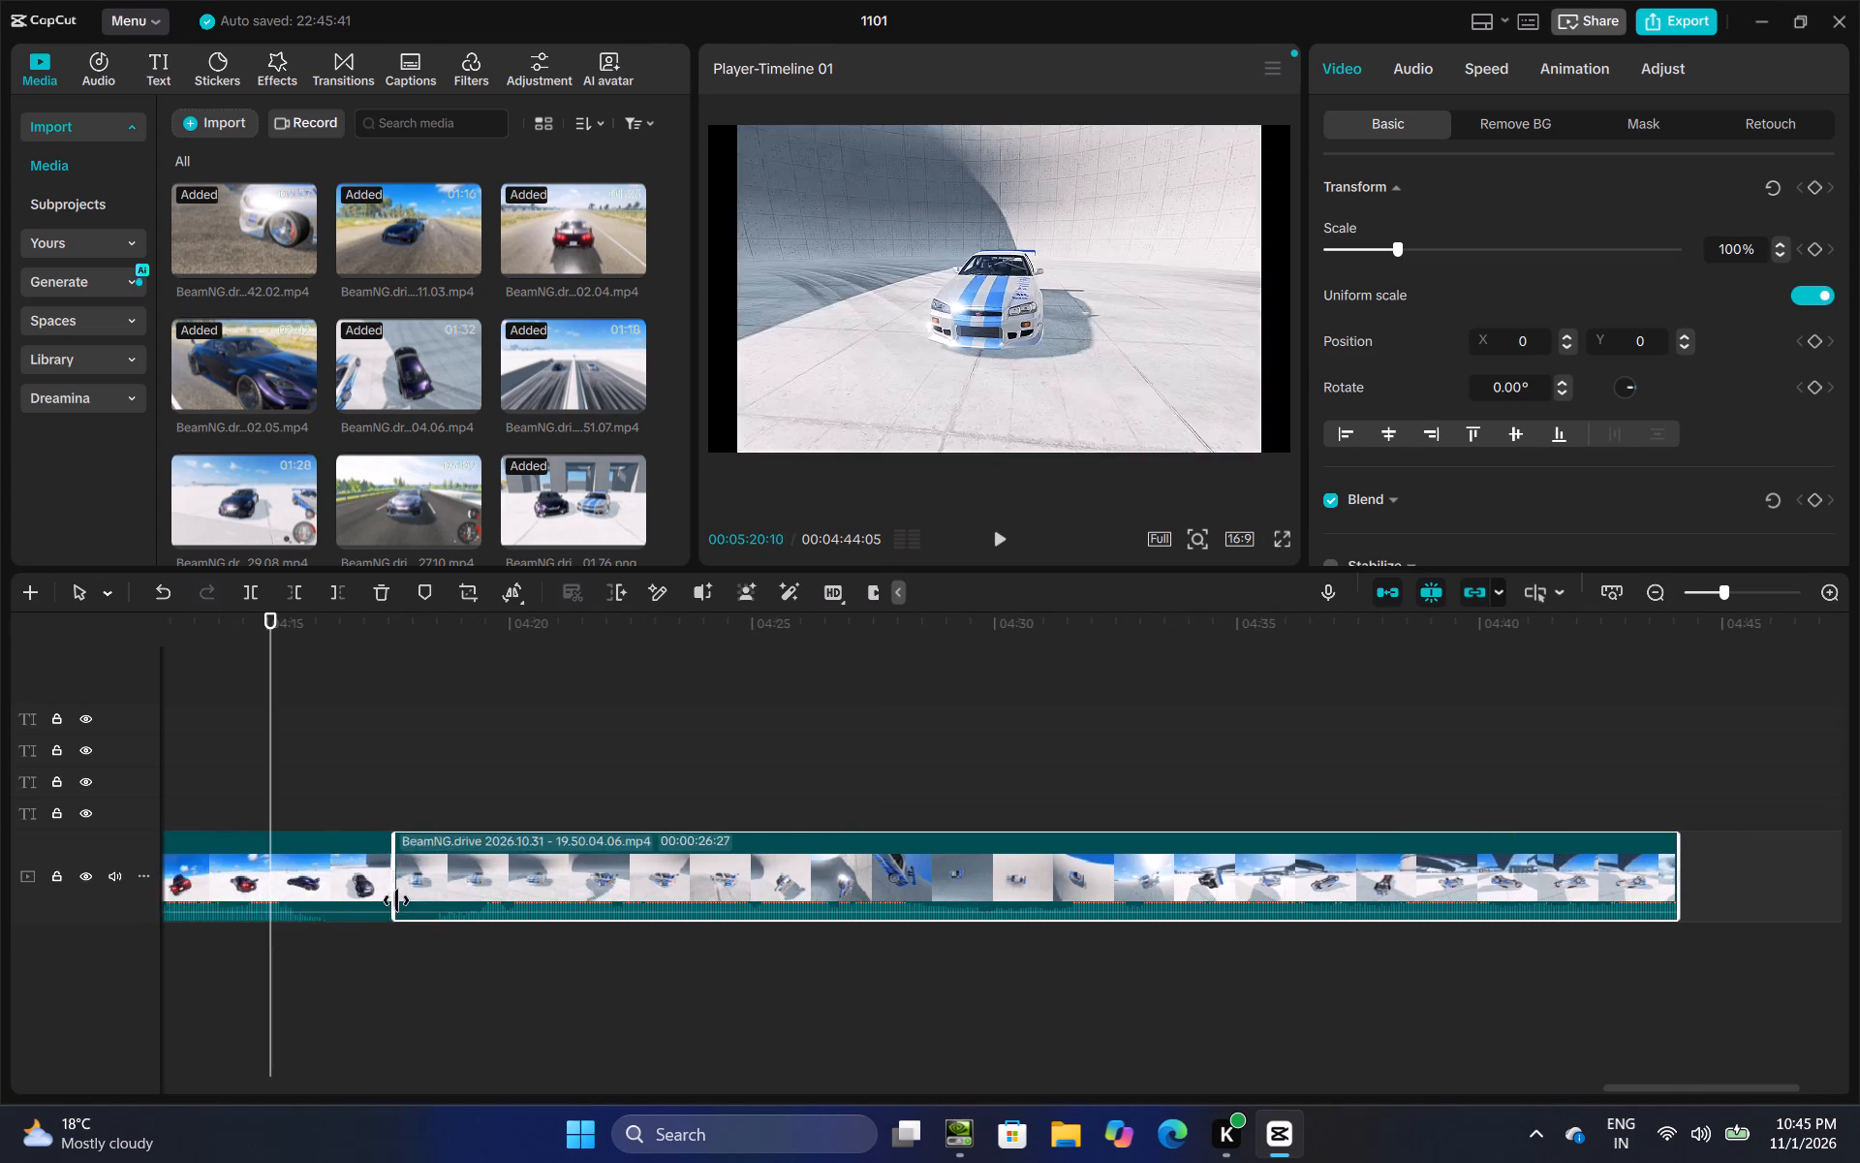
left_click_drag(396, 900, 481, 903)
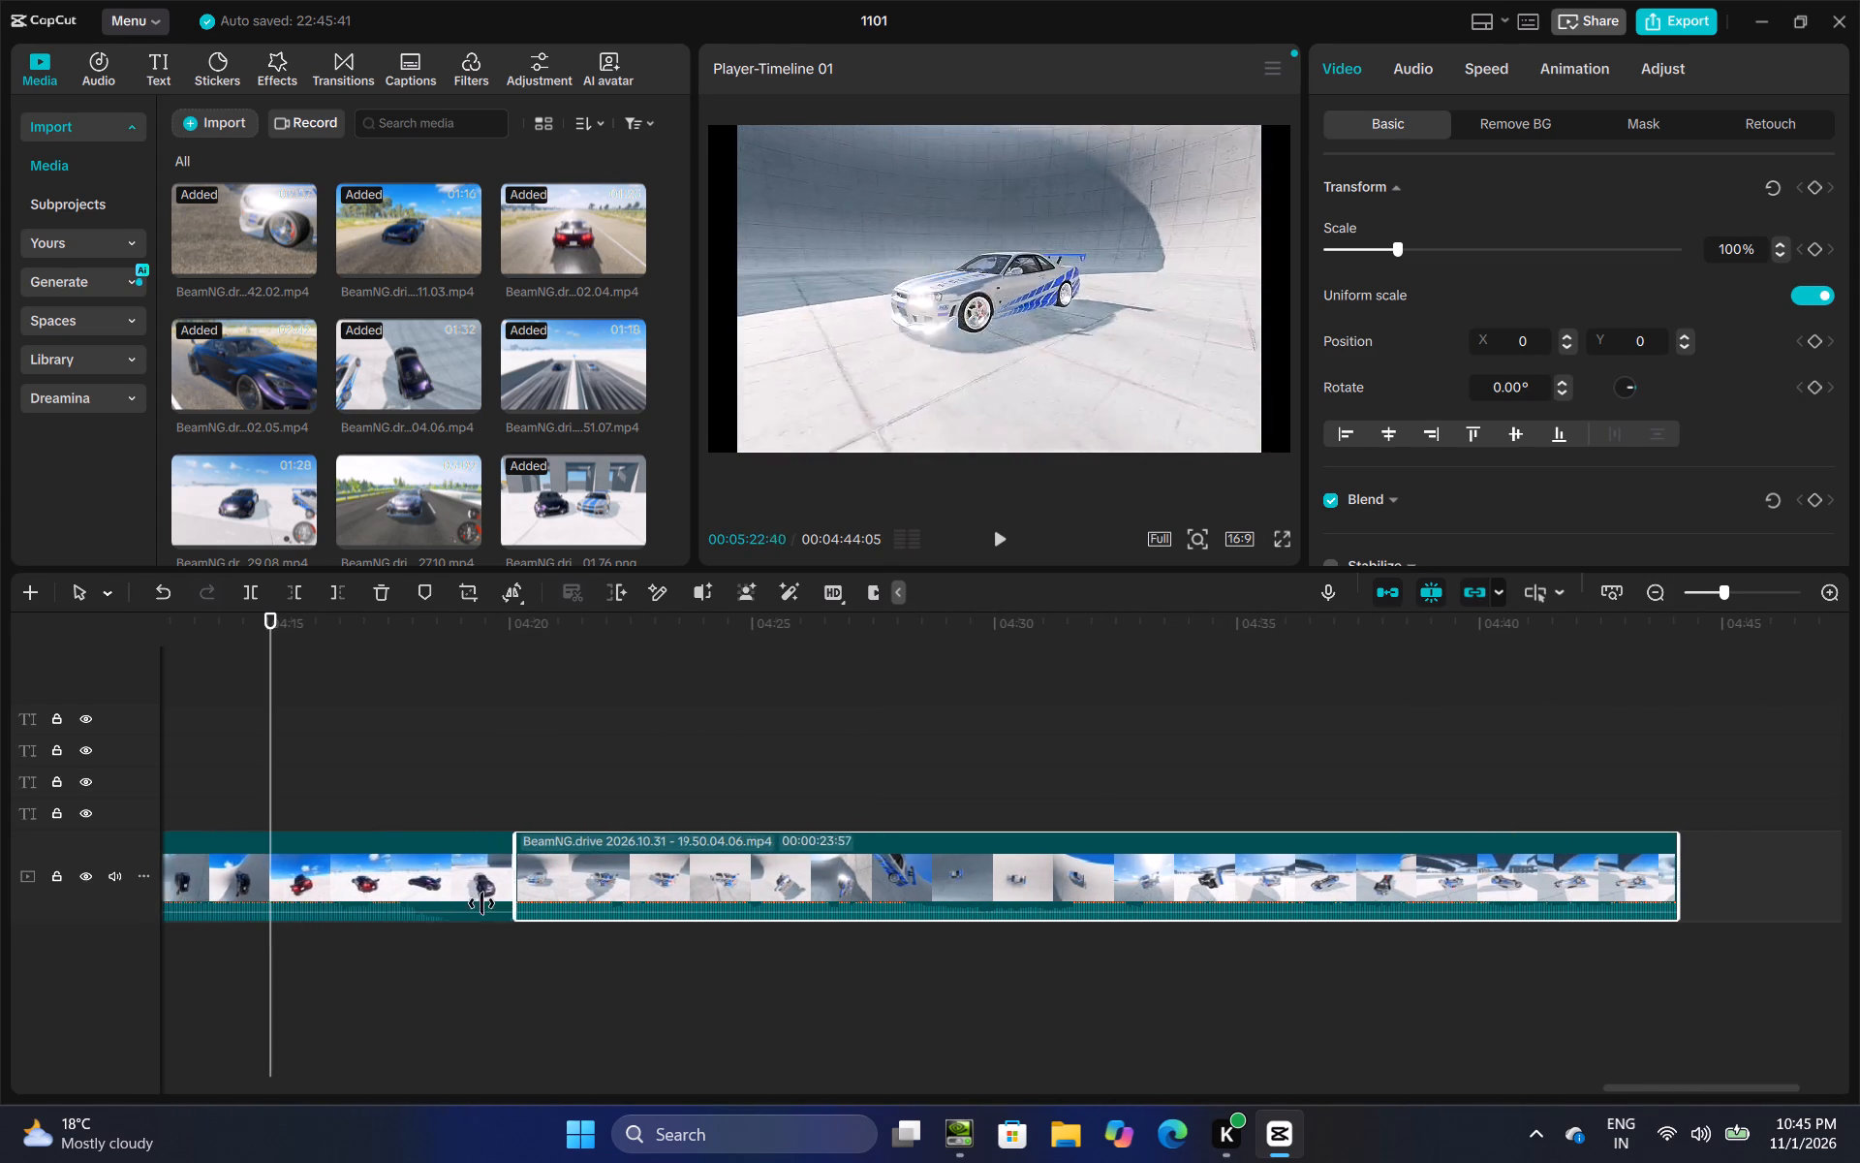
left_click_drag(481, 903, 348, 911)
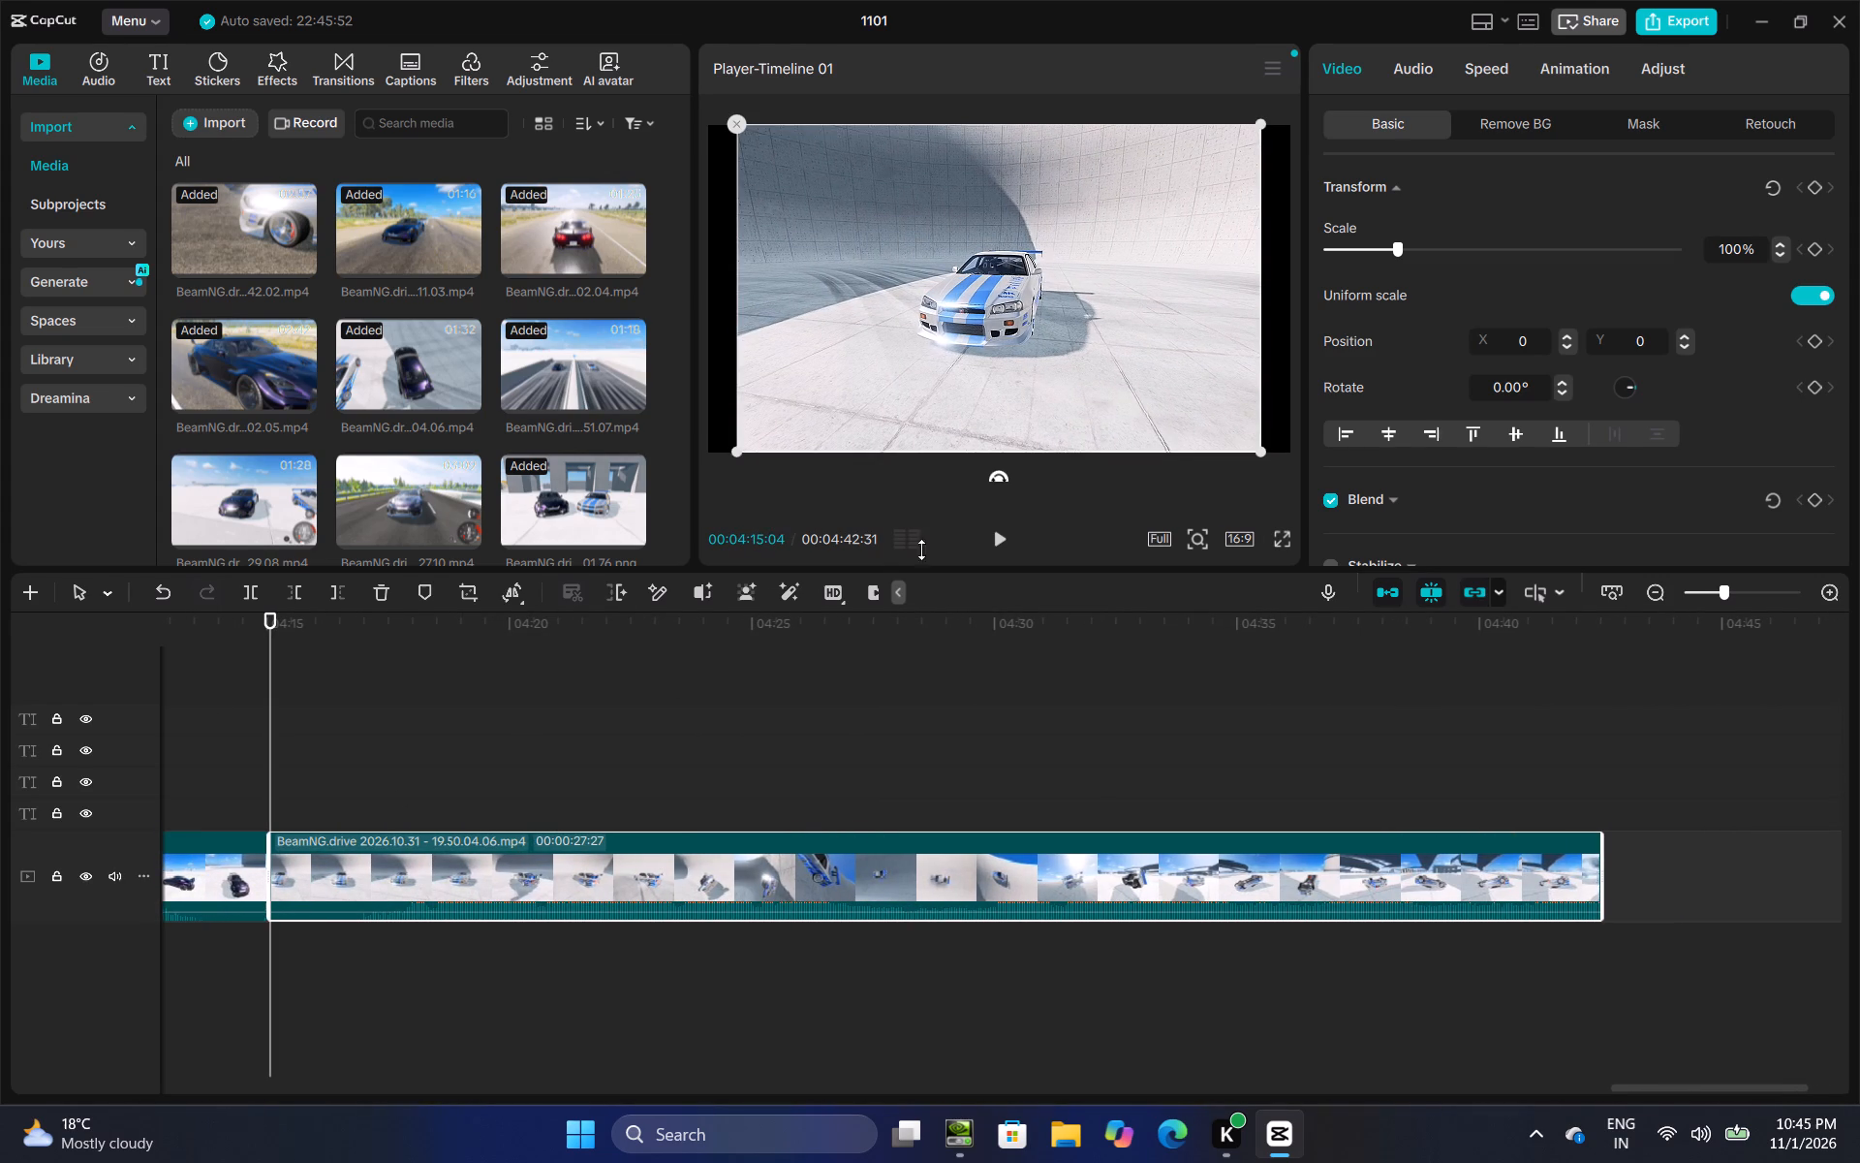
left_click(997, 547)
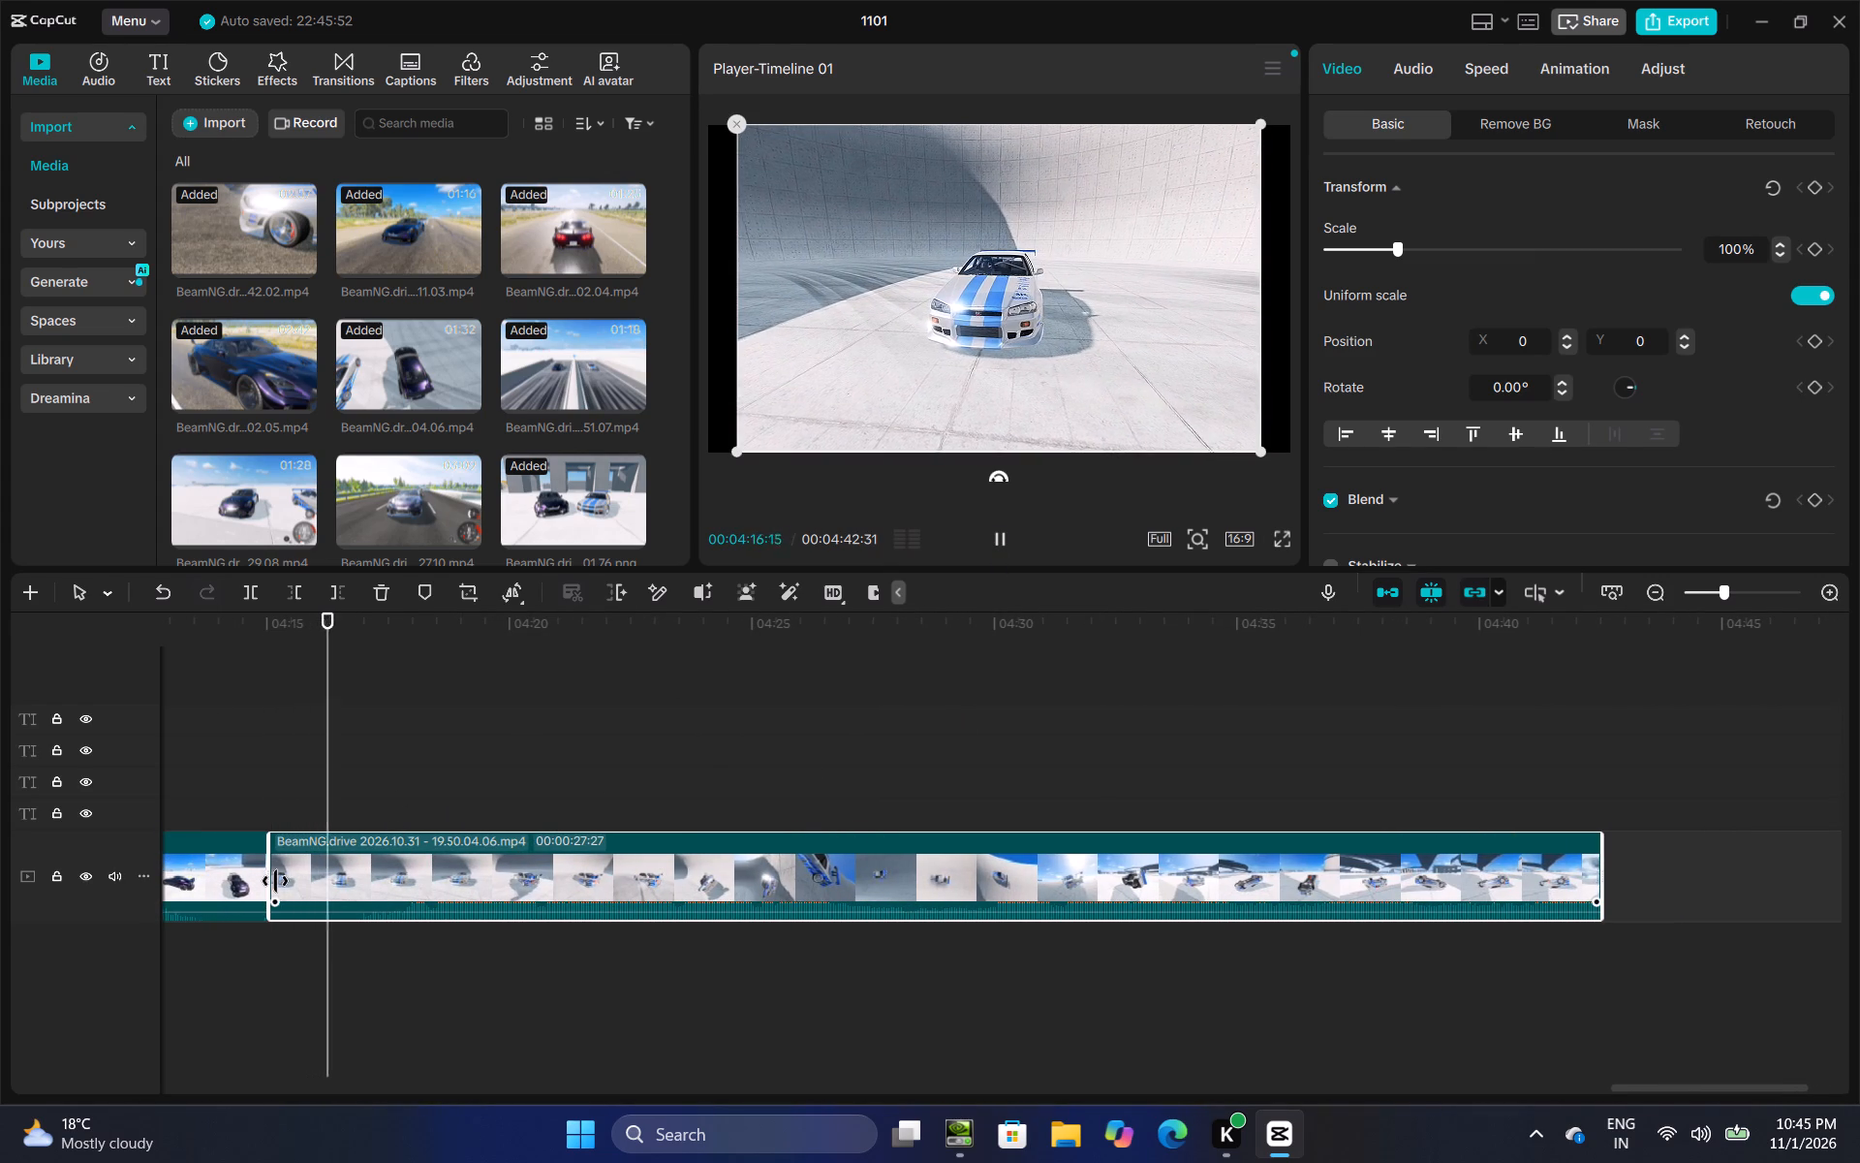
left_click_drag(275, 881, 348, 881)
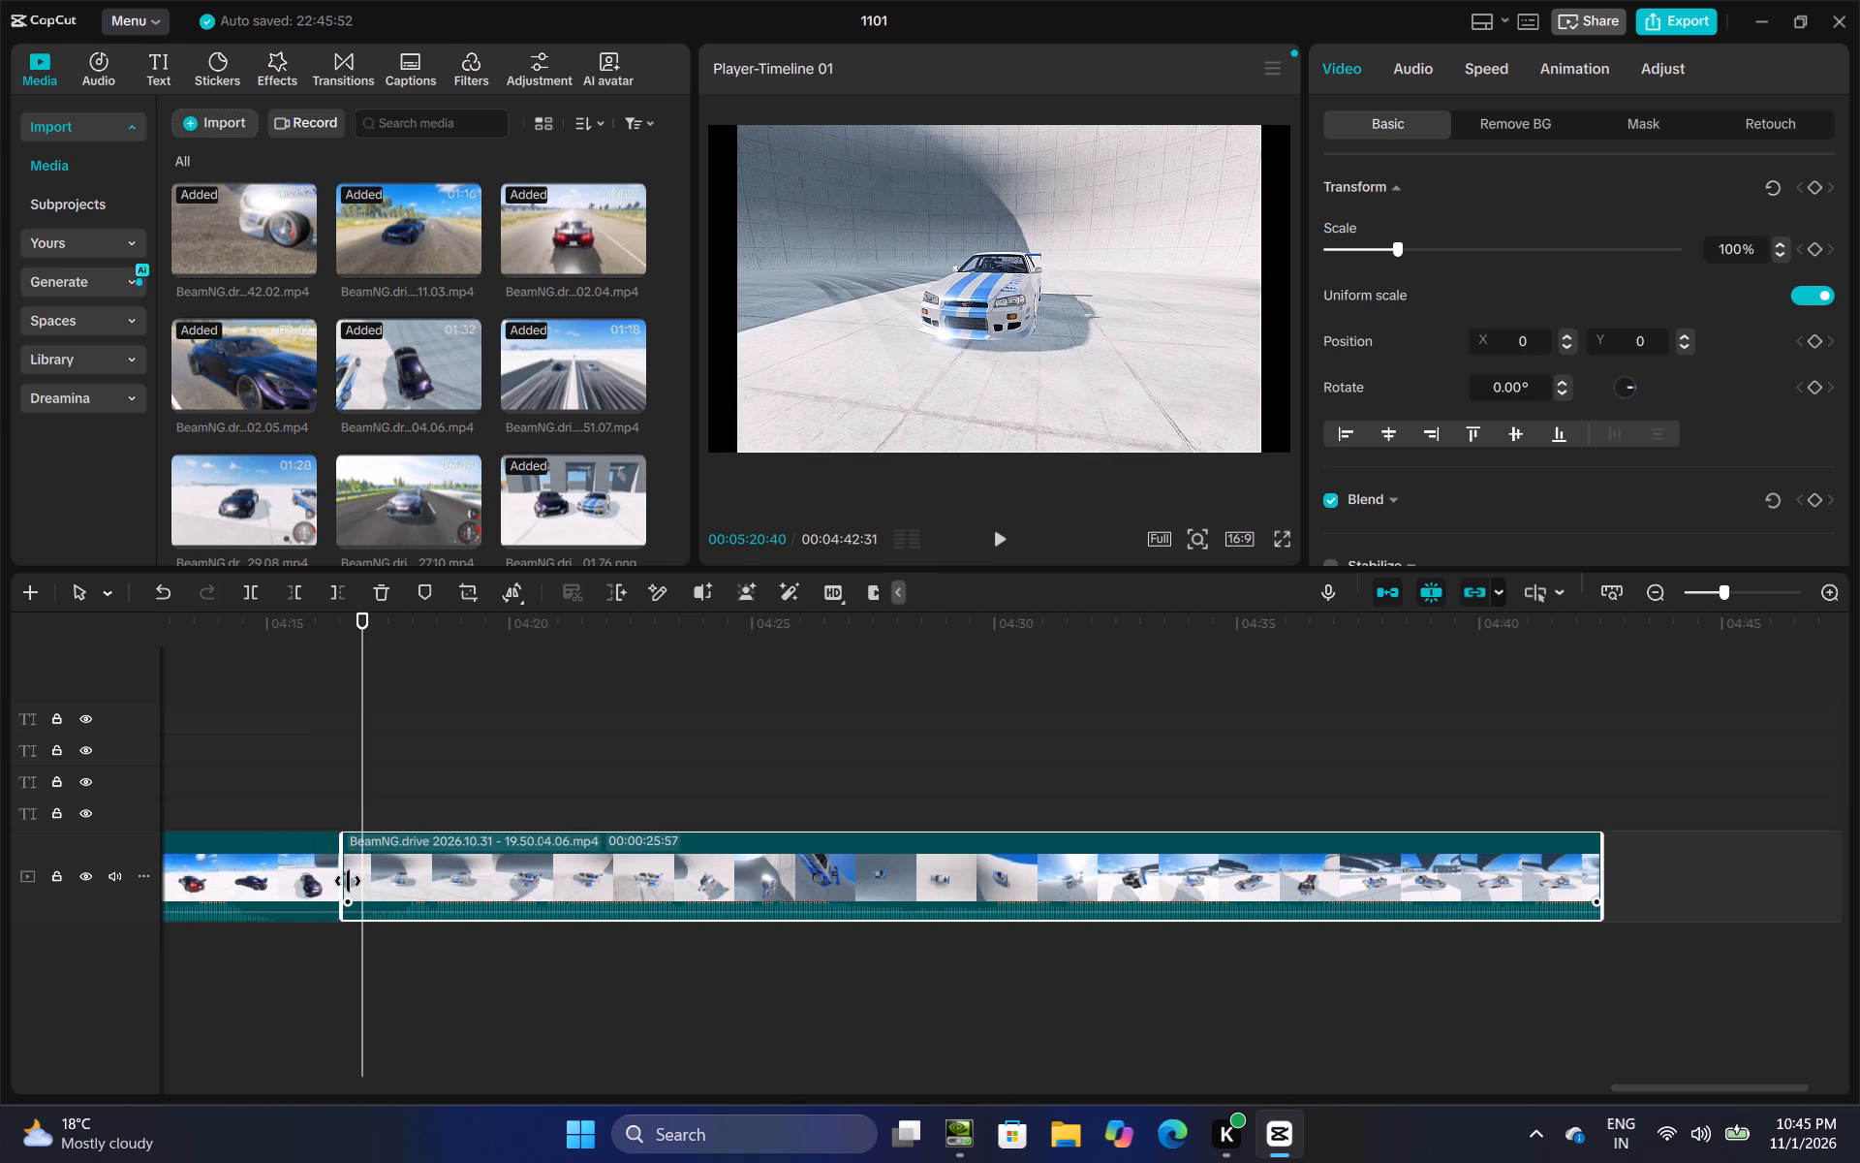
left_click_drag(348, 881, 364, 879)
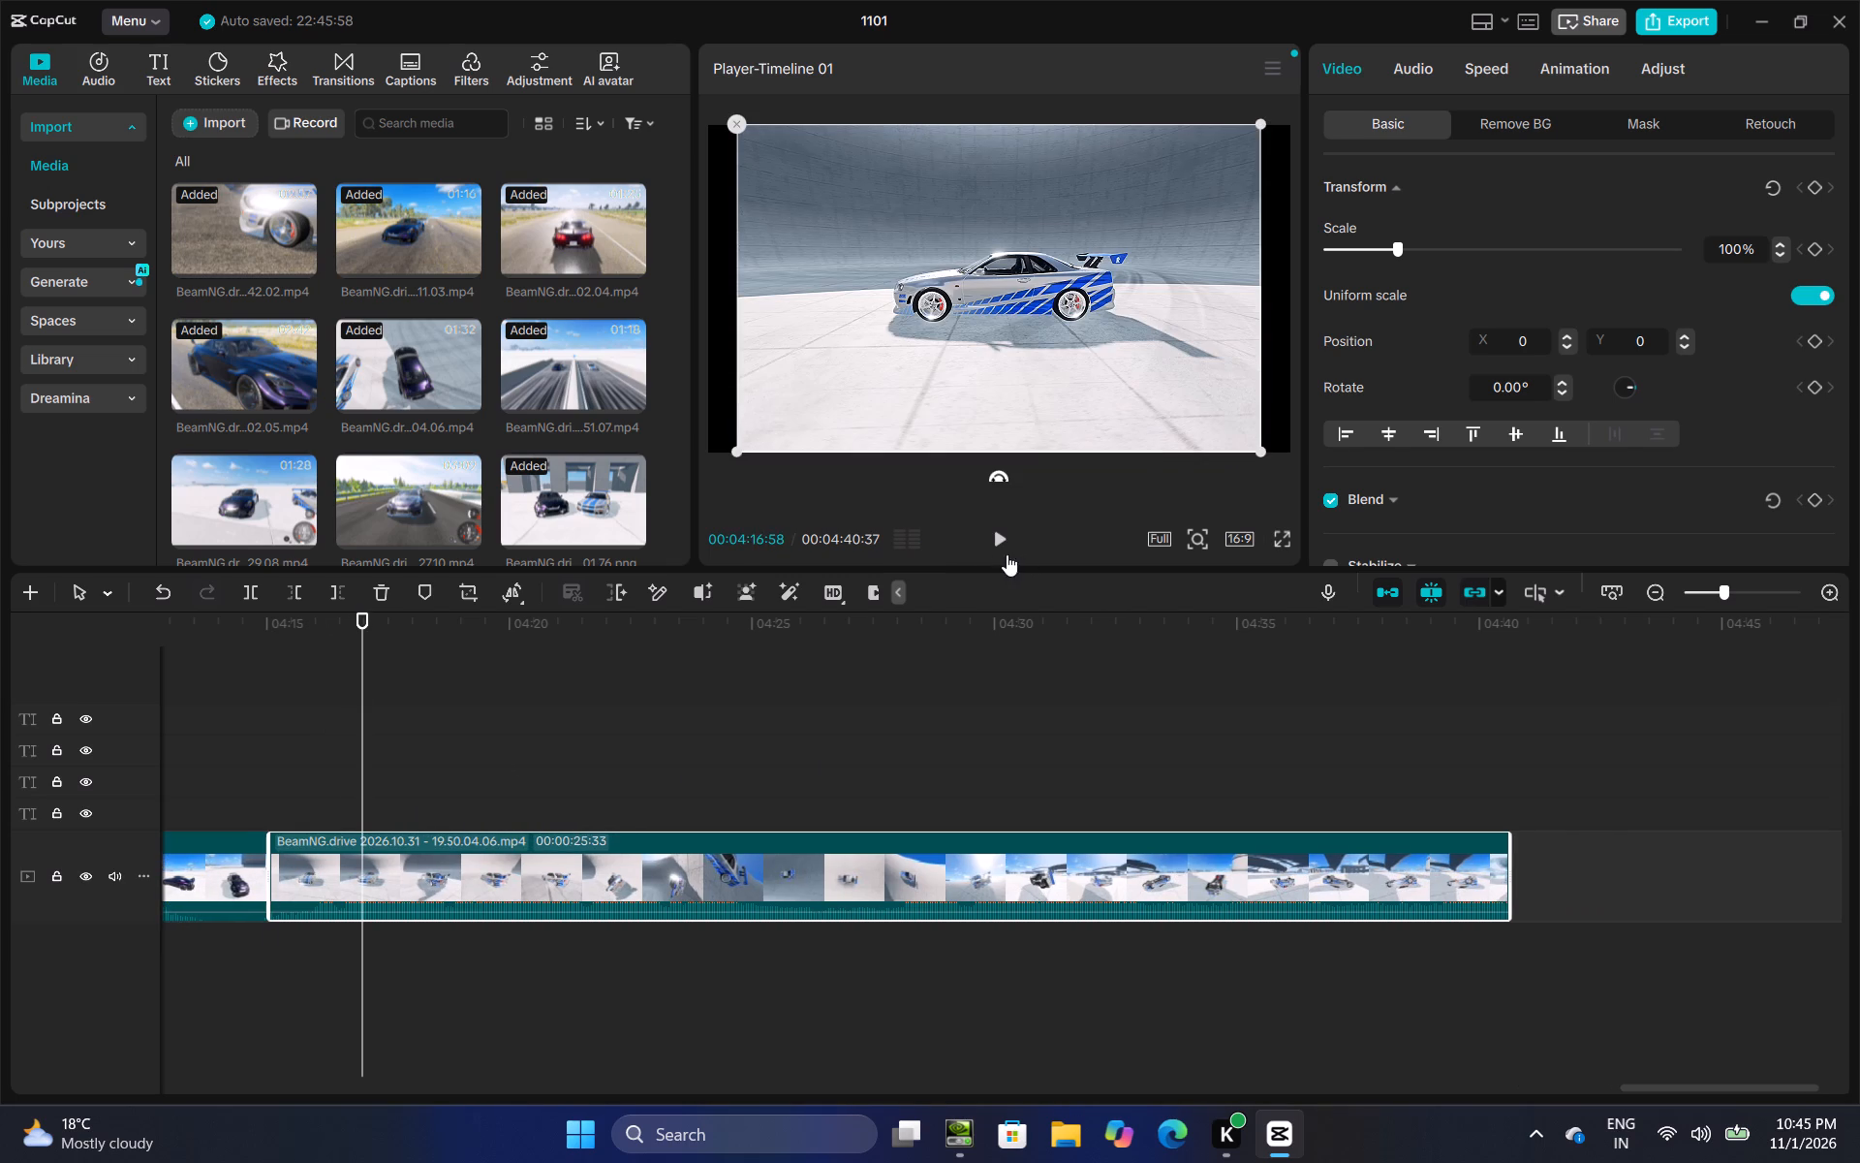
Play back the trimmed white car section from 00:04:15:04 and skim through to the end of the timeline.
left_click(1002, 525)
left_click(267, 779)
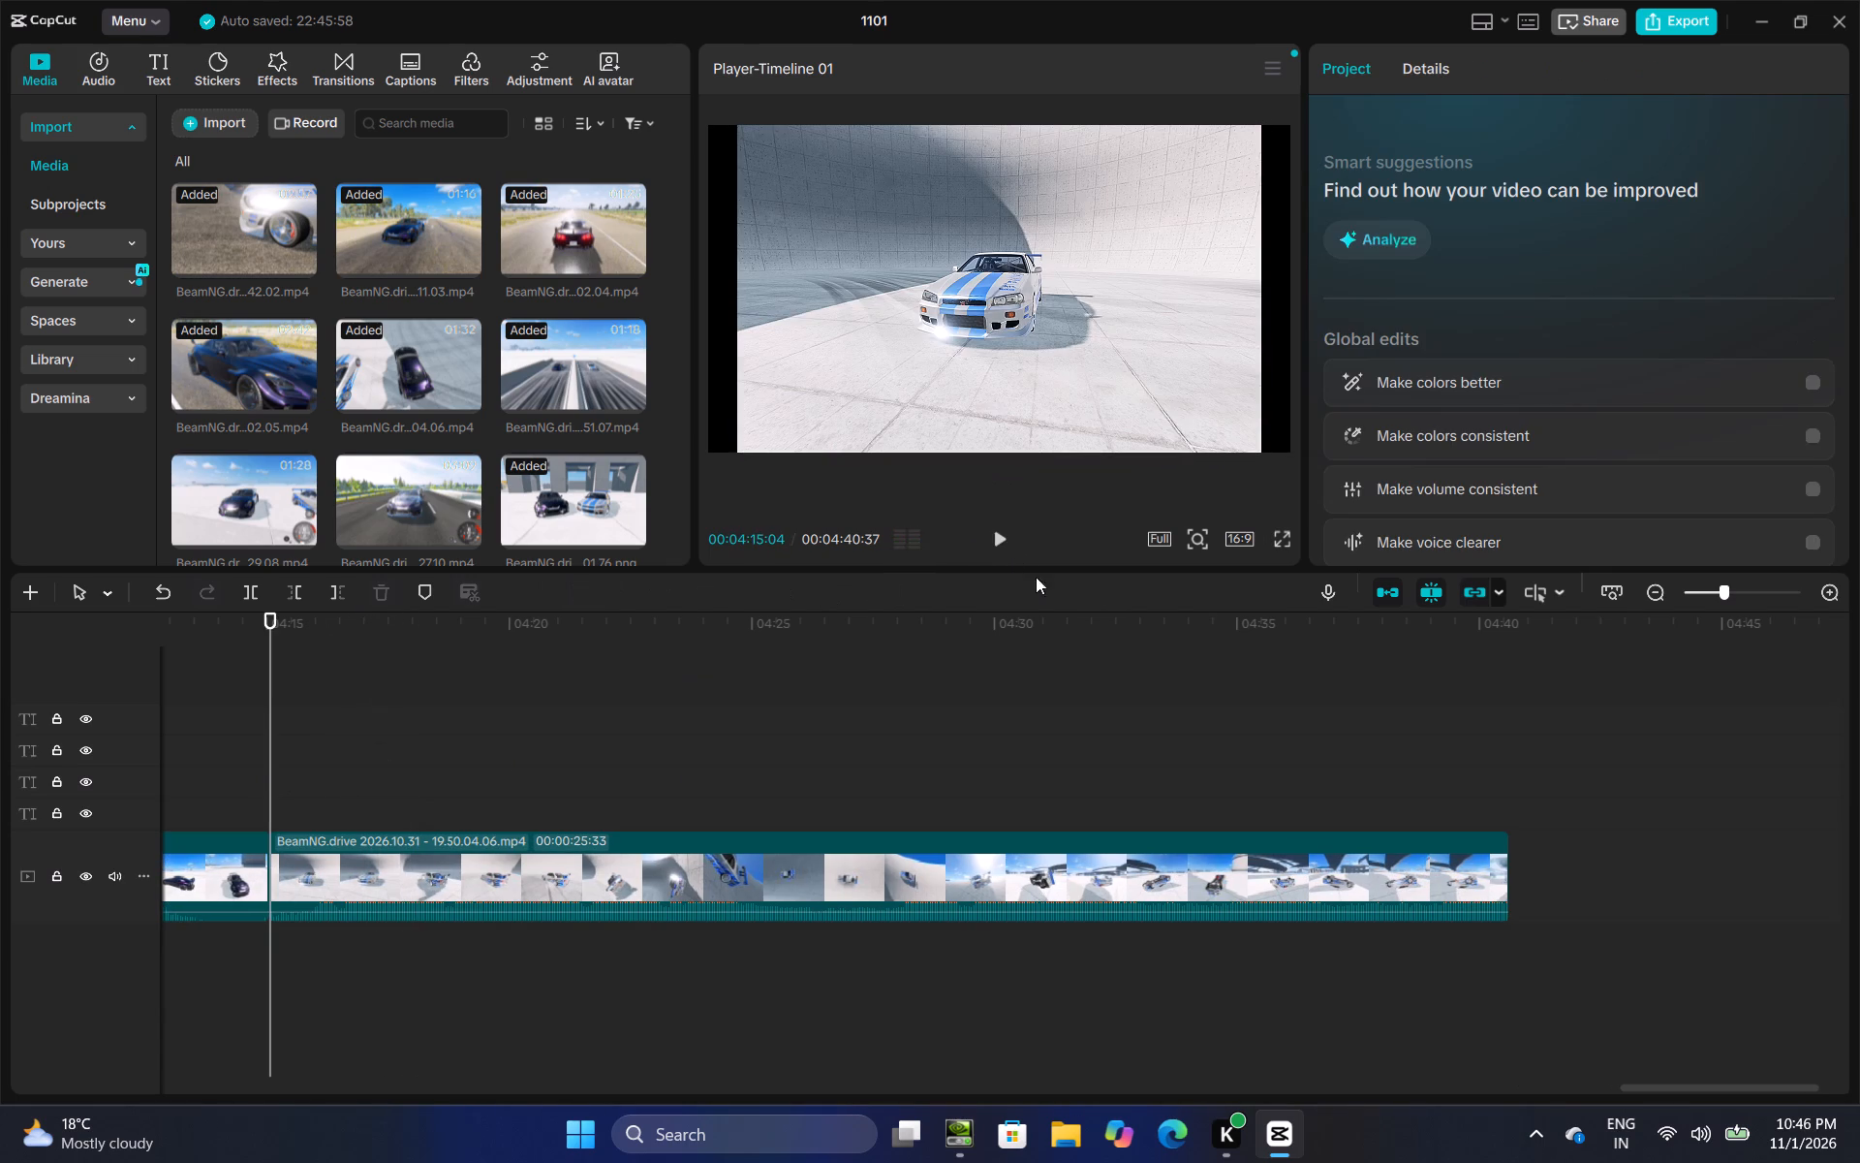
left_click(999, 535)
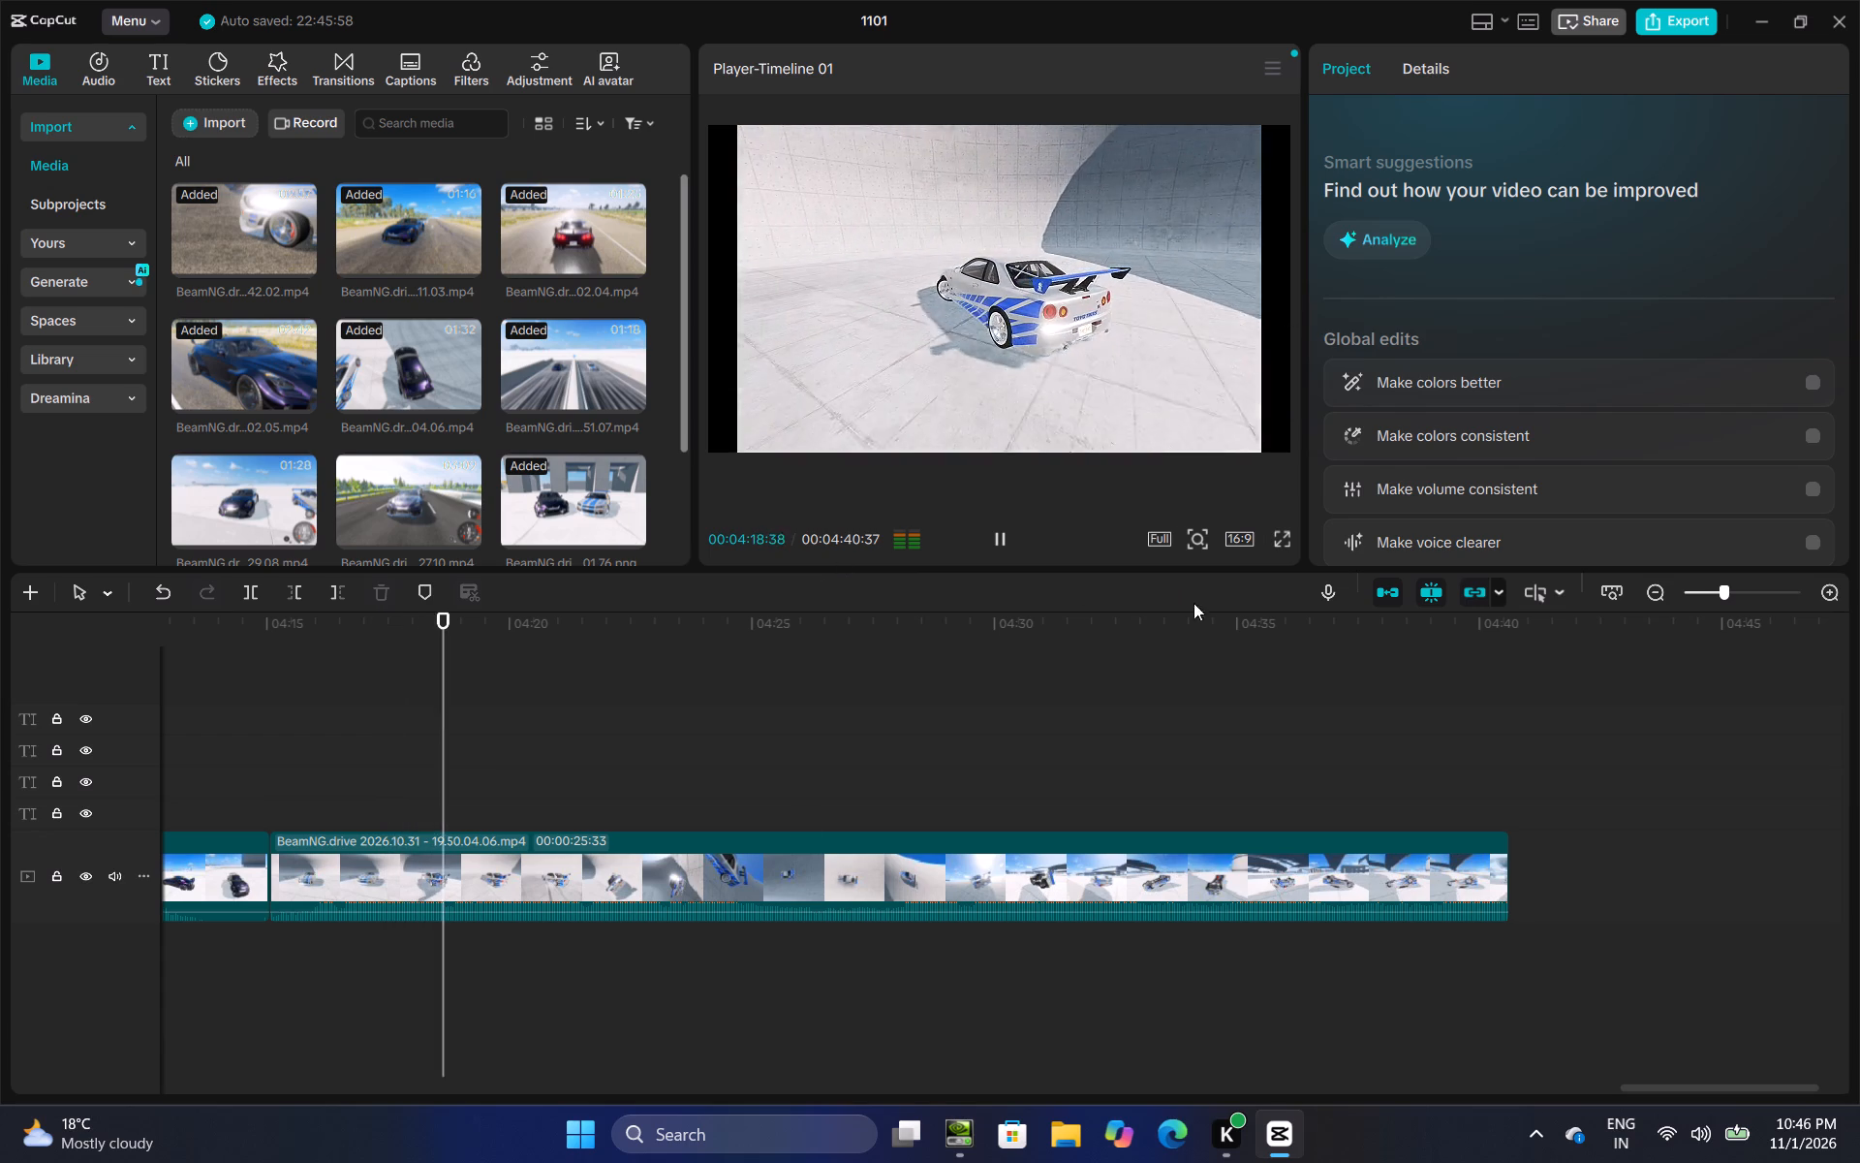
left_click_drag(525, 768, 648, 770)
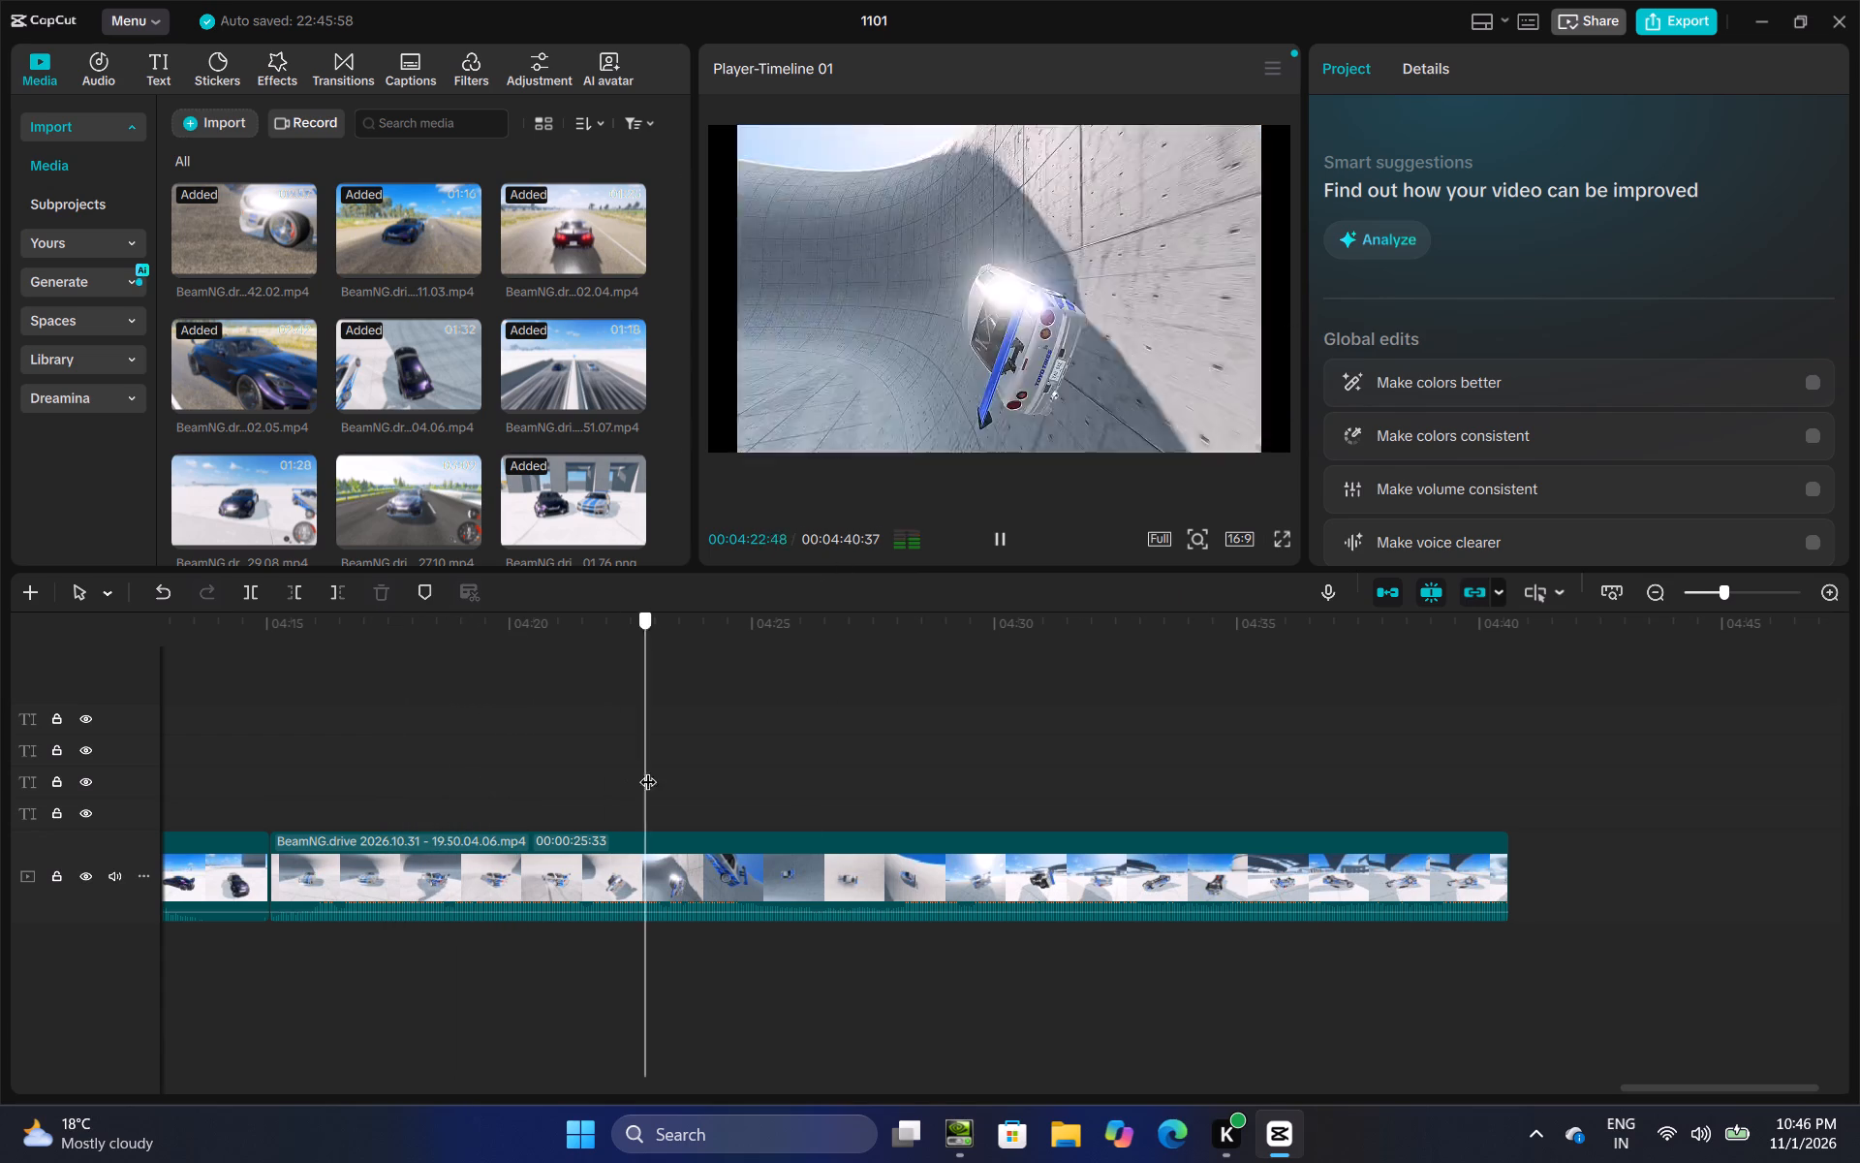
left_click_drag(648, 770, 1636, 862)
left_click(961, 806)
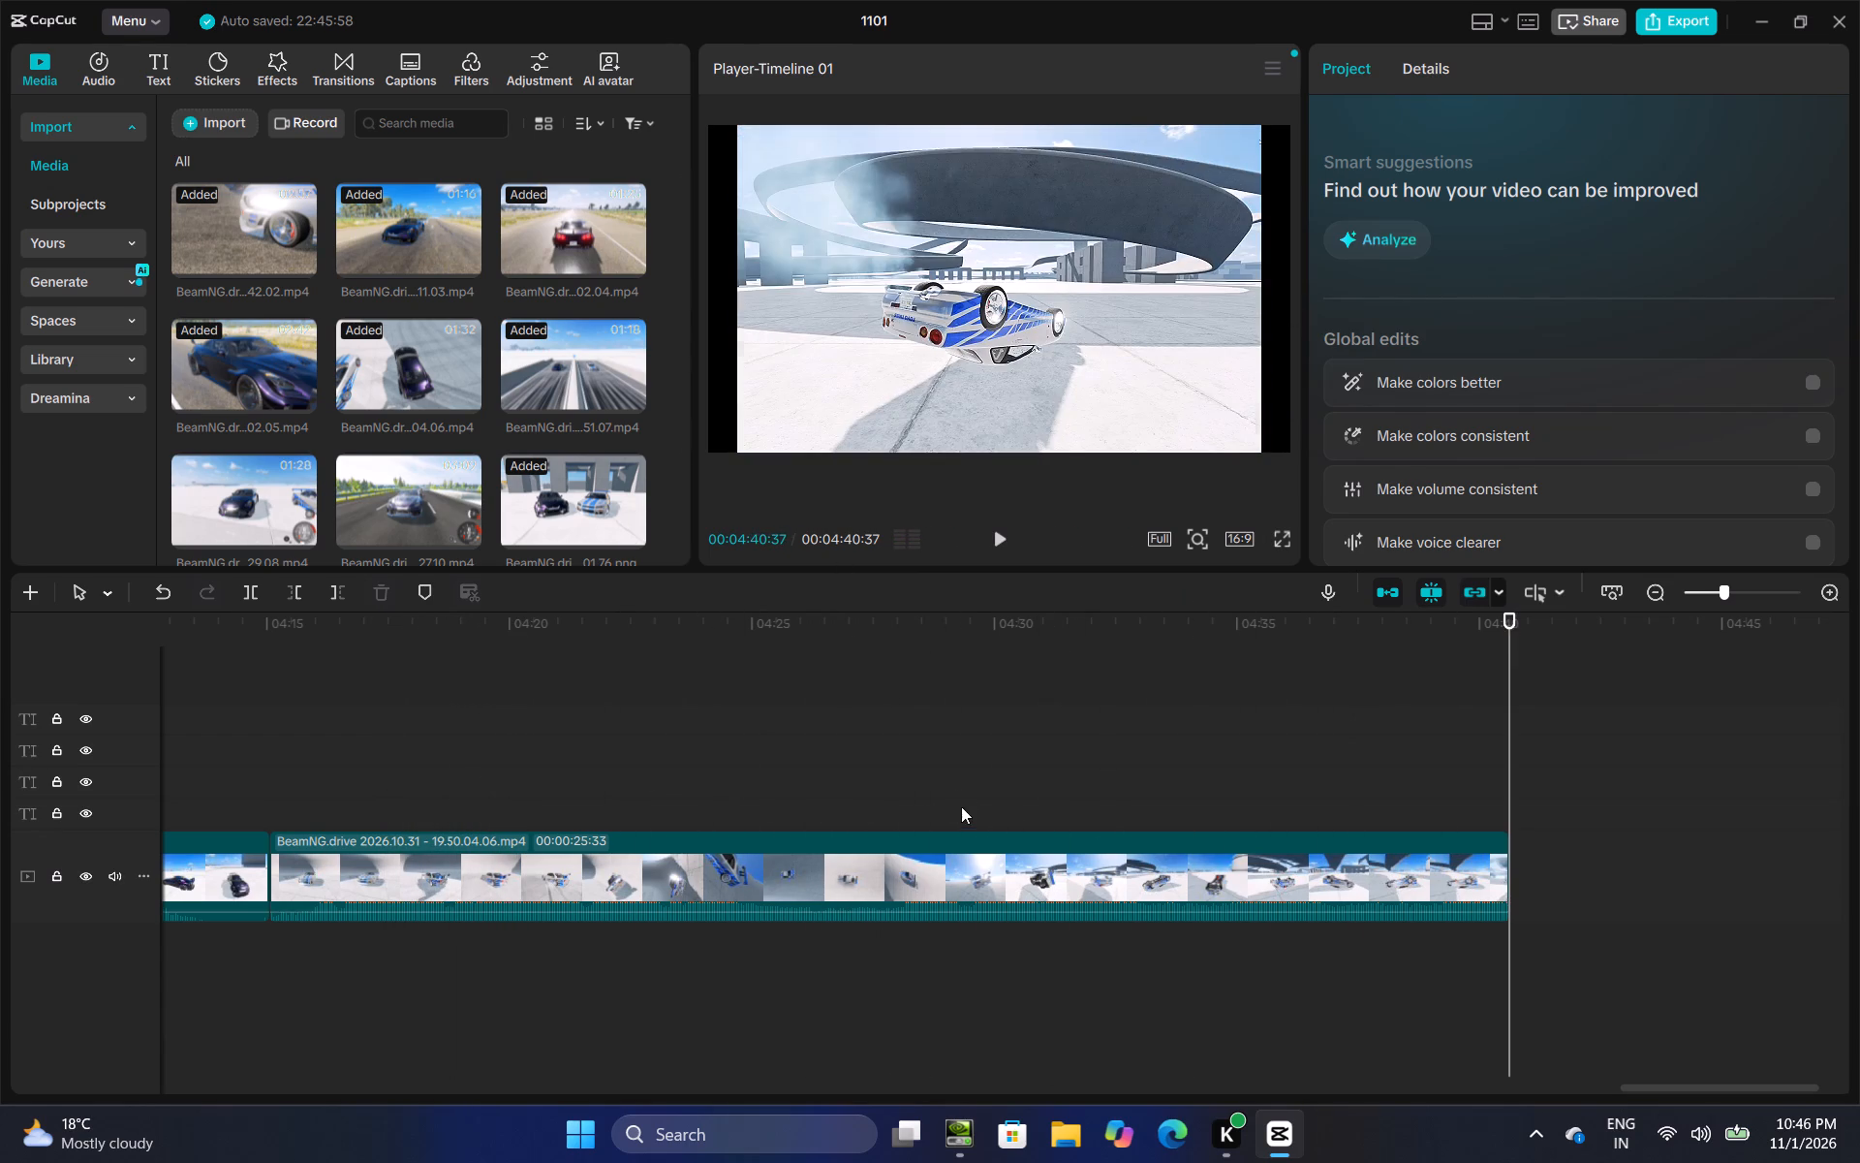
Copy the score screenshot before WALL OF DEATH with its 0 and 3 captions, and paste them at the timeline's end, 00:04:40:37.
left_click_drag(963, 804, 224, 853)
left_click(292, 763)
left_click_drag(292, 763, 1105, 818)
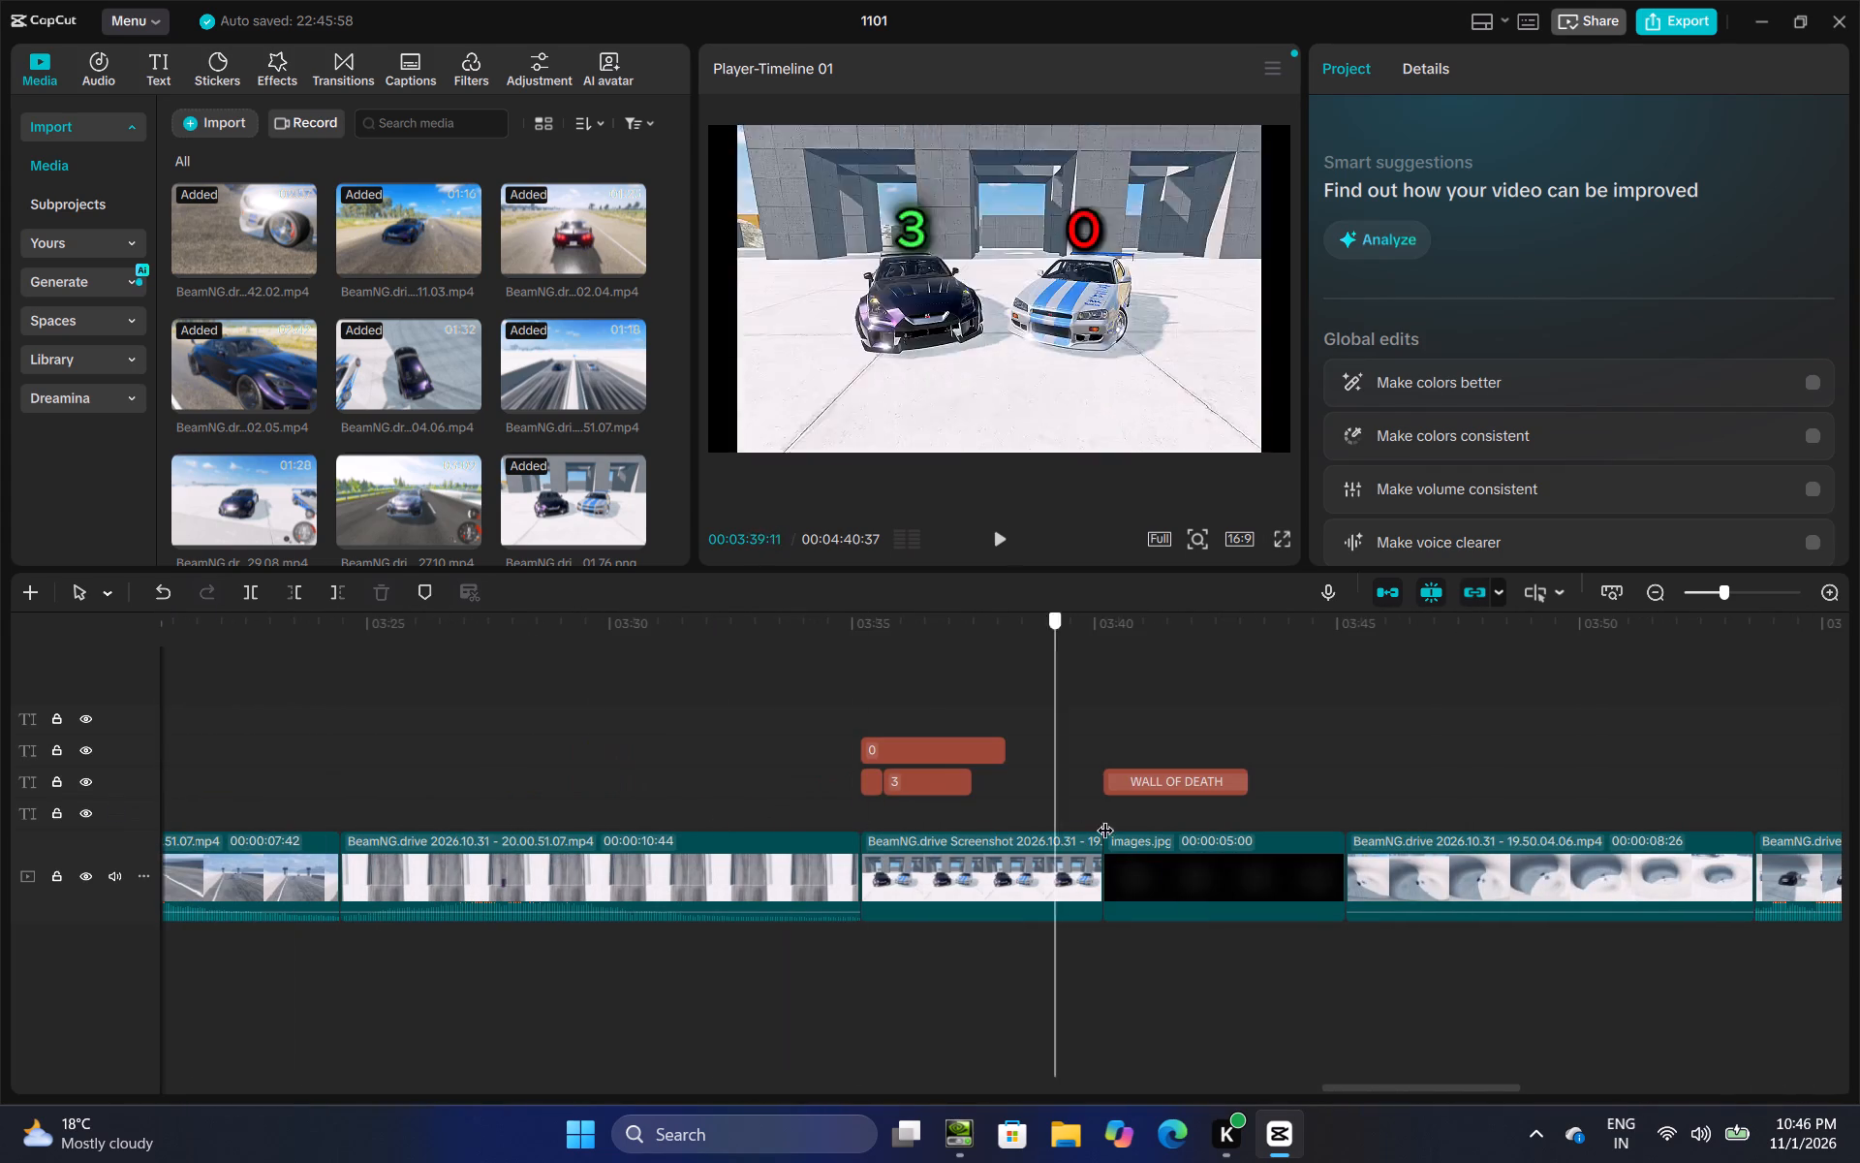
left_click_drag(1105, 818, 1118, 818)
left_click_drag(958, 698, 942, 896)
right_click(942, 896)
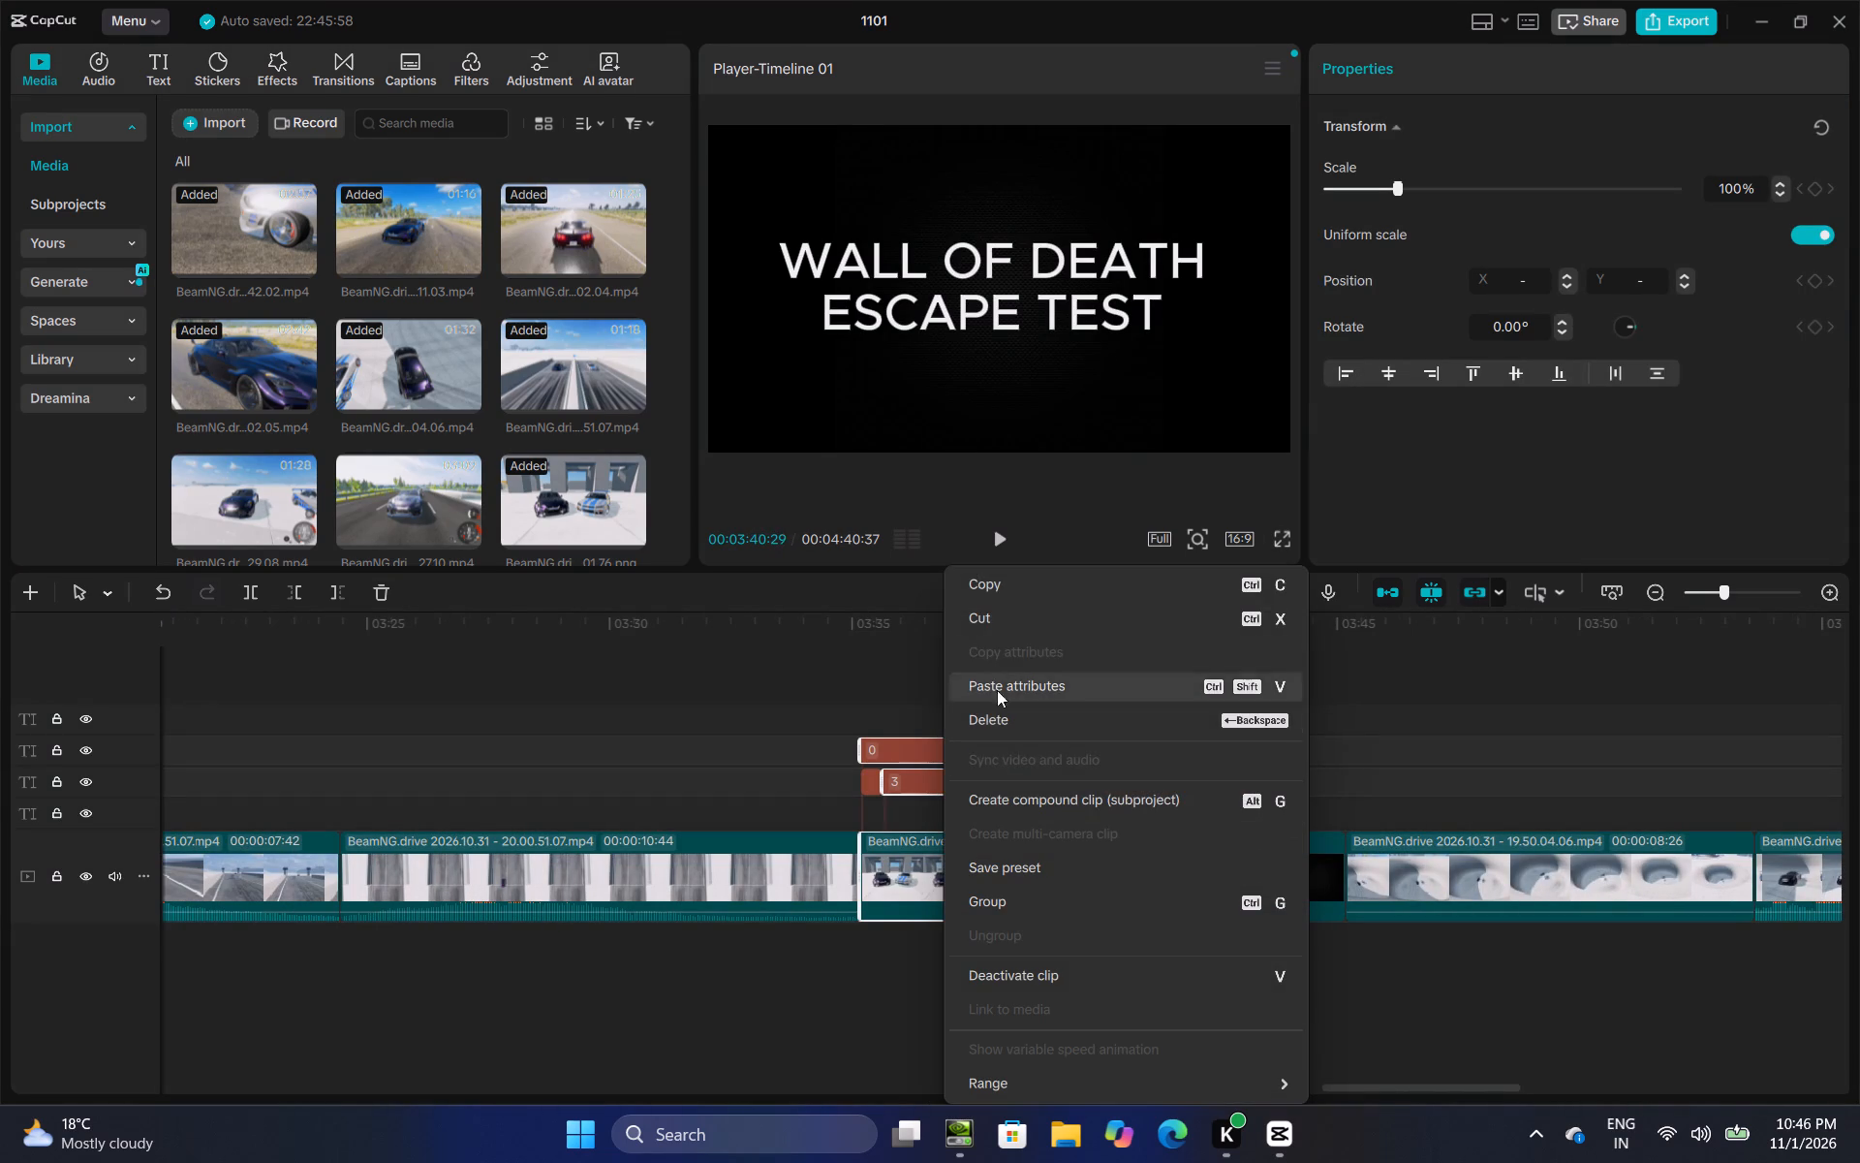
left_click(1052, 598)
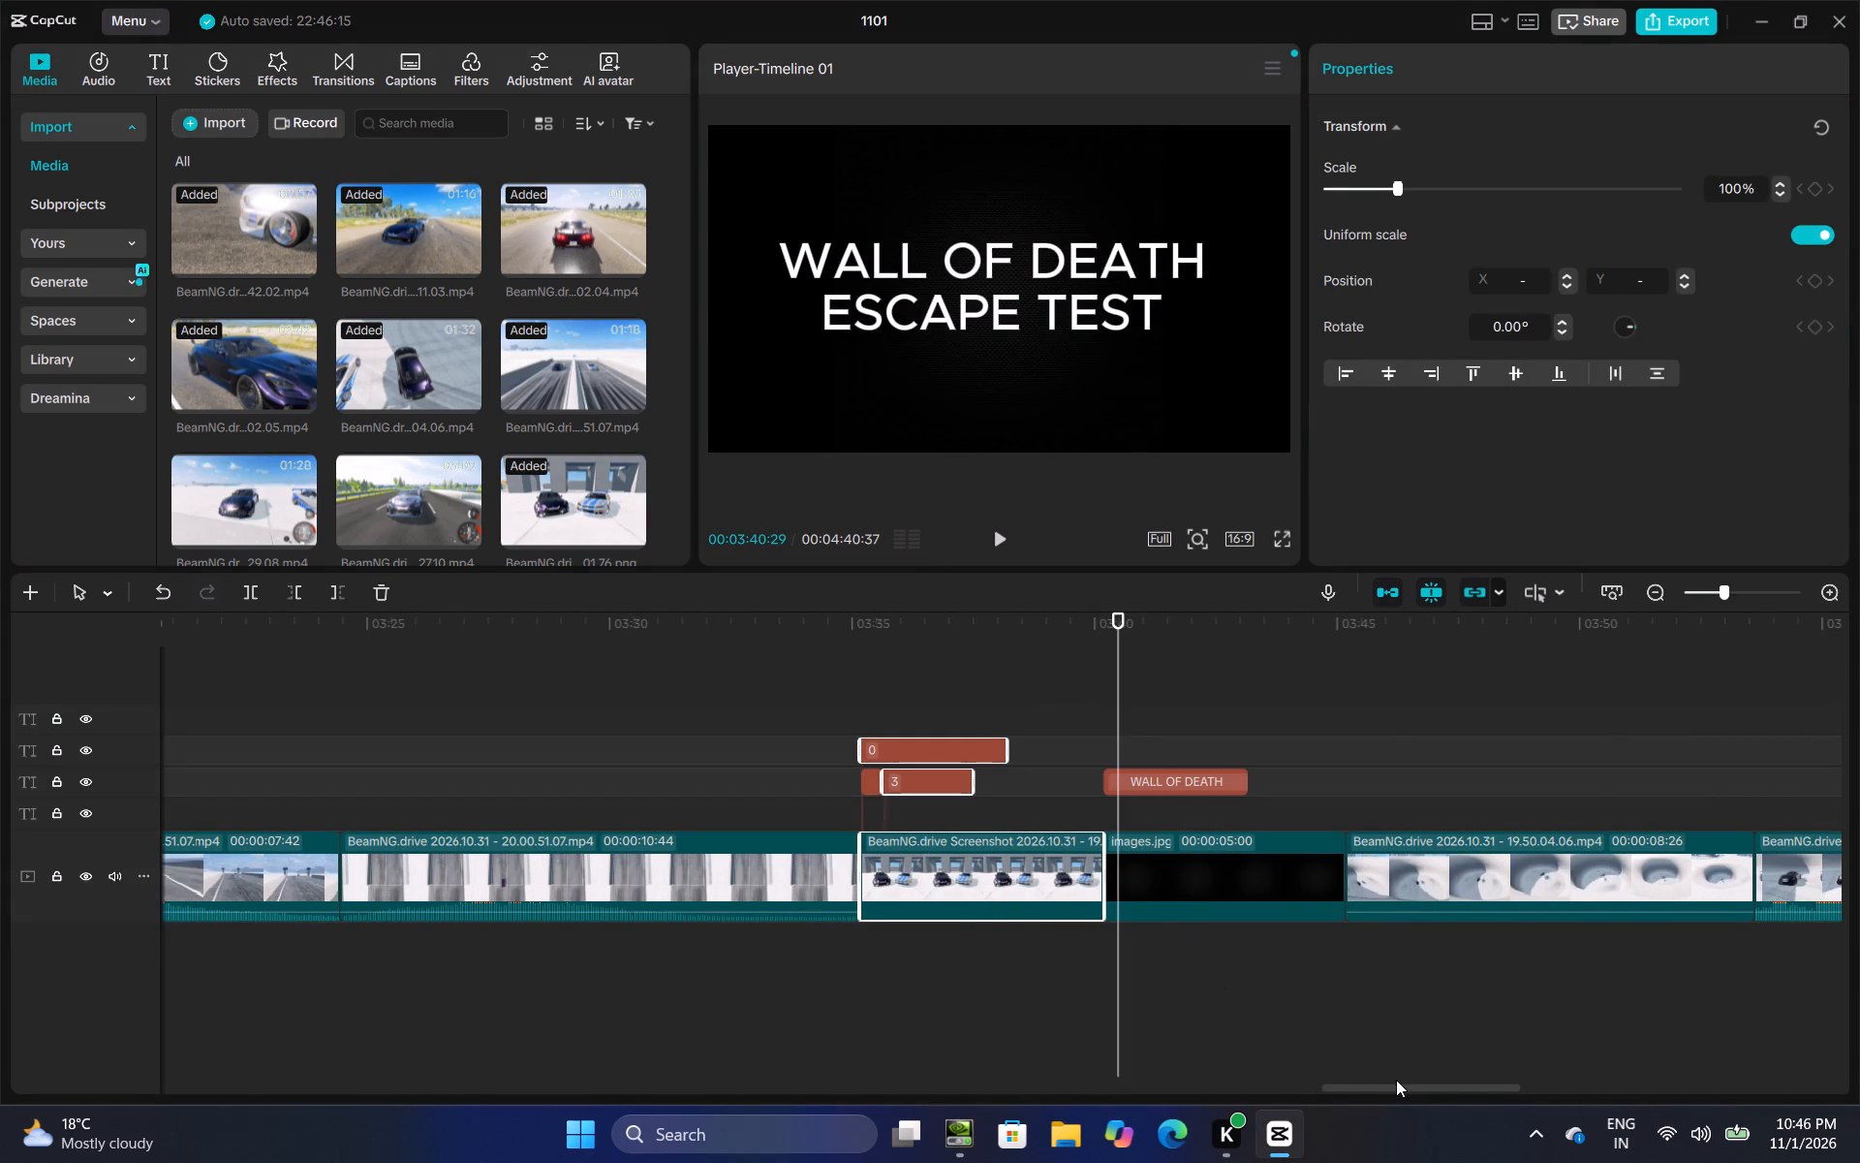
left_click_drag(1396, 1084, 1847, 1076)
left_click(1385, 848)
right_click(1385, 848)
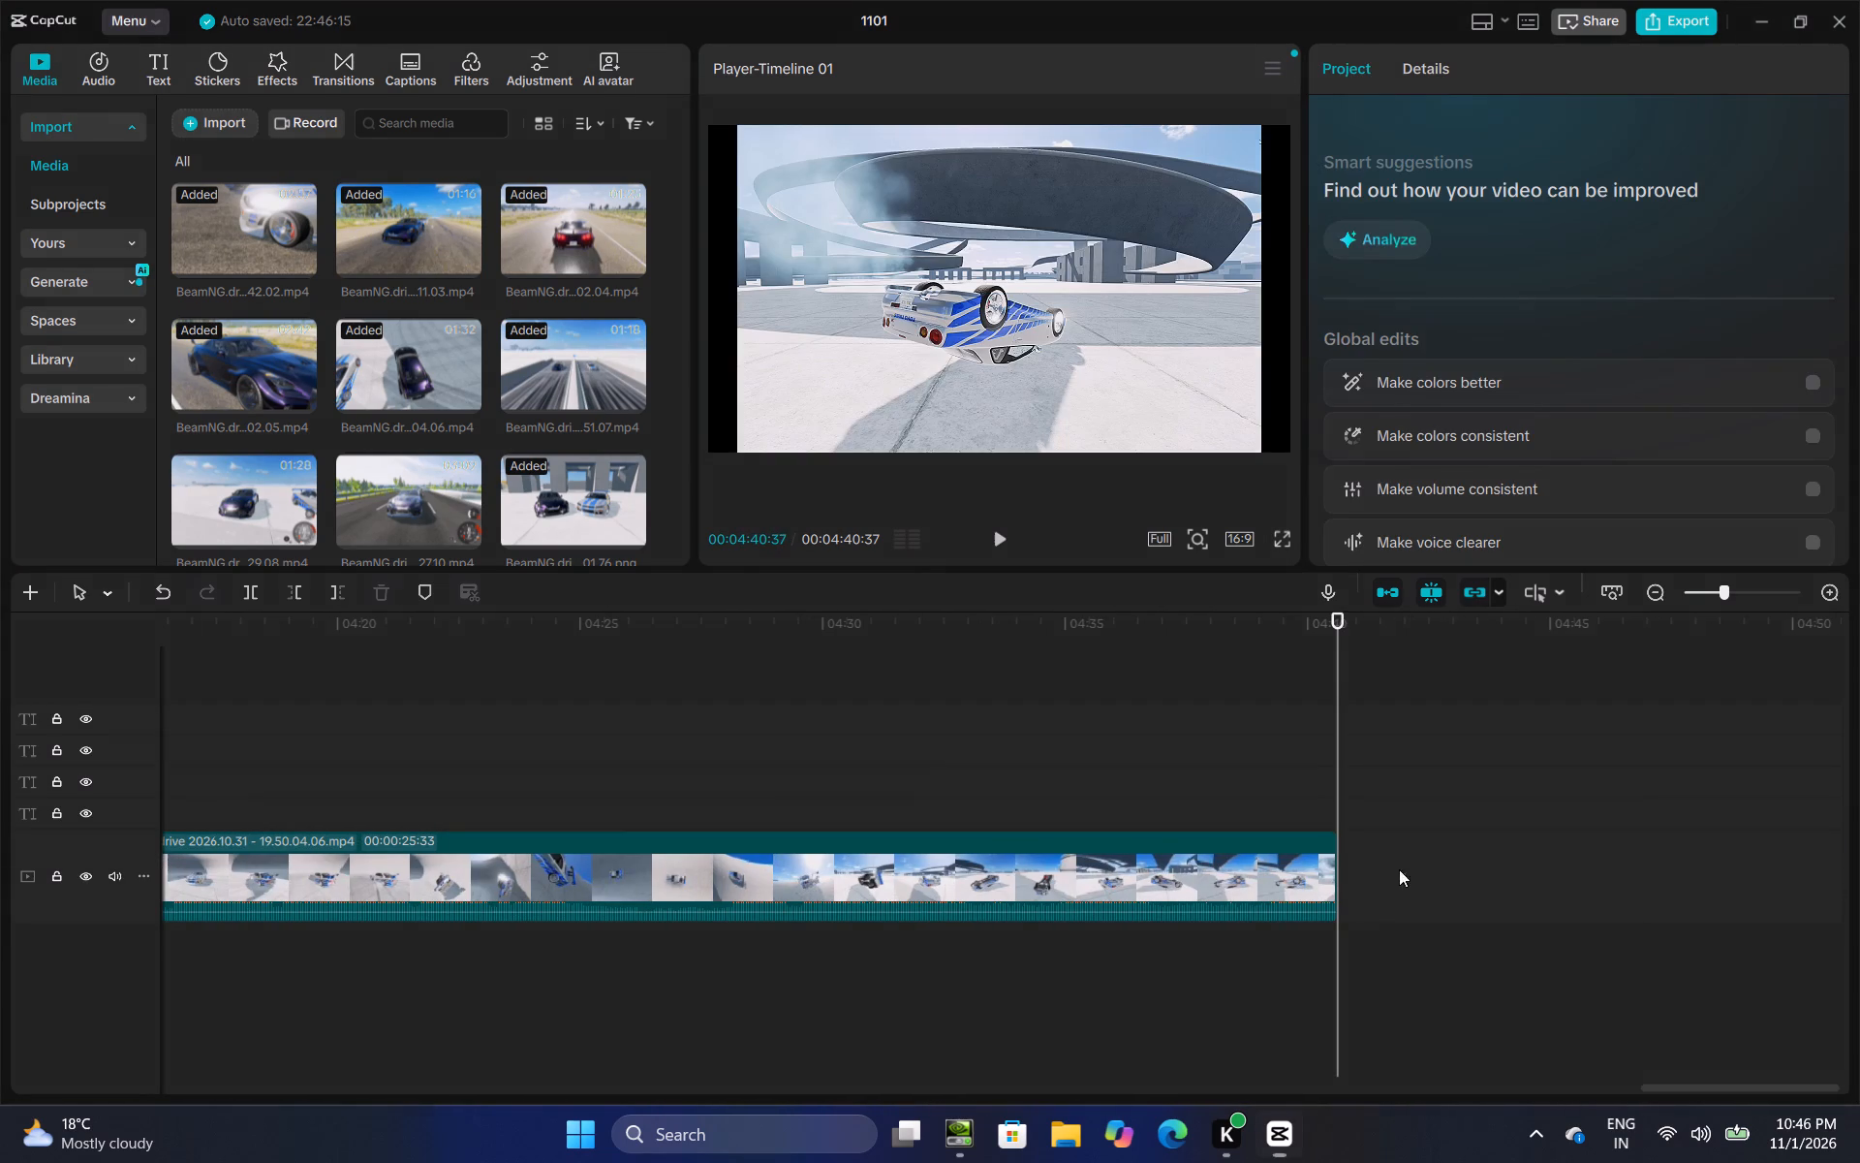
left_click(1397, 993)
left_click_drag(1389, 872, 1392, 981)
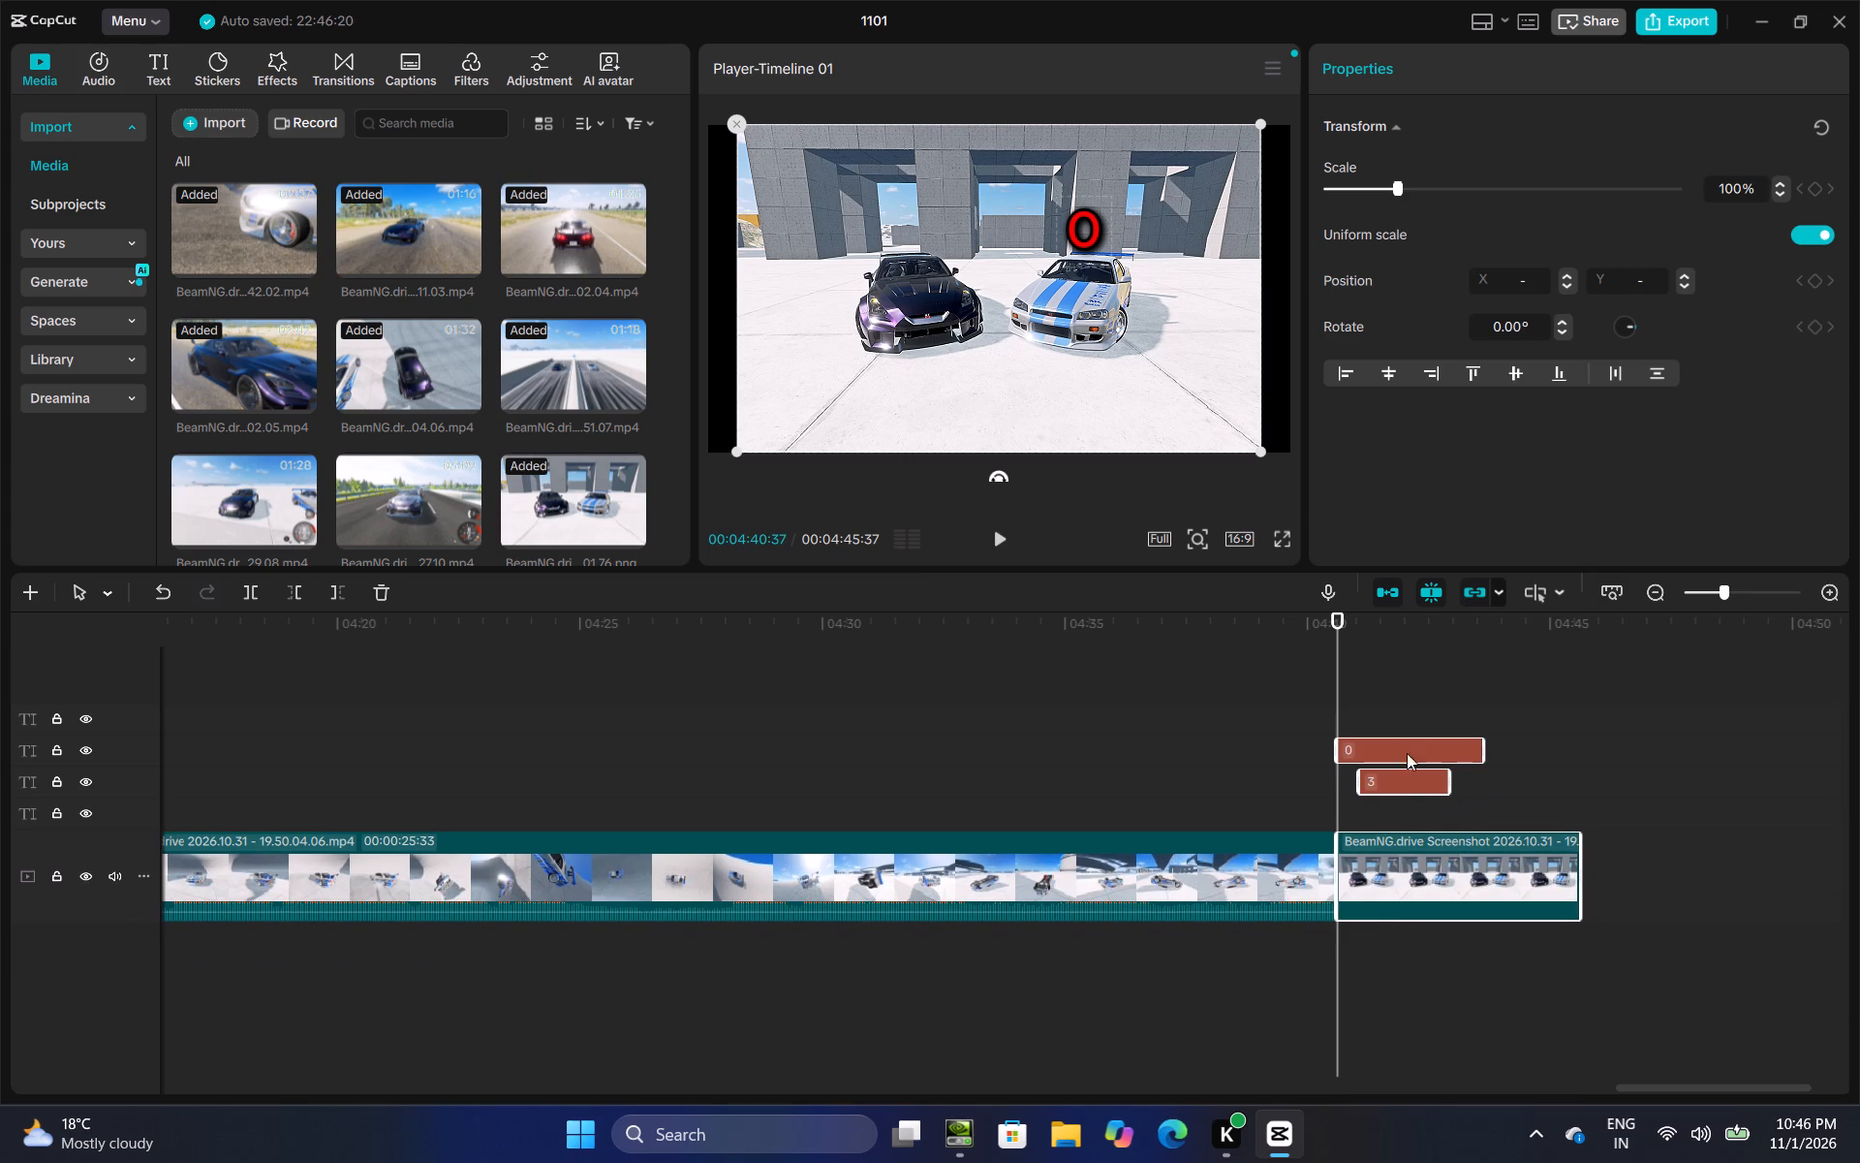
Extend the start of the pasted green 3 caption back to the beginning of the pasted score screenshot.
left_click(1411, 707)
left_click(1371, 784)
left_click_drag(1361, 784, 1342, 789)
left_click(1368, 714)
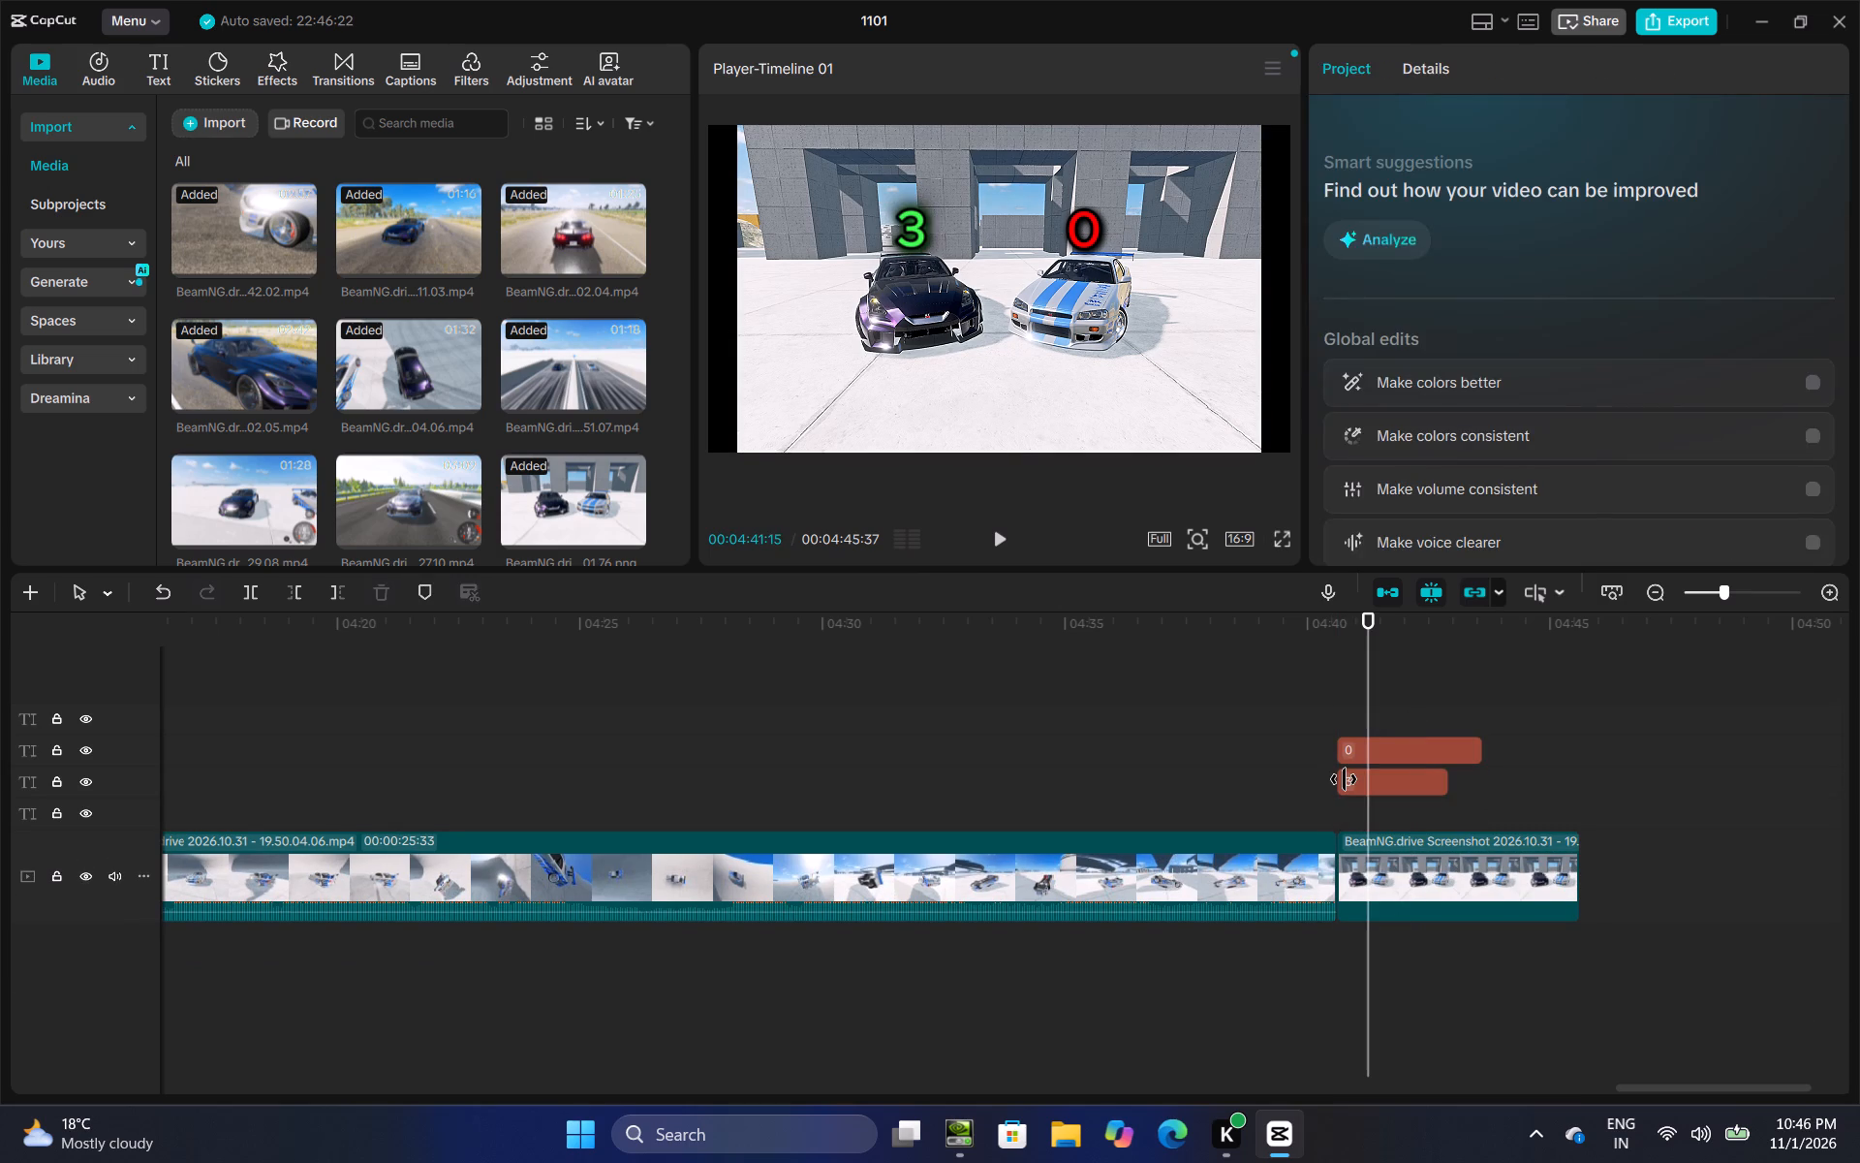
left_click(1344, 779)
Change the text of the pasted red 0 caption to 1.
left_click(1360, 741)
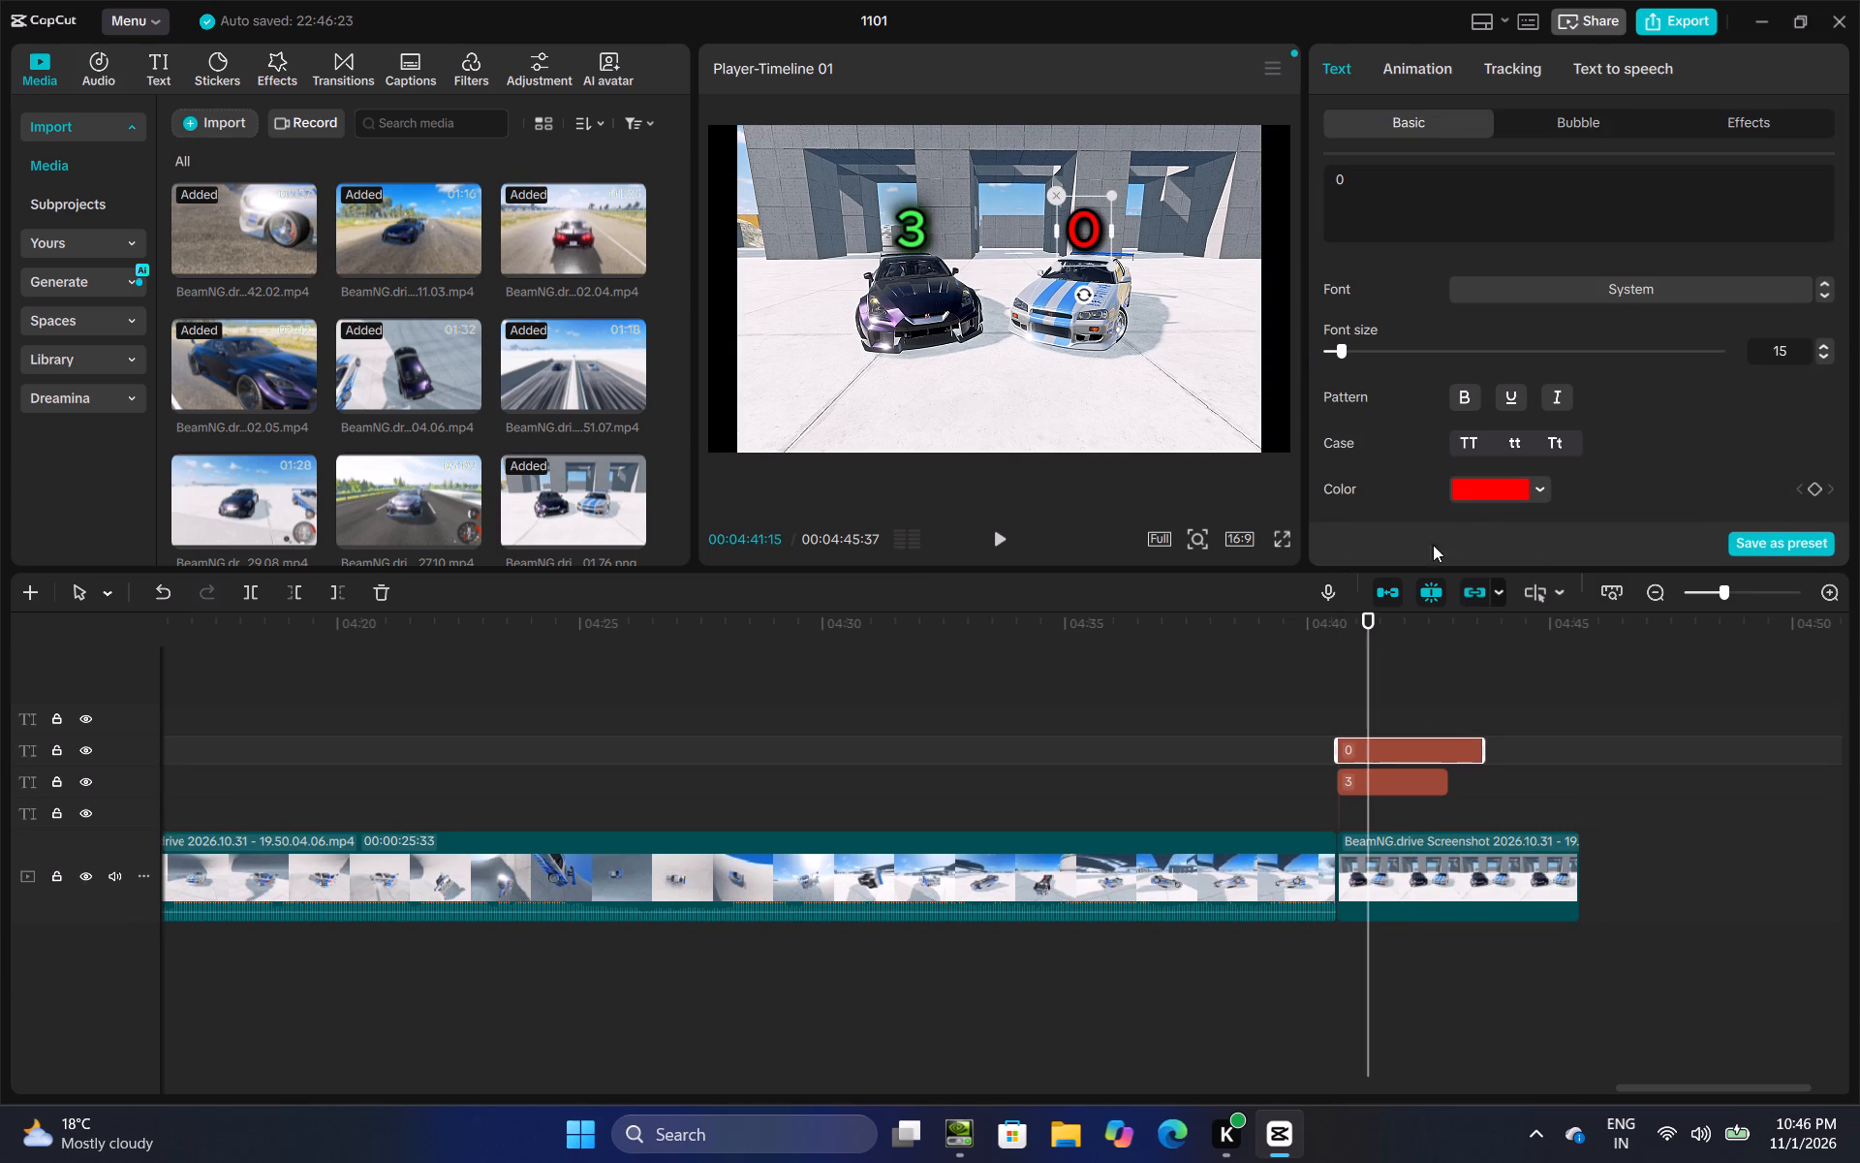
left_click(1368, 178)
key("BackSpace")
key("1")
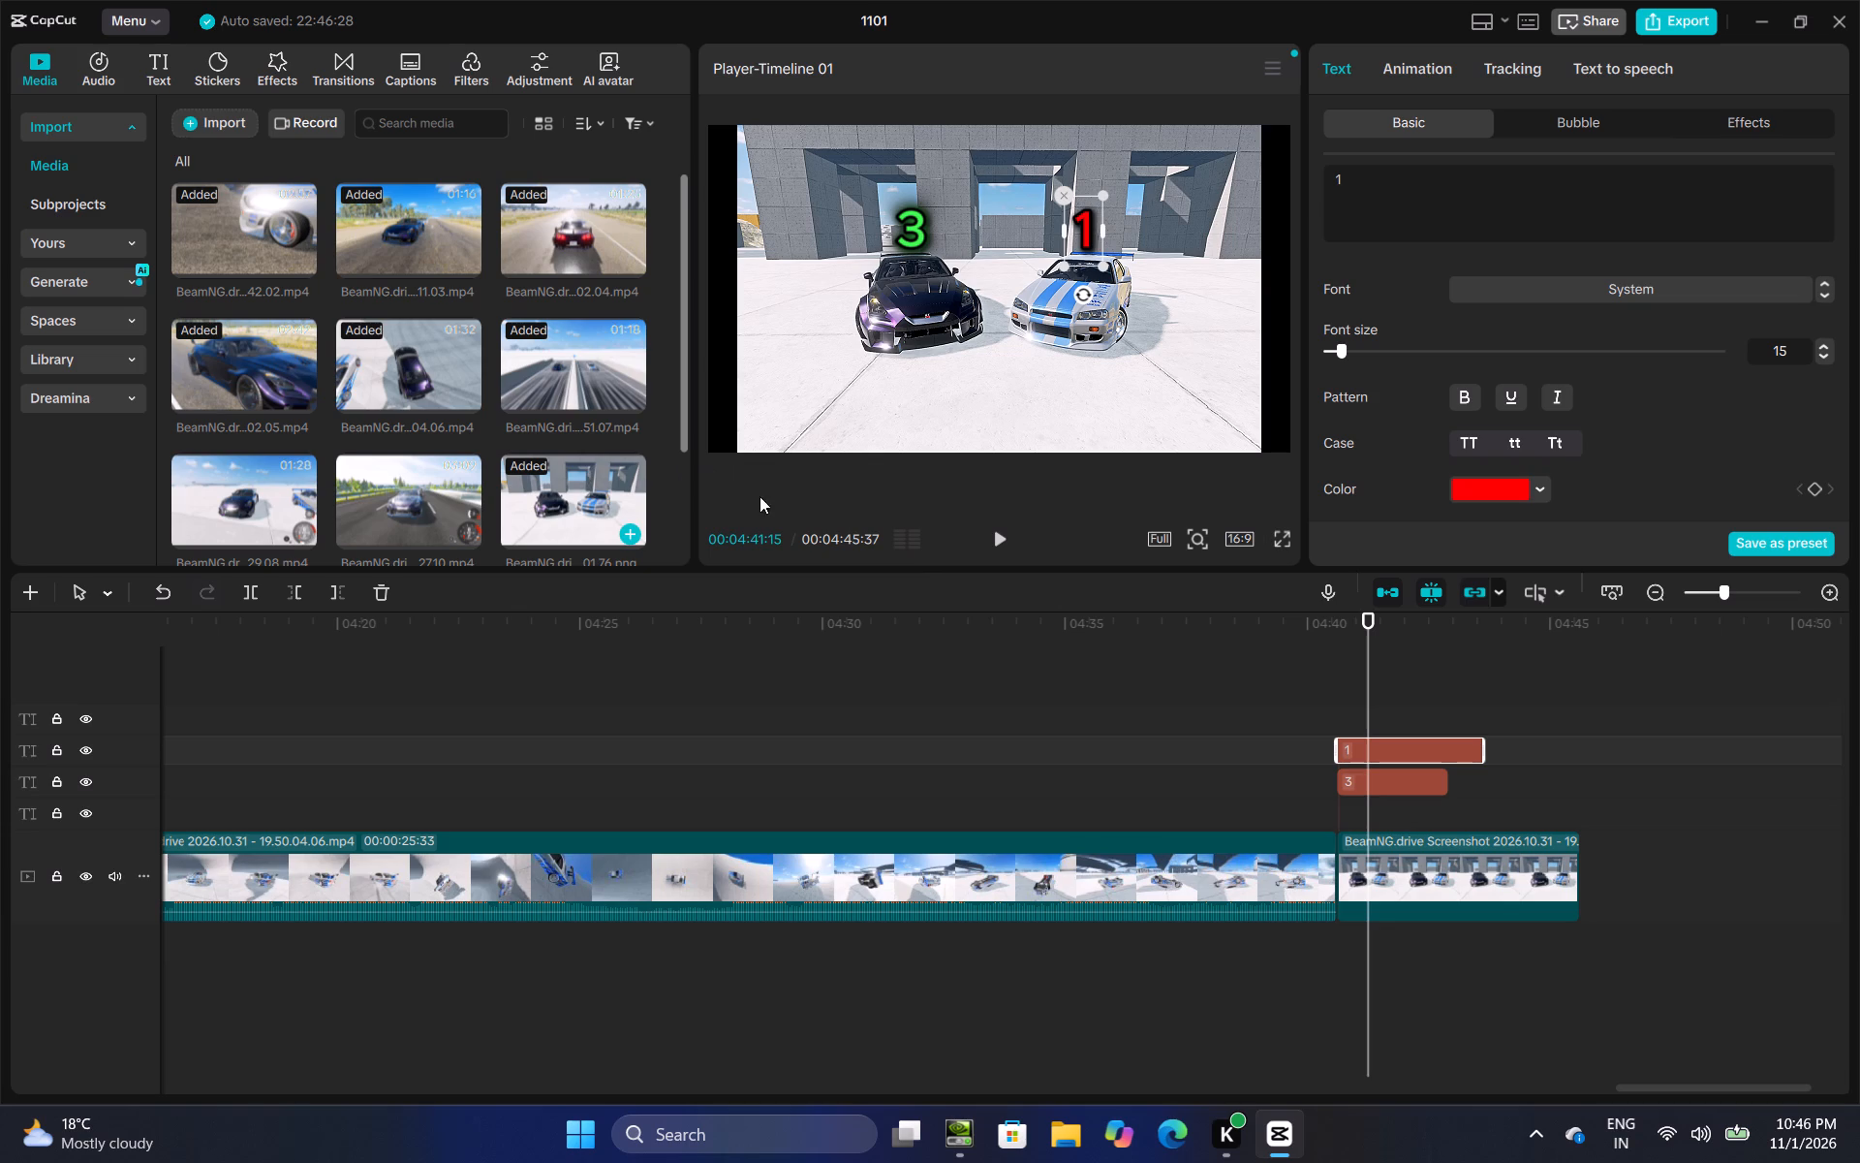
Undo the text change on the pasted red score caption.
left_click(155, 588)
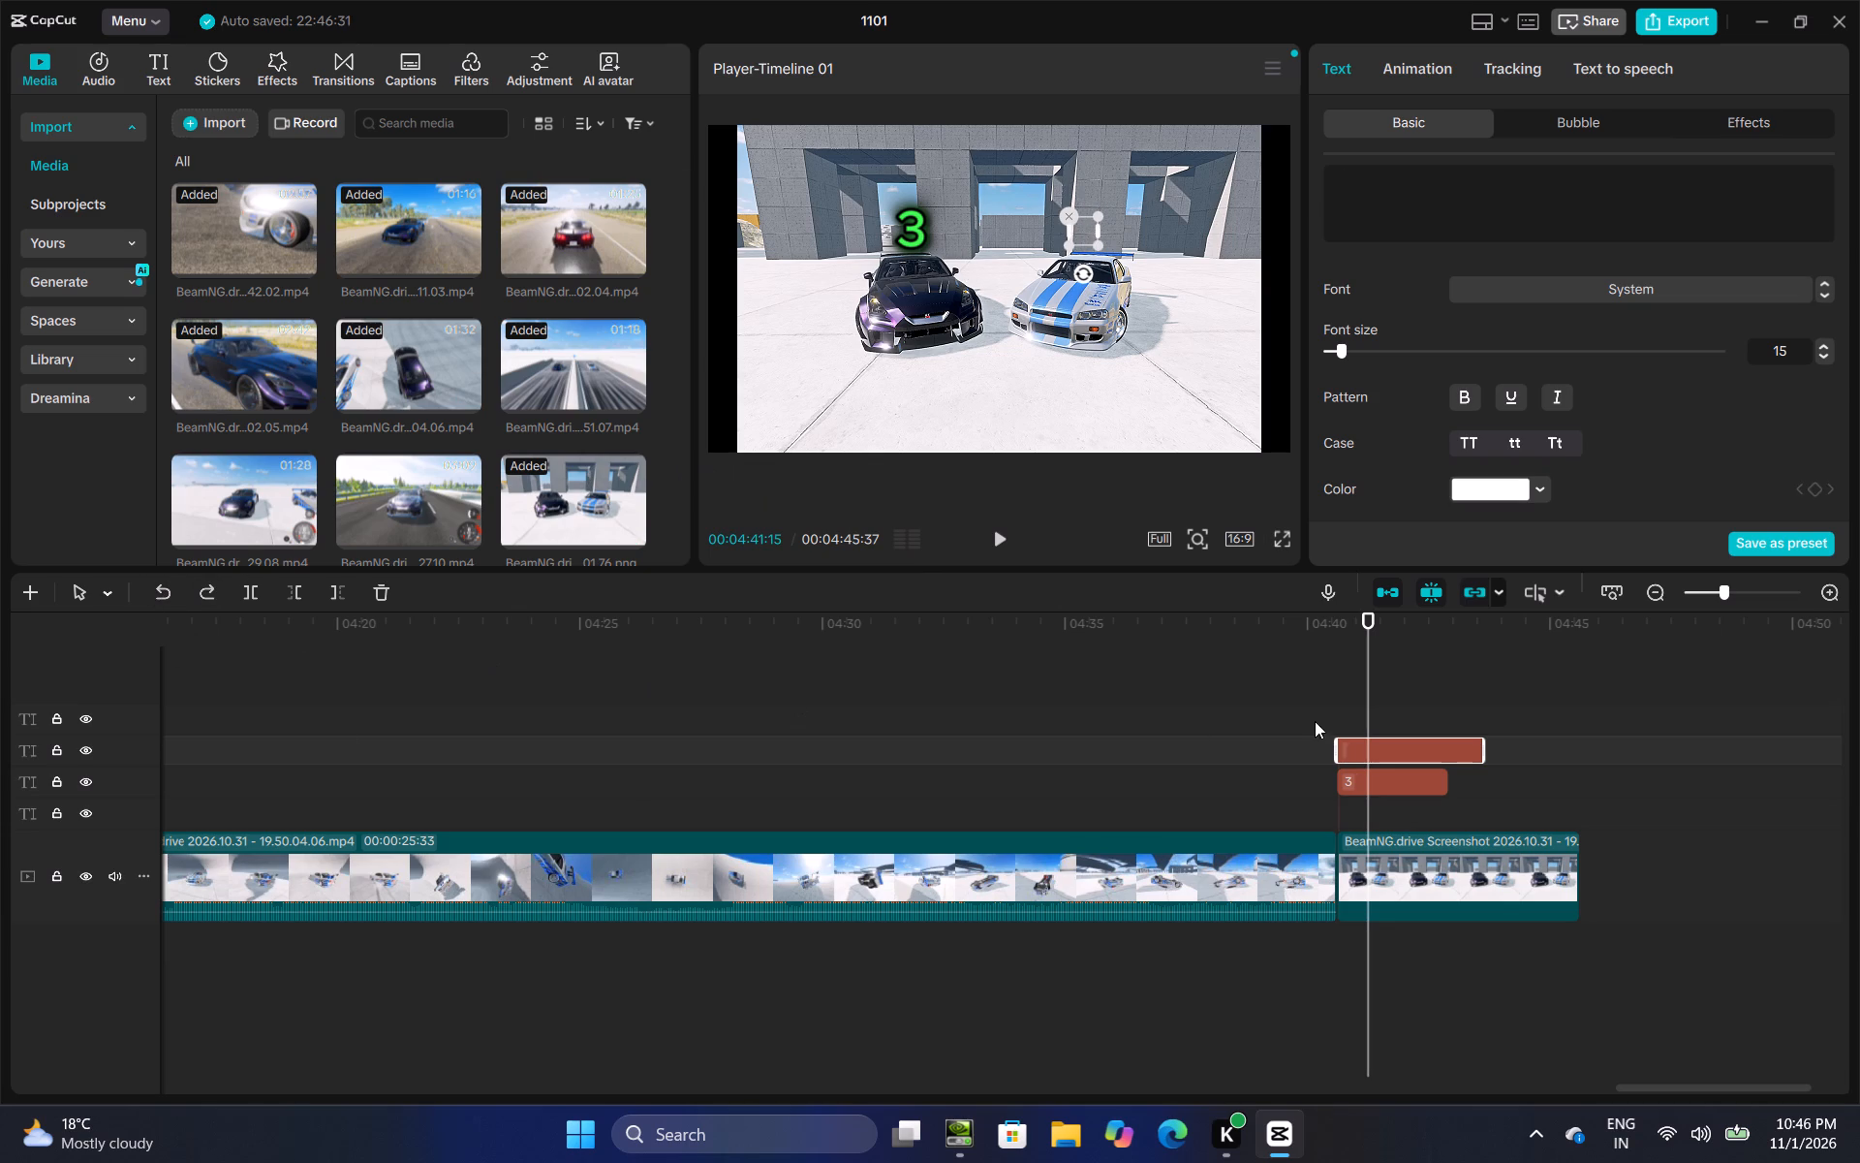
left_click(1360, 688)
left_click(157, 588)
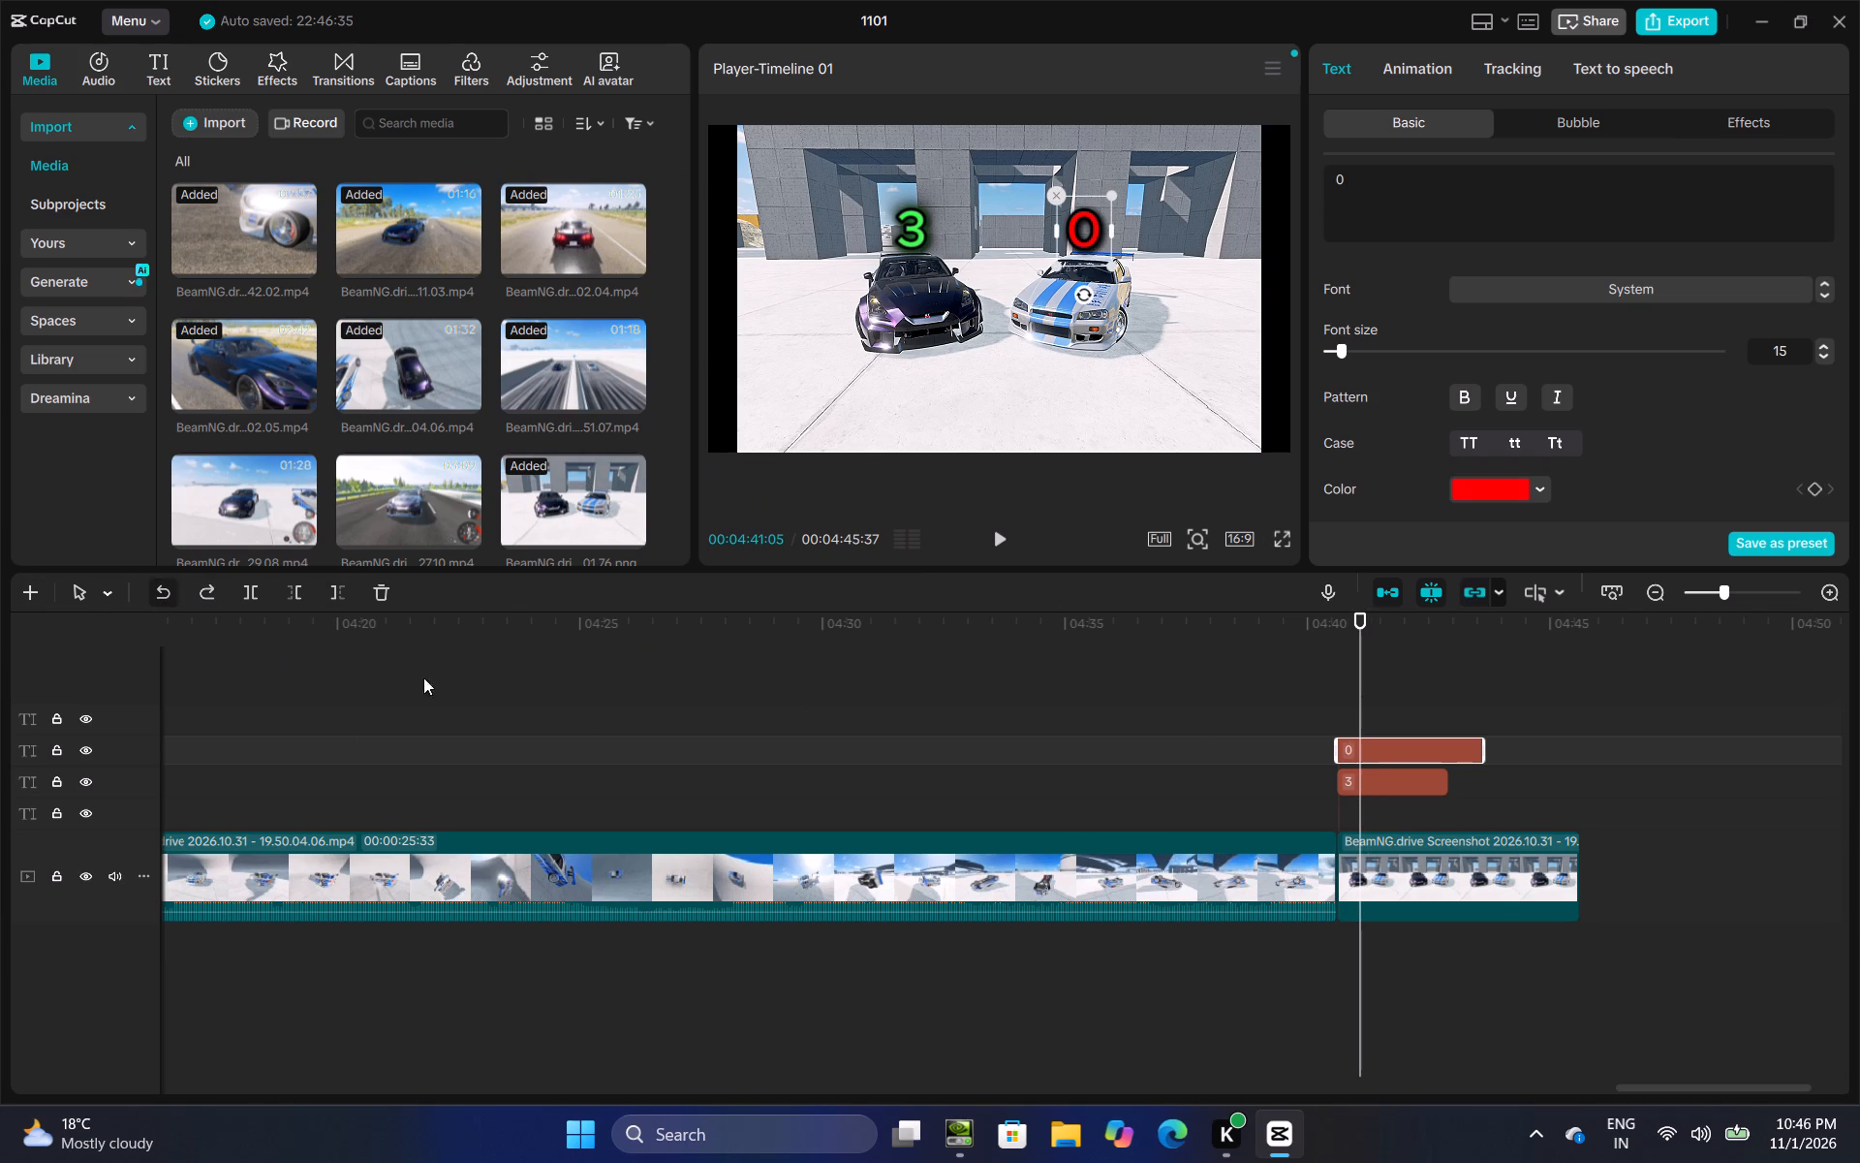
Copy the red 0 caption on the last score screenshot, and shorten the original's end to about one second.
left_click(1186, 678)
left_click(1384, 743)
right_click(1384, 743)
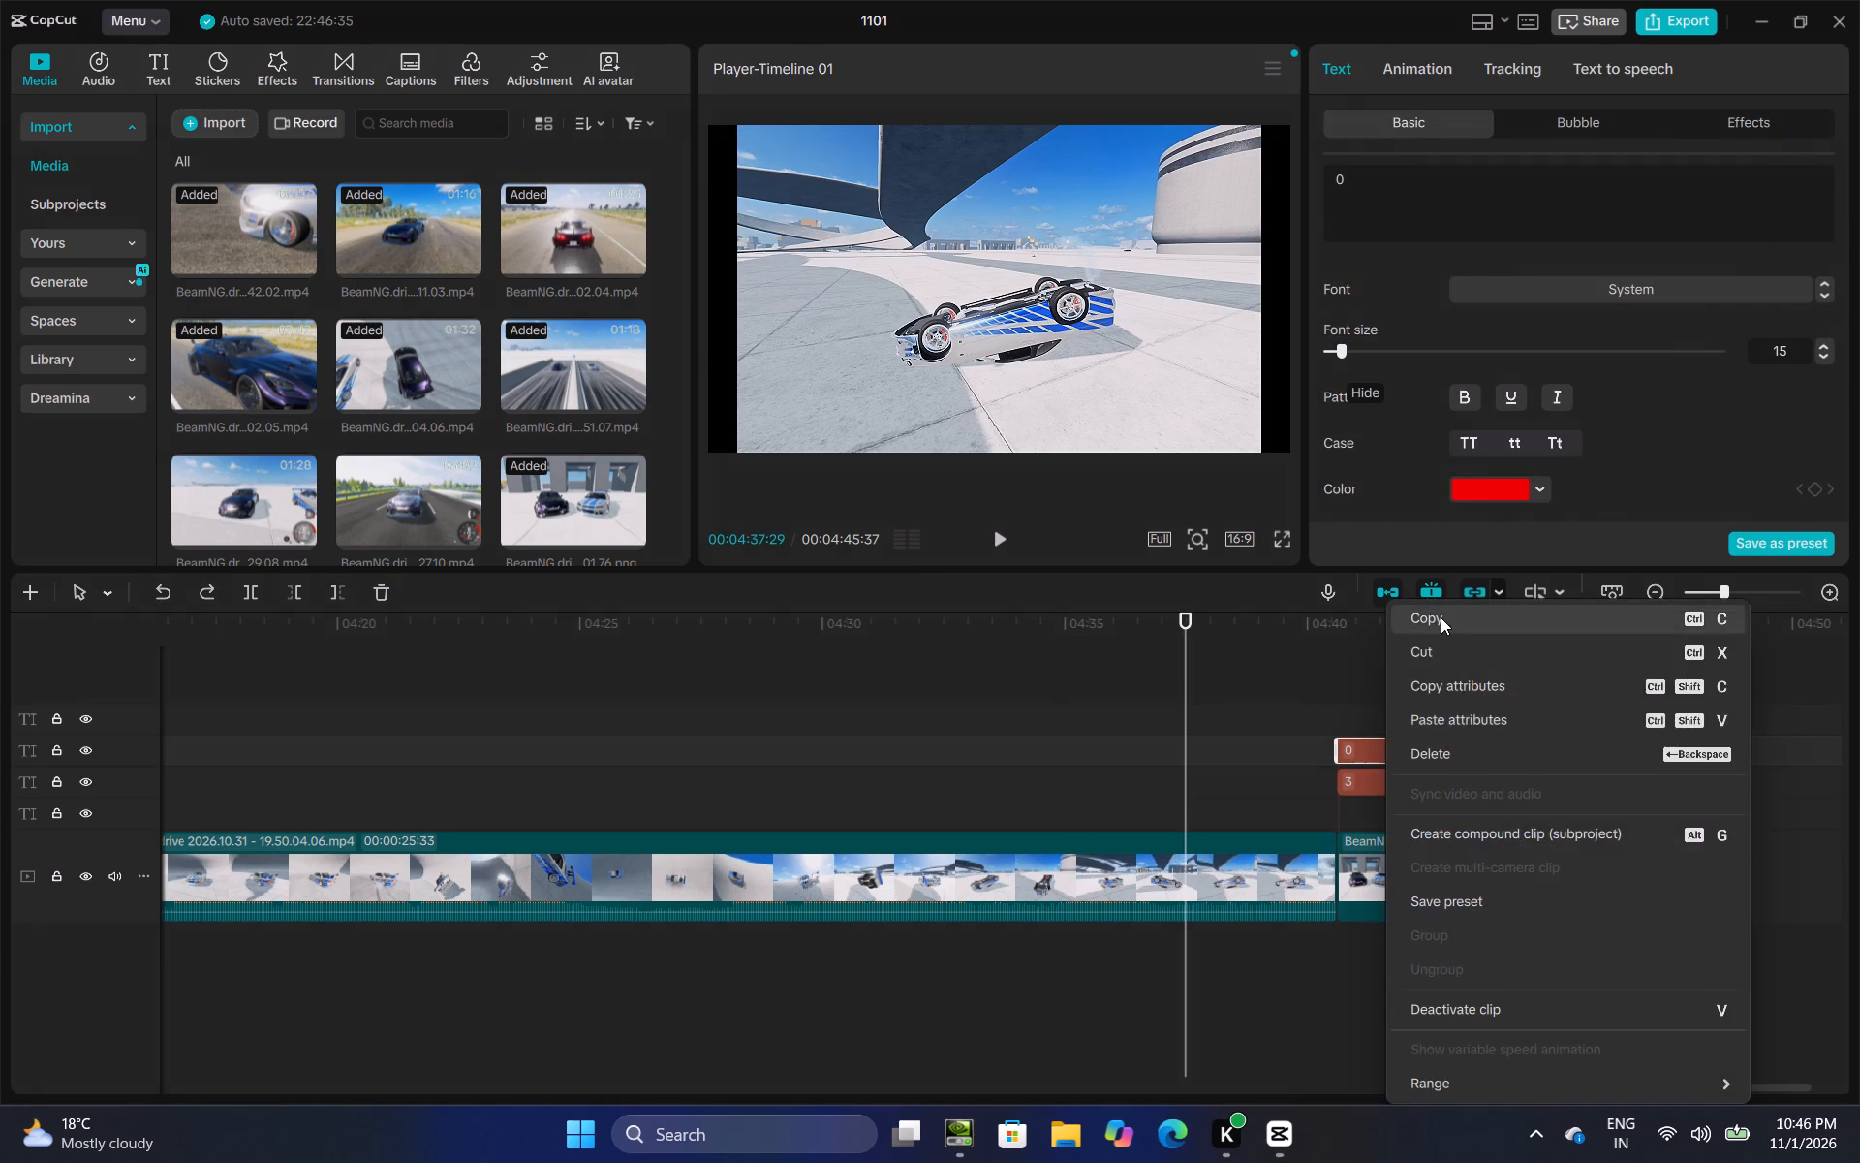
left_click(1441, 617)
left_click_drag(1484, 745, 1373, 777)
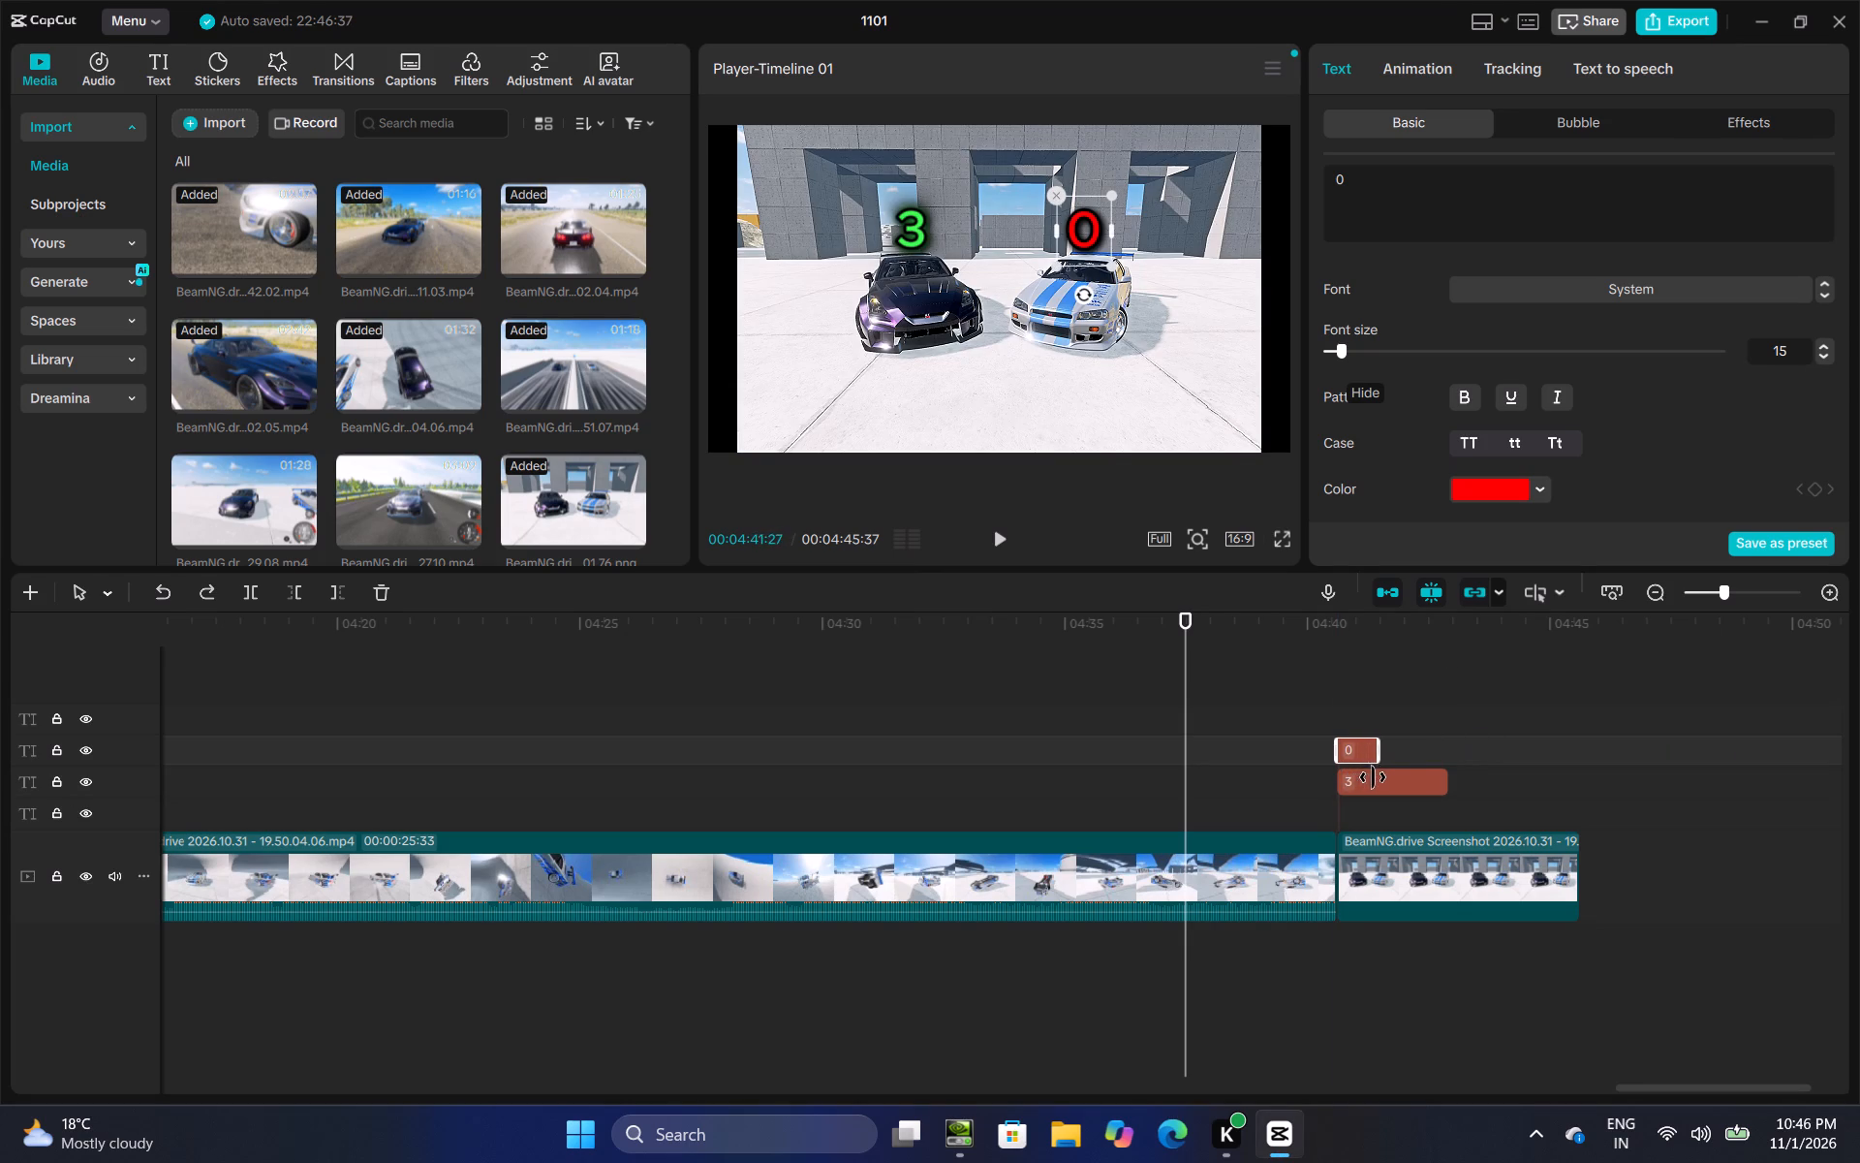
left_click_drag(1373, 777, 1379, 777)
Paste the copied red 0 caption and place it directly after the shortened one over the last score screenshot.
right_click(1402, 748)
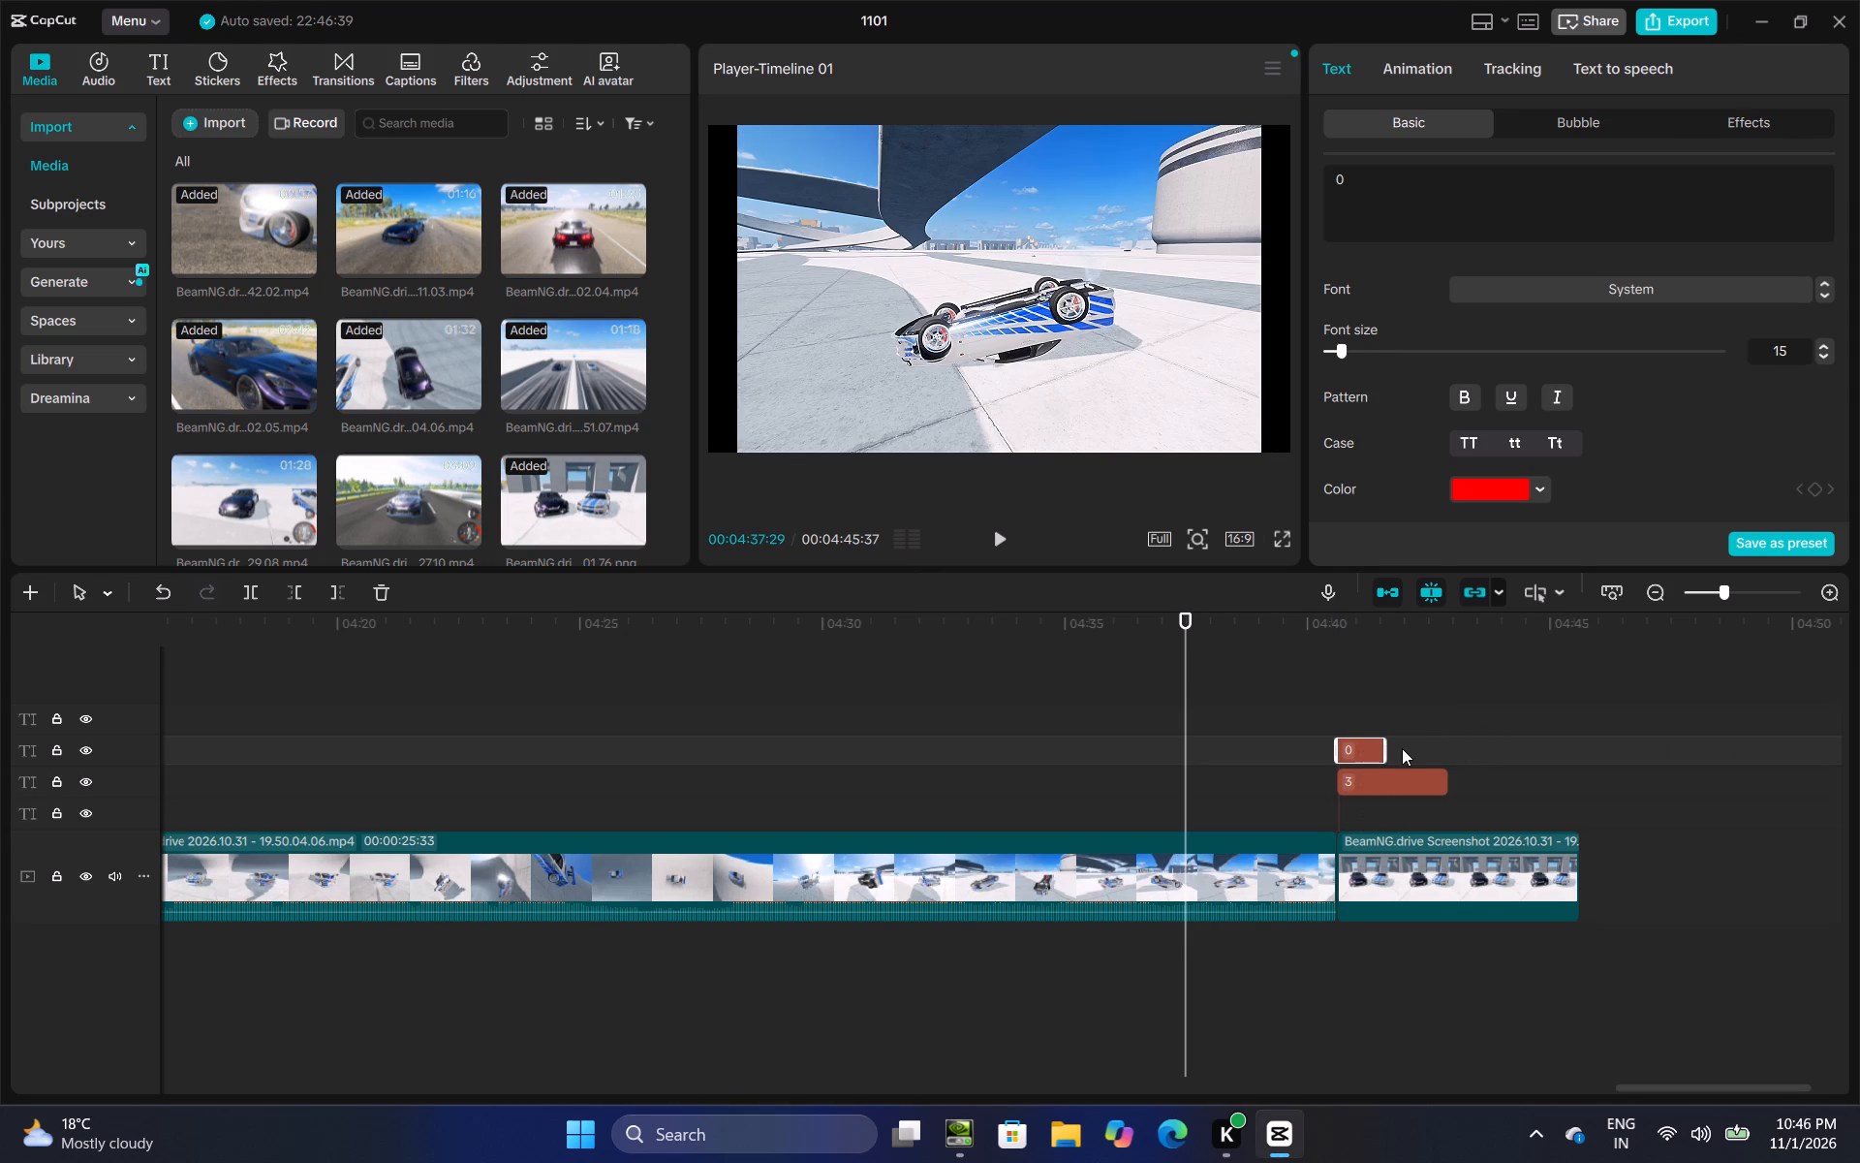
left_click(1462, 866)
left_click(1467, 879)
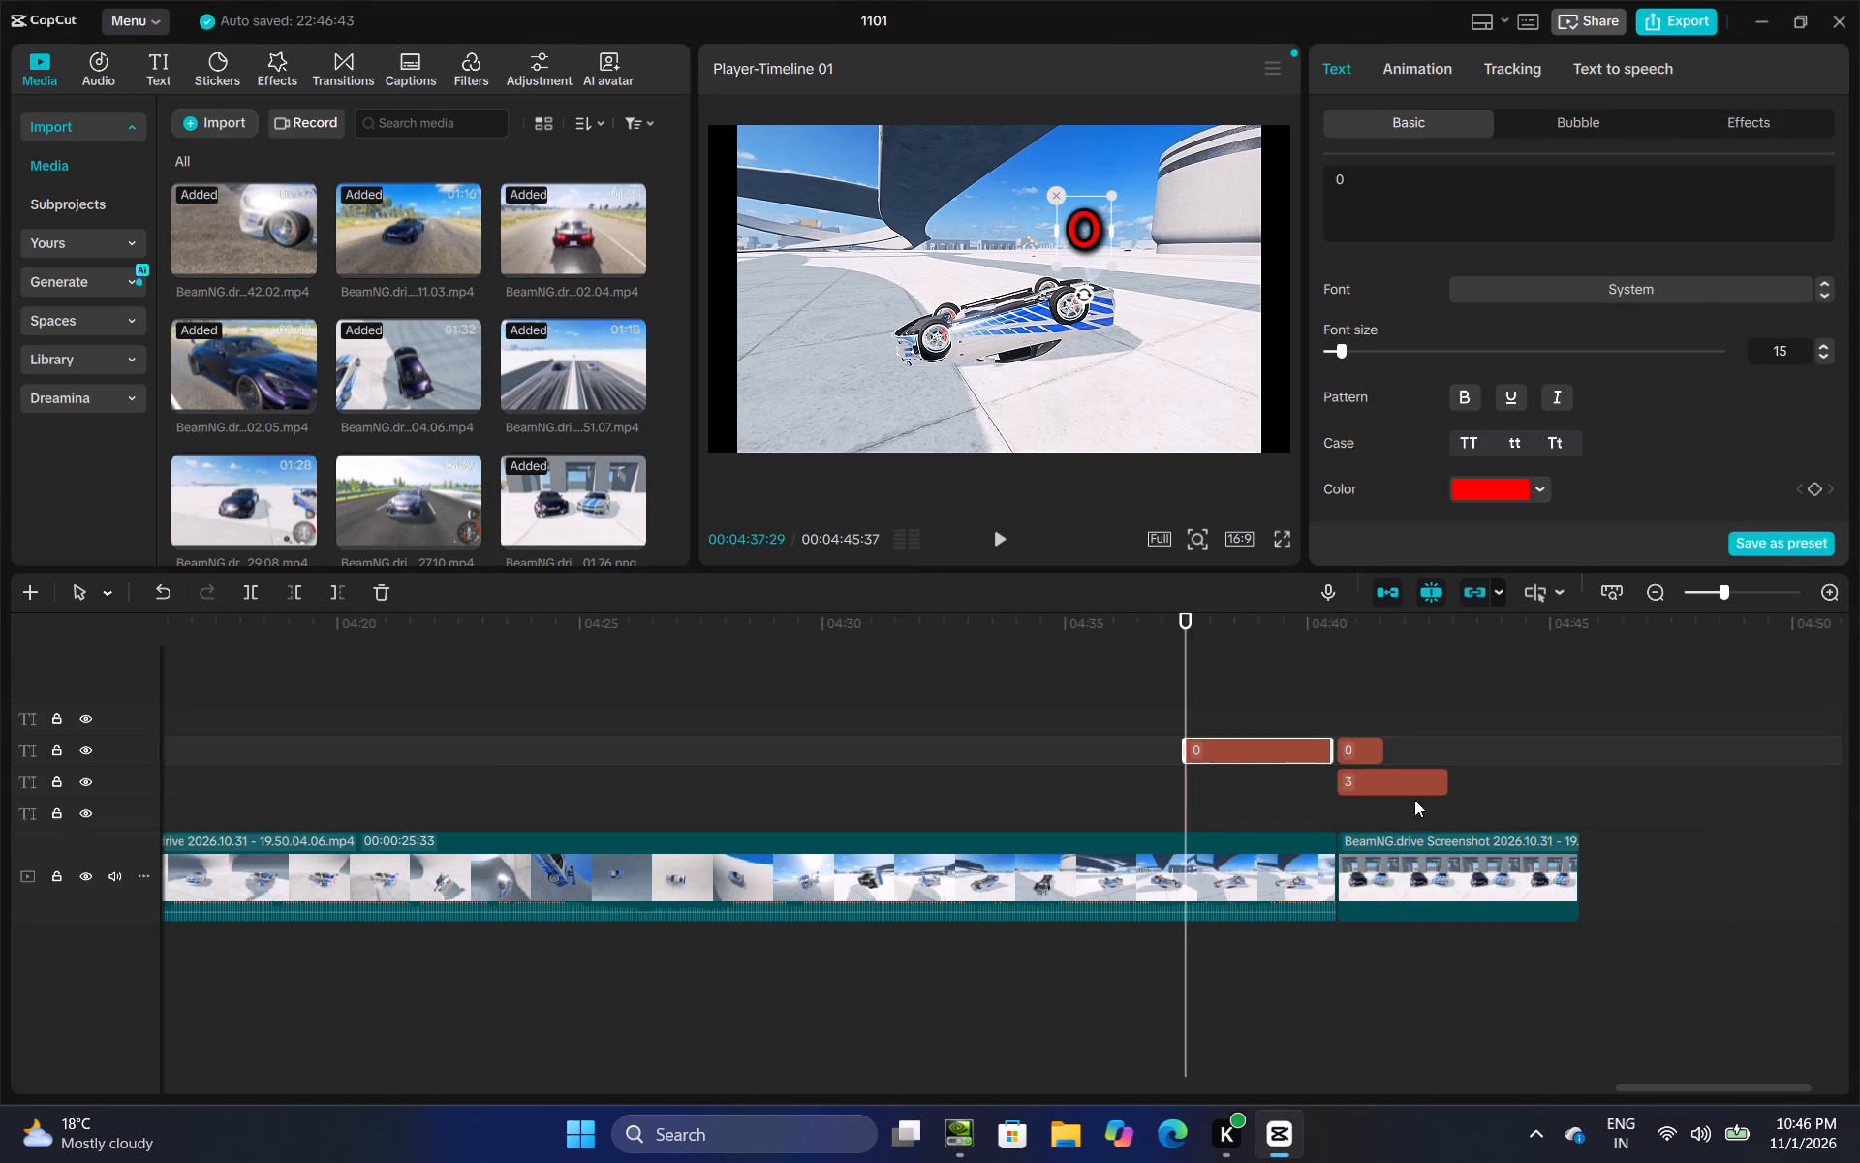
left_click_drag(1269, 748, 1468, 748)
left_click(1448, 719)
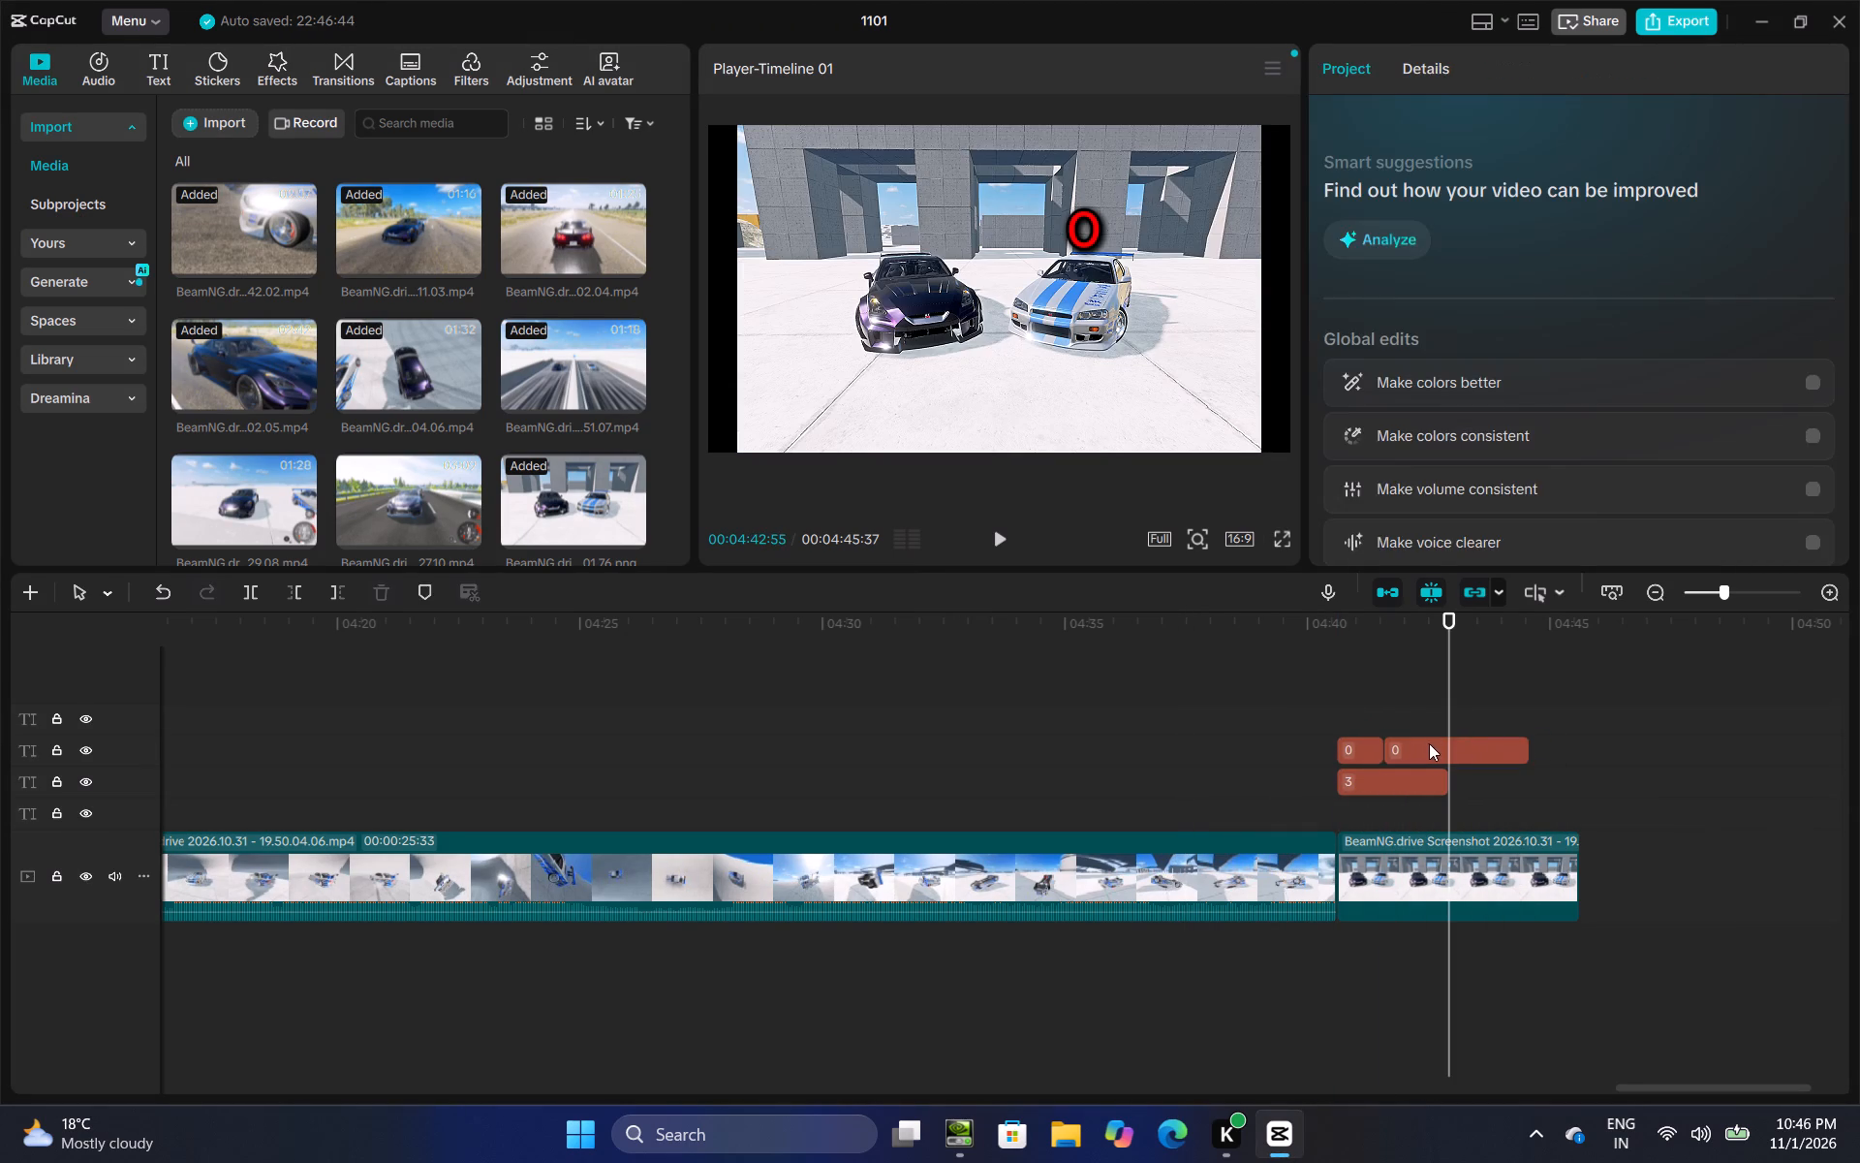
Change the text of the second red 0 caption on the last score screenshot to 1.
left_click(1421, 743)
left_click(1384, 176)
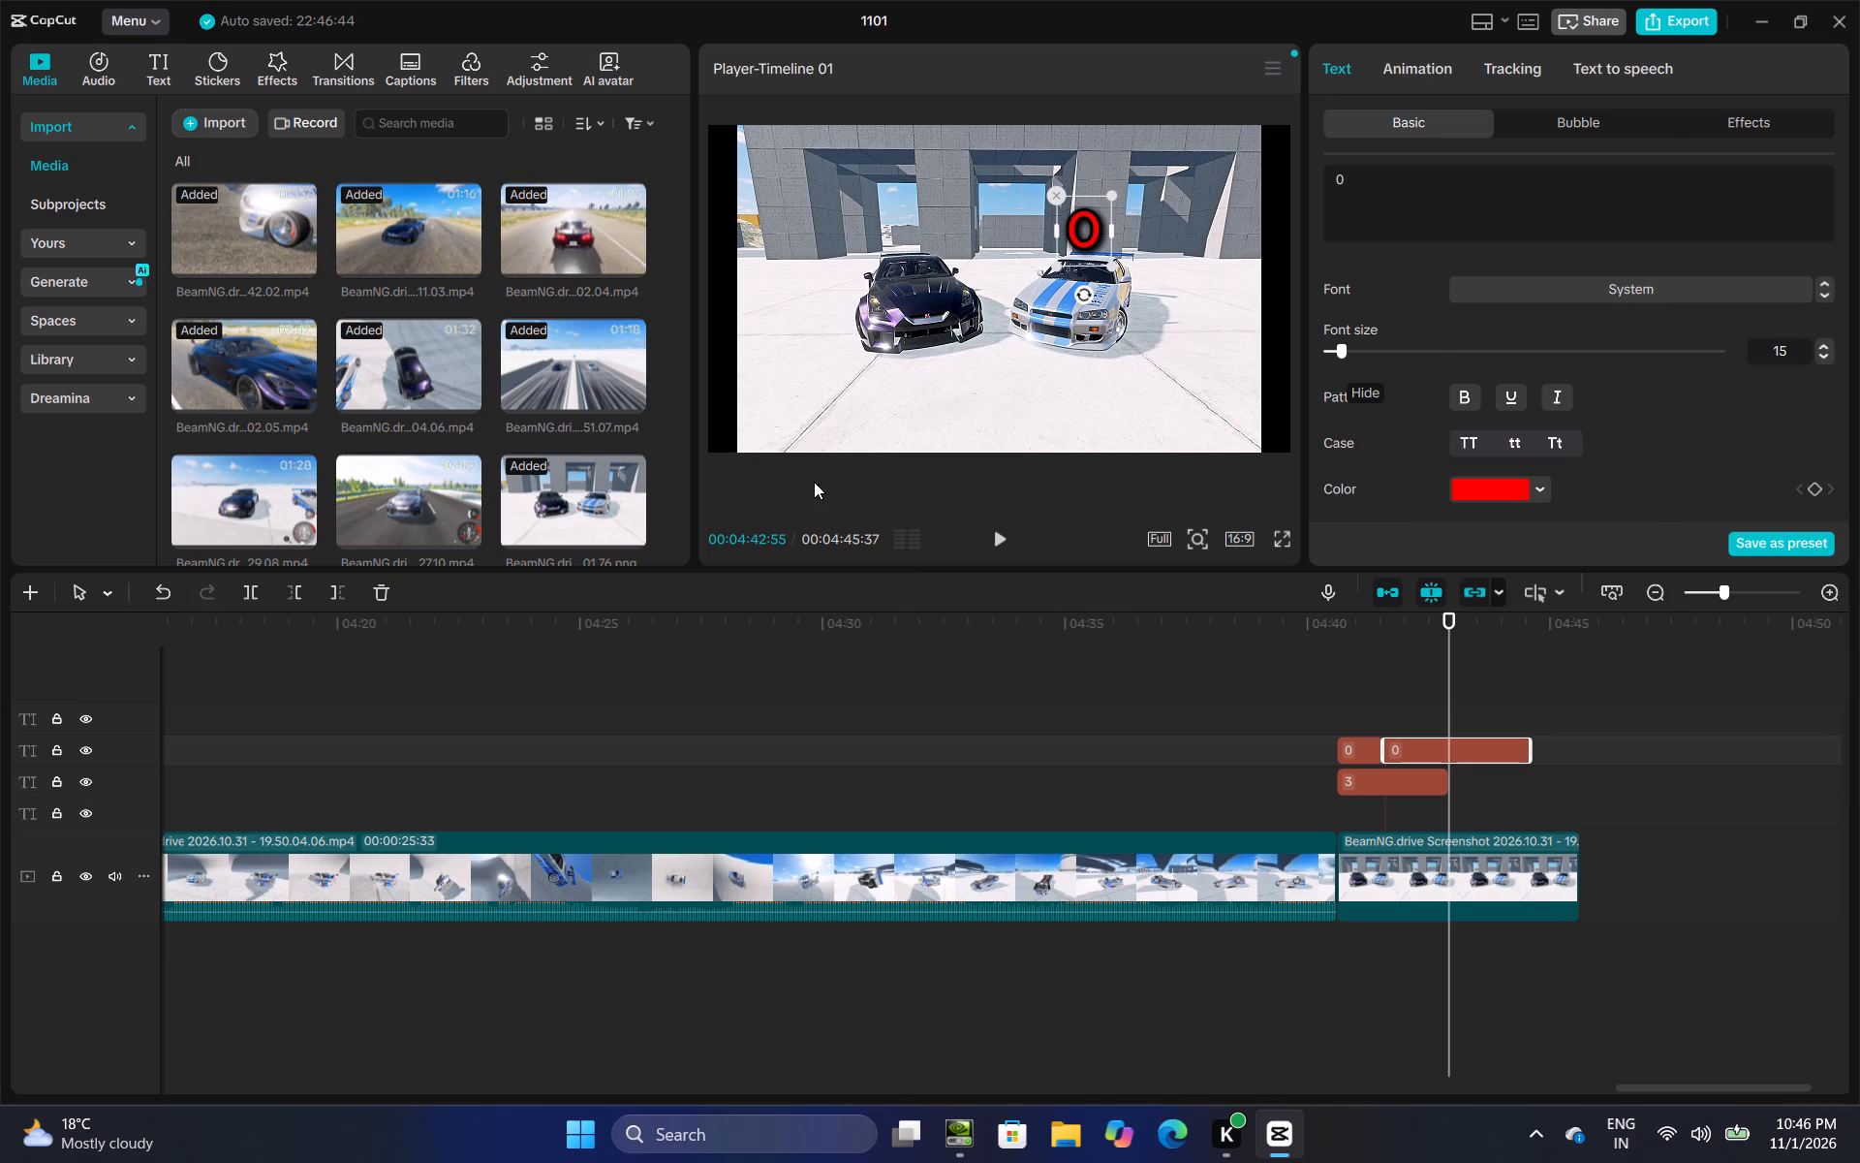
key("BackSpace")
key("1")
Give the 1 caption the green preset style with black outline, and turn on its shadow and glow.
scroll(1636, 421, "down", 3)
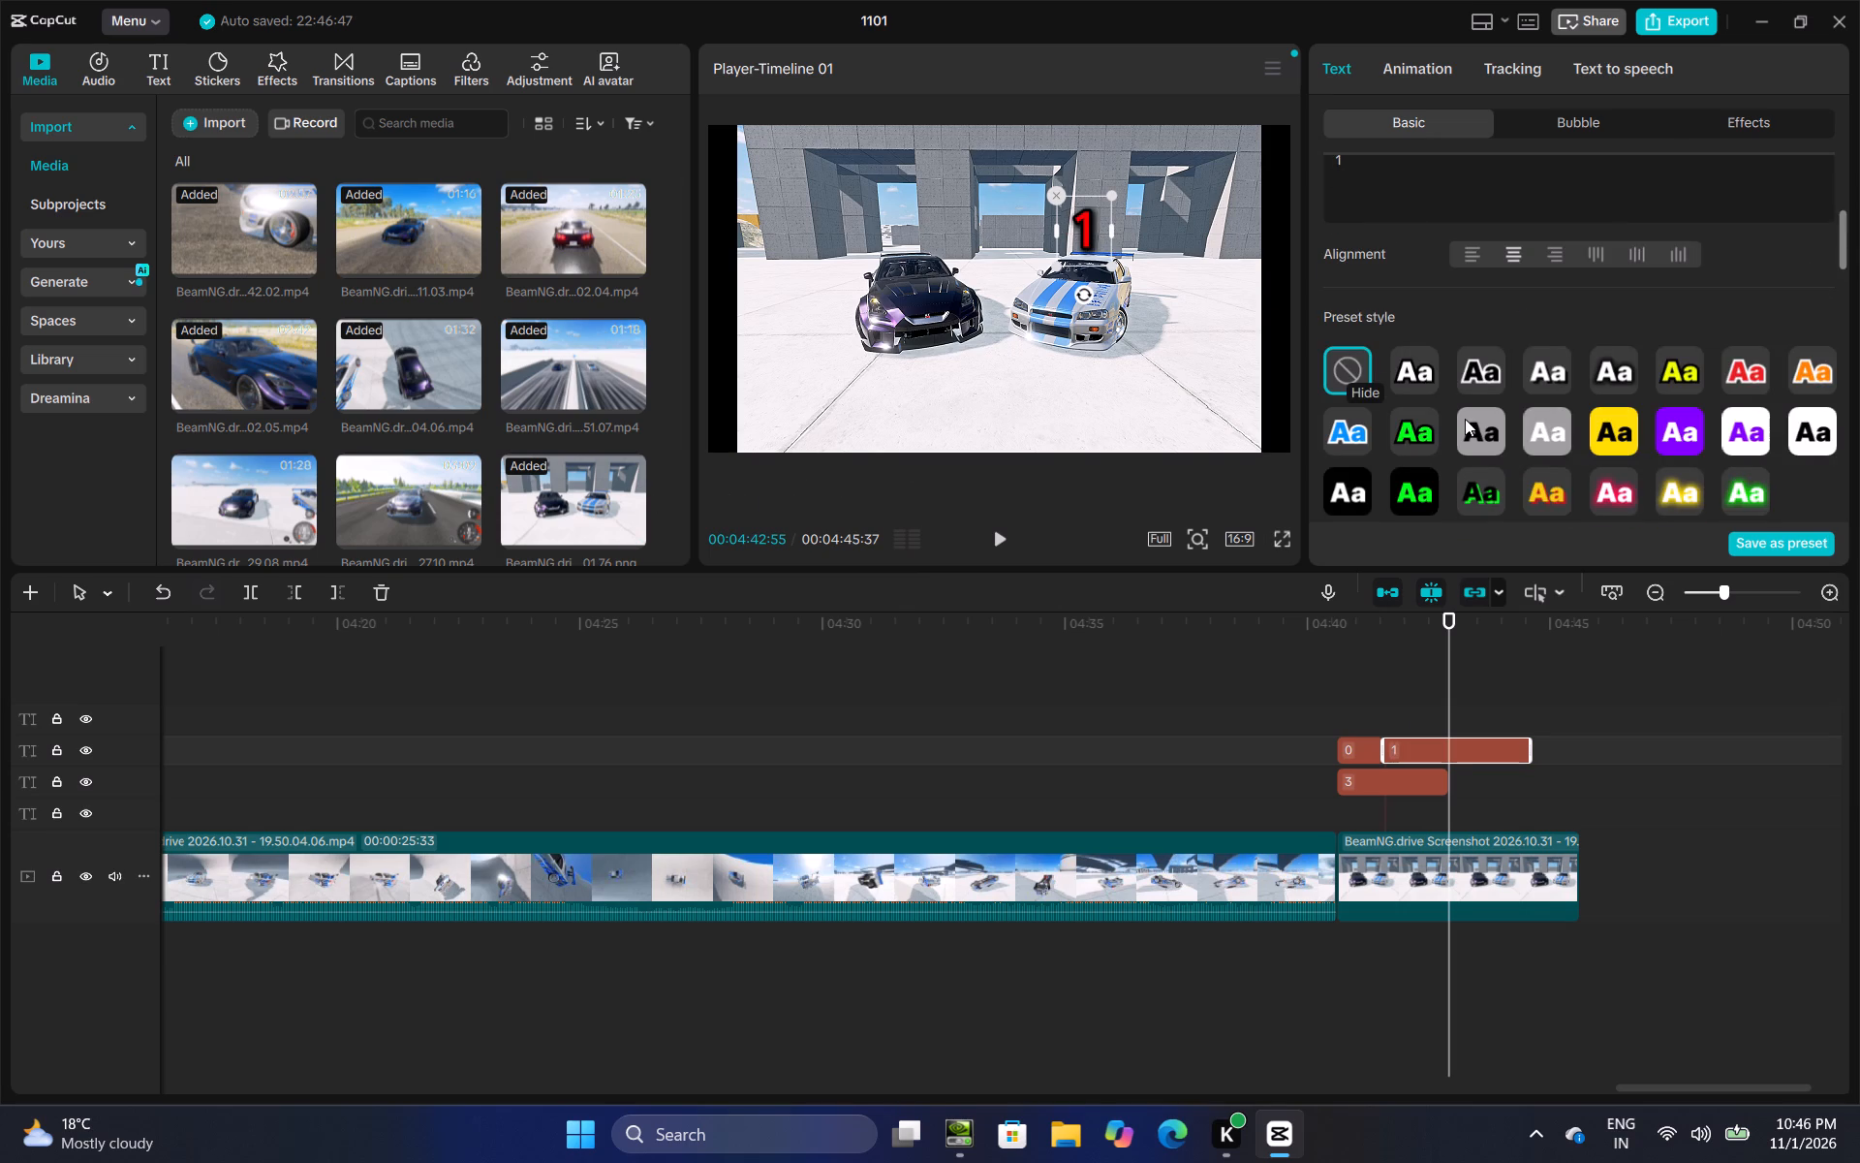
left_click(1405, 428)
scroll(1438, 404, "down", 13)
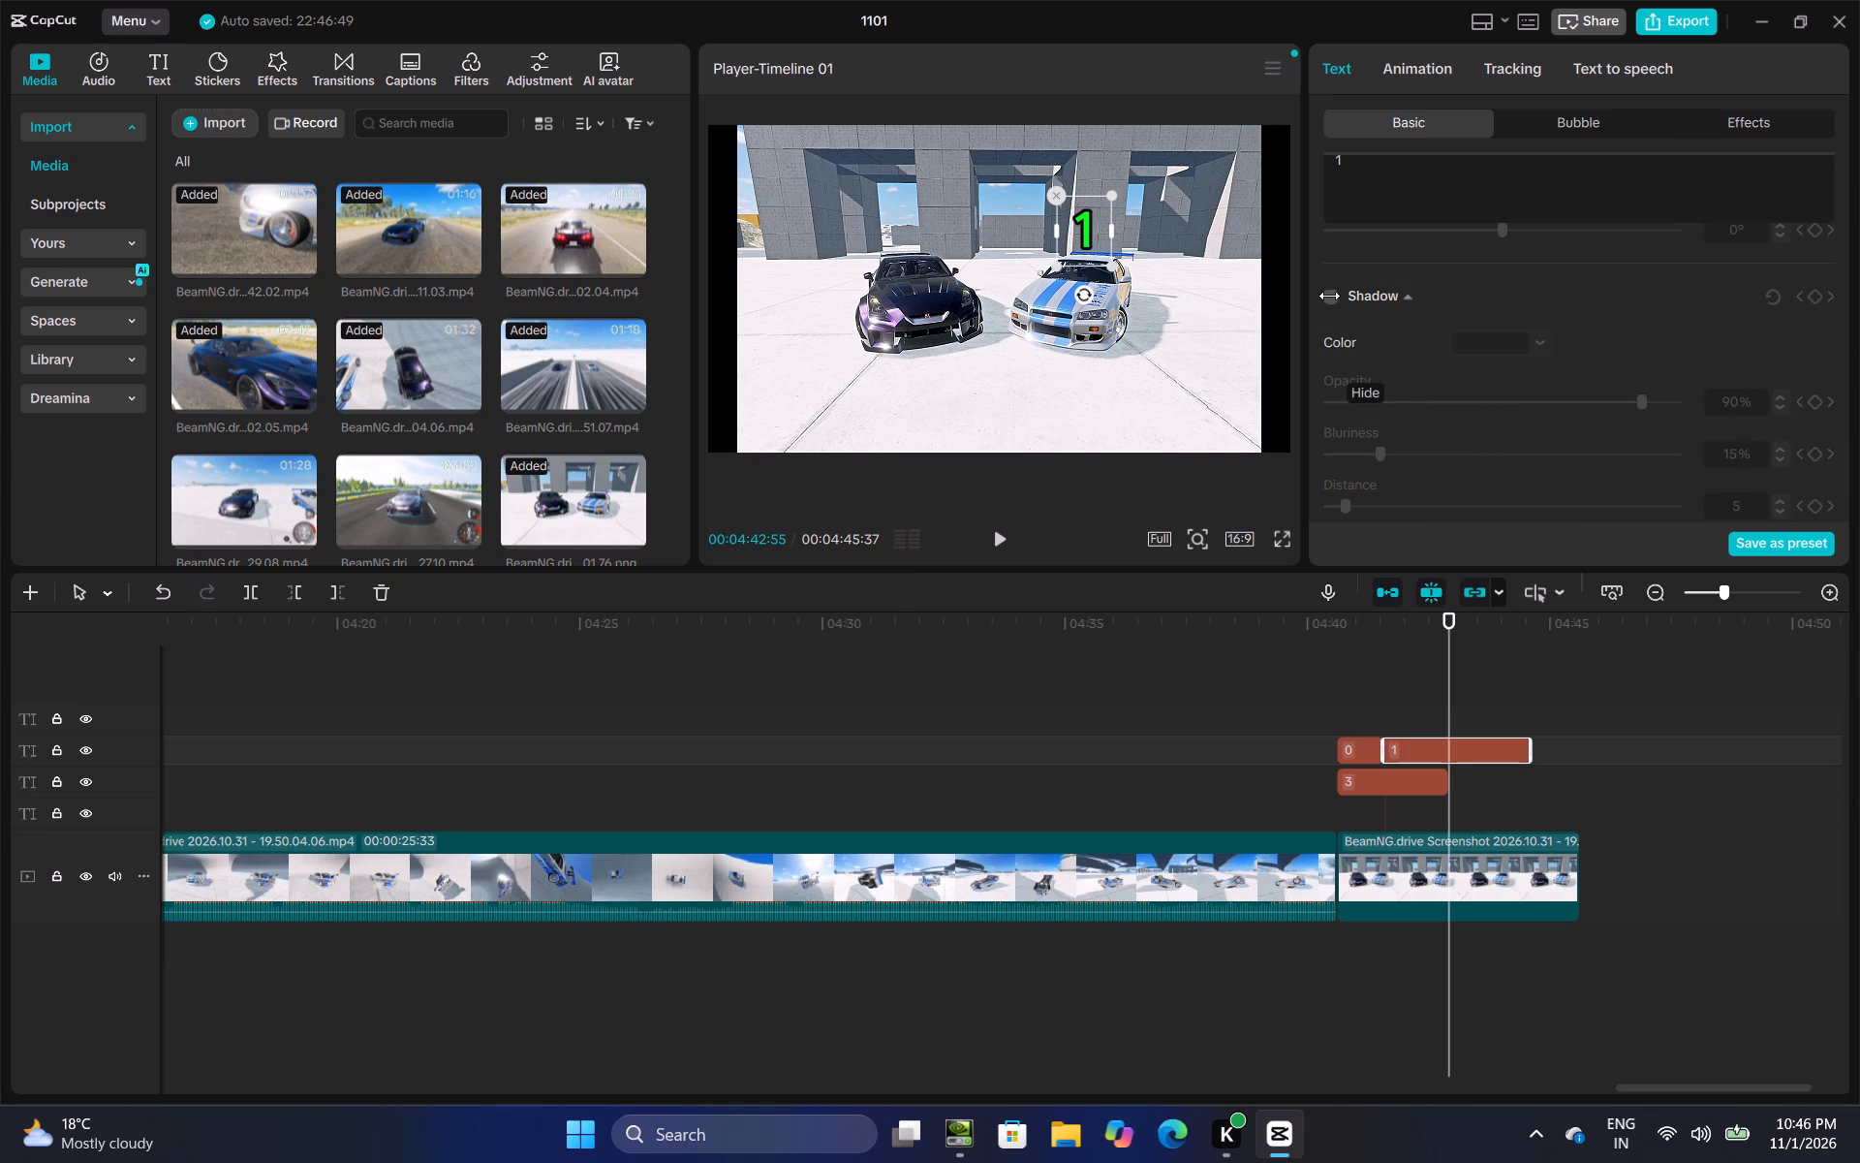
left_click(1329, 296)
scroll(1389, 361, "up", 5)
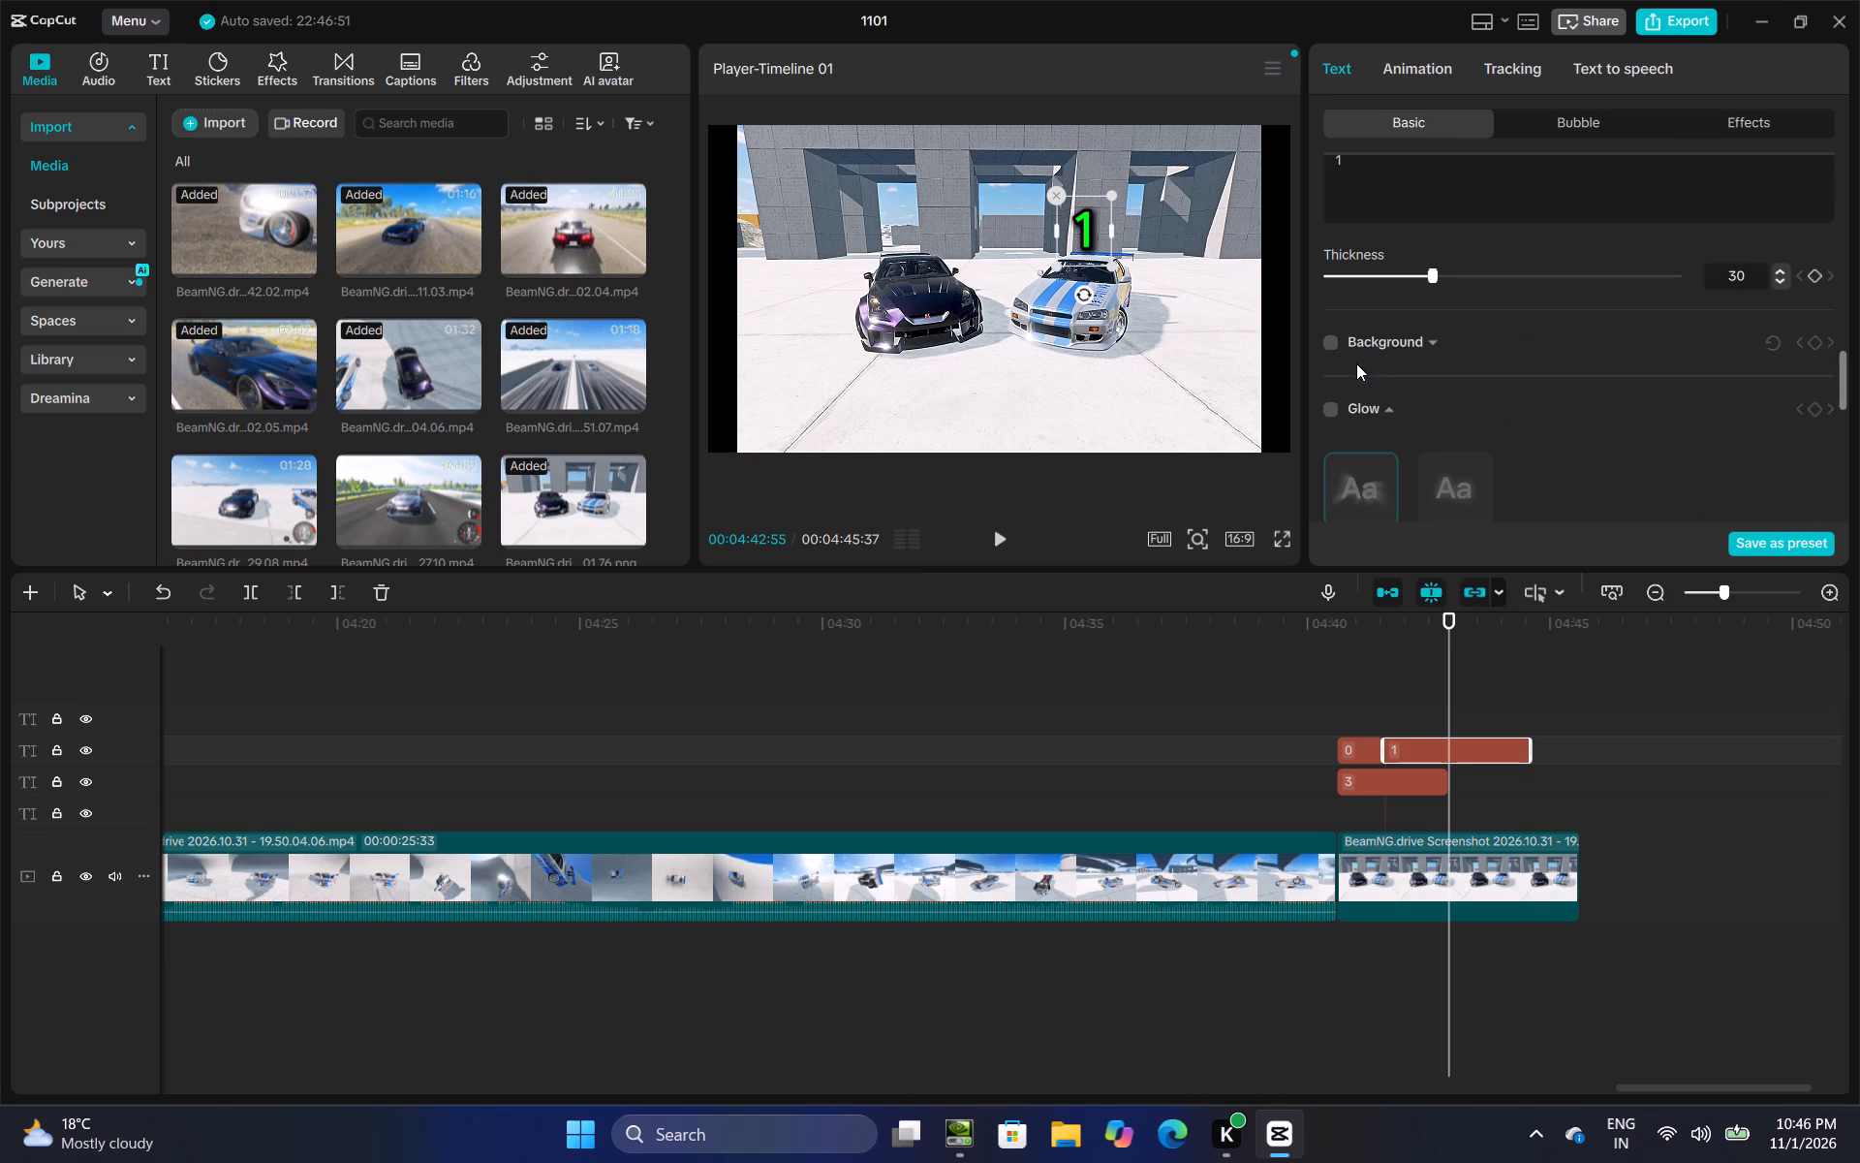
left_click(1326, 411)
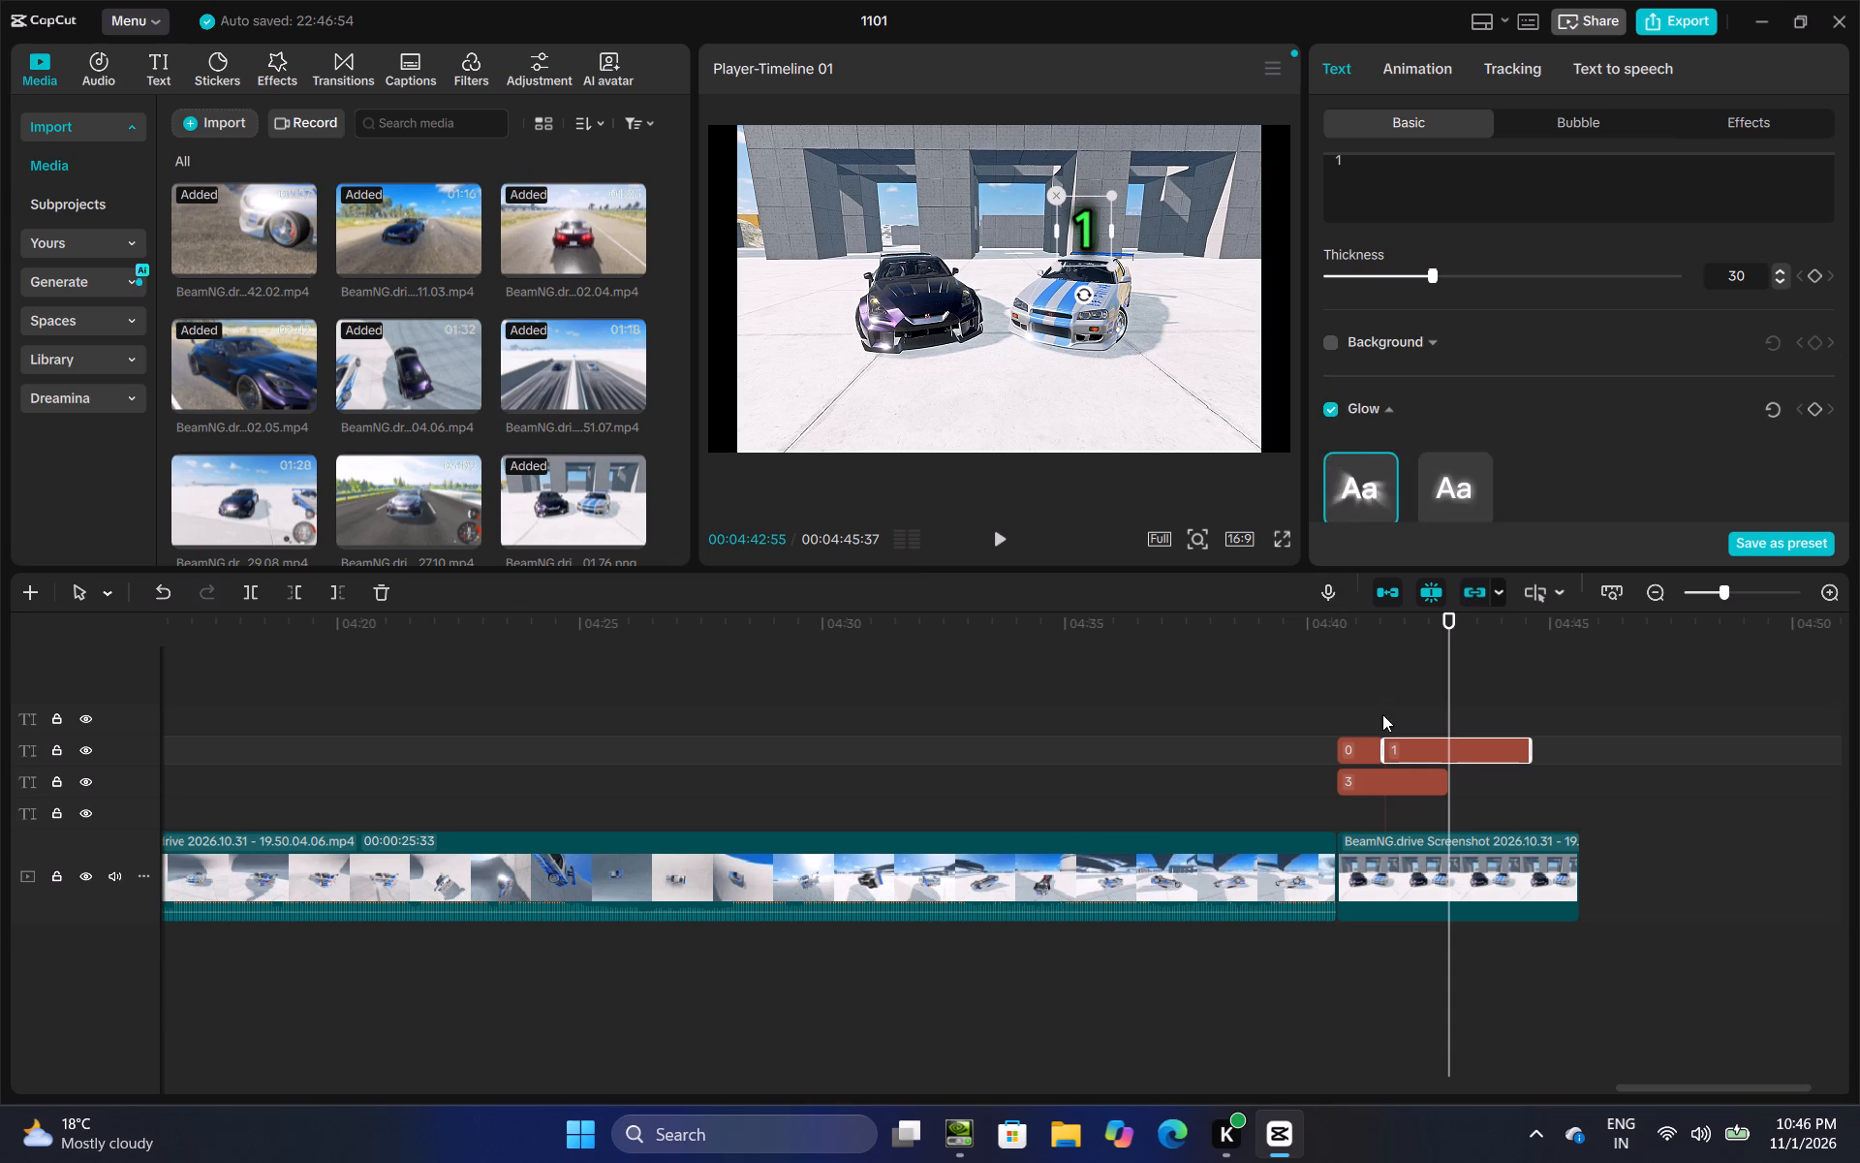
left_click(1376, 714)
Shorten the green 3 caption to about half a second, and paste a copy of it directly after on the same track.
left_click(1399, 787)
left_click_drag(1442, 777, 1353, 821)
right_click(1348, 777)
left_click(1379, 622)
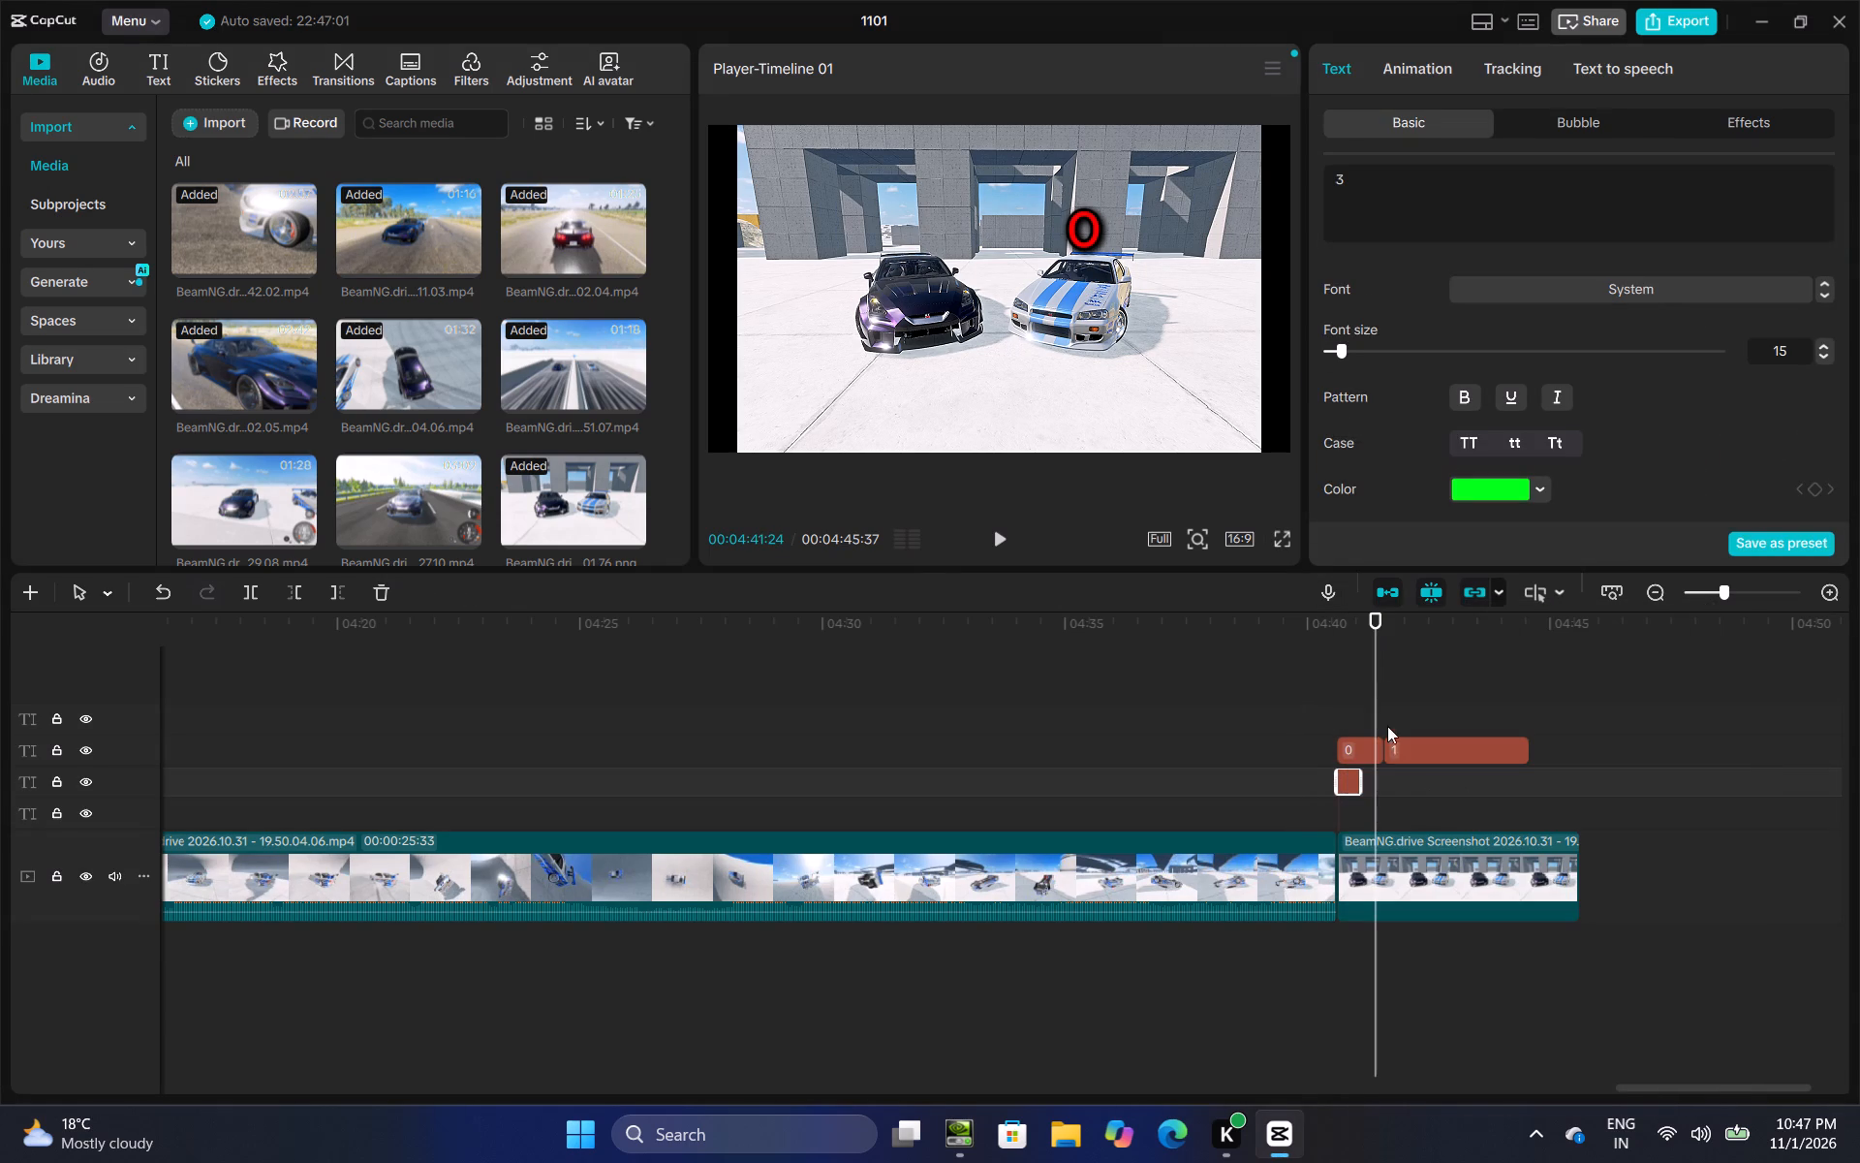
left_click_drag(1378, 779, 1363, 803)
right_click(1363, 803)
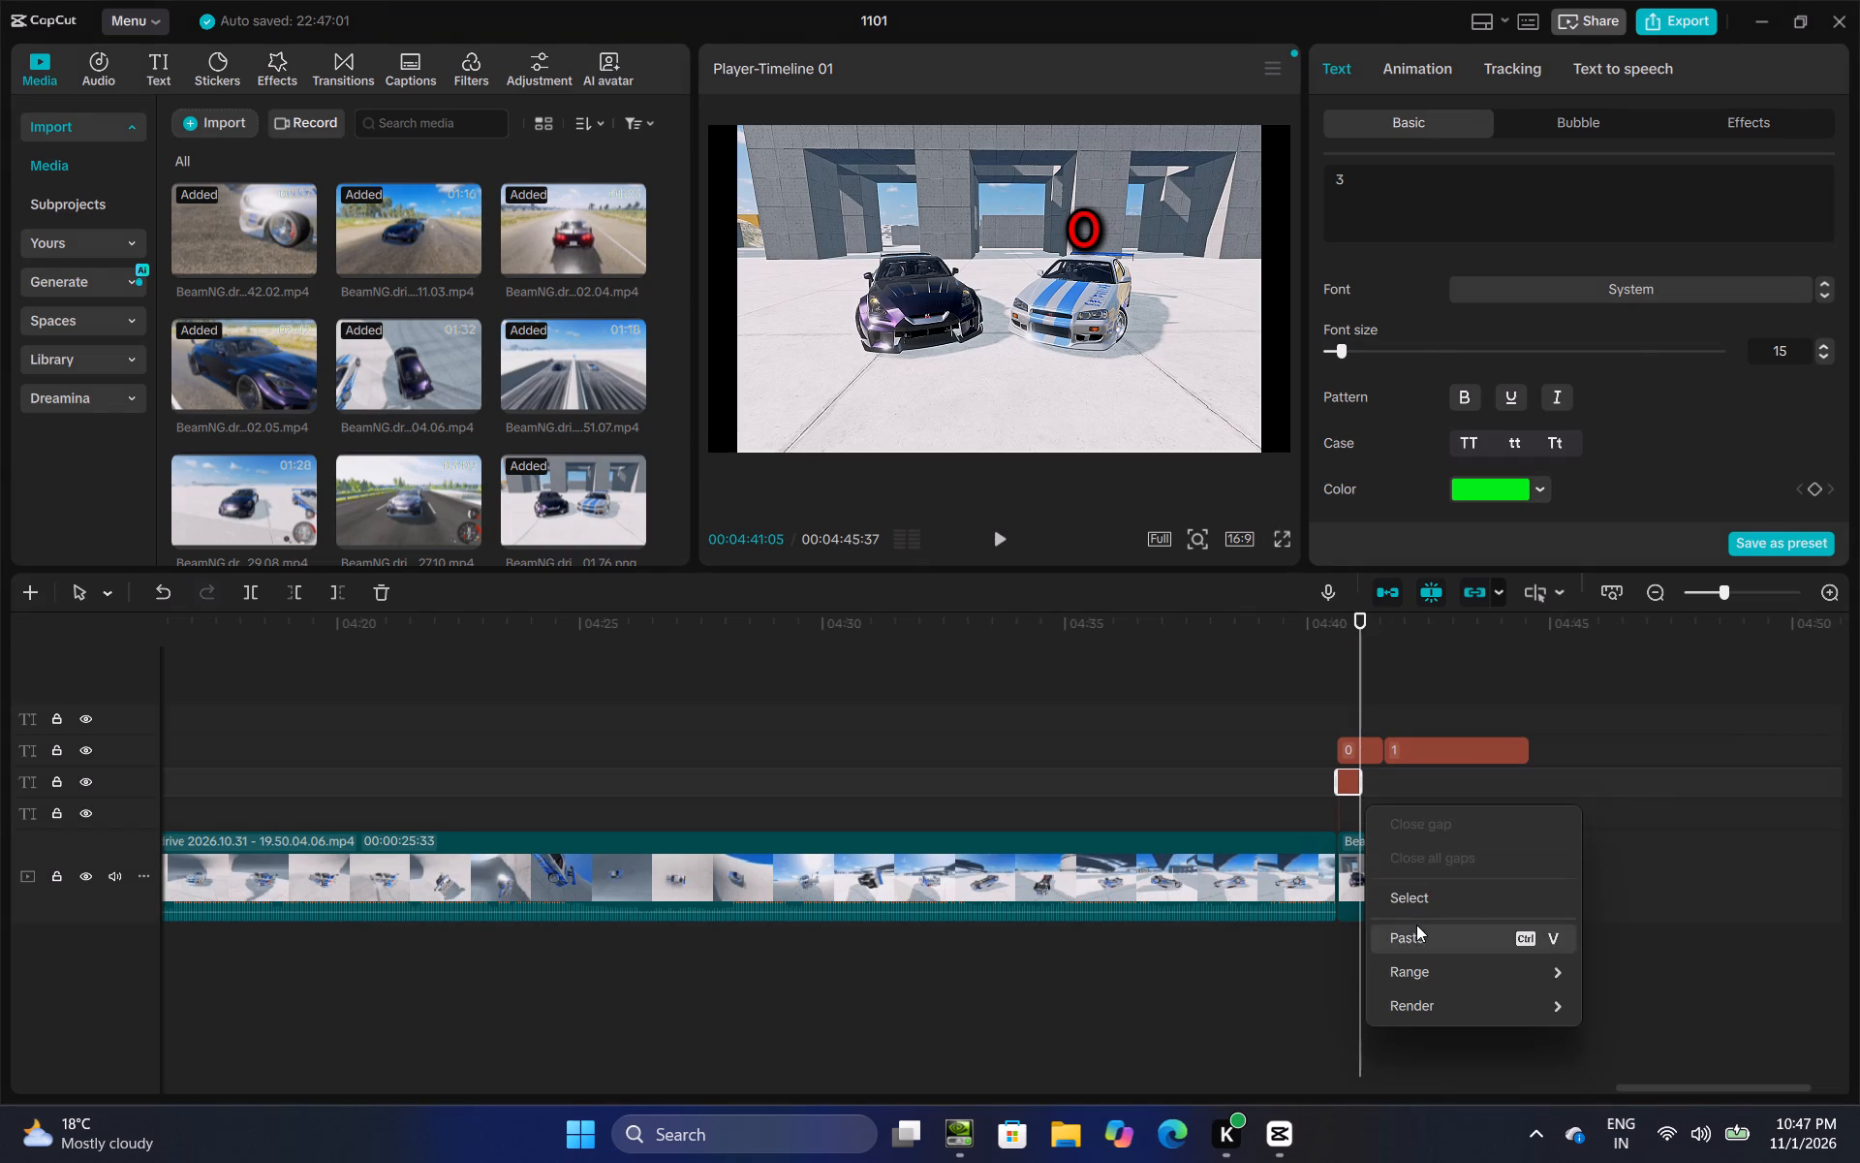
left_click(1416, 925)
Change the pasted green caption's text to 4 and extend its end to line up with the end of the 1 caption.
left_click(1382, 181)
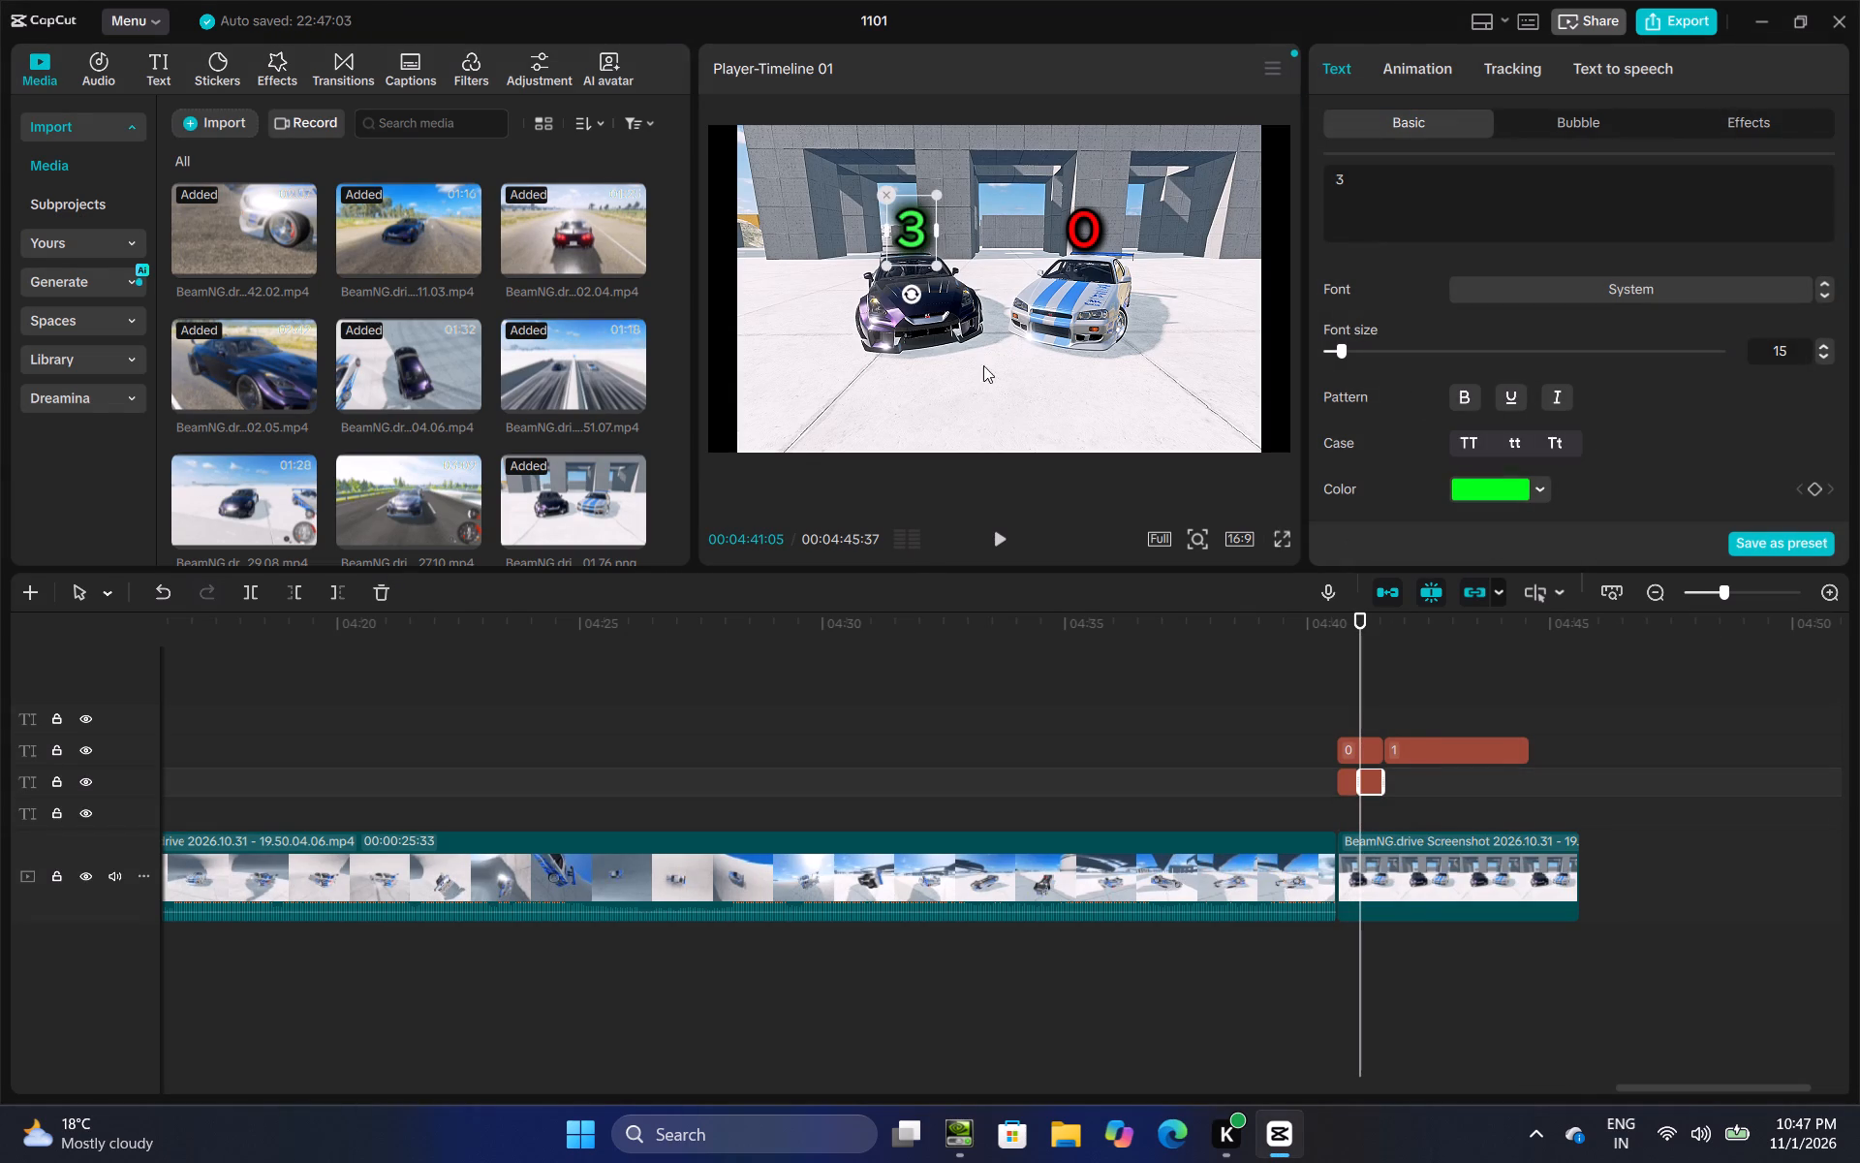
key("BackSpace")
key("4")
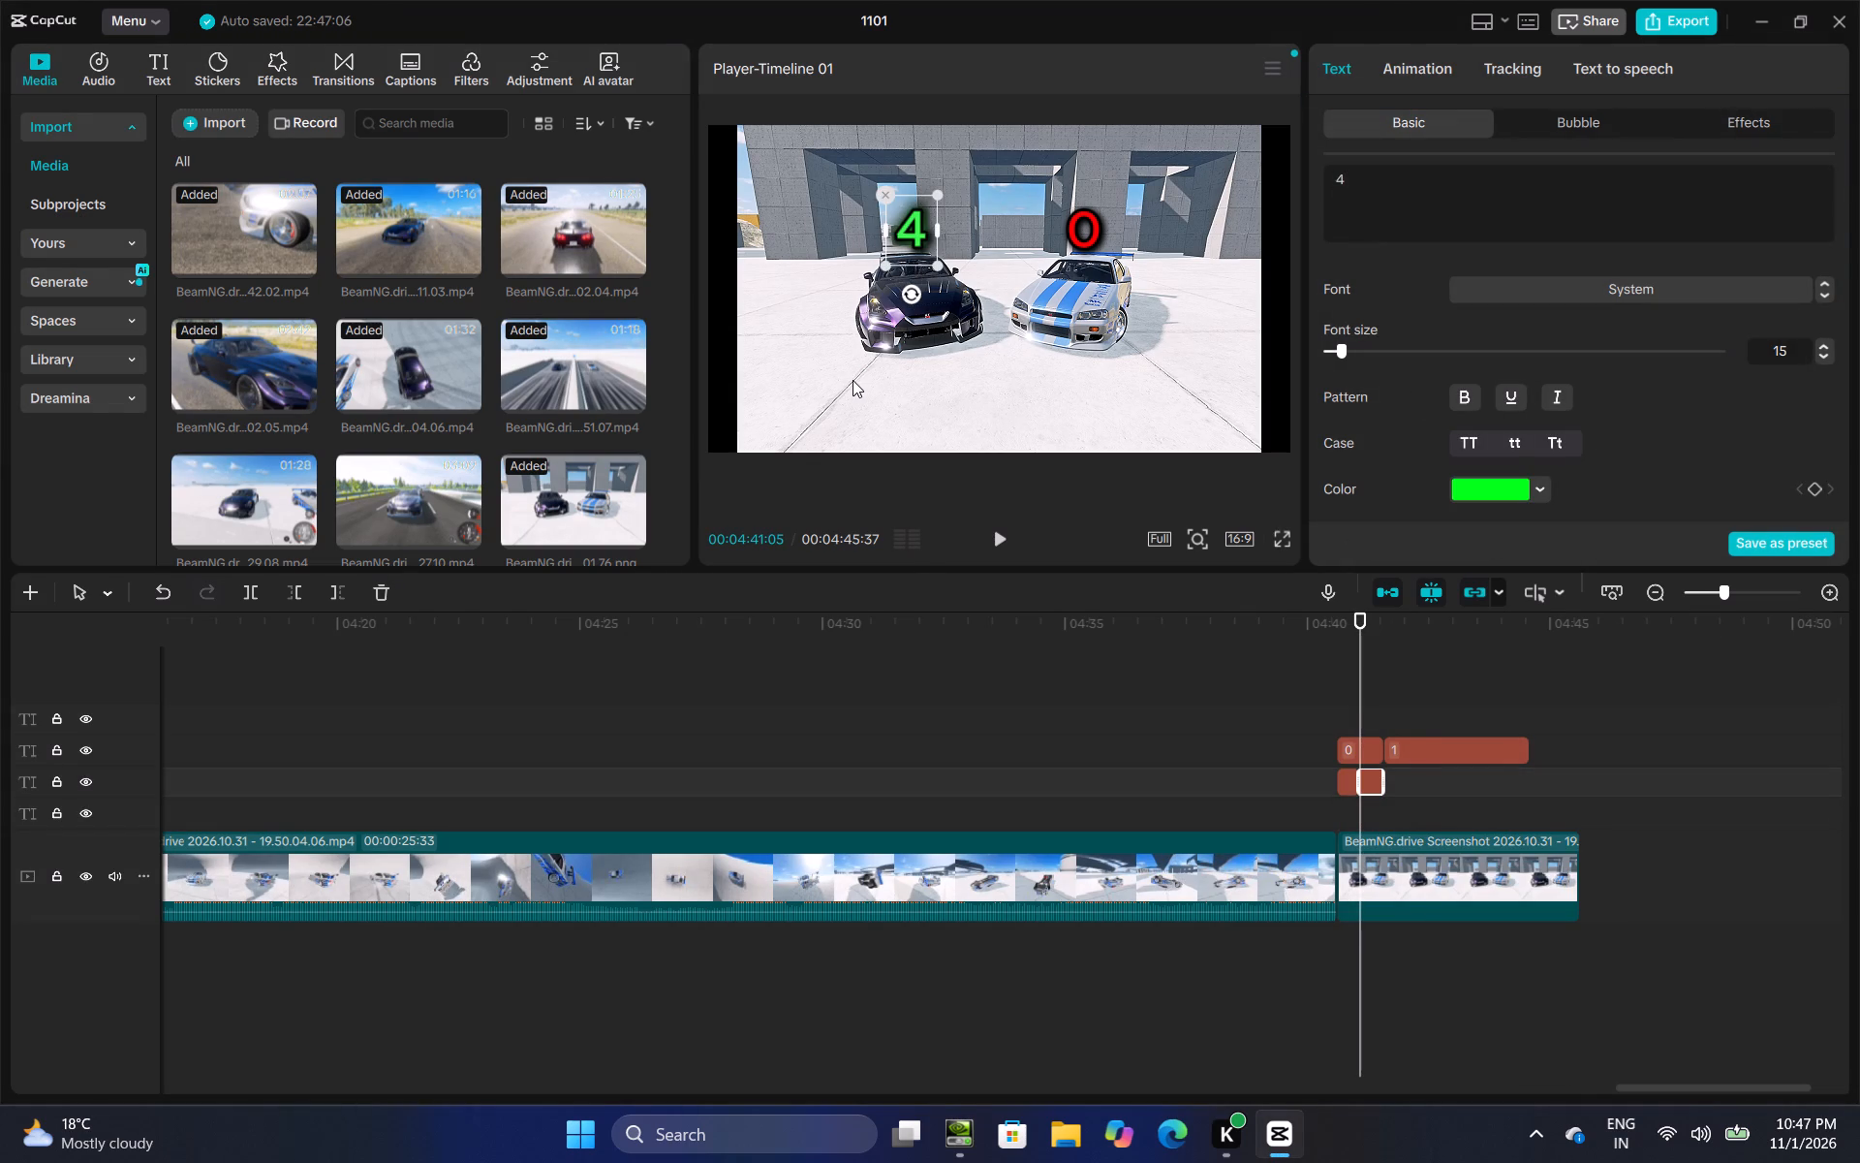
left_click_drag(1385, 780, 1450, 780)
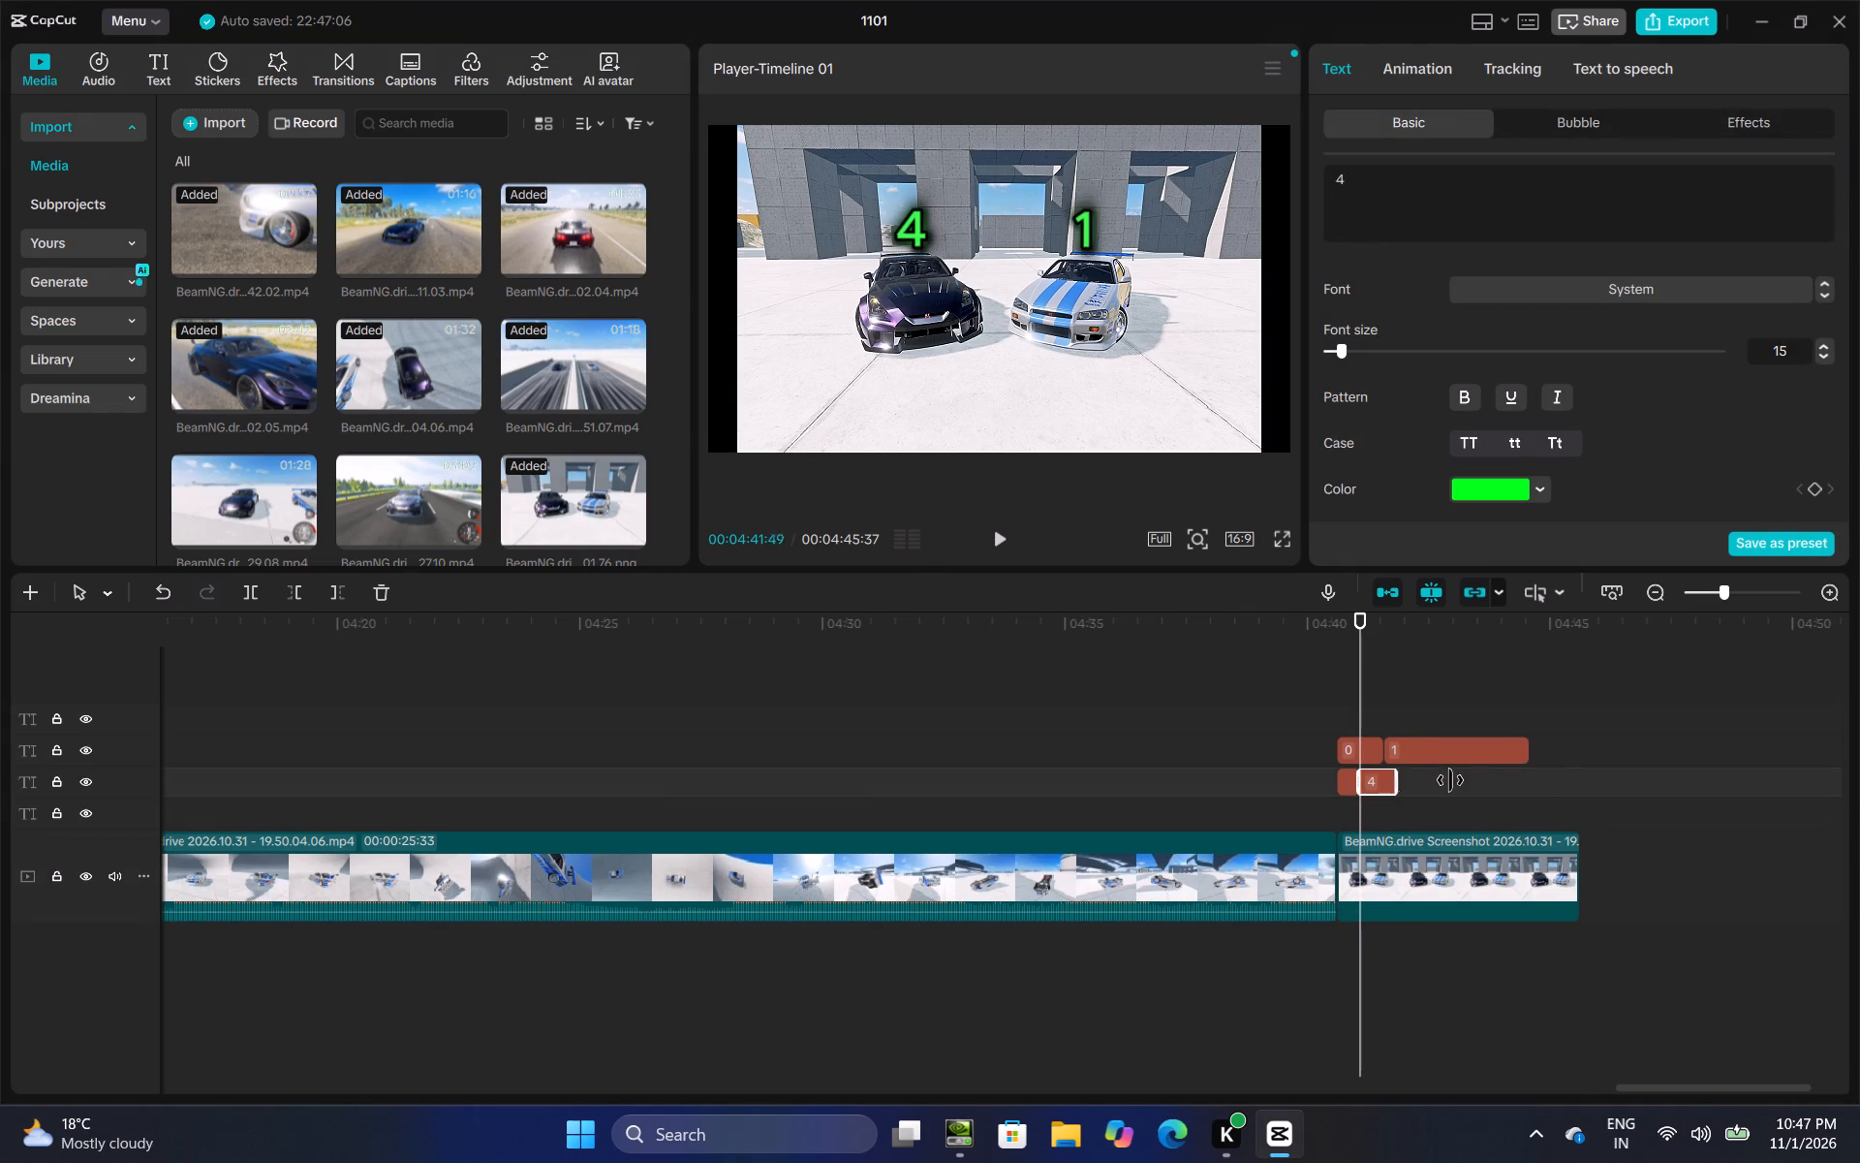
left_click_drag(1450, 780, 1533, 782)
left_click(1506, 732)
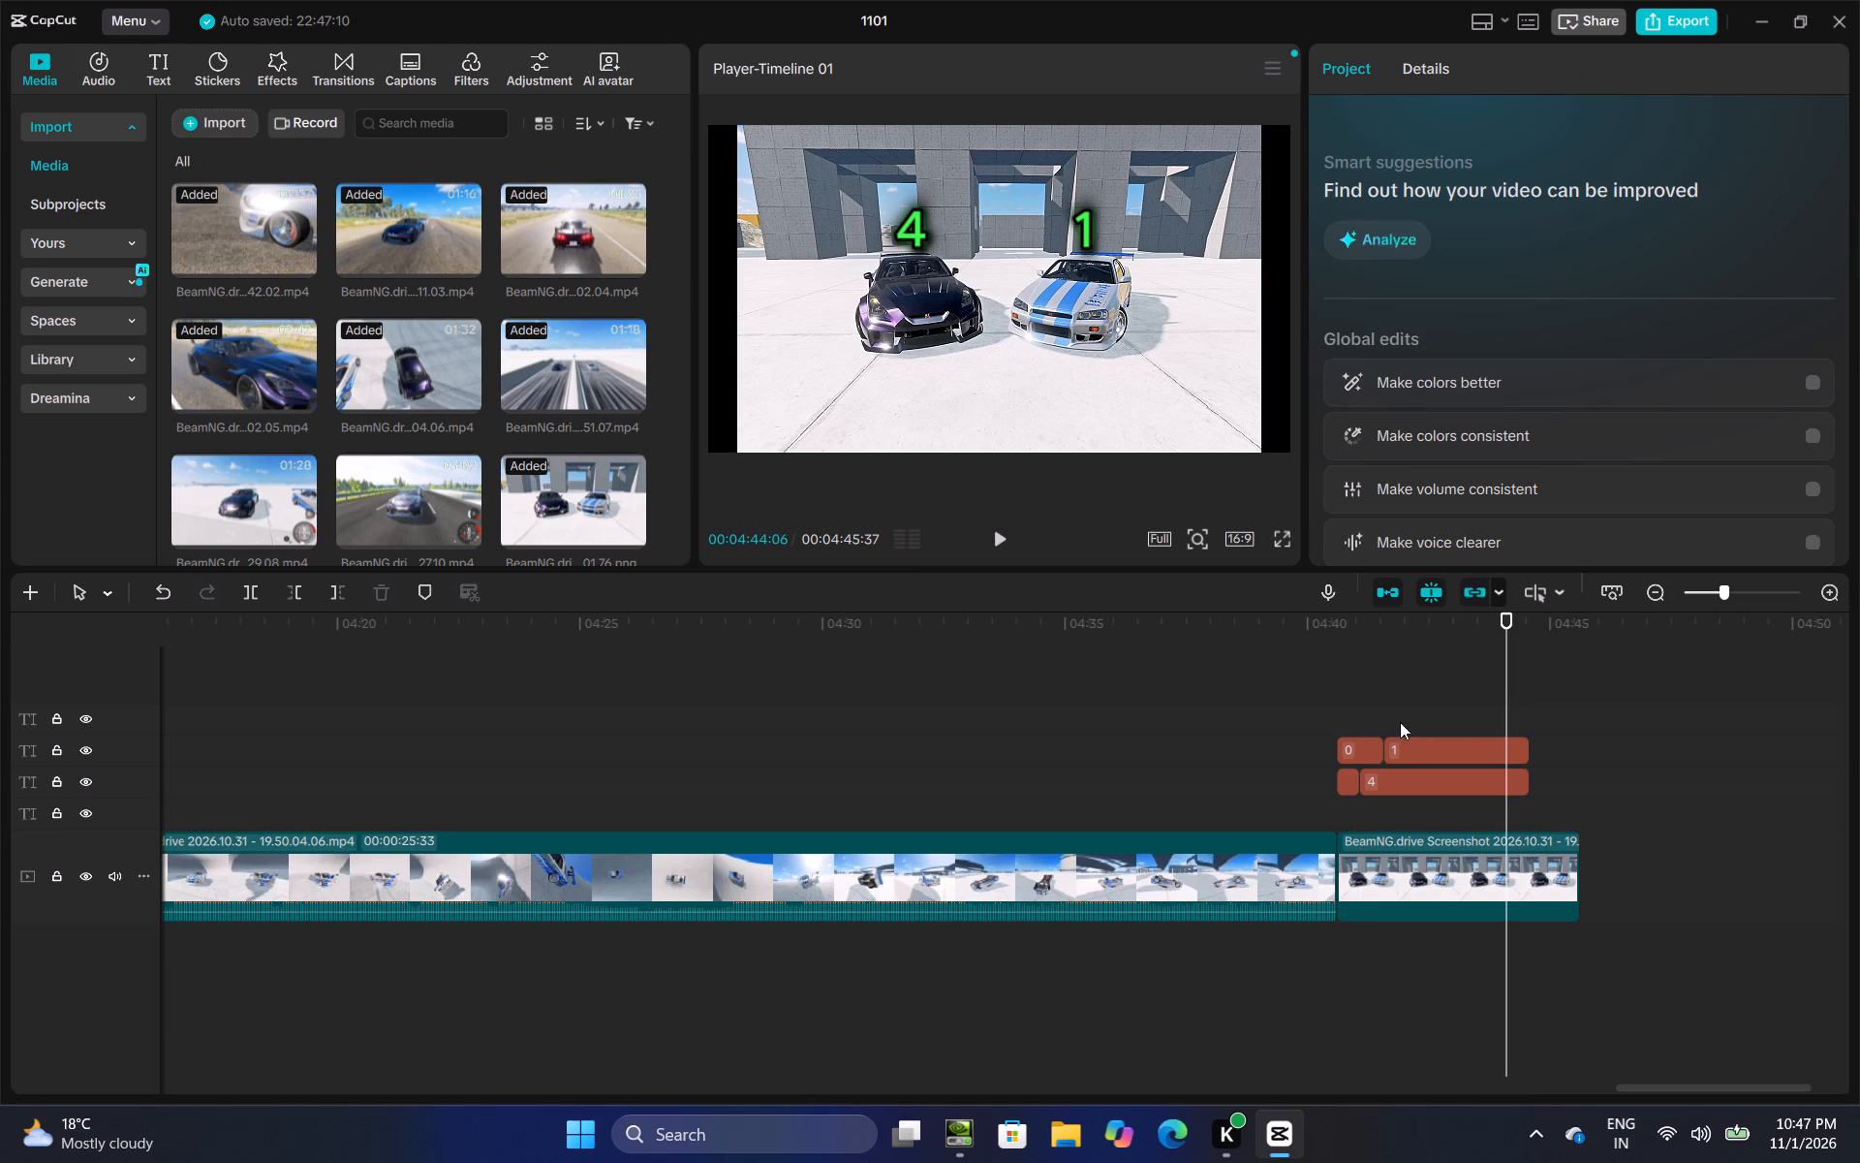
Add the black background images.jpg to the main track directly after the last score screenshot.
left_click(1371, 712)
left_click_drag(1375, 709, 1596, 698)
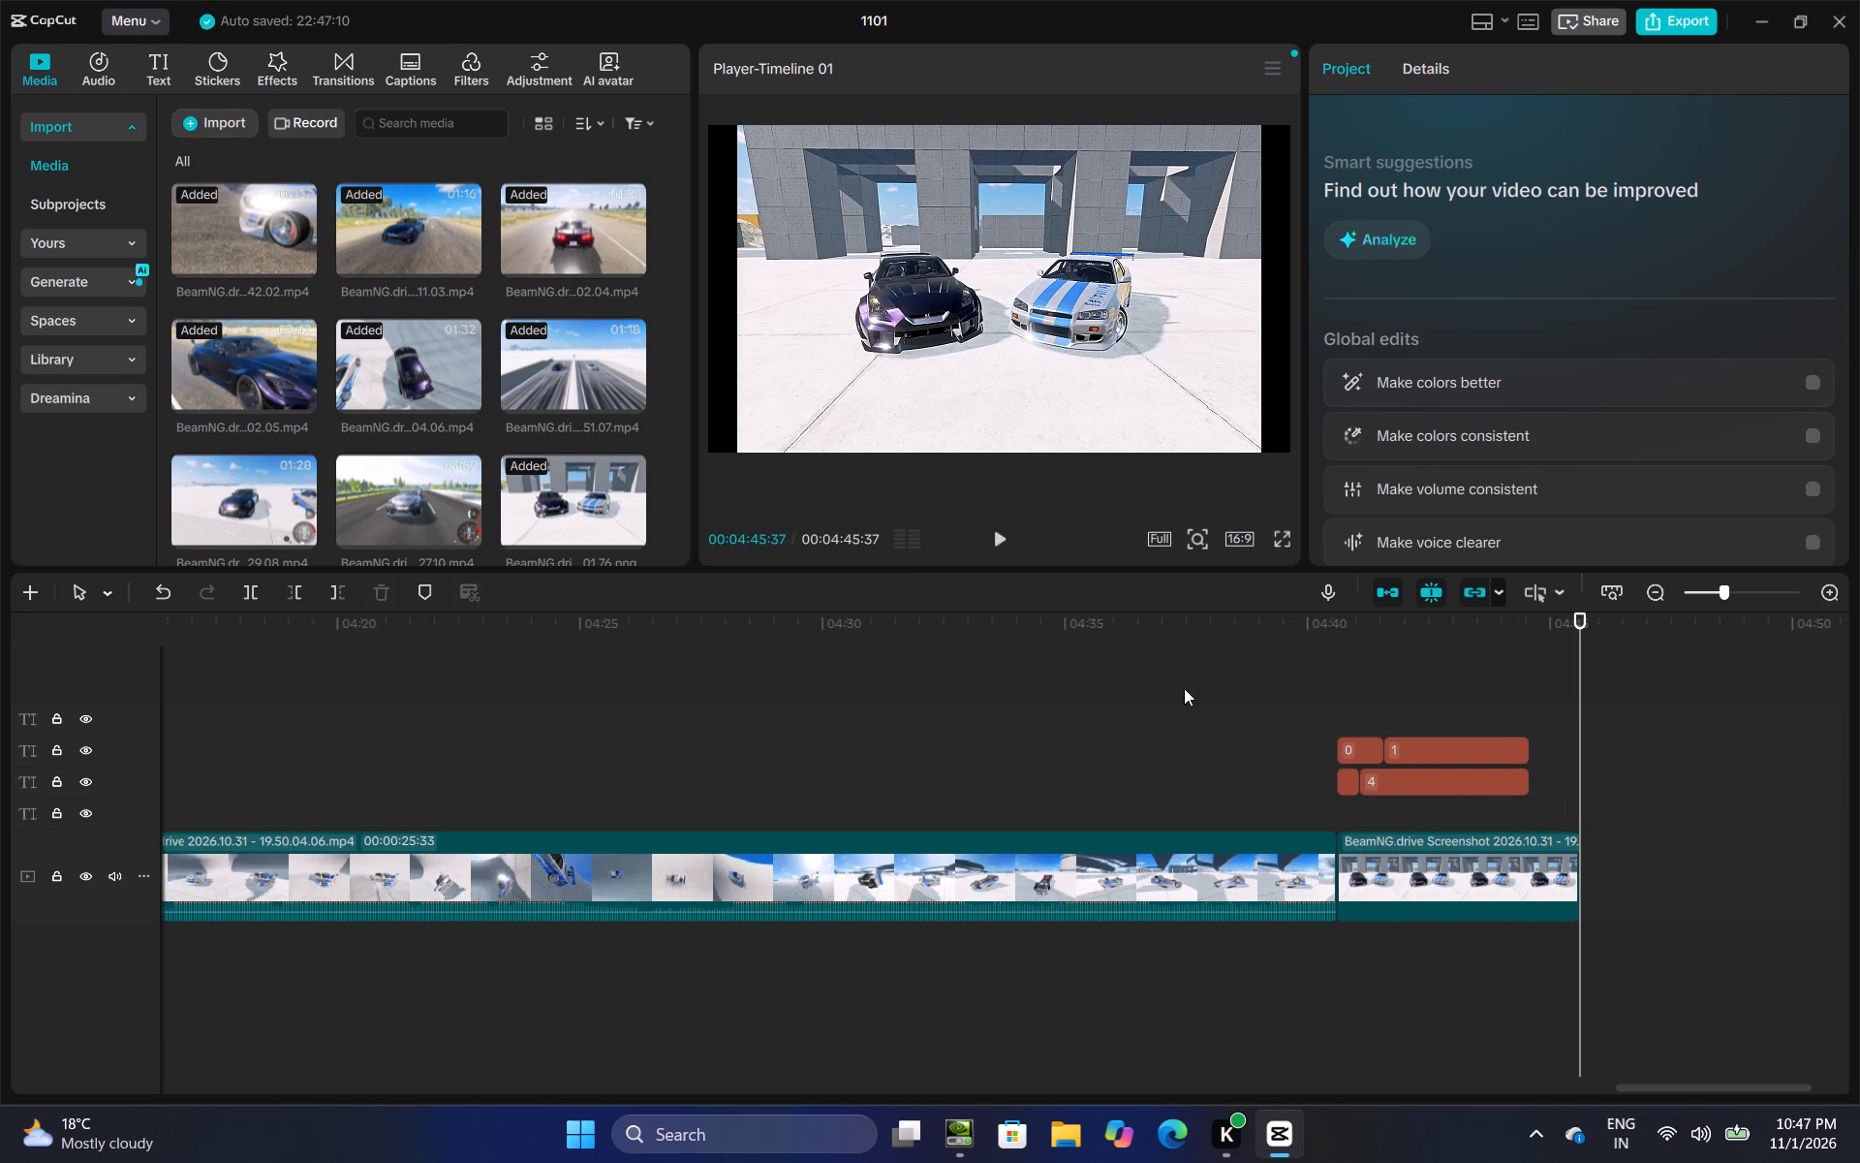
left_click(494, 729)
left_click_drag(494, 729, 1854, 719)
scroll(551, 480, "down", 3)
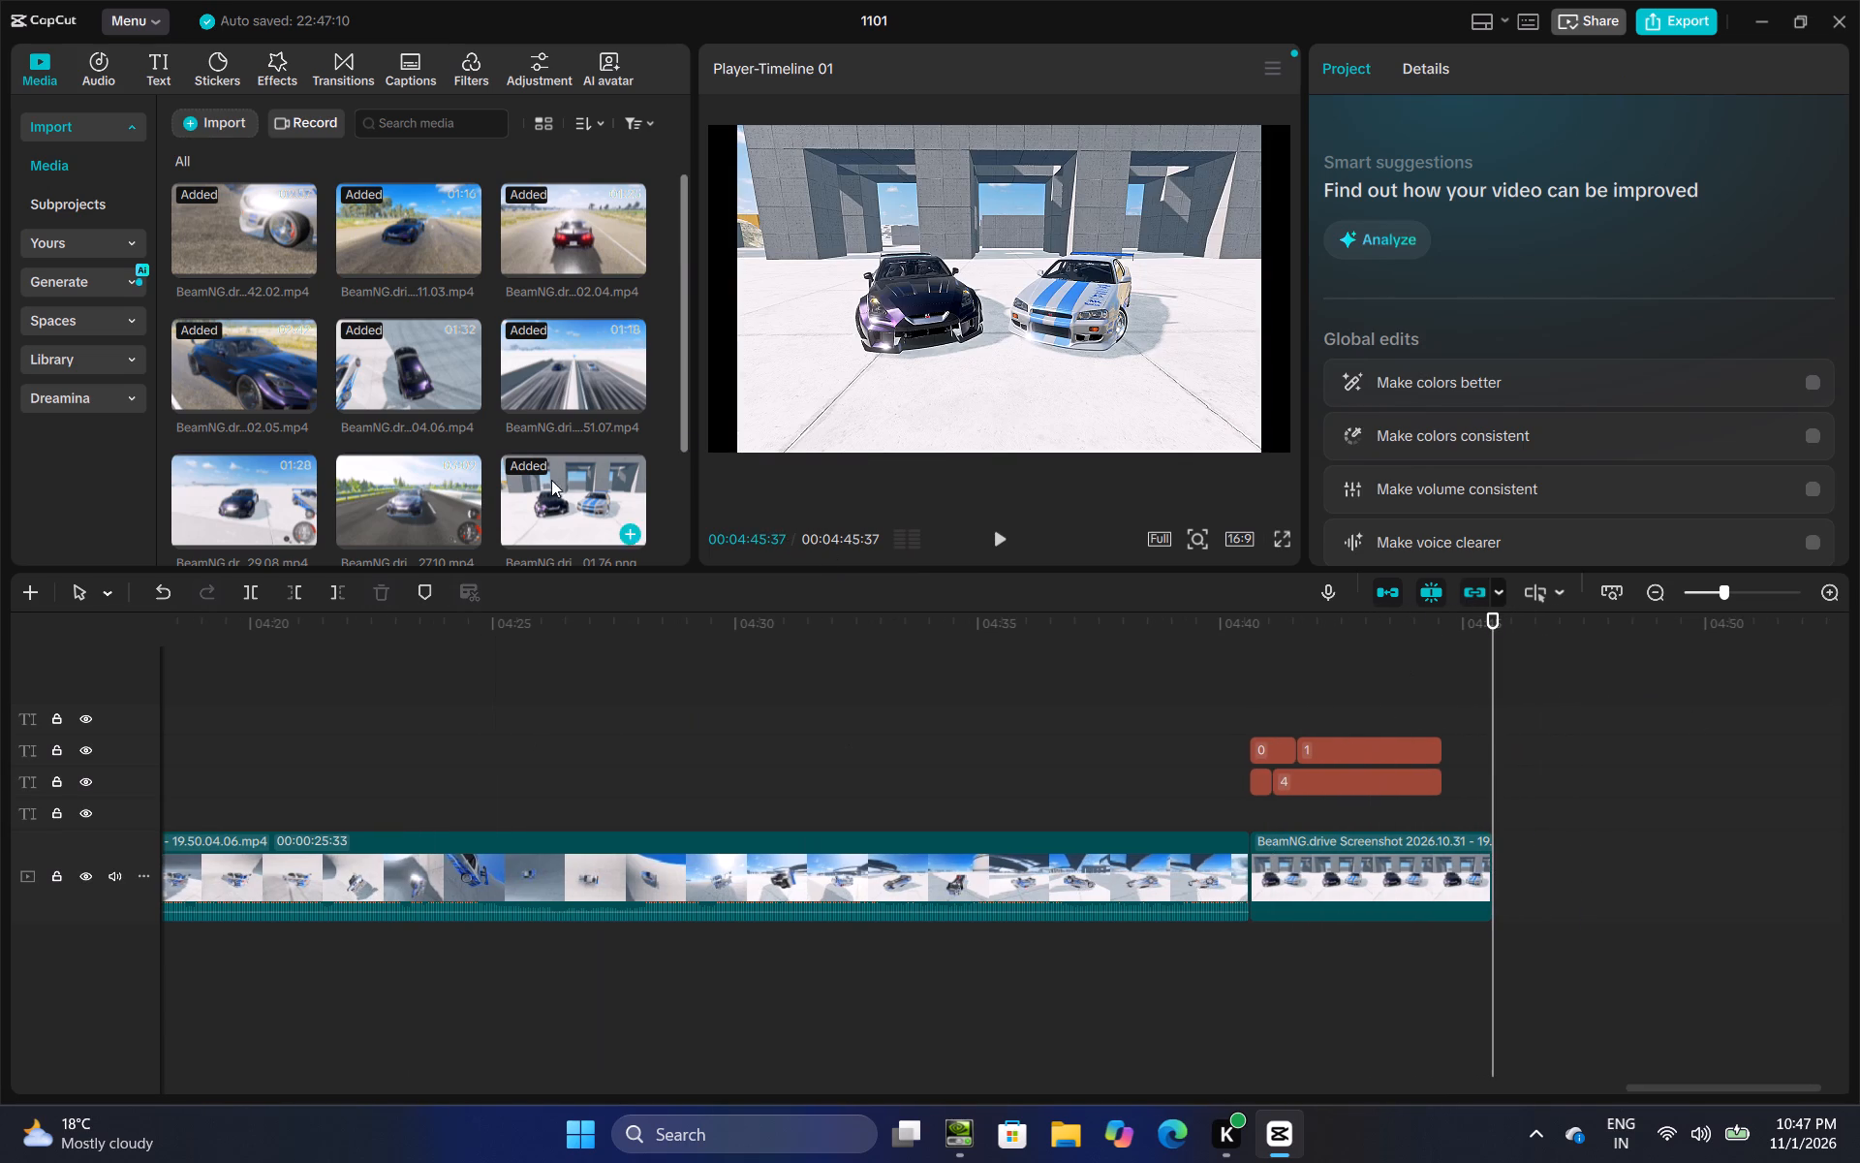
scroll(551, 480, "down", 3)
left_click_drag(236, 475, 1505, 881)
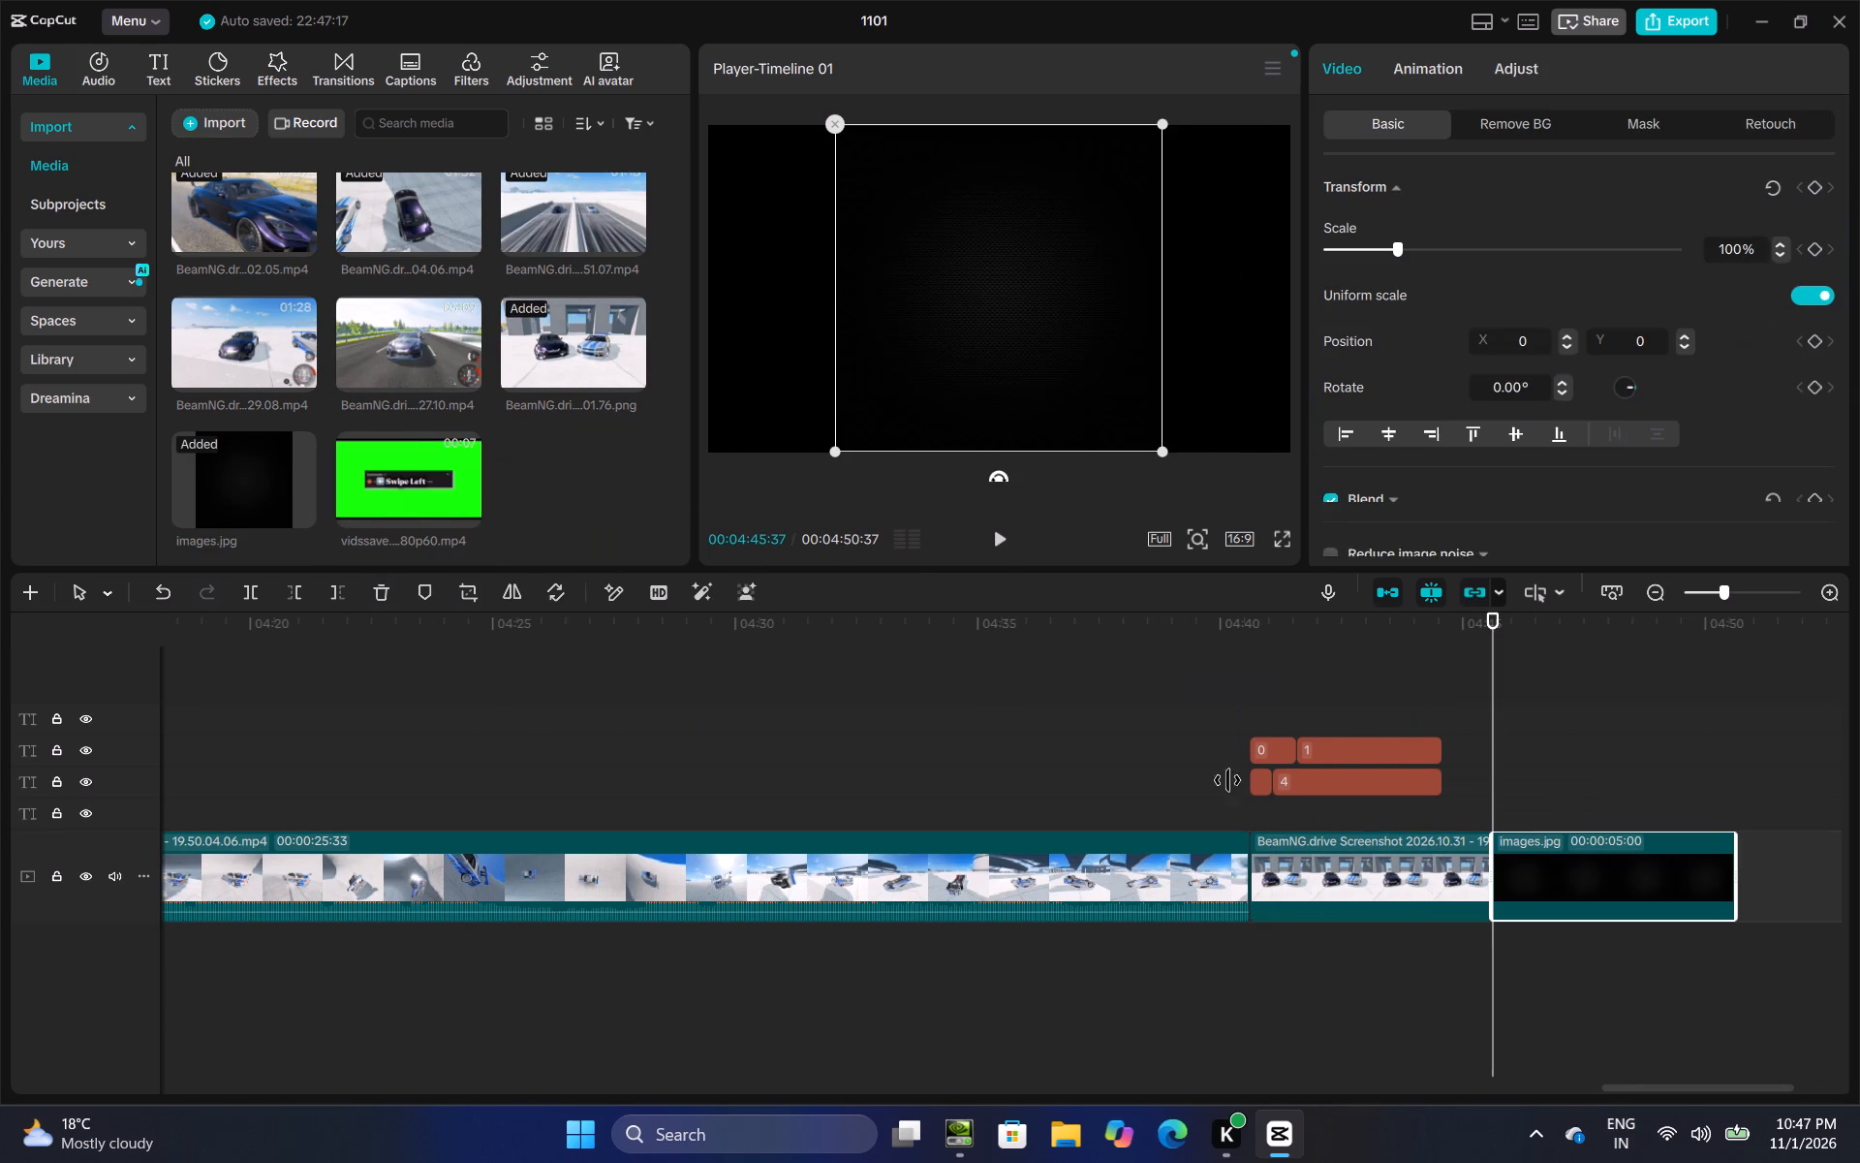
Add a default text over the new black background and change its wording to "water survival test".
left_click(170, 63)
left_click(98, 78)
left_click(28, 73)
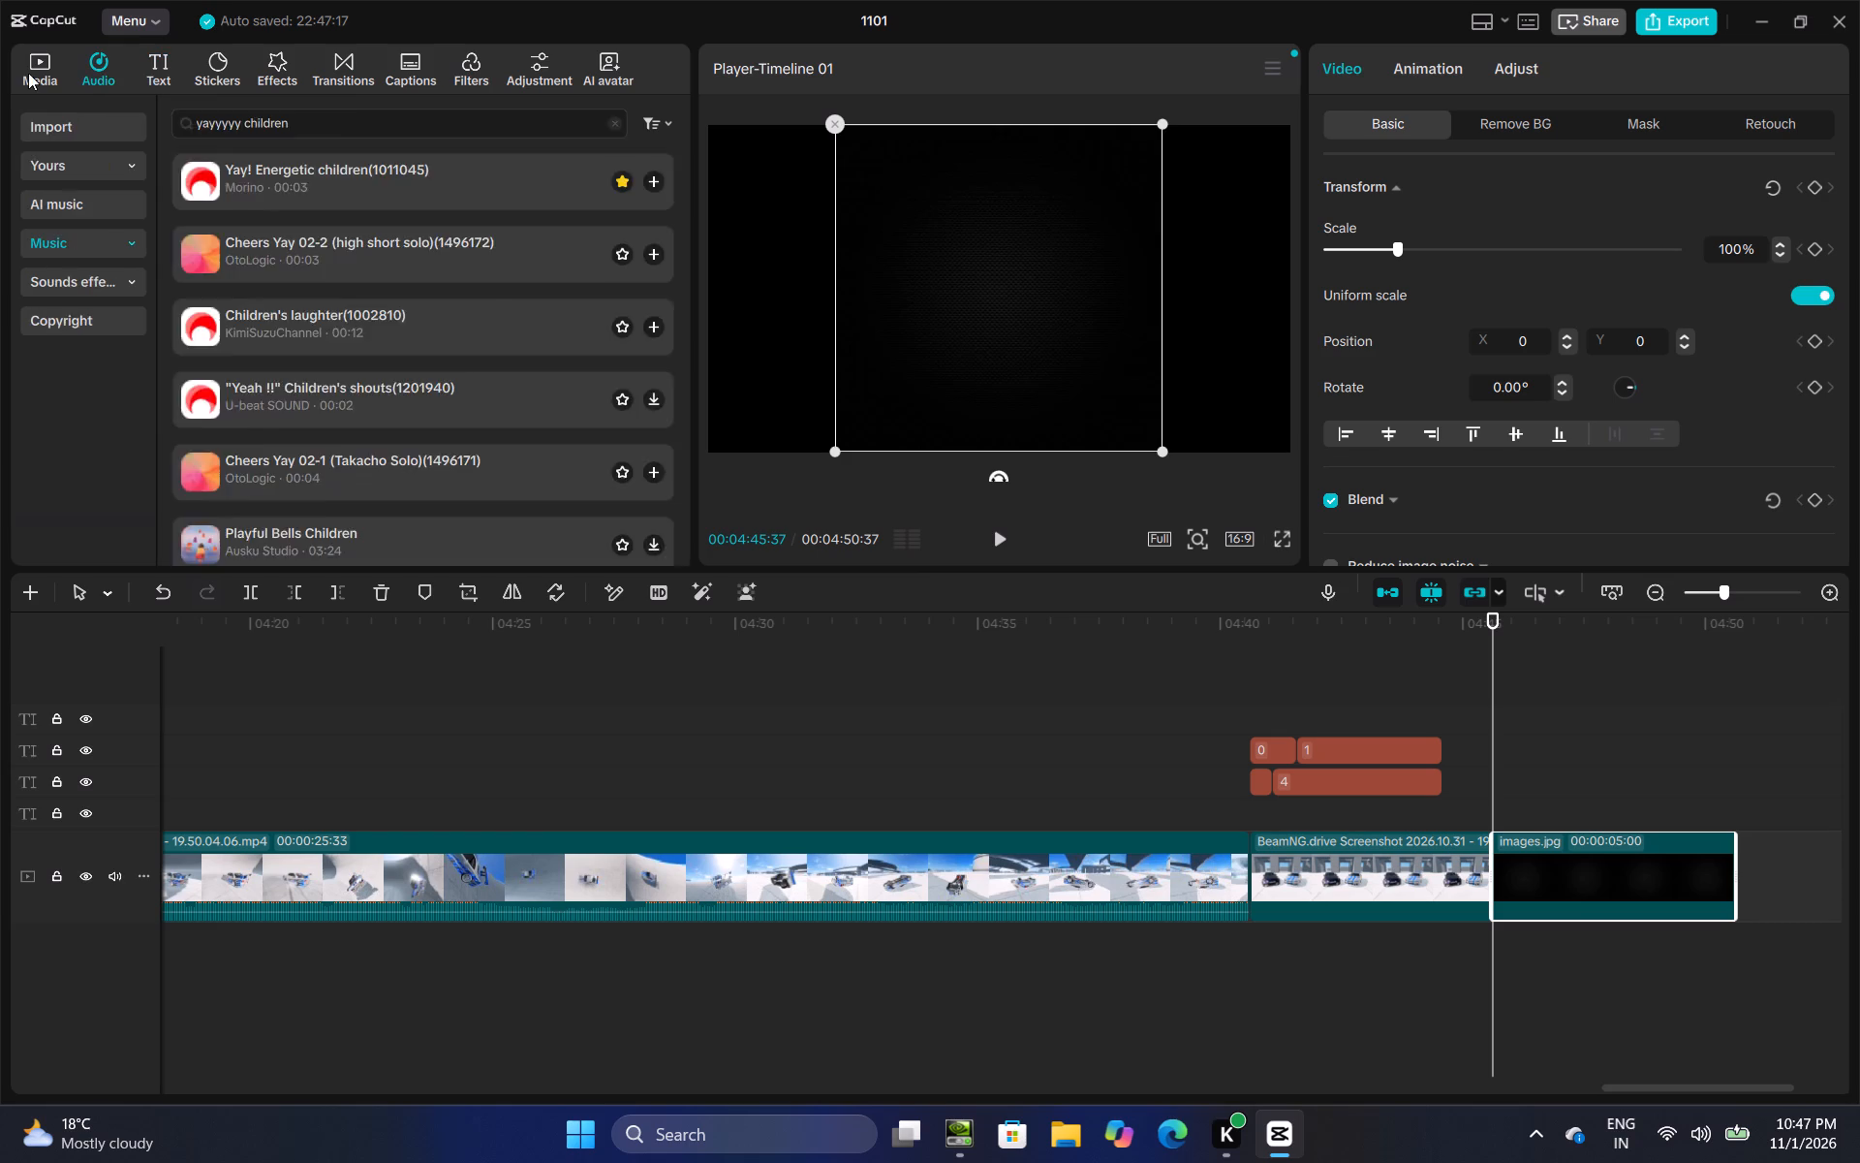
left_click_drag(146, 62, 156, 62)
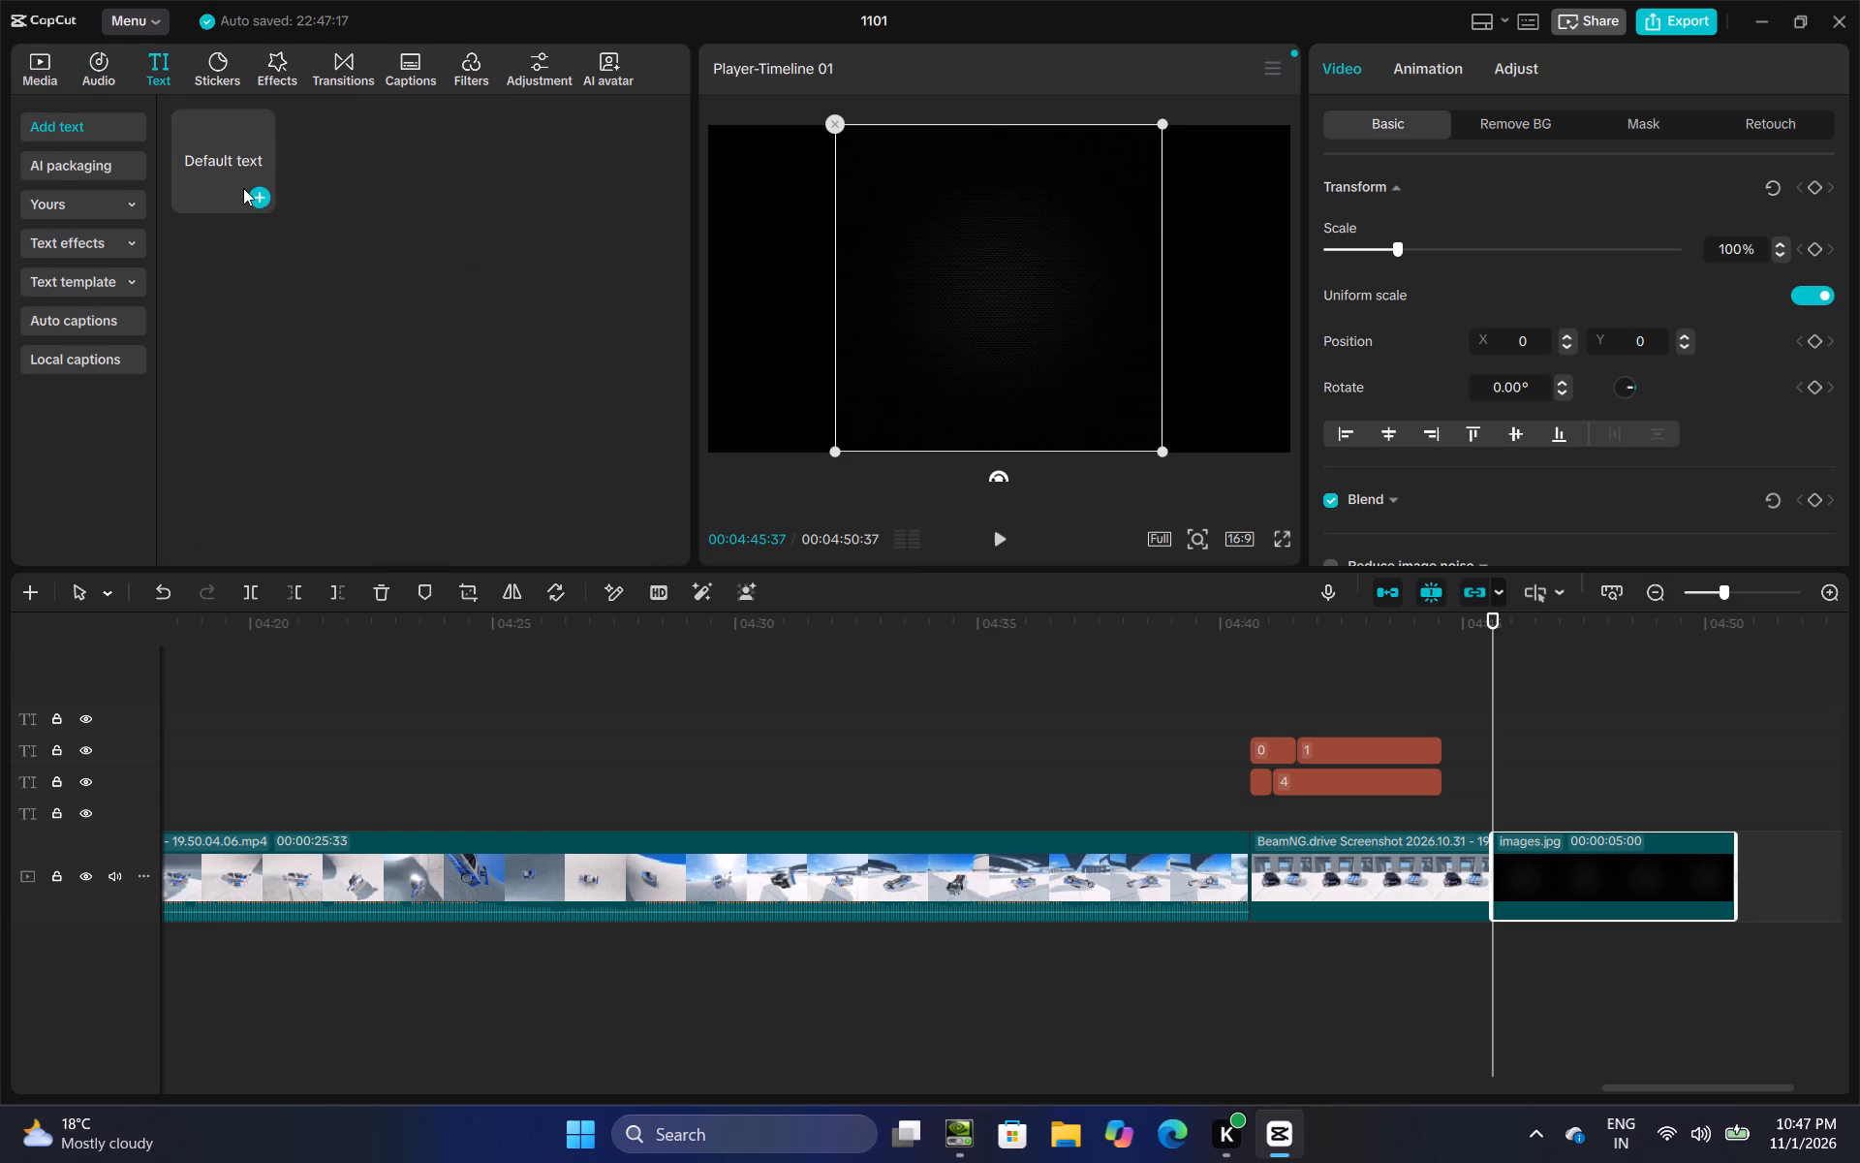
left_click(256, 196)
left_click_drag(1455, 191, 1300, 186)
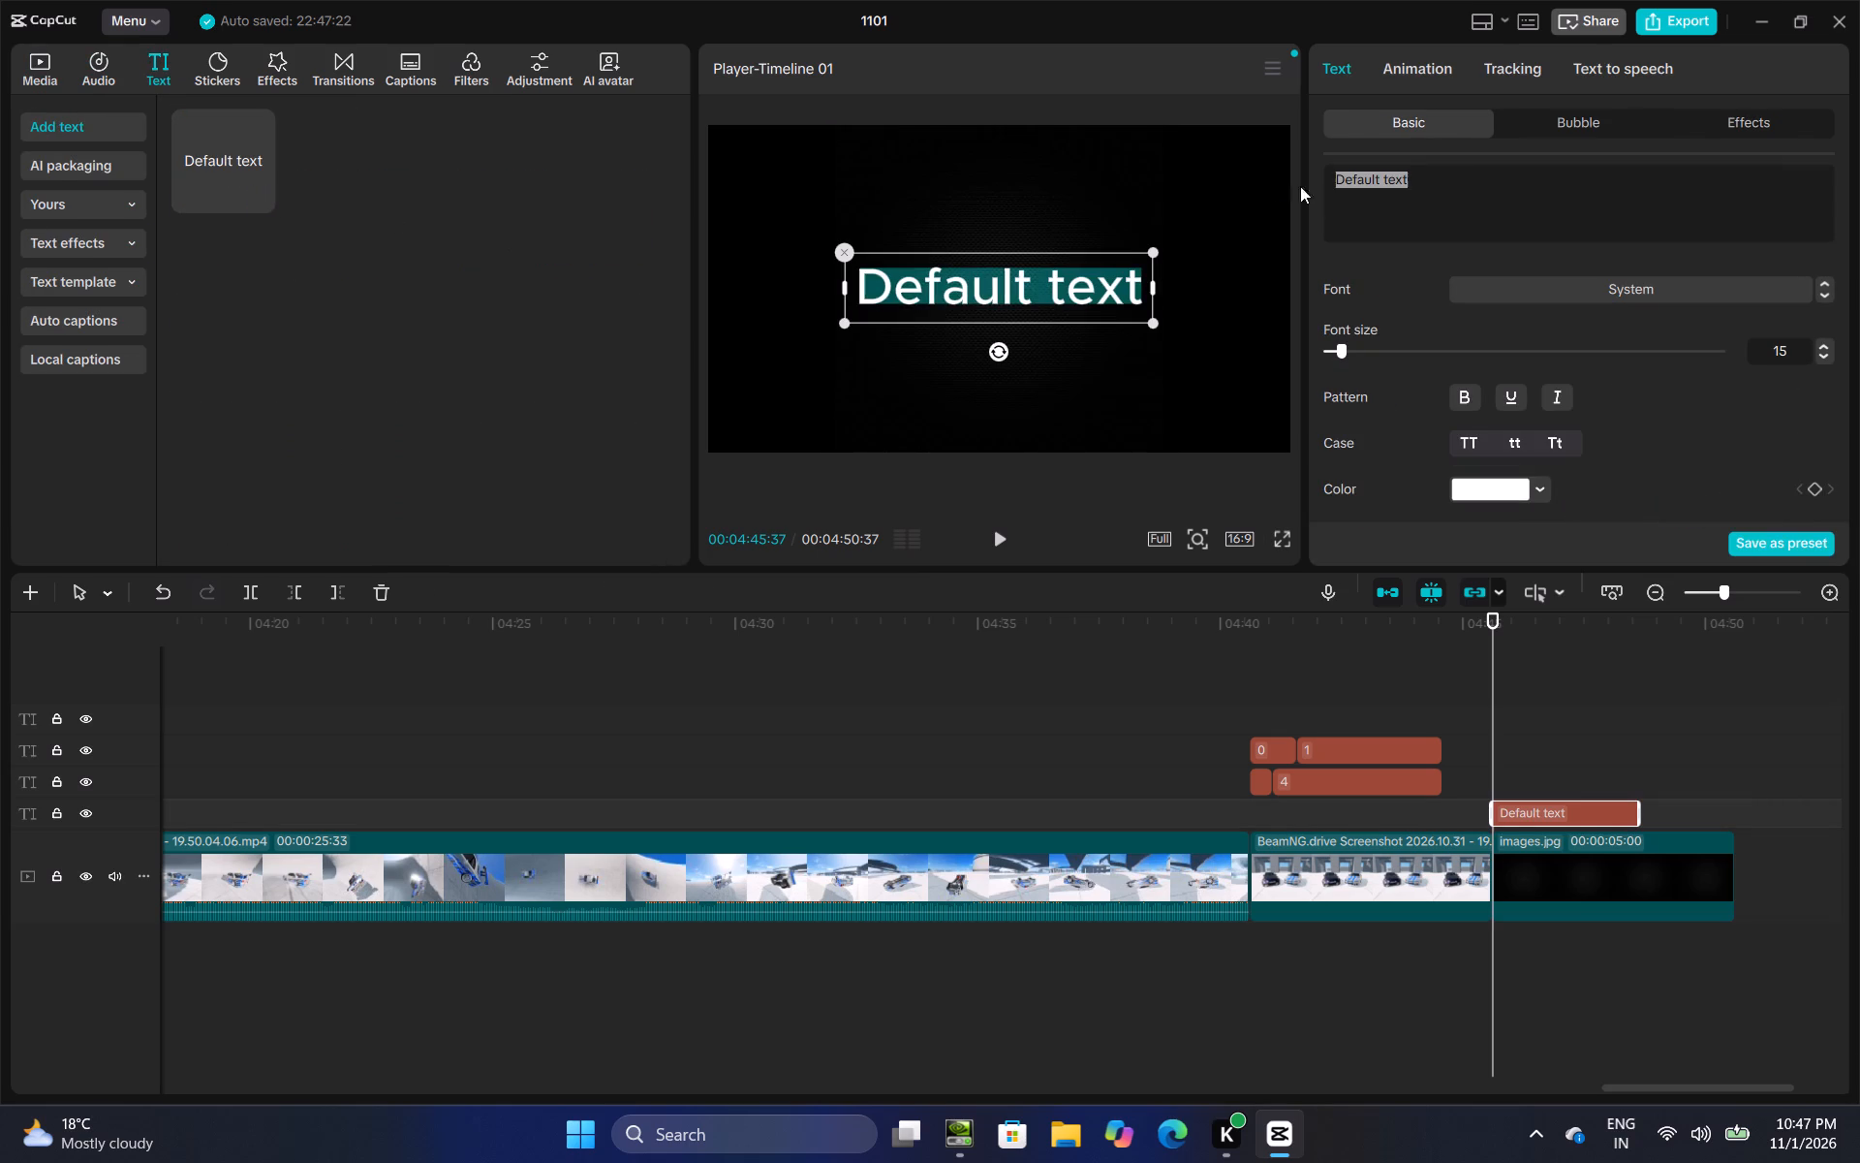
left_click_drag(1300, 186, 1271, 176)
key("BackSpace")
key("w")
key("a")
key("t")
type("er")
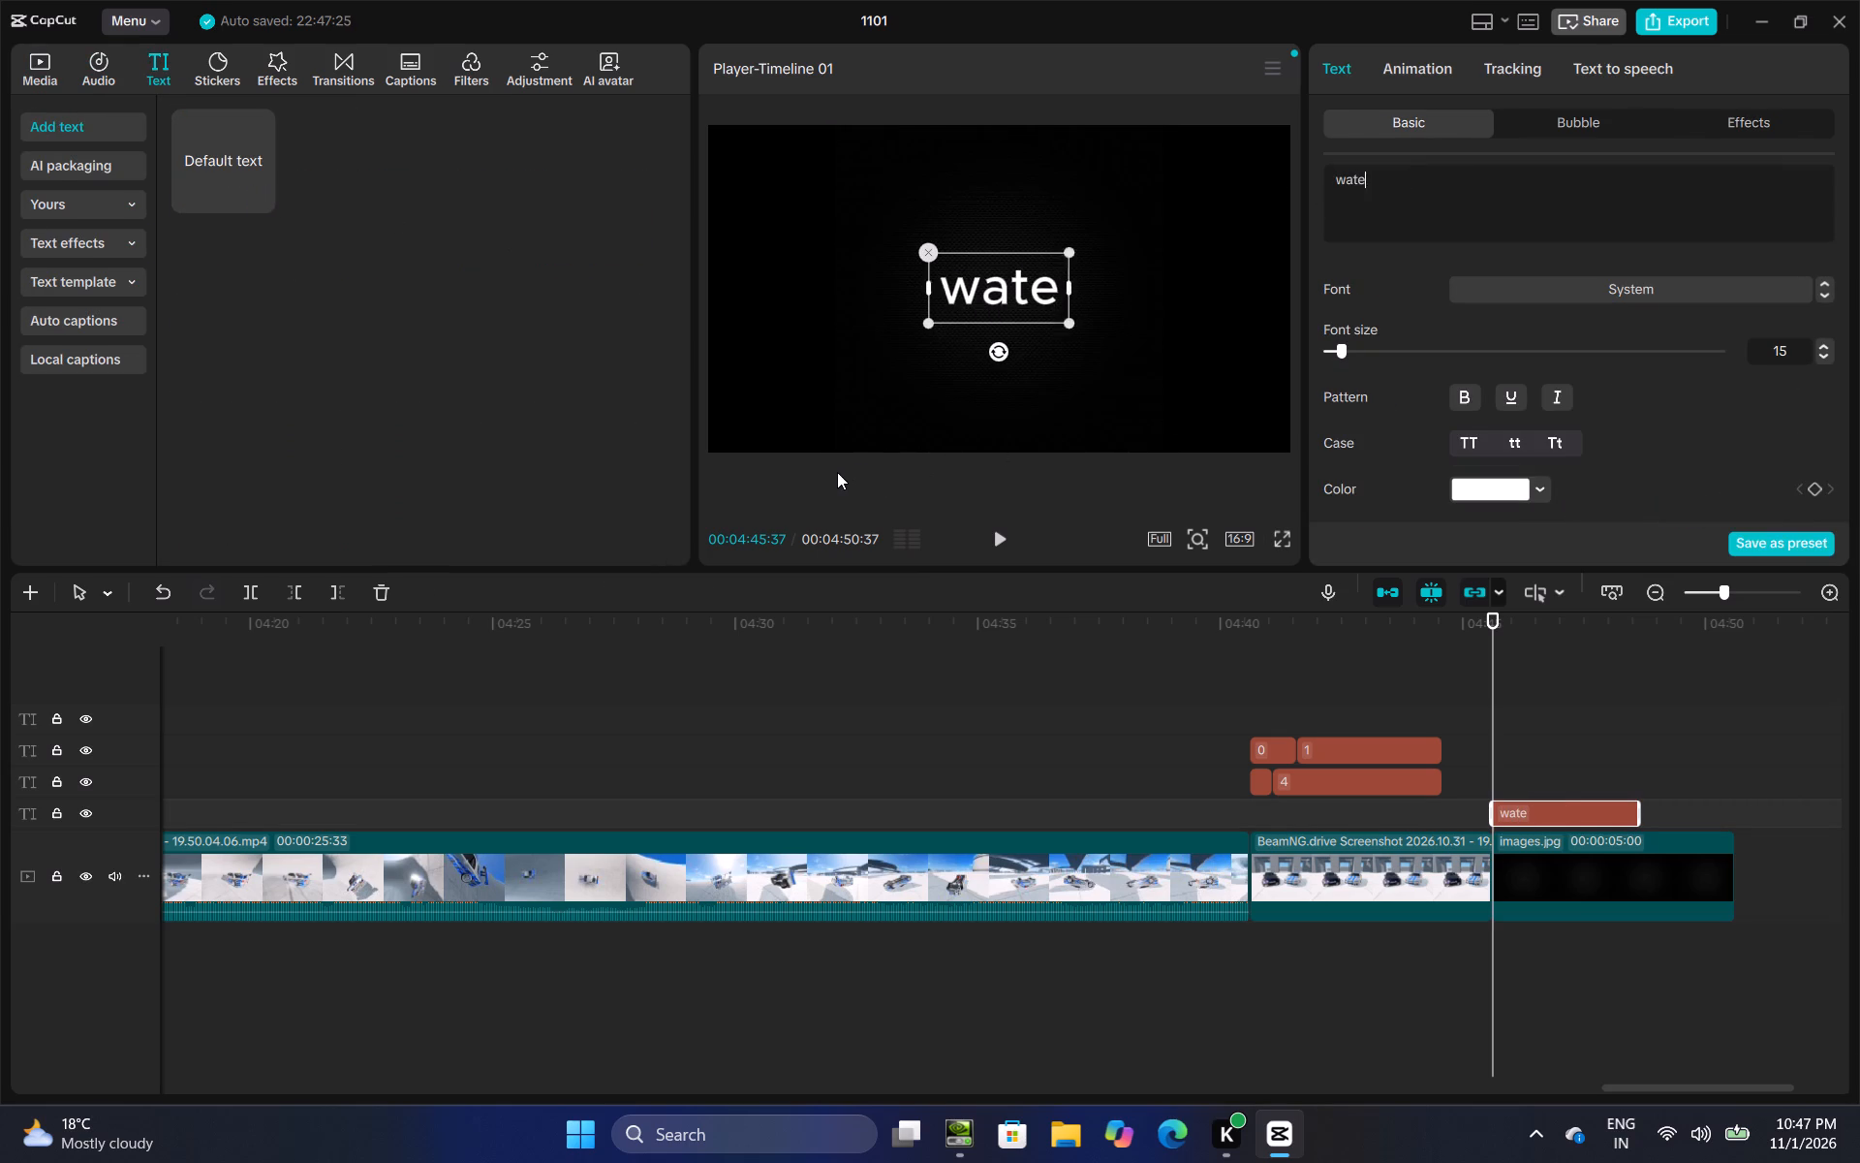
key("space")
type("survival test")
key("space")
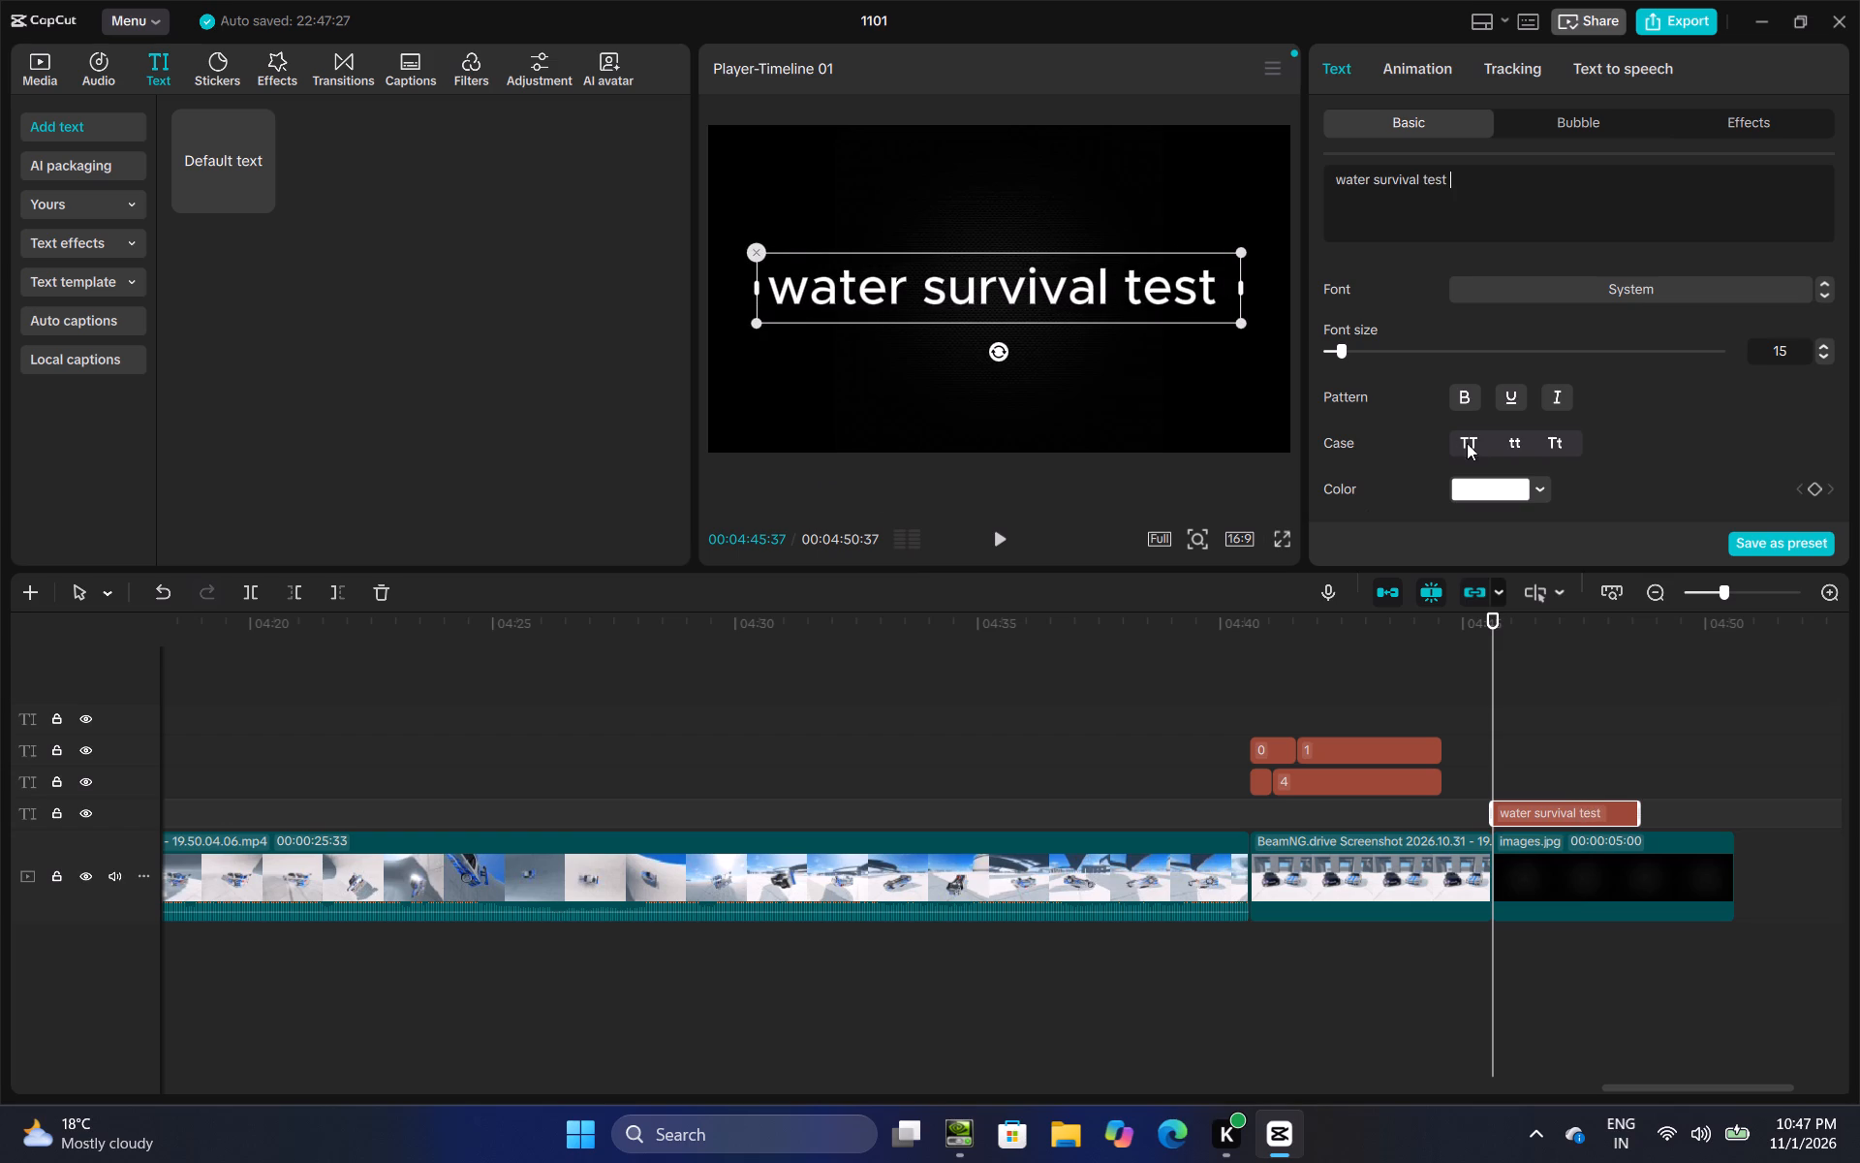
Set the water survival test title to uppercase and its font size to 12.
left_click(1464, 446)
scroll(1473, 402, "down", 5)
scroll(1442, 385, "up", 3)
scroll(1735, 361, "up", 2)
triple_click(1825, 361)
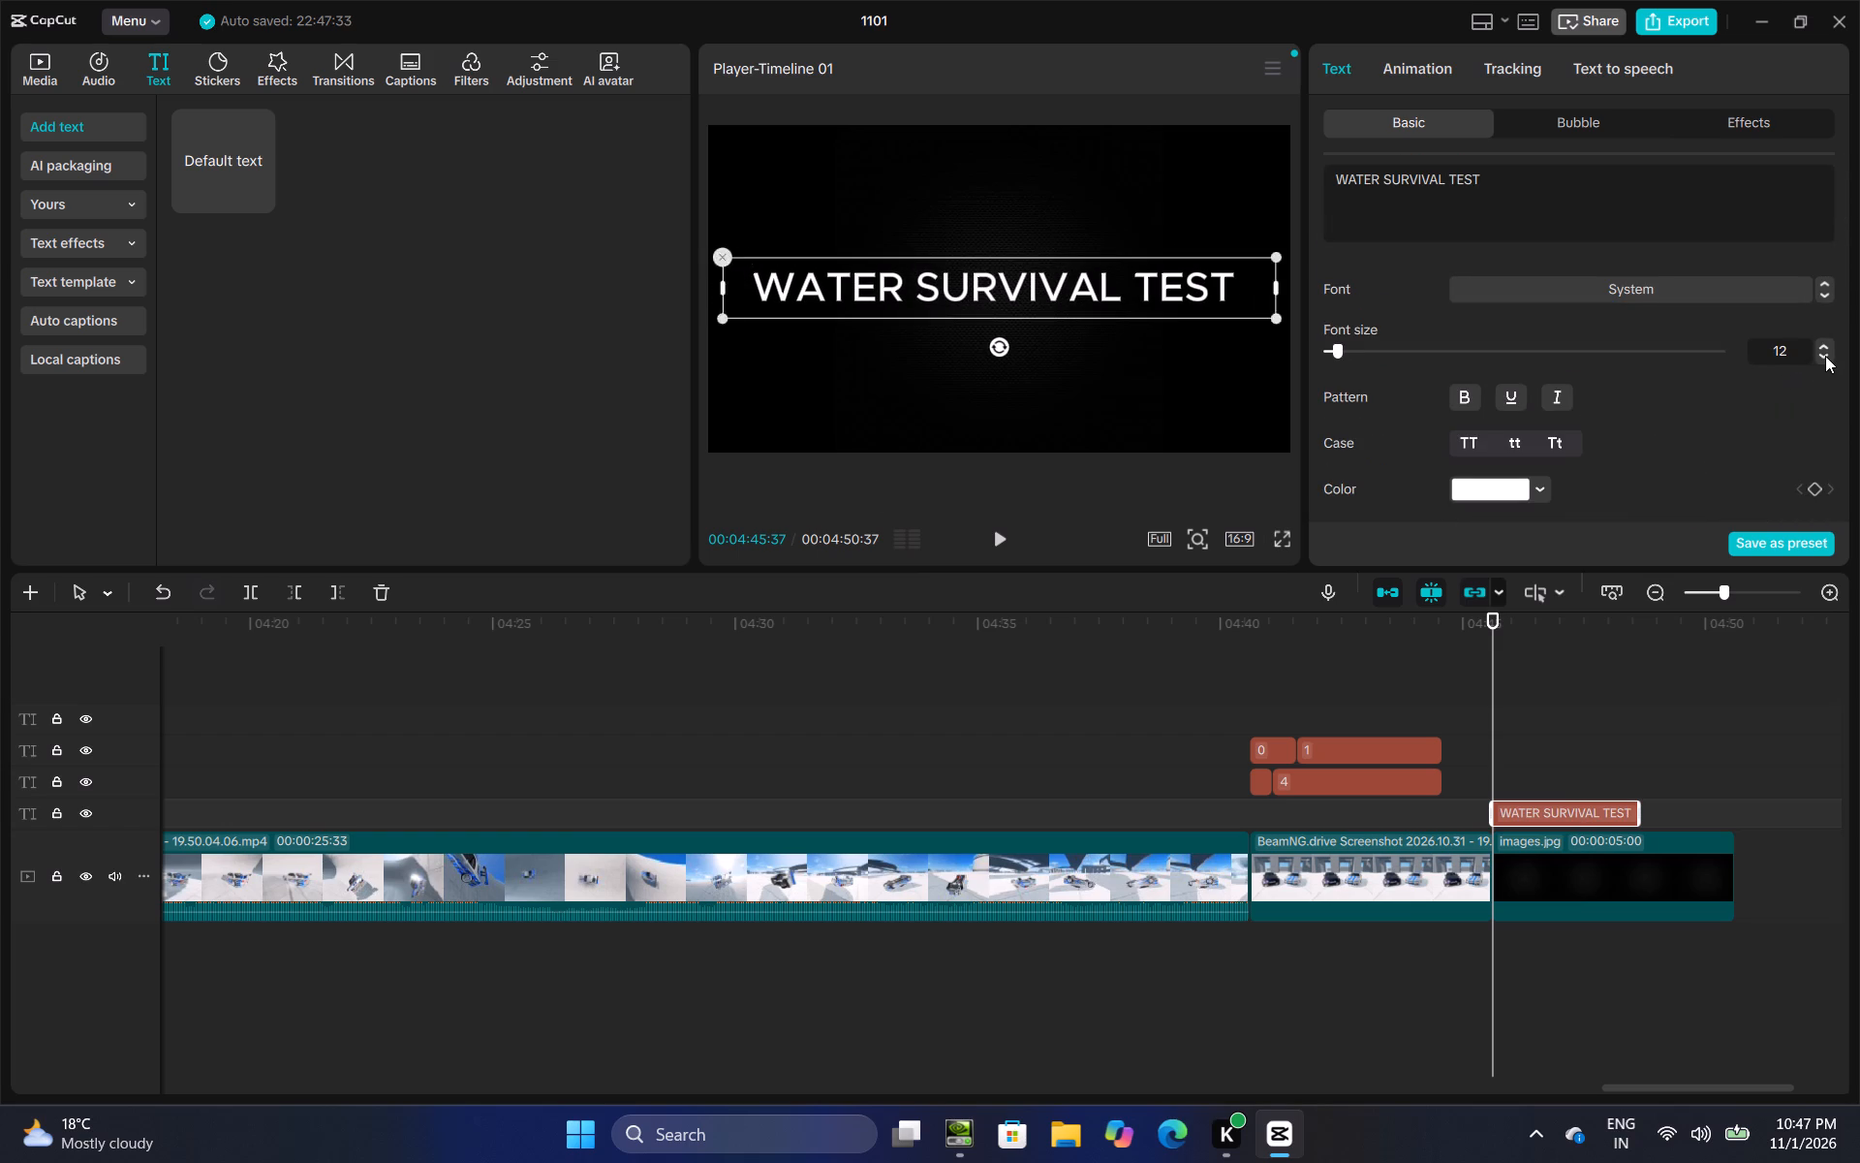
Add the unused BeamNG.drive clip ending in 29.08.mp4 to the main track directly after the water survival title card.
left_click(1510, 697)
left_click_drag(1510, 697, 1762, 693)
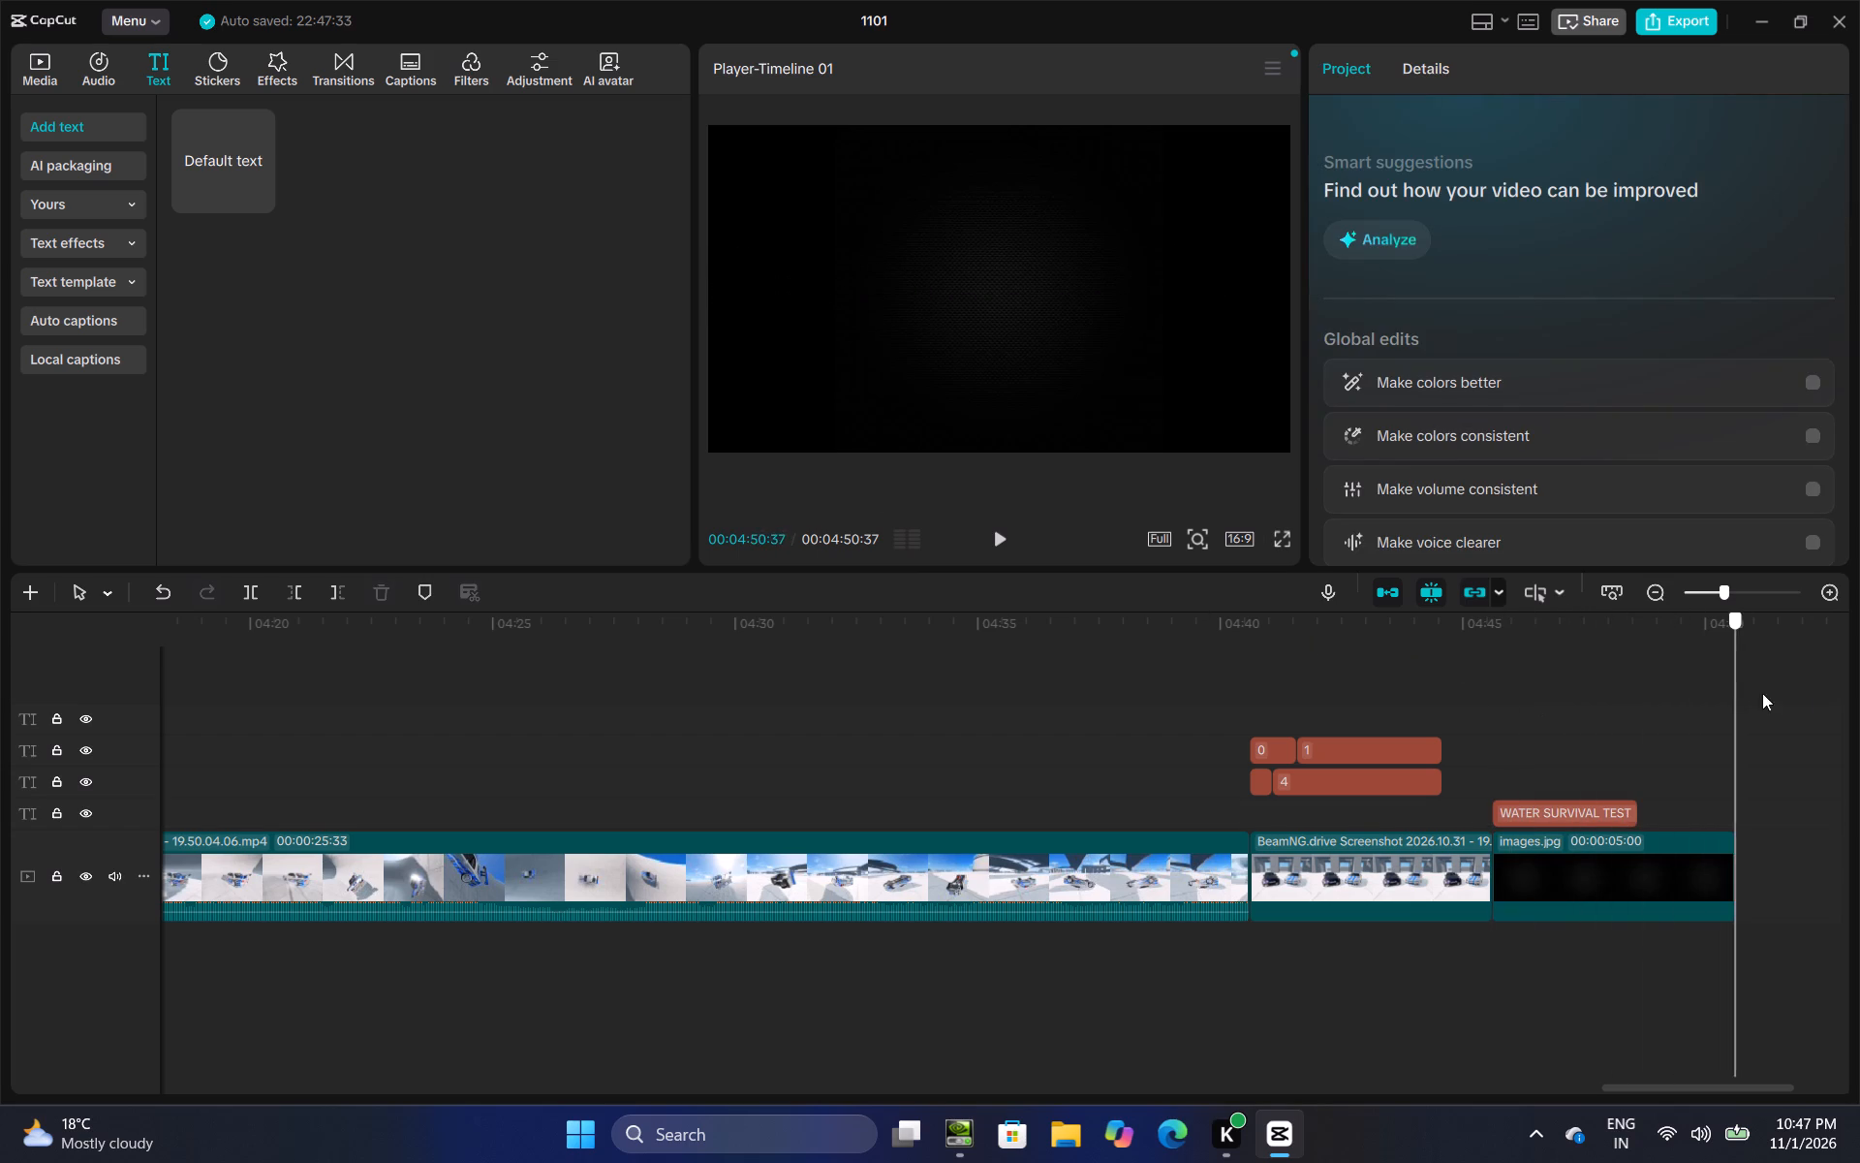
left_click_drag(1762, 693, 1600, 743)
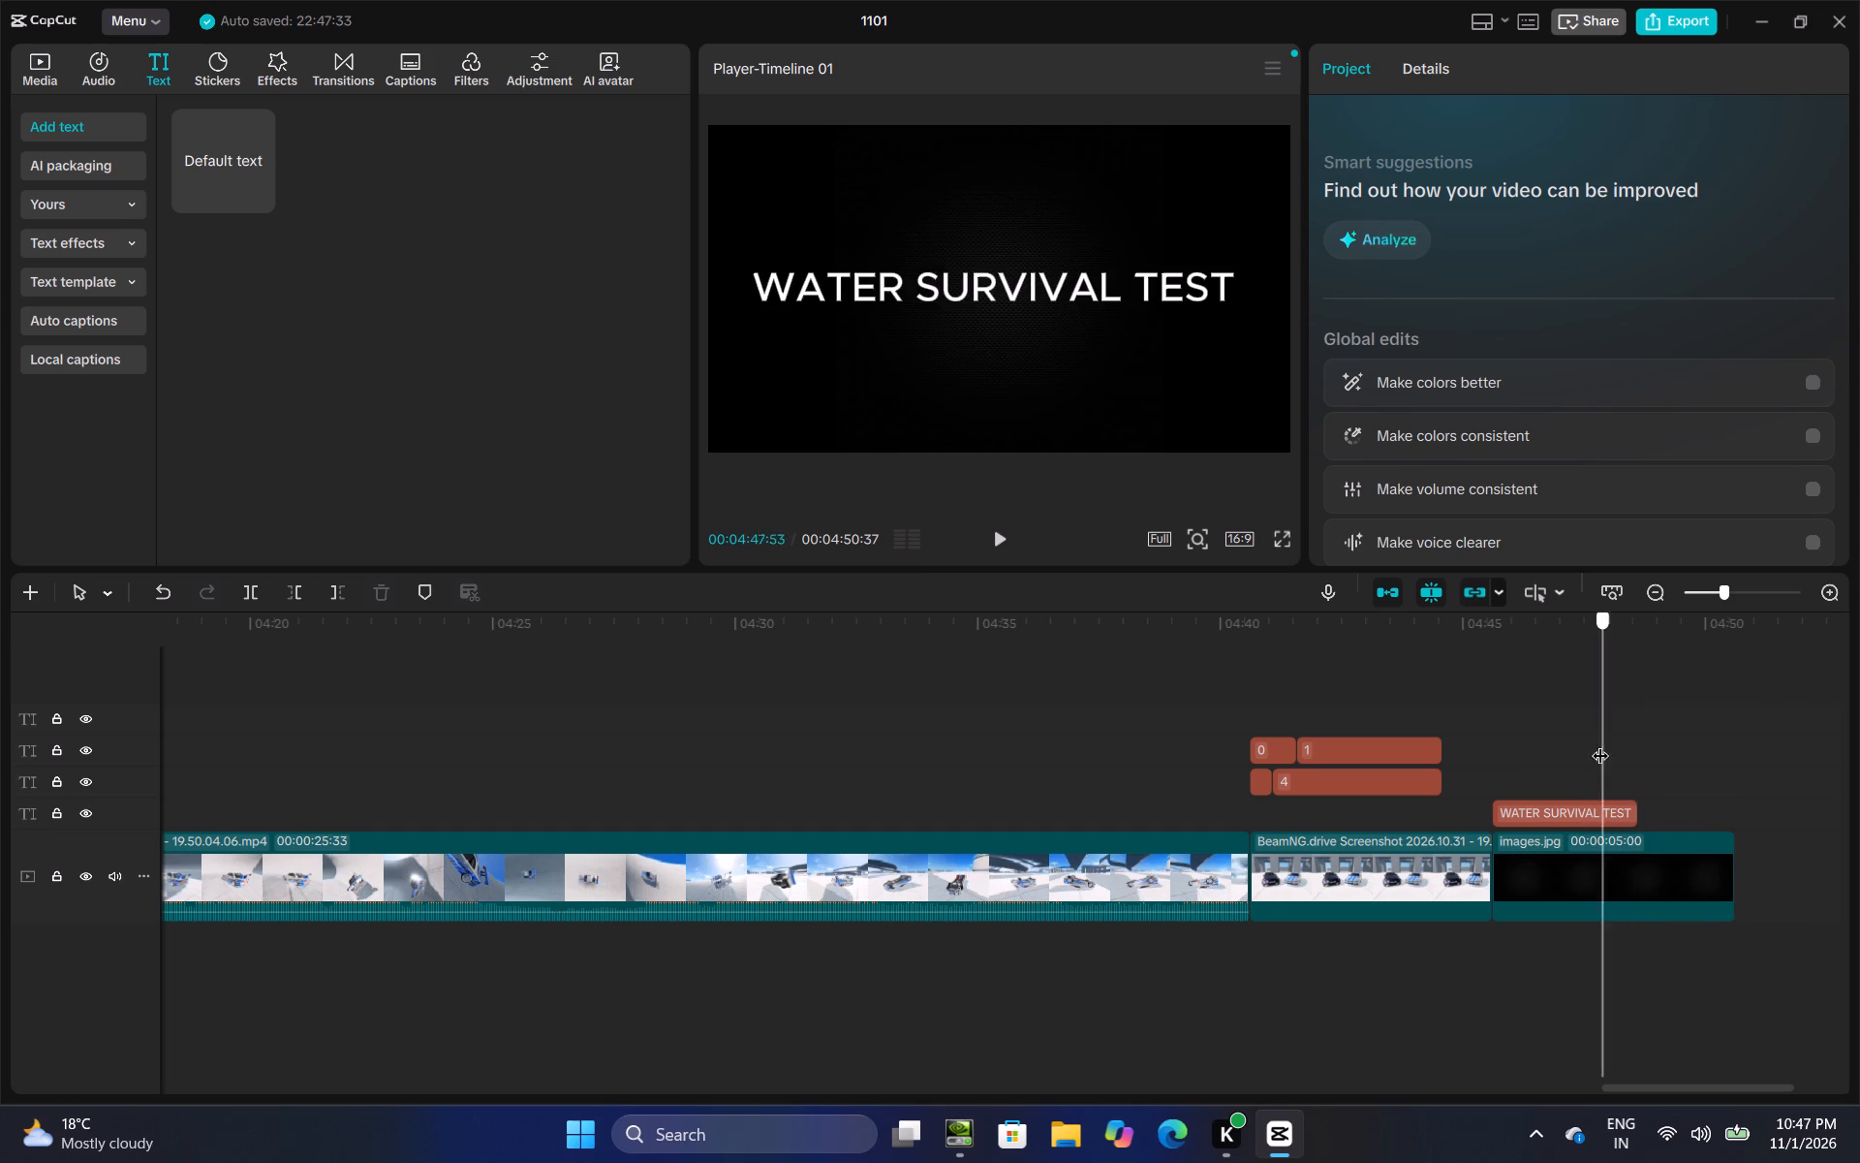
left_click_drag(1600, 743, 1856, 743)
left_click(50, 70)
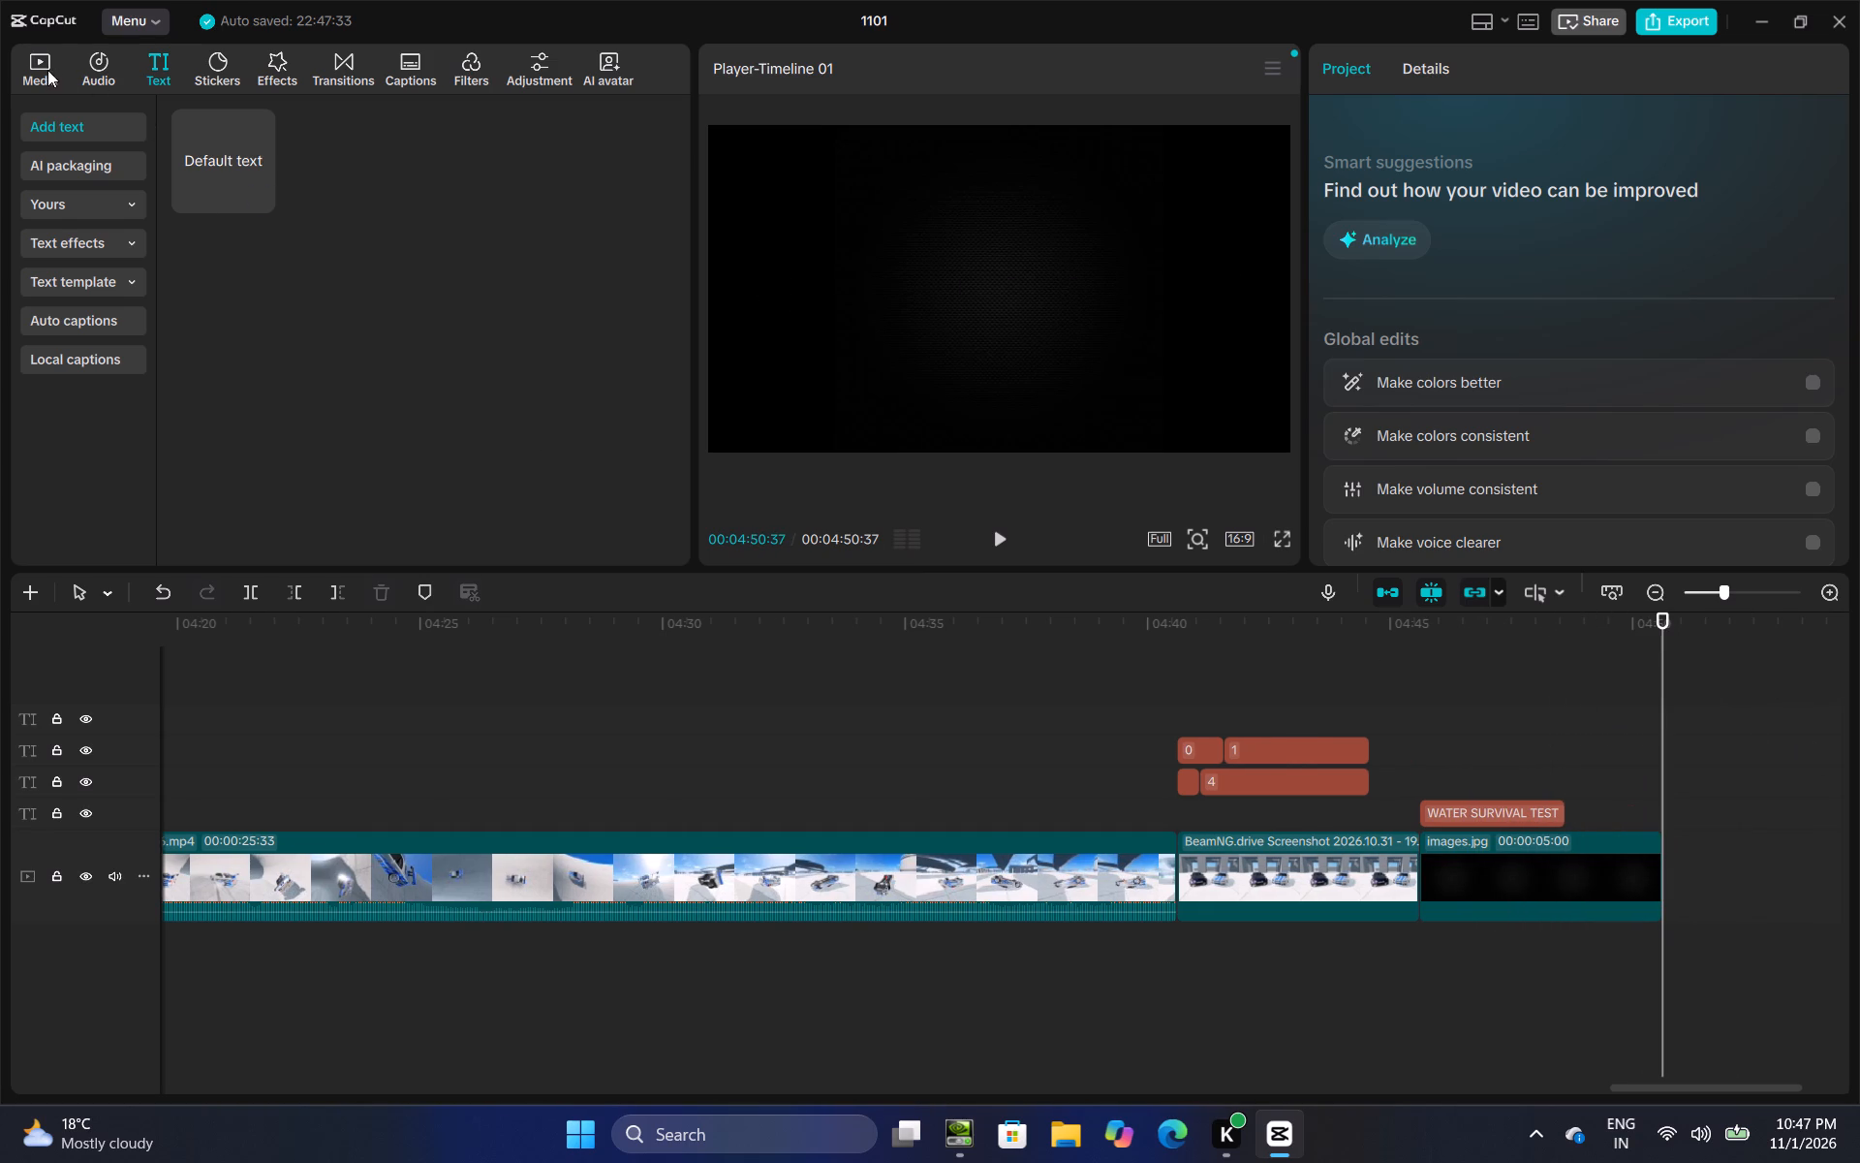
scroll(445, 356, "up", 3)
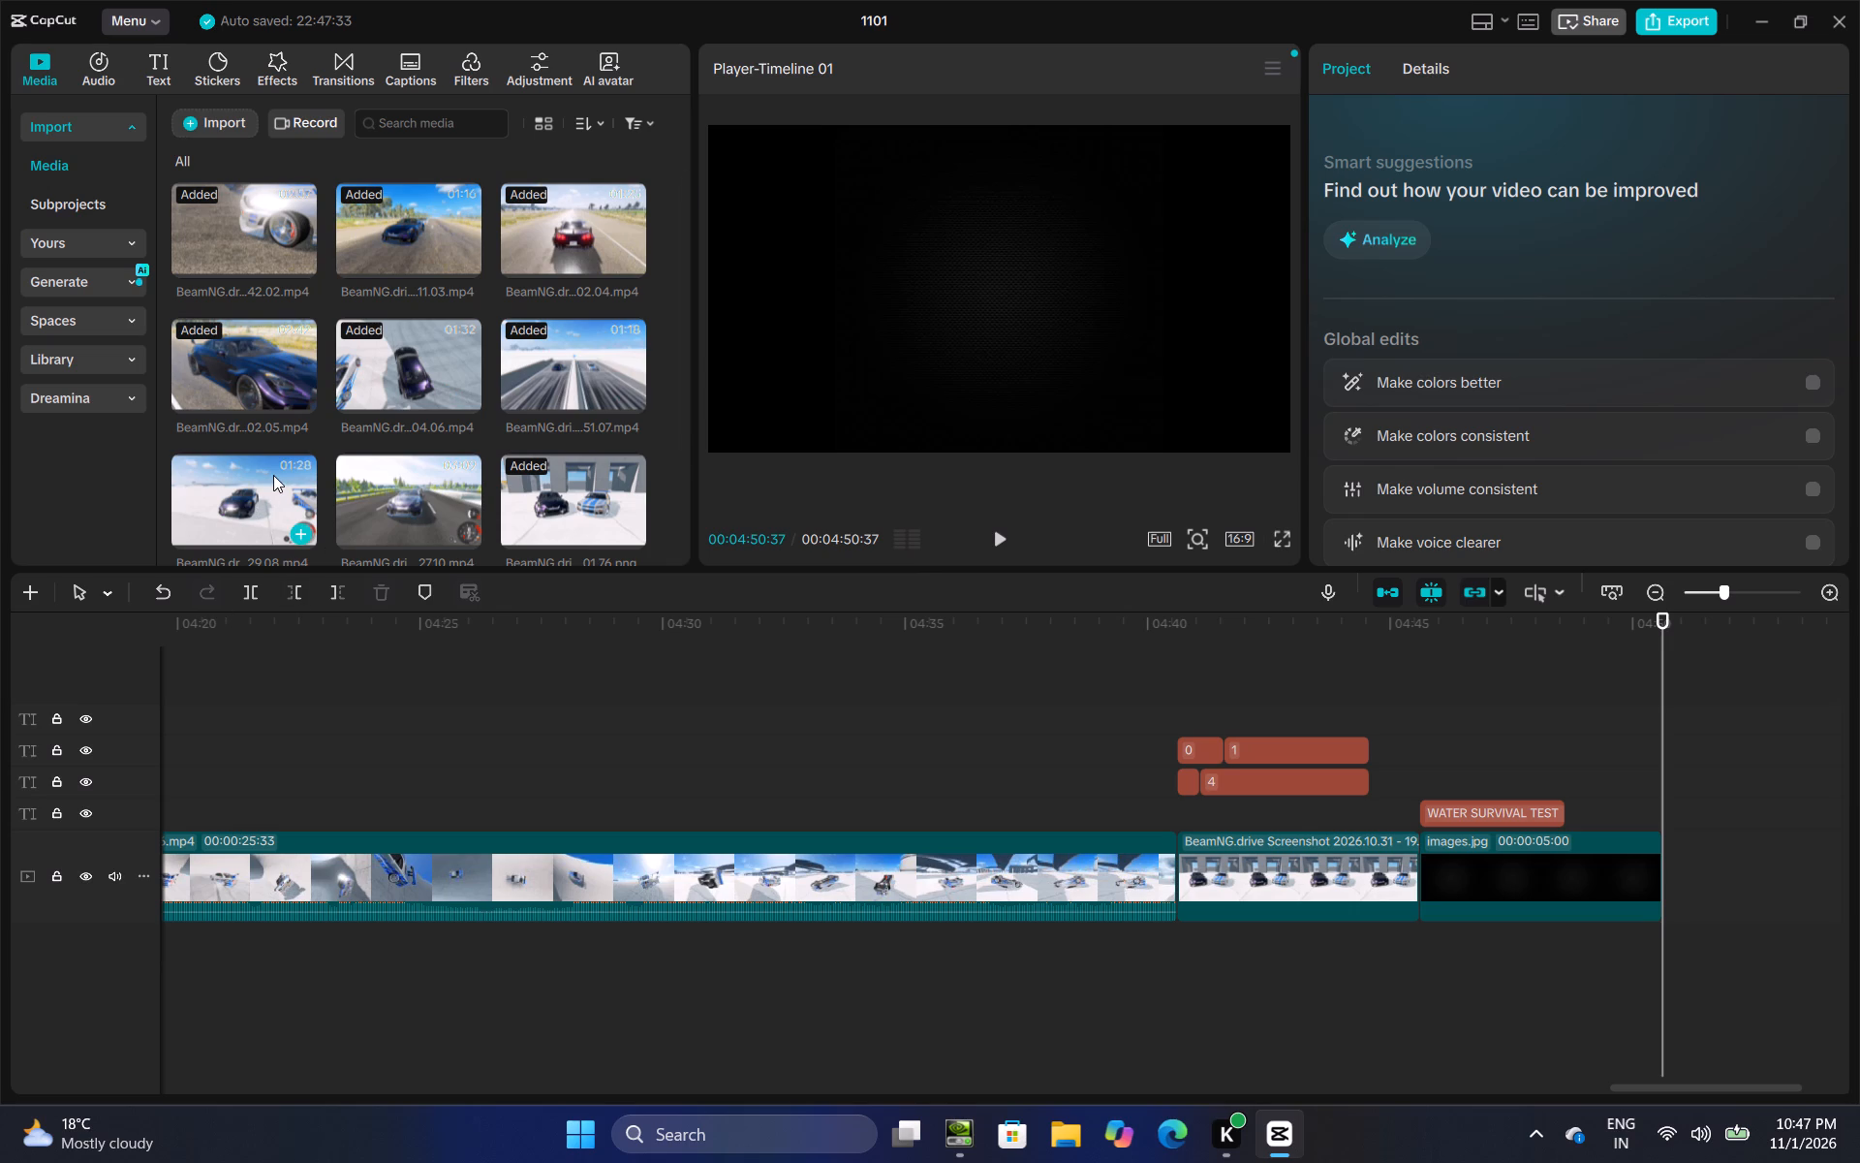
left_click_drag(273, 475, 1723, 862)
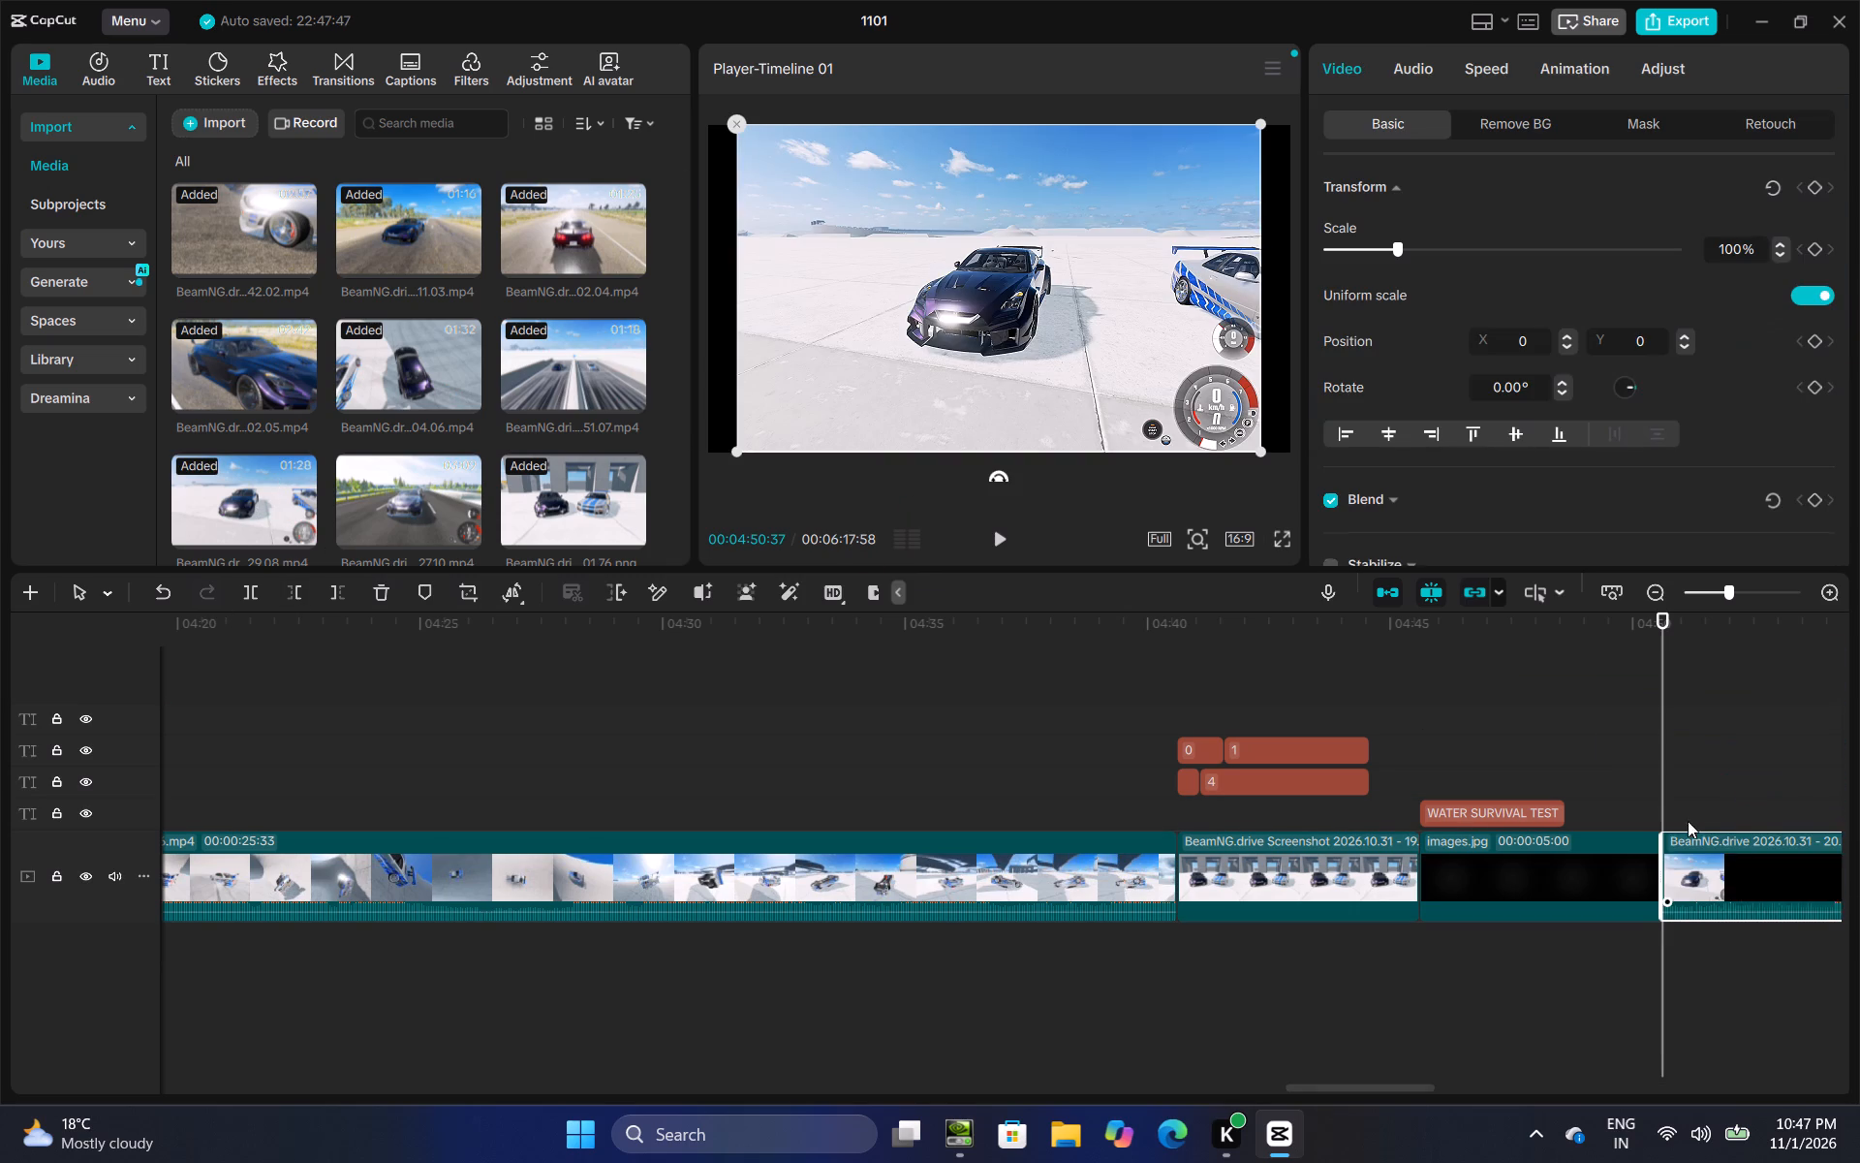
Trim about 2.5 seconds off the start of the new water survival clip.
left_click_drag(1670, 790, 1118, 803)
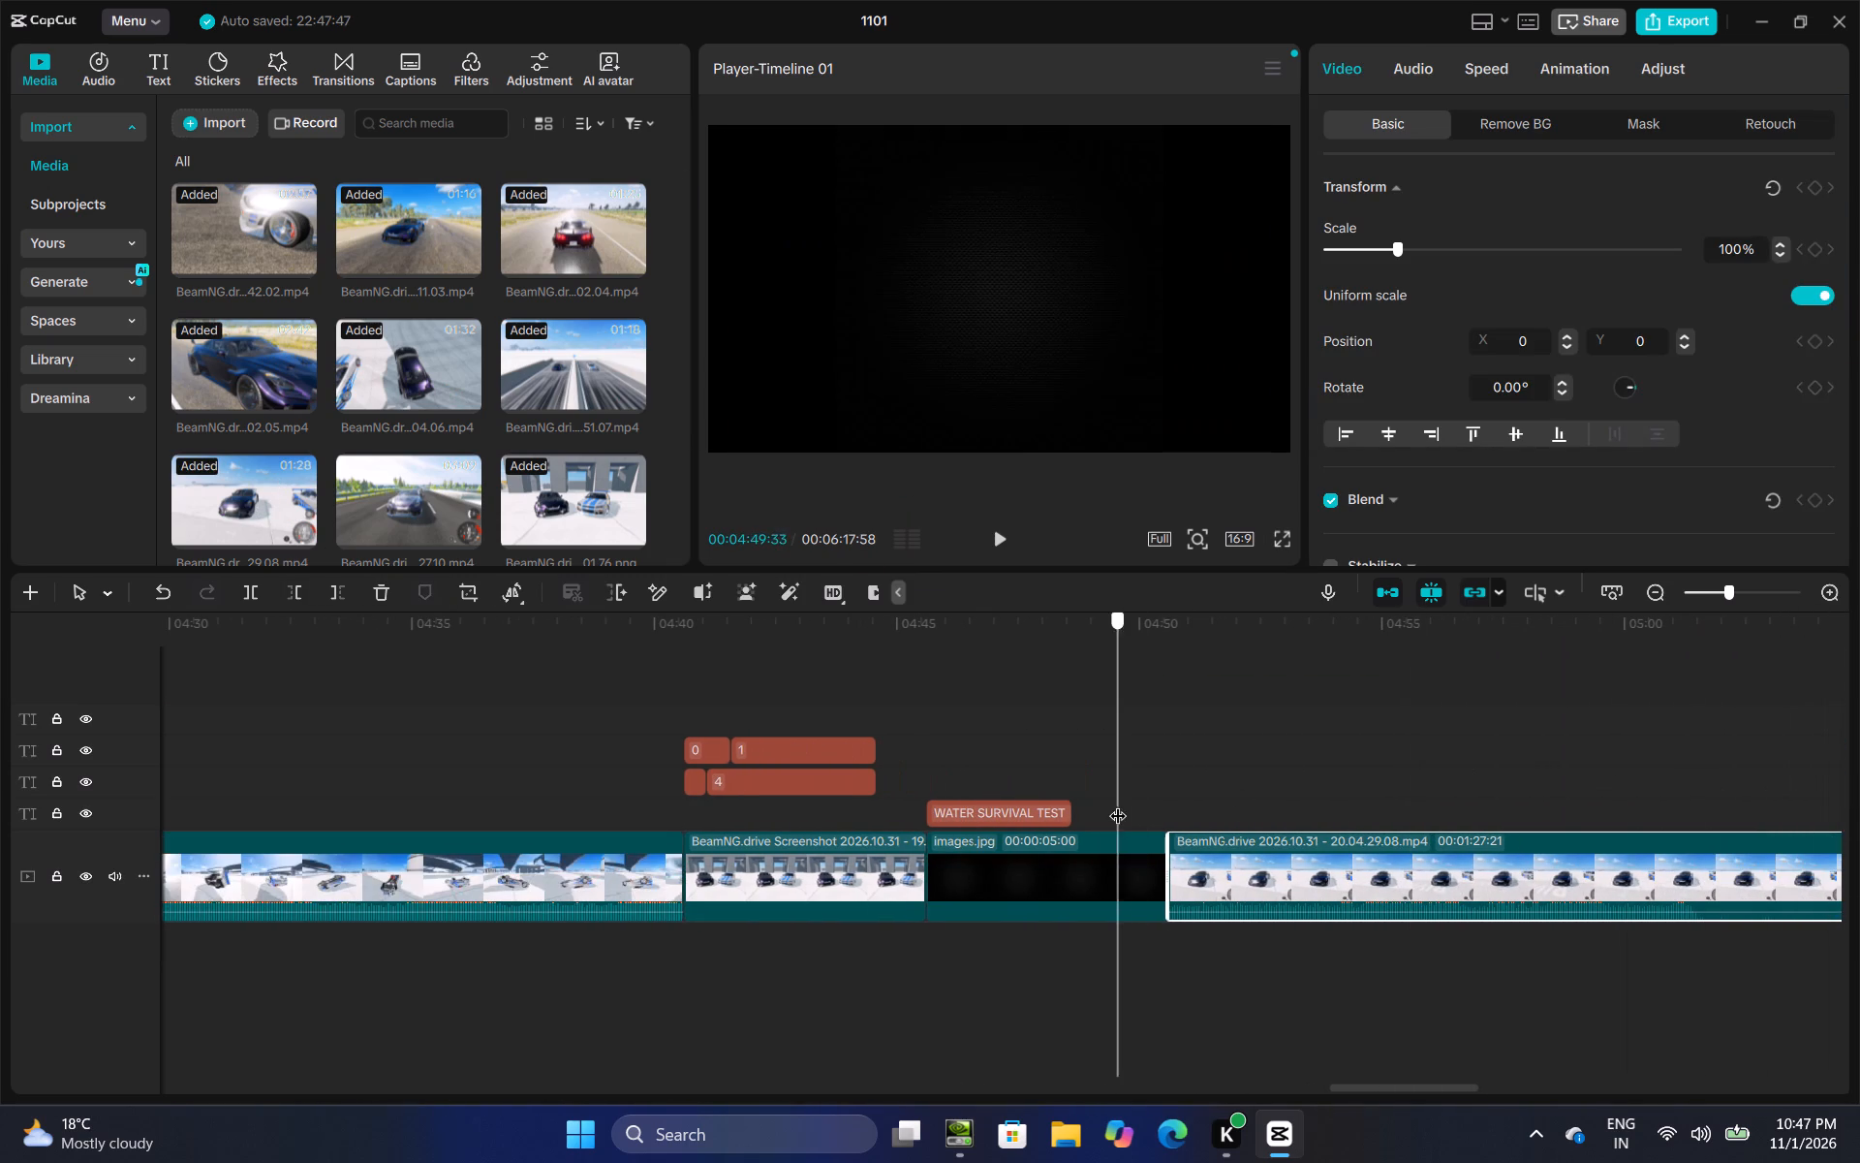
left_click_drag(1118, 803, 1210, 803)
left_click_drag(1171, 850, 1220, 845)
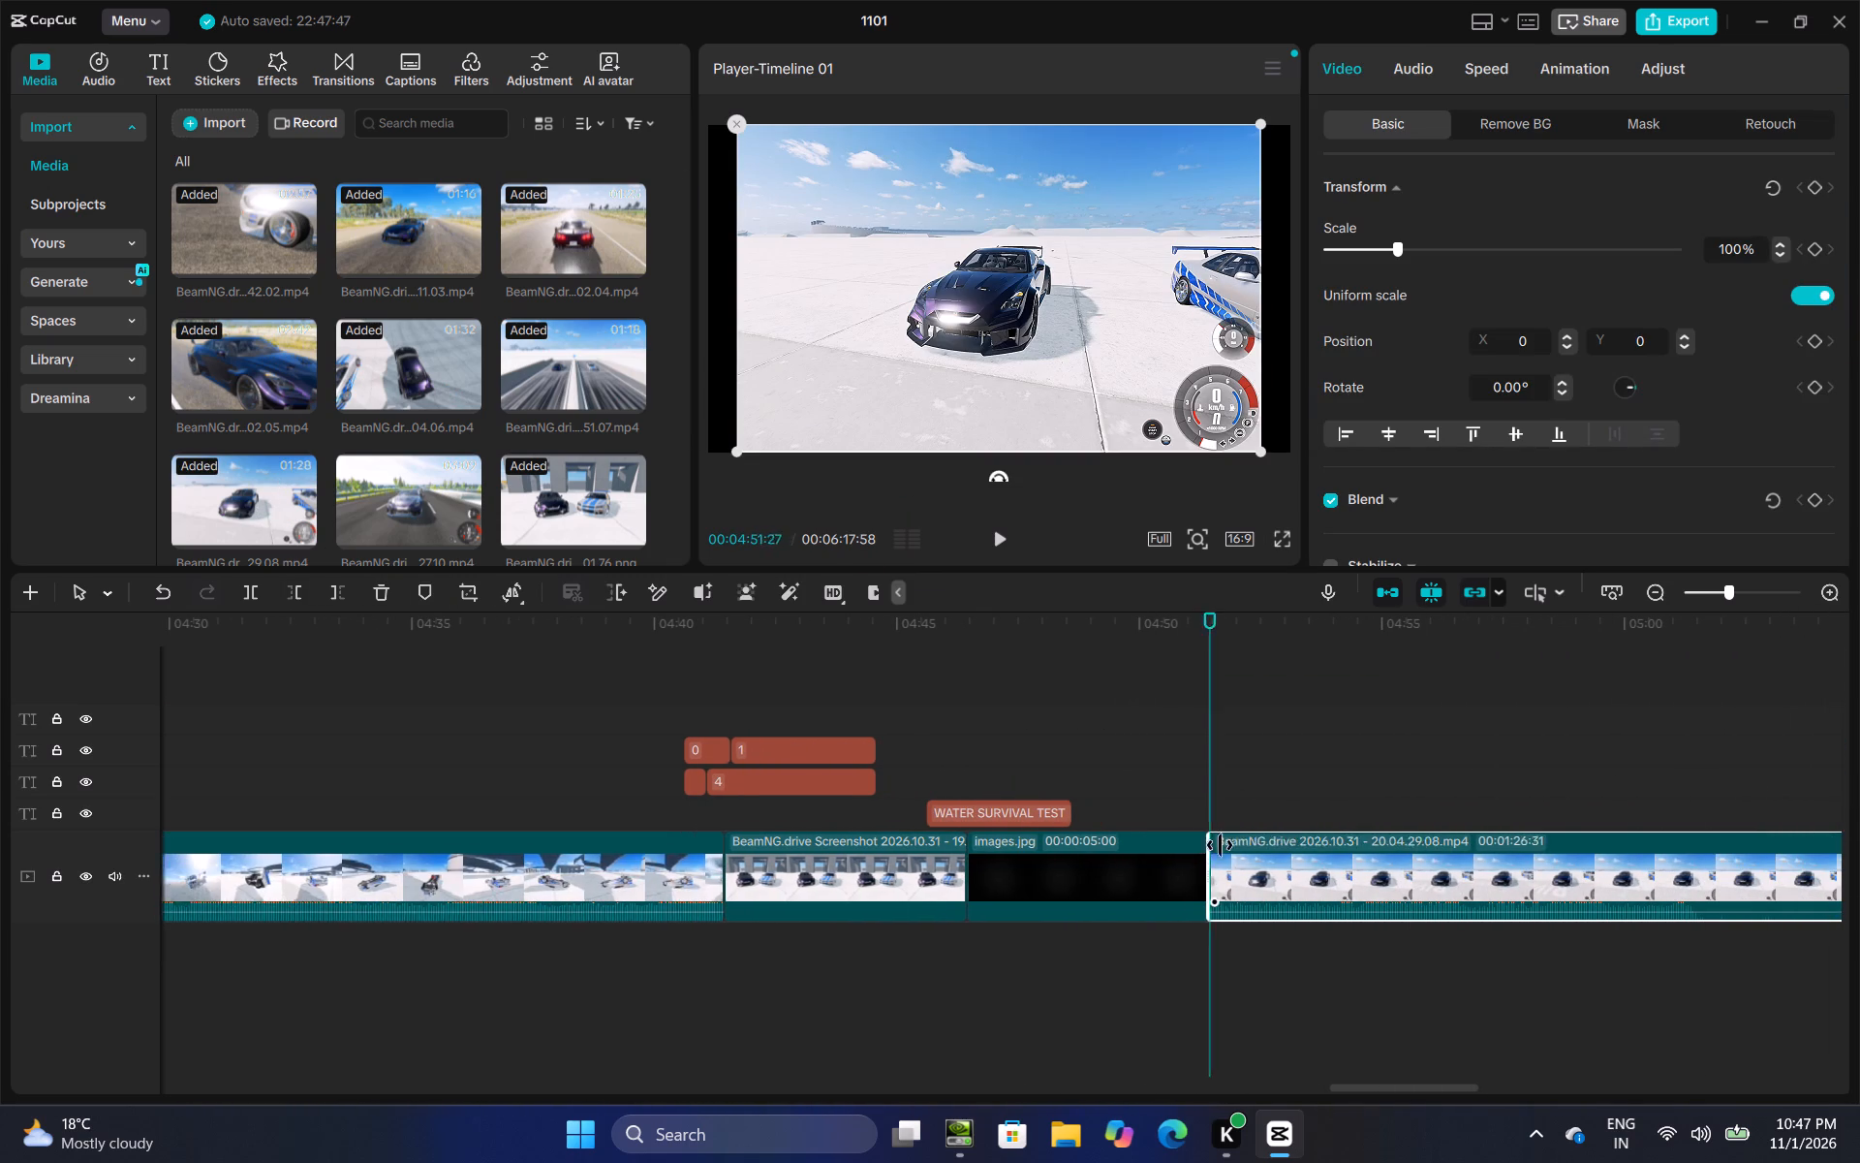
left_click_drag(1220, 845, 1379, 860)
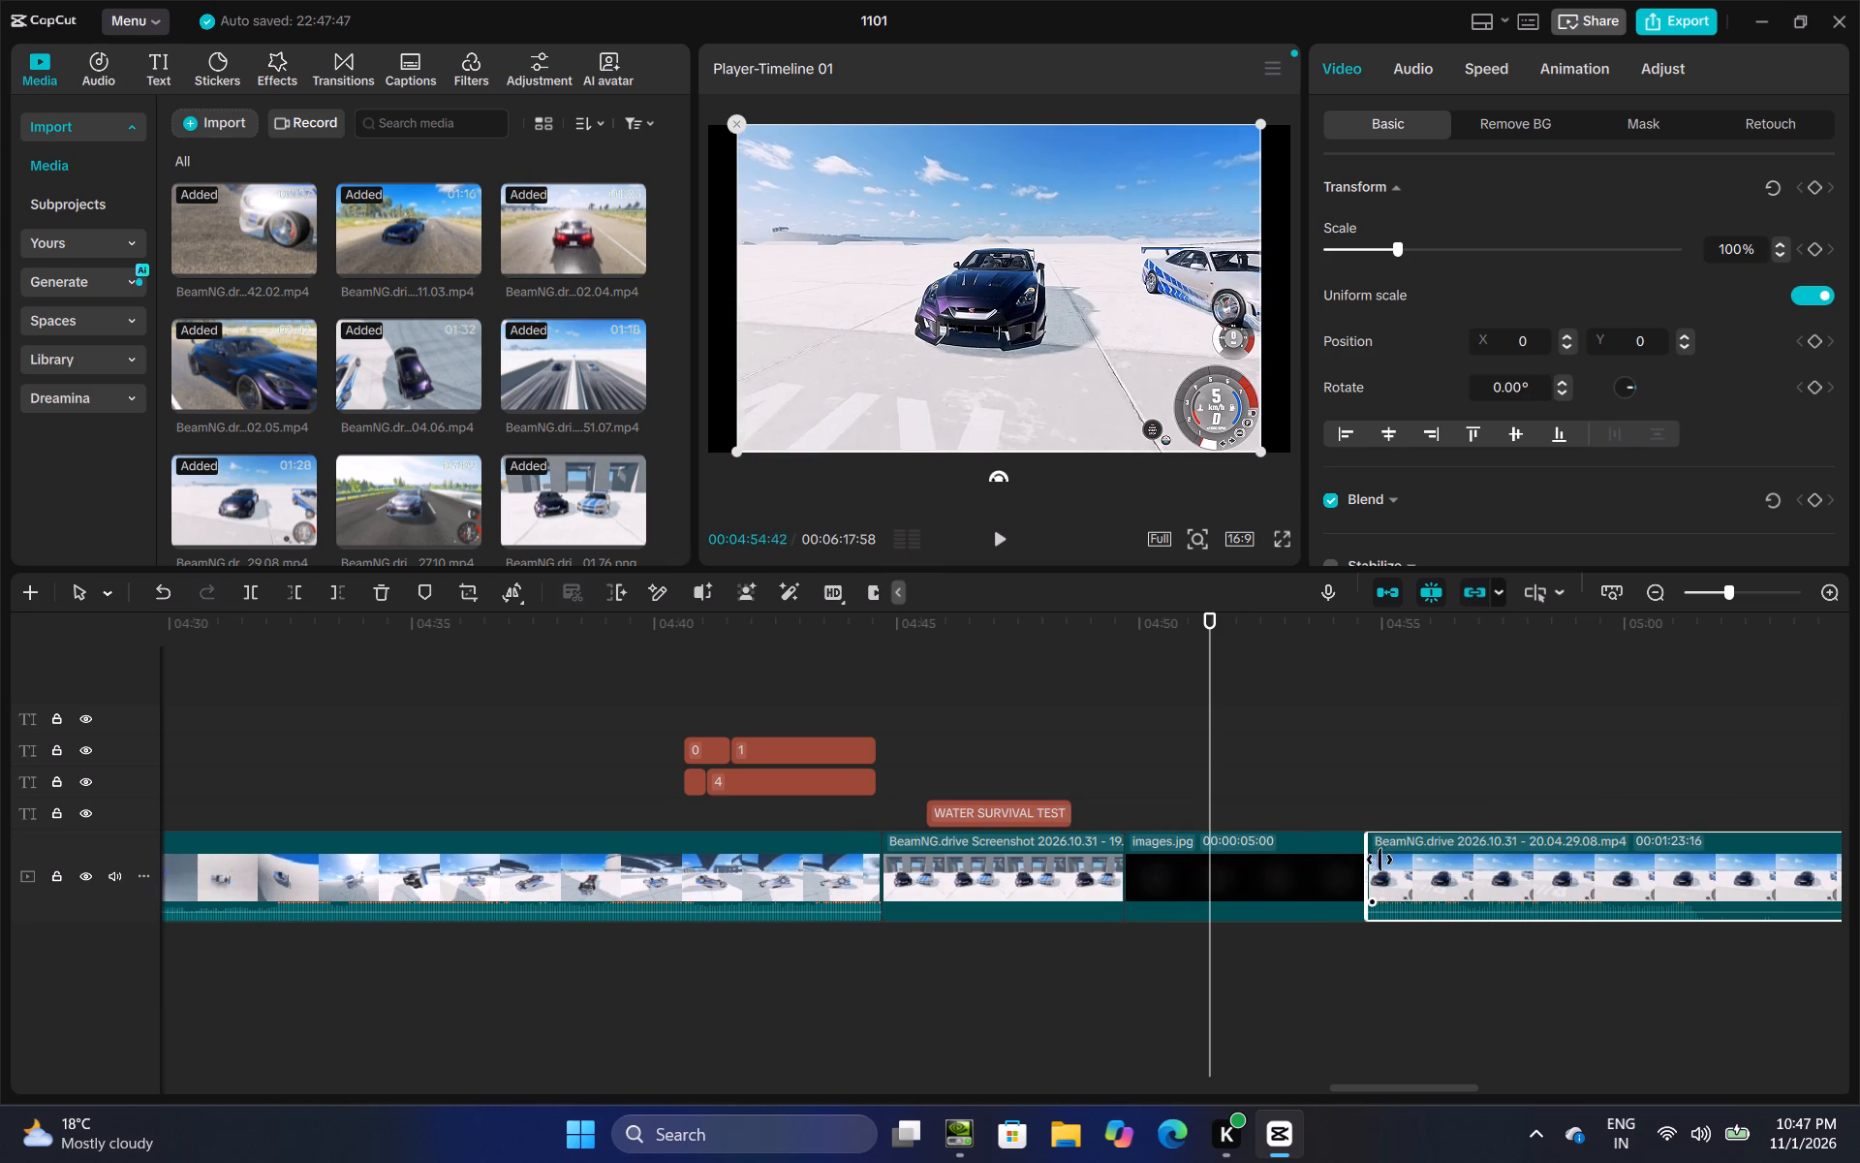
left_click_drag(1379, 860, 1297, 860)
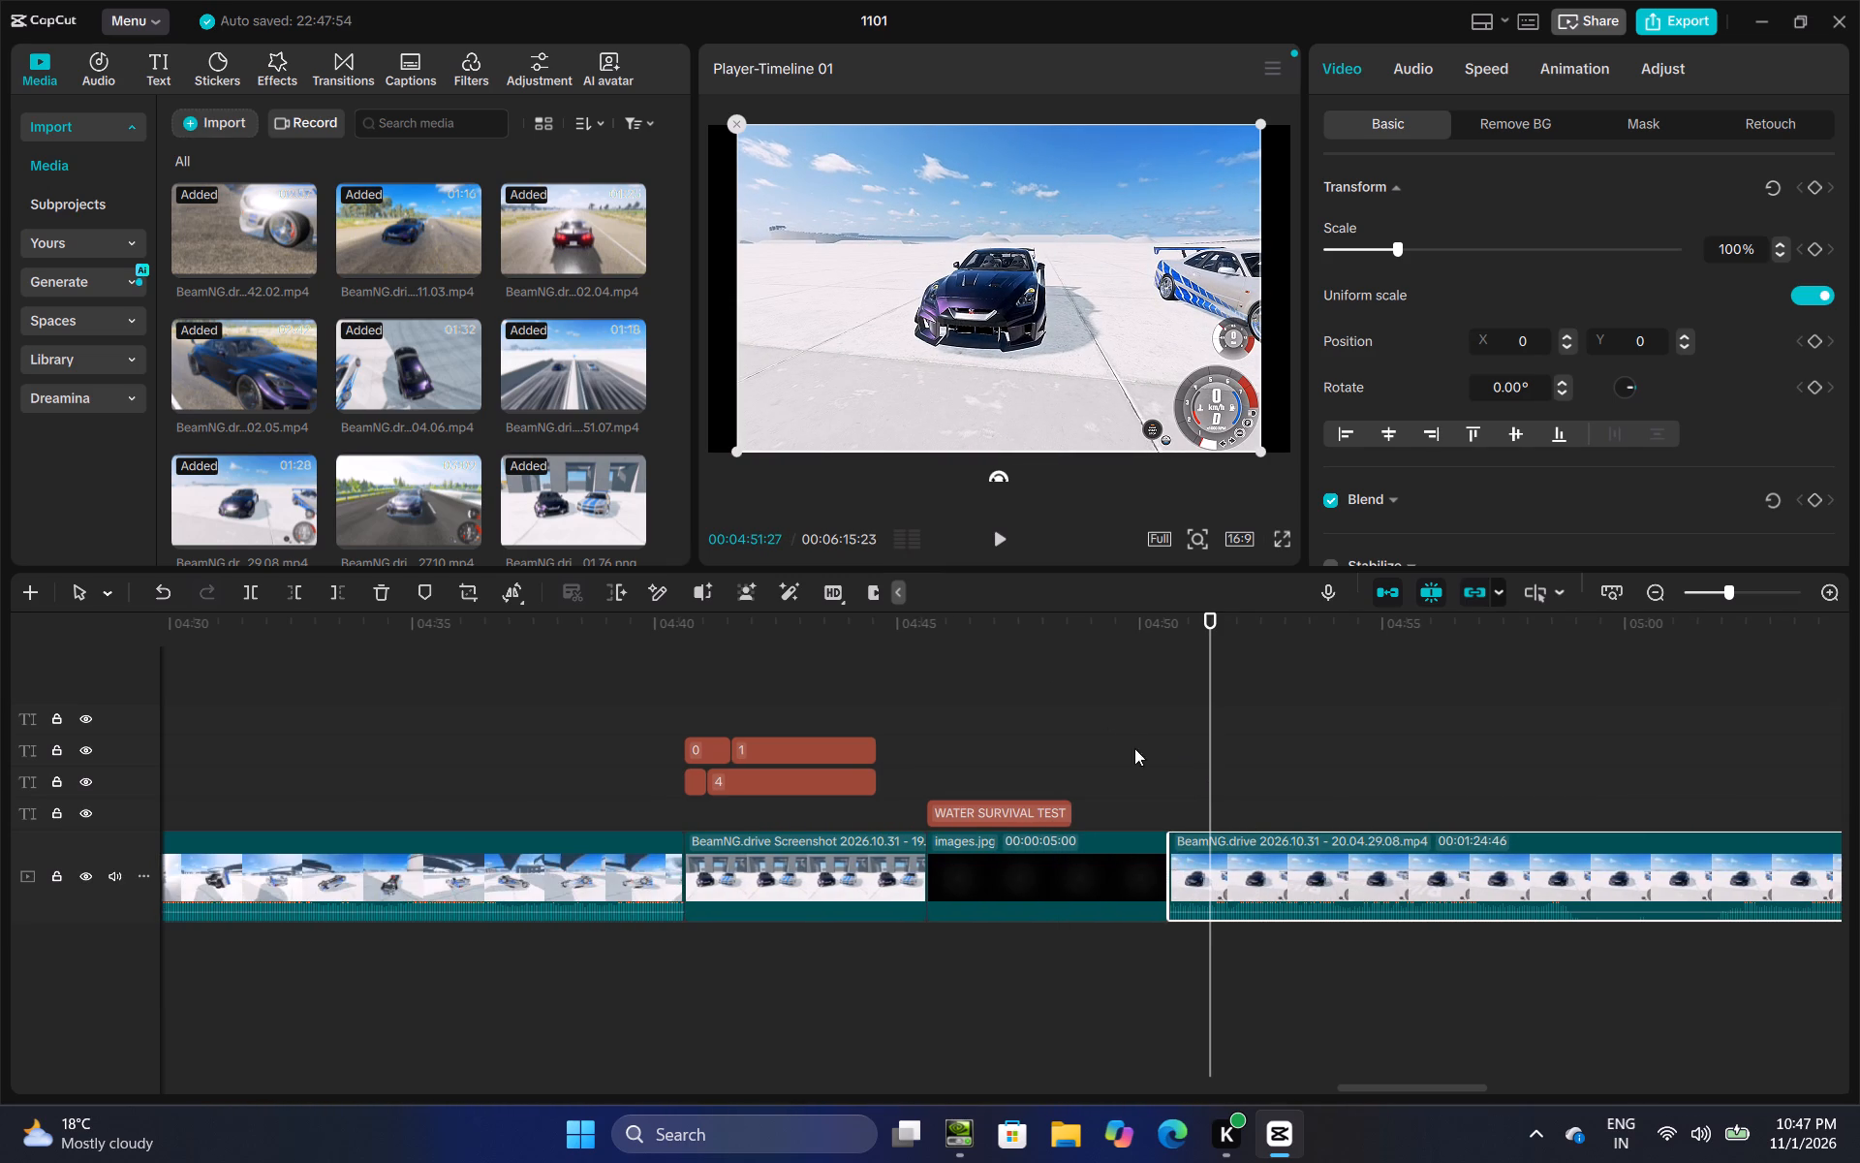
Split the water survival clip about 10.5 seconds after its start and delete the part before the cut.
left_click(1157, 763)
left_click(1002, 530)
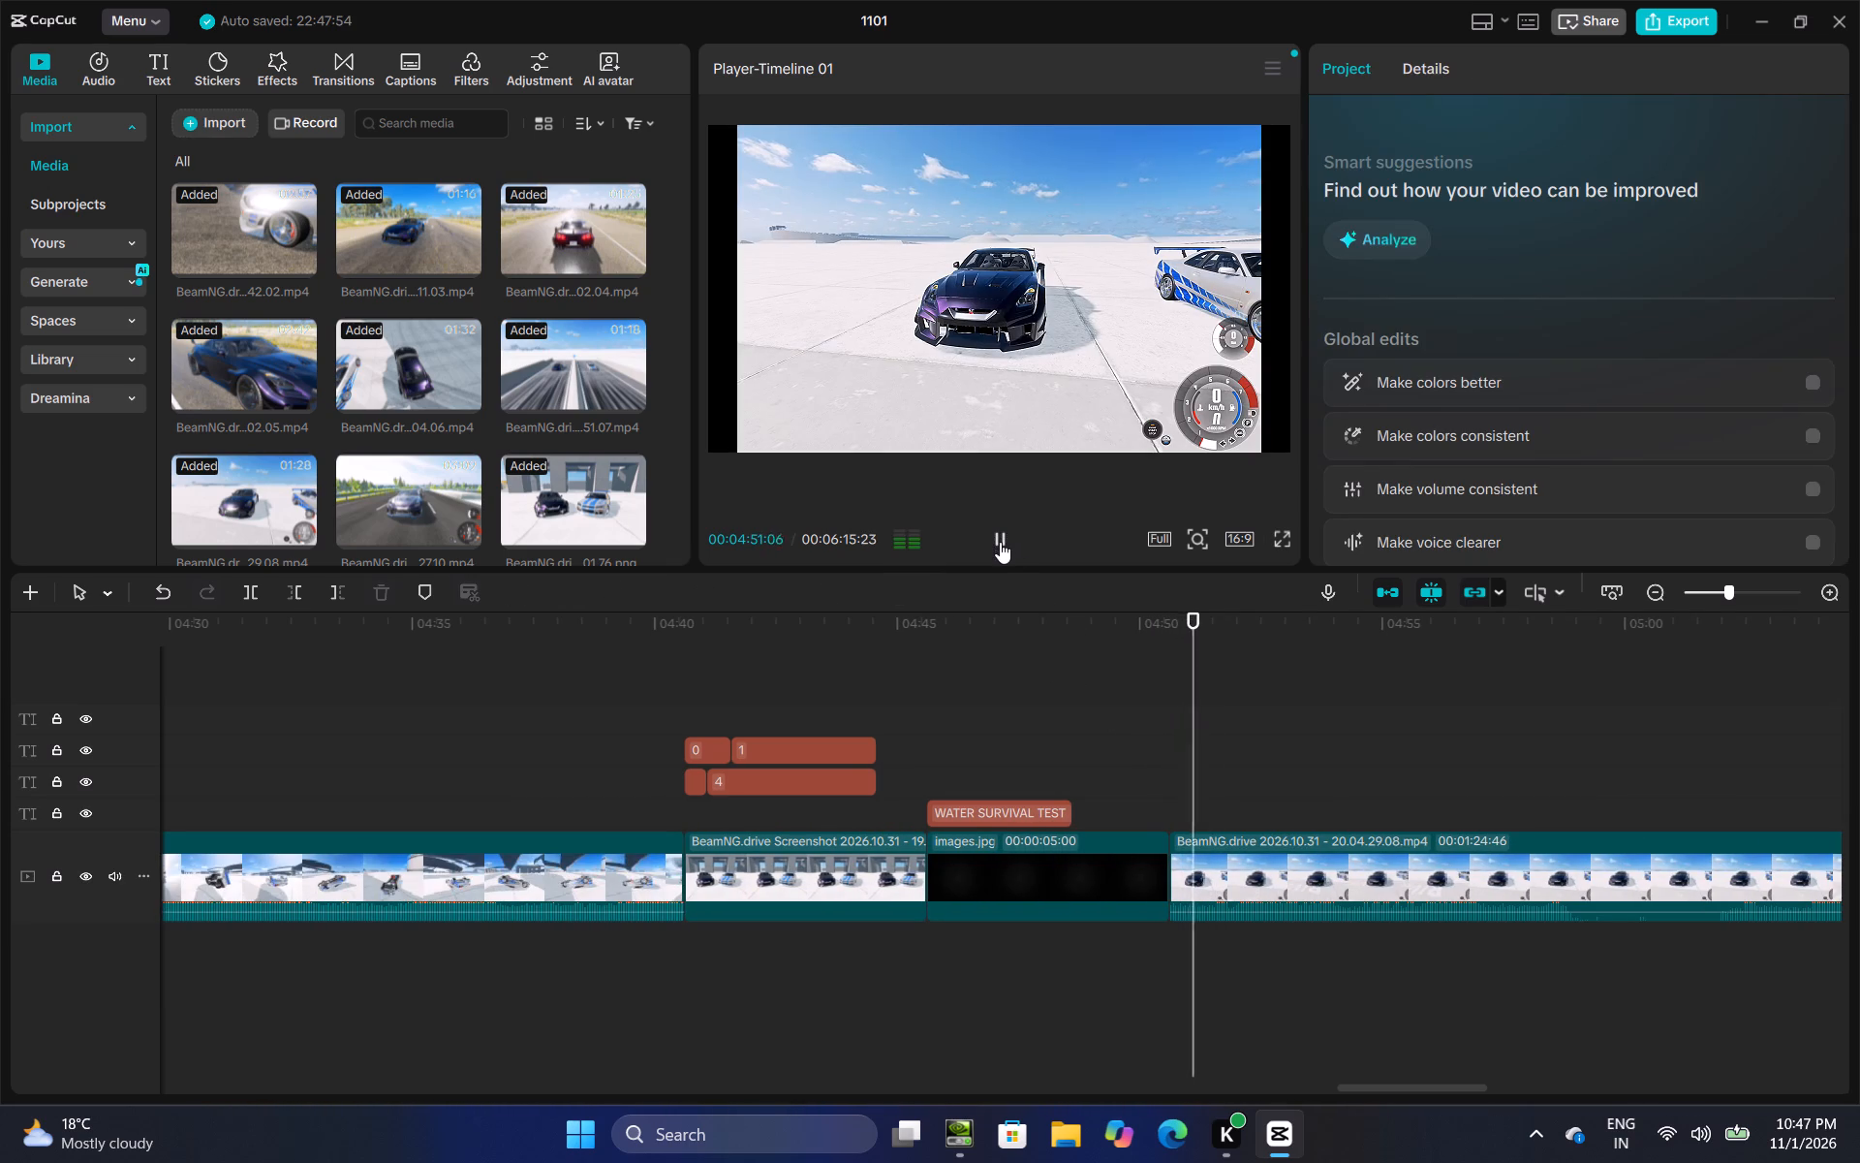
left_click_drag(1255, 766, 1745, 770)
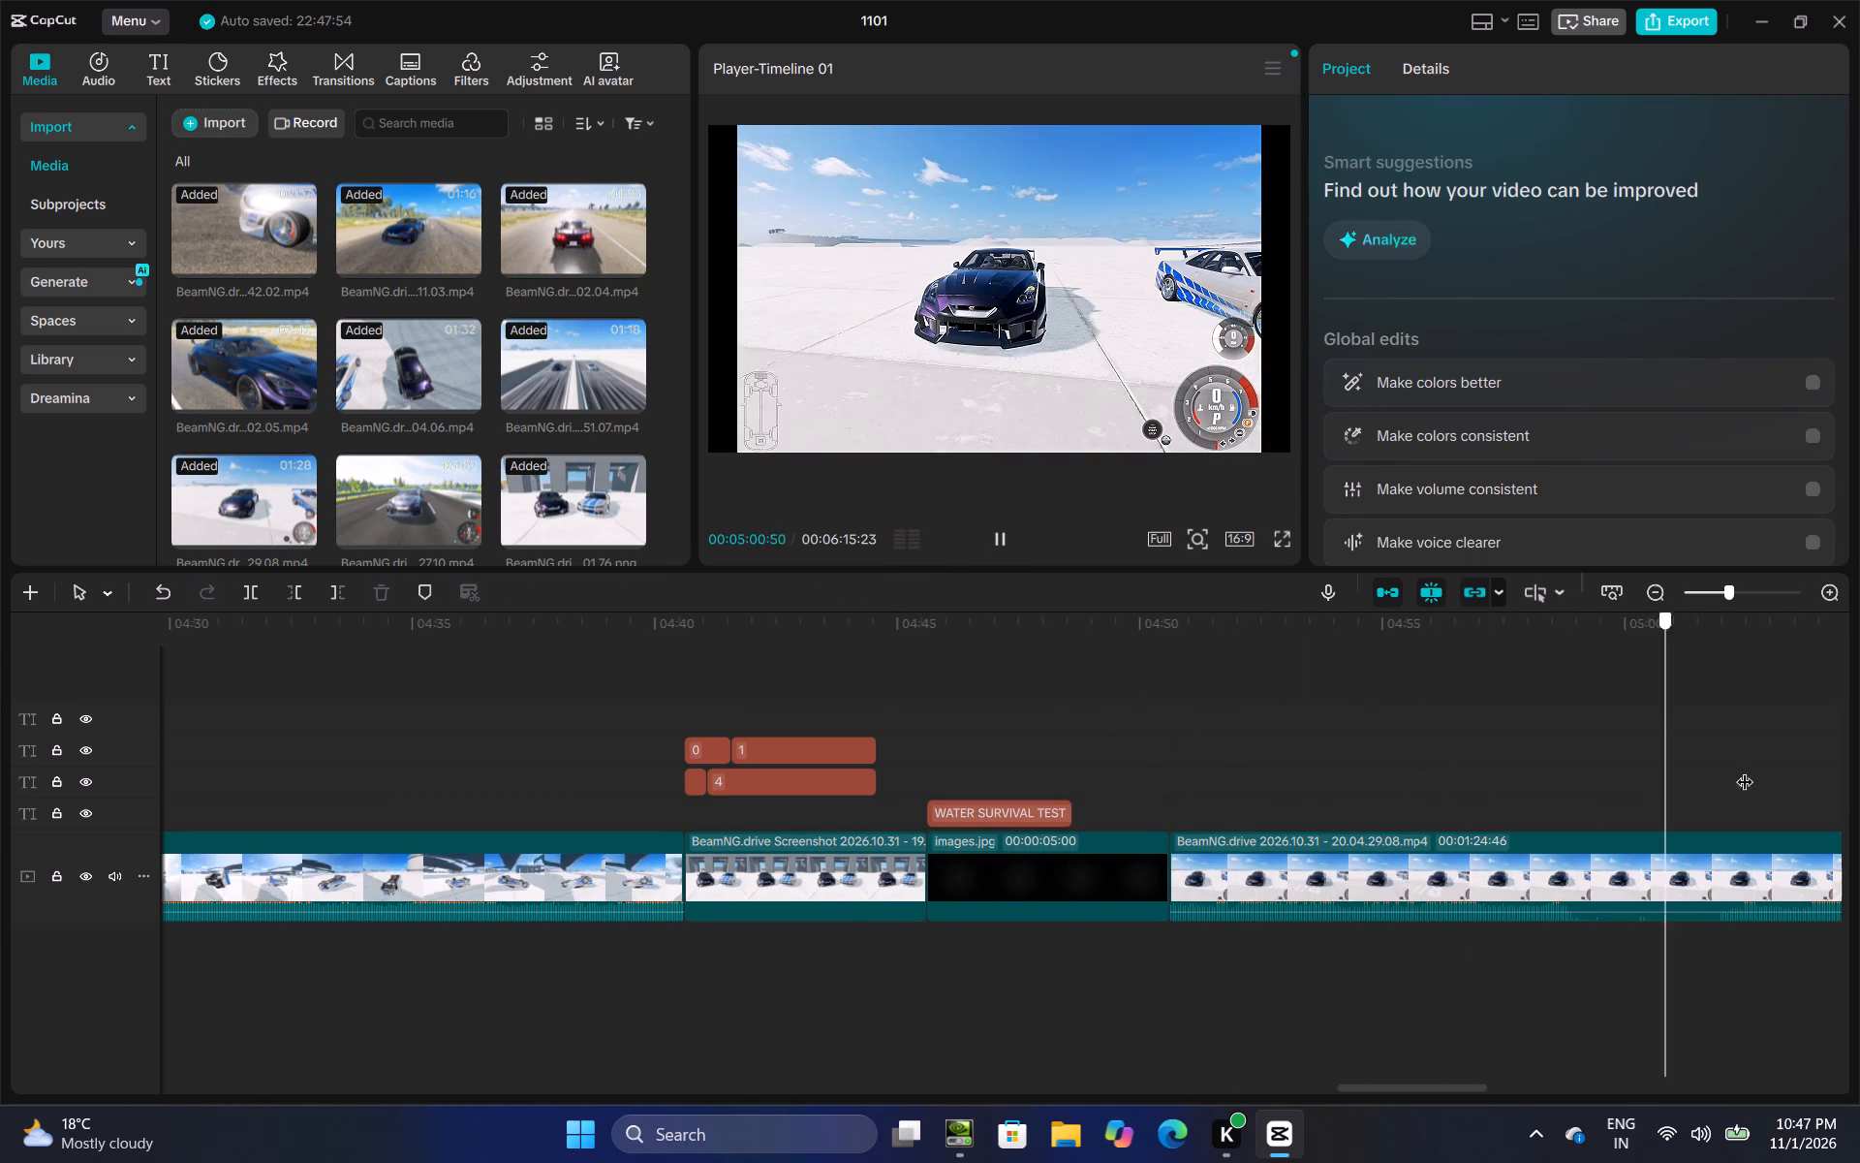
left_click_drag(1745, 770, 1241, 818)
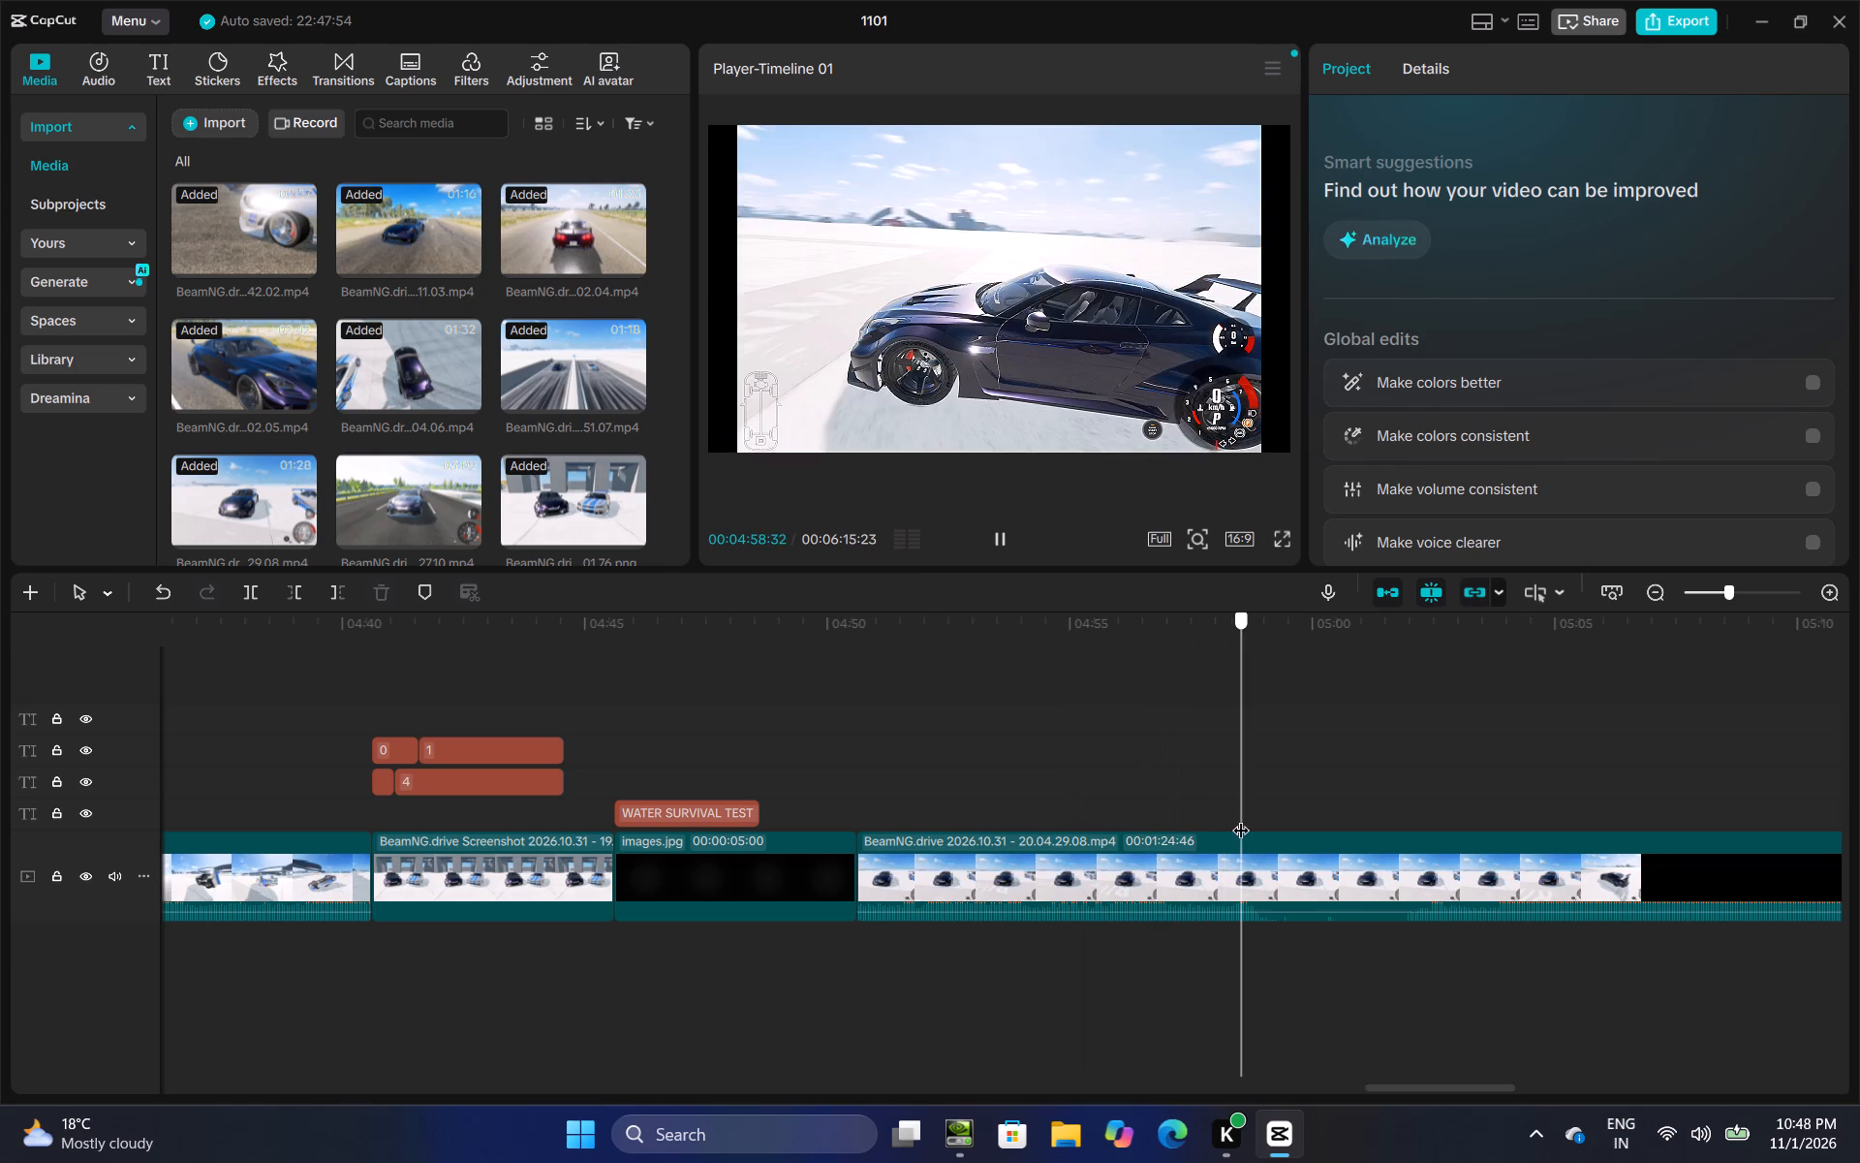
left_click_drag(1241, 818, 1370, 826)
left_click(249, 596)
left_click(910, 826)
left_click(968, 852)
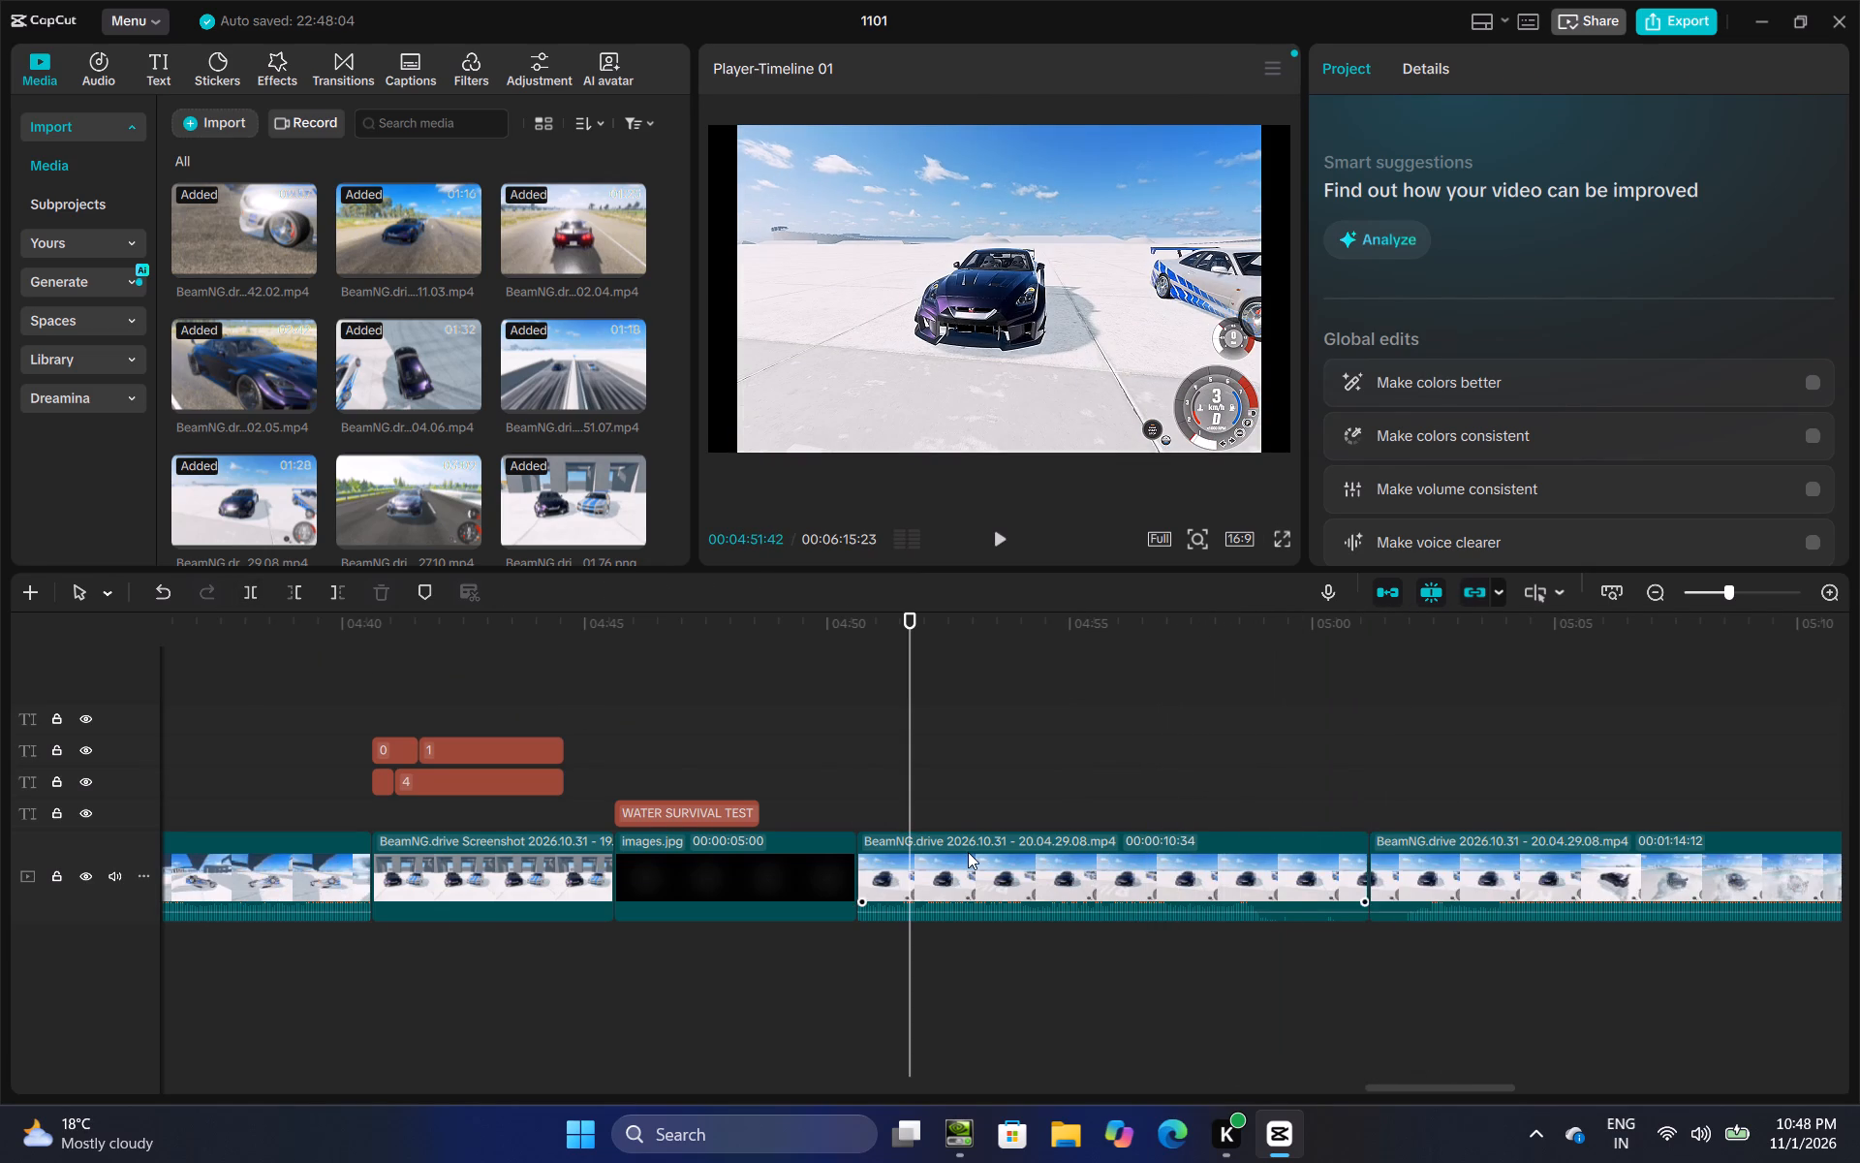
right_click(968, 852)
left_click(1021, 354)
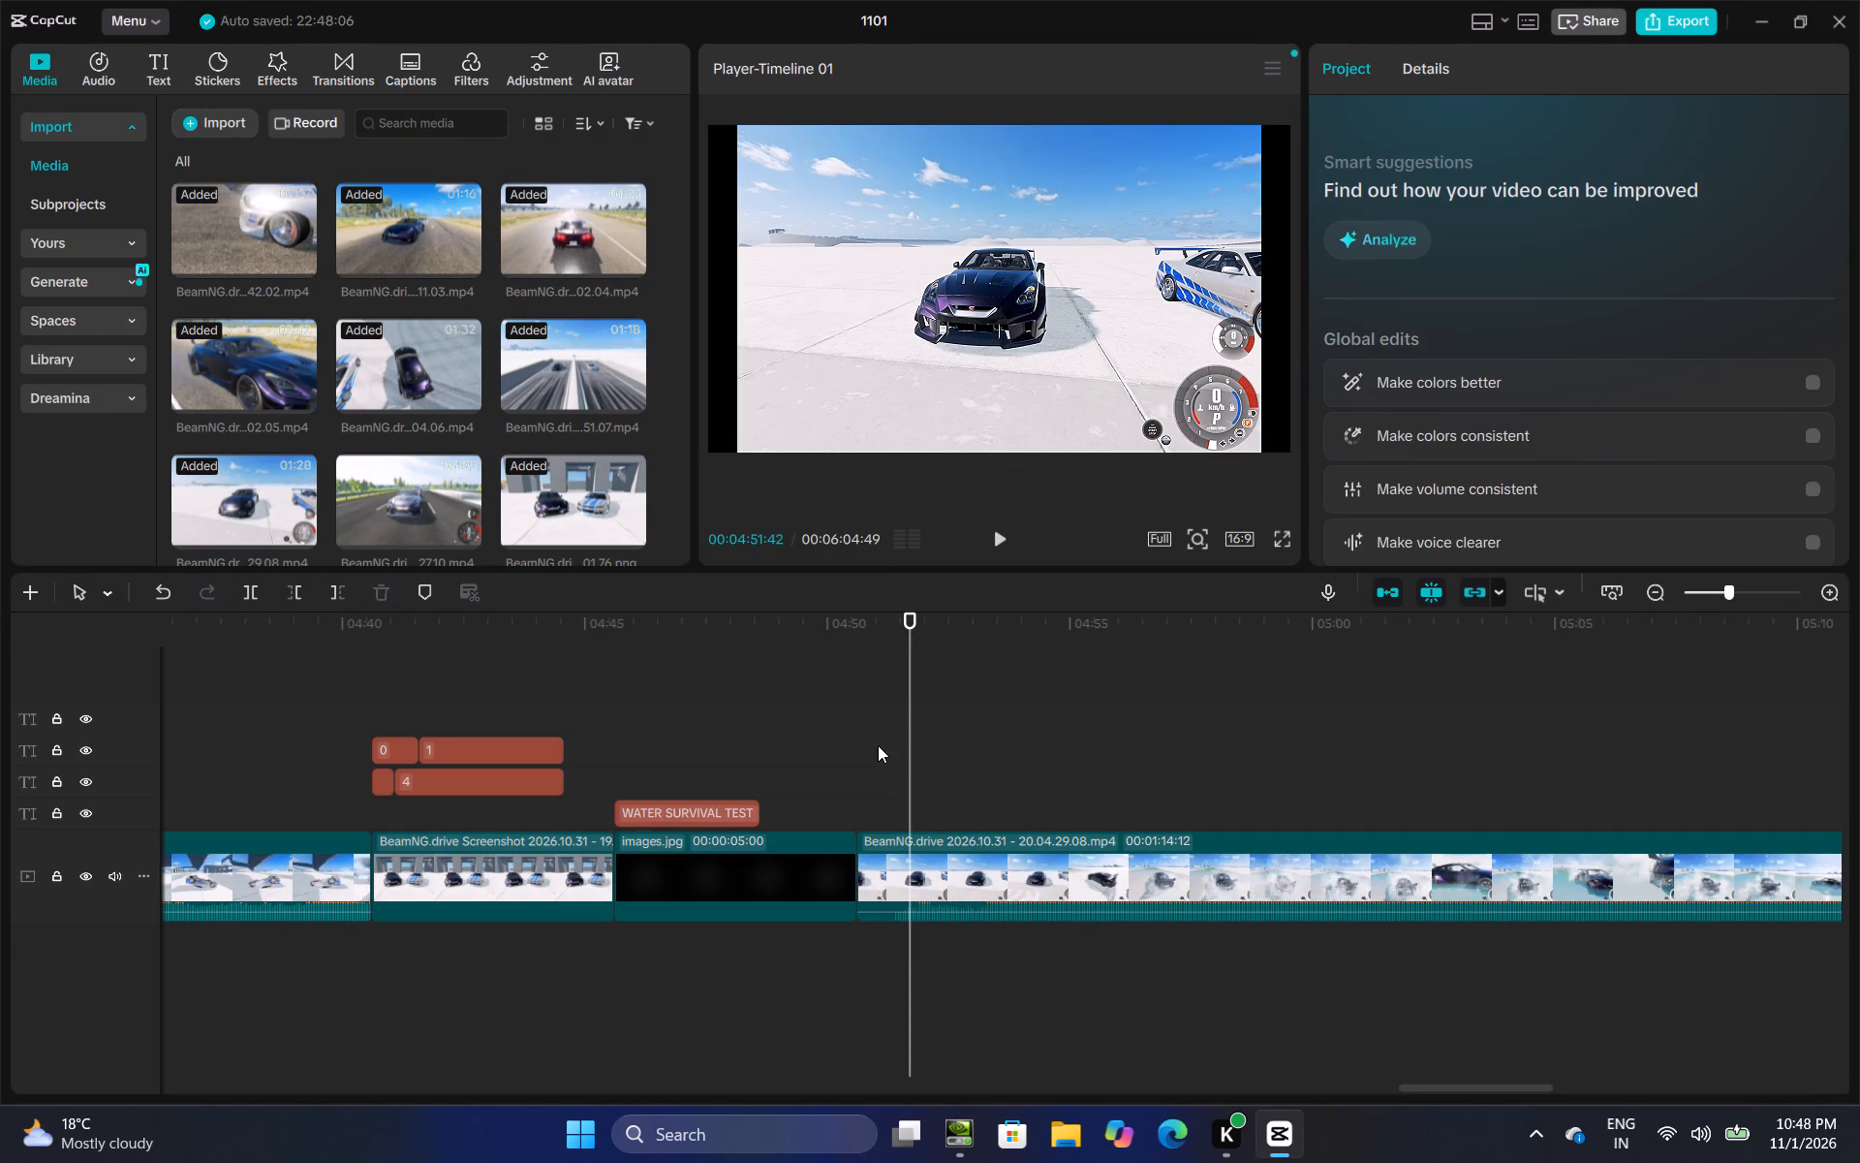
Trim about 2 seconds off the start of the water survival clip that follows the title card.
left_click(878, 745)
left_click_drag(878, 745, 861, 765)
left_click(1000, 538)
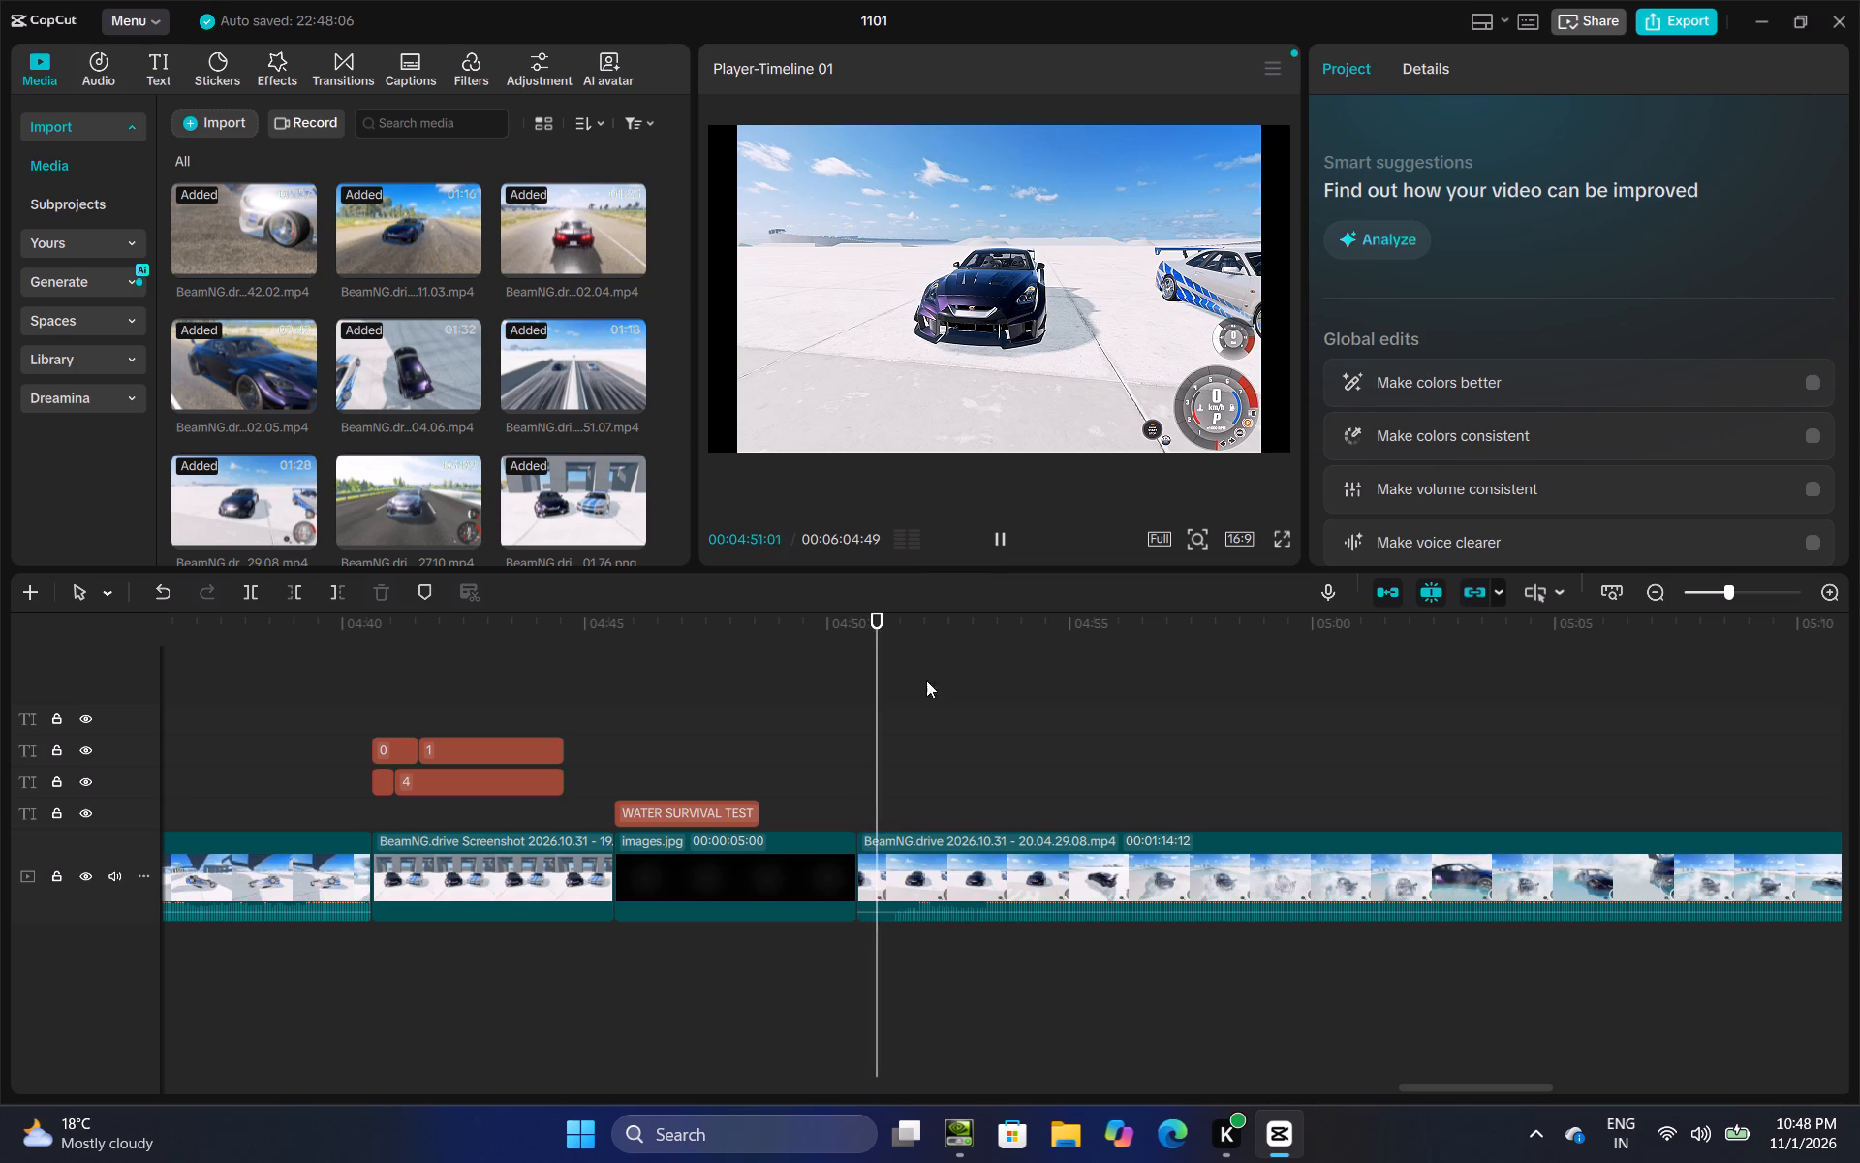
left_click(869, 879)
left_click_drag(853, 877, 881, 879)
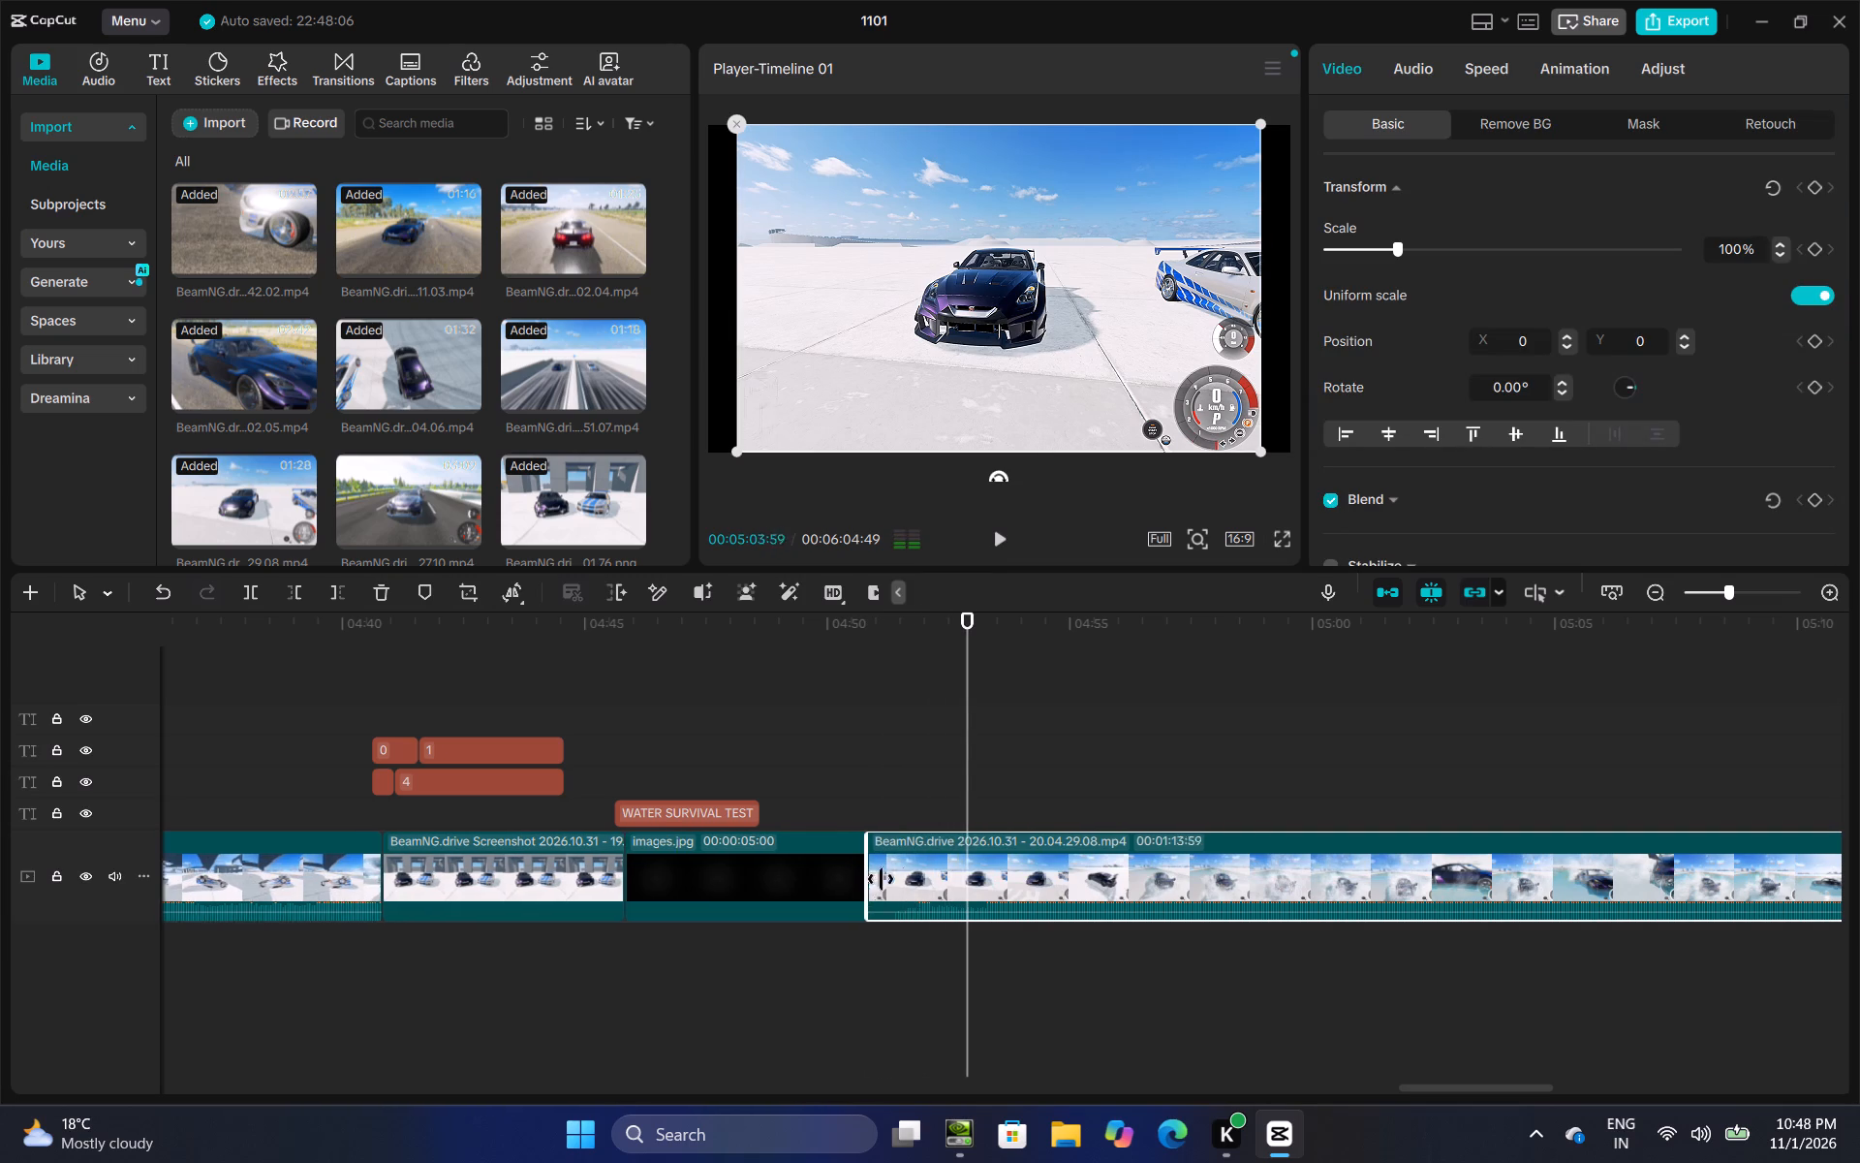
left_click_drag(881, 879, 960, 877)
left_click(859, 806)
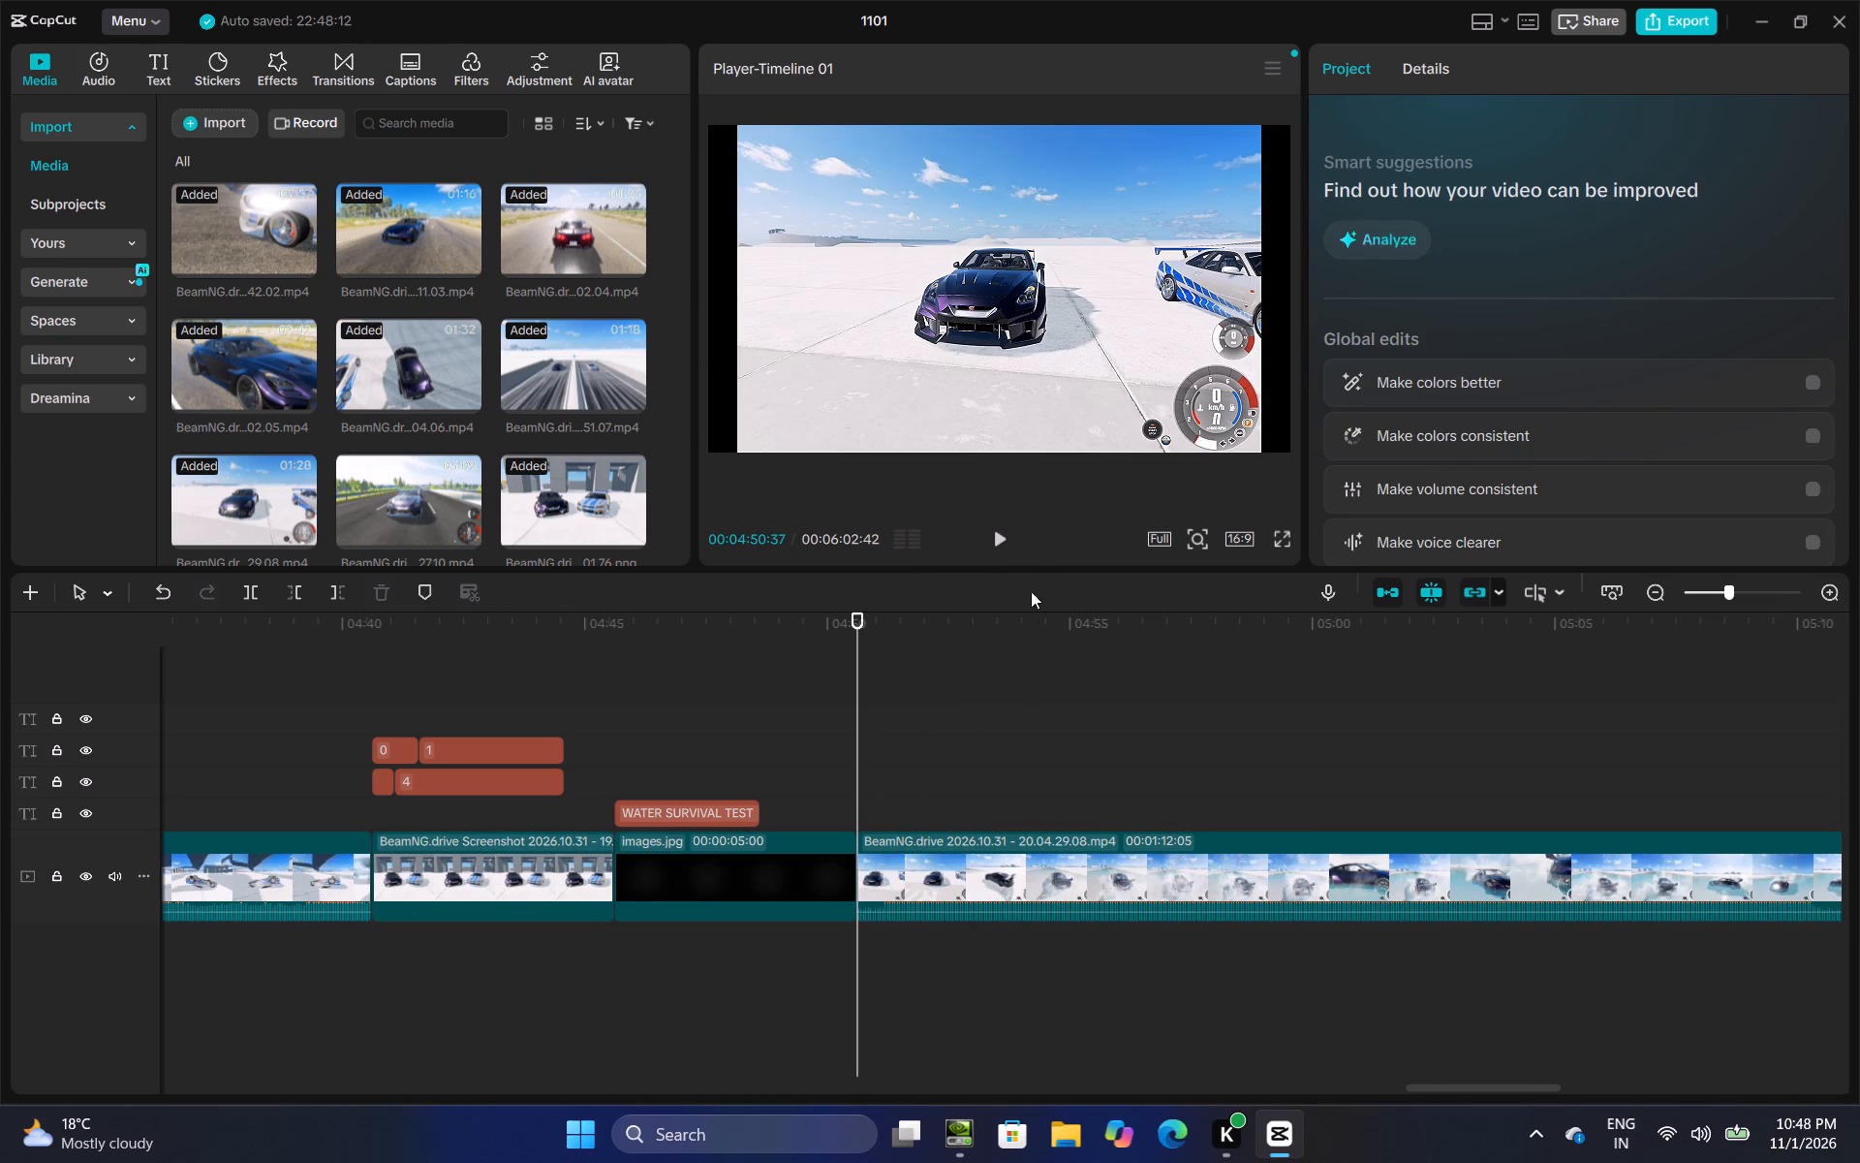
Split the water survival clip about 27.7 seconds after its start, before the blue-striped car's run begins.
left_click(997, 535)
left_click(907, 763)
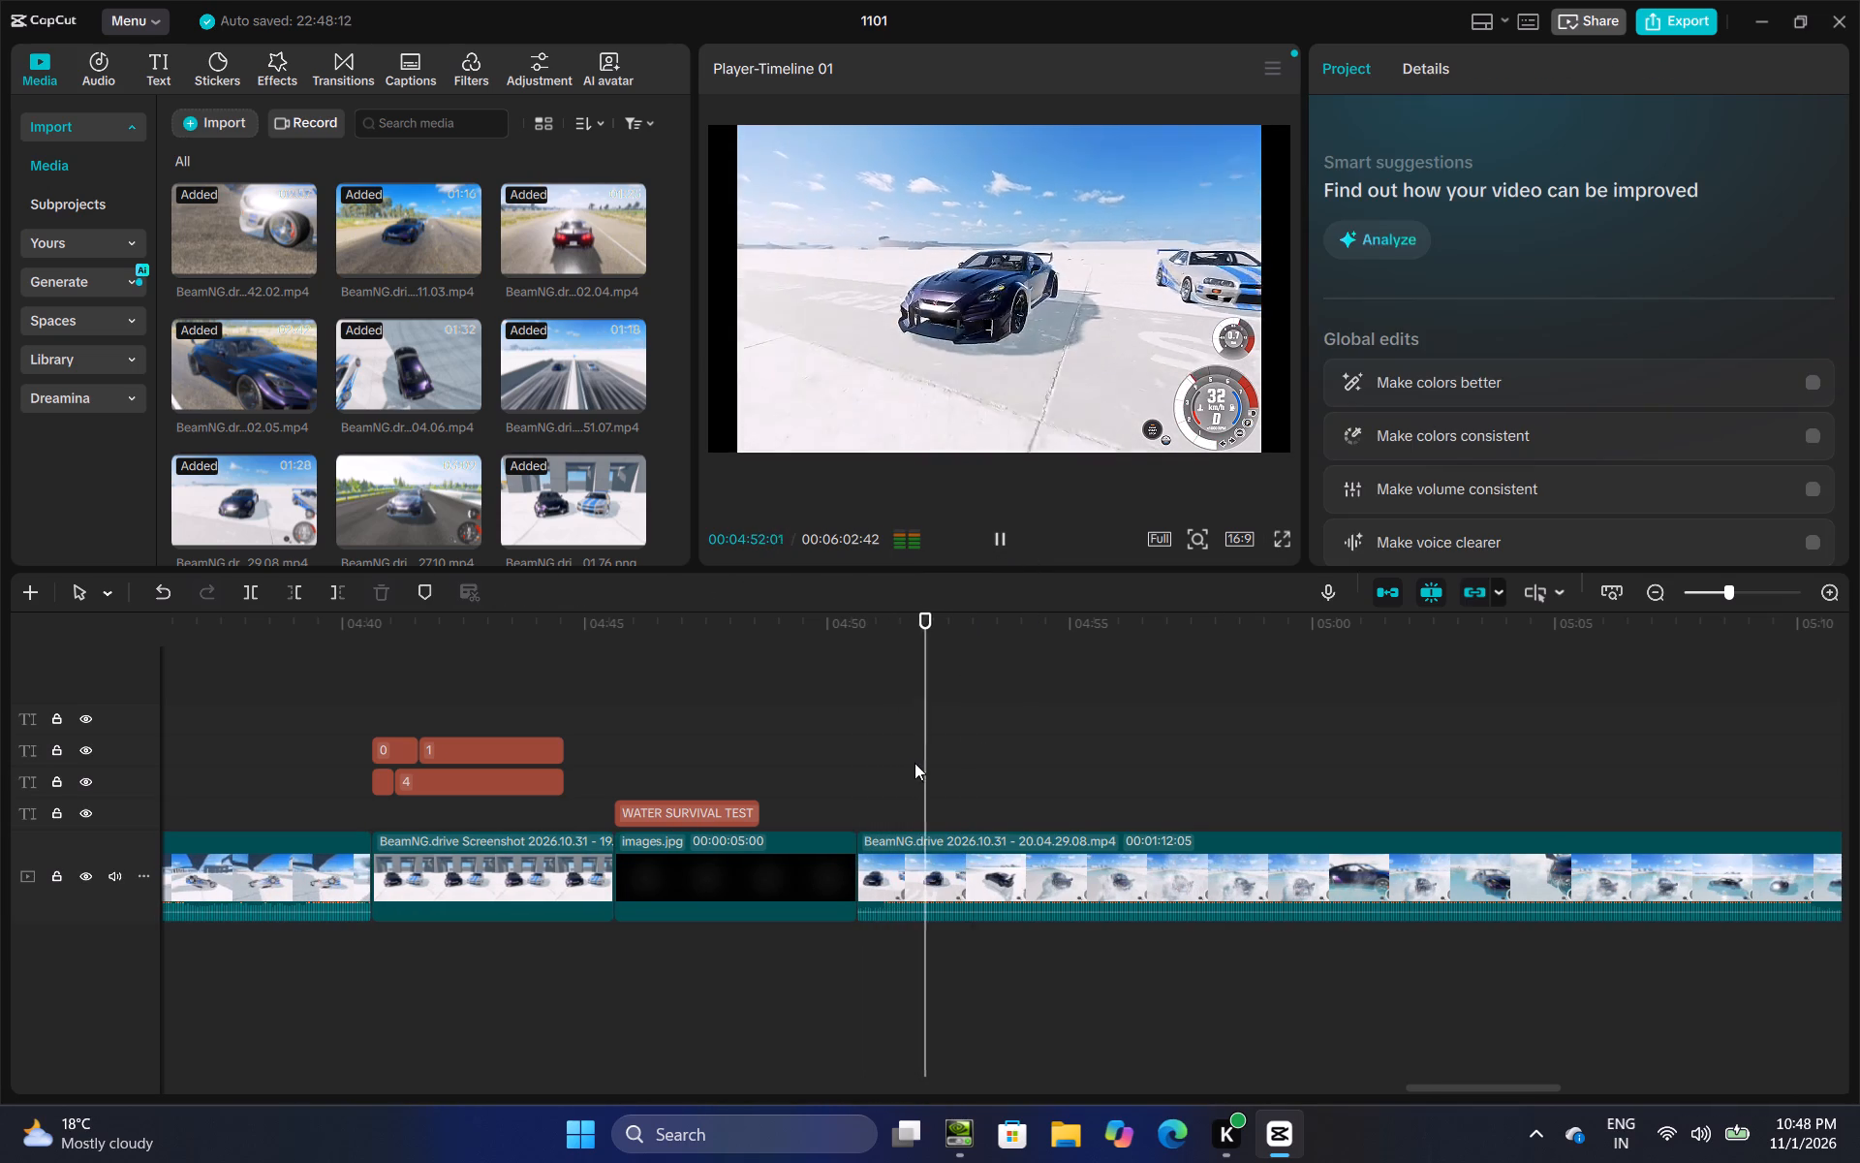
left_click(1002, 758)
left_click_drag(1002, 758, 1859, 763)
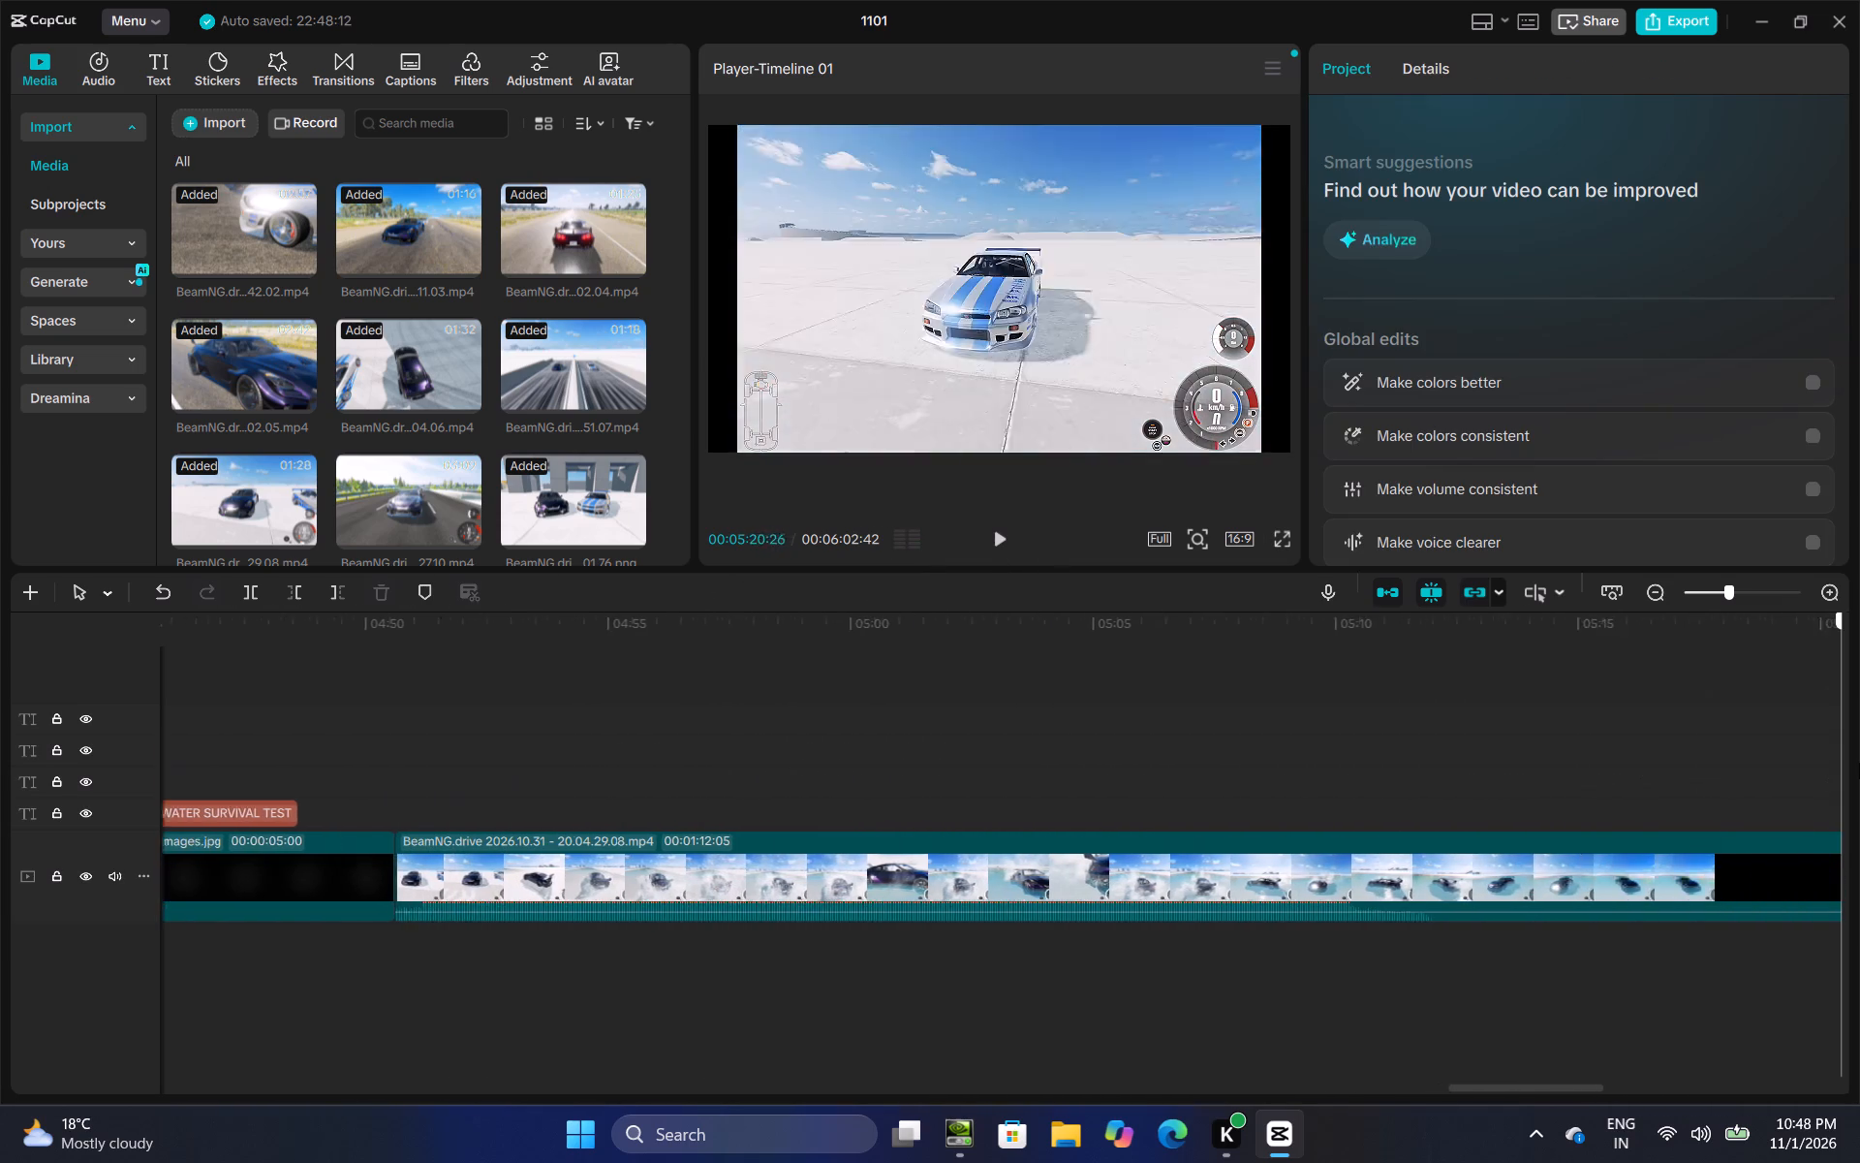
left_click_drag(1859, 763, 1244, 809)
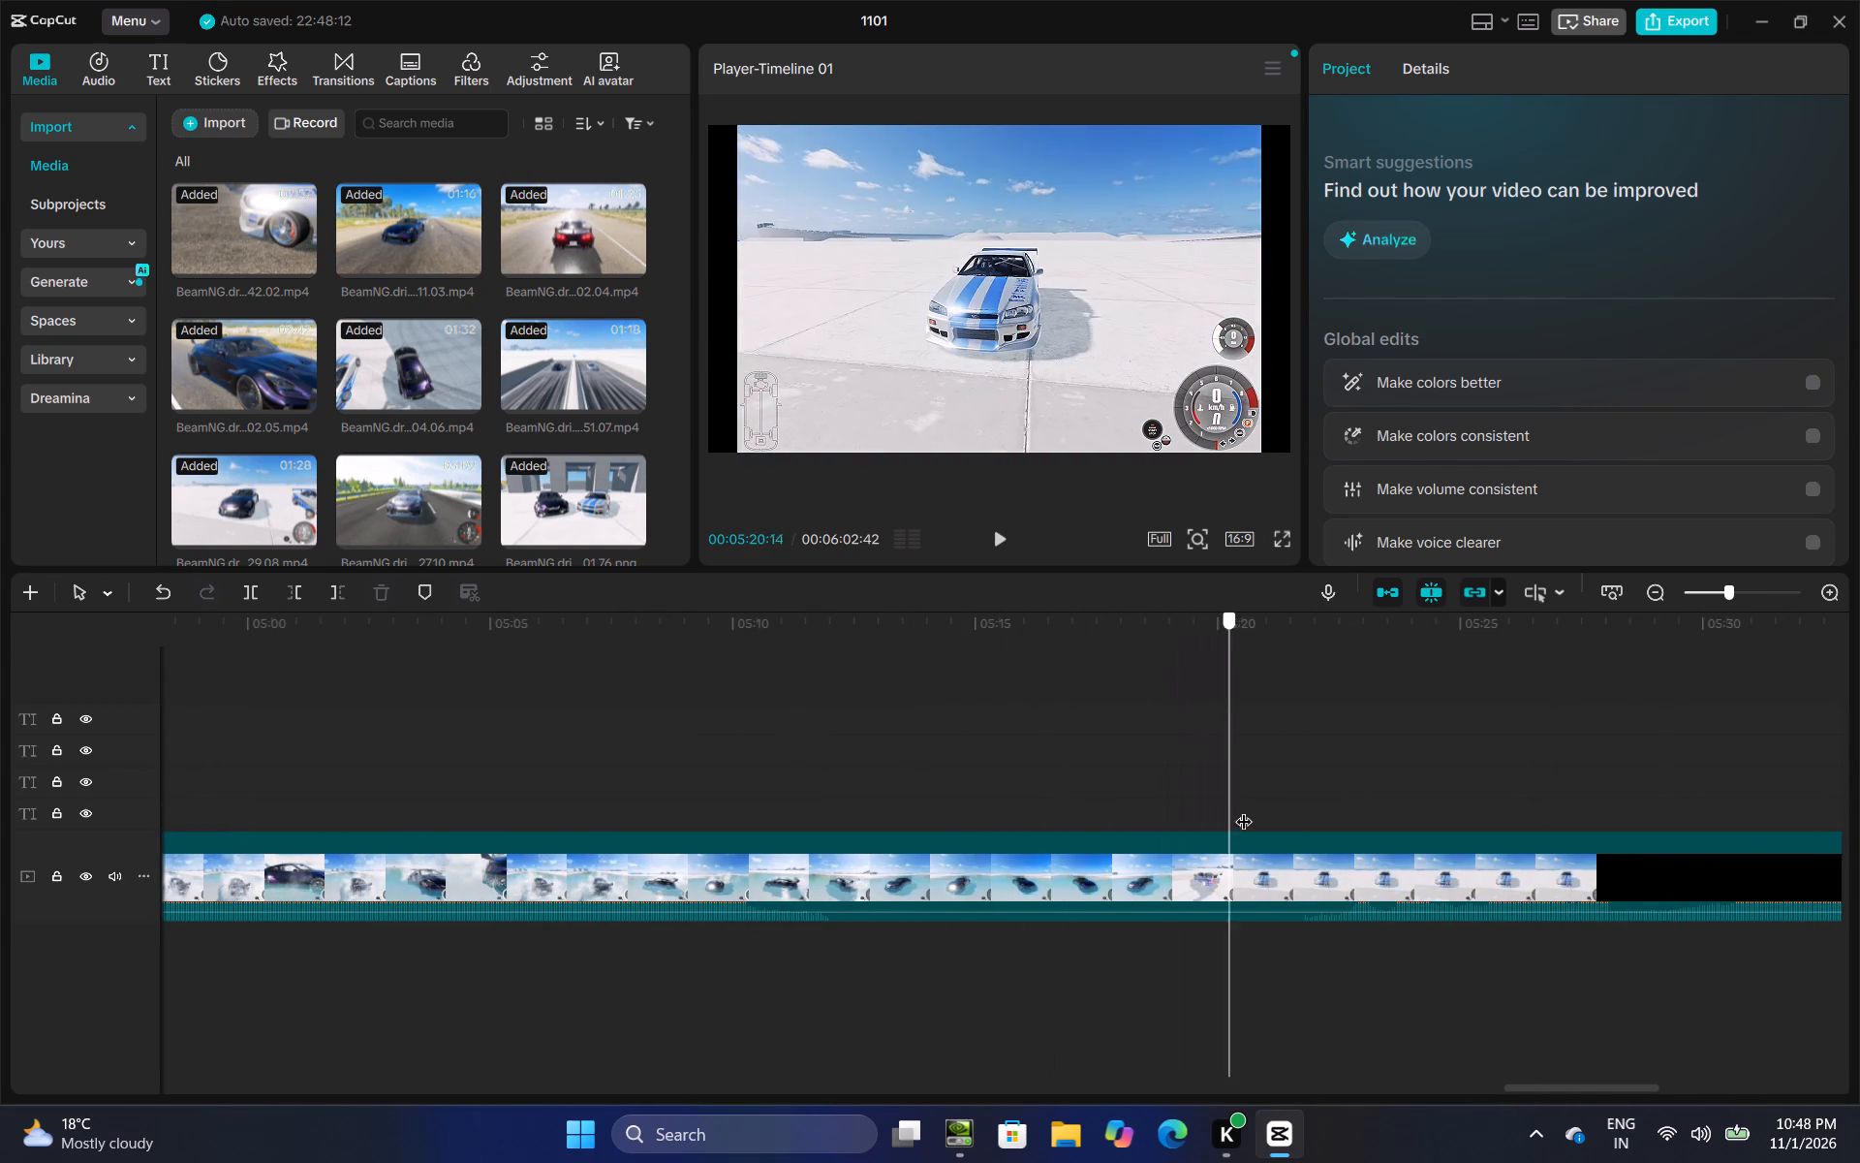
left_click_drag(1244, 809, 1135, 824)
left_click(263, 591)
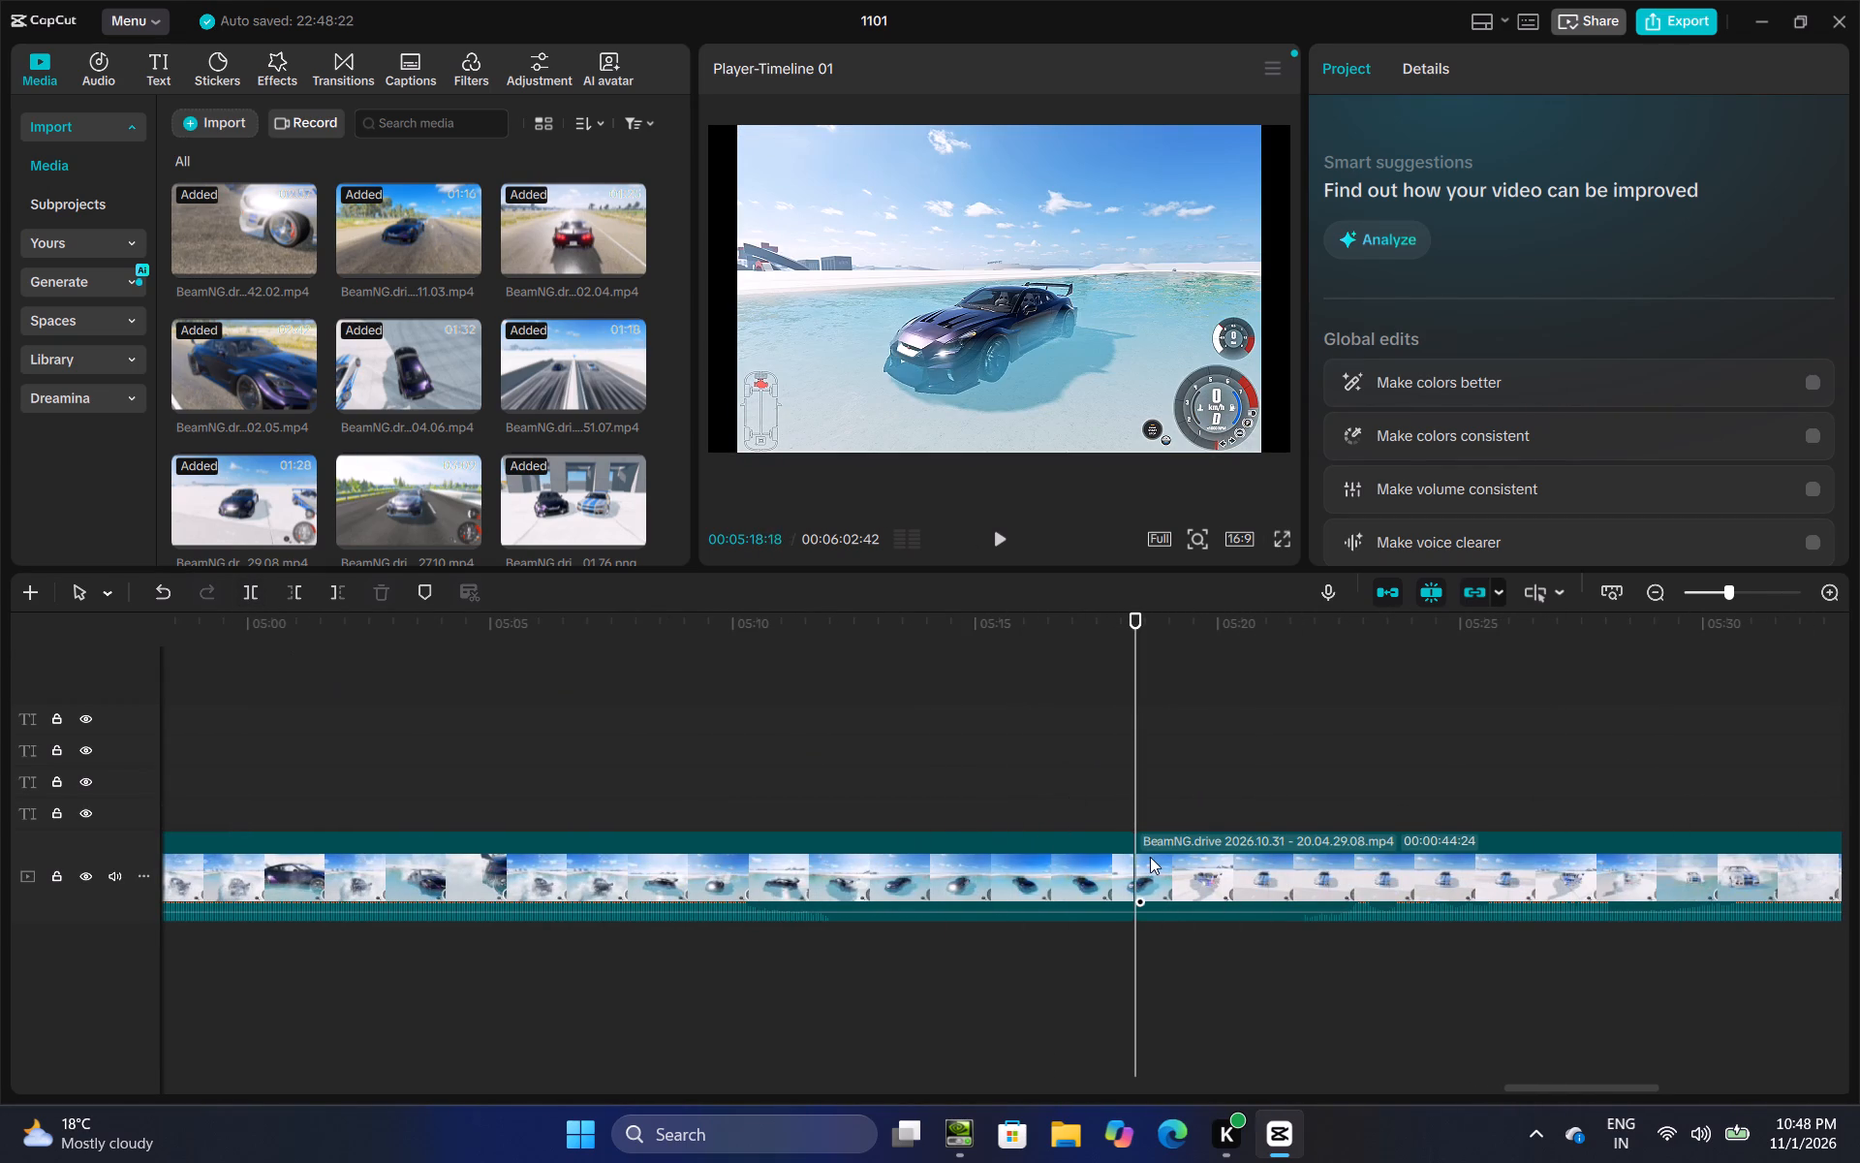
Trim about 4 seconds off the start of the second water survival part, so it opens on the blue-striped car just before driving off.
left_click(1155, 857)
left_click_drag(1135, 857, 1571, 913)
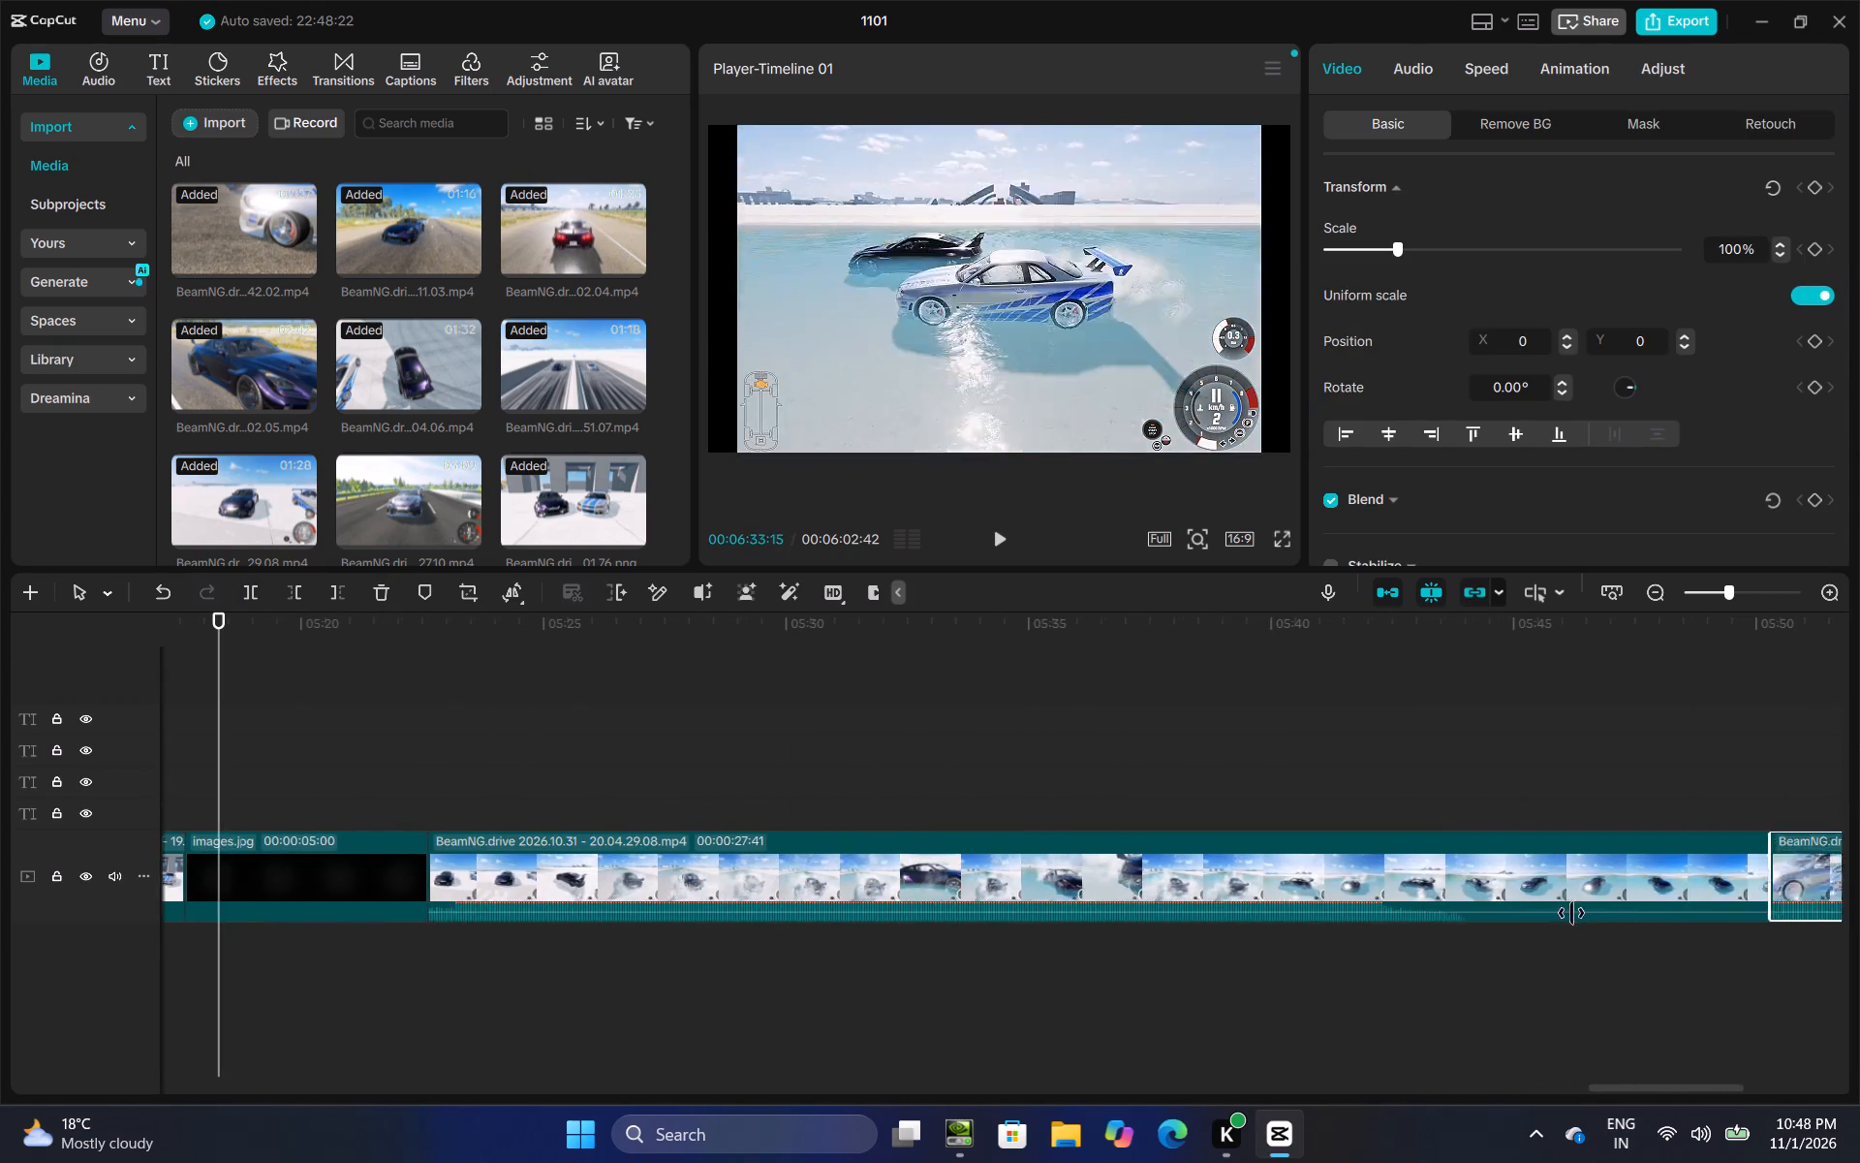
left_click_drag(1571, 913, 417, 908)
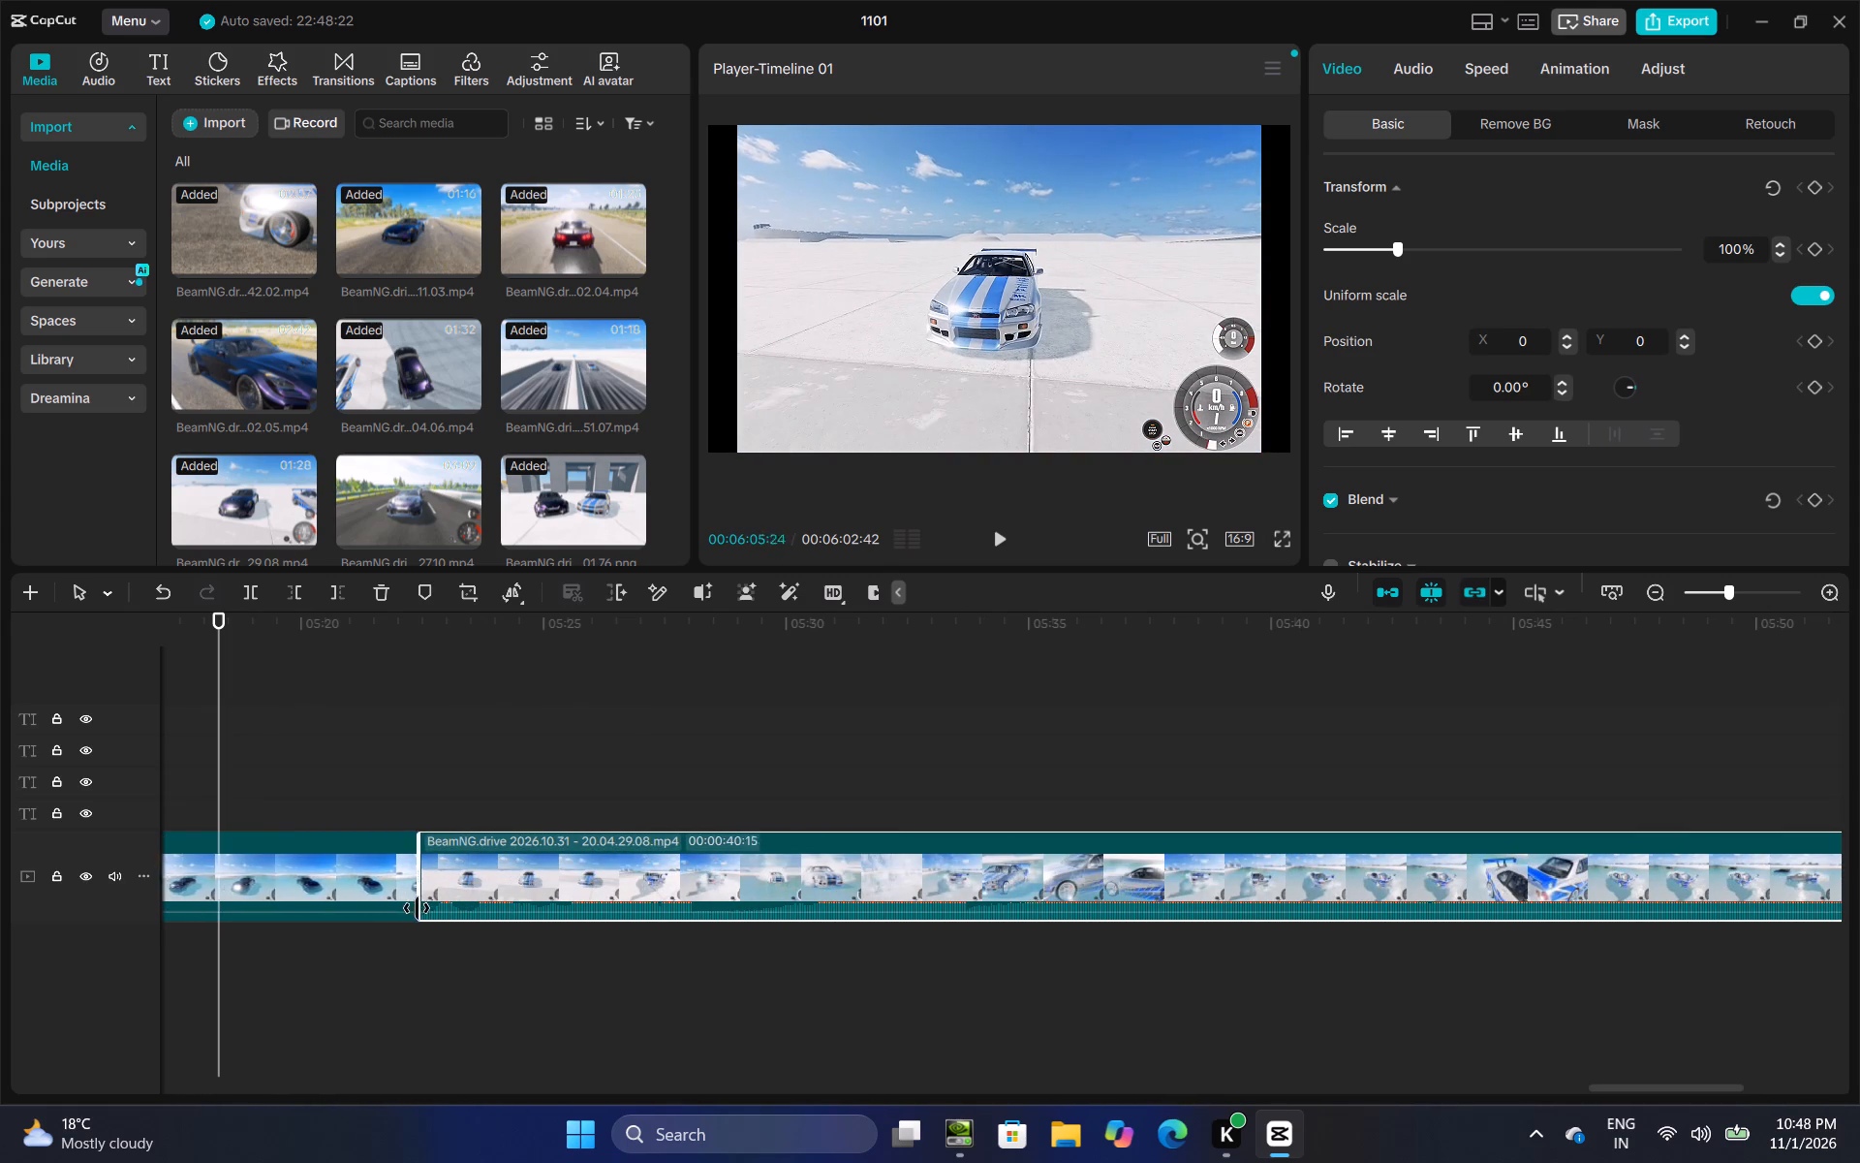
left_click_drag(417, 908, 312, 913)
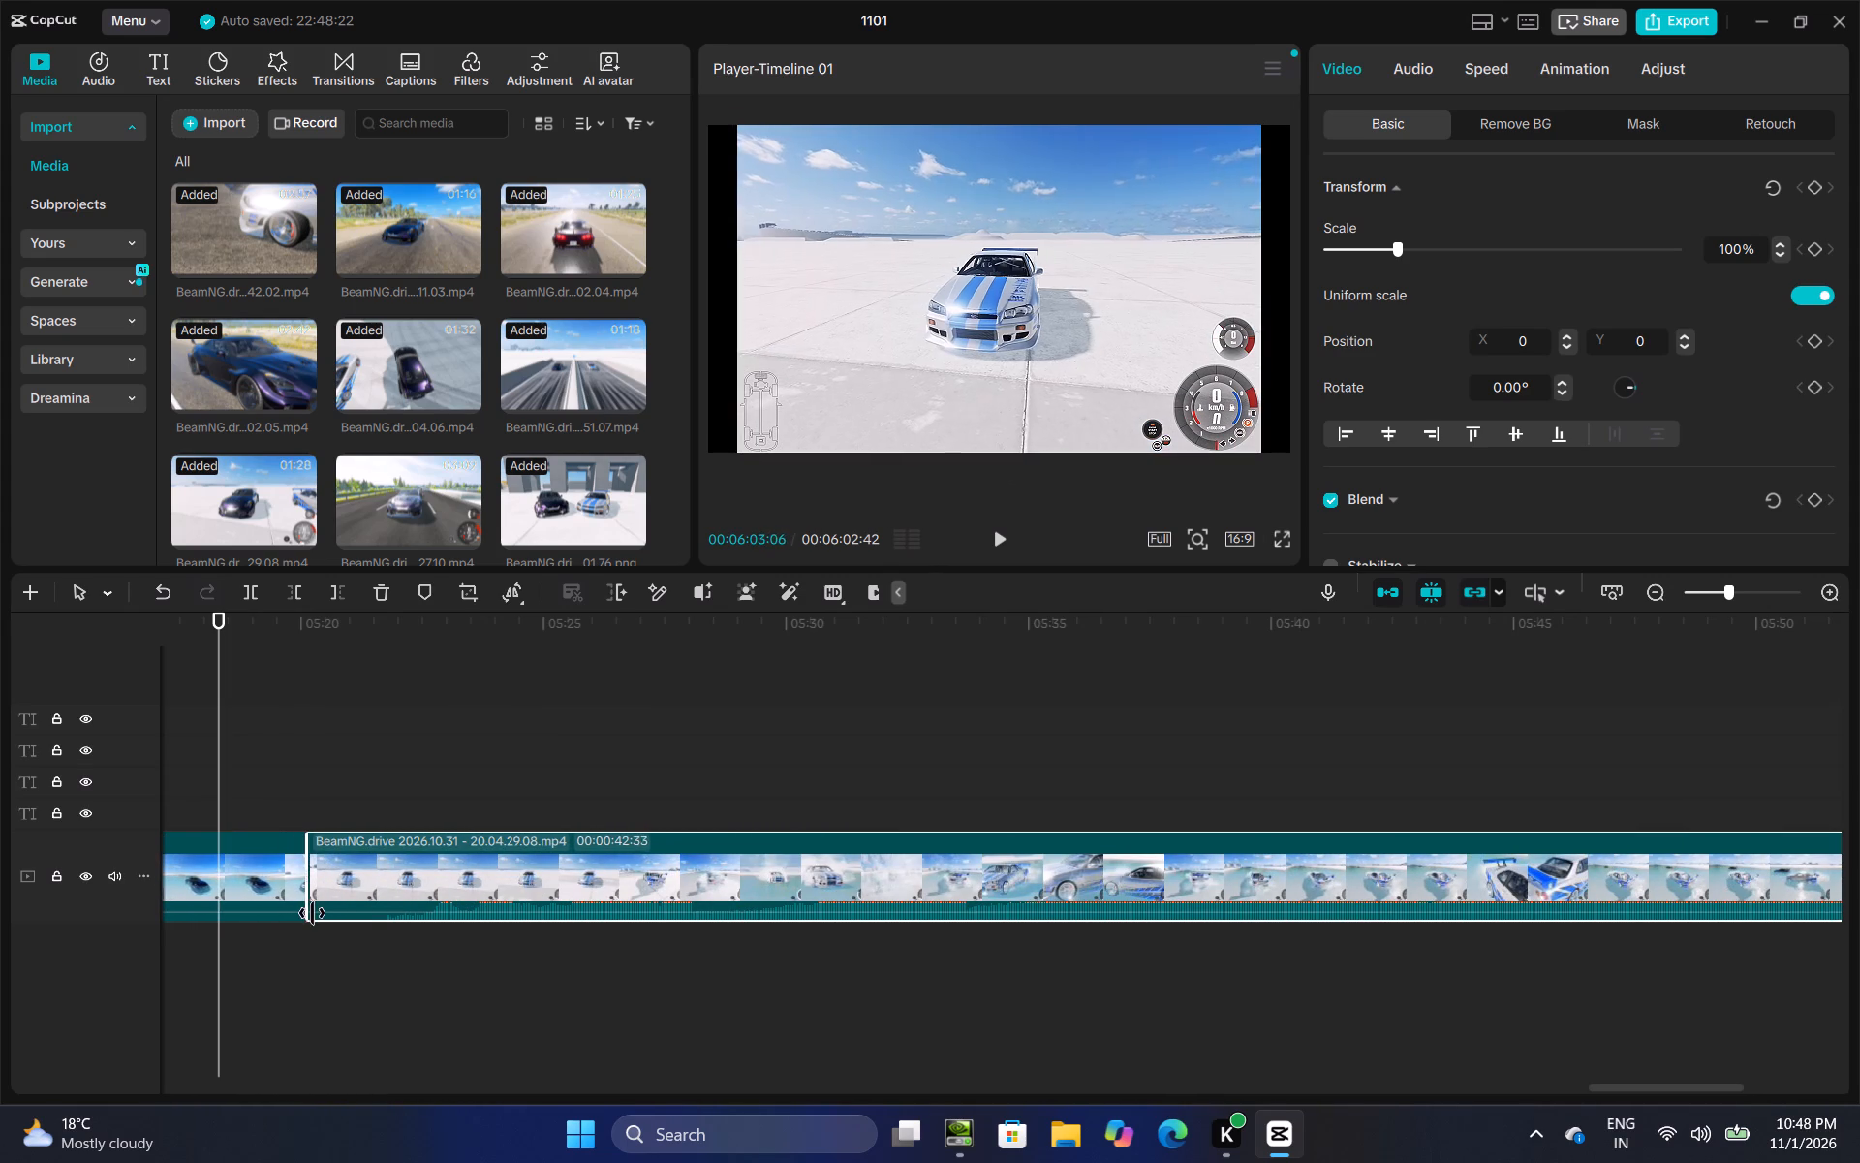
left_click_drag(312, 913, 383, 913)
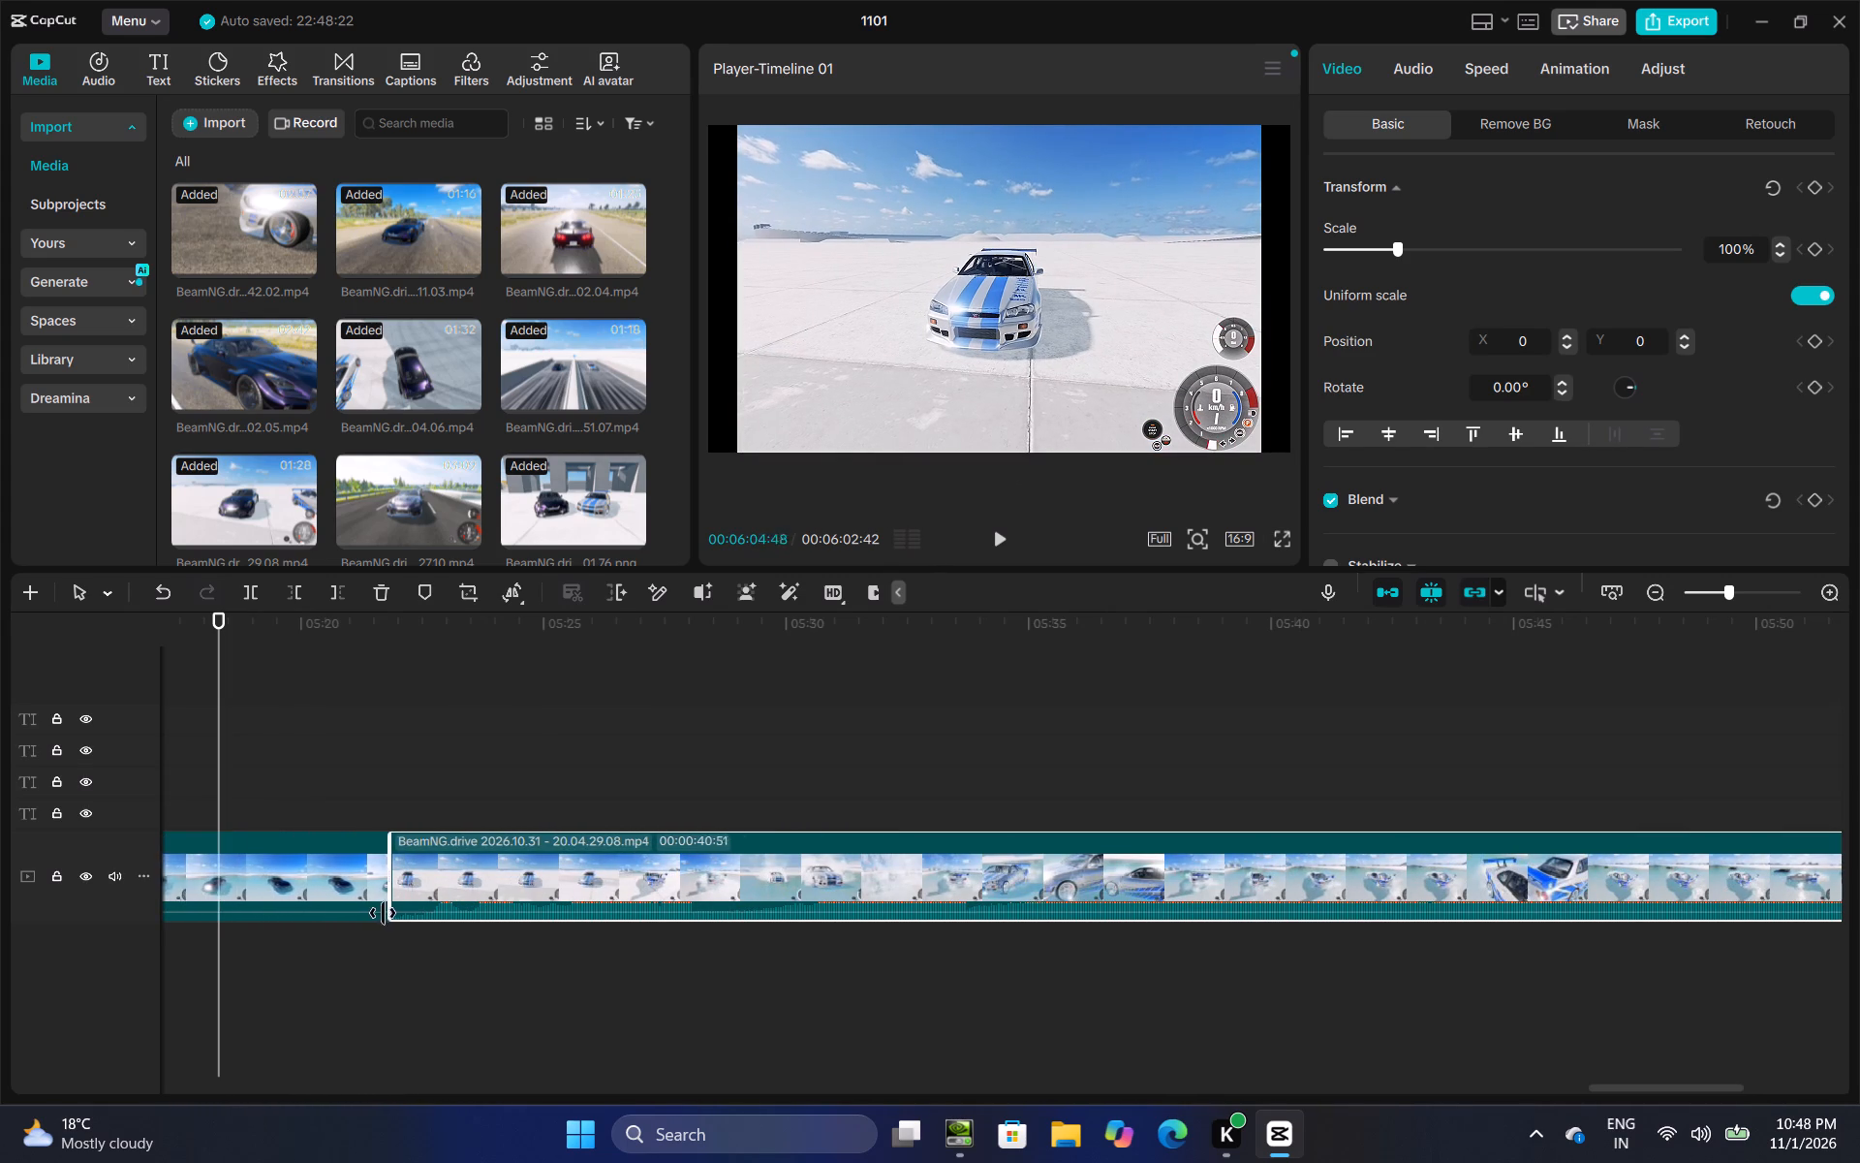
left_click_drag(383, 913, 389, 913)
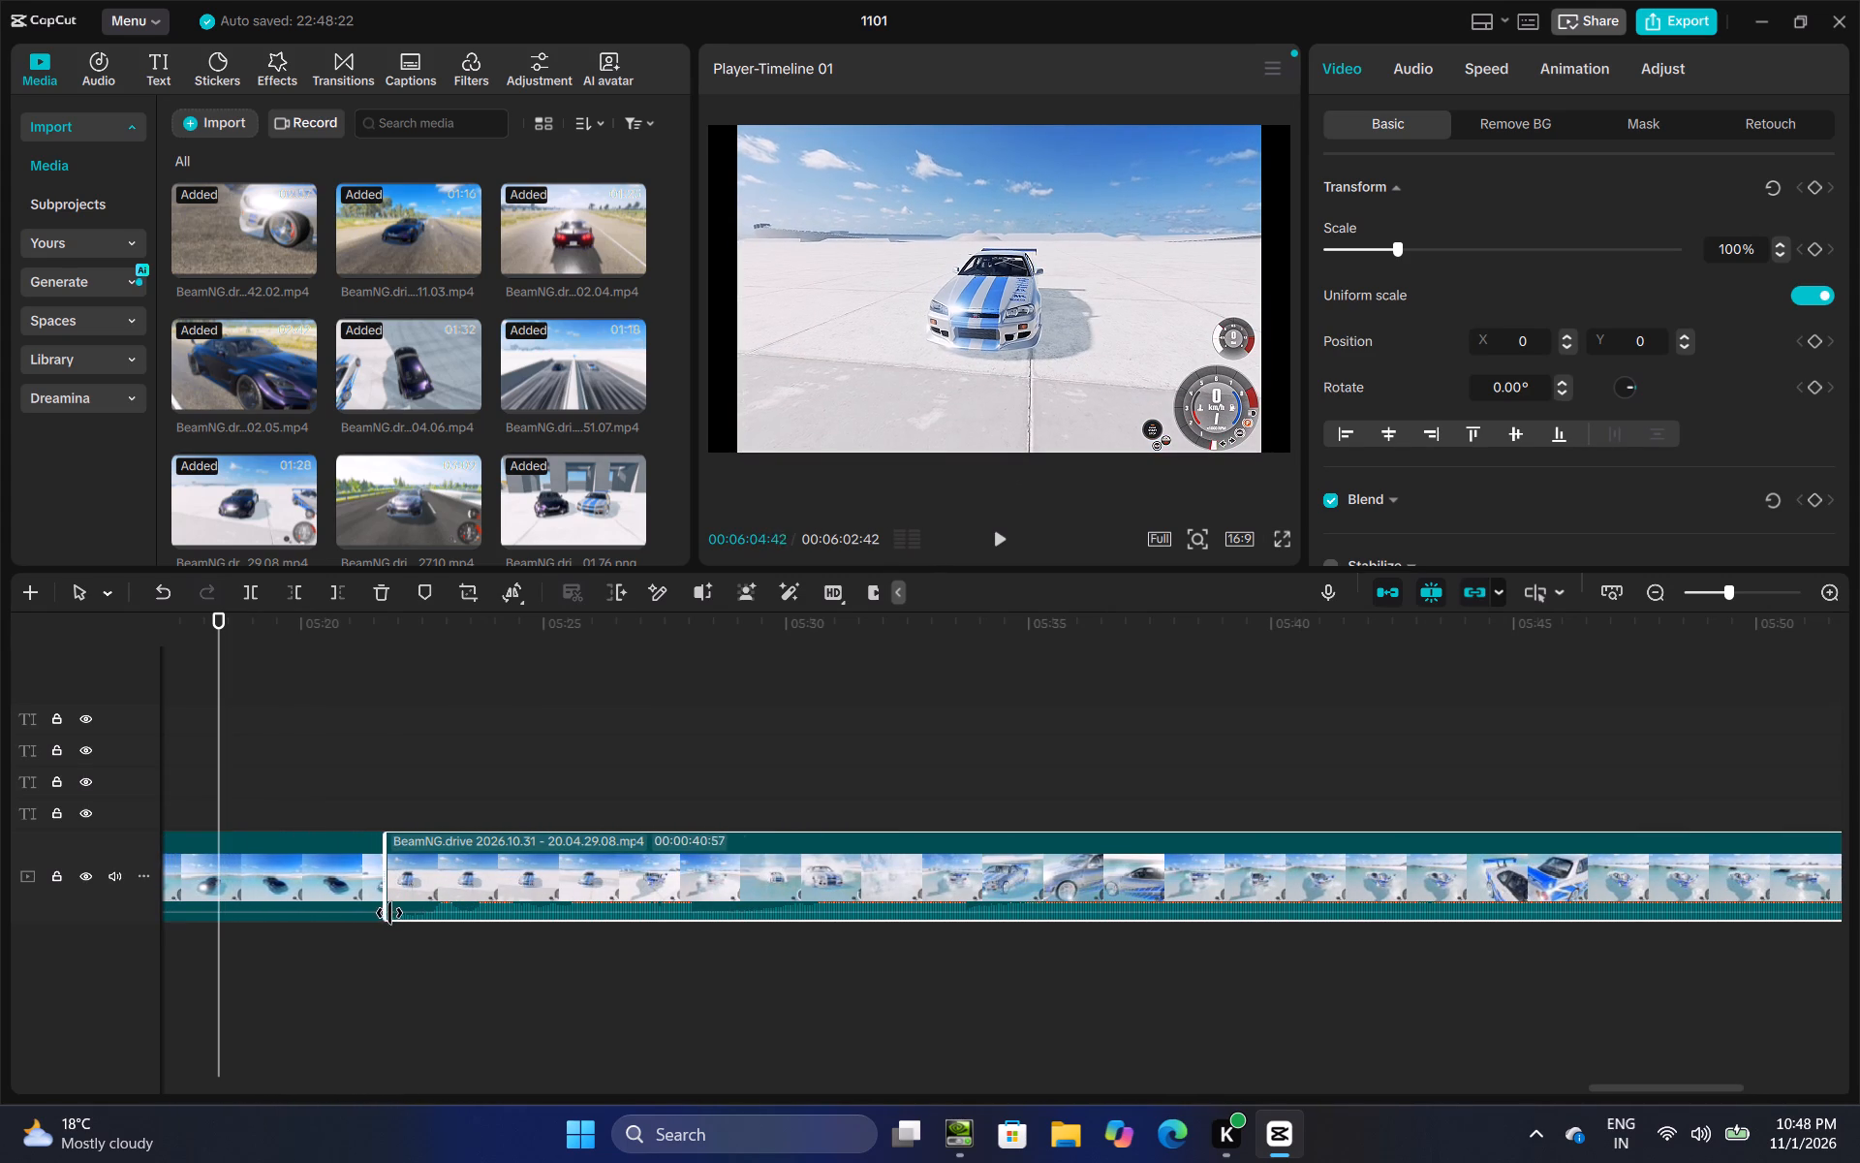
left_click_drag(389, 913, 375, 913)
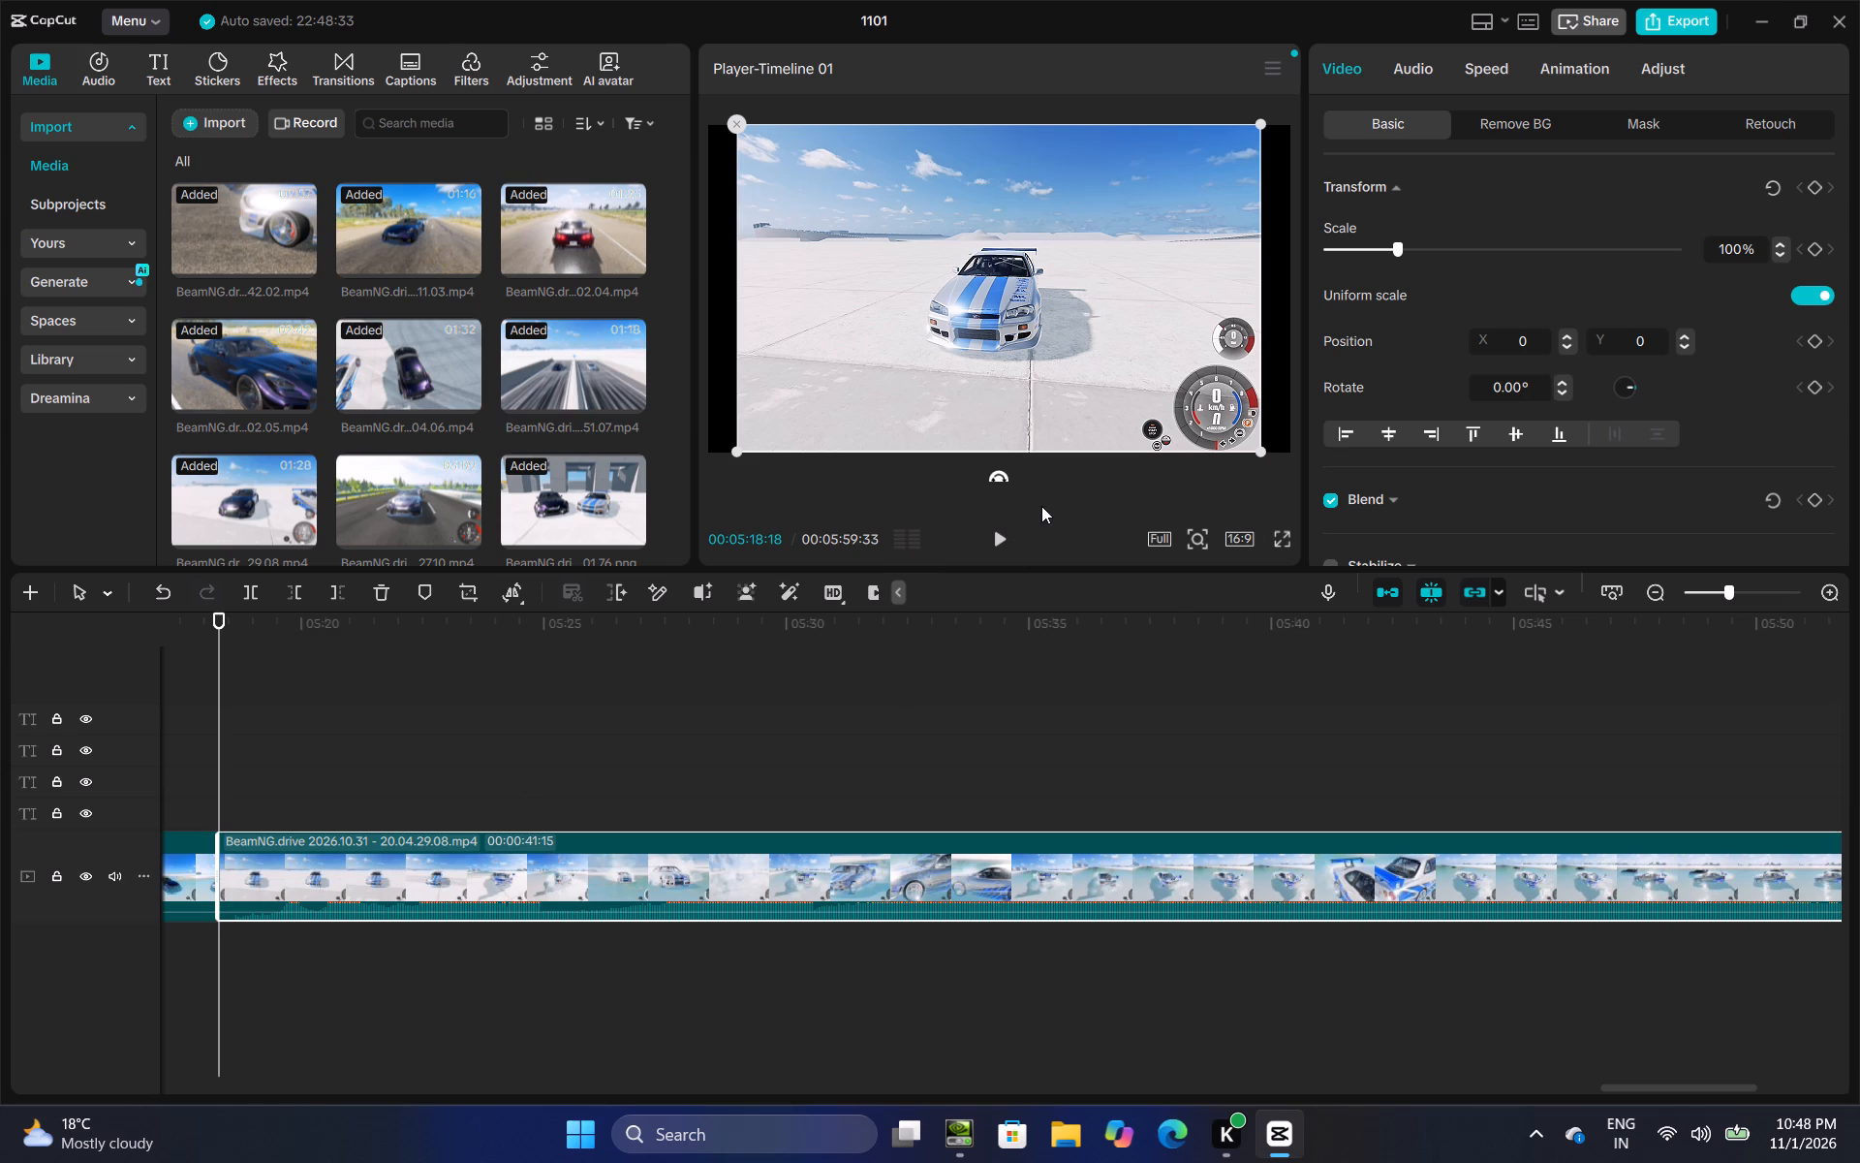
left_click_drag(917, 545, 908, 559)
left_click(985, 537)
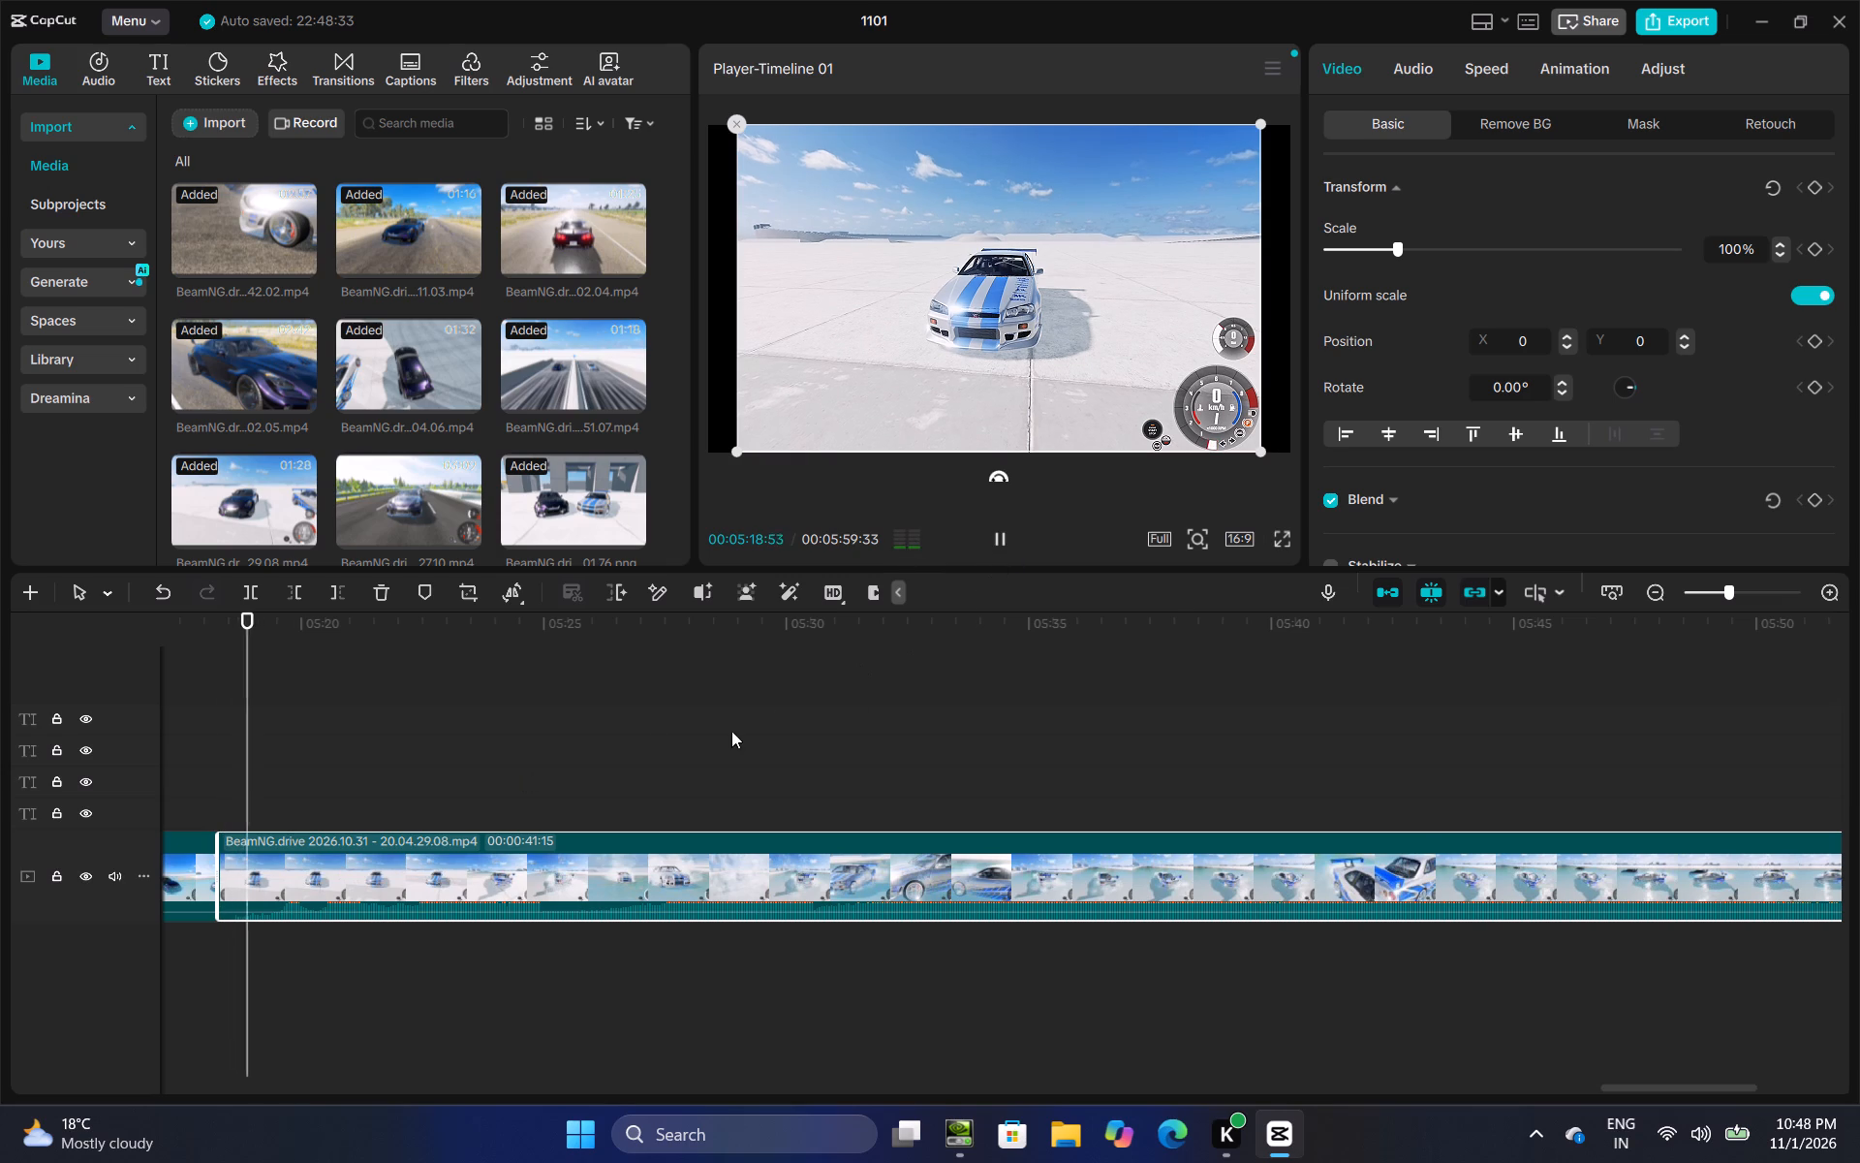
left_click_drag(218, 857, 273, 908)
left_click(281, 804)
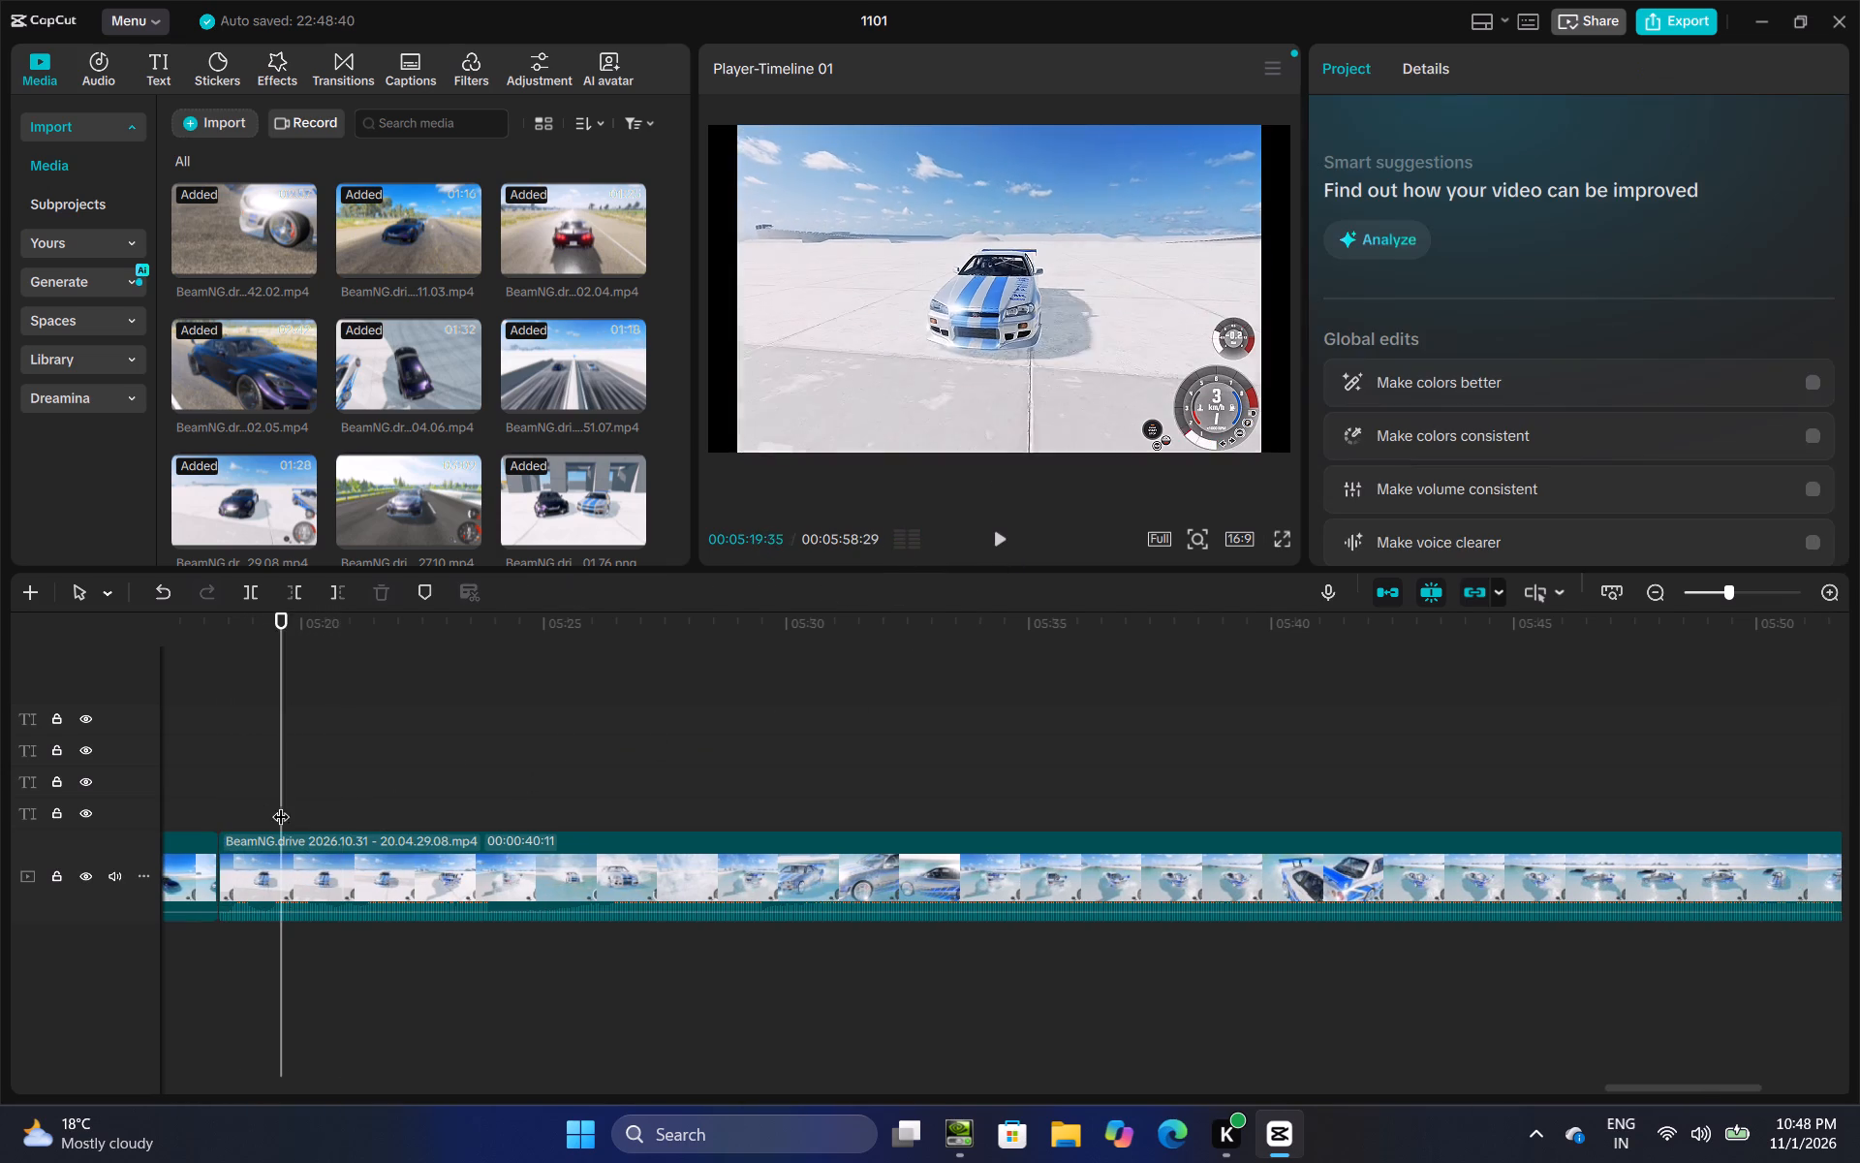
Copy the previous score screenshot with its 1 and 4 texts to the timeline's end, placing the screenshot on the main track after the water survival footage.
left_click_drag(281, 804, 1365, 869)
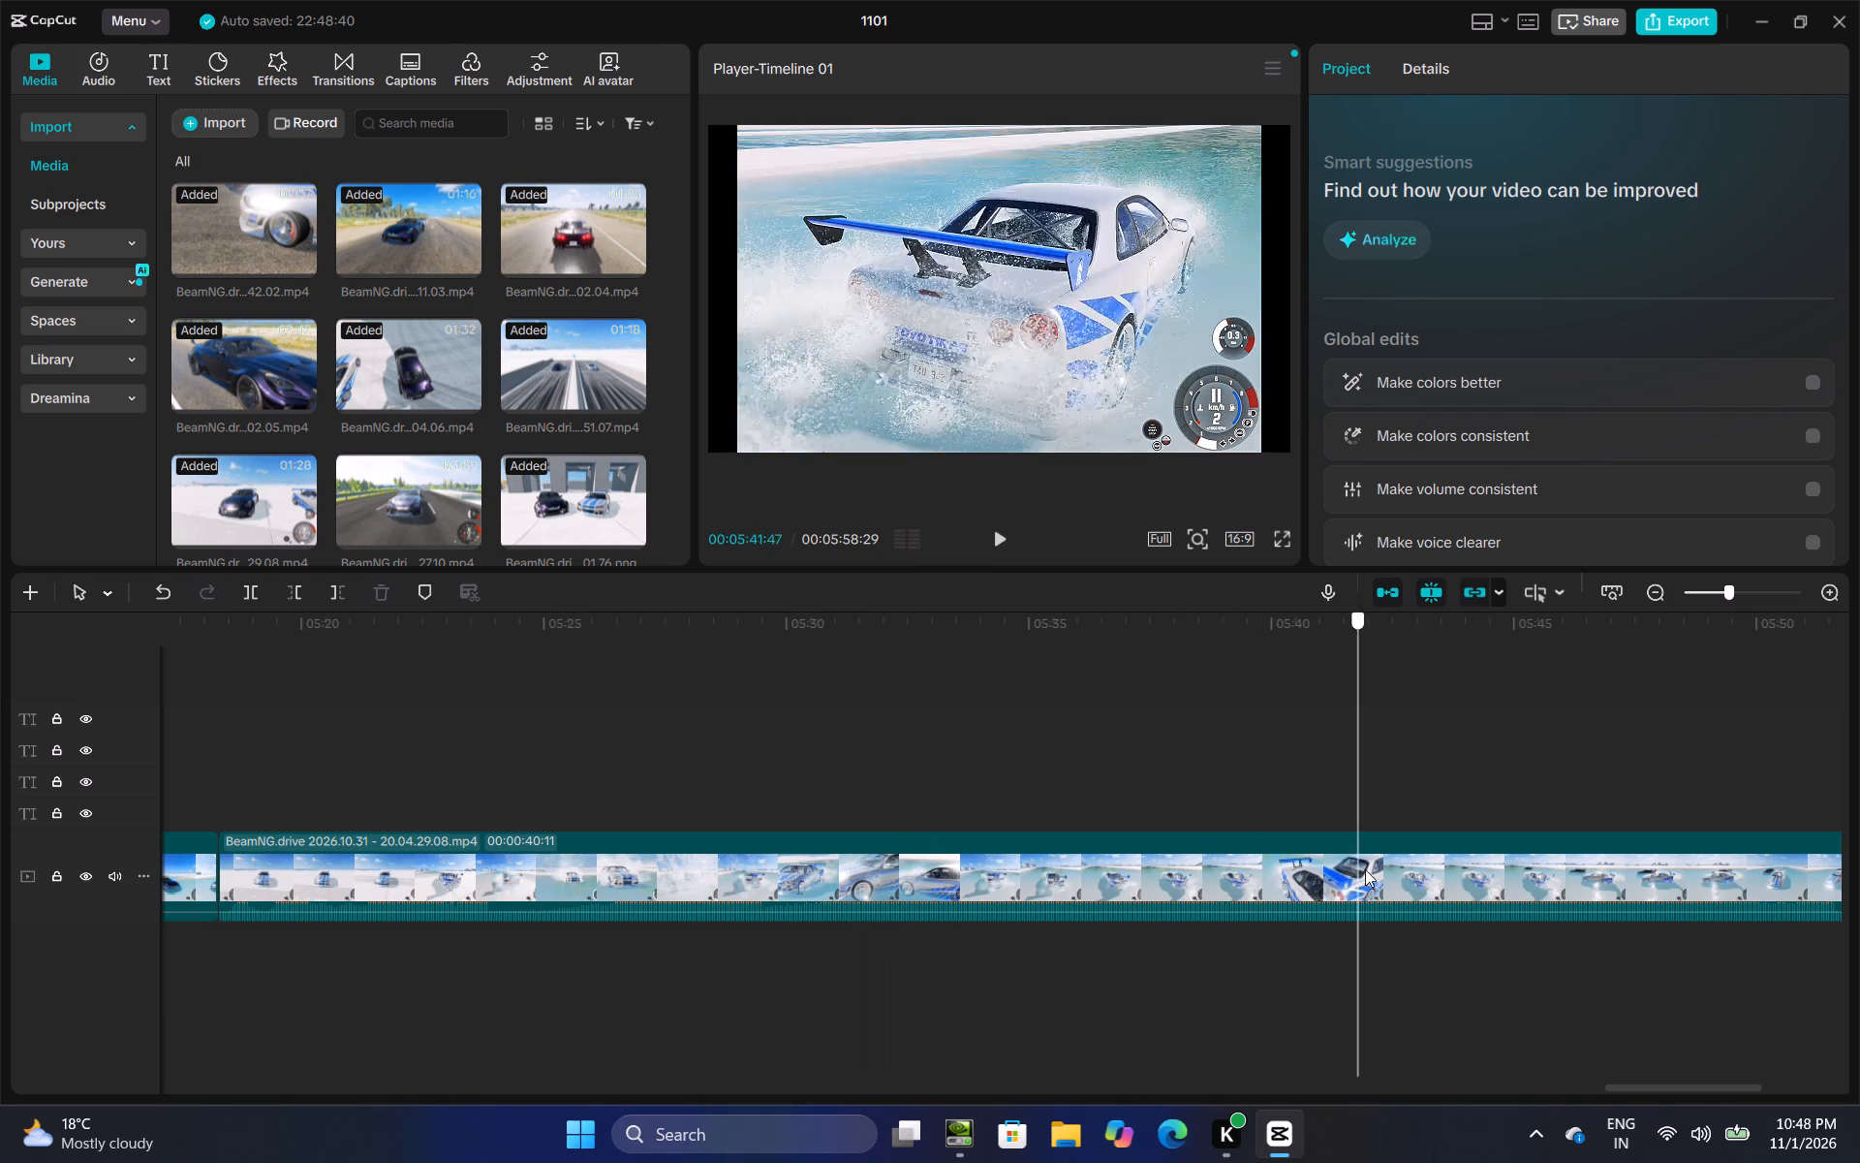
left_click_drag(1365, 869, 1695, 871)
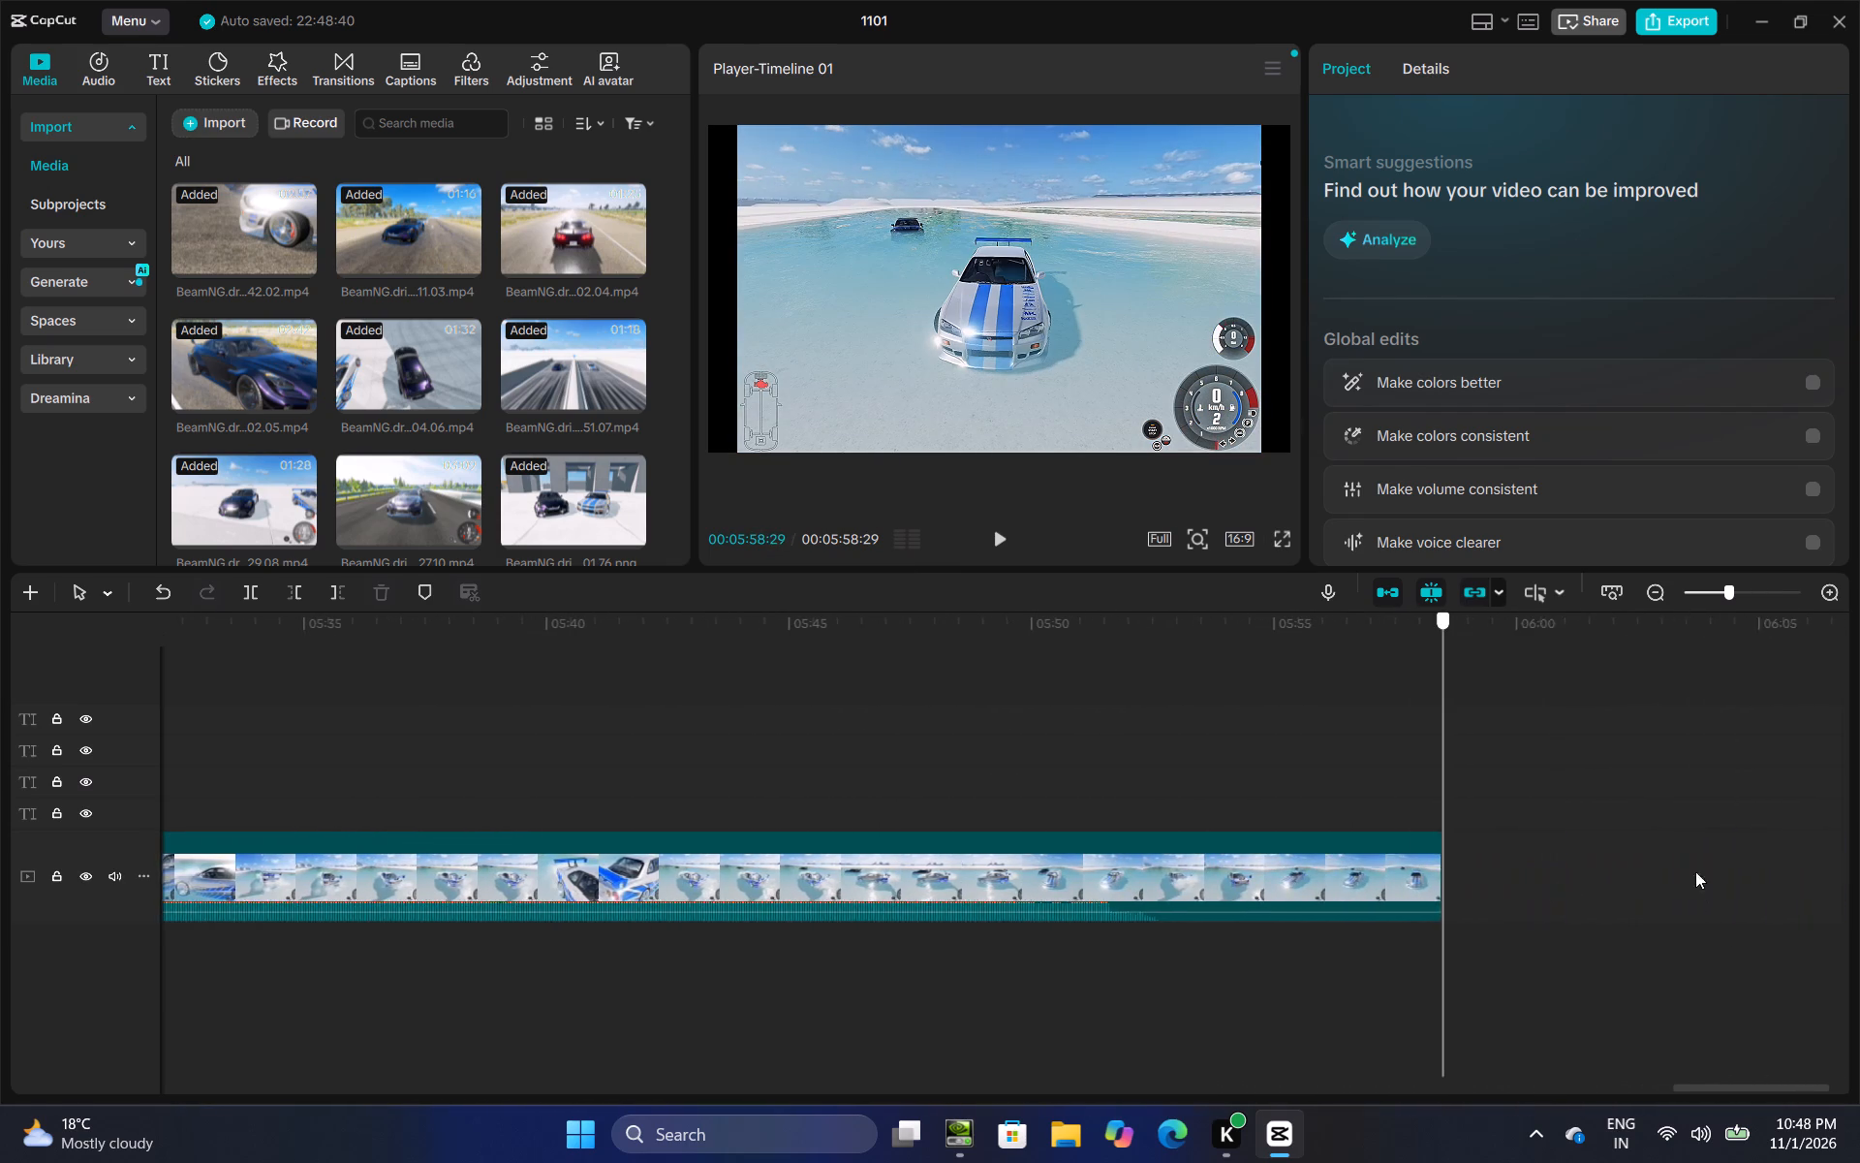
left_click_drag(1695, 871, 1499, 887)
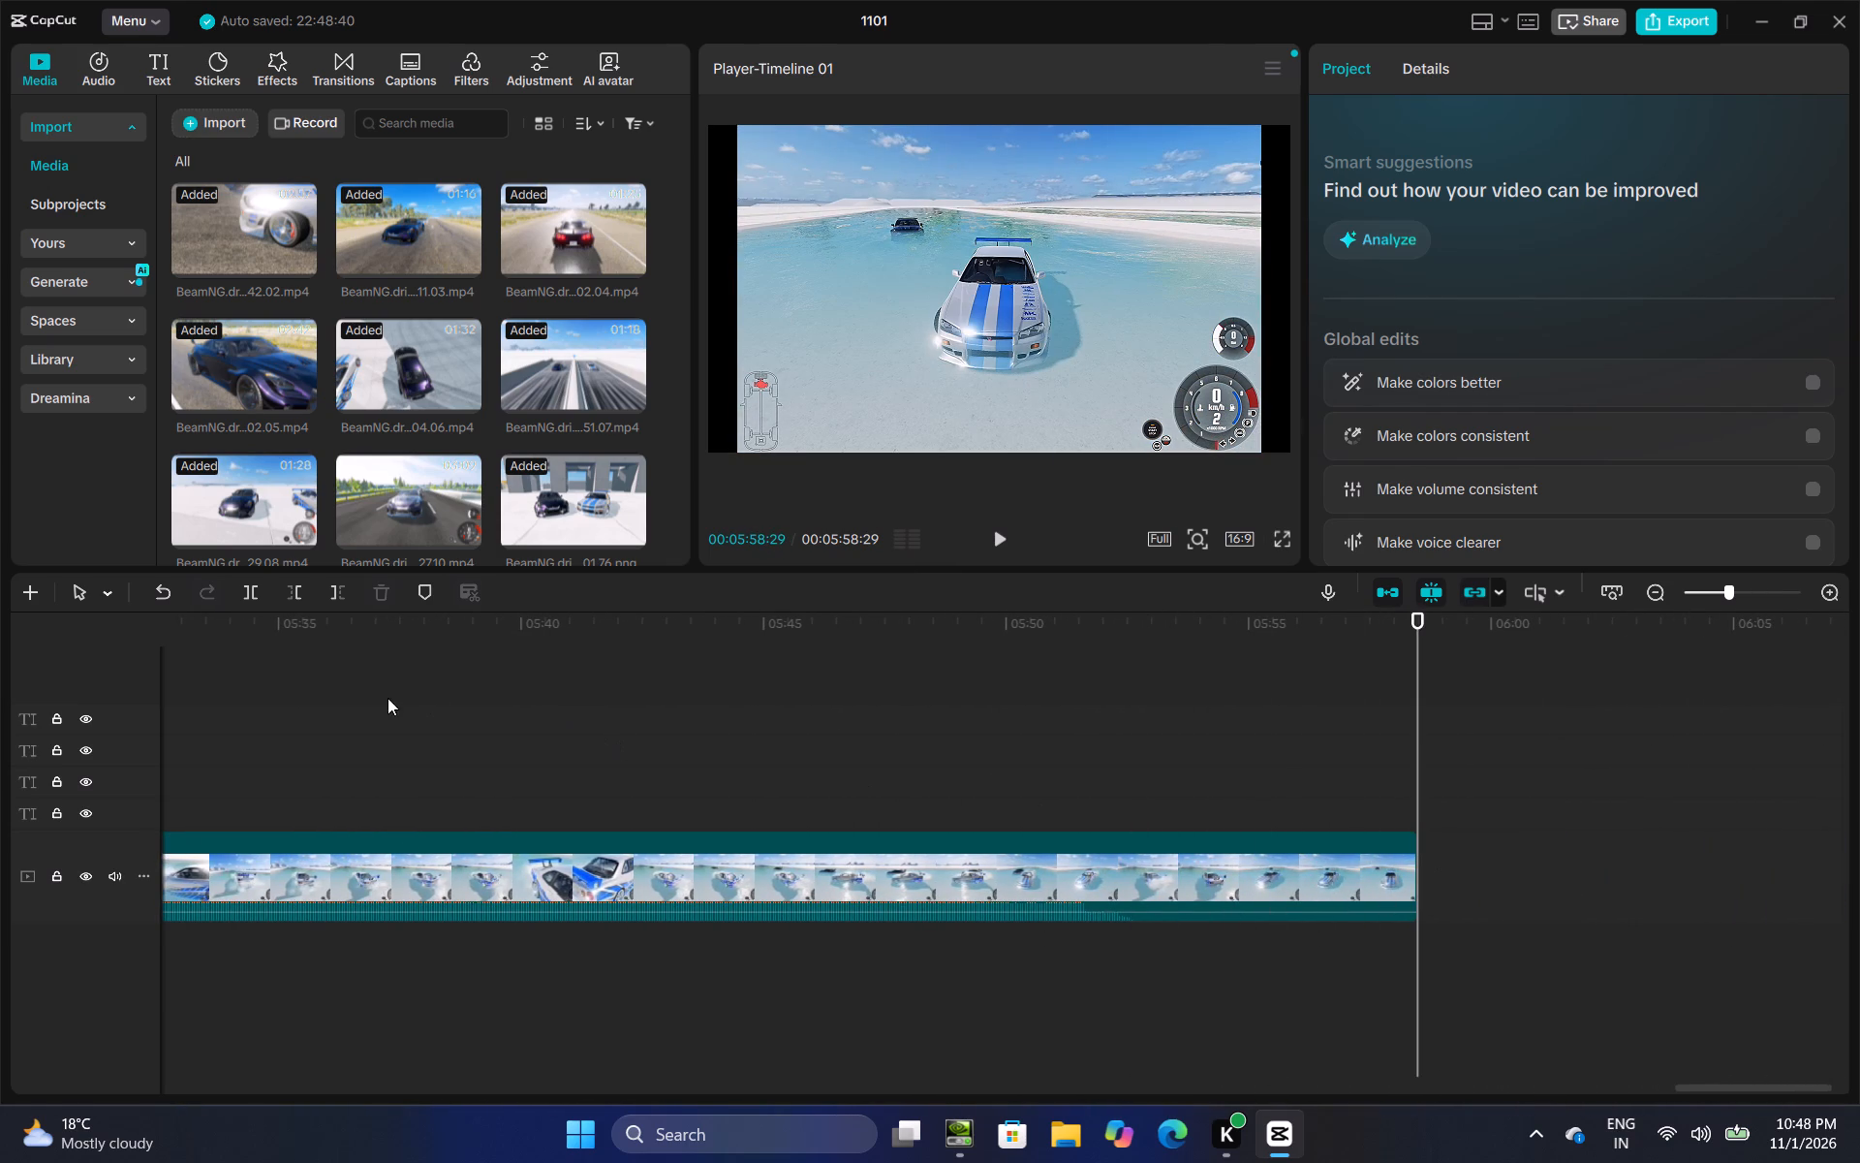
left_click(443, 690)
left_click_drag(443, 690, 1622, 779)
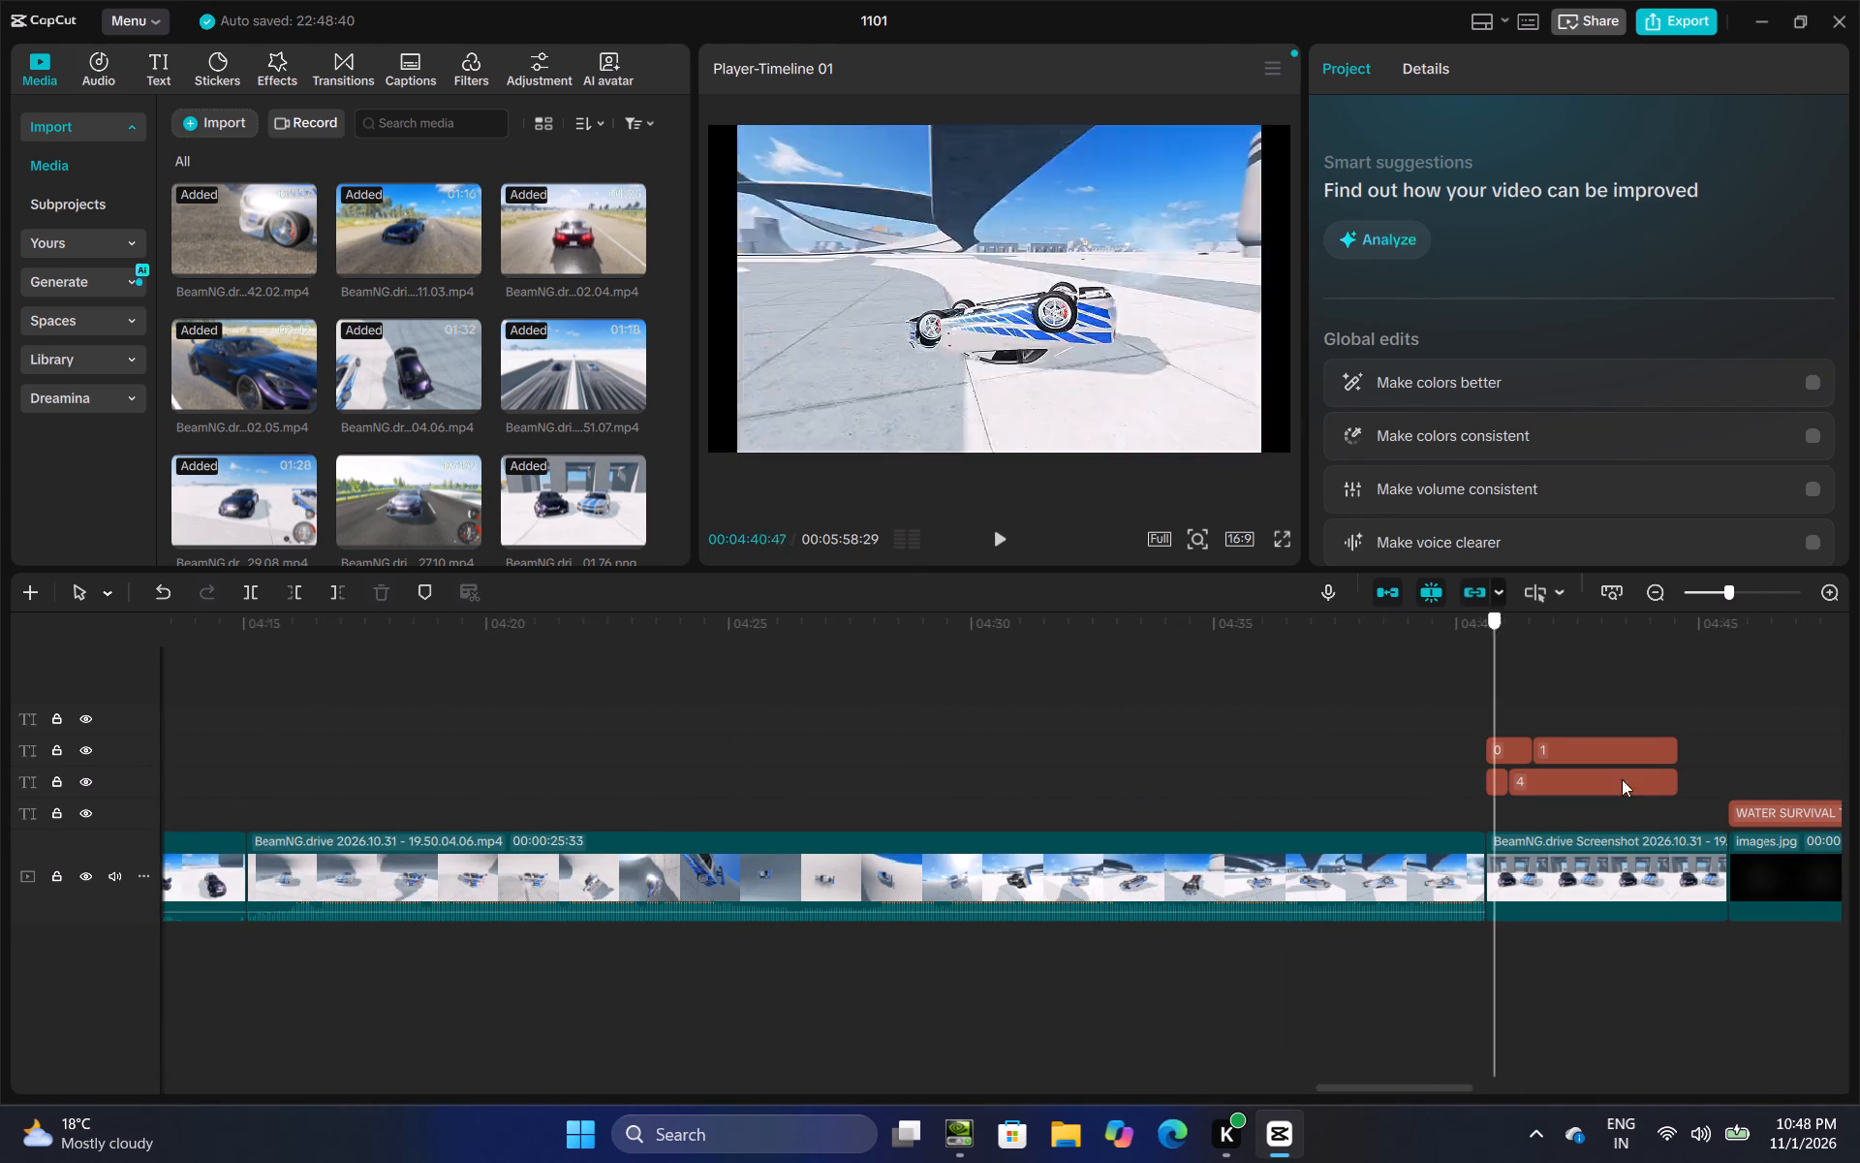
left_click_drag(1622, 779, 1828, 784)
left_click_drag(1487, 685, 1494, 864)
right_click(1494, 864)
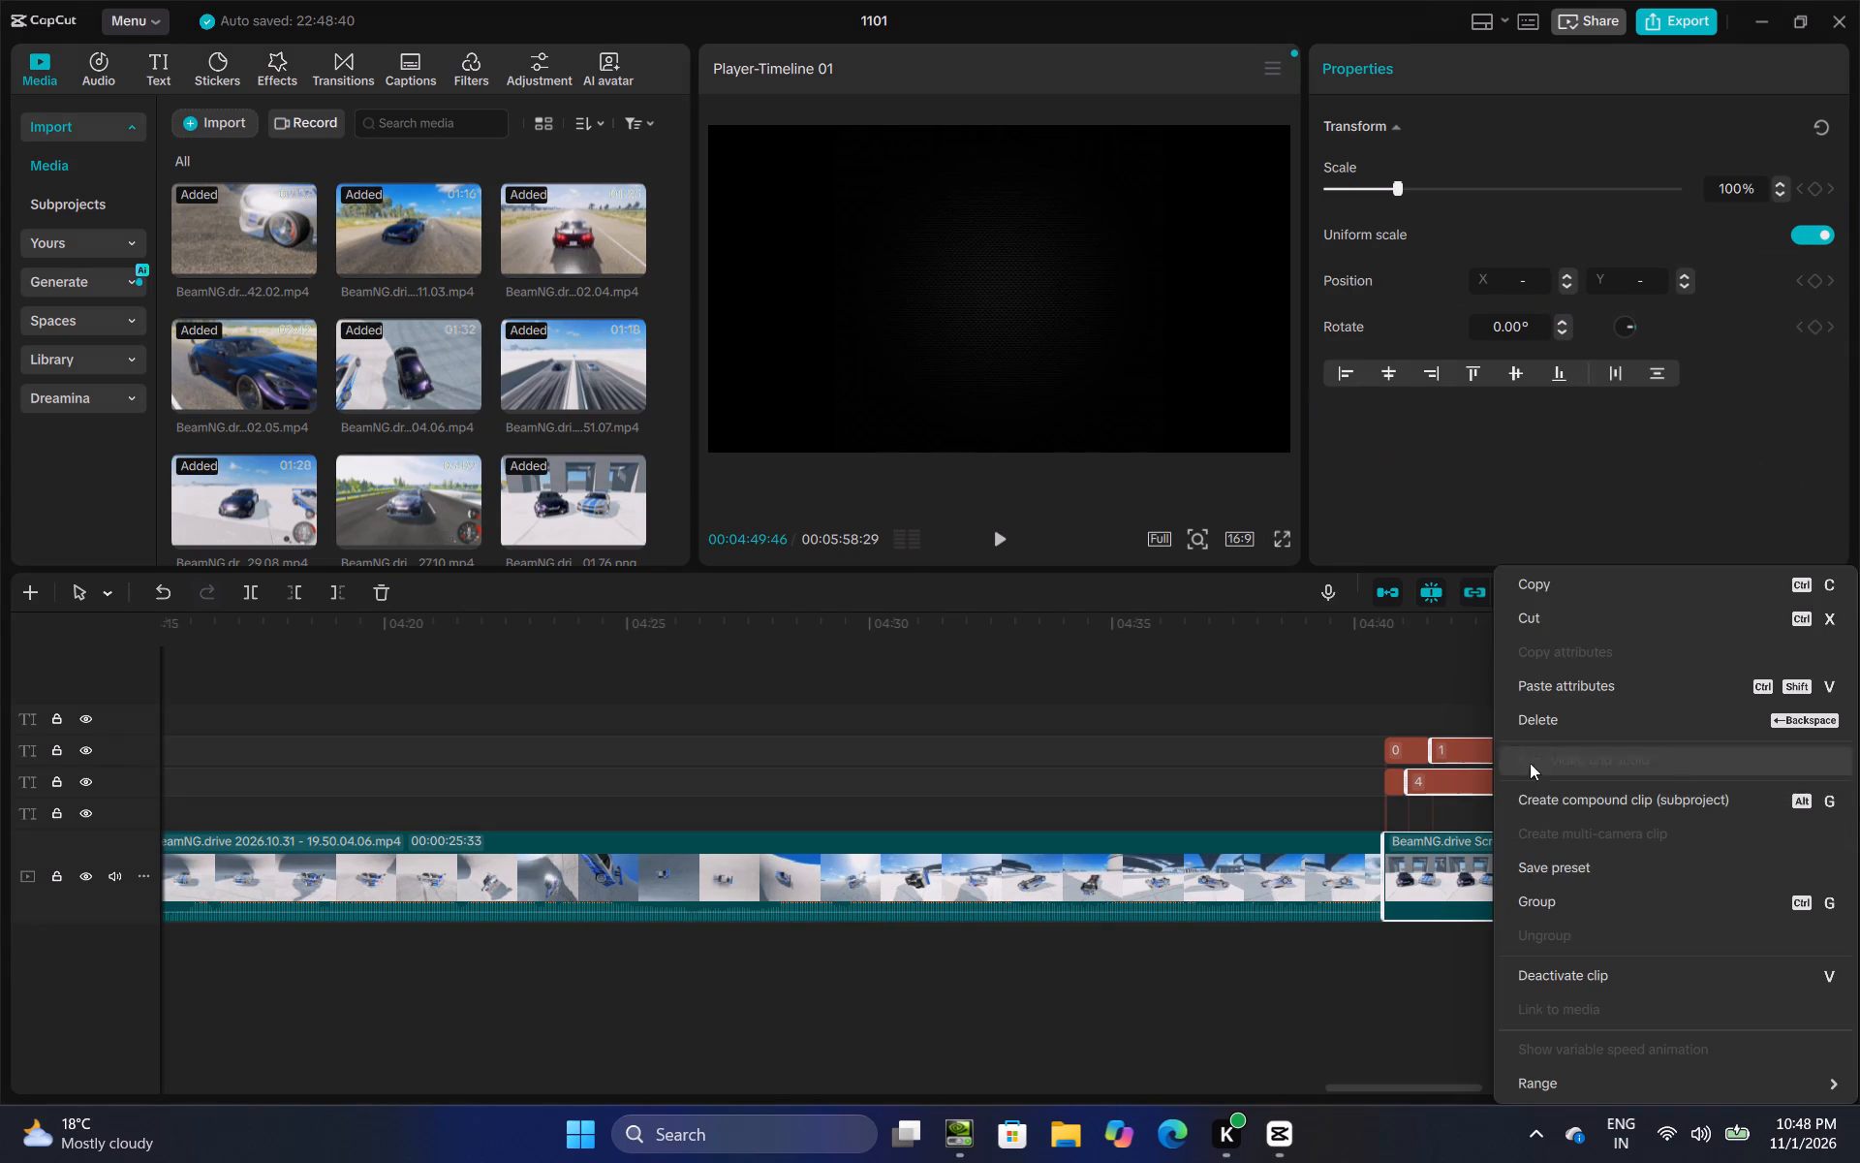
left_click(1554, 593)
left_click(1586, 702)
left_click_drag(1586, 702, 1859, 717)
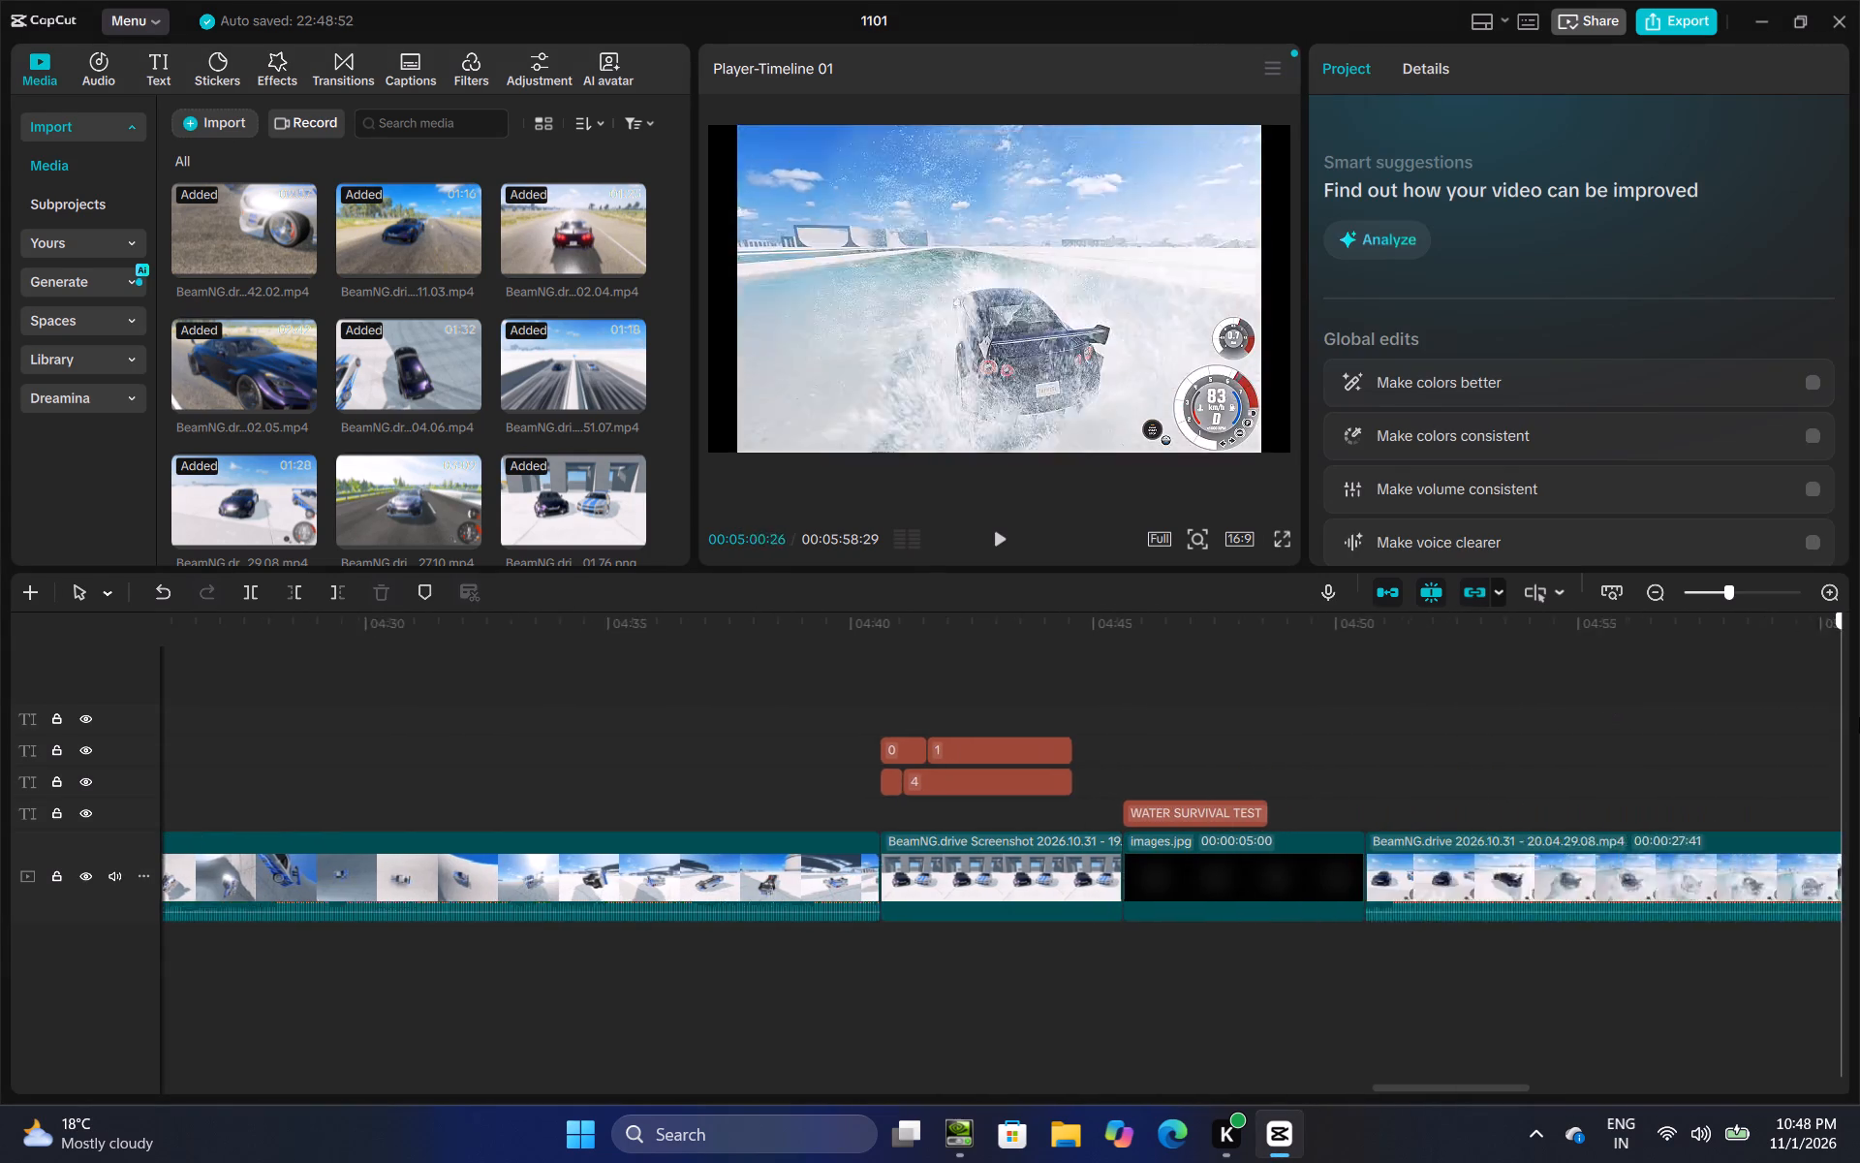
left_click_drag(1859, 717, 1852, 889)
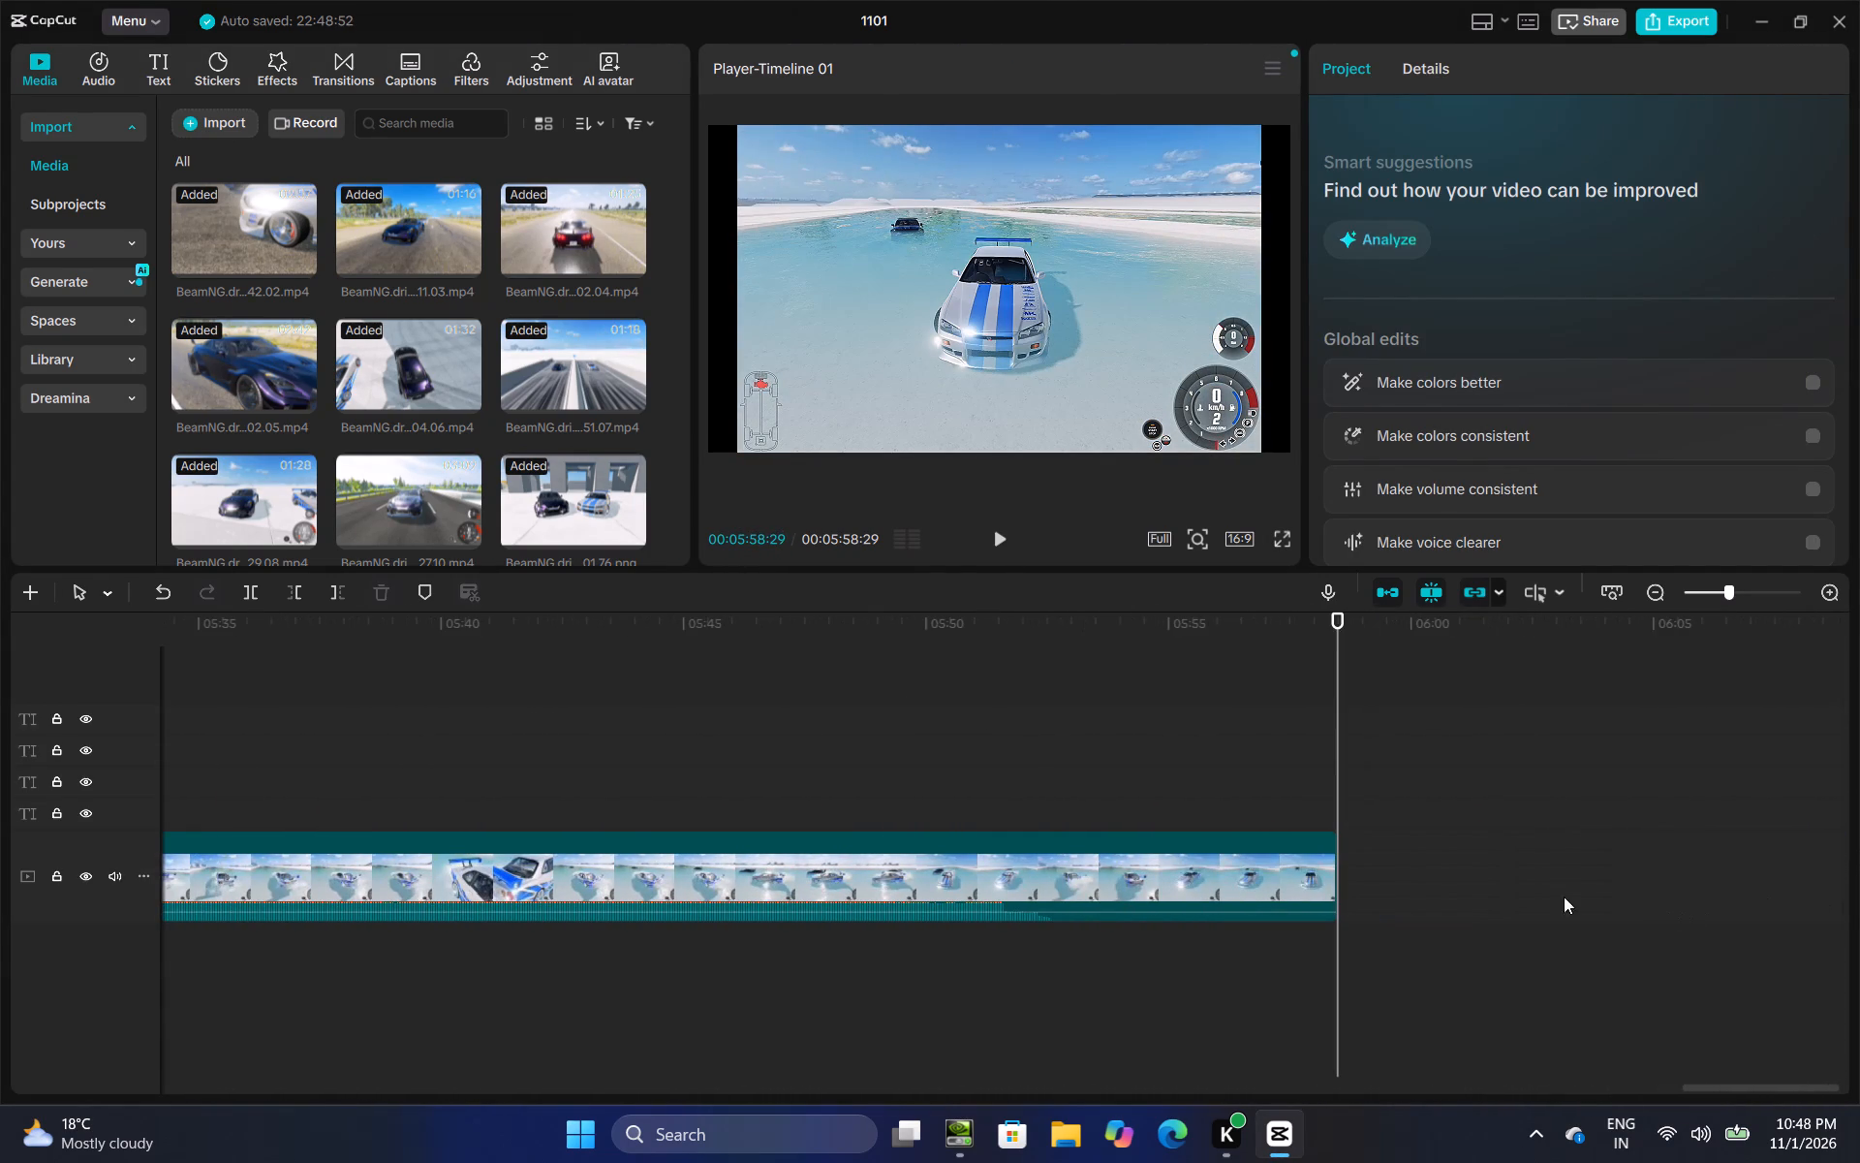
right_click(1368, 845)
left_click(1462, 973)
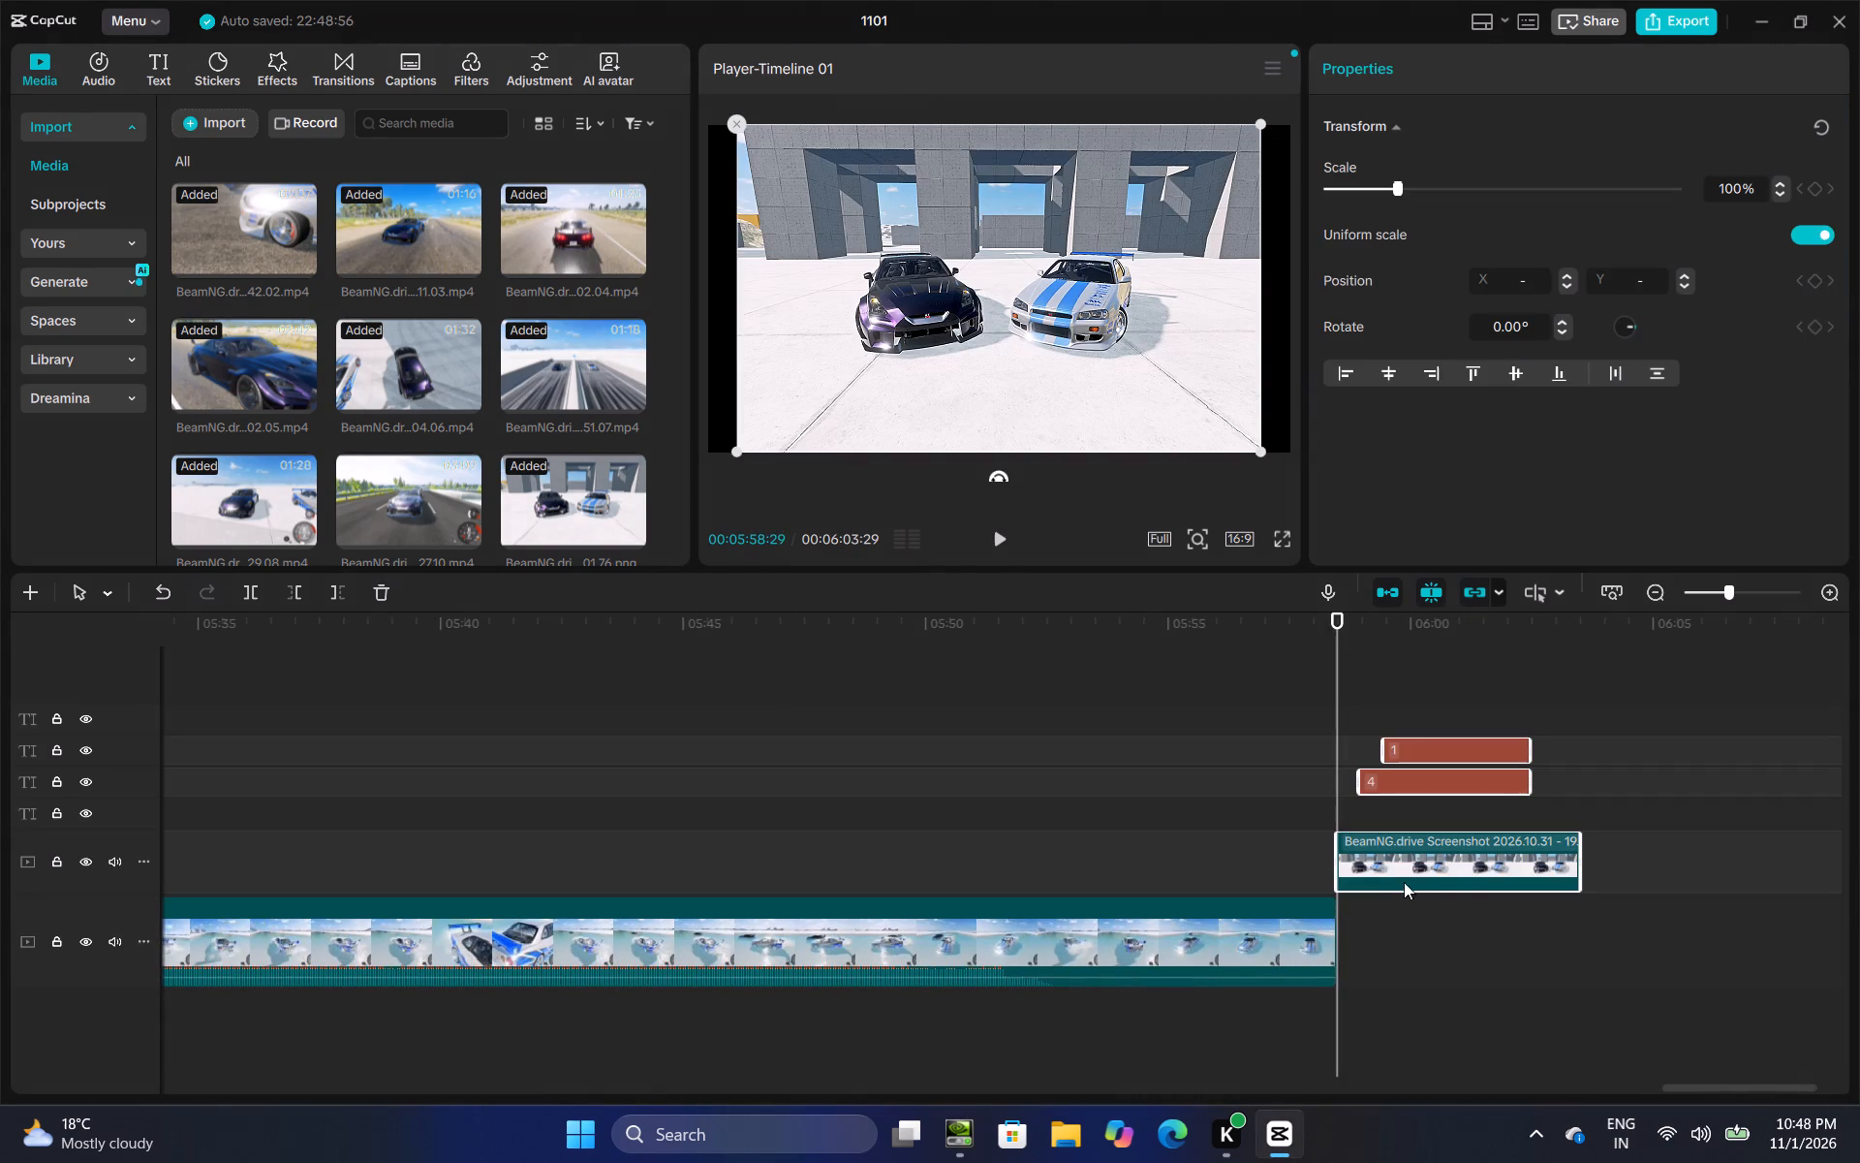
left_click_drag(1418, 869, 1418, 947)
Extend the starts of the copied 1 and 4 score texts back to the beginning of the new score screenshot.
left_click(1445, 674)
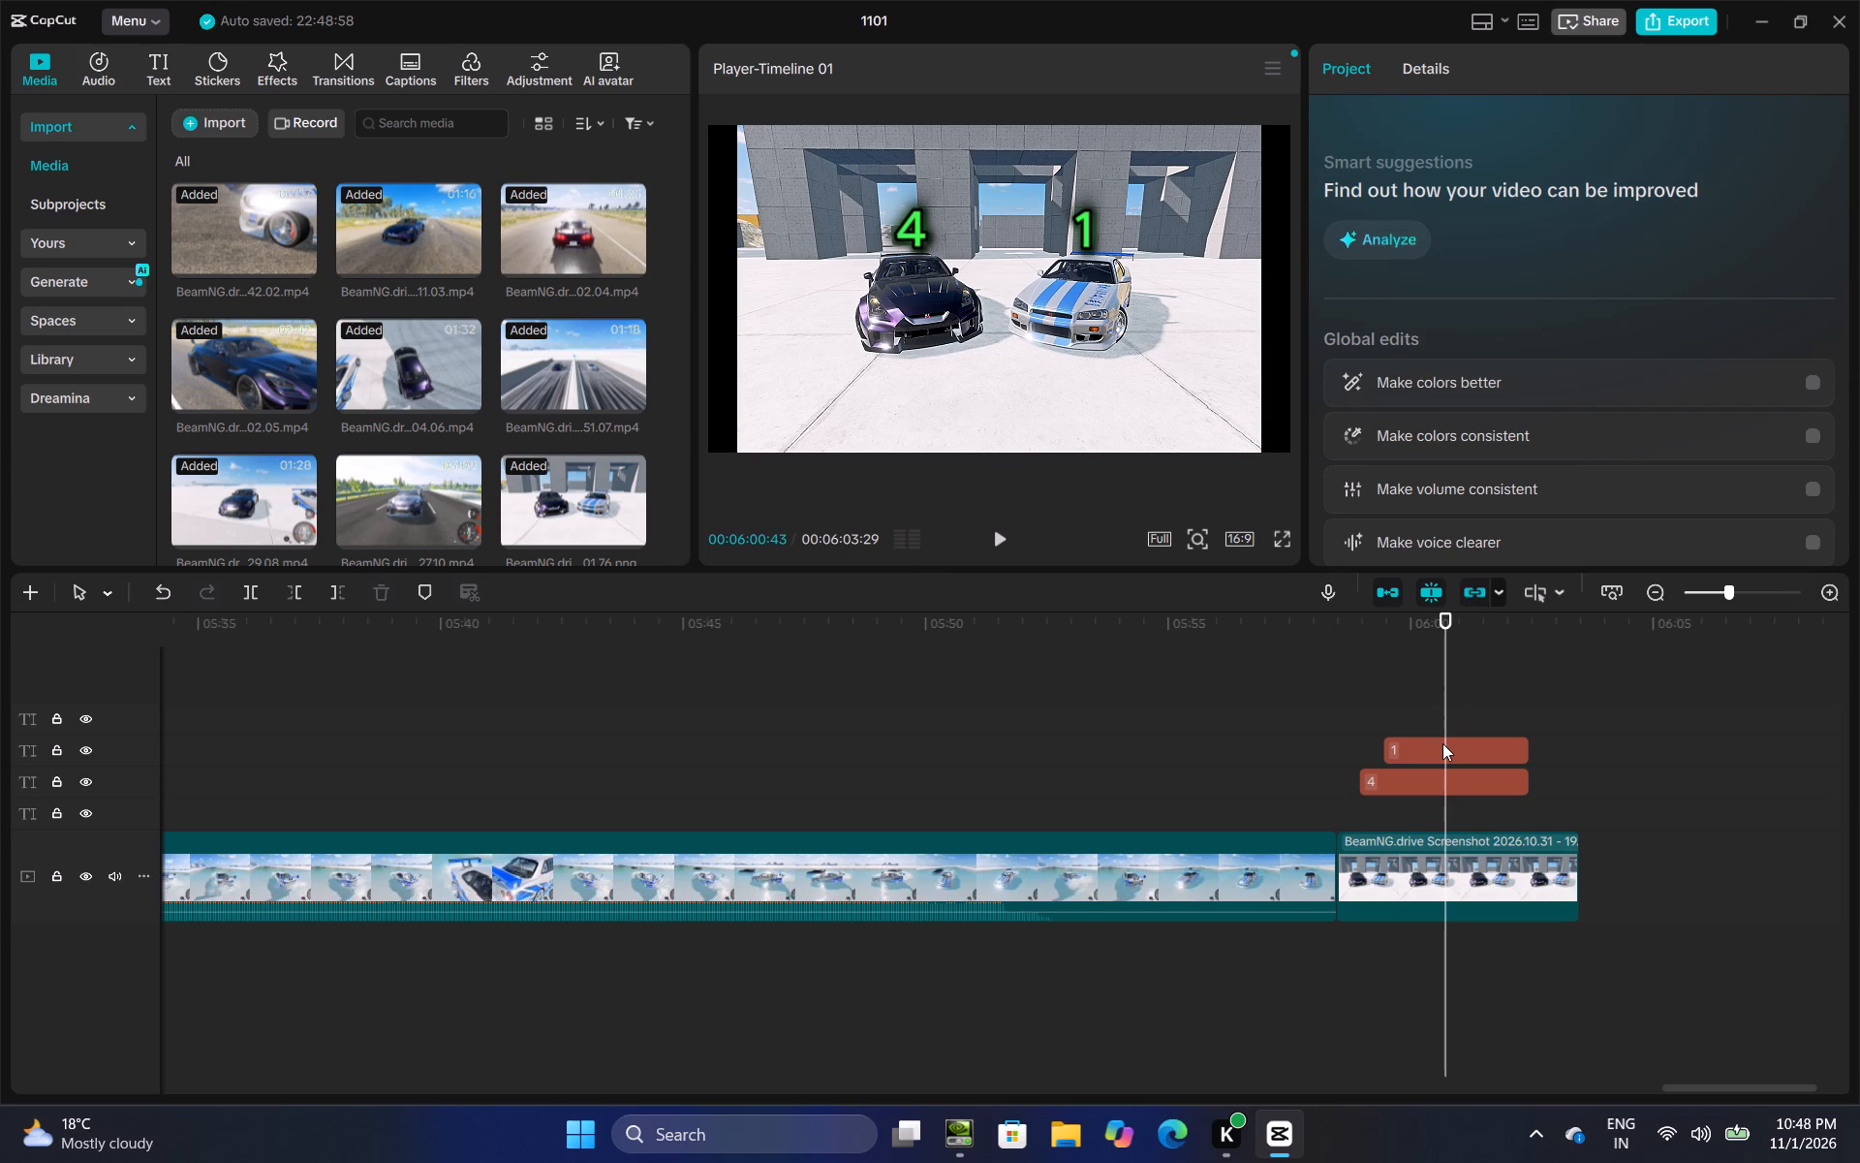
left_click(1409, 750)
left_click_drag(1384, 750, 1341, 760)
left_click(1381, 792)
left_click_drag(1360, 792, 1348, 792)
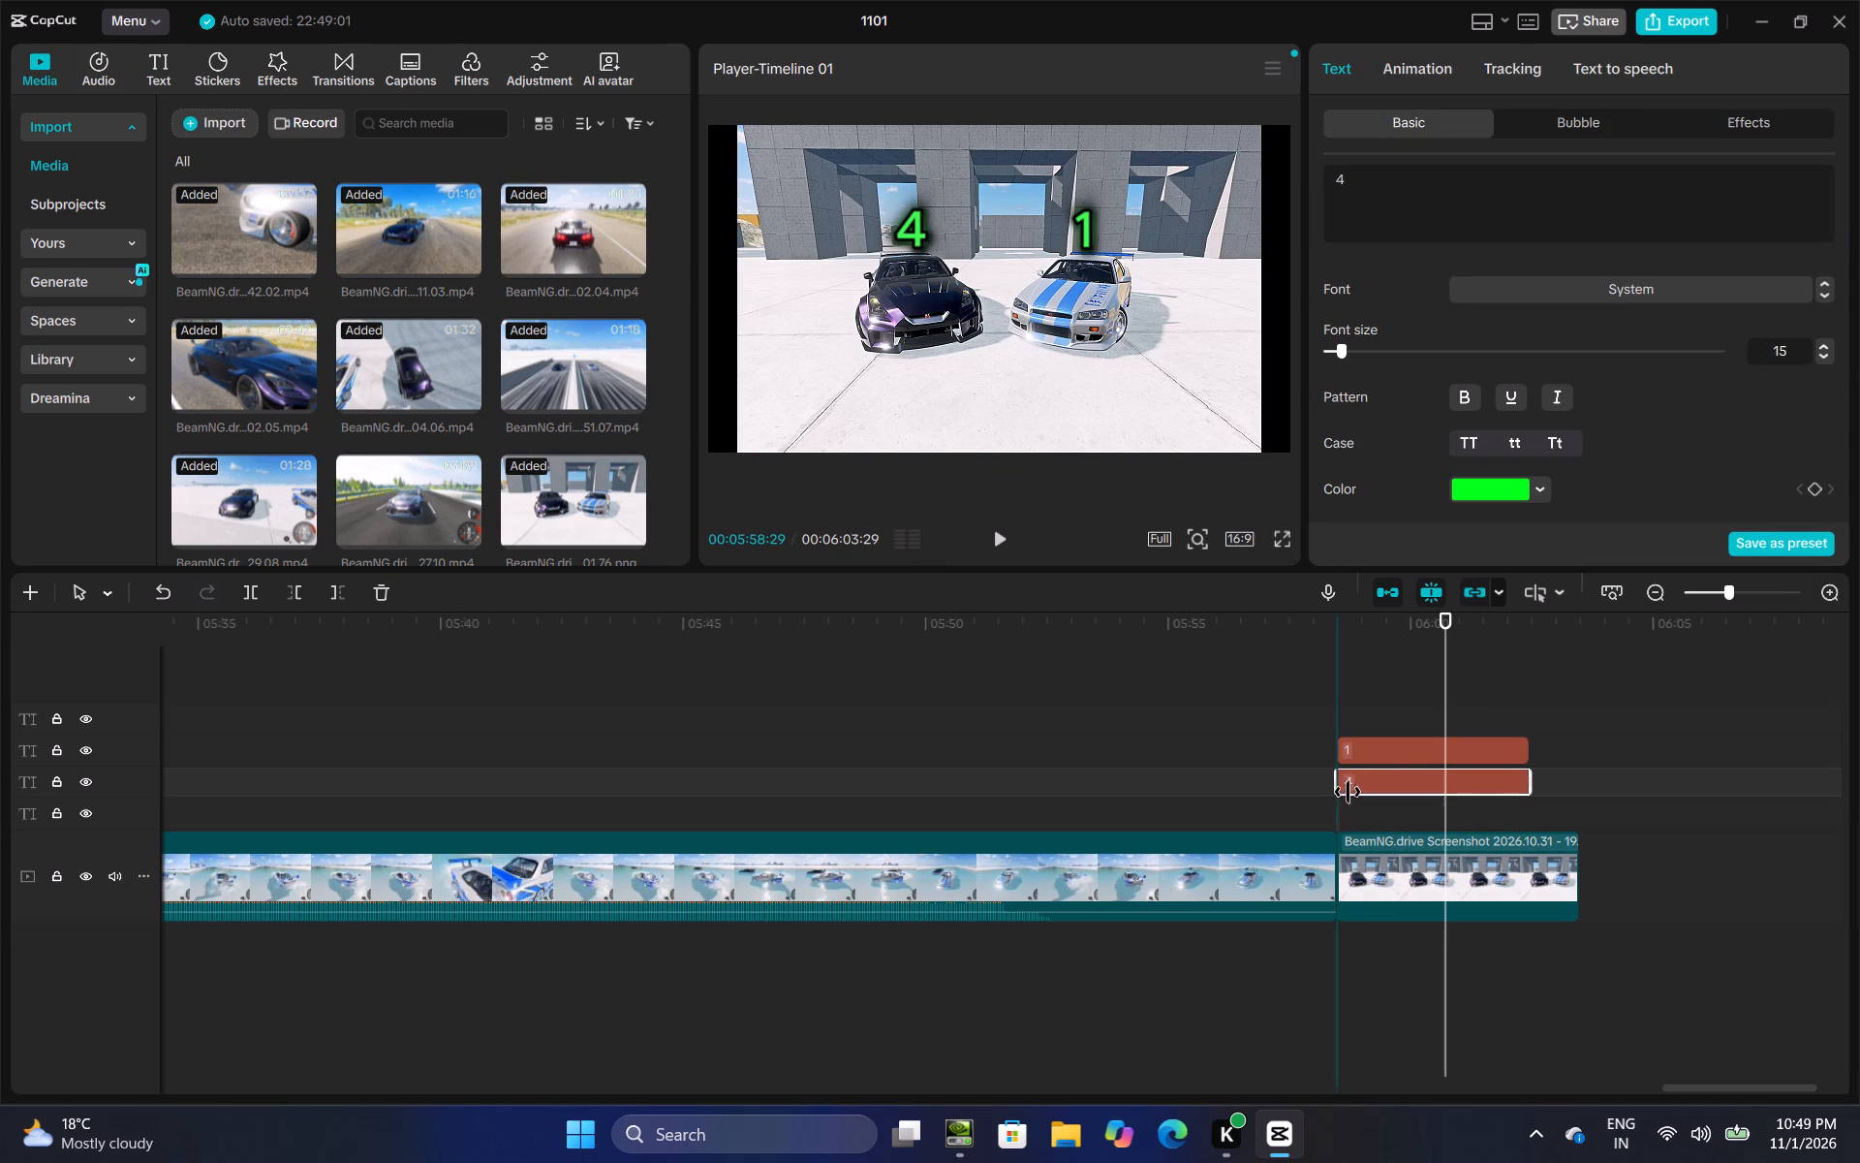
left_click_drag(1348, 792, 1344, 792)
Shorten the copied 1 score text from its end to about 0.4 seconds.
left_click(1389, 756)
left_click_drag(1530, 745, 1365, 784)
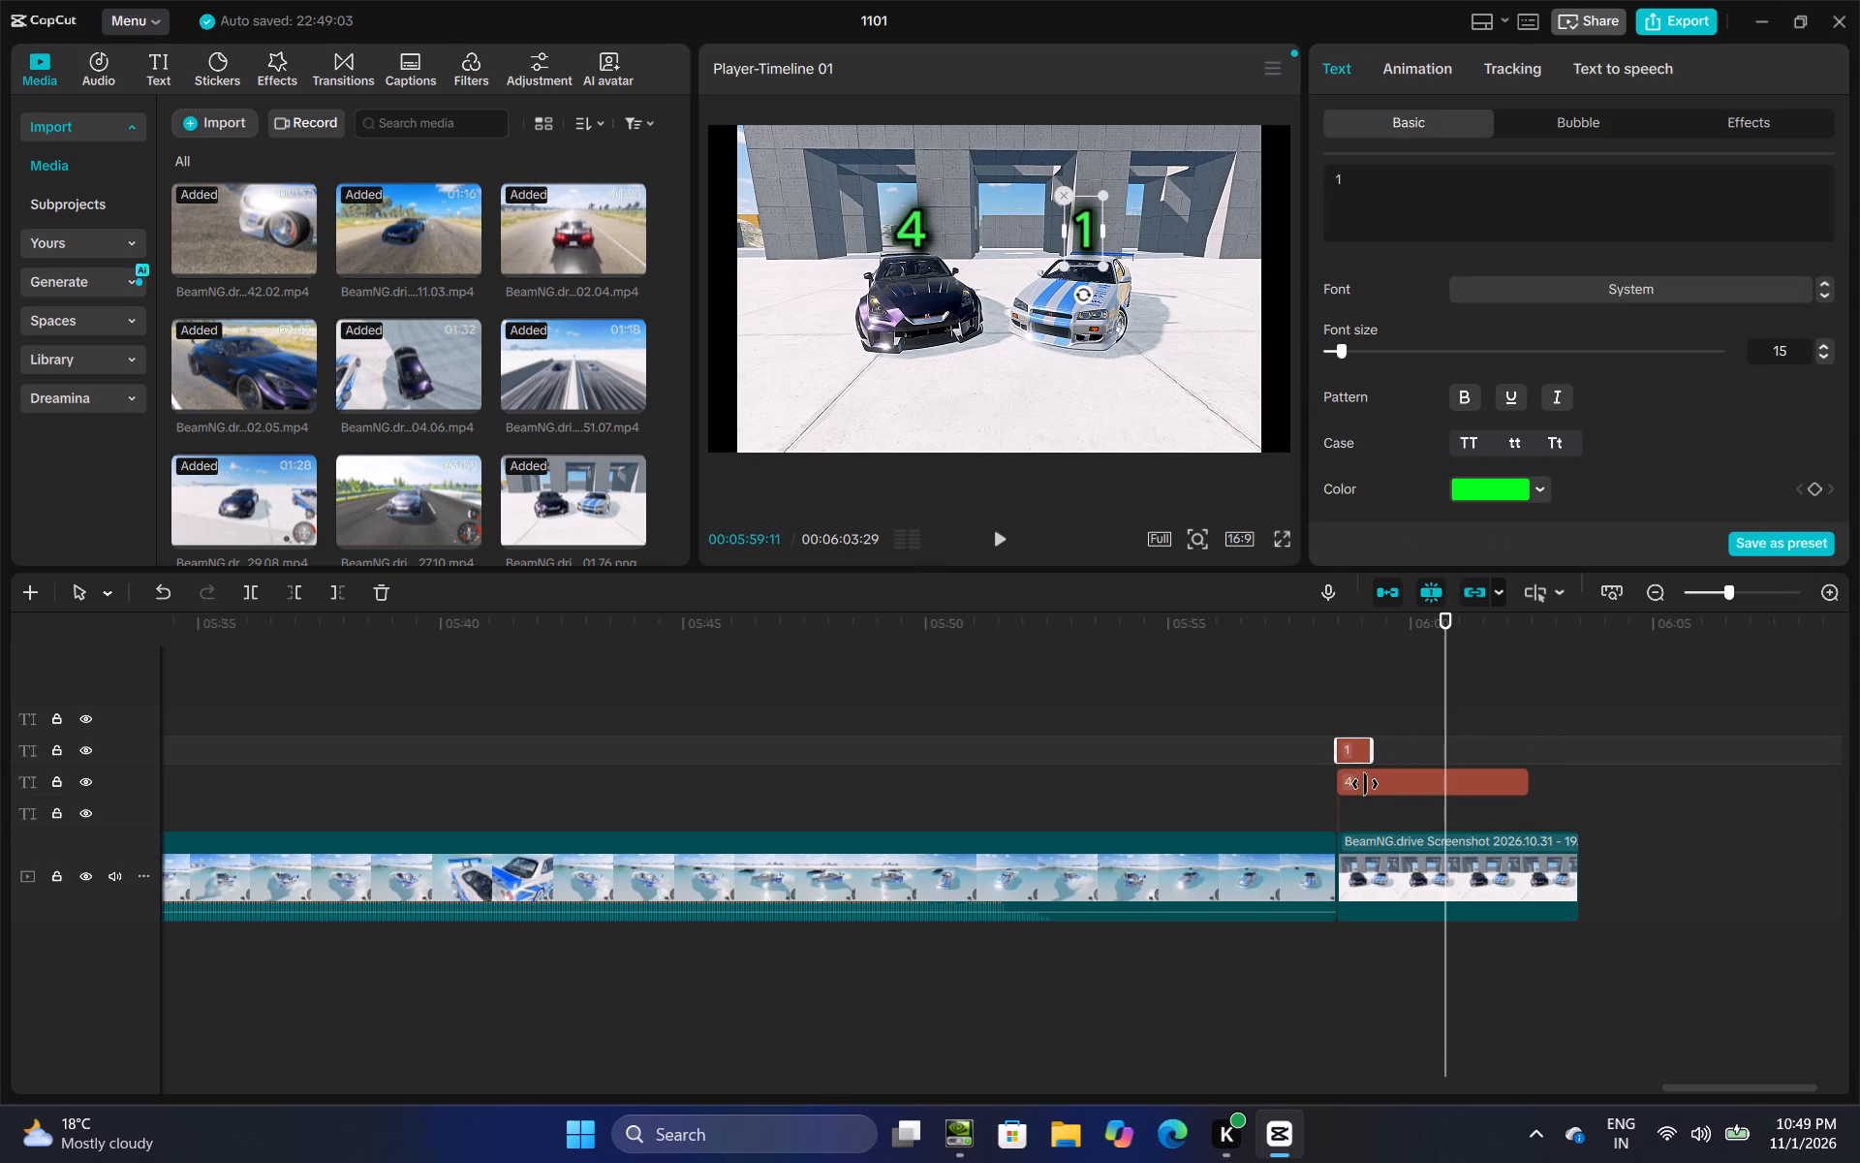
left_click_drag(1365, 784, 1348, 794)
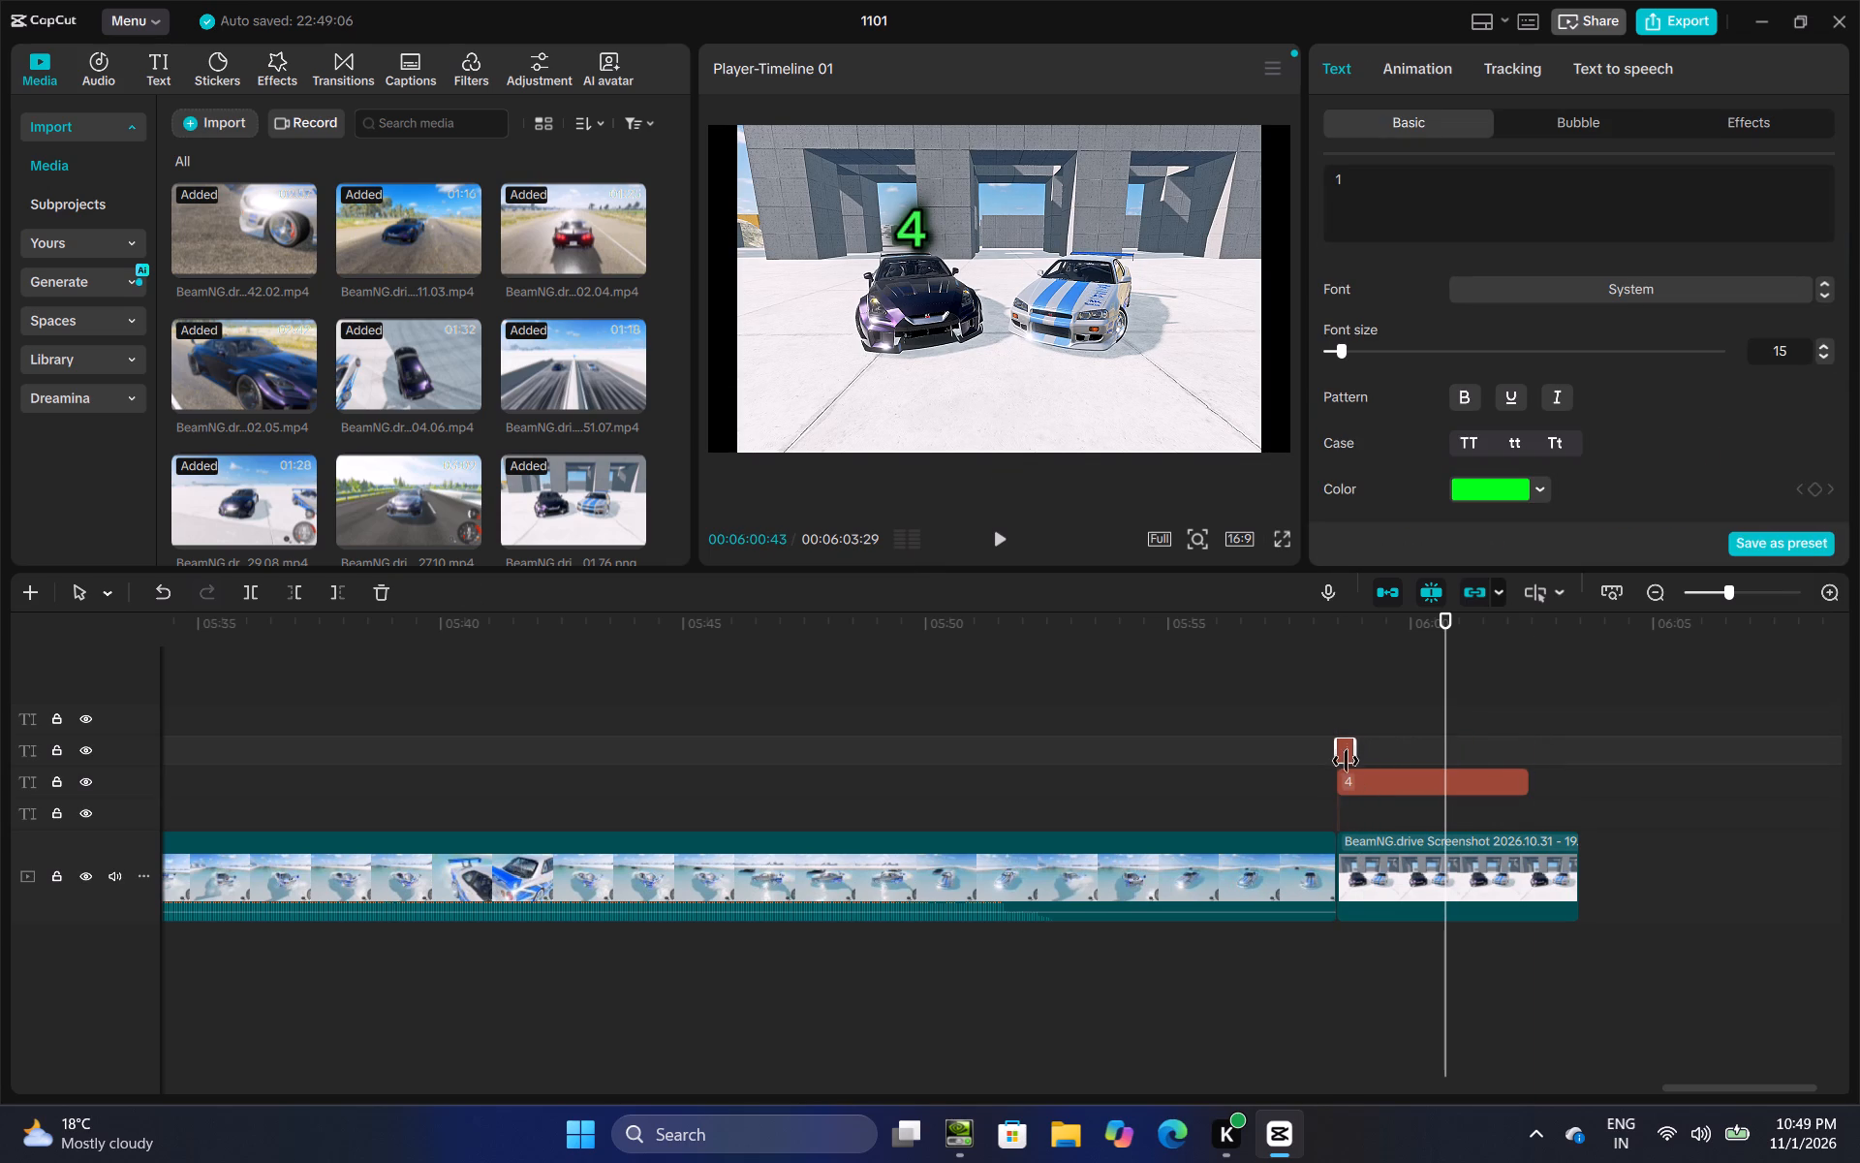
left_click(1346, 756)
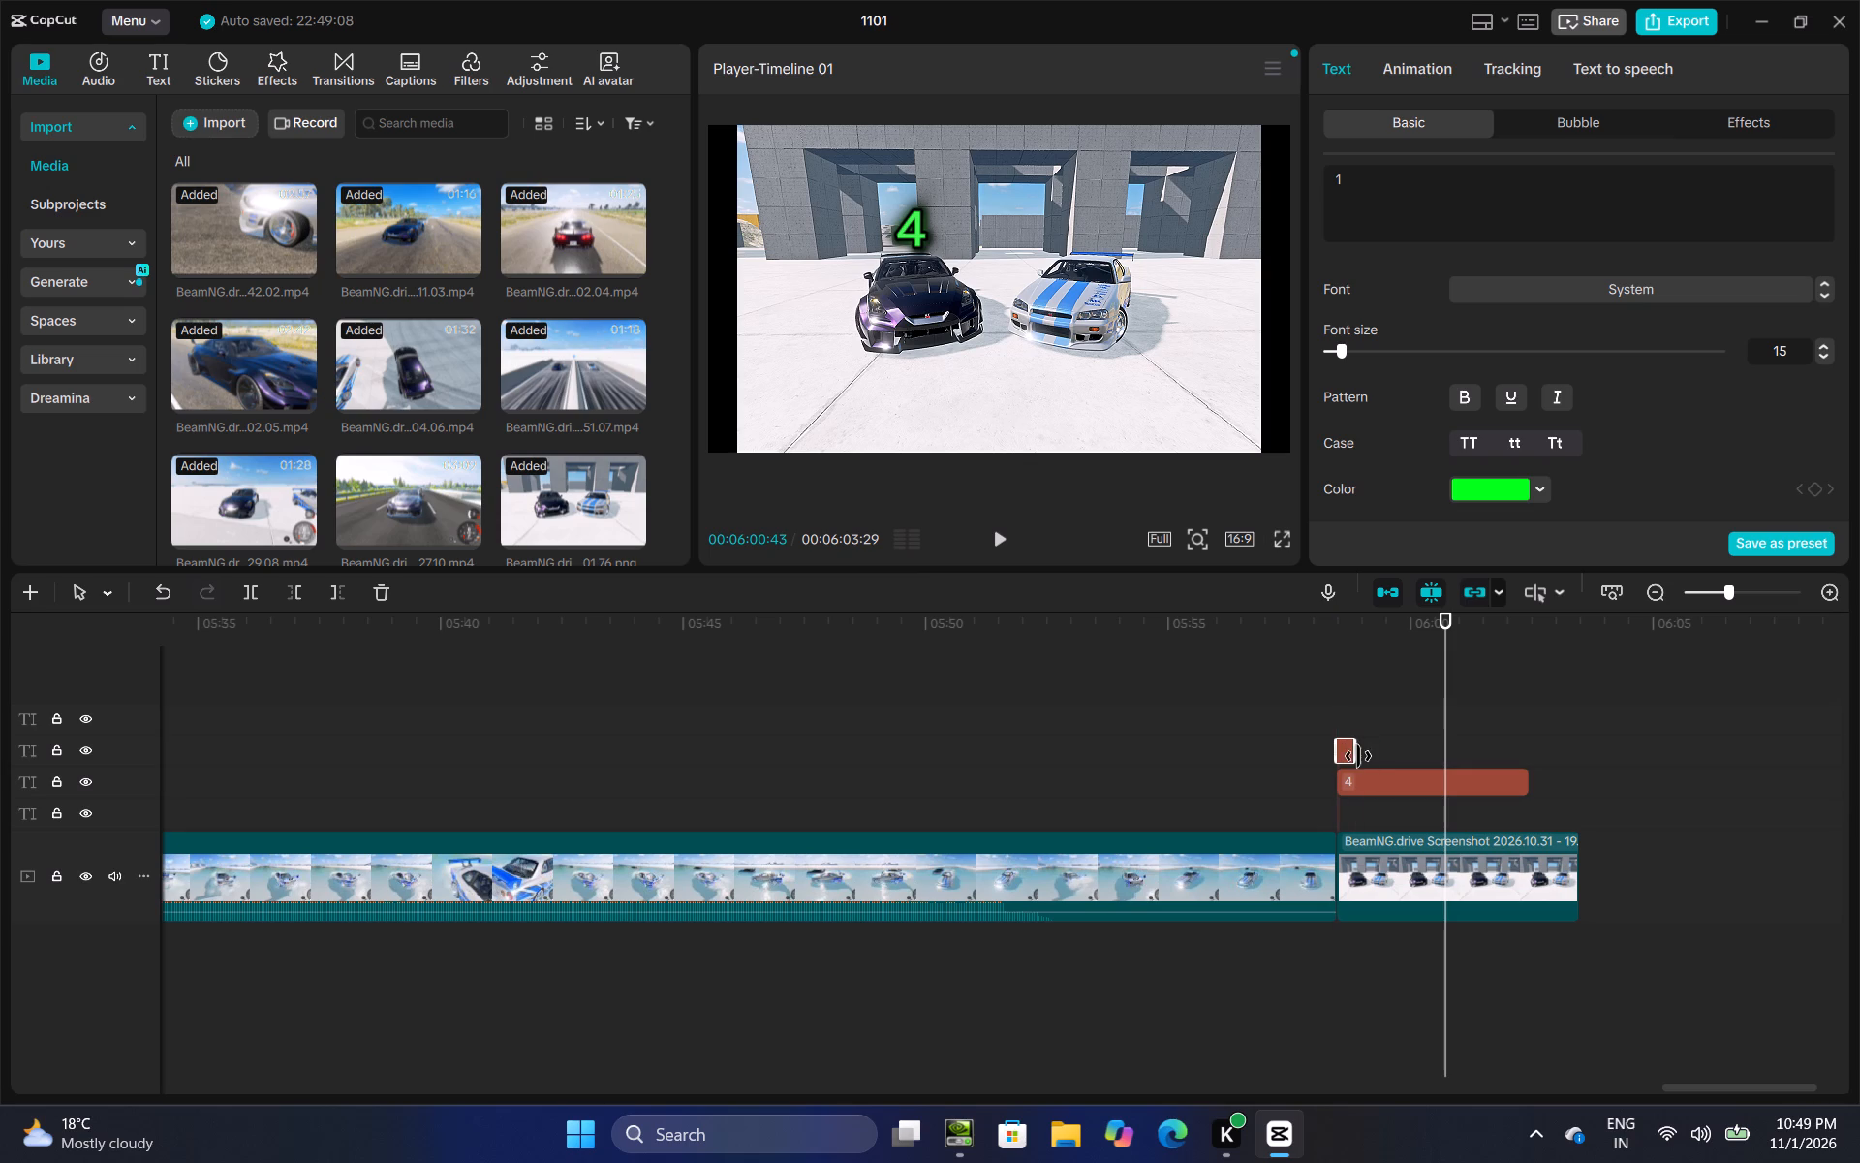
left_click(1358, 756)
left_click(1346, 758)
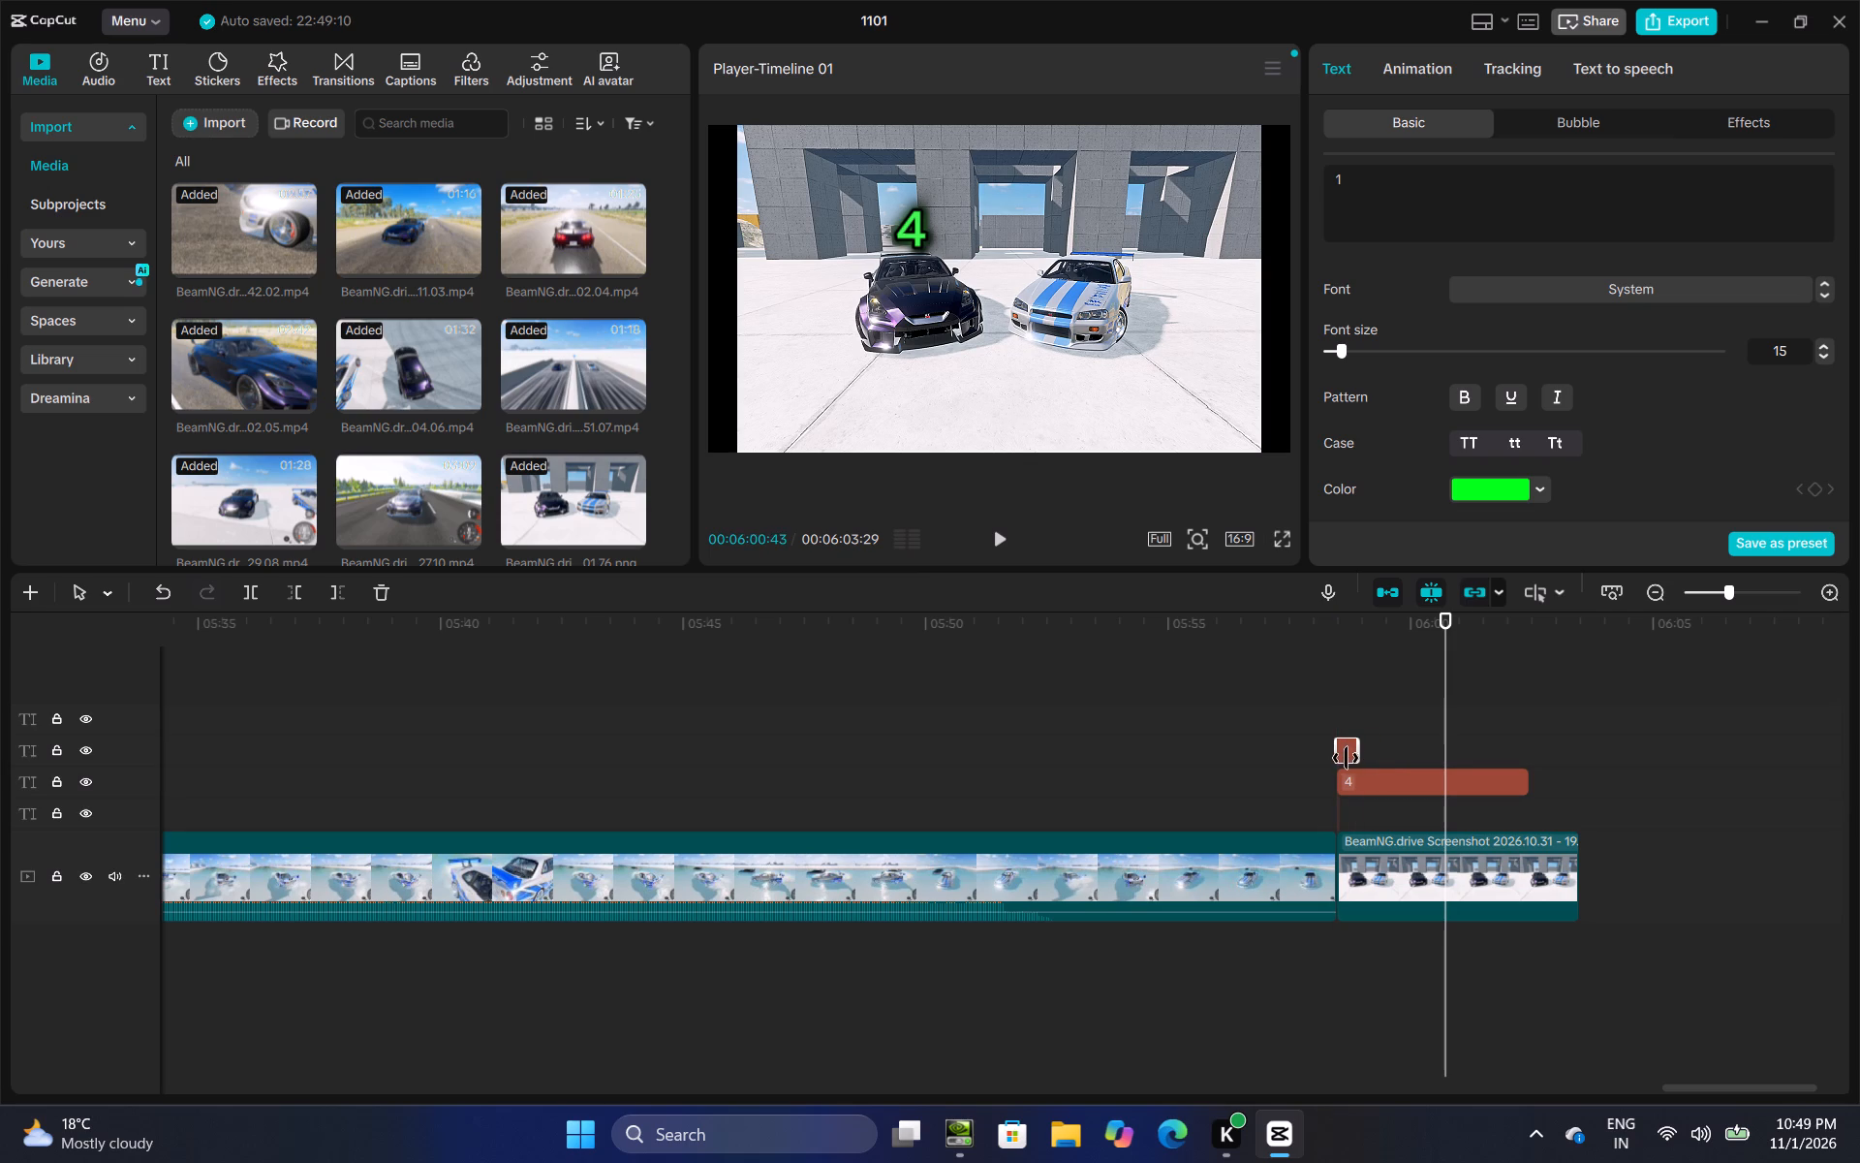
Duplicate the shortened 1 text directly after itself and extend the copy's end to make it about 2.6 seconds long.
right_click(1346, 758)
left_click(1396, 613)
left_click(1378, 709)
left_click_drag(1378, 709, 1355, 716)
right_click(1355, 716)
left_click(1433, 842)
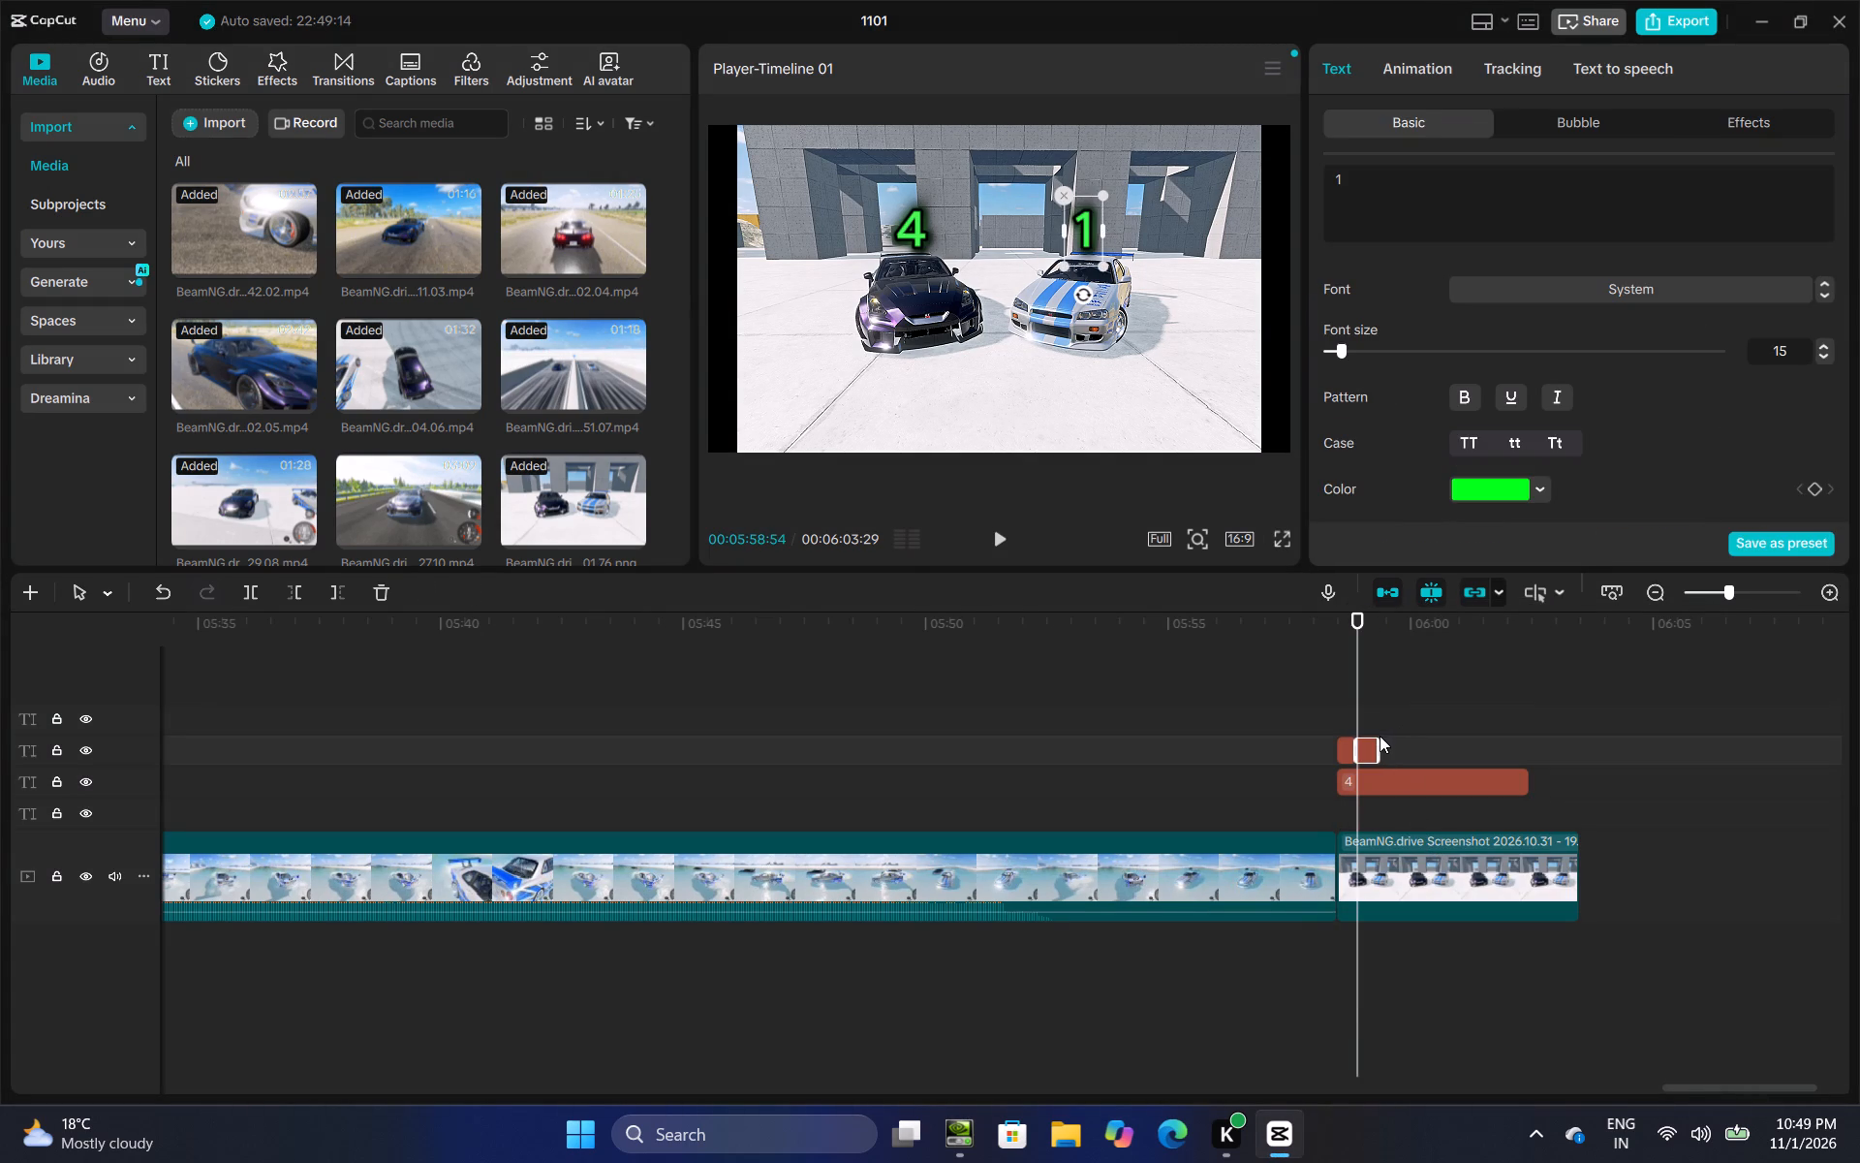
left_click_drag(1379, 736, 1389, 736)
left_click(1375, 740)
left_click_drag(1379, 740, 1476, 743)
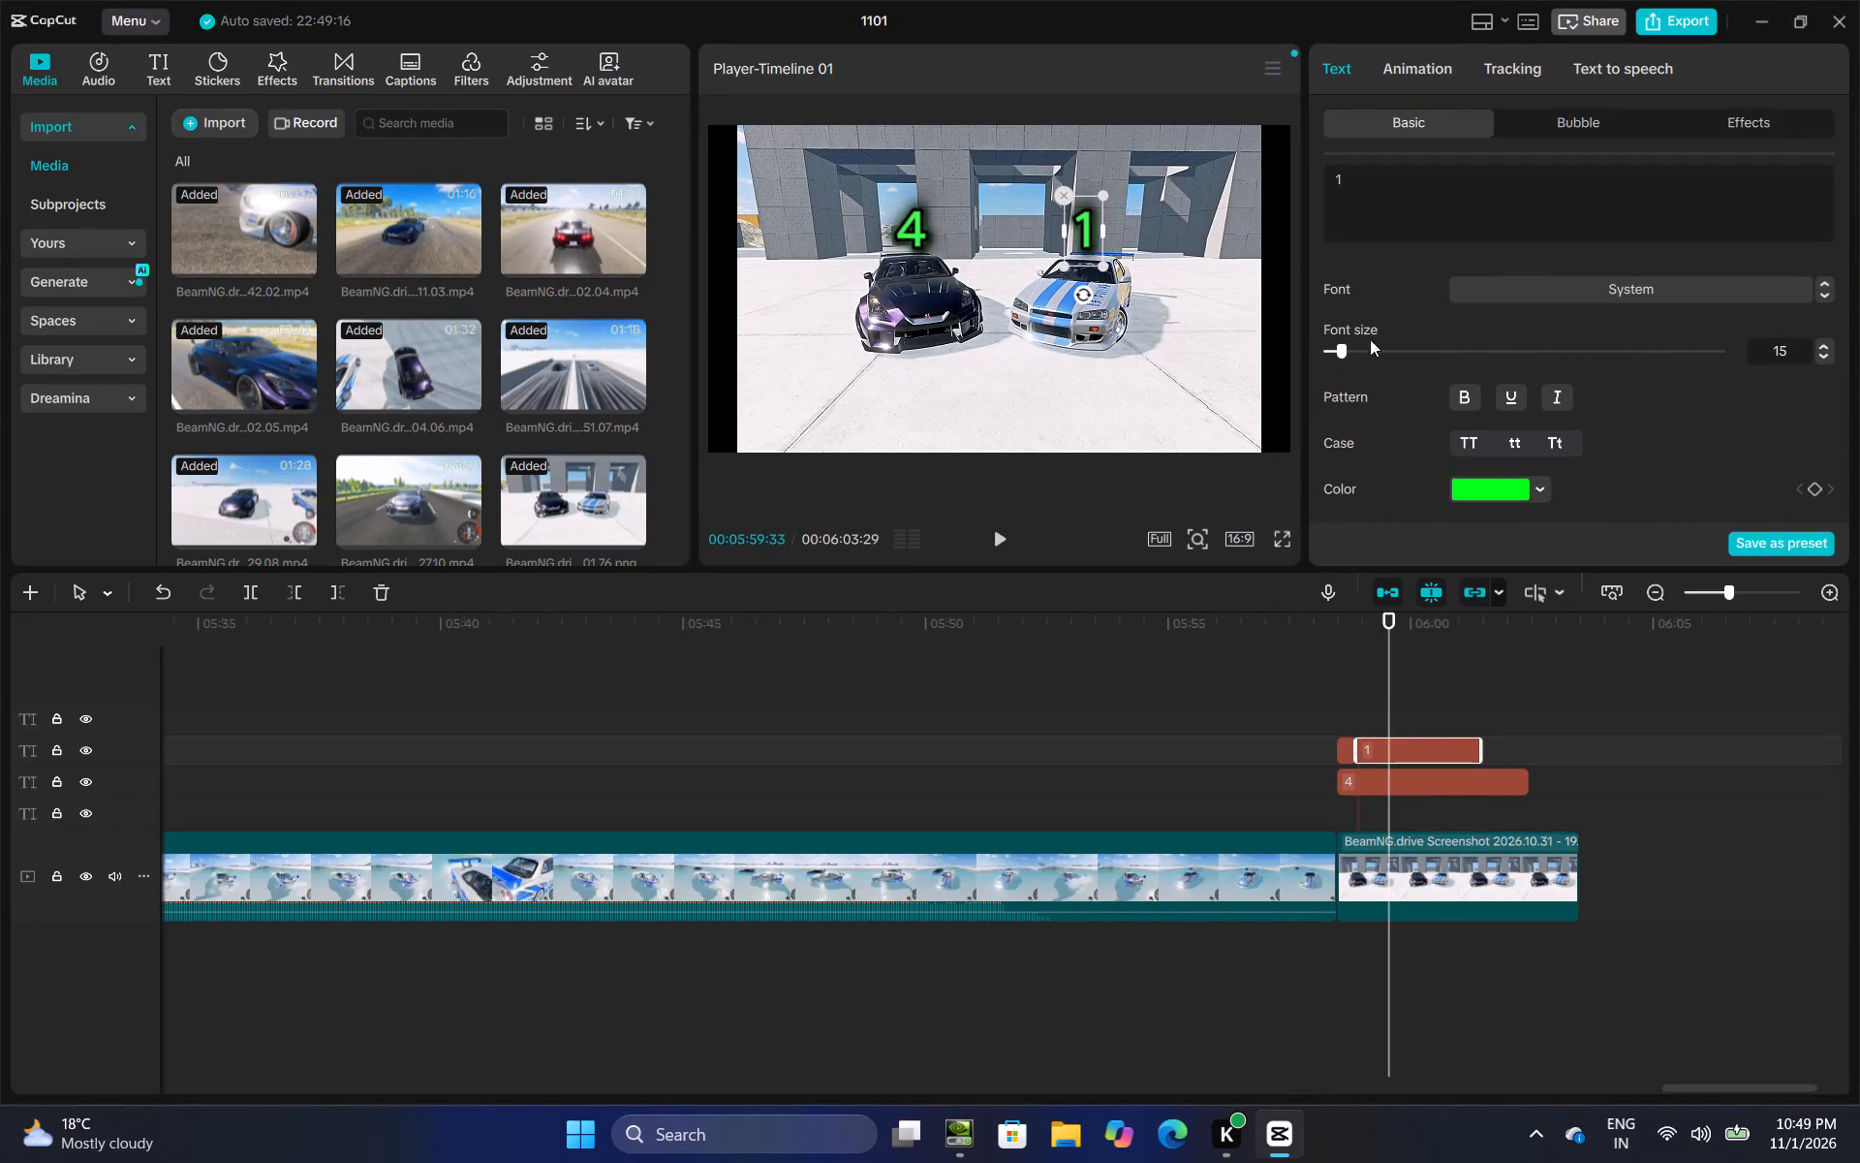
Change the extended score text above the blue-striped car to 2.
left_click(1365, 176)
key("BackSpace")
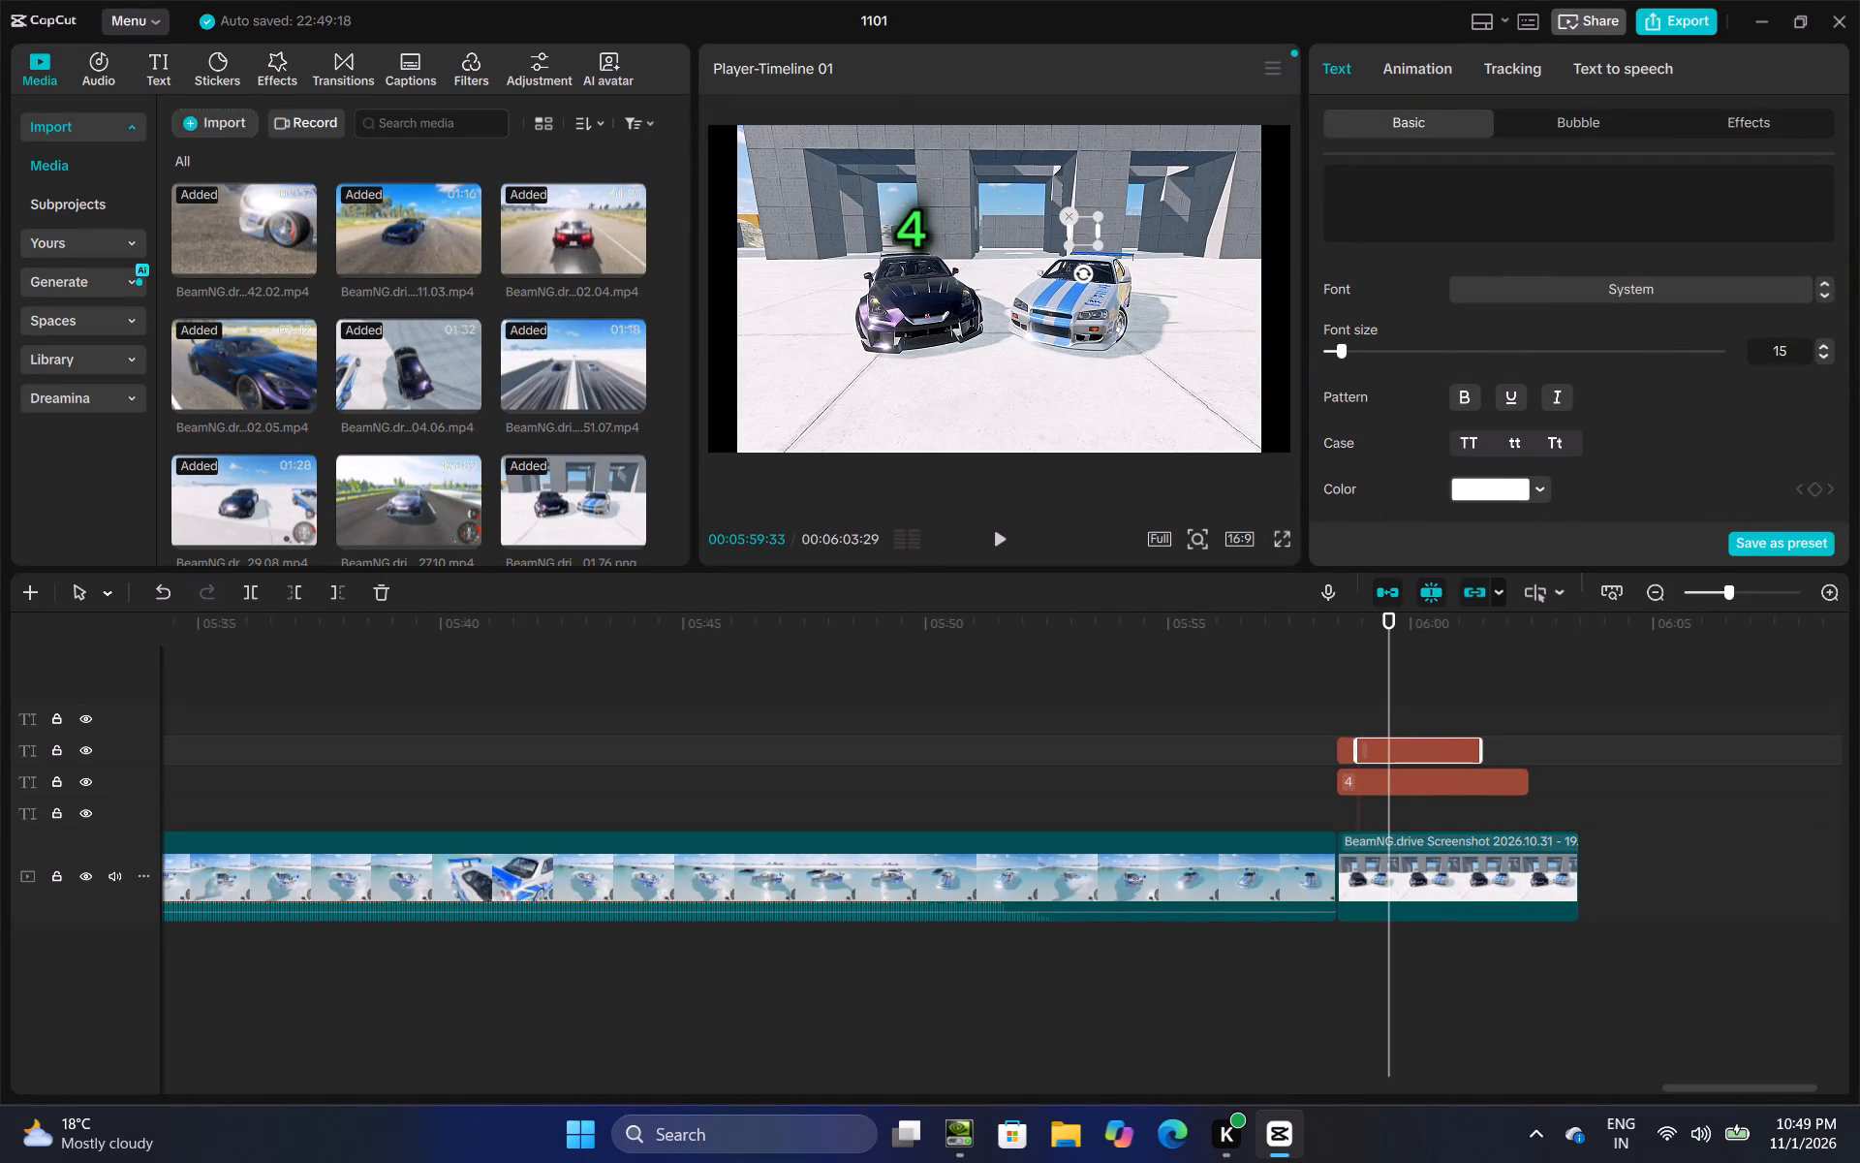
key("2")
left_click(1425, 682)
Add the black images.jpg to the main track directly after the new score screenshot.
left_click_drag(1425, 682, 1840, 690)
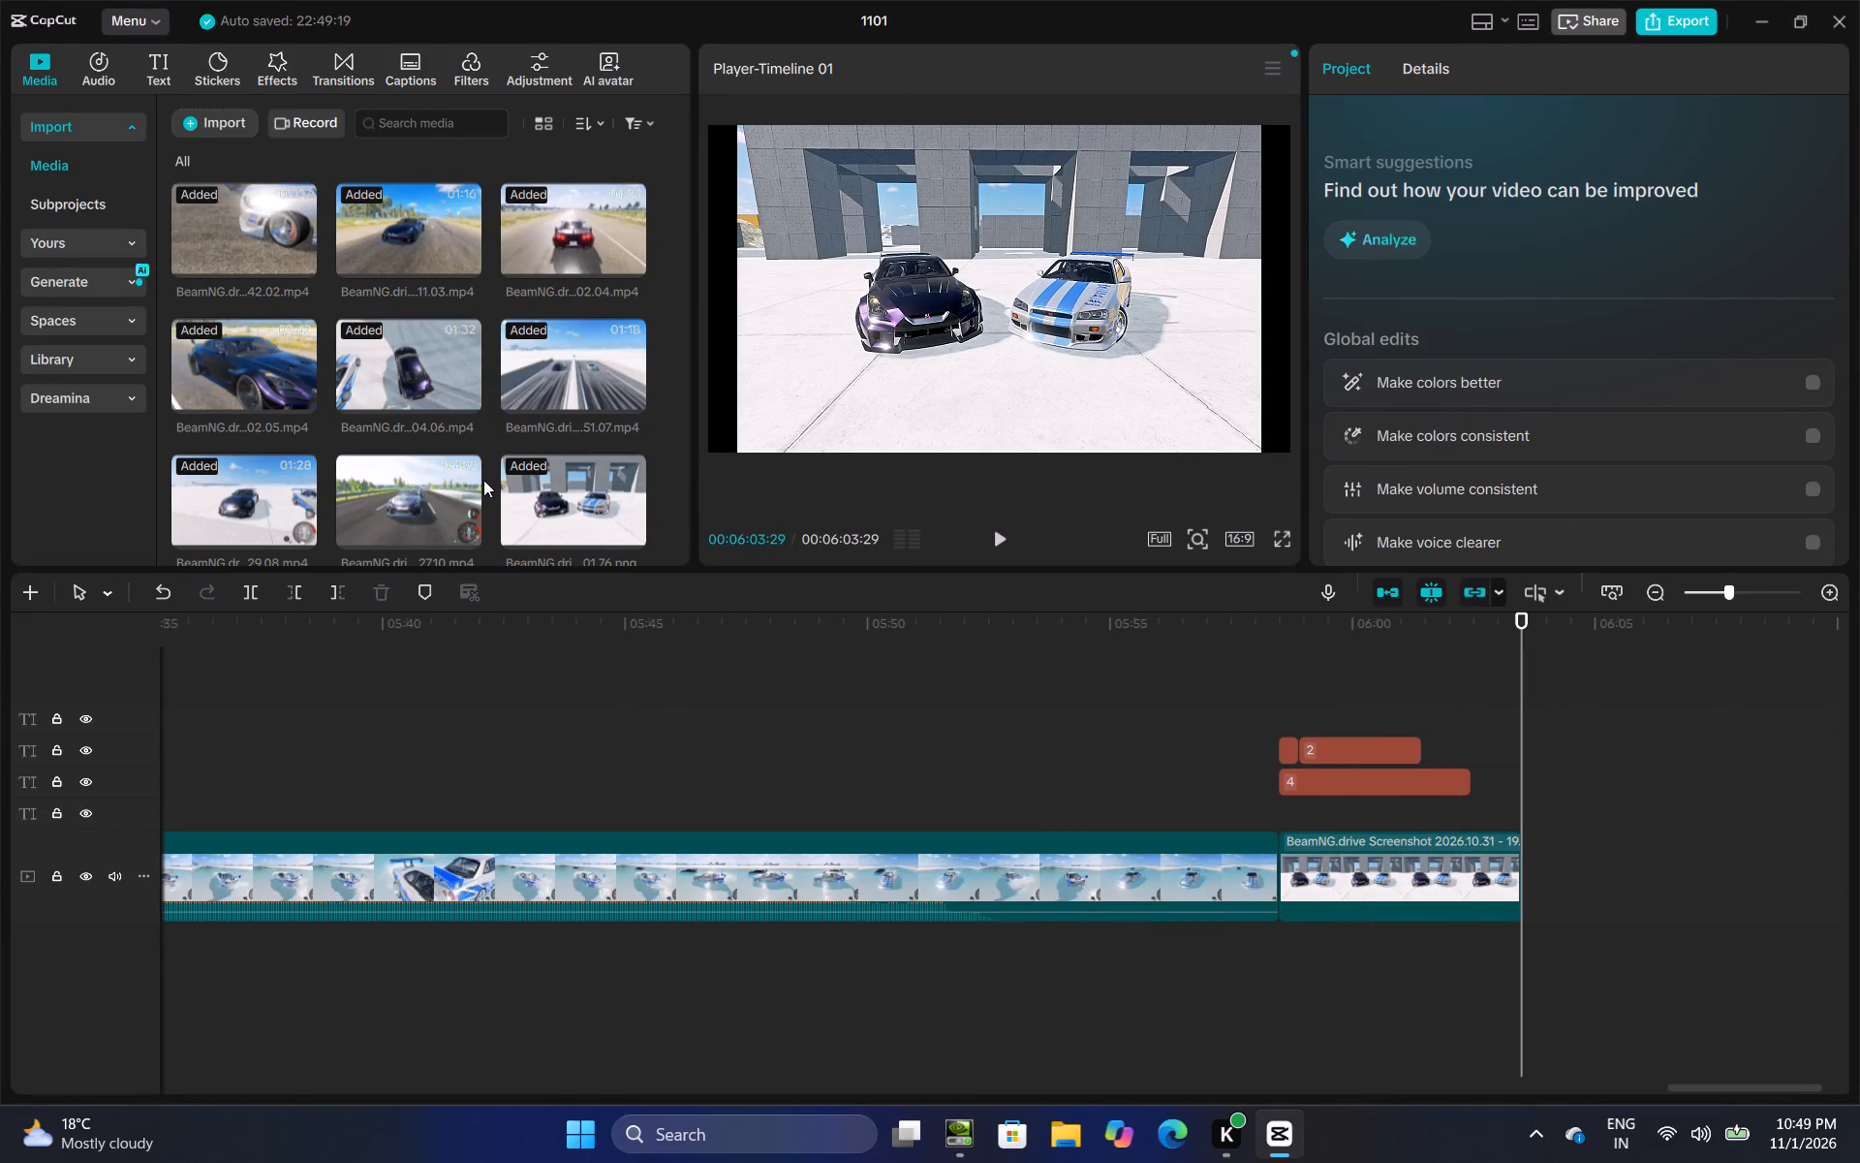
scroll(483, 480, "down", 6)
left_click(309, 509)
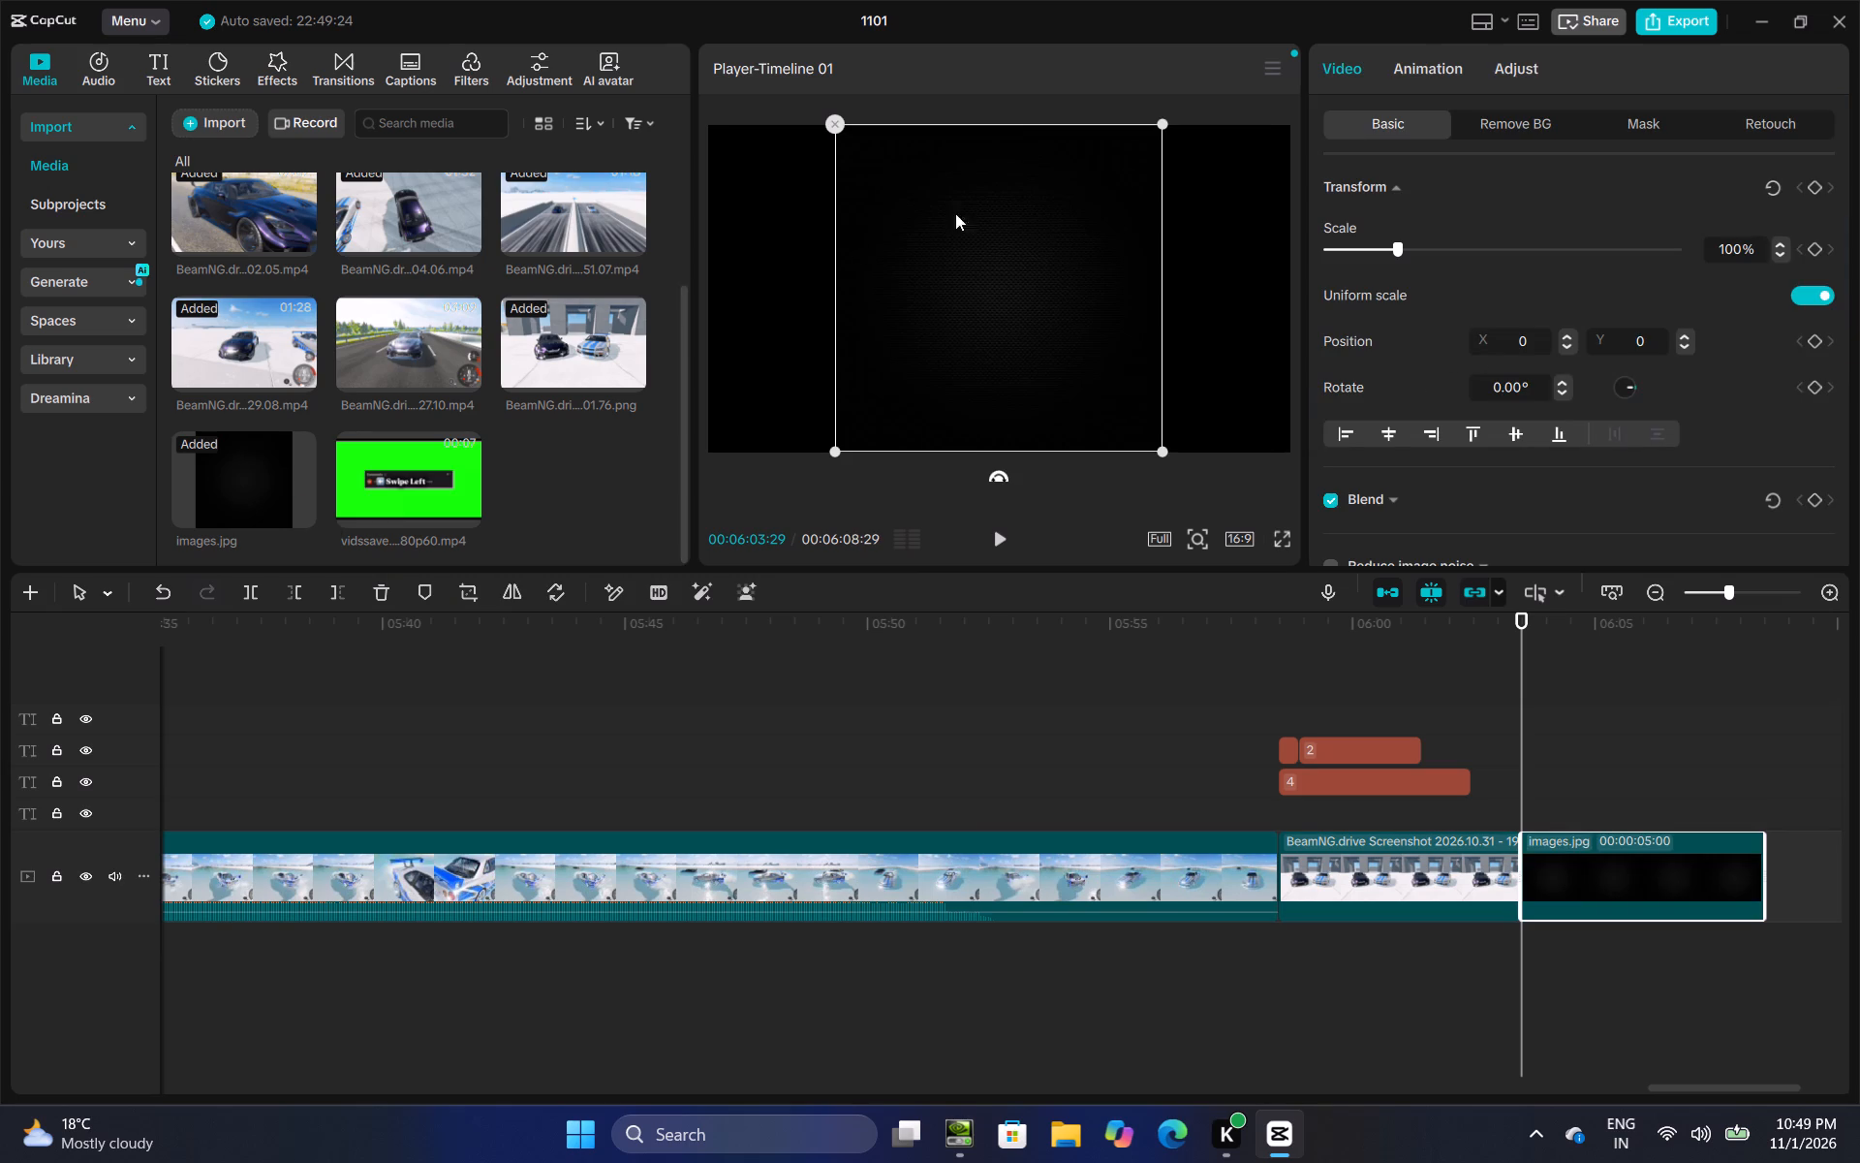
Add a text title reading TOP SPEED TEST in uppercase over the start of the last black images.jpg clip.
left_click(156, 60)
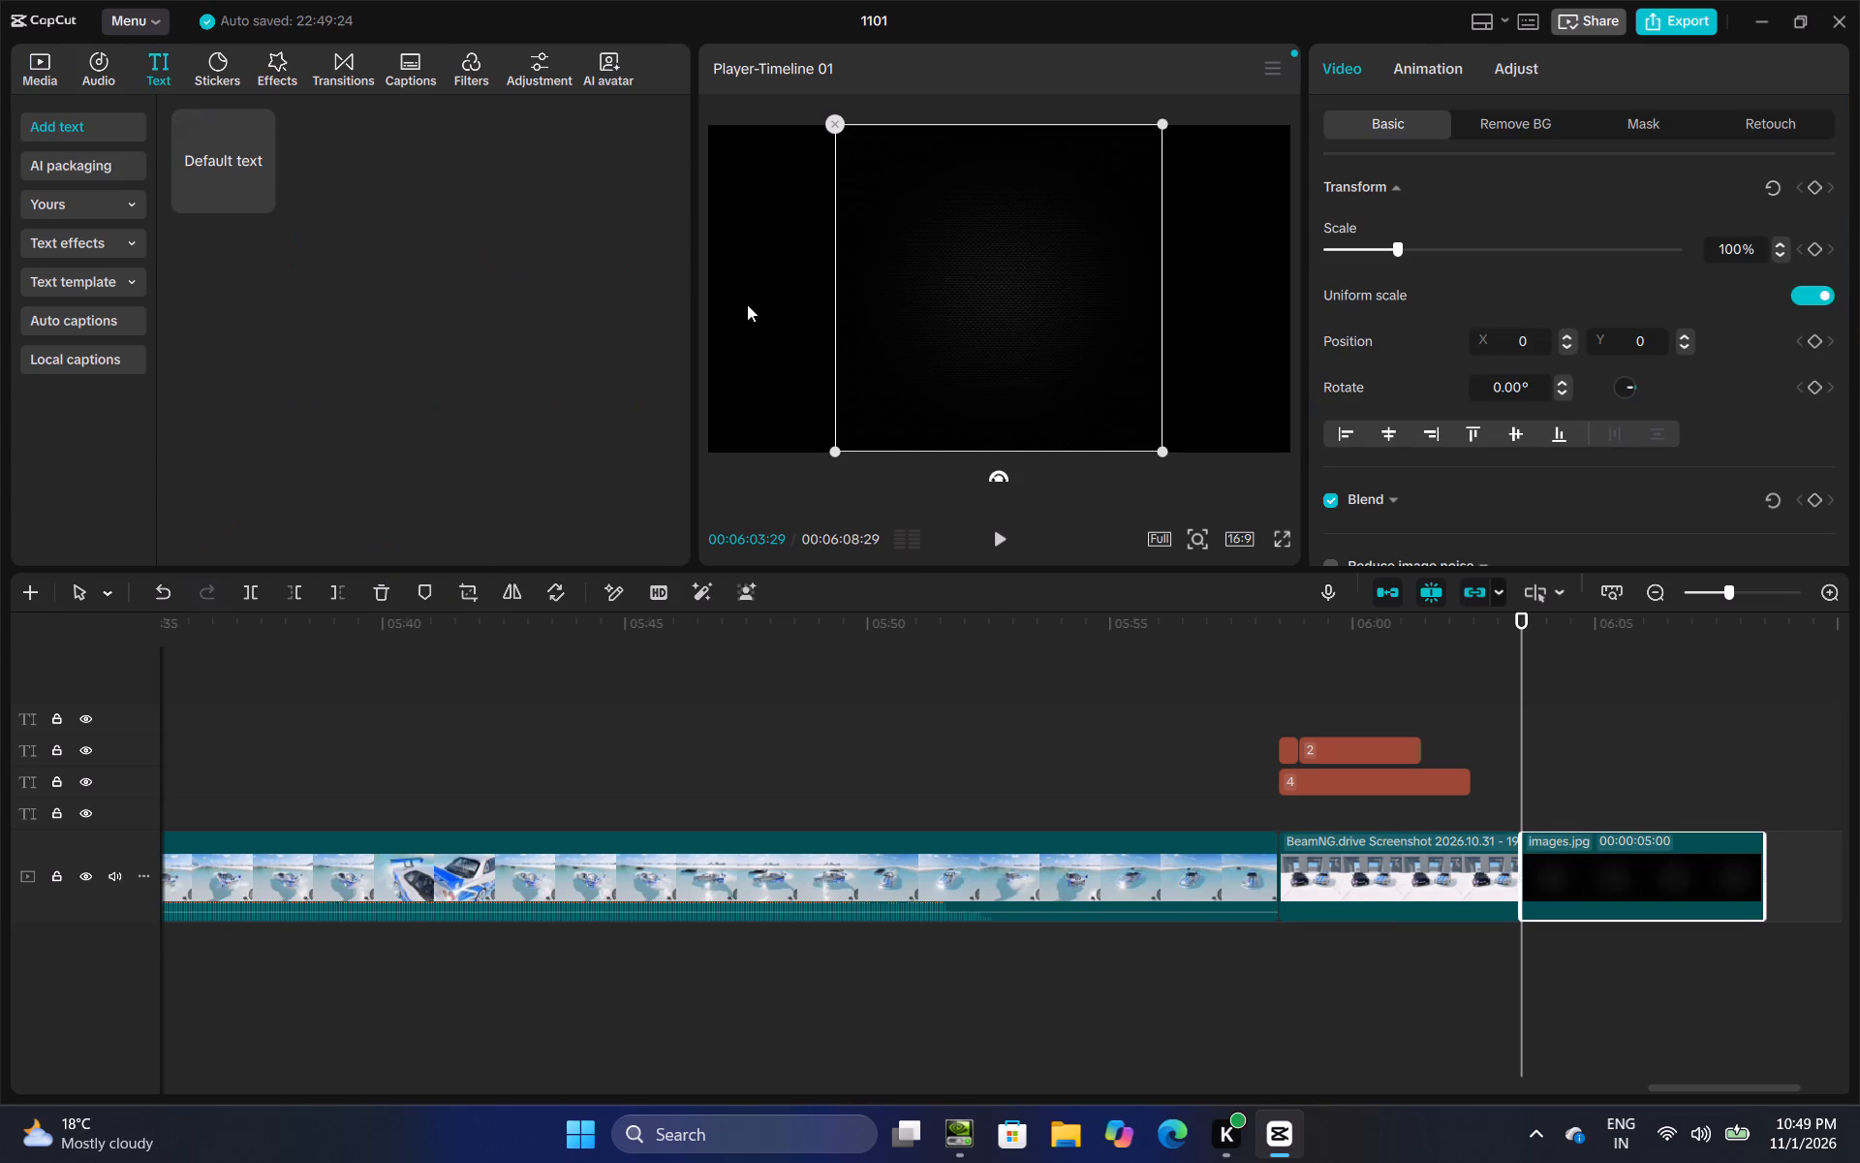
left_click(265, 194)
left_click_drag(1462, 184, 1166, 167)
key("BackSpace")
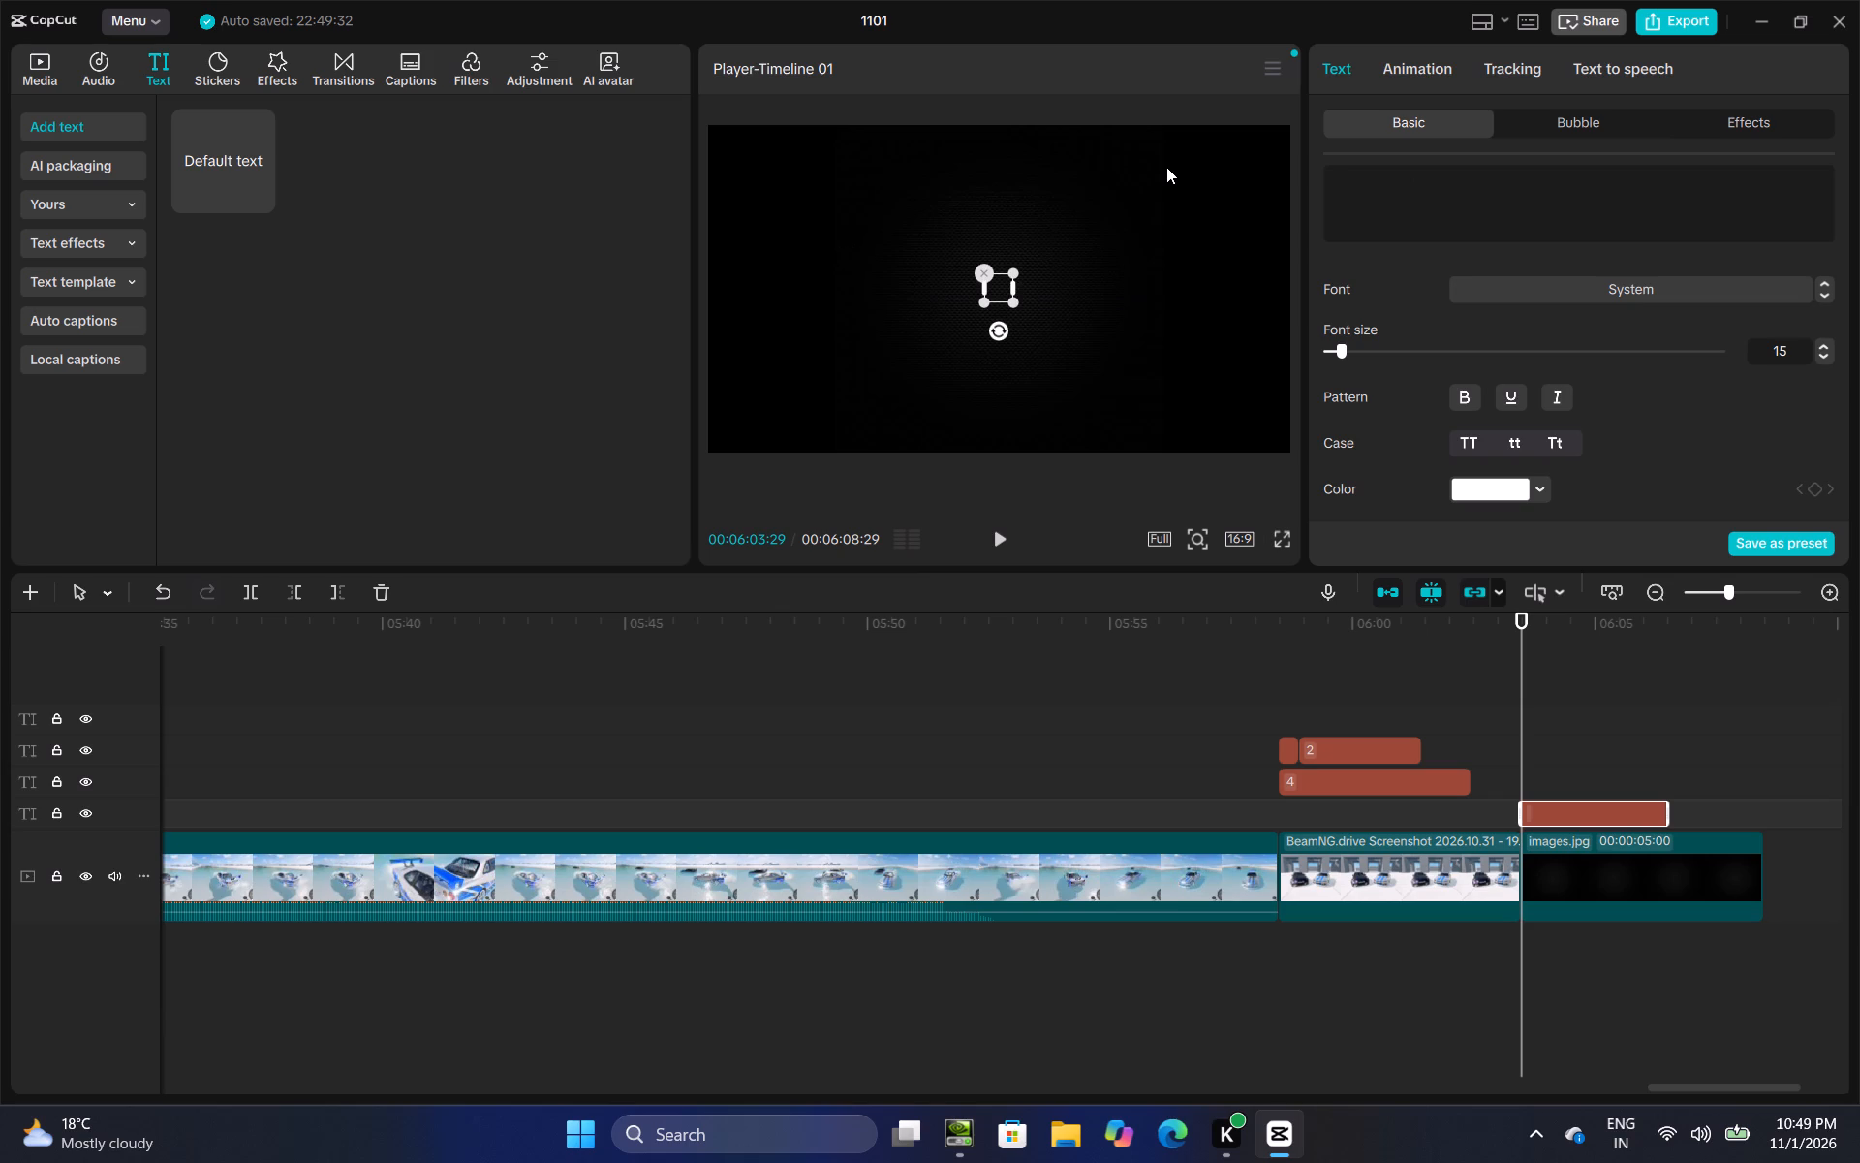
type("top speed test")
key("space")
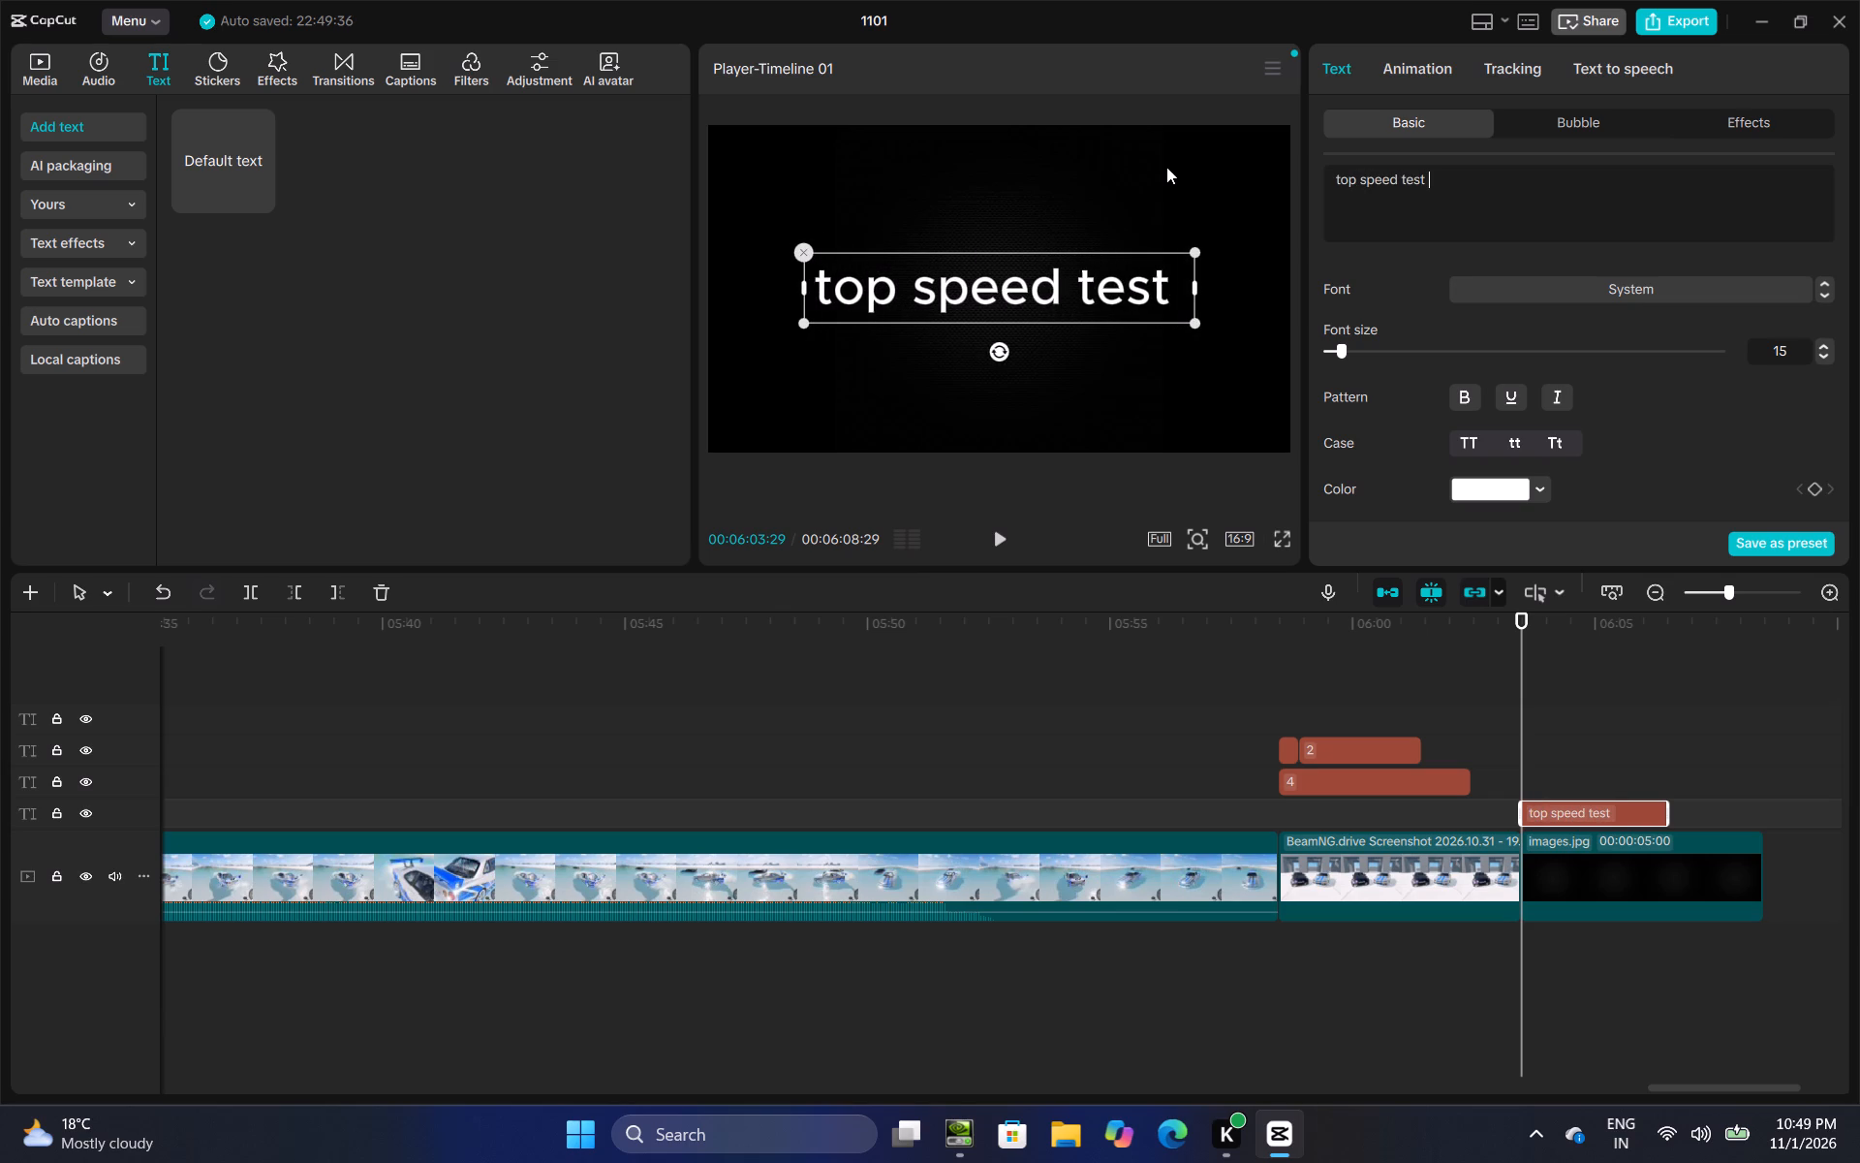
left_click(1470, 438)
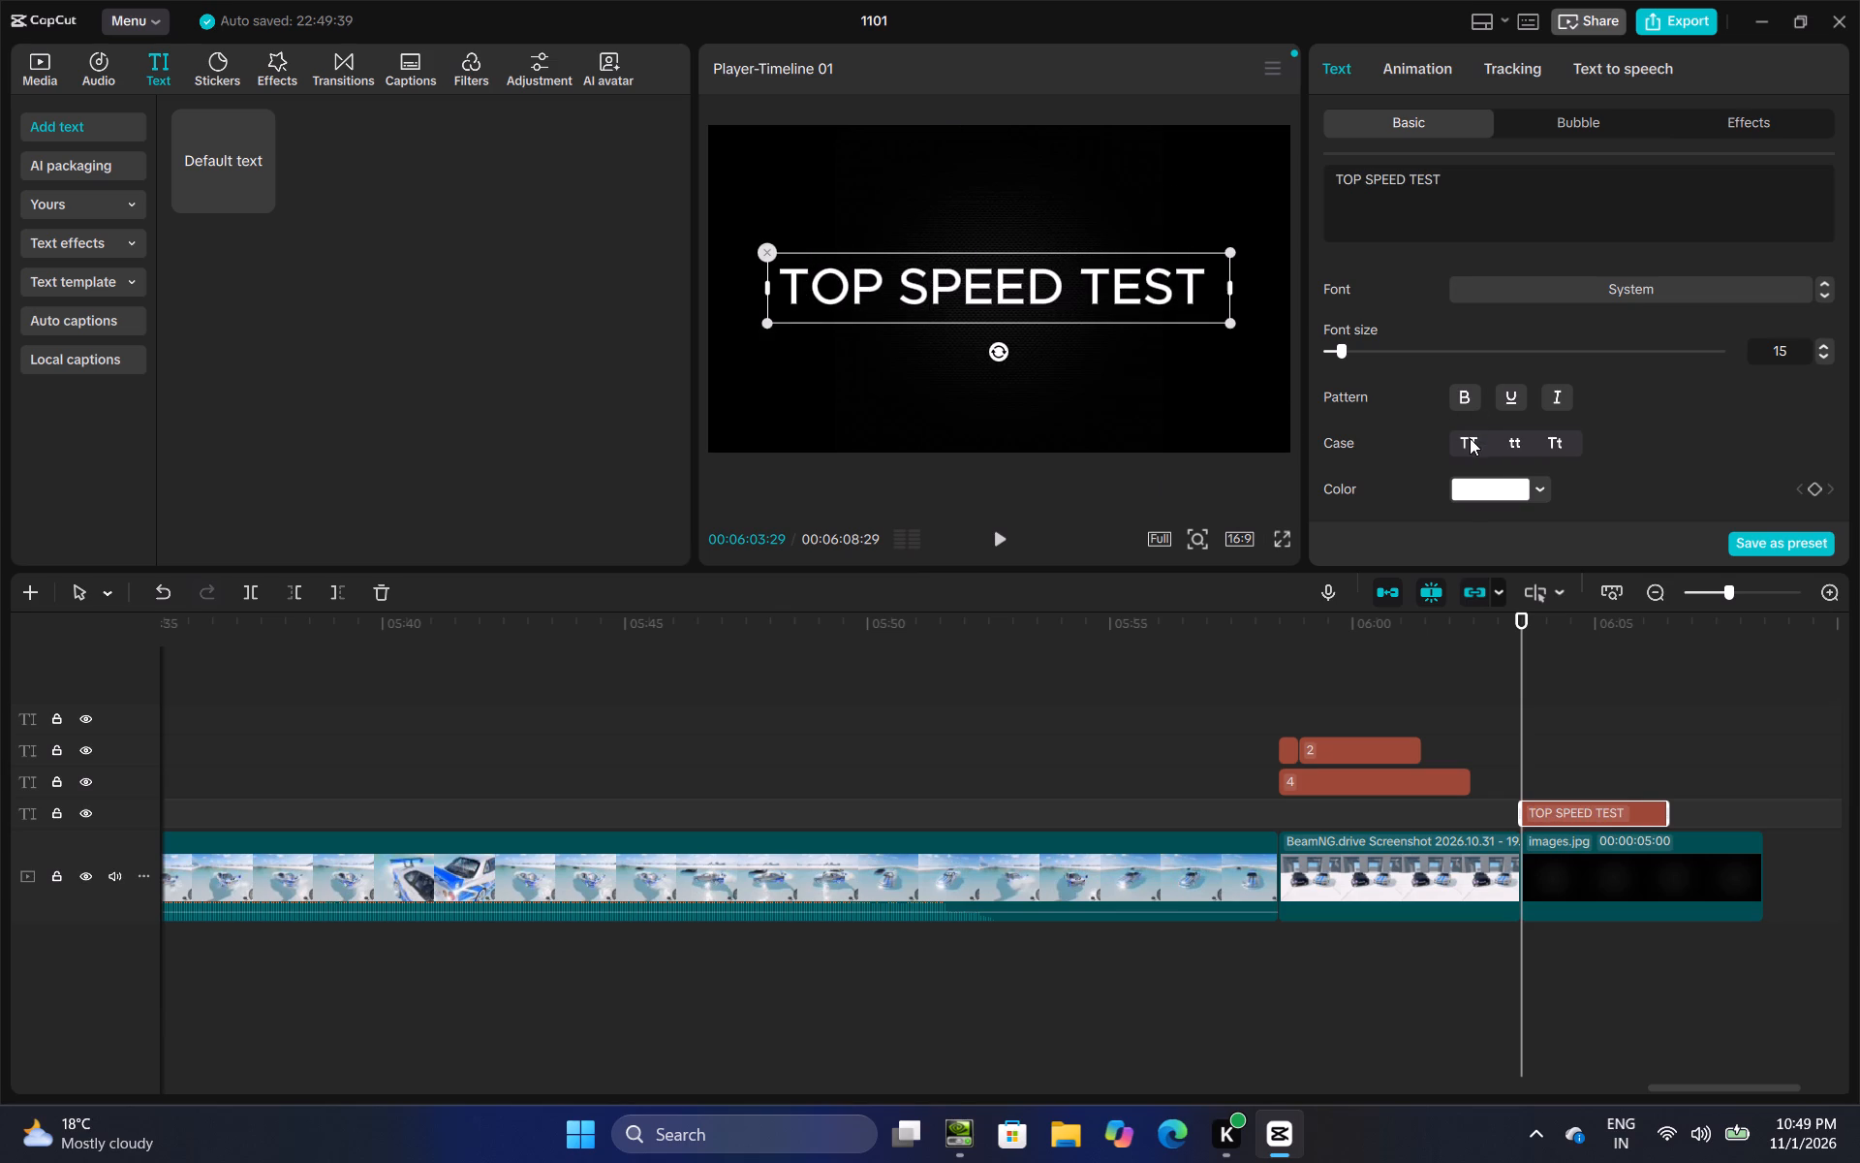
scroll(1321, 453, "down", 9)
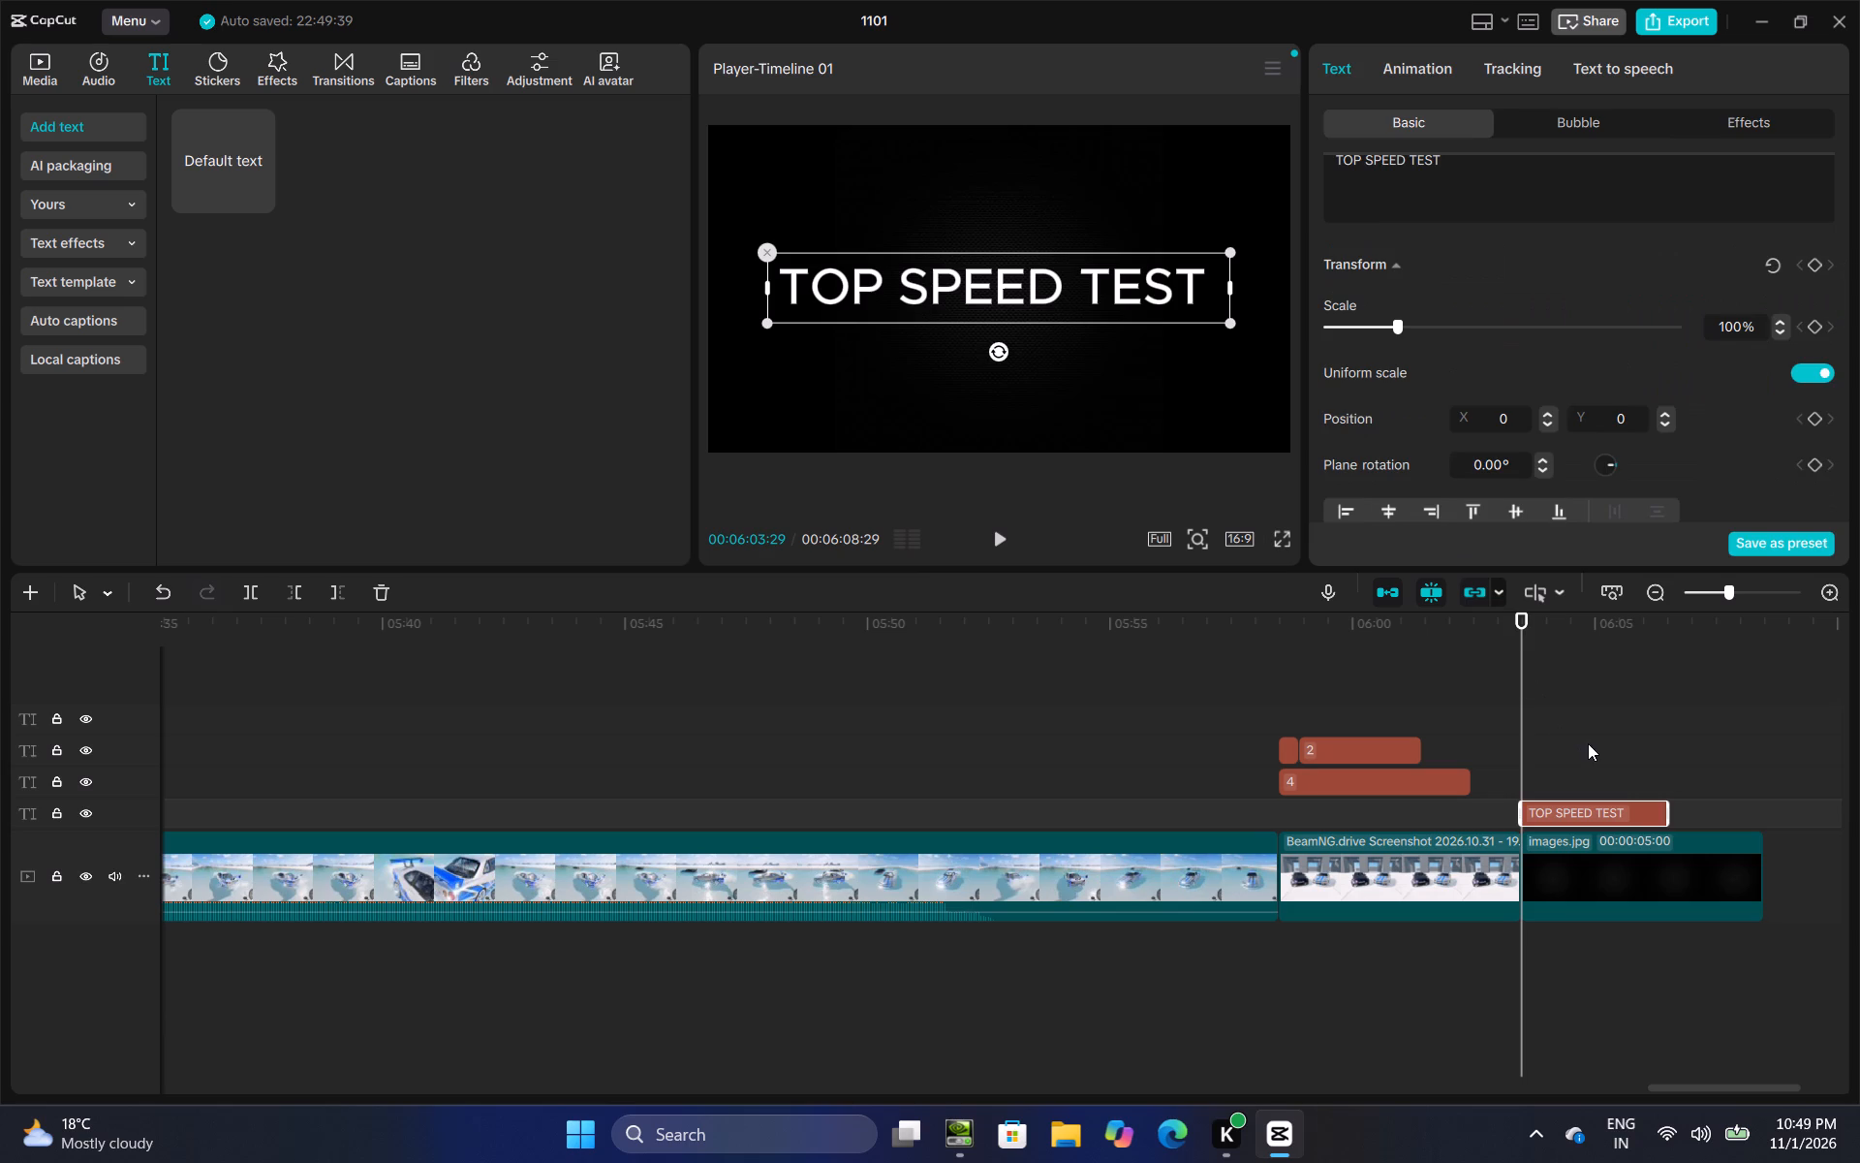
Add the BeamNG.drive 2026.10.31 - 20.16.27.10.mp4 highway clip to the main track directly after the black title image.
left_click(1590, 745)
left_click_drag(1590, 745, 1859, 765)
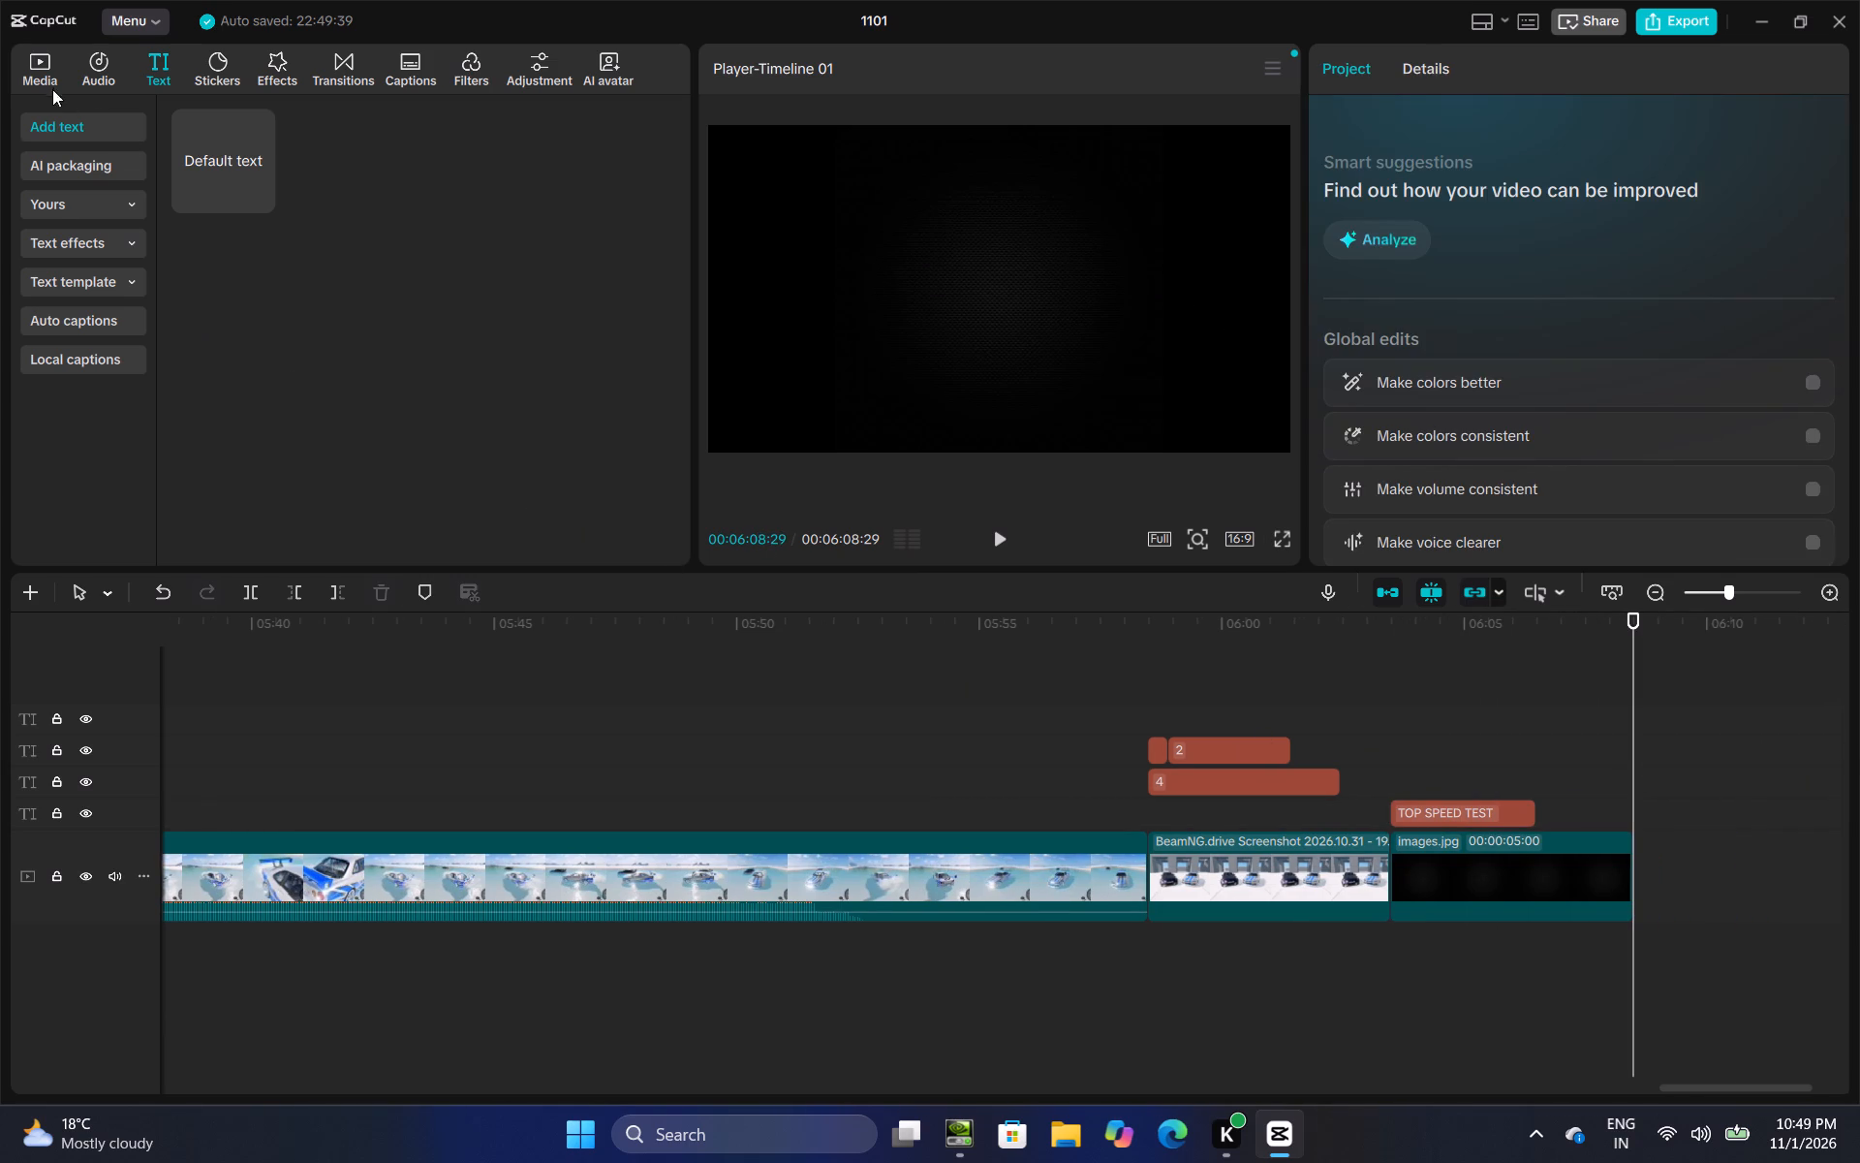
left_click(43, 79)
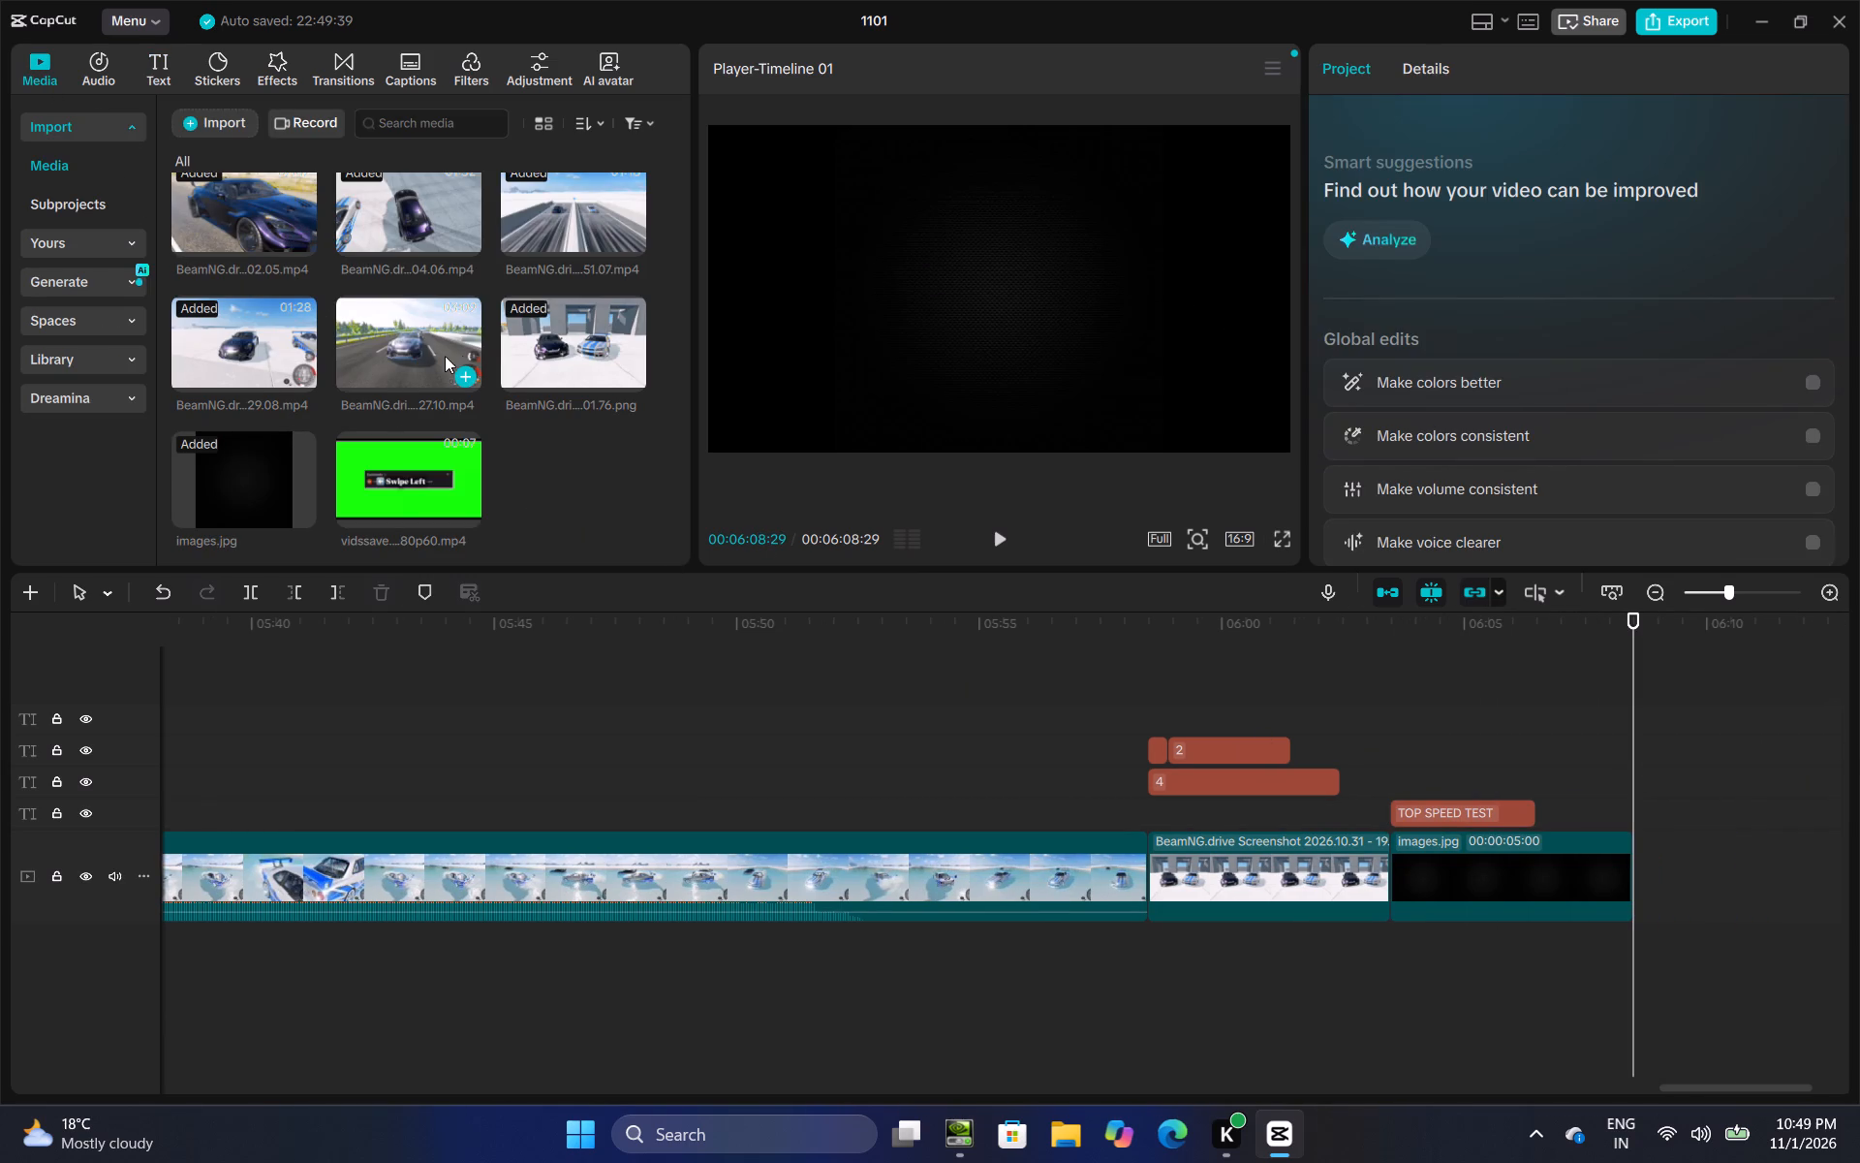
left_click_drag(406, 349, 1677, 894)
left_click_drag(1639, 797, 1651, 794)
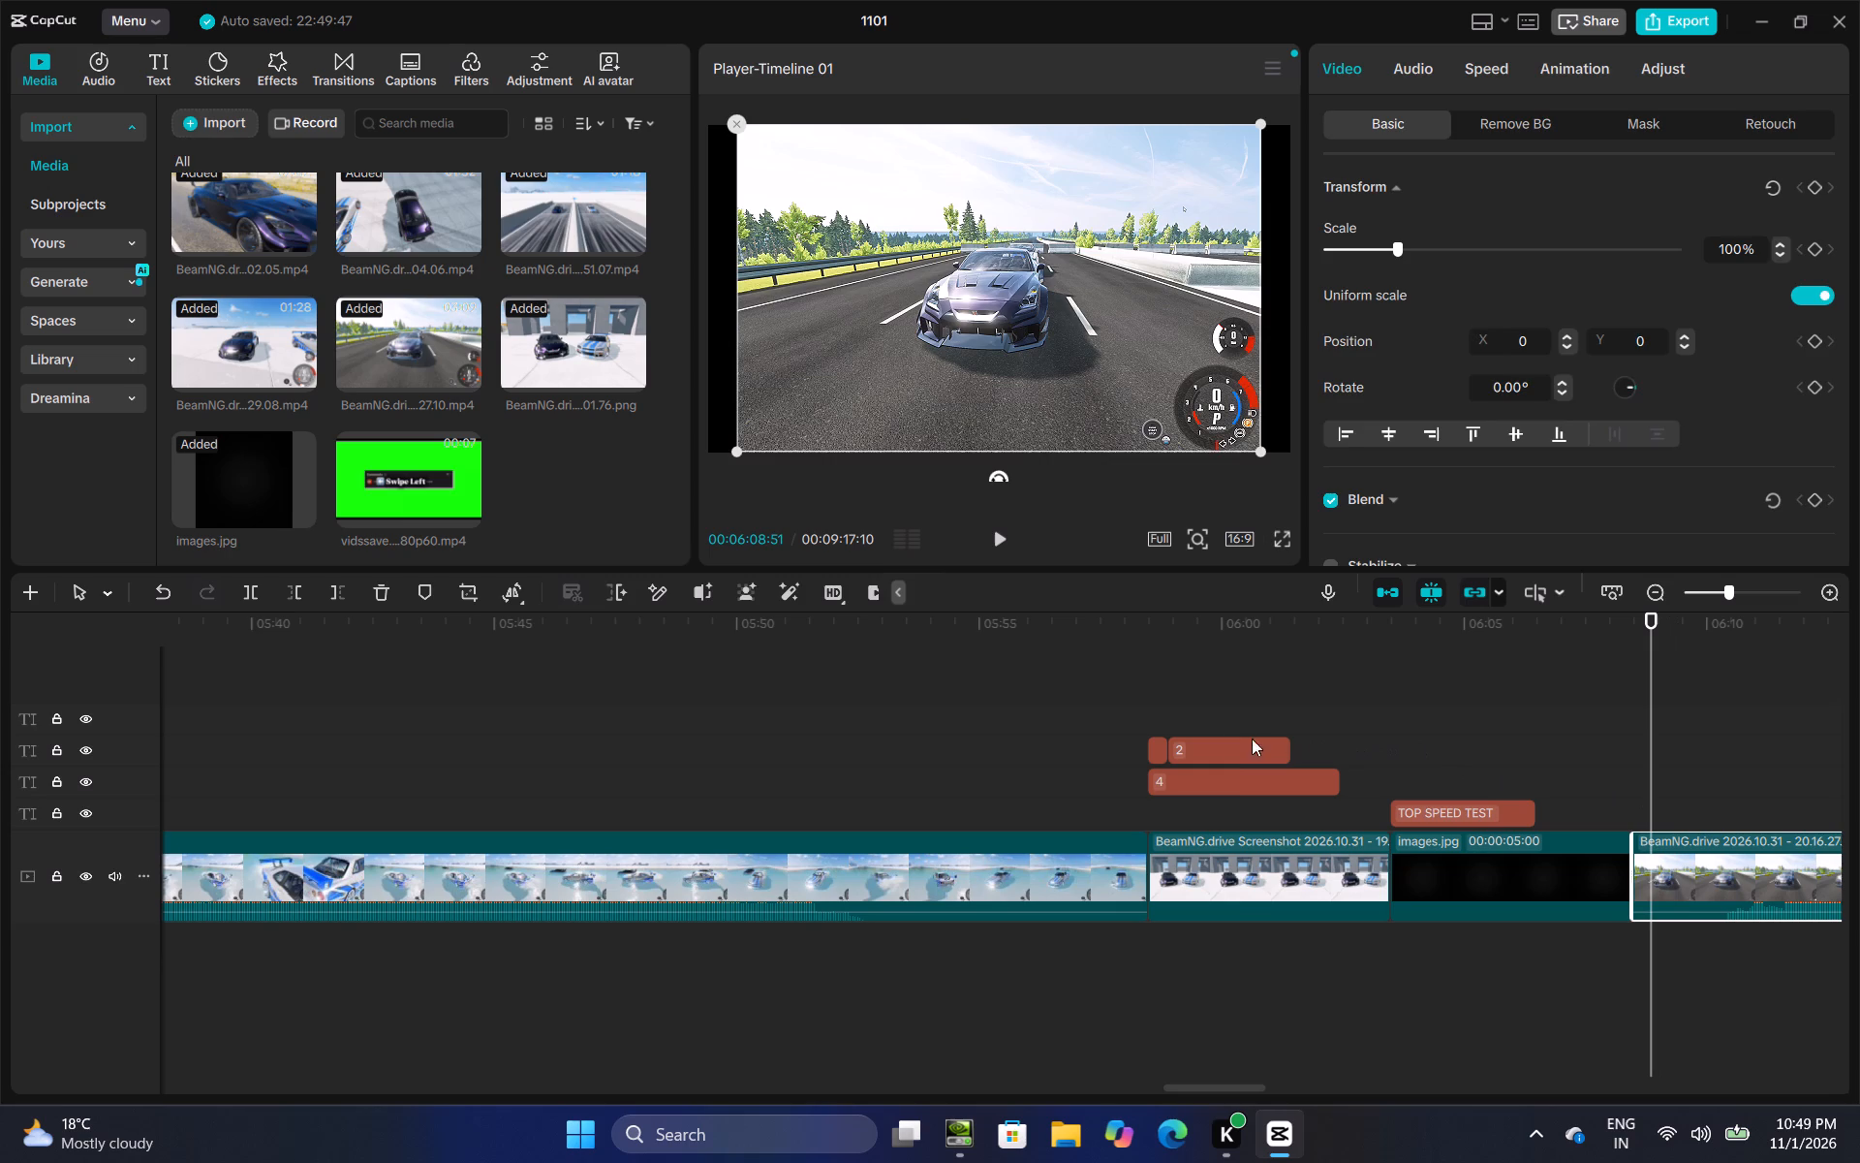
Copy the green 2 score text above the last score screenshot.
left_click(1239, 737)
right_click(1239, 737)
double_click(1220, 739)
right_click(1220, 737)
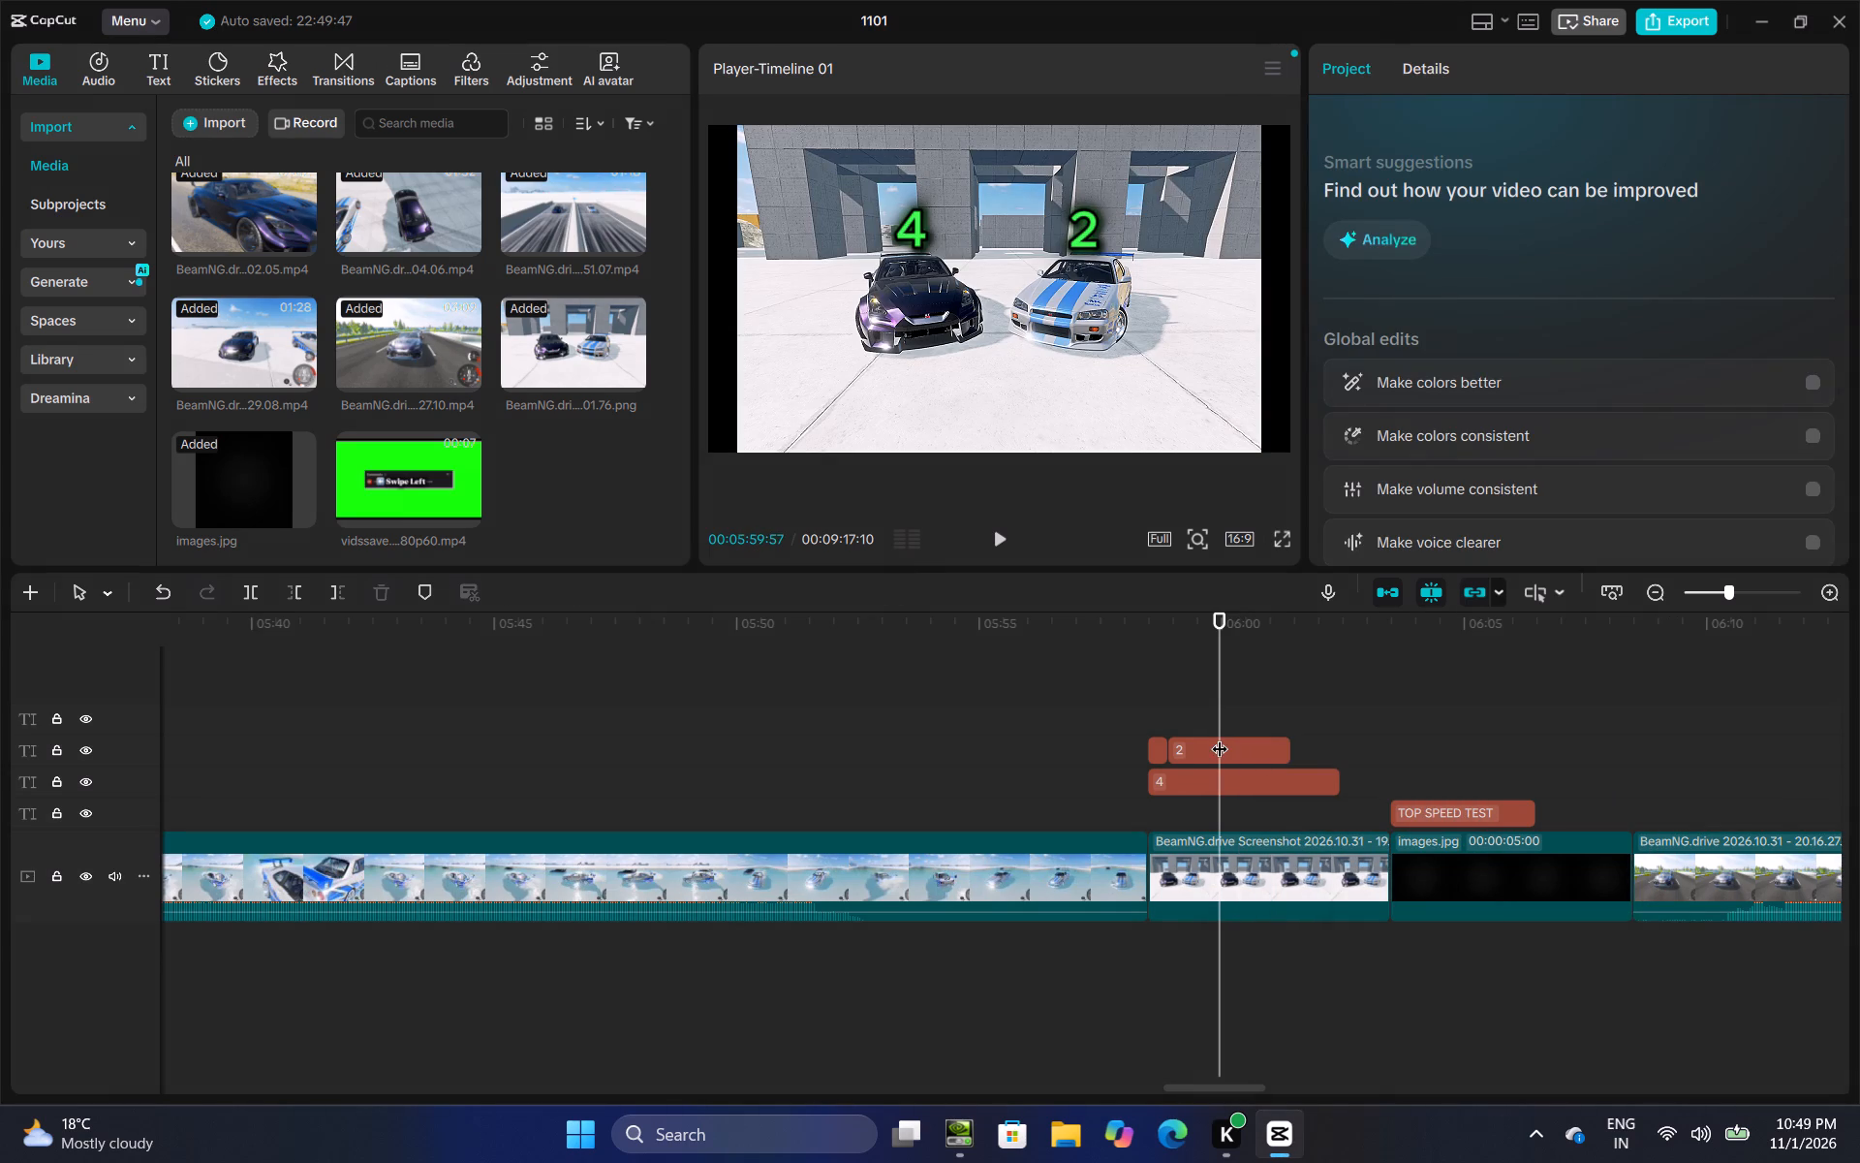
left_click(1176, 739)
left_click(1195, 743)
right_click(1195, 743)
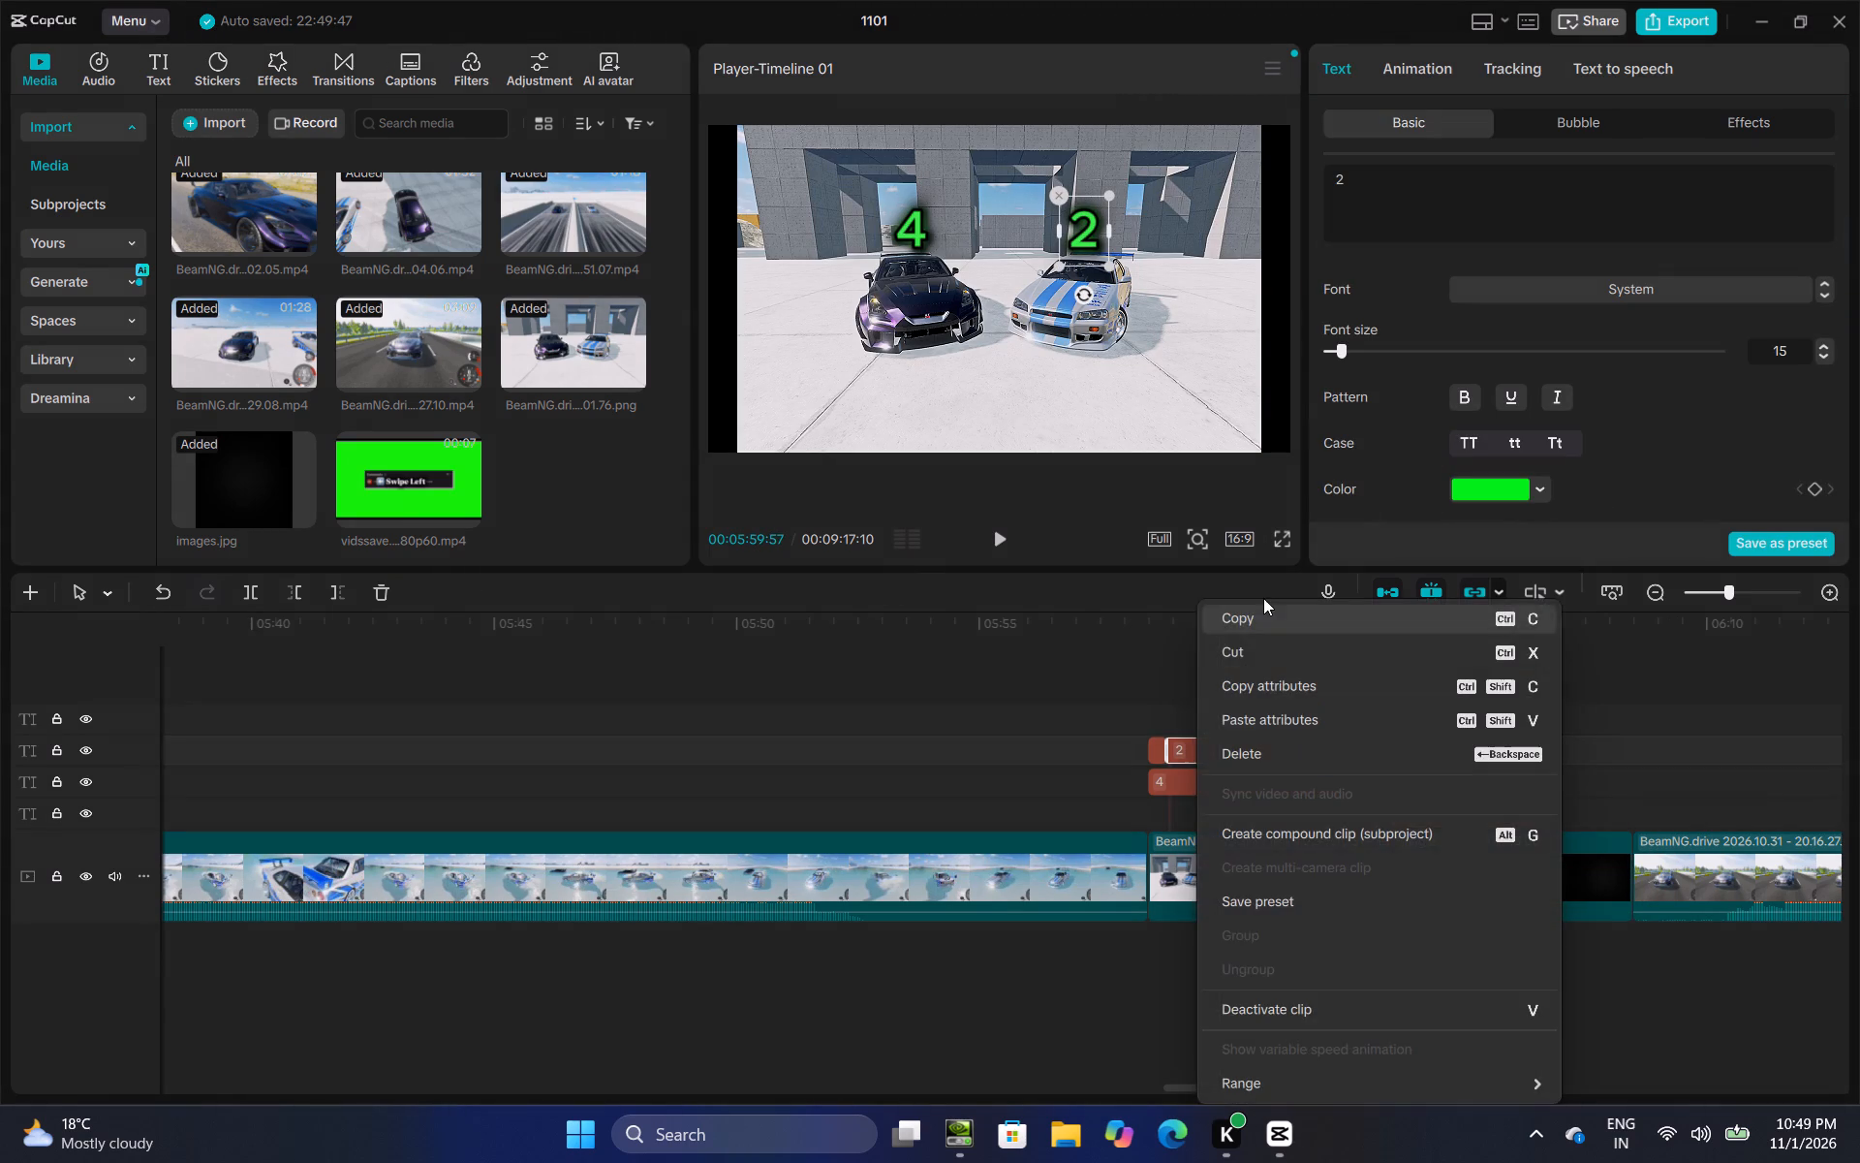
left_click(1261, 610)
Scrub through the dark car's highway run to find the moment the speedometer peaks.
left_click(1588, 763)
left_click_drag(1588, 763, 1859, 779)
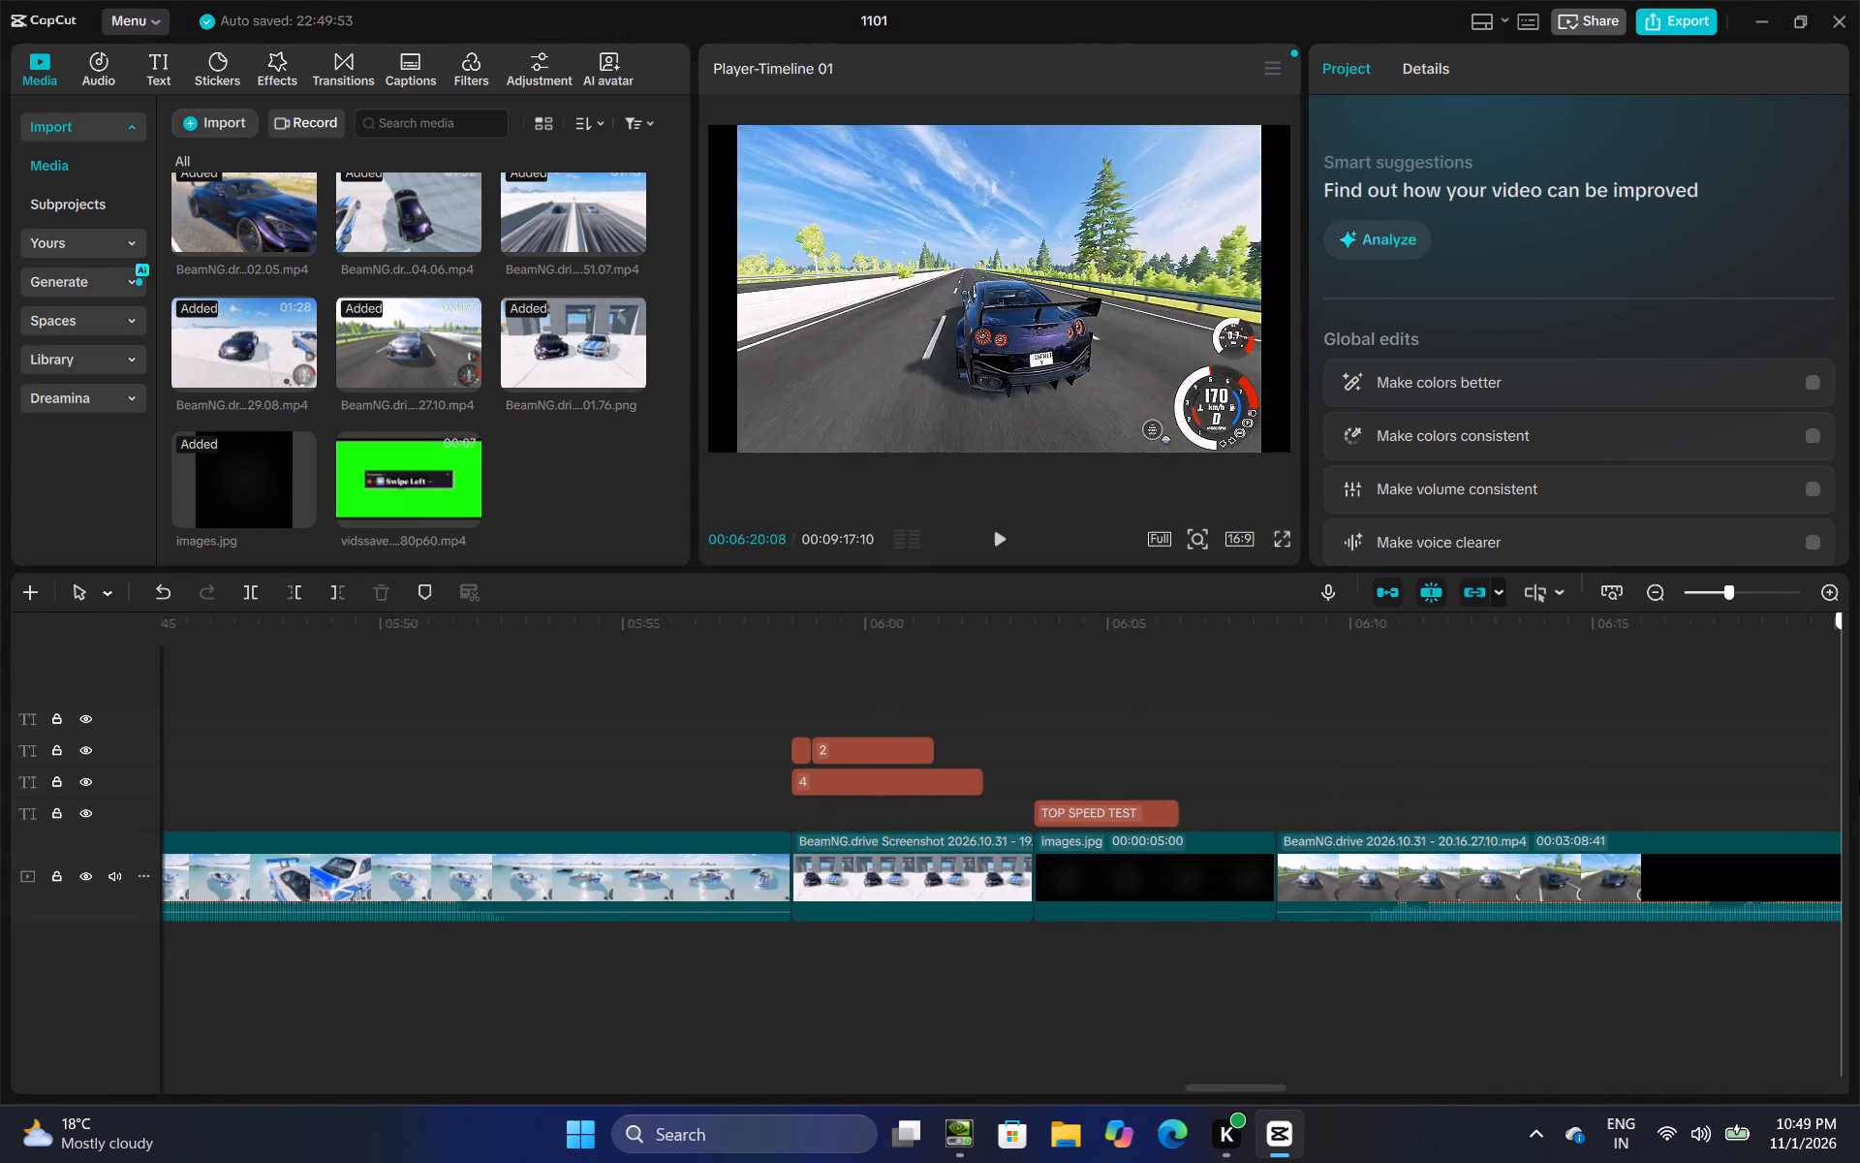
left_click_drag(1859, 779, 1843, 811)
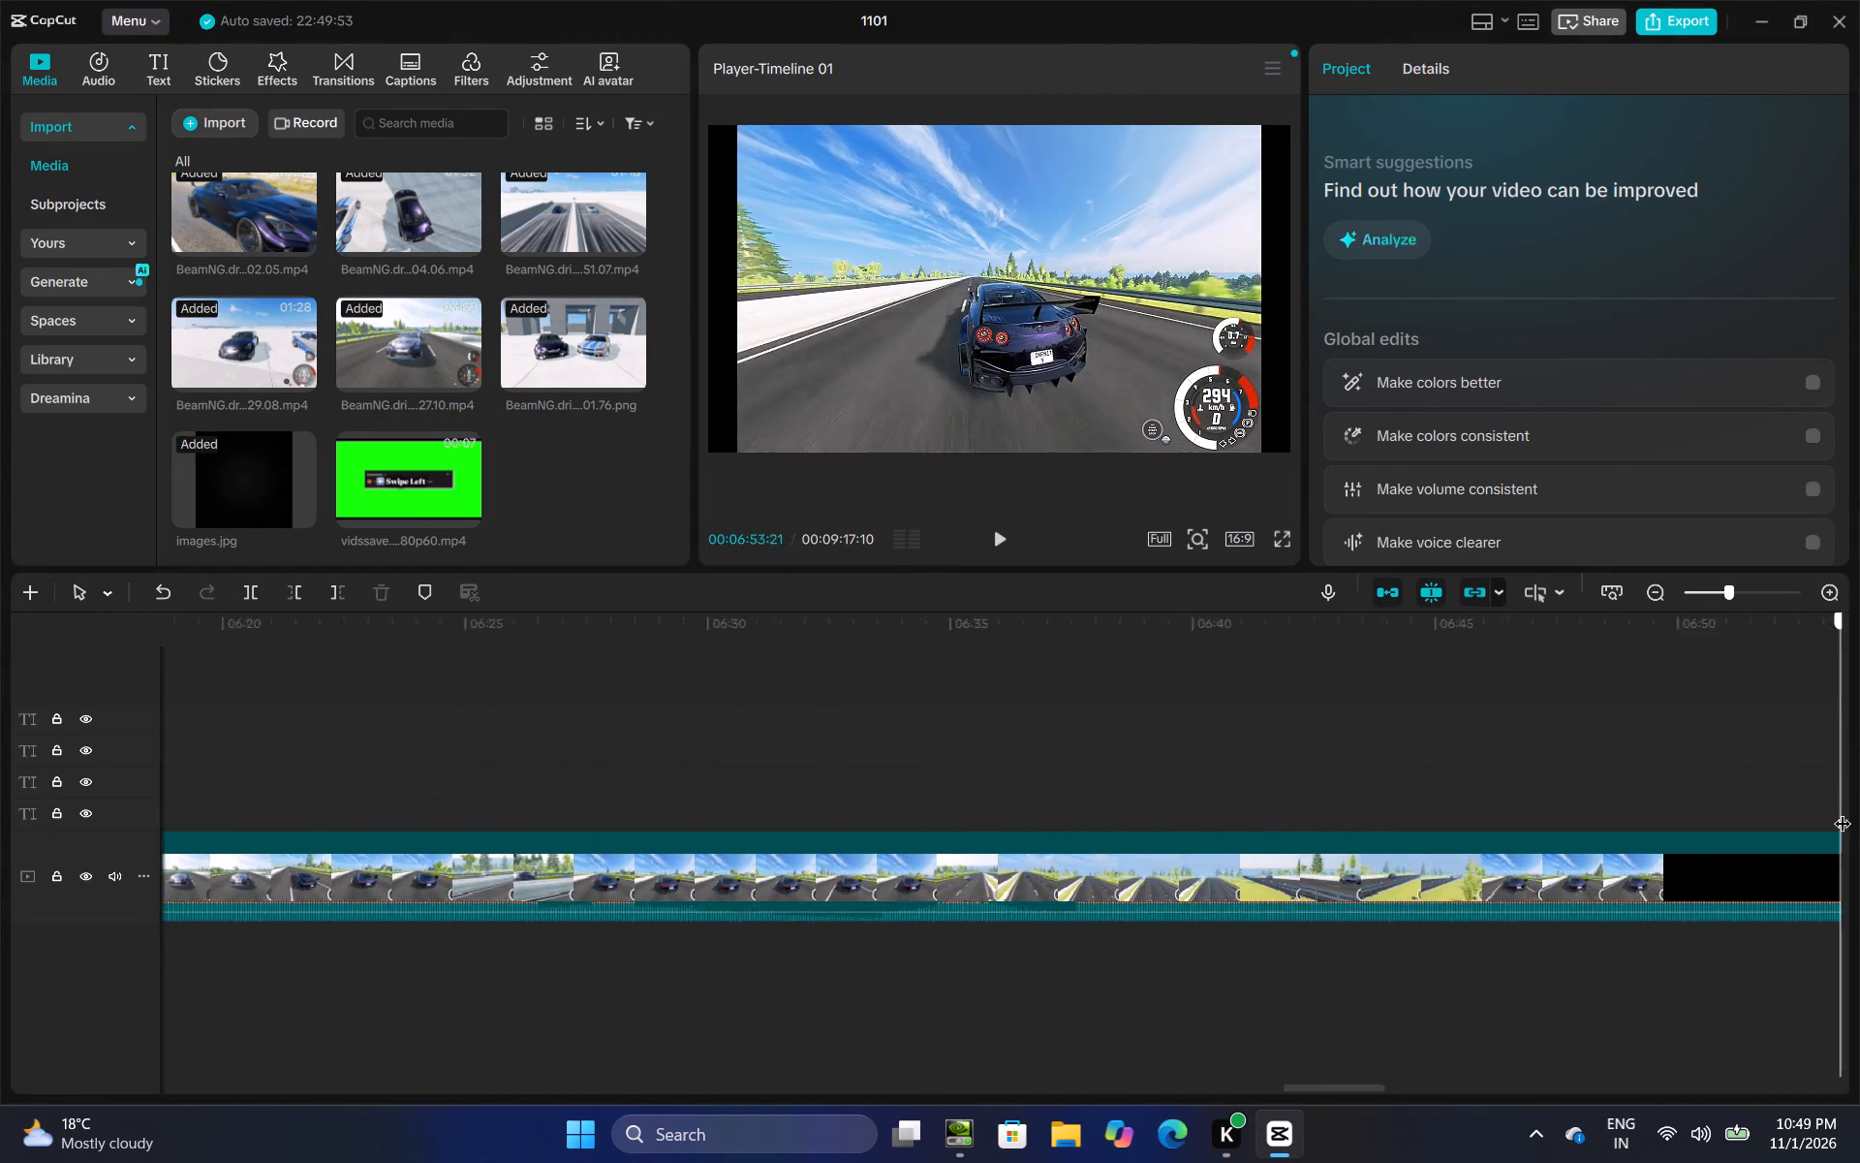
left_click_drag(1843, 811, 1421, 816)
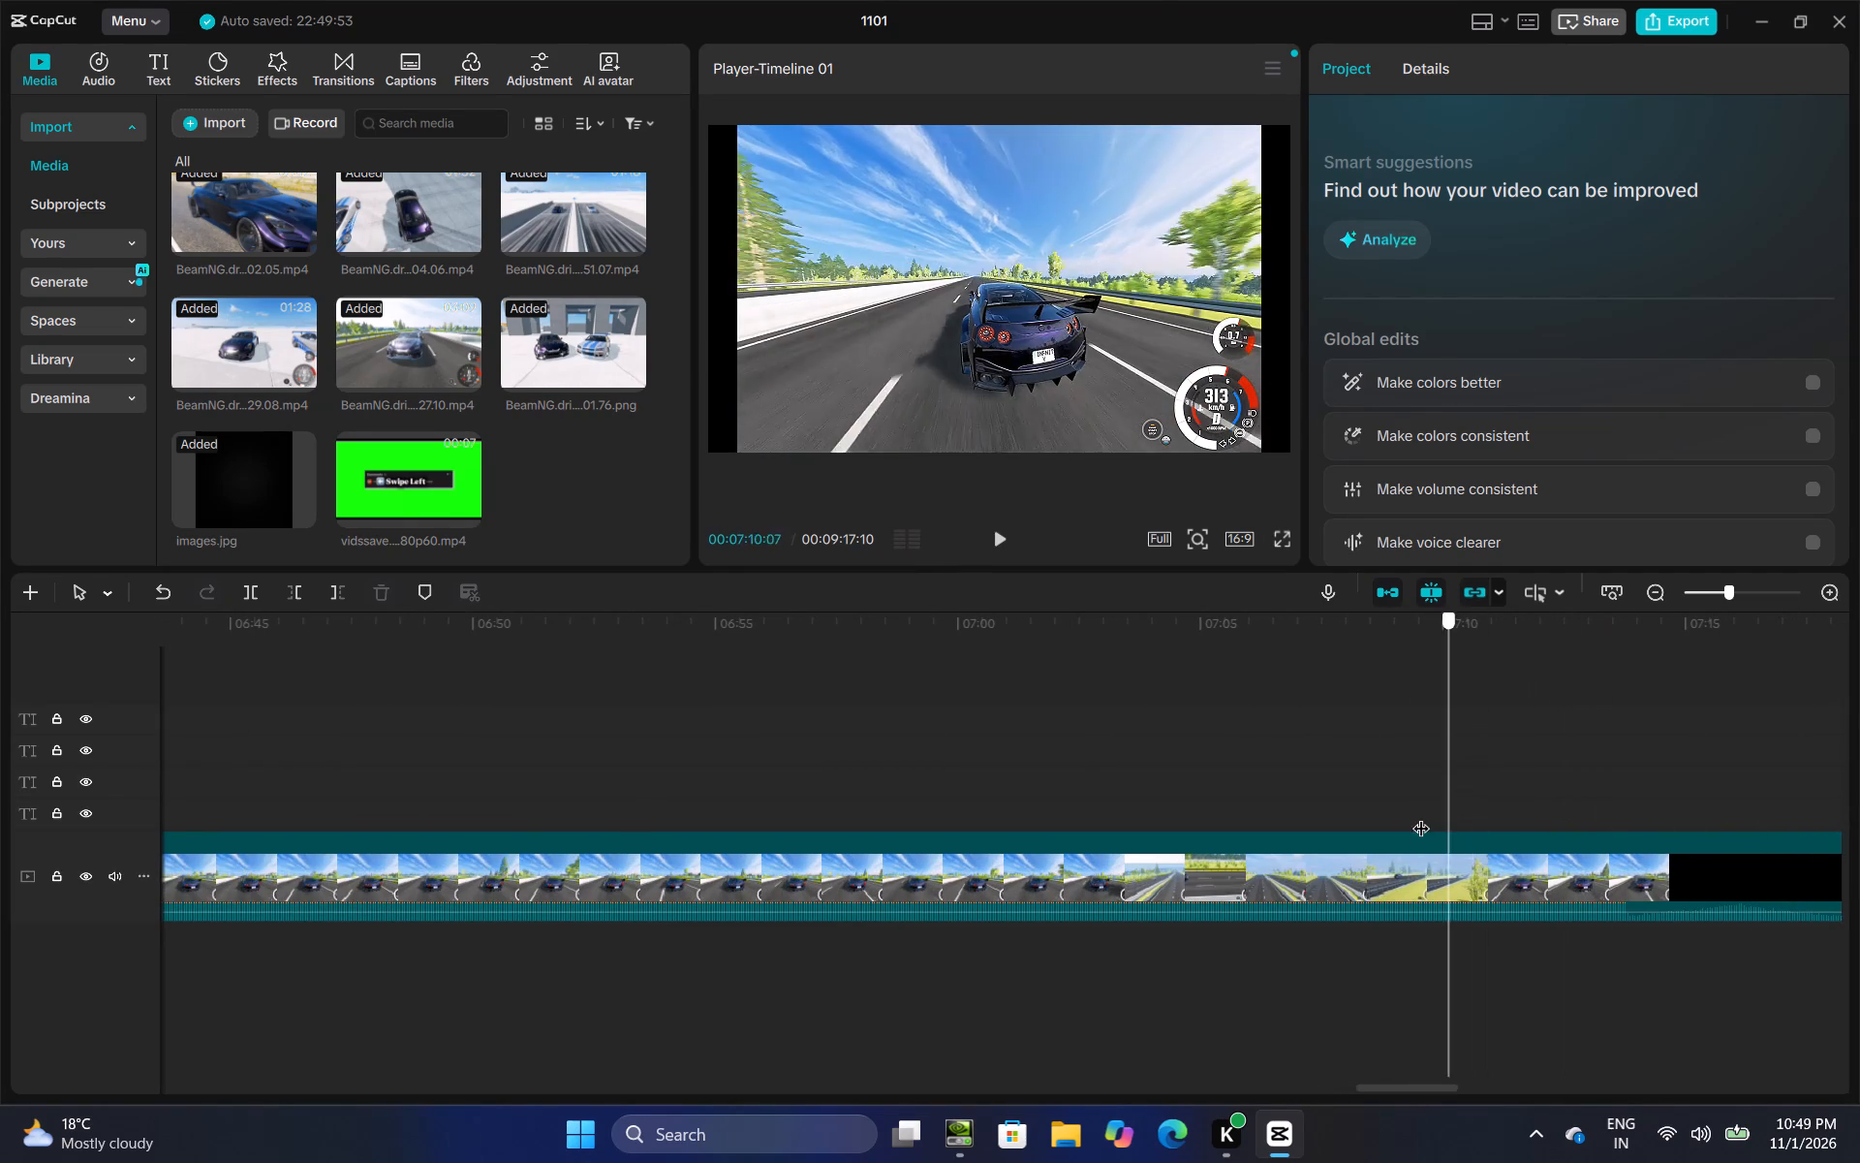
left_click_drag(1421, 816, 1210, 811)
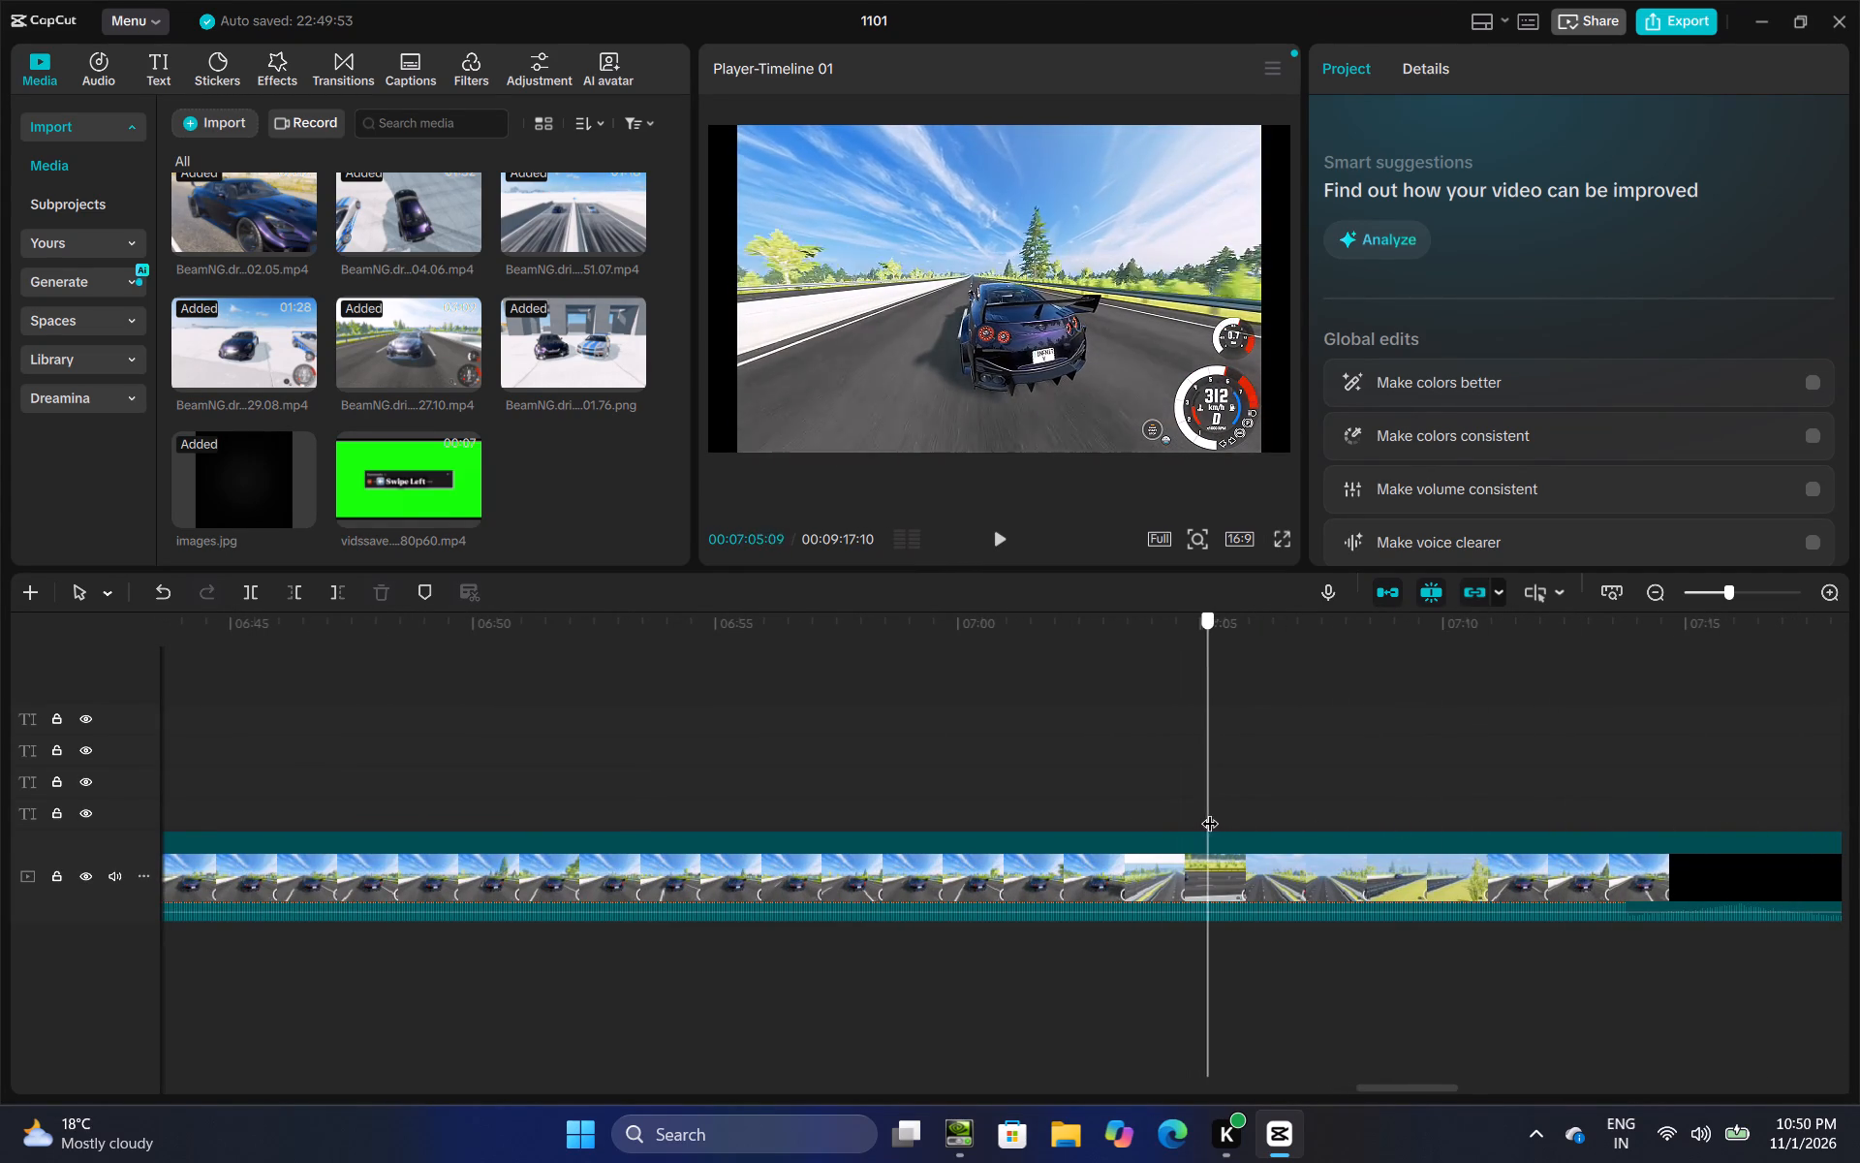
left_click_drag(1210, 811, 1472, 811)
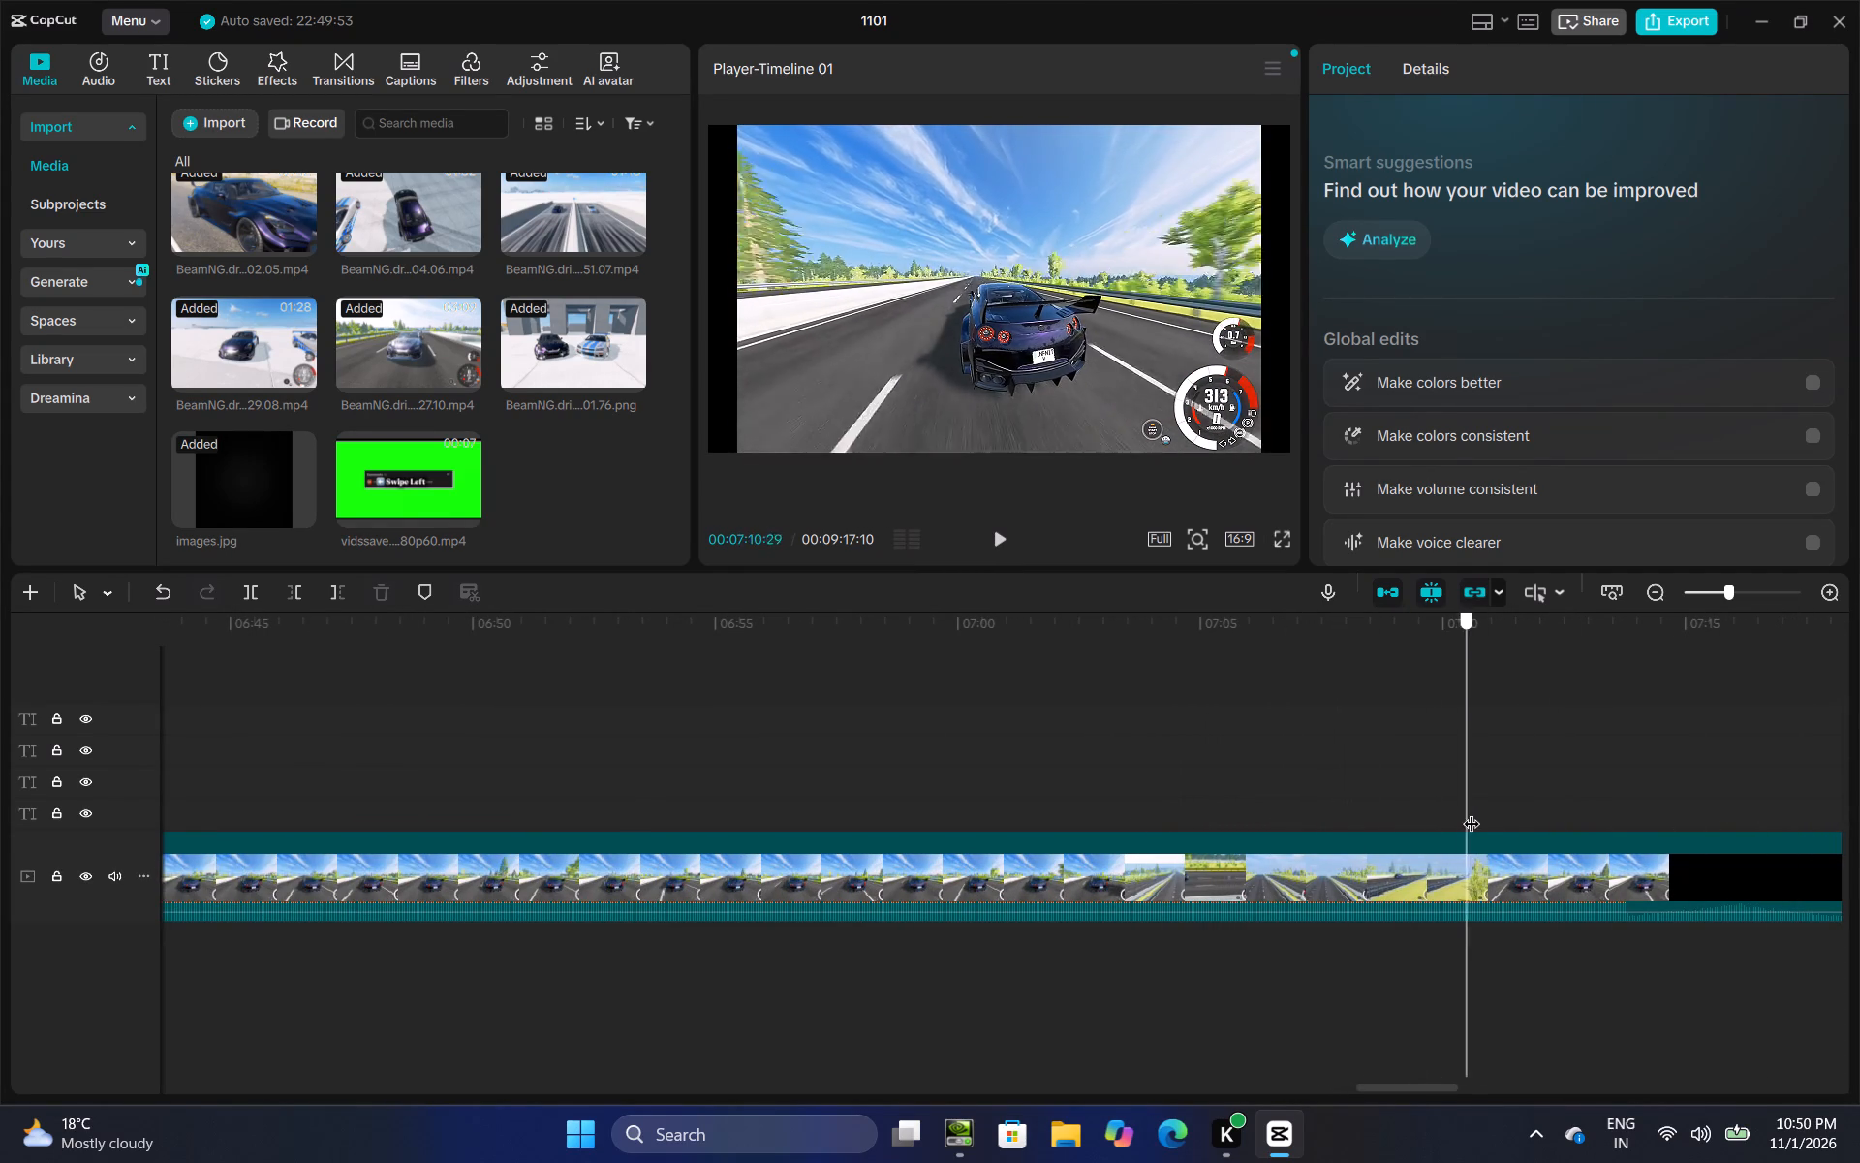
left_click_drag(1472, 811, 1216, 824)
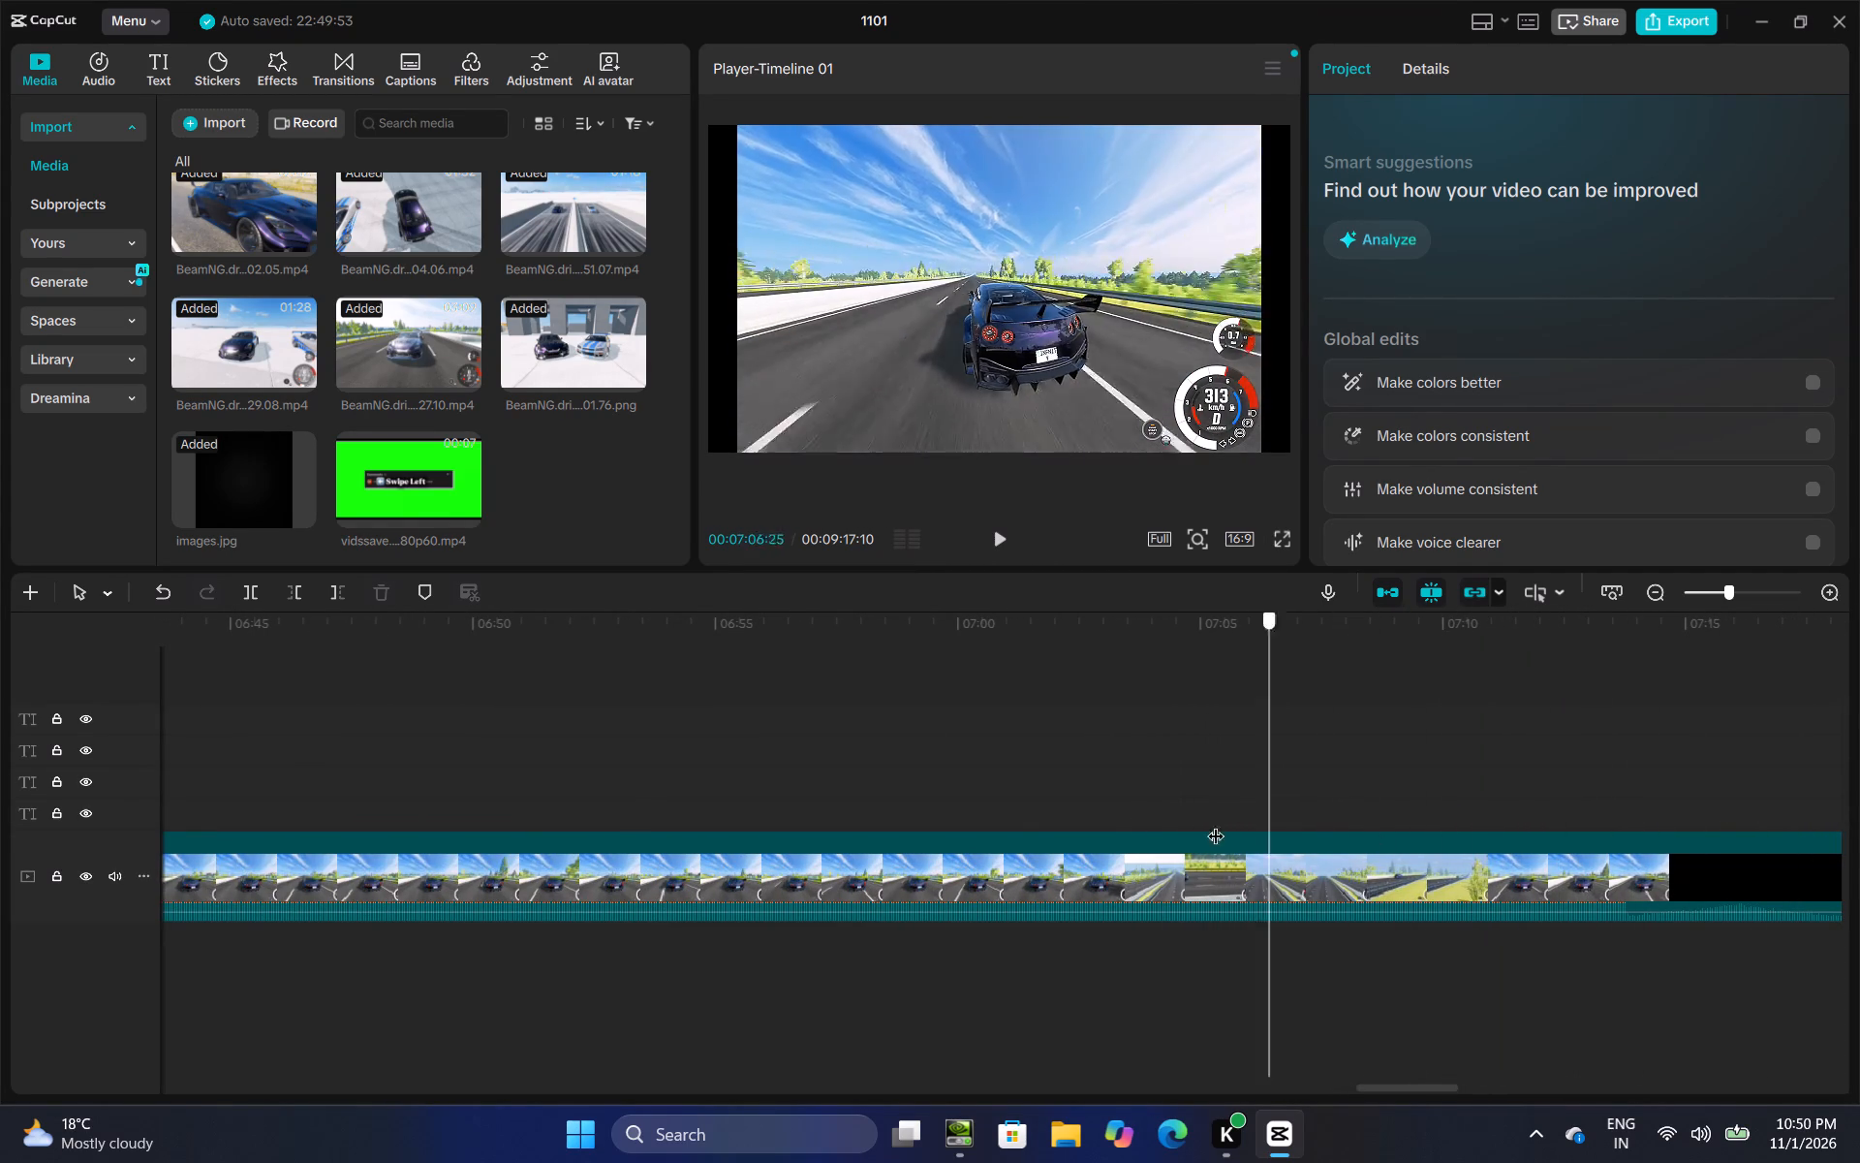
left_click_drag(1216, 824, 1418, 853)
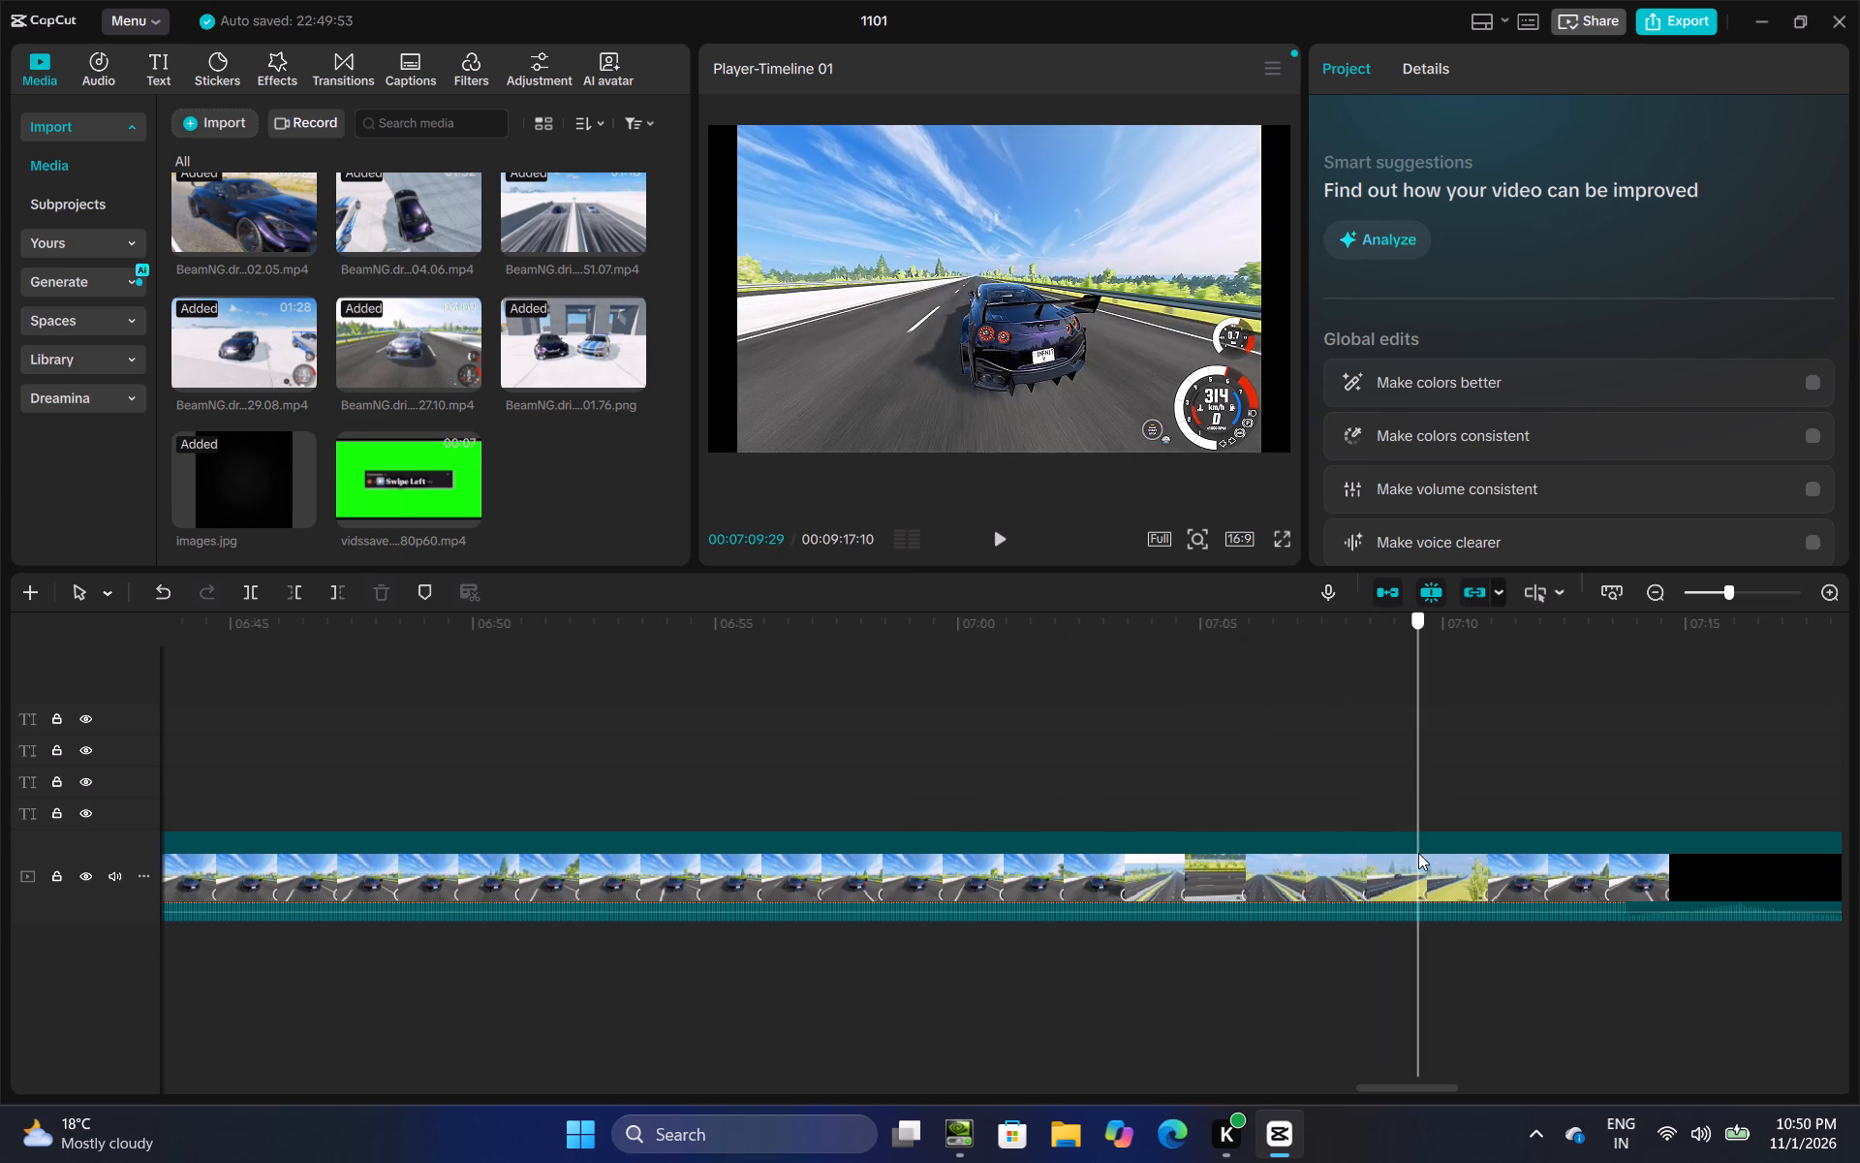
left_click_drag(1418, 853, 1492, 853)
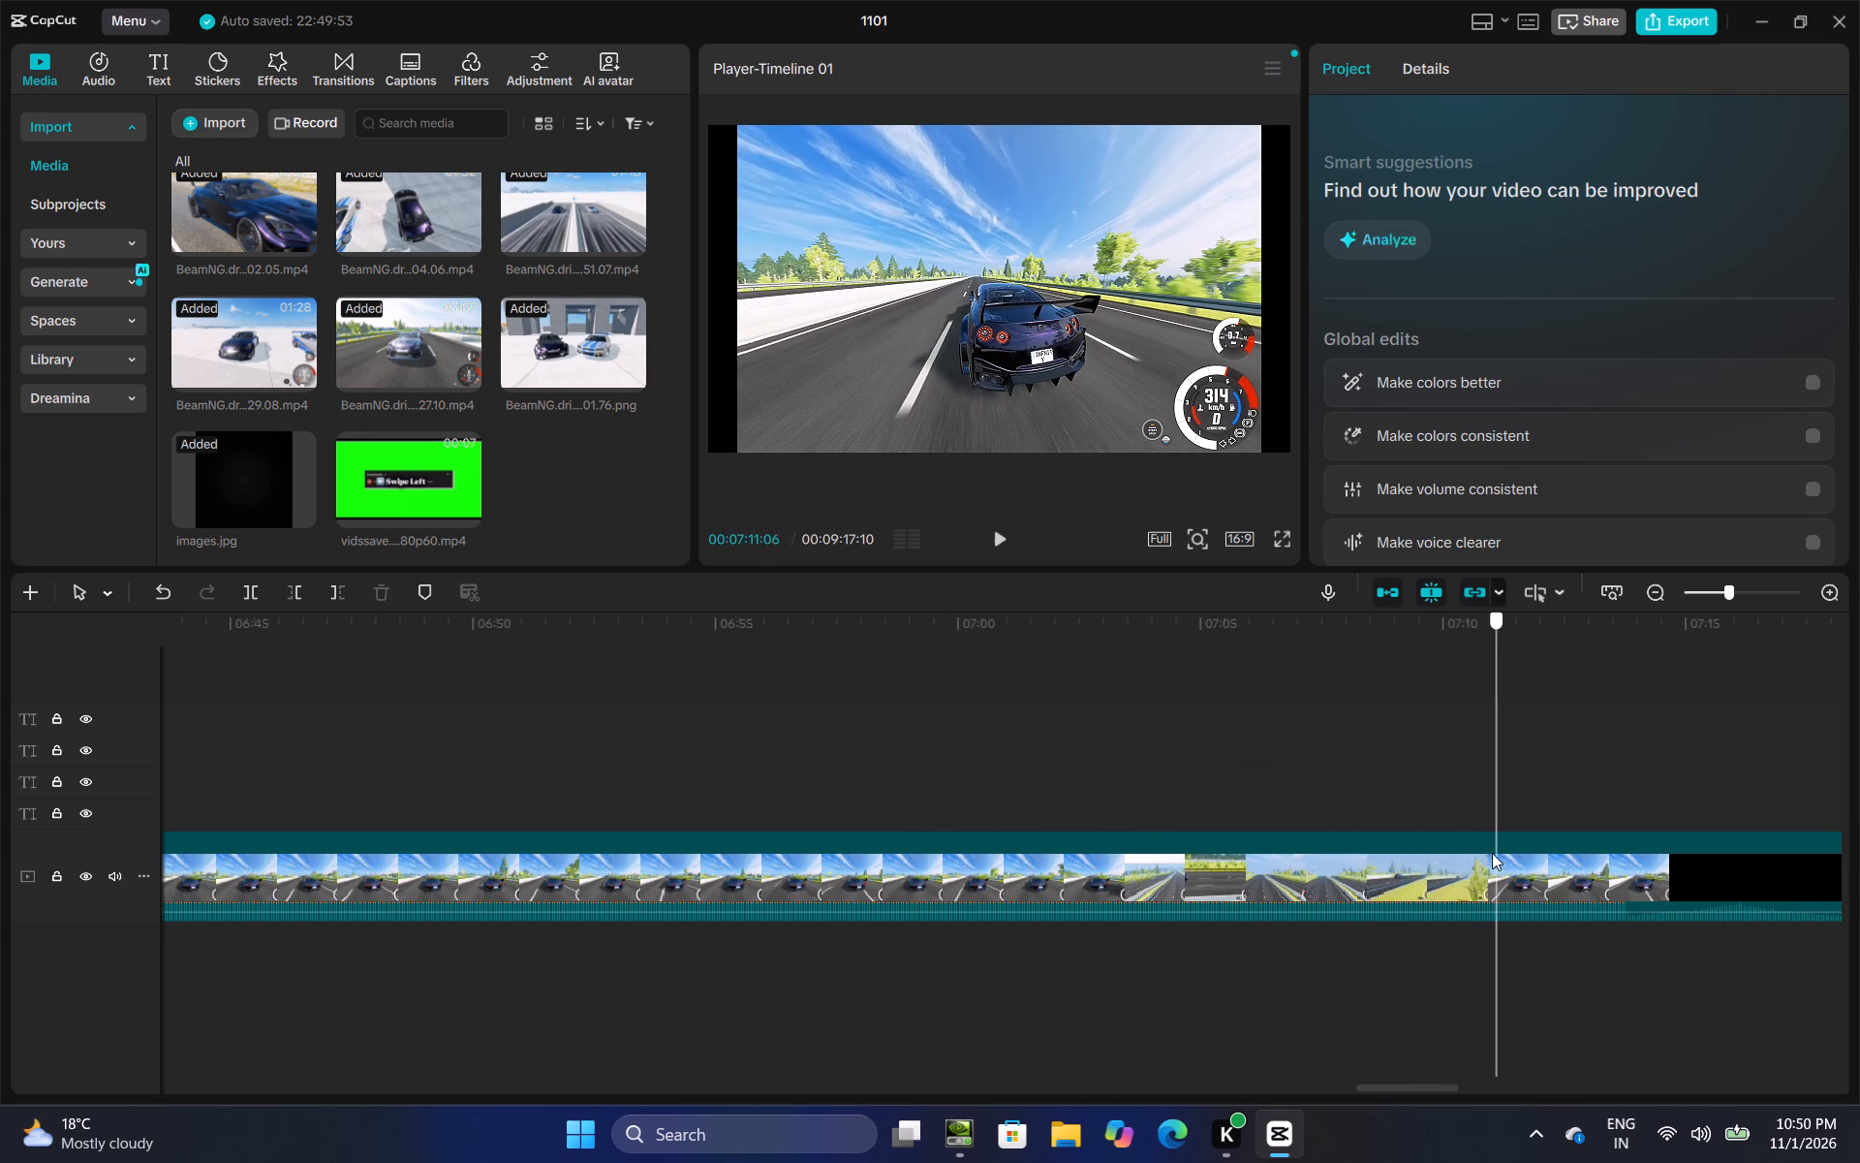
left_click_drag(1492, 853, 1428, 860)
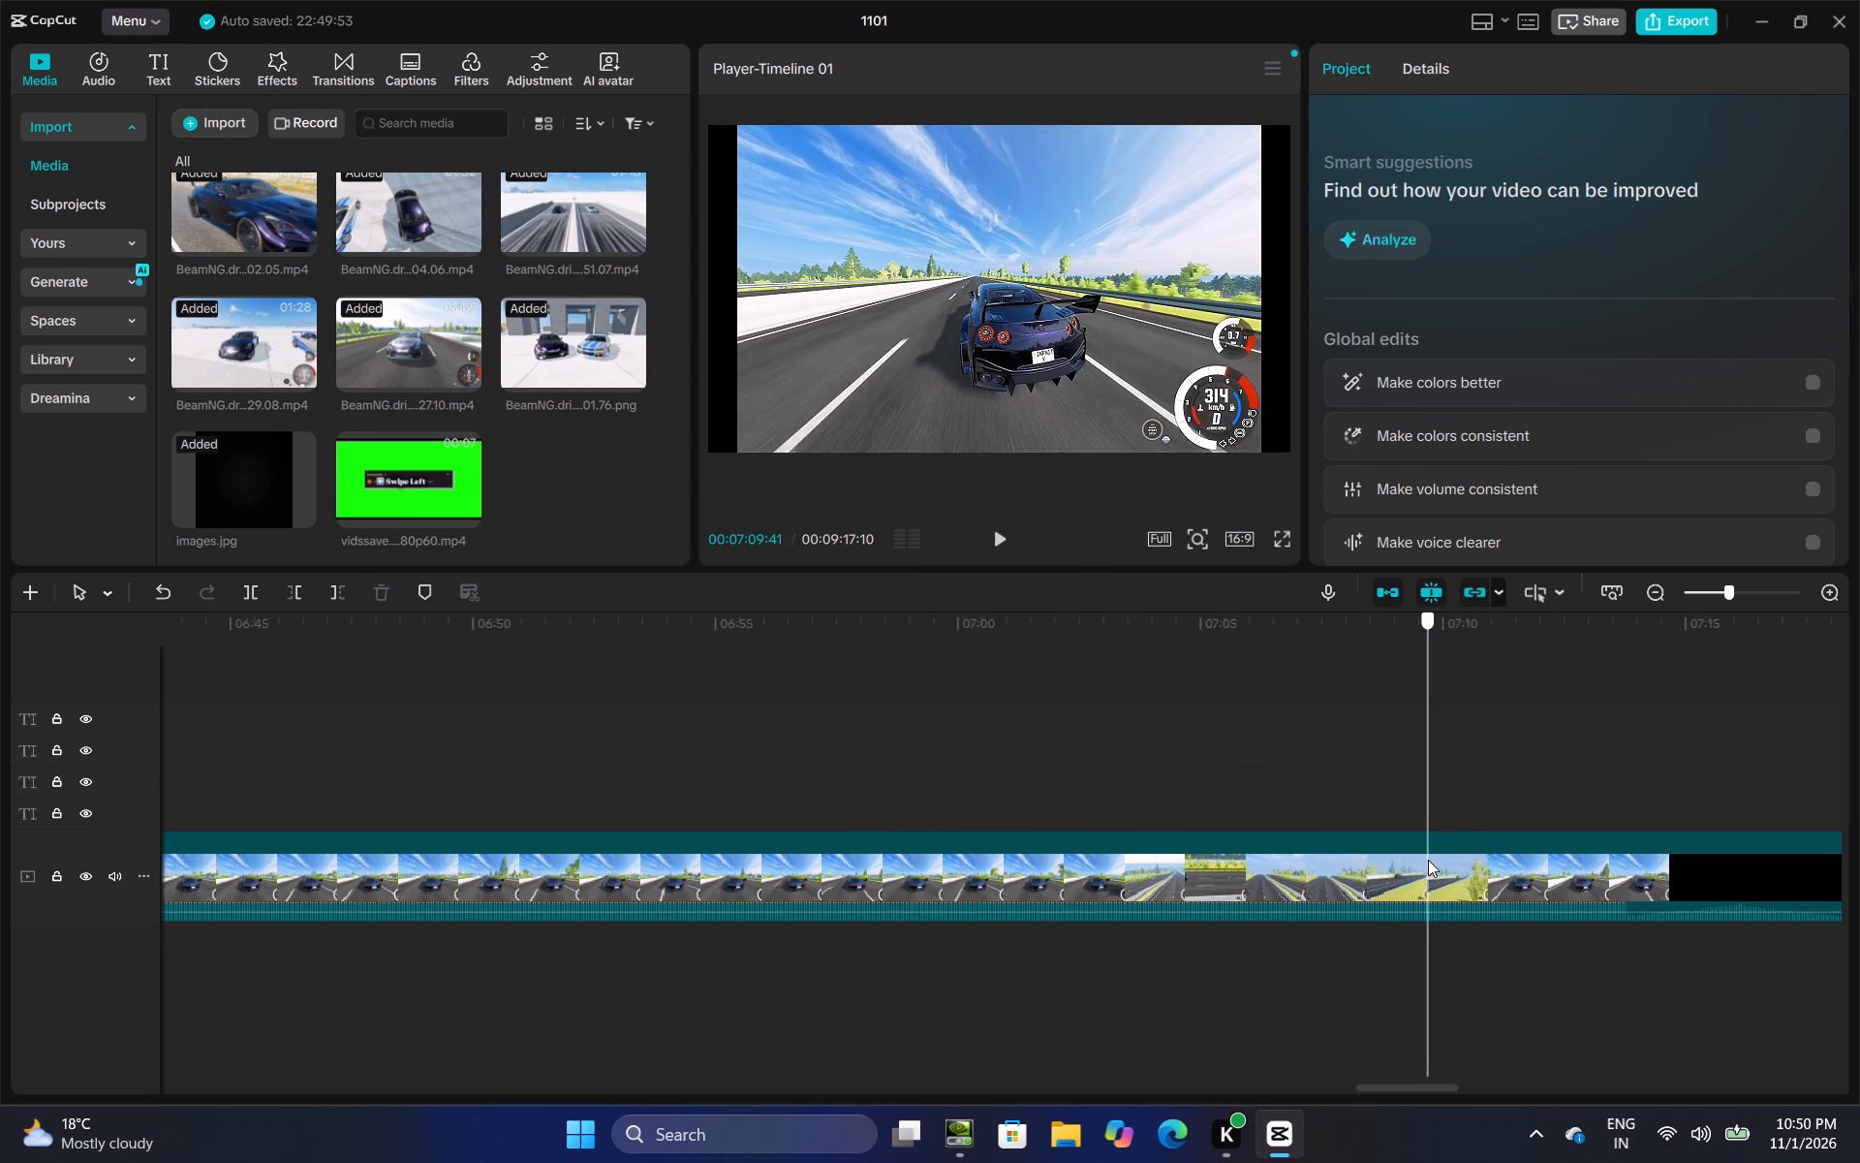
left_click_drag(1428, 860, 1344, 881)
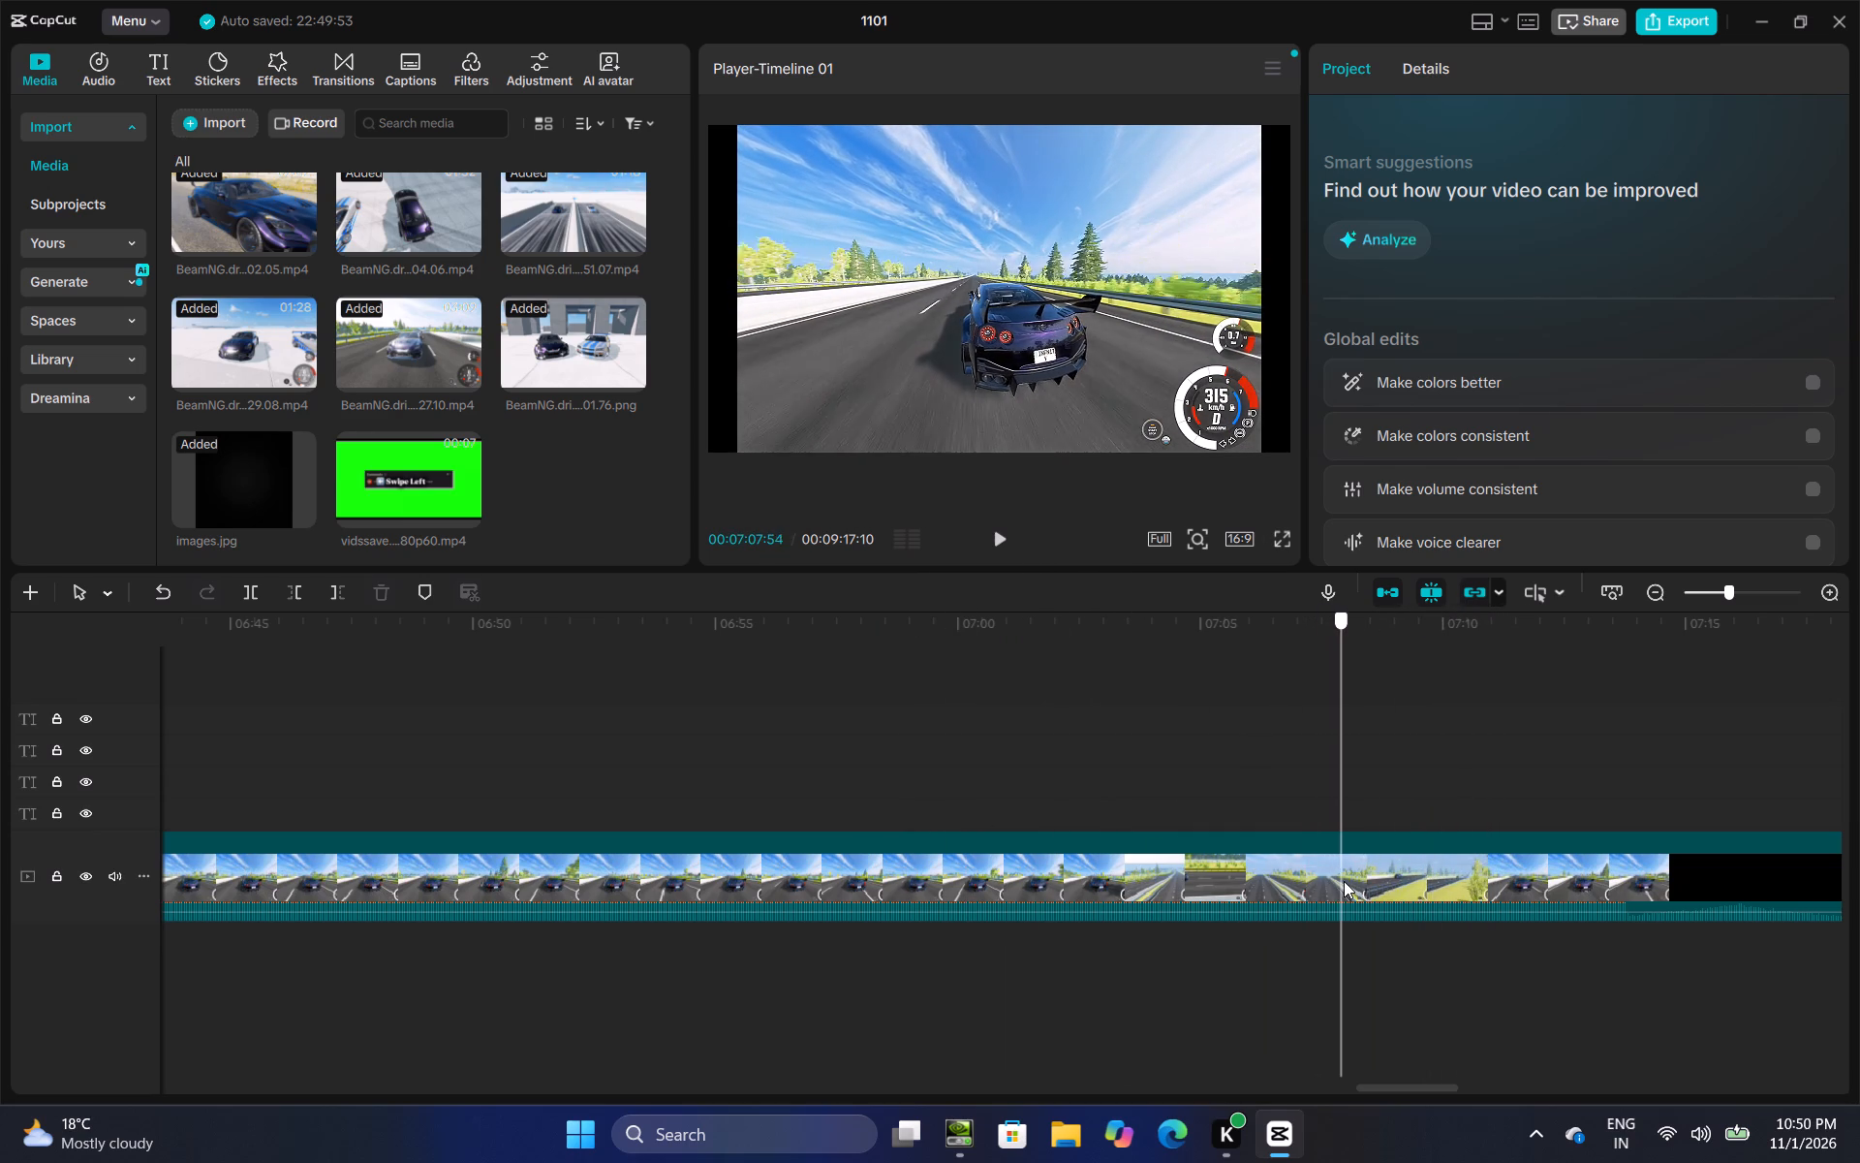
left_click_drag(1344, 881, 1339, 881)
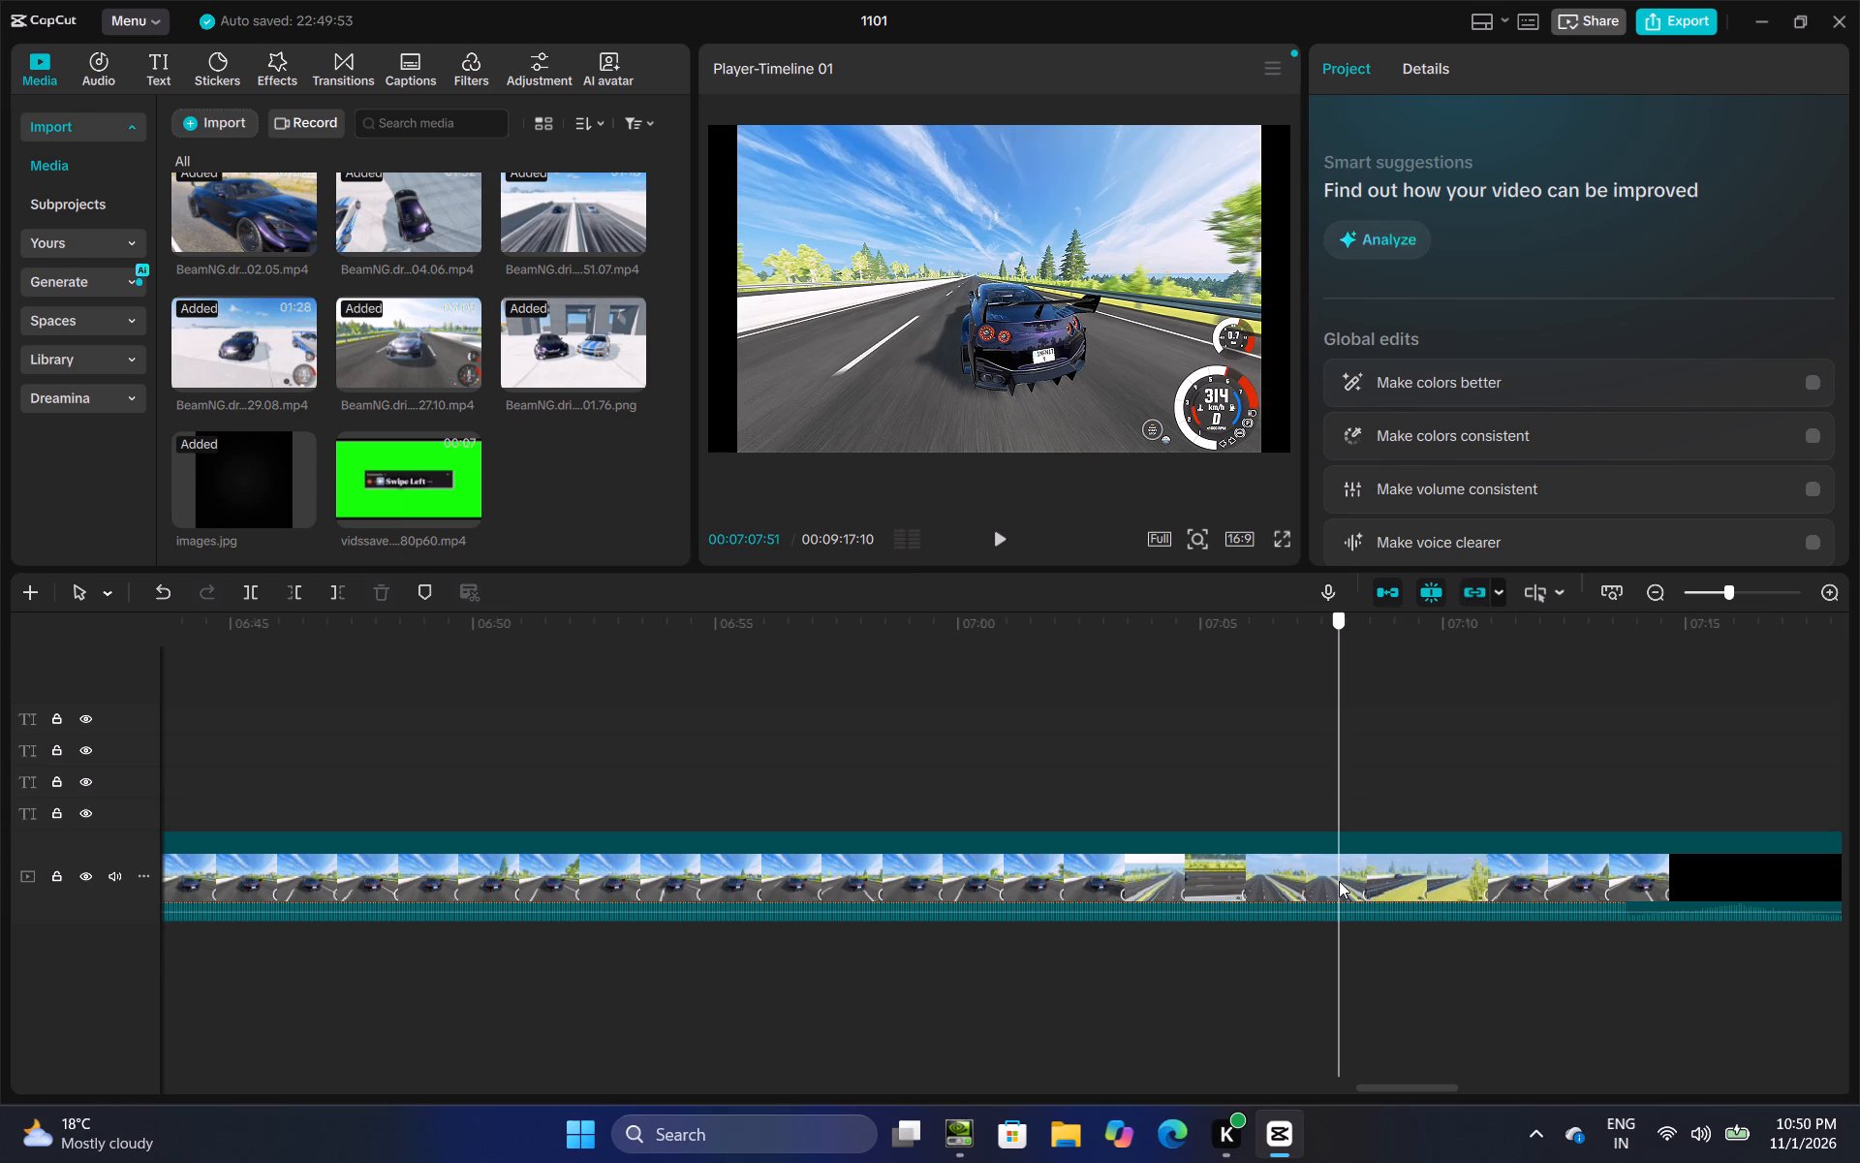
left_click_drag(1339, 881, 1344, 881)
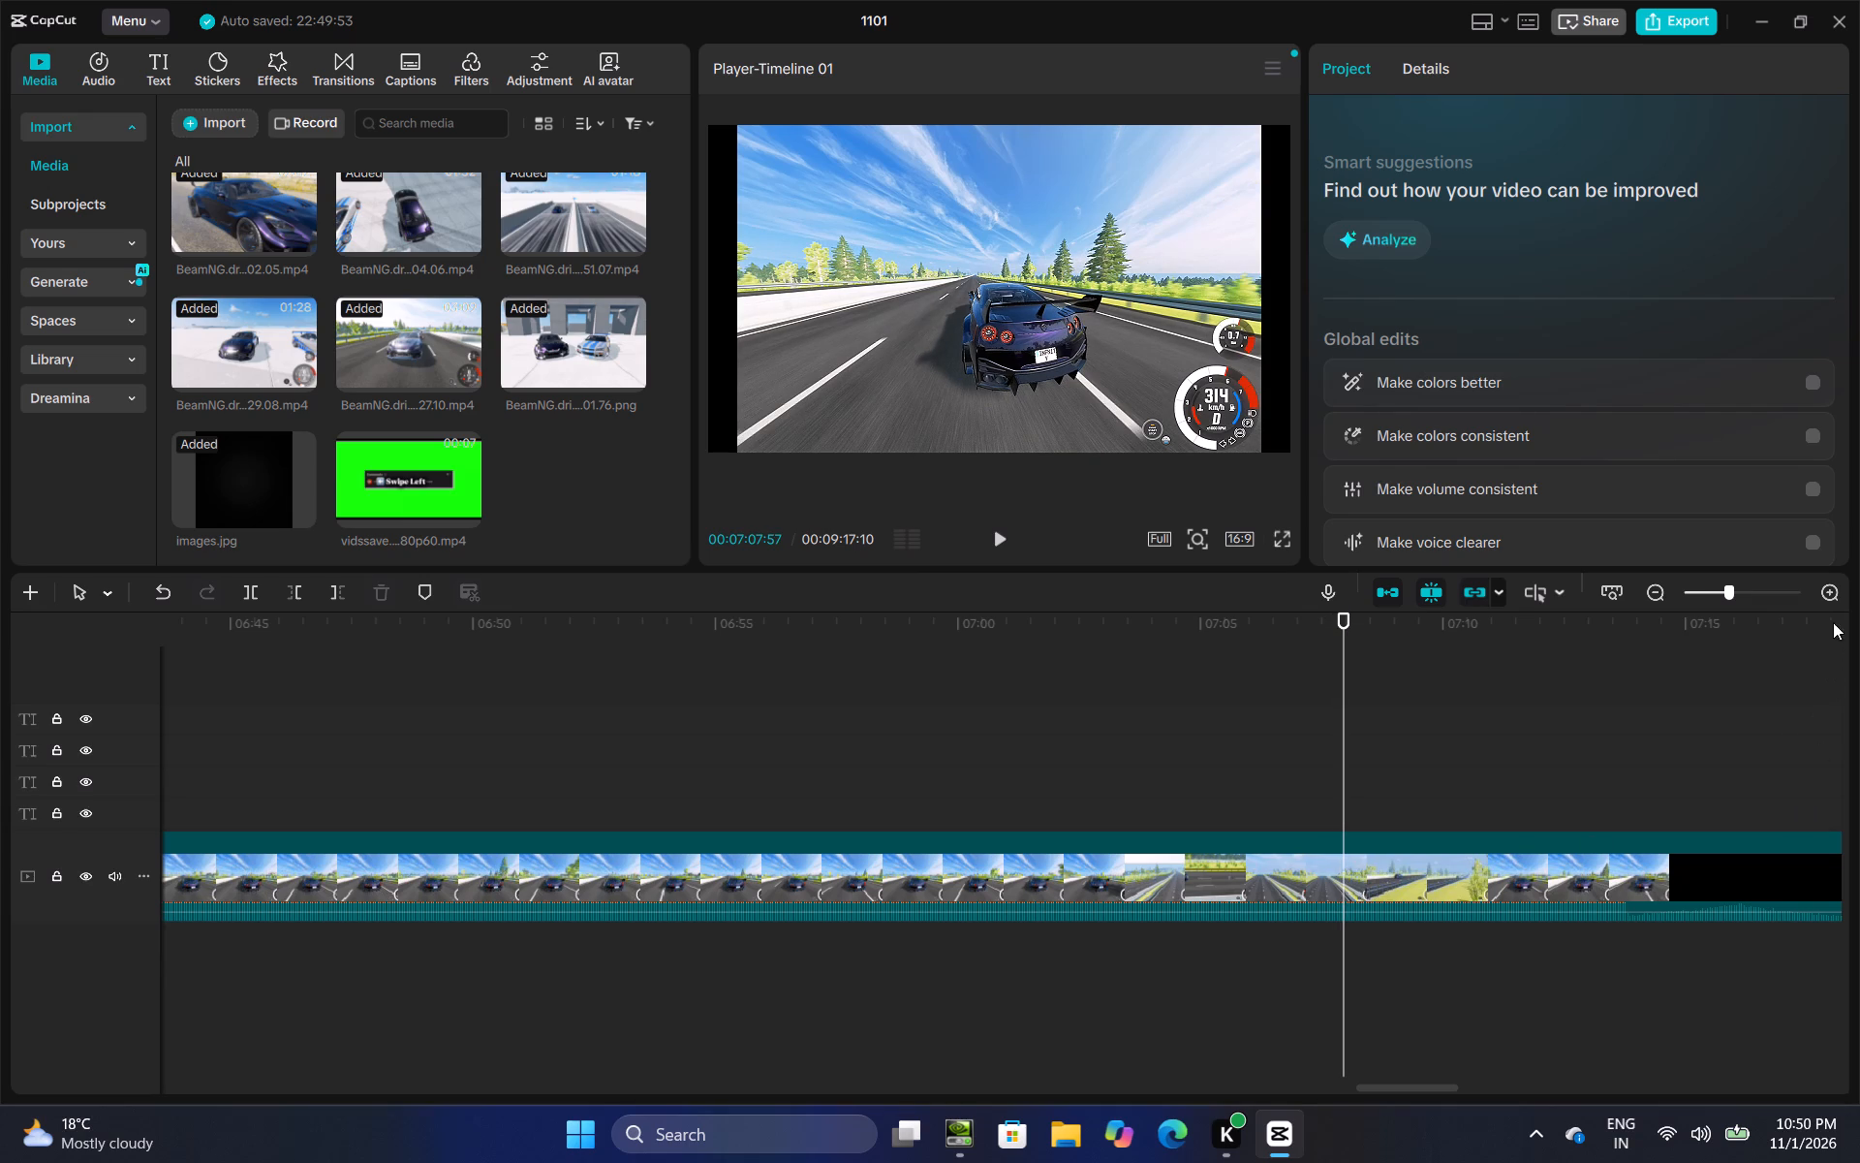
left_click(1837, 601)
left_click(1276, 768)
left_click_drag(1276, 768, 803, 813)
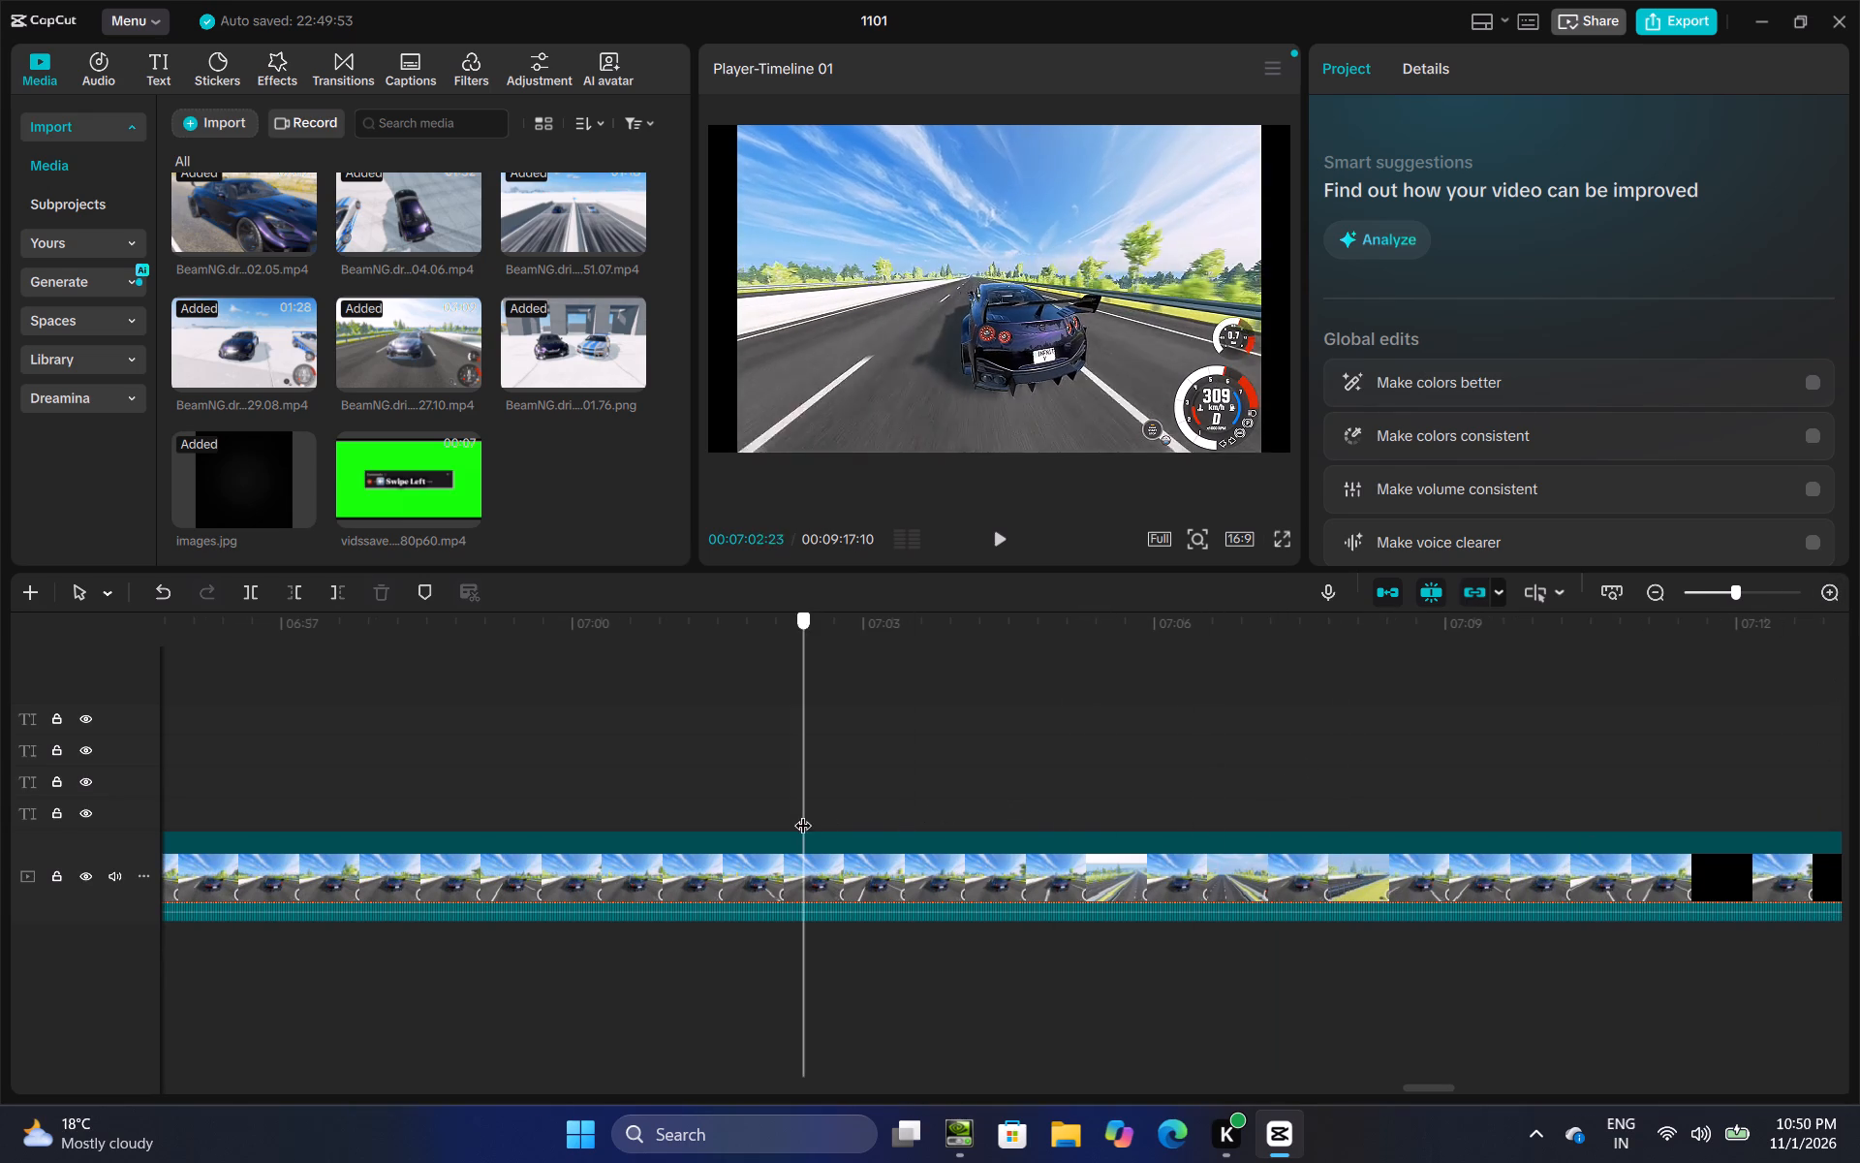
left_click_drag(803, 813, 1149, 800)
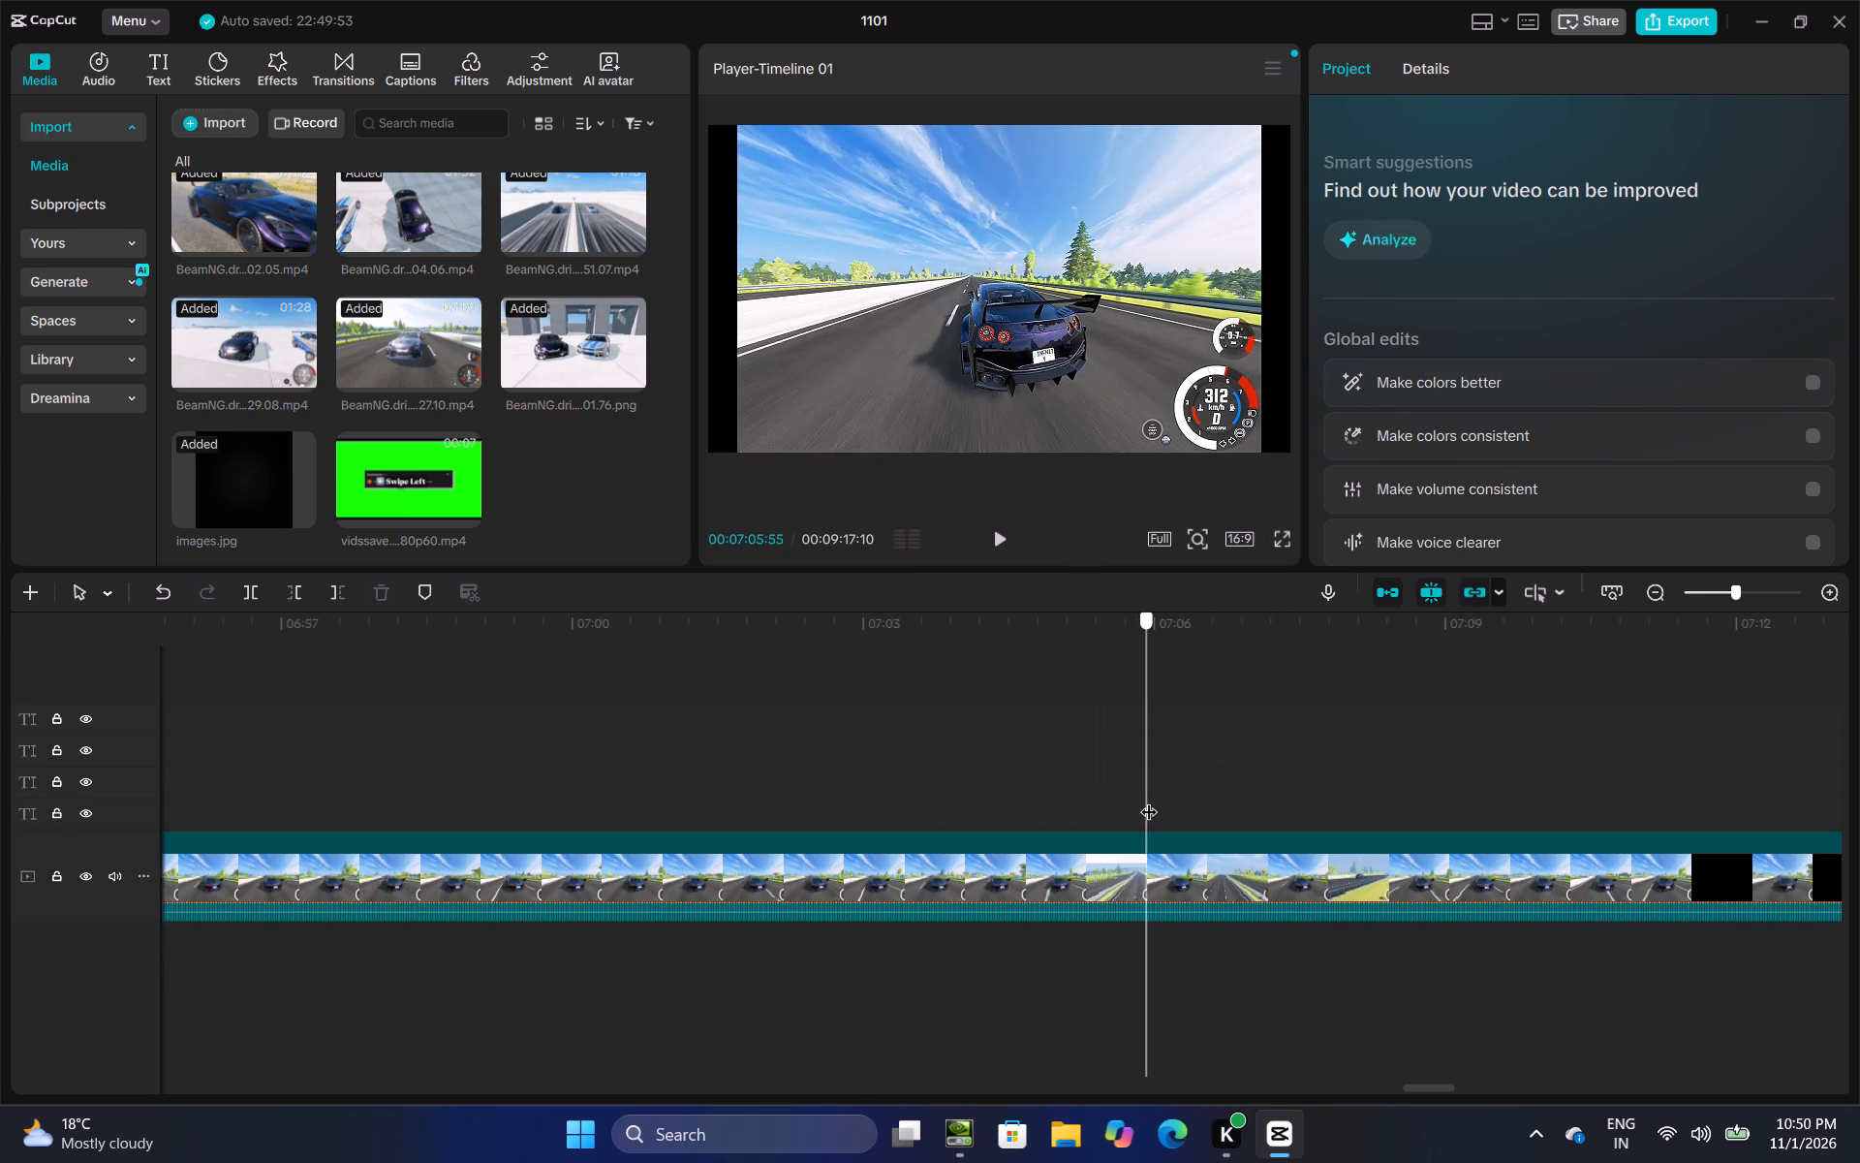
left_click_drag(1149, 800, 1186, 800)
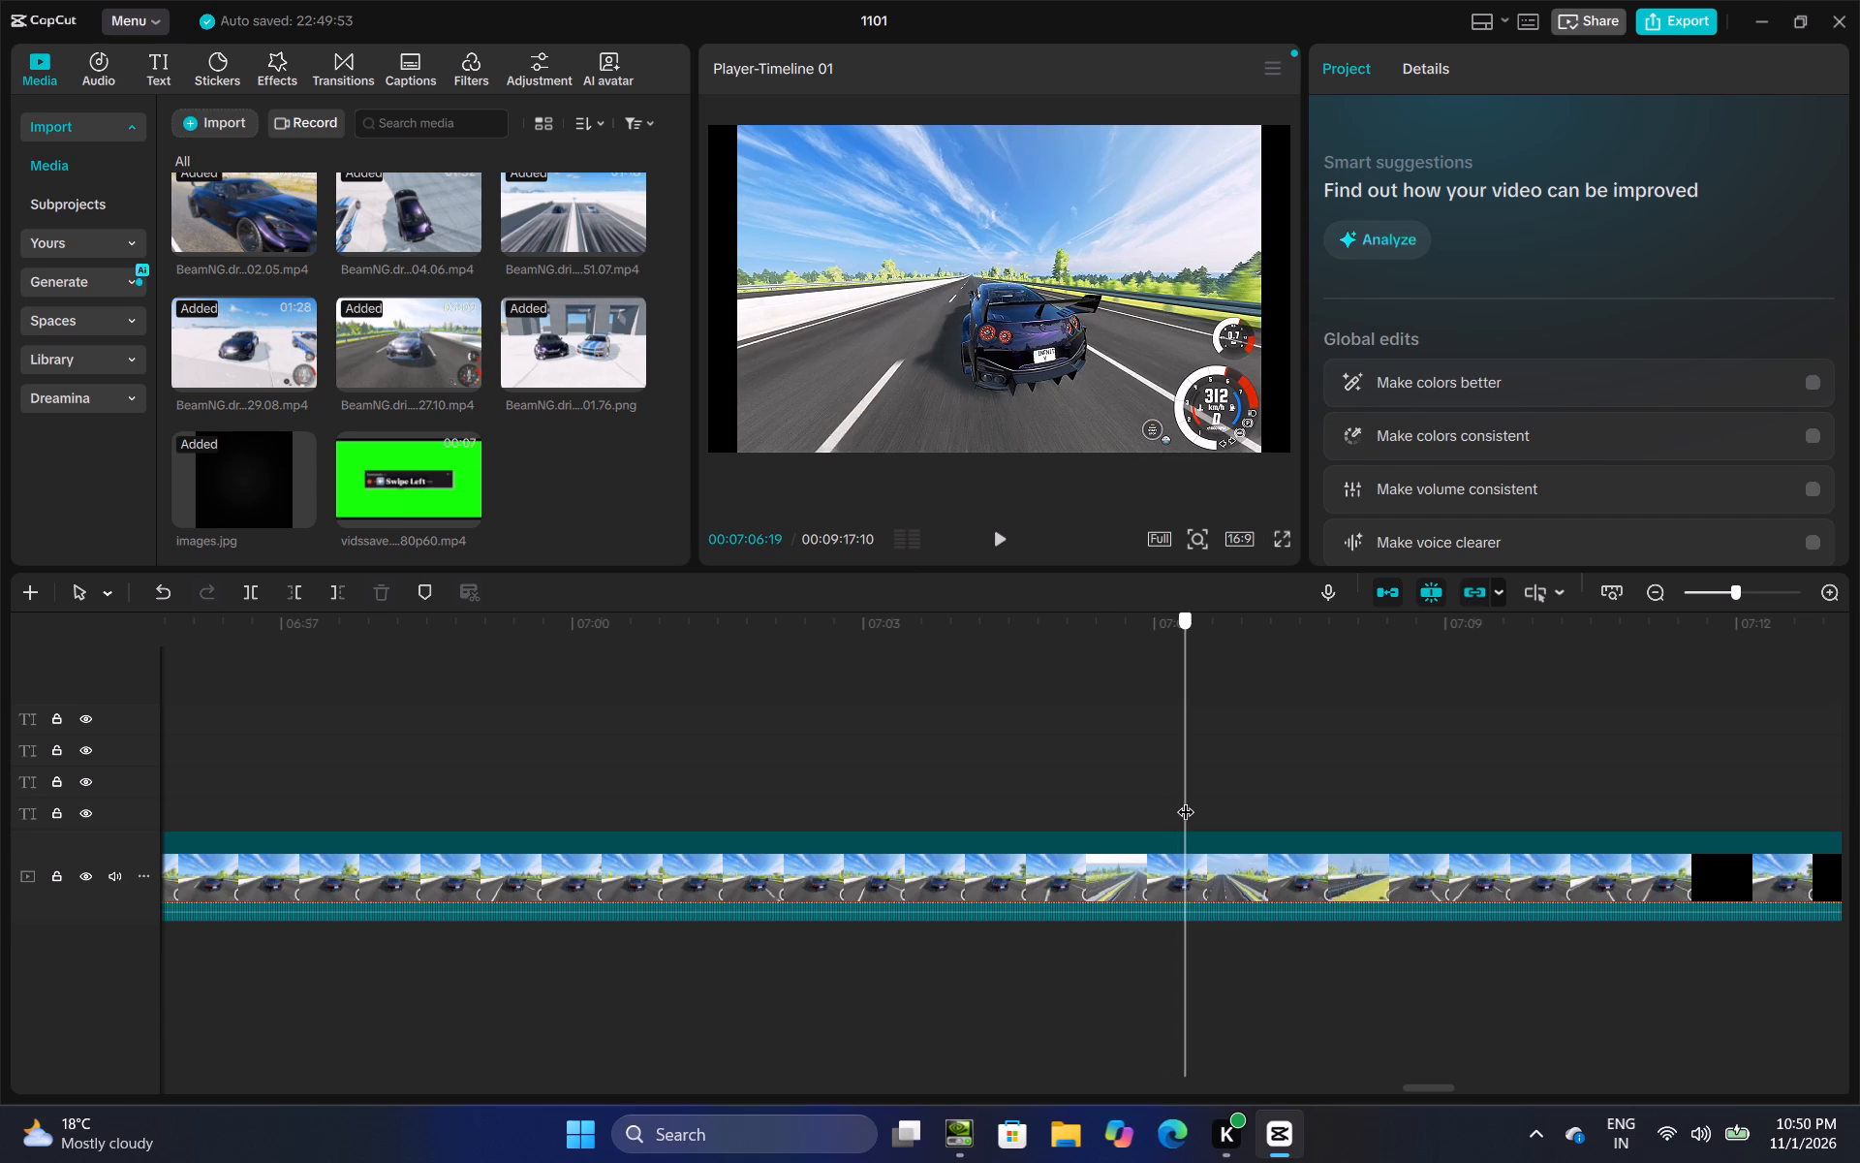
left_click_drag(1186, 800, 1224, 800)
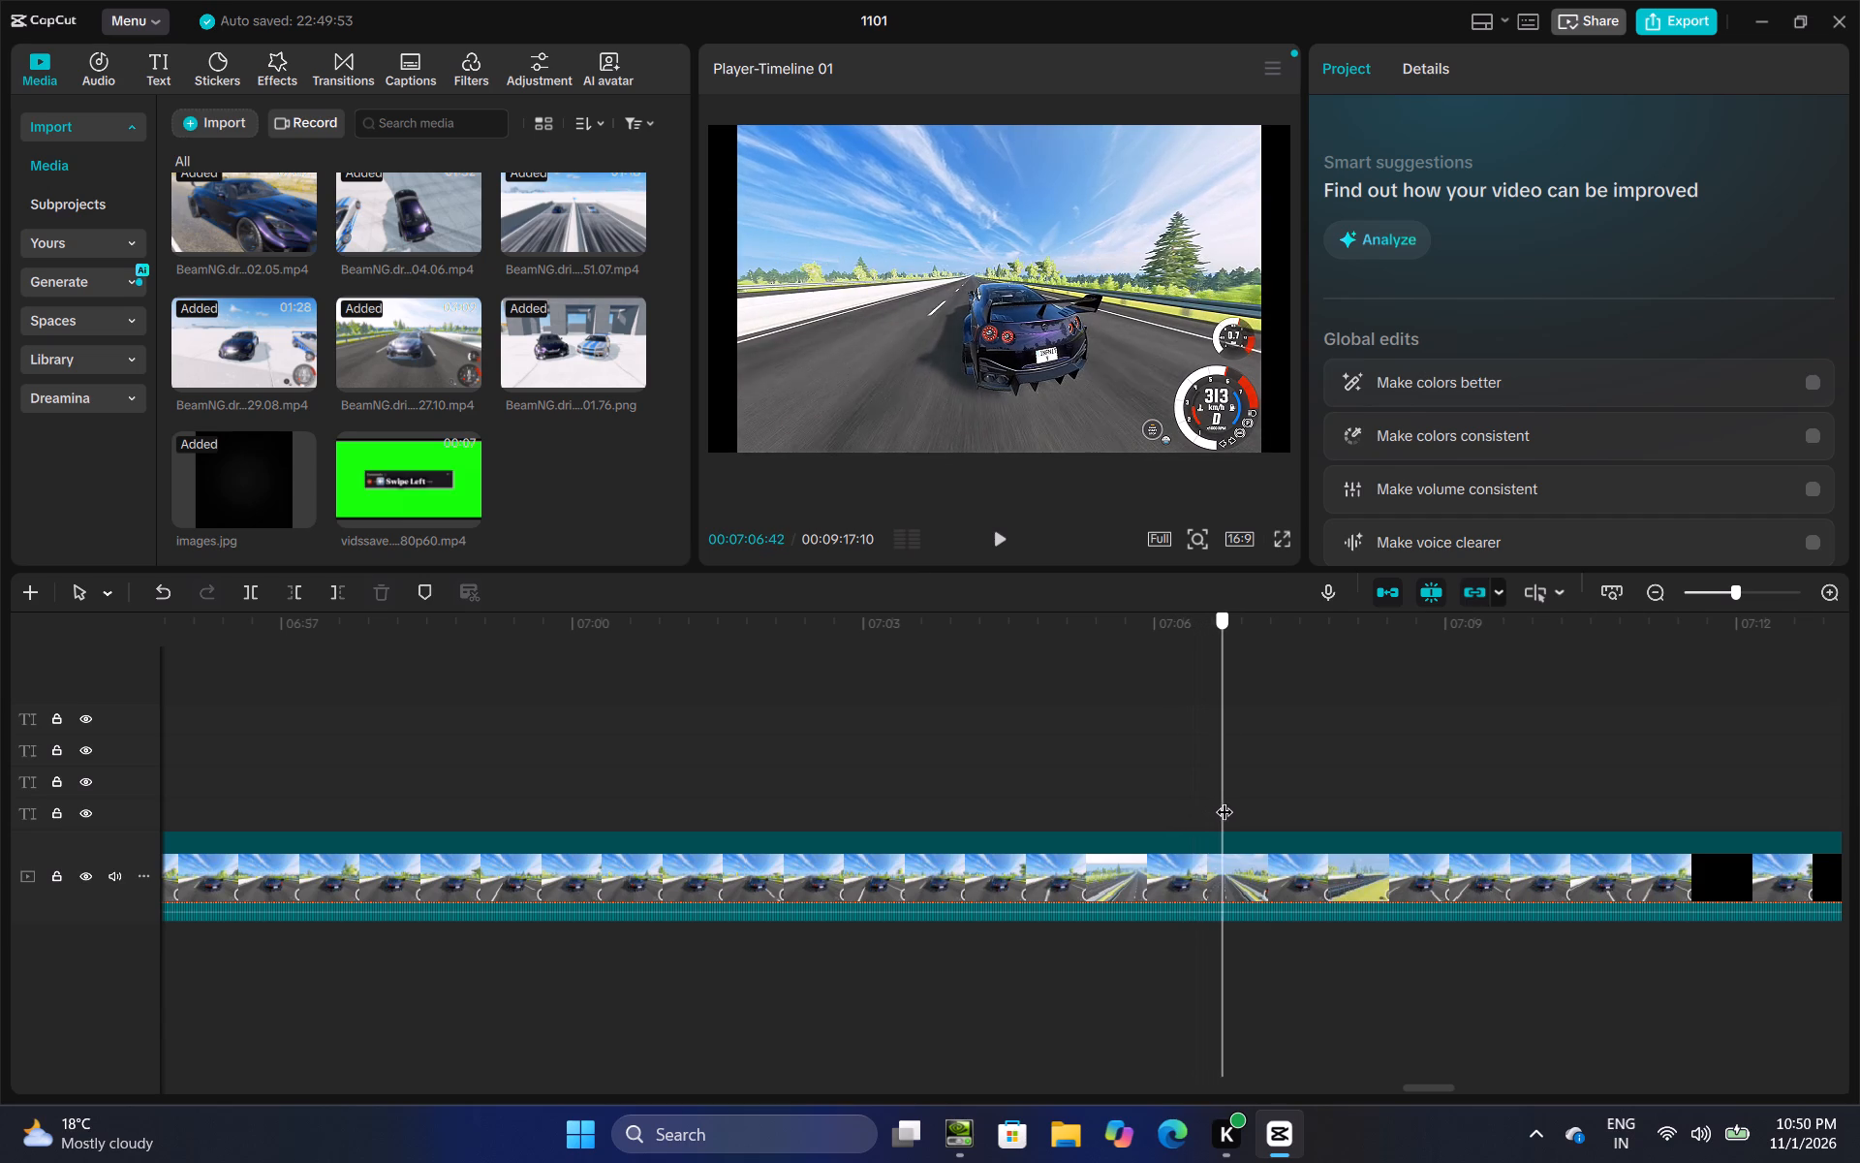
left_click_drag(1224, 800, 1254, 800)
Paste the copied score text at about 00:07:07:01 over the highway run and change it to 315*.
right_click(1254, 790)
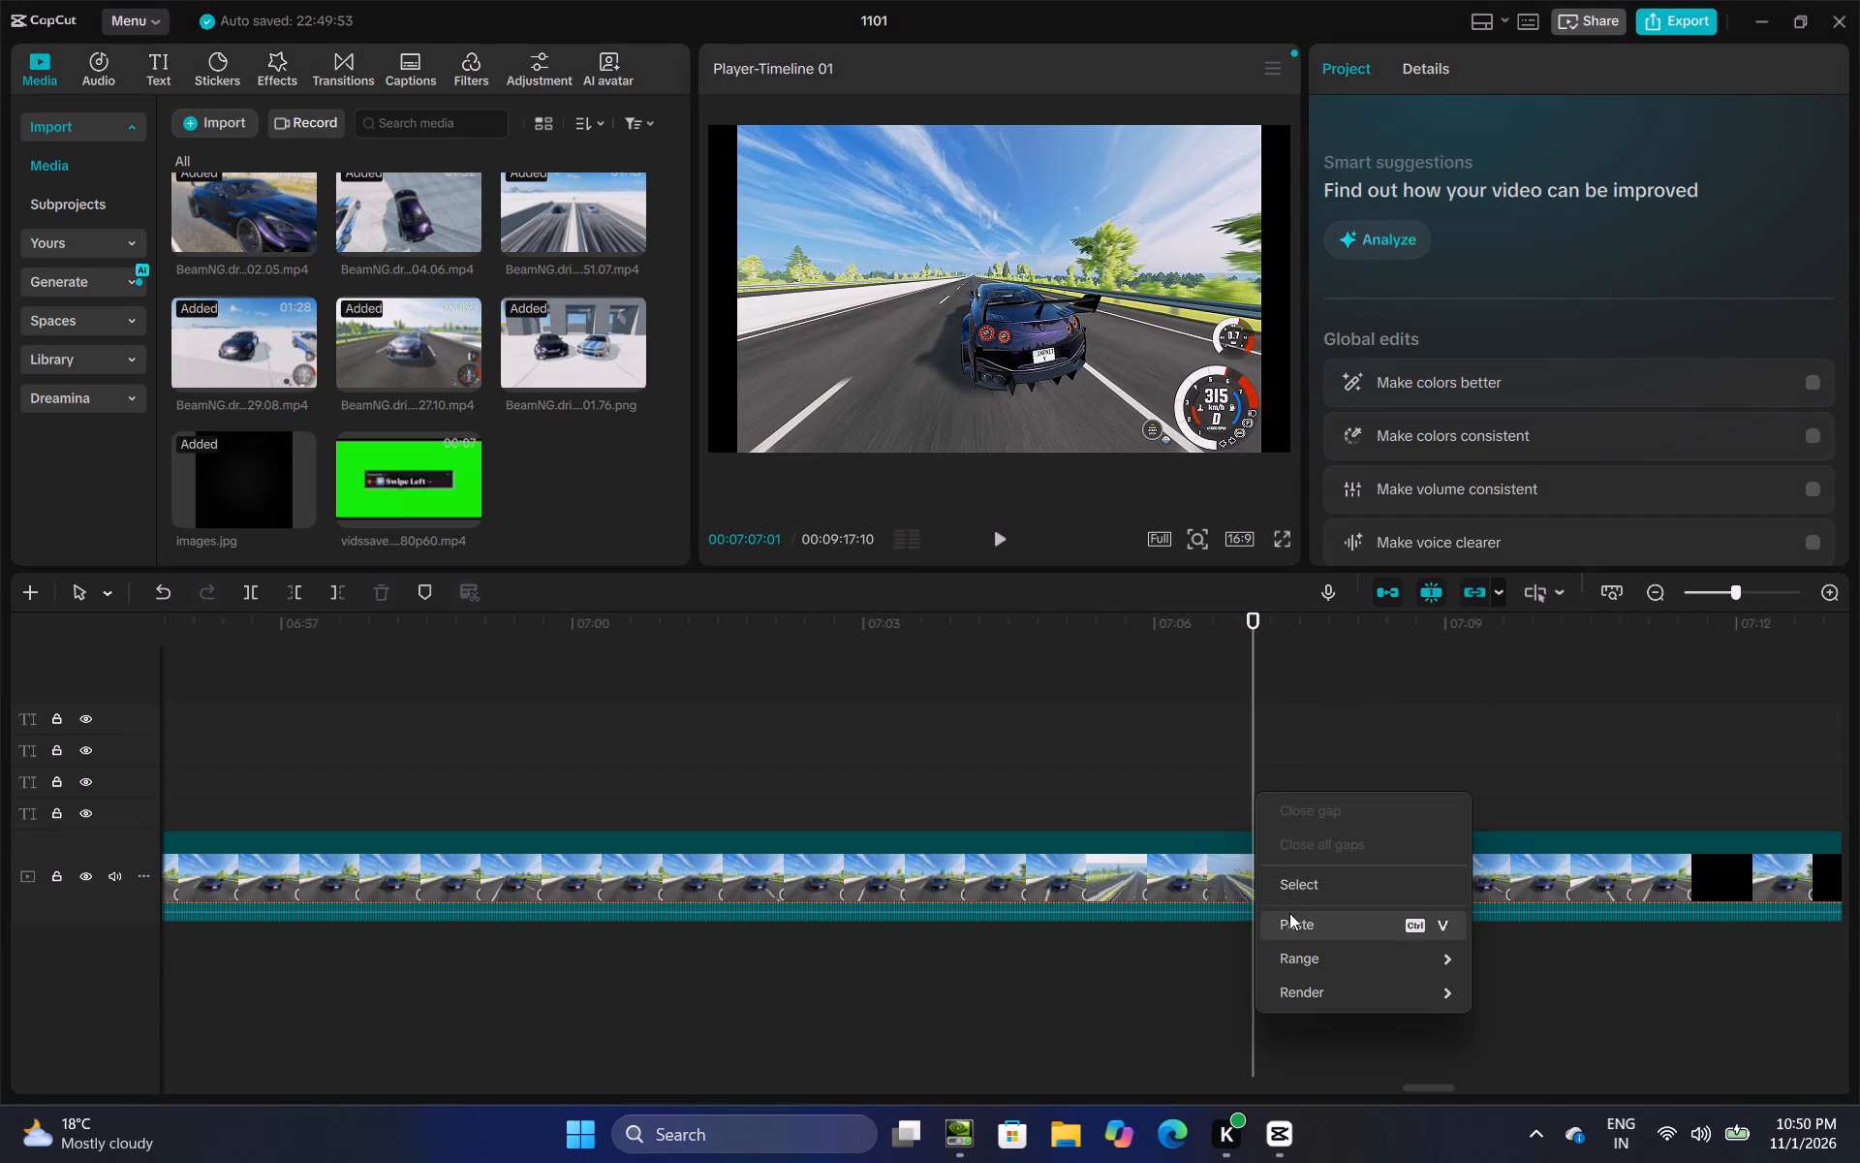
left_click(1289, 913)
left_click(1421, 184)
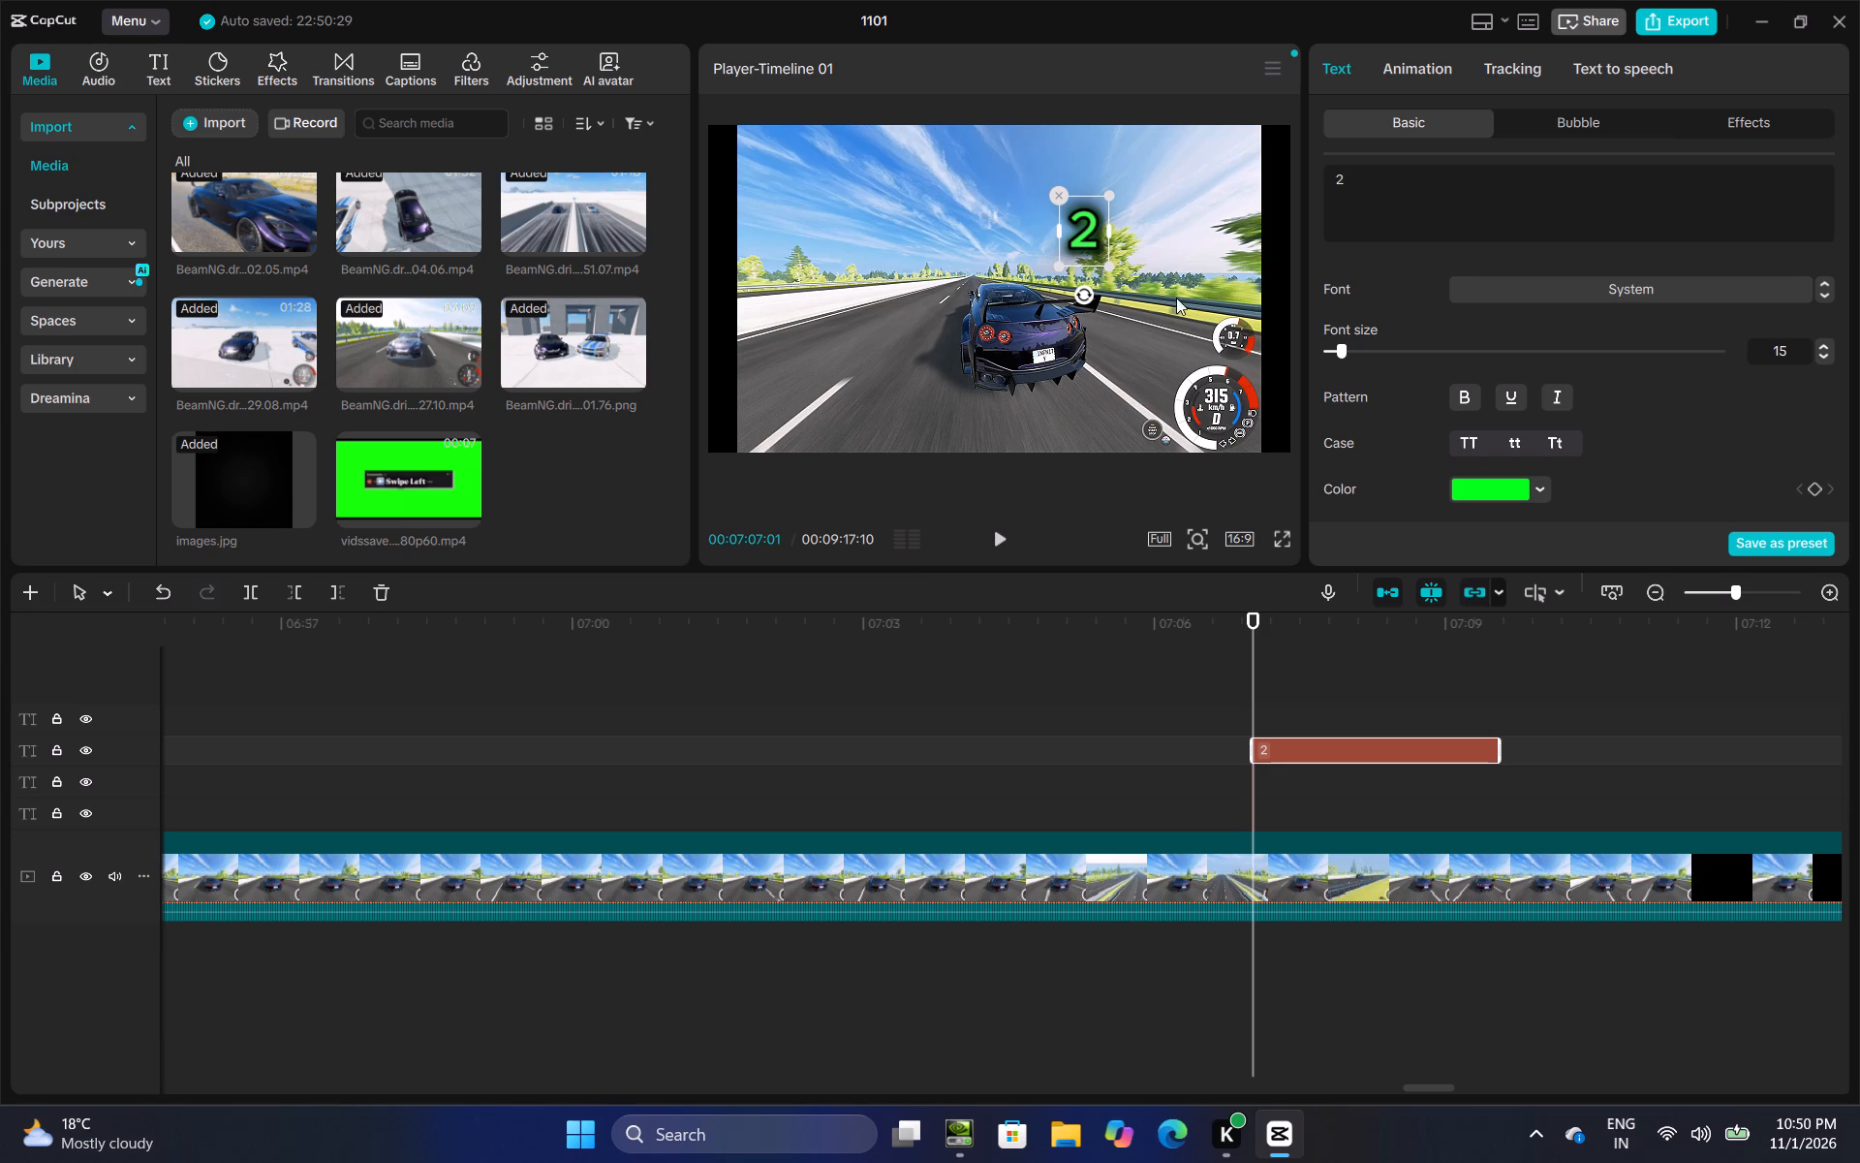
key("BackSpace")
key("3")
key("1")
key("5")
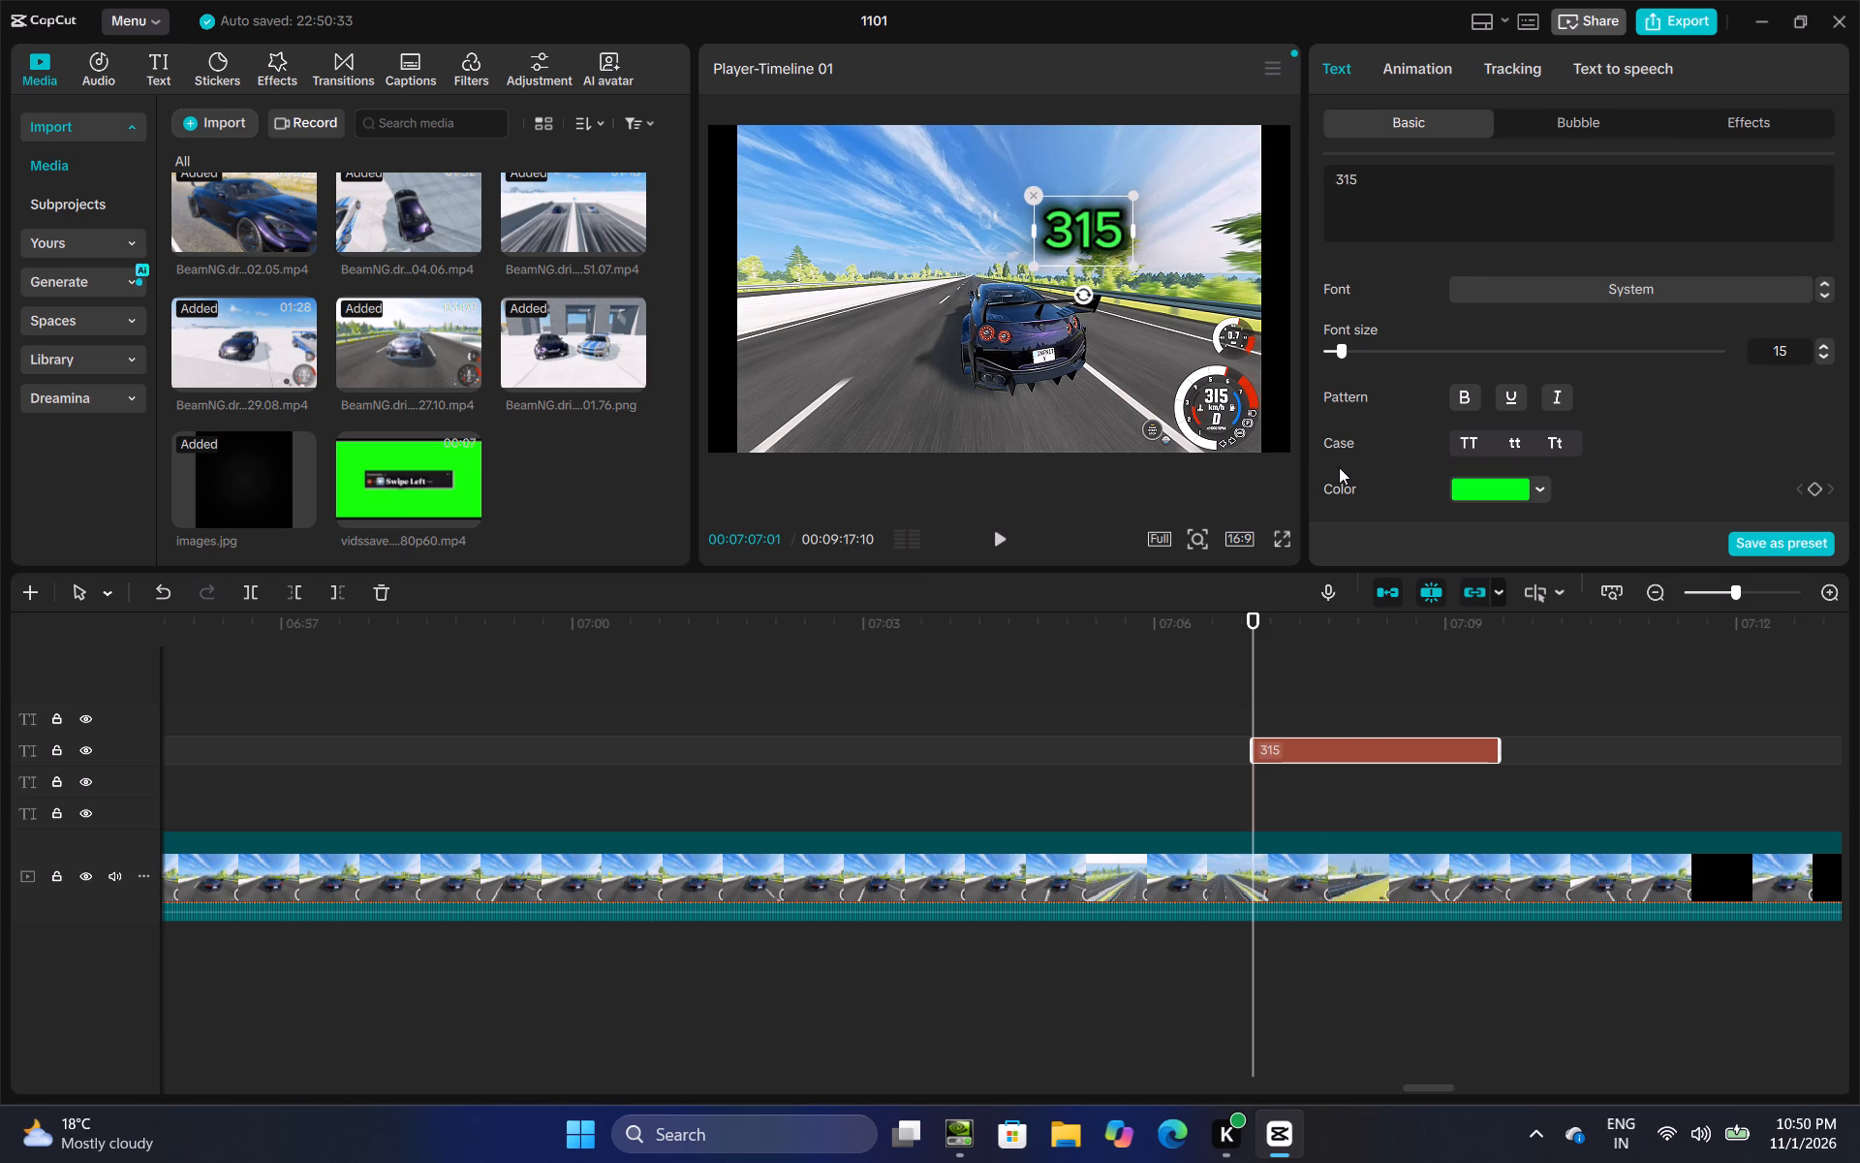
key("shift+asterisk")
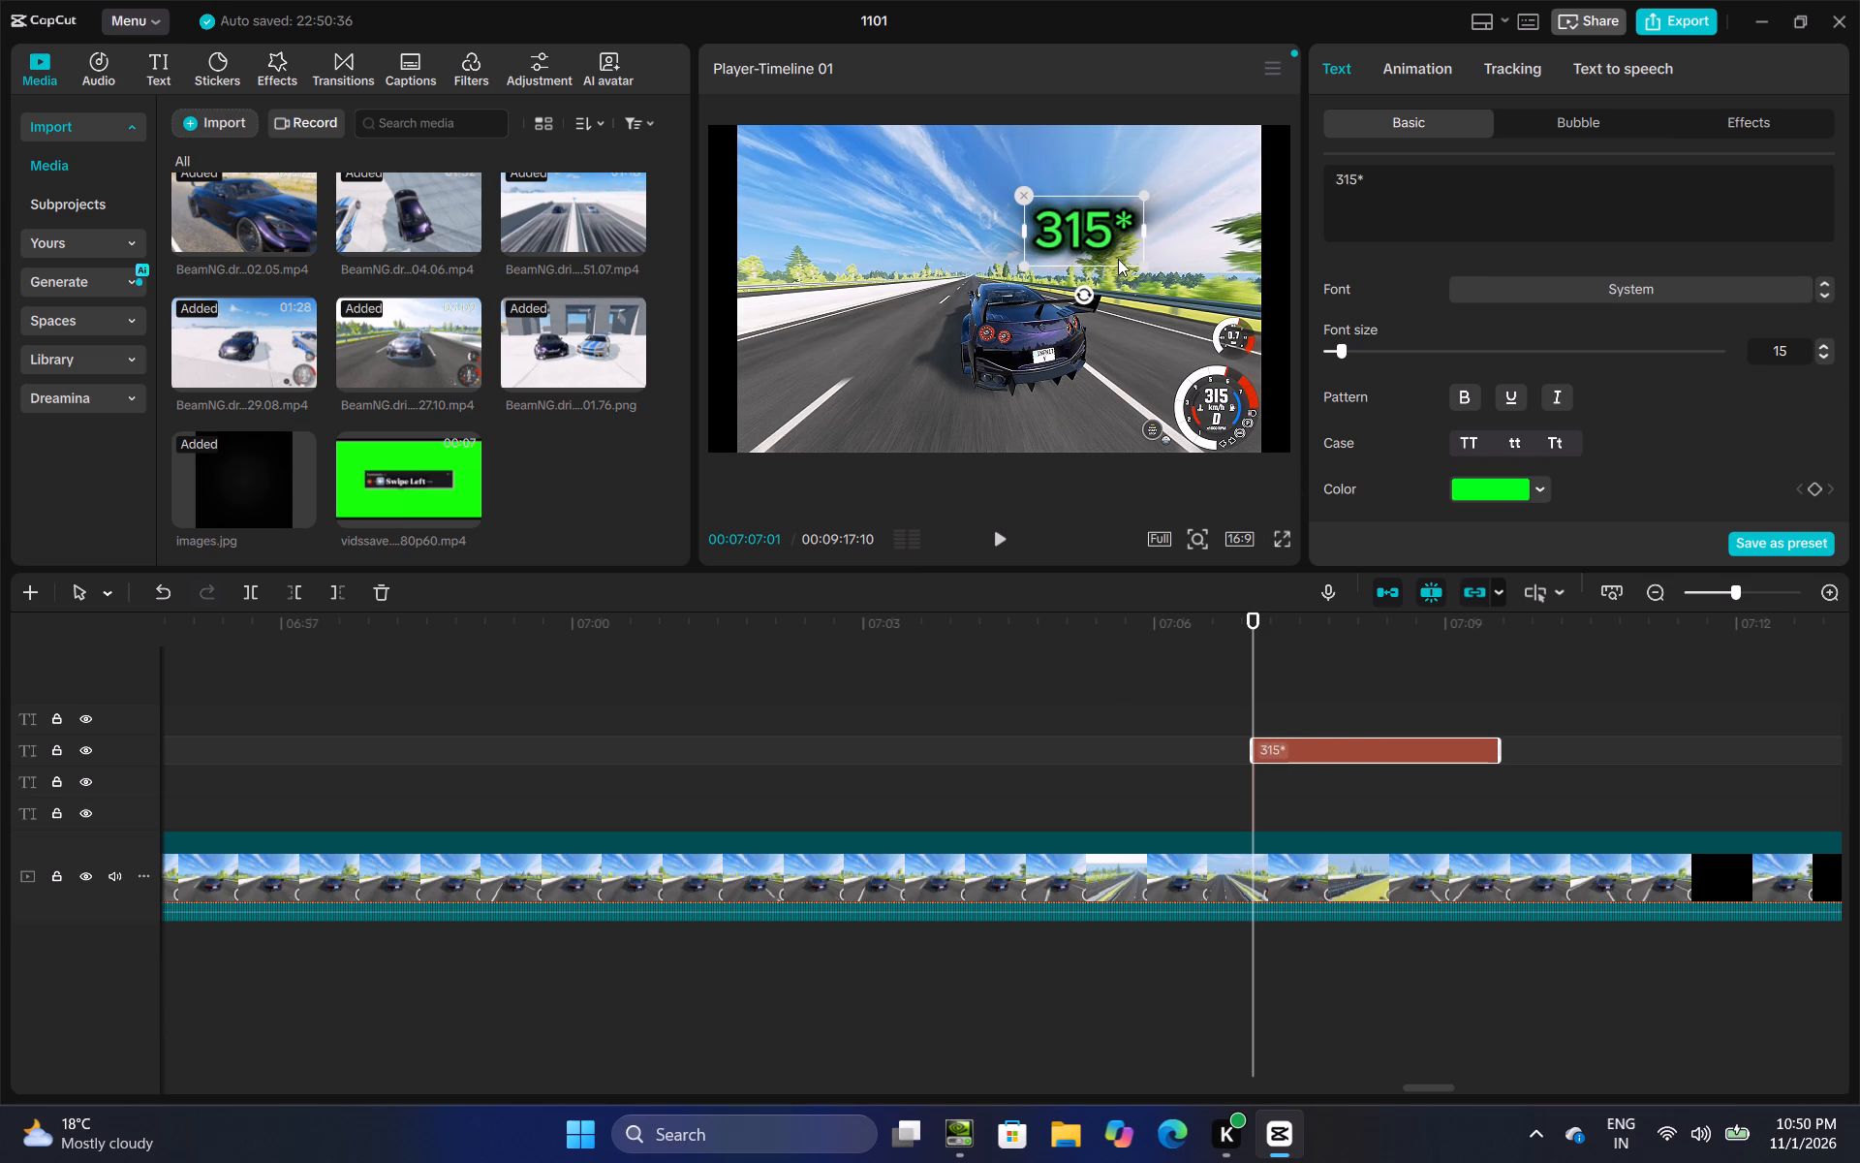
Move the 315* text to the top centre of the video frame.
left_click_drag(1116, 254, 1036, 196)
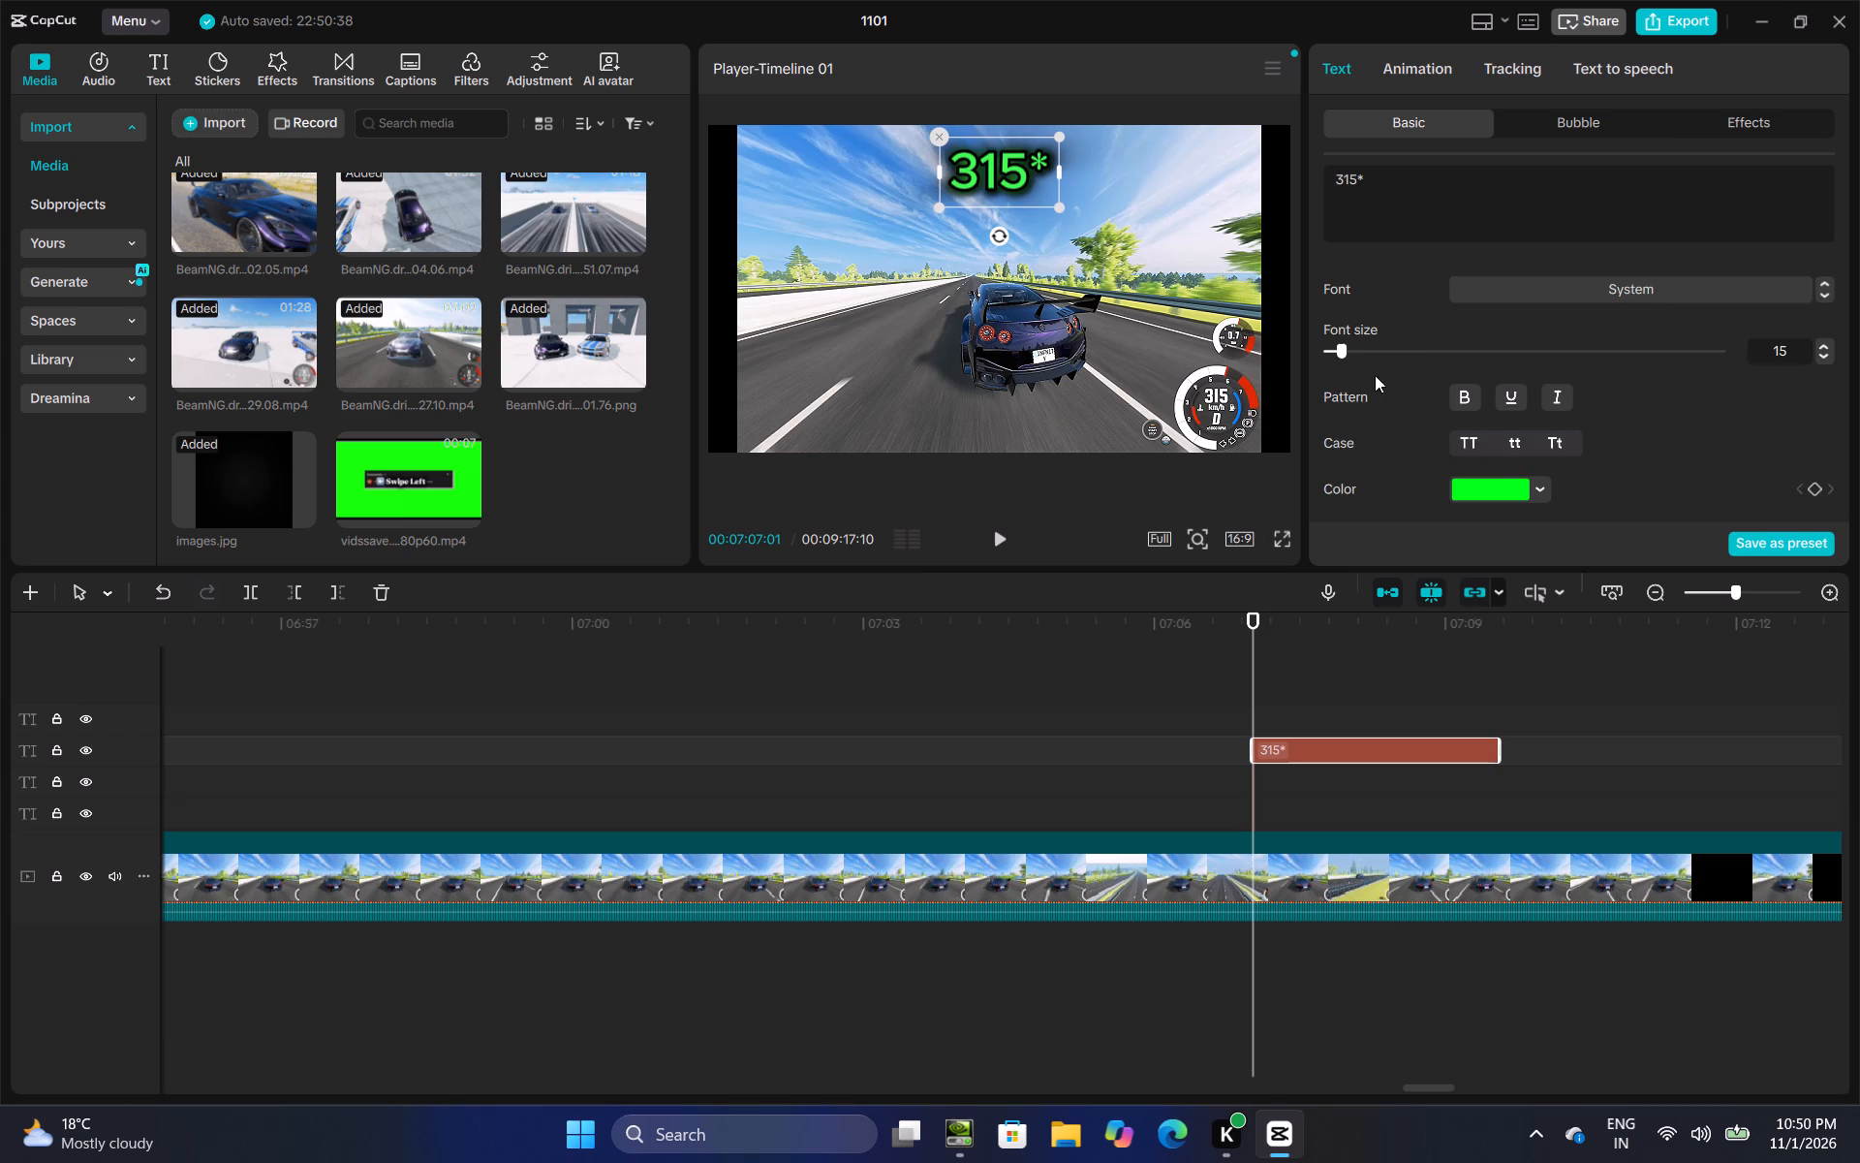
Turn off the glow on the 315* text.
scroll(1410, 394, "down", 11)
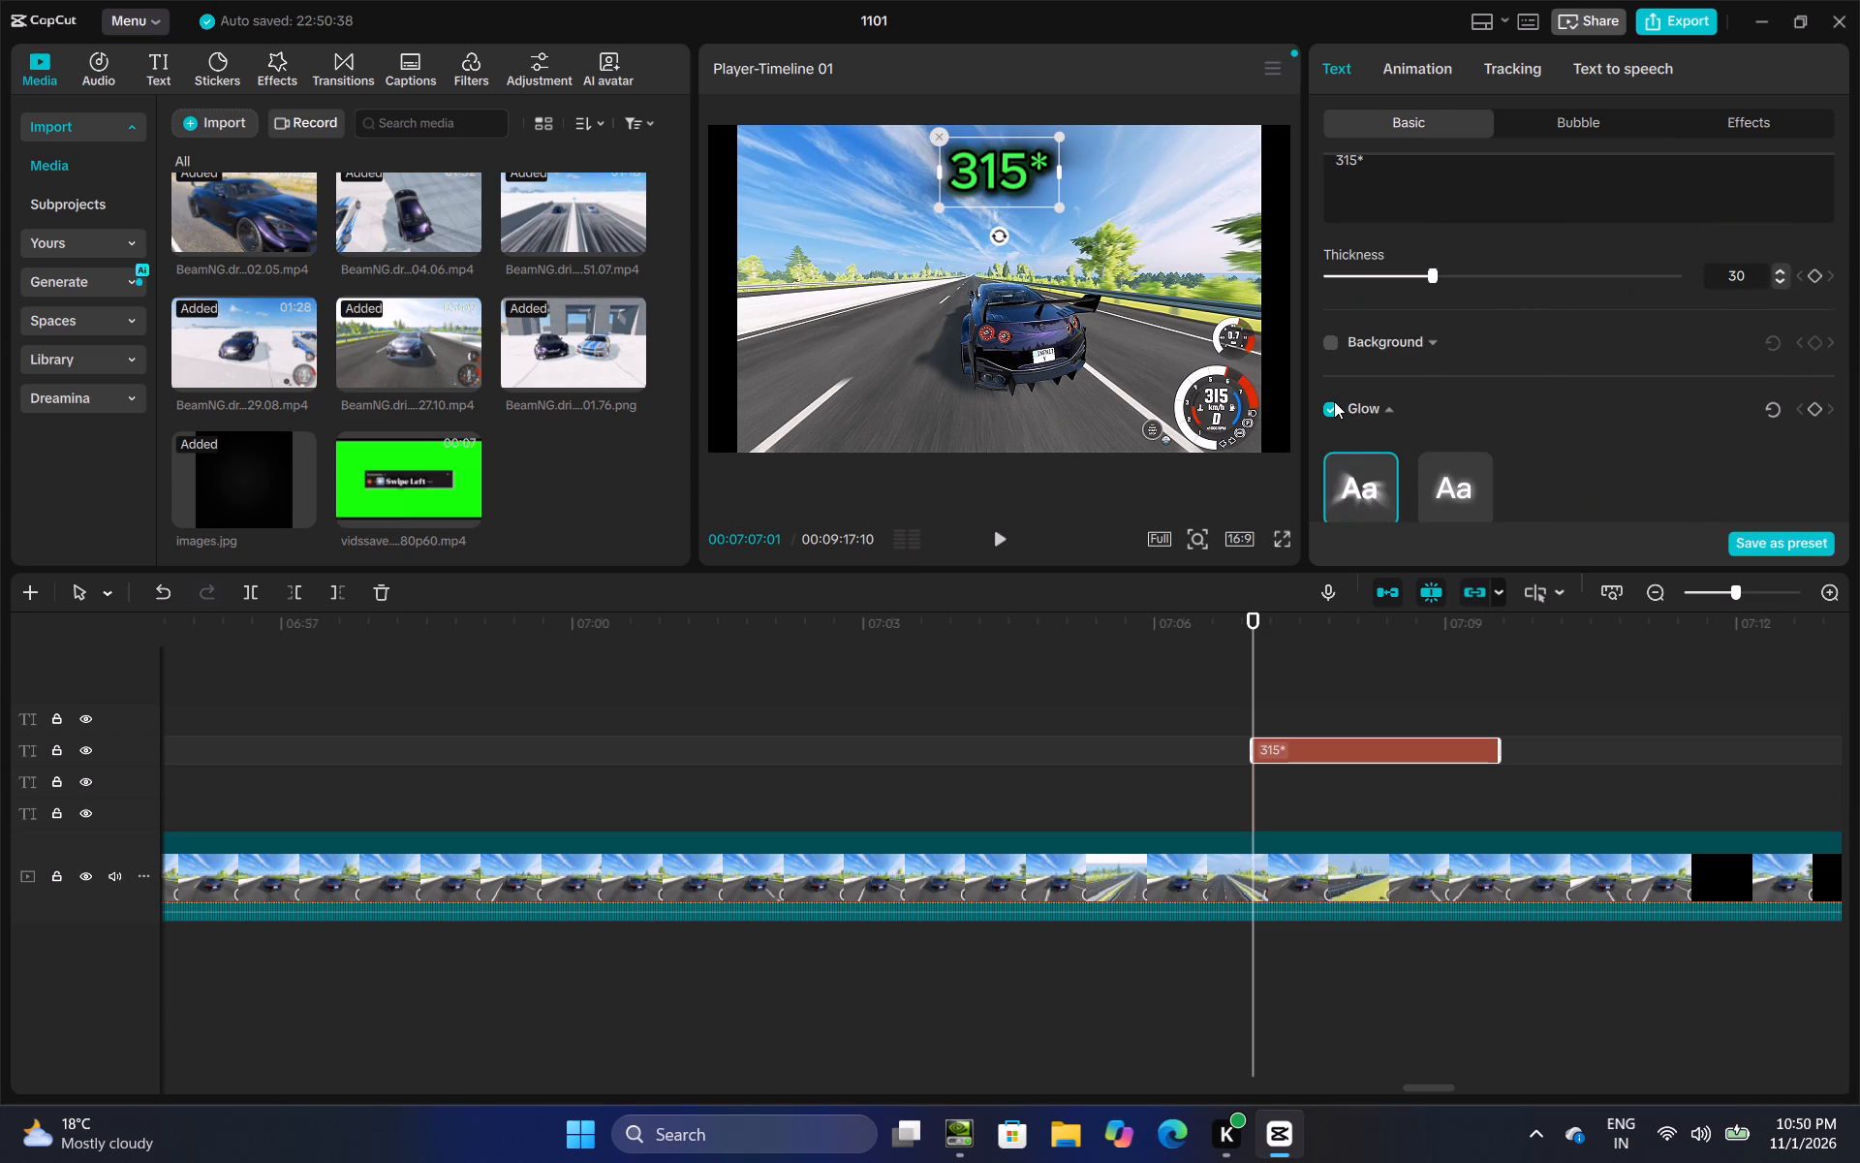
left_click(1334, 411)
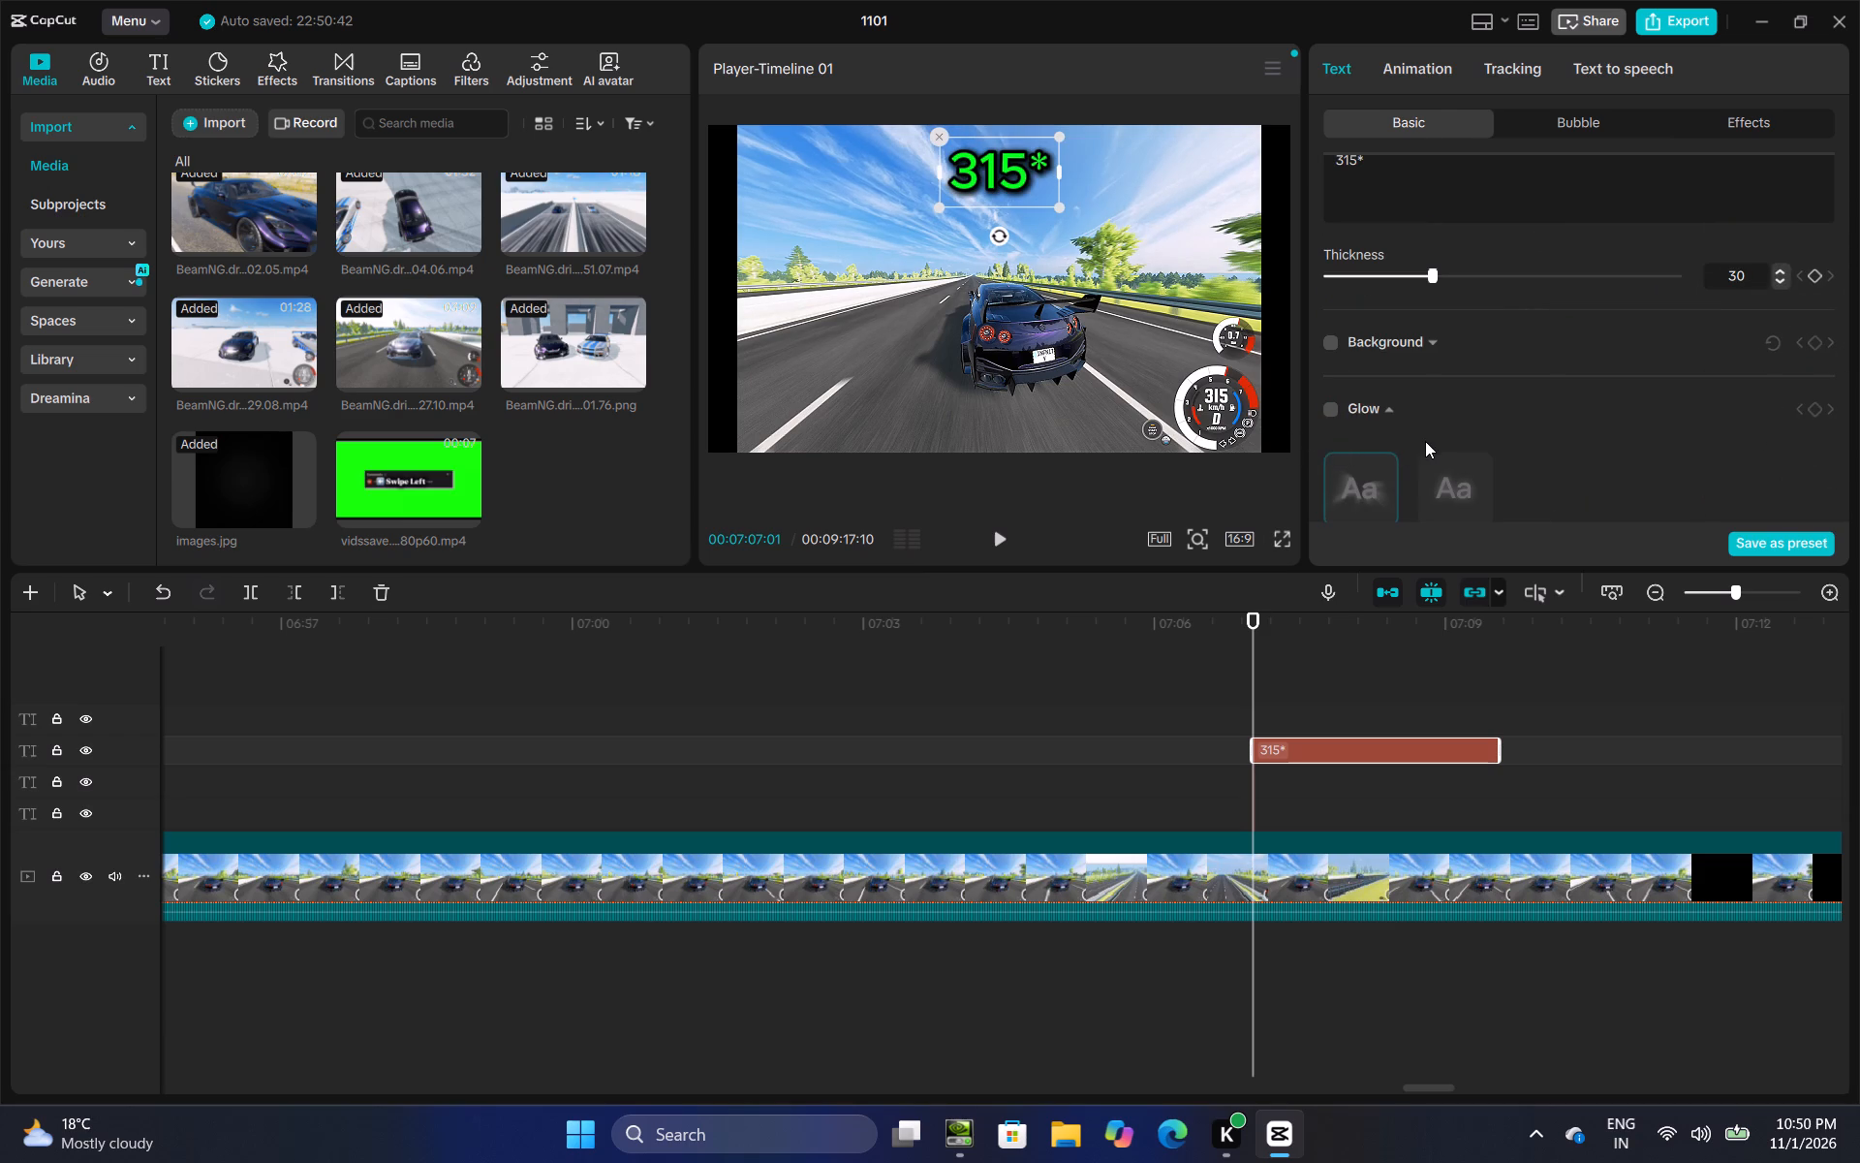
scroll(1428, 438, "down", 6)
Review the highway run beyond the 315* text, and copy the 315* text clip.
left_click(1302, 687)
left_click_drag(1302, 687, 1343, 690)
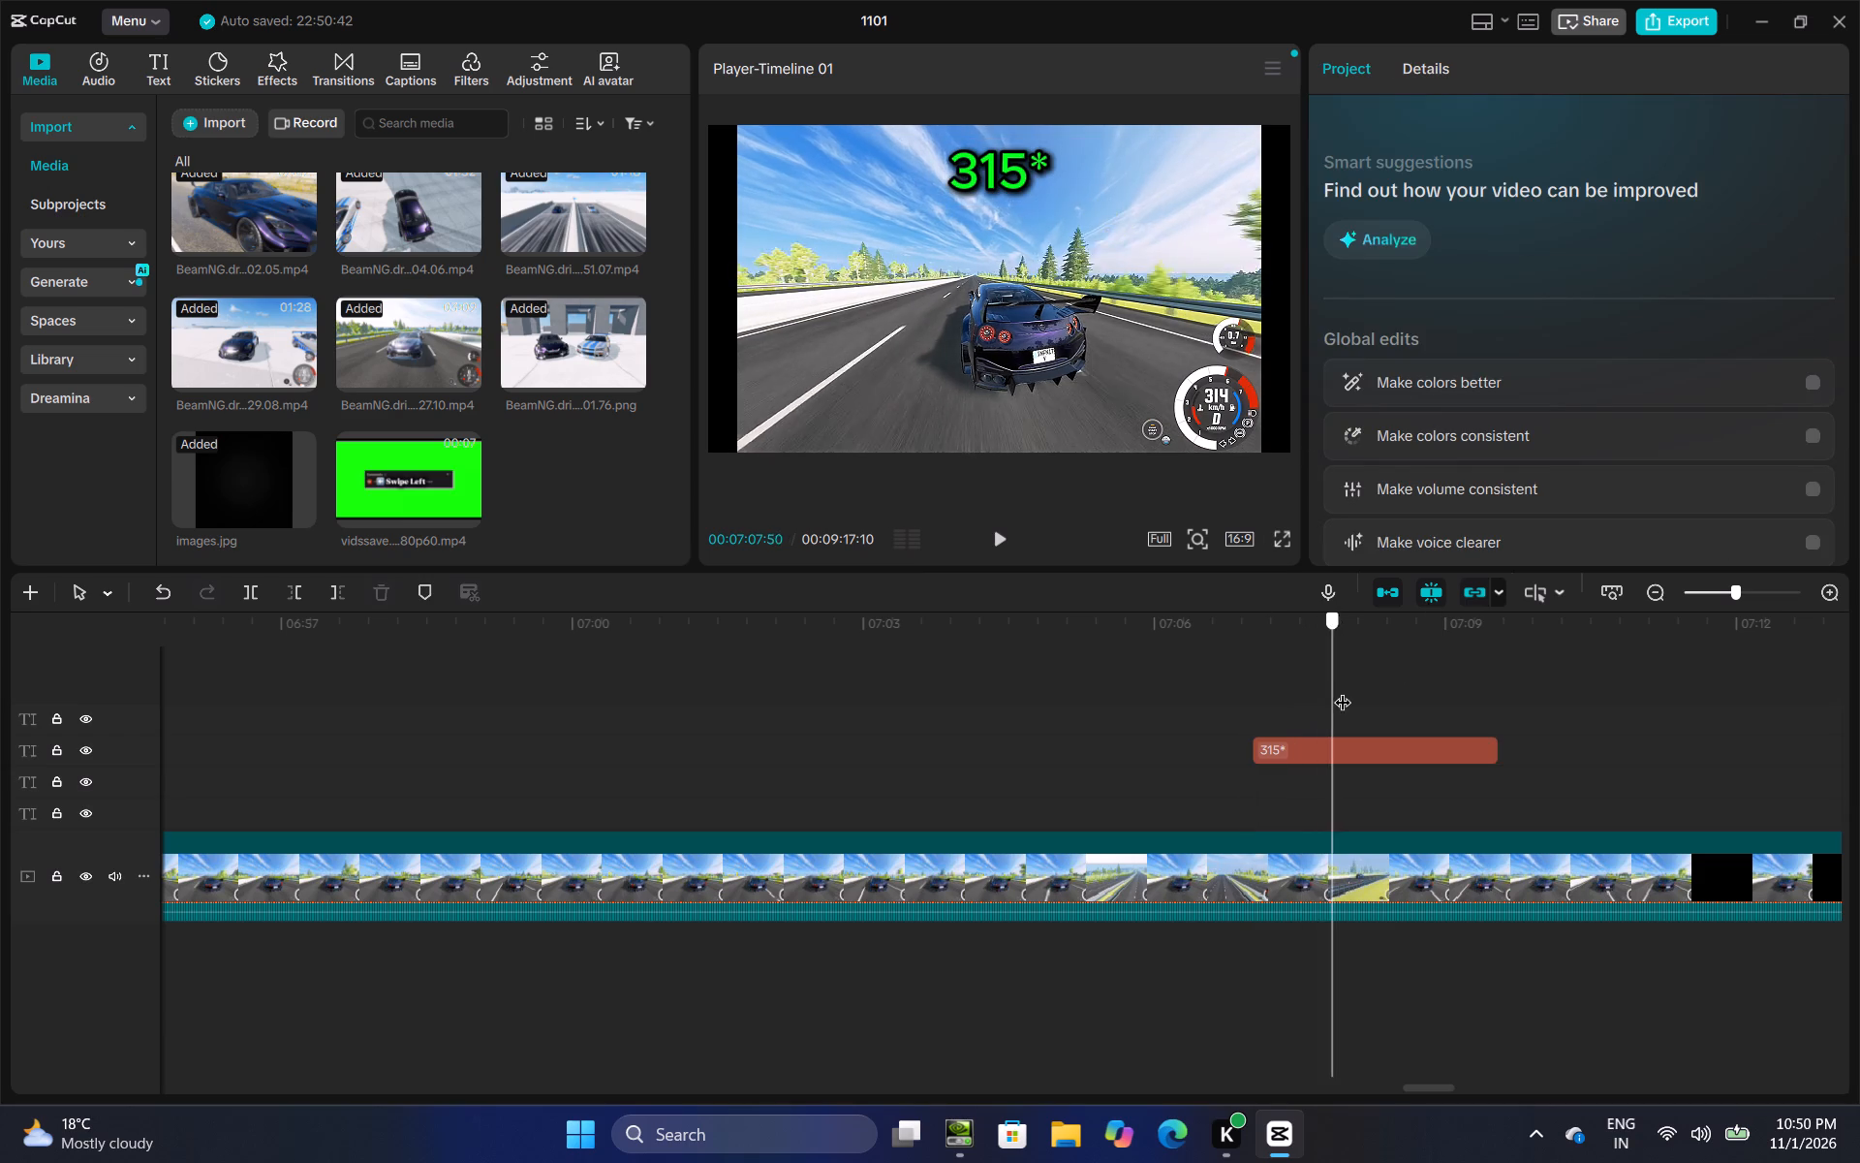
left_click_drag(1343, 690, 1576, 719)
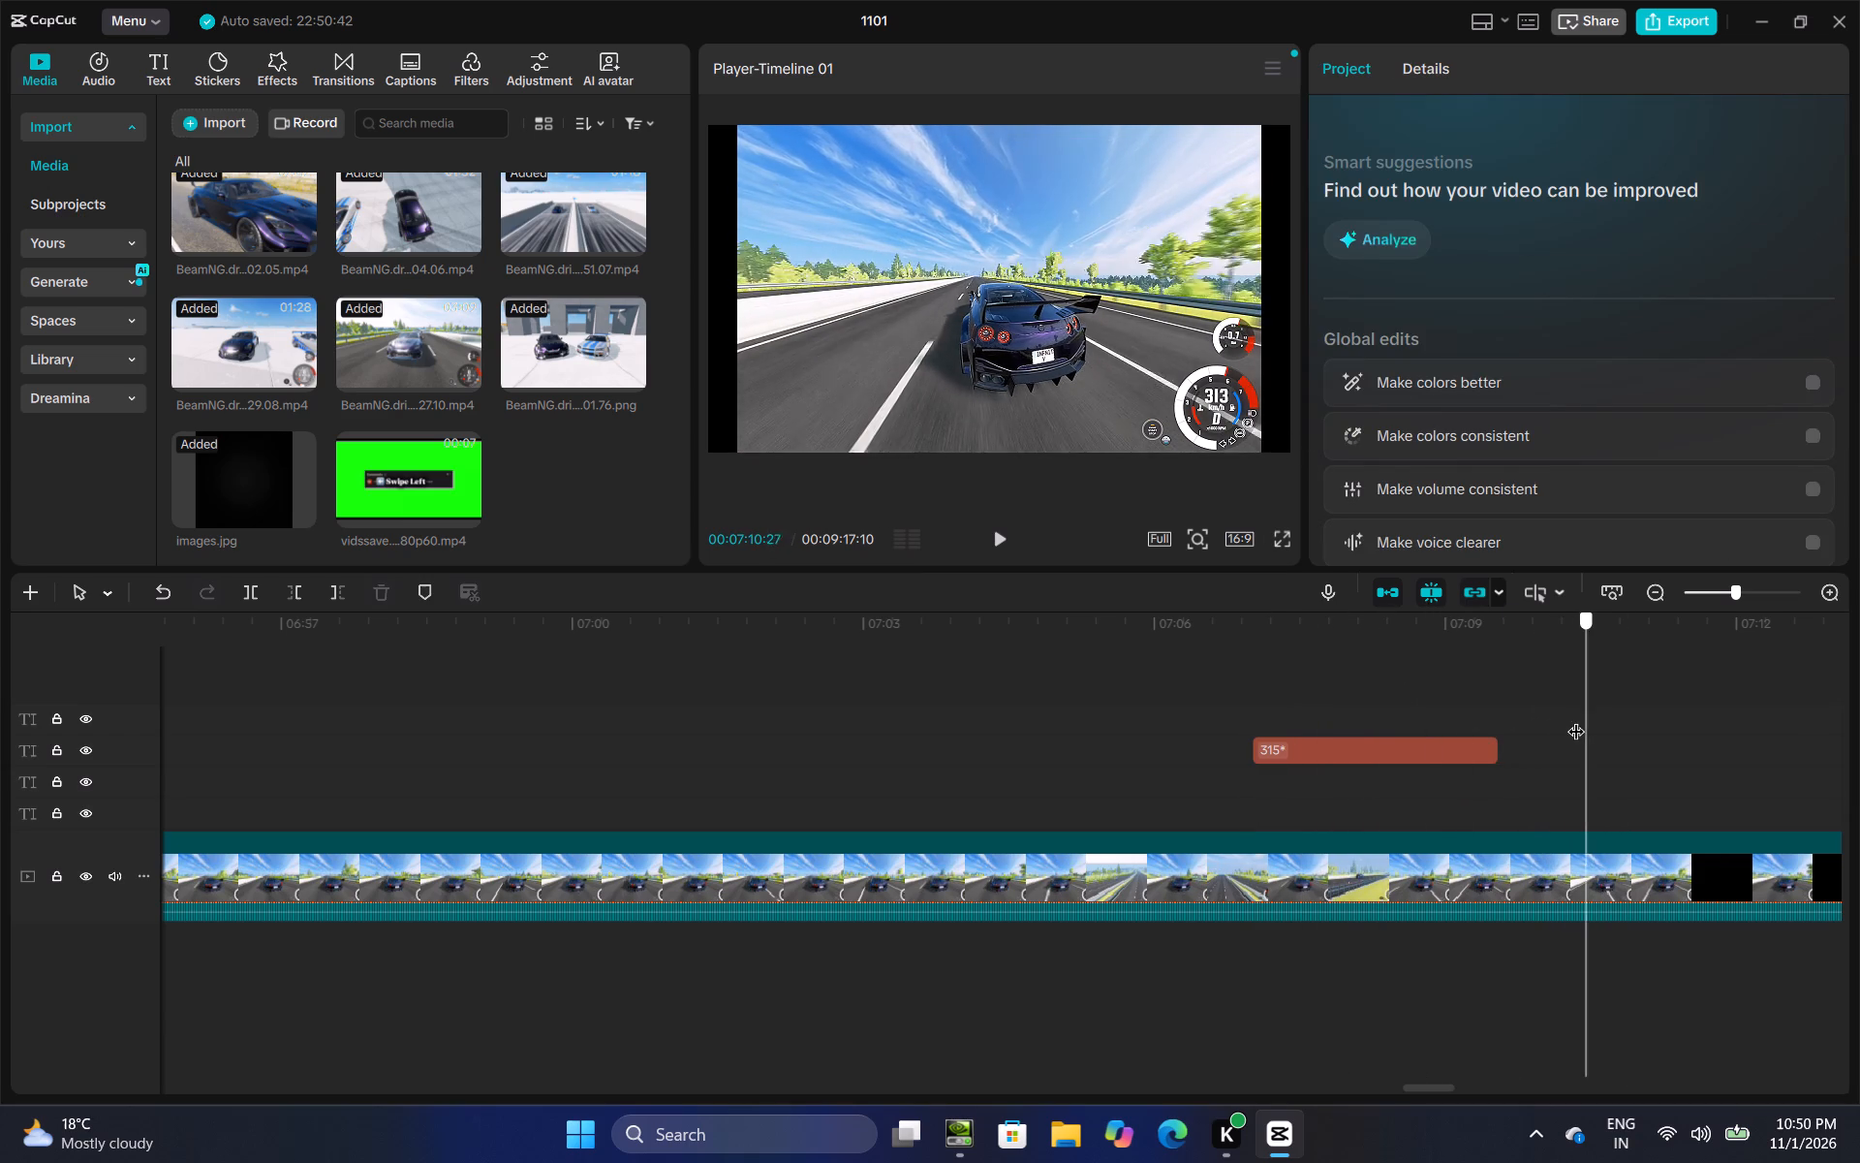
left_click_drag(1576, 719, 1614, 719)
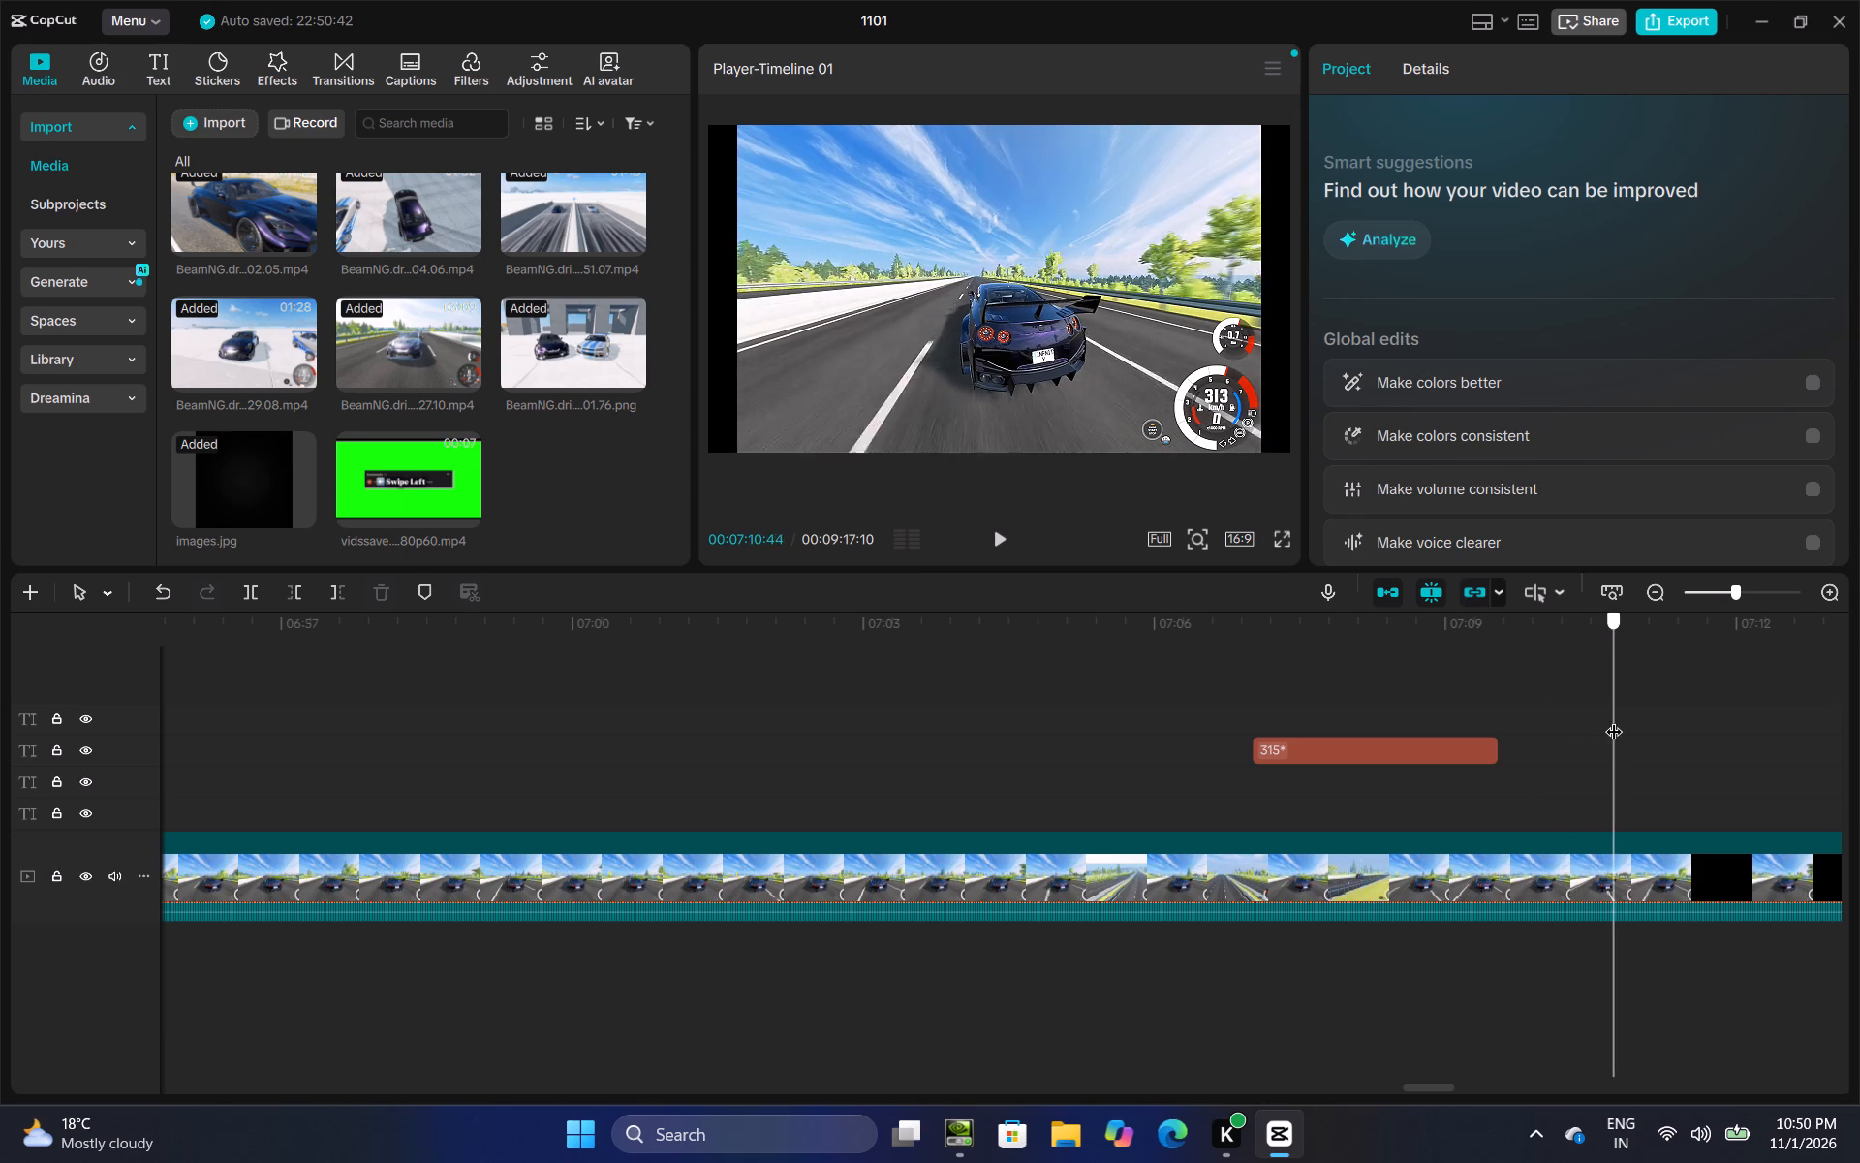
left_click_drag(1614, 719, 1688, 719)
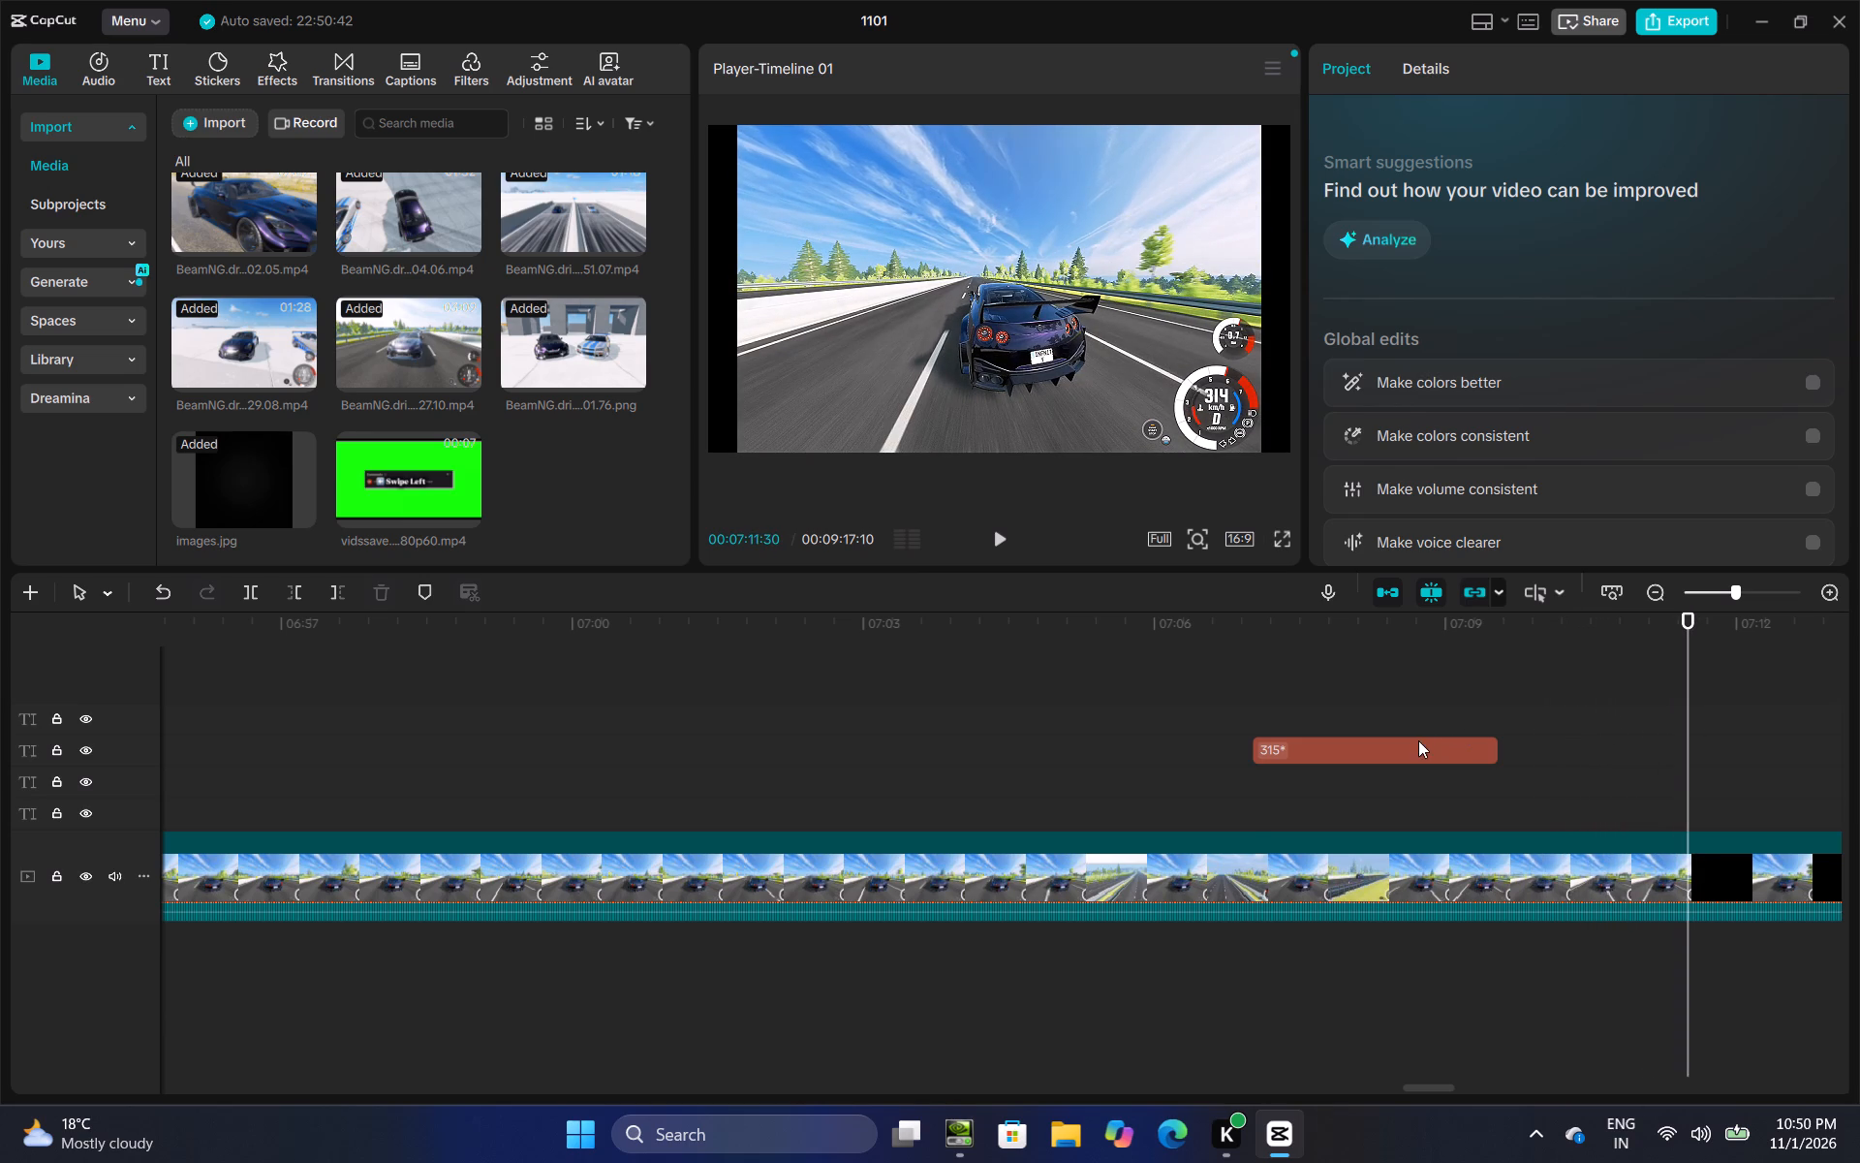
left_click(1418, 740)
right_click(1418, 740)
left_click(1498, 622)
Split the highway clip at 00:07:18:41, where the dark car's run is slowing down.
left_click(1575, 697)
left_click_drag(1575, 697, 1859, 702)
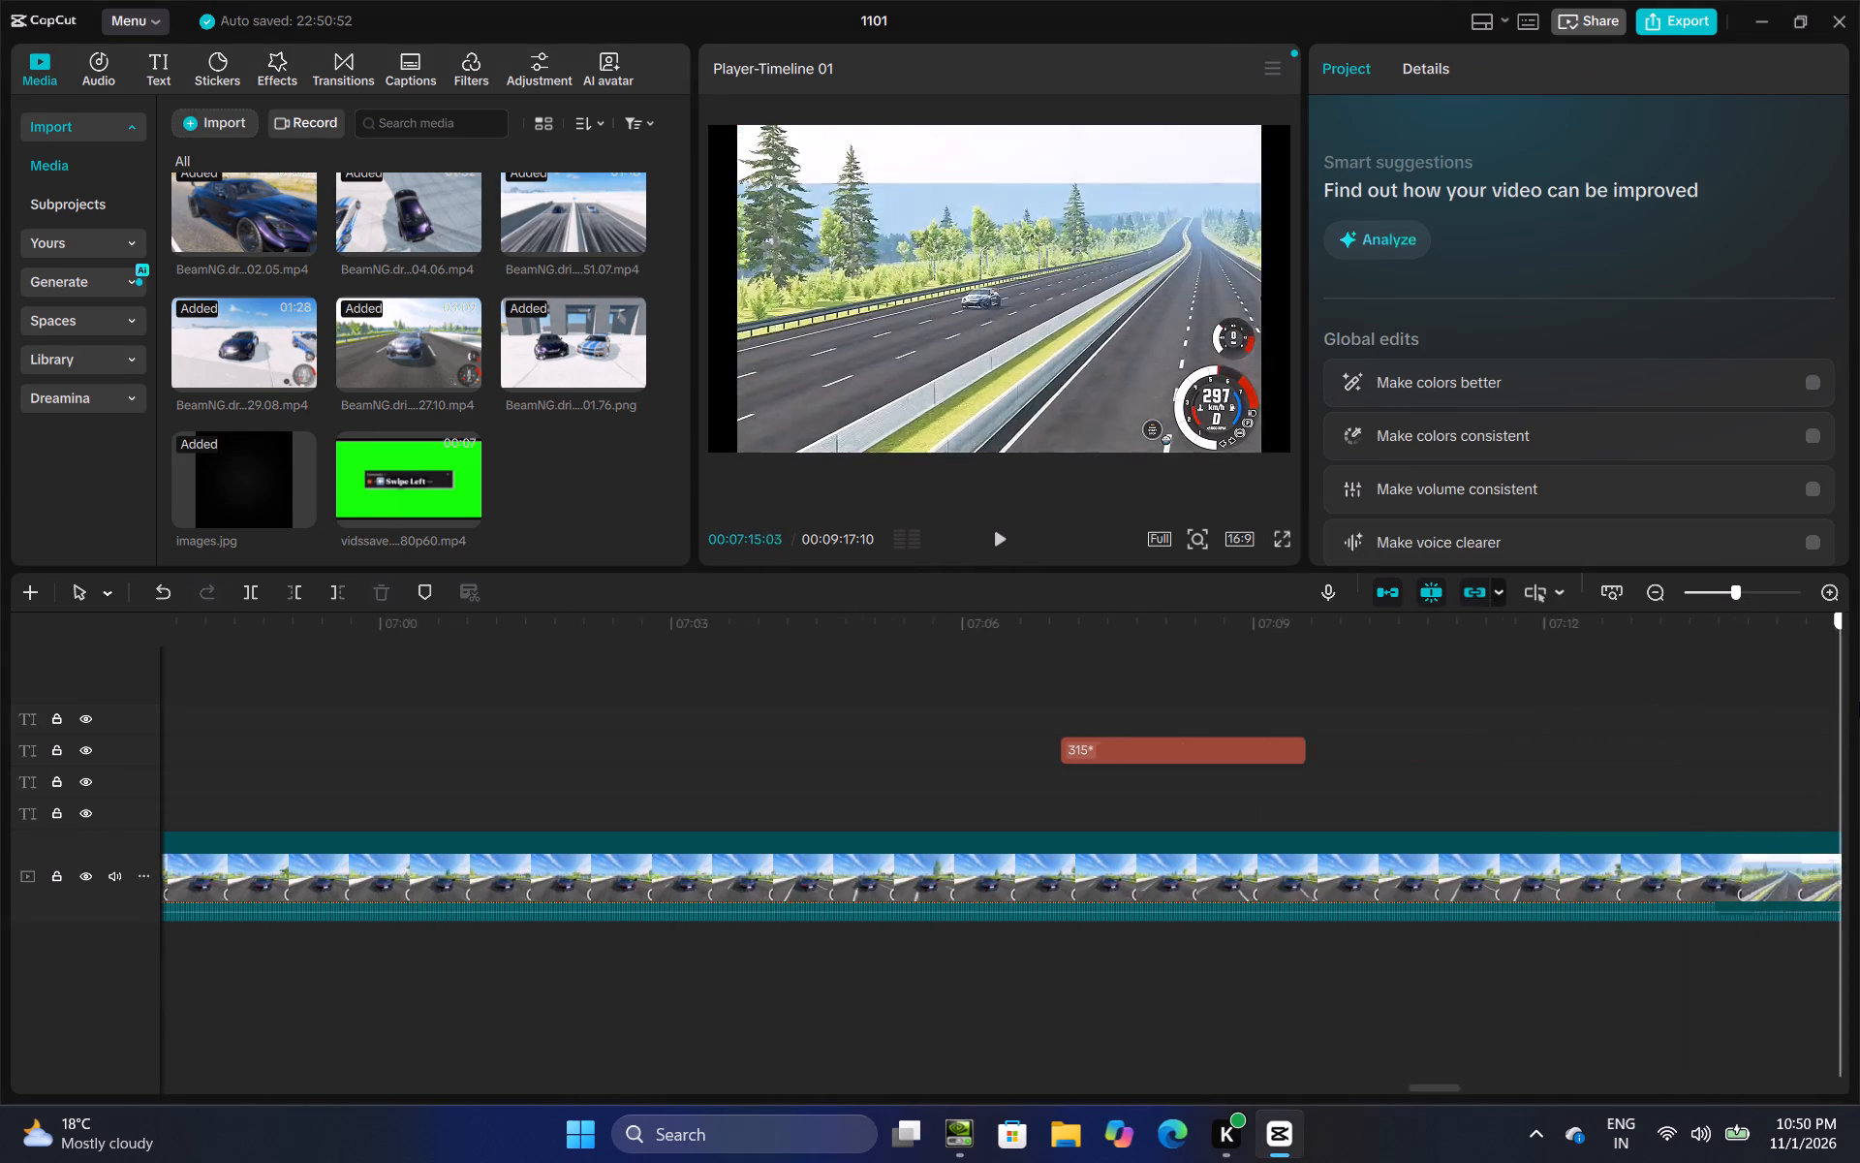
left_click_drag(1859, 702, 898, 763)
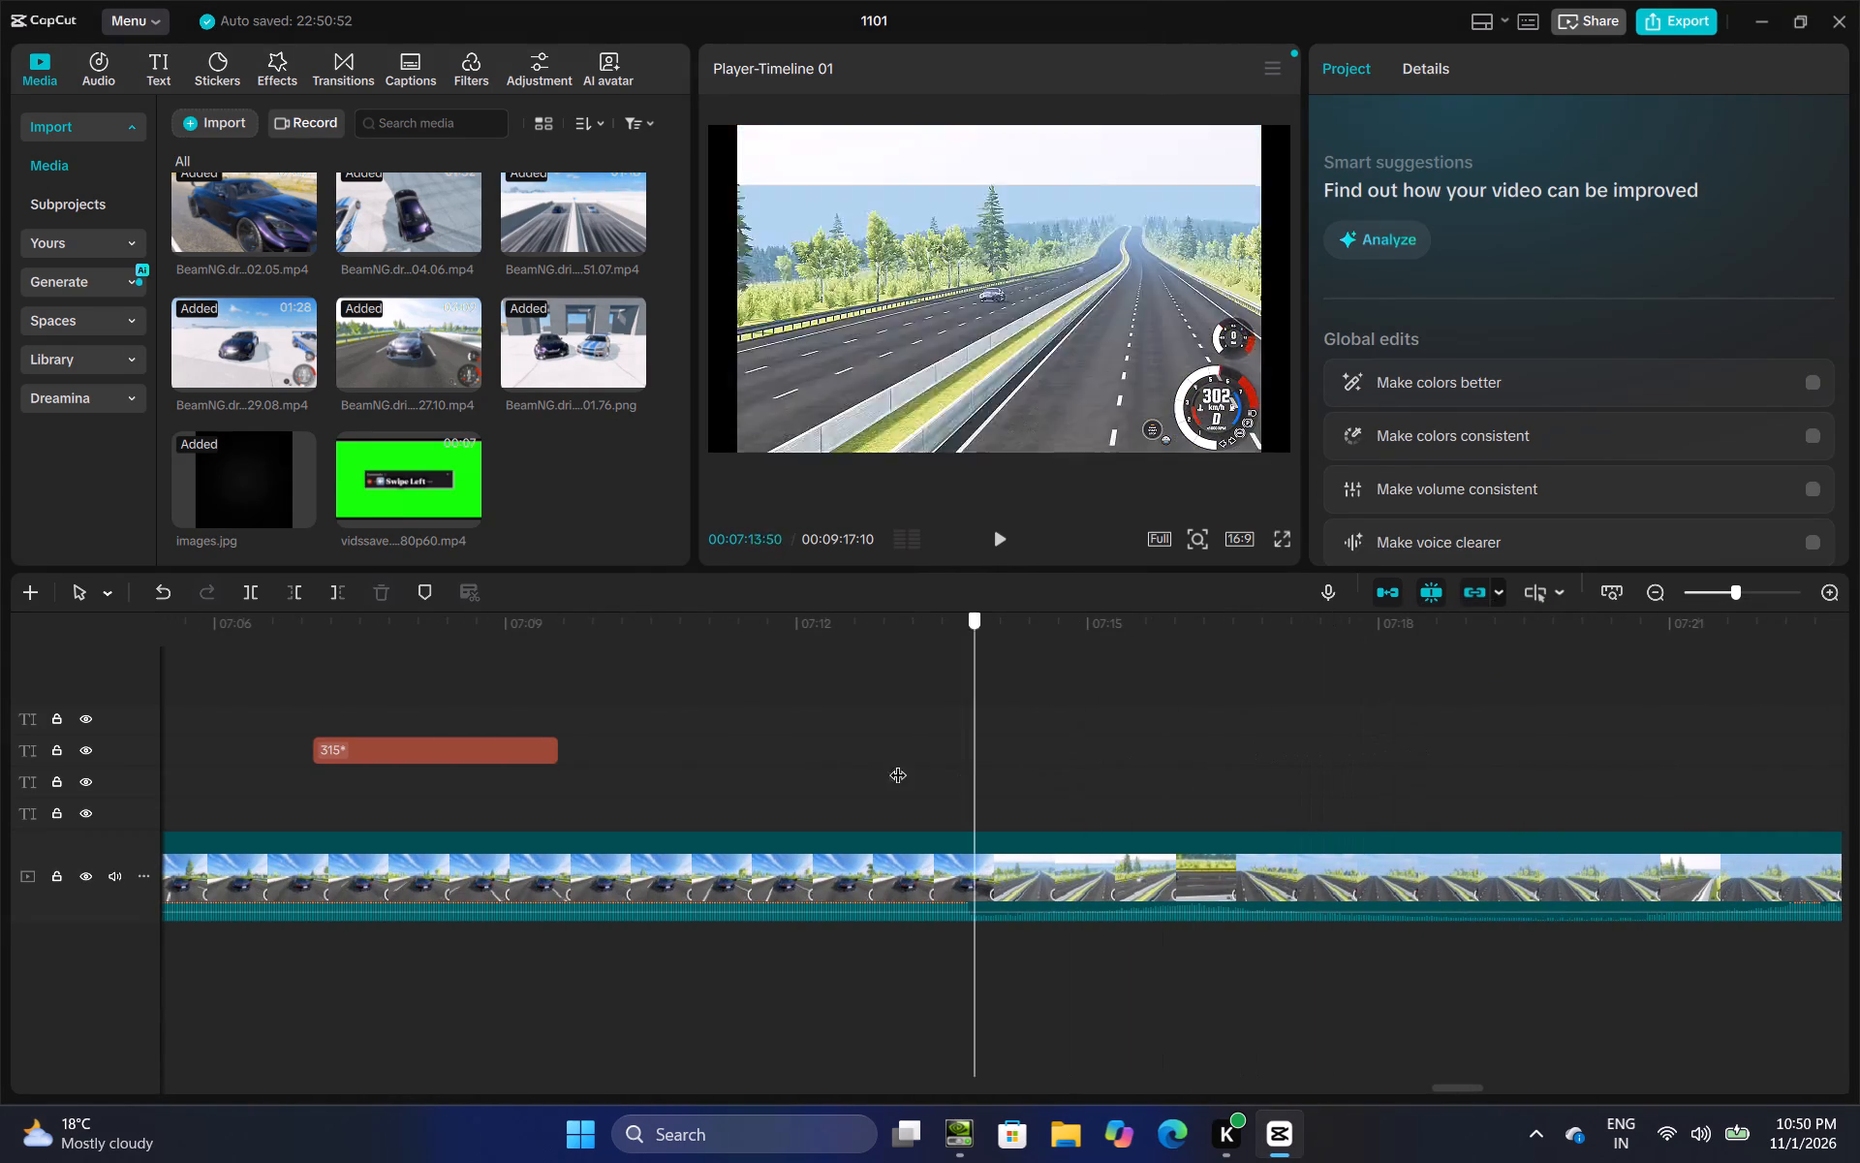
left_click_drag(898, 763, 1442, 751)
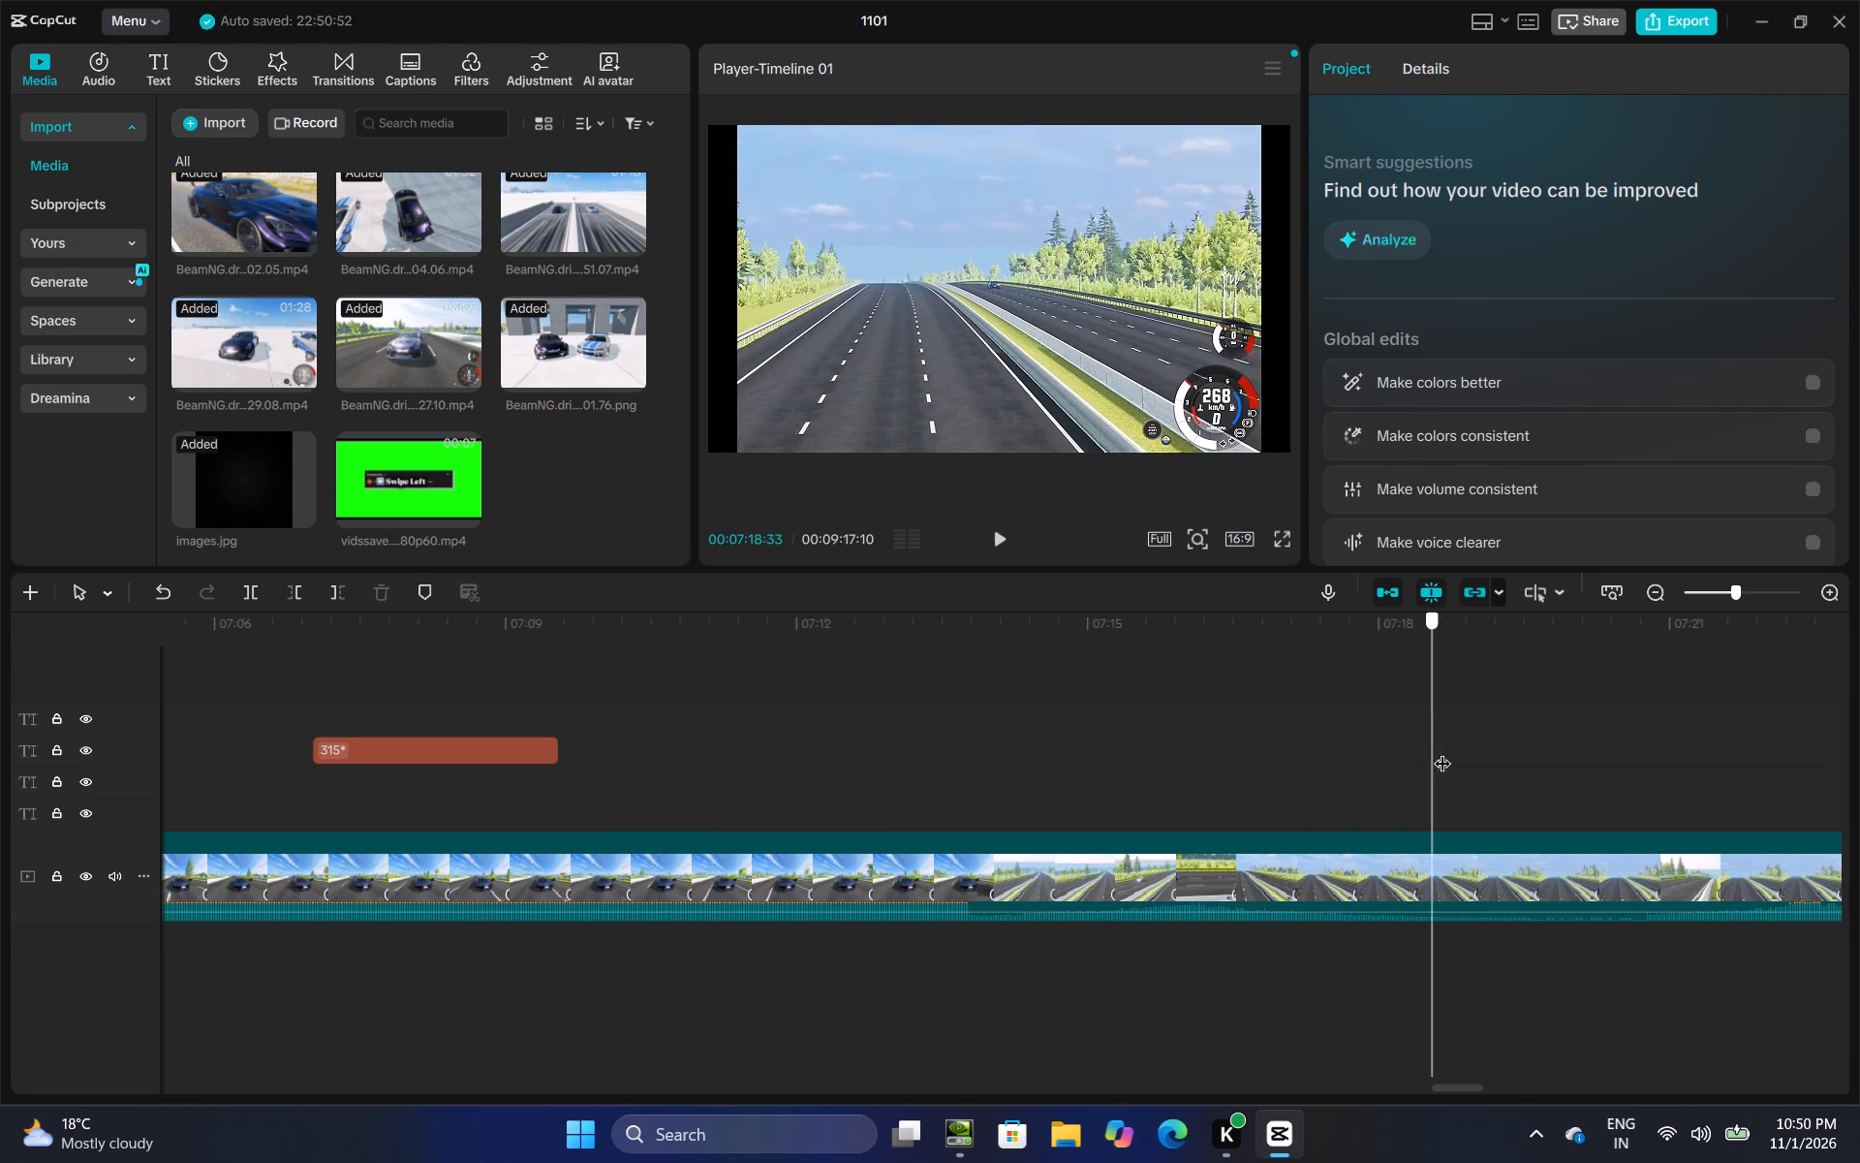
left_click_drag(1442, 751, 1445, 763)
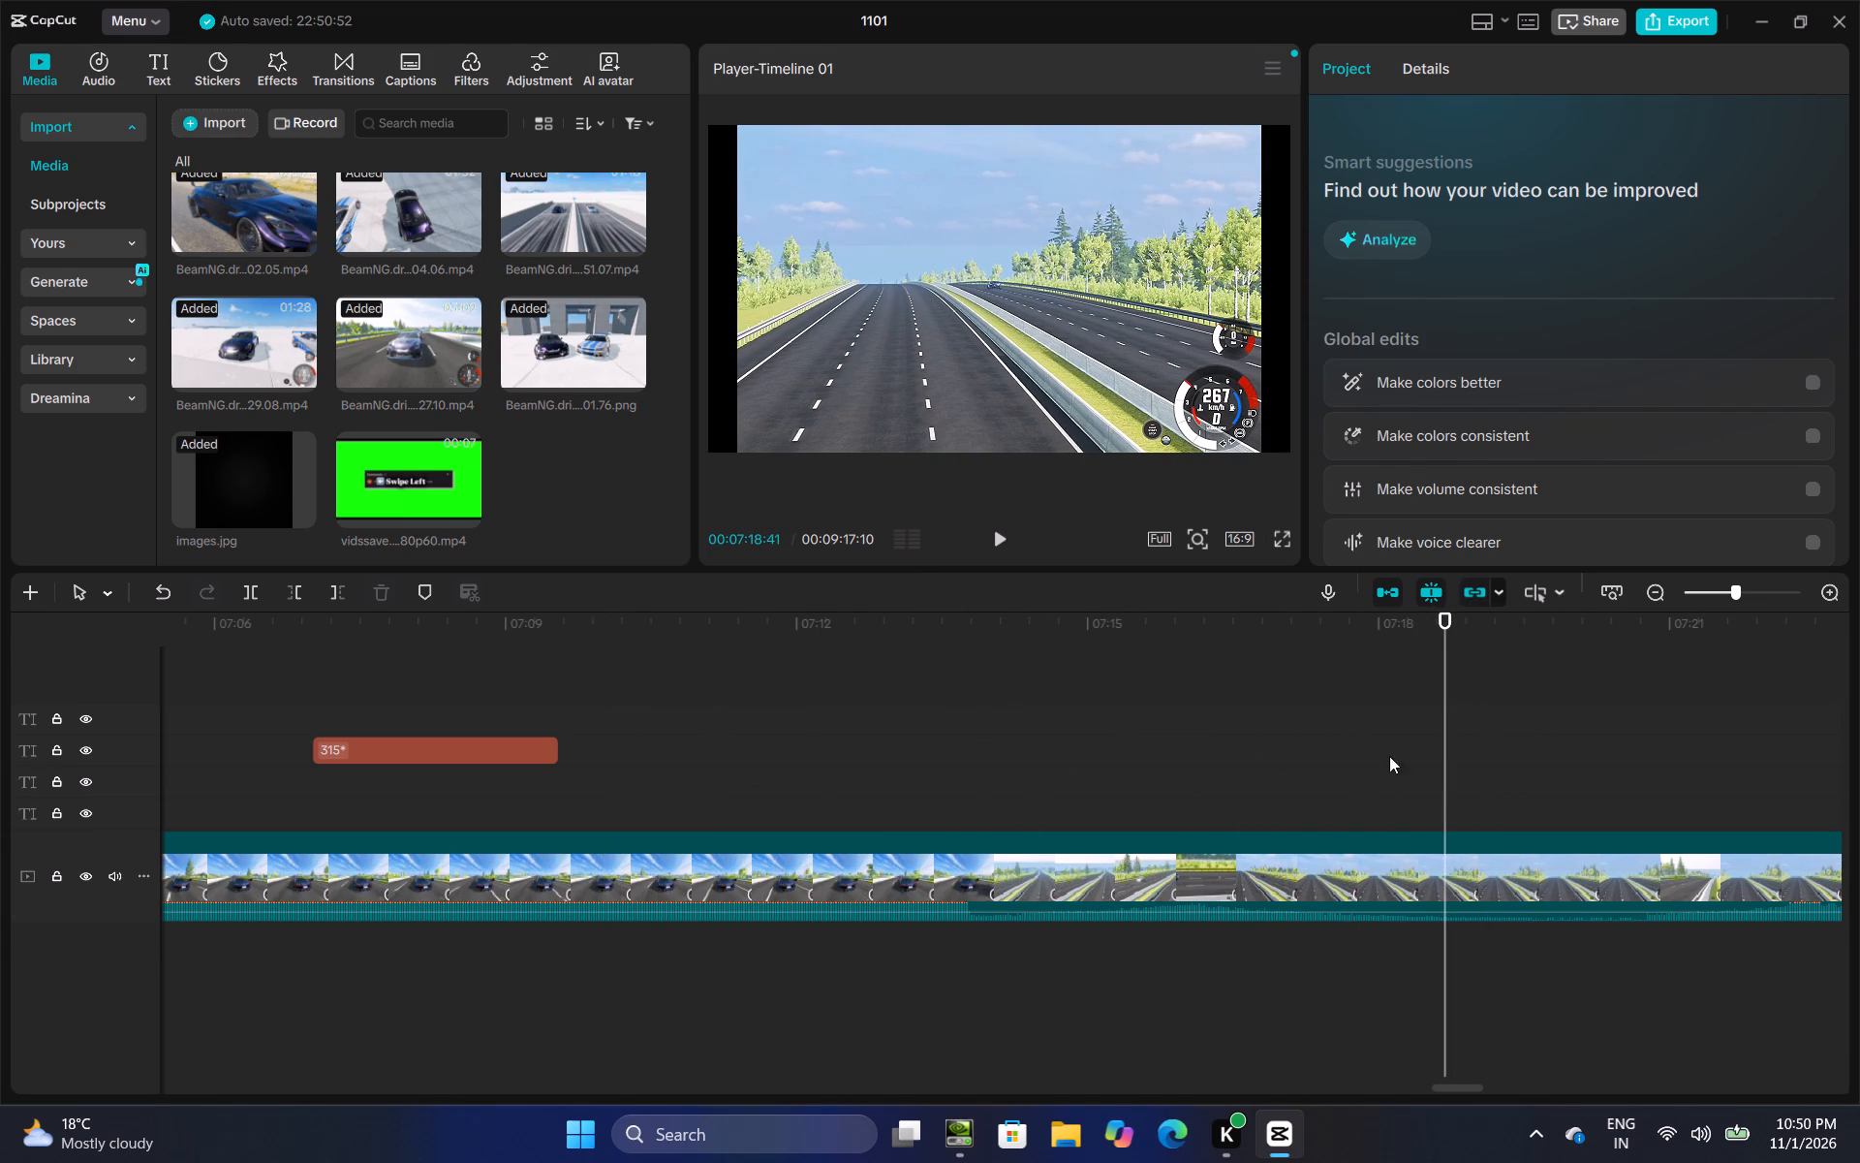
left_click(254, 586)
Trim the start of the second highway clip to the silver-and-blue car standing still, leaving 00:01:11:12, and play the cut.
left_click(1499, 850)
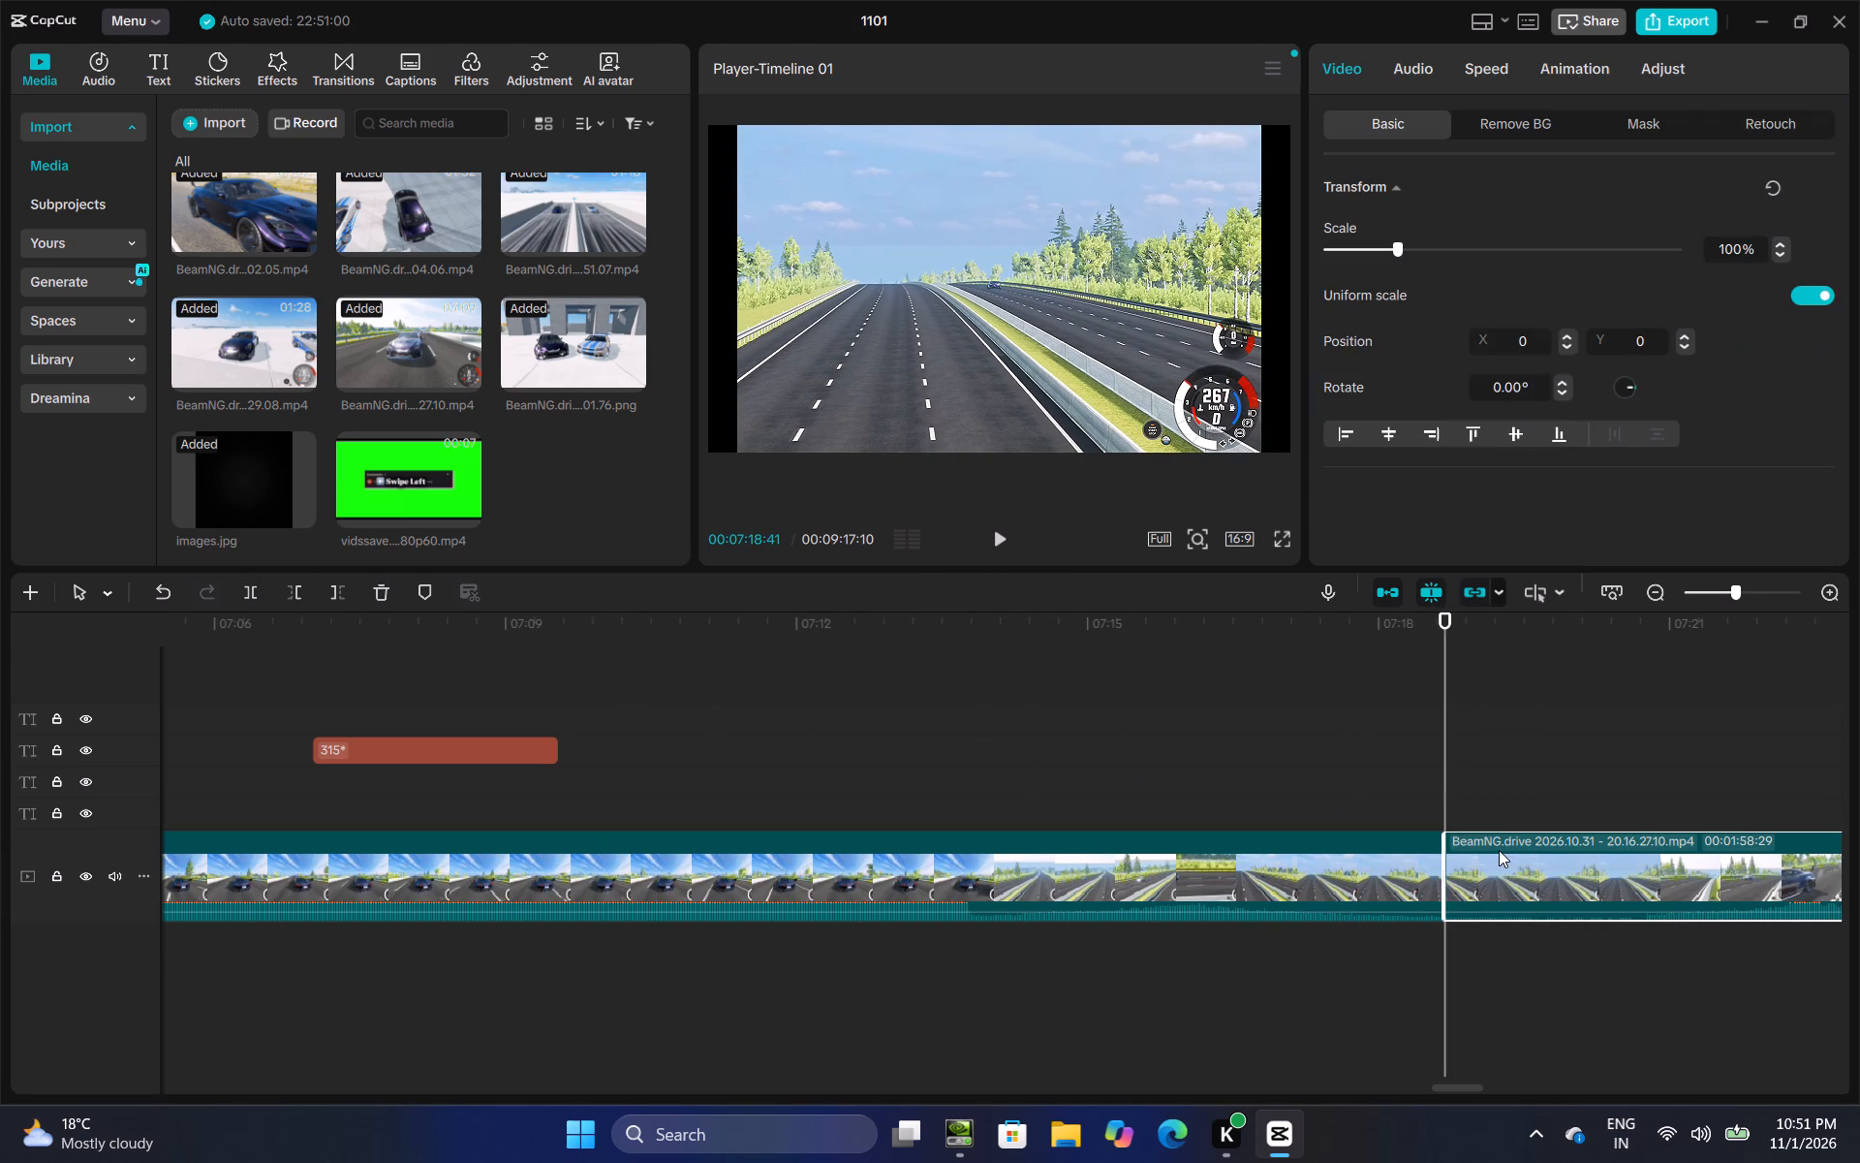
left_click_drag(1442, 862, 1859, 838)
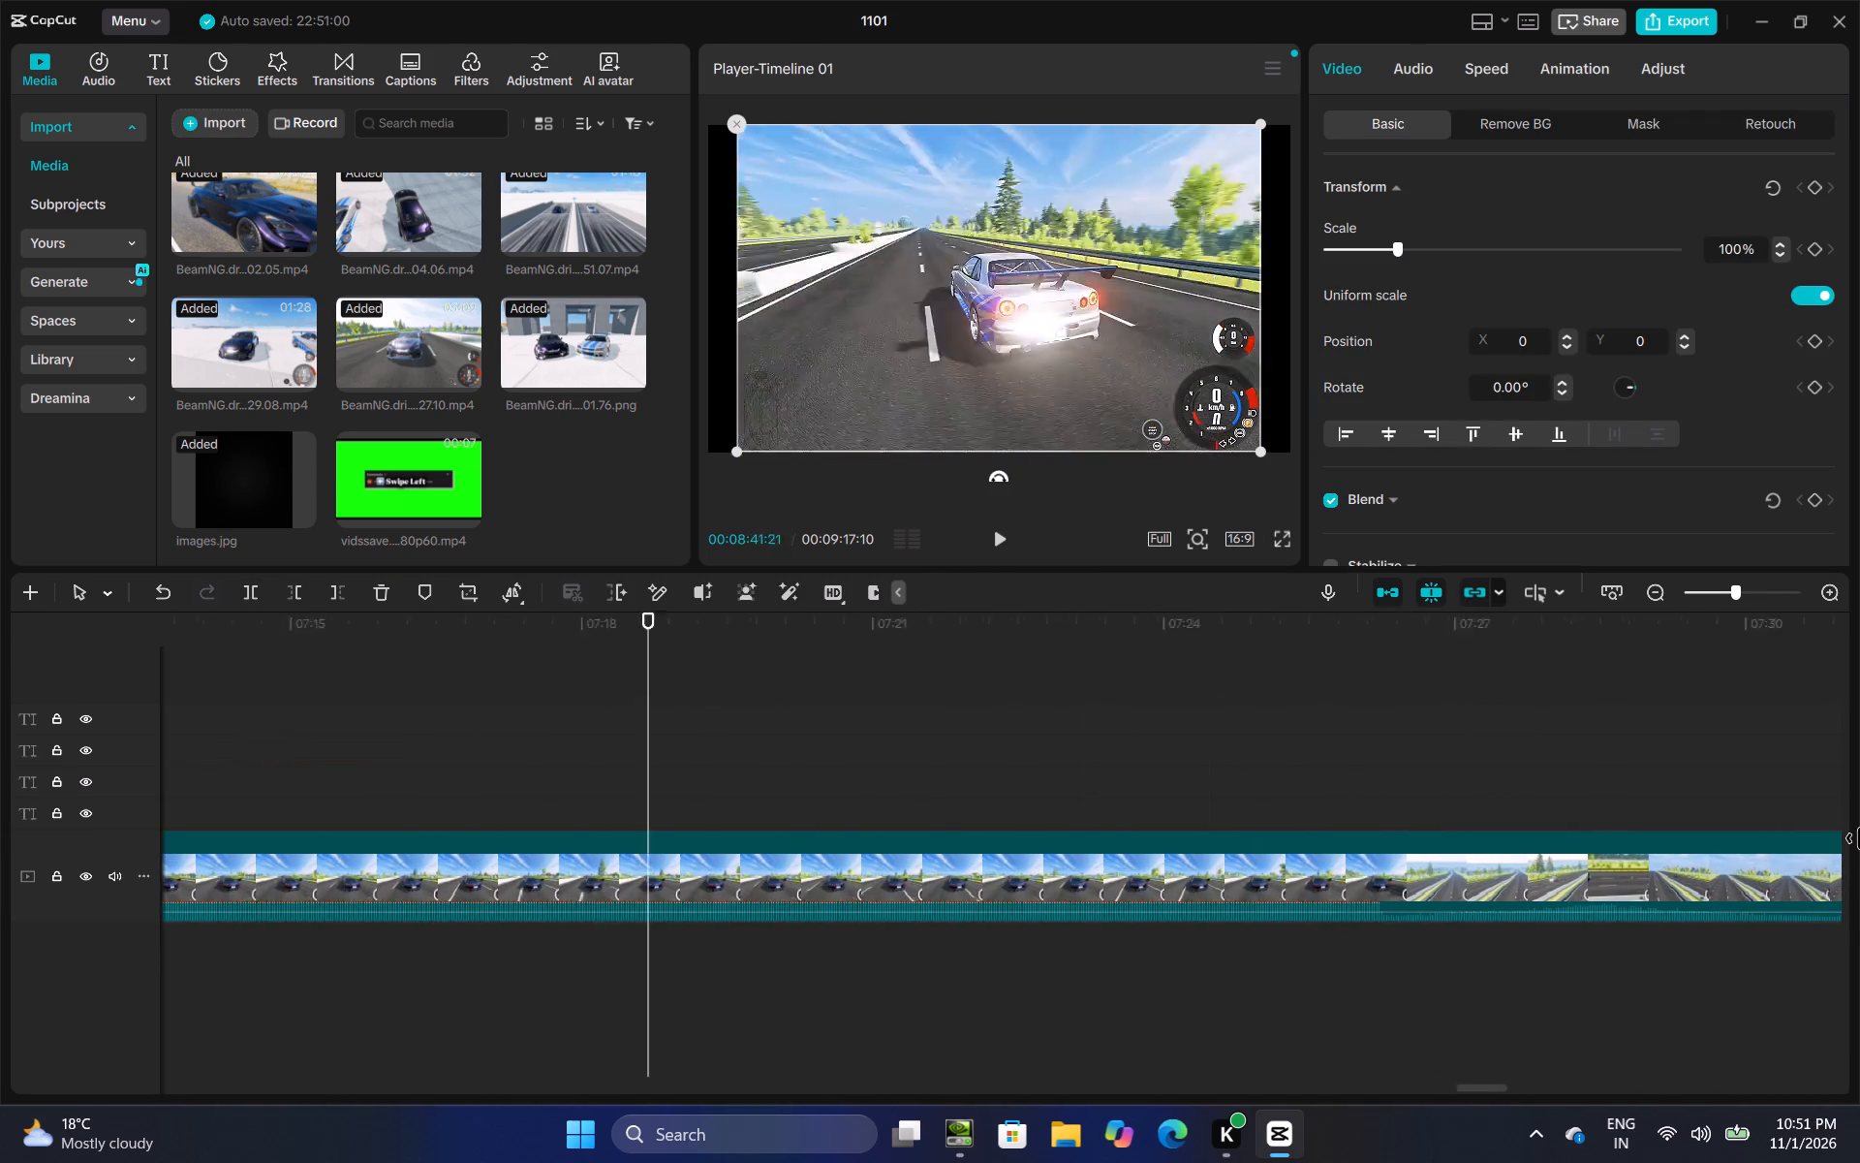
left_click_drag(1859, 838, 1859, 821)
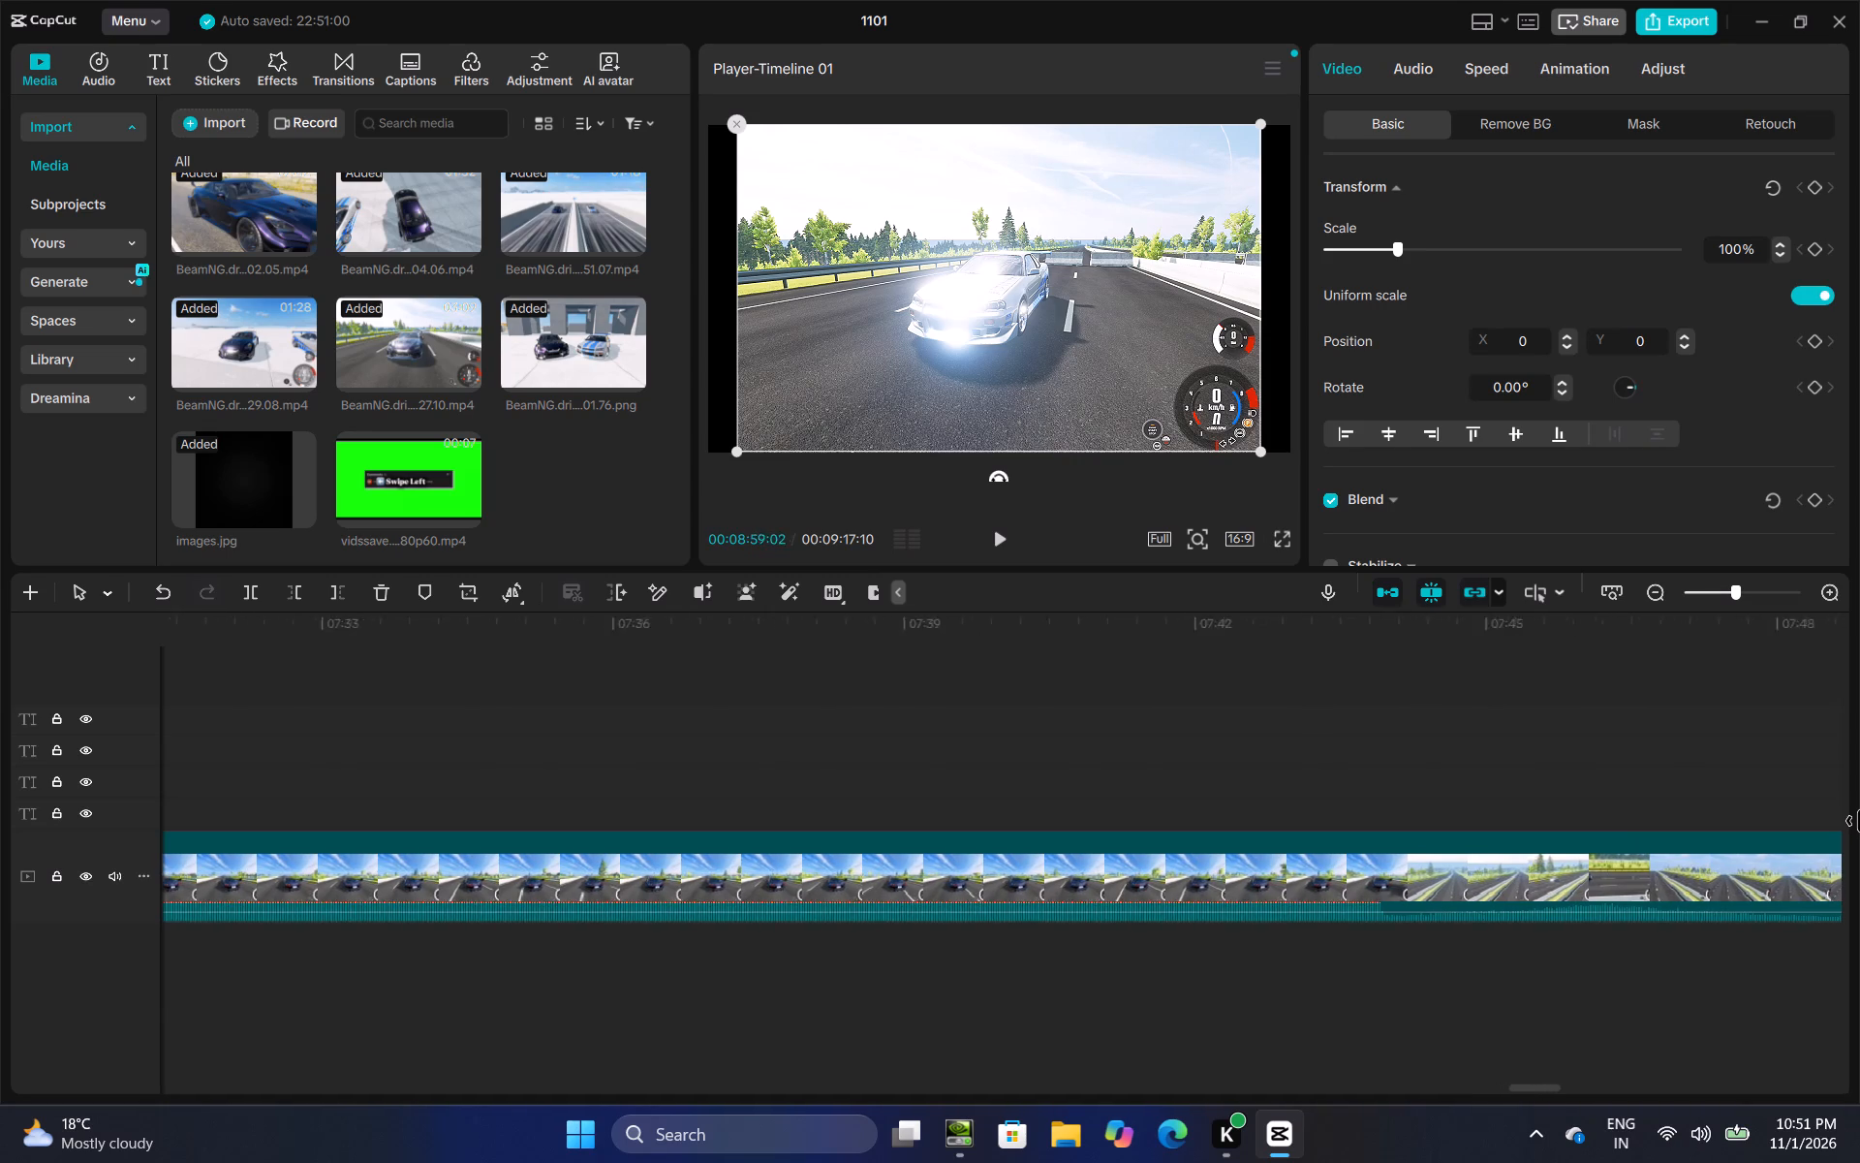
left_click_drag(1859, 821, 1263, 852)
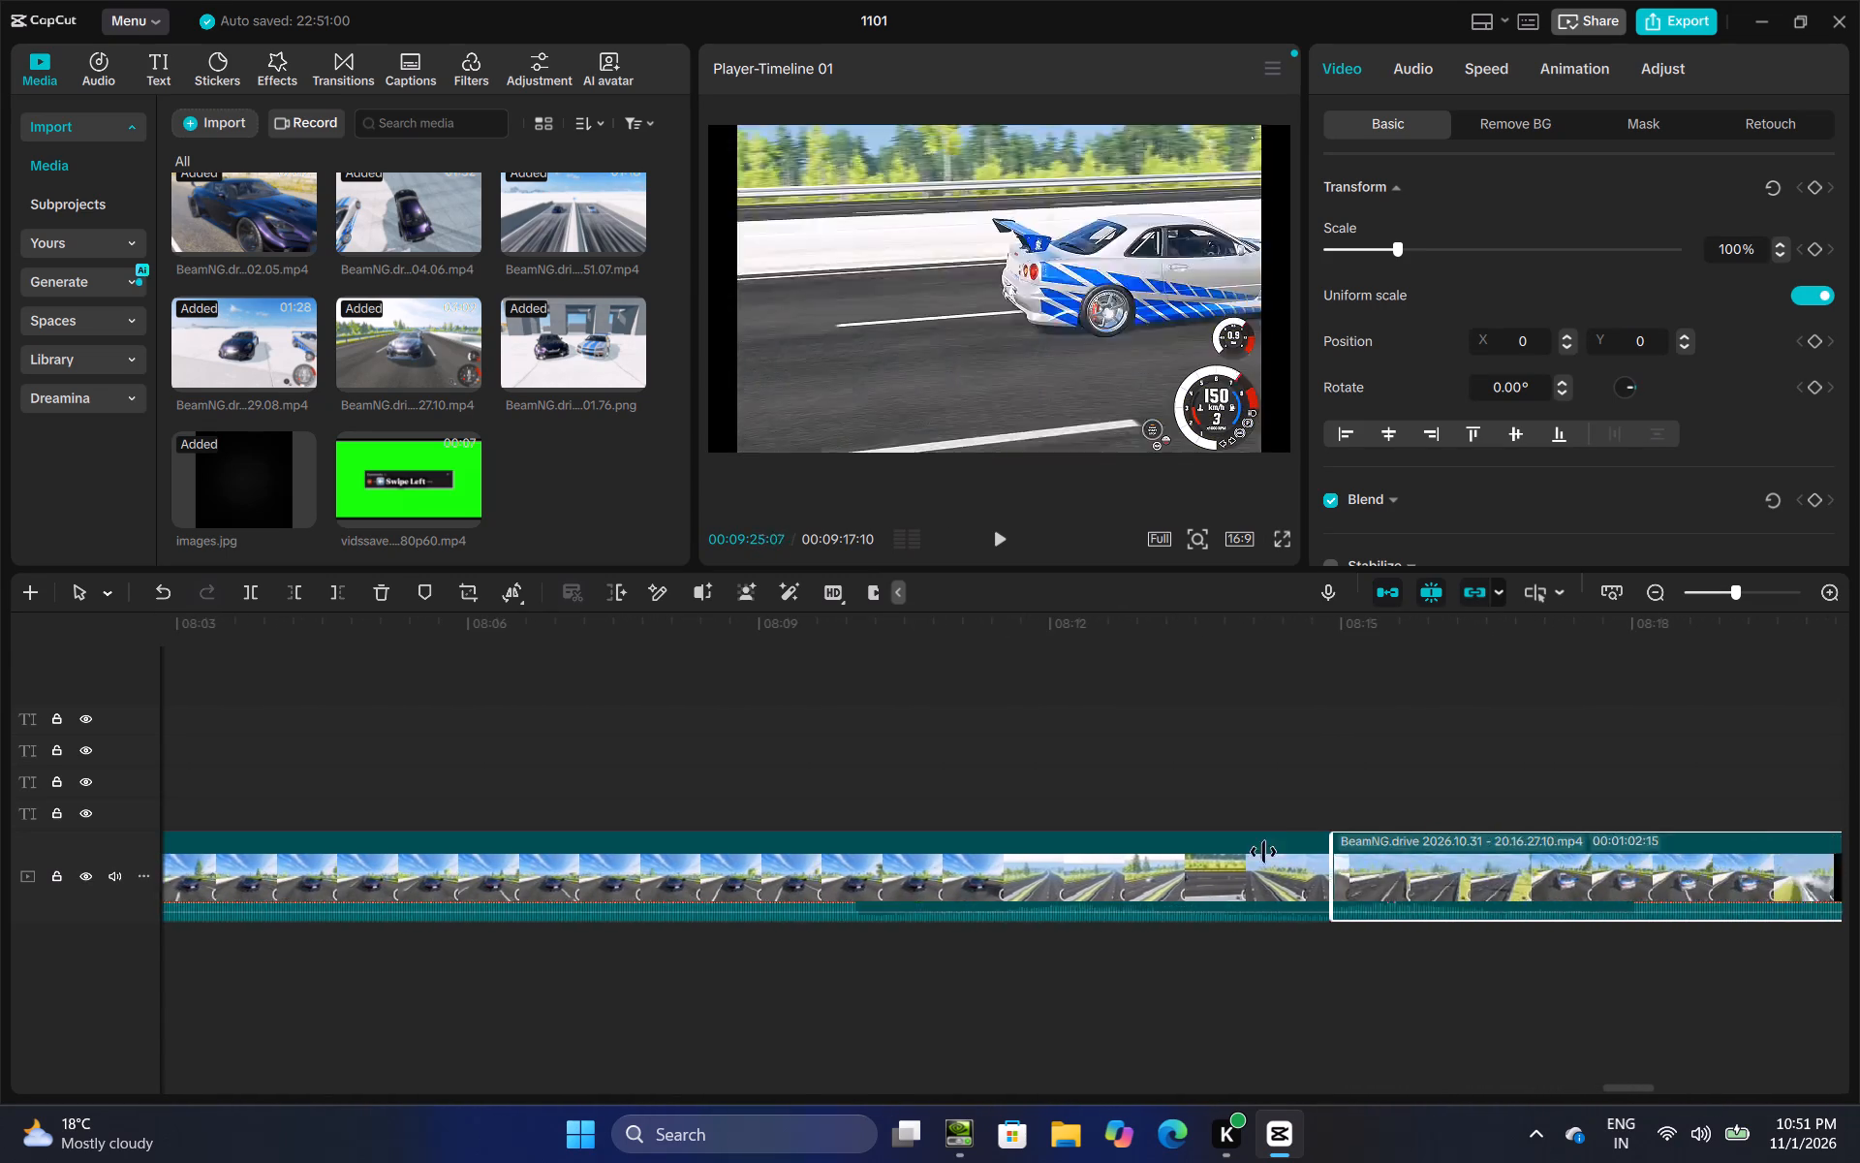
left_click_drag(1263, 852, 388, 850)
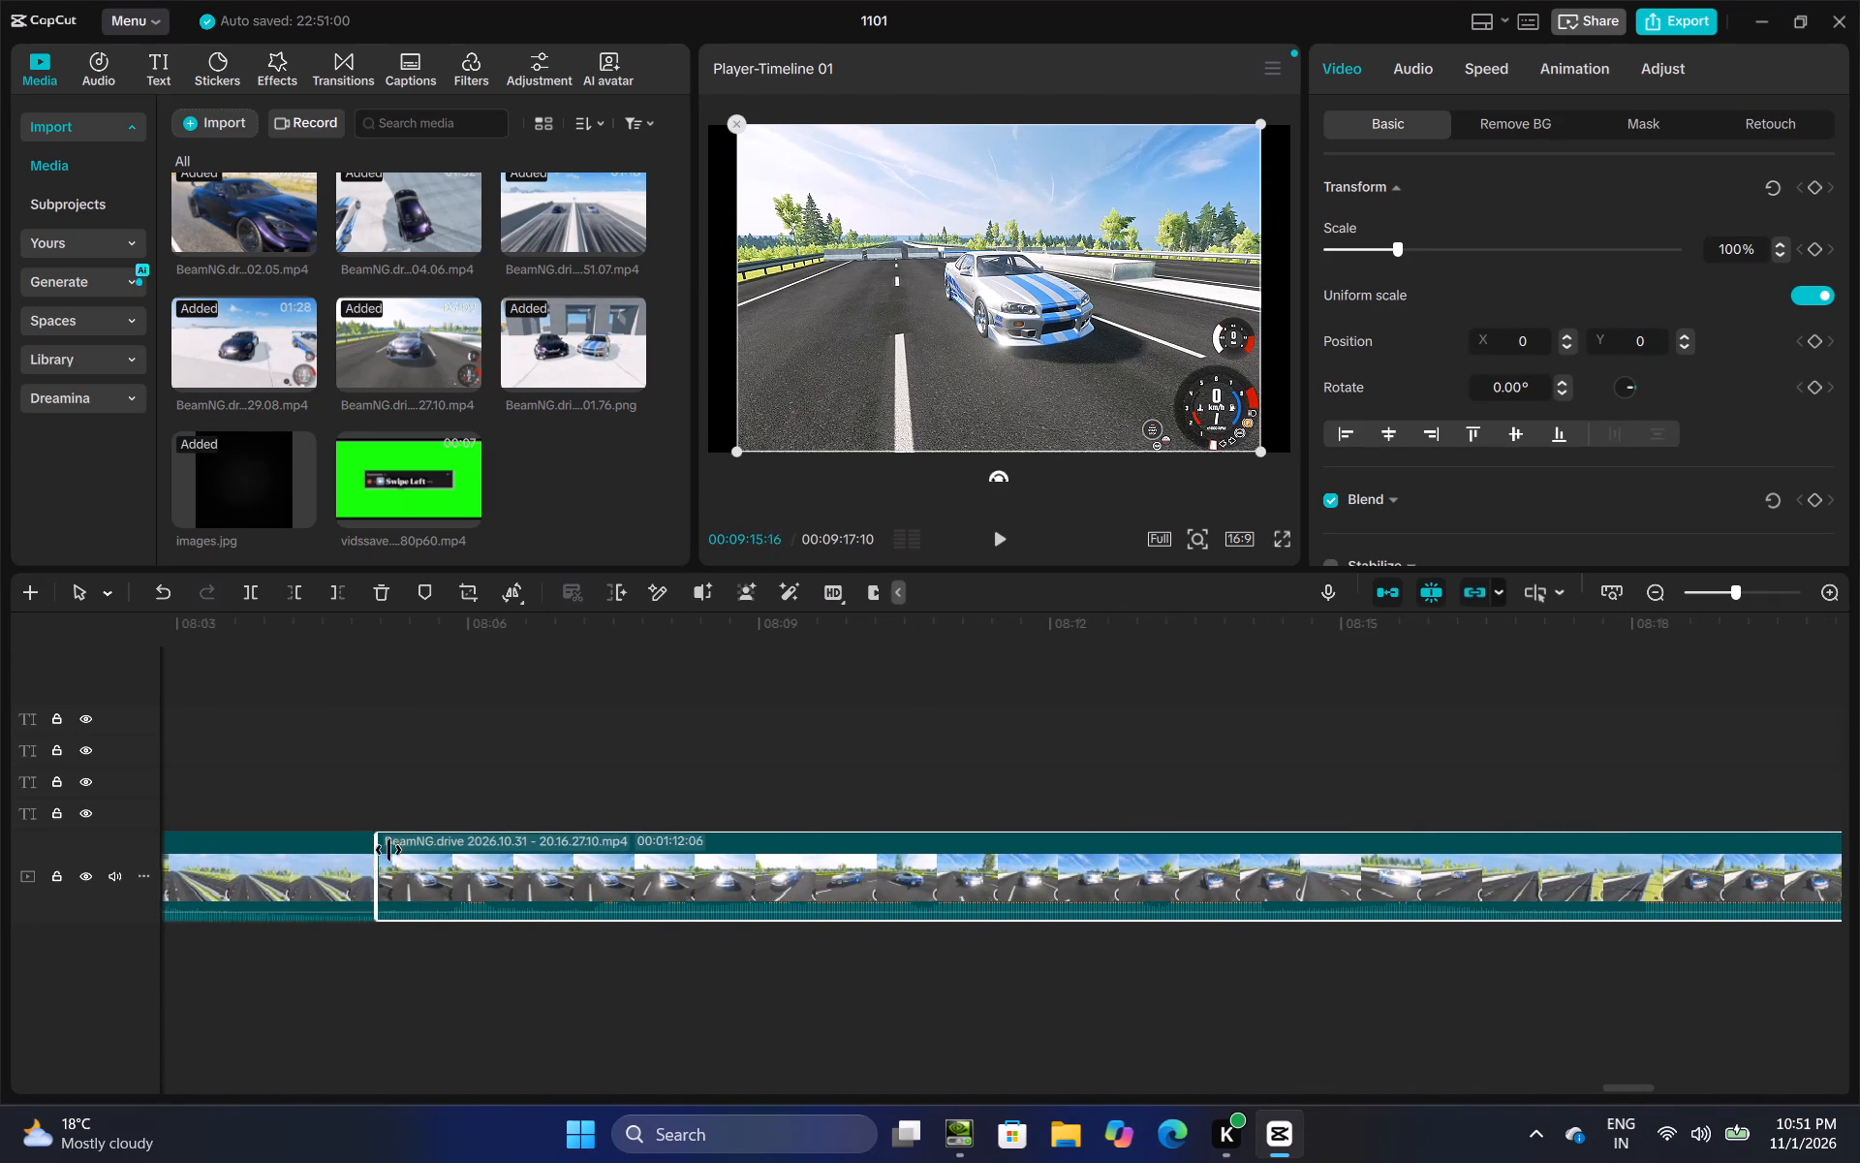
left_click_drag(388, 850, 864, 852)
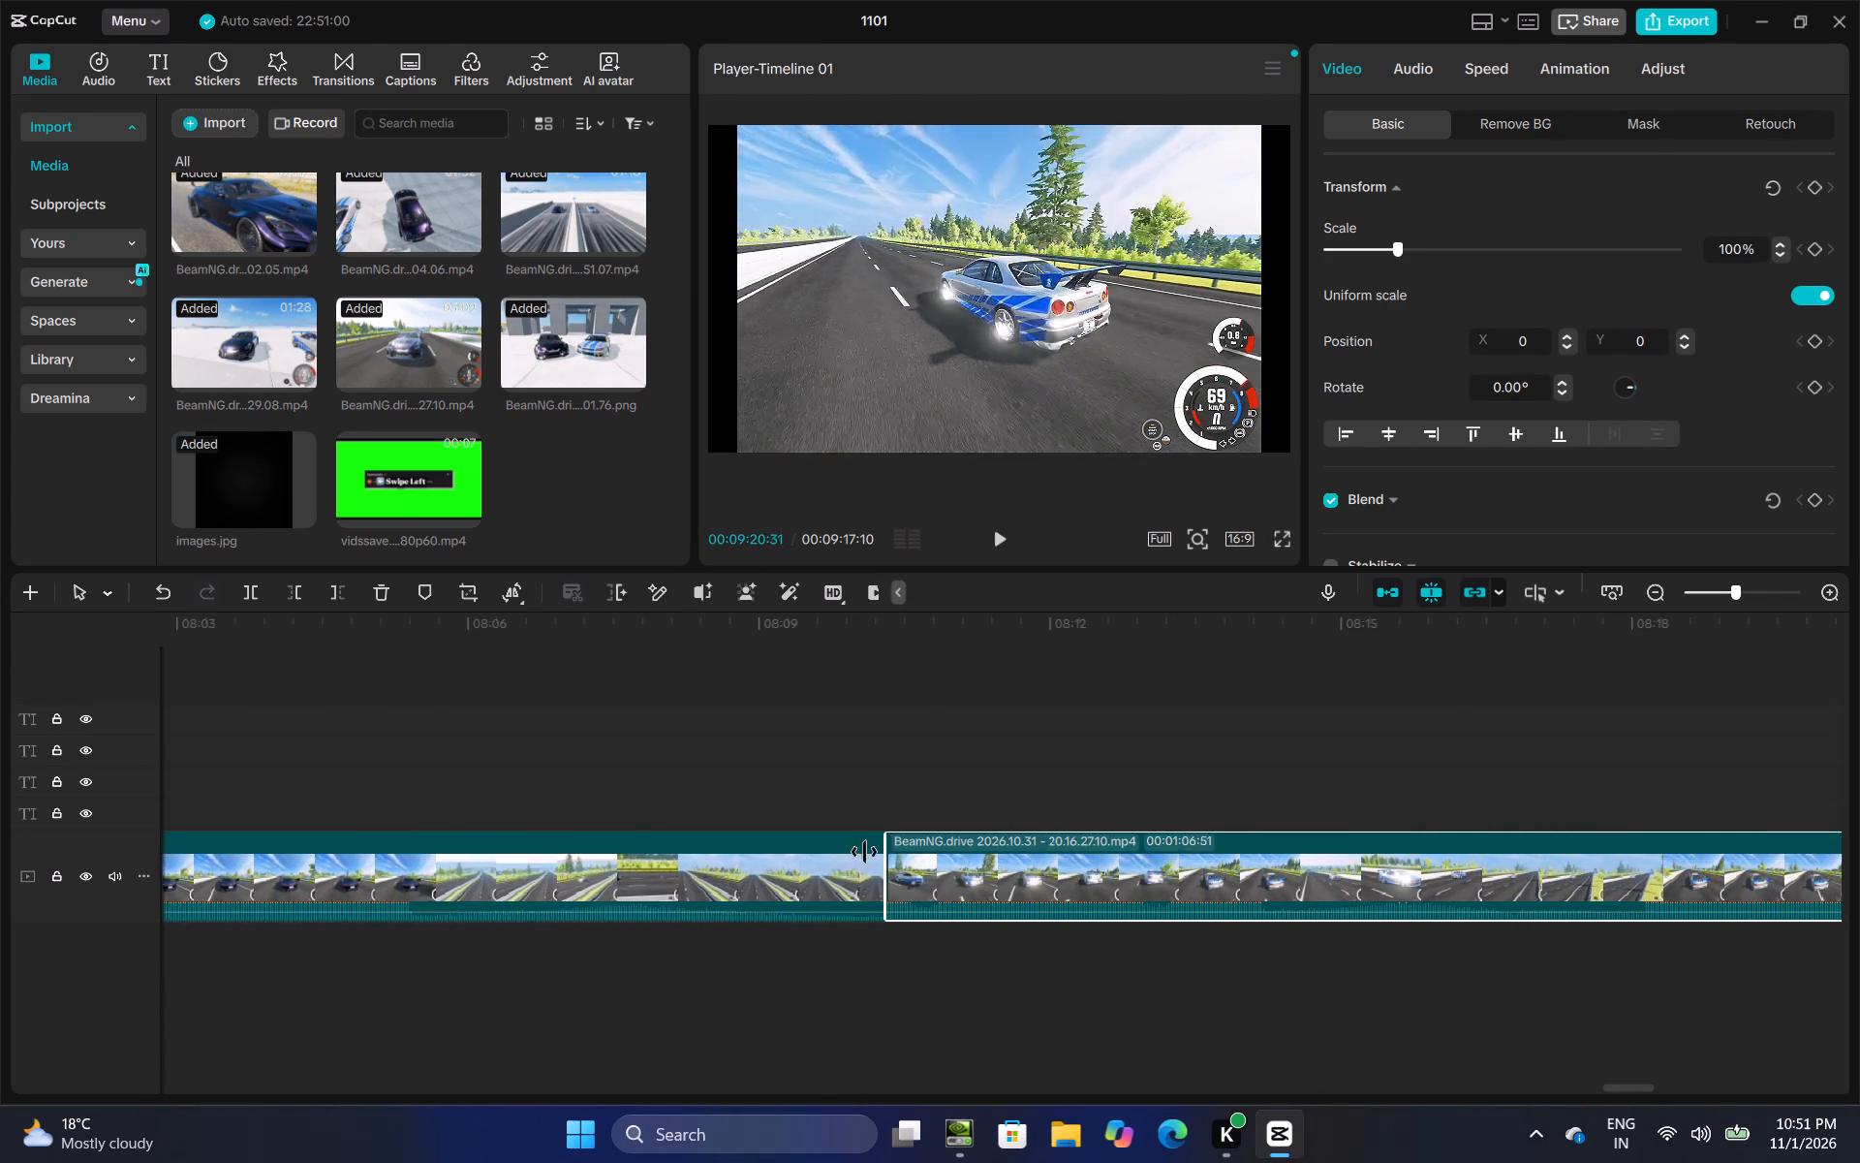
left_click_drag(864, 852, 1859, 800)
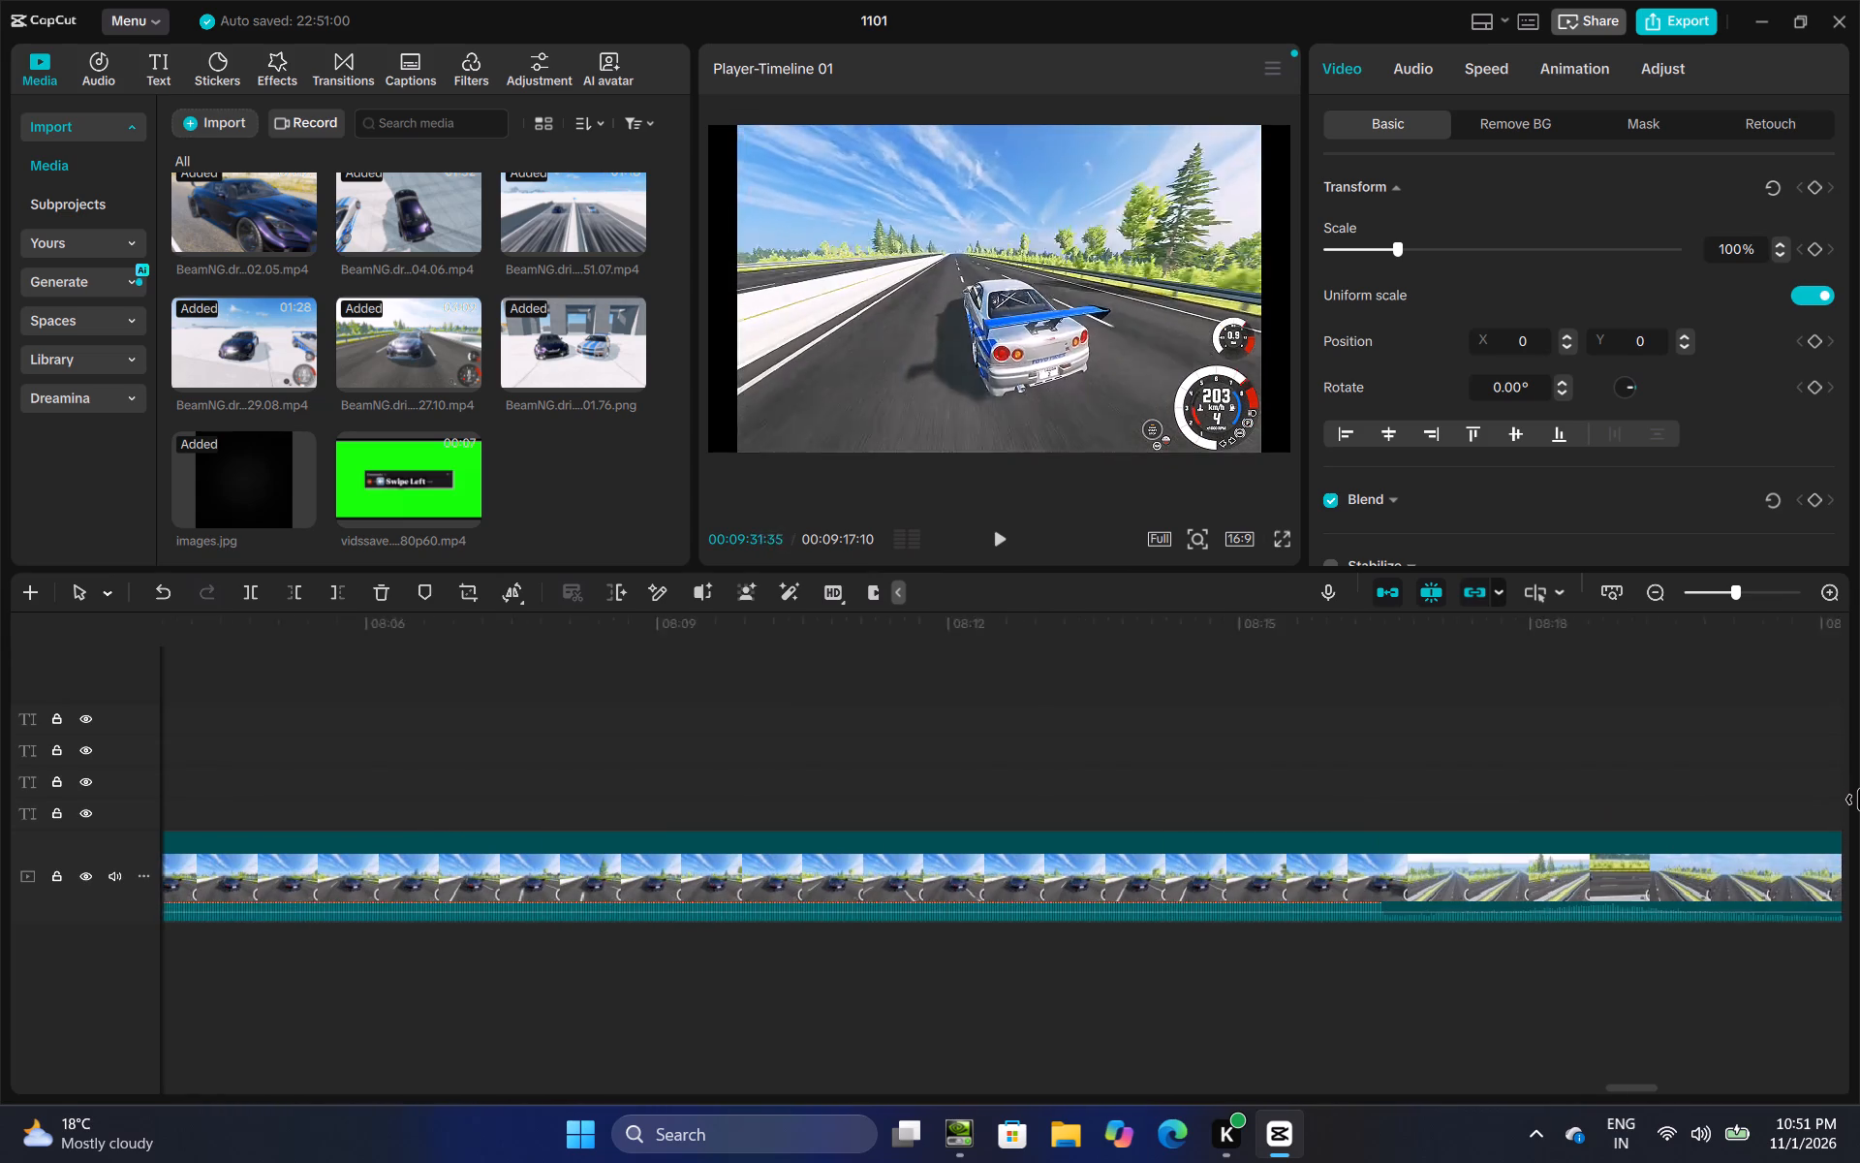
left_click_drag(1859, 800, 1859, 797)
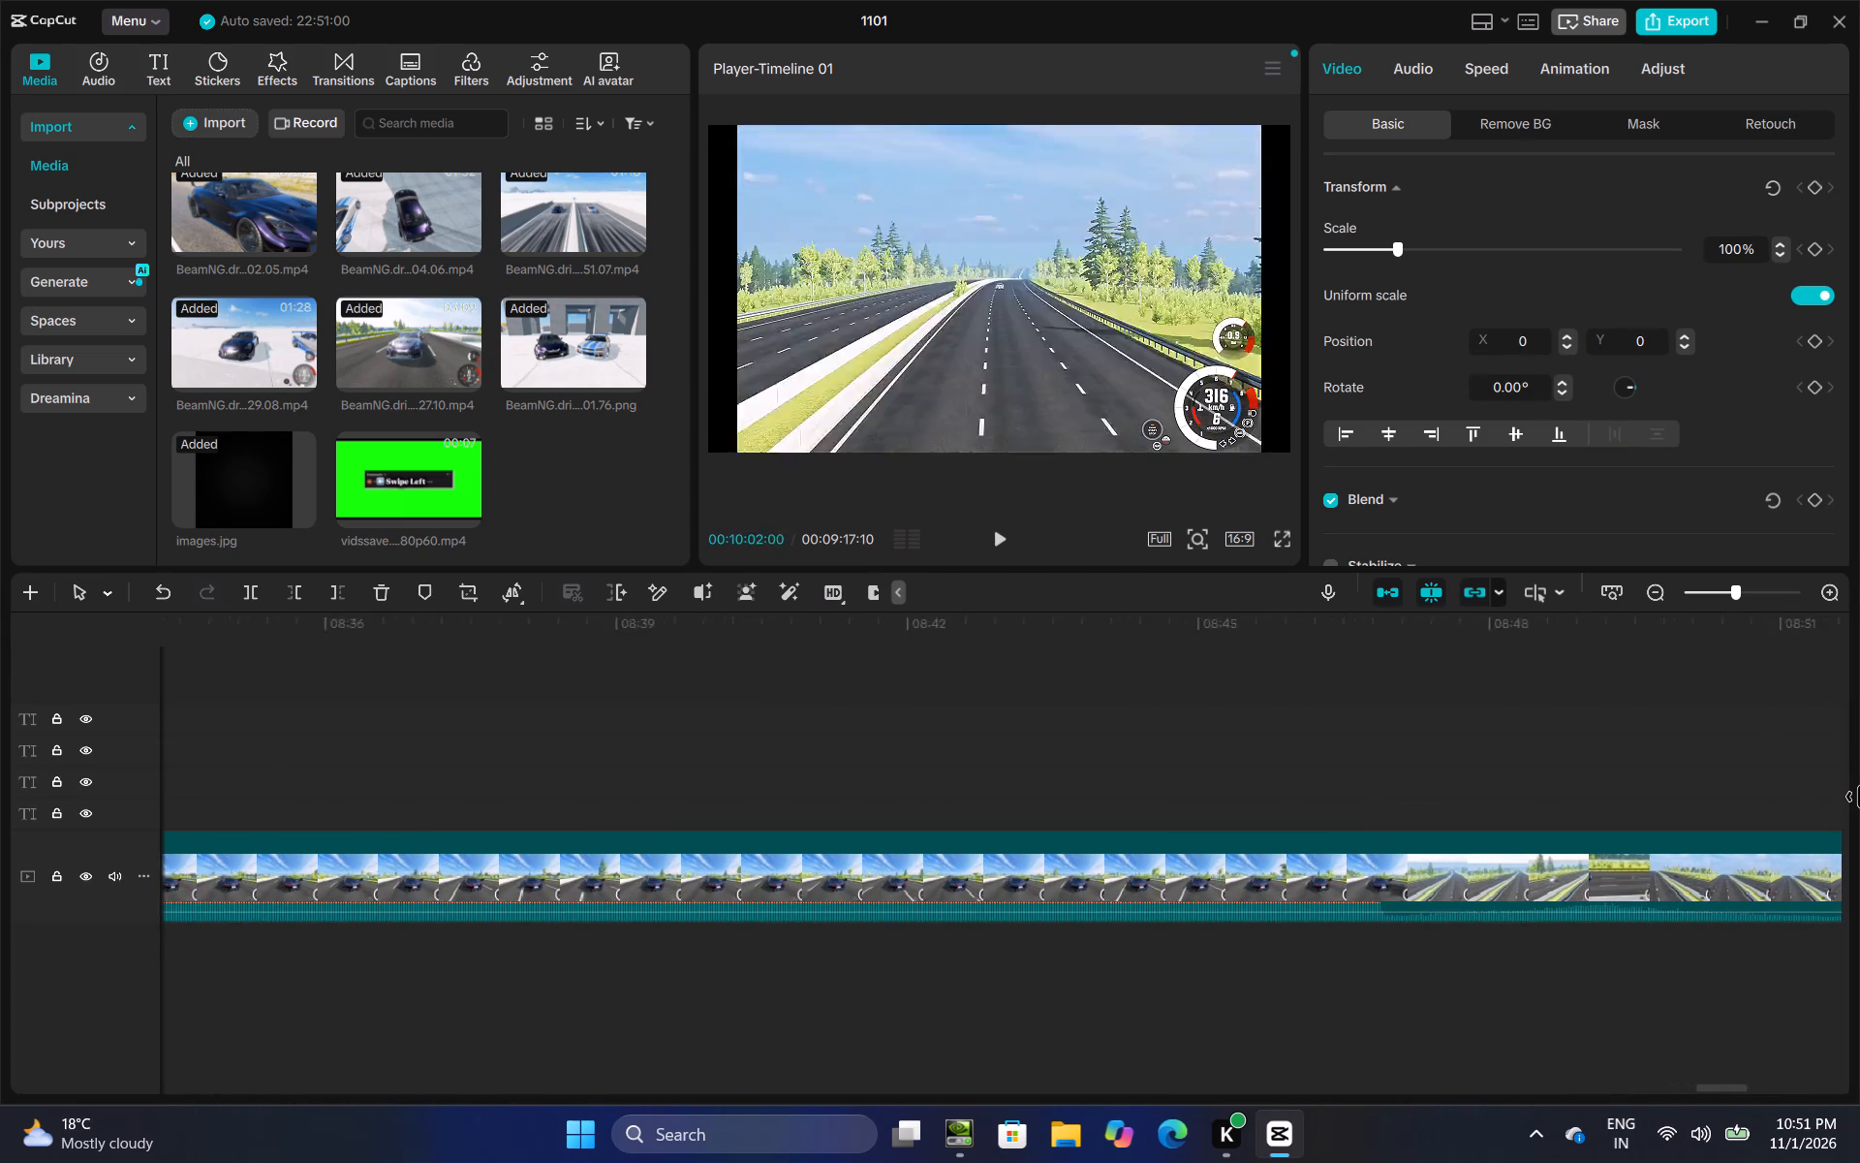
left_click_drag(1859, 797, 528, 809)
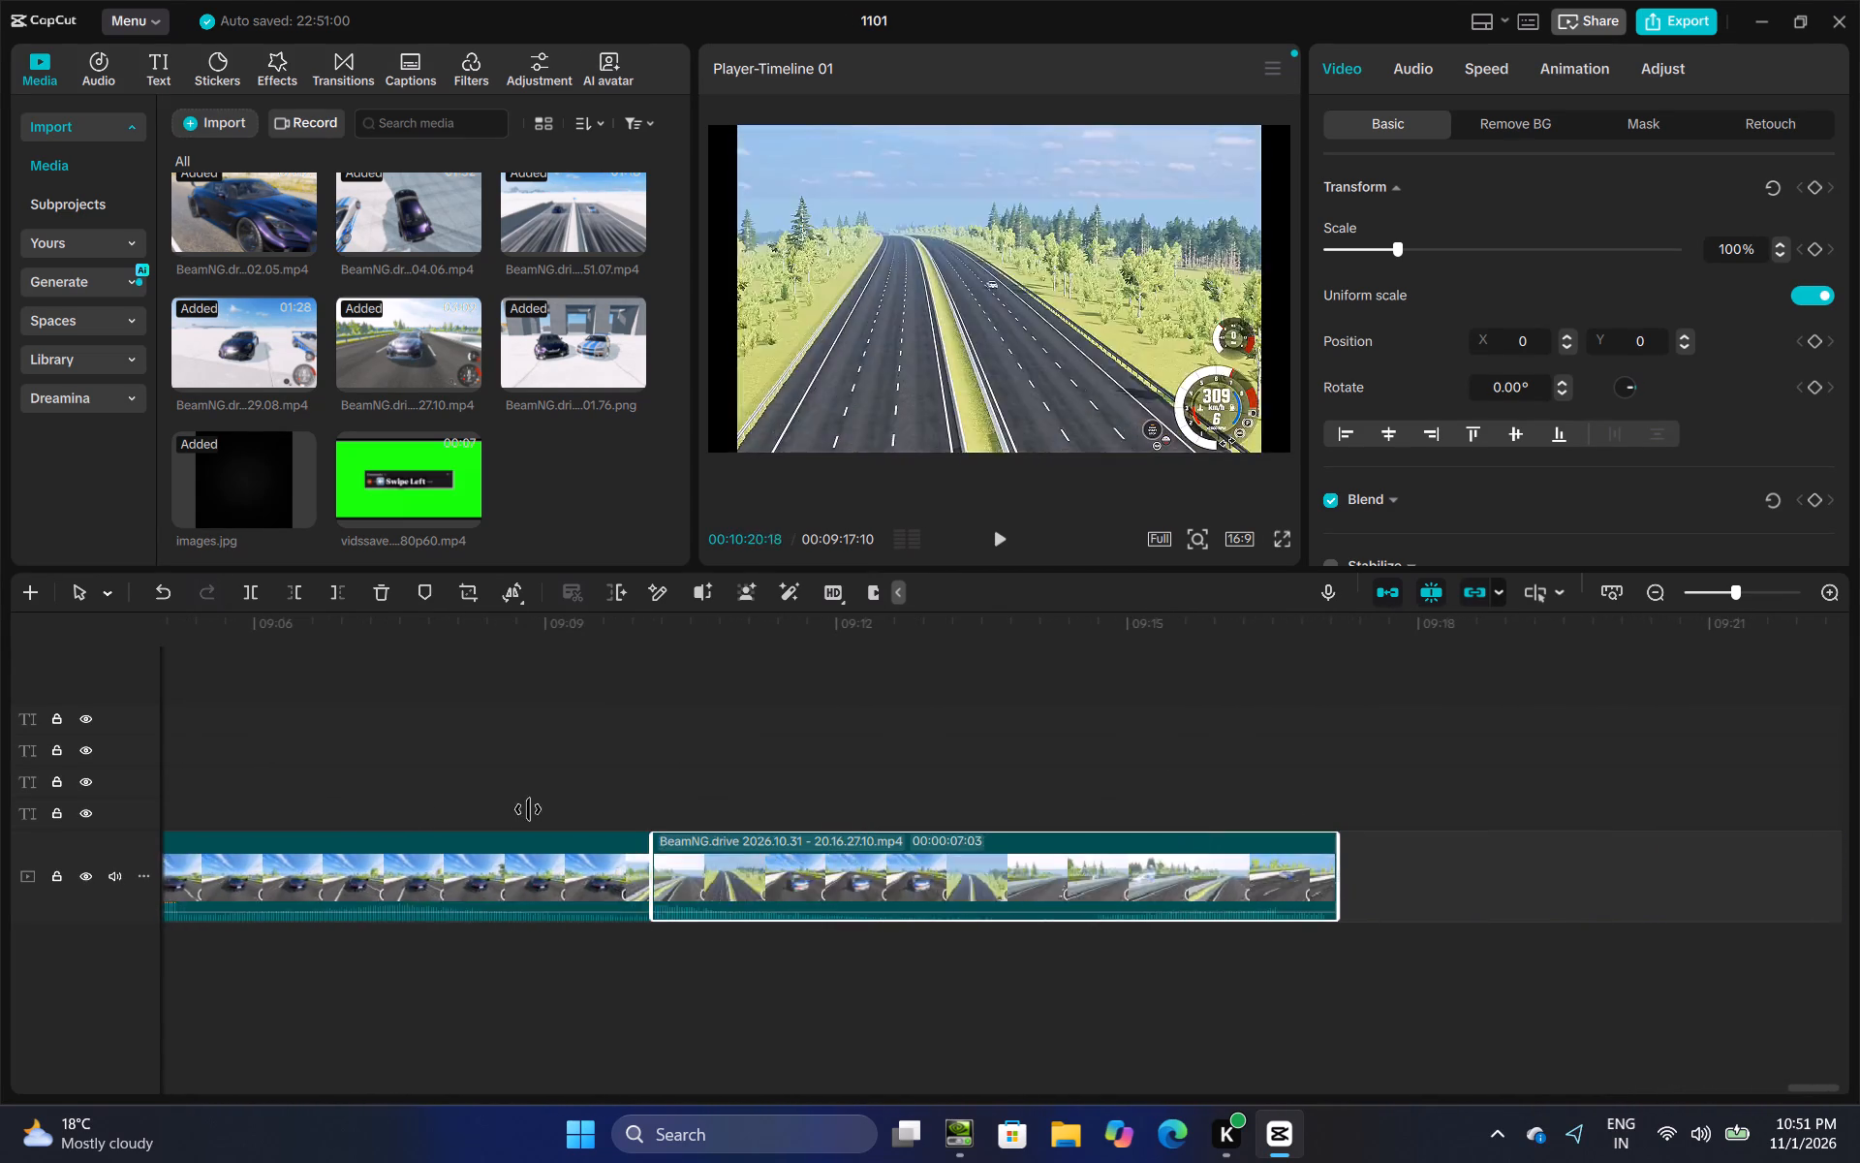
left_click_drag(528, 809, 135, 808)
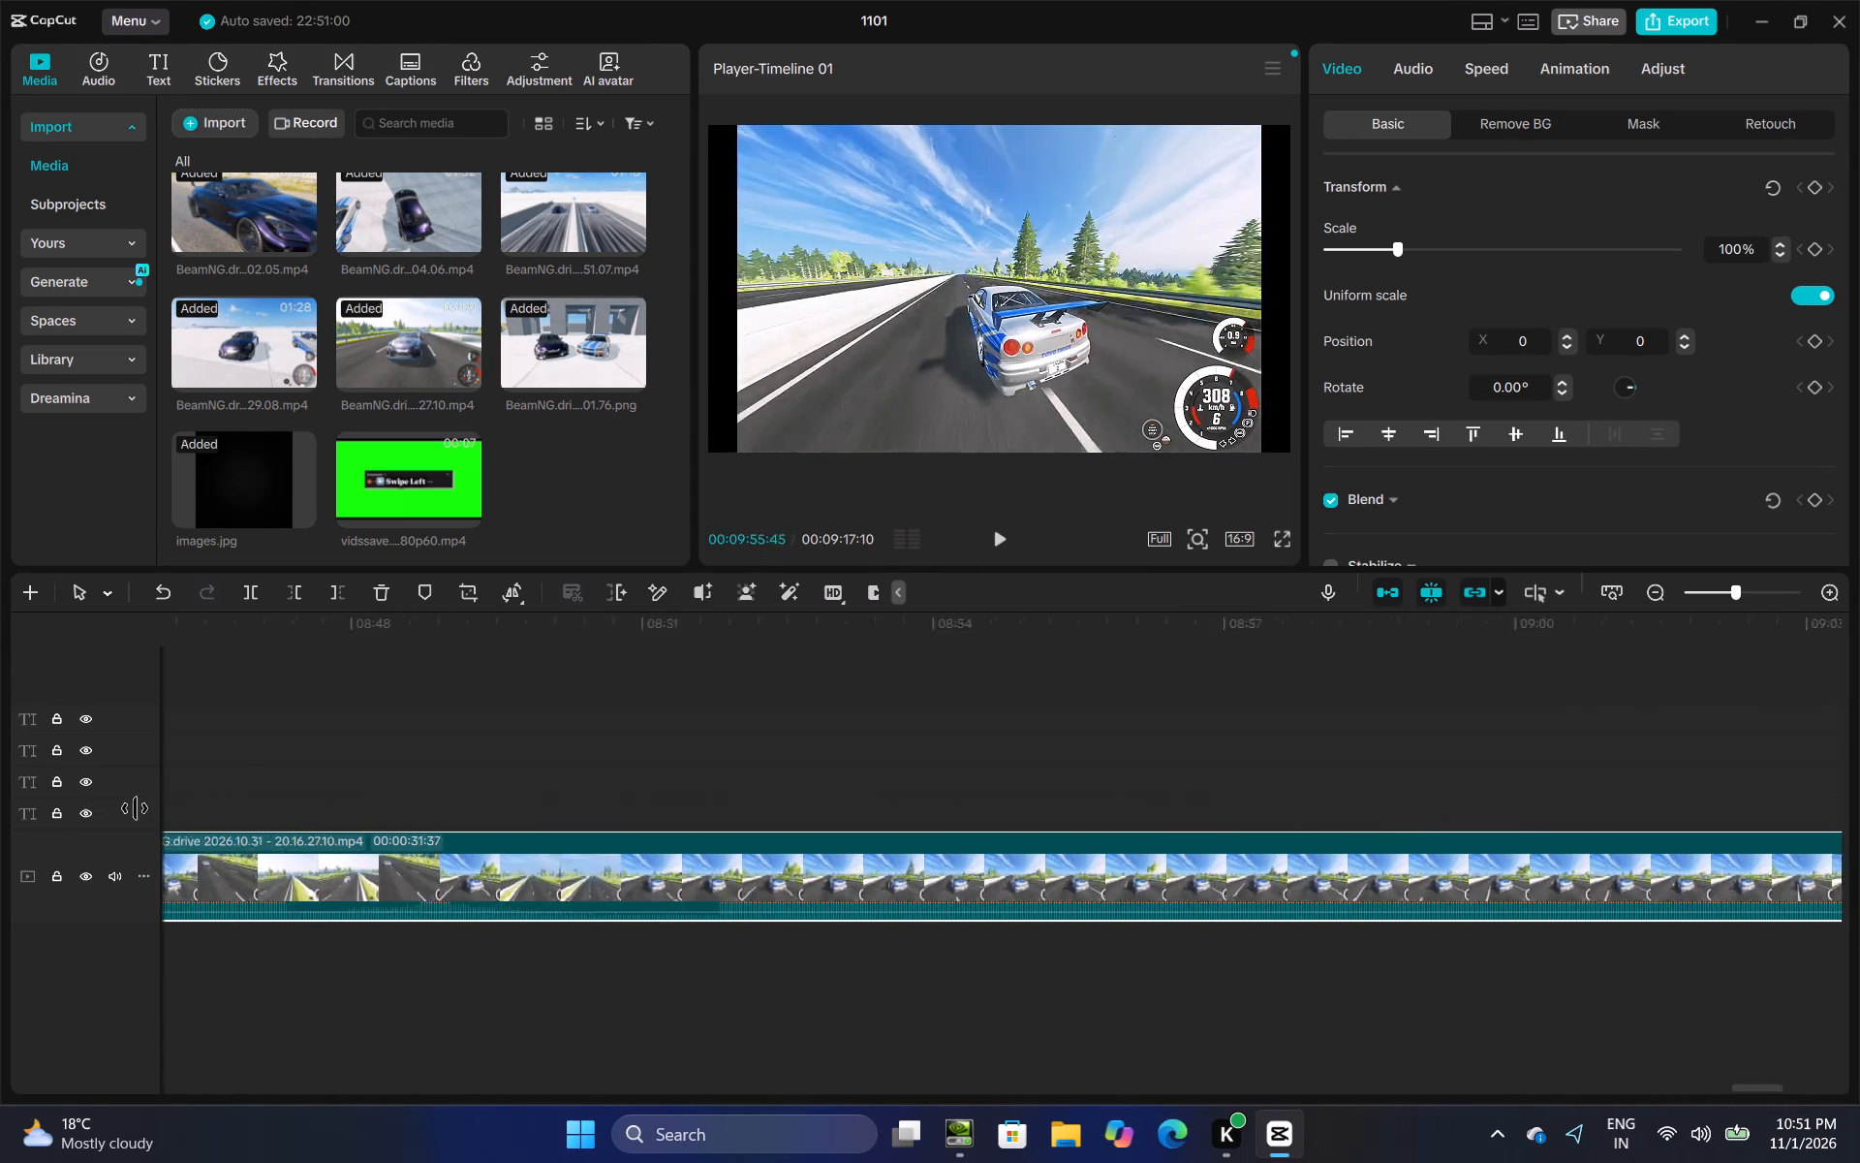
left_click_drag(135, 808, 336, 828)
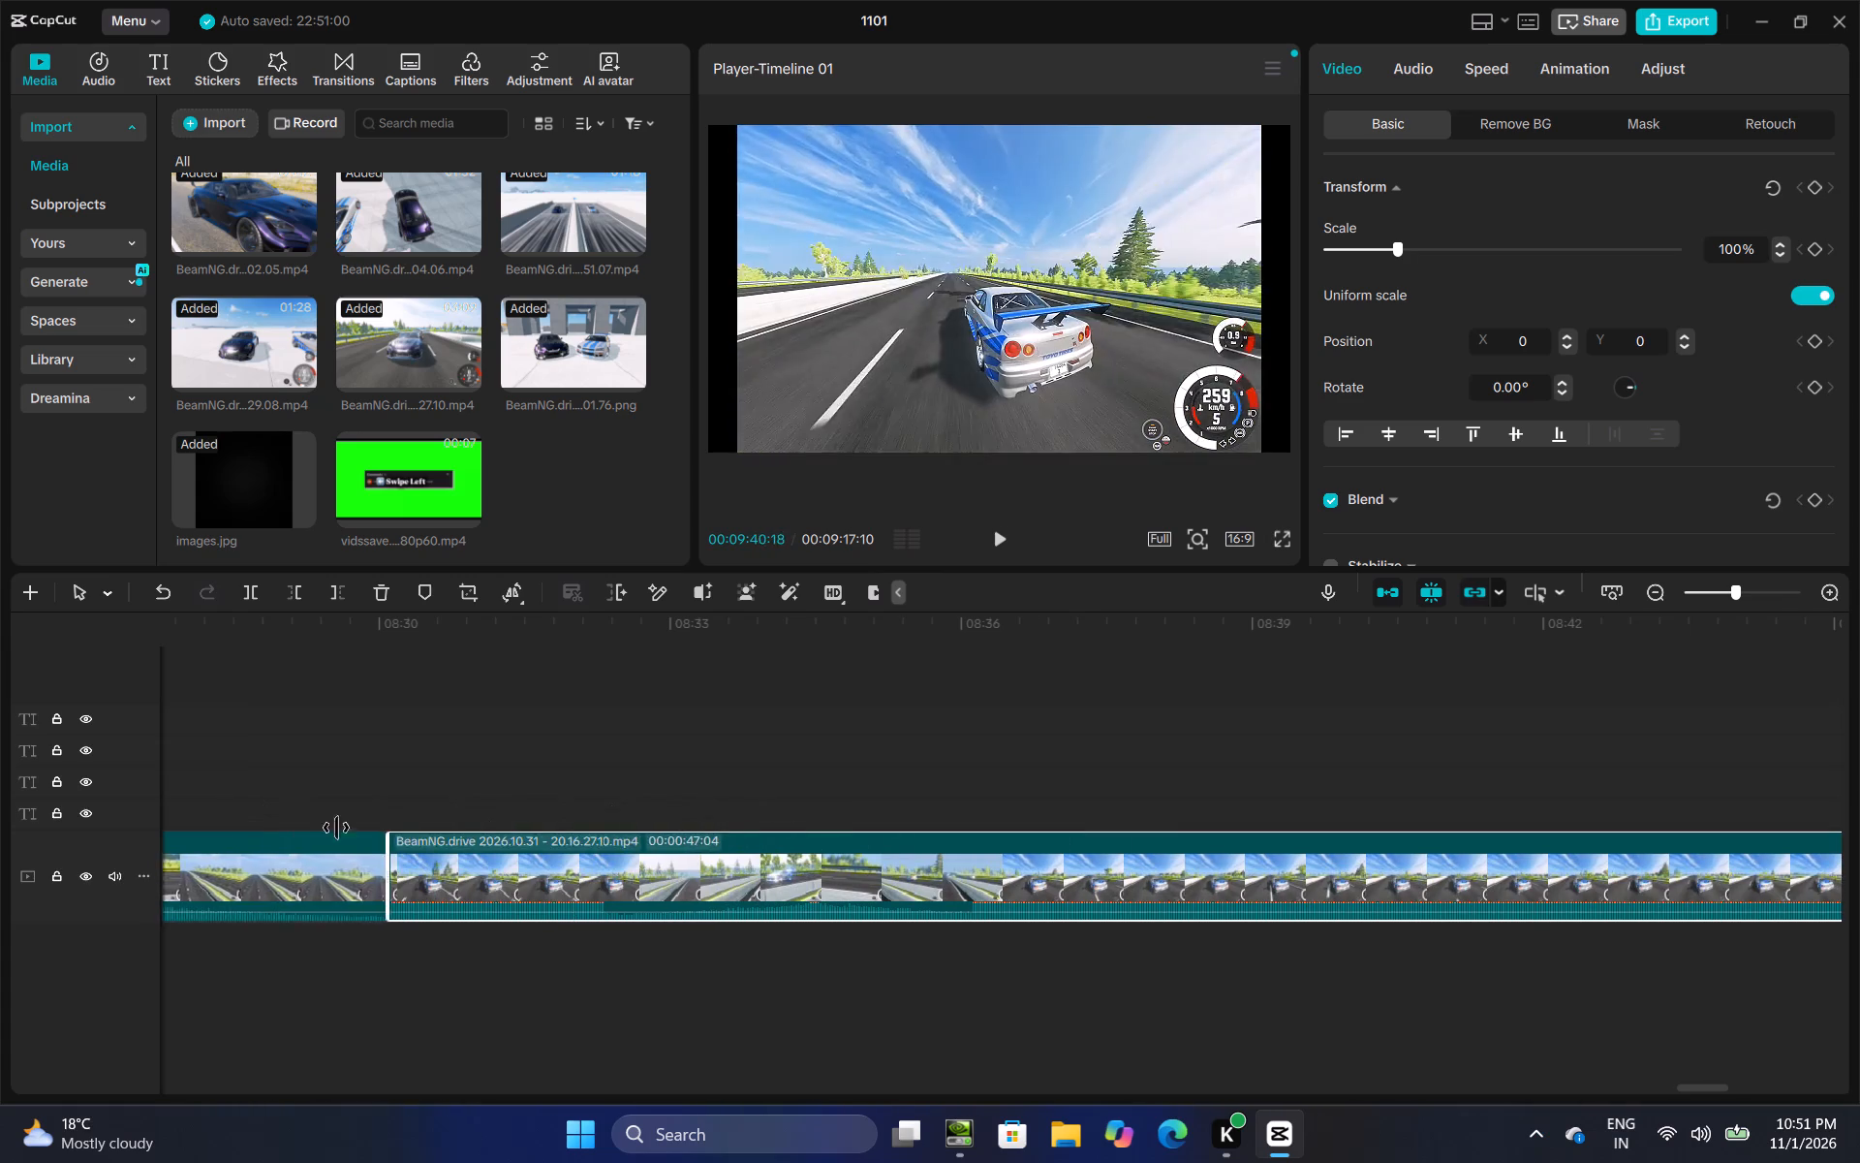
left_click_drag(336, 828, 111, 842)
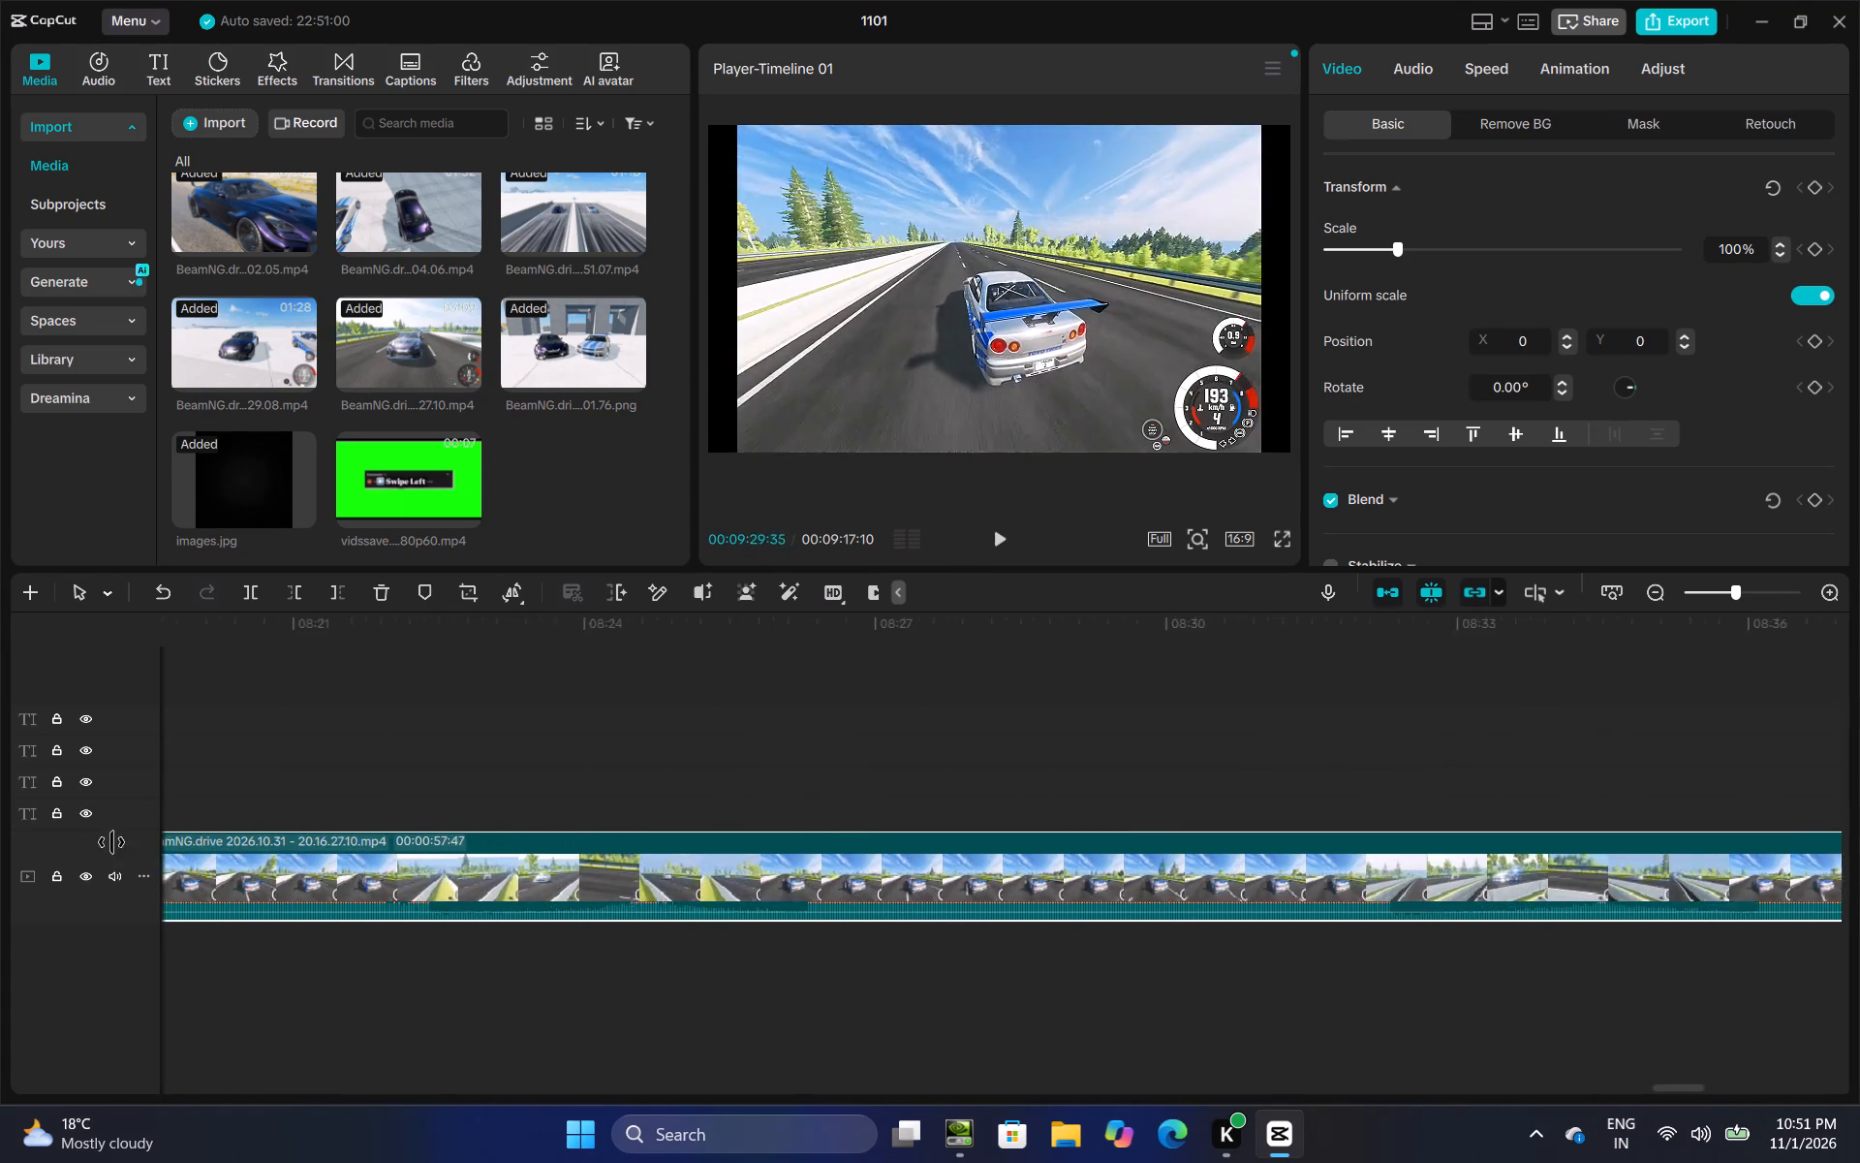
left_click_drag(111, 842, 377, 826)
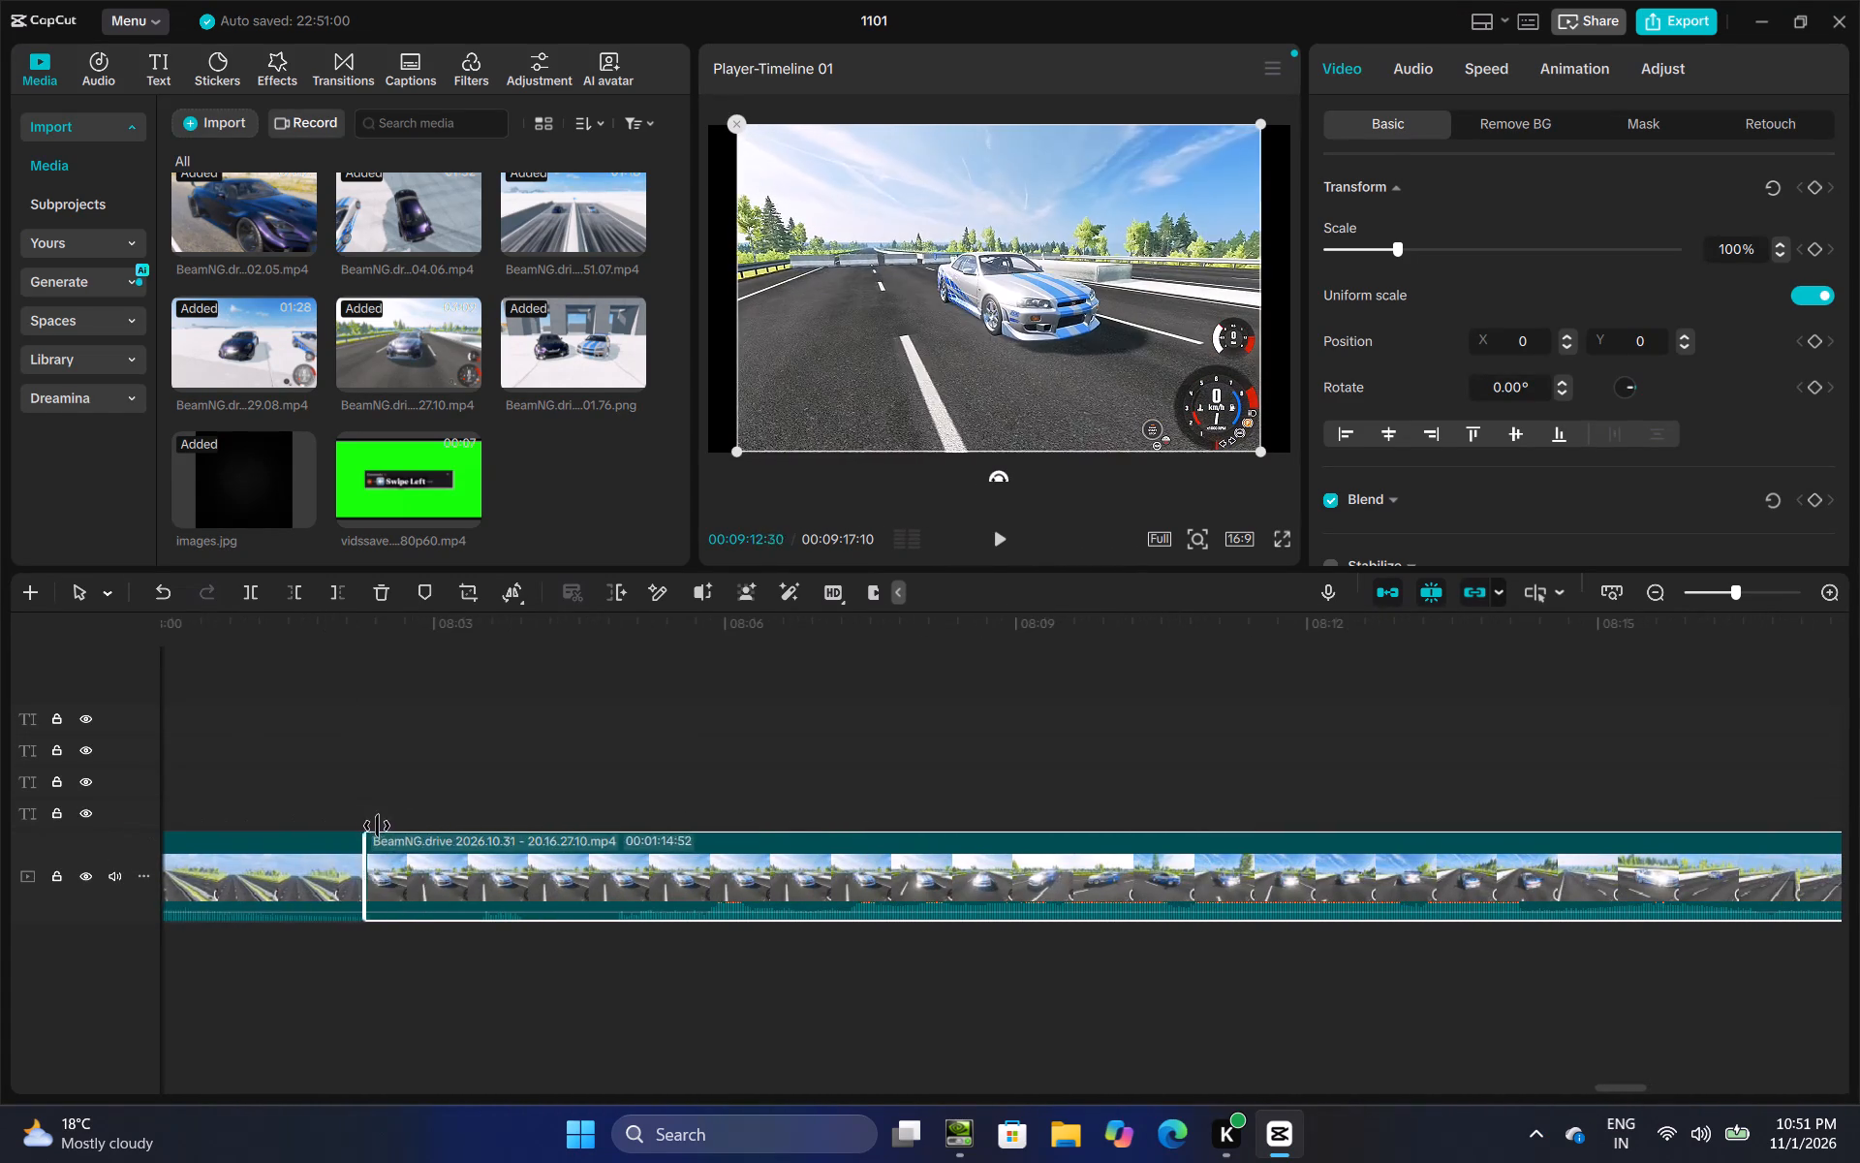
left_click_drag(377, 826, 775, 803)
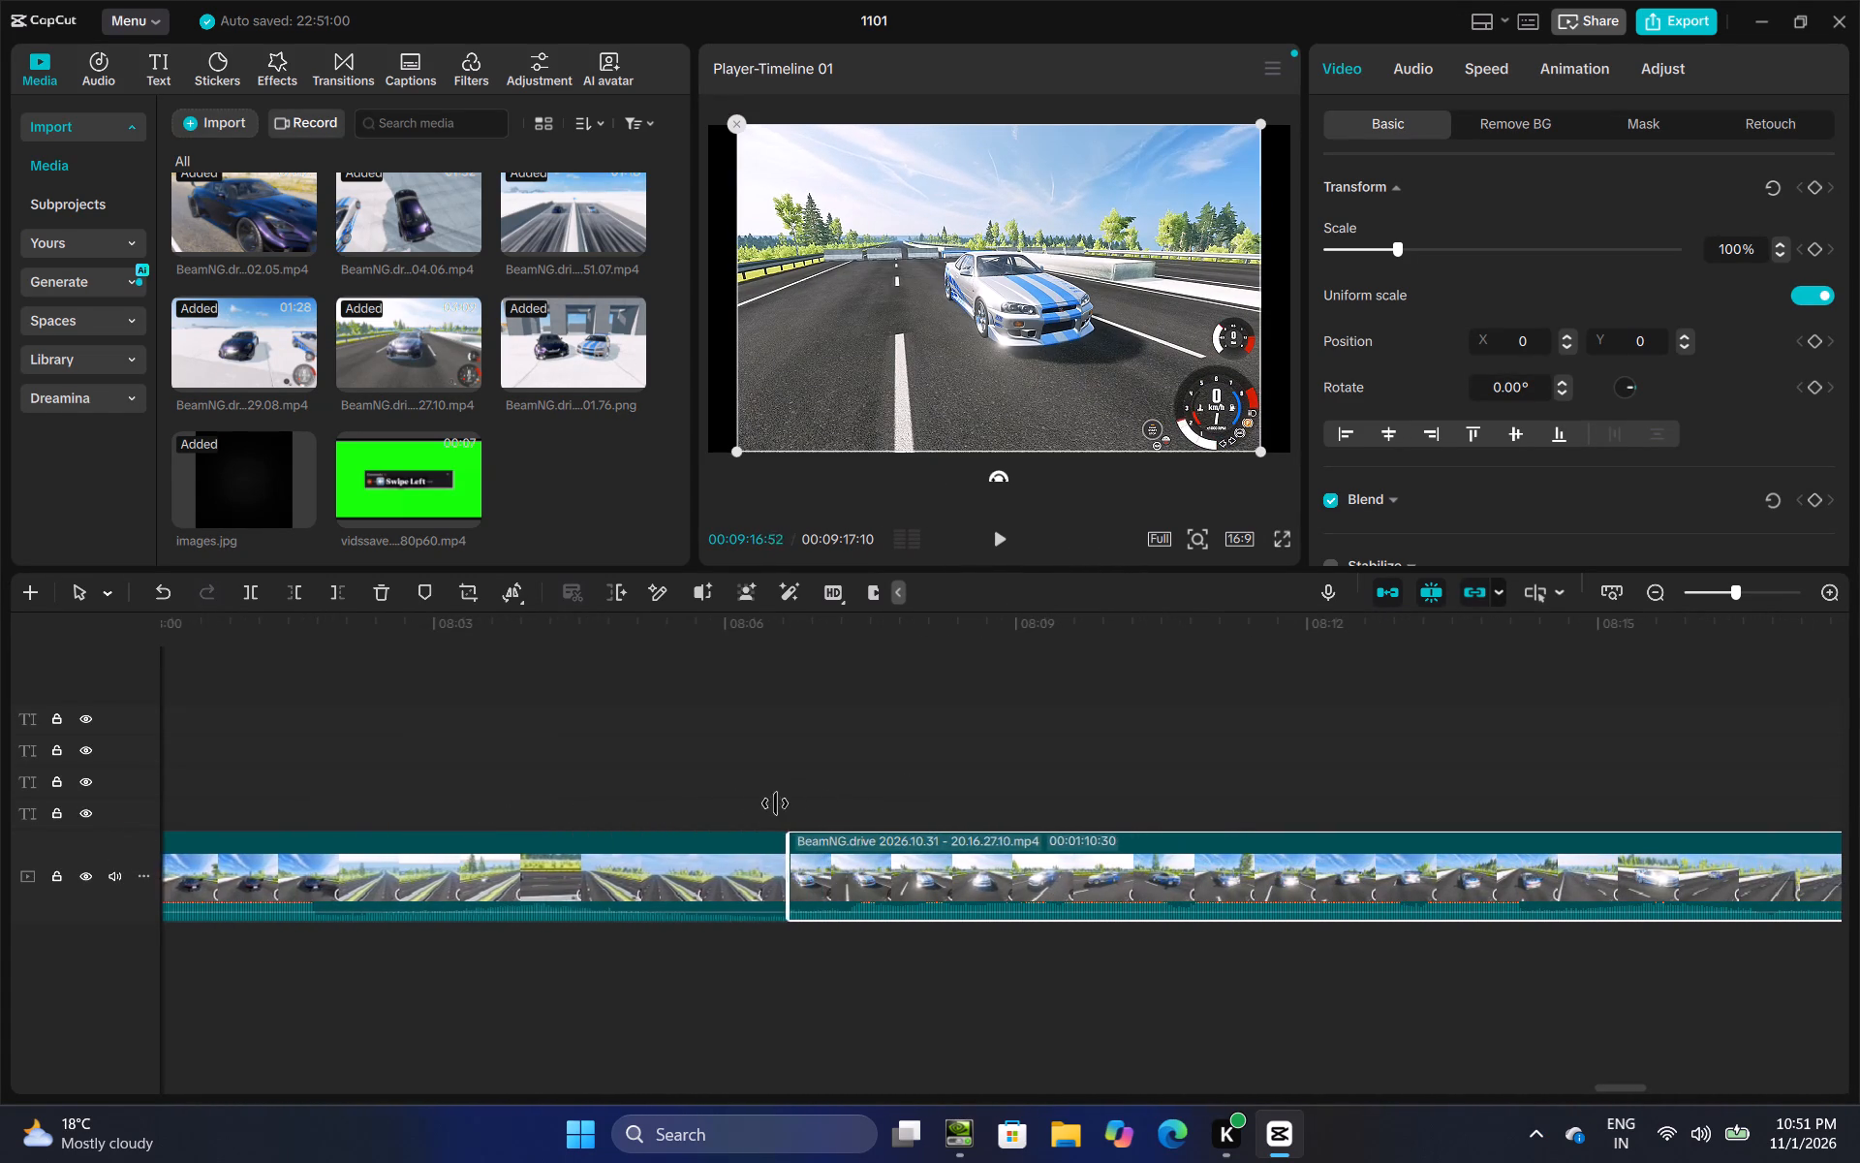
left_click_drag(775, 803, 724, 811)
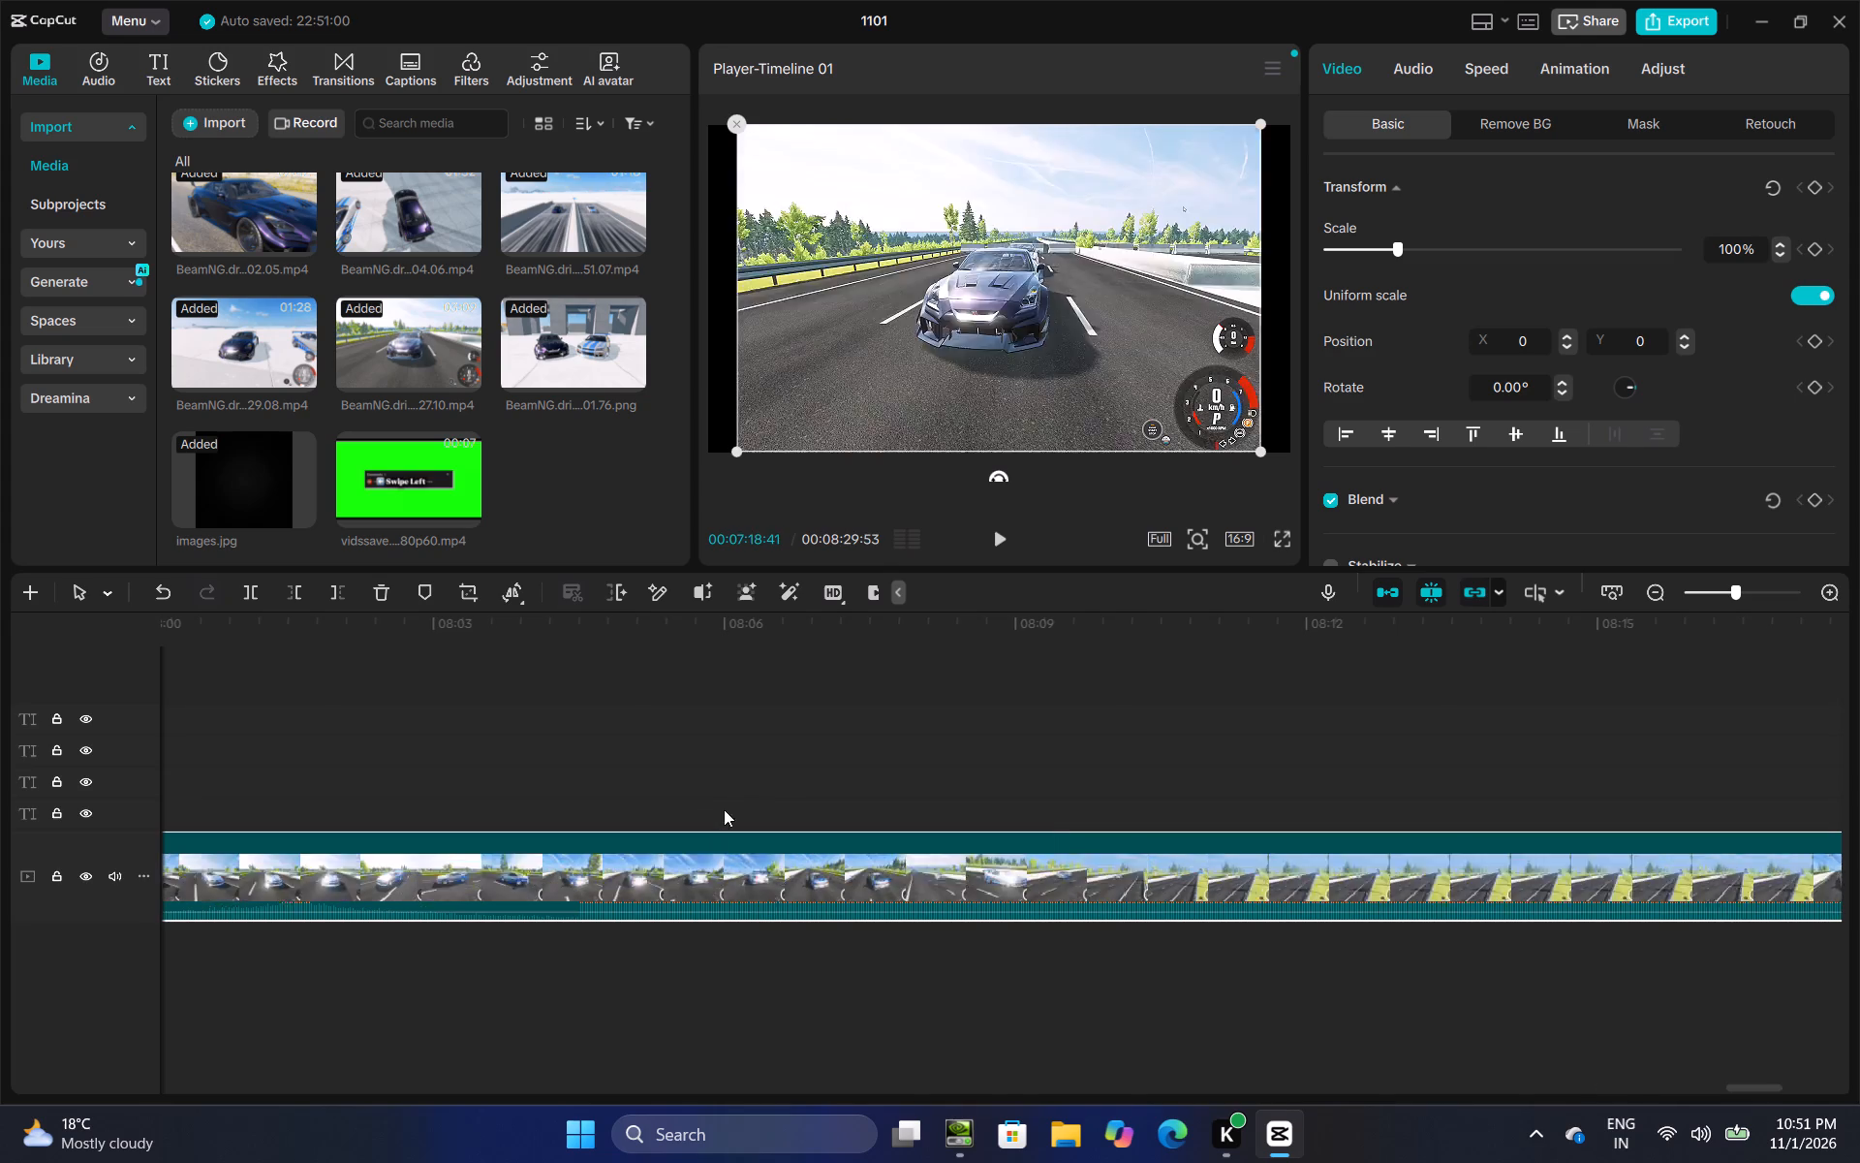
left_click(1007, 538)
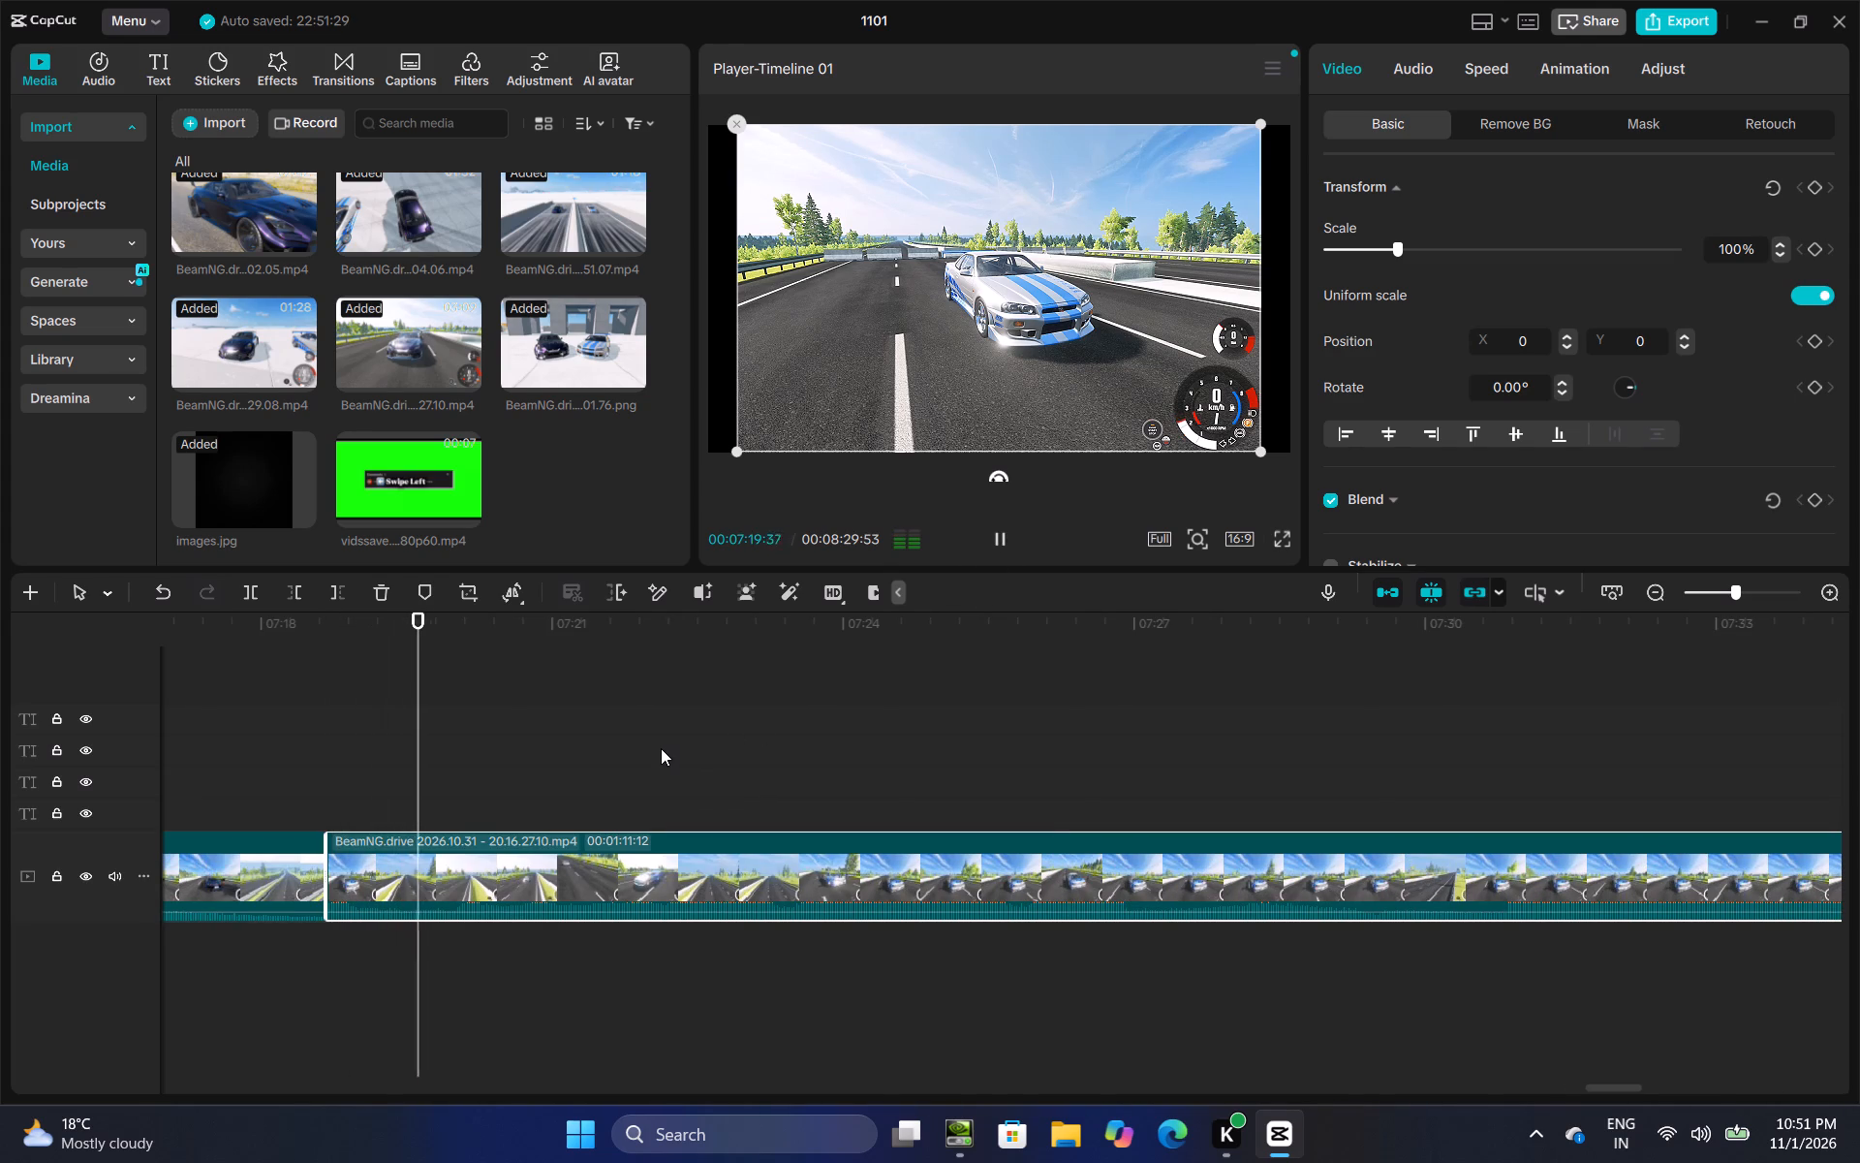
Scrub through the silver-and-blue car's highway run to find the moment the speedometer peaks.
left_click(661, 748)
left_click_drag(661, 748, 1859, 617)
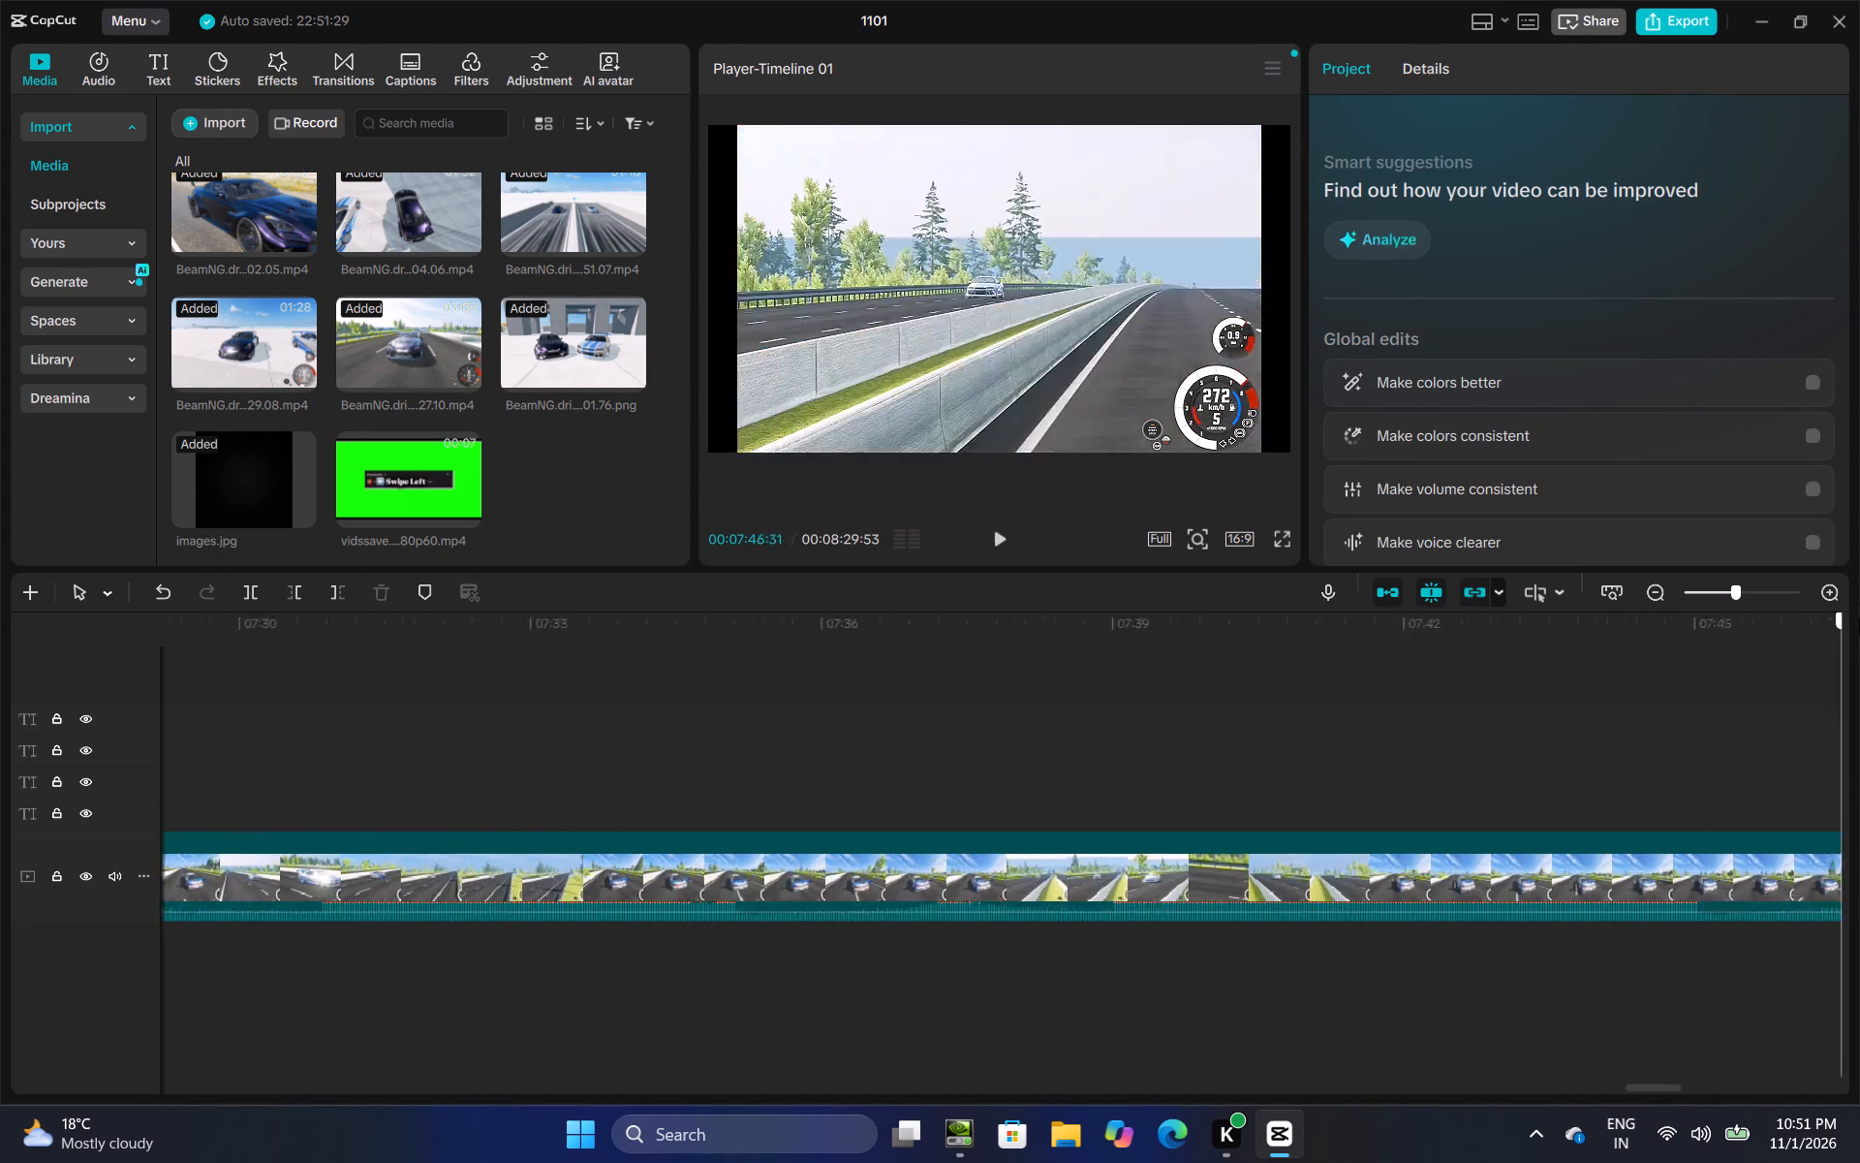
left_click_drag(1859, 617, 1859, 634)
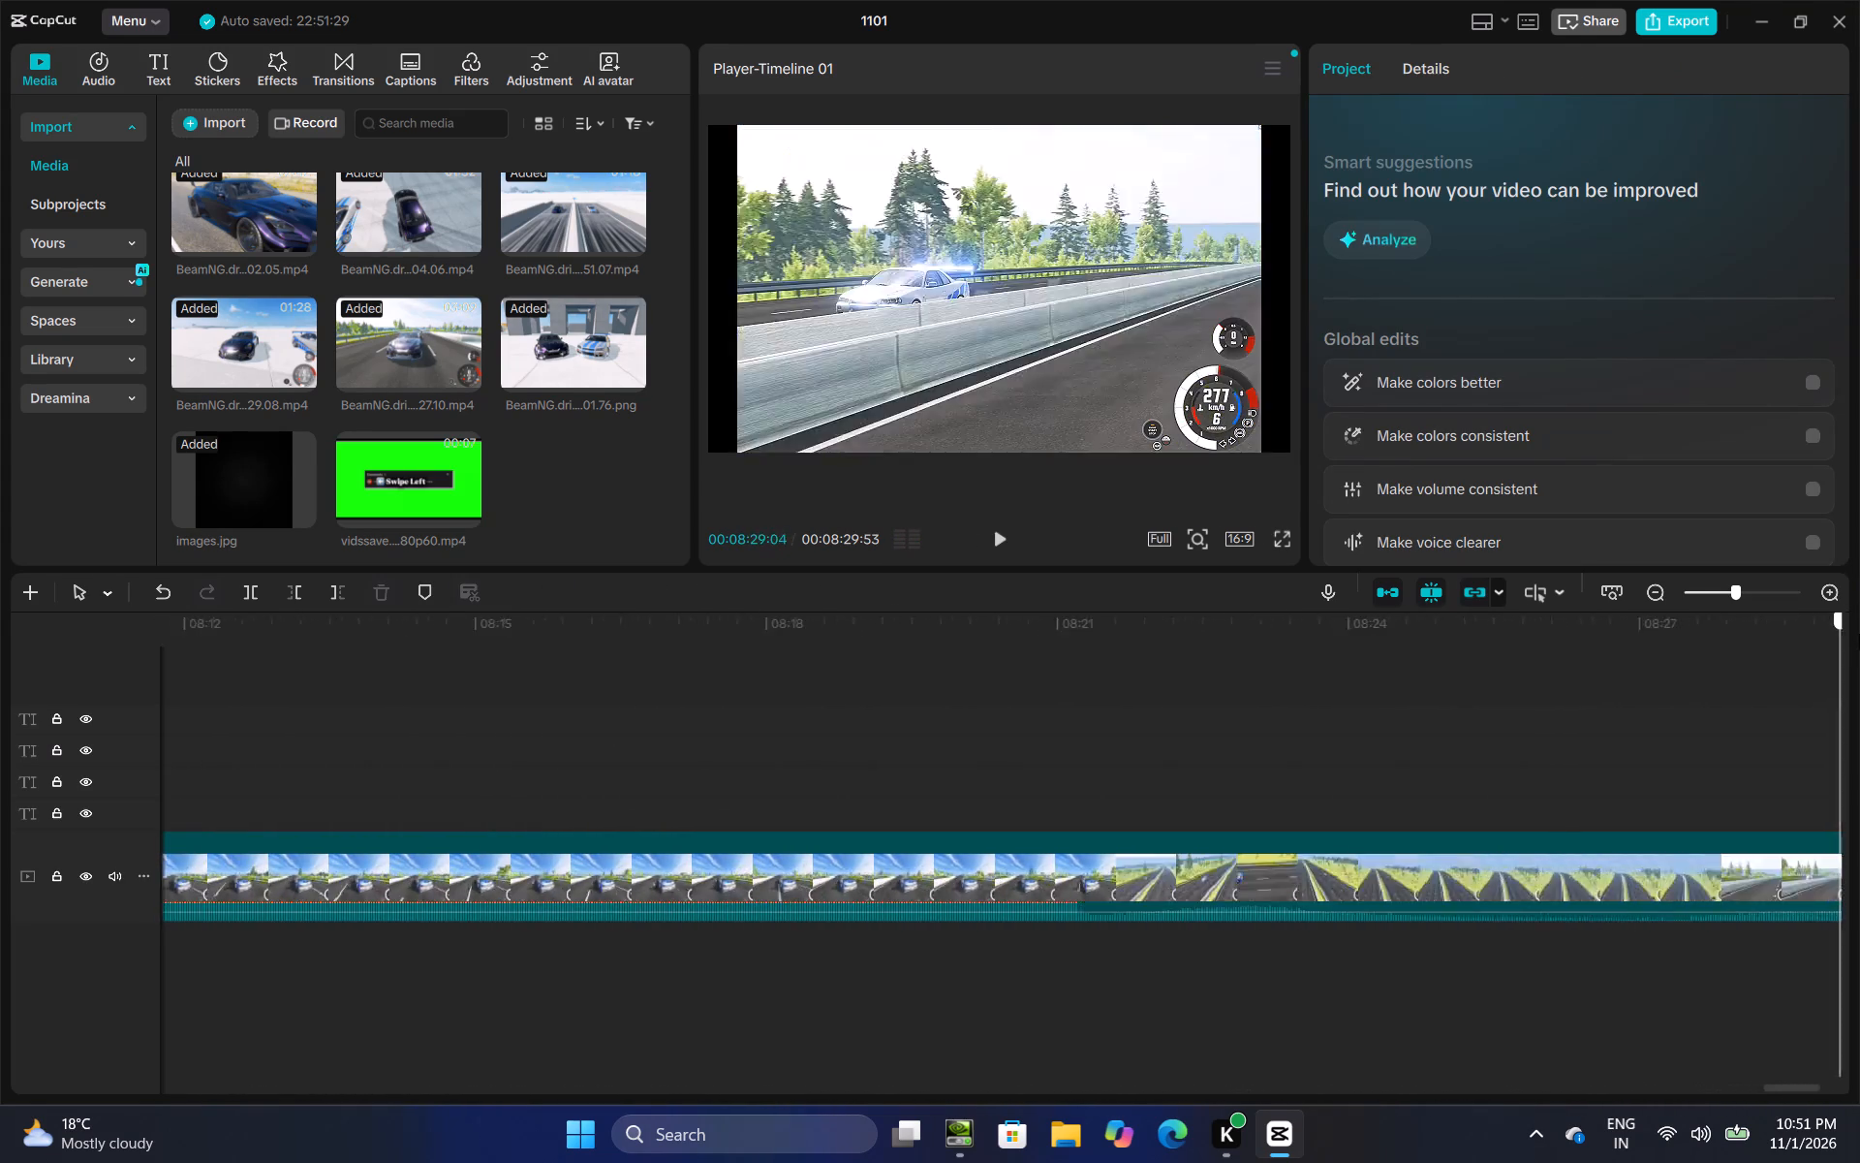
left_click_drag(1859, 634, 1334, 743)
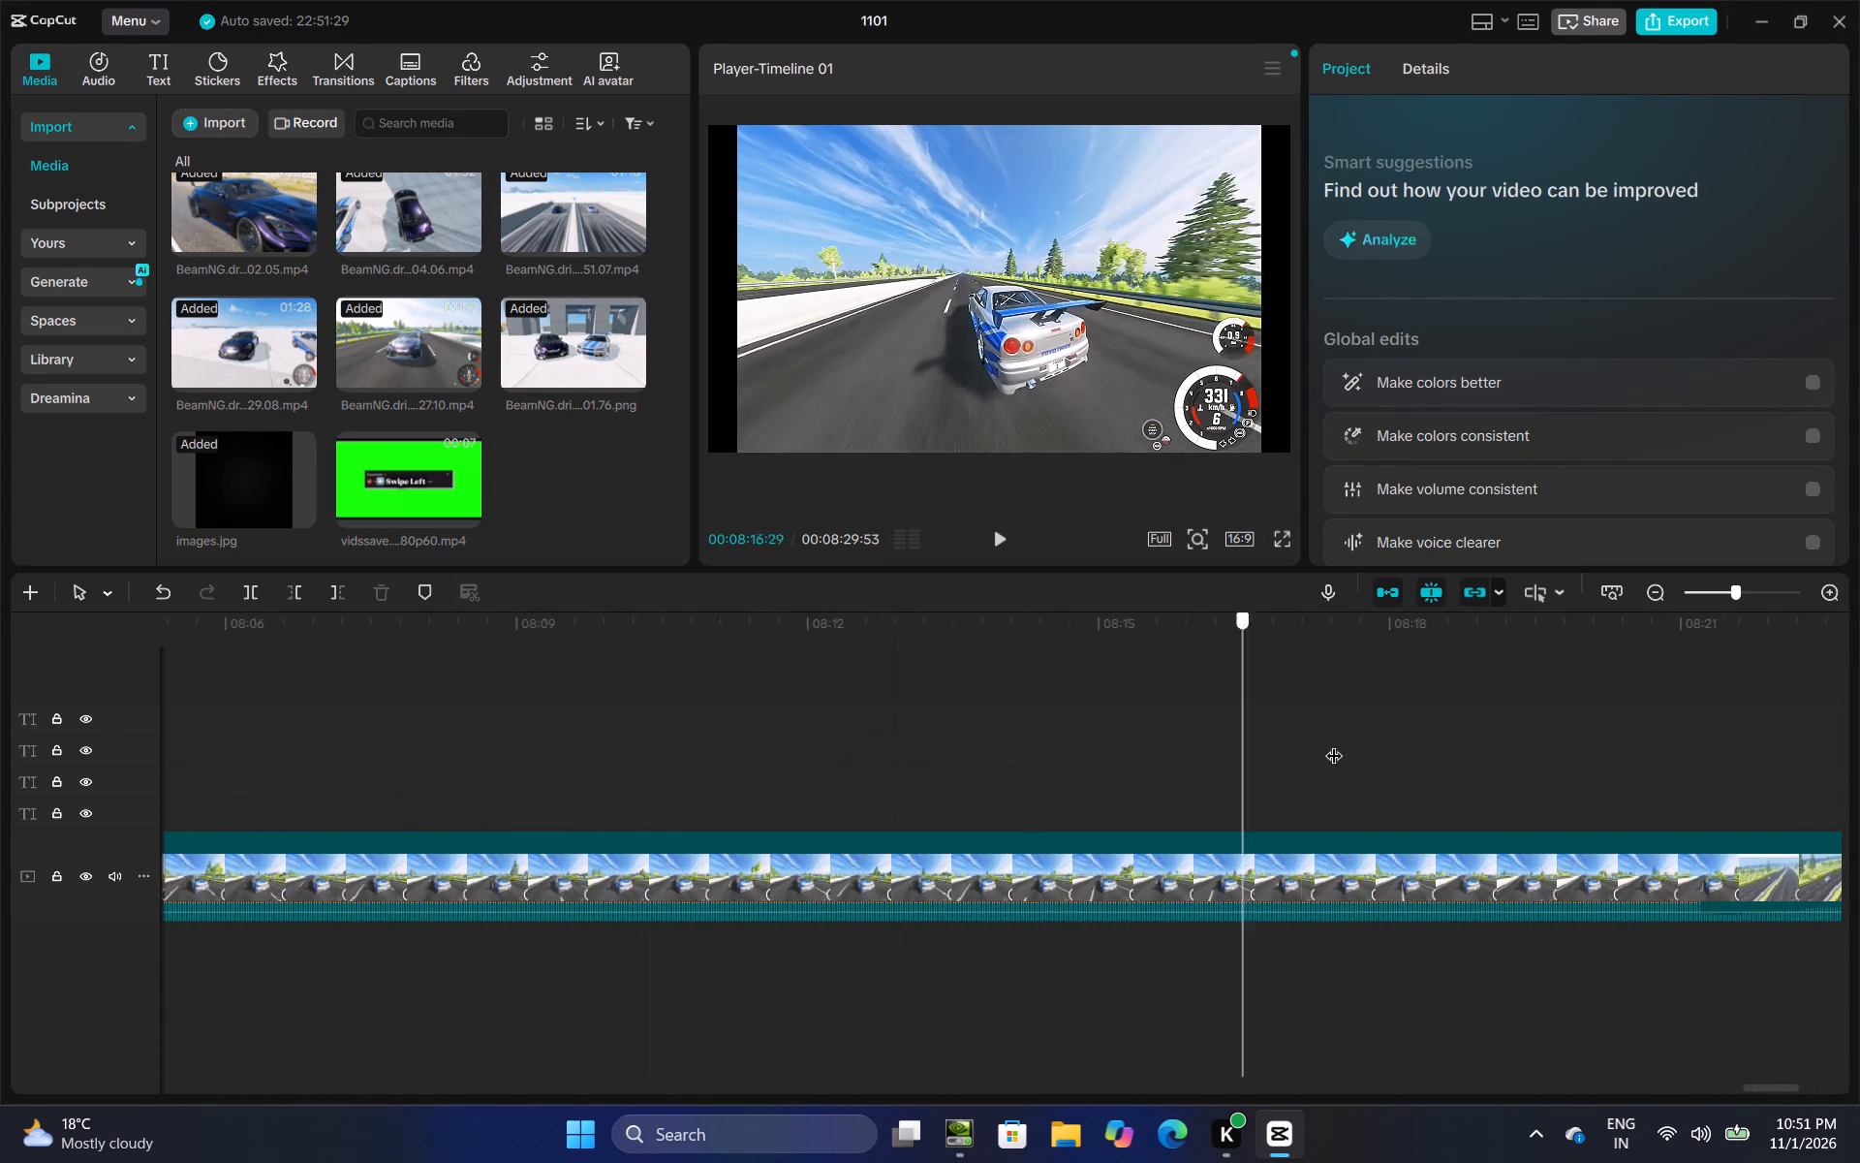
left_click_drag(1334, 743, 1303, 799)
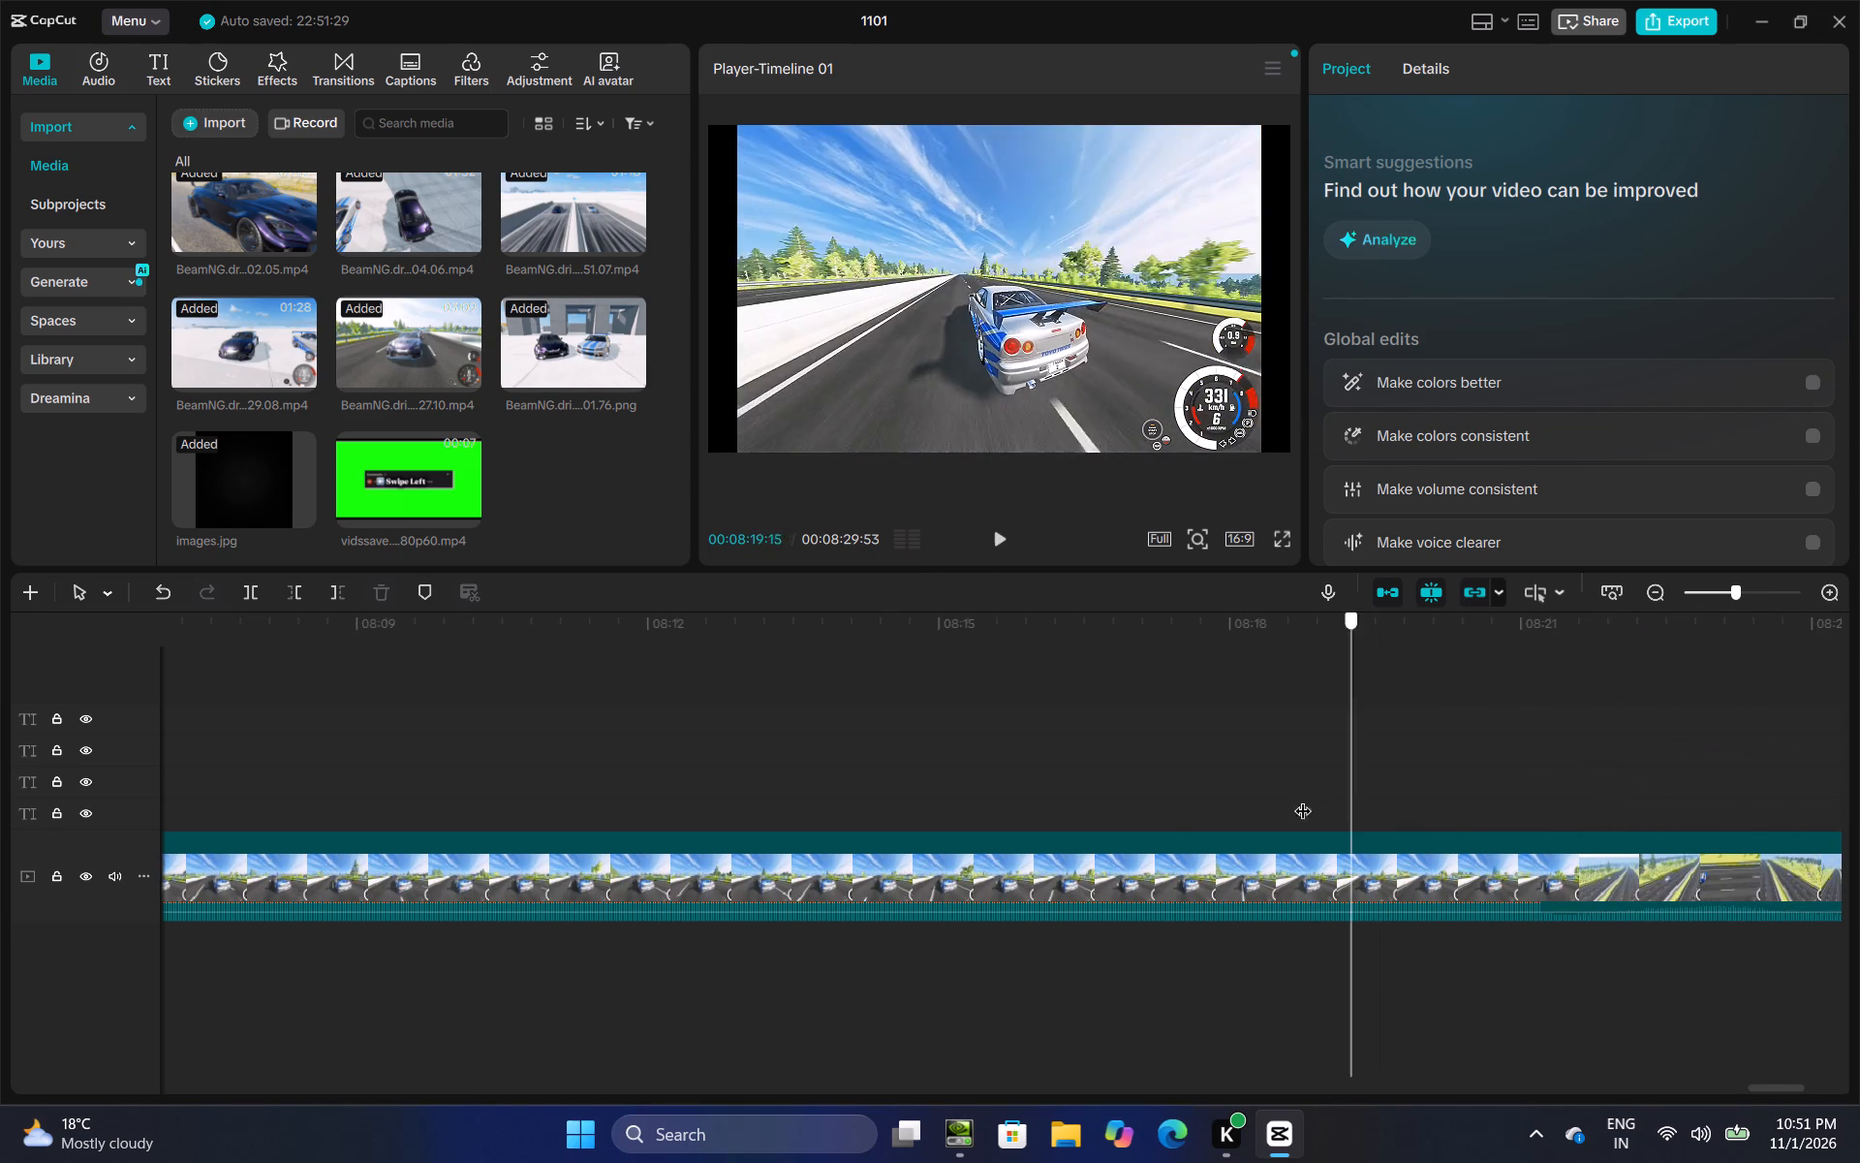
left_click_drag(1303, 799, 1631, 797)
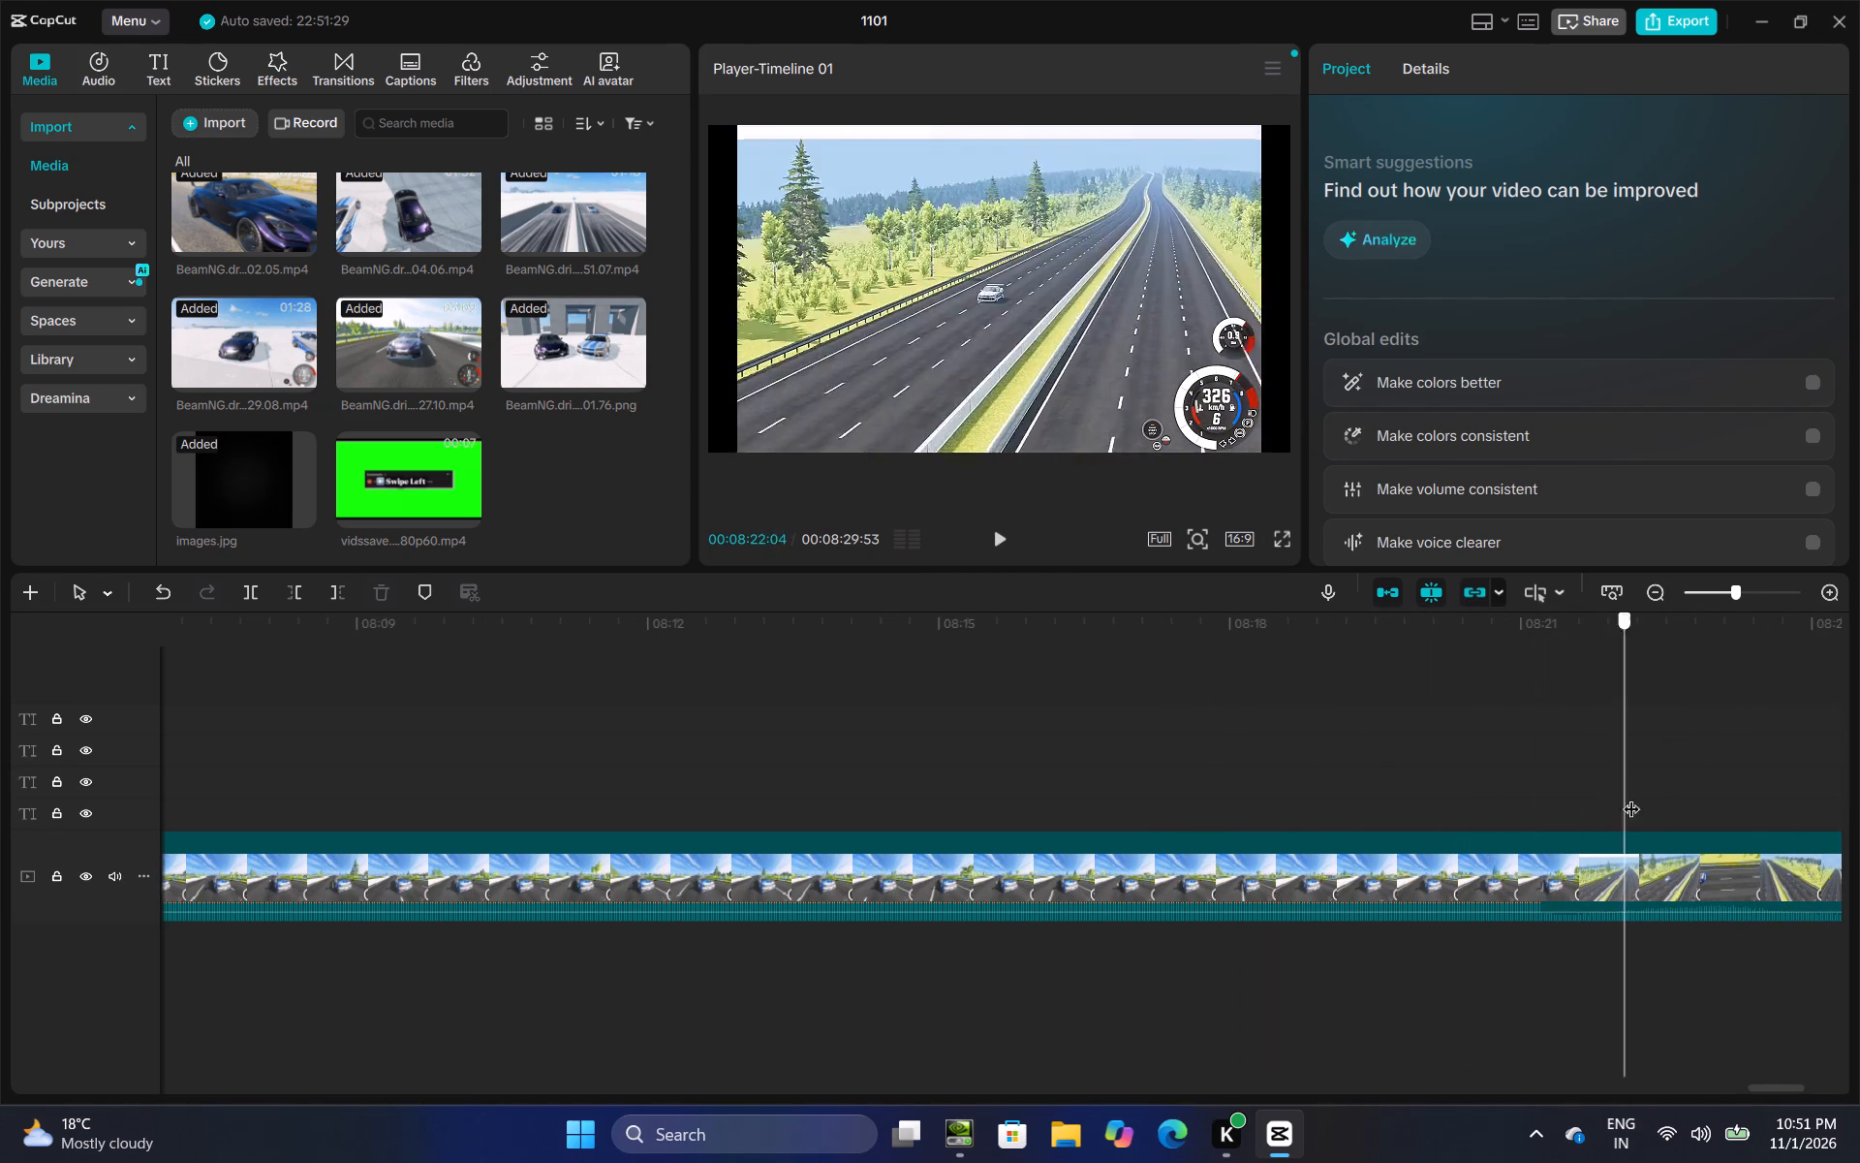
left_click_drag(1631, 797, 363, 871)
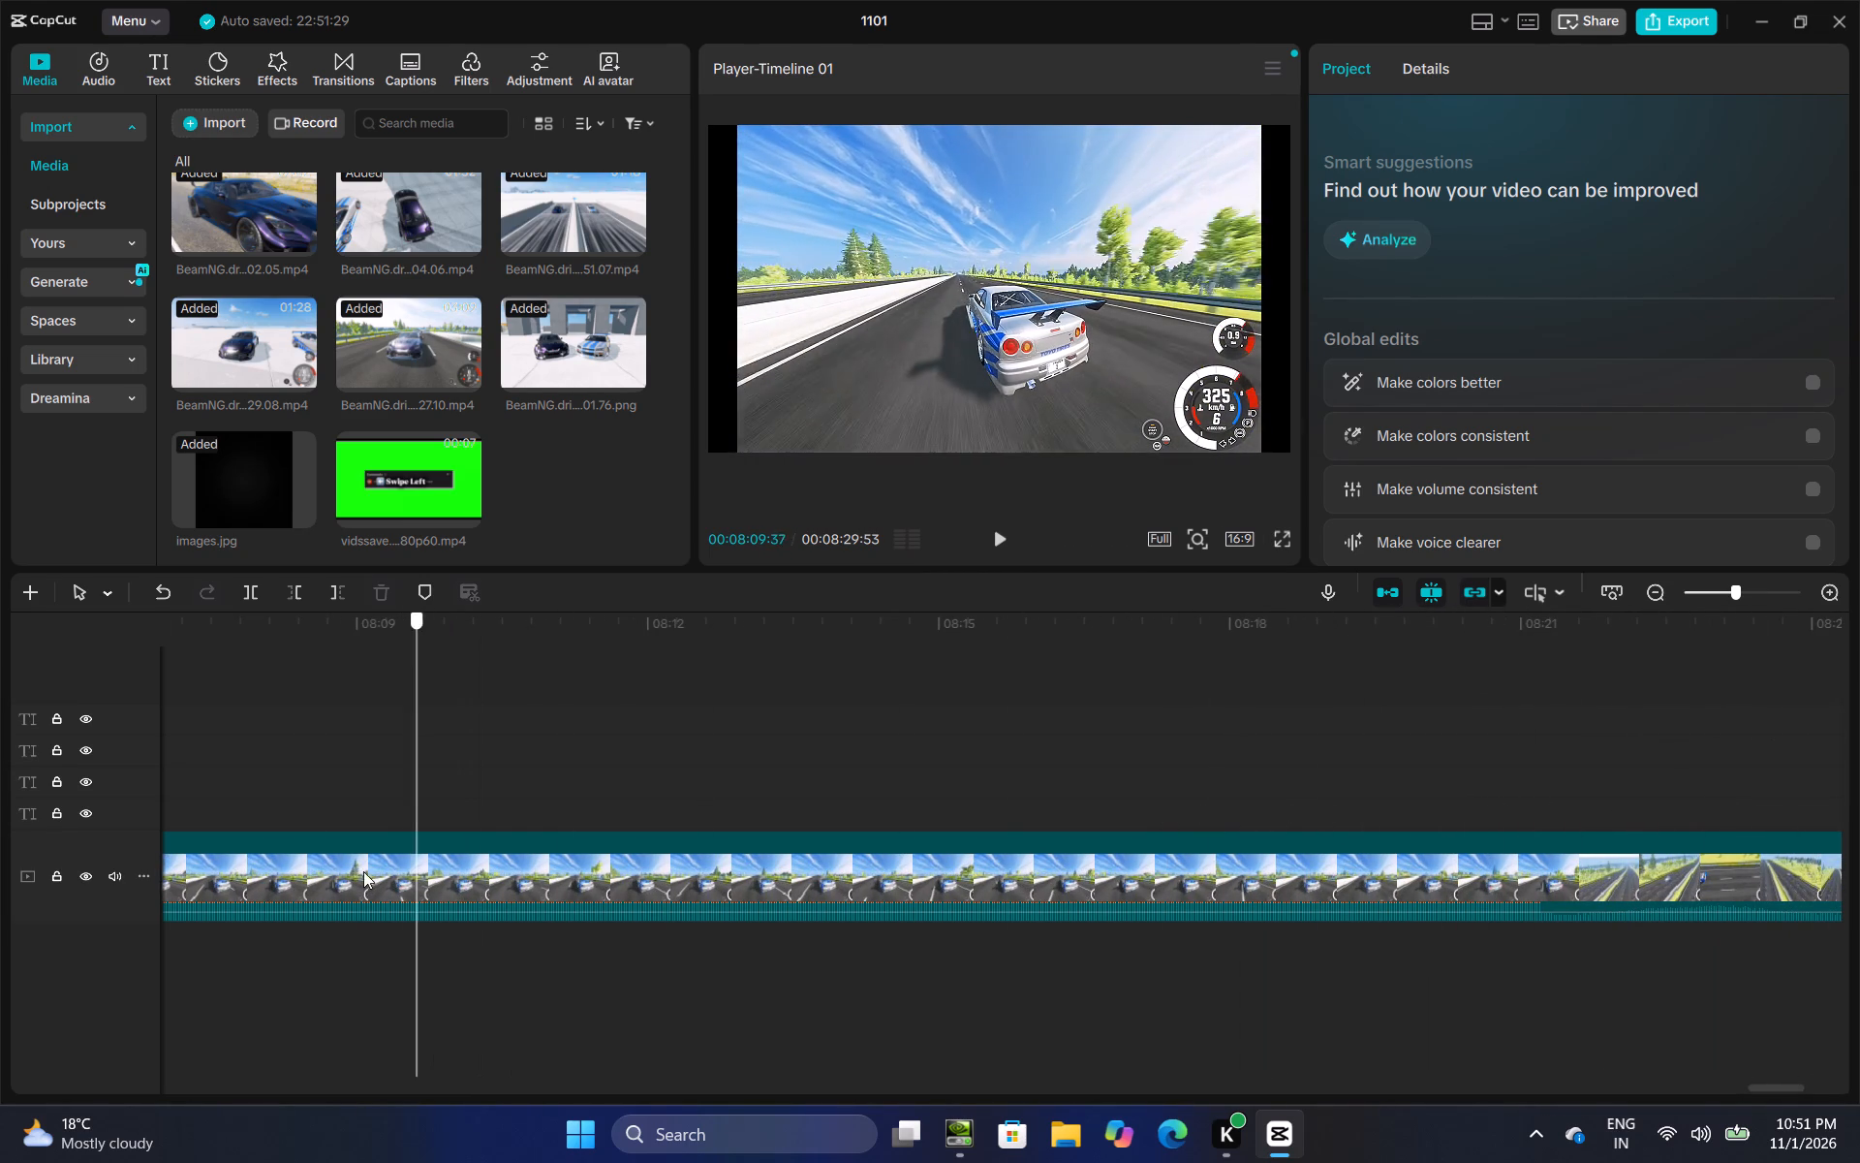
left_click_drag(363, 871, 1131, 858)
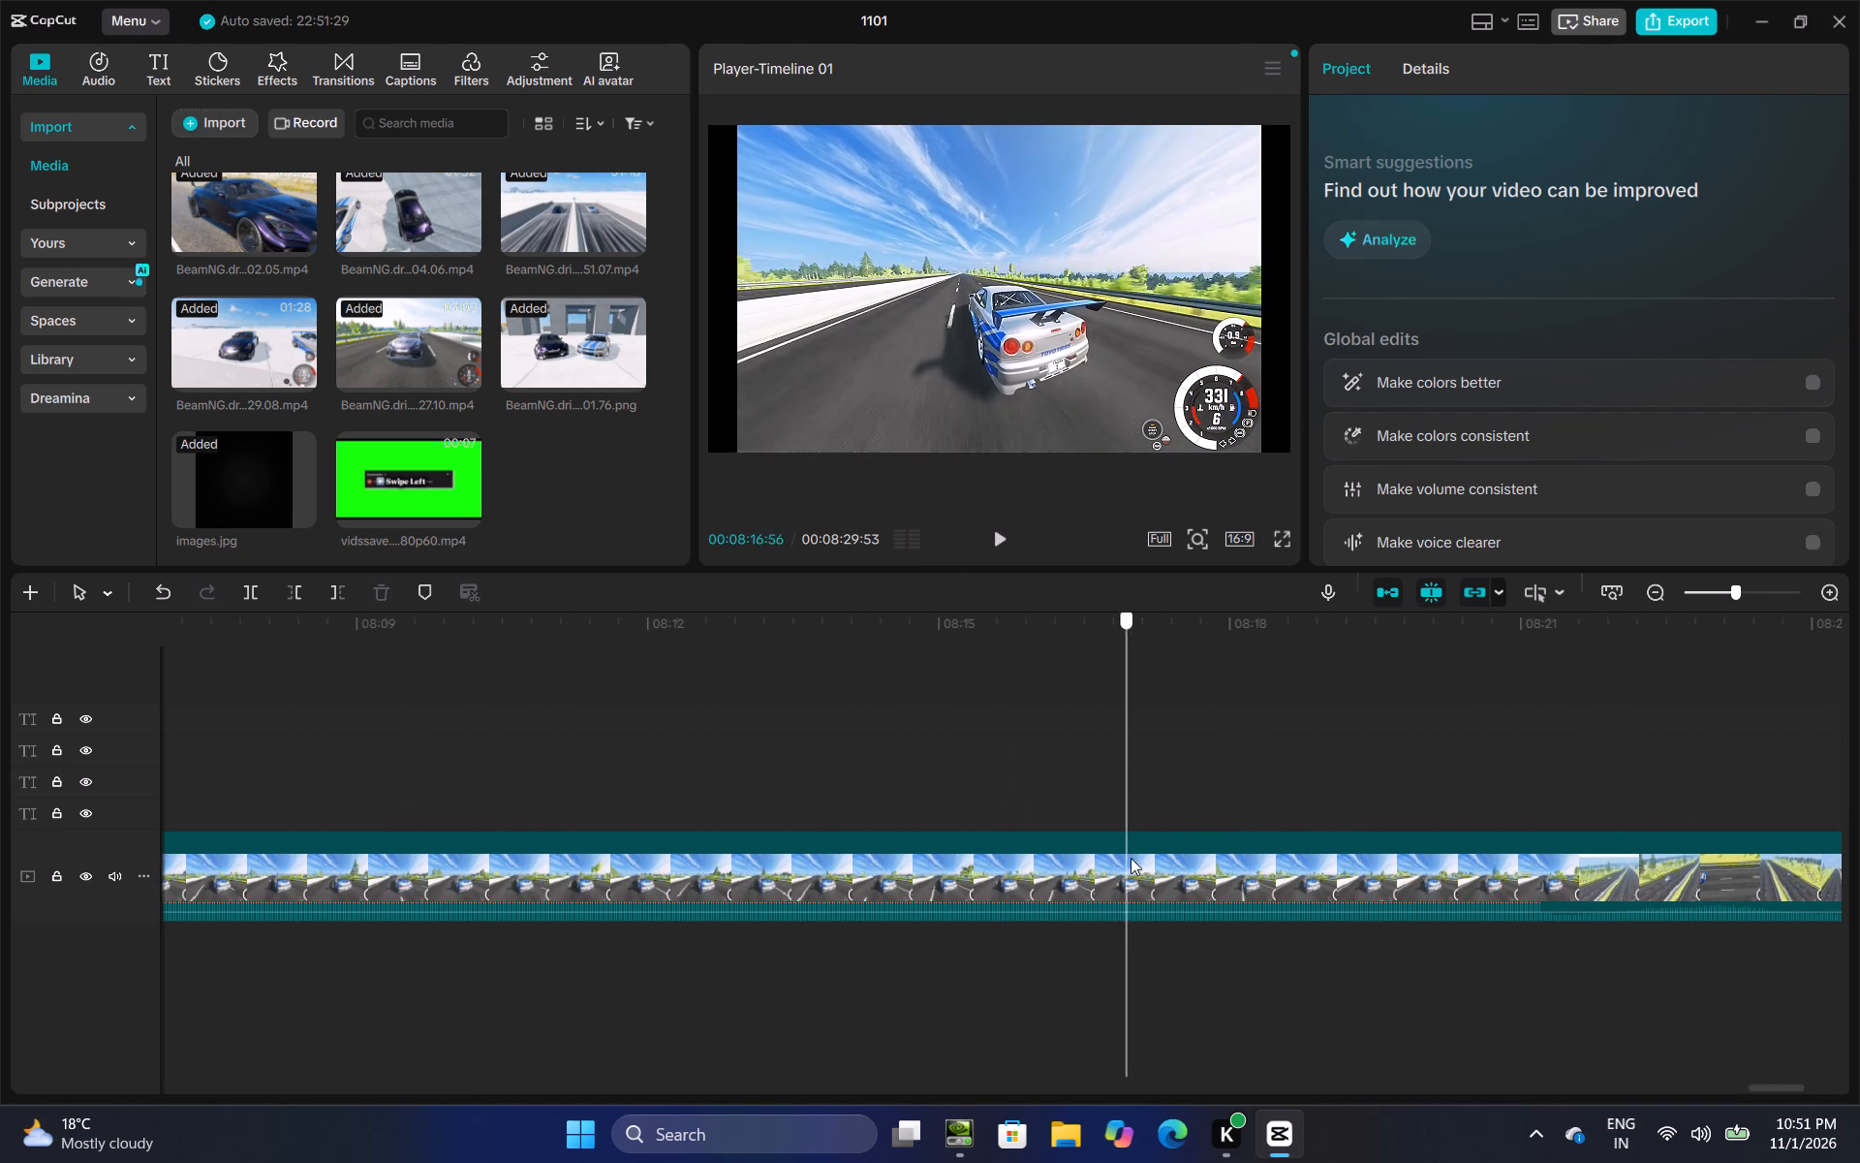
left_click_drag(1131, 858, 1109, 858)
Paste the copied 315* text over the silver-and-blue car's highway run at 00:08:16:44, where the speedometer peaks.
right_click(1109, 858)
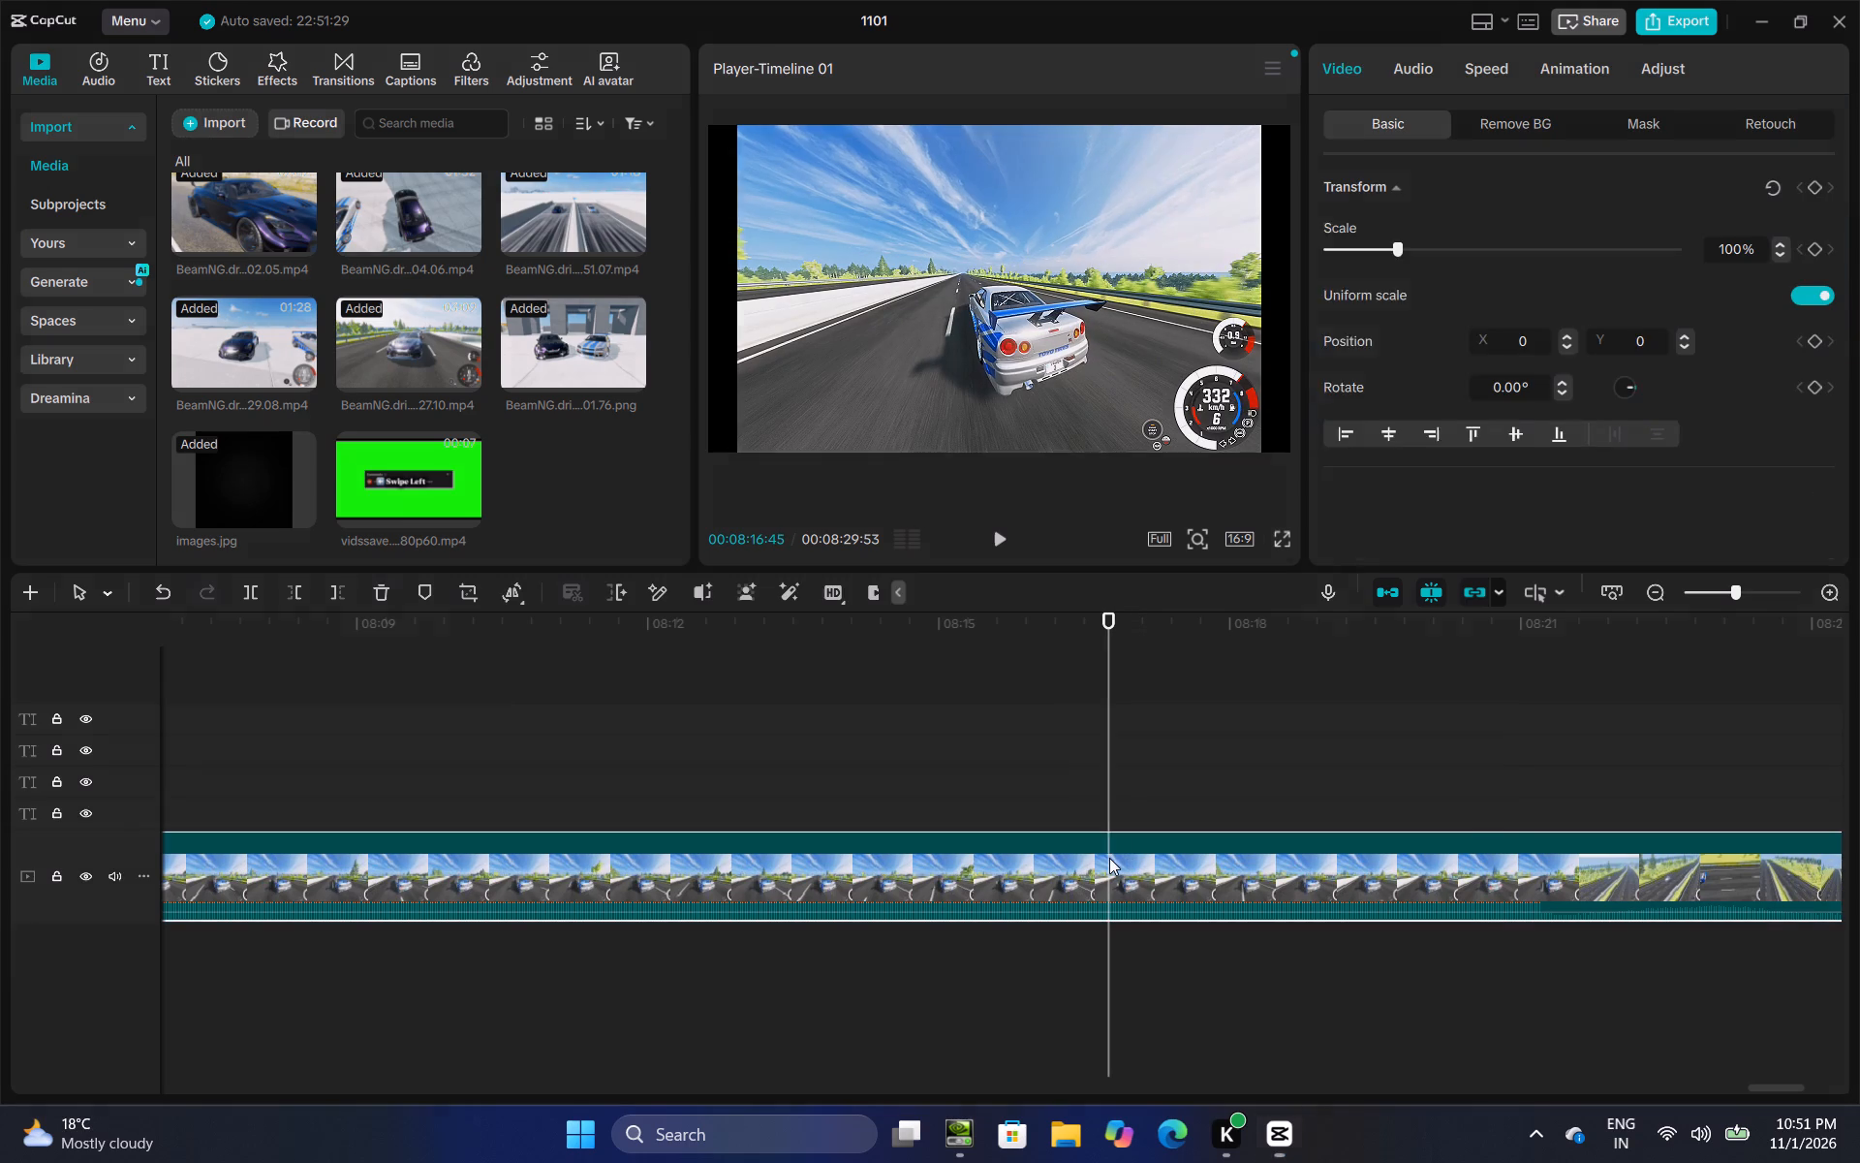
left_click(1097, 814)
left_click(1106, 804)
right_click(1106, 804)
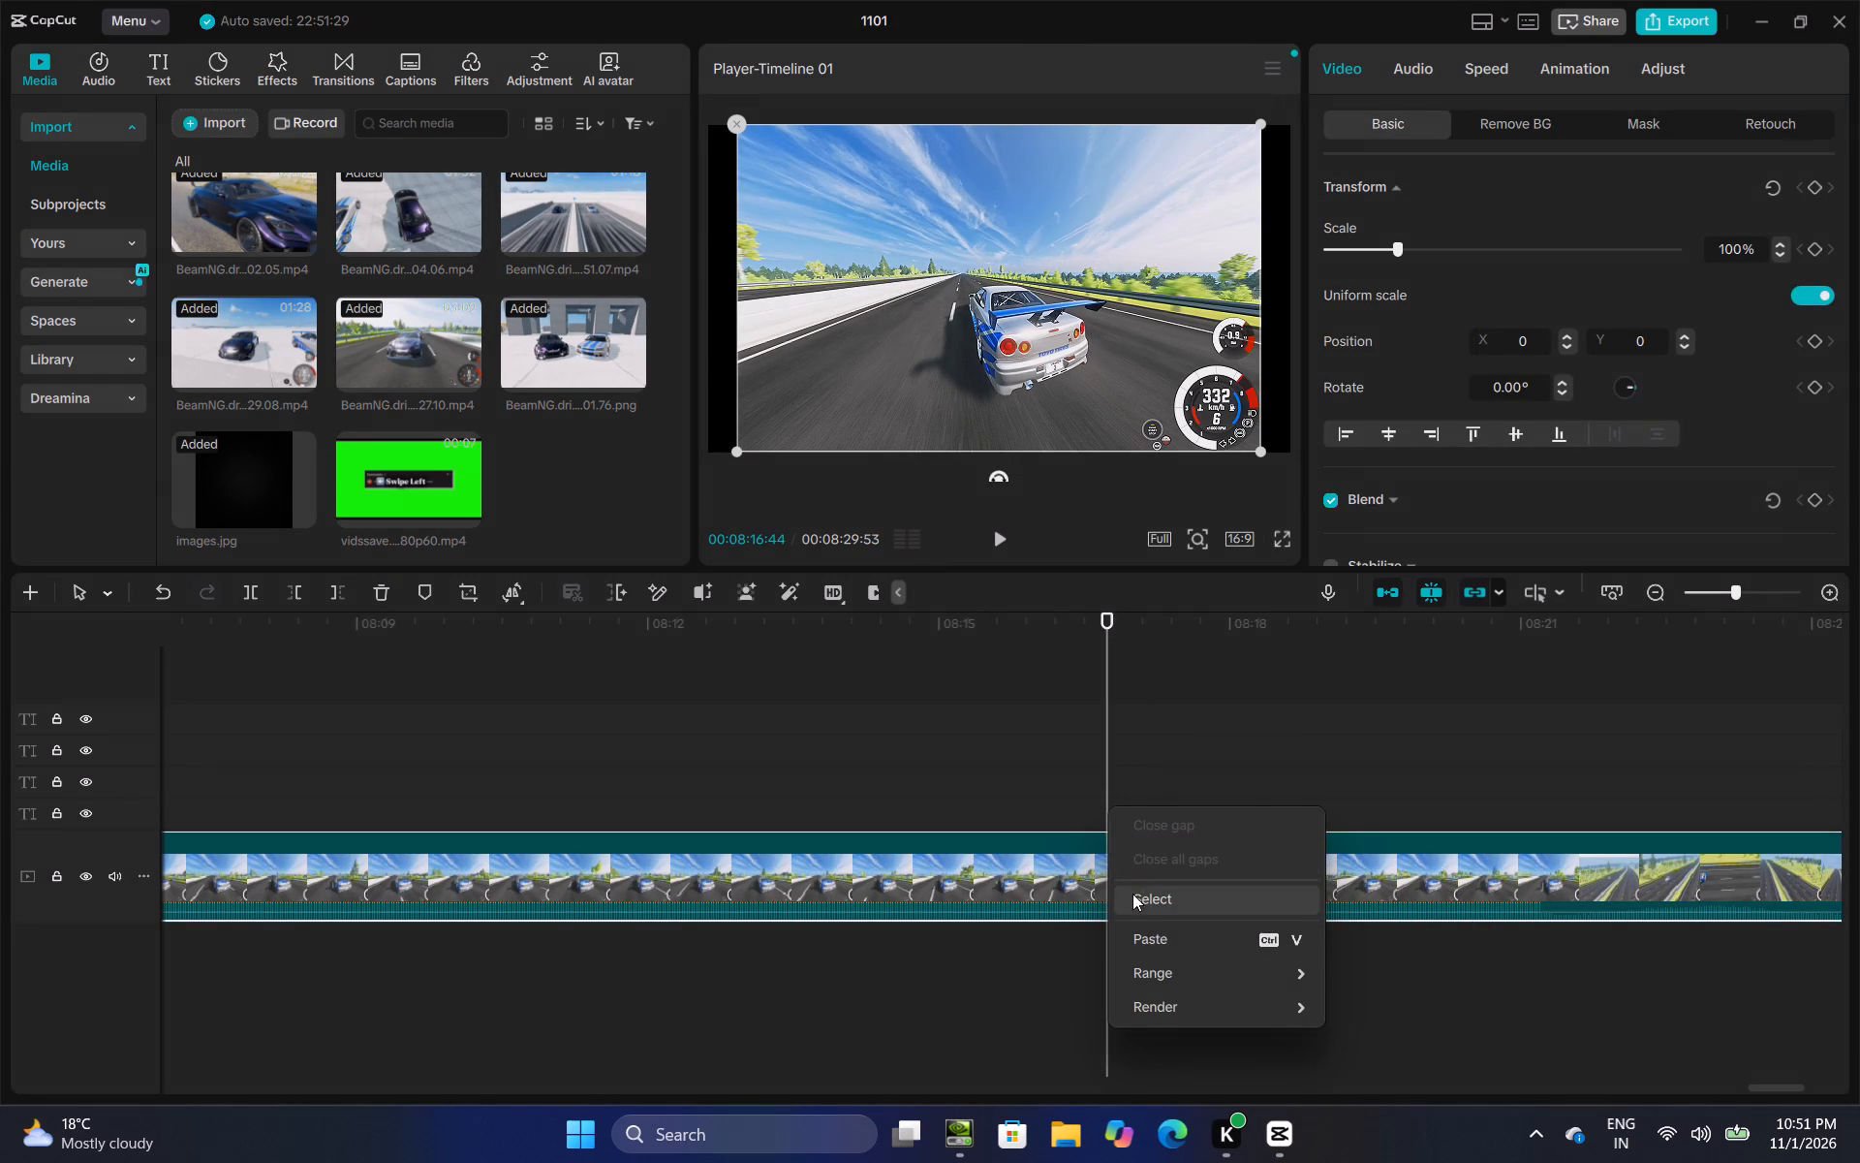
left_click(1145, 929)
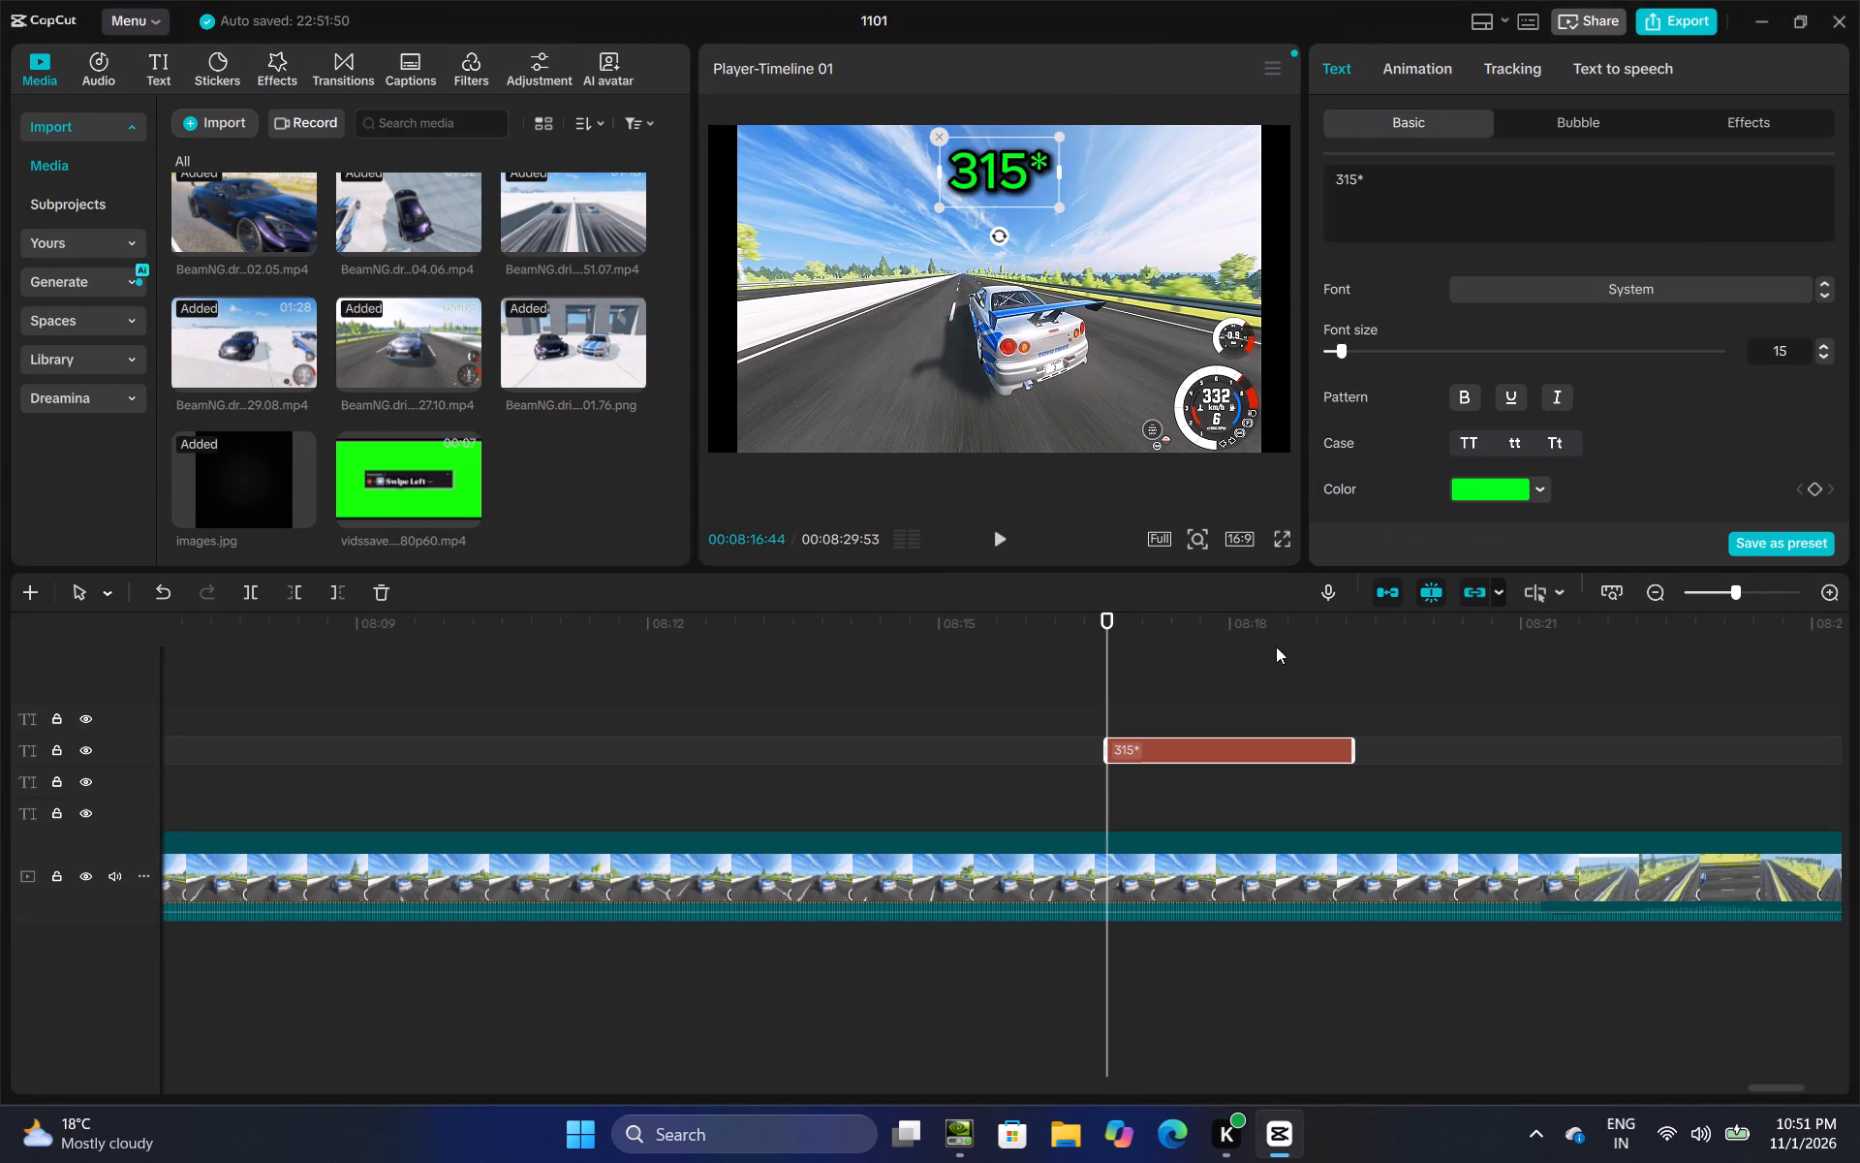
Change the pasted text above the silver-and-blue car's run to 322*.
left_click(1230, 692)
left_click(1158, 739)
left_click_drag(1389, 189, 1344, 186)
key("BackSpace")
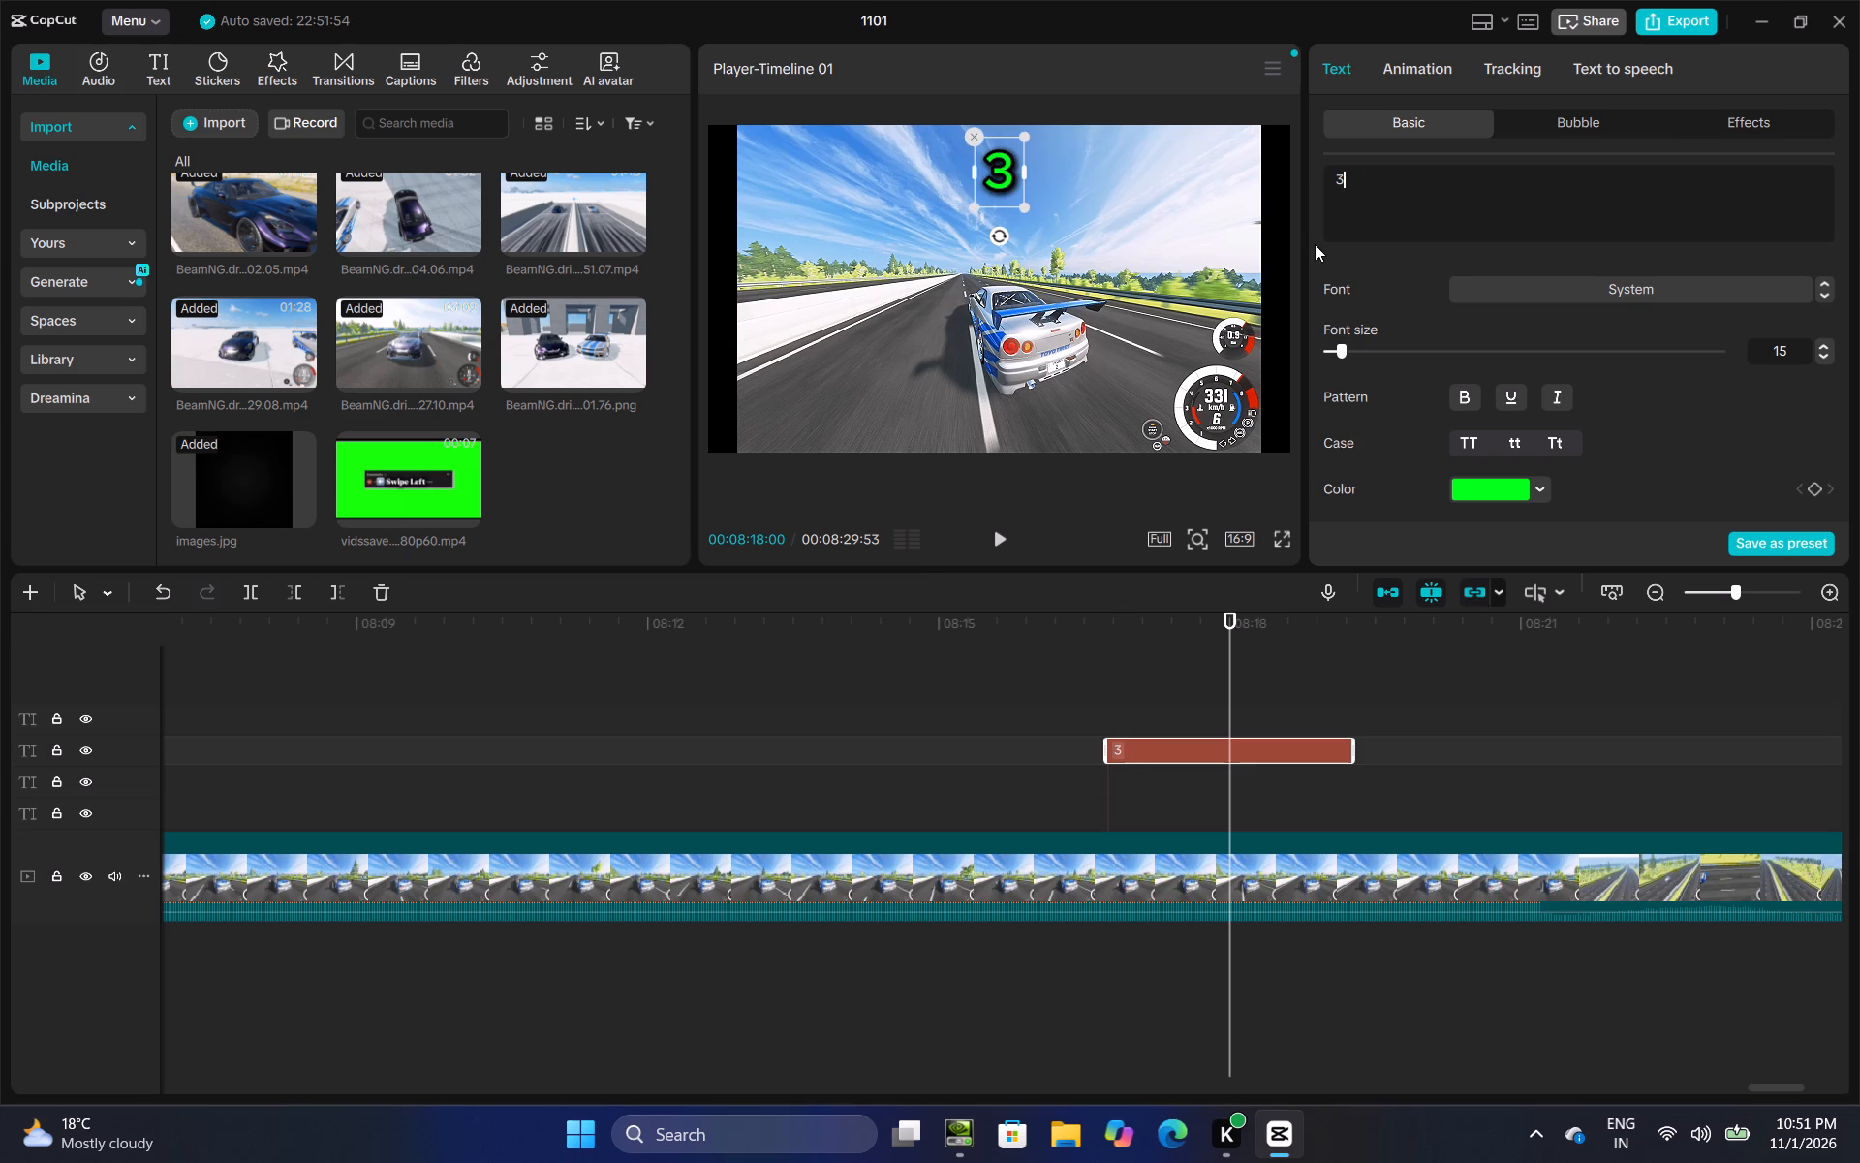
key("2")
key("2")
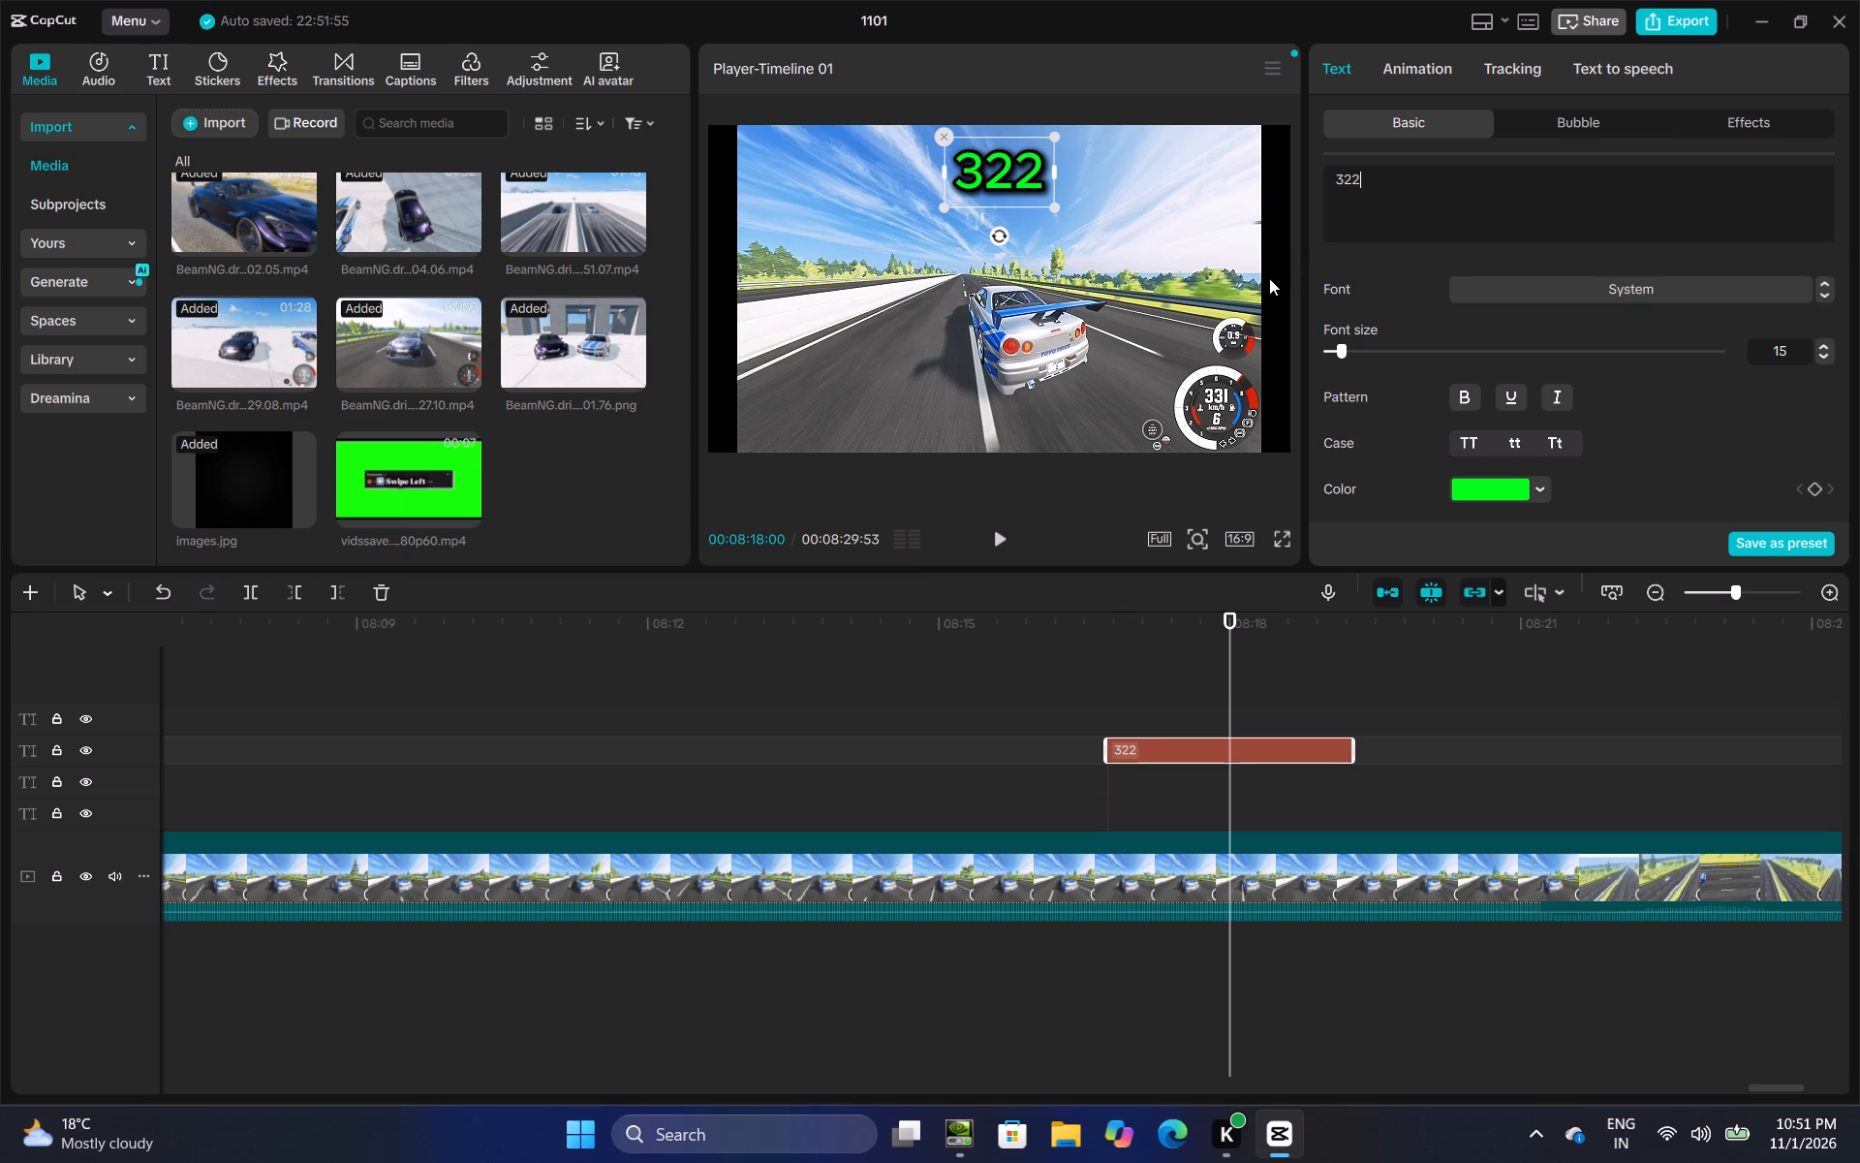
key("shift+asterisk")
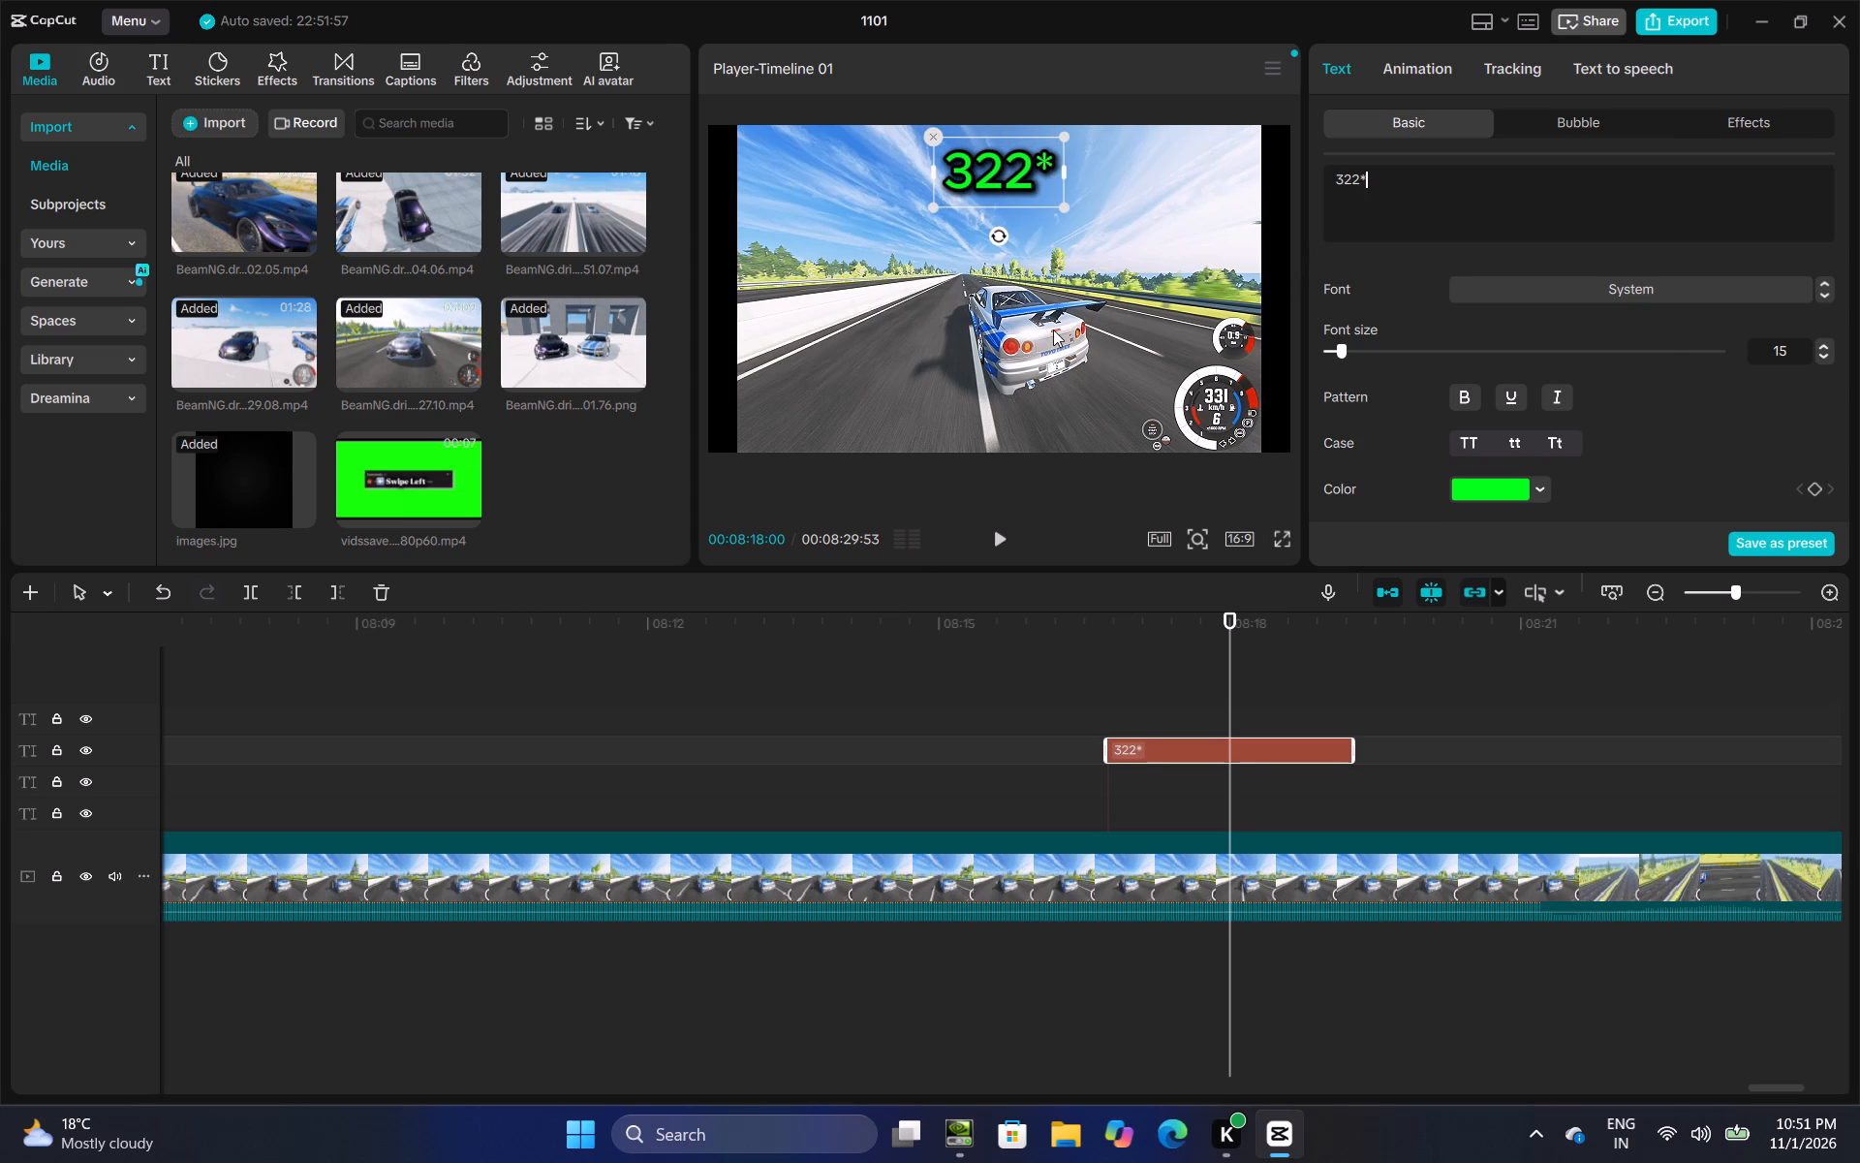
left_click(1053, 330)
Trim the end of the silver-and-blue car's highway clip to 00:08:26:18, where the car is slowing down.
left_click(1229, 698)
left_click_drag(1232, 698, 1549, 709)
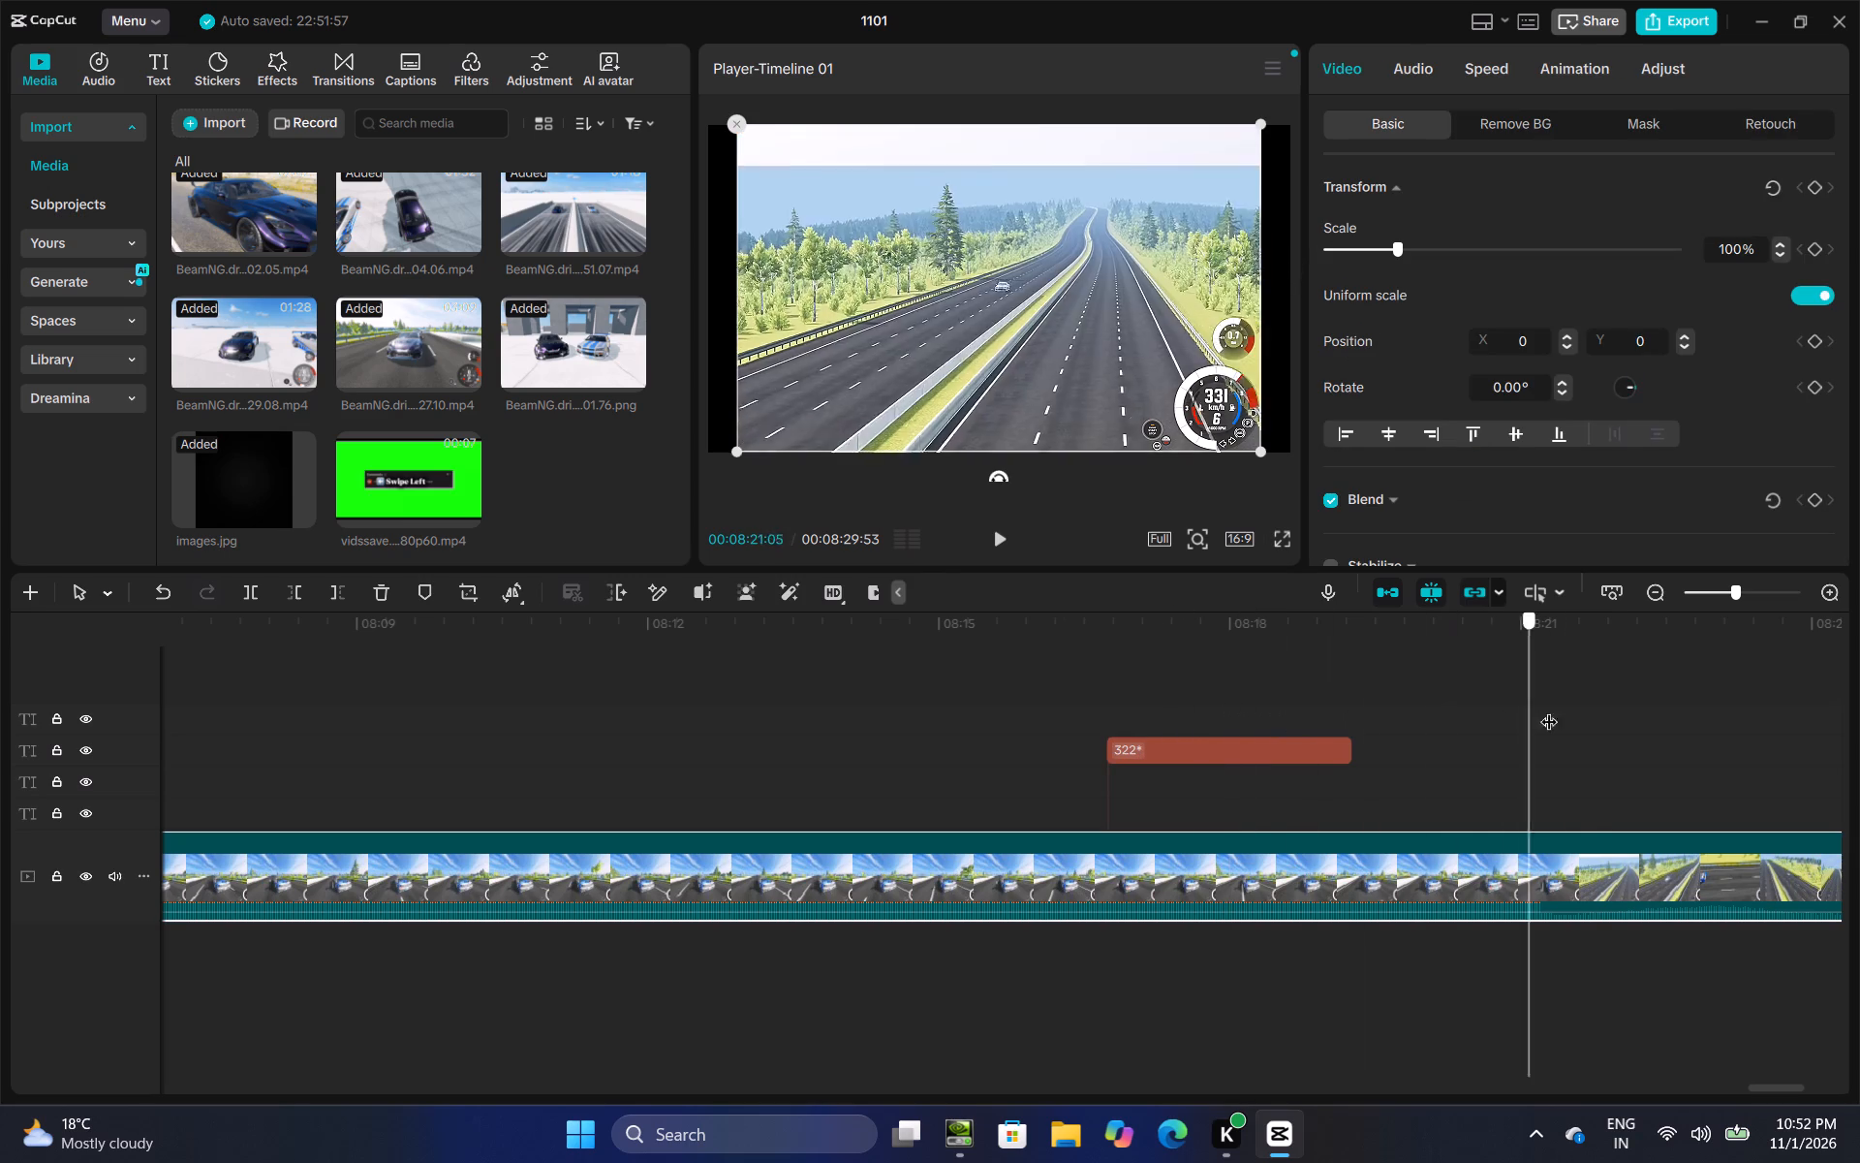
left_click_drag(1549, 709, 1838, 693)
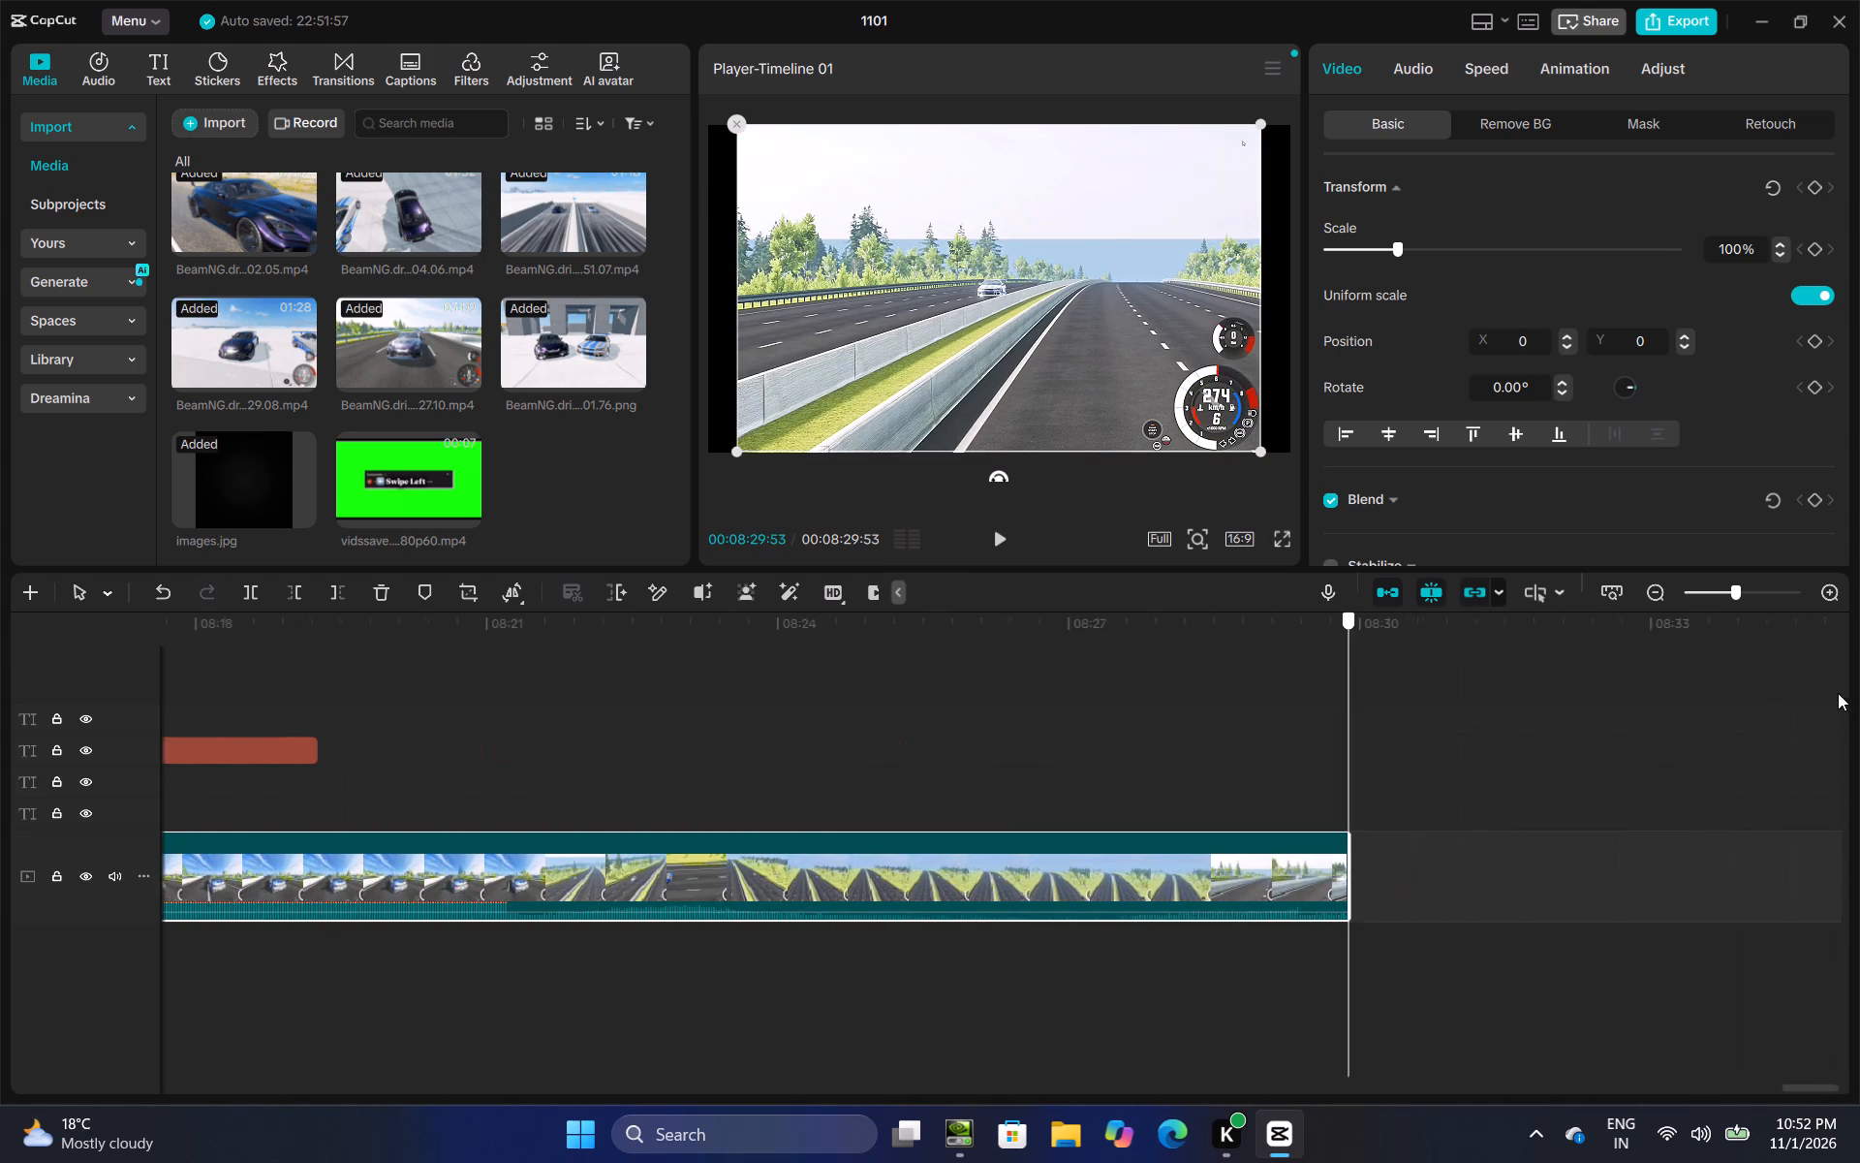
left_click_drag(1838, 693, 787, 792)
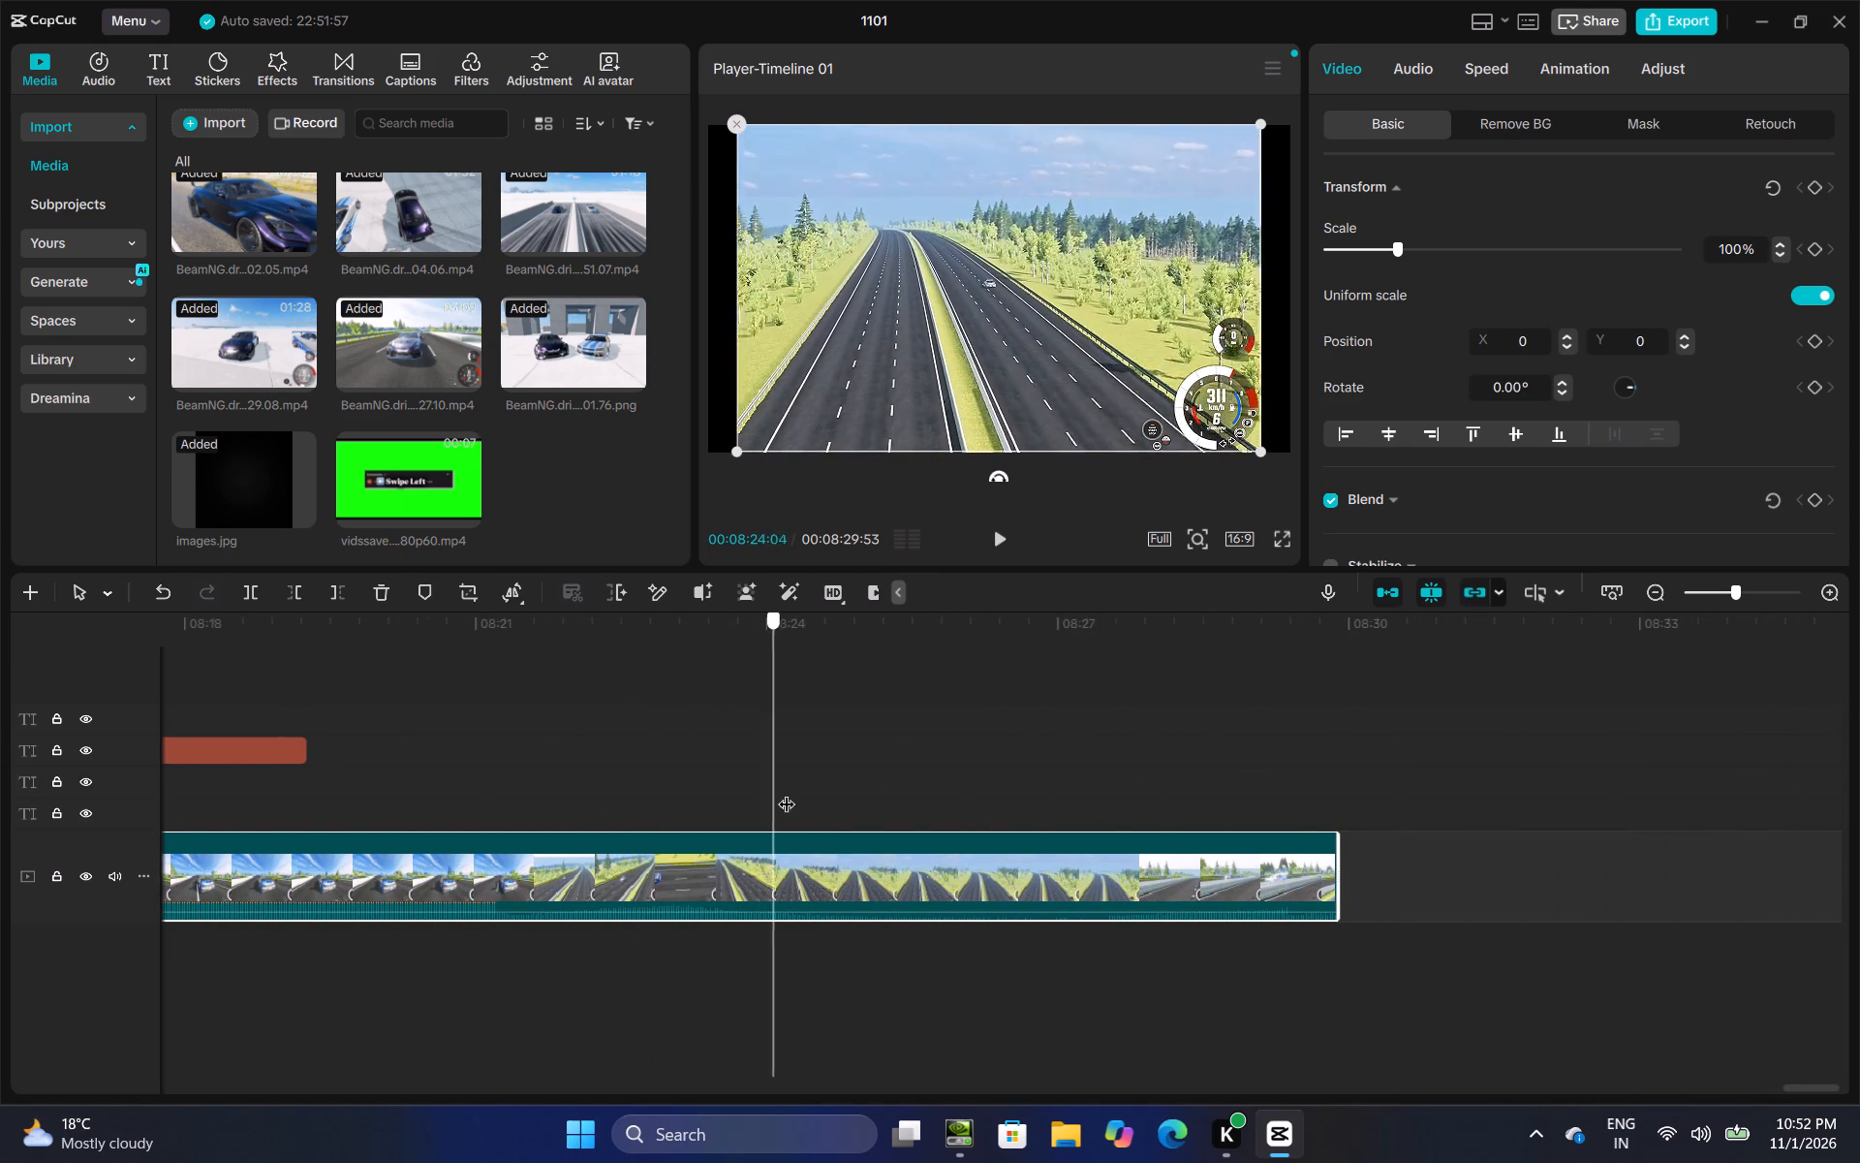
left_click_drag(787, 792, 992, 790)
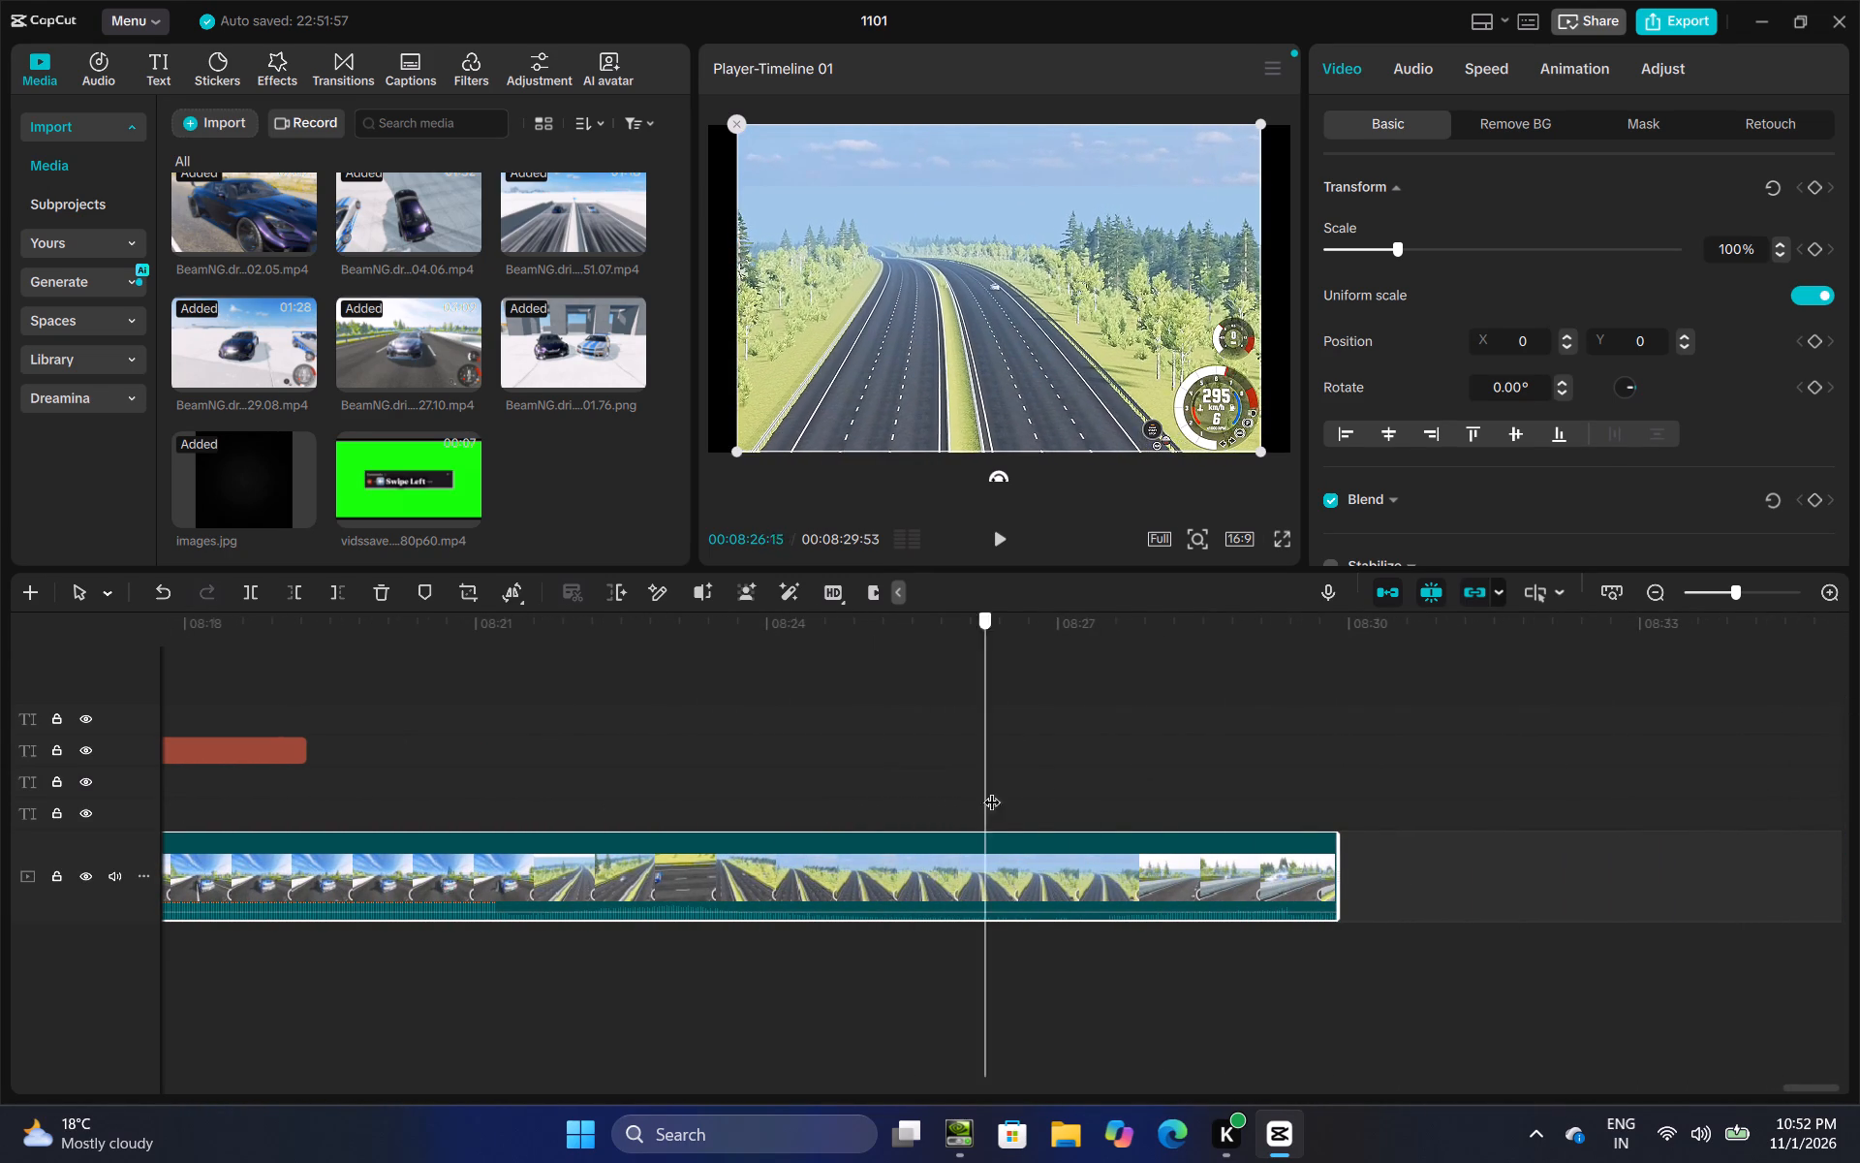
left_click_drag(992, 790, 990, 797)
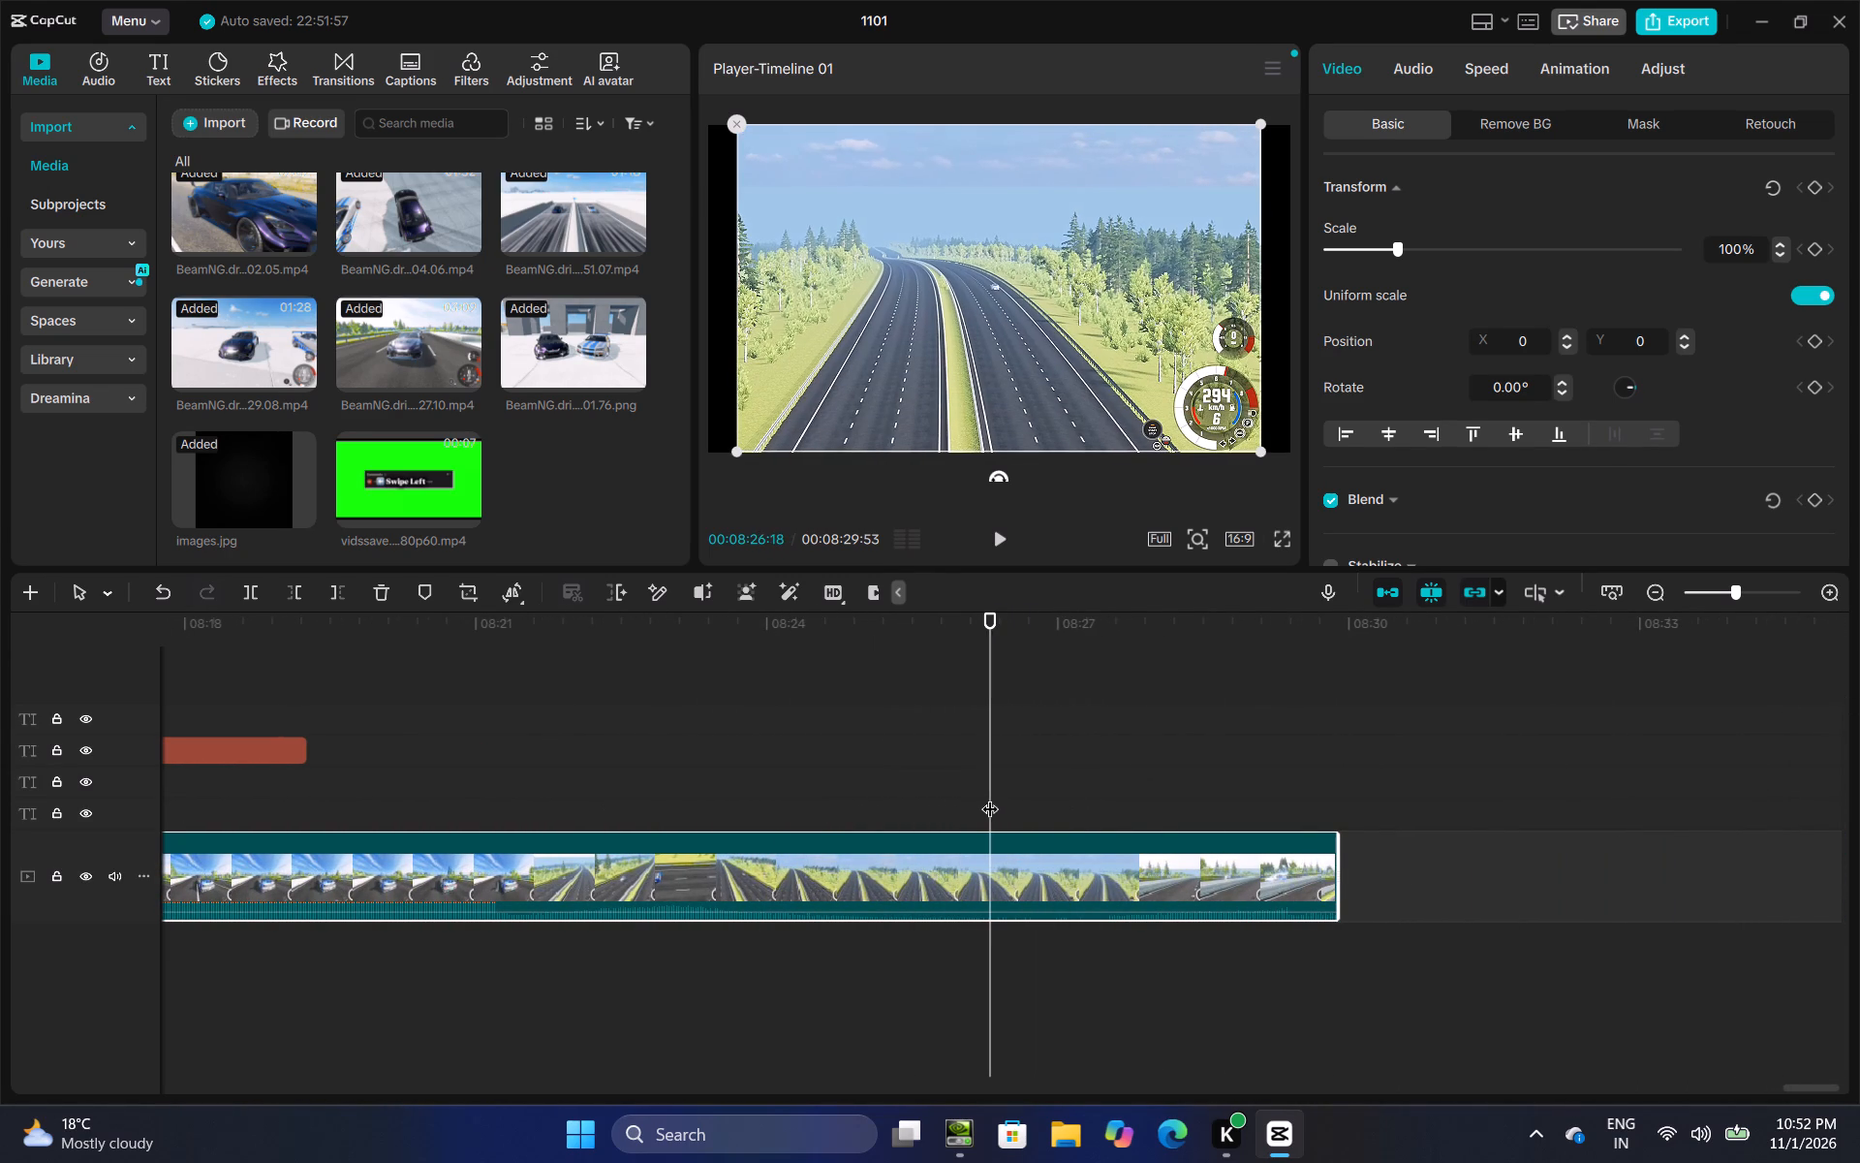
left_click(1135, 835)
left_click_drag(1337, 847, 983, 913)
Split the dark car's highway clip at 00:06:10:51, just before it pulls away, and delete the part before the cut.
left_click(862, 795)
left_click_drag(862, 795, 586, 787)
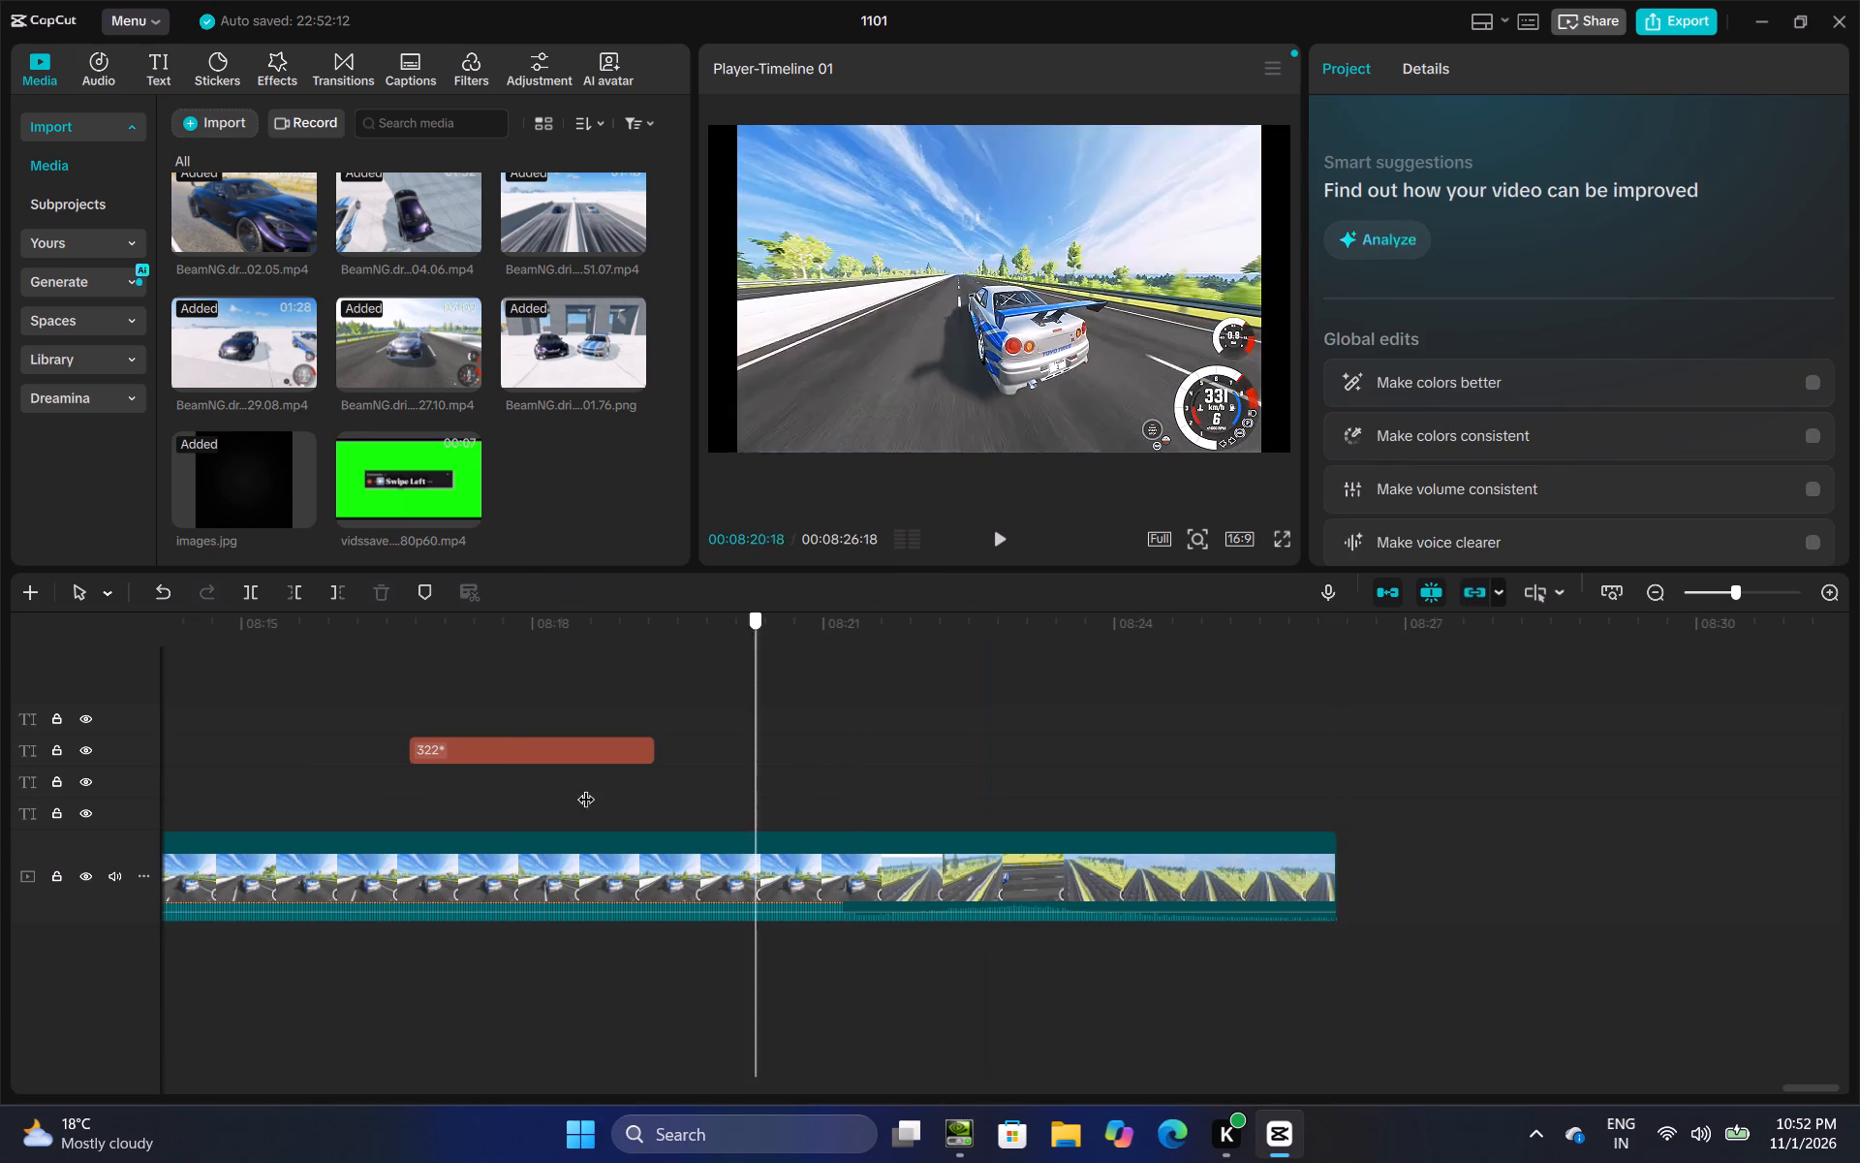
left_click_drag(586, 787, 170, 802)
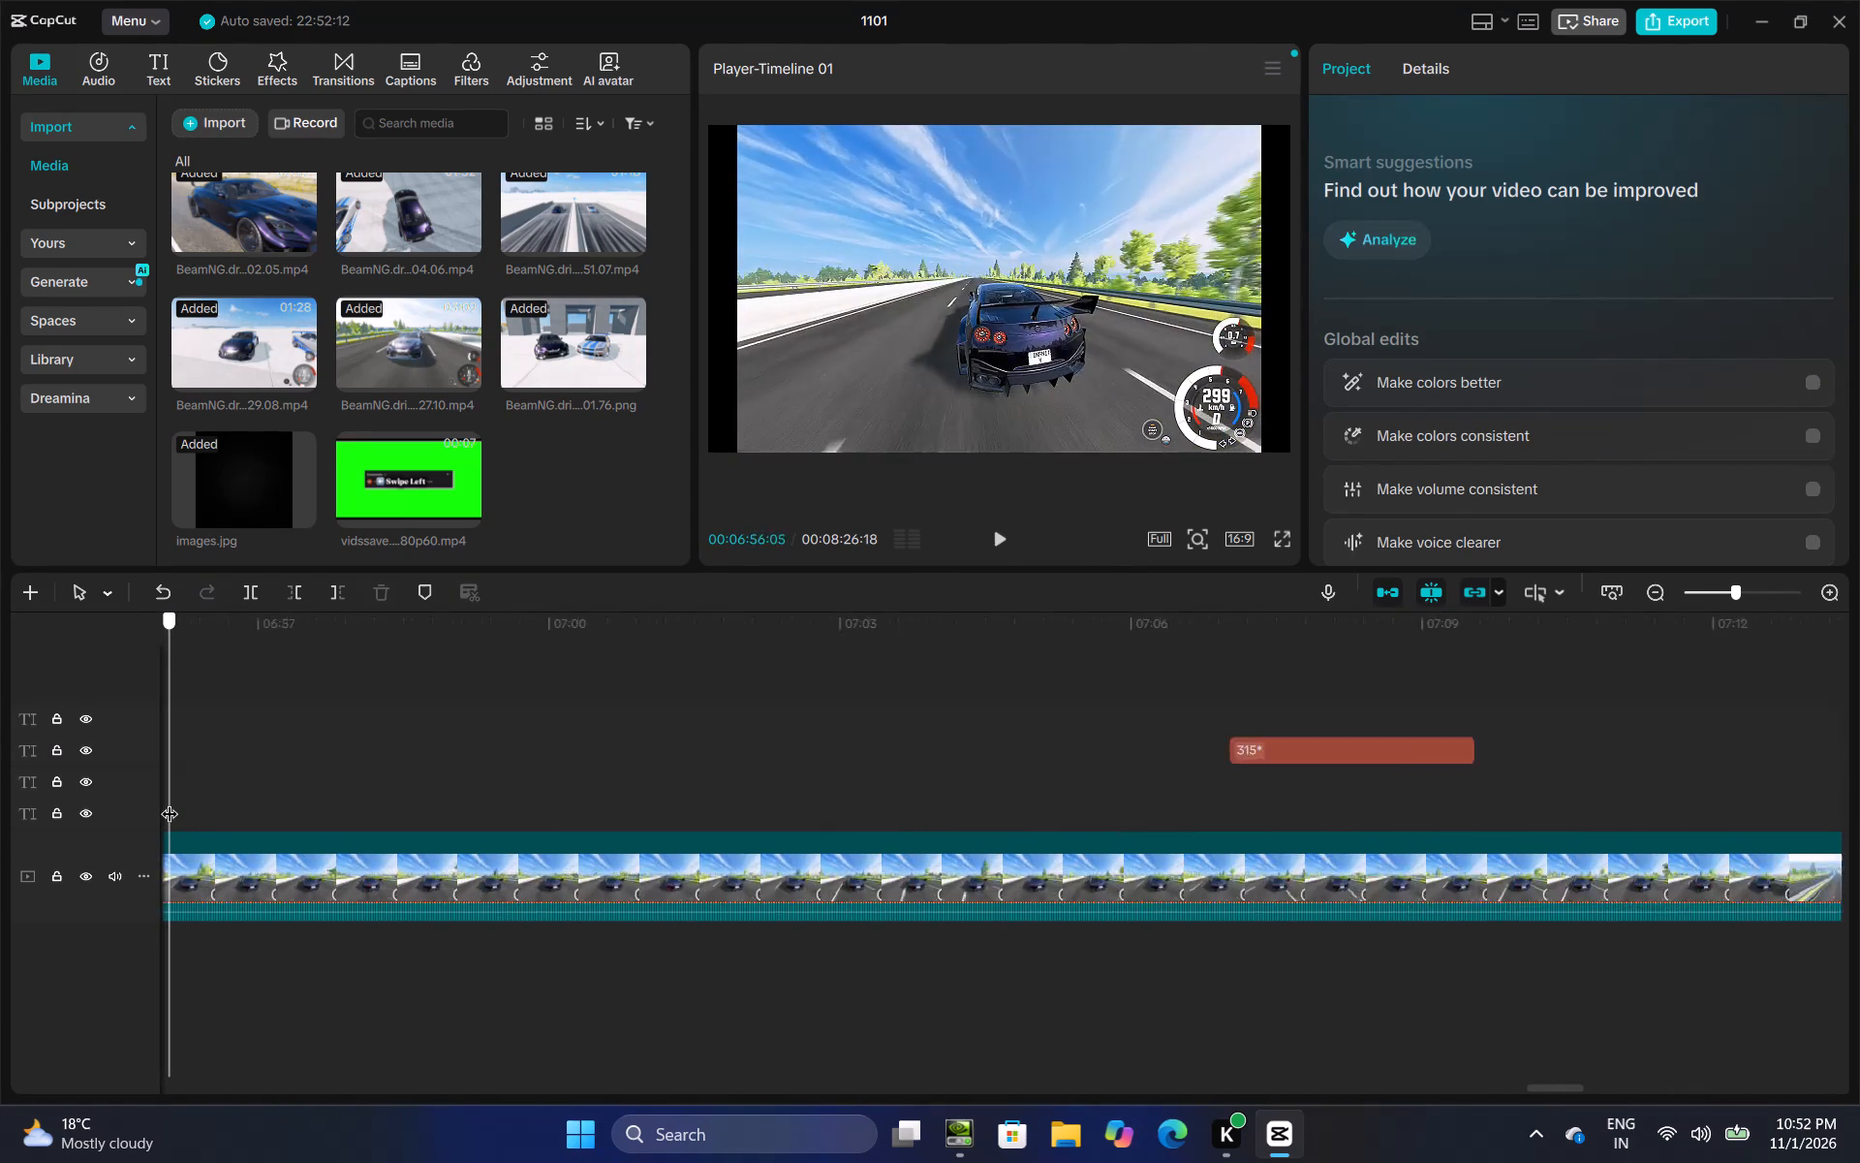
left_click_drag(170, 802, 159, 770)
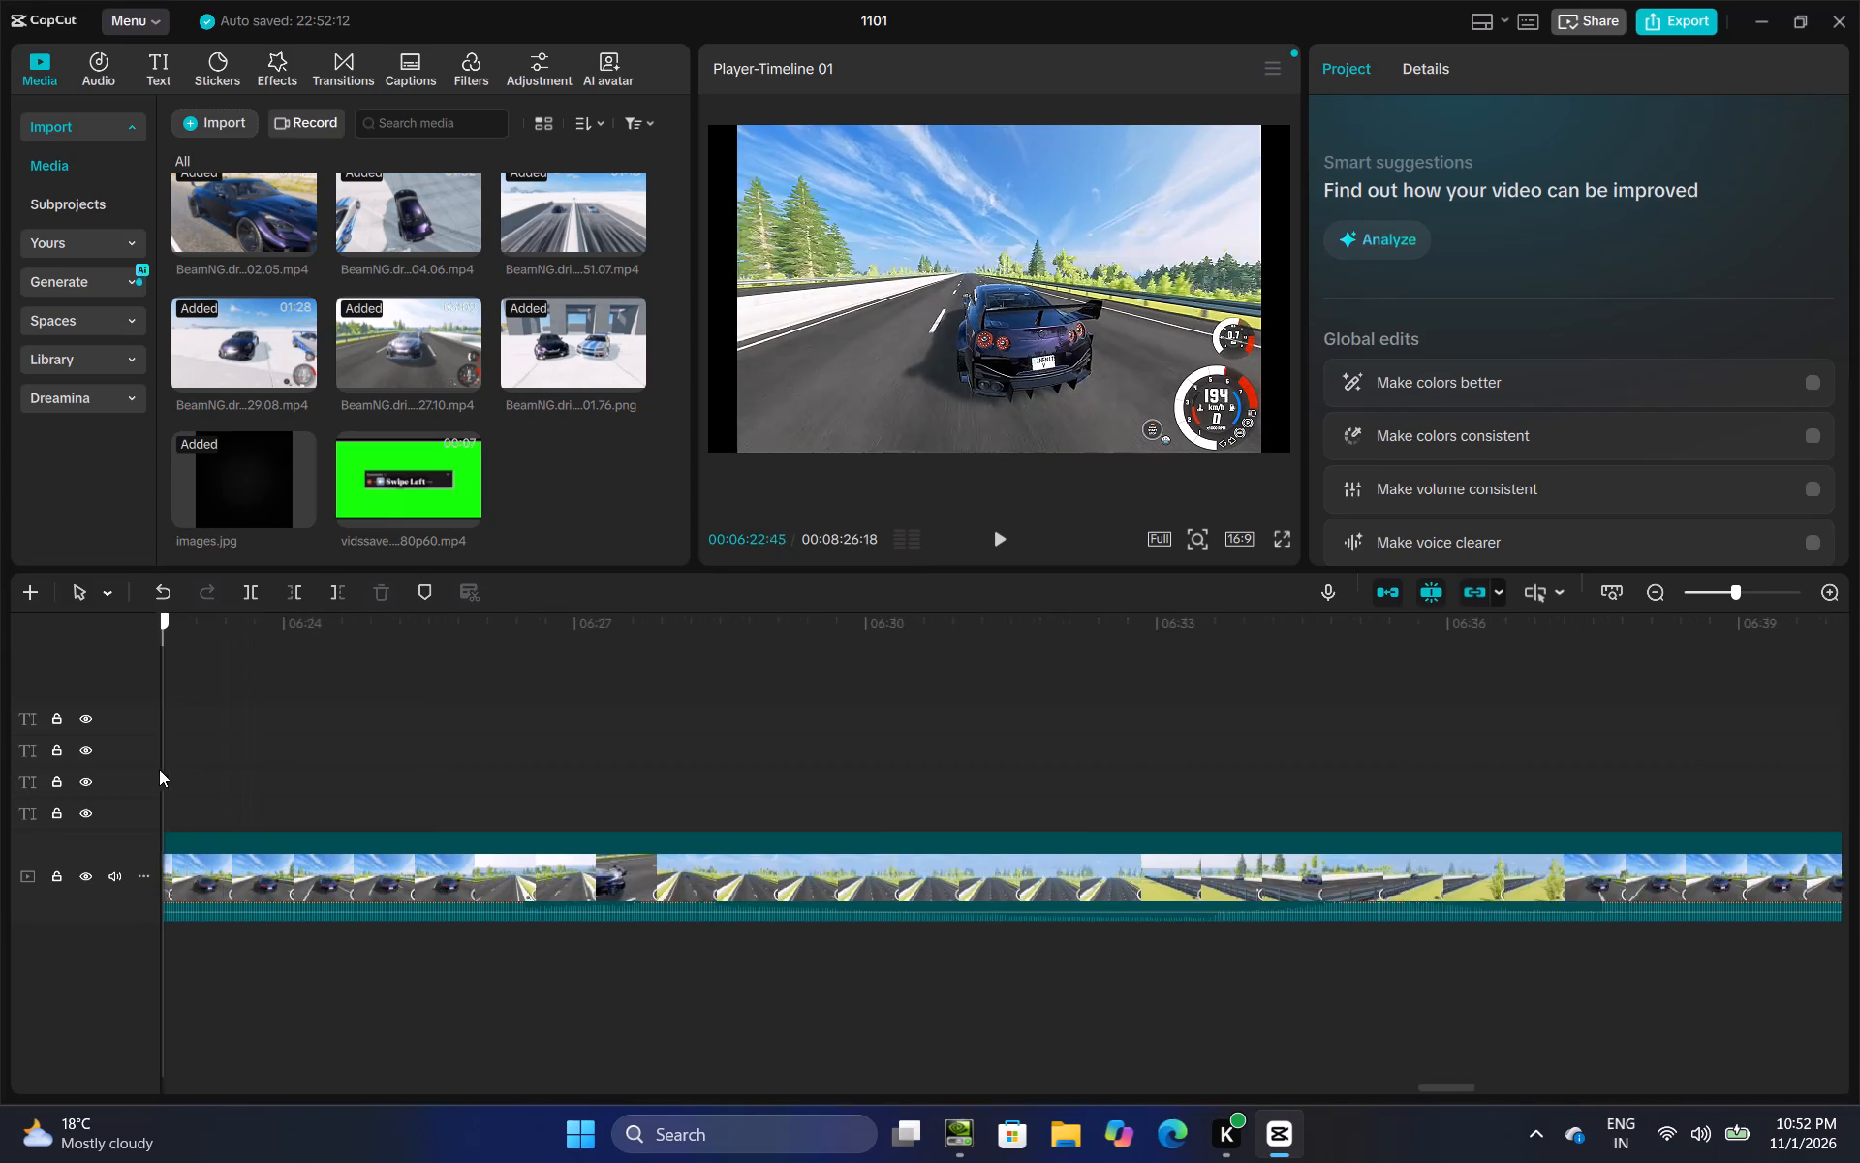
left_click_drag(159, 770, 1404, 739)
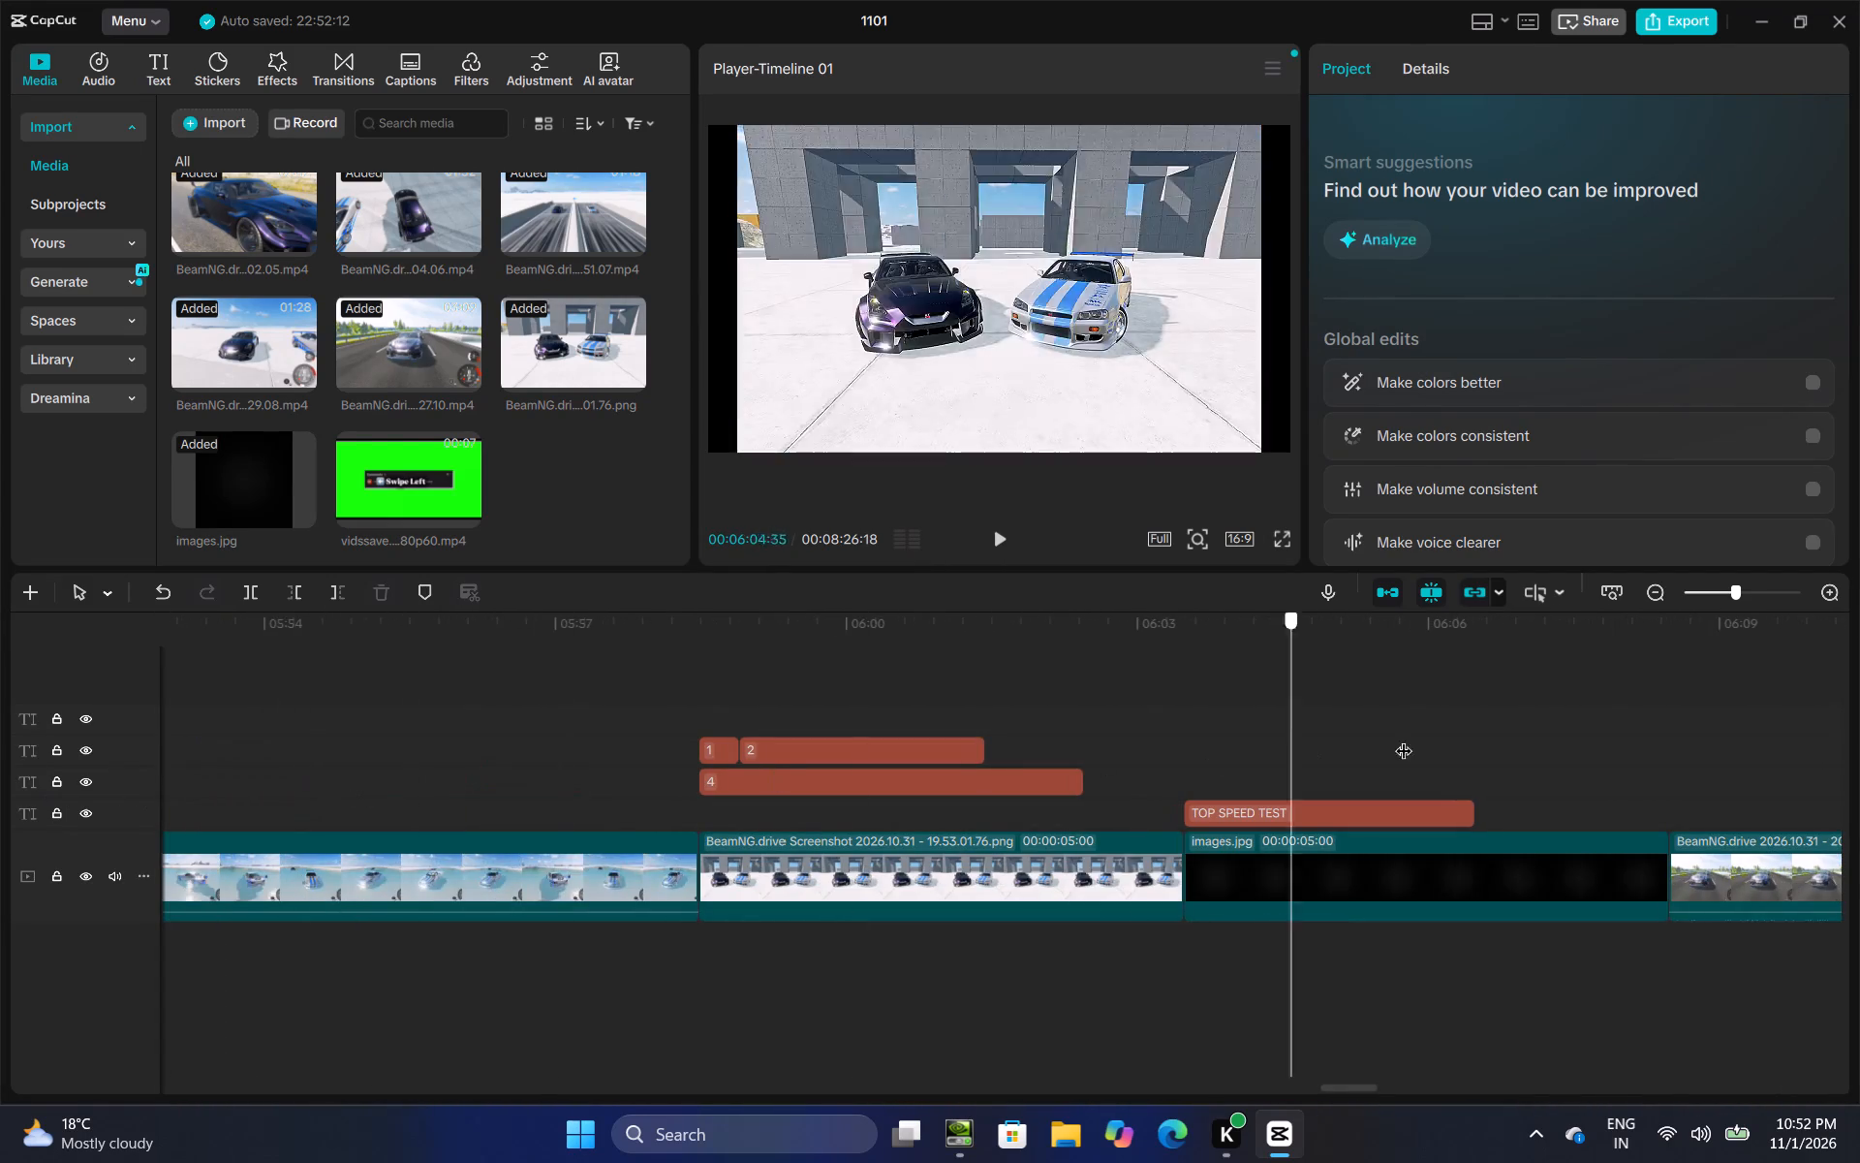
left_click_drag(1404, 739, 1162, 734)
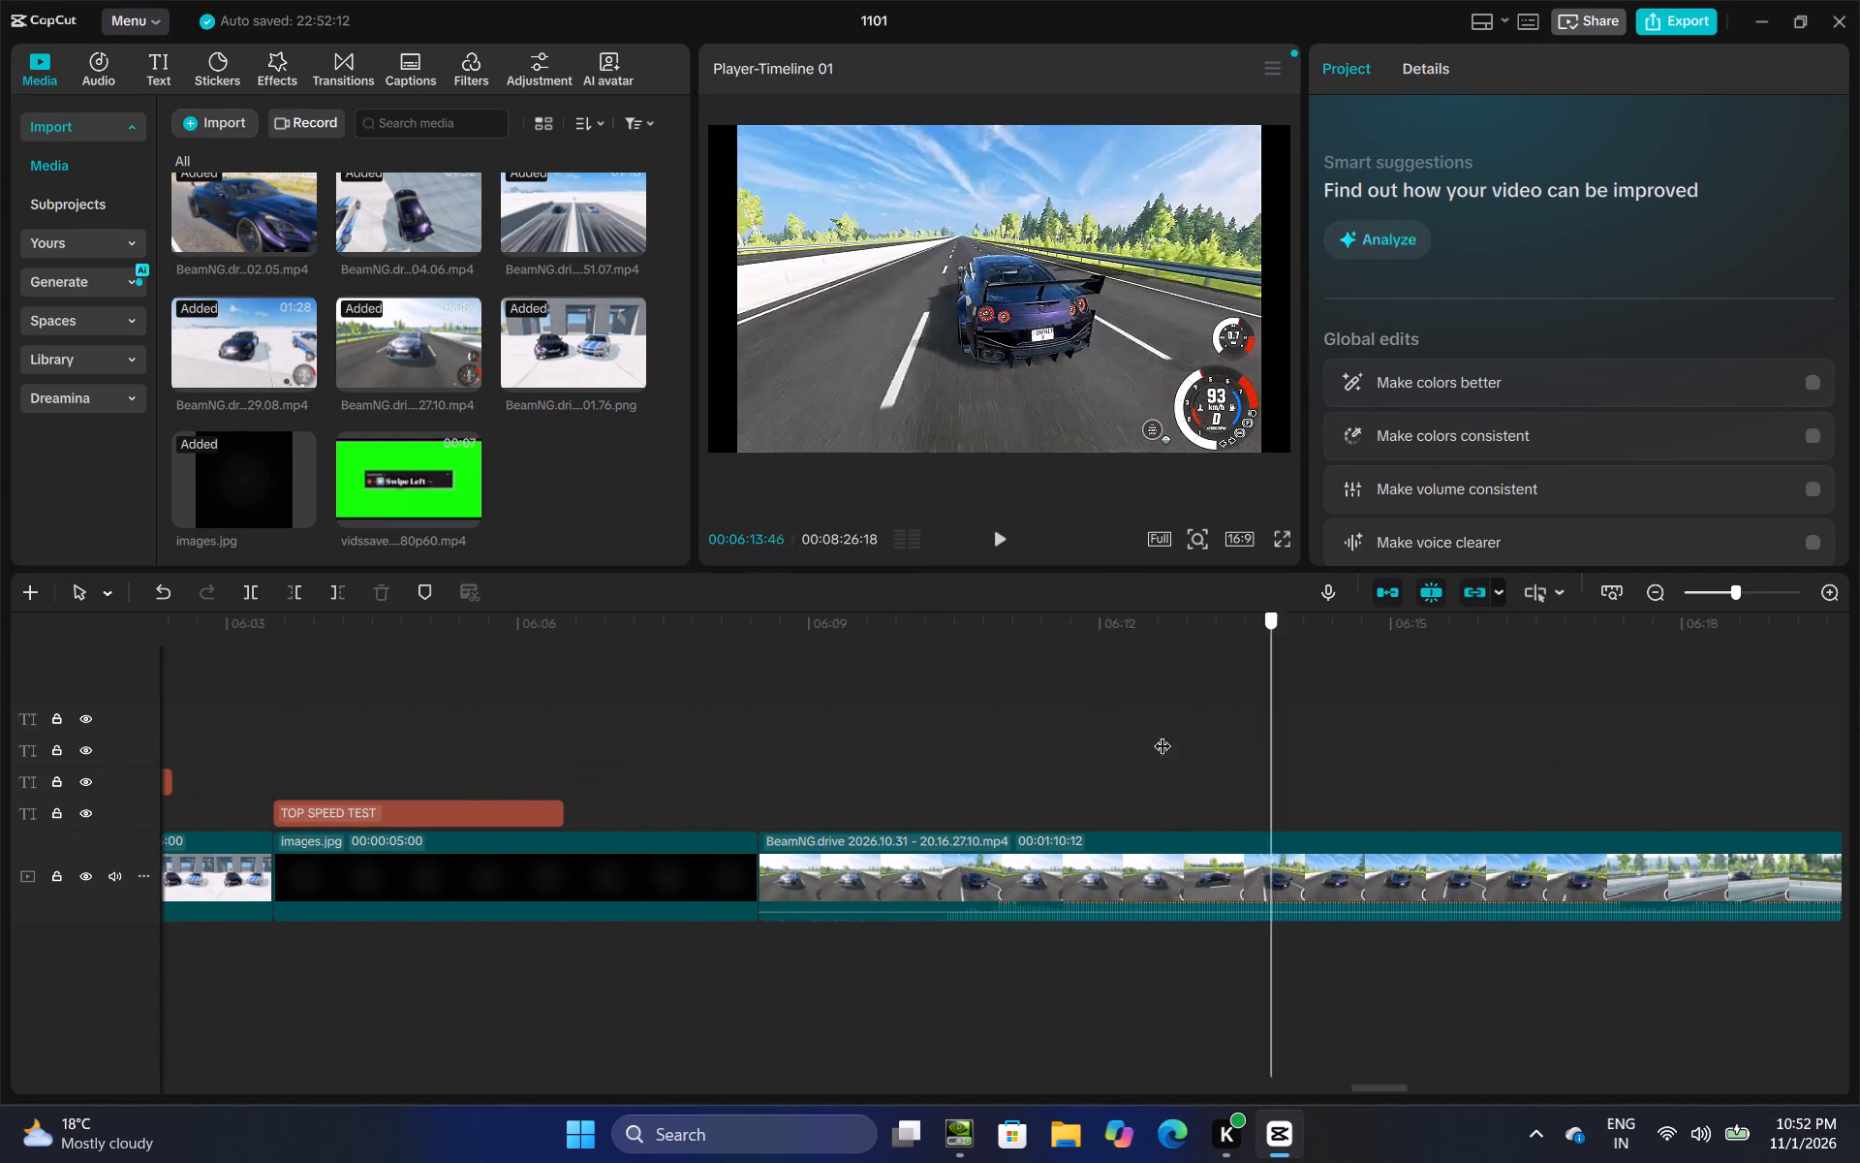
left_click_drag(1162, 734, 1063, 766)
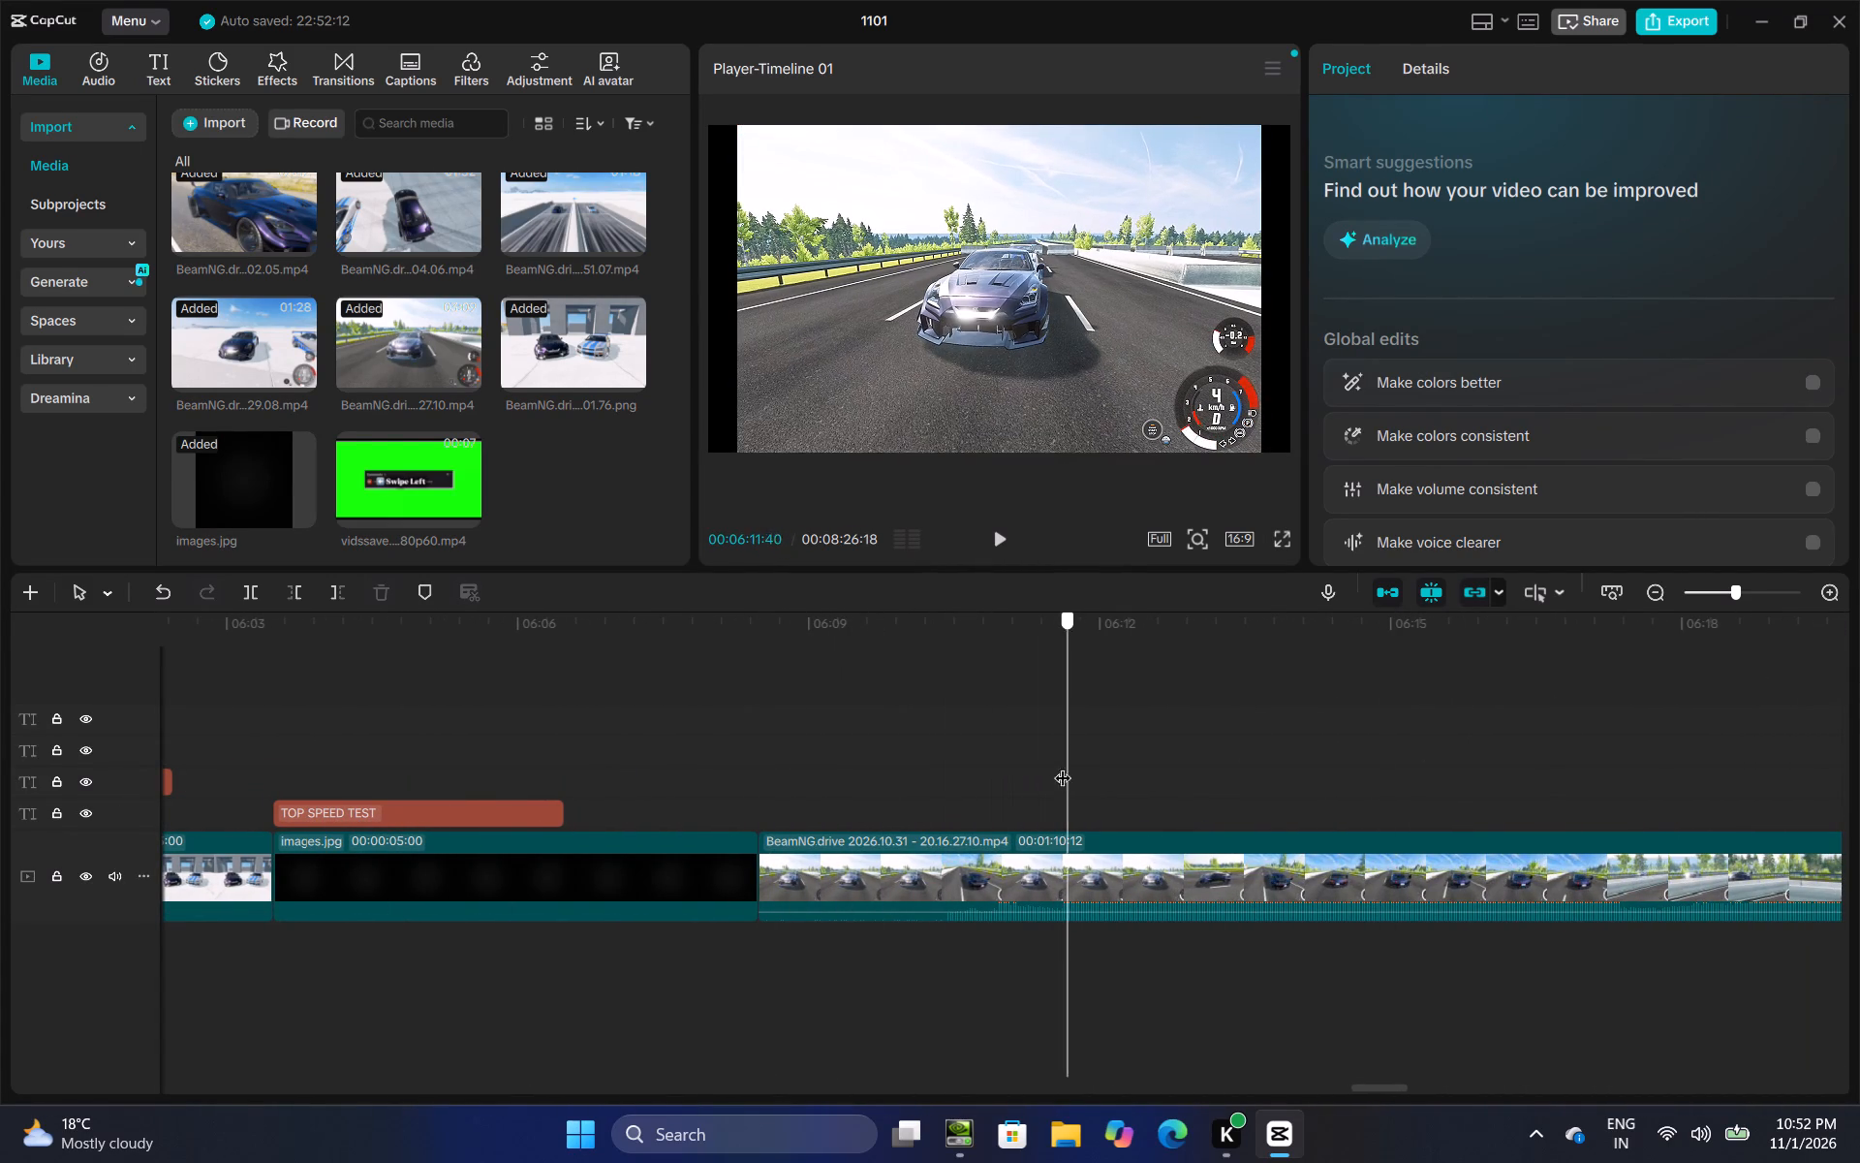
left_click_drag(1063, 766, 988, 763)
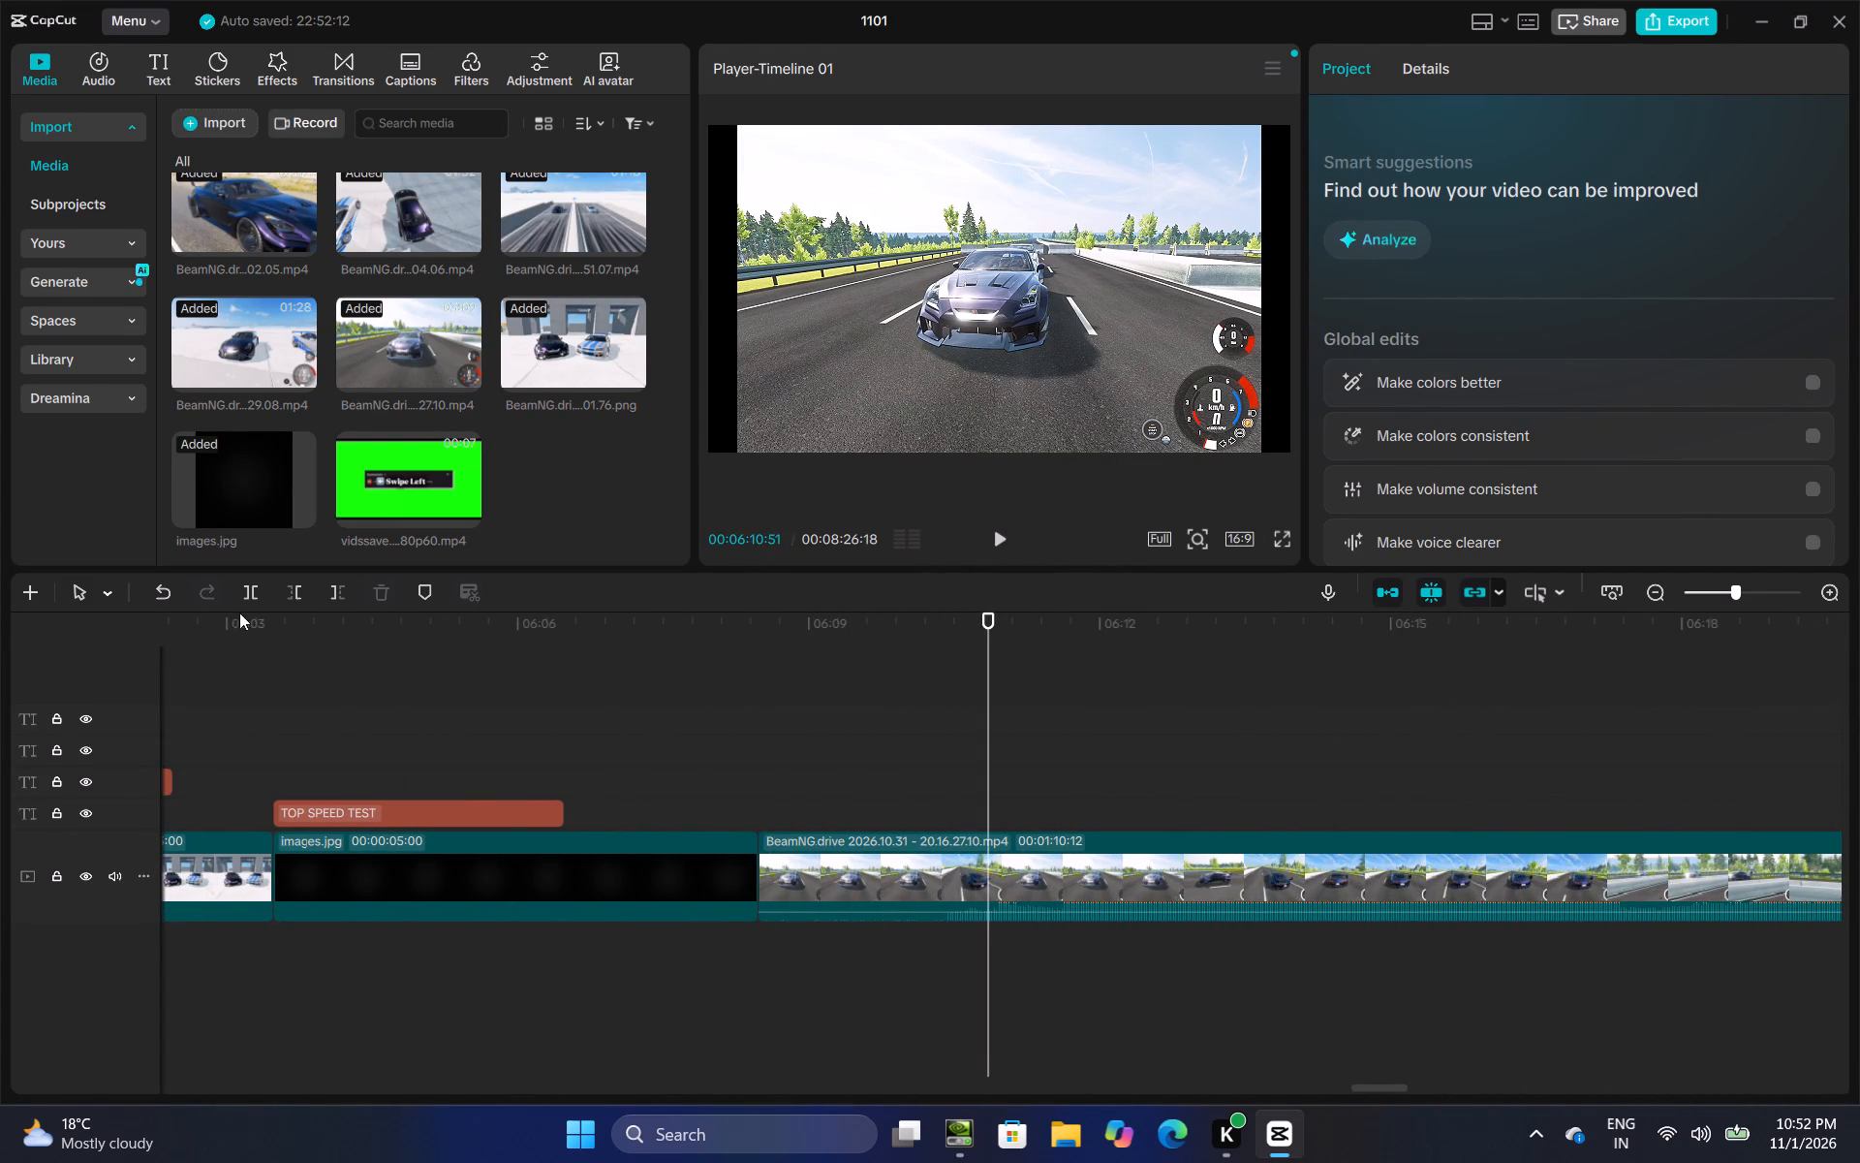
left_click(234, 591)
left_click(249, 591)
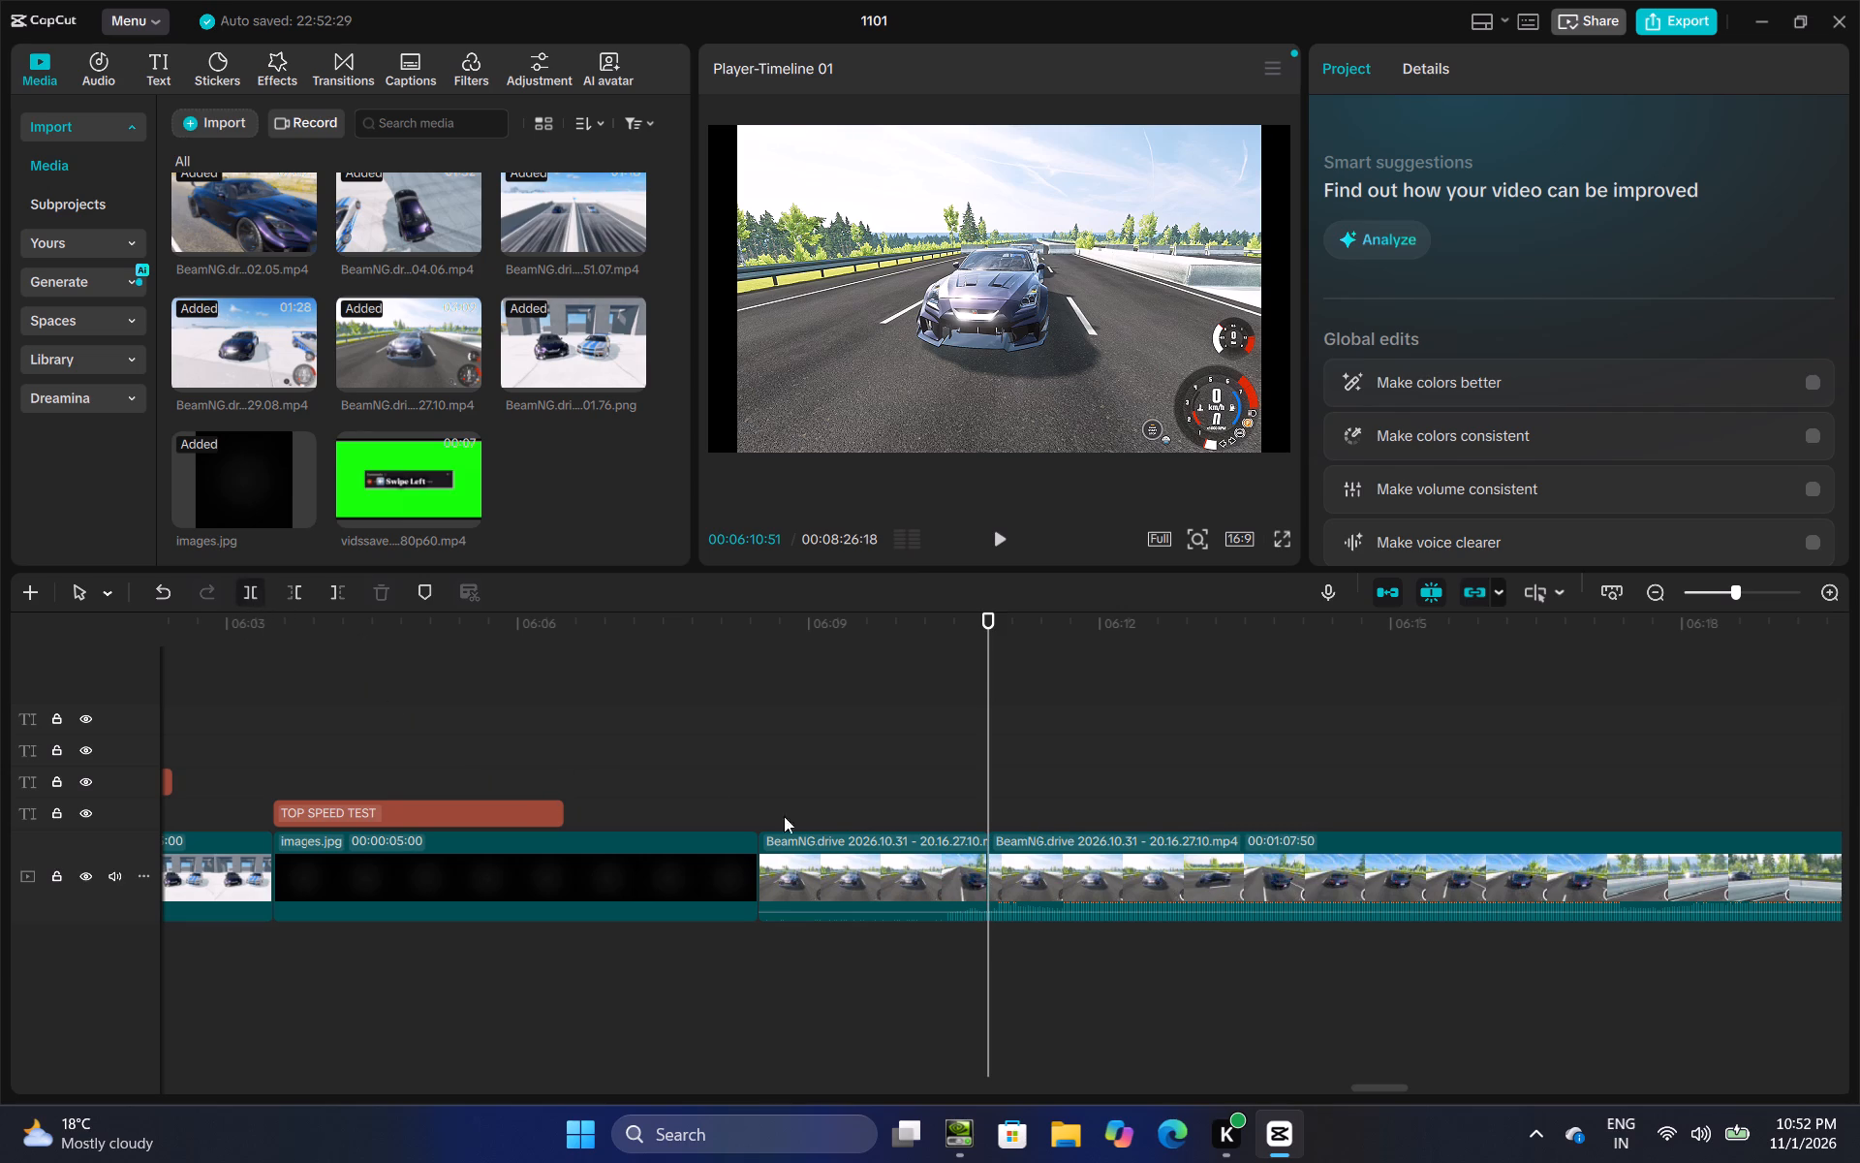
left_click(840, 857)
right_click(840, 857)
left_click(917, 346)
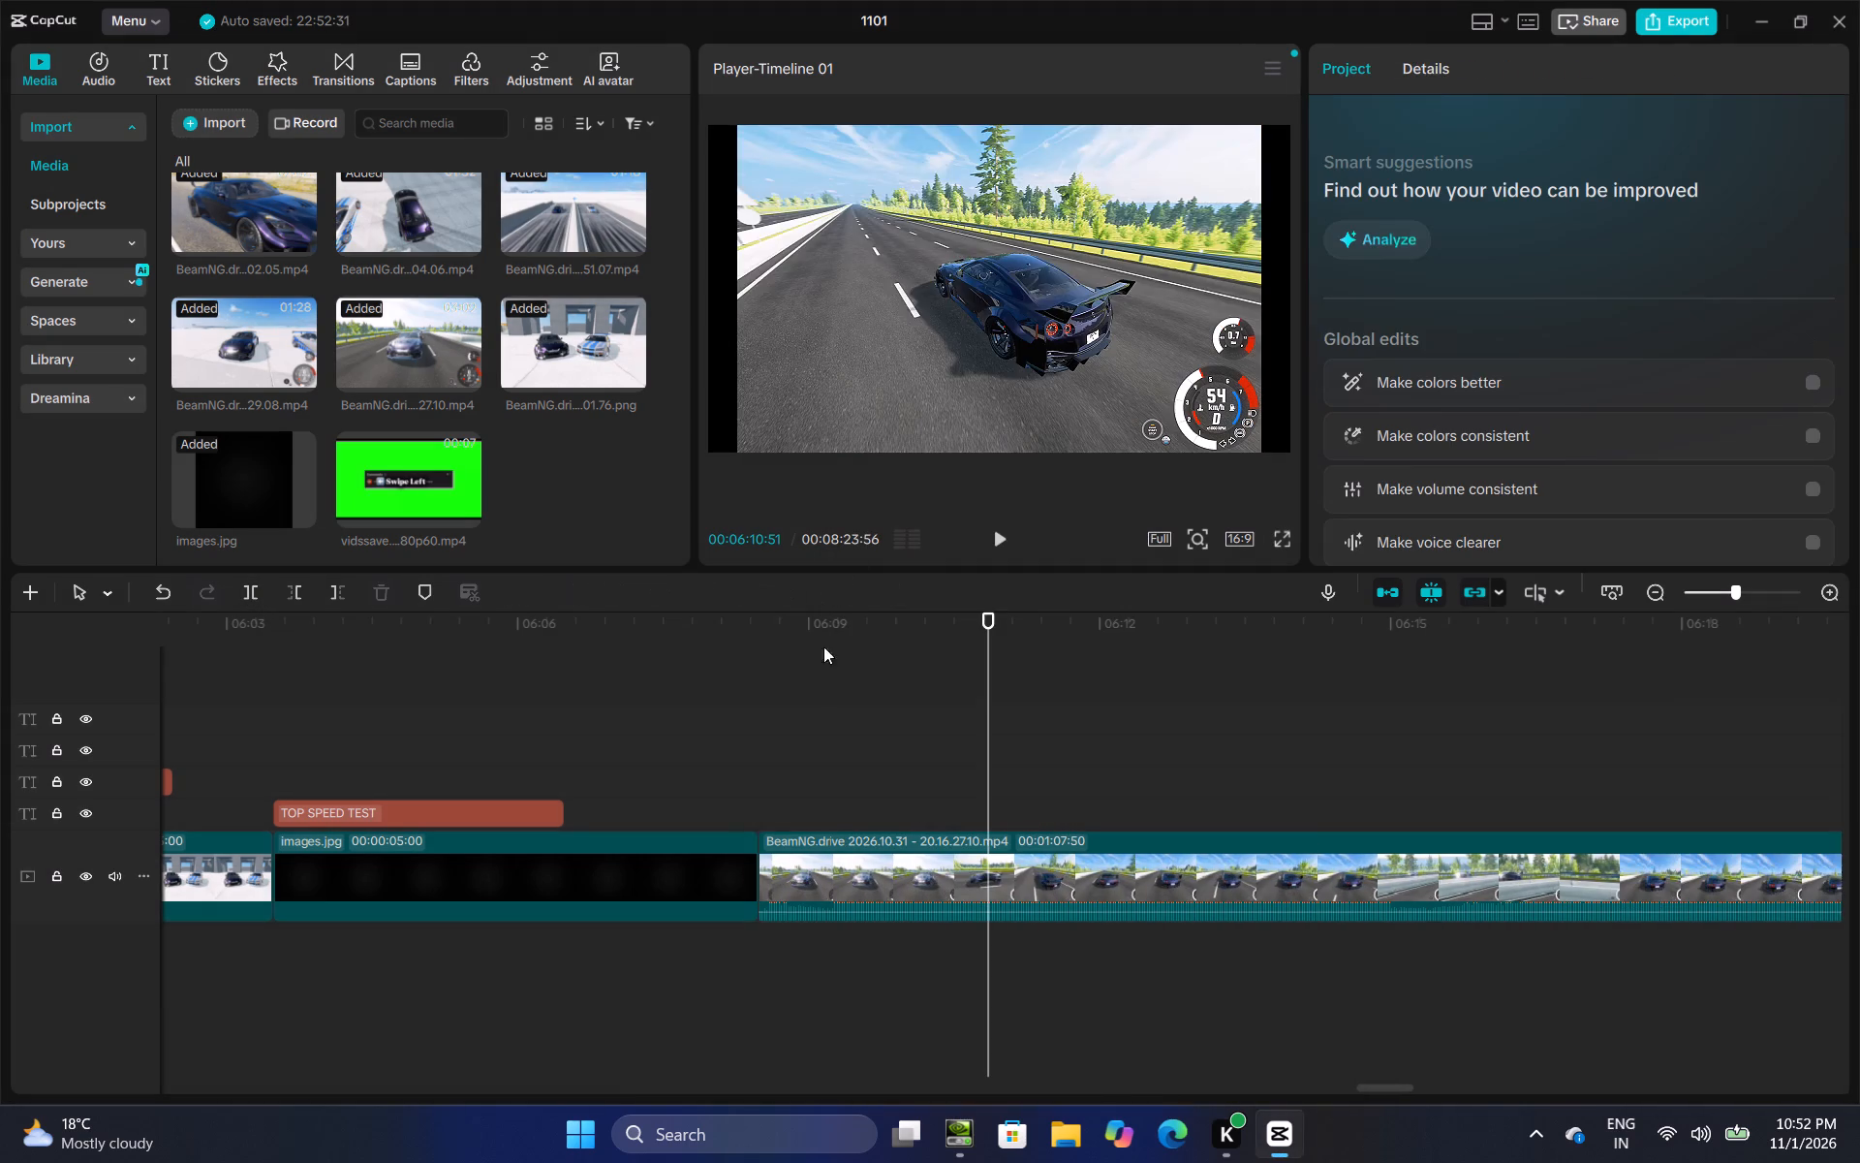
Play the dark car's new start and scrub through both highway runs to check the cuts and speed labels.
left_click(782, 736)
left_click_drag(782, 736, 772, 750)
left_click(1002, 550)
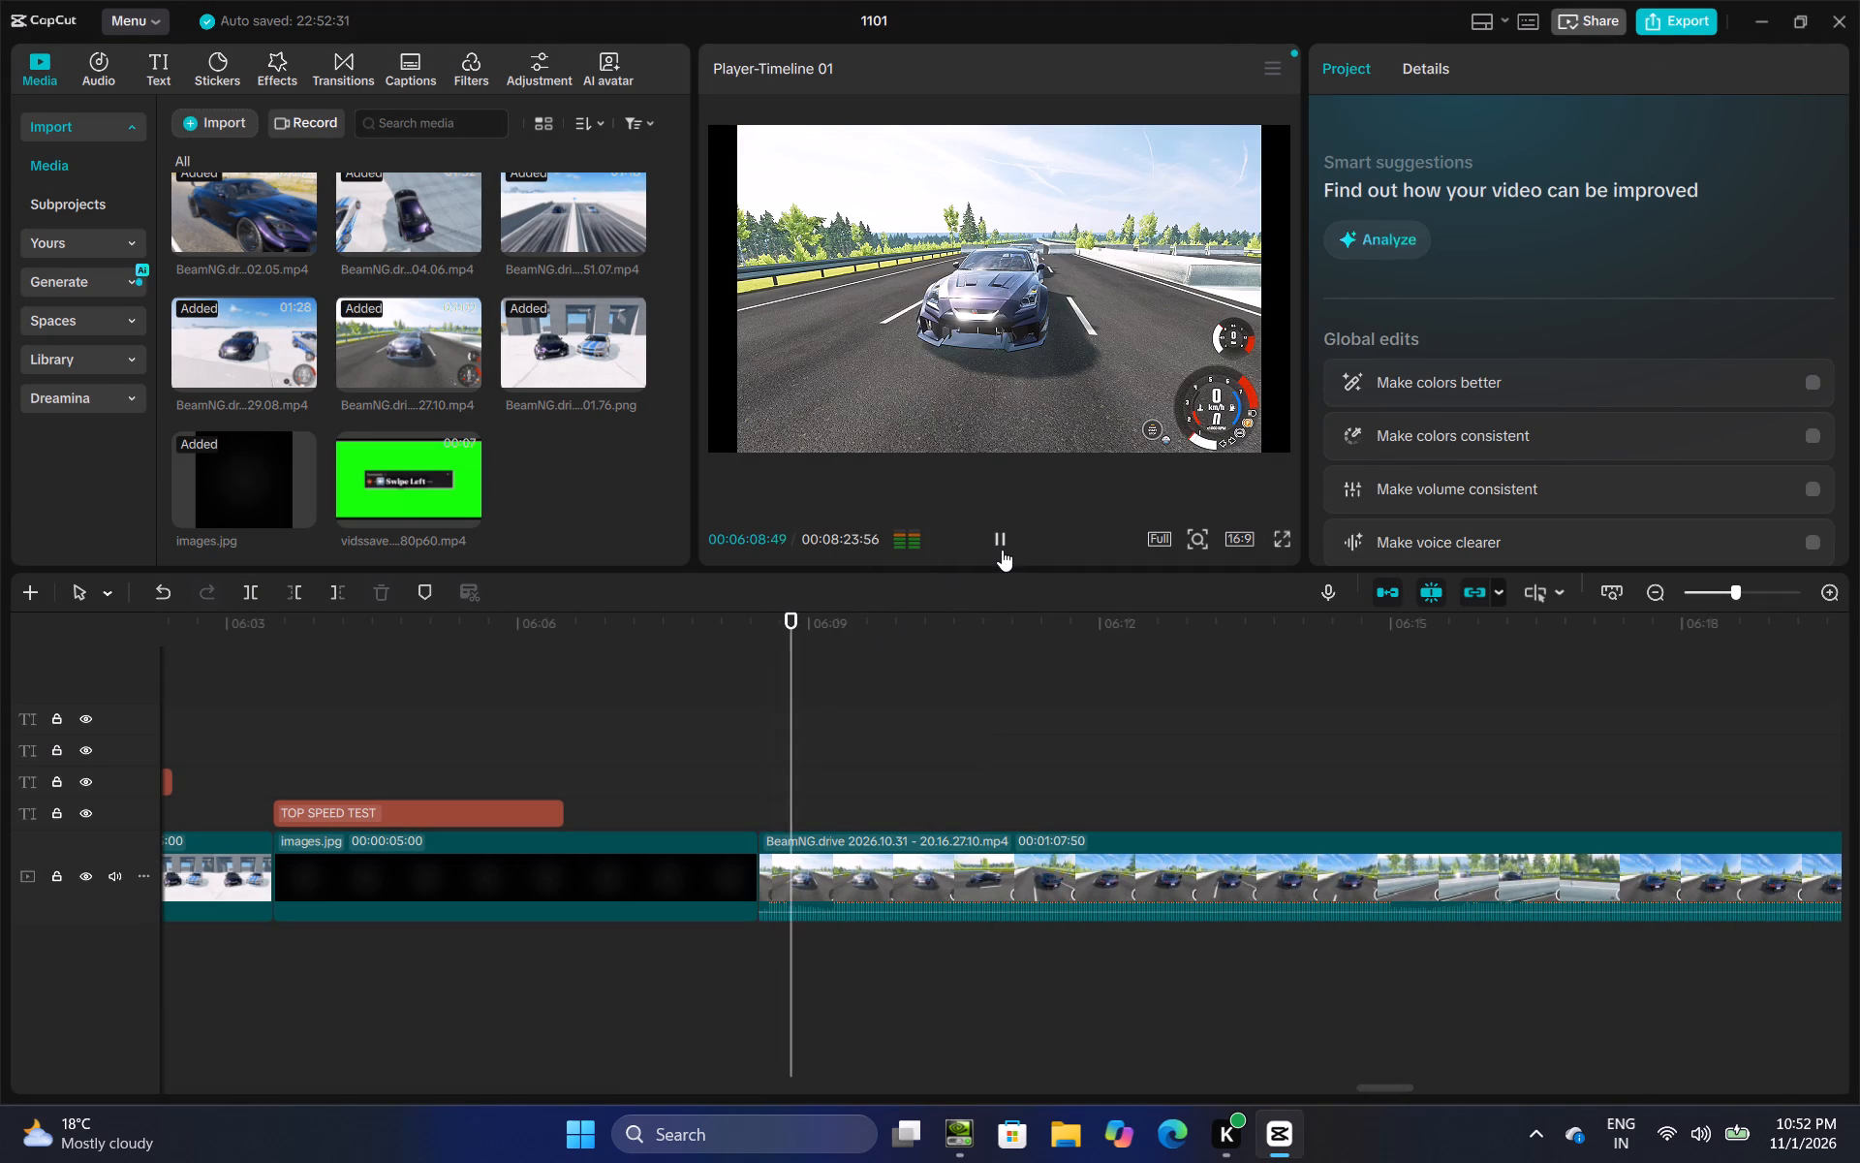
left_click(1024, 756)
left_click_drag(1024, 756, 1719, 780)
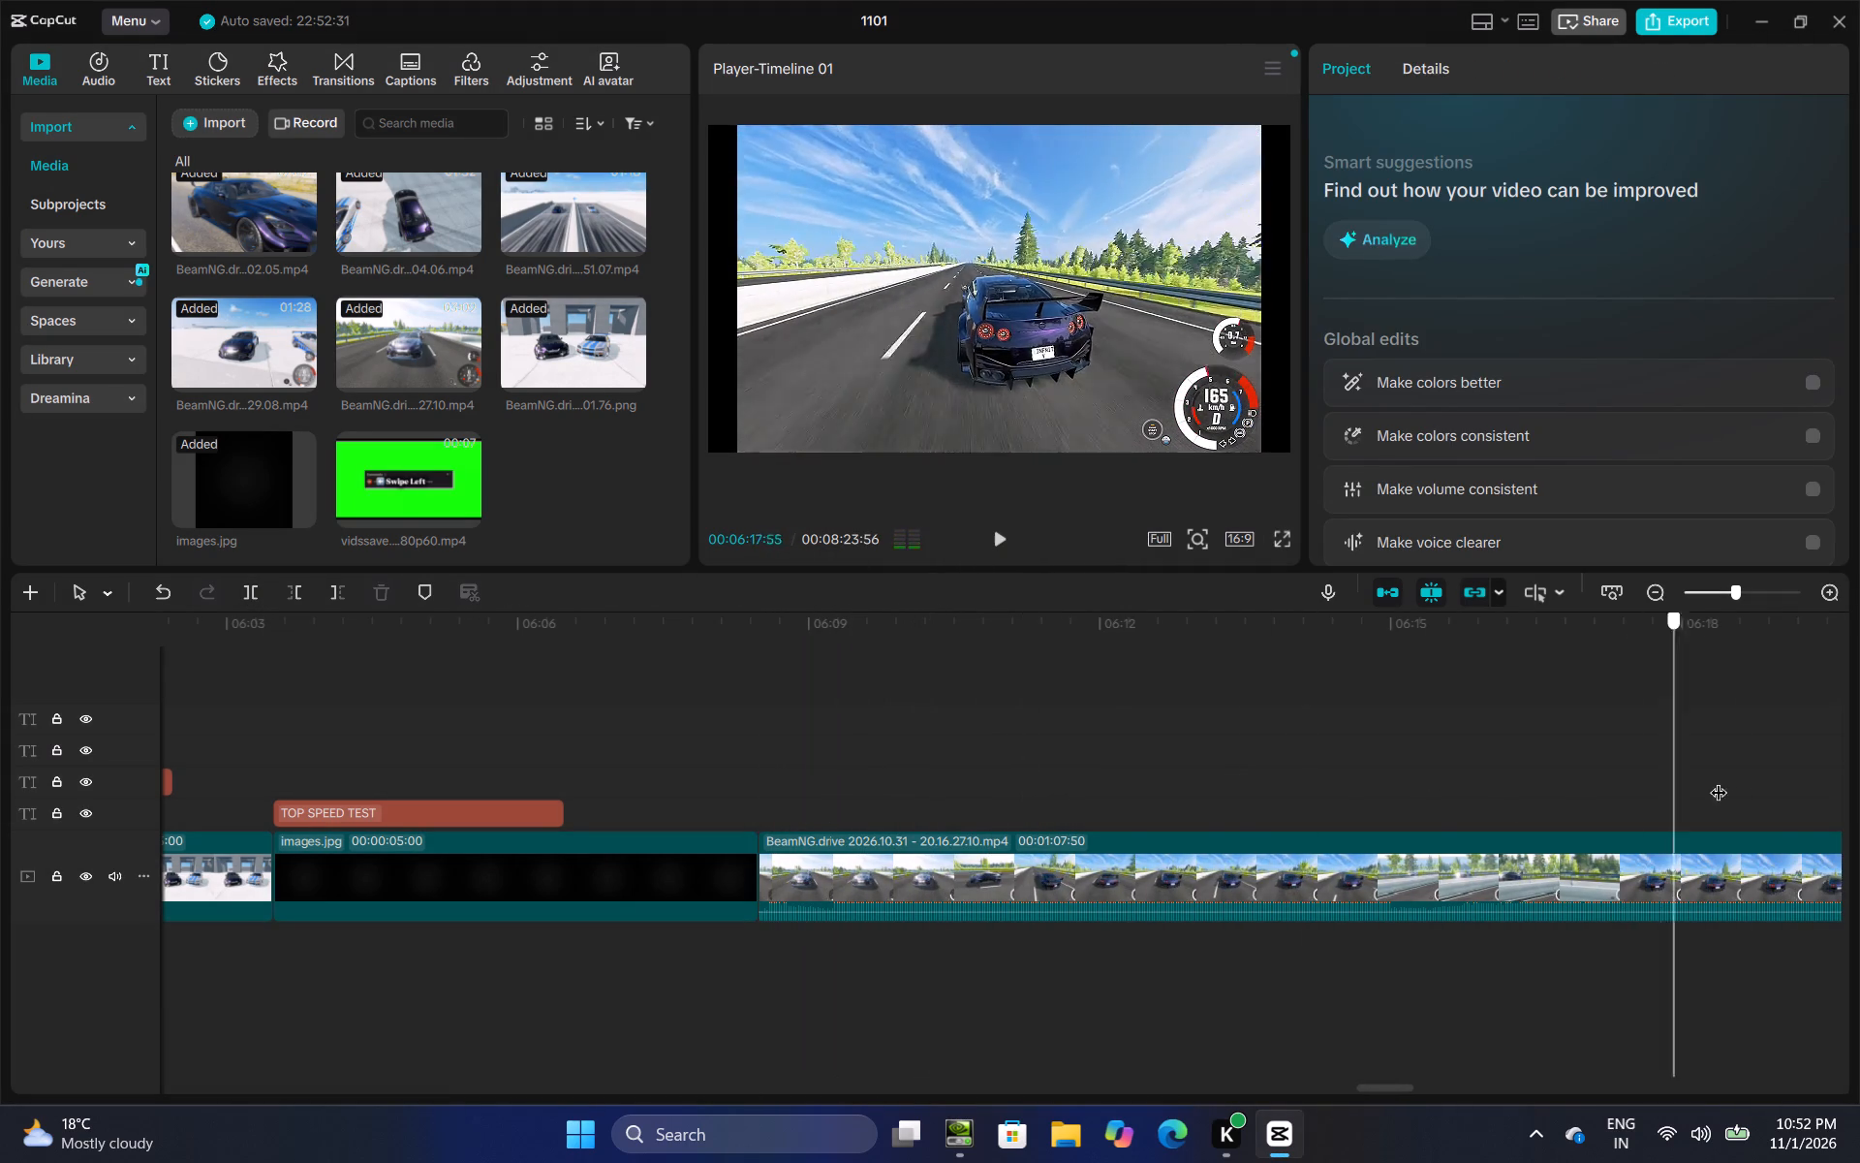
left_click_drag(1719, 780, 1833, 780)
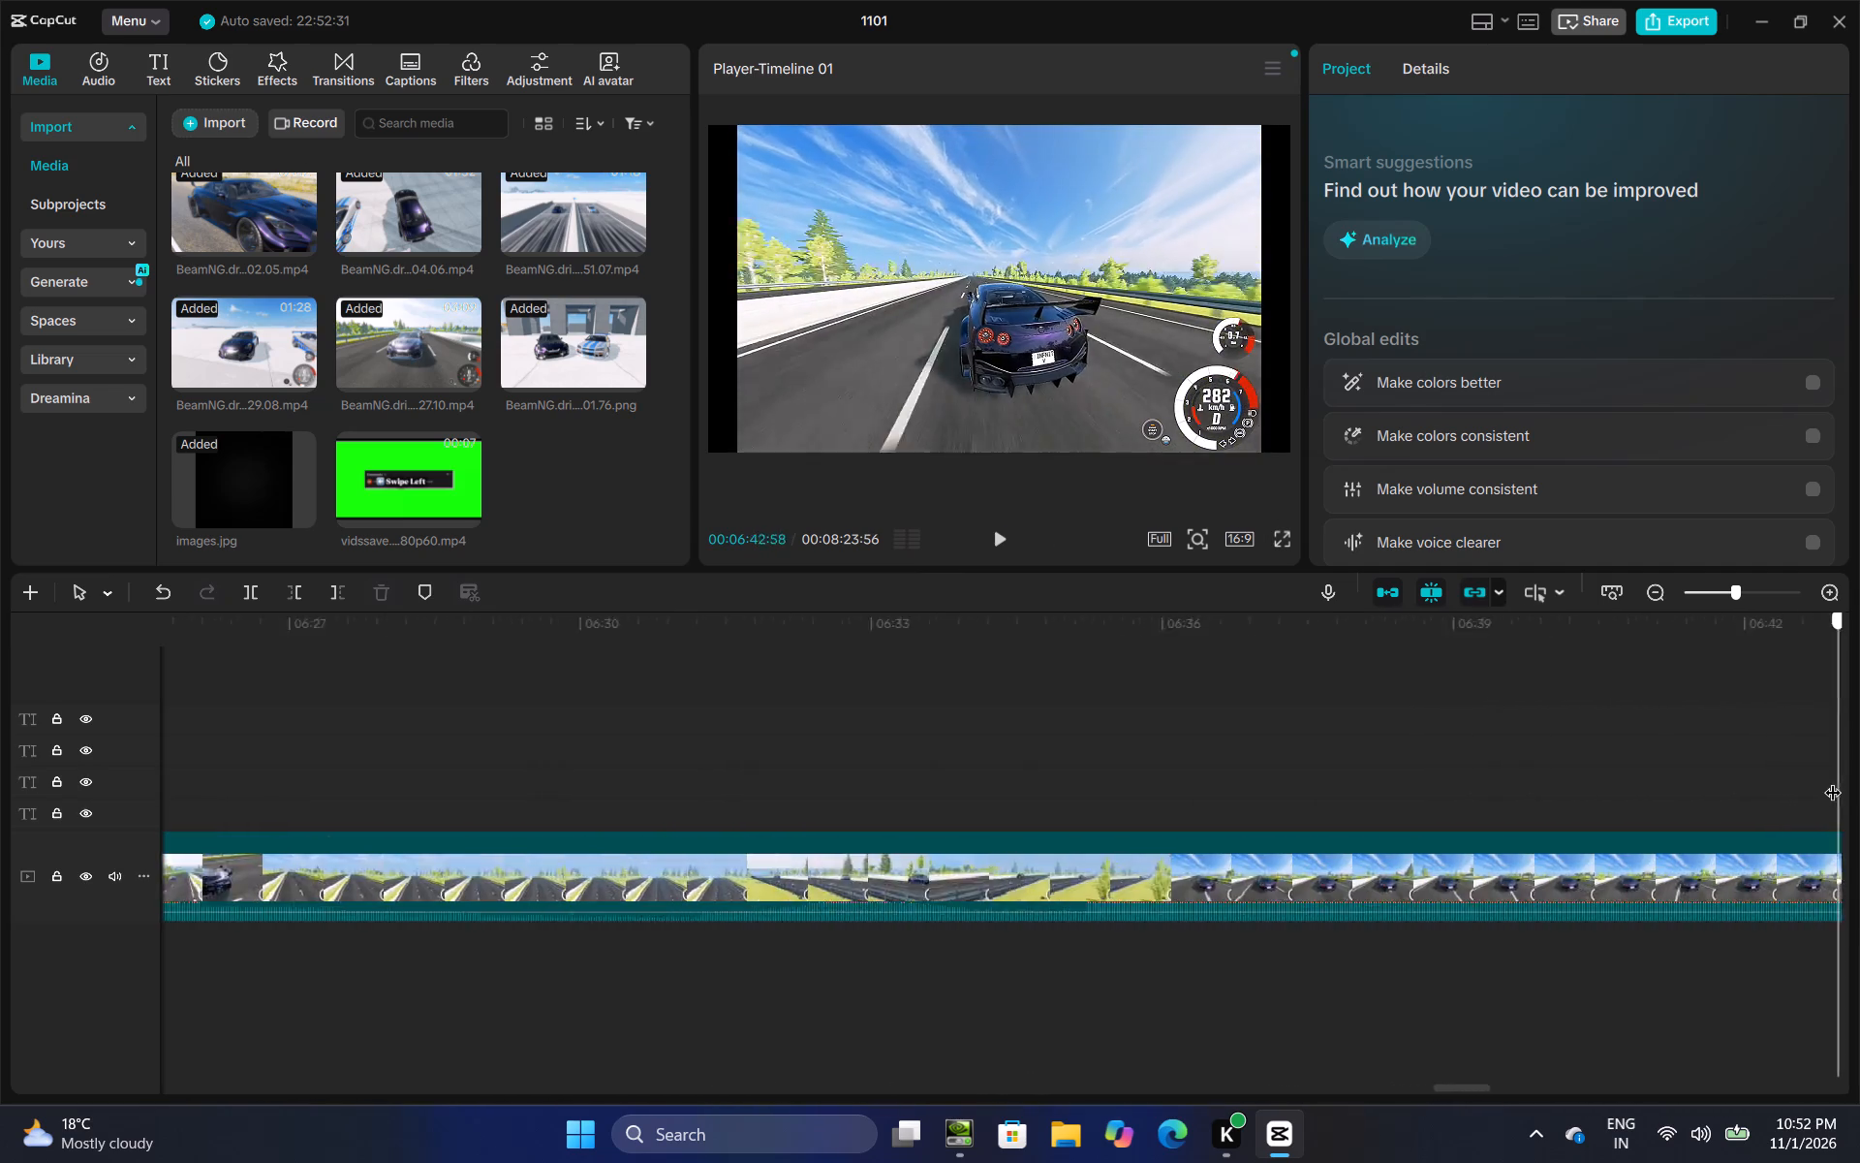
left_click_drag(1833, 780, 1859, 739)
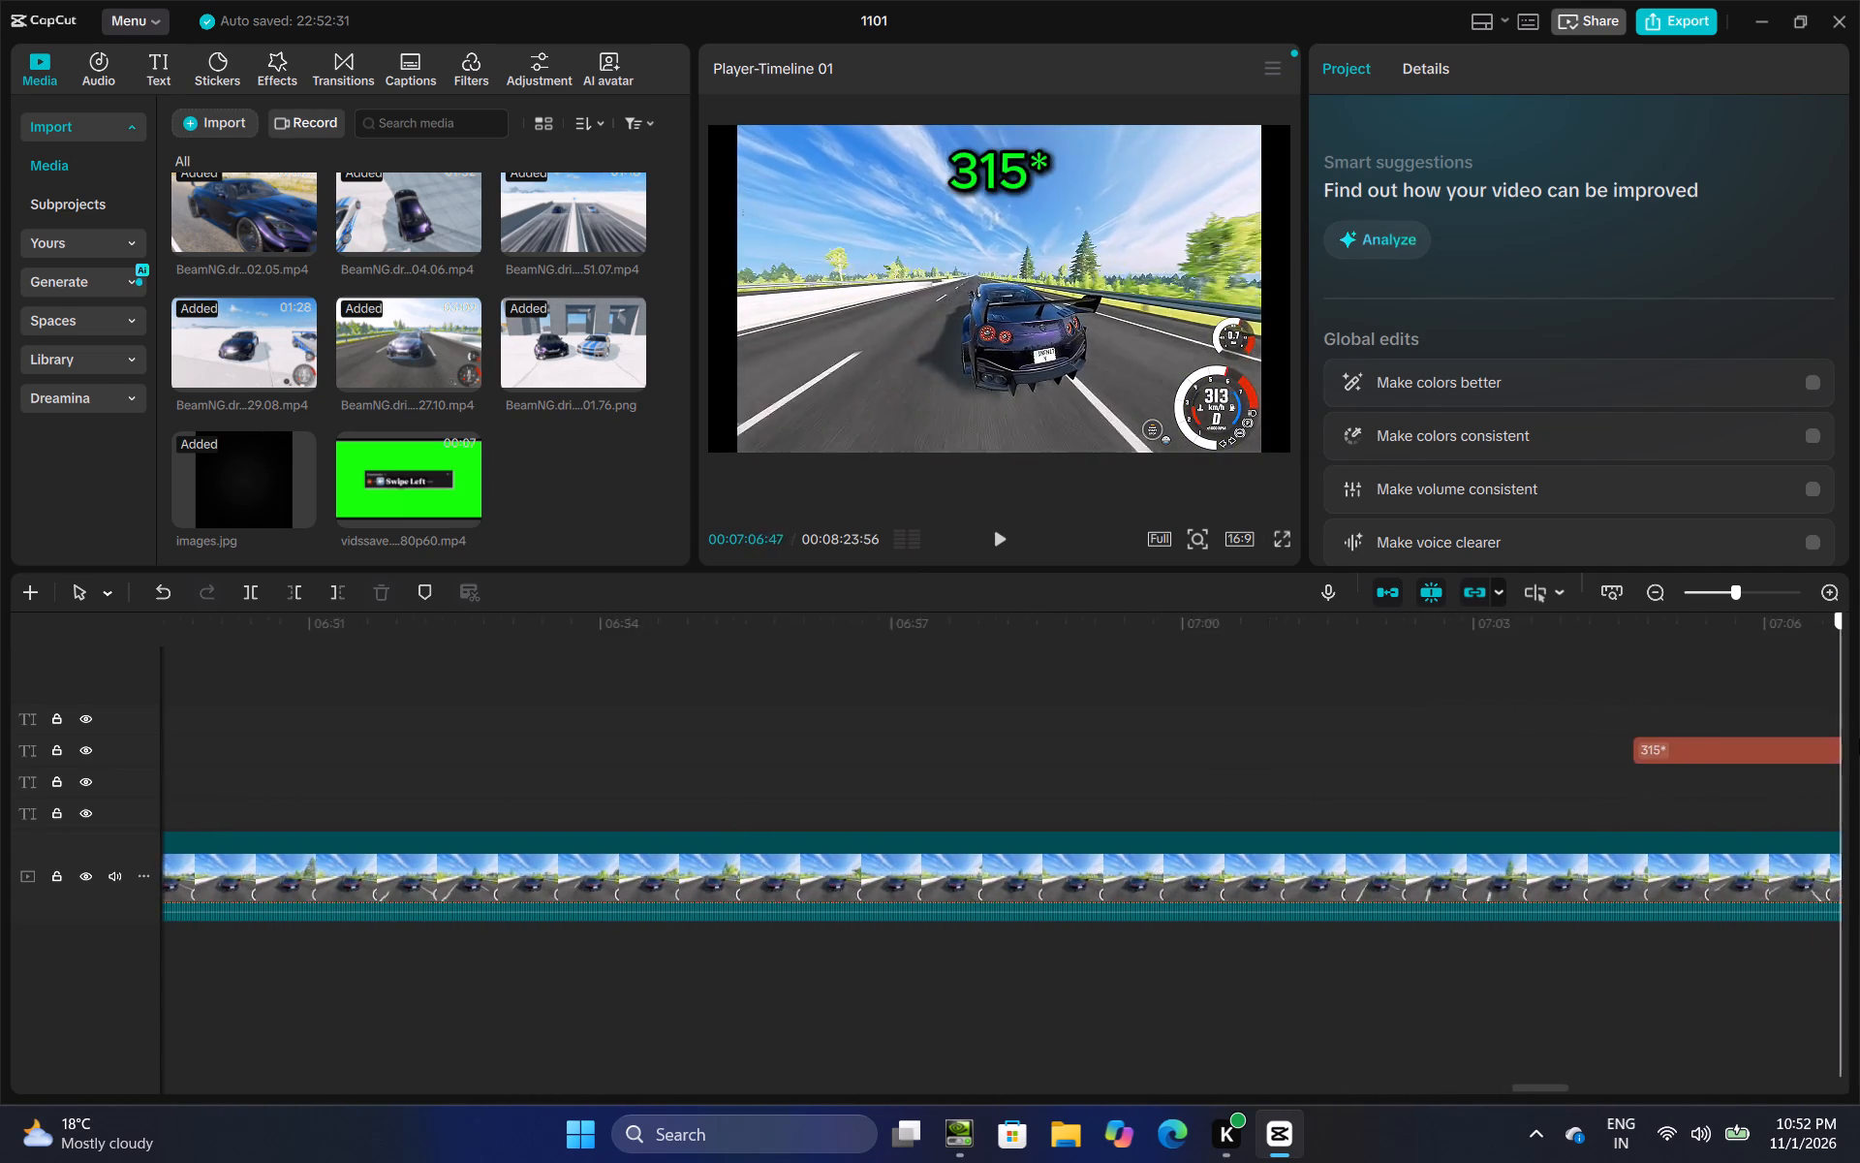
left_click_drag(1859, 739, 1854, 719)
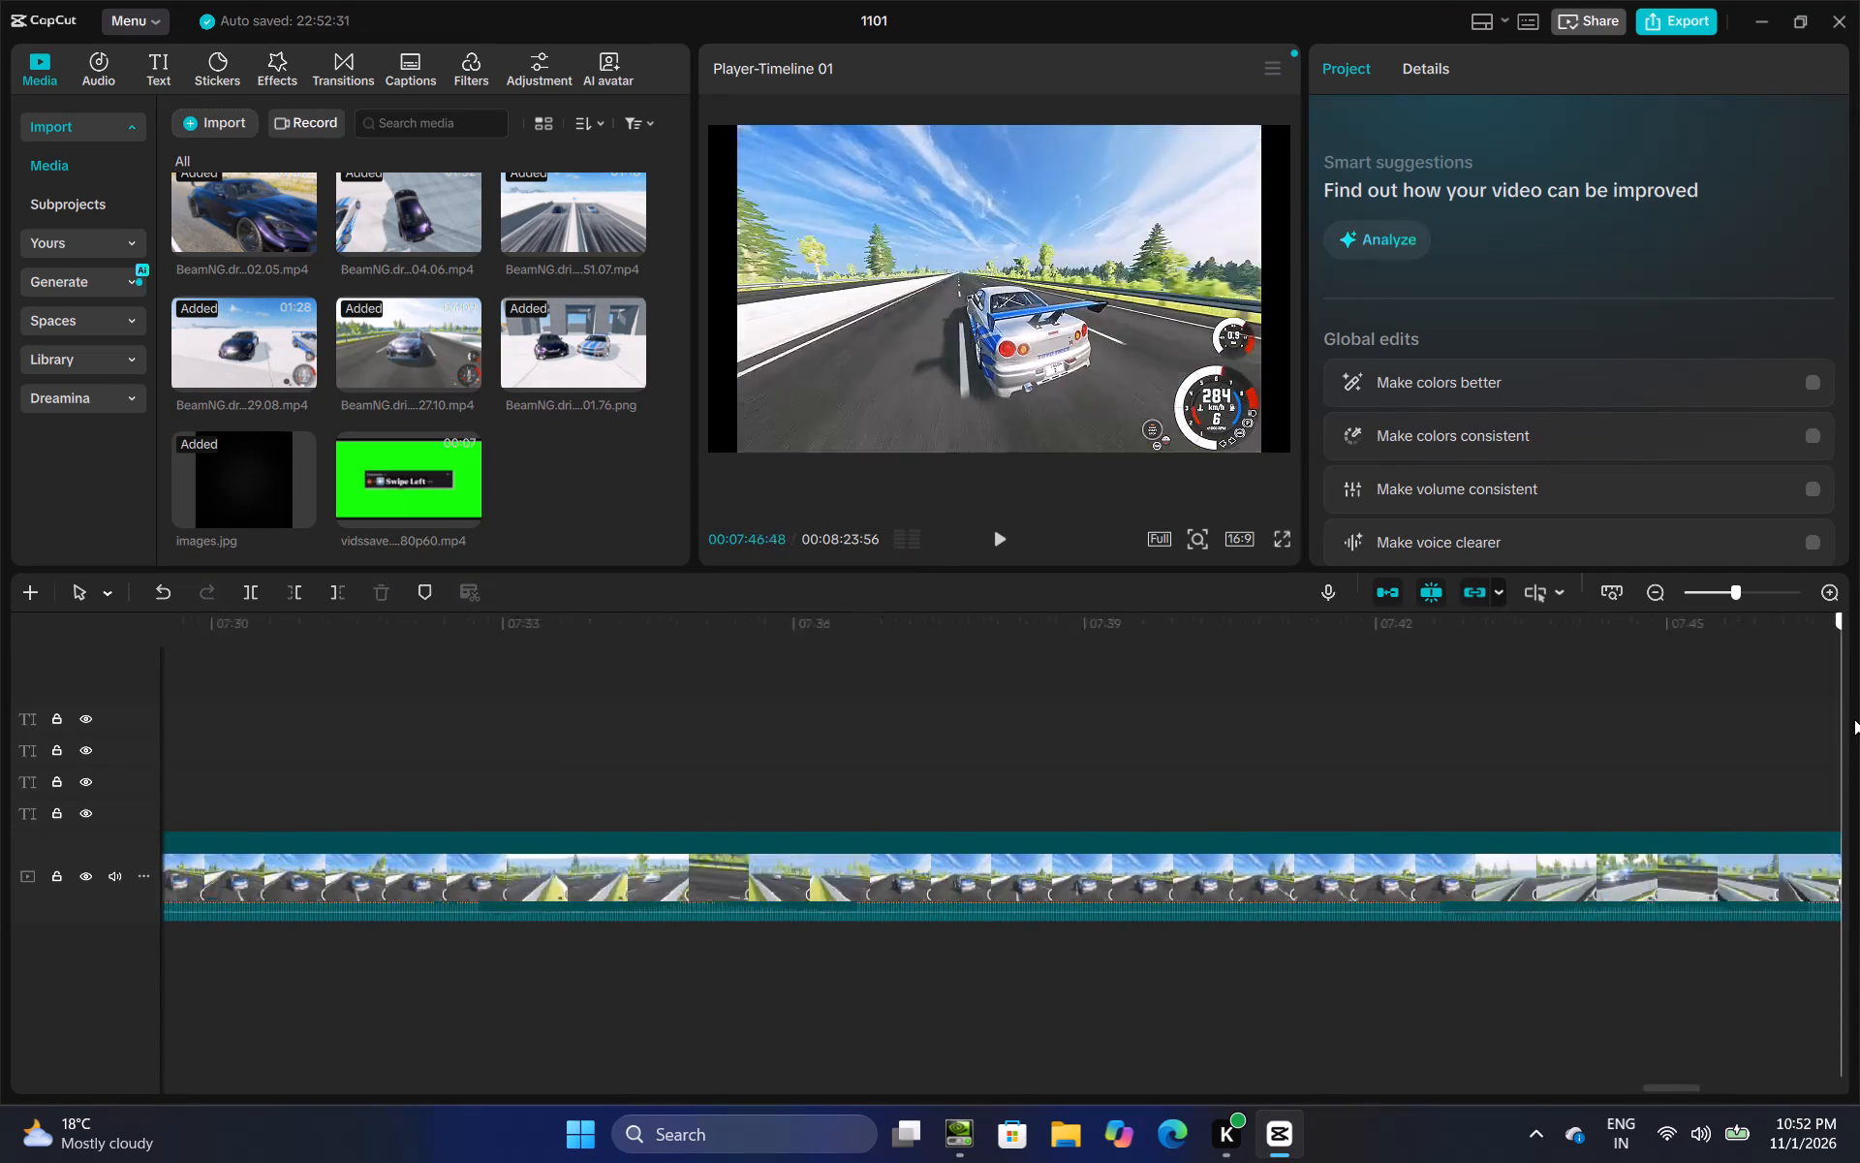
left_click_drag(1854, 719, 1223, 843)
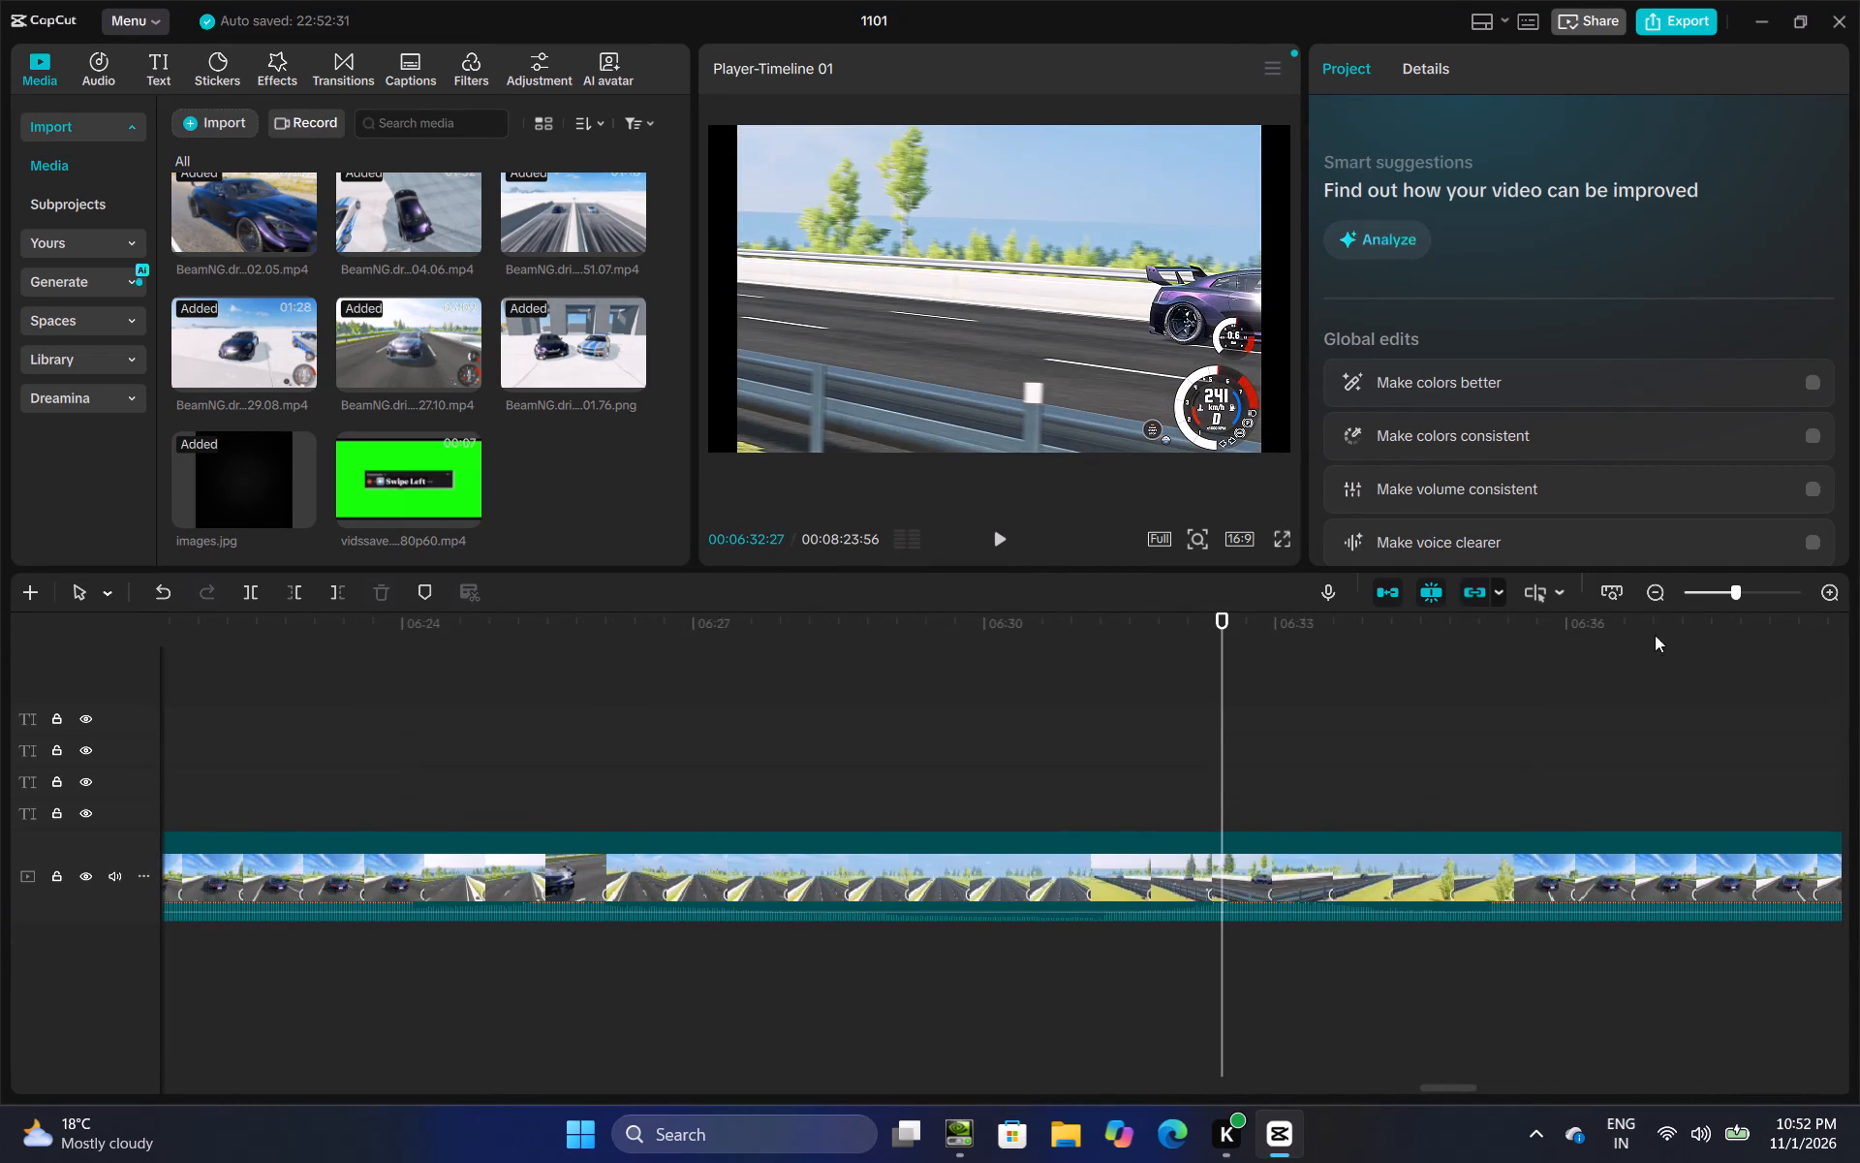
Copy the score screenshot before TOP SPEED TEST with its 4 and 2 texts, and paste them at the timeline's end, 00:08:23:56.
left_click(1657, 598)
left_click(1511, 721)
left_click_drag(1511, 721, 1184, 770)
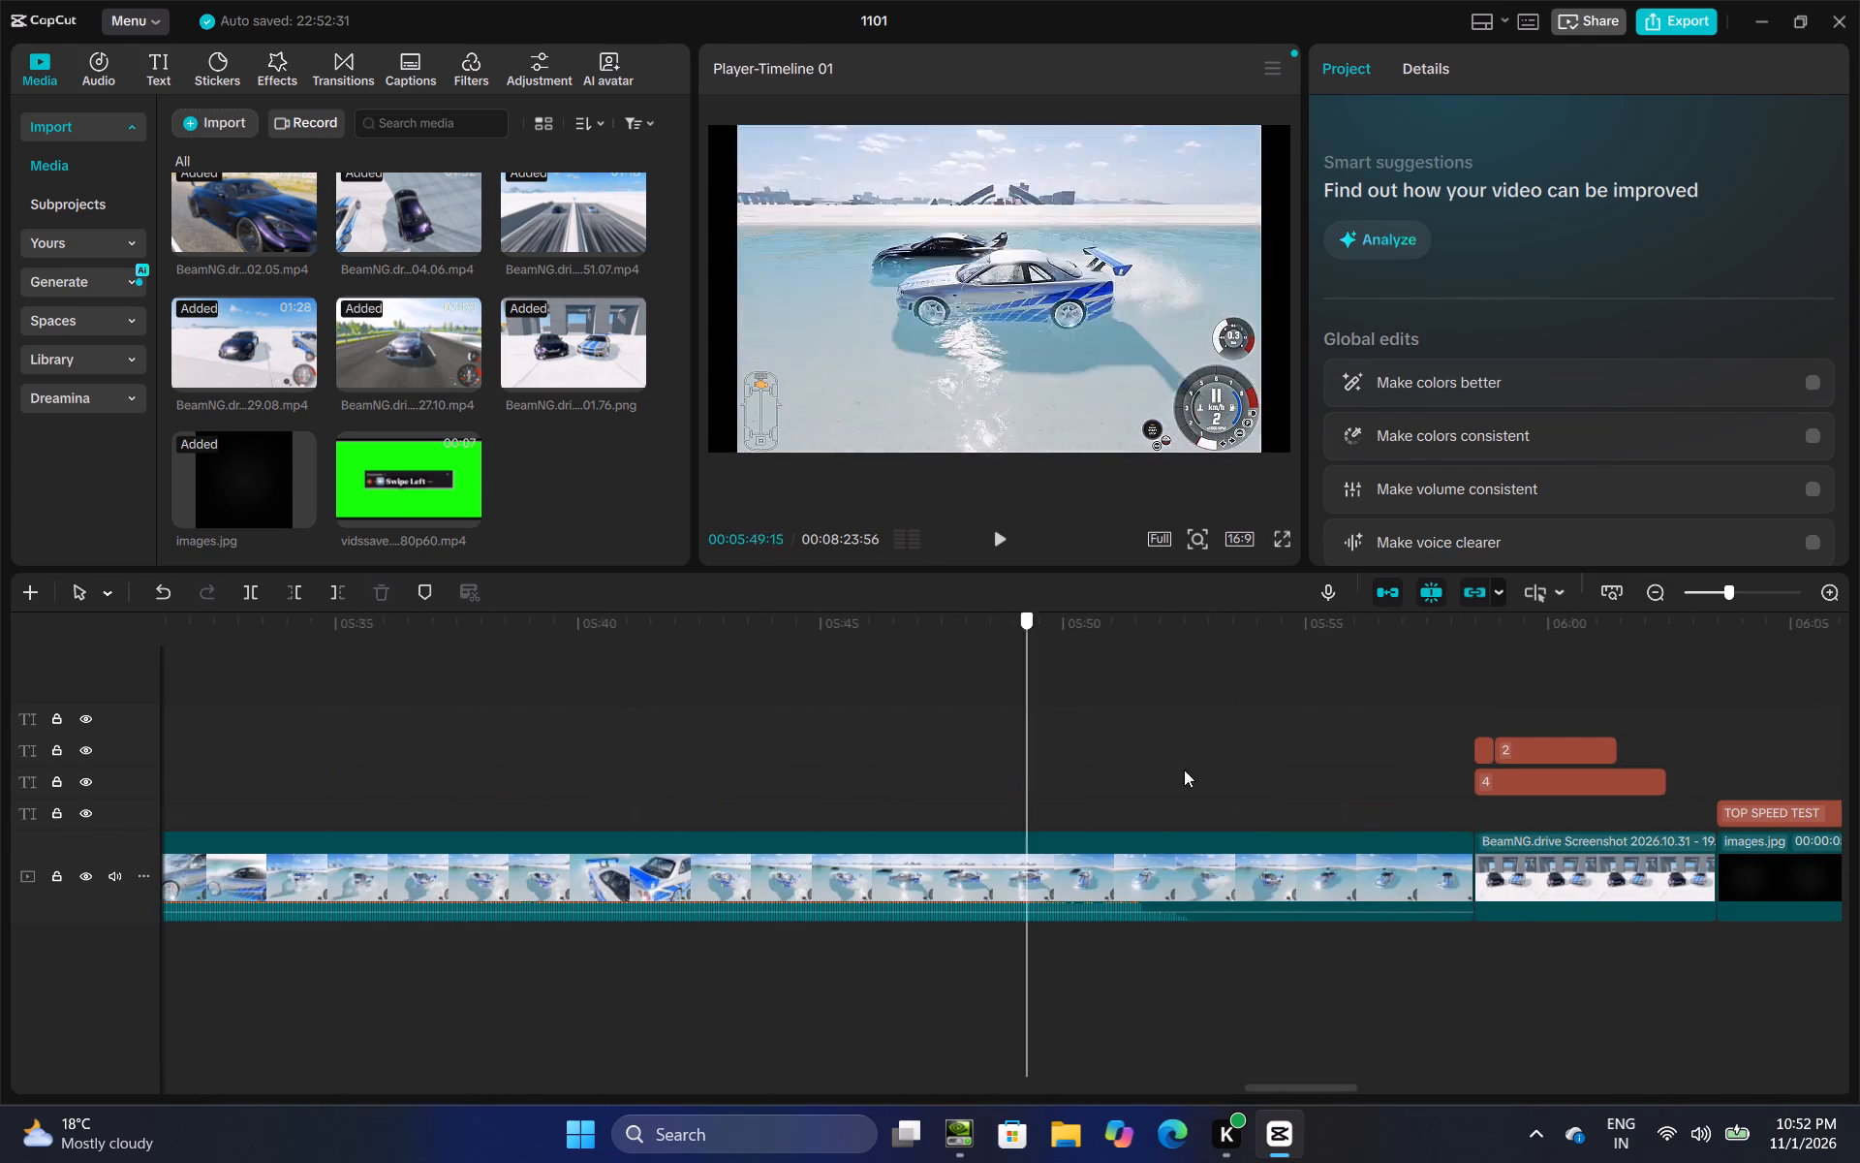
left_click_drag(1184, 770, 1812, 753)
left_click_drag(1608, 703, 1569, 891)
right_click(1569, 891)
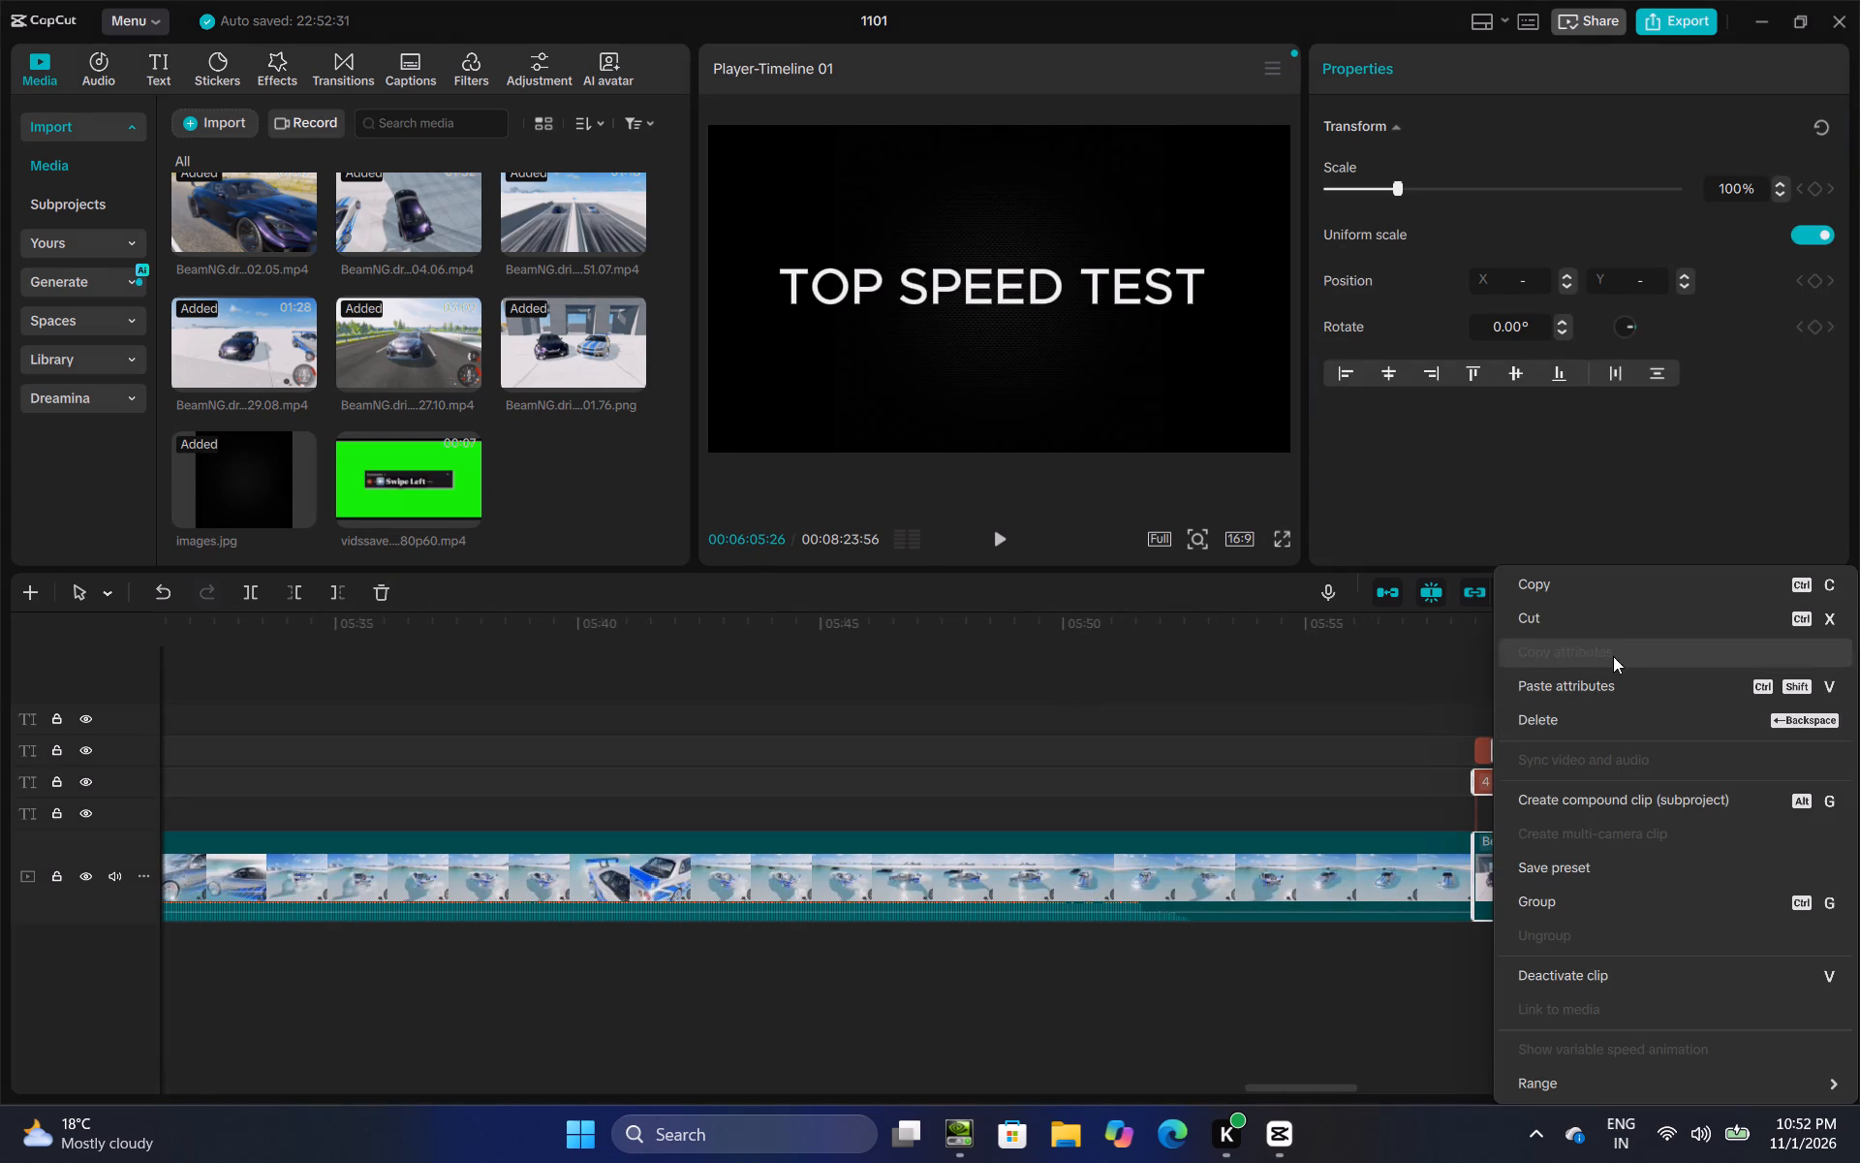
left_click(1594, 583)
left_click(1589, 700)
left_click_drag(1596, 700, 1859, 606)
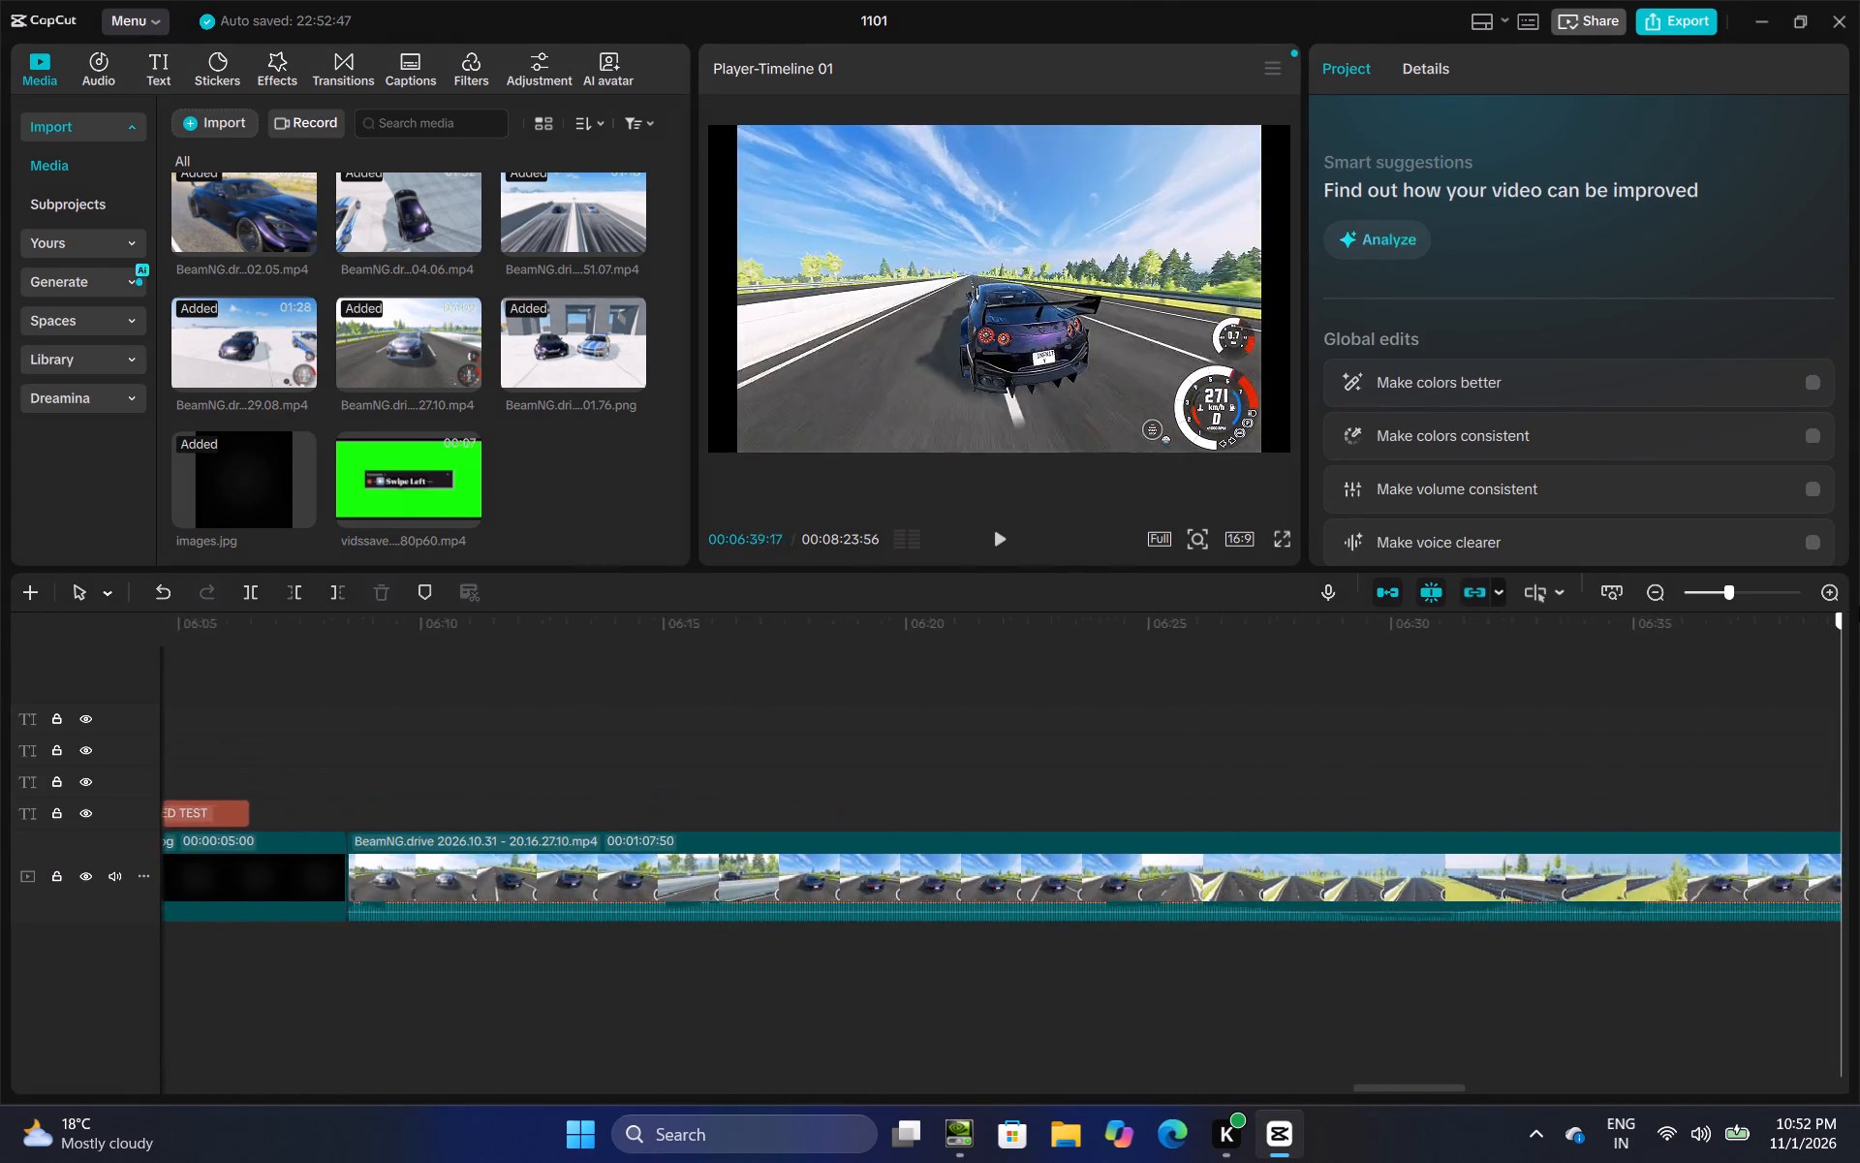
left_click_drag(1859, 606, 1841, 559)
right_click(1358, 881)
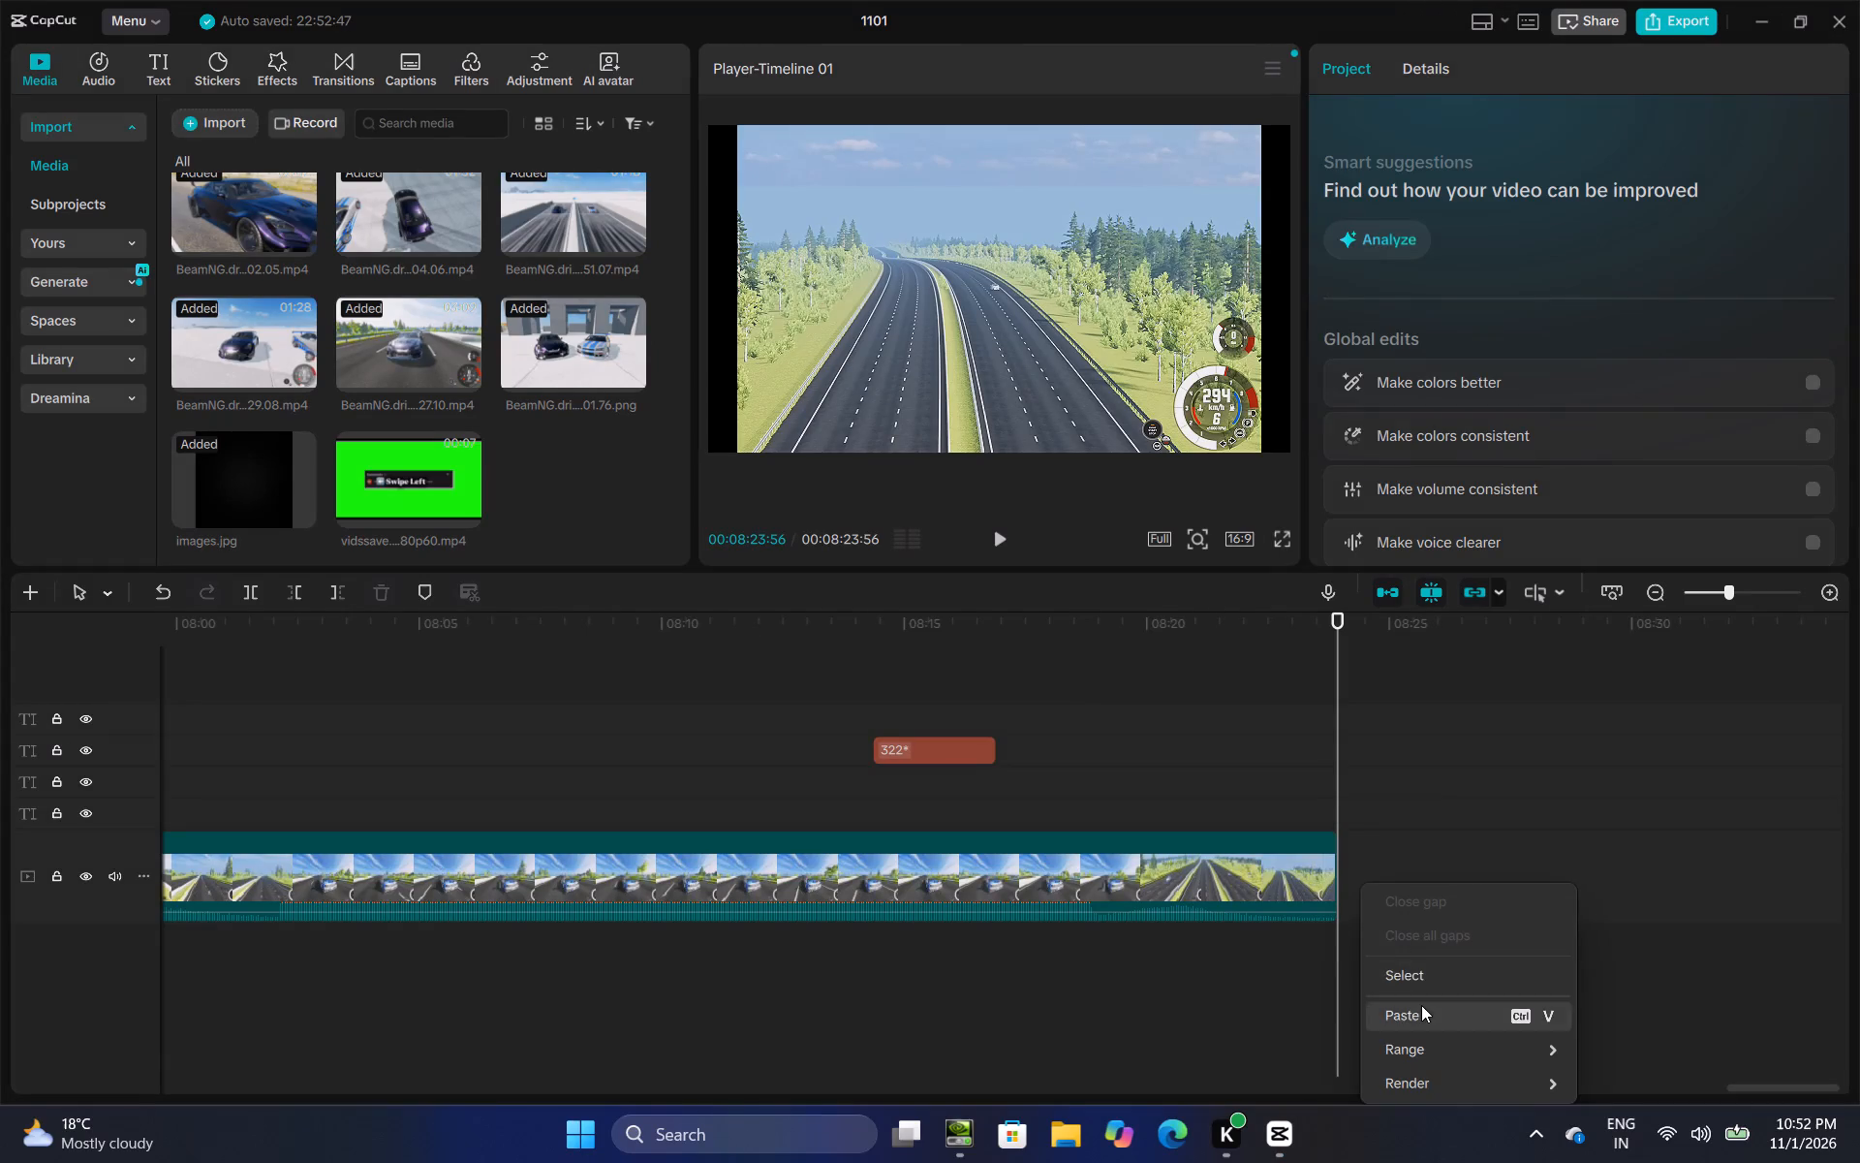
left_click(1421, 1005)
left_click_drag(1409, 874, 1405, 957)
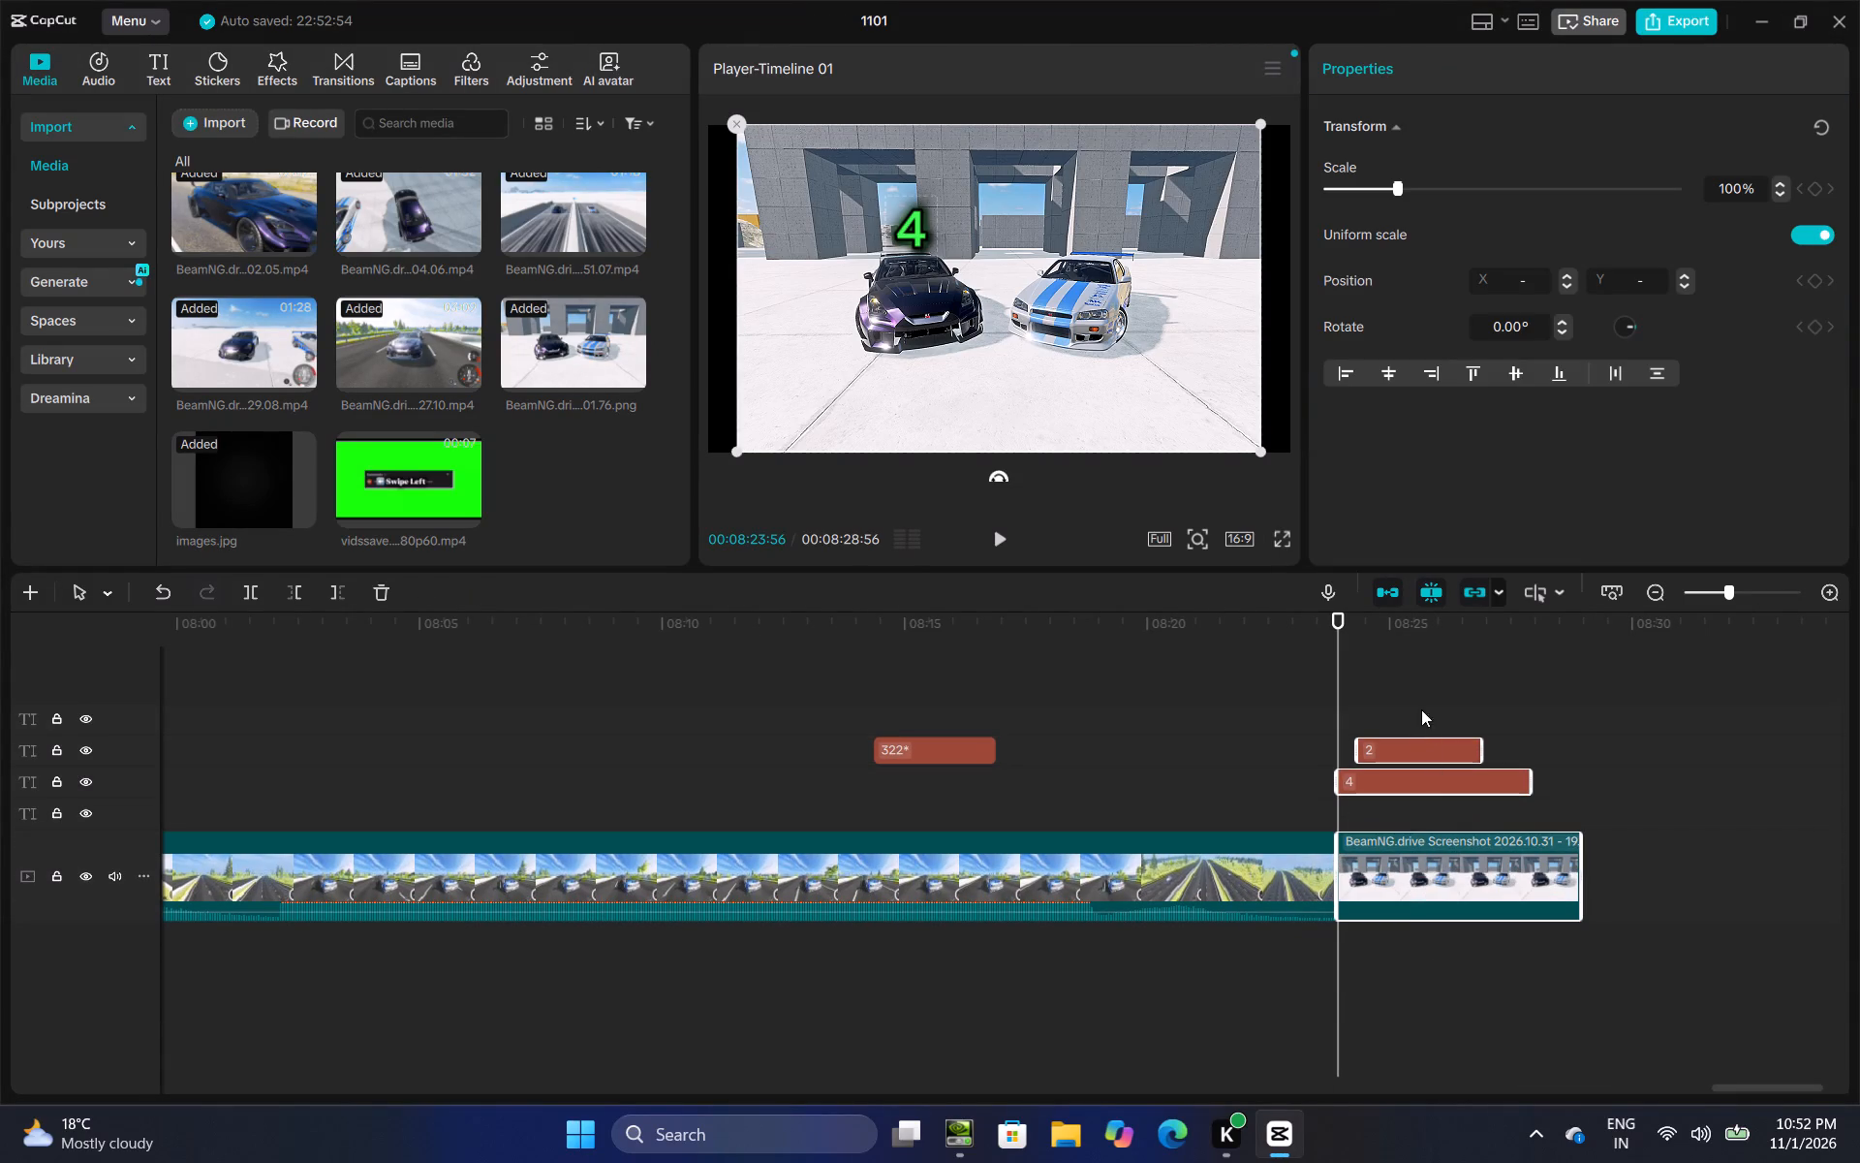
Extend the pasted 2 text back to the score screenshot's start and shorten its end, leaving about half a second.
left_click(1421, 709)
left_click(1365, 739)
left_click_drag(1361, 748, 1334, 763)
left_click_drag(1334, 763, 1344, 763)
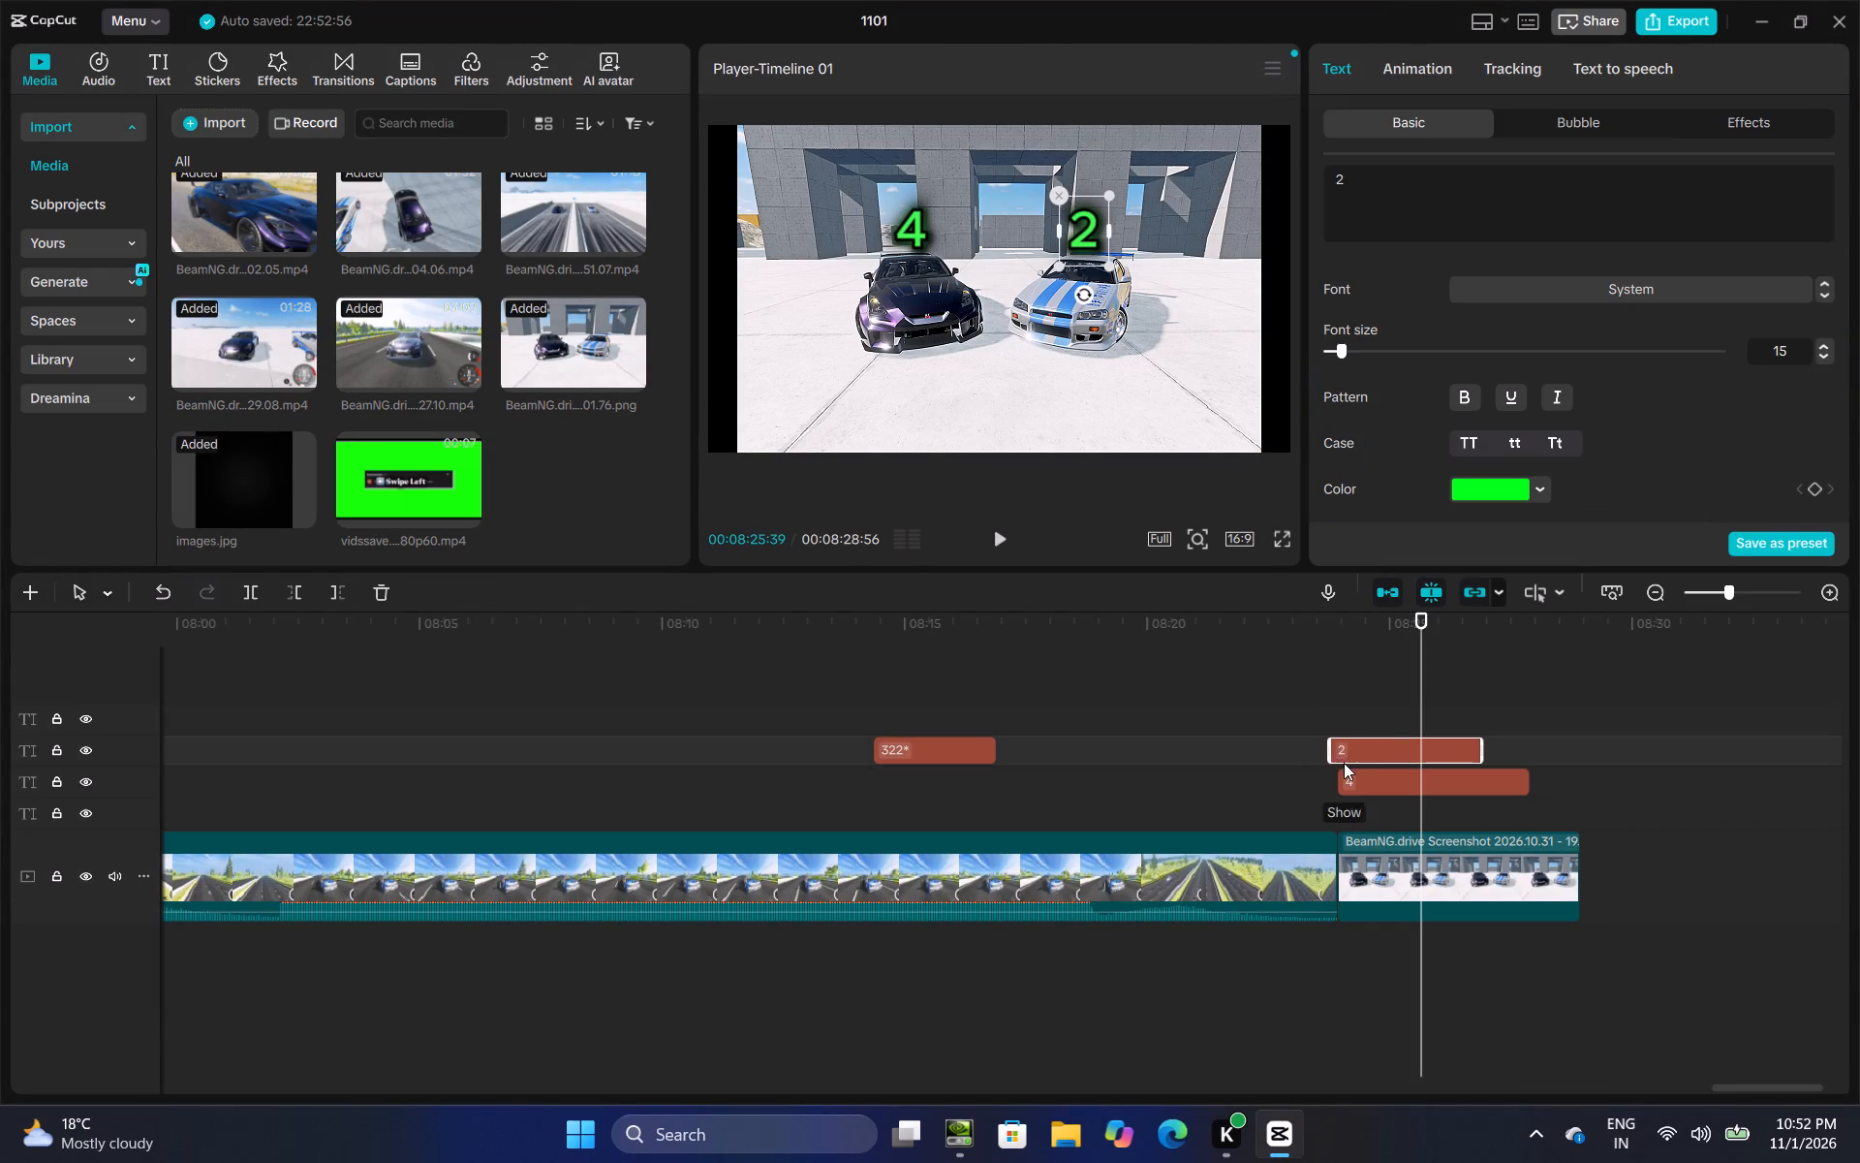
left_click_drag(1332, 763, 1344, 763)
left_click_drag(1482, 748, 1382, 789)
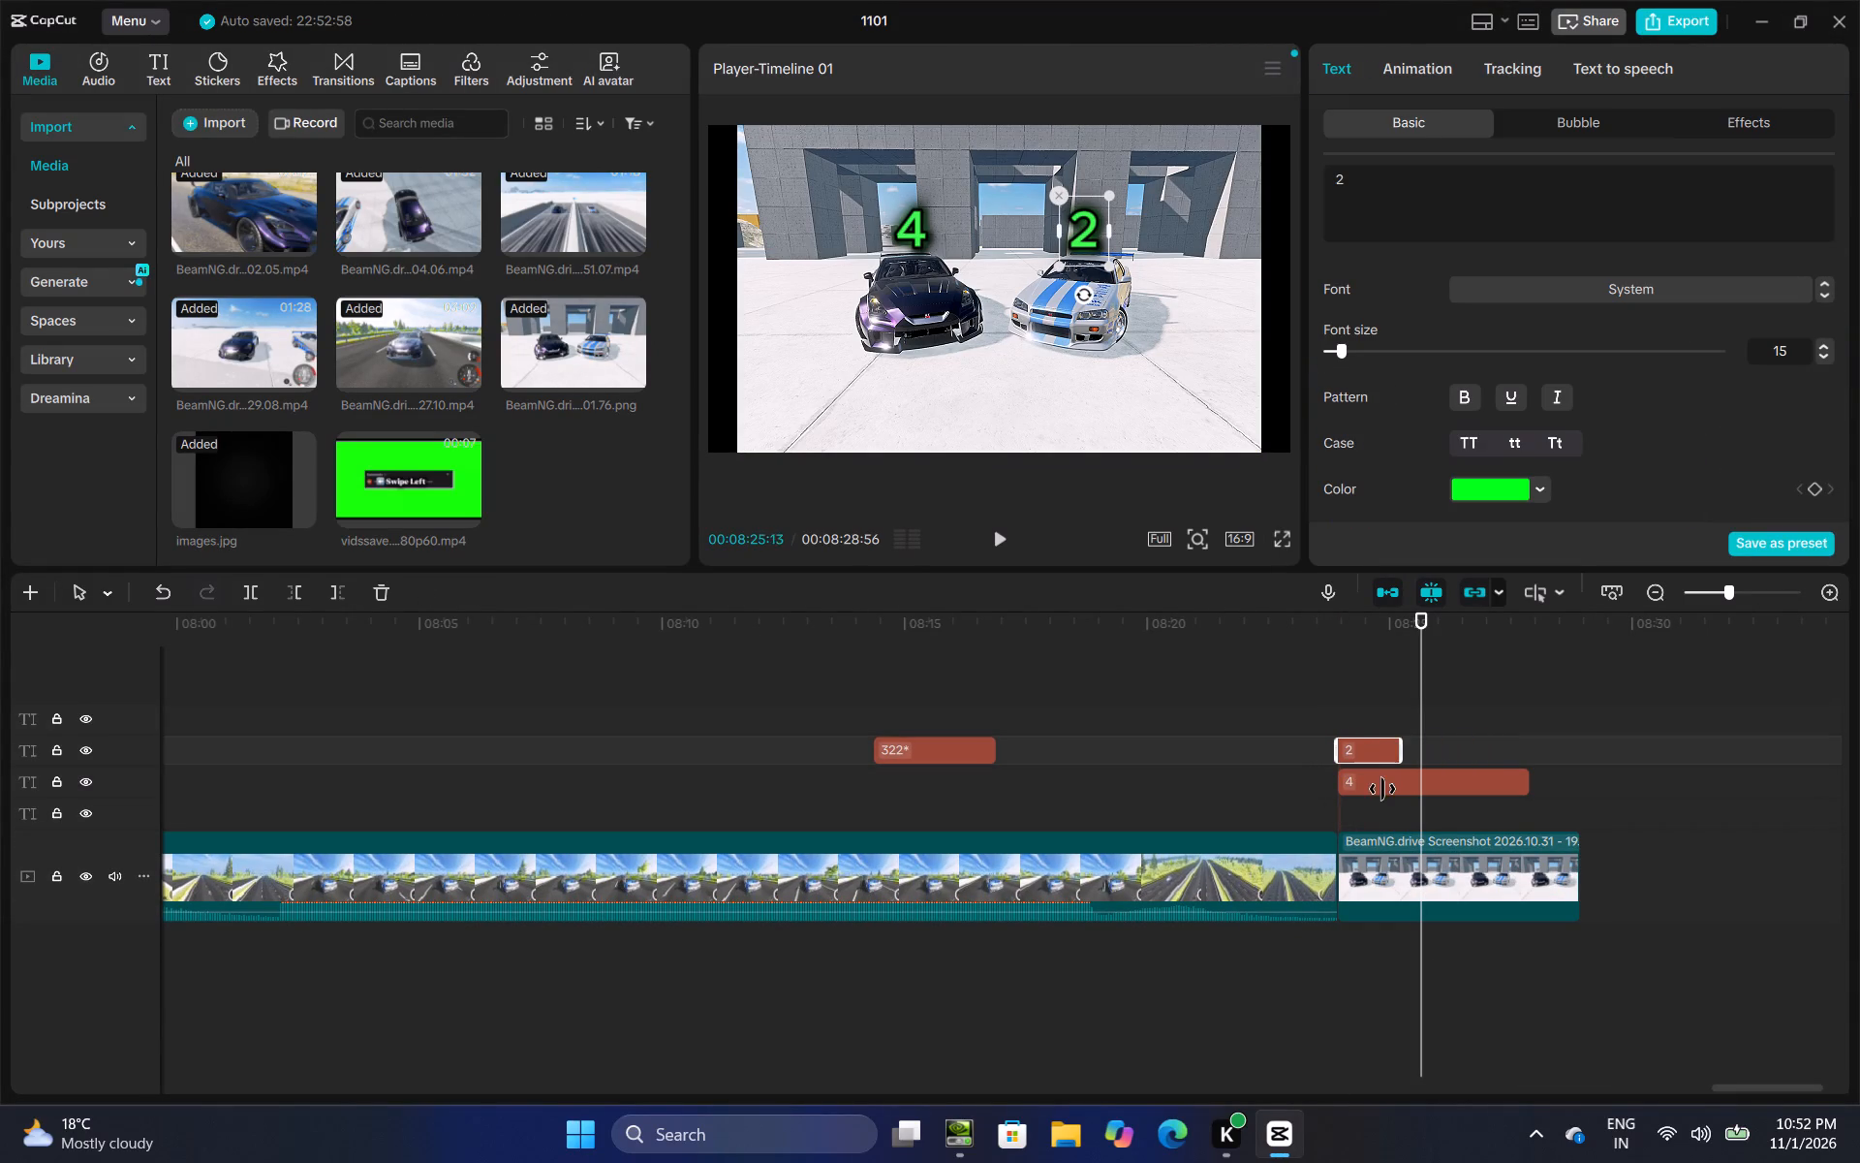
left_click_drag(1382, 789, 1356, 802)
left_click(1351, 756)
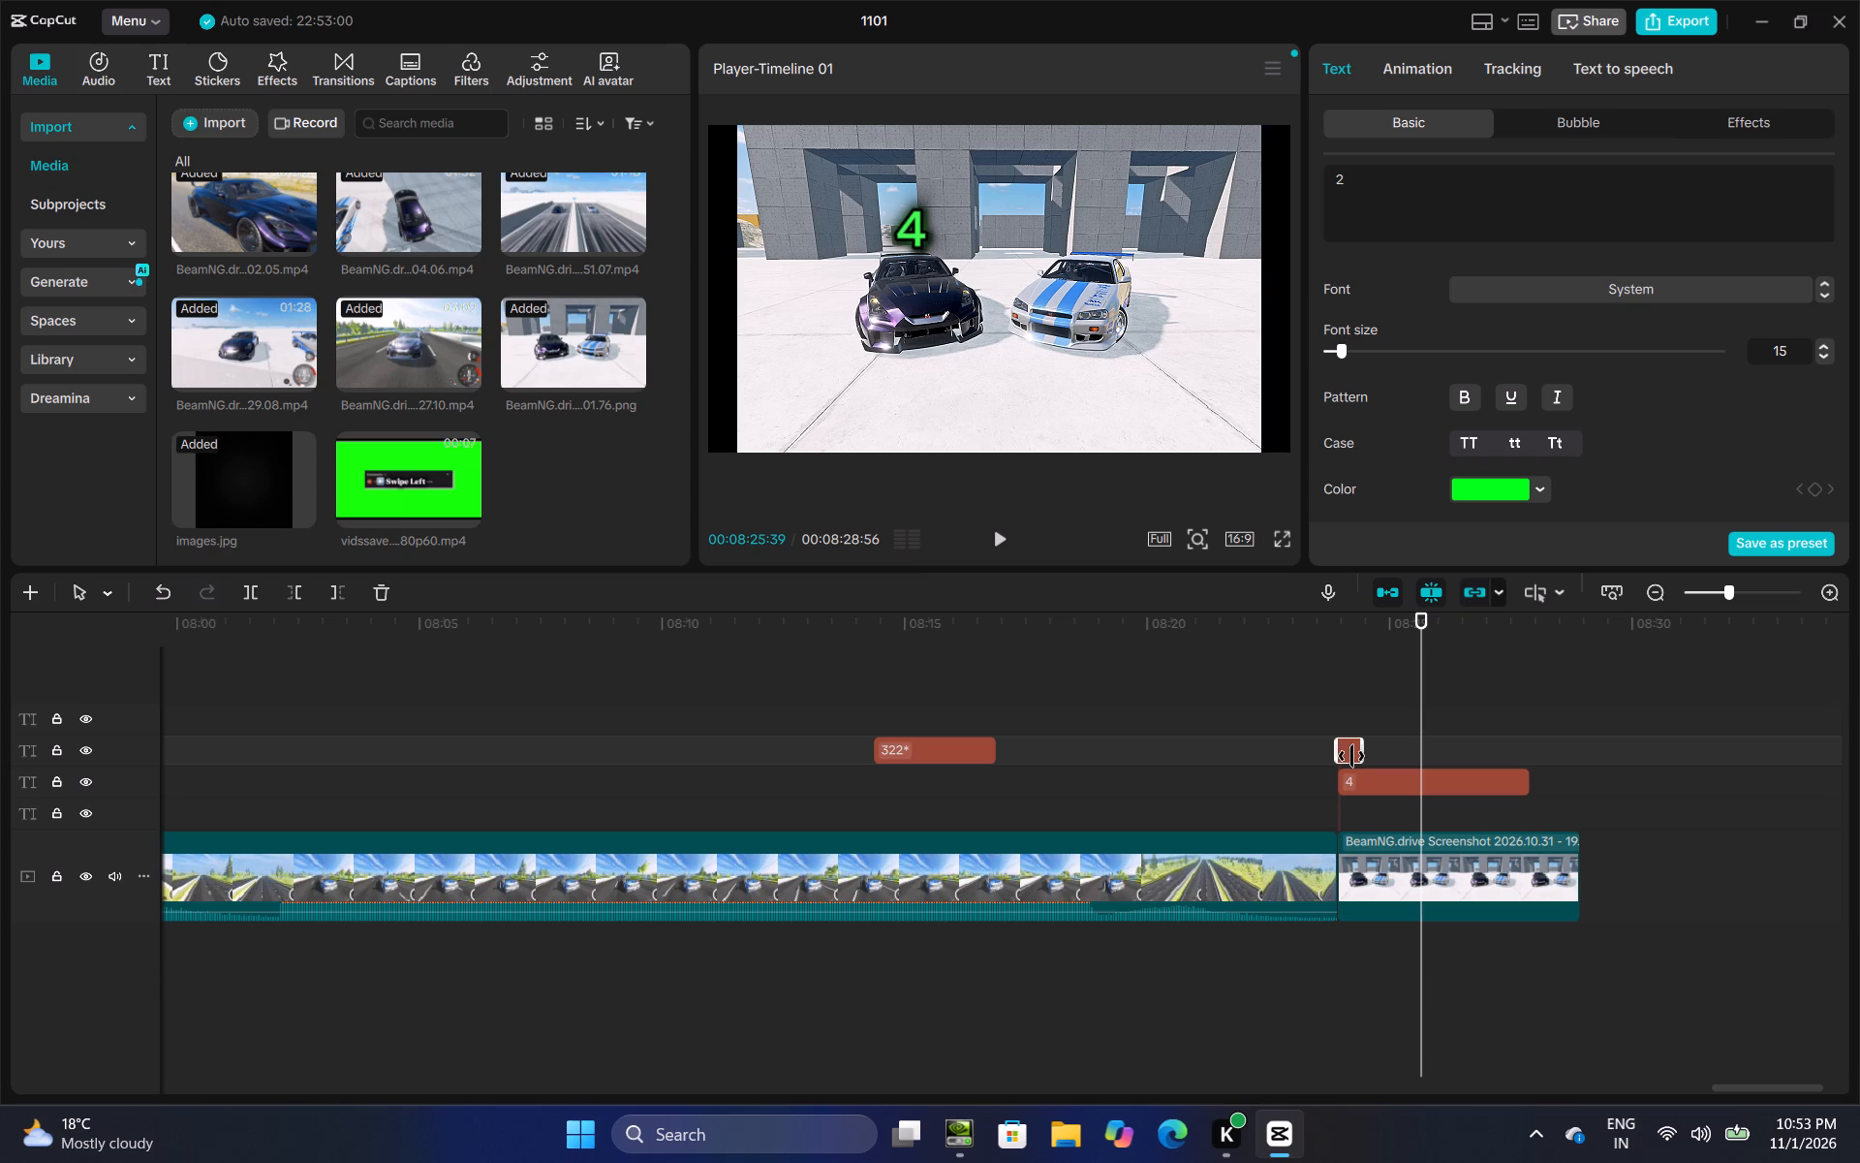
Copy the short 2 text, paste it directly after the original, and extend its end to match the end of the 4 text.
right_click(1351, 756)
left_click(1416, 620)
left_click(1375, 703)
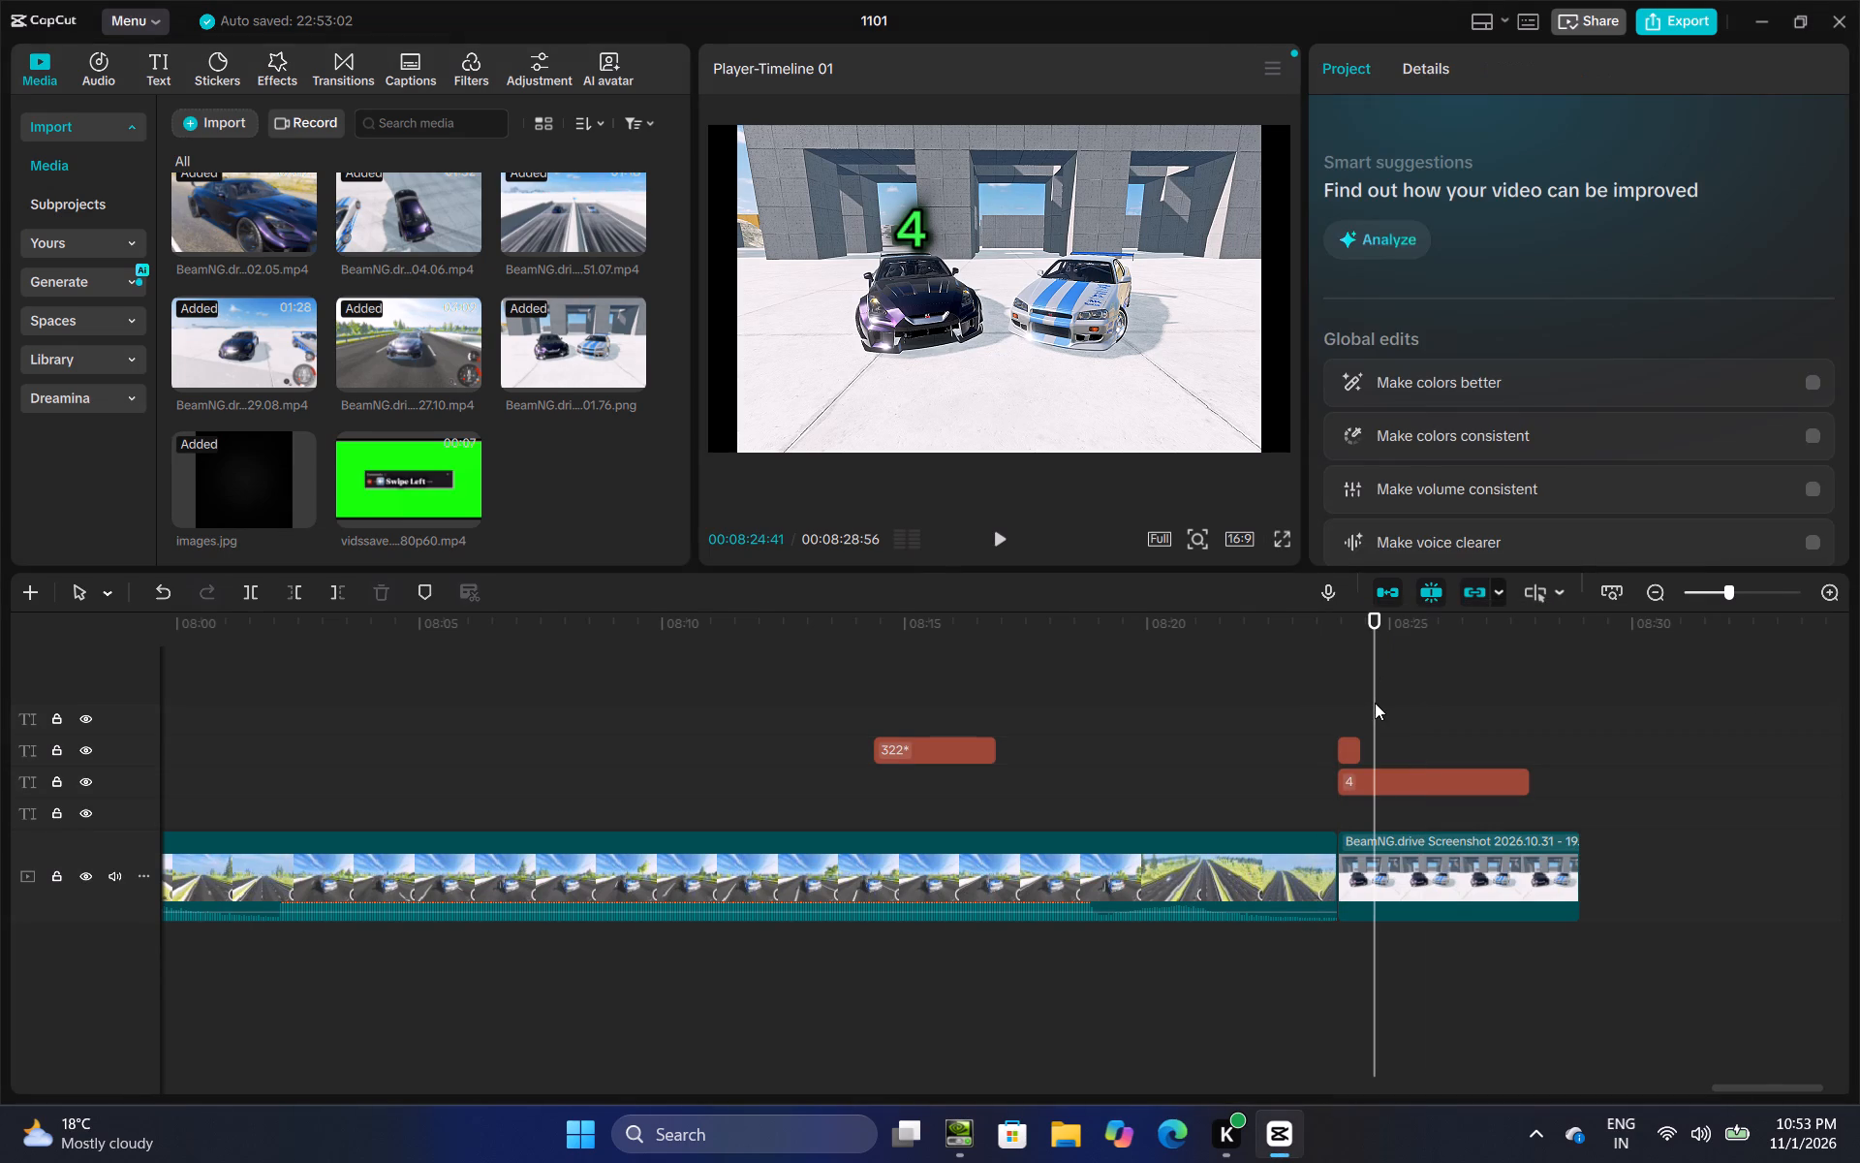
right_click(1375, 703)
left_click(1399, 843)
left_click_drag(1376, 763, 1358, 763)
left_click_drag(1392, 753, 1503, 753)
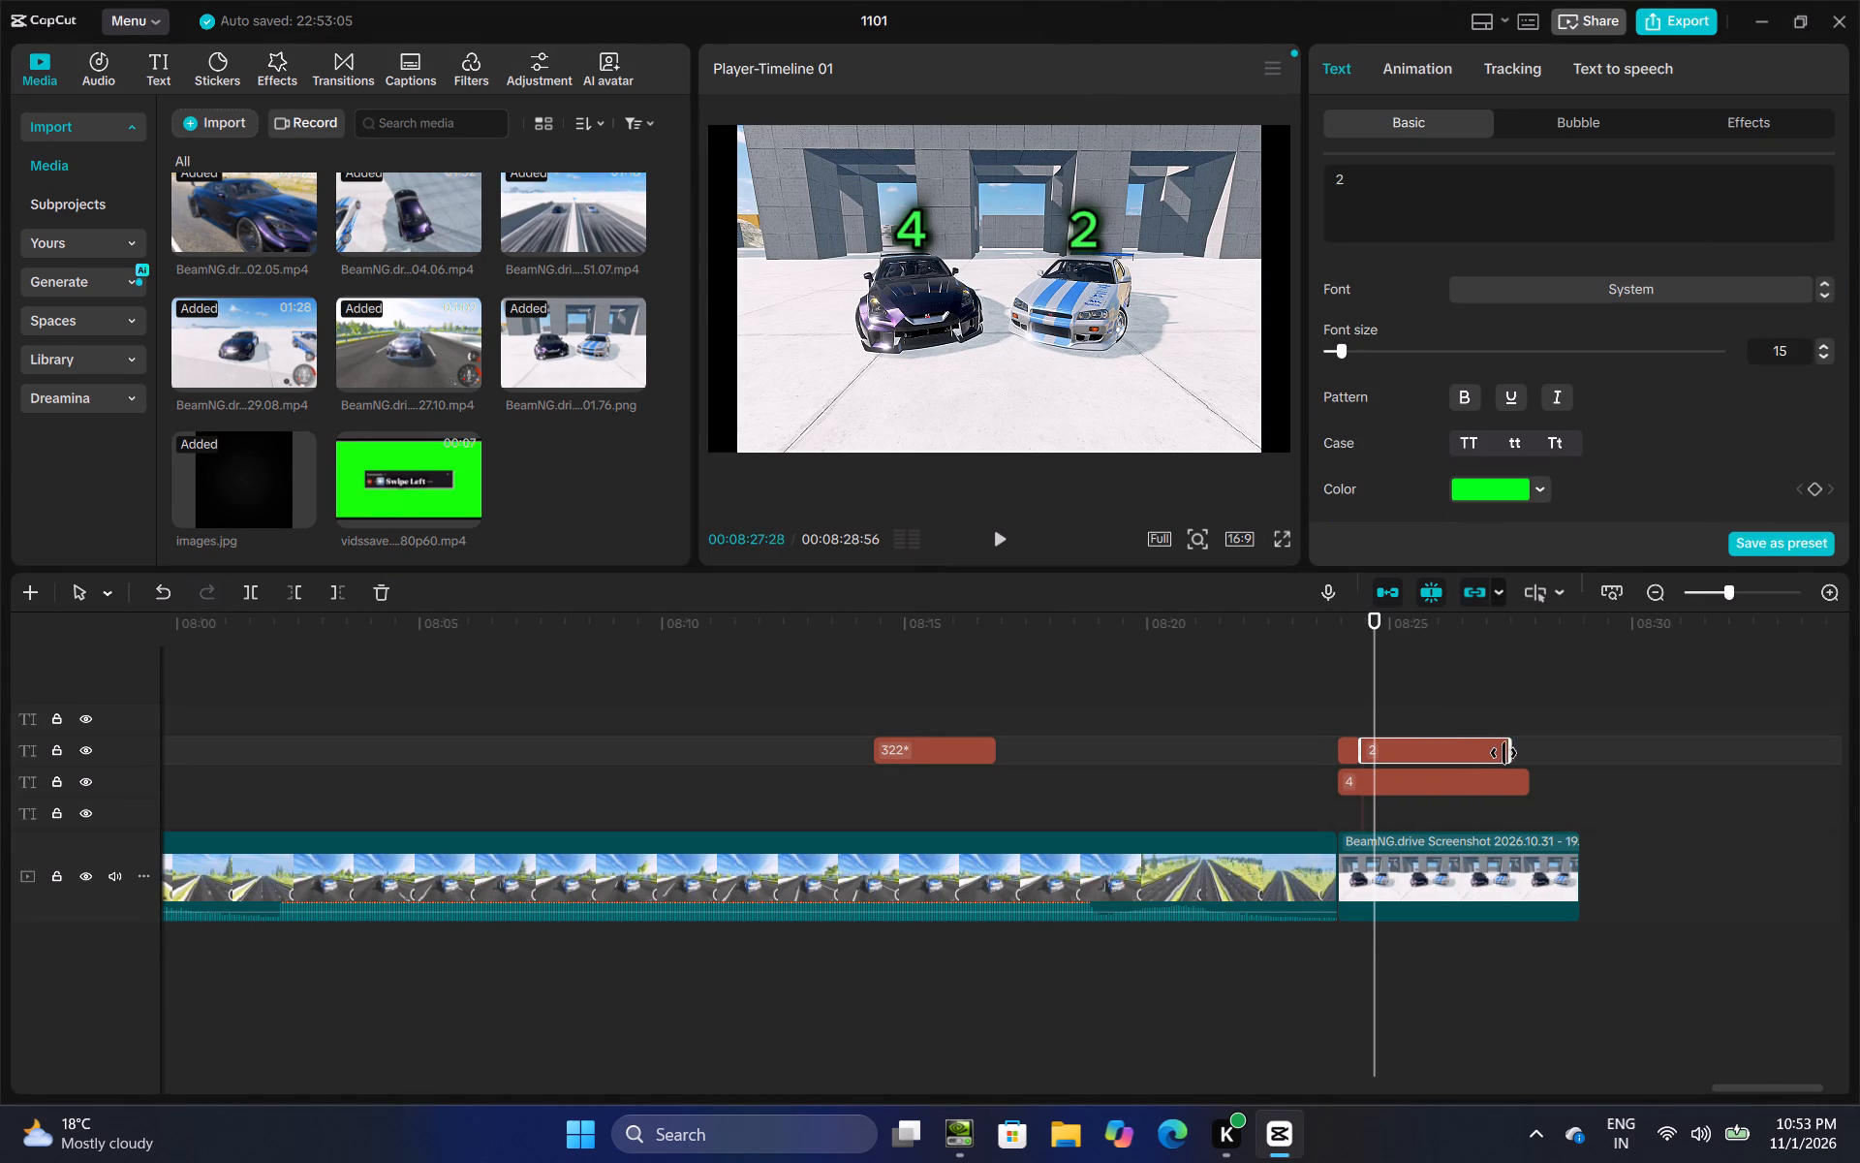
left_click_drag(1503, 753, 1518, 753)
left_click(1407, 712)
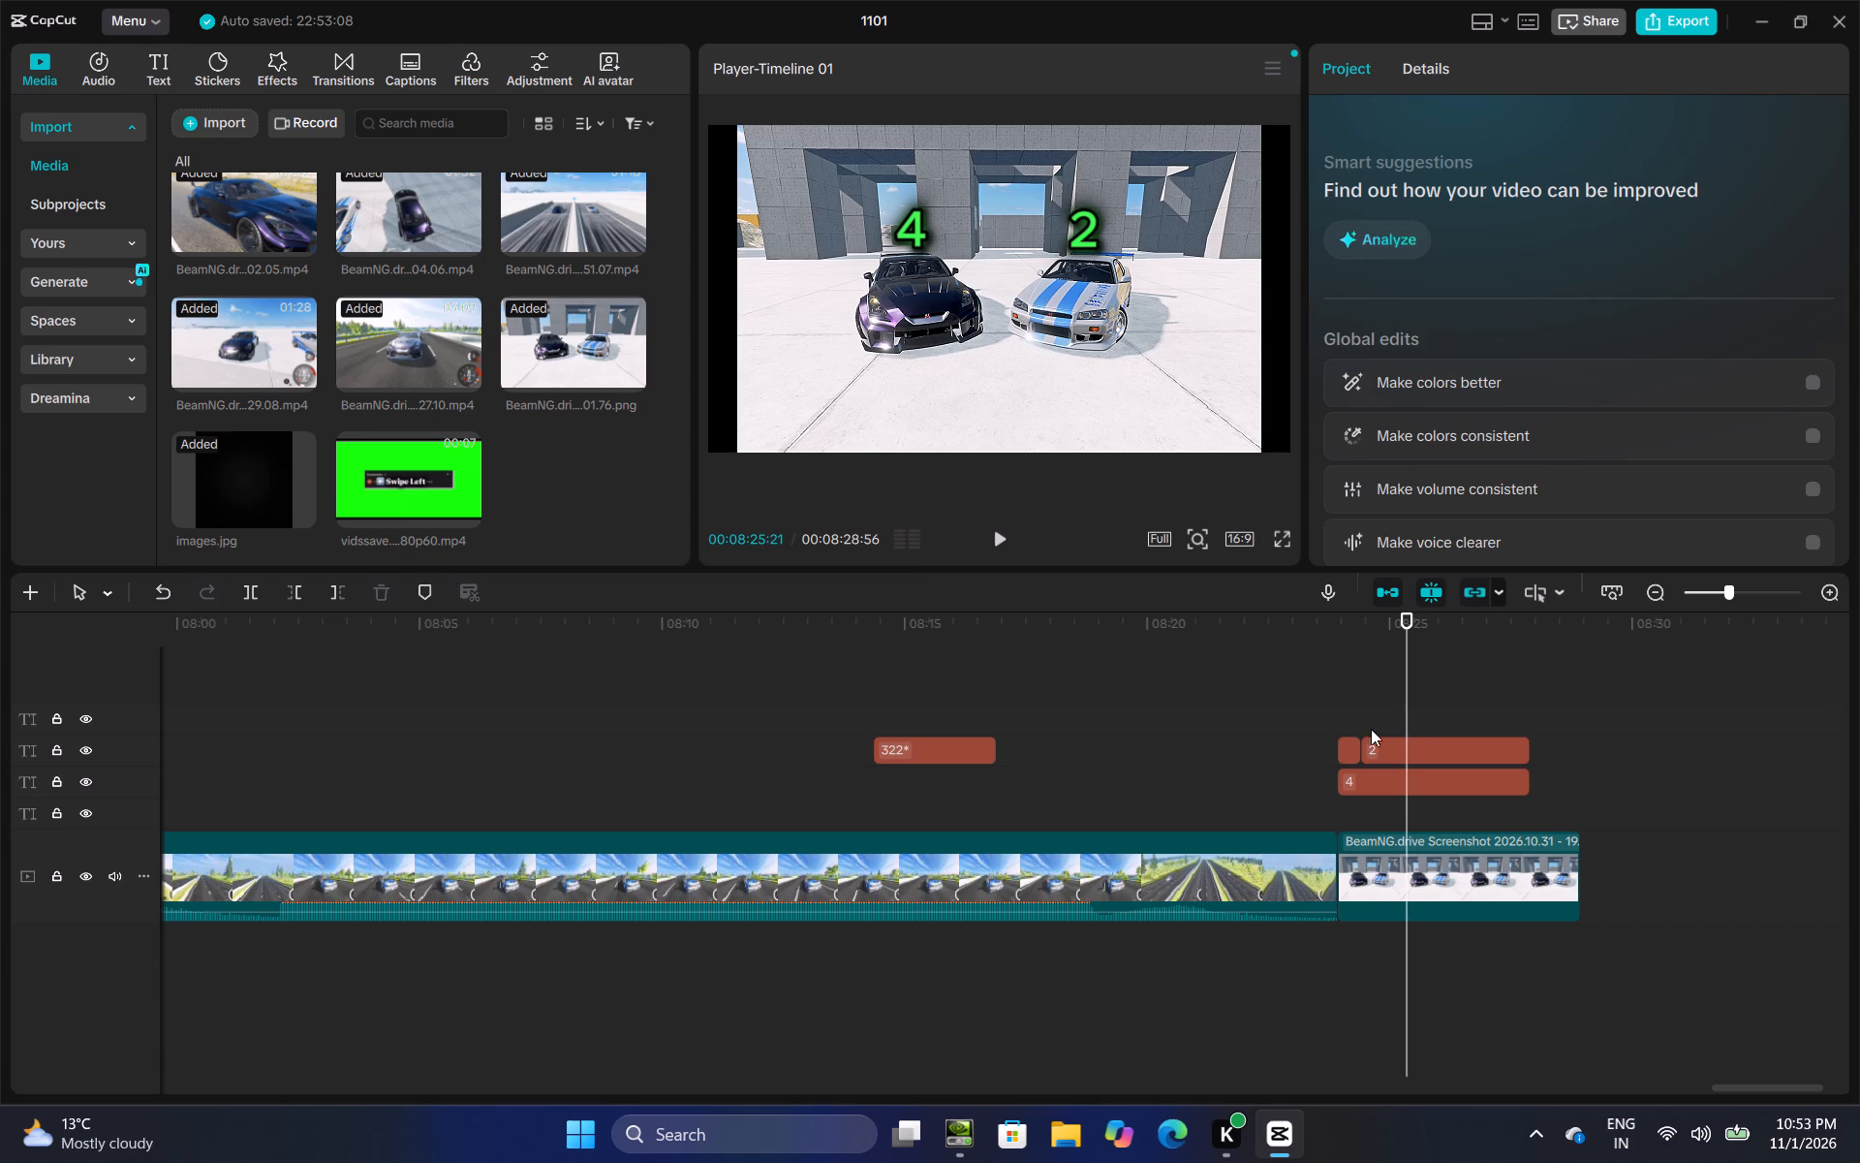
Change the longer pasted 2 text above the blue-striped car to 3.
left_click(1373, 743)
left_click(1360, 194)
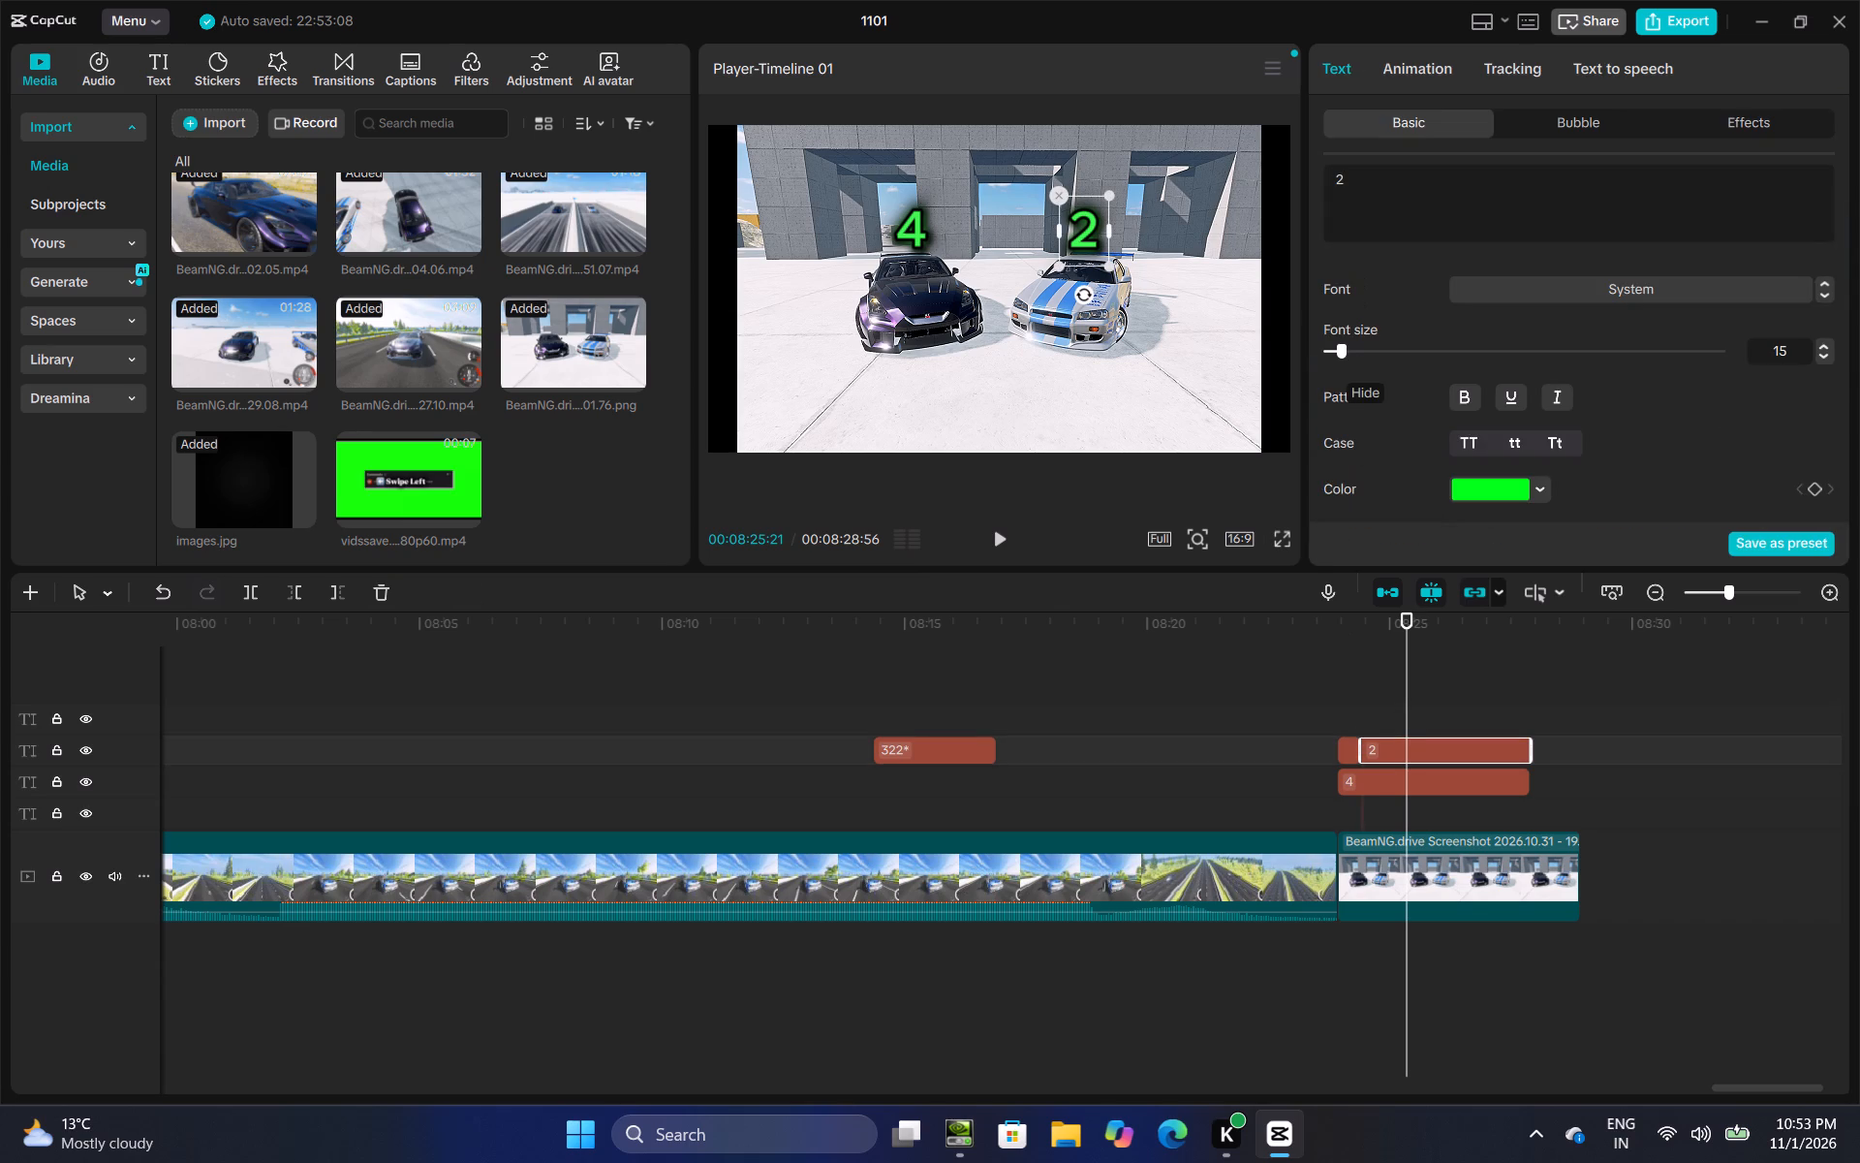
key("BackSpace")
key("3")
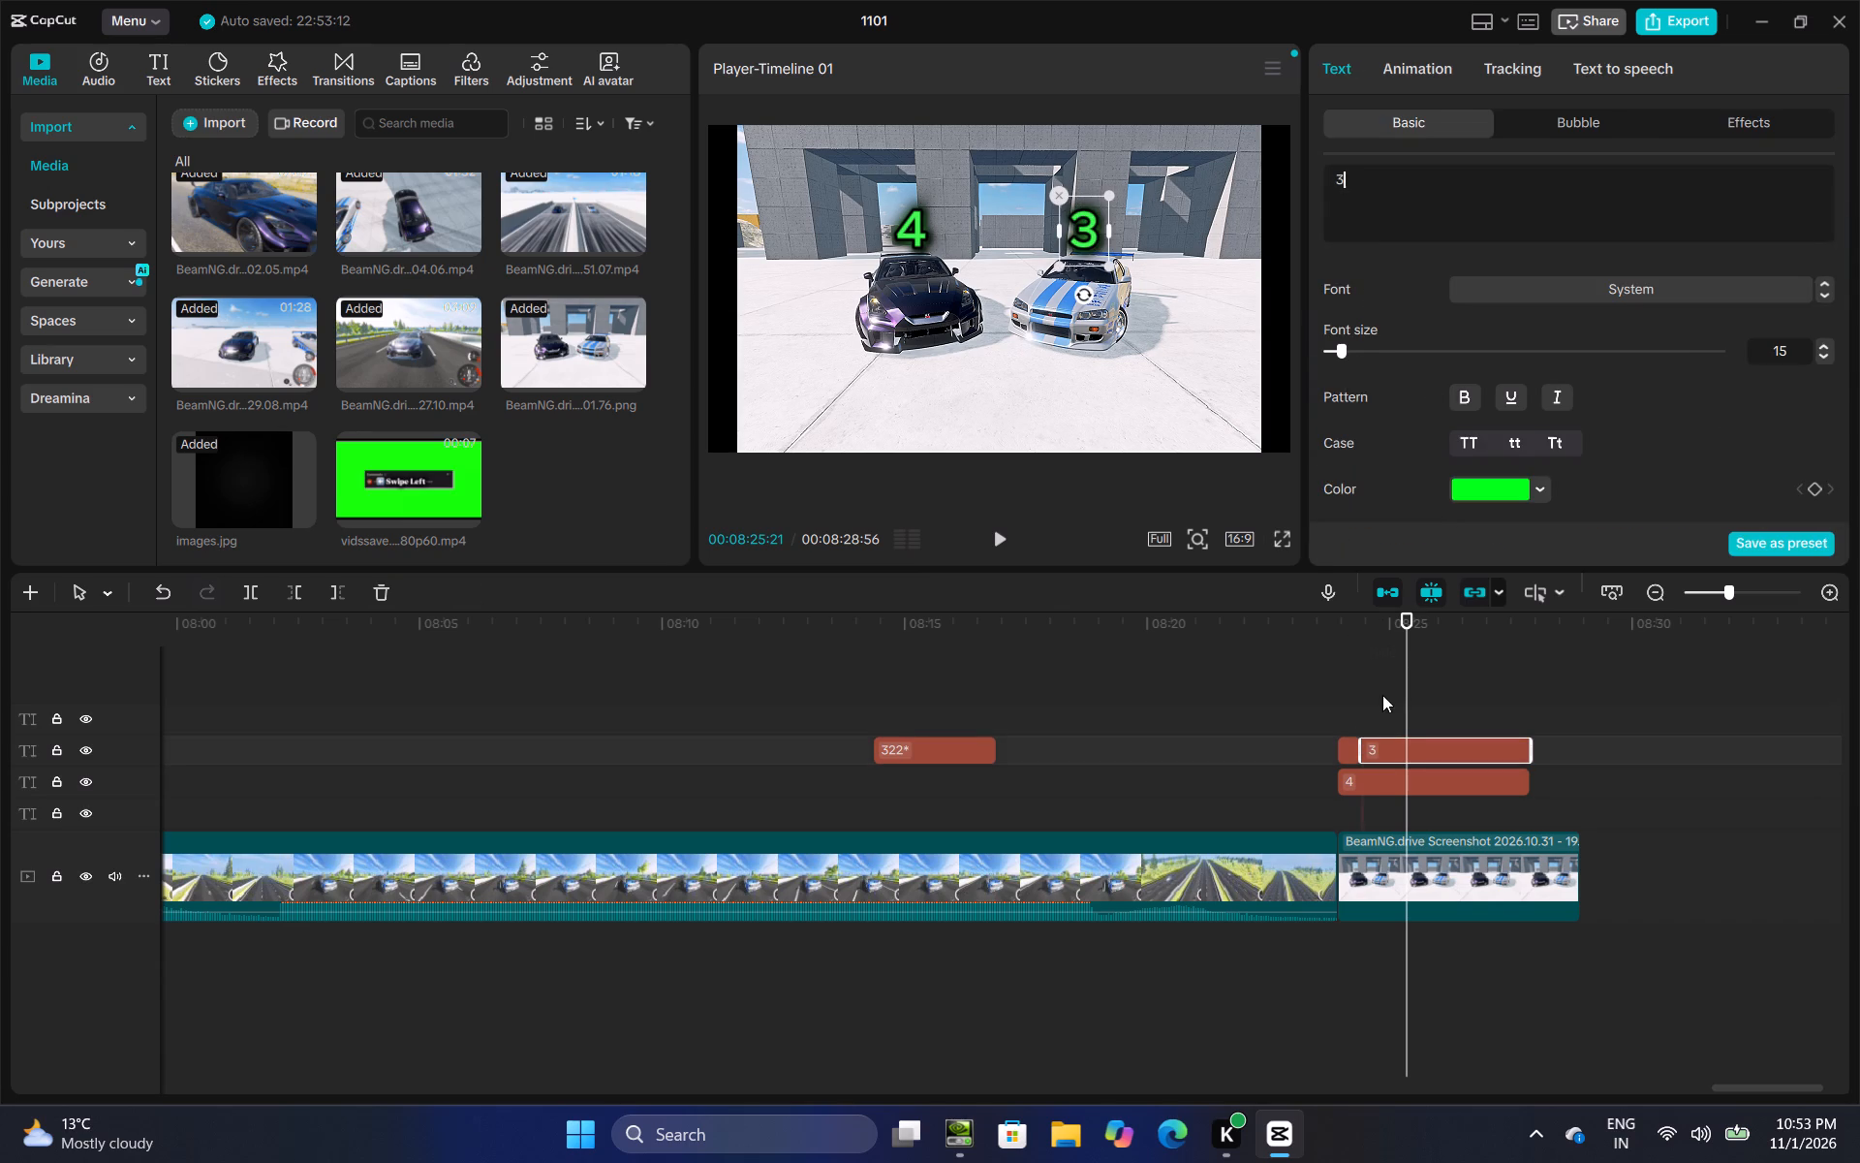
left_click(1382, 695)
Add a default text at 00:08:25:39 over the final score screenshot and replace its wording with the crown emoji.
left_click_drag(1384, 688, 1423, 724)
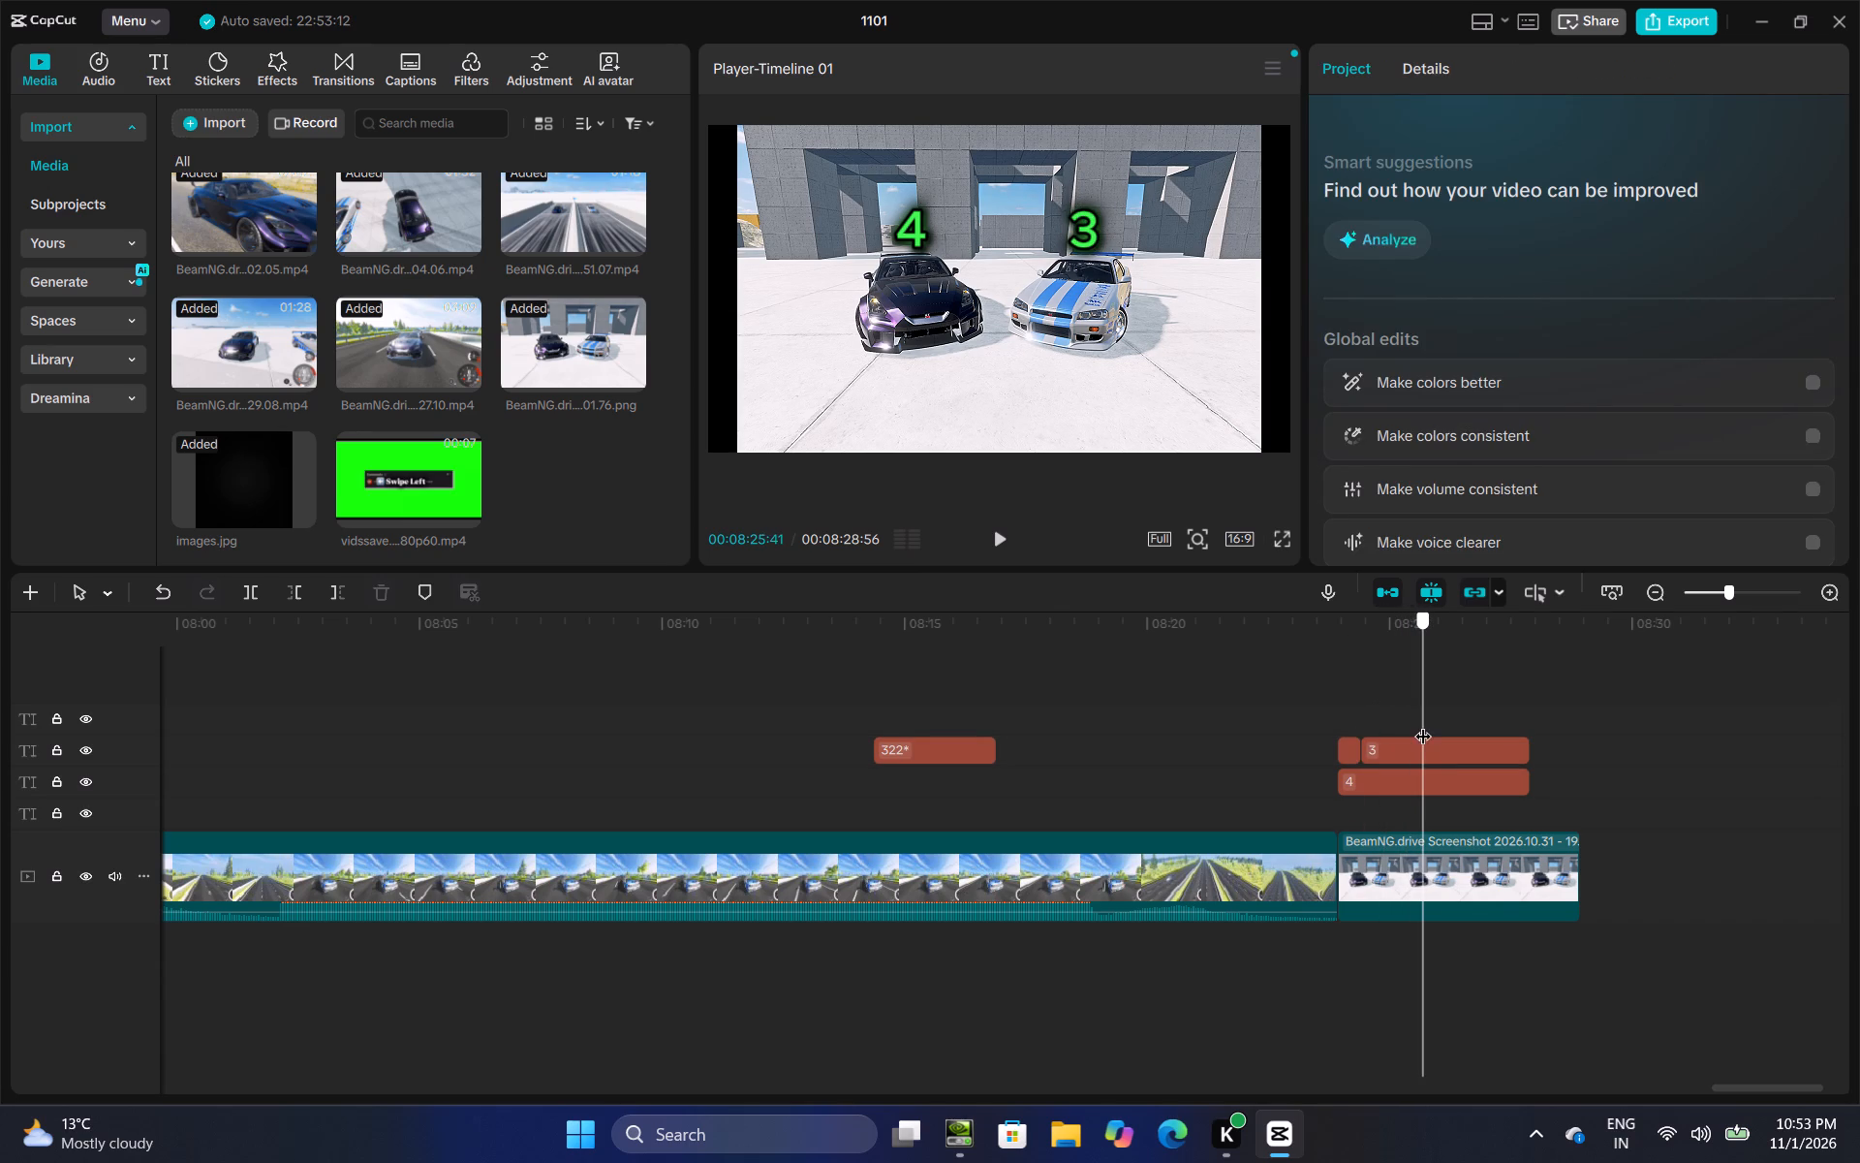
left_click_drag(1423, 724, 1421, 724)
left_click(170, 73)
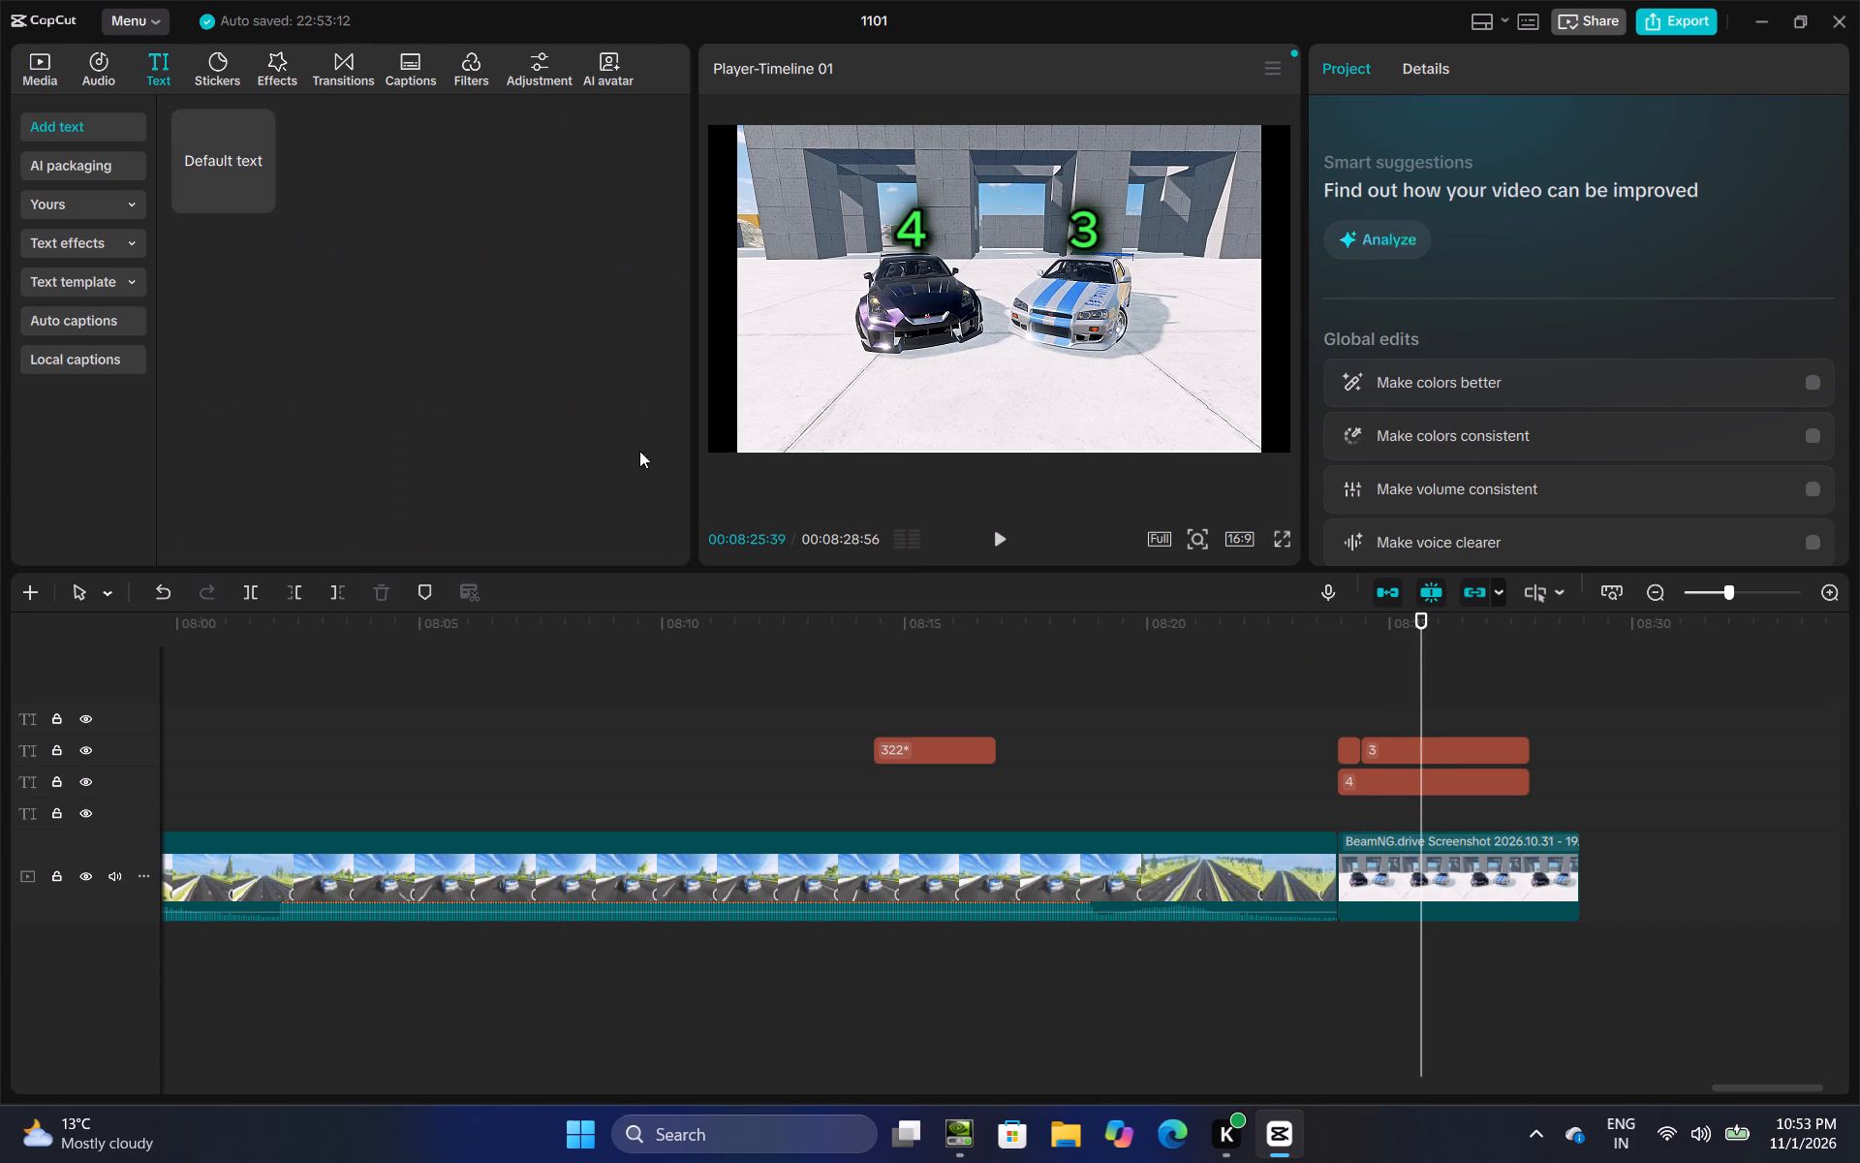
left_click(259, 196)
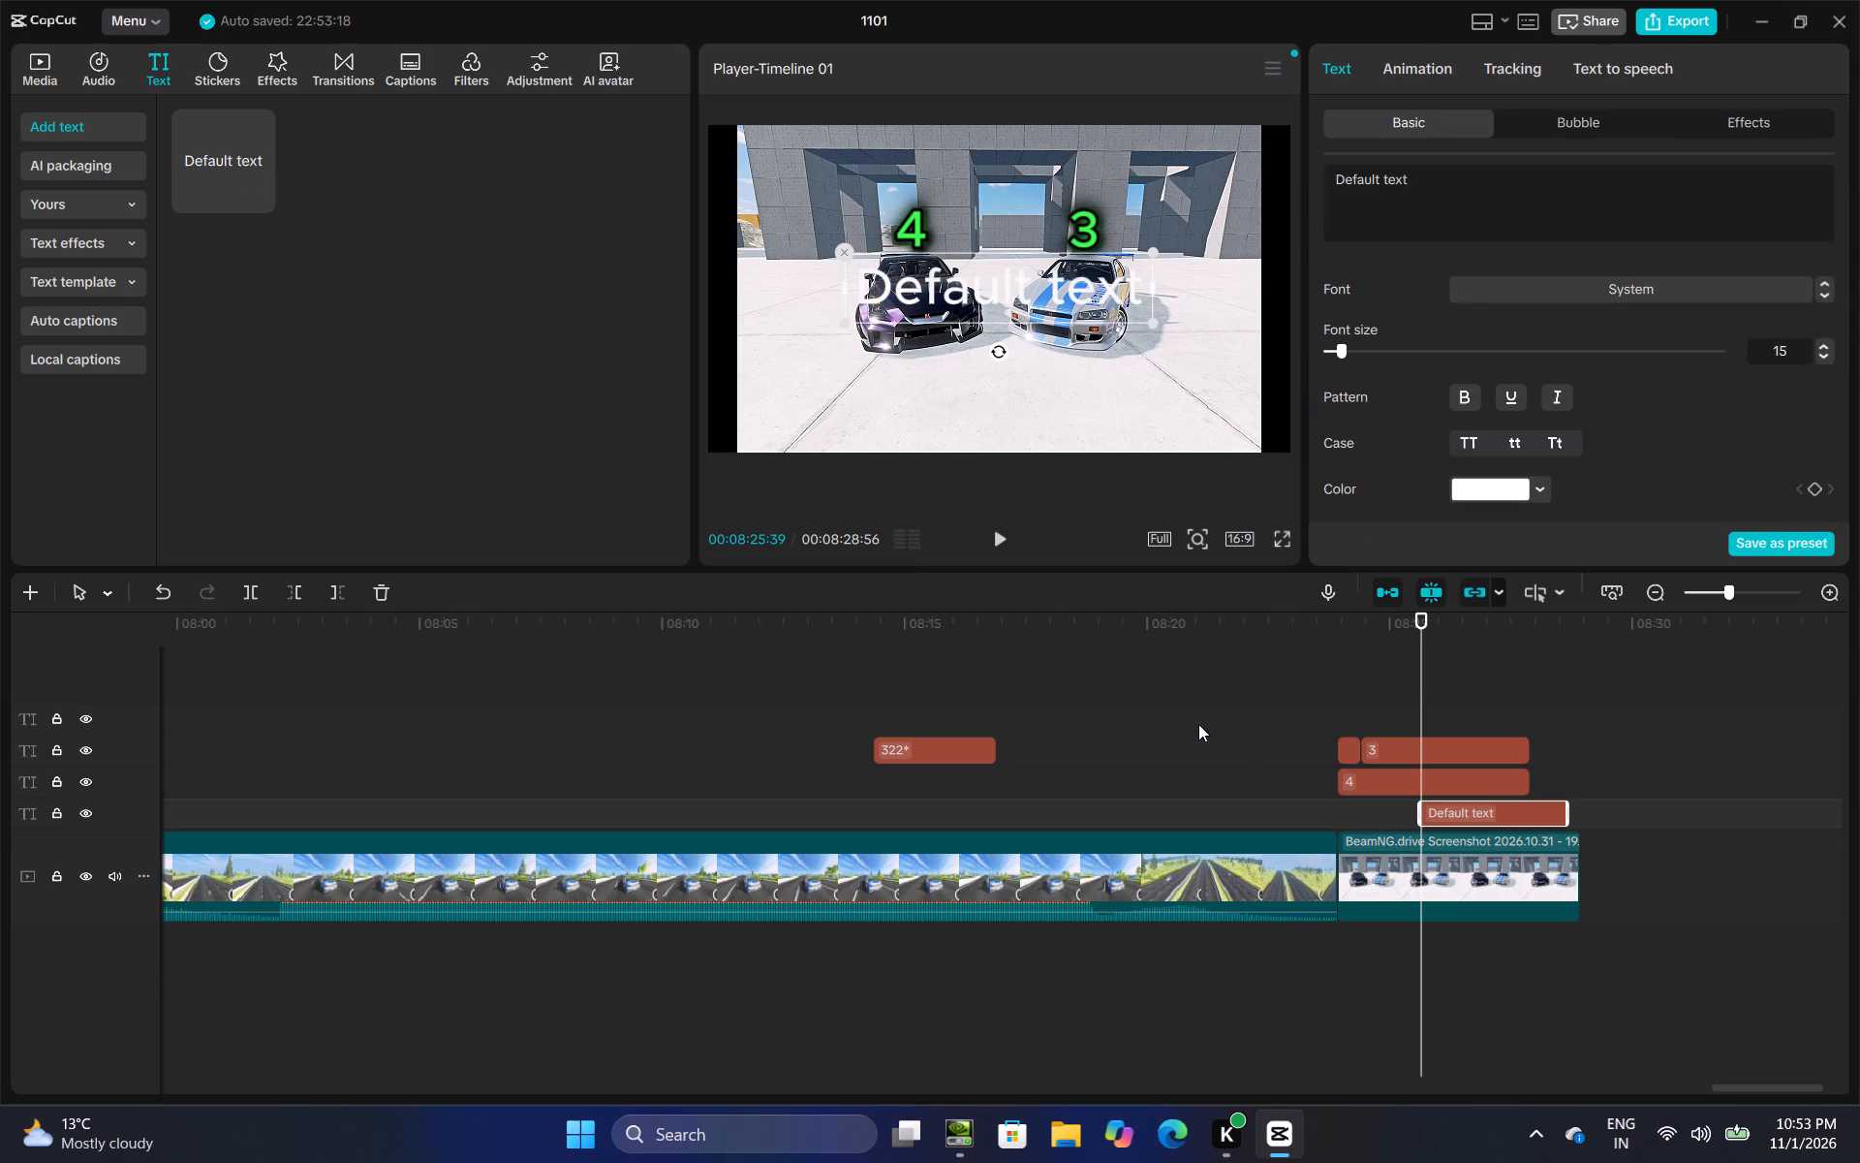
key("super+period")
left_click(360, 450)
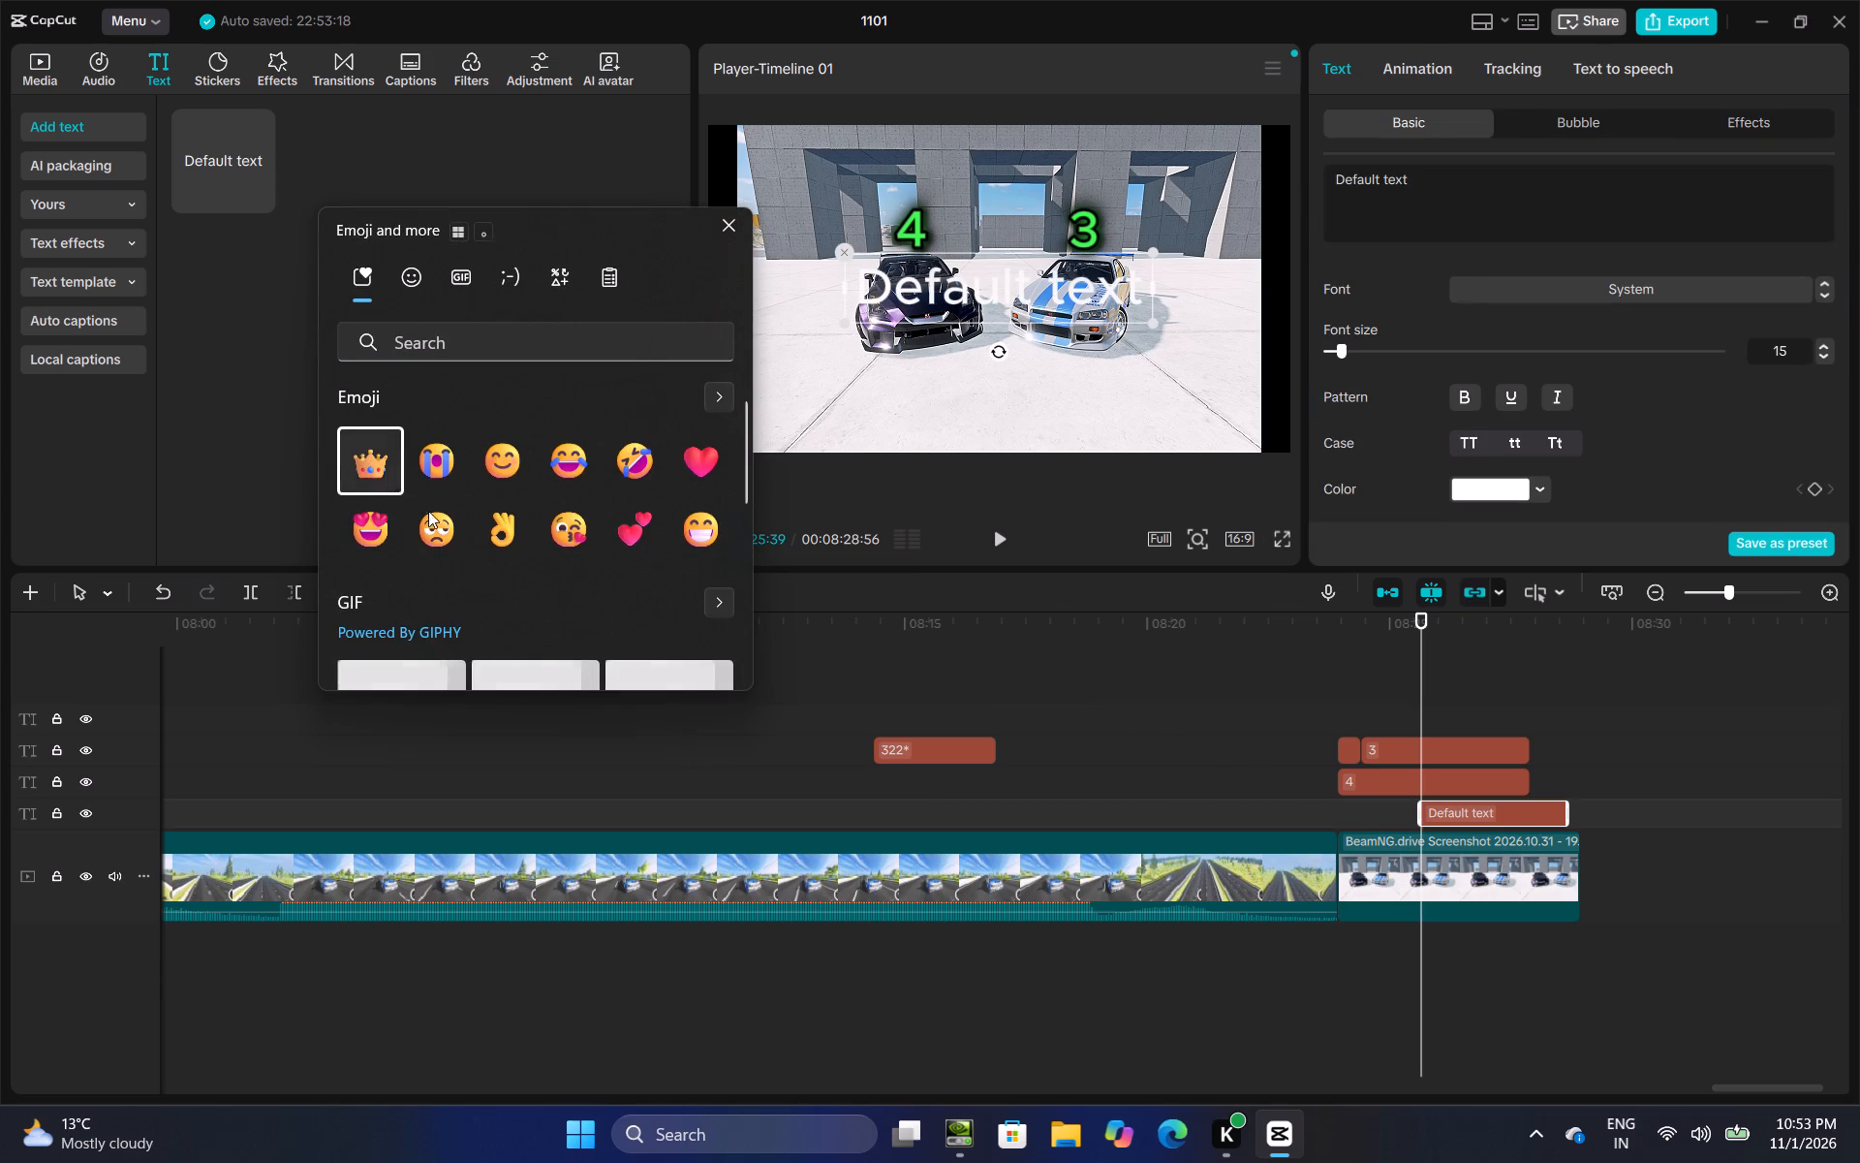
left_click(385, 445)
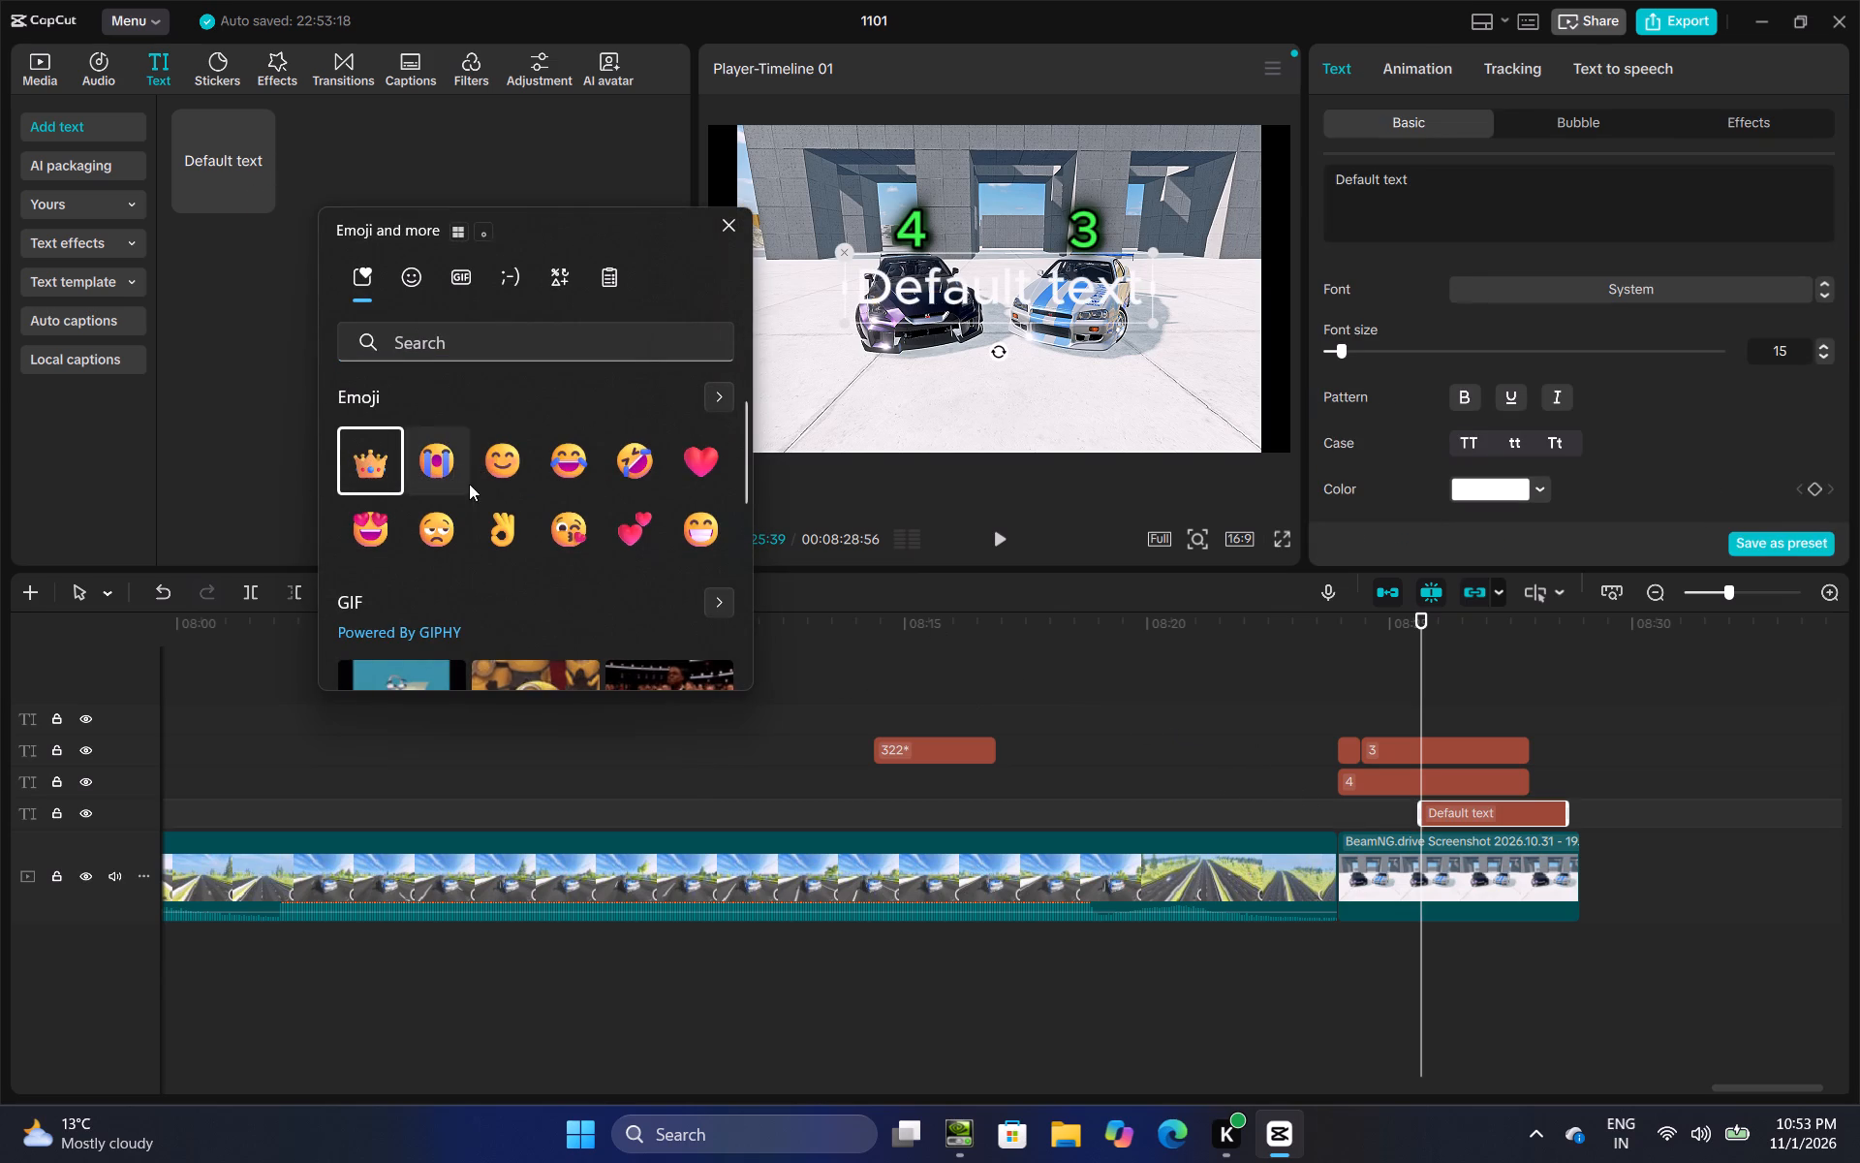
left_click(375, 462)
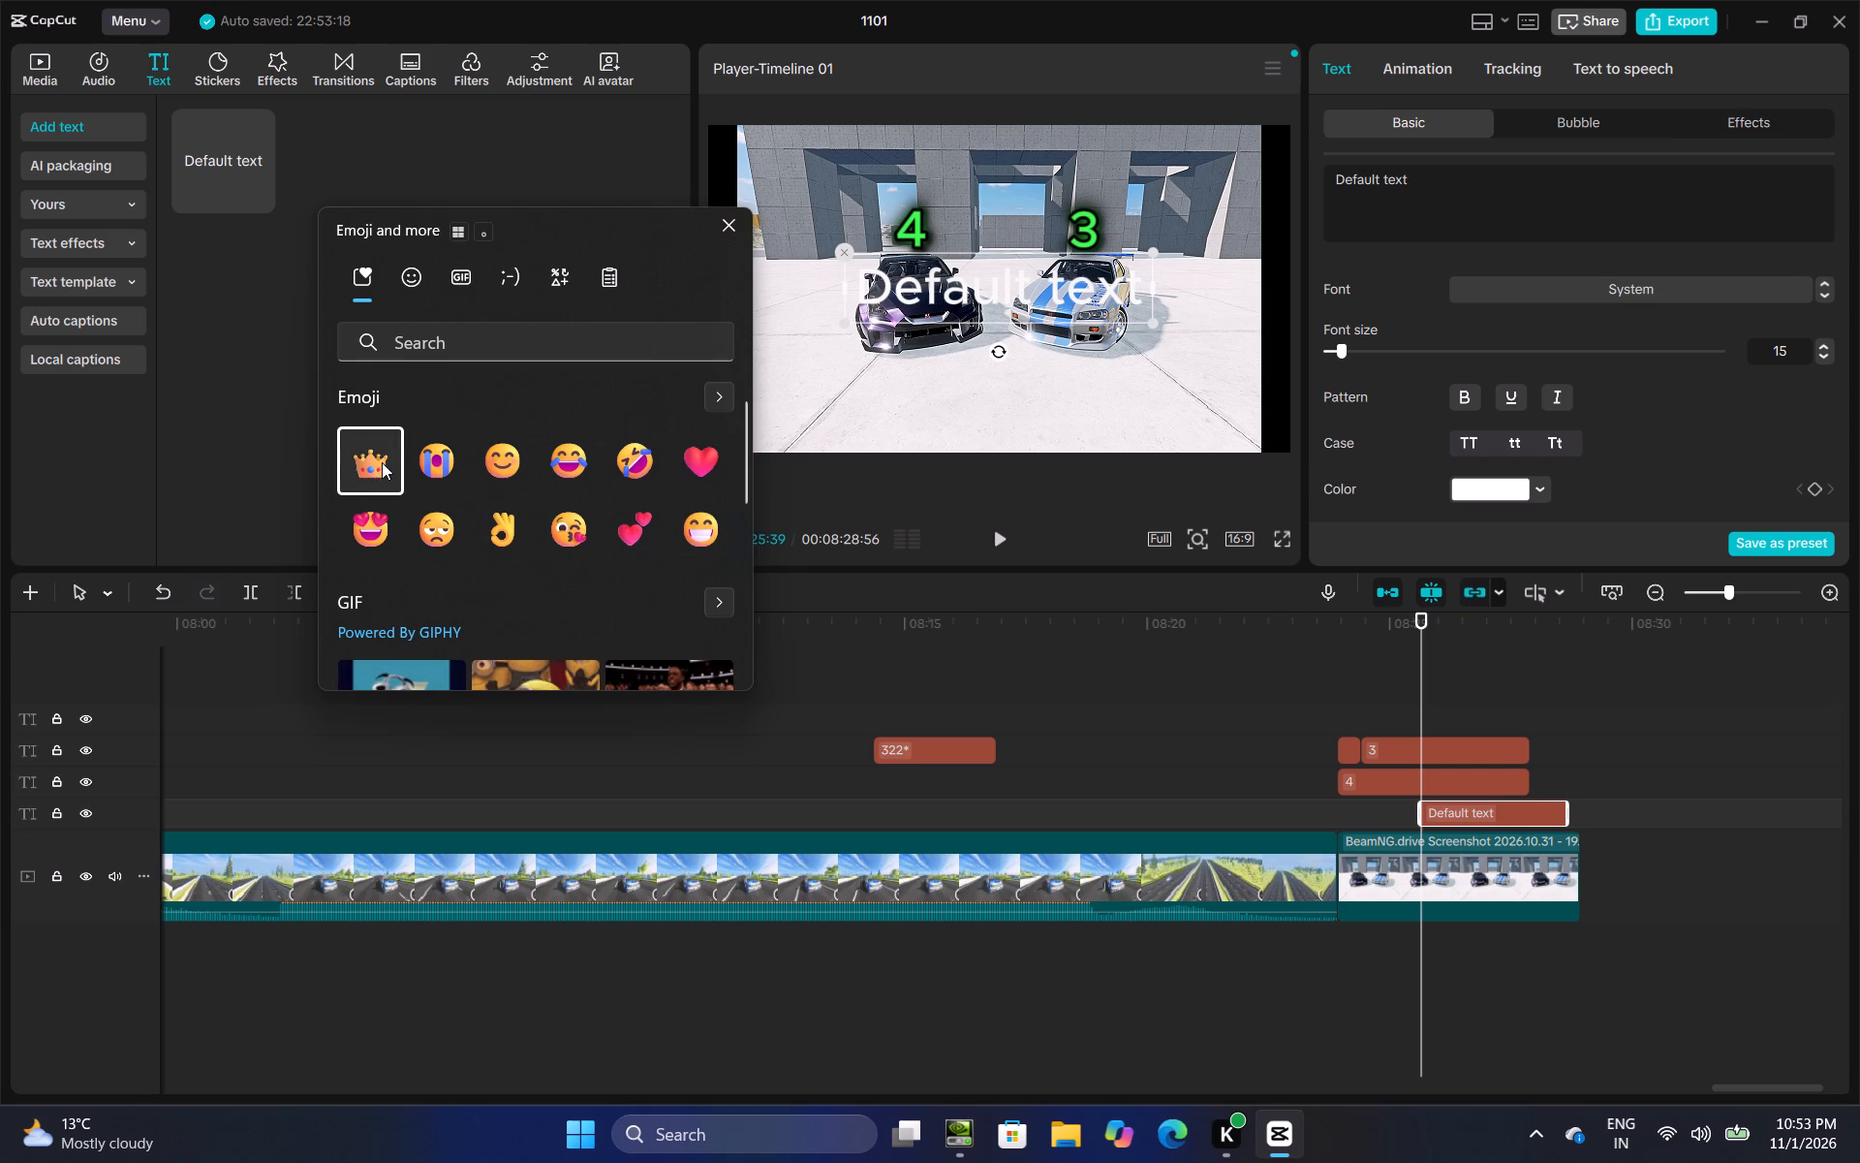
left_click_drag(1438, 179, 1286, 160)
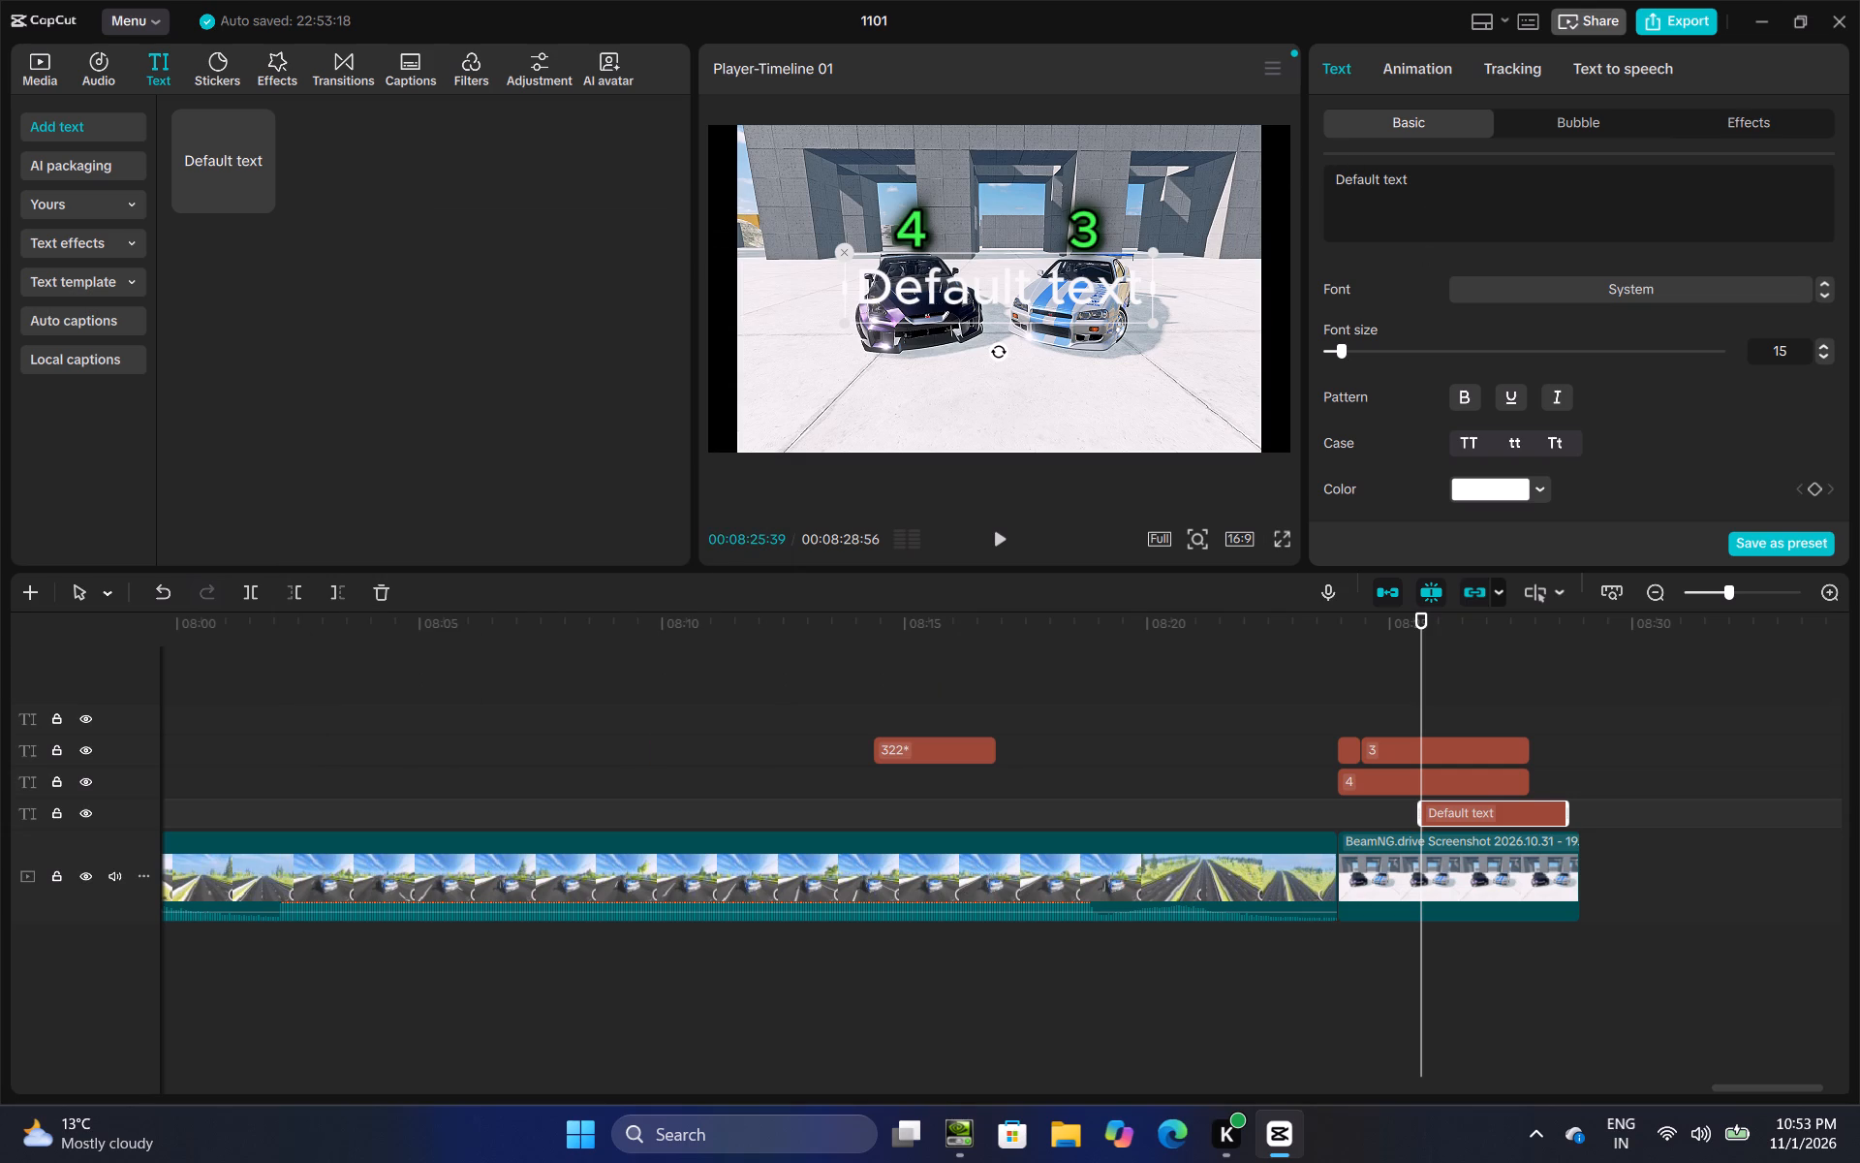
left_click_drag(1397, 176, 1274, 188)
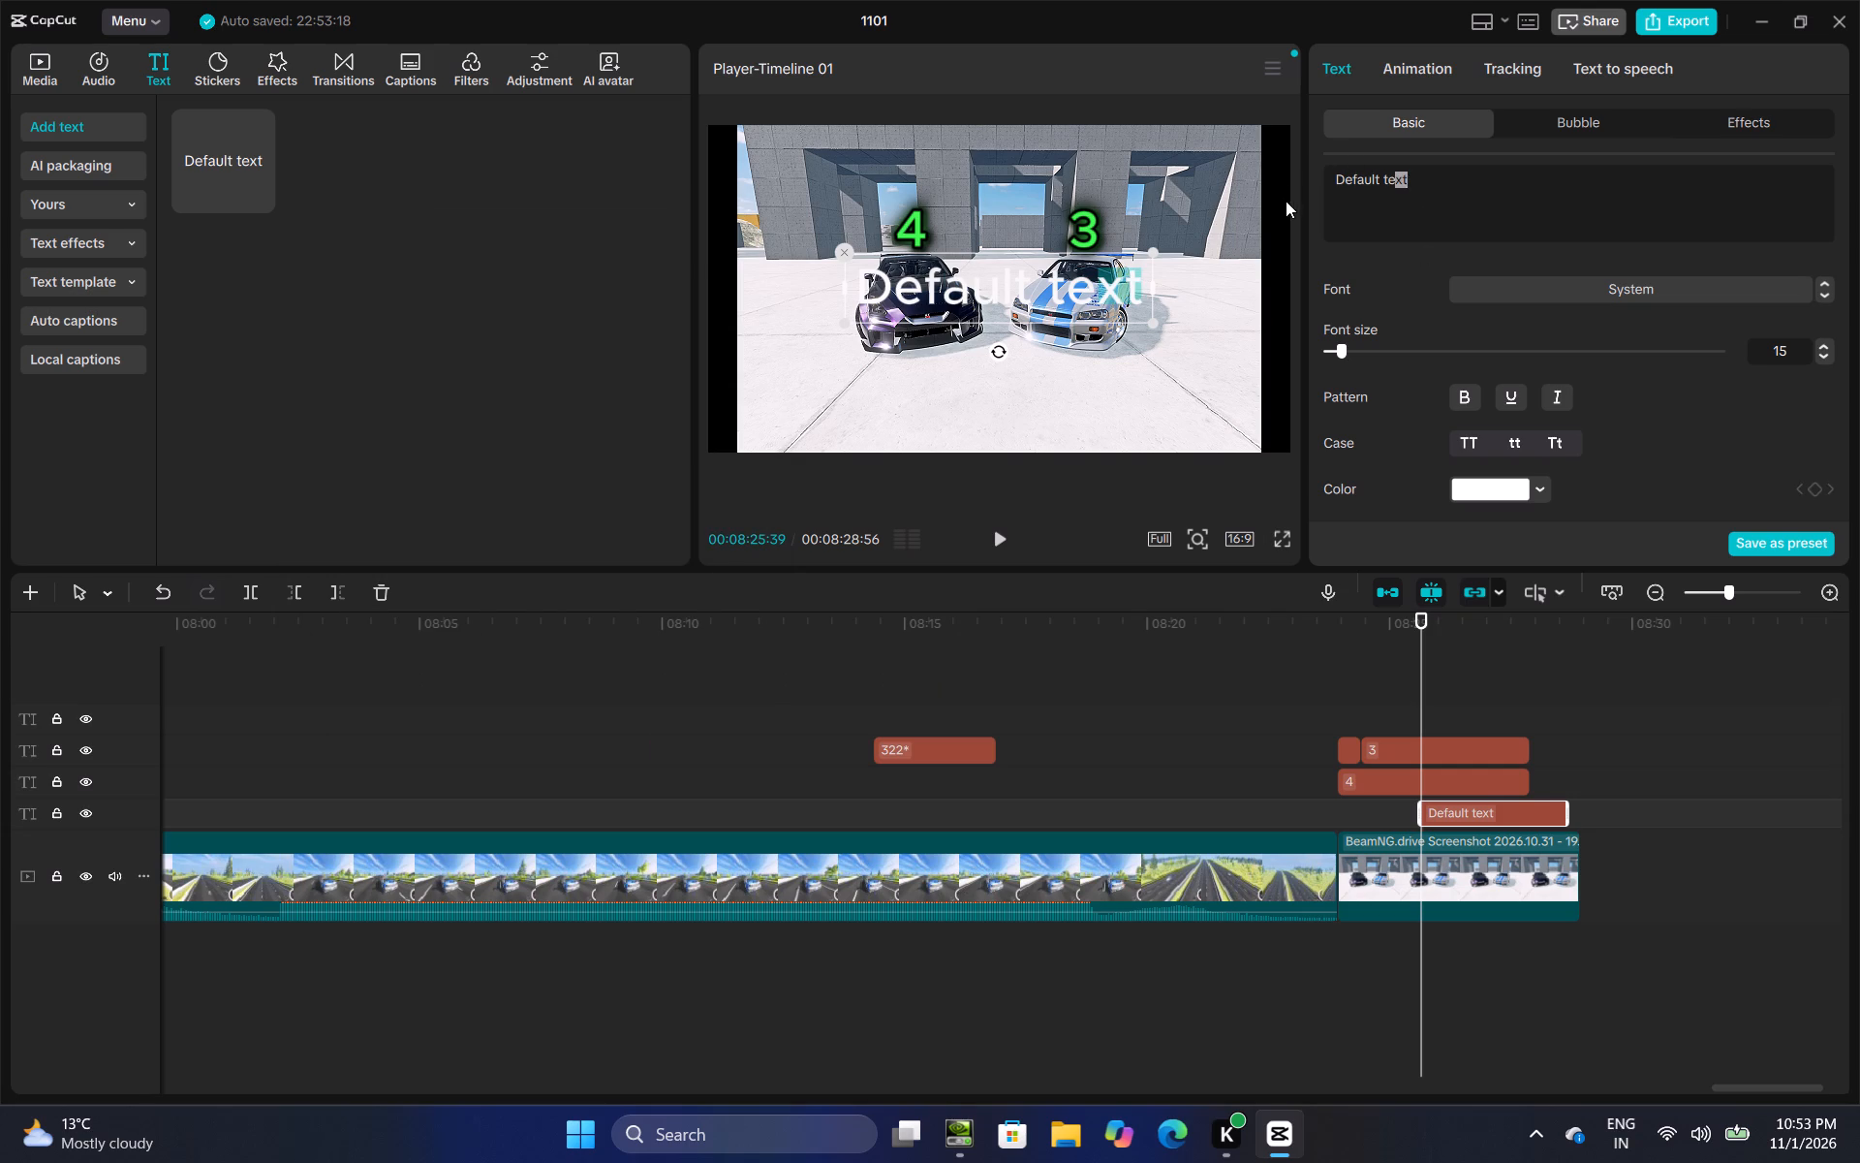
key("BackSpace")
key("BackSpace")
key("BackSpace")
key("BackSpace")
key("BackSpace")
key("BackSpace")
key("BackSpace")
key("BackSpace")
key("BackSpace")
key("BackSpace")
key("BackSpace")
key("BackSpace")
key("BackSpace")
key("BackSpace")
key("BackSpace")
key("BackSpace")
key("BackSpace")
key("BackSpace")
key("BackSpace")
key("BackSpace")
key("BackSpace")
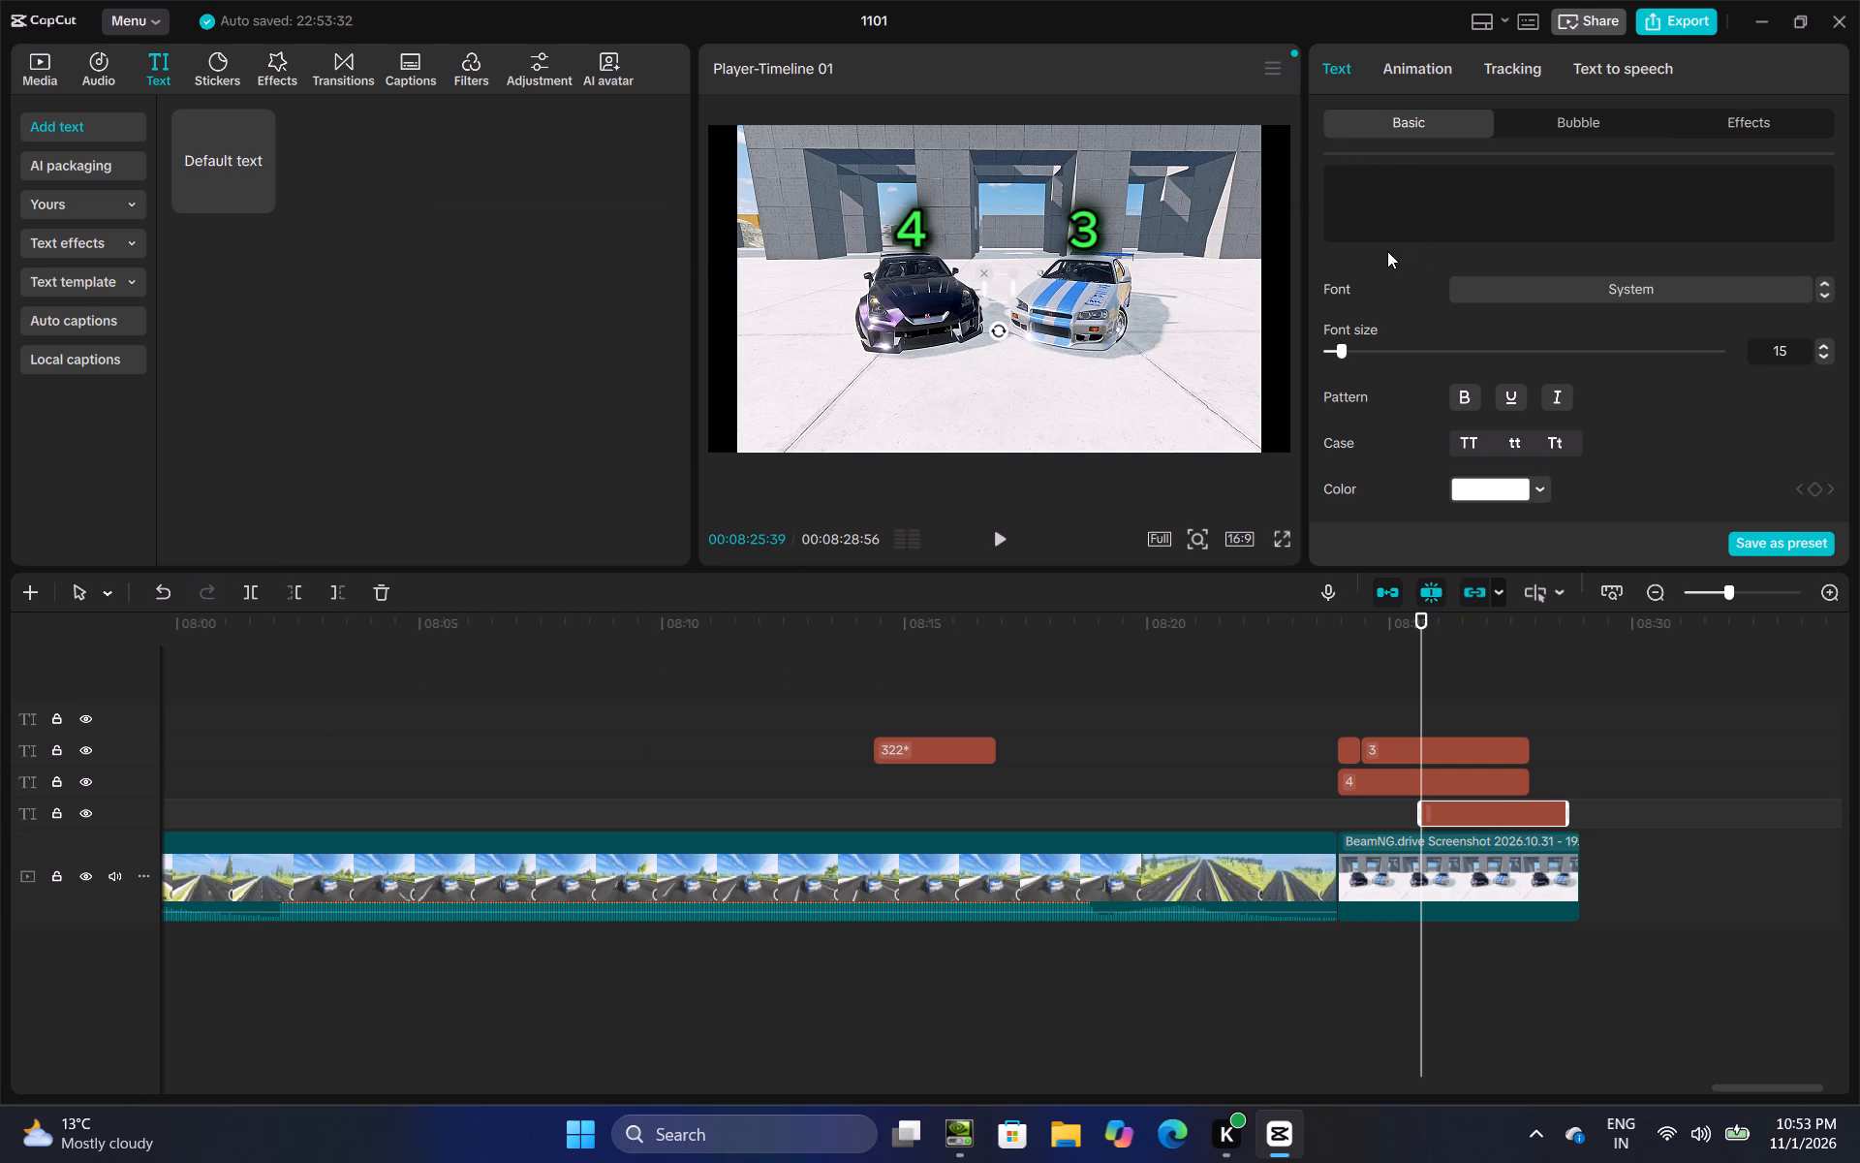
key("super+period")
left_click_drag(1329, 268, 1237, 262)
key("super+period")
left_click(373, 459)
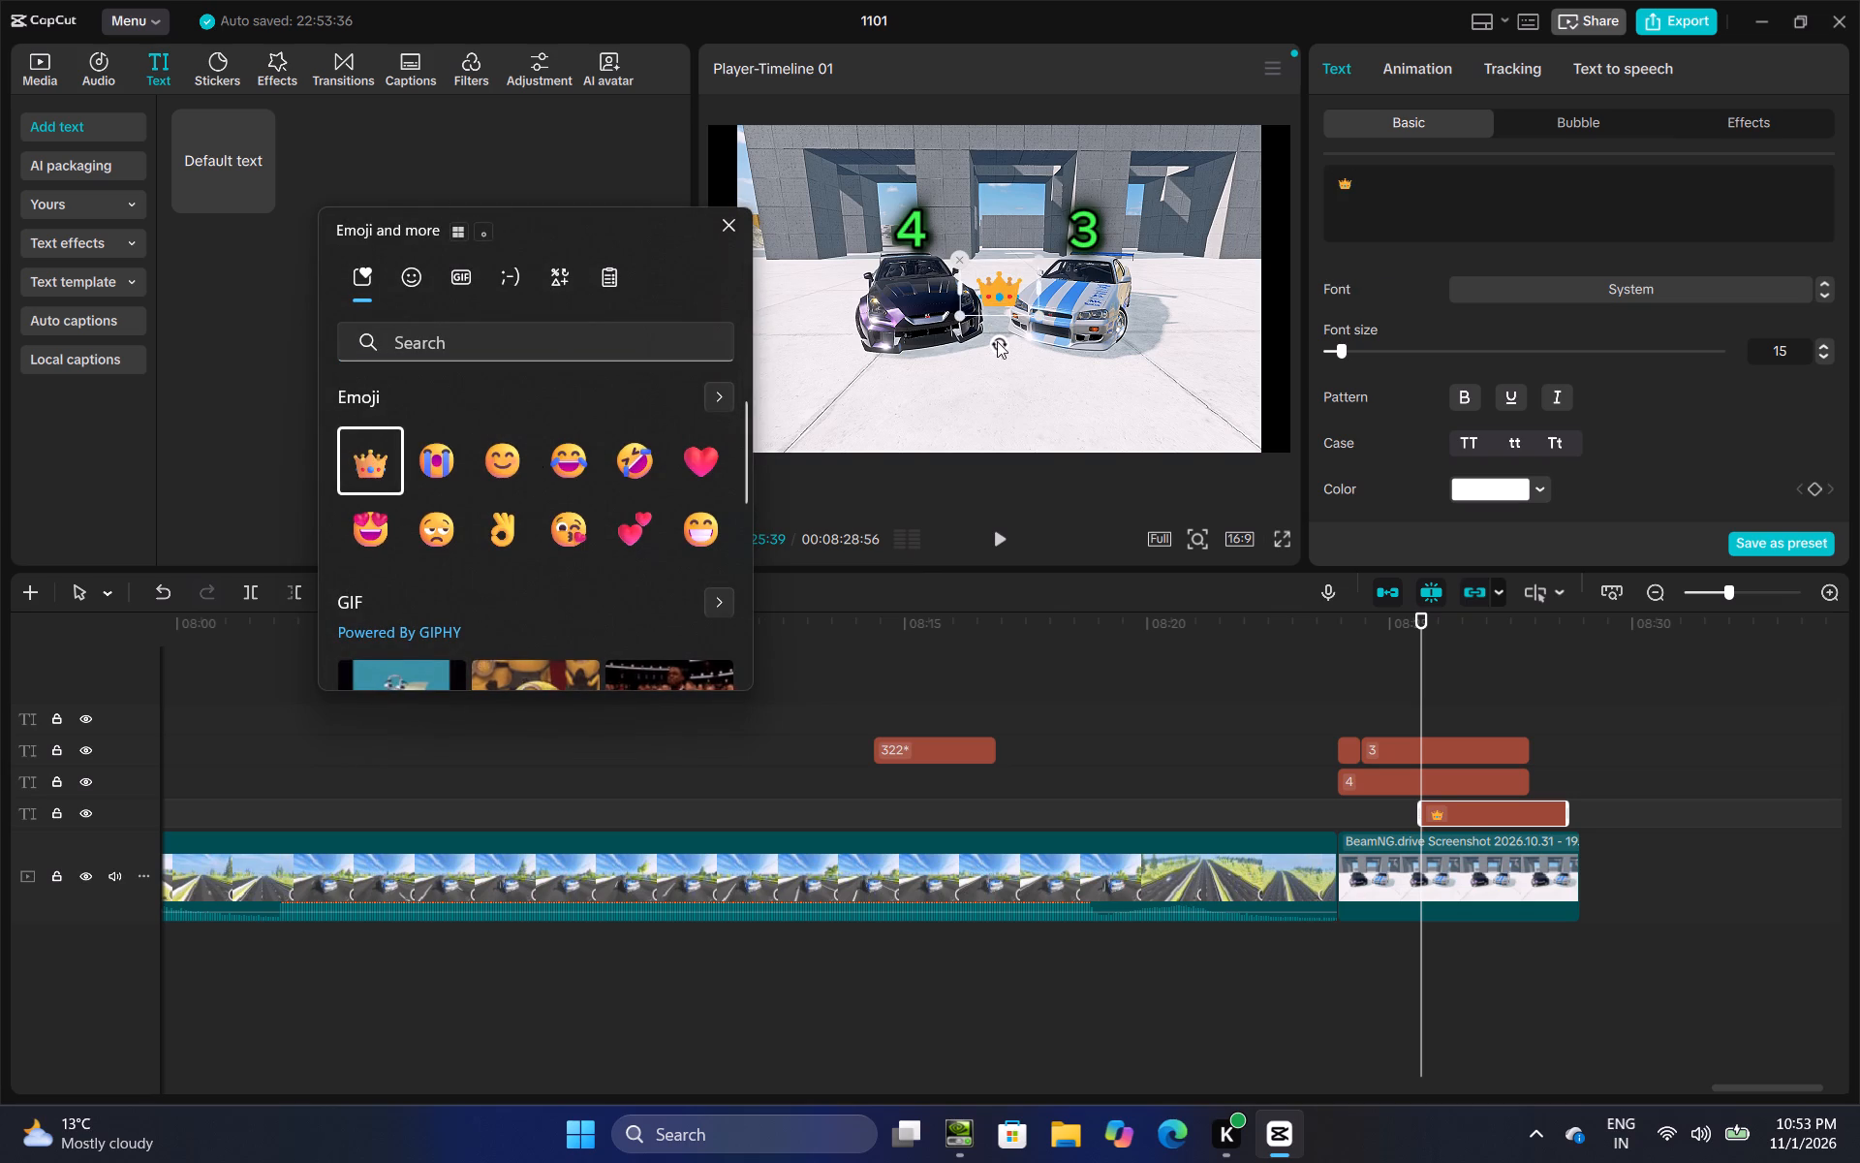
Place the crown emoji directly above the 4 over the dark car and enlarge it slightly.
left_click(1034, 334)
left_click_drag(1019, 305, 935, 196)
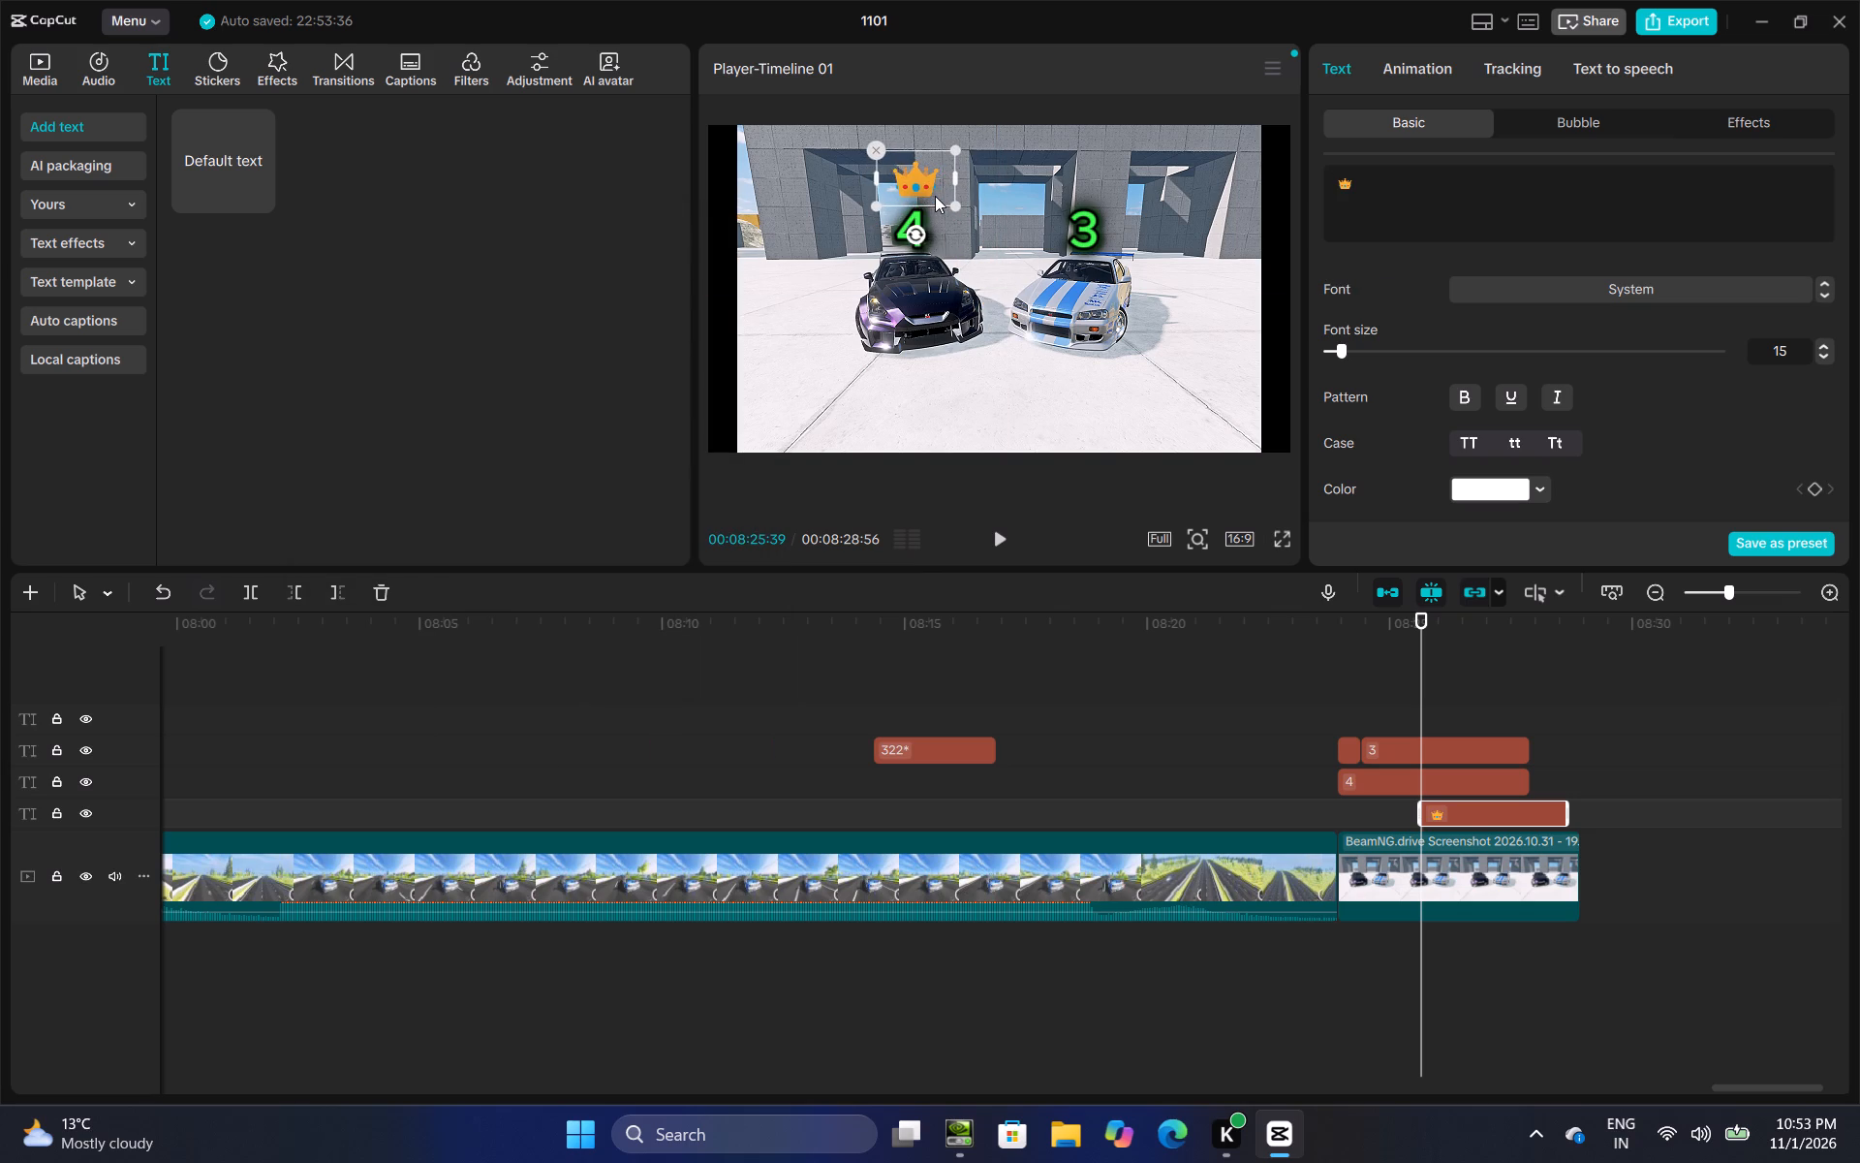
left_click_drag(935, 196, 935, 205)
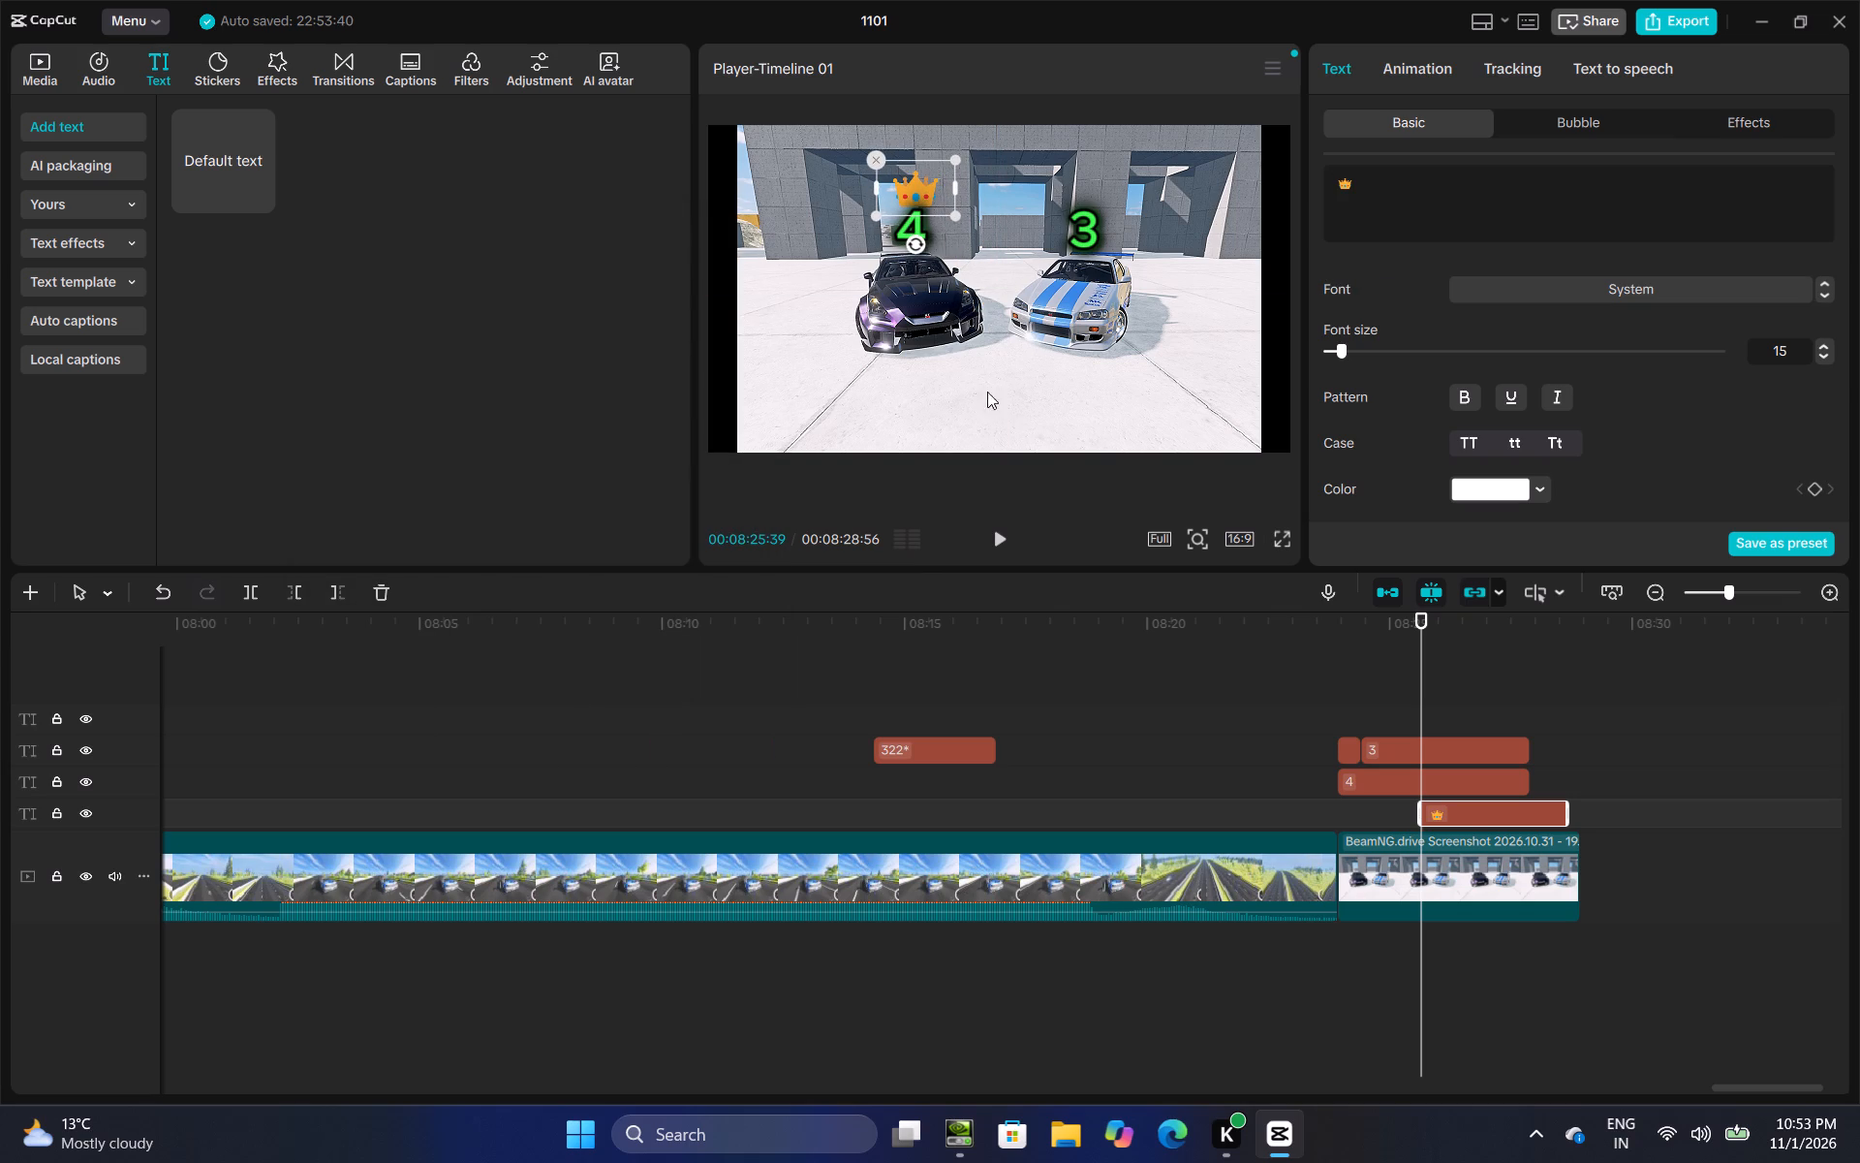
left_click(998, 341)
left_click(925, 194)
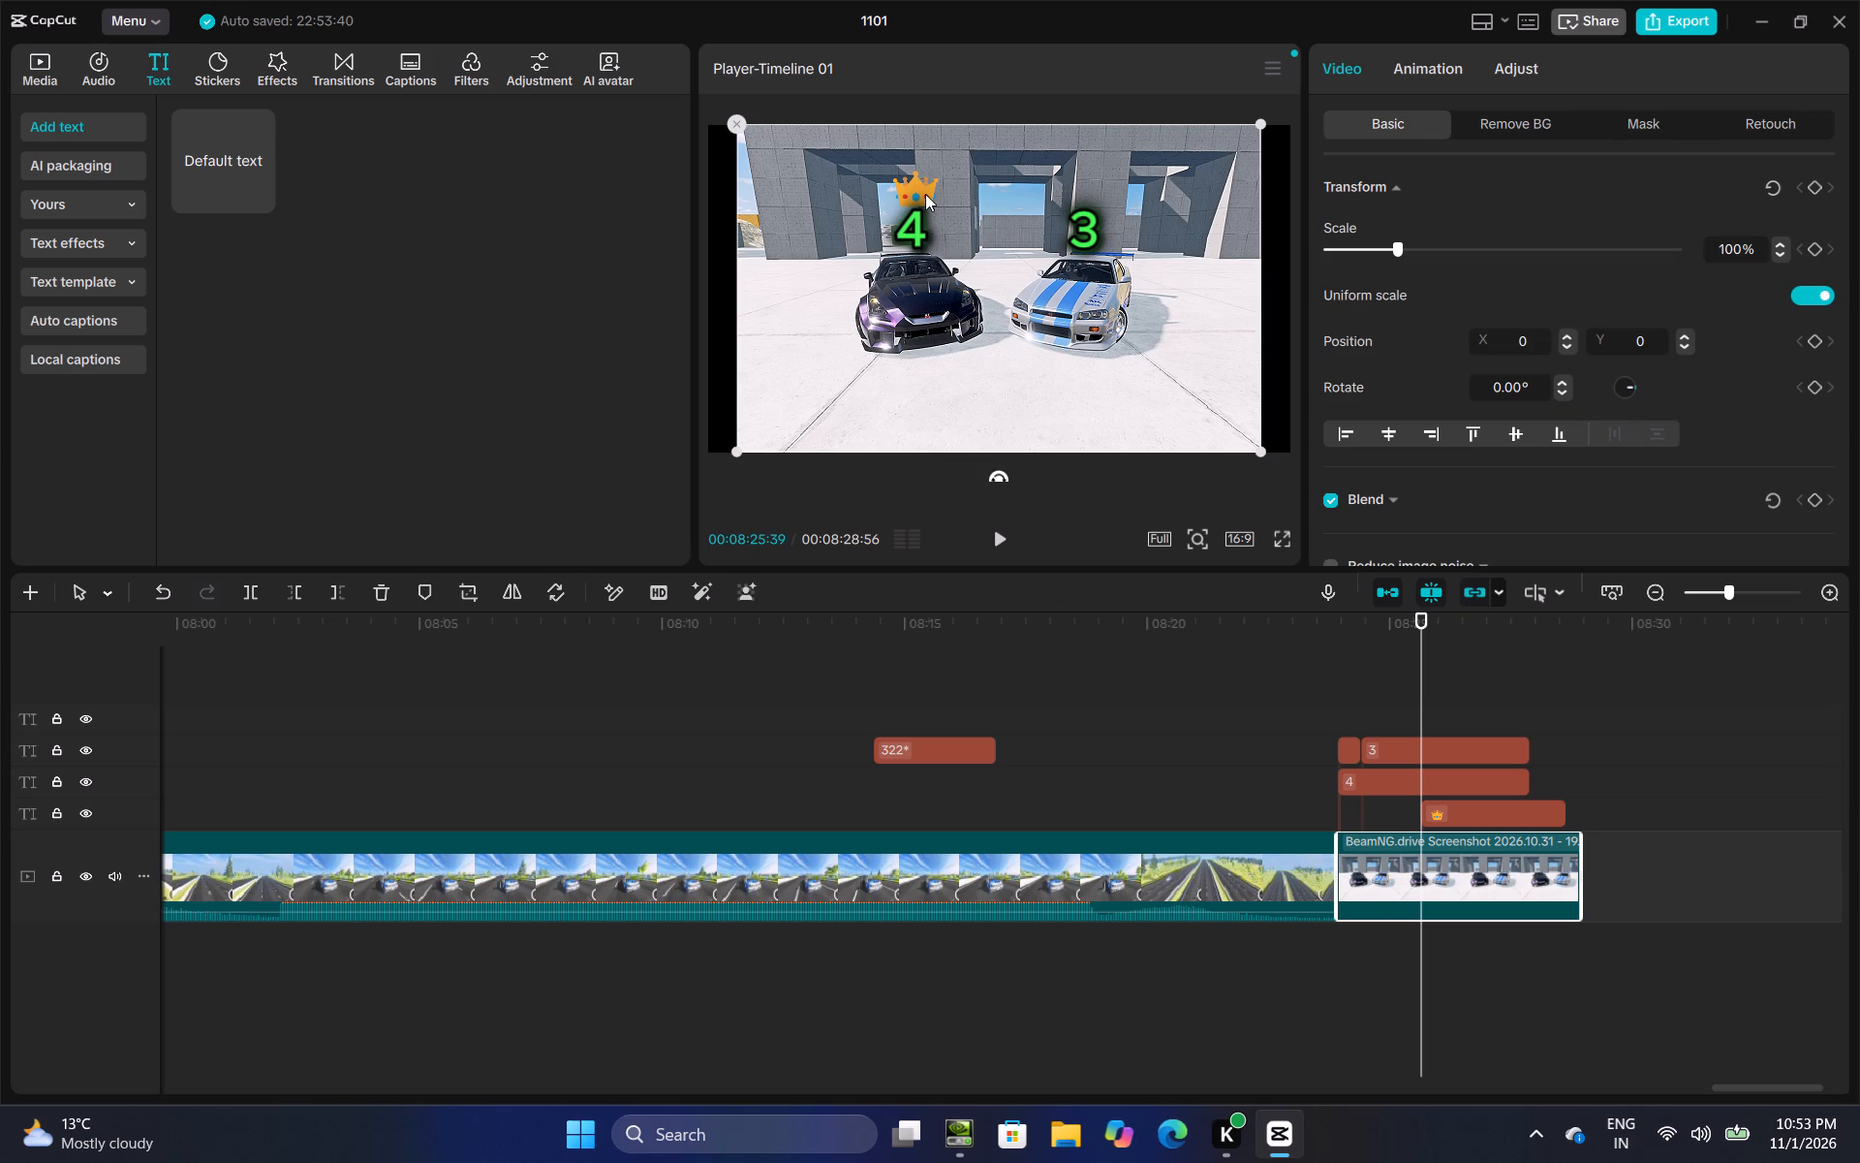
left_click(929, 194)
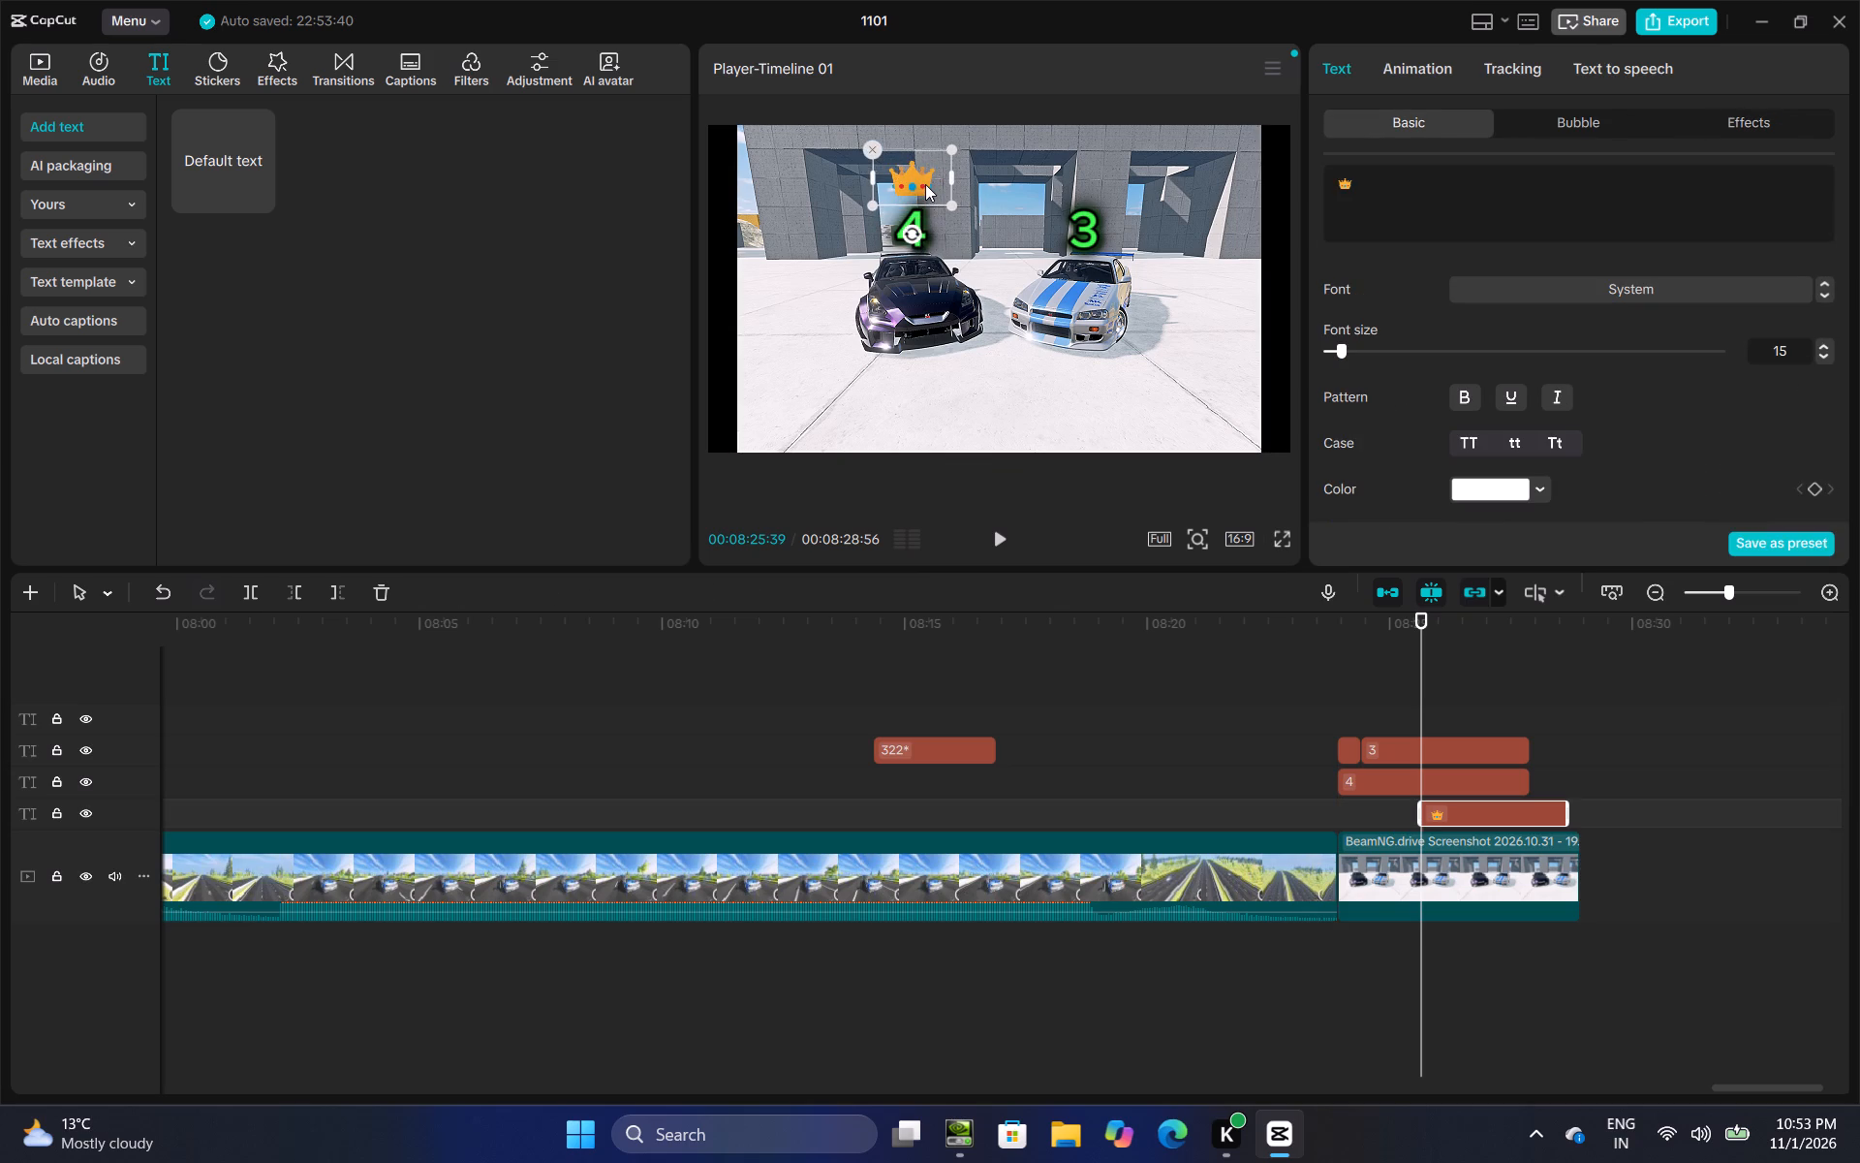
left_click(951, 207)
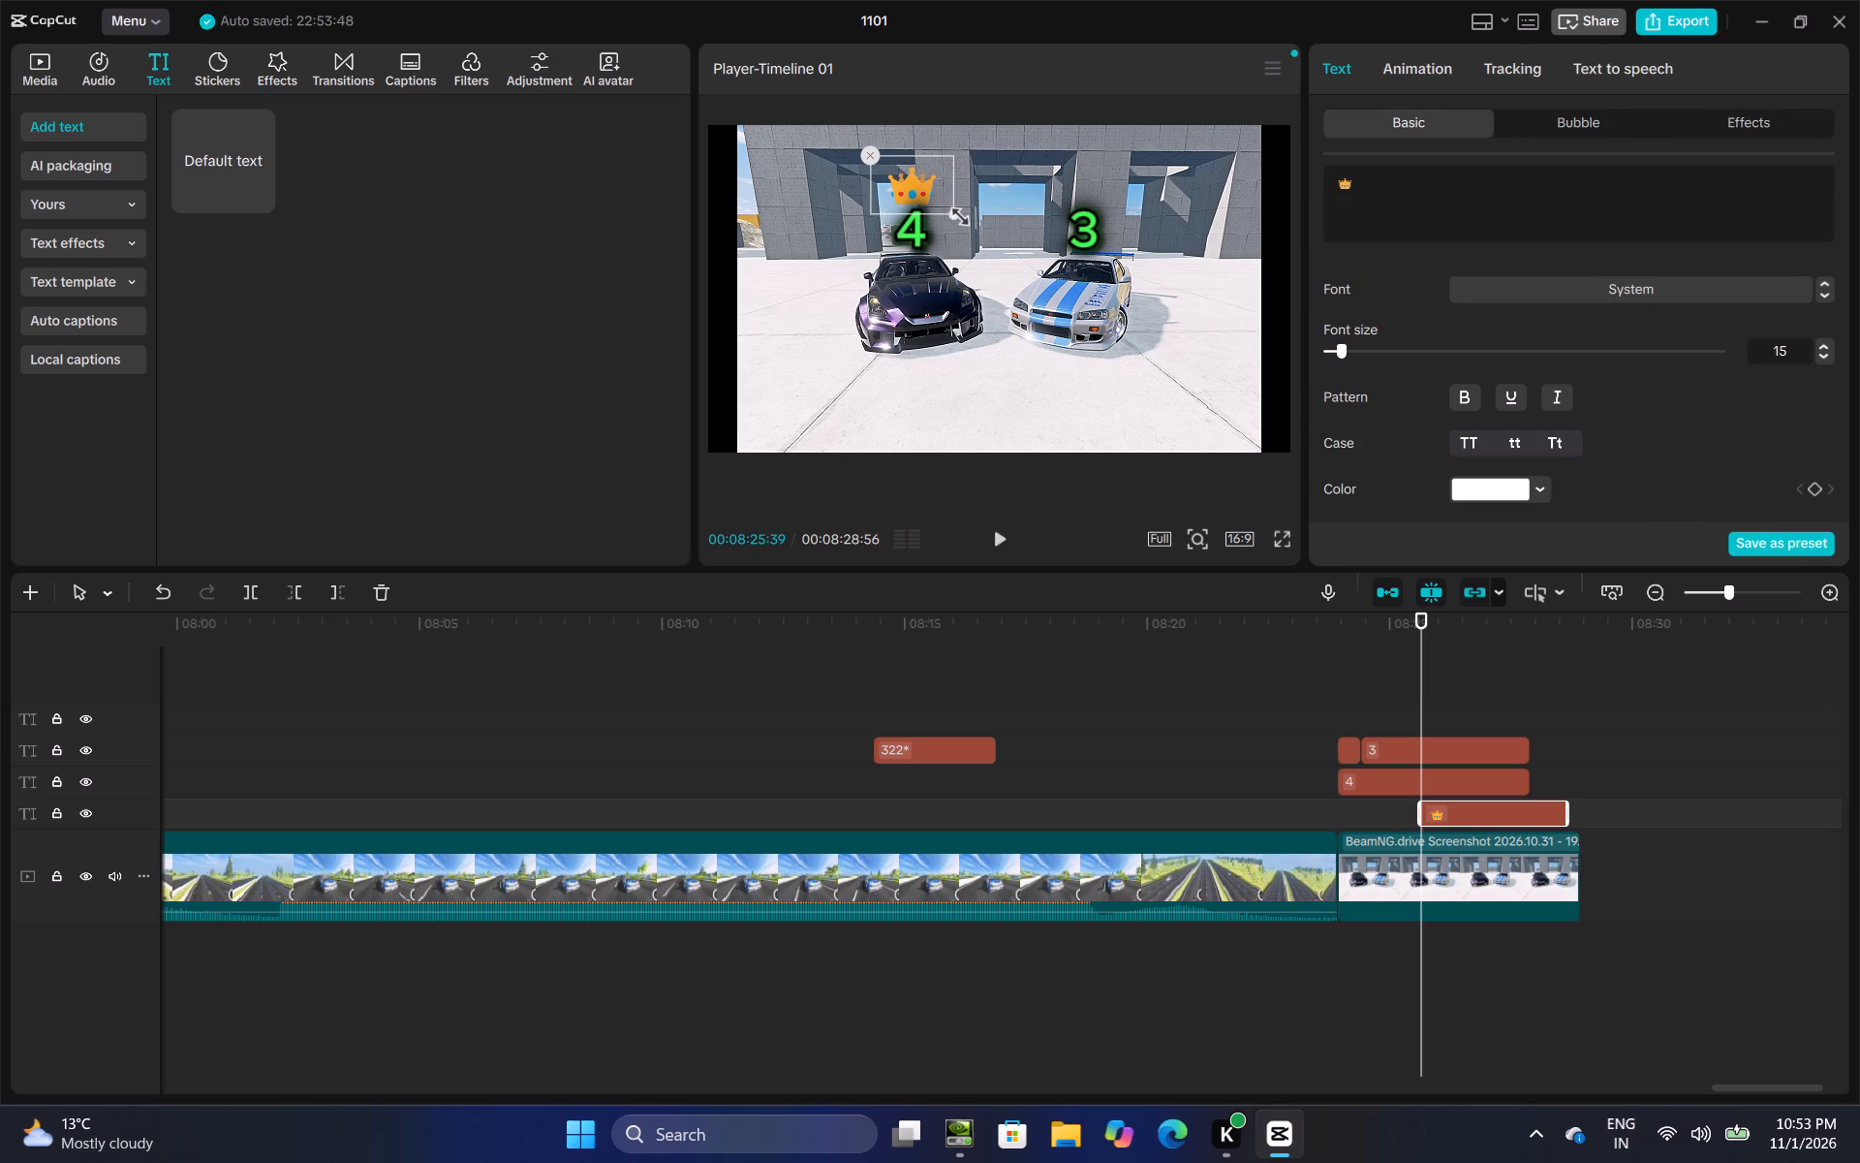
left_click(942, 334)
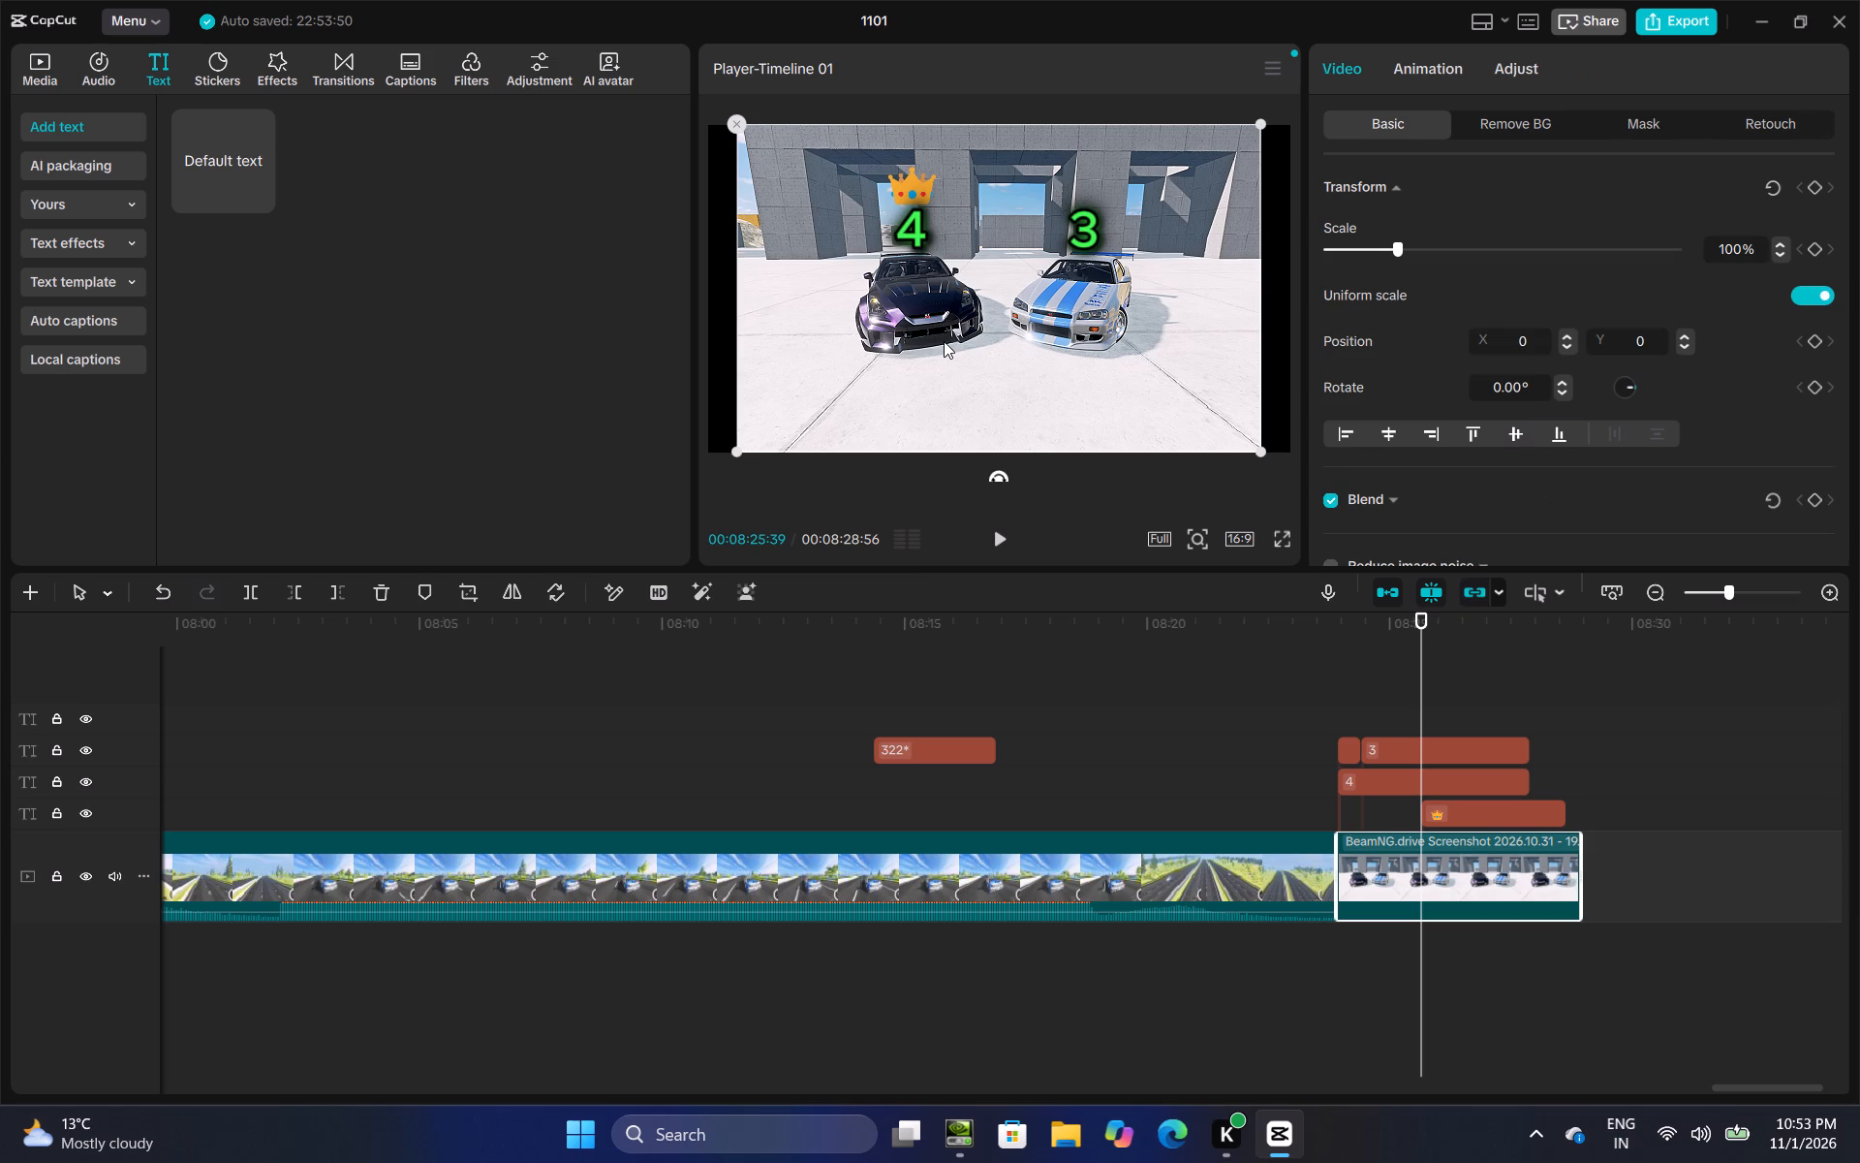
Add the black images.jpg background at the timeline's end, 00:08:28:56, following the final score screenshot.
left_click(1341, 695)
left_click_drag(1341, 695, 1455, 707)
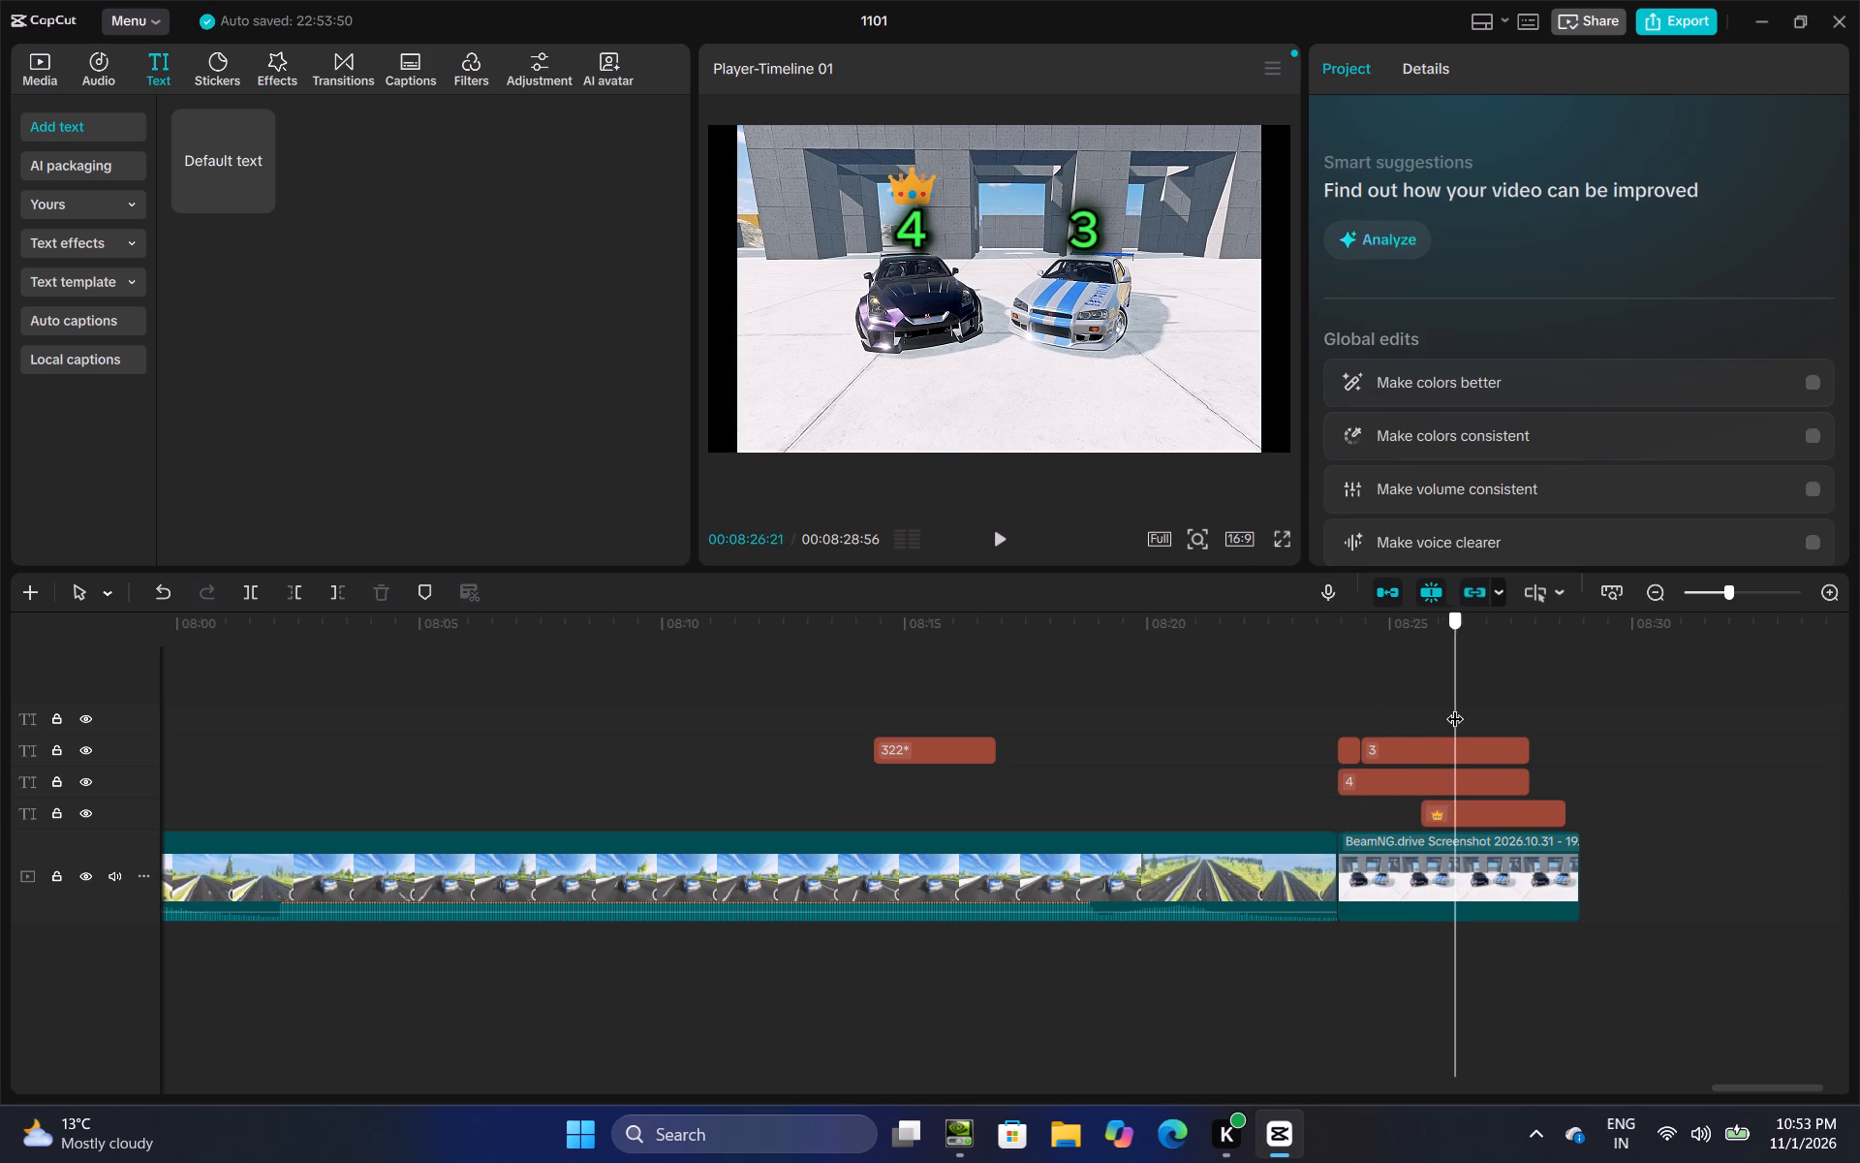
left_click_drag(1455, 707, 1596, 719)
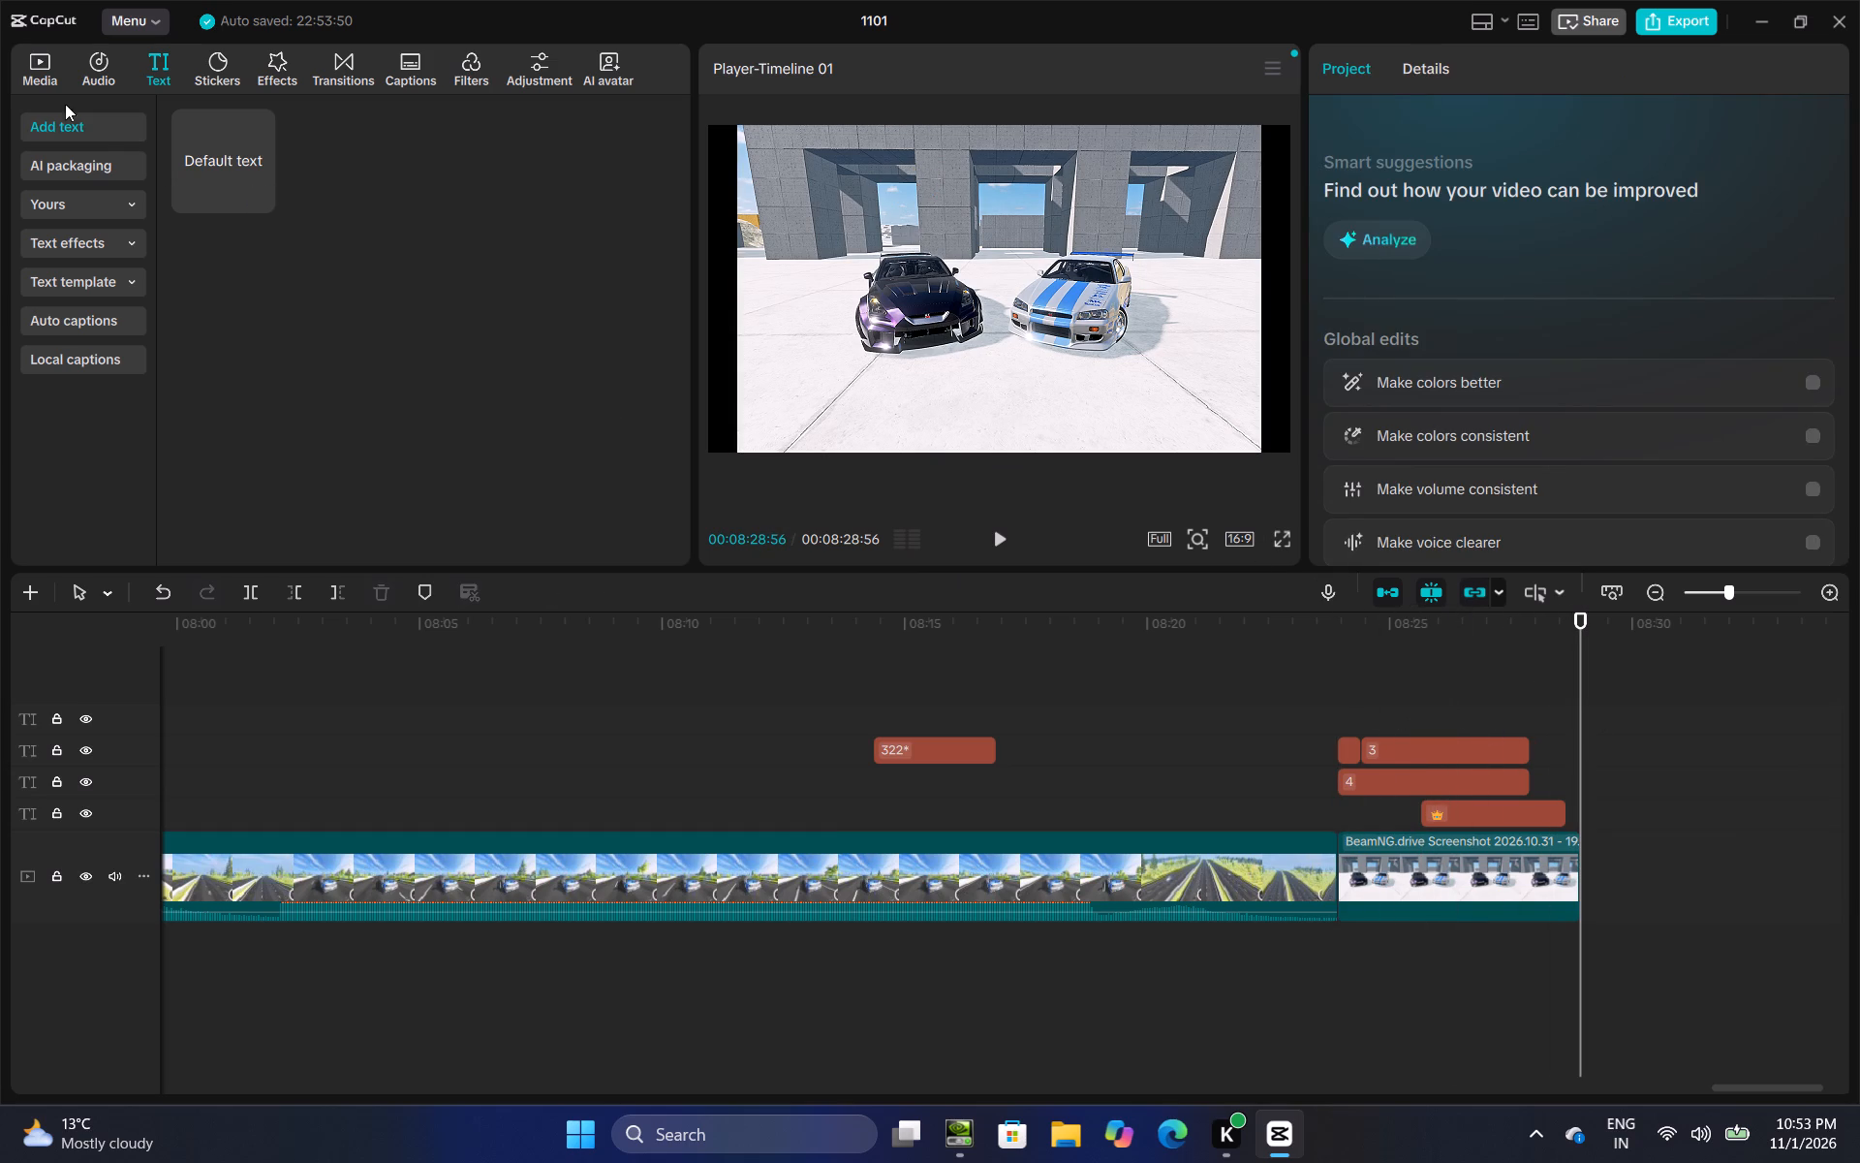
left_click(46, 78)
scroll(377, 416, "down", 3)
left_click(299, 516)
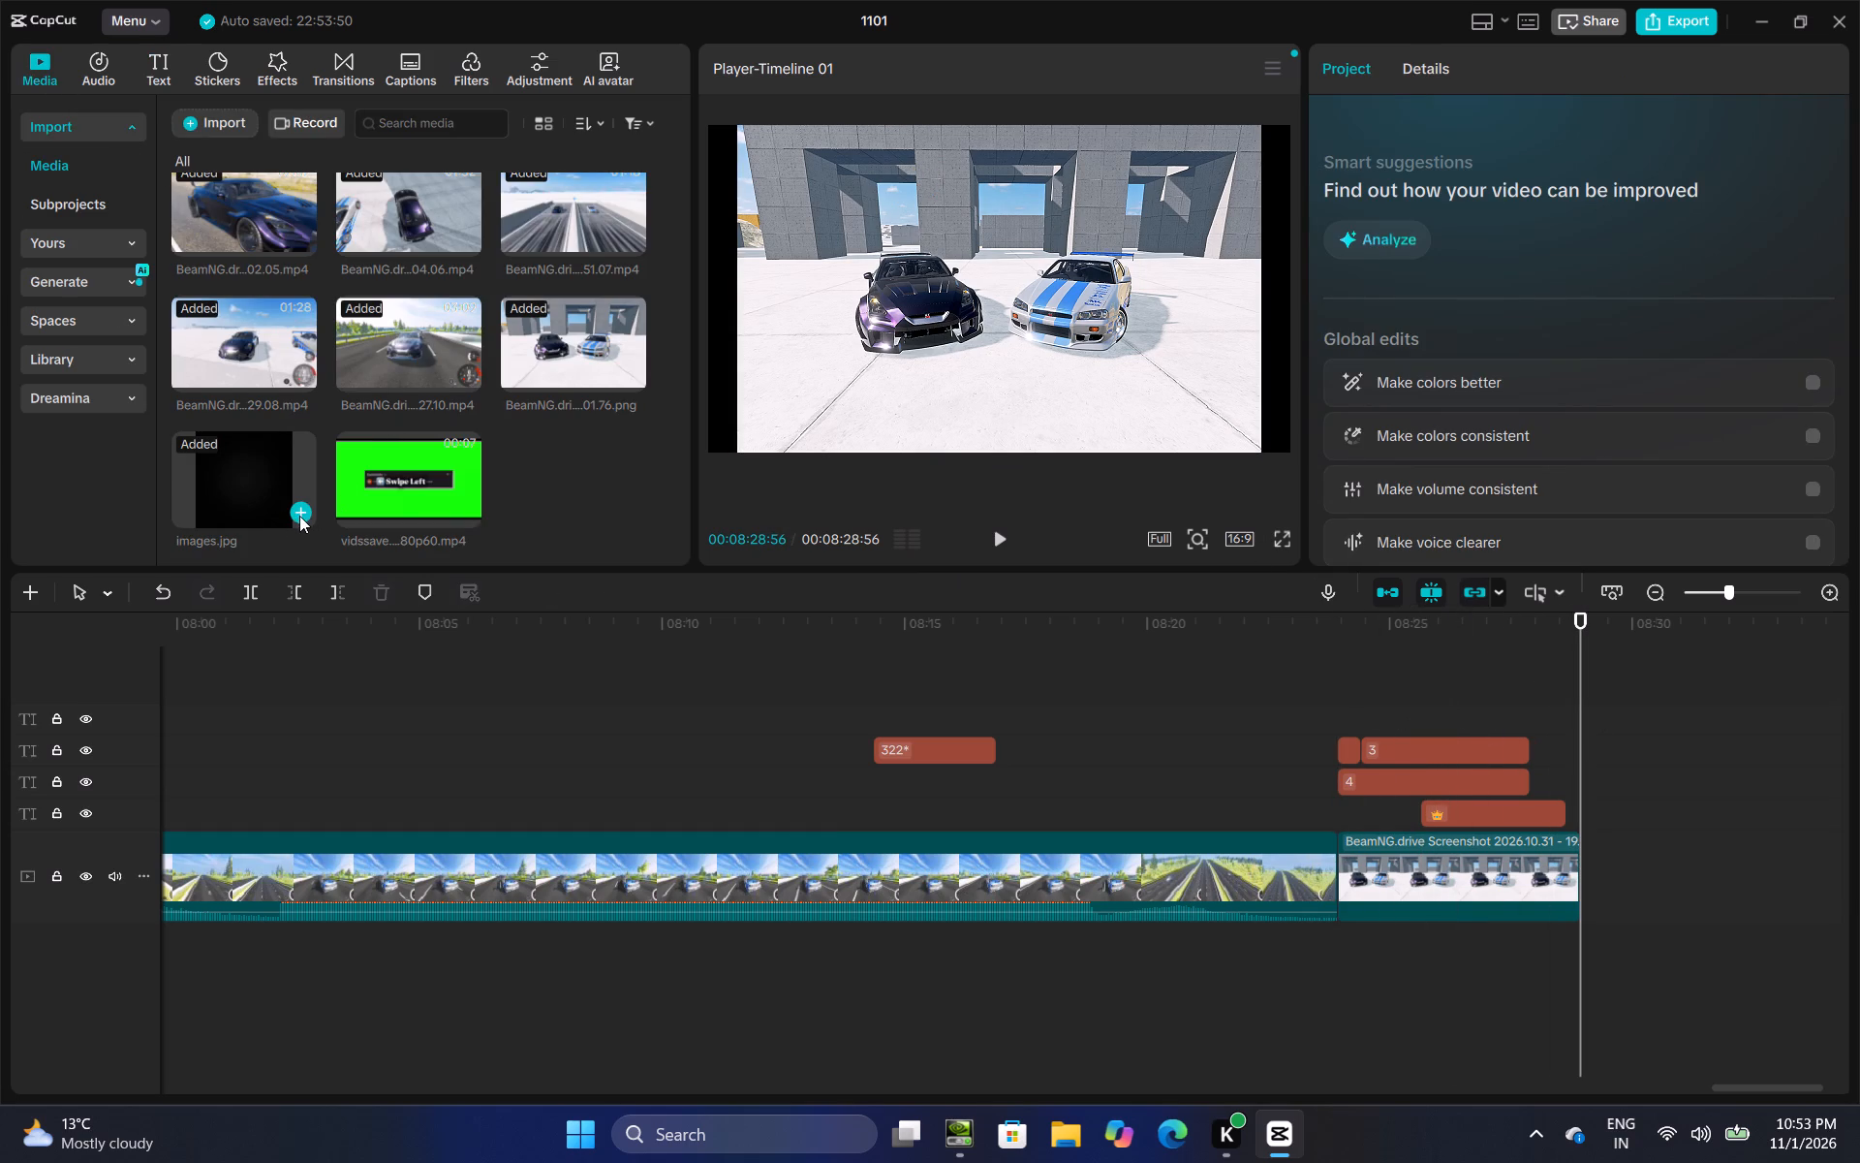
Add a default text over the new black clip and replace its wording with "thanks for watching".
left_click(144, 70)
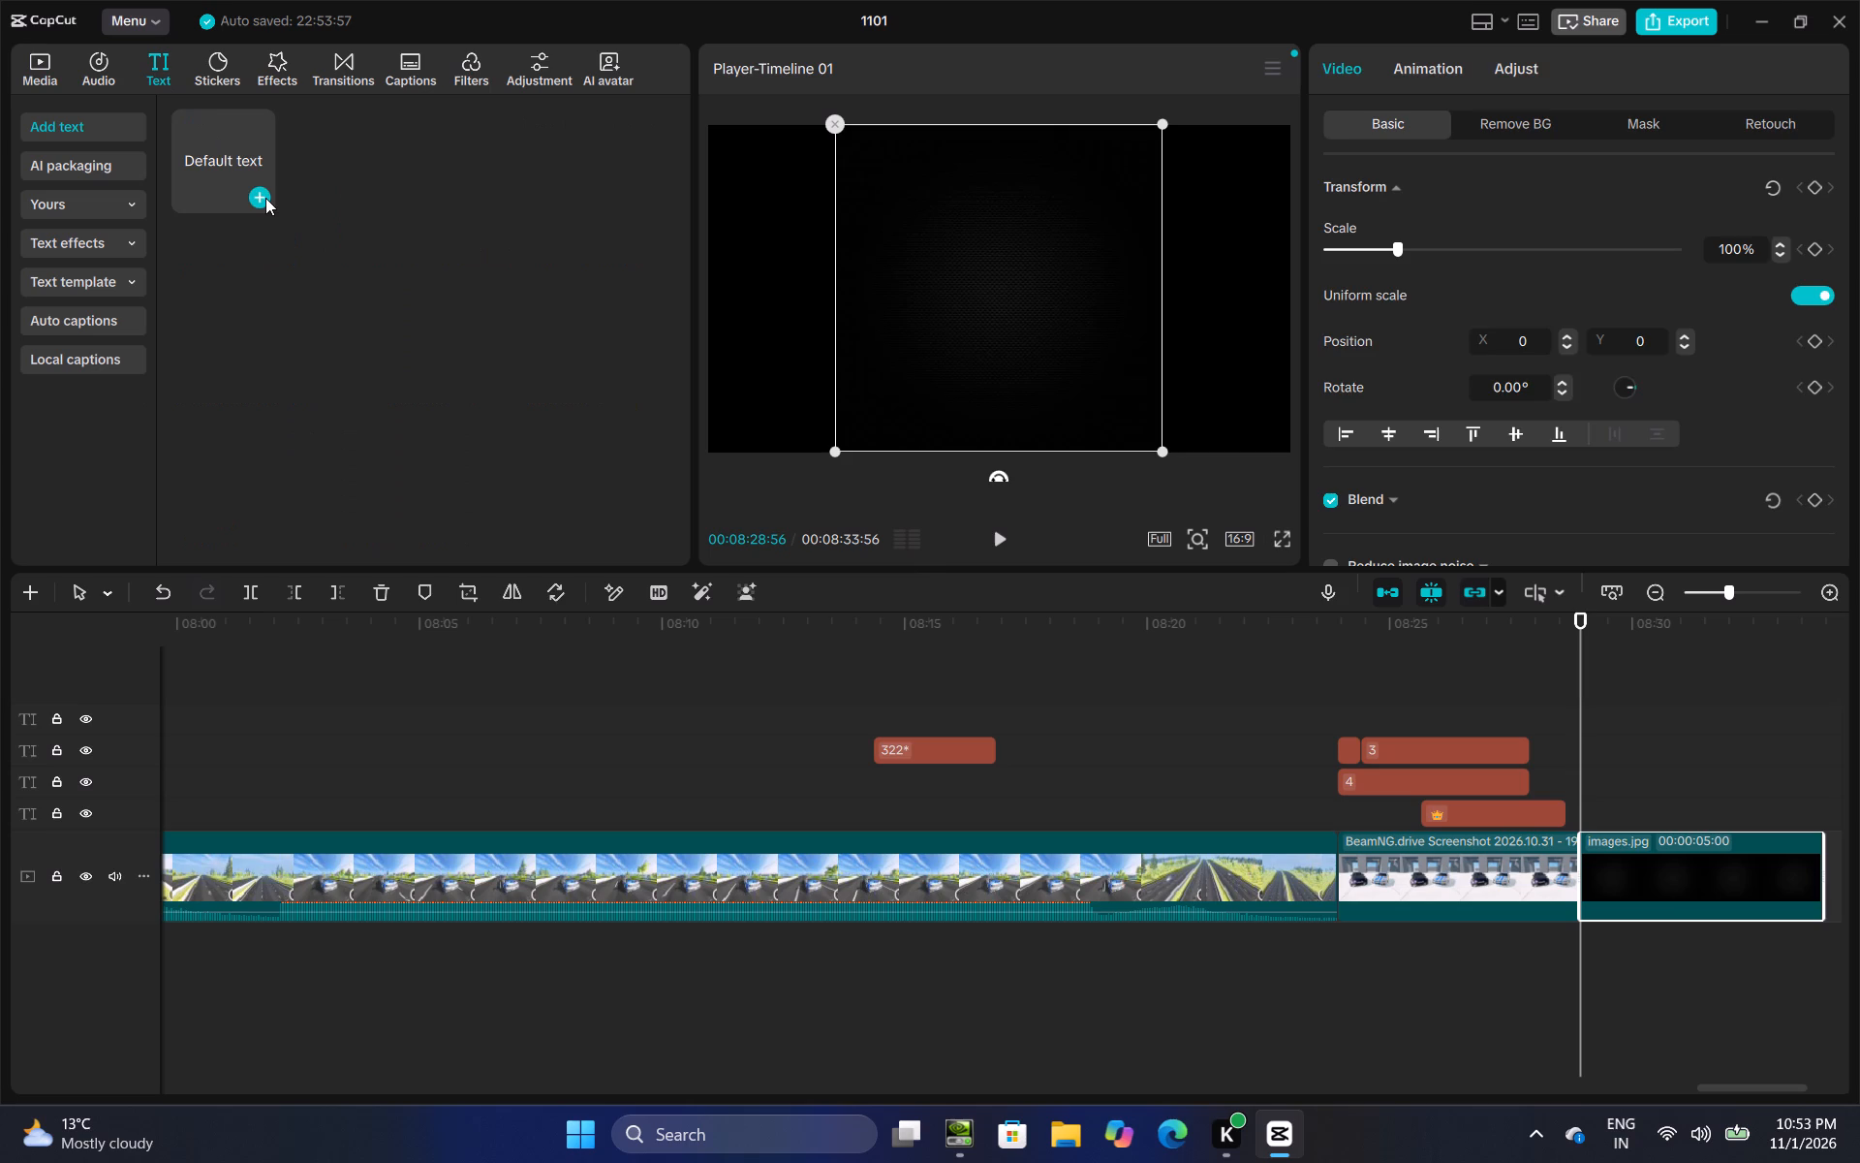
left_click(265, 198)
left_click_drag(1436, 183, 1216, 162)
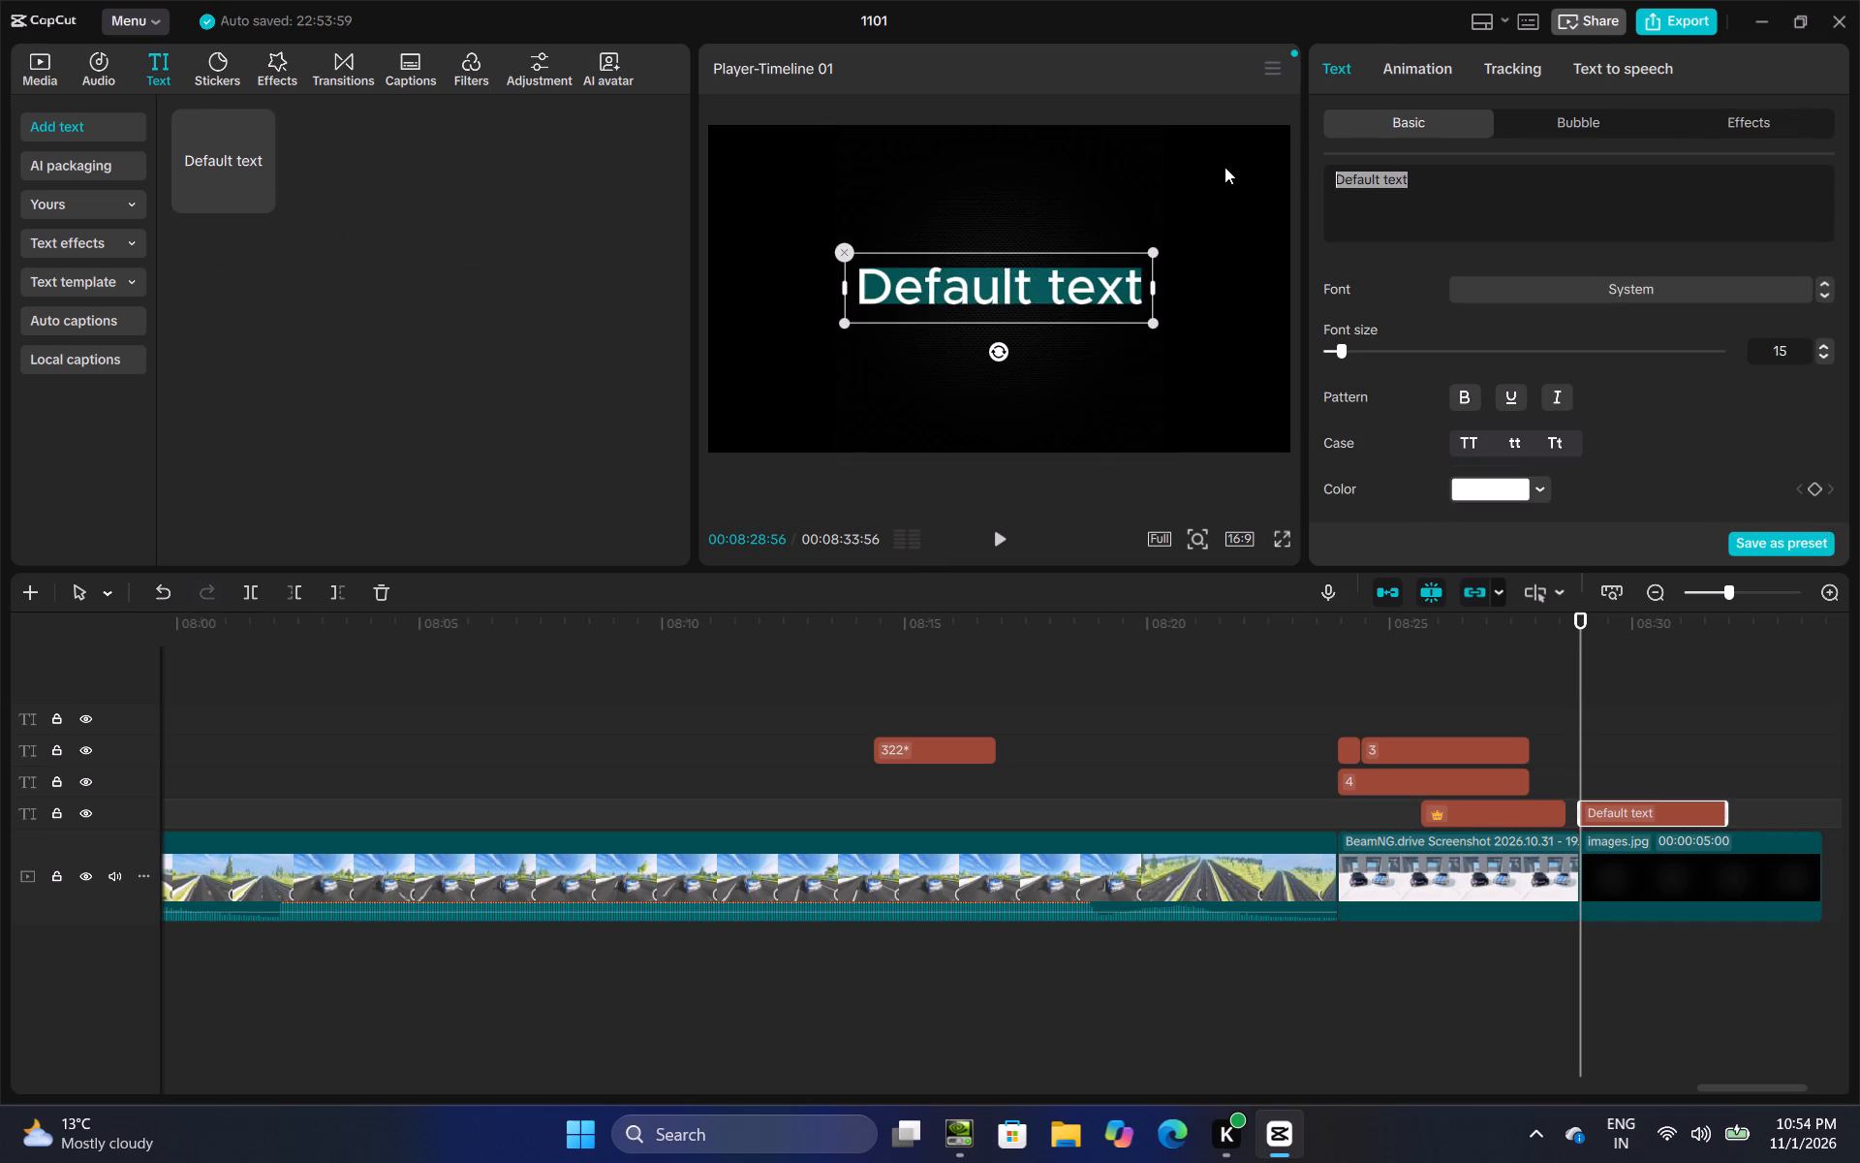
key("BackSpace")
key("y")
type("thanks")
key("space")
key("BackSpace")
key("BackSpace")
key("BackSpace")
key("BackSpace")
key("BackSpace")
key("BackSpace")
key("BackSpace")
key("BackSpace")
key("BackSpace")
key("BackSpace")
key("BackSpace")
key("BackSpace")
key("BackSpace")
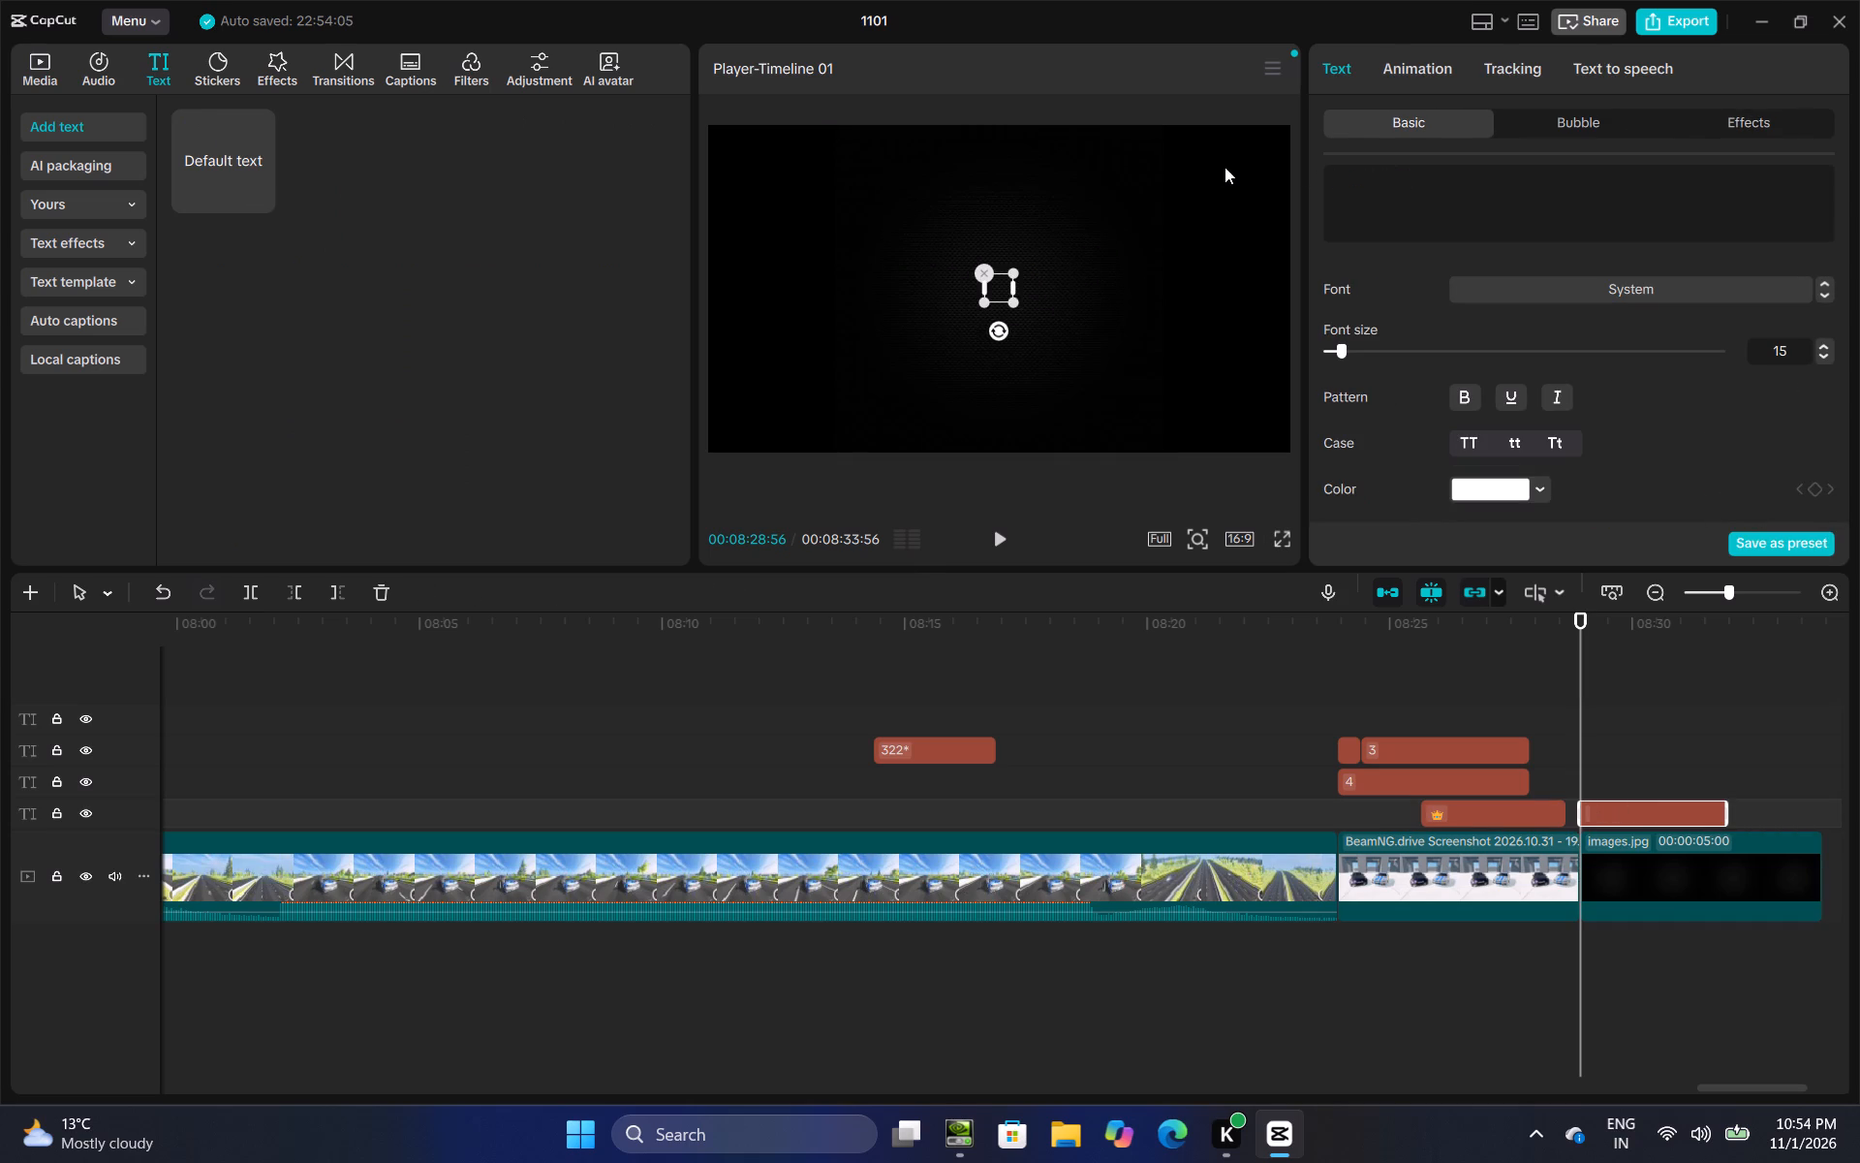
type("thanks for watching")
key("space")
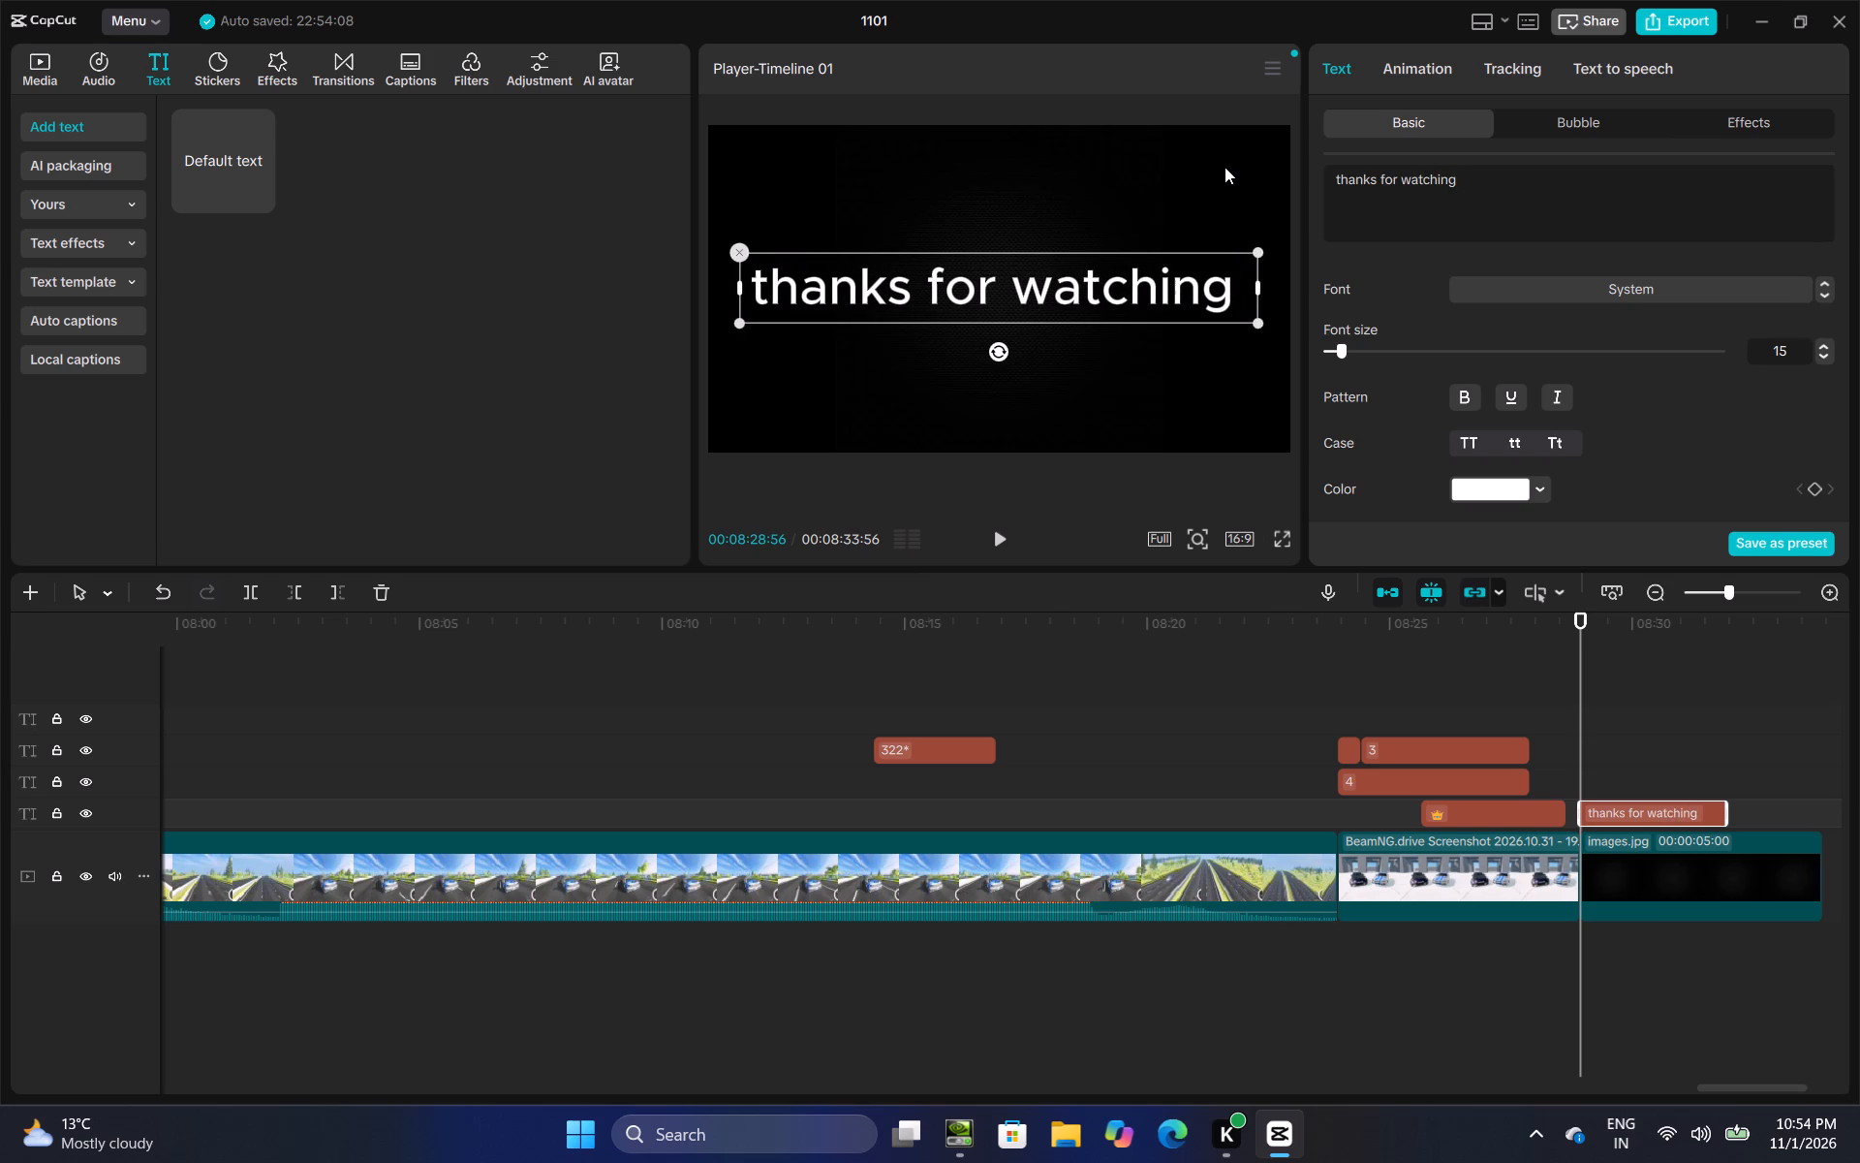
Convert the closing text to uppercase and set its font size to 11.
left_click(1833, 351)
triple_click(1823, 356)
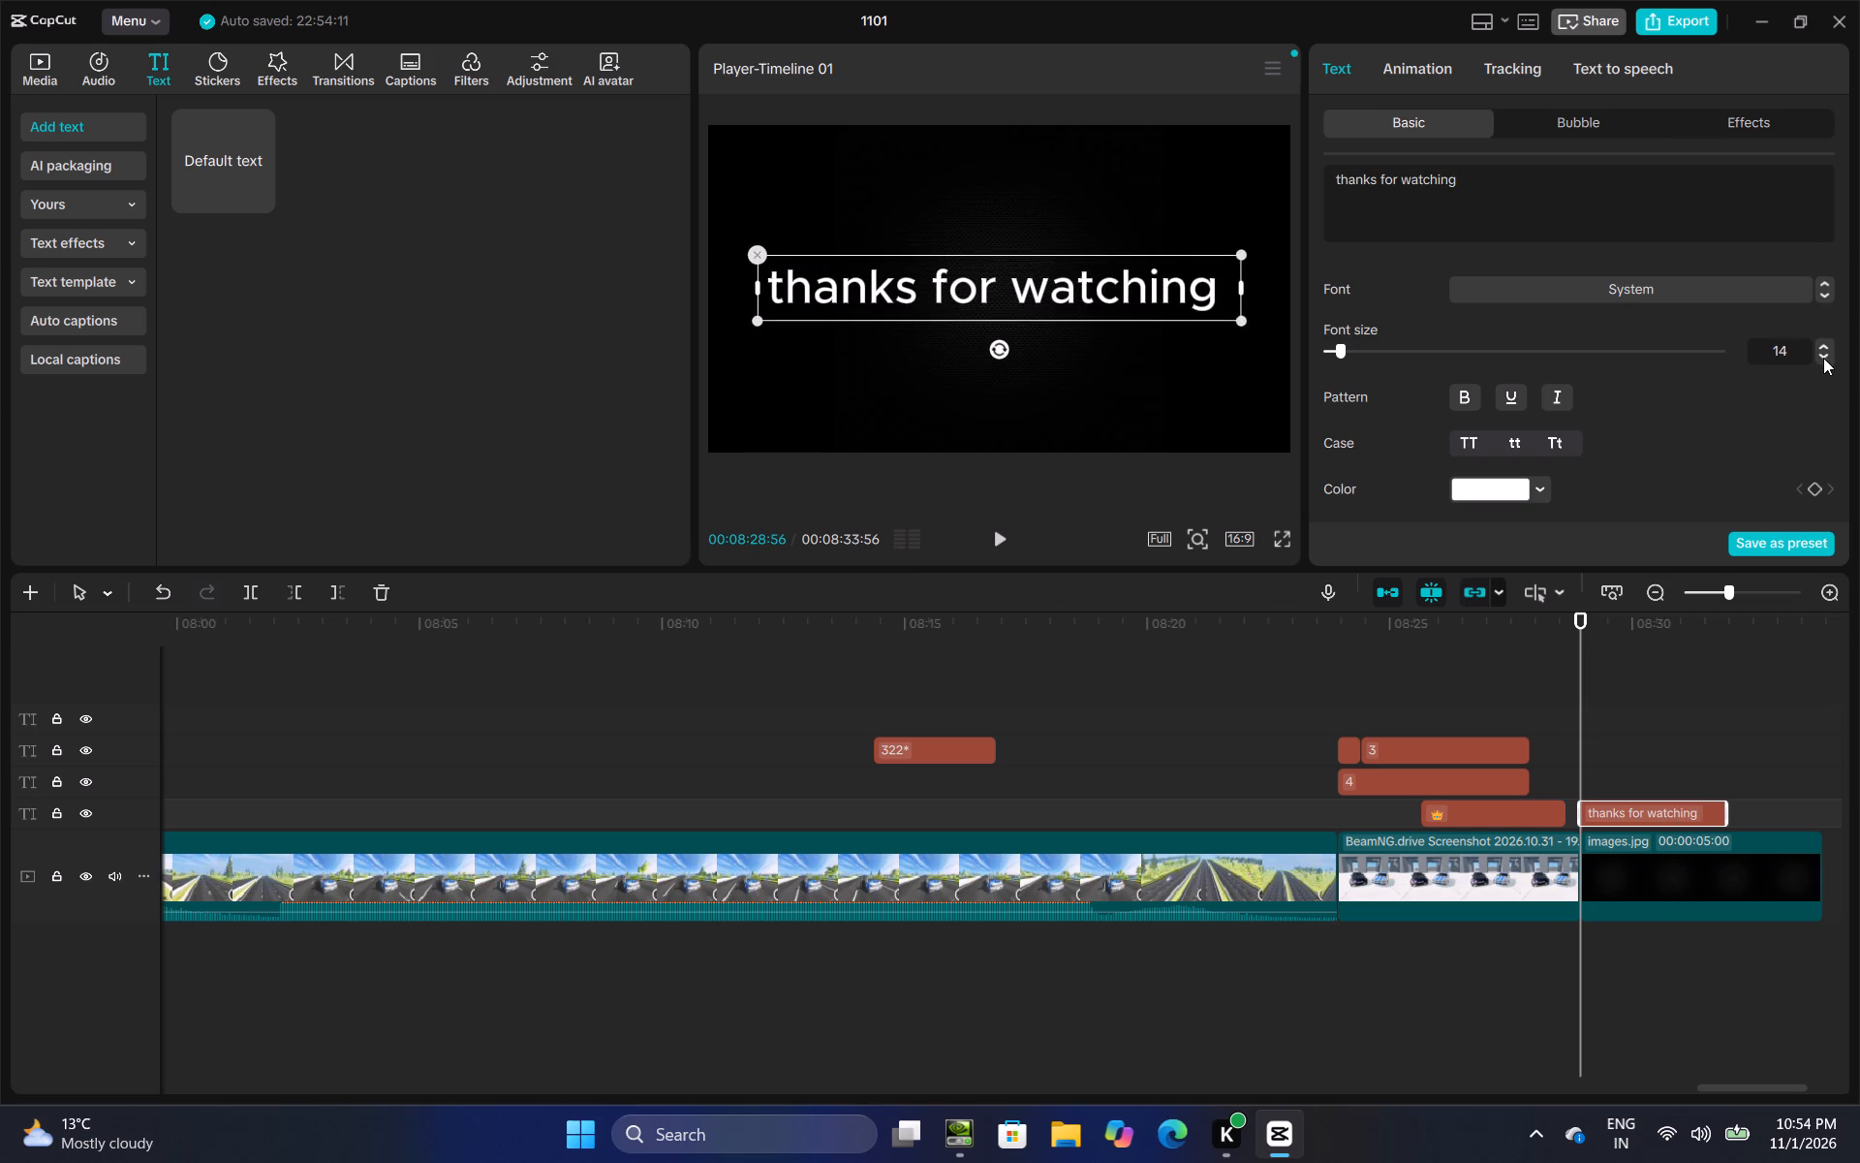
left_click(1477, 438)
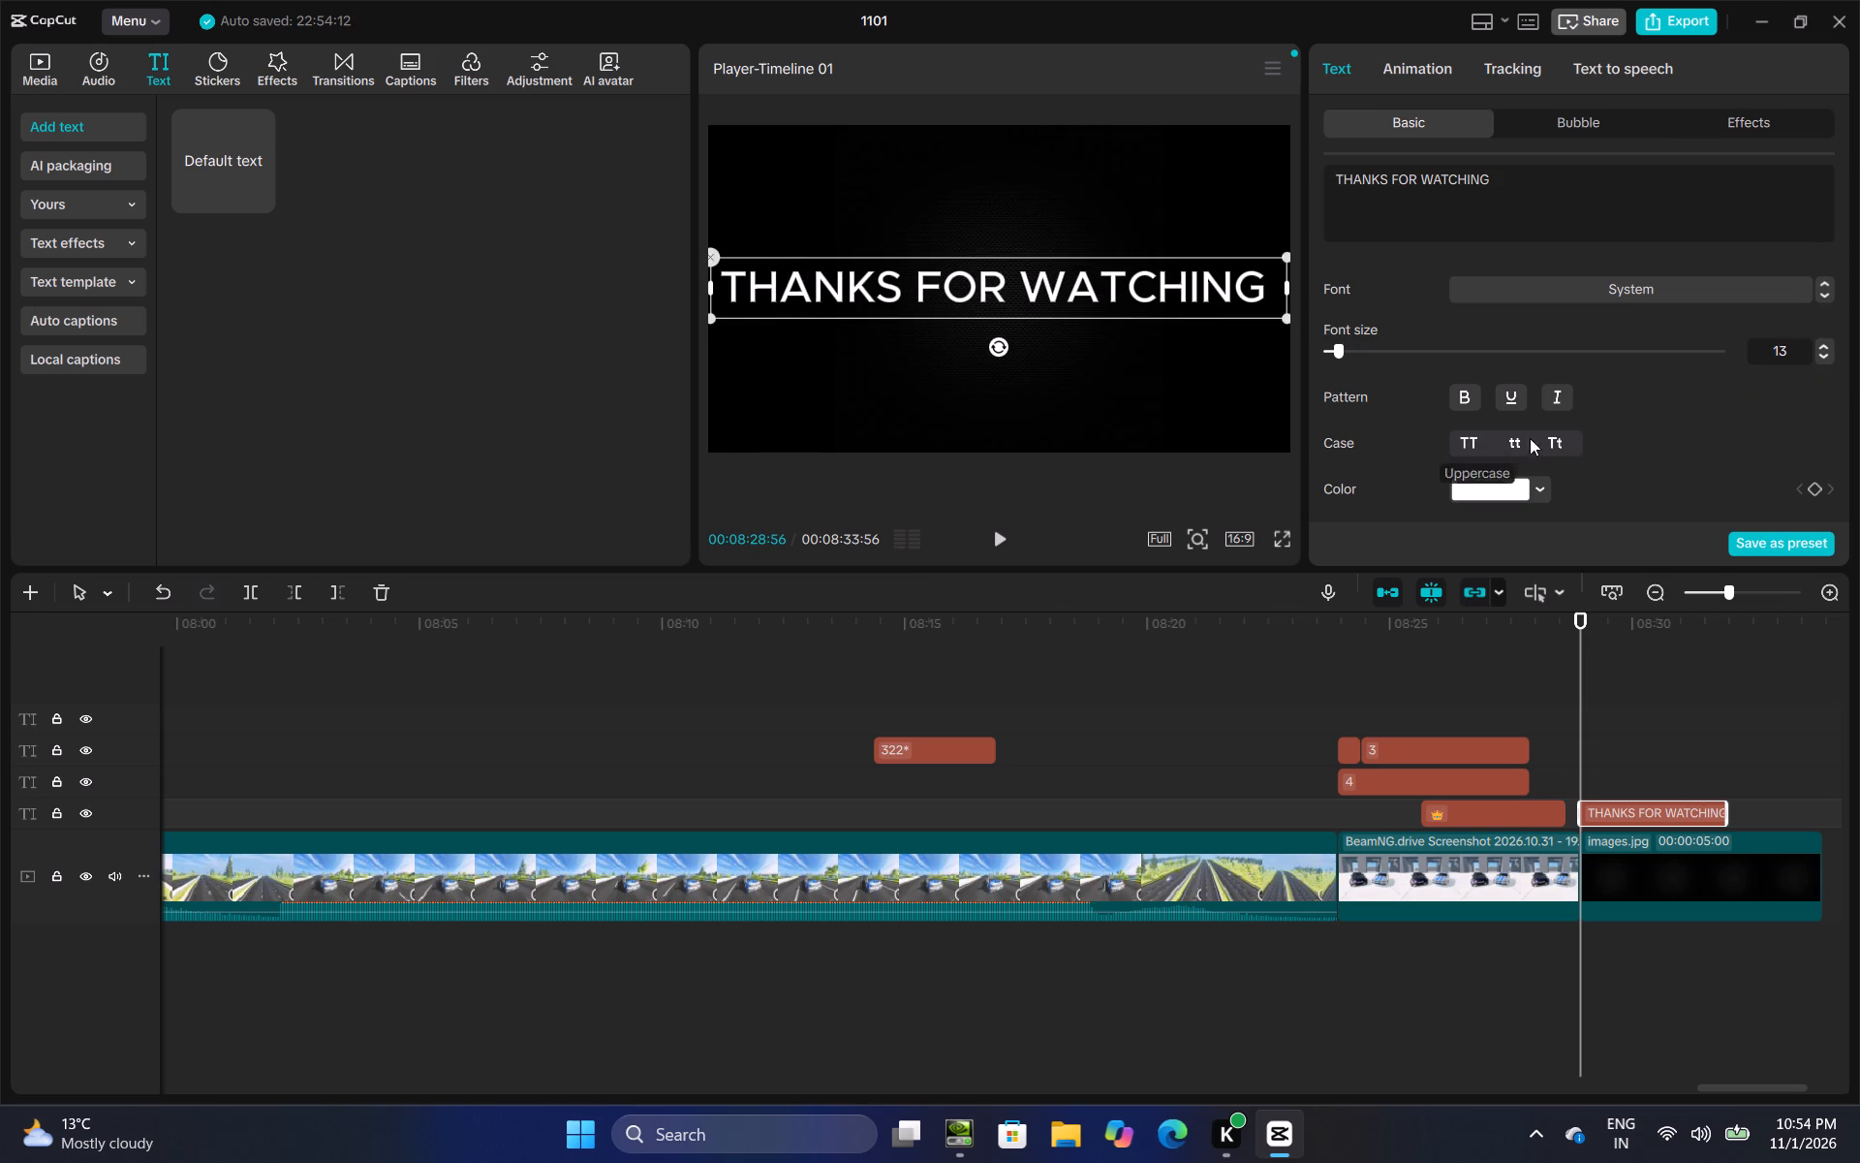
left_click(1820, 354)
left_click(1820, 354)
left_click(1499, 663)
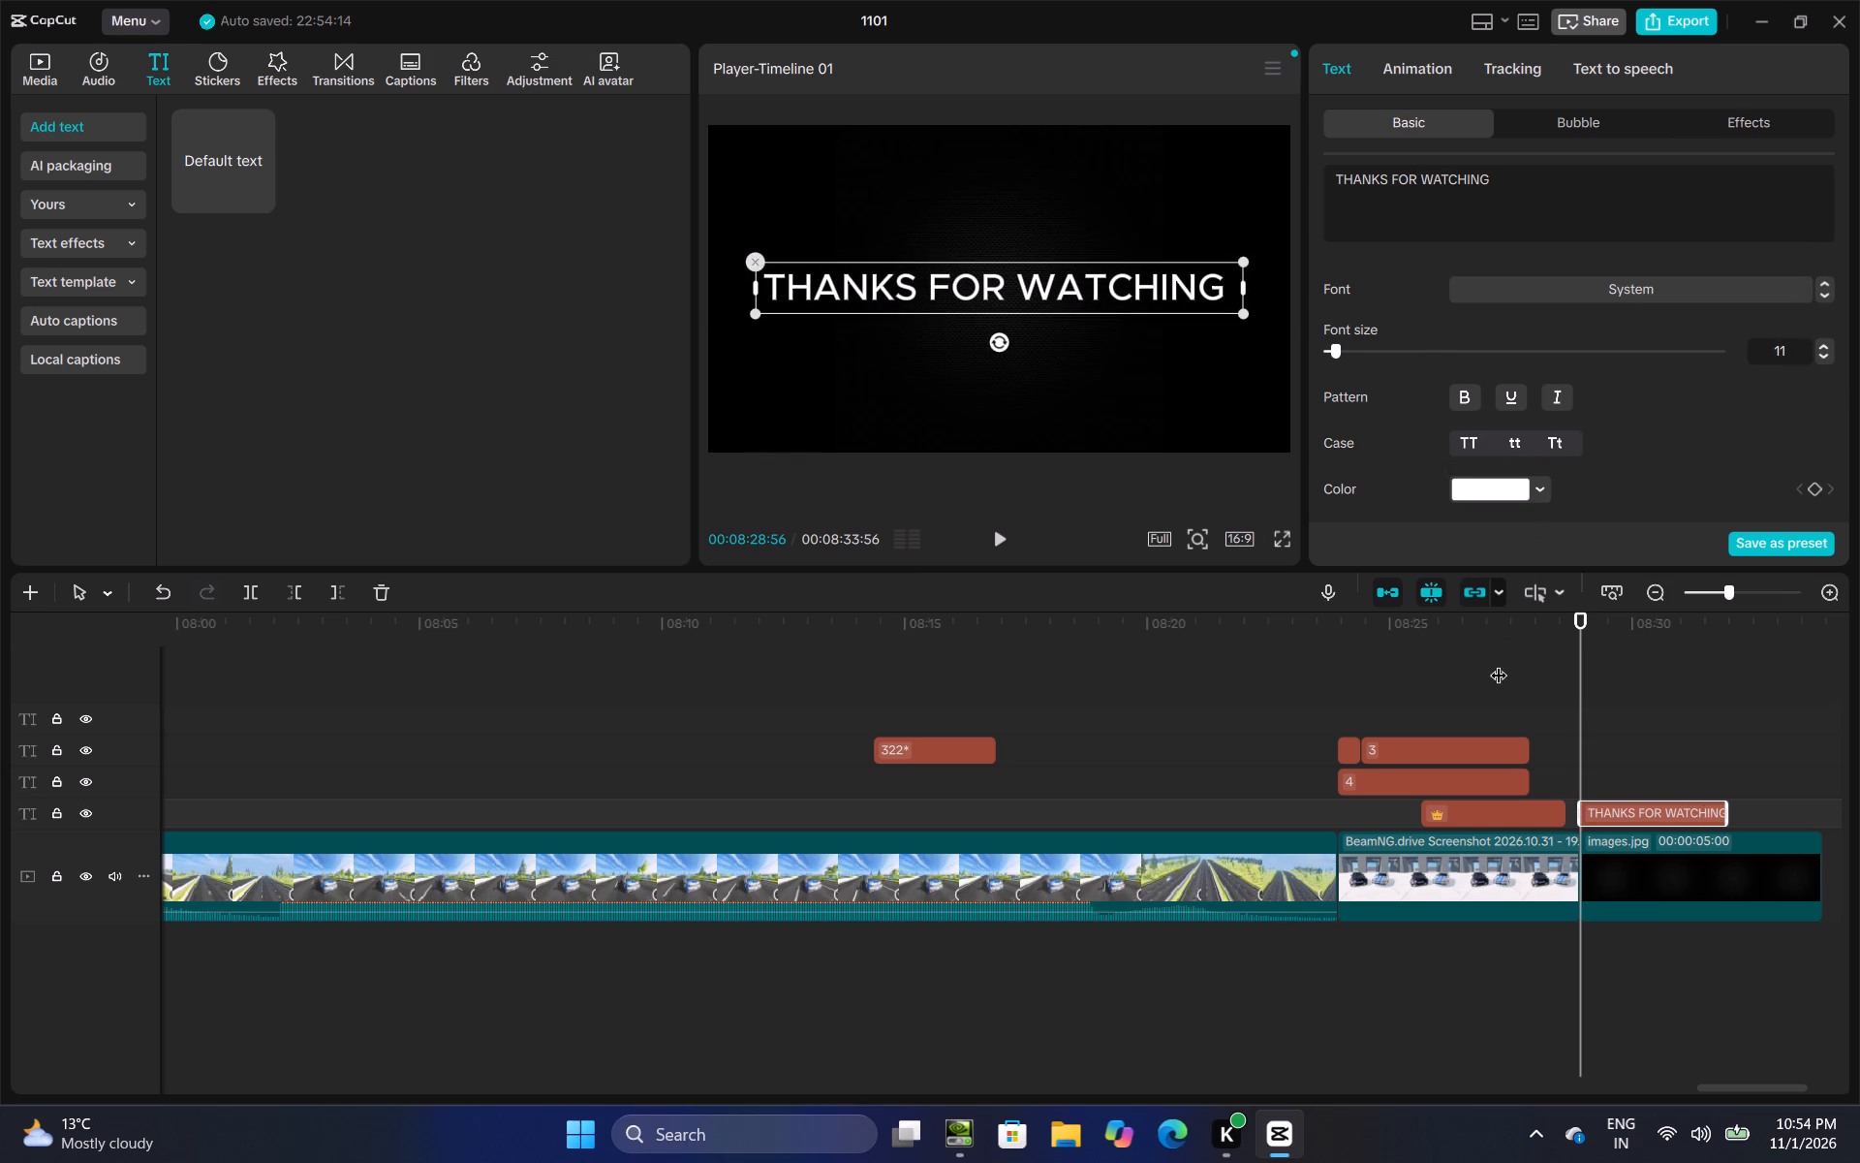
Review the whole edit from the closing card back to the opening, checking the title cards, tests and score screens.
left_click_drag(1499, 663, 1678, 688)
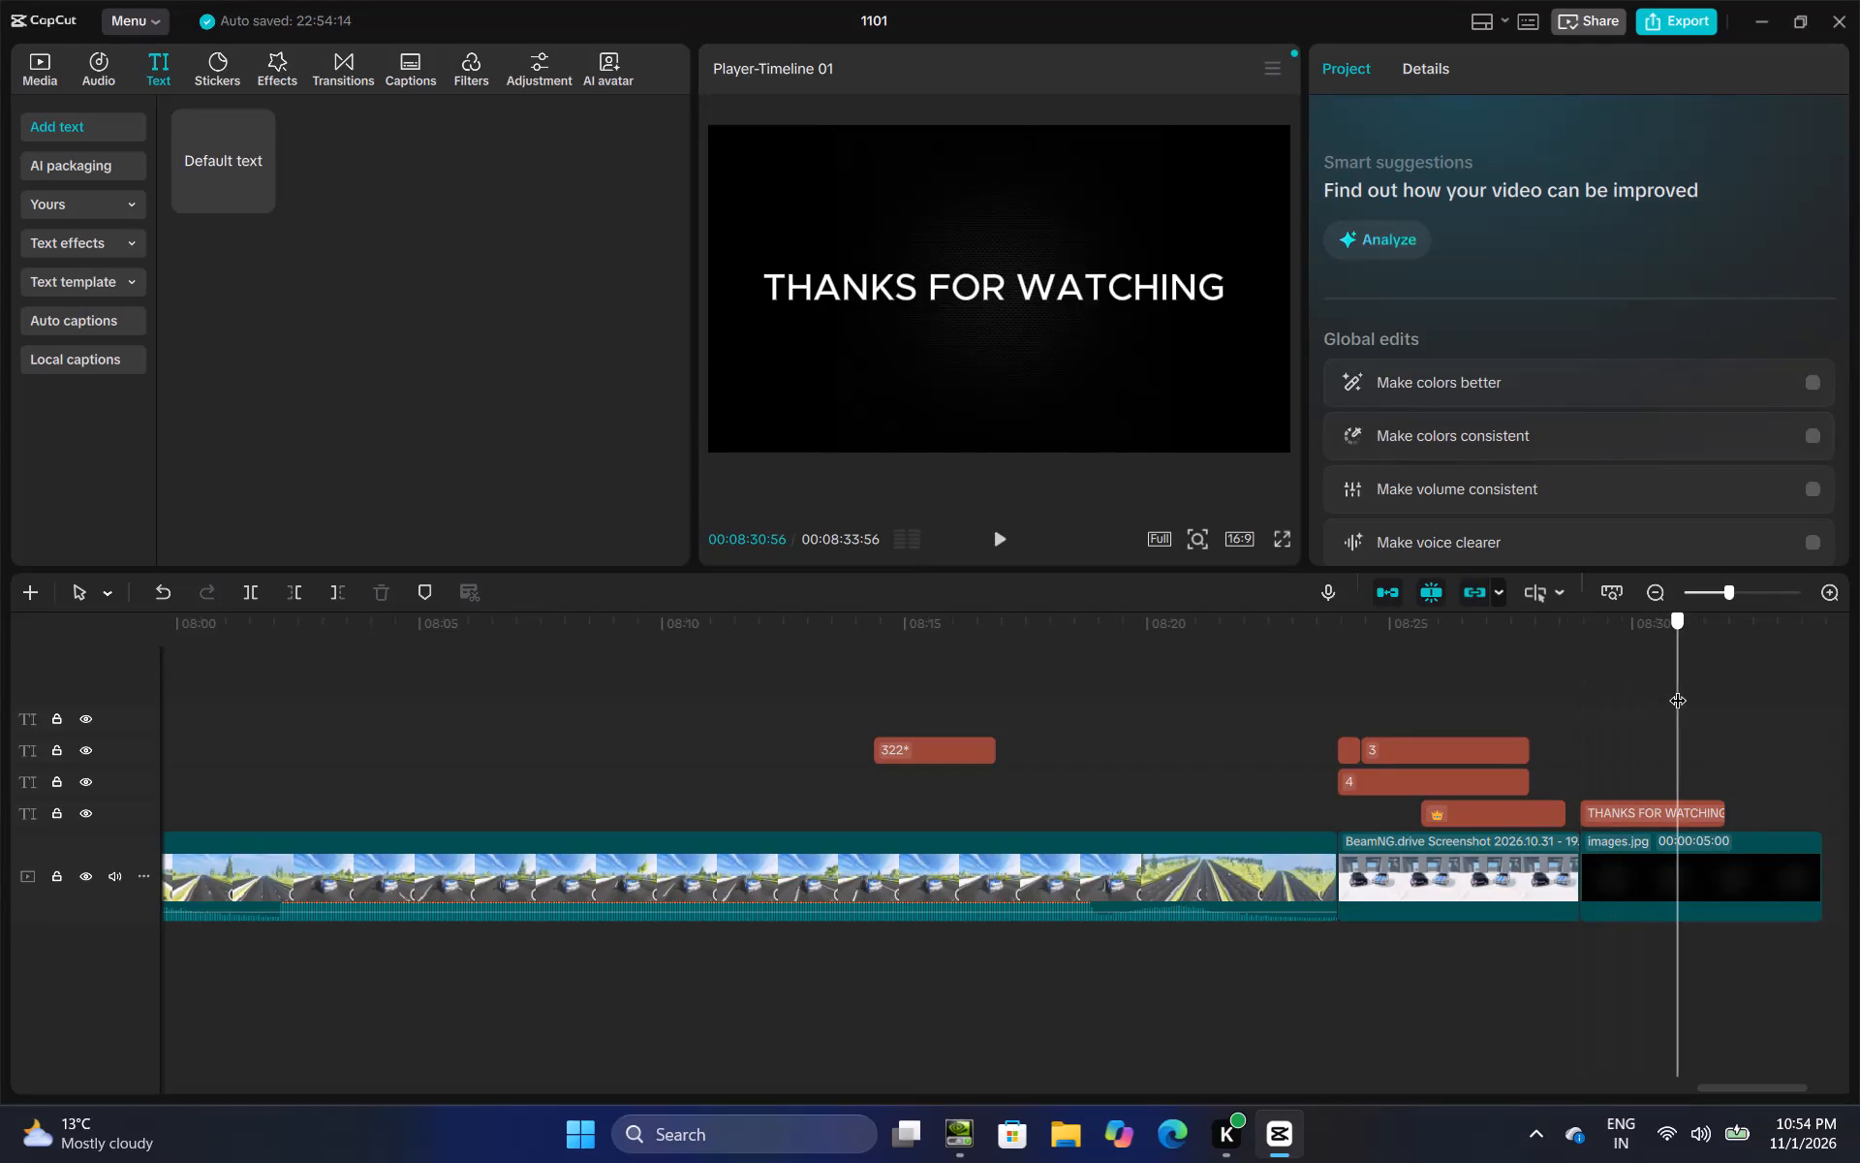
left_click_drag(1678, 688, 1032, 760)
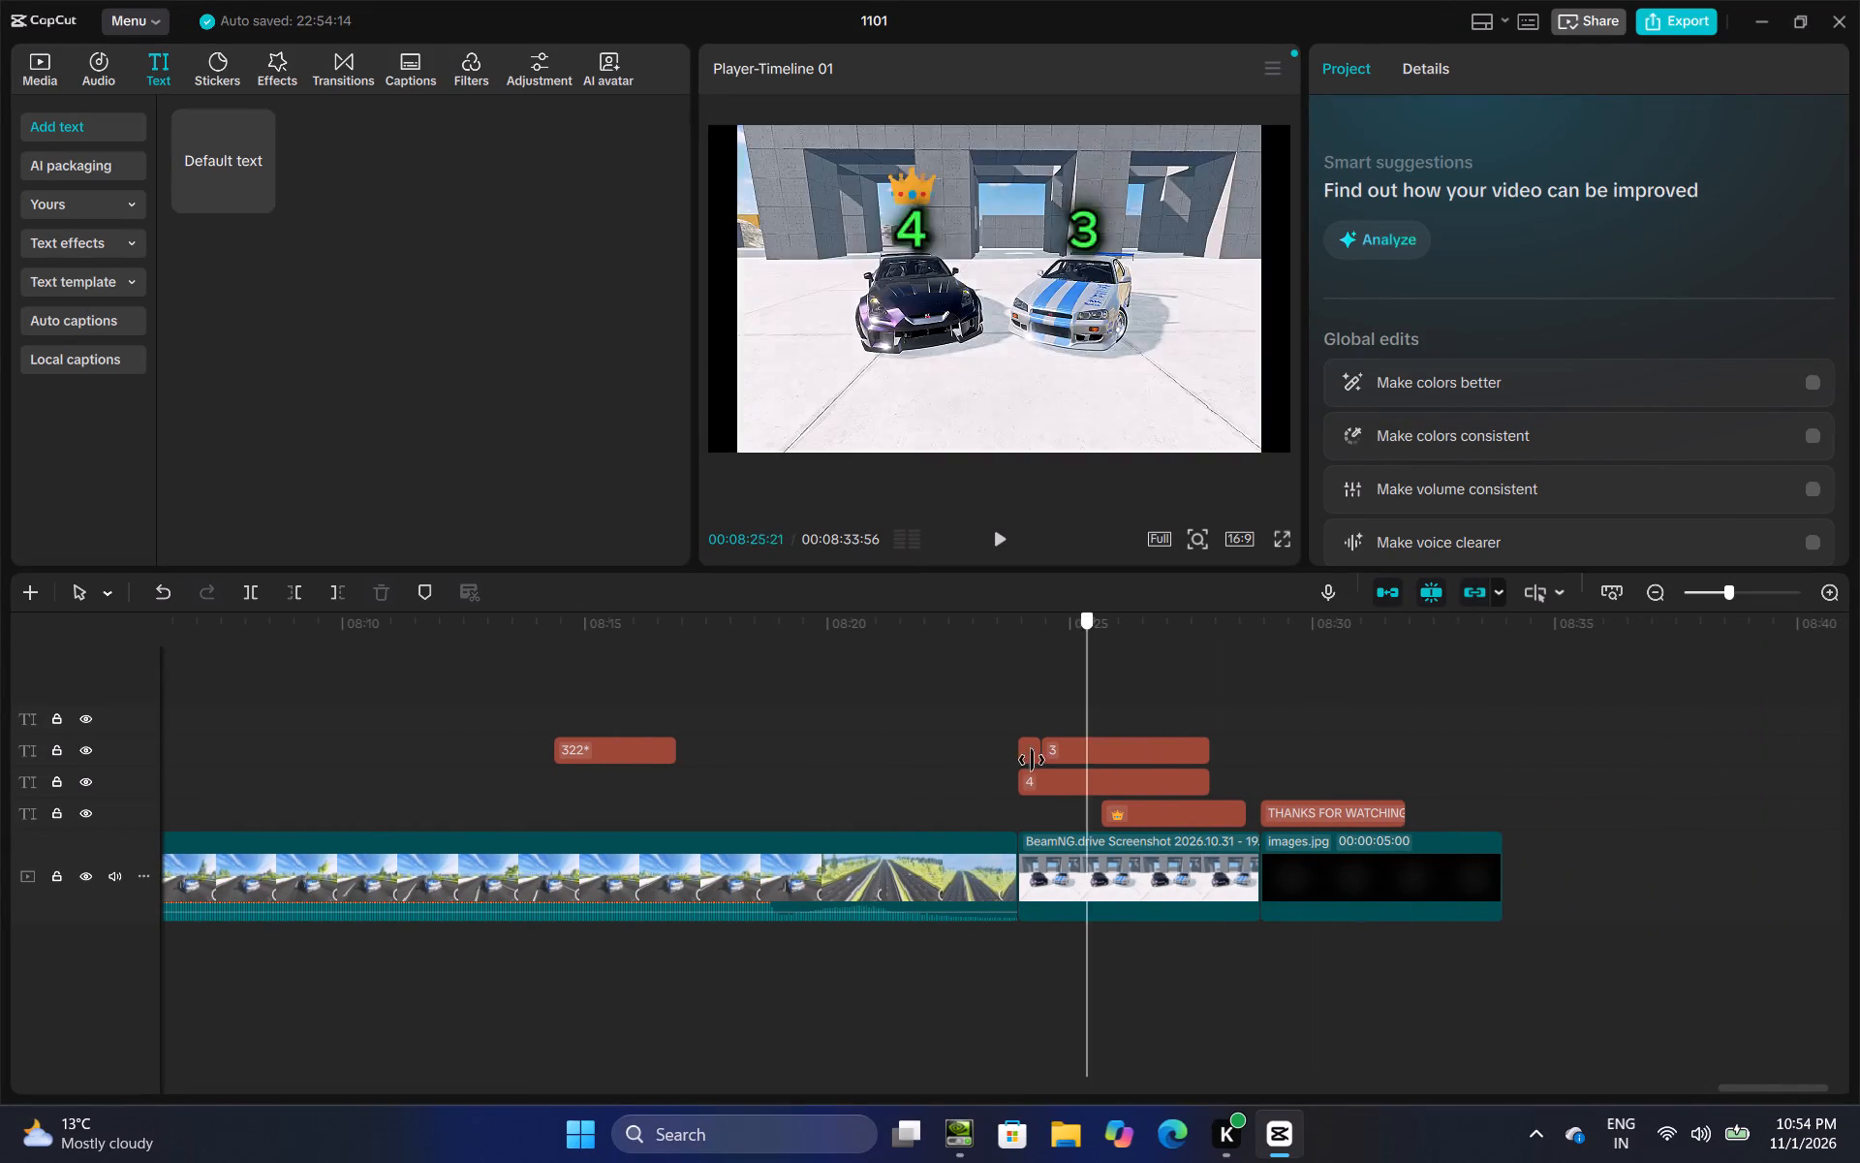
left_click_drag(1032, 760, 0, 860)
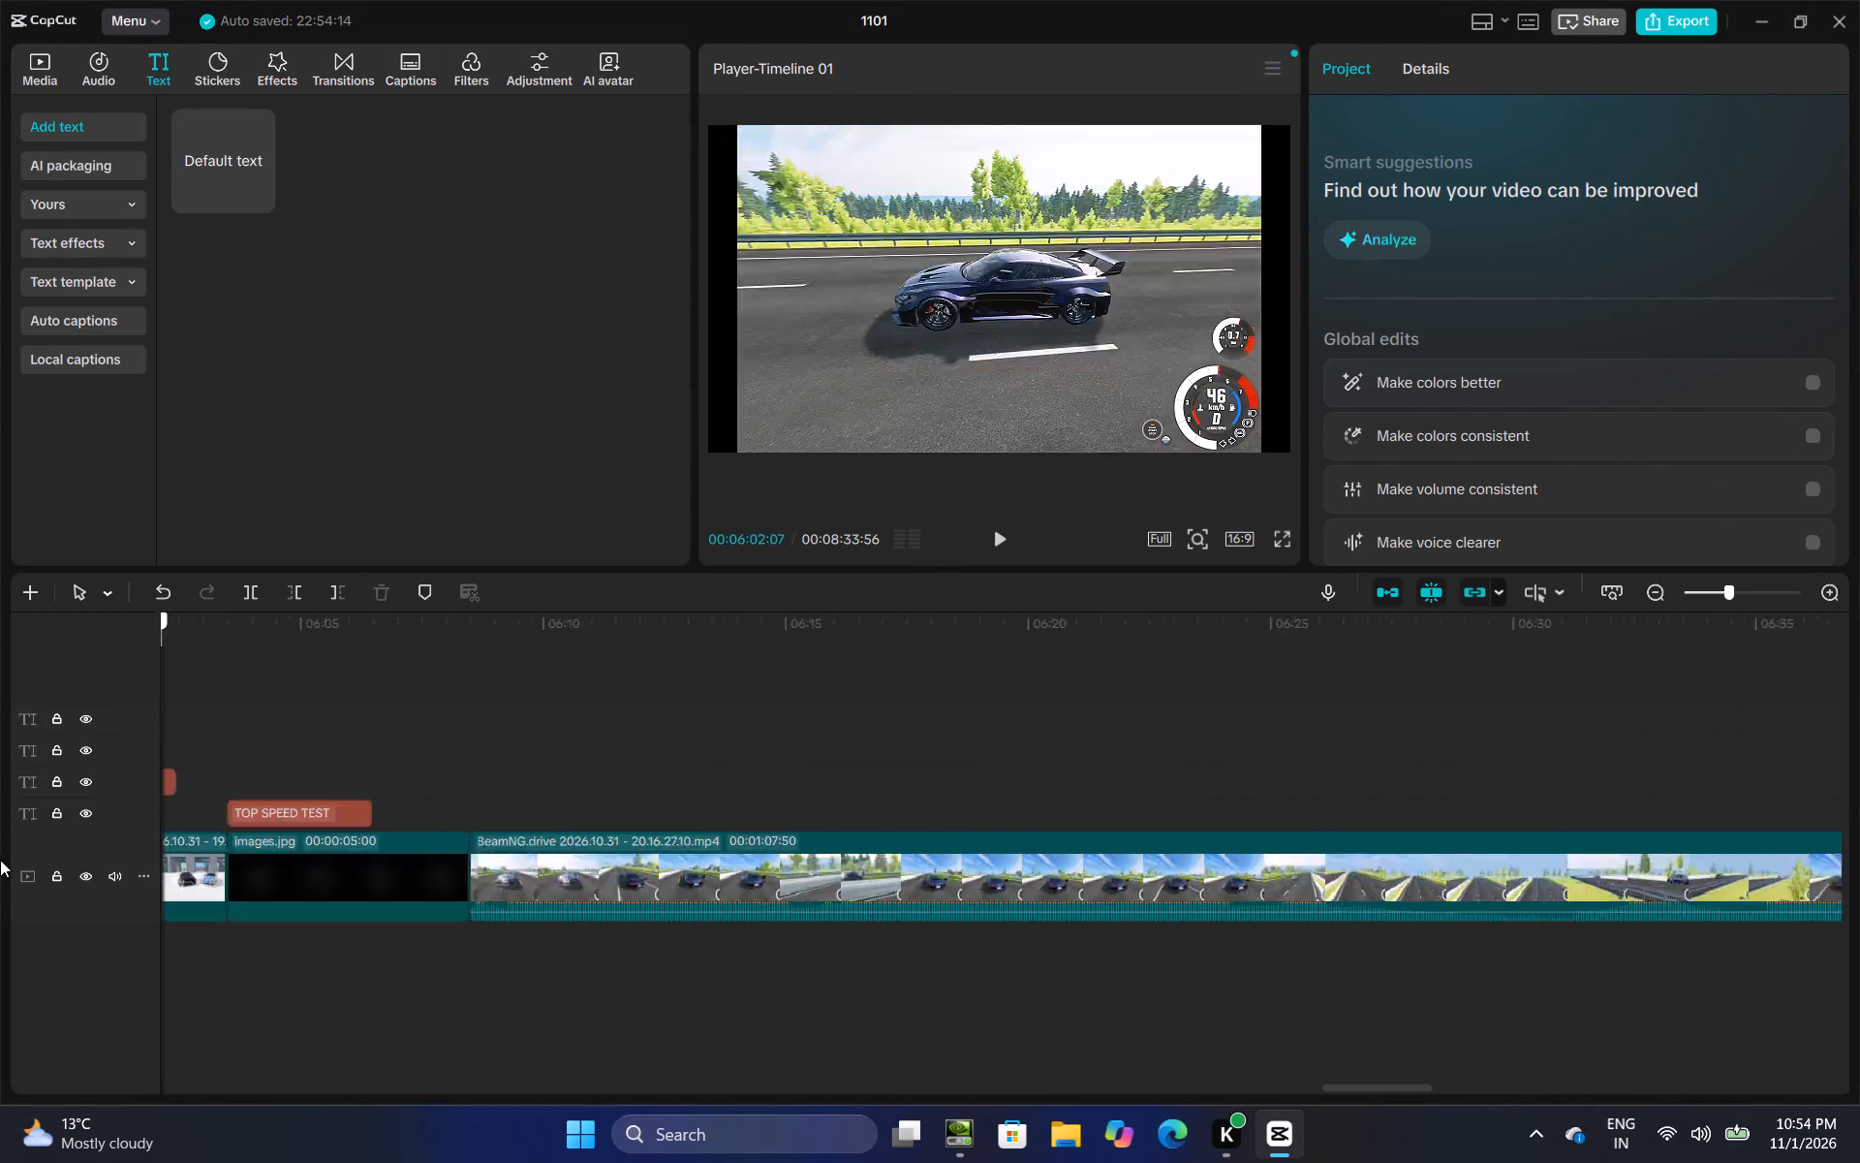
left_click_drag(0, 860, 0, 903)
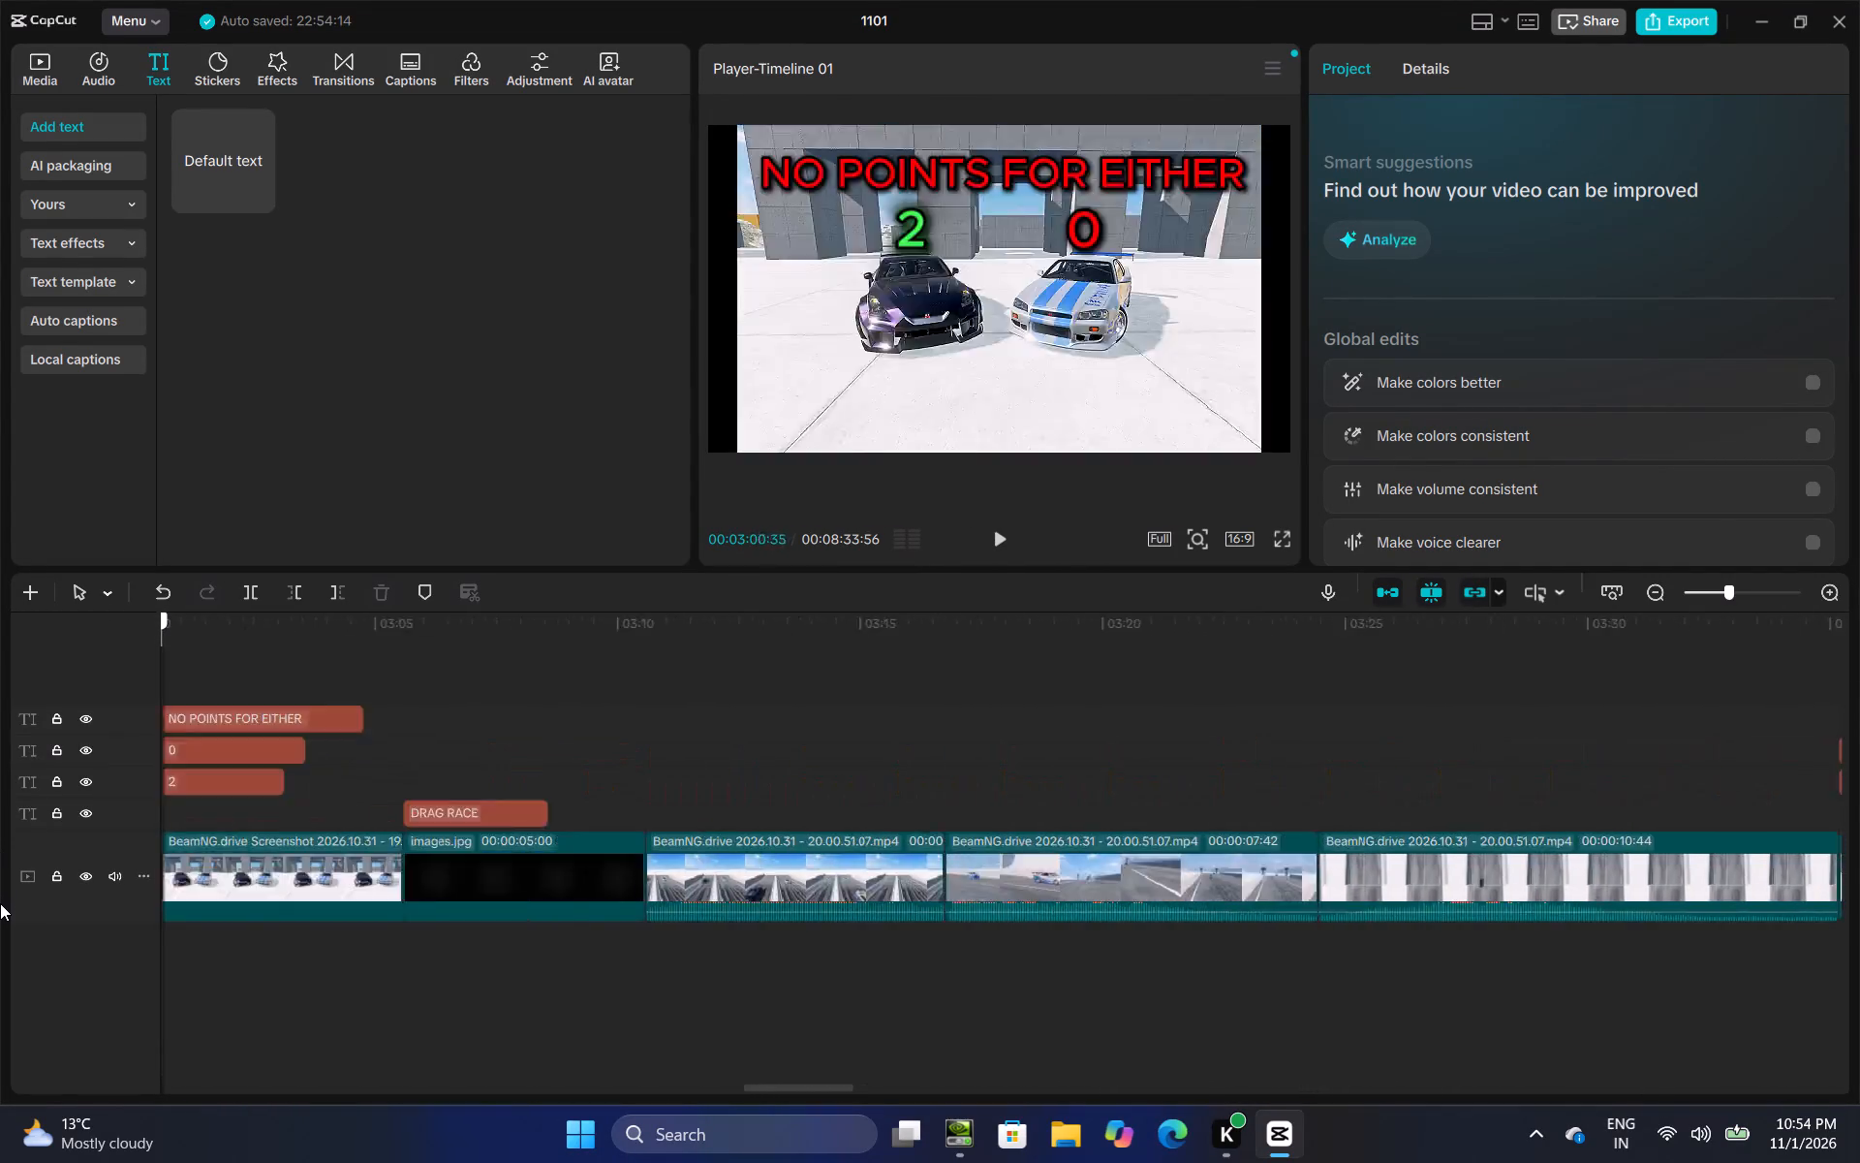
left_click_drag(0, 903, 34, 903)
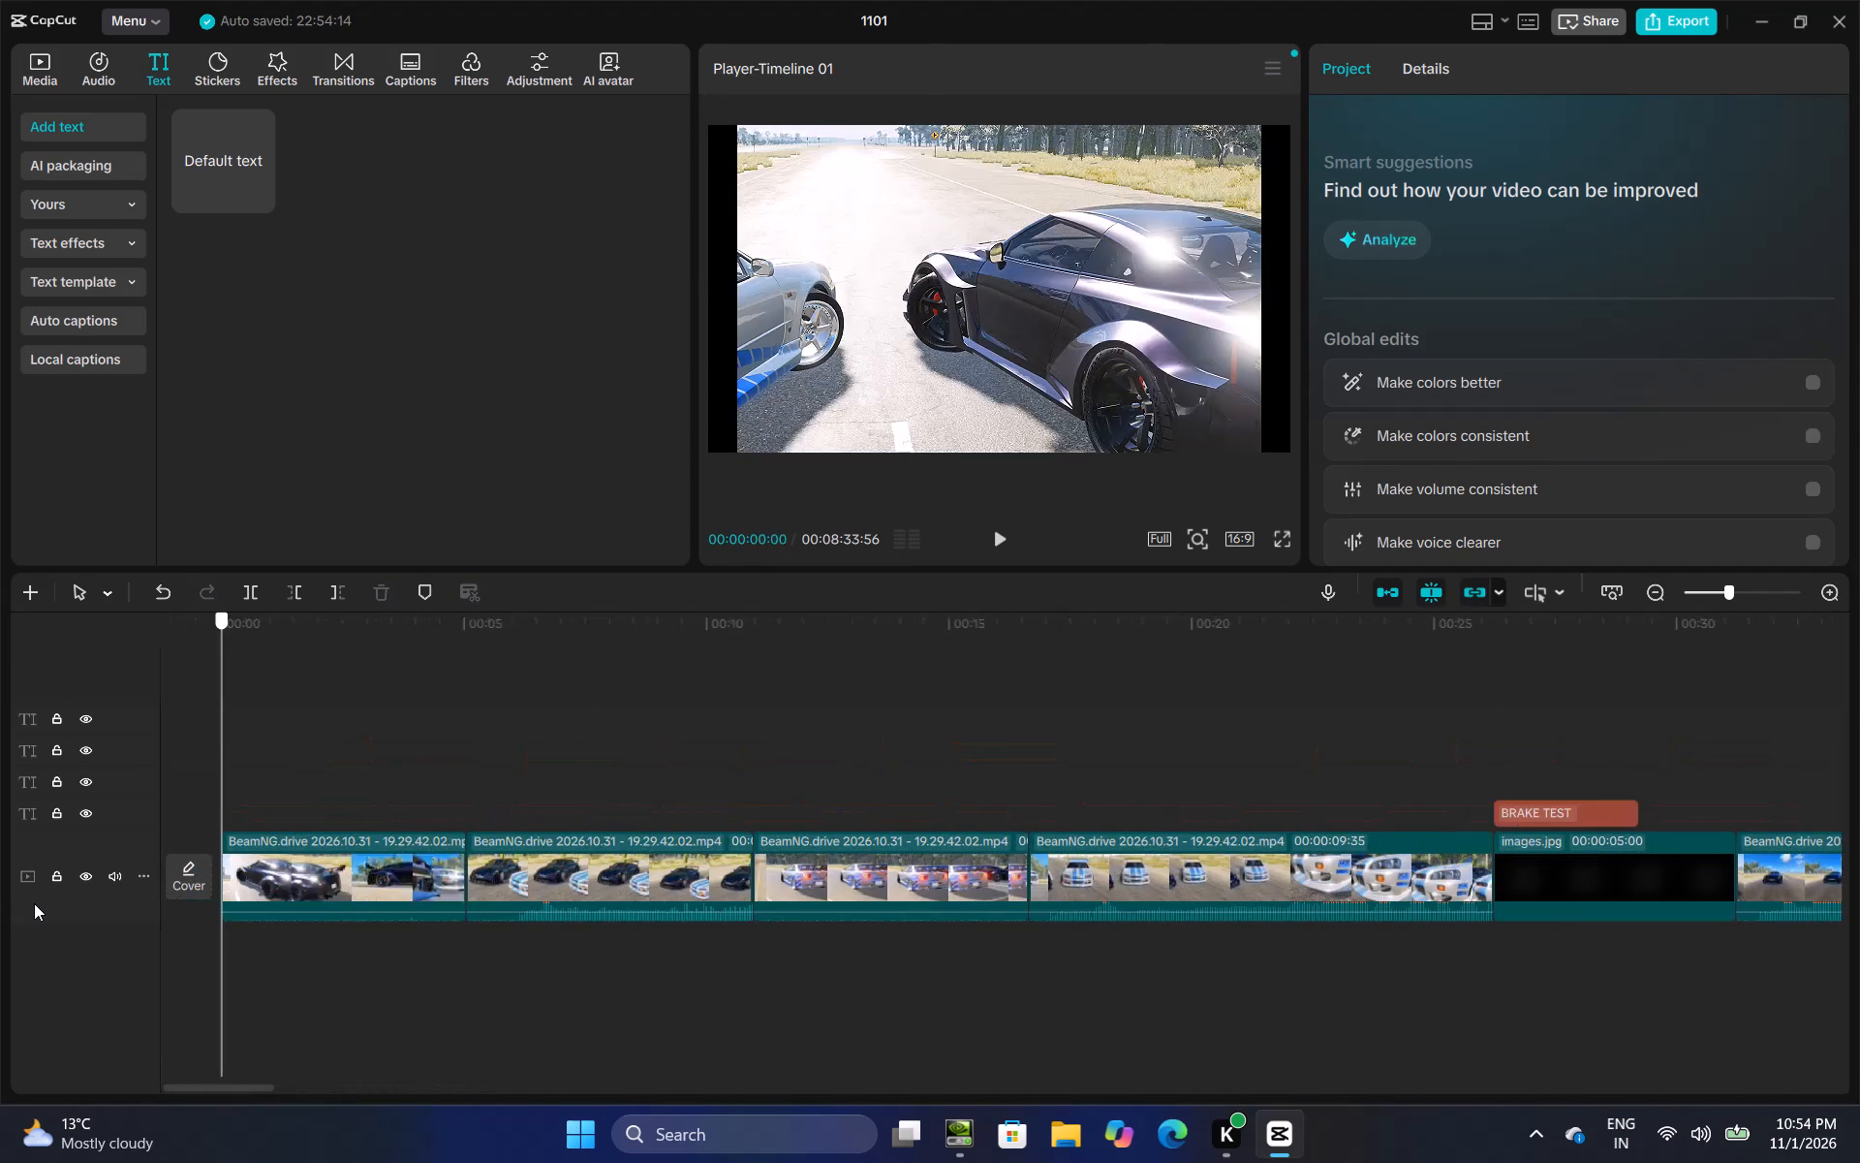
left_click_drag(34, 903, 257, 874)
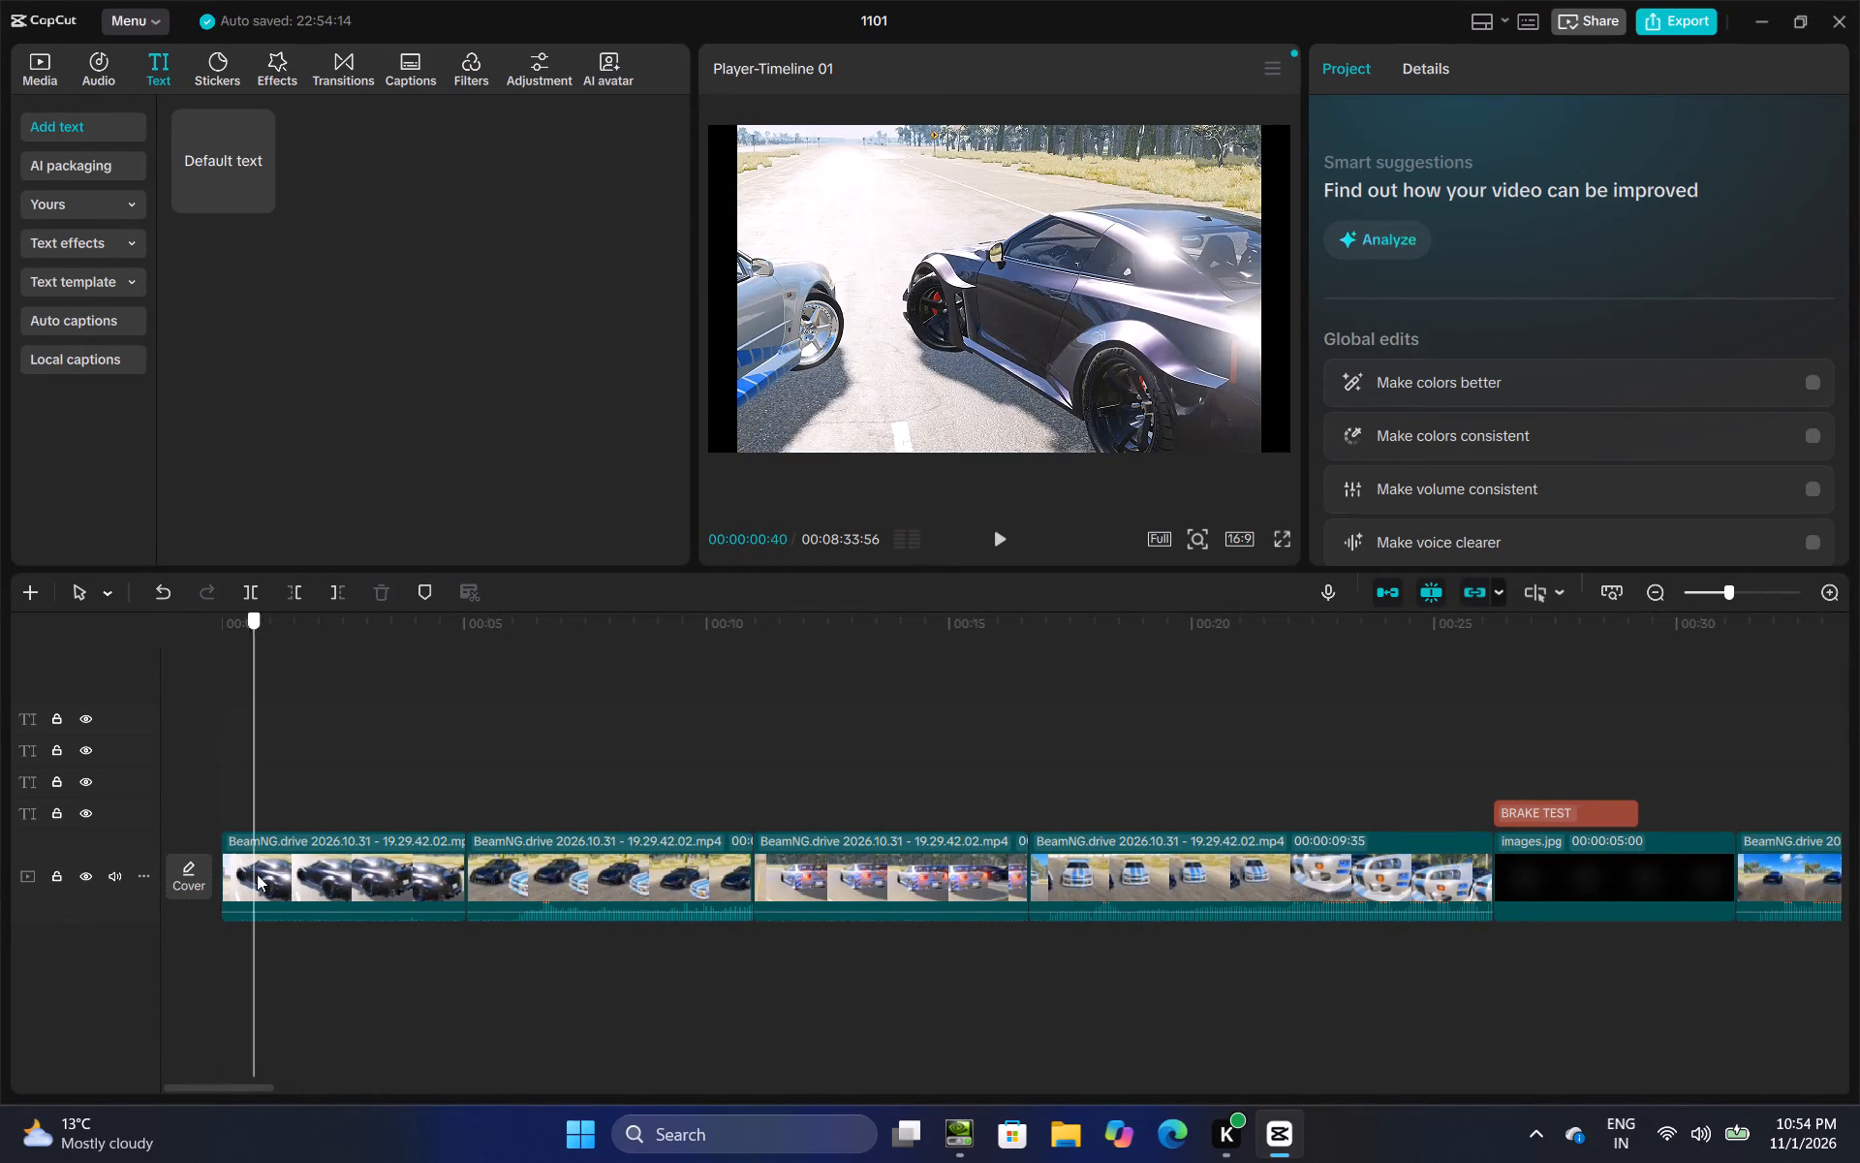
left_click_drag(257, 874, 1436, 877)
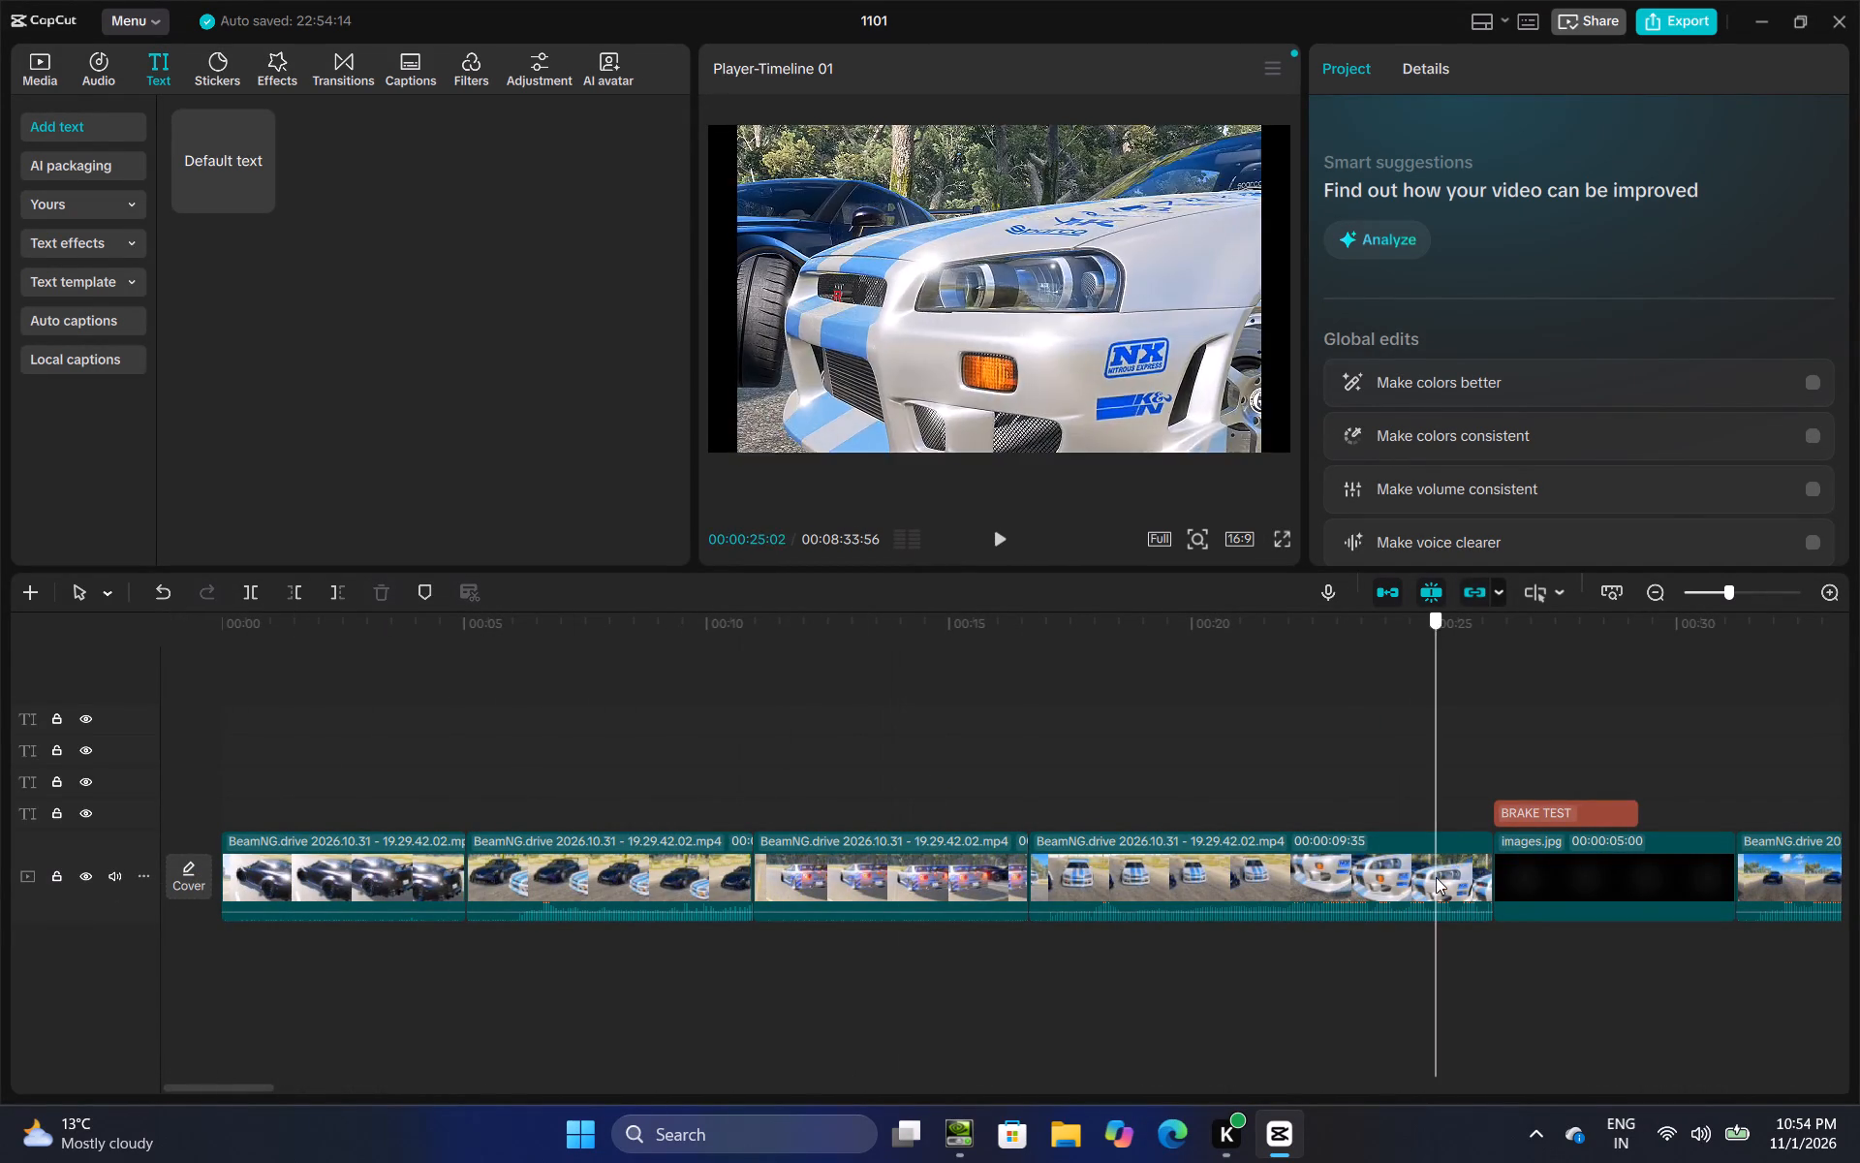
left_click_drag(1436, 877, 1859, 741)
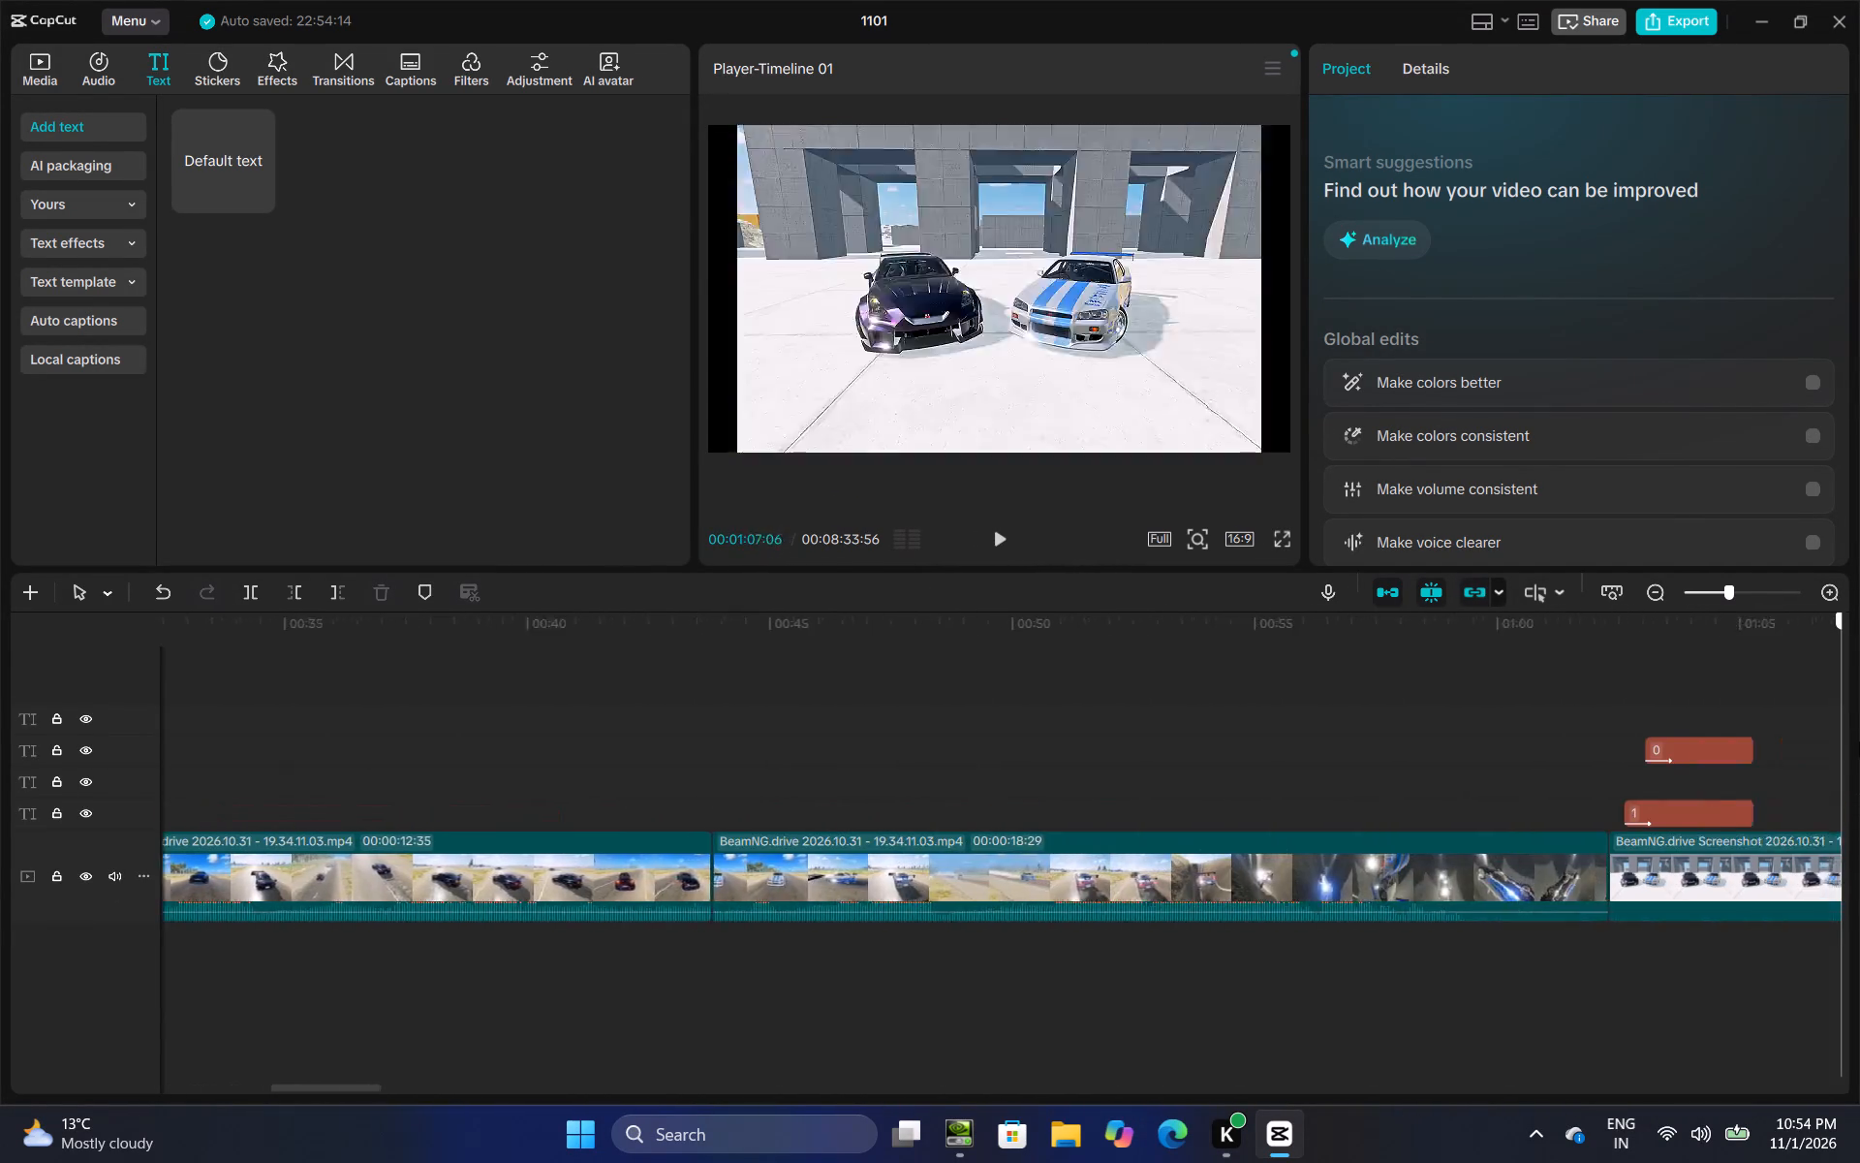
left_click_drag(1859, 741, 1574, 743)
left_click_drag(404, 1087, 1224, 1020)
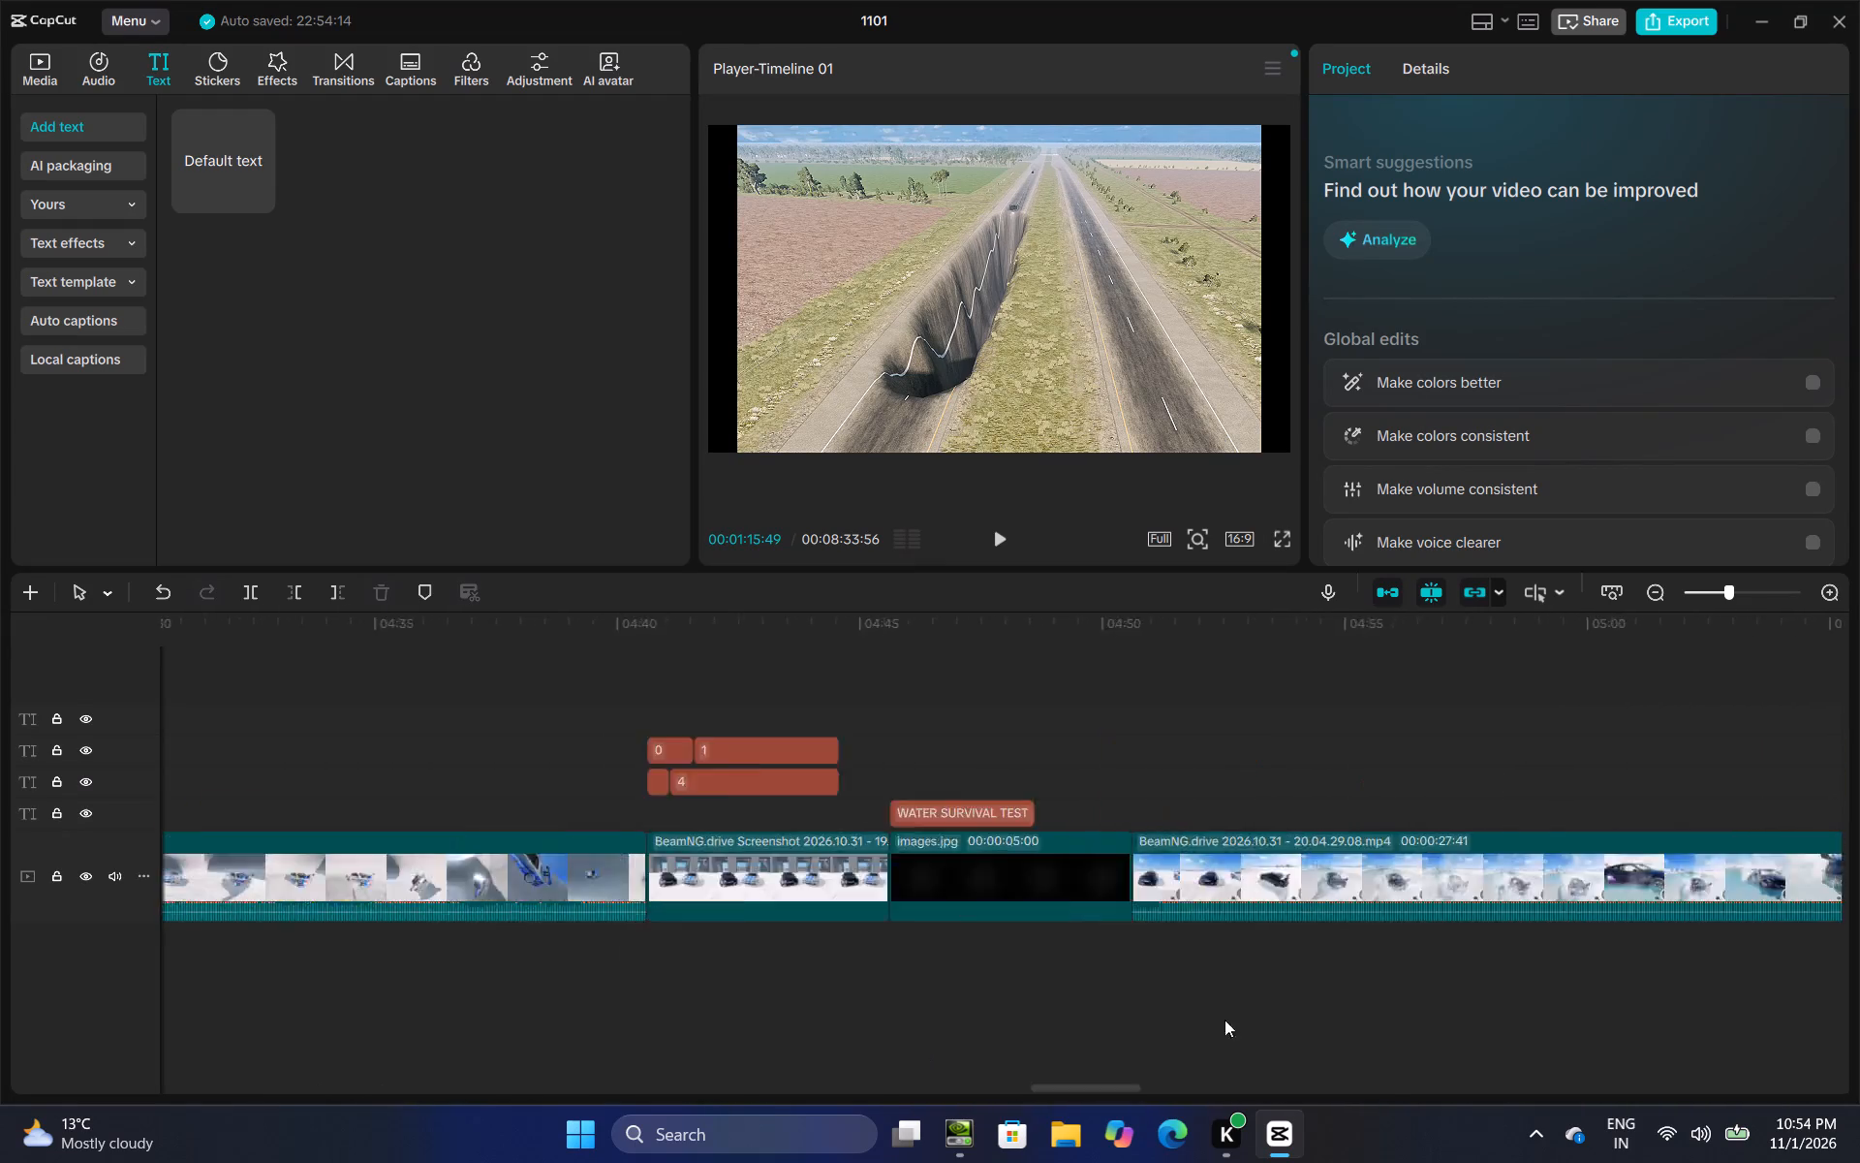
left_click_drag(1224, 1020, 1838, 974)
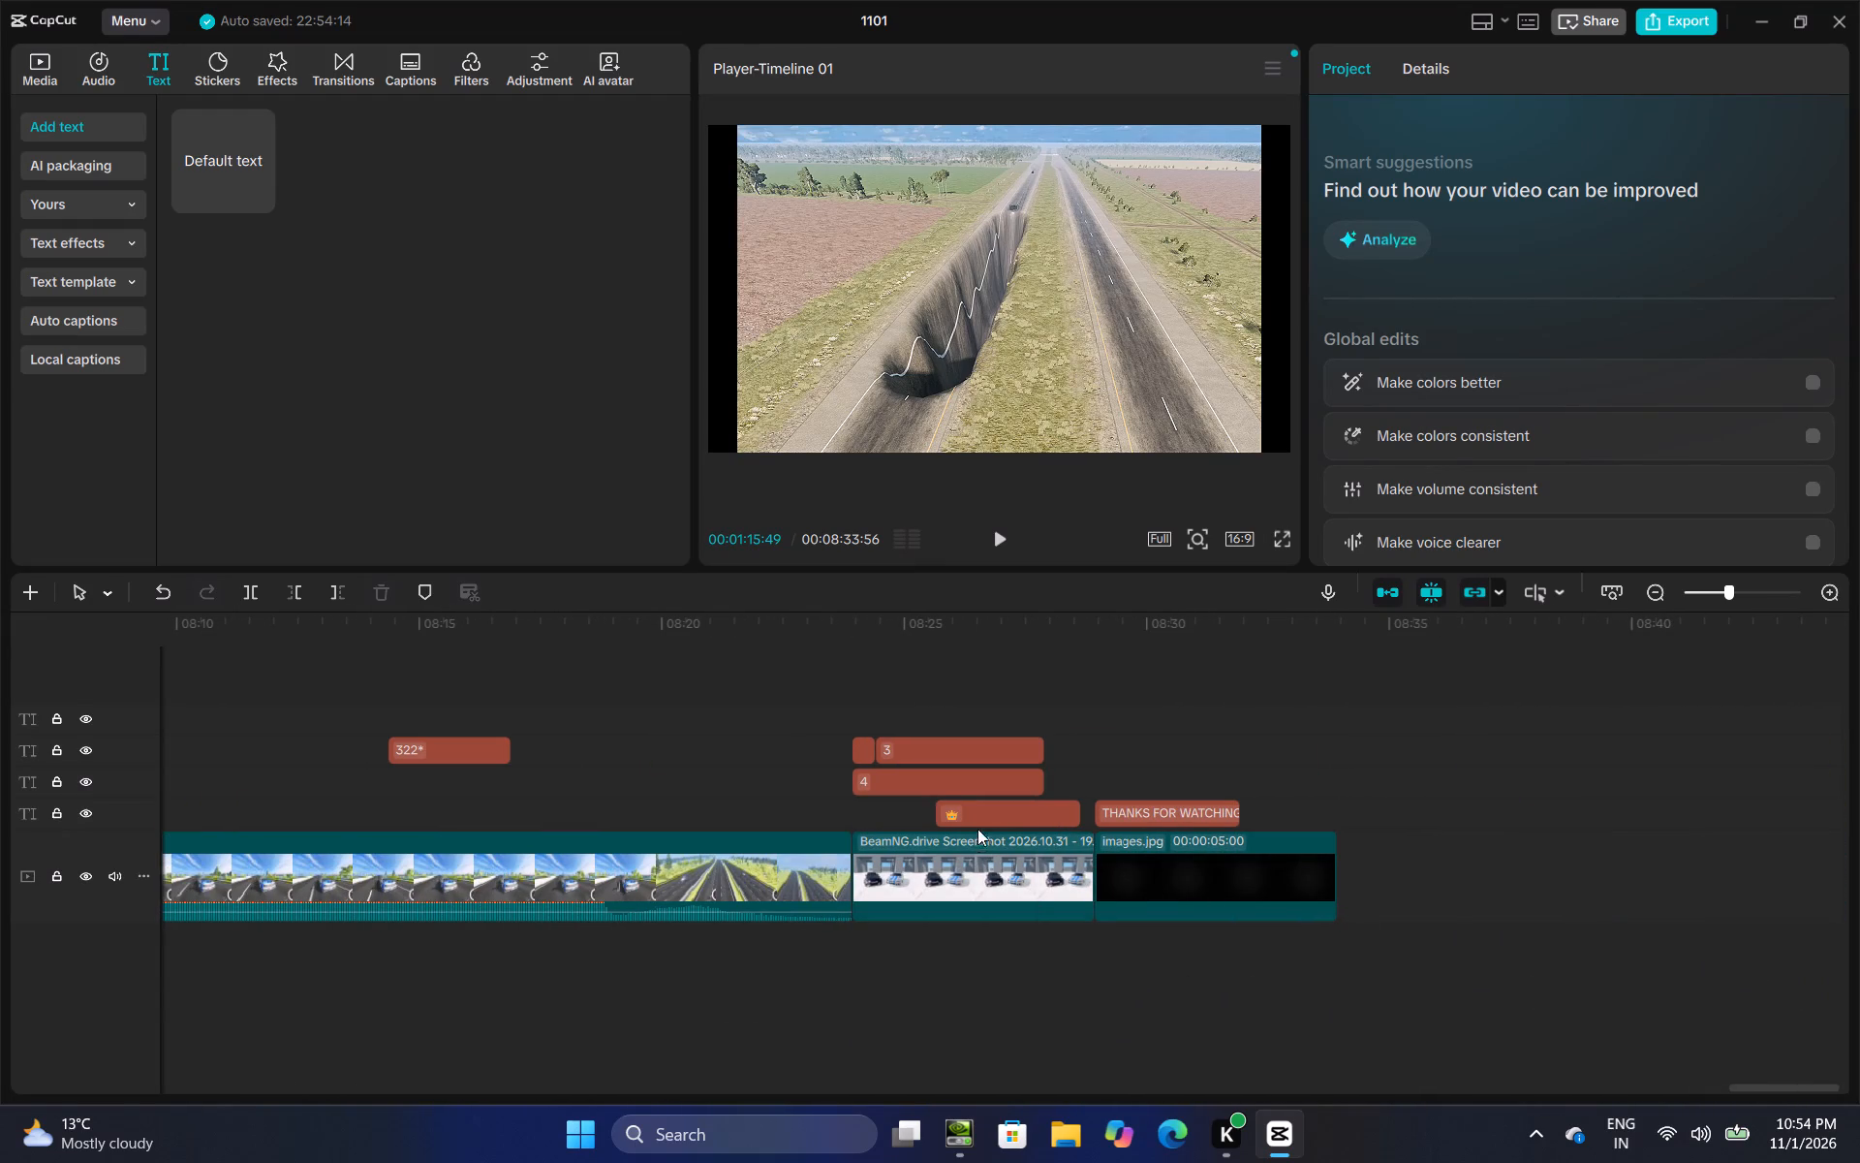
Move the crown emoji clip past the end of the video, to about 08:40 on the timeline.
left_click_drag(977, 821, 1677, 795)
Select all text clips except the crown and generate text-to-speech for them with the first voice found under "charming".
left_click_drag(1479, 727, 1467, 727)
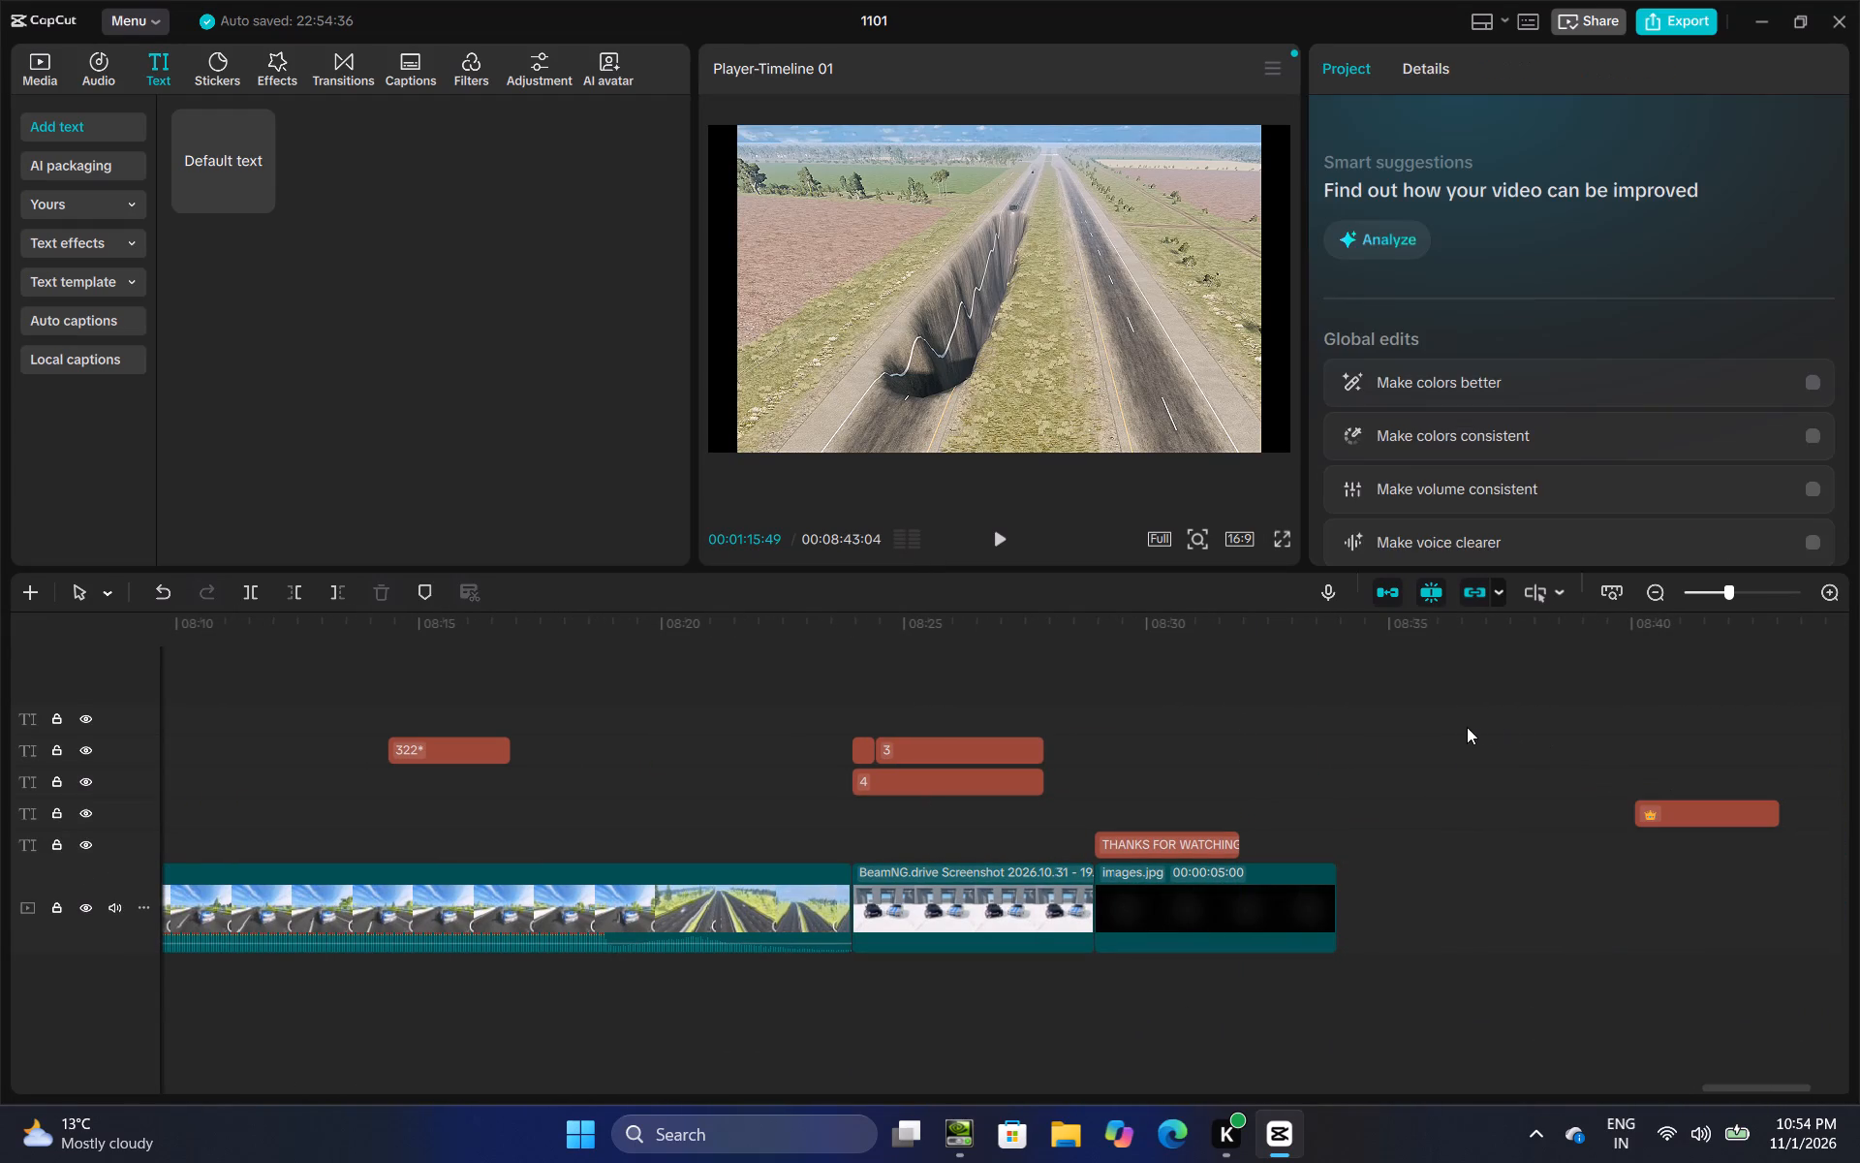
left_click_drag(1467, 727, 0, 751)
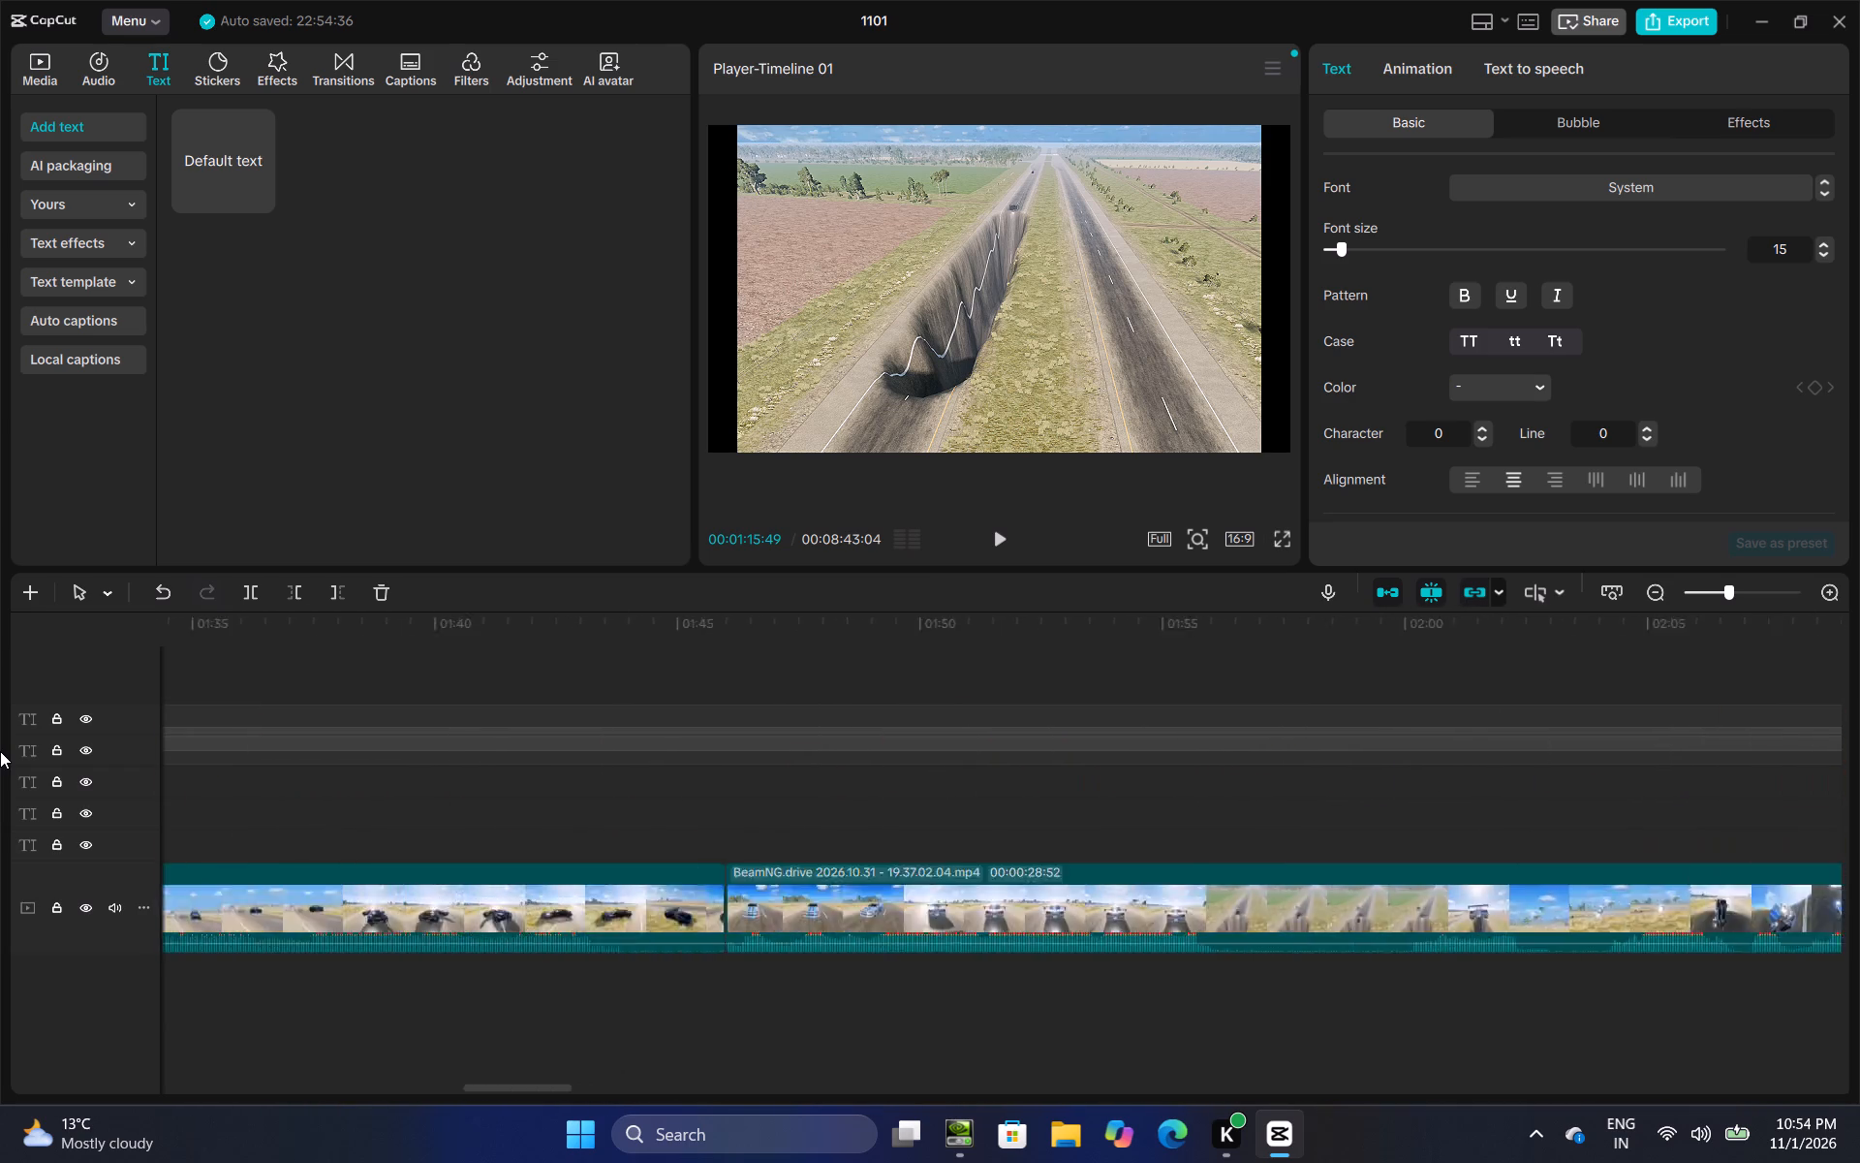
left_click_drag(0, 751, 0, 779)
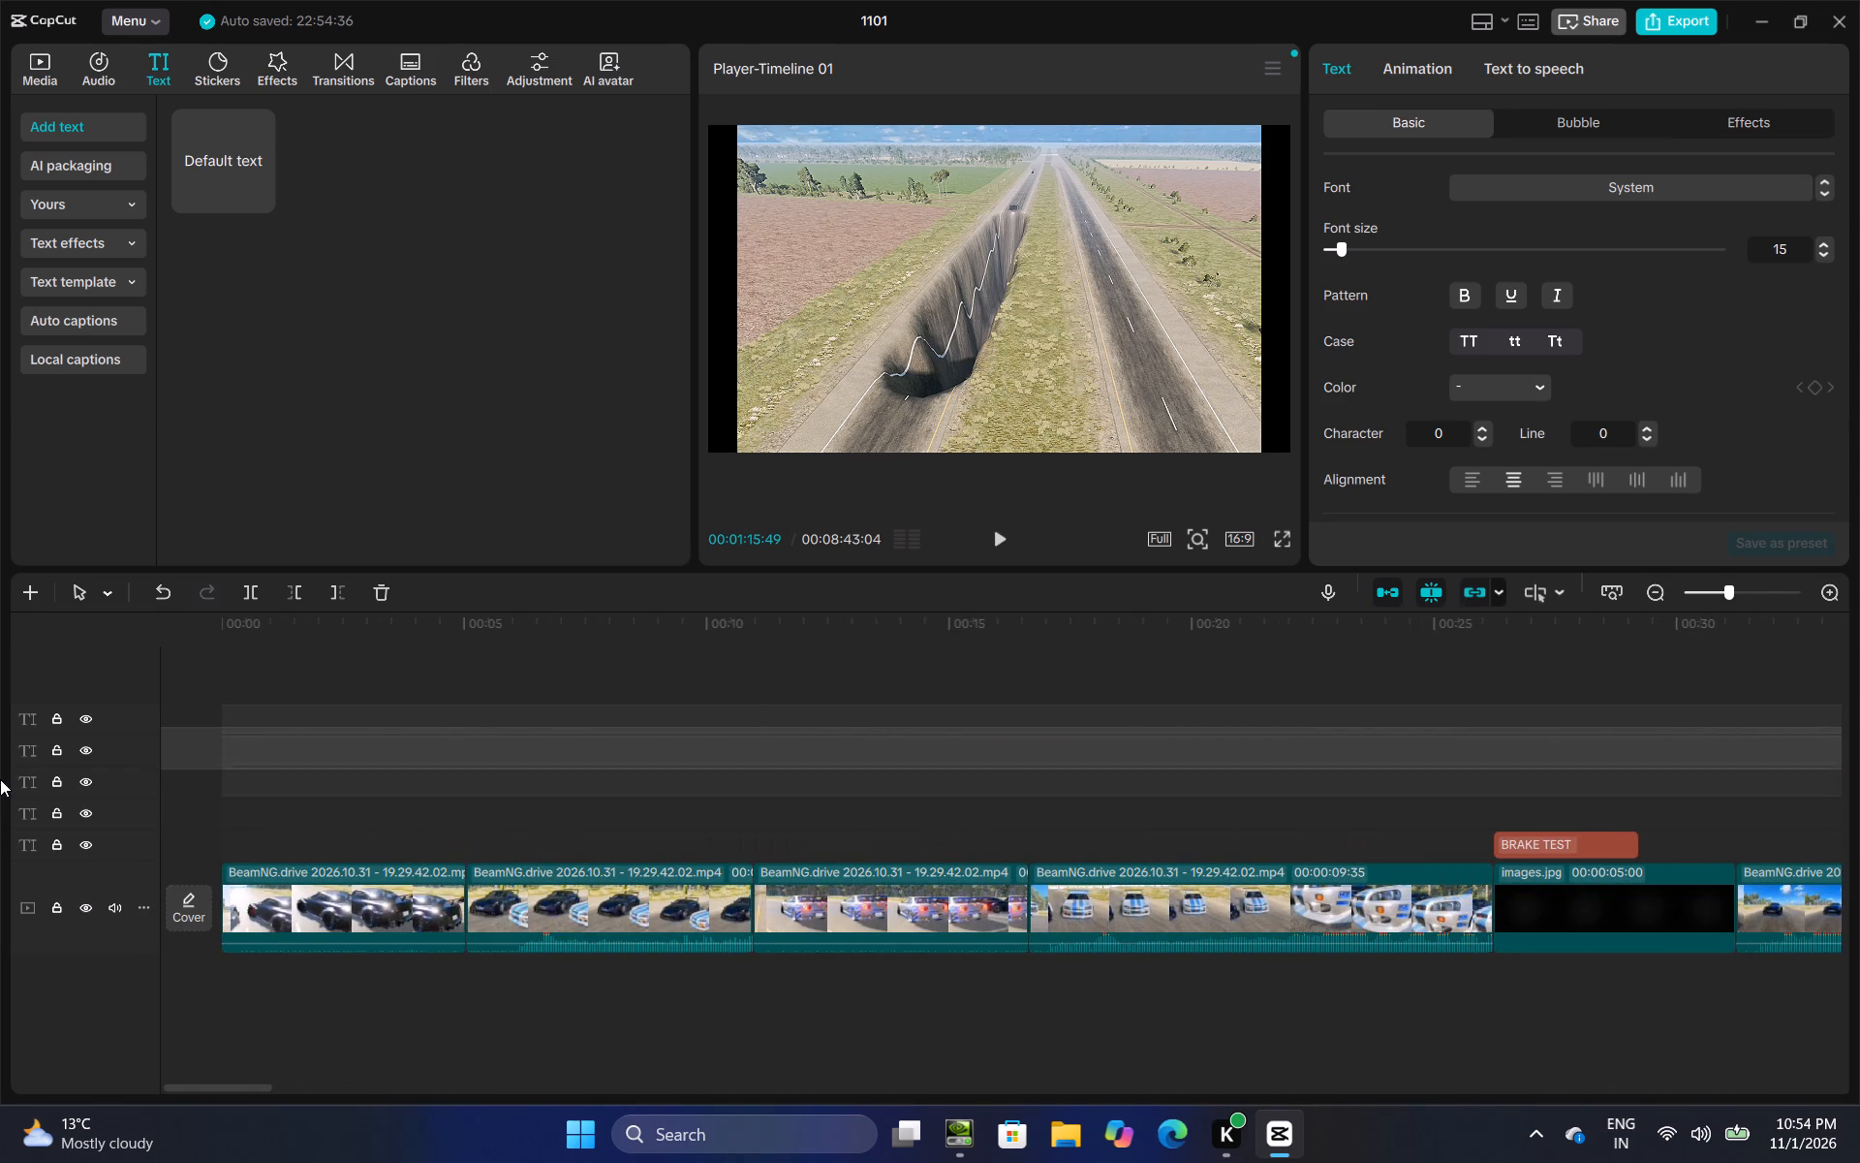
left_click_drag(0, 779, 0, 857)
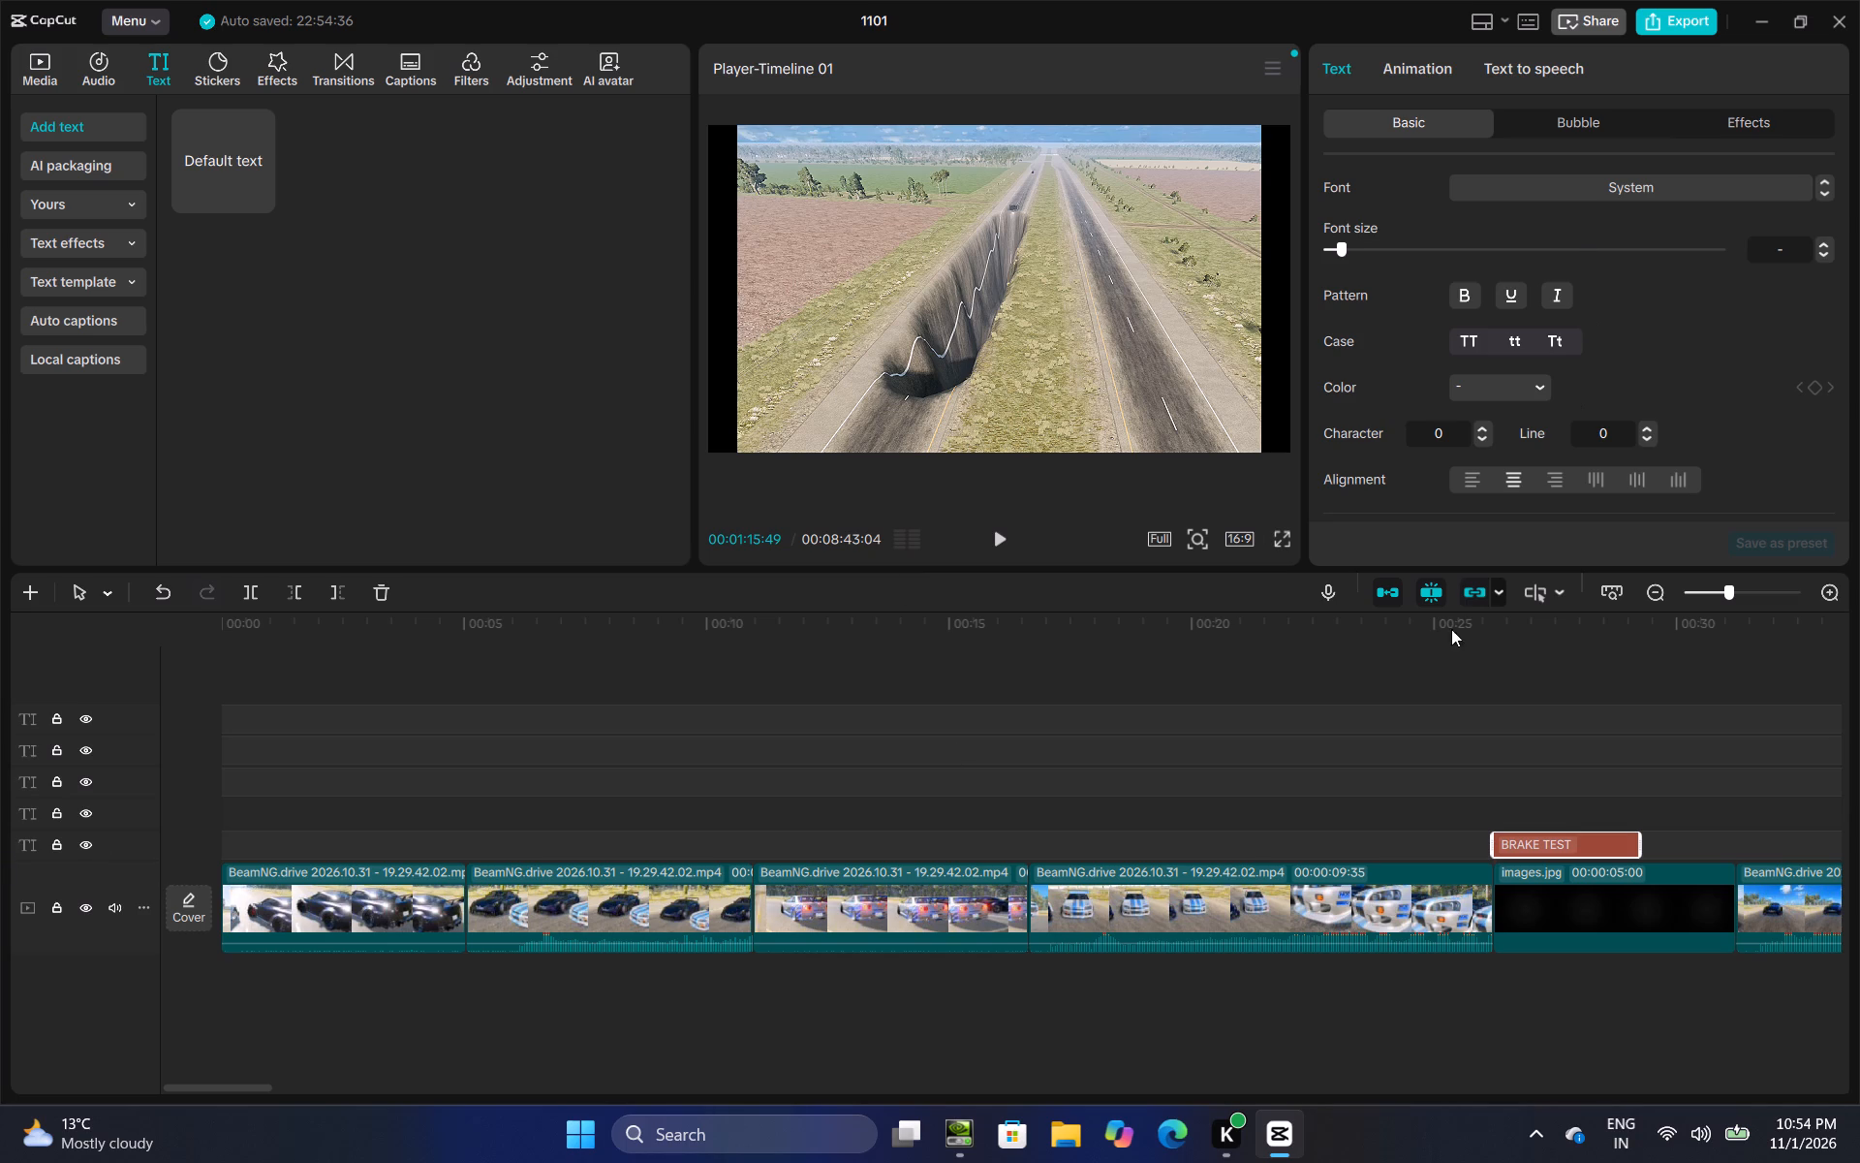
left_click(1516, 63)
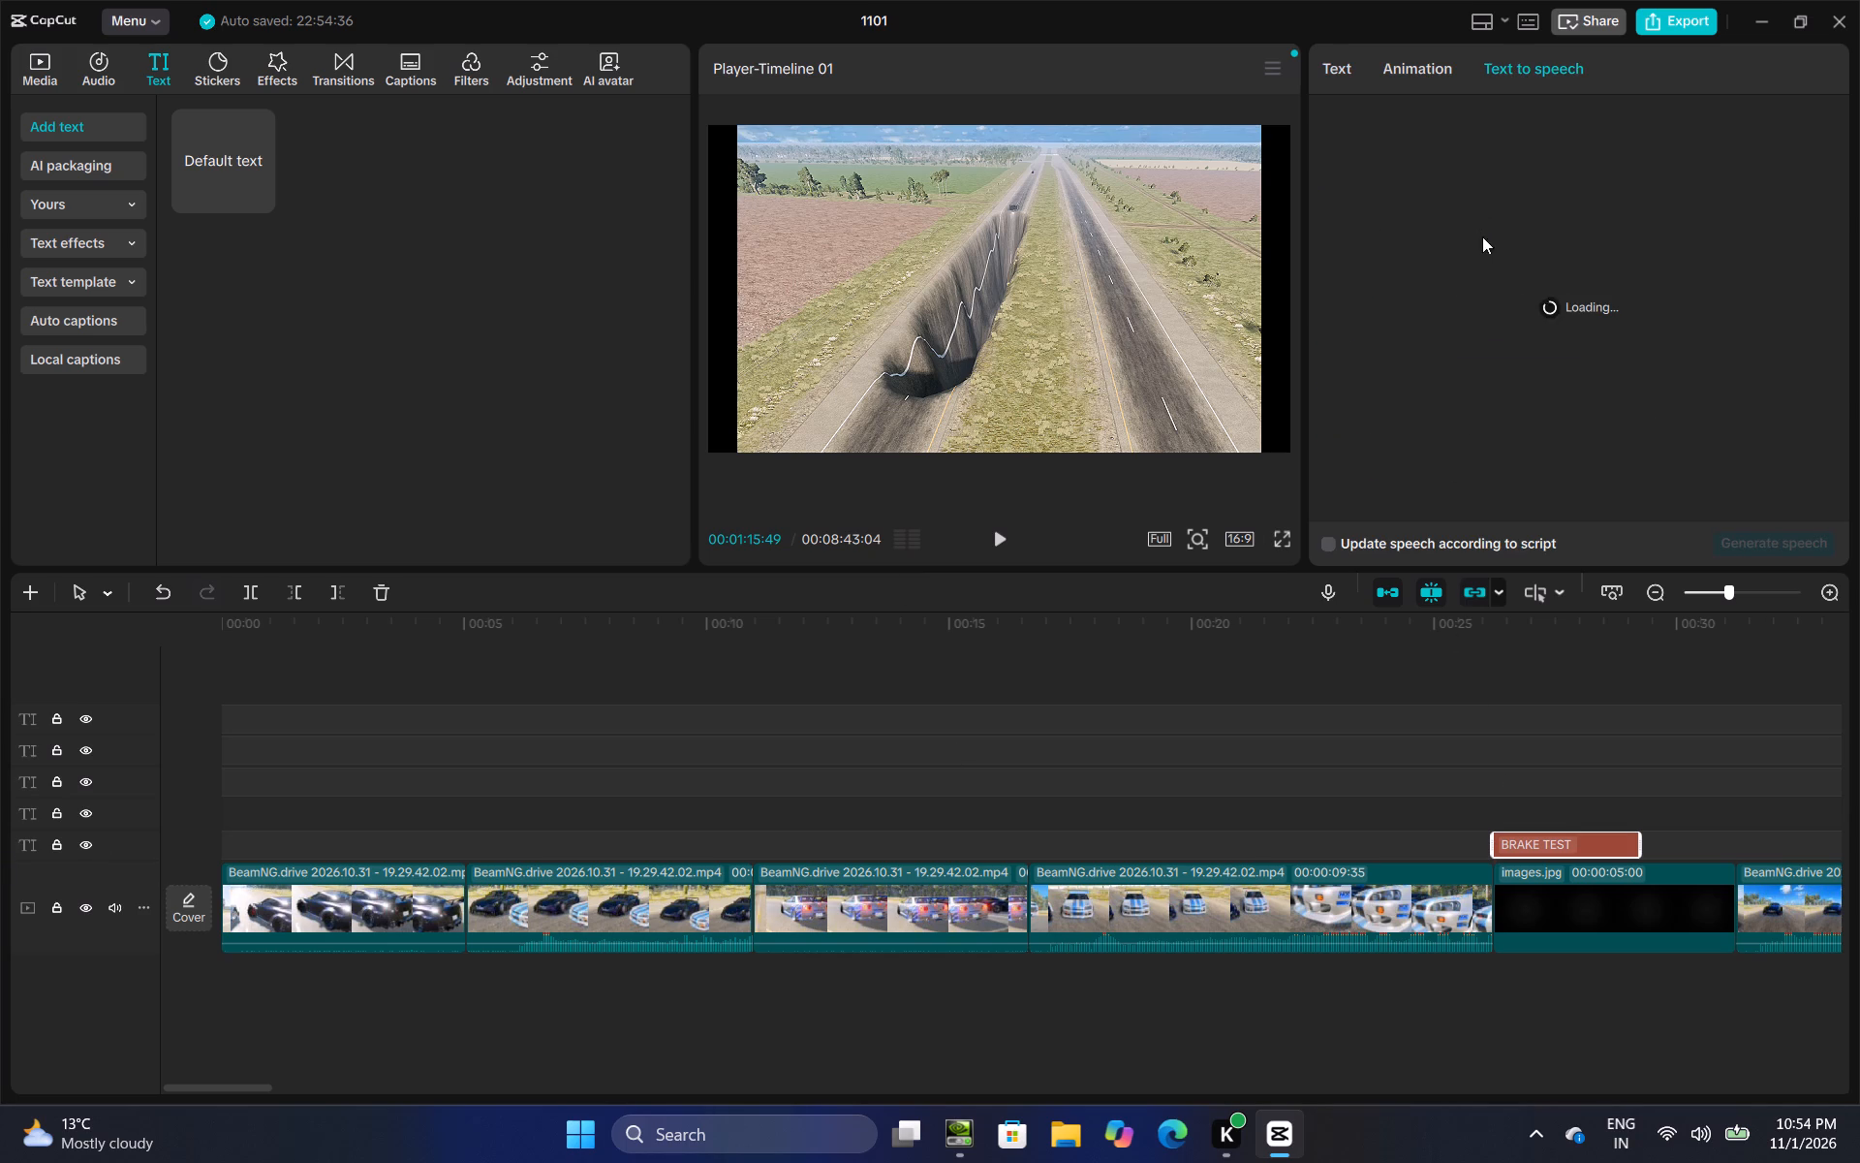
left_click(1431, 125)
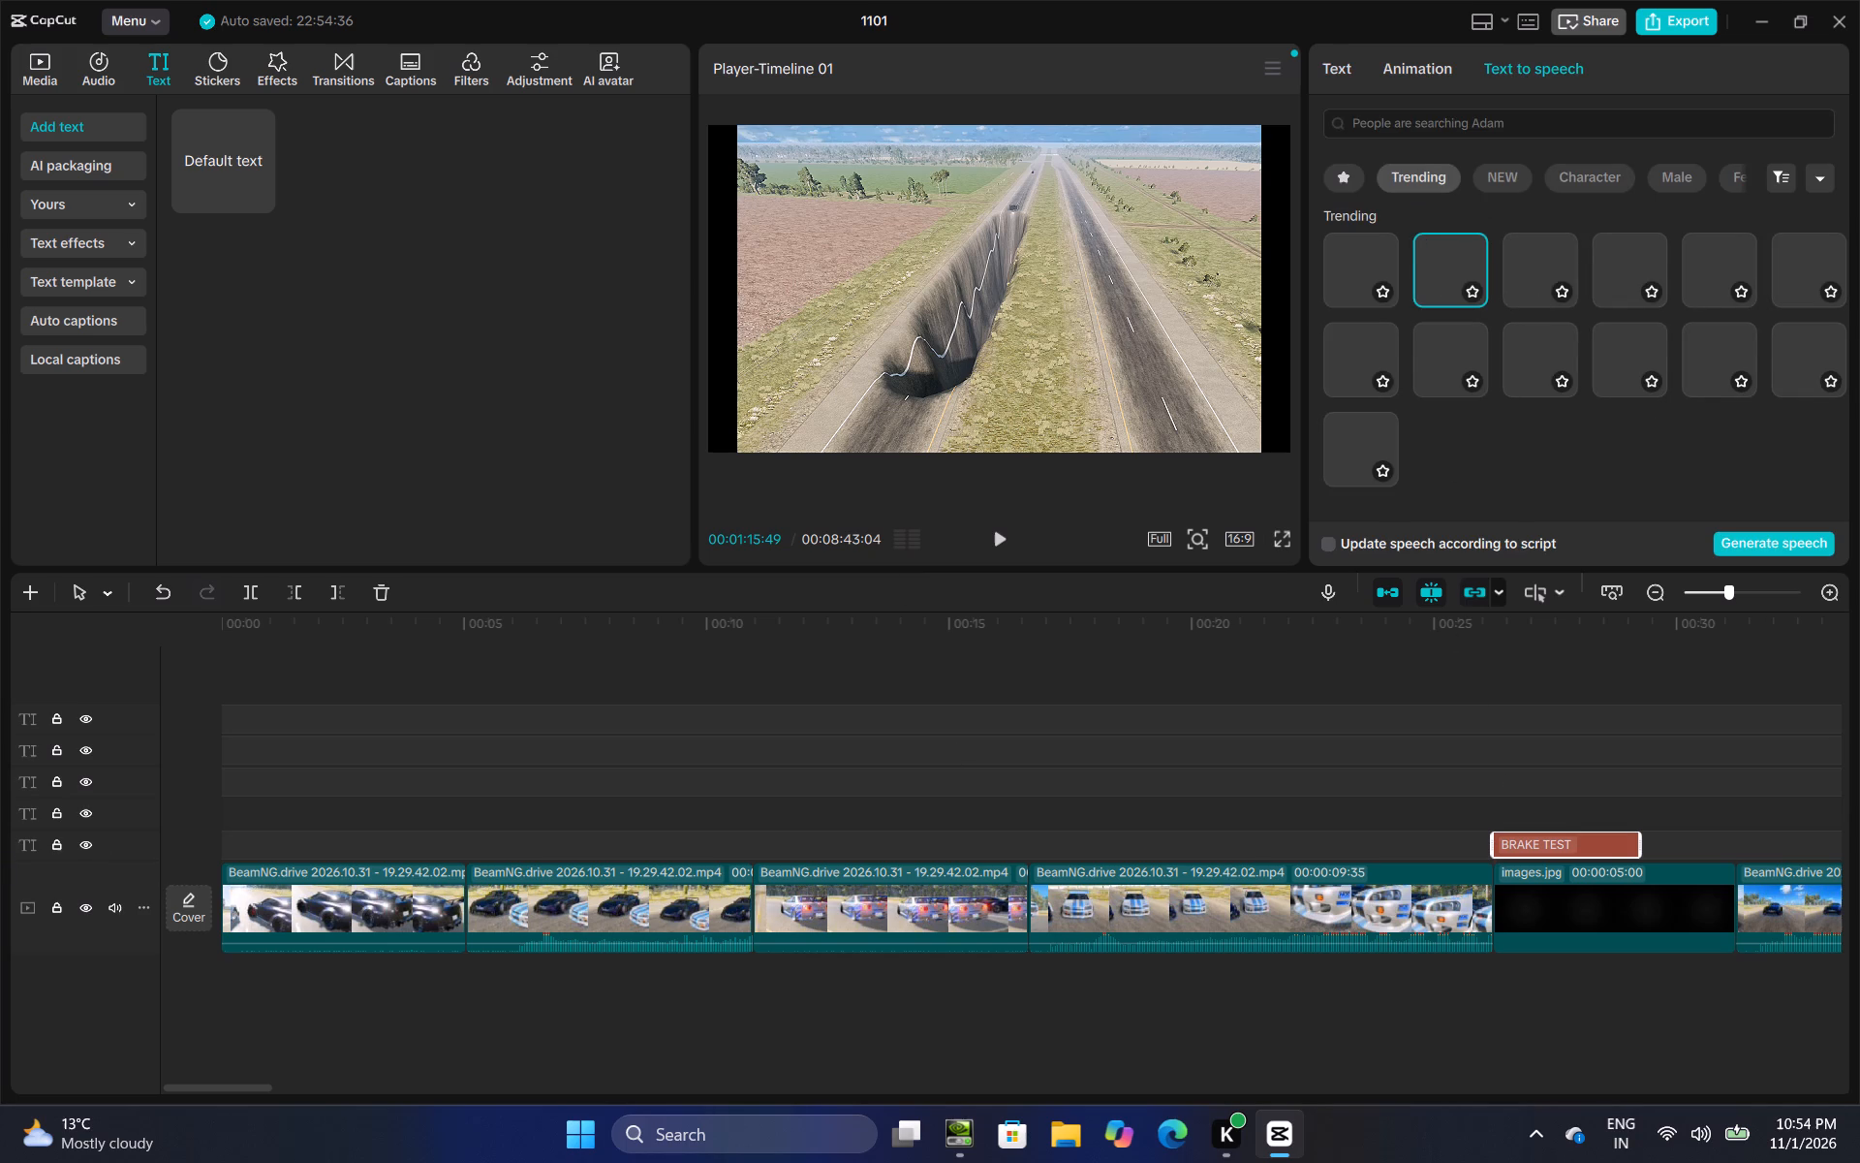
left_click(1388, 181)
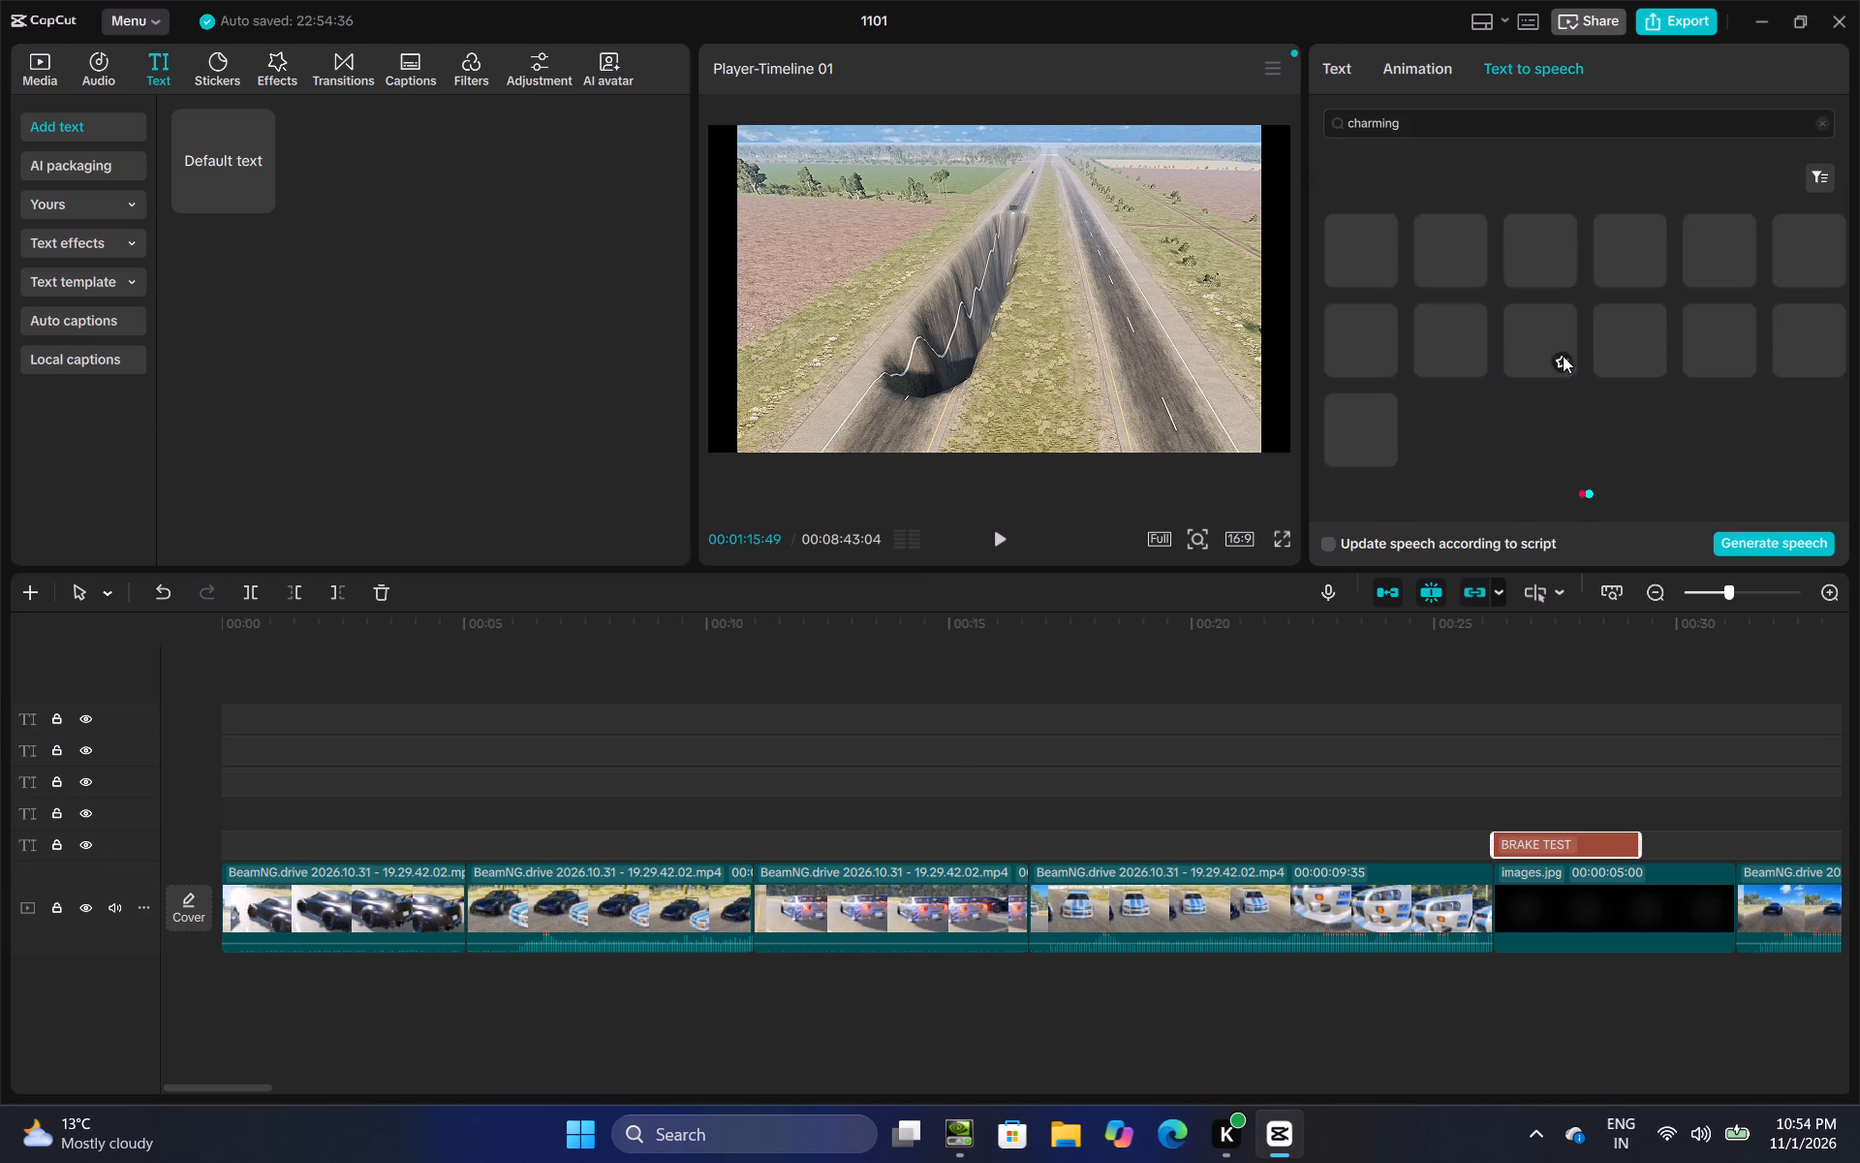
left_click(1371, 242)
left_click(1731, 540)
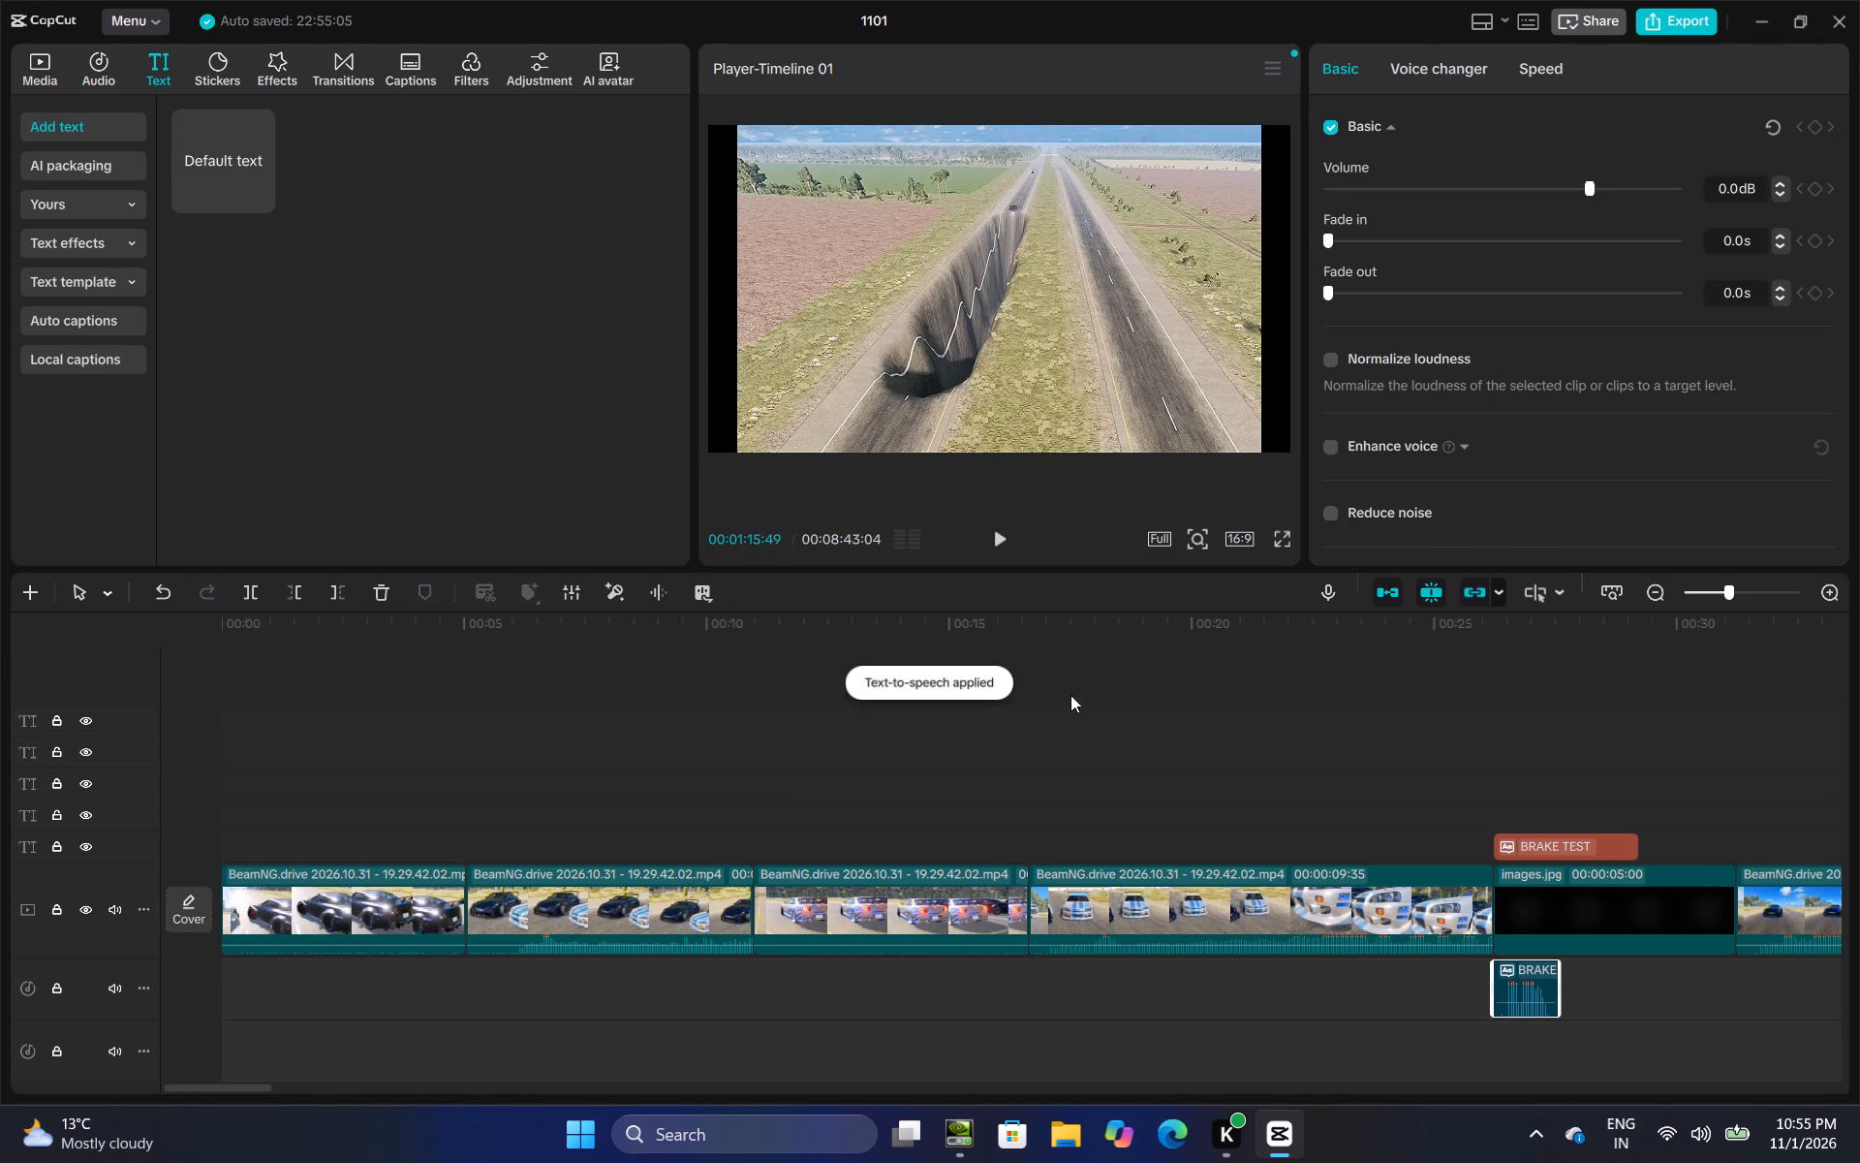
Shorten the BRAKE TEST card's black background to 00:00:01:40, closer to its speech clip, and play it back.
left_click(996, 797)
left_click_drag(1003, 797, 1821, 789)
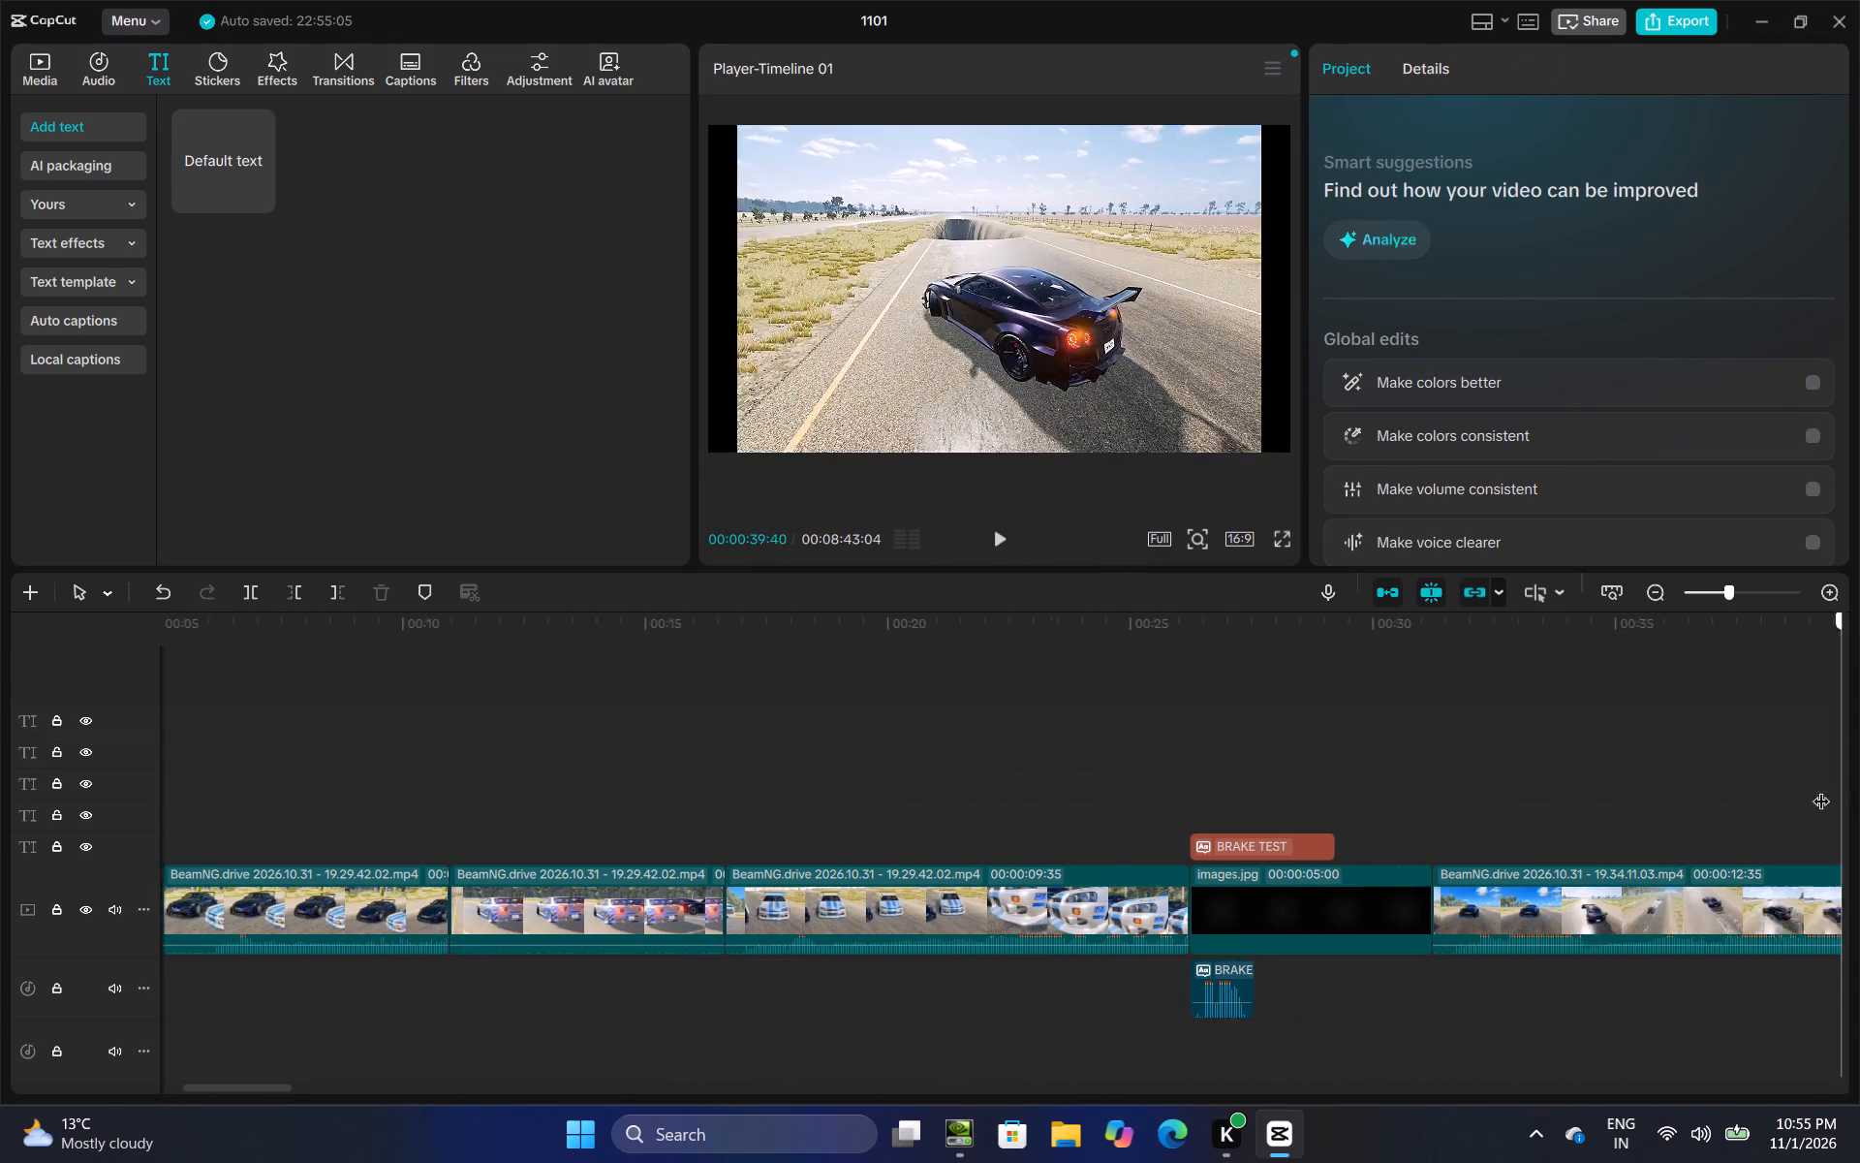
left_click_drag(1821, 789, 1439, 828)
left_click(1316, 898)
left_click_drag(1400, 898, 1337, 937)
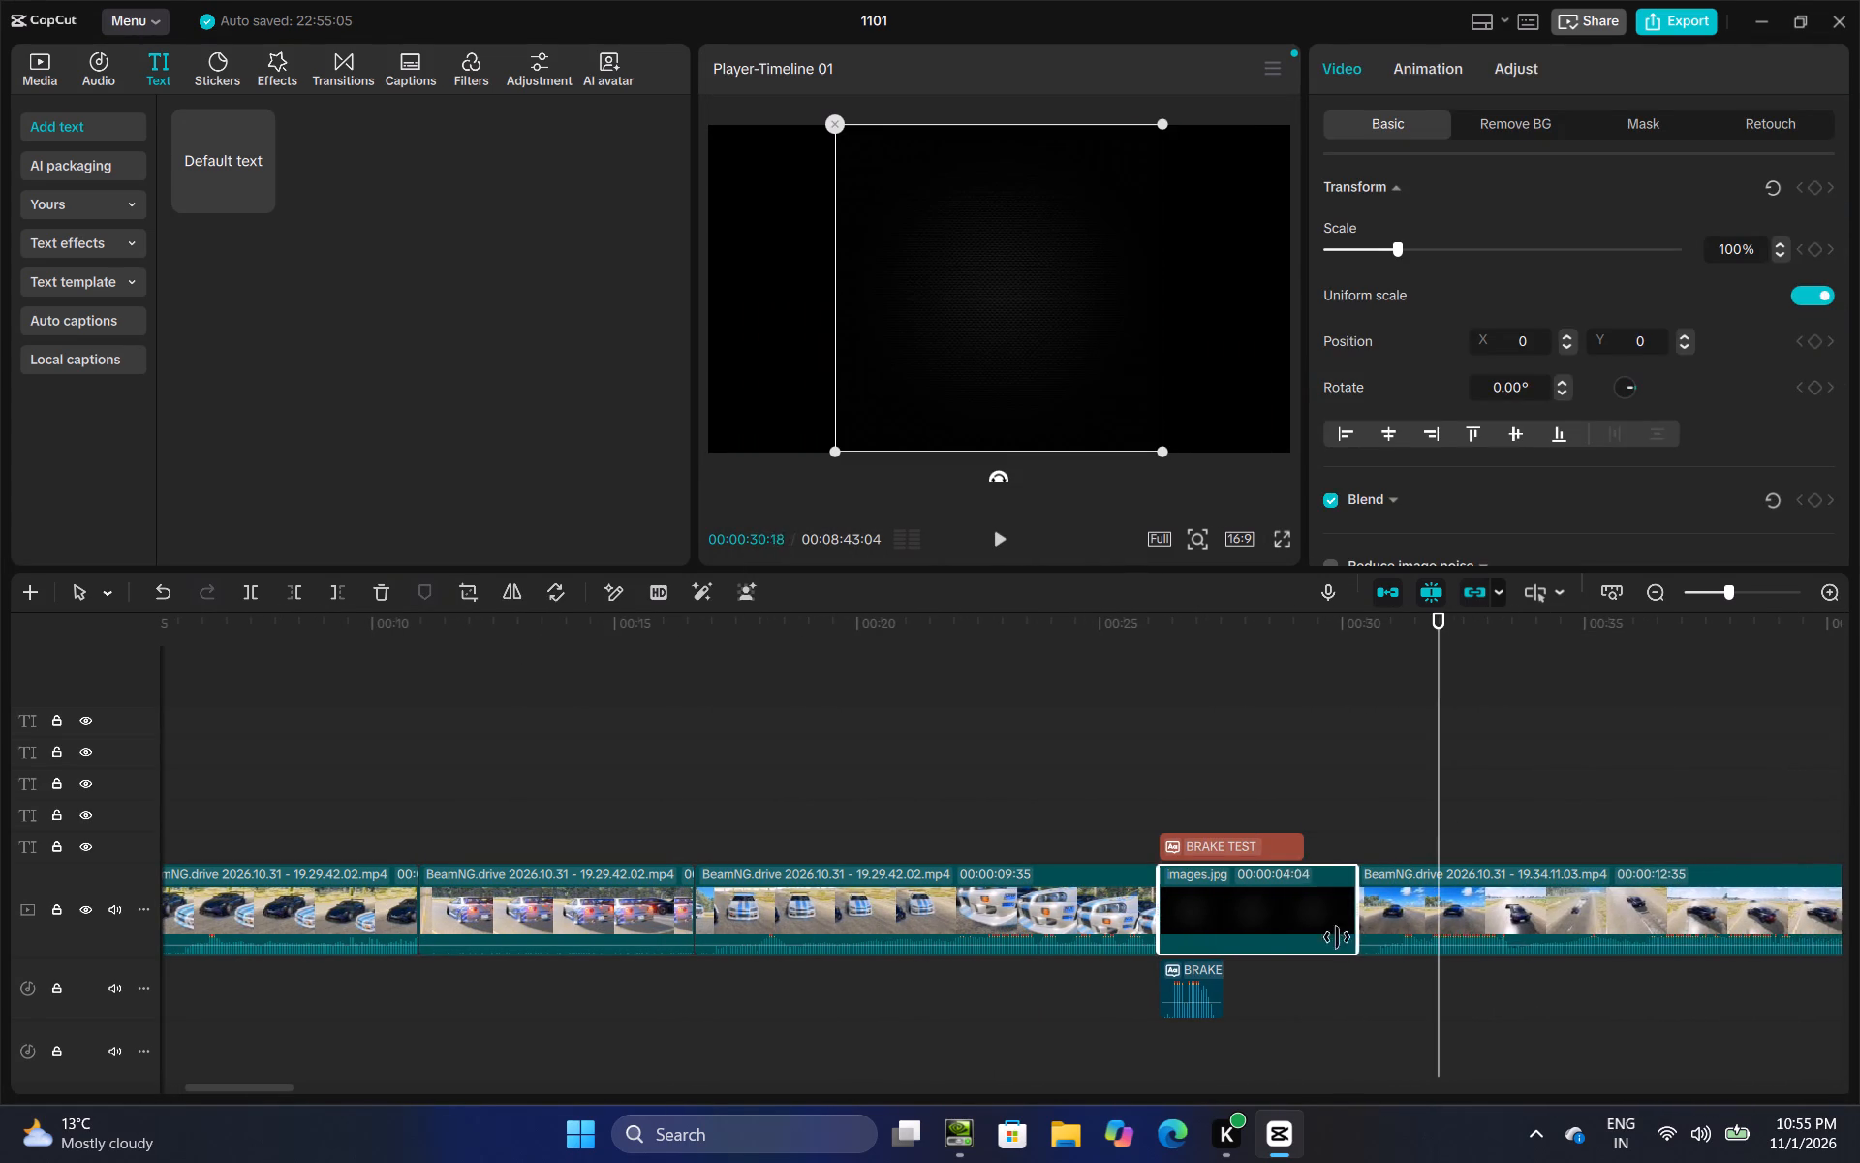
left_click_drag(1337, 937, 1240, 1000)
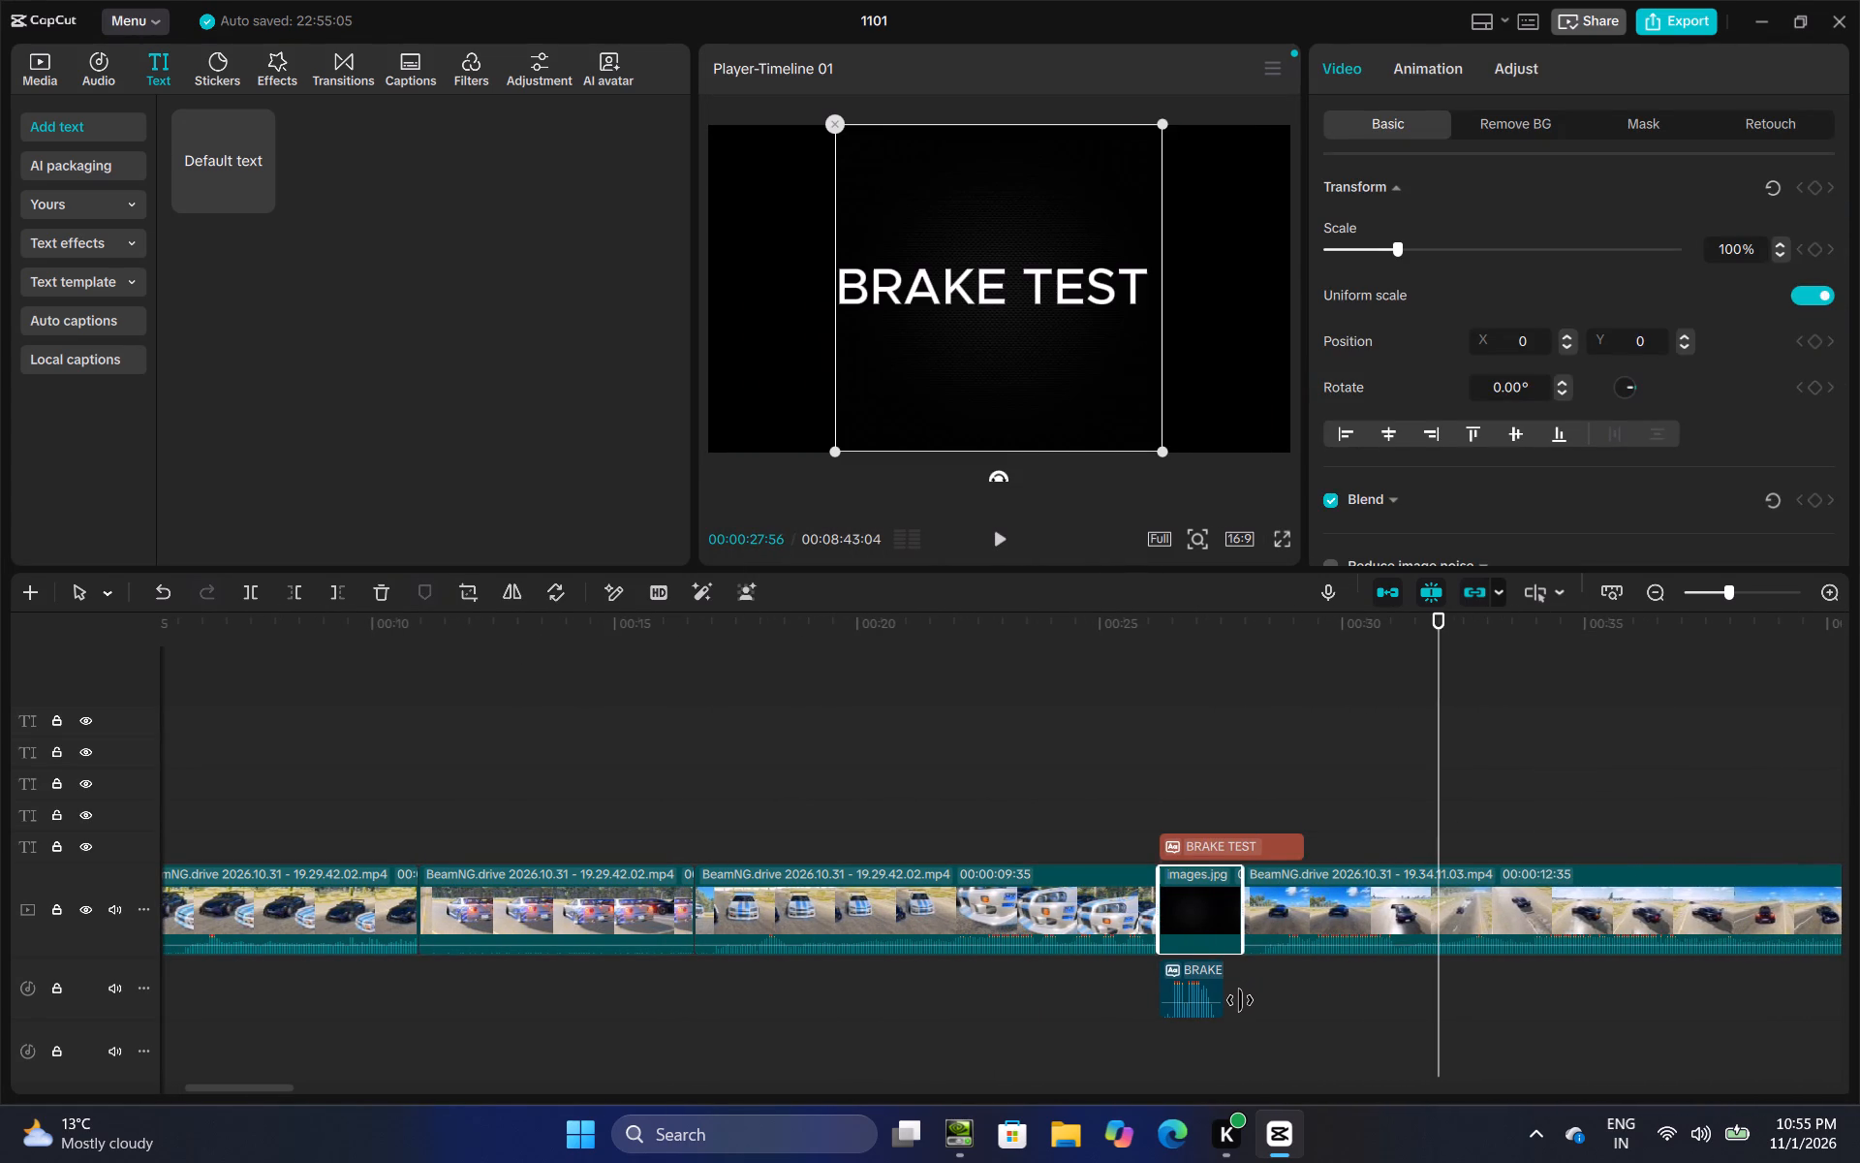
left_click_drag(1240, 1000, 1238, 1024)
left_click(1187, 811)
left_click(996, 538)
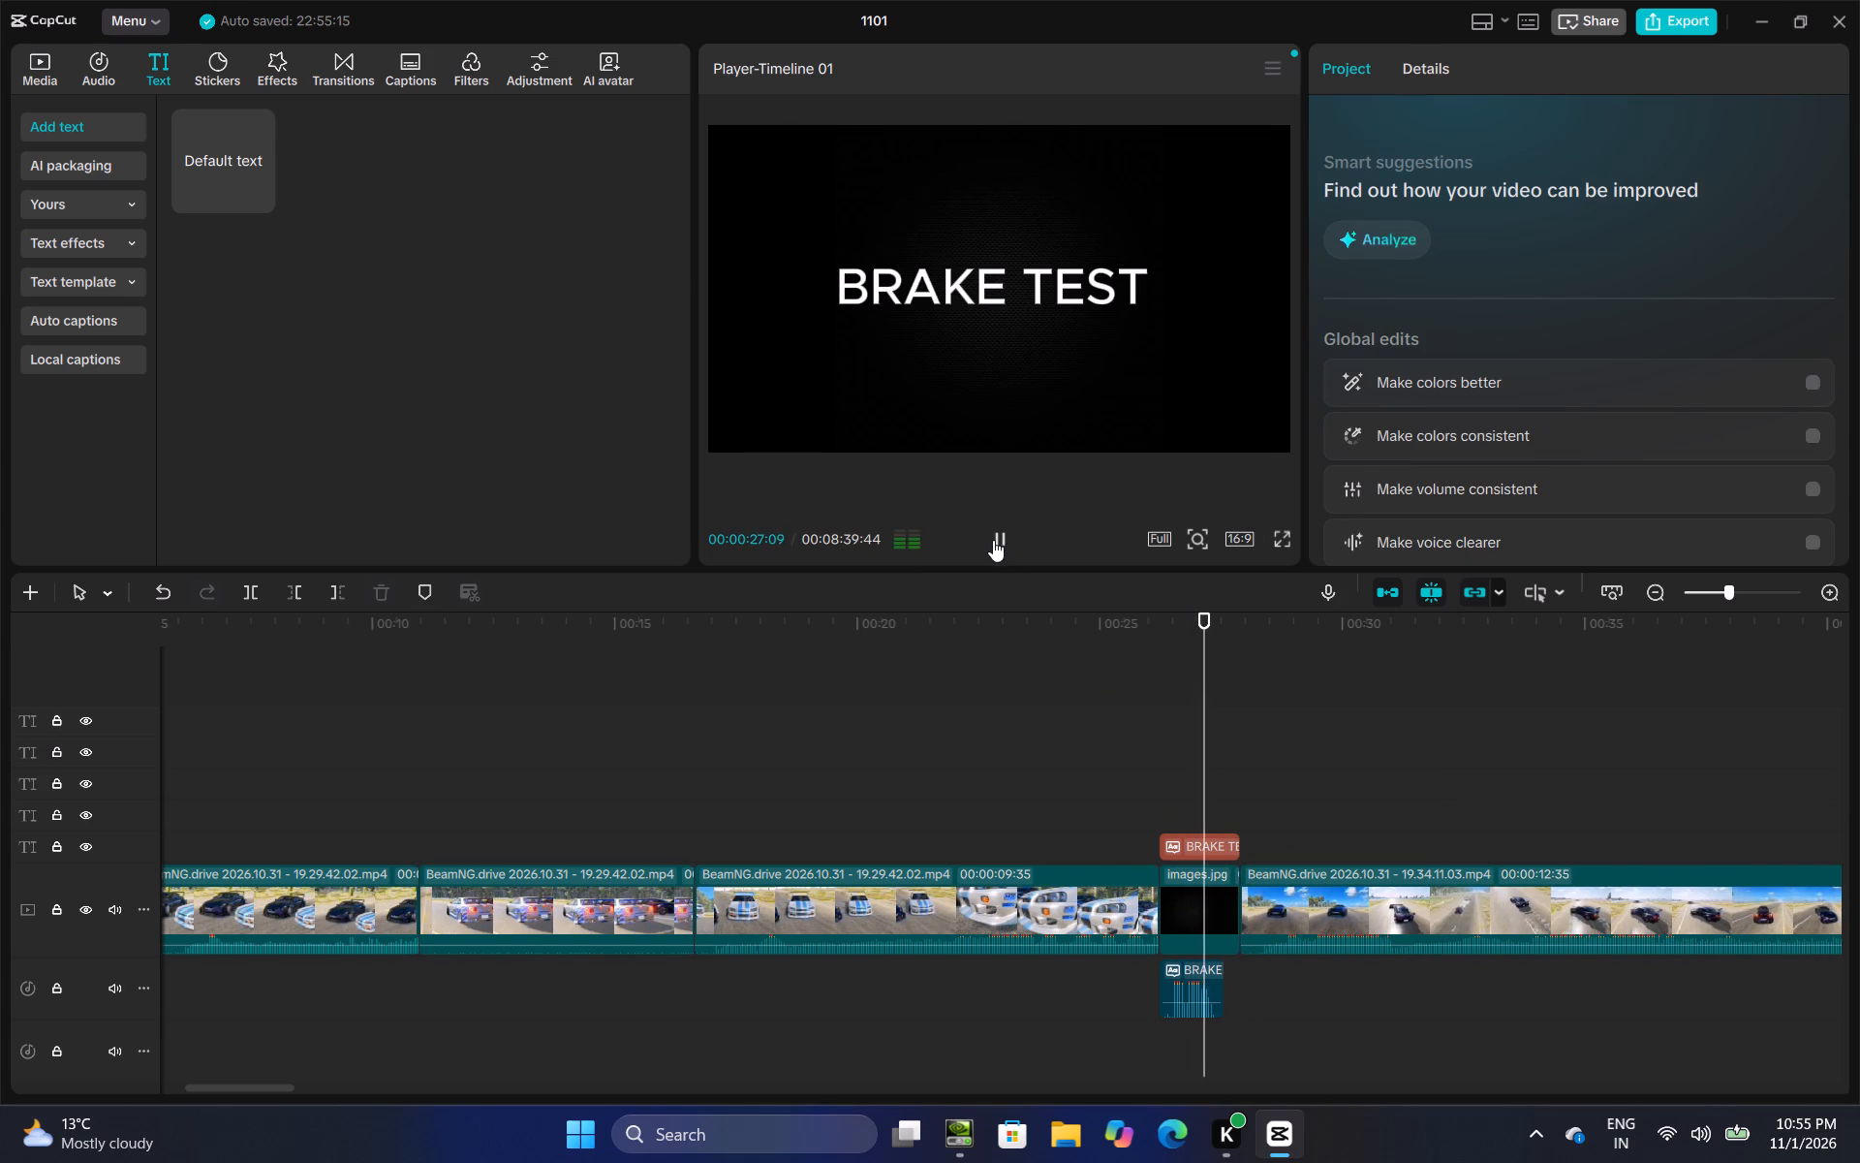
Trim the BRAKE TEST card's black background slightly further, to 00:00:01:35.
left_click(1833, 598)
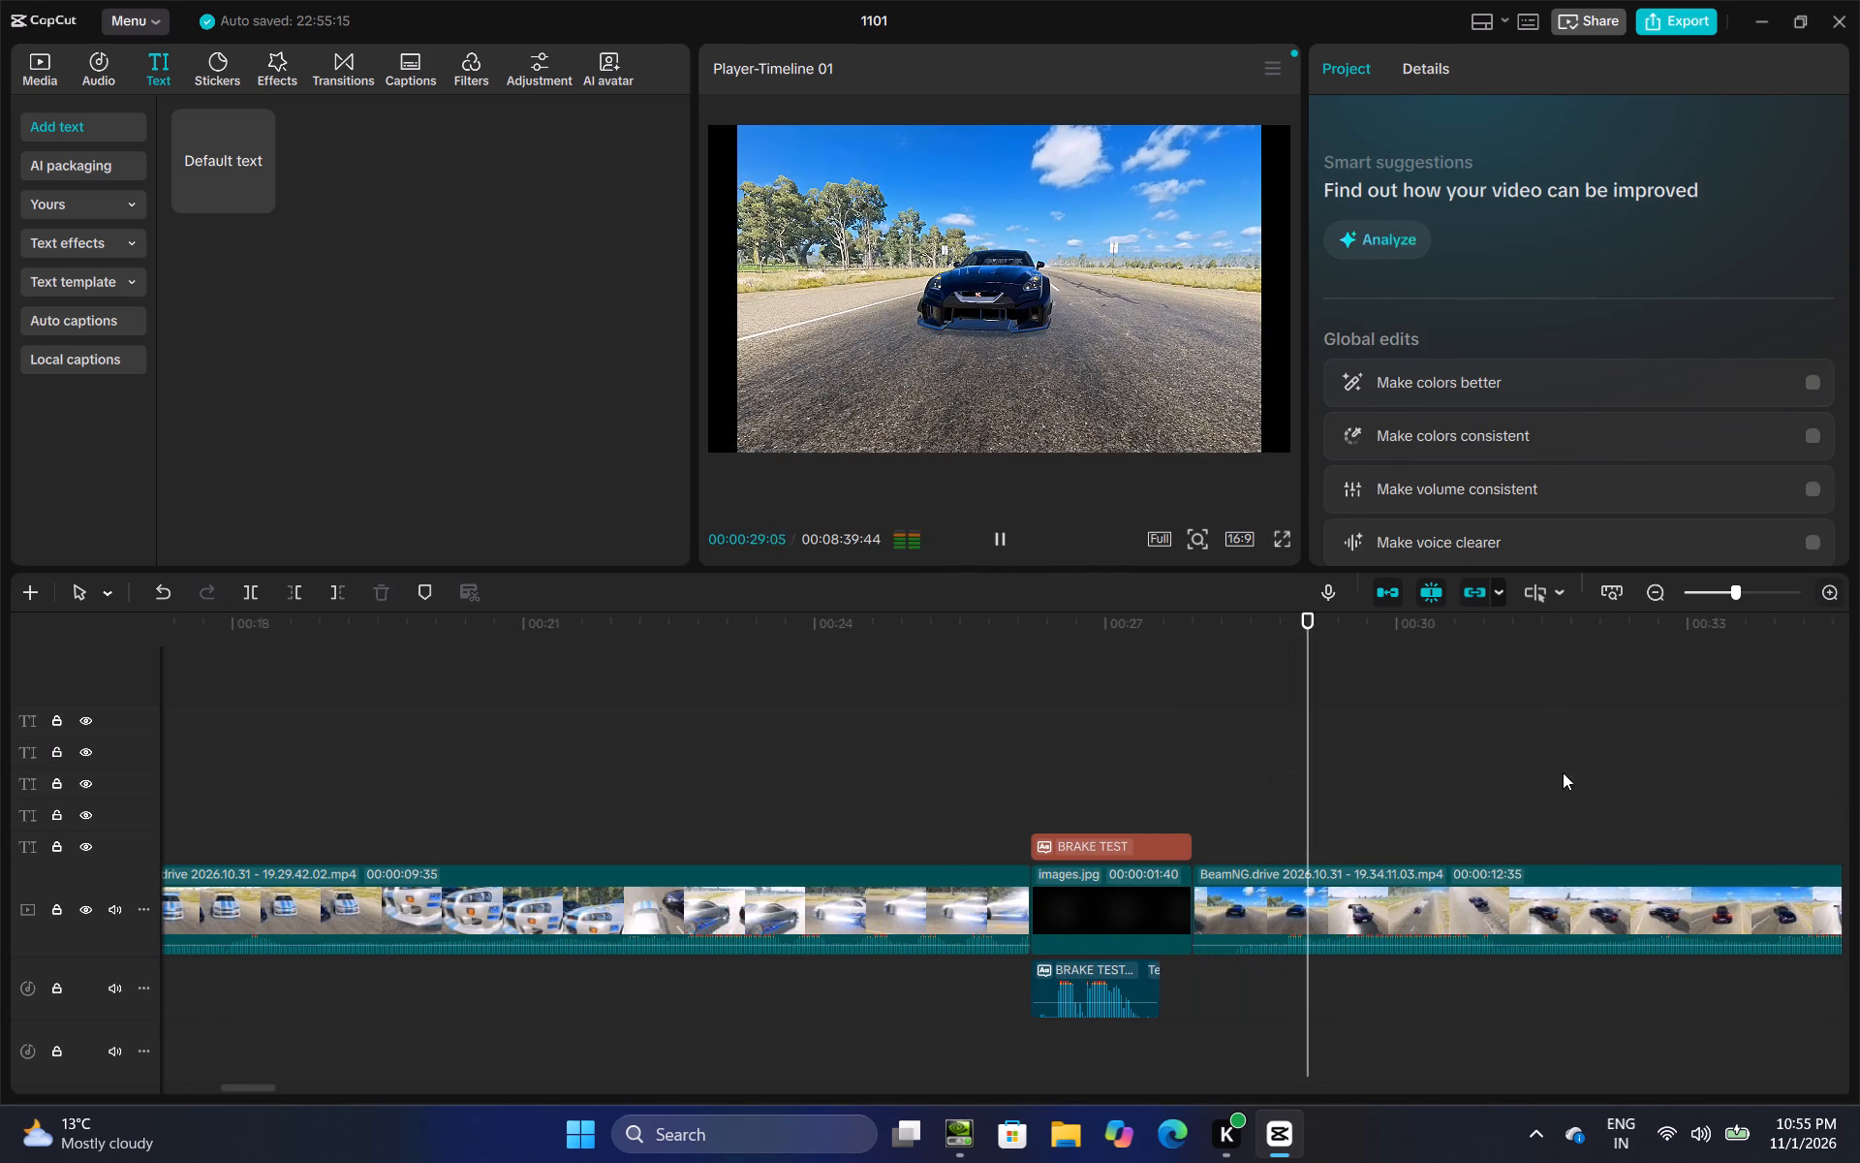
left_click(1180, 918)
left_click_drag(1196, 916, 1184, 927)
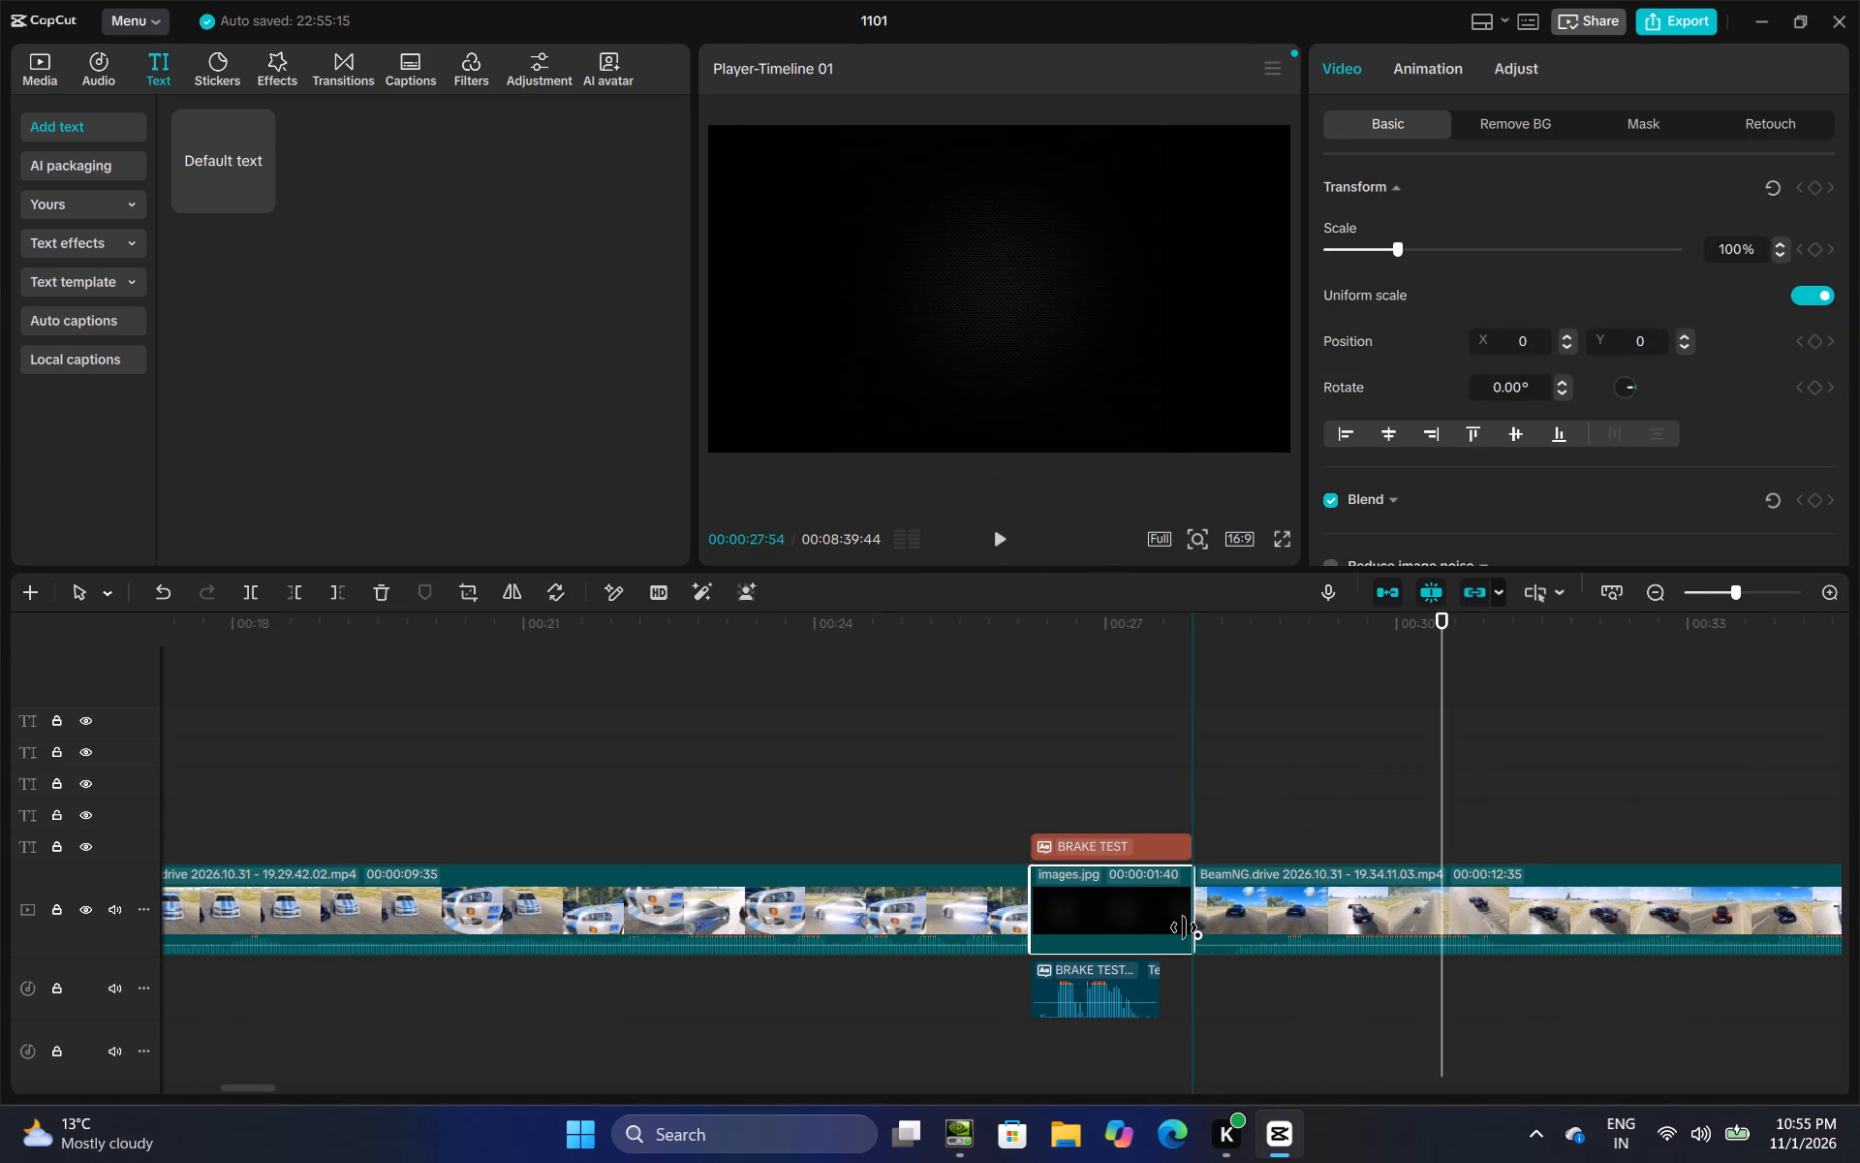
left_click_drag(1184, 927, 1174, 942)
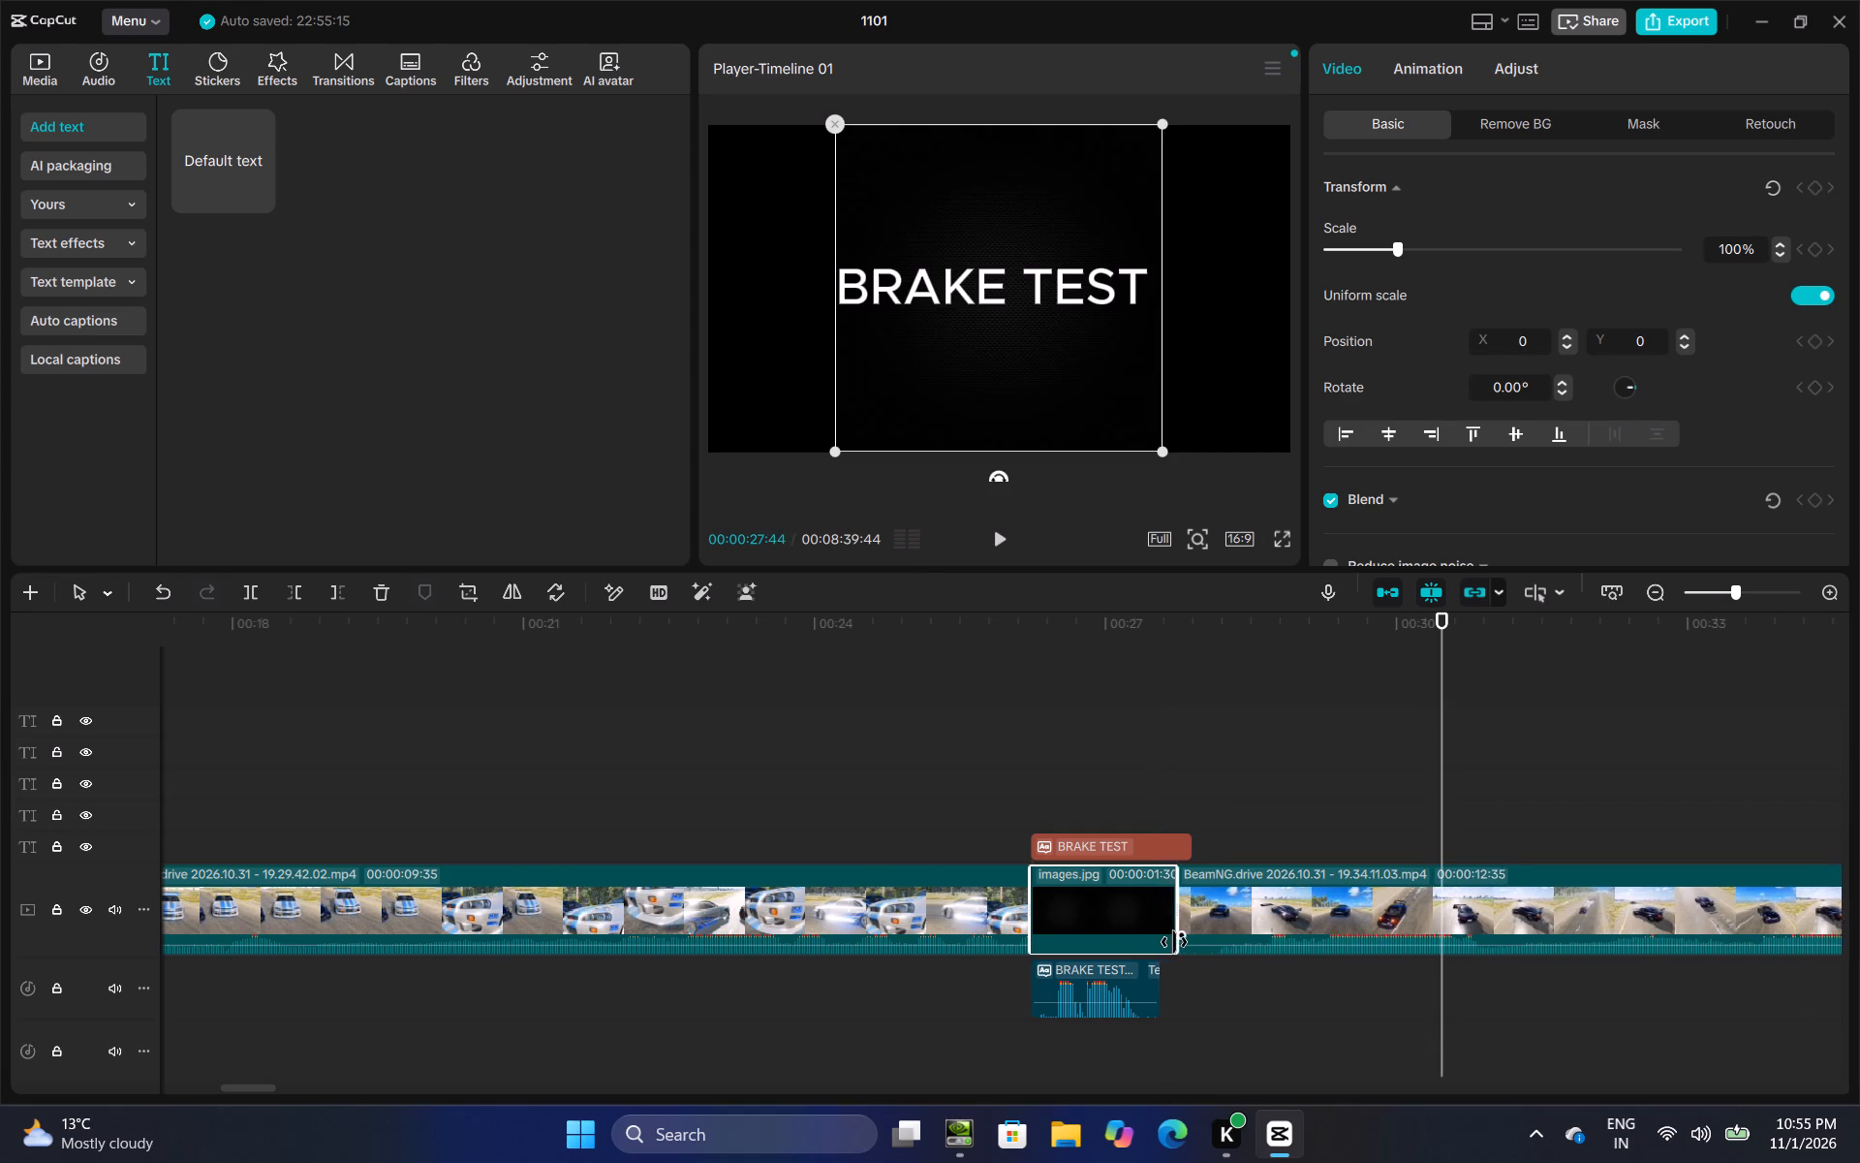
left_click_drag(1174, 942, 1182, 942)
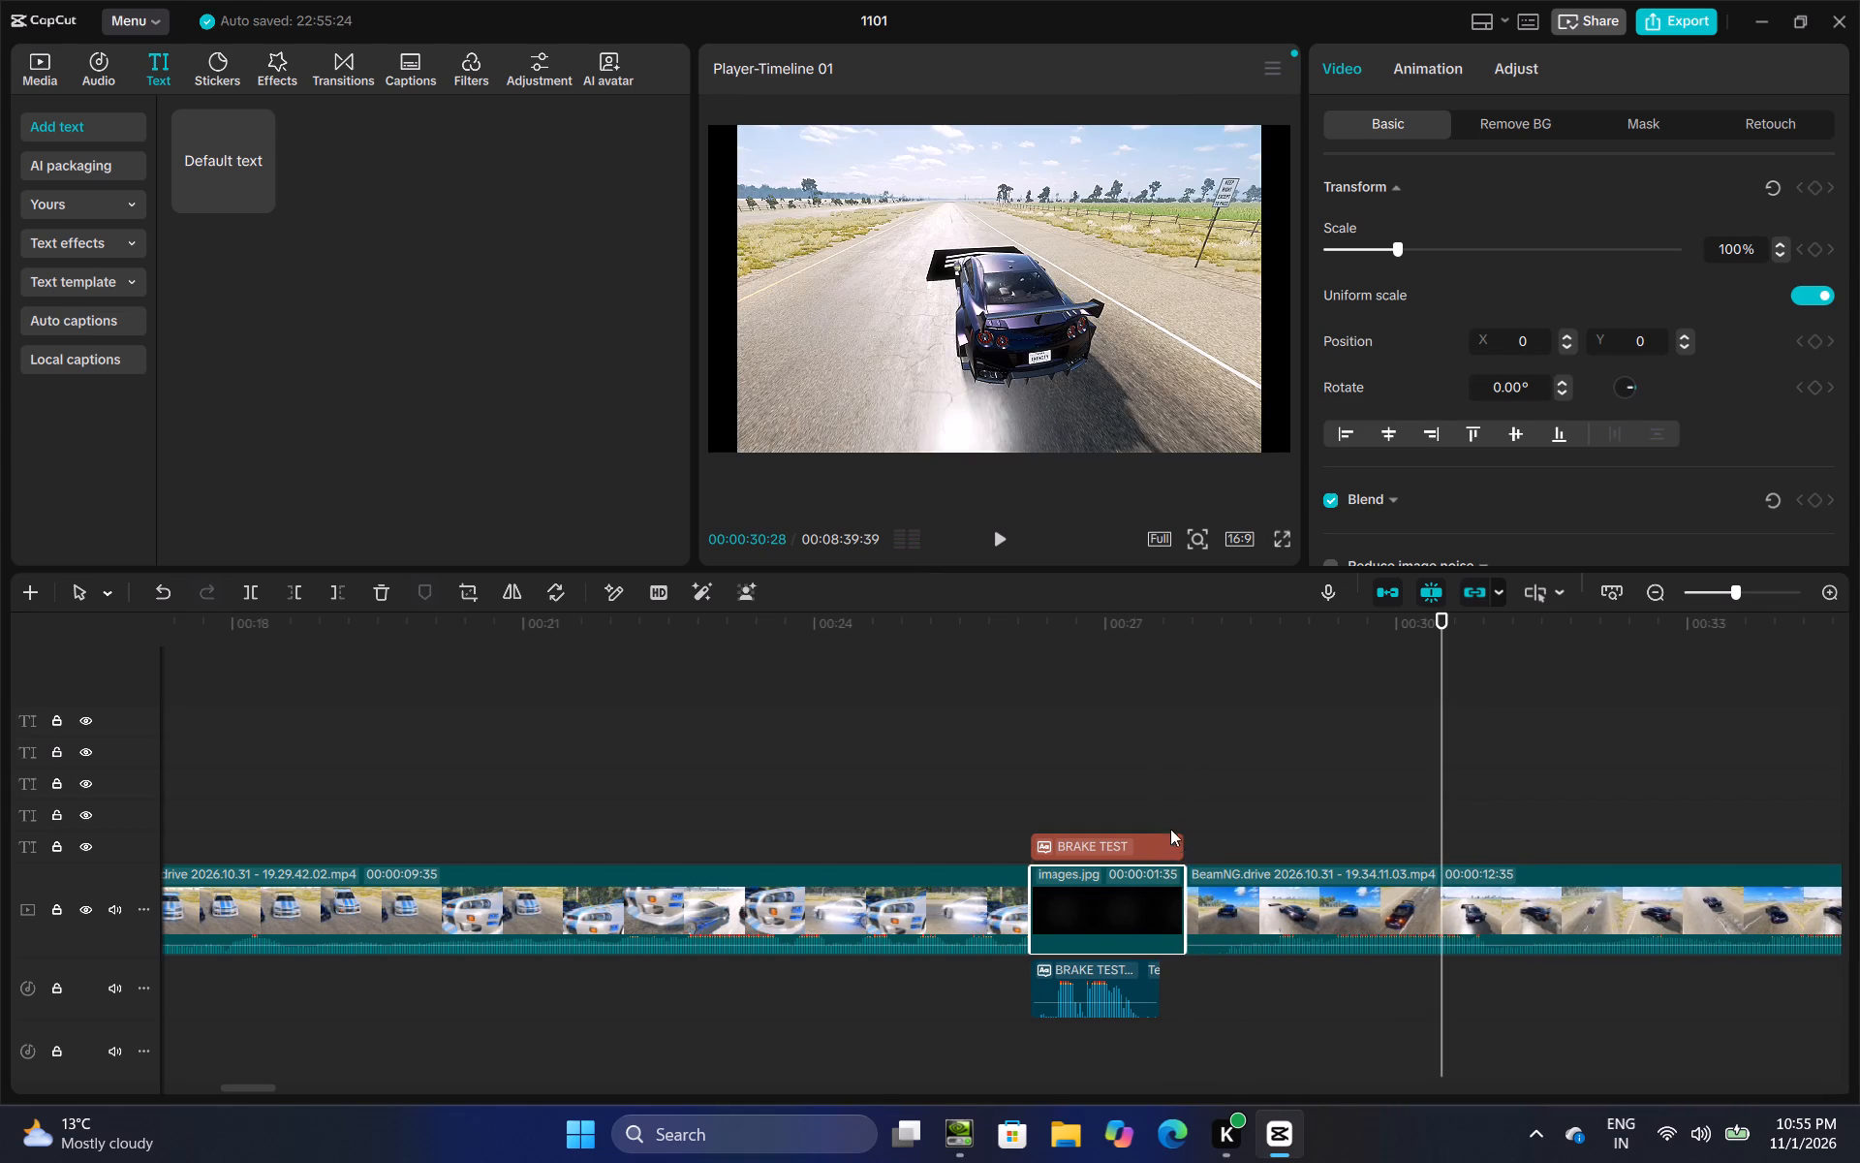
Play back the shortened BRAKE TEST card to check how its speech leads into the first braking clip.
left_click(1170, 809)
left_click_drag(1170, 809, 1107, 816)
left_click(998, 548)
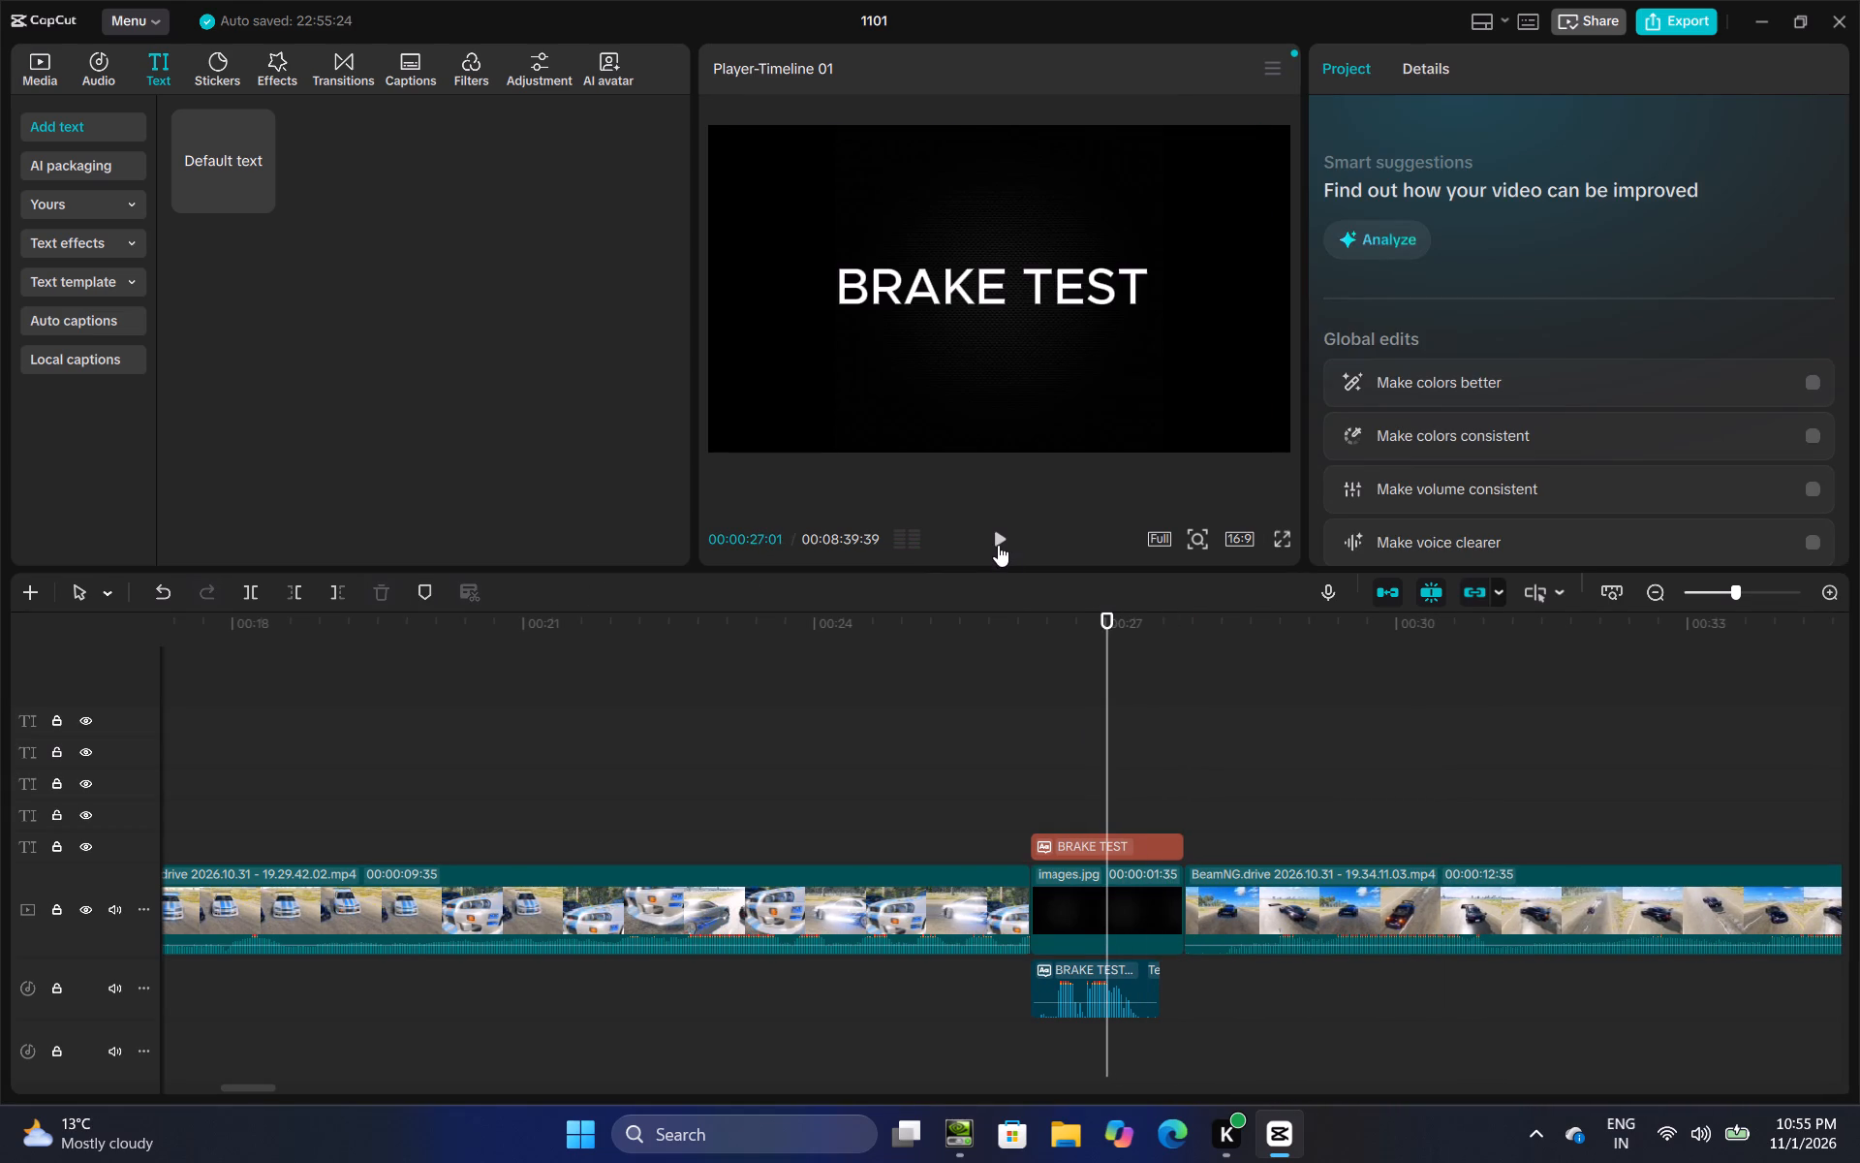
left_click(1131, 770)
left_click(1102, 768)
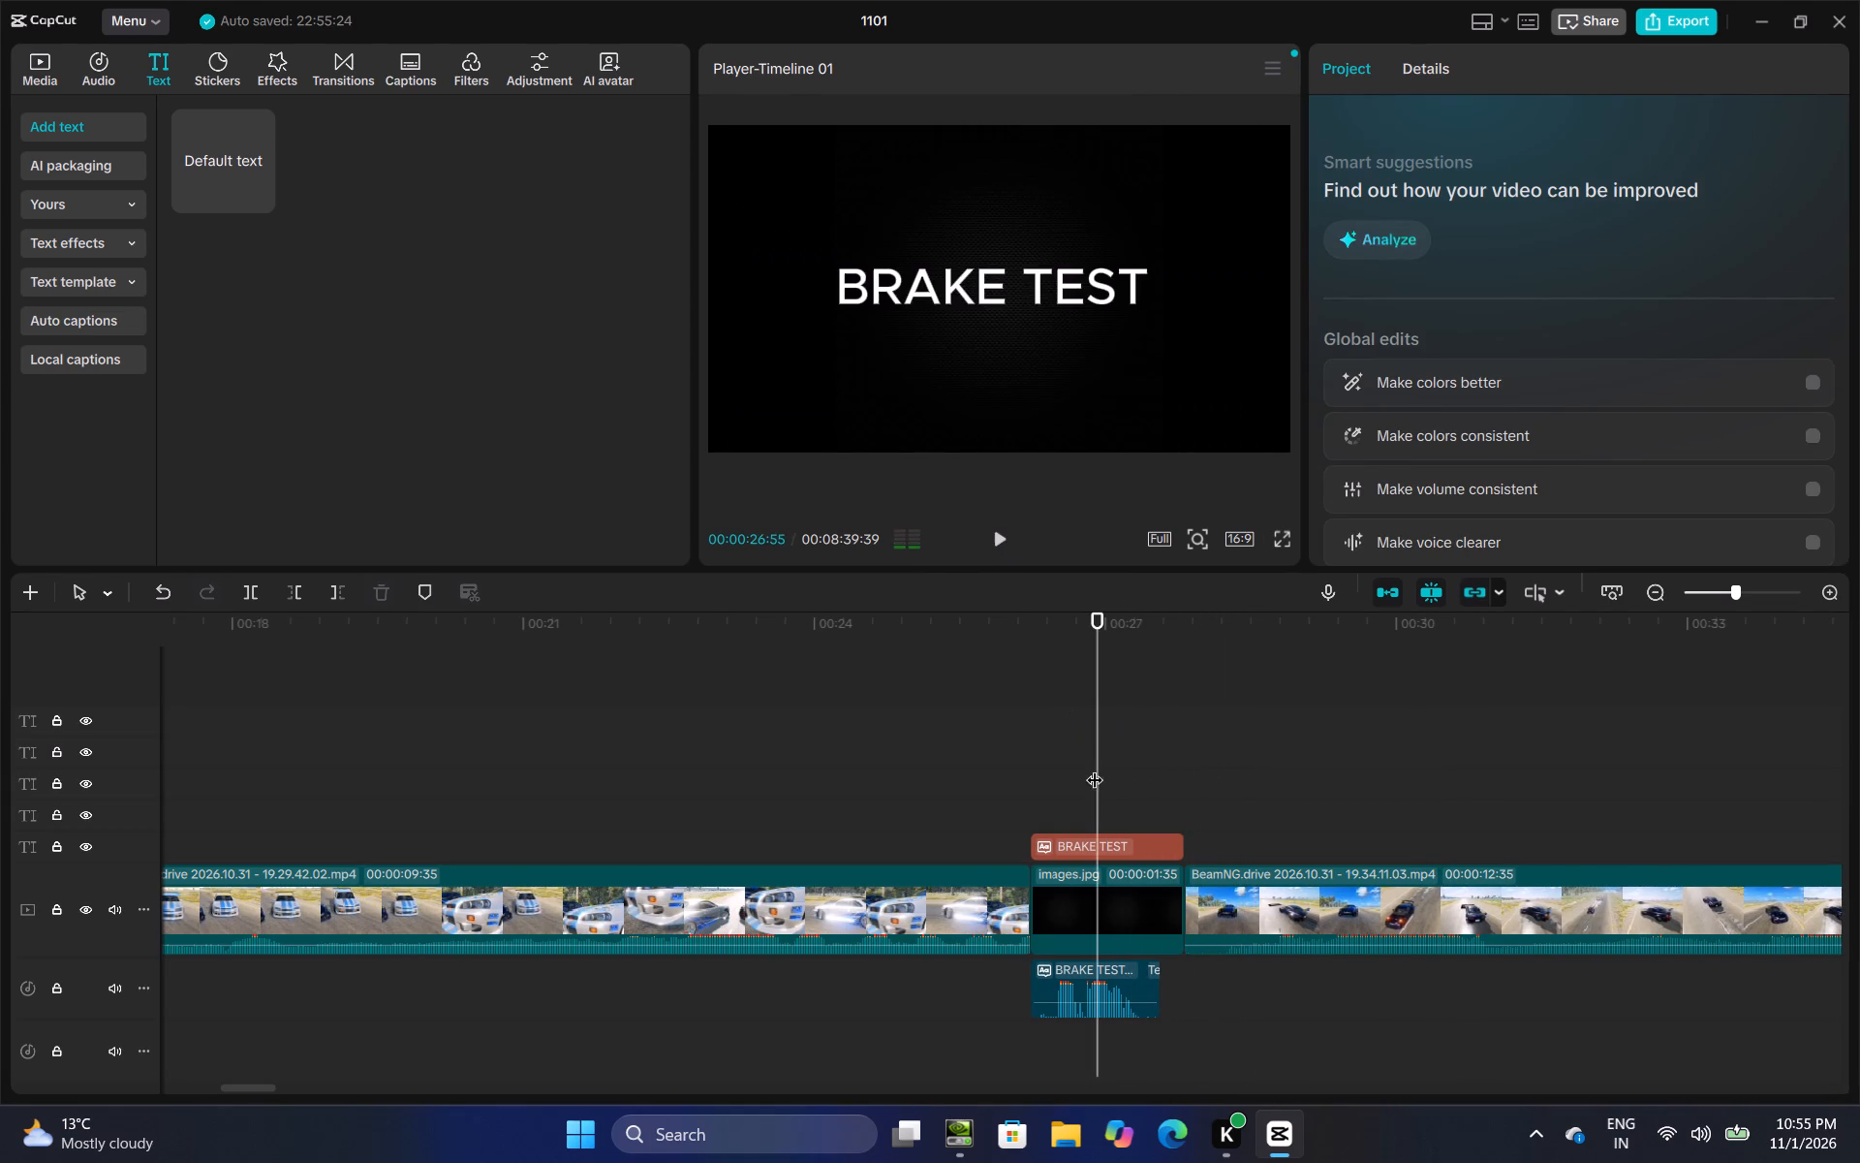
left_click(1095, 768)
left_click(1010, 552)
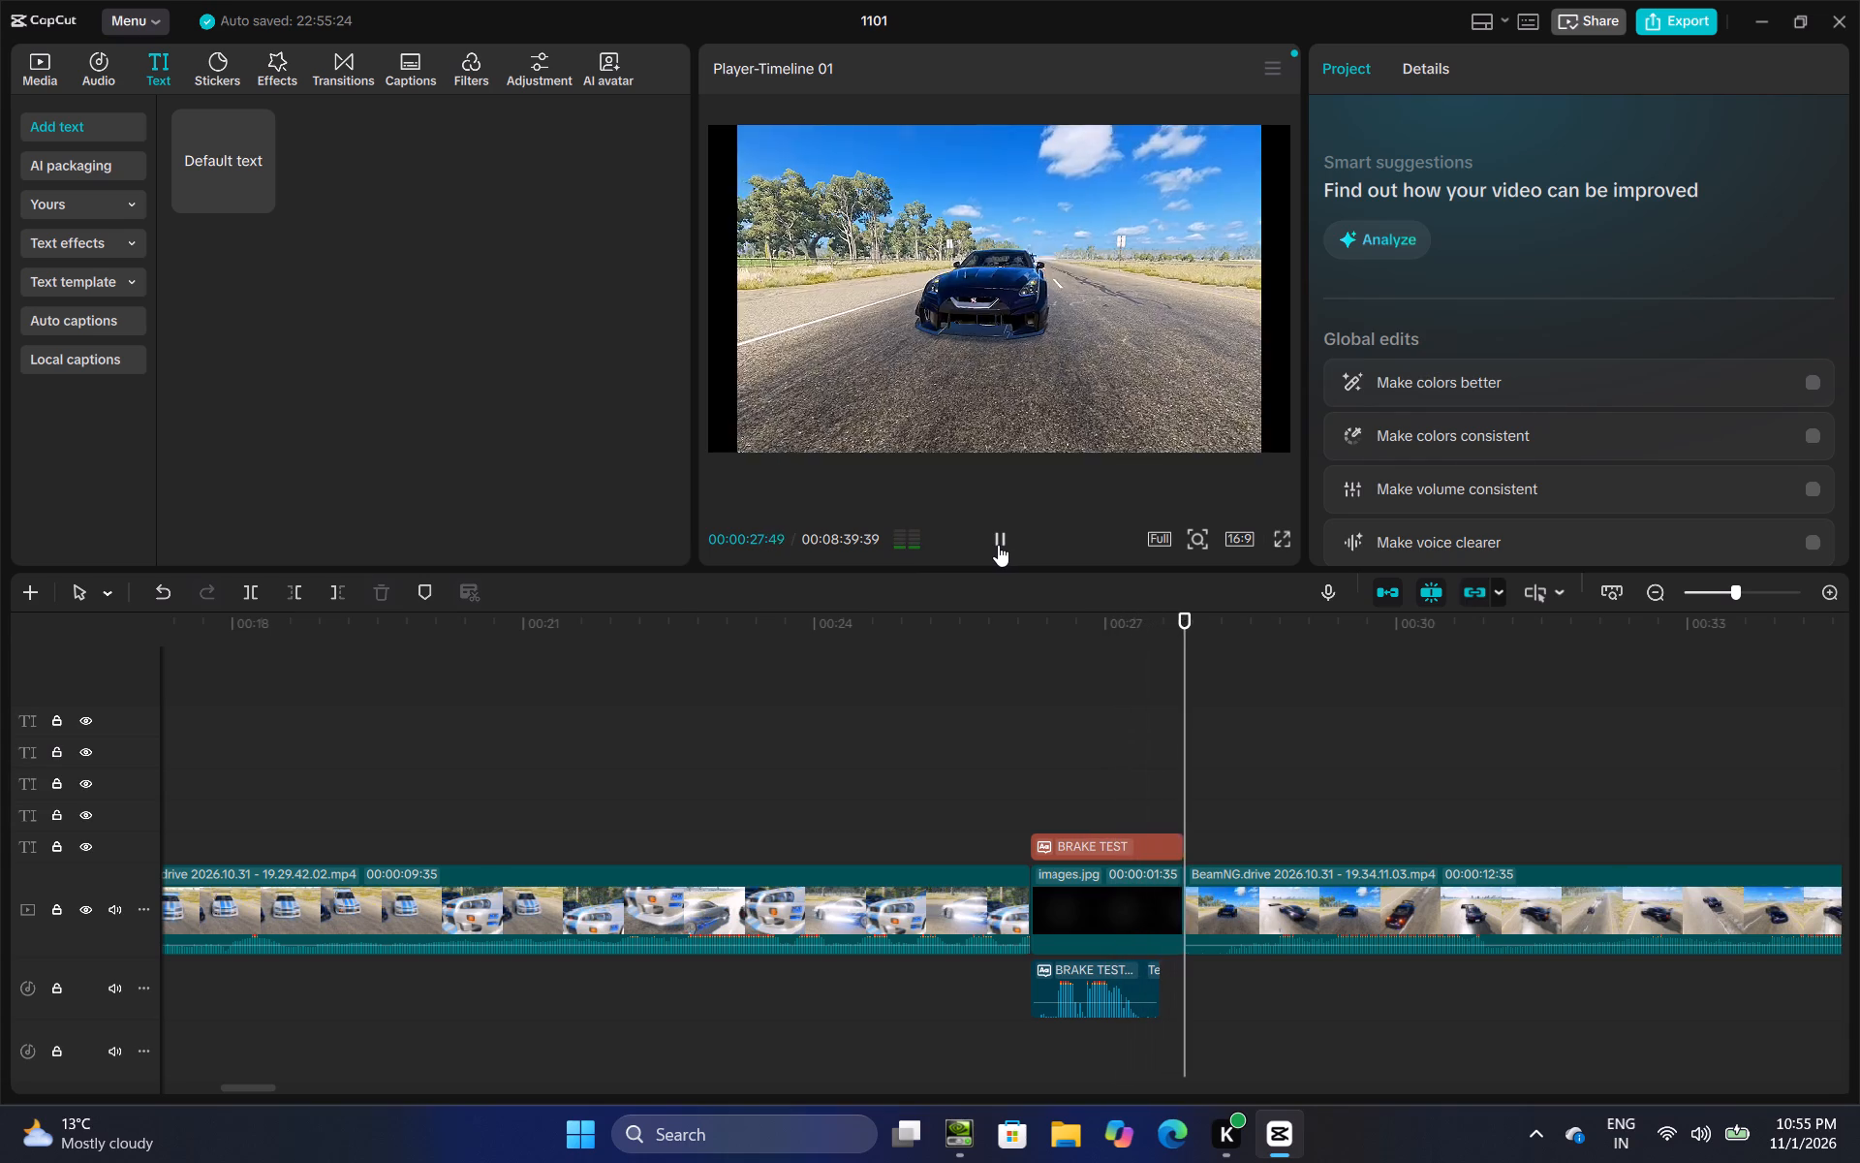
left_click(1300, 726)
Delete the generated speech clips for the 1 and 0 scores on the score screen around 01:00.
left_click_drag(1300, 729, 1859, 745)
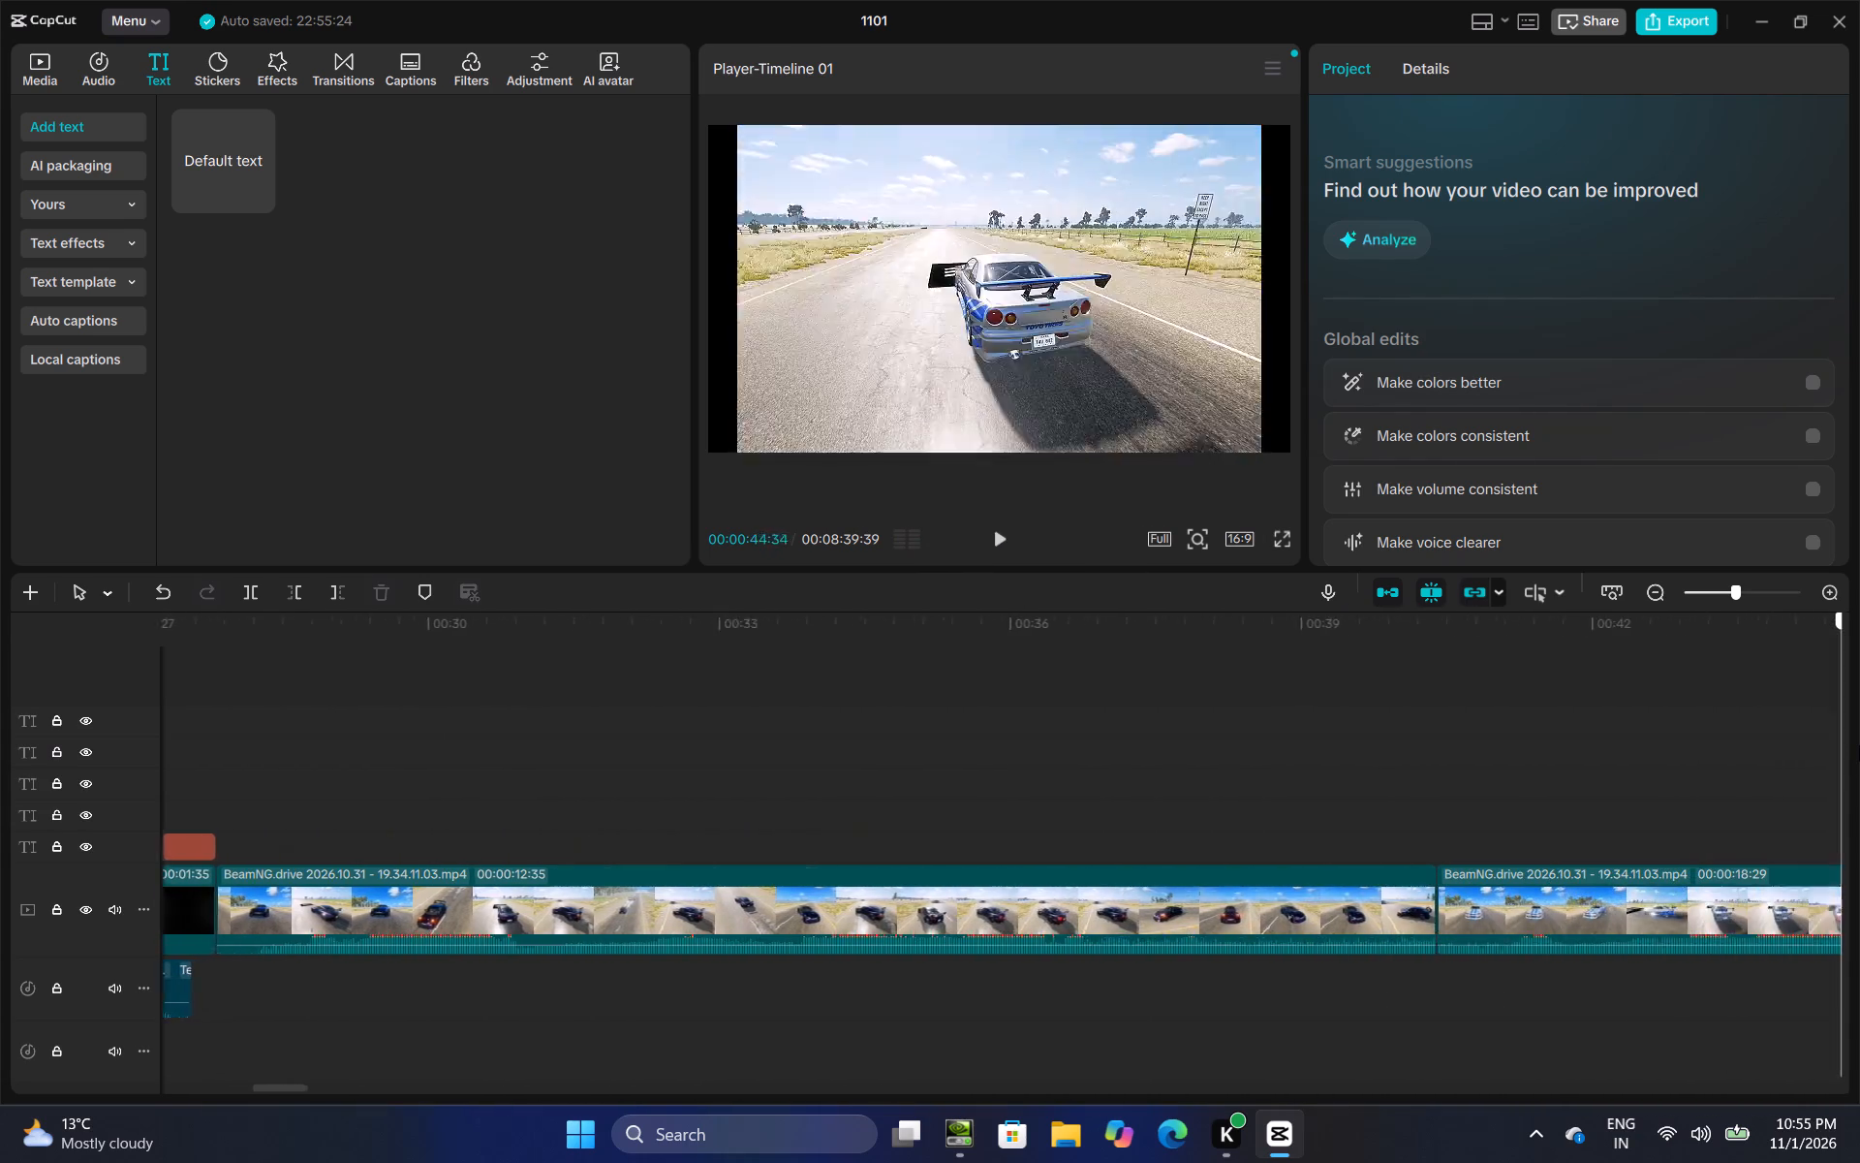
left_click_drag(1859, 745, 1123, 792)
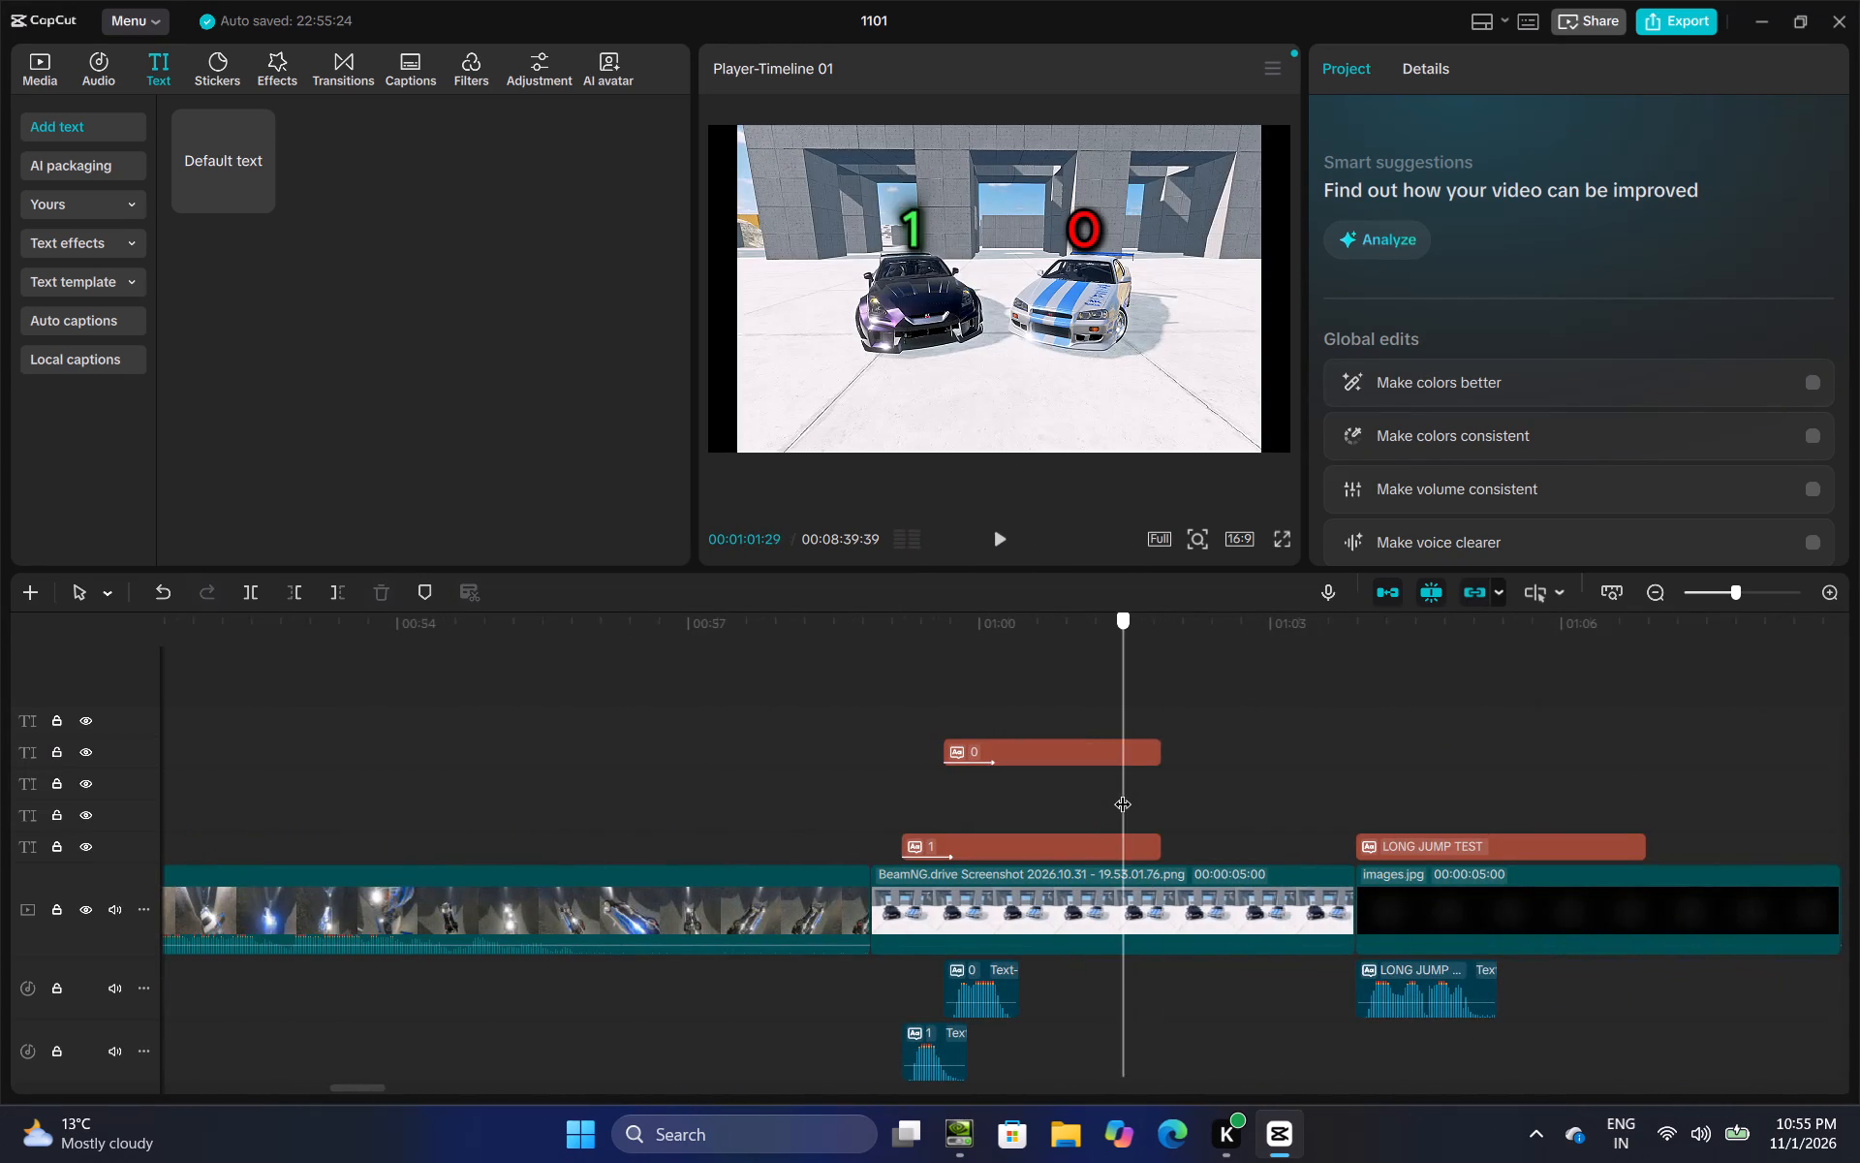
left_click_drag(1123, 792, 1040, 811)
scroll(1040, 811, "down", 5)
left_click_drag(1115, 850, 977, 889)
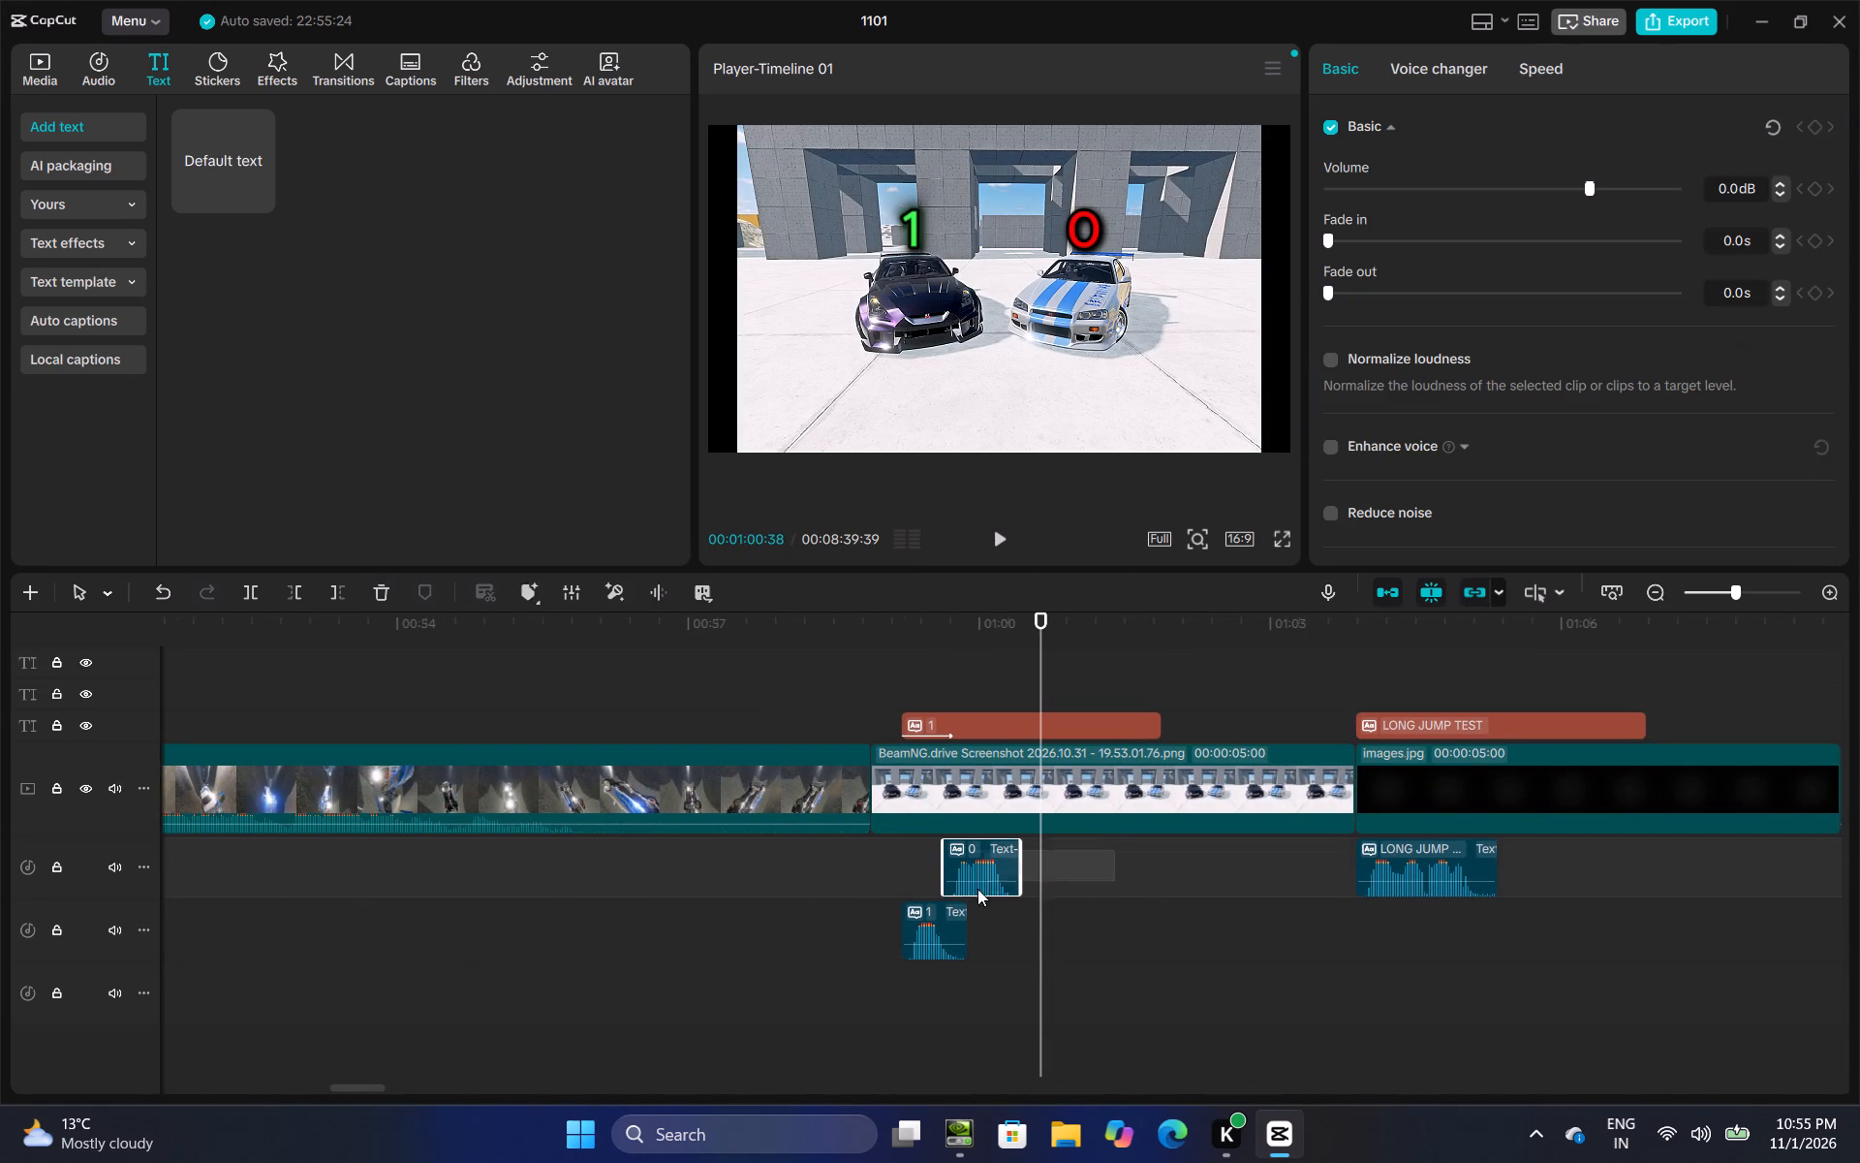
left_click_drag(977, 889, 948, 925)
right_click(977, 874)
left_click(1050, 648)
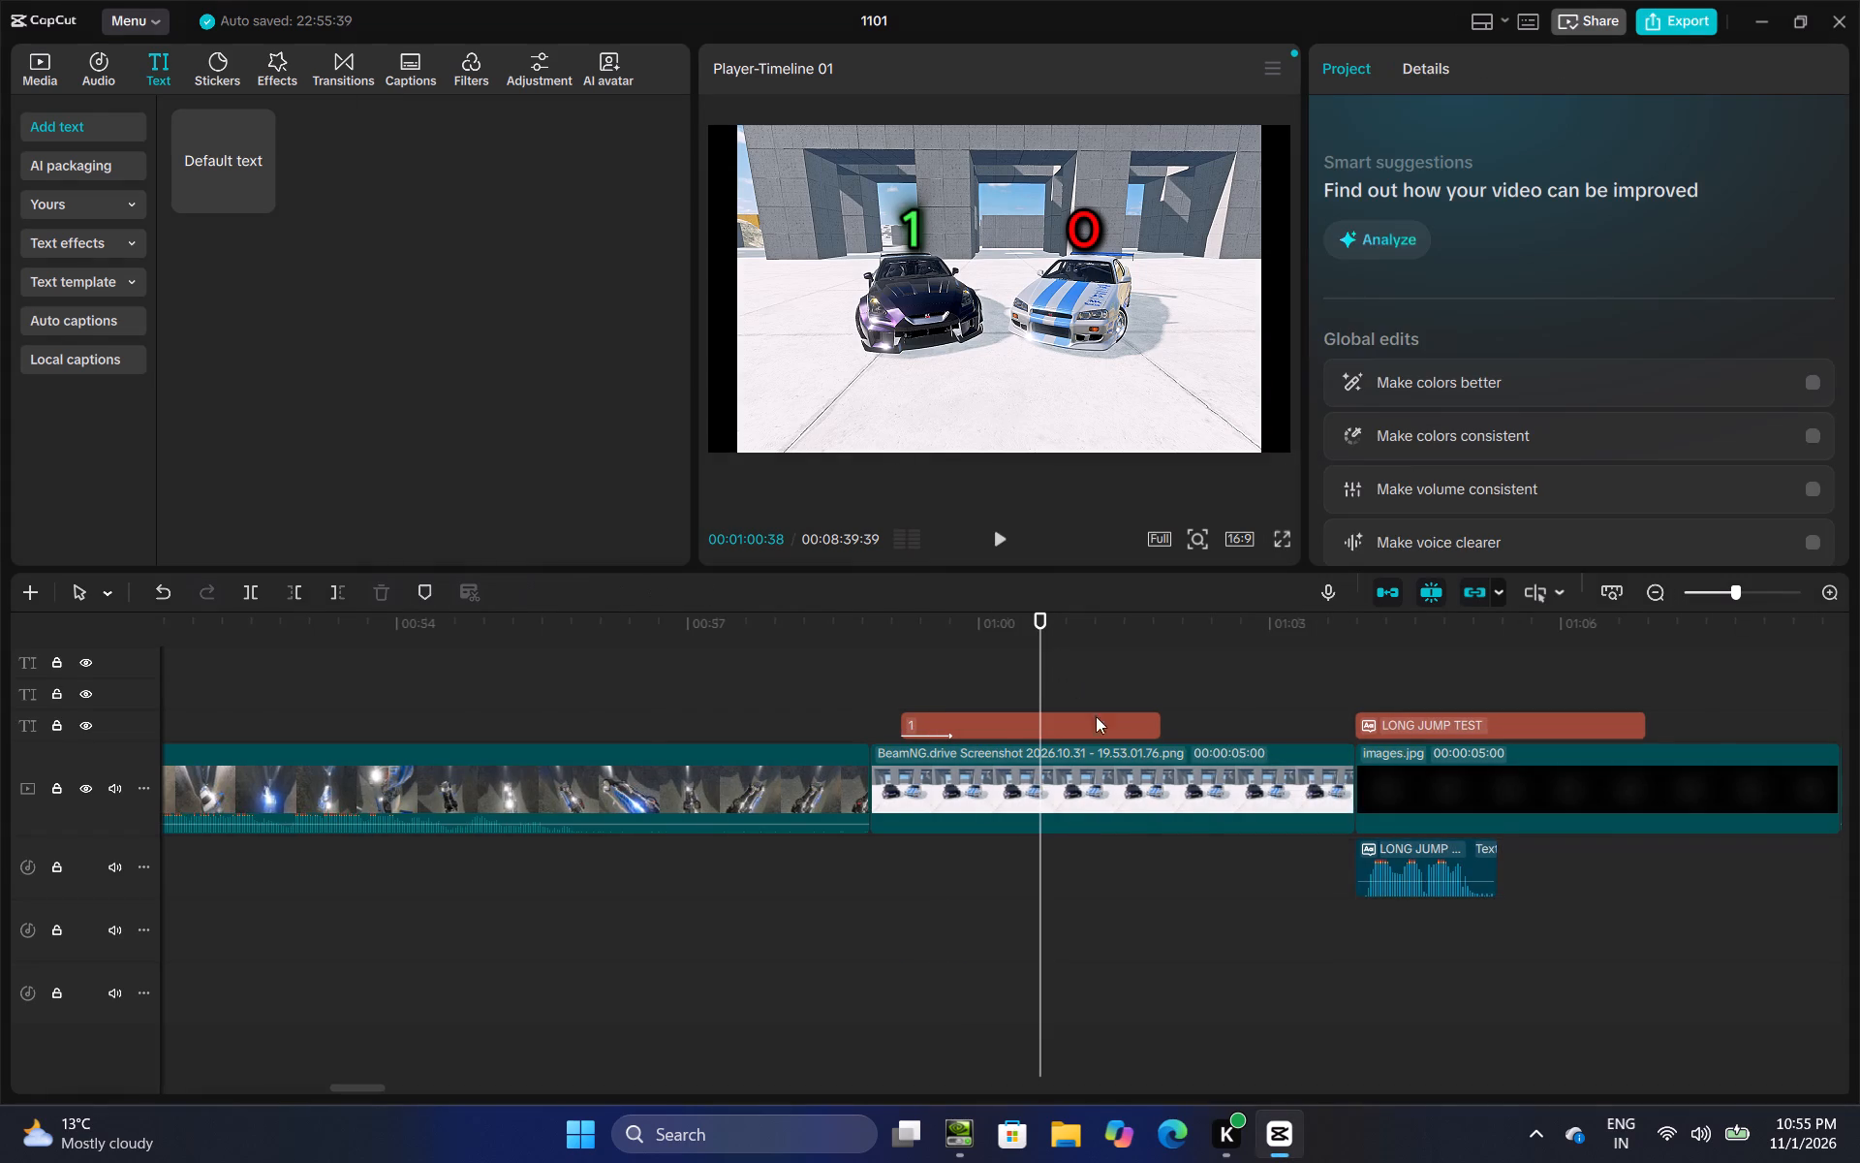
Shorten the LONG JUMP TEST card's black background to 00:00:01:43, ending just after its speech clip.
scroll(1212, 717, "up", 3)
left_click(1372, 760)
left_click_drag(1372, 760, 1677, 784)
left_click(1649, 864)
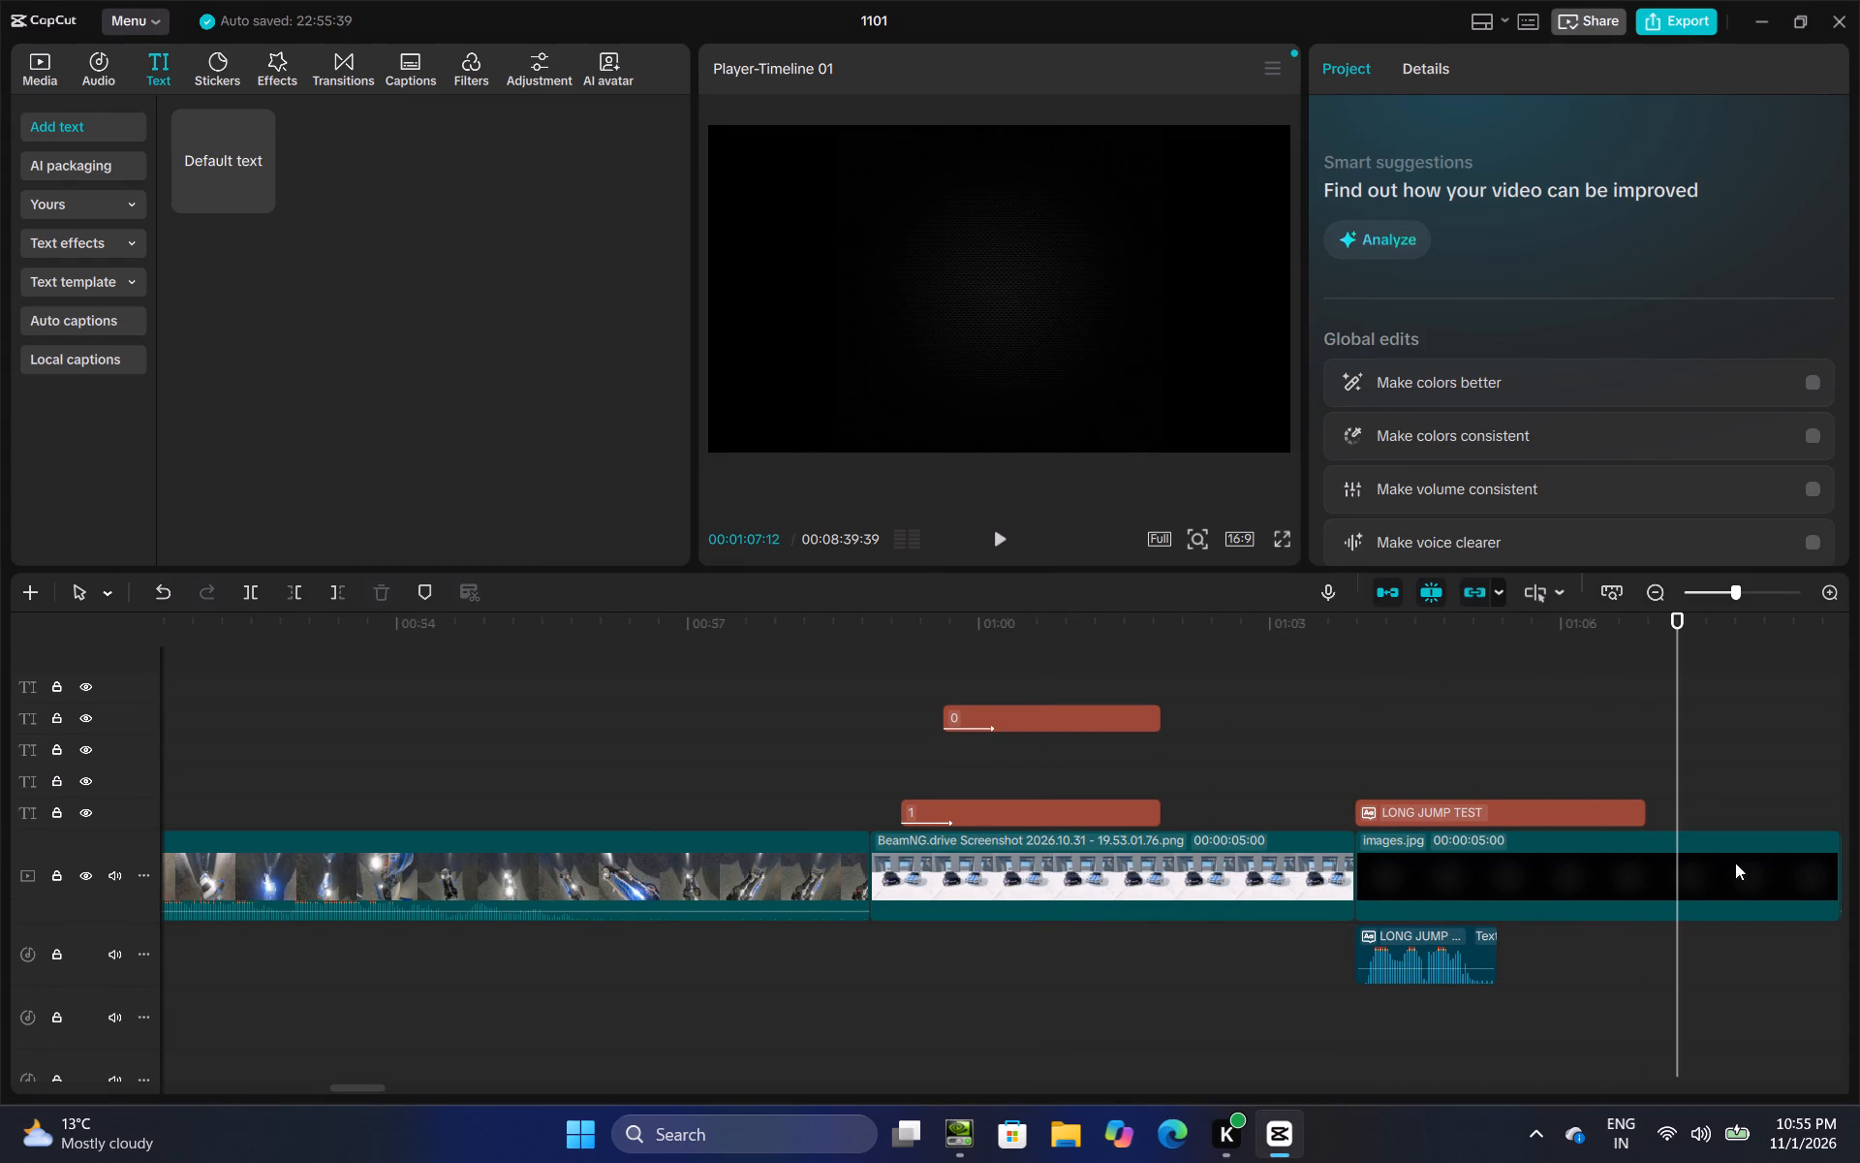
left_click_drag(1772, 804, 1856, 804)
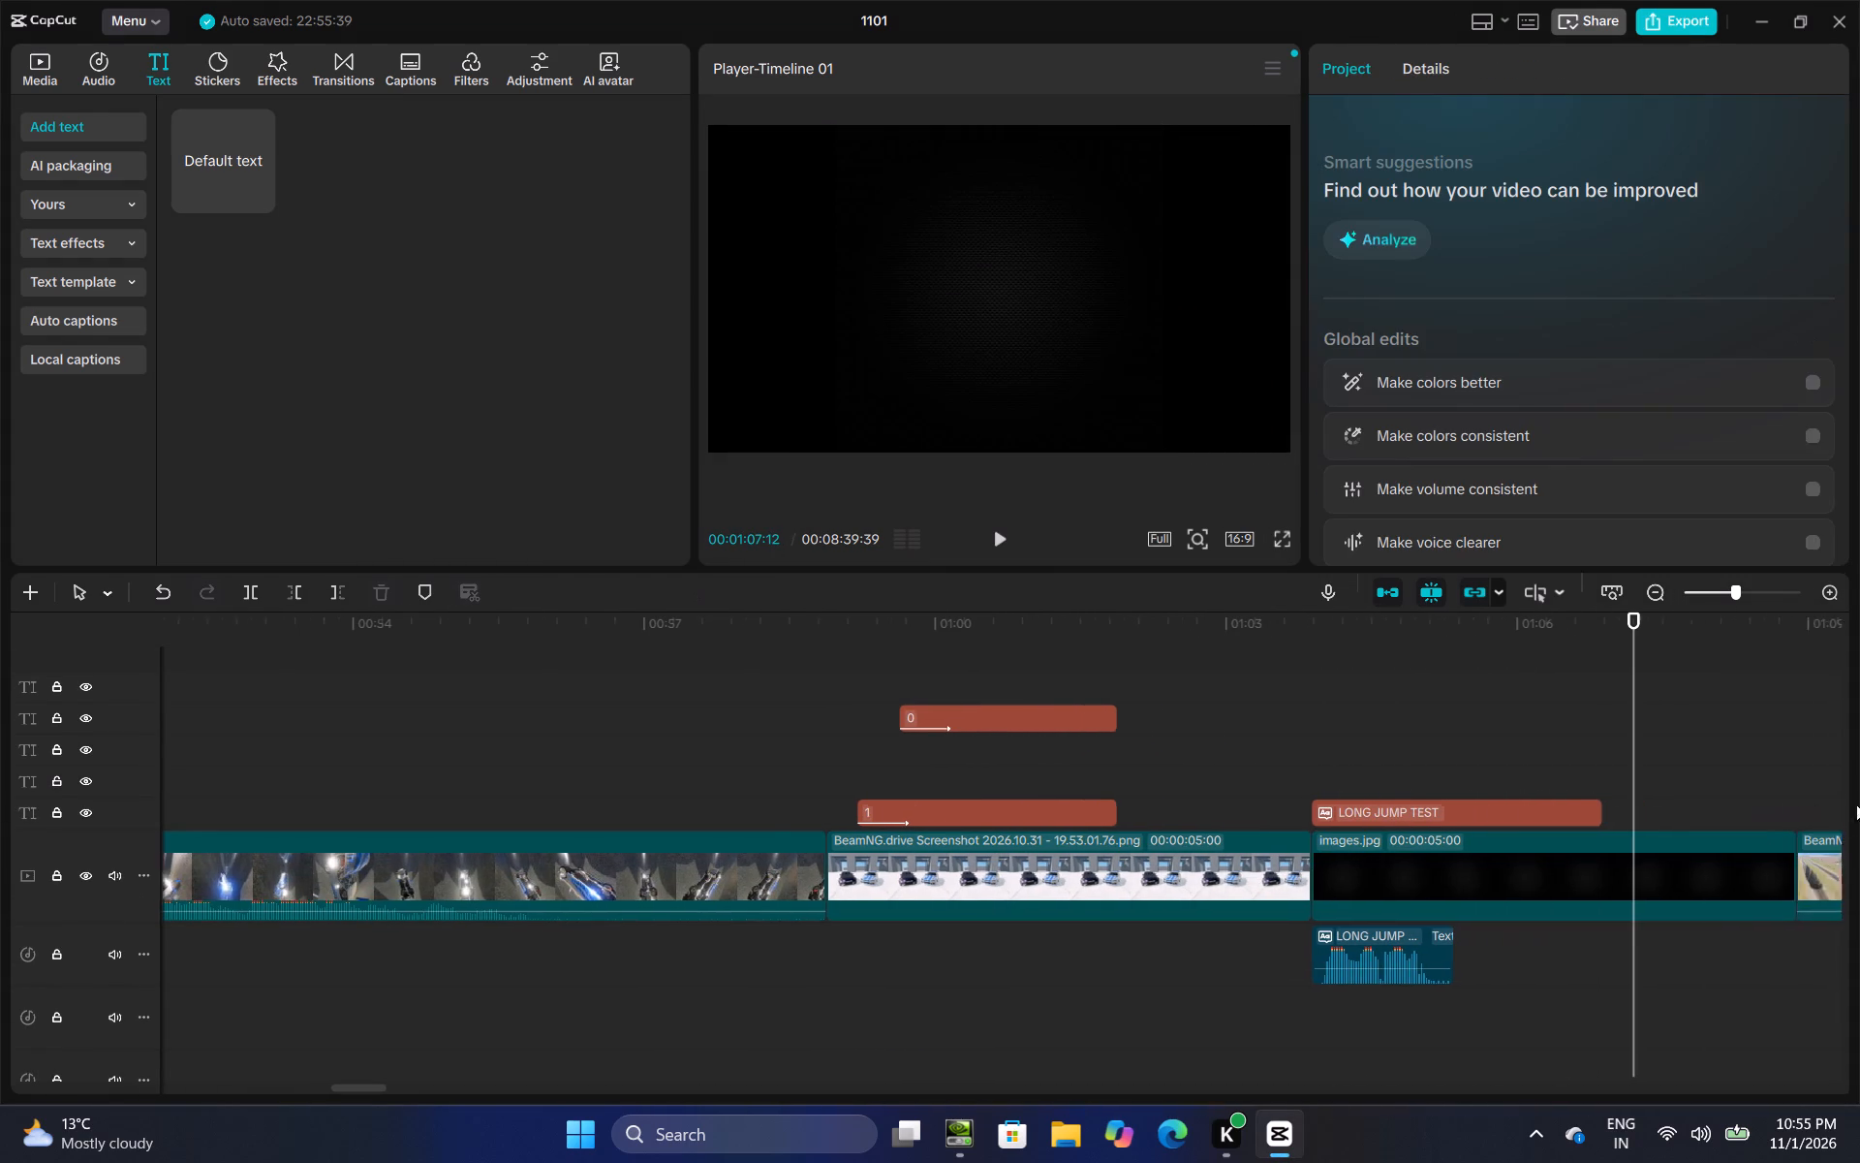
left_click_drag(1856, 804, 1859, 800)
left_click(1589, 860)
left_click_drag(1641, 858, 1300, 952)
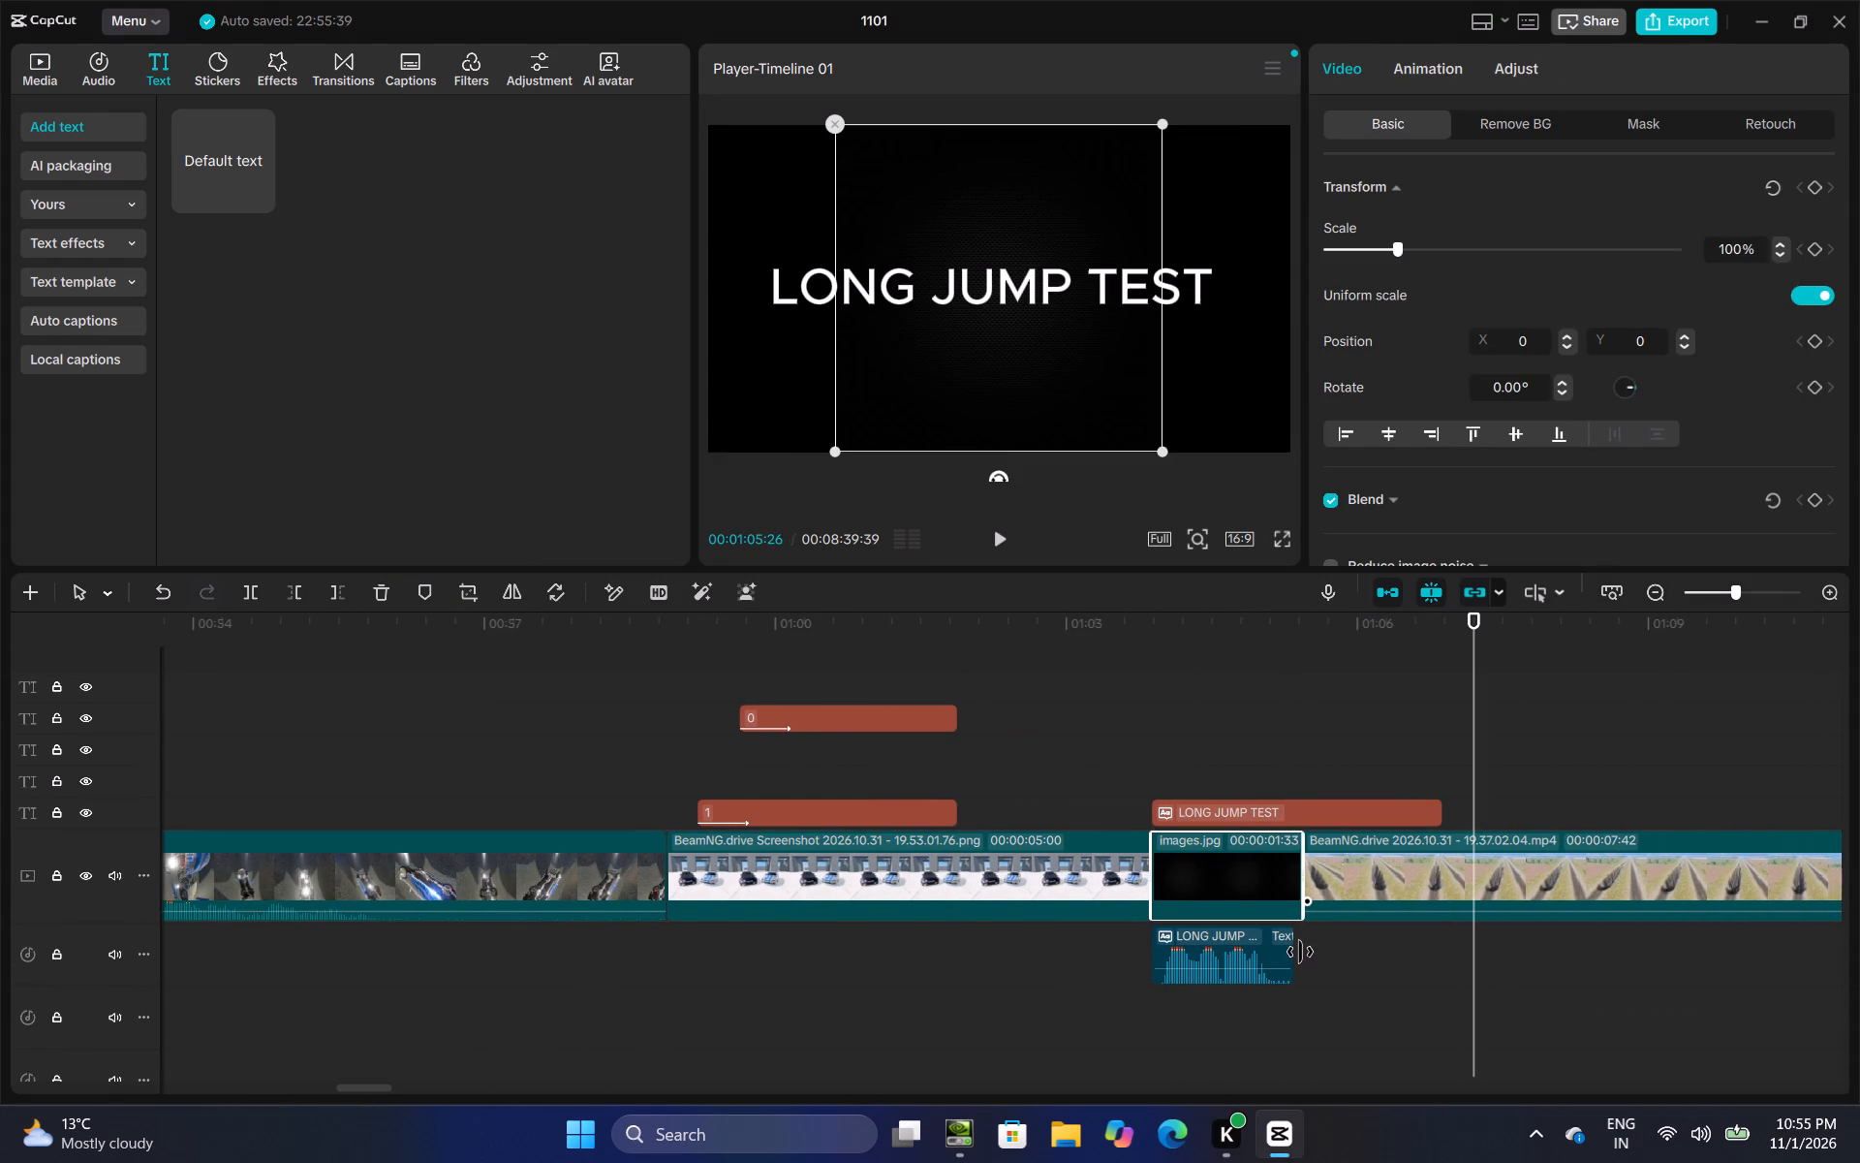
left_click_drag(1300, 952, 1317, 952)
Play back the shortened LONG JUMP TEST card through to the start of the first jump clip.
left_click(1225, 756)
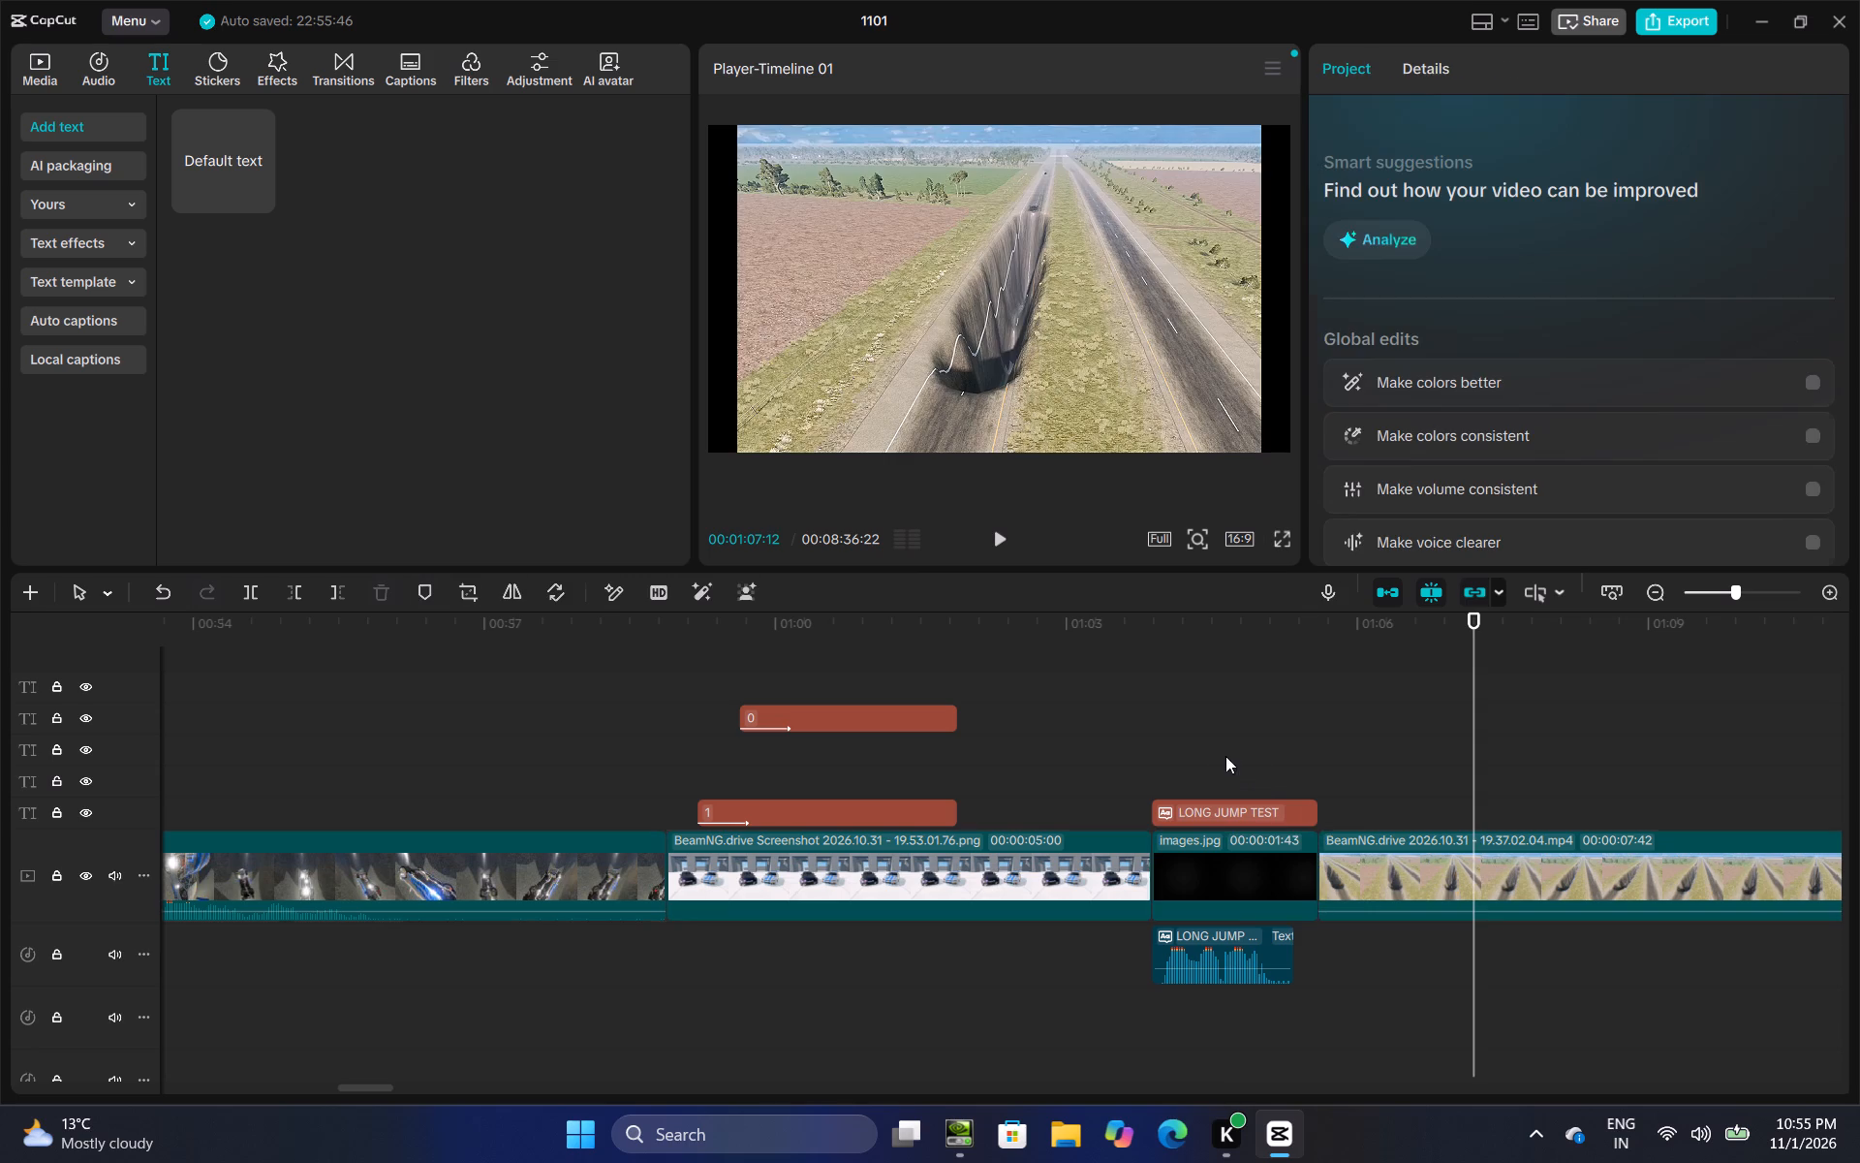
left_click(1003, 540)
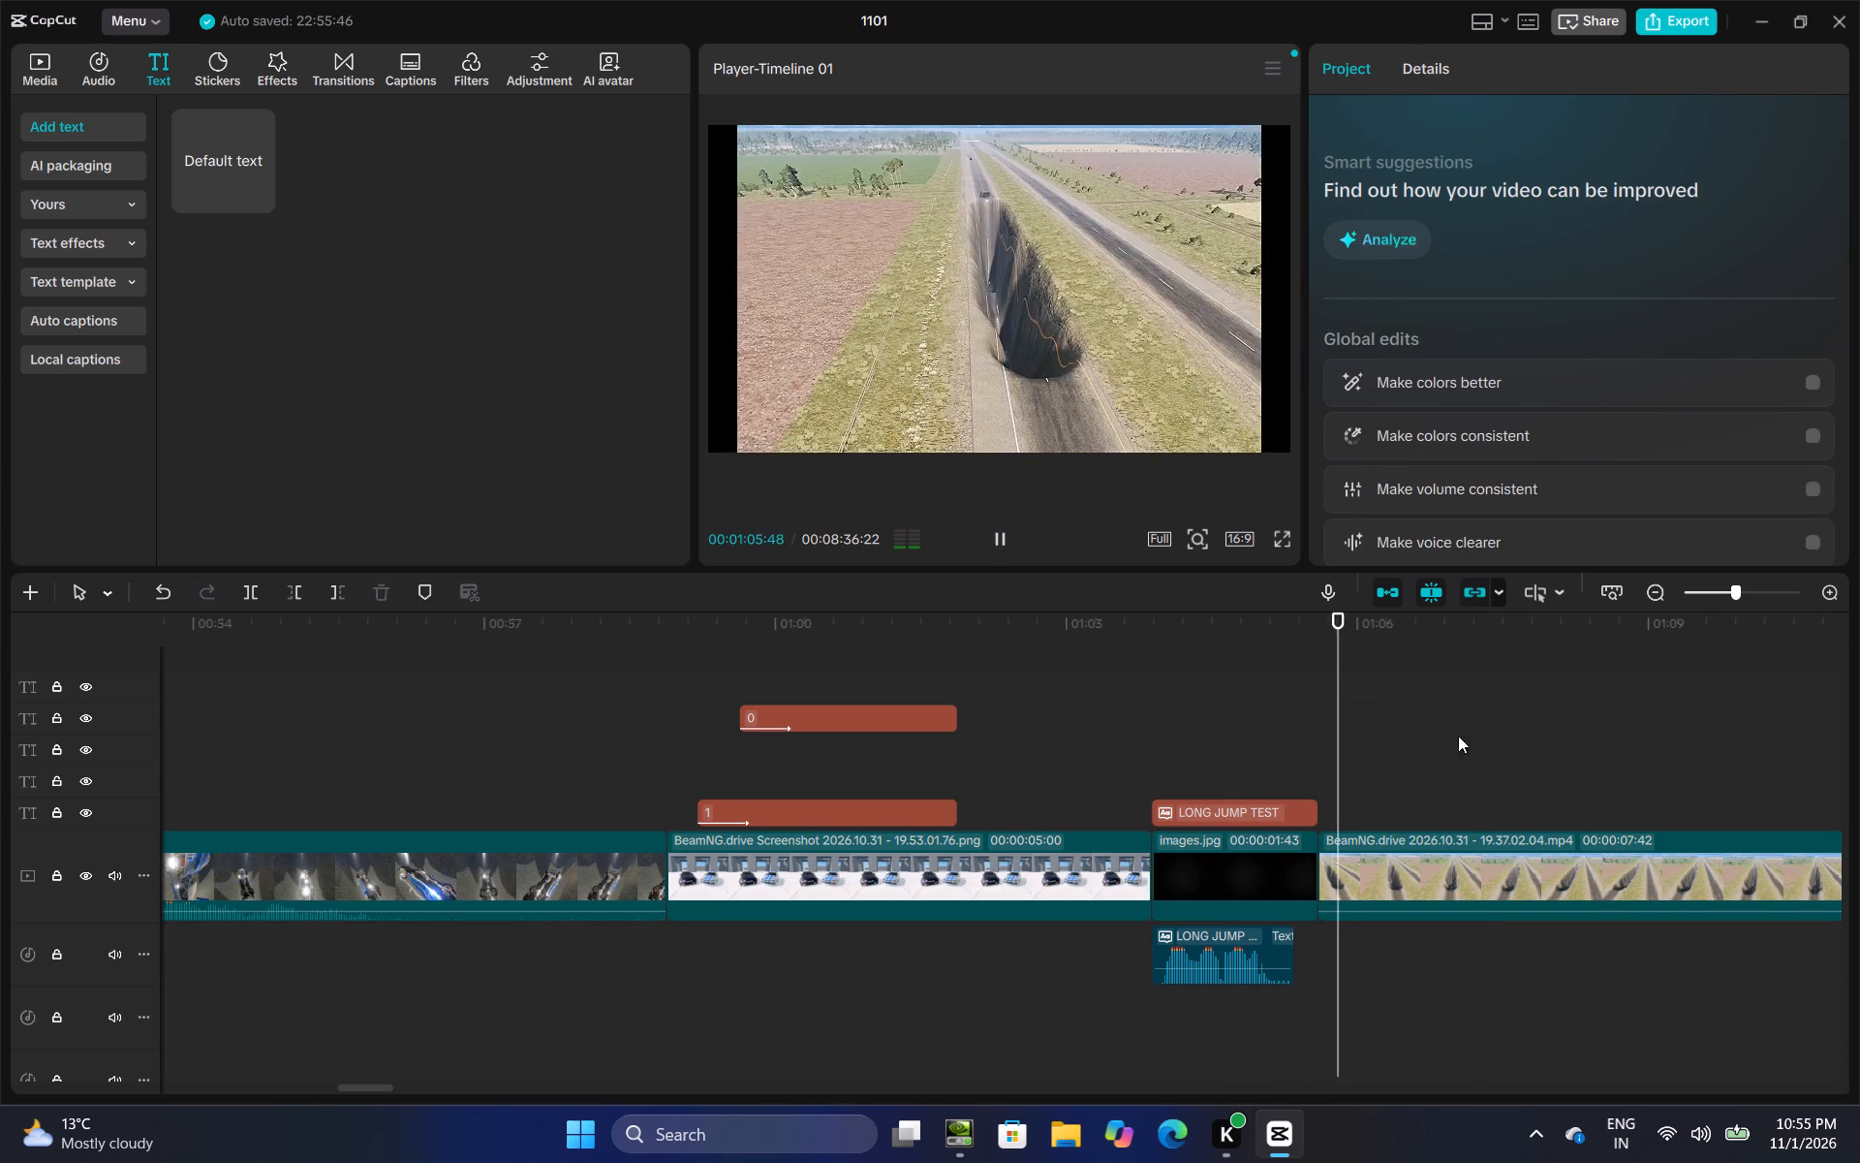
Delete the generated speech clips for the 1, 0 and 2 scores on the score screen around 02:08.
left_click(1443, 736)
left_click_drag(1447, 736, 1859, 688)
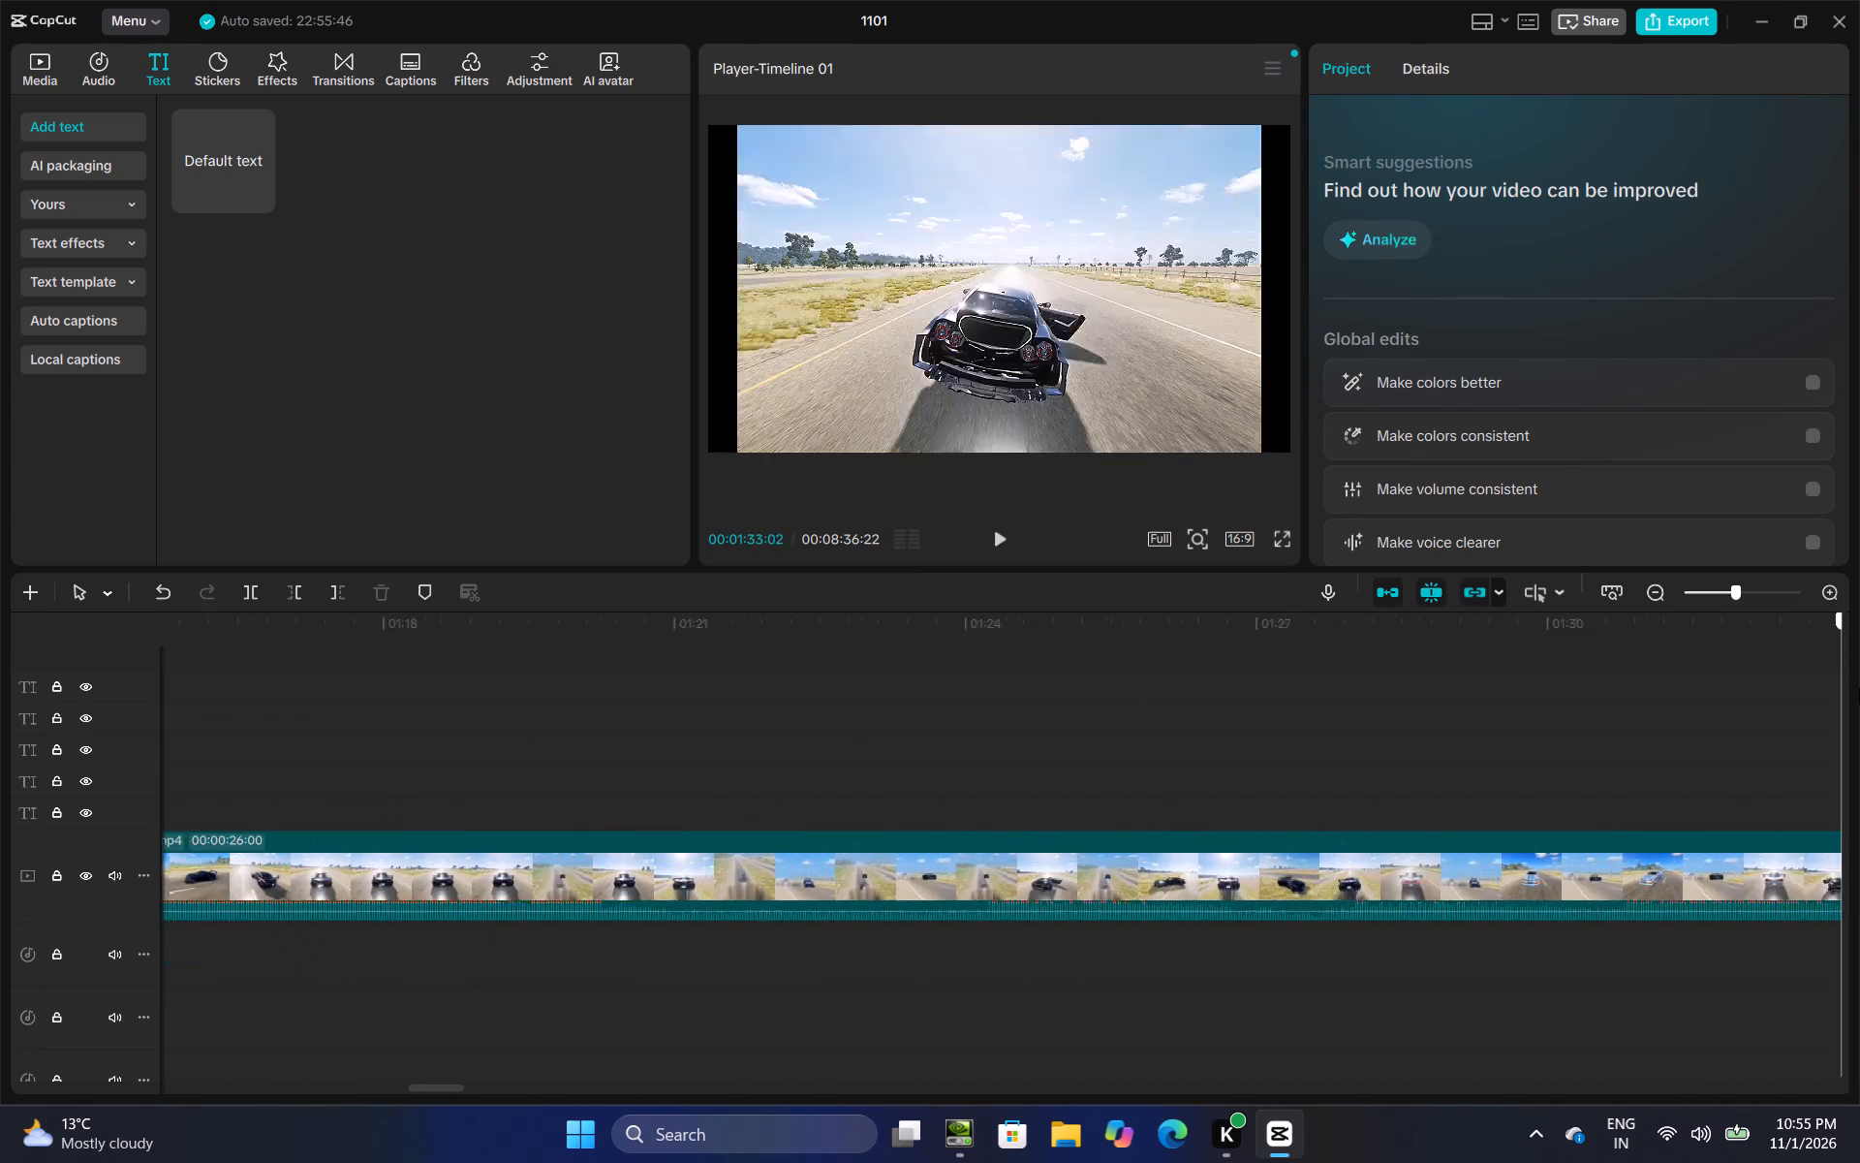
left_click_drag(1859, 688, 1859, 651)
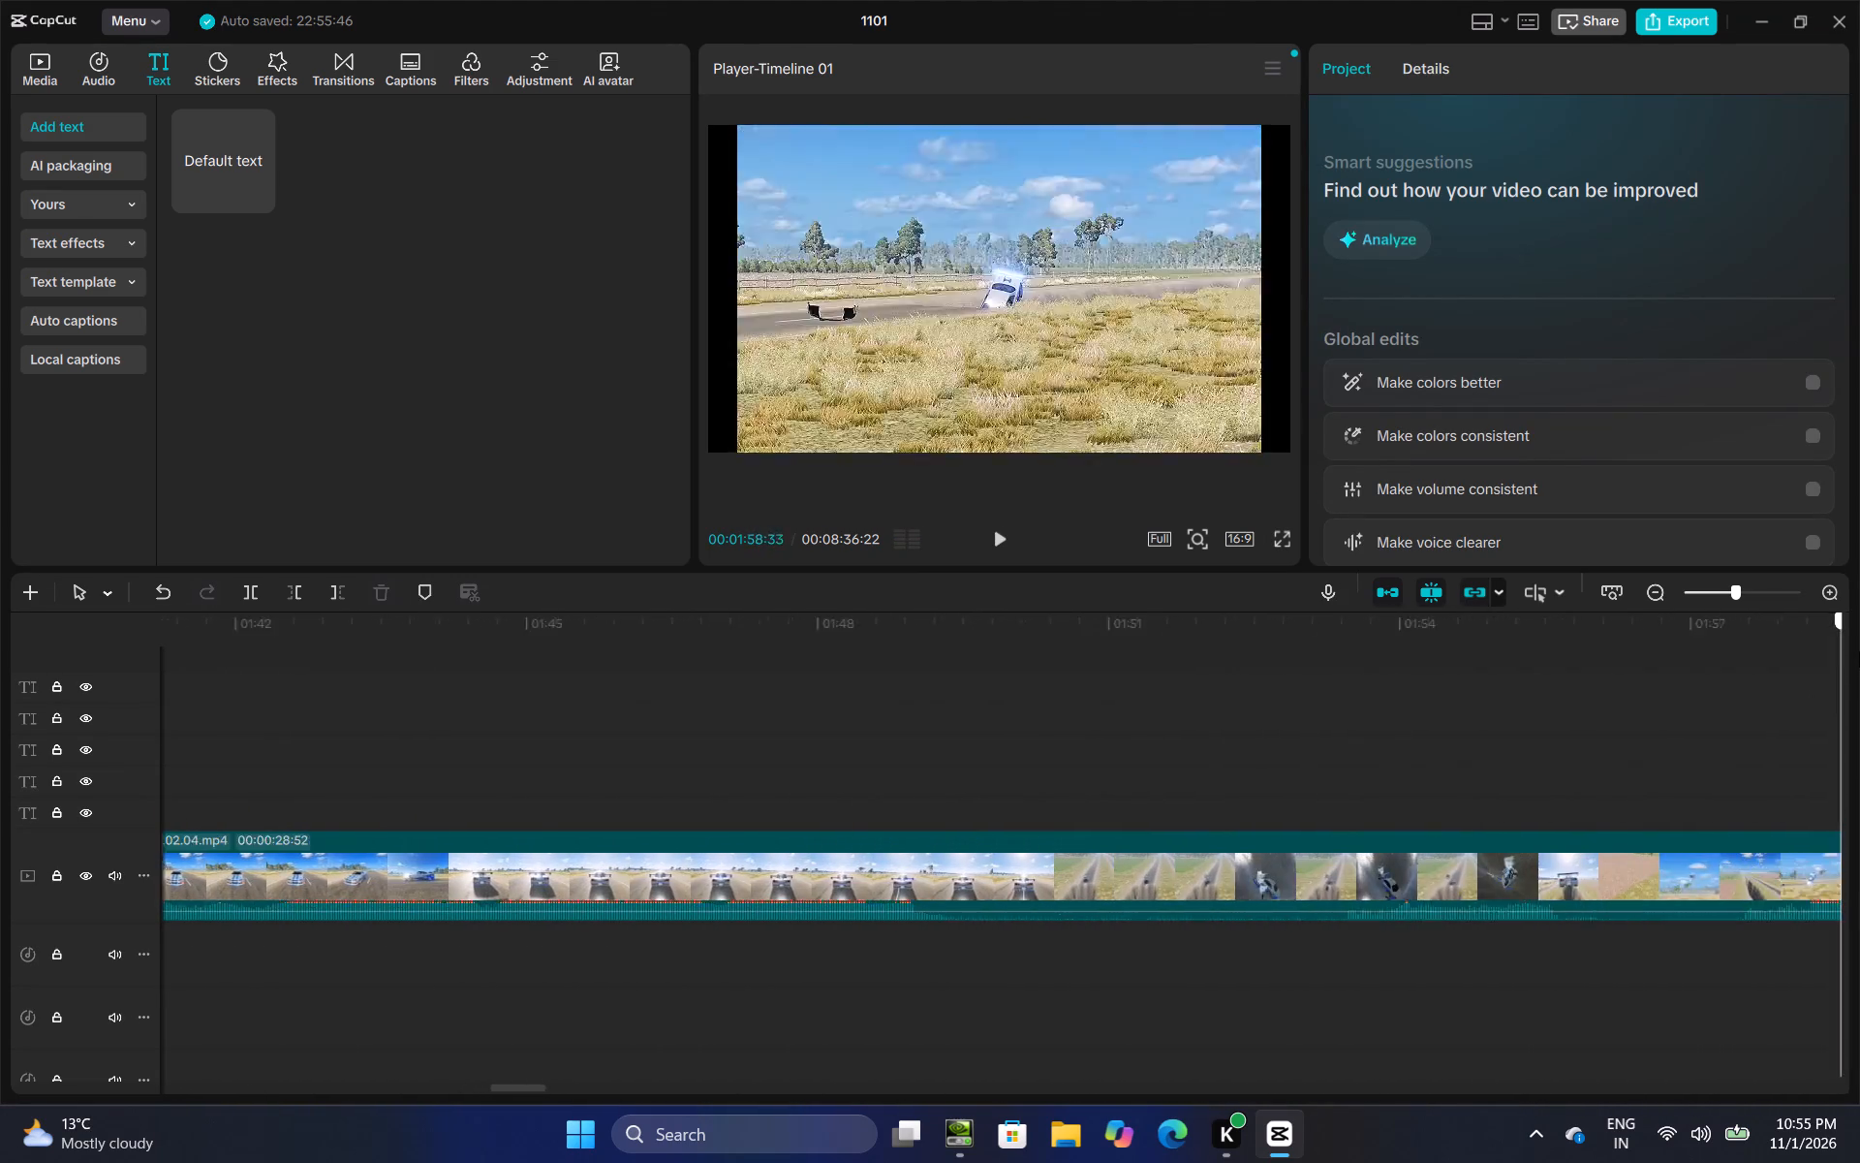
left_click_drag(1859, 651, 1855, 620)
scroll(1066, 942, "down", 3)
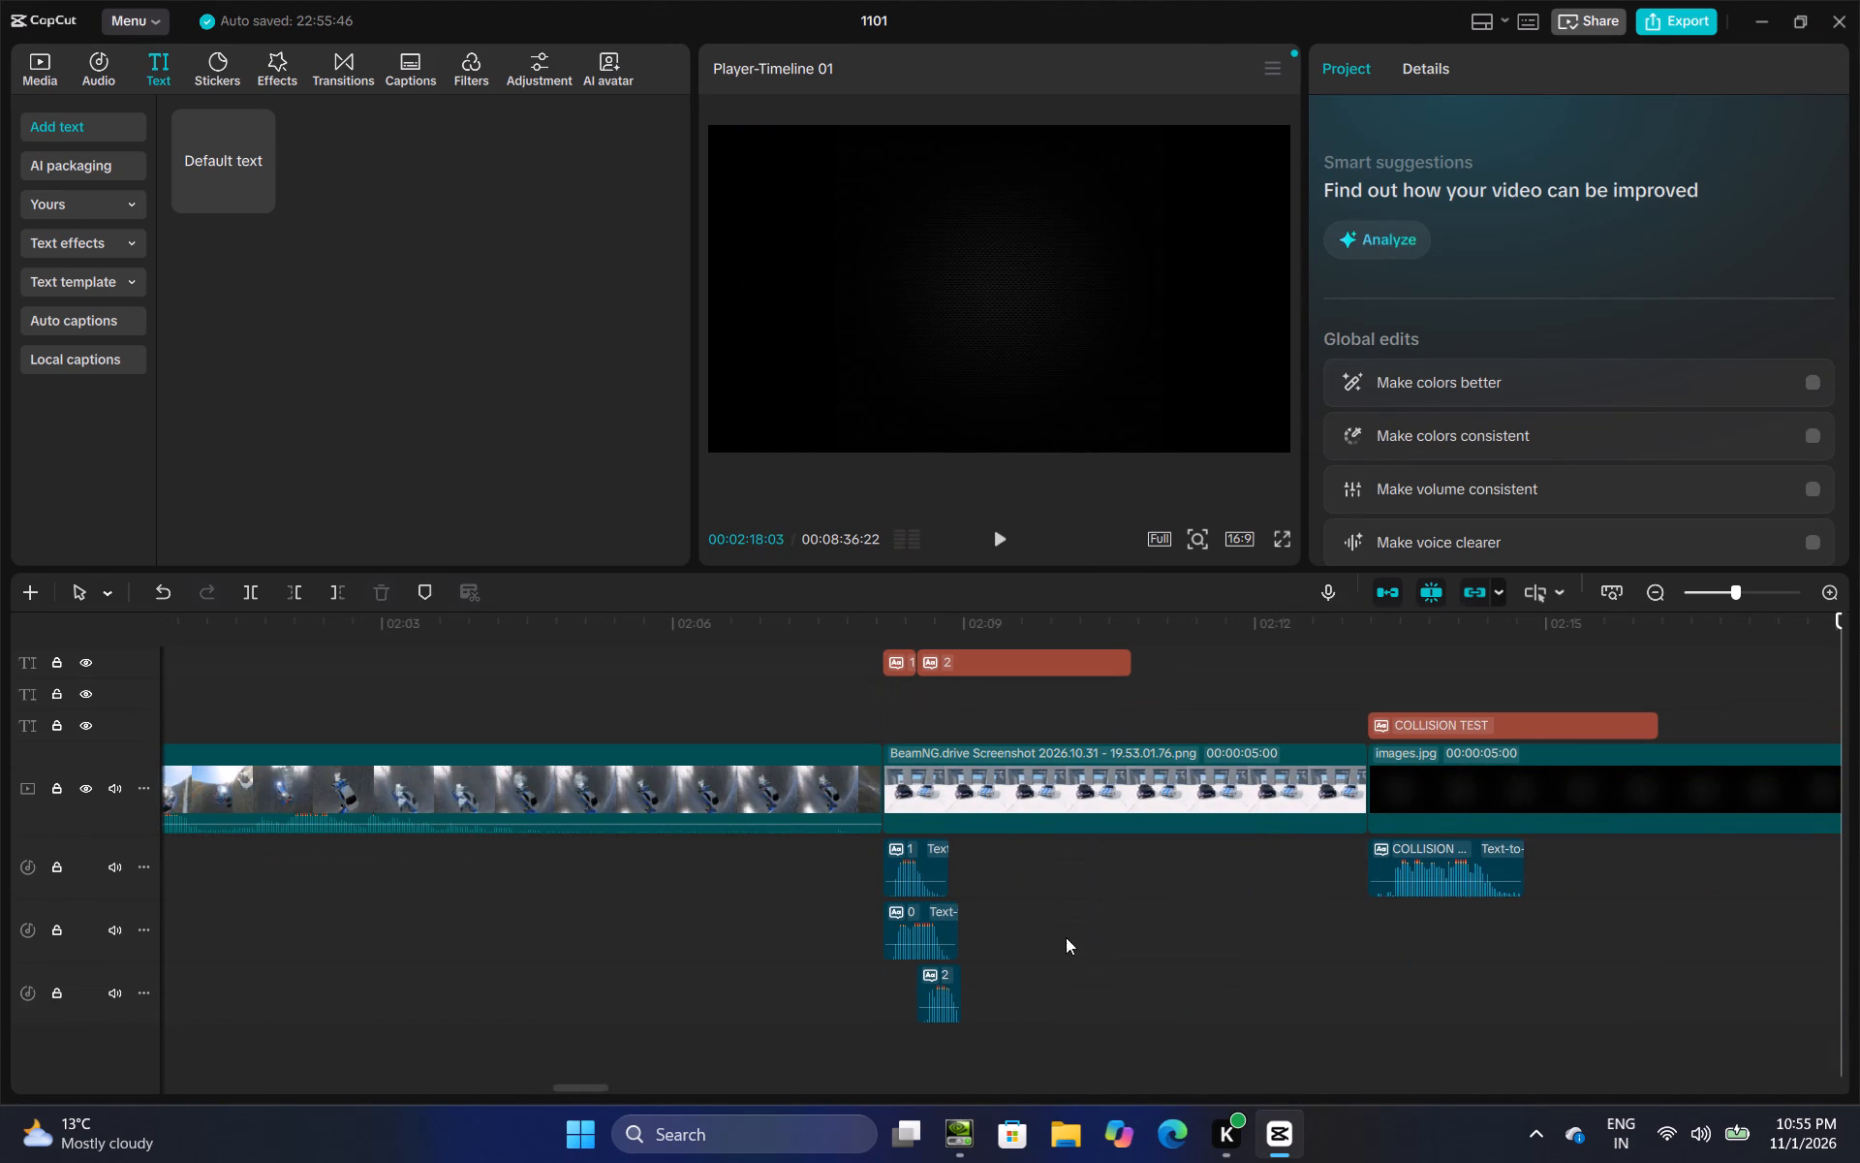
left_click_drag(1038, 884, 876, 1010)
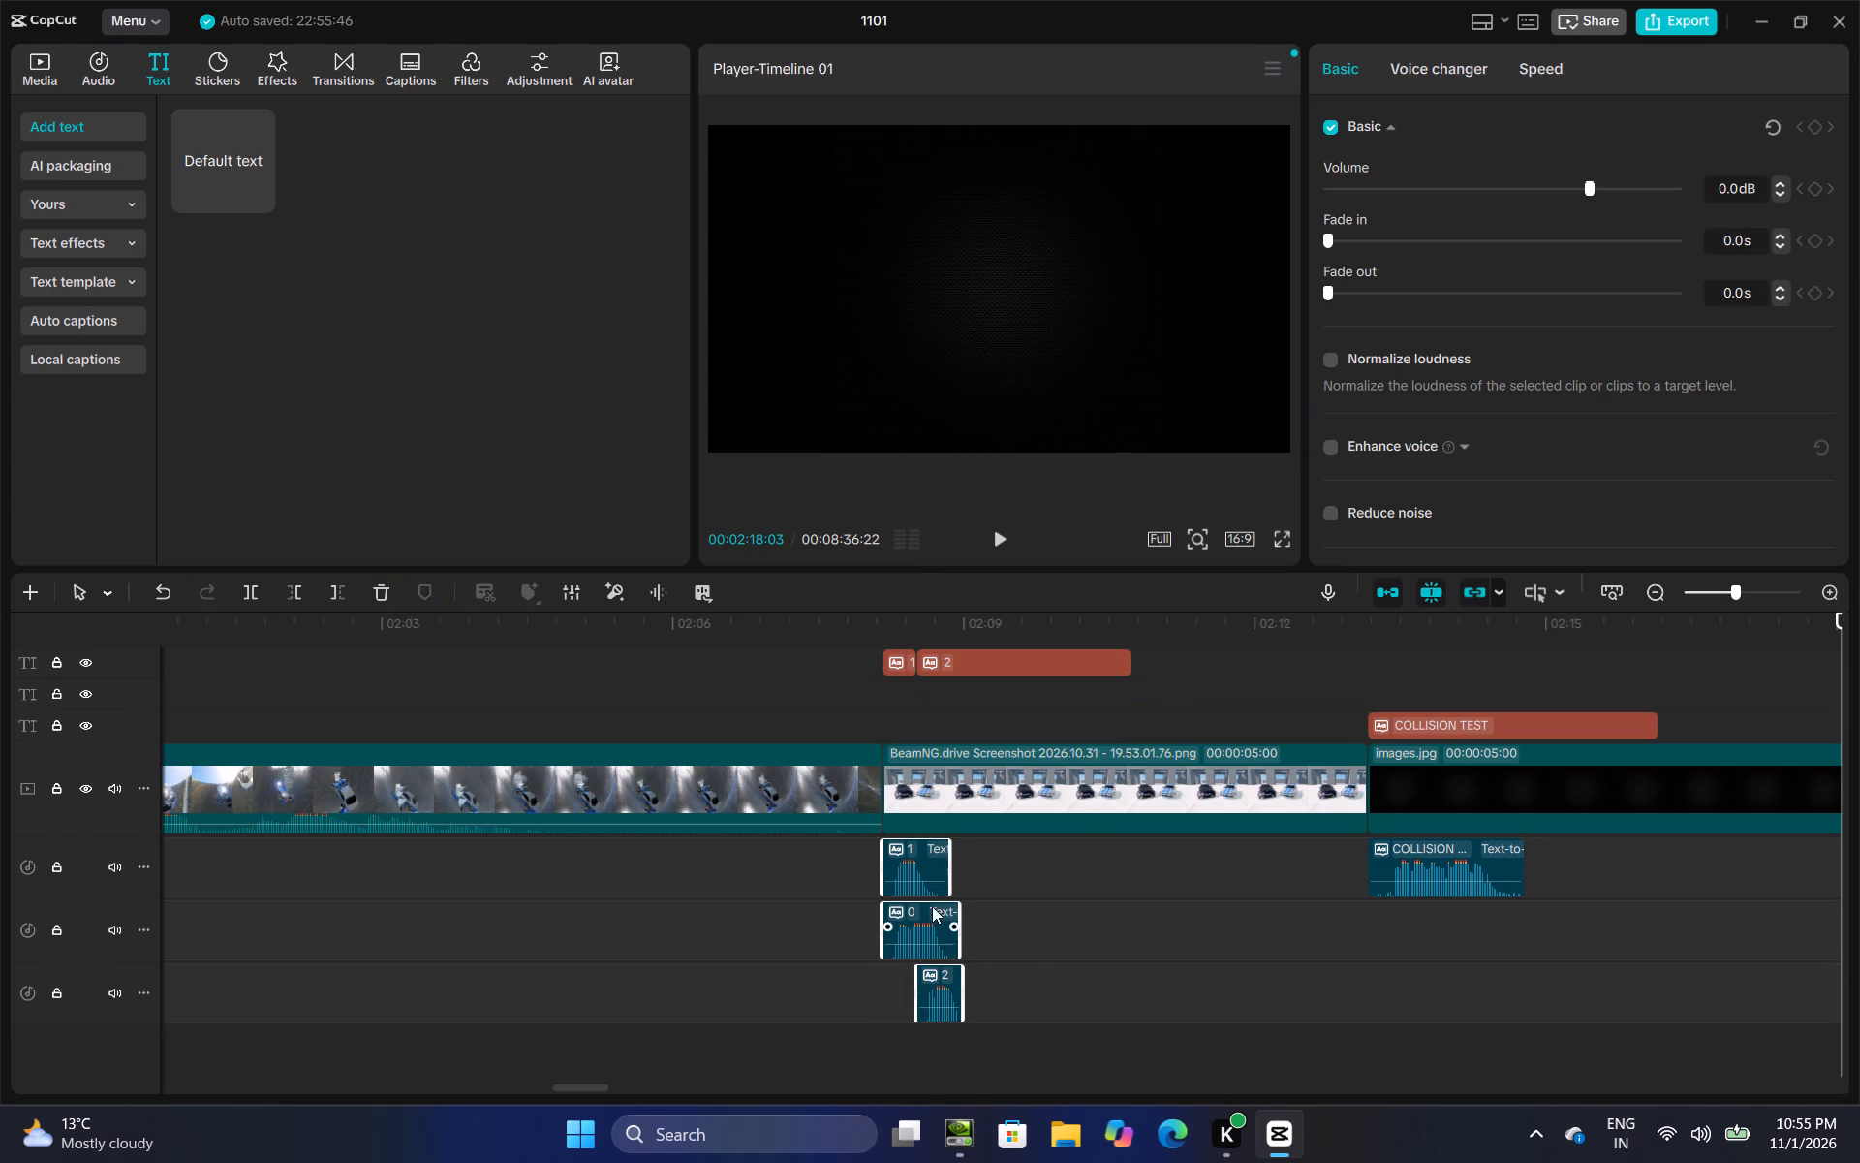
right_click(930, 869)
left_click(1009, 649)
Shorten the COLLISION TEST card's black background to 00:00:01:48, ending just after its speech clip.
scroll(1034, 876, "down", 7)
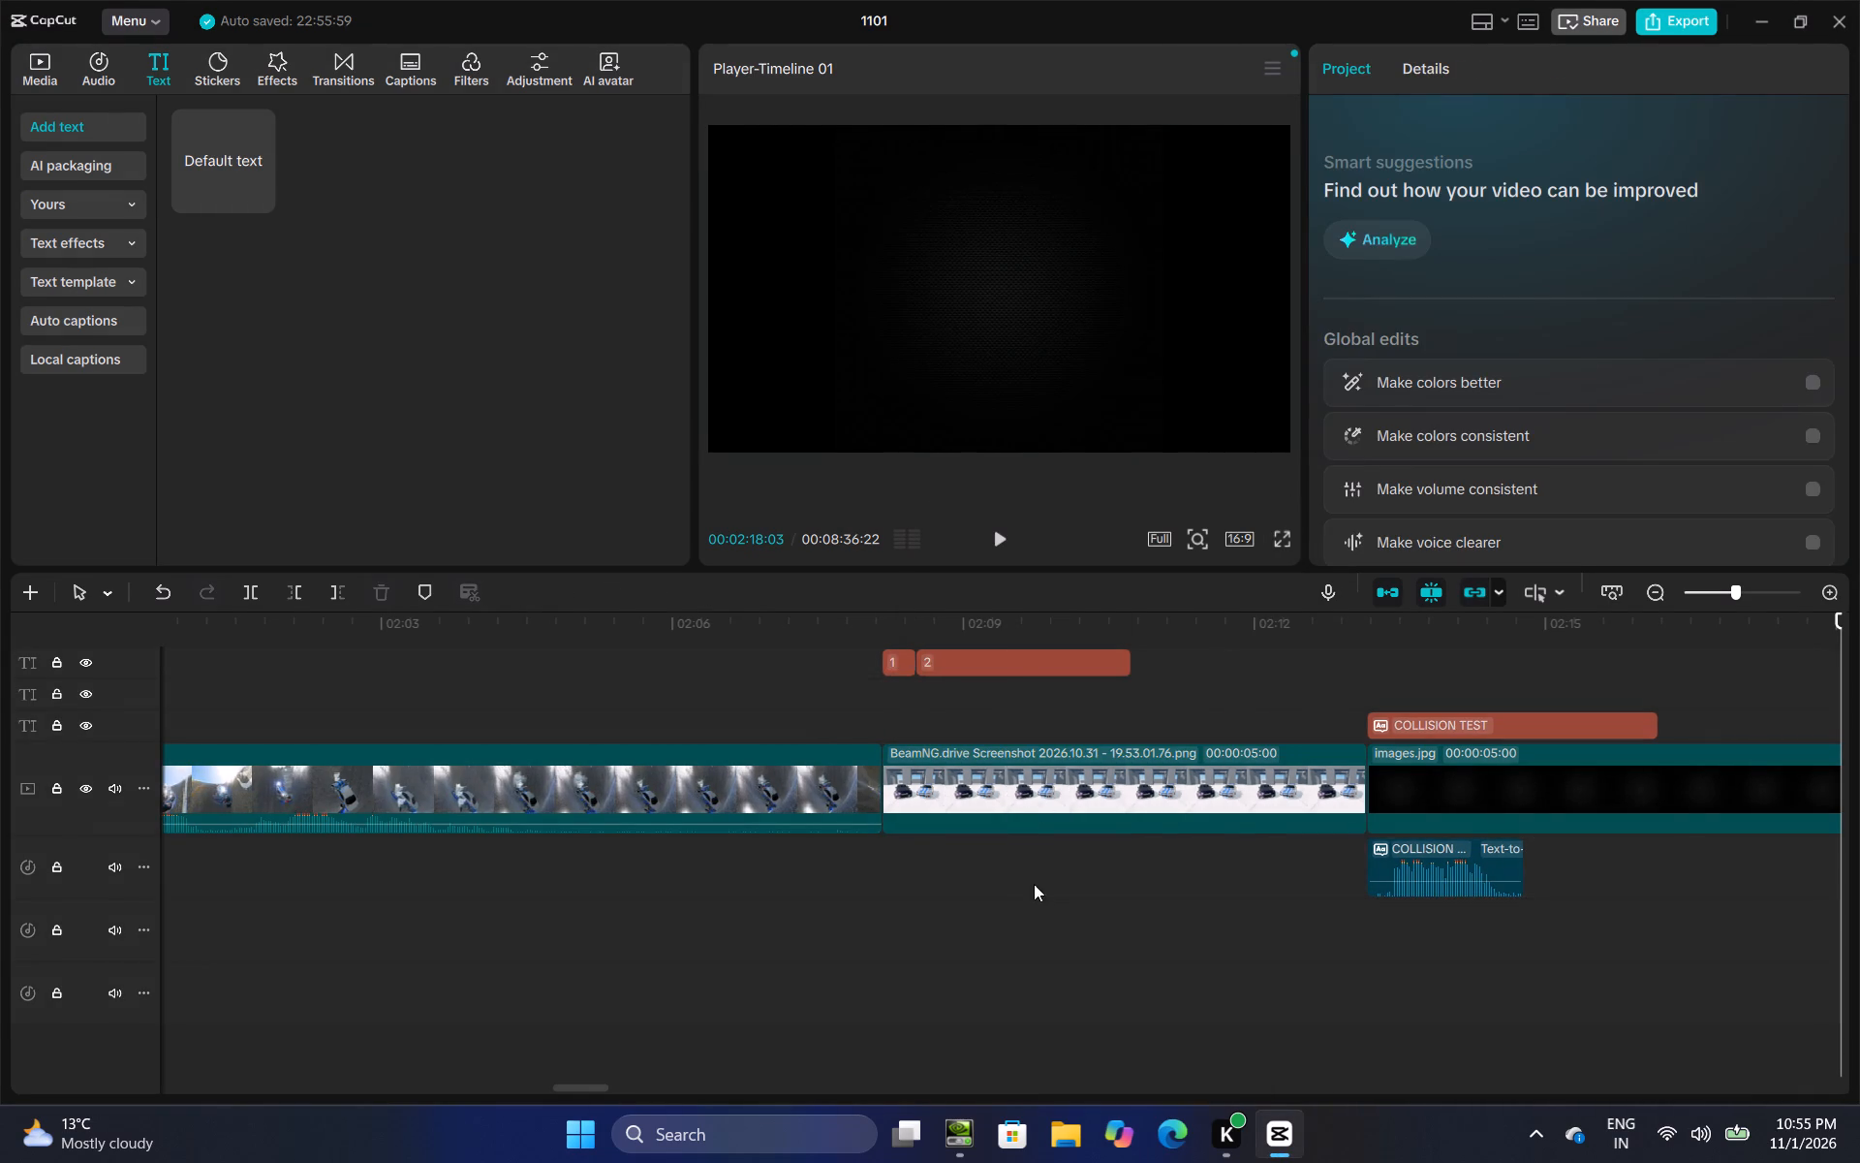
scroll(1034, 879, "up", 6)
left_click(1371, 787)
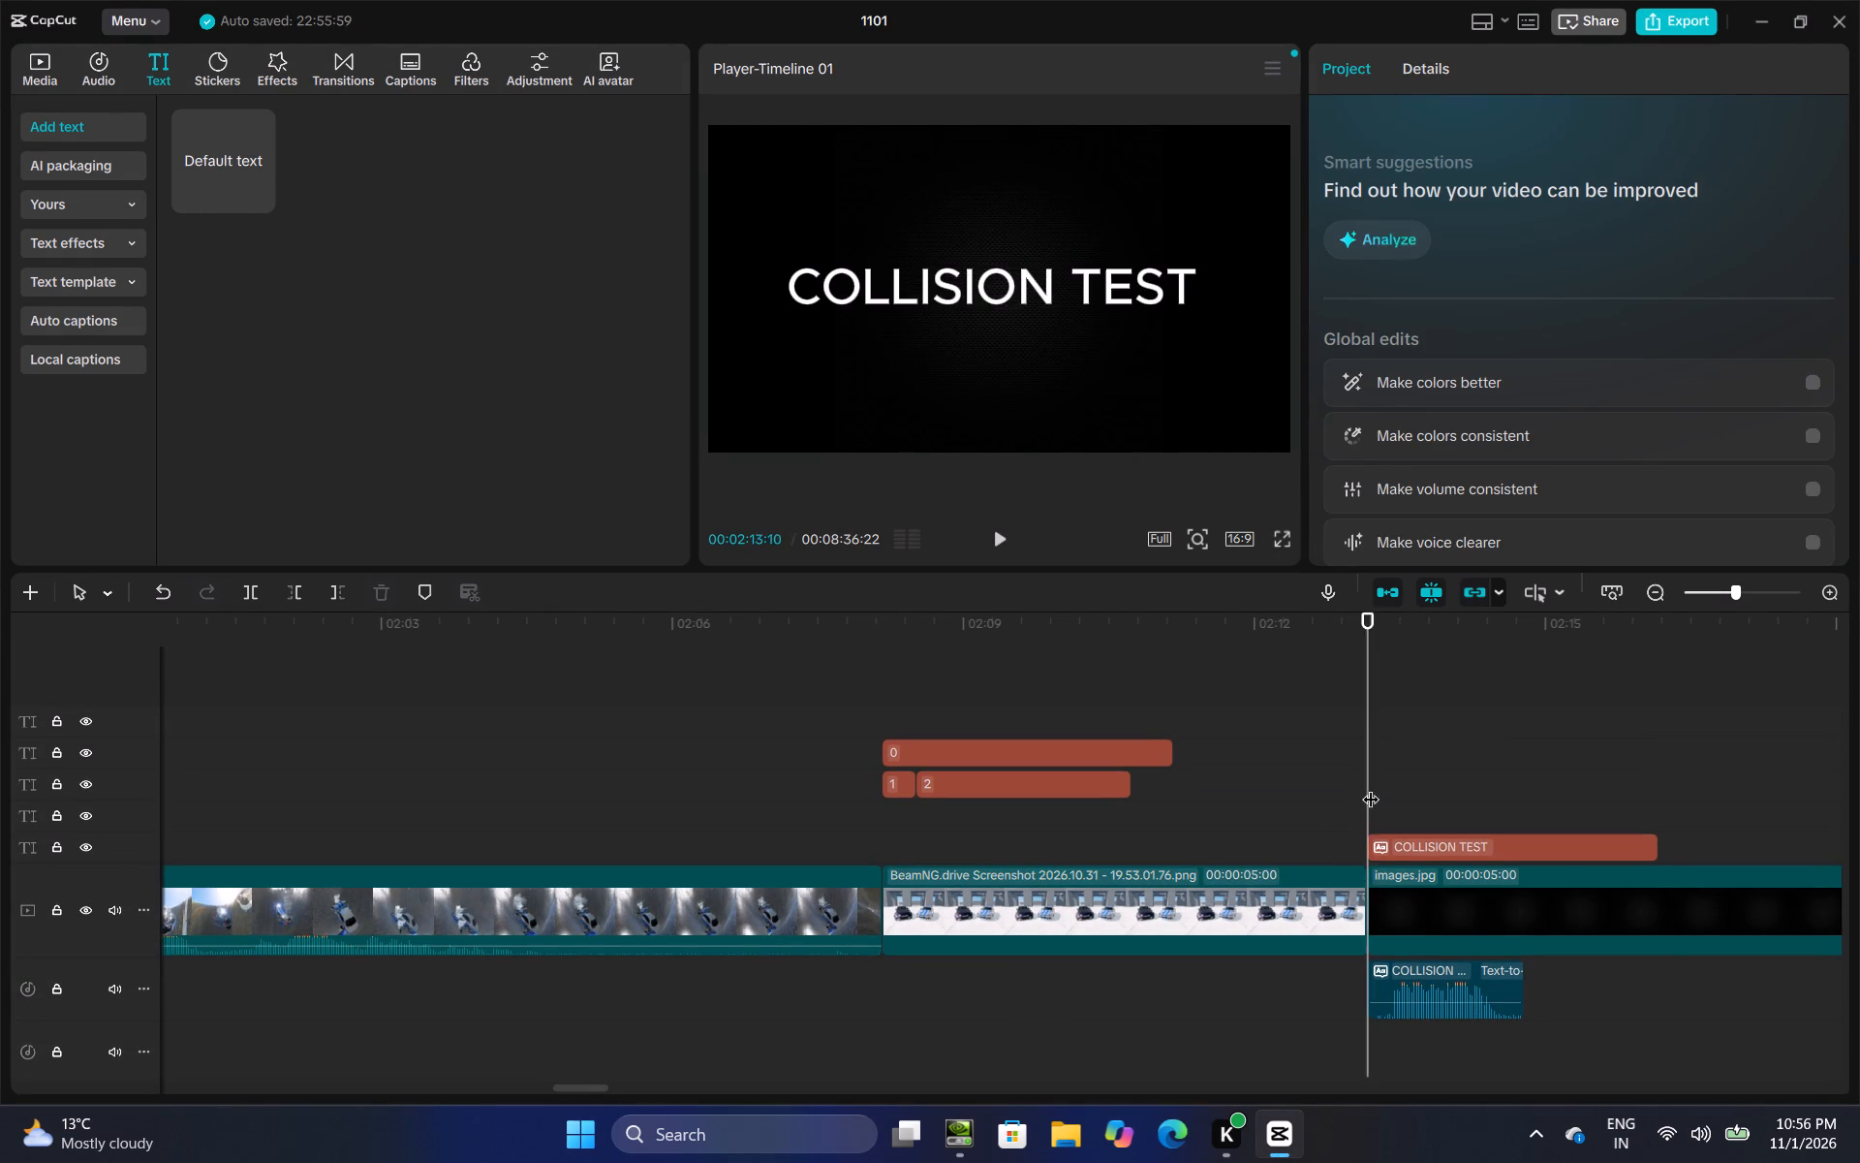
left_click_drag(1371, 787, 1470, 857)
left_click(1366, 896)
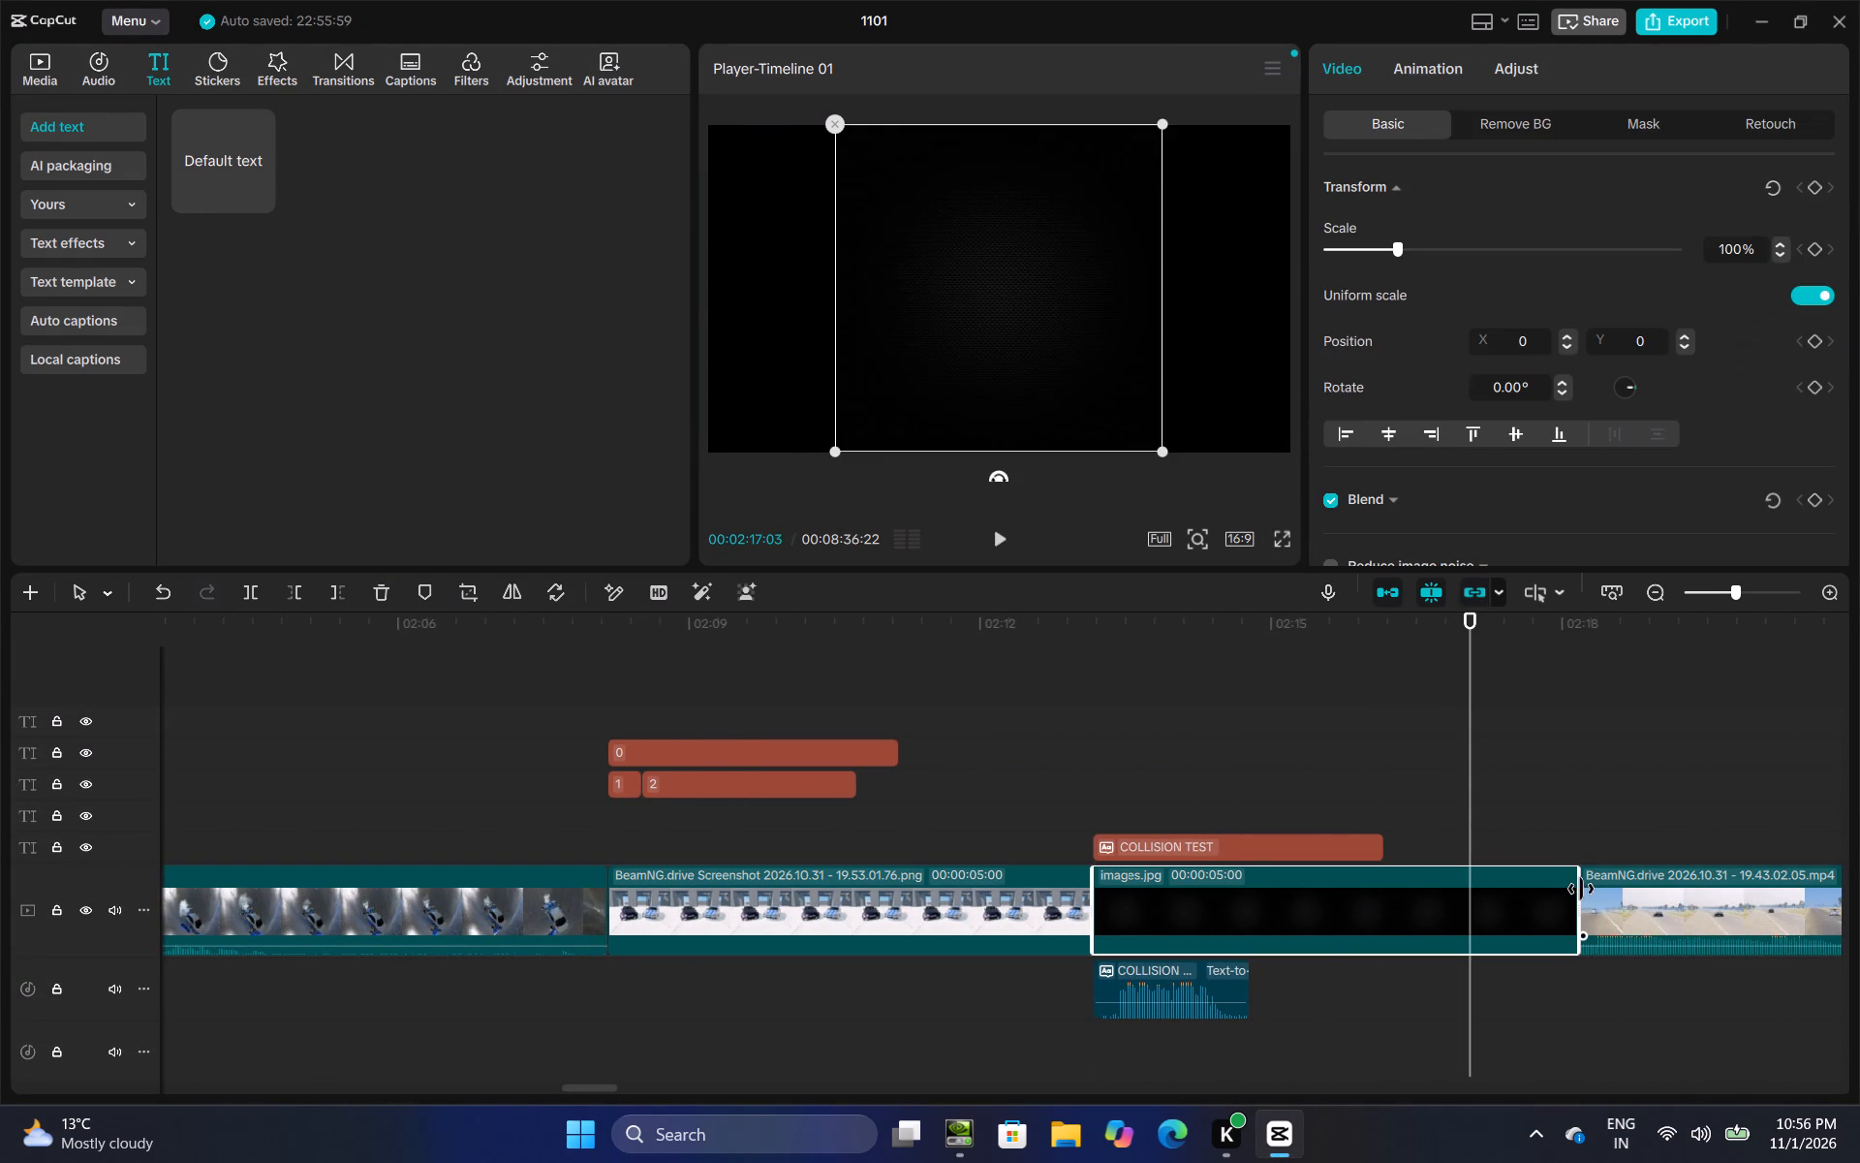
left_click_drag(1581, 889, 1278, 997)
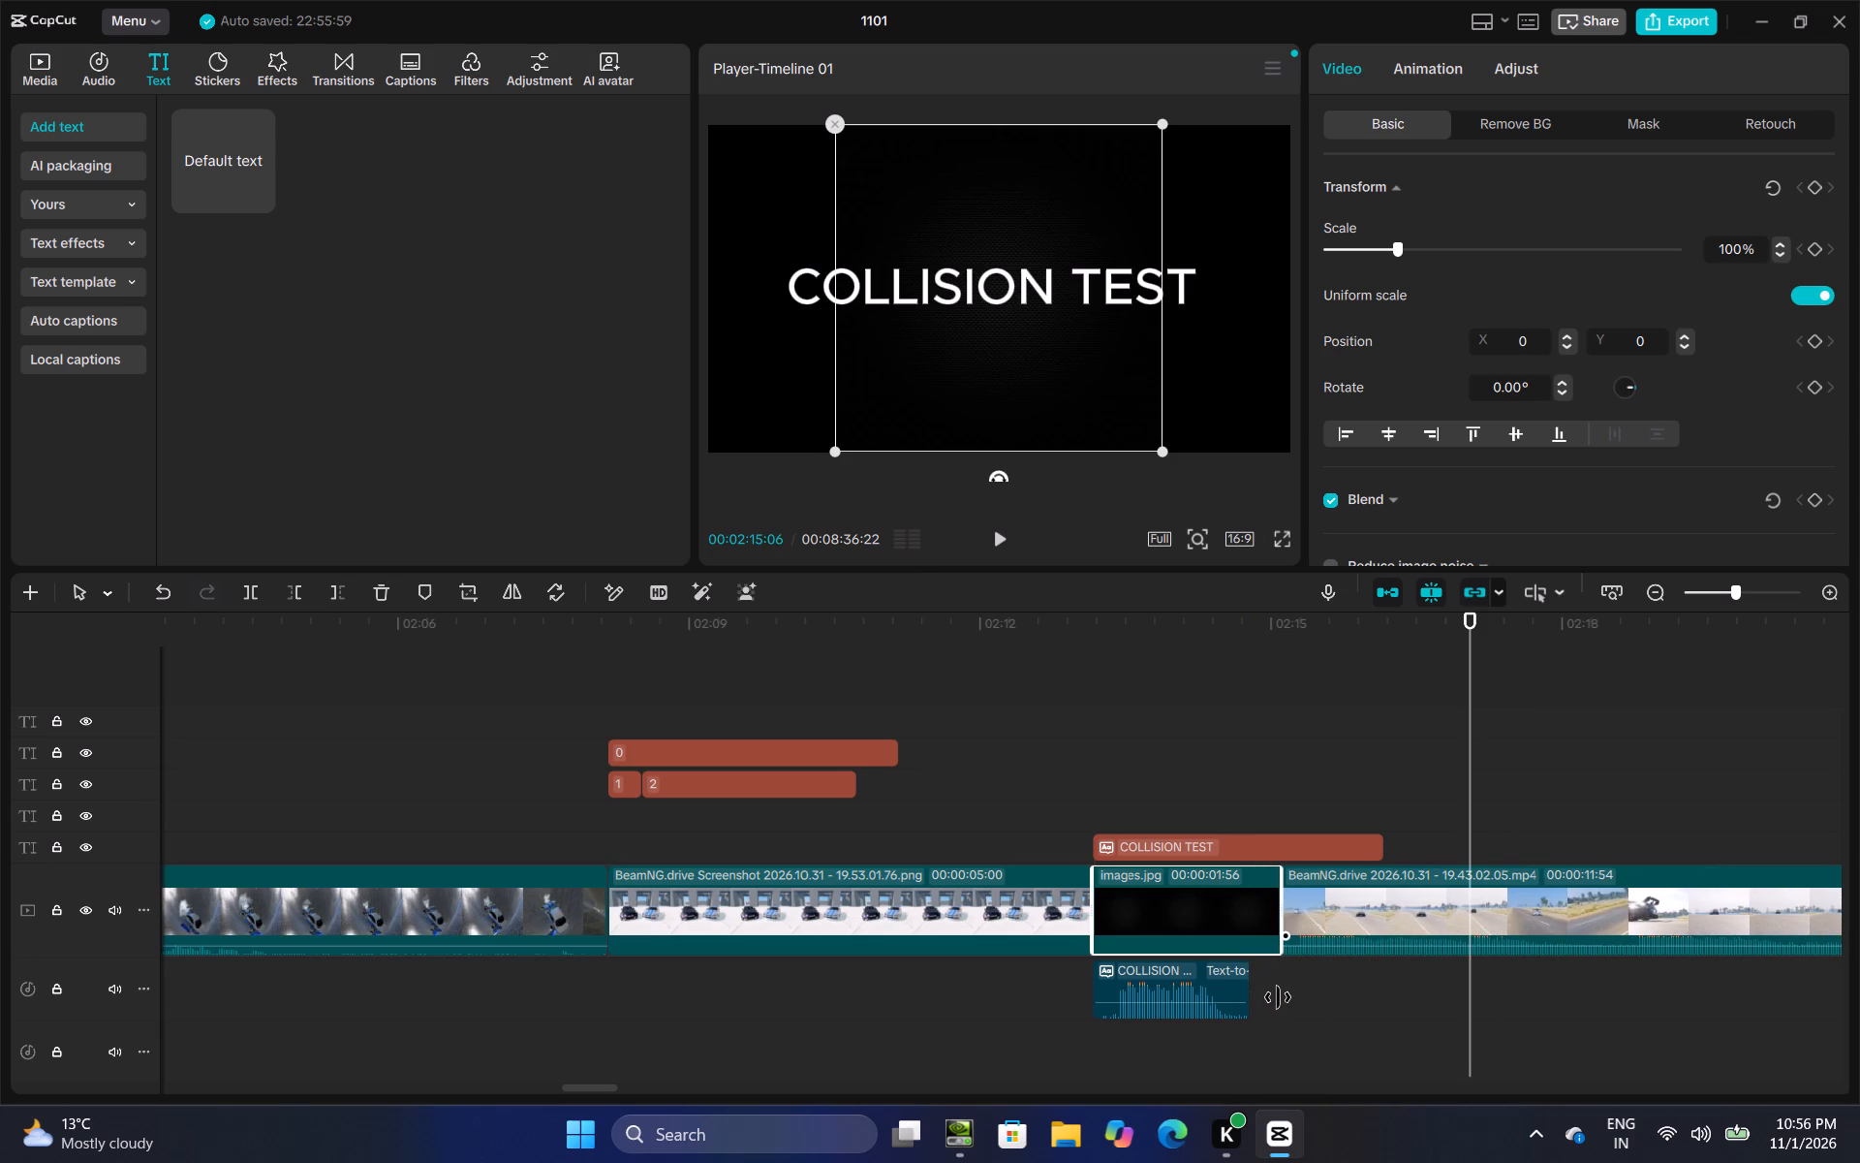
left_click_drag(1278, 997, 1271, 1049)
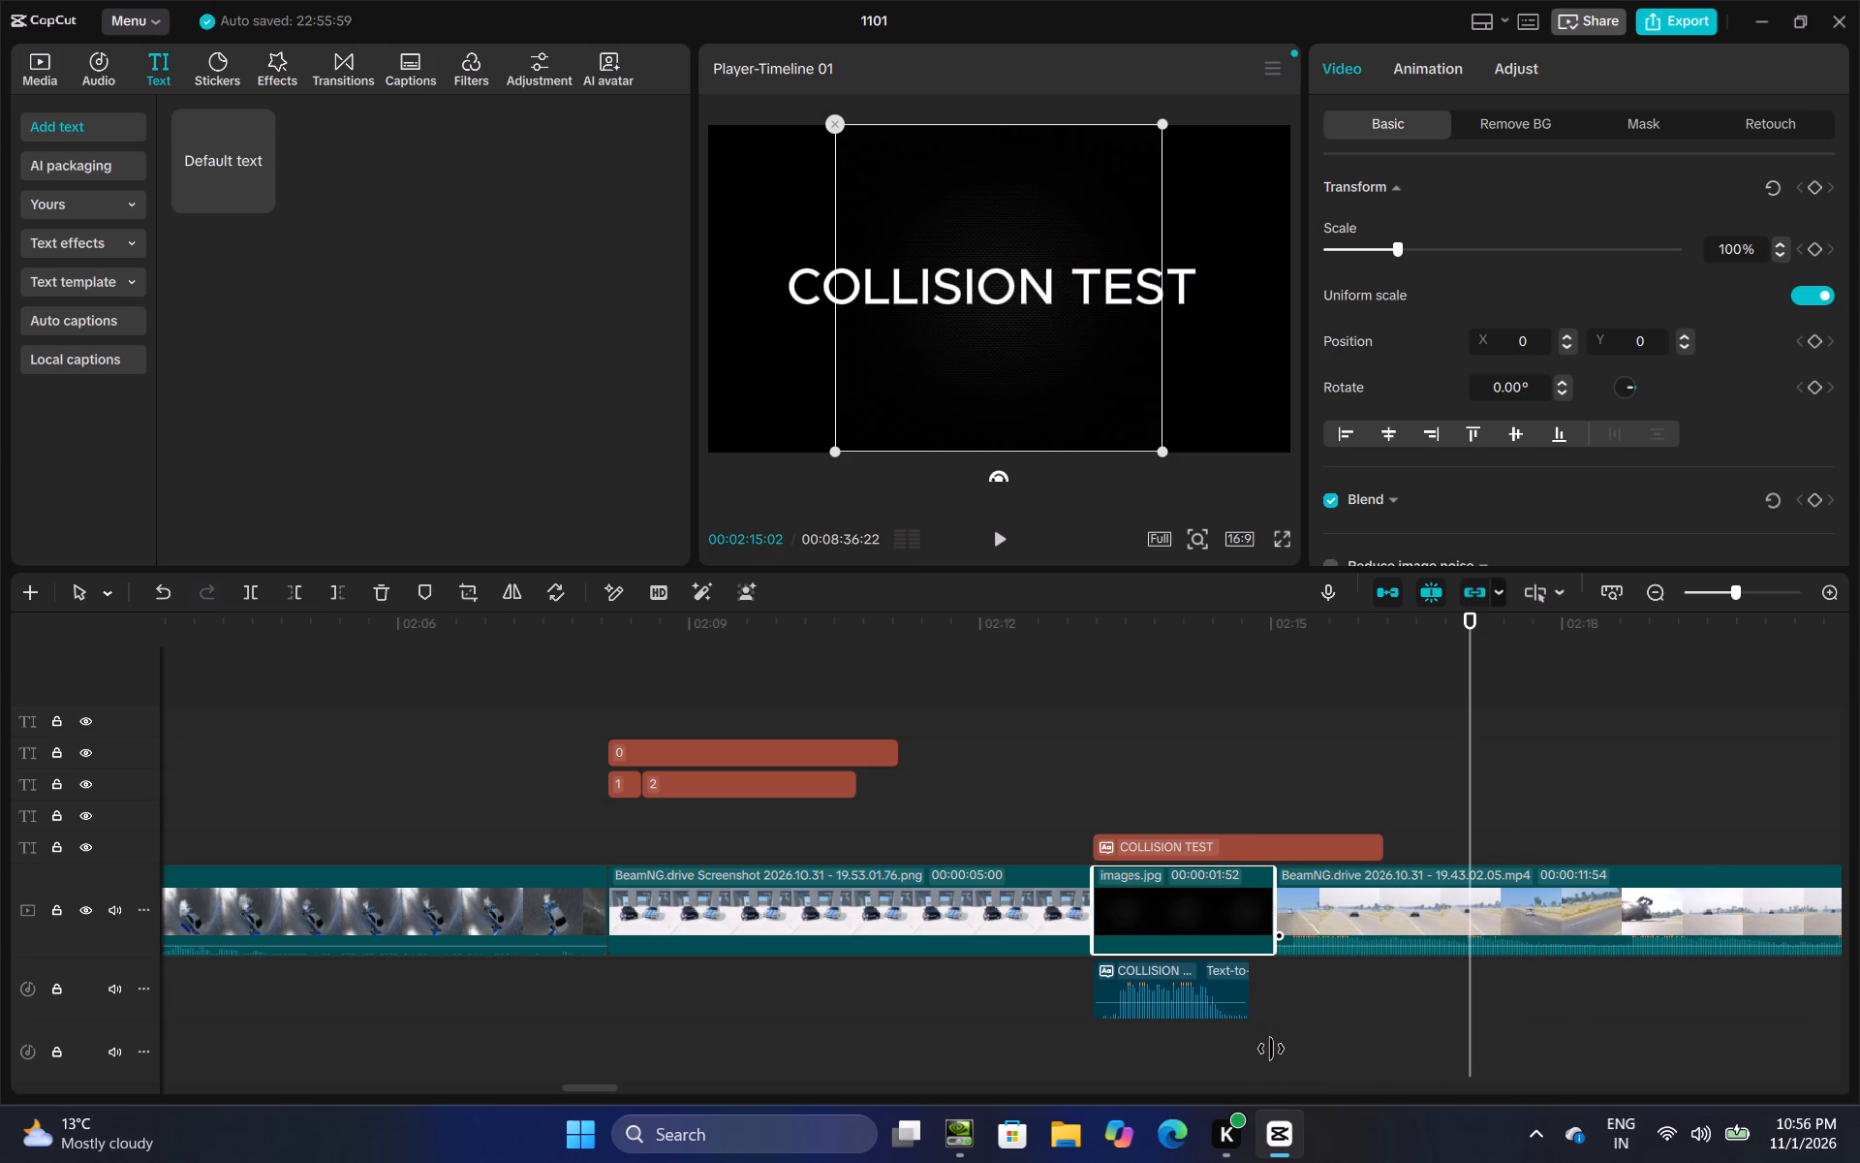
left_click_drag(1271, 1049, 1264, 1041)
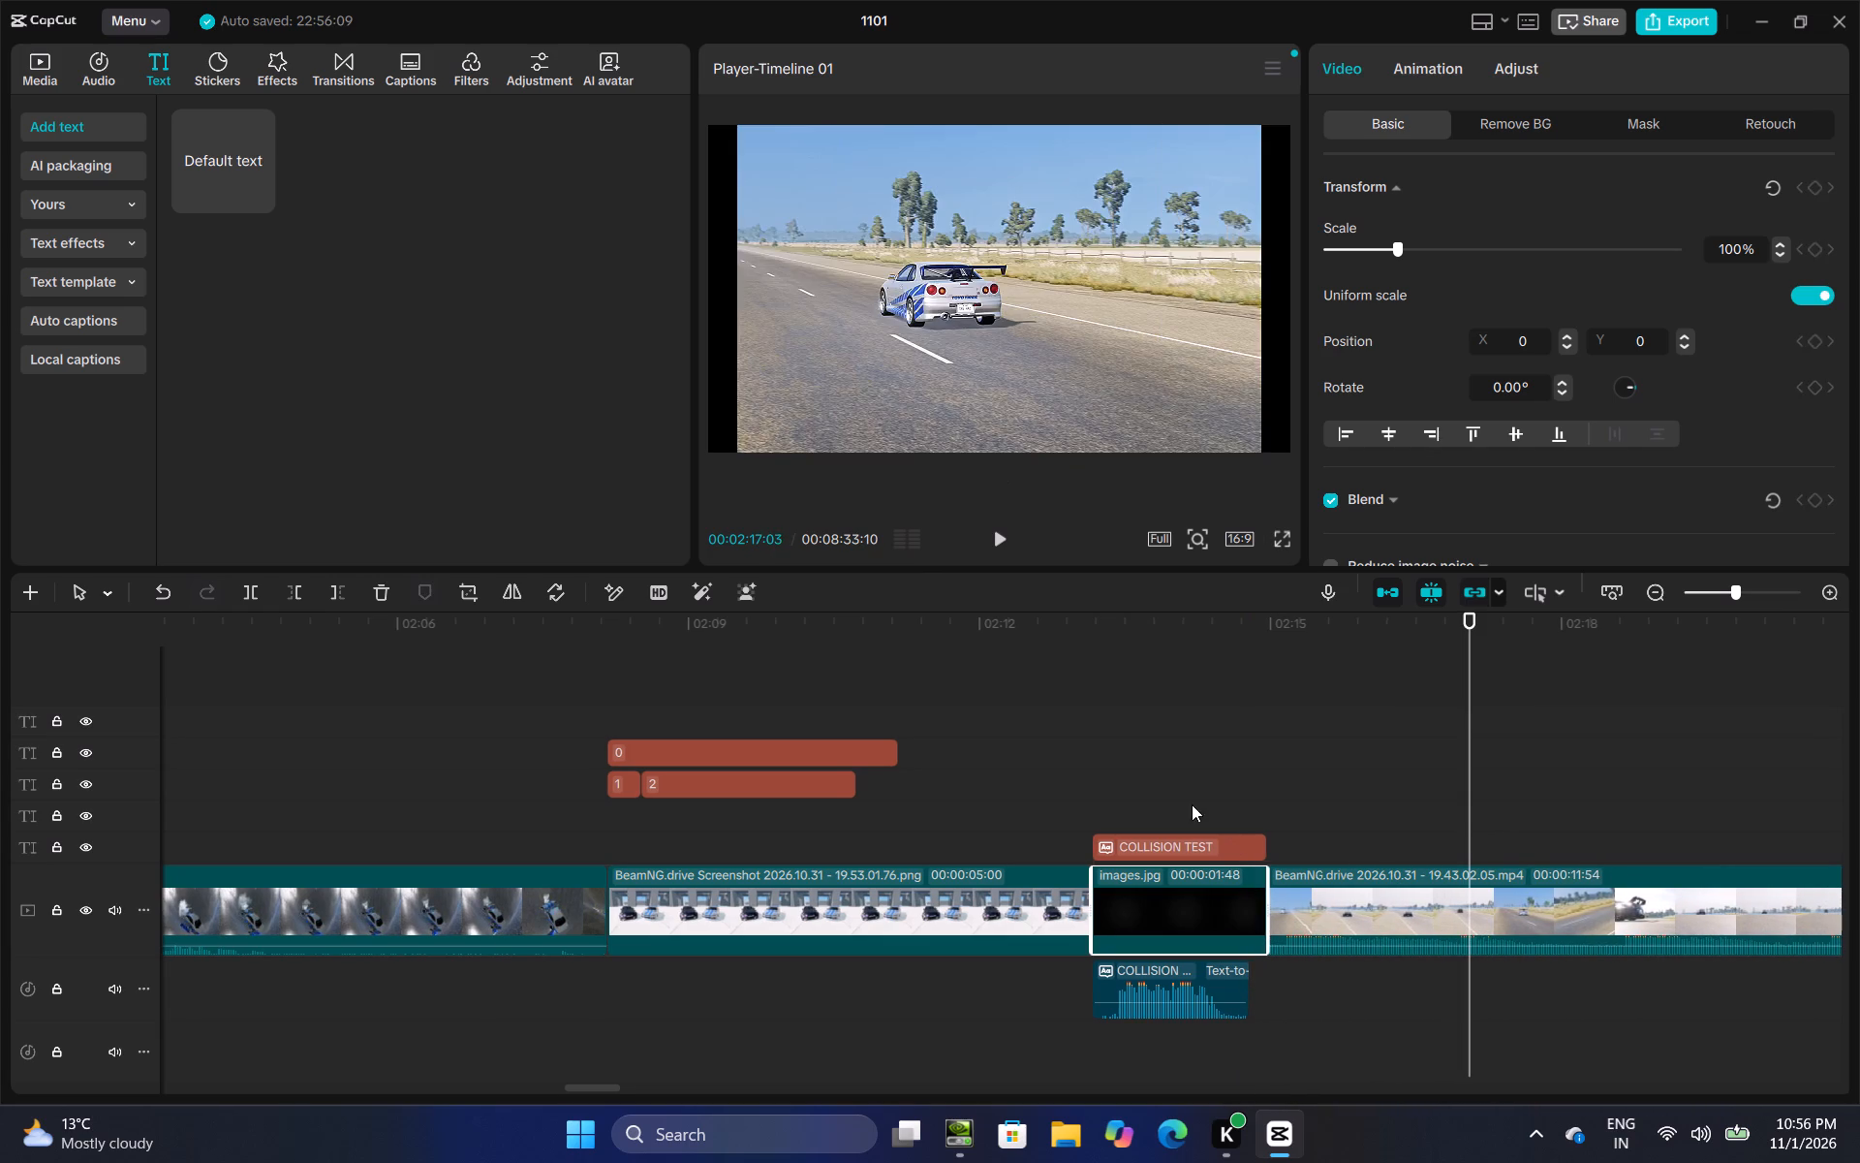
Play back the shortened COLLISION TEST card to check its timing against the speech.
left_click(1169, 800)
left_click(982, 538)
left_click(985, 538)
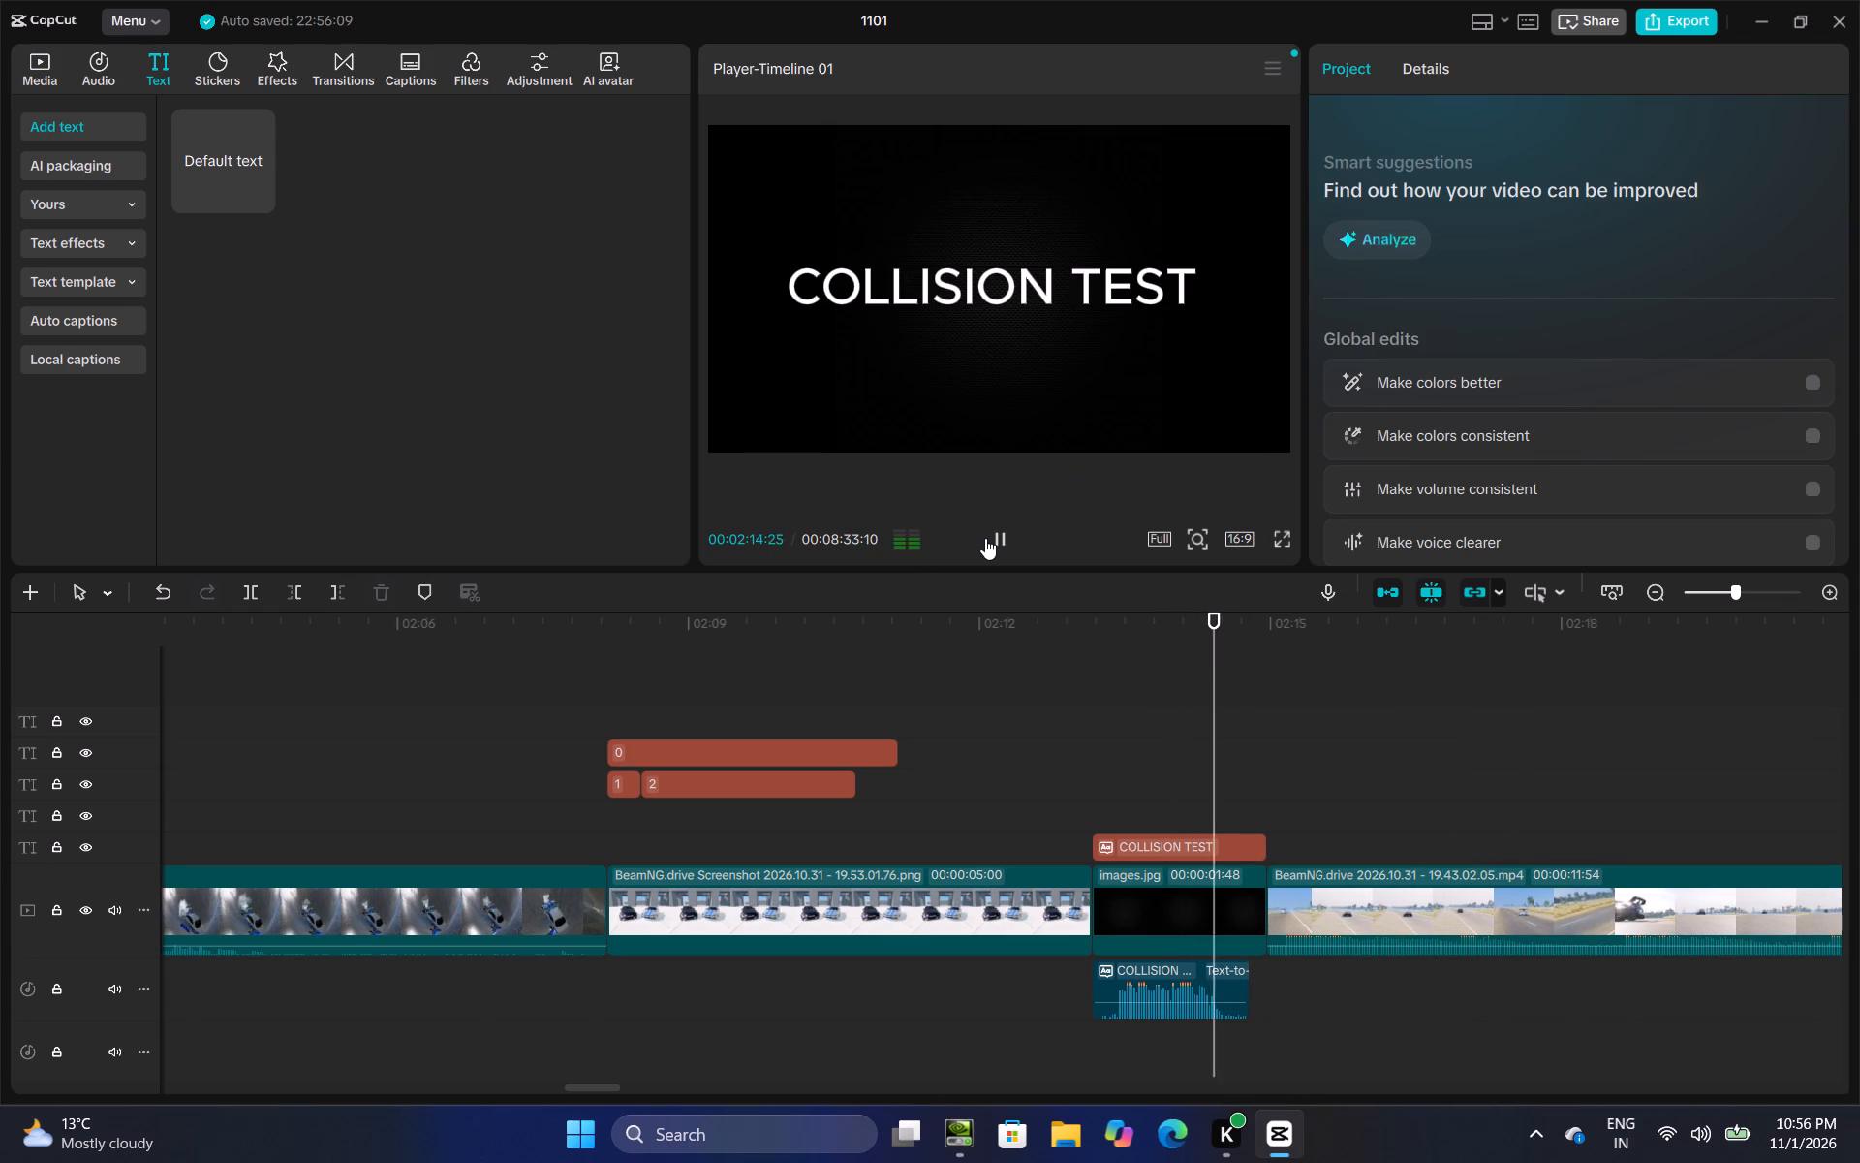
Delete the speech clips for the 2 and 0 scores around 02:51, keeping the NO POINTS FOR EITHER speech.
left_click(1481, 753)
left_click_drag(1481, 753, 1859, 719)
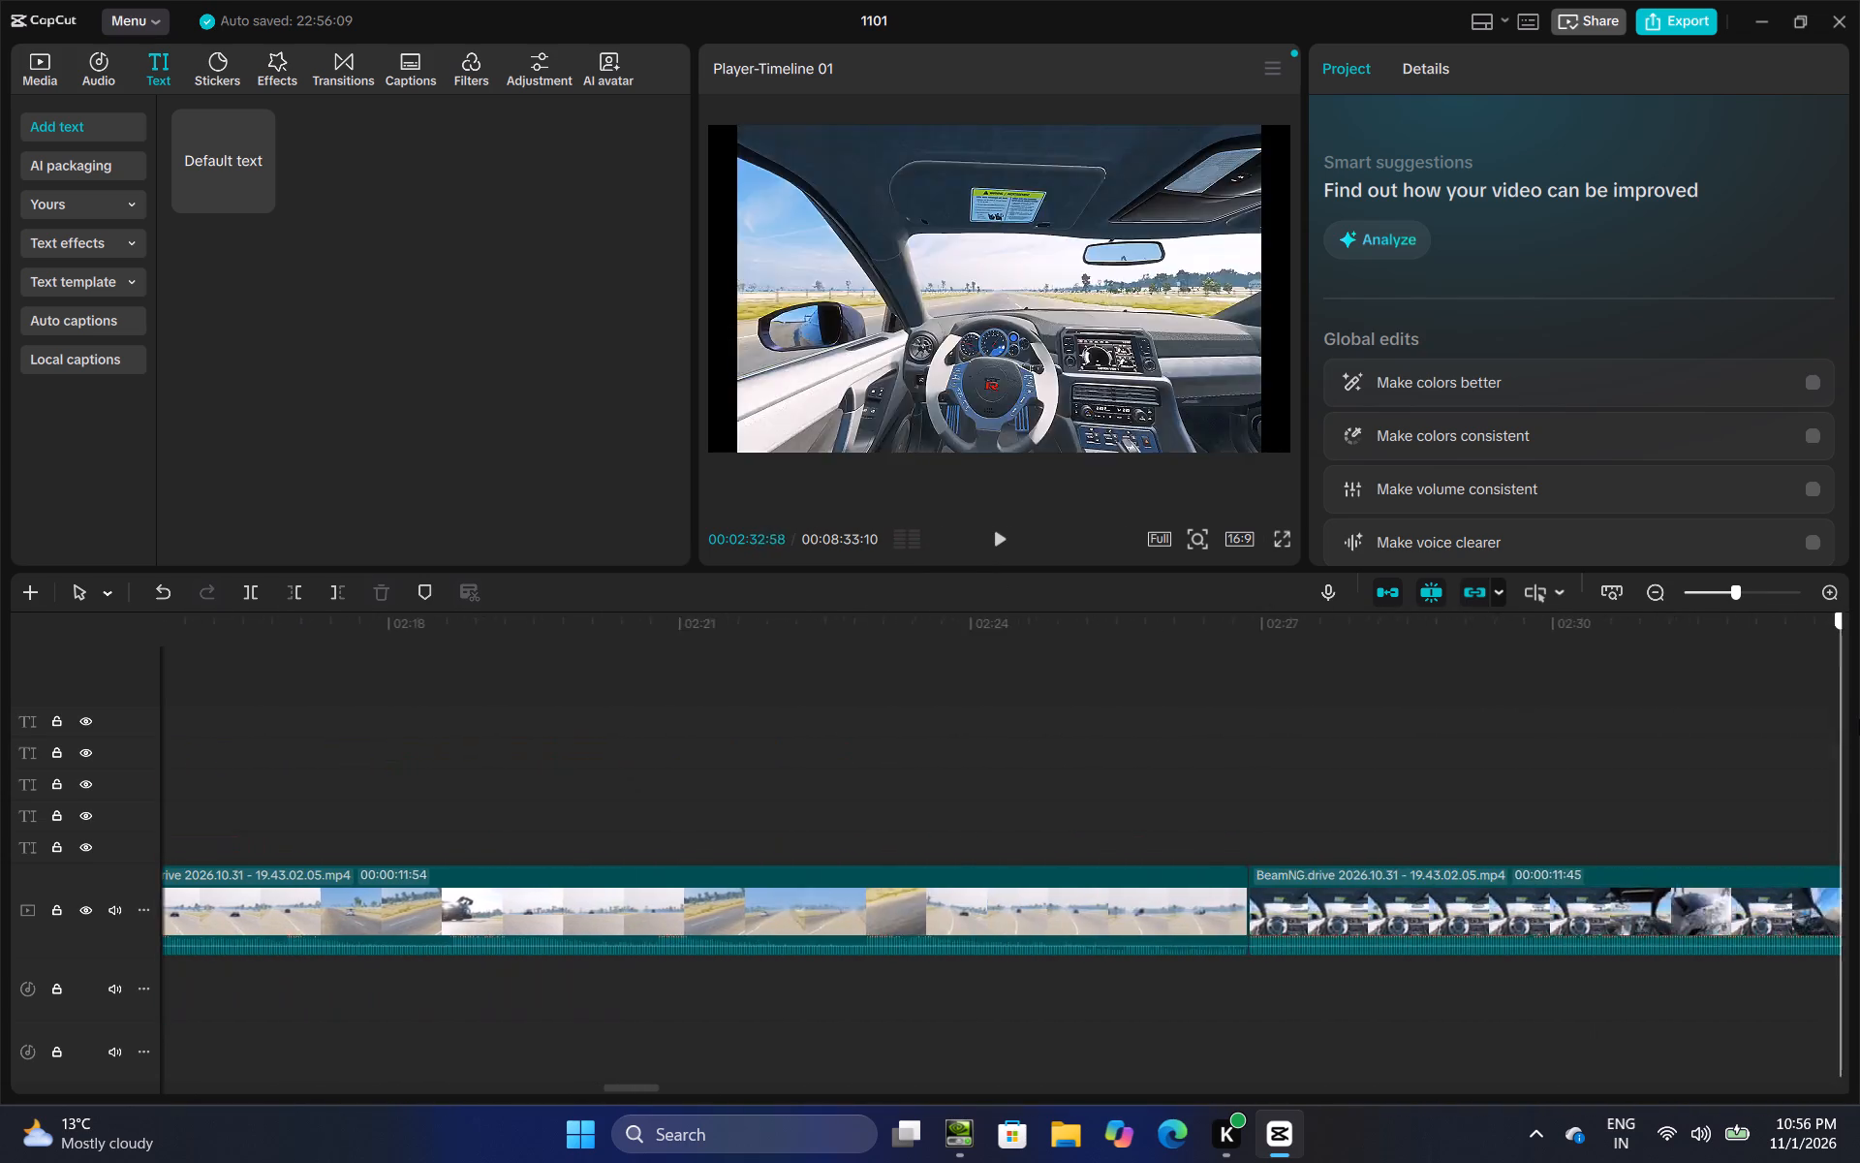
left_click_drag(1859, 719, 1566, 792)
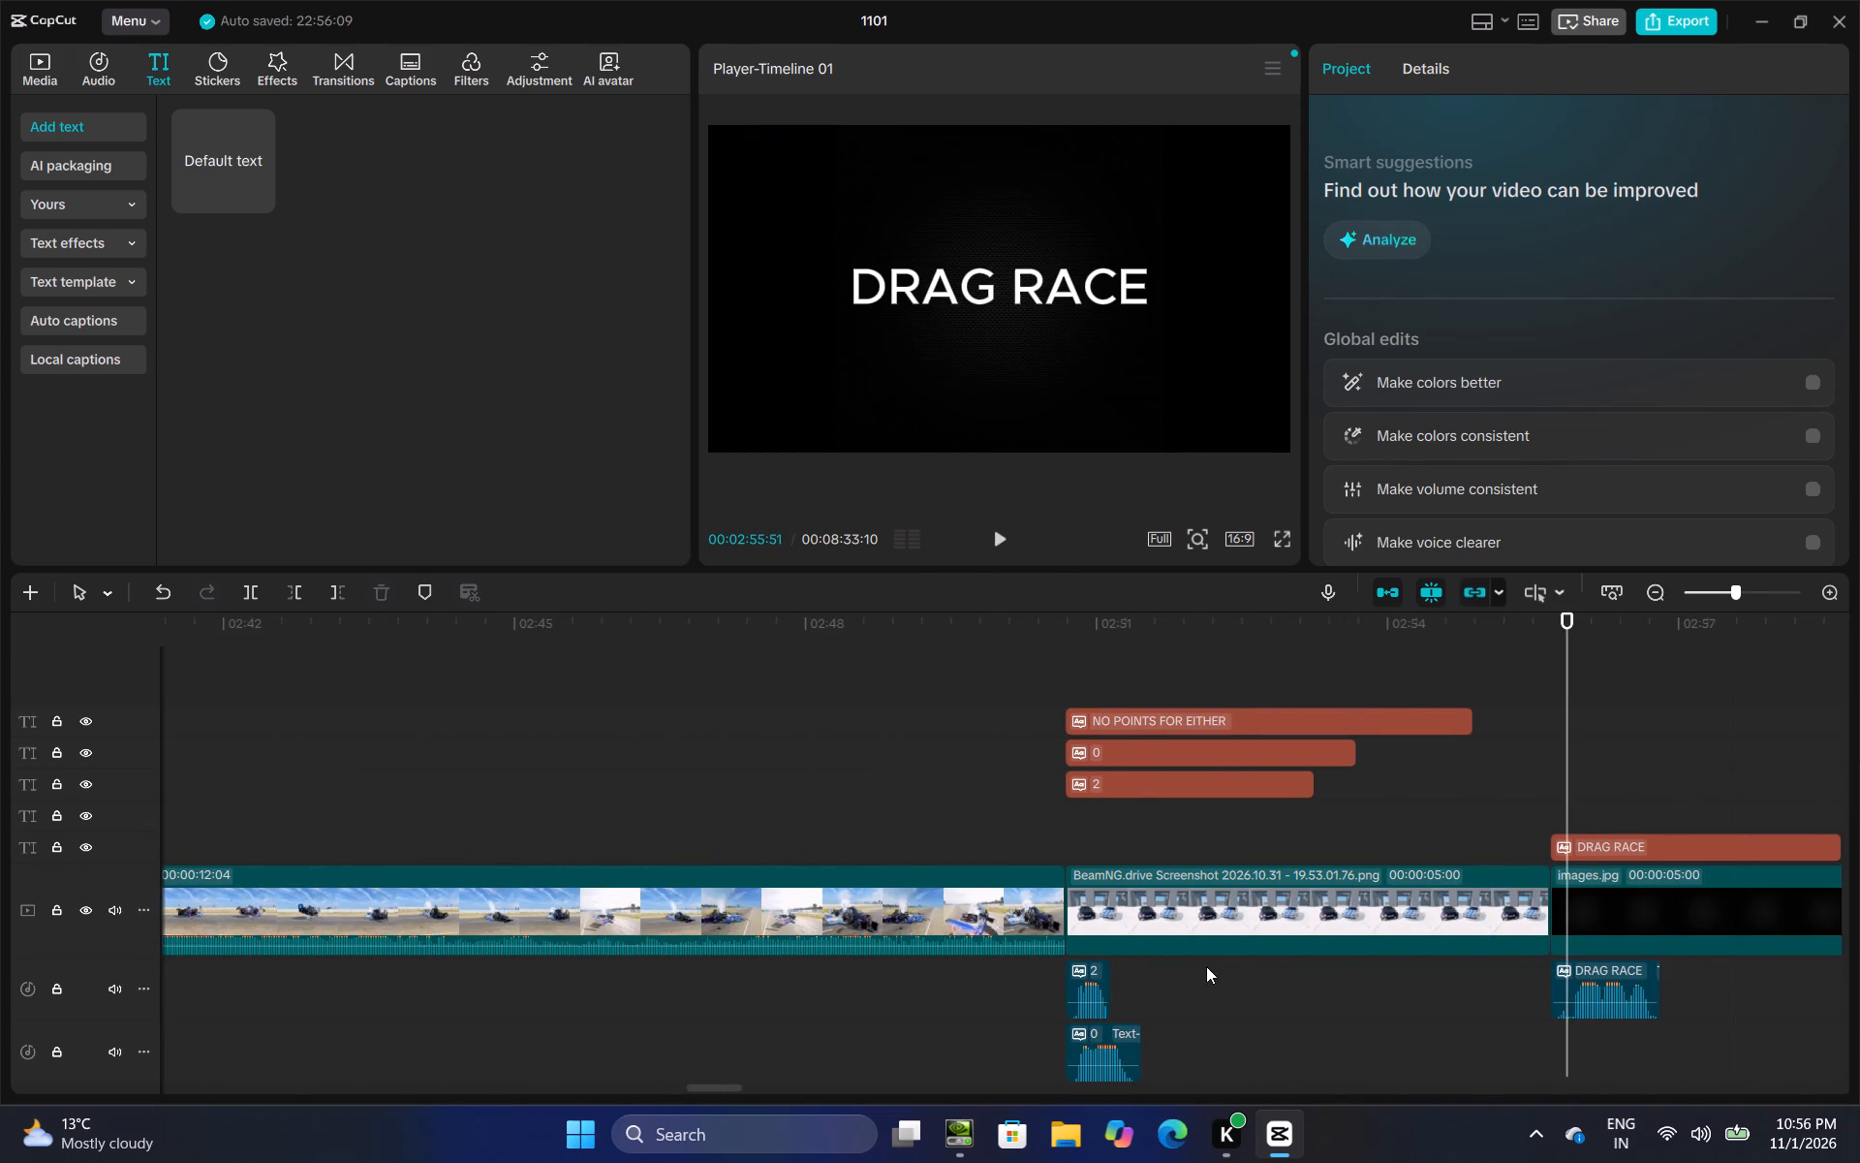
scroll(1193, 968, "down", 4)
left_click_drag(1166, 884, 1066, 937)
right_click(1092, 921)
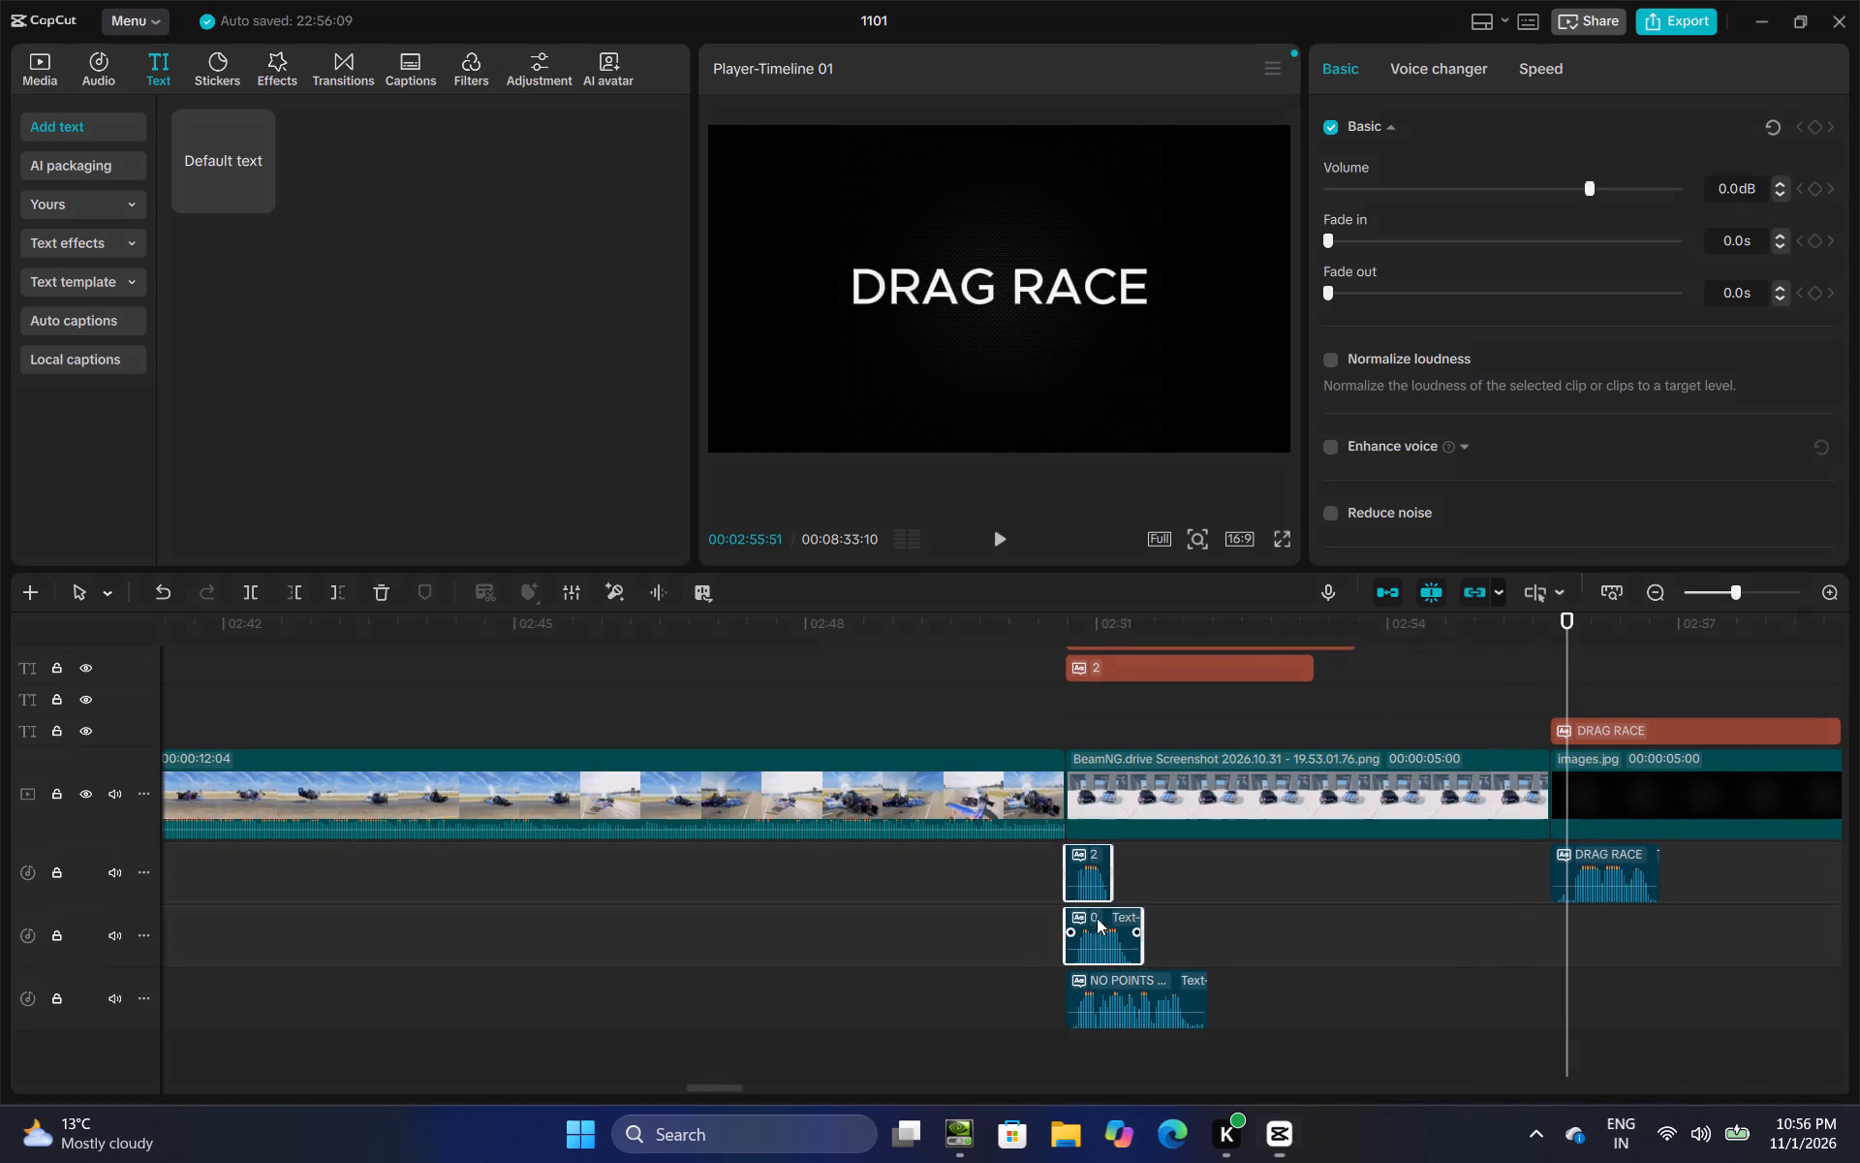
left_click(1196, 659)
Shorten the NO POINTS FOR EITHER score screenshot so it ends just after its speech clip, around 02:52.
left_click(1470, 800)
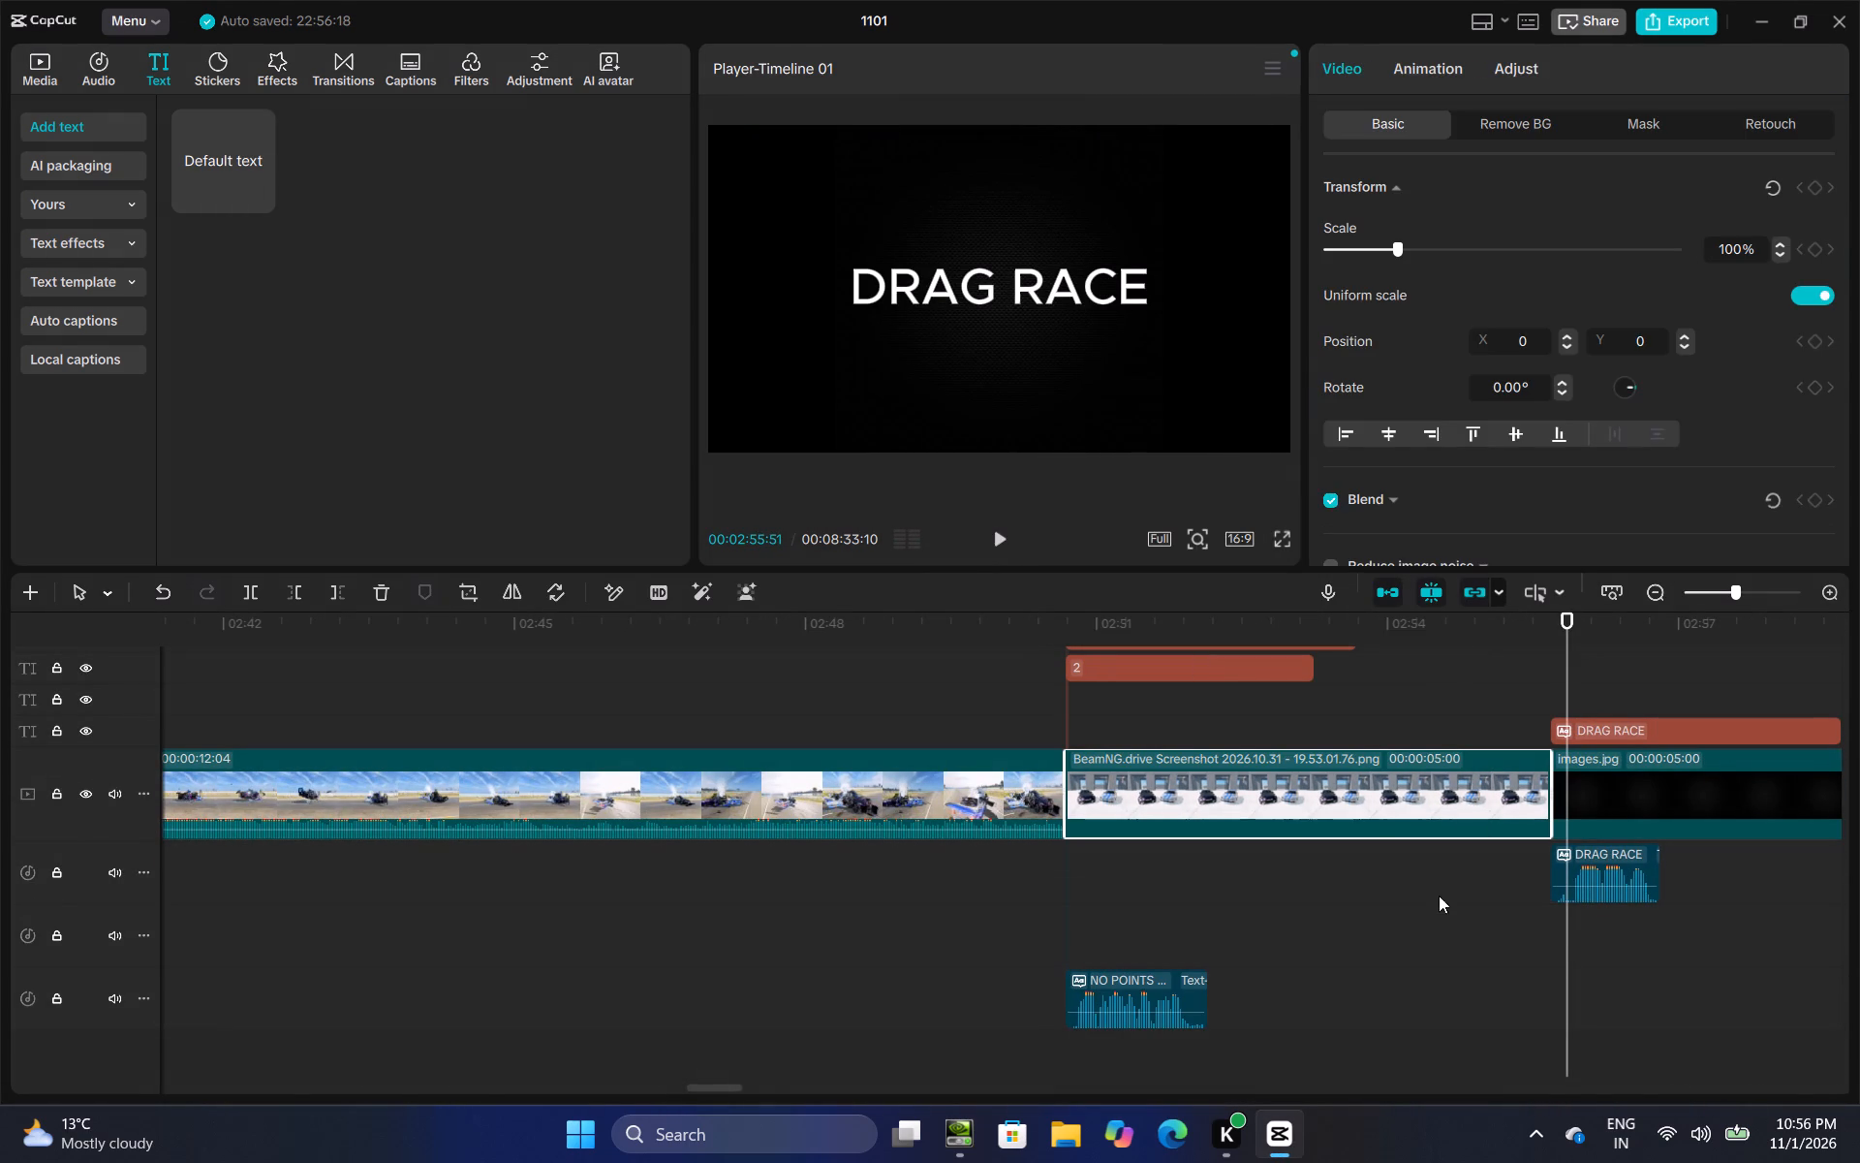
scroll(1439, 896, "up", 2)
left_click_drag(1555, 850, 1308, 896)
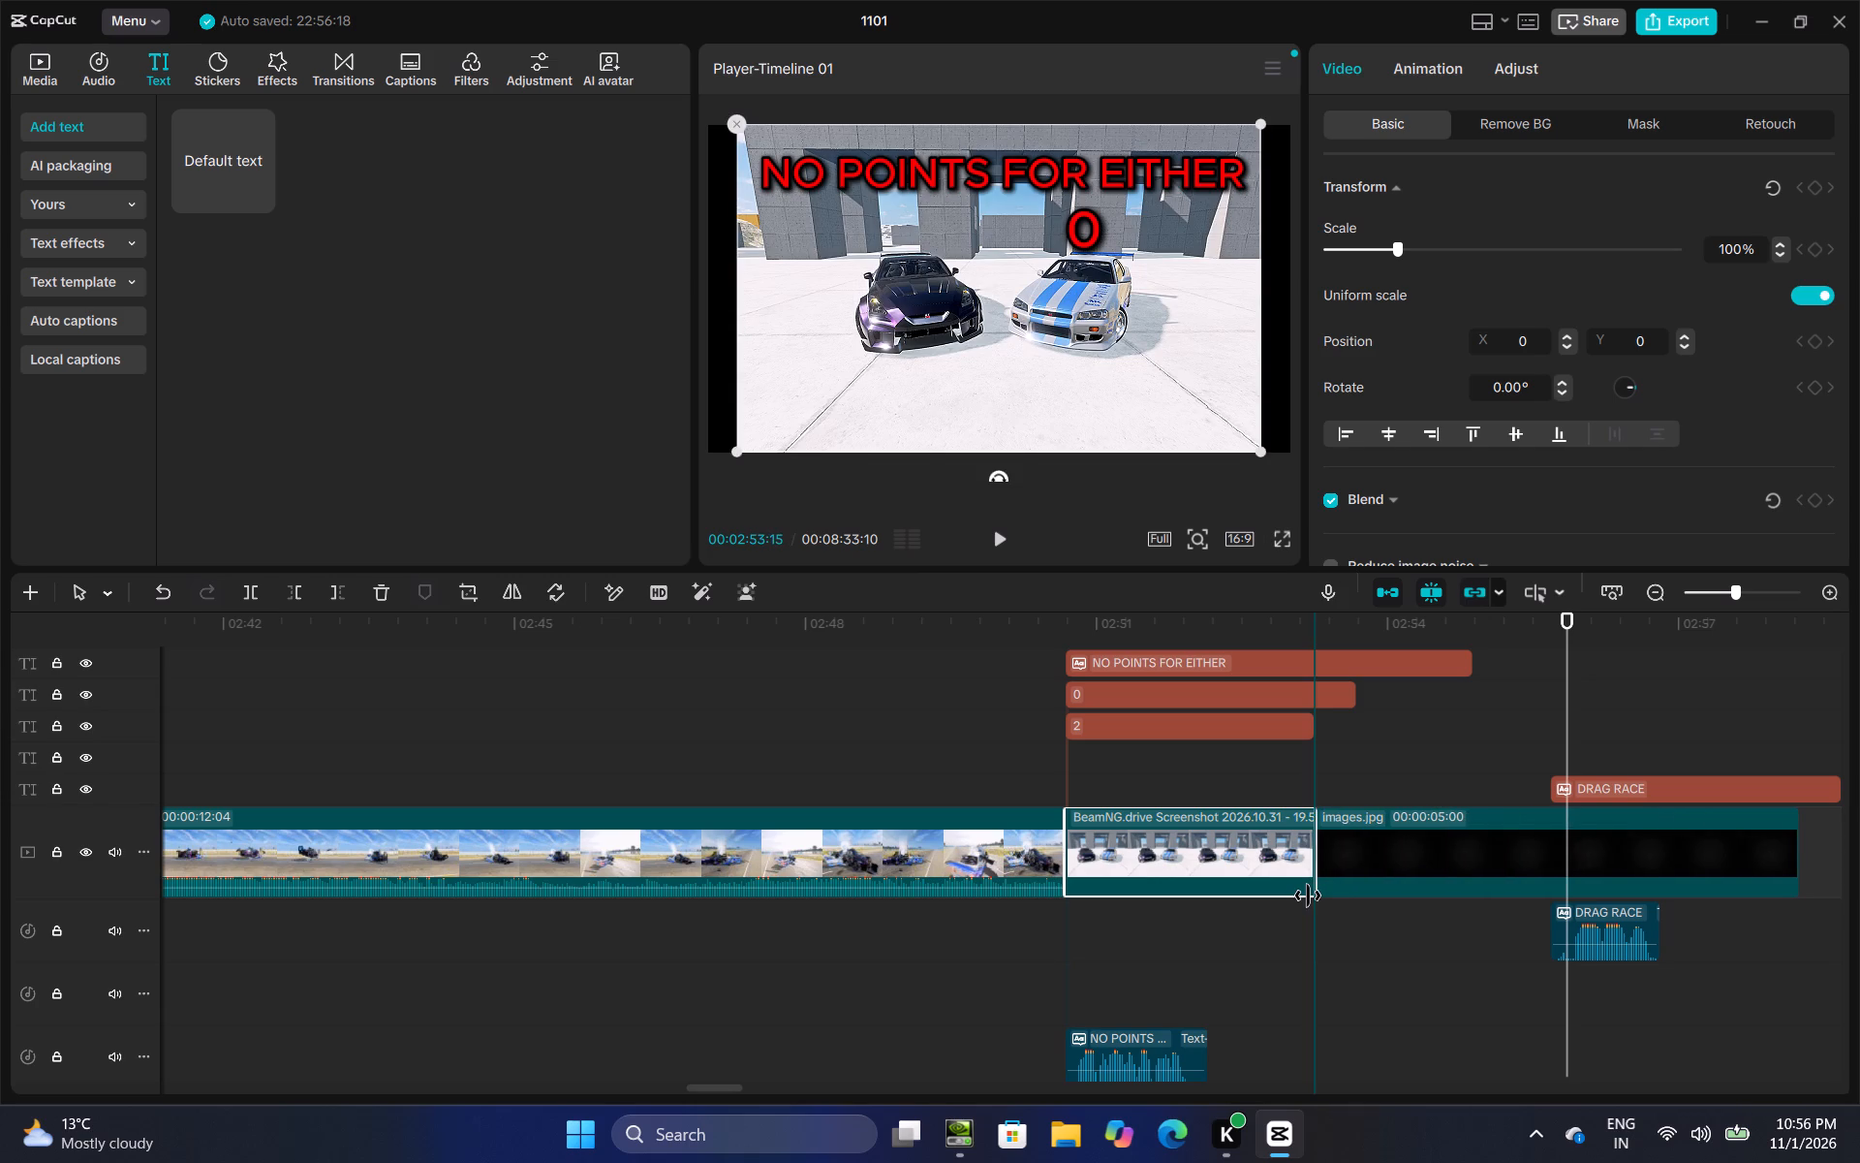
left_click_drag(1308, 896, 1227, 929)
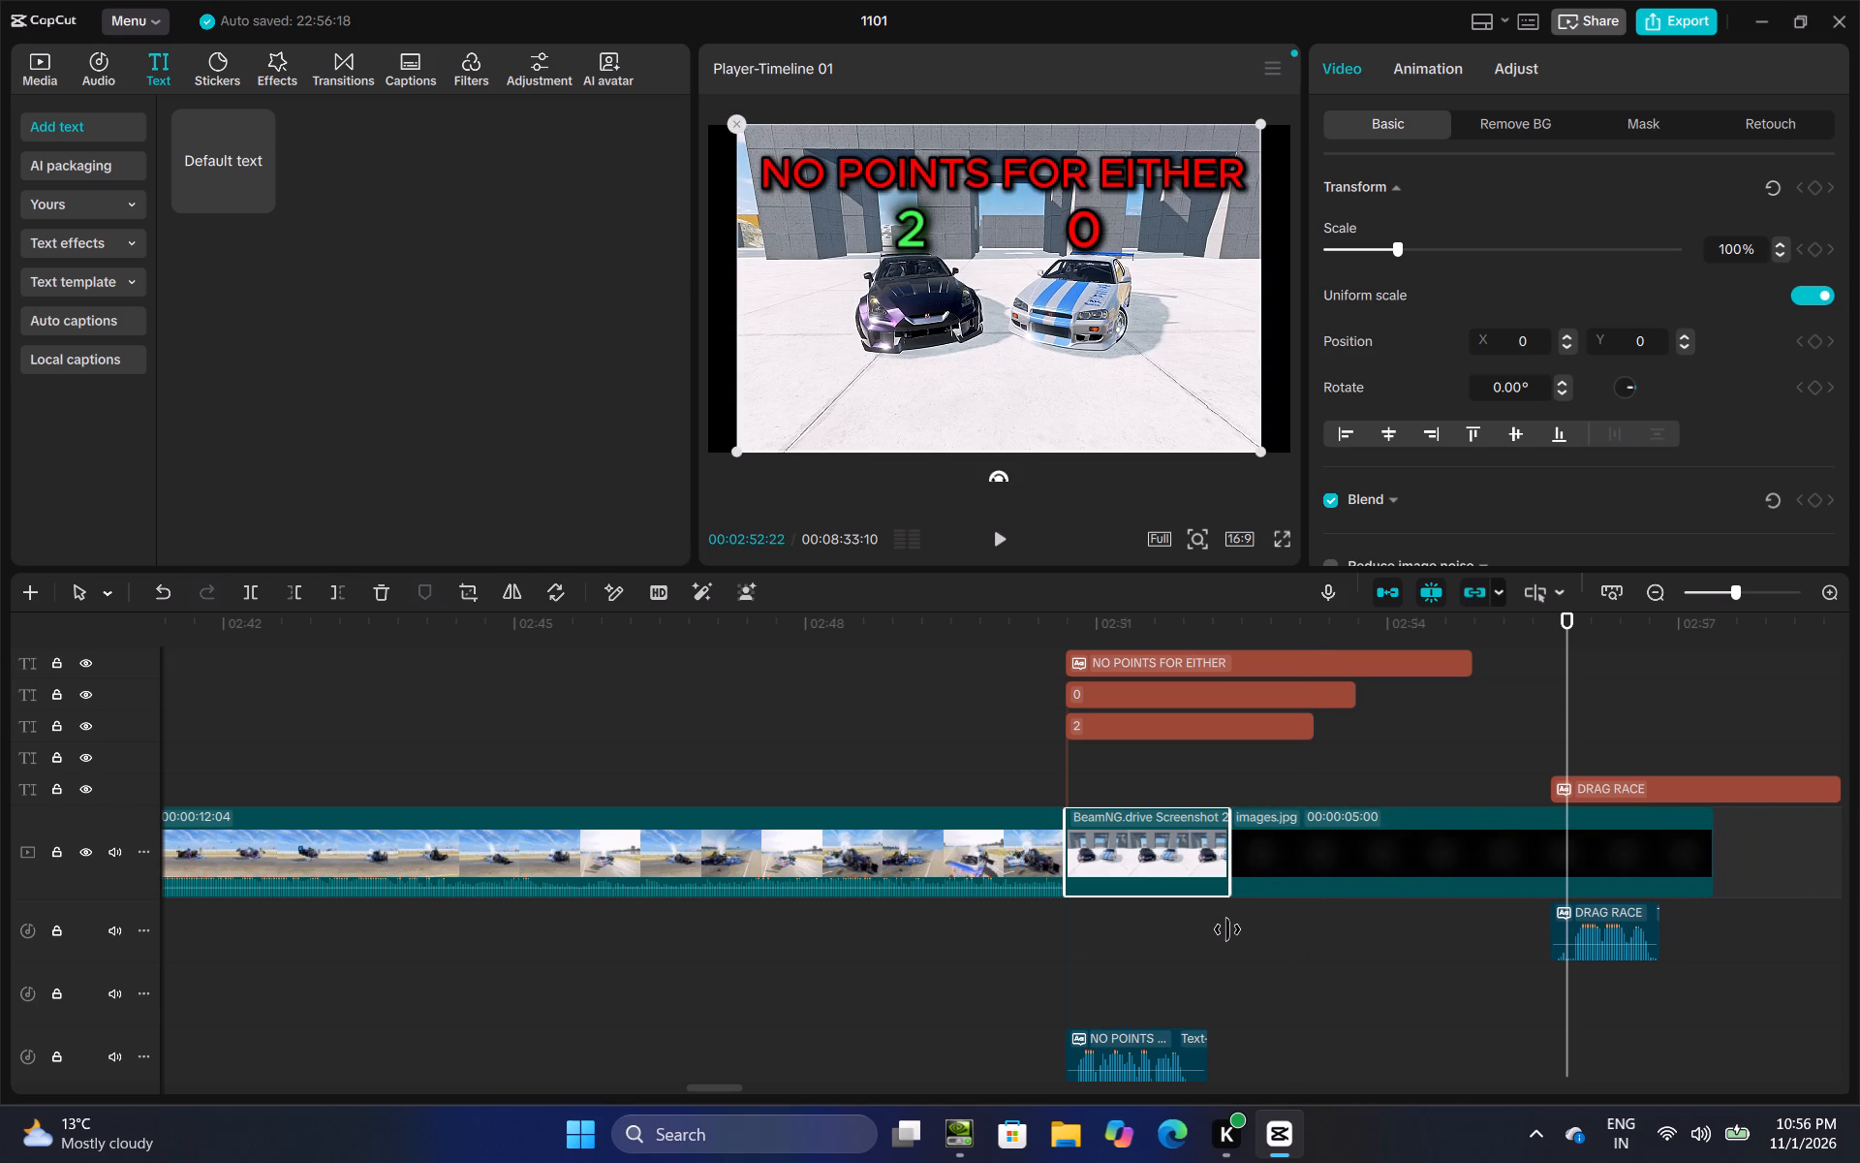
left_click_drag(1227, 929, 1229, 957)
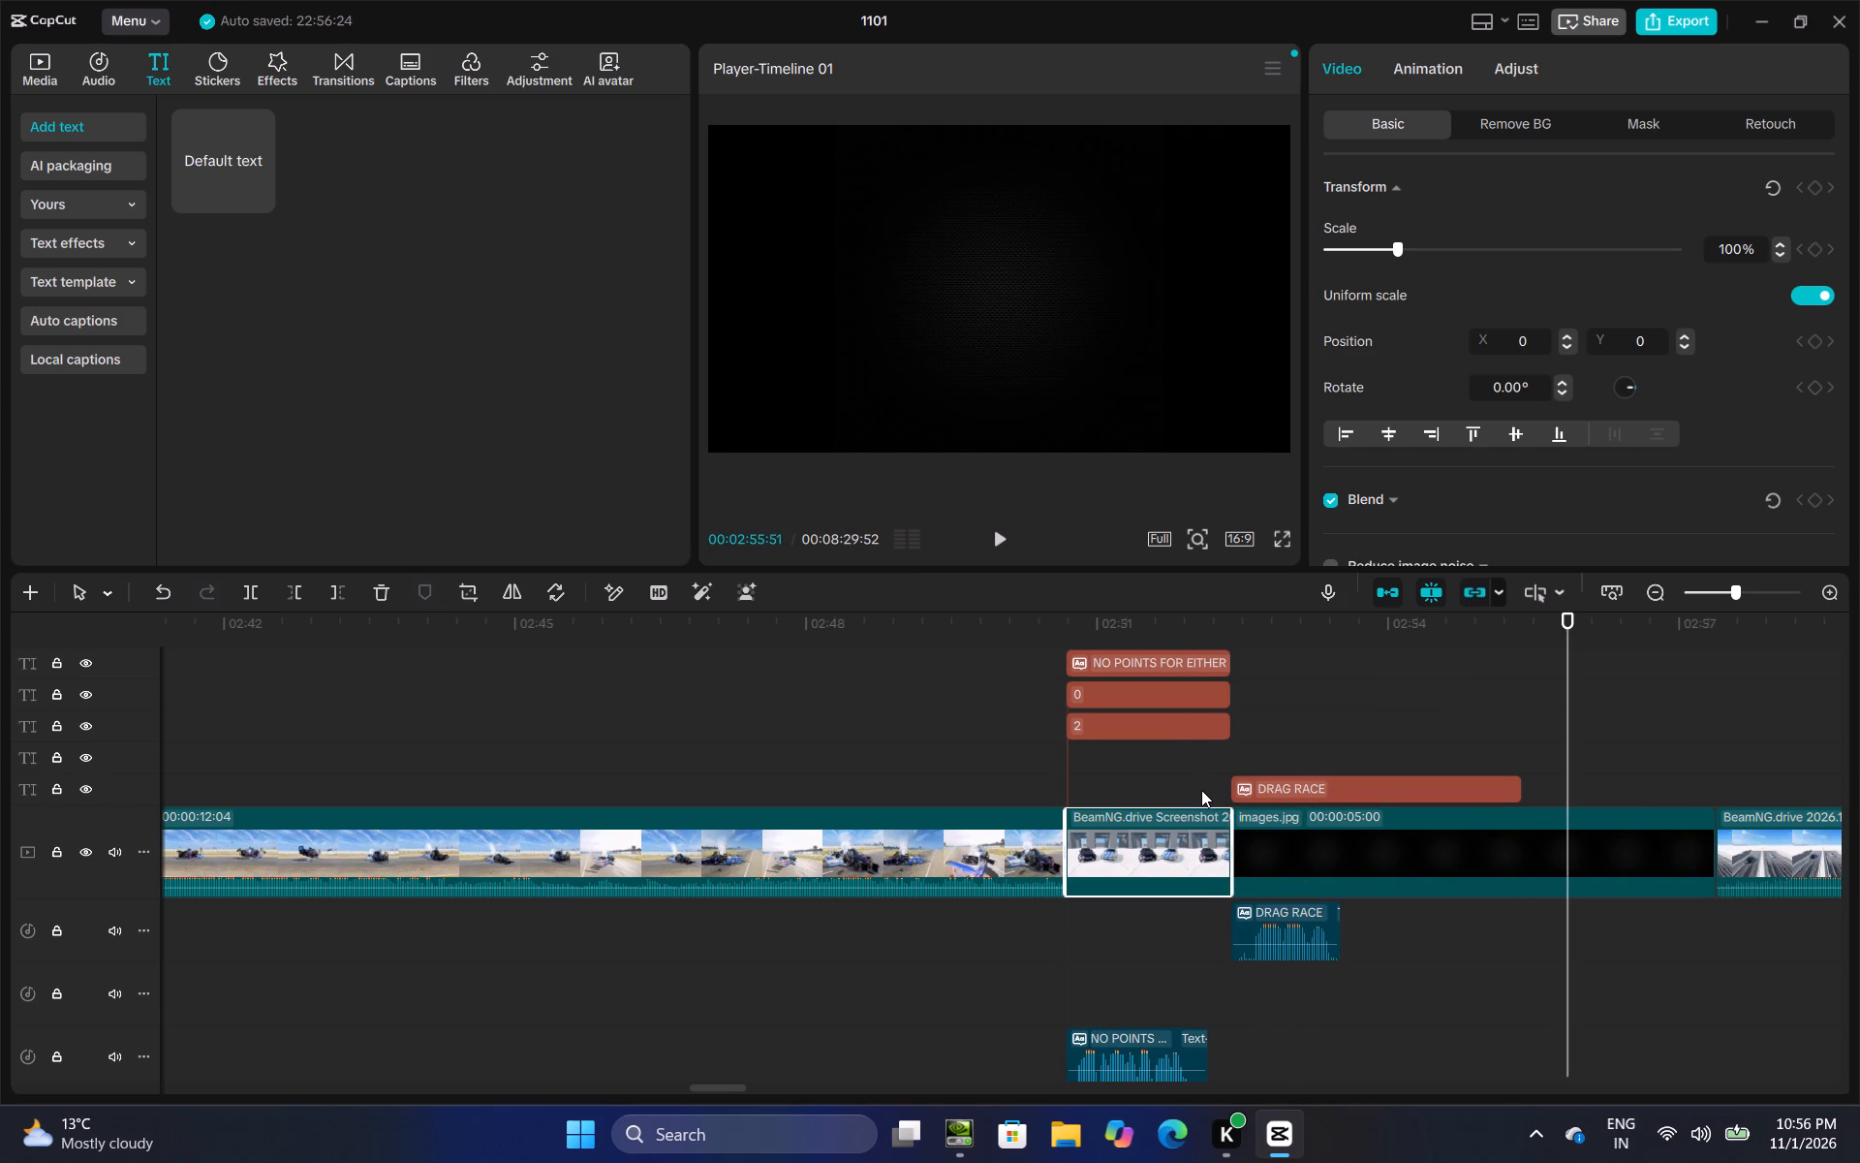
Shorten the DRAG RACE card's black background so it ends just after its speech clip.
left_click(1201, 785)
left_click_drag(1201, 785, 1363, 789)
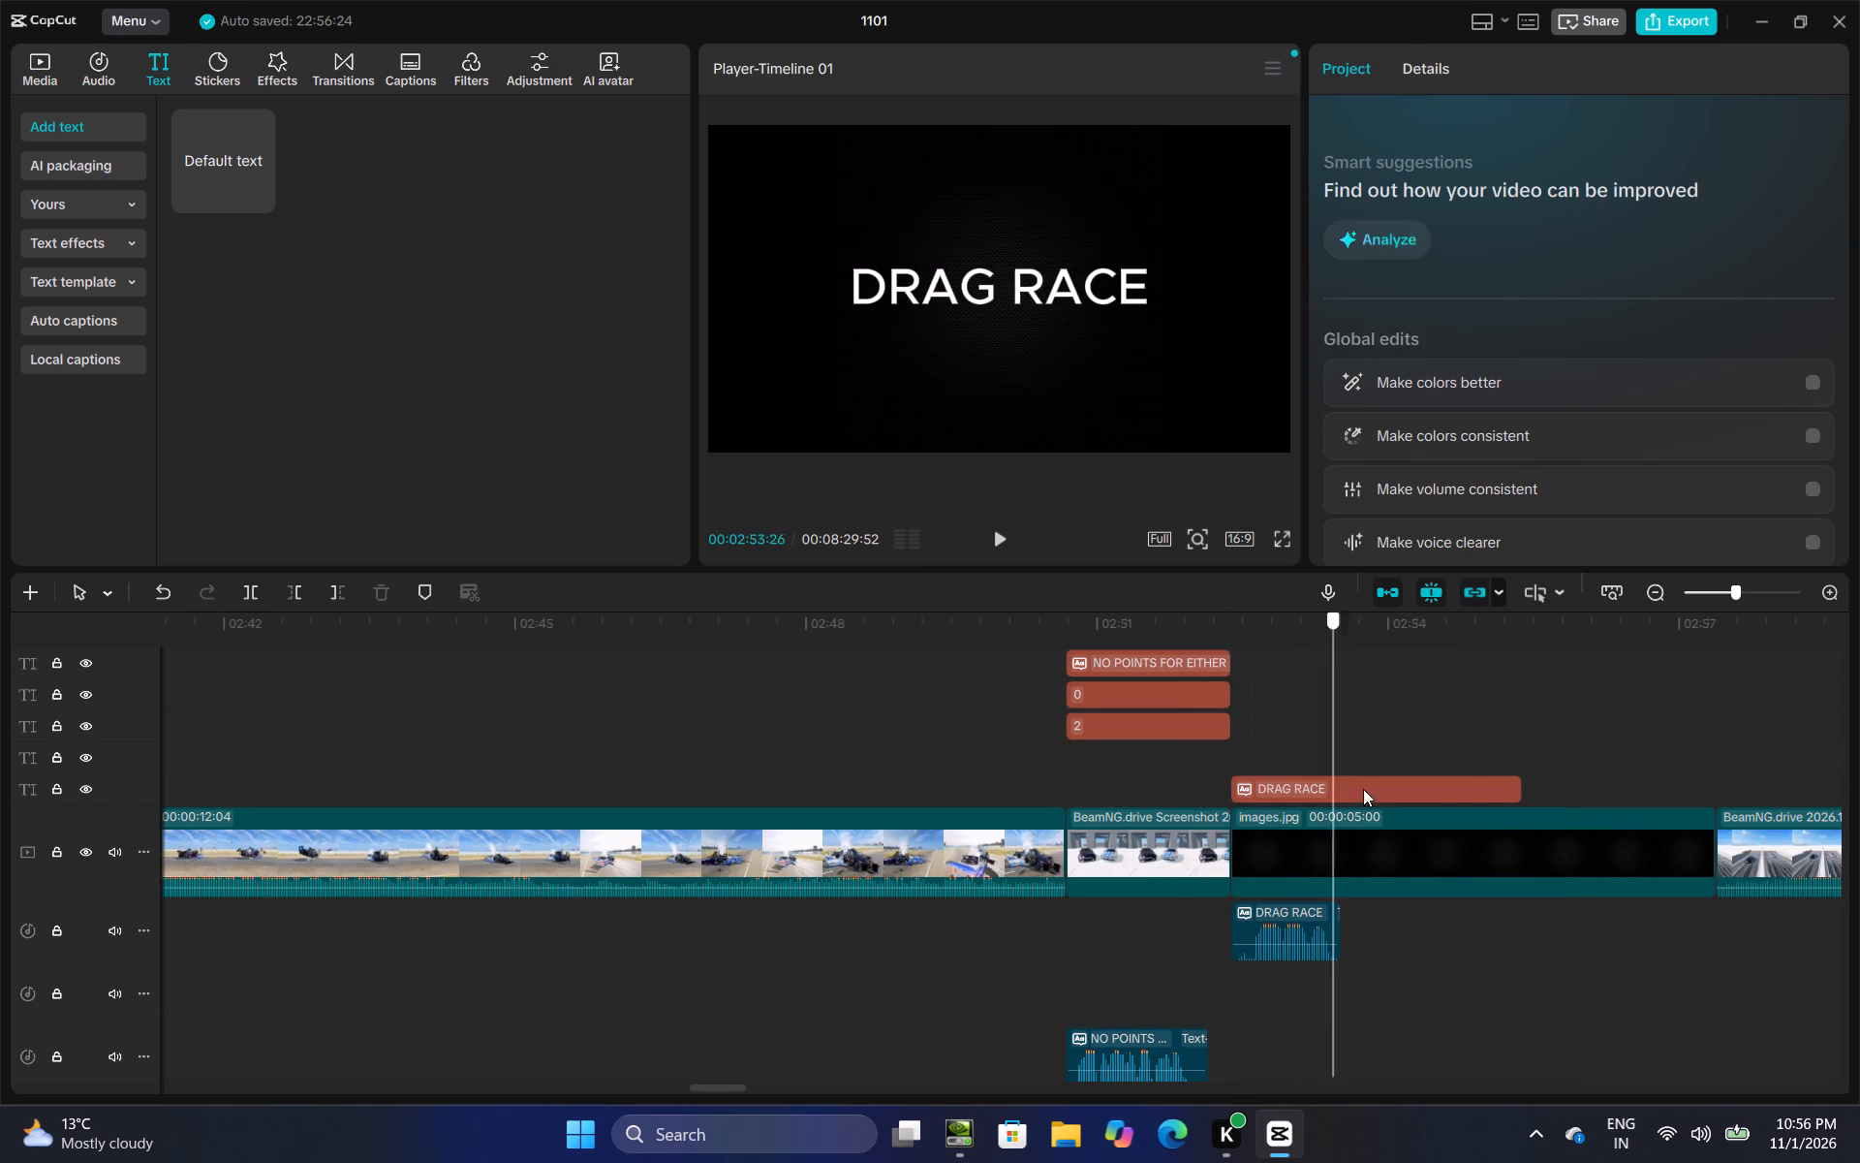
left_click_drag(1363, 789, 1515, 792)
left_click(1605, 823)
left_click_drag(1720, 829, 1361, 937)
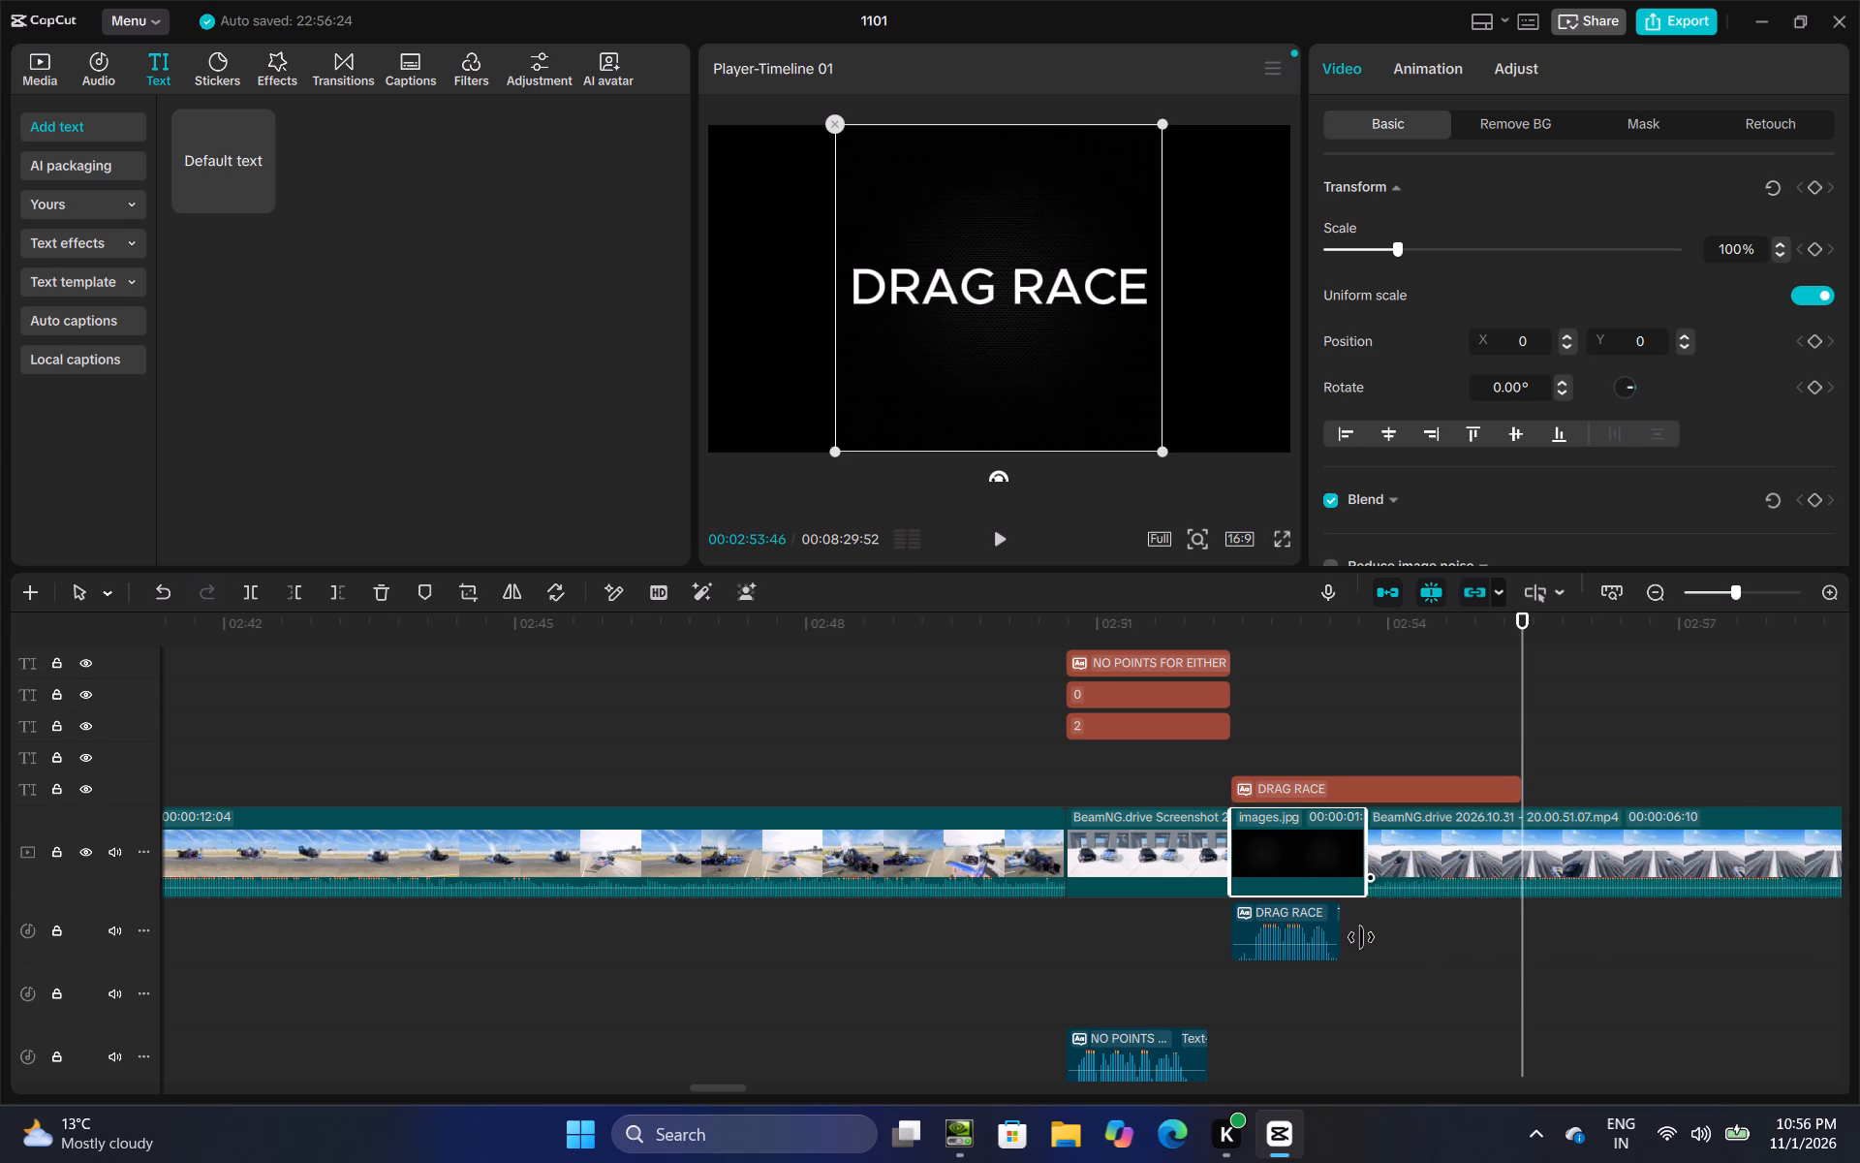
left_click_drag(1361, 937, 1358, 955)
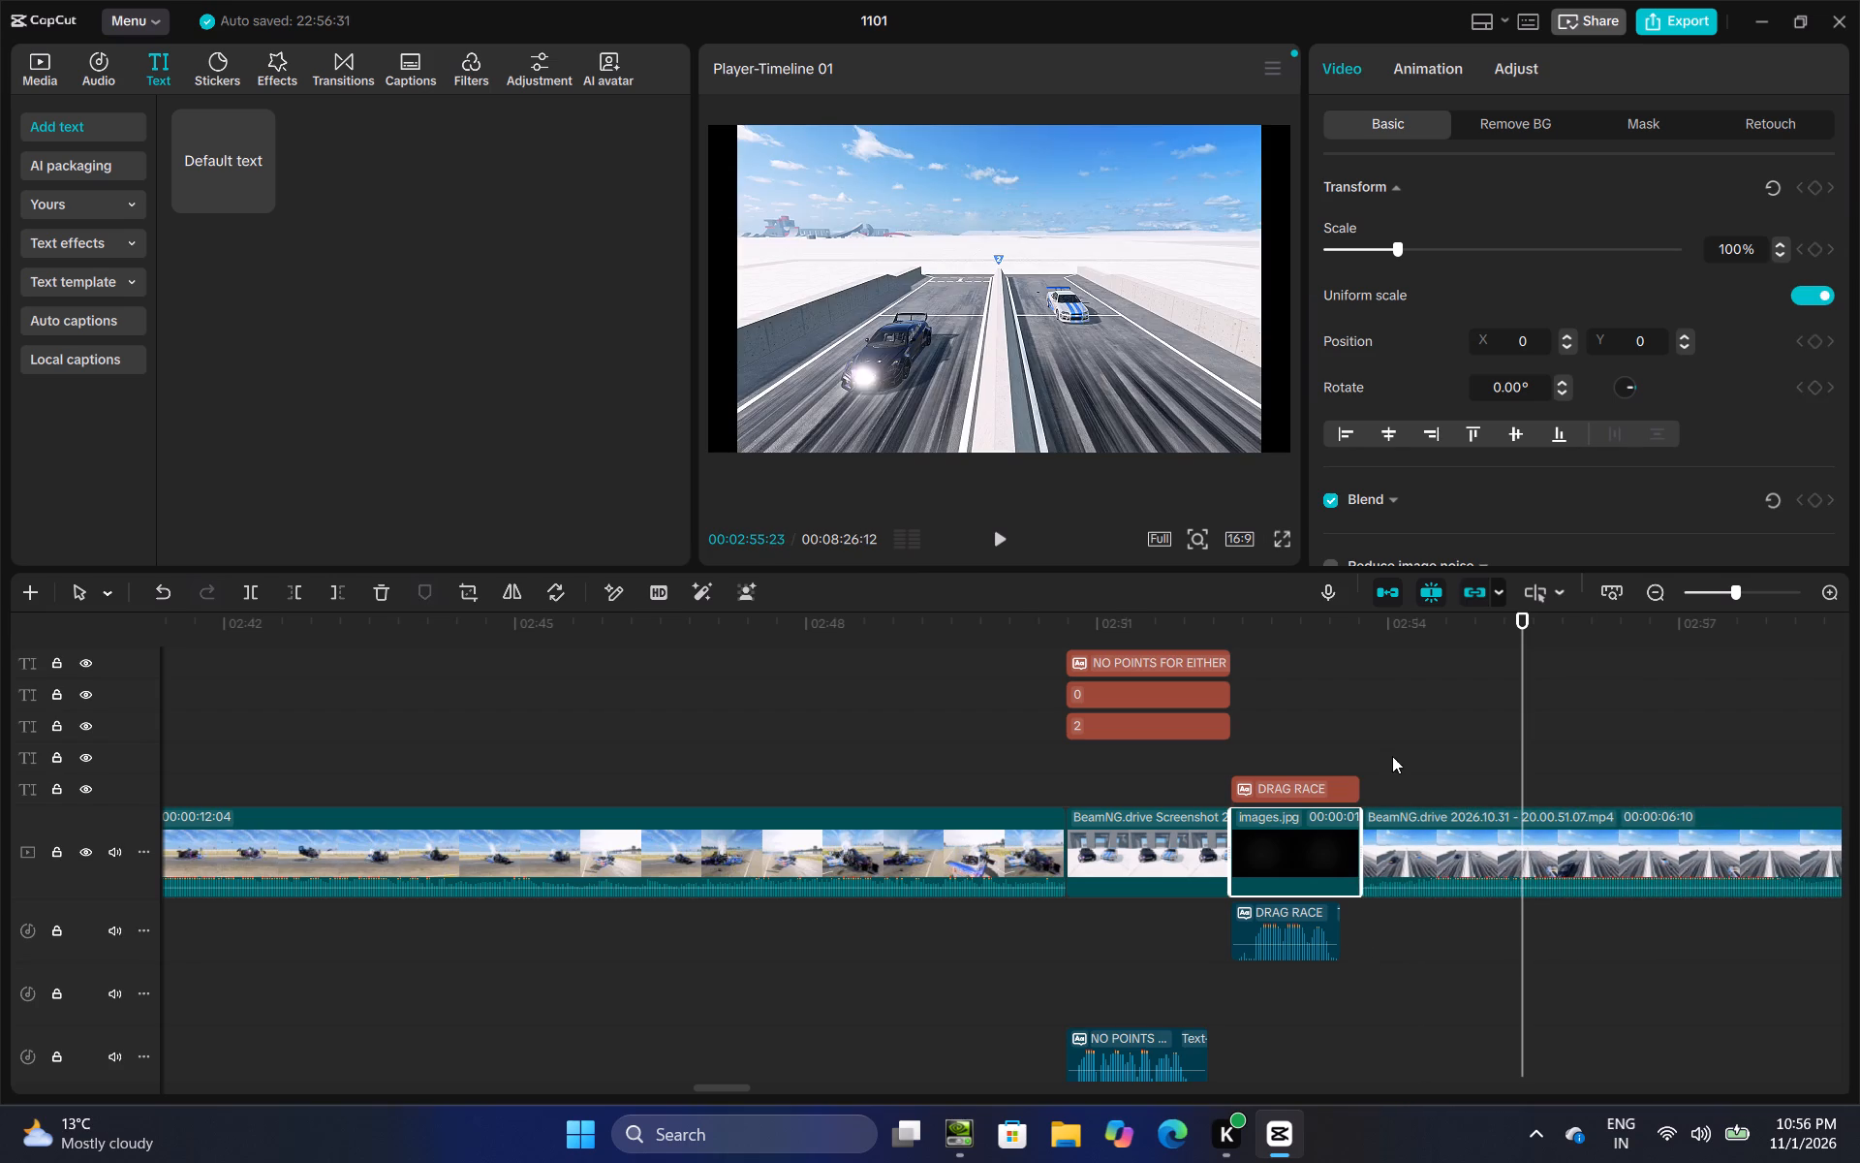
Delete the generated speech clips for the 2, 3 and 0 scores on the score screen around 03:18.
left_click(1392, 748)
left_click_drag(1392, 748, 1844, 741)
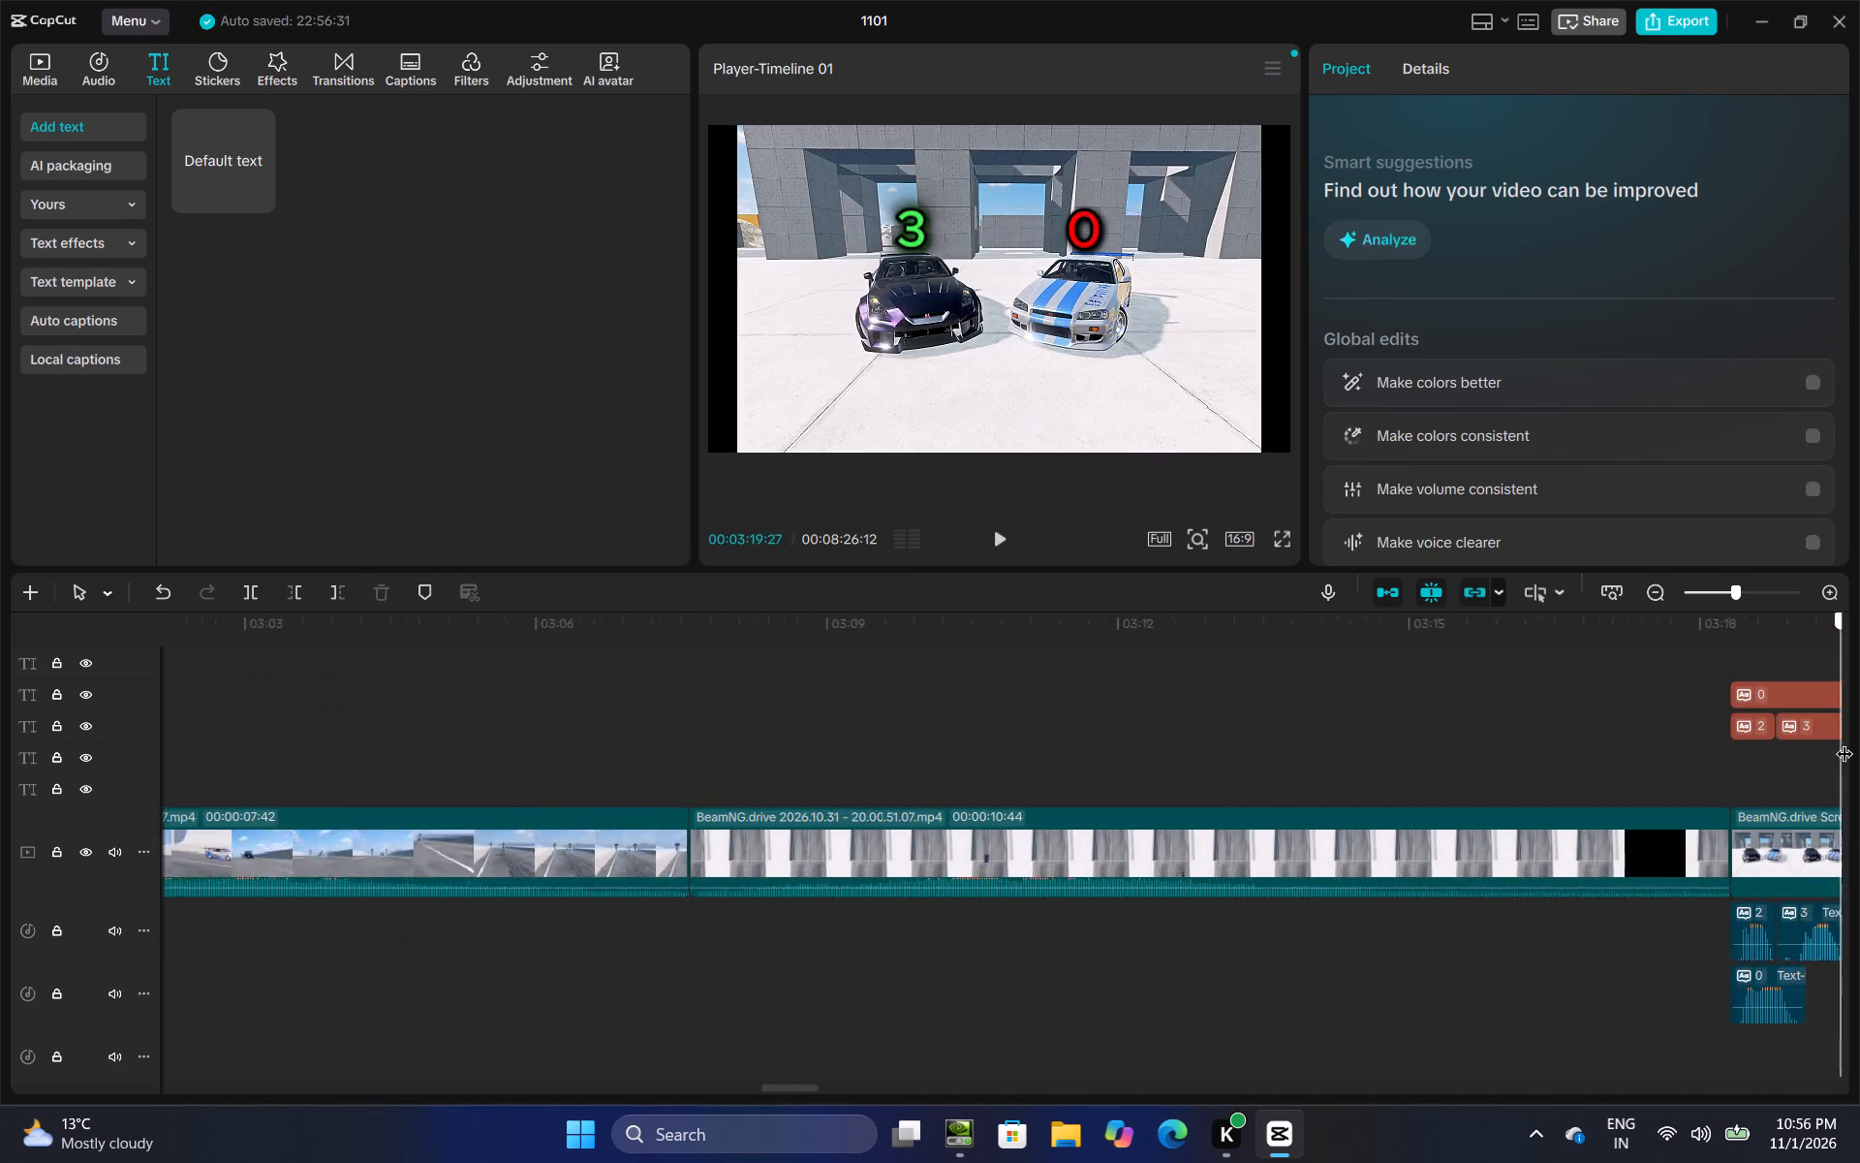
left_click_drag(1844, 741, 1436, 794)
left_click_drag(1501, 905, 1394, 920)
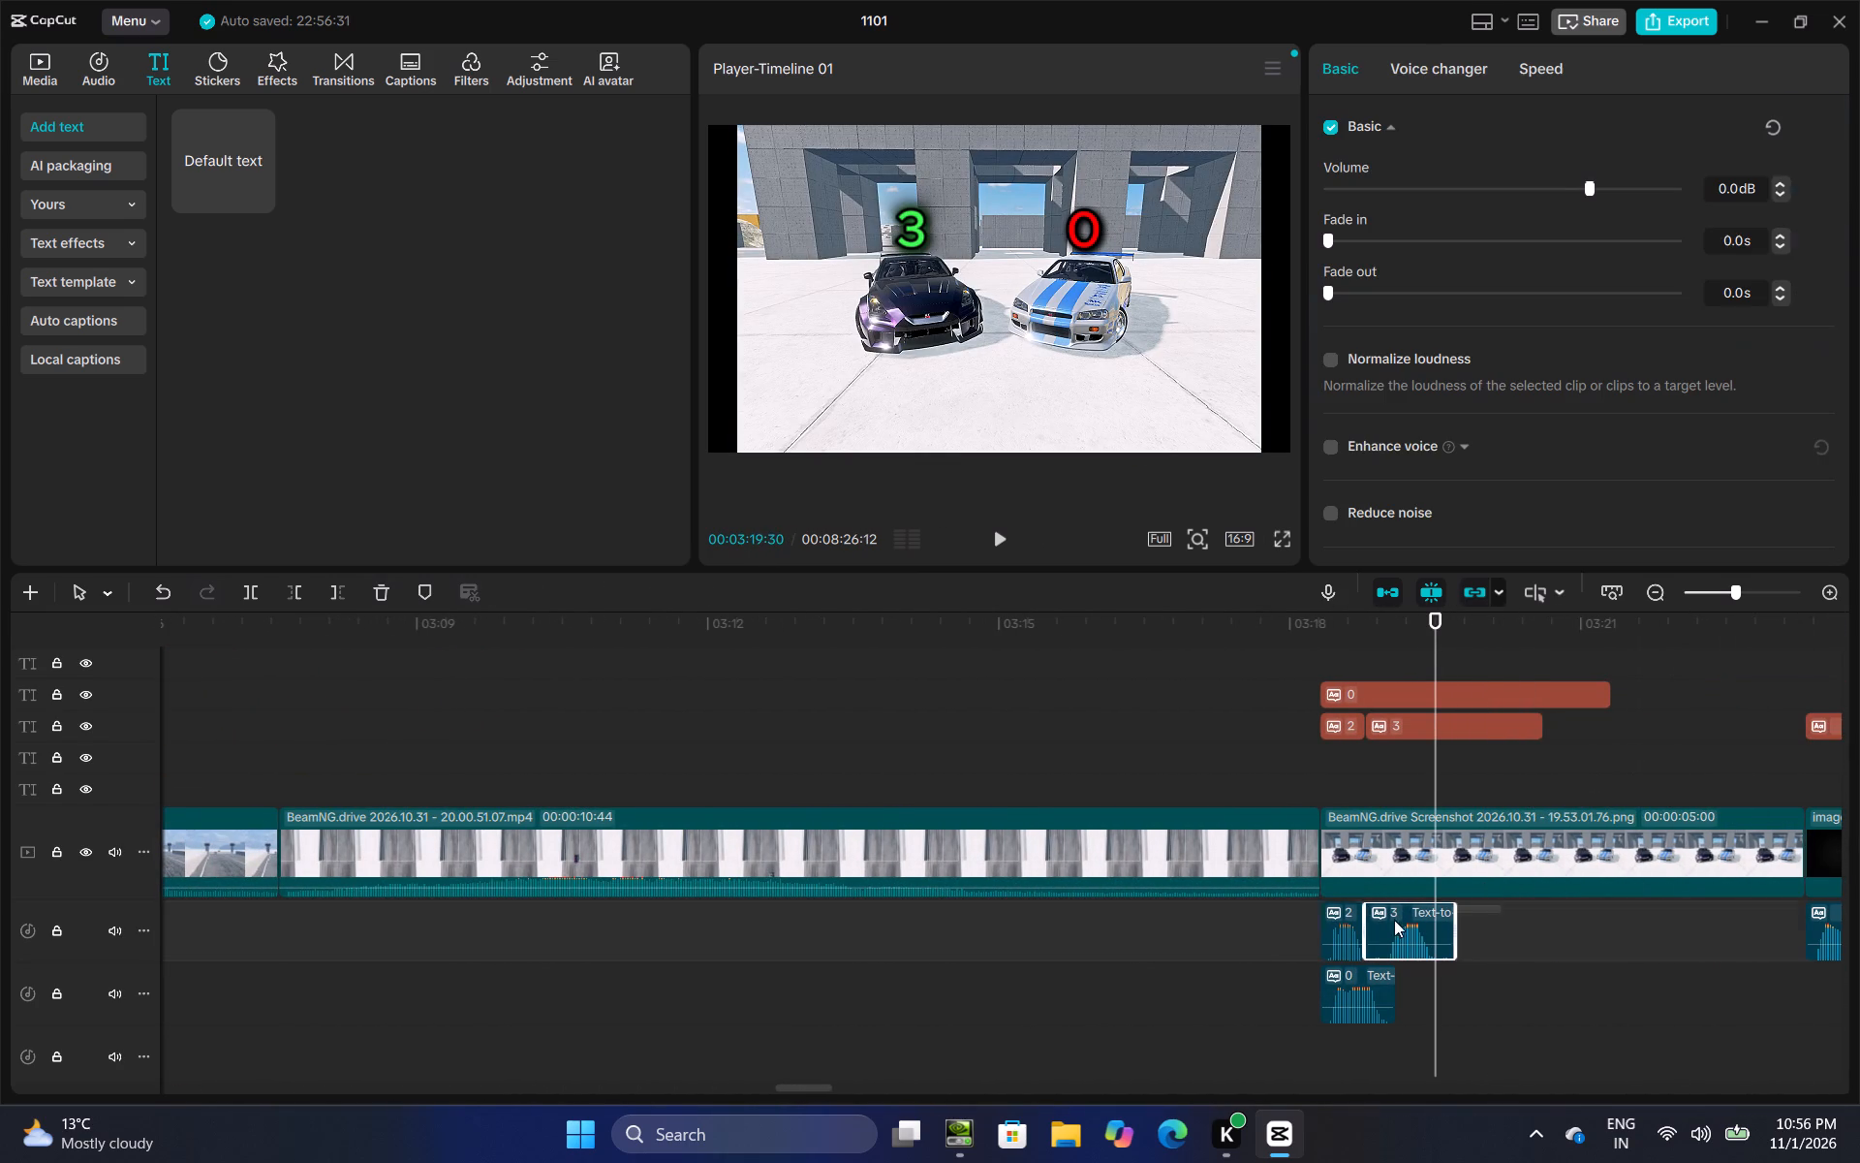
left_click_drag(1394, 920, 1302, 1005)
right_click(1394, 935)
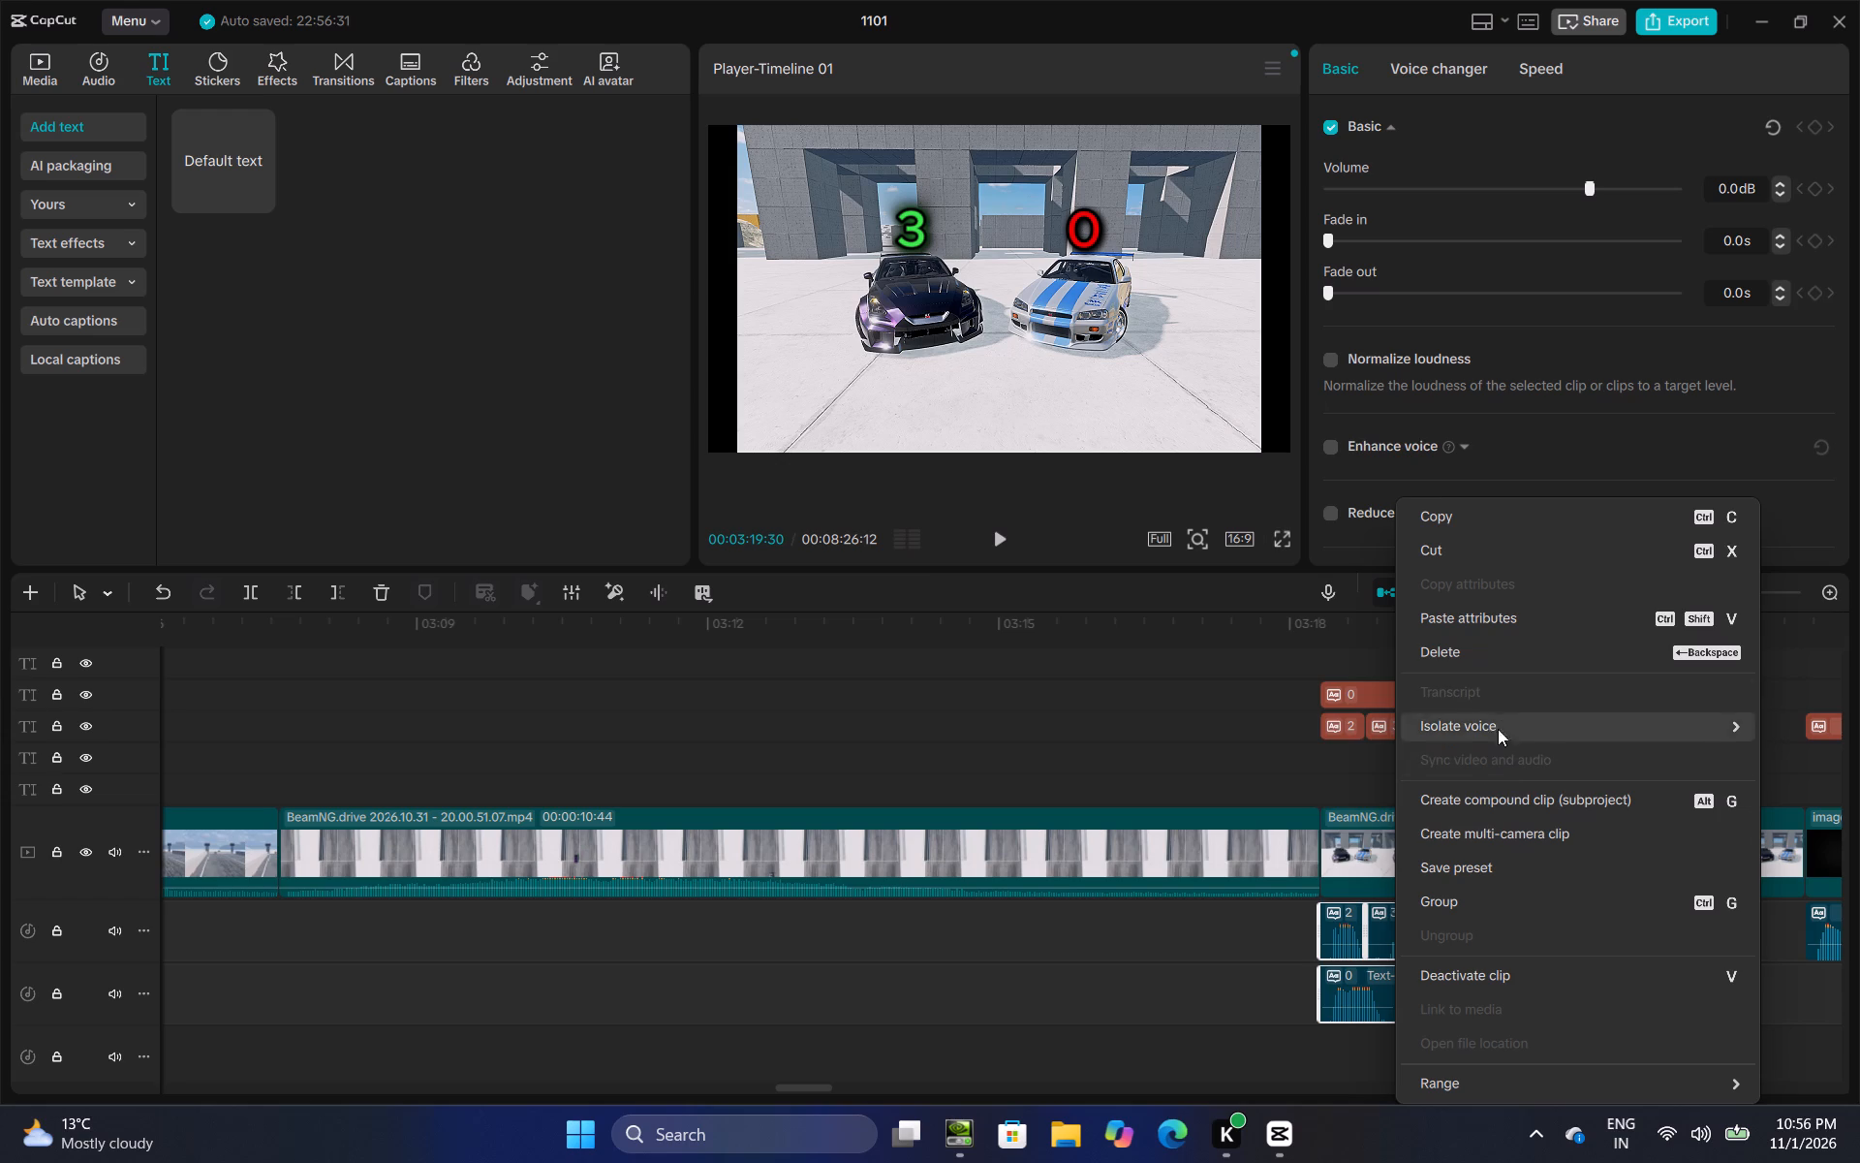
left_click(1525, 661)
Shorten the WALL OF DEATH card's black background to 00:00:02:34, ending just after its speech clip.
left_click(1568, 850)
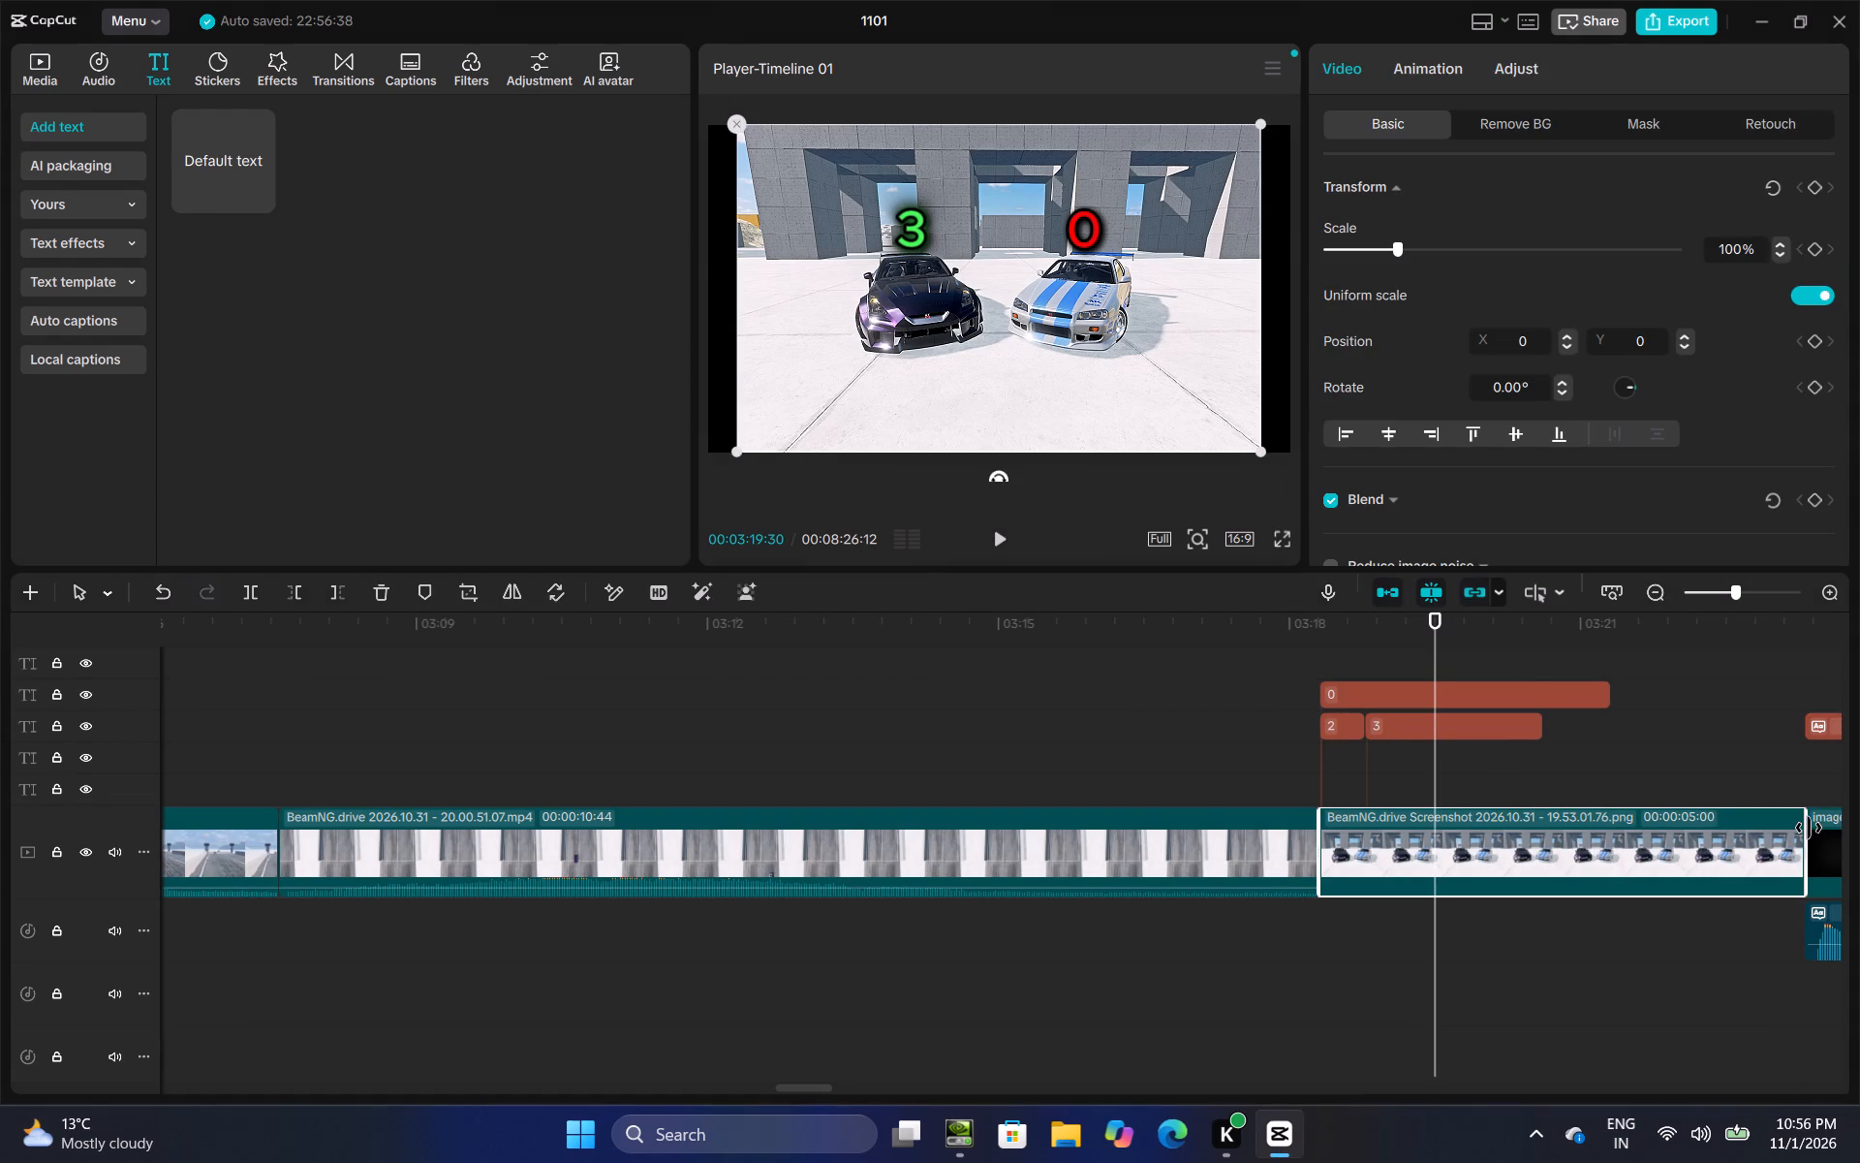
scroll(1668, 782, "up", 3)
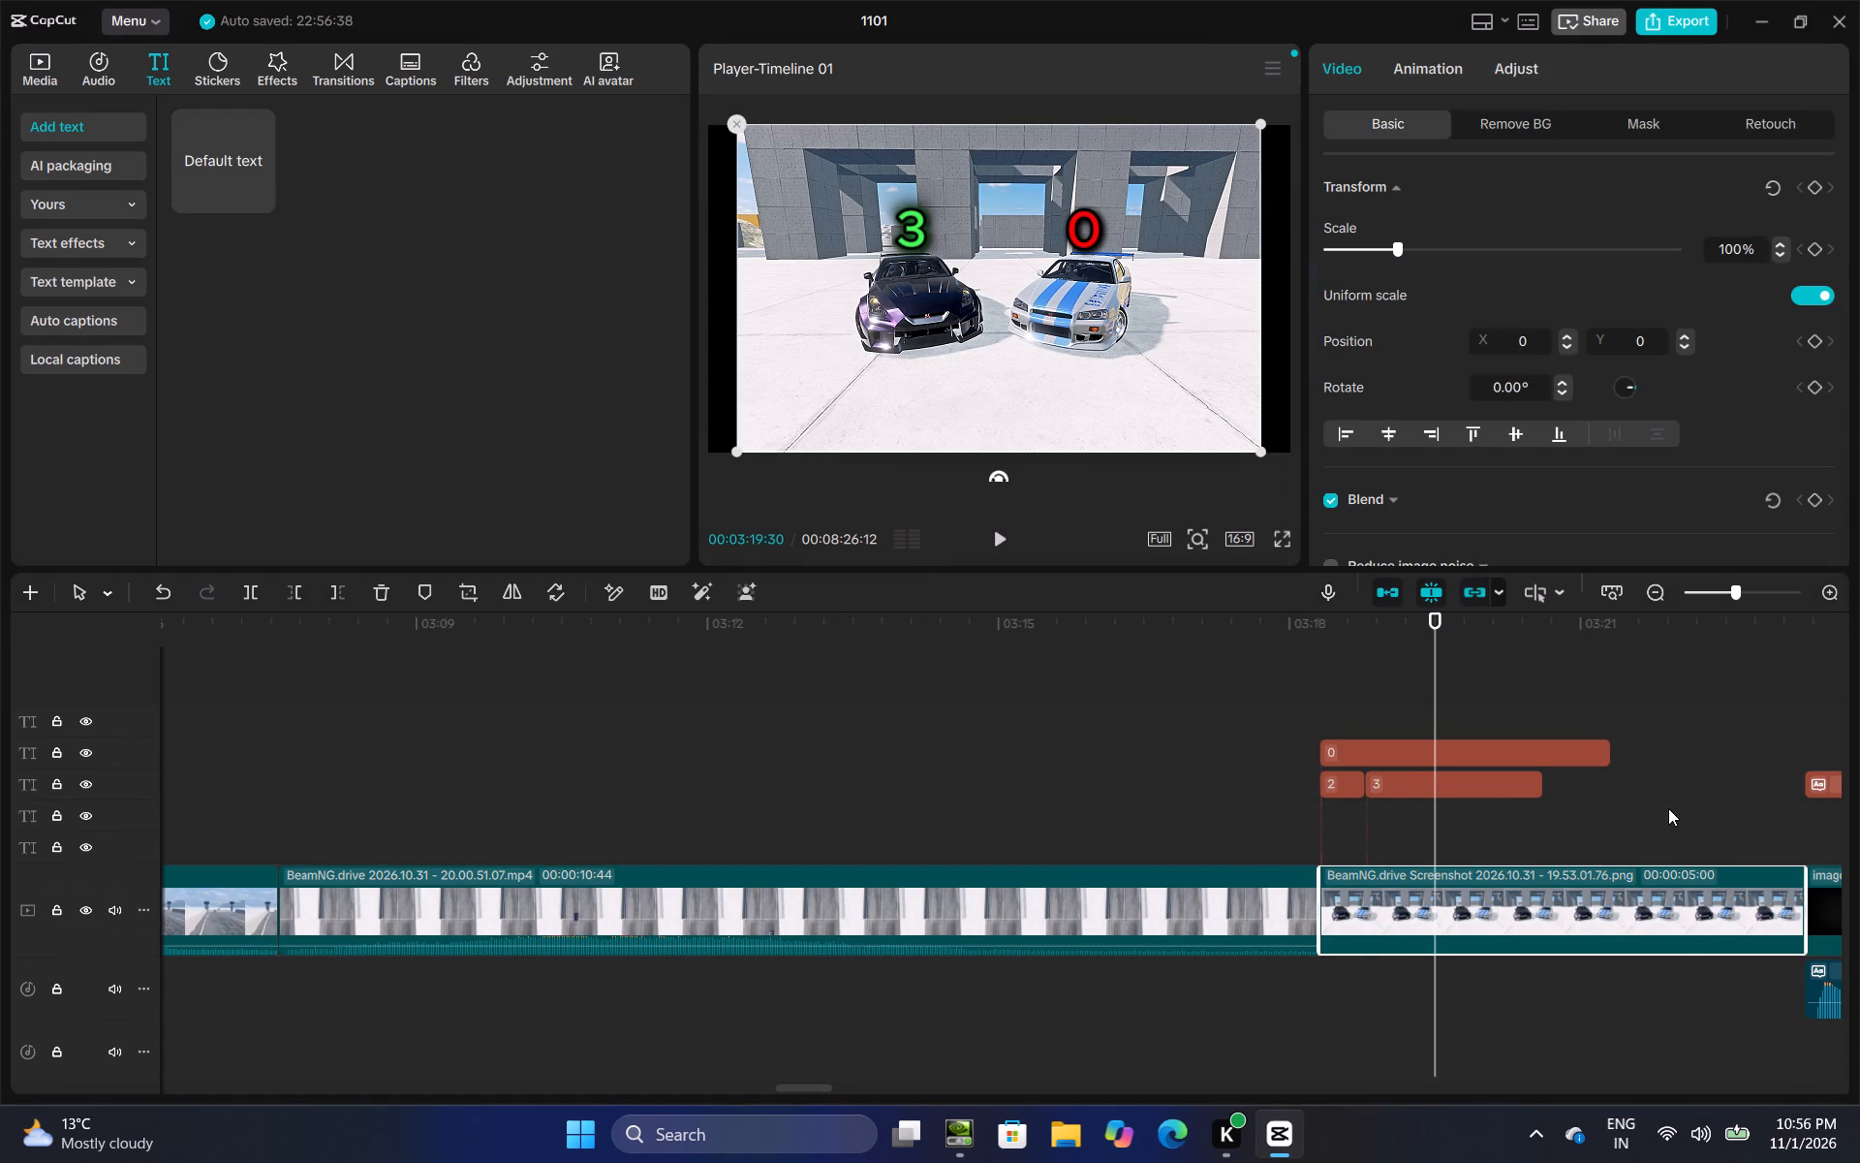
left_click(1668, 808)
left_click_drag(1668, 808, 1850, 774)
left_click(1474, 876)
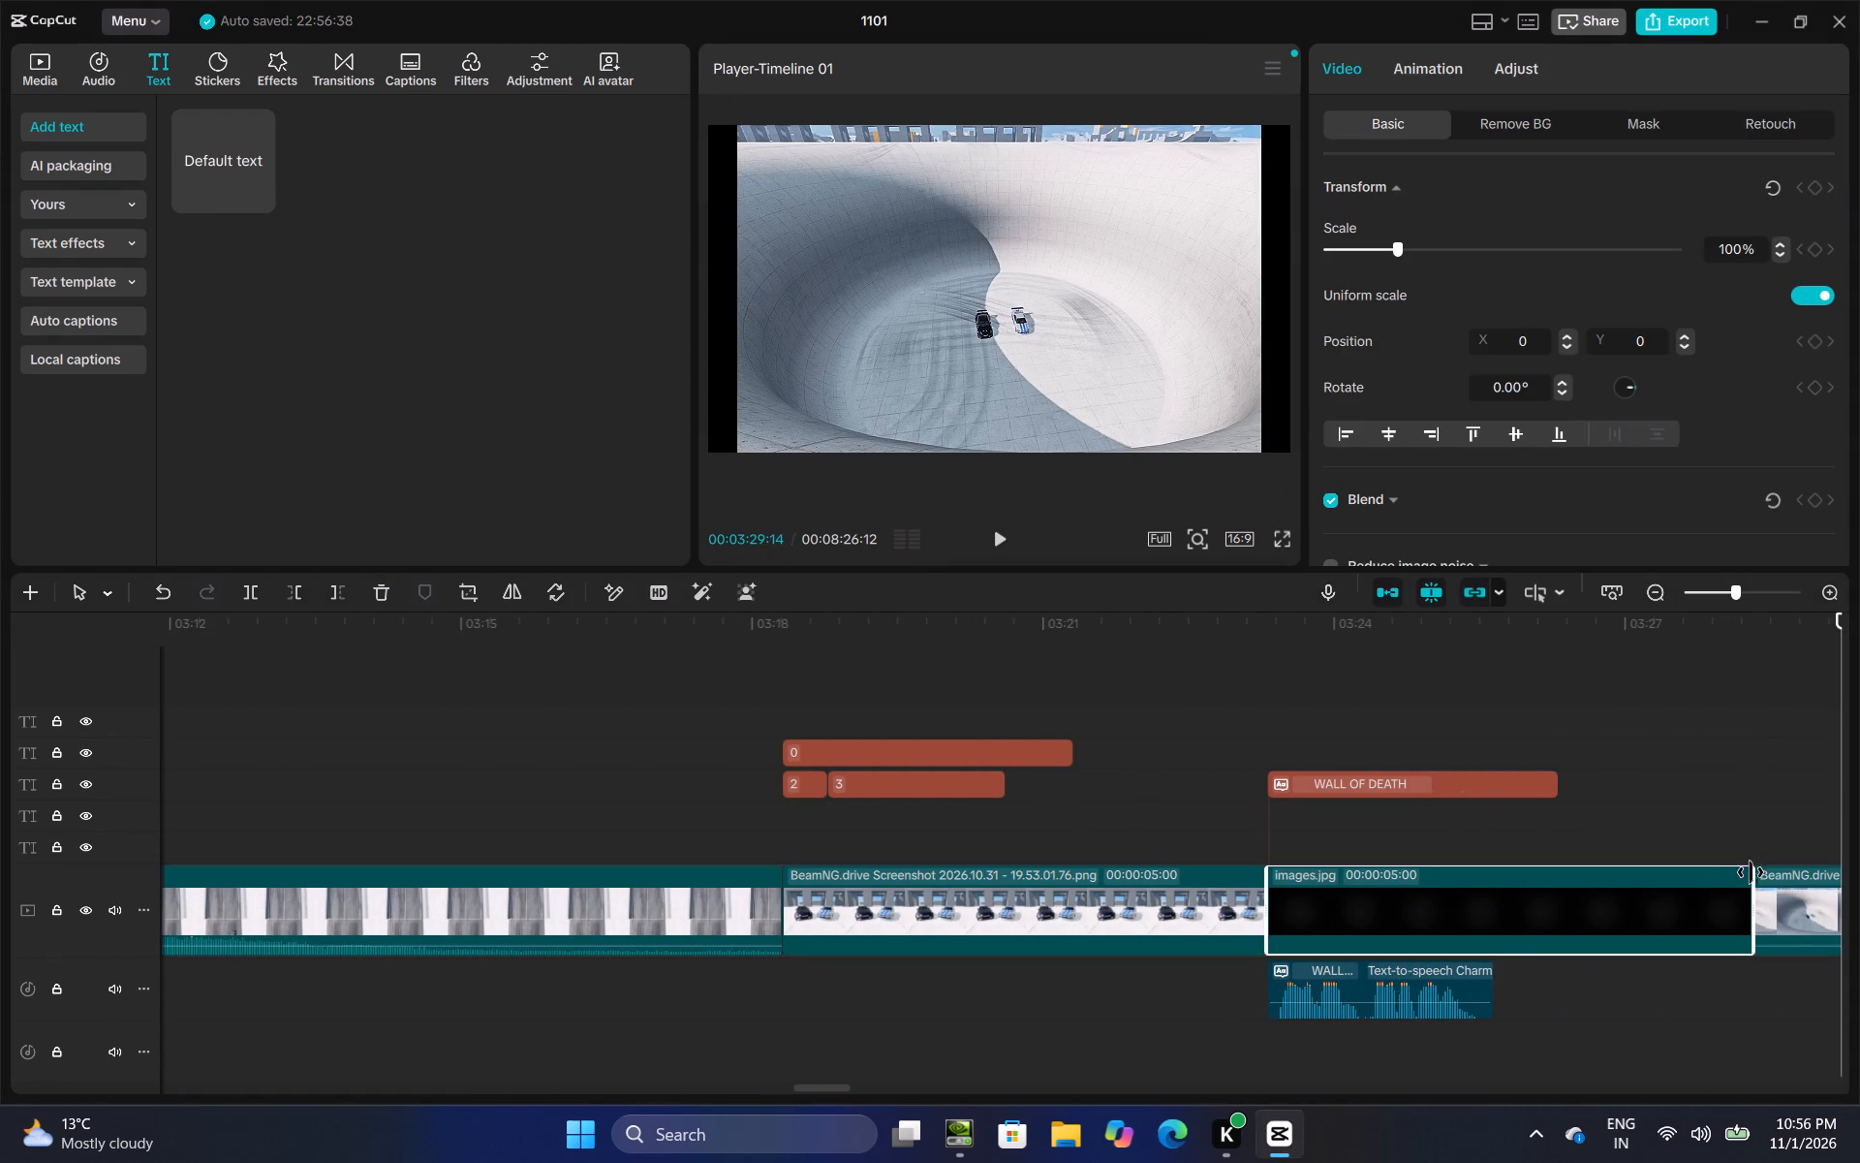
left_click_drag(1752, 881, 1510, 981)
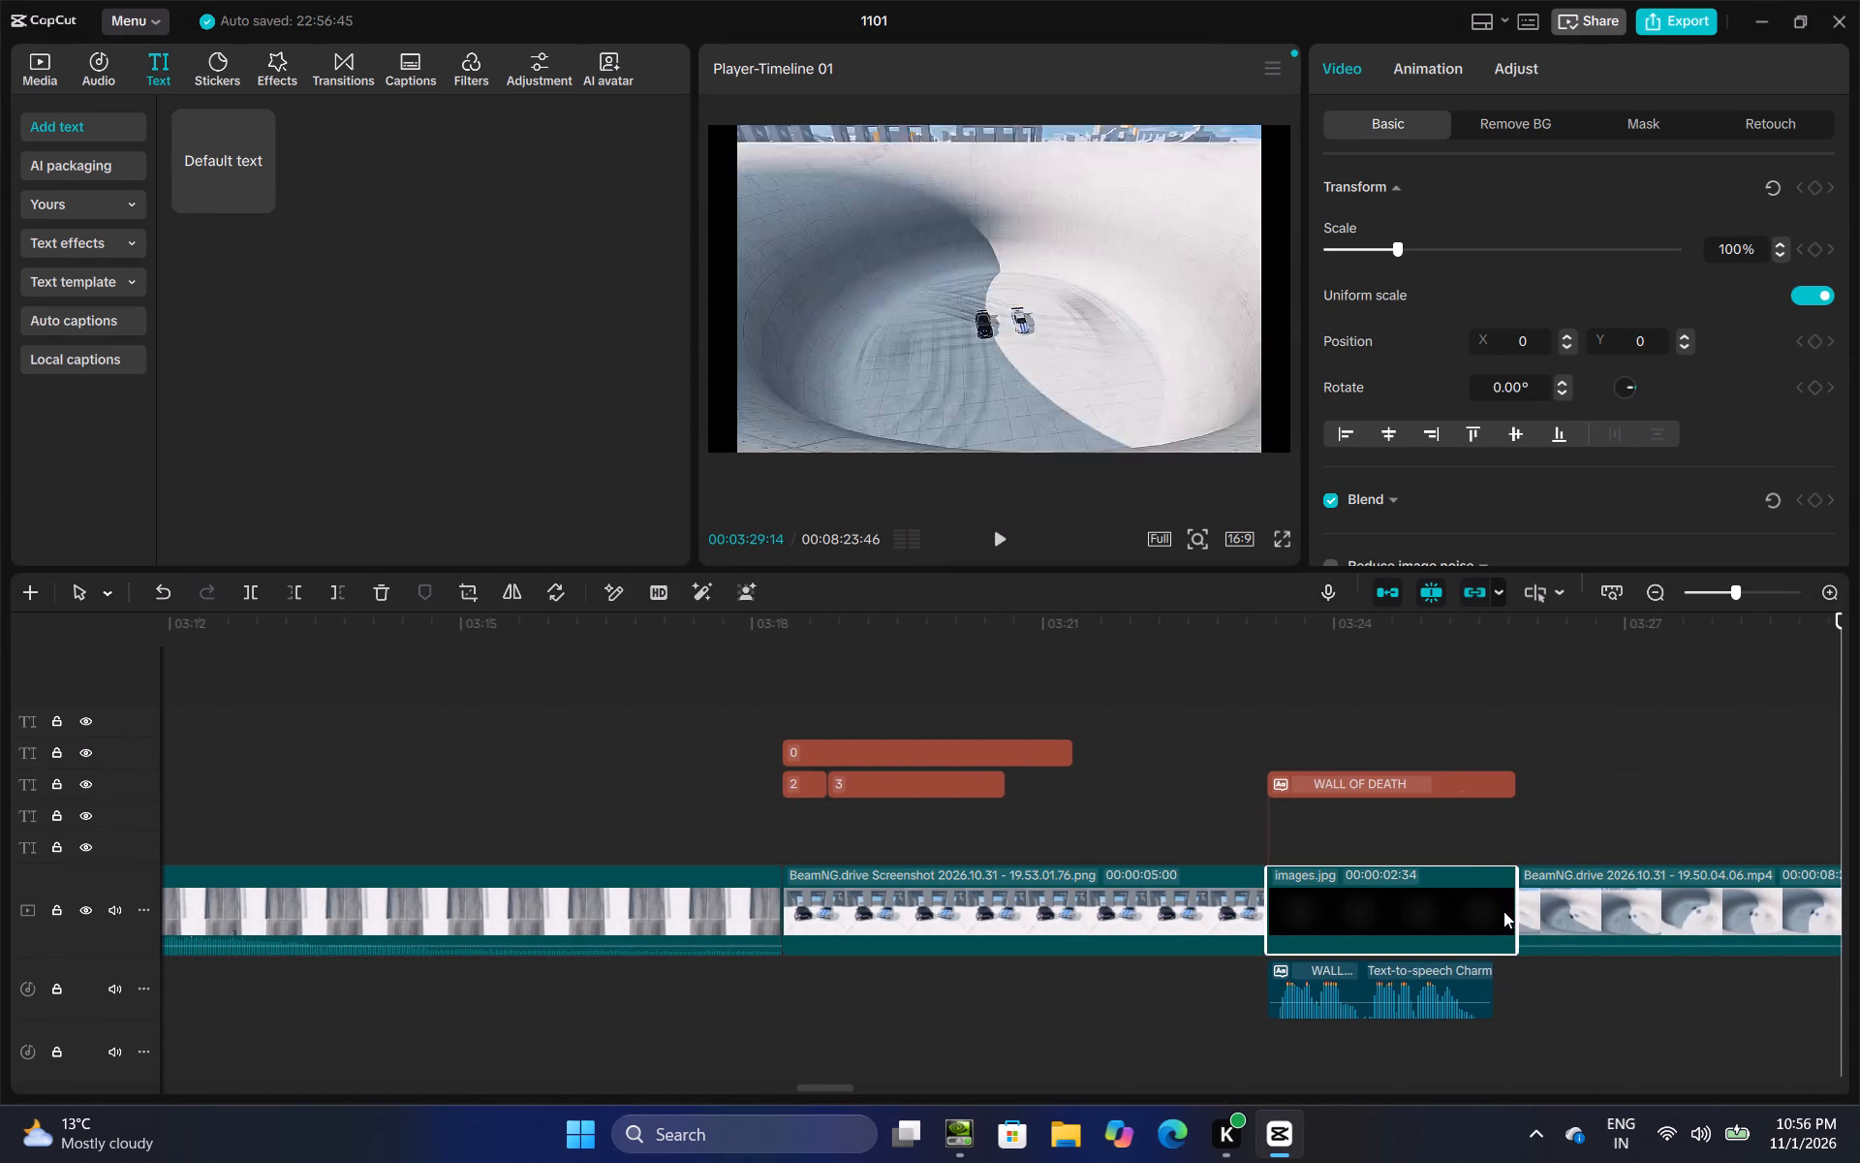
Delete the generated speech clips for the 0, 1, 3 and 4 scores on the score screen around 04:21.
left_click(1533, 843)
left_click_drag(1533, 843, 1852, 779)
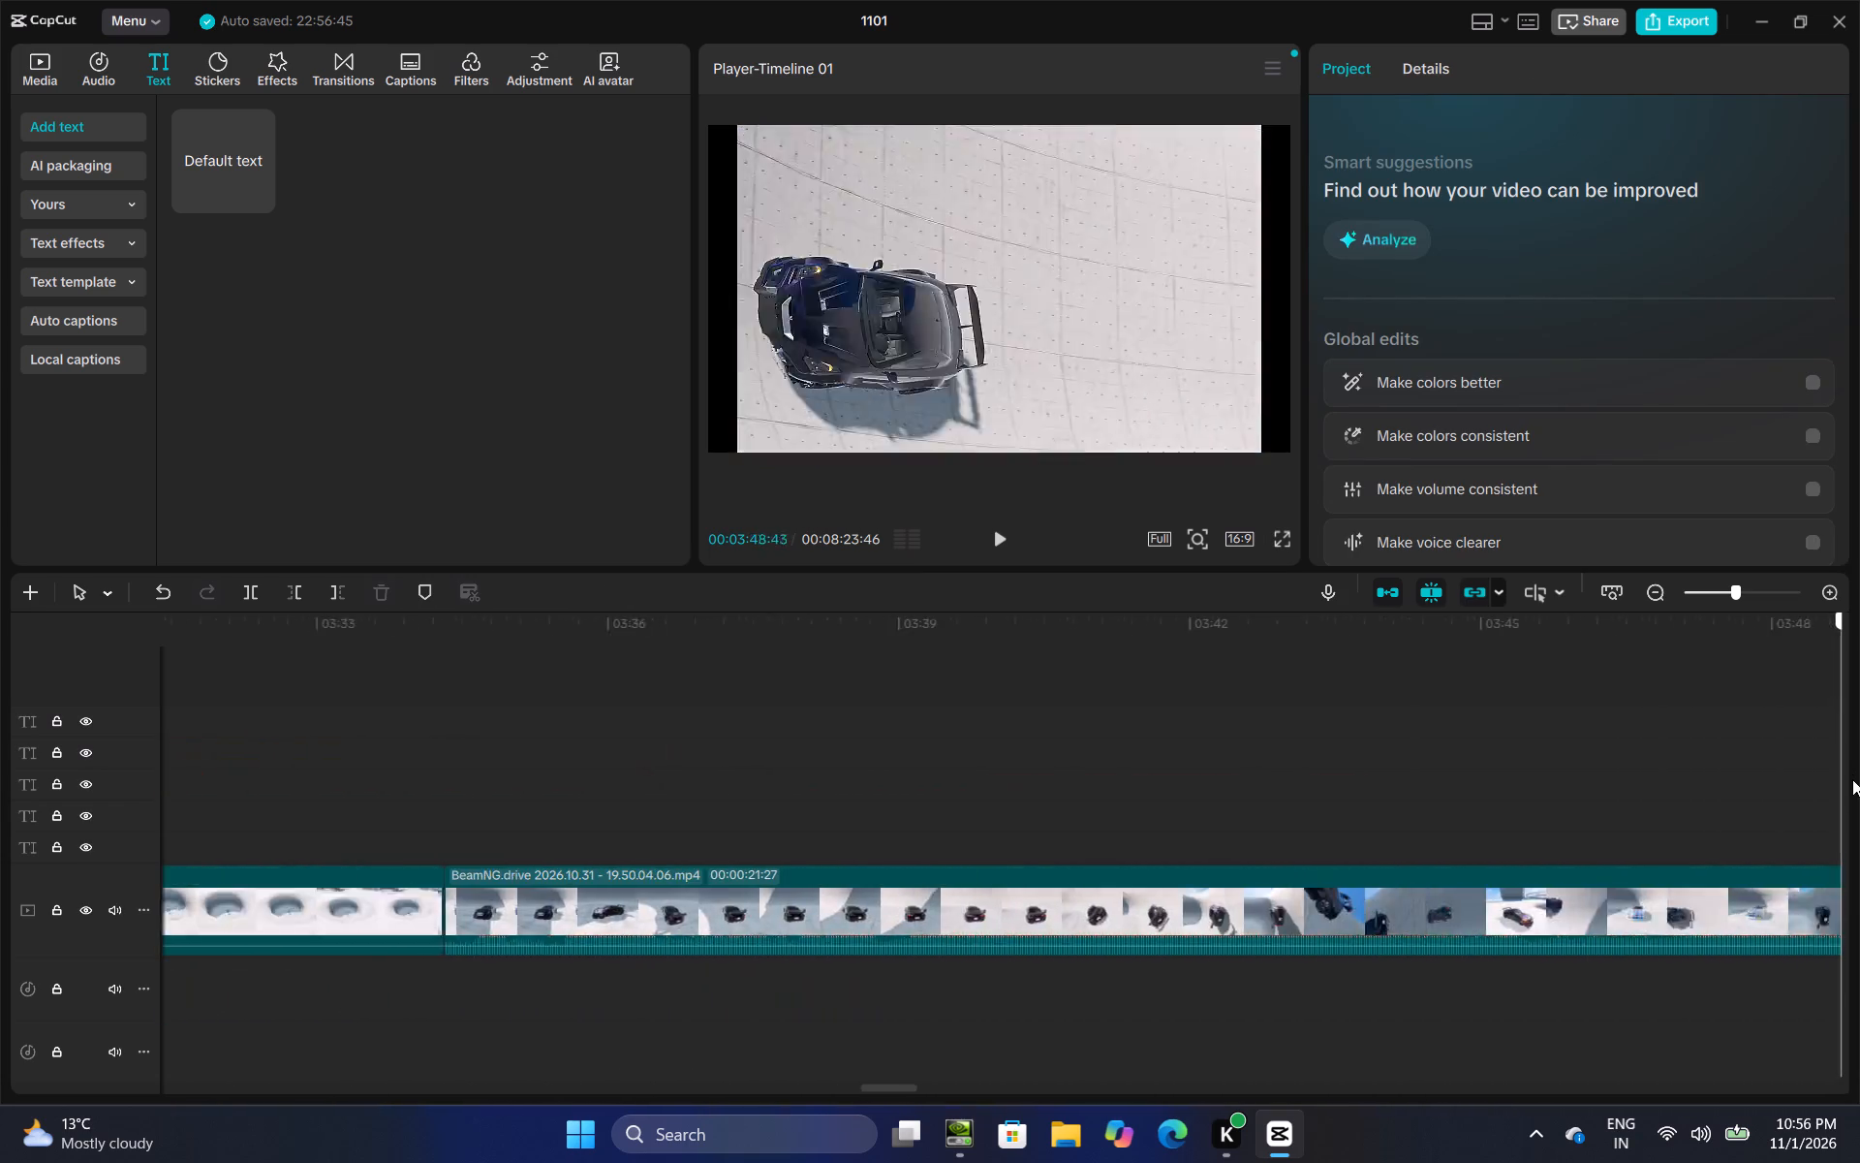
left_click_drag(1852, 779, 1360, 843)
scroll(1372, 792, "down", 2)
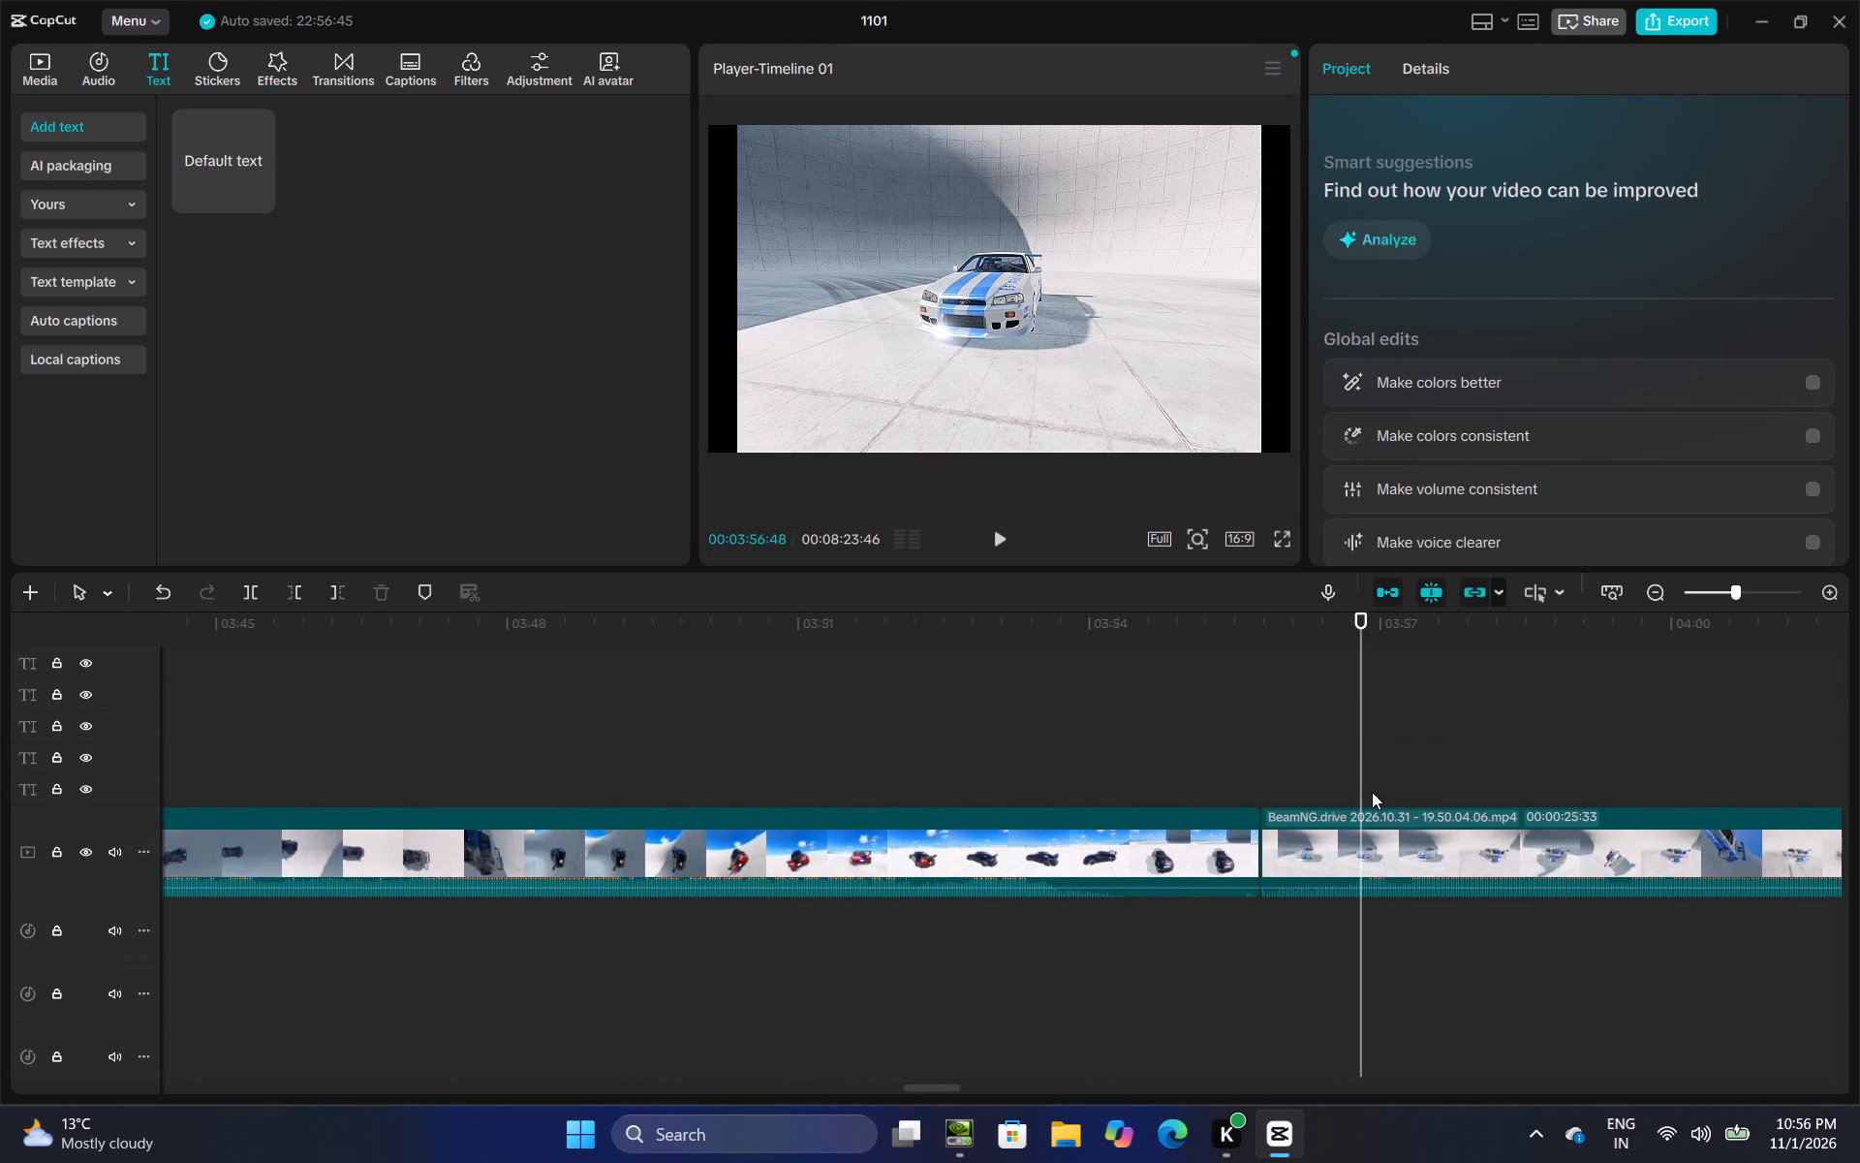
scroll(1372, 792, "down", 3)
scroll(1418, 835, "up", 3)
left_click(1428, 797)
left_click_drag(1428, 797, 1859, 845)
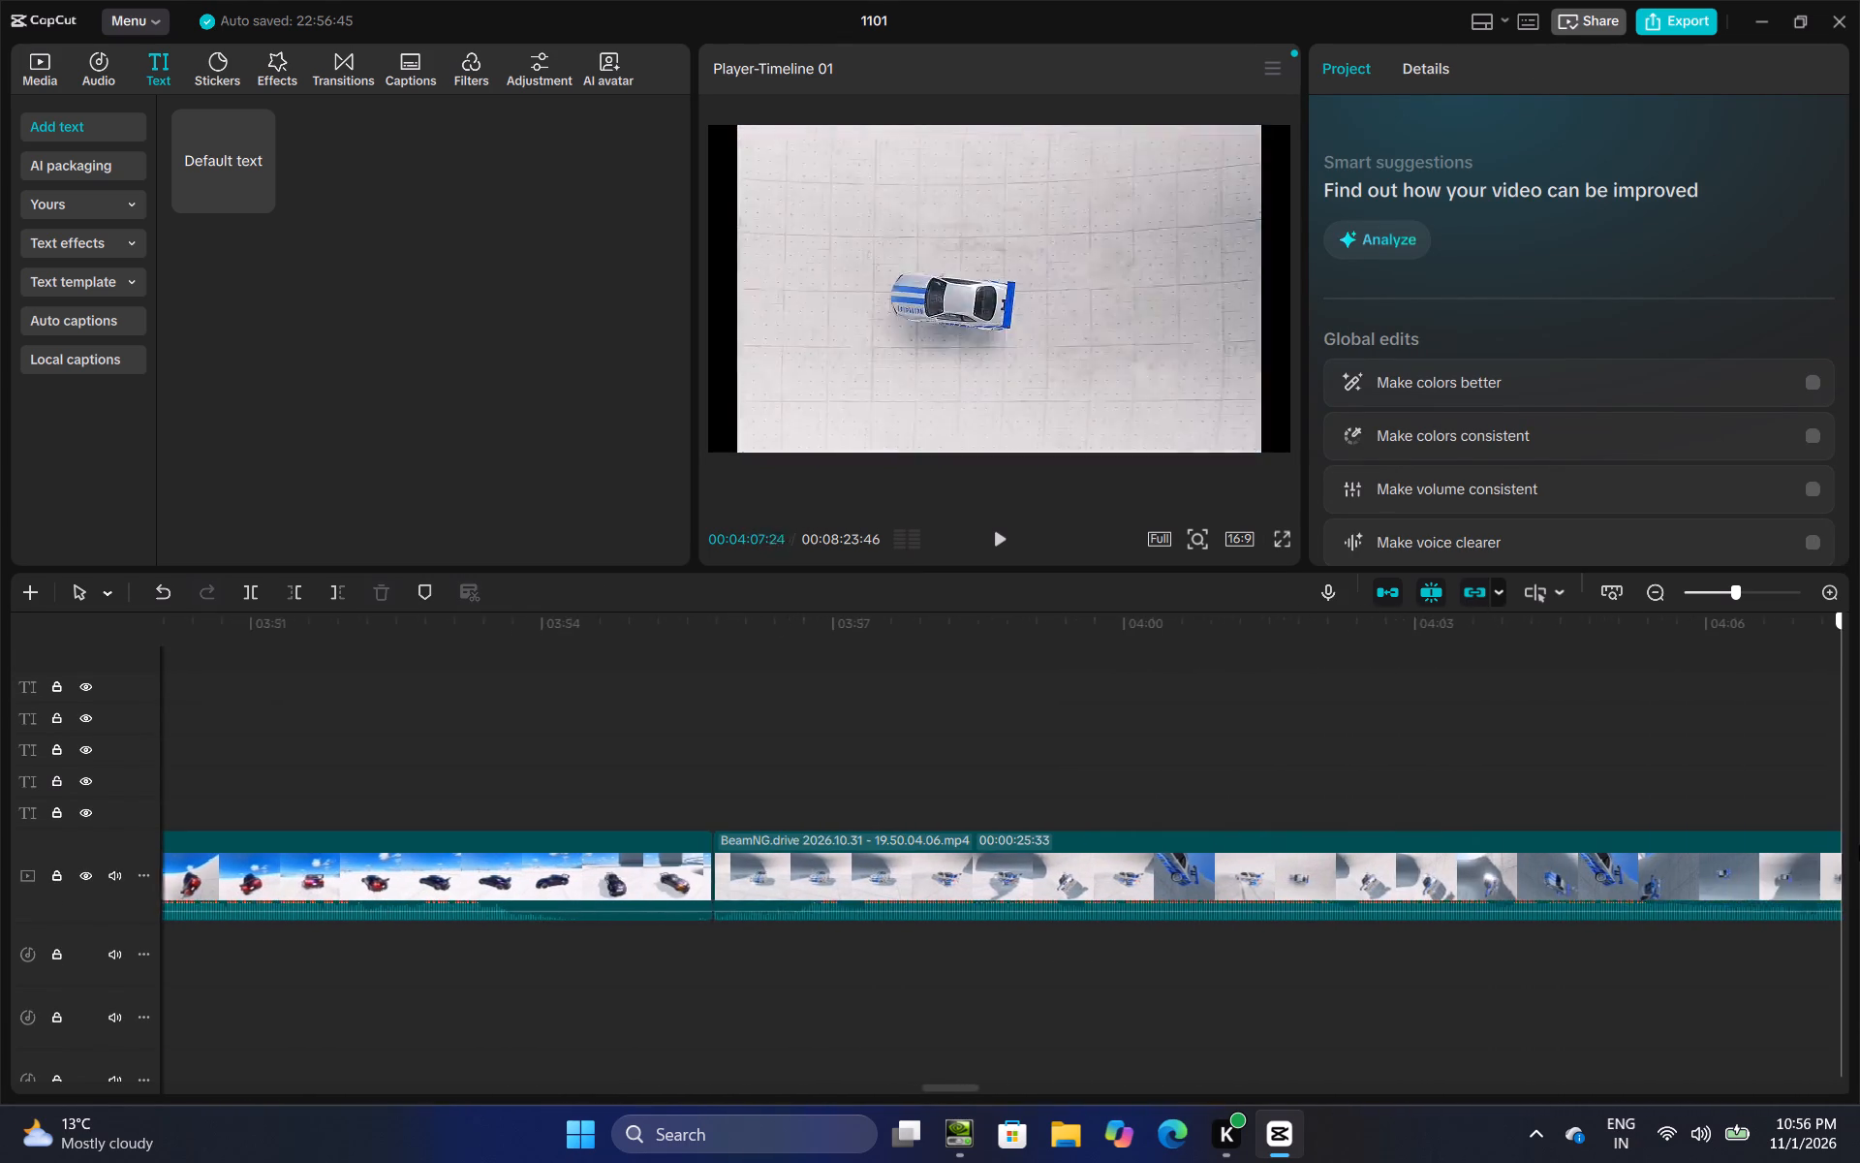
left_click_drag(1859, 845, 1484, 850)
scroll(1482, 850, "down", 3)
left_click_drag(1428, 860, 1208, 1034)
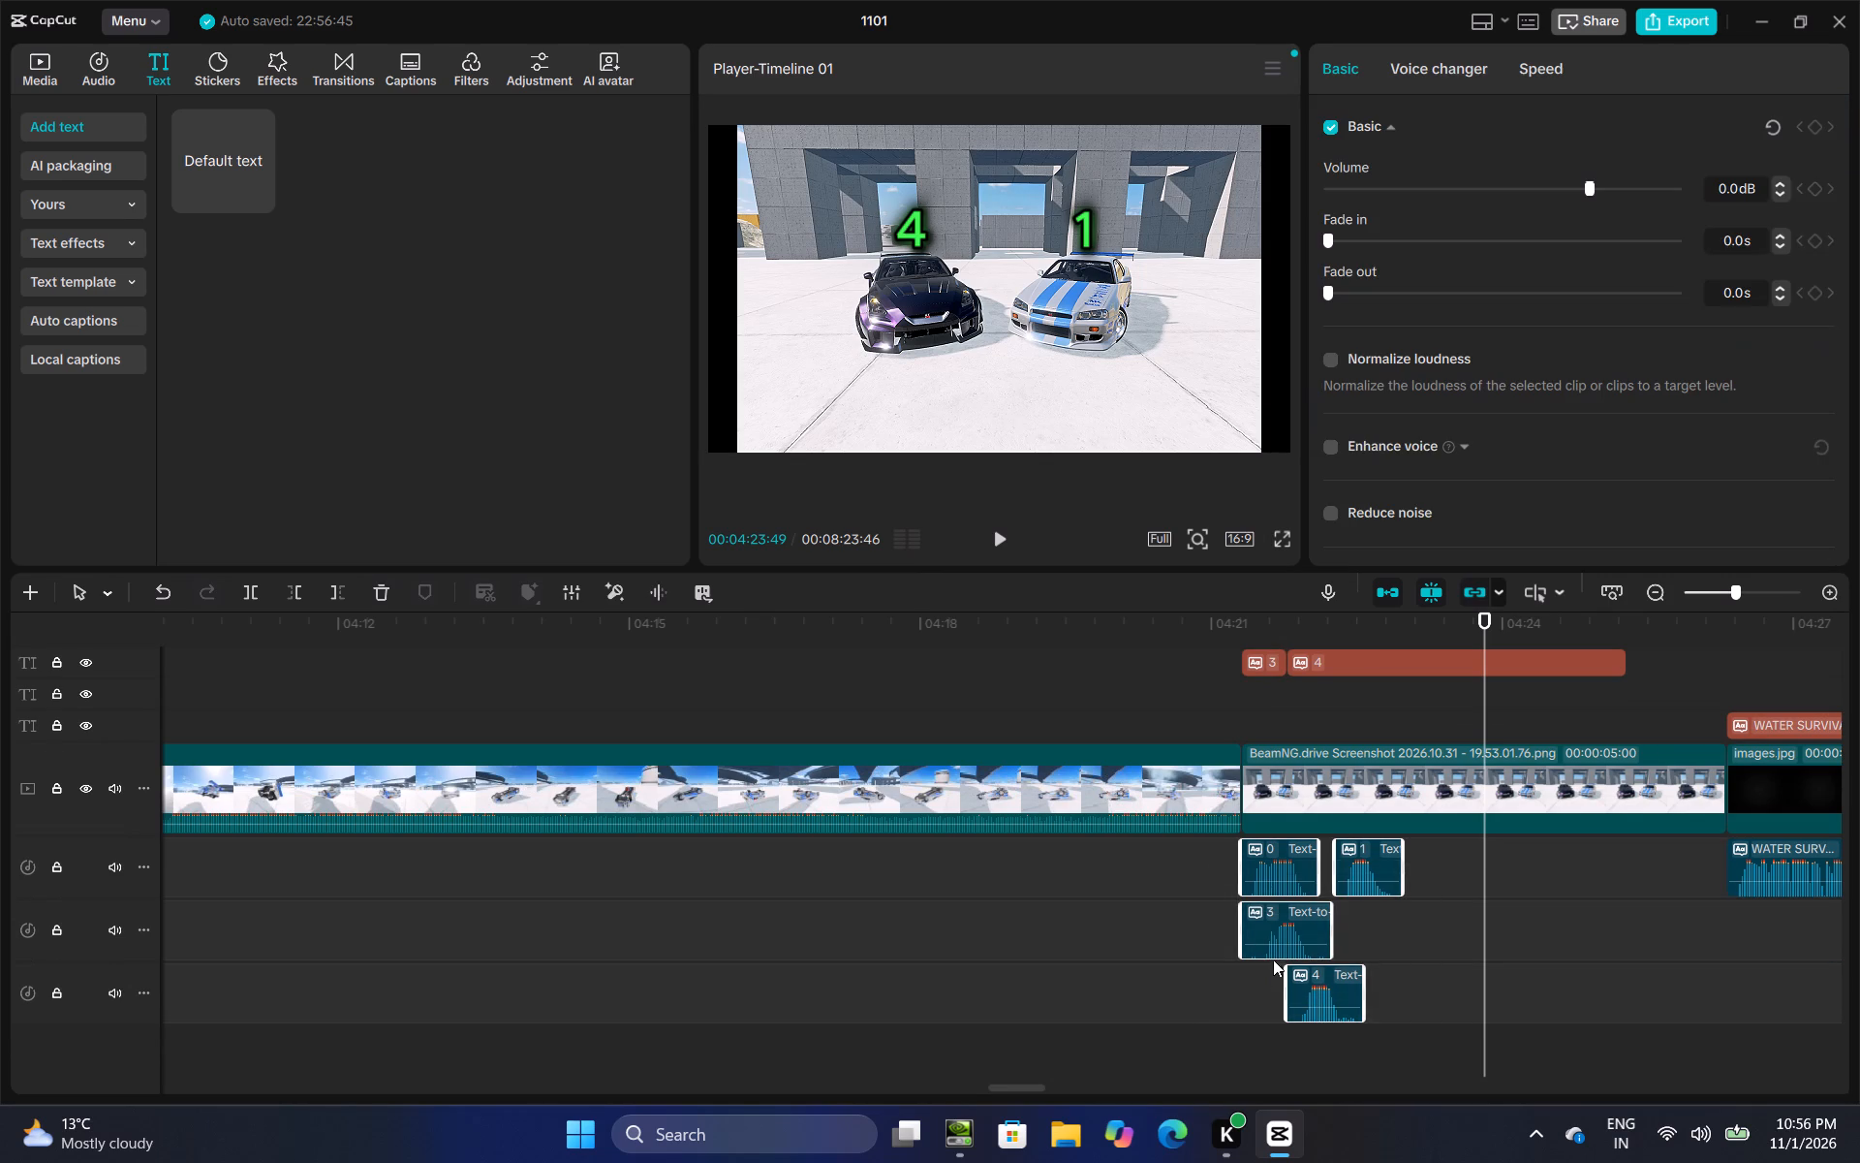
right_click(1276, 952)
left_click(1347, 649)
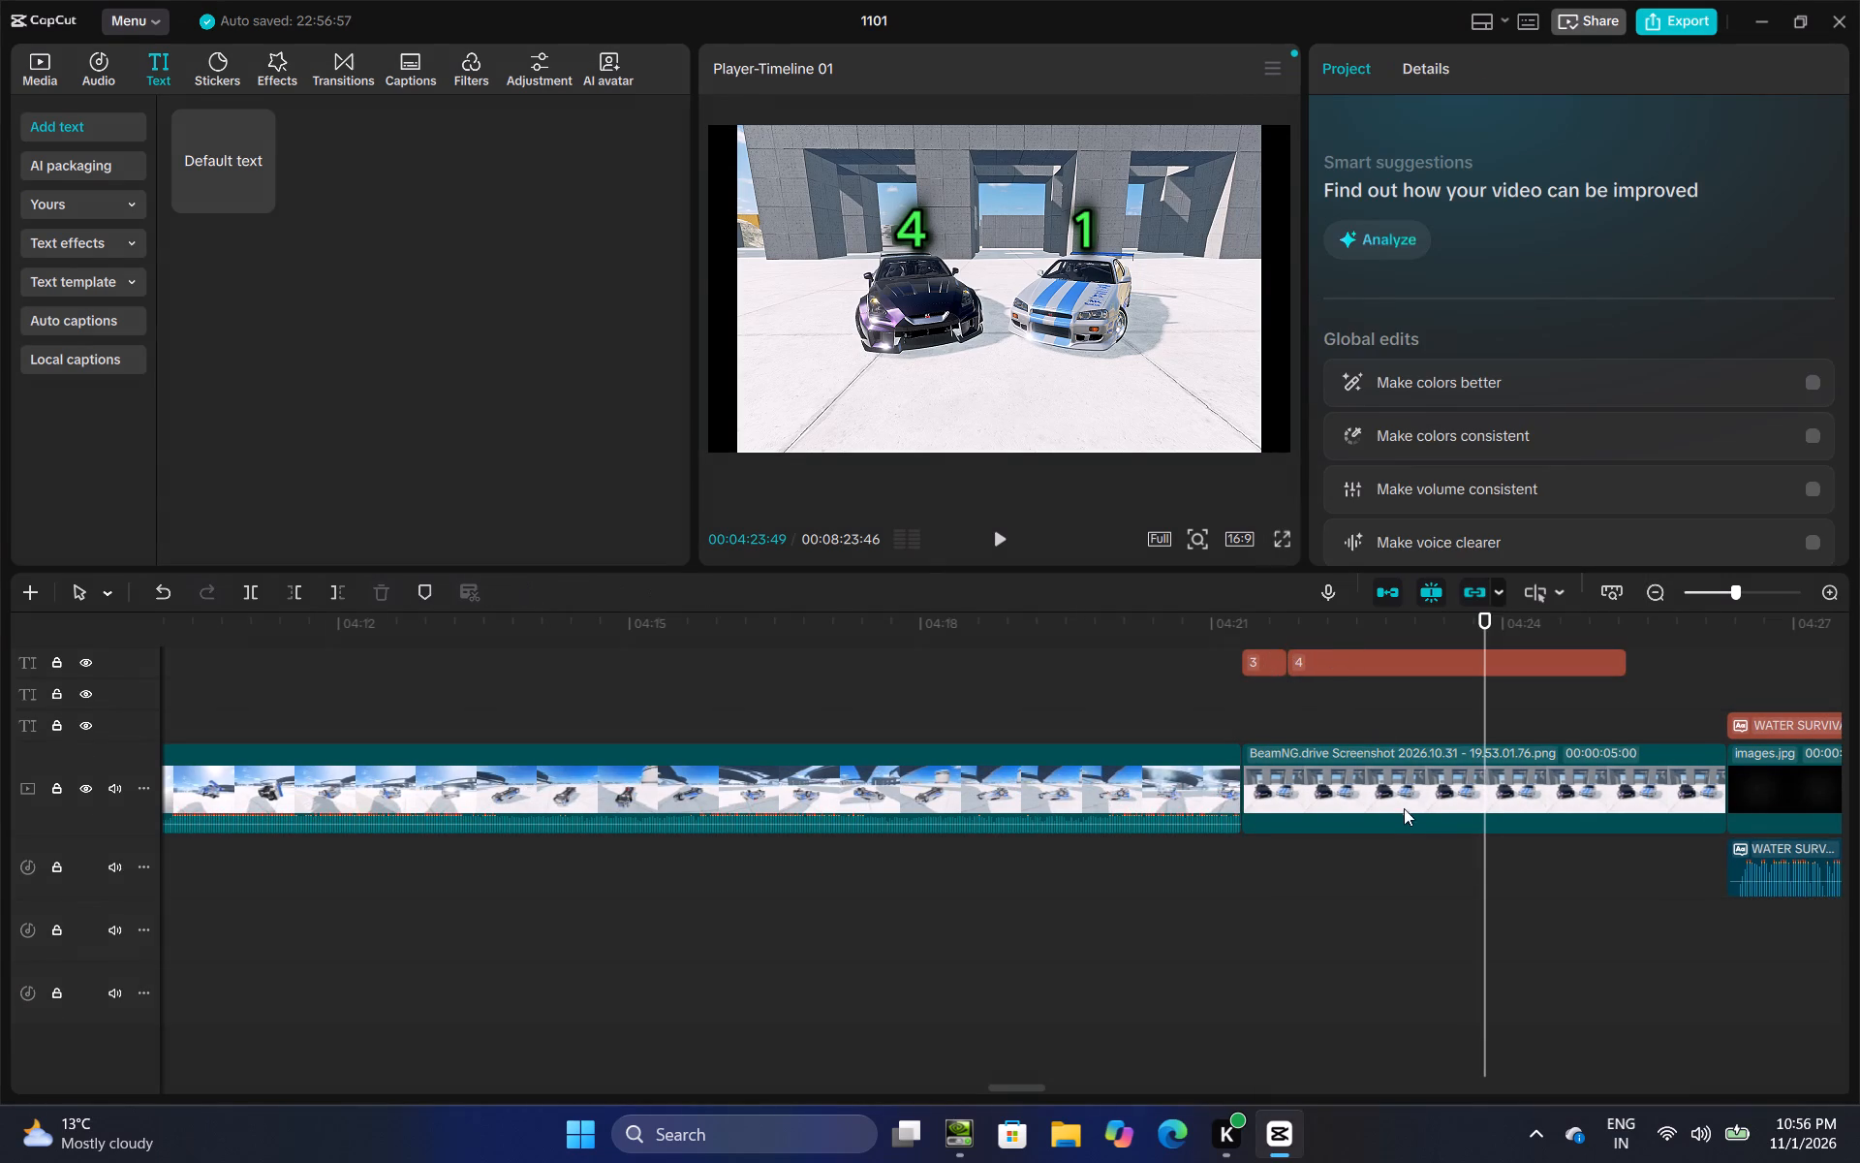
Shorten the WATER SURVIVAL TEST card's black background to 00:00:01:59, ending just after its speech clip.
scroll(1404, 811, "up", 3)
left_click(1537, 790)
left_click_drag(1537, 790, 1859, 802)
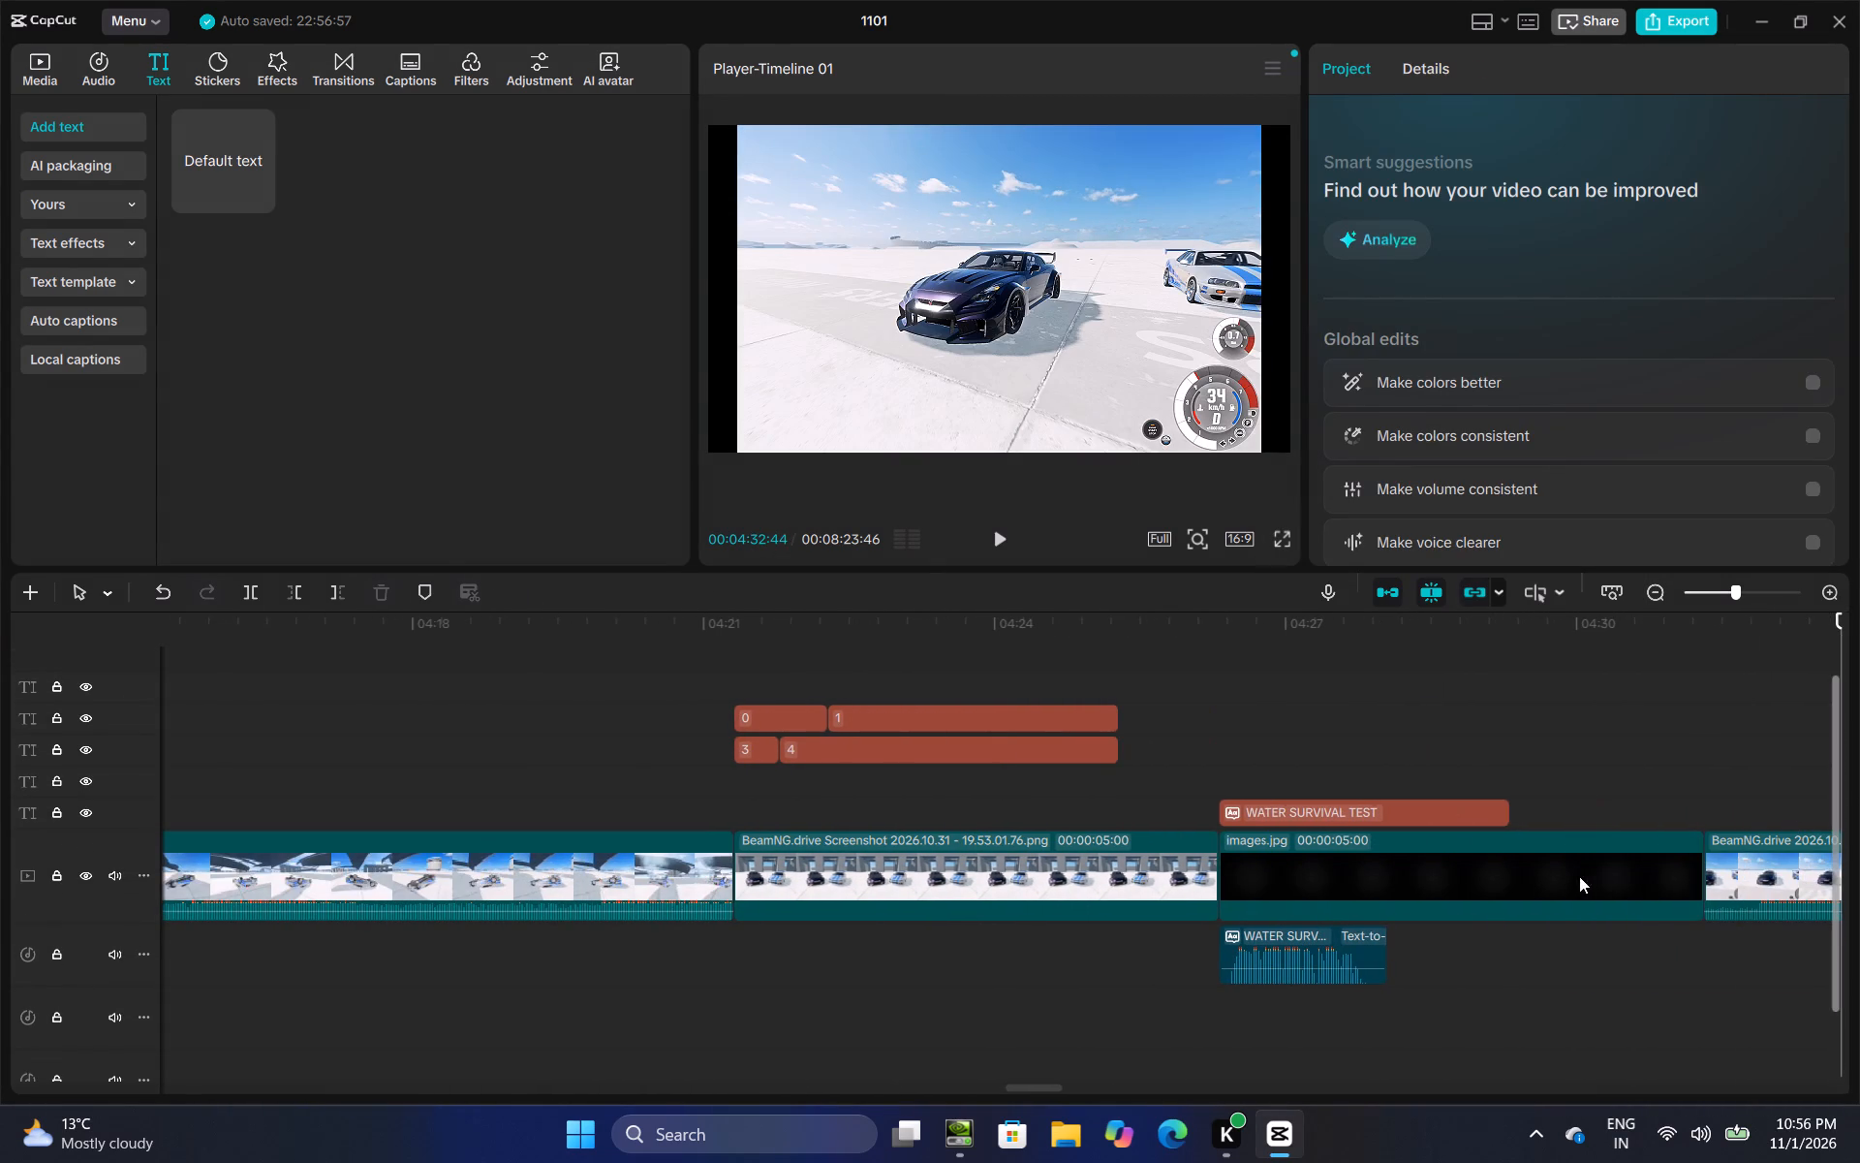
left_click(1579, 876)
left_click_drag(1702, 853, 1387, 983)
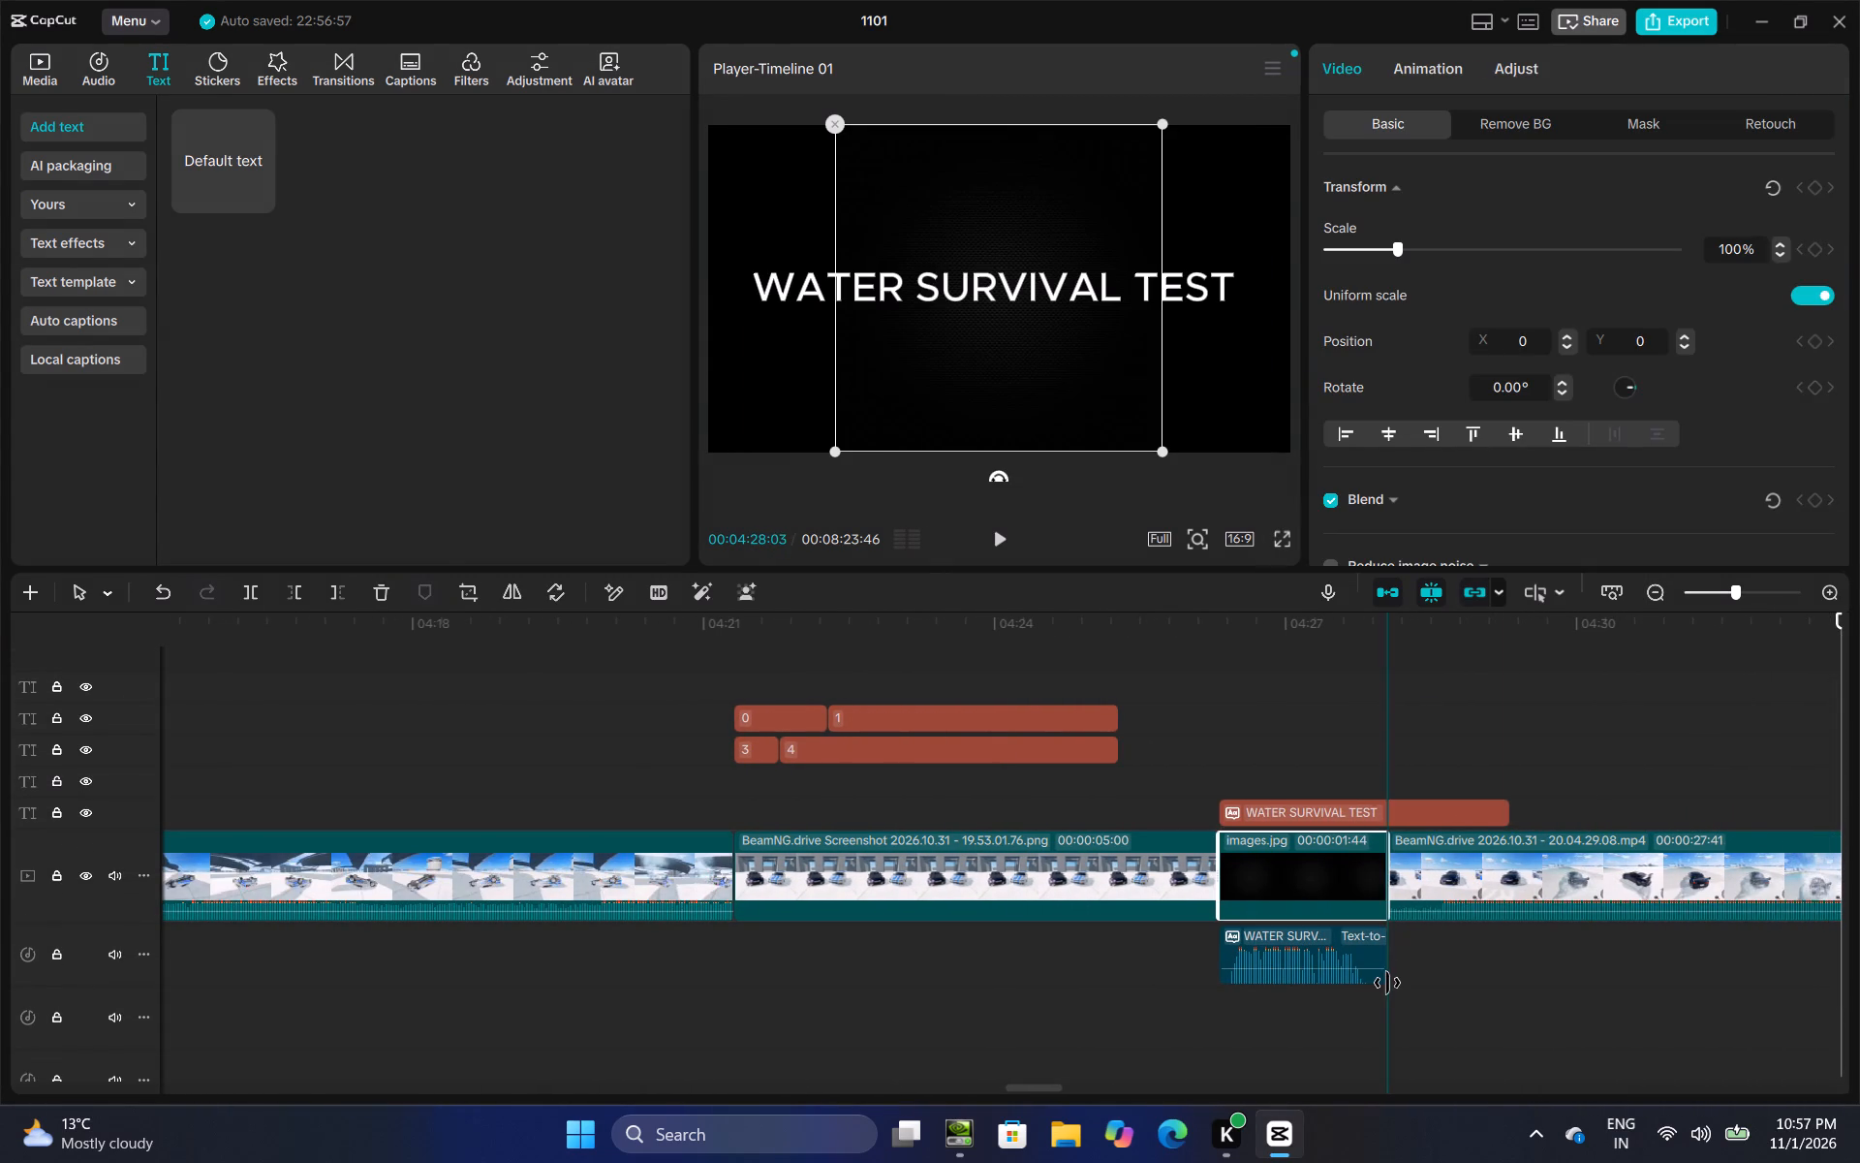
left_click_drag(1387, 983, 1404, 984)
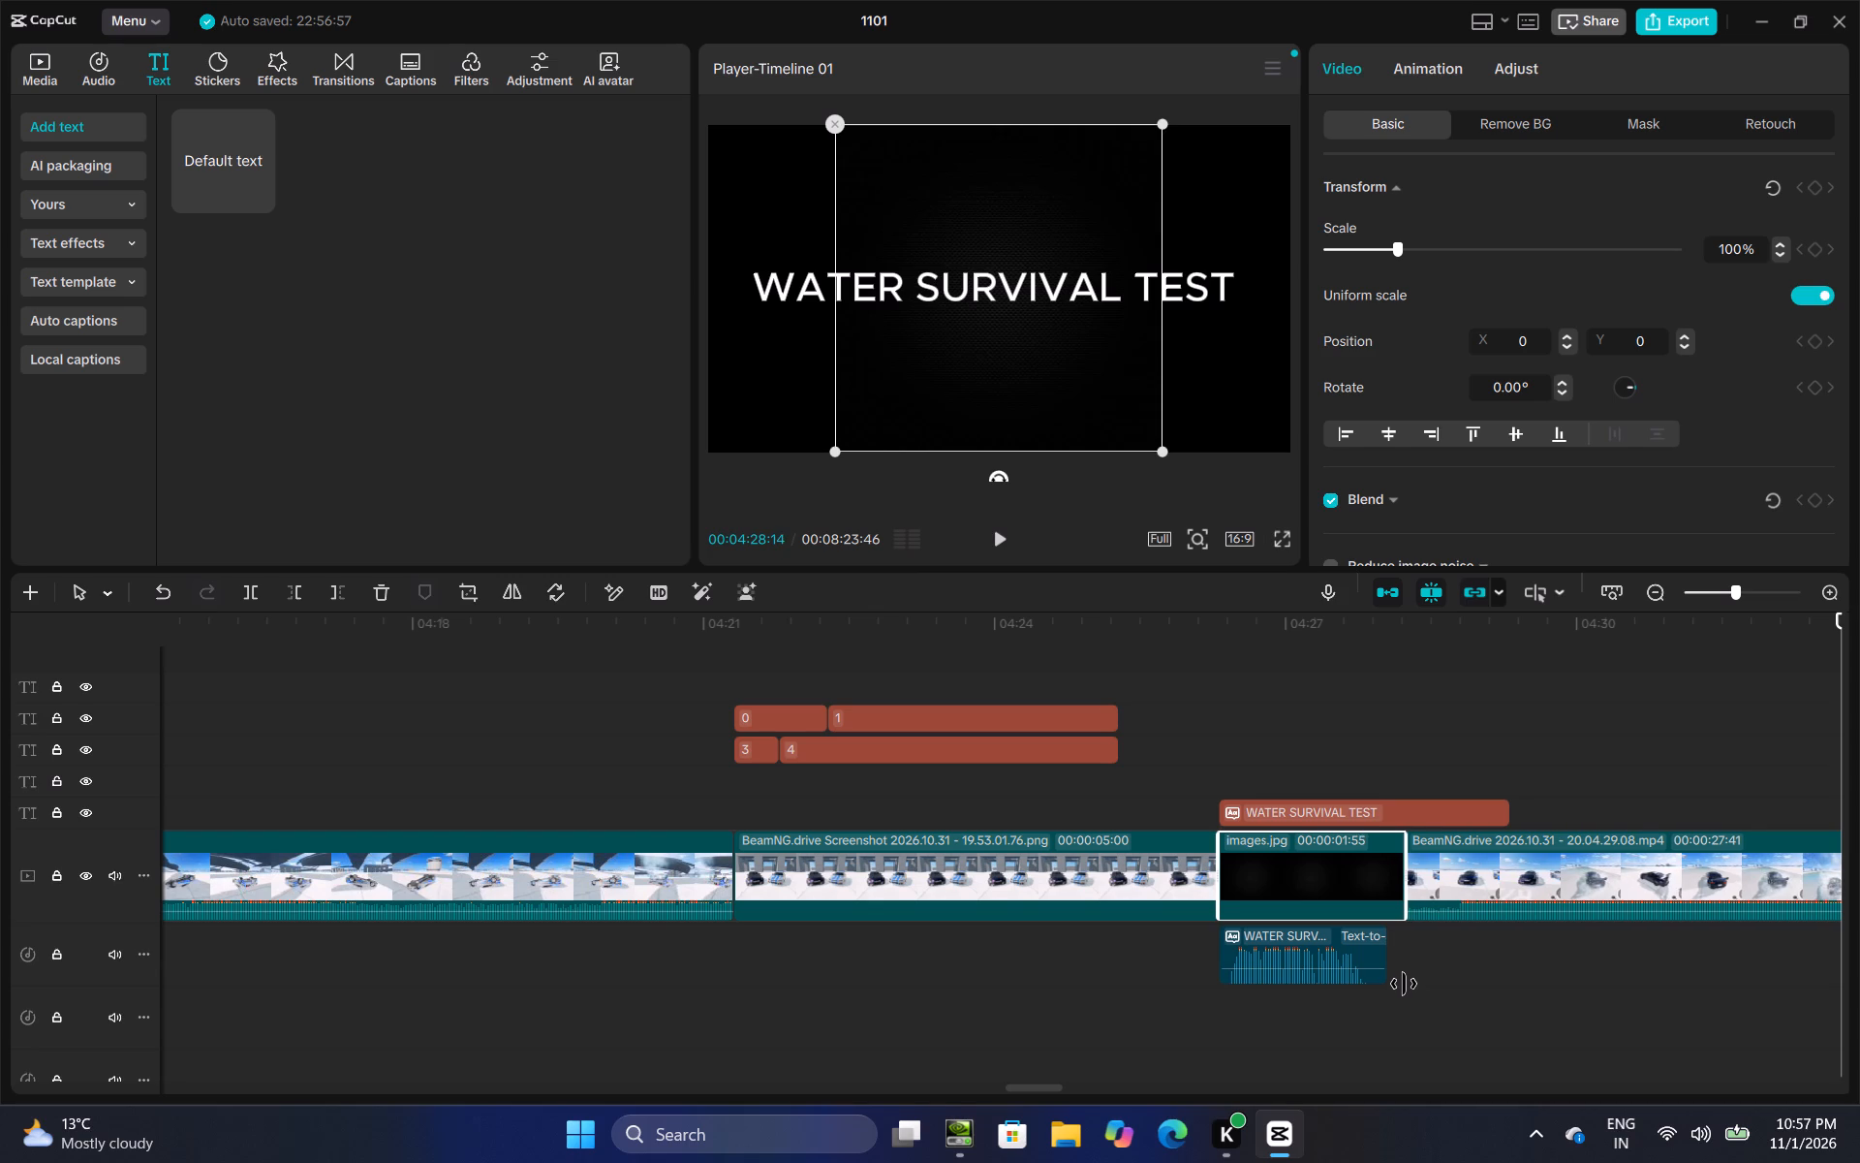
left_click_drag(1404, 984, 1405, 997)
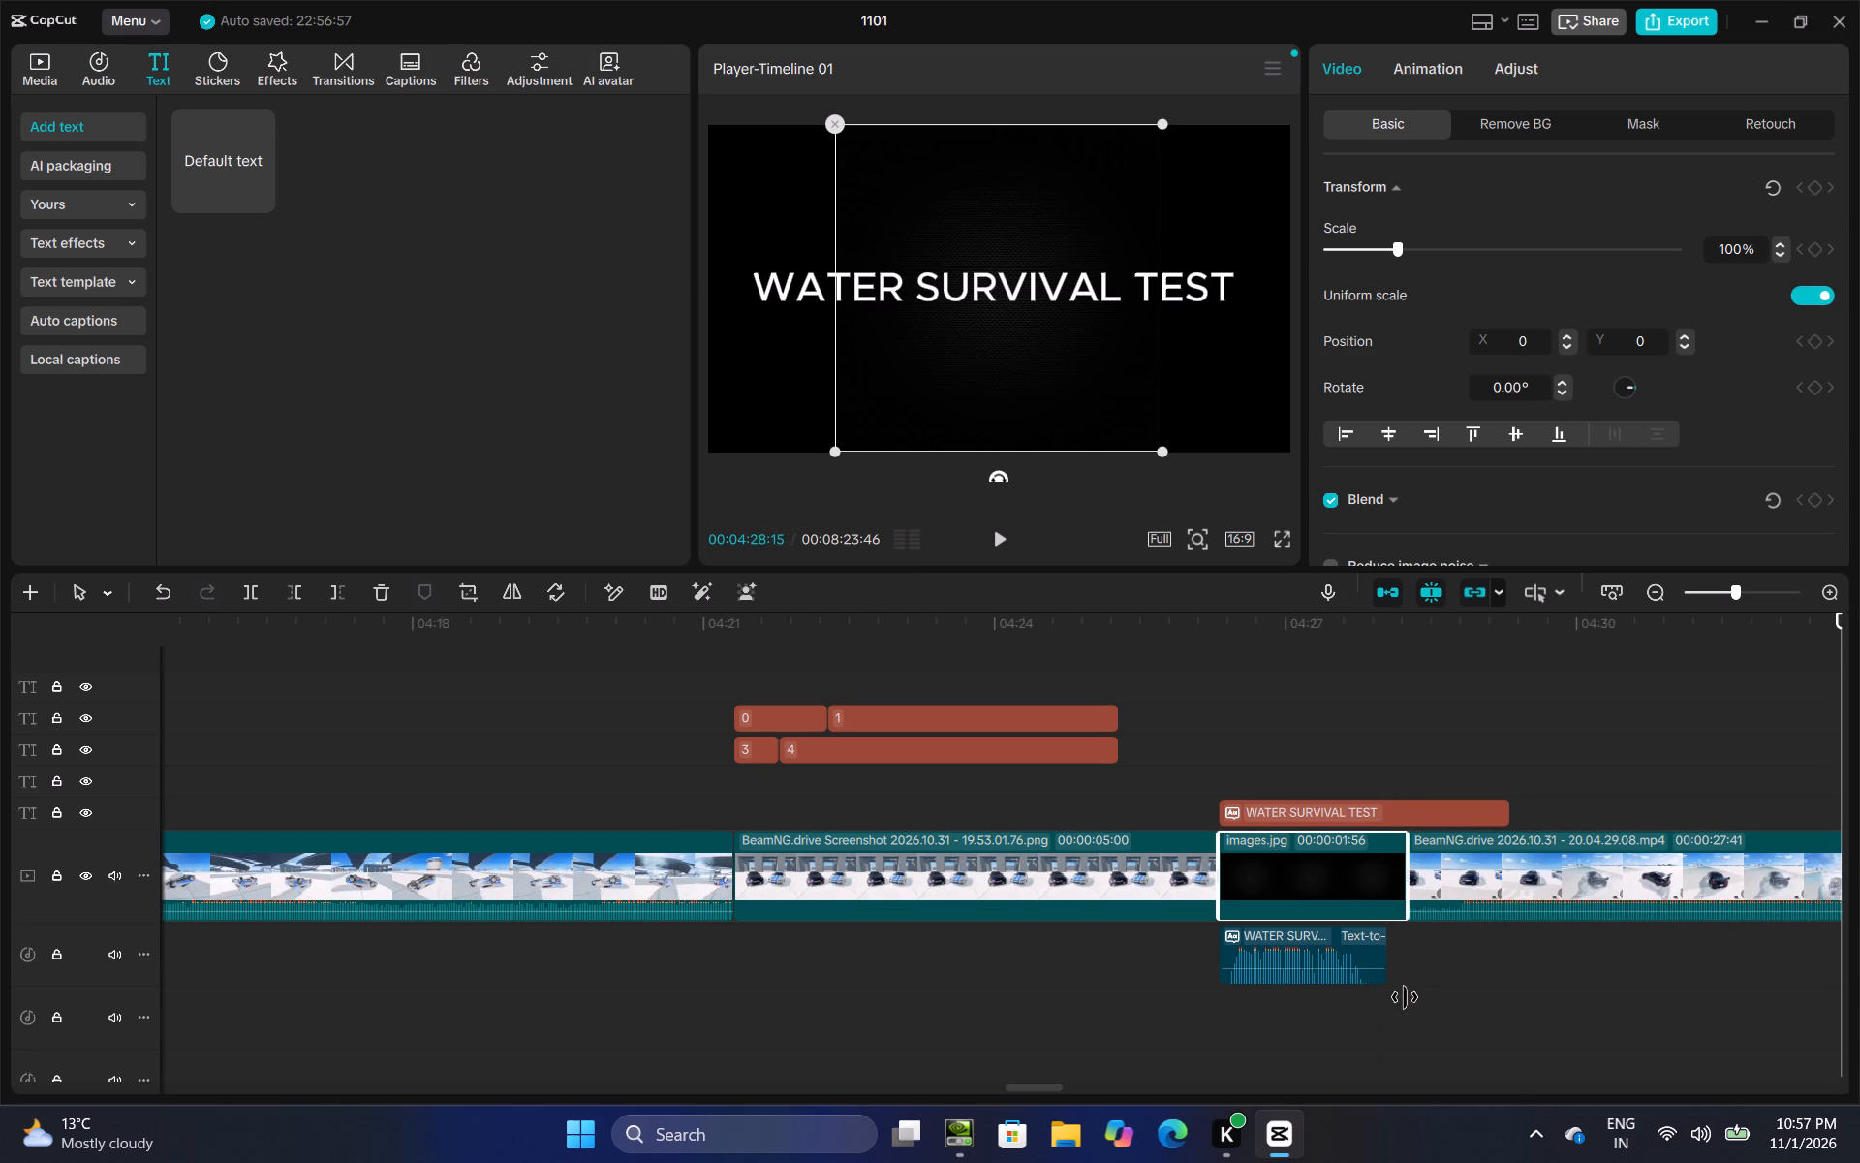
left_click_drag(1405, 997, 1410, 993)
Delete the generated speech clips for the 4, 1 and 2 scores on the score screen around 05:36.
left_click(1433, 770)
left_click_drag(1433, 770, 1859, 753)
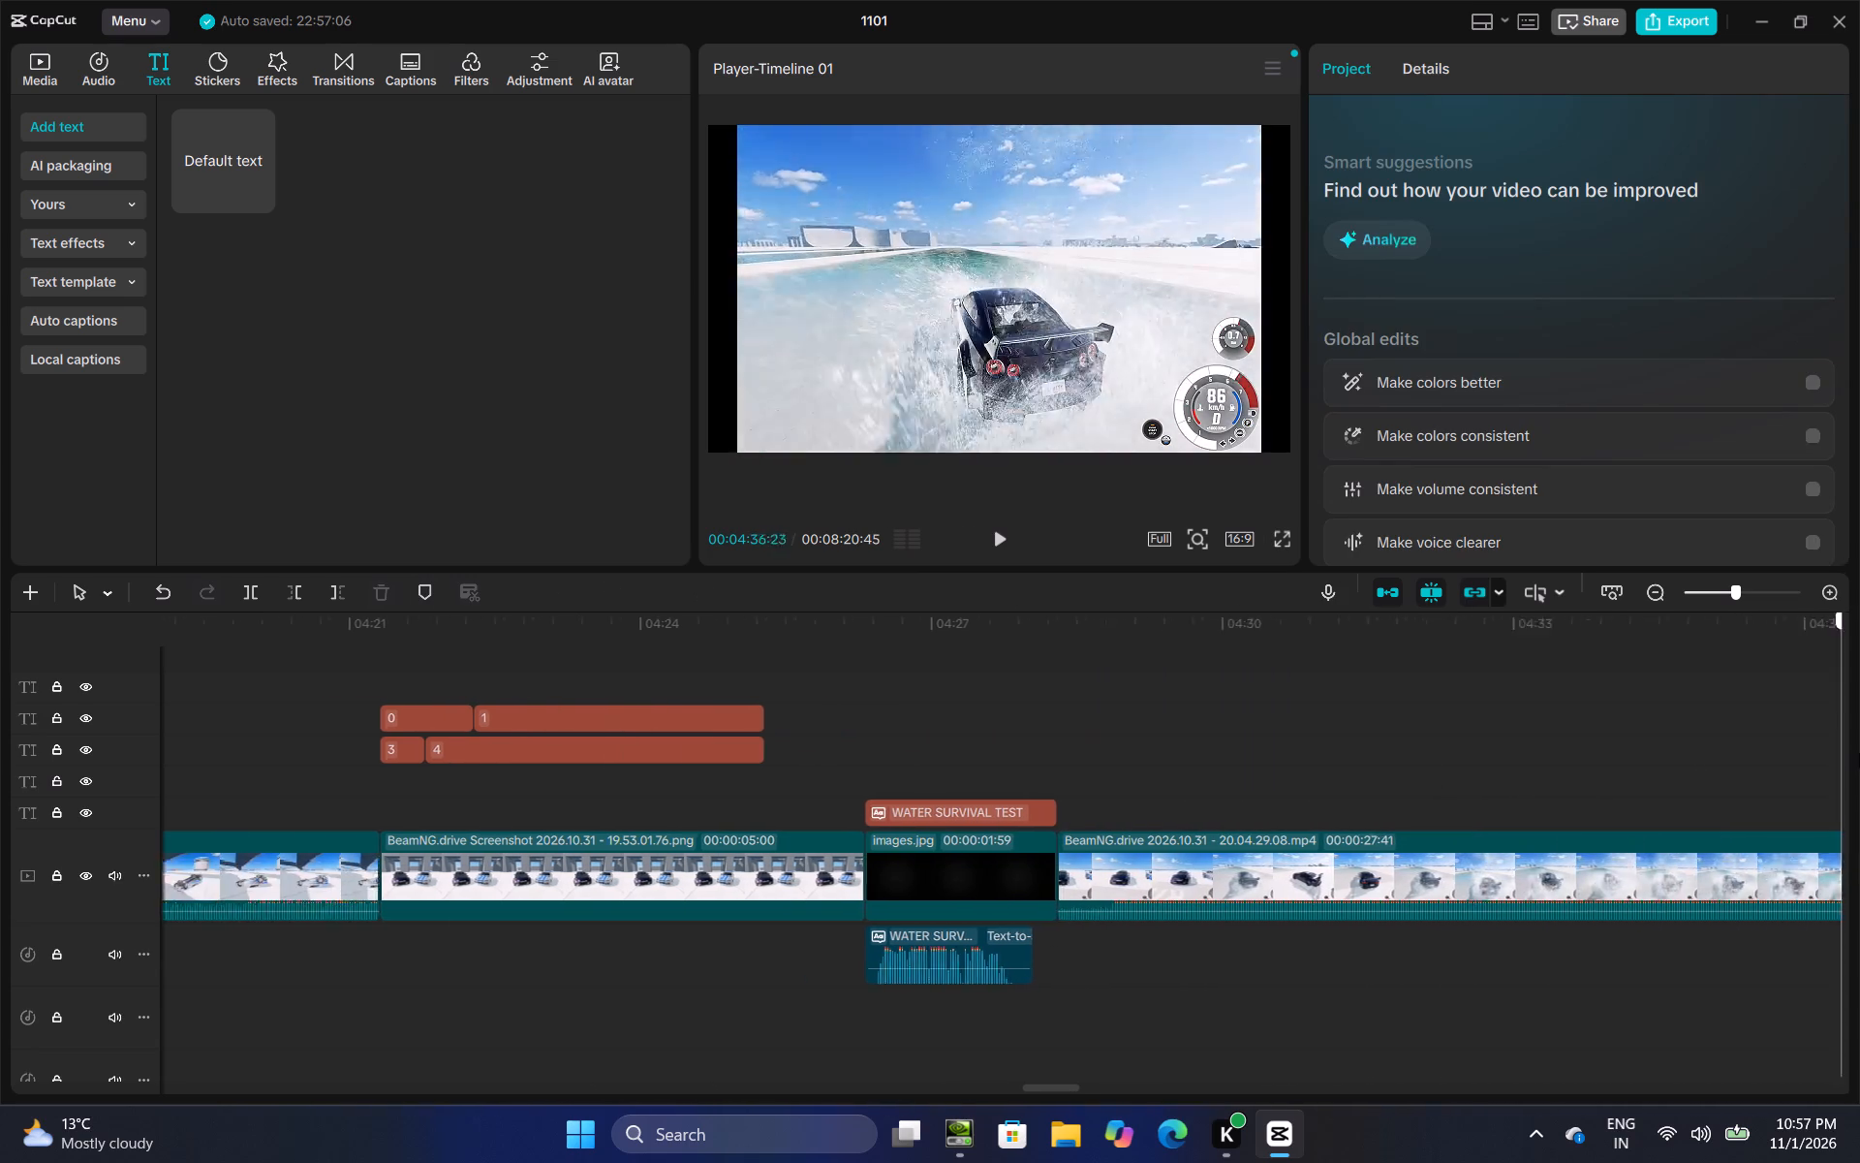
left_click_drag(1859, 753, 1593, 755)
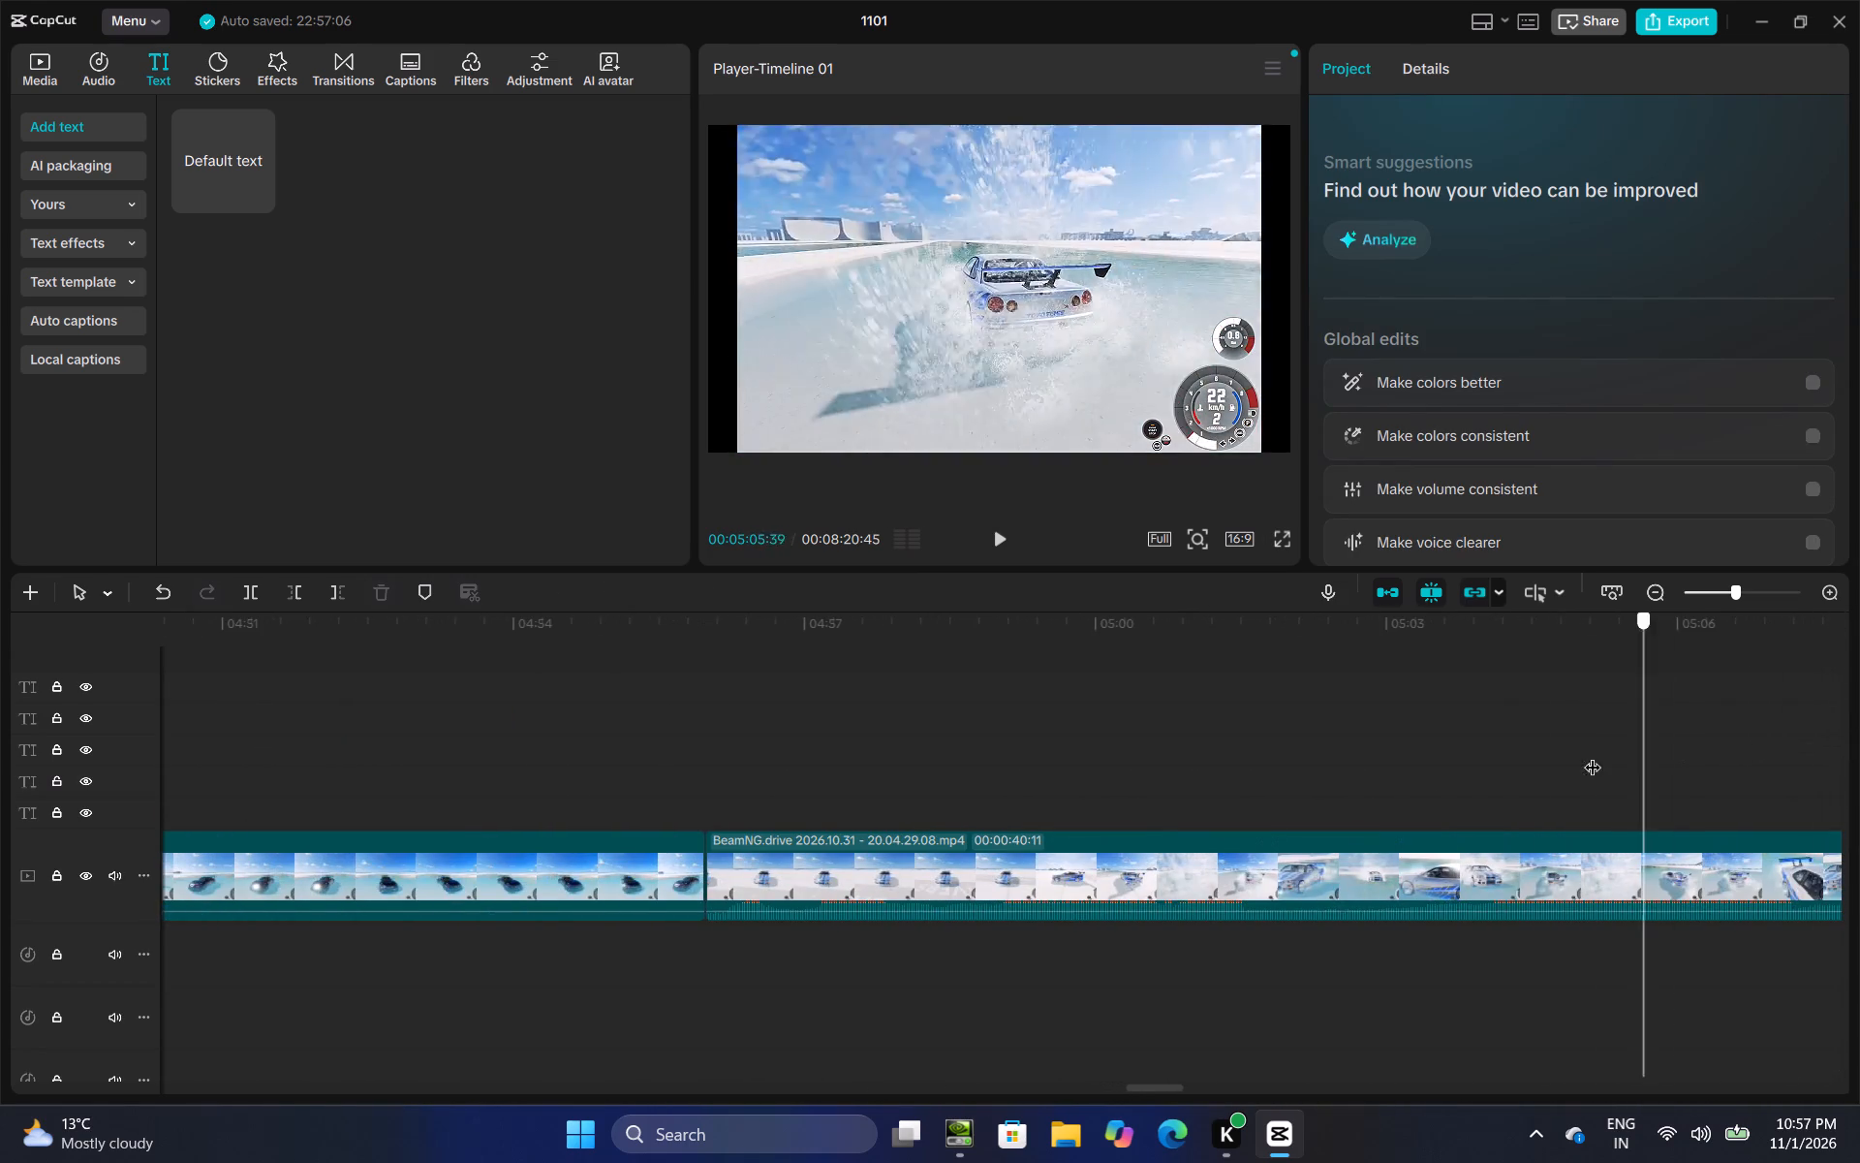
left_click_drag(1593, 755, 1859, 750)
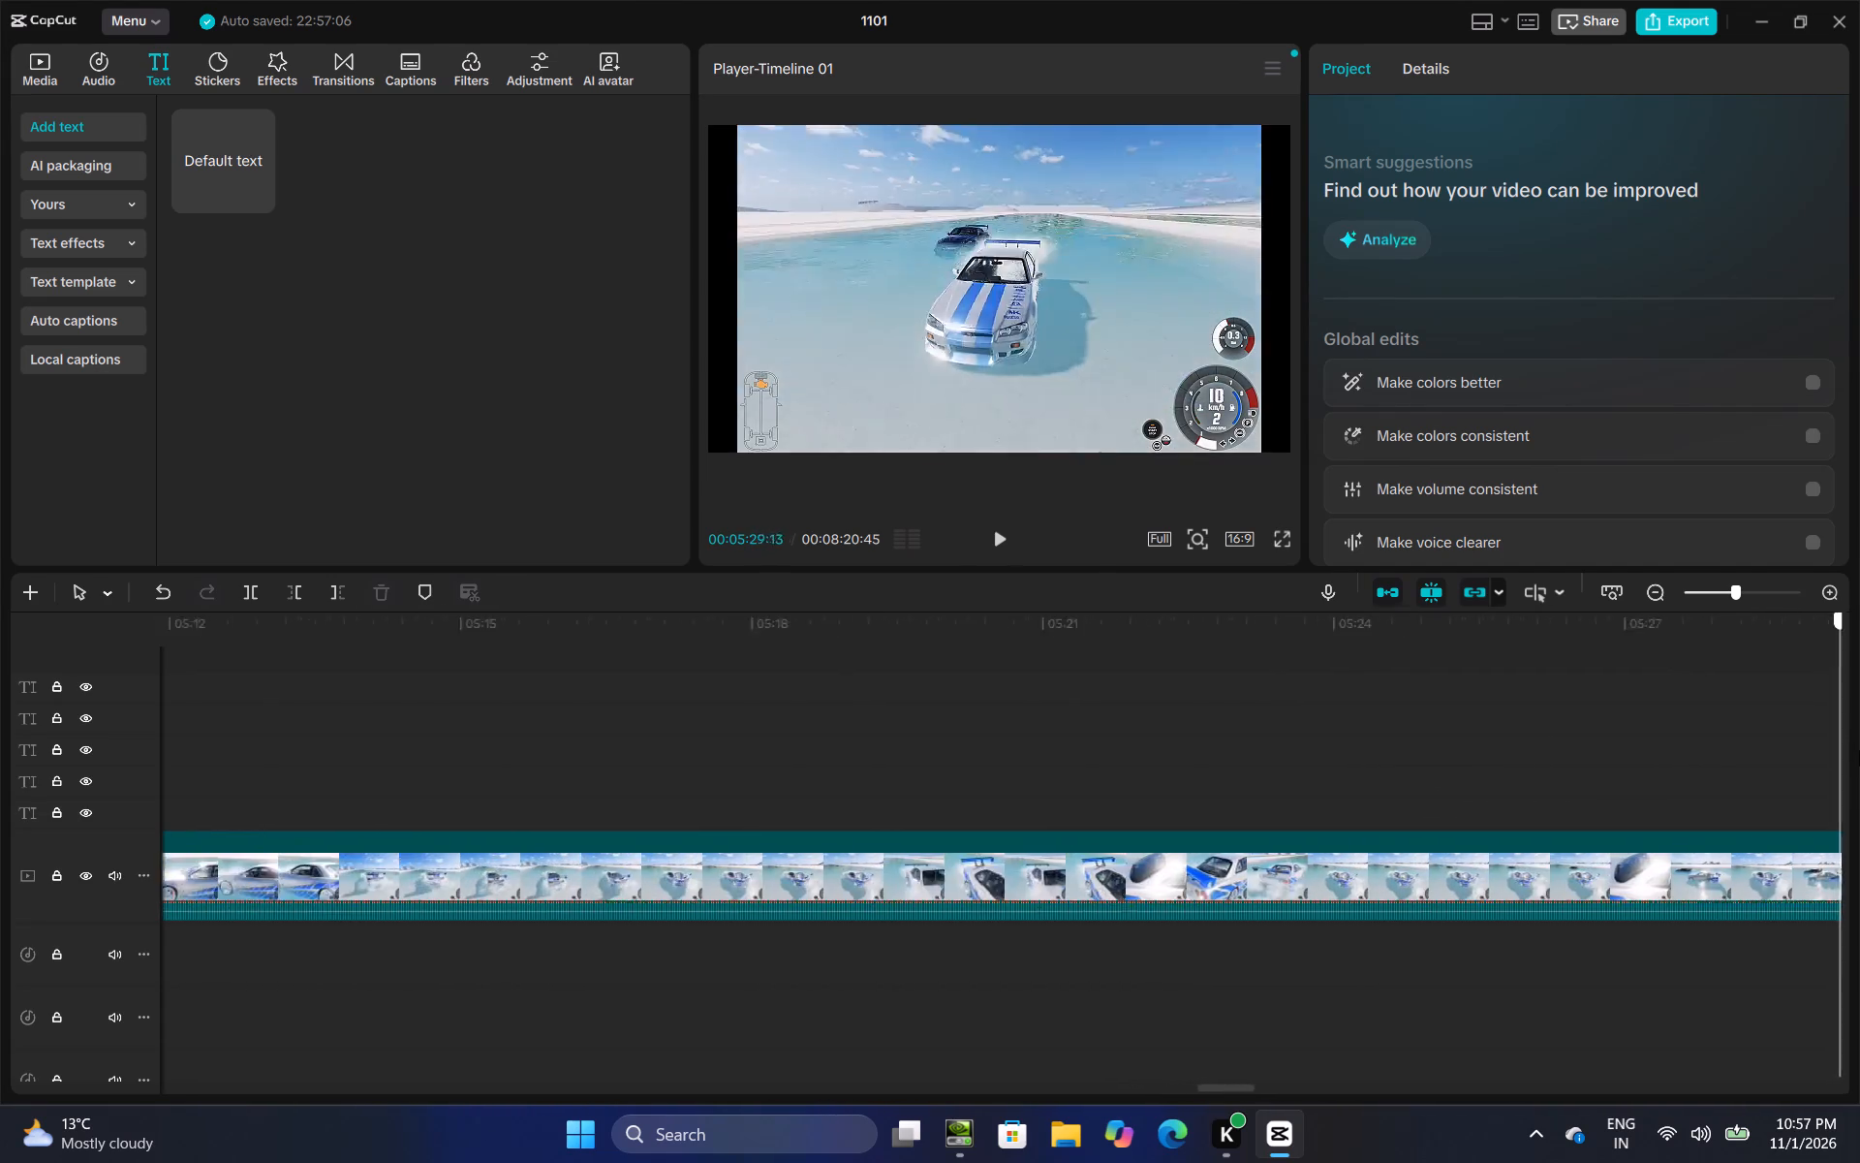
left_click_drag(1859, 750, 1838, 772)
scroll(1266, 966, "down", 1)
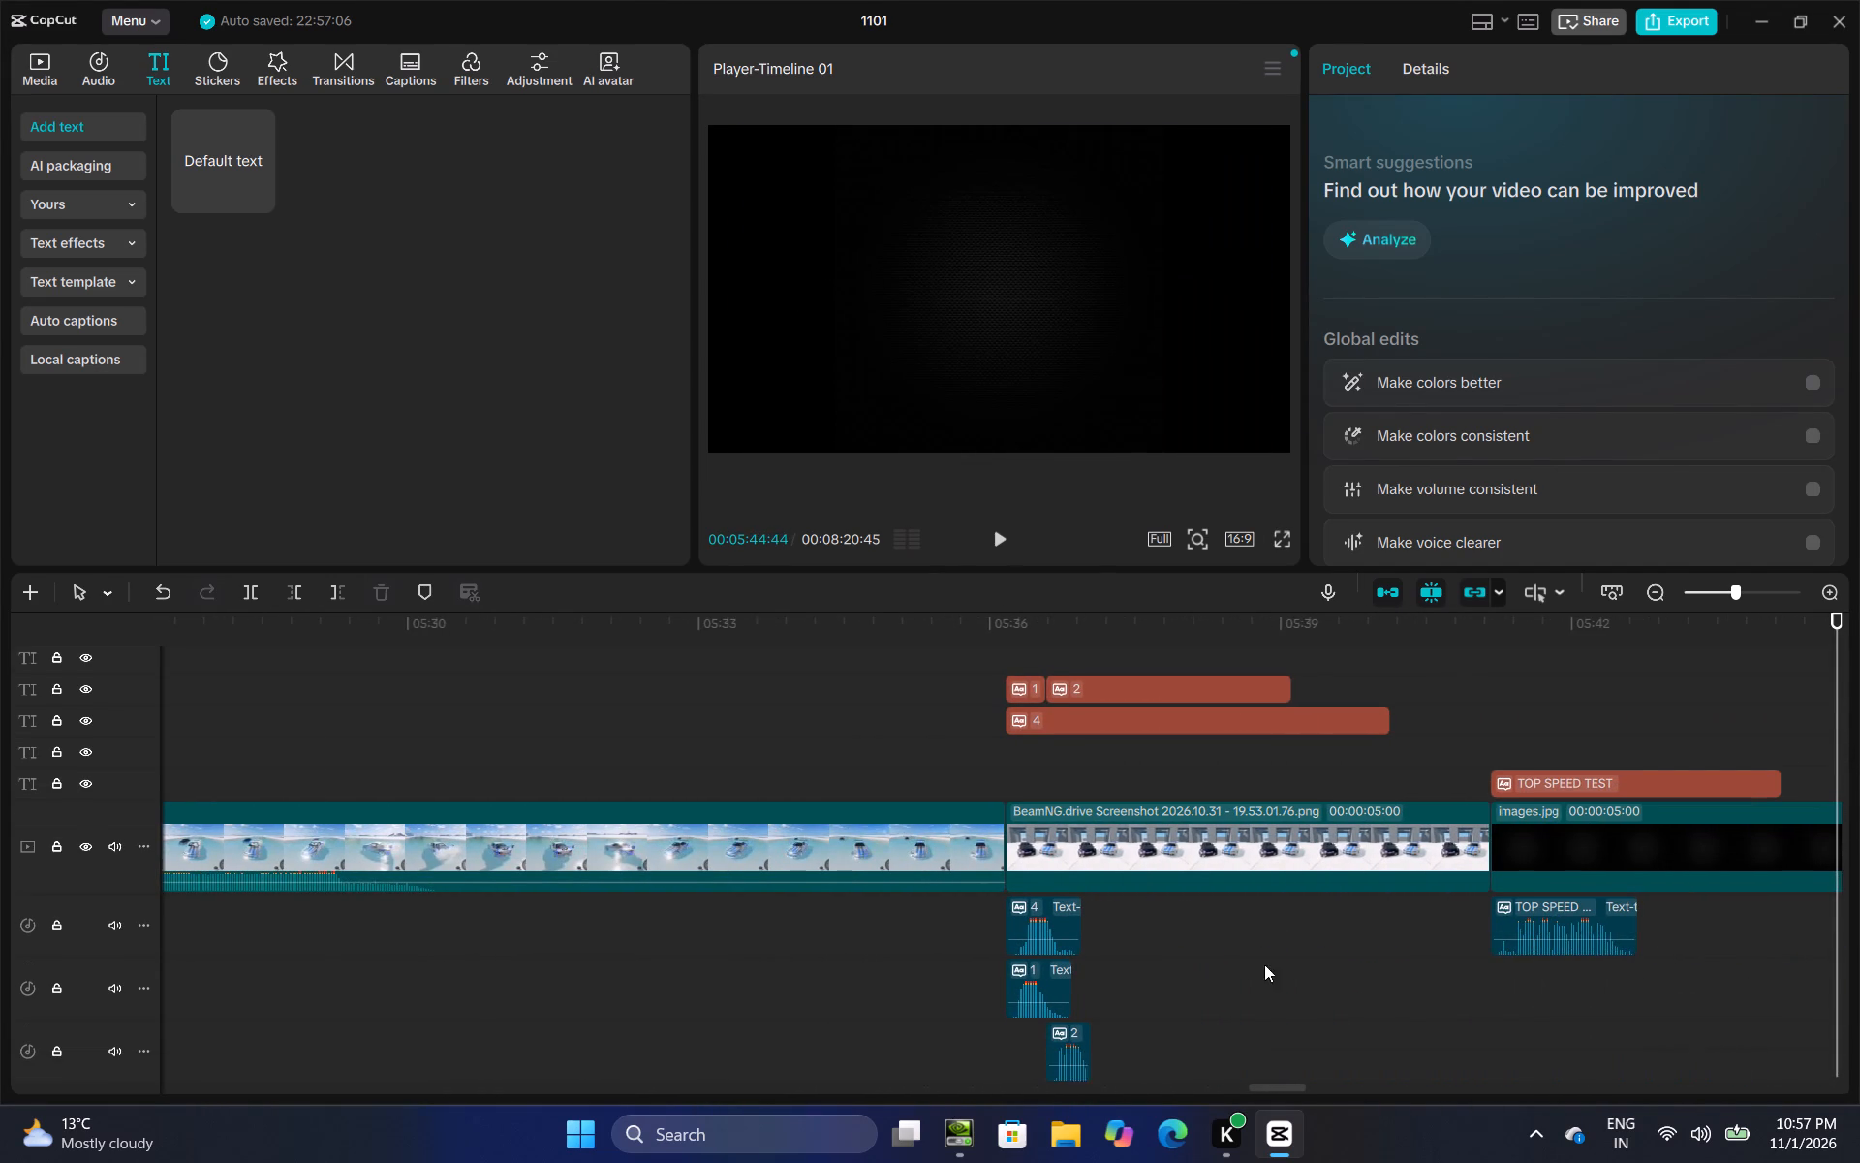
scroll(1264, 964, "down", 1)
left_click_drag(1174, 898, 1019, 1047)
right_click(1040, 916)
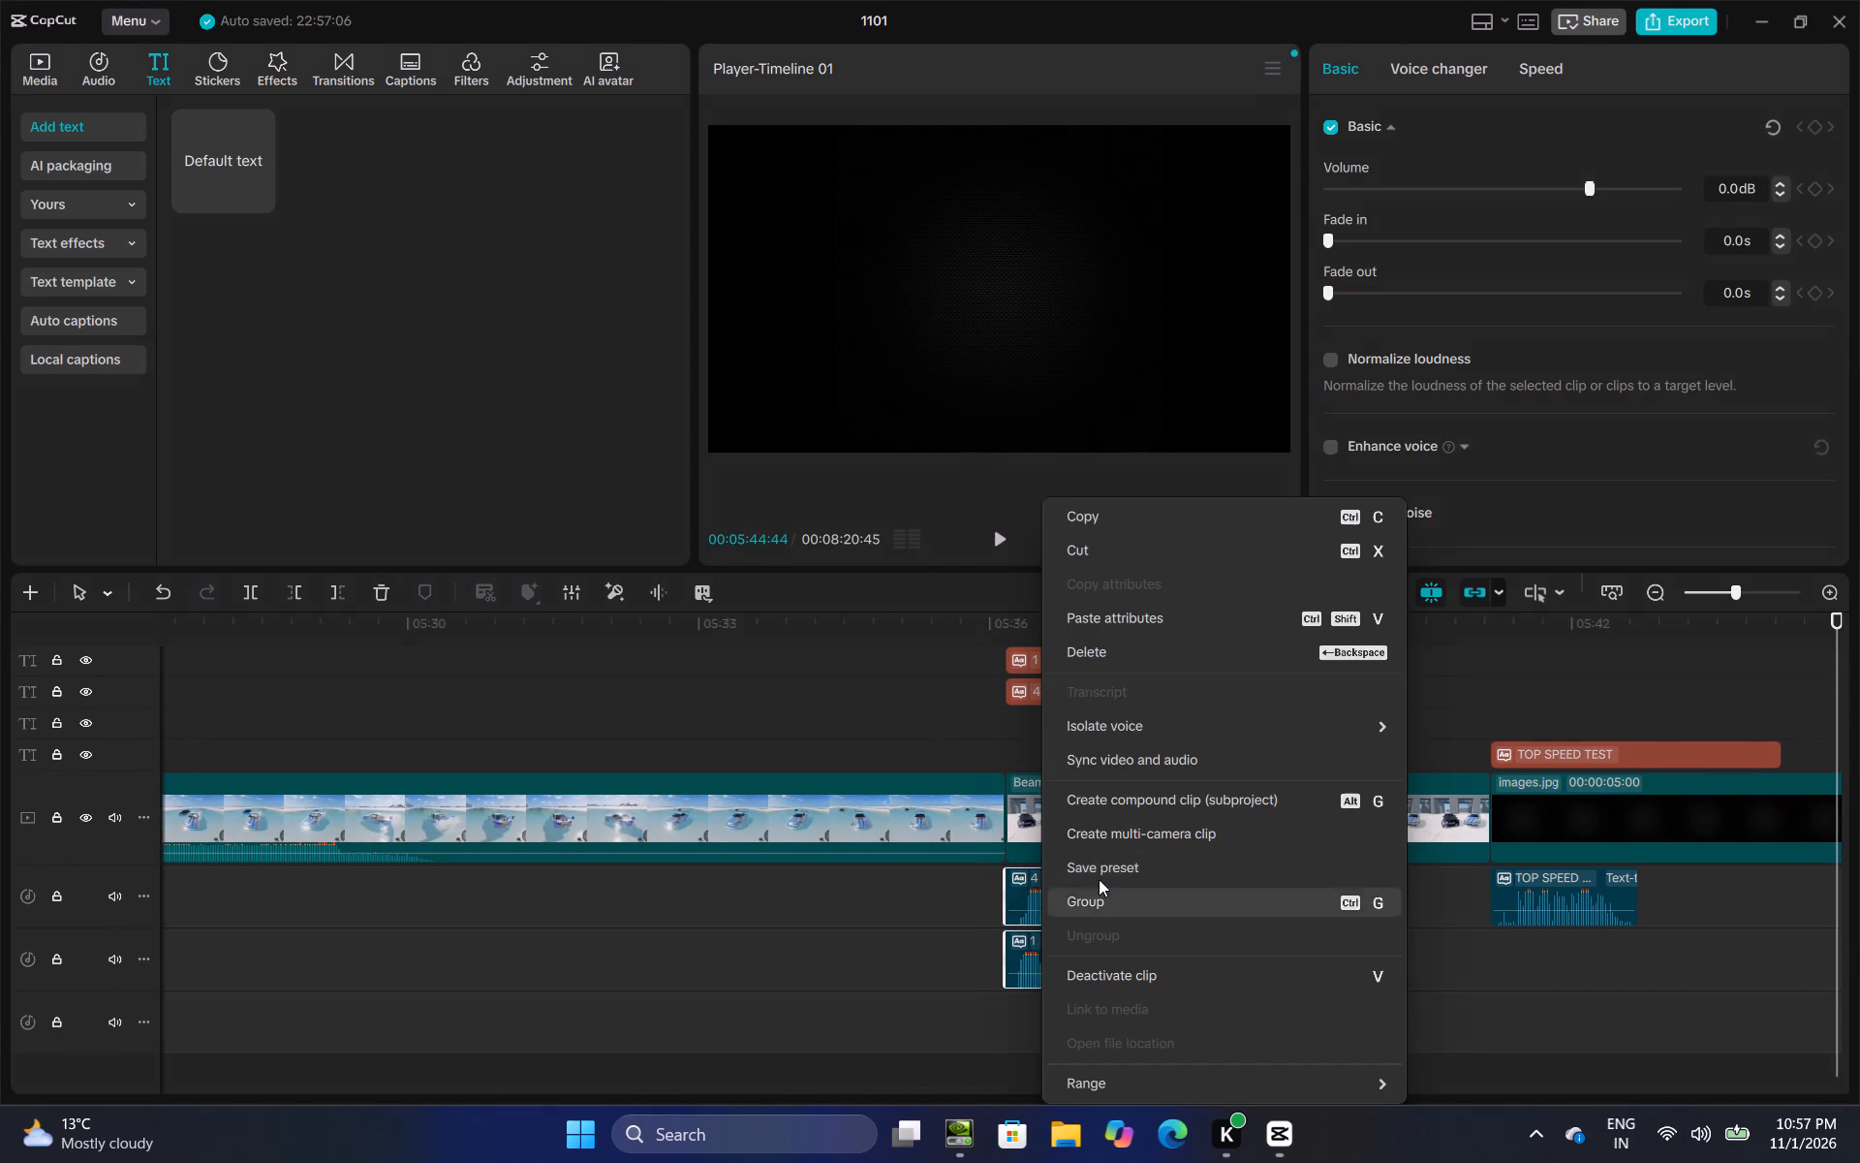
left_click(1113, 649)
scroll(1155, 837, "down", 6)
scroll(1153, 843, "up", 10)
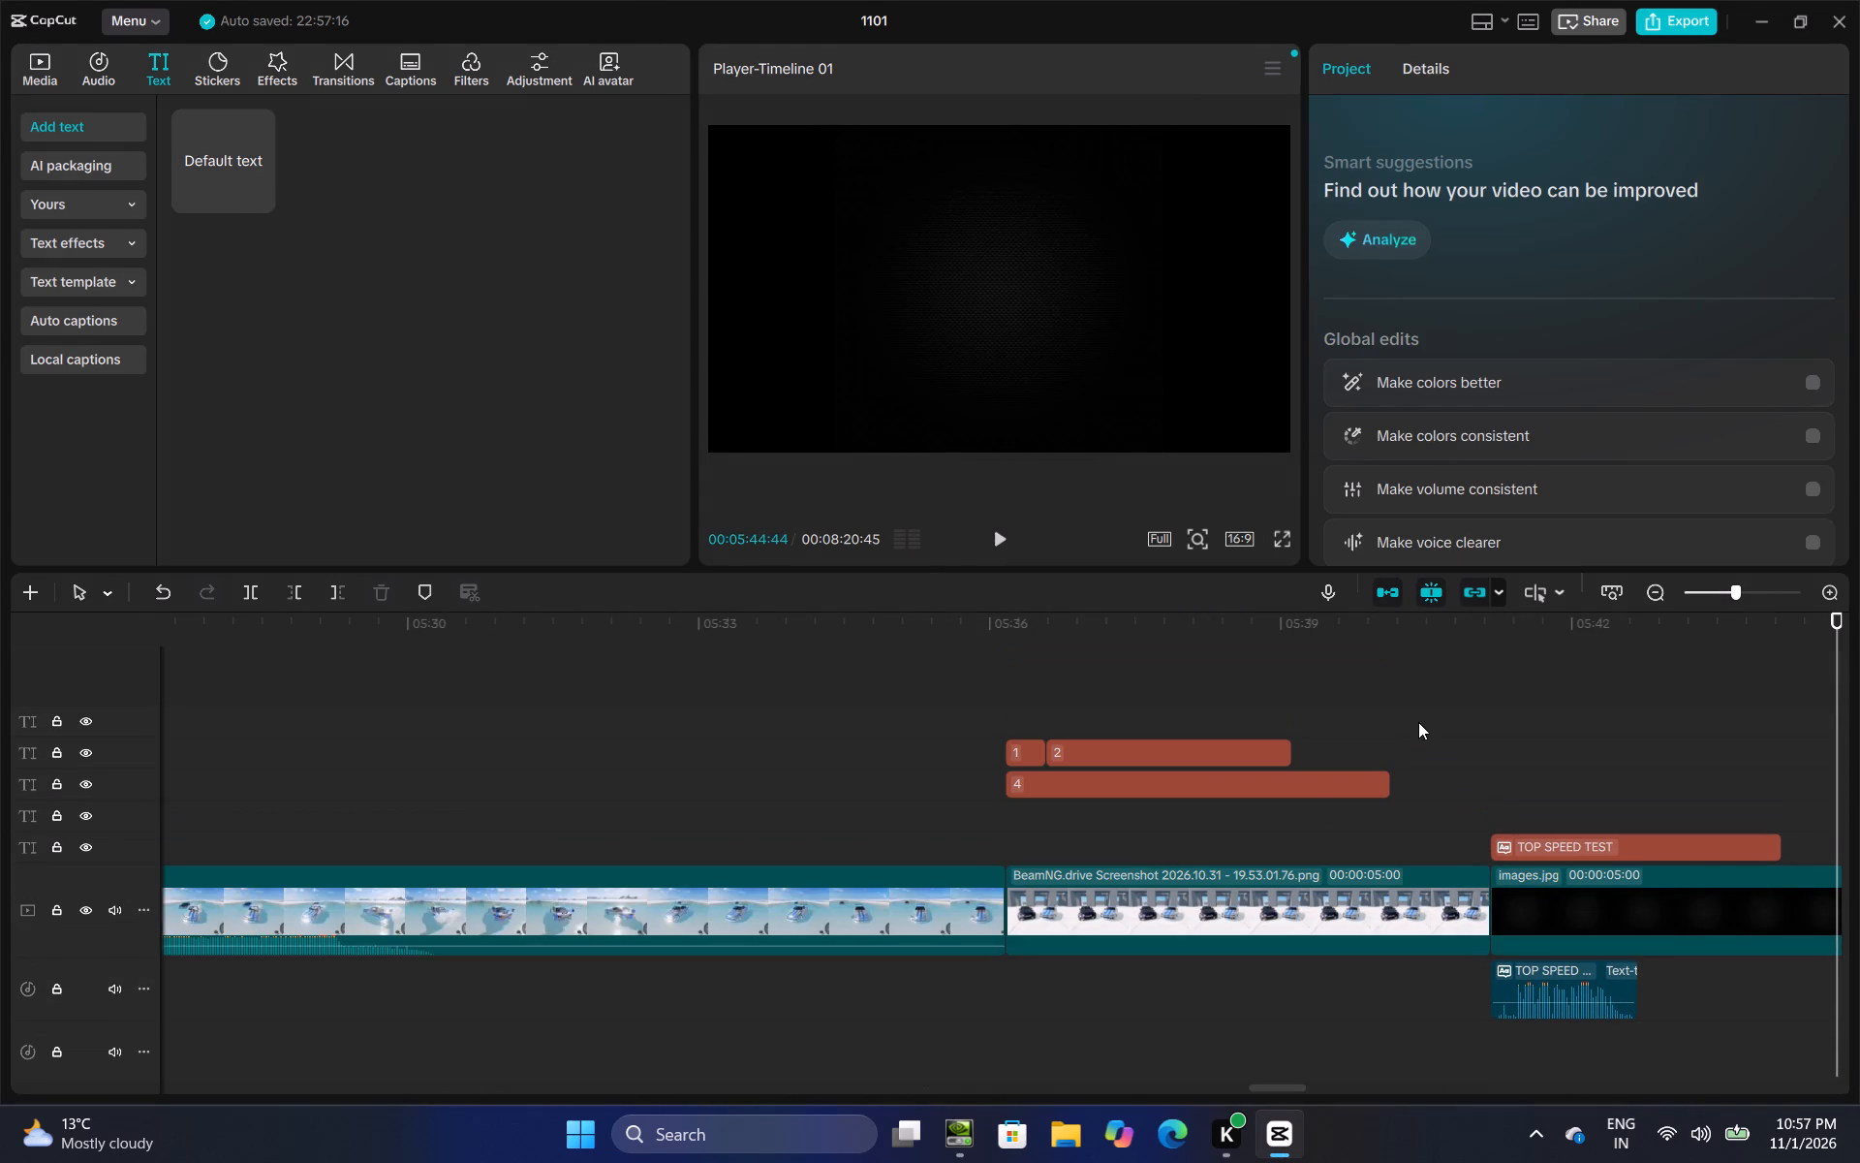
Shorten the TOP SPEED TEST card's black background to 00:00:01:44, ending just after its speech clip.
left_click(1418, 722)
left_click_drag(1418, 722, 1859, 711)
left_click(1547, 905)
left_click_drag(1609, 882, 1436, 1000)
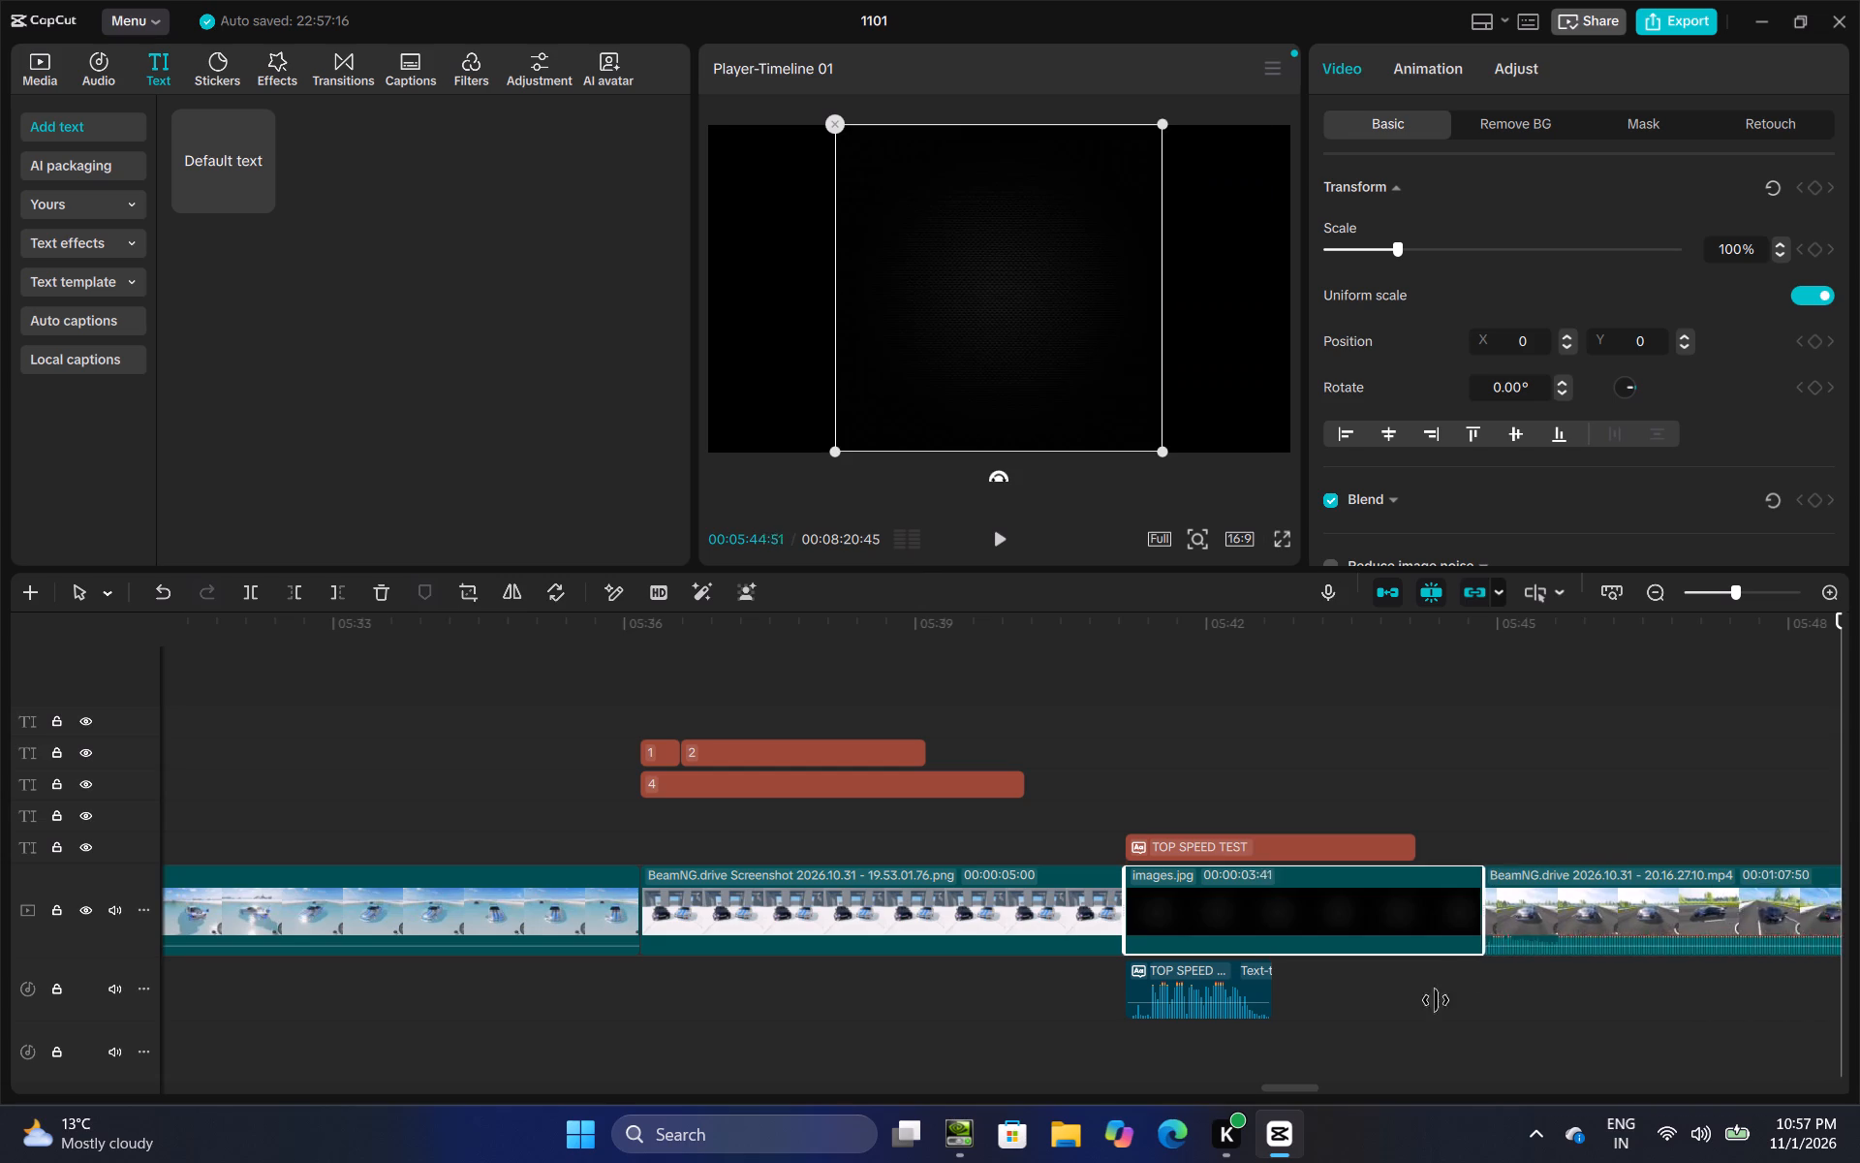
left_click_drag(1436, 1000, 1299, 1107)
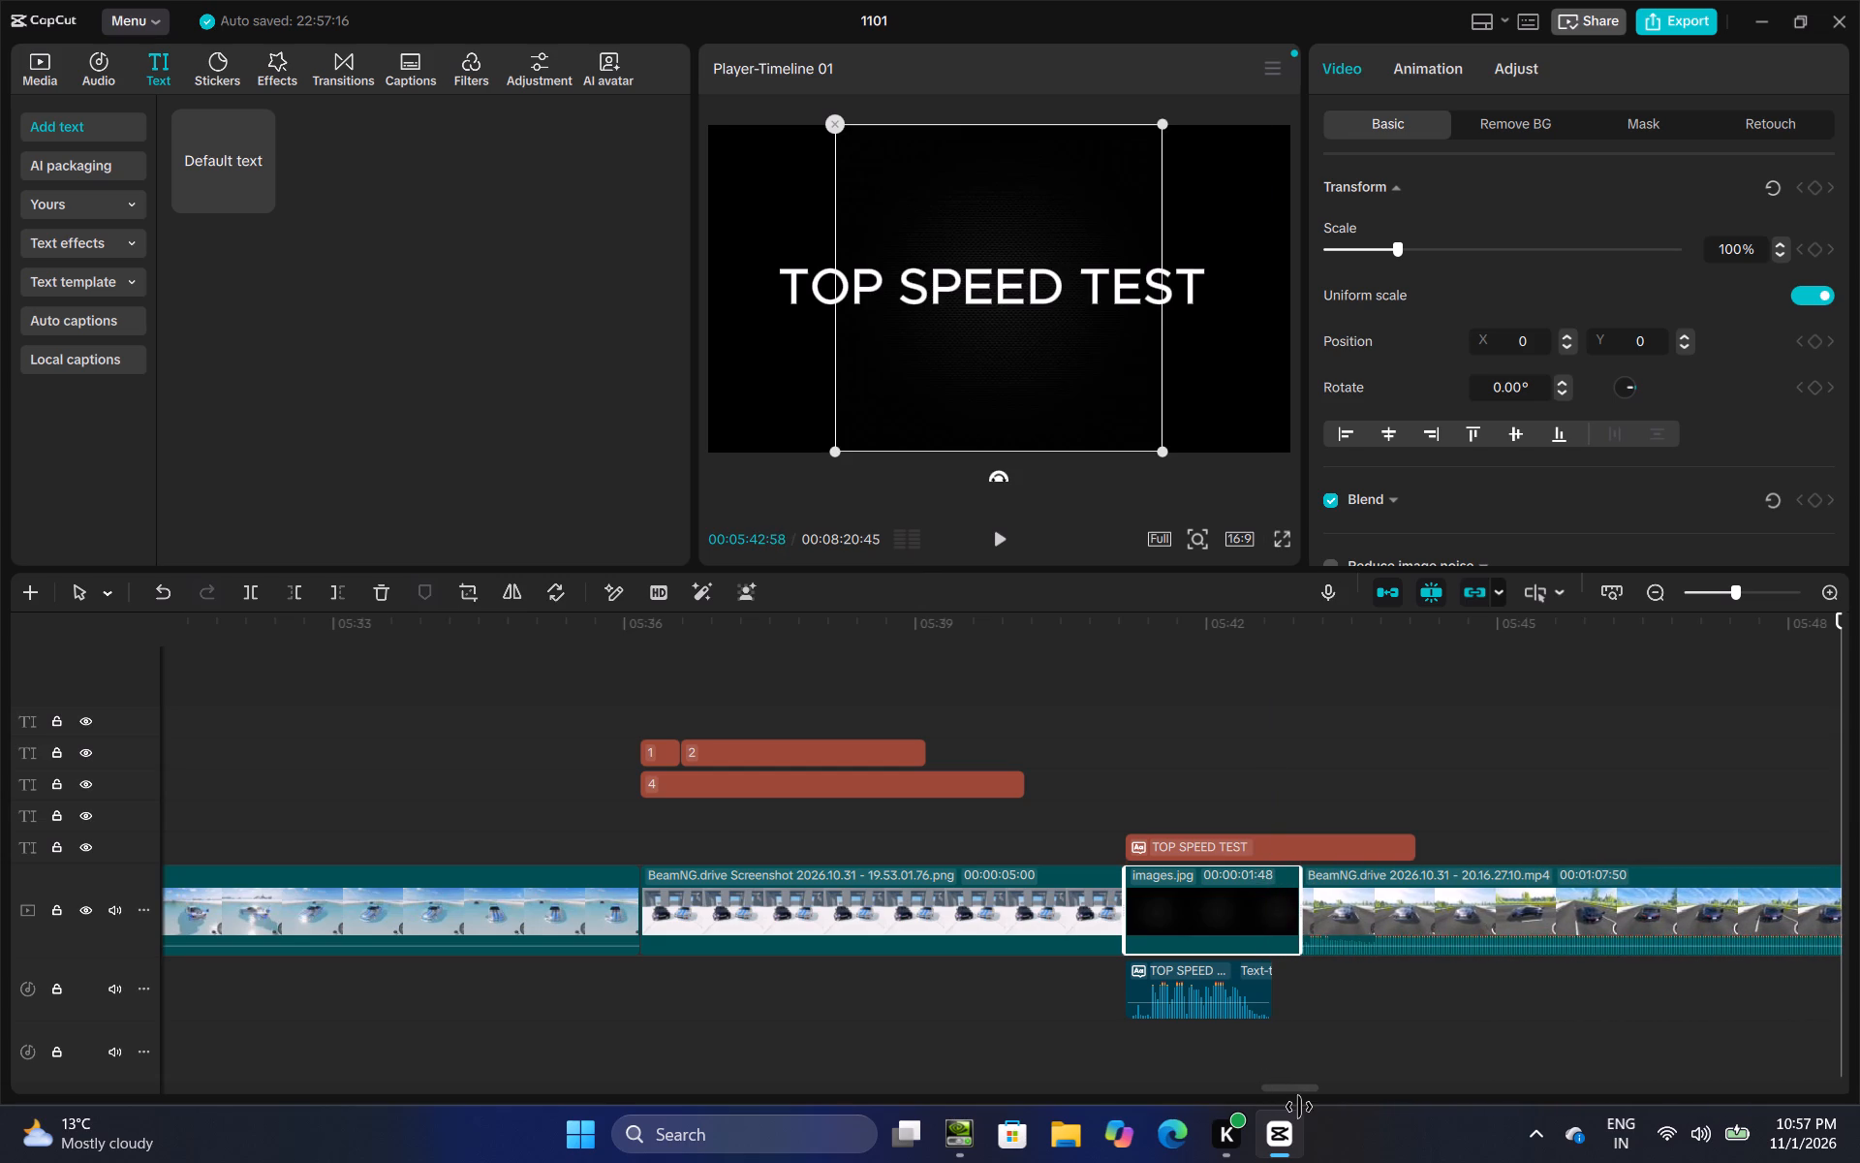
left_click_drag(1299, 1107, 1292, 1112)
Delete the generated speech clip for the 315* top-speed text around 06:39.
left_click(1292, 814)
left_click_drag(1292, 814, 1859, 811)
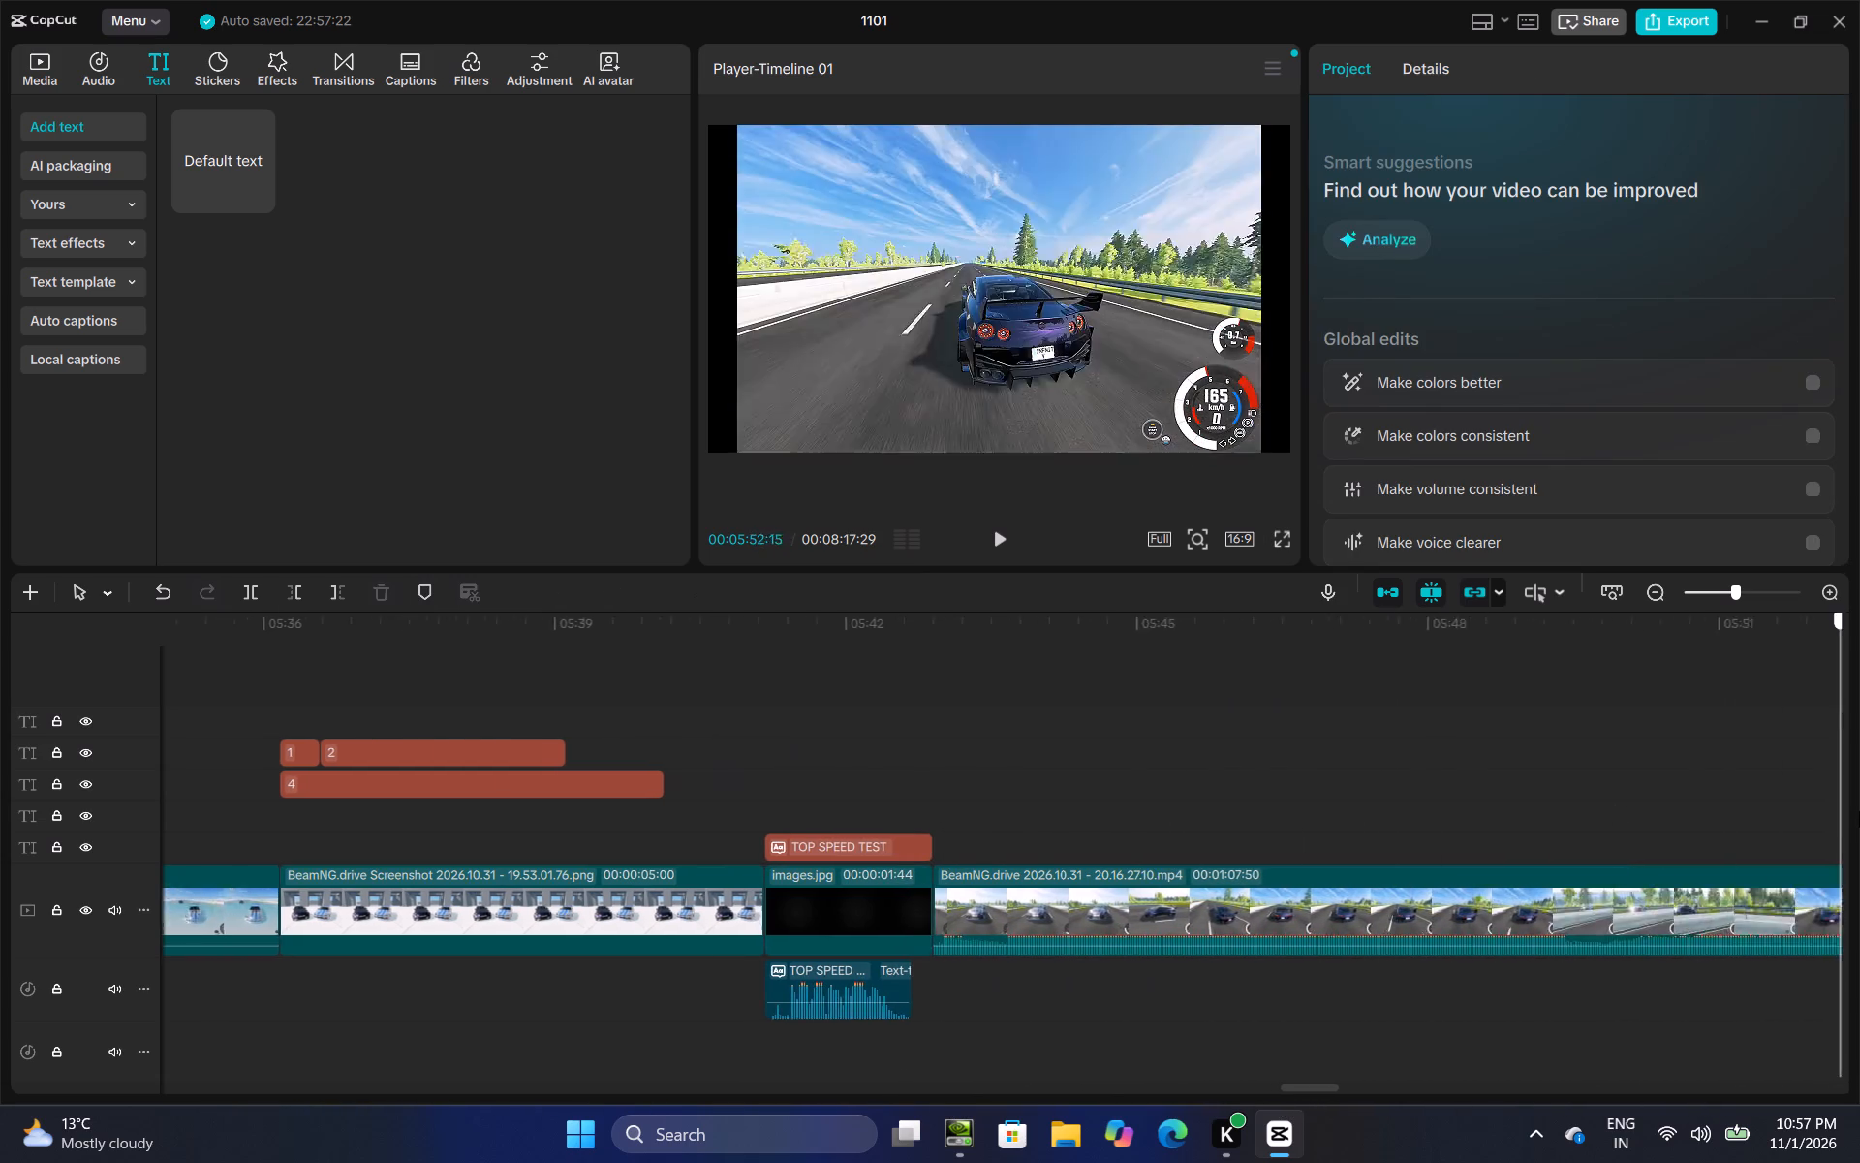
left_click_drag(1859, 811, 1857, 811)
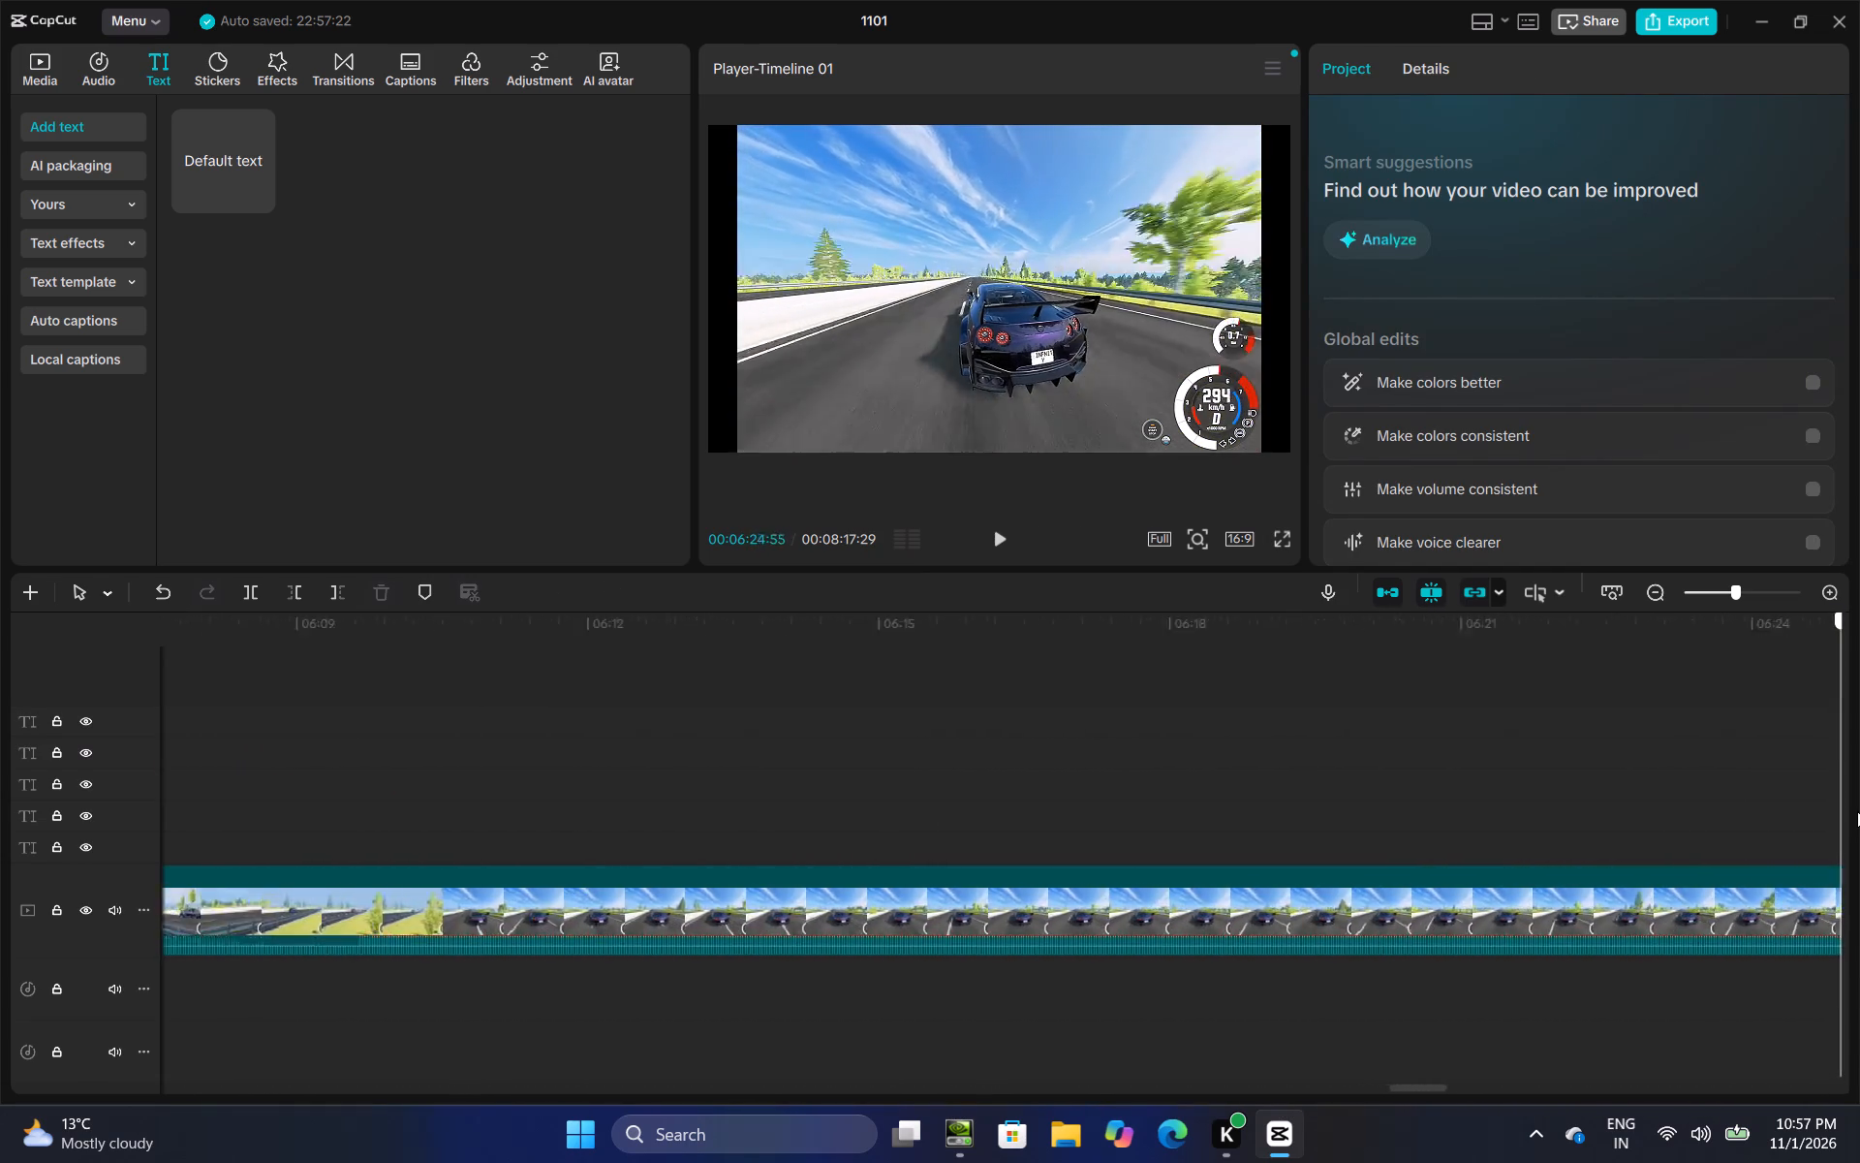
left_click_drag(1857, 811, 412, 976)
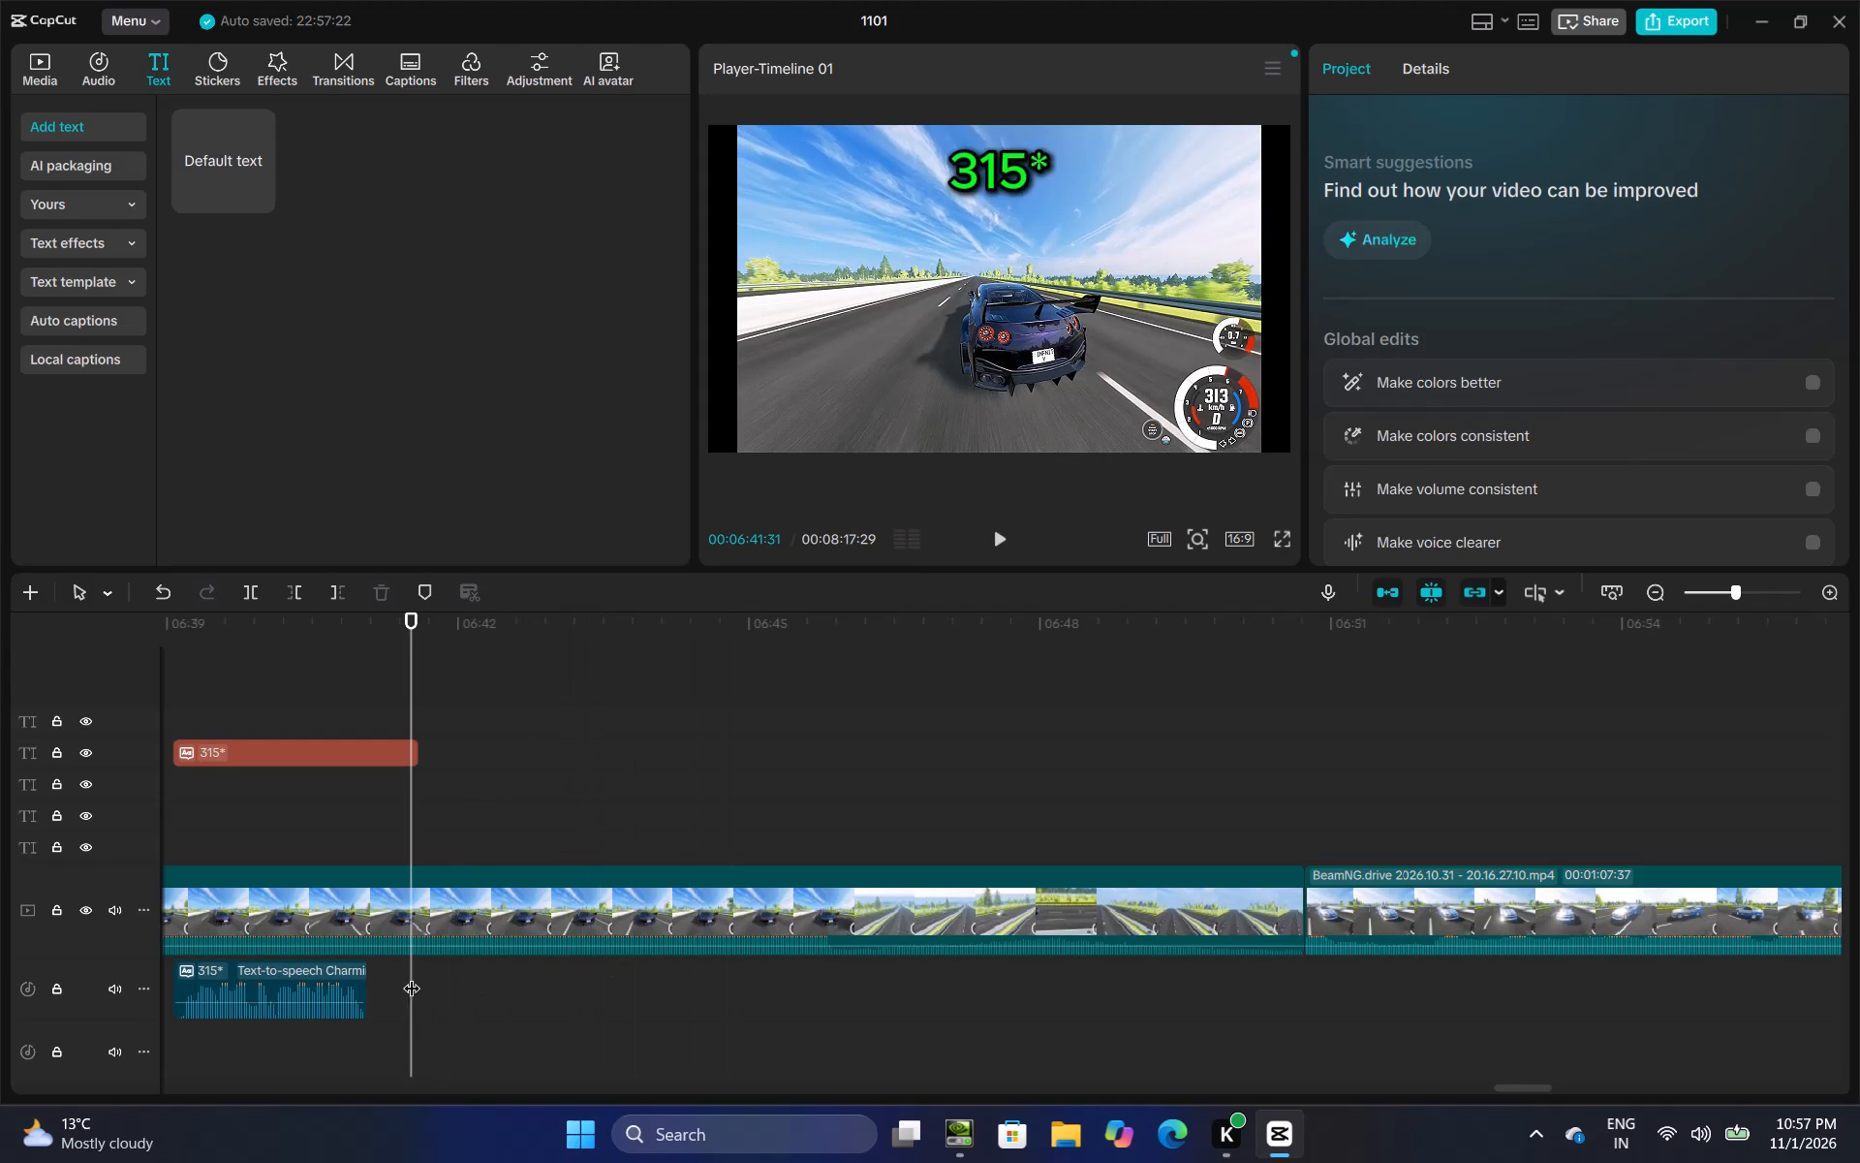
left_click(344, 984)
right_click(344, 984)
left_click(472, 644)
Delete the generated speech clip for the 322* top-speed text around 07:49.
left_click(806, 792)
left_click_drag(811, 794, 1733, 768)
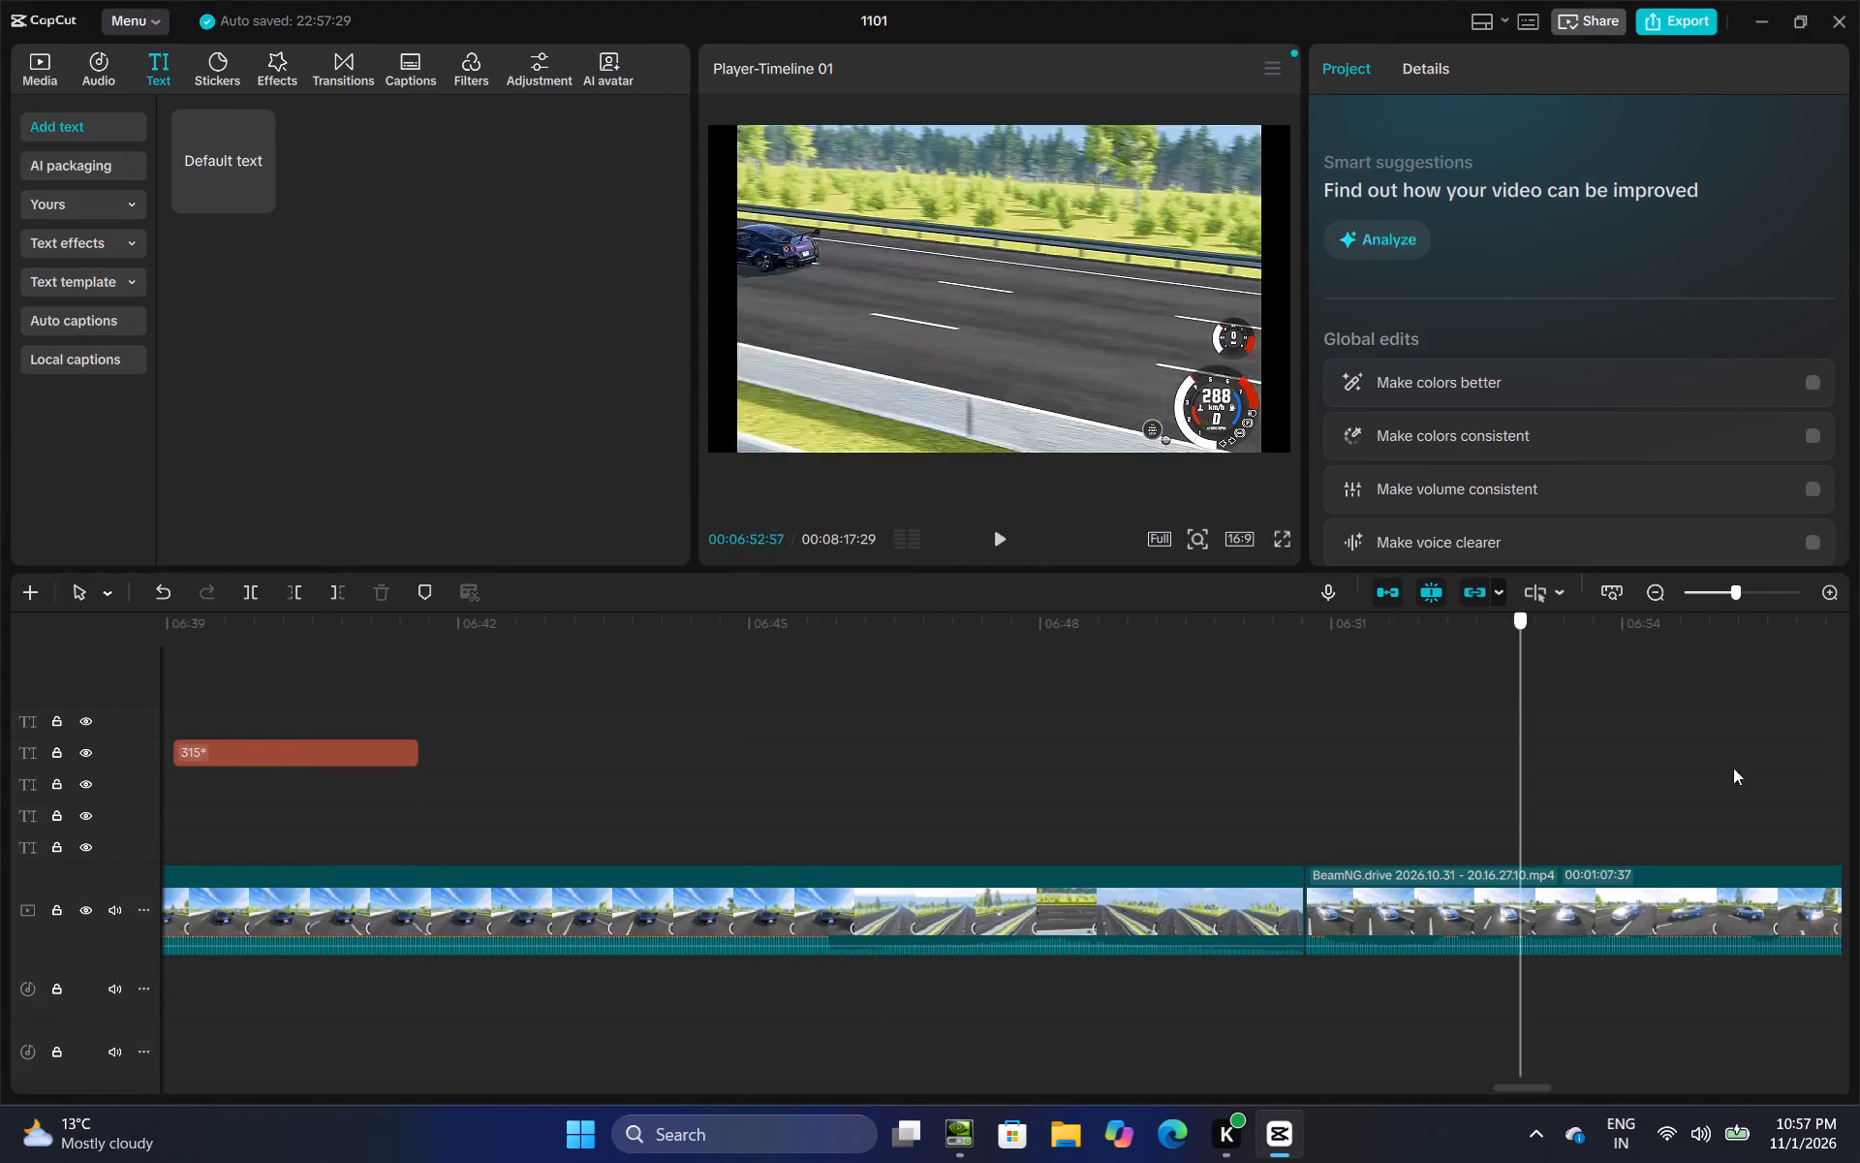
left_click_drag(1733, 768, 1695, 736)
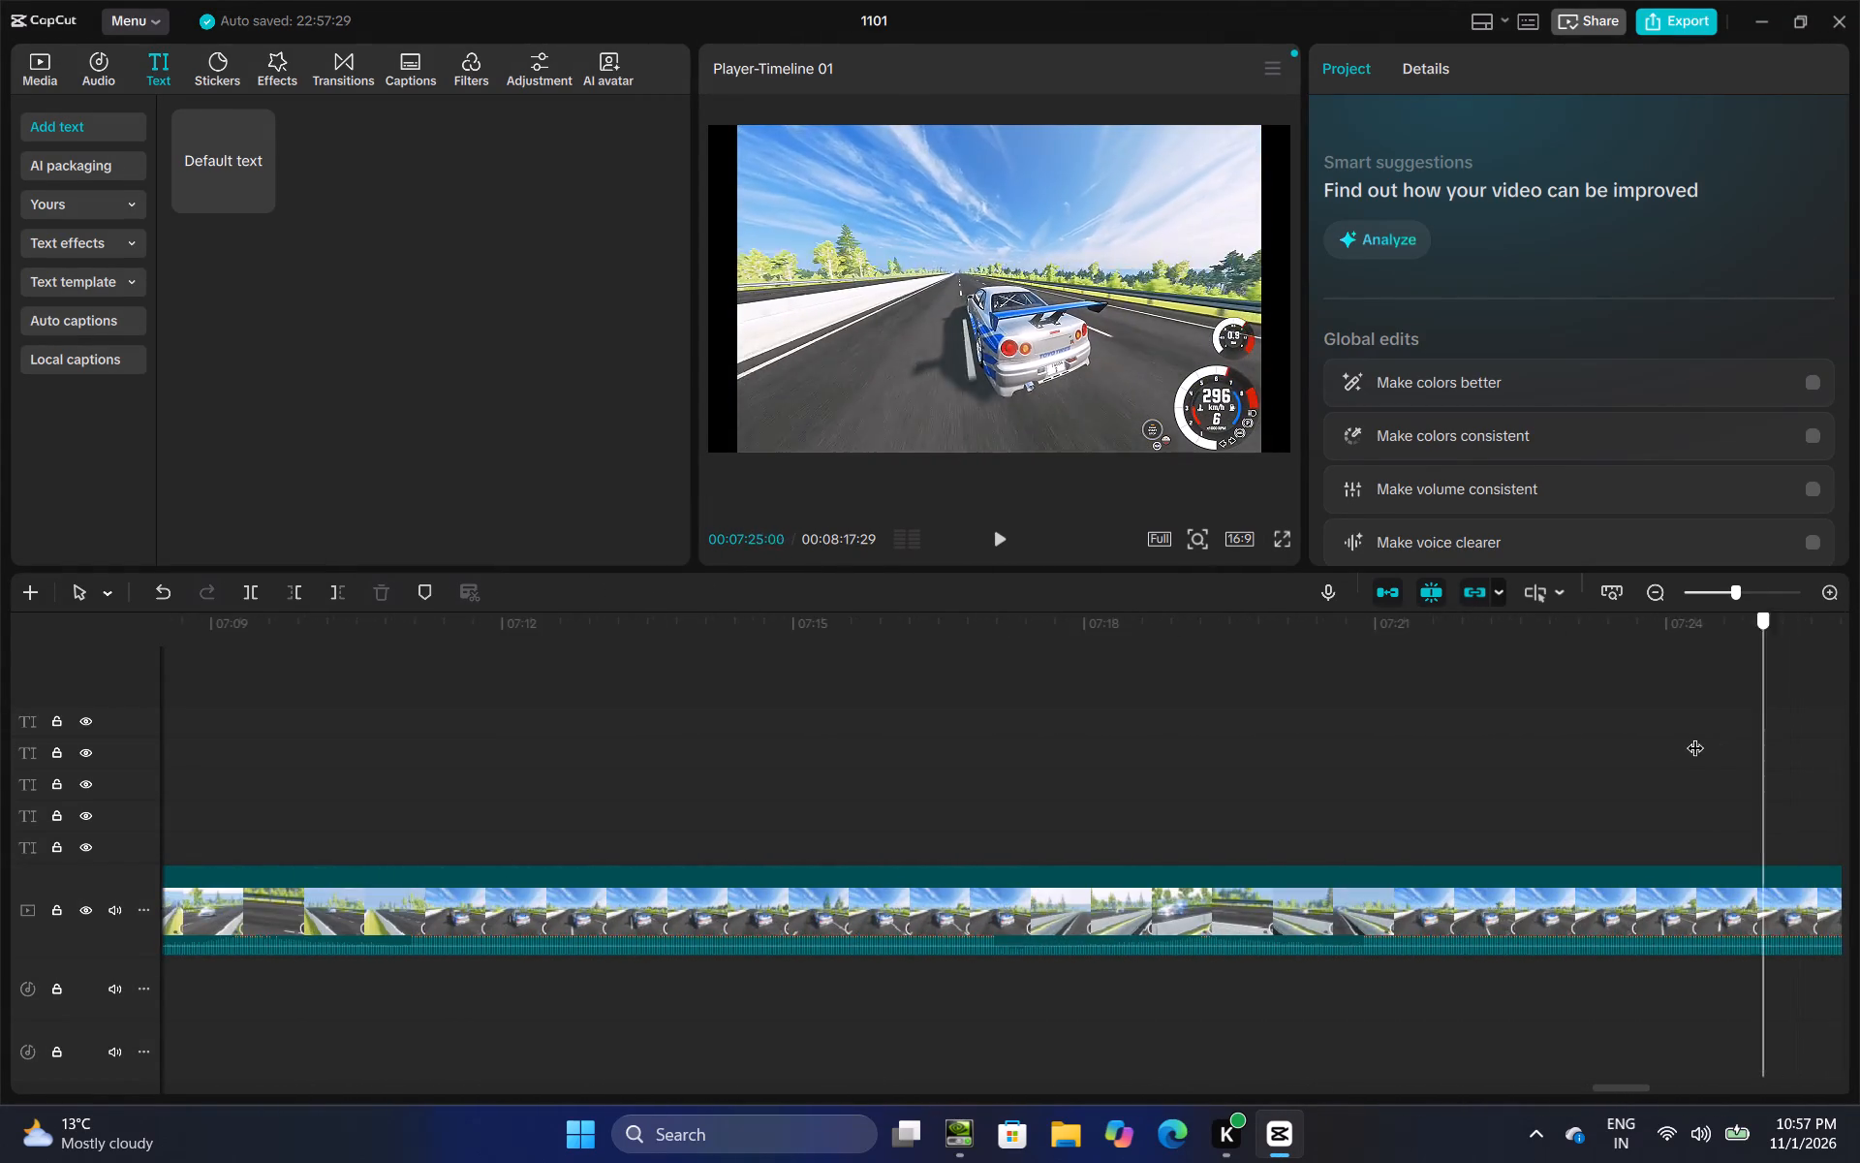
left_click_drag(1695, 736, 1610, 808)
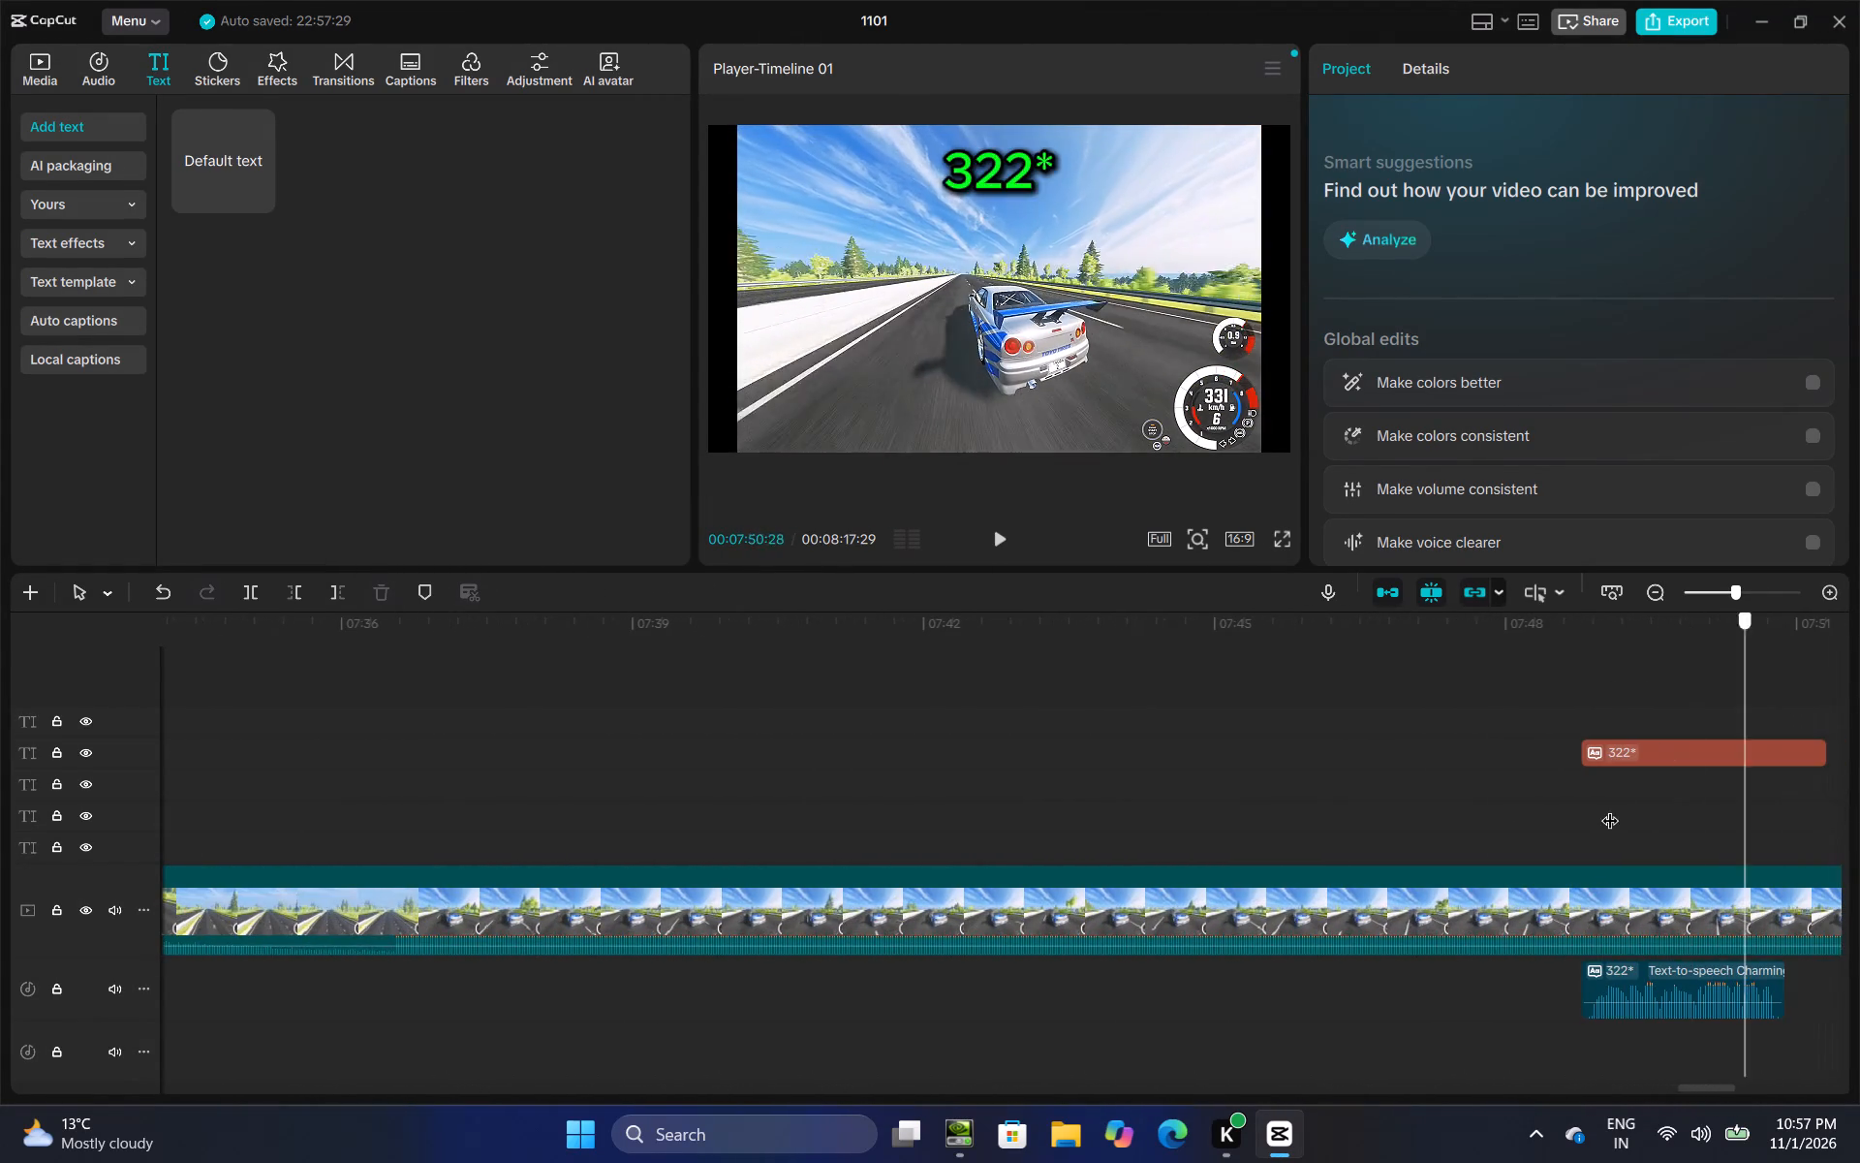
left_click_drag(1610, 808, 1462, 850)
left_click(1622, 983)
right_click(1622, 983)
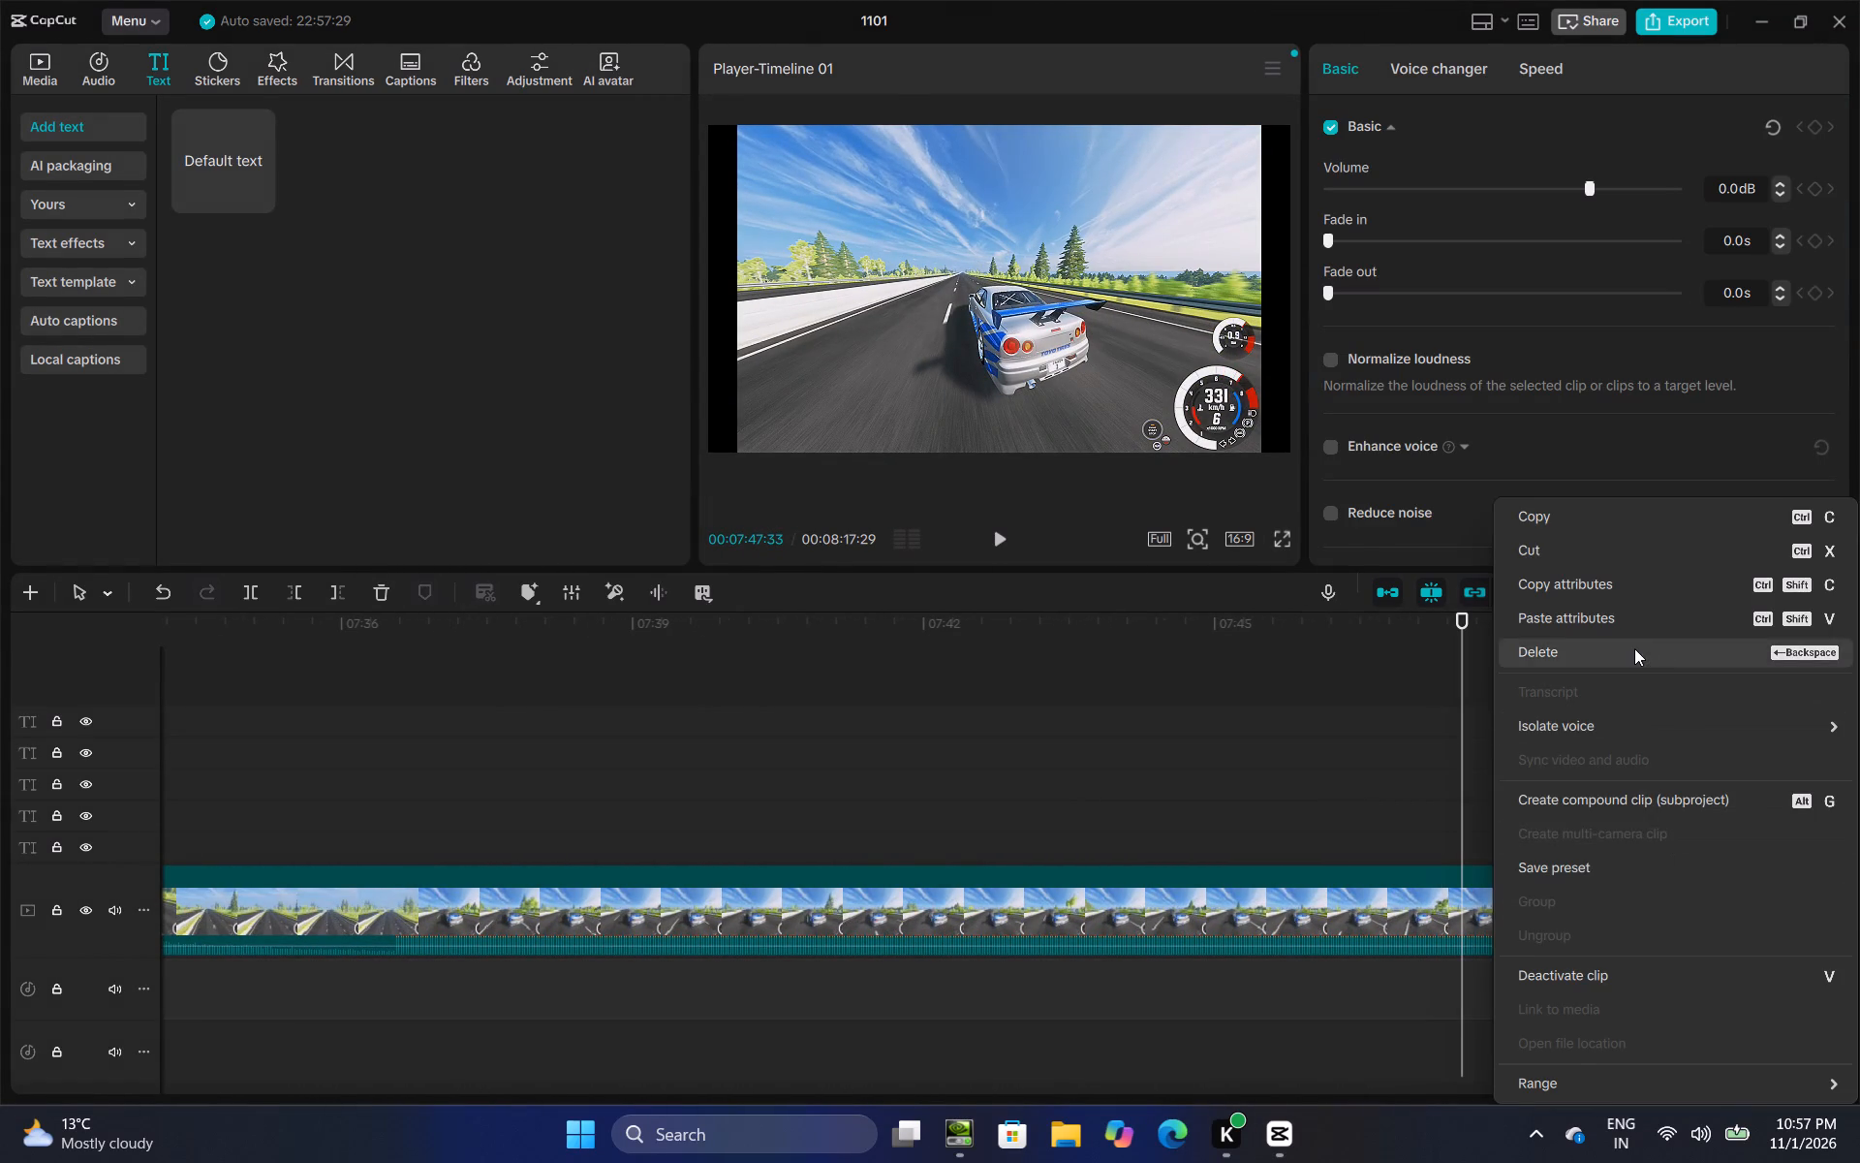
left_click(1634, 648)
Delete the generated speech clips for the 4, 2 and 3 scores on the final score screen around 07:58.
left_click(1586, 750)
left_click(1591, 717)
left_click_drag(1591, 717, 1859, 608)
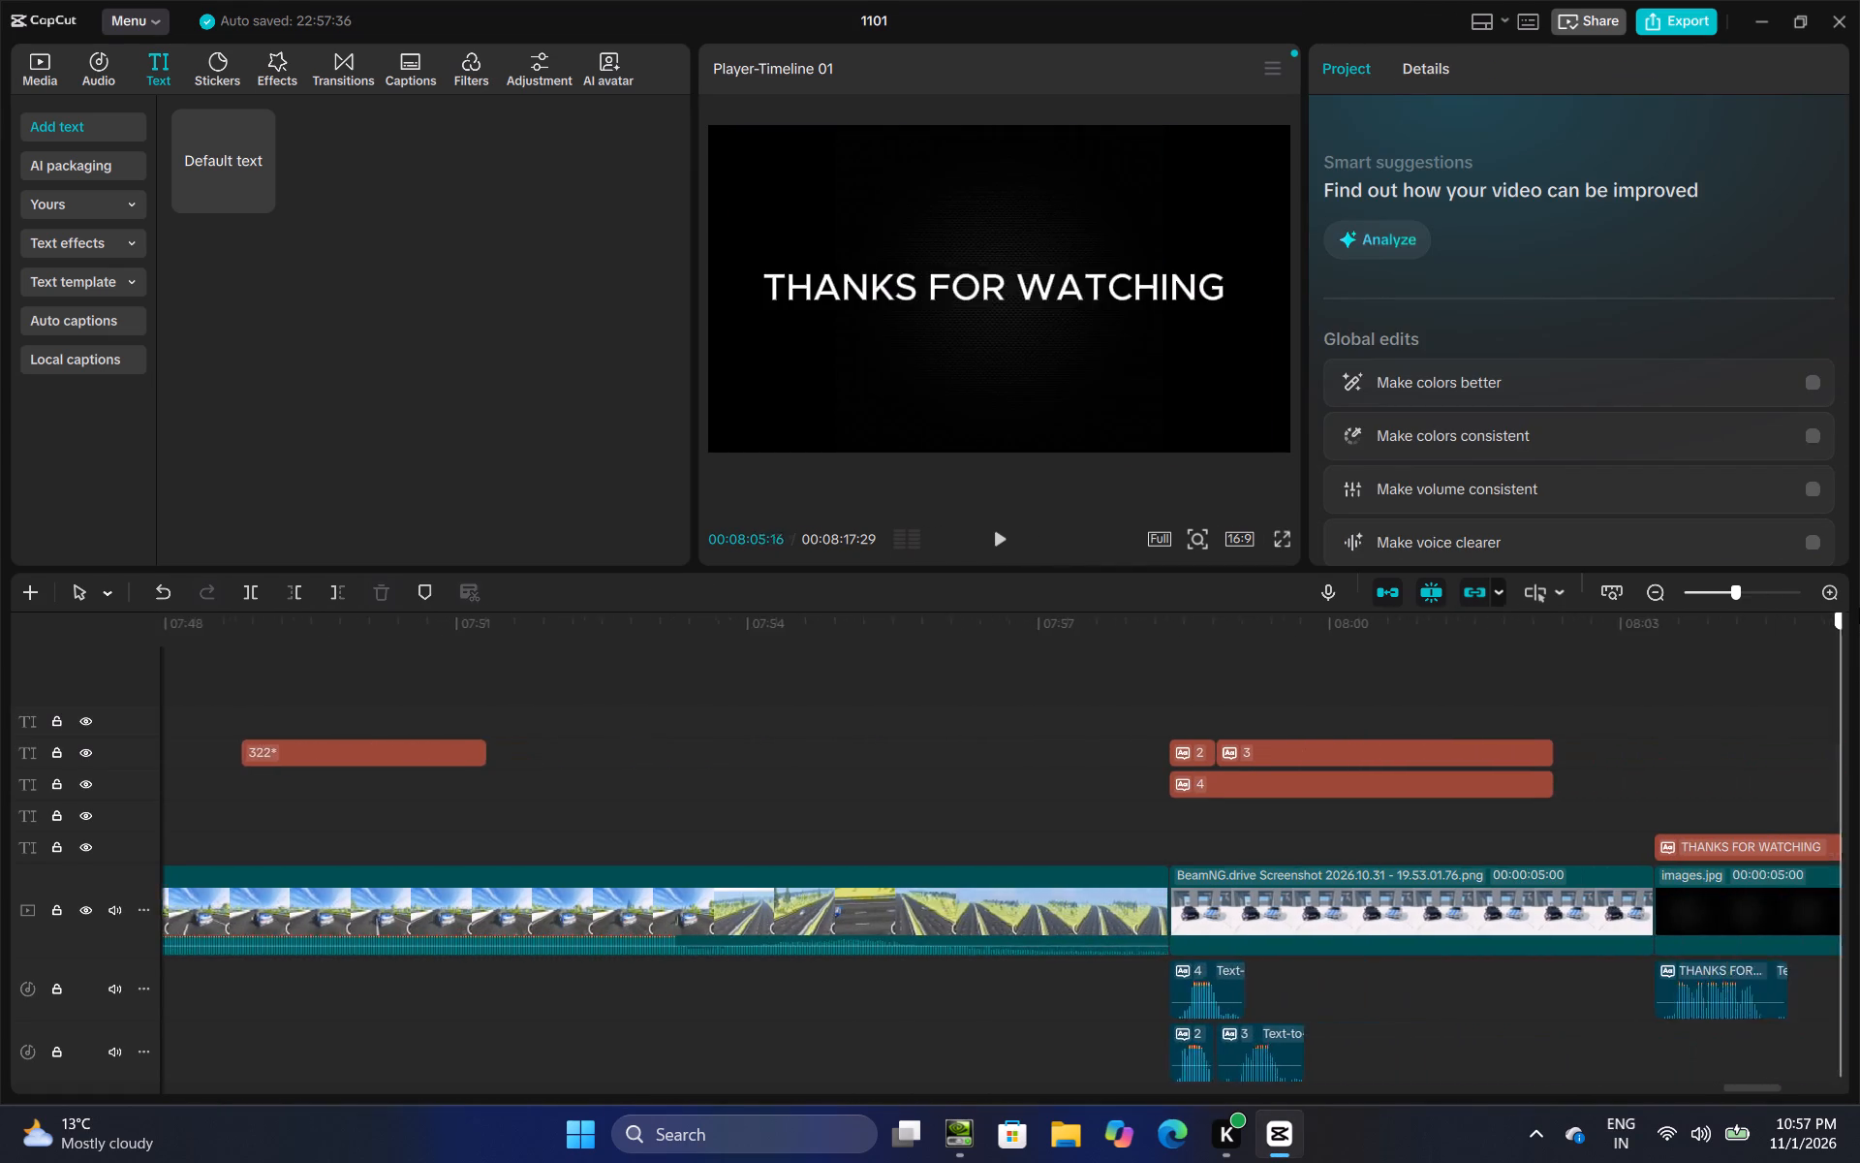
left_click_drag(1859, 608, 1223, 821)
scroll(1116, 923, "down", 5)
left_click_drag(1125, 877, 946, 934)
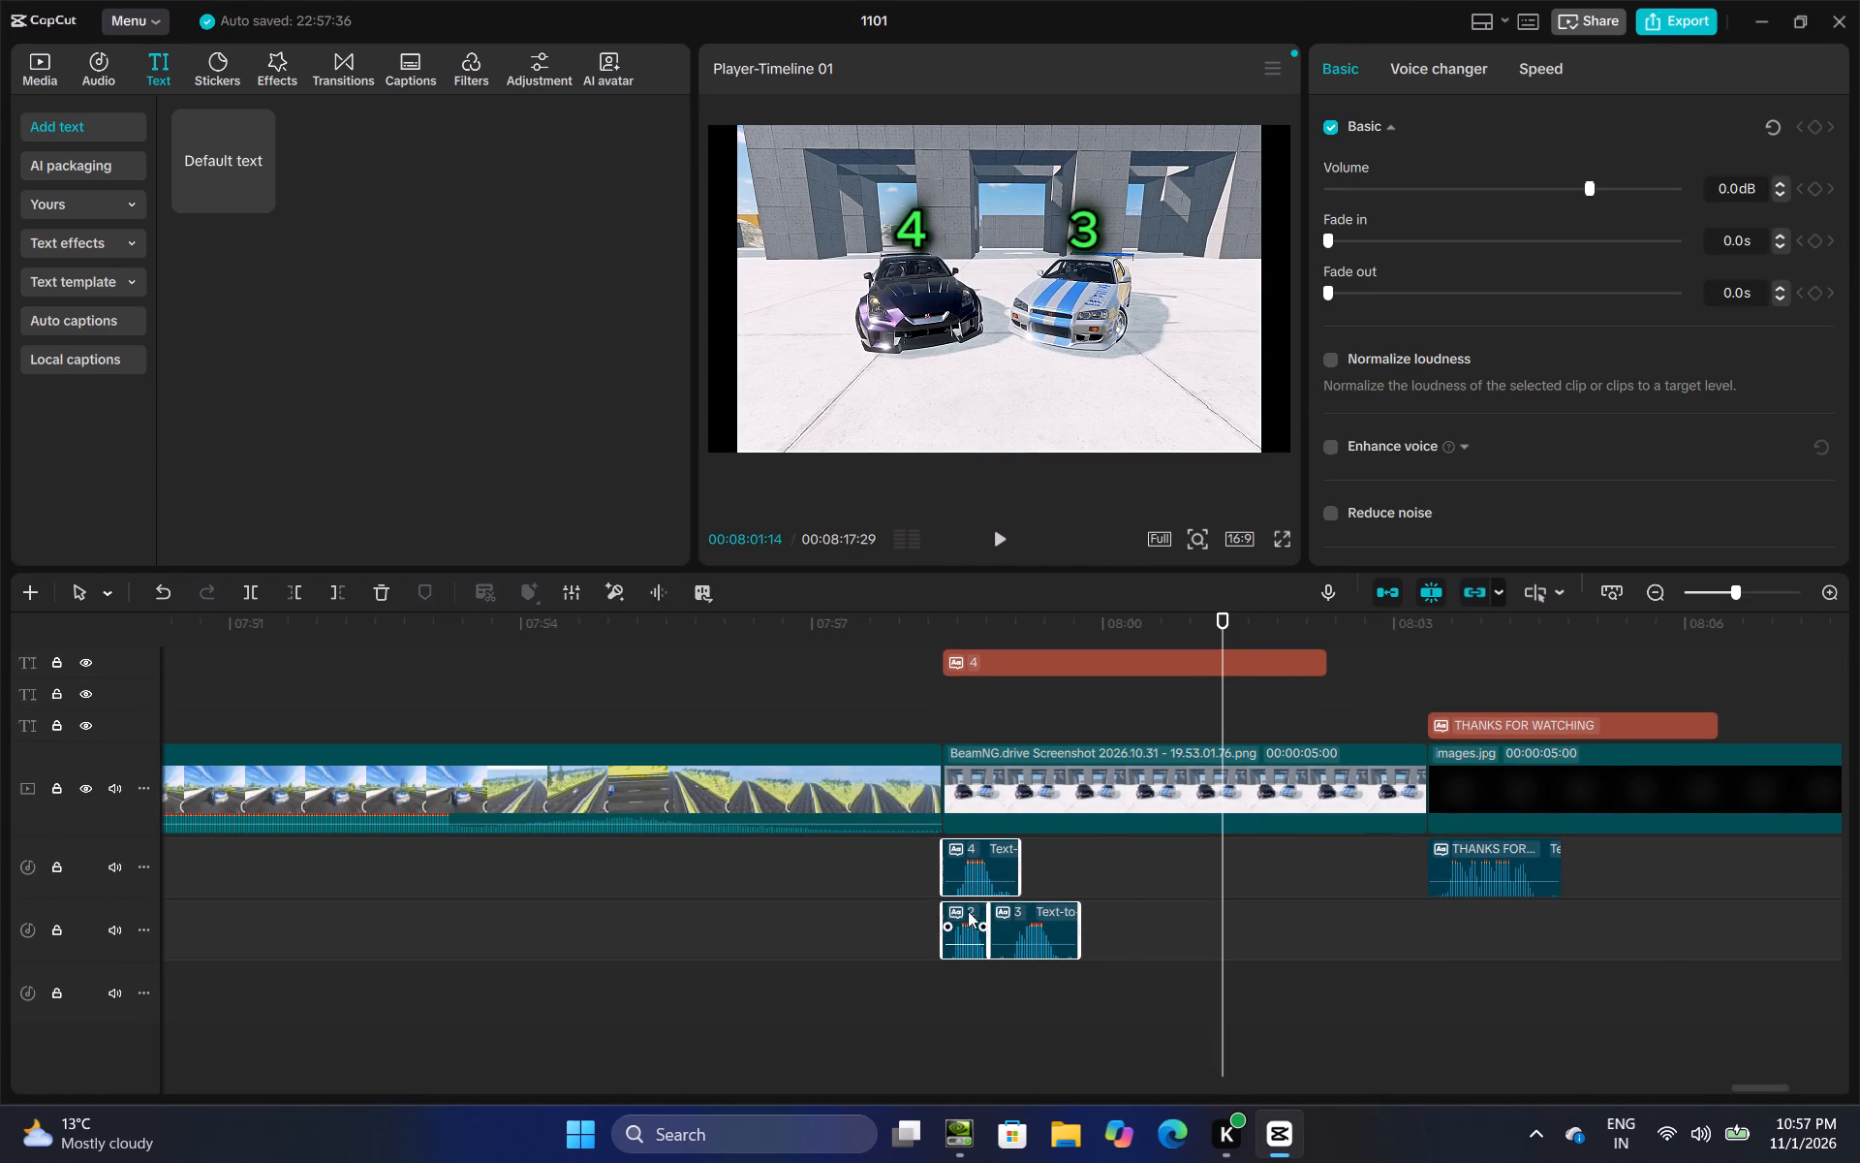
right_click(979, 887)
left_click(1047, 659)
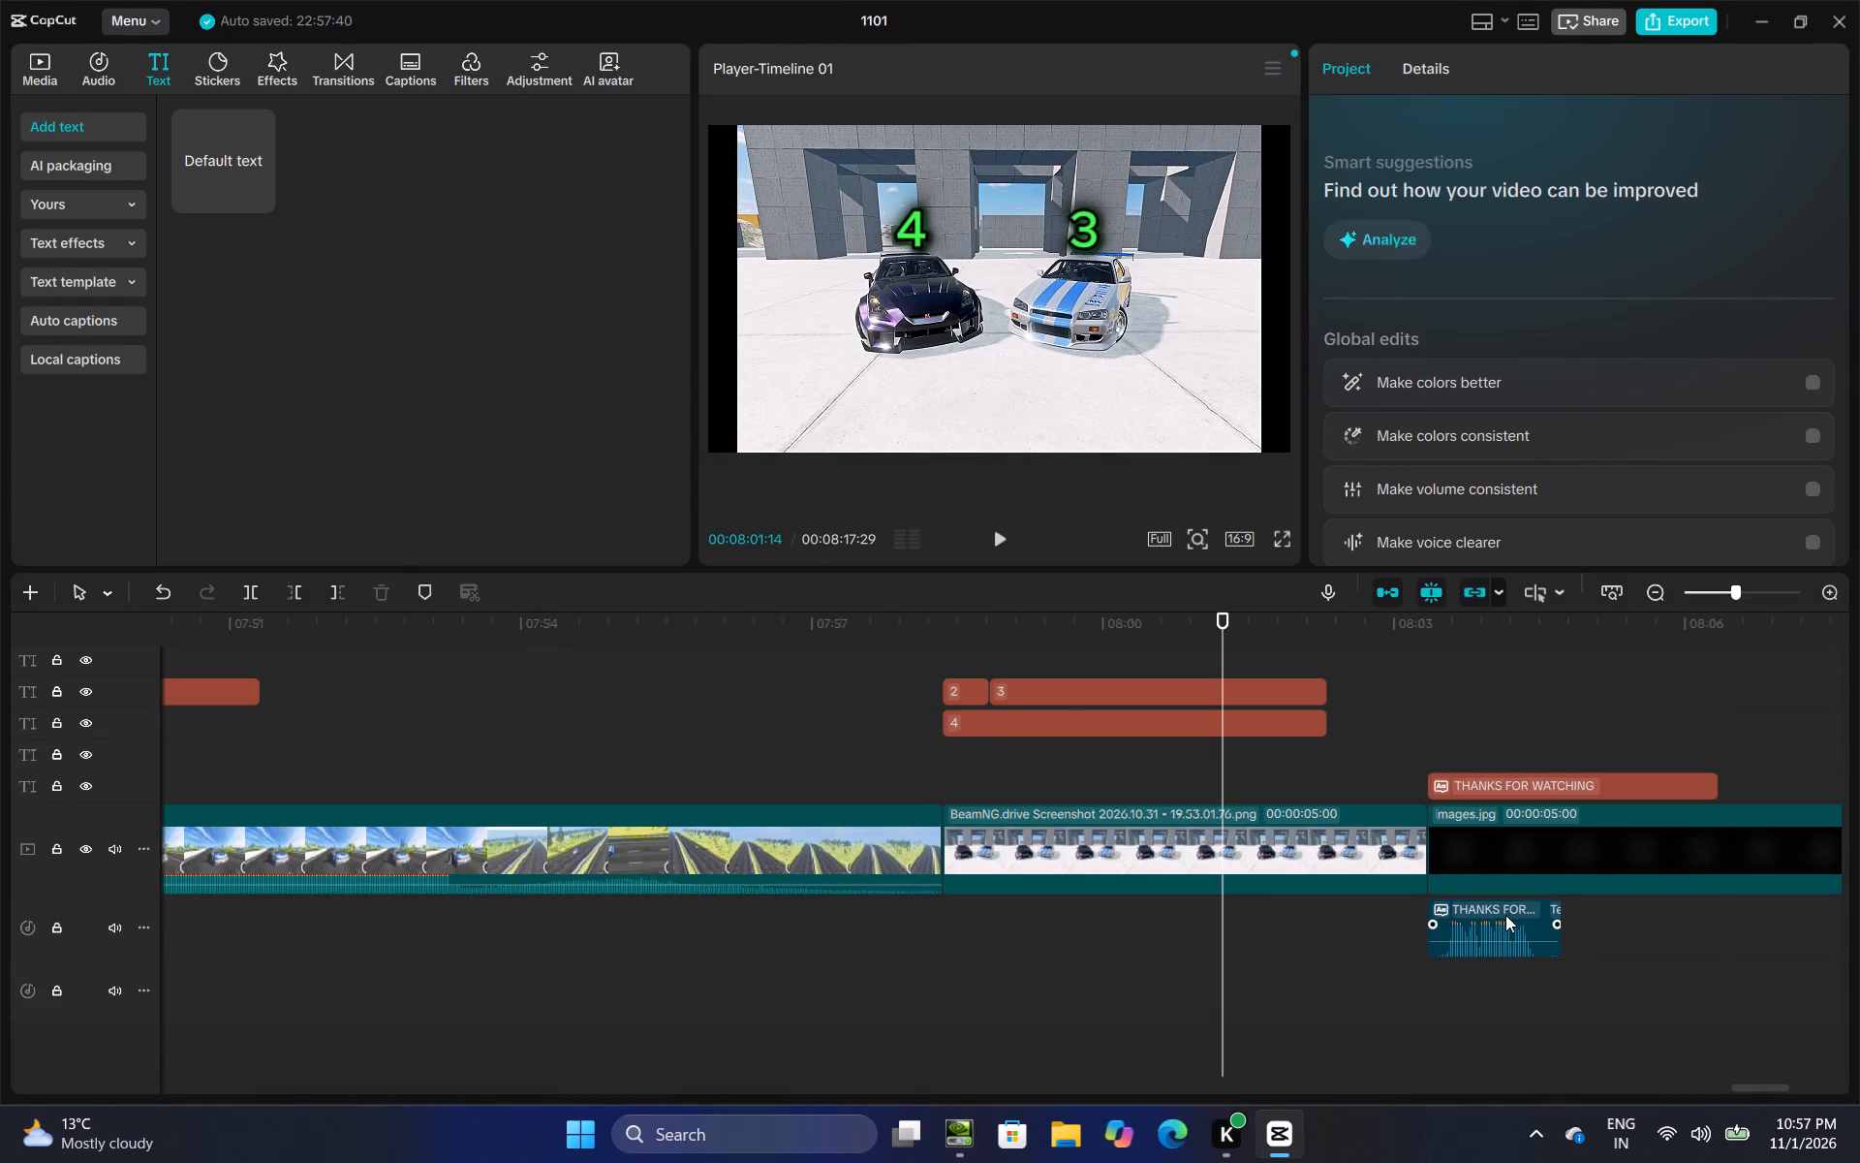
Move the stray crown emoji text from past the video's end to above the final score texts, starting around 07:59 and ending with them.
scroll(1455, 872, "up", 3)
left_click(1617, 782)
left_click_drag(1627, 777, 1859, 737)
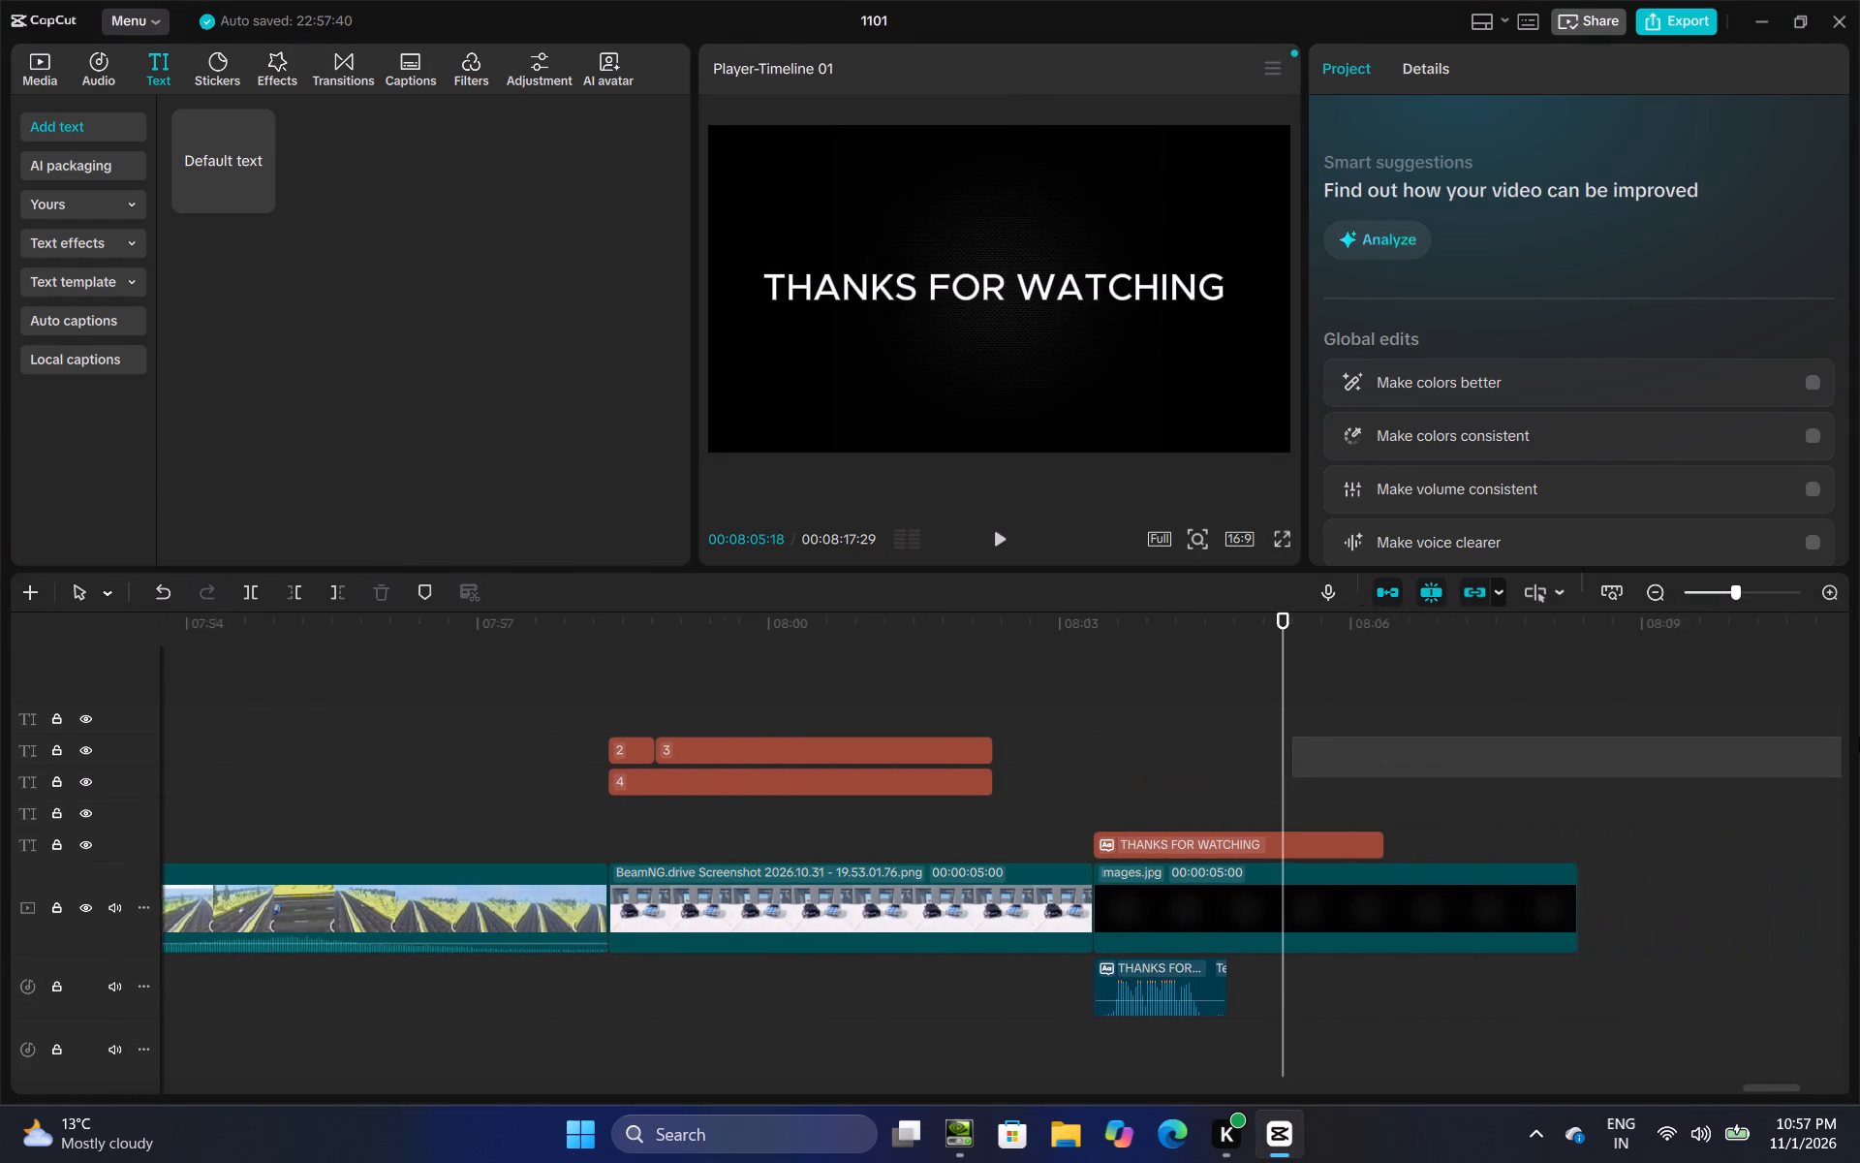
left_click_drag(1859, 737, 1414, 774)
left_click_drag(1428, 808, 709, 823)
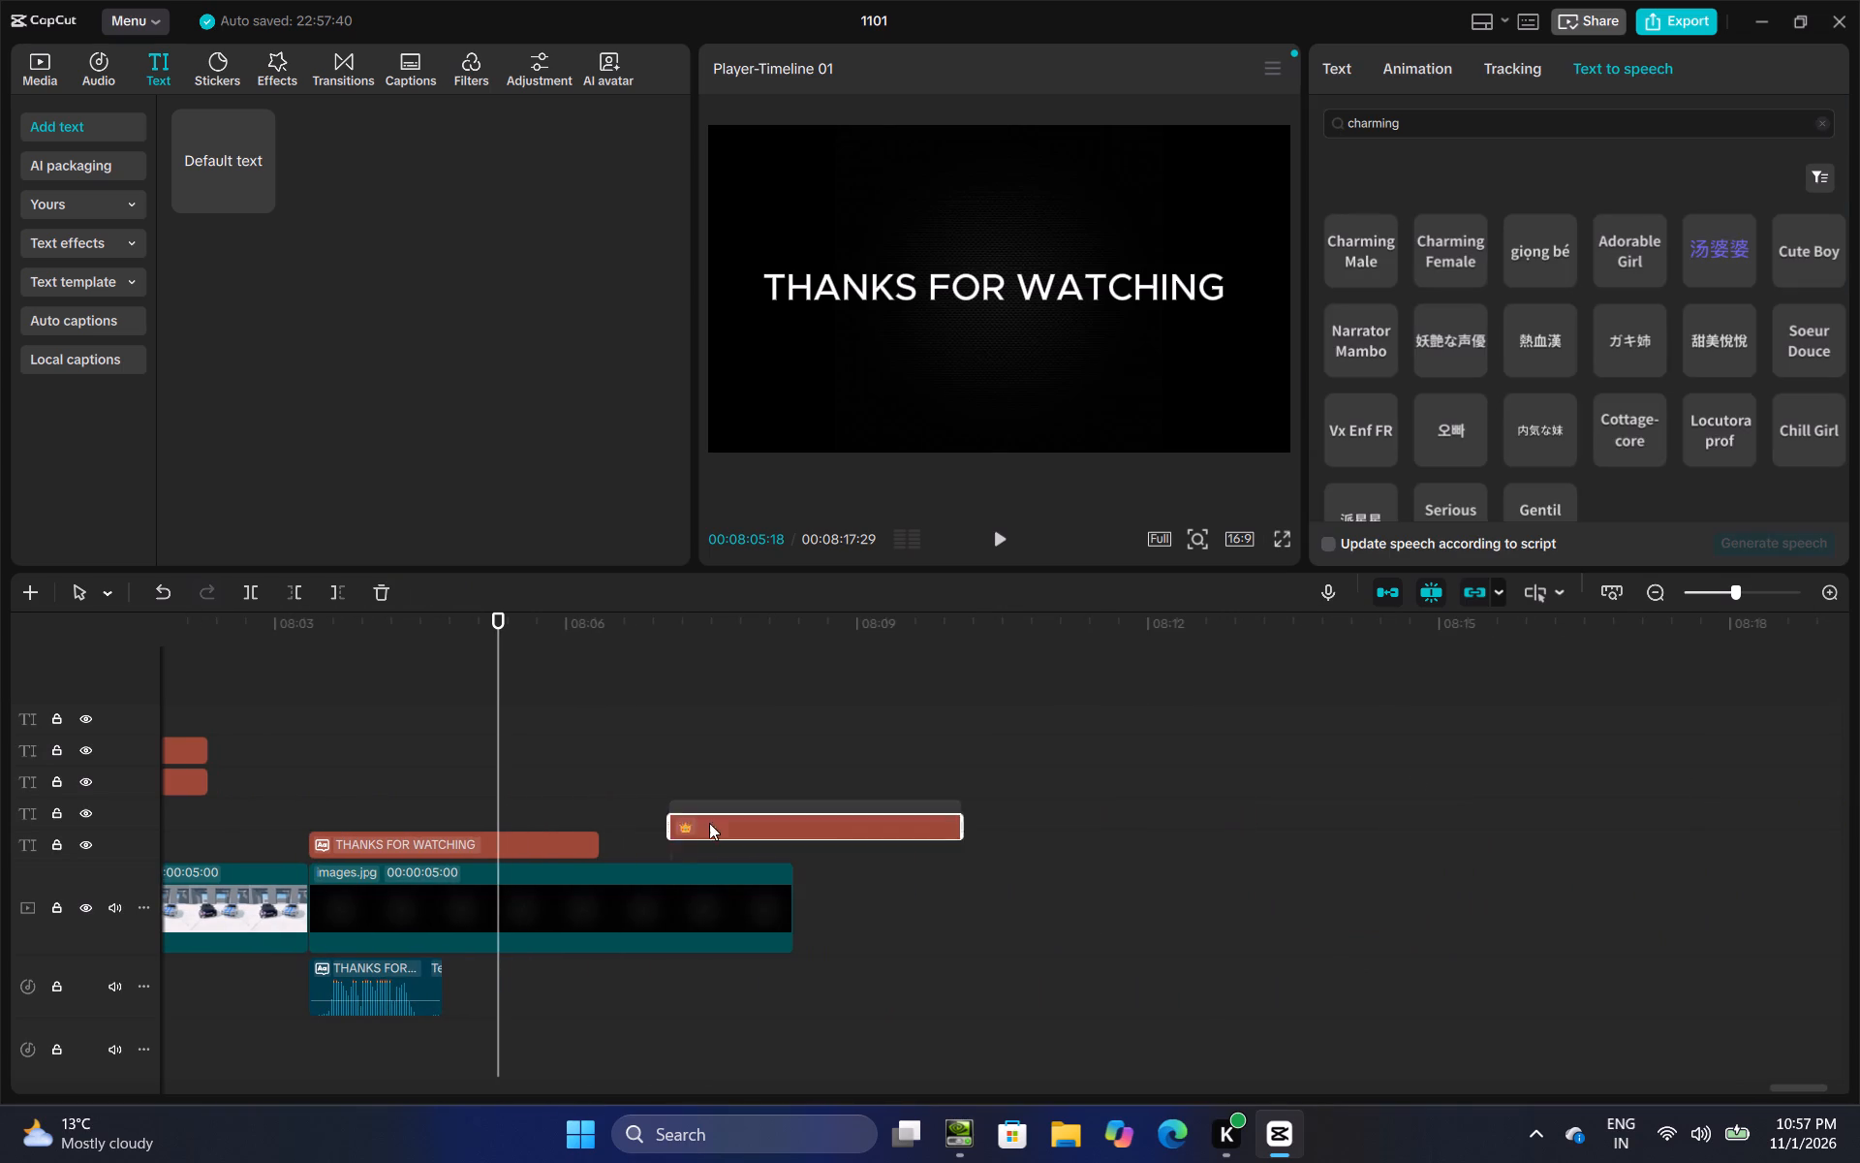
left_click_drag(709, 823, 651, 707)
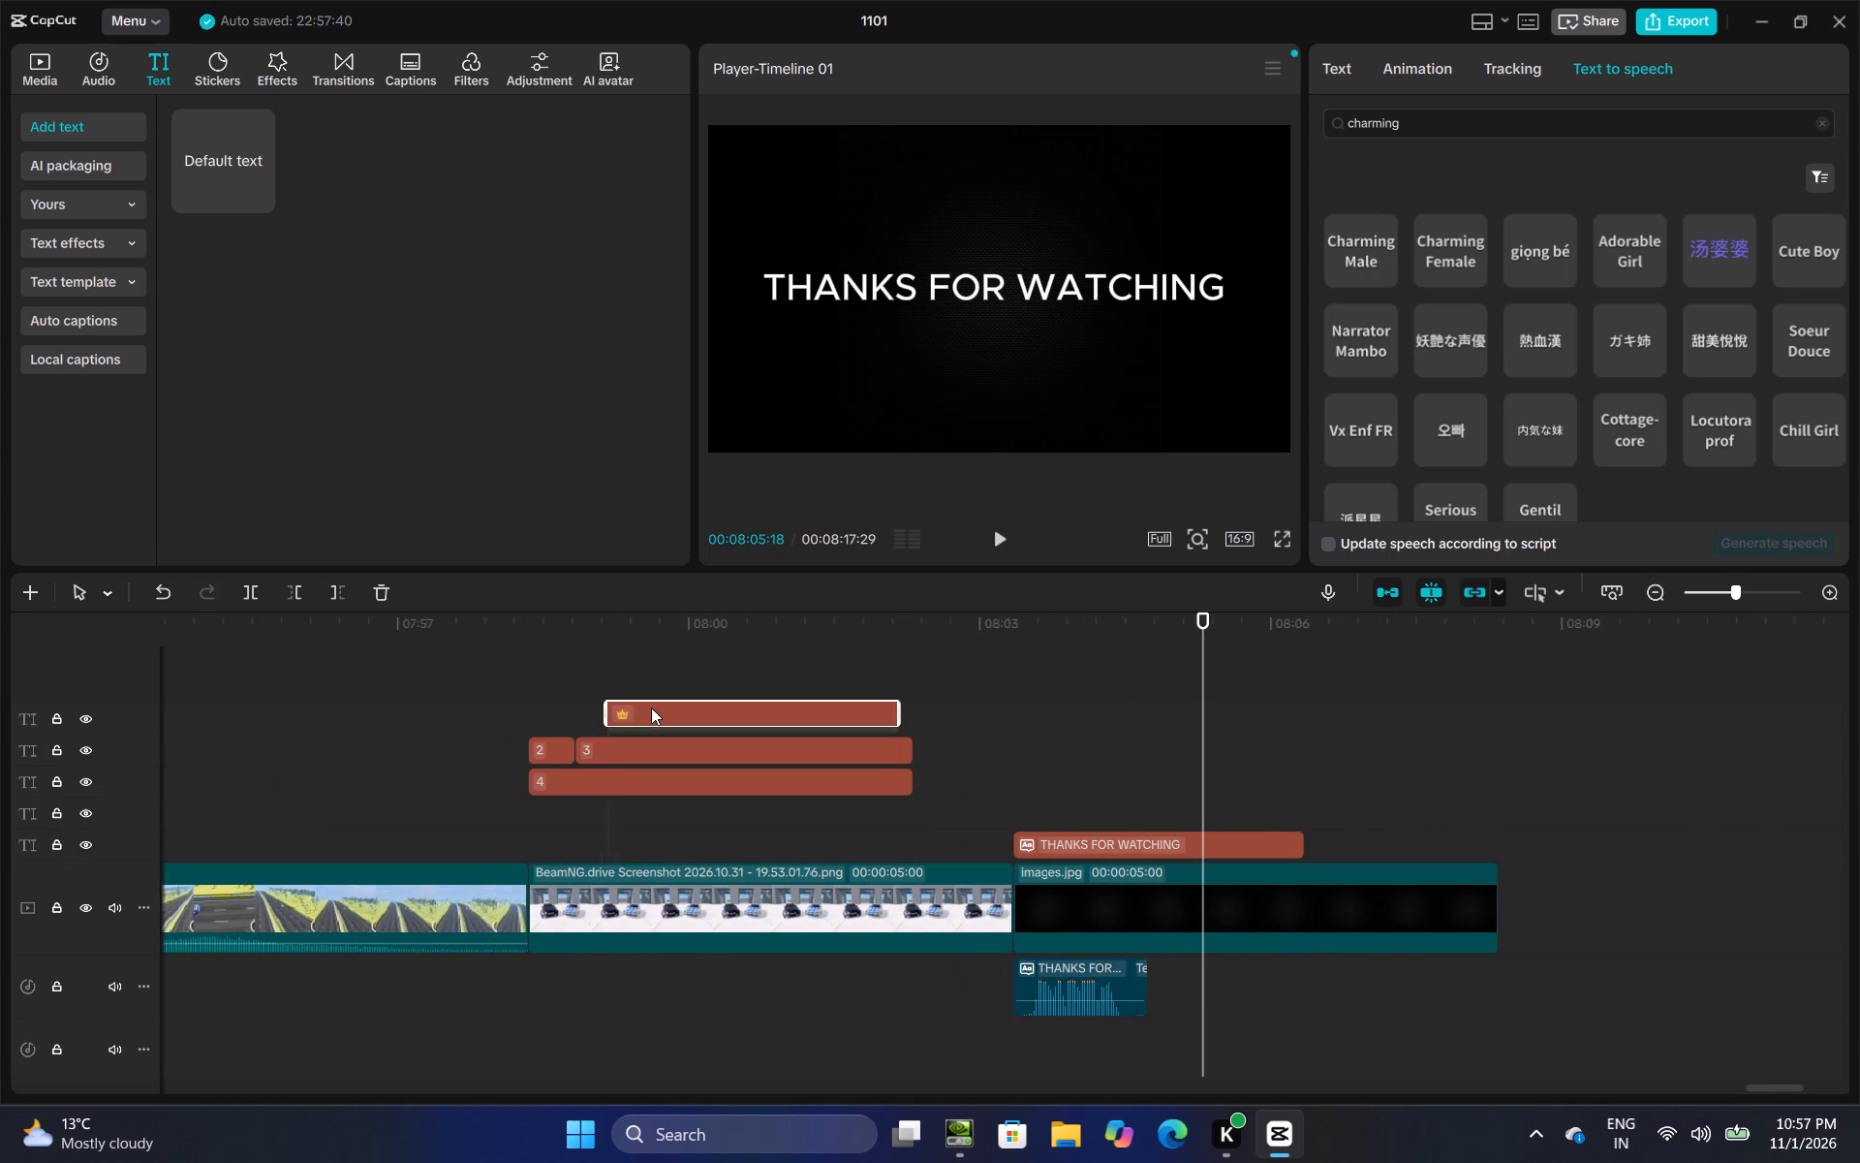
left_click_drag(651, 707, 656, 716)
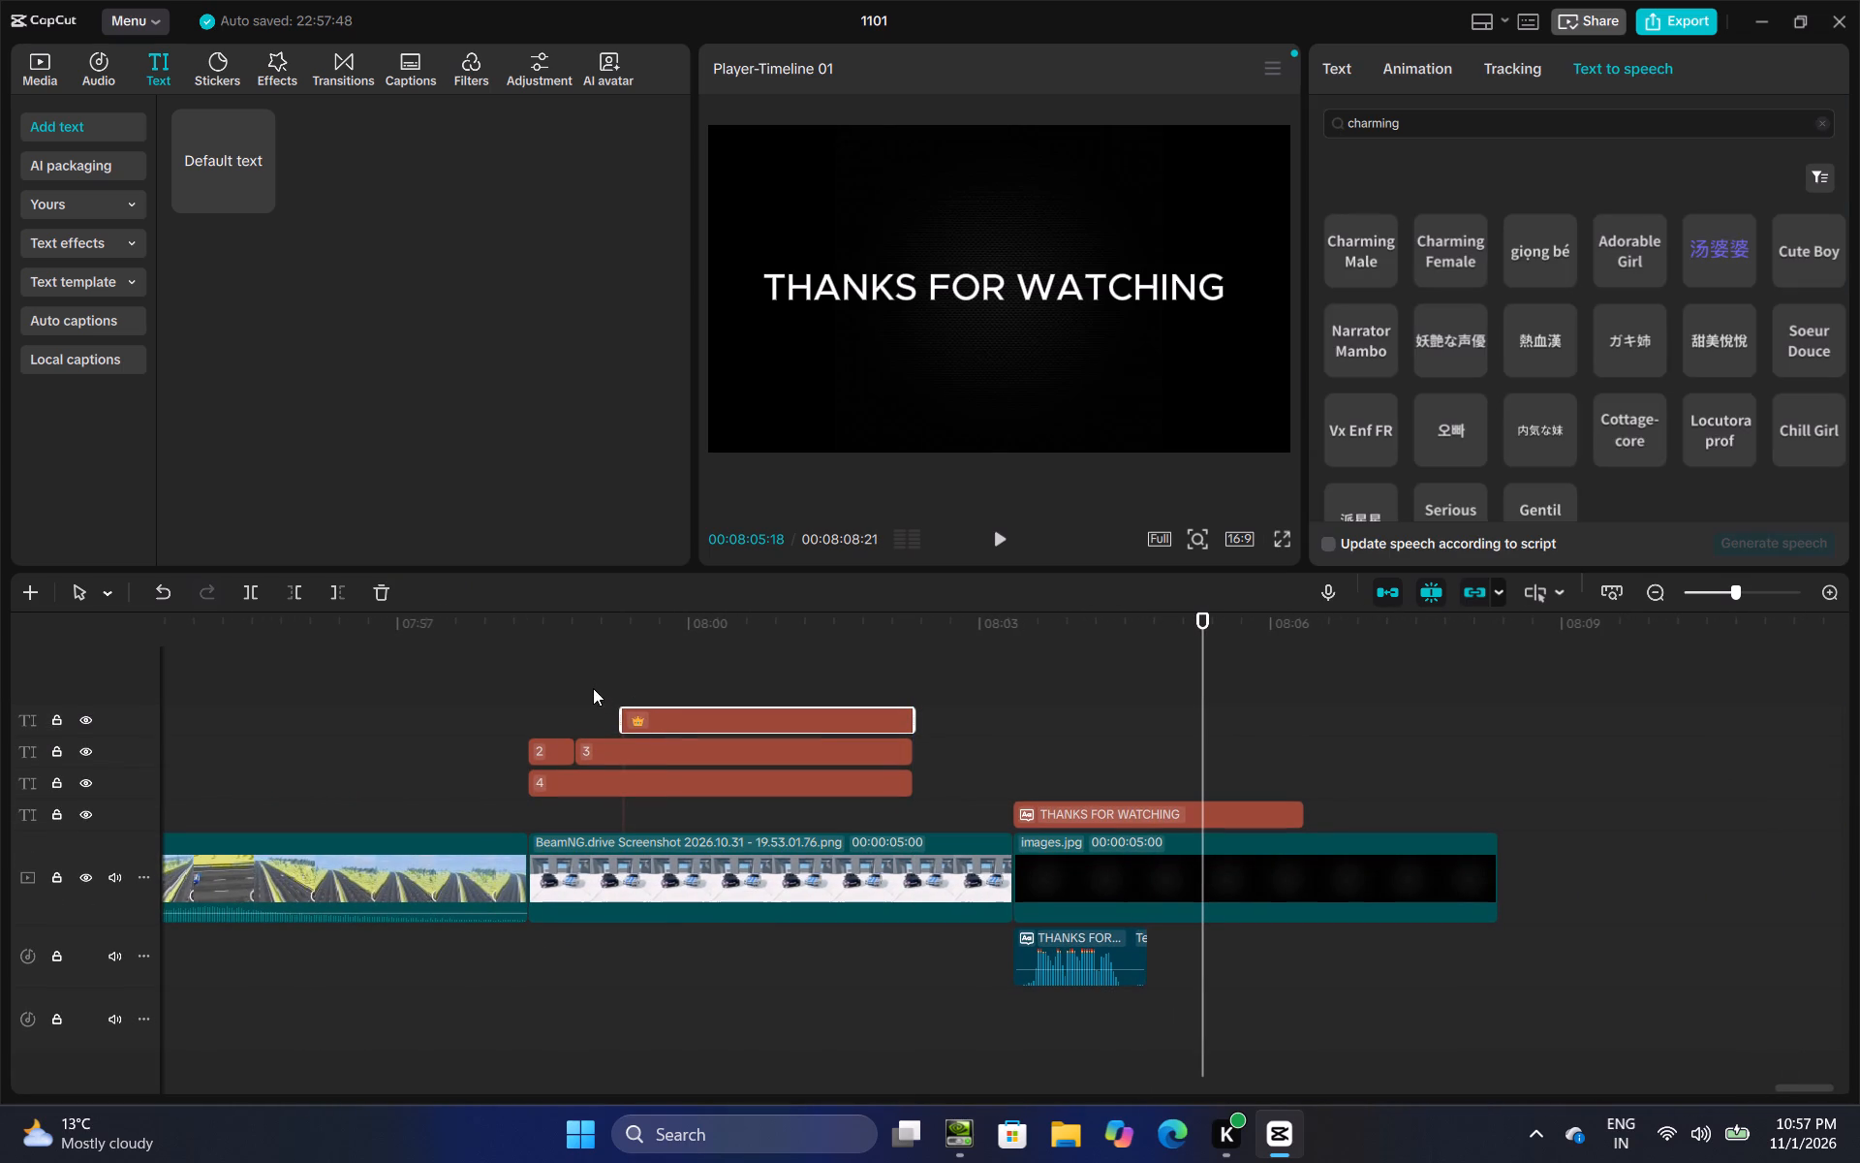
Shorten the THANKS FOR WATCHING card's black background to 00:00:01:42, ending just after its speech clip.
left_click(1441, 855)
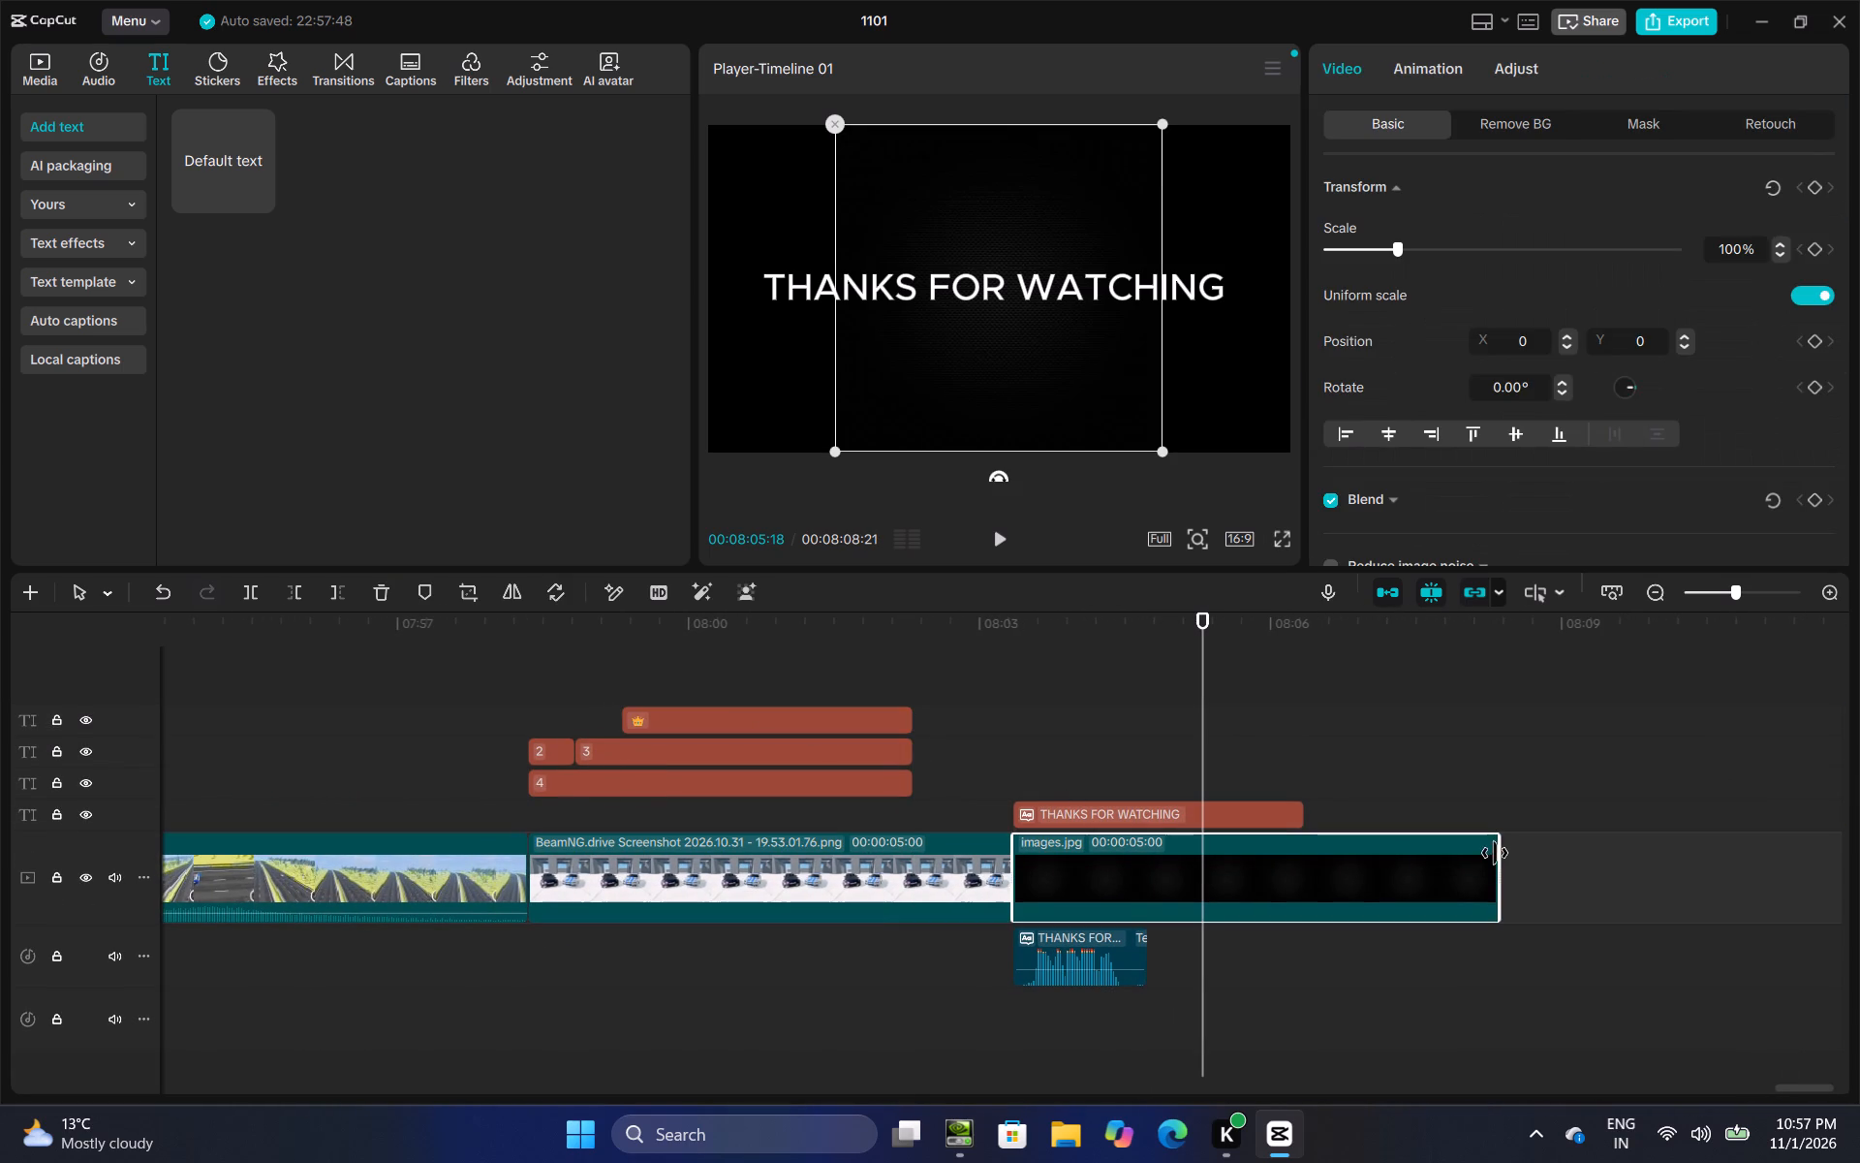
left_click_drag(1495, 853, 1174, 942)
Scan the timeline back to its beginning and forward to the first score screen, stopping where its 1 text starts, at 00:00:59:12.
left_click(1179, 768)
left_click_drag(1179, 768, 460, 823)
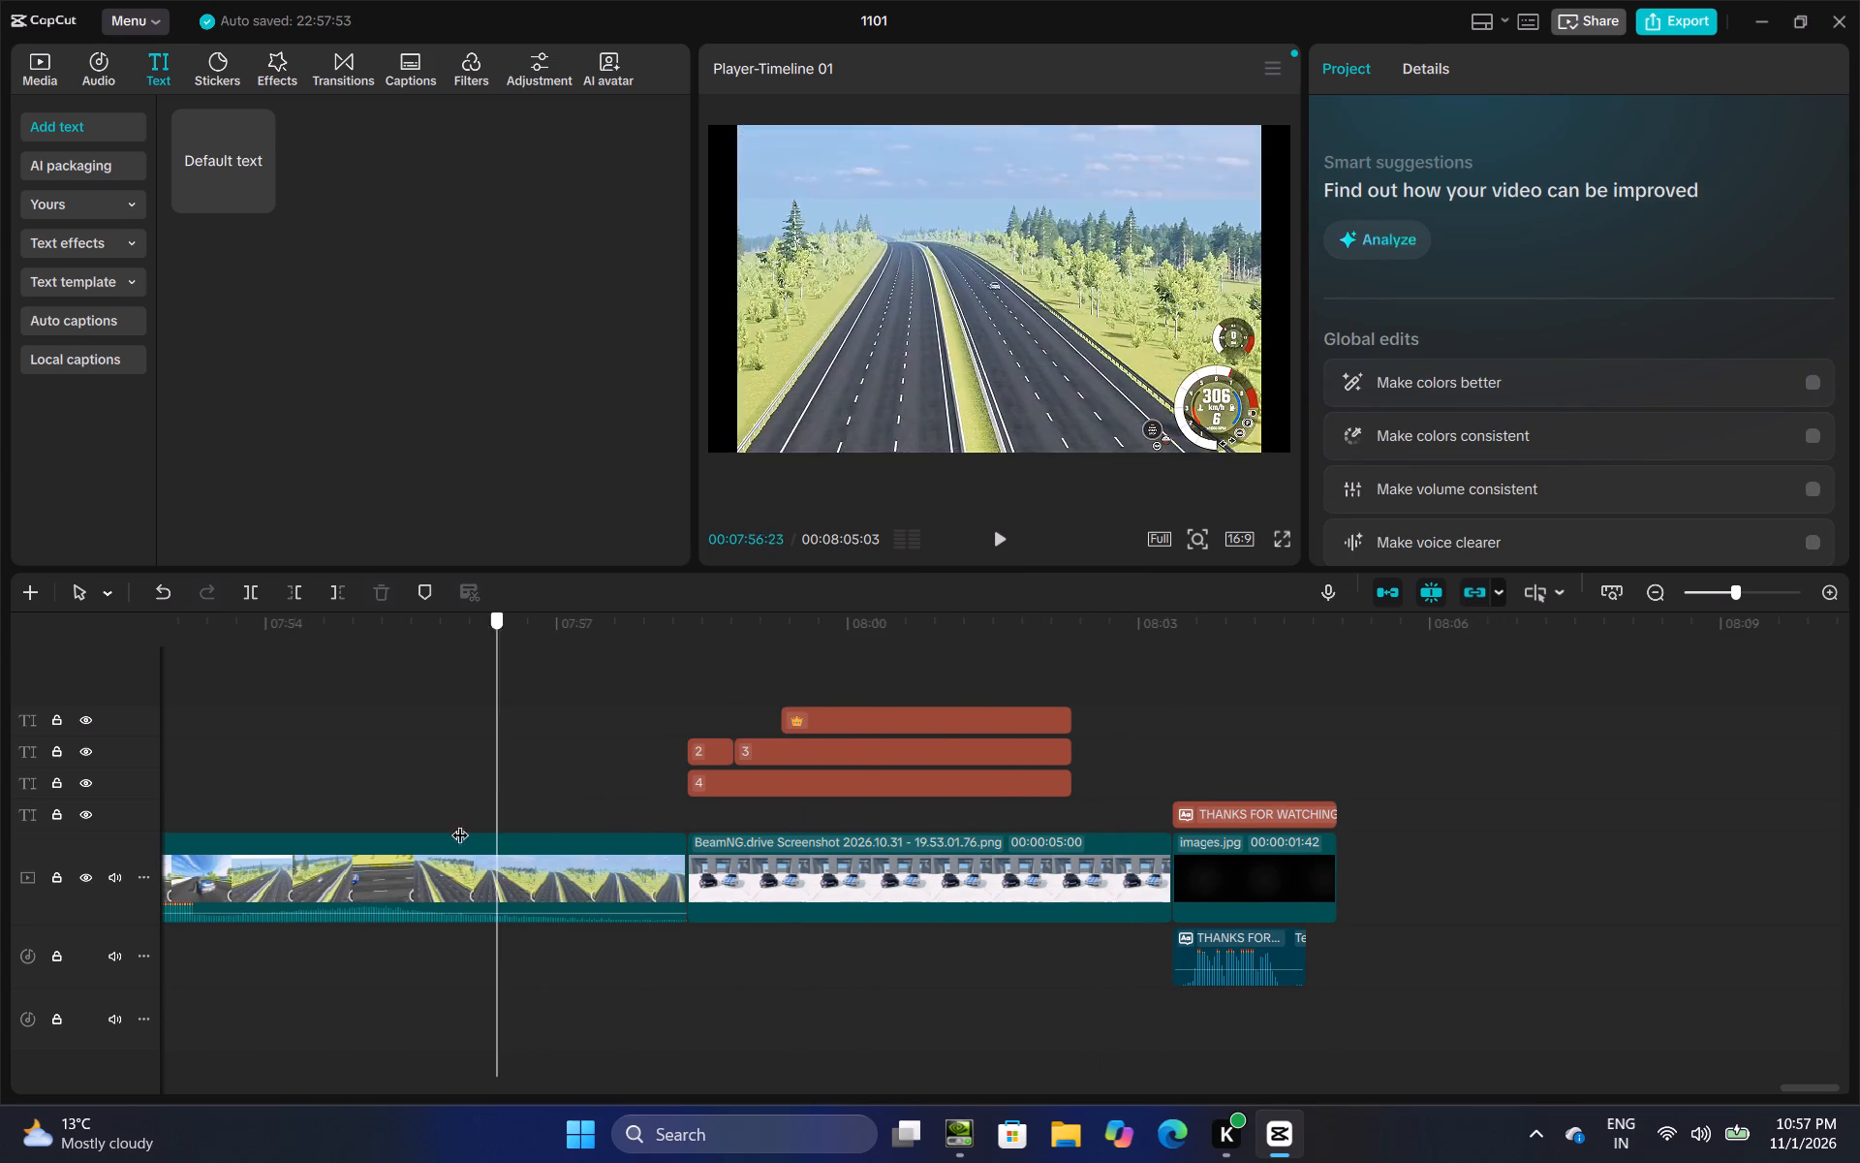
left_click_drag(460, 823, 0, 809)
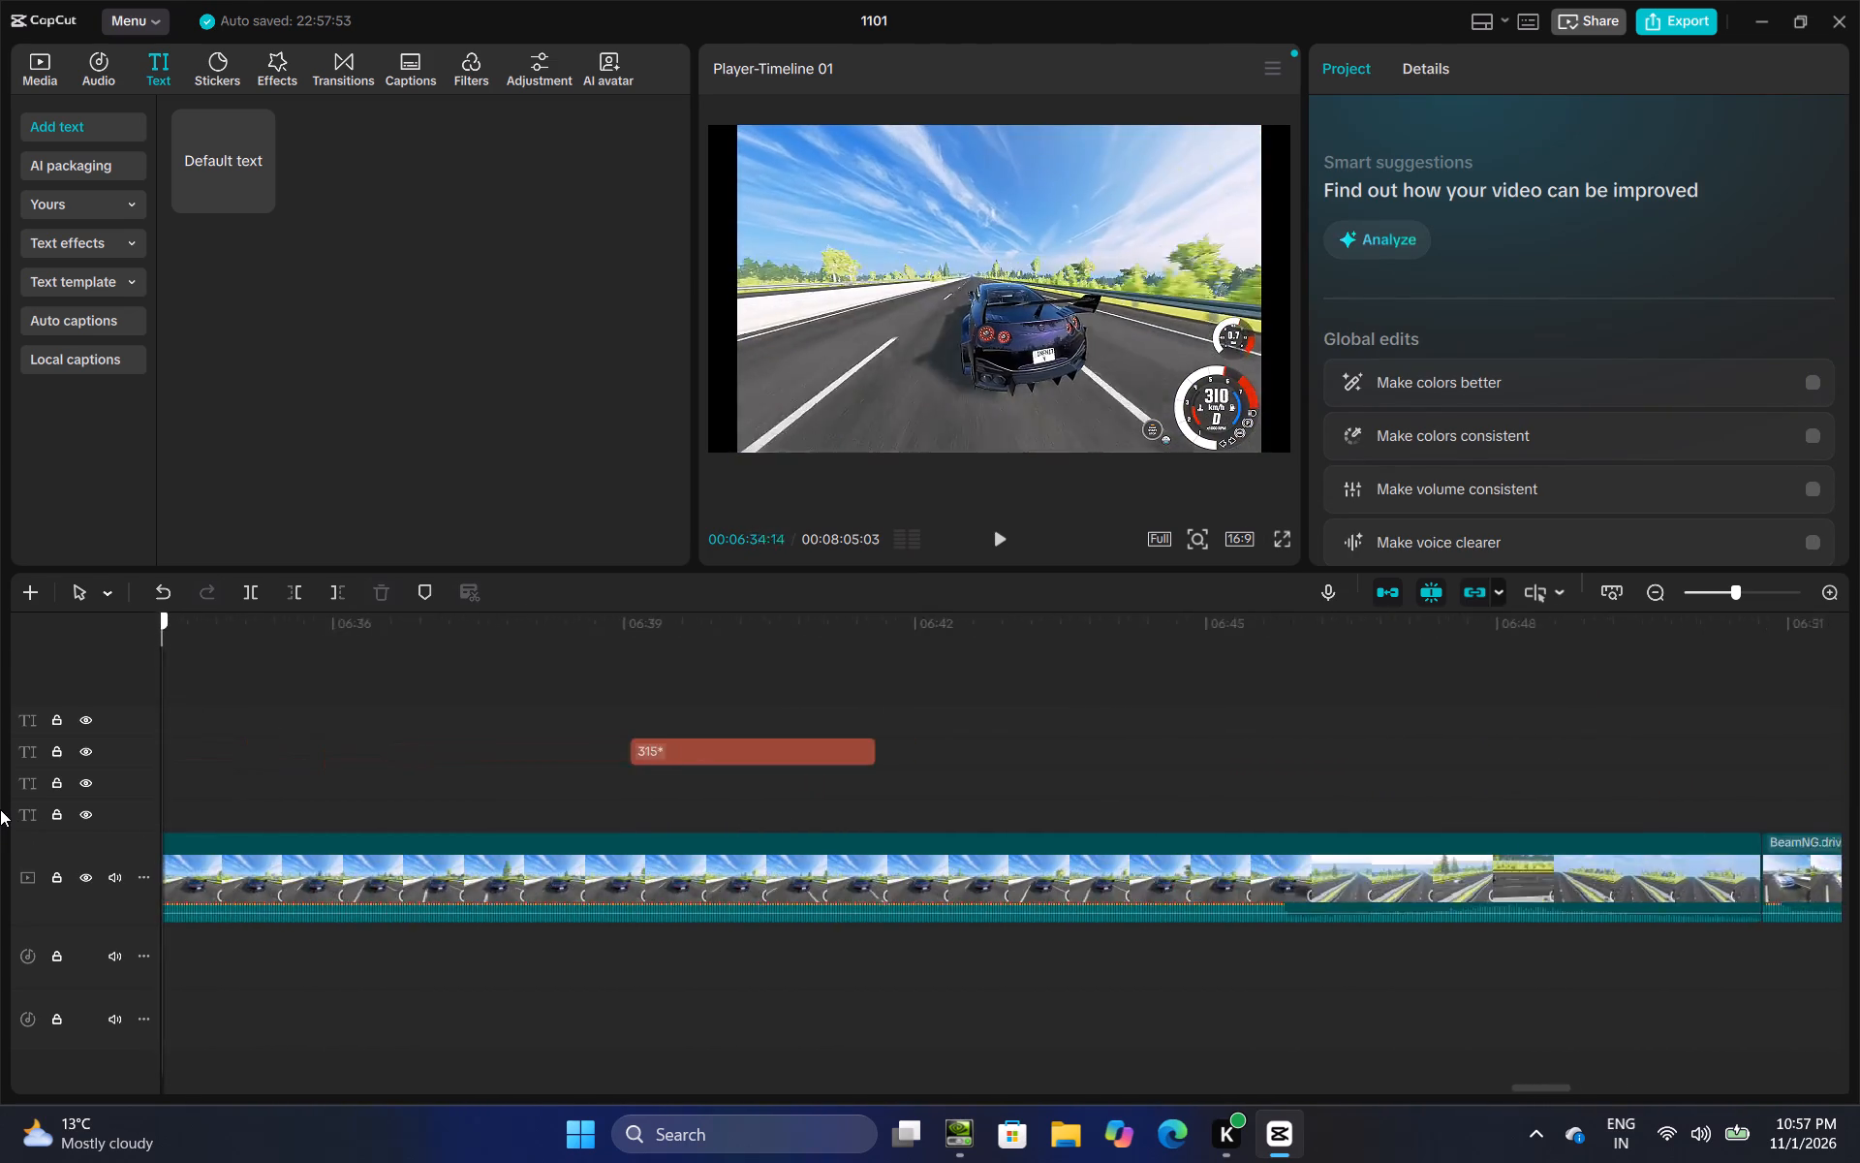
left_click_drag(0, 809, 0, 804)
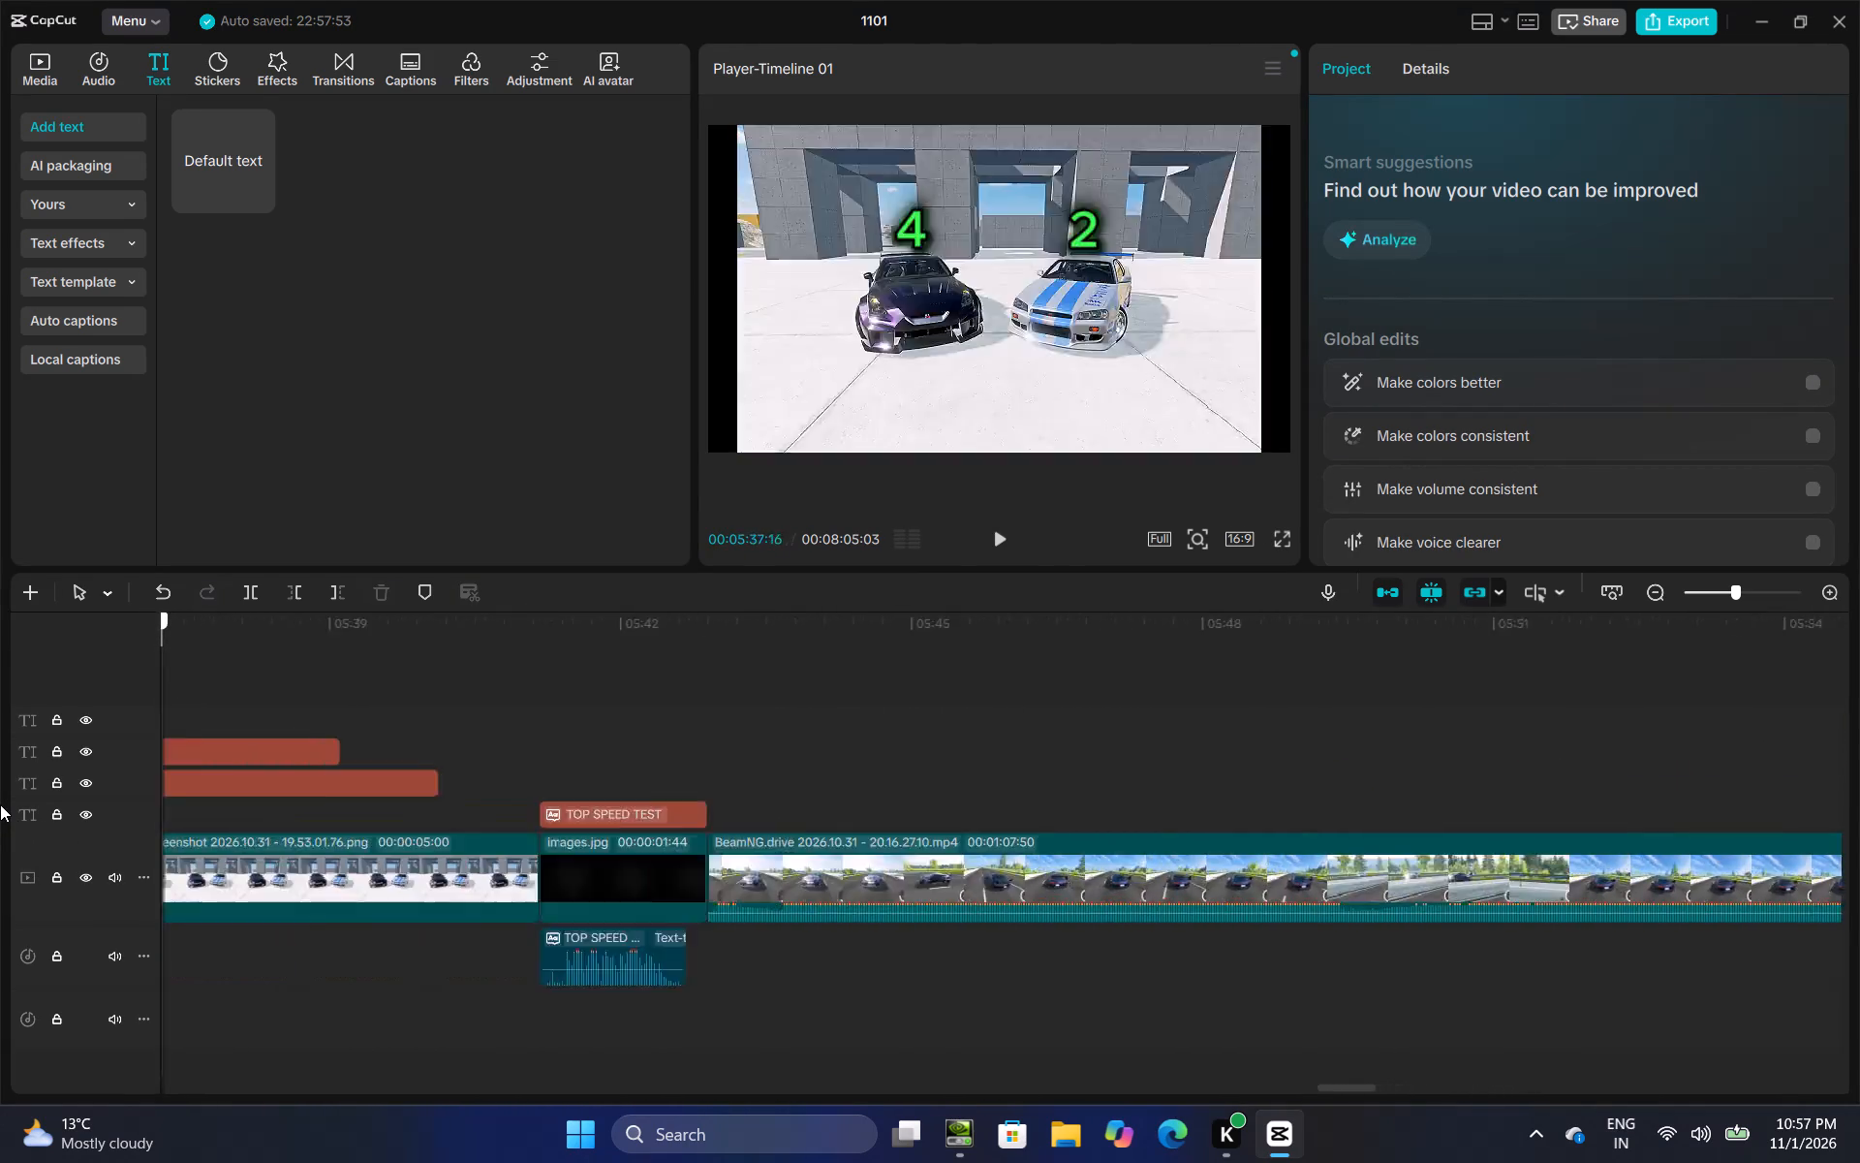
left_click_drag(0, 804, 0, 795)
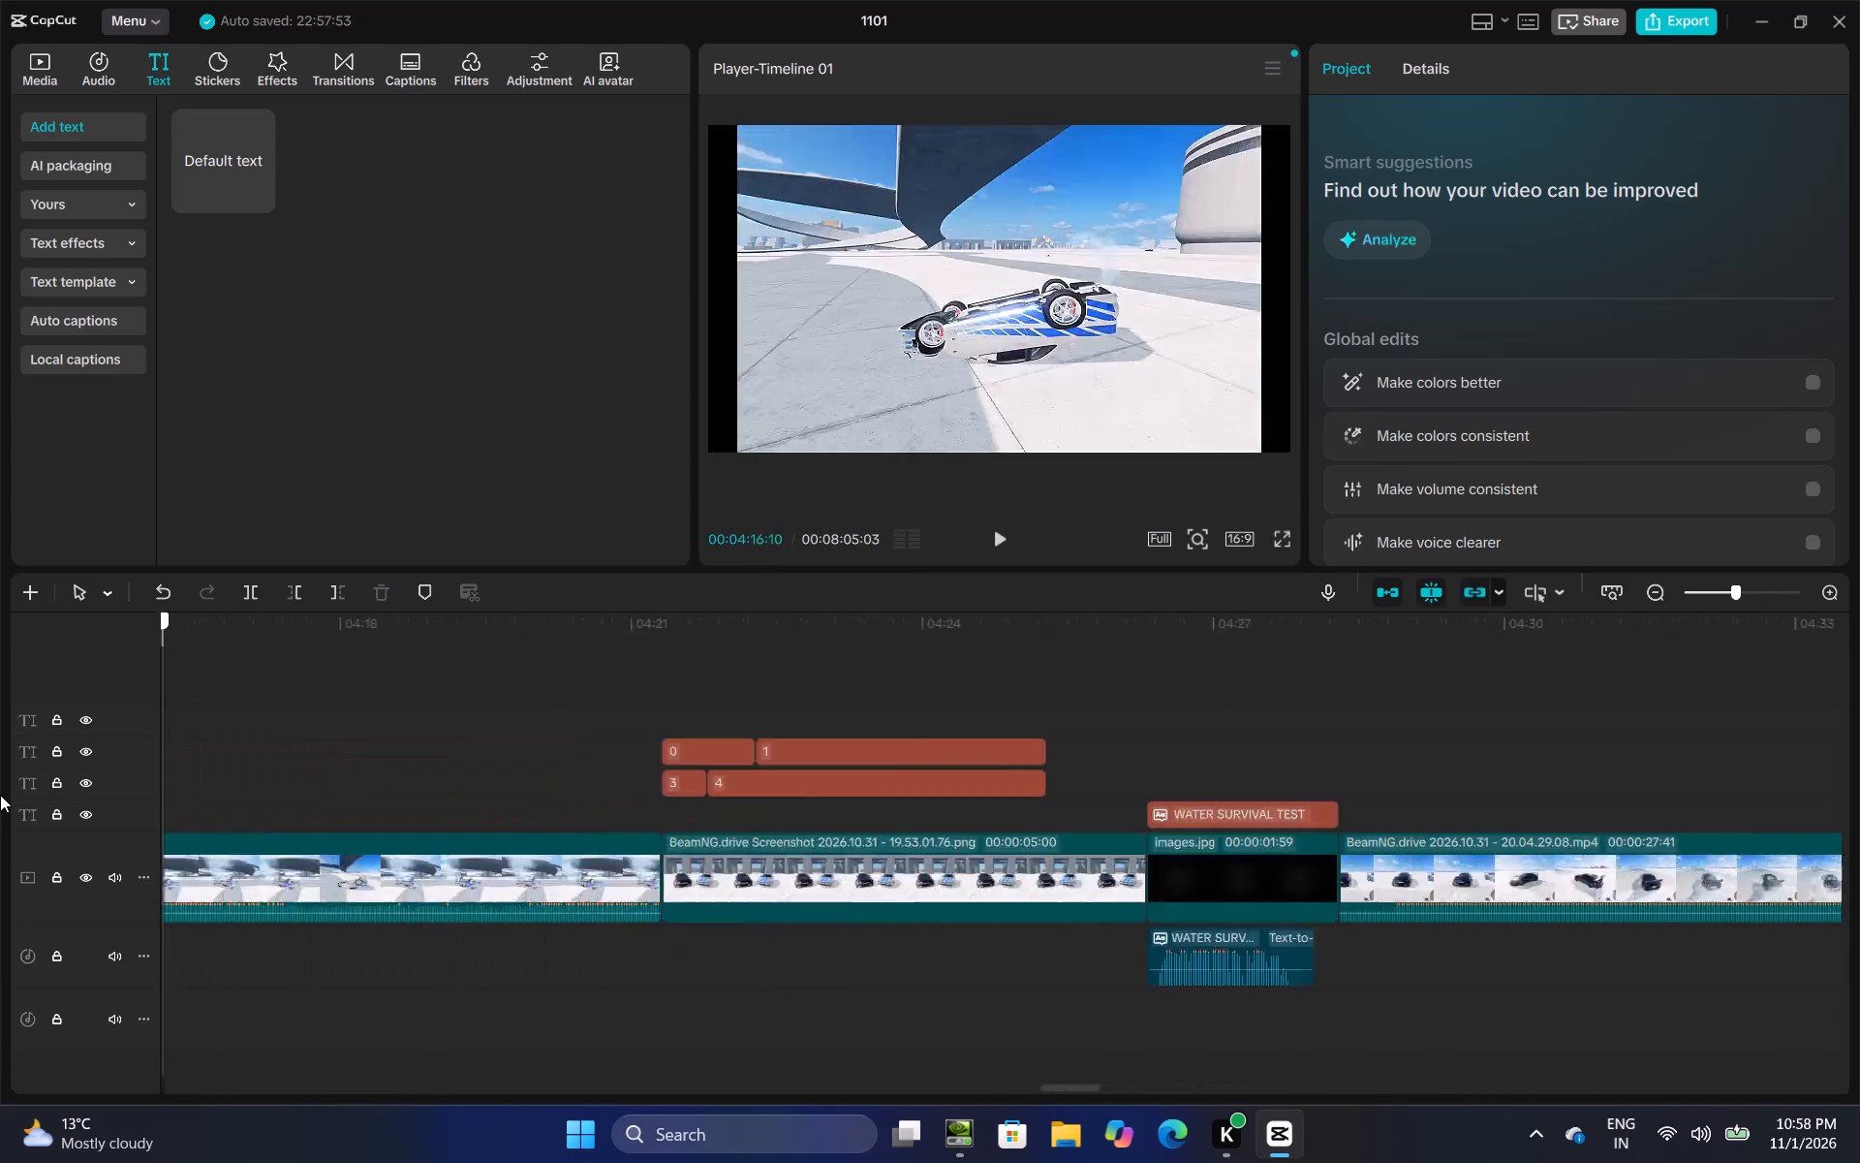
left_click_drag(0, 795, 0, 554)
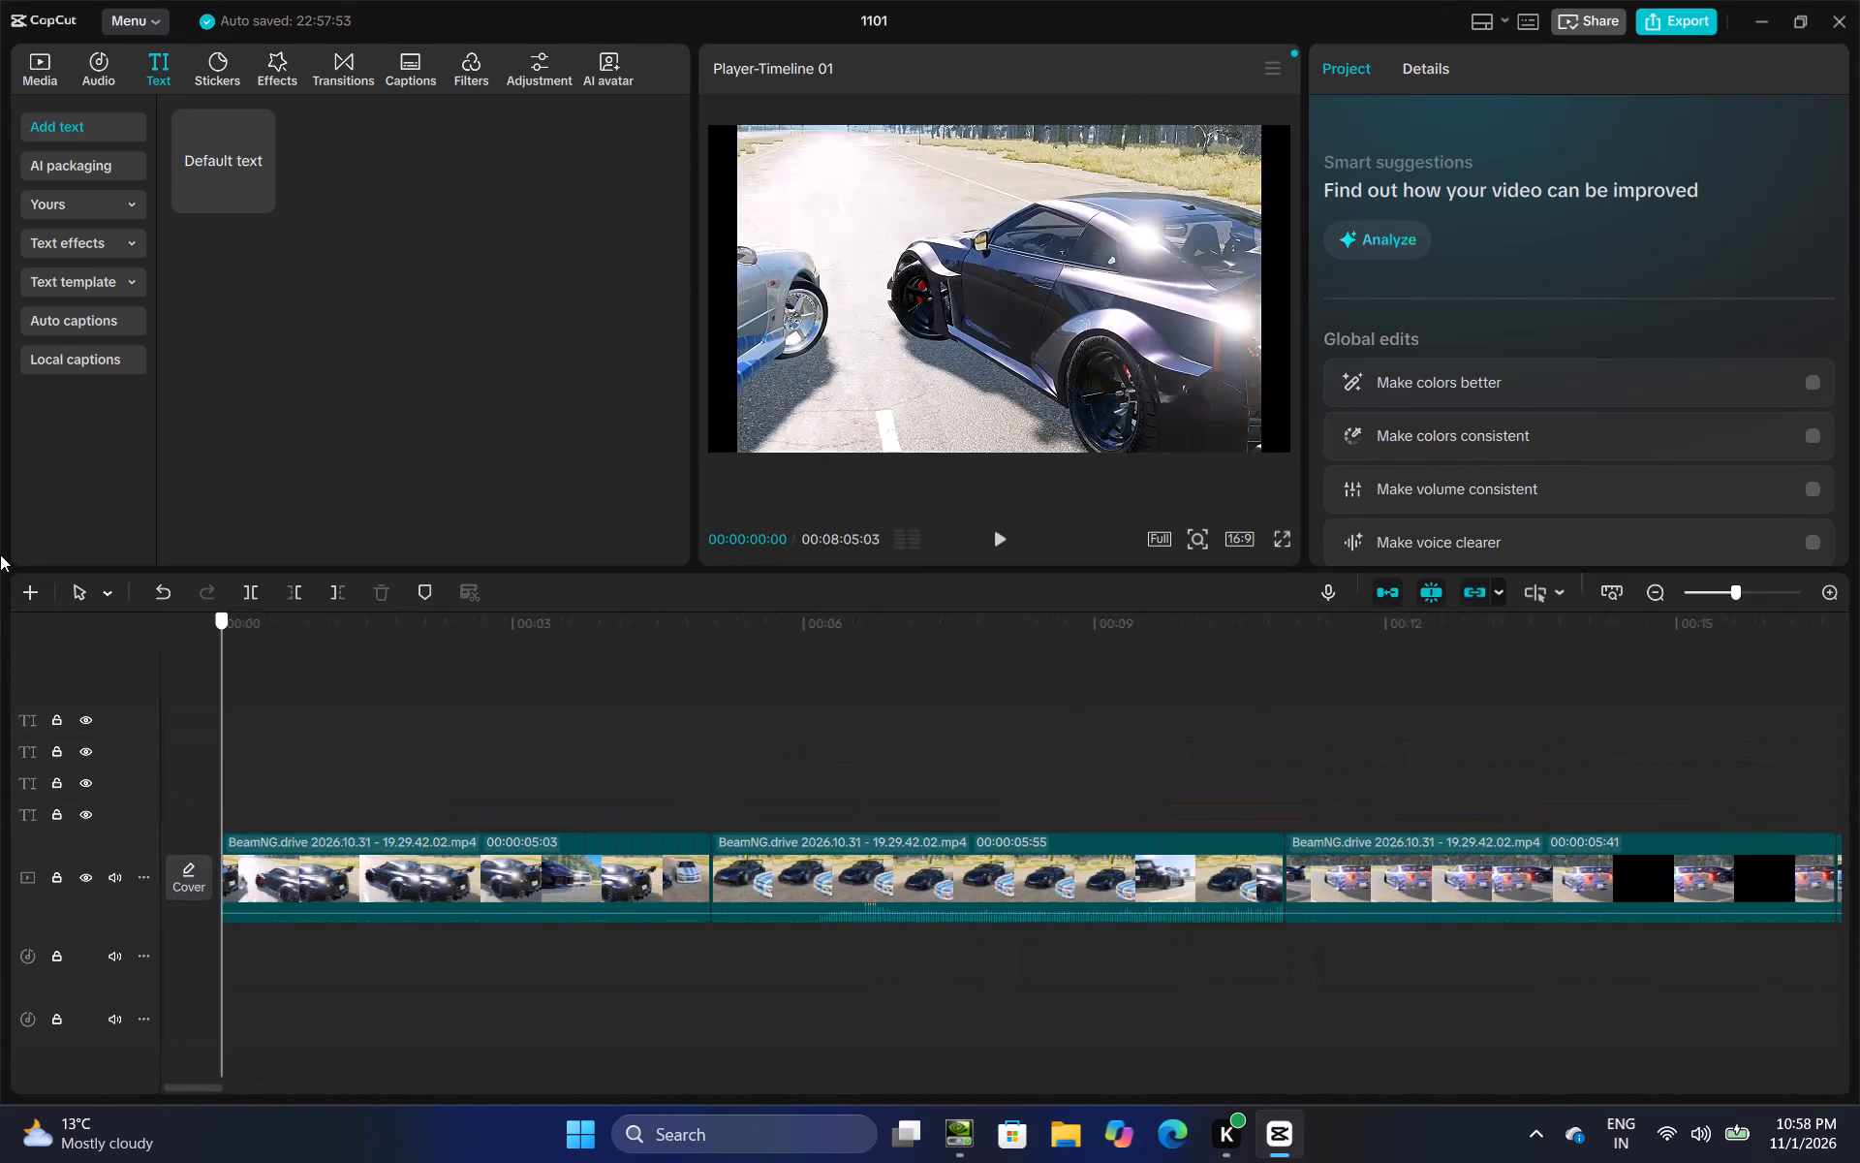
left_click_drag(0, 554, 0, 548)
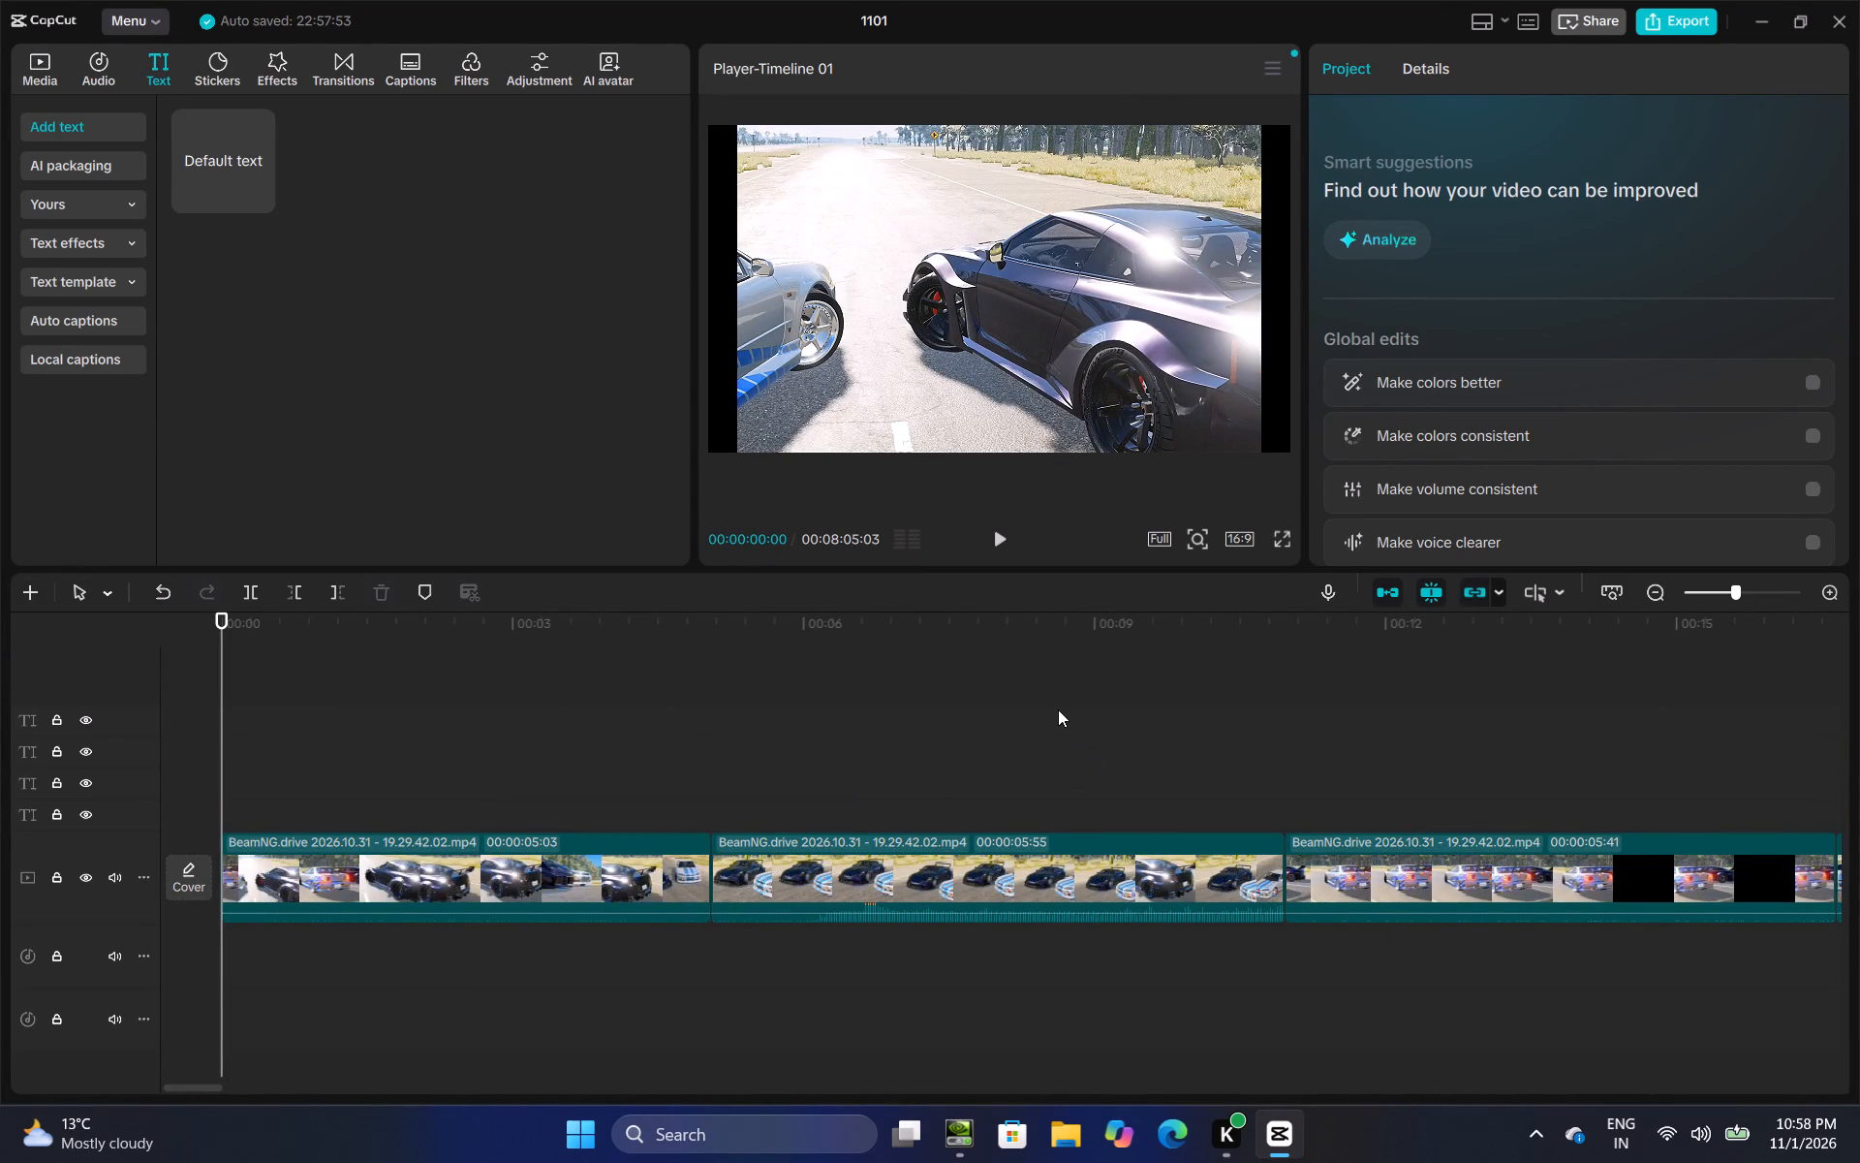
left_click(704, 768)
left_click_drag(704, 768, 1743, 811)
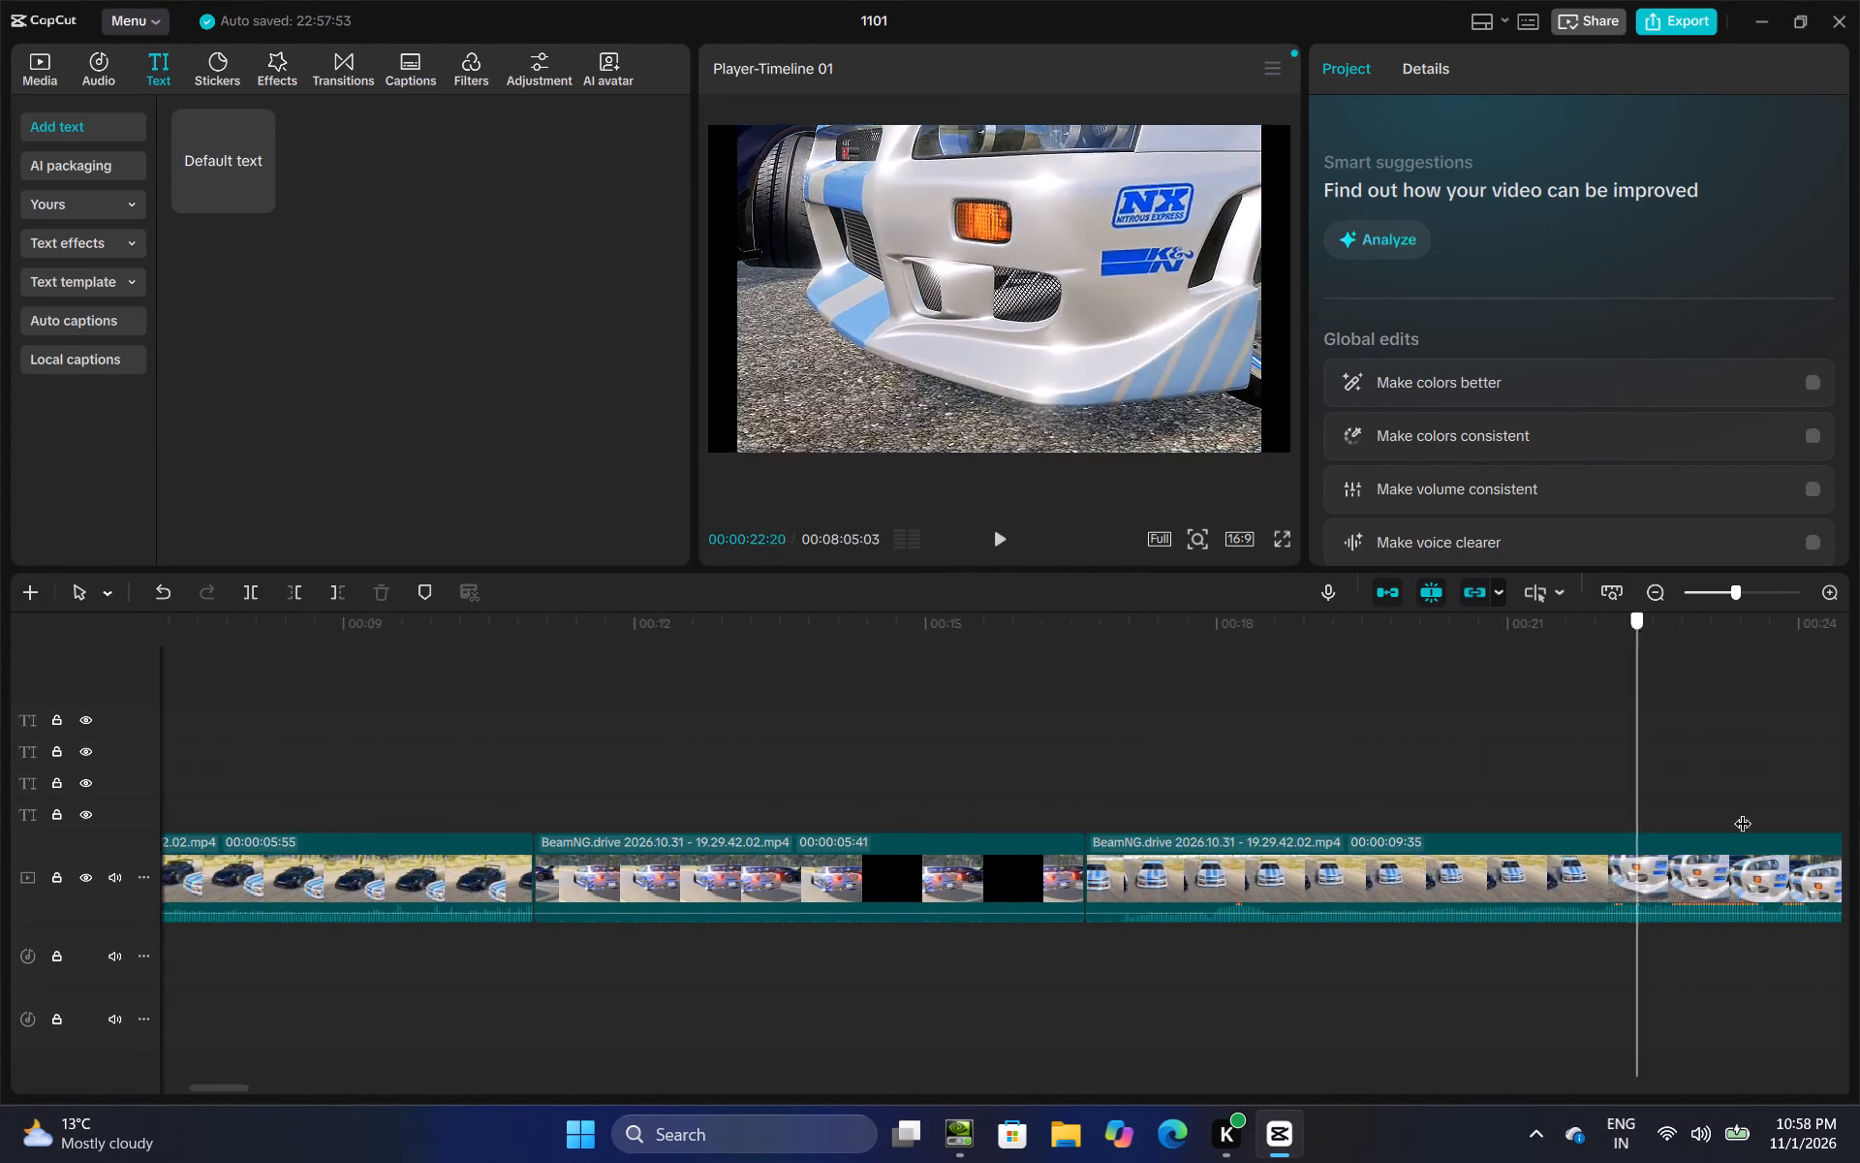
left_click_drag(1743, 811, 1849, 816)
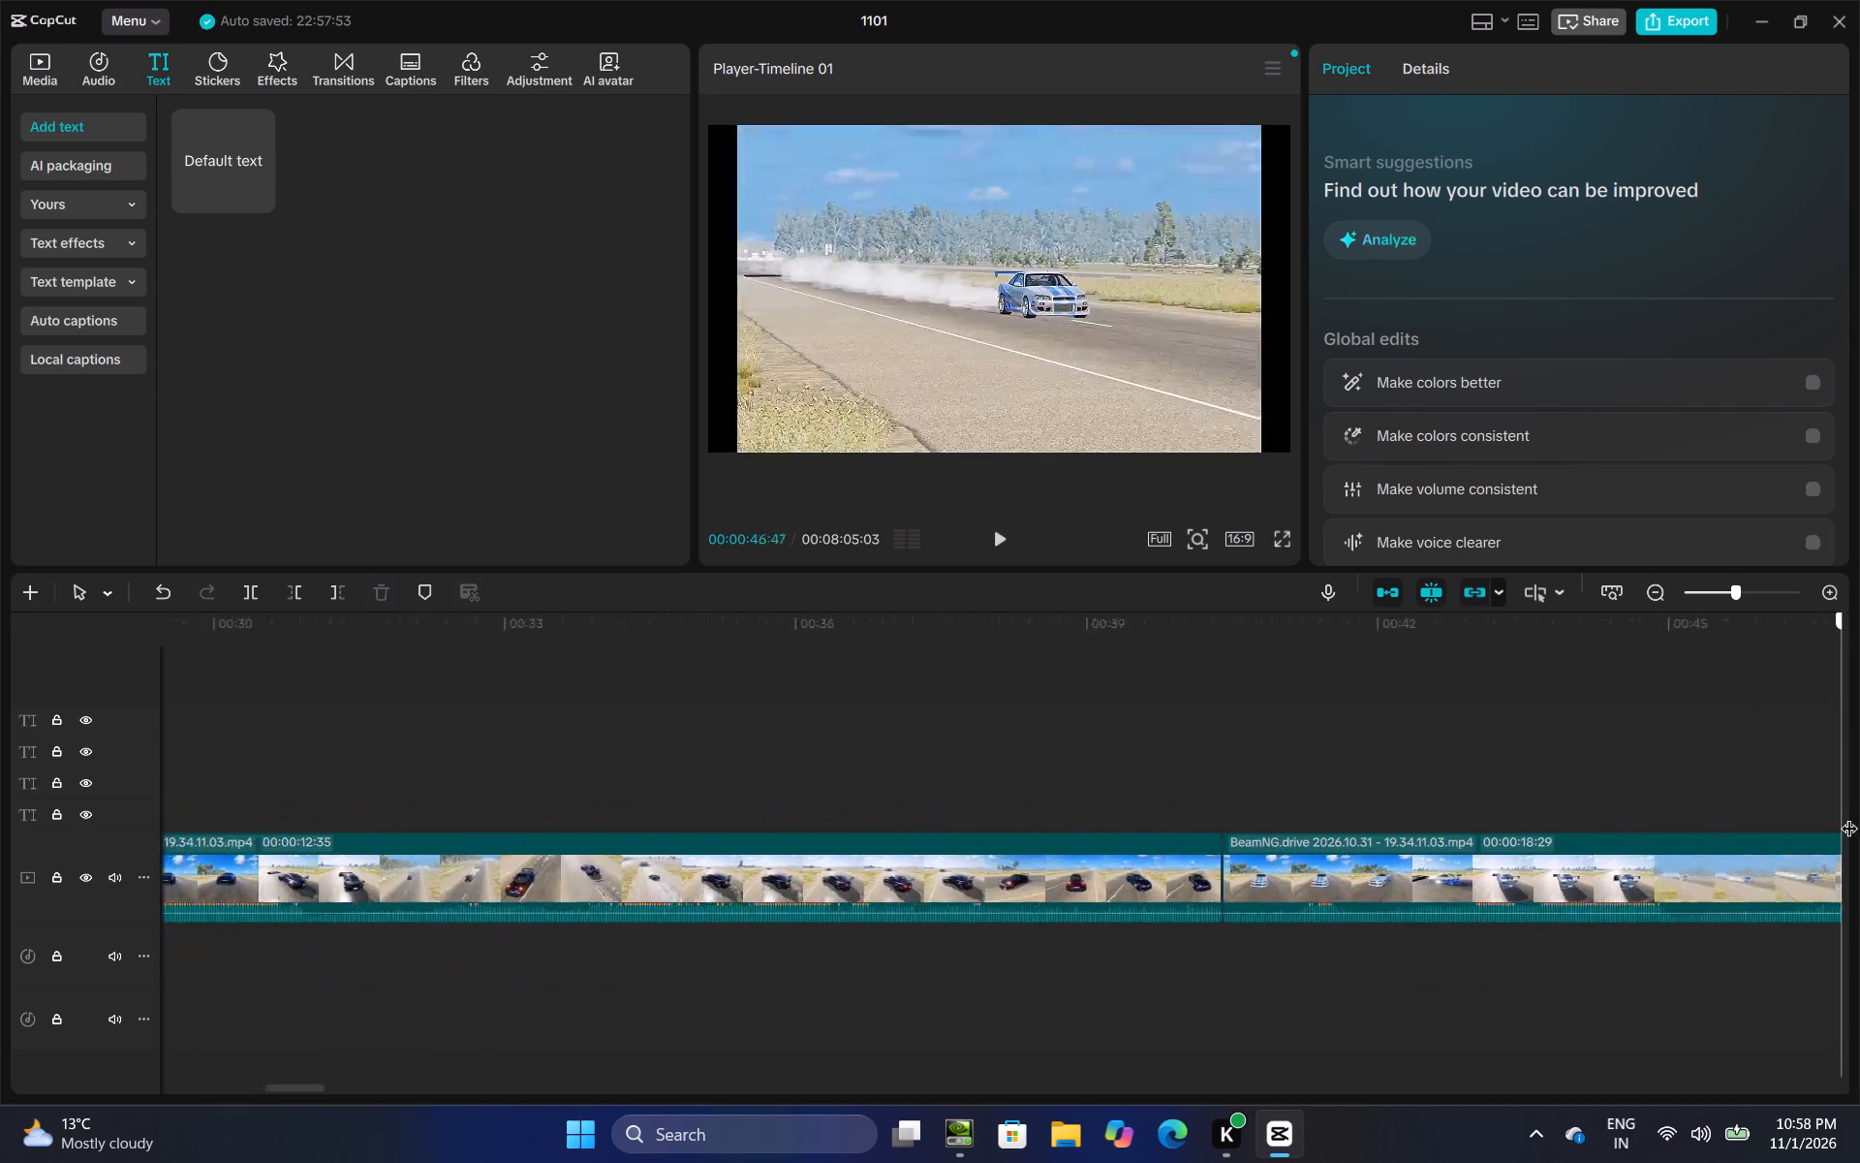
left_click_drag(1849, 816, 1255, 869)
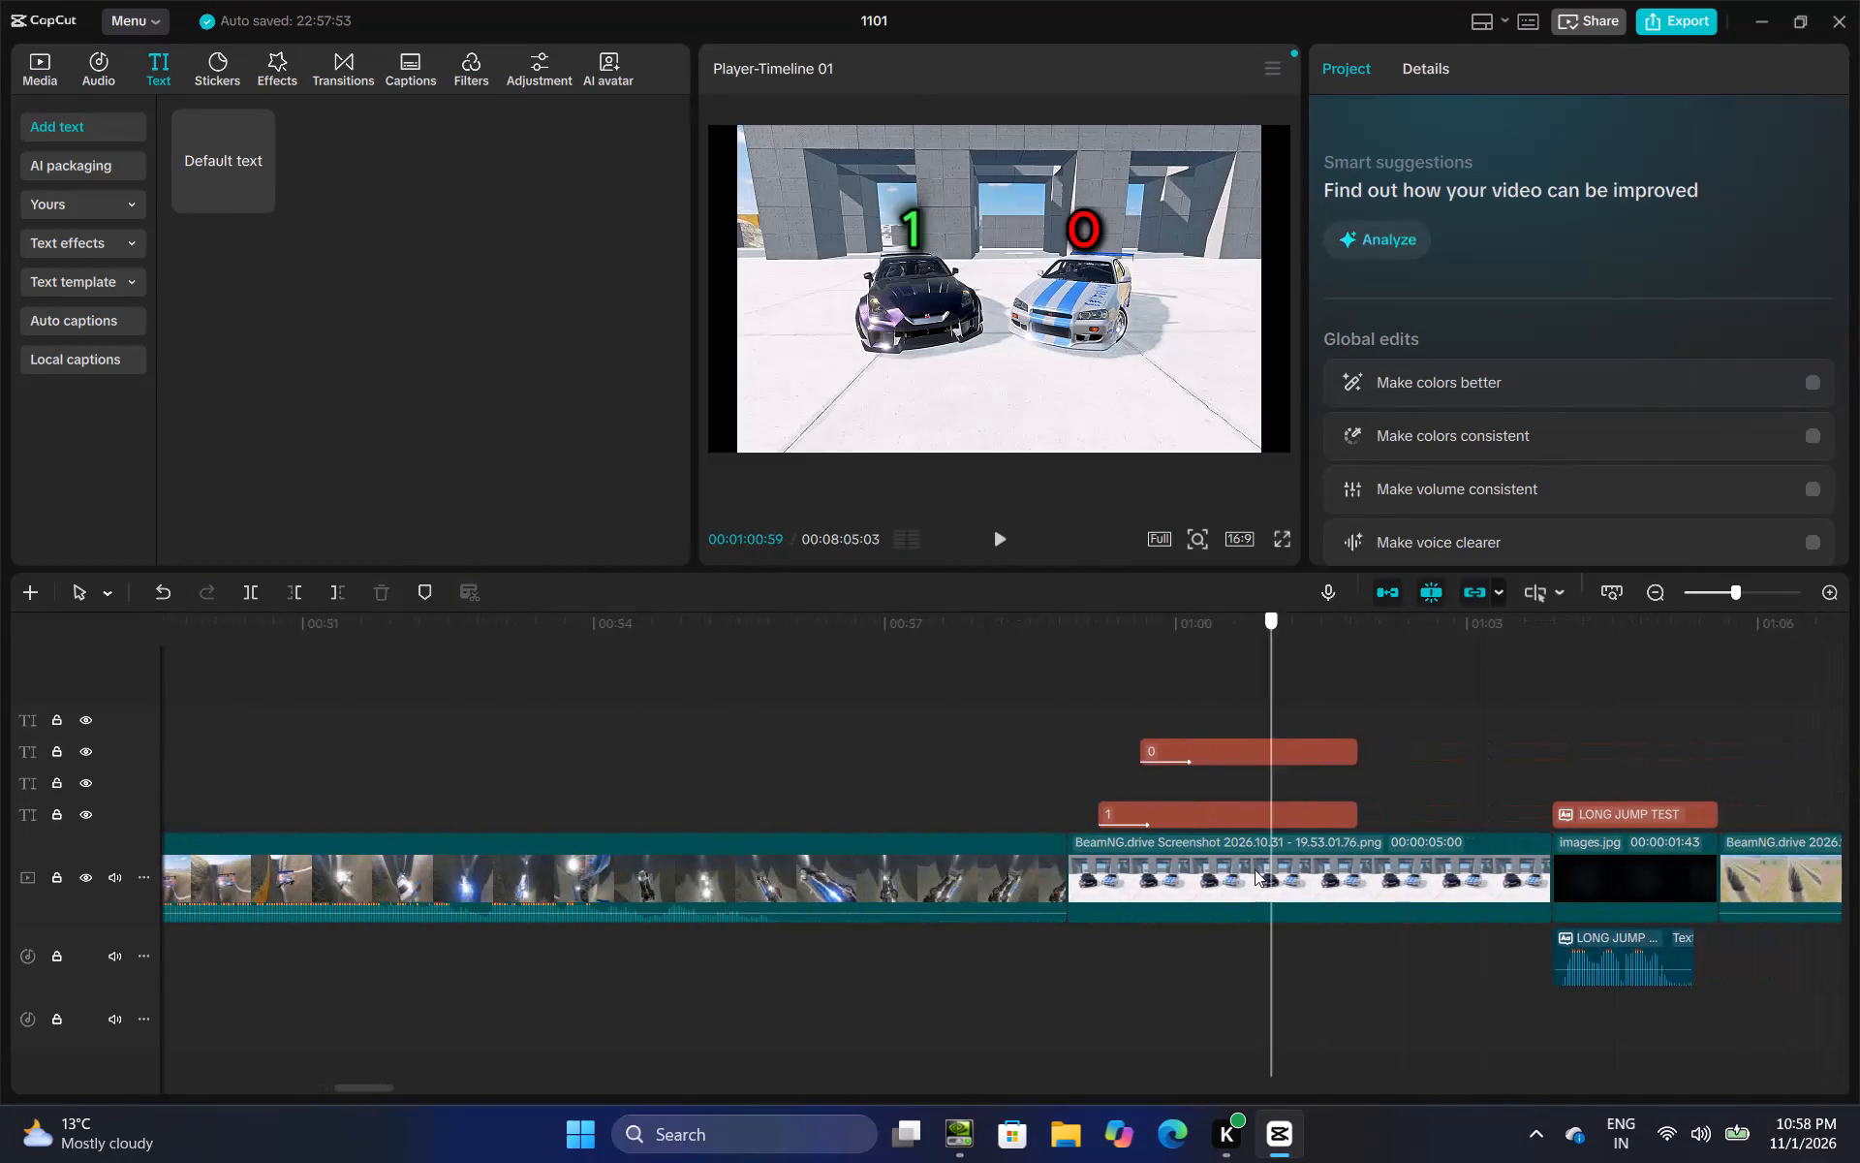
left_click_drag(1255, 869, 1104, 889)
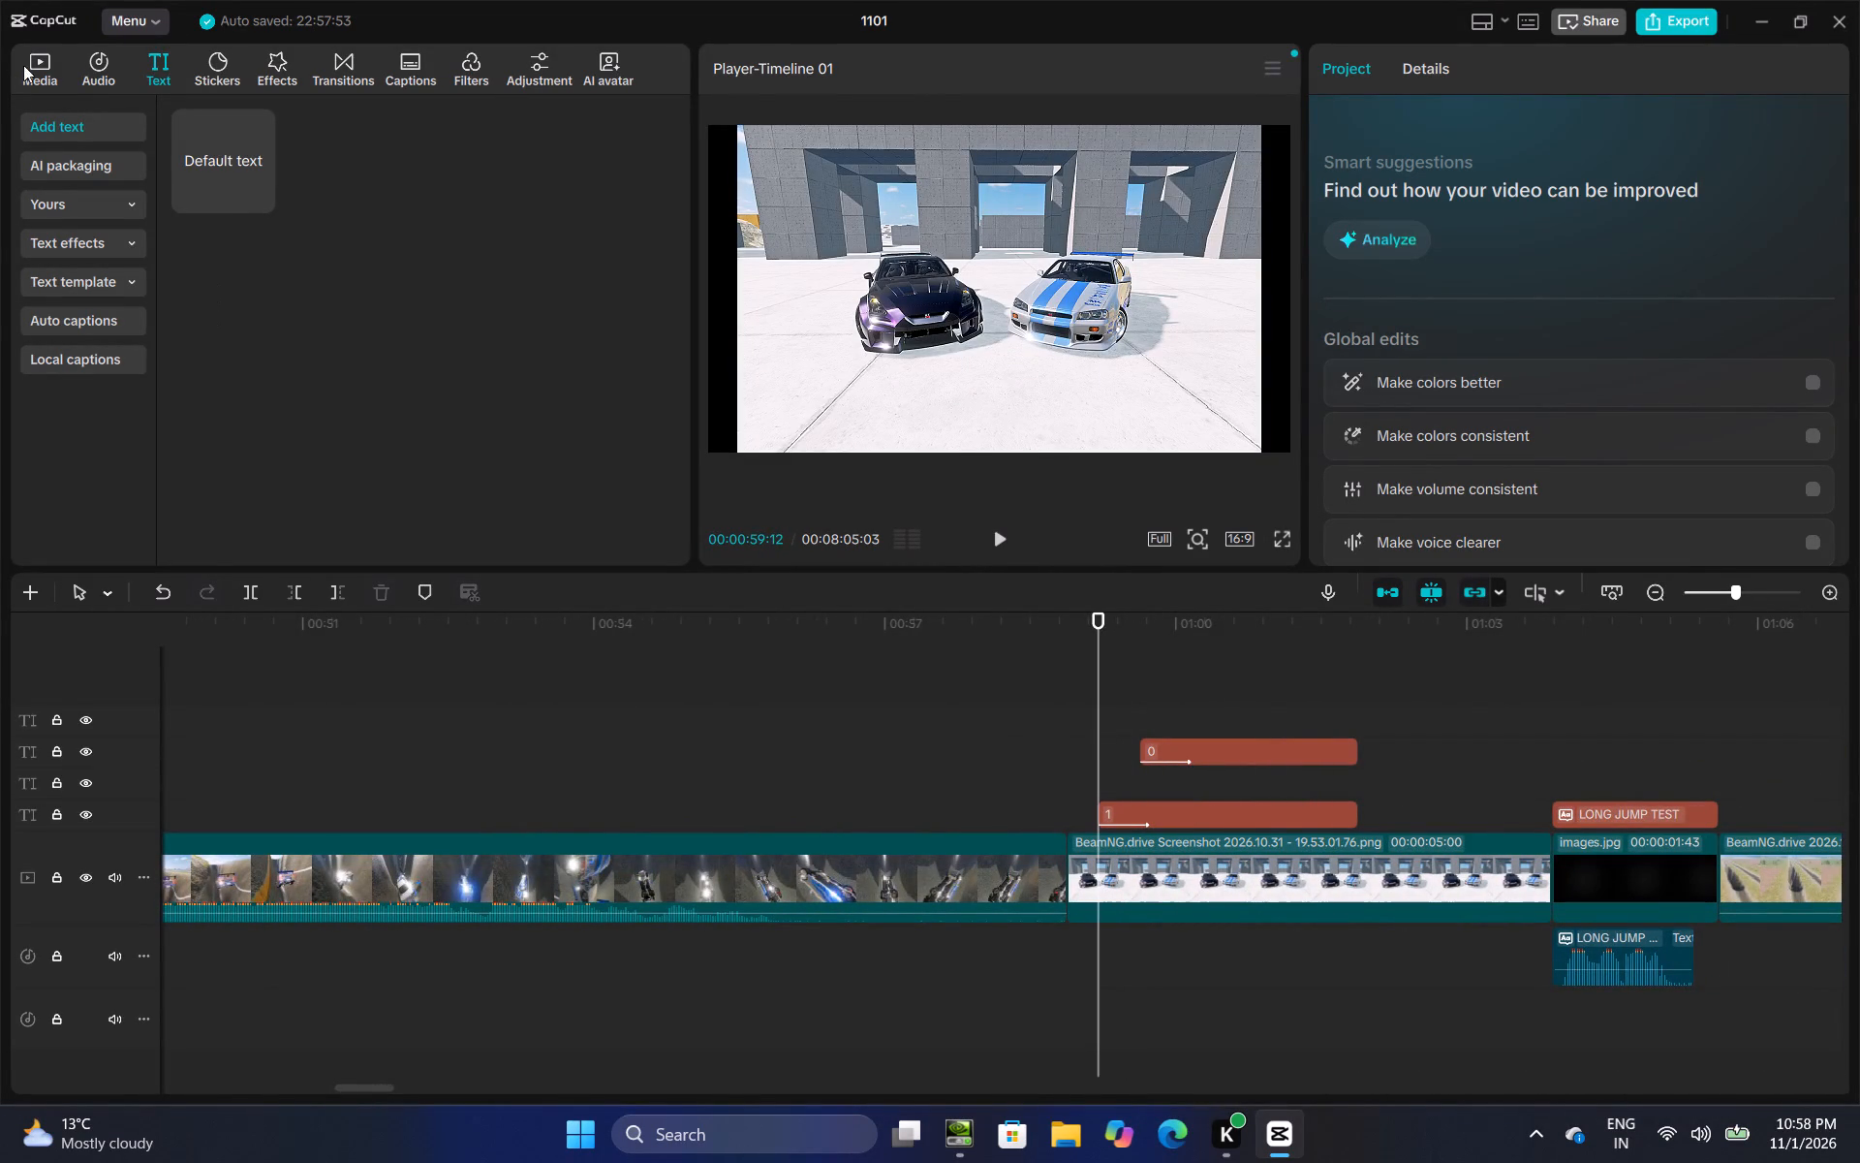
Search the music library for "correct answer", replacing the existing search.
left_click(77, 63)
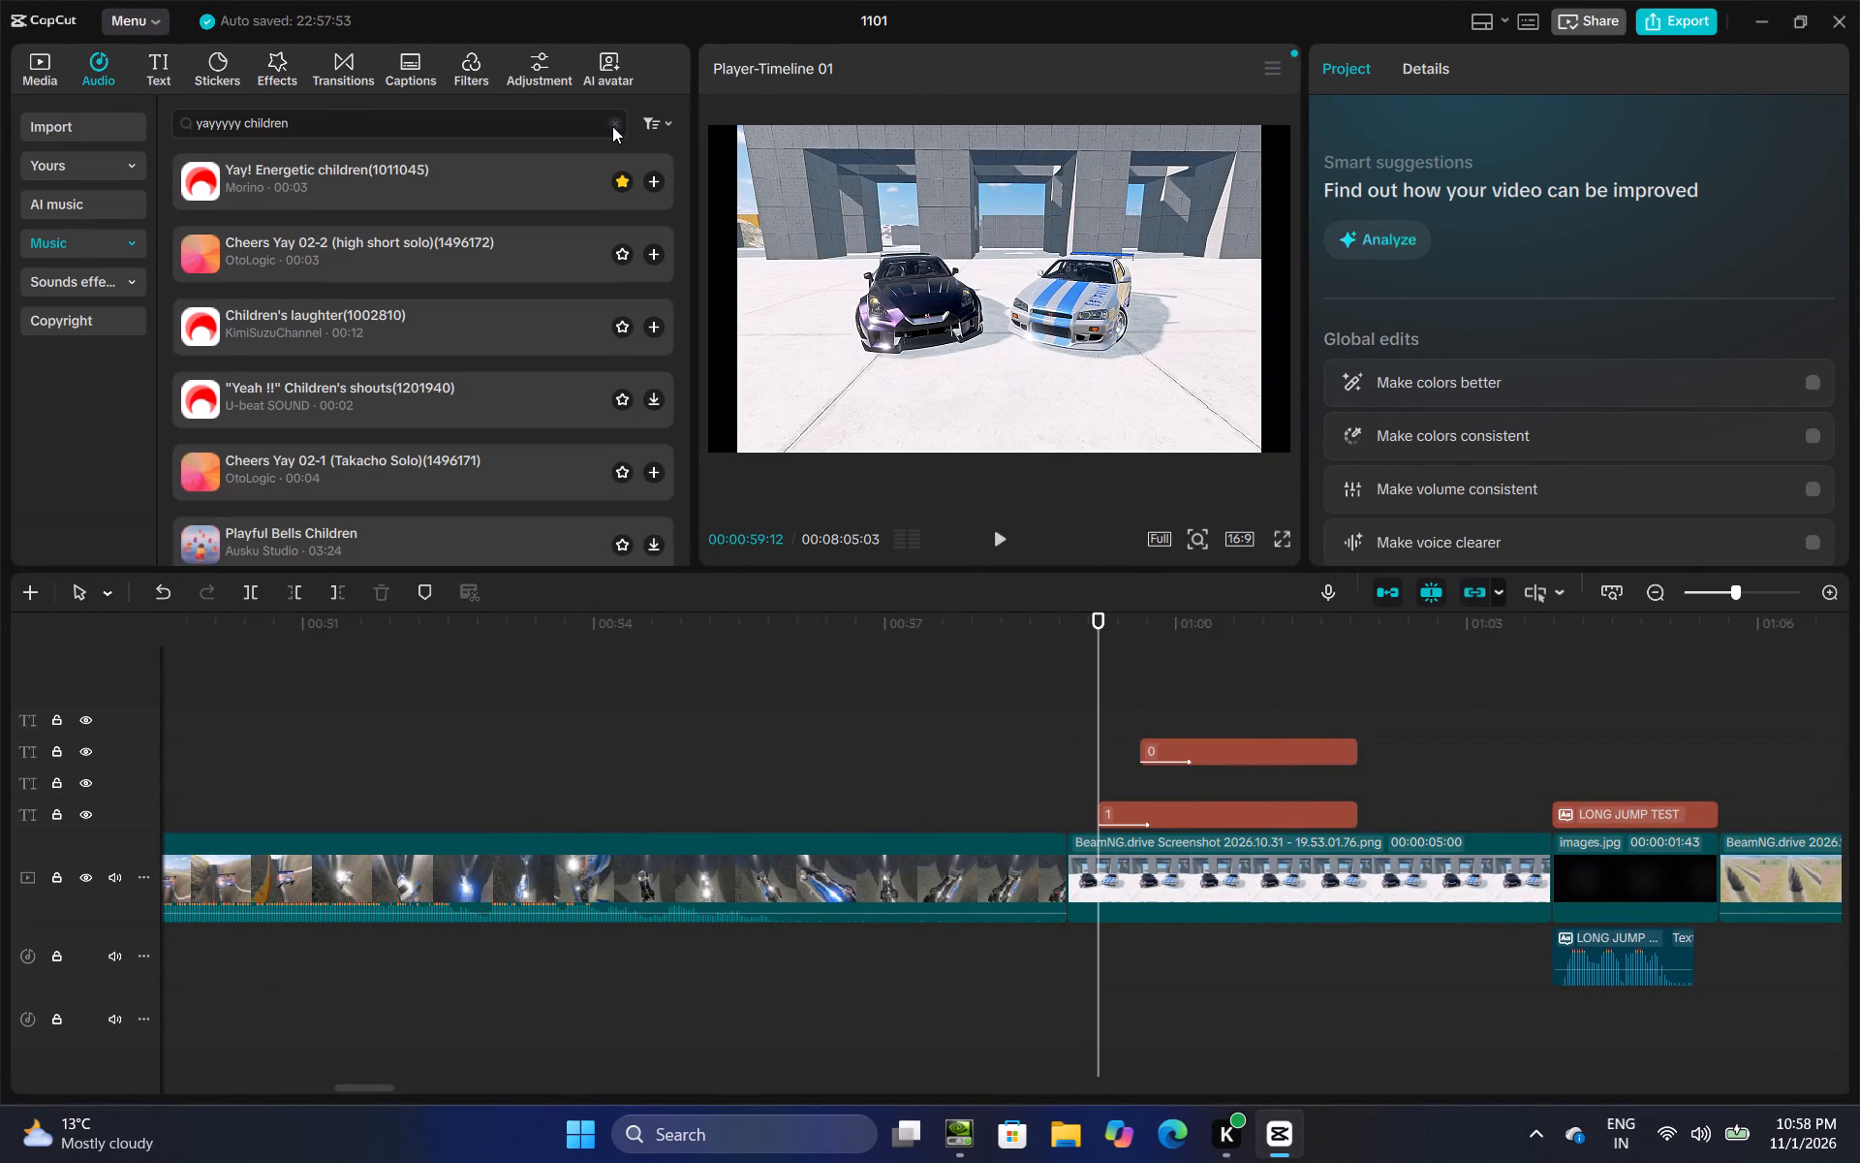
left_click(612, 126)
left_click(370, 121)
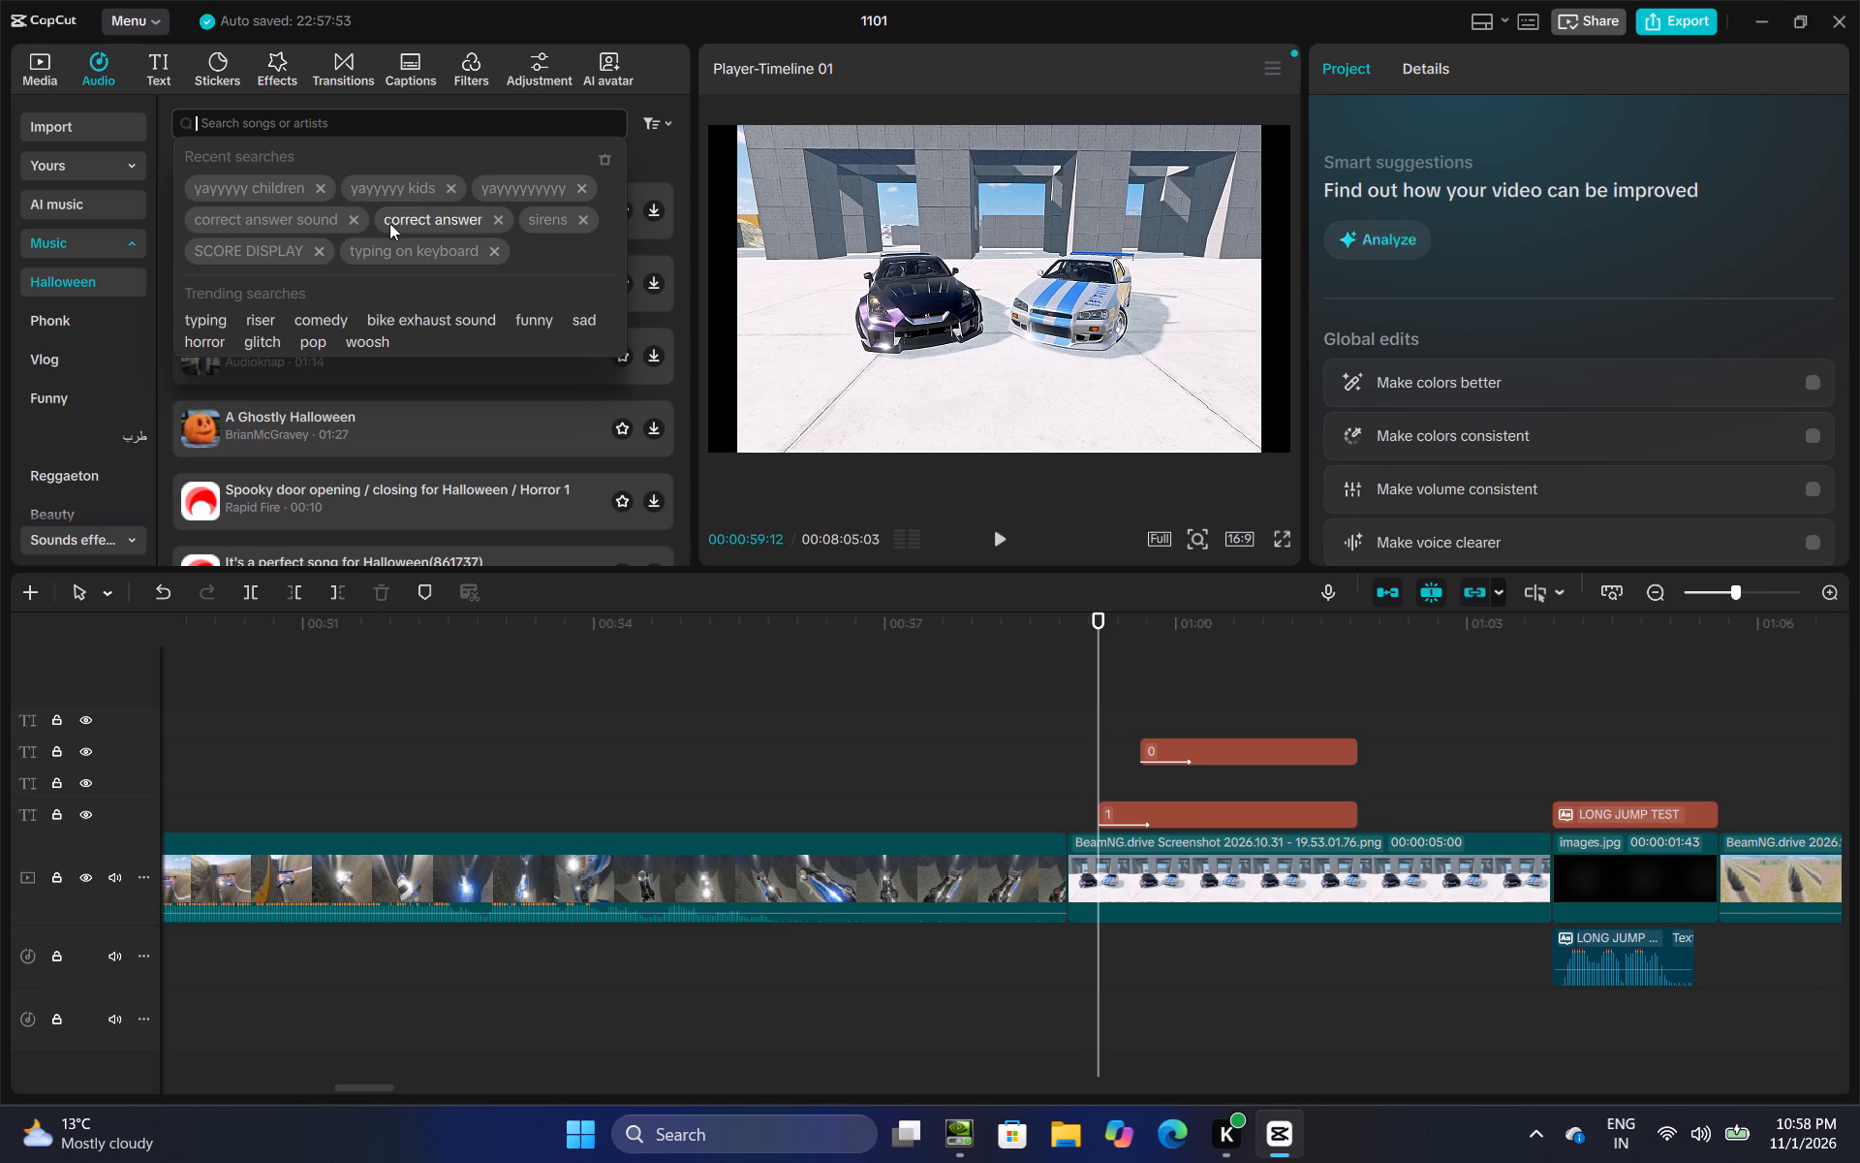
left_click(406, 218)
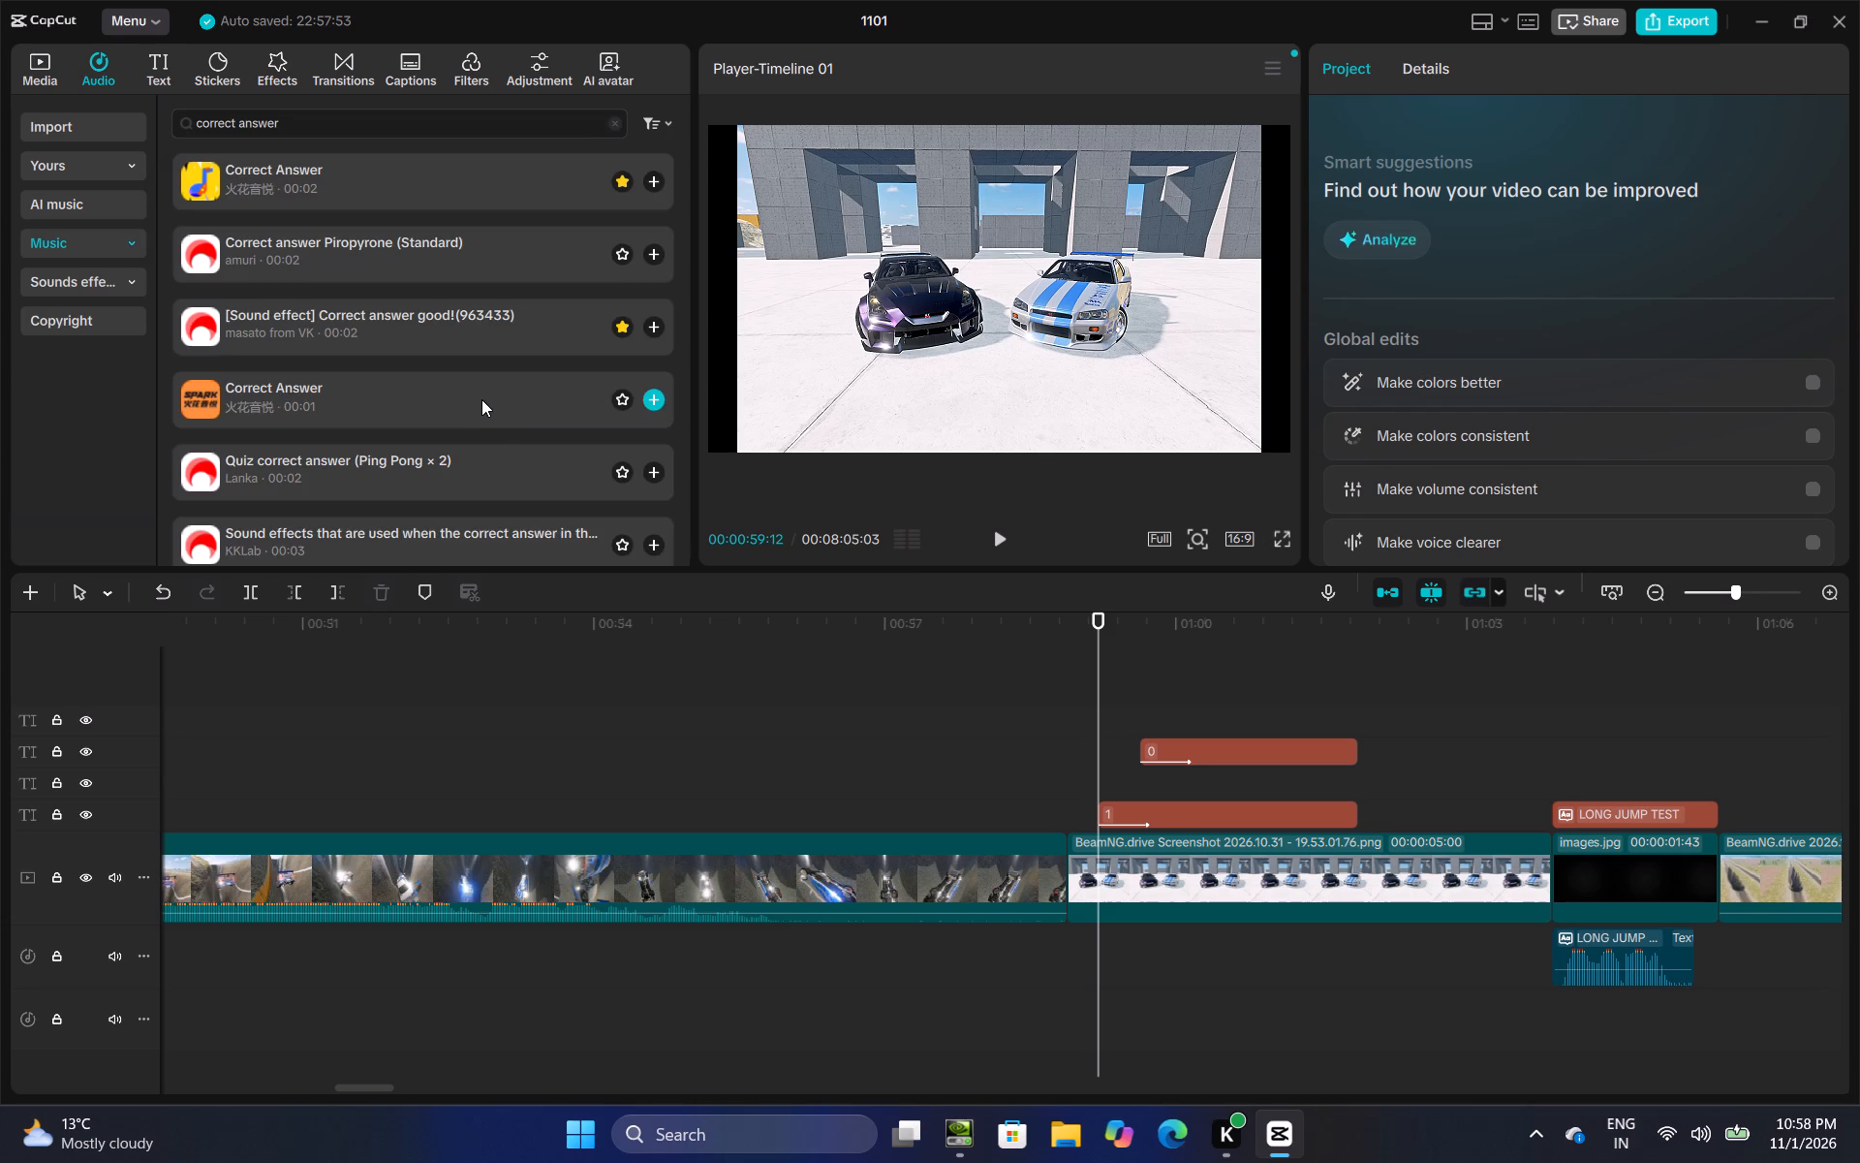
Preview several of the correct-answer sounds to choose one for the score reveals.
left_click(481, 399)
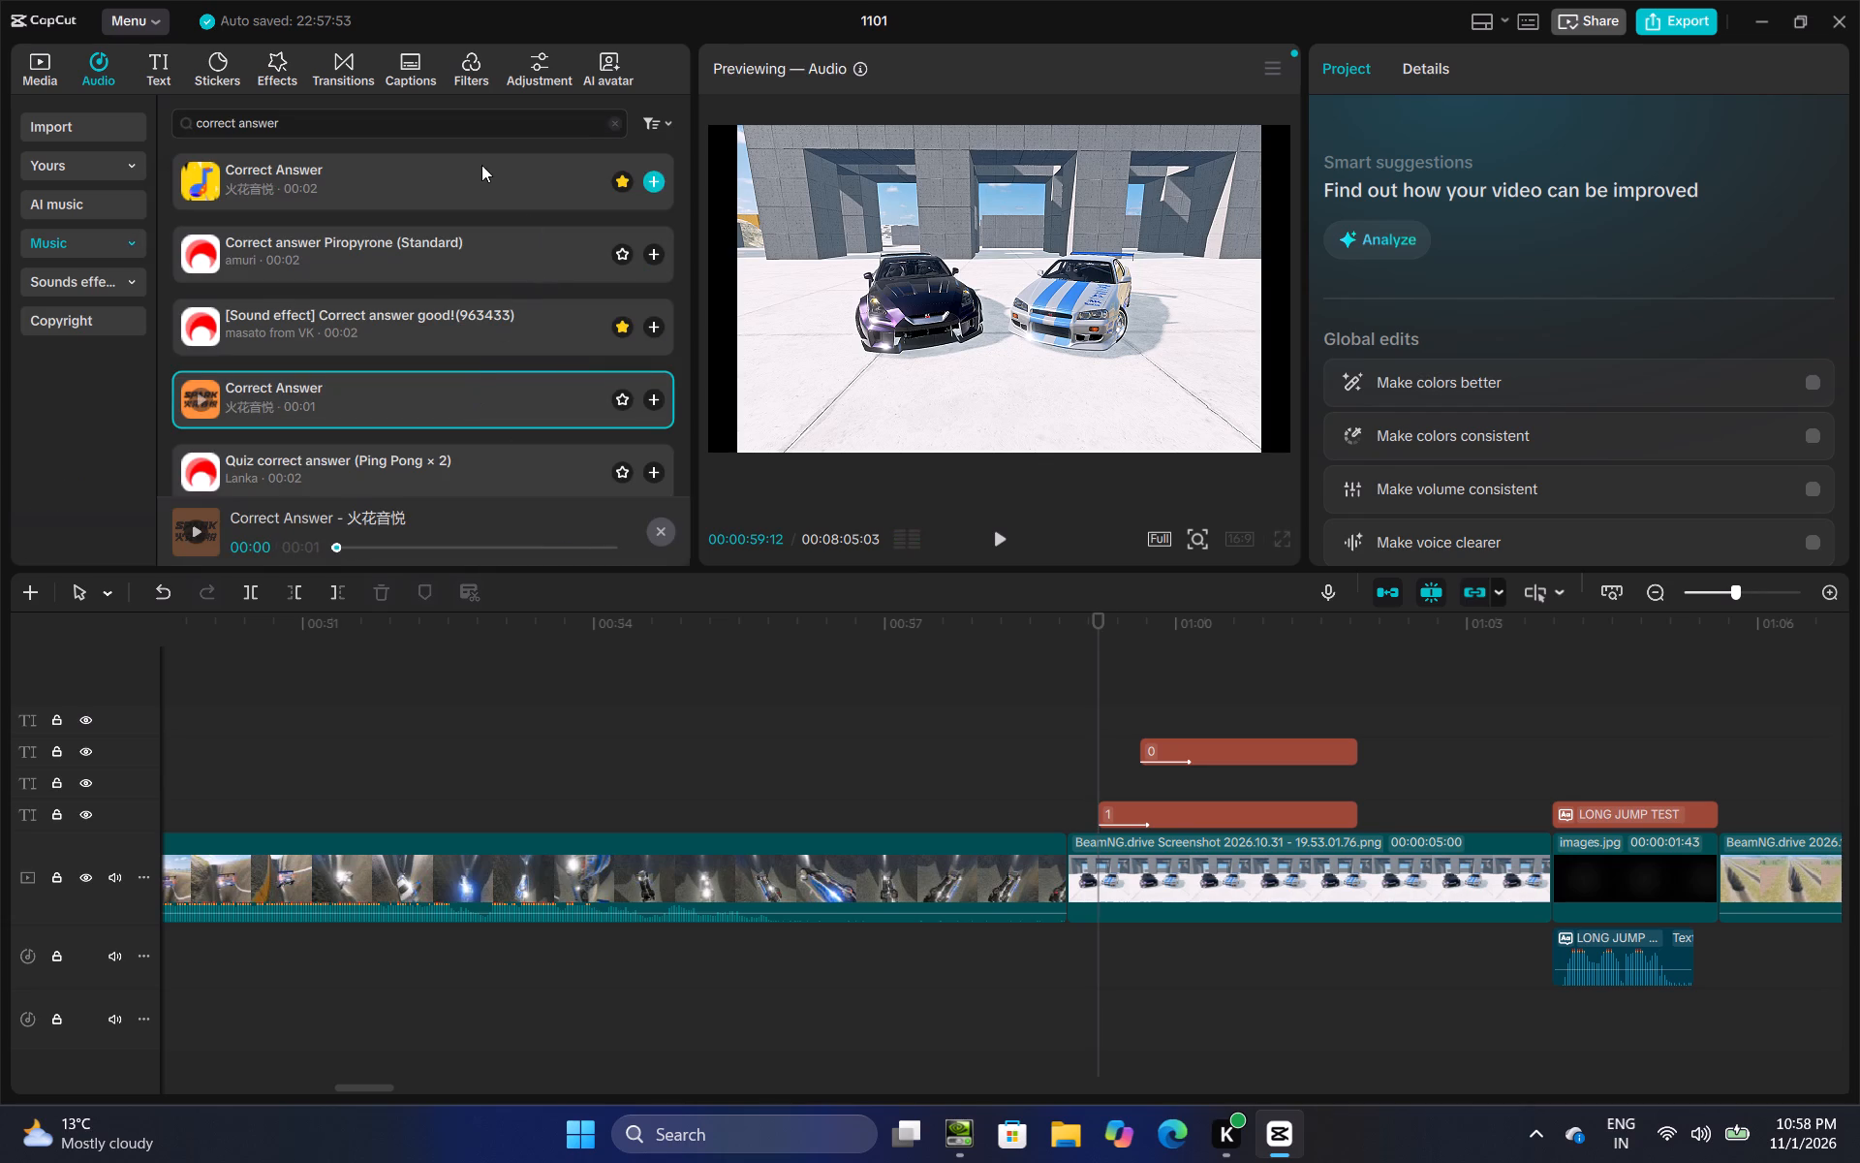
left_click(475, 155)
left_click(462, 169)
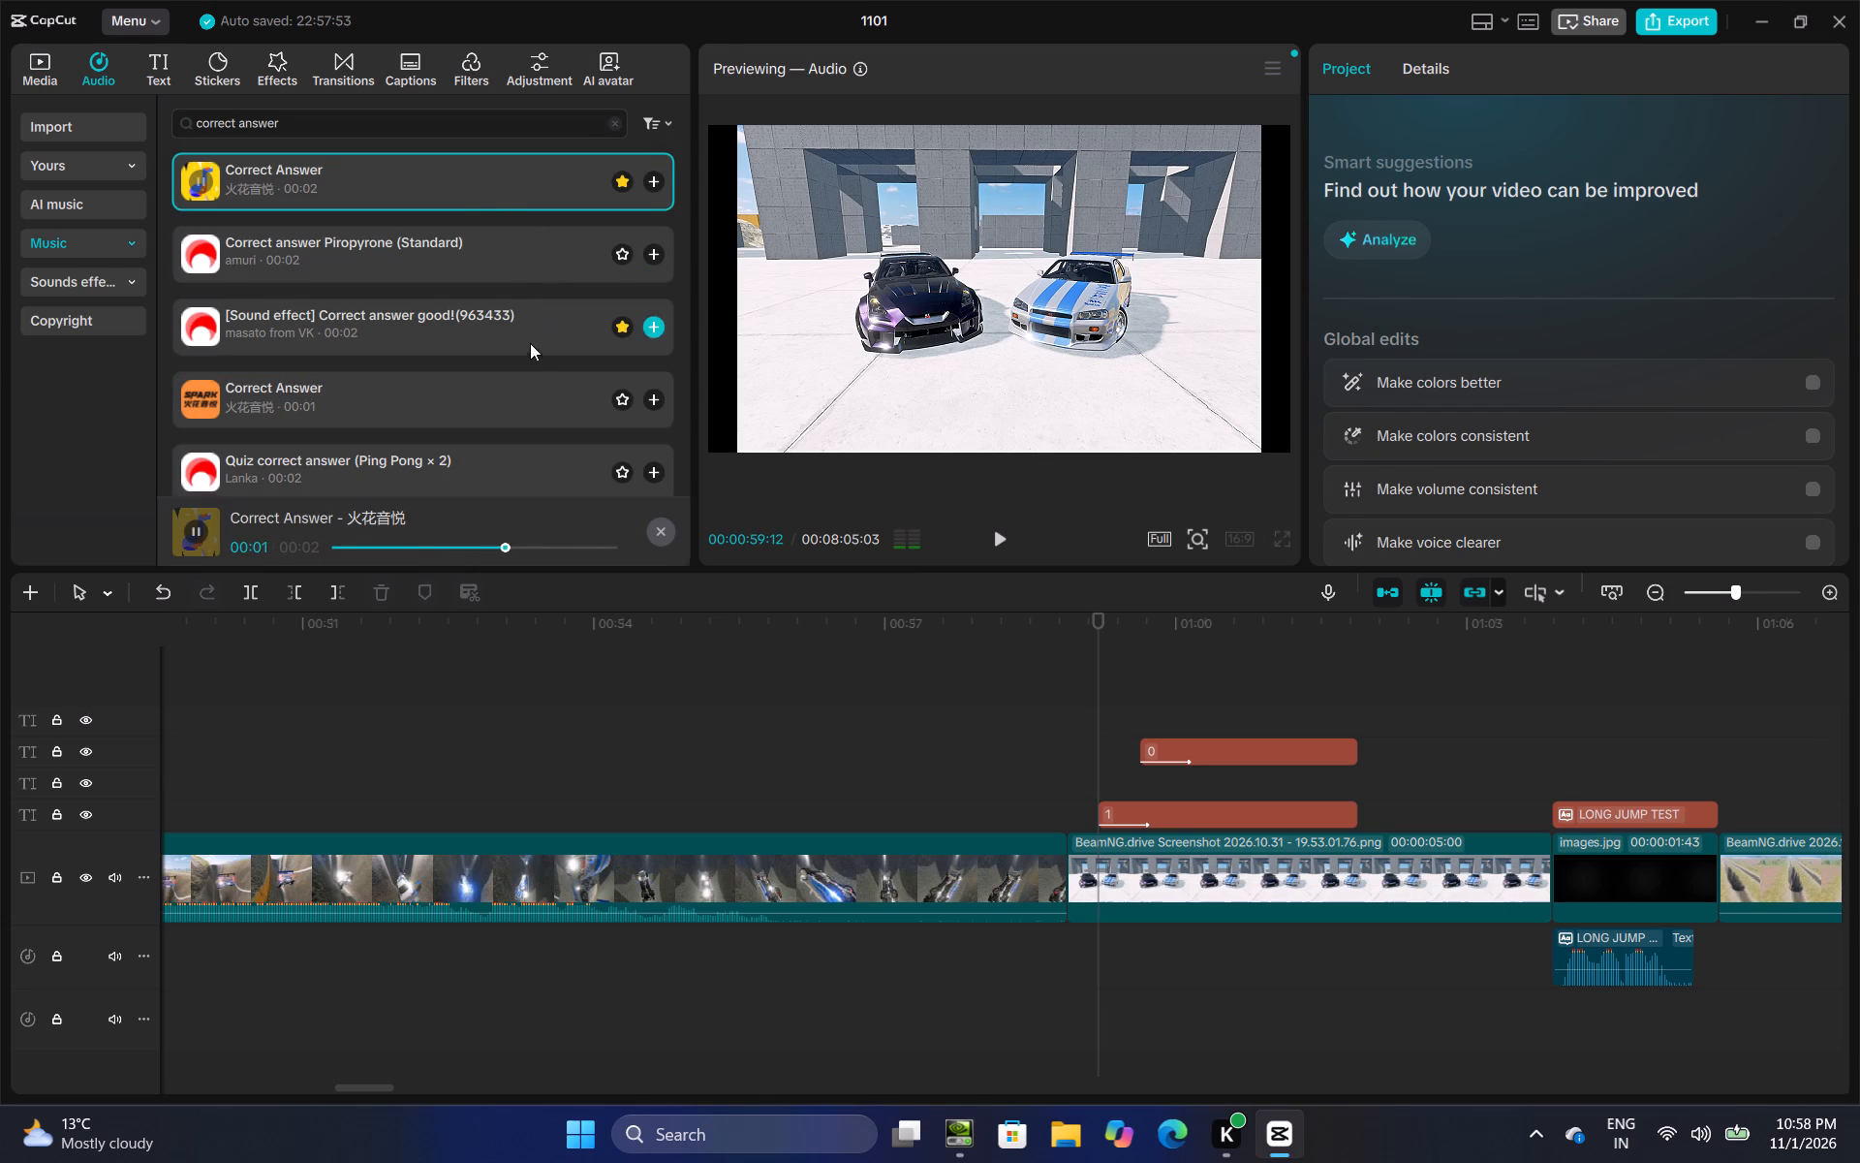
left_click(362, 322)
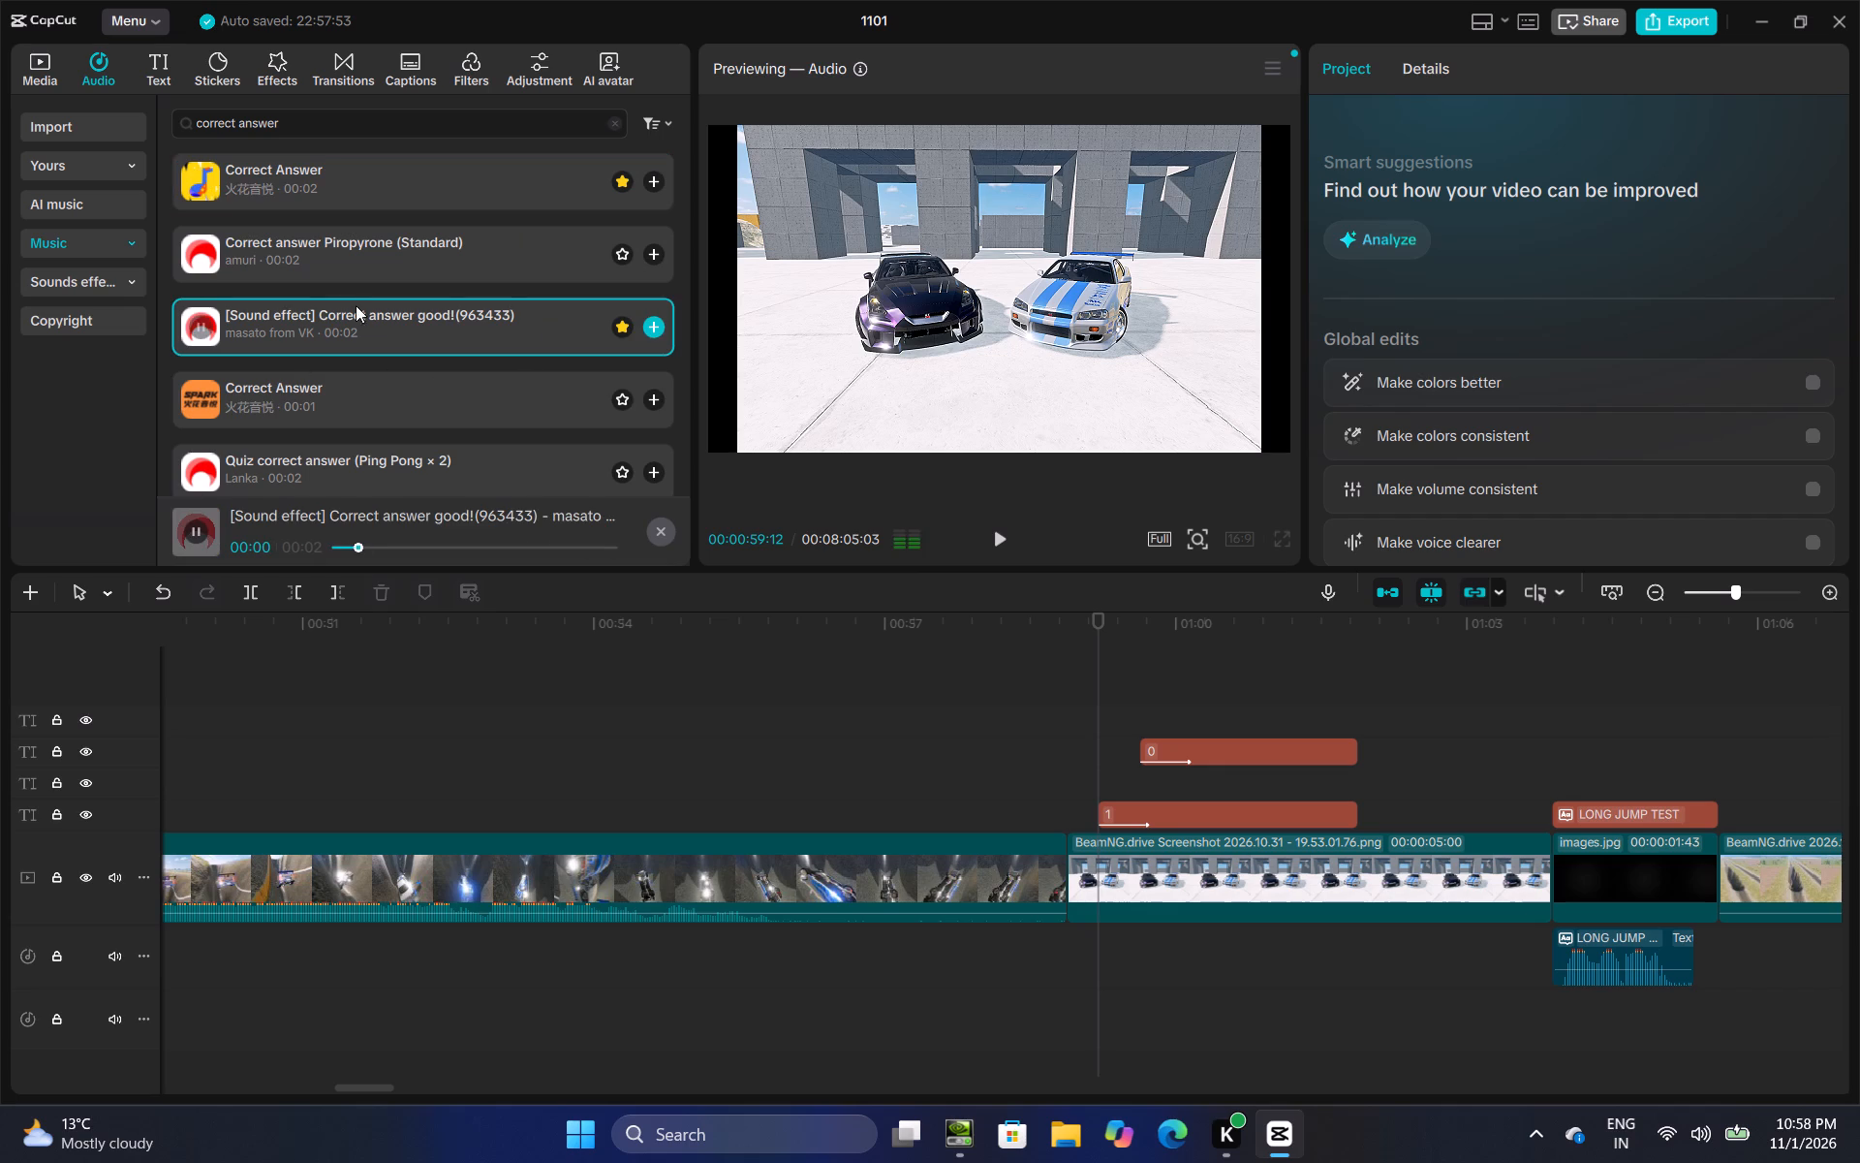
left_click(421, 267)
left_click(385, 327)
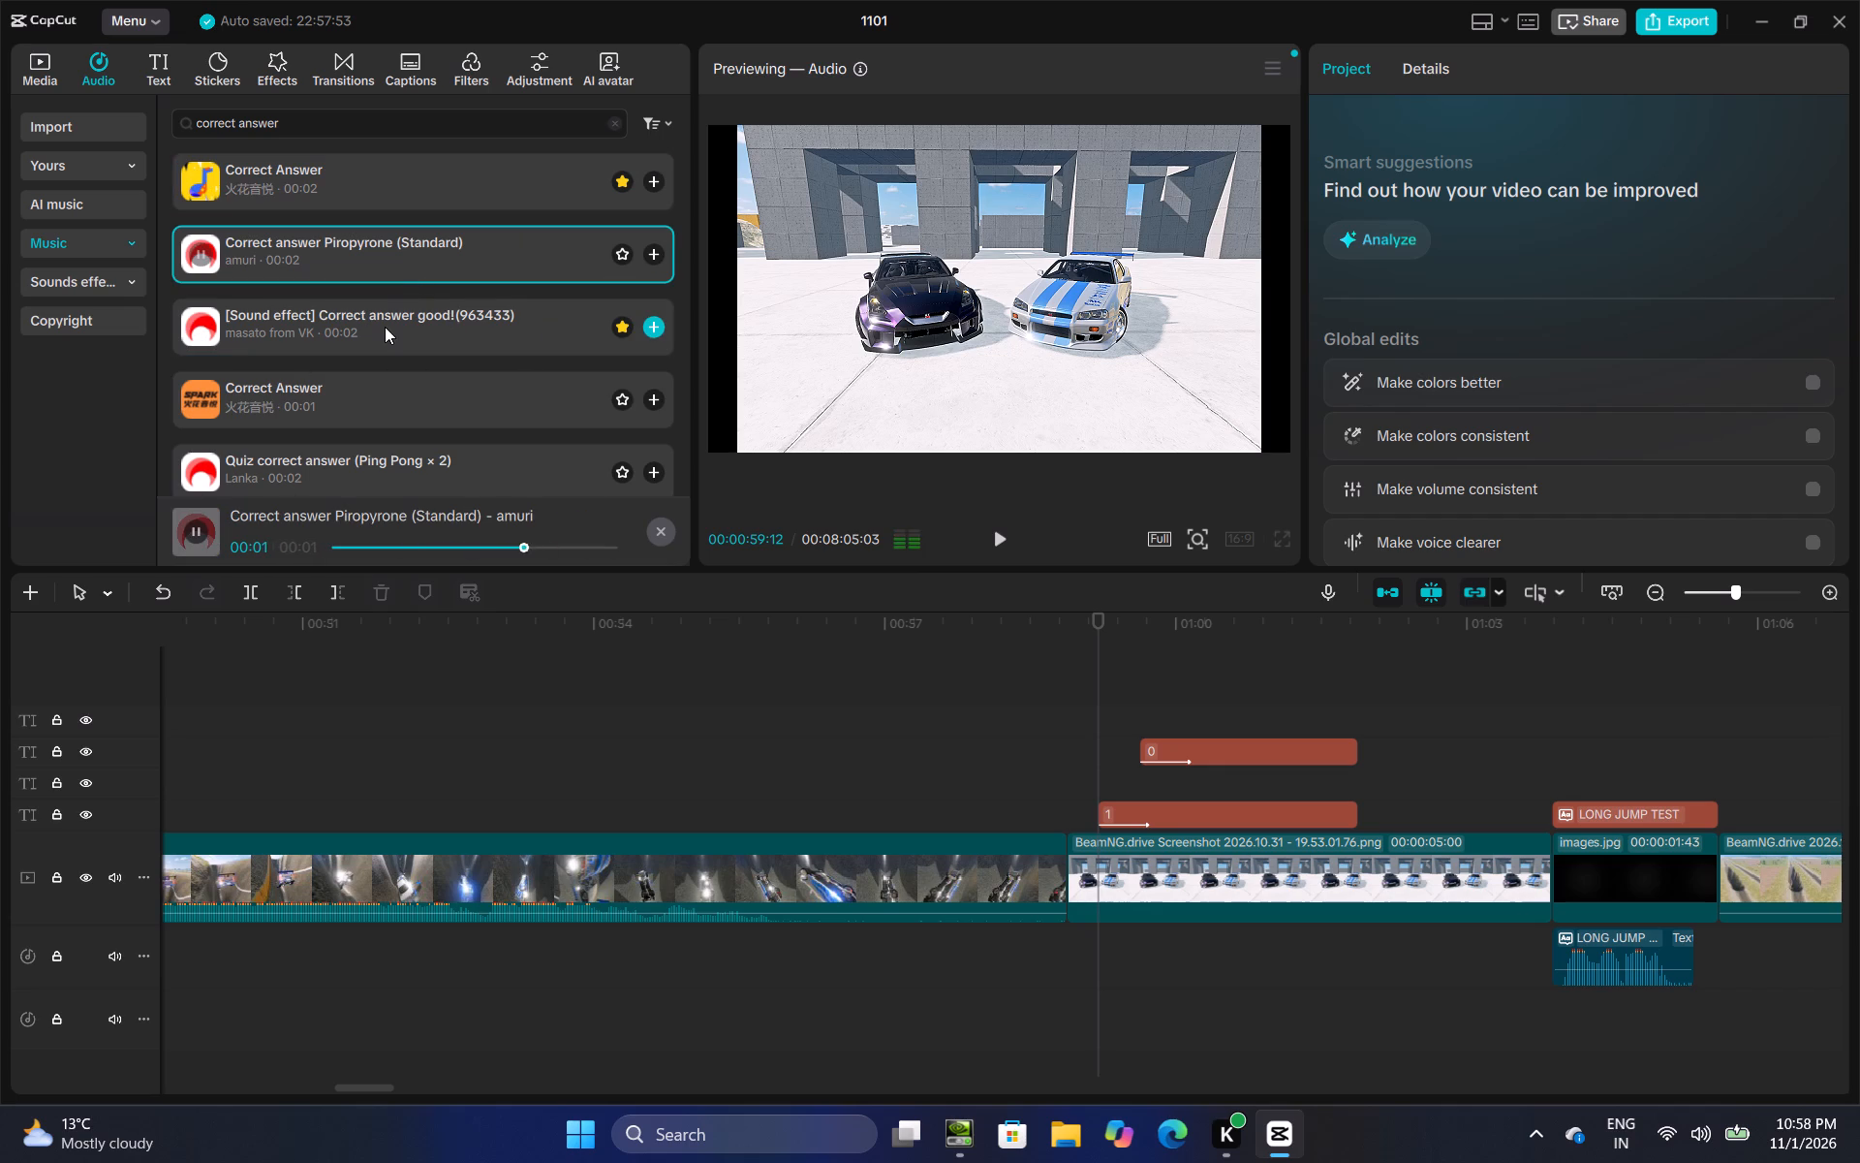
scroll(385, 327, "down", 4)
left_click(346, 414)
scroll(346, 414, "down", 2)
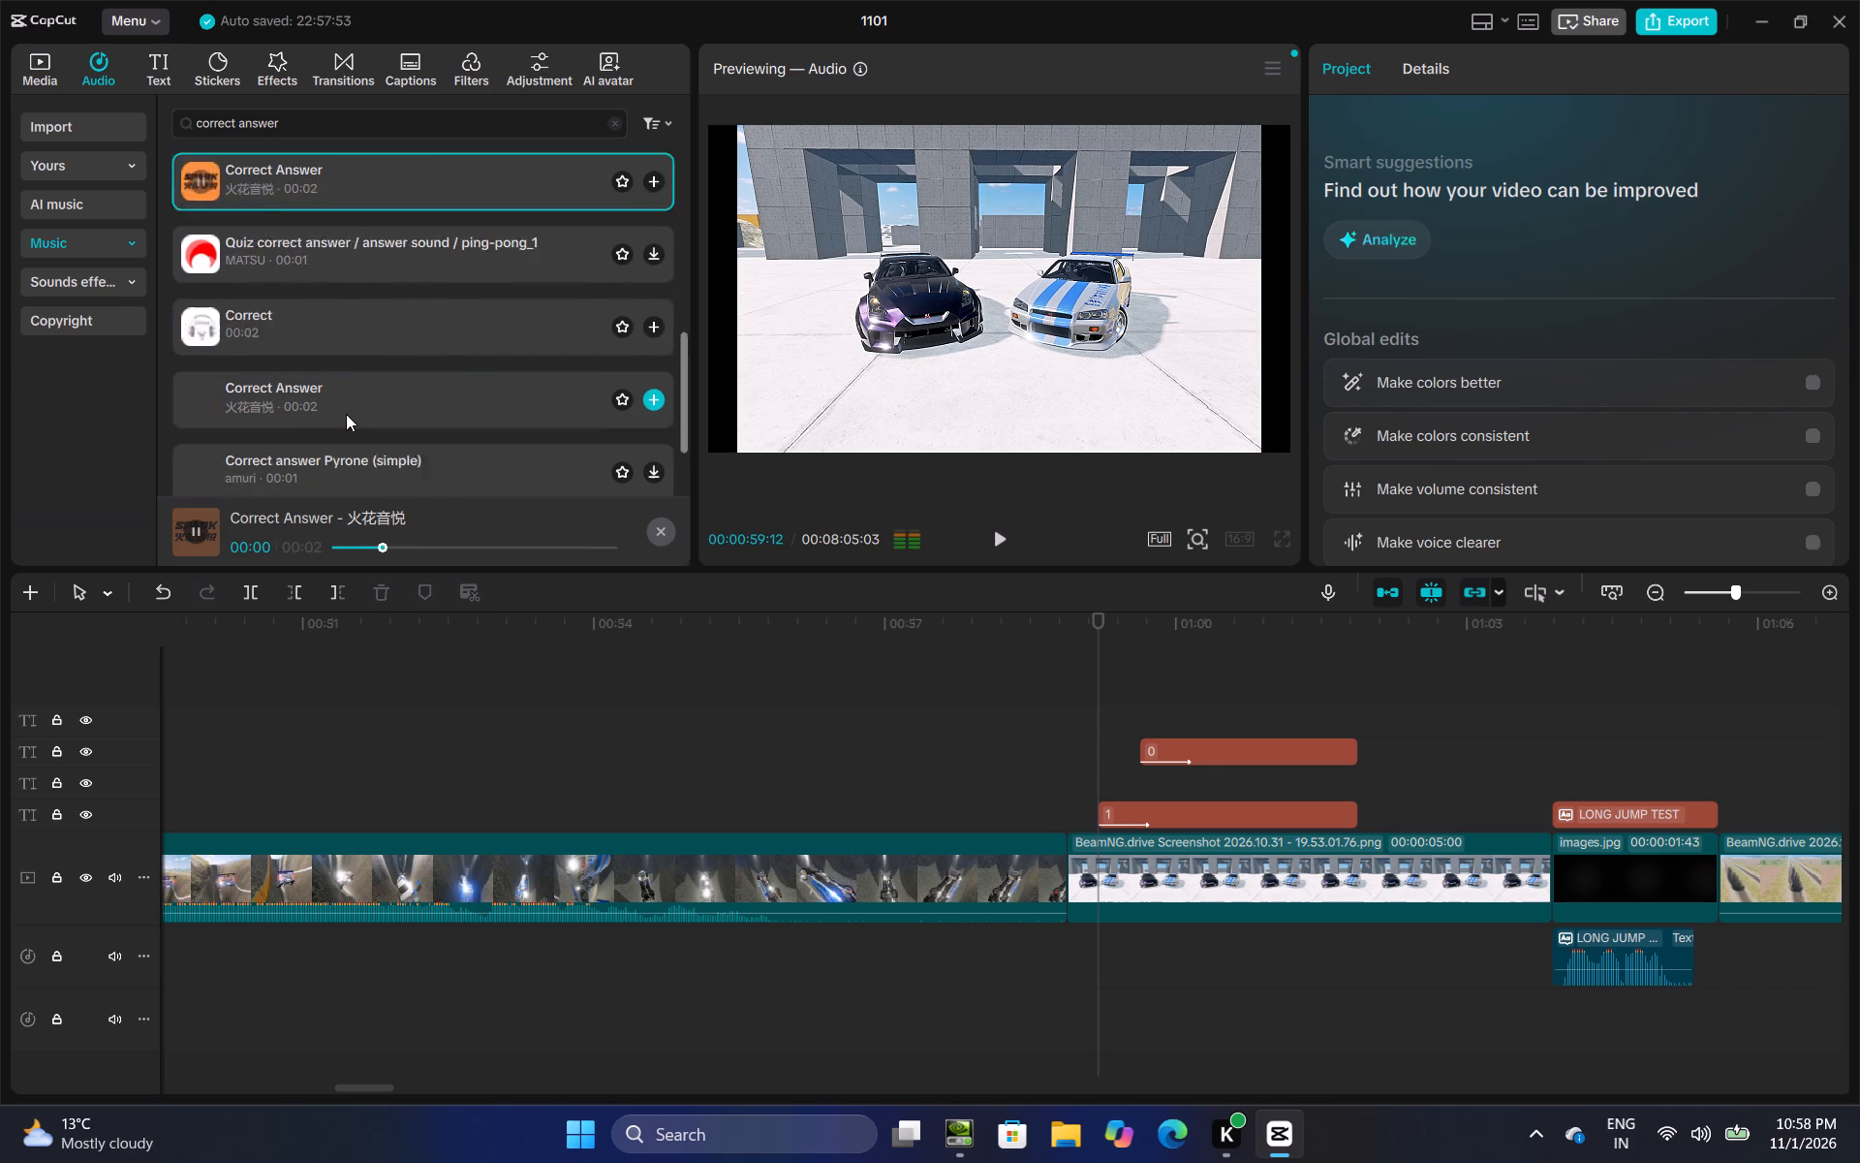
scroll(346, 414, "down", 3)
left_click(353, 281)
scroll(356, 309, "down", 2)
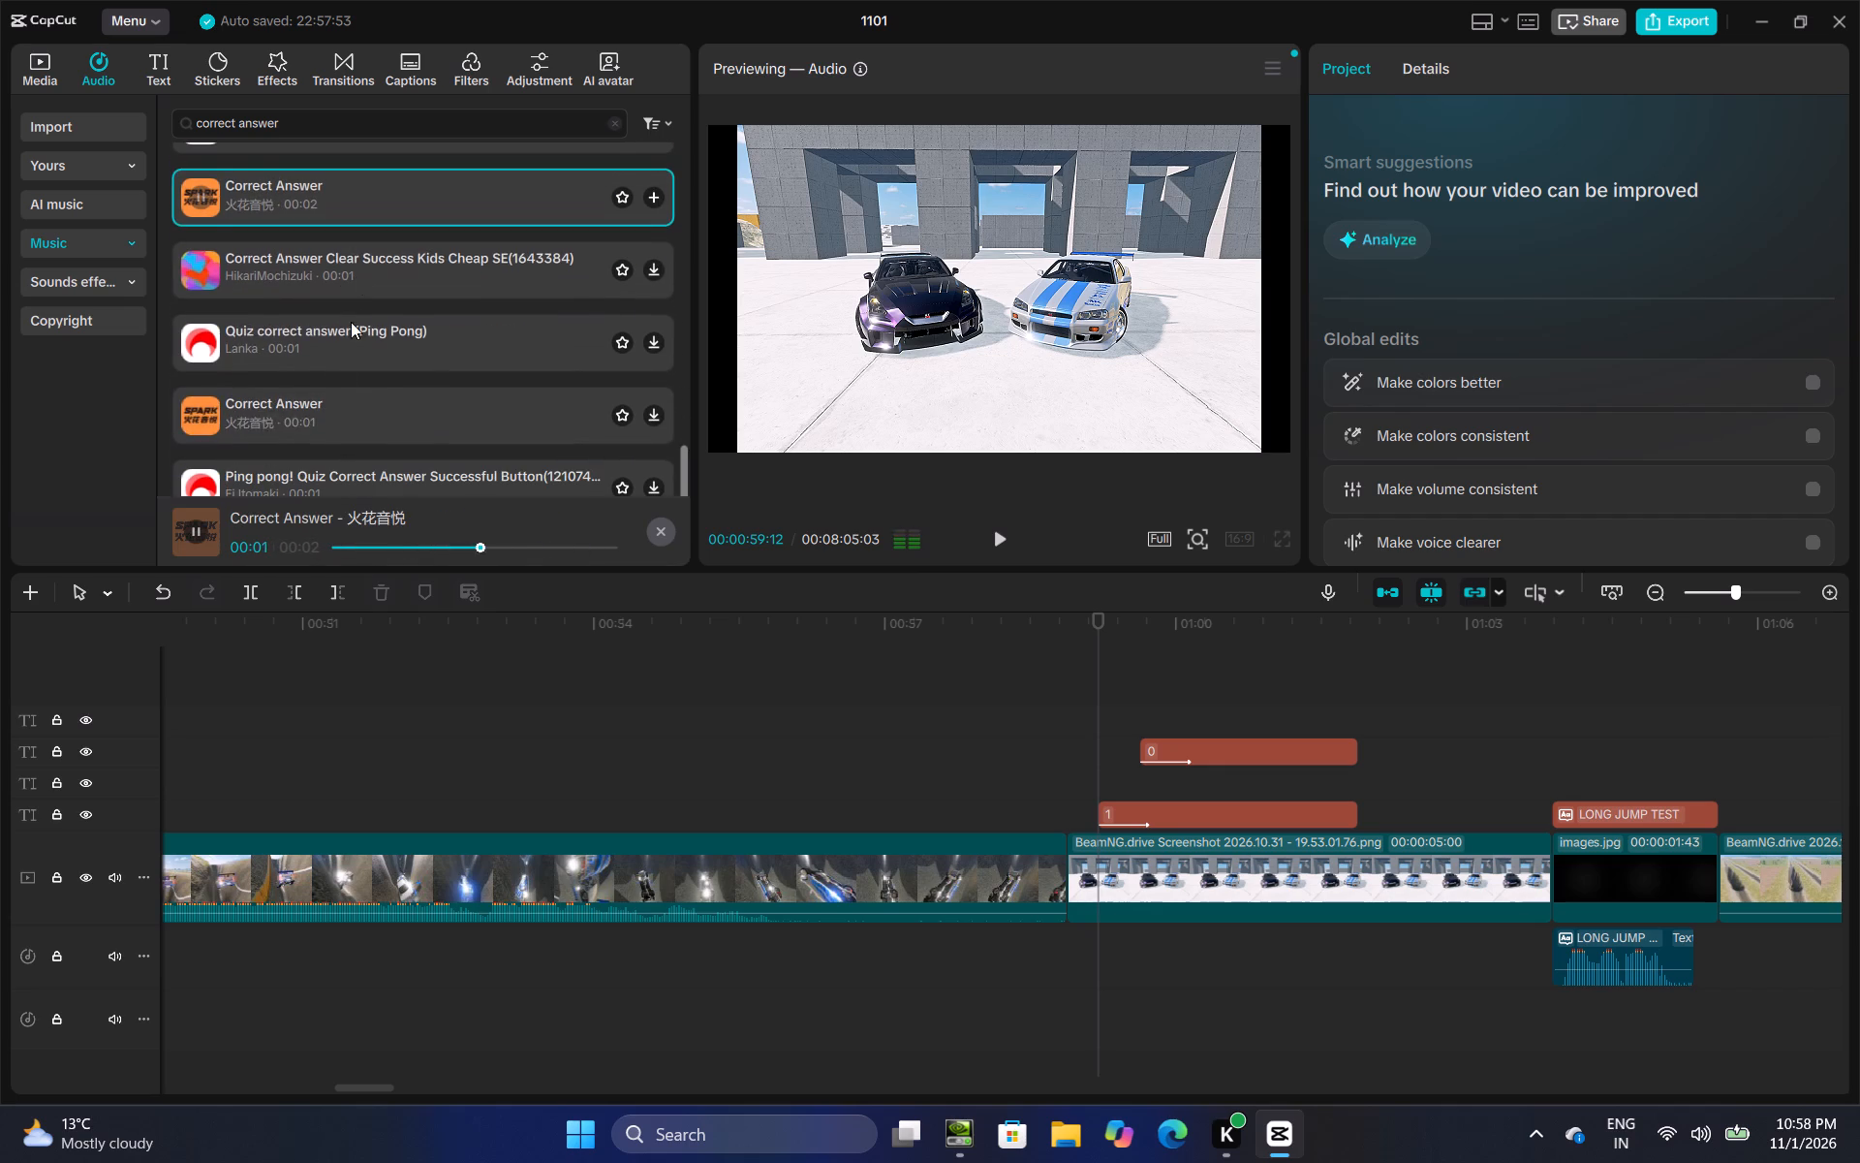
left_click(339, 401)
left_click(336, 438)
scroll(336, 433, "down", 4)
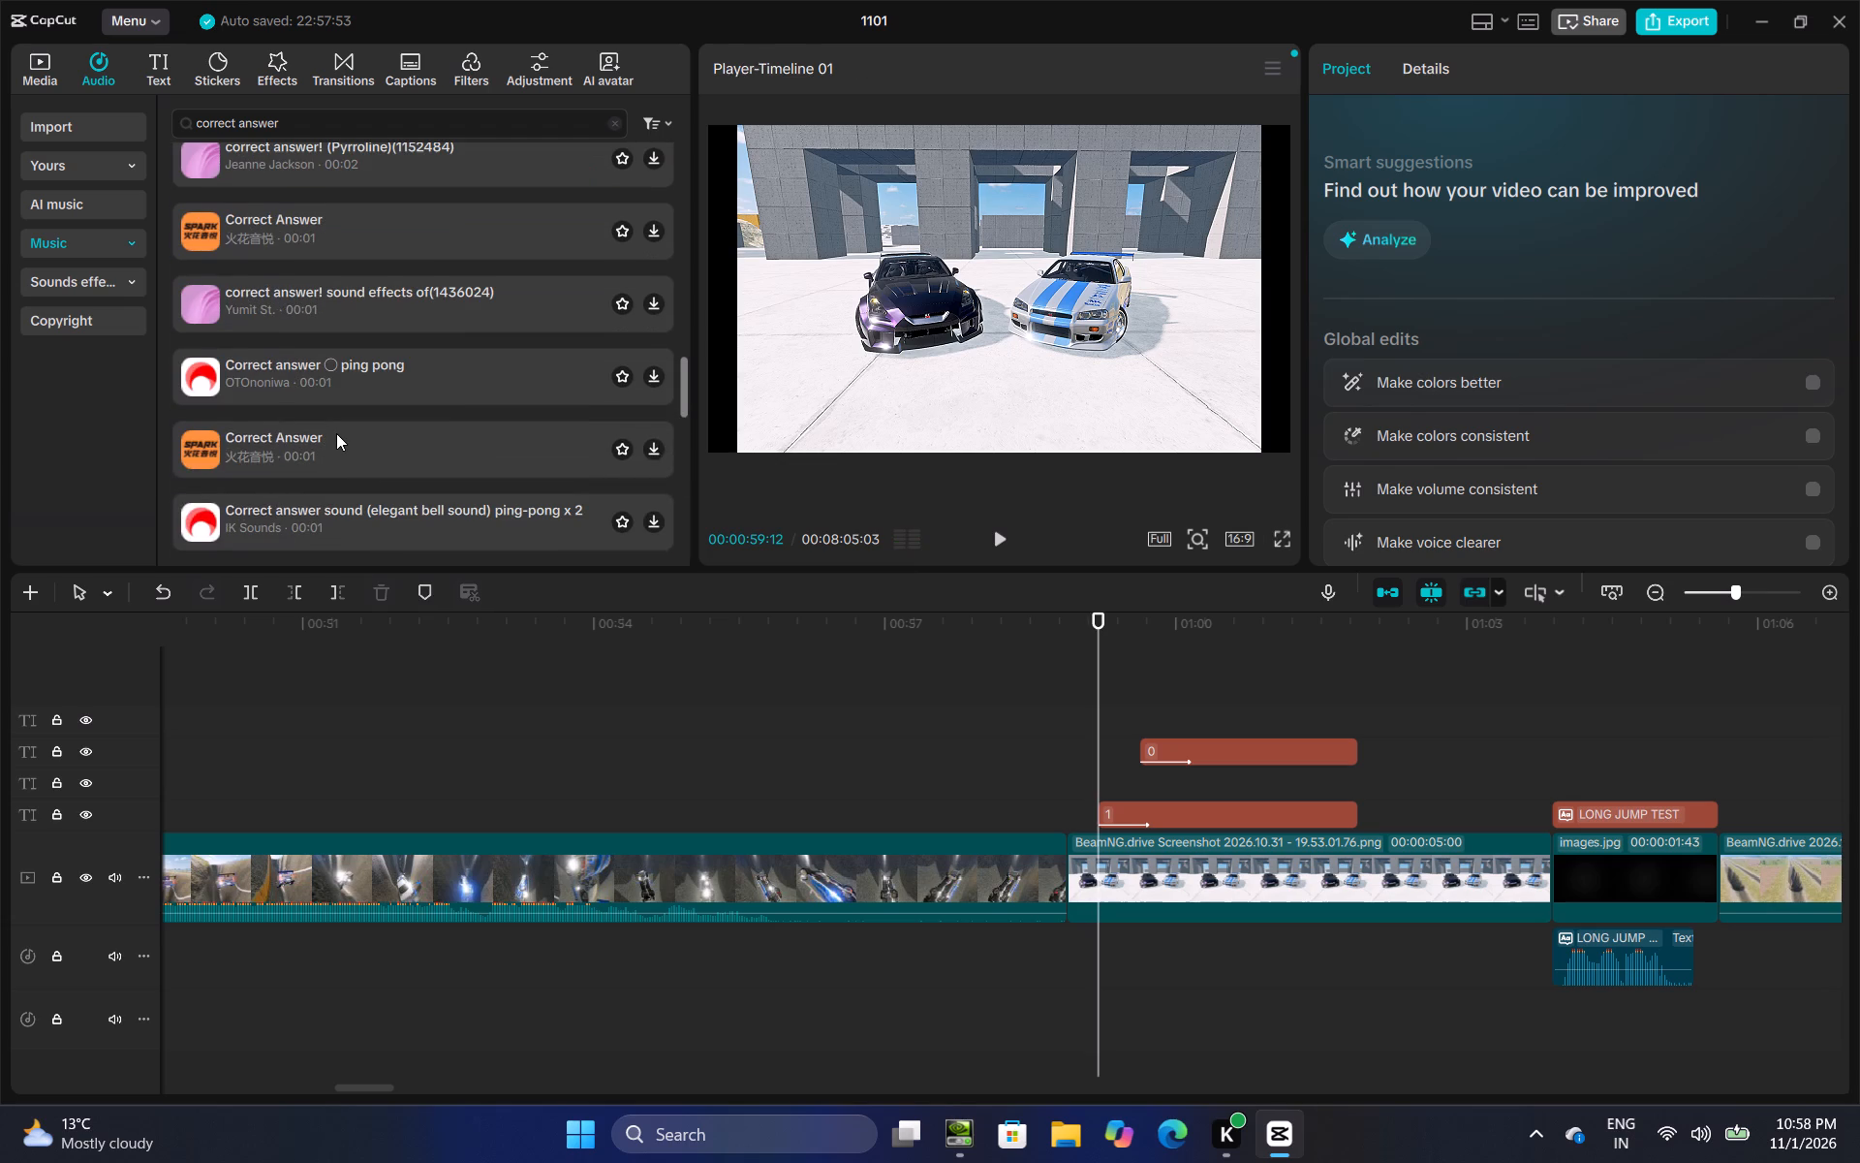
left_click(336, 433)
scroll(336, 433, "down", 4)
left_click(336, 431)
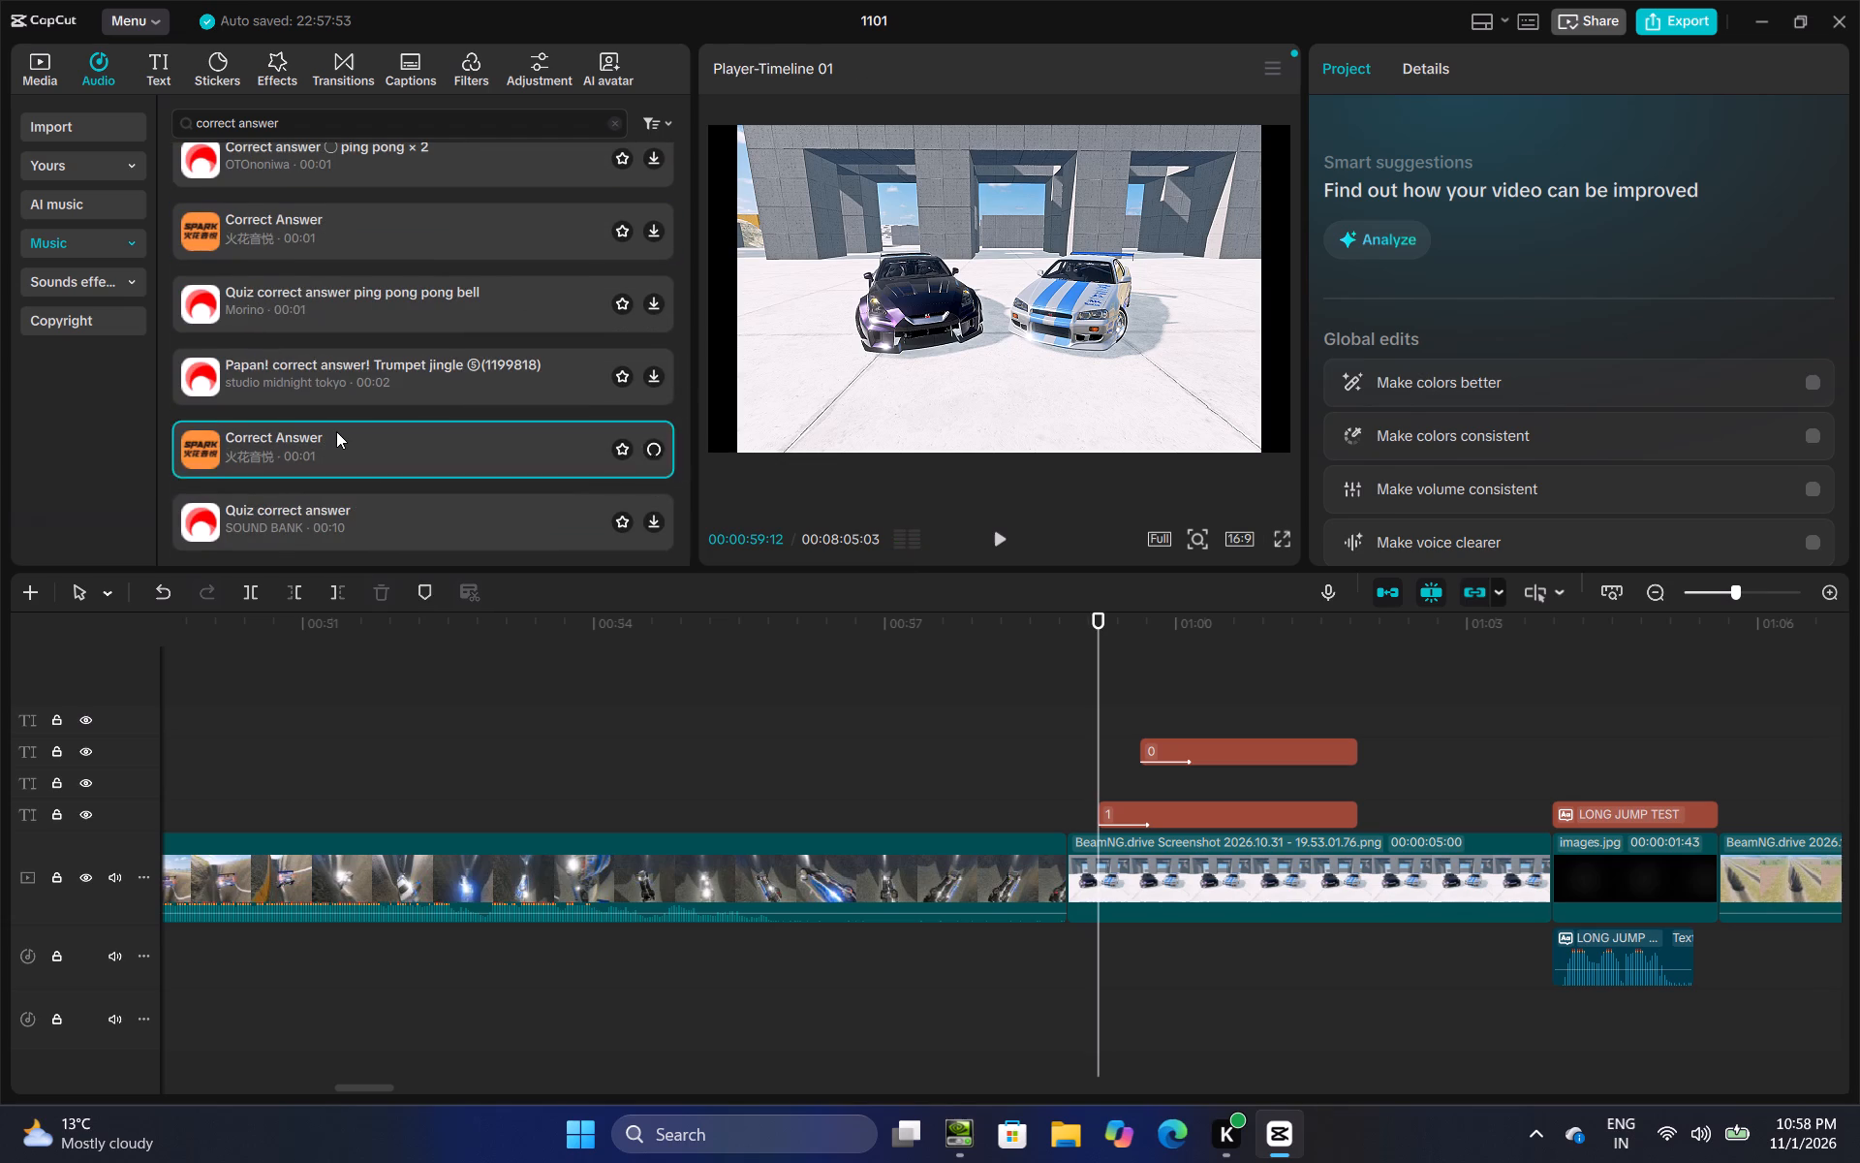
scroll(336, 431, "down", 9)
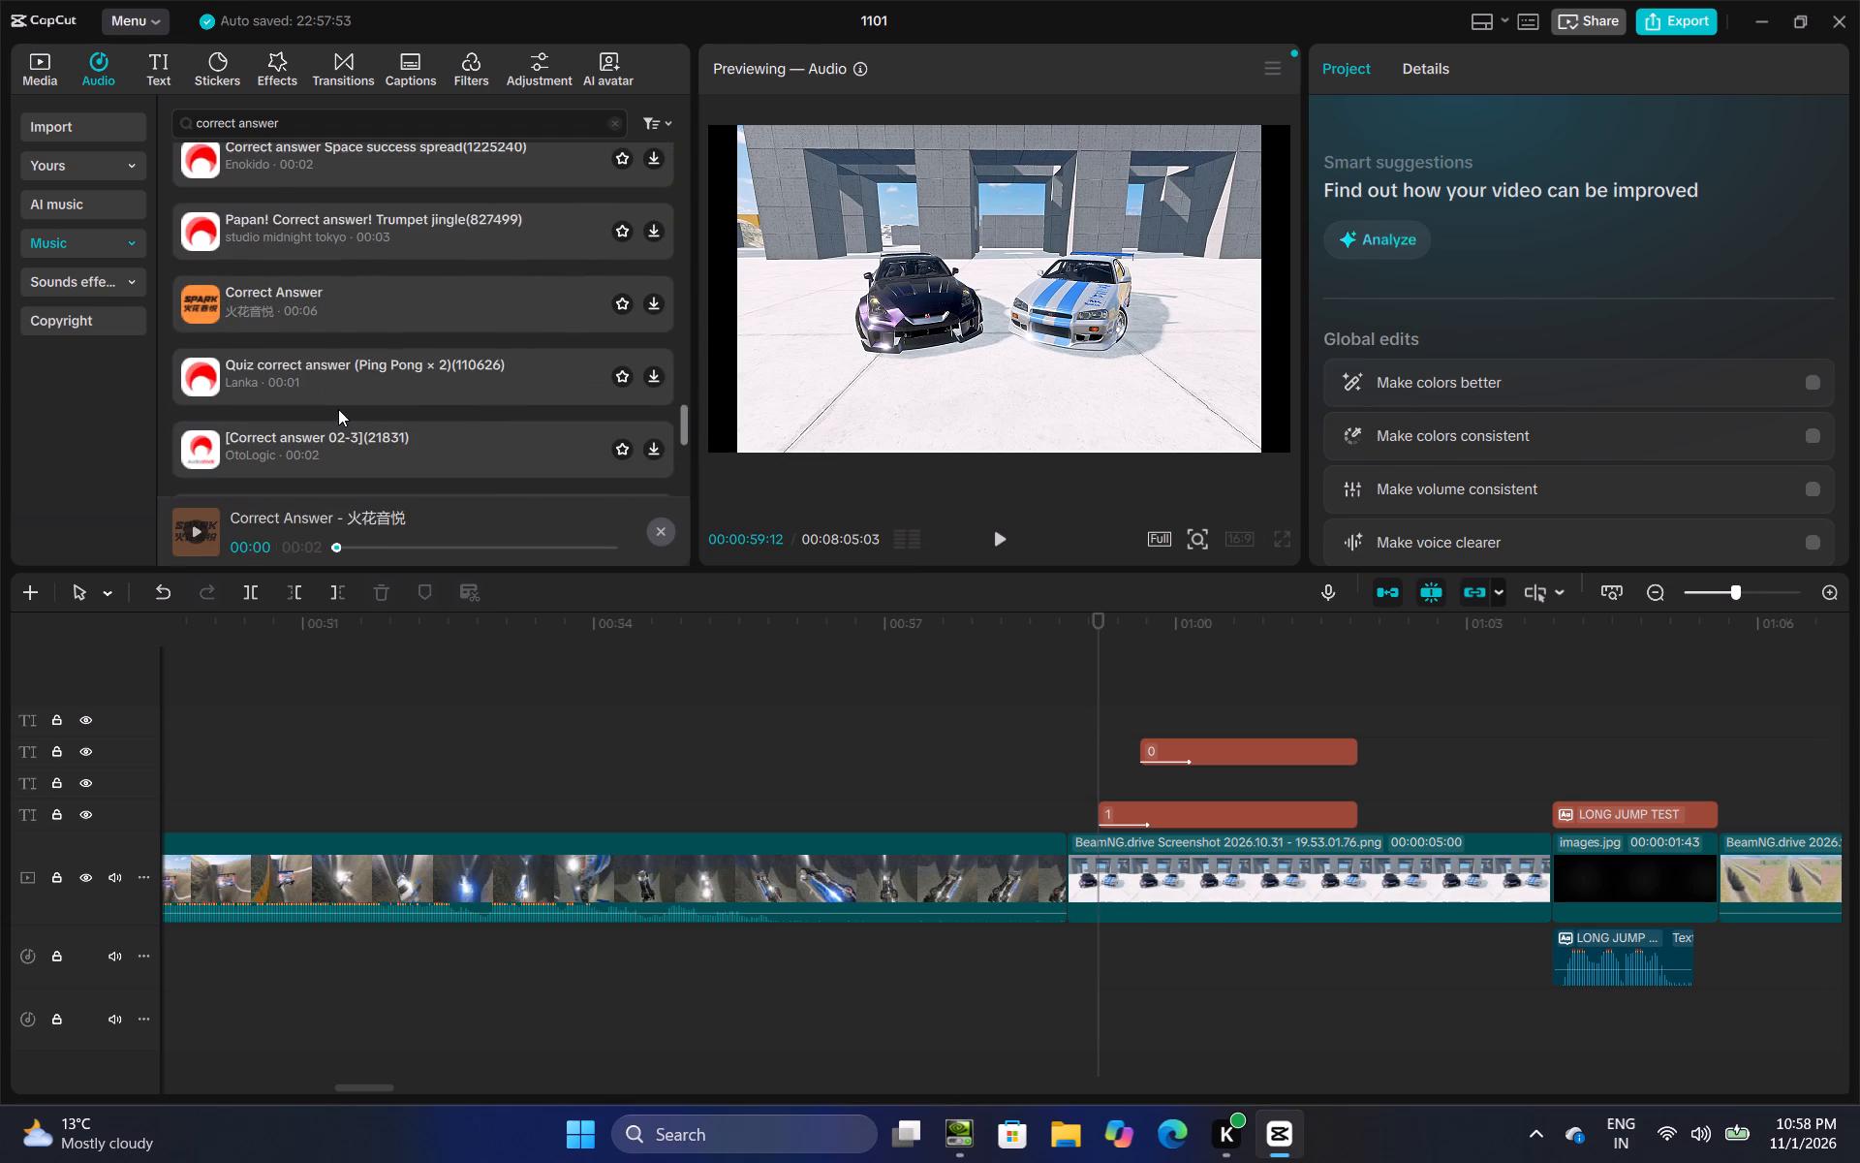
scroll(338, 409, "down", 6)
scroll(338, 409, "up", 20)
scroll(338, 409, "up", 5)
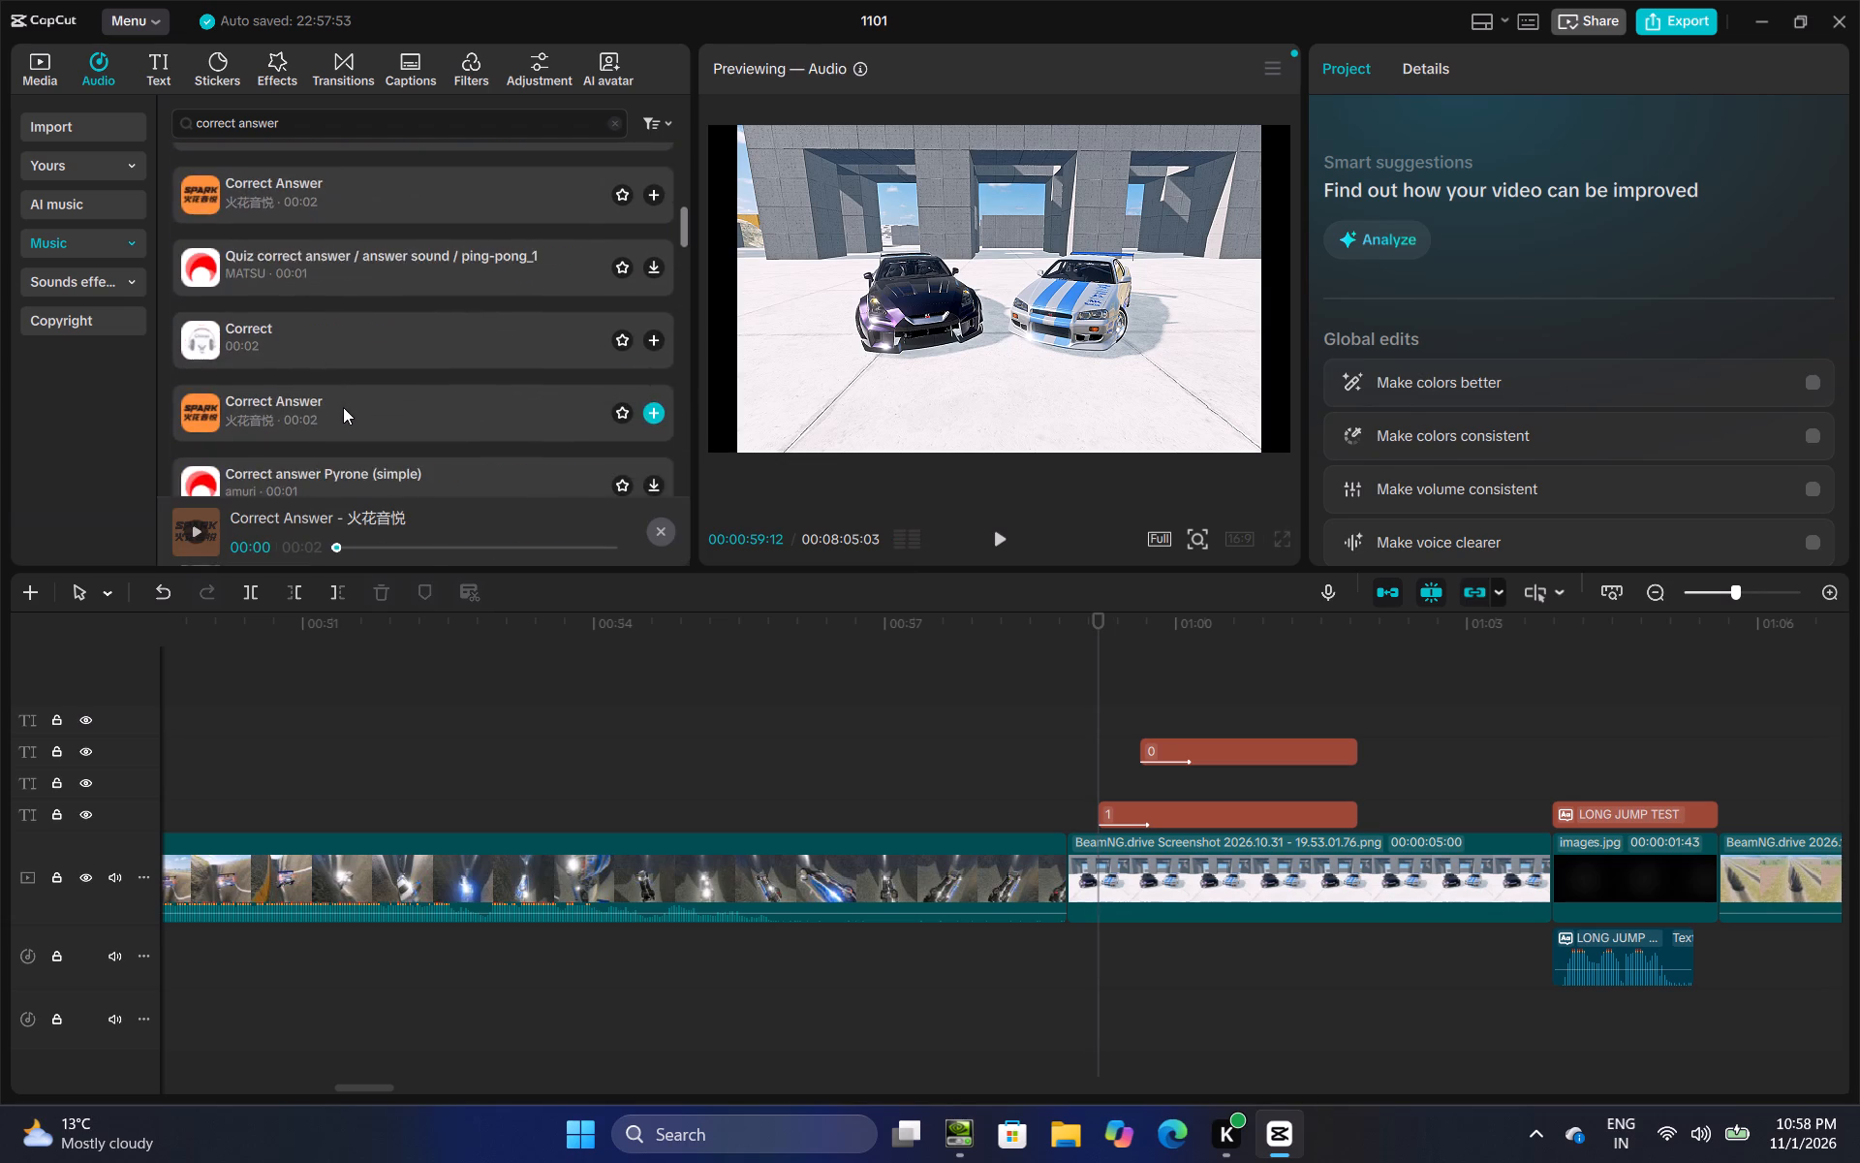
scroll(343, 407, "up", 9)
left_click(319, 467)
left_click(356, 305)
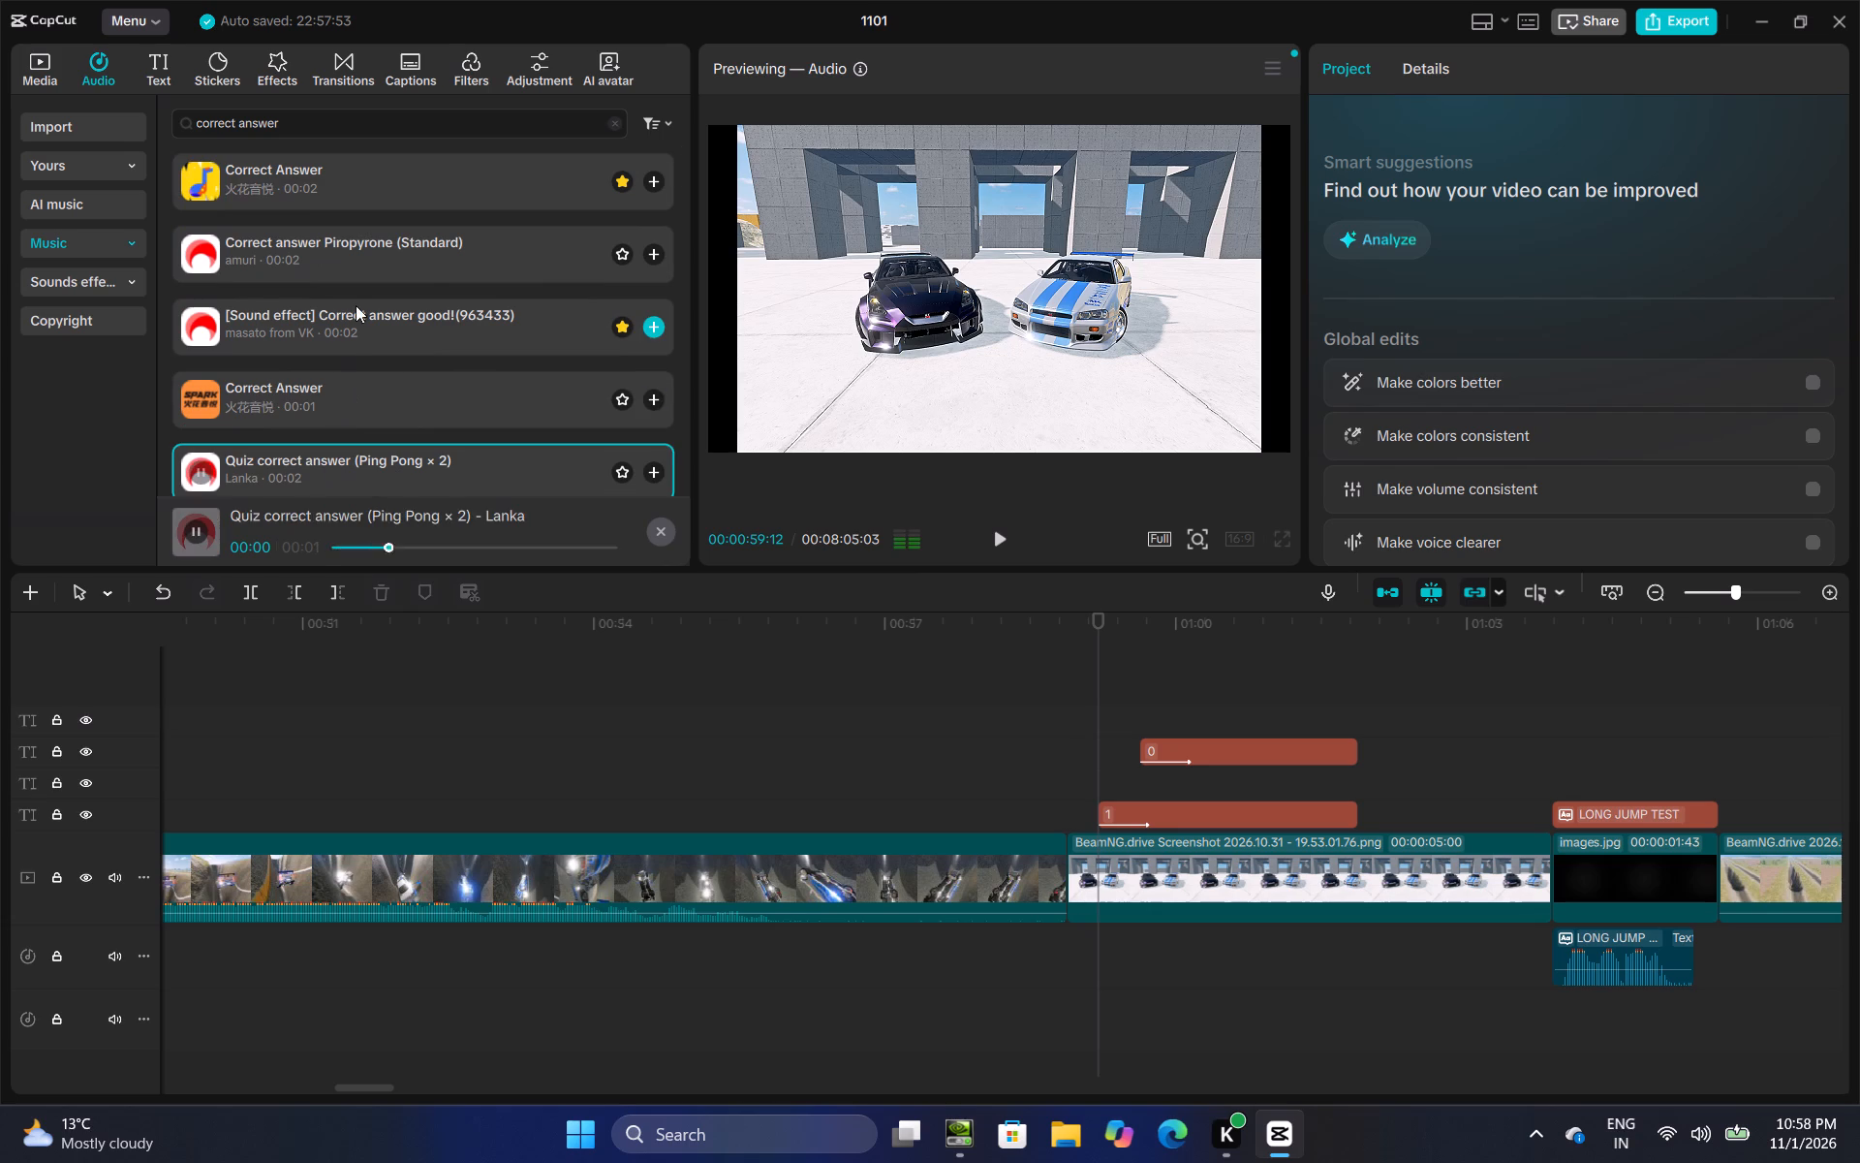
Add "[Sound effect] Correct answer good!(963433)" where the 1 score text starts, at 00:00:59:12, and play it back.
left_click(646, 325)
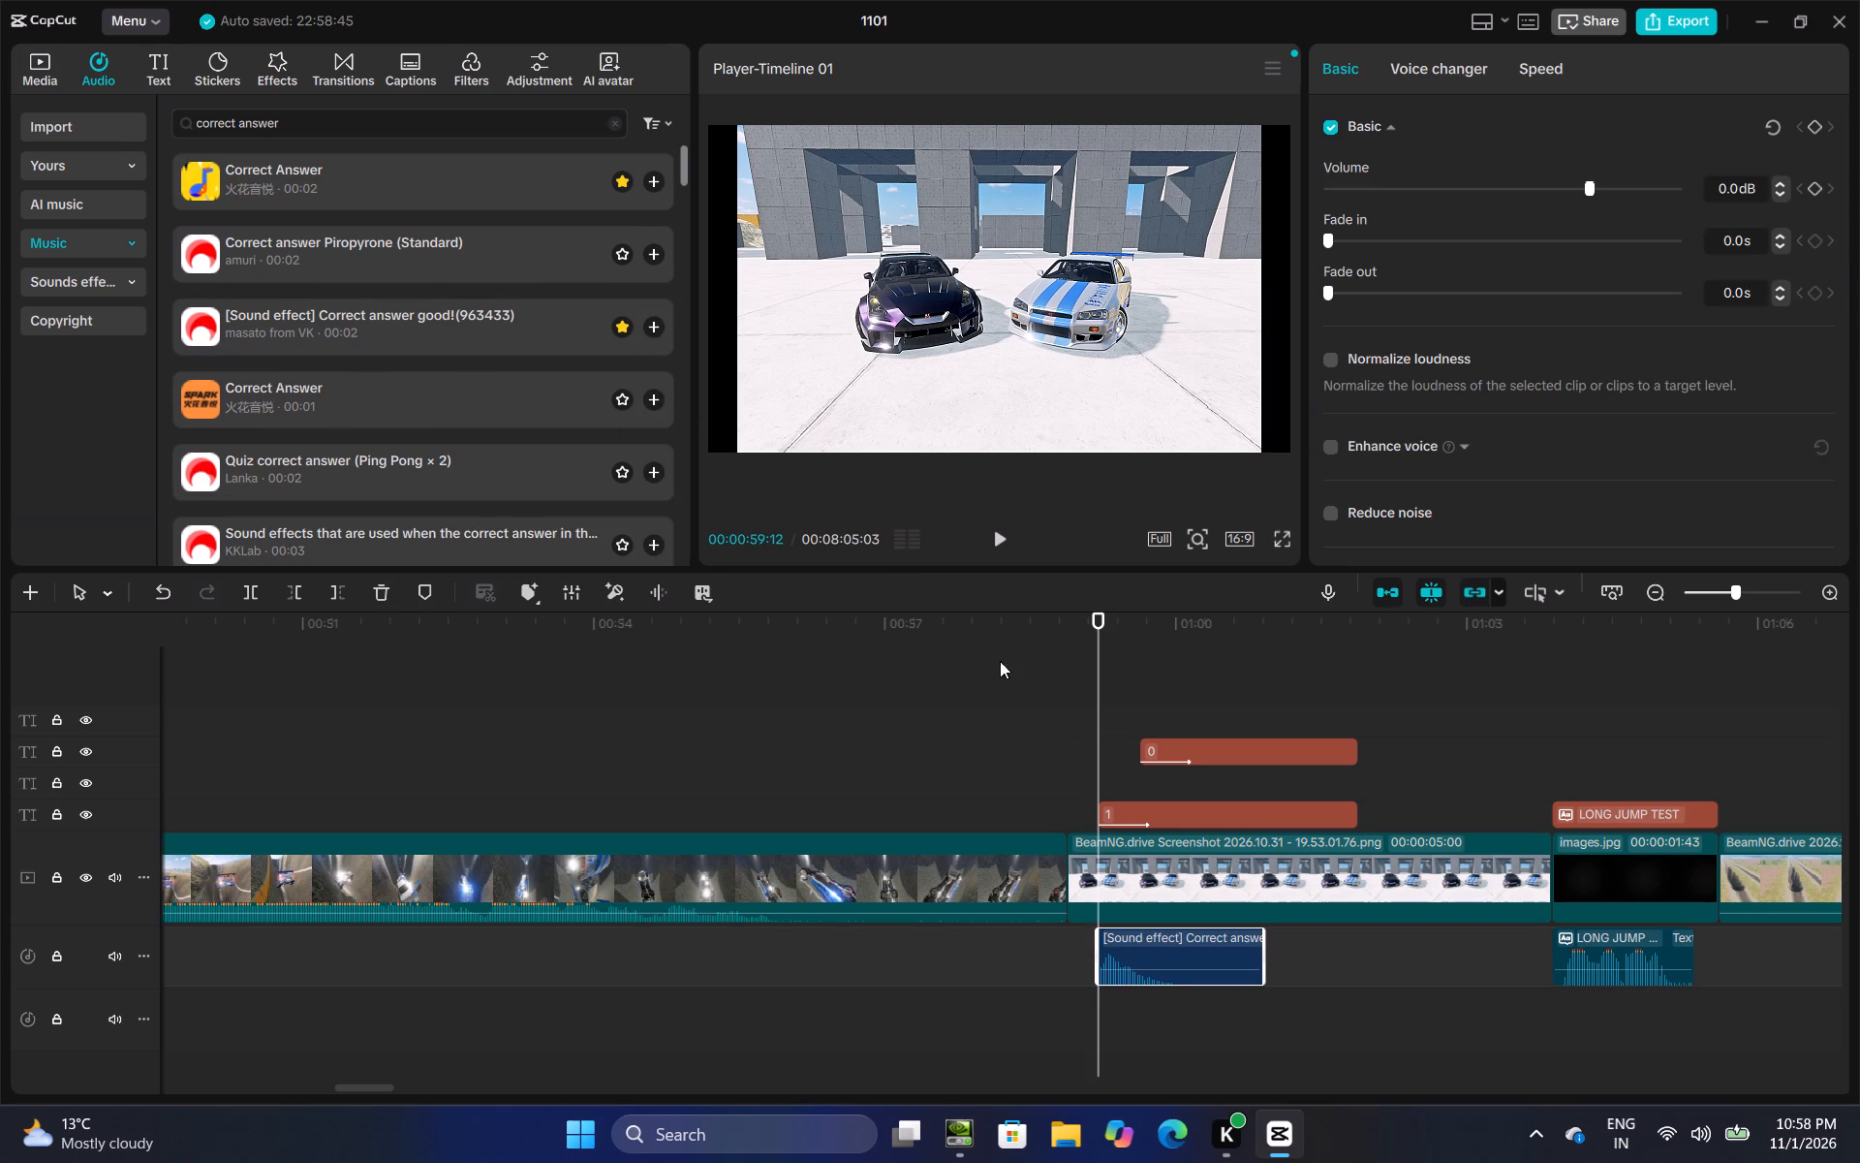
left_click(1043, 753)
left_click(983, 533)
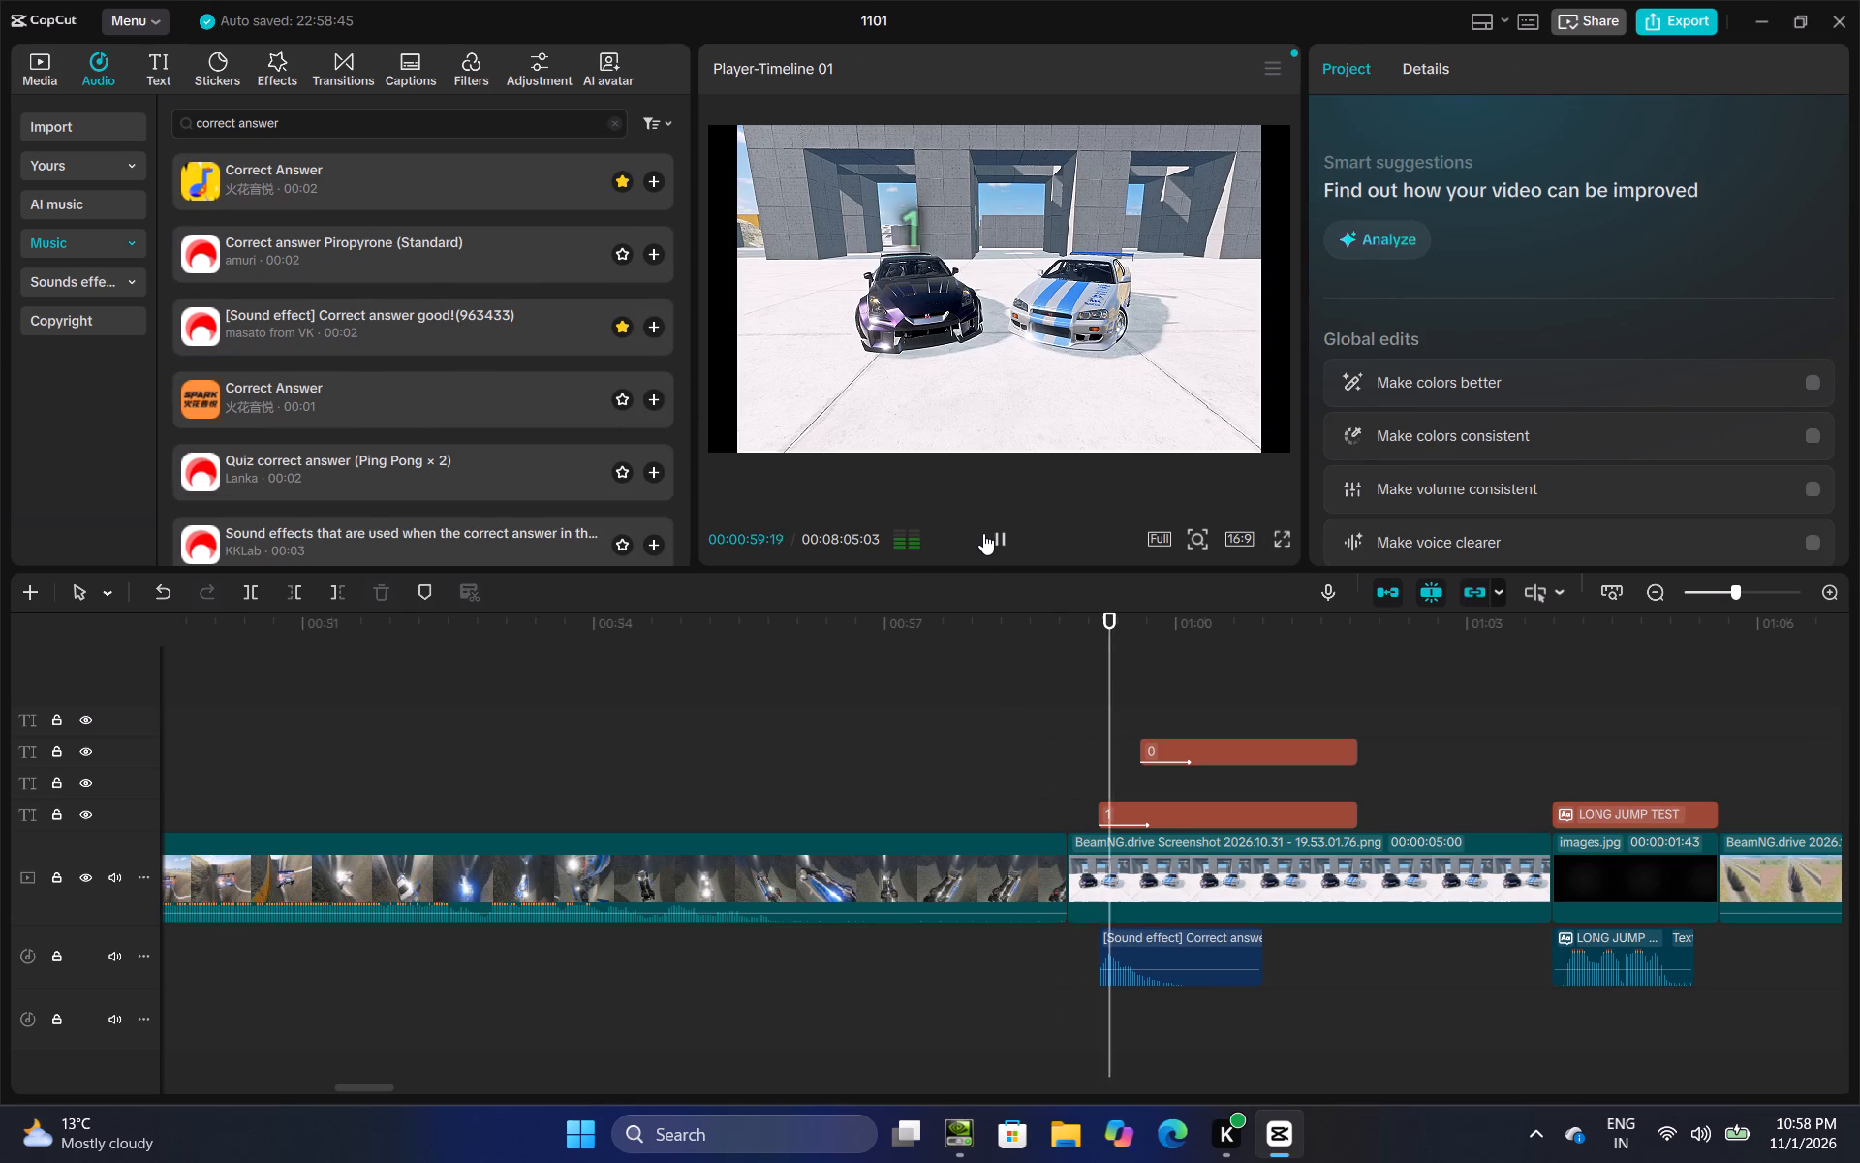
left_click(1111, 671)
Trim the beginning of the first score screen's 0 text so it starts at 00:00:59:48.
left_click(1140, 677)
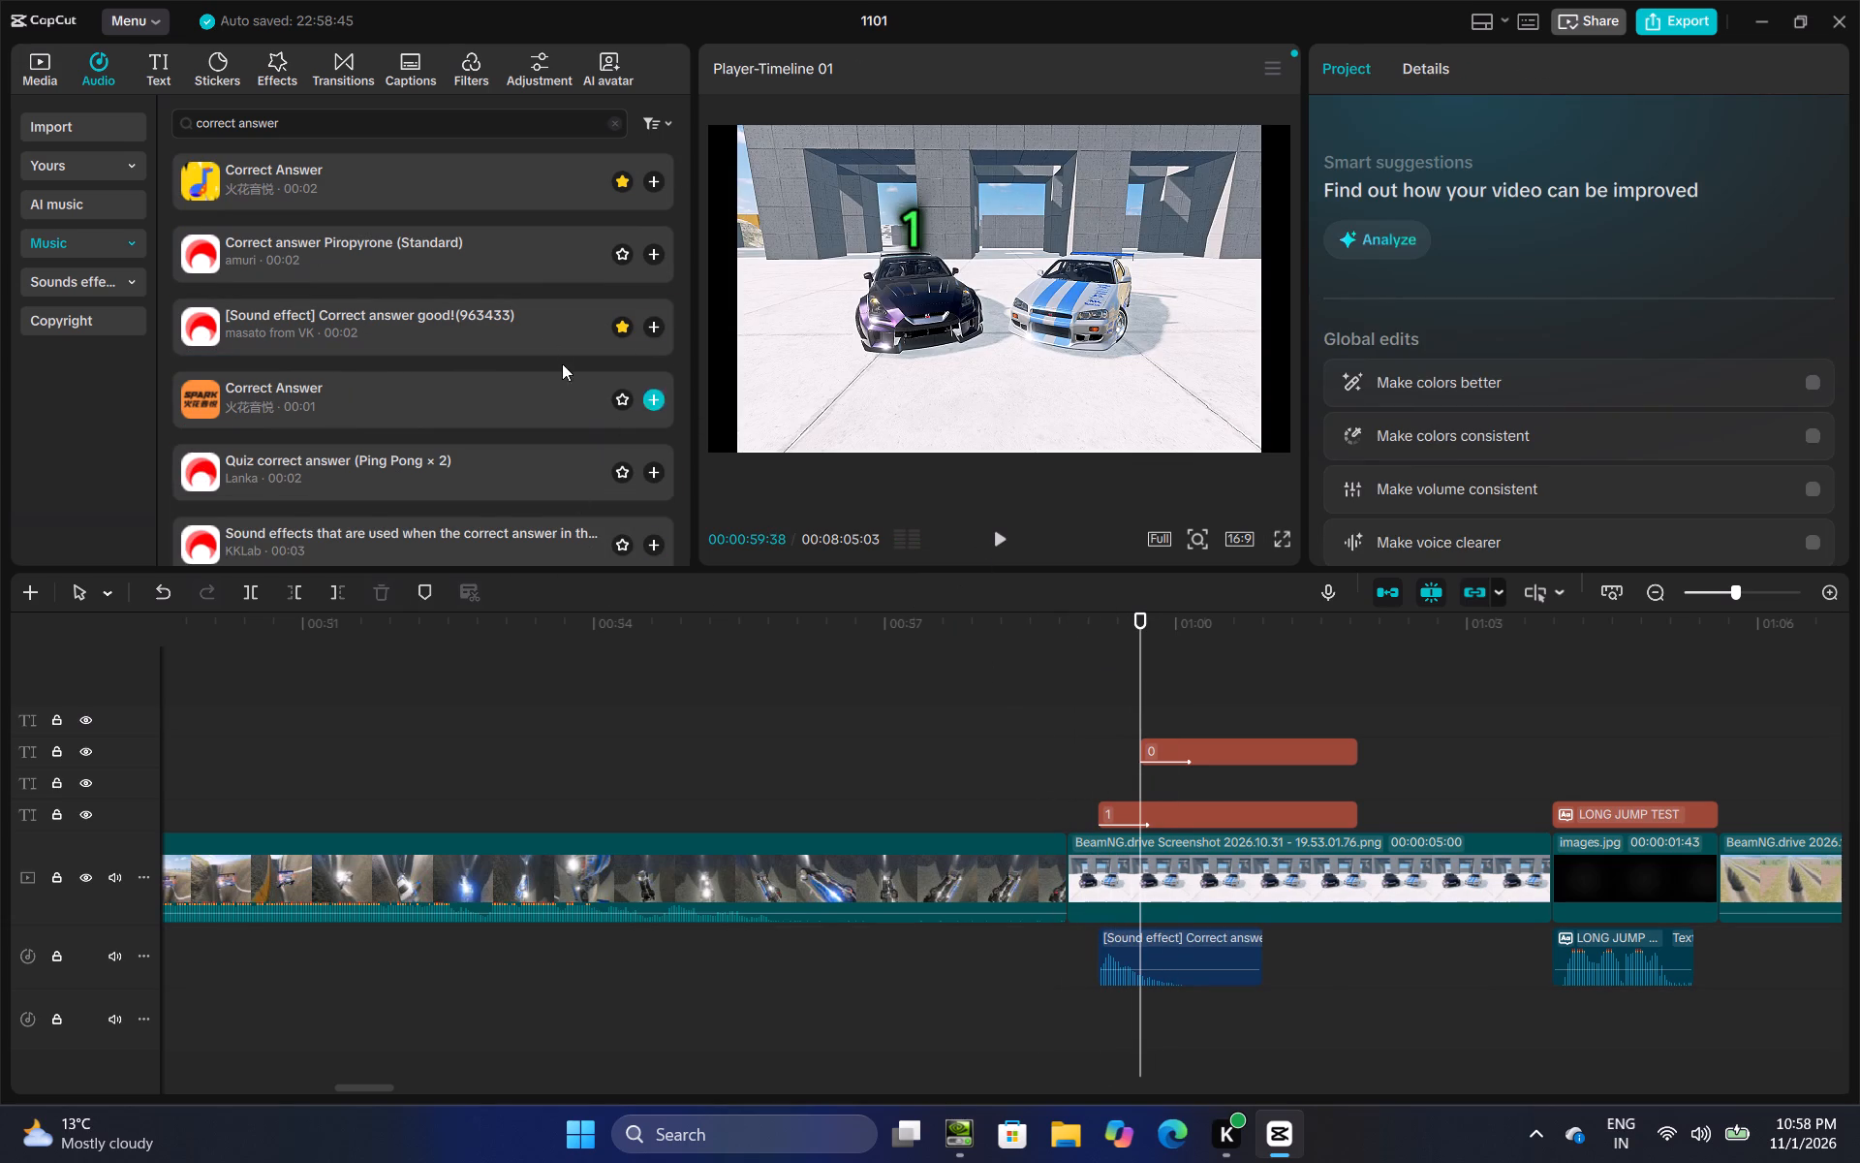
left_click(1160, 740)
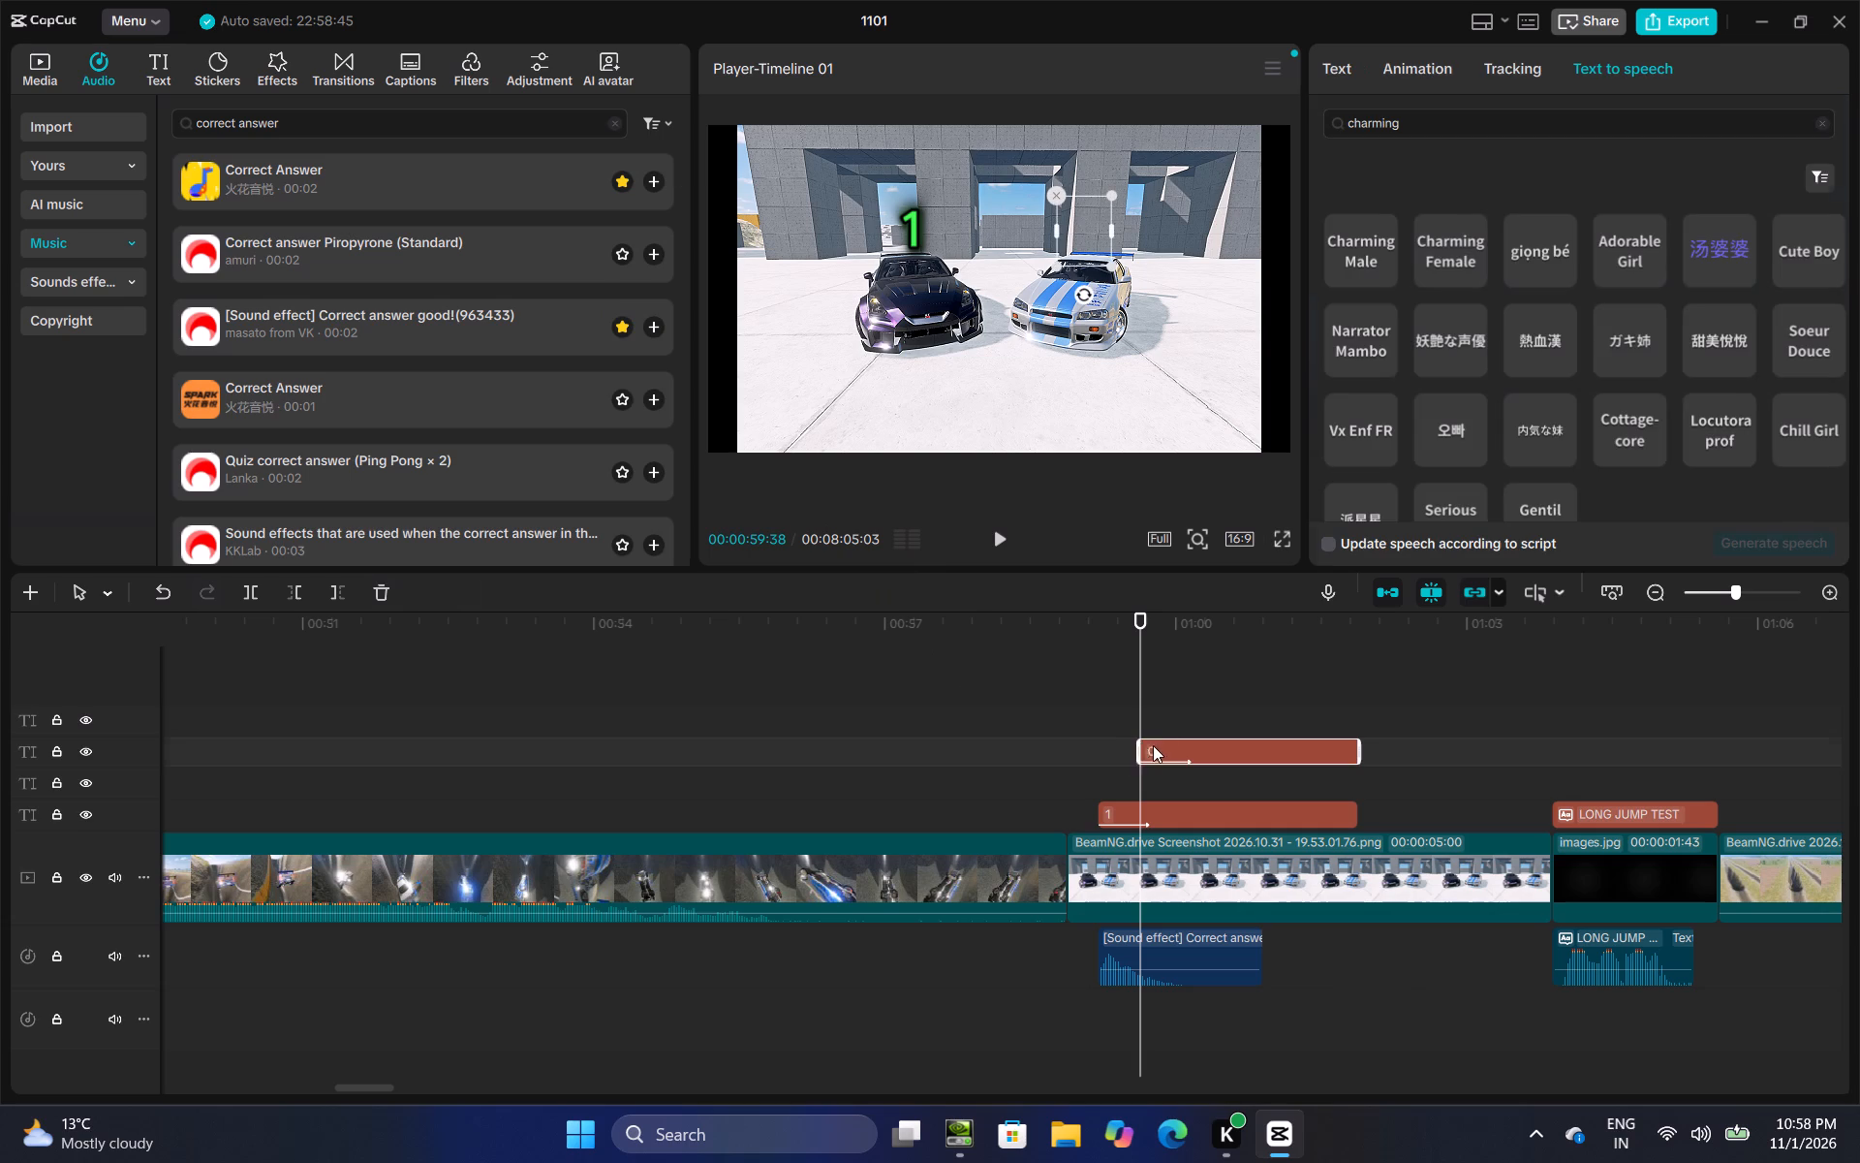
left_click_drag(1140, 758, 1160, 768)
Add "[Sound effect] Correct answer good!(963433)" again where the 0 score text starts, at 00:00:59:48, and play it back.
left_click(1152, 709)
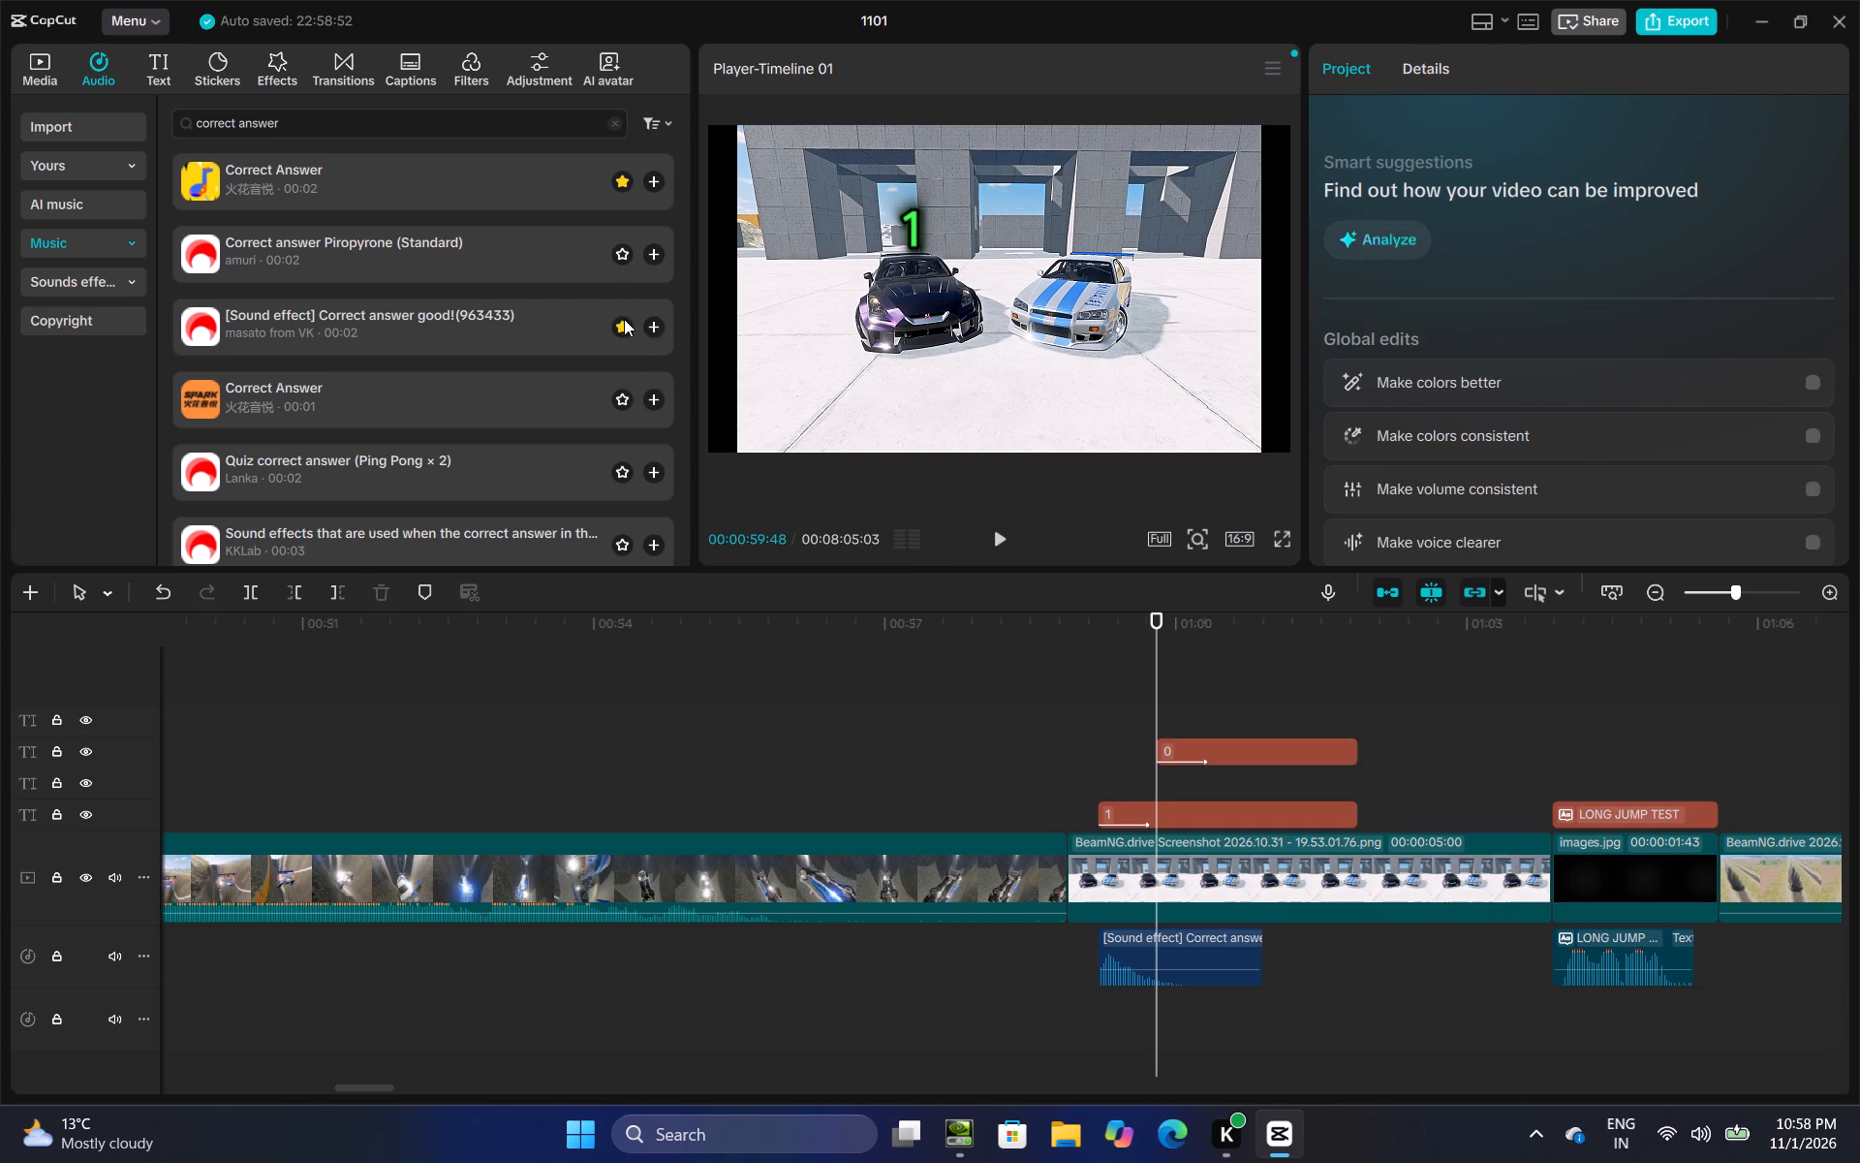
left_click(656, 327)
left_click(1065, 726)
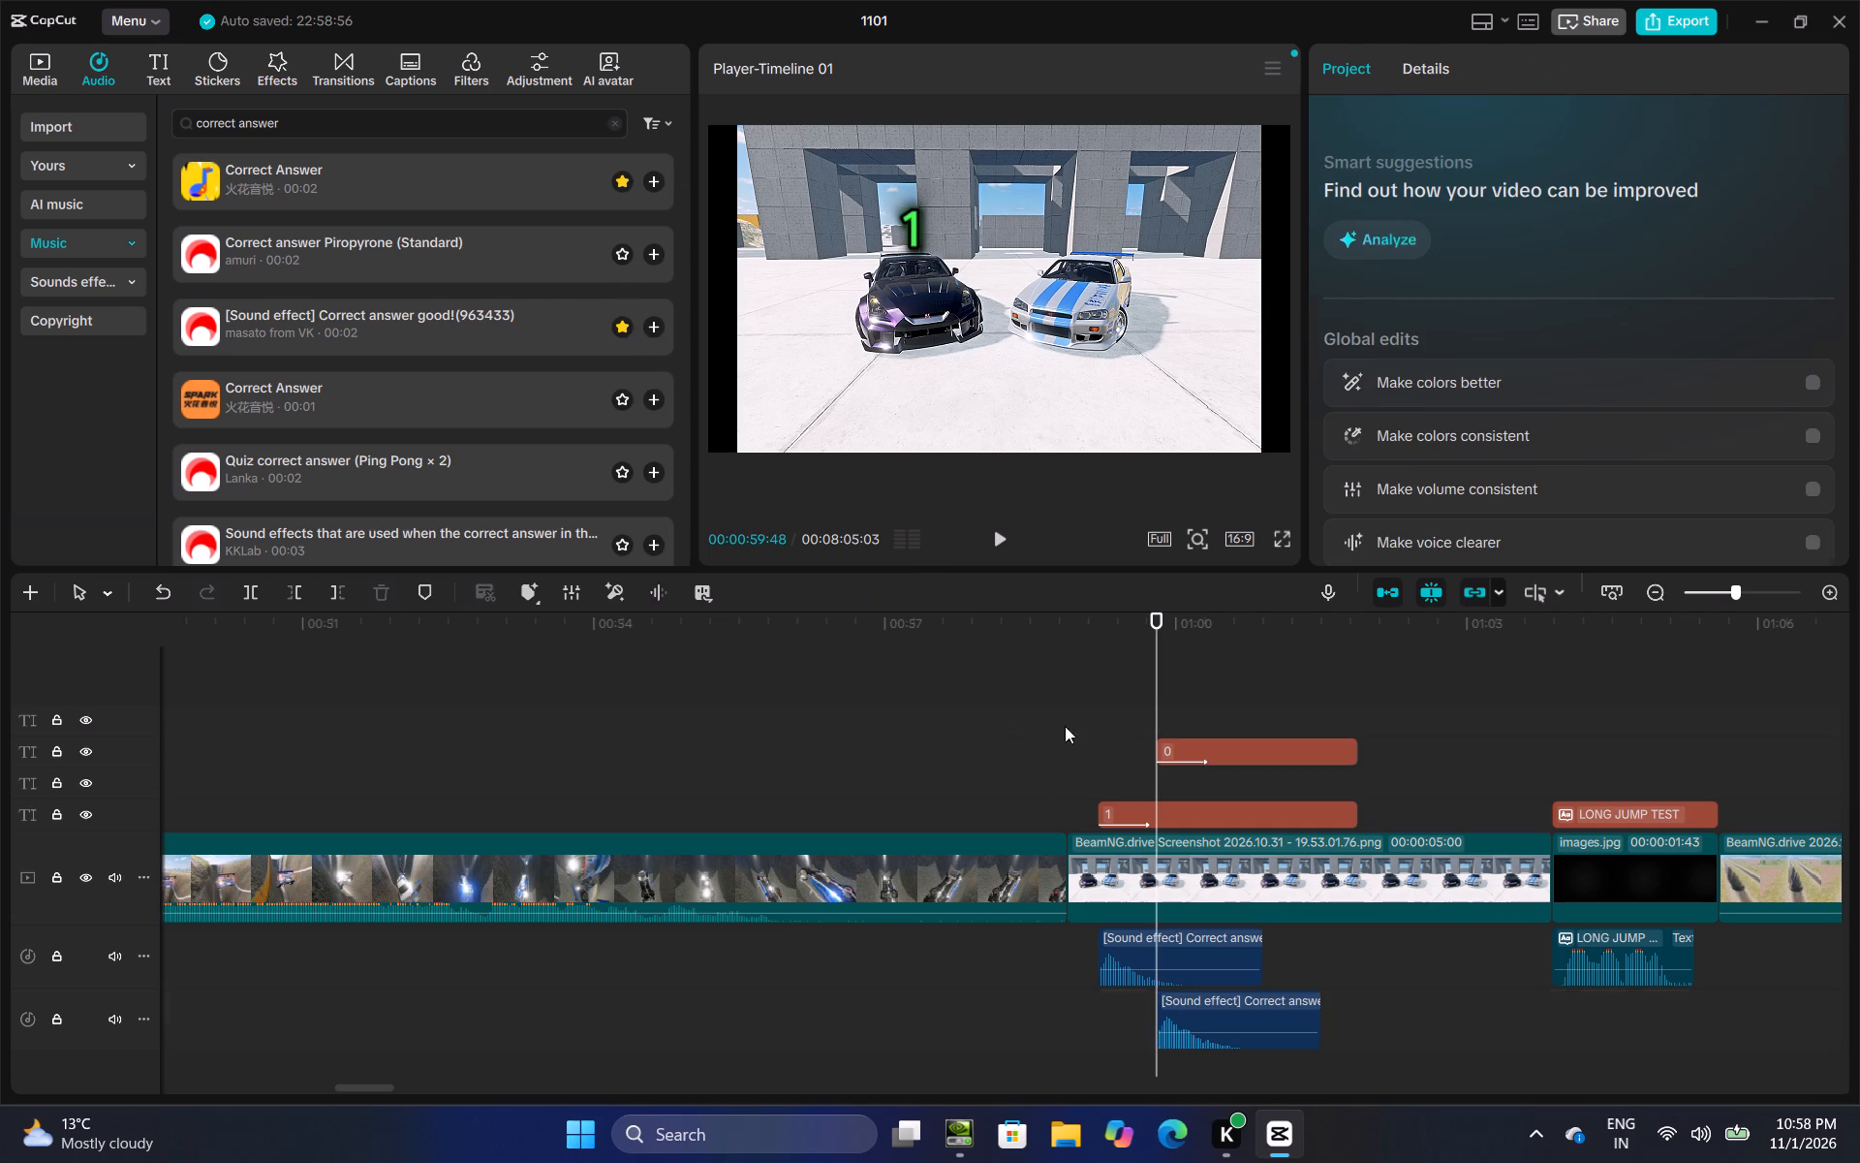
left_click(1005, 533)
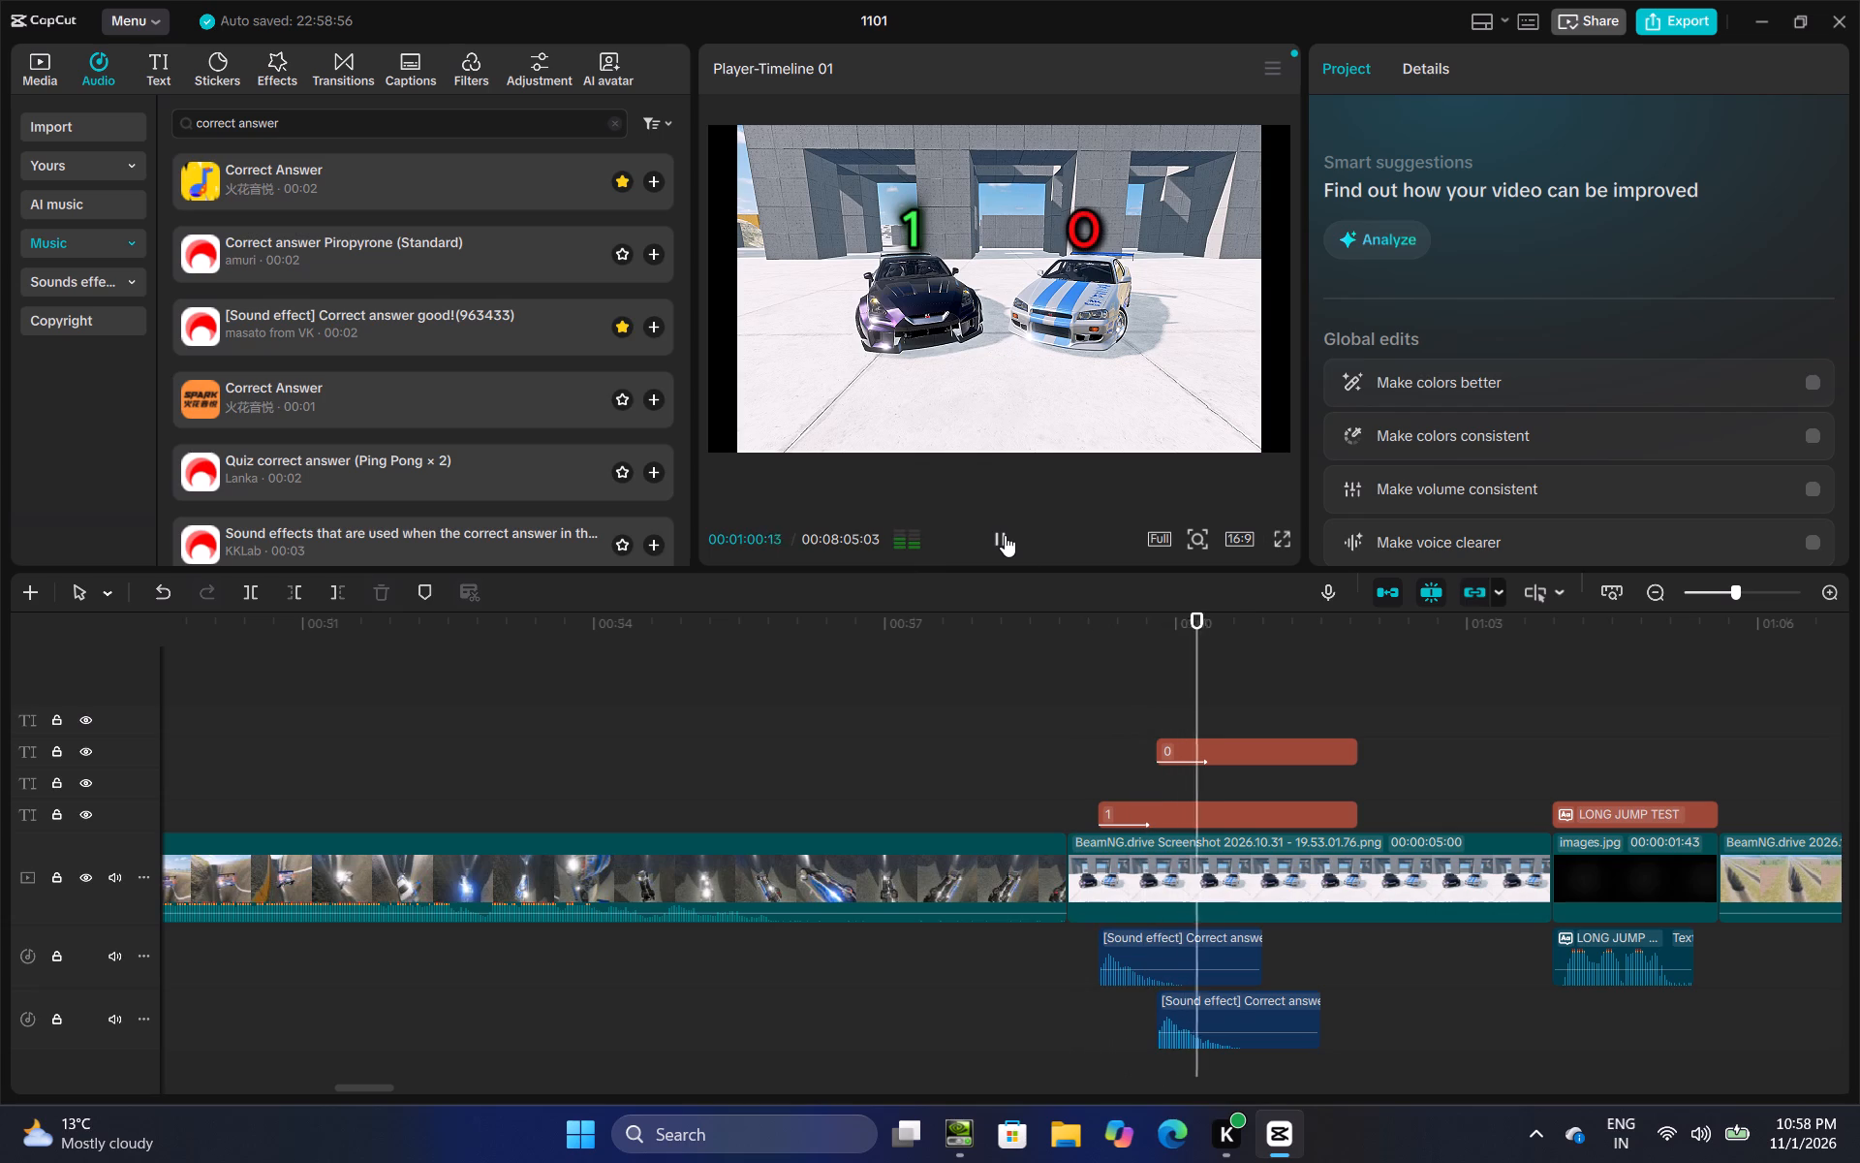
Shorten the first score screen's screenshot clip and its score texts to end shortly after 01:00, bringing the LONG JUMP TEST card forward.
left_click(1287, 705)
left_click_drag(1287, 705, 1250, 736)
left_click(1379, 852)
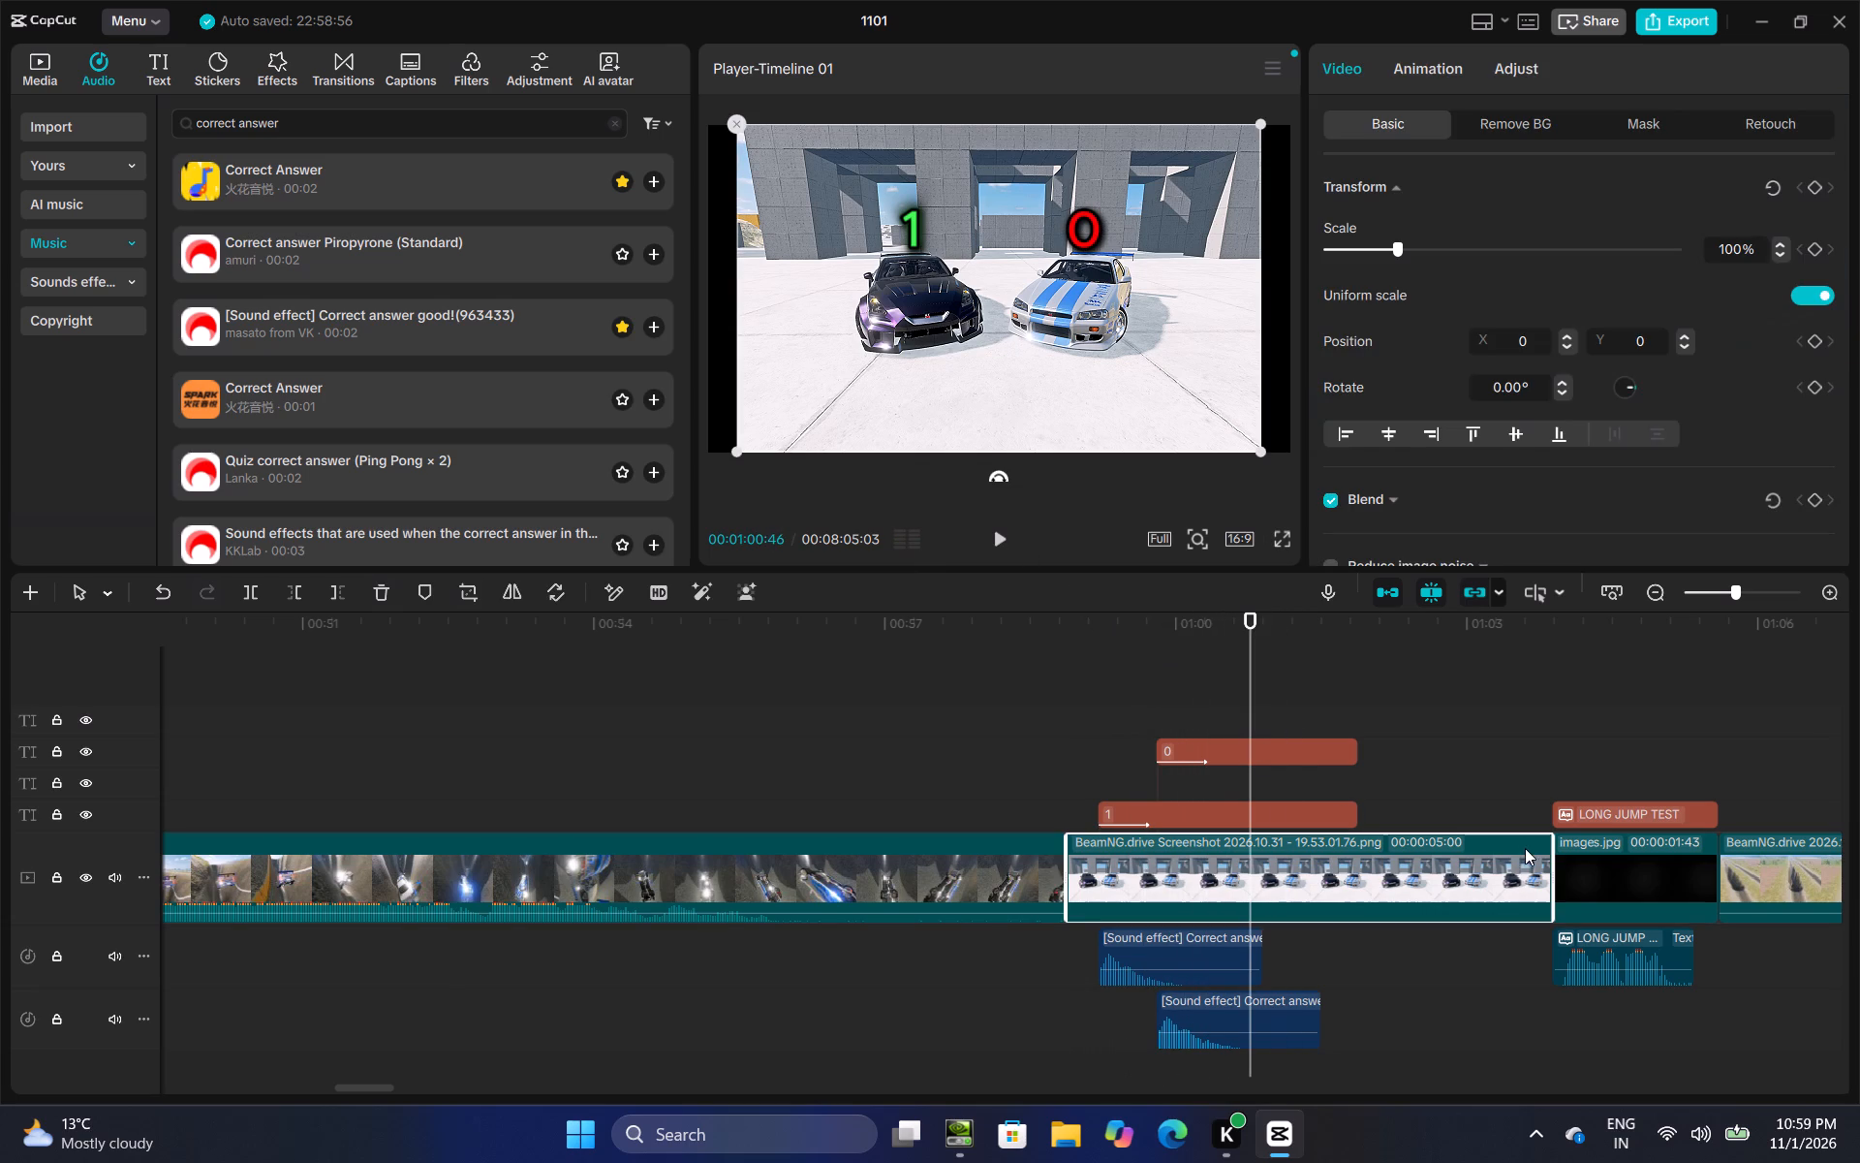
left_click_drag(1554, 845, 1255, 915)
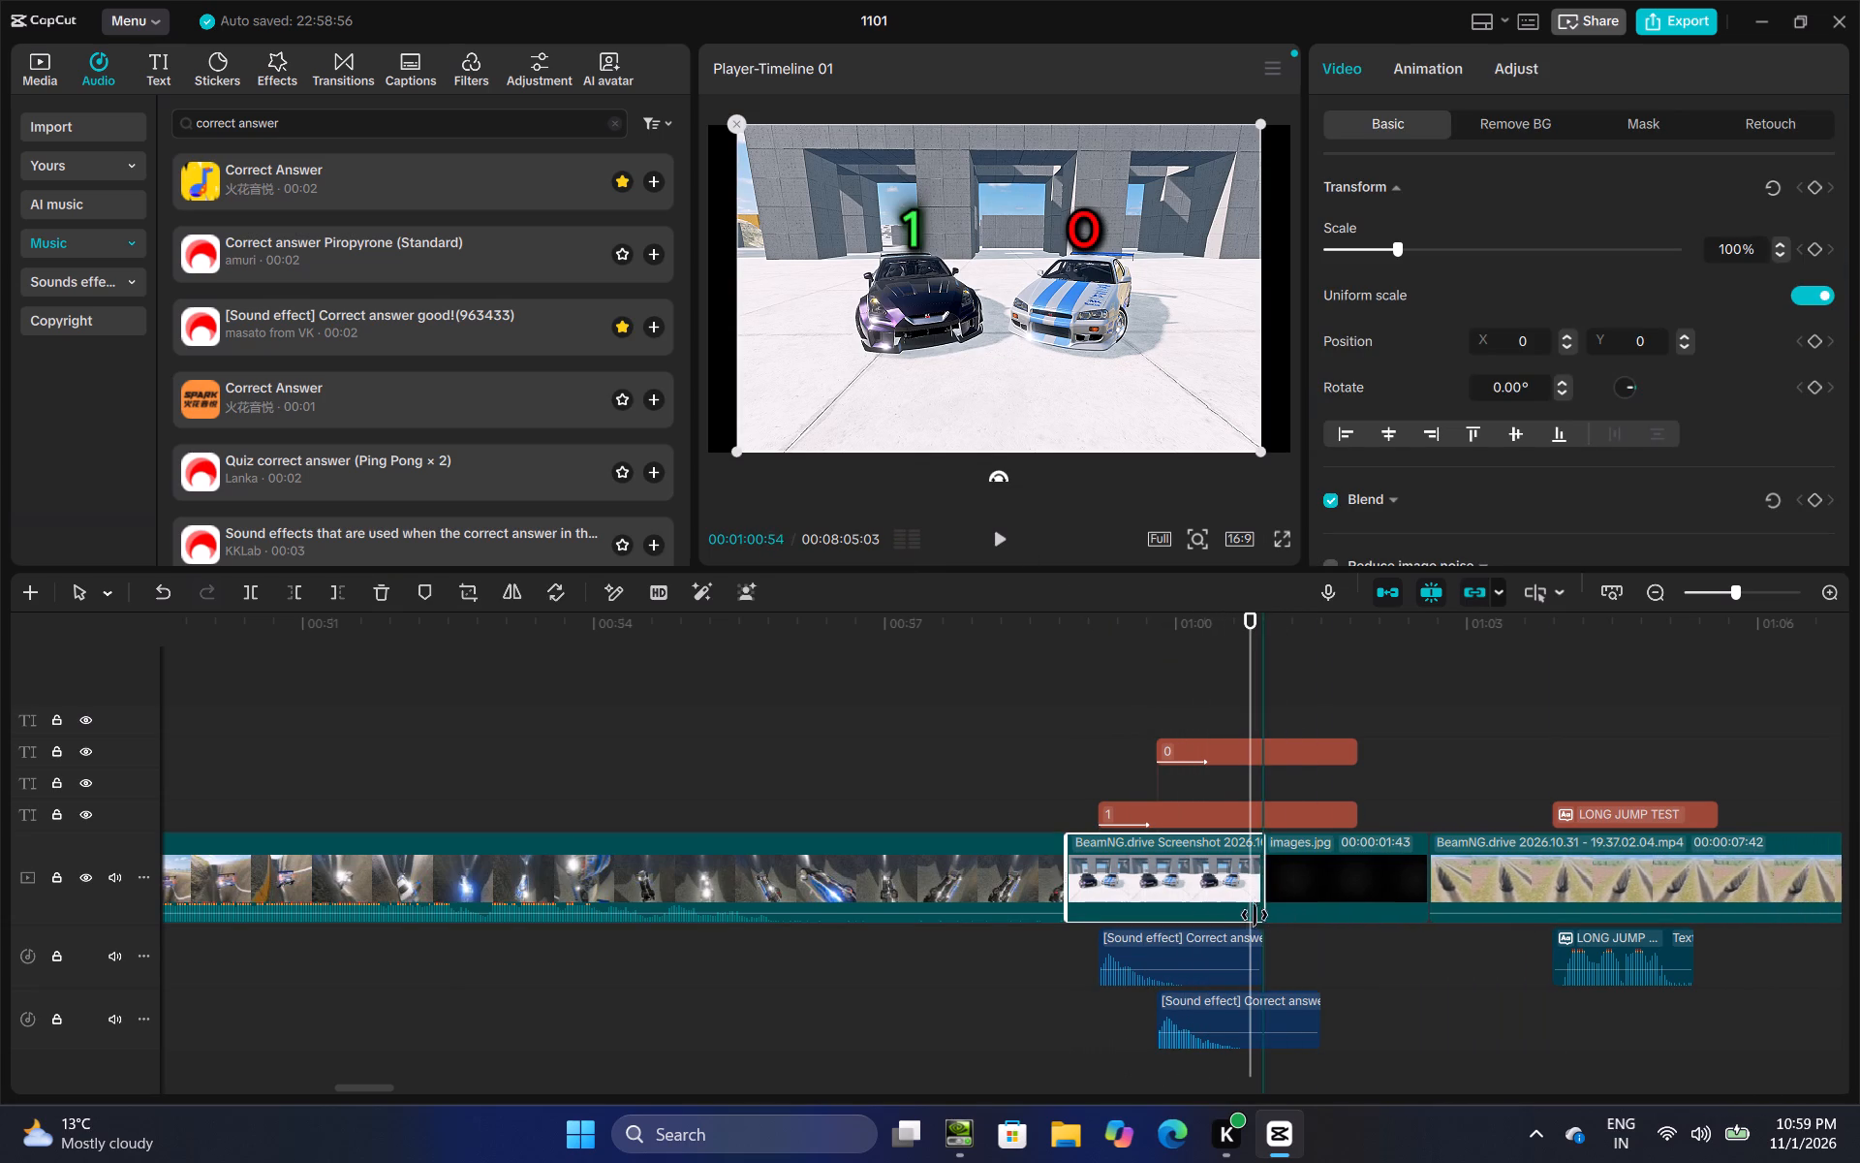
left_click_drag(1255, 915, 1232, 915)
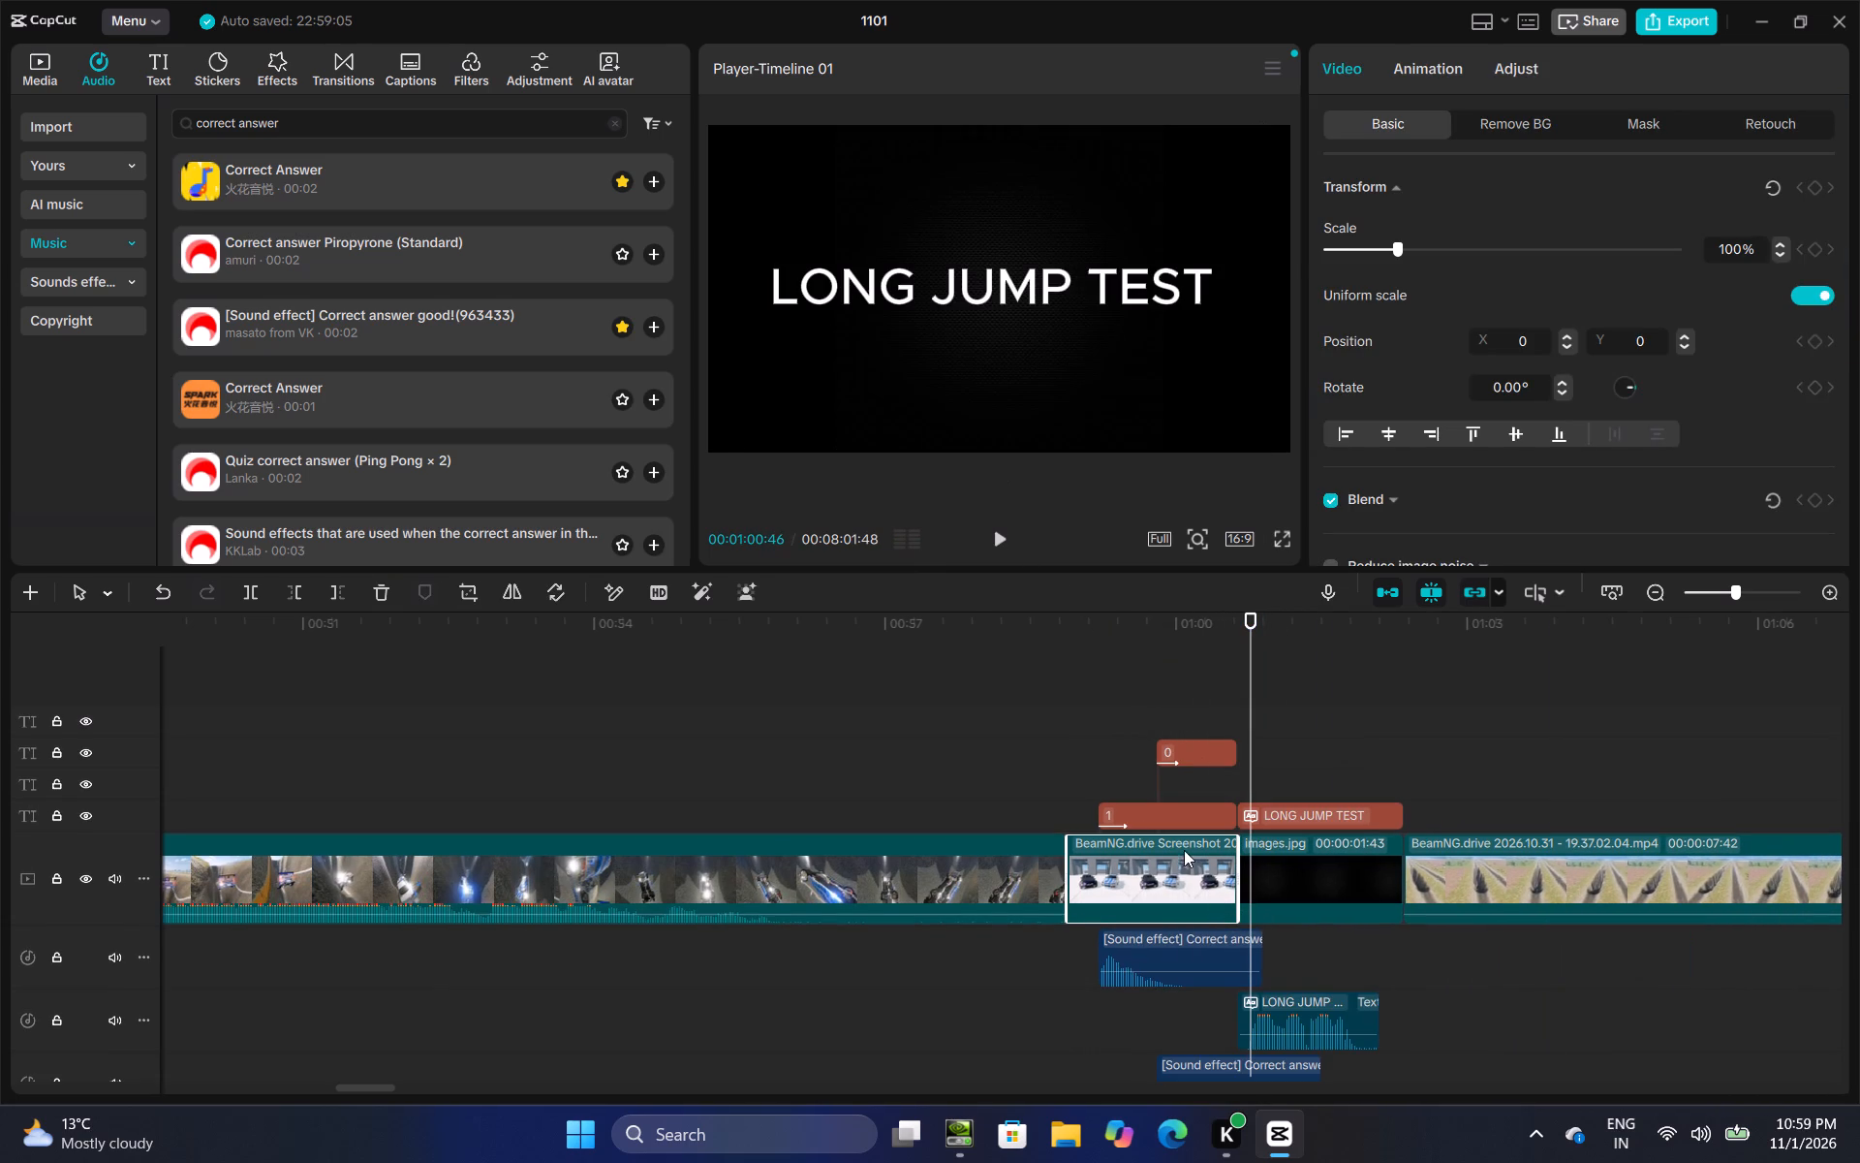
Play back the first score screen from 00:00:59:12 into the LONG JUMP TEST card to check the sounds and cut.
scroll(1176, 703, "down", 3)
double_click(1097, 685)
left_click_drag(1111, 685, 1126, 685)
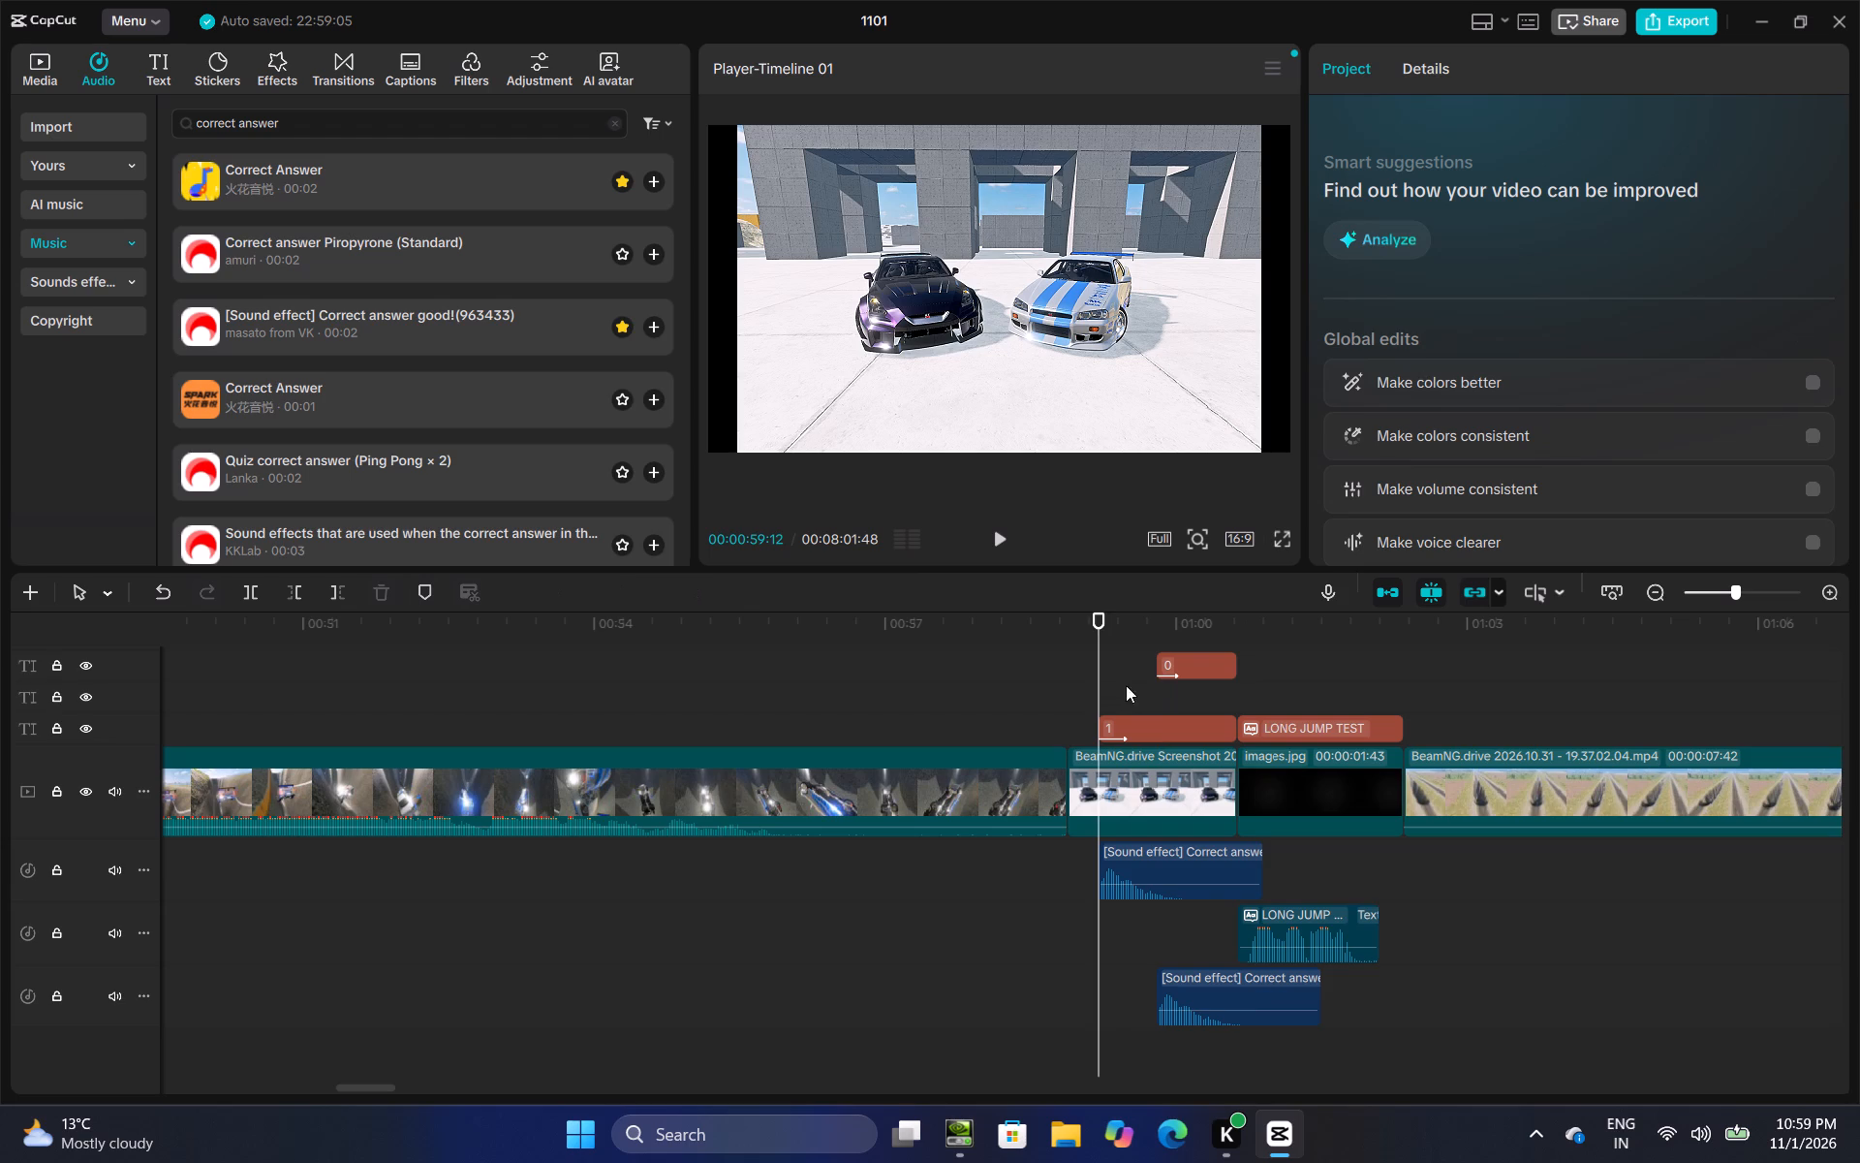
left_click_drag(1126, 685, 1157, 685)
left_click_drag(1157, 685, 1046, 695)
left_click(1005, 552)
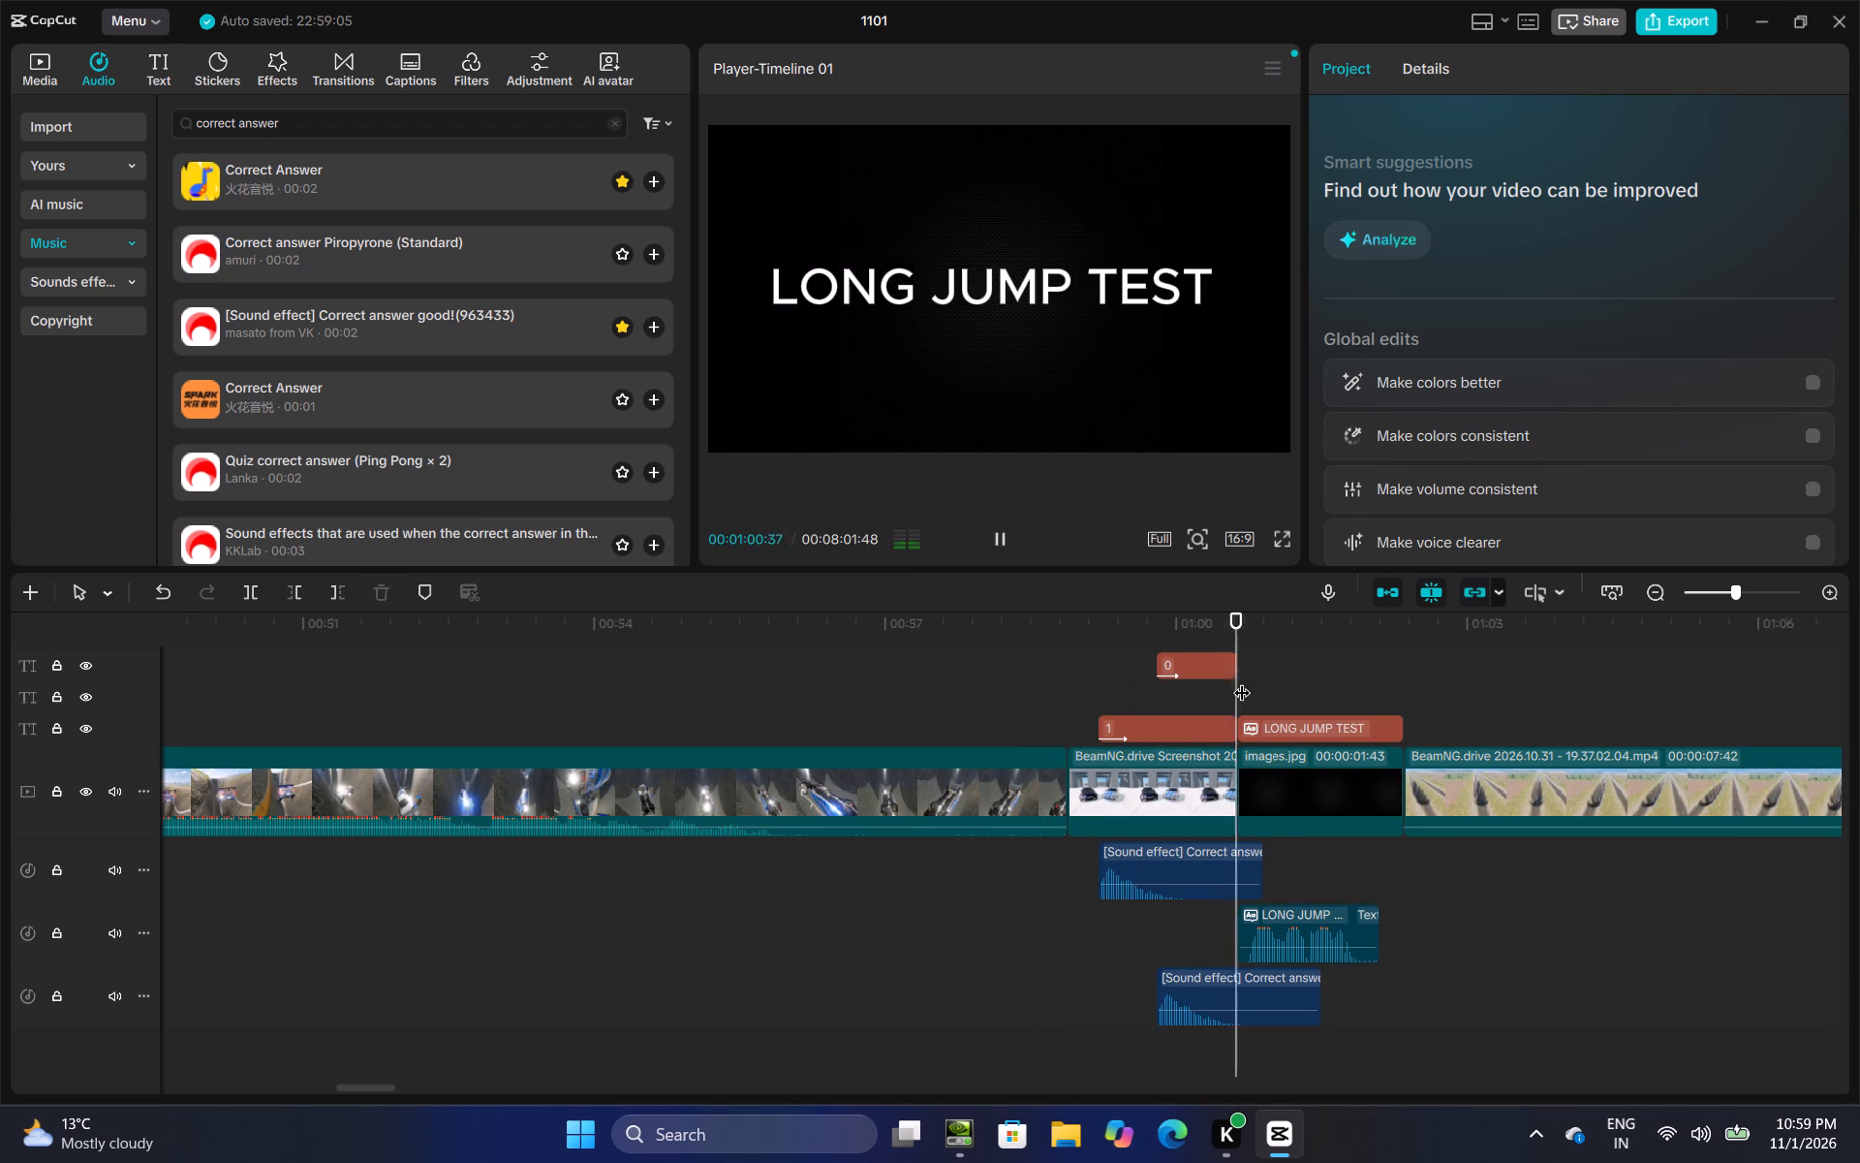
left_click(1283, 680)
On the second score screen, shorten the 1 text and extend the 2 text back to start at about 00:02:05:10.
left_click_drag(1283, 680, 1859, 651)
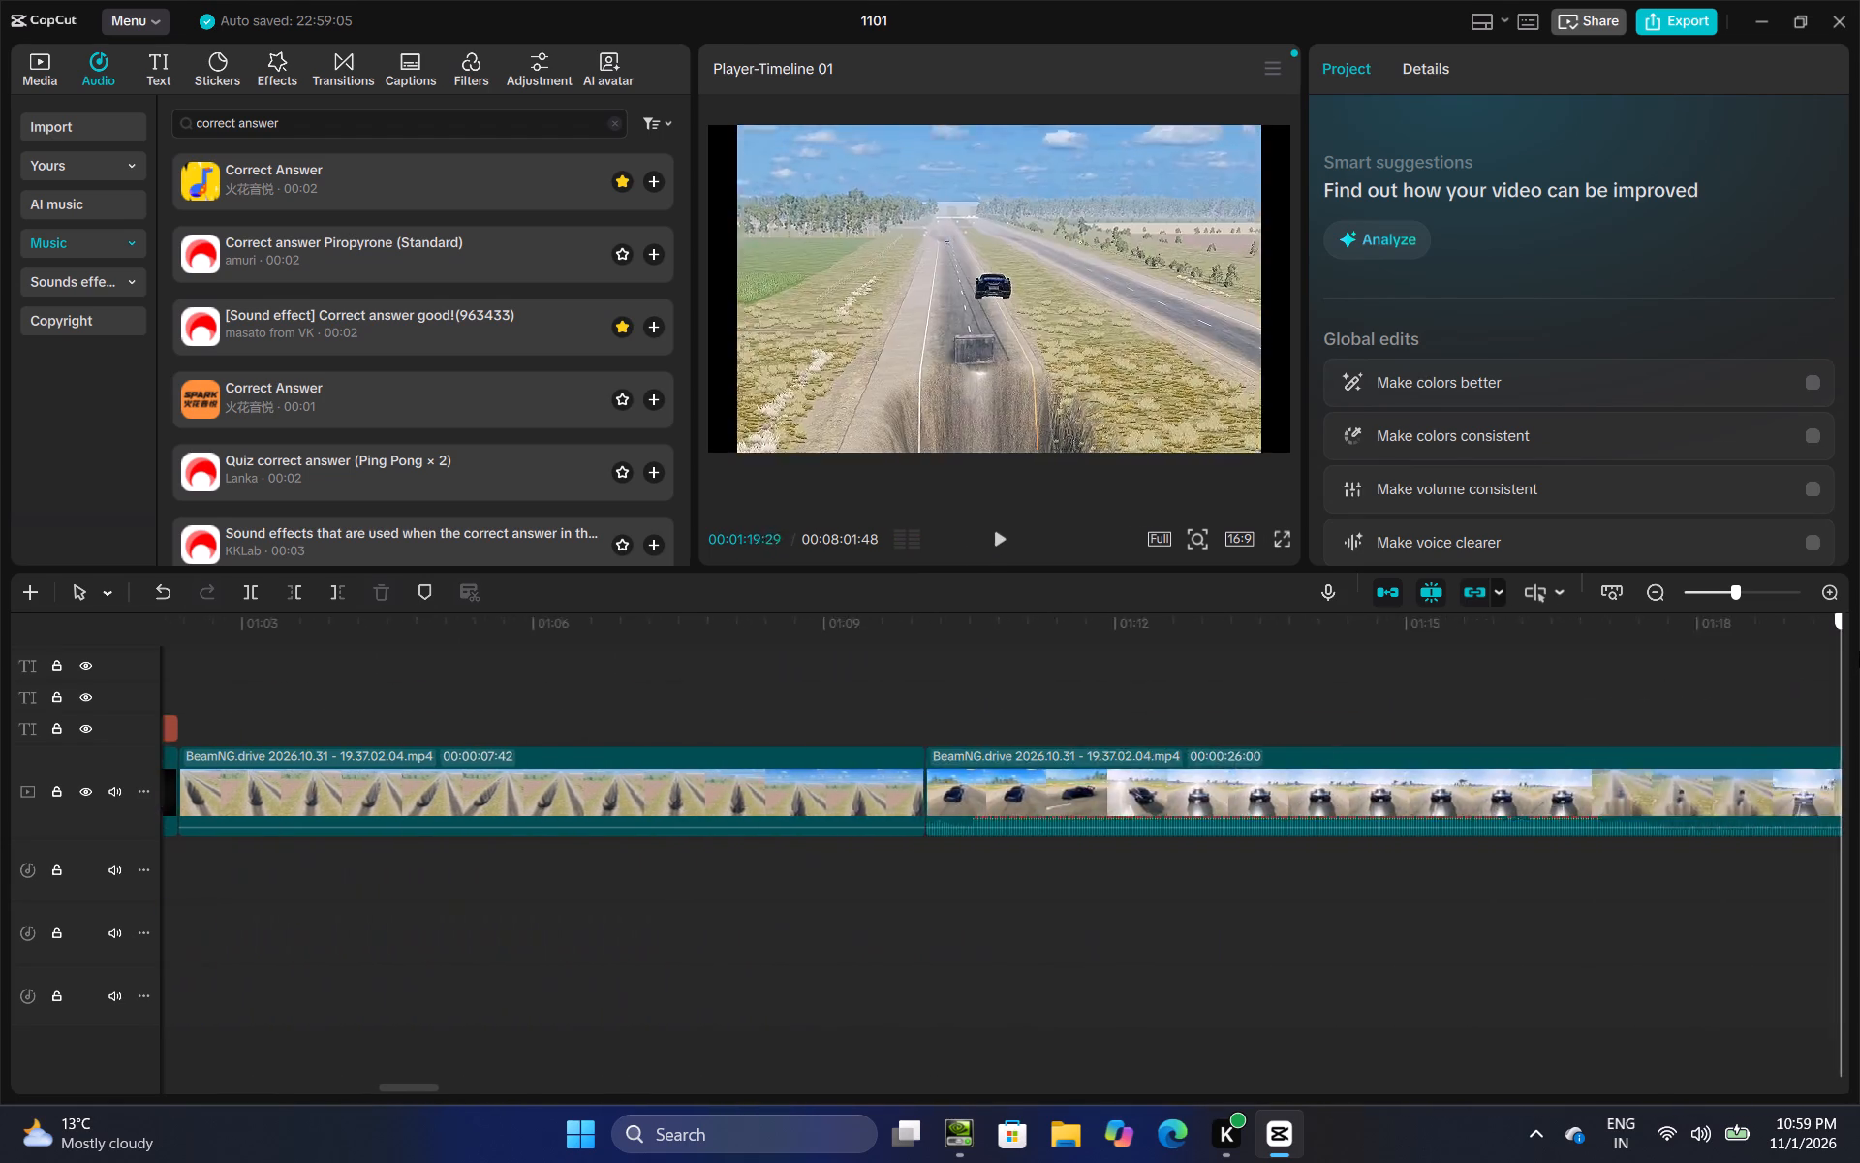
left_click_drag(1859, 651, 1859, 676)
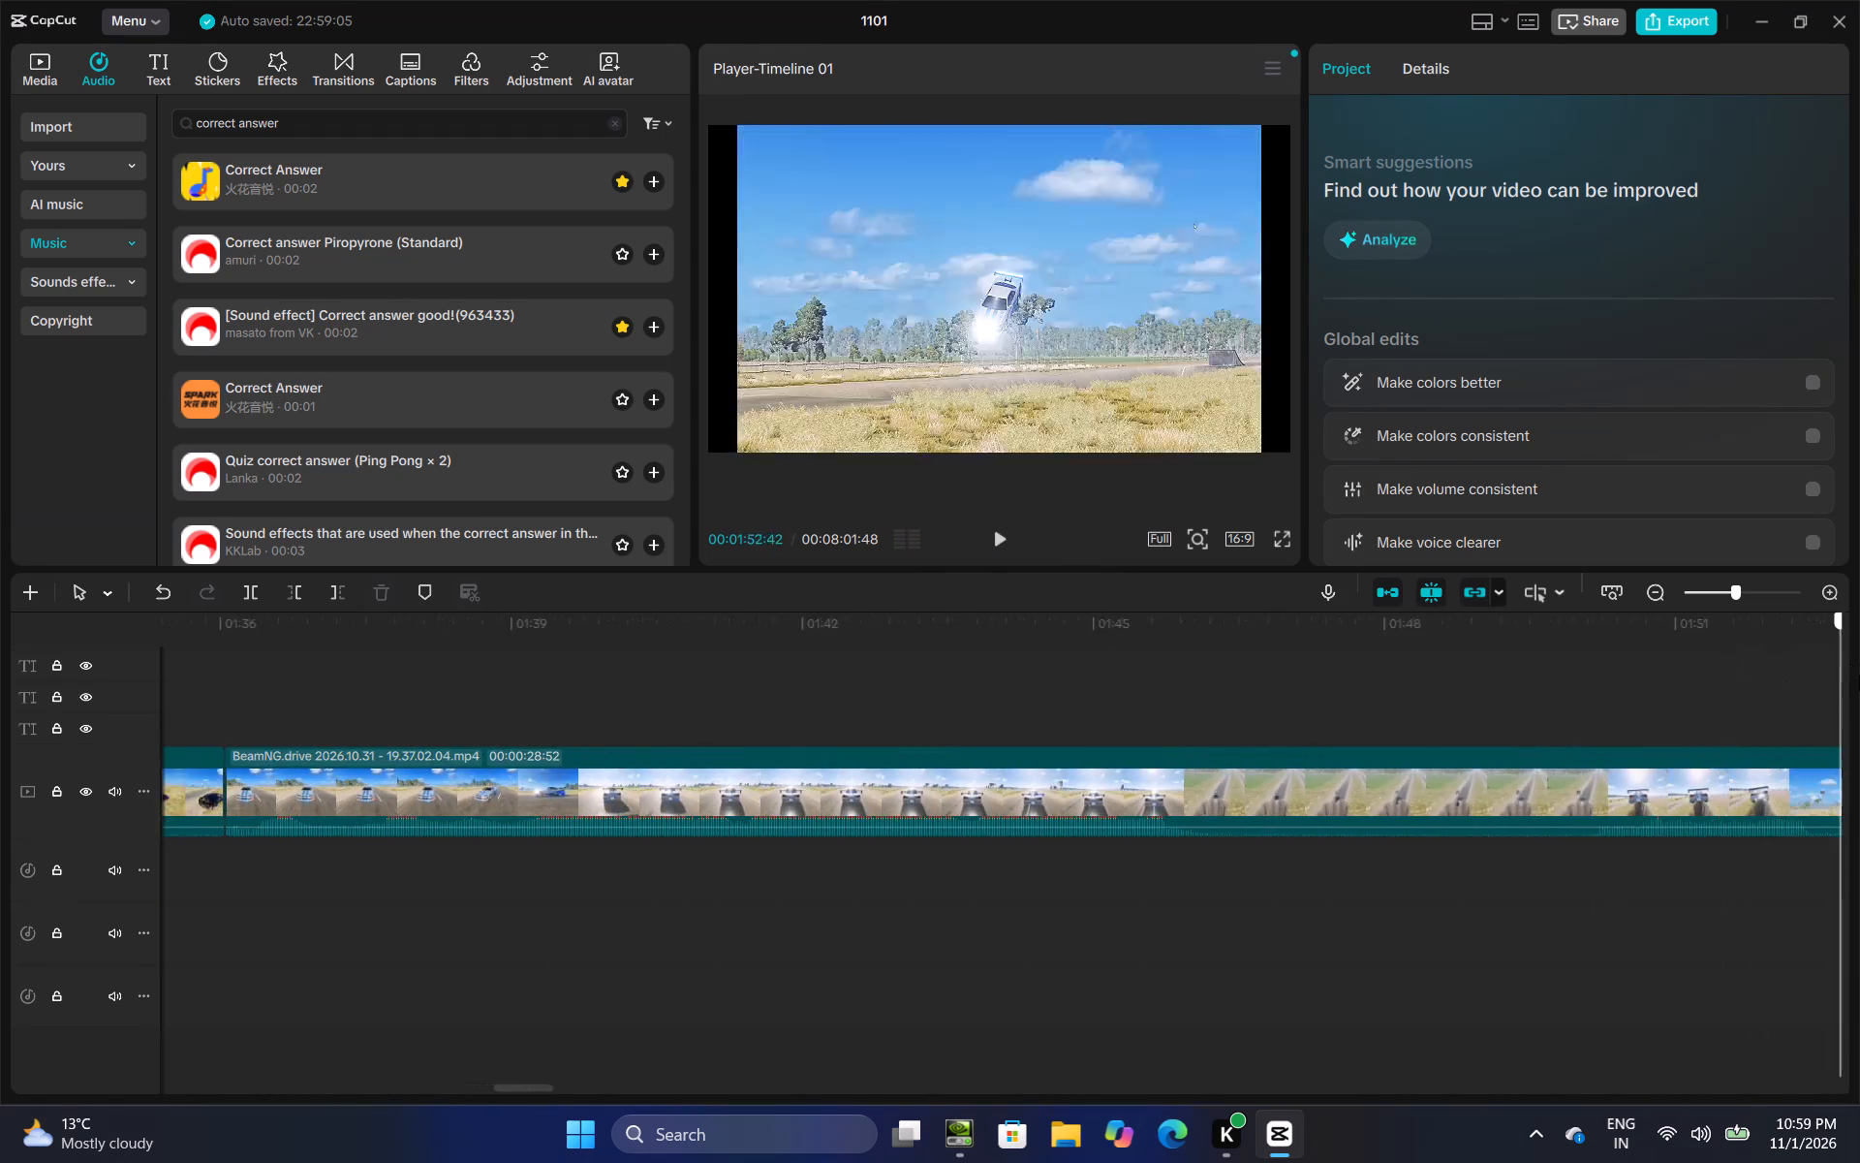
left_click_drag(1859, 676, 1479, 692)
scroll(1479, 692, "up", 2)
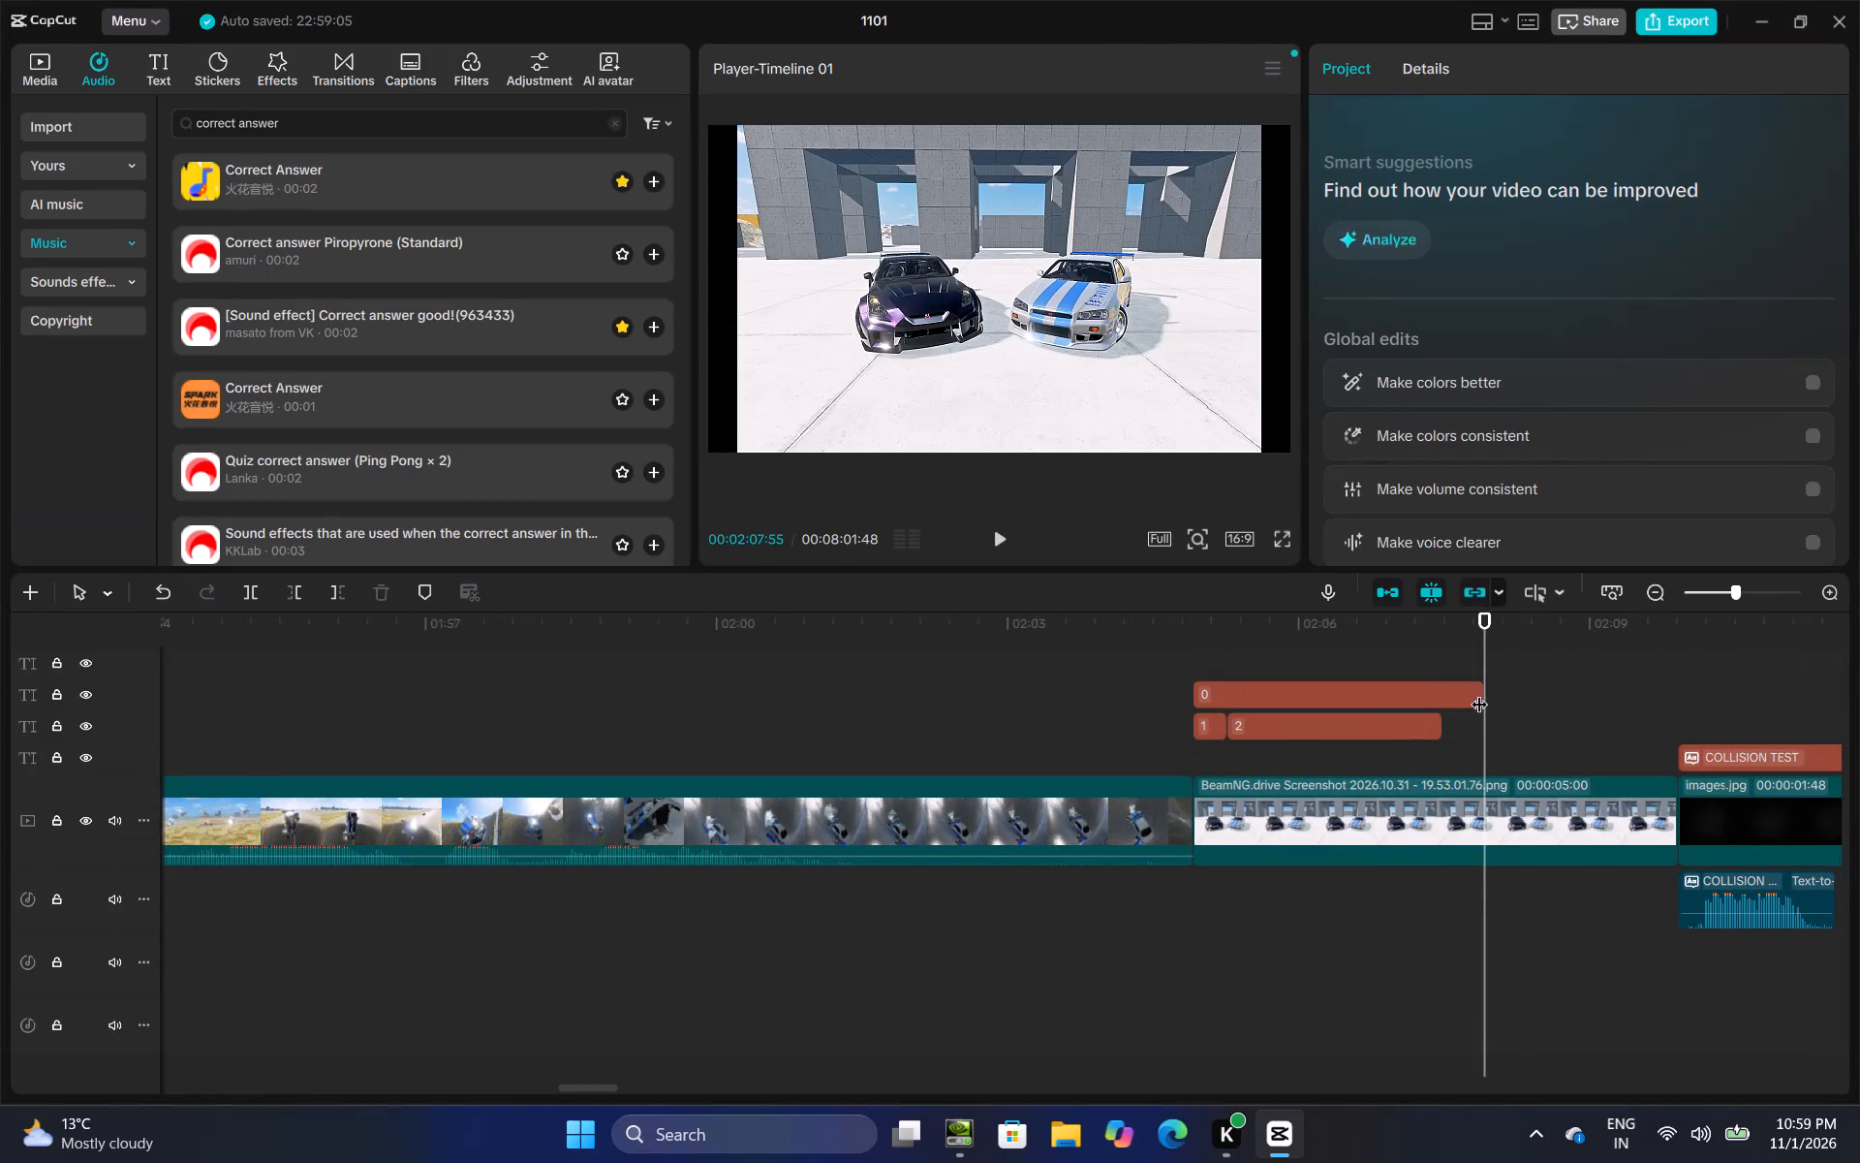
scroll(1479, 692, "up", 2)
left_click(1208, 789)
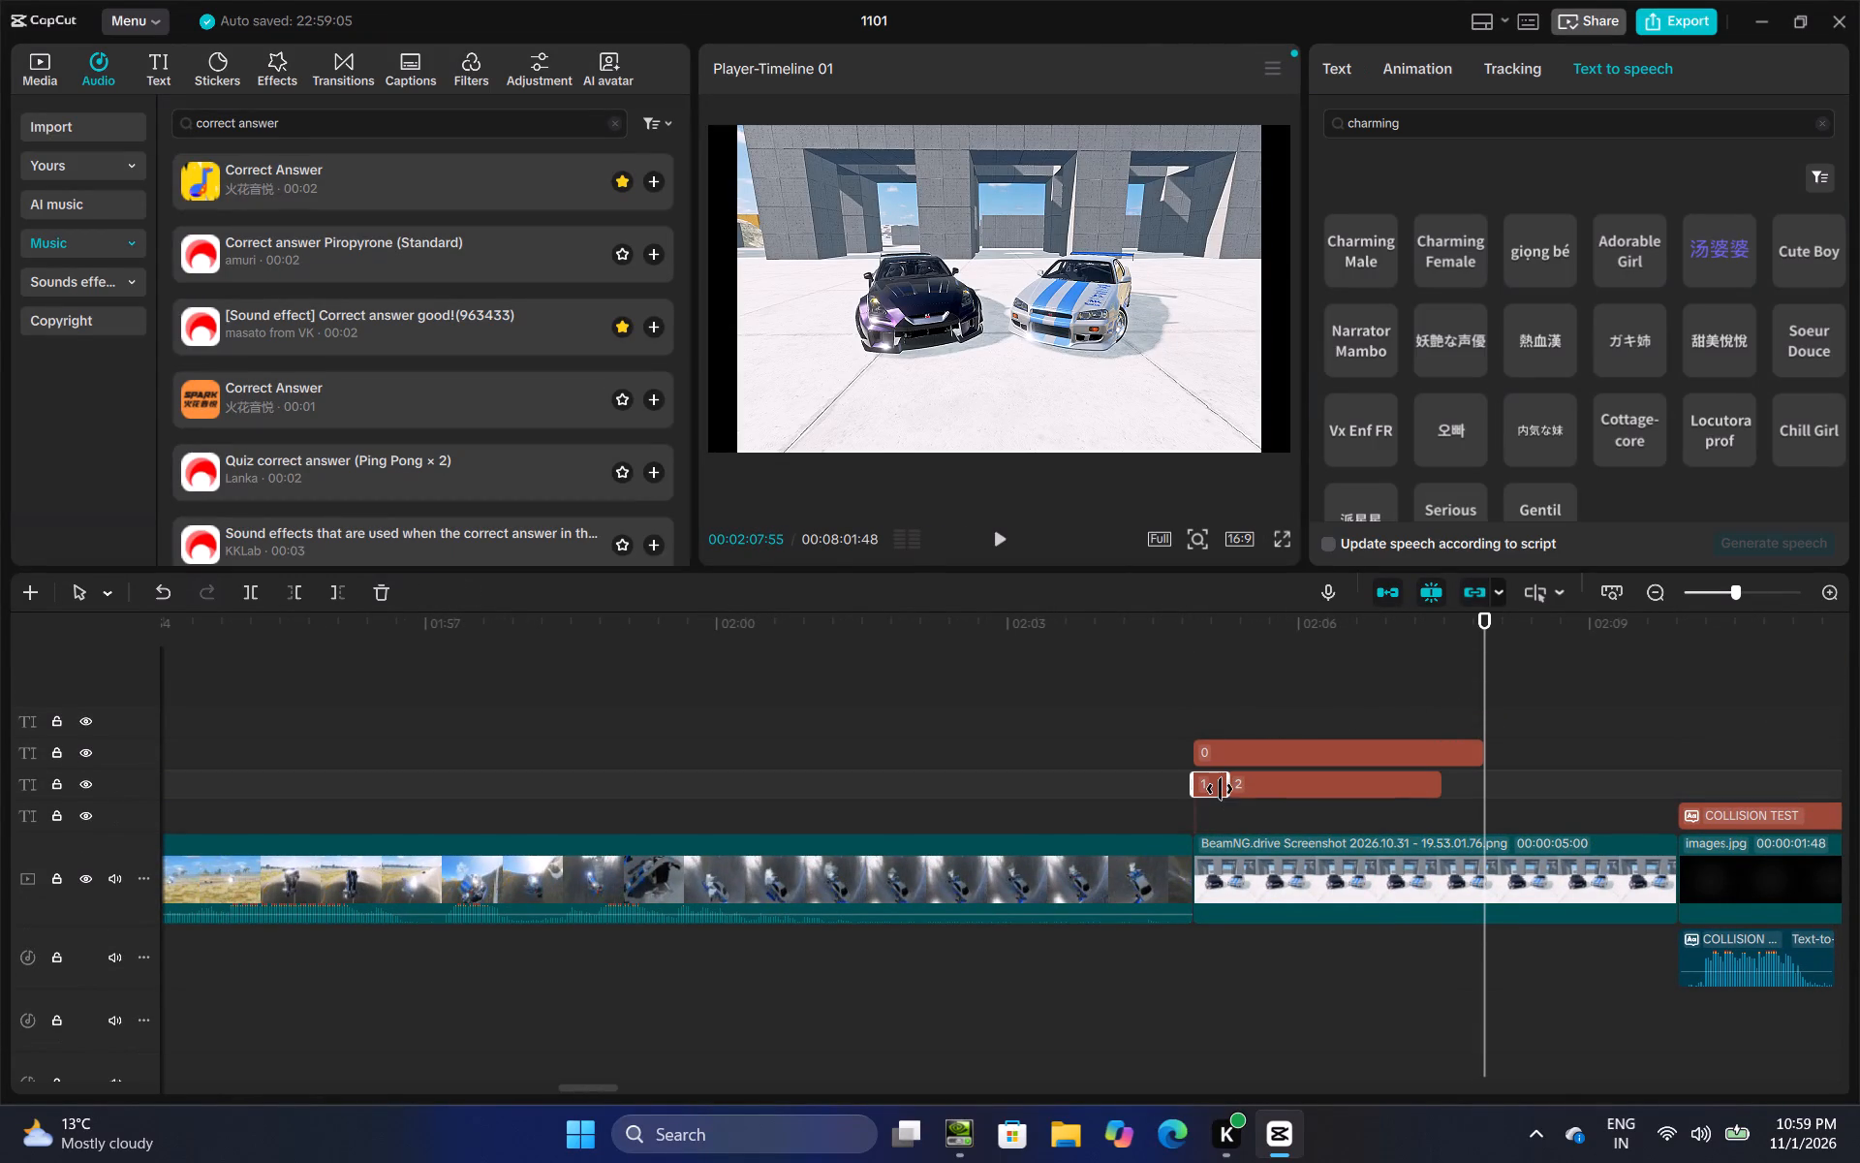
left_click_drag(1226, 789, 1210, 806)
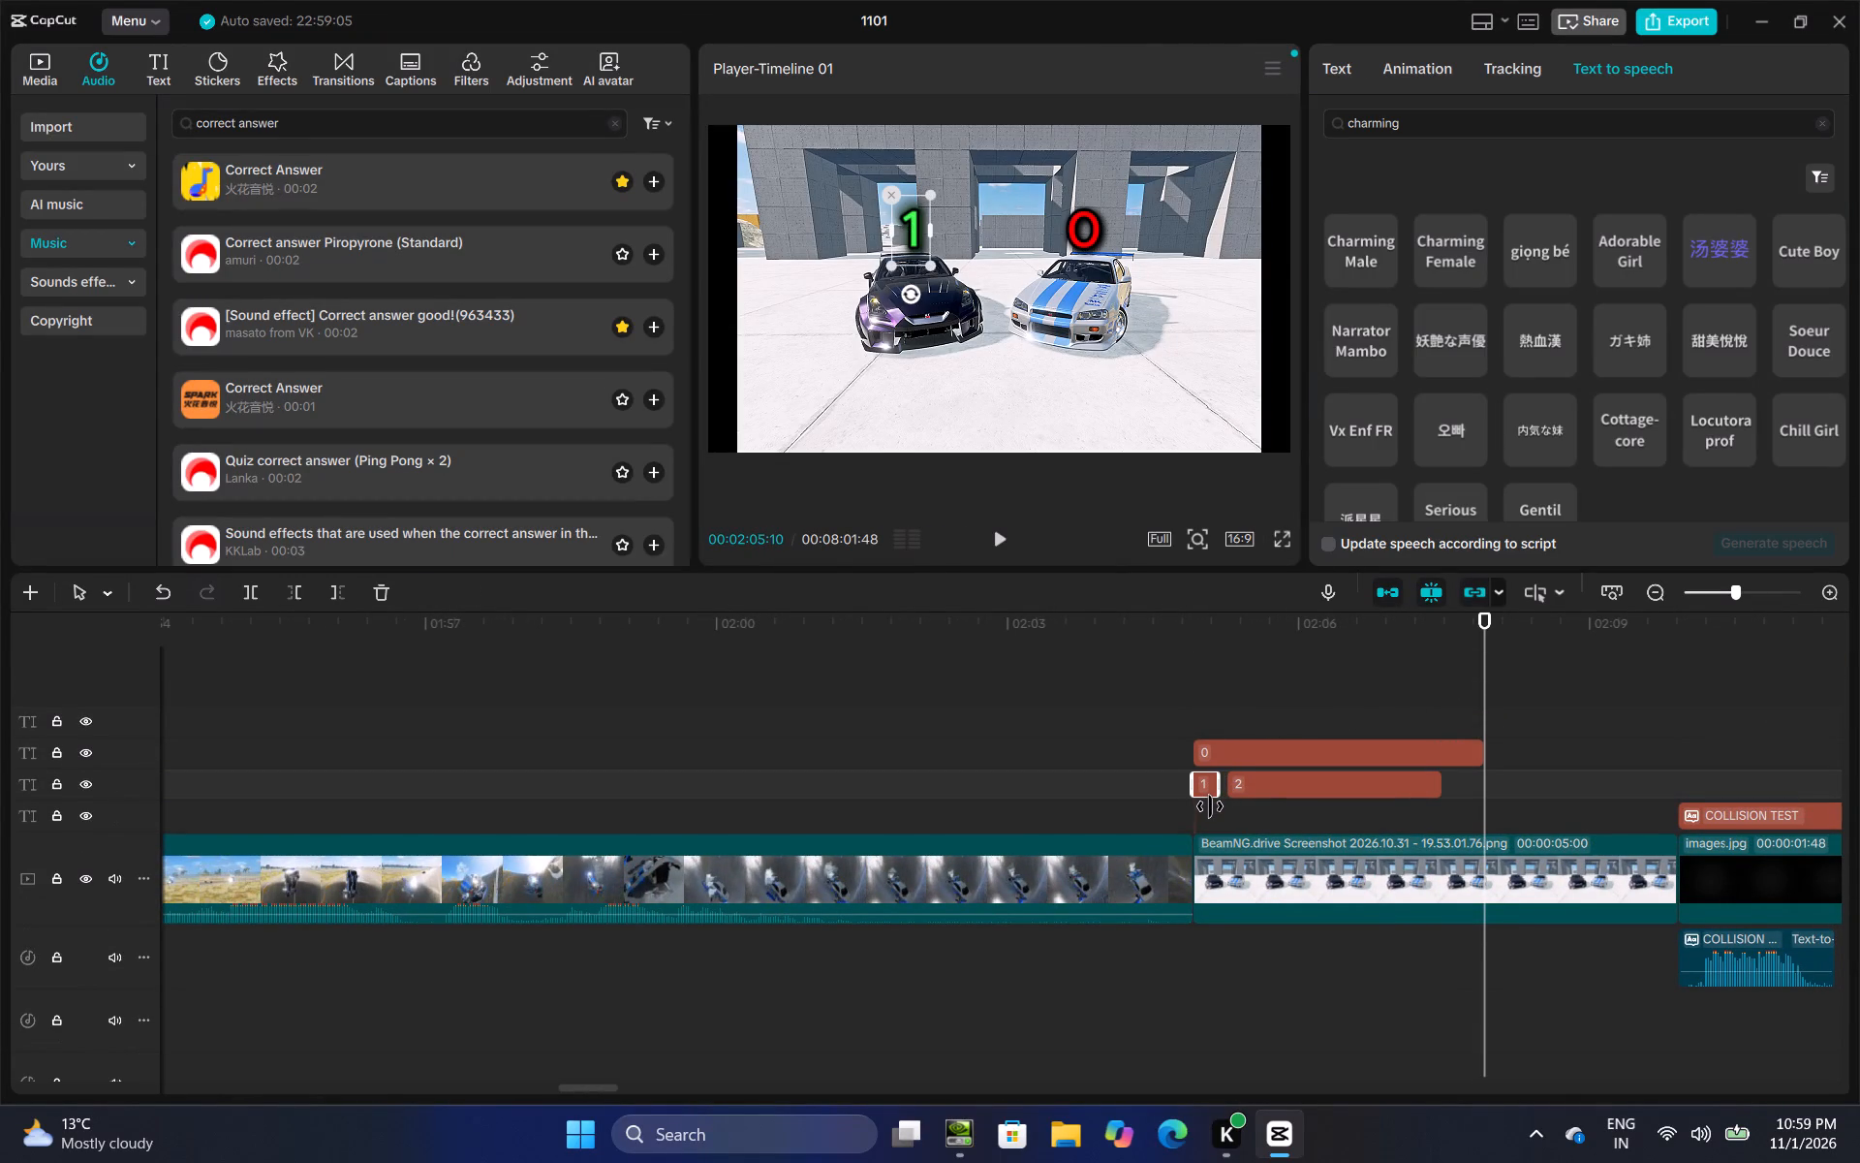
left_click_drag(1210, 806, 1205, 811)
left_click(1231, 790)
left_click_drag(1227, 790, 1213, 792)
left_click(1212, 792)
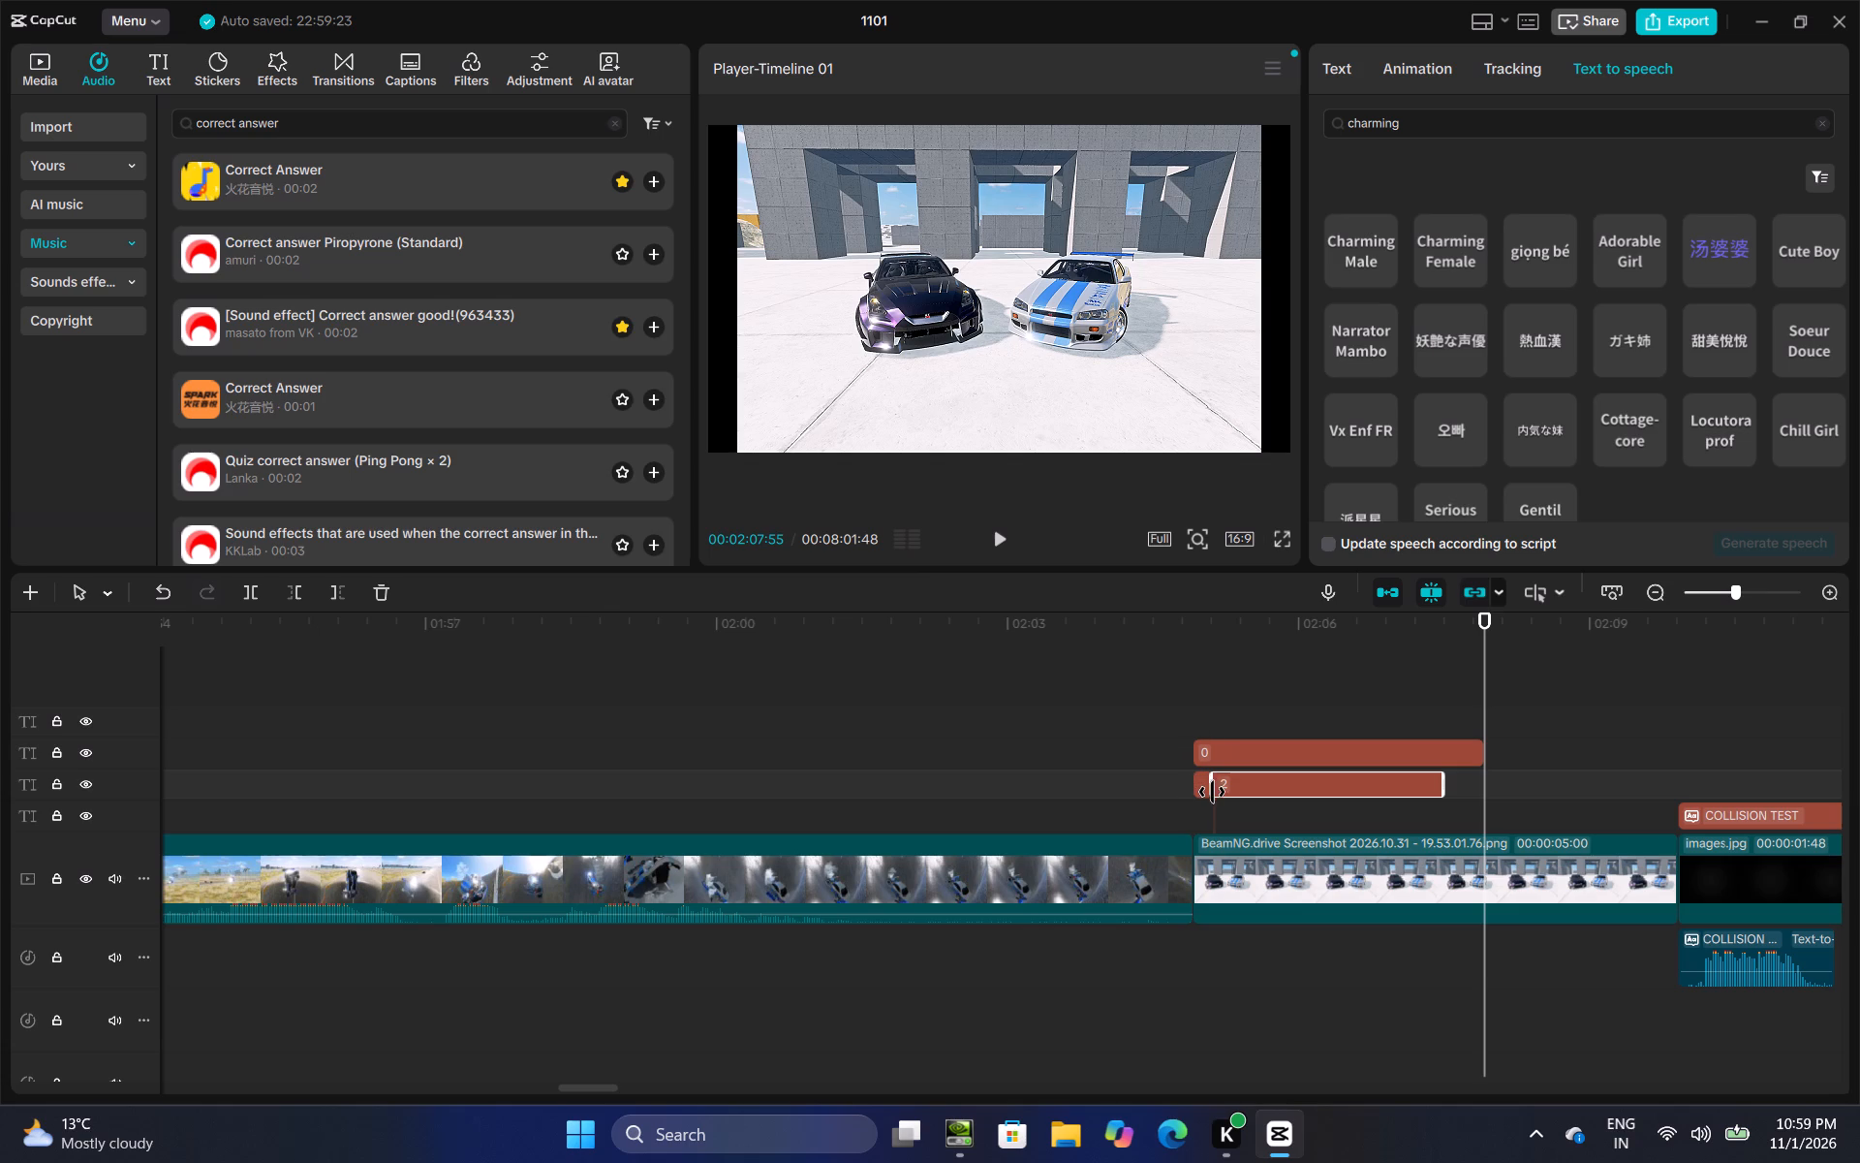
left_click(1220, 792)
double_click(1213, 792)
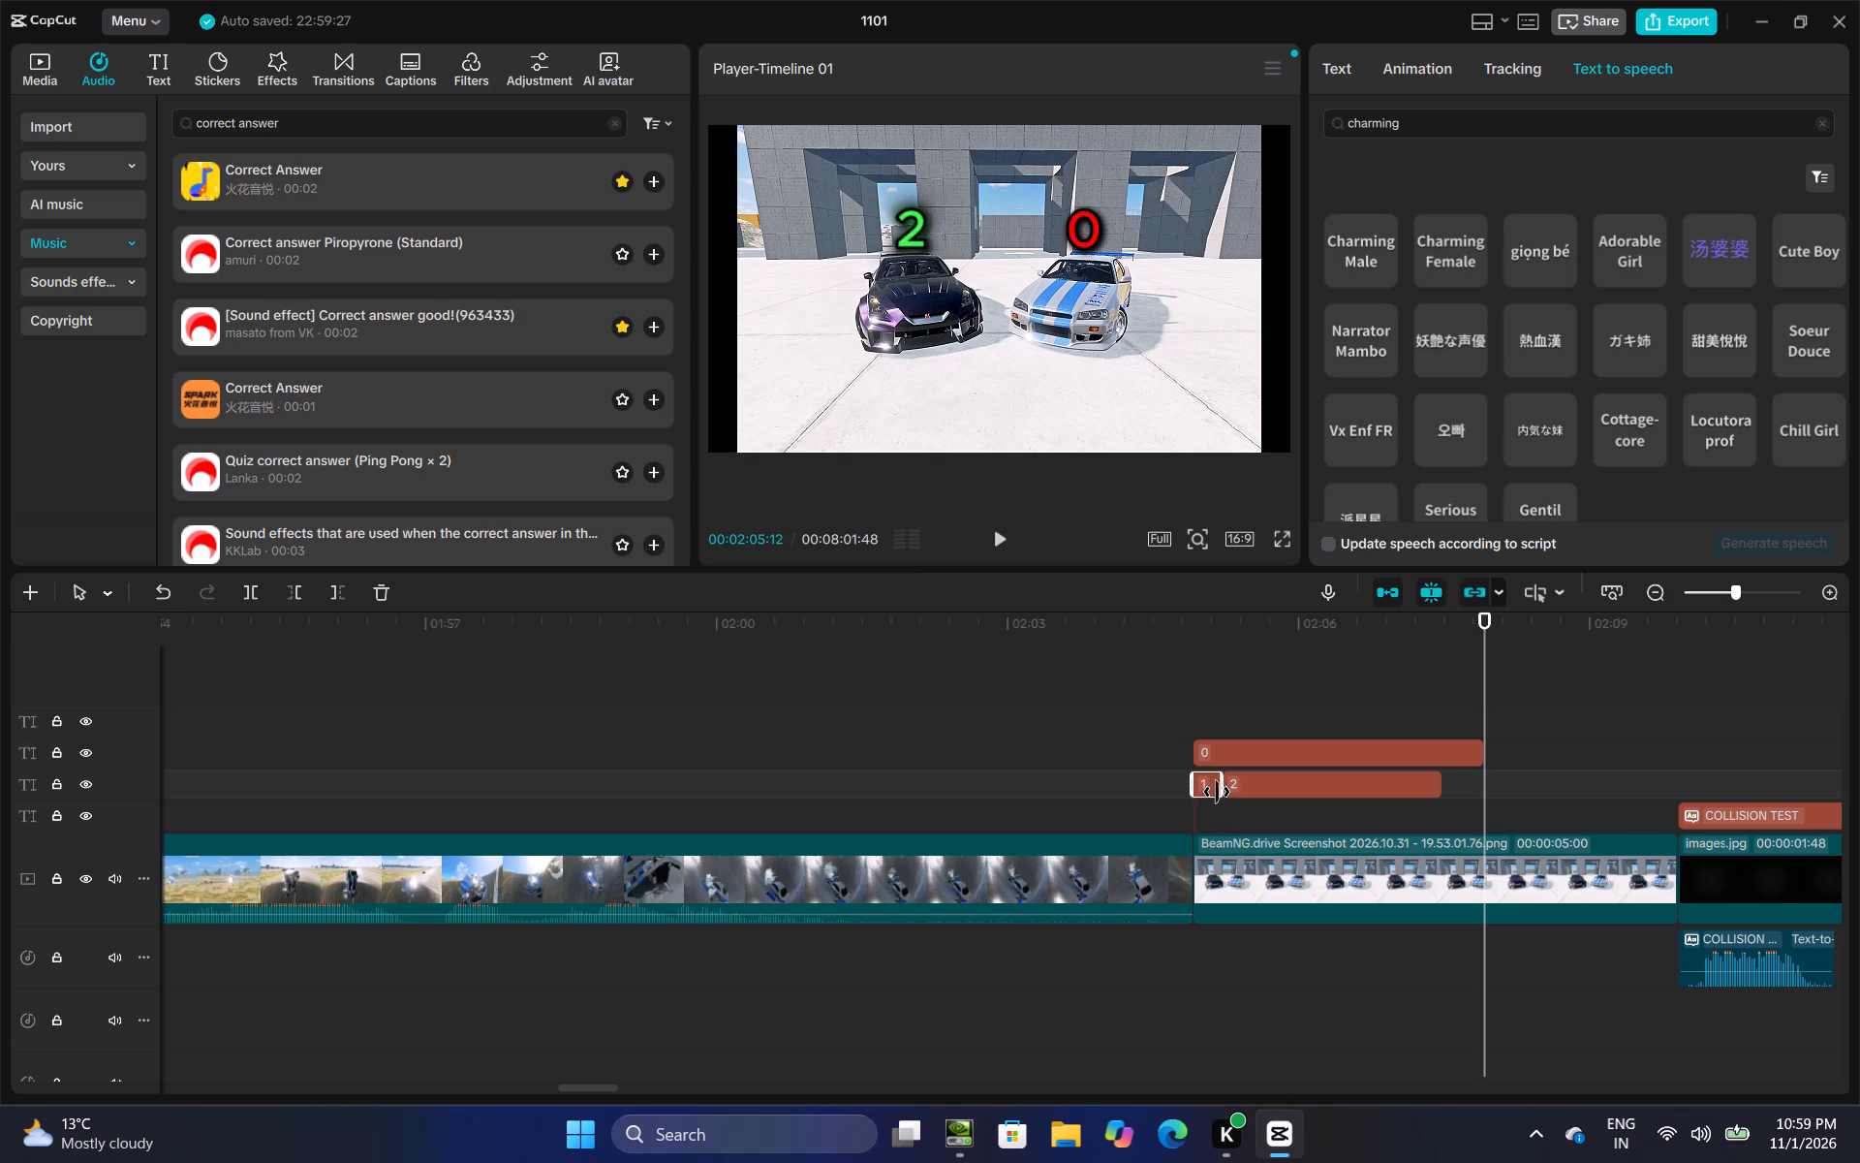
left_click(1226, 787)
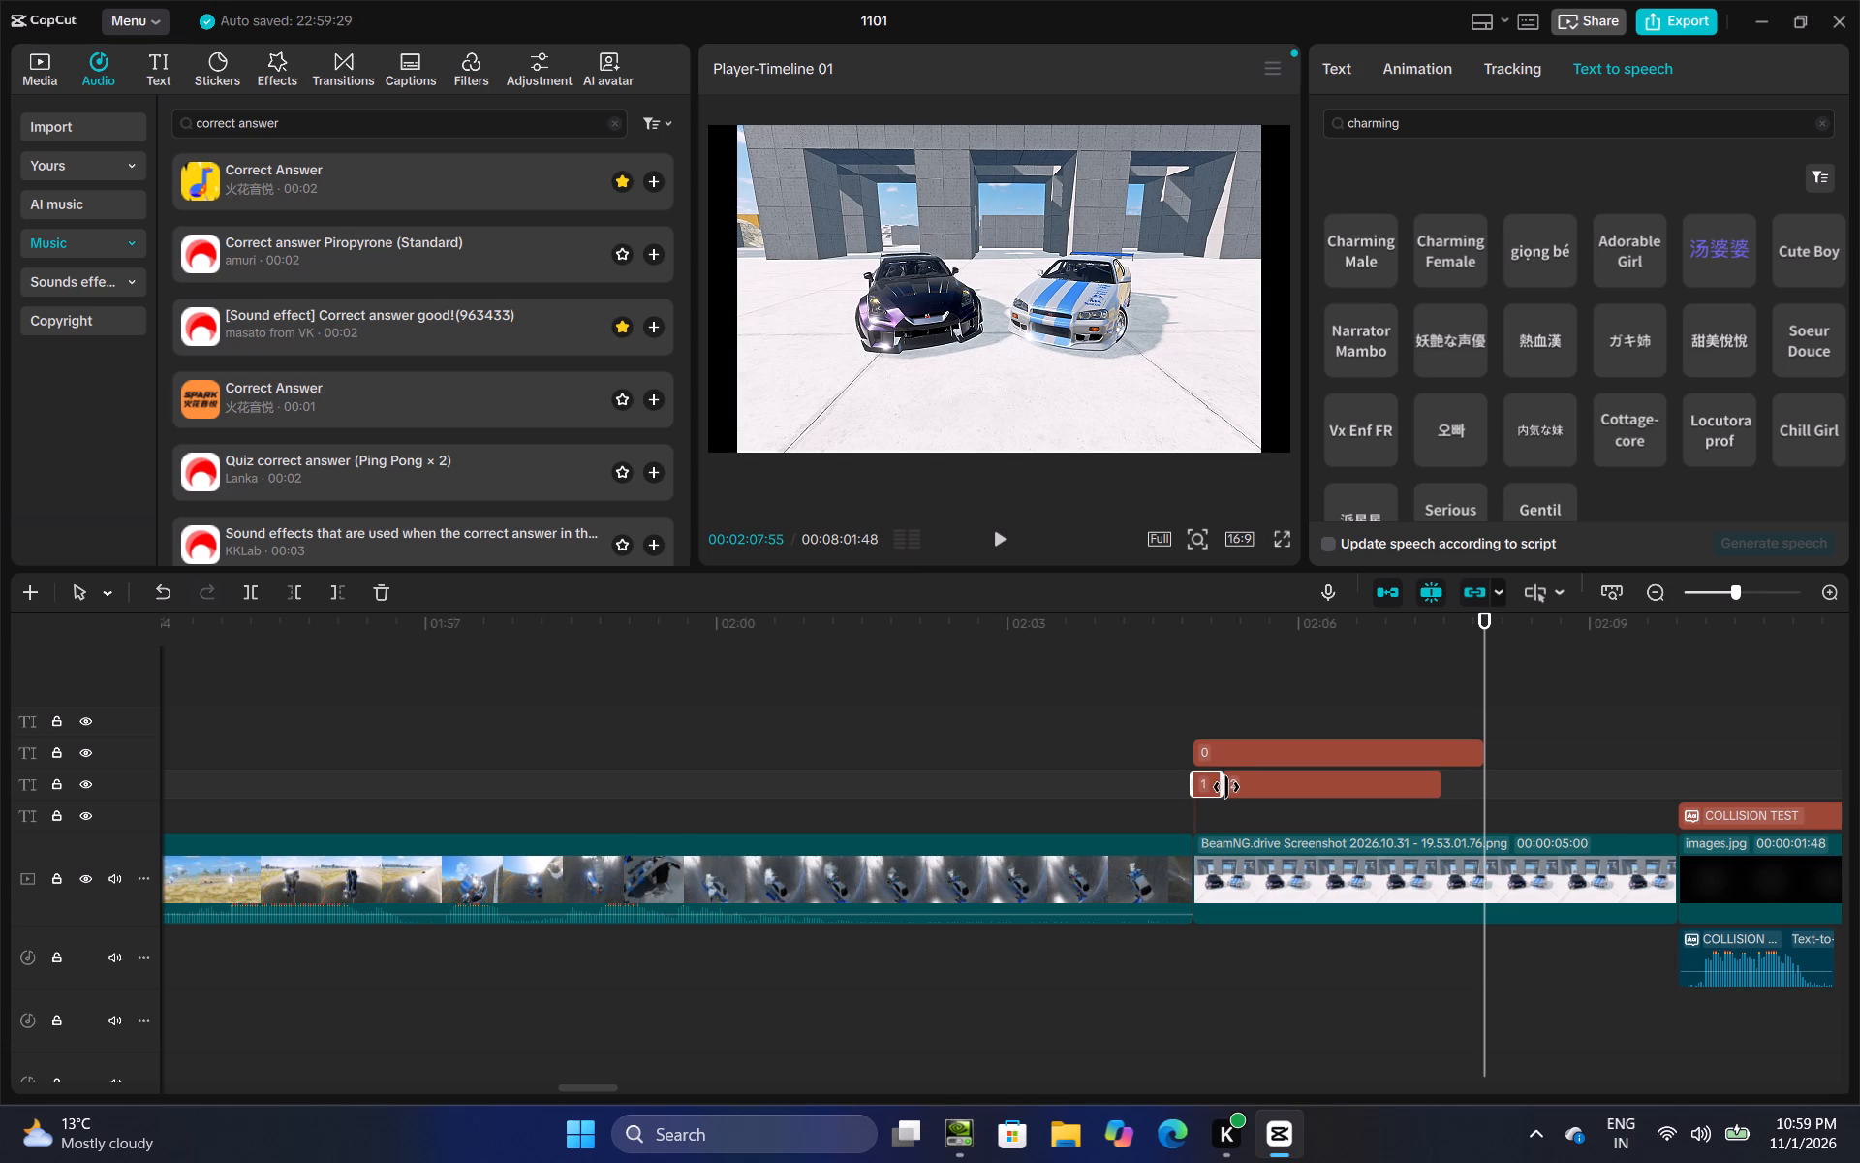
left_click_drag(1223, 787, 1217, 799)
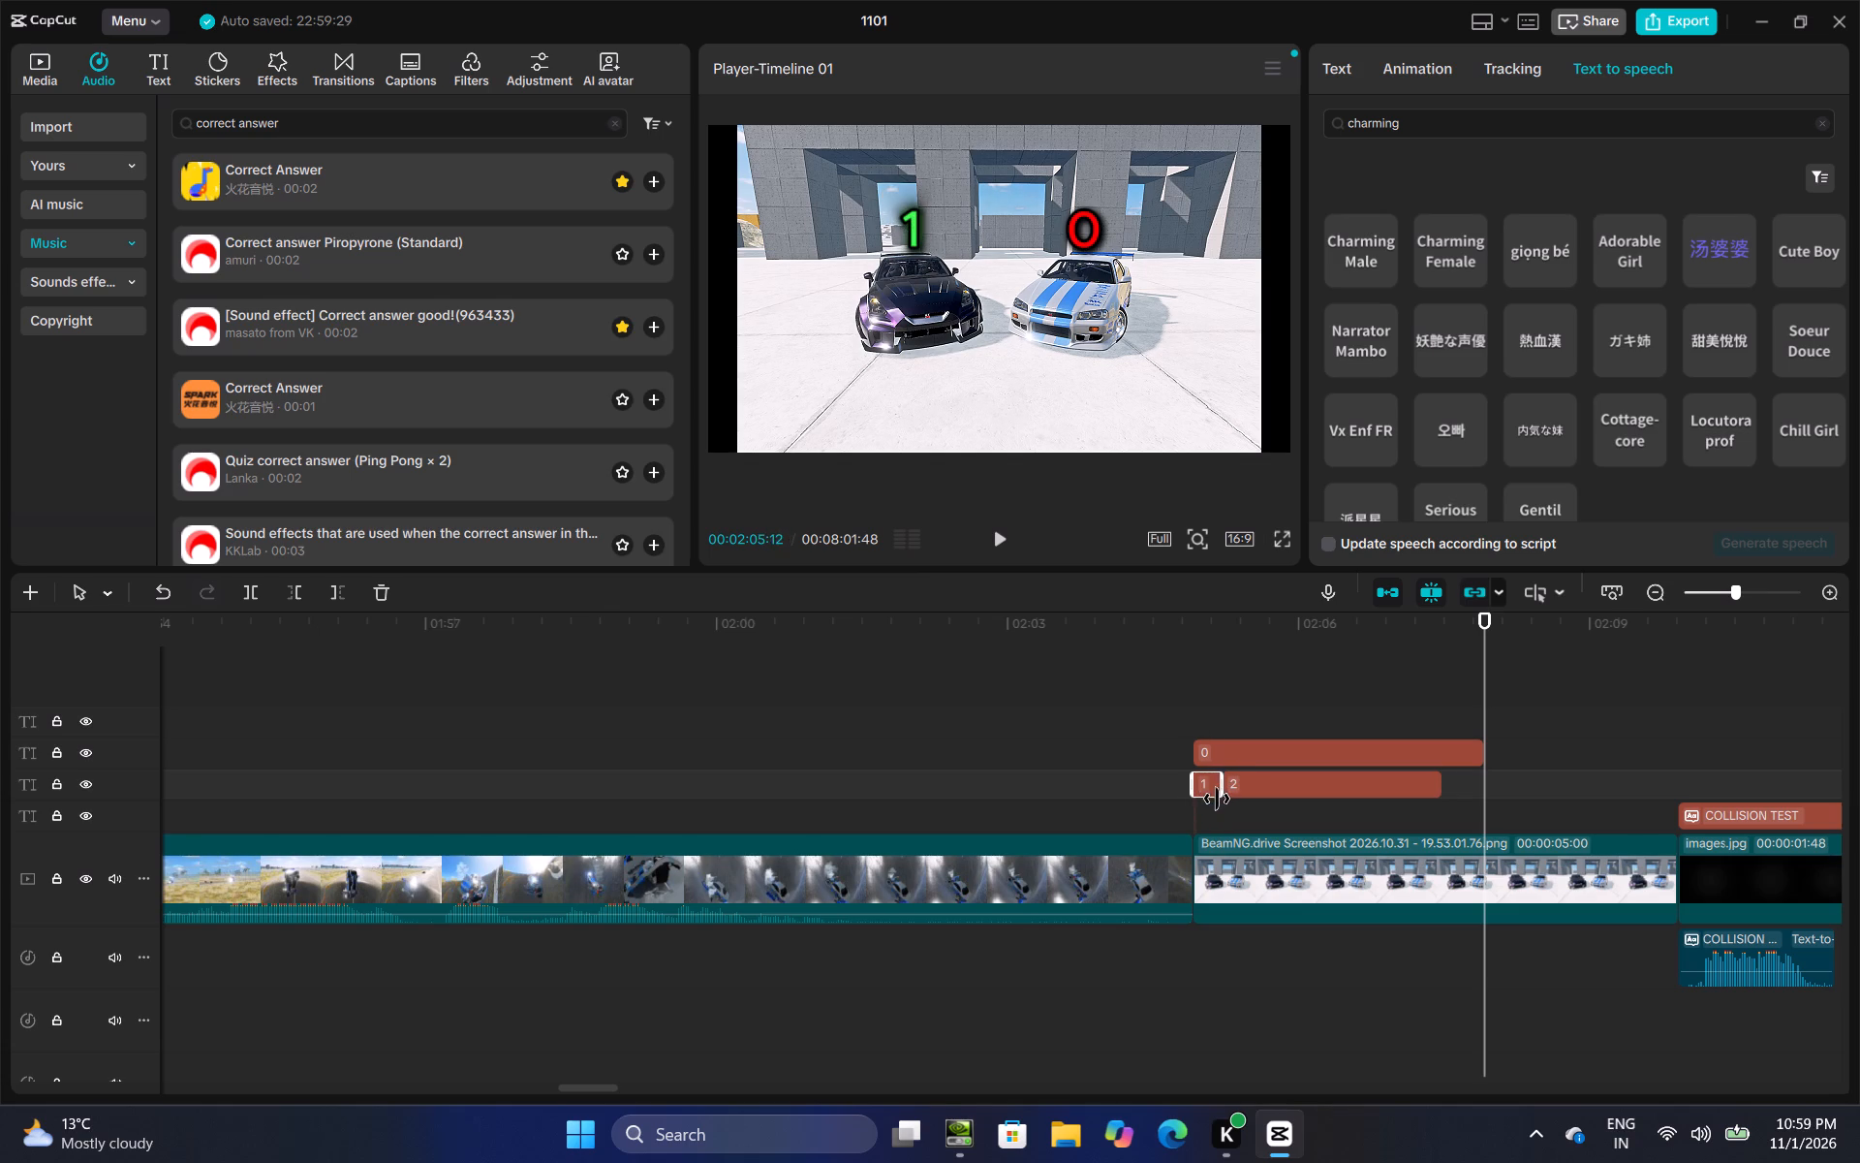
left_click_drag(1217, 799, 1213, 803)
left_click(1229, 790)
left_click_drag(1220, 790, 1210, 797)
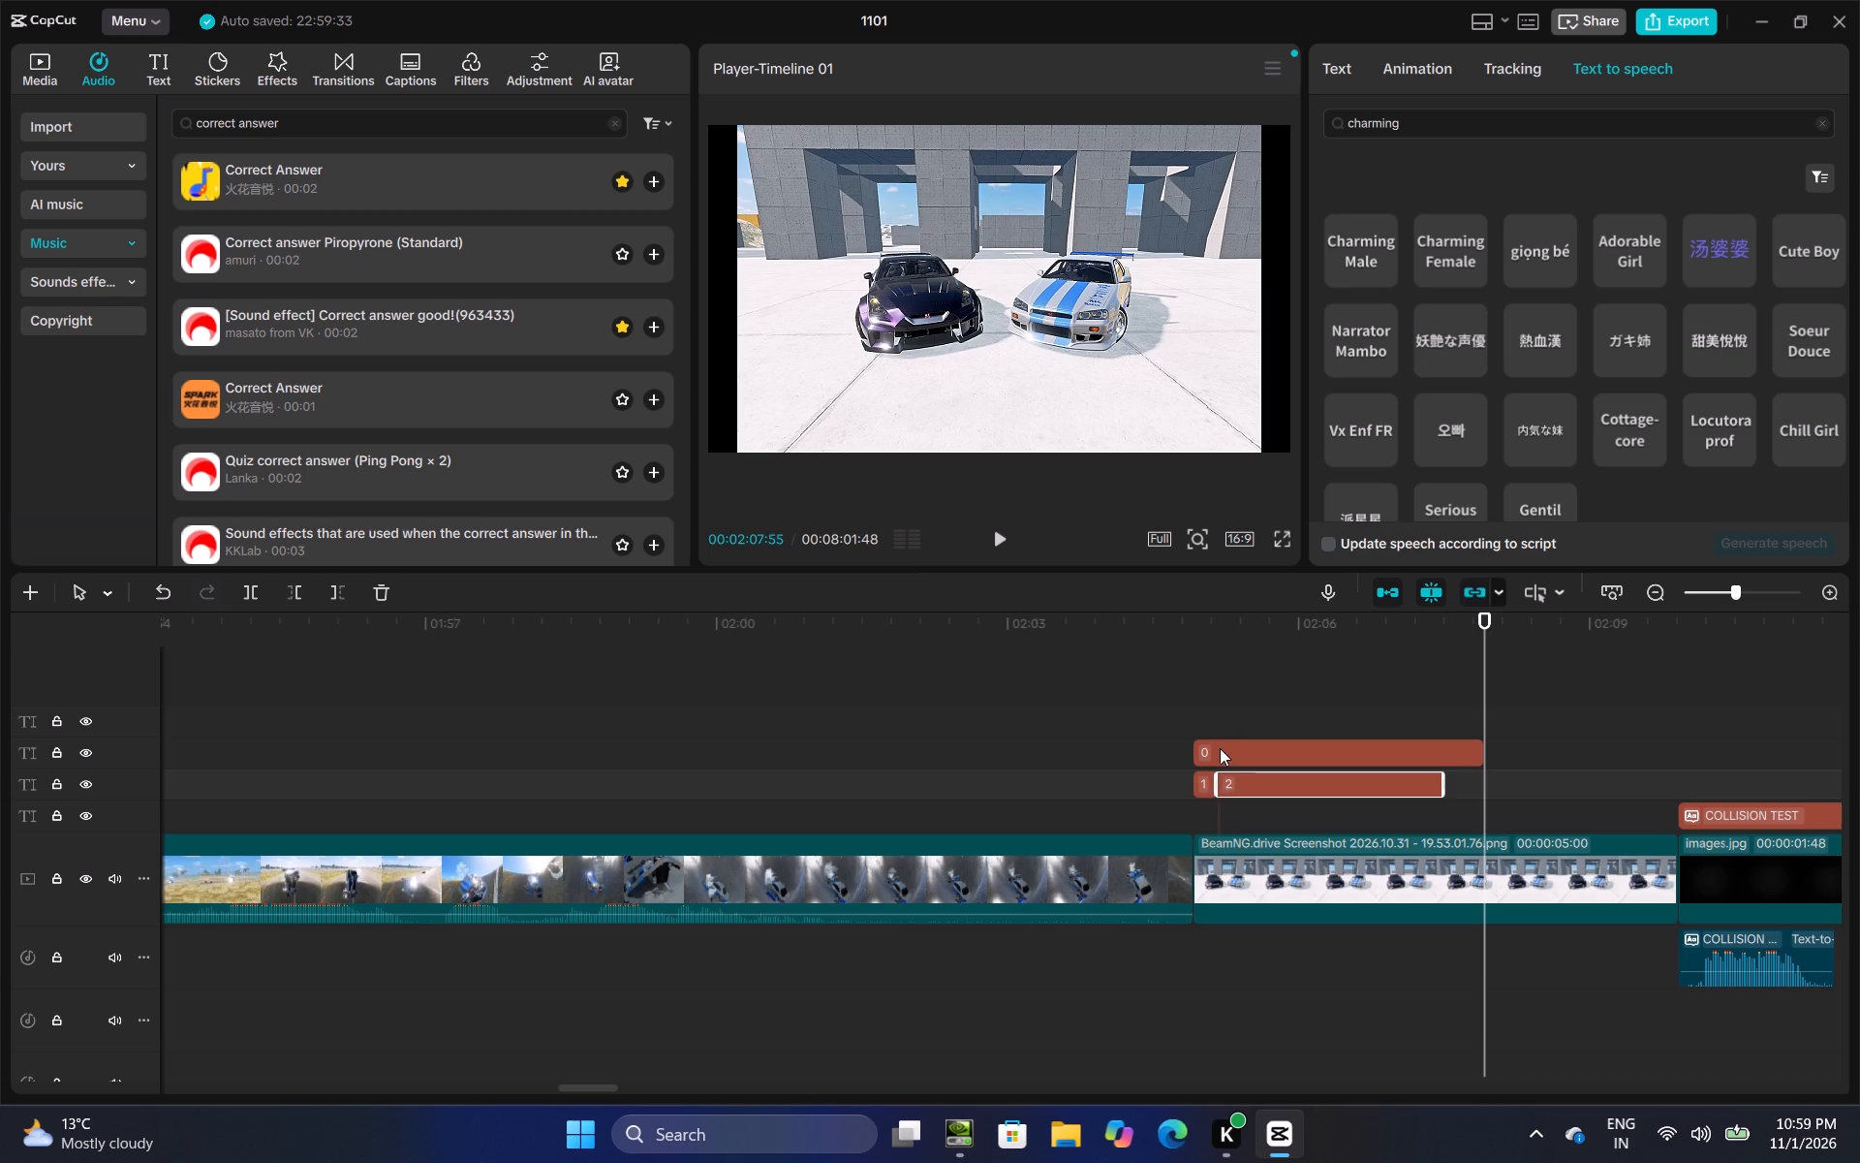
Add "[Sound effect] Correct answer good!(963433)" where the 2 score text starts, at 00:02:05:10, and play it back.
left_click(1226, 727)
left_click_drag(1223, 727, 1213, 734)
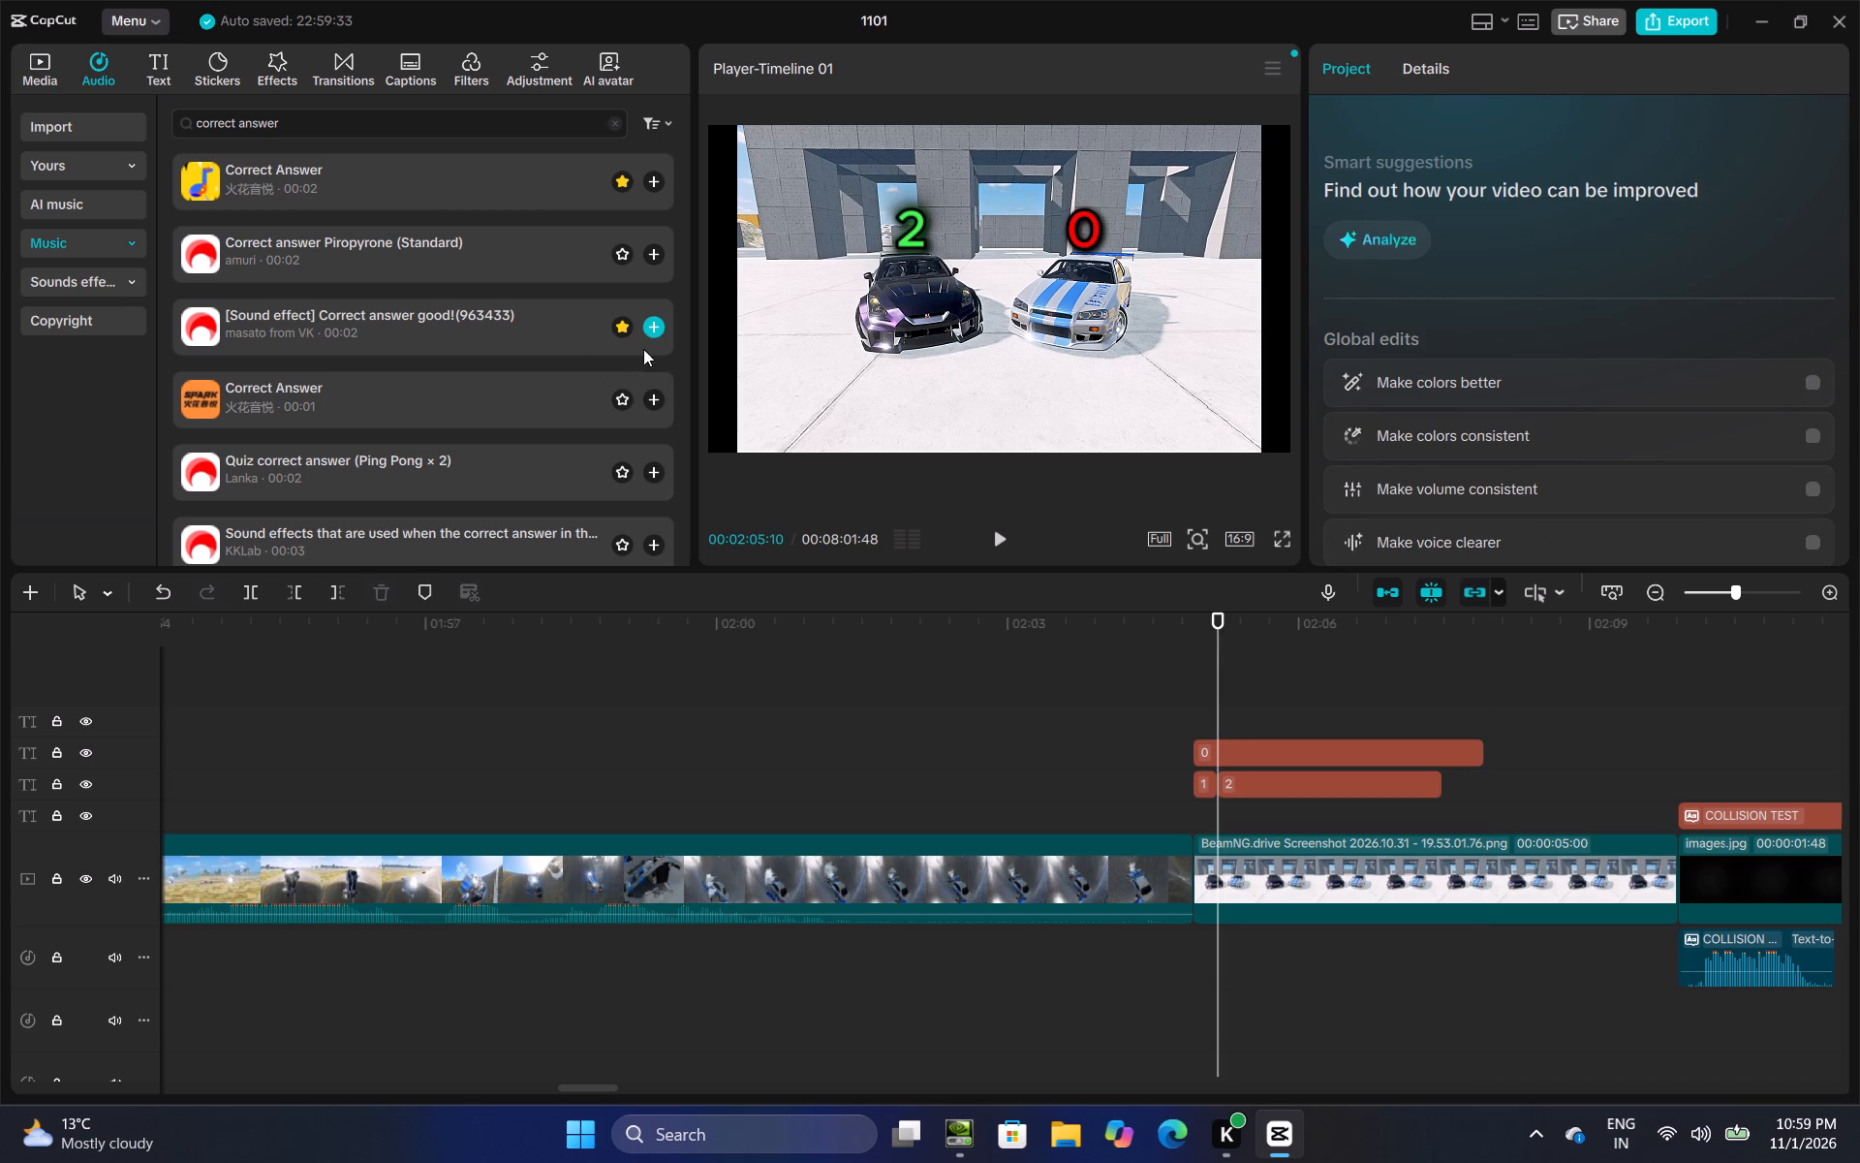
left_click(648, 330)
left_click(1115, 745)
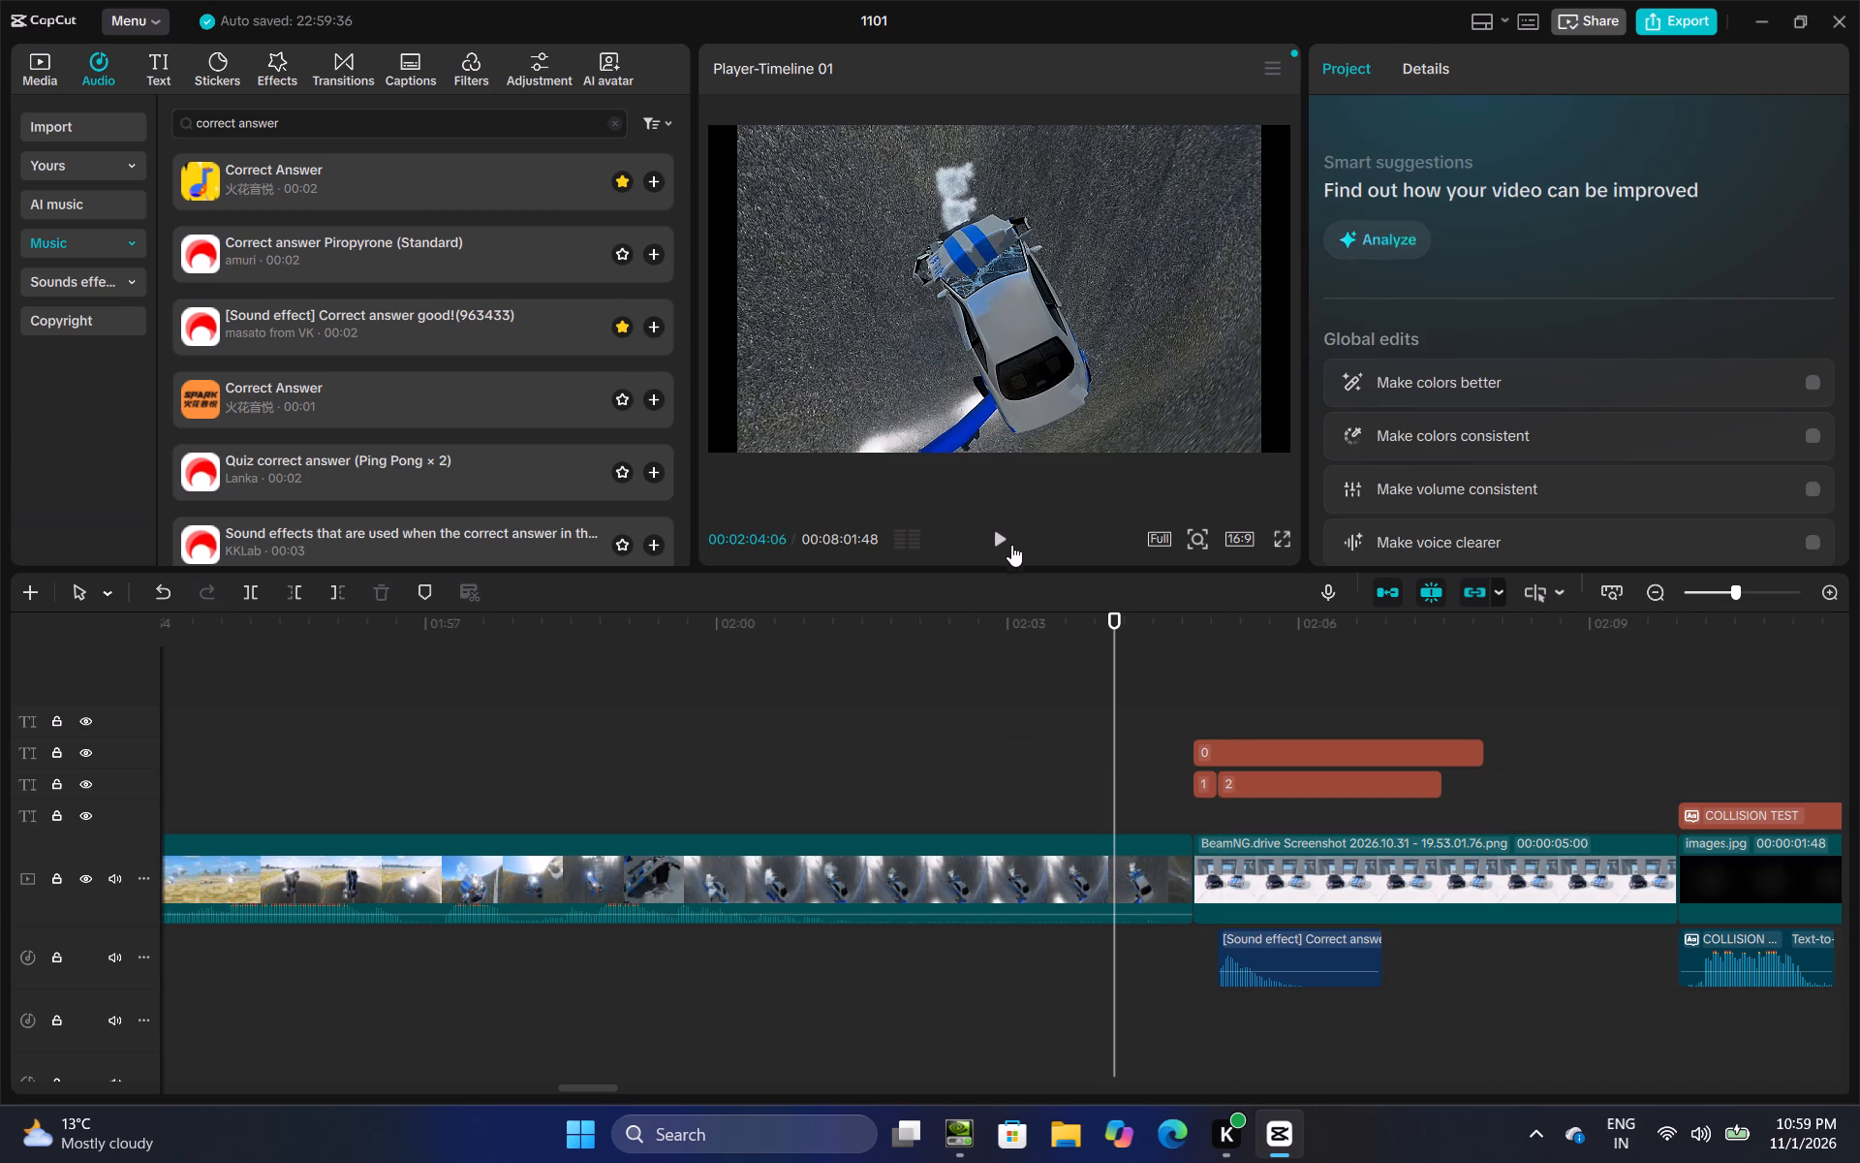
left_click(1009, 540)
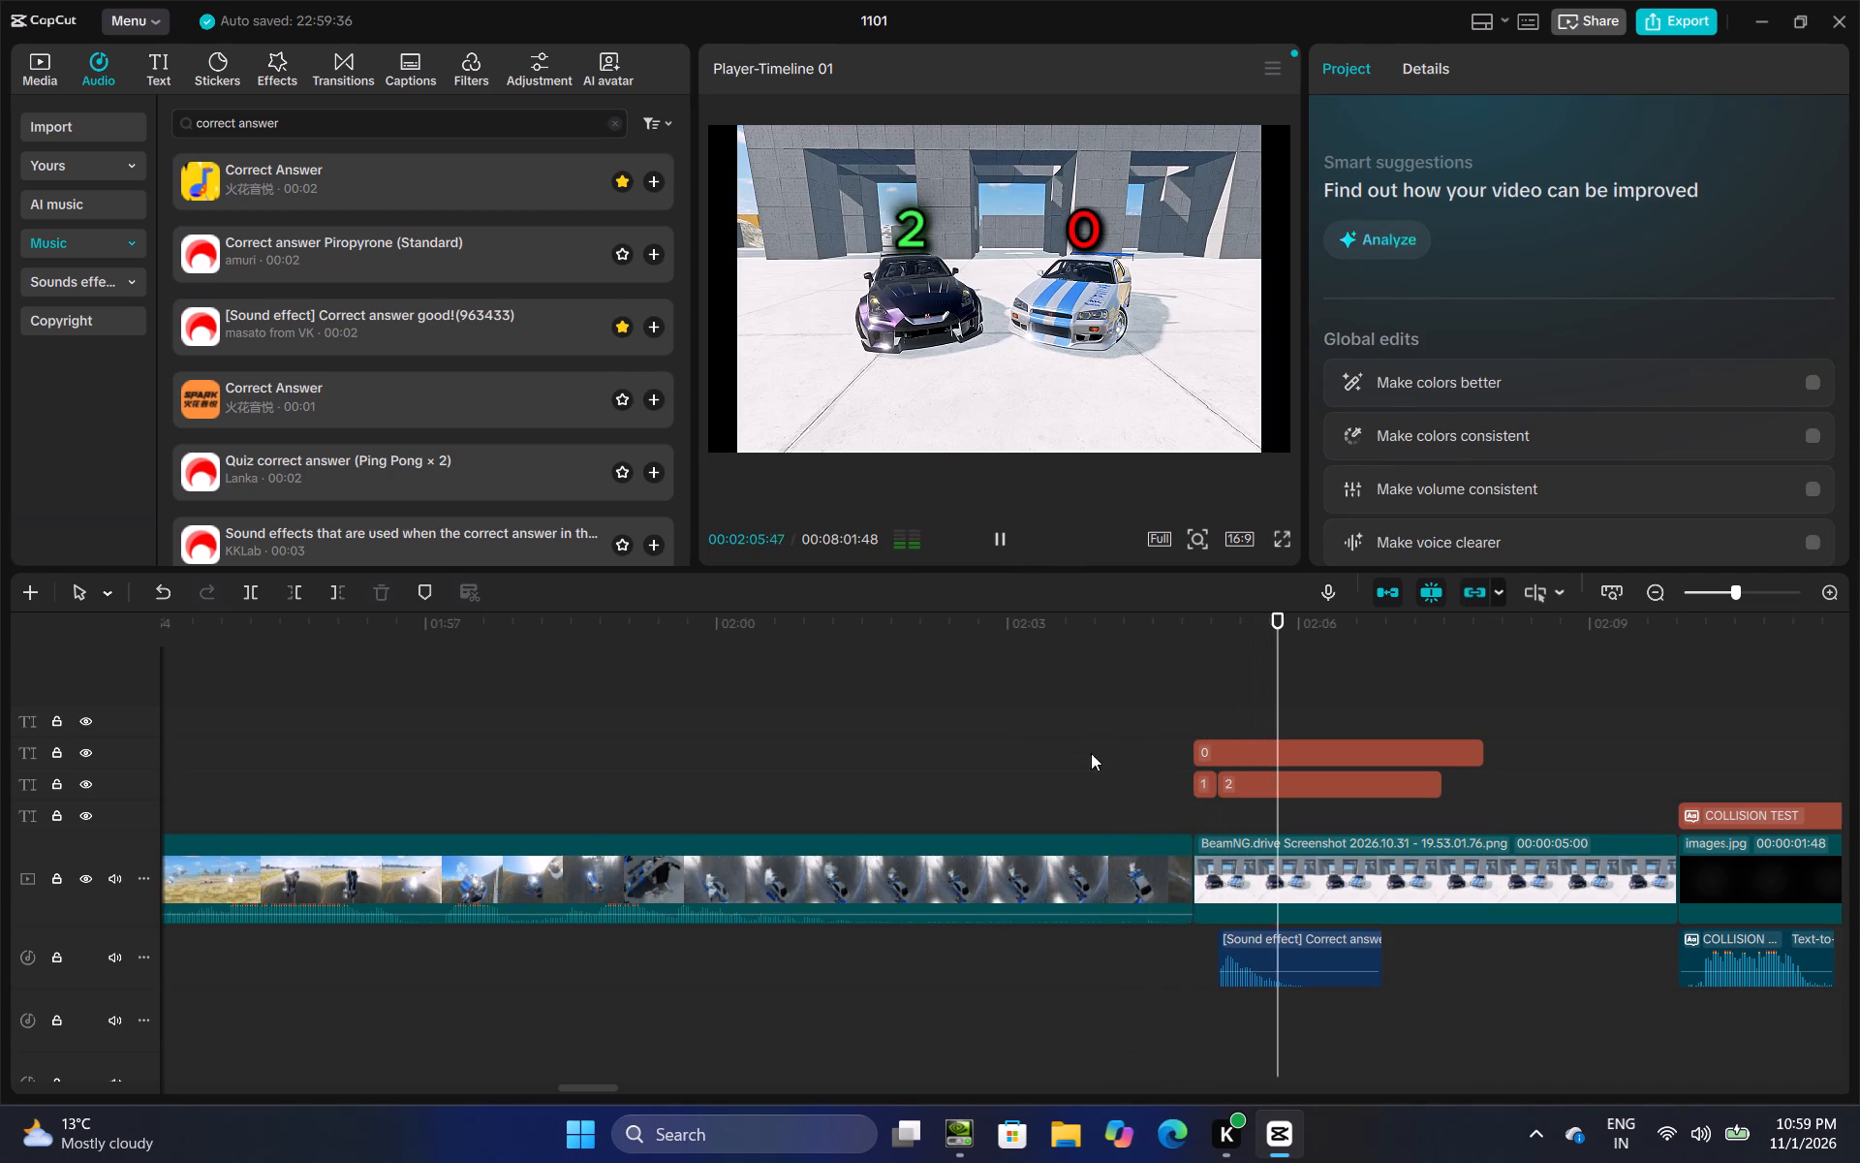
Trim the second score screen's 2 text to start at about 00:02:05:20 and shift the 1 text slightly later to meet it.
left_click(1197, 700)
left_click(1220, 772)
left_click_drag(1215, 782, 1234, 789)
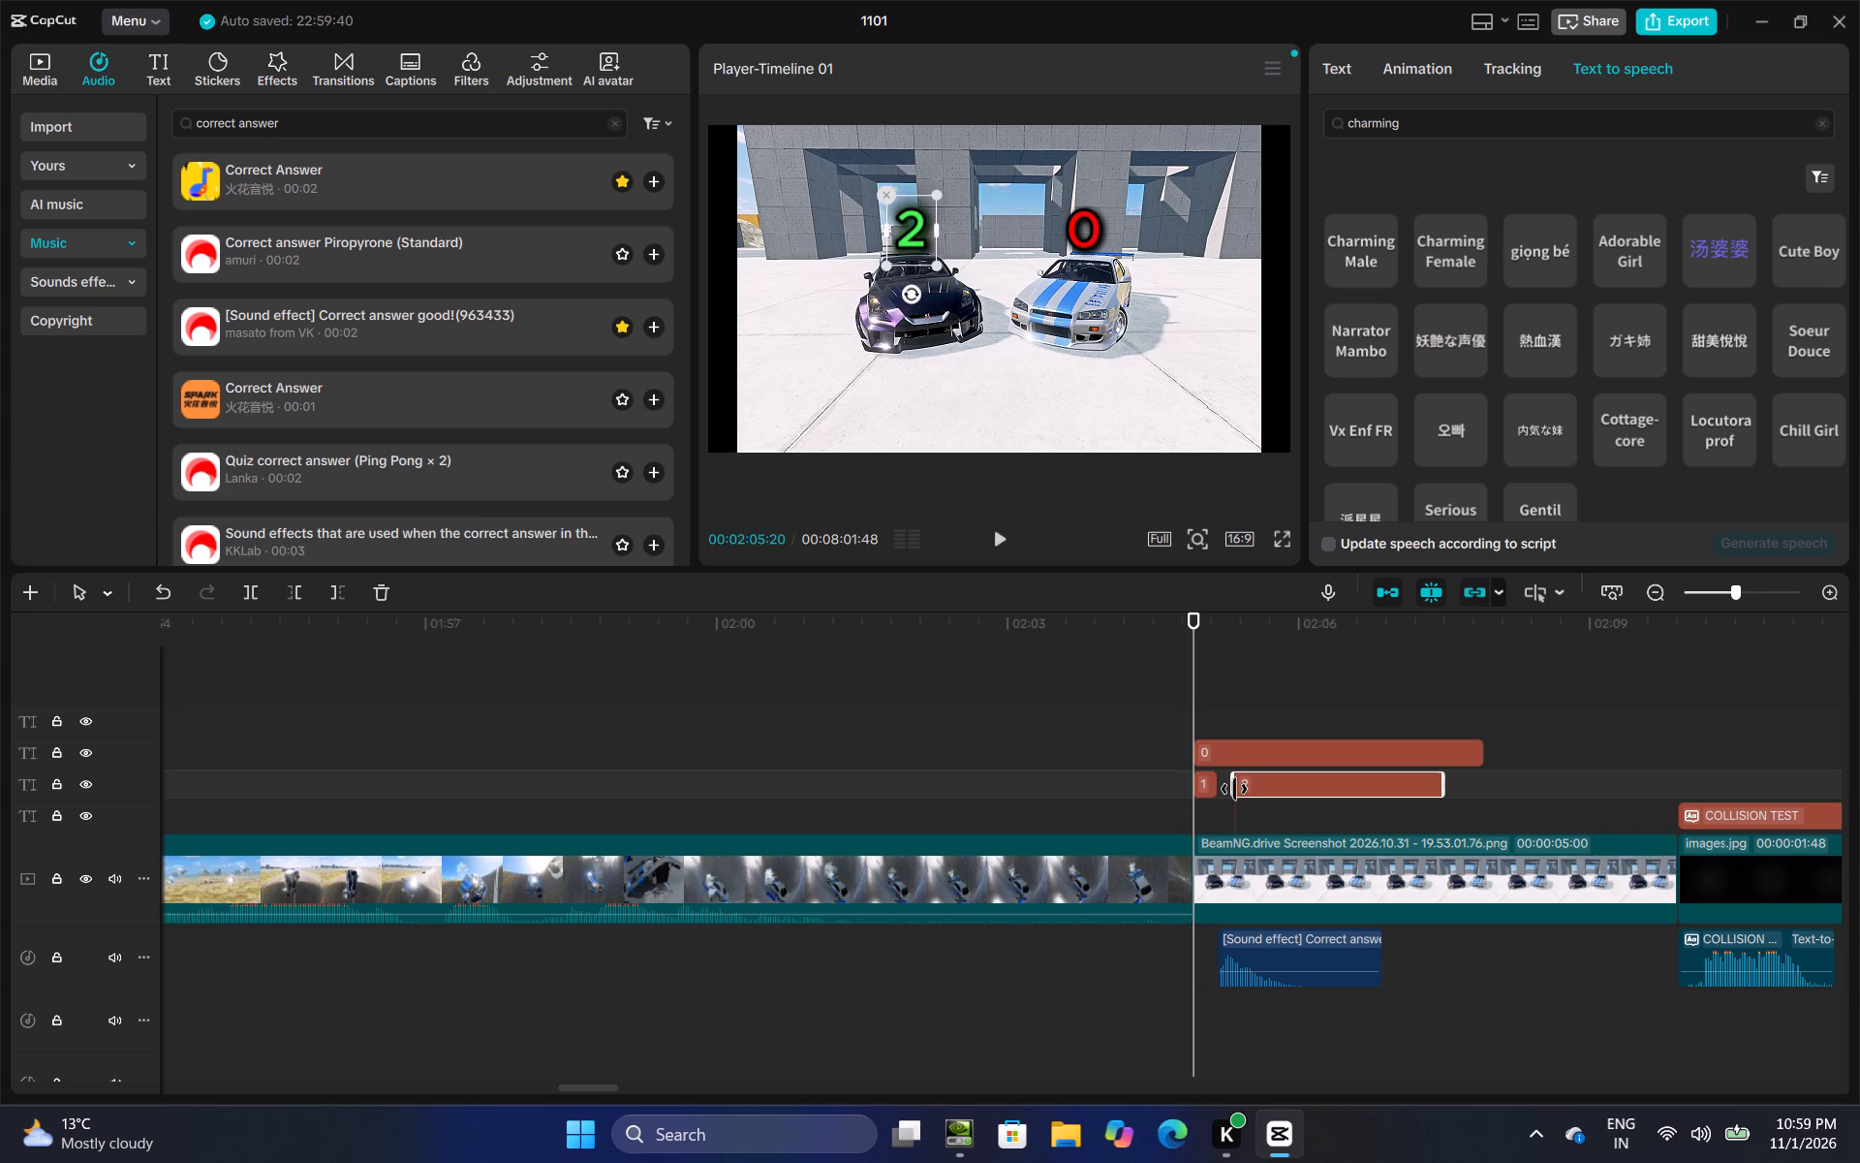
left_click(1210, 789)
left_click_drag(1210, 789, 1231, 789)
left_click(1648, 593)
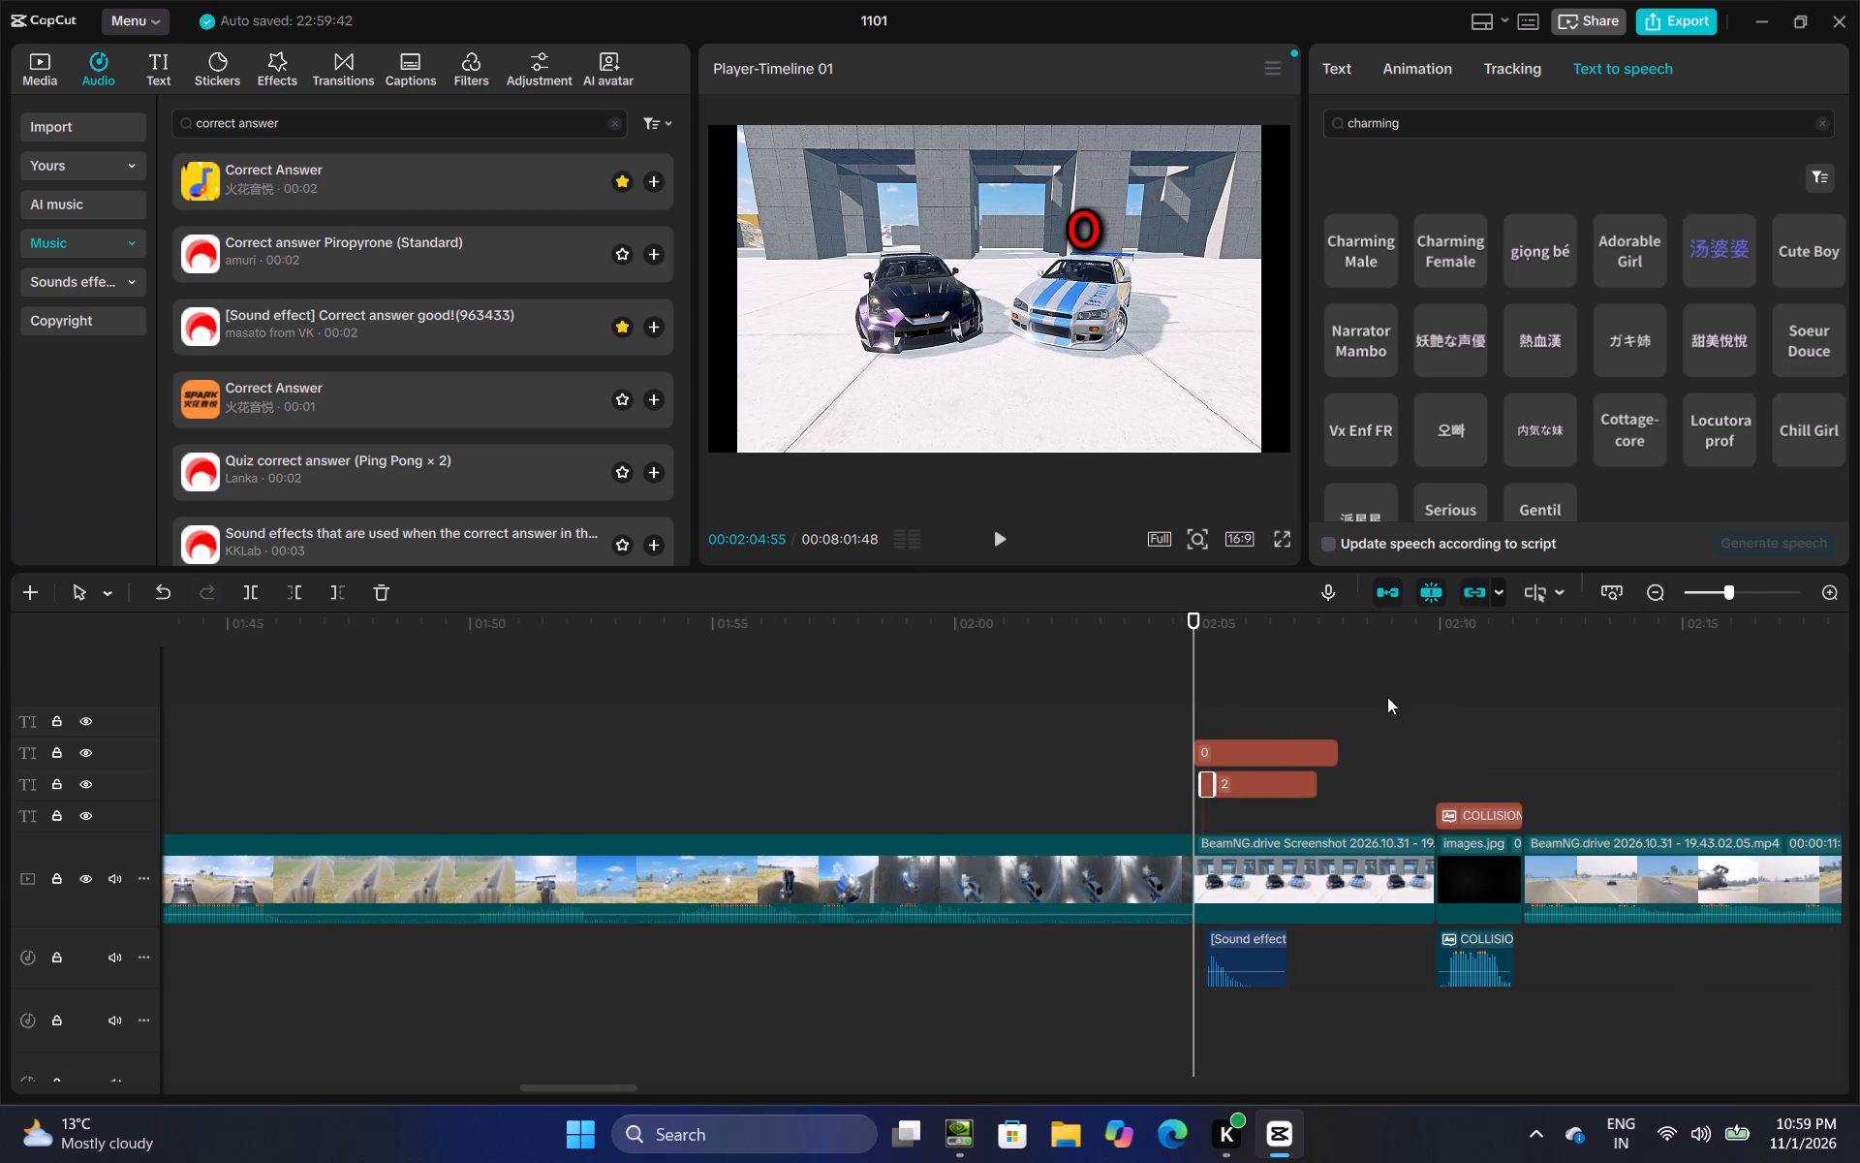
left_click(1825, 593)
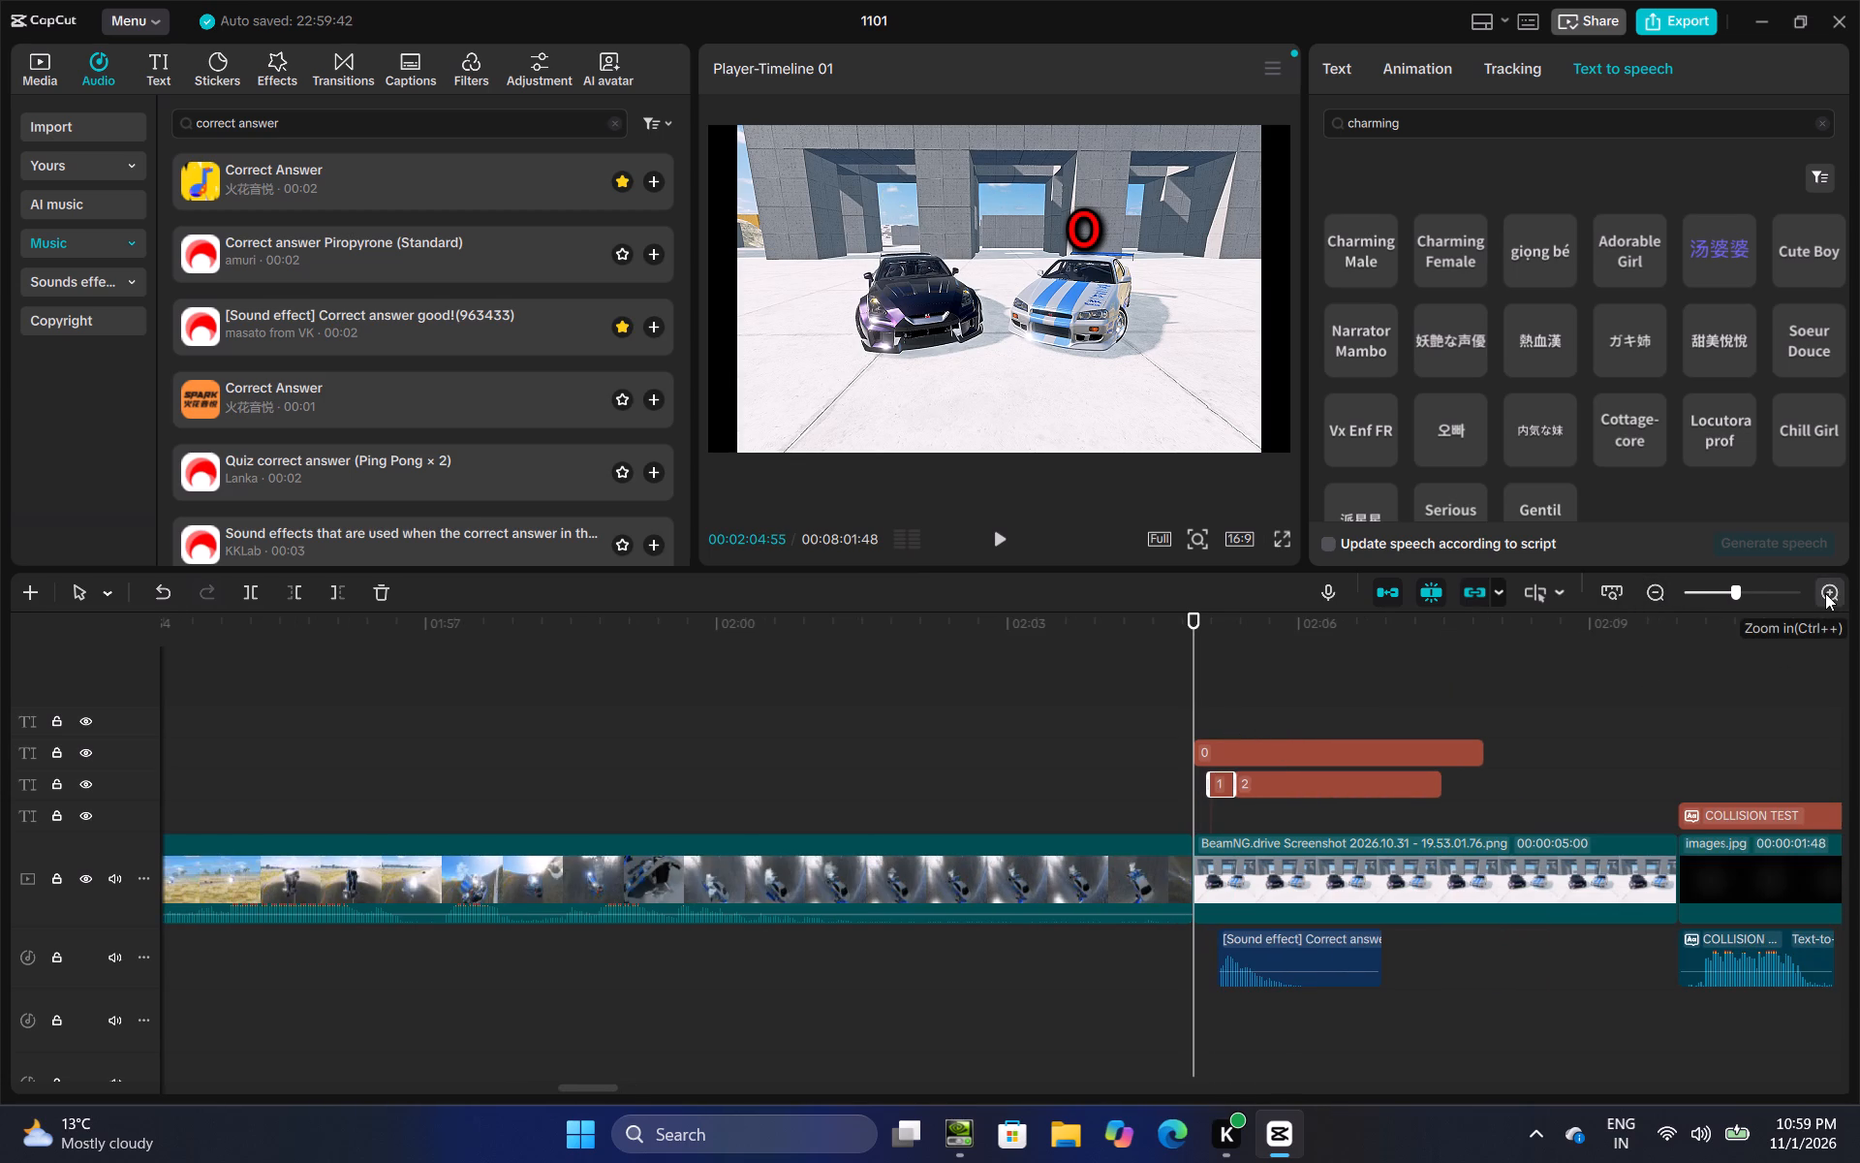
left_click(1656, 593)
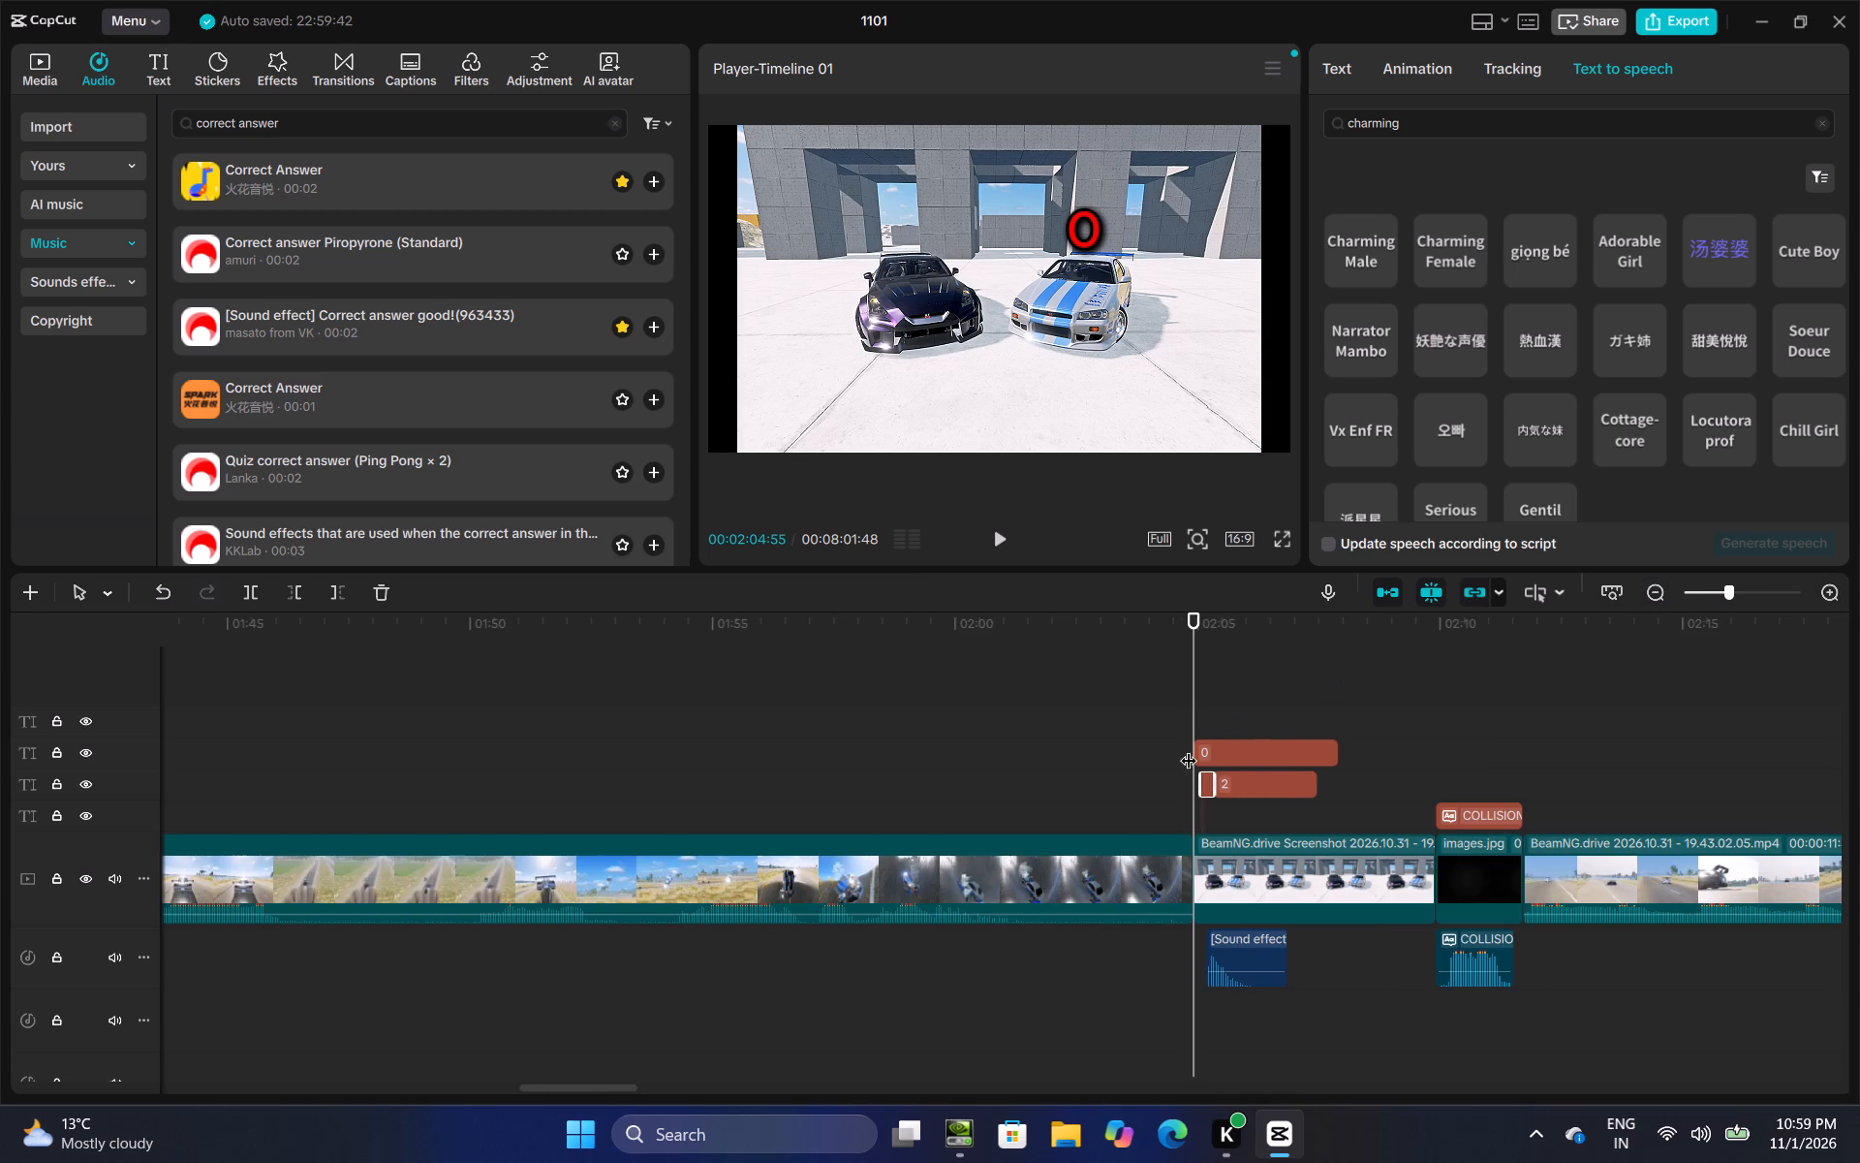
Trim the 0 text to start shortly after 02:05, delay the 2 text to about 00:02:05:26 and extend the 1 text up to it.
left_click(1189, 748)
left_click(1205, 746)
left_click_drag(1193, 750, 1208, 753)
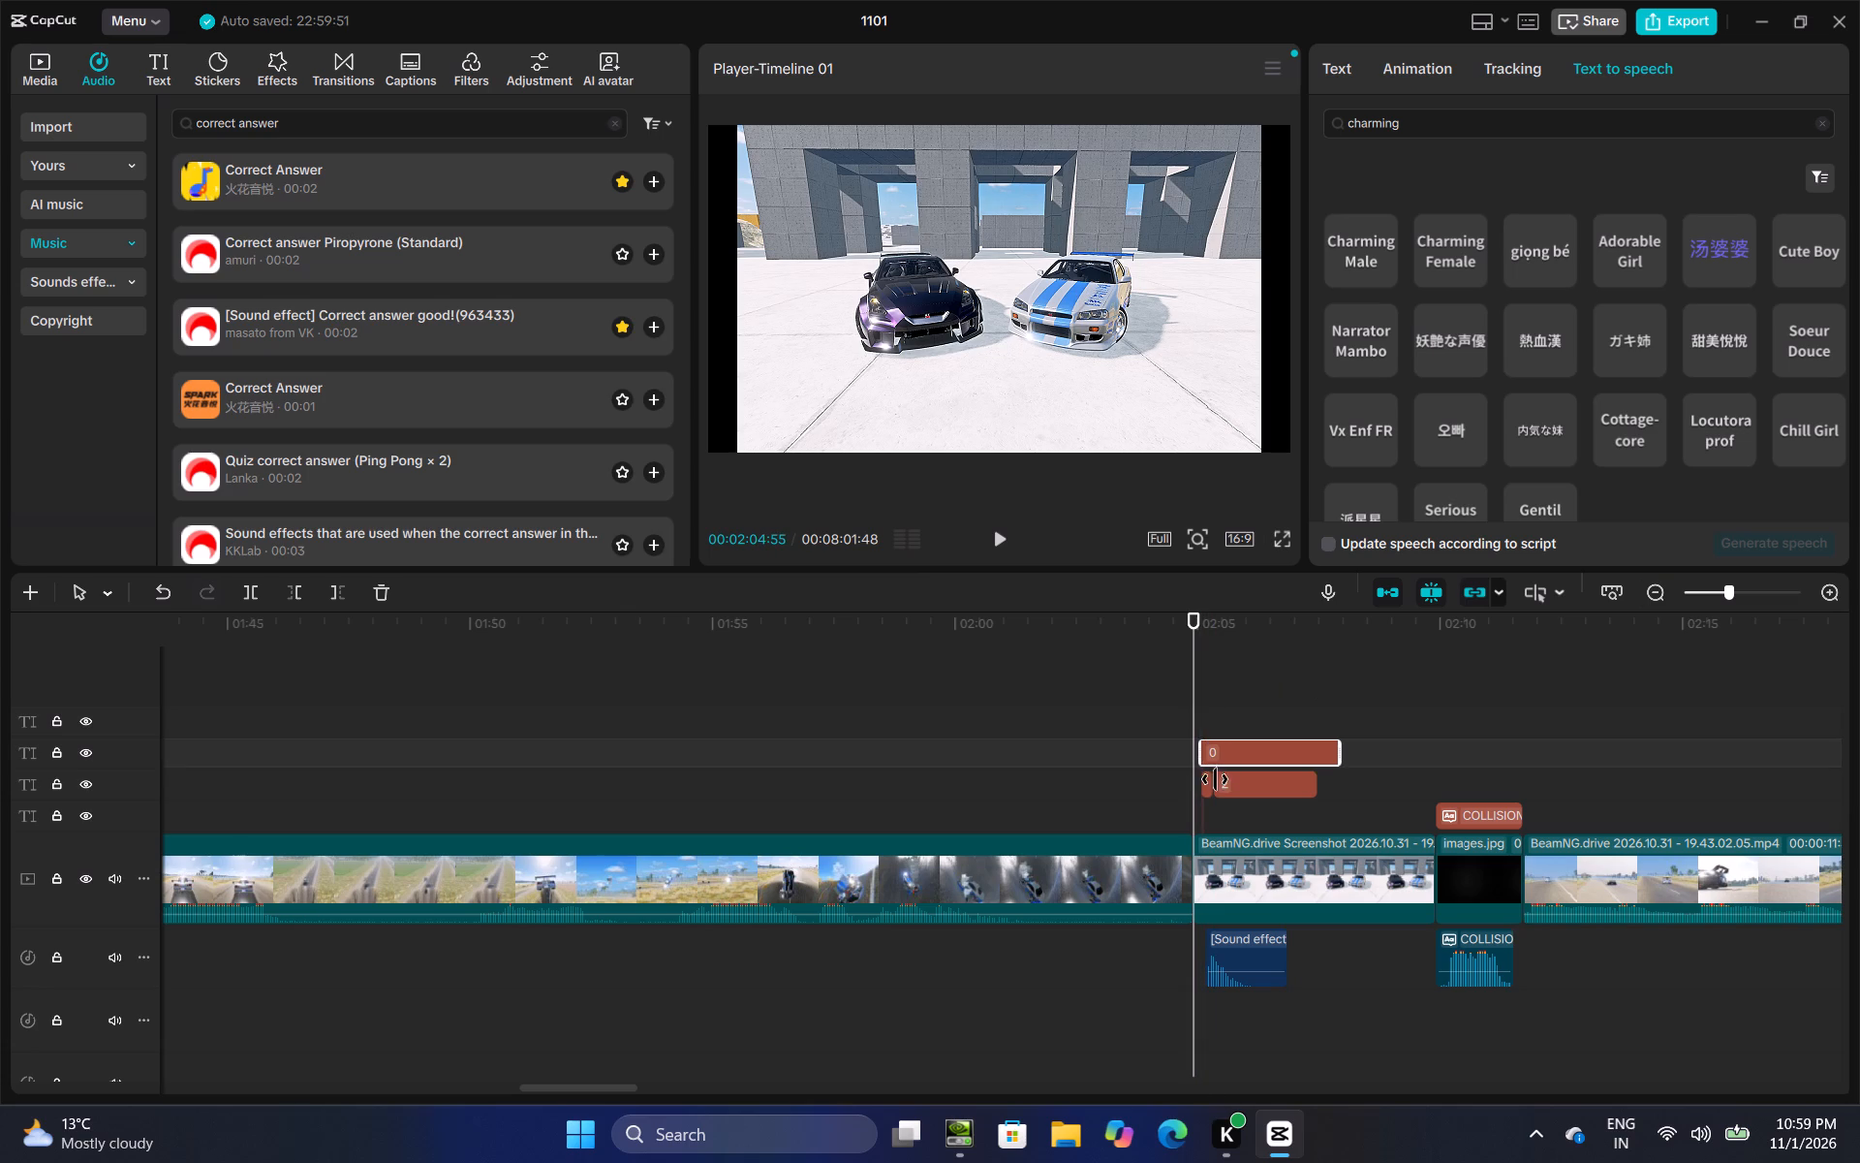
left_click(1220, 779)
left_click(1220, 787)
left_click(1208, 789)
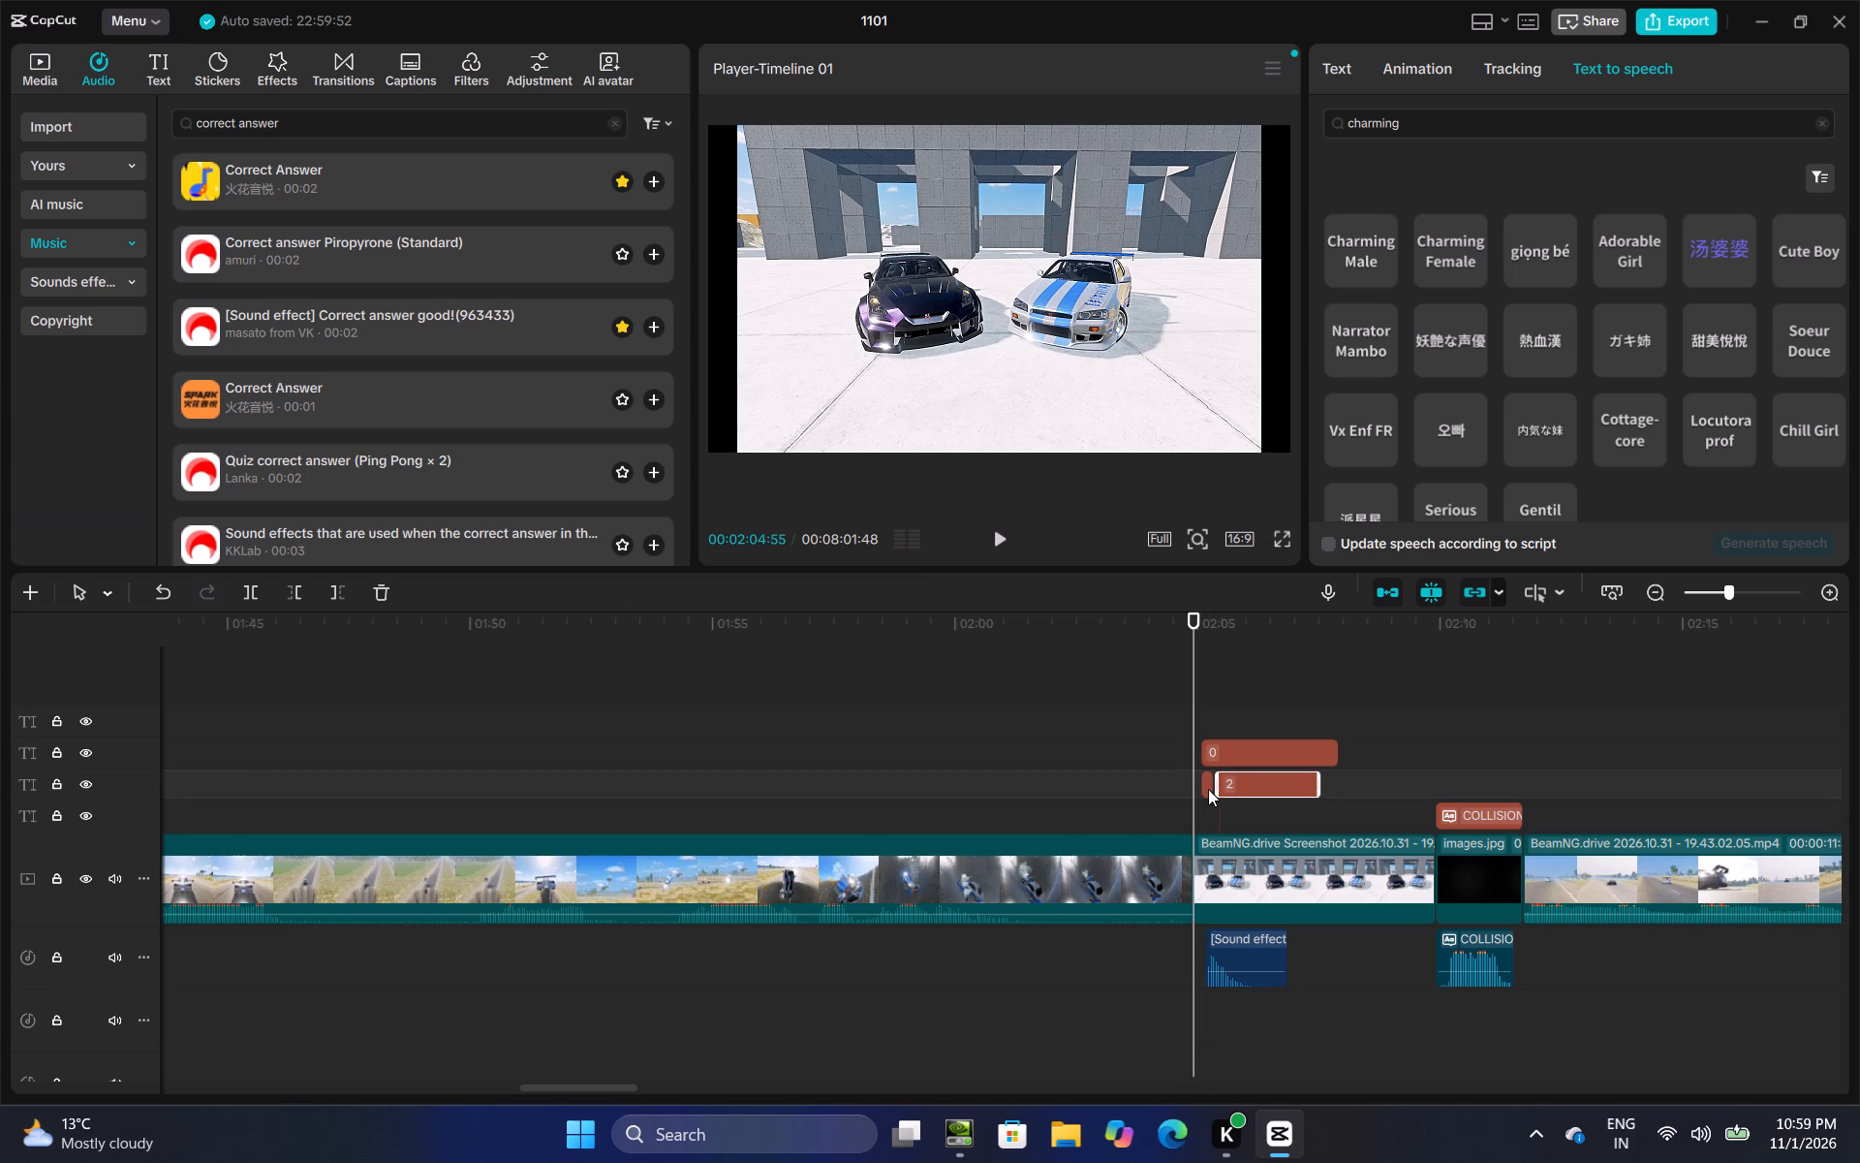
left_click_drag(1208, 787, 1212, 797)
Move the second score screen's correct-answer sound to the start of the 2 text, at about 00:02:05:26, and play it back.
left_click_drag(1244, 942, 1256, 939)
left_click(1157, 782)
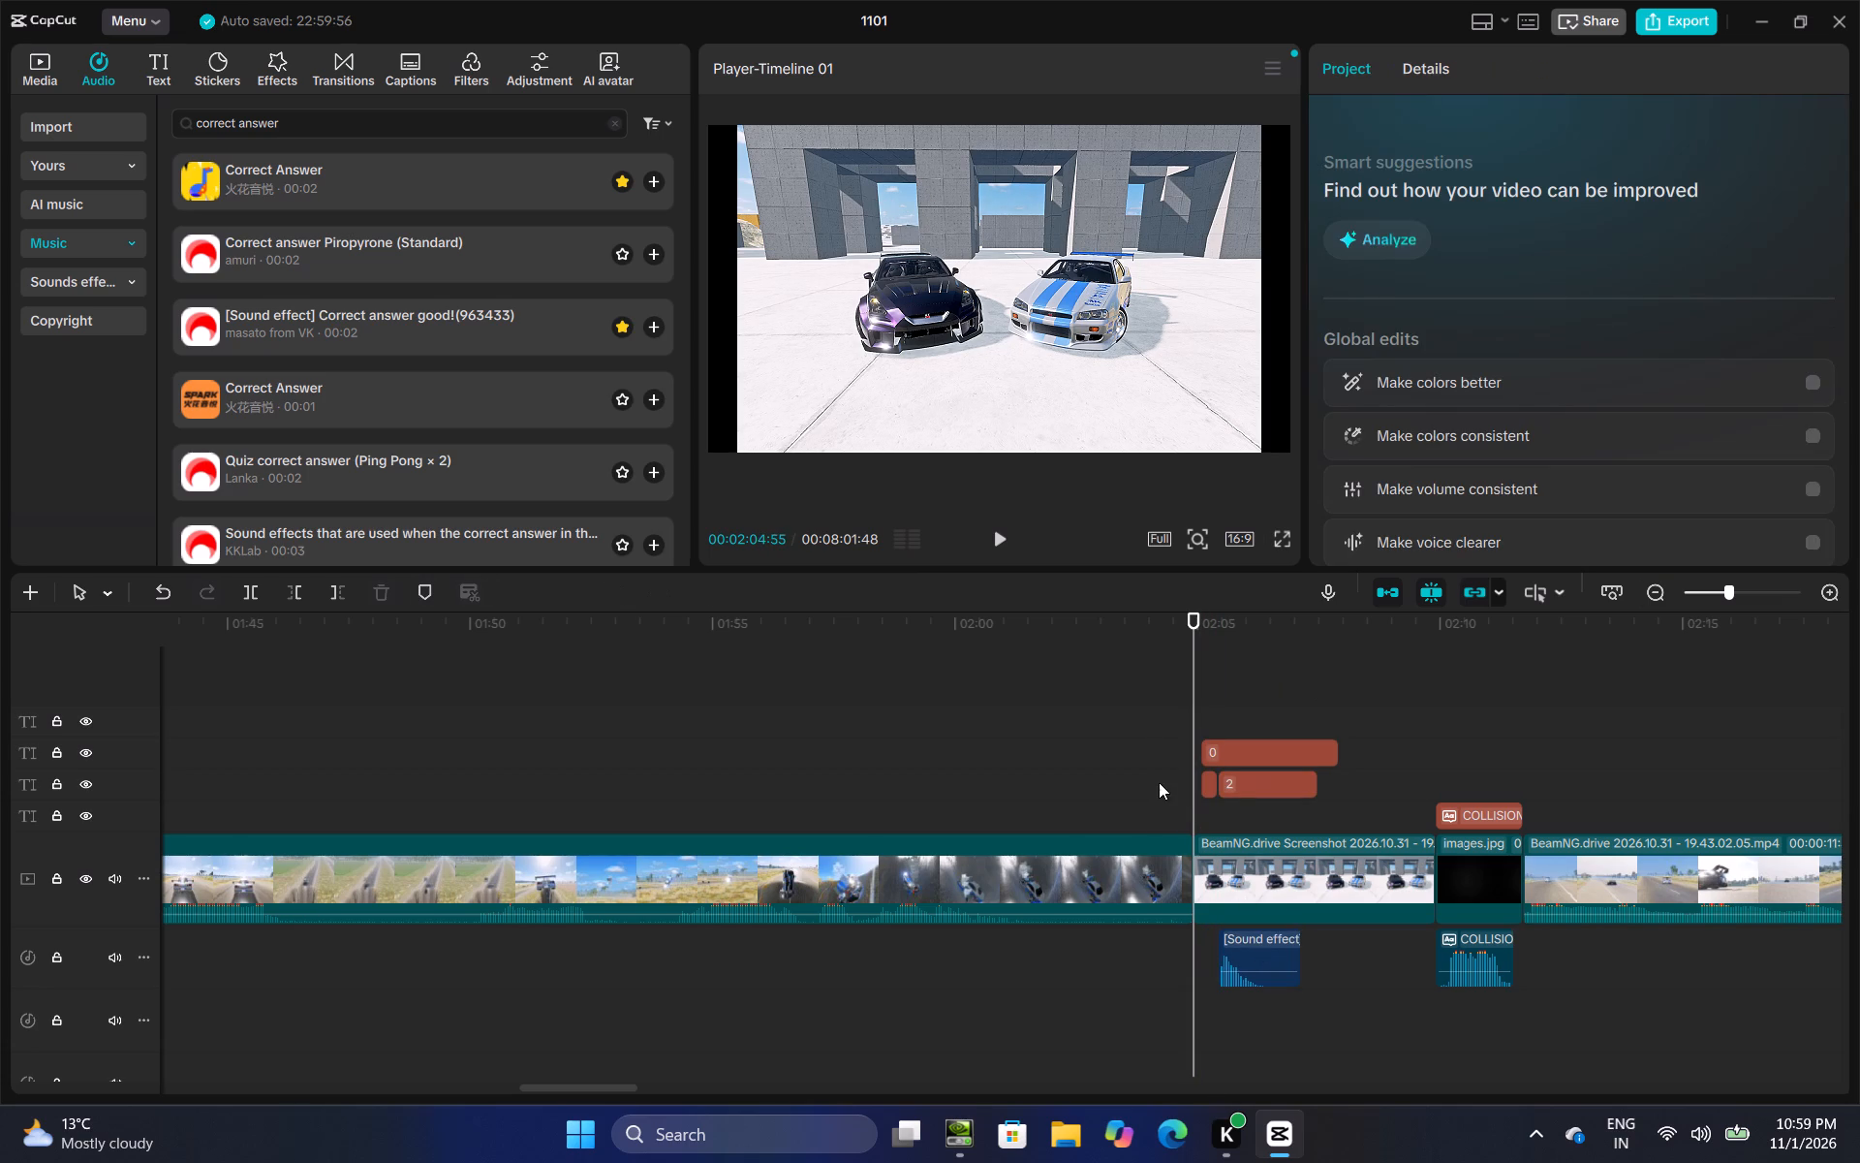
left_click(1000, 543)
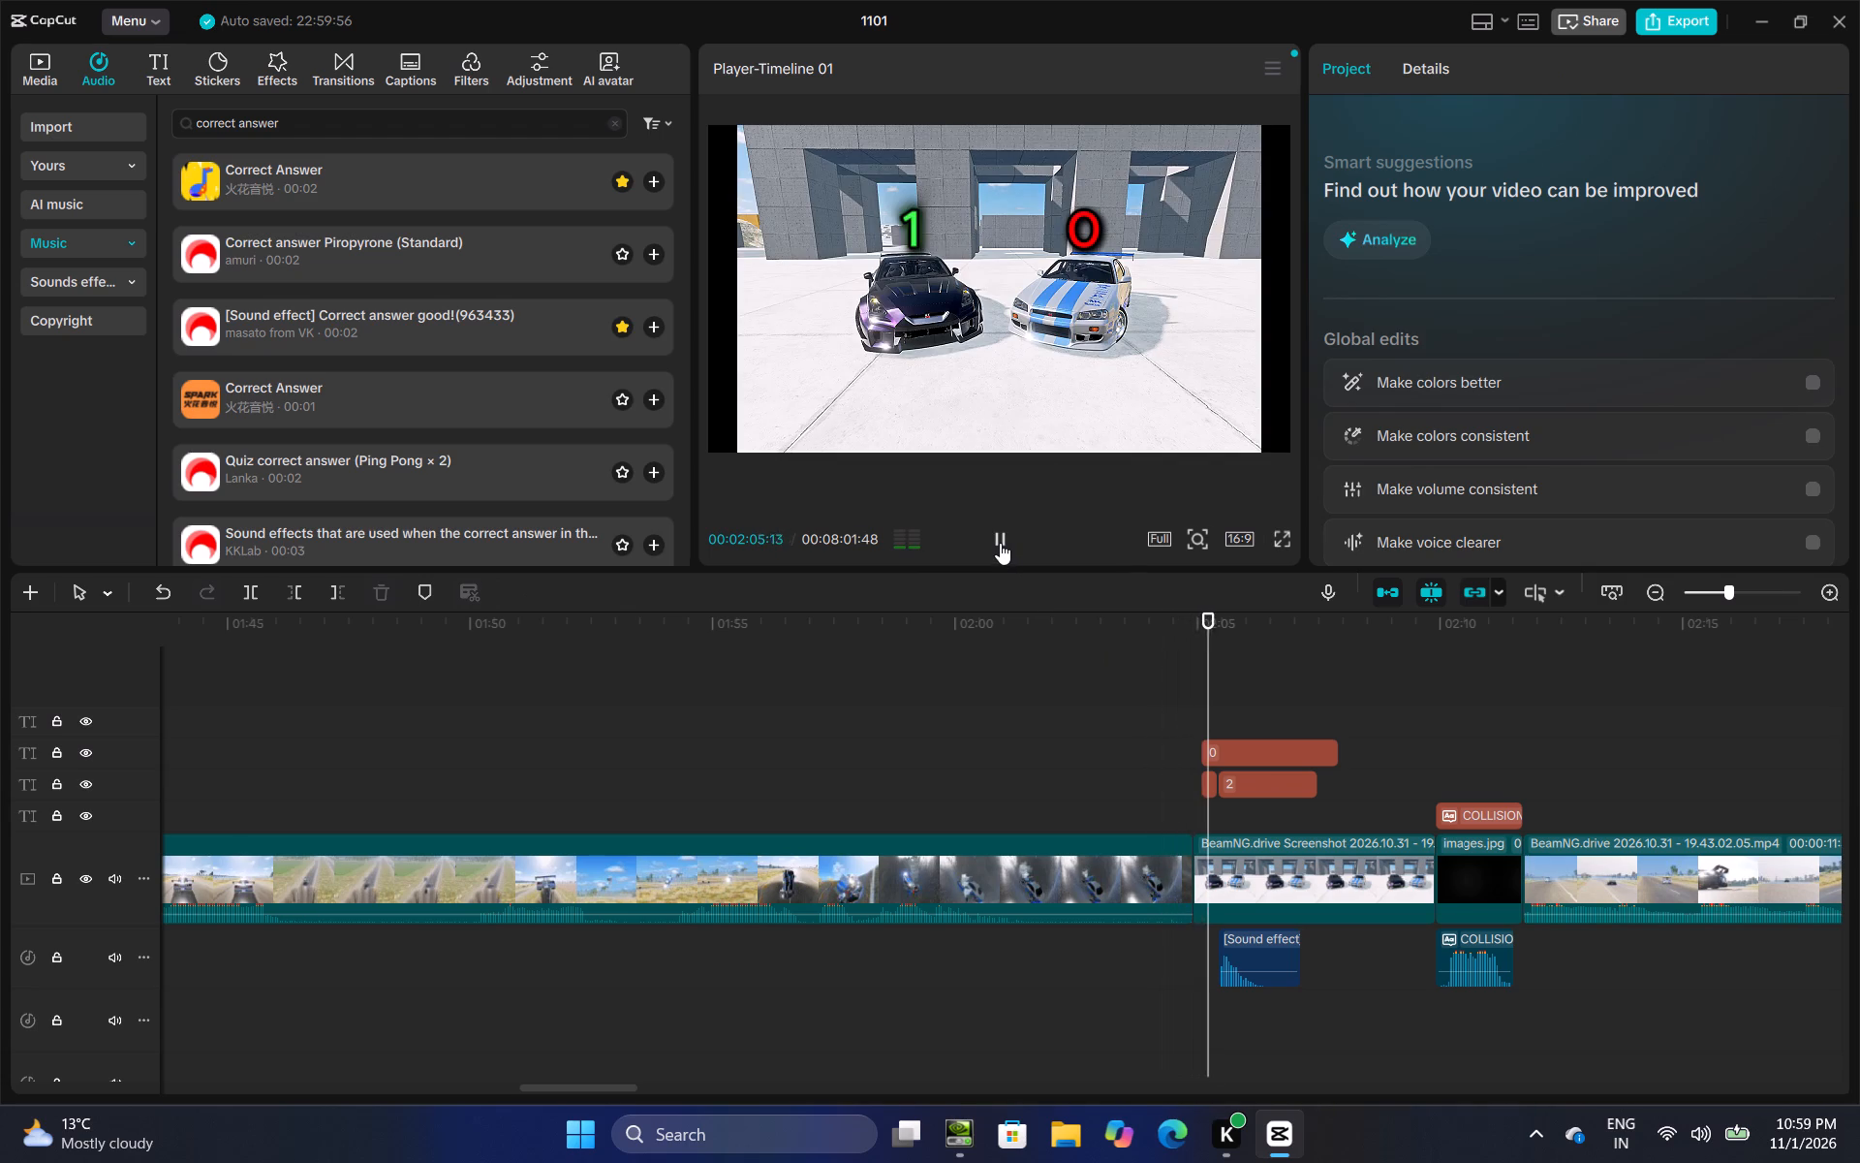
left_click(1220, 678)
left_click(1239, 789)
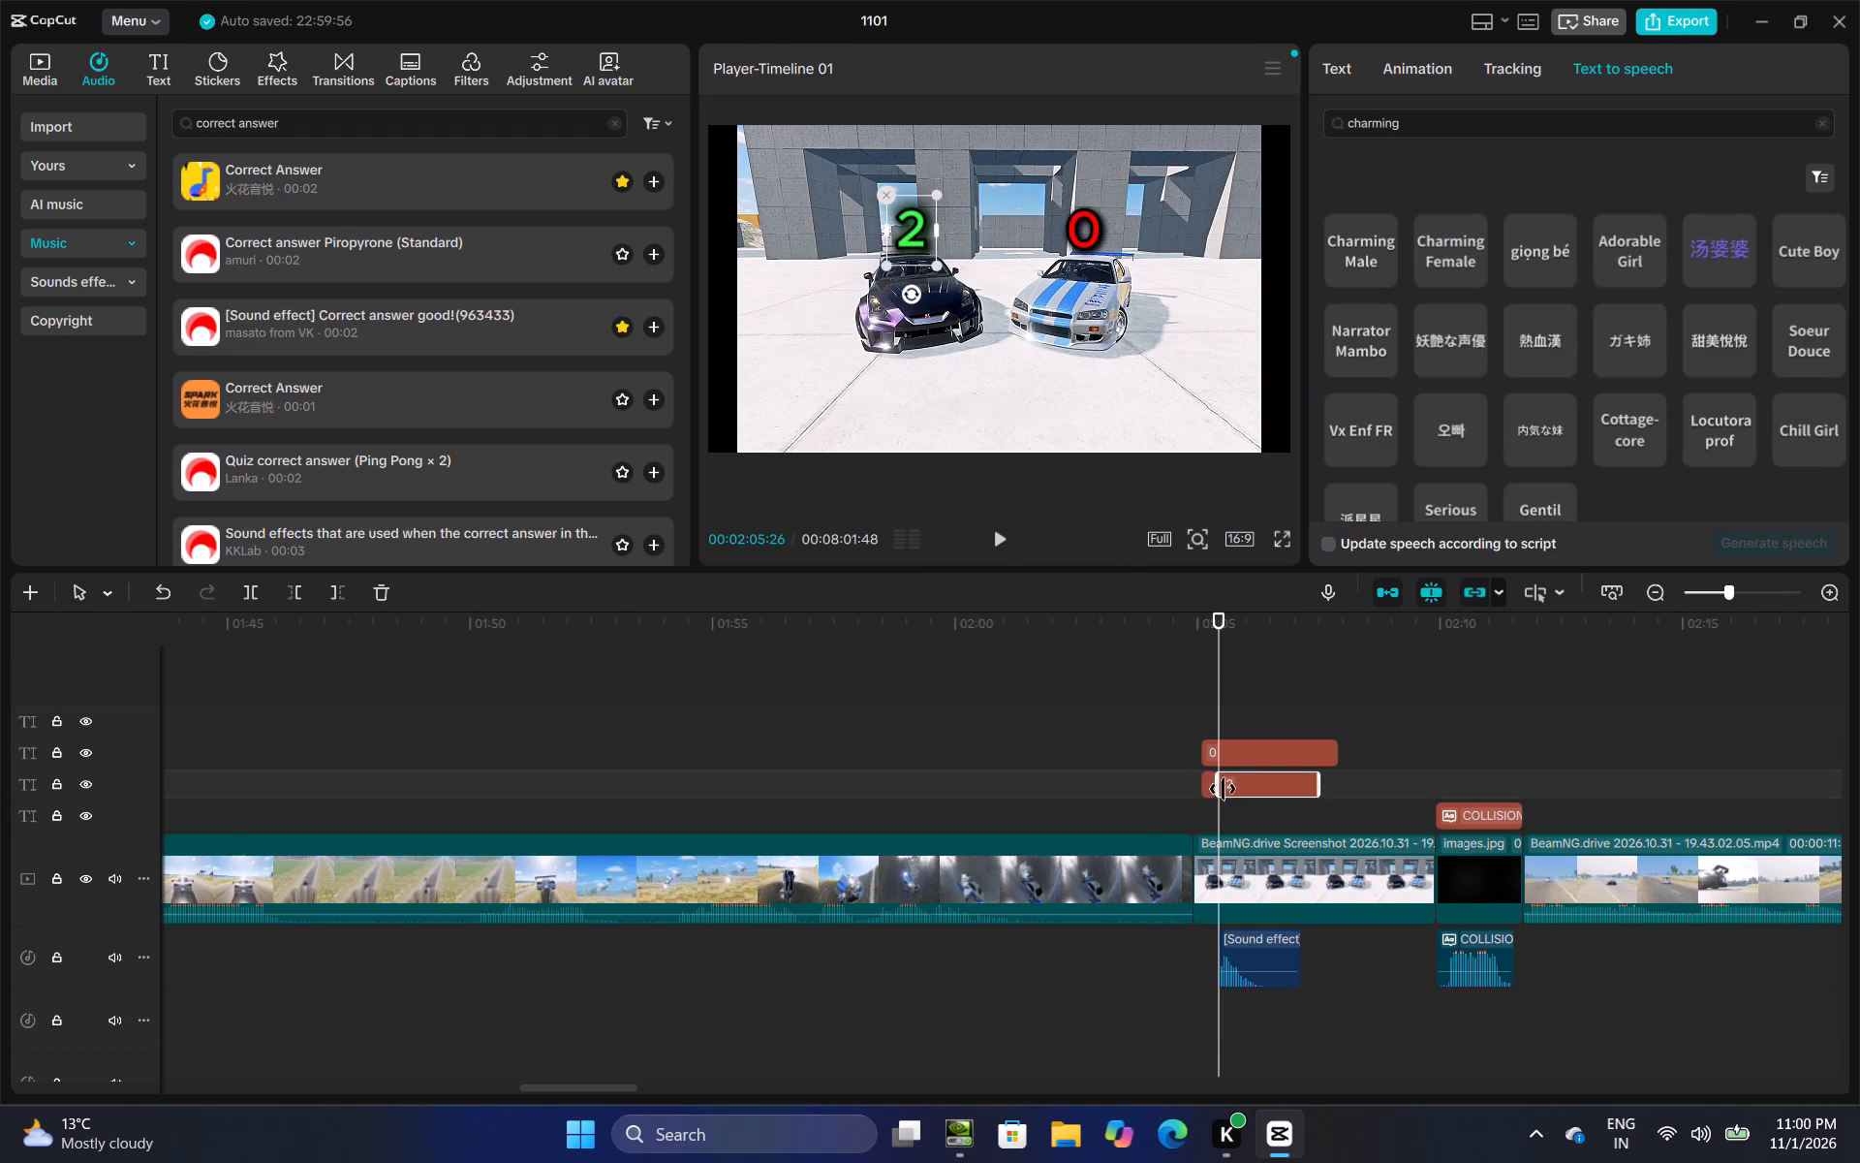
left_click_drag(1220, 789, 1186, 794)
Extend the 1 and 0 texts back to the start of the second score screen, at 00:02:04:55, and play the reveal back.
left_click(1176, 770)
left_click_drag(1176, 770, 1183, 768)
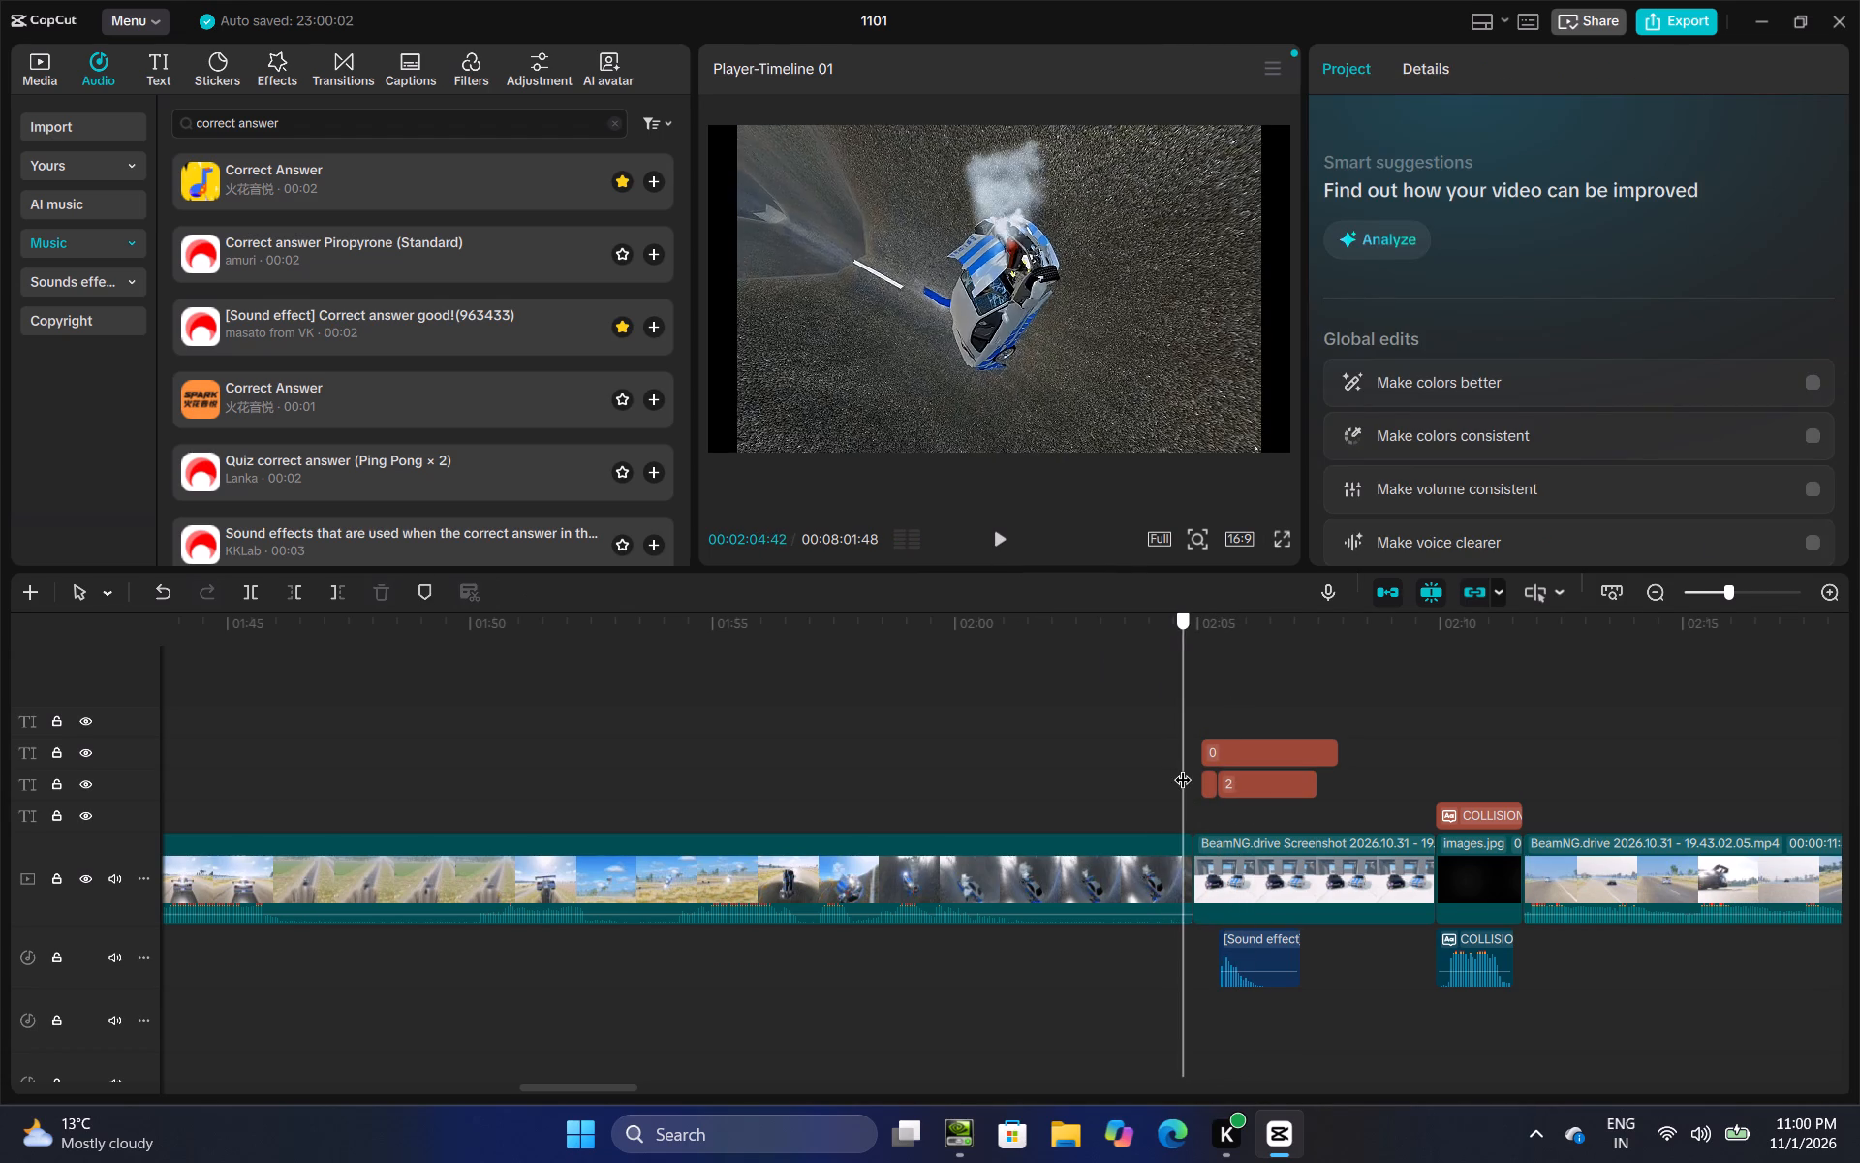
left_click_drag(1183, 768, 1193, 768)
double_click(1203, 784)
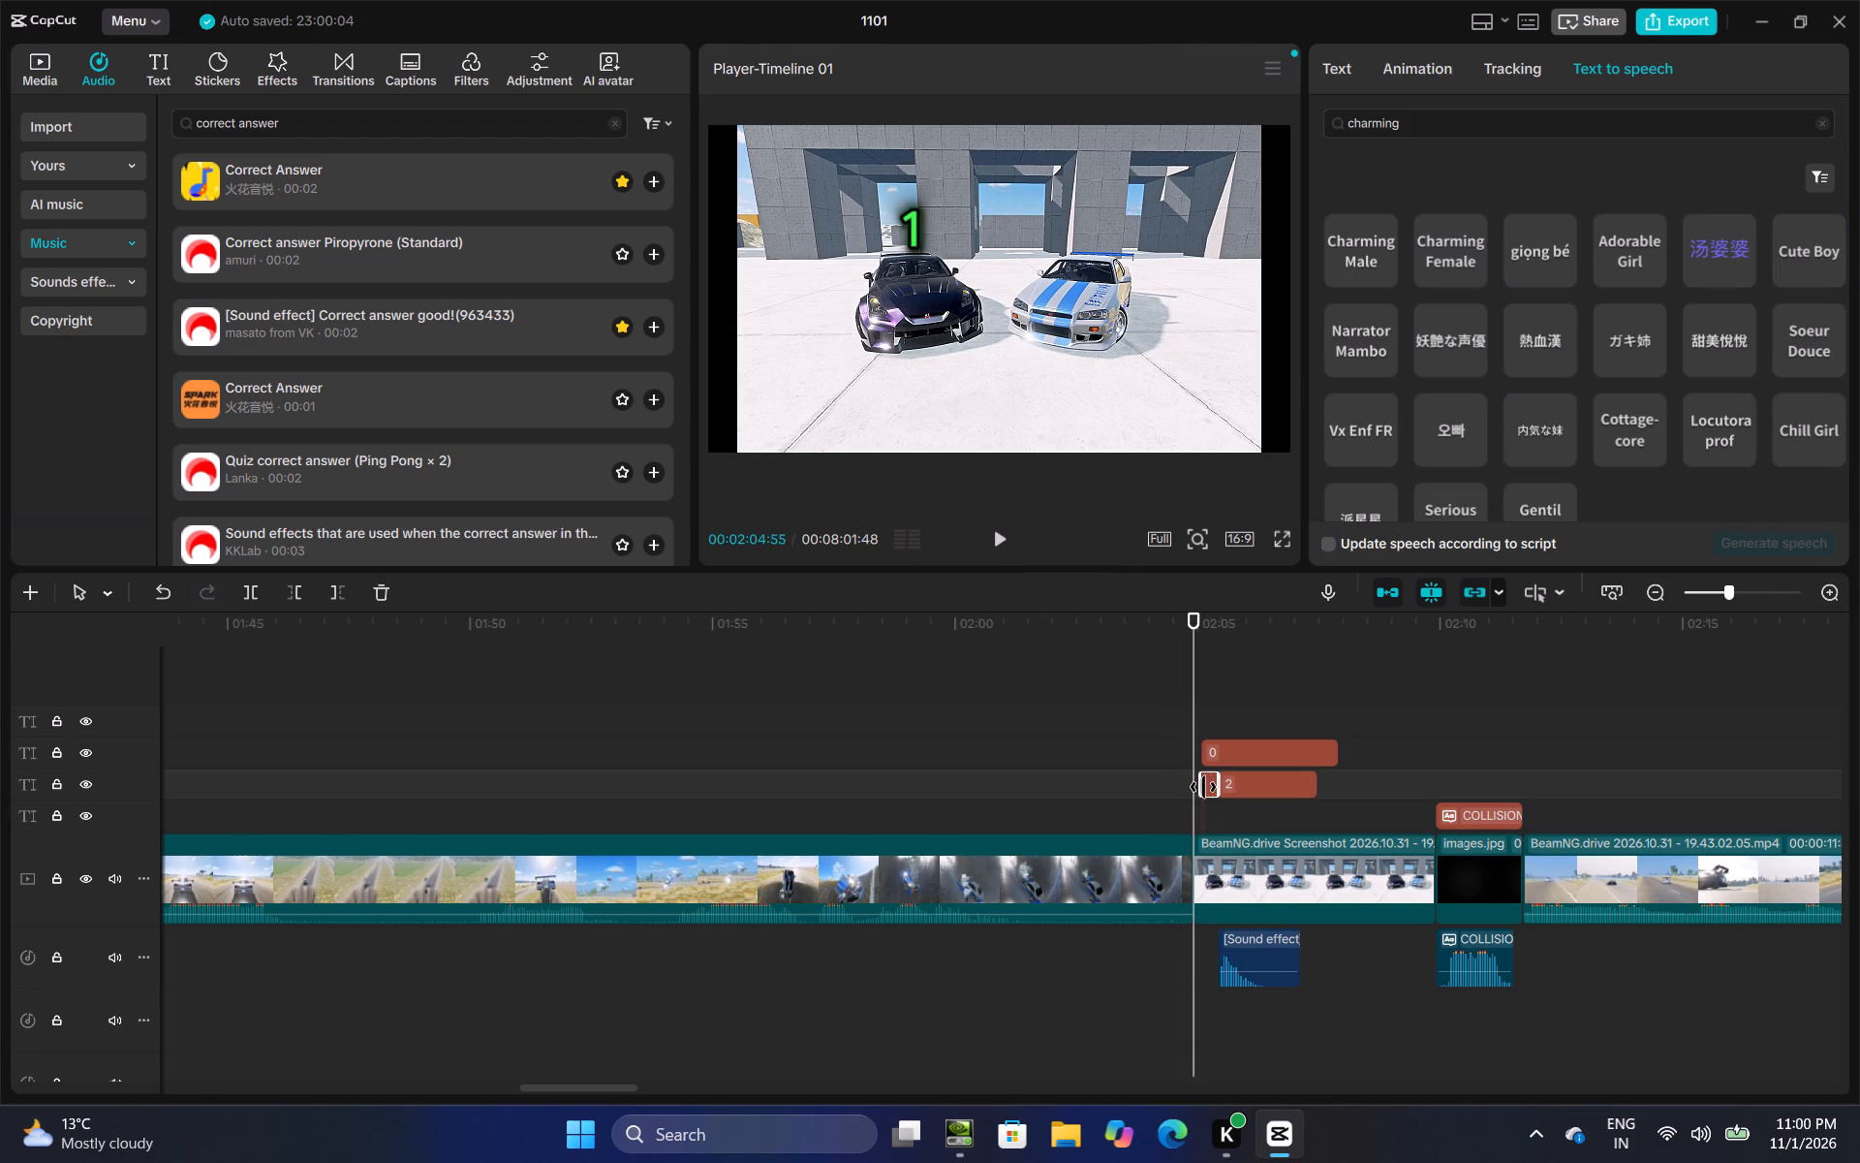
left_click(1205, 758)
left_click_drag(1205, 758, 1195, 760)
left_click(1164, 748)
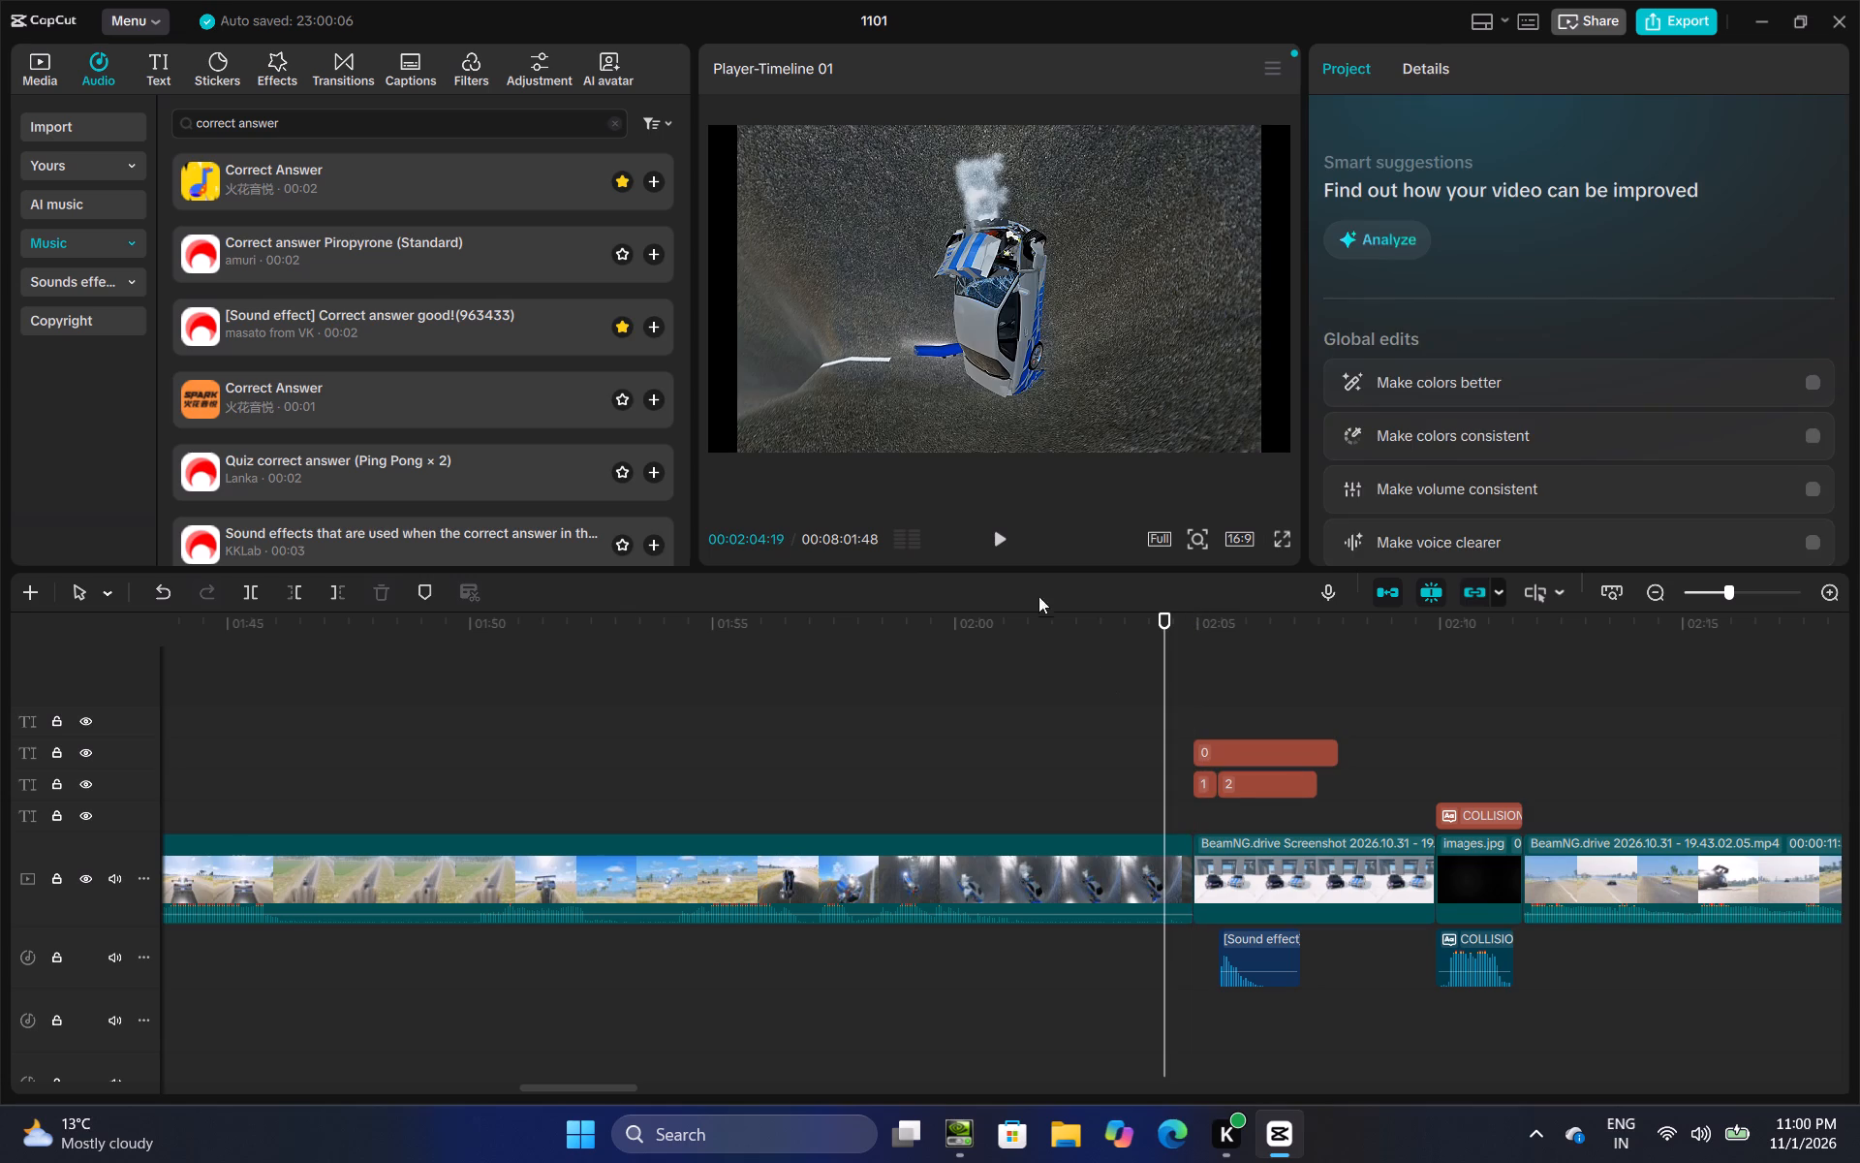
left_click(1021, 559)
left_click(1016, 554)
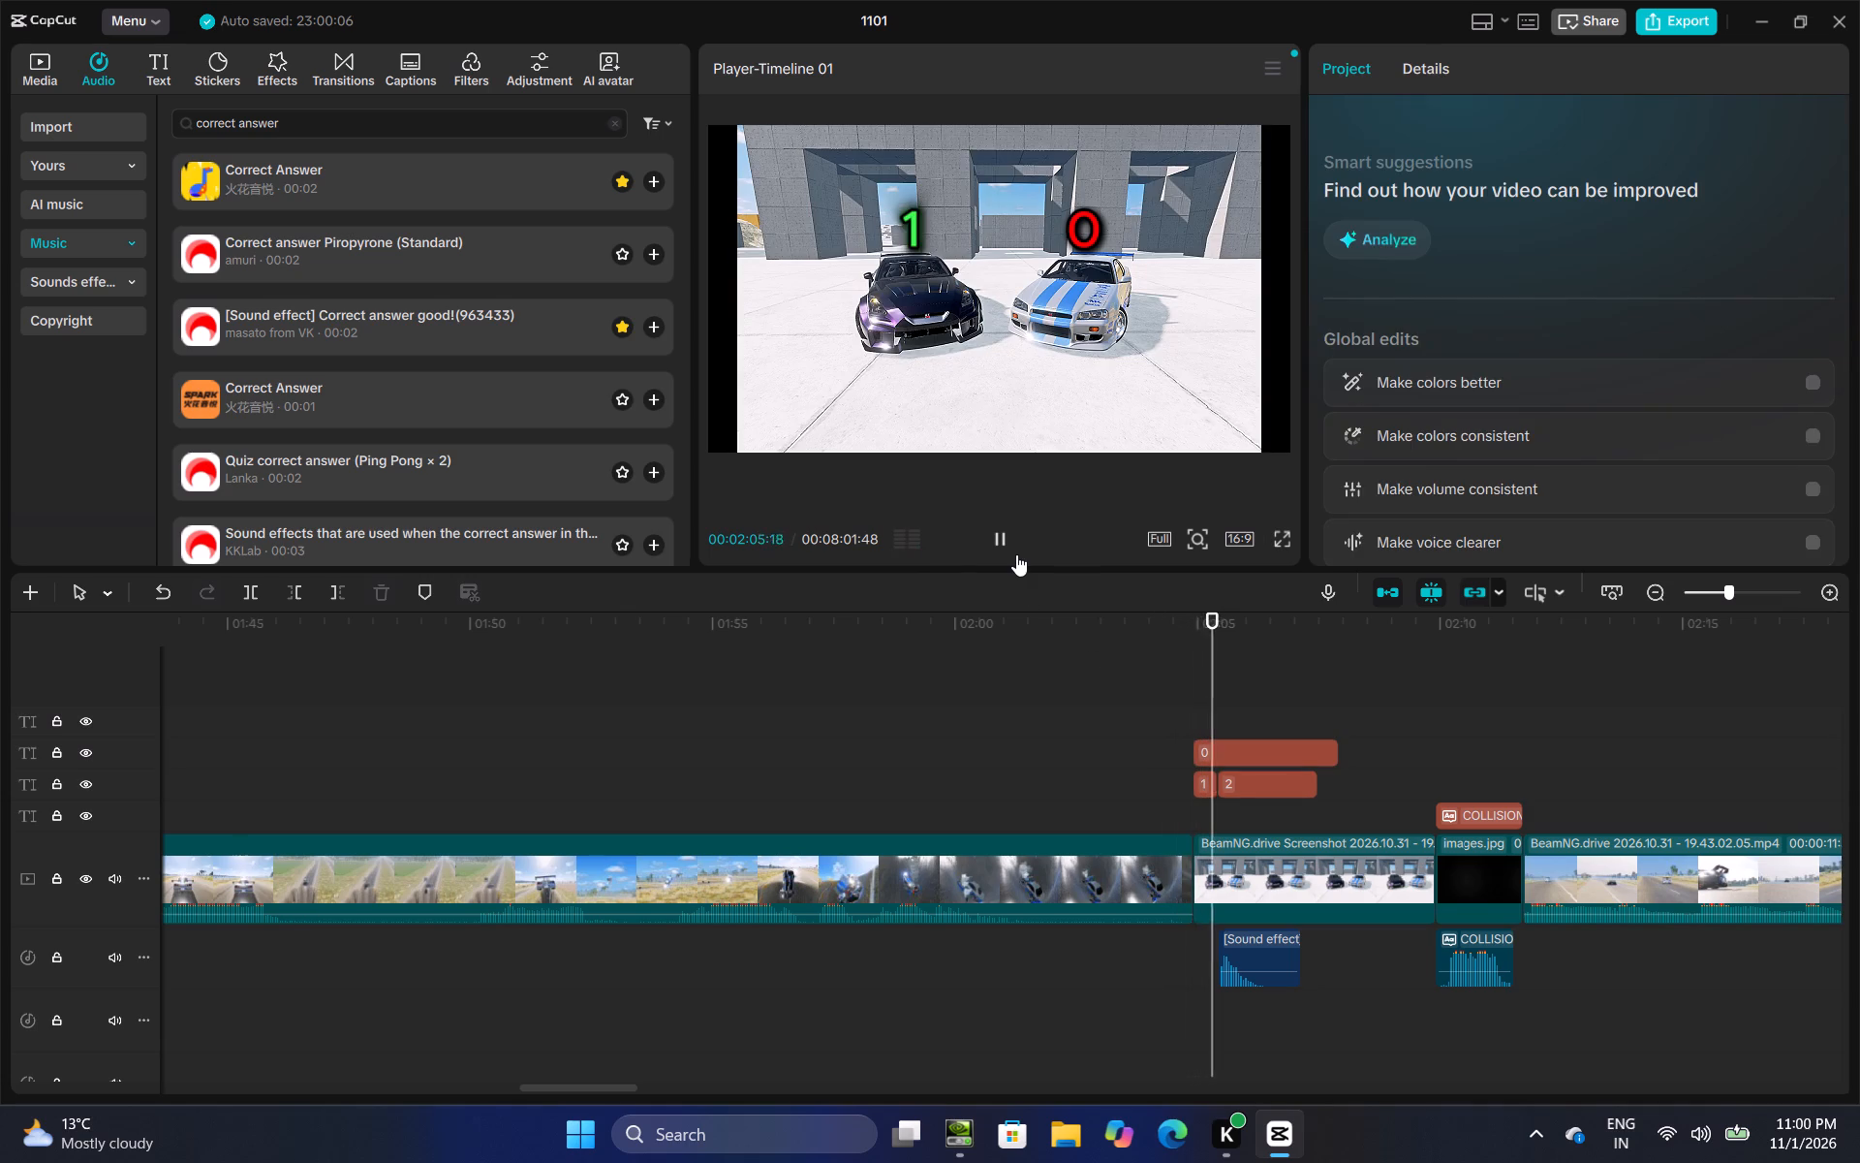
left_click(1312, 711)
left_click_drag(1312, 711, 1268, 736)
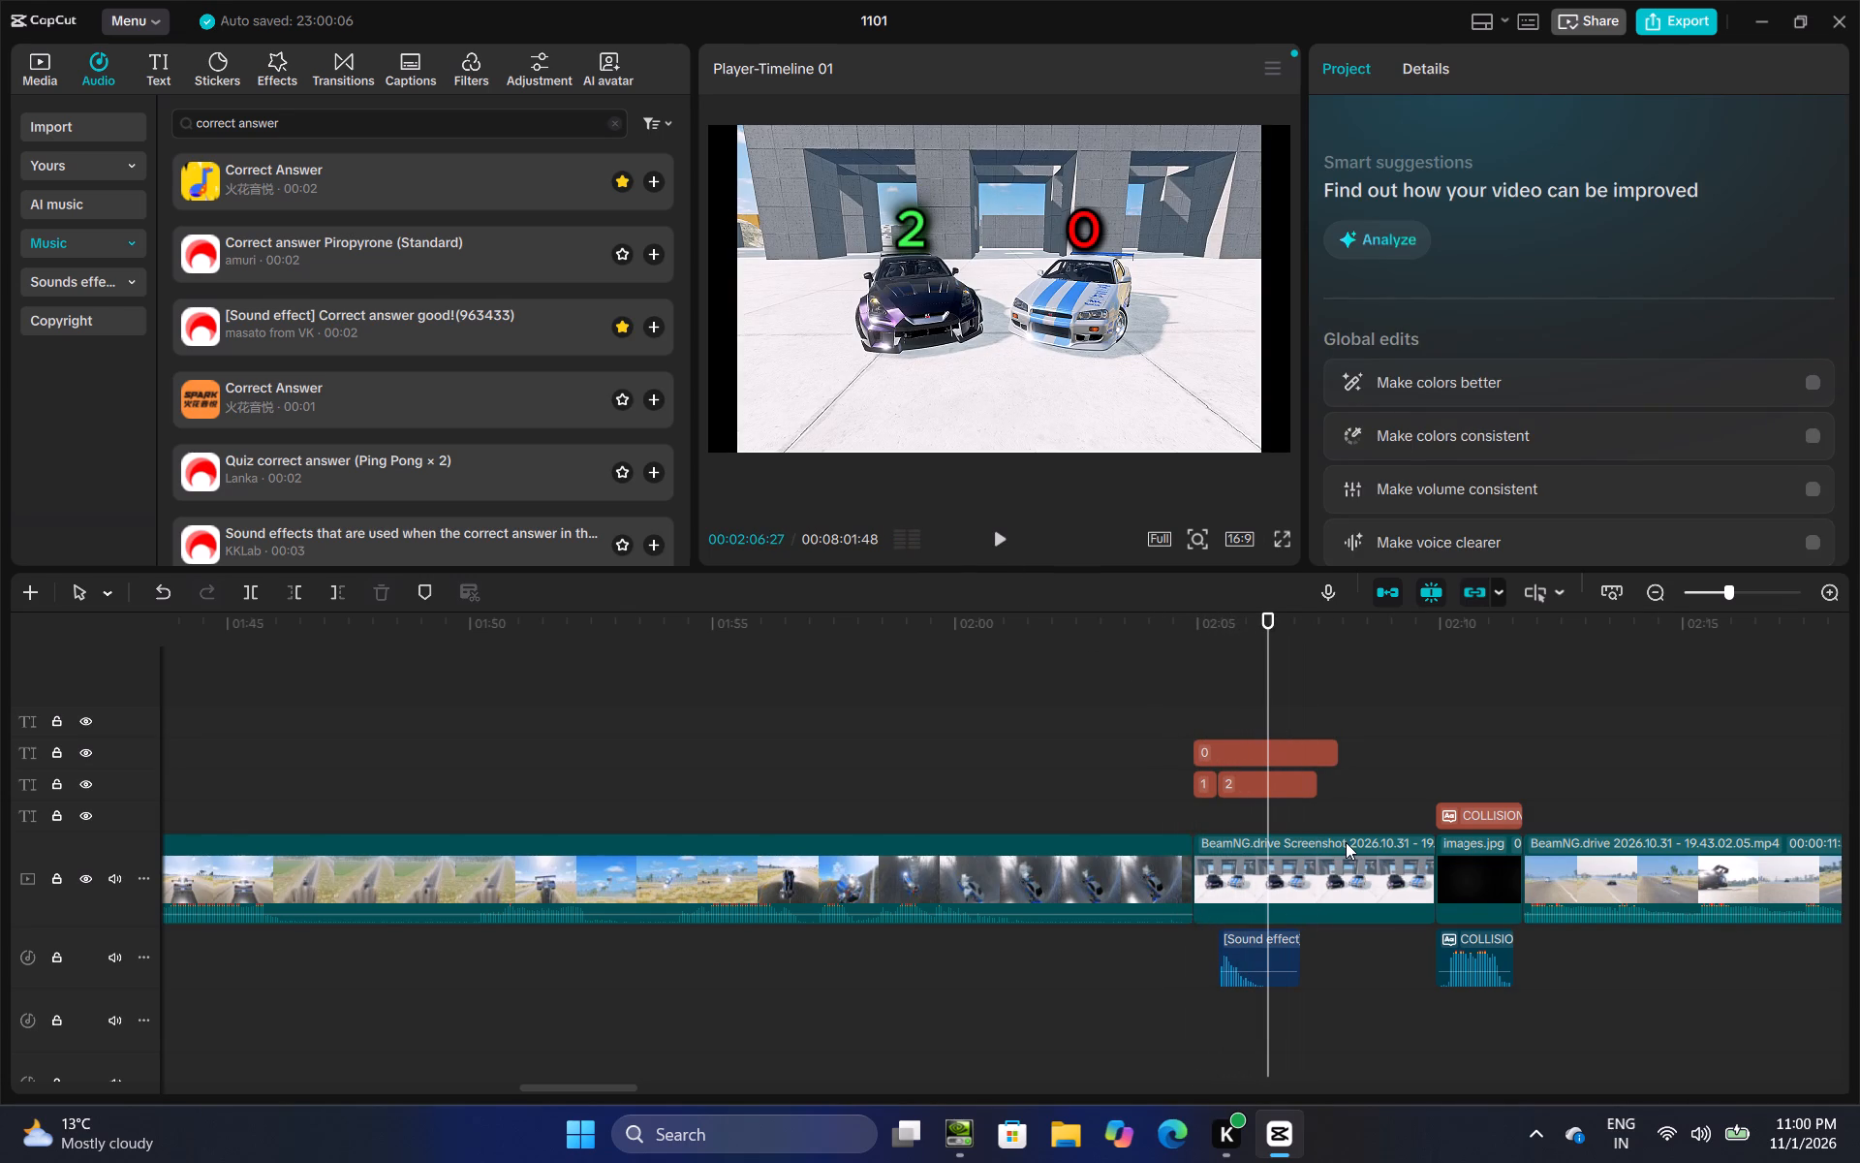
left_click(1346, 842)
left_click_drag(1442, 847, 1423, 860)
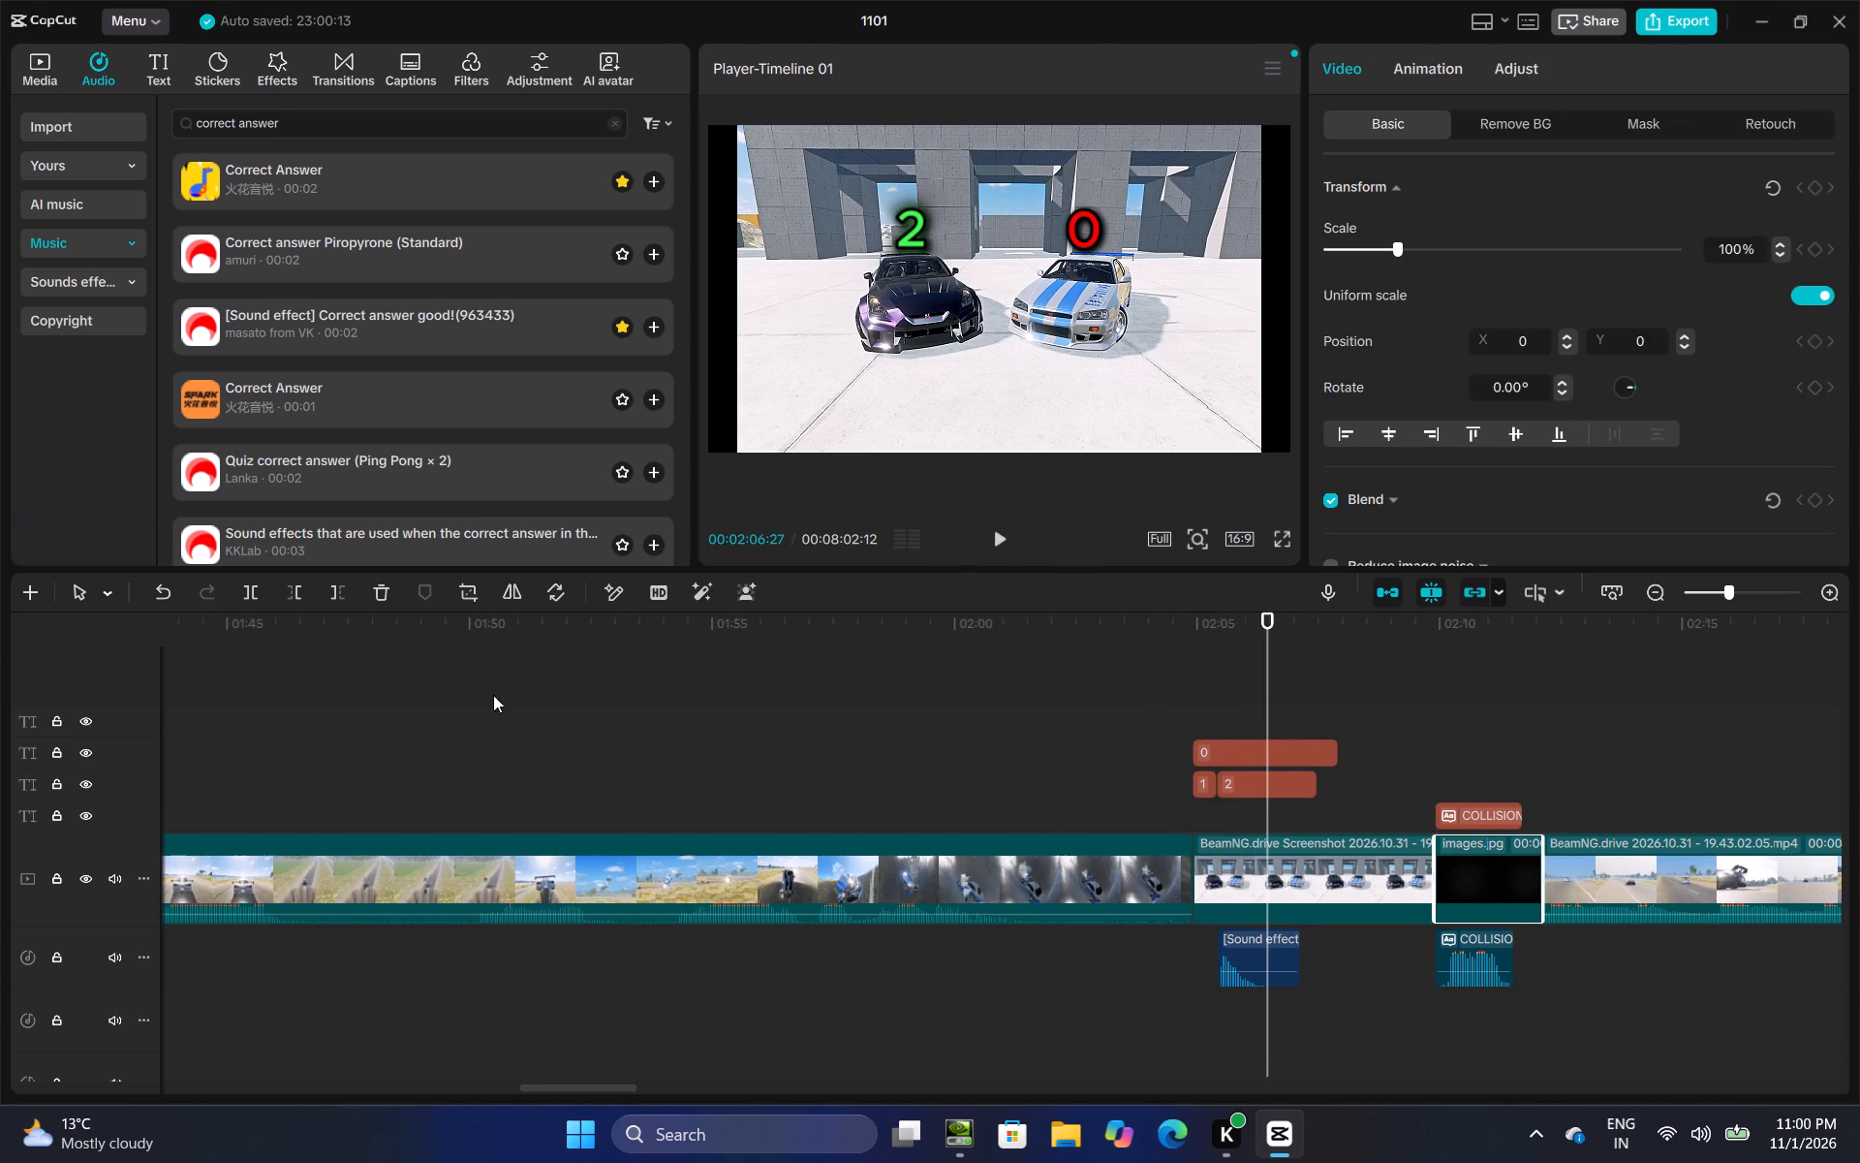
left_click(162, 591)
Shorten the second score screen's screenshot clip to end at about 00:02:06:27, bringing the COLLISION TEST card forward.
left_click(1328, 871)
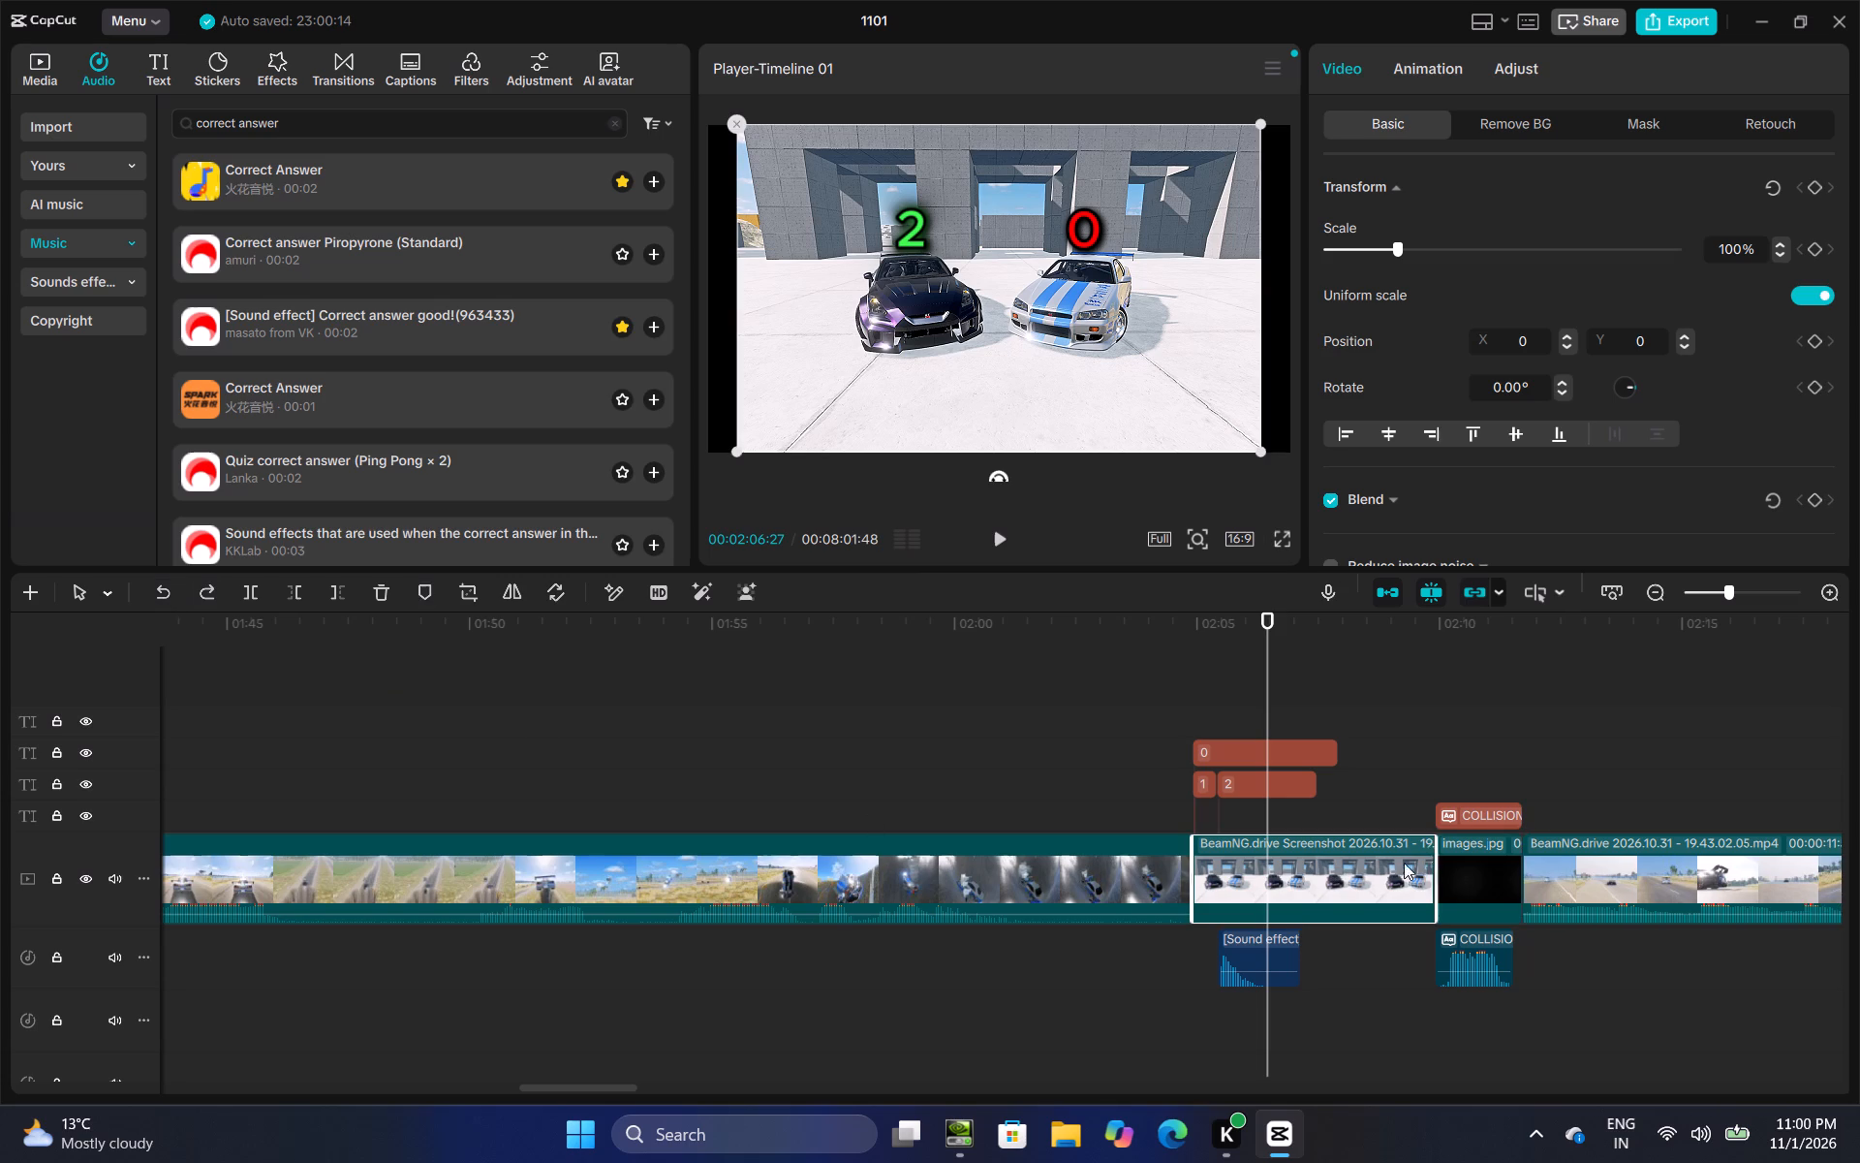
left_click_drag(1433, 848, 1263, 927)
left_click(1203, 712)
left_click_drag(1203, 712, 1222, 695)
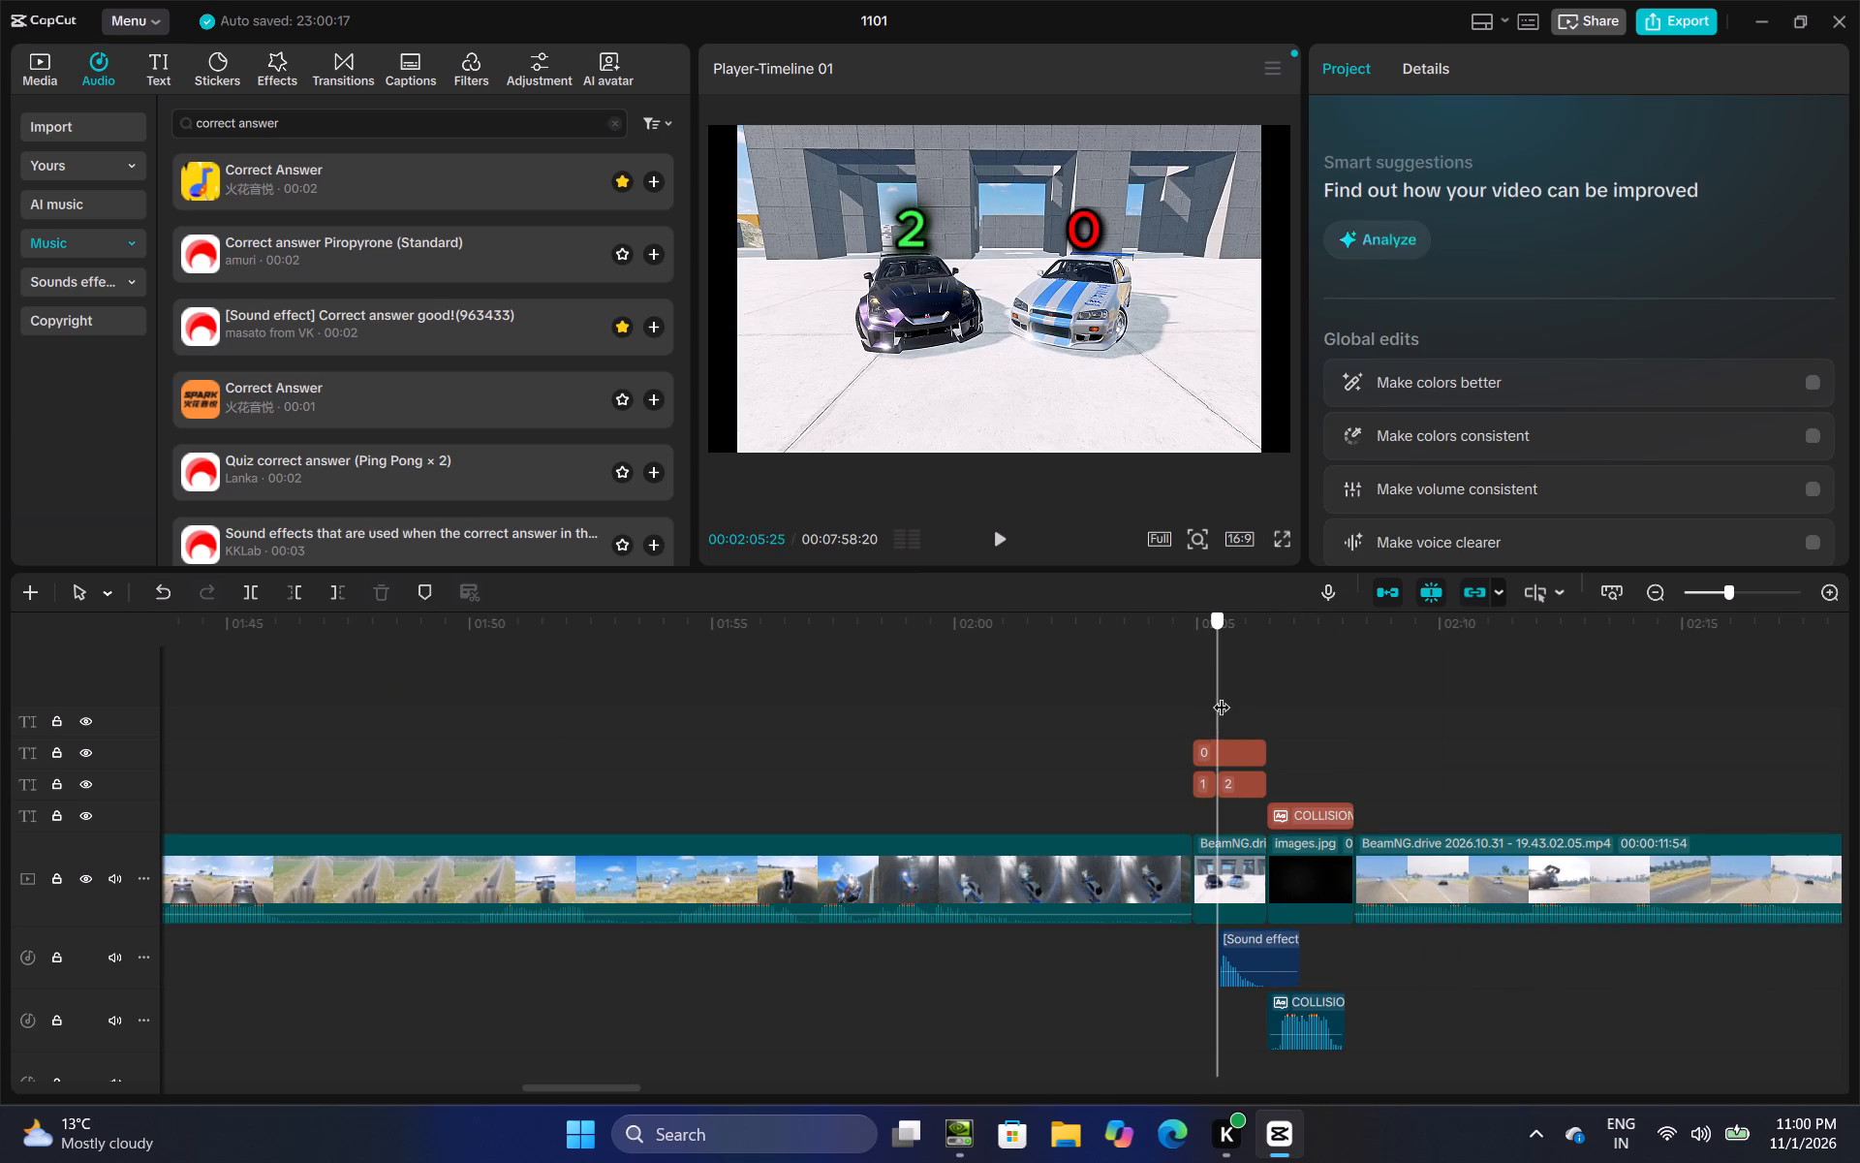
left_click_drag(1222, 695, 1229, 727)
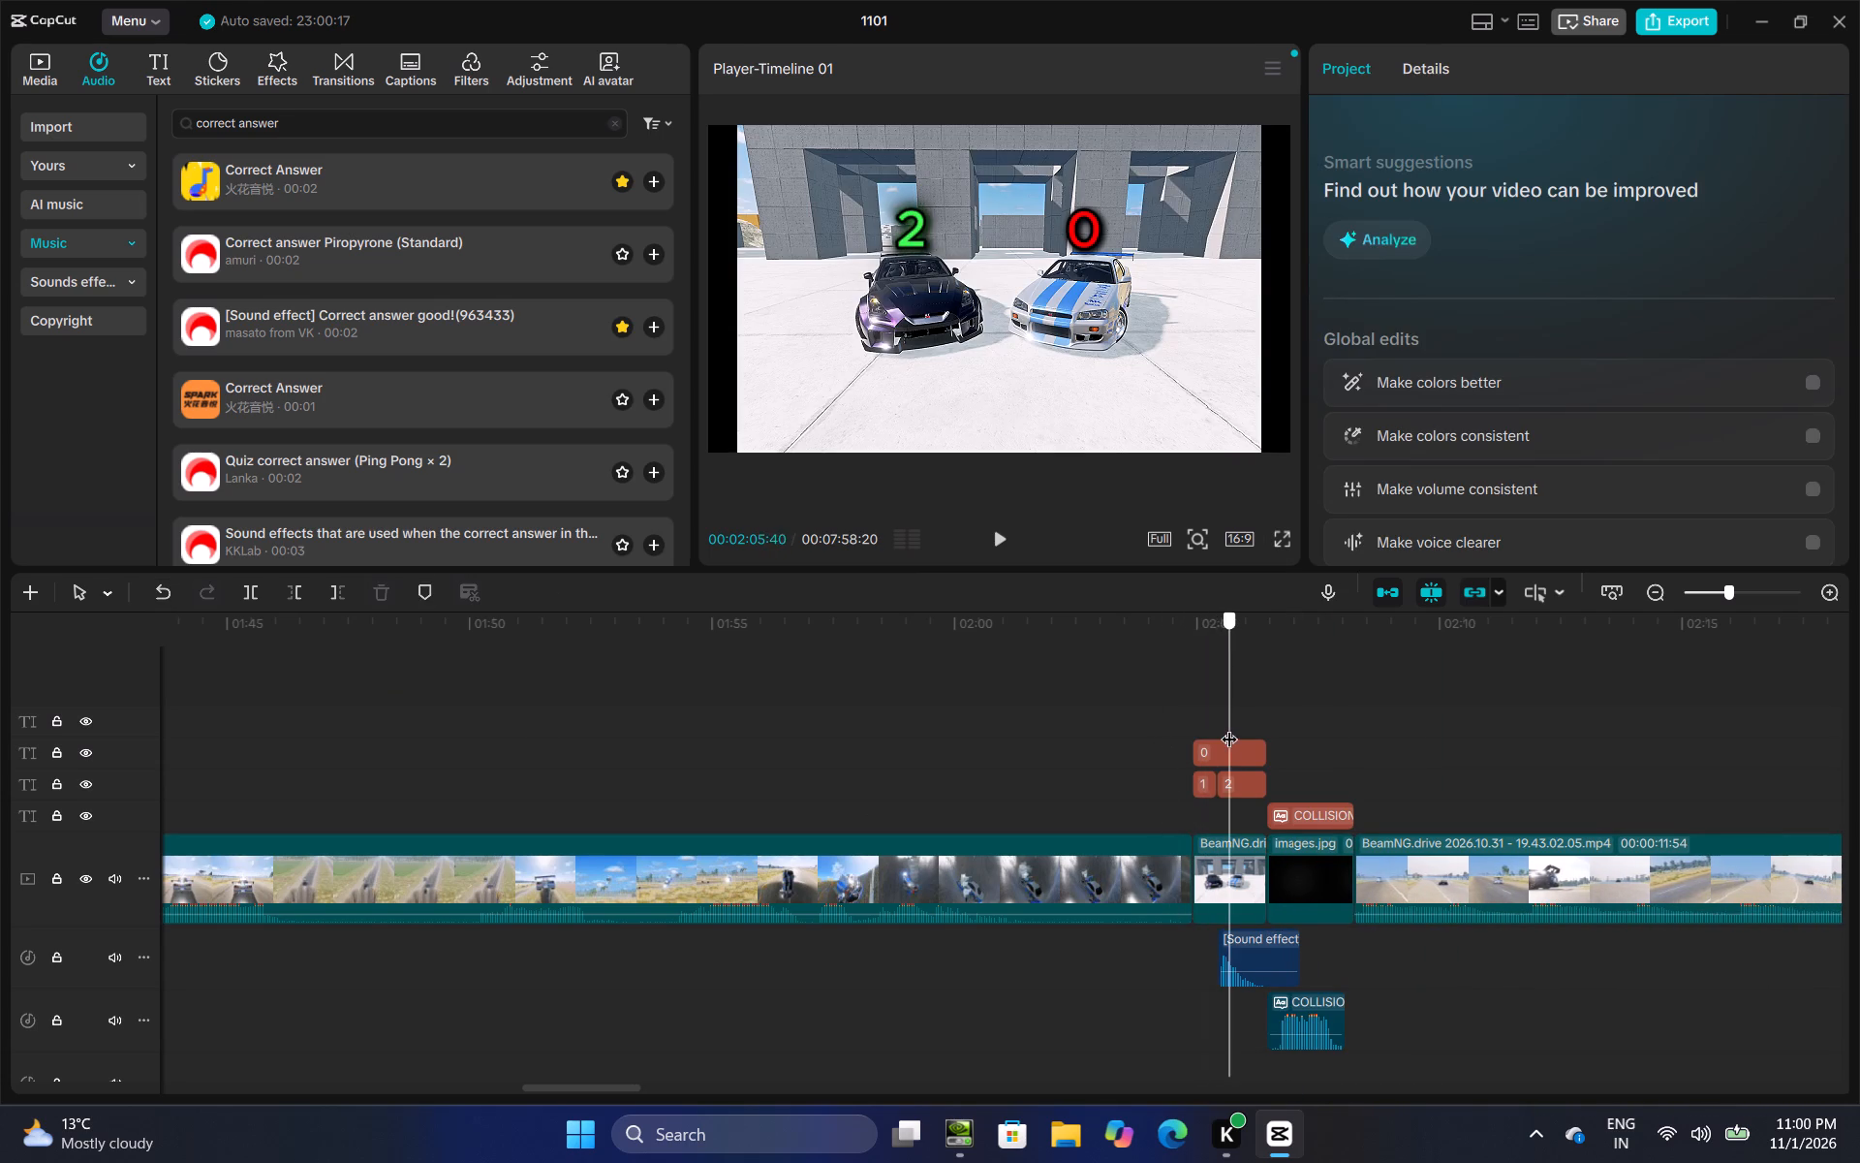
left_click_drag(1229, 727, 1755, 740)
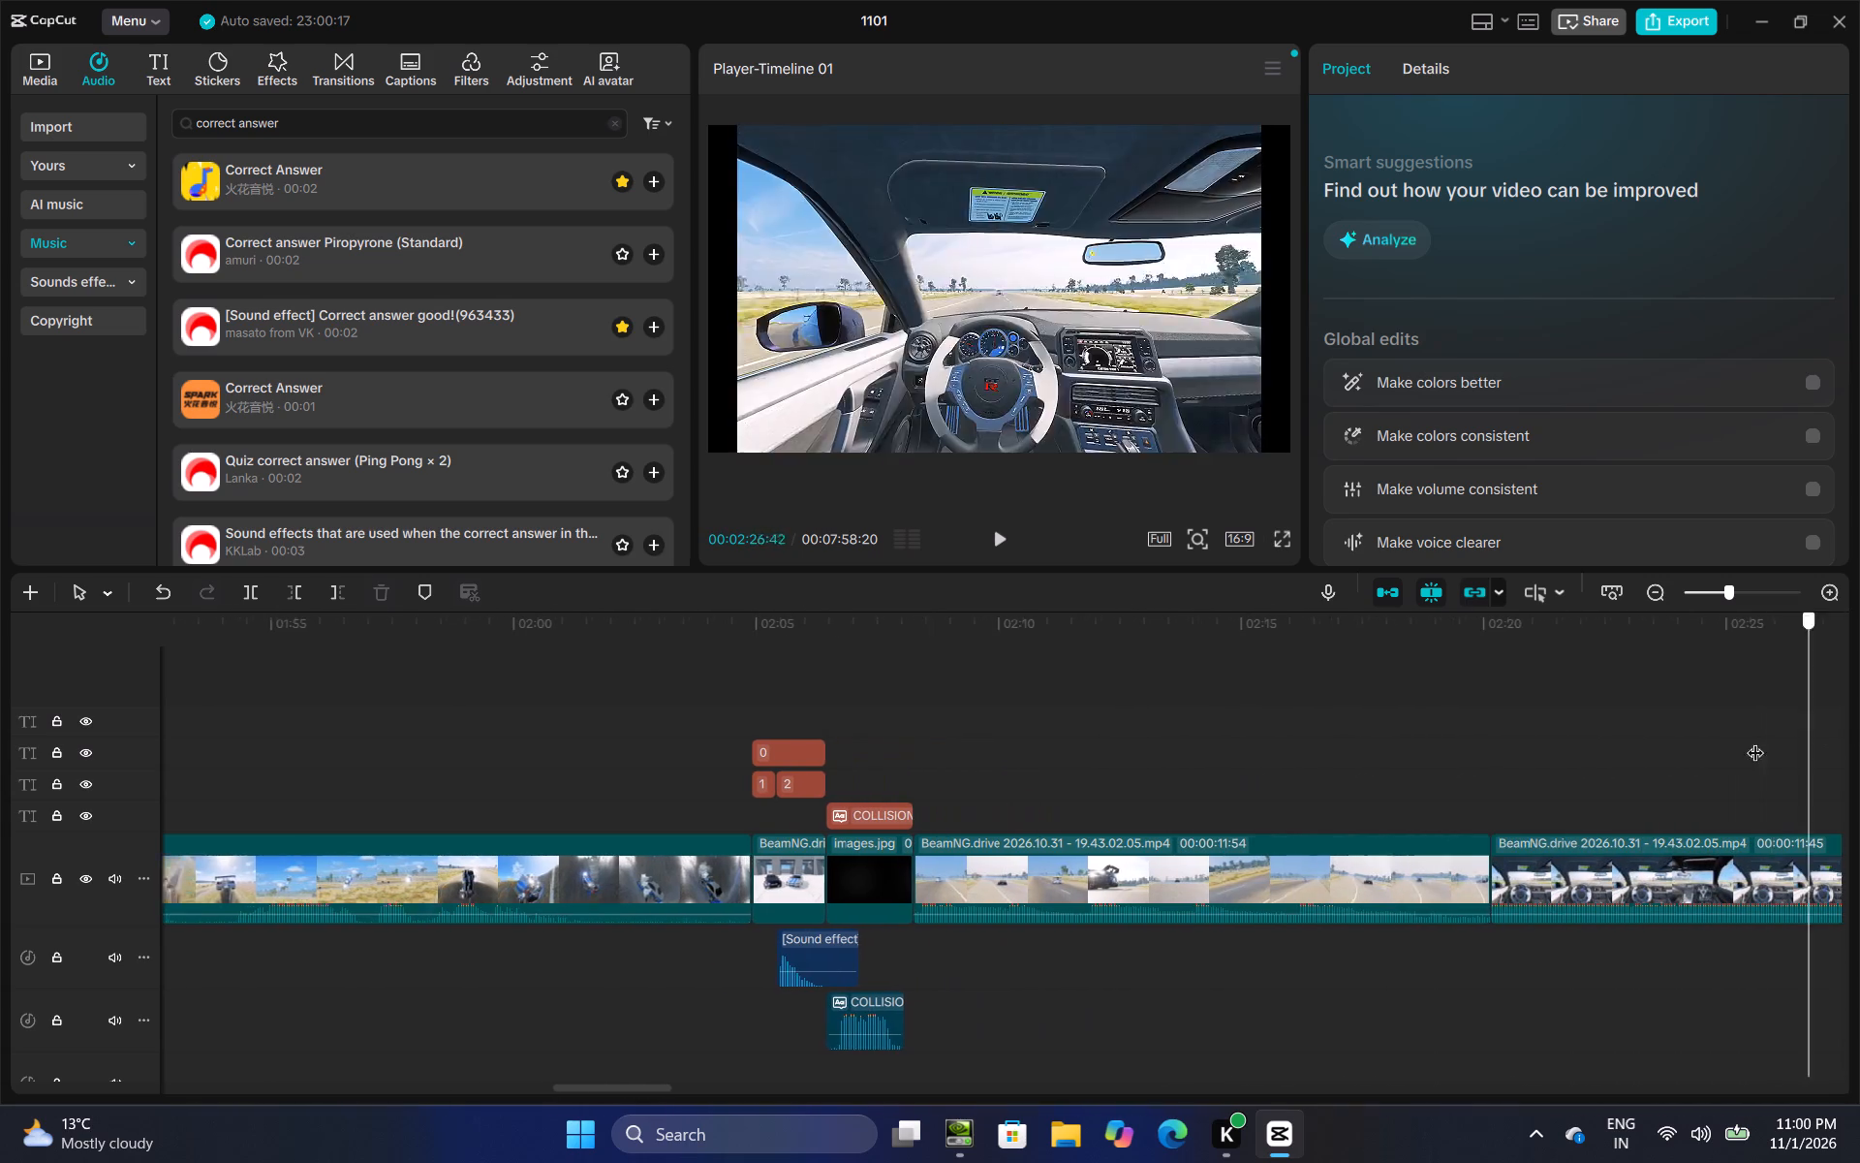
Add the [Sound effect] Correct answer good! sound at the start of the 3 text, at 00:03:12:04, and play the reveal back.
left_click_drag(1755, 740, 1027, 842)
scroll(988, 845, "down", 6)
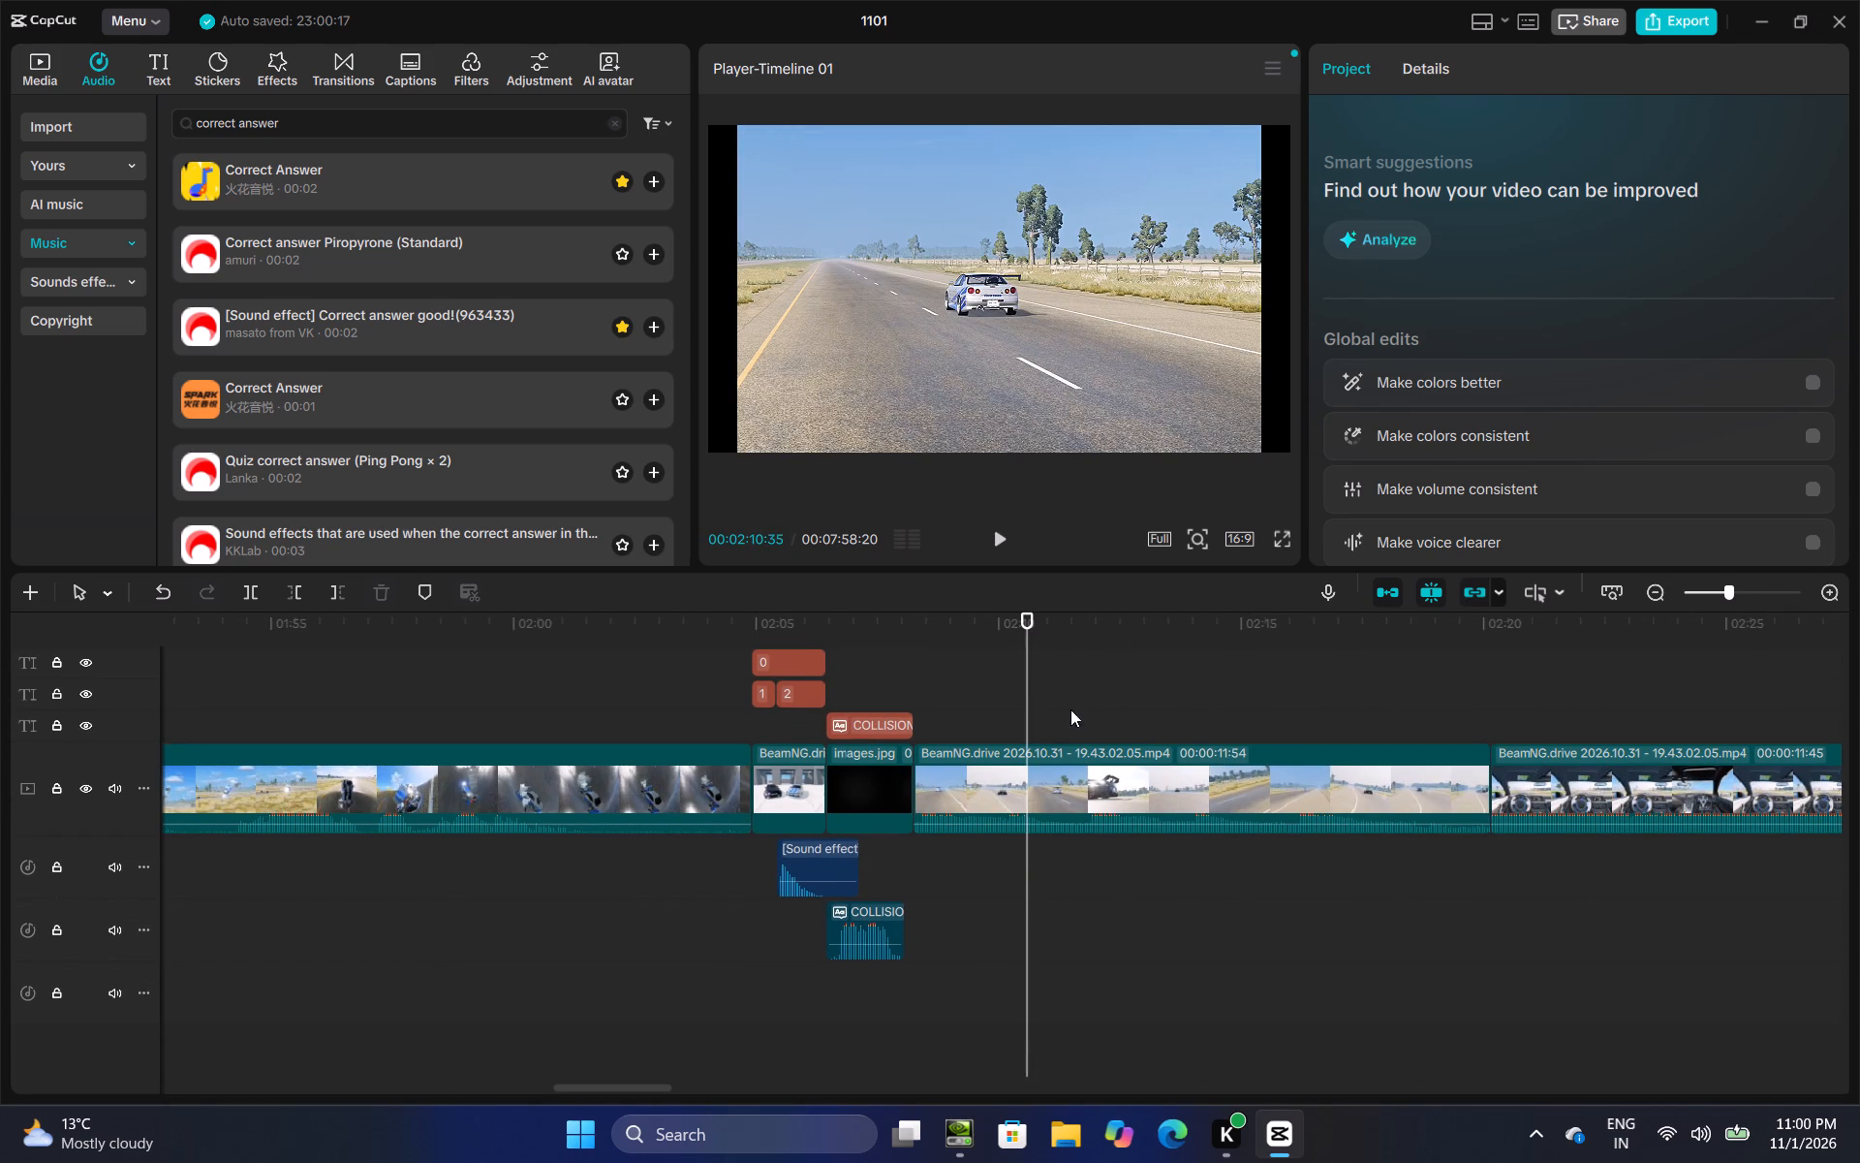
left_click(1070, 709)
left_click_drag(1070, 709, 1855, 712)
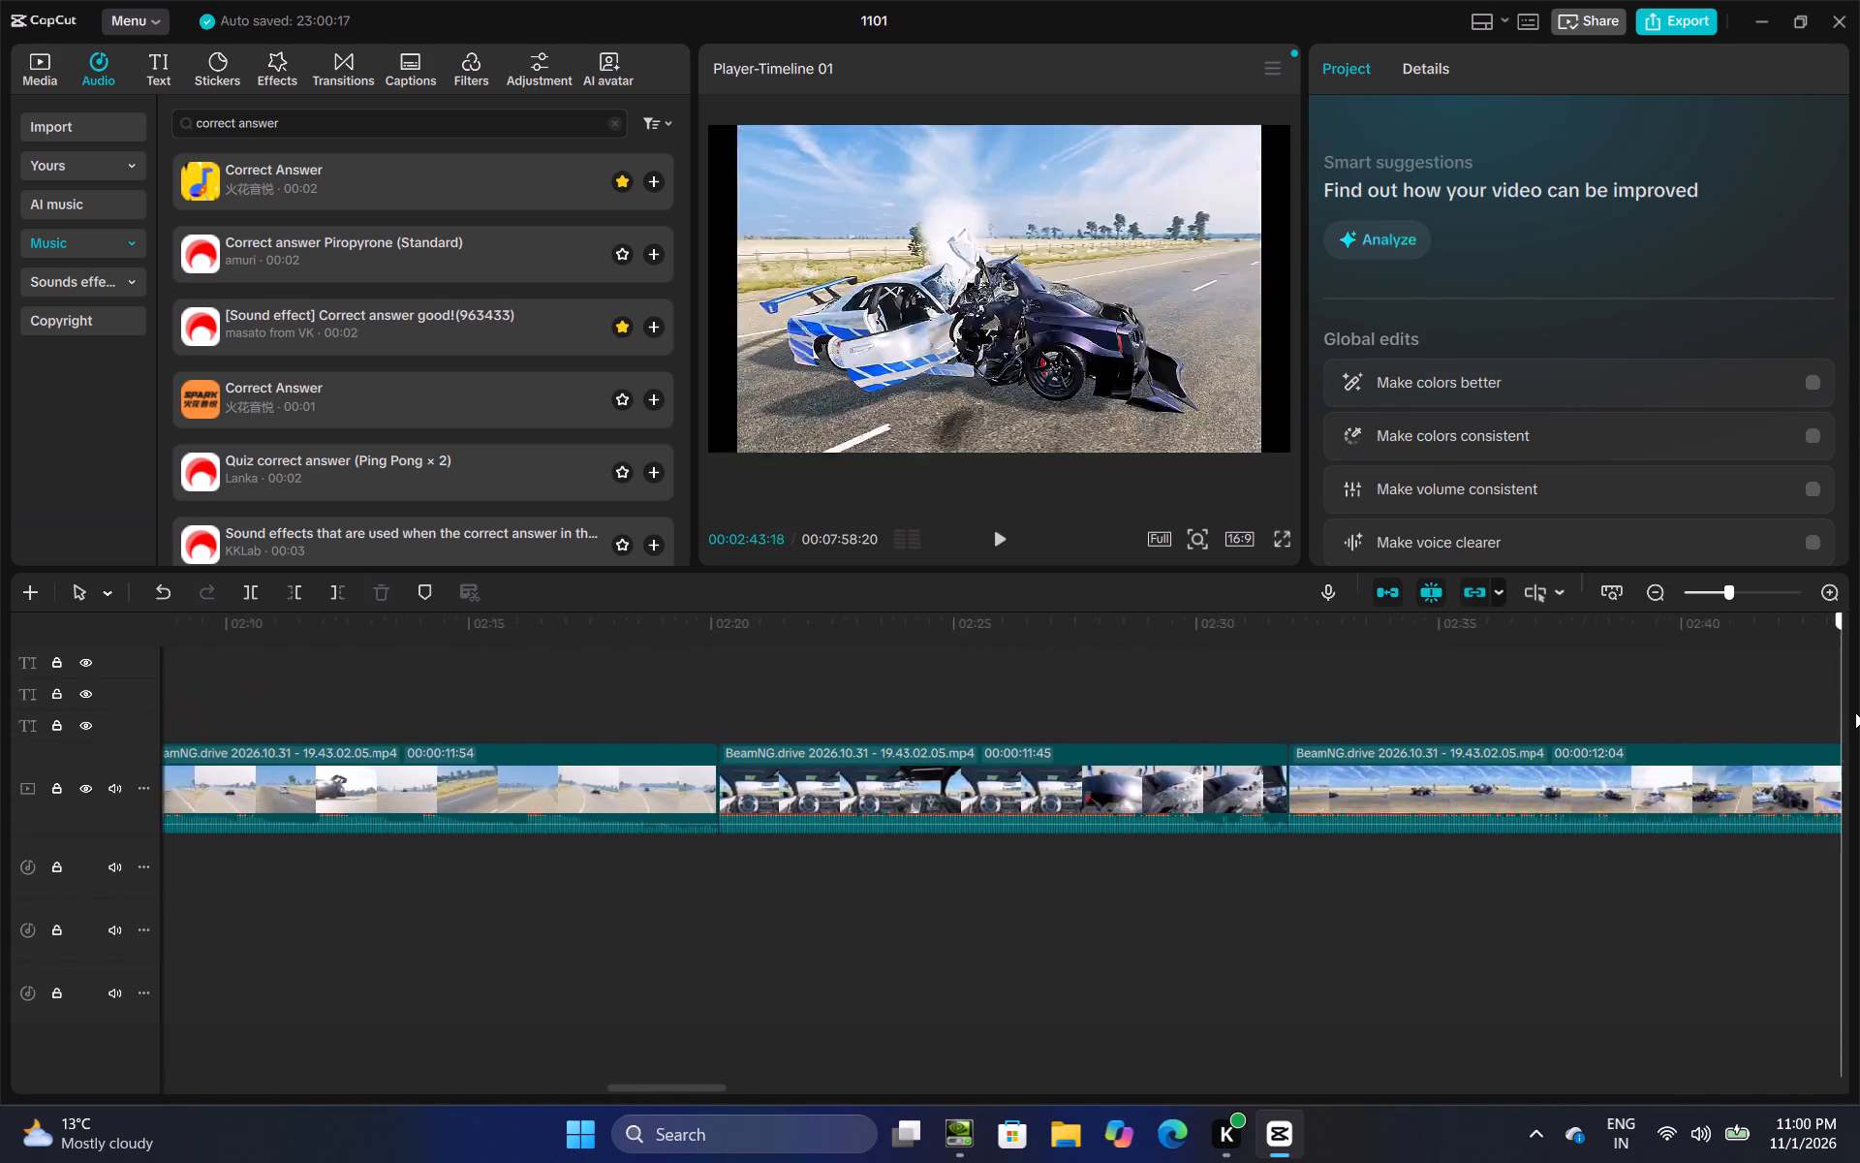
left_click_drag(1855, 712, 1554, 729)
scroll(1479, 727, "up", 3)
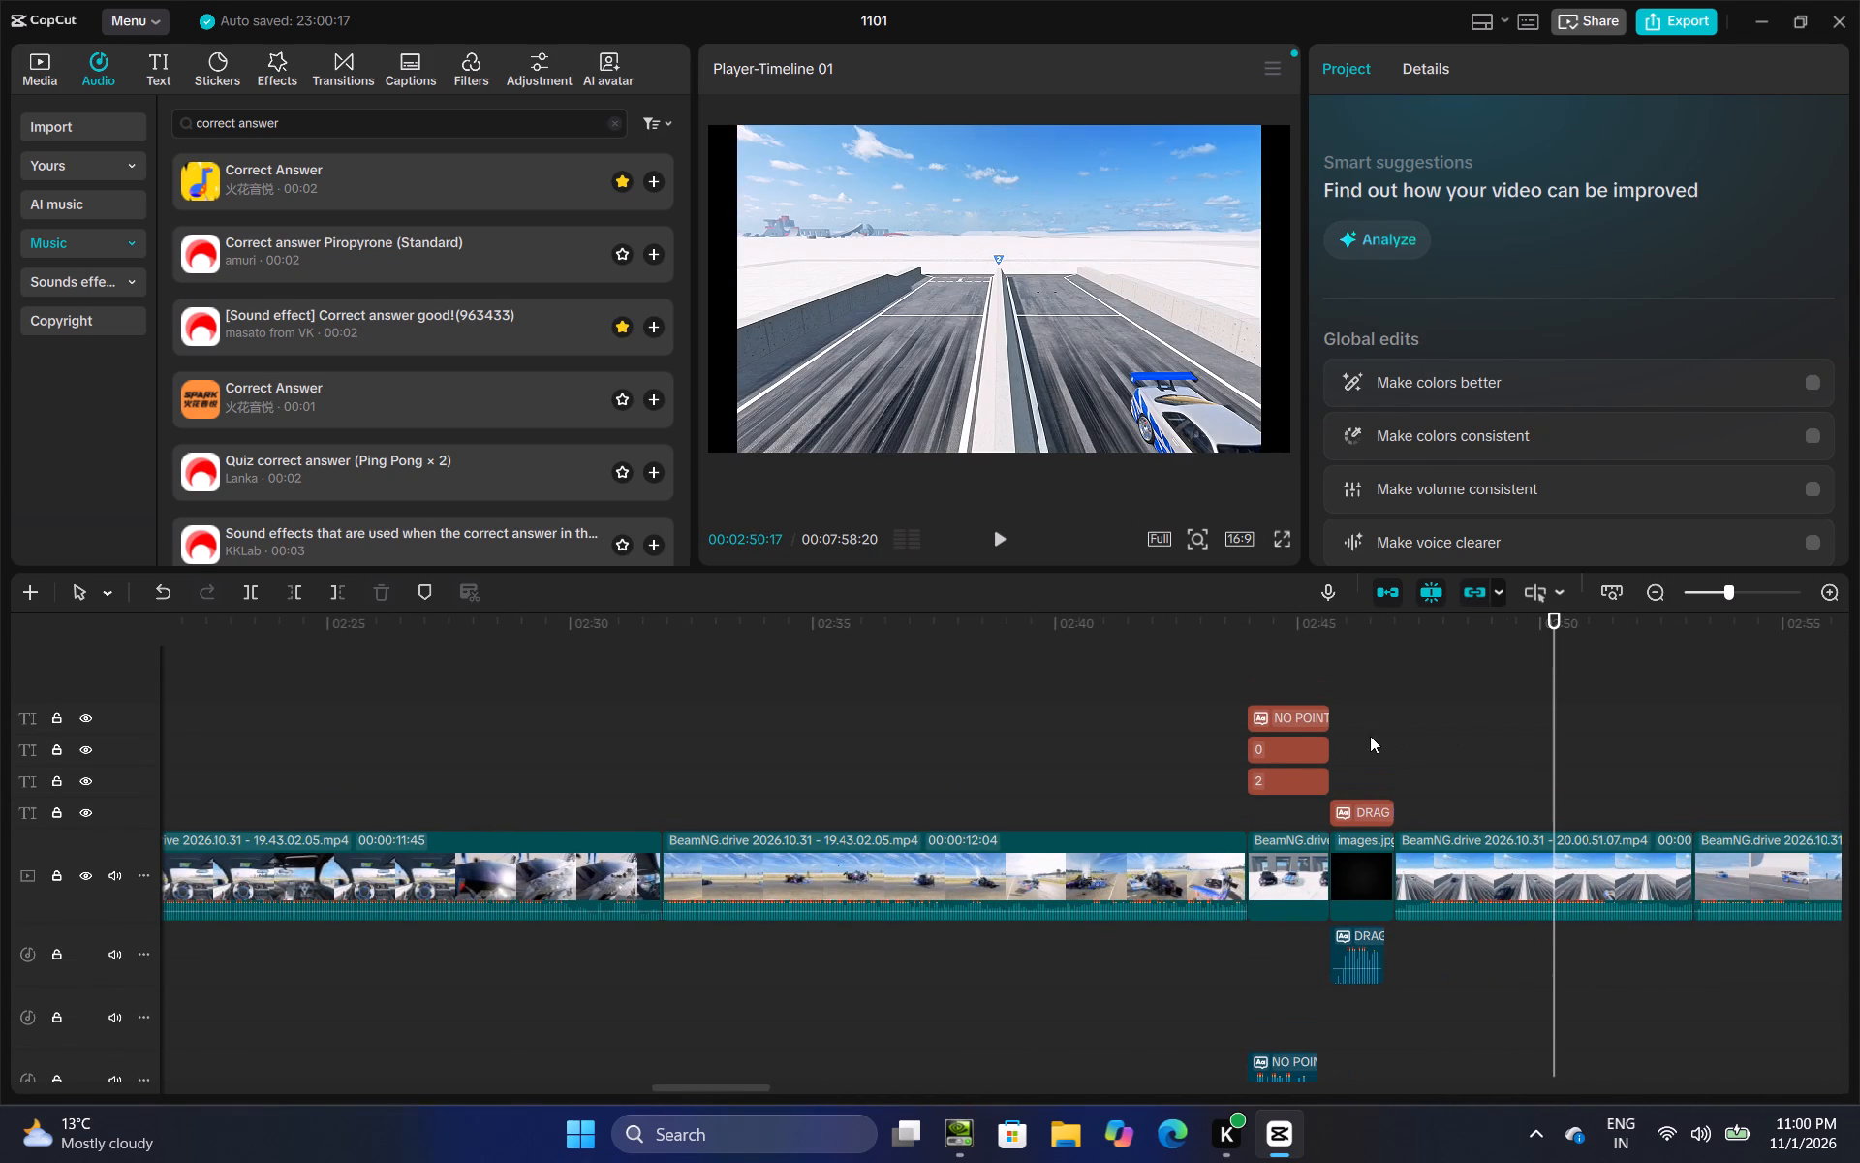
left_click(1348, 782)
left_click_drag(1348, 782, 1859, 743)
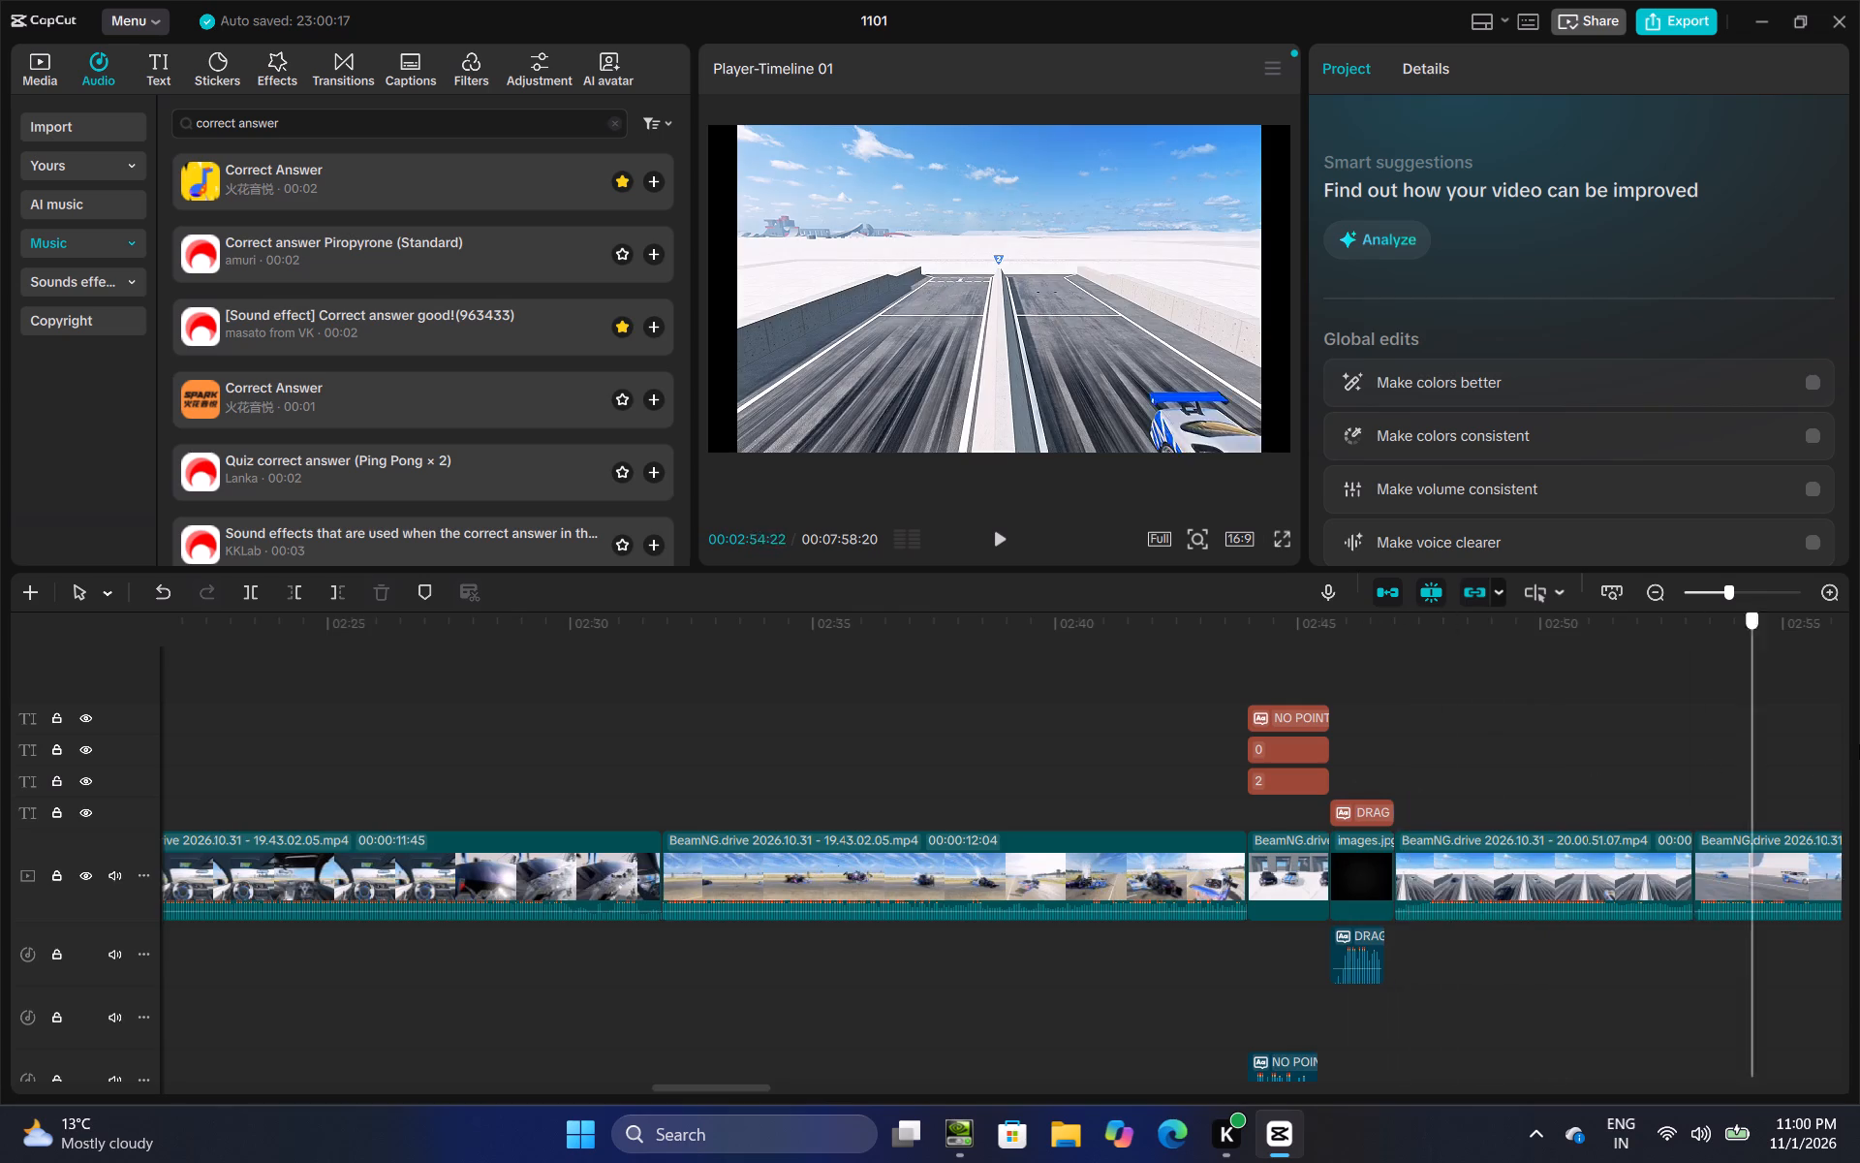
left_click_drag(1859, 743, 1460, 768)
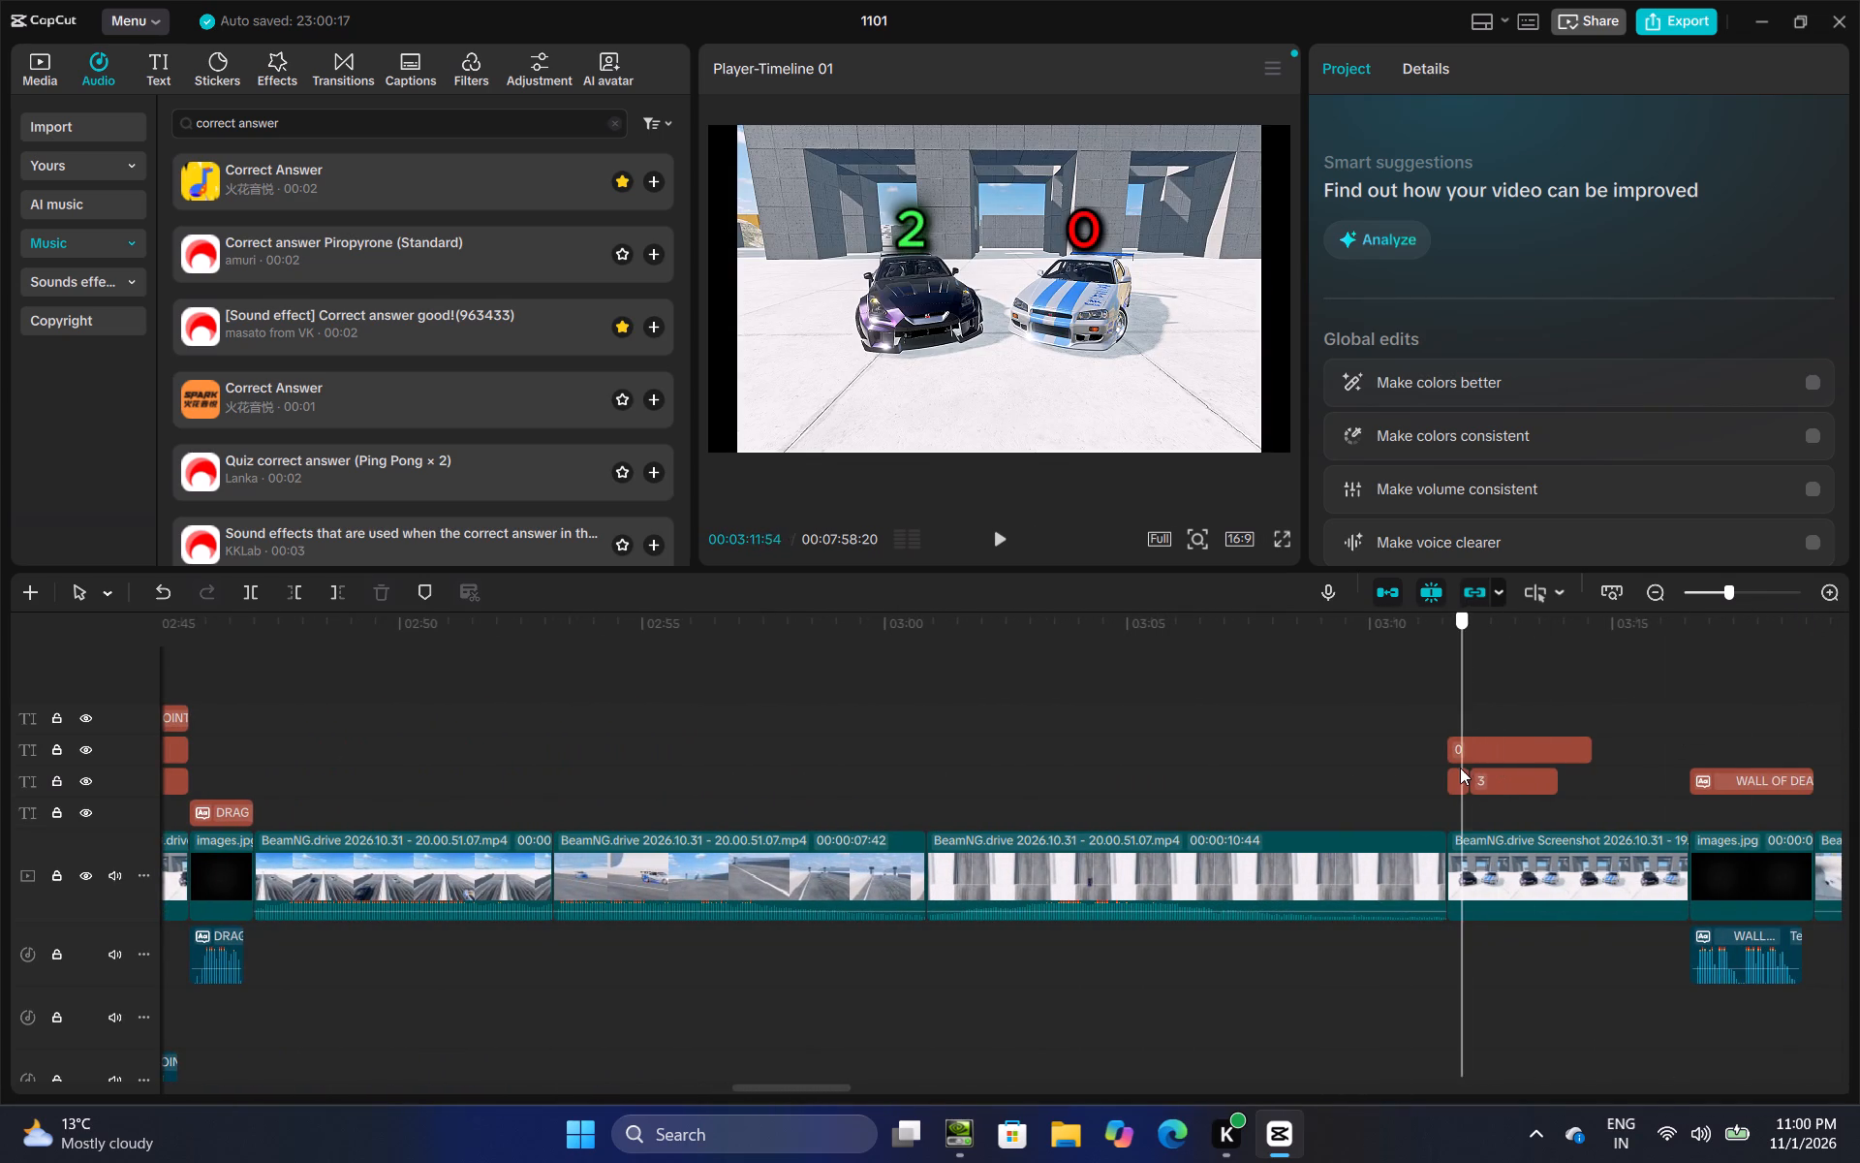
left_click_drag(1460, 768, 1464, 770)
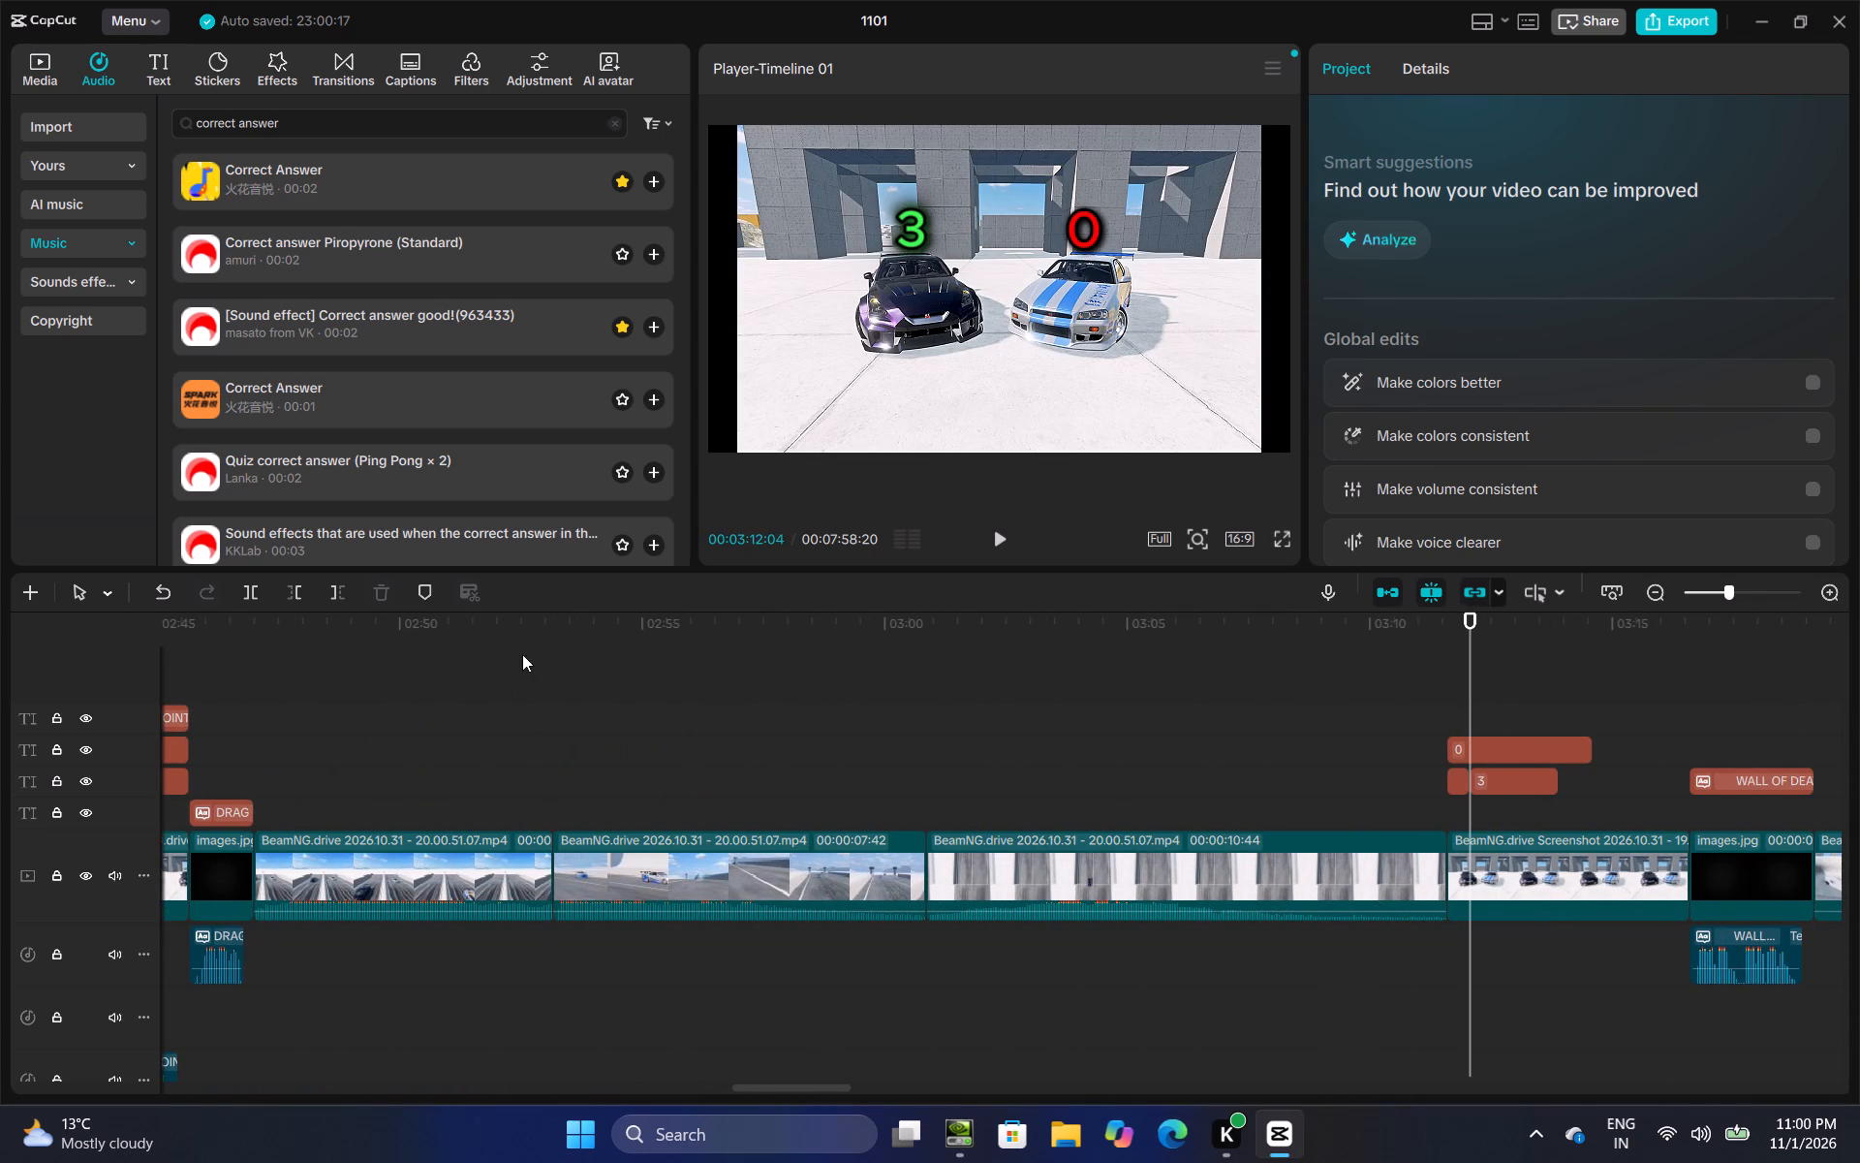
left_click(638, 329)
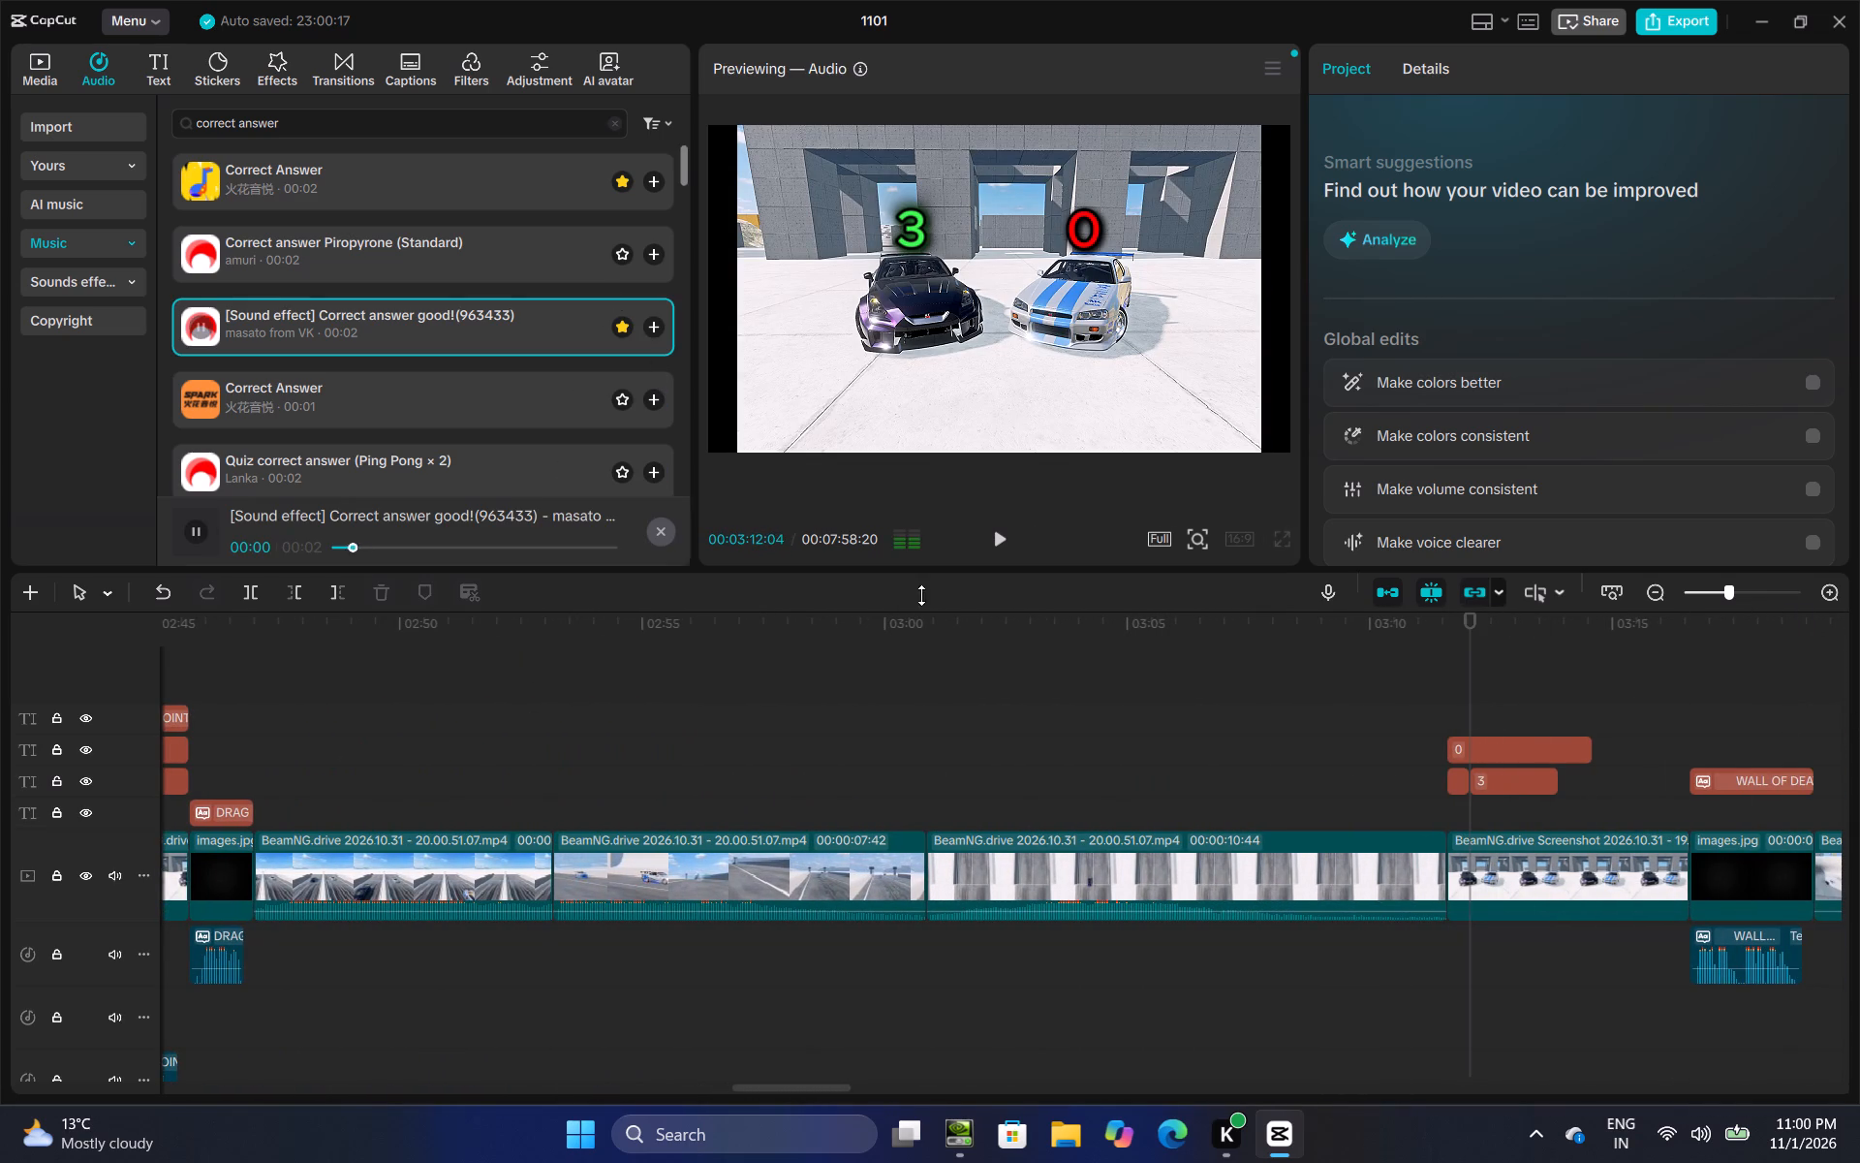
left_click(646, 322)
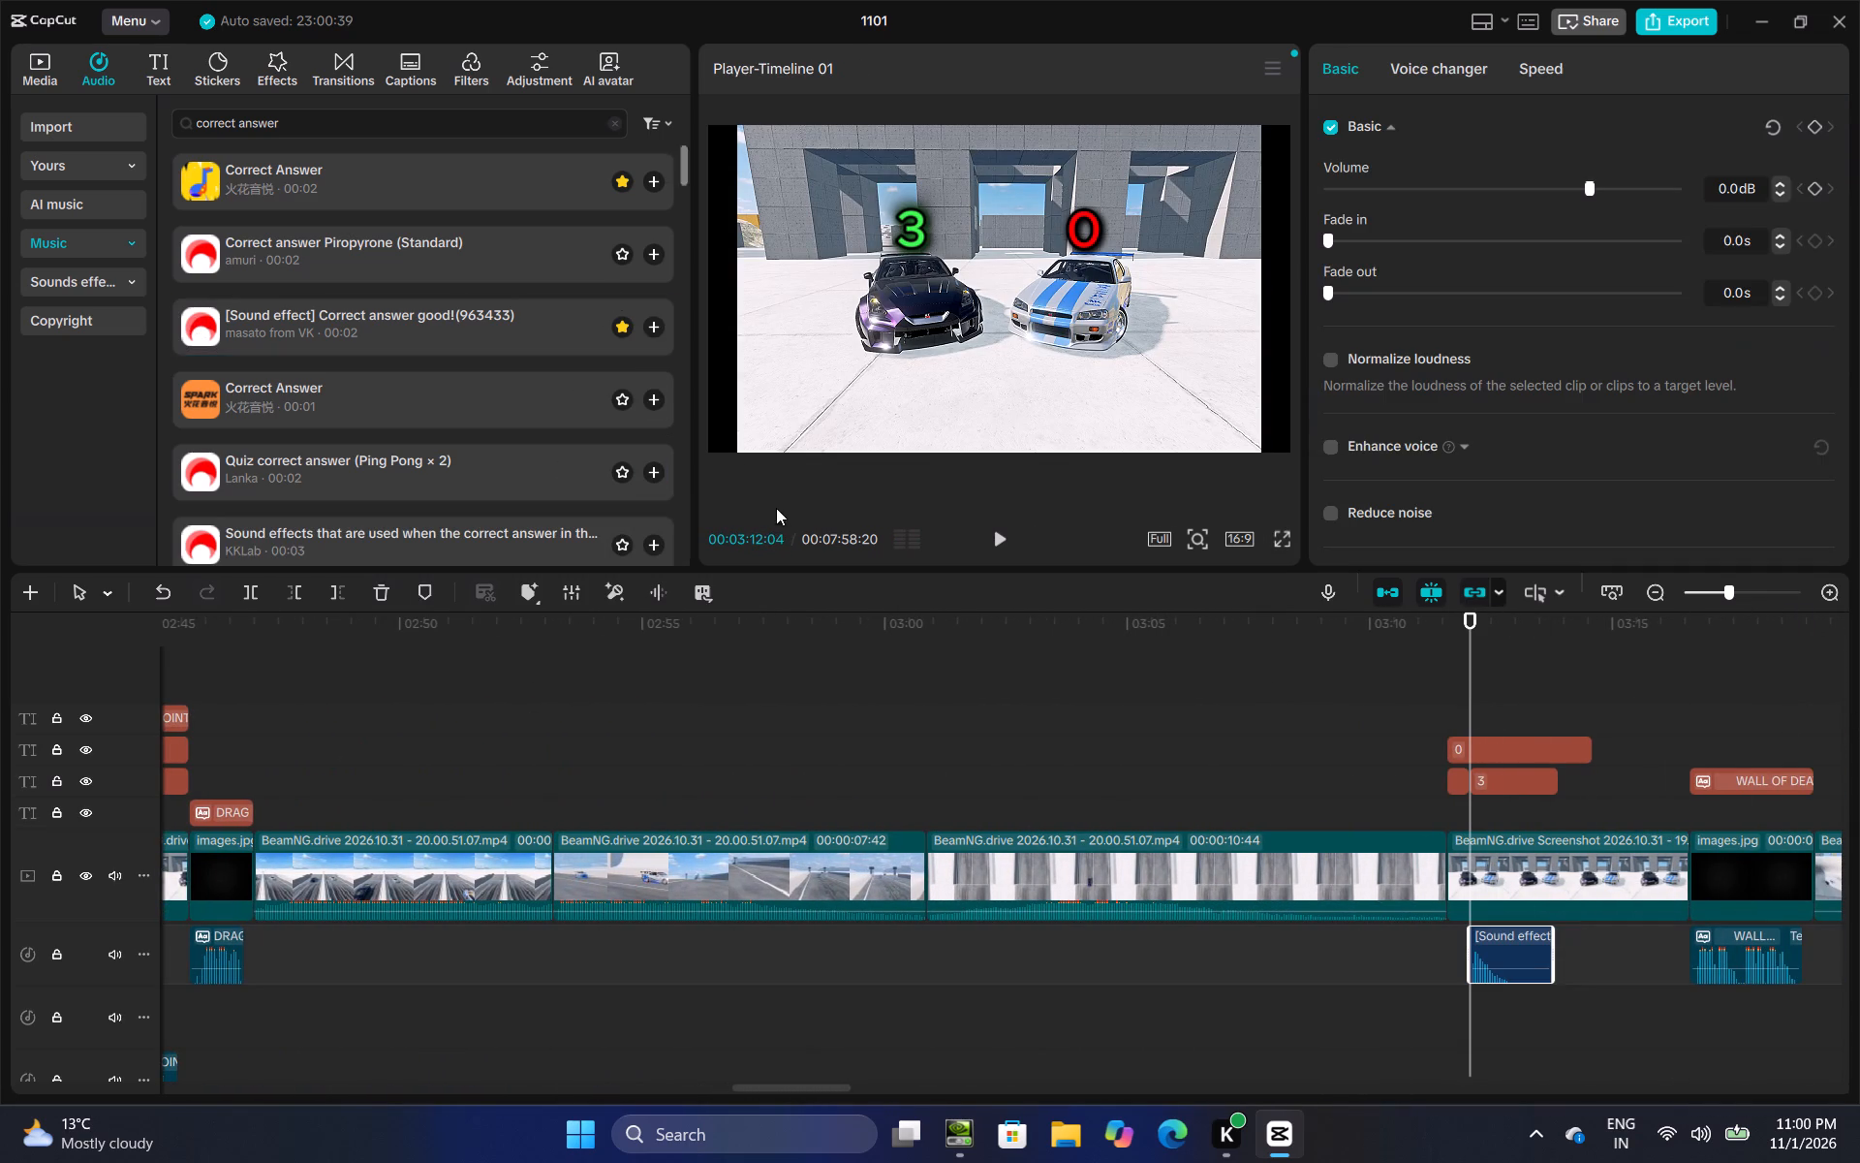
left_click(1379, 716)
left_click(997, 535)
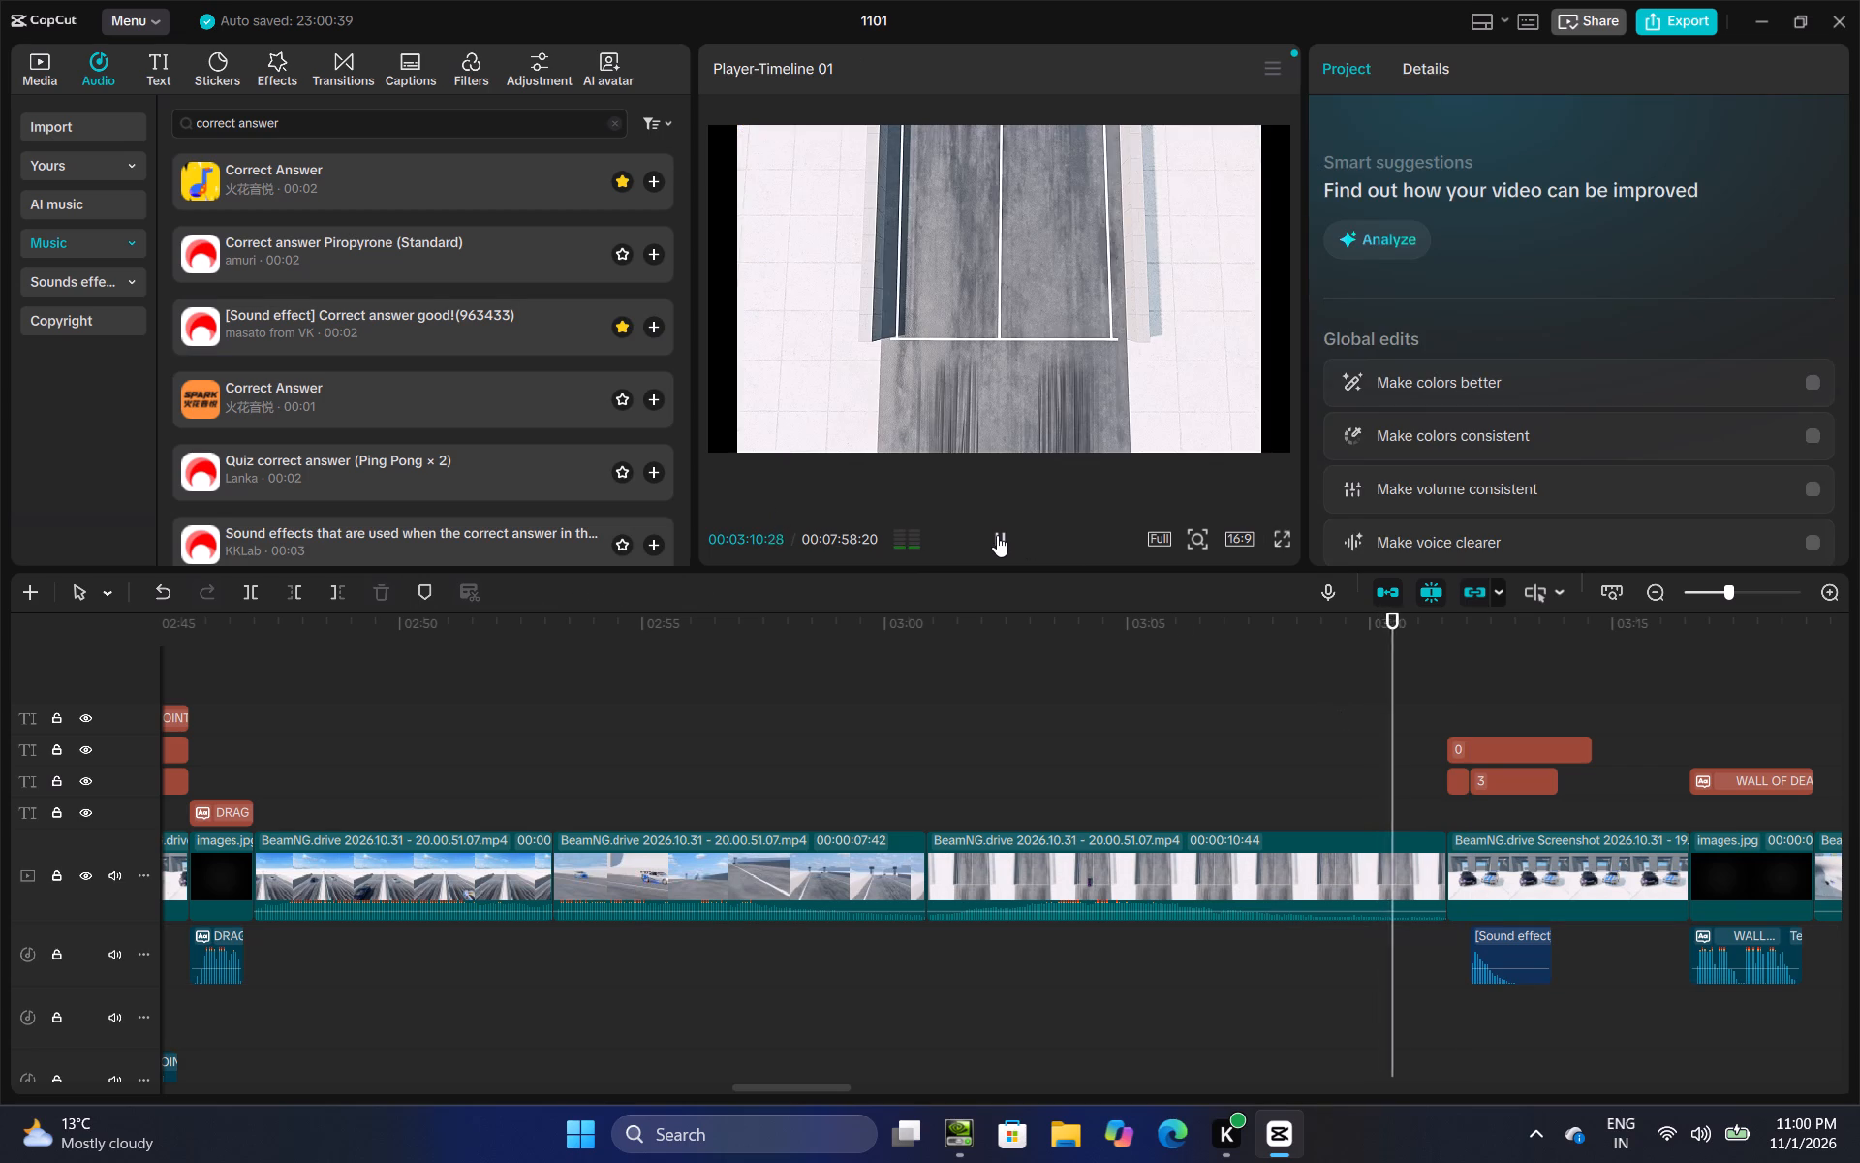
Shorten the screenshot clip of the 3–0 score screen to end at about 00:03:13, bringing the following WALL title card forward.
left_click(1649, 850)
left_click_drag(1694, 857, 1523, 997)
left_click(1503, 724)
left_click_drag(1503, 709, 1522, 739)
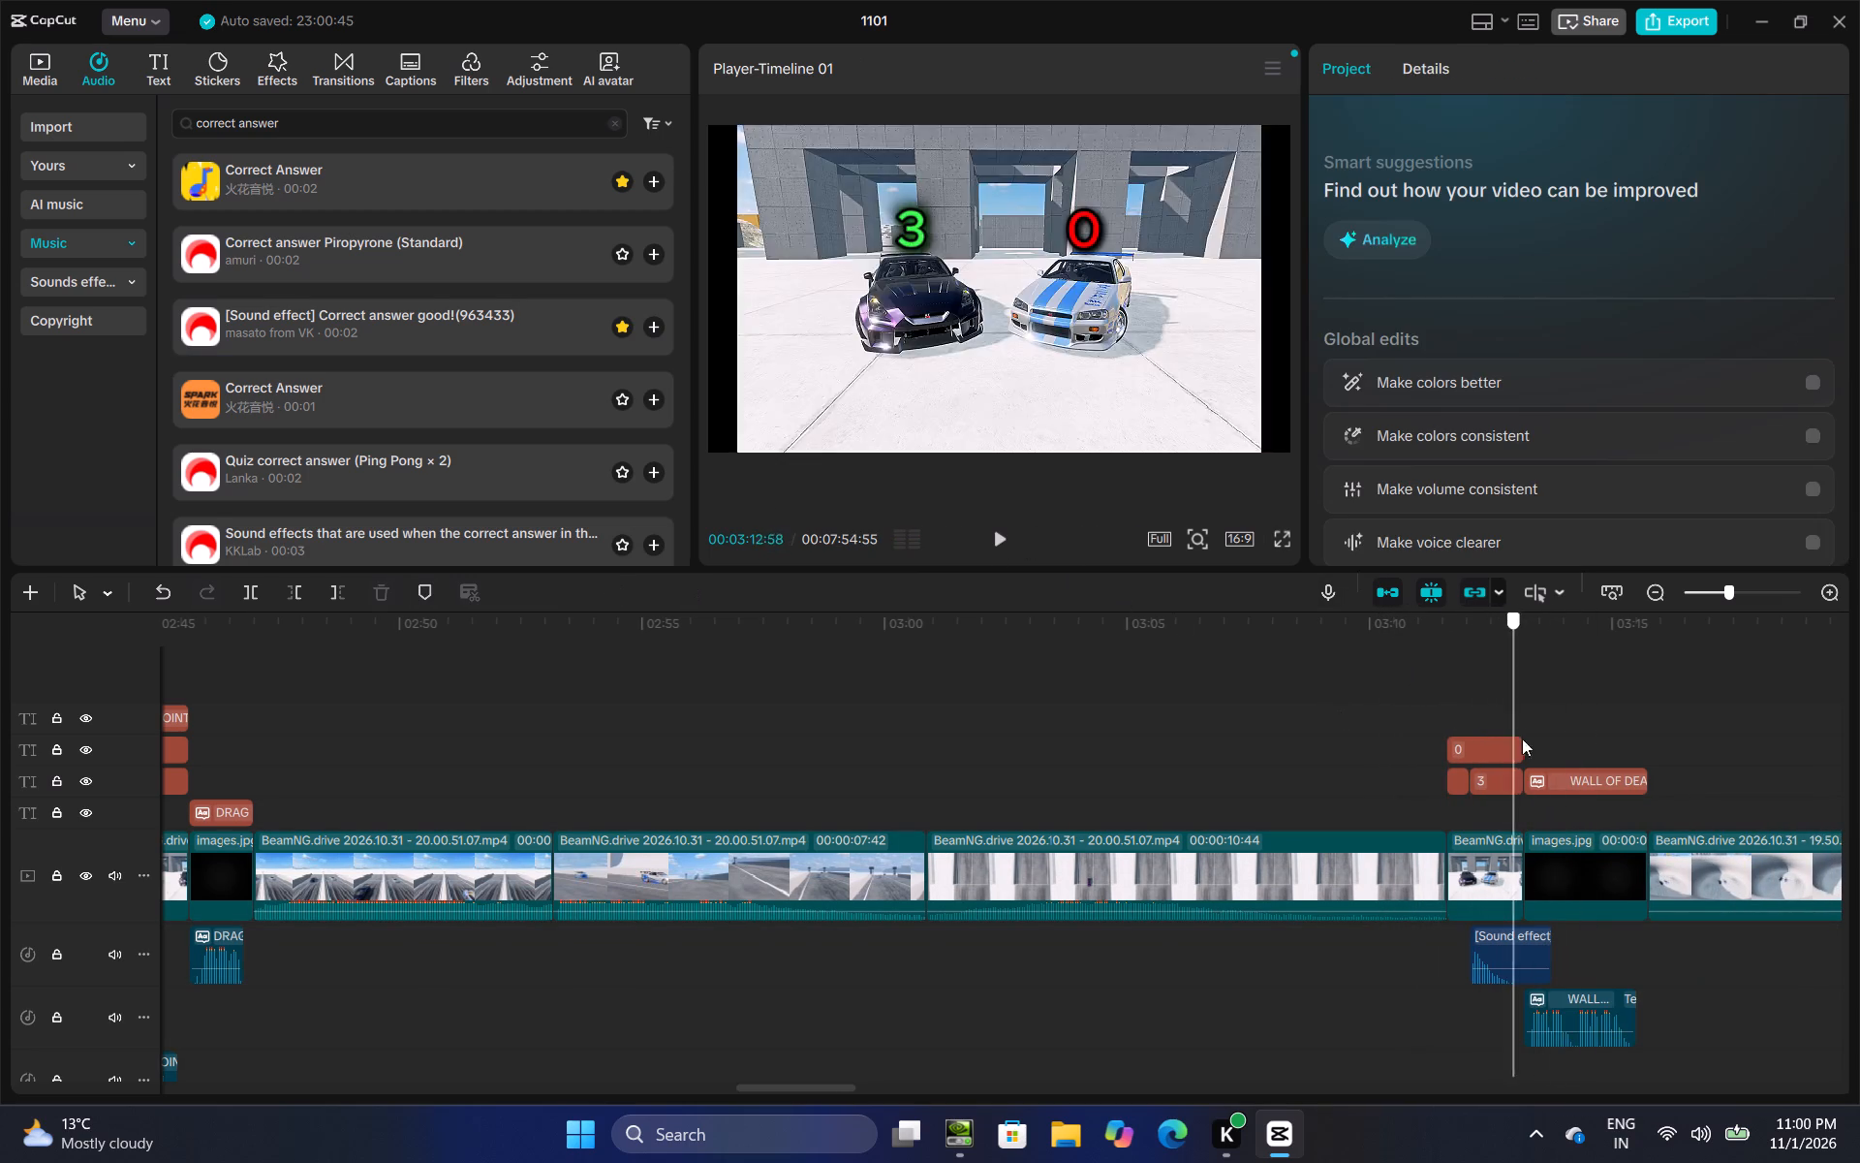
Add the [Sound effect] Correct answer good! sound at the start of the 4 text on the next score screen, at 00:04:11:39.
left_click_drag(1522, 739, 1859, 772)
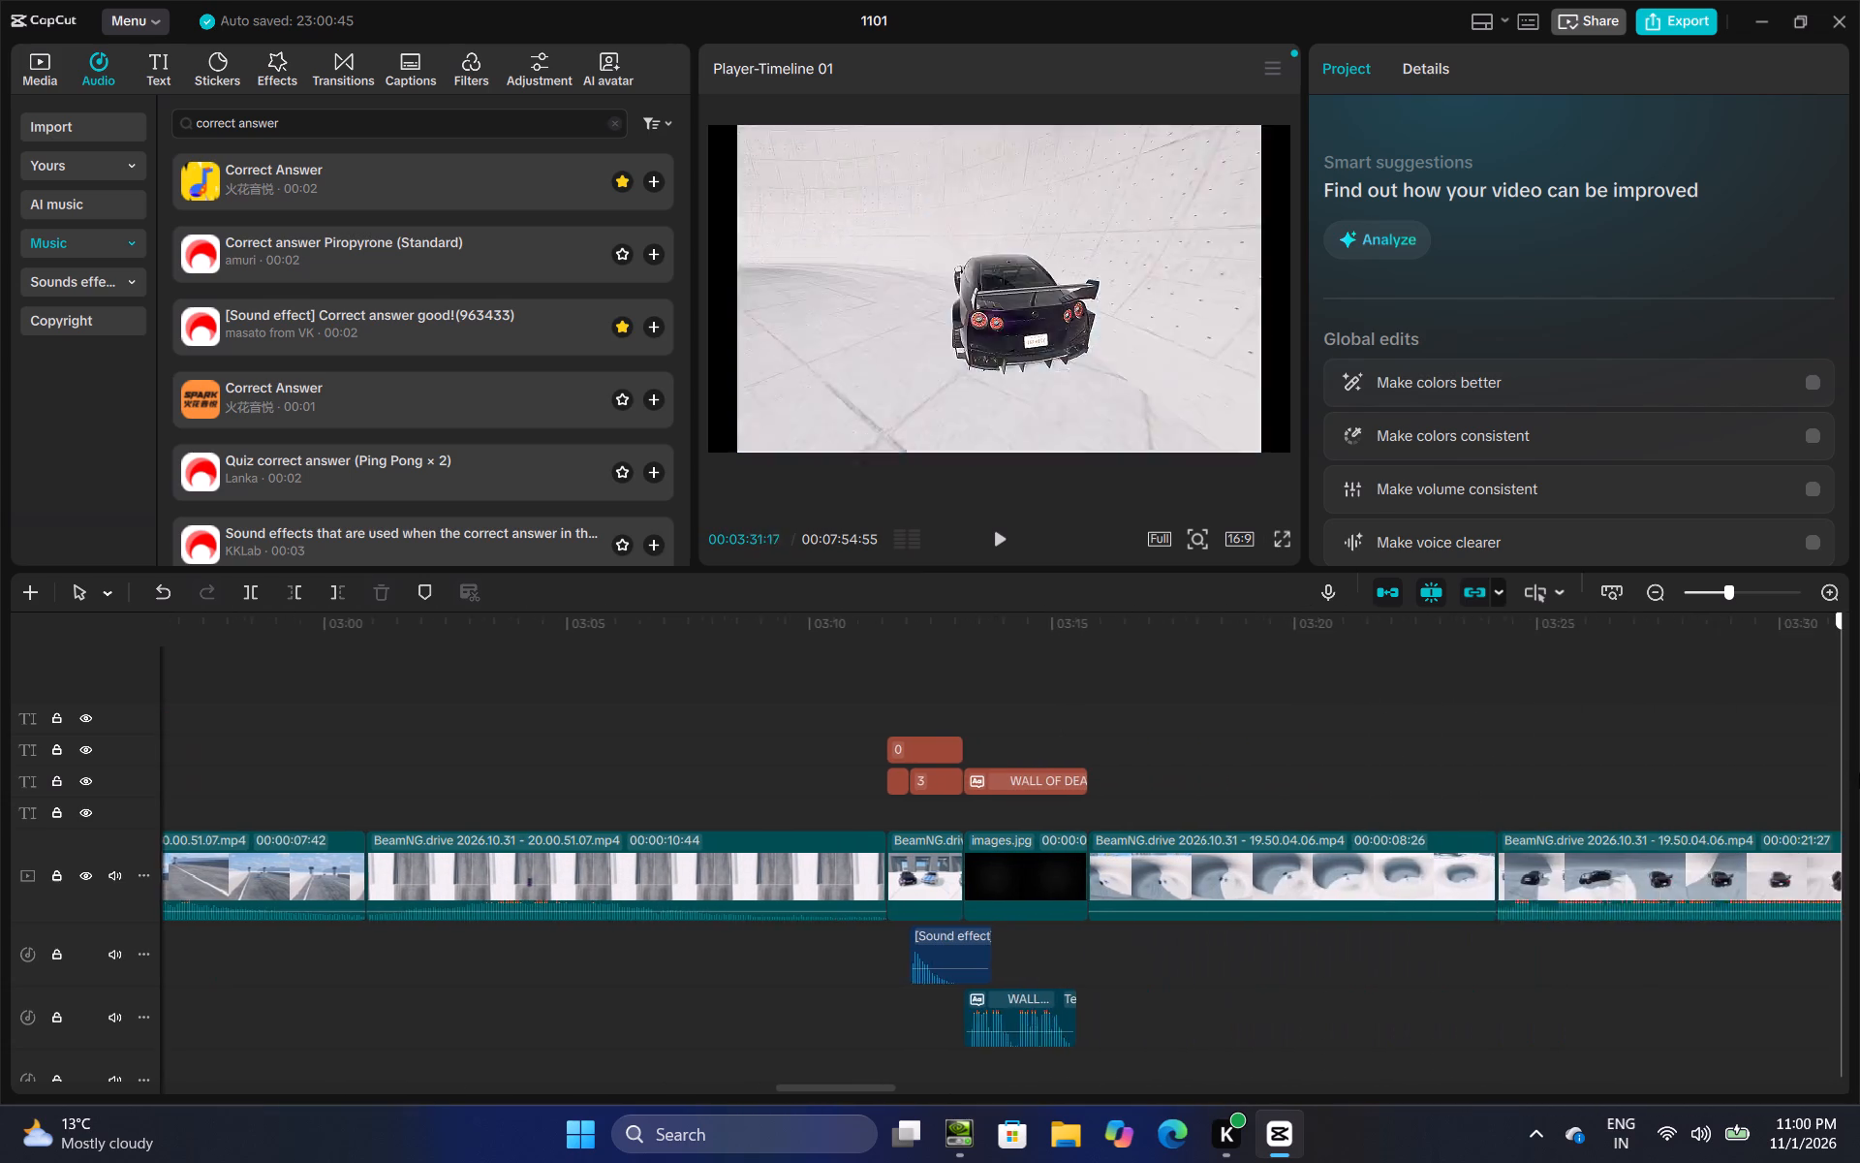
left_click_drag(1859, 772, 1379, 826)
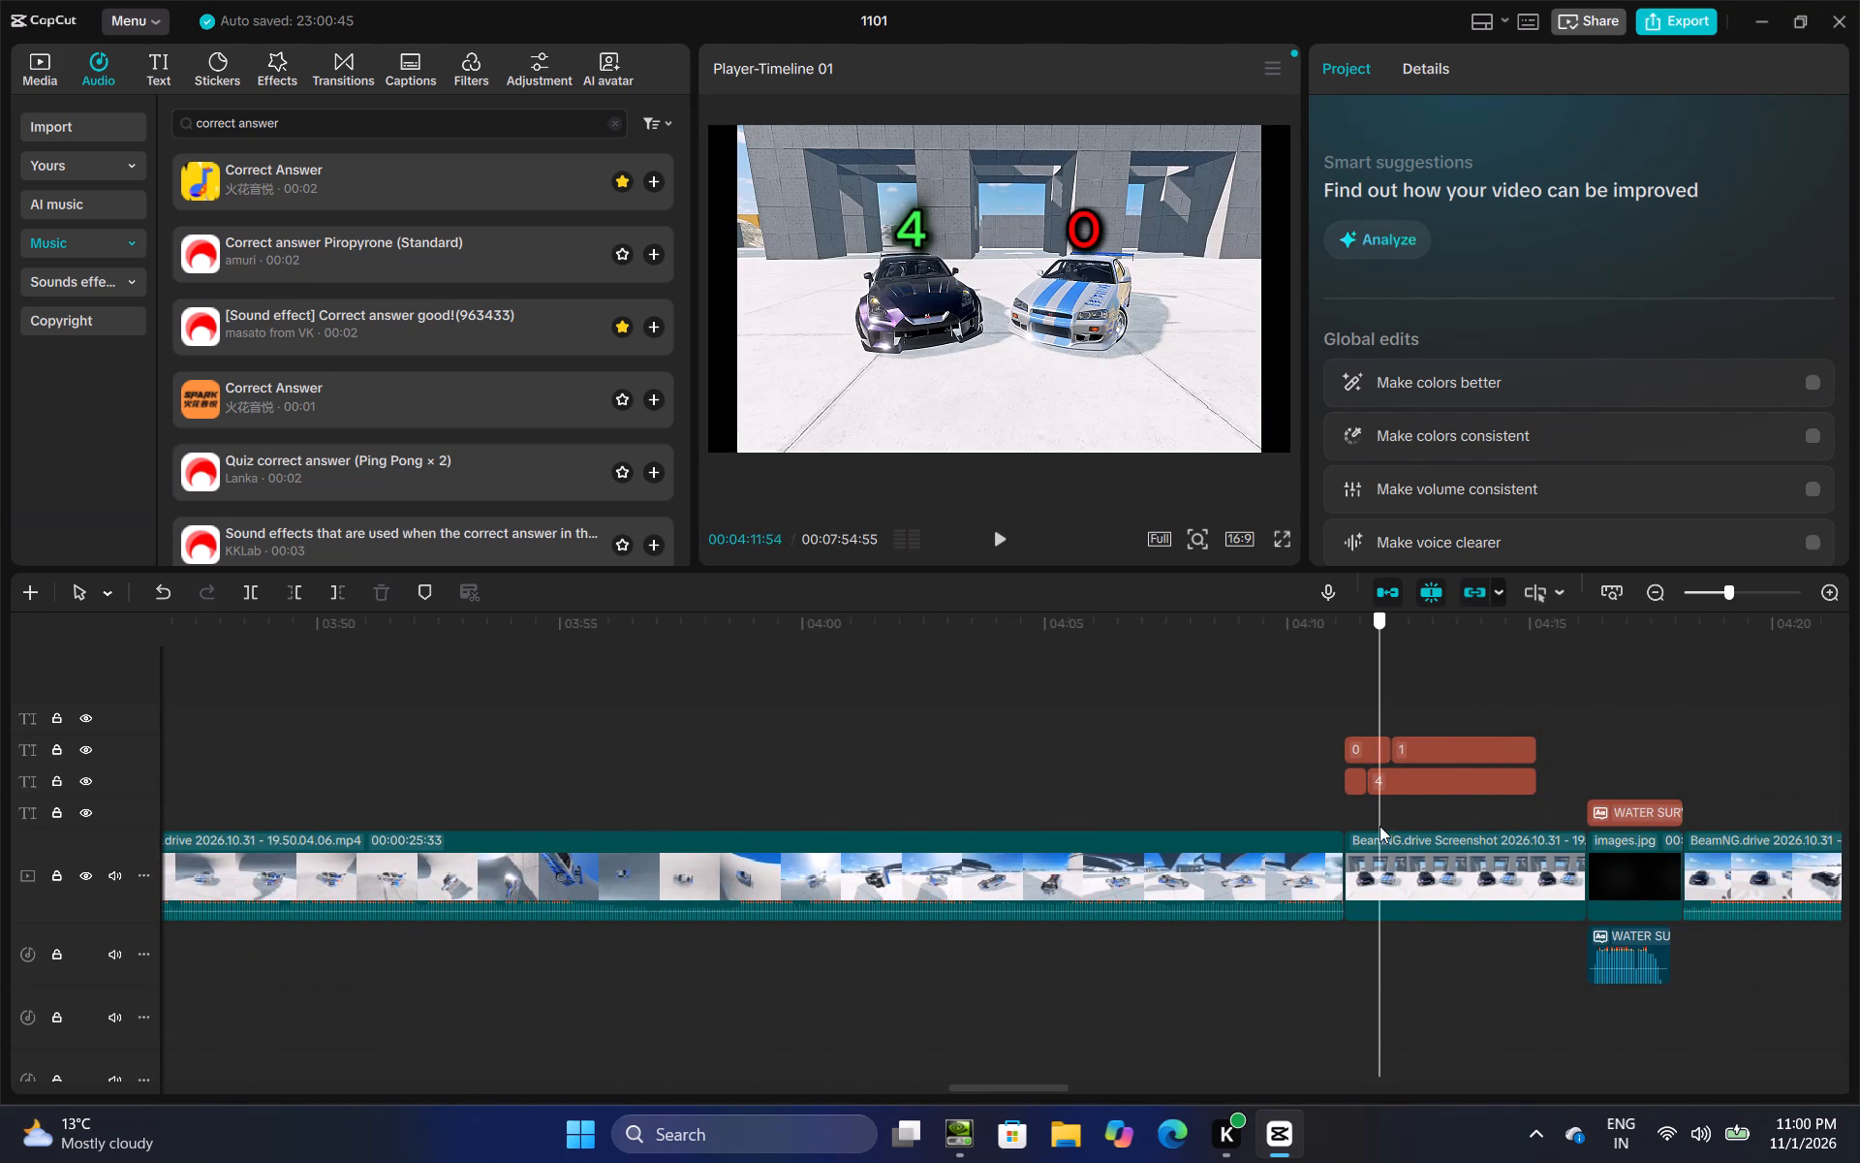
left_click_drag(1379, 826, 1362, 837)
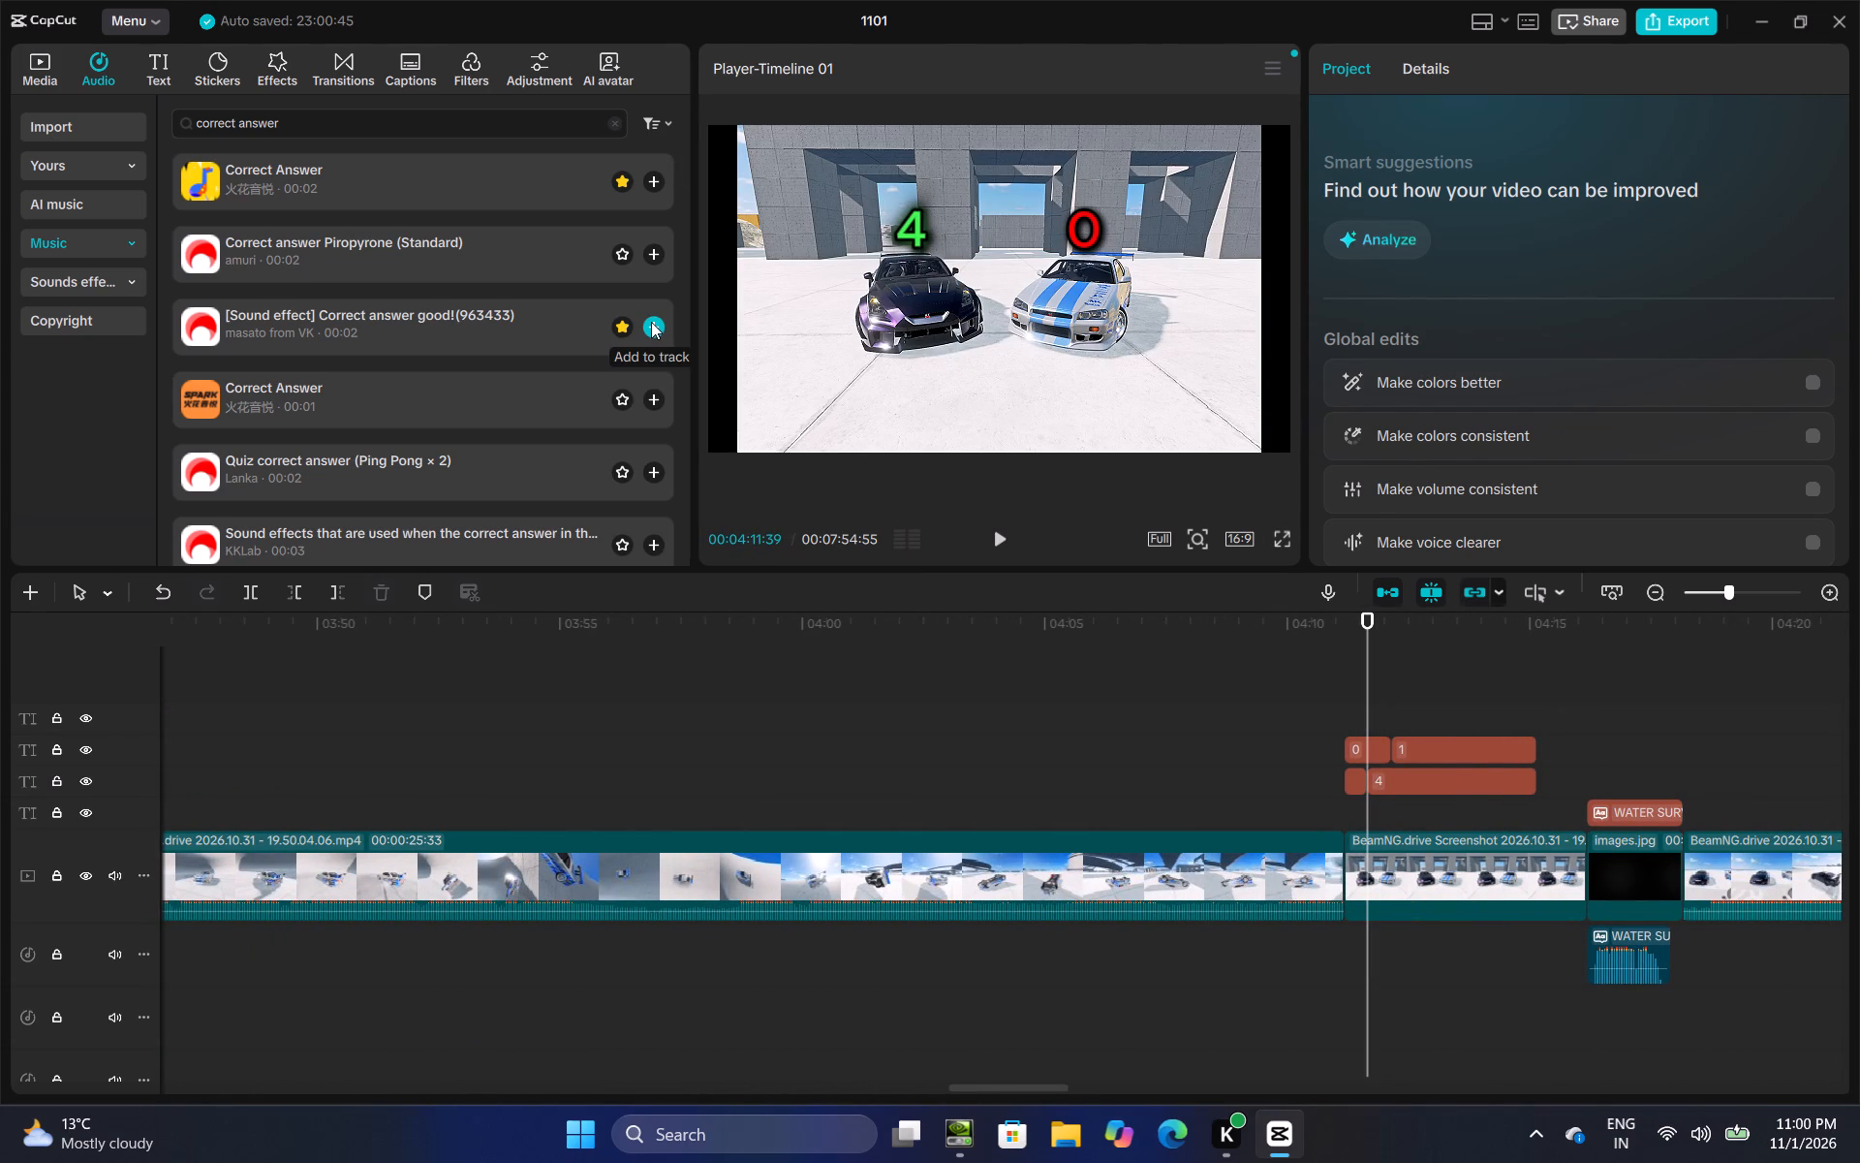
left_click(651, 322)
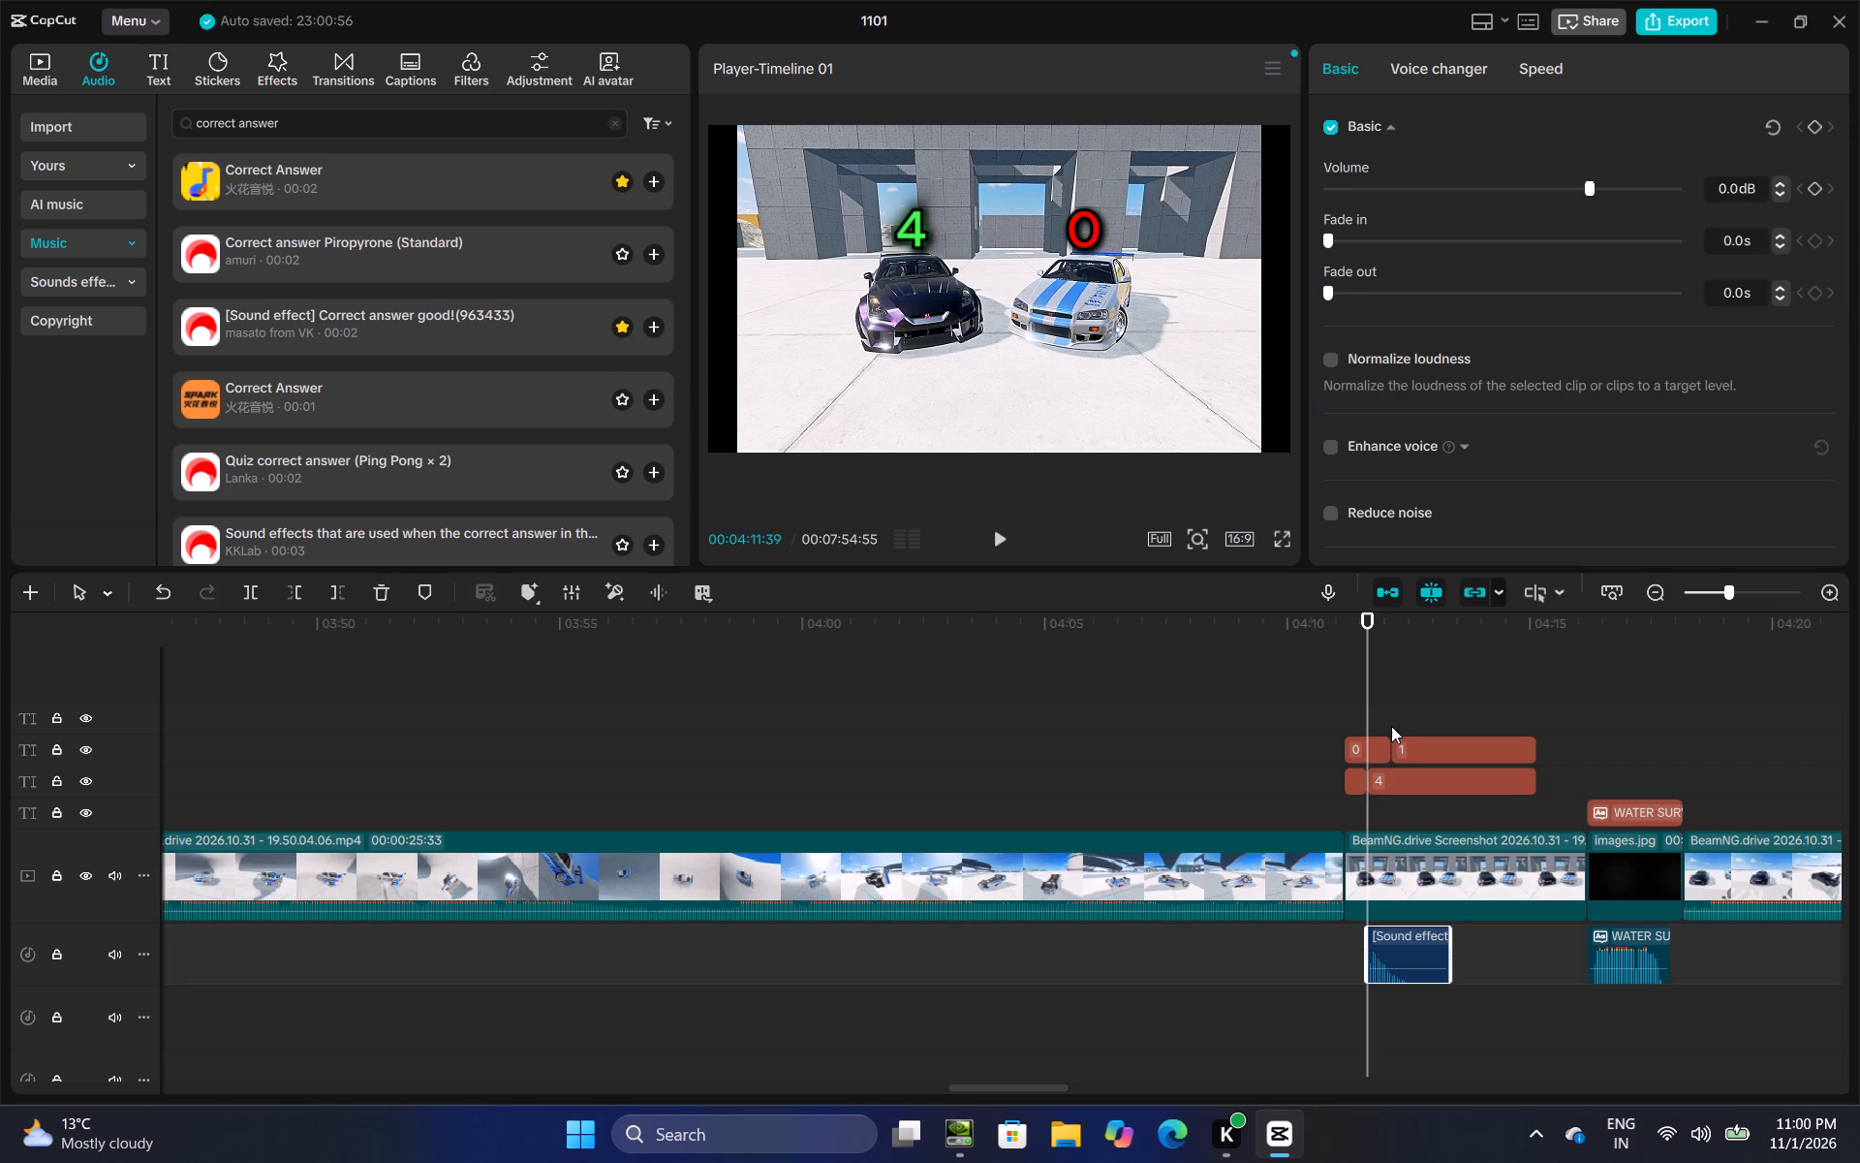
Delay the start of the 1 text to about 00:04:12:18 and extend the 0 text up to it.
left_click(1396, 750)
left_click_drag(1396, 755, 1404, 768)
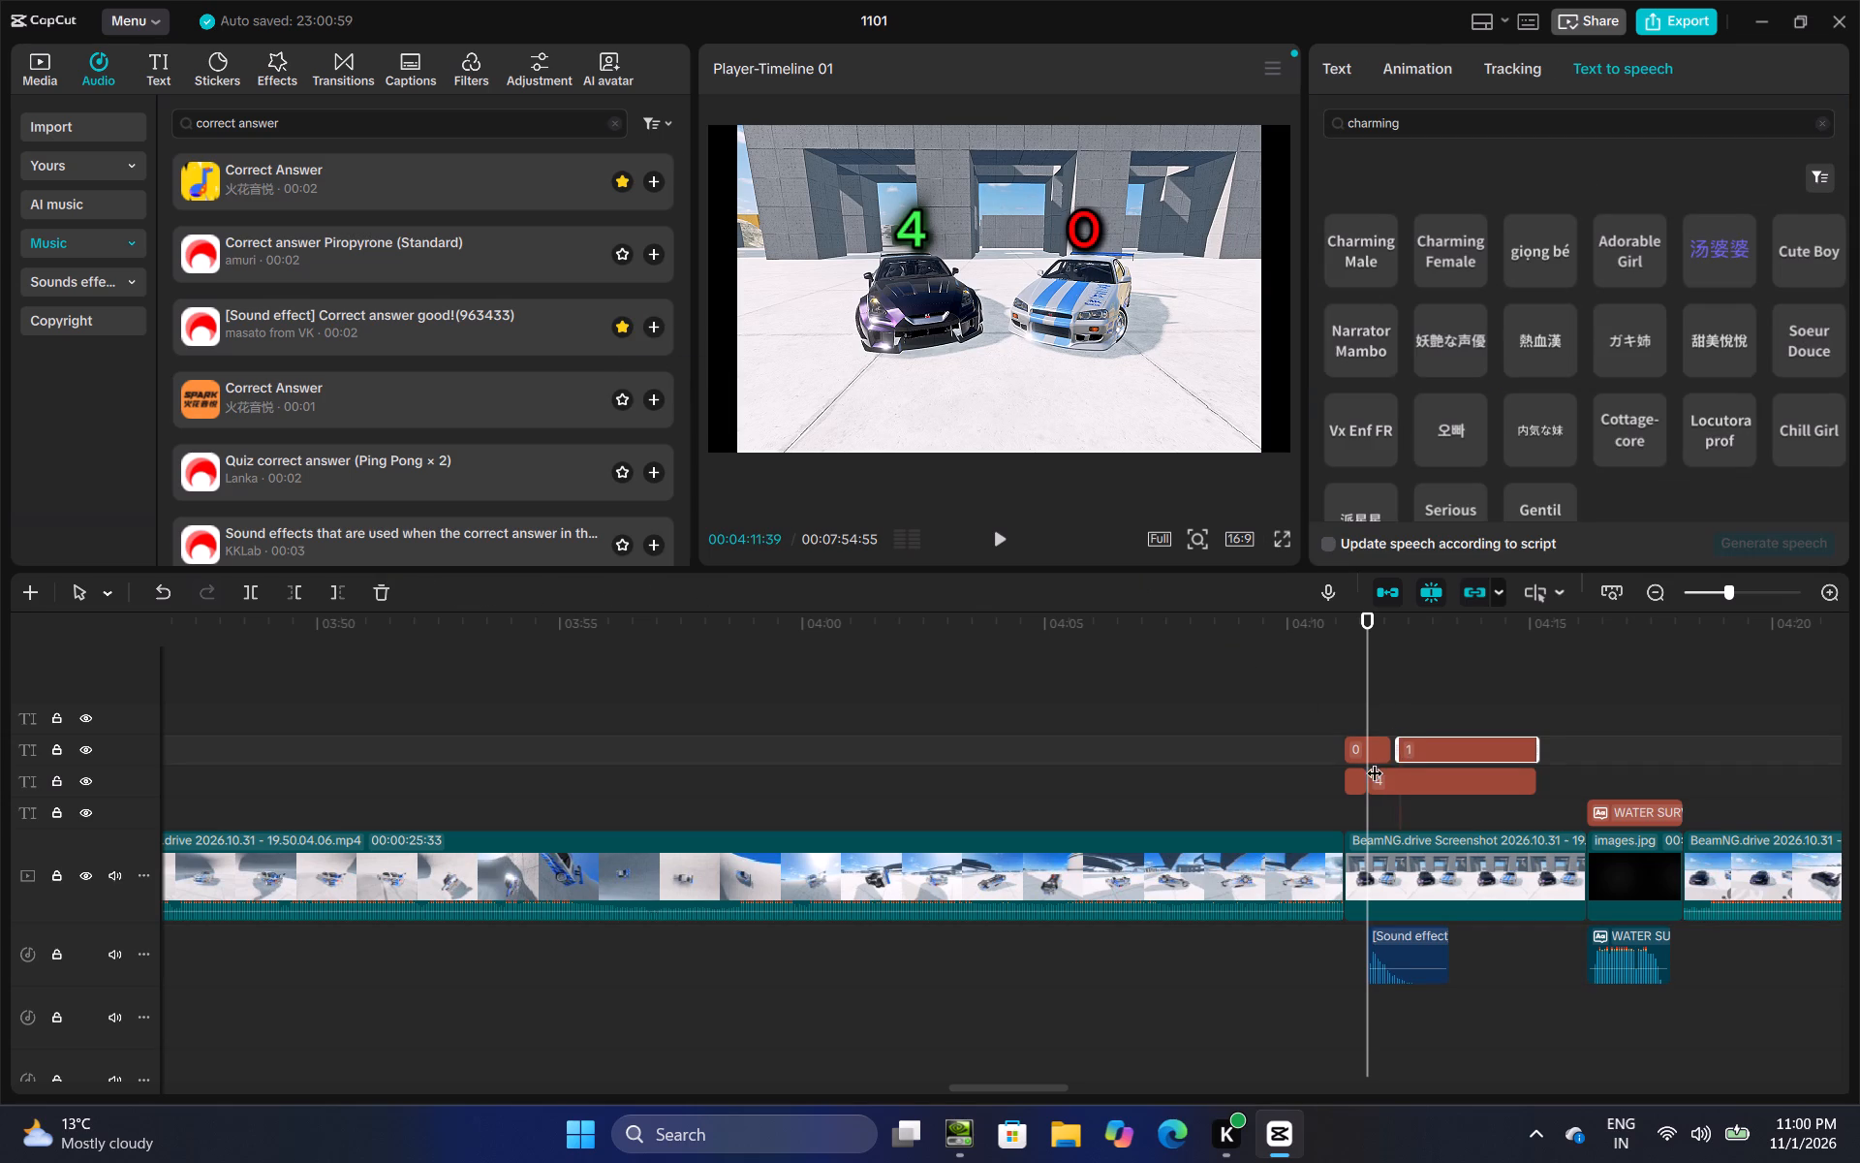
left_click(1377, 748)
left_click_drag(1391, 750, 1406, 763)
Add another Correct answer good! sound at the start of the 1 text, at 00:04:12:18, and play the score reveals back.
left_click(1394, 714)
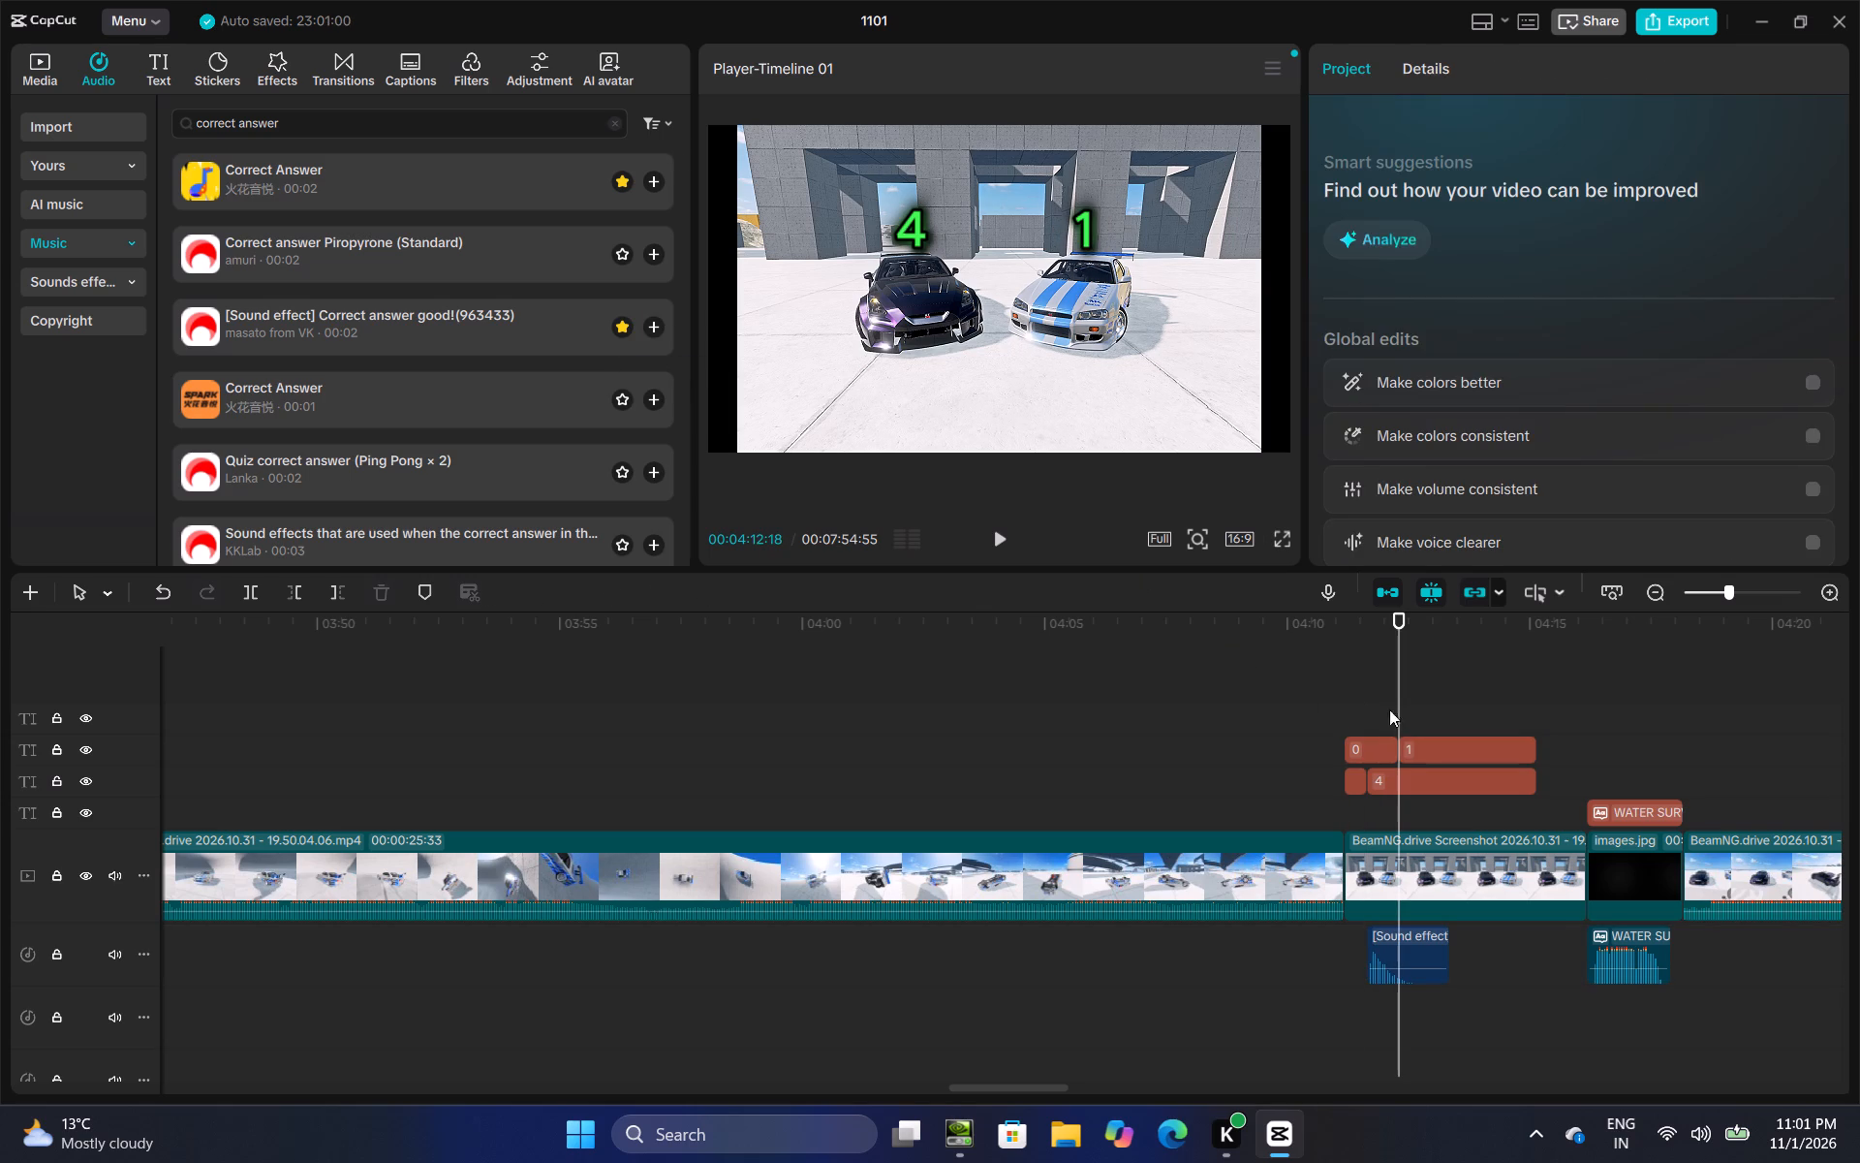
left_click(661, 325)
left_click(1318, 697)
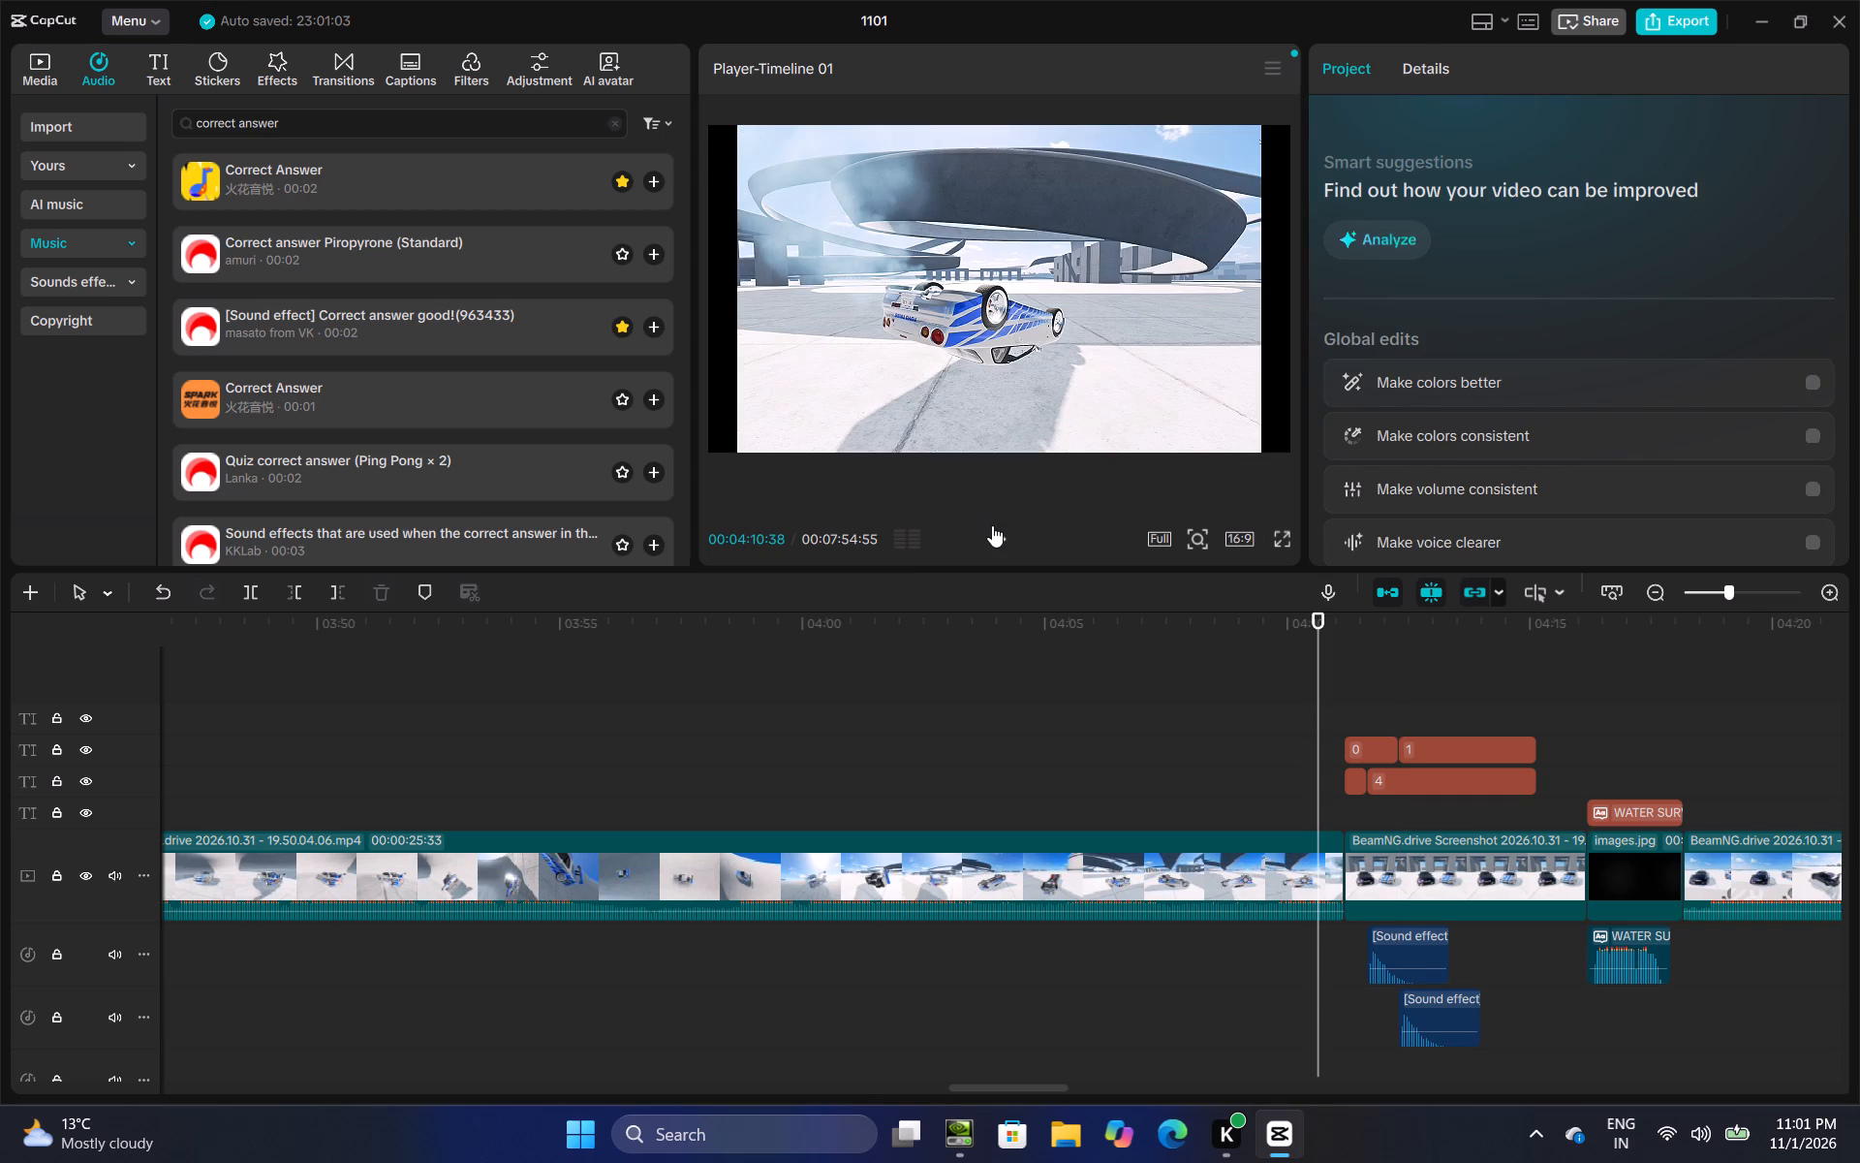
left_click(1007, 532)
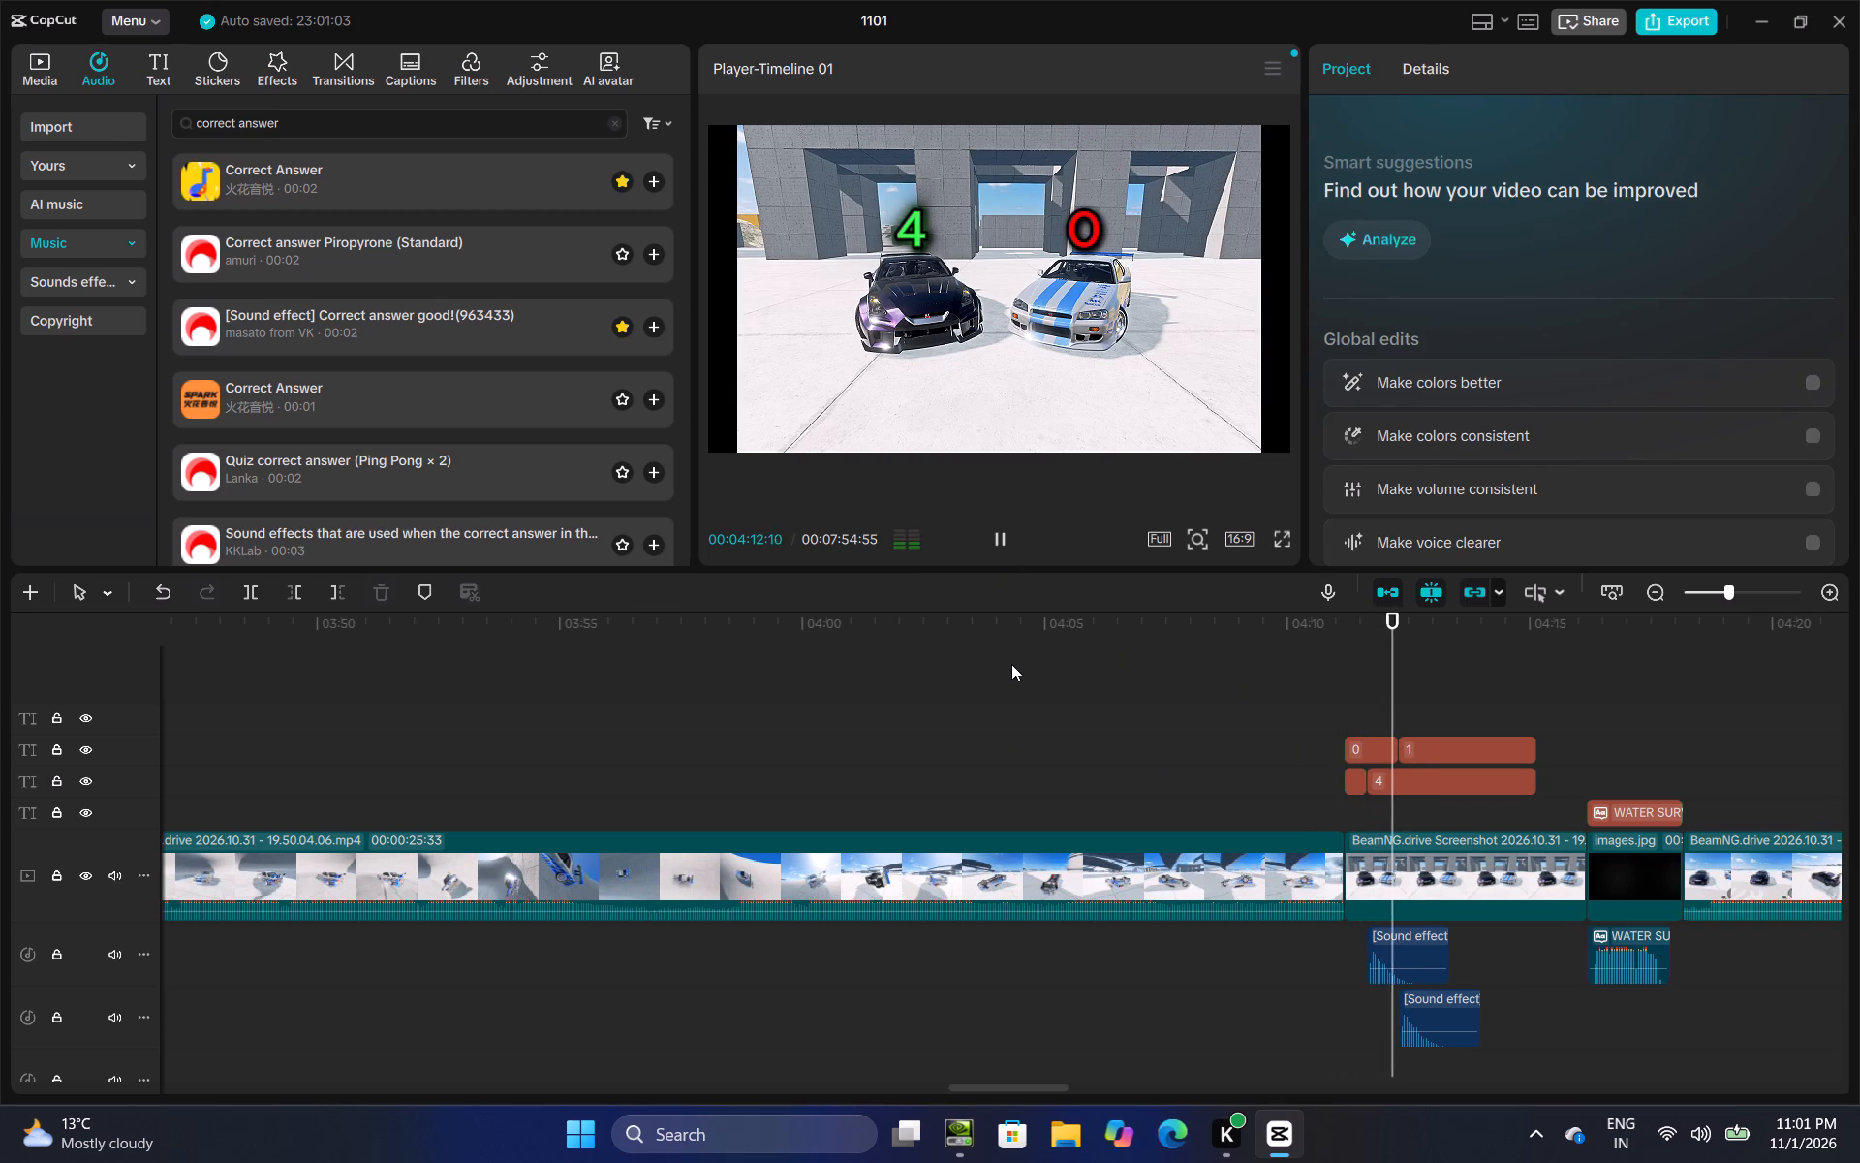
Shorten the 4–1 score screen's screenshot clip to end at about 00:04:13, bringing the WATER SURVIVAL TEST card forward.
left_click(1454, 712)
left_click_drag(1452, 736, 1426, 760)
left_click(1483, 869)
left_click_drag(1593, 862, 1542, 884)
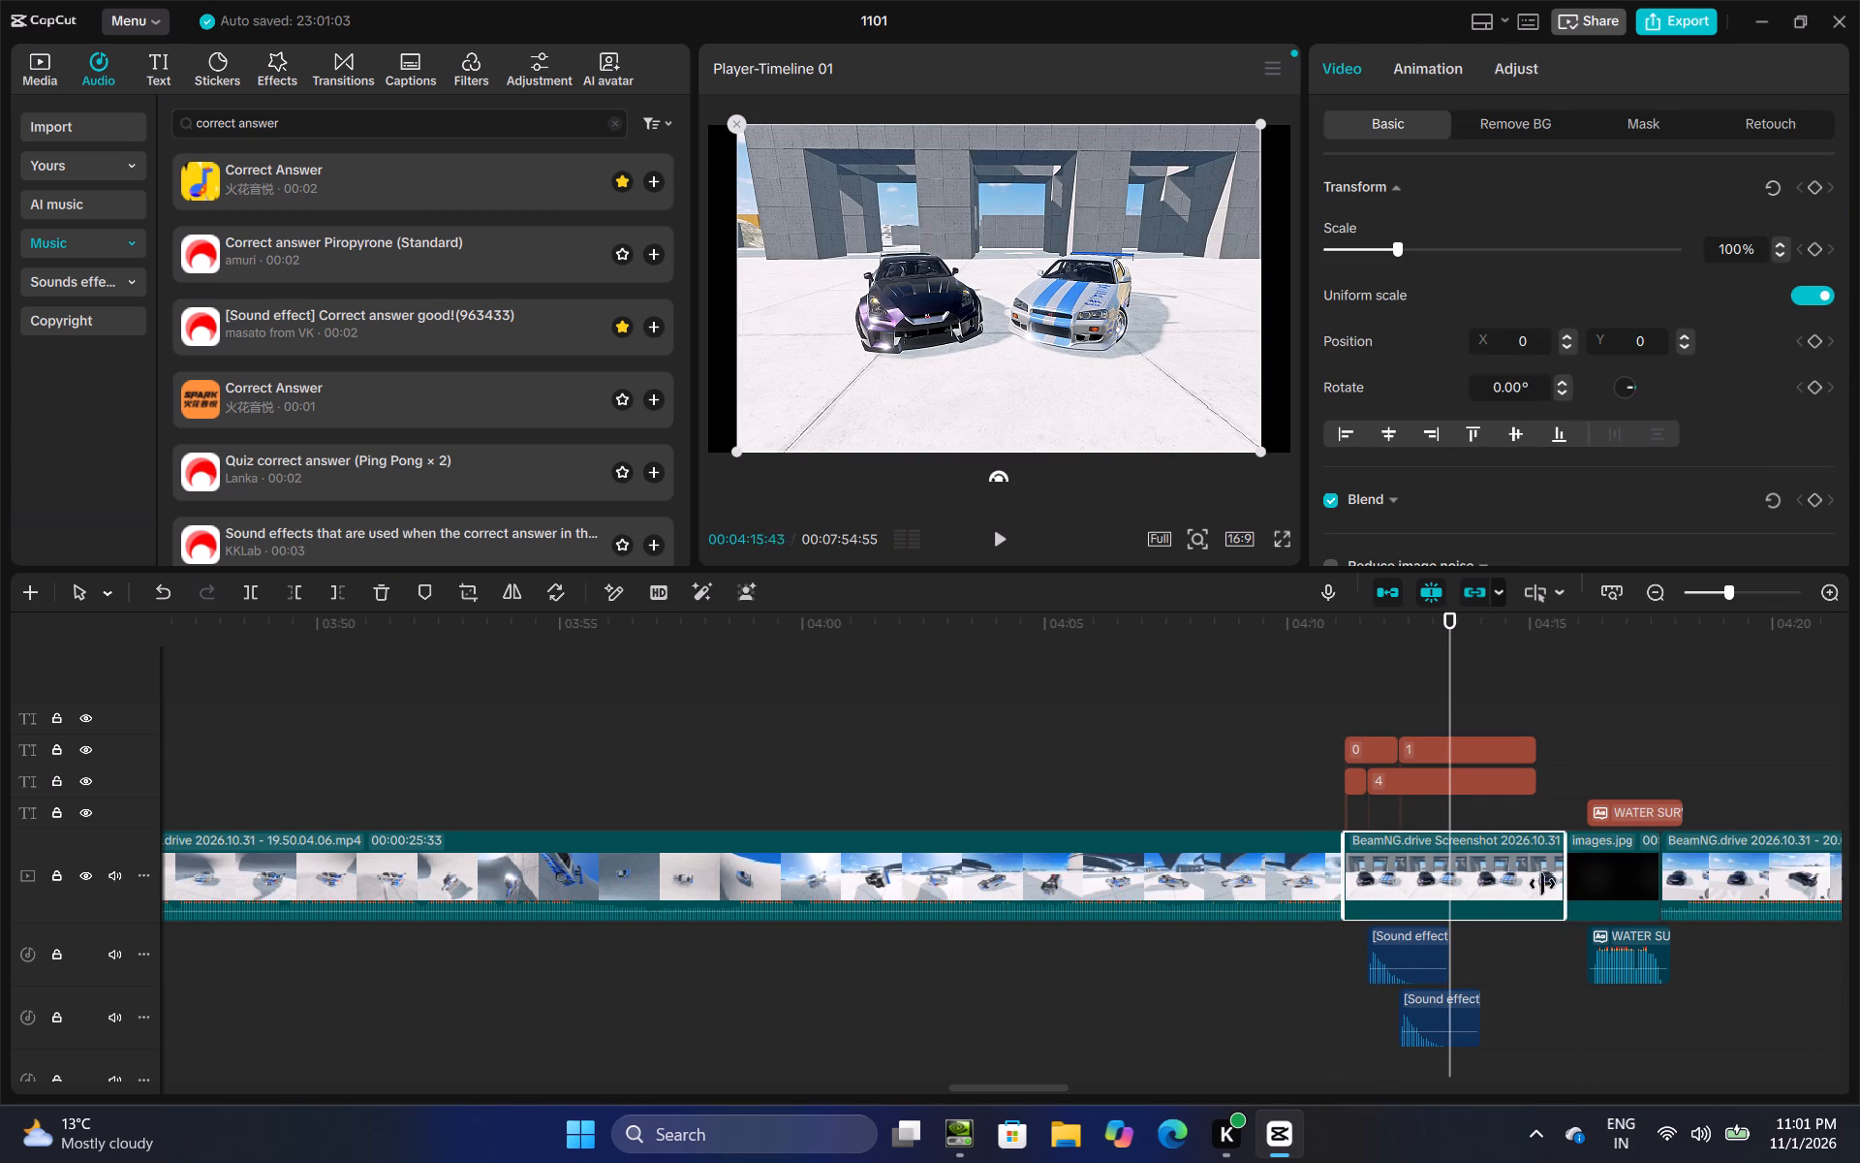
left_click_drag(1542, 884, 1438, 934)
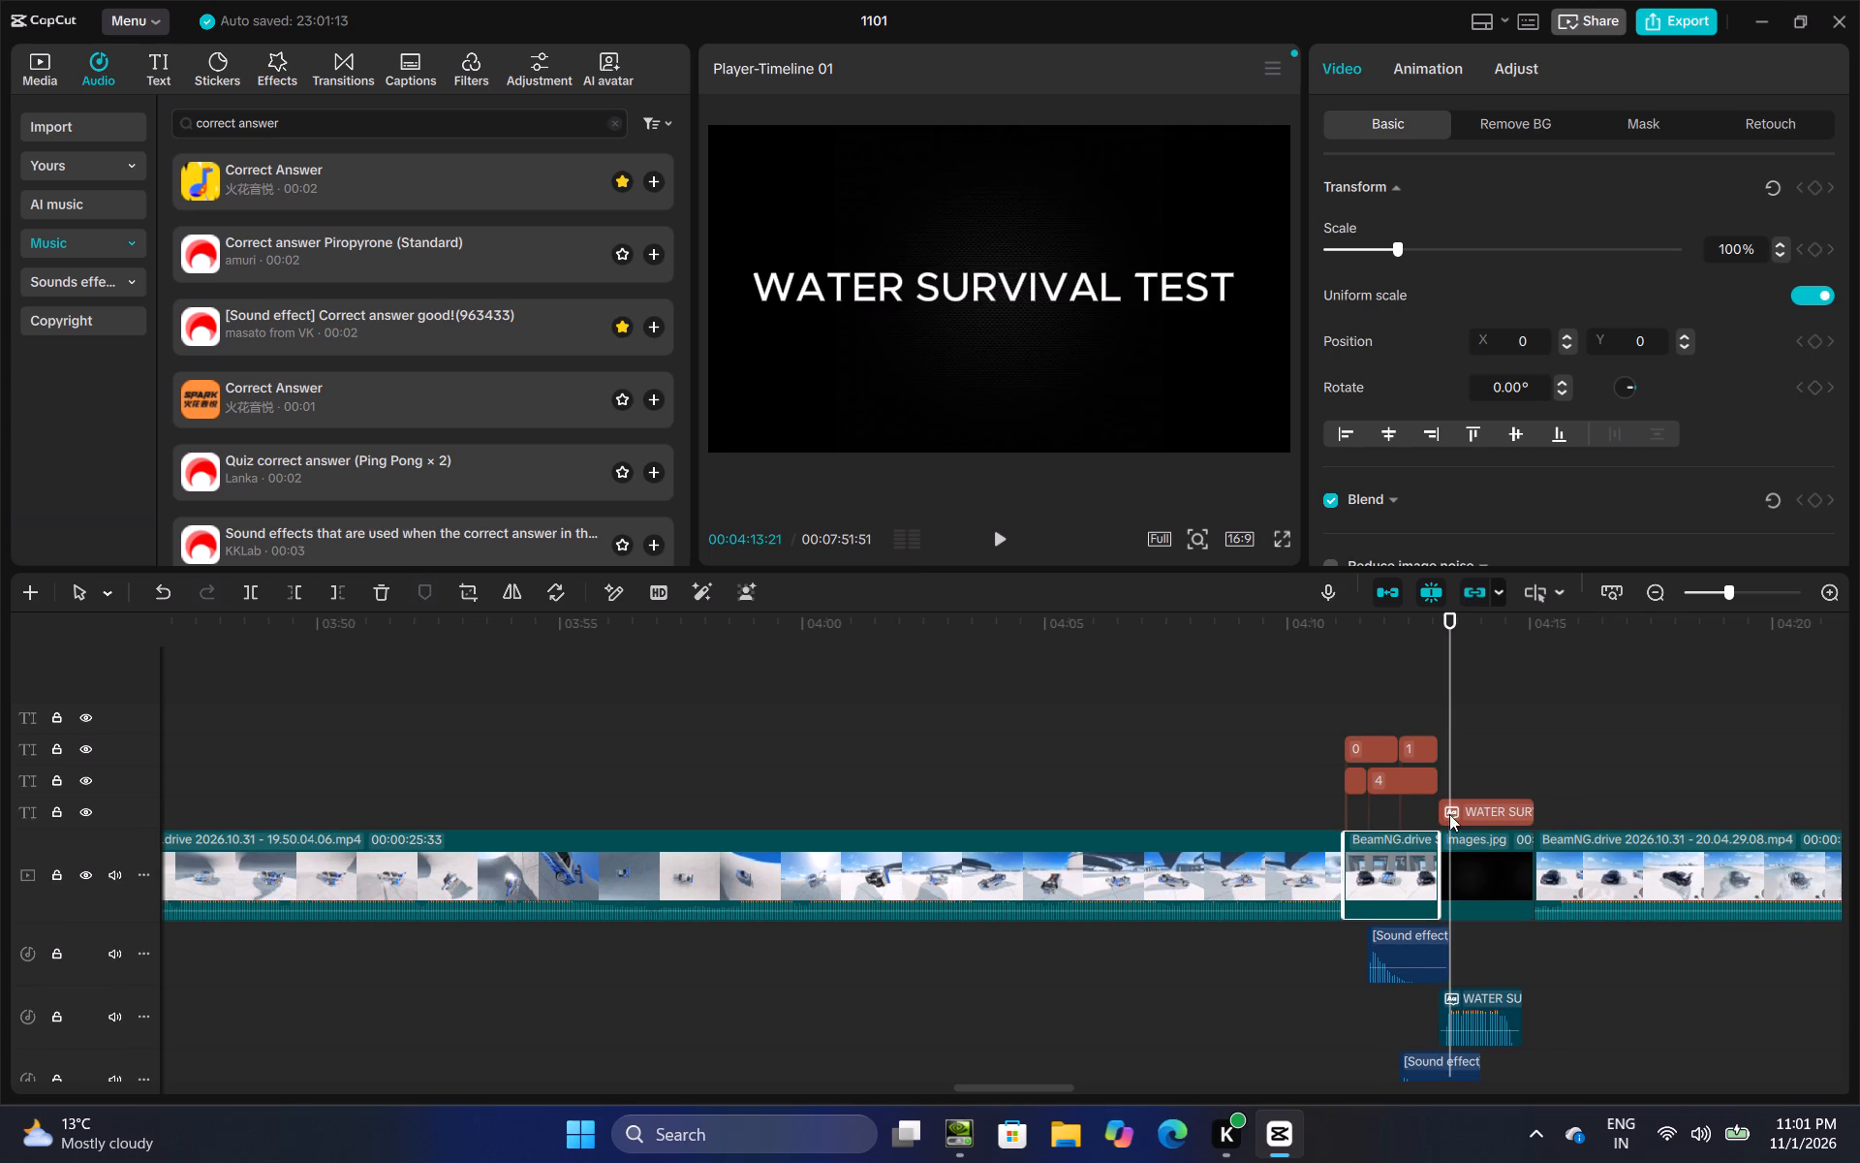
On the score screen before the TOP SPEED card, delay the 2 text to about 00:05:23:31 and extend the 1 text up to it.
left_click(1428, 690)
left_click_drag(1428, 690, 1859, 678)
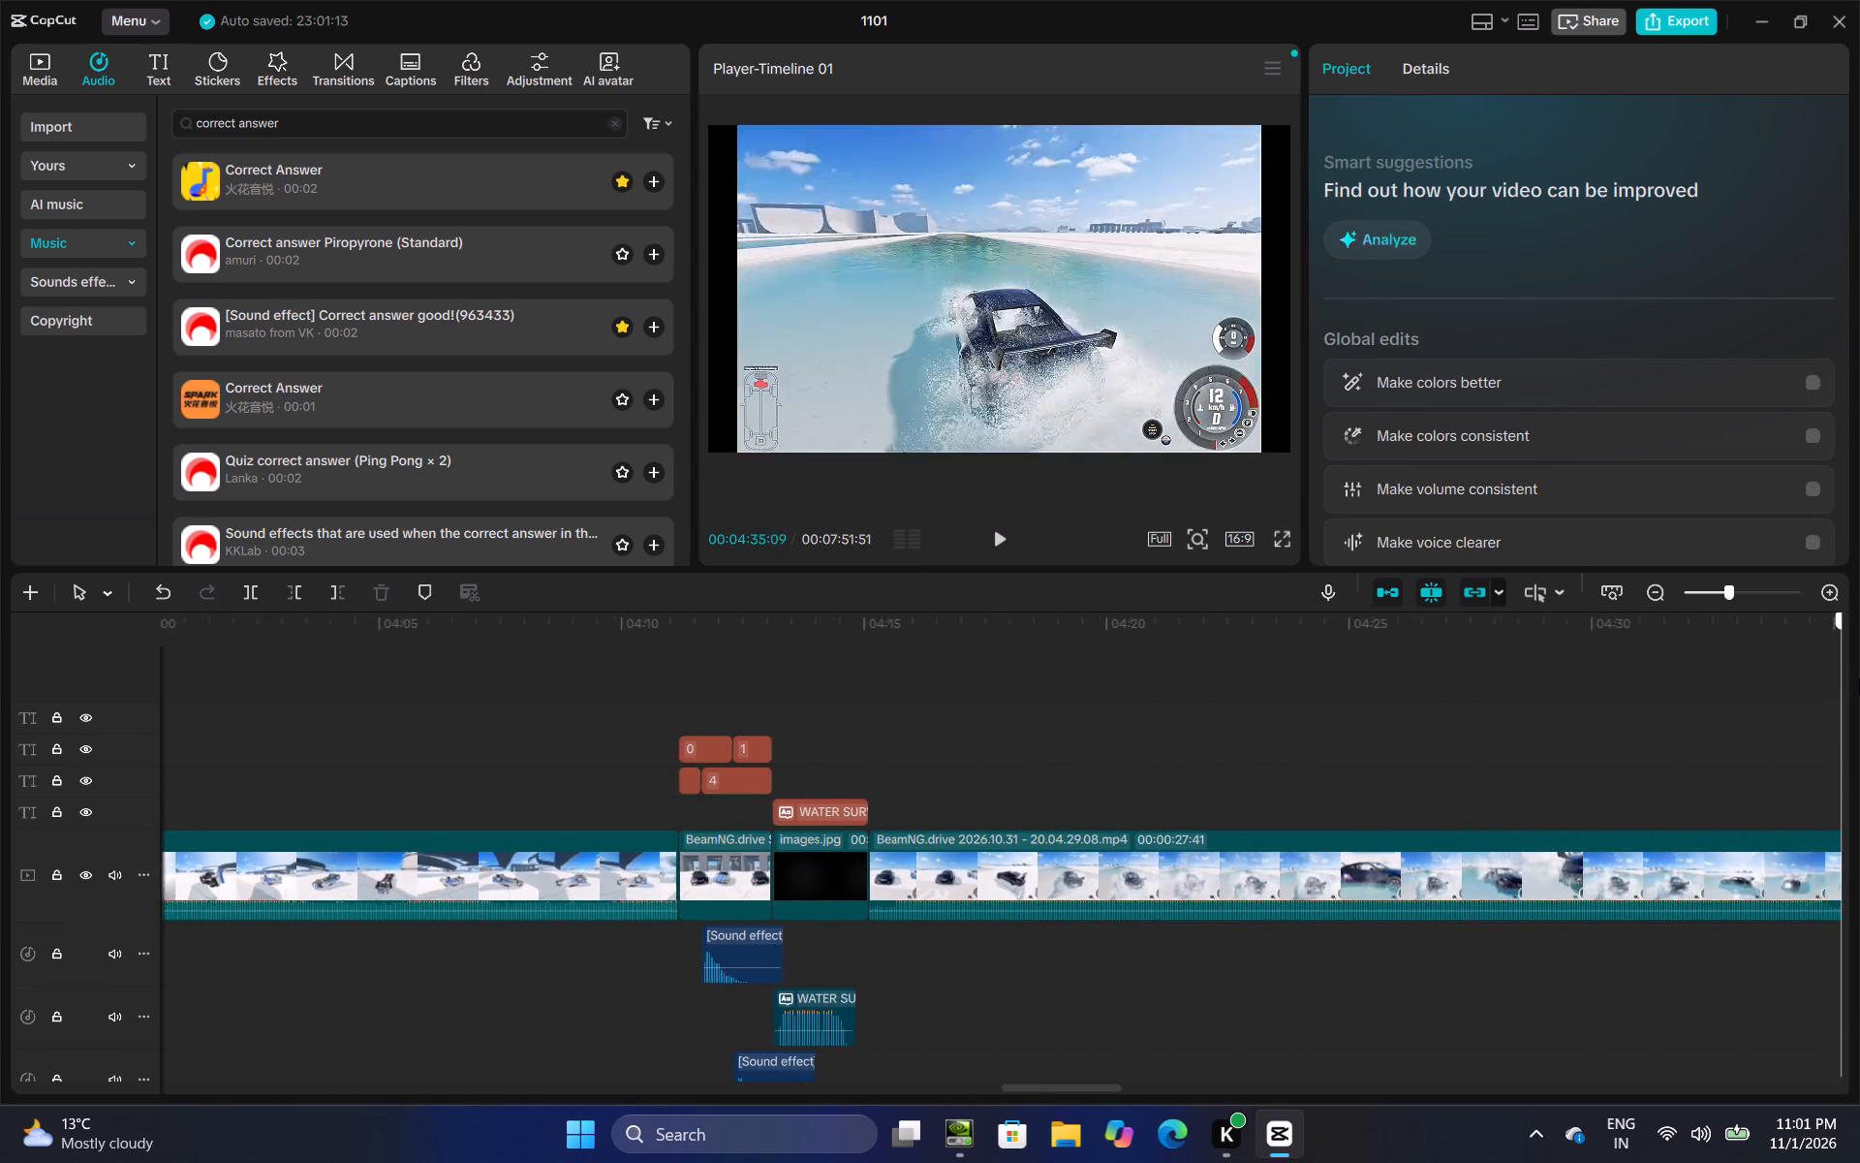
left_click_drag(1859, 678, 1859, 703)
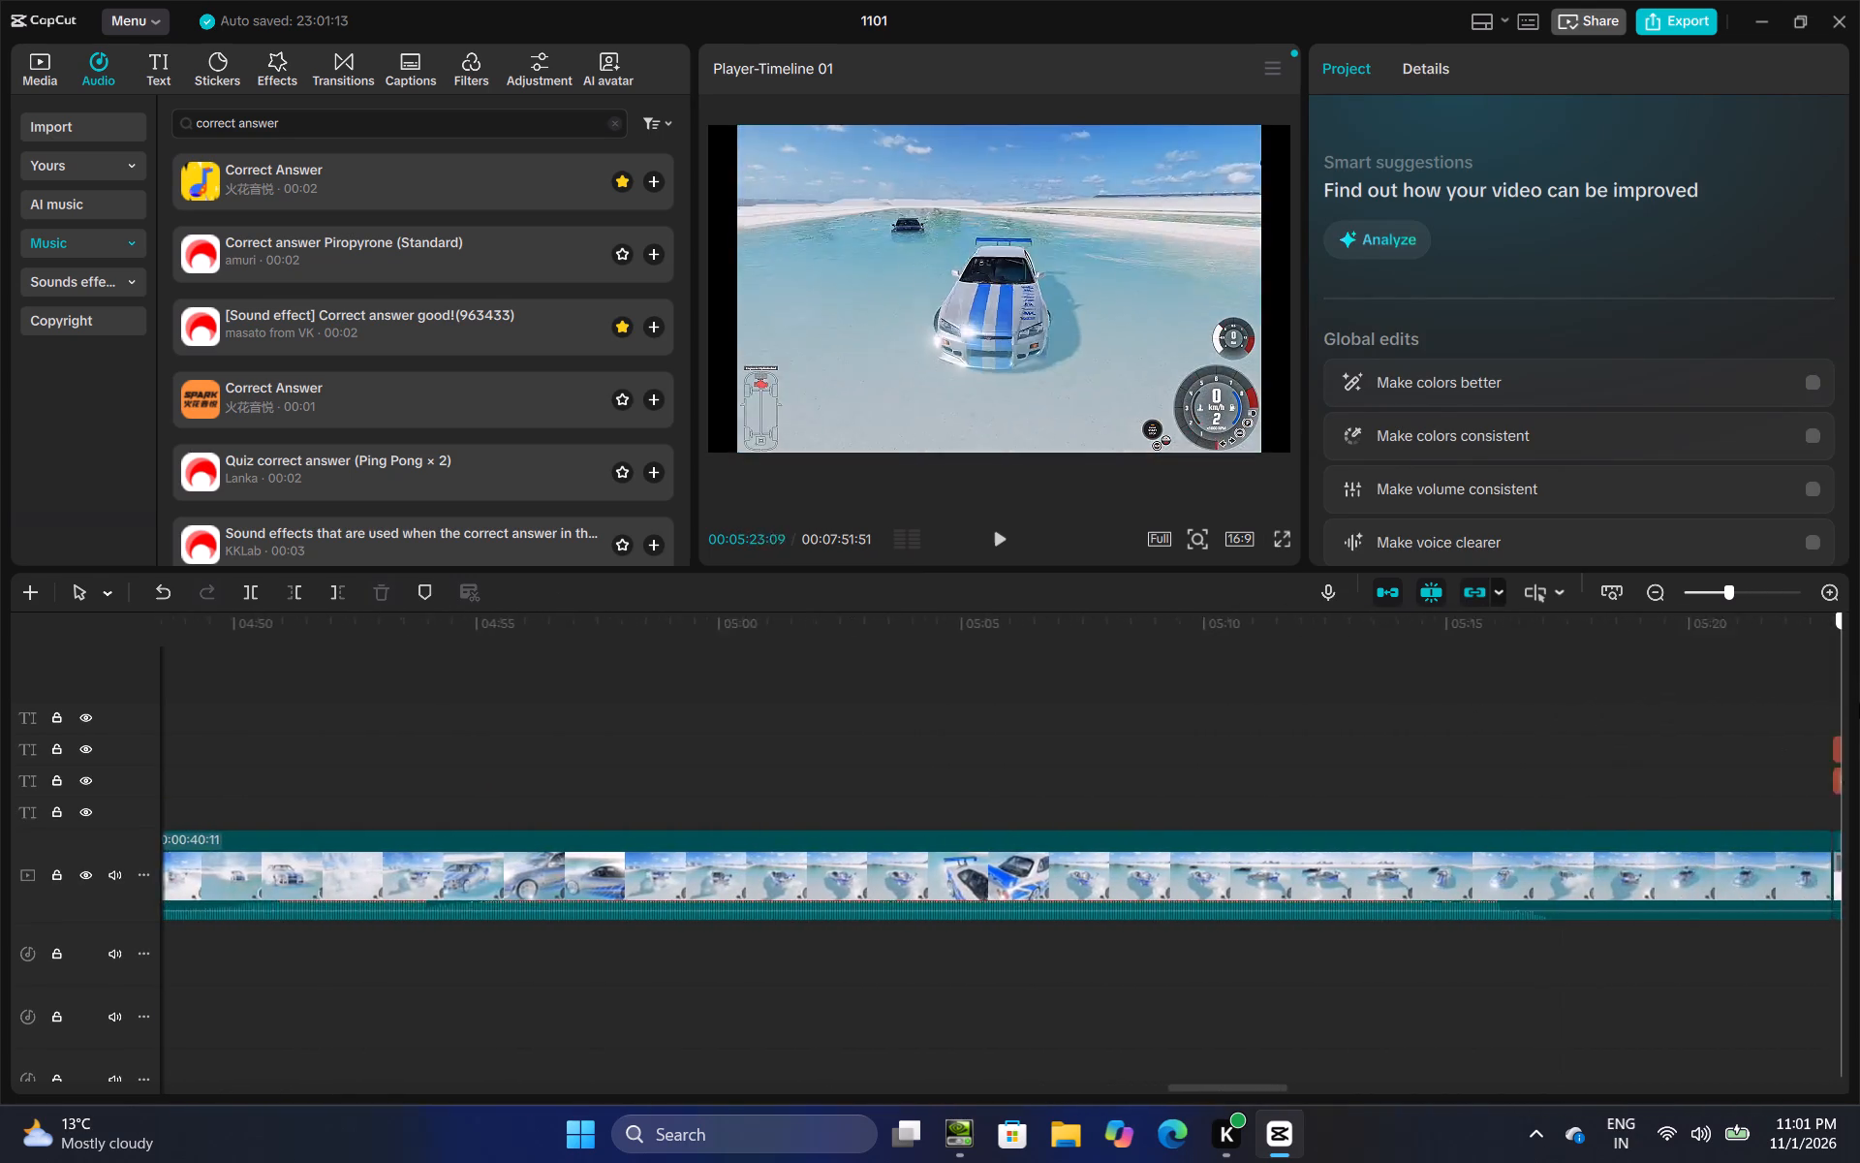
left_click_drag(1859, 703, 1121, 803)
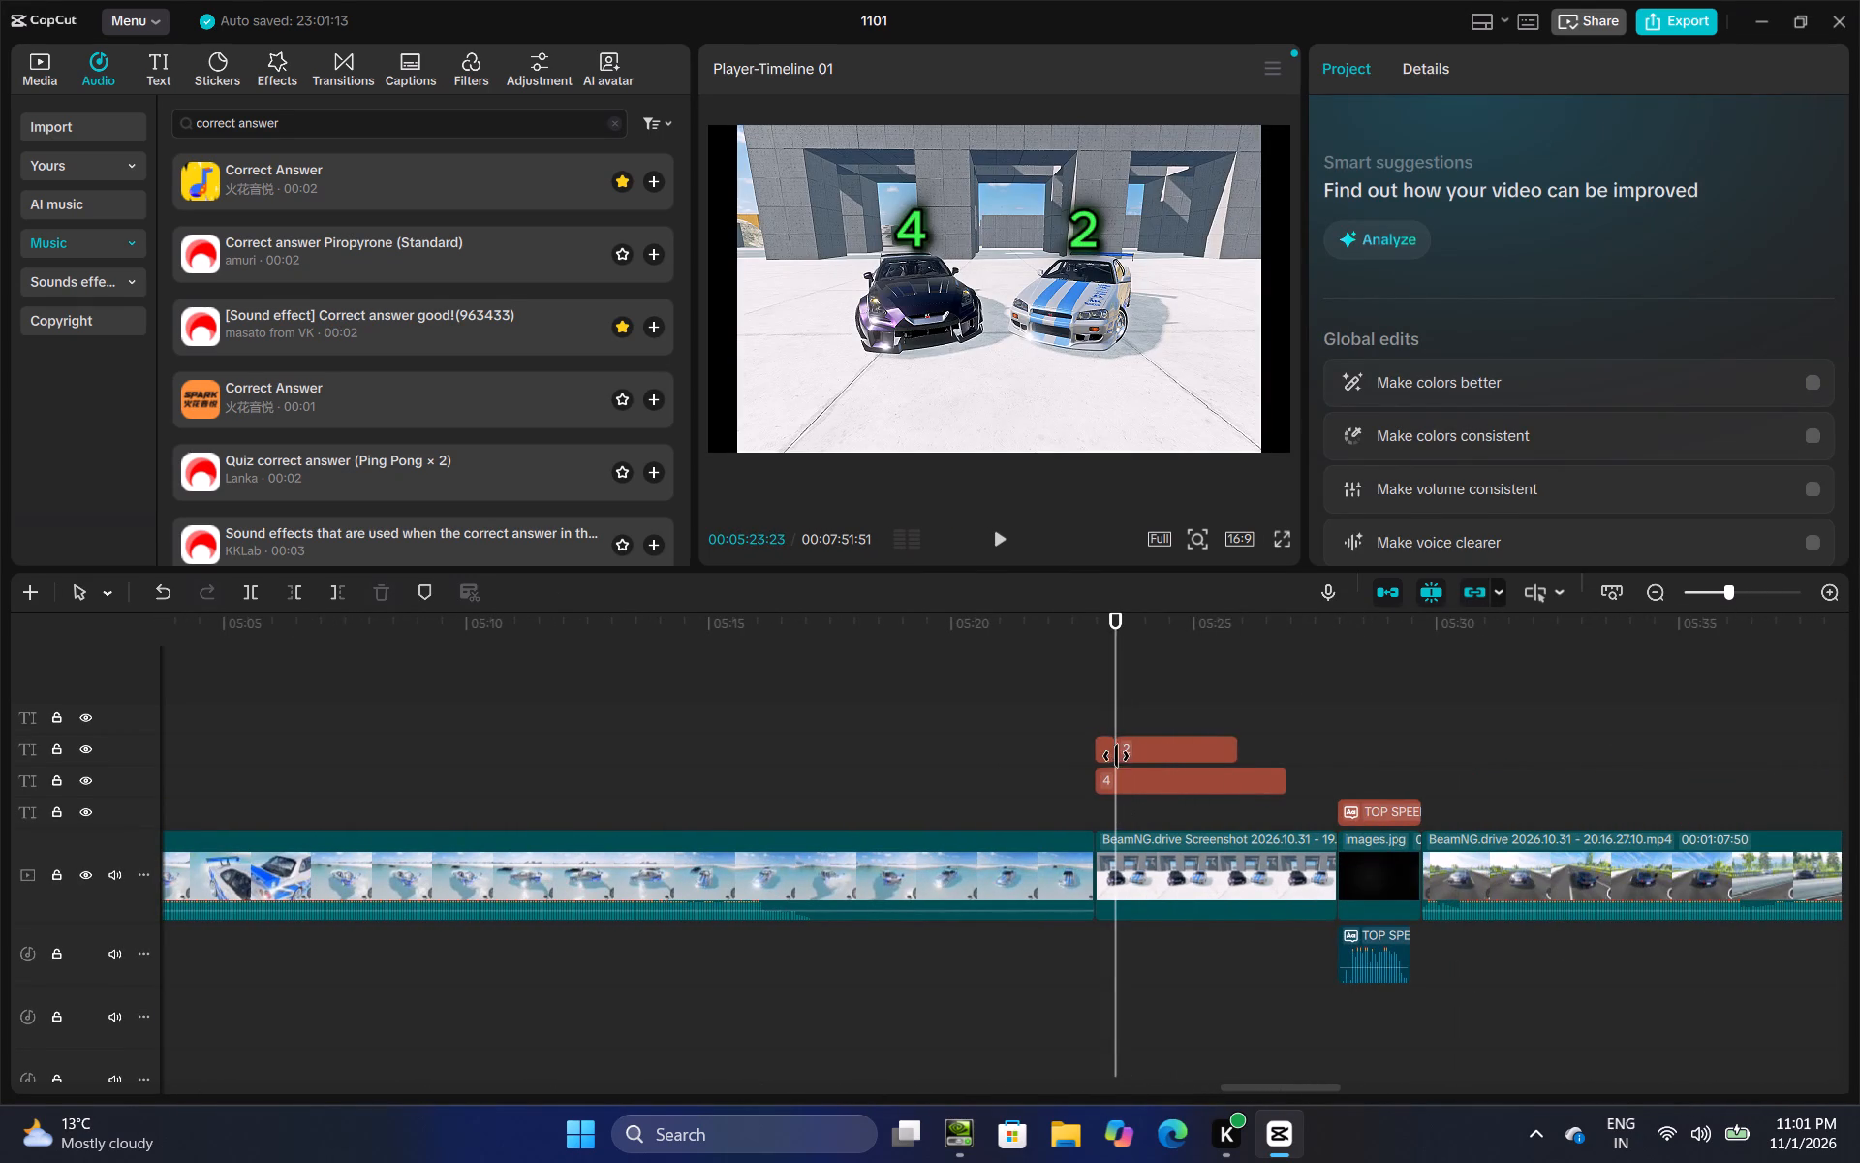
left_click(1116, 756)
left_click_drag(1113, 756, 1123, 760)
left_click(1121, 756)
left_click(1134, 753)
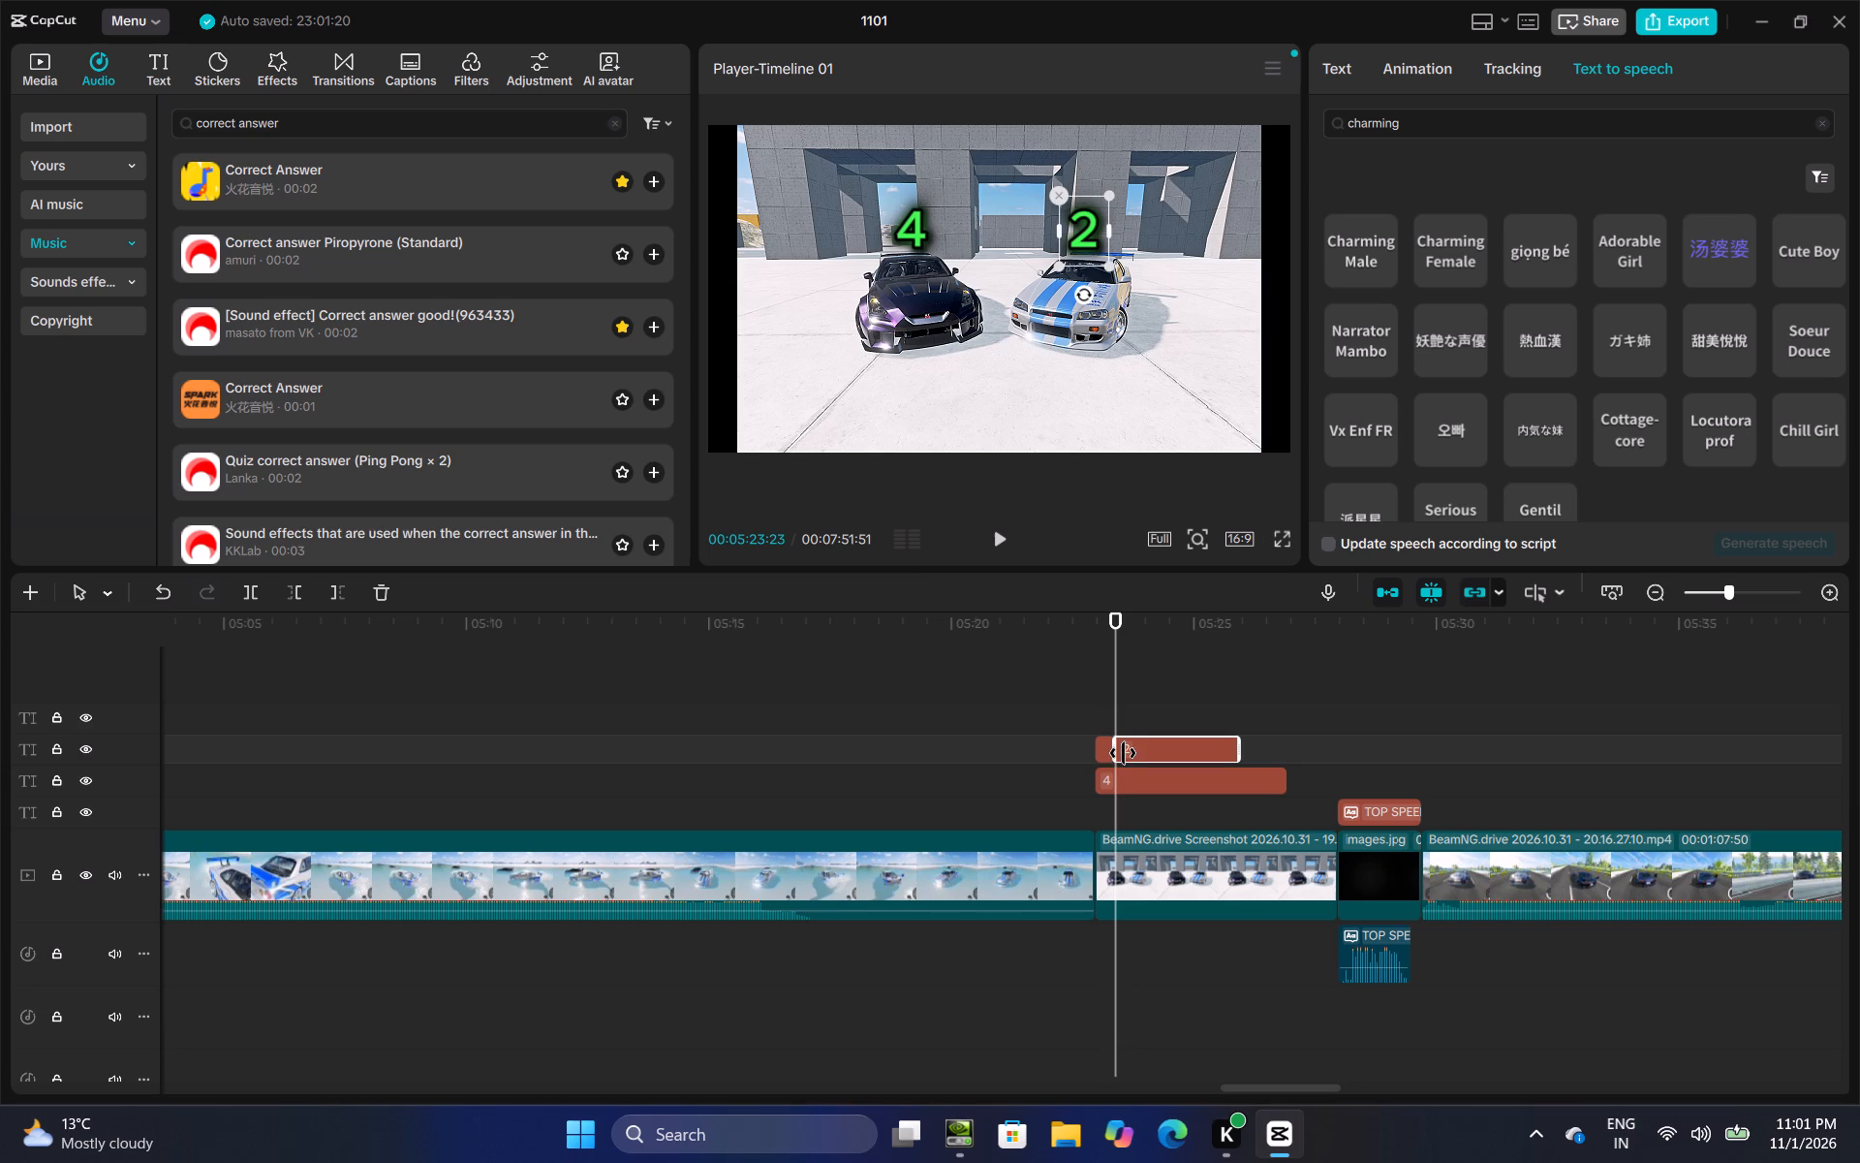
left_click(1118, 753)
left_click(1106, 751)
left_click(1113, 751)
left_click_drag(1115, 751, 1147, 753)
Add the [Sound effect] Correct answer good! sound at the start of the 2 text, at 00:05:23:31.
left_click(1118, 707)
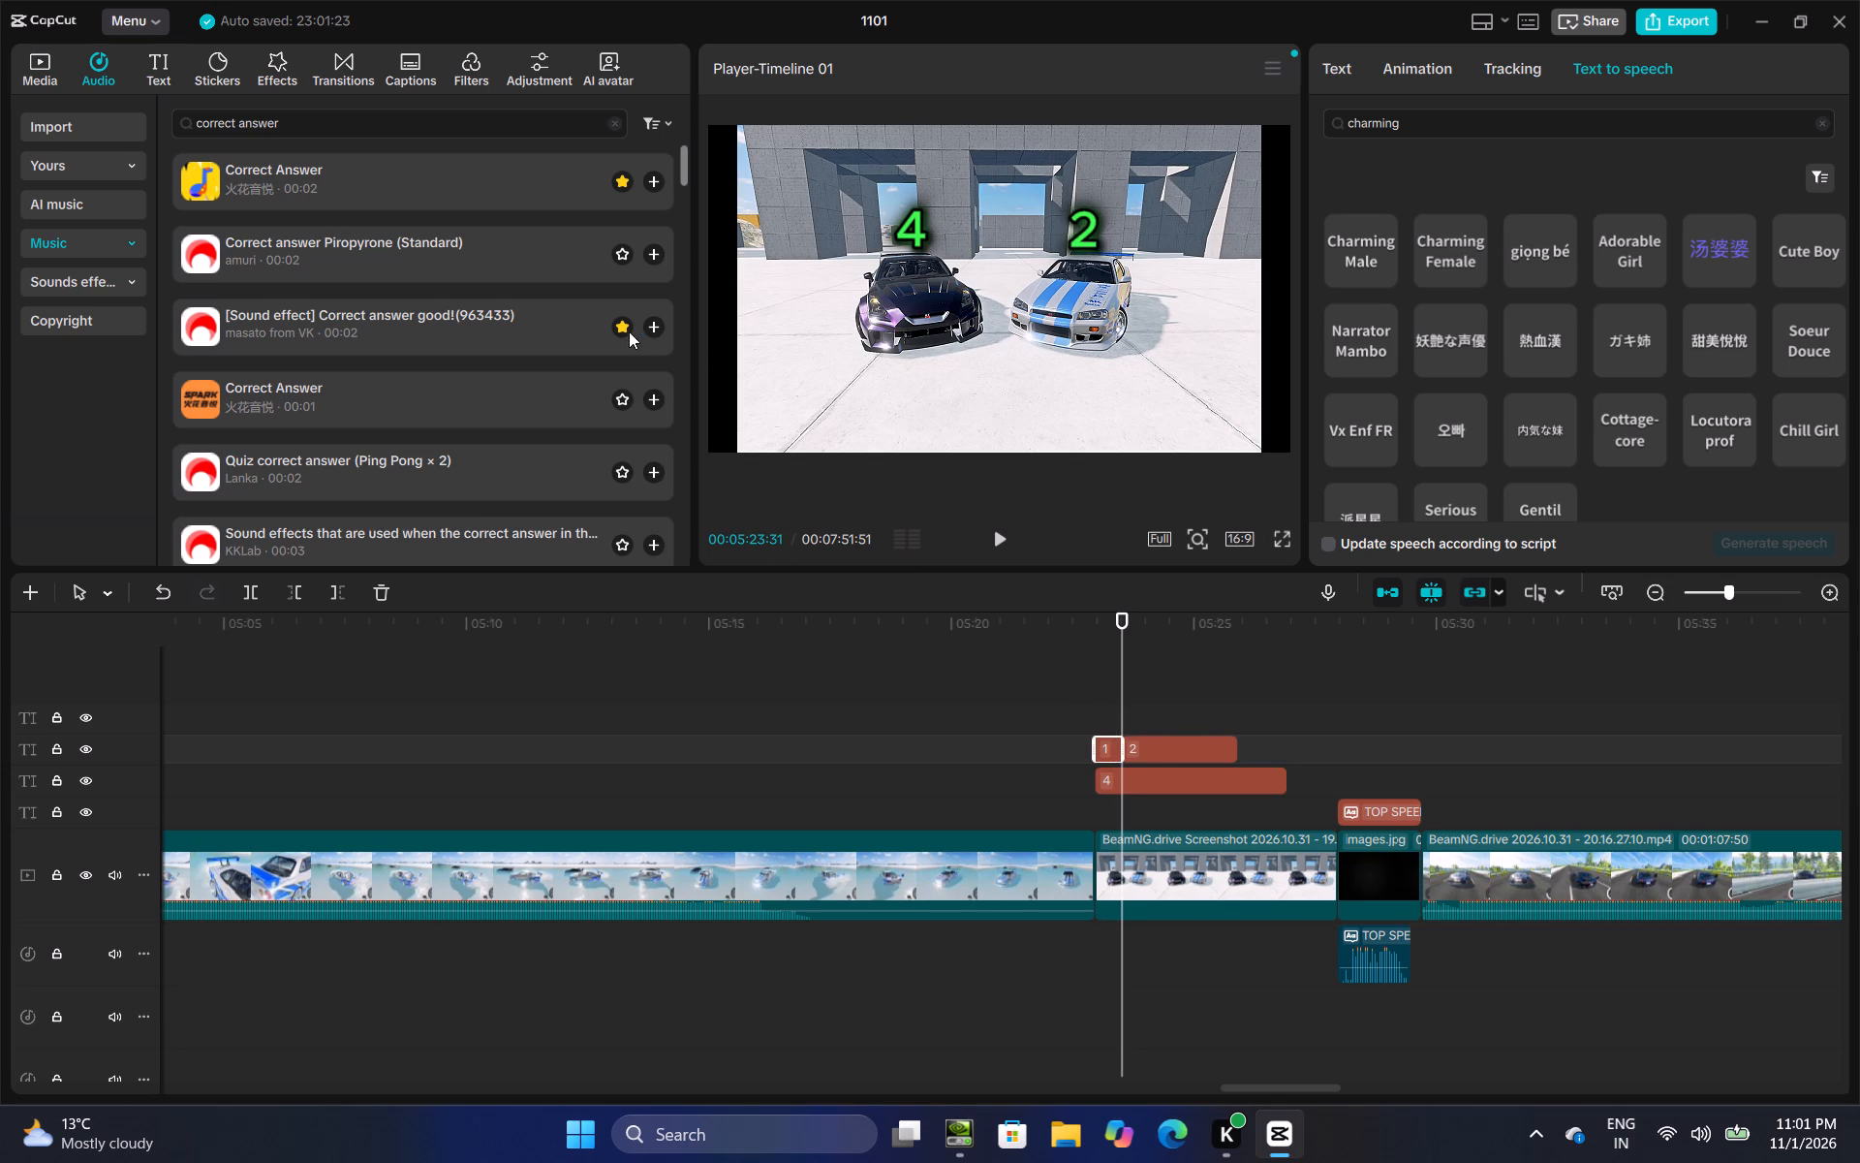
left_click(648, 325)
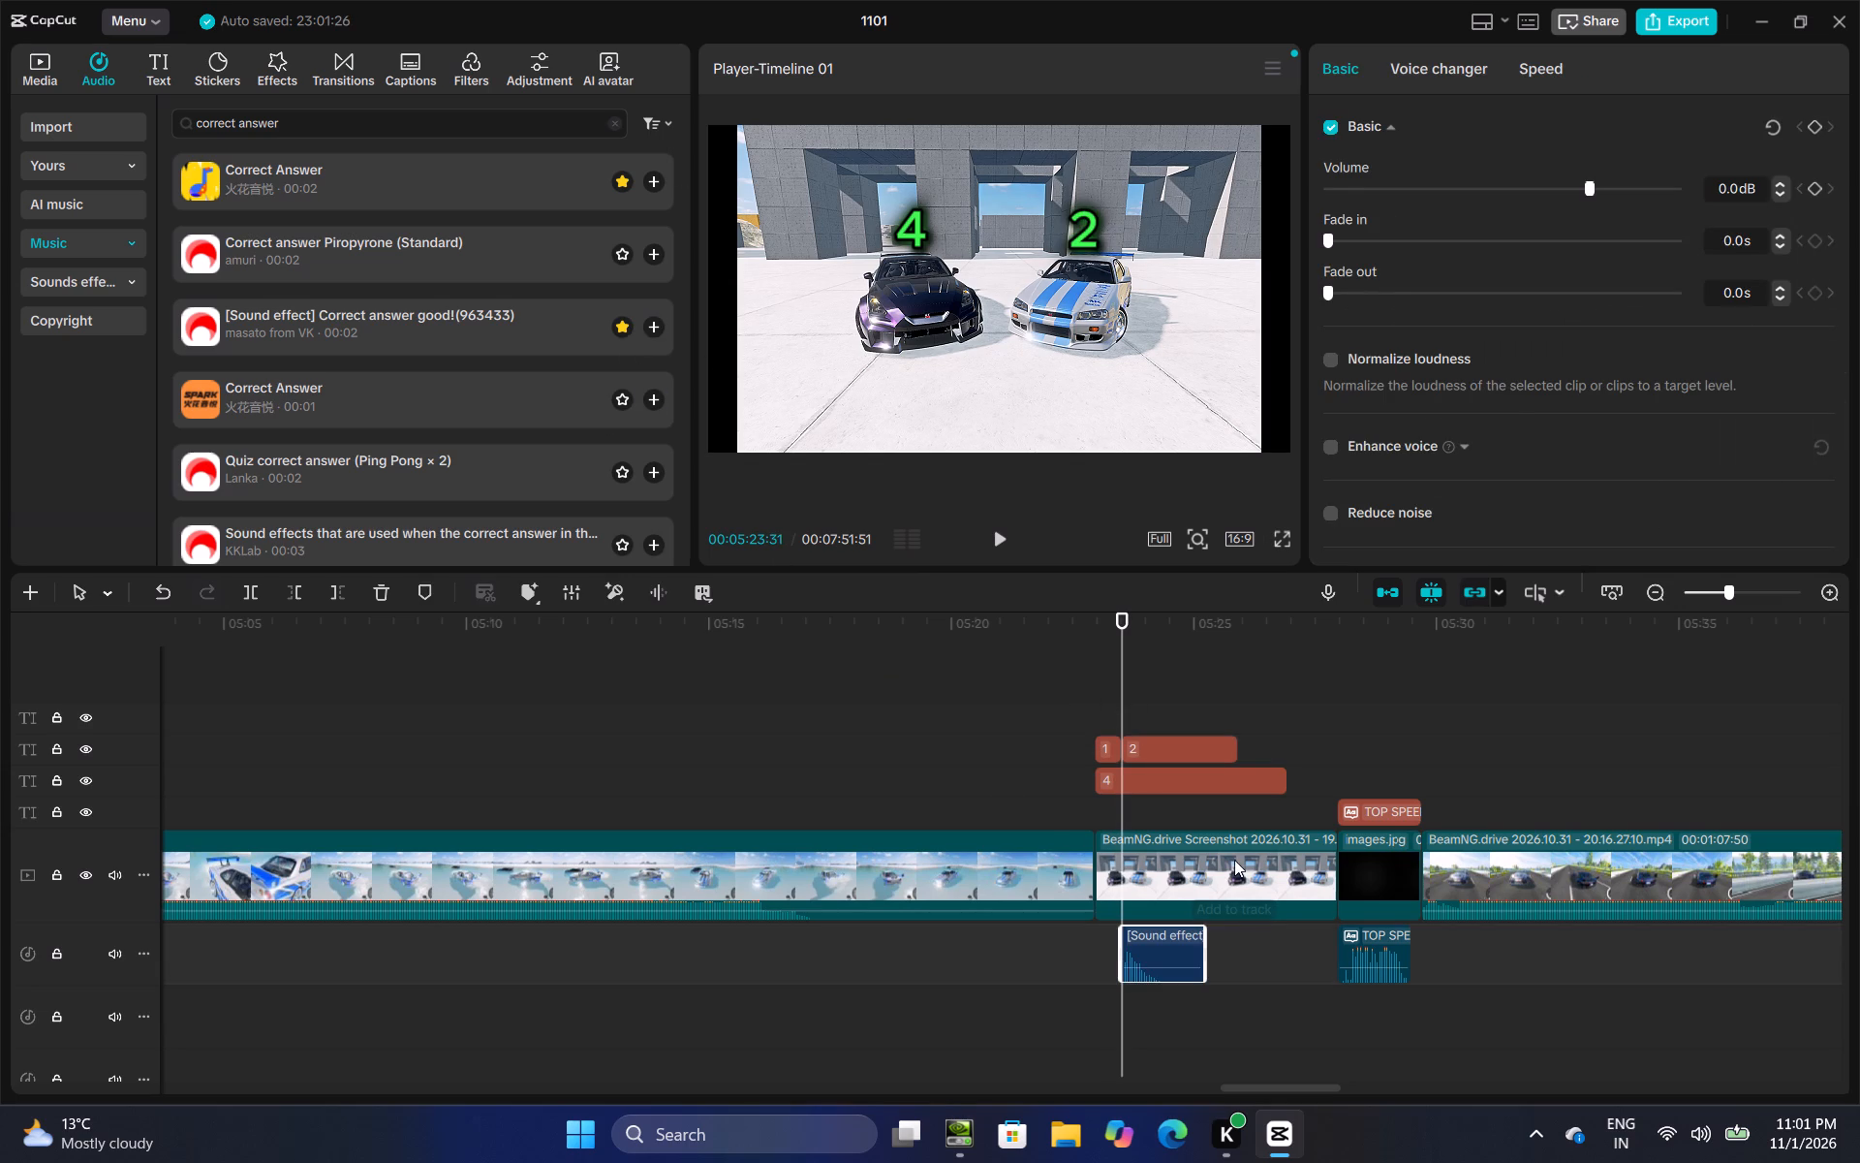
Shorten the 4–2 score screen's screenshot clip to end at about 00:05:24:40, bringing the TOP SPEED card forward, and play the reveal back.
left_click(1232, 860)
left_click_drag(1344, 847, 1189, 939)
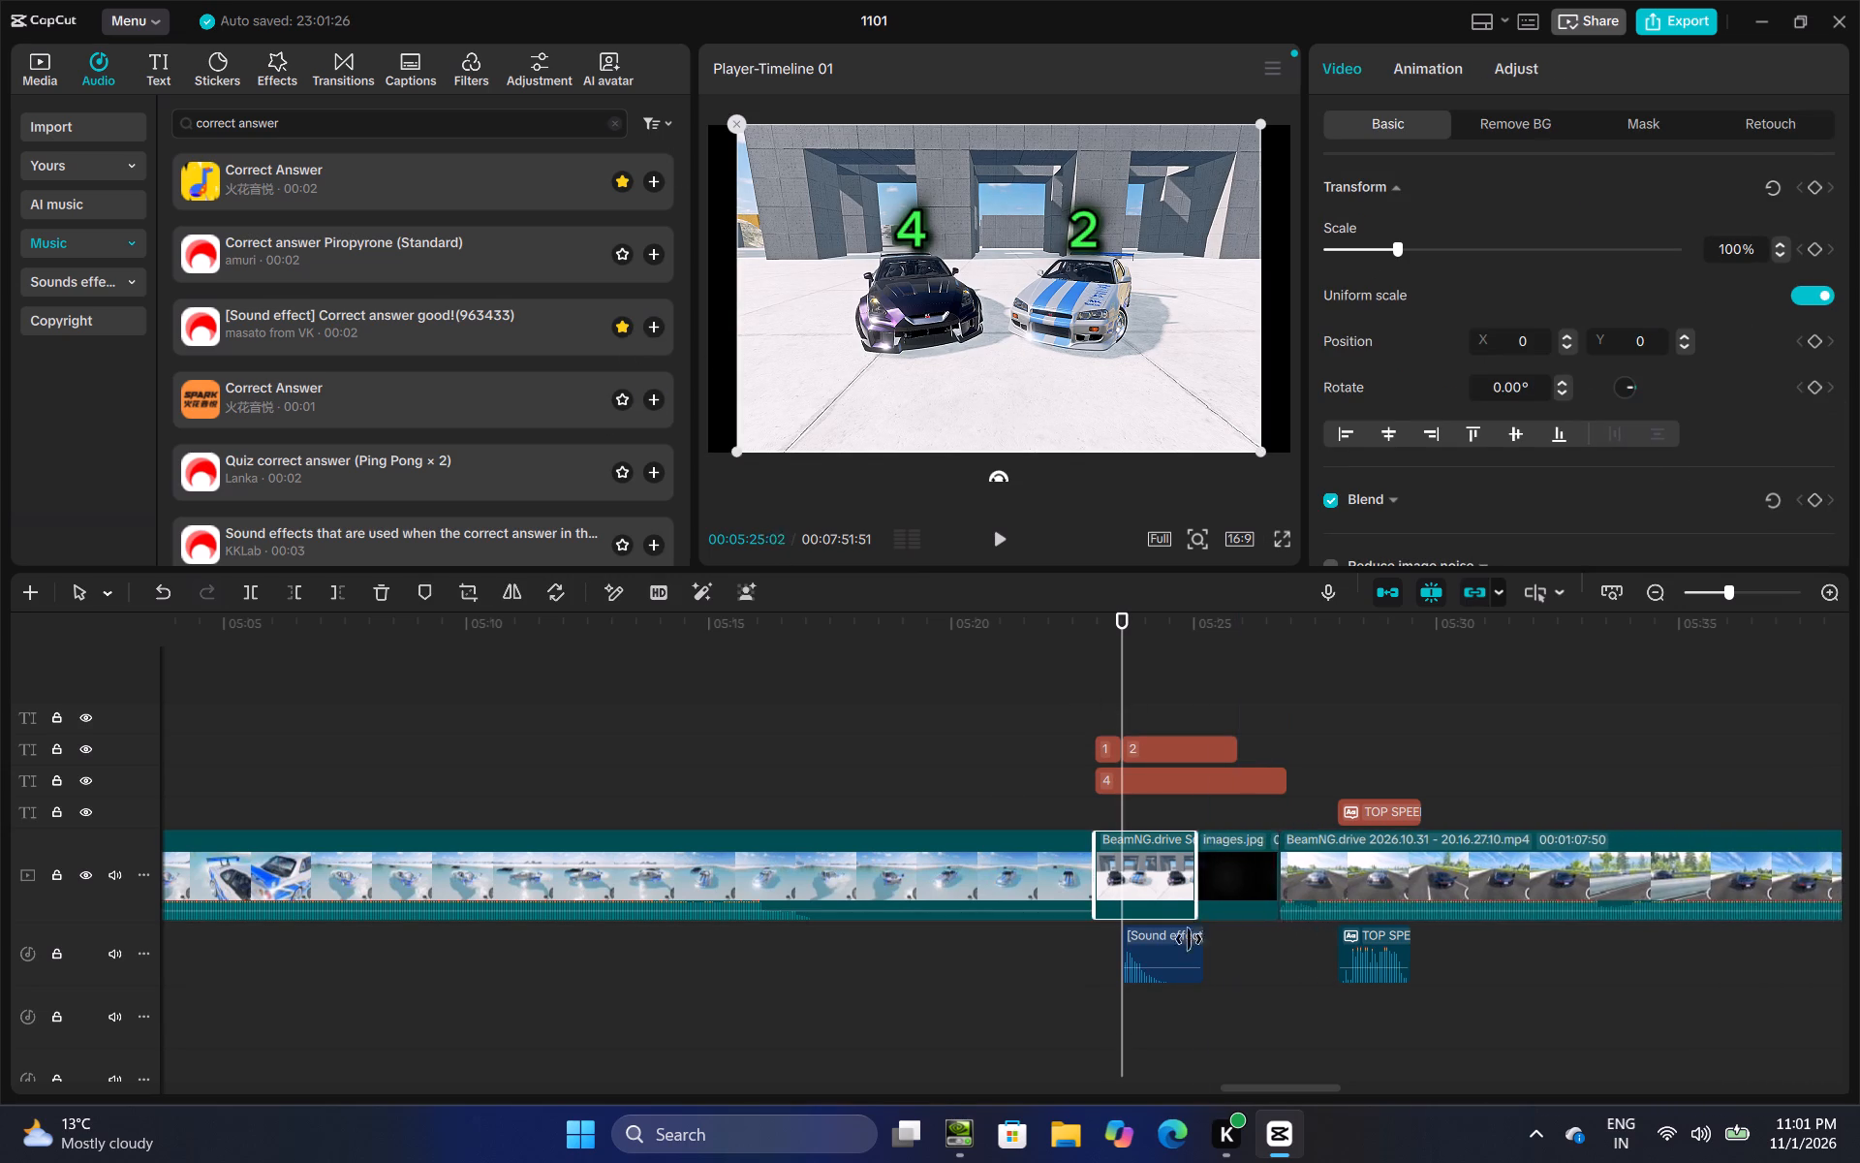
left_click_drag(1189, 939, 1178, 1005)
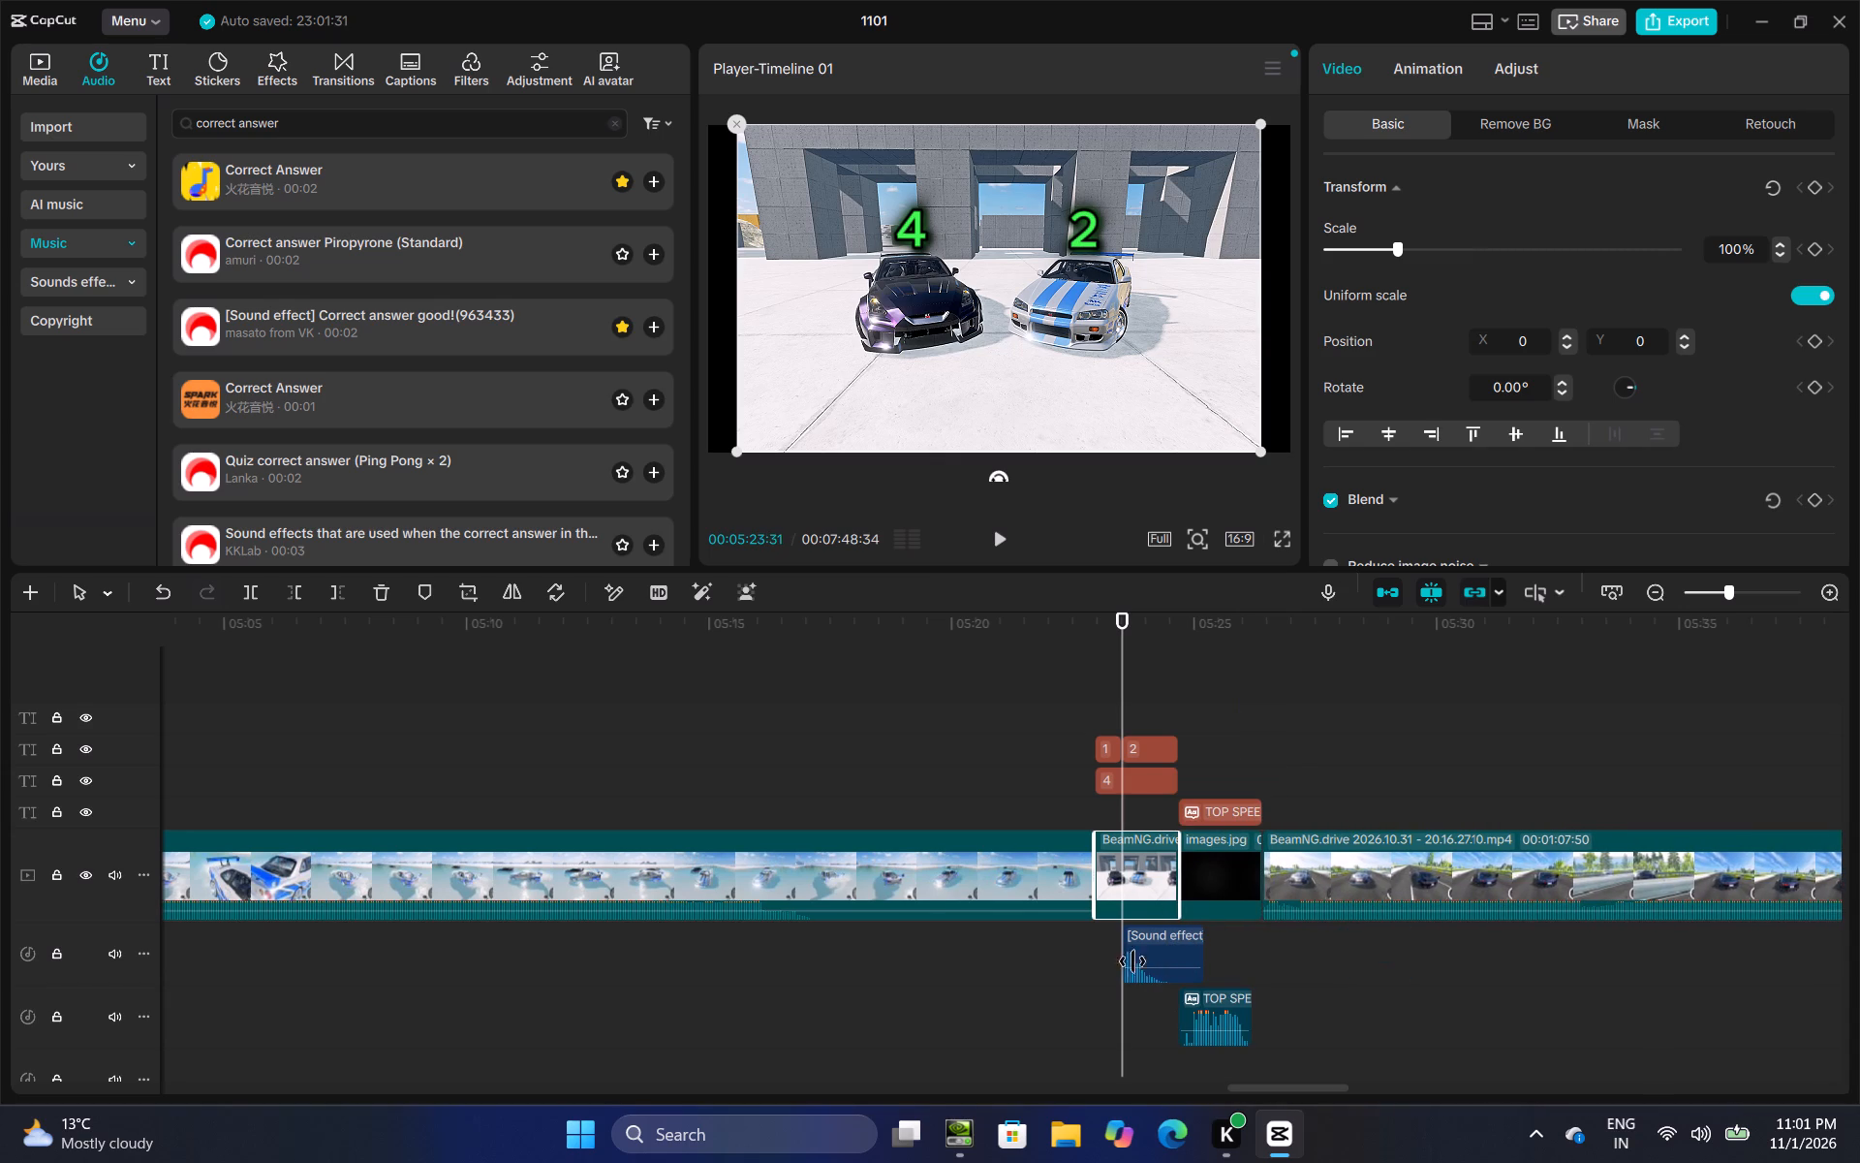
left_click(1048, 785)
left_click(1007, 550)
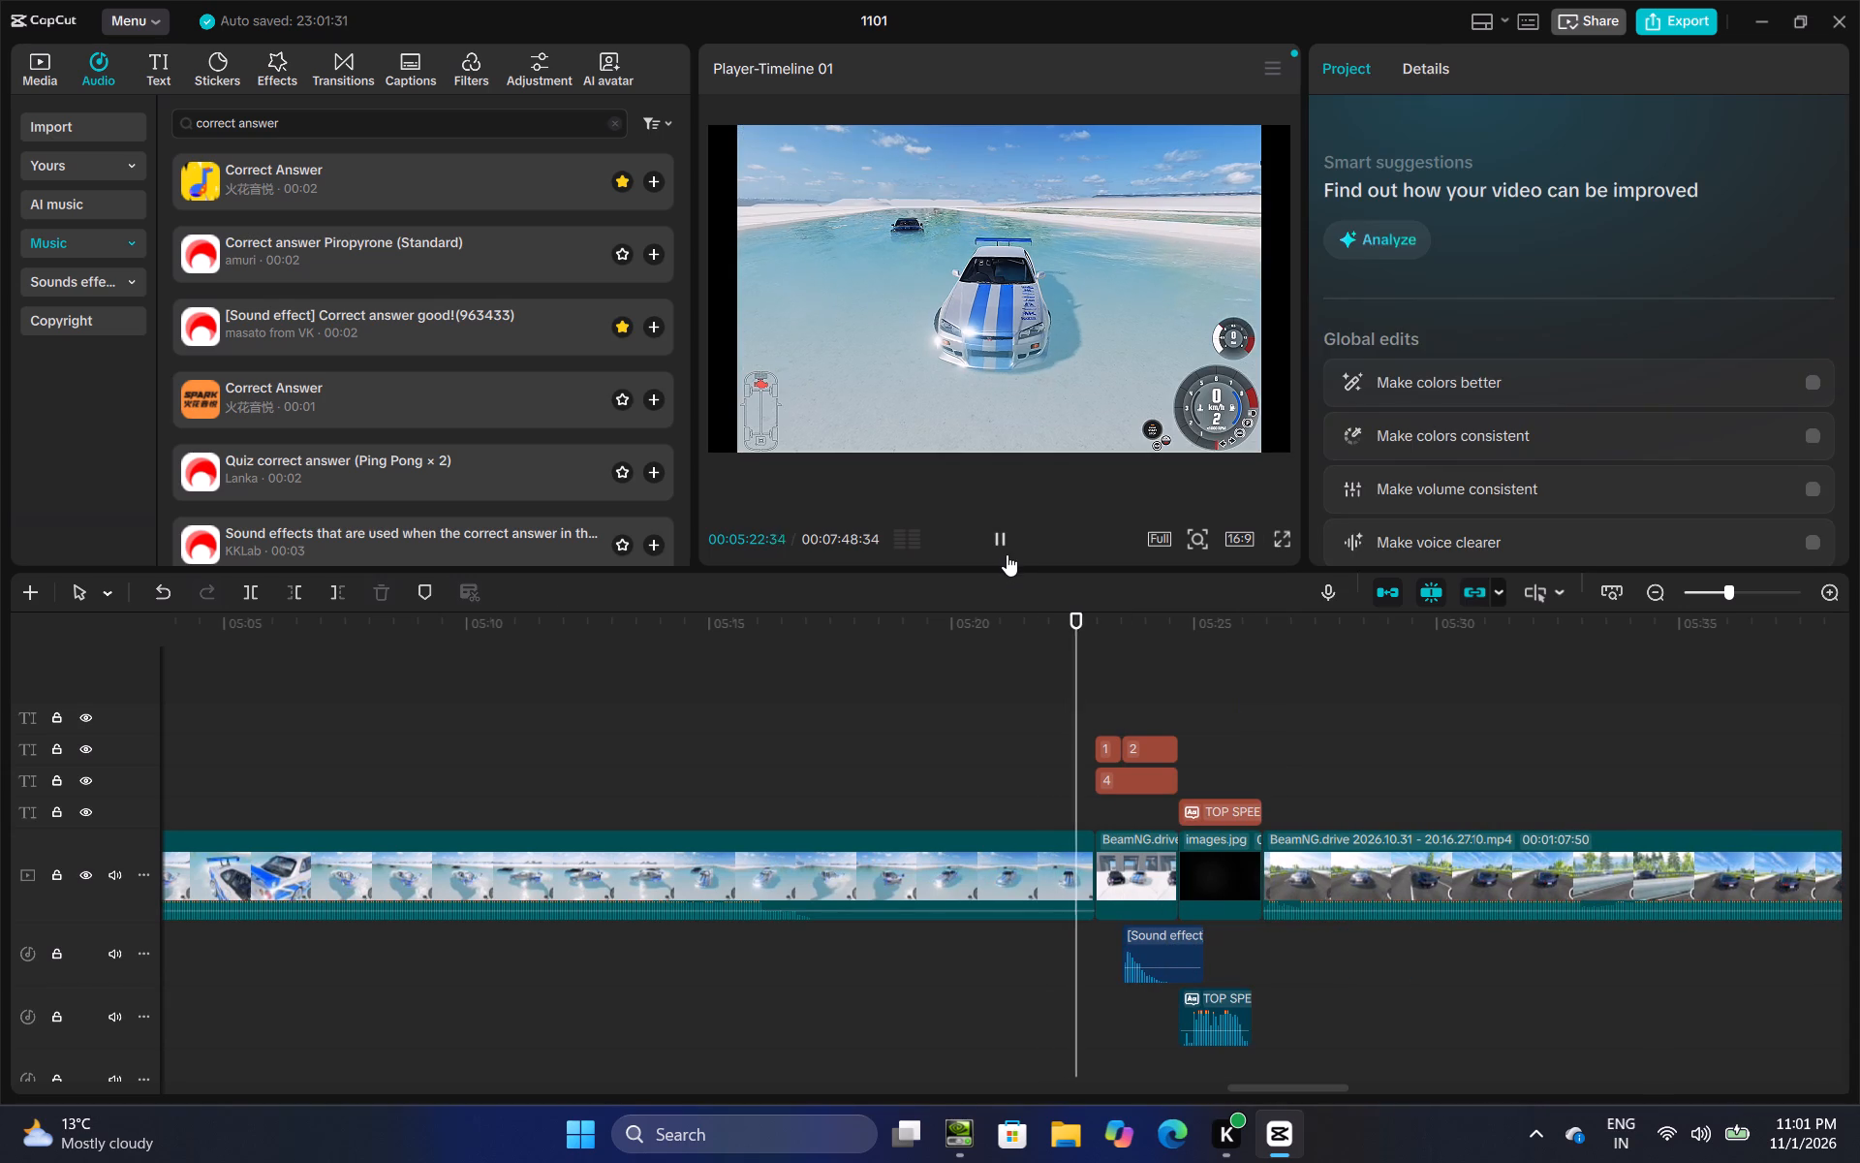
Add the [Sound effect] Correct answer good! sound at the start of the 315* text, at 00:06:22:35, and play it back.
left_click(1210, 716)
left_click_drag(1210, 716, 1859, 683)
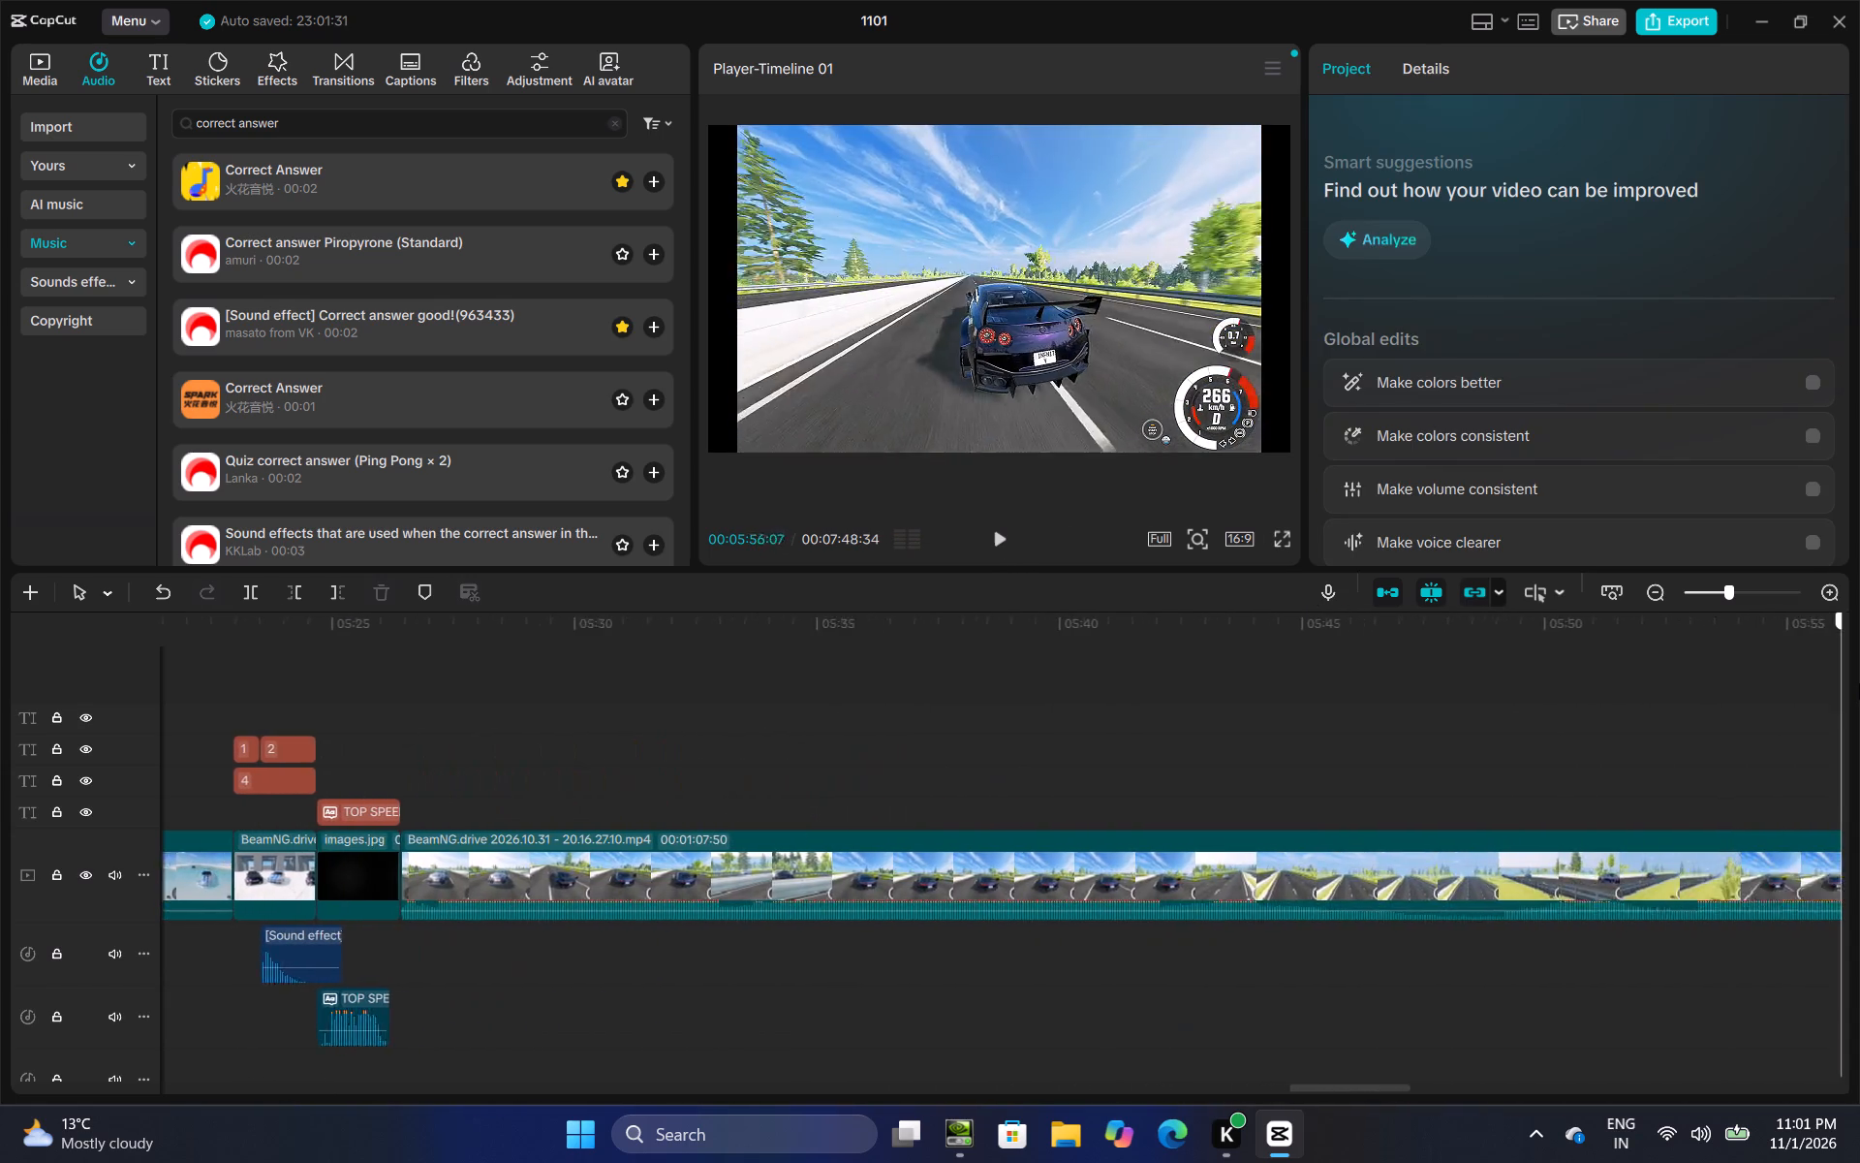
left_click_drag(1859, 683, 1849, 734)
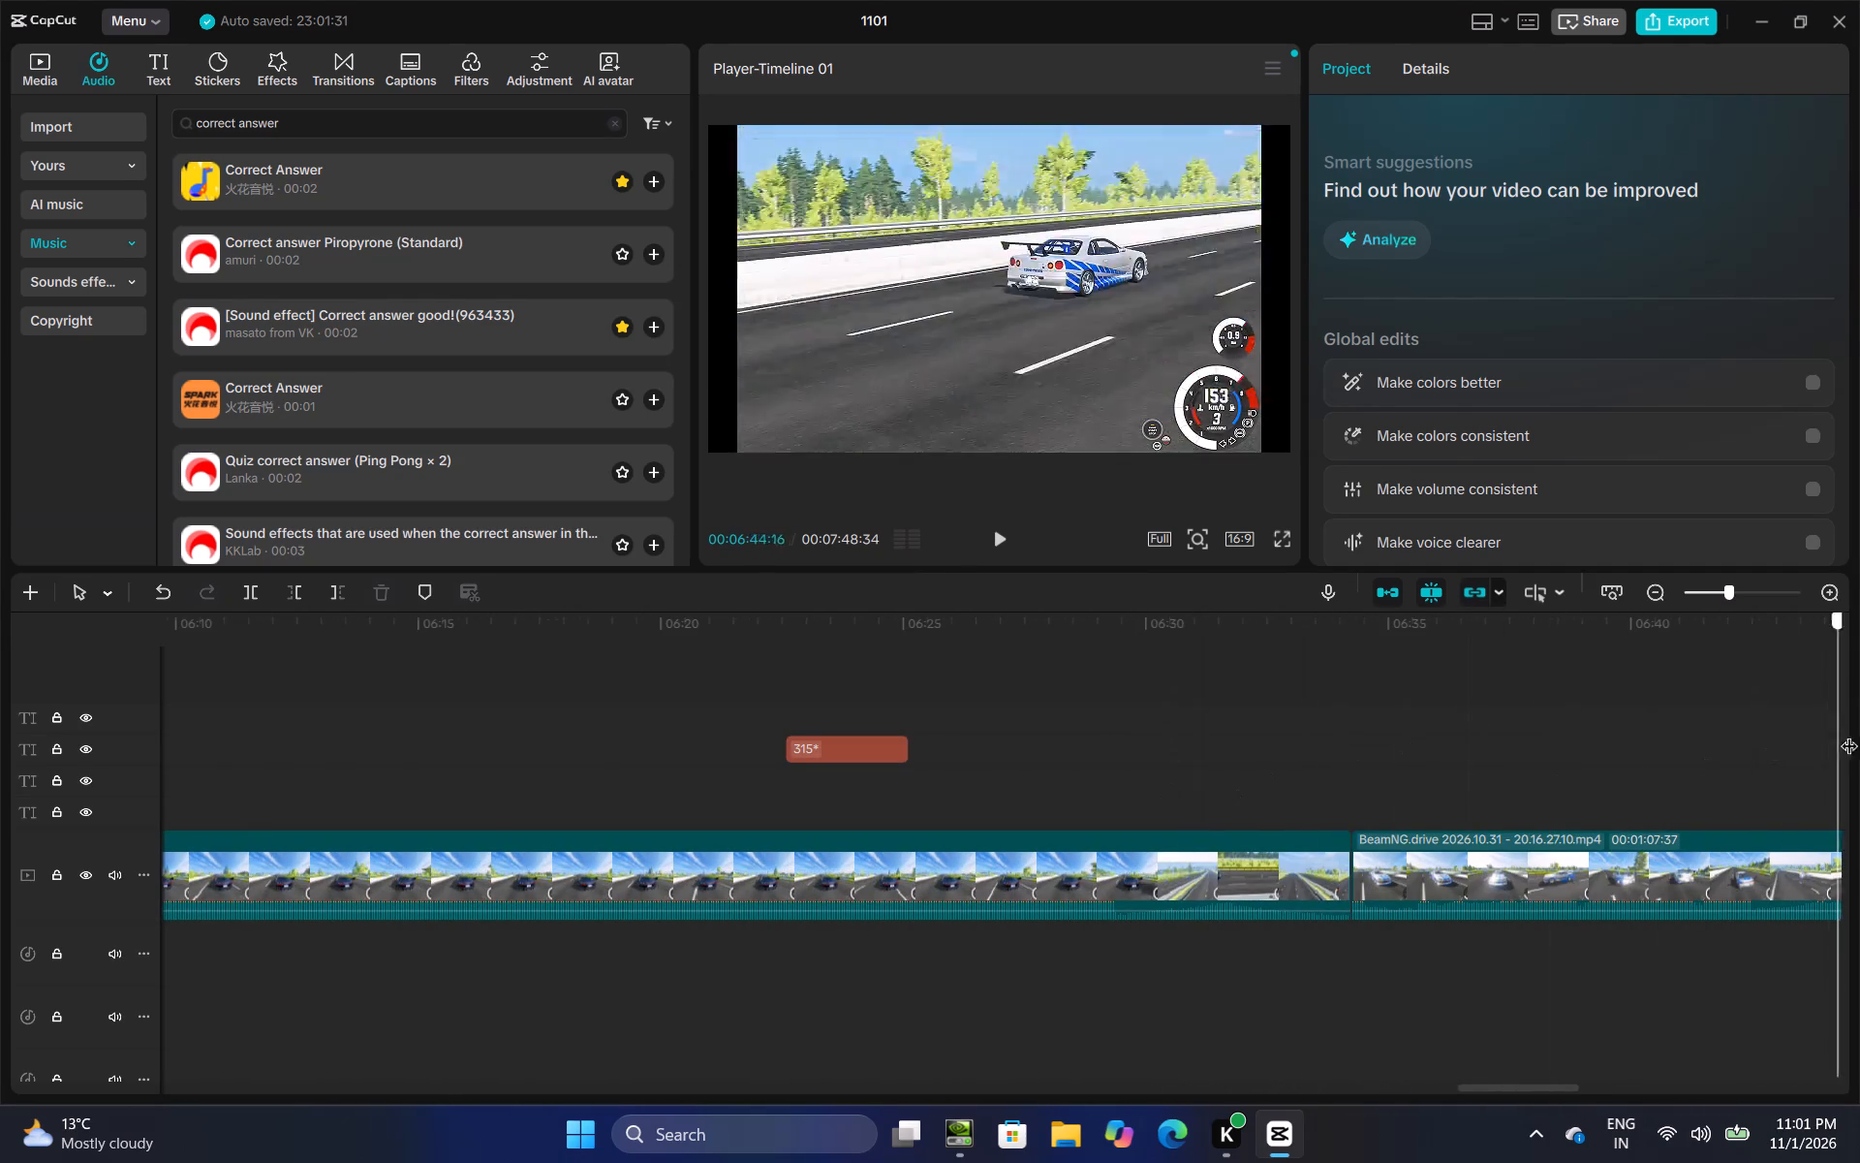
left_click_drag(1849, 734, 508, 929)
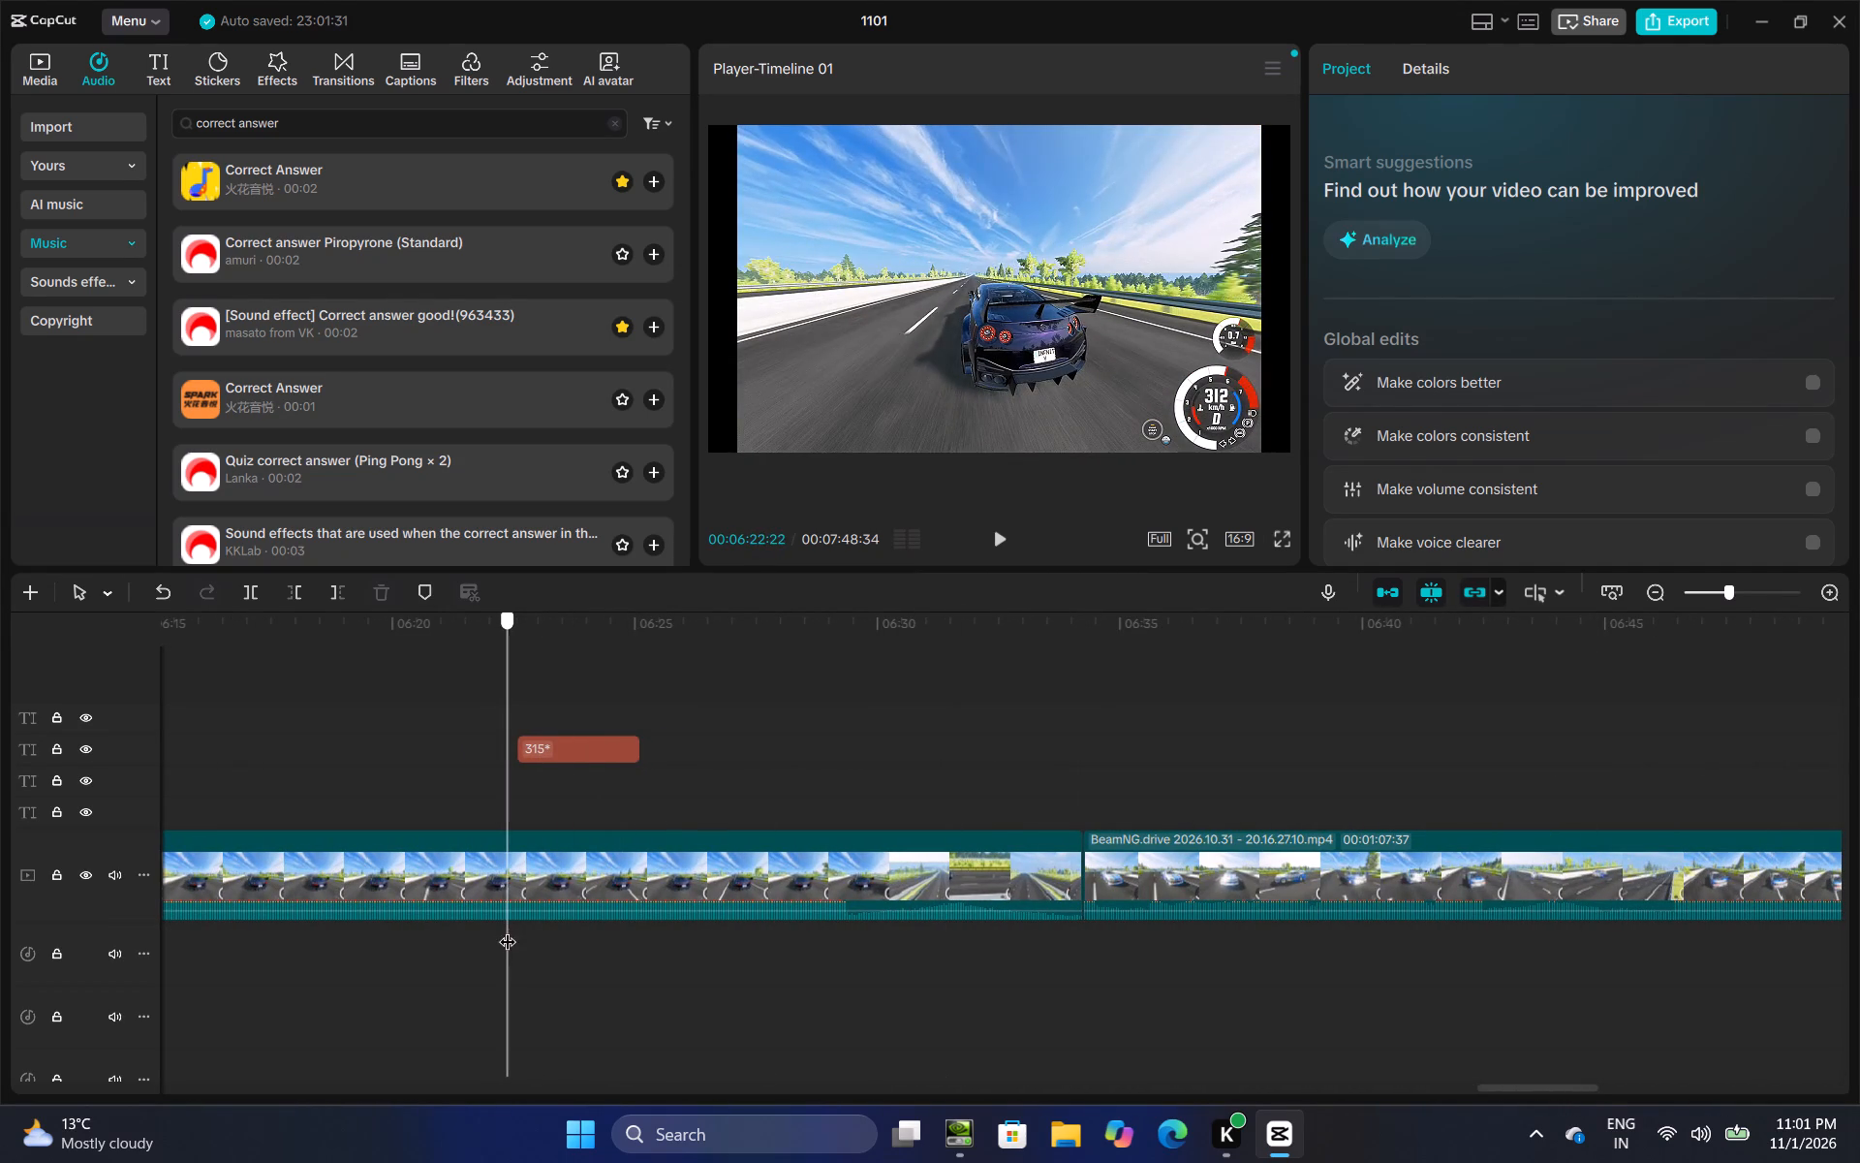
left_click_drag(508, 929, 515, 947)
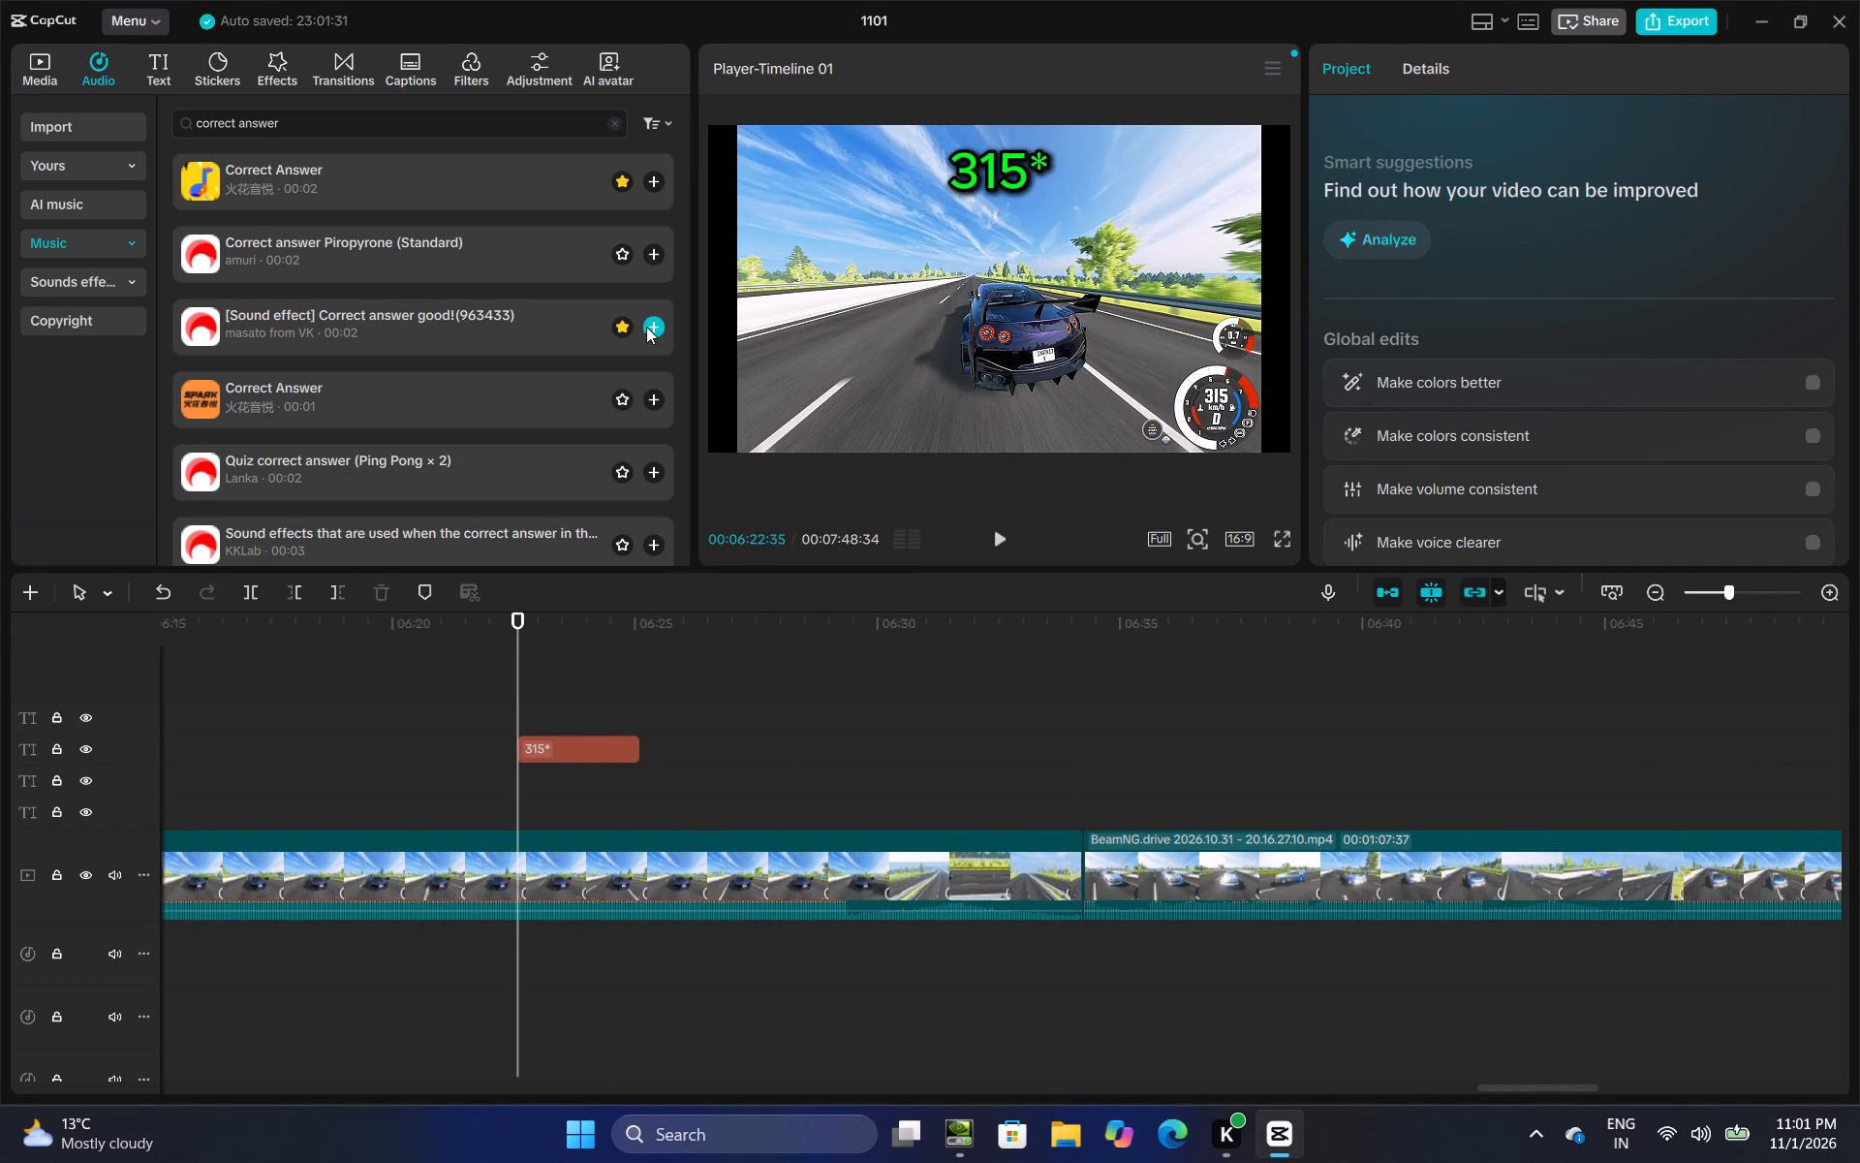
left_click(651, 327)
left_click(569, 703)
left_click_drag(569, 703, 496, 753)
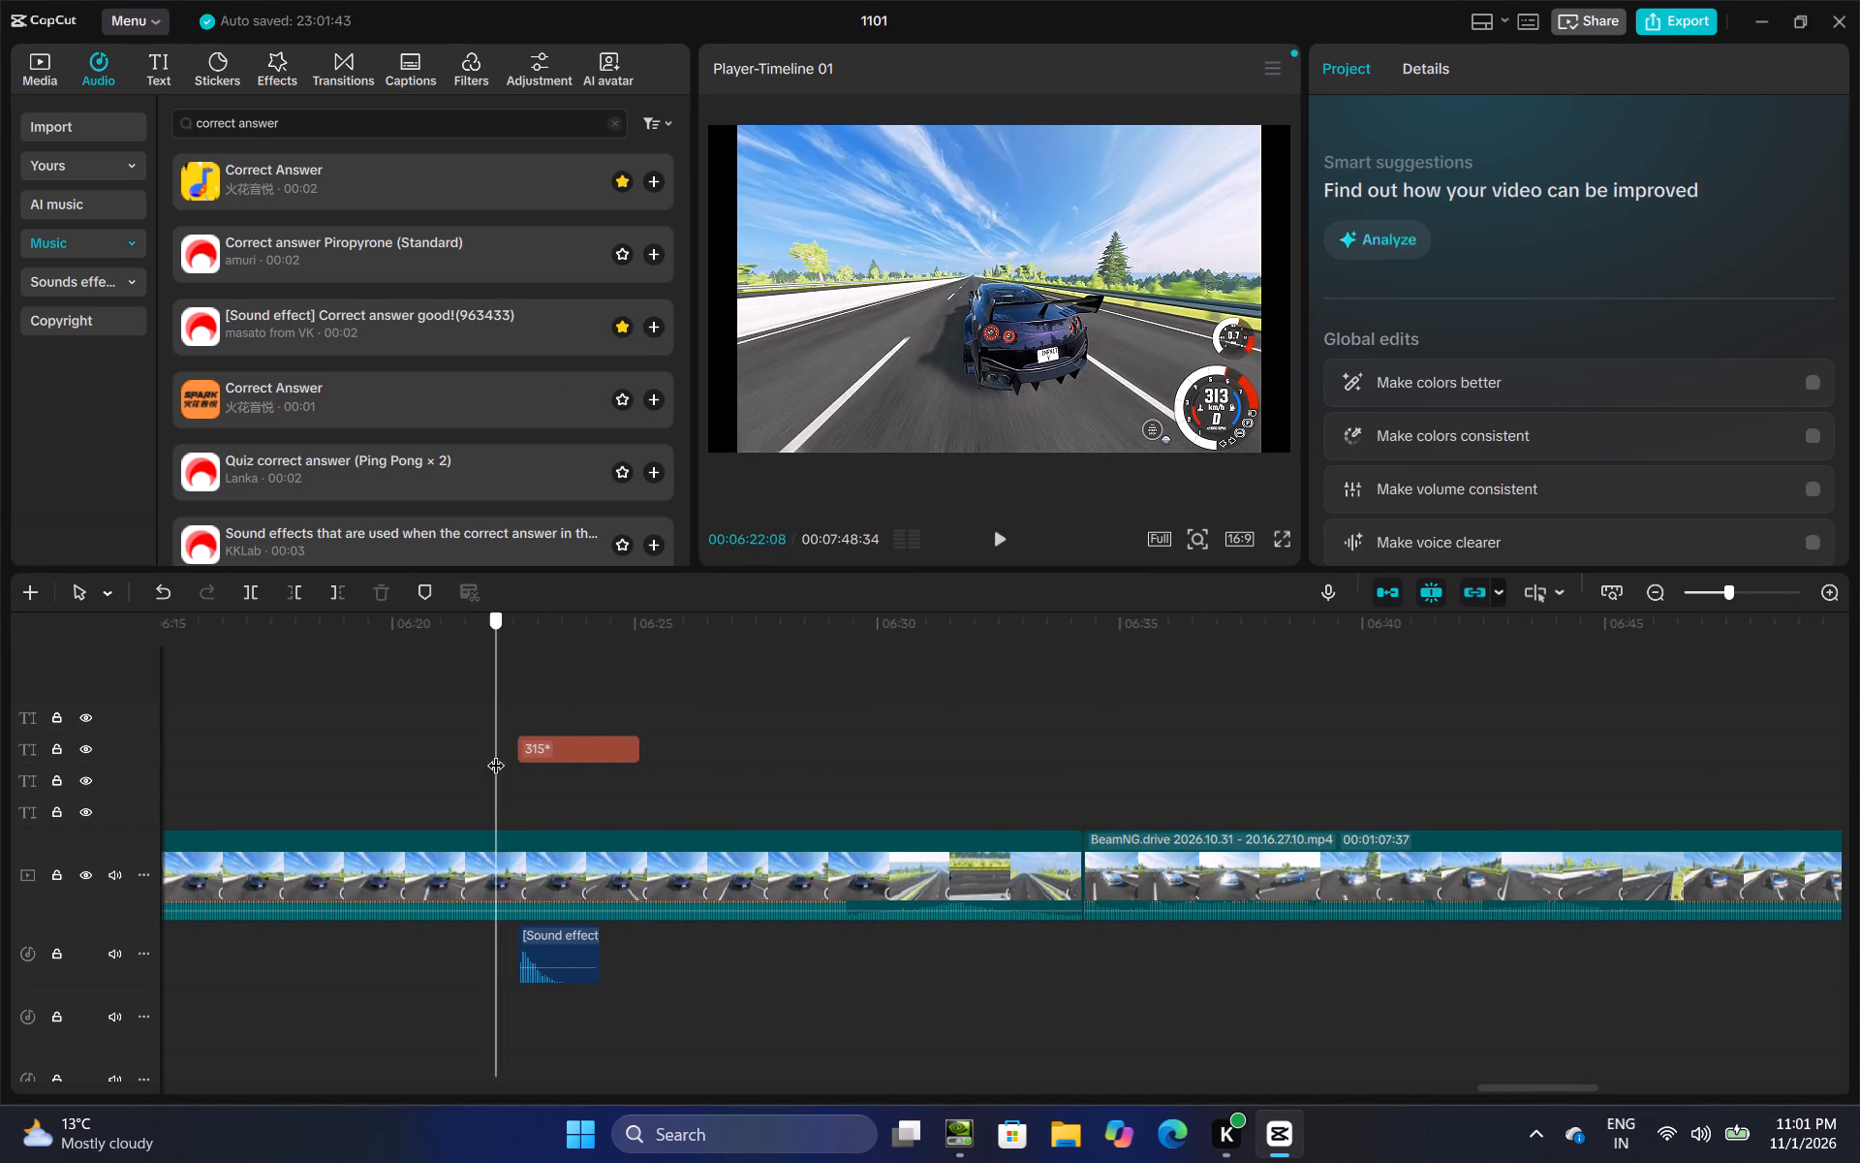
left_click_drag(496, 753, 517, 784)
left_click(1007, 530)
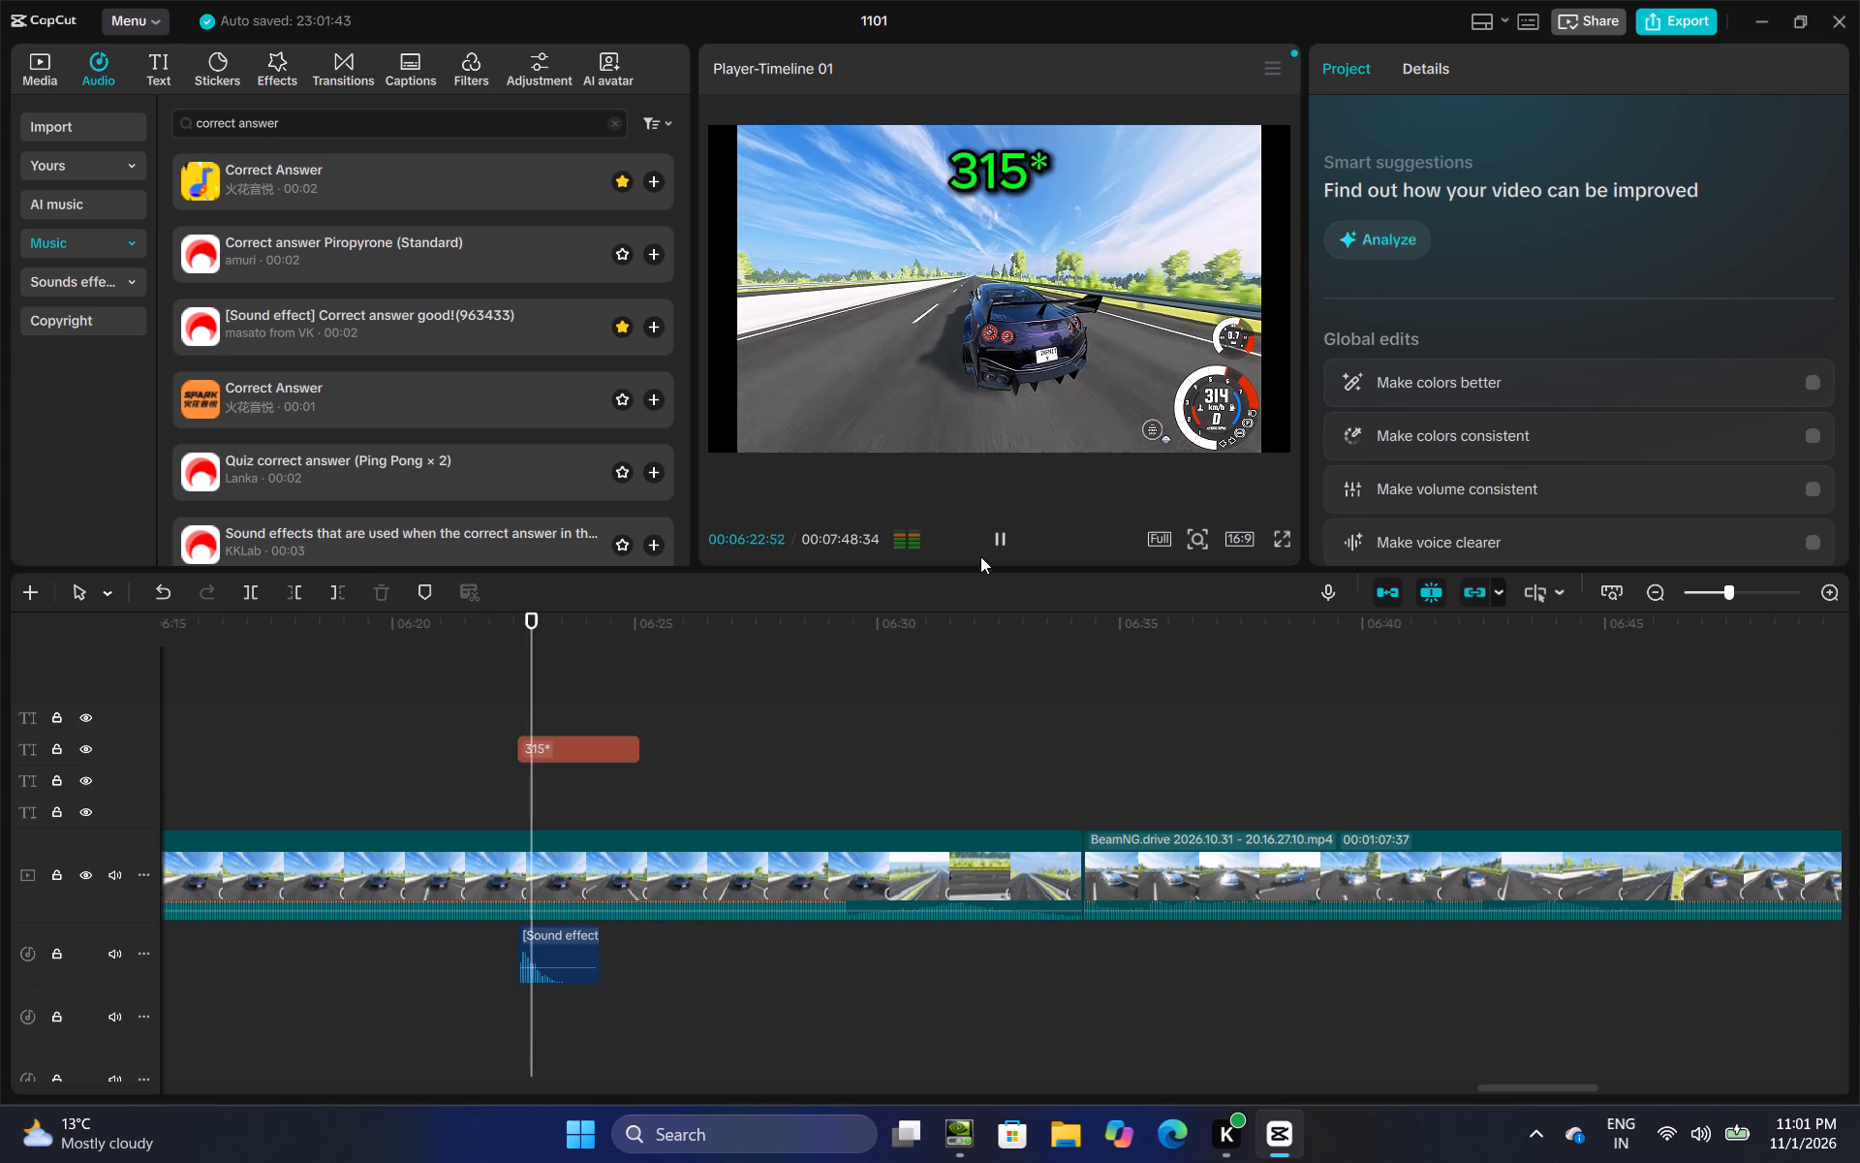
Raise the volume of the correct-answer sound under the 315* text above its default level and play the reveal back.
left_click(661, 678)
left_click(566, 944)
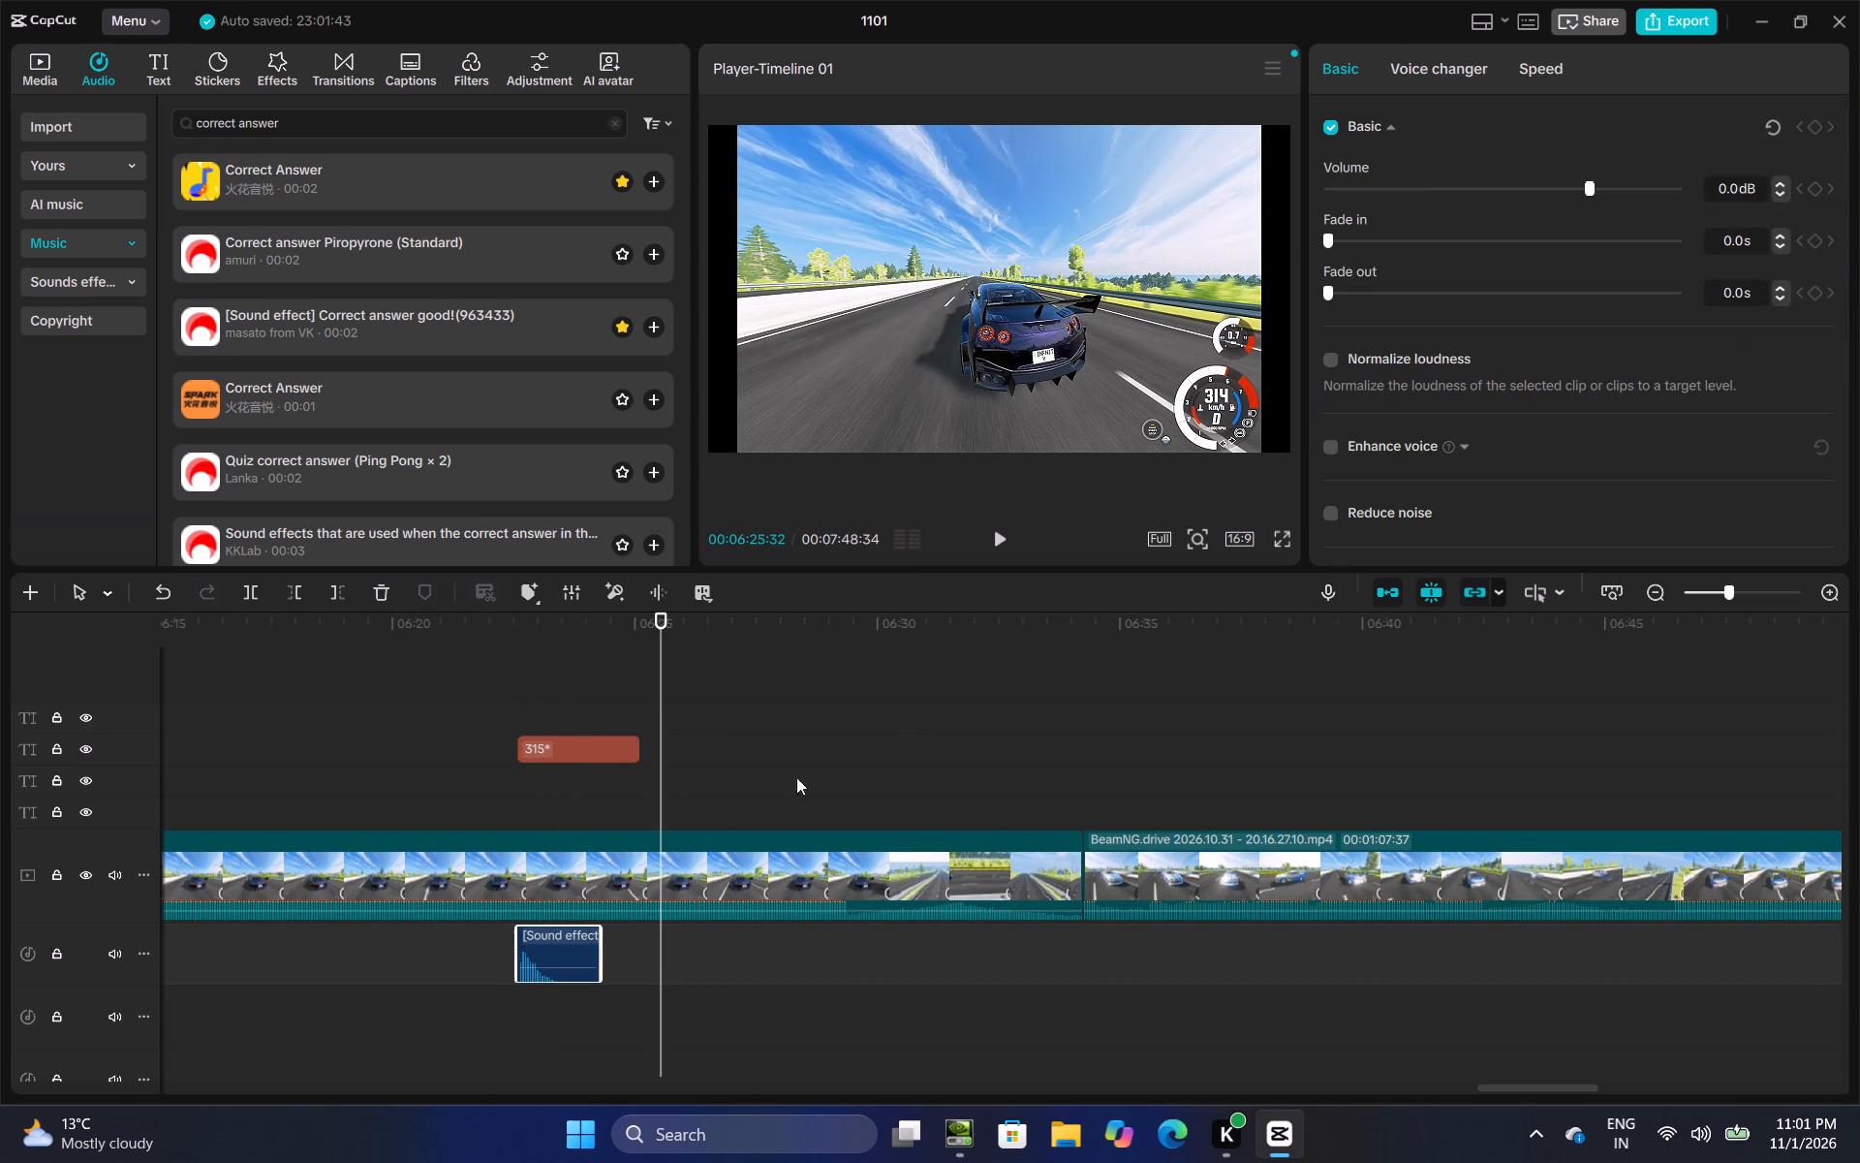
left_click_drag(1615, 188, 1673, 201)
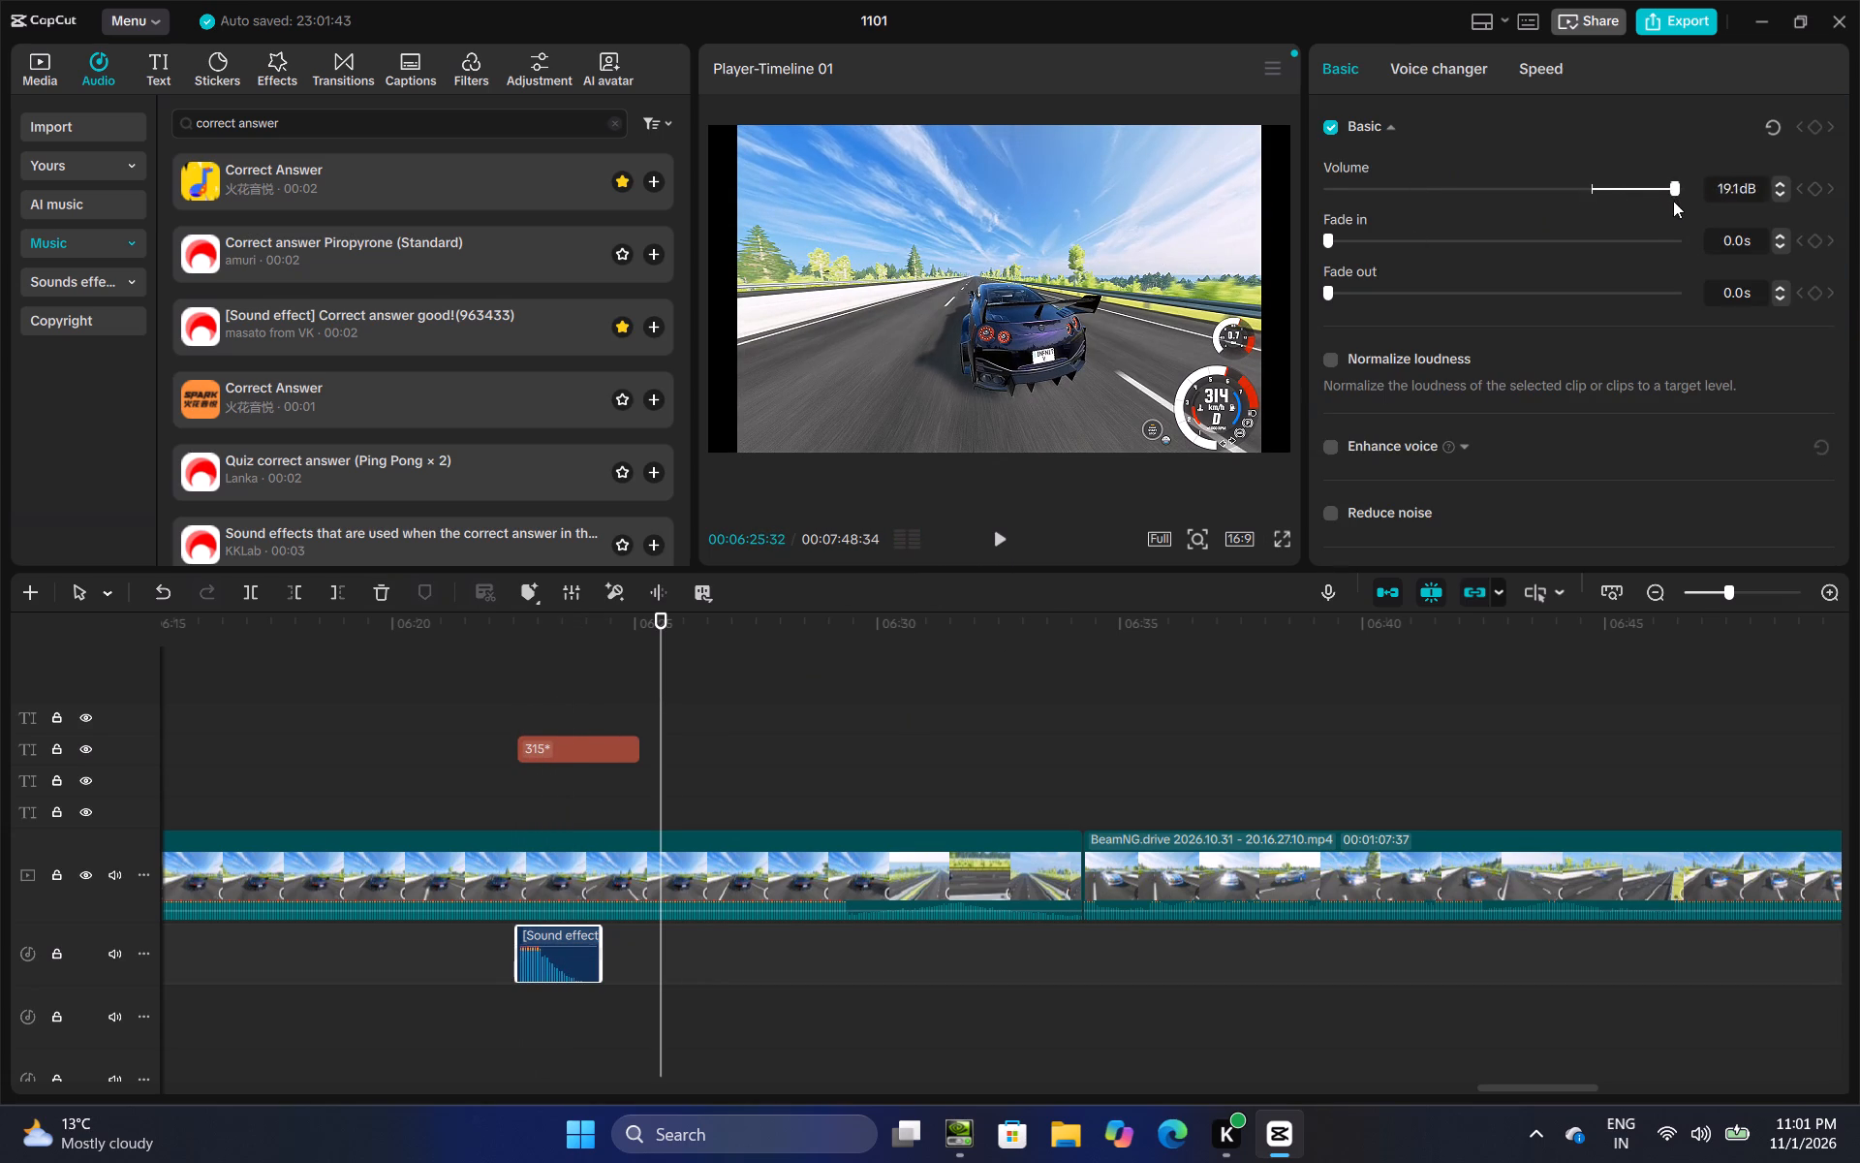
left_click_drag(1673, 201, 1649, 232)
left_click(493, 772)
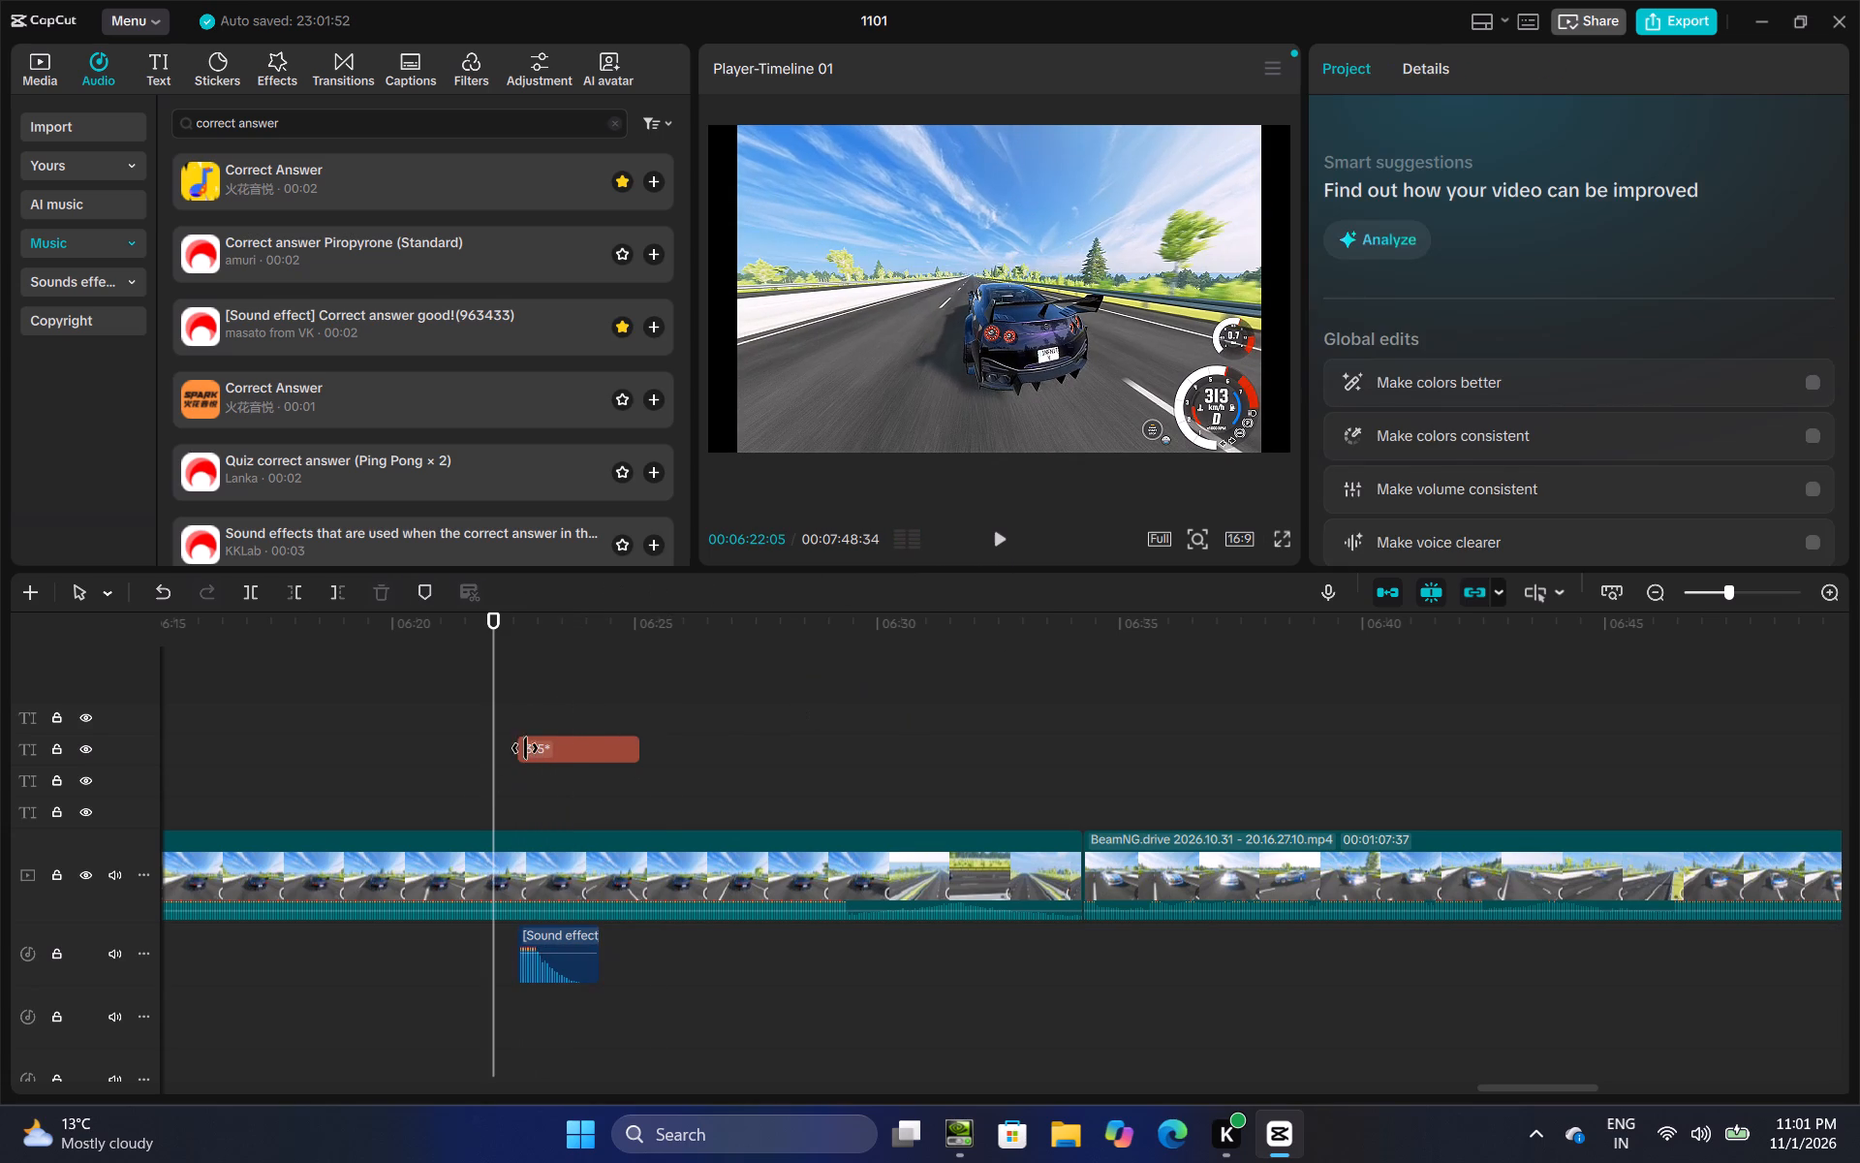
left_click(992, 527)
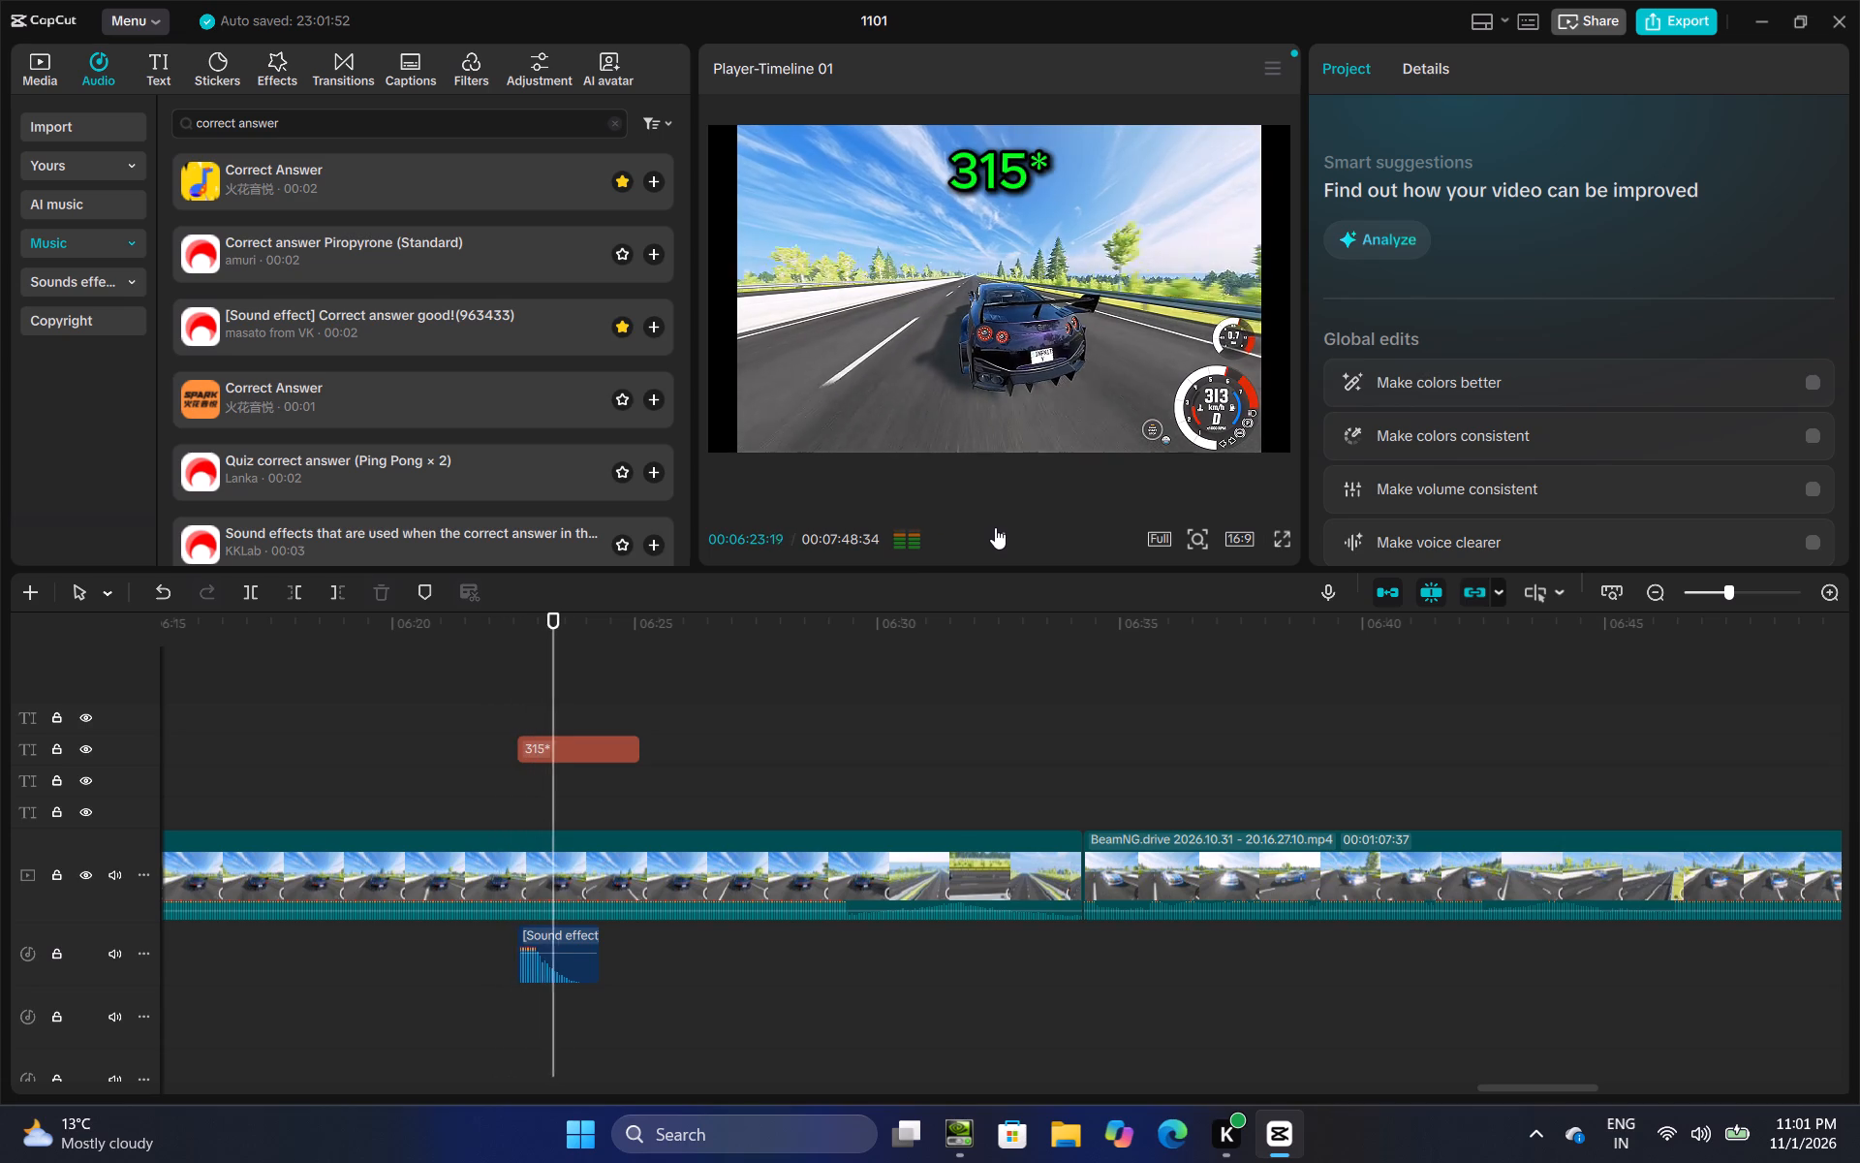
left_click(995, 527)
Shorten the 315* text to end at about 00:06:23:52.
left_click_drag(562, 785, 580, 797)
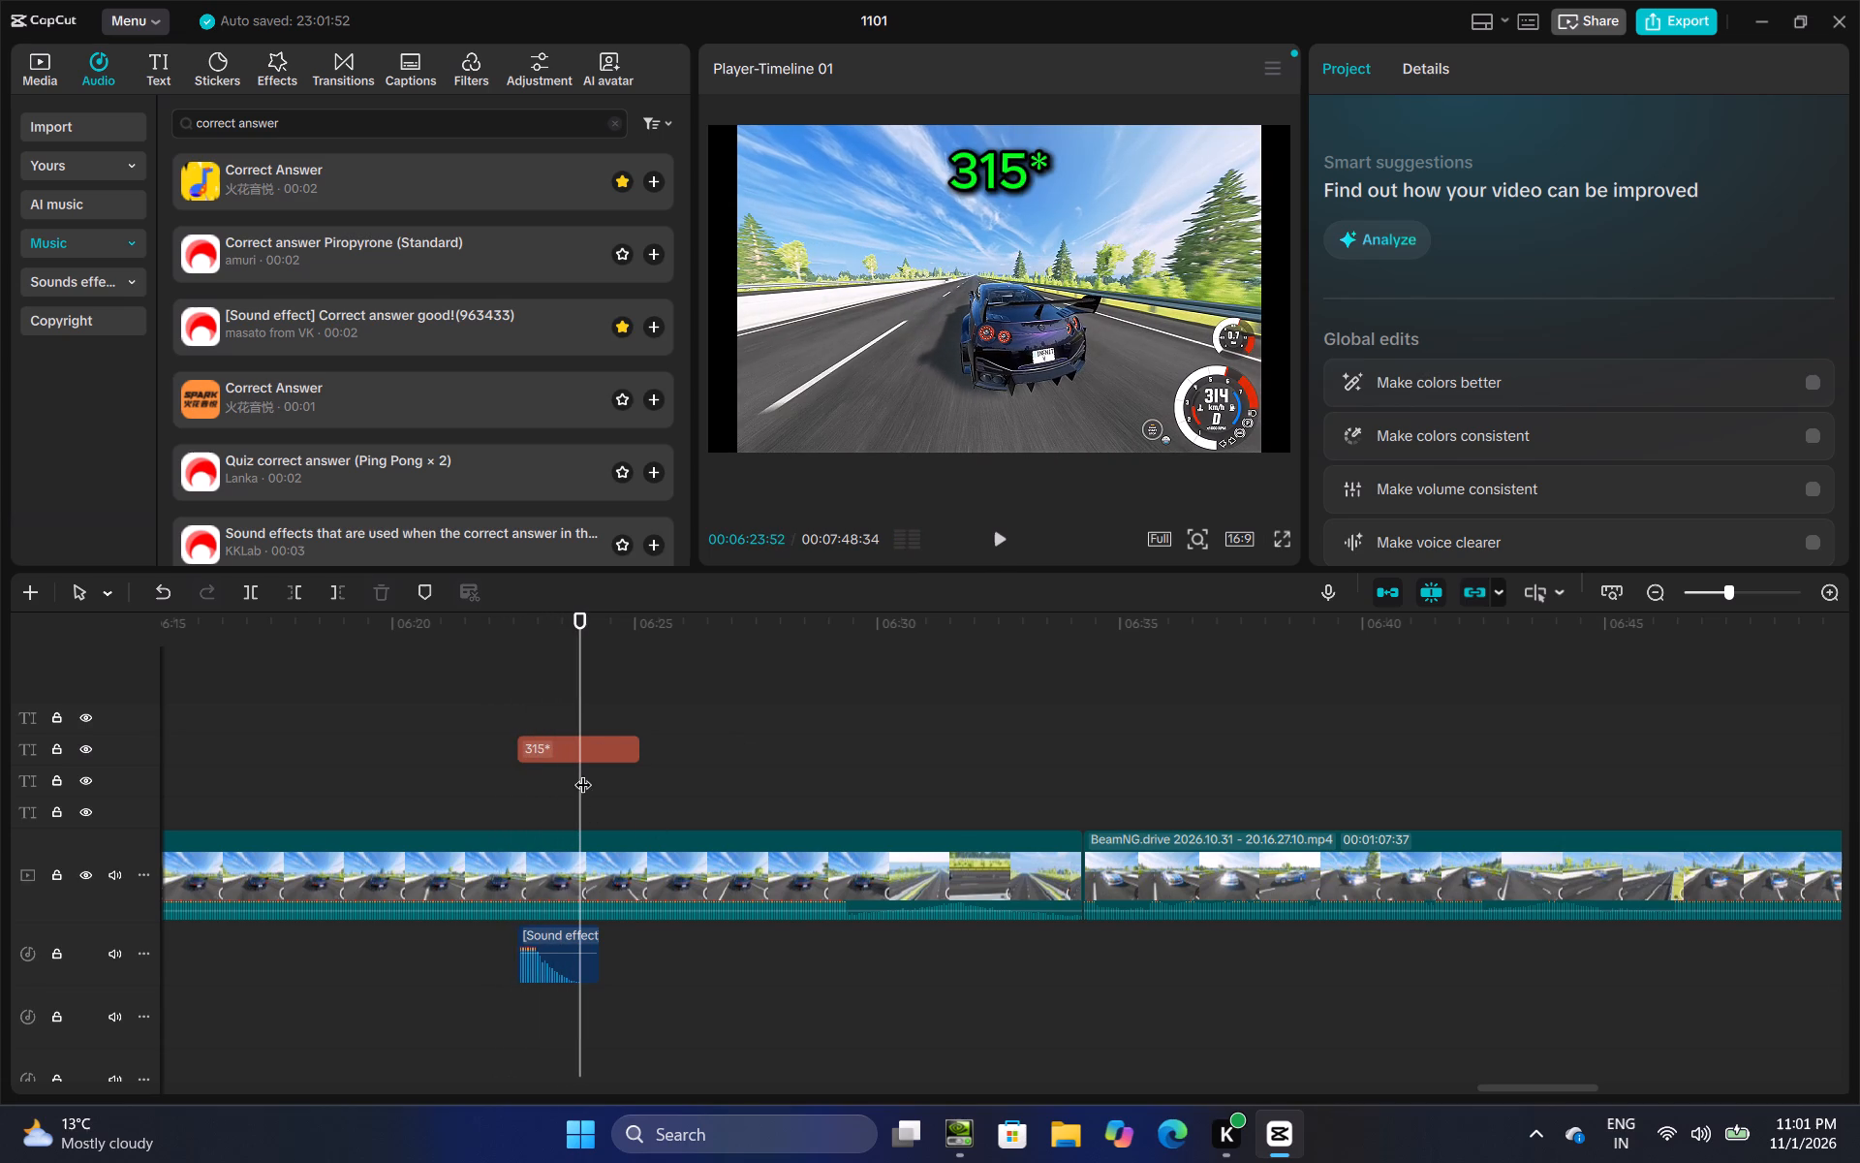
left_click(598, 739)
left_click_drag(634, 748, 572, 792)
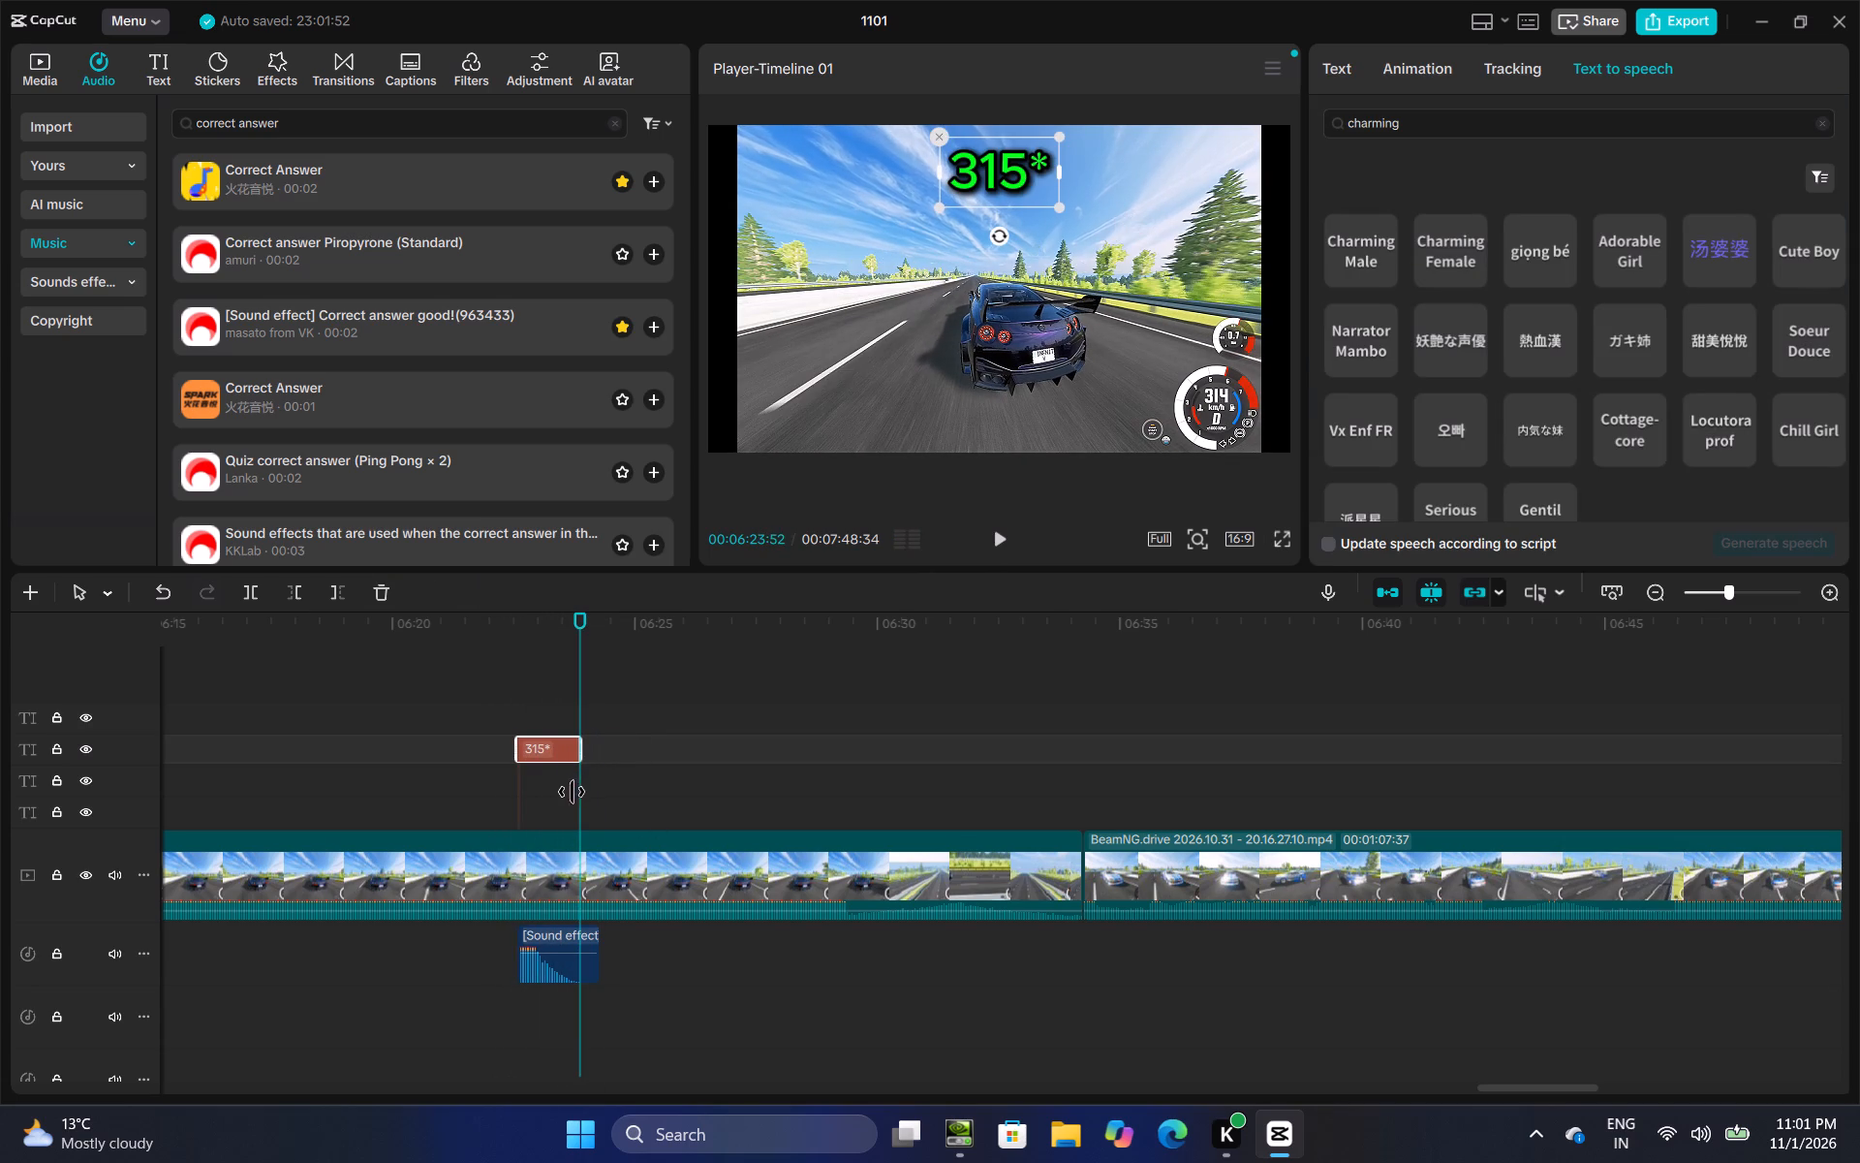
left_click_drag(572, 792, 573, 843)
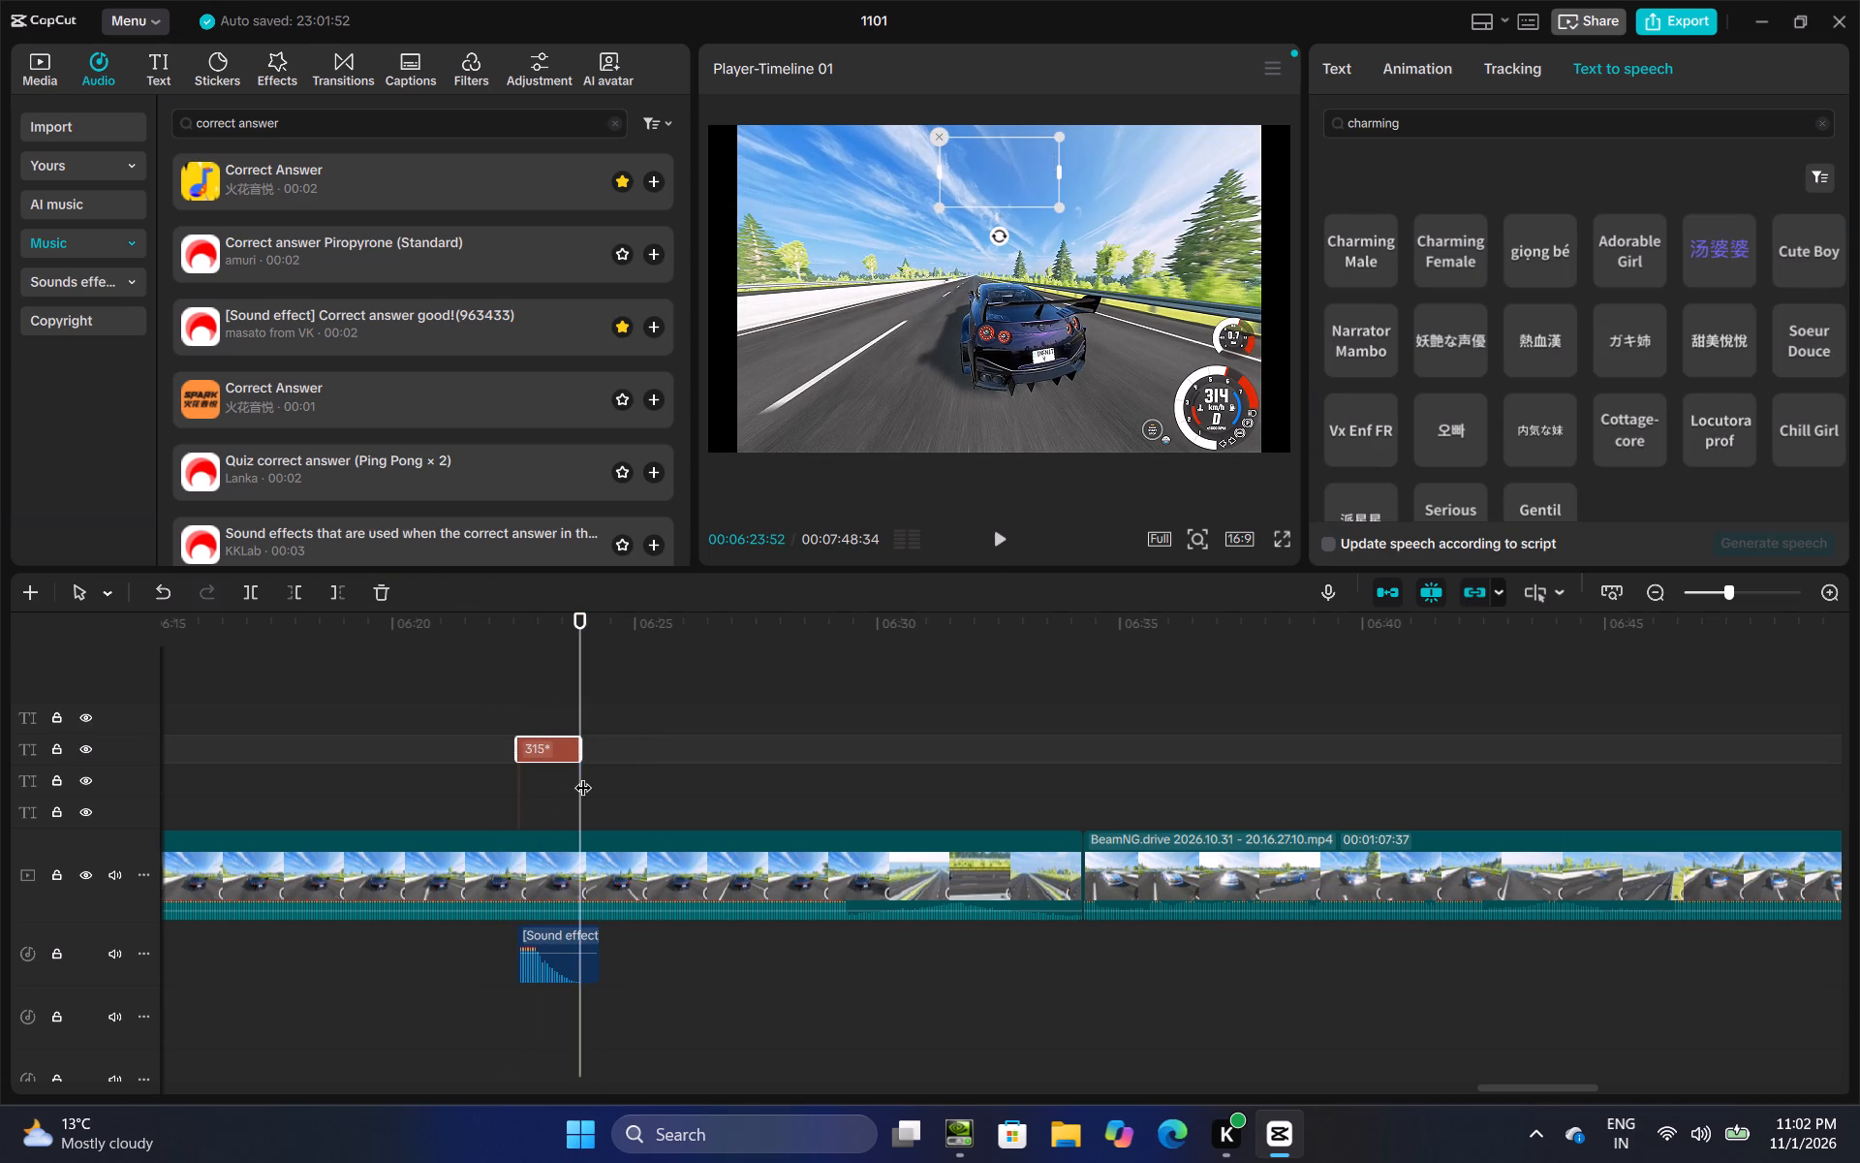
Add the [Sound effect] Correct answer good! sound at the start of the 322* text, at 00:07:32:18.
left_click(604, 724)
left_click_drag(604, 724, 1859, 714)
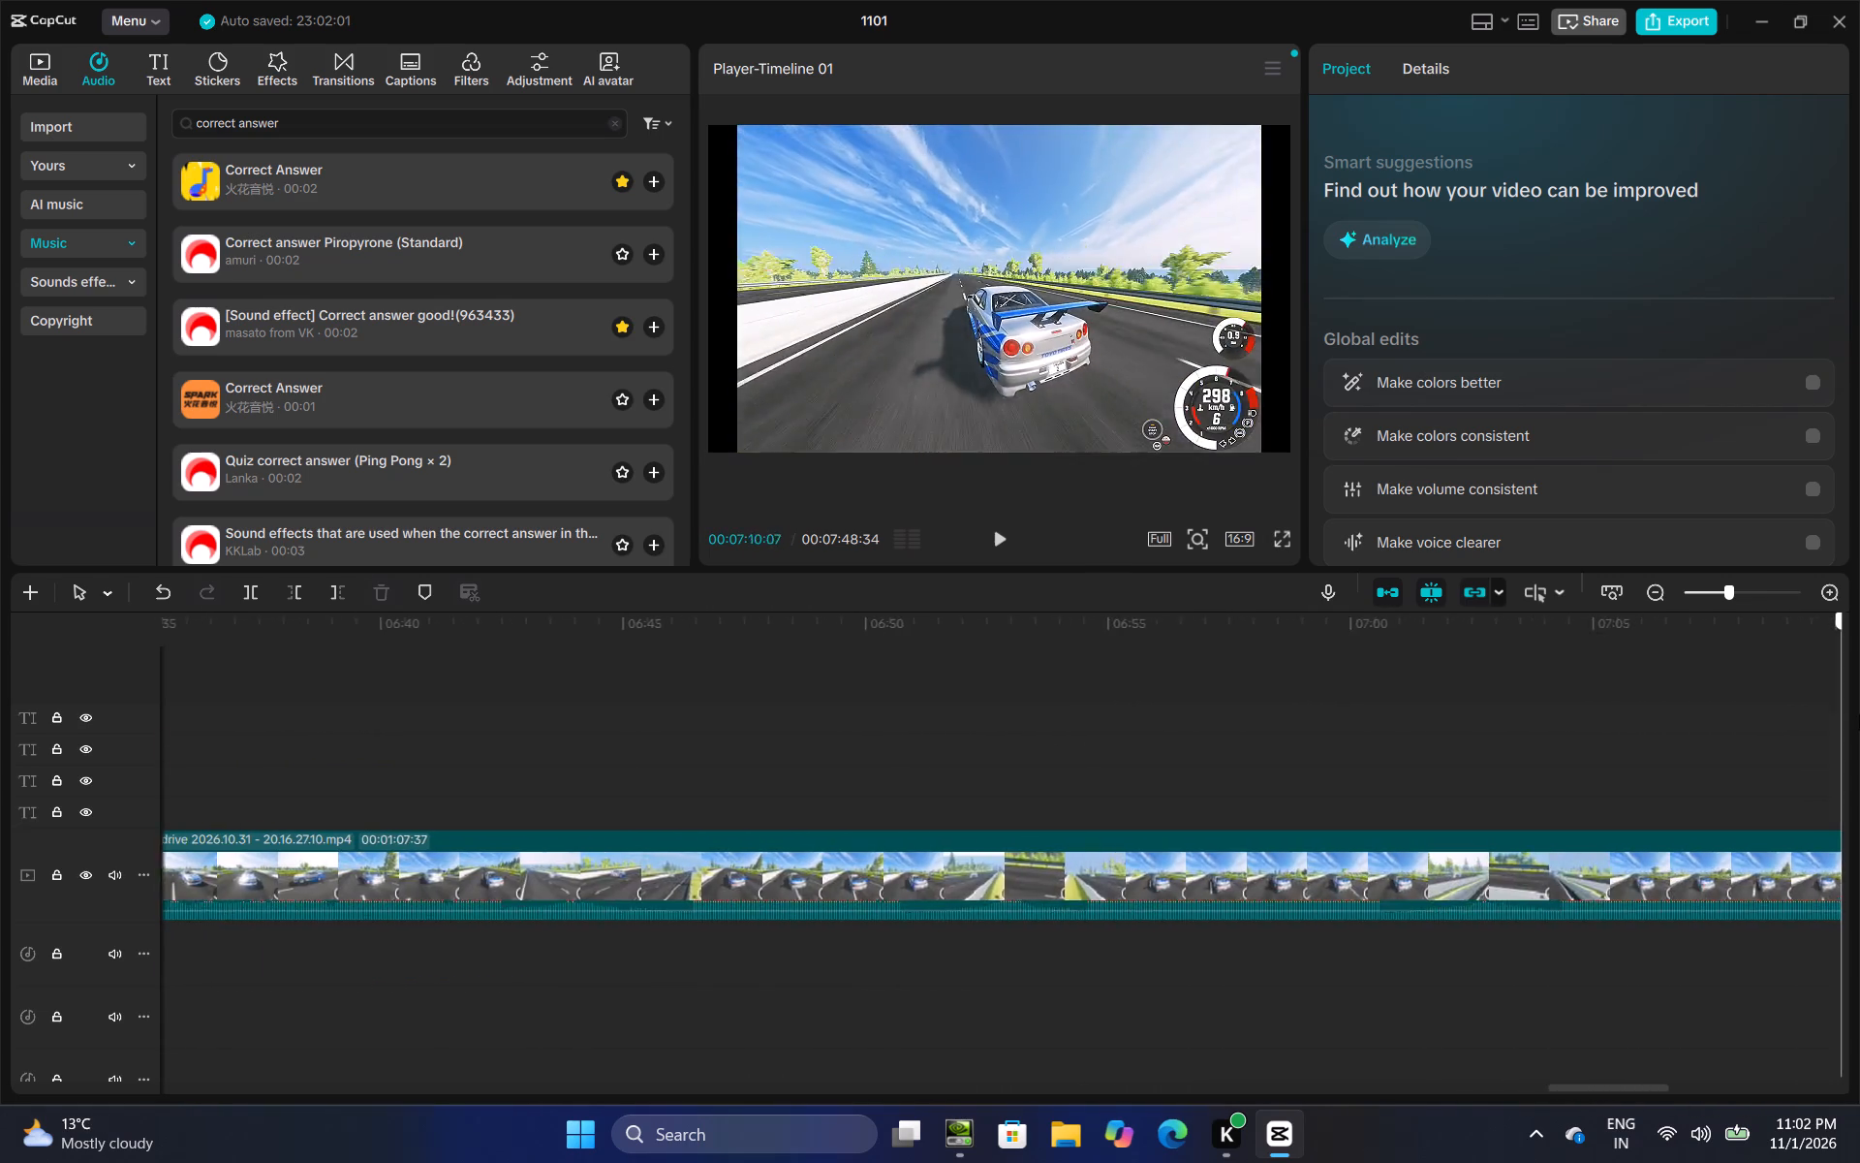
left_click_drag(1859, 714, 861, 826)
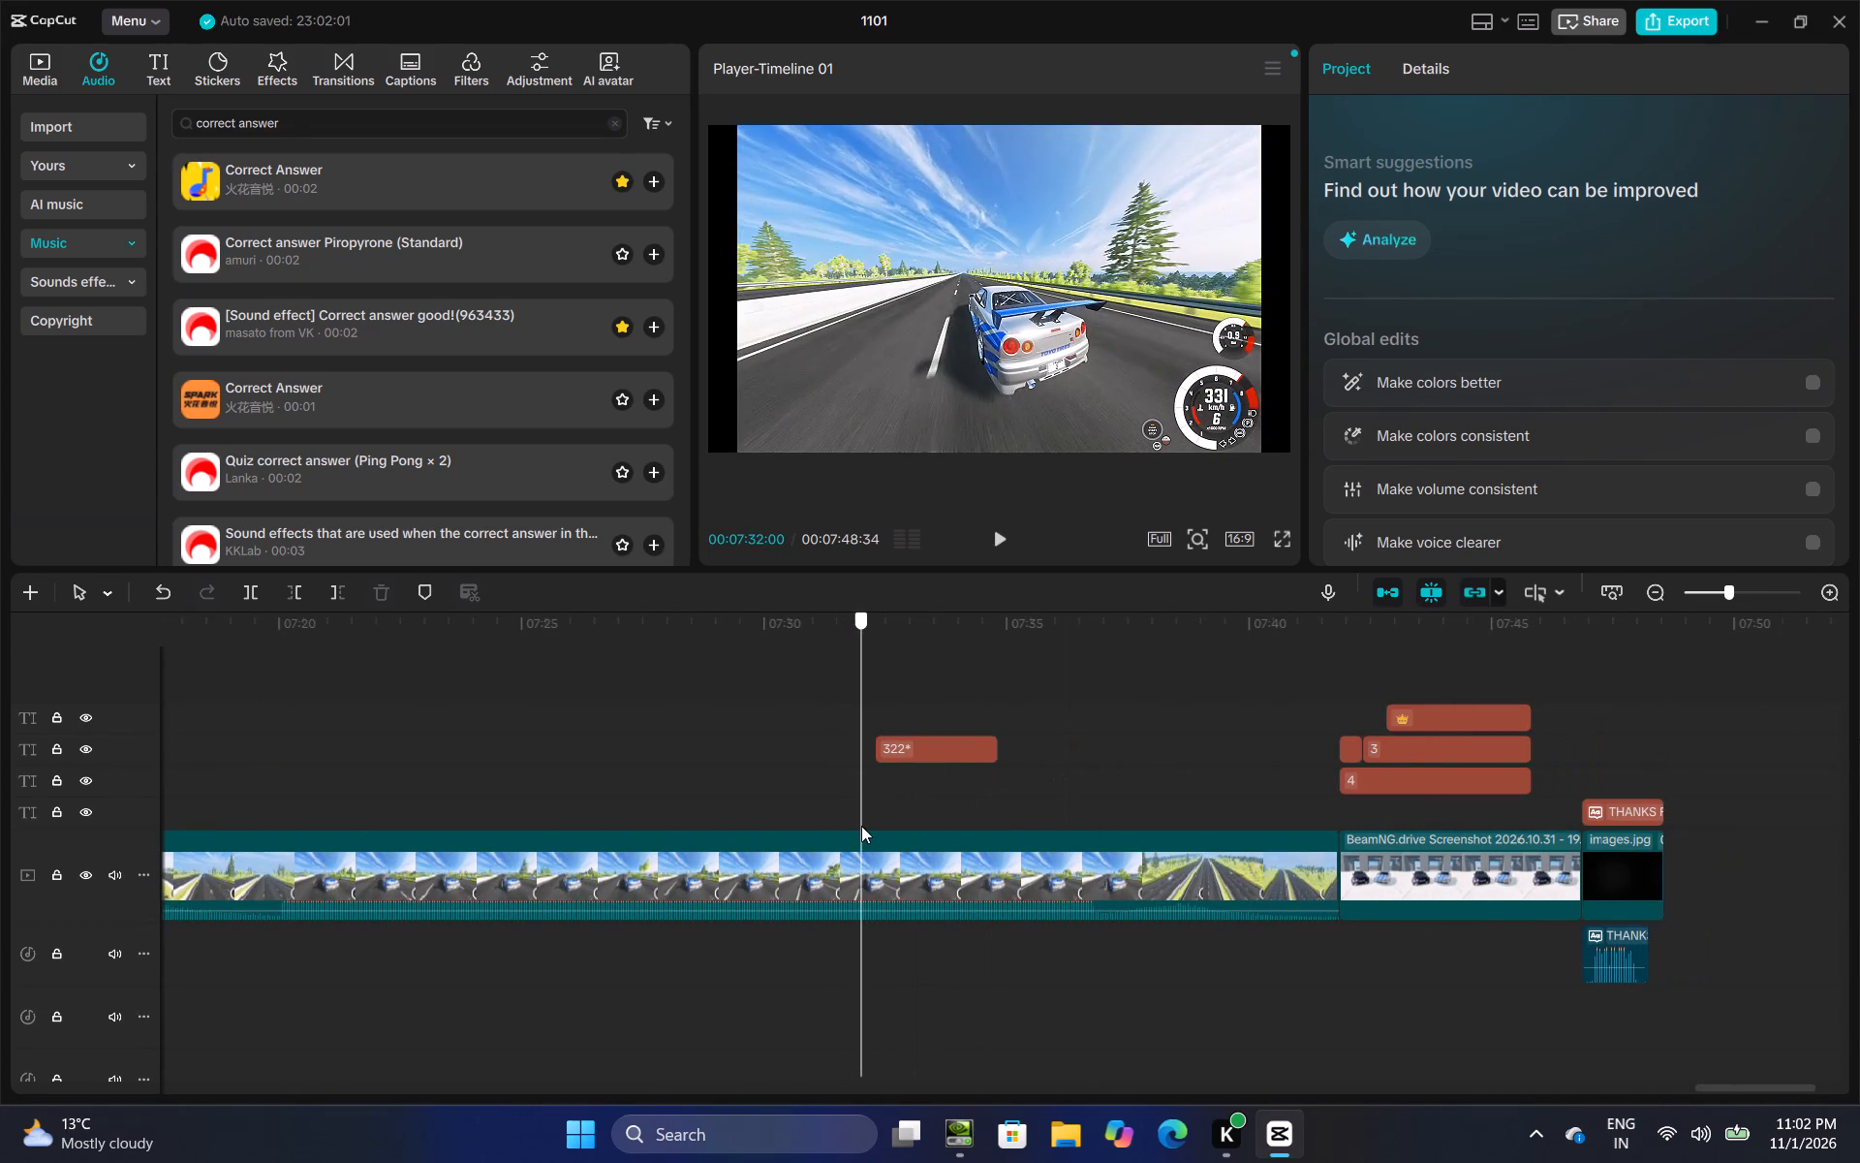
left_click_drag(861, 826, 878, 826)
left_click(653, 327)
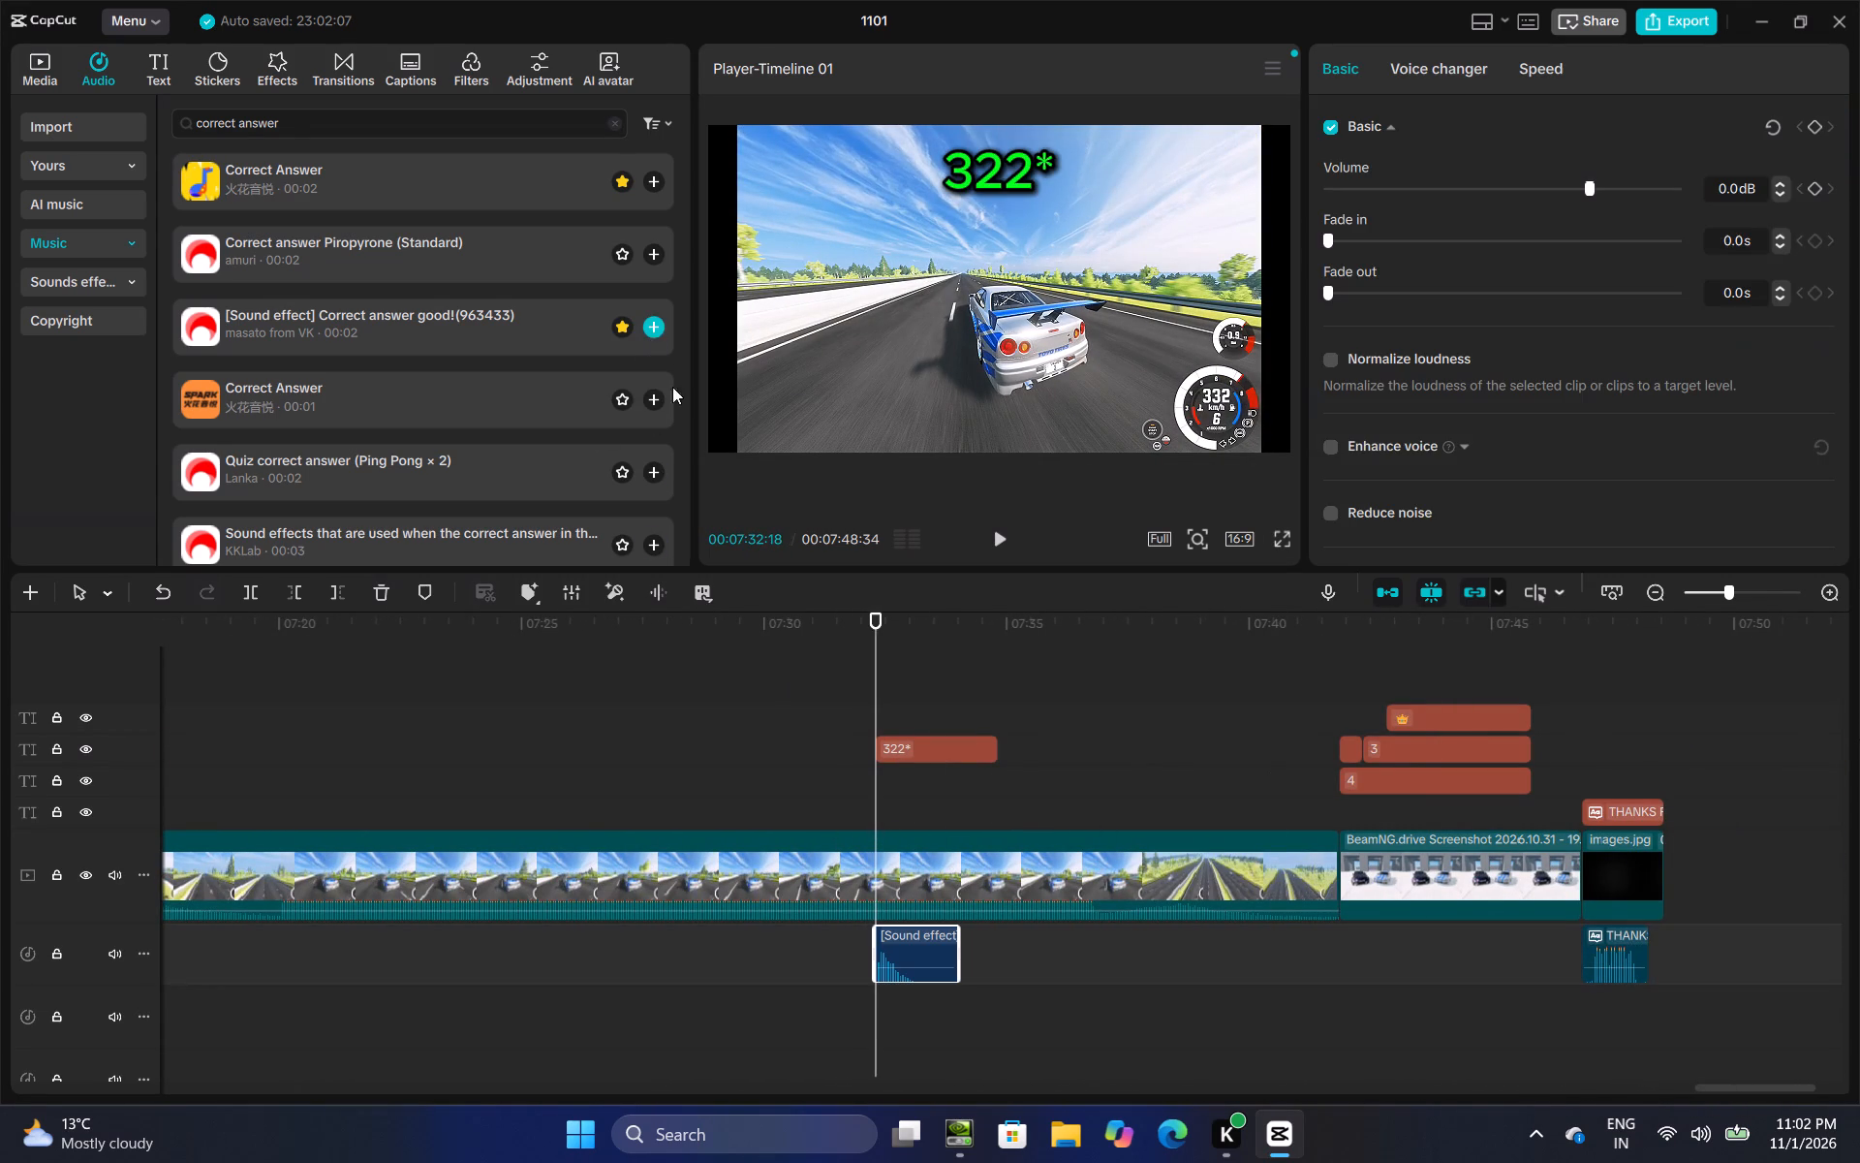
Shorten the 322* text from its end to about one second long.
left_click(968, 743)
left_click_drag(1002, 750, 961, 779)
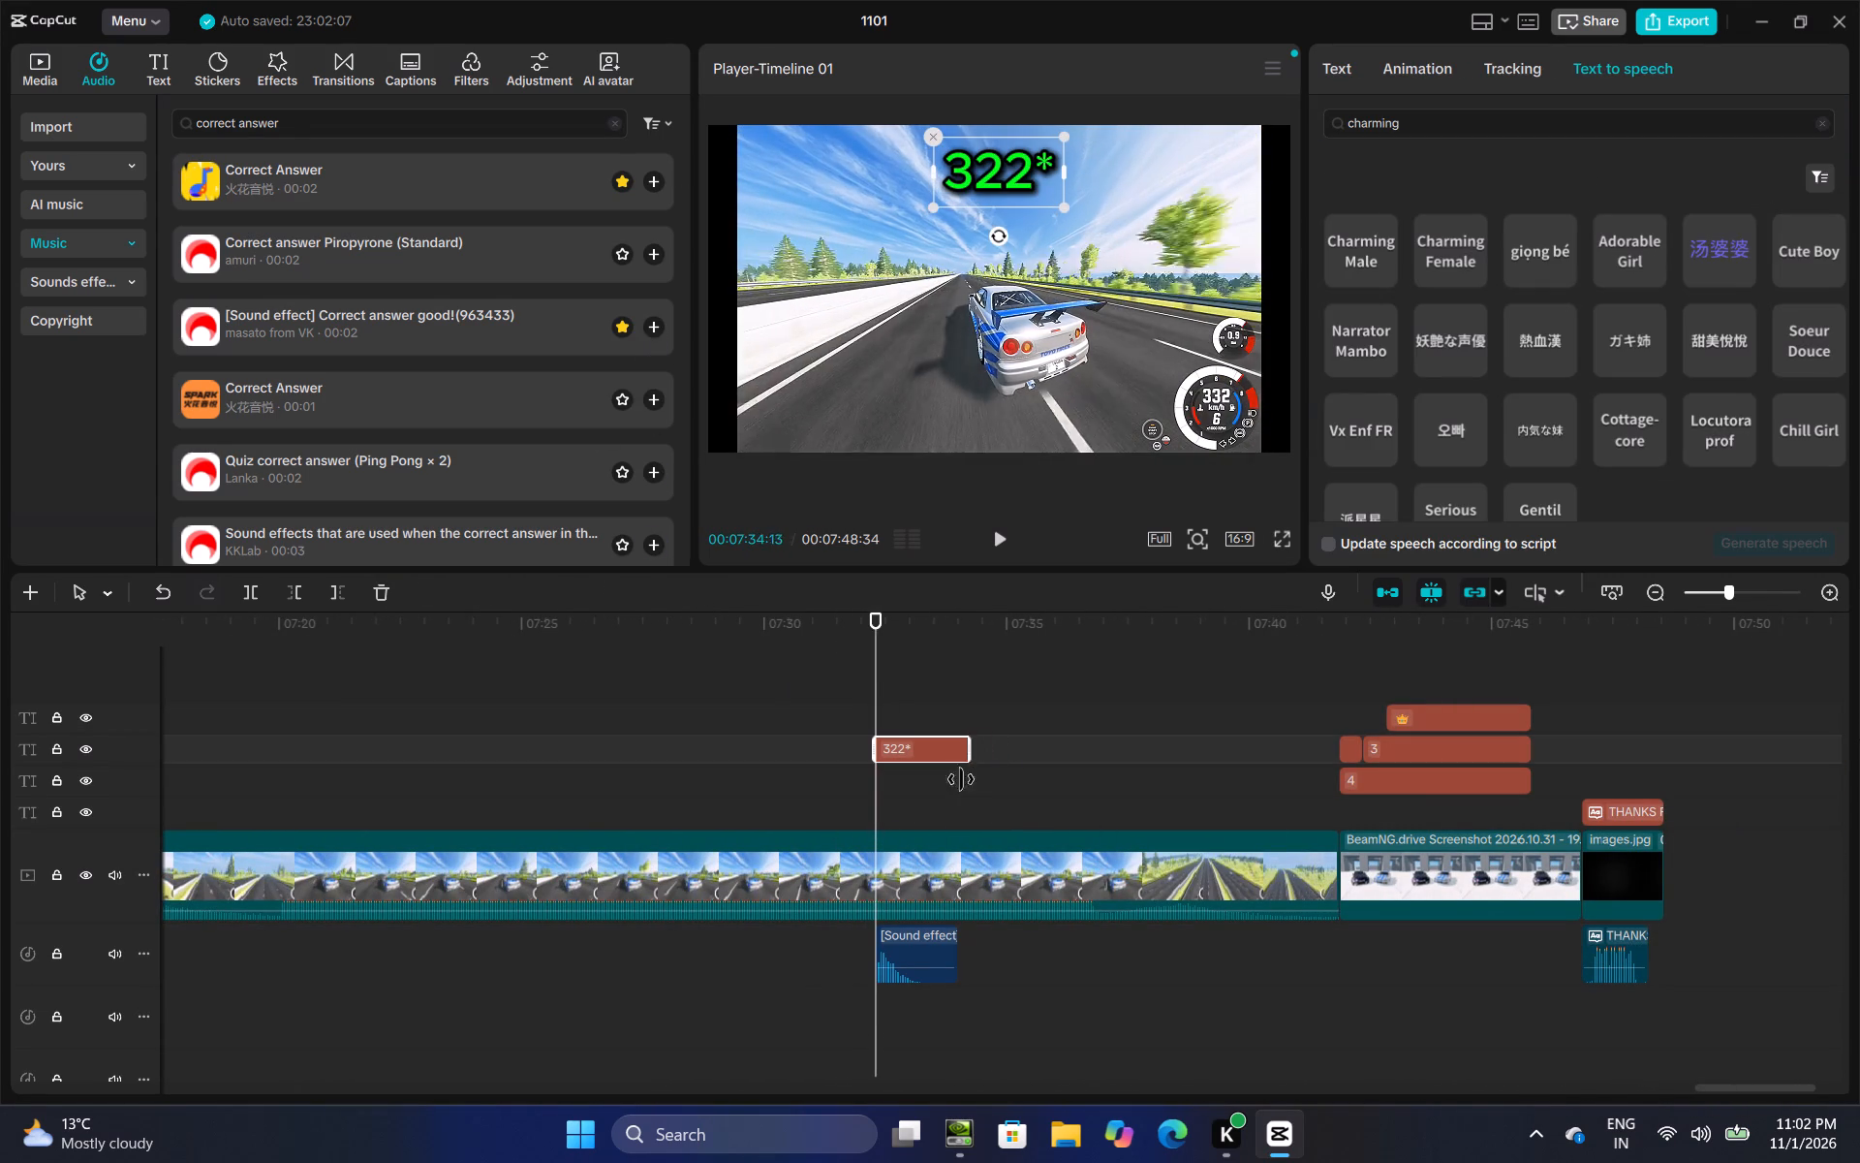
left_click_drag(961, 779, 924, 813)
Add the [Sound effect] Correct answer good! sound at the start of the final score screen's 3 text, at 00:07:42:21, and play it back.
left_click(931, 732)
left_click_drag(931, 732, 1360, 743)
left_click(658, 322)
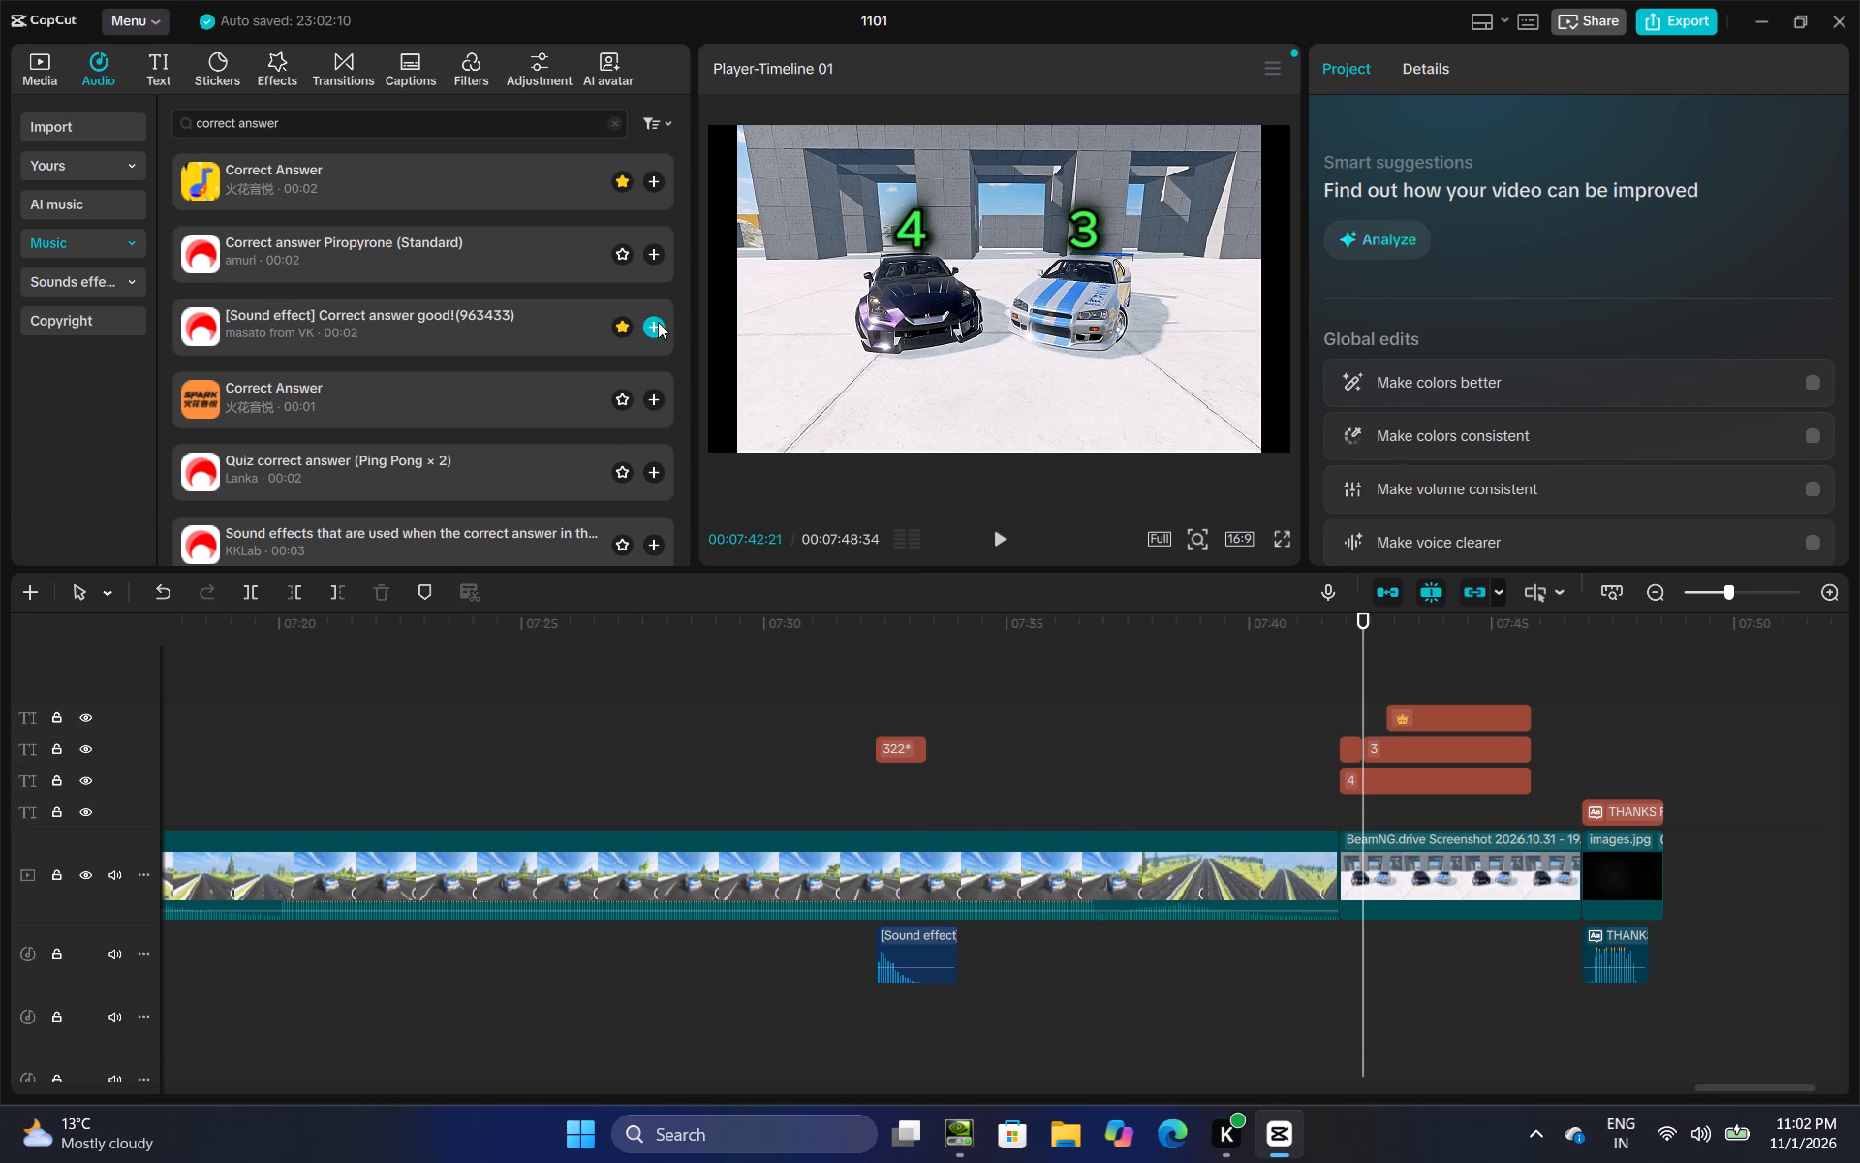
left_click(1321, 731)
left_click(1011, 530)
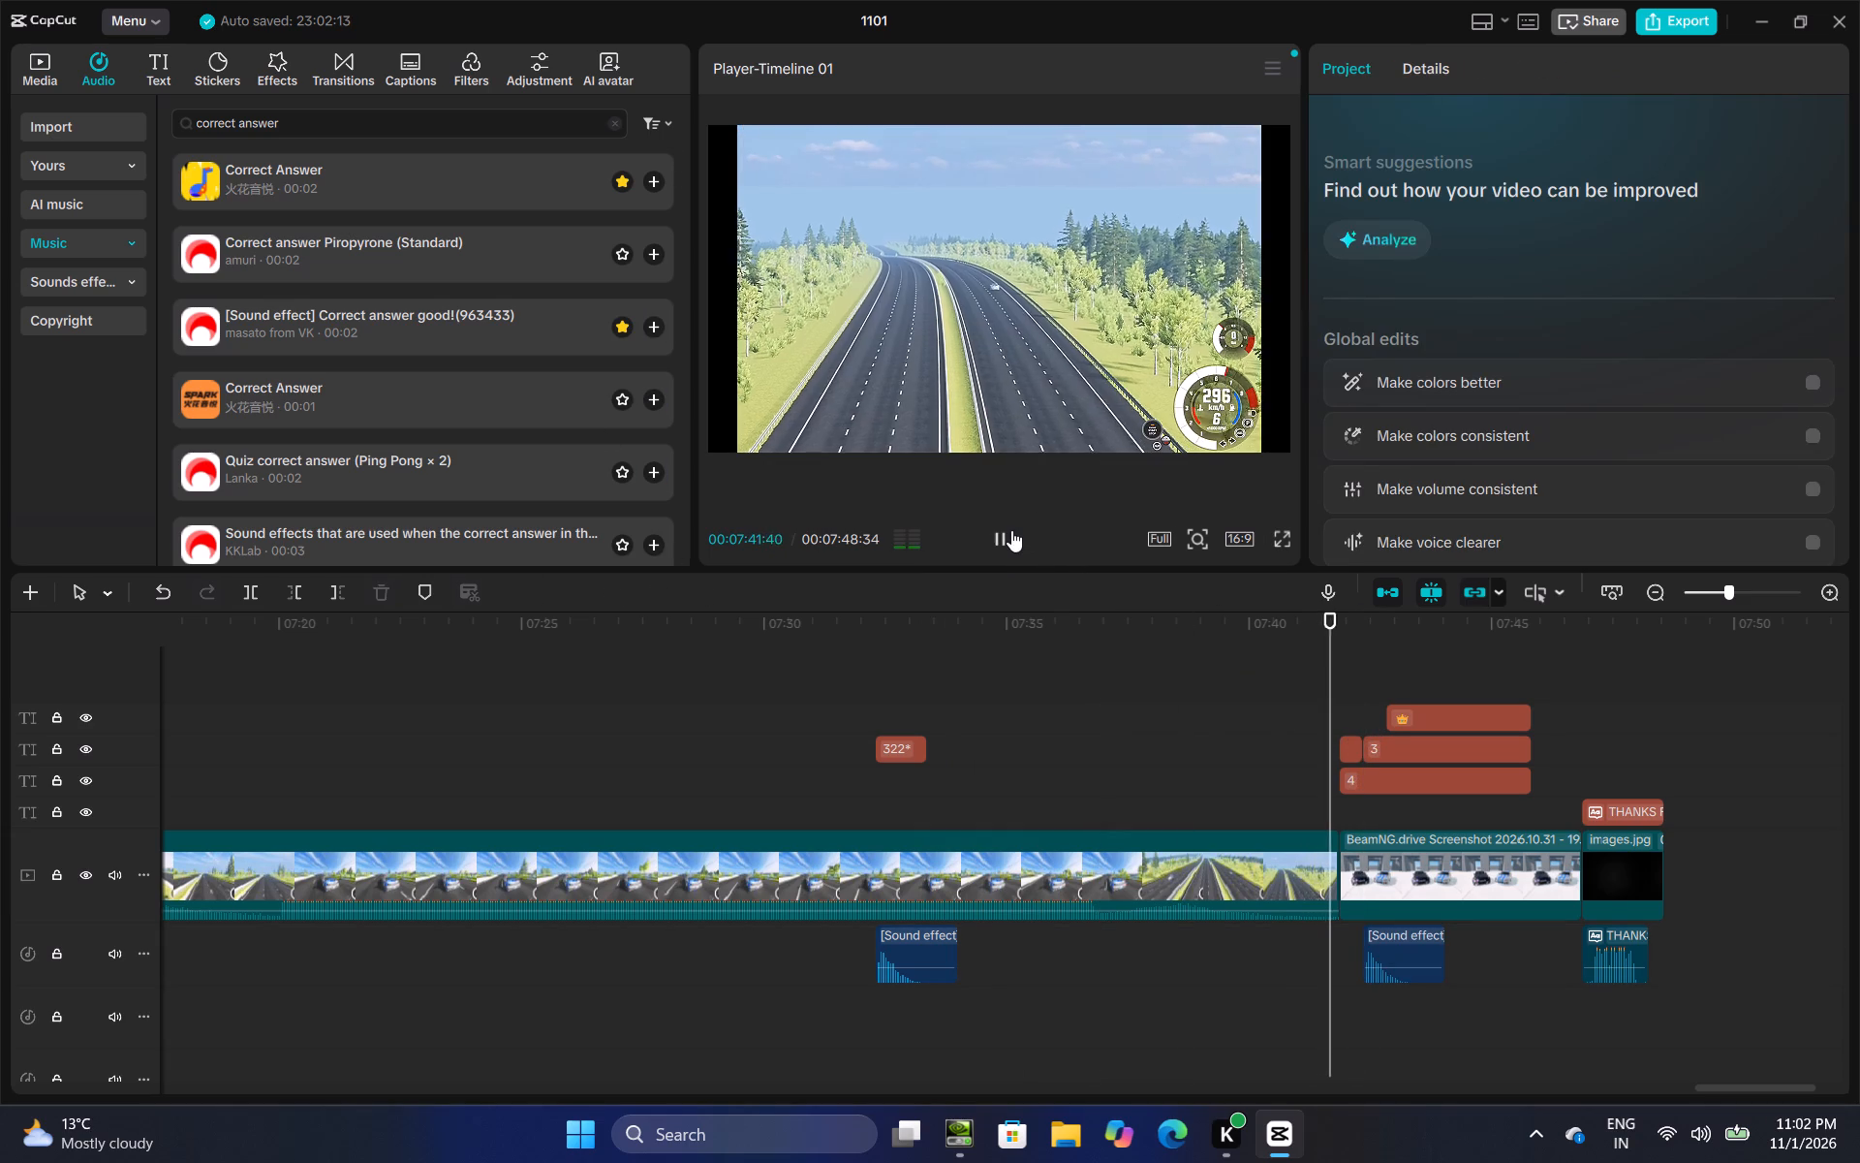
left_click(1399, 669)
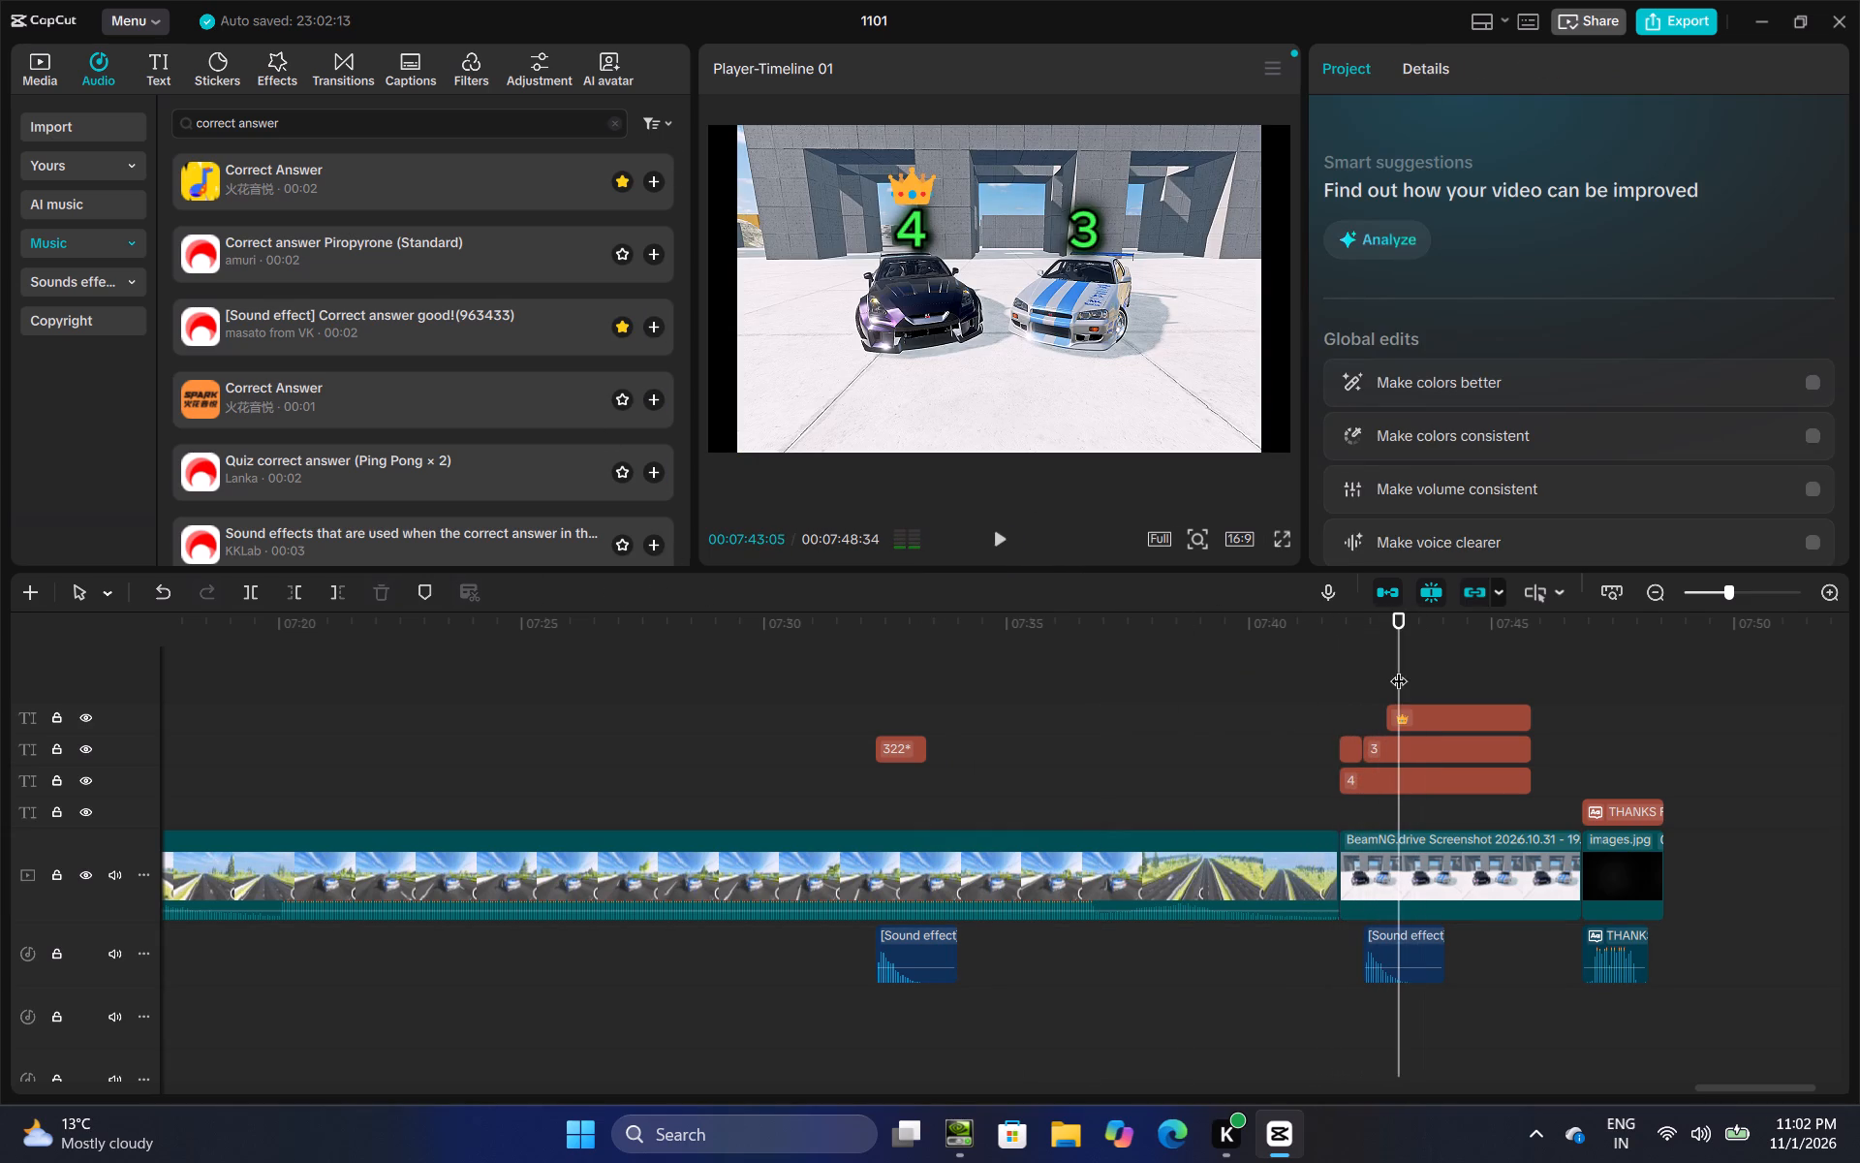
Delay the start of the crown text on the final score screen to about 00:07:43:34.
left_click(1401, 700)
left_click(1392, 714)
left_click_drag(1389, 721, 1425, 721)
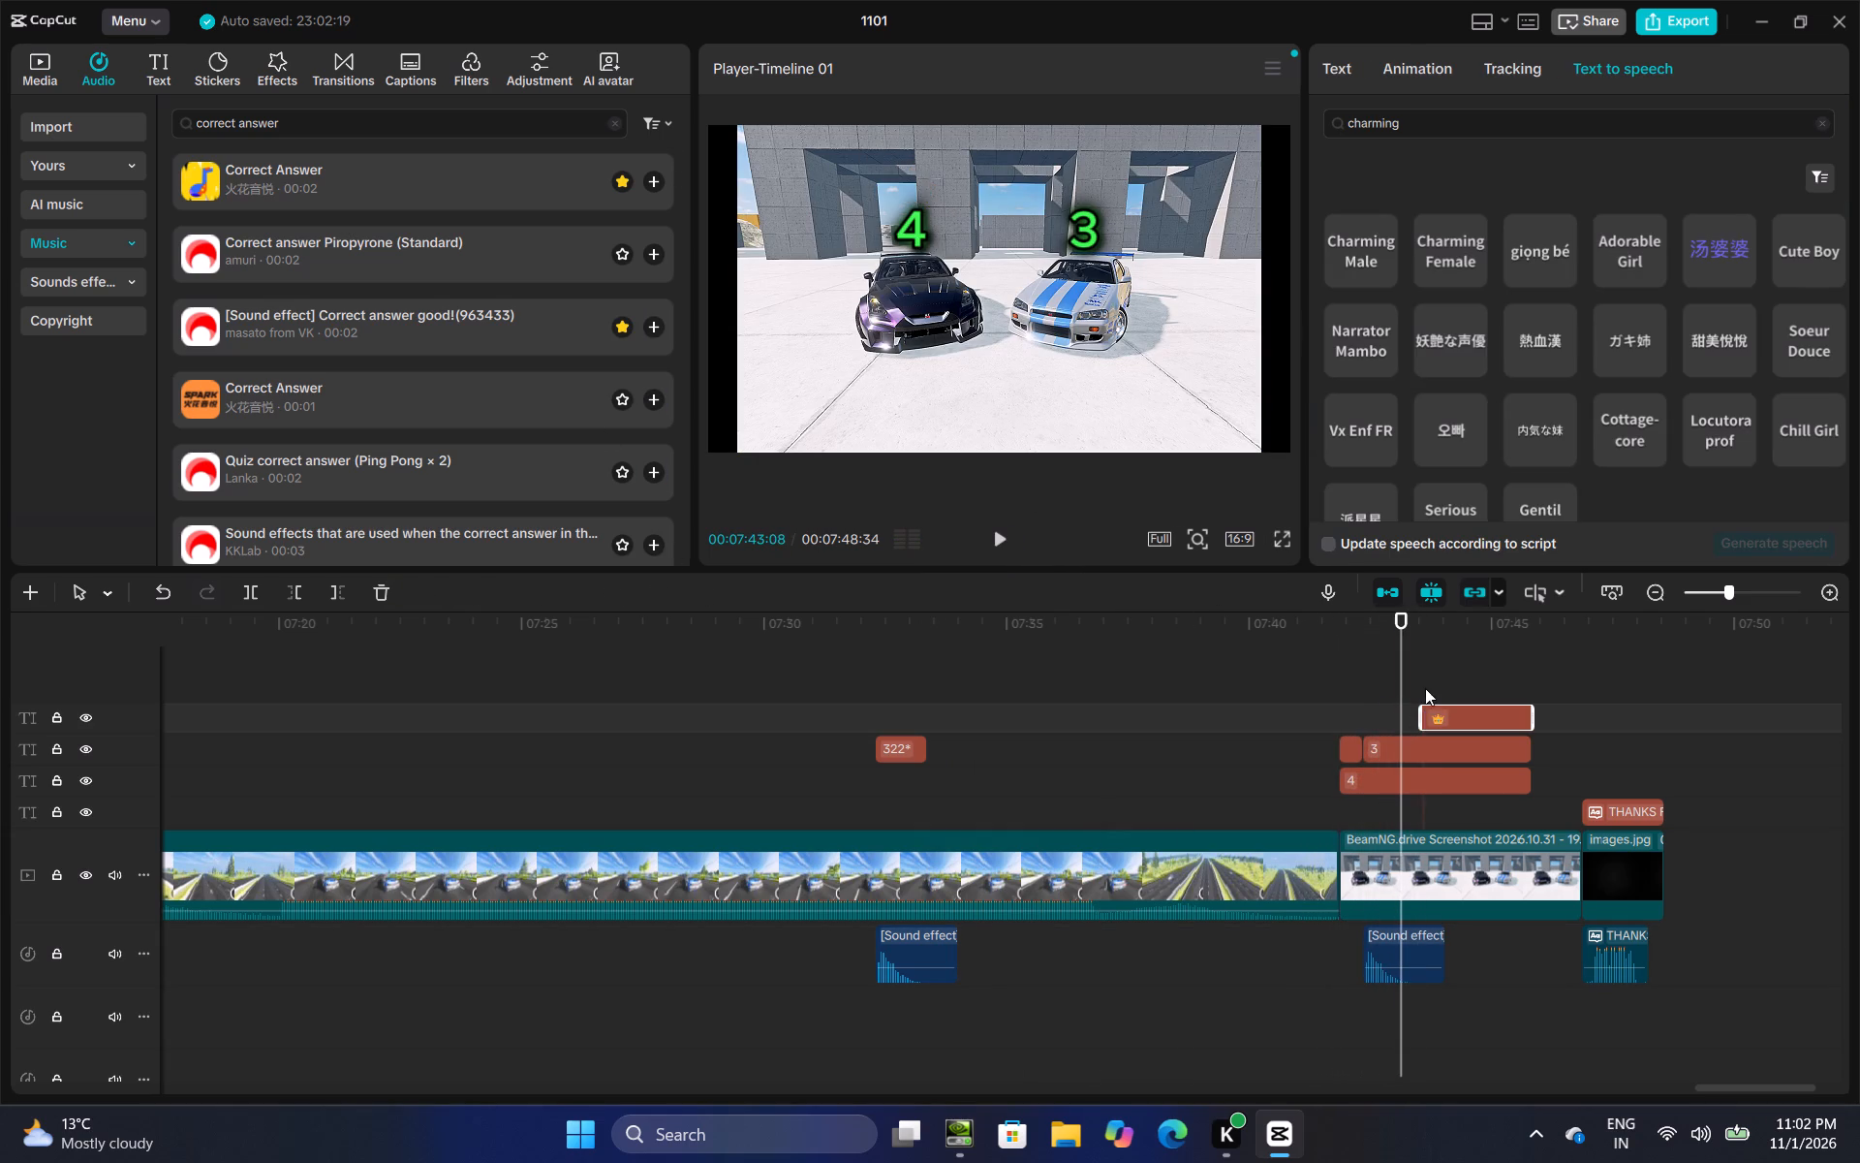
Search the audio library for yayyyyy children, add Yay! Energetic children at the crown's start, at 00:07:43:34, and play it back.
left_click(1425, 688)
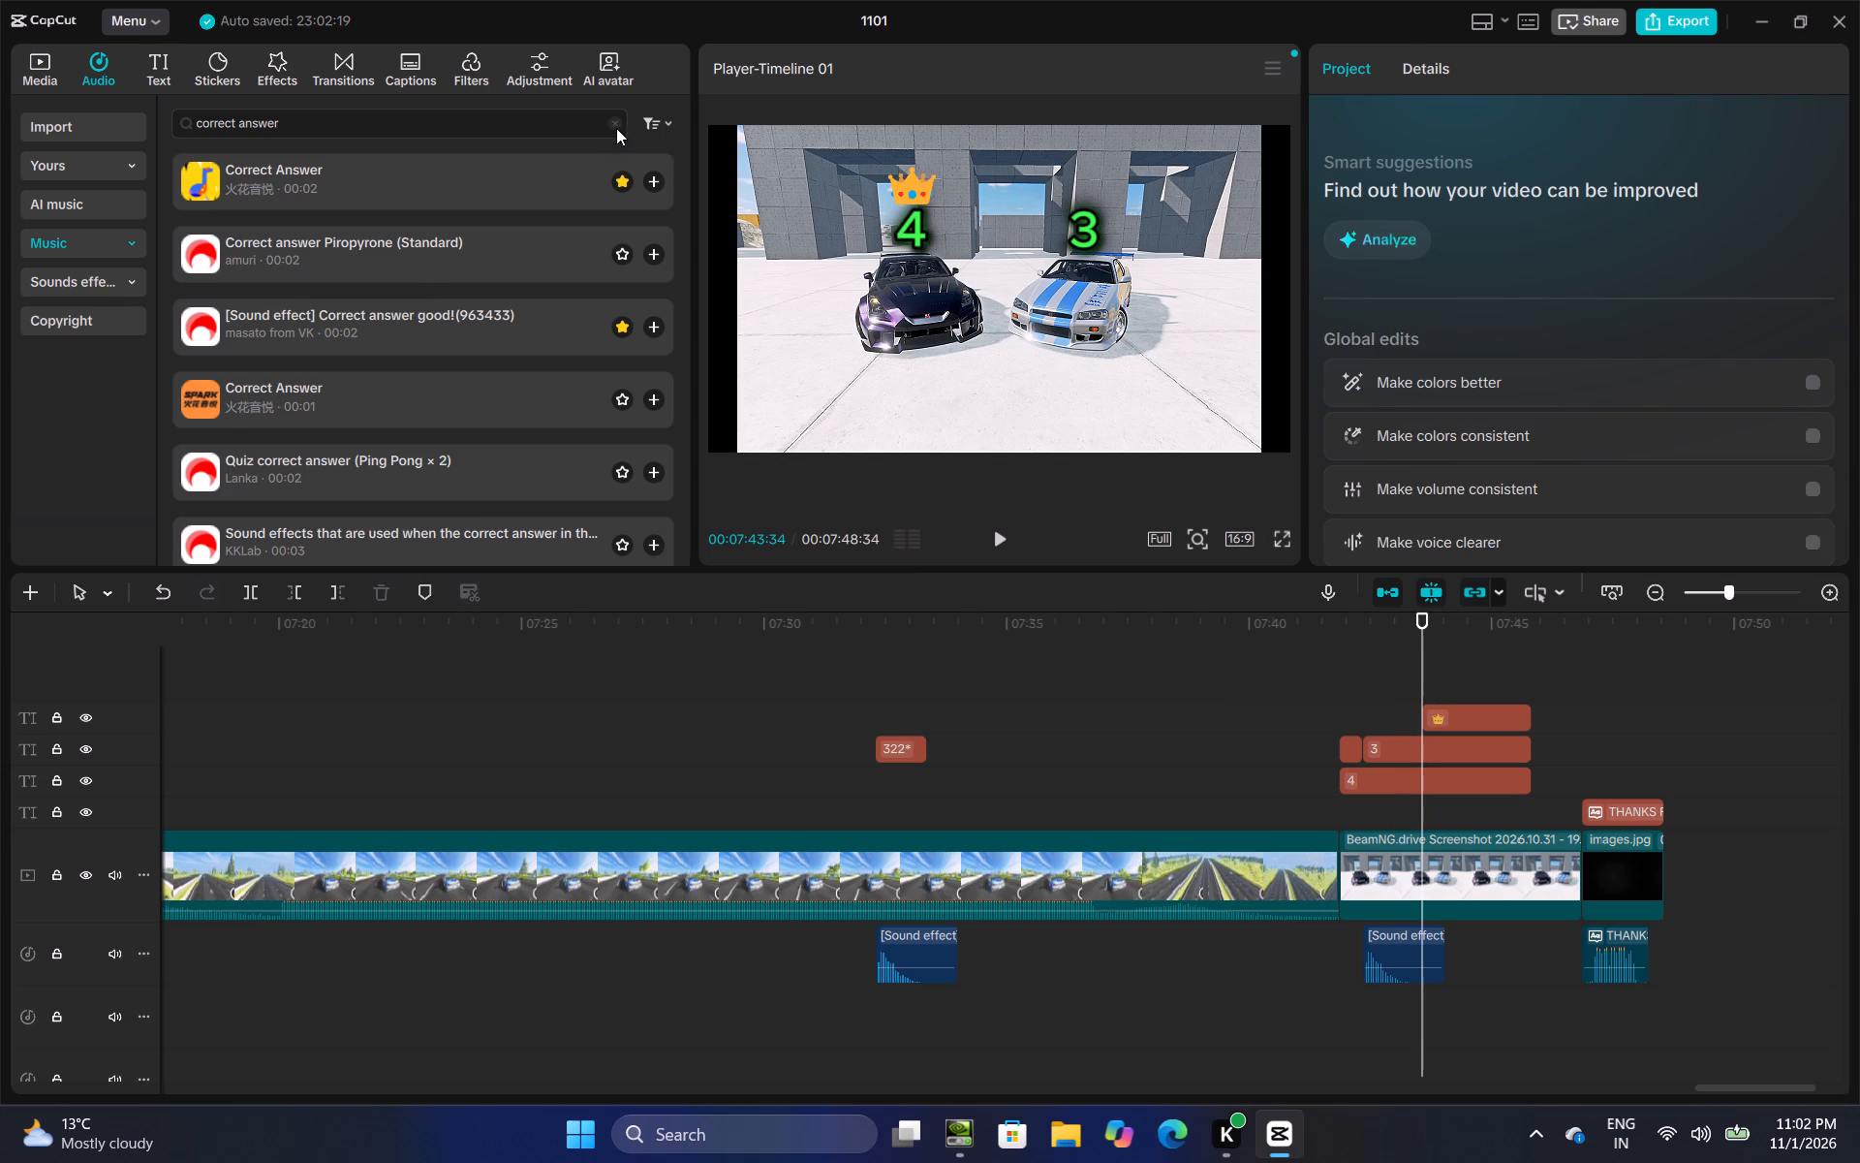
left_click(616, 126)
left_click(317, 128)
left_click(254, 189)
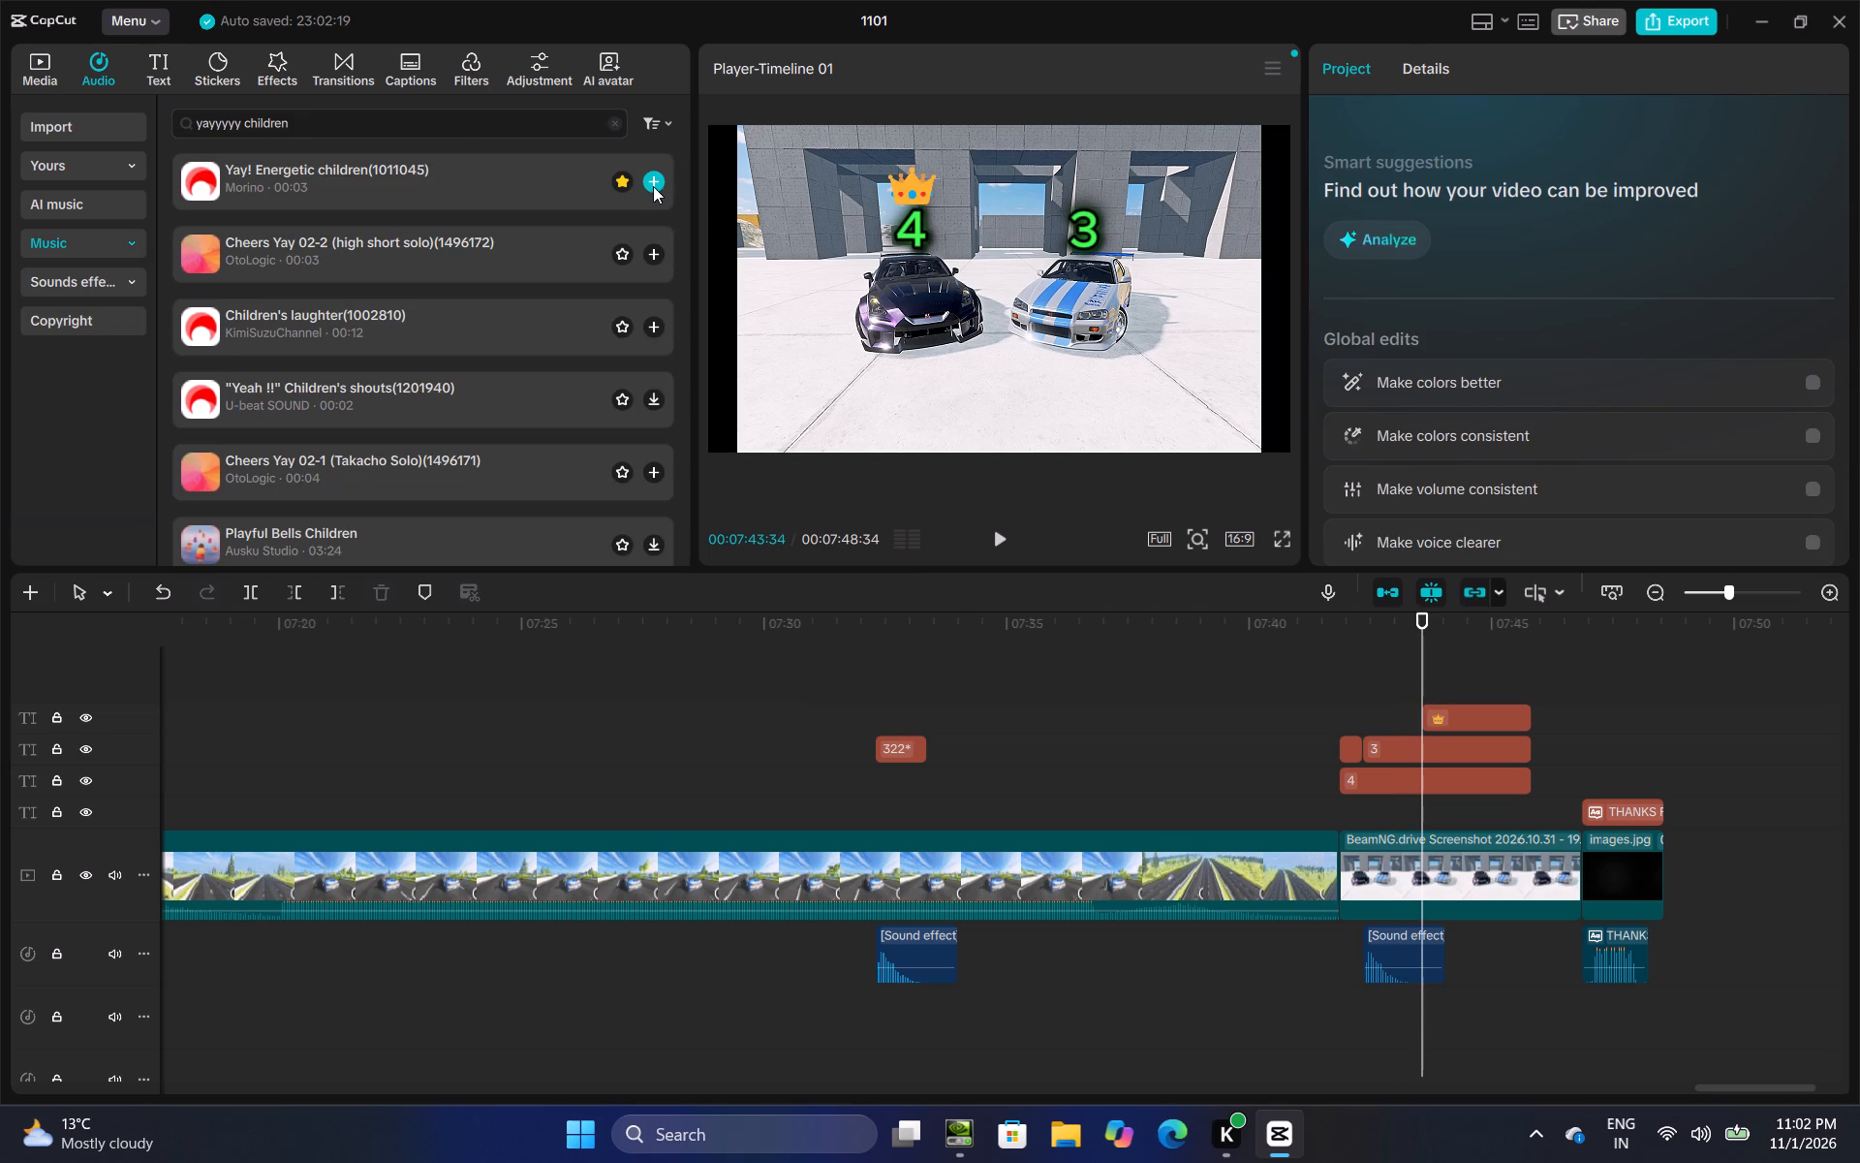
left_click(653, 181)
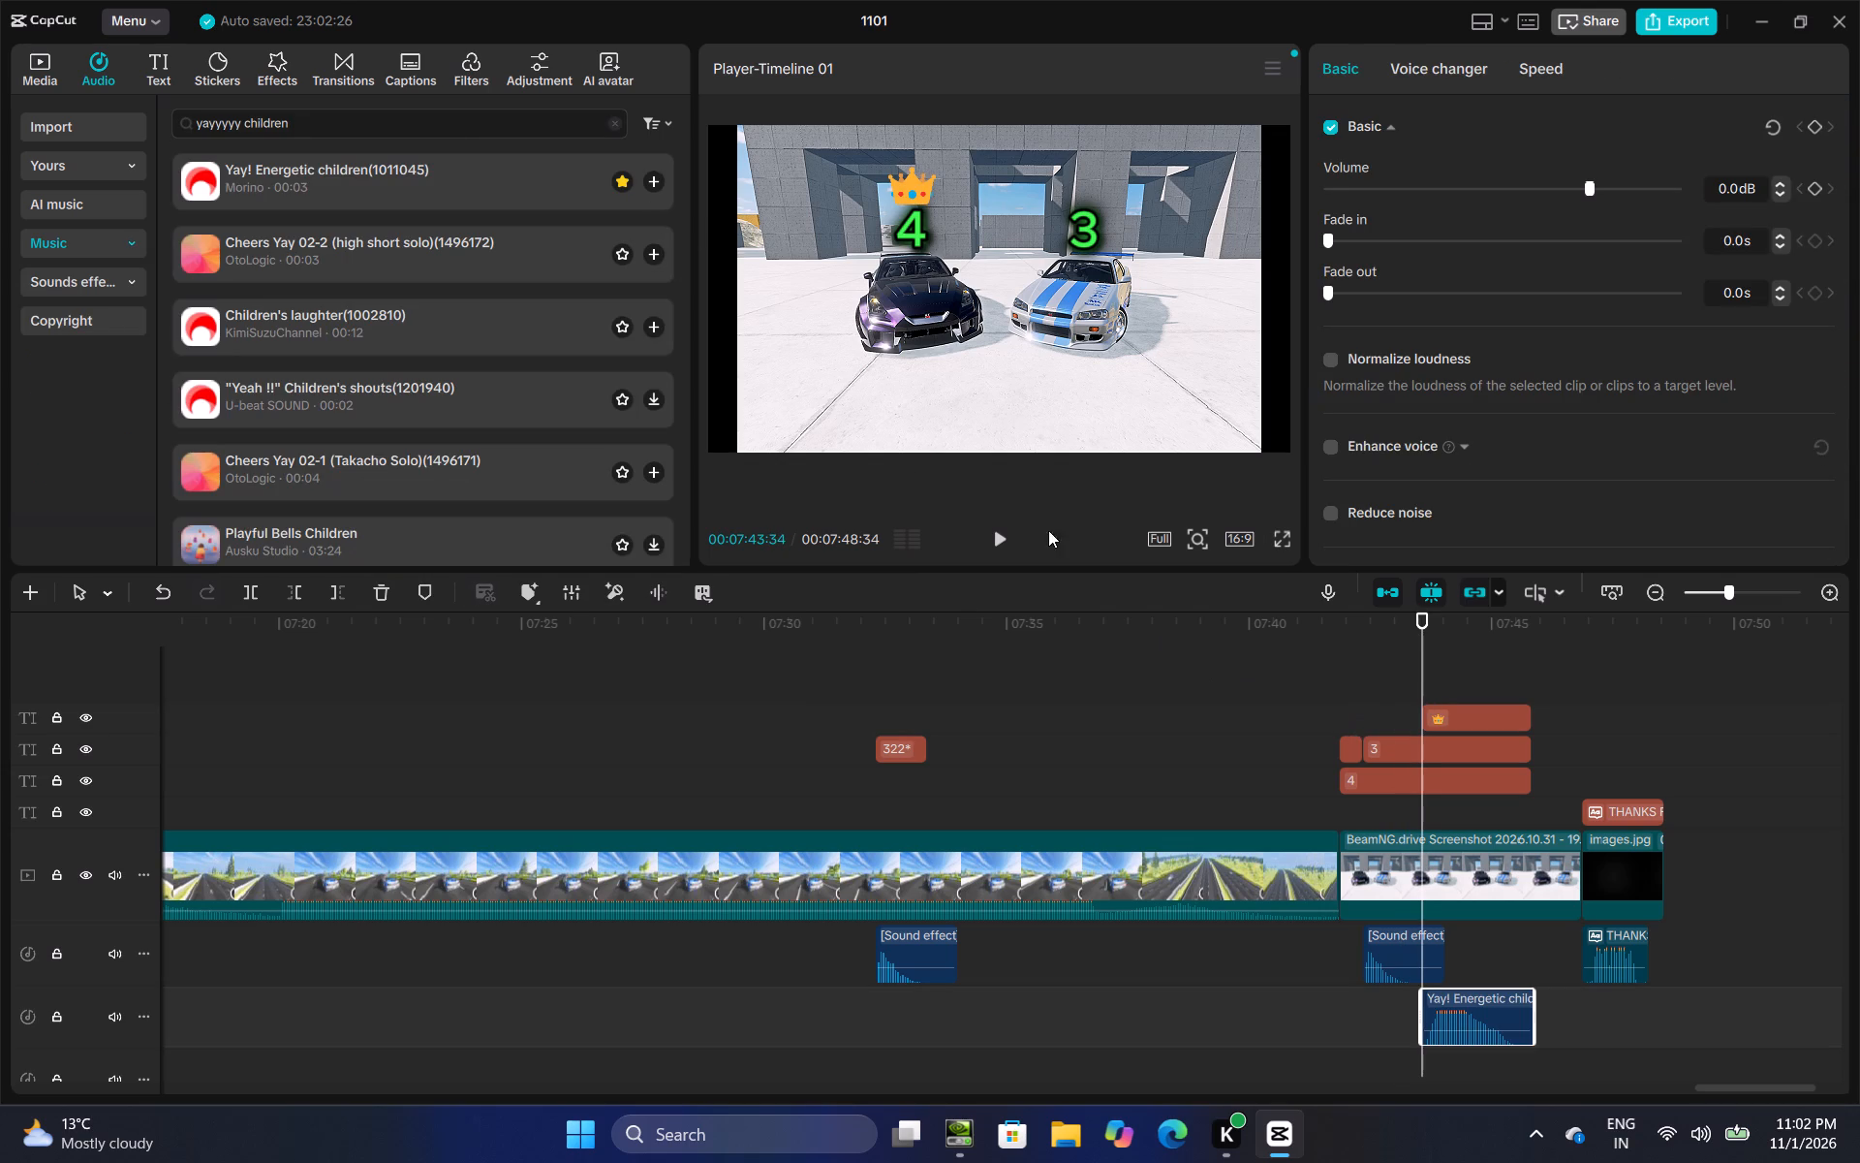
left_click(999, 535)
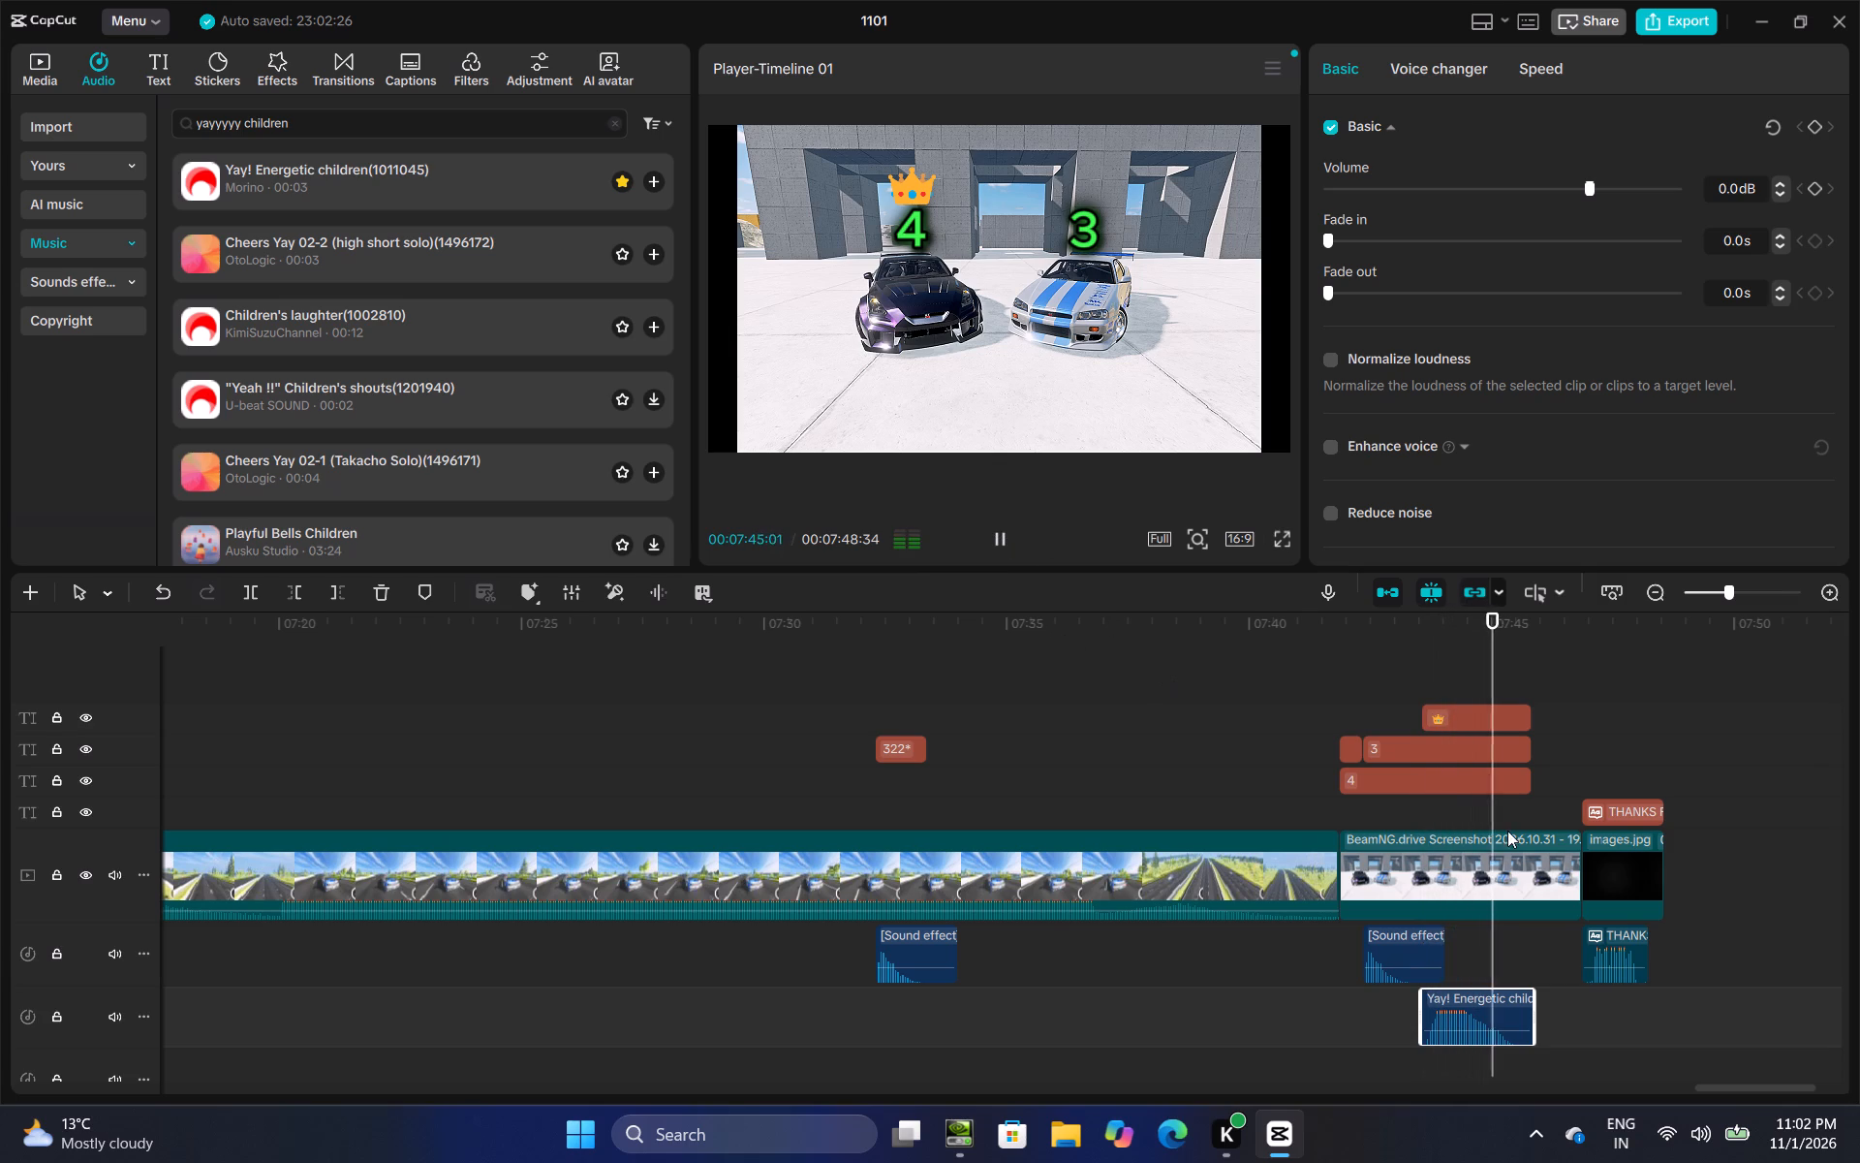
Shorten the final score screen's screenshot clip to end with its texts at about 00:07:45:50, bringing the THANKS FOR WATCHING card forward.
left_click(1530, 871)
left_click_drag(1586, 871, 1530, 1026)
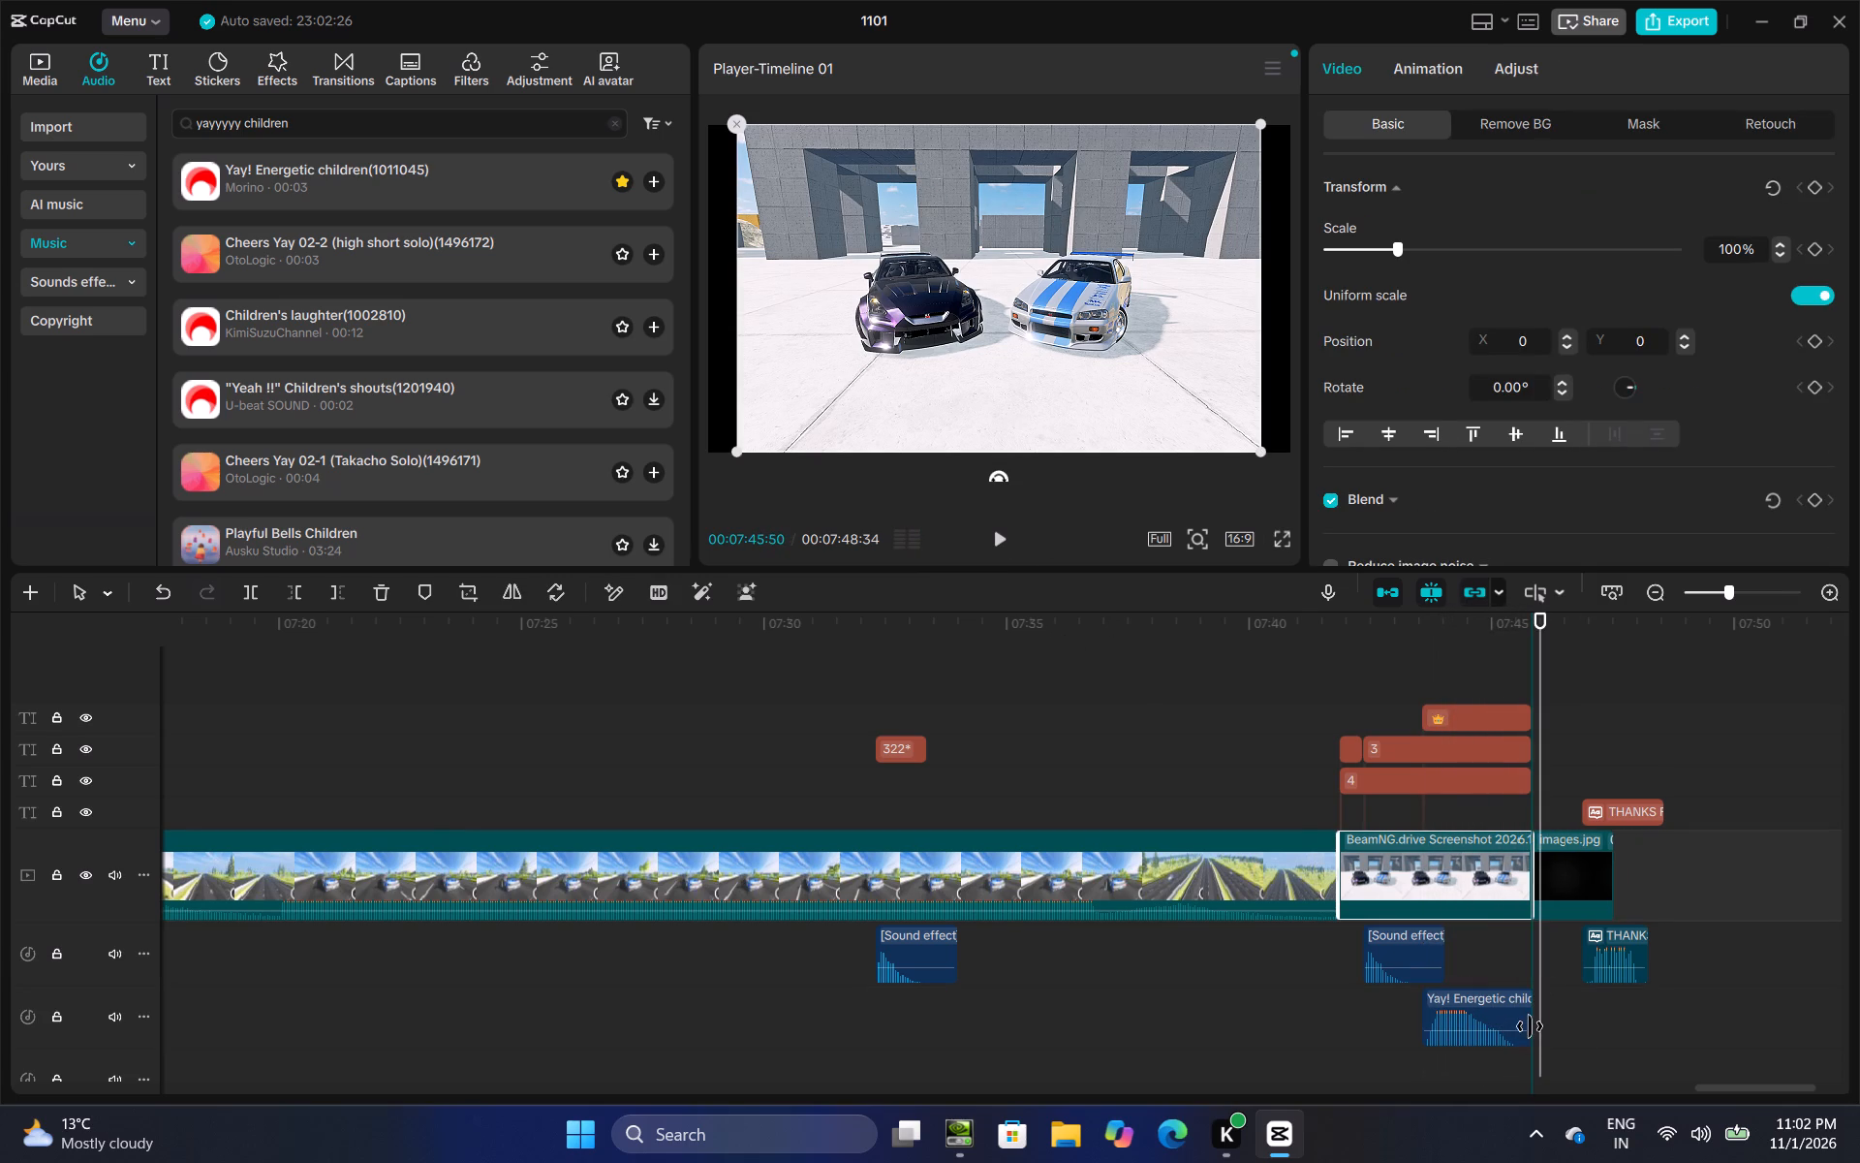
left_click_drag(1530, 1026, 1530, 1046)
Add the classic Black Fade transition at the cut between the second and third intro clips, at 00:00:10:58.
left_click(1583, 768)
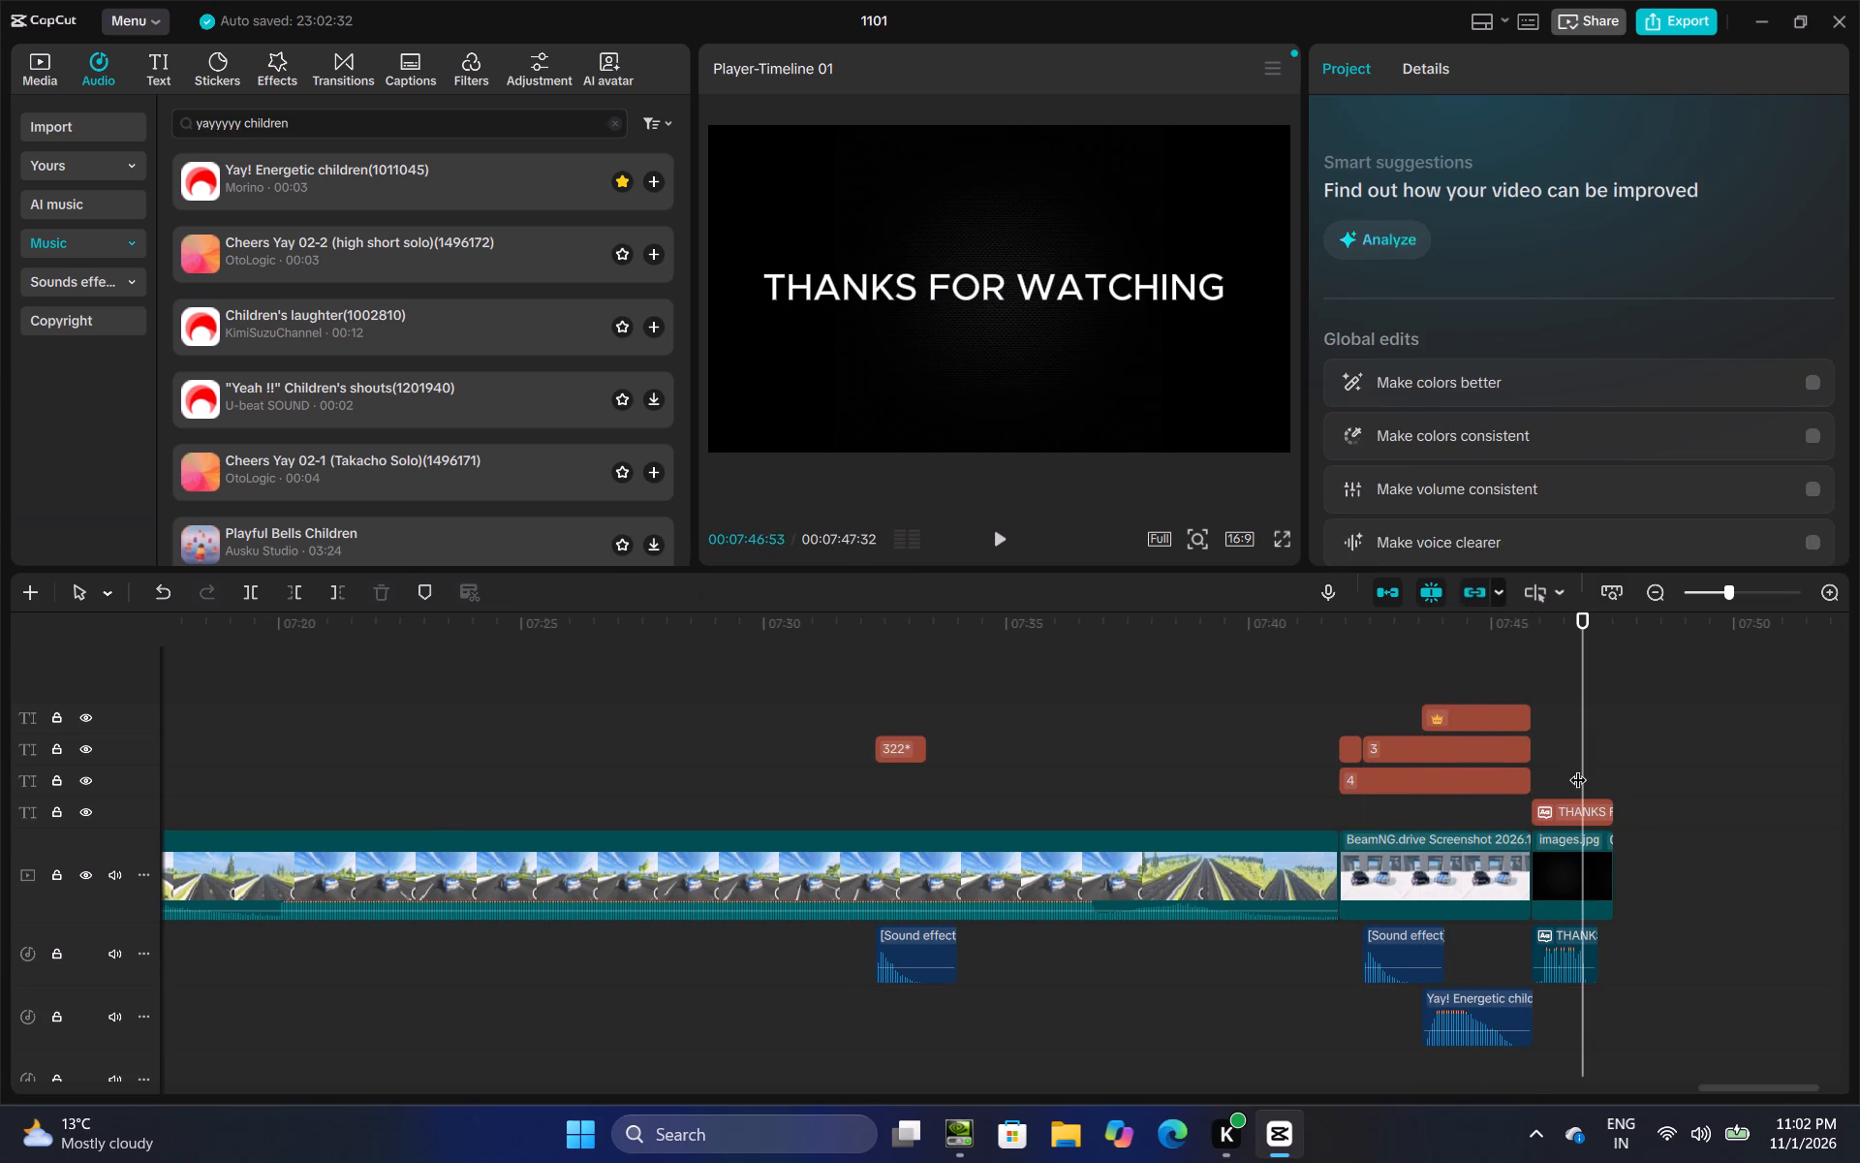
left_click_drag(1578, 768, 0, 908)
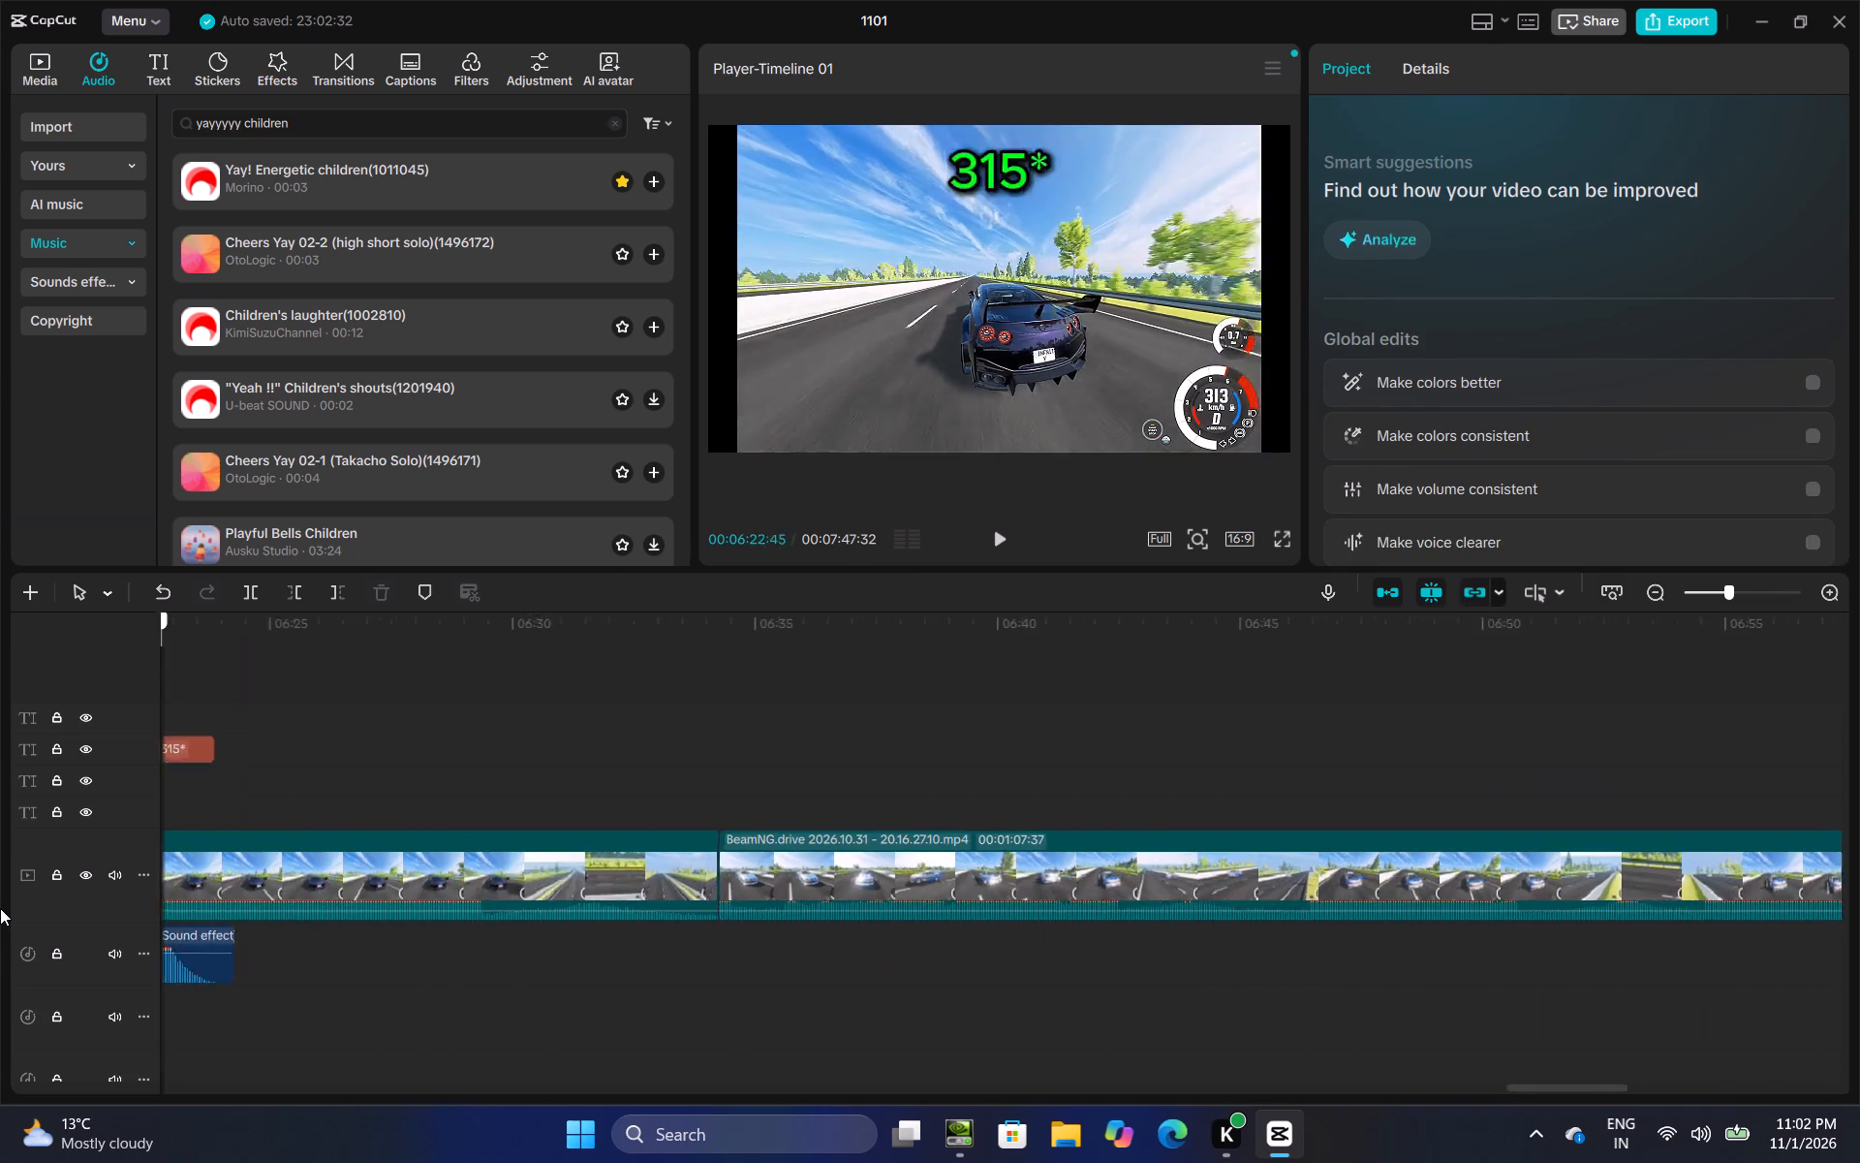
left_click_drag(0, 908, 0, 864)
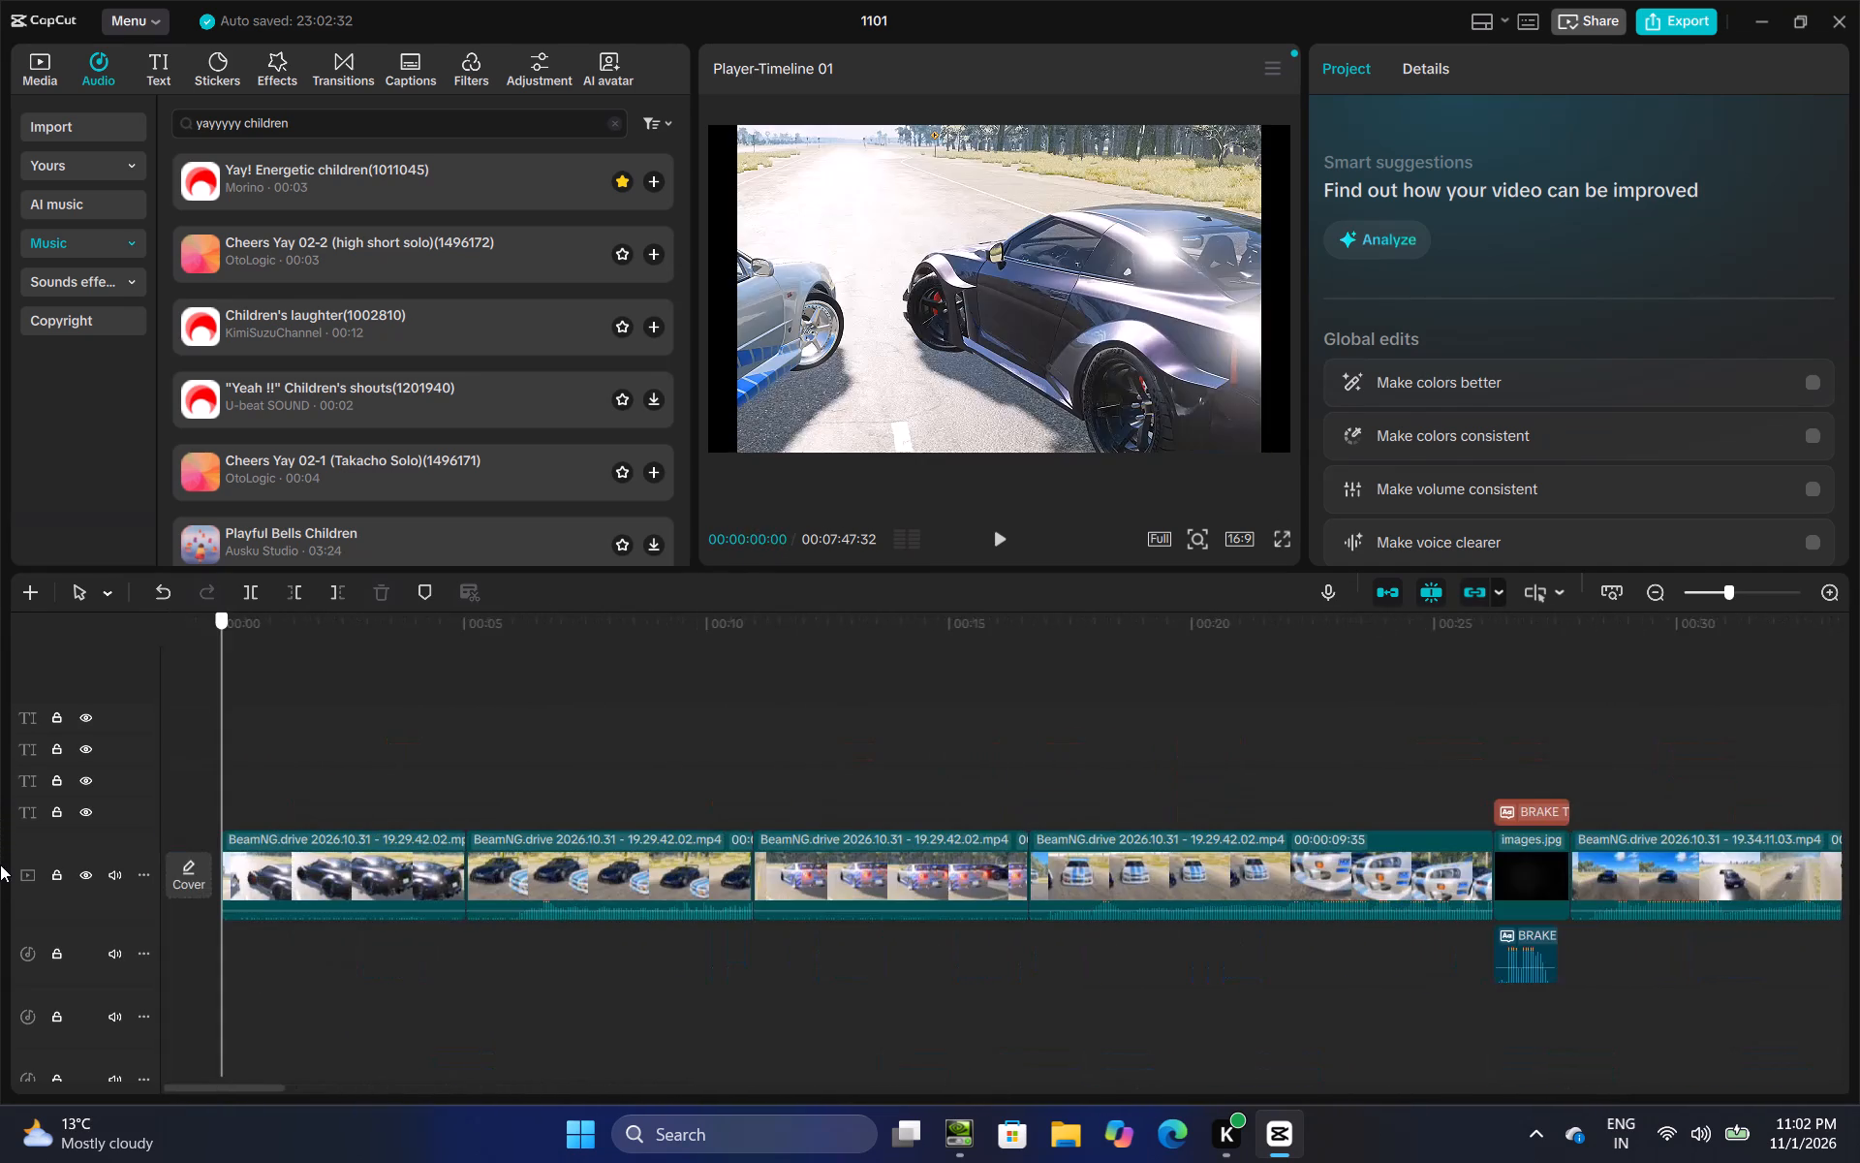
left_click_drag(0, 864, 0, 843)
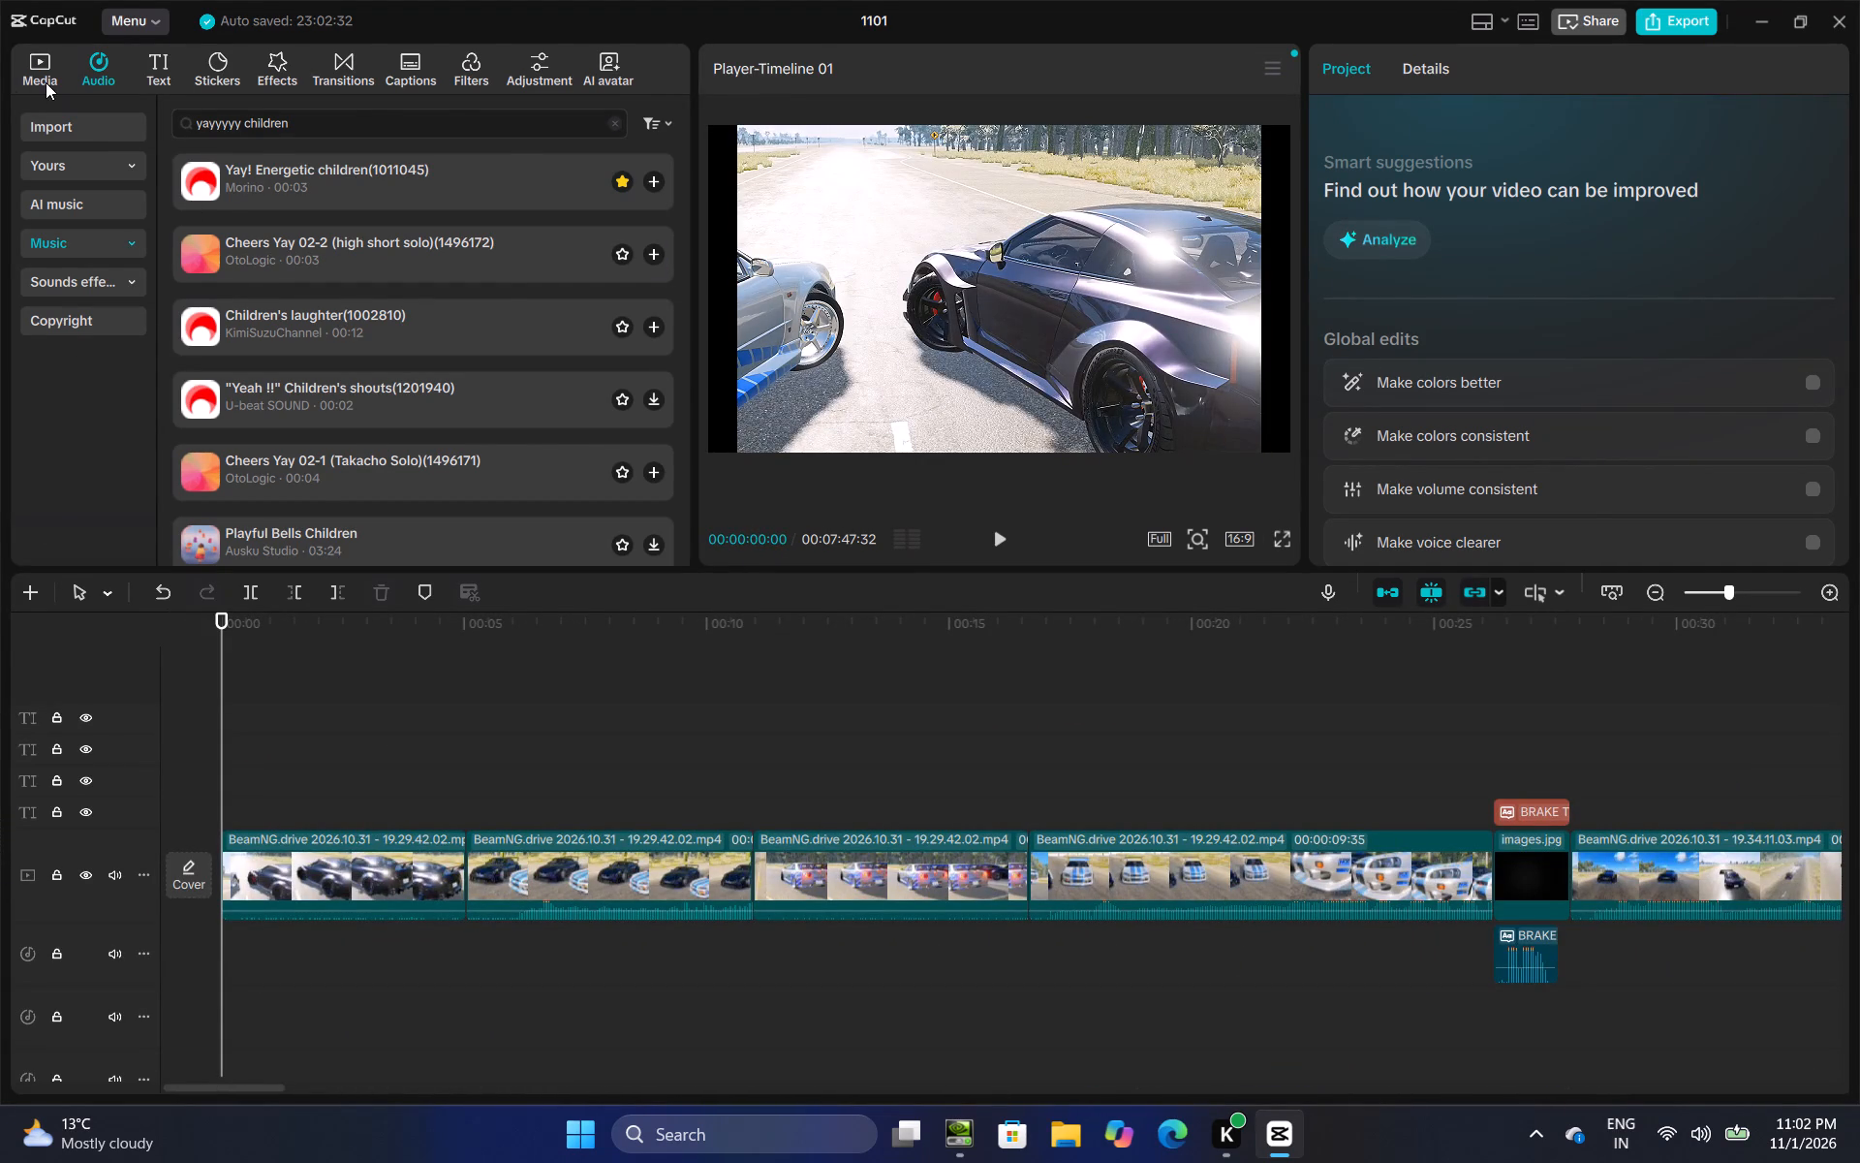
left_click(46, 82)
left_click(378, 63)
left_click(354, 63)
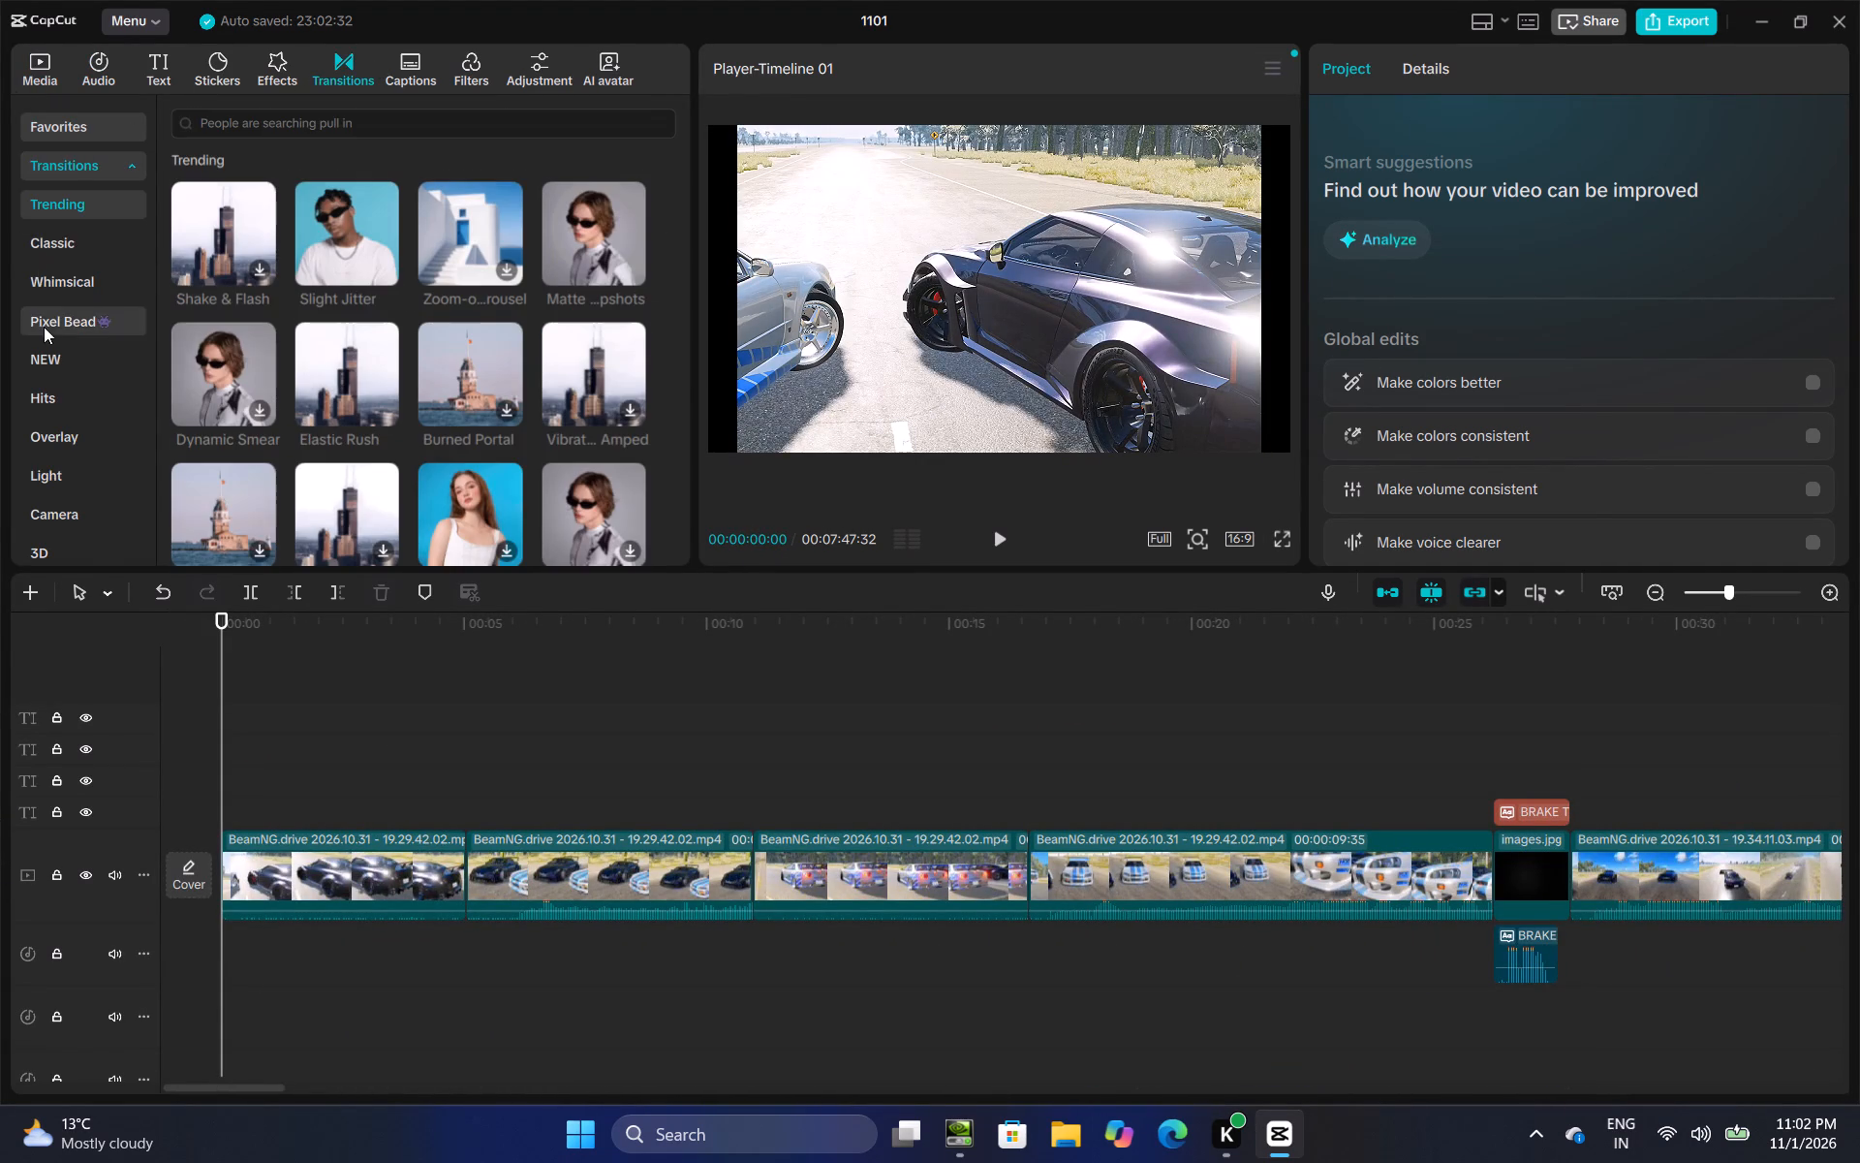
double_click(32, 264)
left_click(36, 252)
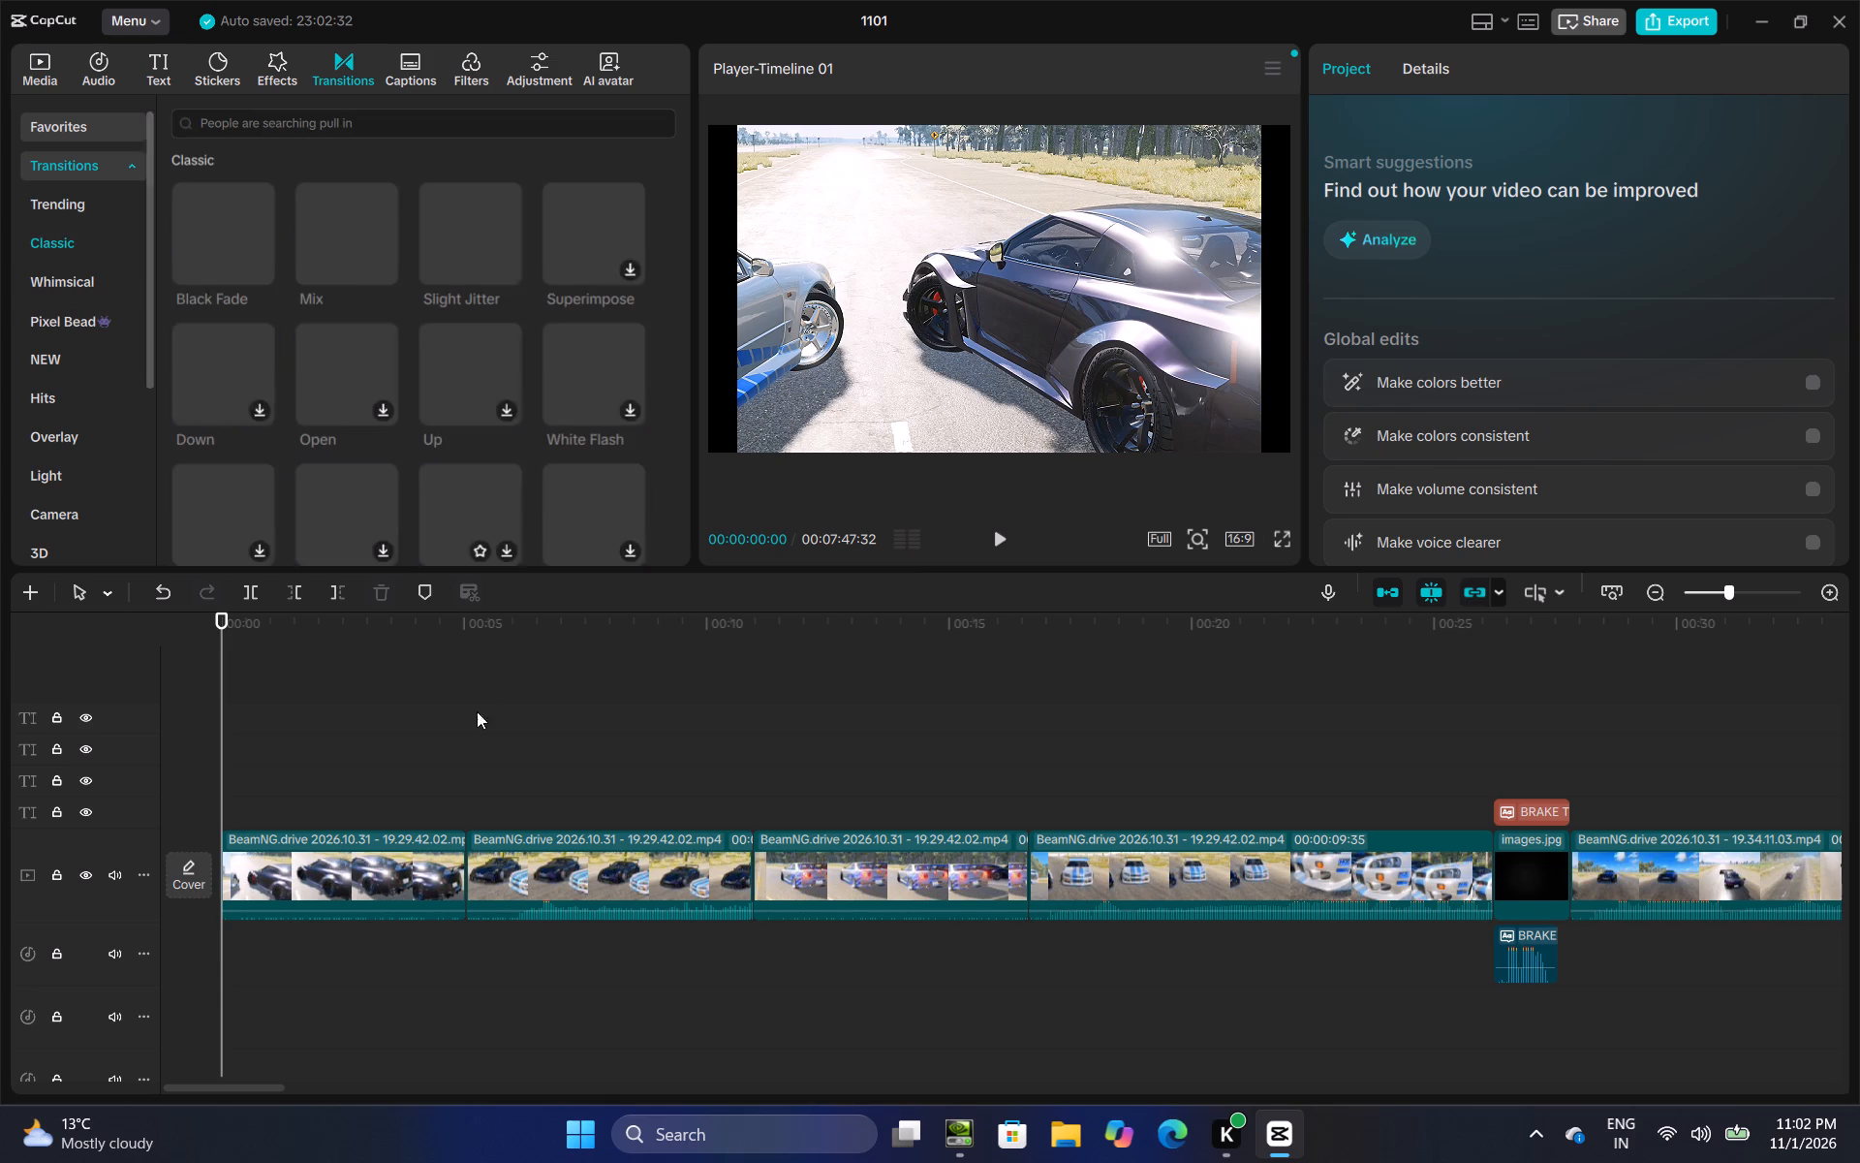
left_click(486, 745)
left_click_drag(486, 745, 749, 748)
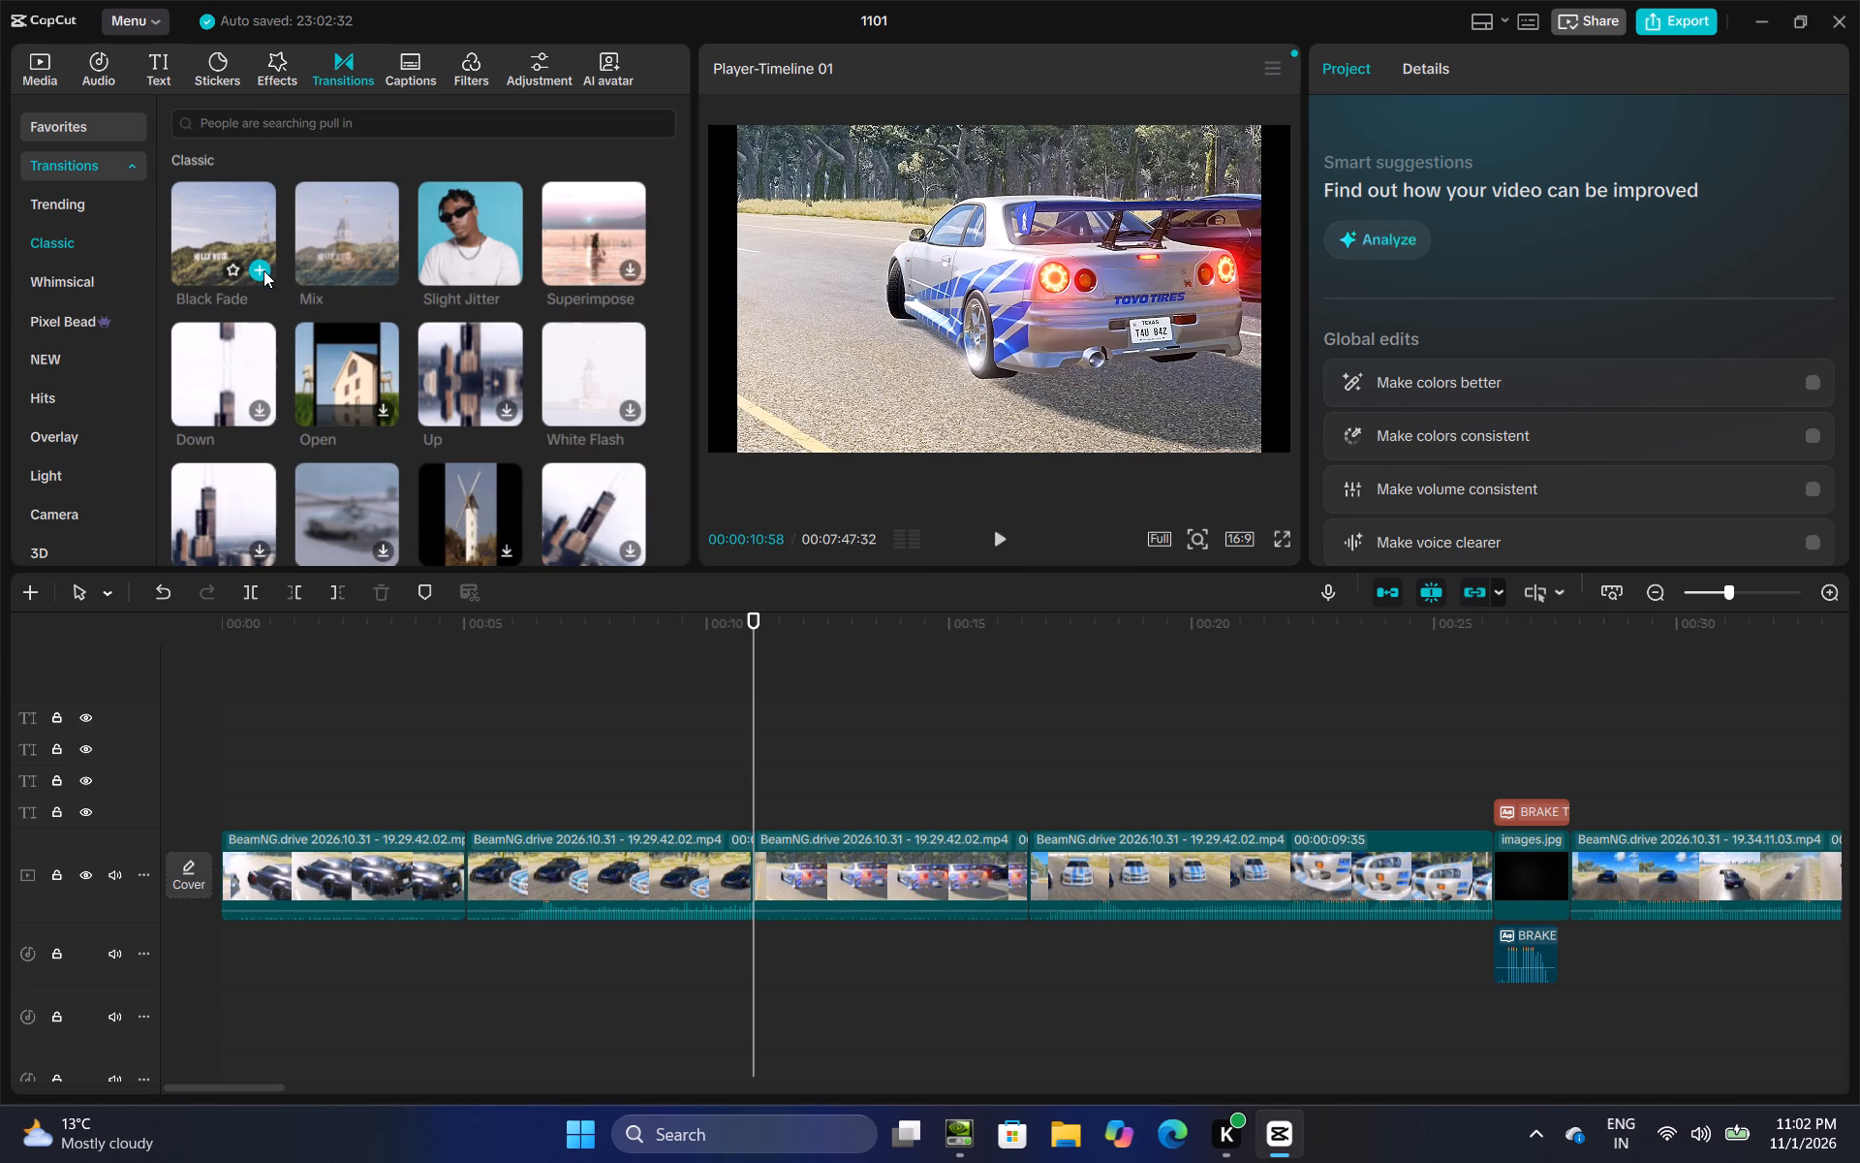
left_click(263, 270)
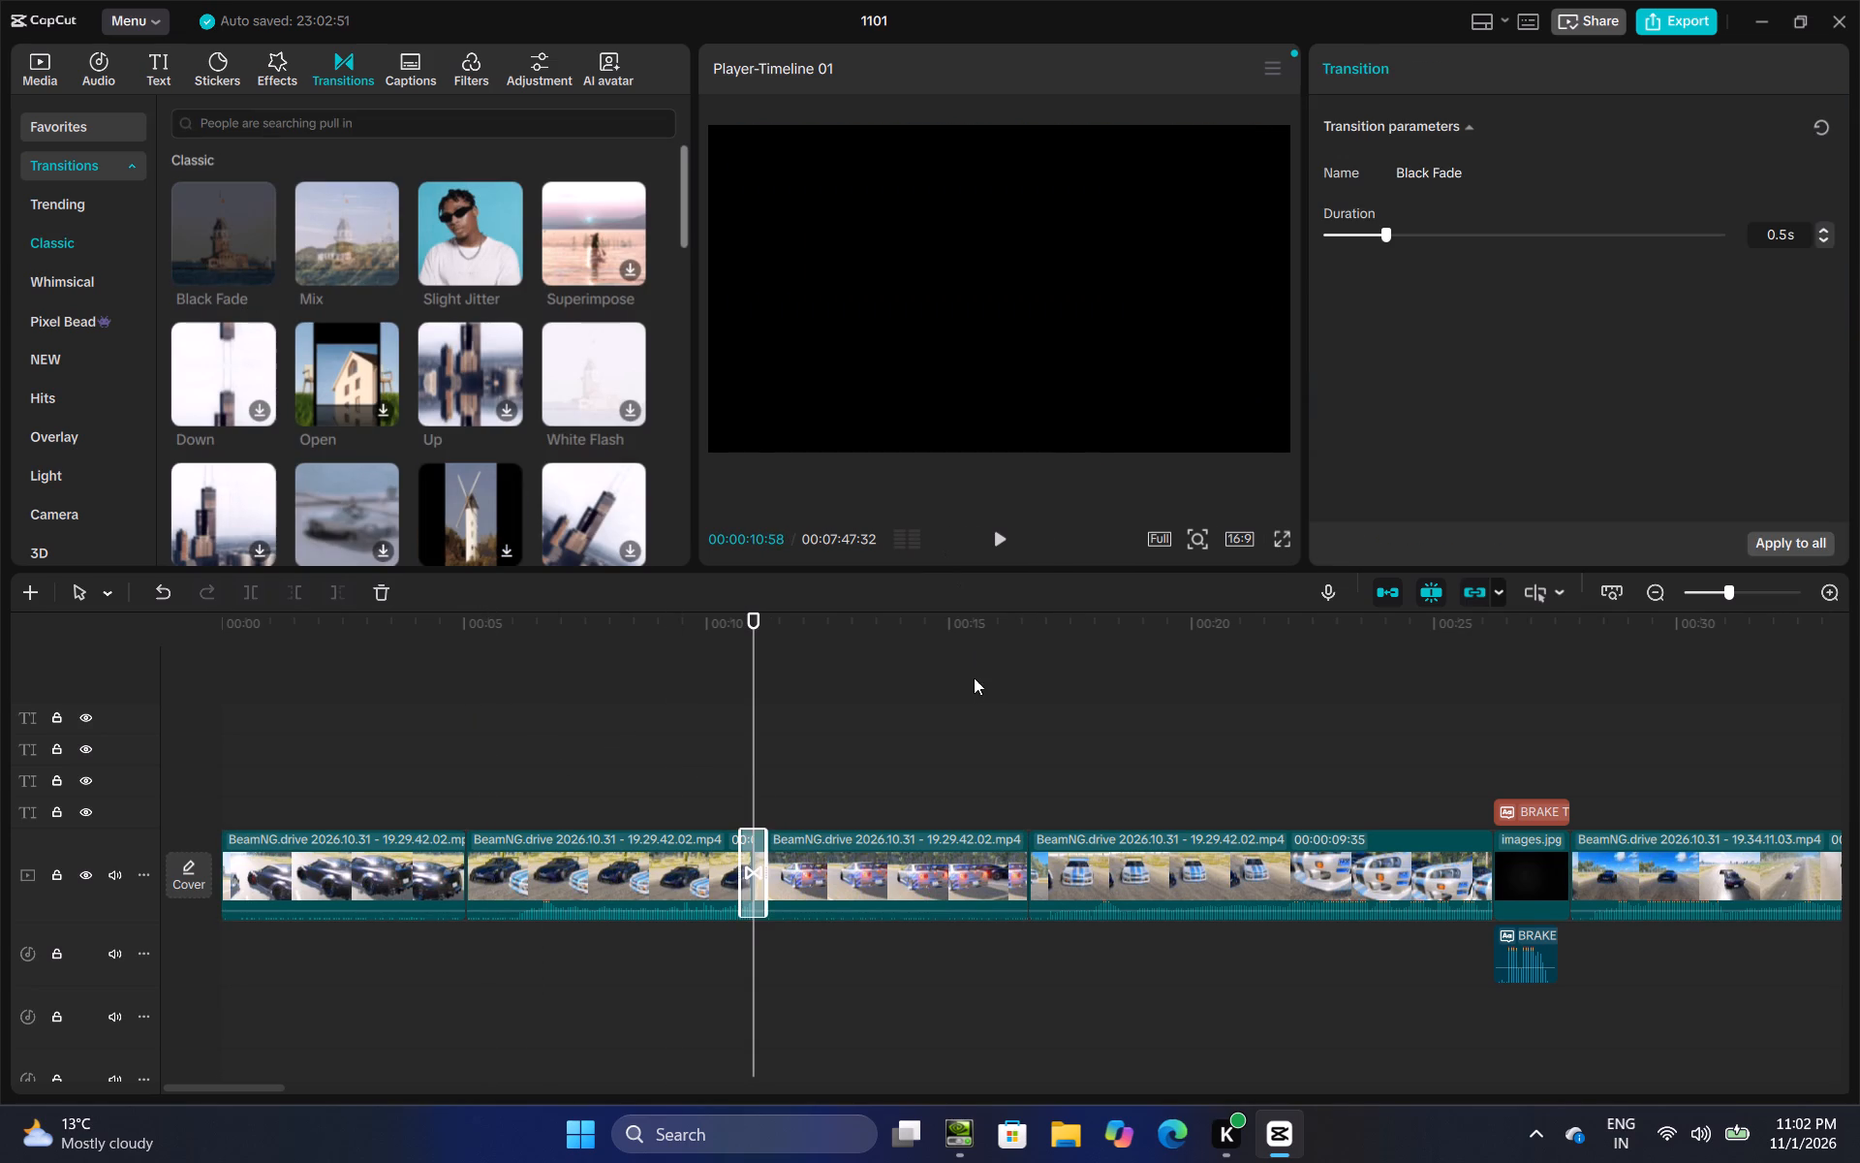
Add Black Fade transitions at both ends of the BRAKE TEST card, at 00:00:26:14 and 00:00:27:49.
left_click(985, 724)
left_click_drag(985, 709, 1103, 712)
left_click(258, 271)
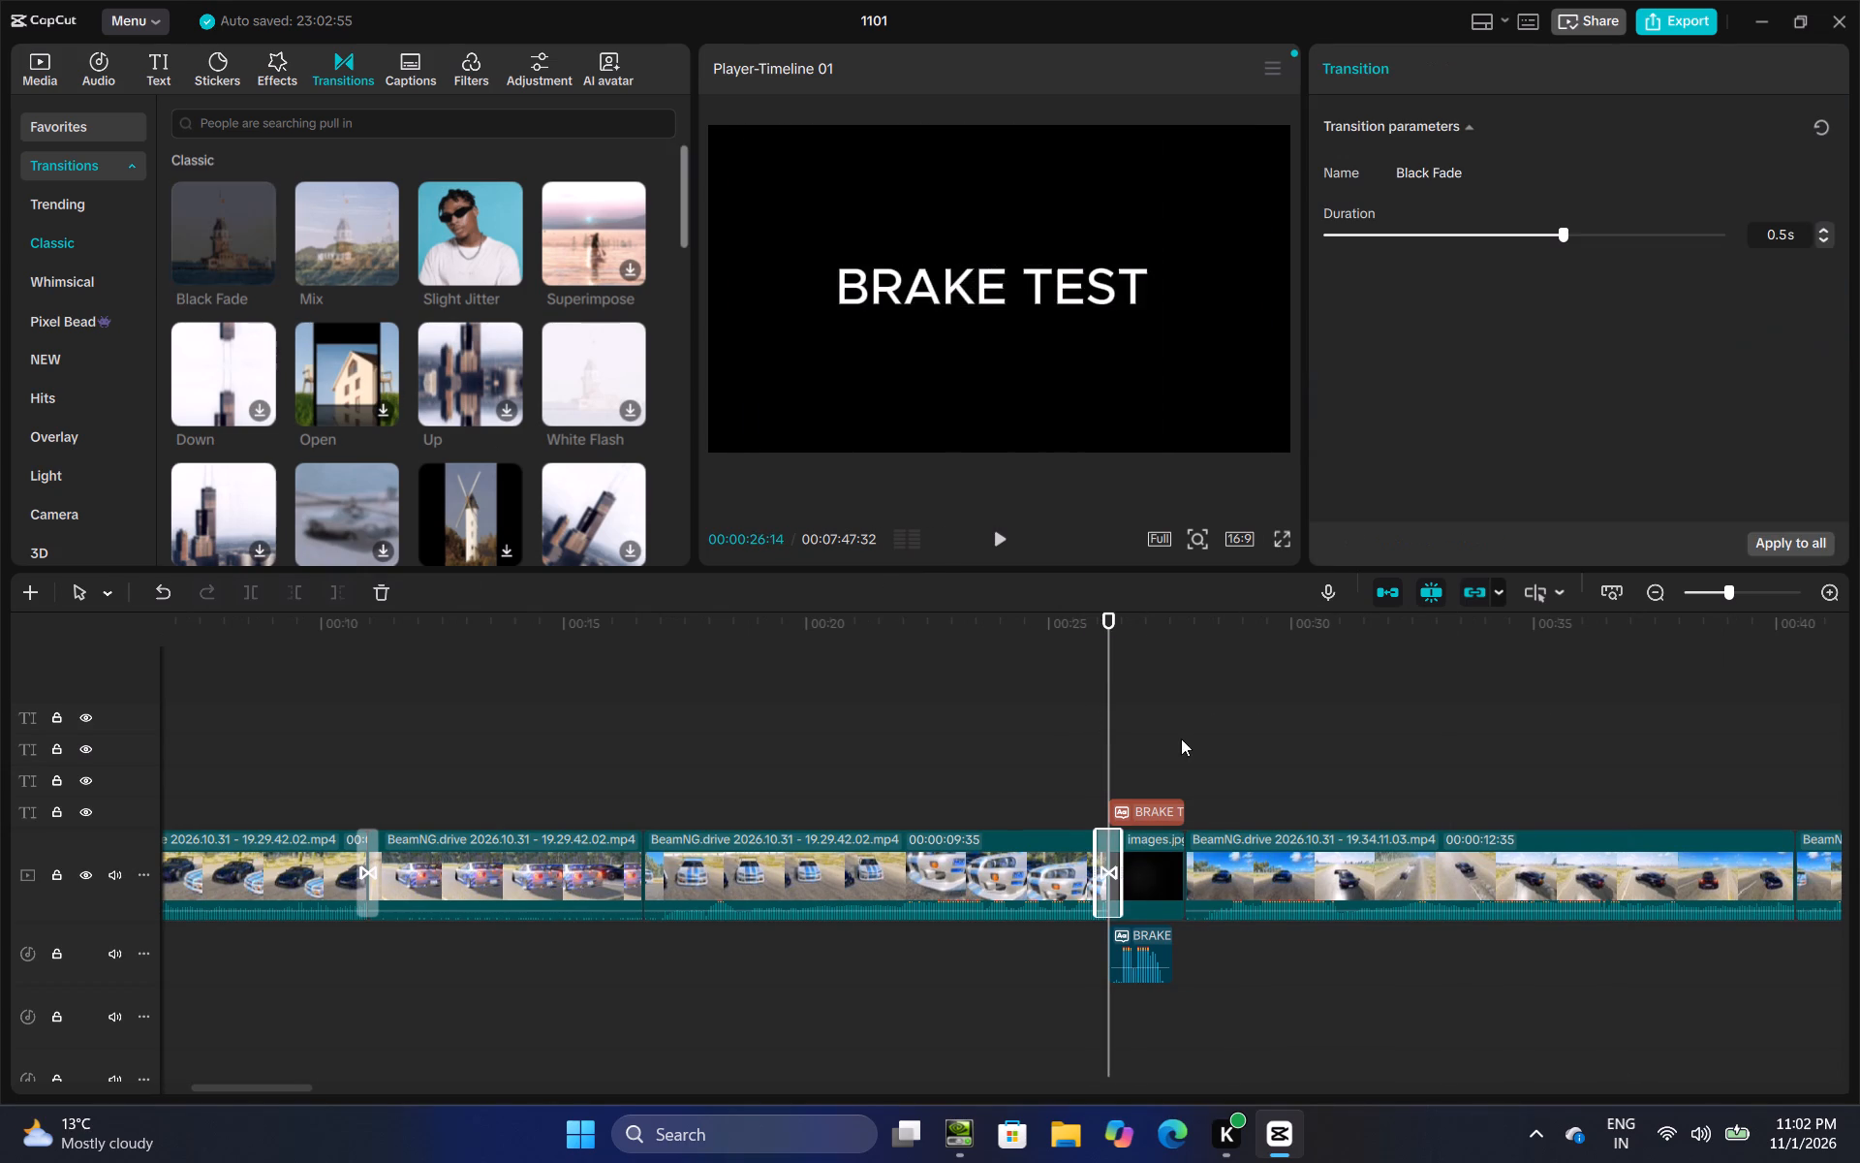
left_click(1181, 739)
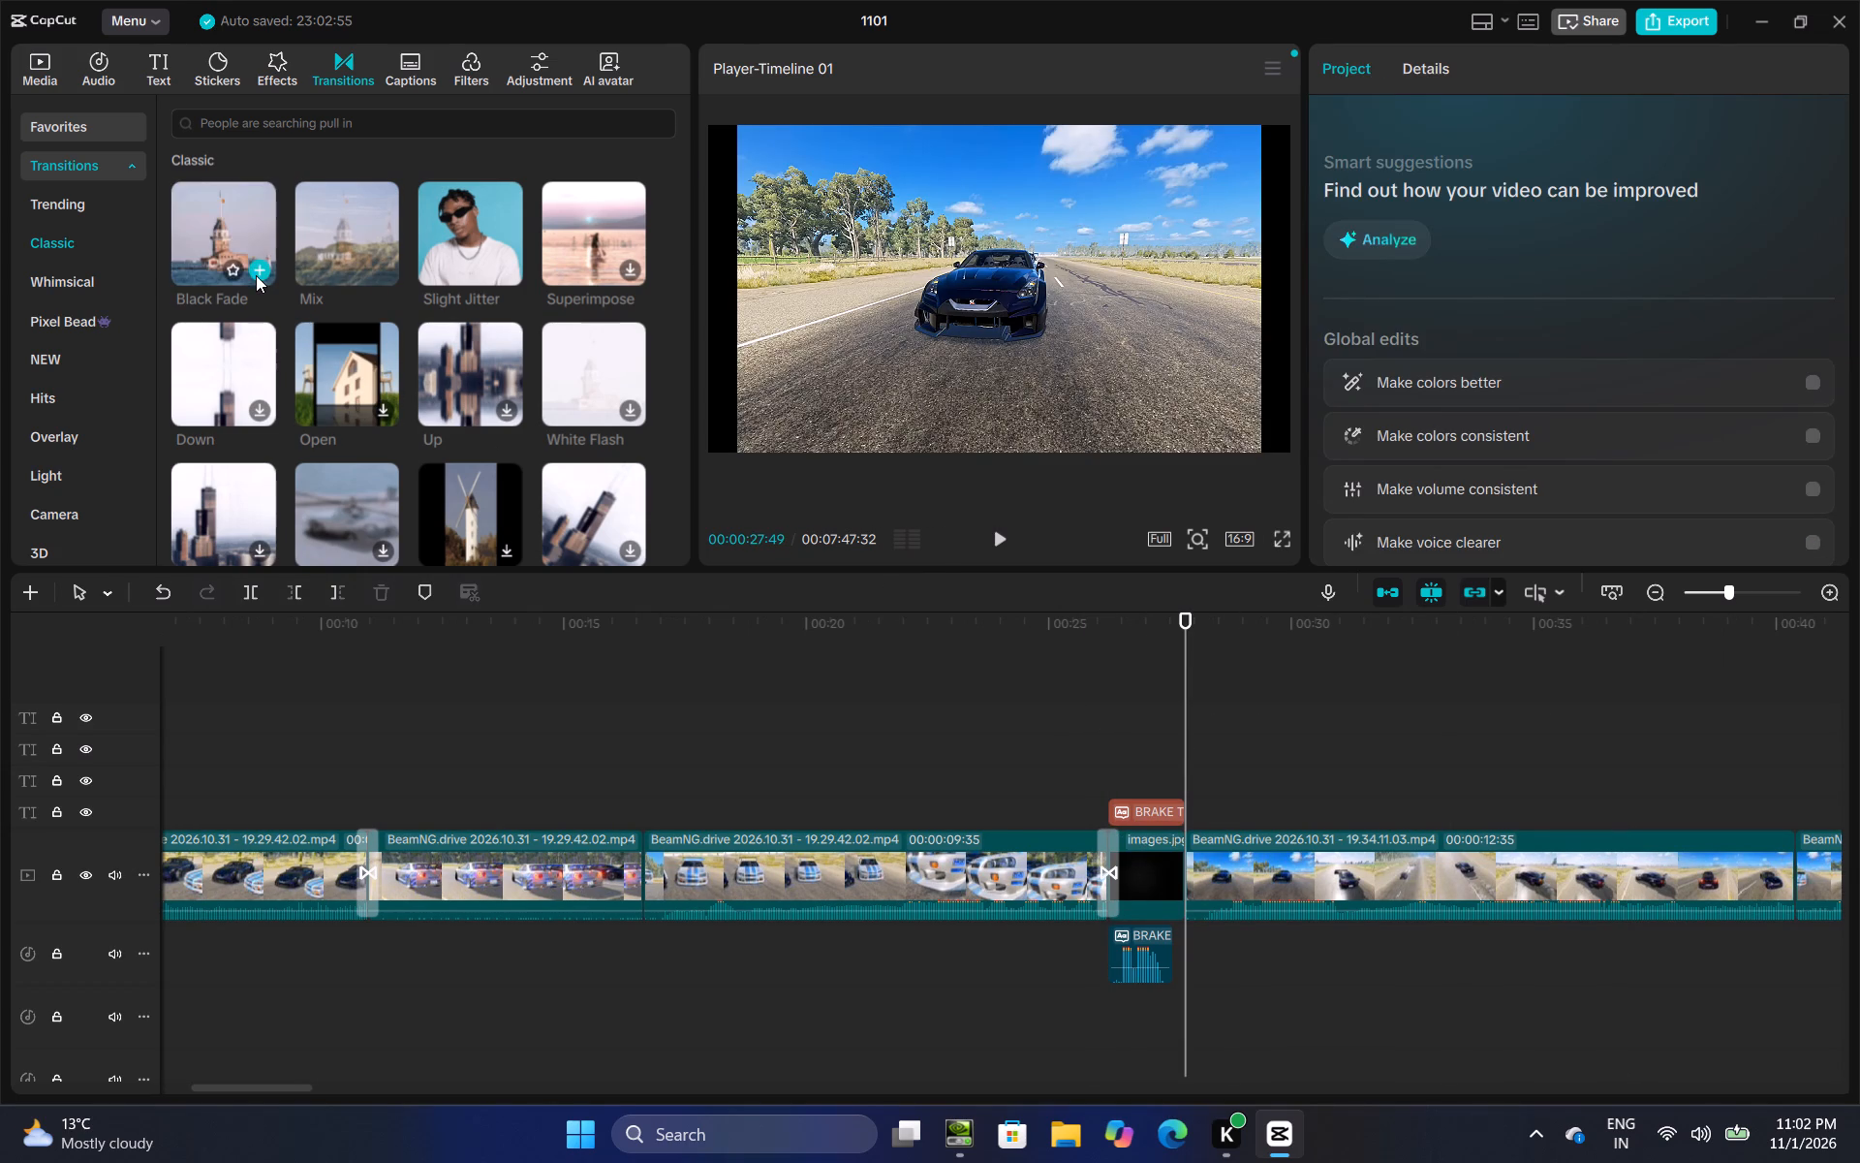
left_click(256, 275)
Add a Black Fade transition at the cut between the two cars' brake test clips, at 00:00:40:24.
left_click(1312, 711)
left_click_drag(1312, 711, 1491, 750)
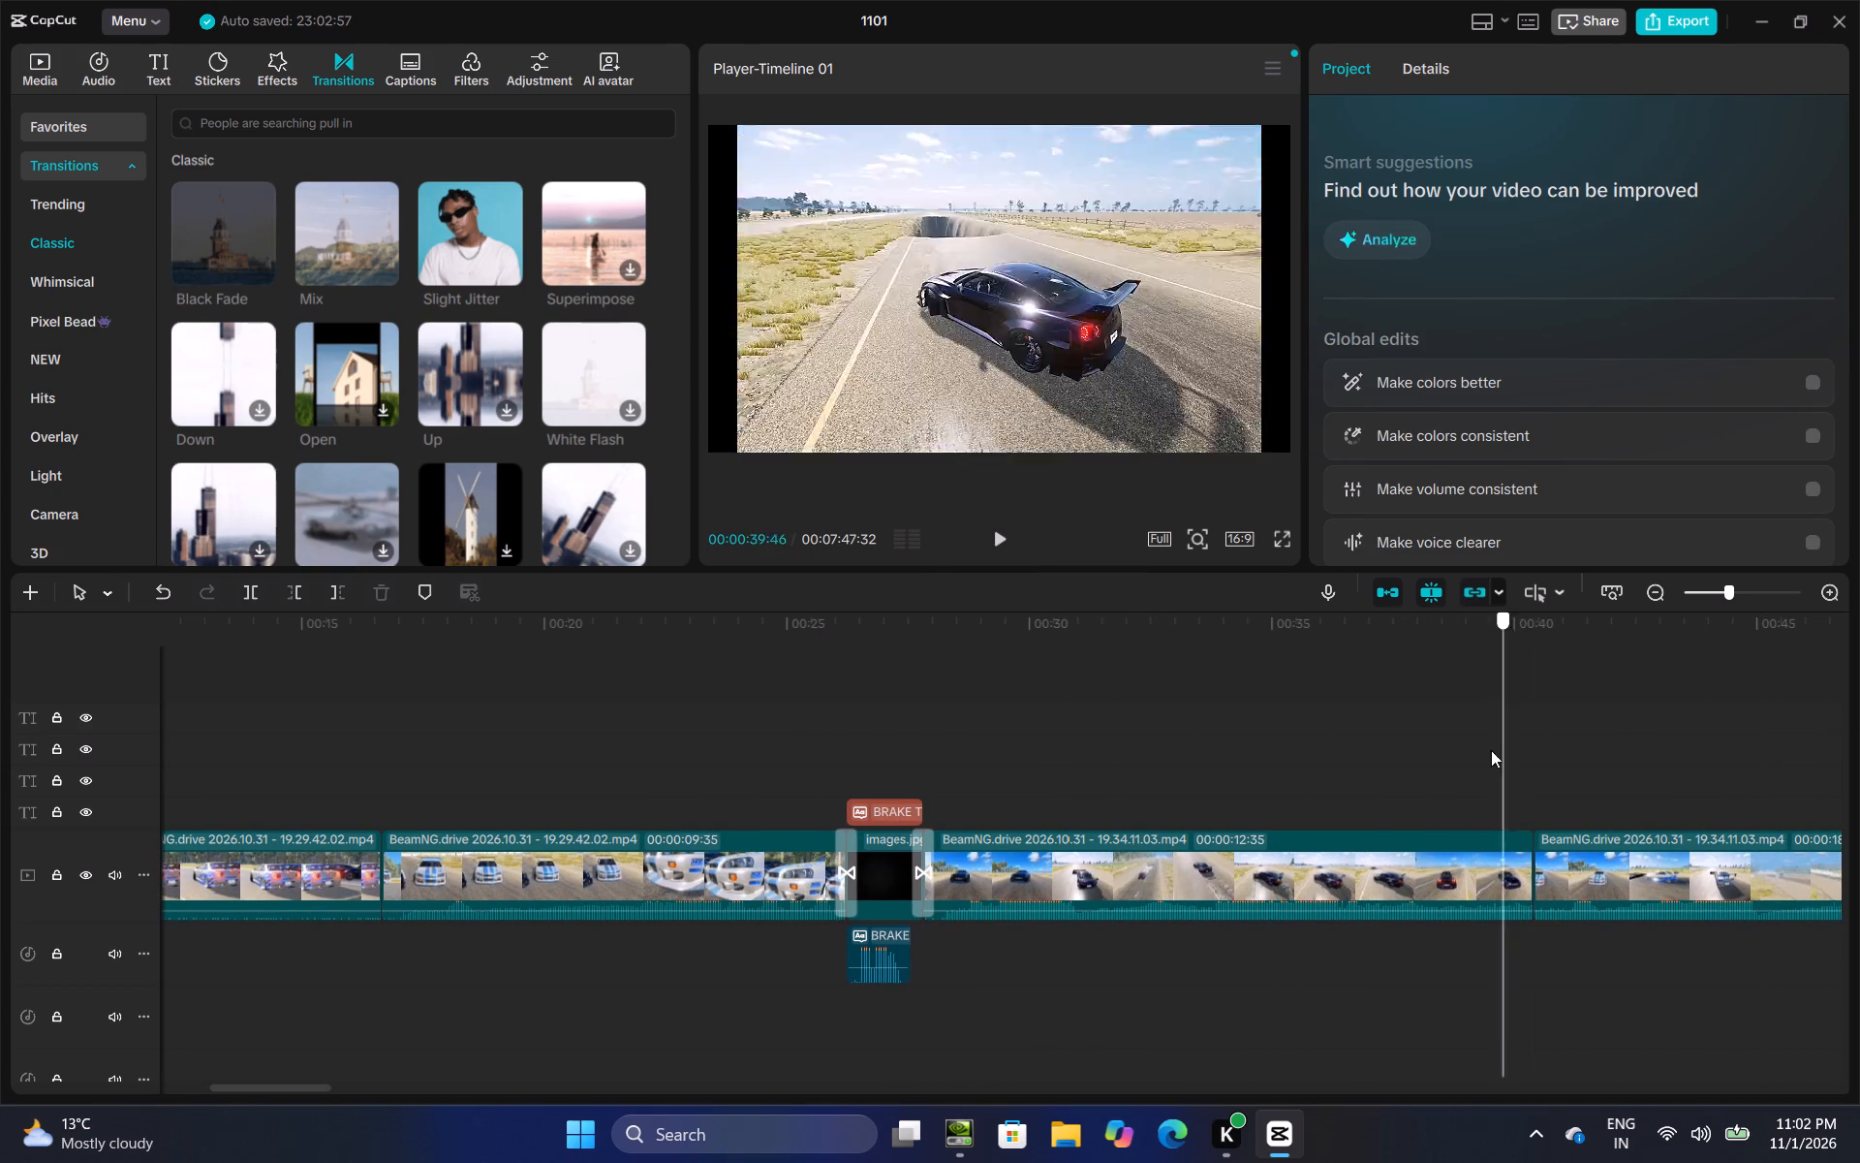
left_click_drag(1491, 750, 1530, 743)
left_click(254, 268)
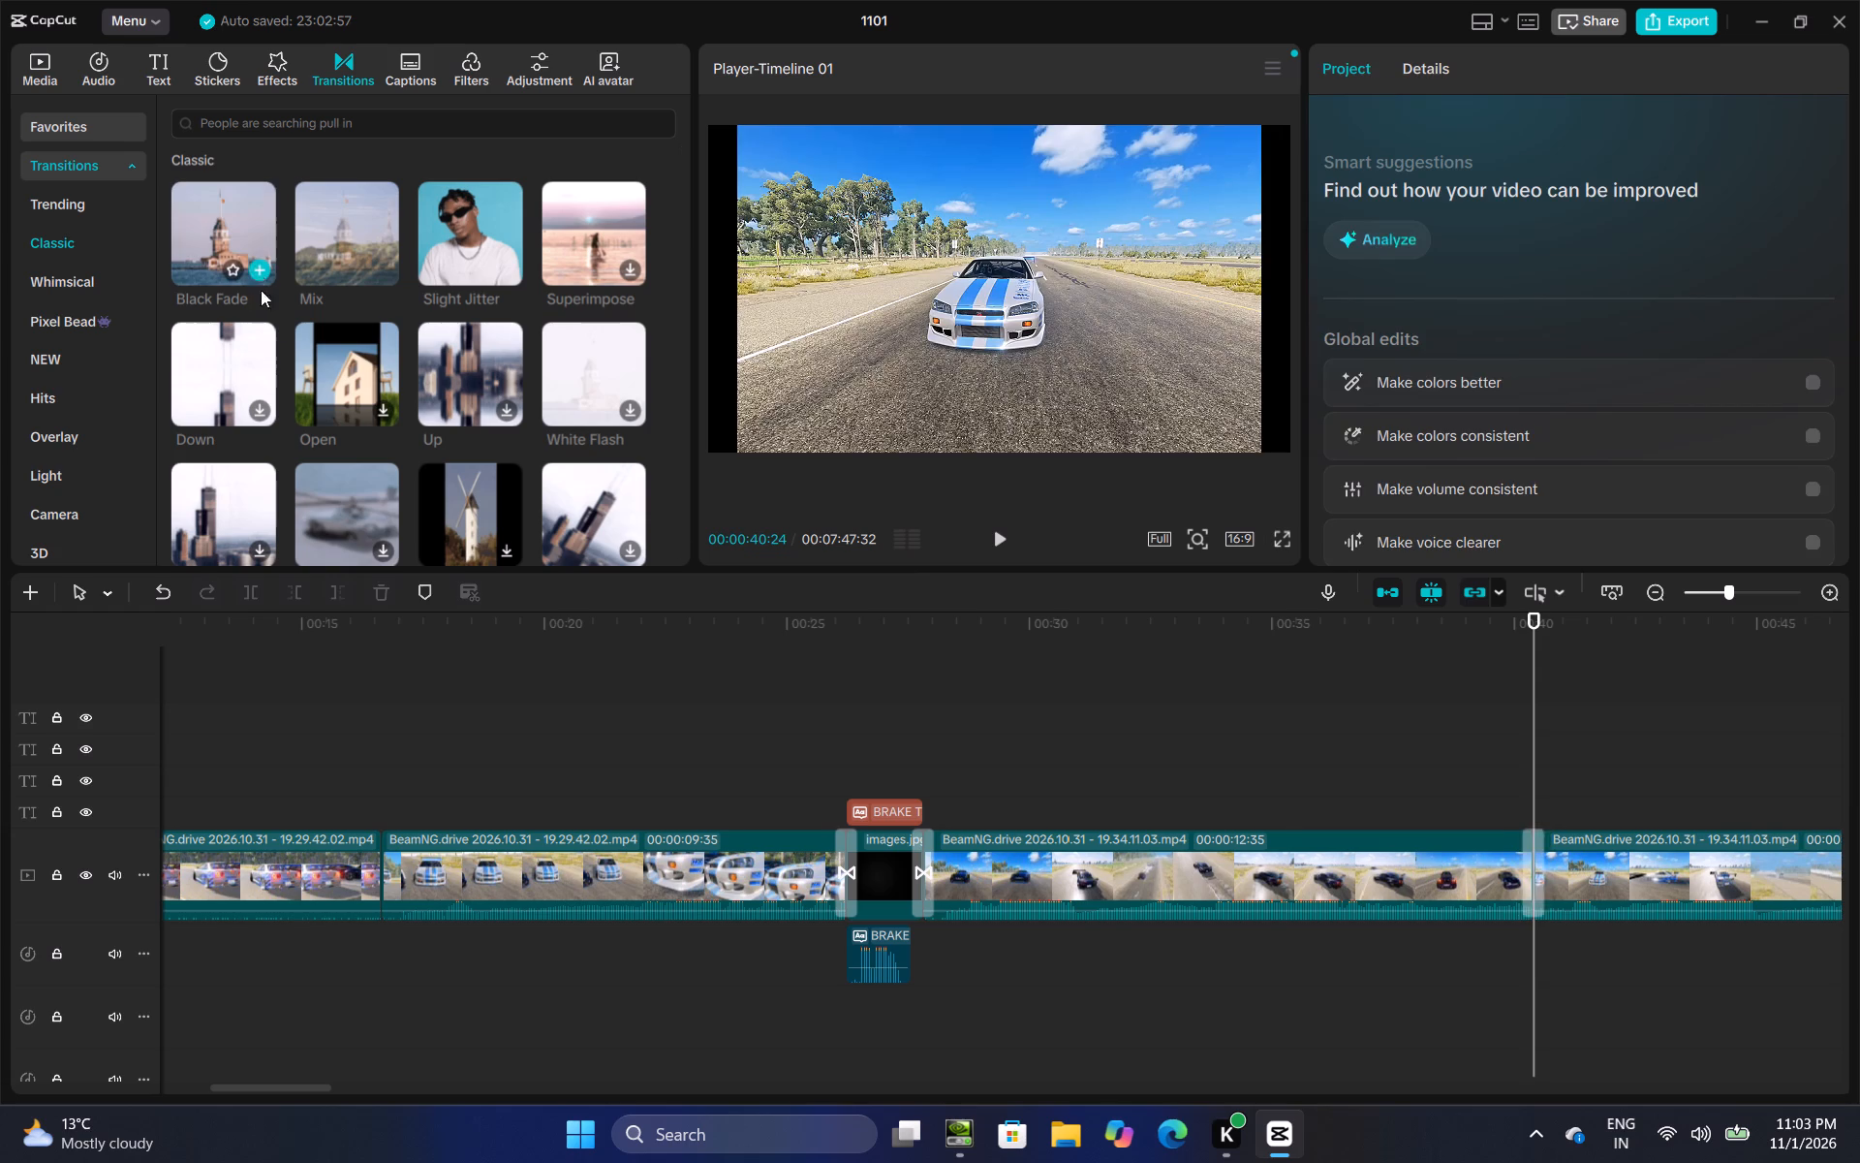
Add a Black Fade transition at the cut between the last brake test clip and its score screen, at 00:00:58:53.
left_click(1733, 724)
left_click_drag(1738, 726, 1715, 583)
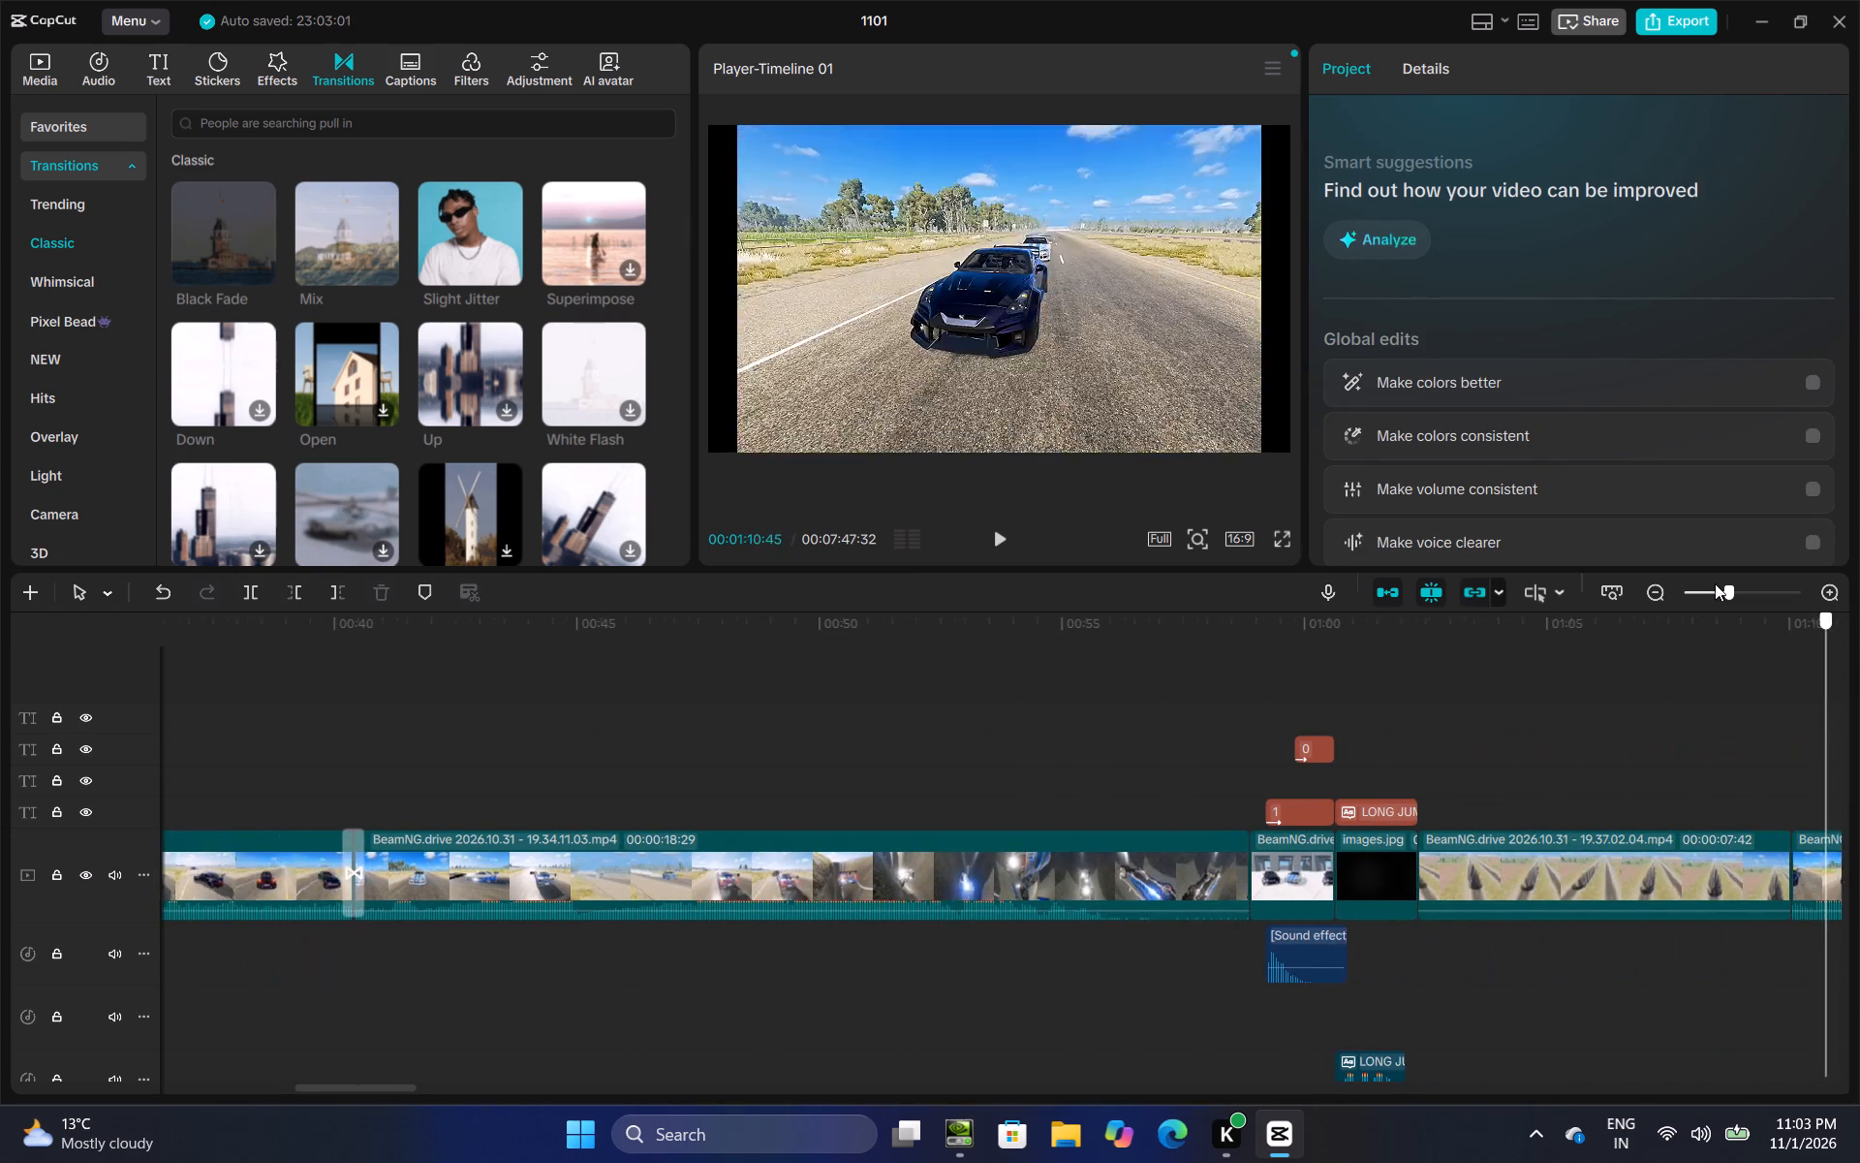
left_click_drag(1715, 583, 1182, 707)
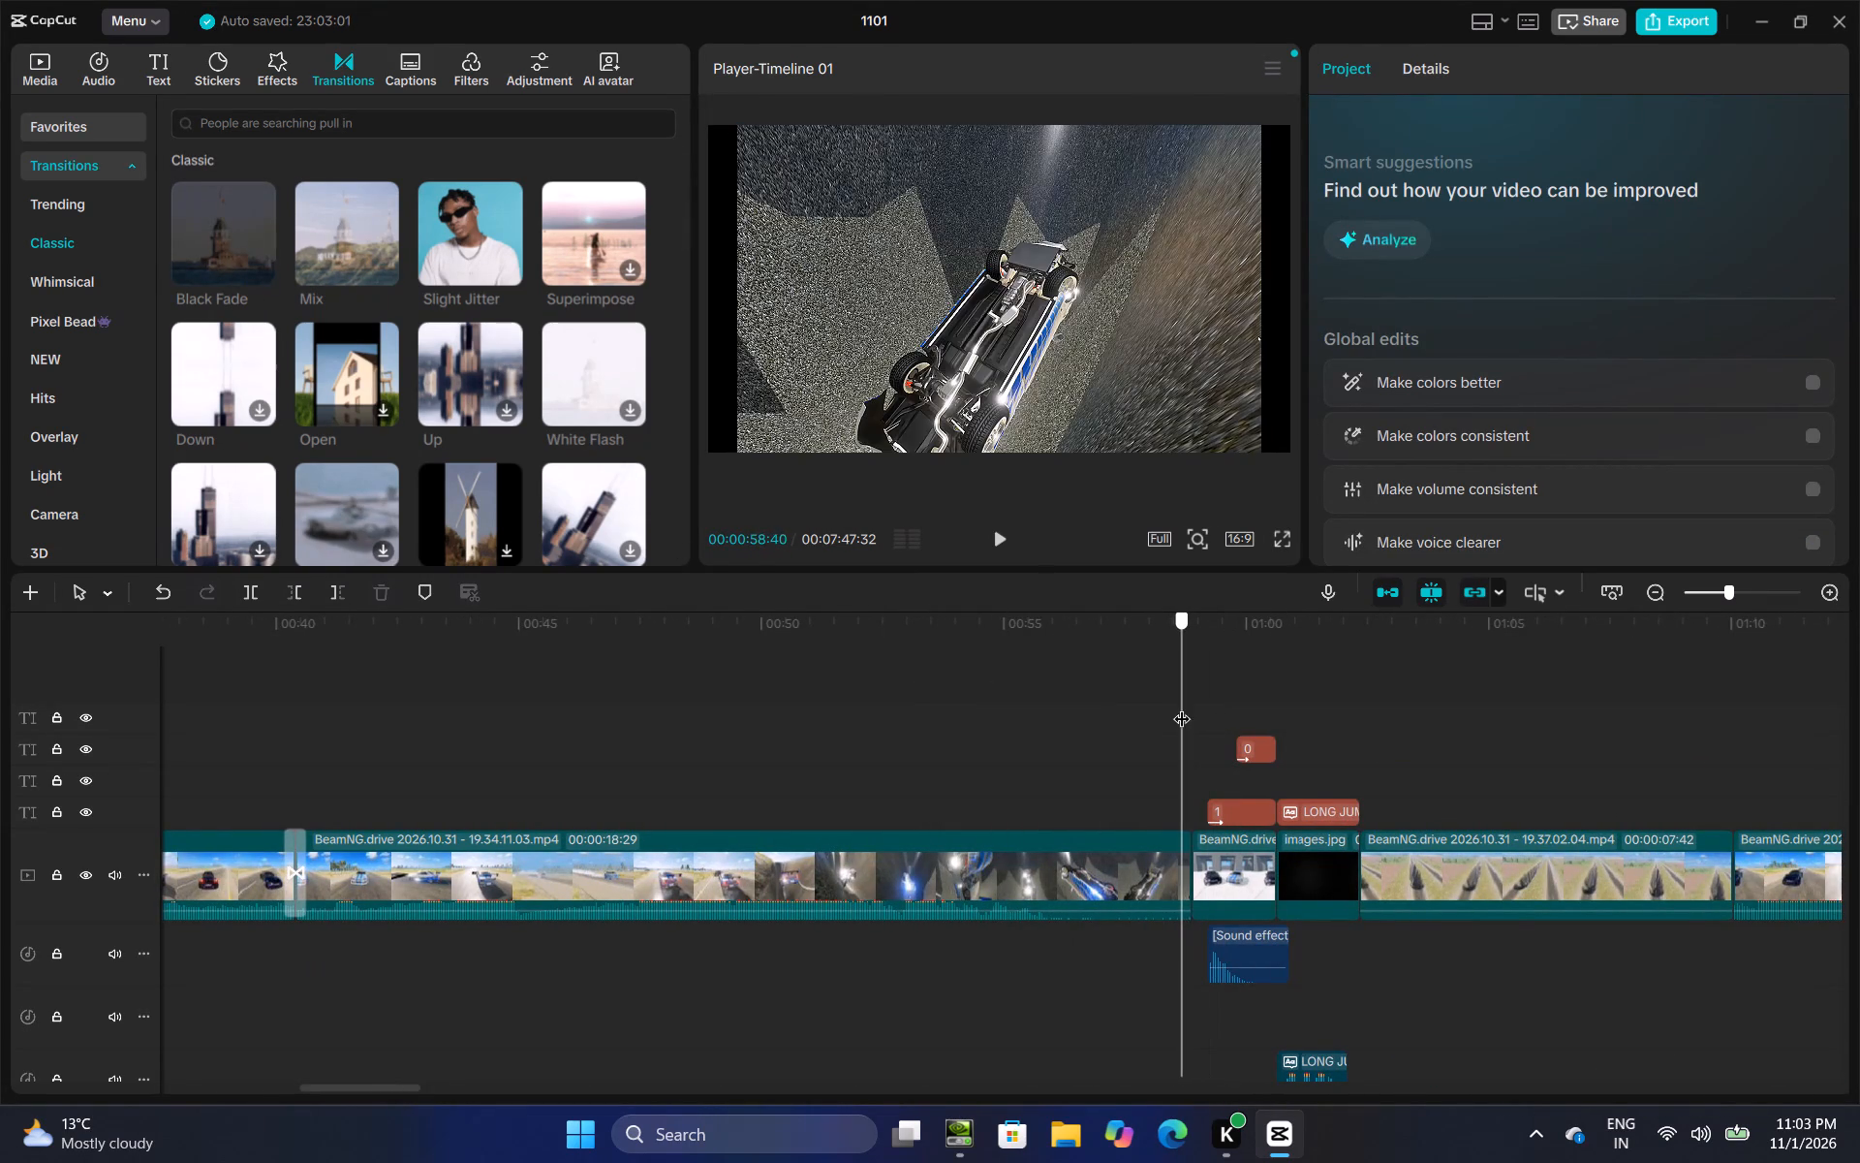
left_click_drag(1182, 707, 1195, 705)
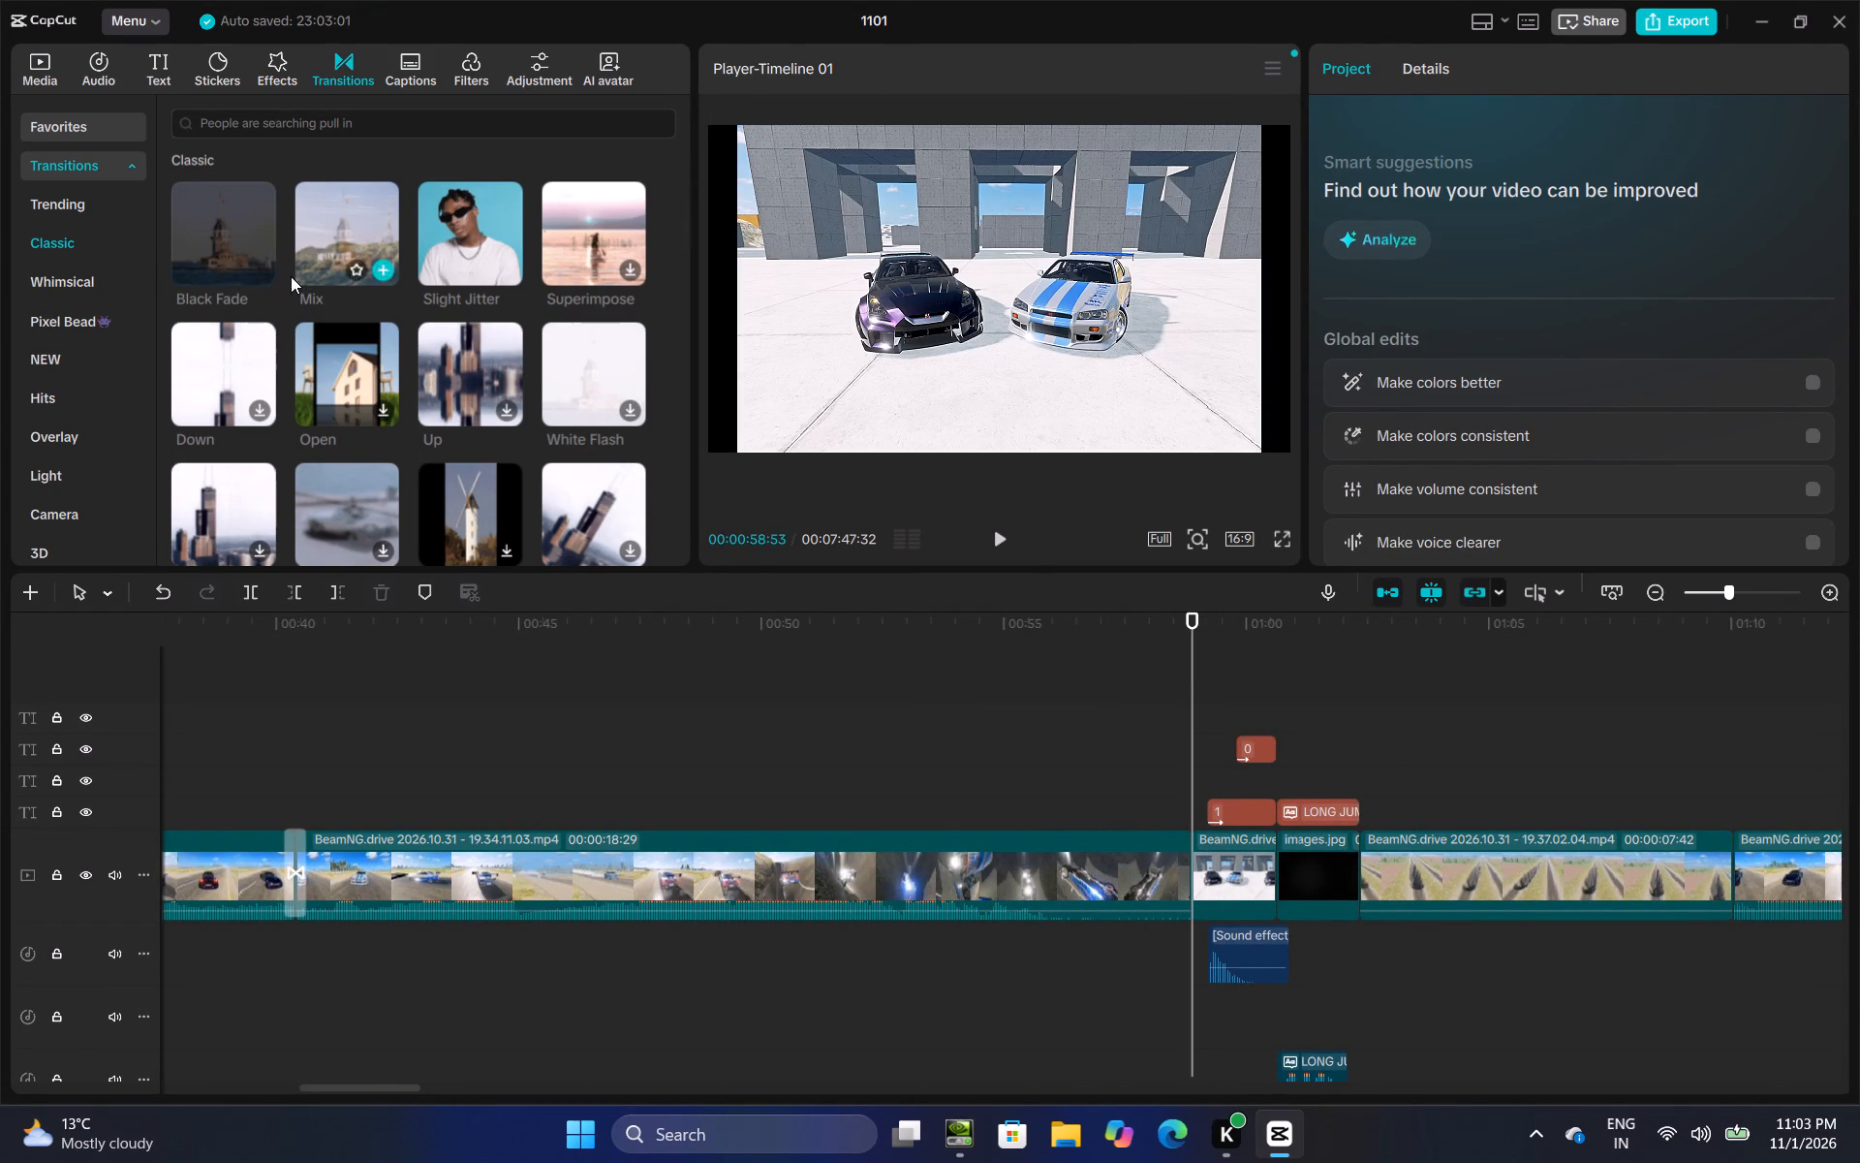
left_click(257, 267)
Add Black Fade transitions at both ends of the LONG JUMP TEST card, at 00:01:00:38 and 00:01:02:21.
left_click(1247, 703)
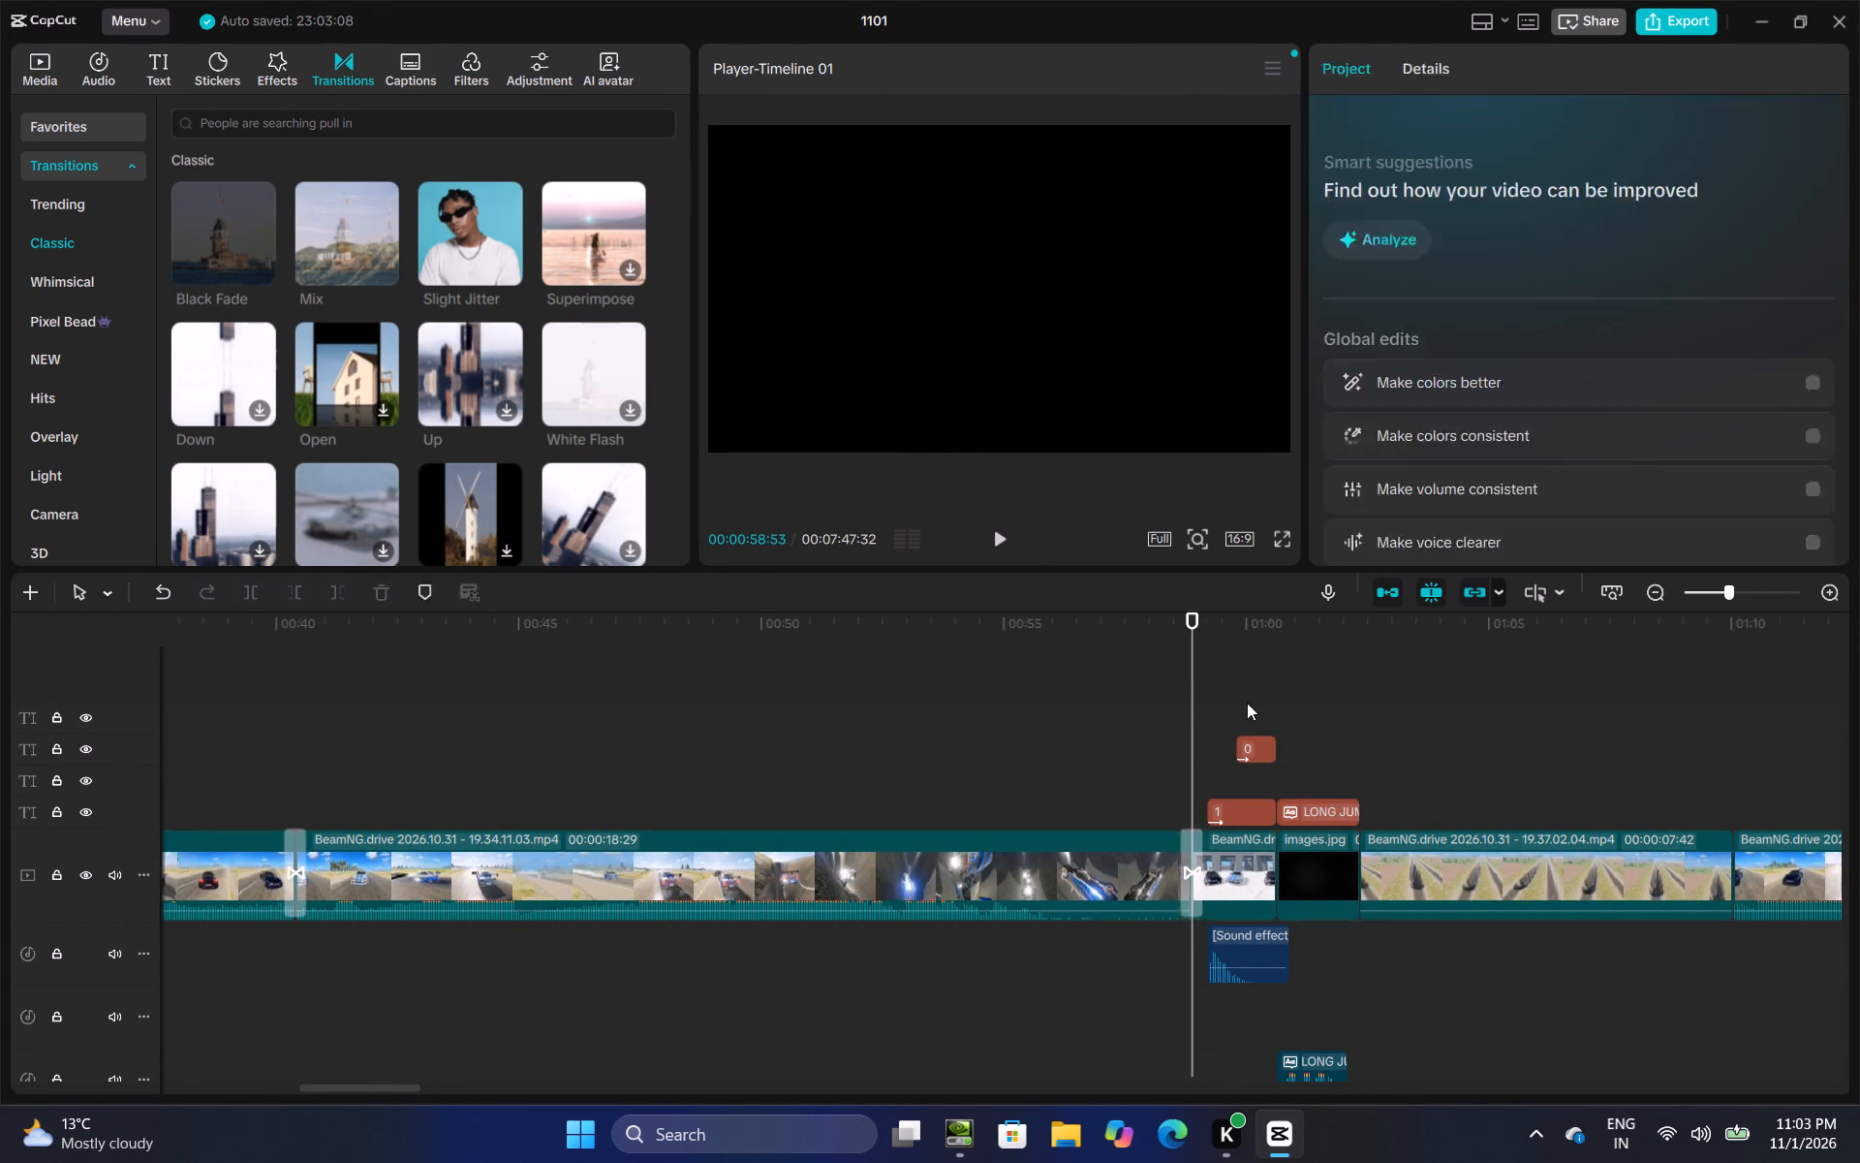
left_click_drag(1247, 703, 1283, 703)
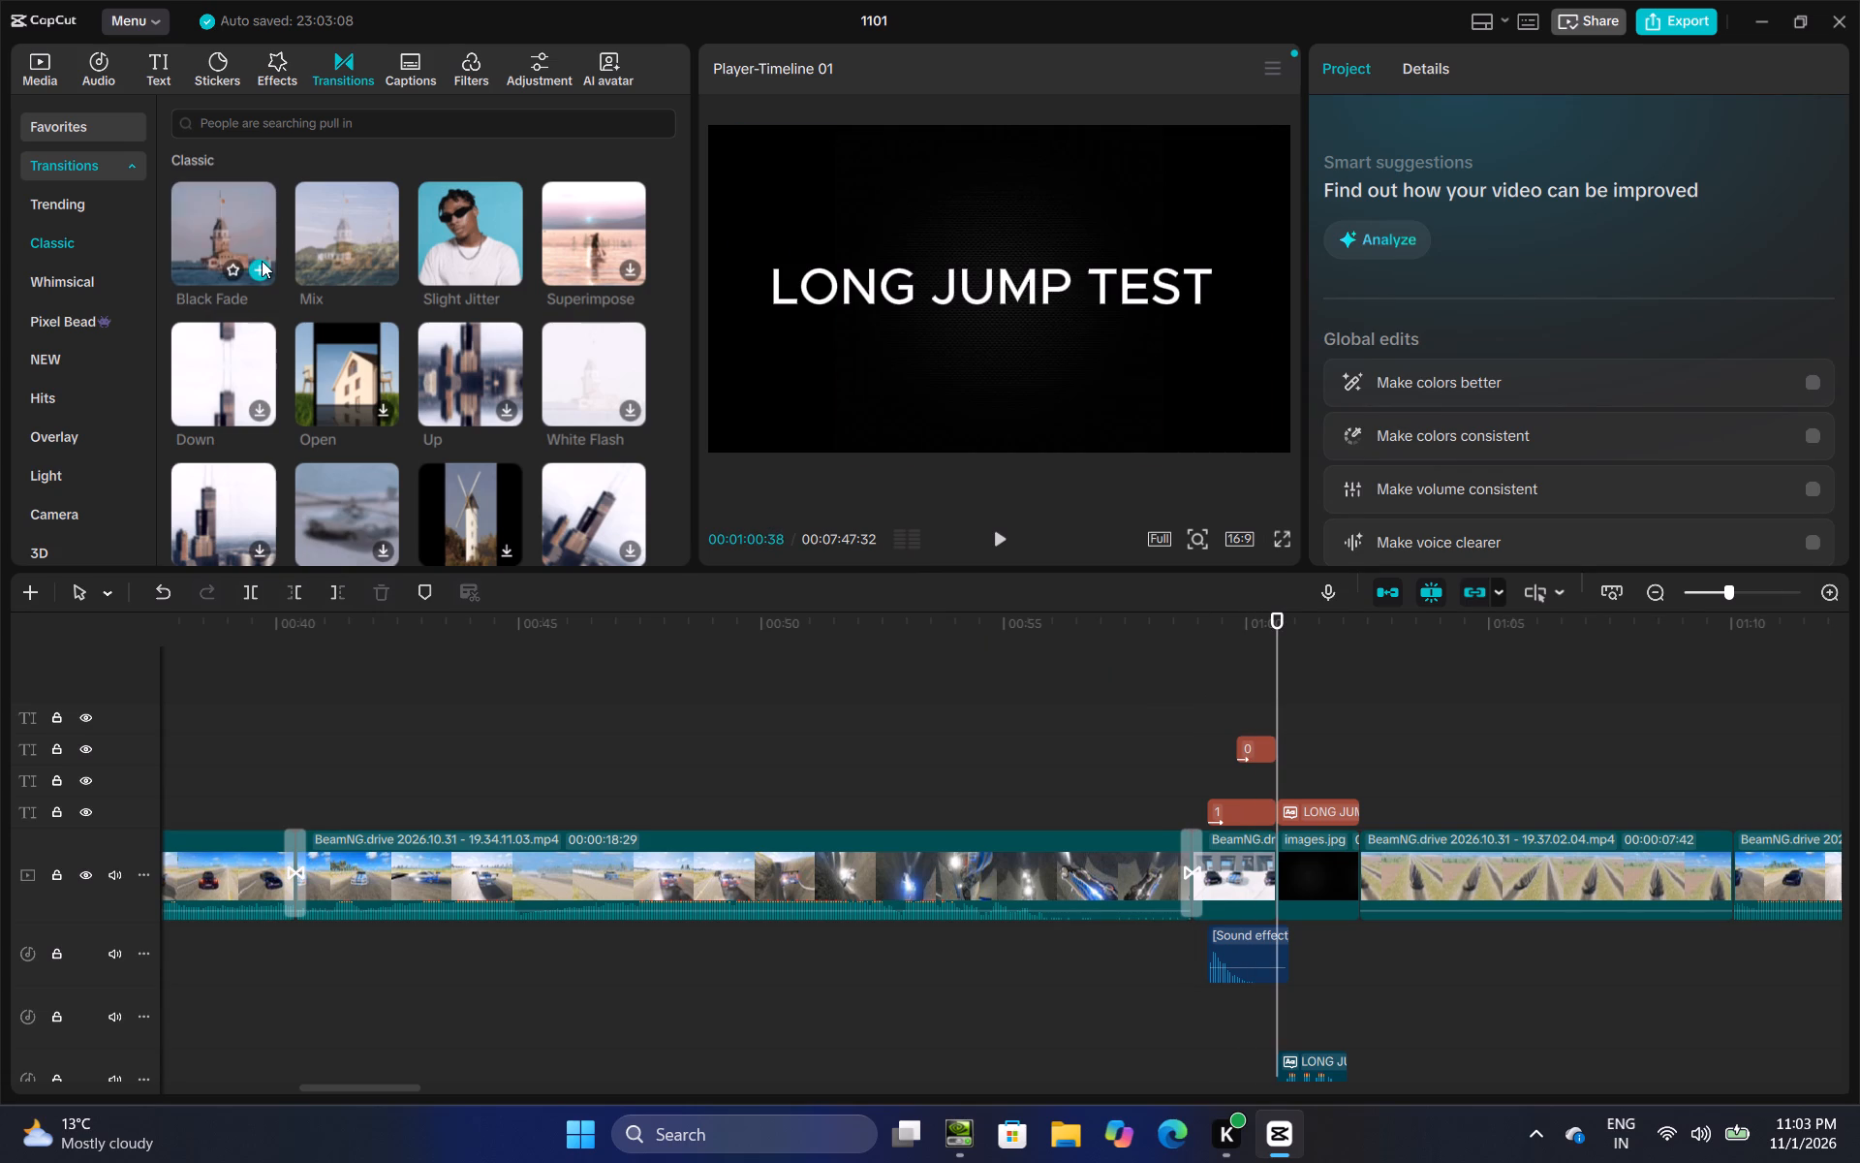
left_click(262, 270)
left_click(1336, 705)
left_click_drag(1336, 705, 1350, 703)
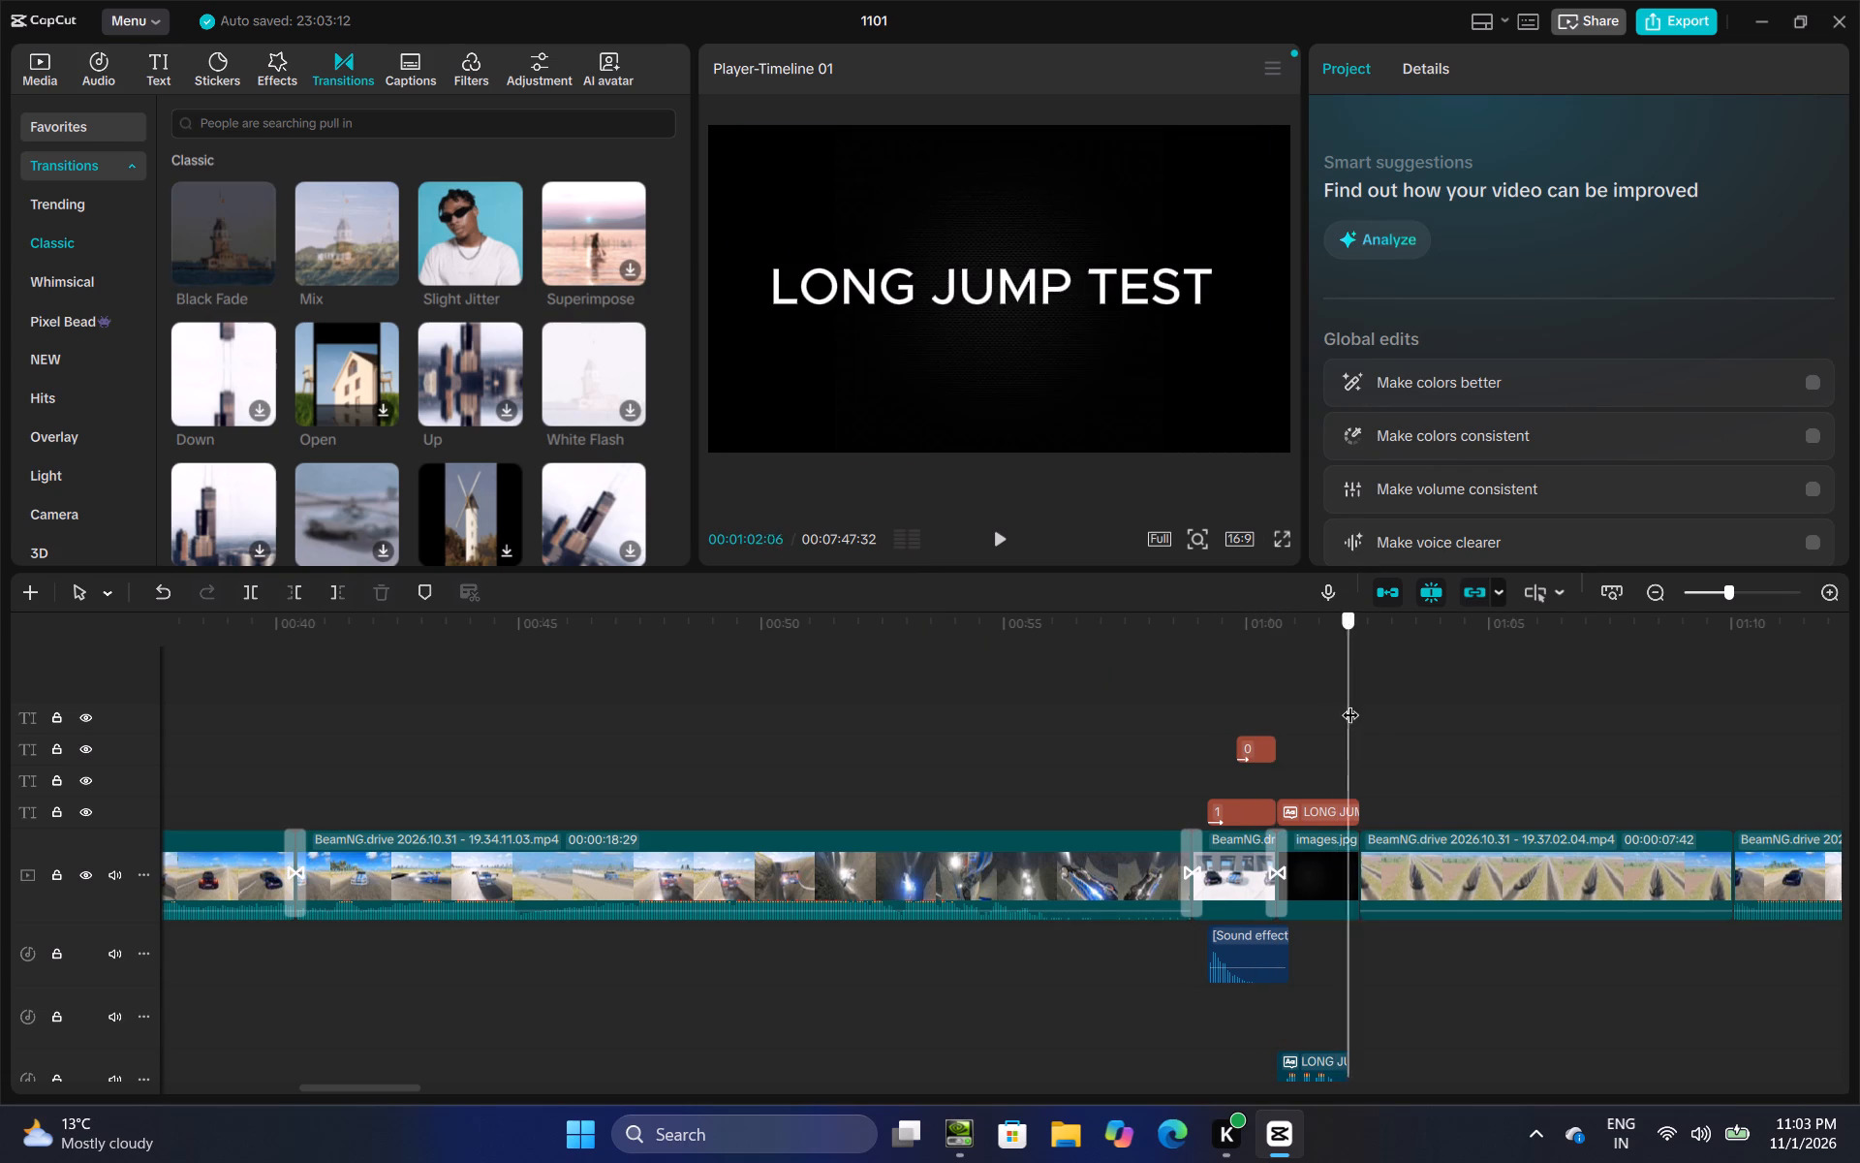
left_click_drag(1350, 703, 1361, 709)
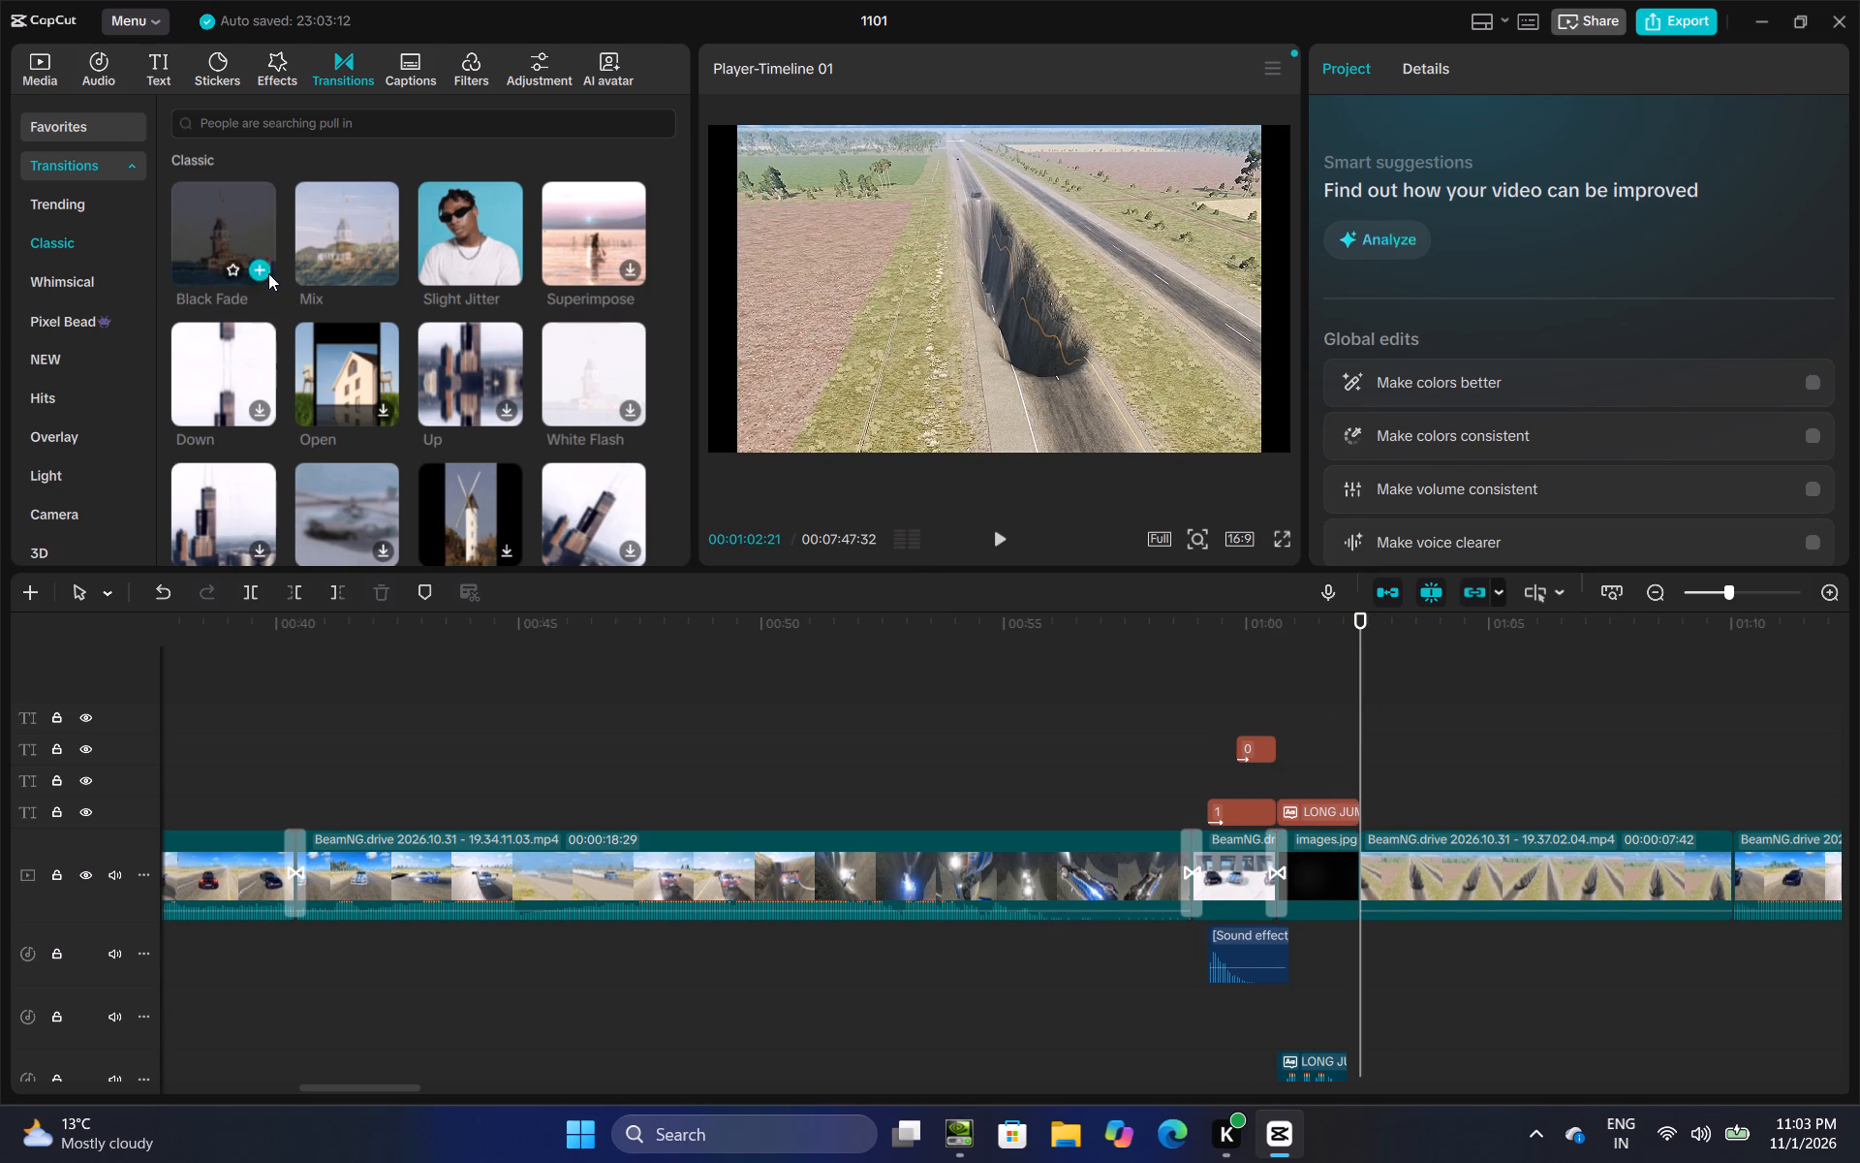
left_click(259, 267)
Add Black Fade transitions at the two cuts between the three long jump clips, at 00:01:10:03 and 00:01:36:03.
left_click(1404, 736)
left_click_drag(1404, 732, 1859, 690)
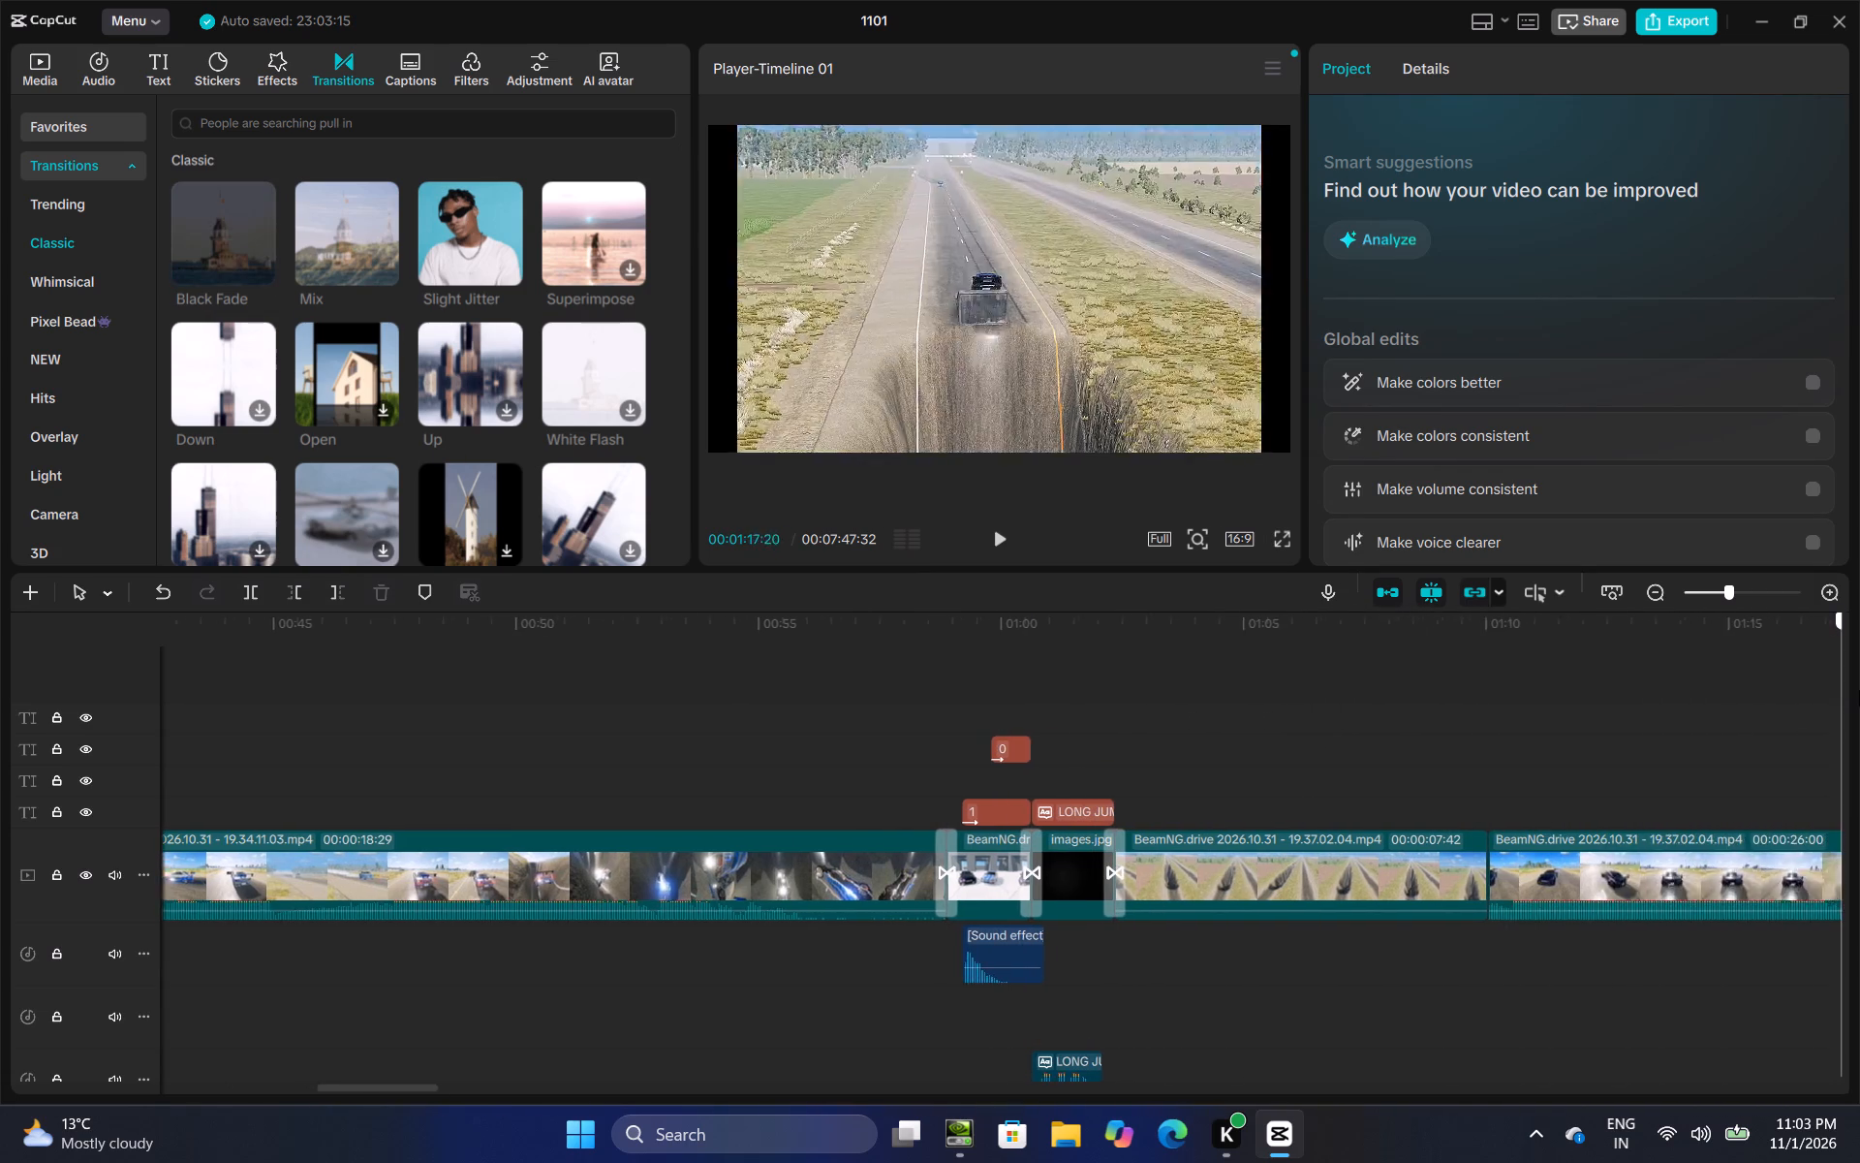
left_click_drag(1859, 690, 1261, 734)
left_click_drag(1256, 727, 1268, 727)
left_click(251, 267)
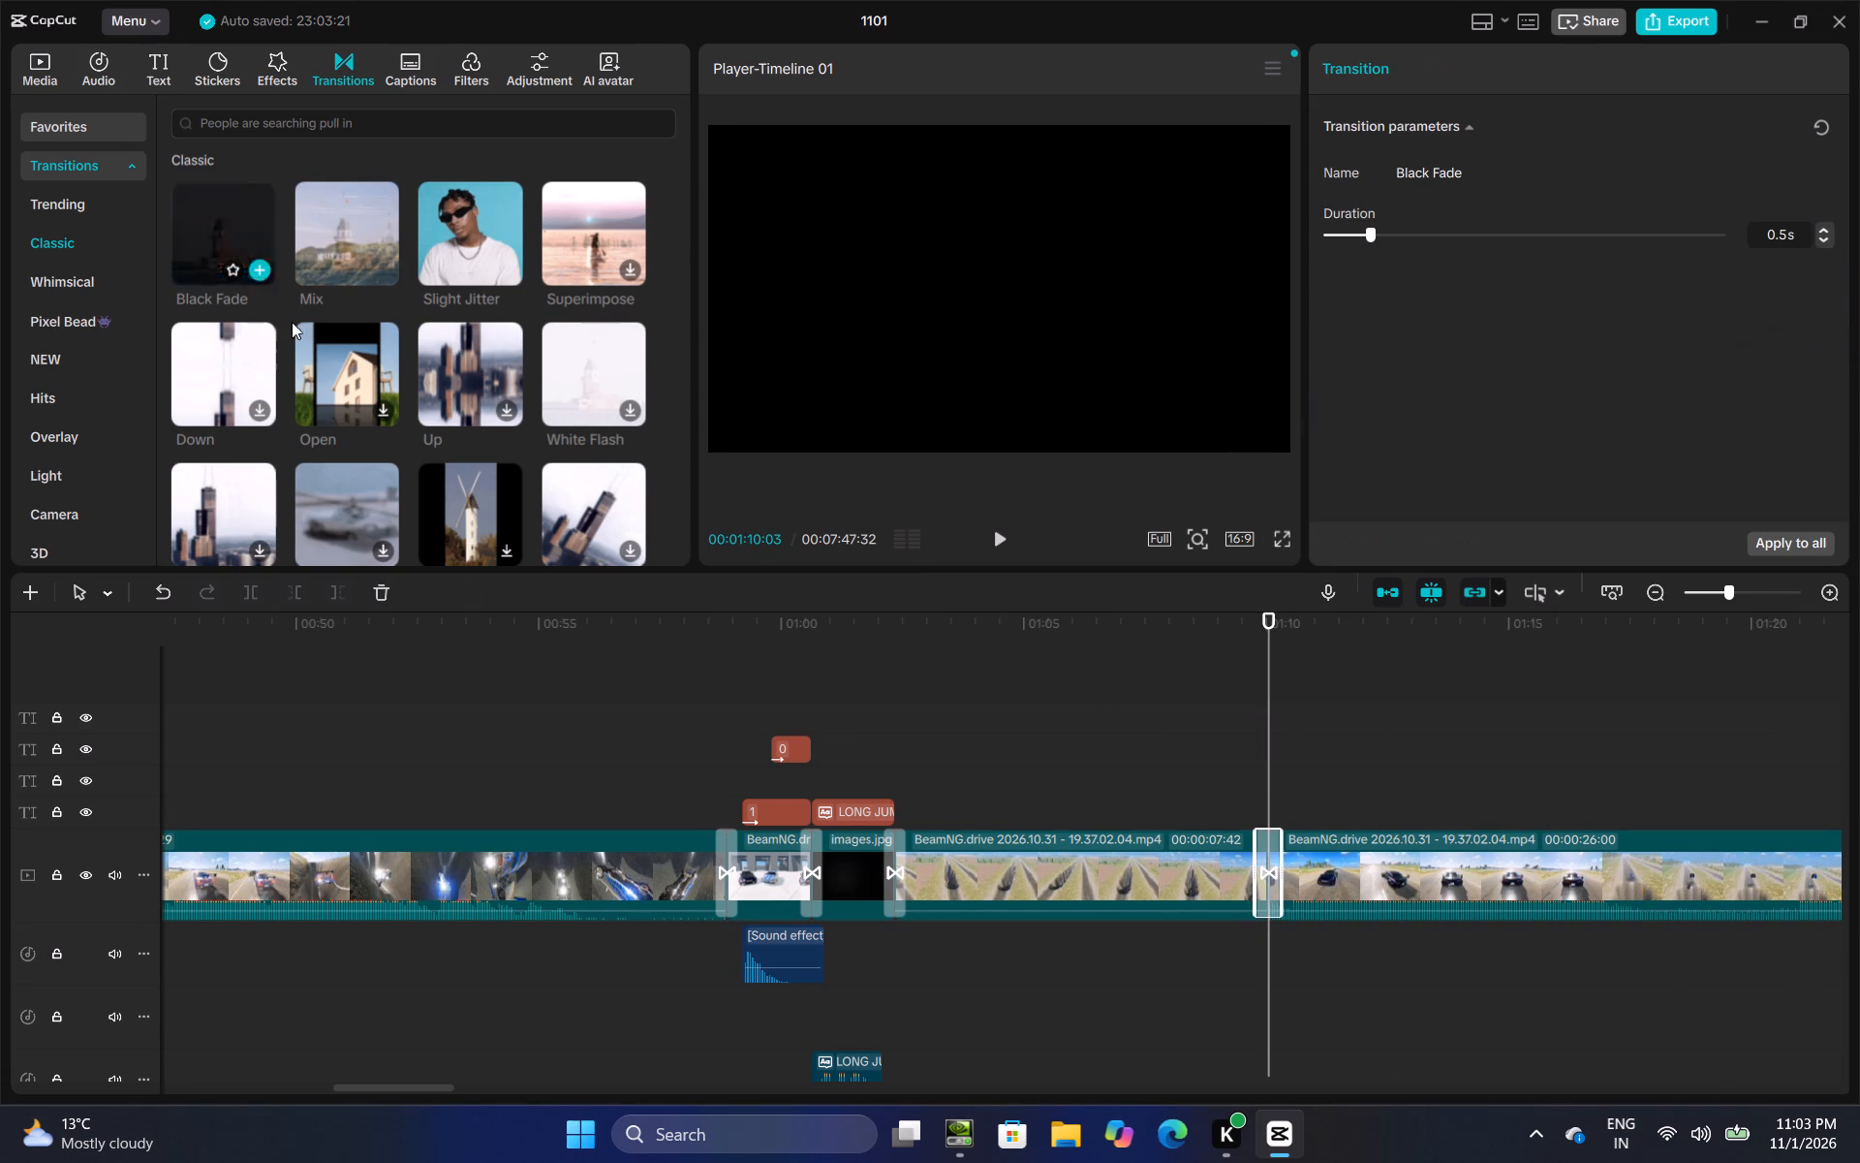
left_click(1348, 707)
left_click_drag(1348, 707, 1859, 656)
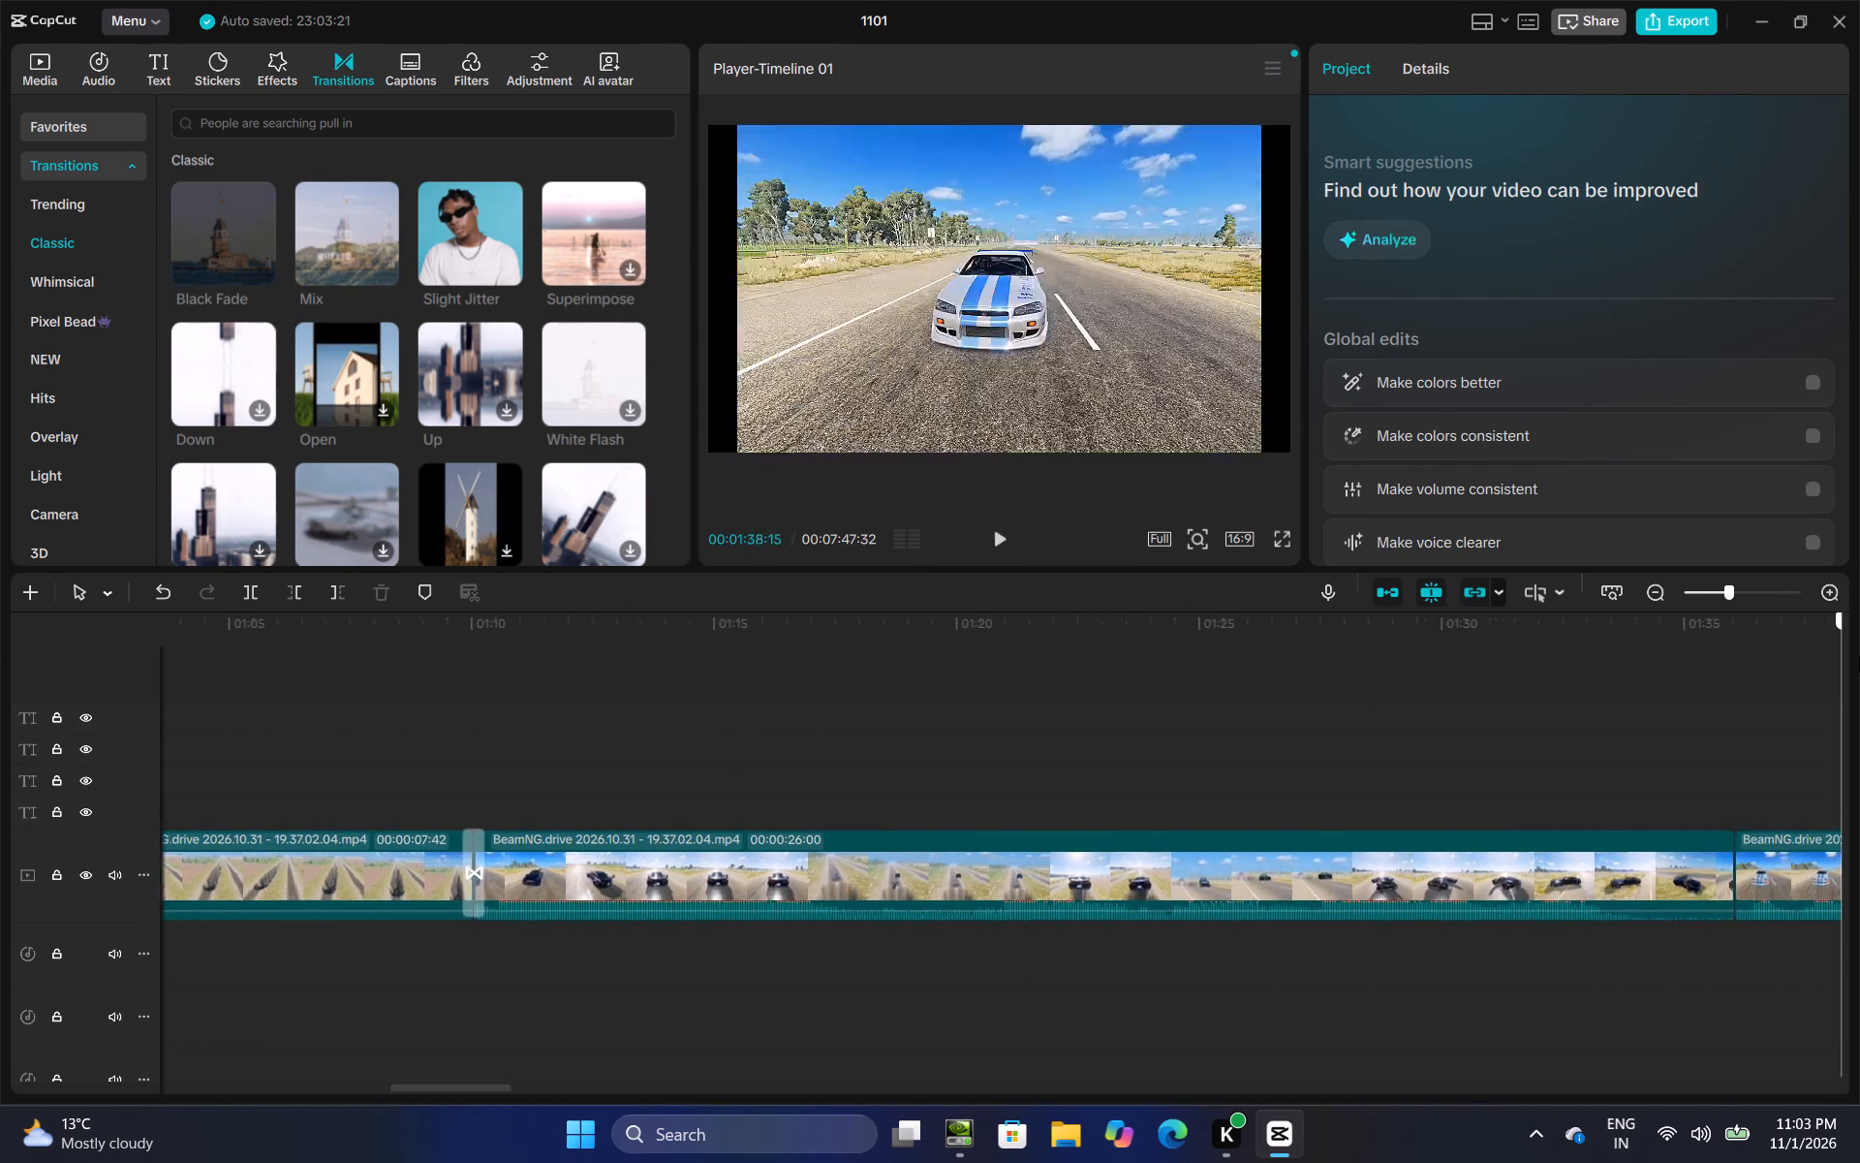
left_click_drag(1859, 656, 1158, 724)
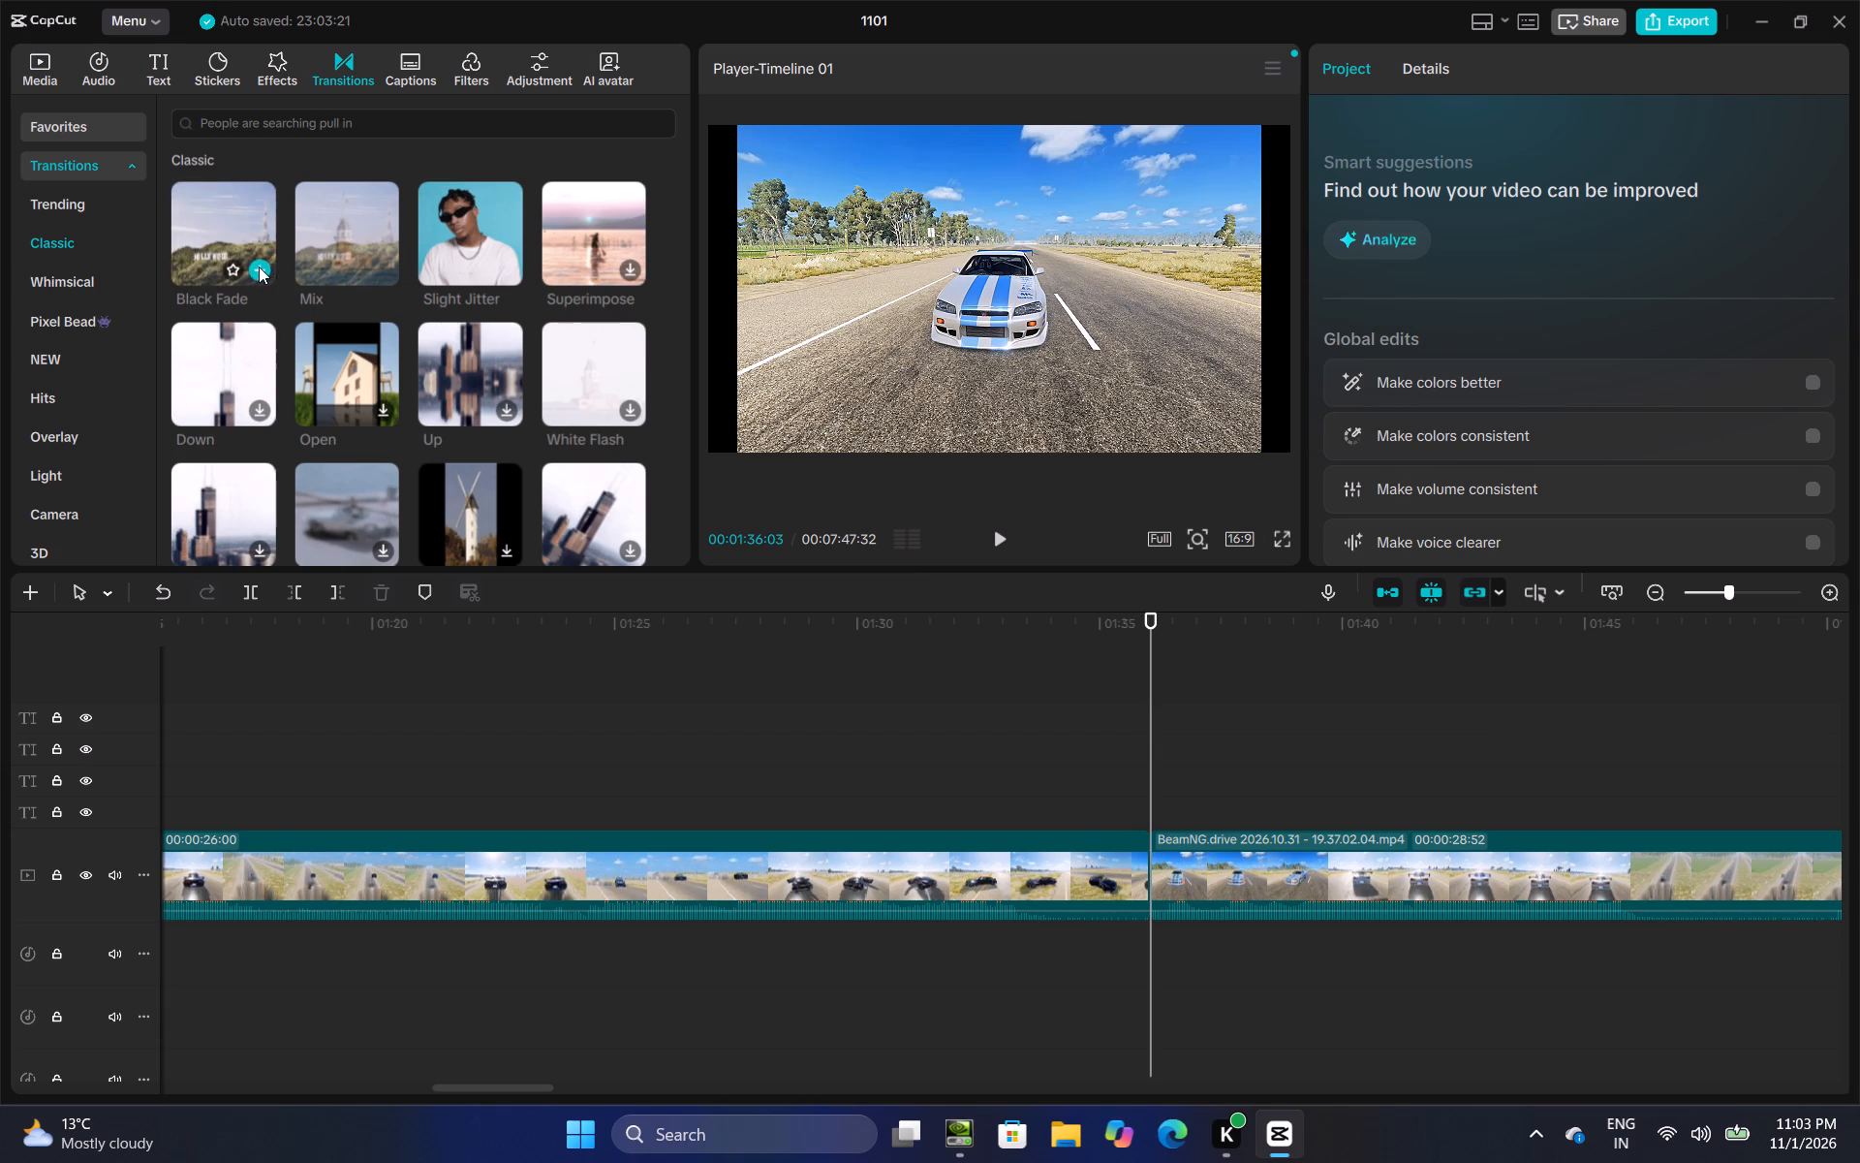
left_click(259, 267)
Add a Black Fade transition between the long jump score screen and the COLLISION TEST card, at 00:02:06:27.
left_click(1171, 758)
left_click_drag(1171, 758, 1857, 649)
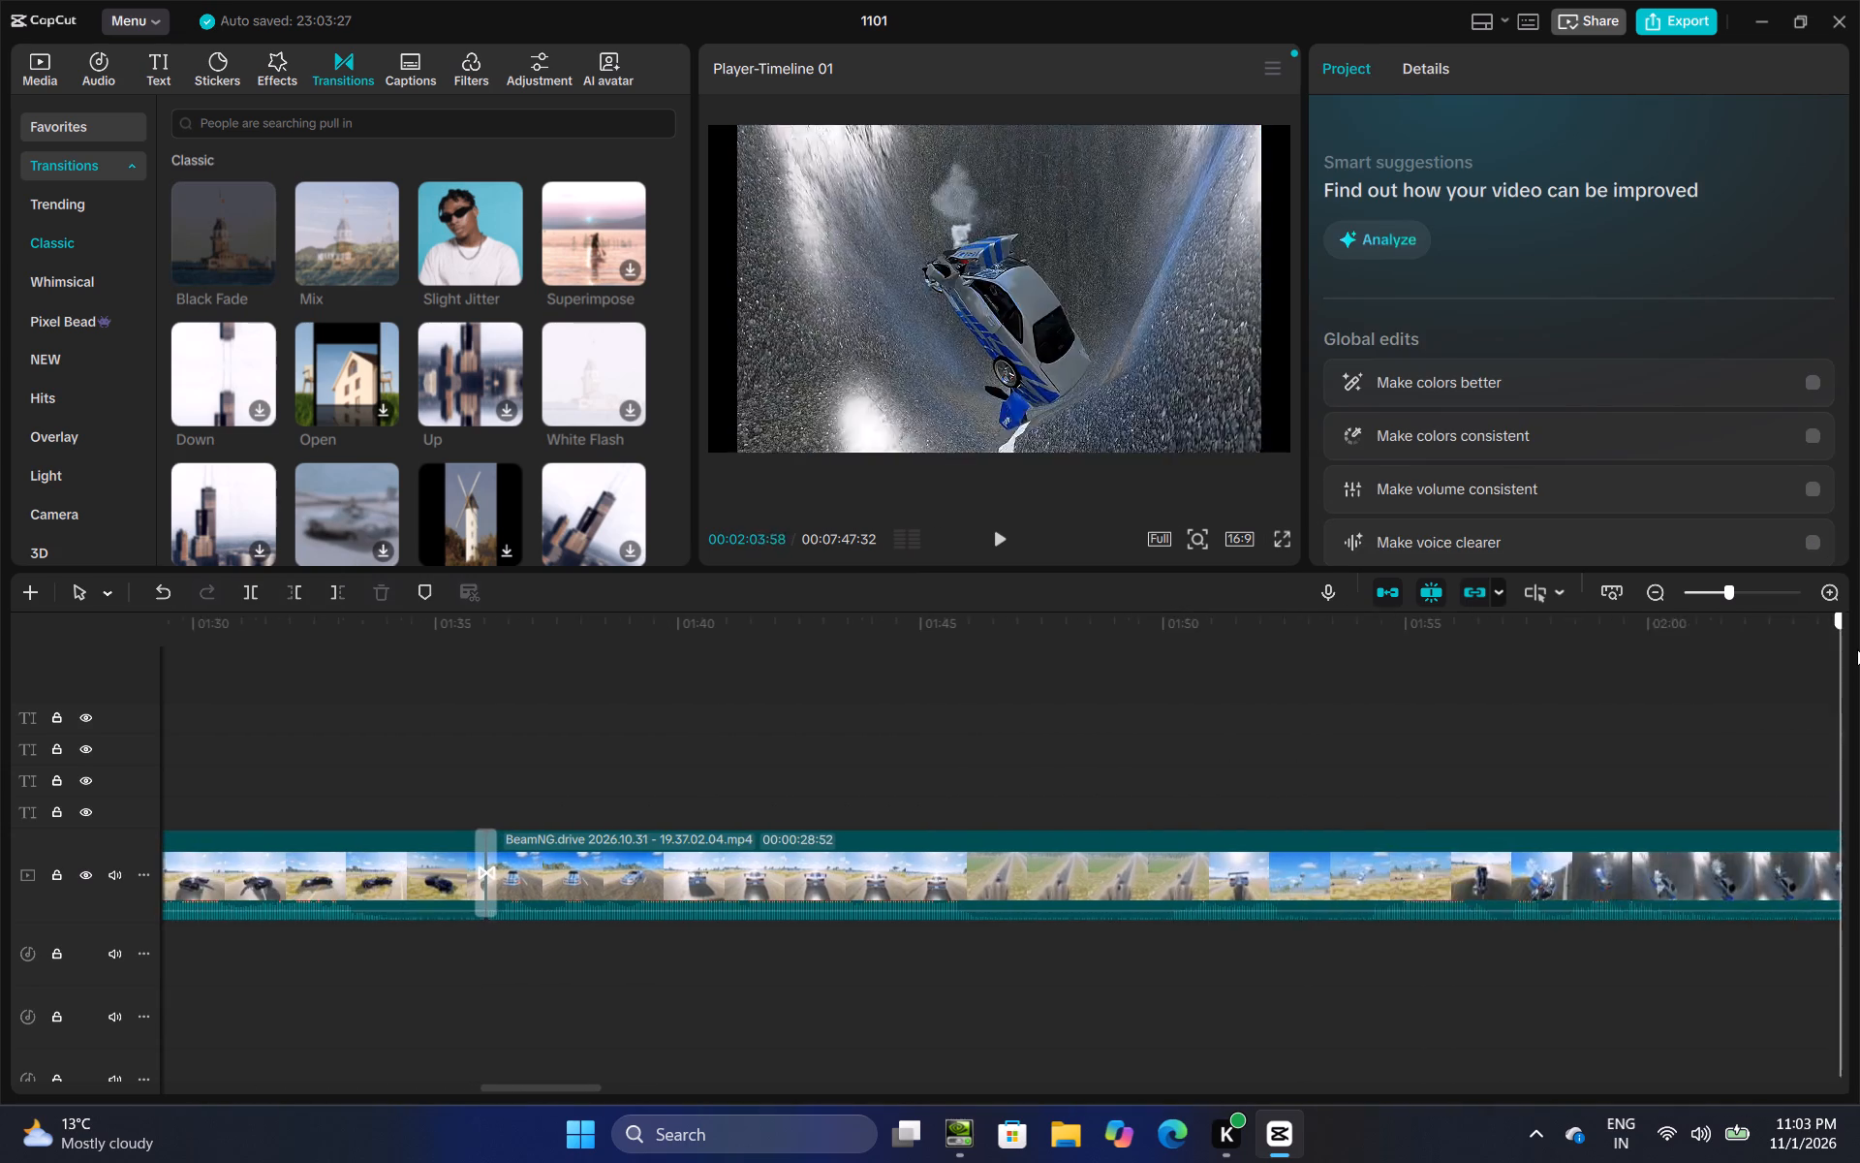
left_click_drag(1857, 649, 914, 826)
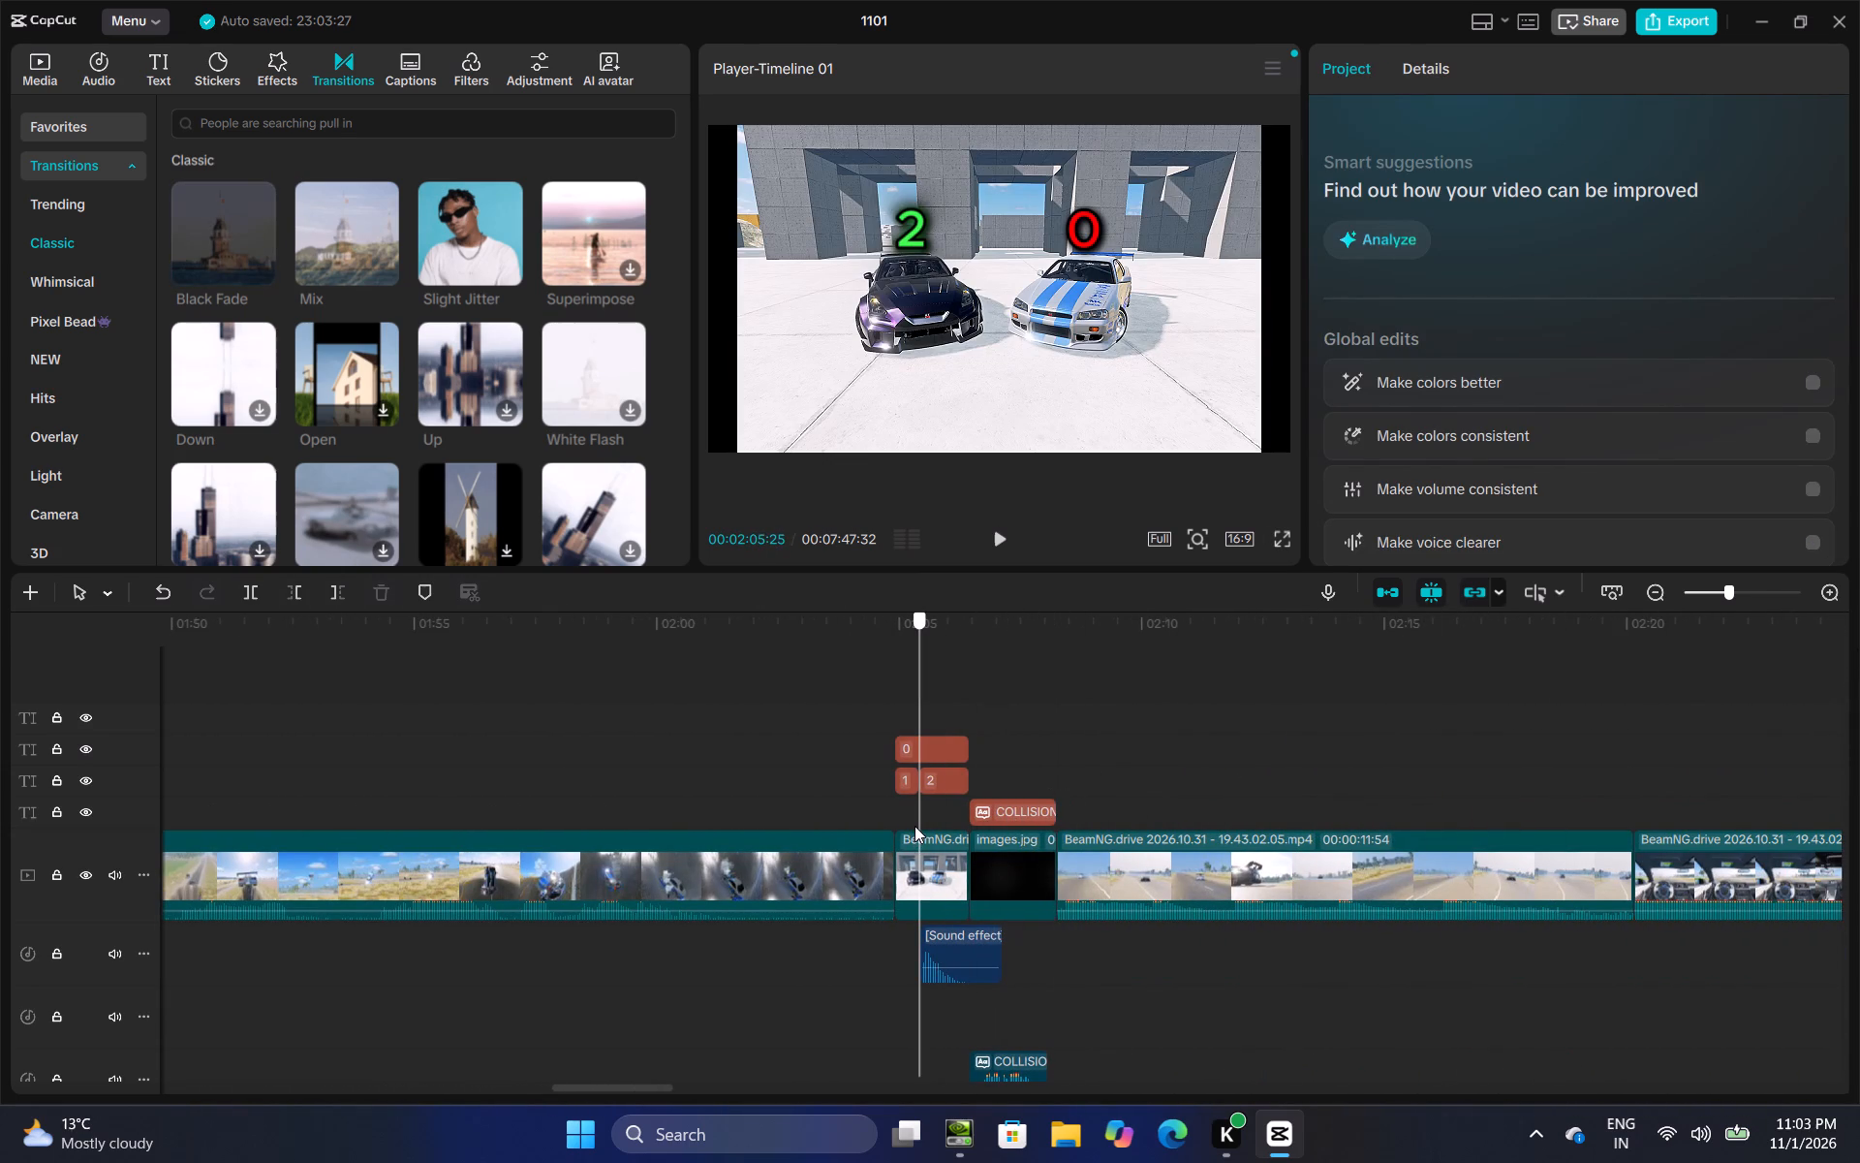
left_click_drag(914, 826, 876, 813)
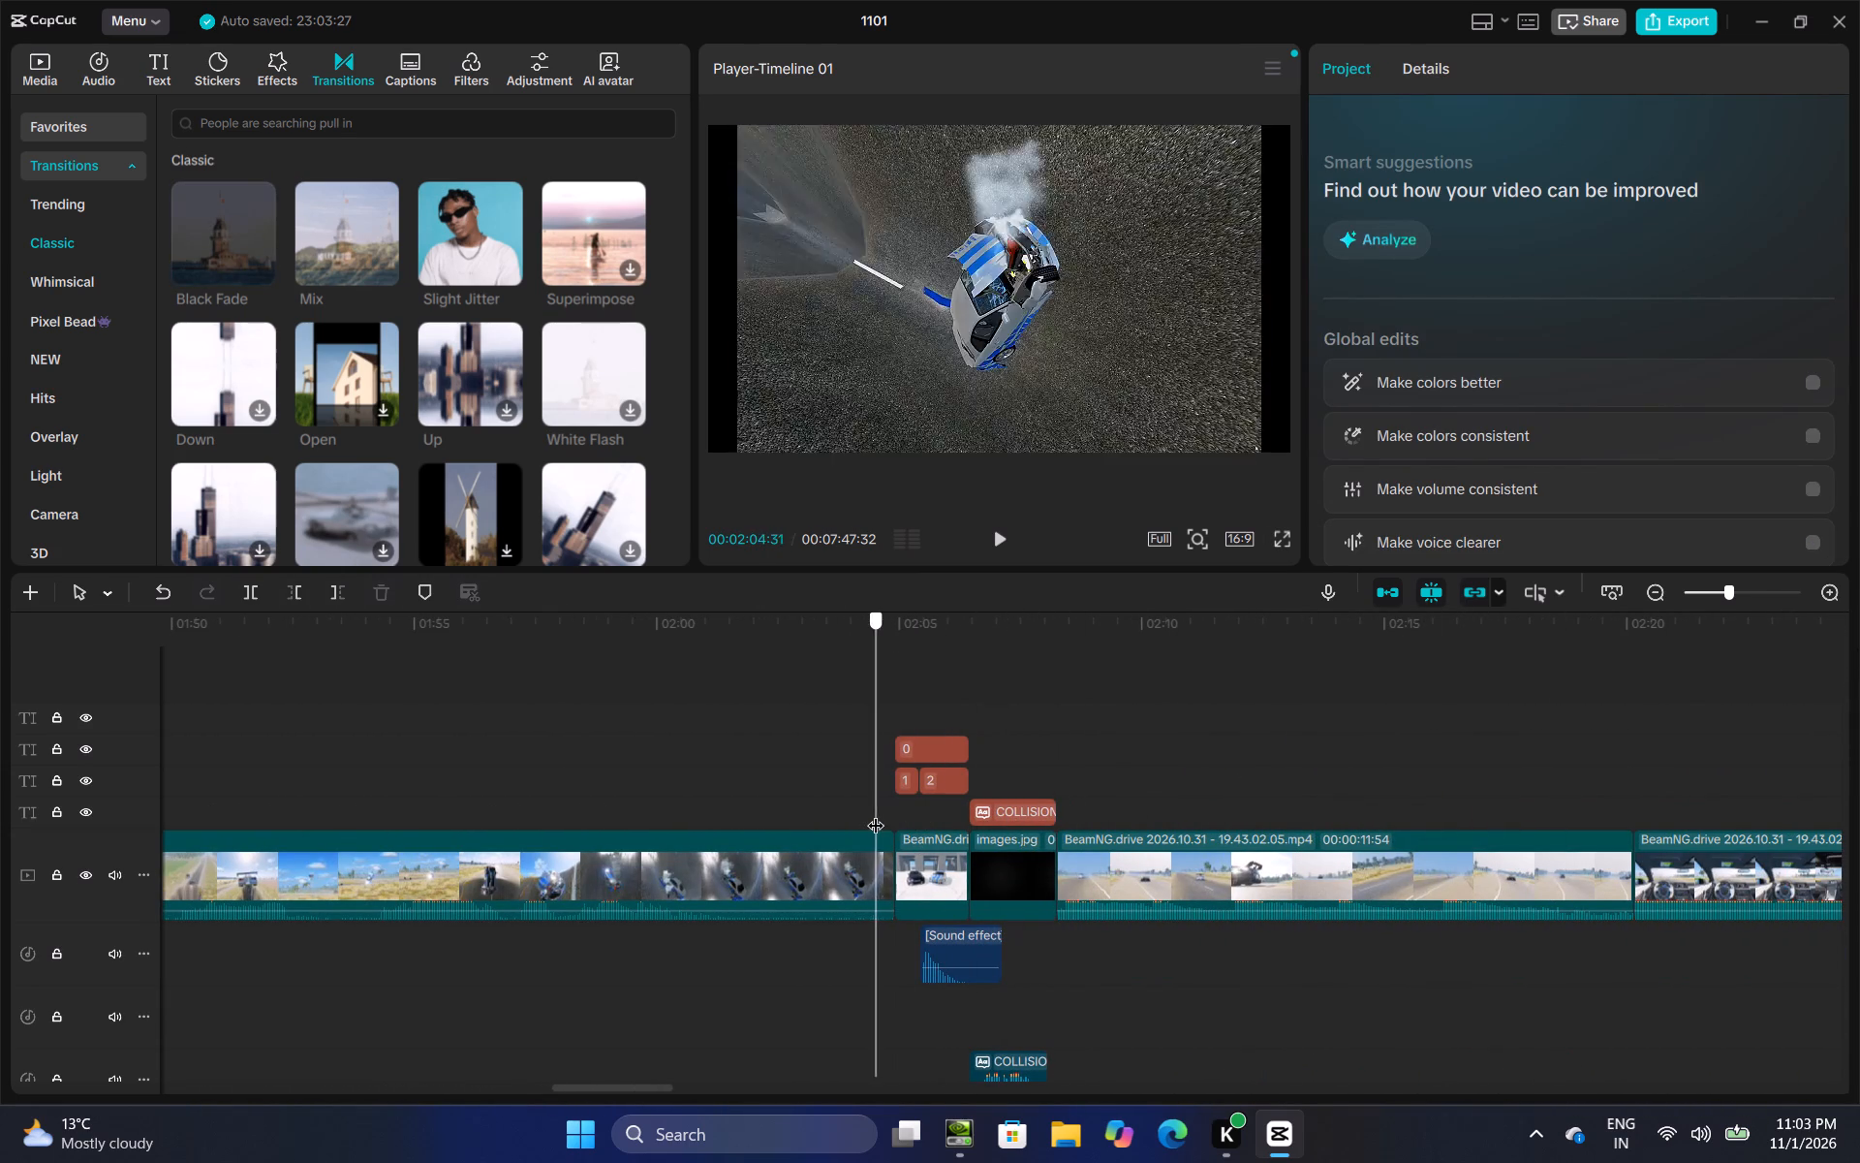
left_click_drag(876, 813, 965, 811)
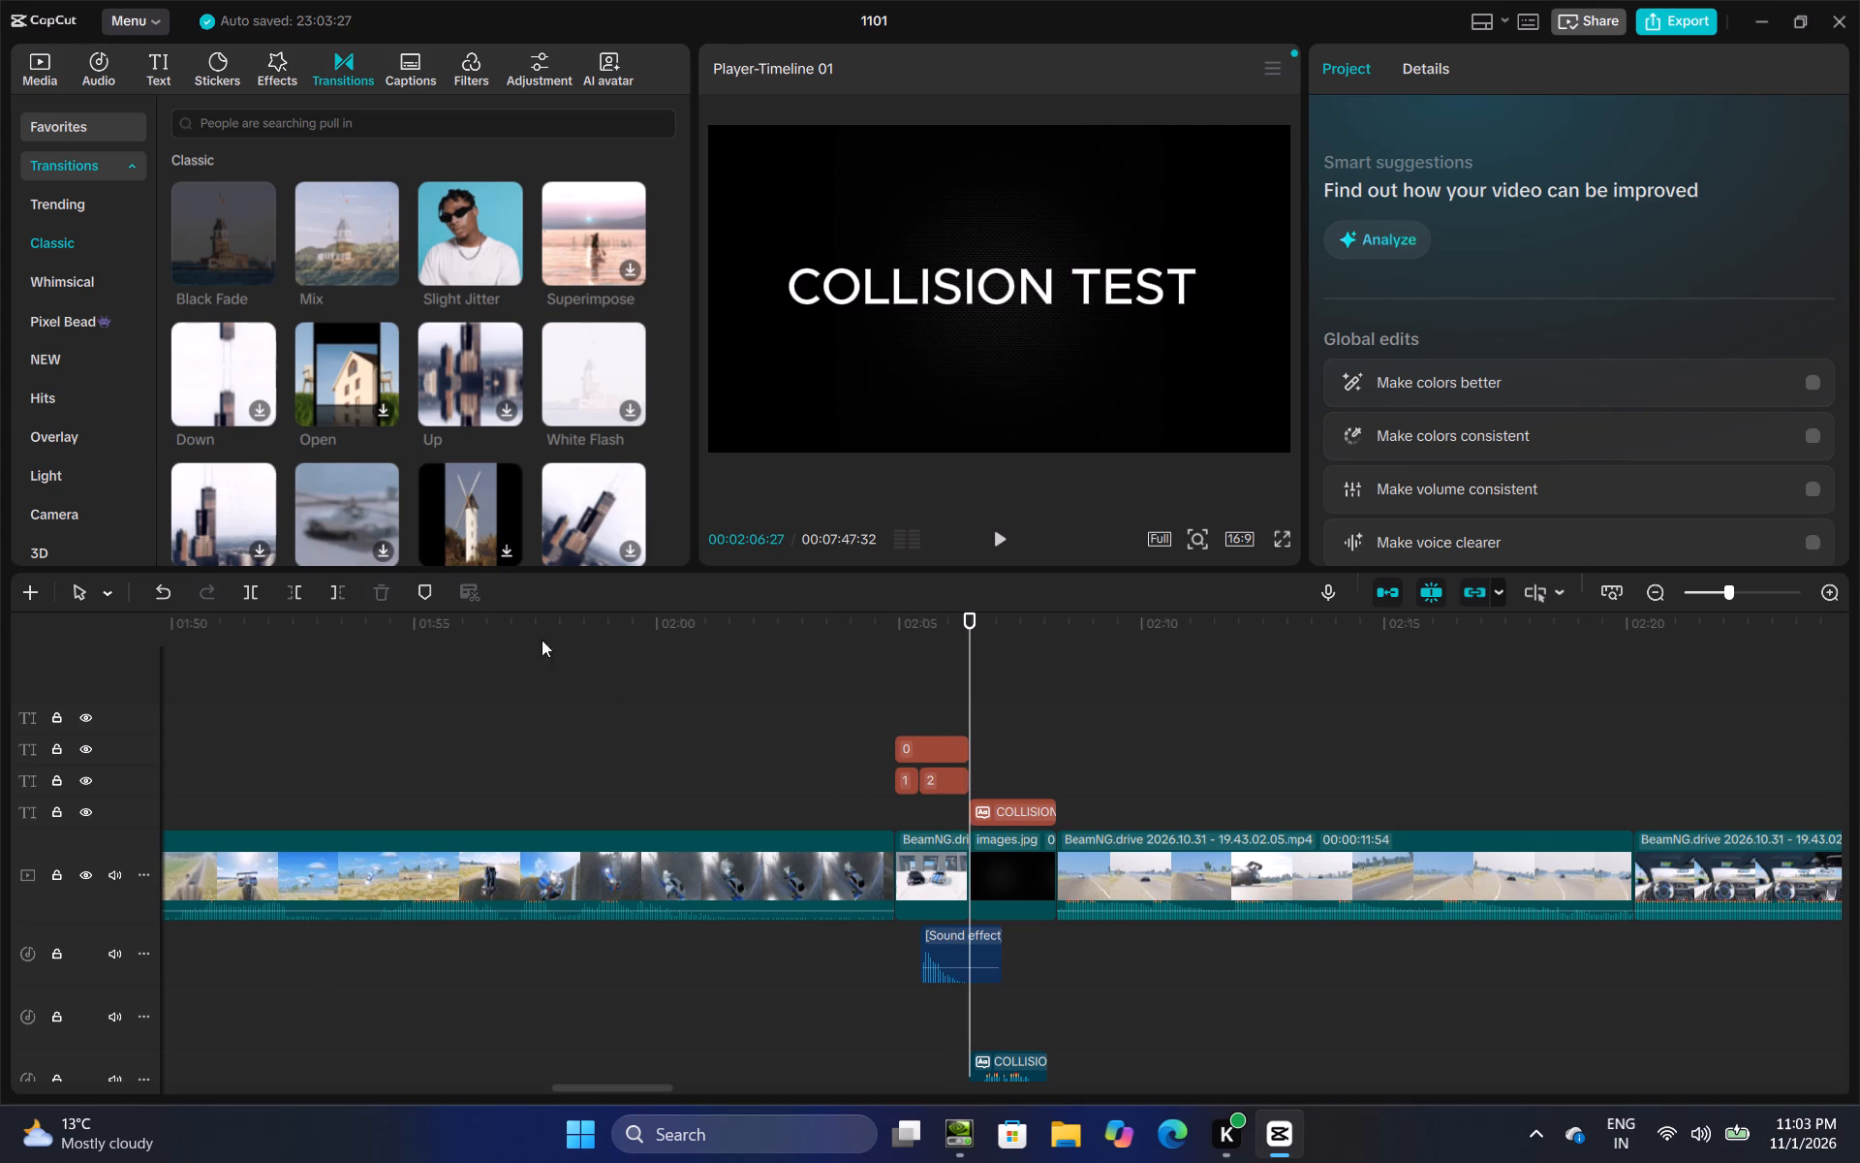
left_click(261, 267)
Add Black Fade transitions at the two cuts between the three collision test clips, at 00:02:31:54 and 00:02:20:09.
left_click(863, 794)
left_click_drag(863, 787, 104, 775)
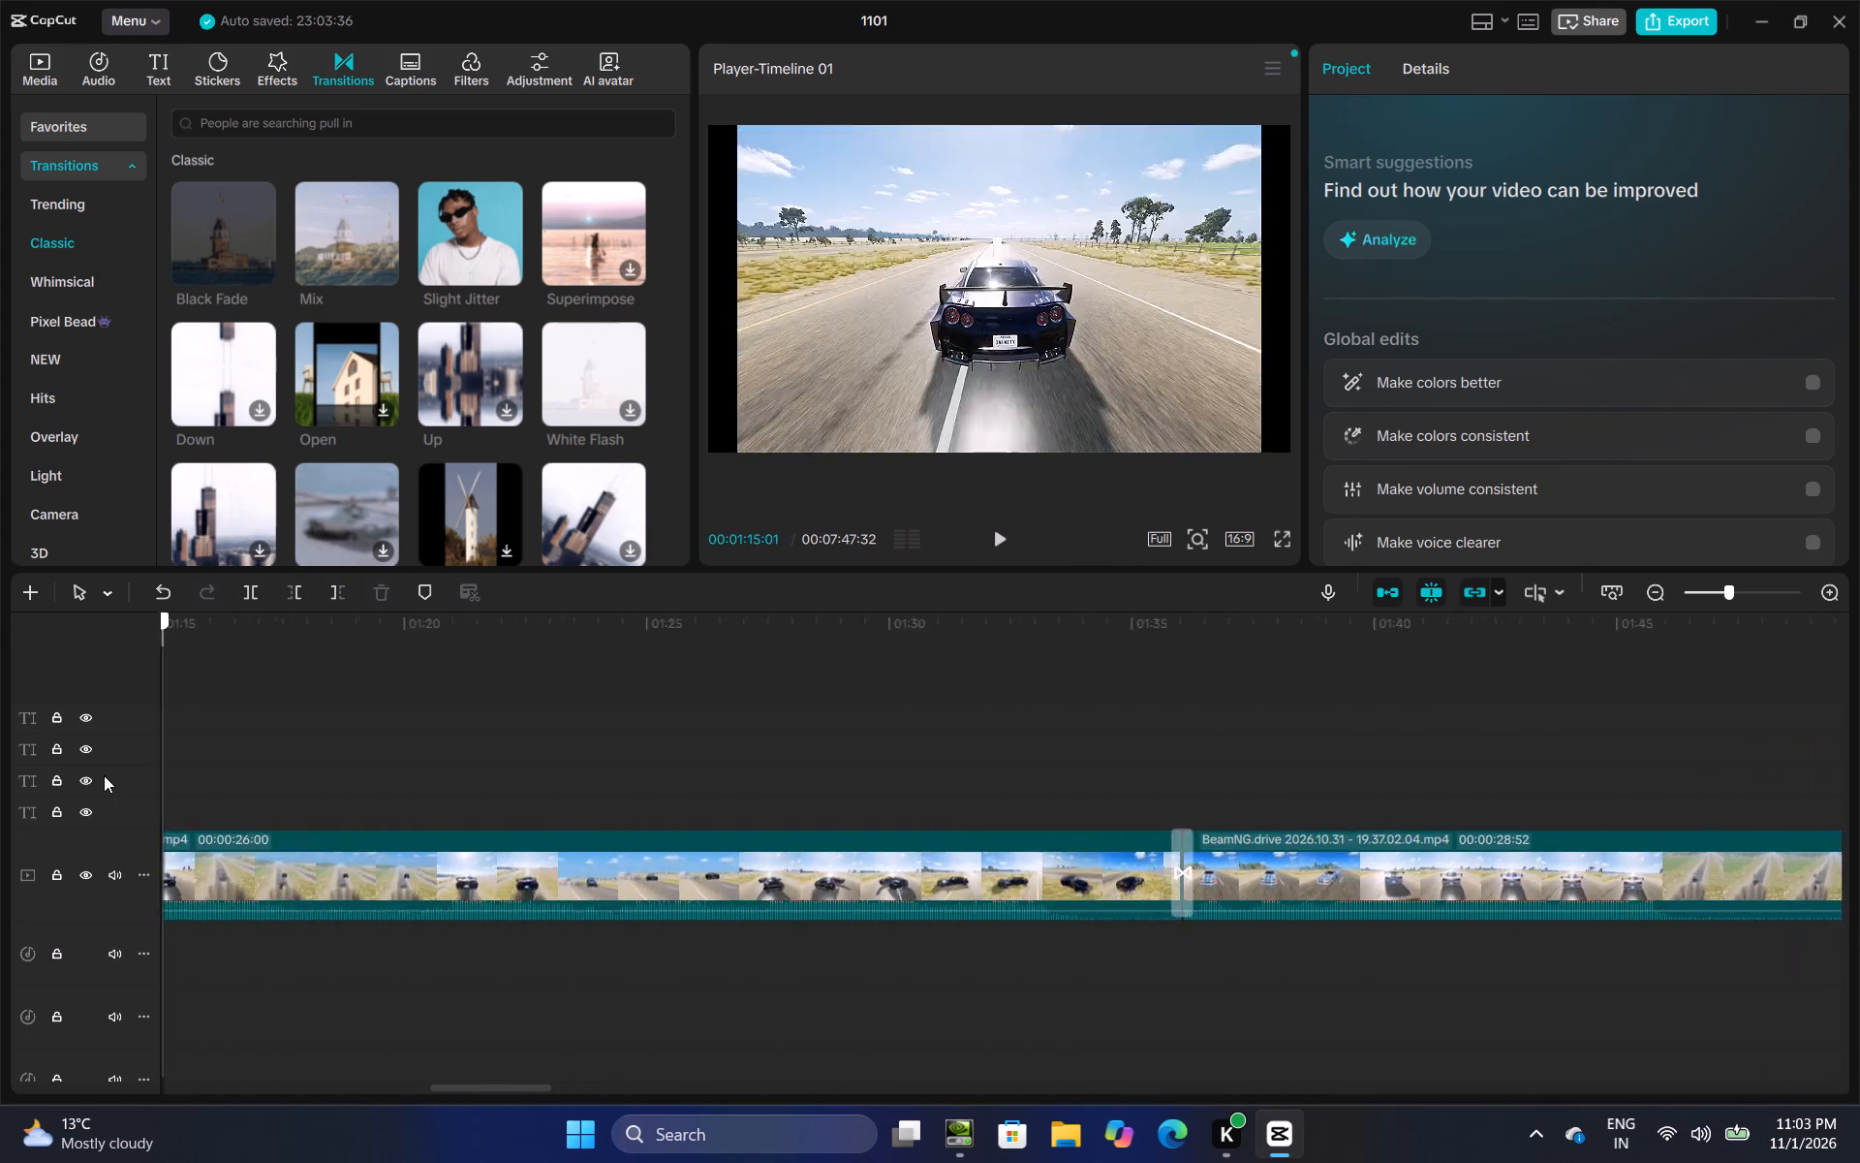
left_click_drag(104, 775, 1859, 722)
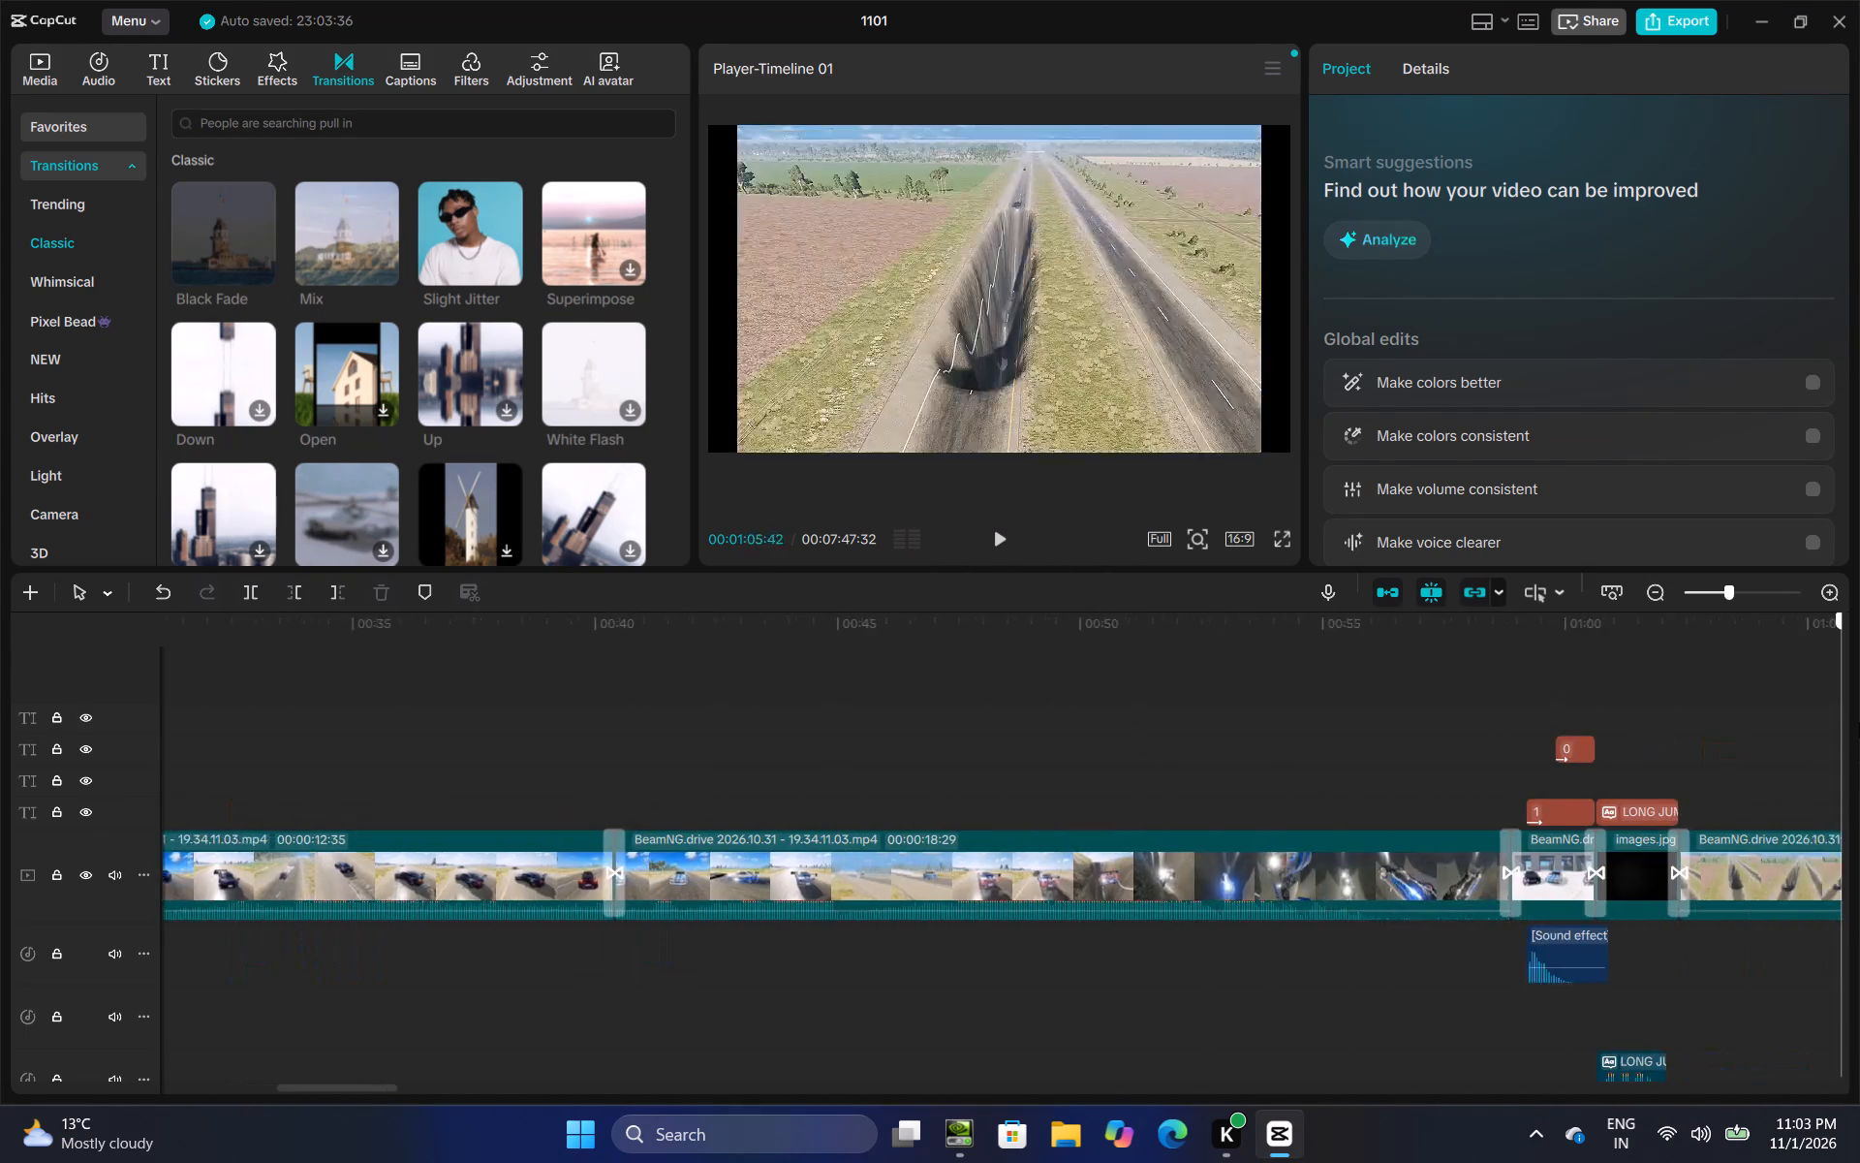
left_click_drag(1859, 722, 1859, 632)
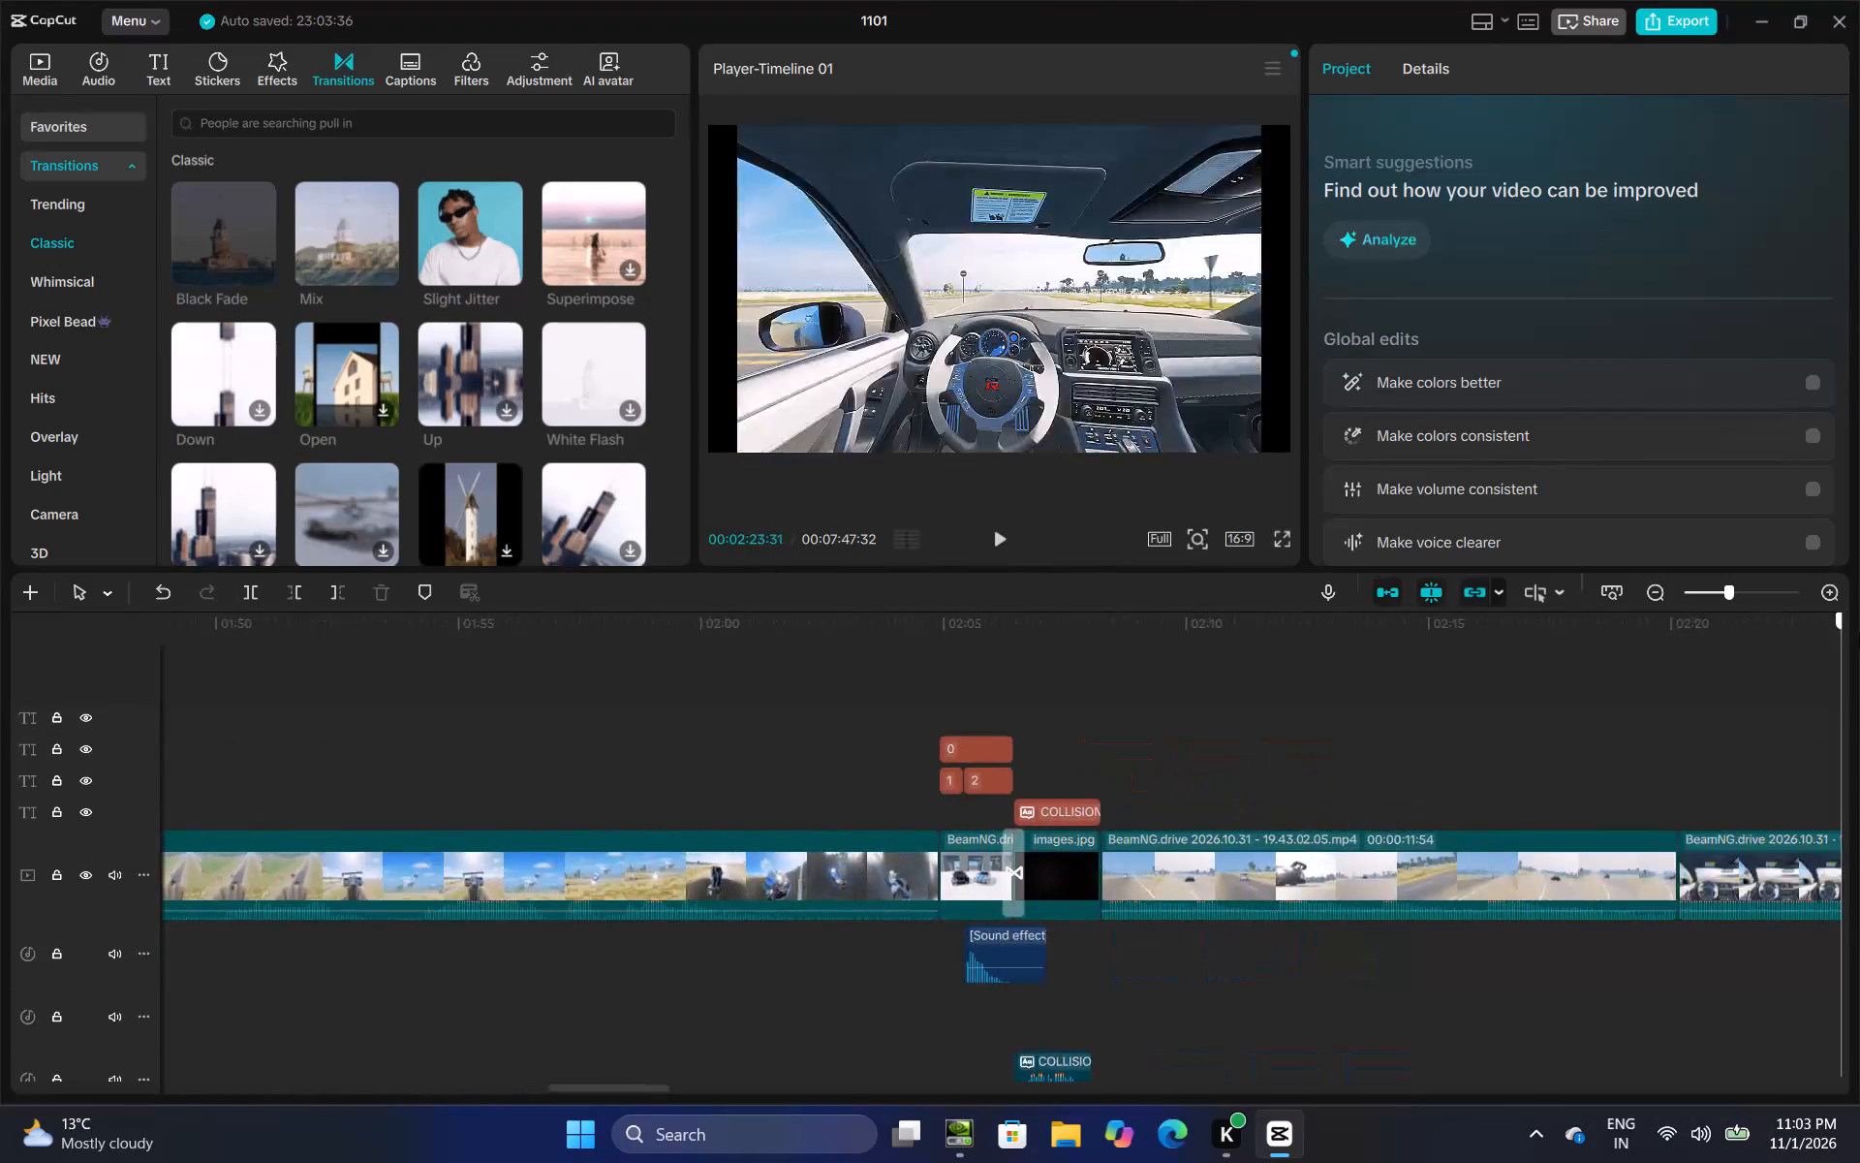
left_click_drag(1859, 632, 674, 726)
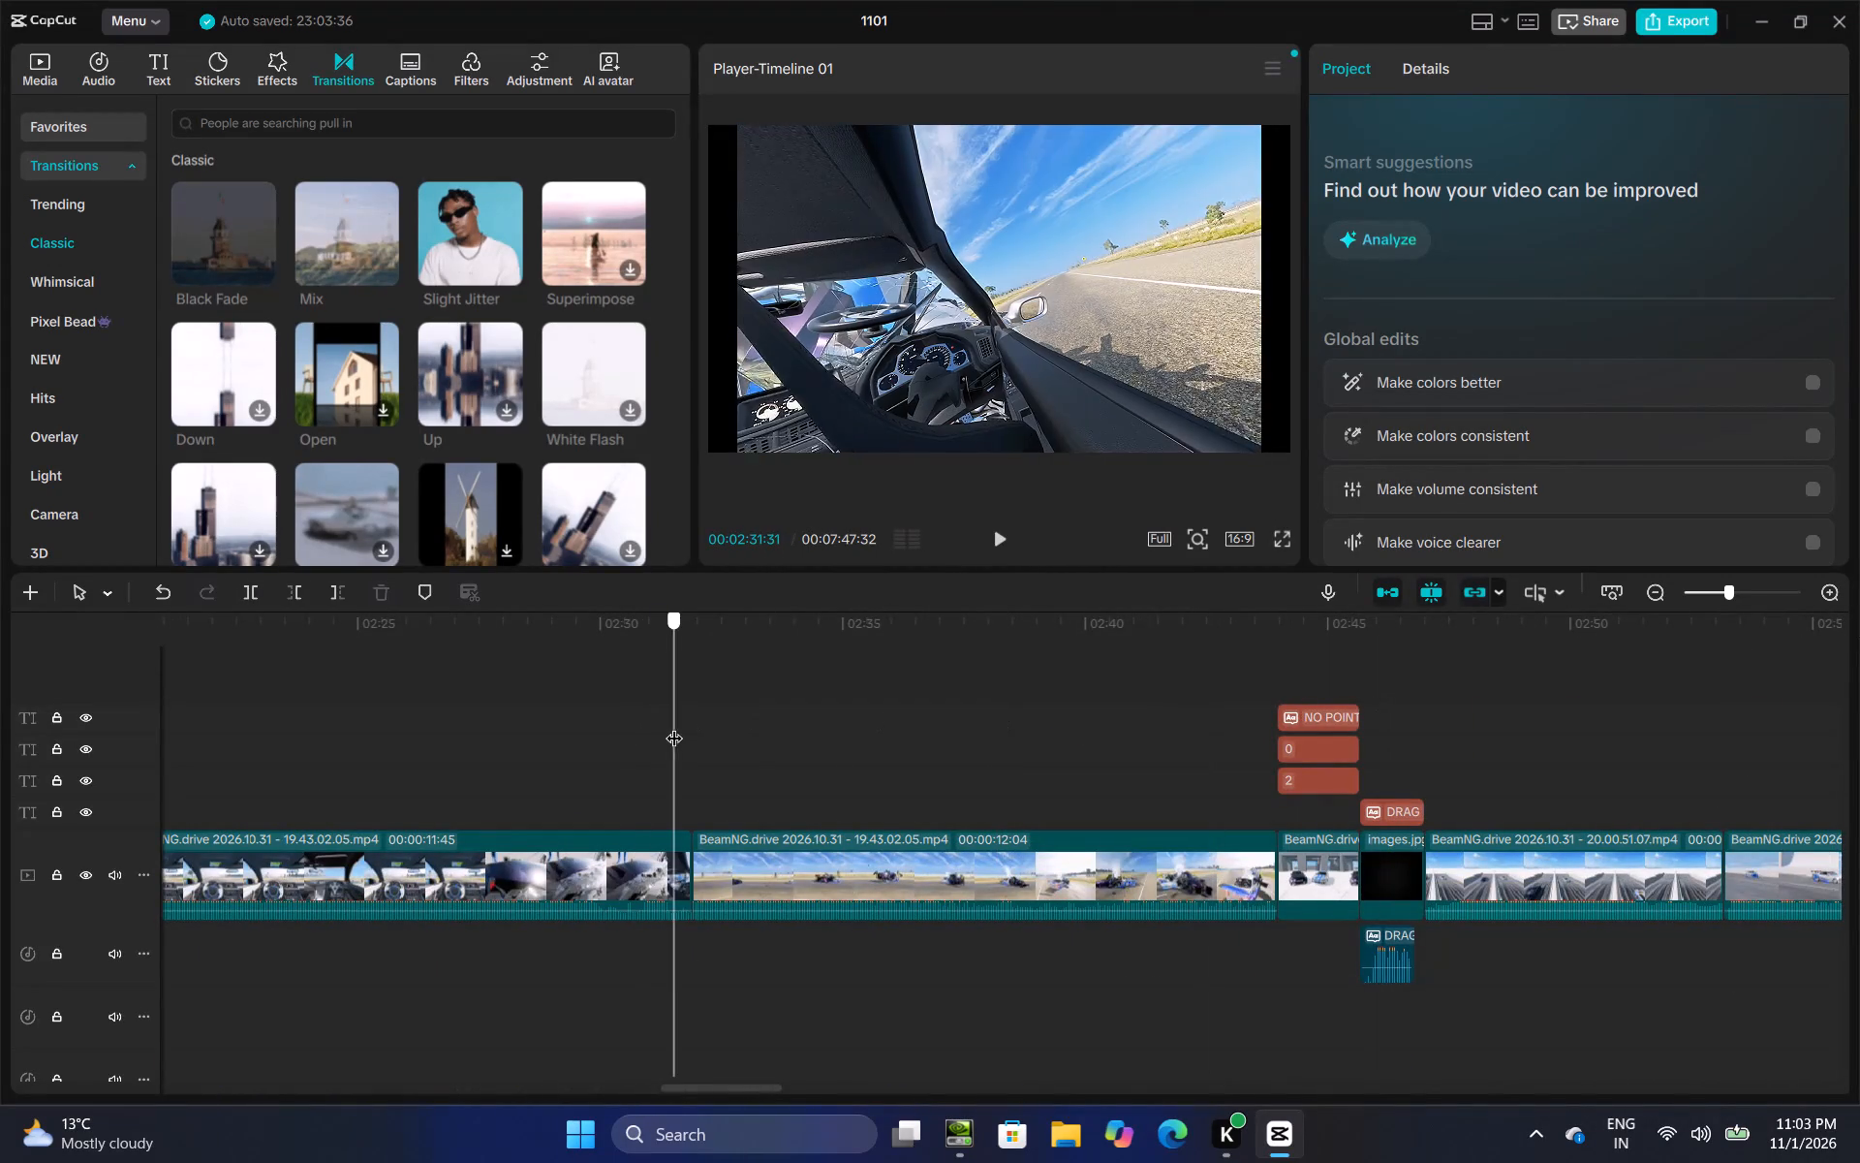
left_click_drag(674, 726, 699, 724)
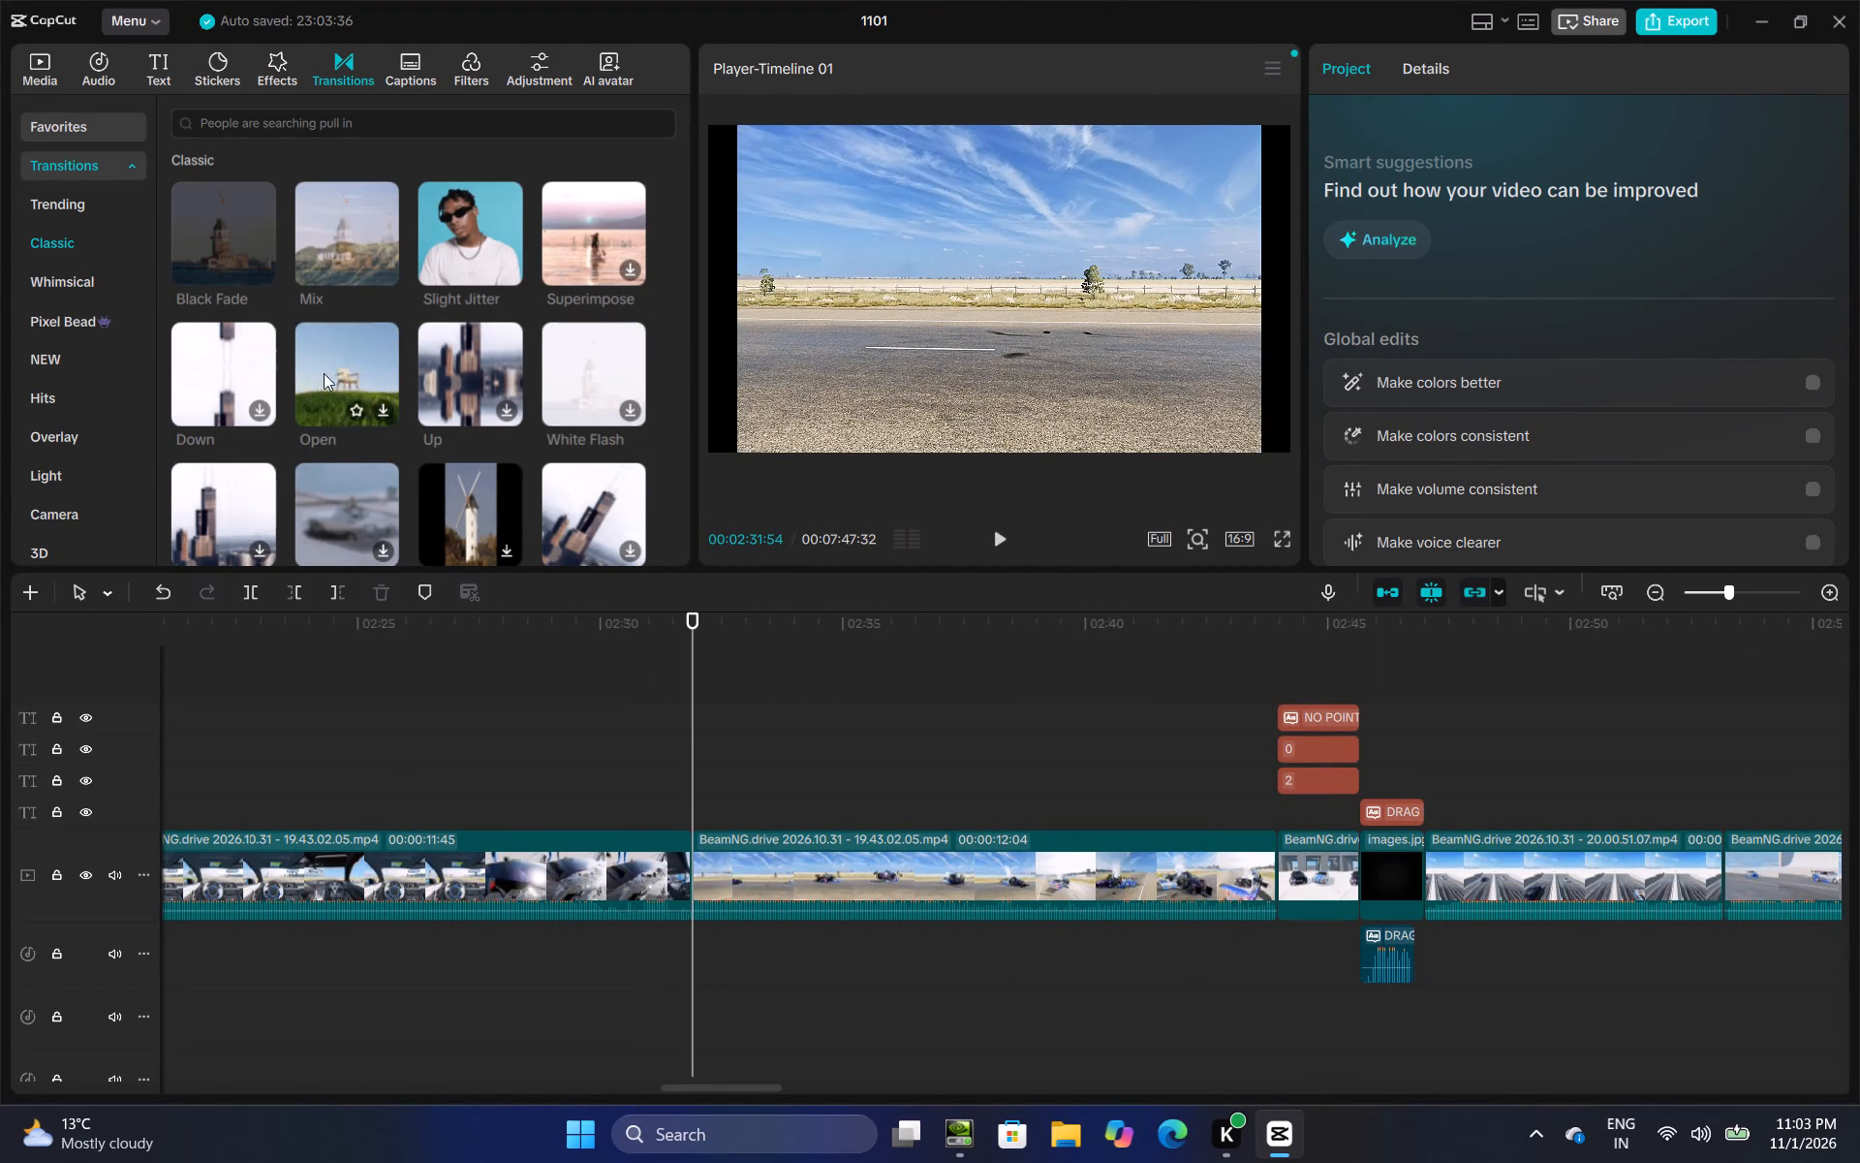
left_click(256, 278)
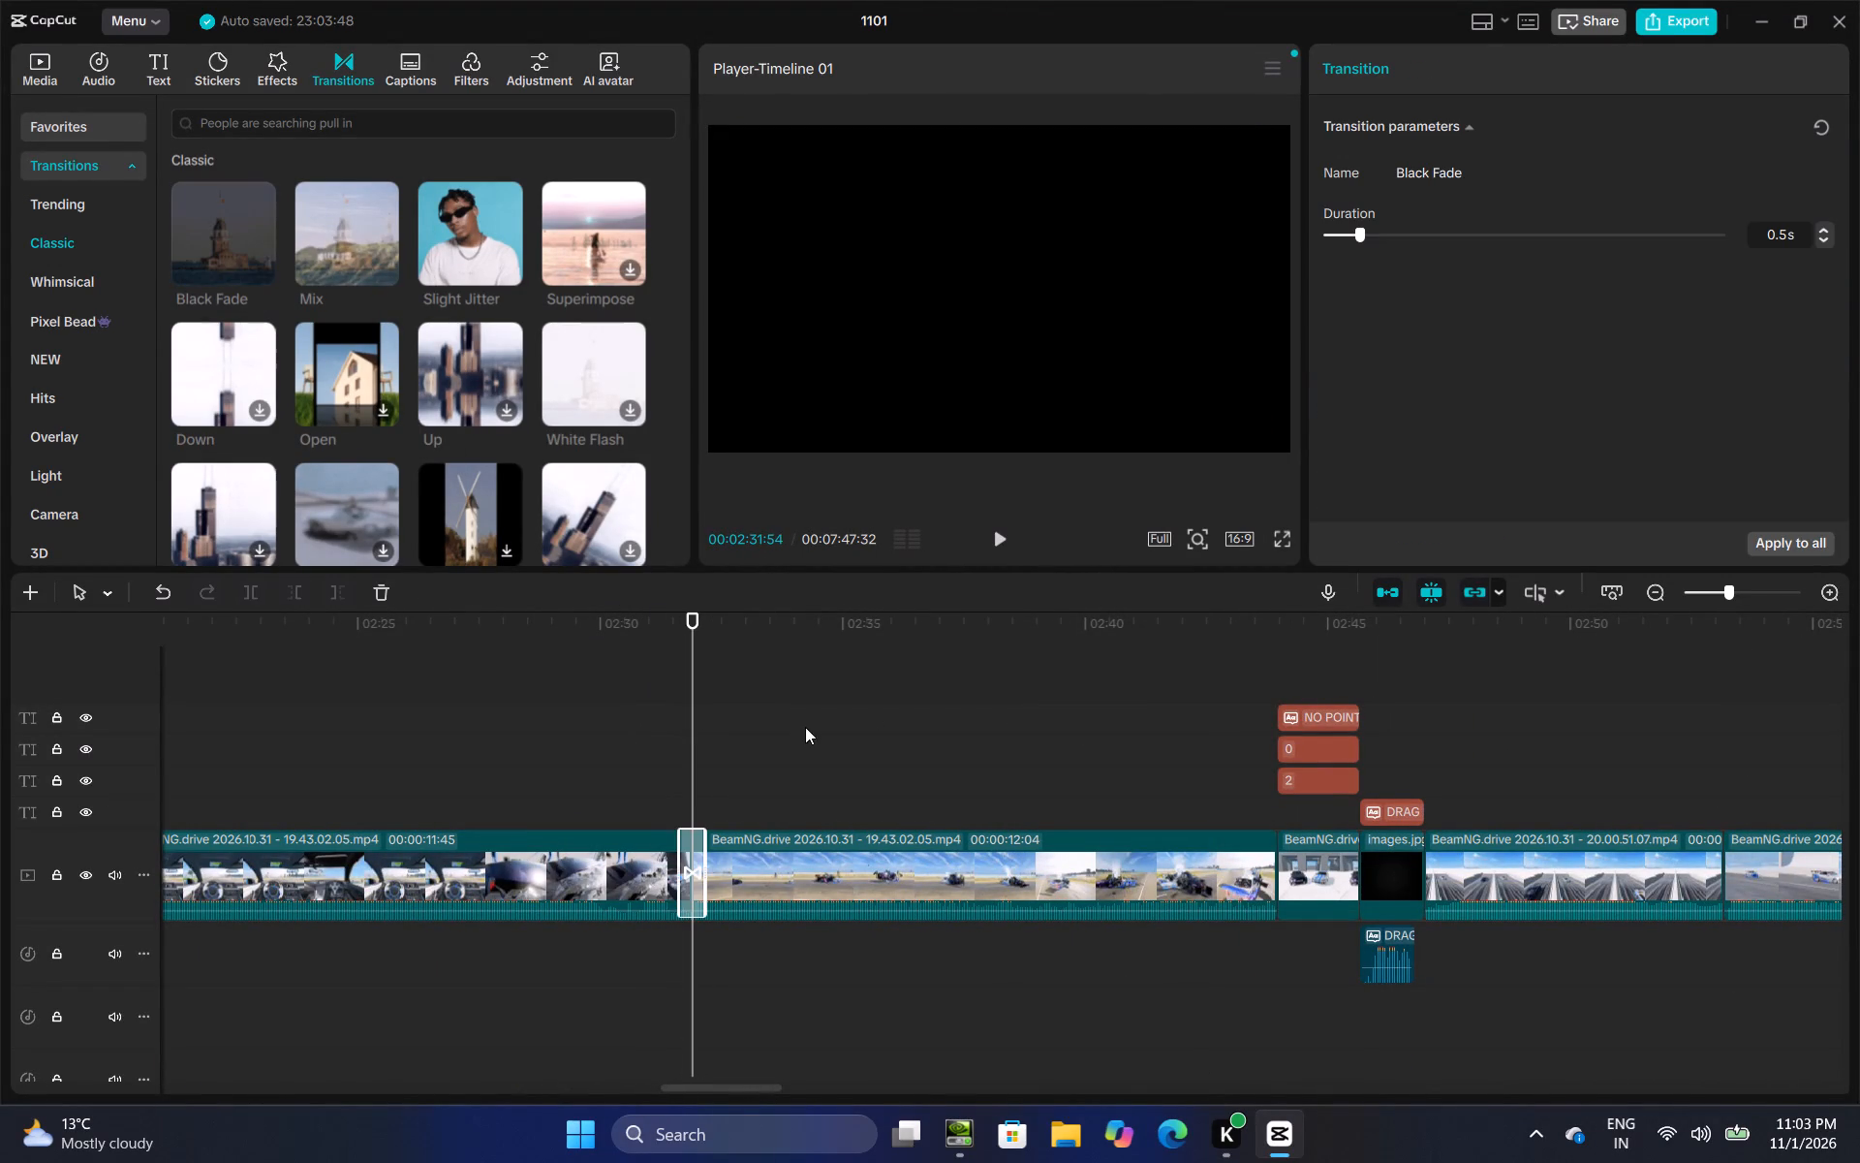
left_click(805, 724)
left_click_drag(805, 724, 454, 760)
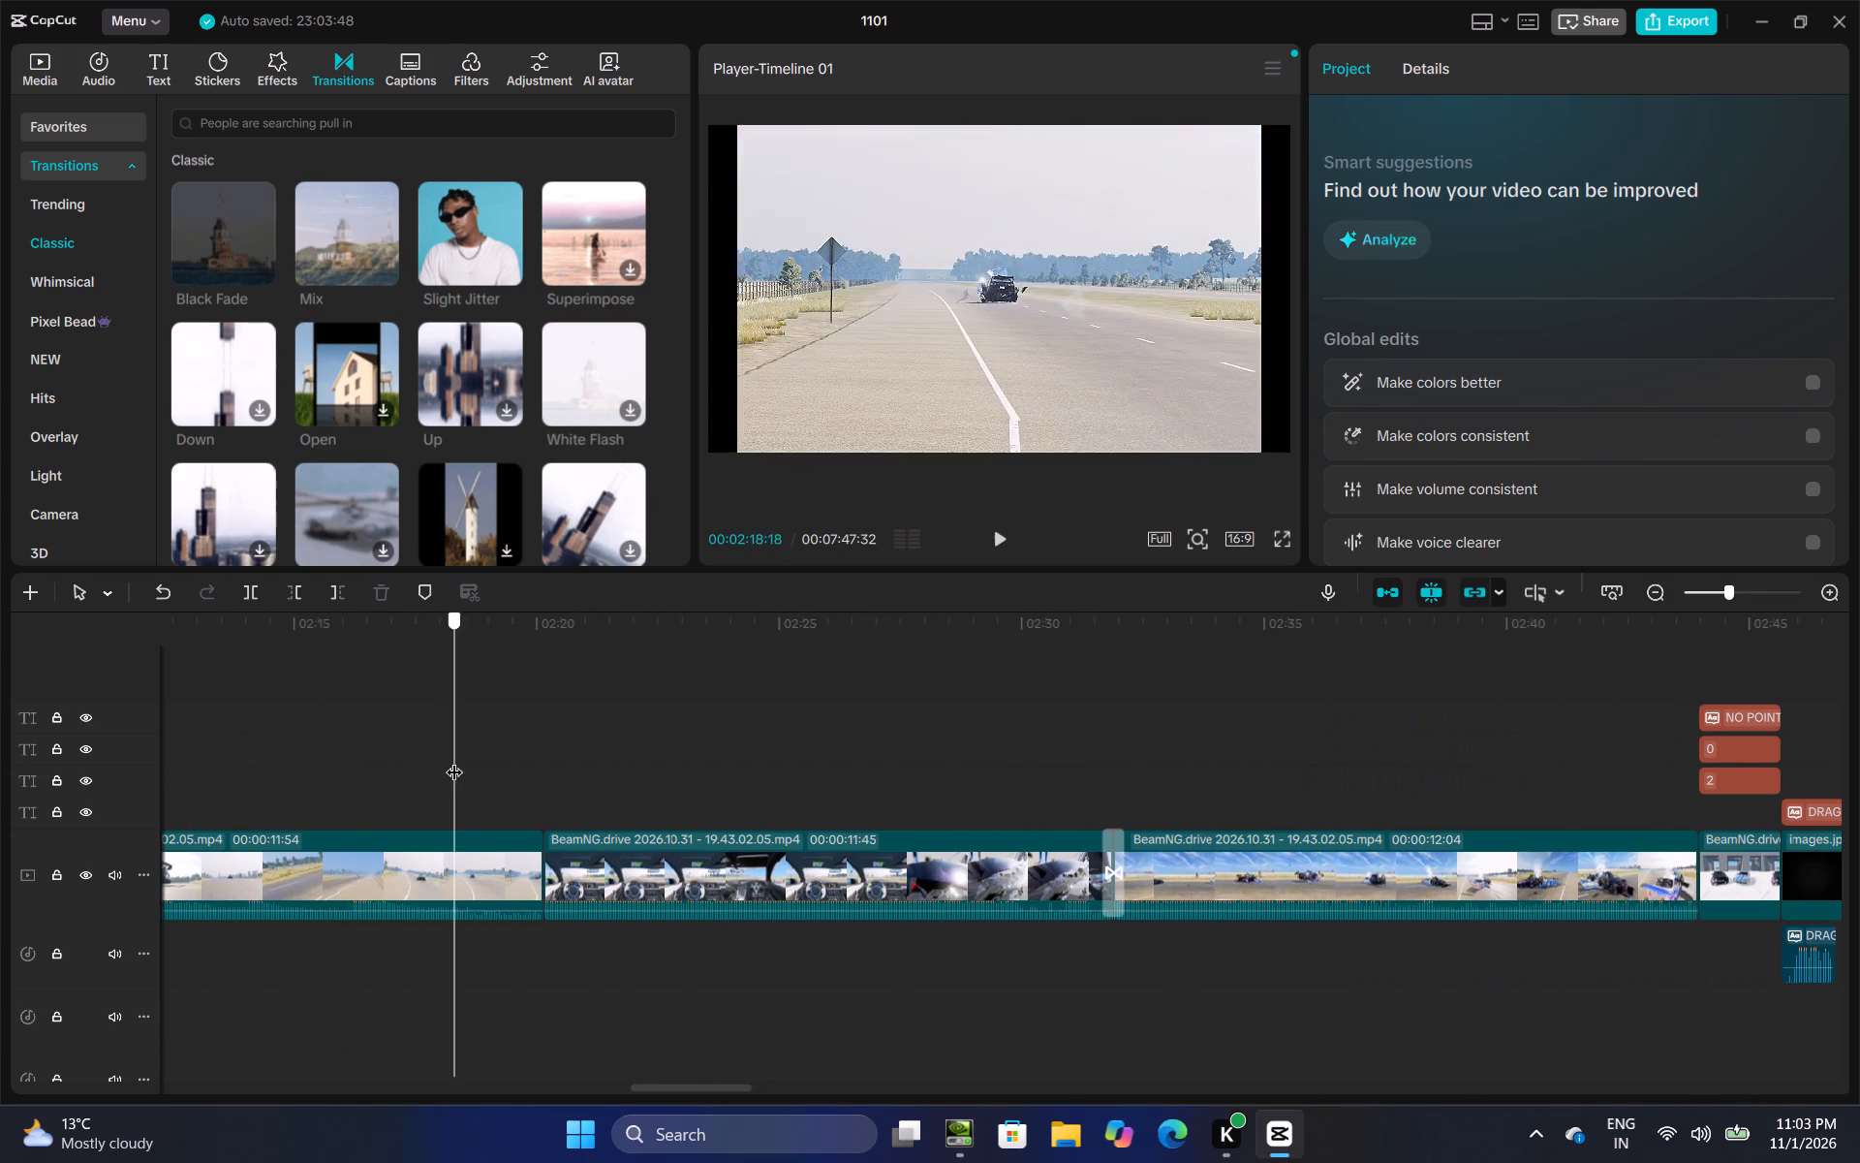
left_click_drag(454, 760, 546, 753)
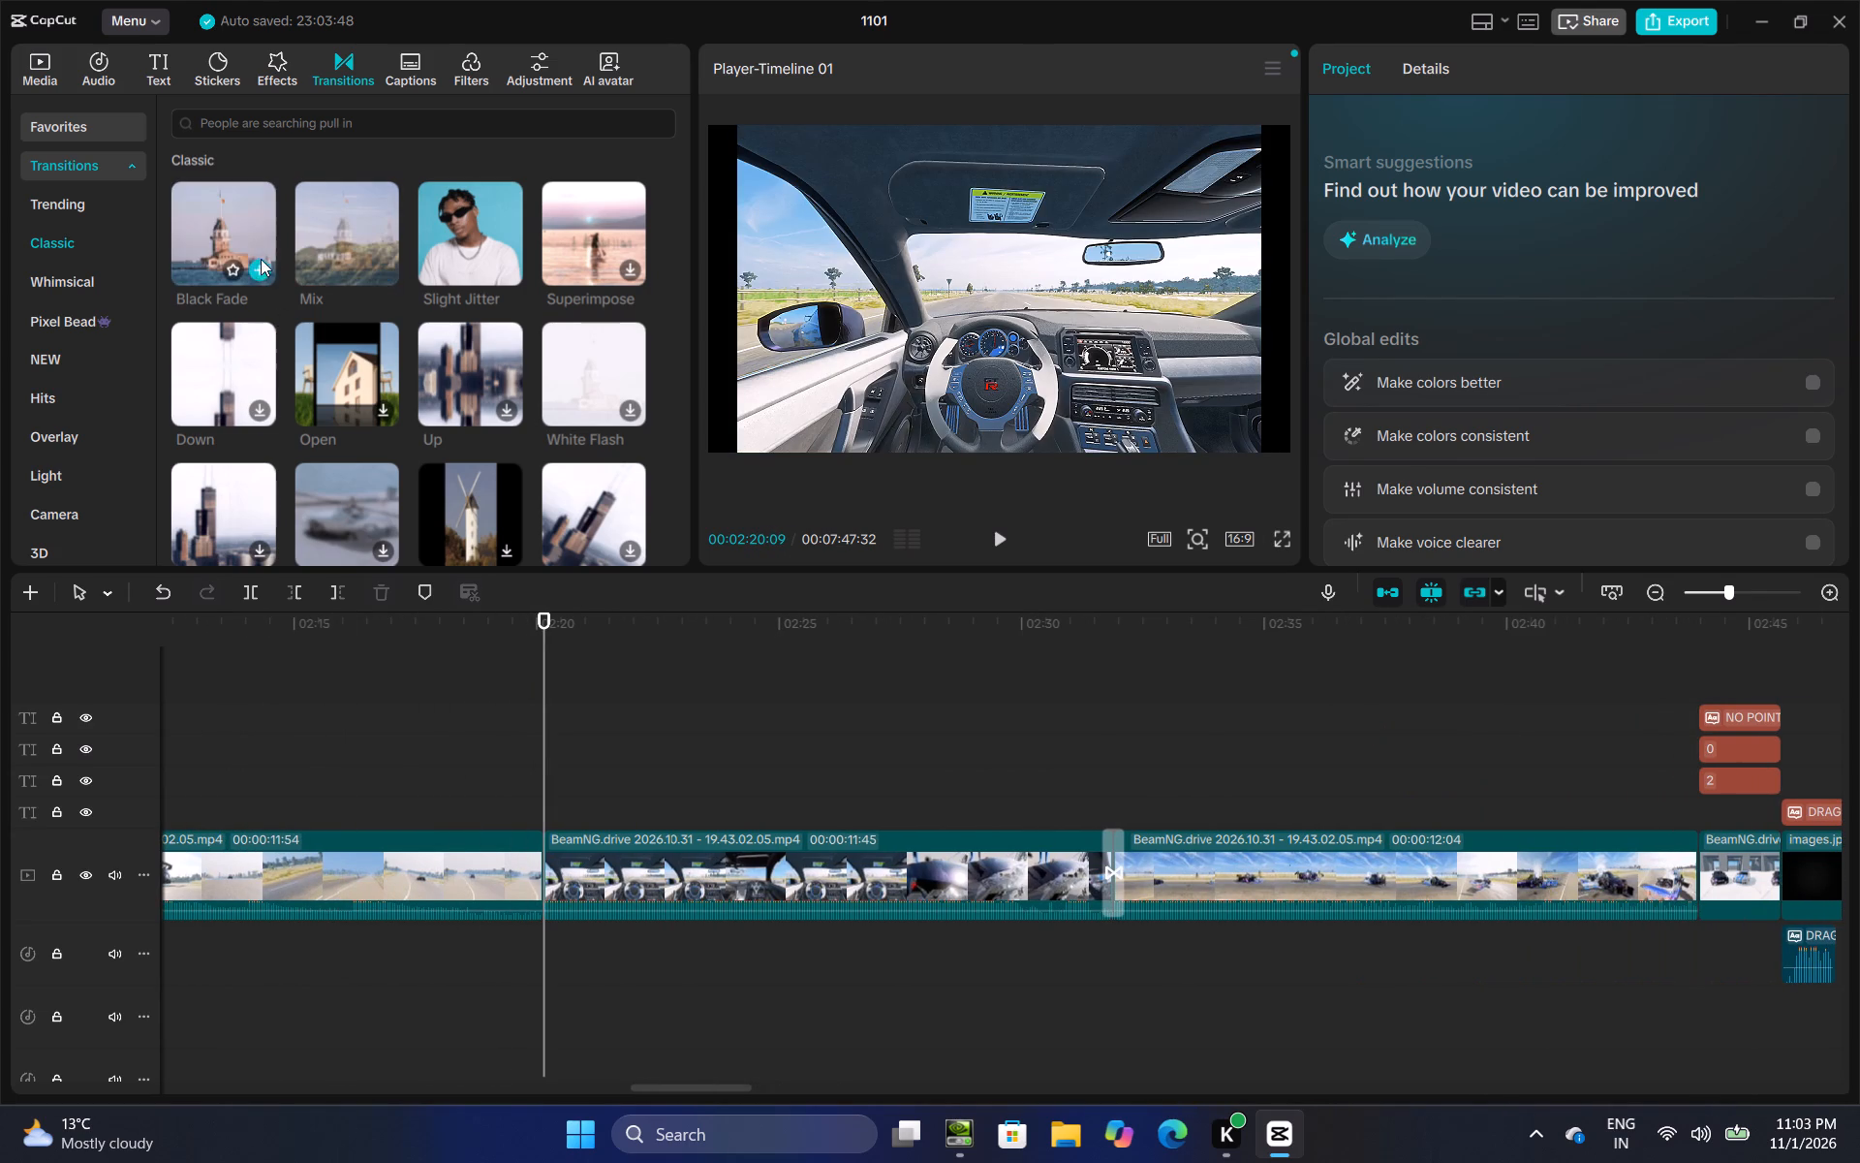
left_click(263, 268)
Add a Black Fade transition between the COLLISION TEST card and the first collision clip, at 00:02:08:15.
left_click(621, 772)
left_click_drag(619, 772, 196, 802)
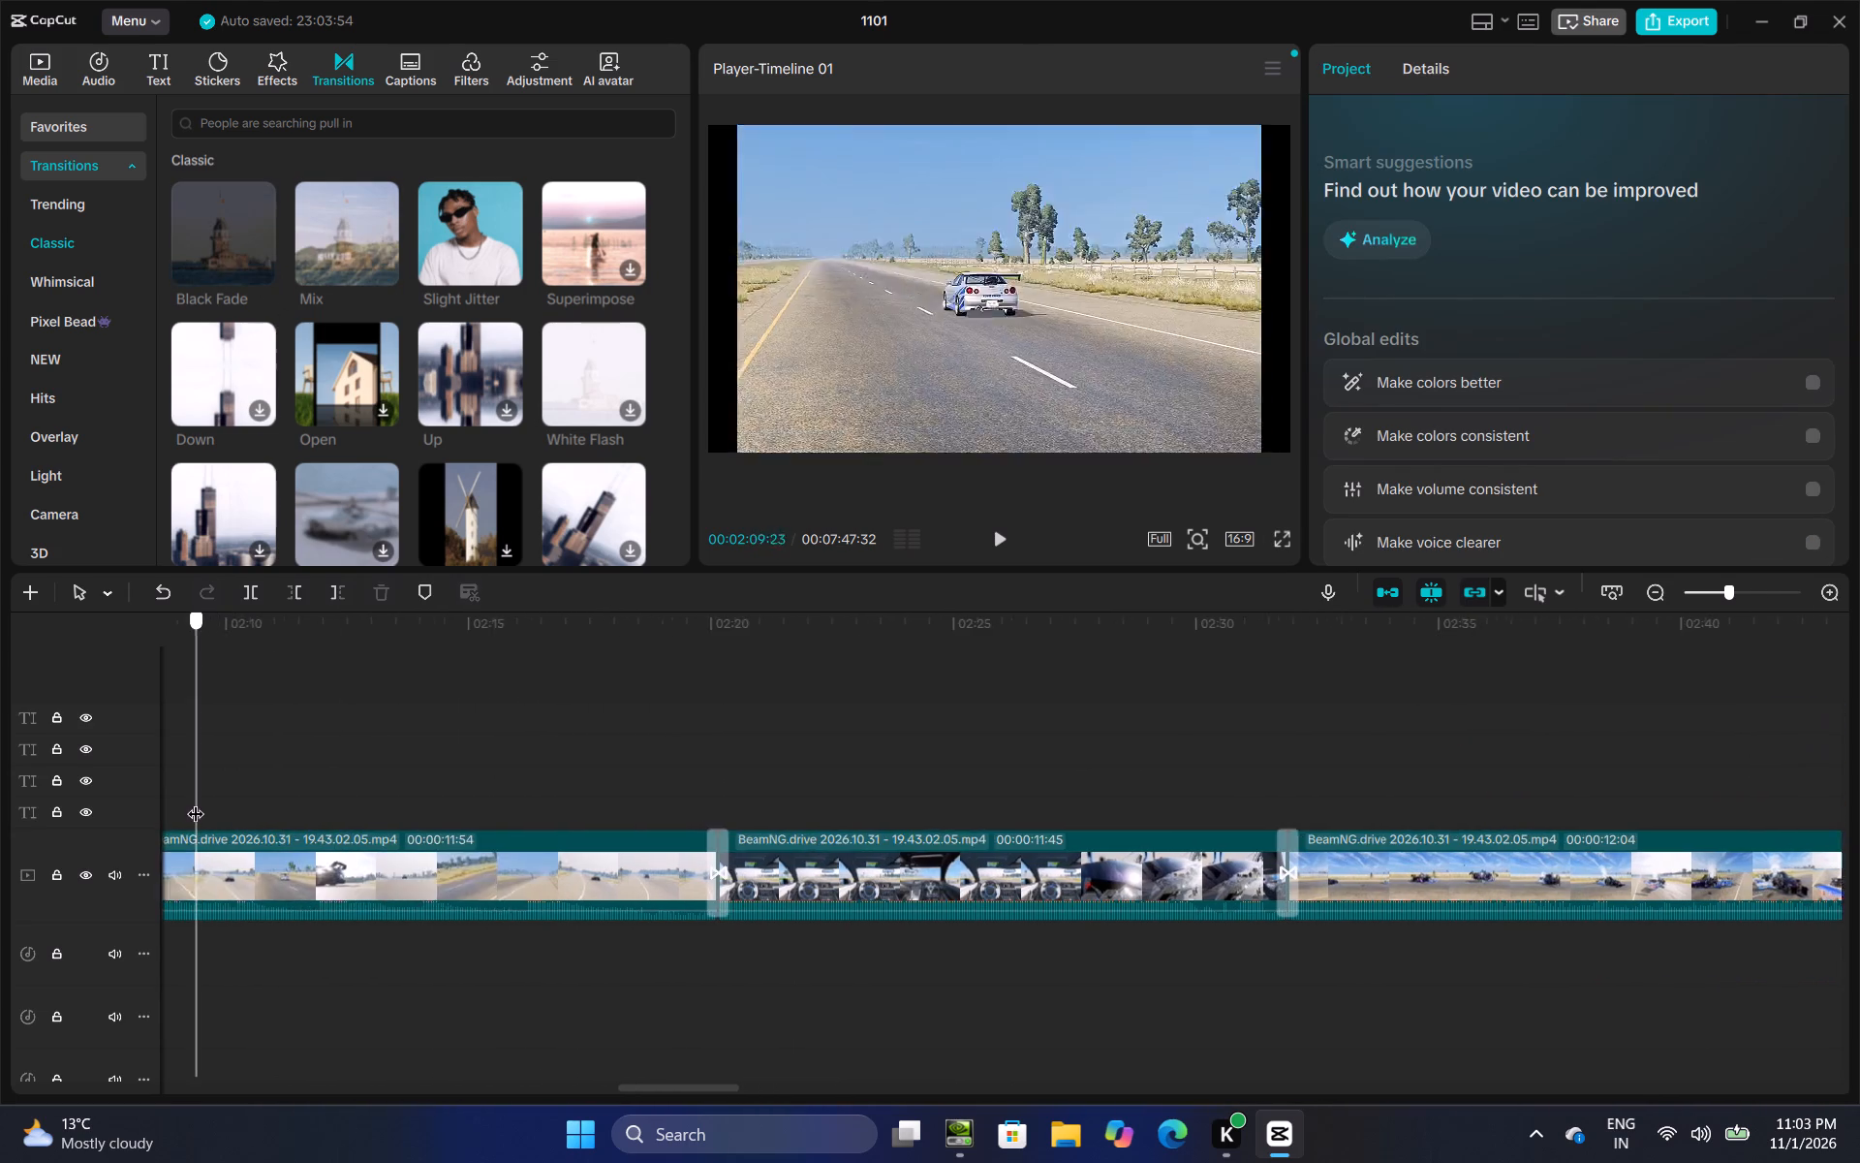
left_click_drag(196, 802, 508, 837)
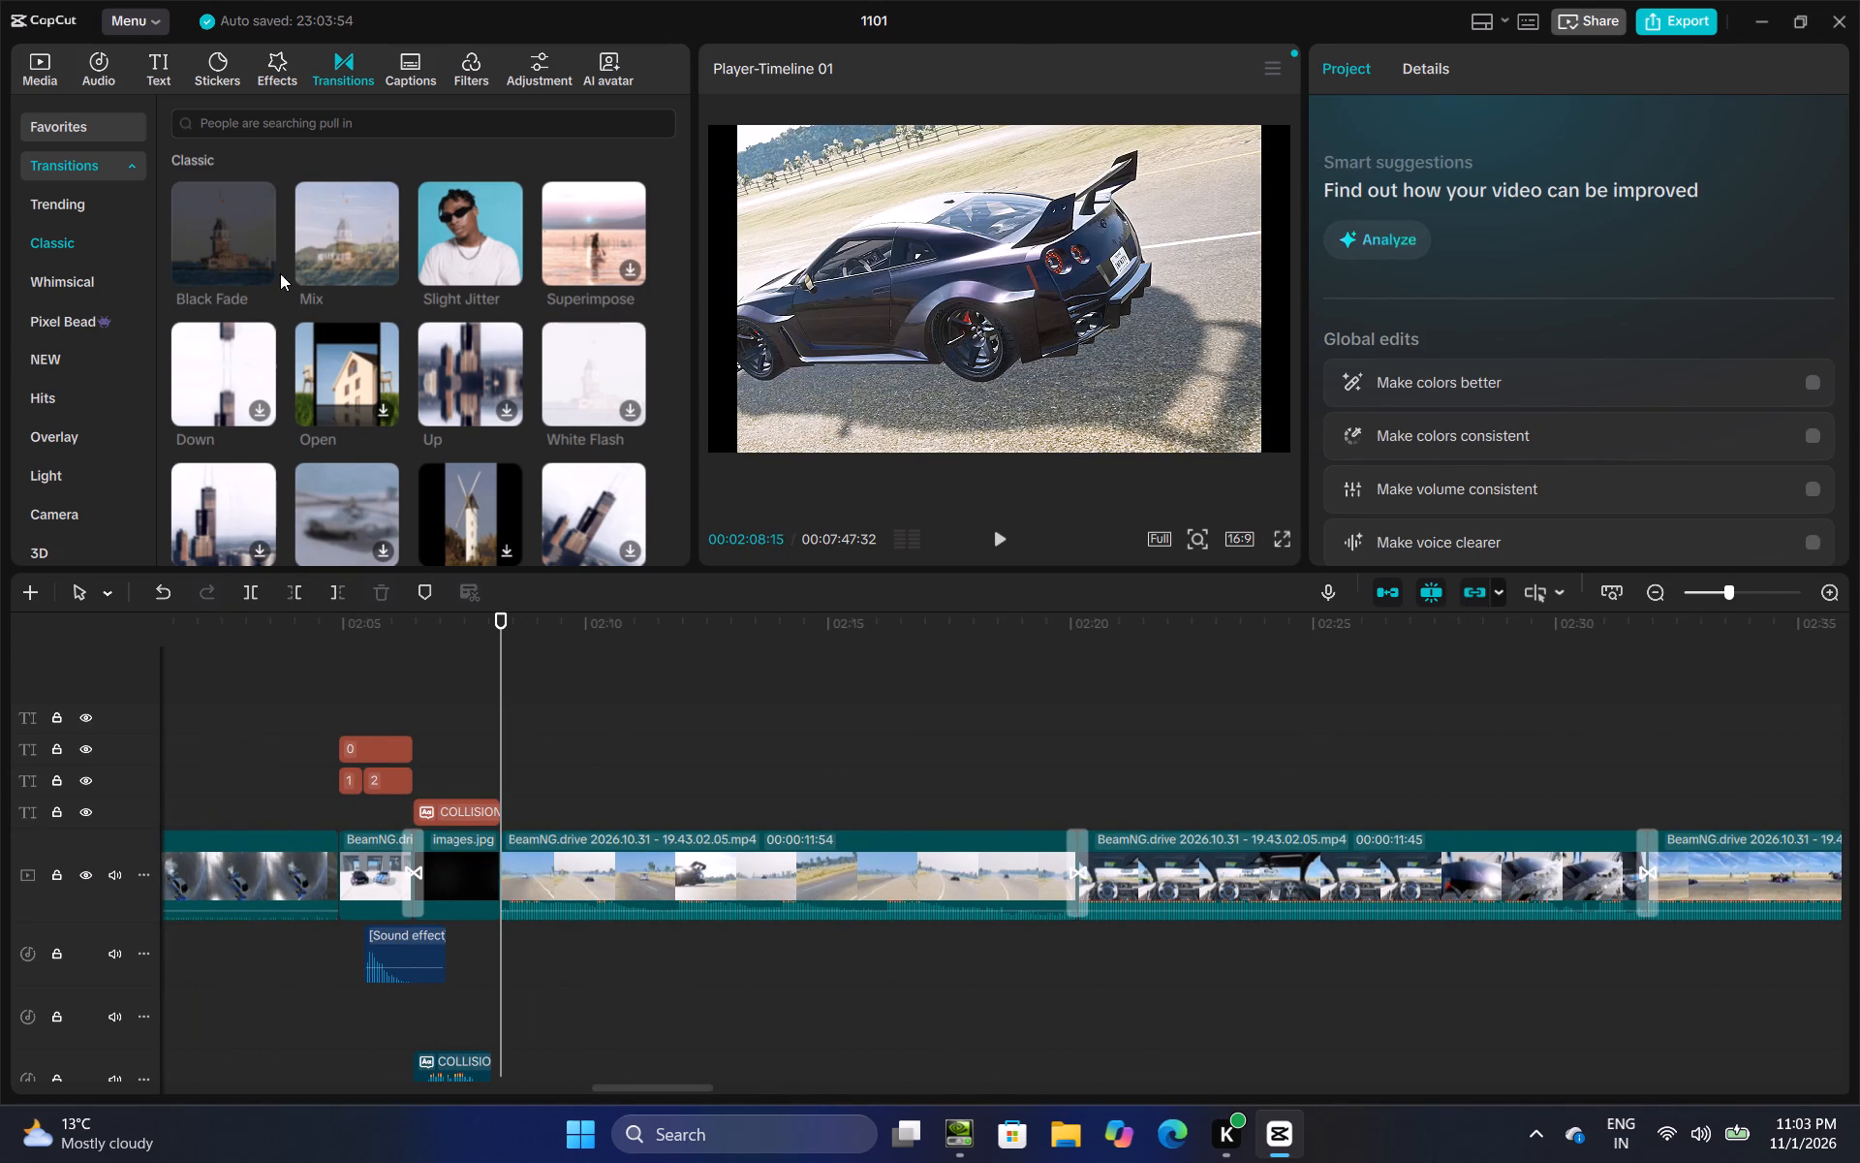
left_click(261, 264)
Add Black Fade transitions at both ends of the DRAG RACE card, at 00:02:45:40 and 00:02:47:00.
left_click(740, 774)
left_click_drag(740, 774, 1859, 719)
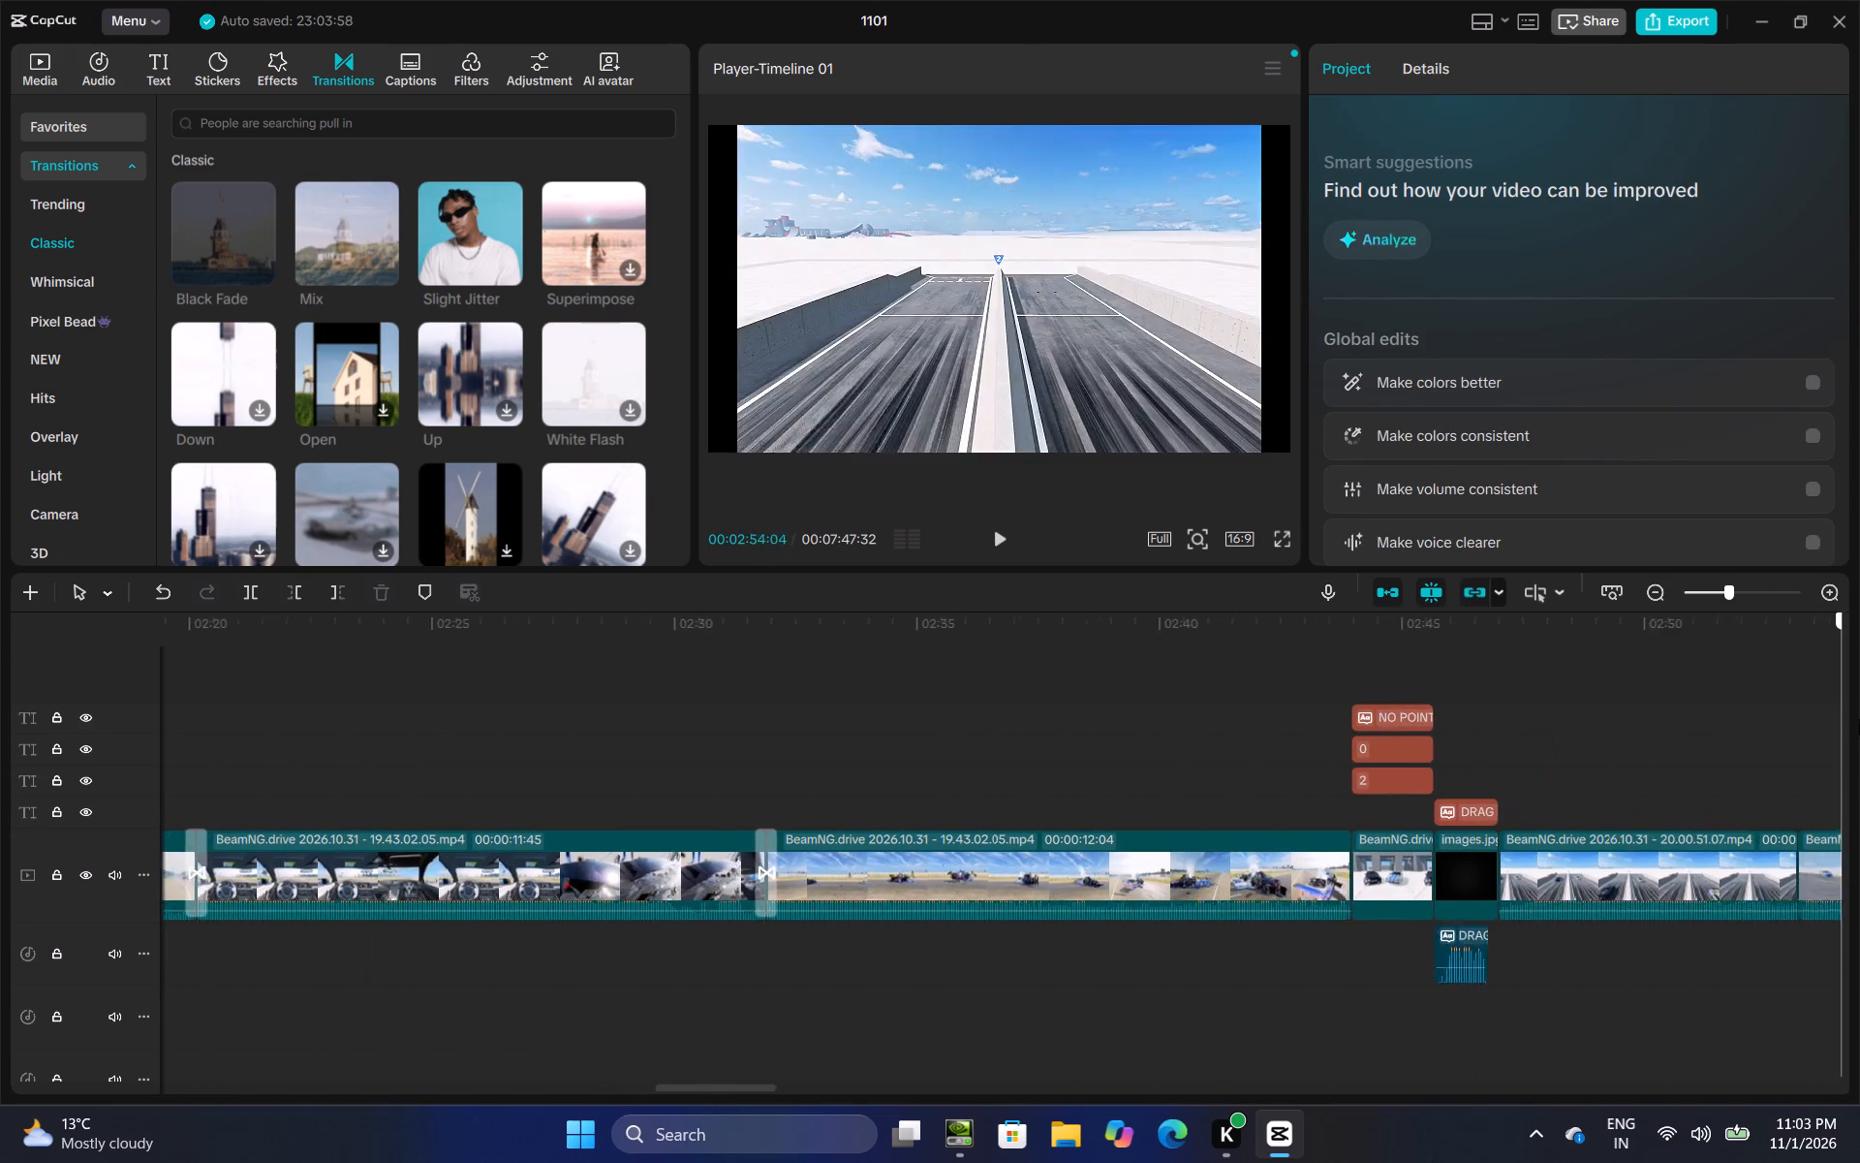
left_click_drag(1859, 719, 1100, 808)
left_click(261, 264)
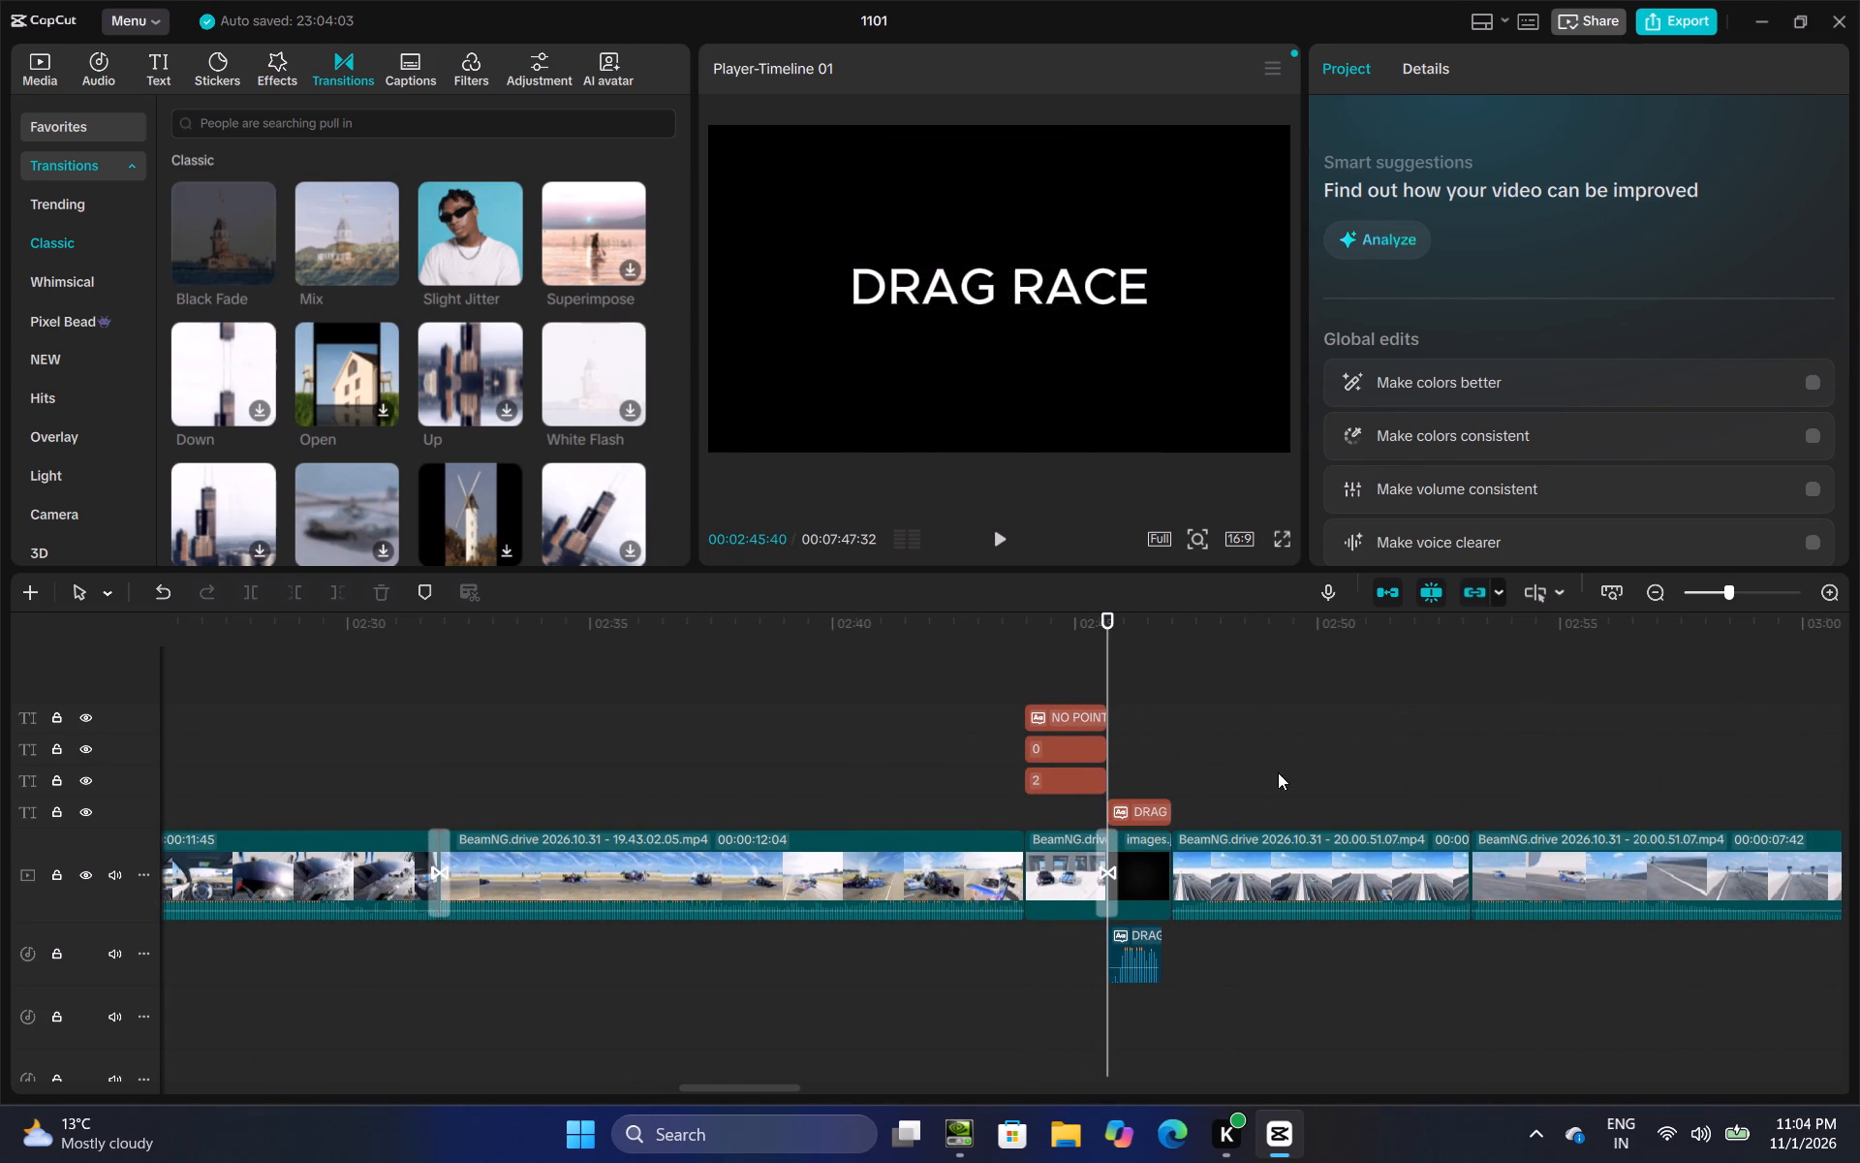
left_click(1210, 761)
left_click_drag(1203, 758, 1168, 777)
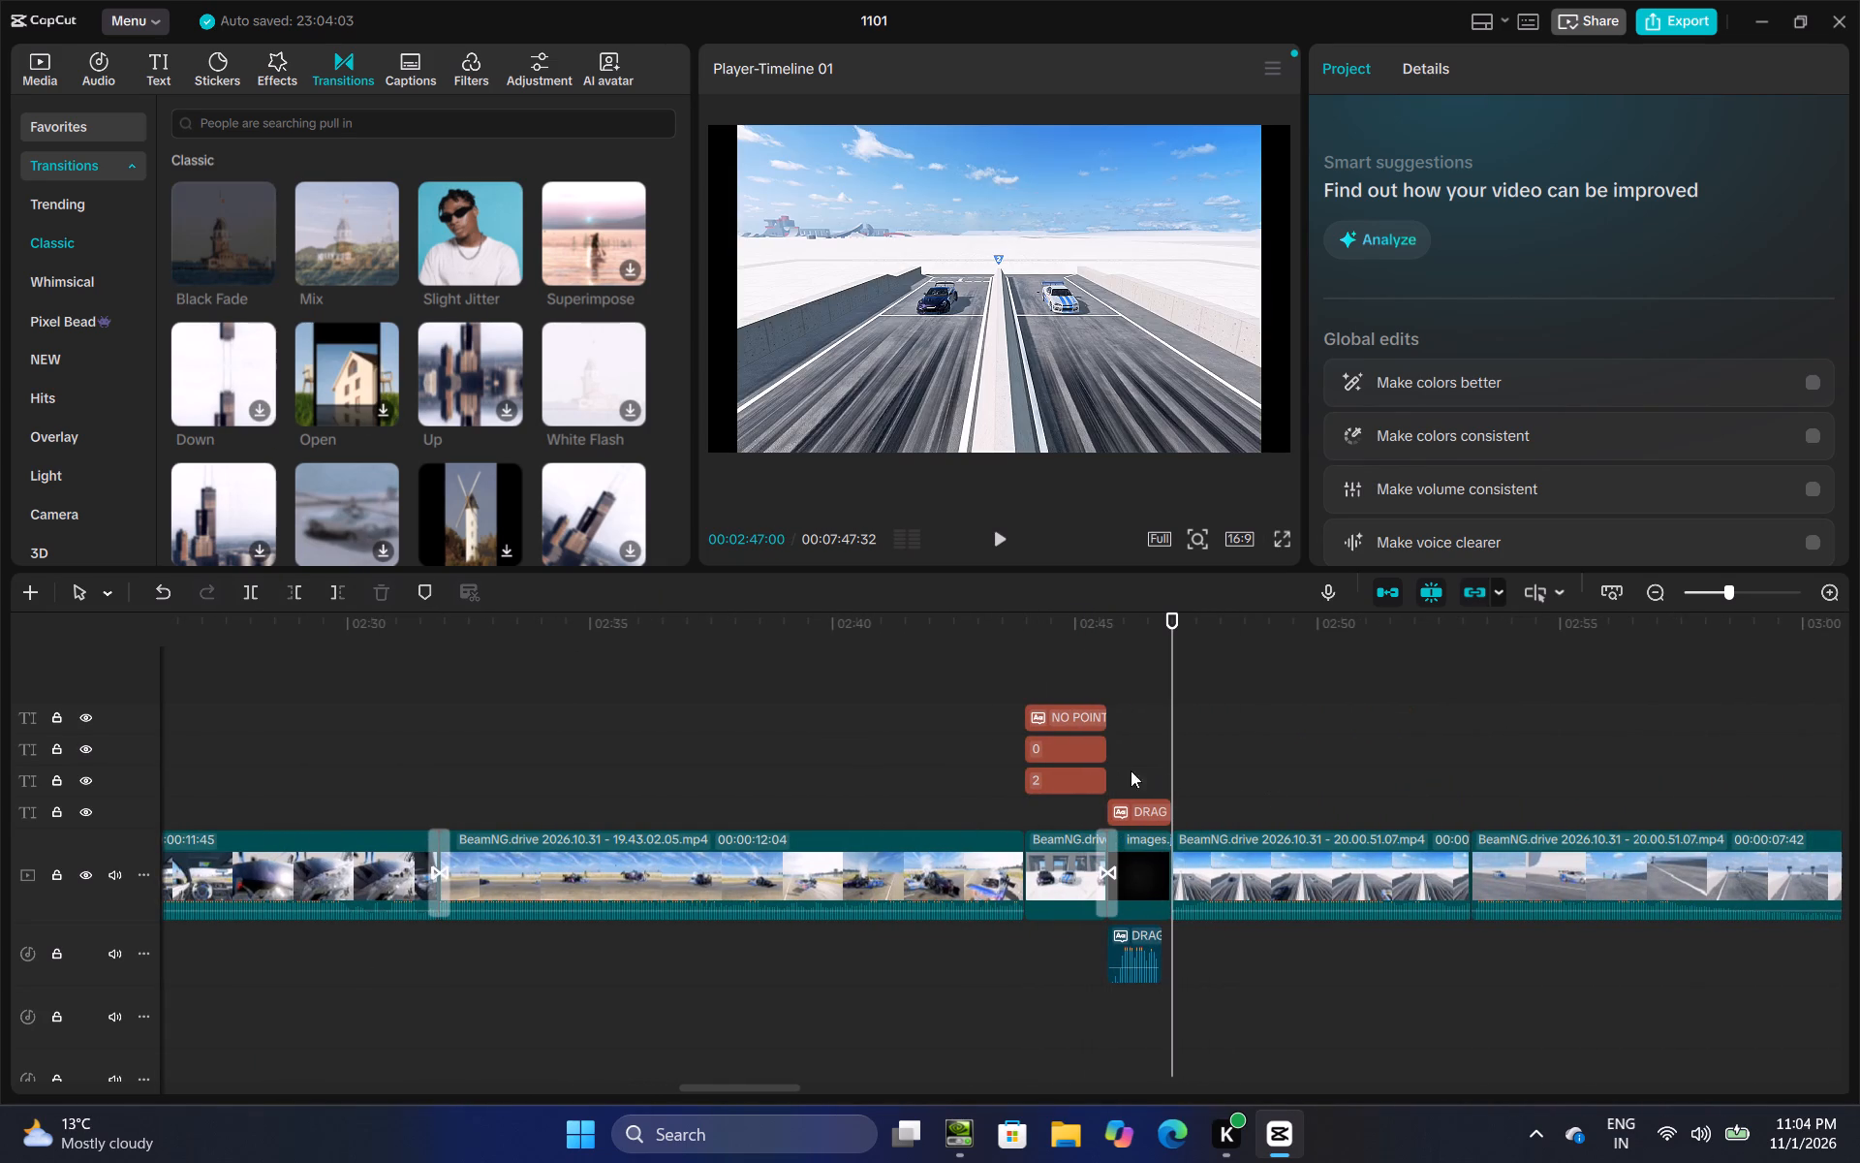
left_click(253, 270)
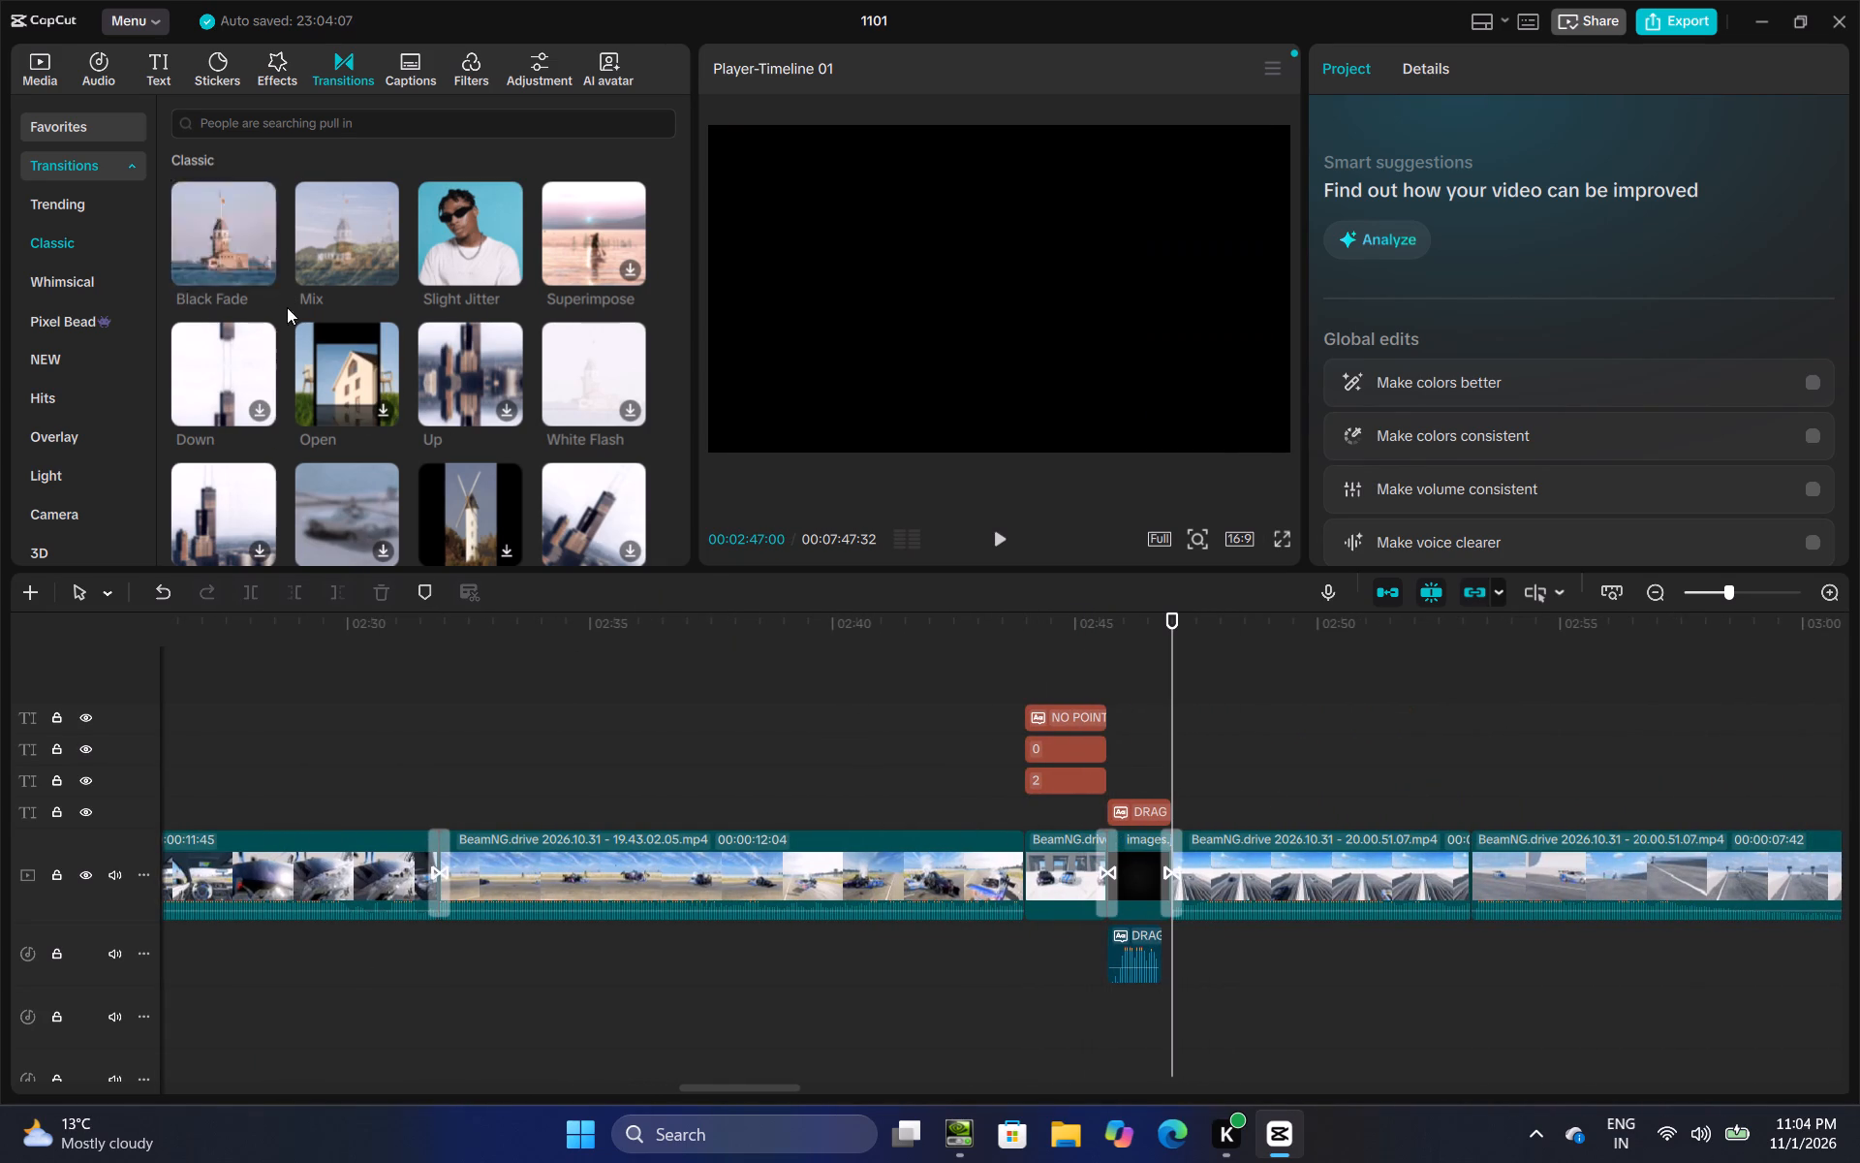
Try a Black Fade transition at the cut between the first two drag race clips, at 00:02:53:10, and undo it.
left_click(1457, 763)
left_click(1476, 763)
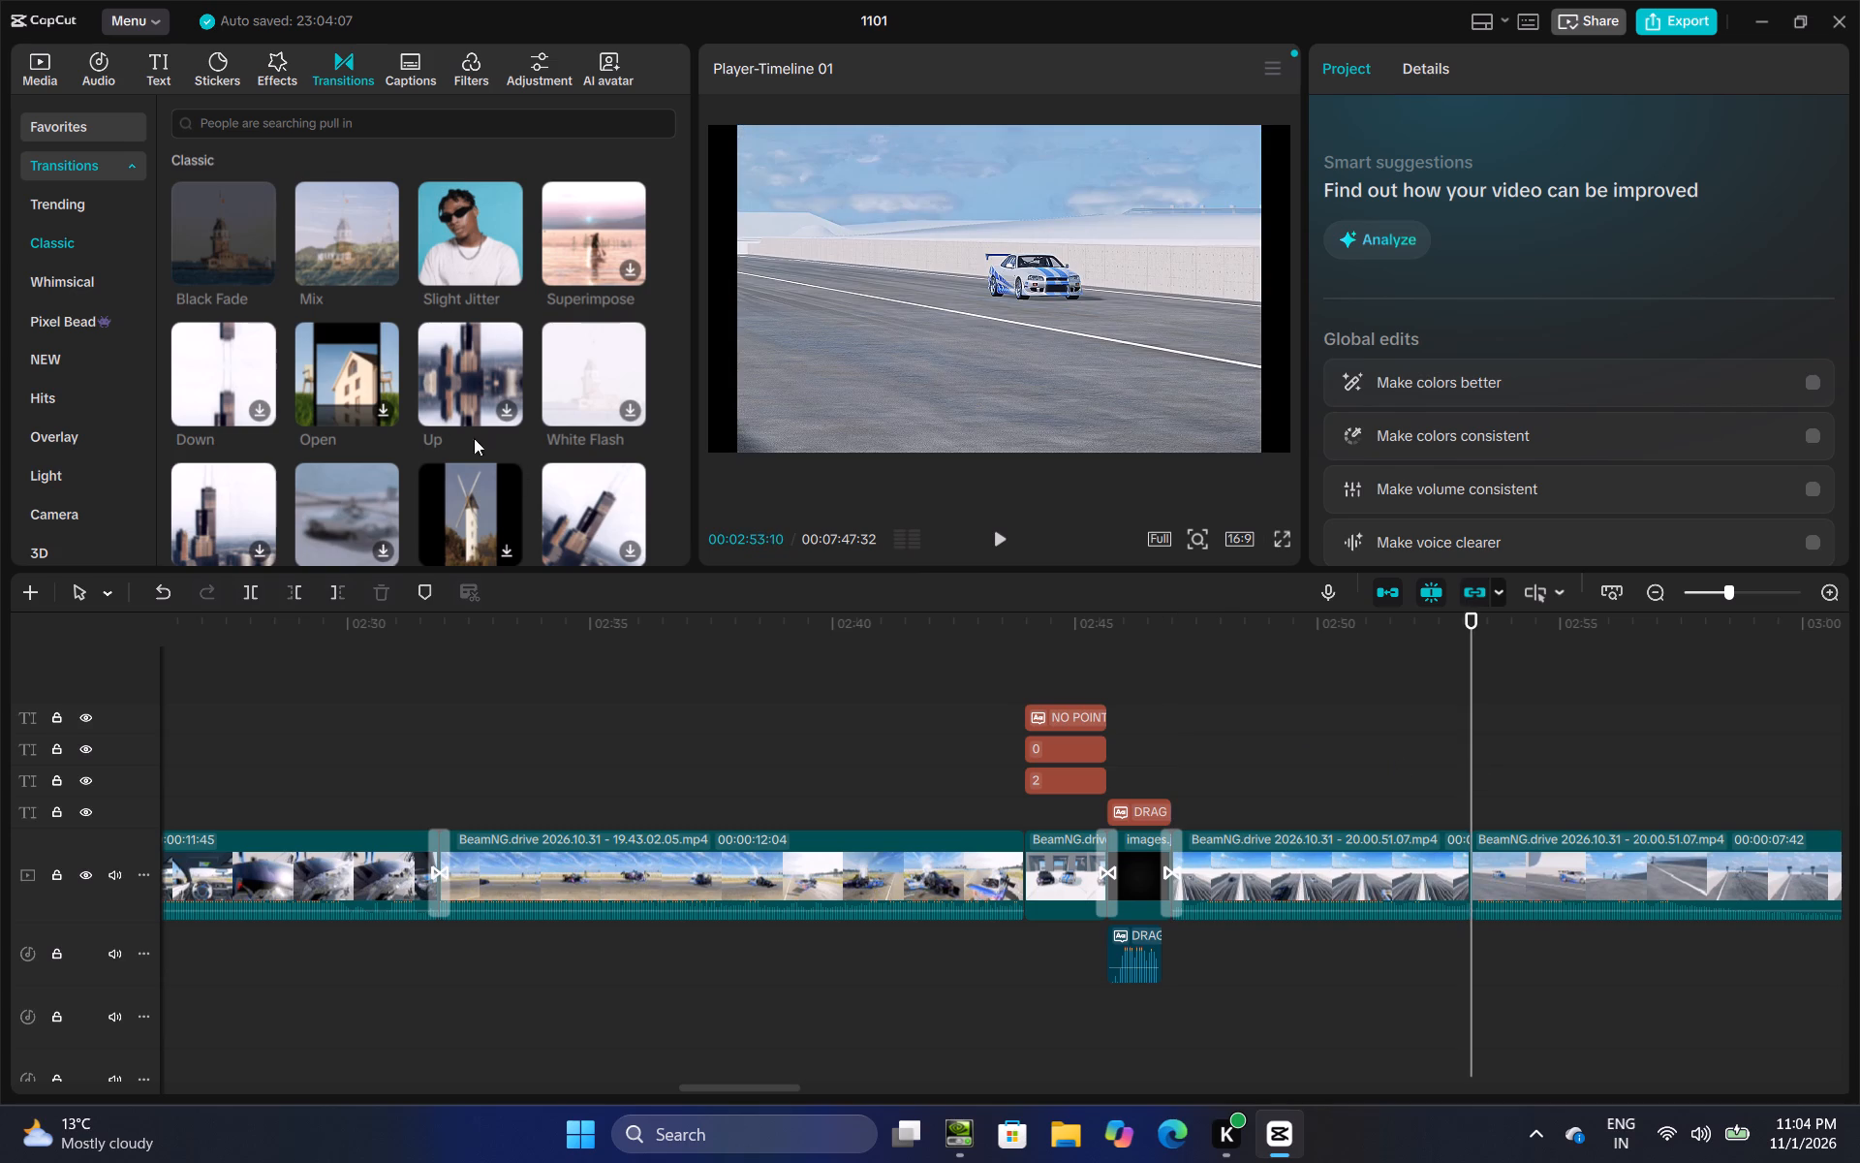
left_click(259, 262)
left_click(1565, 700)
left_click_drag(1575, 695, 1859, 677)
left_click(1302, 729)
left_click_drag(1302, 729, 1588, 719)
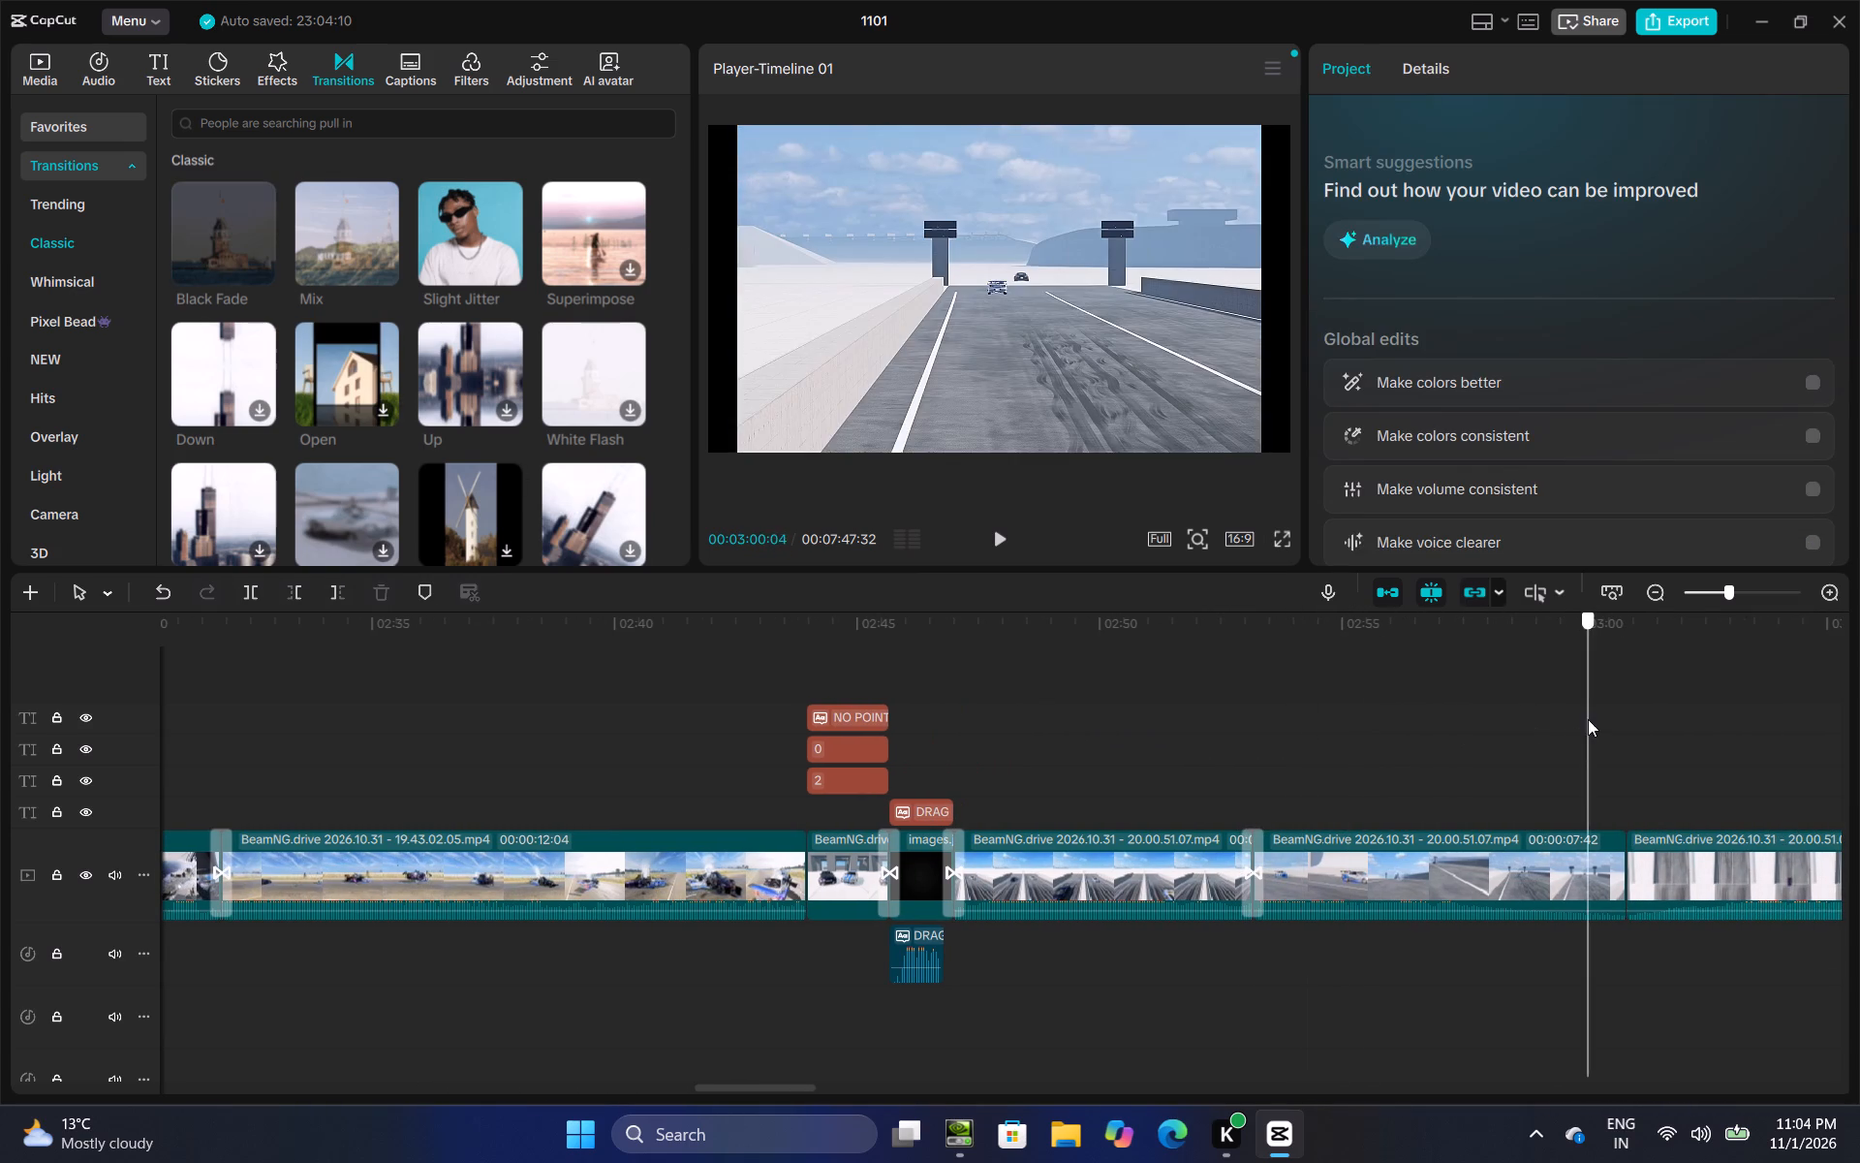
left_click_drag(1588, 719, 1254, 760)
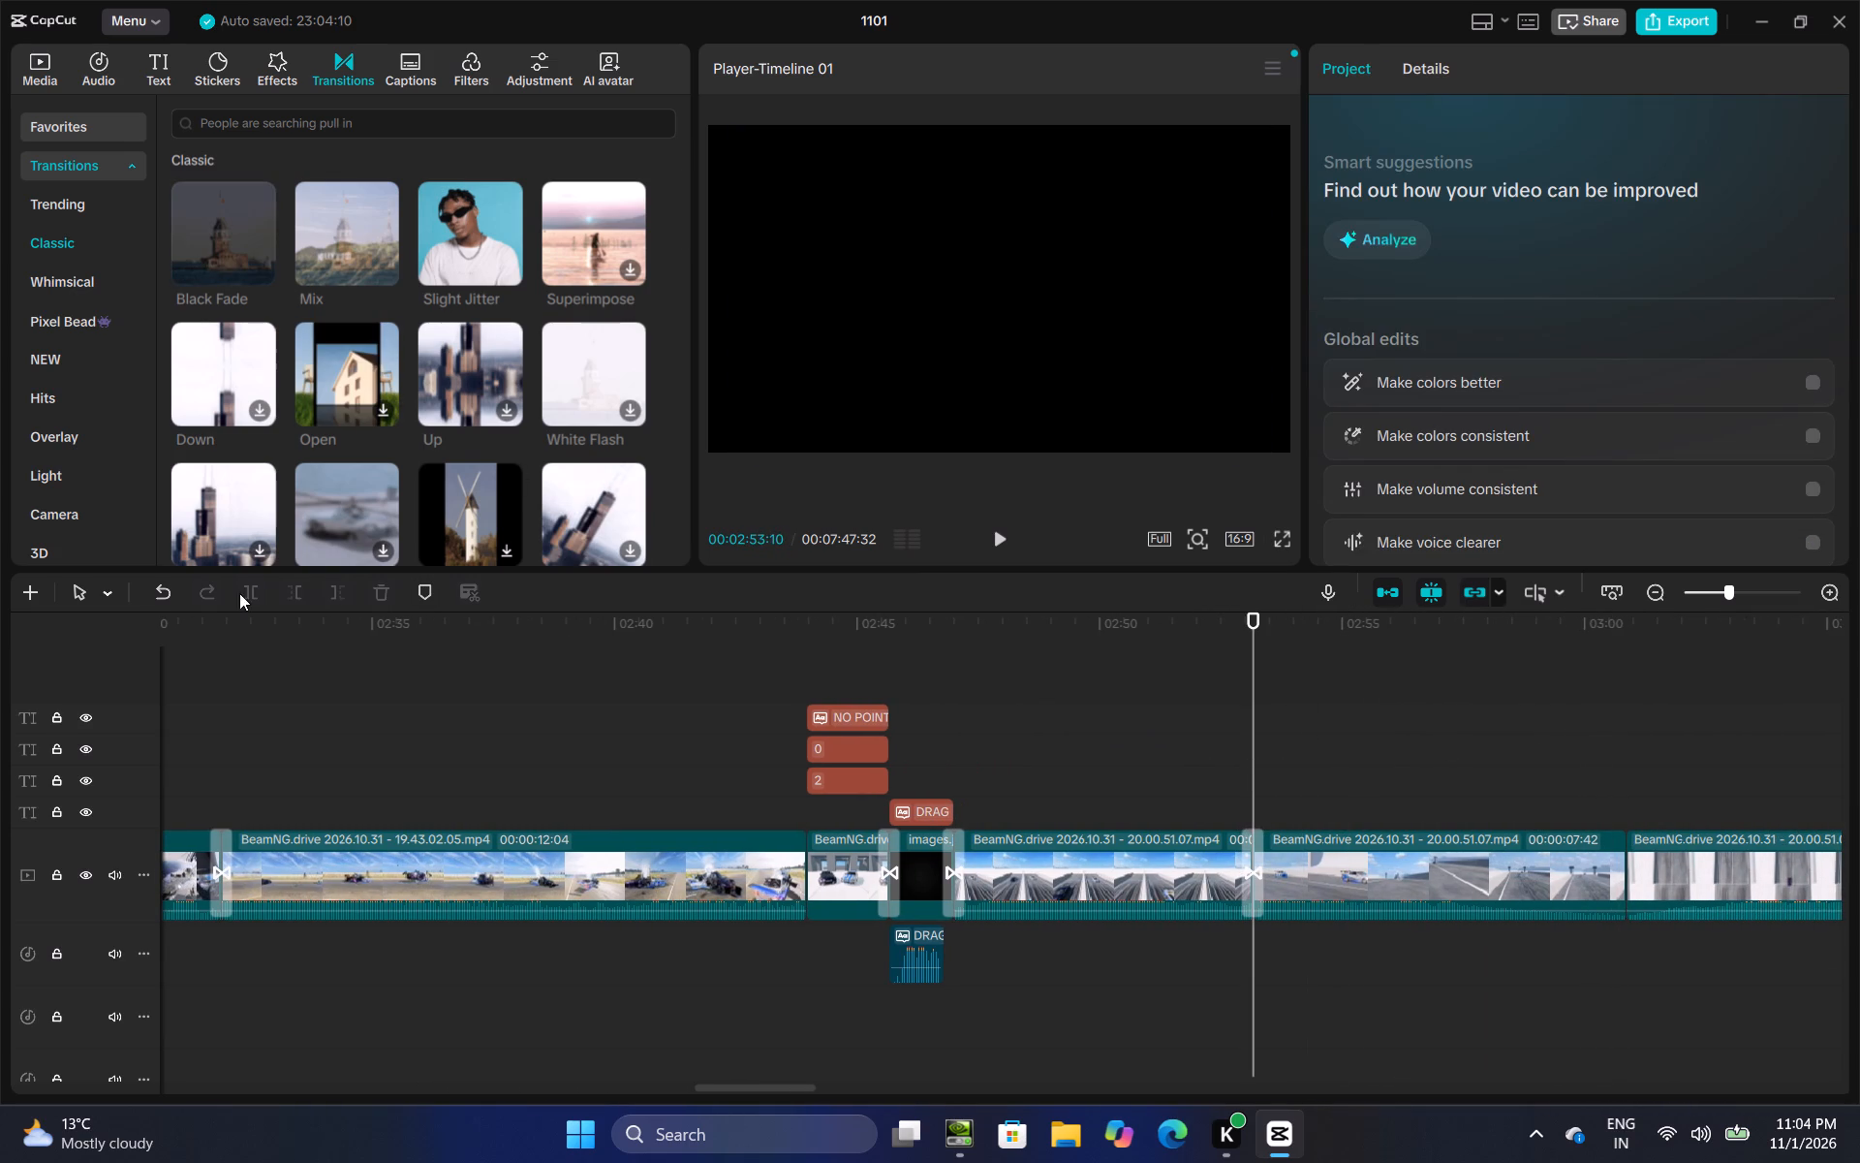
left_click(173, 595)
Add Black Fade transitions at both ends of the WALL OF DEATH ESCAPE TEST card, at 00:03:13:11 and 00:03:15:45.
left_click(1193, 755)
left_click_drag(1195, 758, 1859, 732)
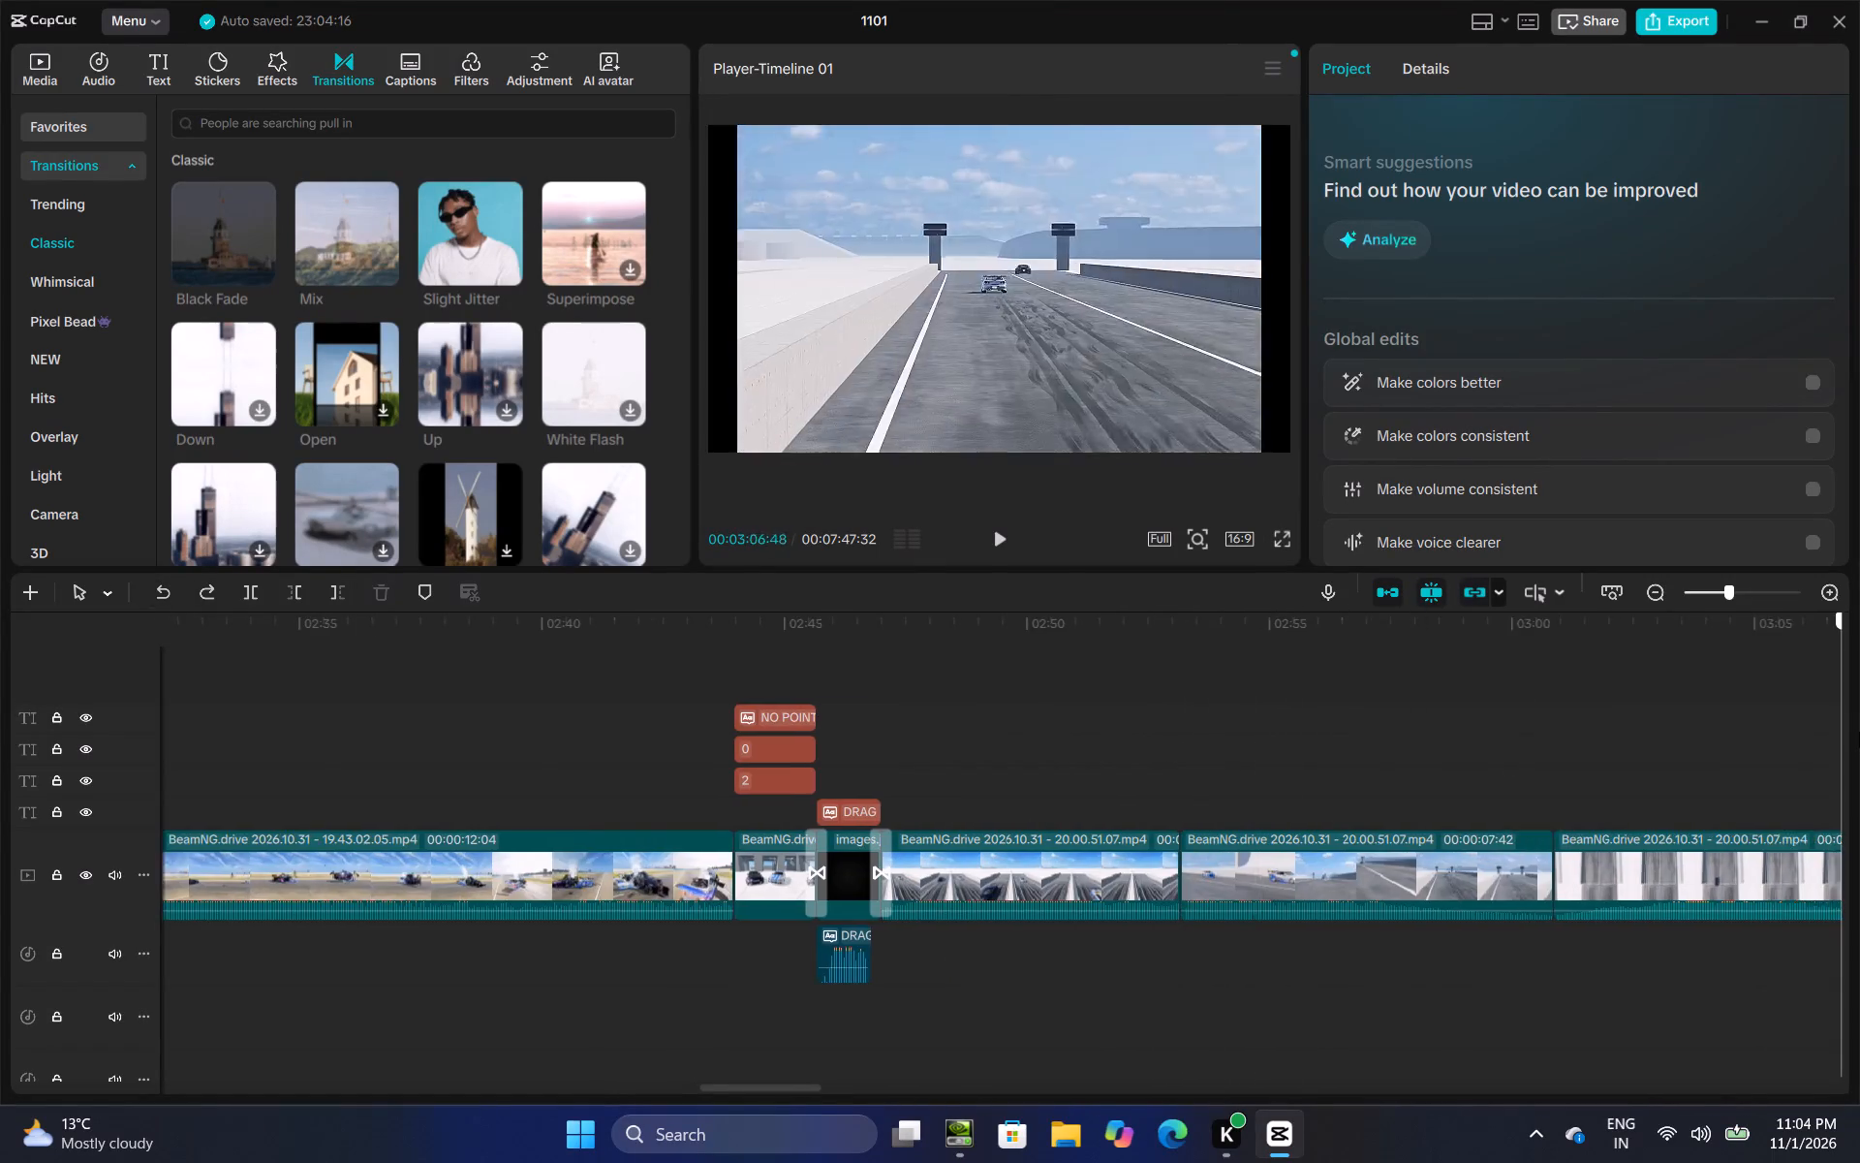
left_click_drag(1859, 732, 1177, 772)
left_click(252, 268)
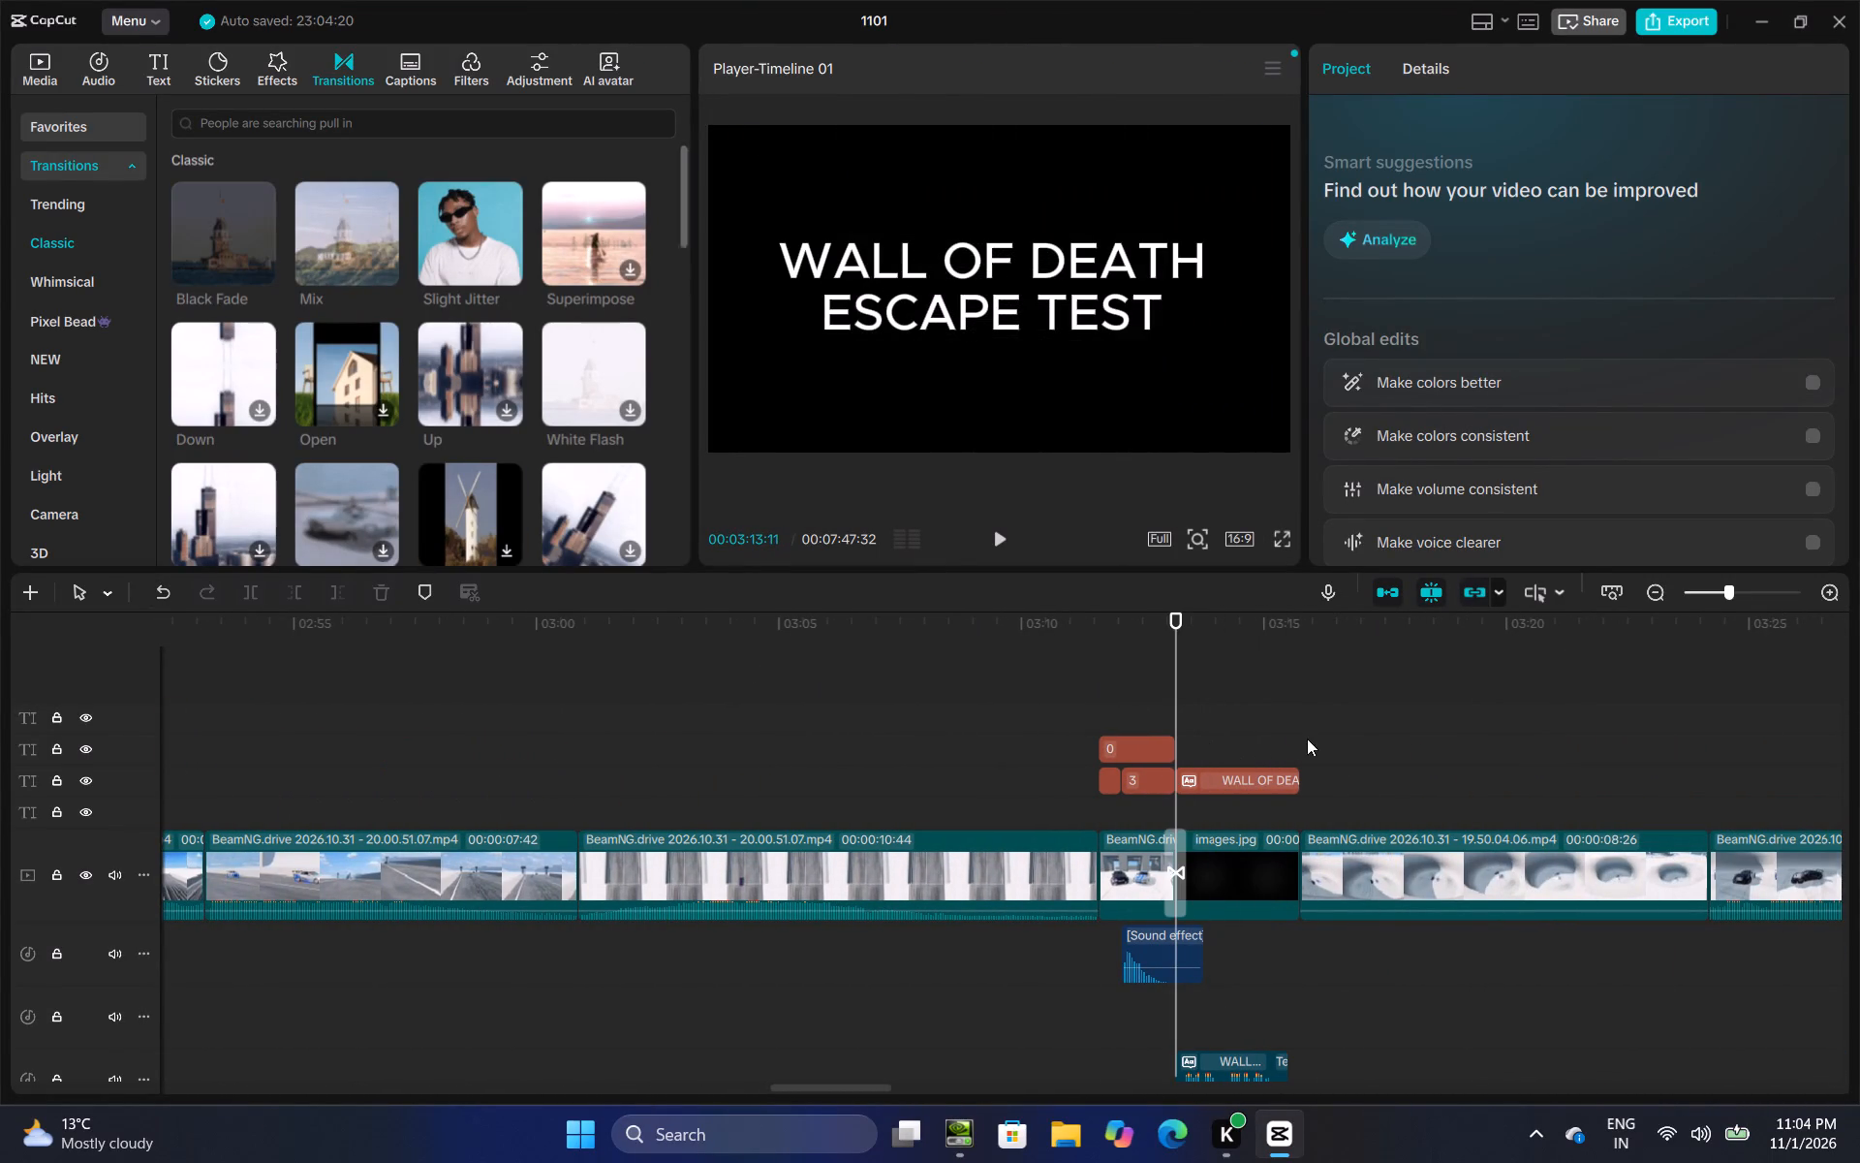
left_click(1279, 734)
left_click_drag(1279, 732, 1295, 736)
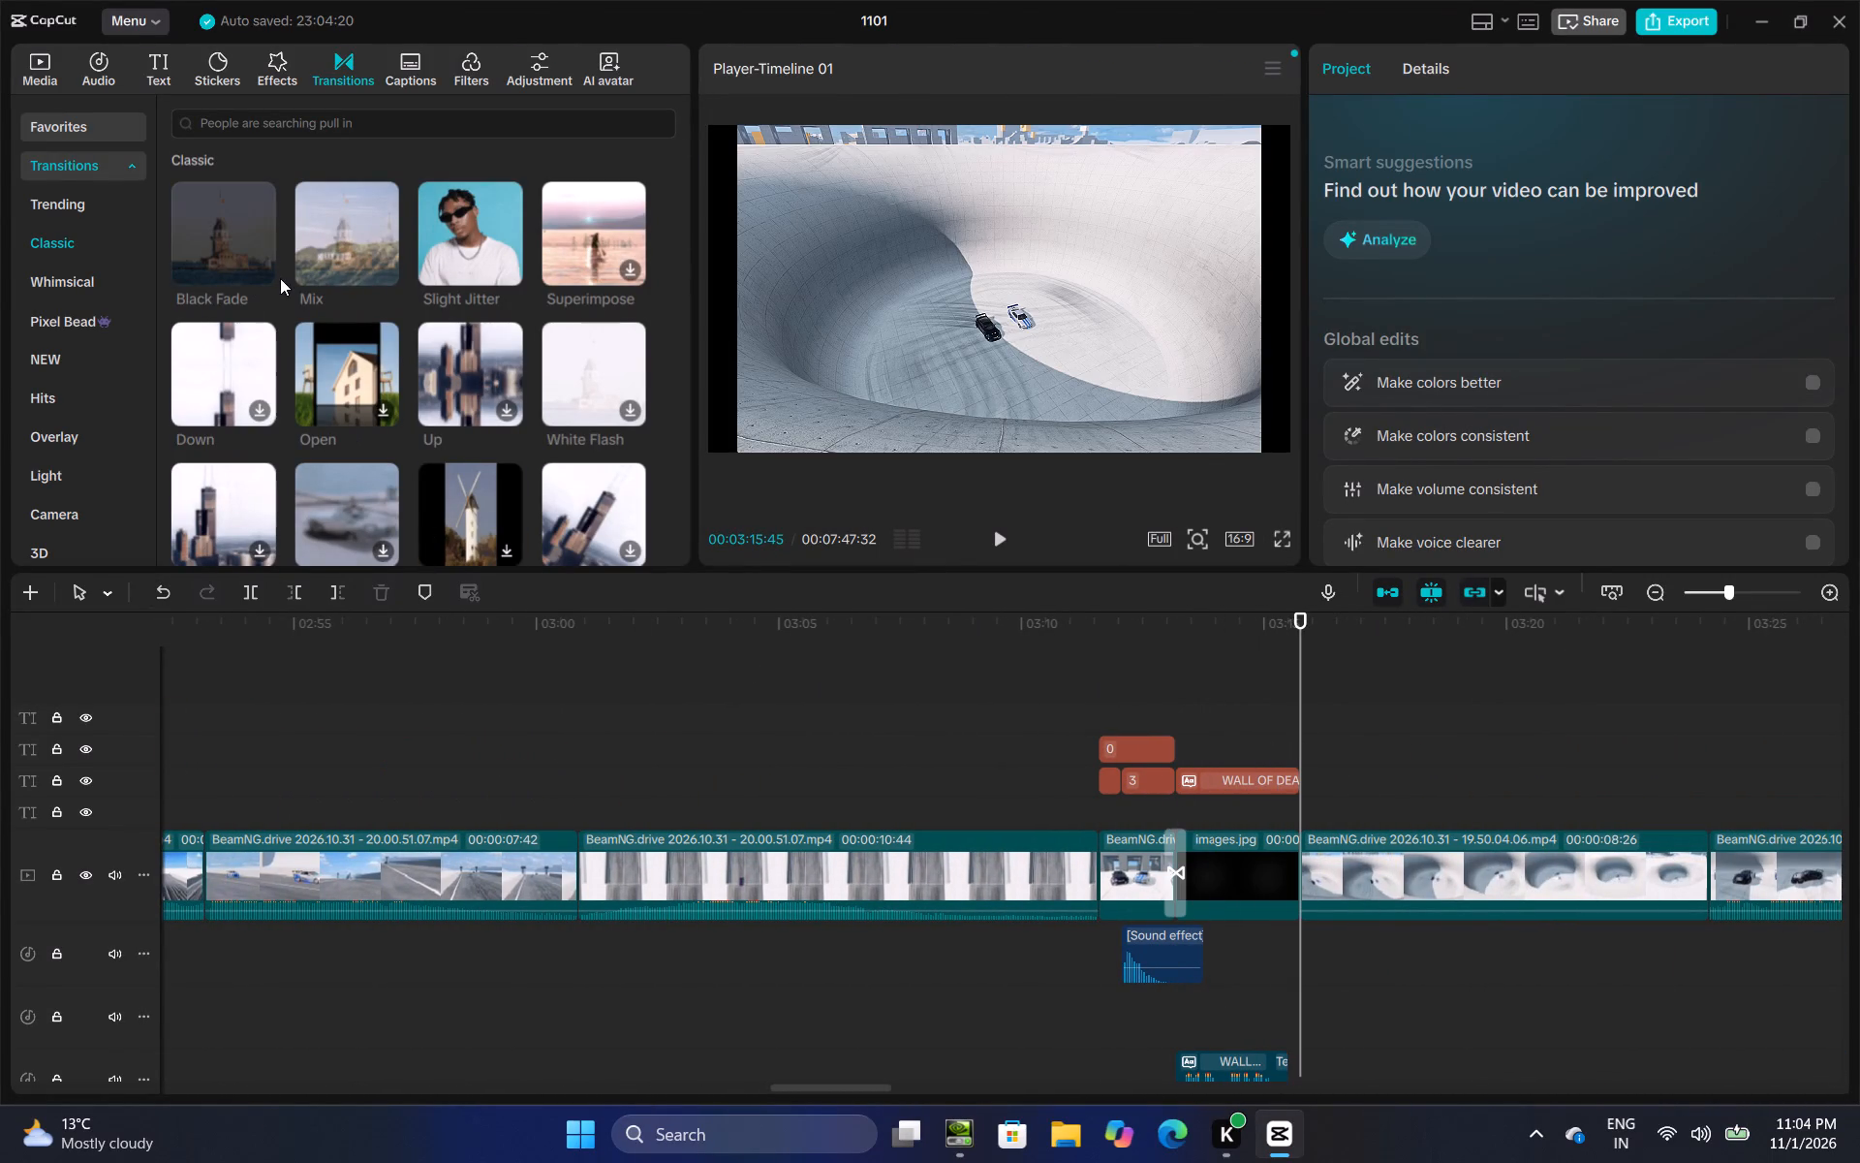
left_click(263, 268)
Add Black Fade transitions at the two cuts between the wall of death clips, at 00:03:24:11 and 00:03:45:38.
left_click(1436, 740)
left_click_drag(1438, 740, 1712, 737)
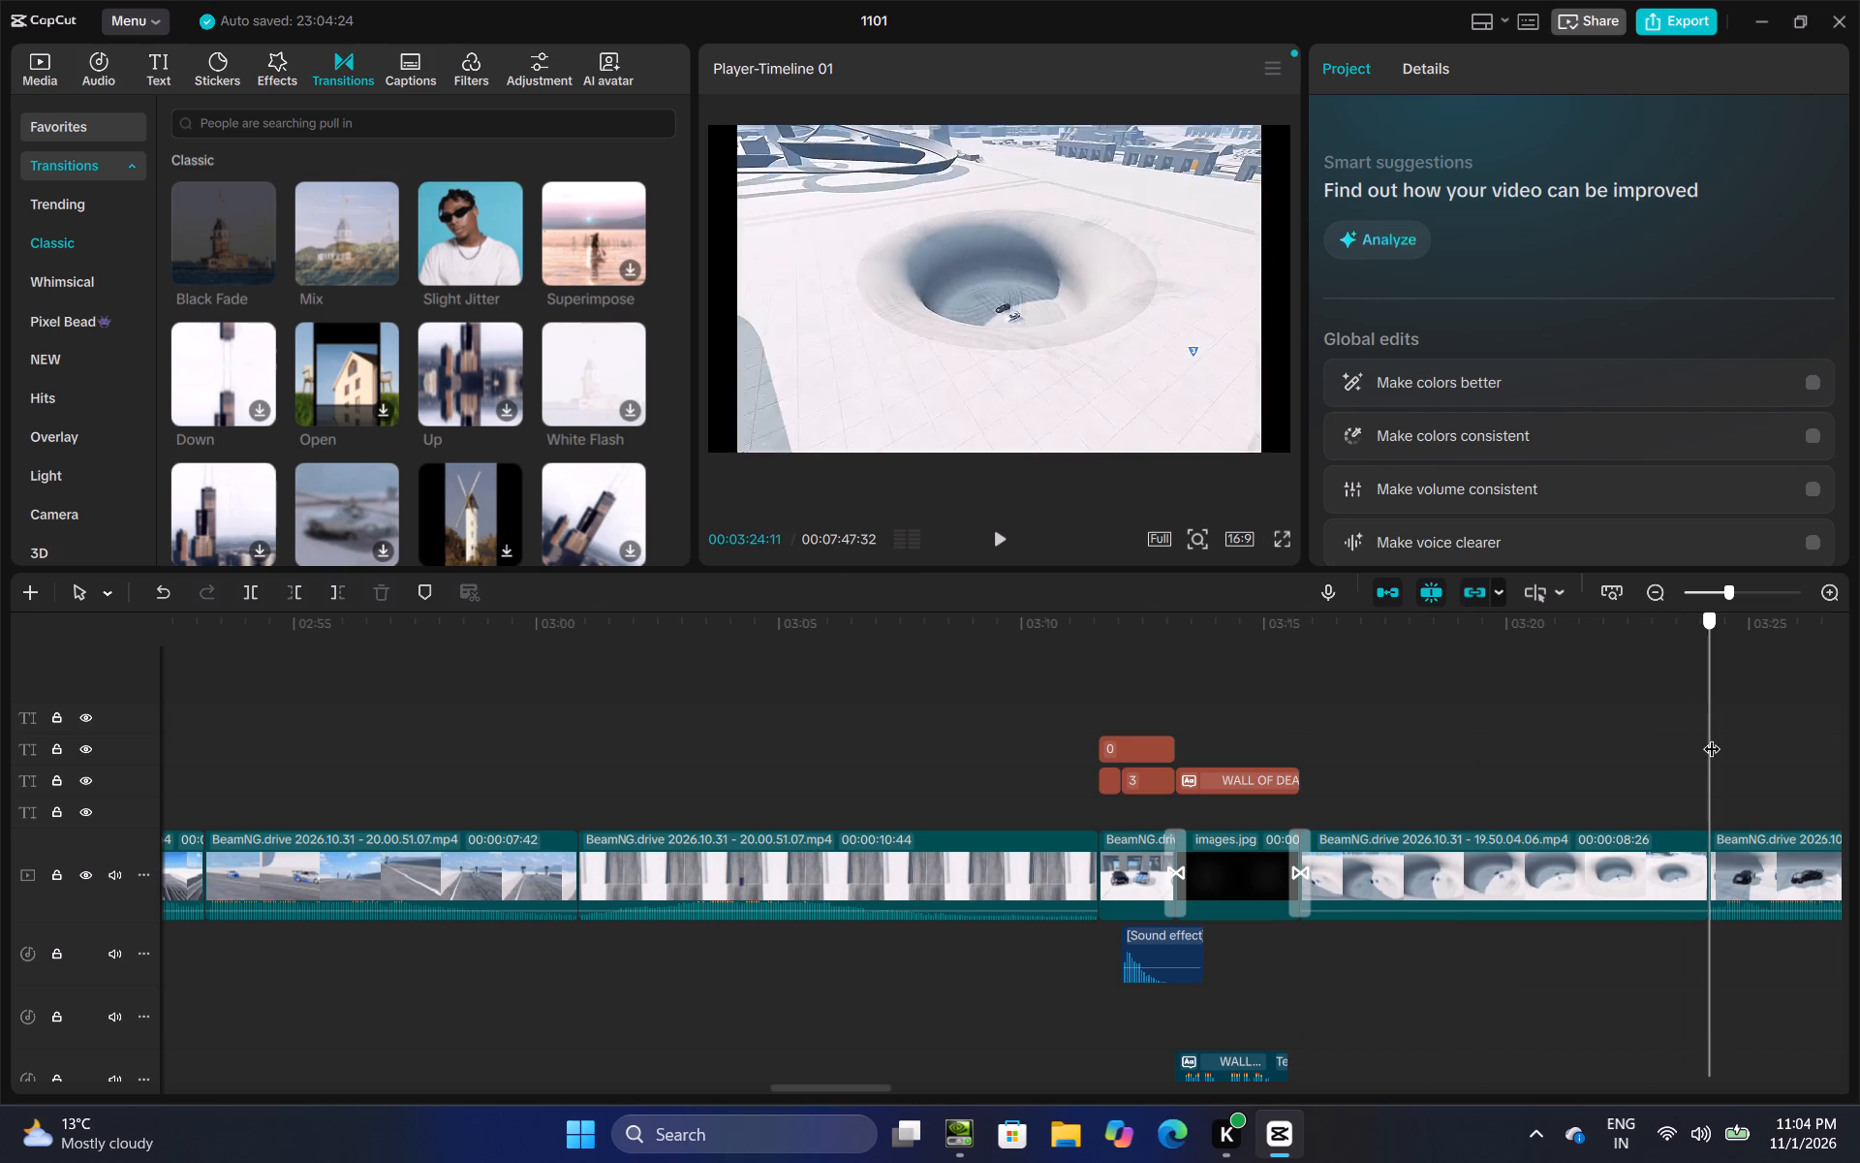
left_click_drag(1712, 737, 1717, 737)
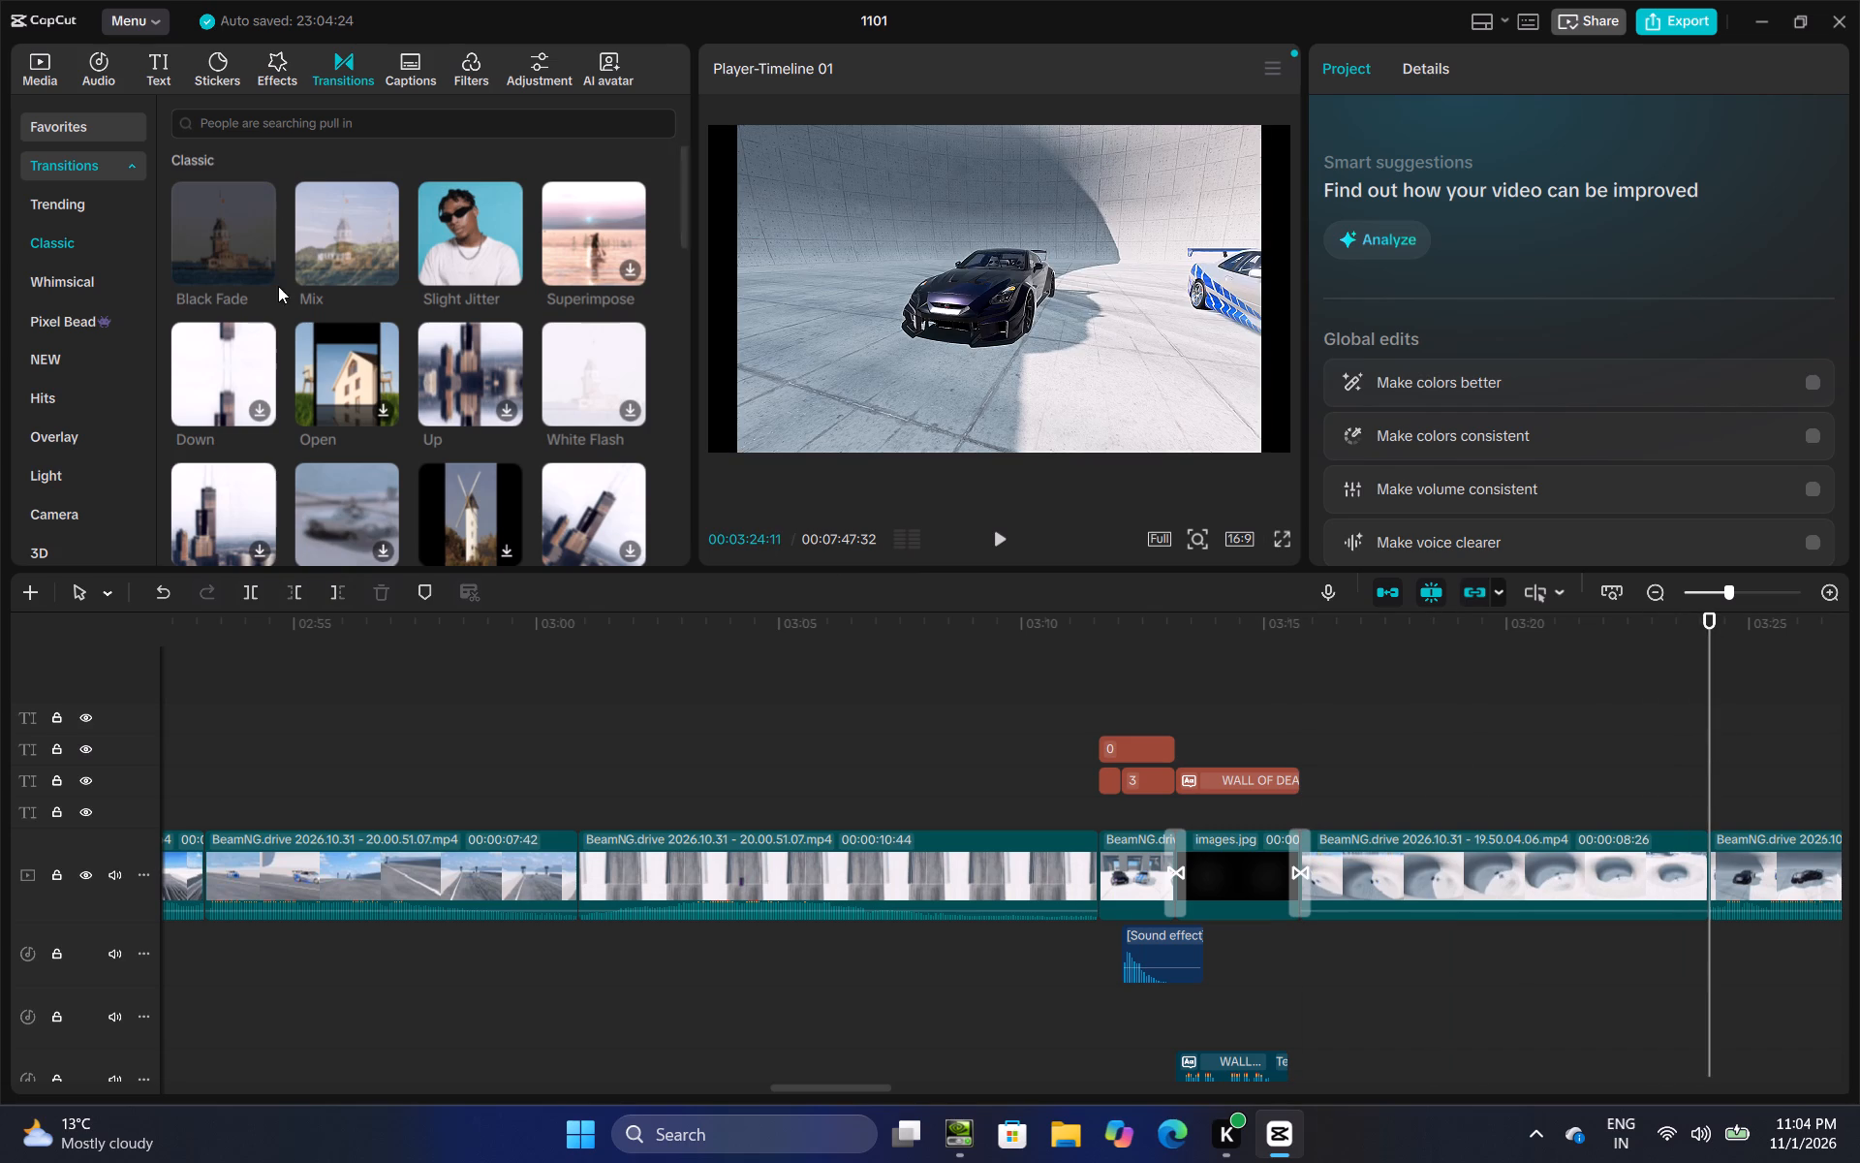
left_click(257, 267)
left_click(1615, 709)
left_click_drag(1615, 709, 1859, 712)
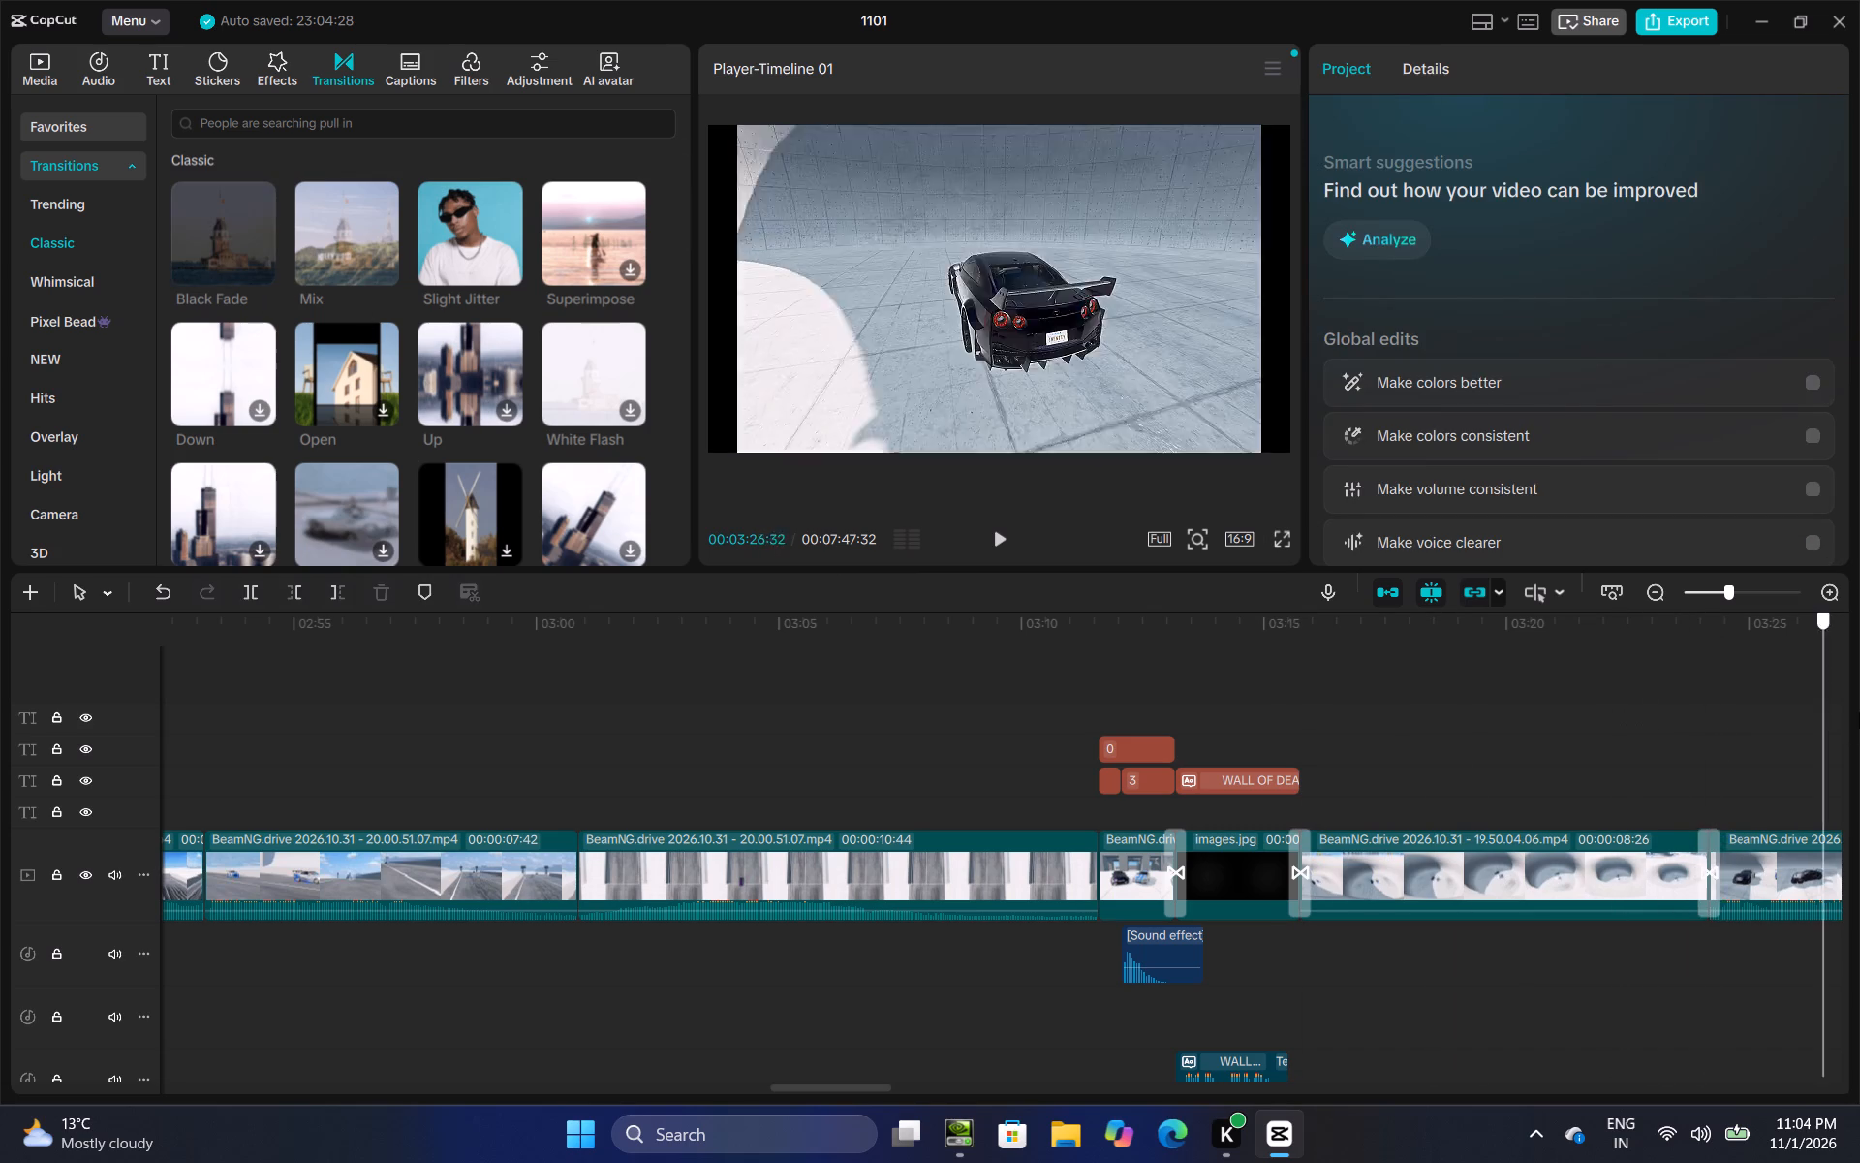
left_click_drag(1859, 712, 1581, 695)
left_click(259, 275)
Add Black Fade transitions at both ends of the WATER SURVIVAL TEST card, at 00:04:13:07 and 00:04:15:06.
left_click(1573, 724)
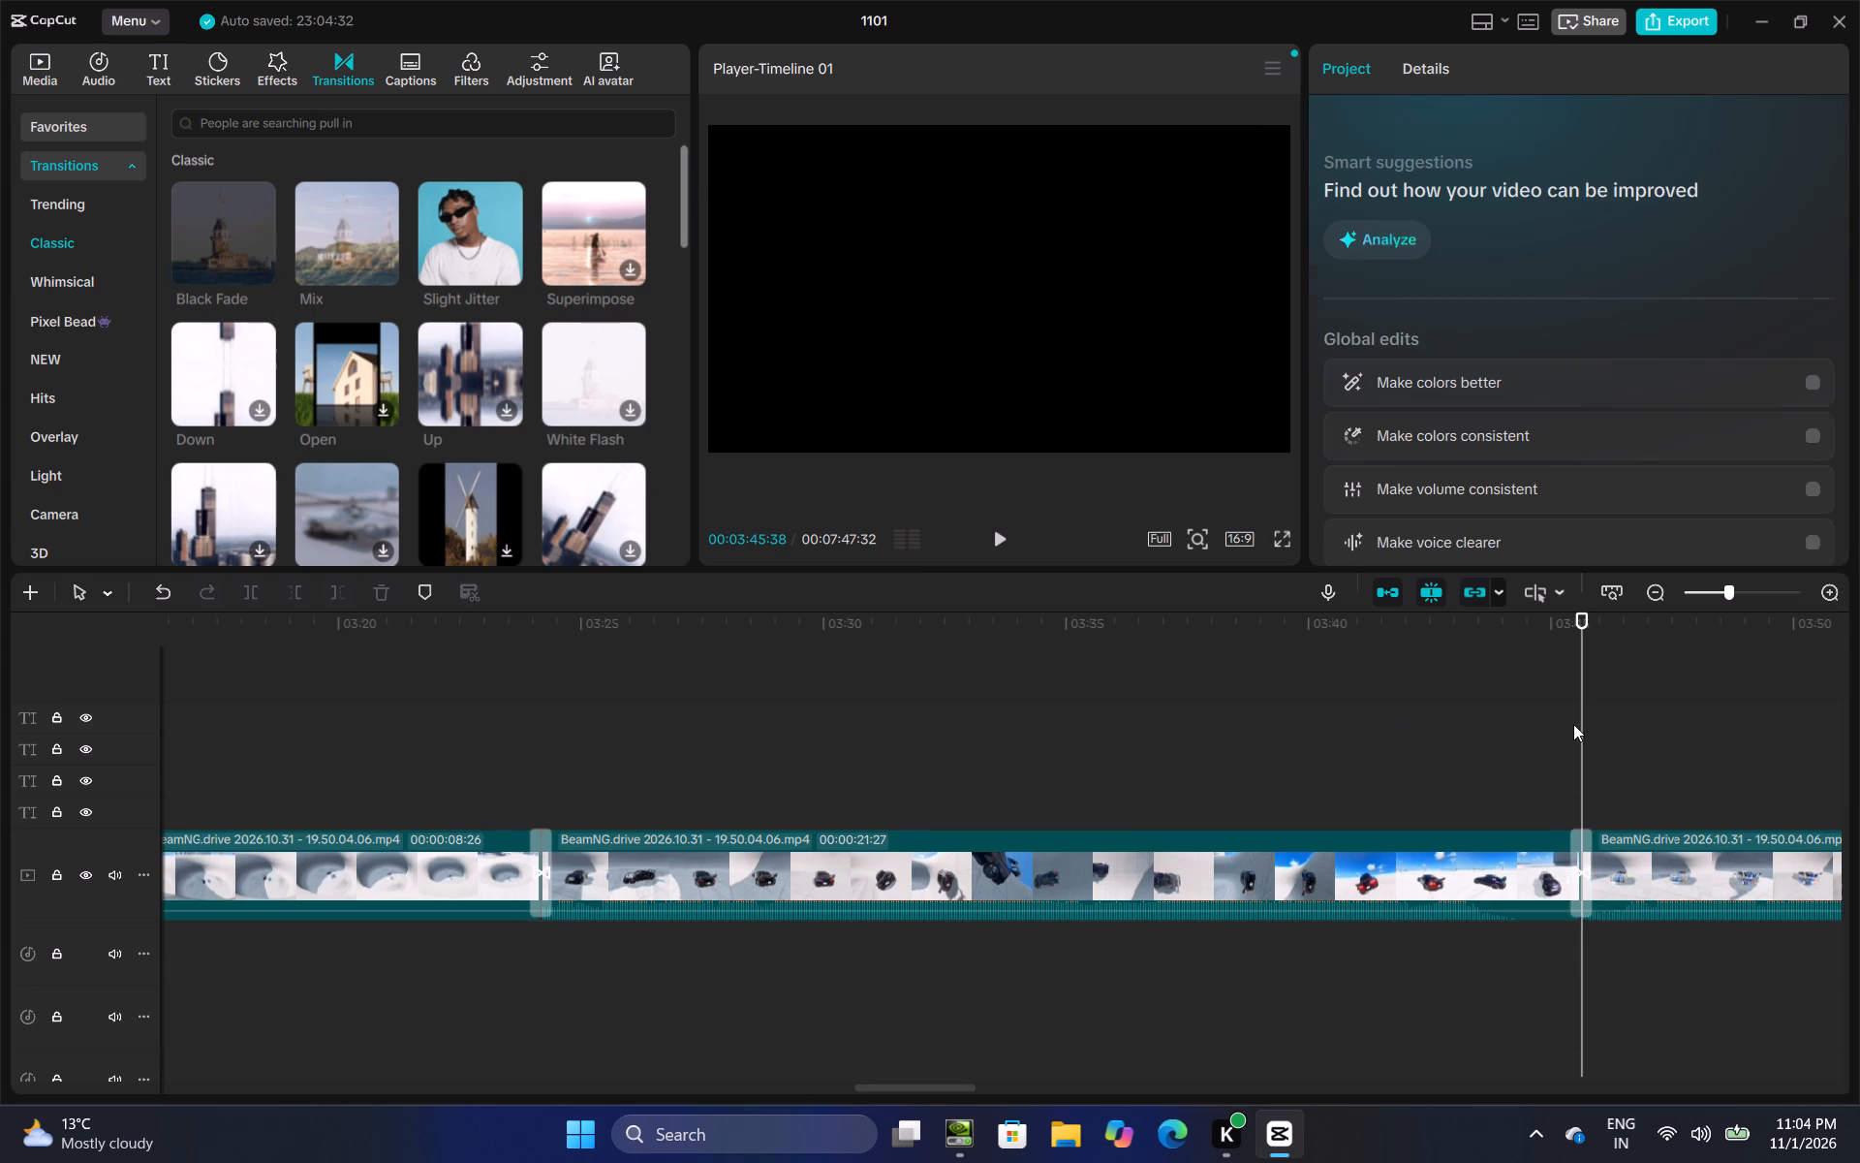
left_click_drag(1573, 724, 1329, 685)
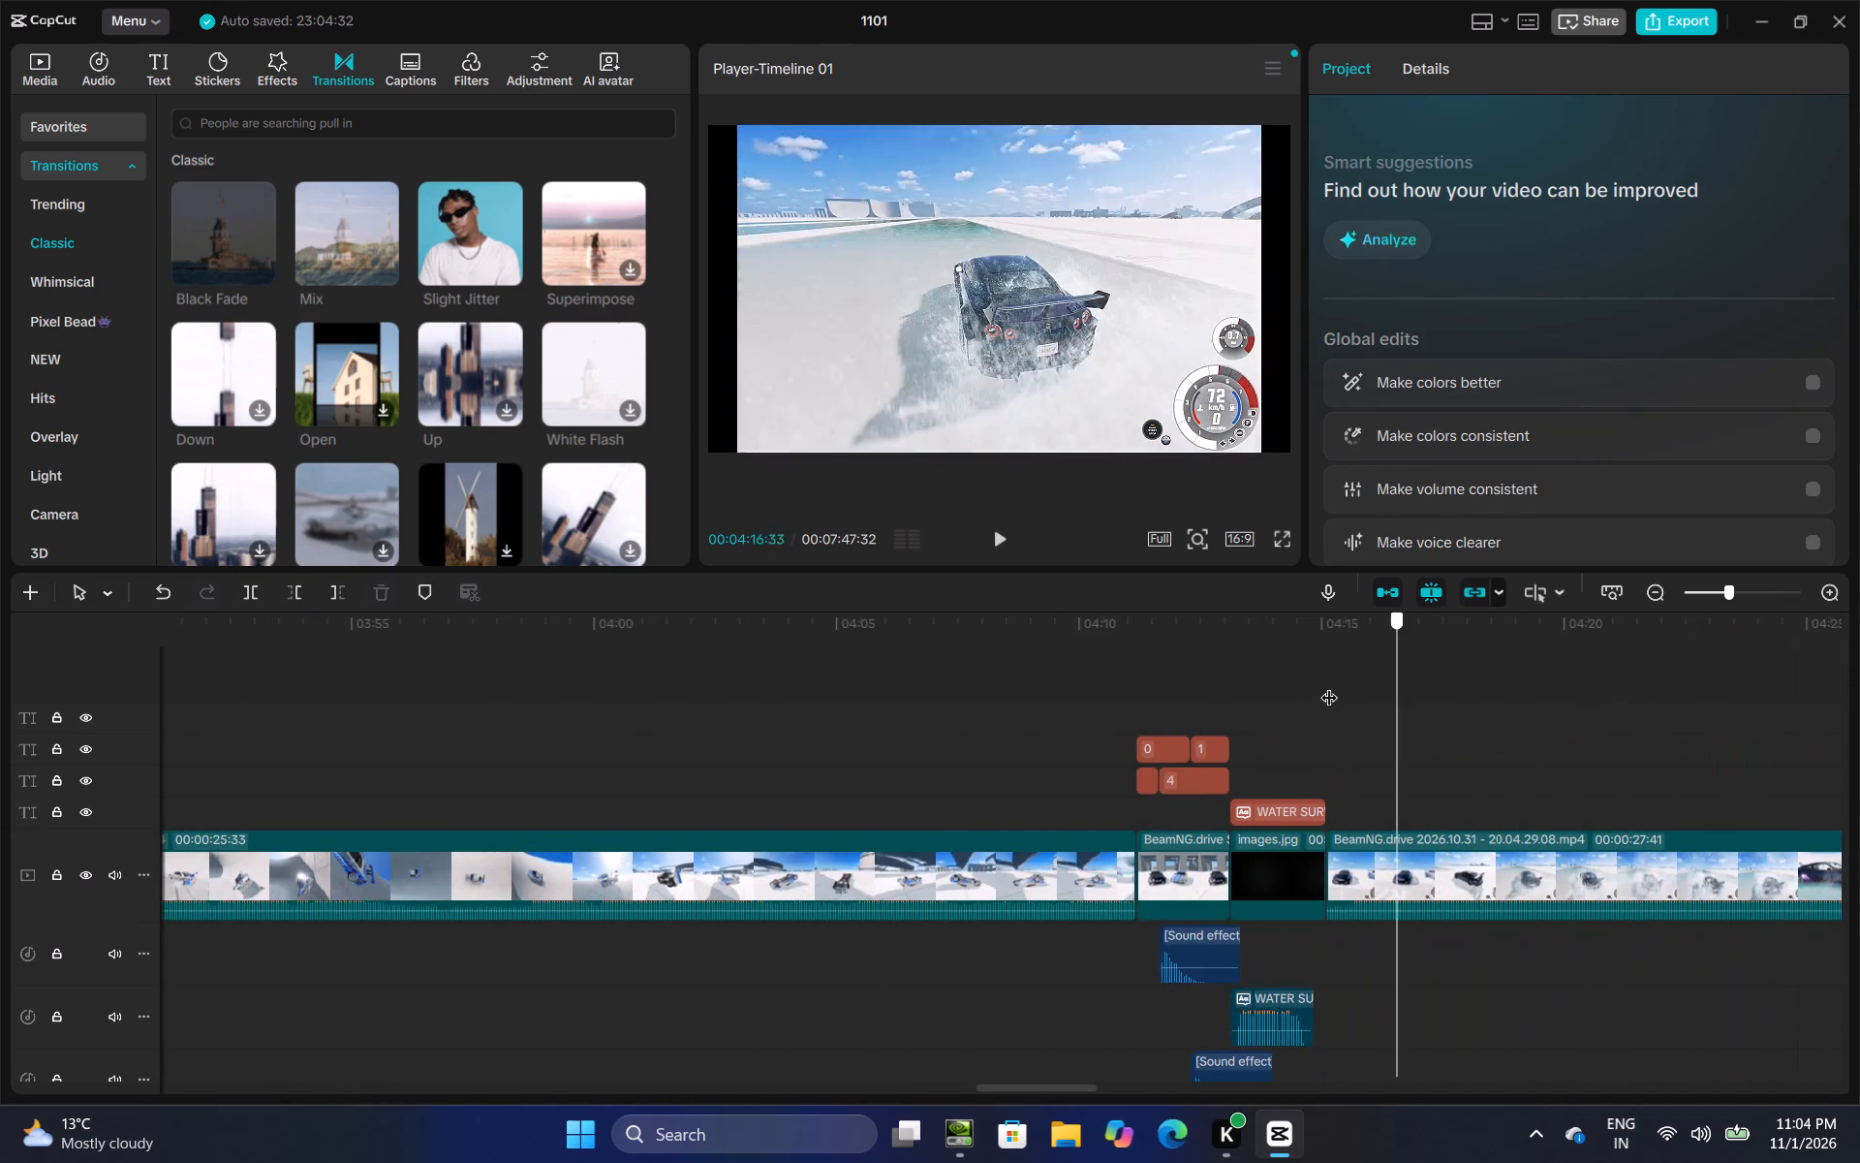
left_click_drag(1329, 685, 1224, 731)
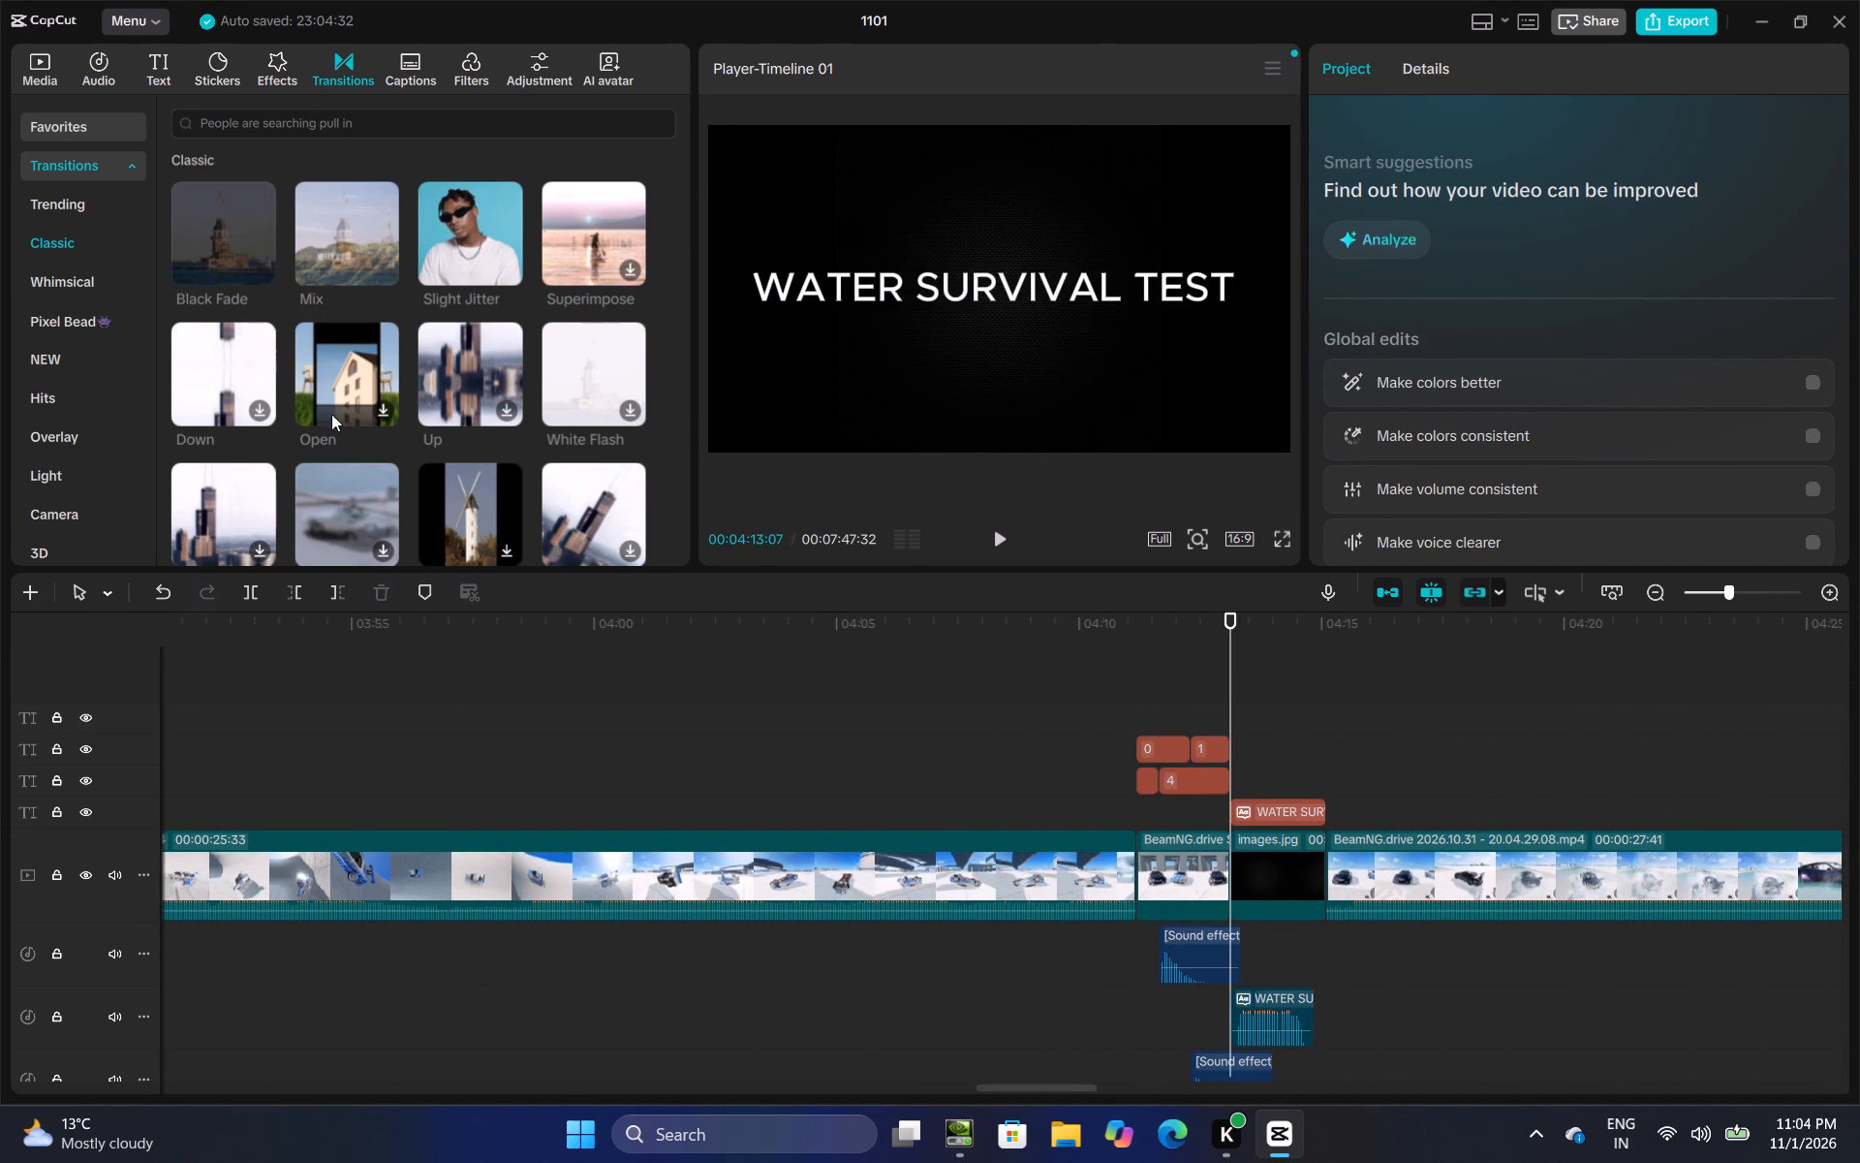
left_click(254, 267)
scroll(1211, 714, "down", 1)
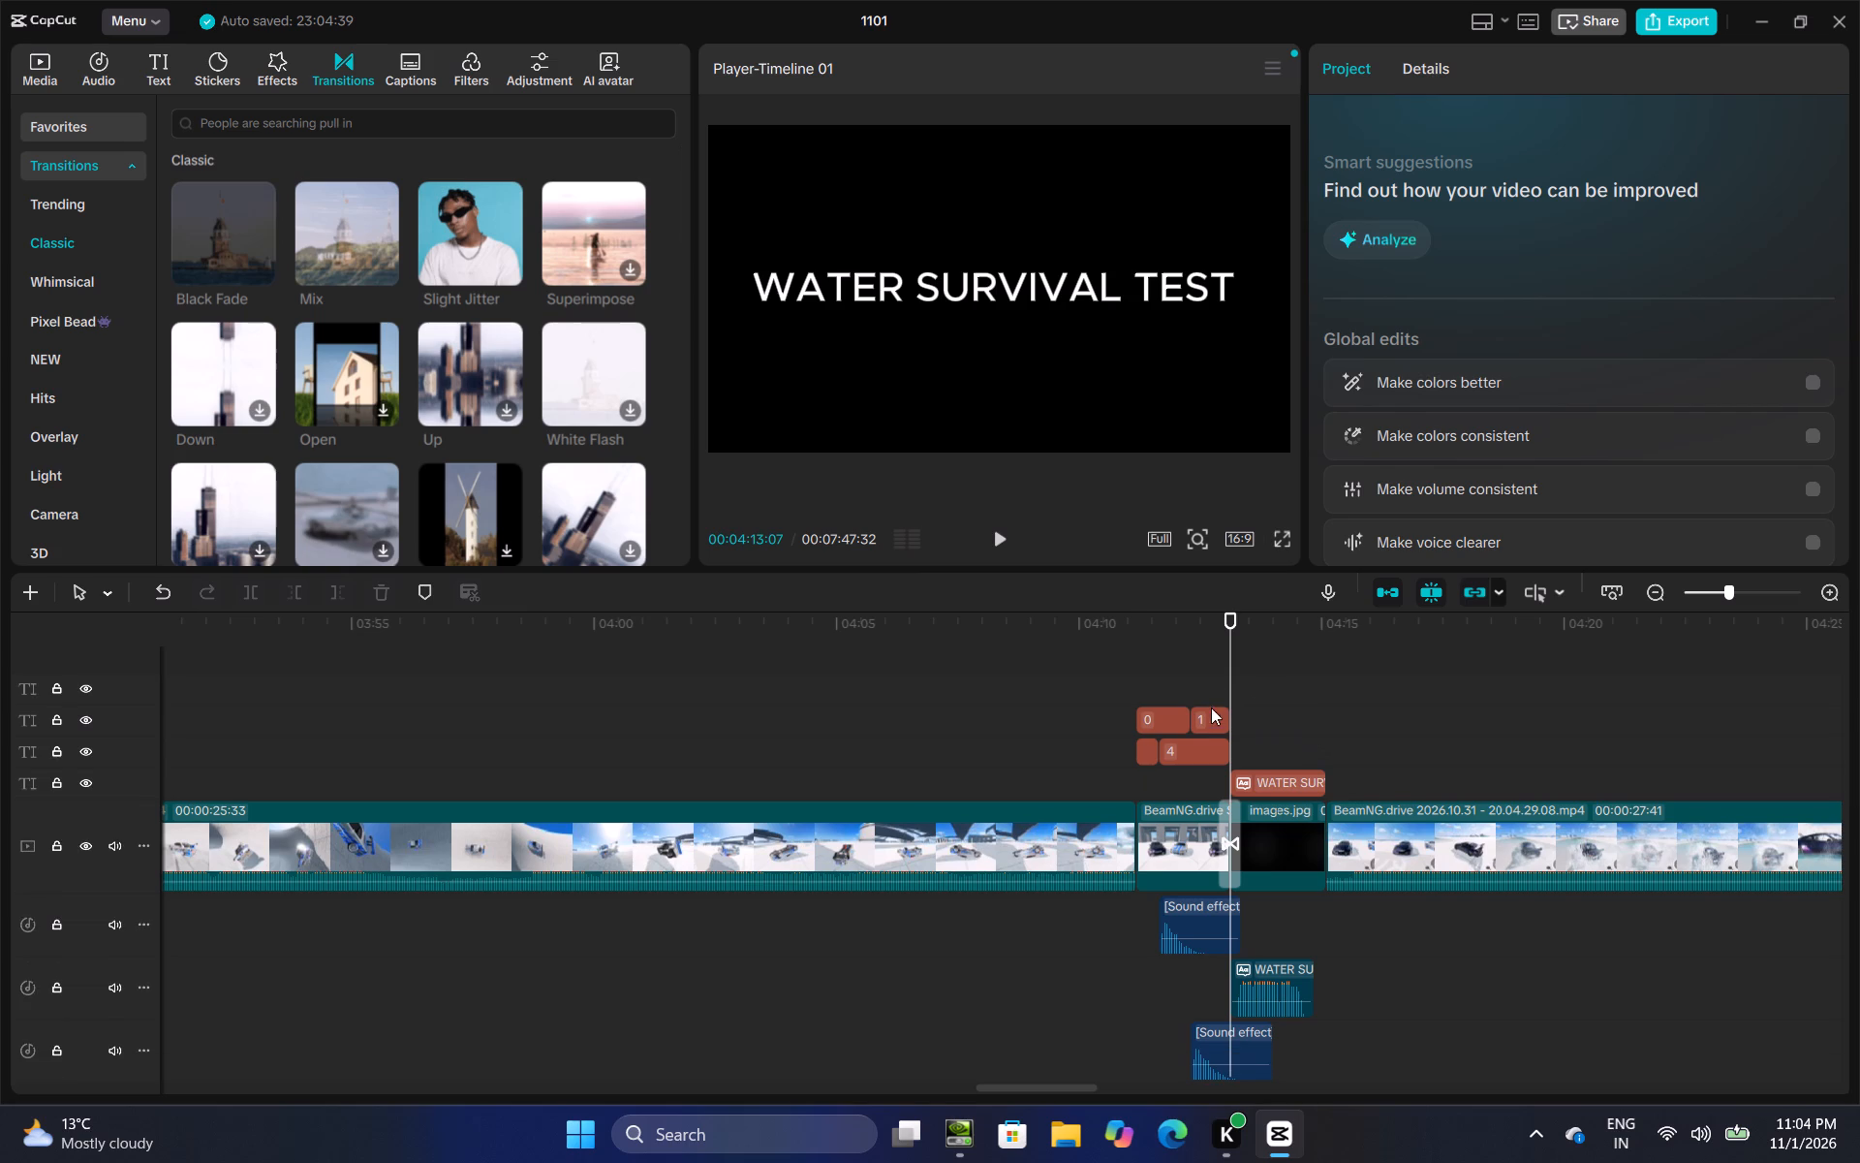
left_click(1250, 687)
left_click_drag(1250, 687, 1305, 688)
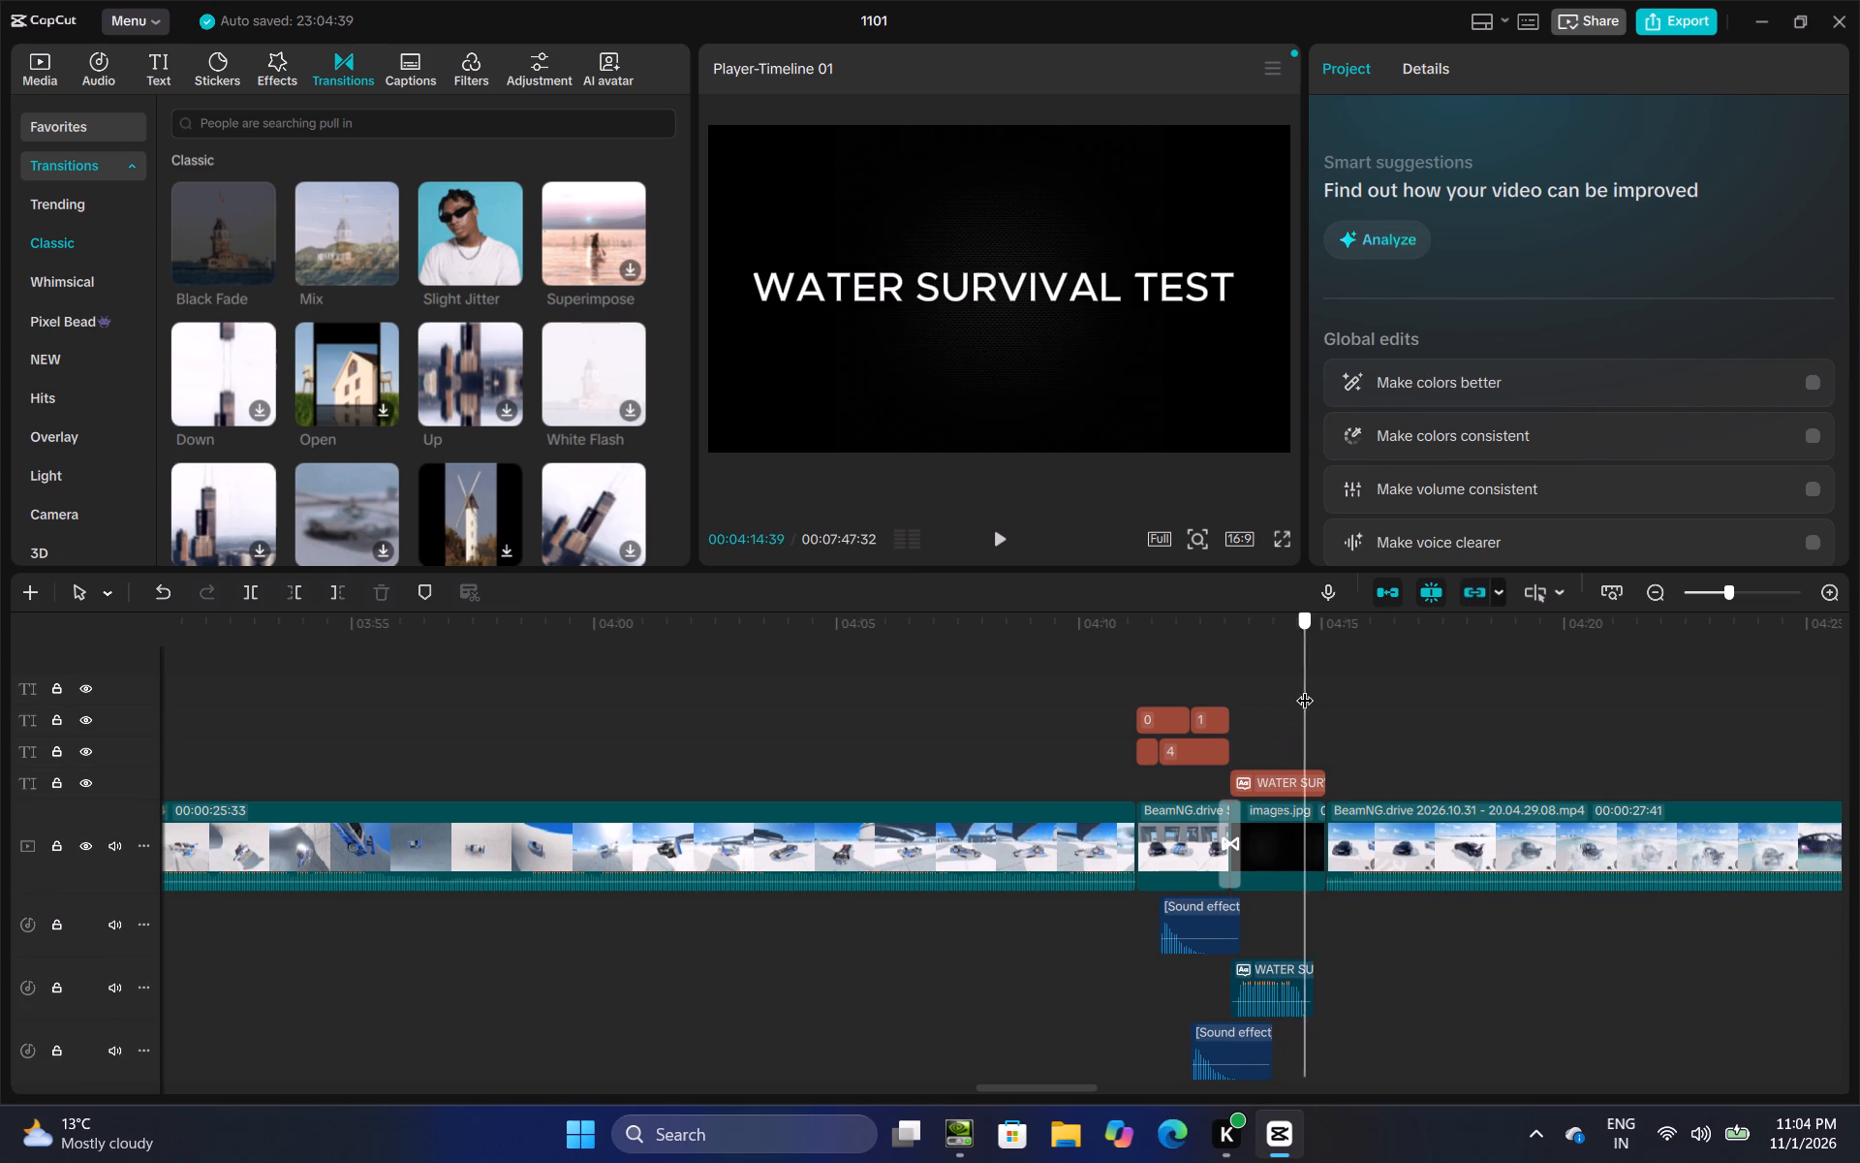
left_click_drag(1305, 688, 1324, 683)
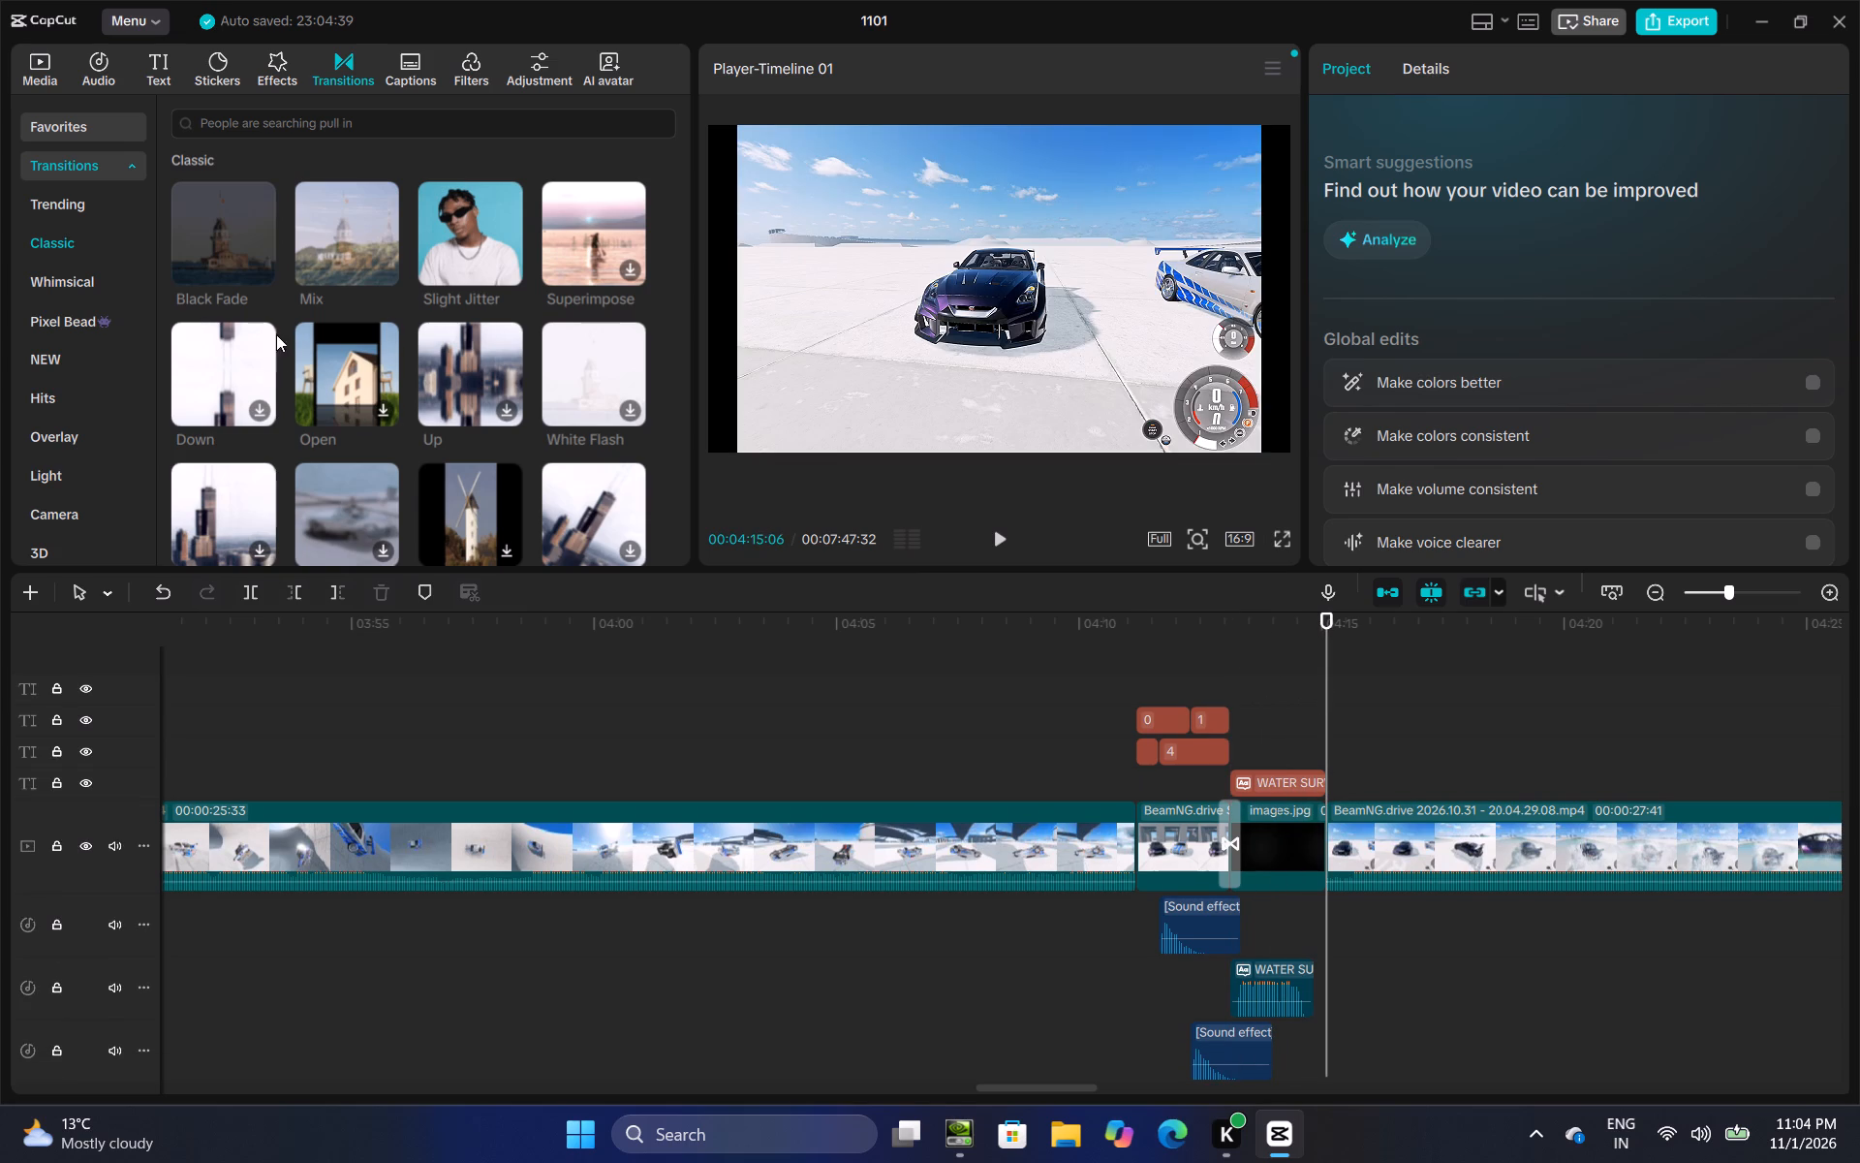
left_click(257, 268)
Add a Black Fade transition at the cut between the two water survival clips, at 00:04:42:47.
left_click(1404, 739)
left_click_drag(1404, 739, 1411, 739)
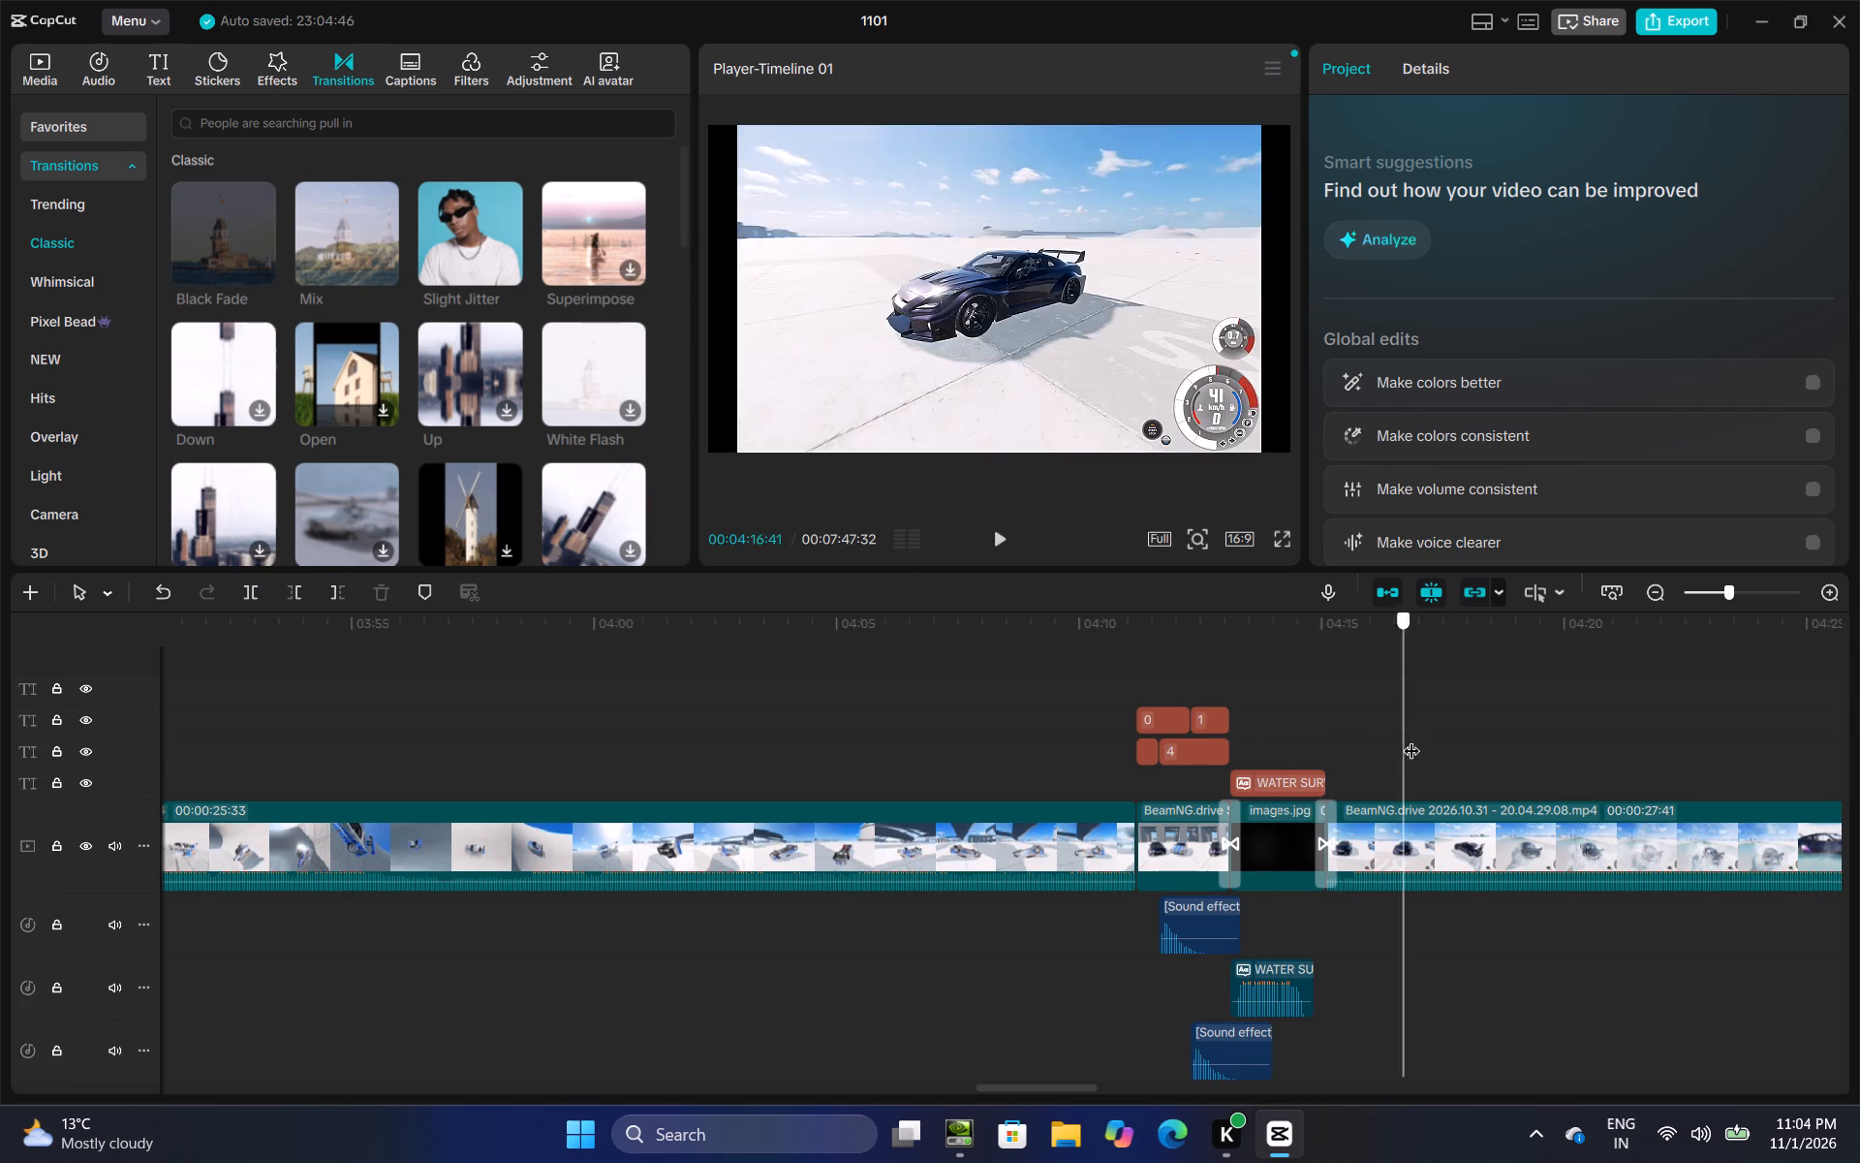
left_click_drag(1411, 739, 1284, 692)
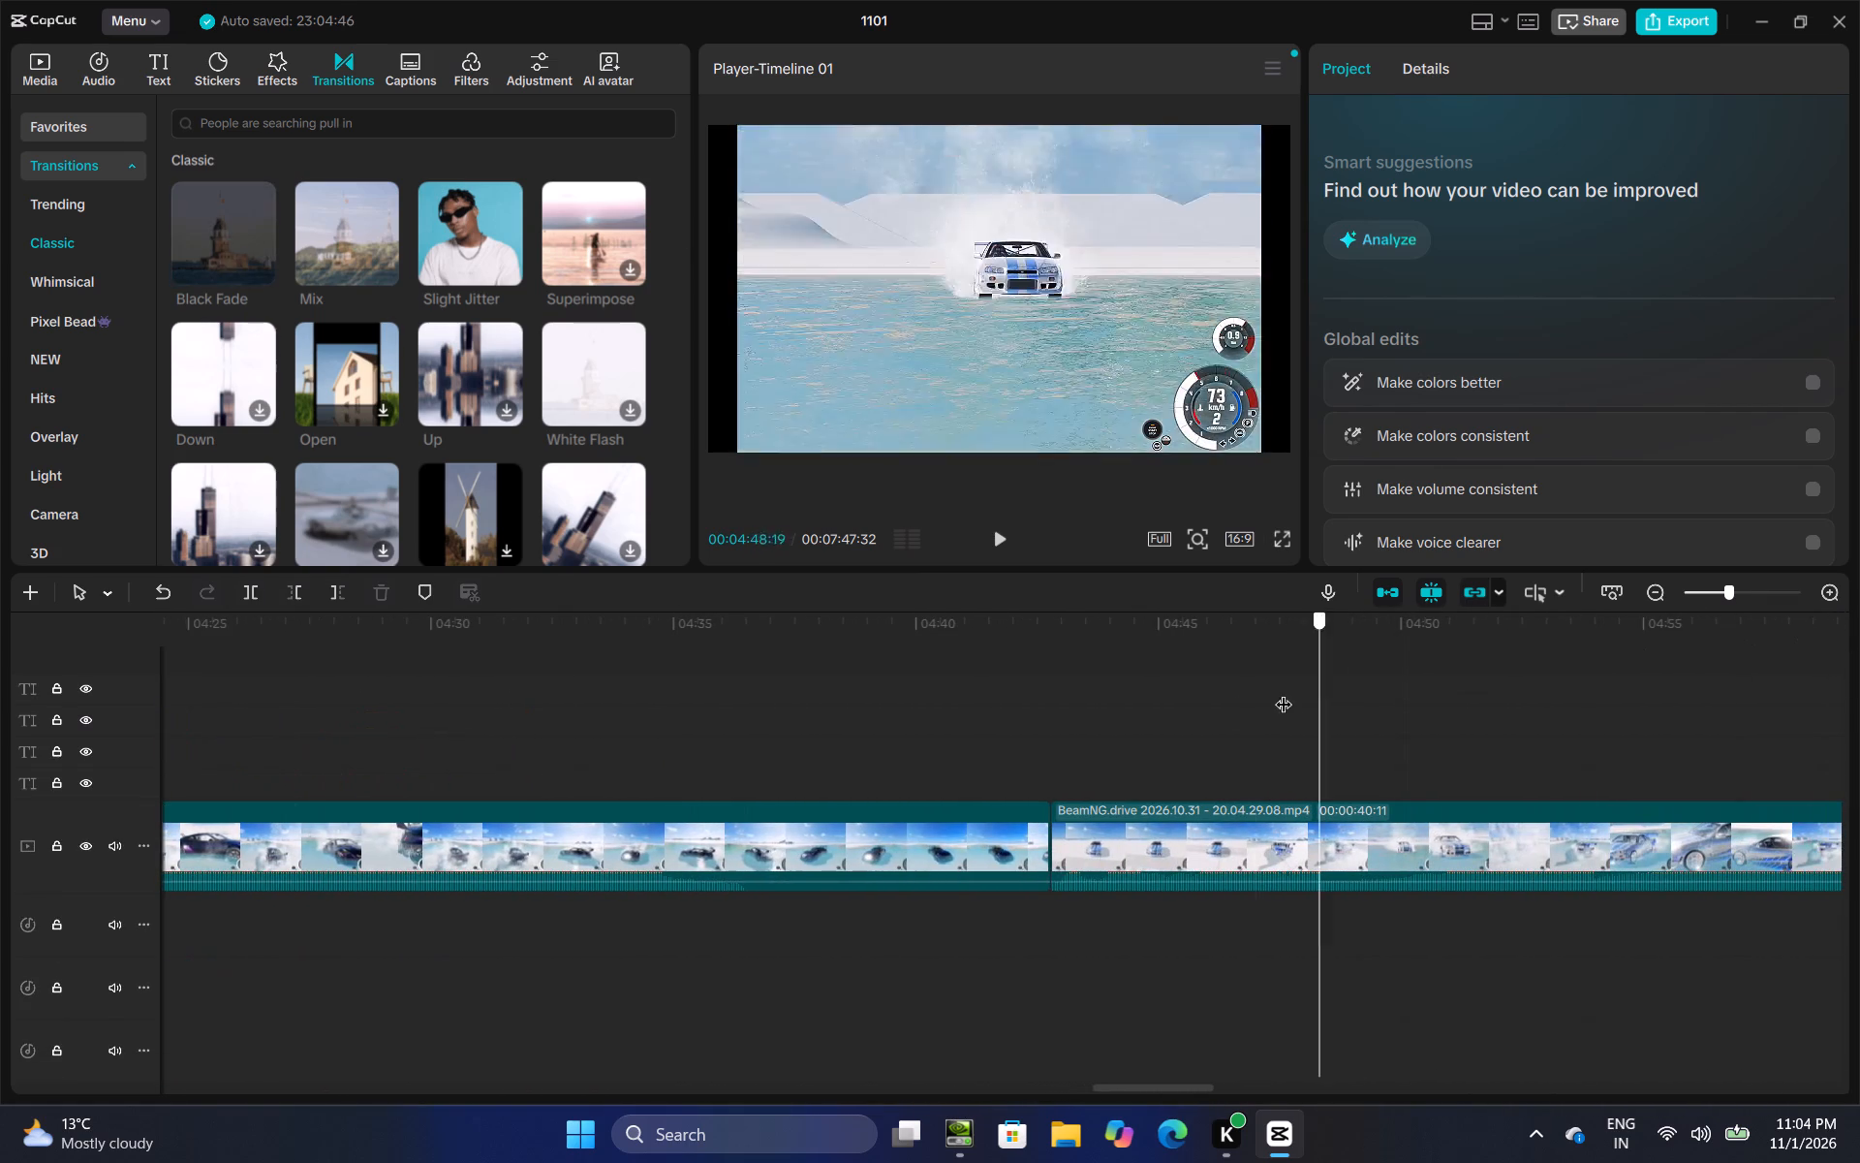
left_click_drag(1284, 692, 1051, 719)
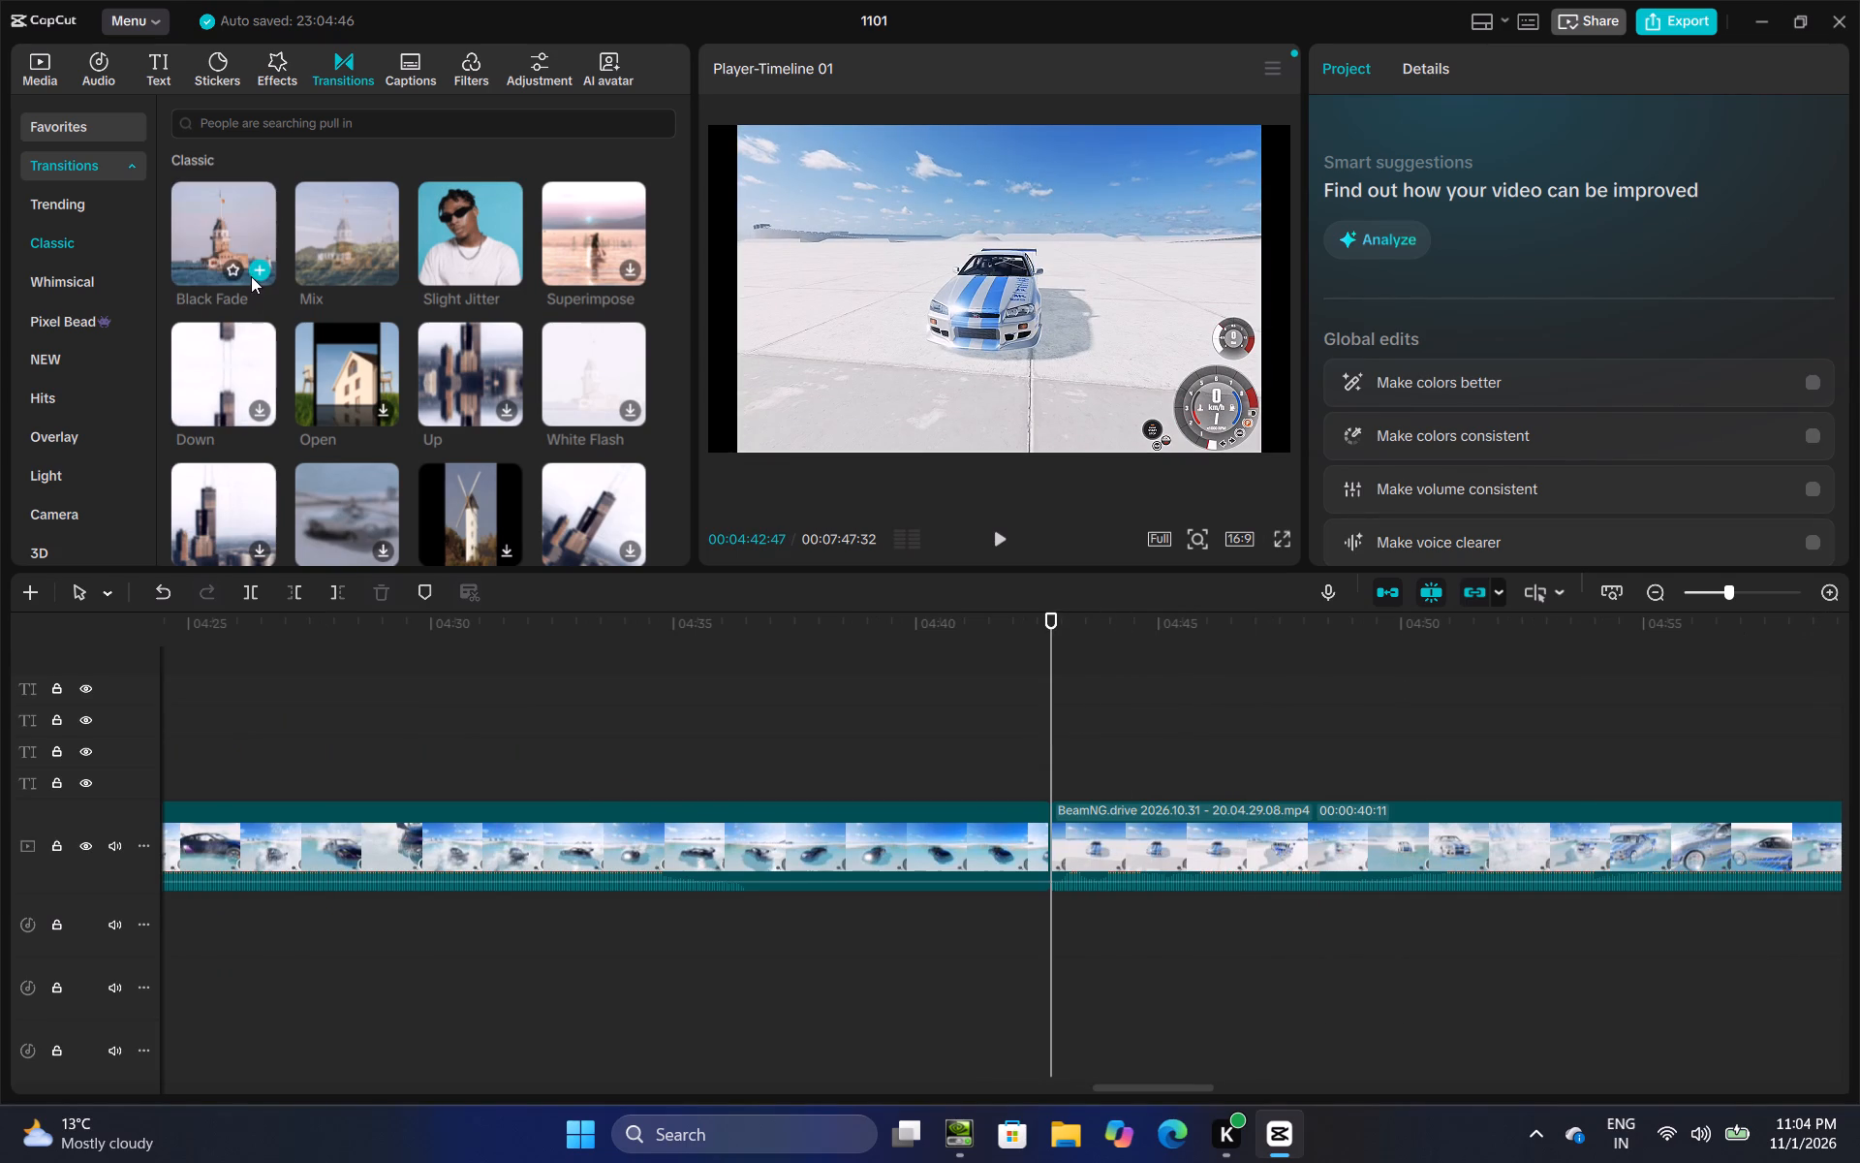
left_click(256, 268)
Add Black Fade transitions at both ends of the TOP SPEED TEST card, at 00:05:24:41 and 00:05:26:25.
left_click(1195, 748)
left_click_drag(1213, 750, 1859, 714)
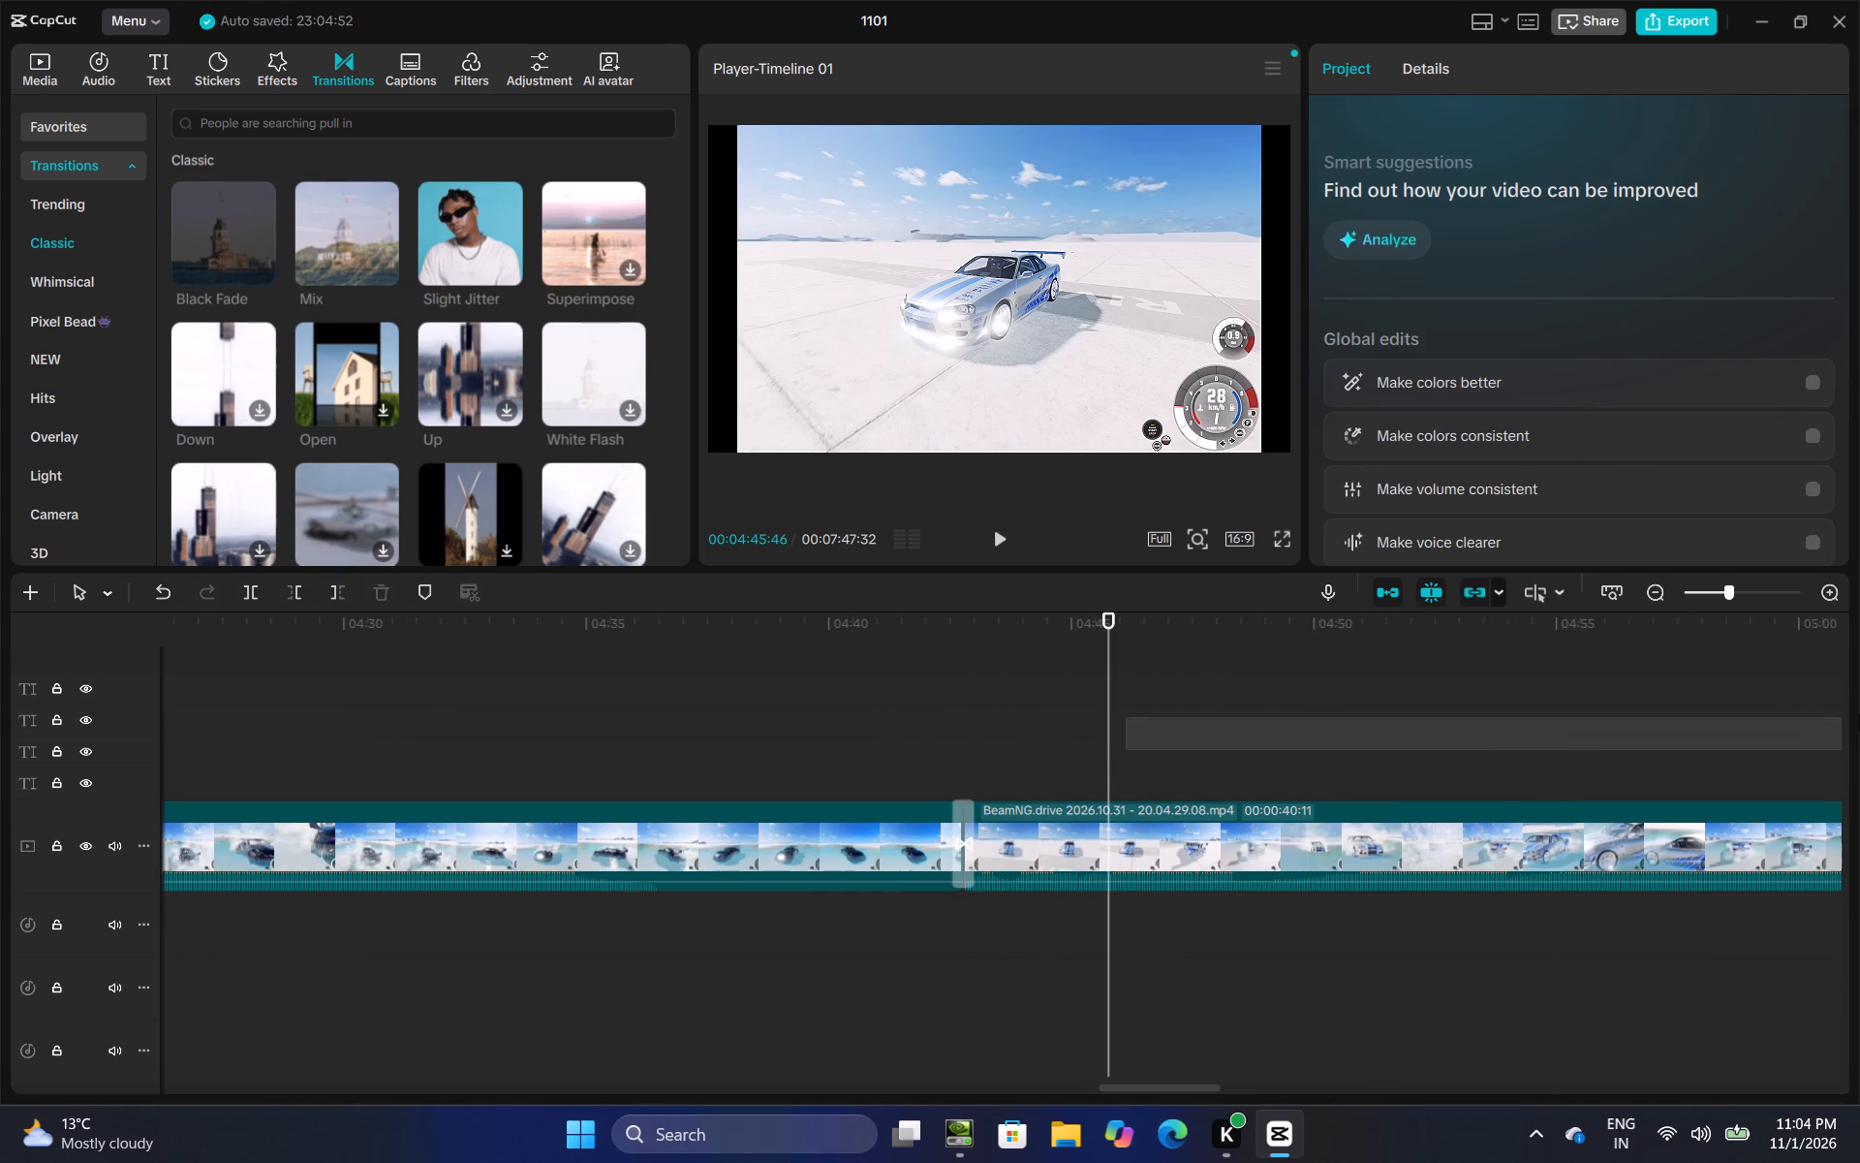
left_click_drag(1859, 714, 1852, 707)
left_click(1811, 685)
left_click_drag(1806, 683, 1847, 651)
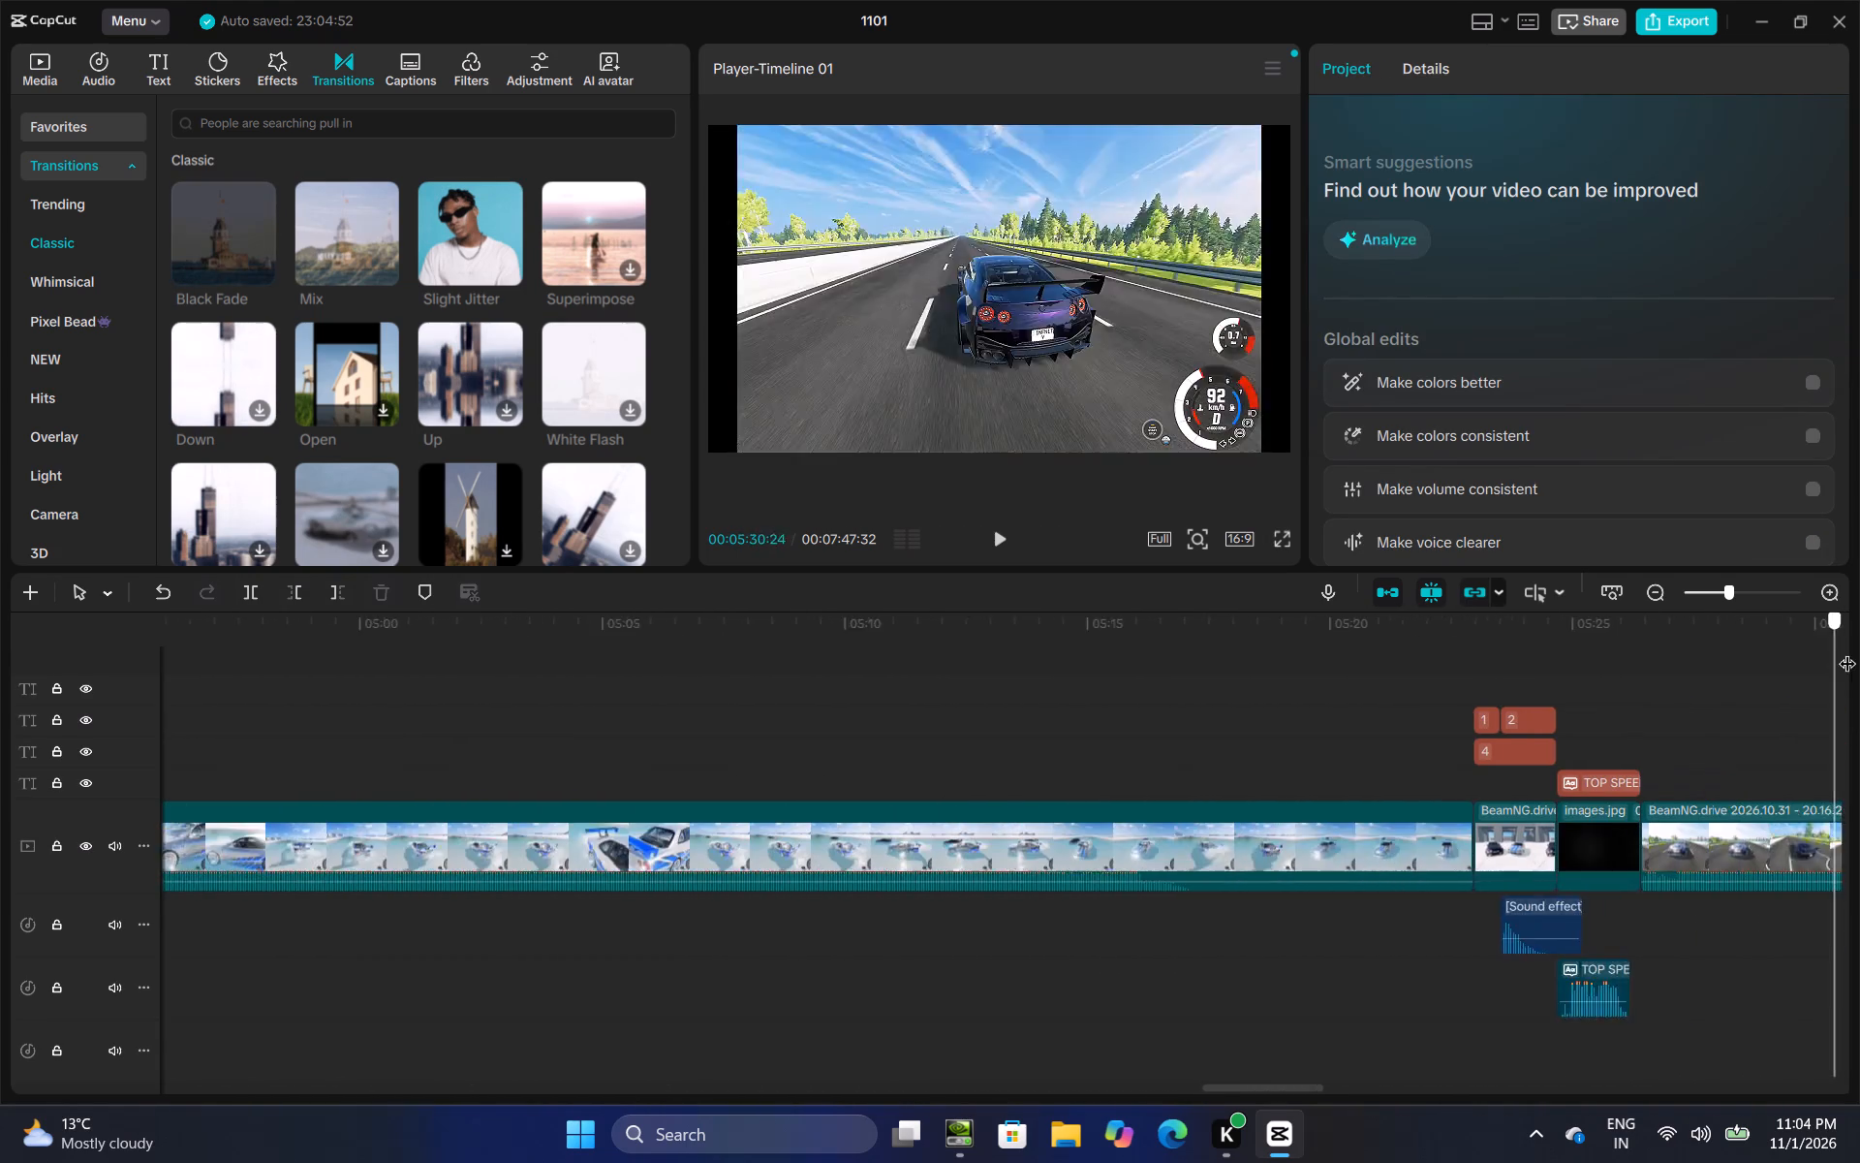
left_click_drag(1847, 651, 1164, 753)
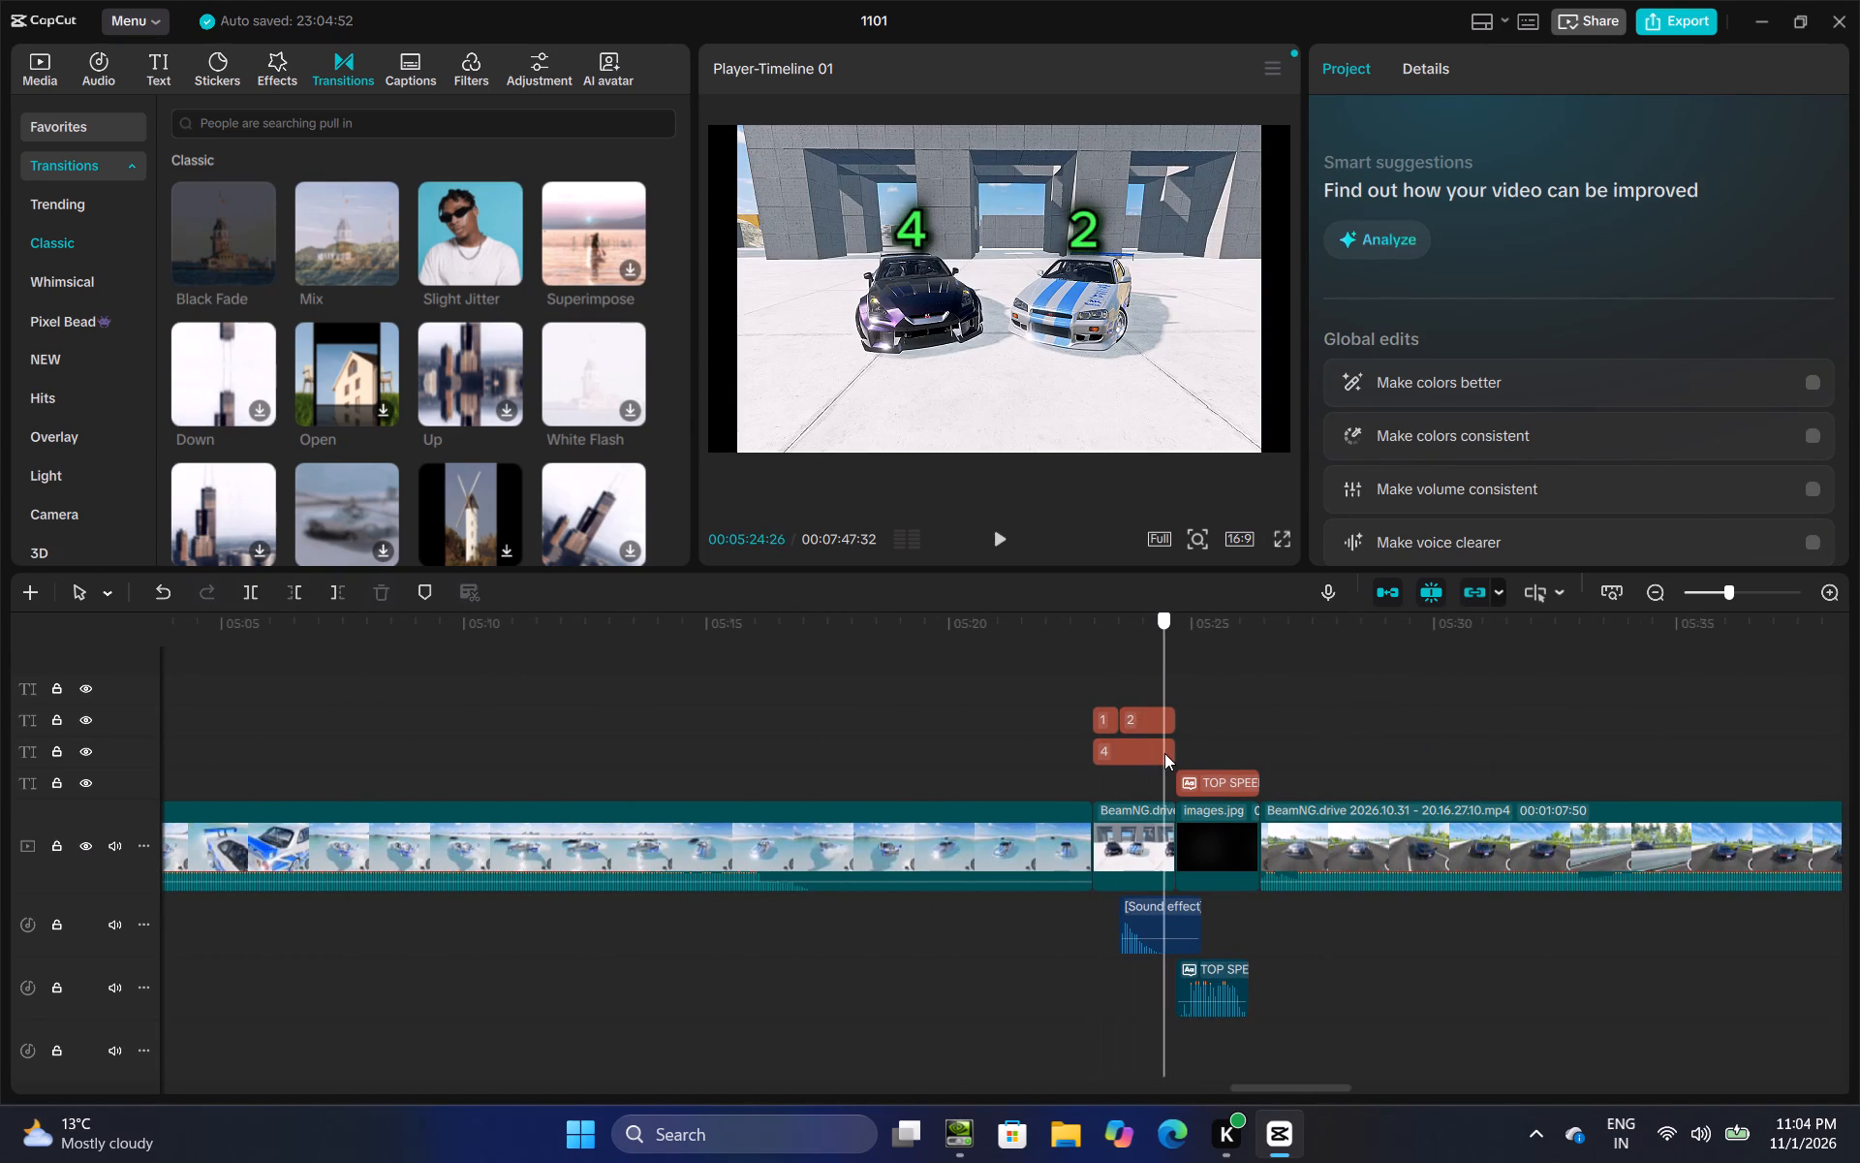
left_click_drag(1164, 753, 1181, 751)
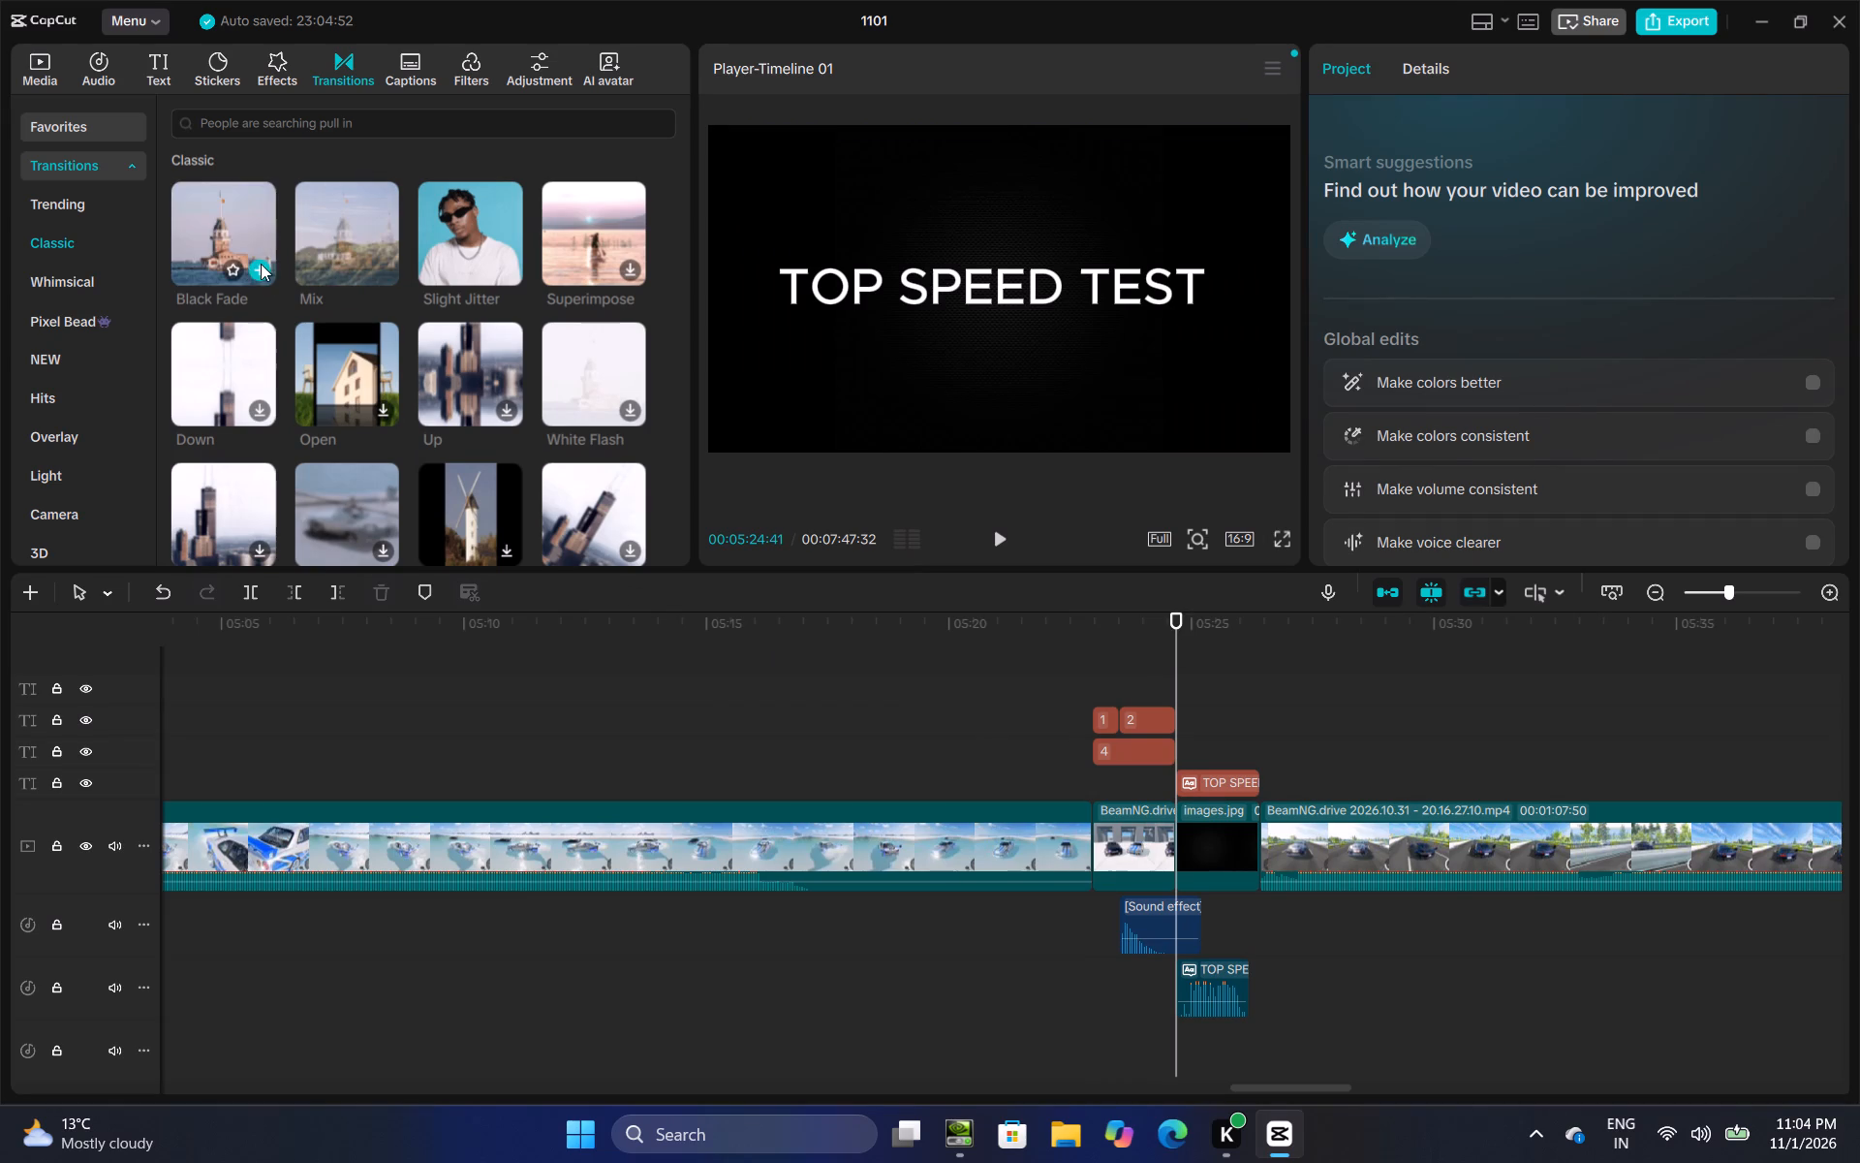
left_click(261, 264)
left_click(1255, 717)
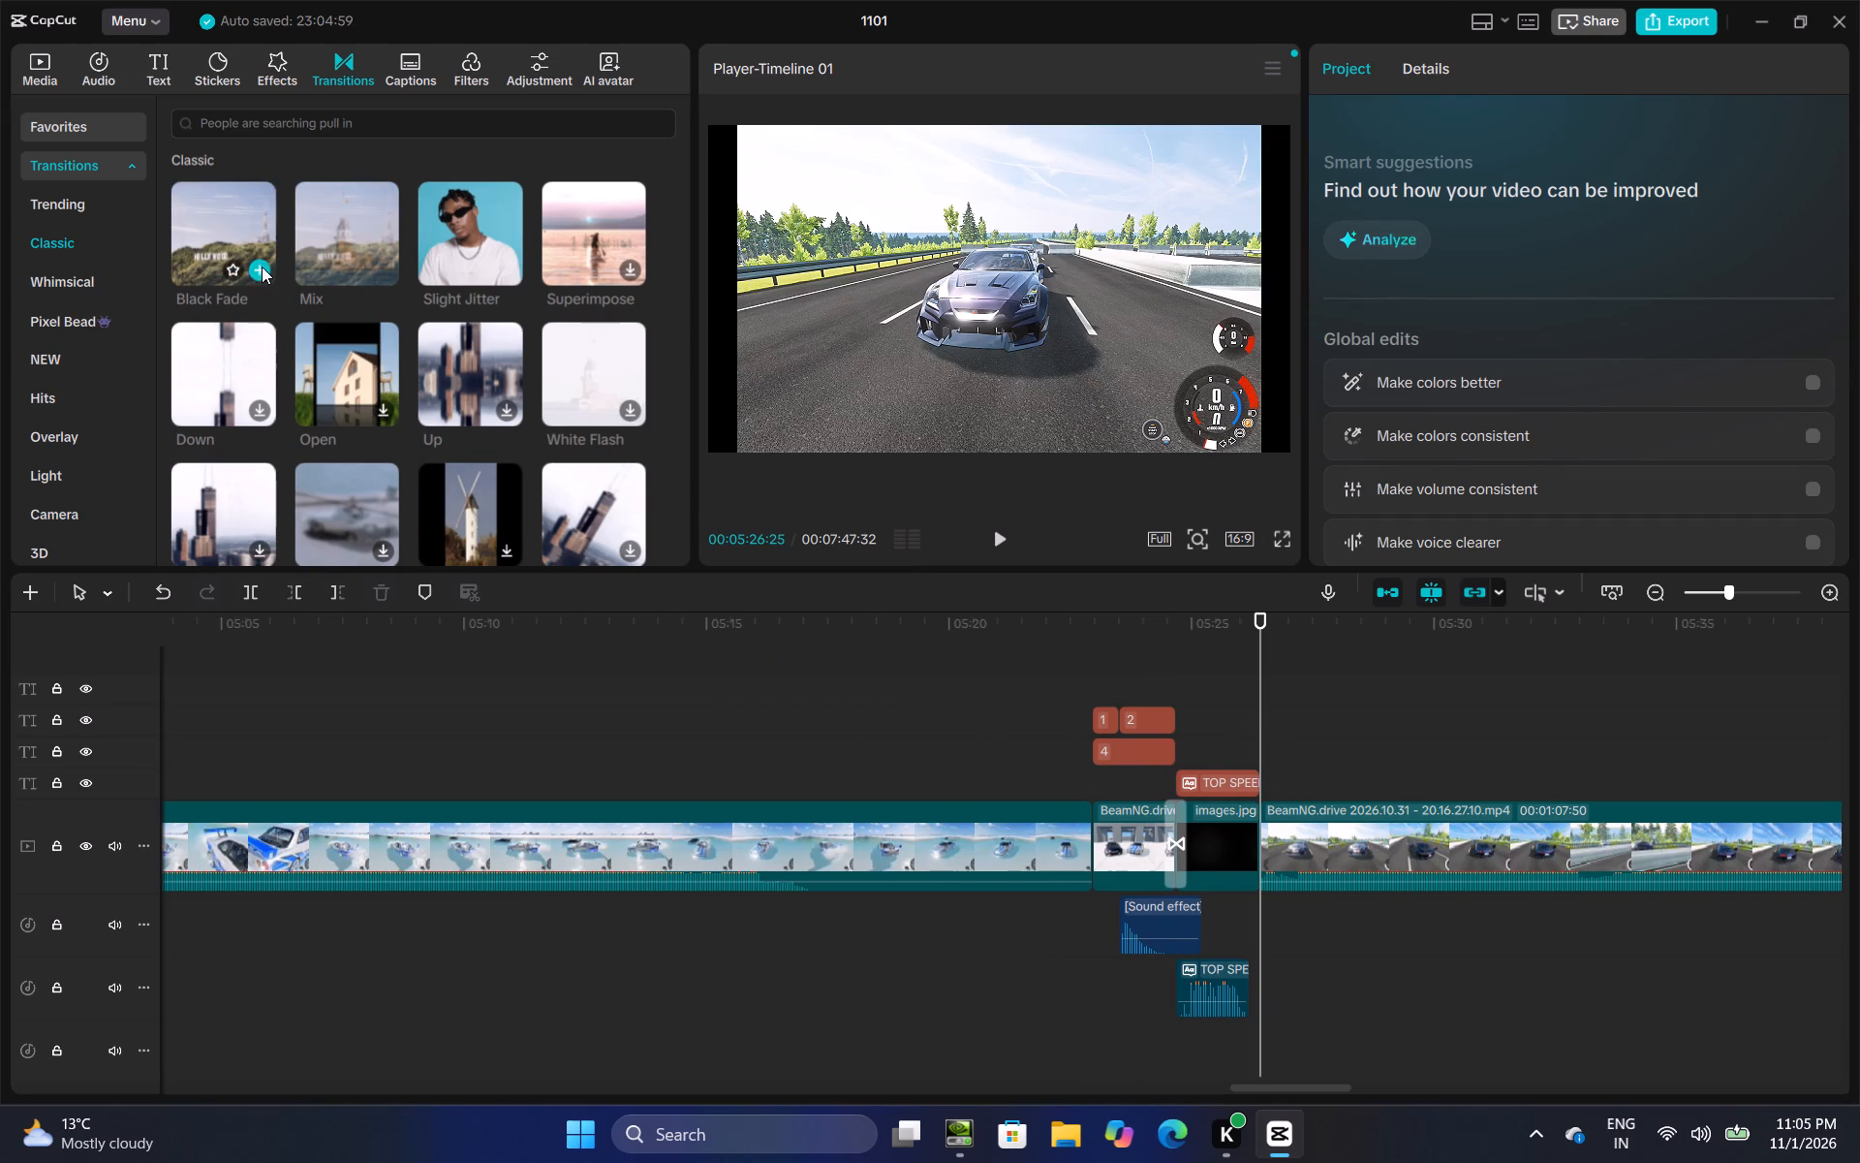
left_click(254, 267)
Add a Black Fade transition at the cut between the two top speed test clips, at 00:06:34:15.
left_click(1448, 743)
left_click_drag(1448, 741, 1859, 758)
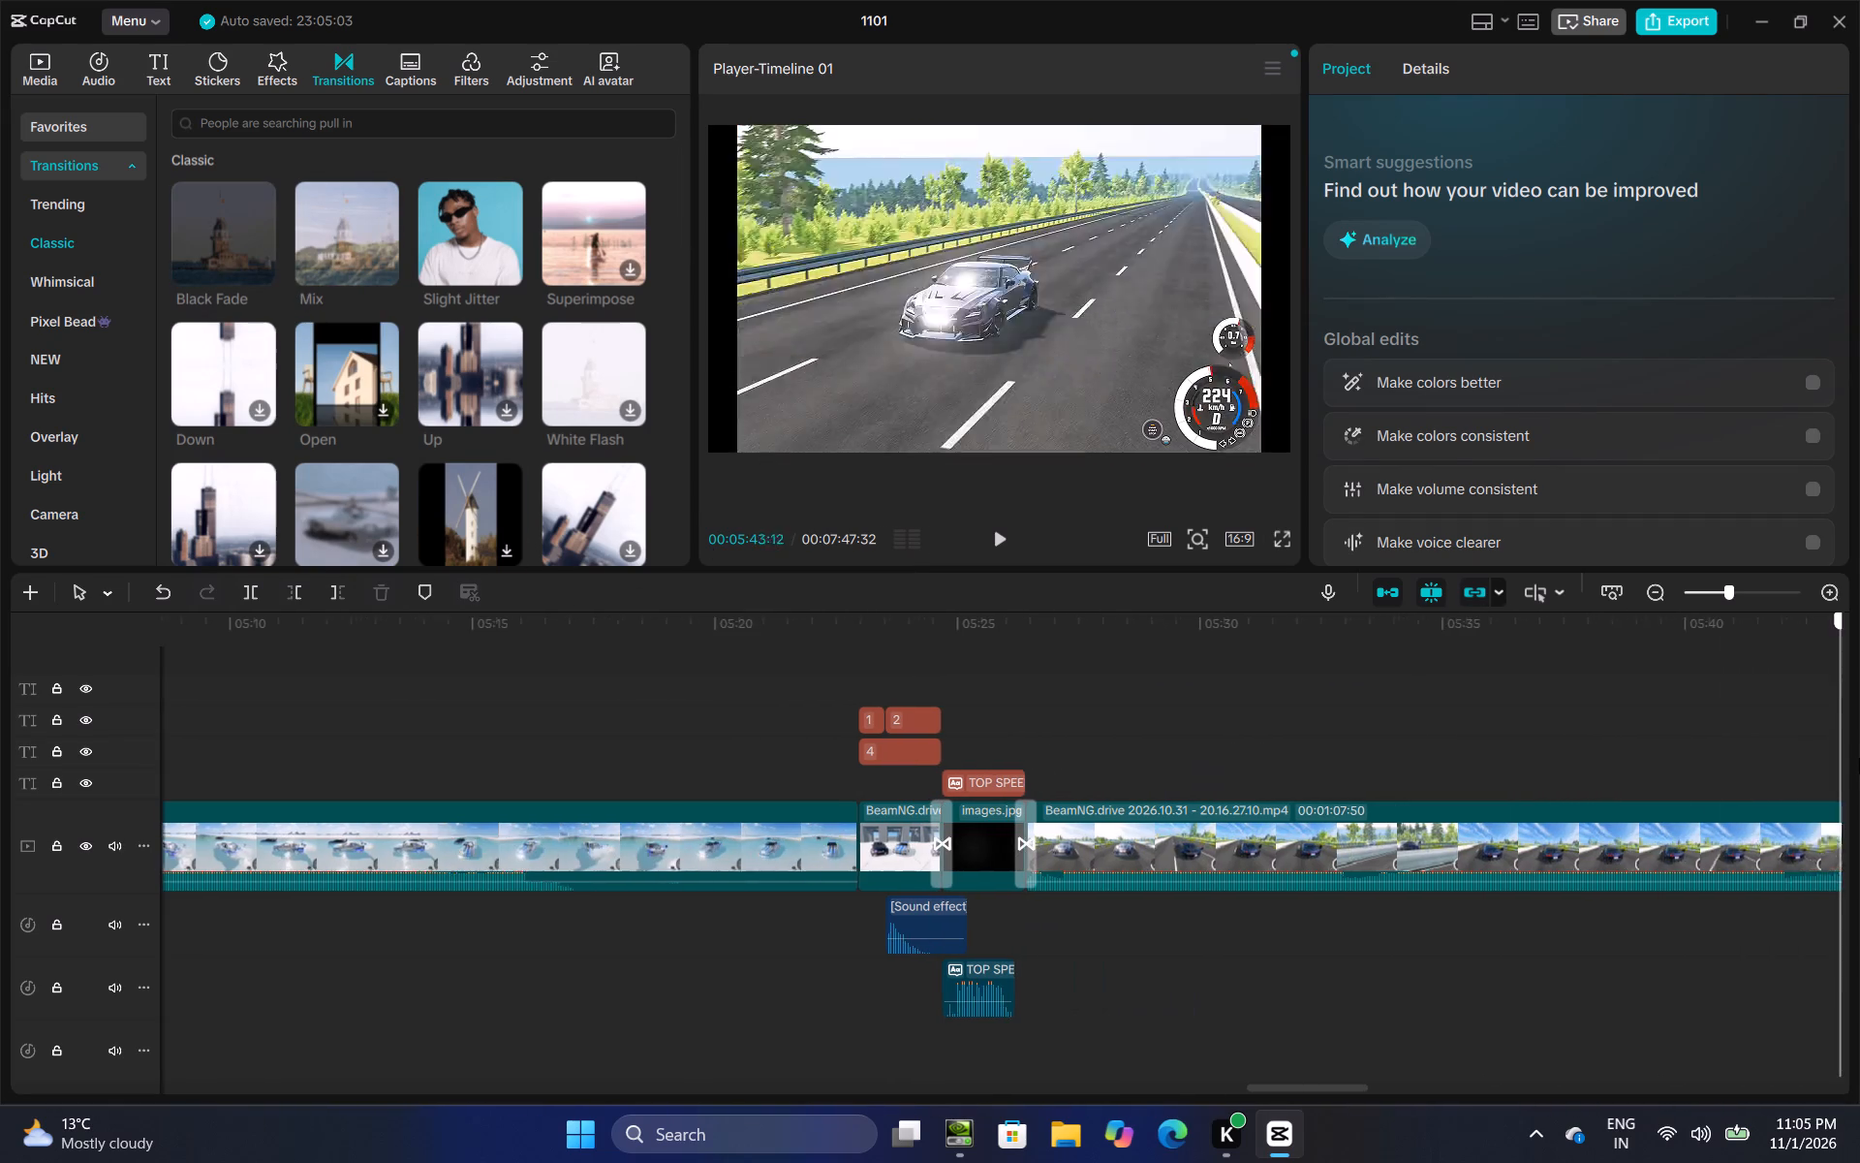
left_click_drag(1859, 758, 1859, 727)
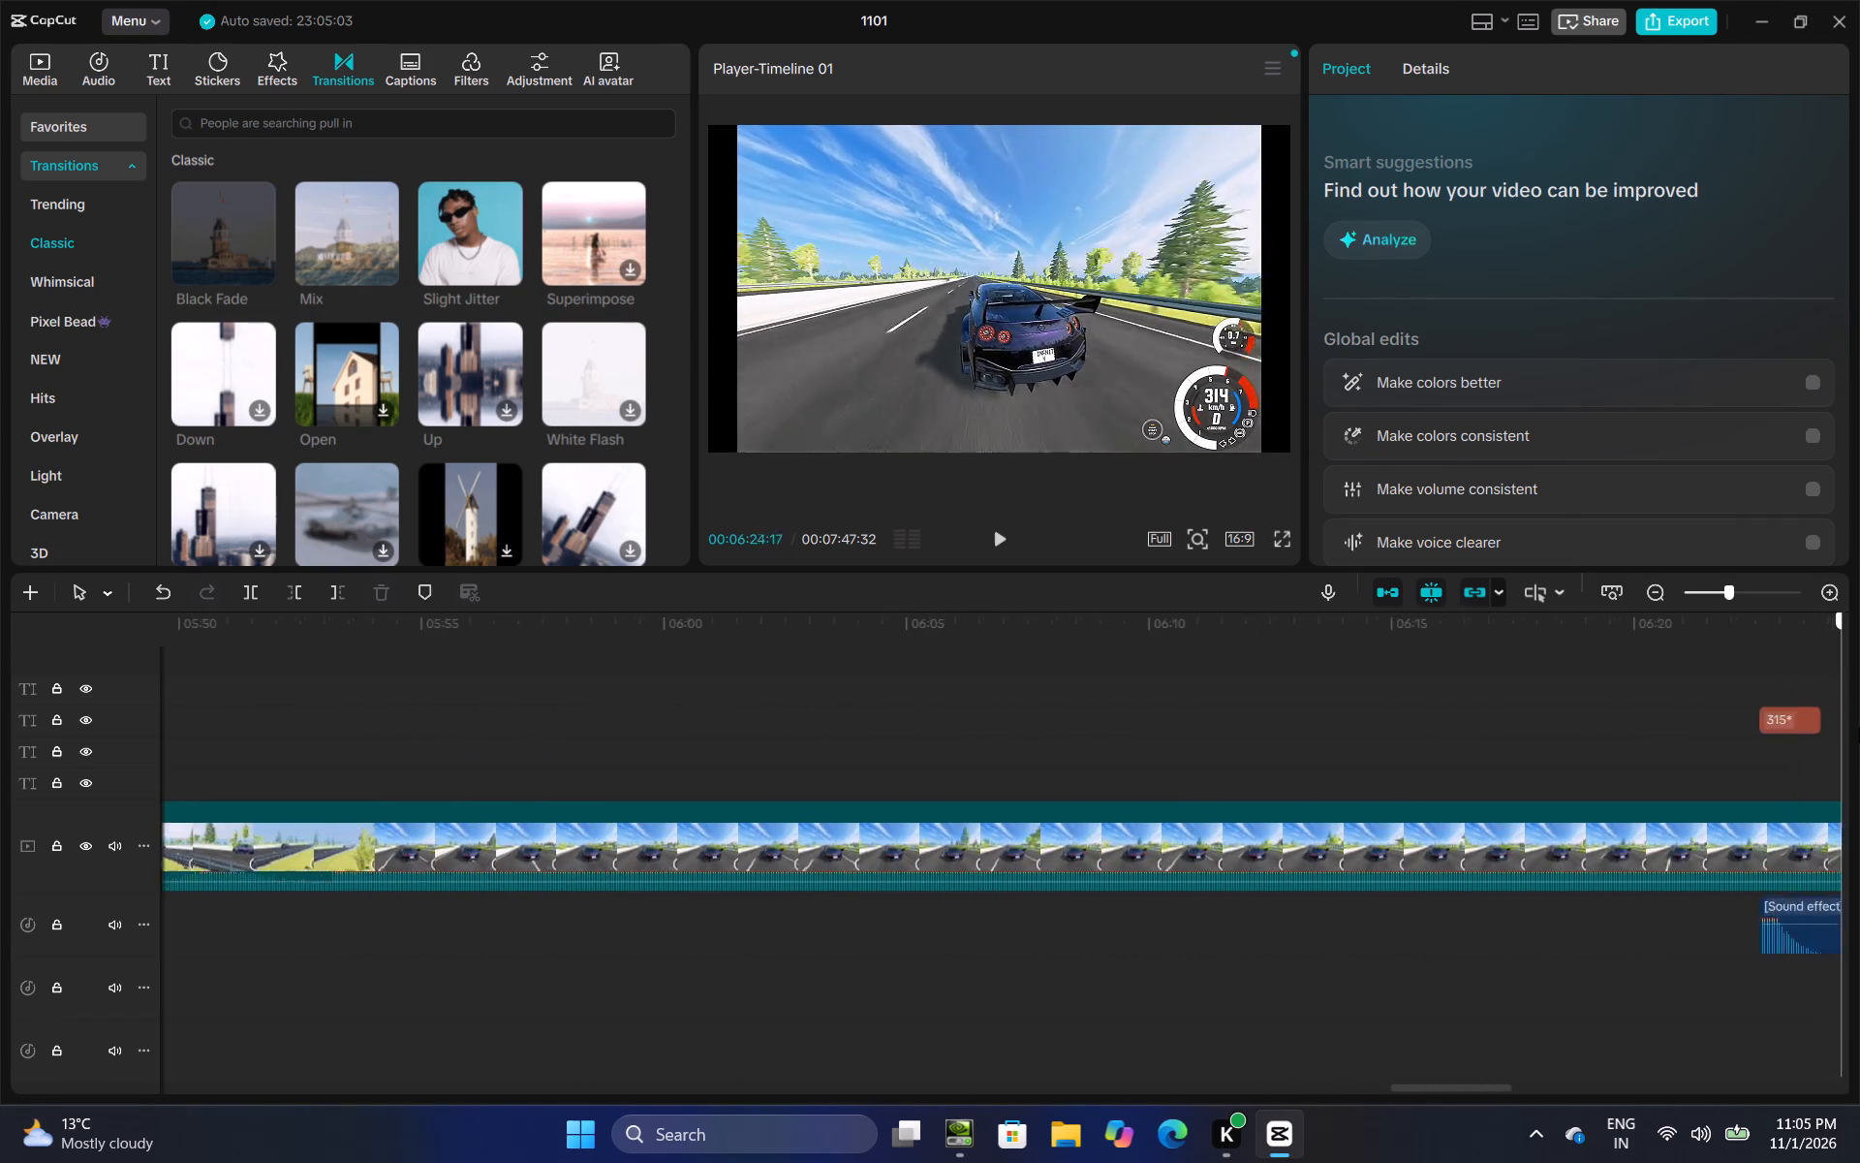
left_click_drag(1859, 727, 1095, 743)
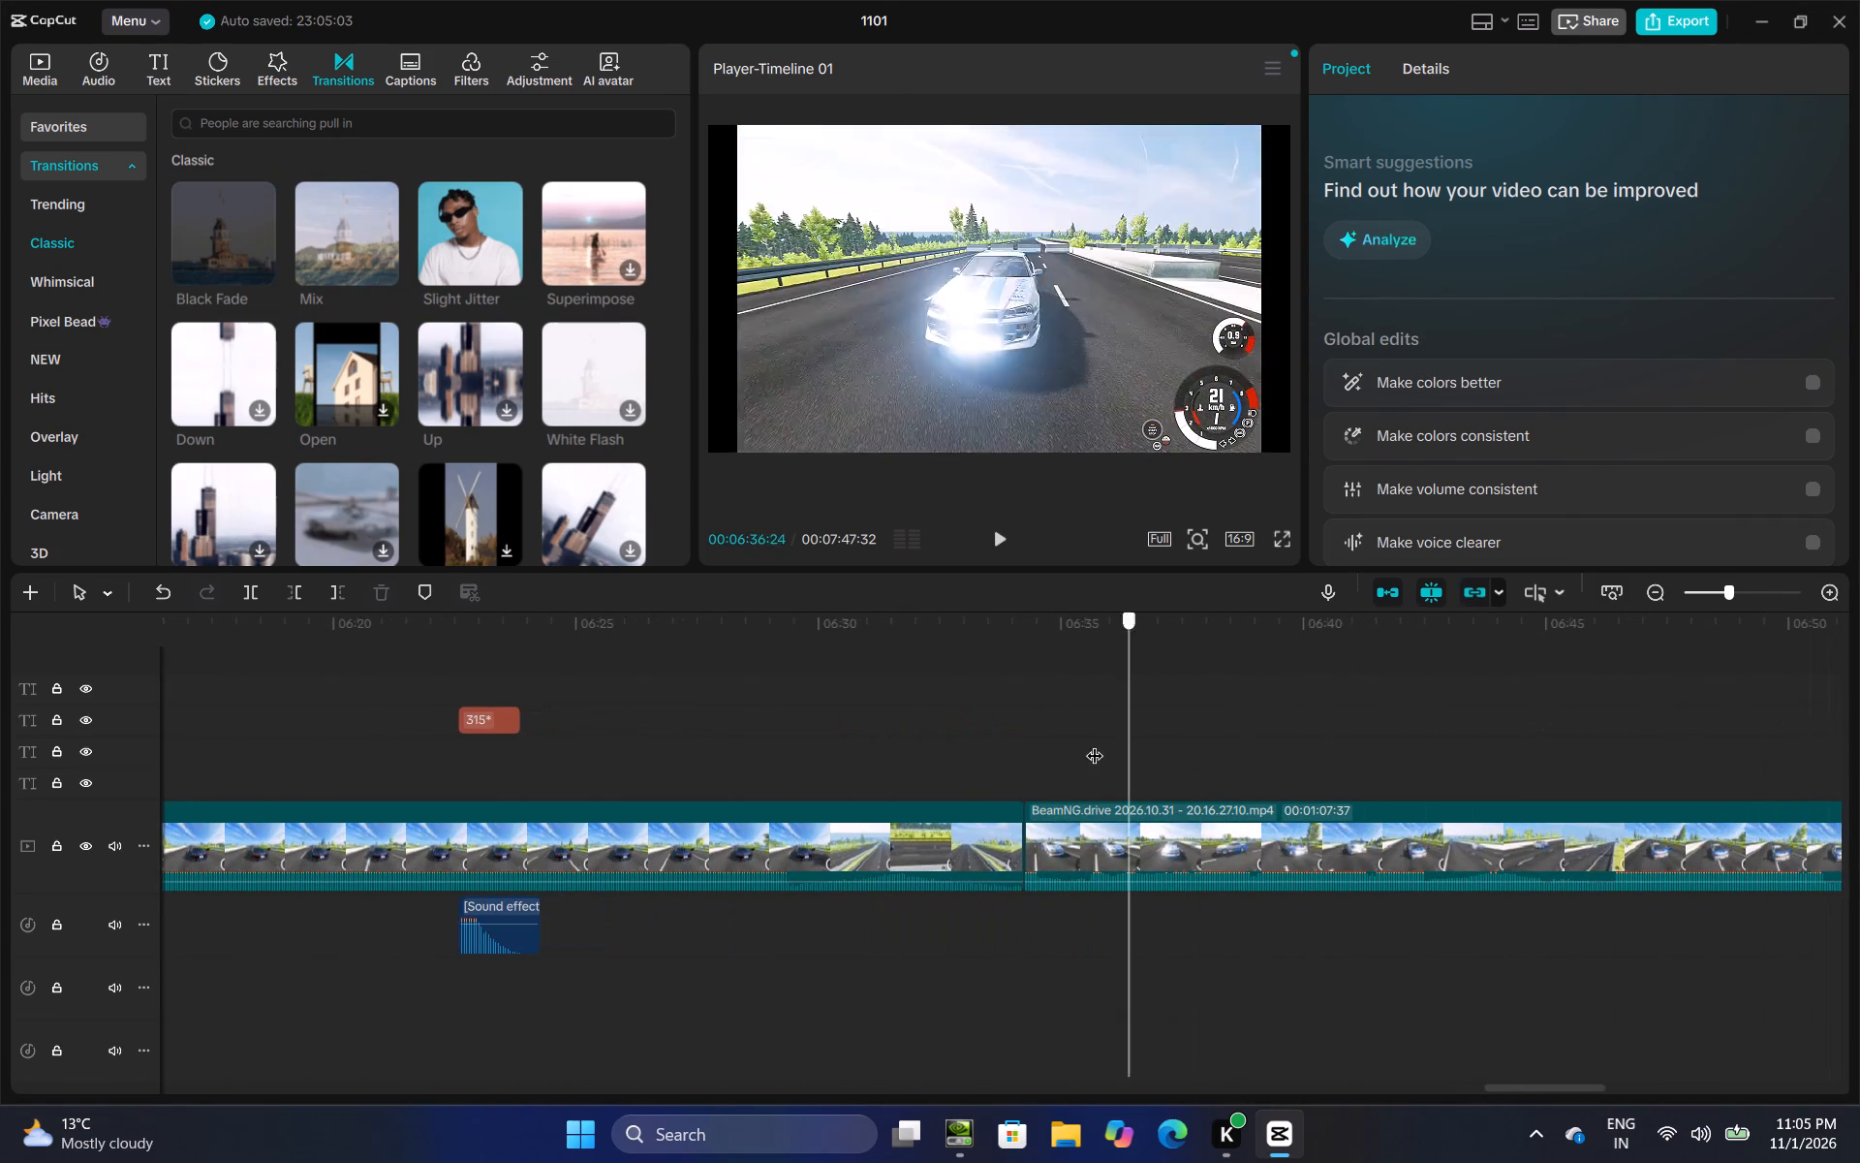
left_click_drag(1095, 743, 1032, 748)
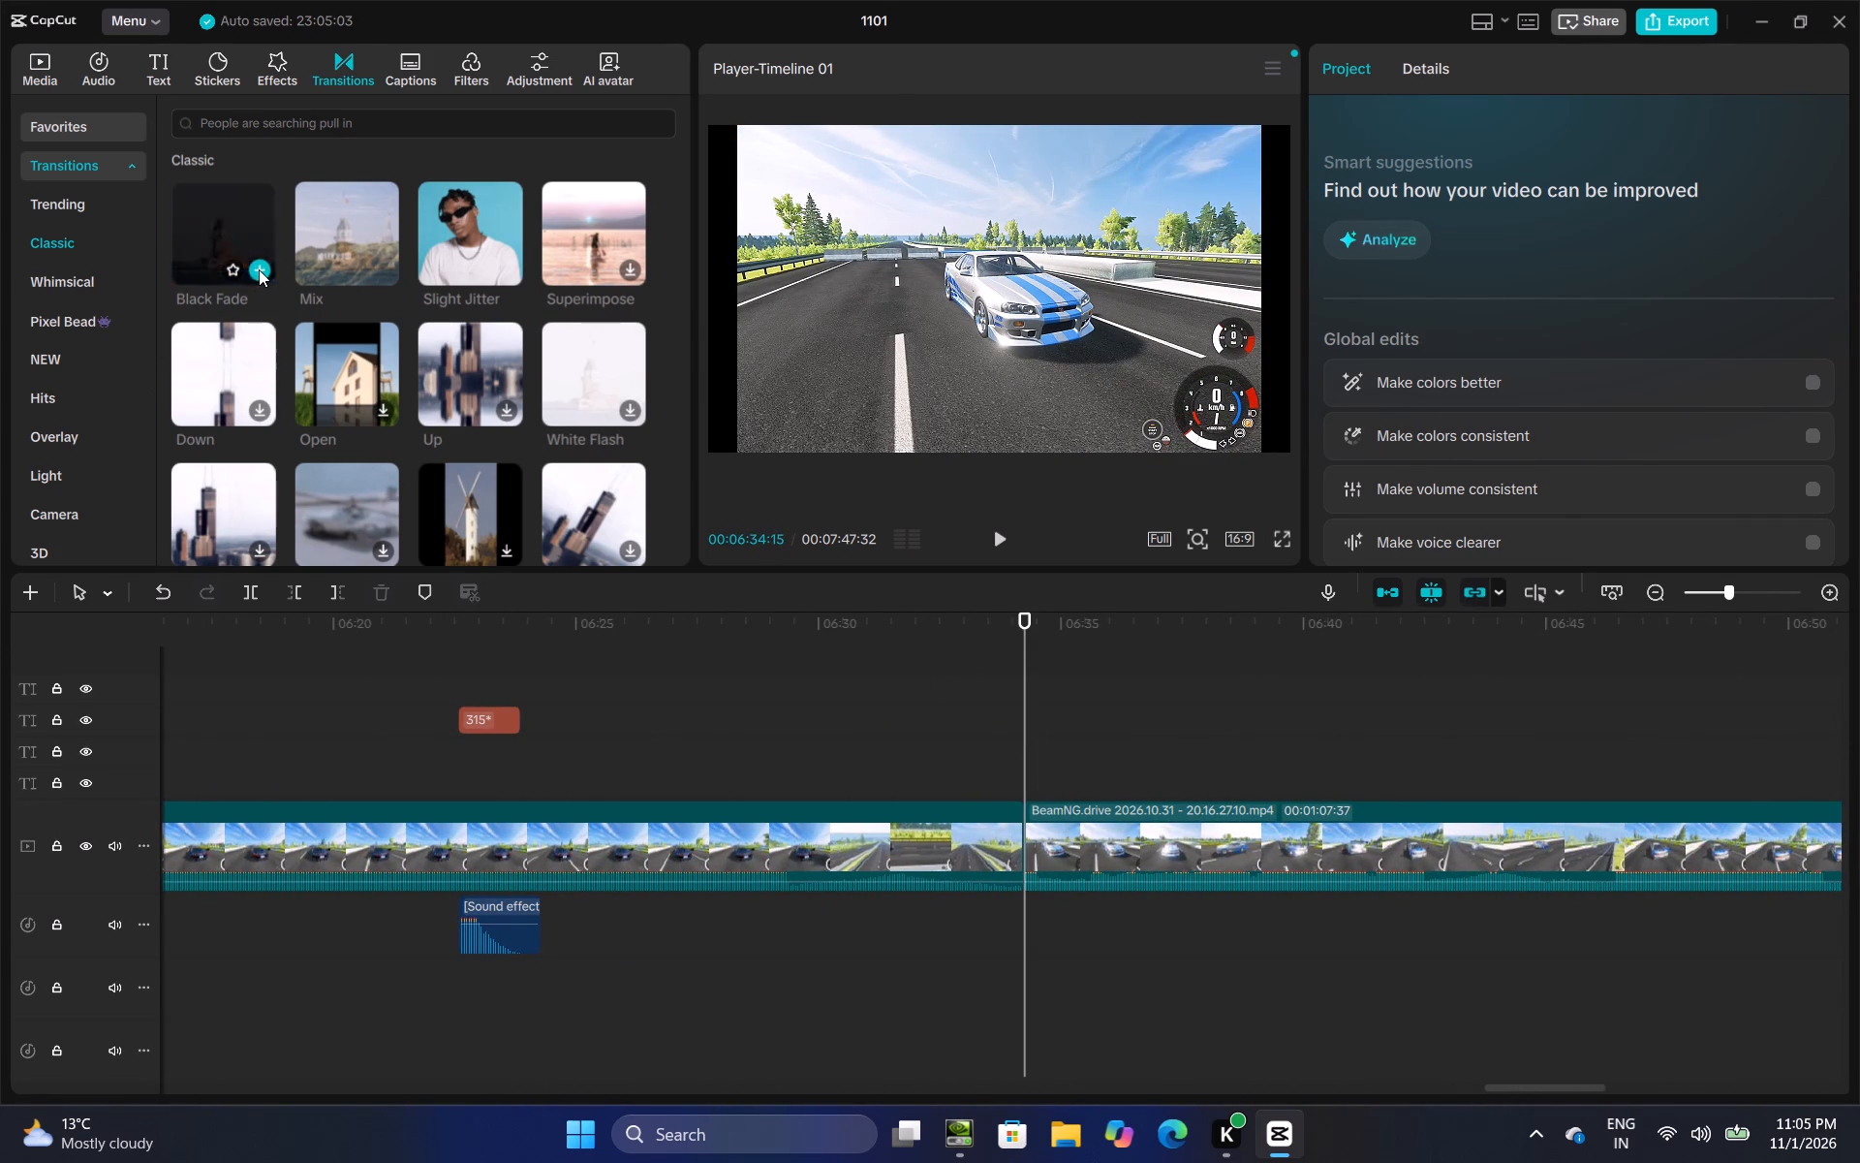
left_click(259, 269)
Add a Black Fade transition between the final score screen and the THANKS FOR WATCHING card, at 00:07:45:50.
left_click(1079, 685)
left_click_drag(1068, 686, 1859, 580)
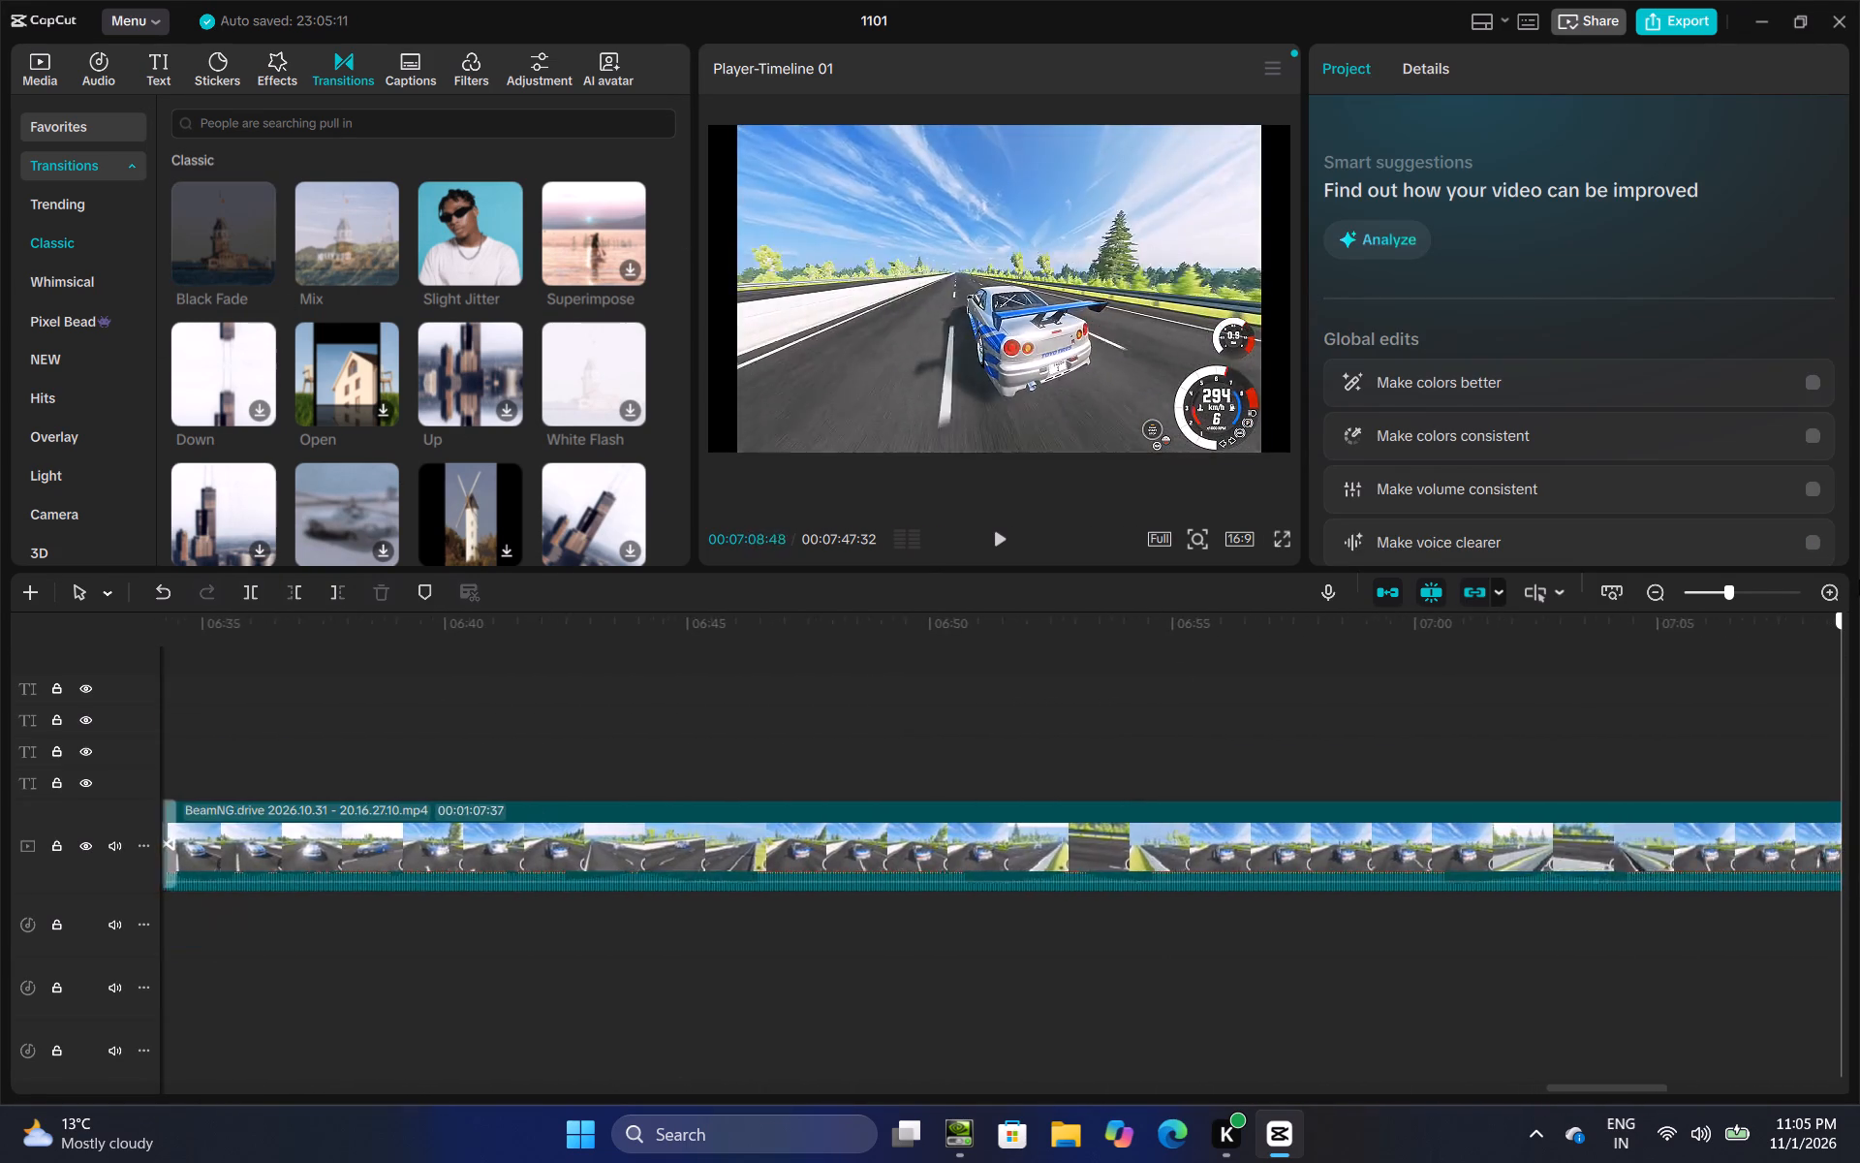
left_click_drag(1859, 580, 1305, 706)
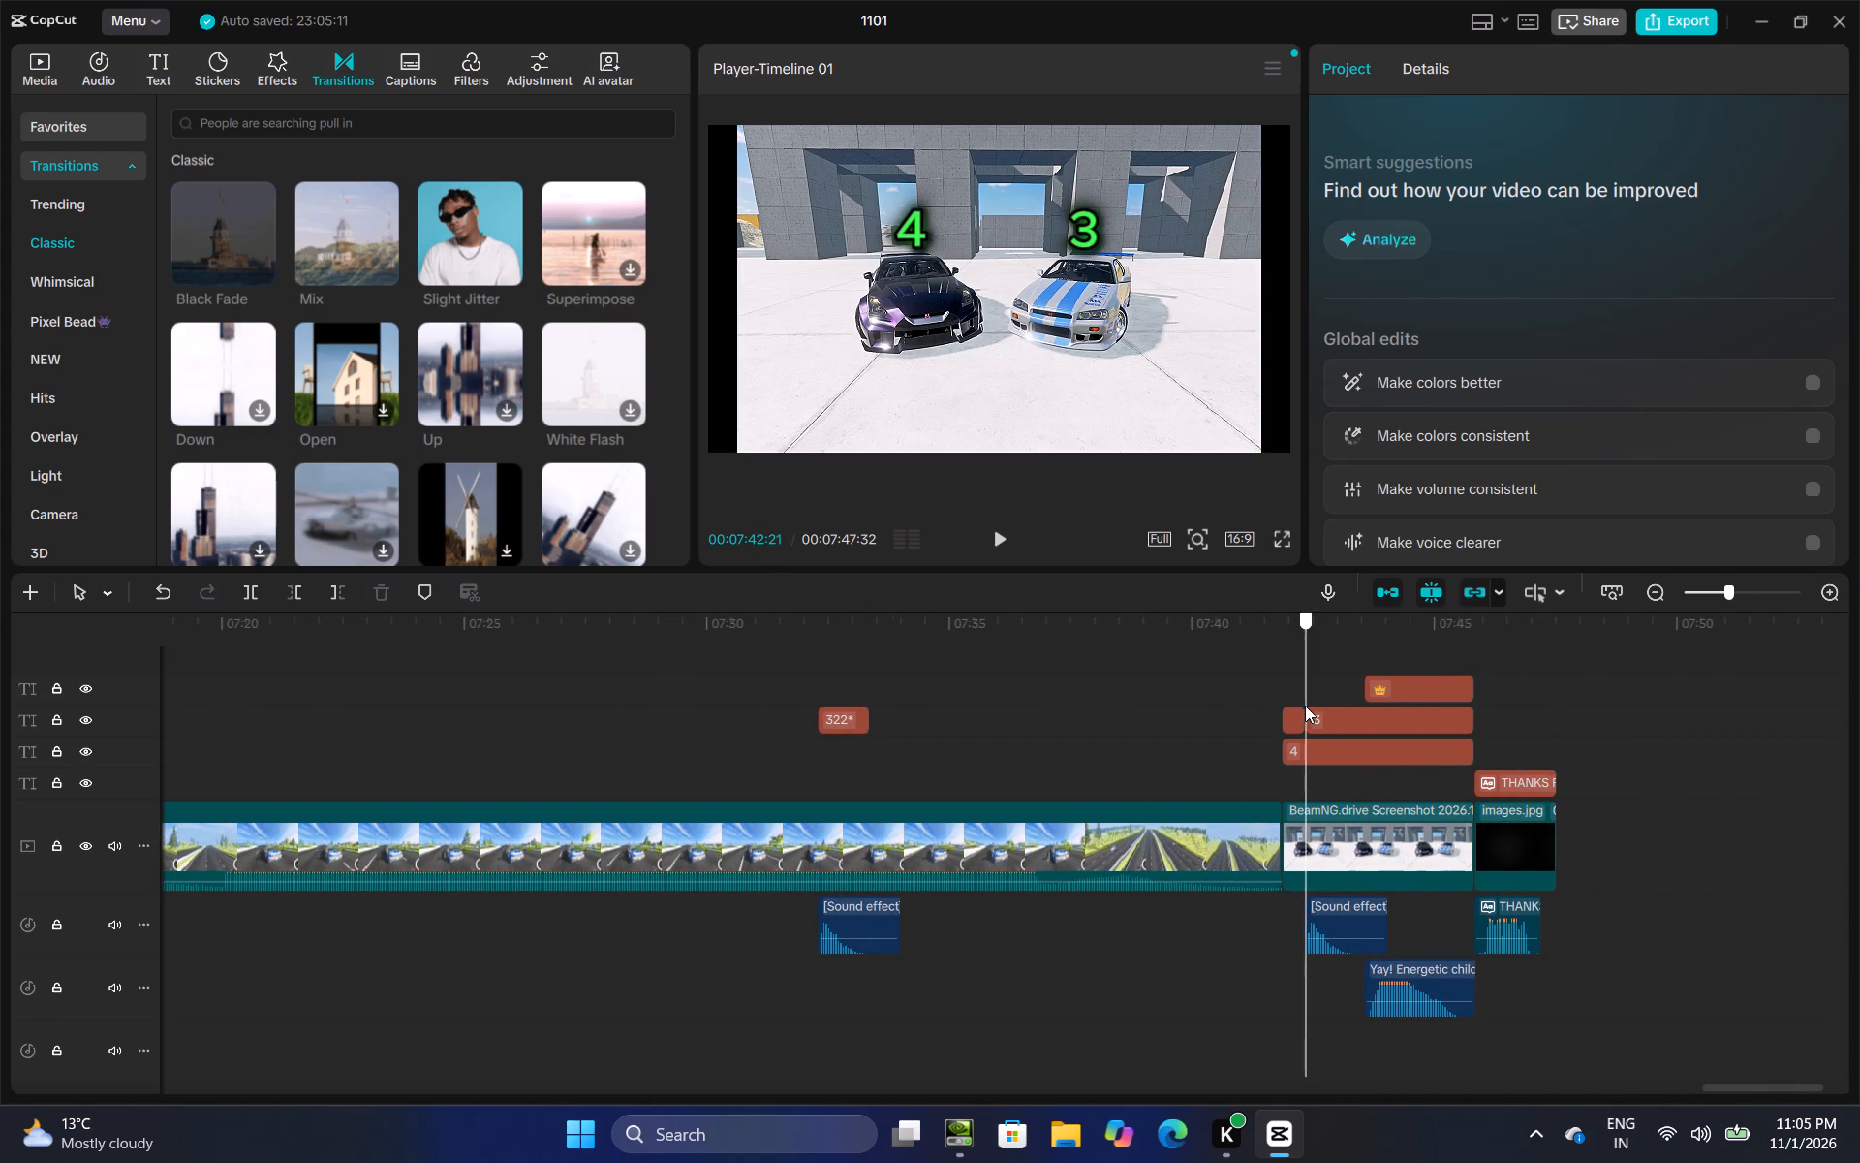
left_click_drag(1305, 706, 1452, 737)
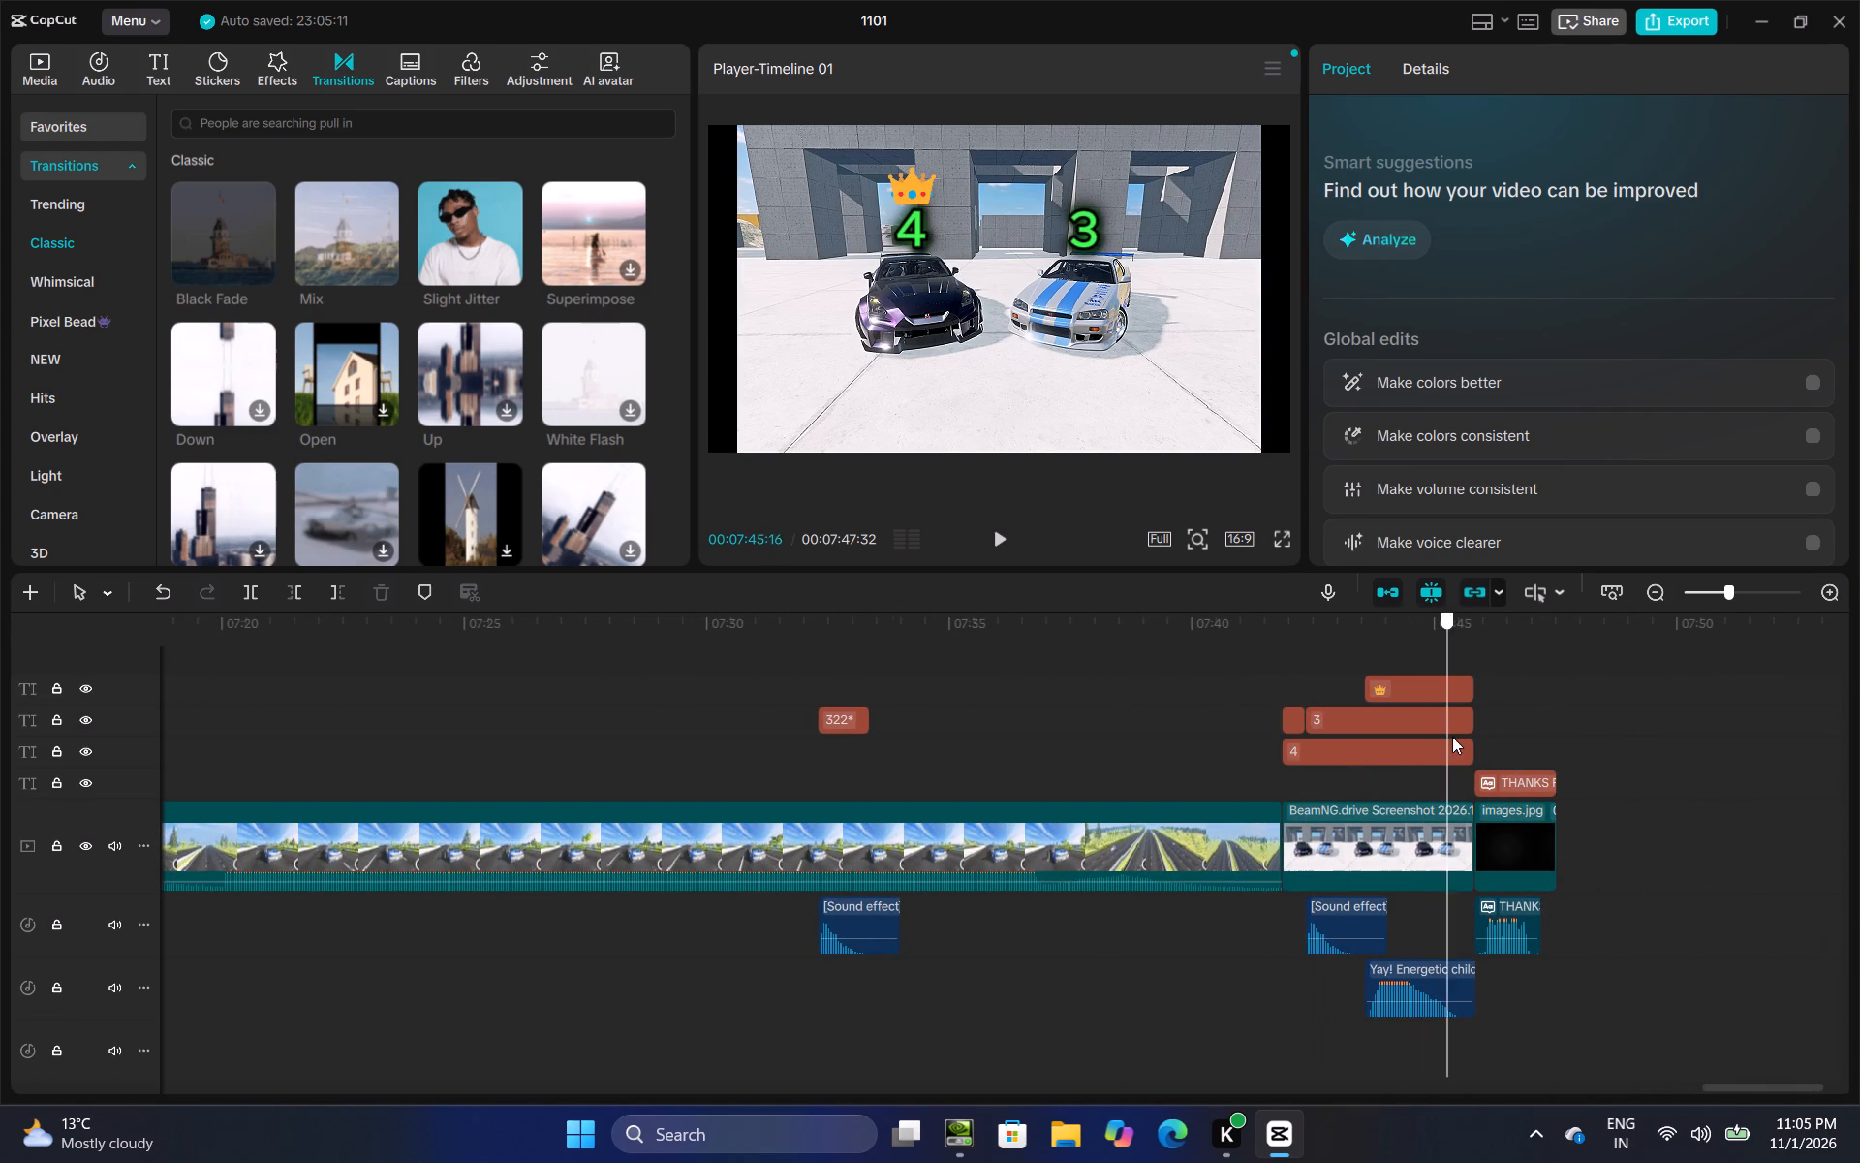
left_click_drag(1452, 737, 1474, 739)
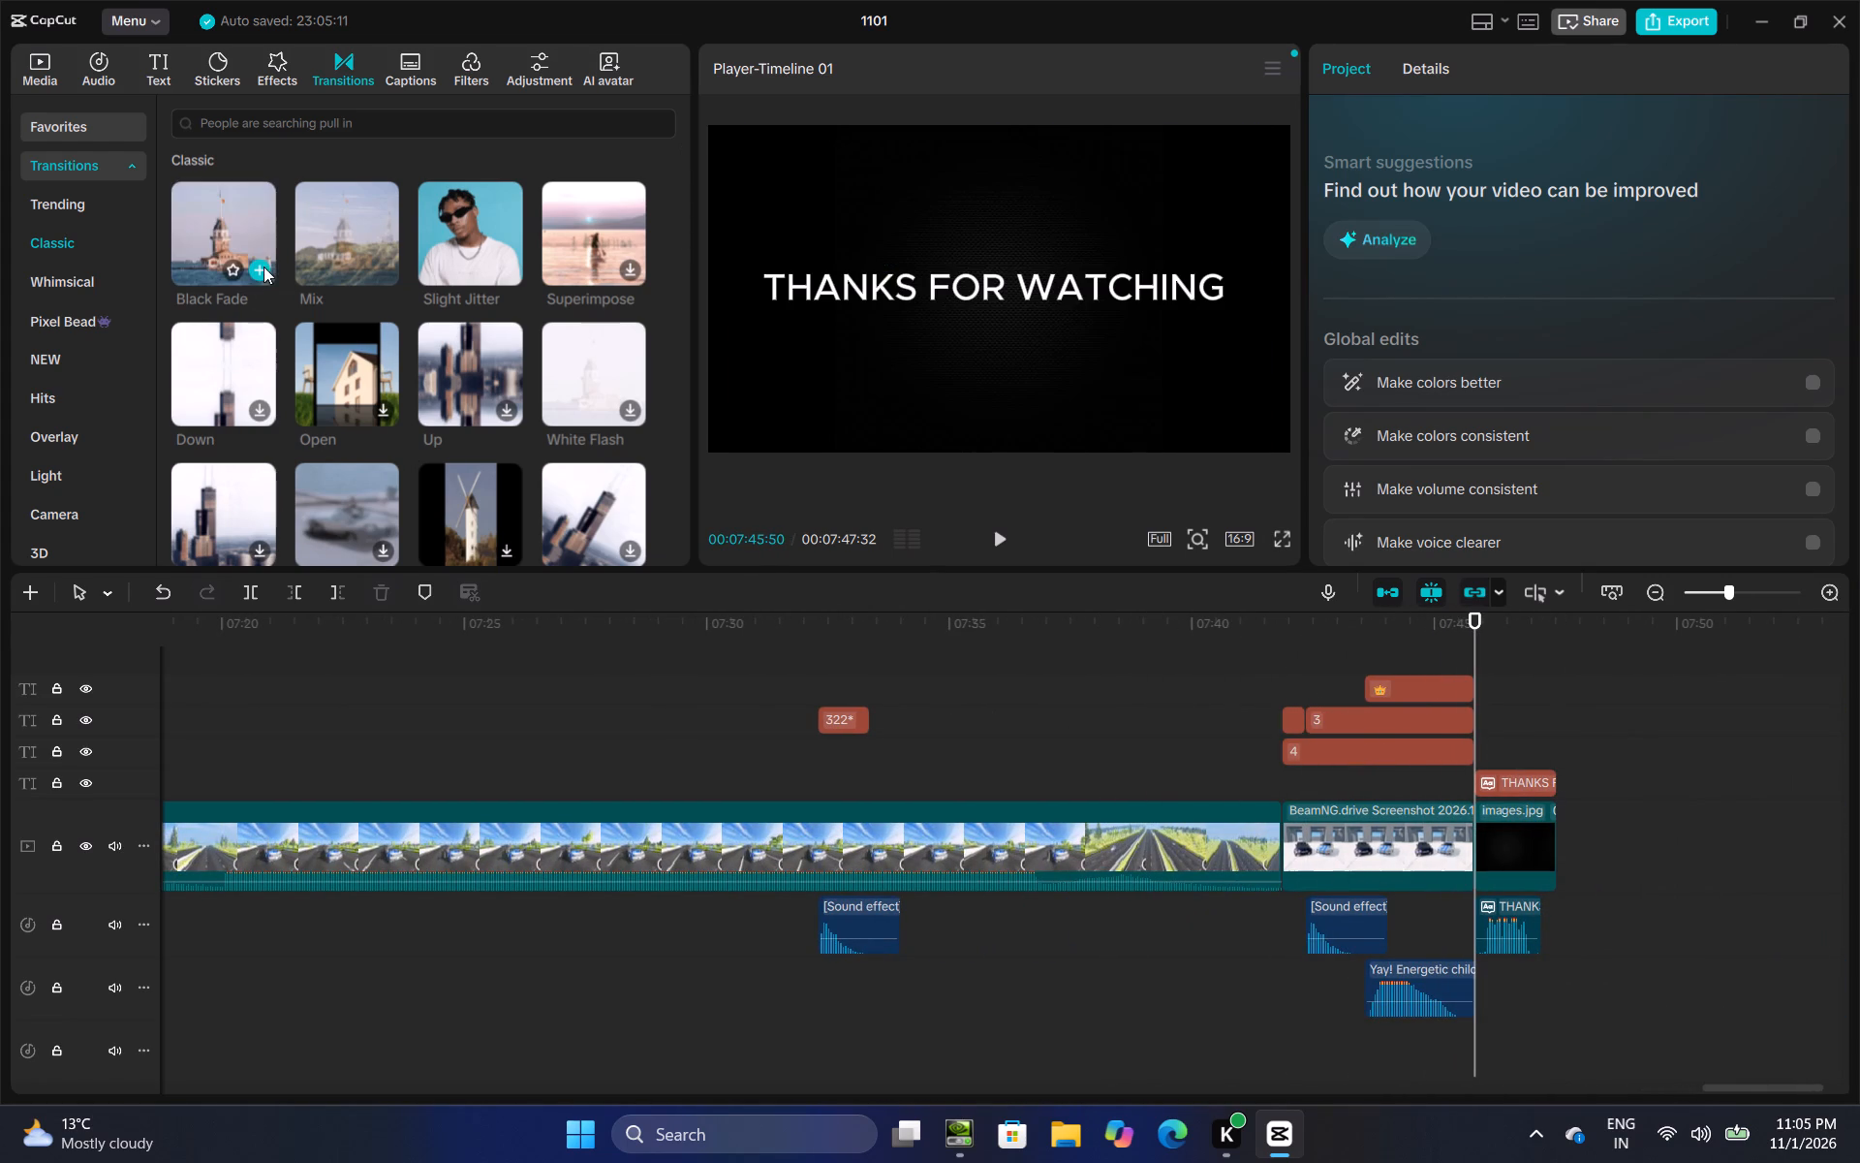
left_click(254, 269)
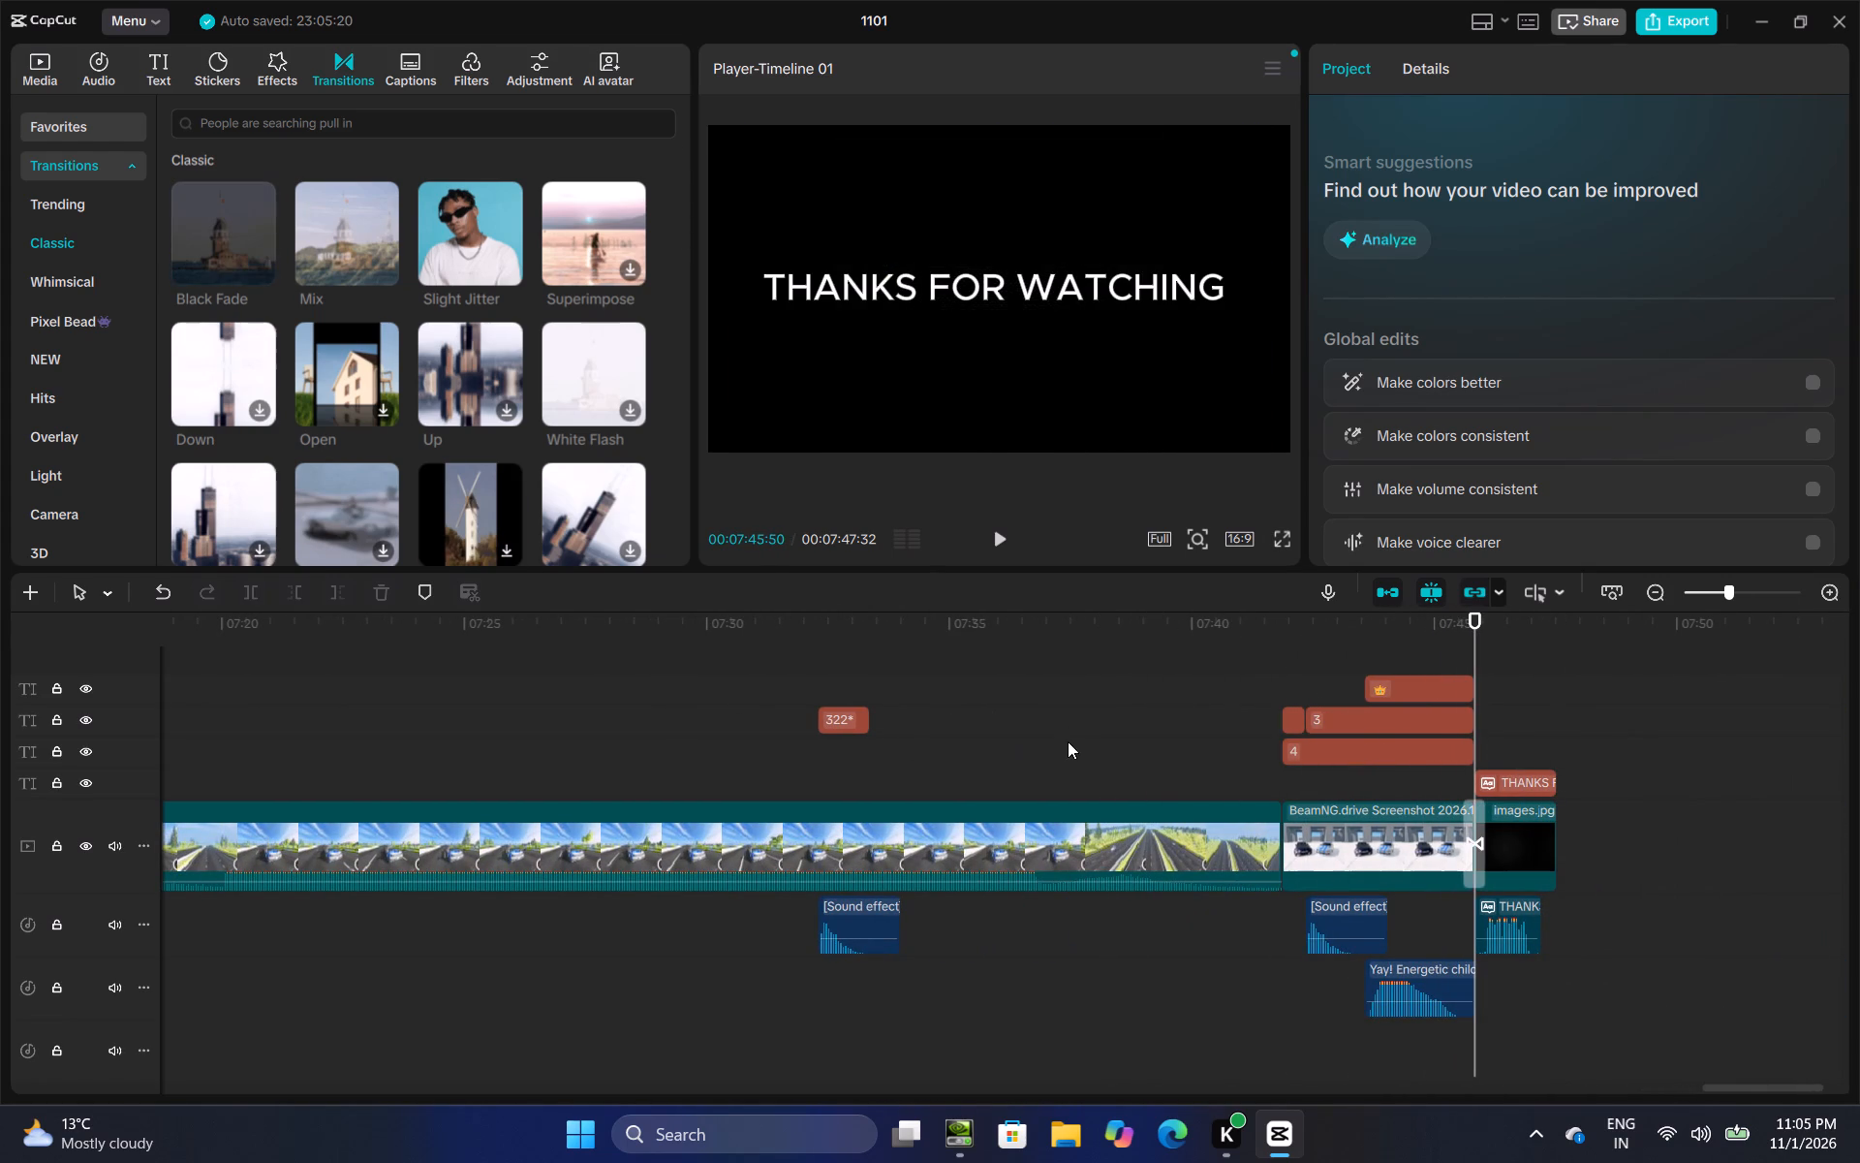
Combine all clips, titles and sounds on the timeline into one compound clip.
left_click(1068, 741)
left_click_drag(1066, 739, 760, 690)
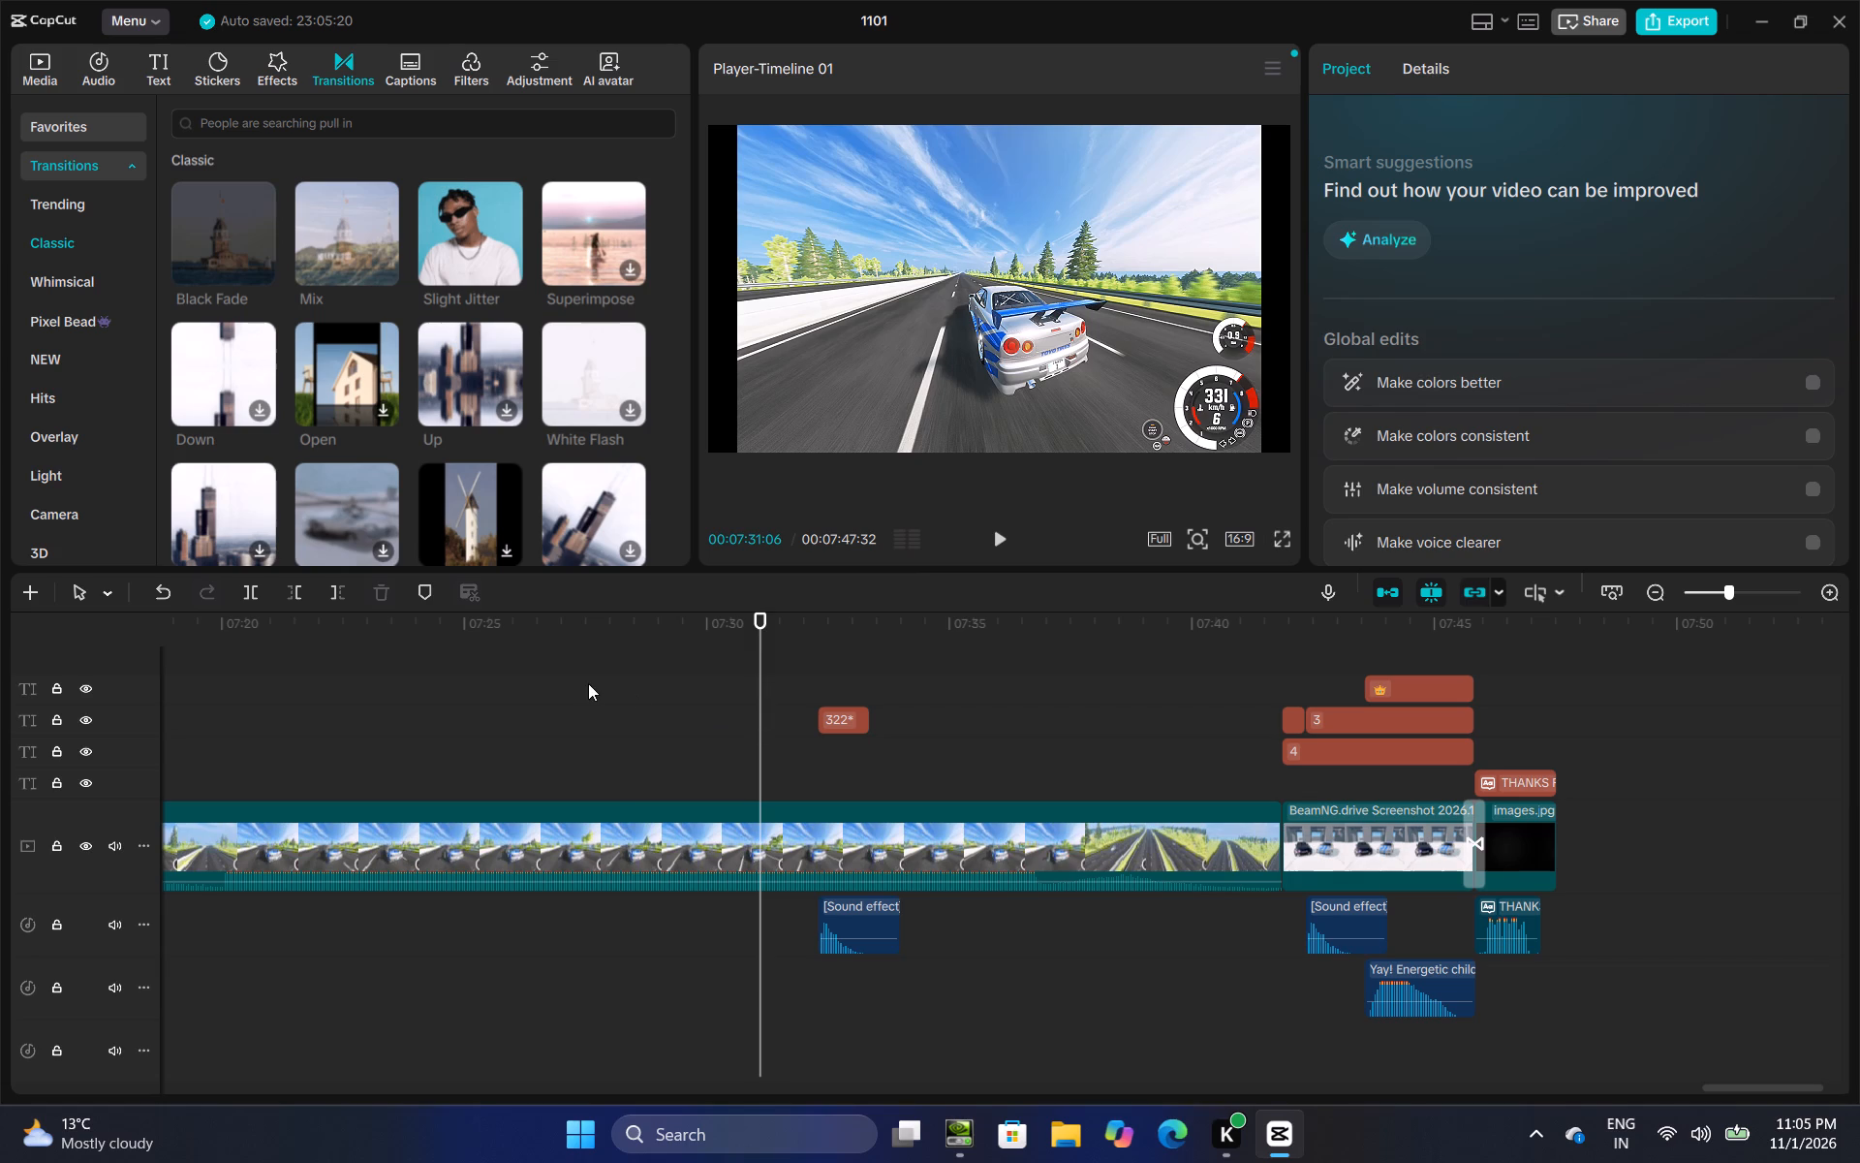
left_click_drag(588, 683, 661, 923)
key("ctrl+a")
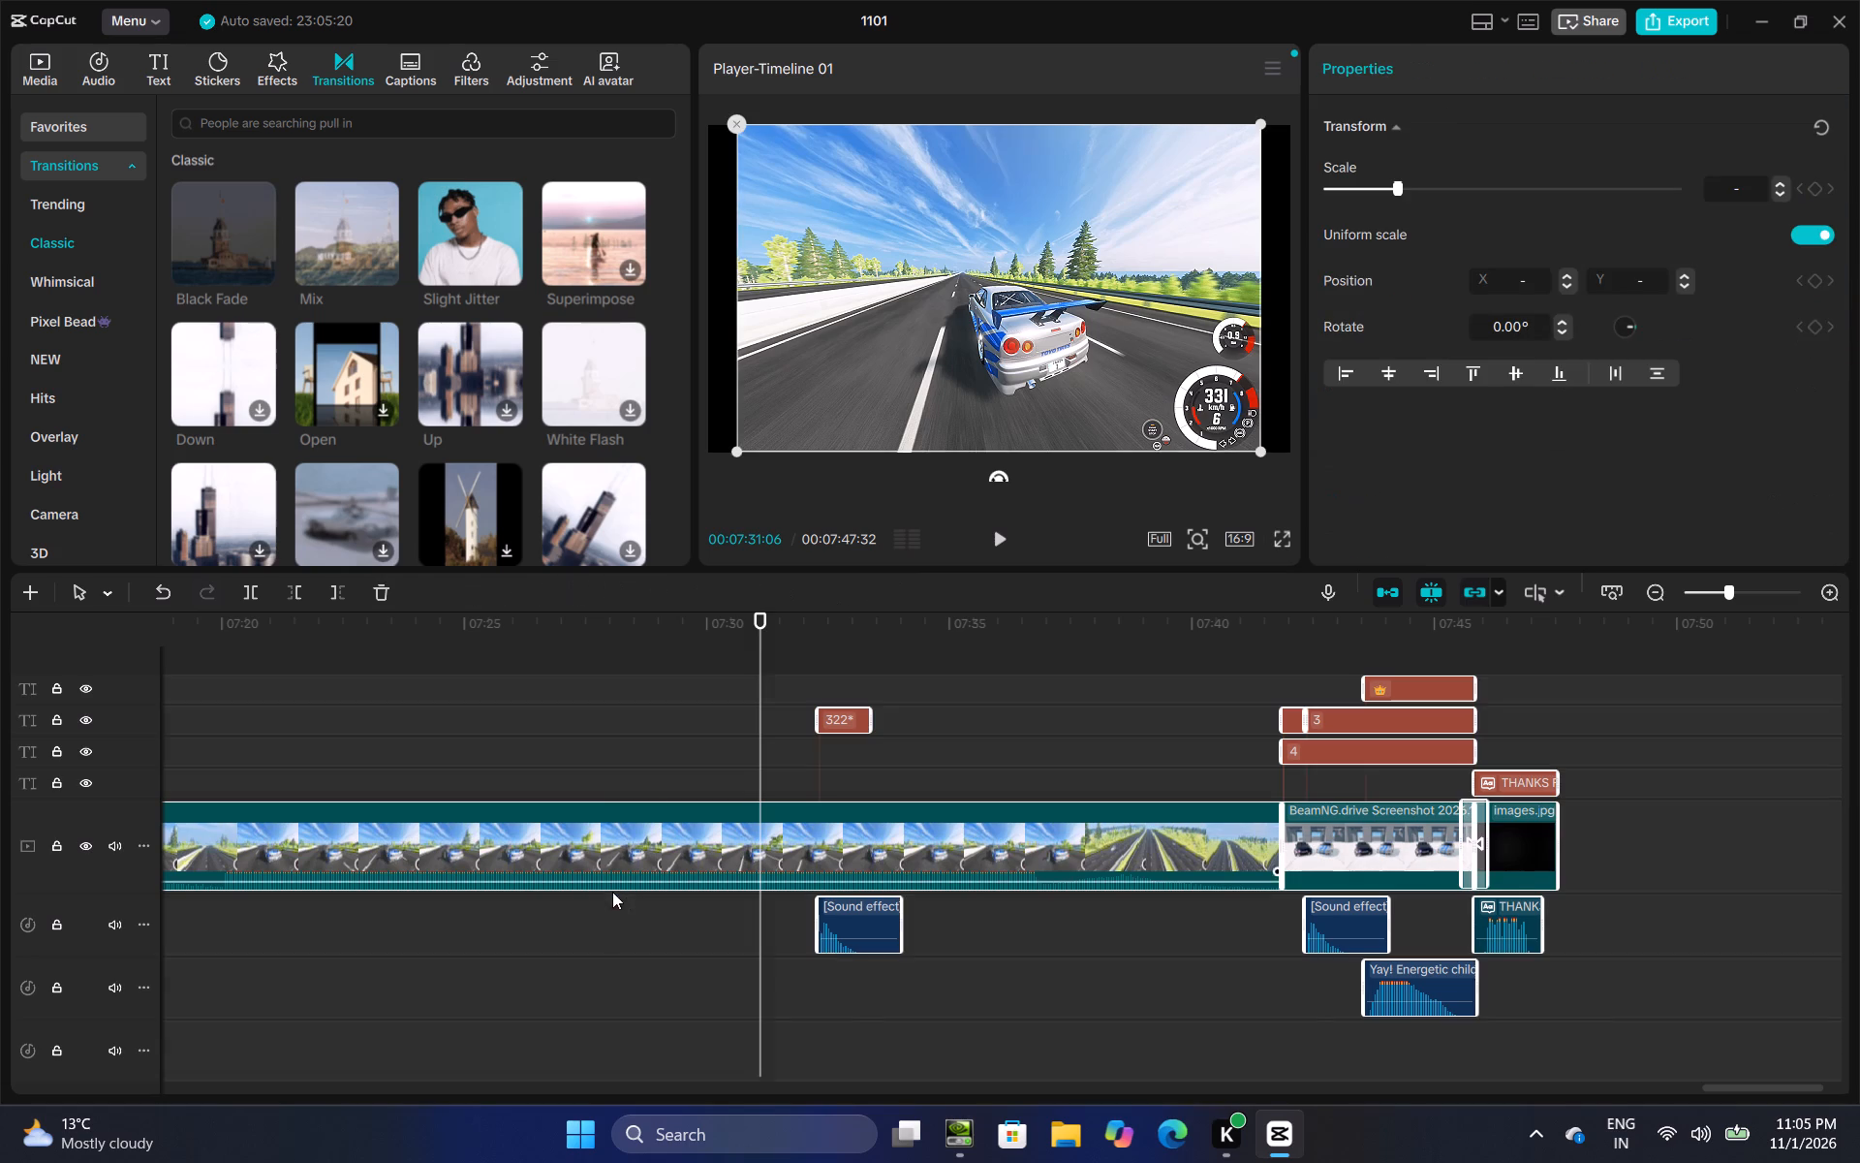
right_click(605, 858)
left_click(735, 790)
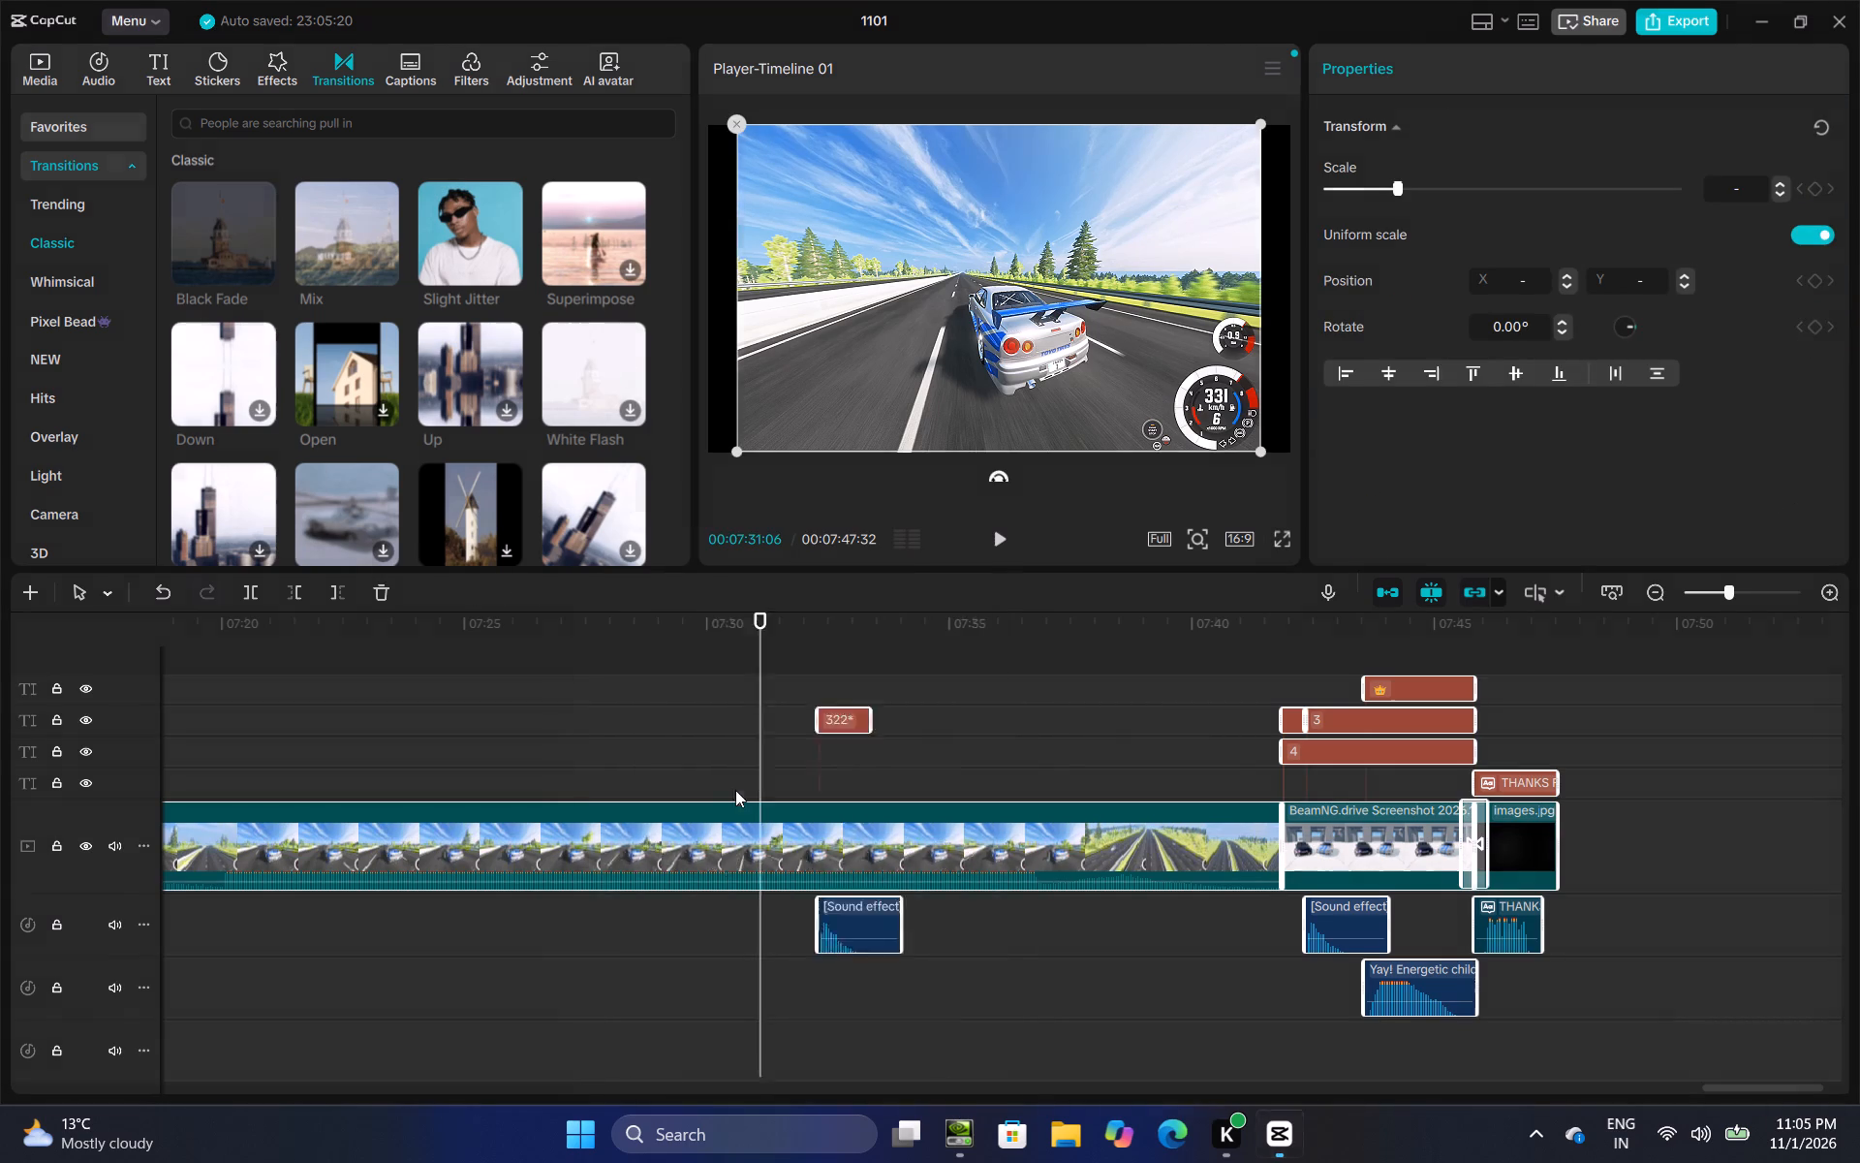
Enlarge the compound clip in the preview until the footage fills the 16:9 frame without black side bars.
left_click_drag(1286, 446, 1292, 451)
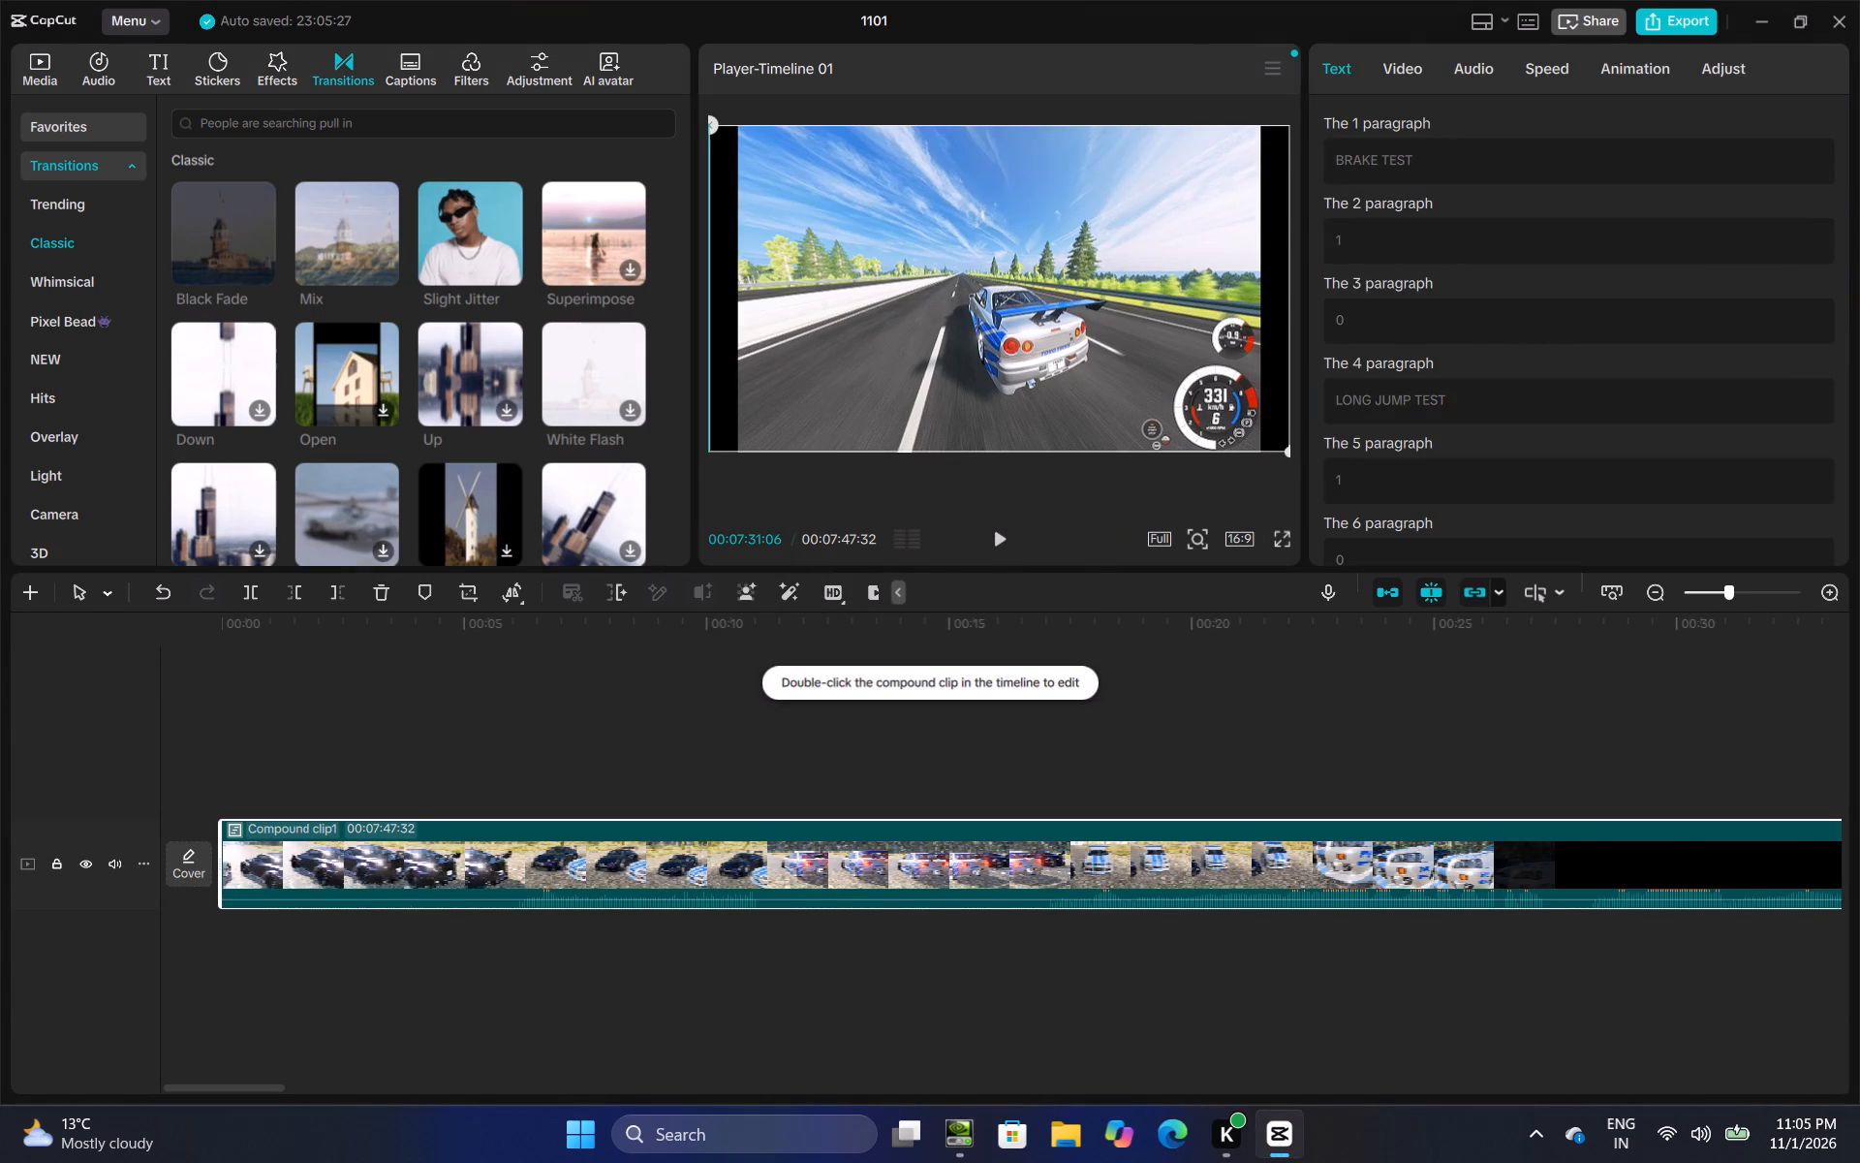
left_click_drag(1292, 451, 1288, 453)
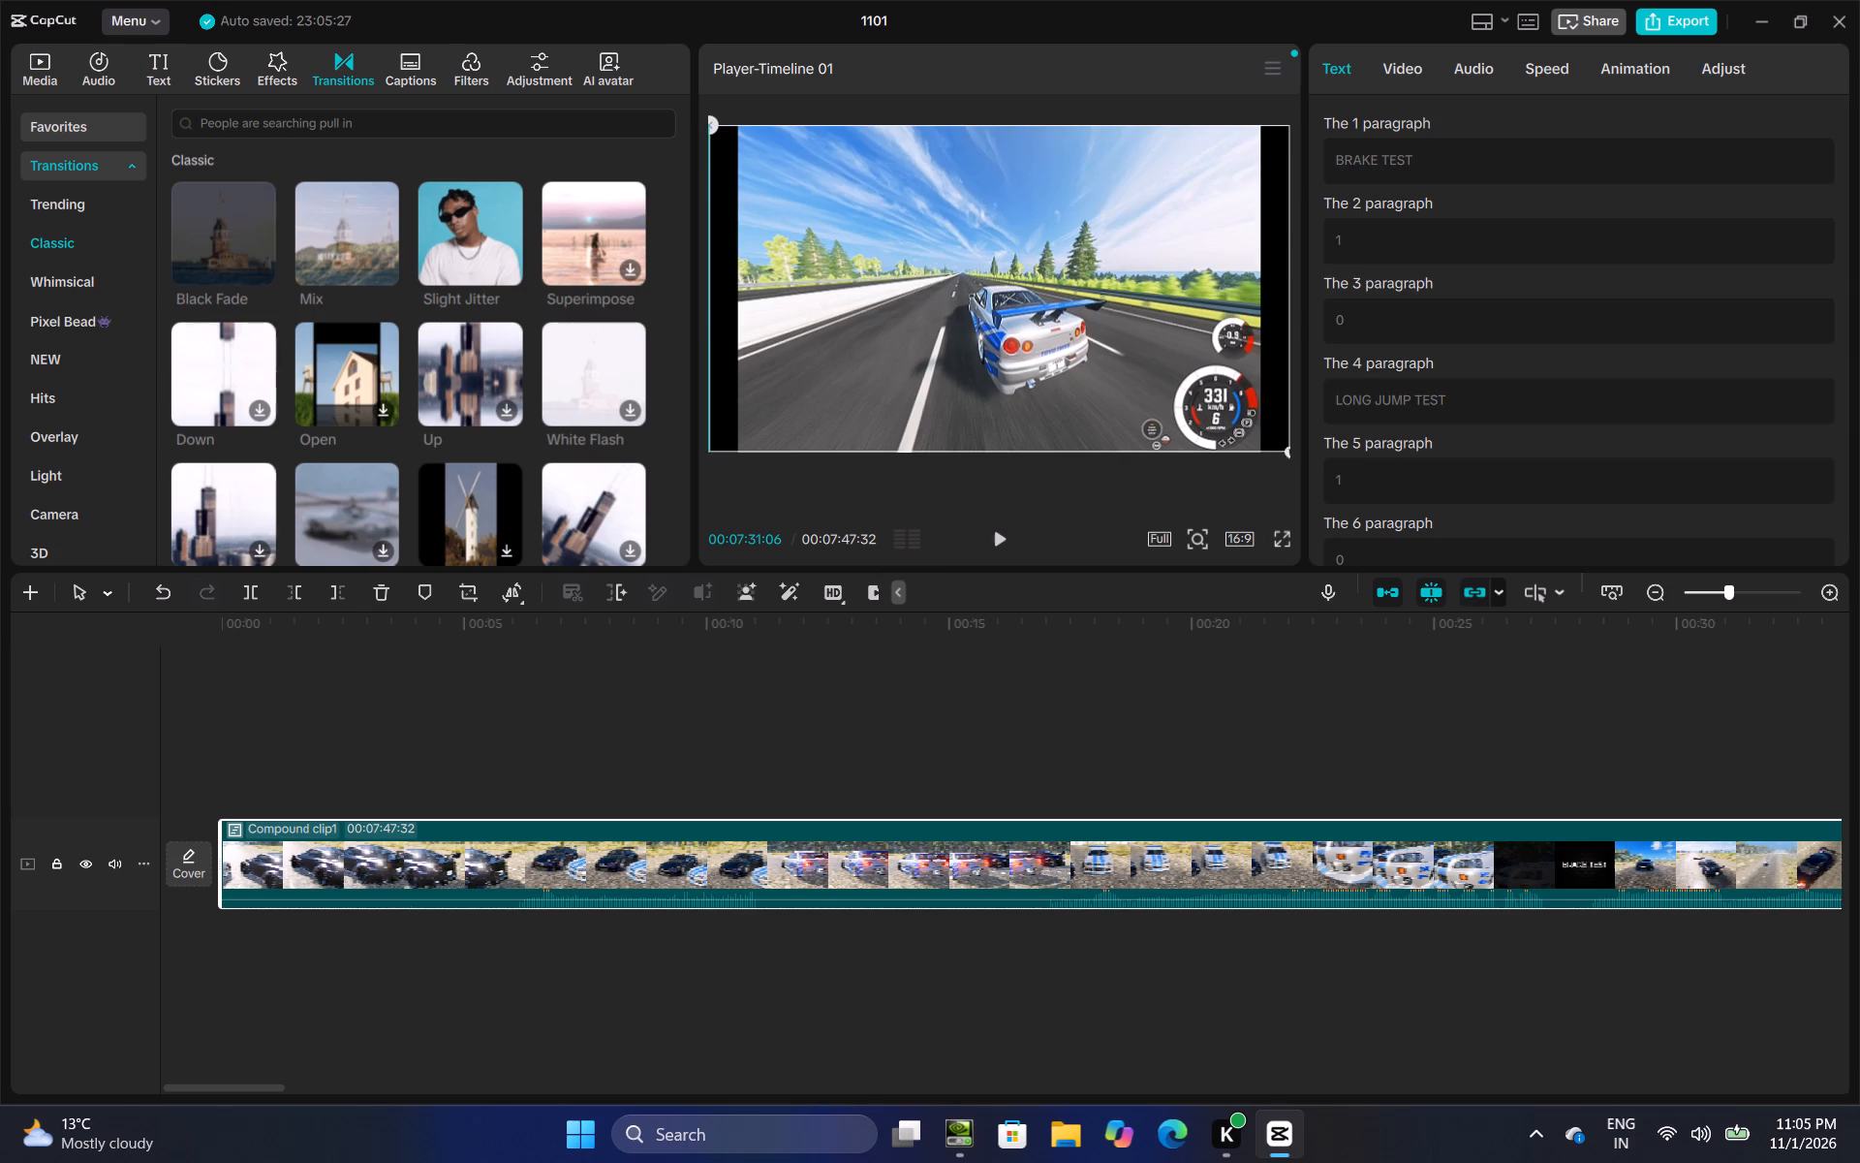
left_click_drag(1288, 453, 1302, 509)
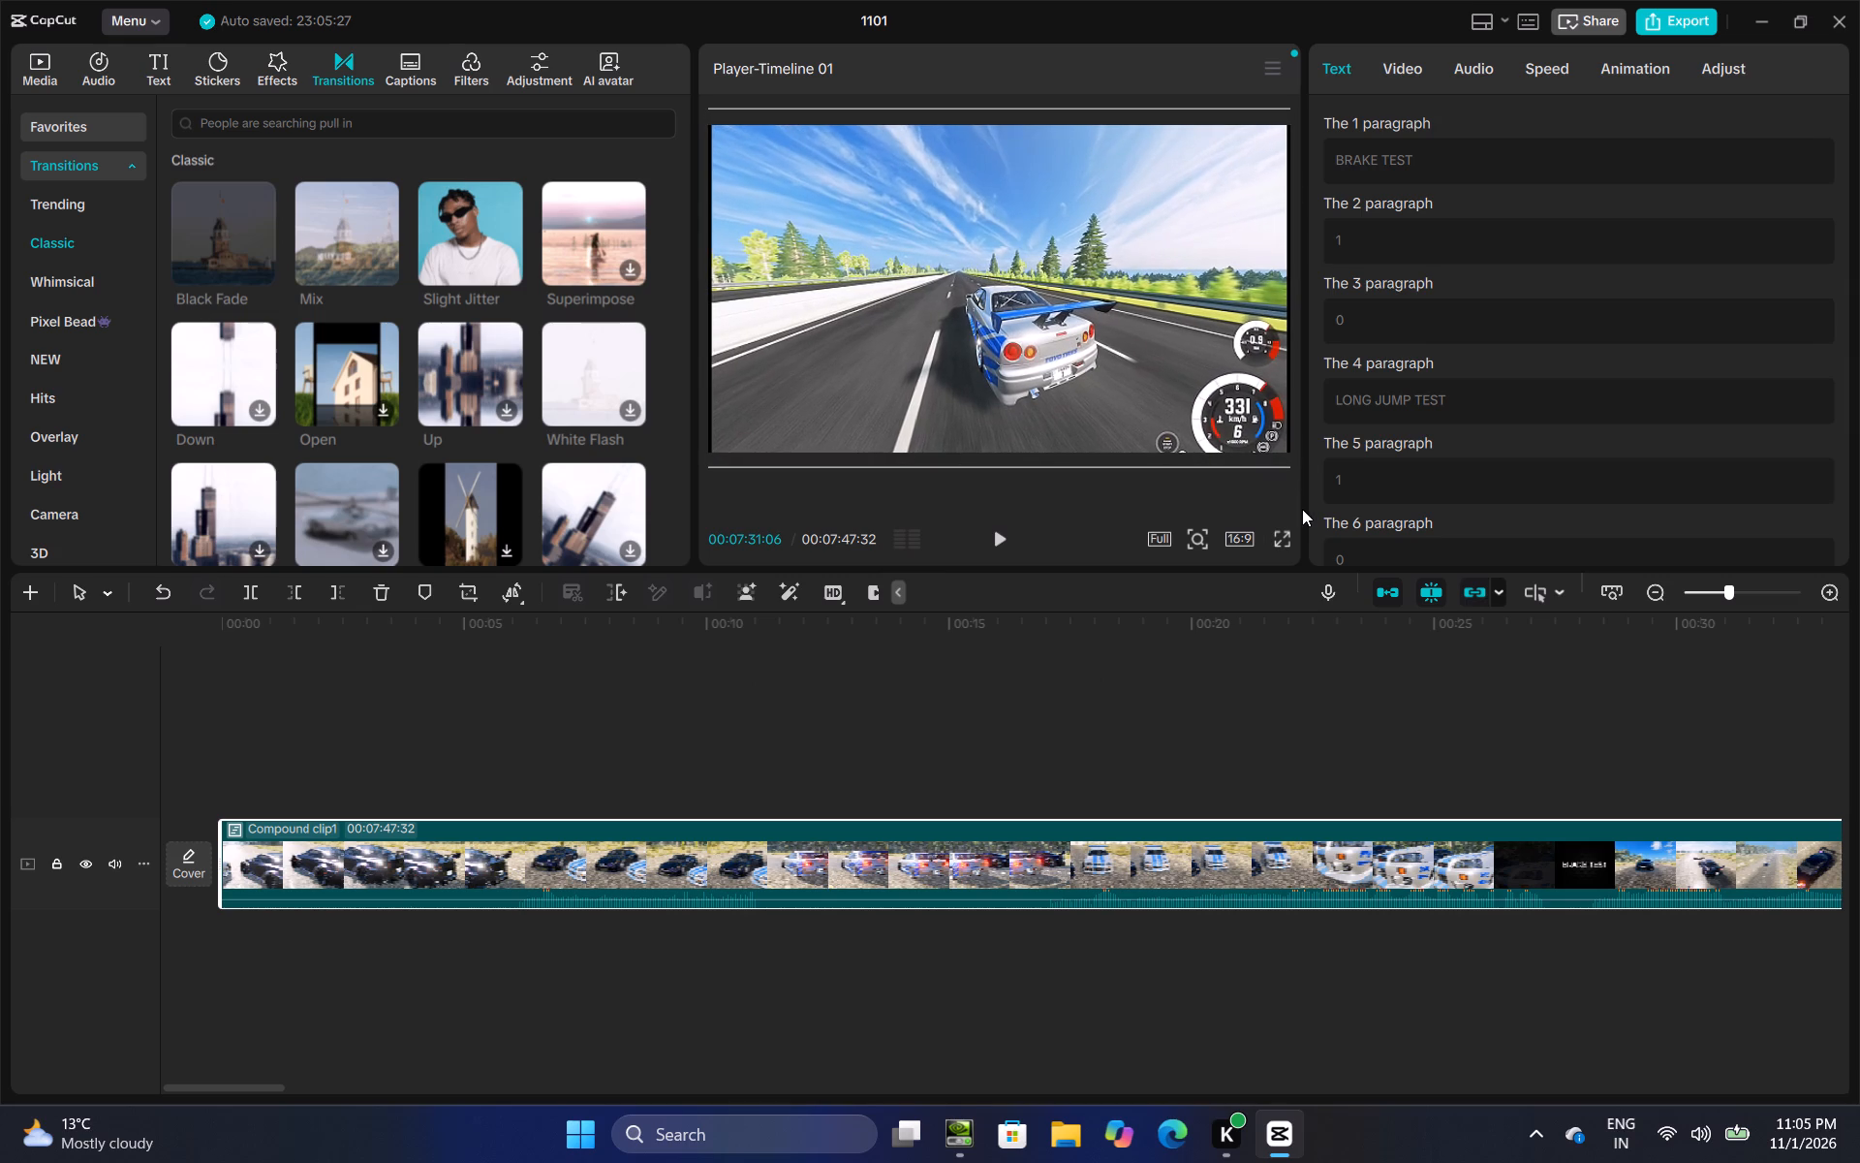
Scrub through the first part of the compound clip, up to about 00:02:11, to check that the enlarged footage fills the frame.
left_click_drag(1302, 509, 1302, 516)
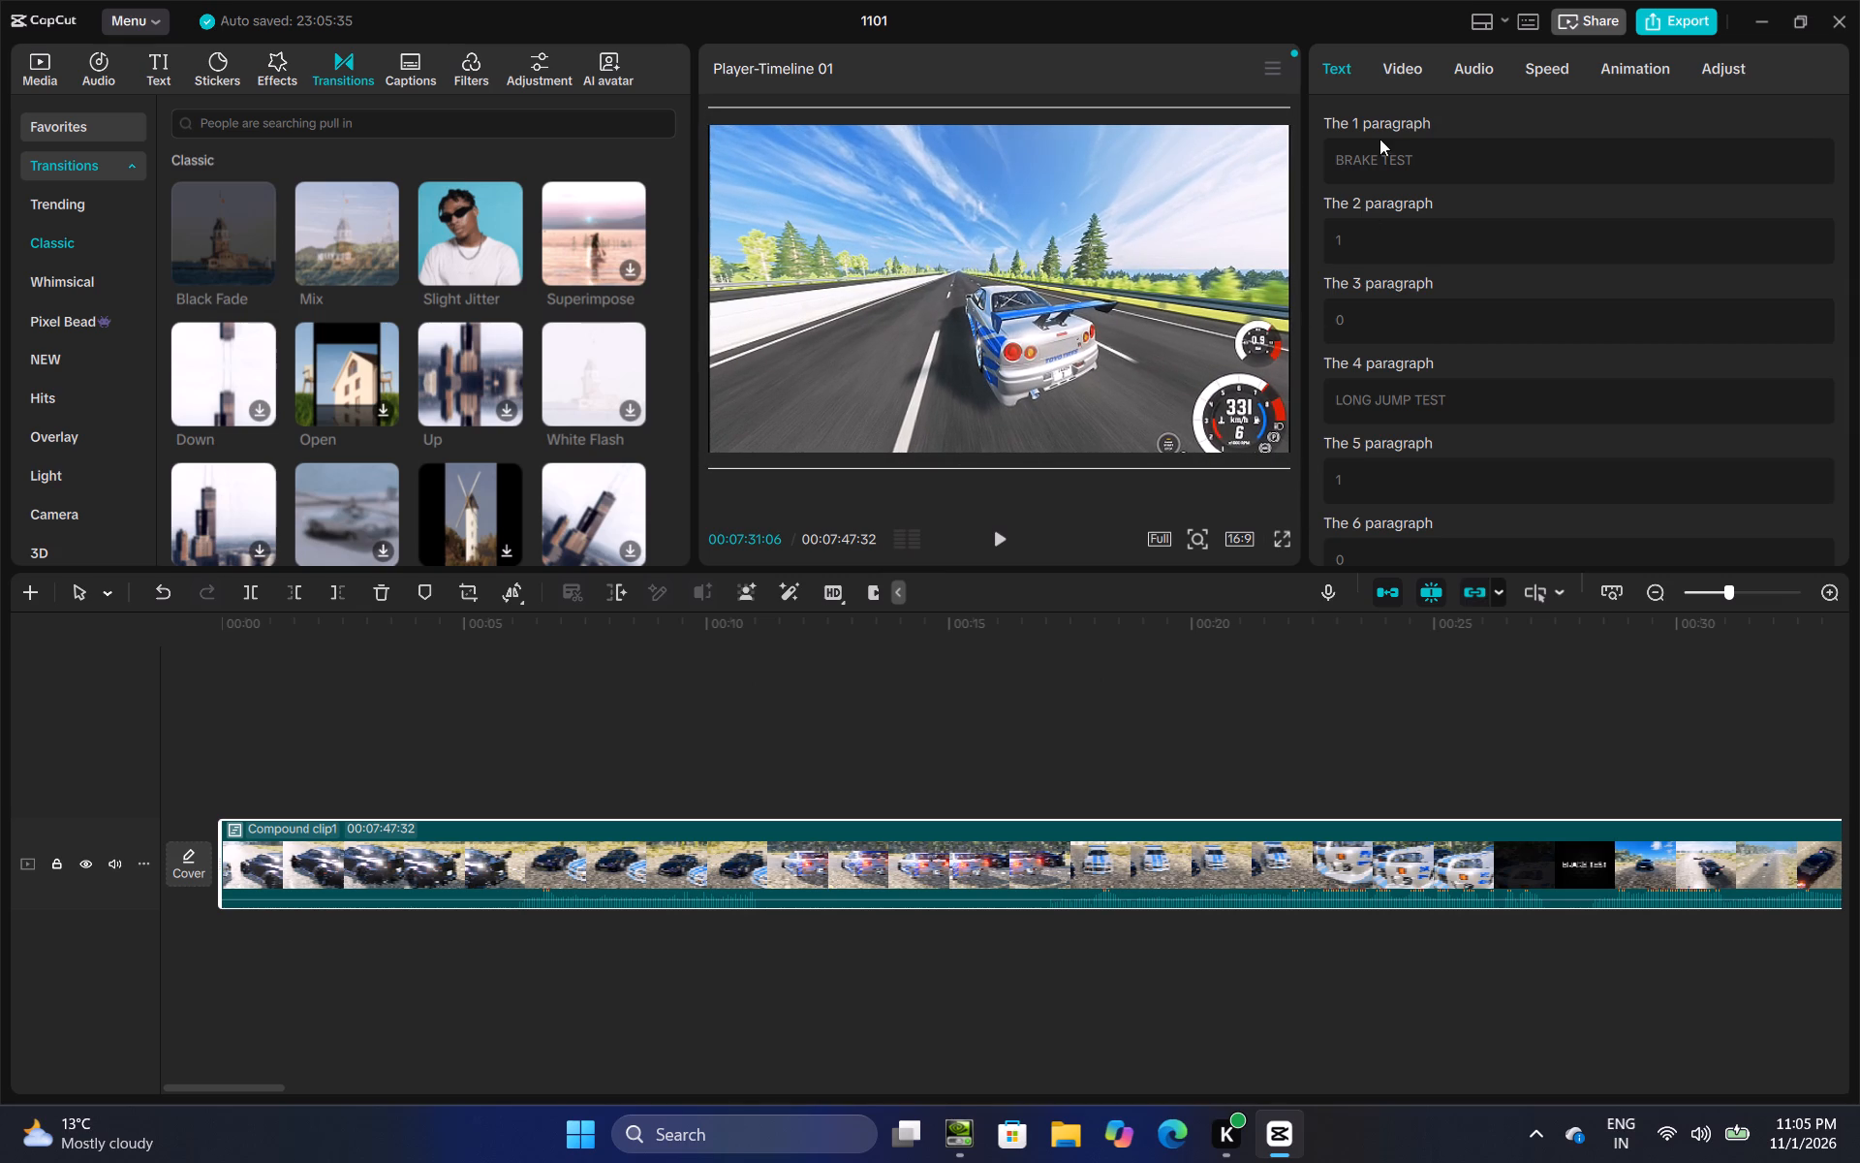
left_click(1392, 66)
left_click(1005, 729)
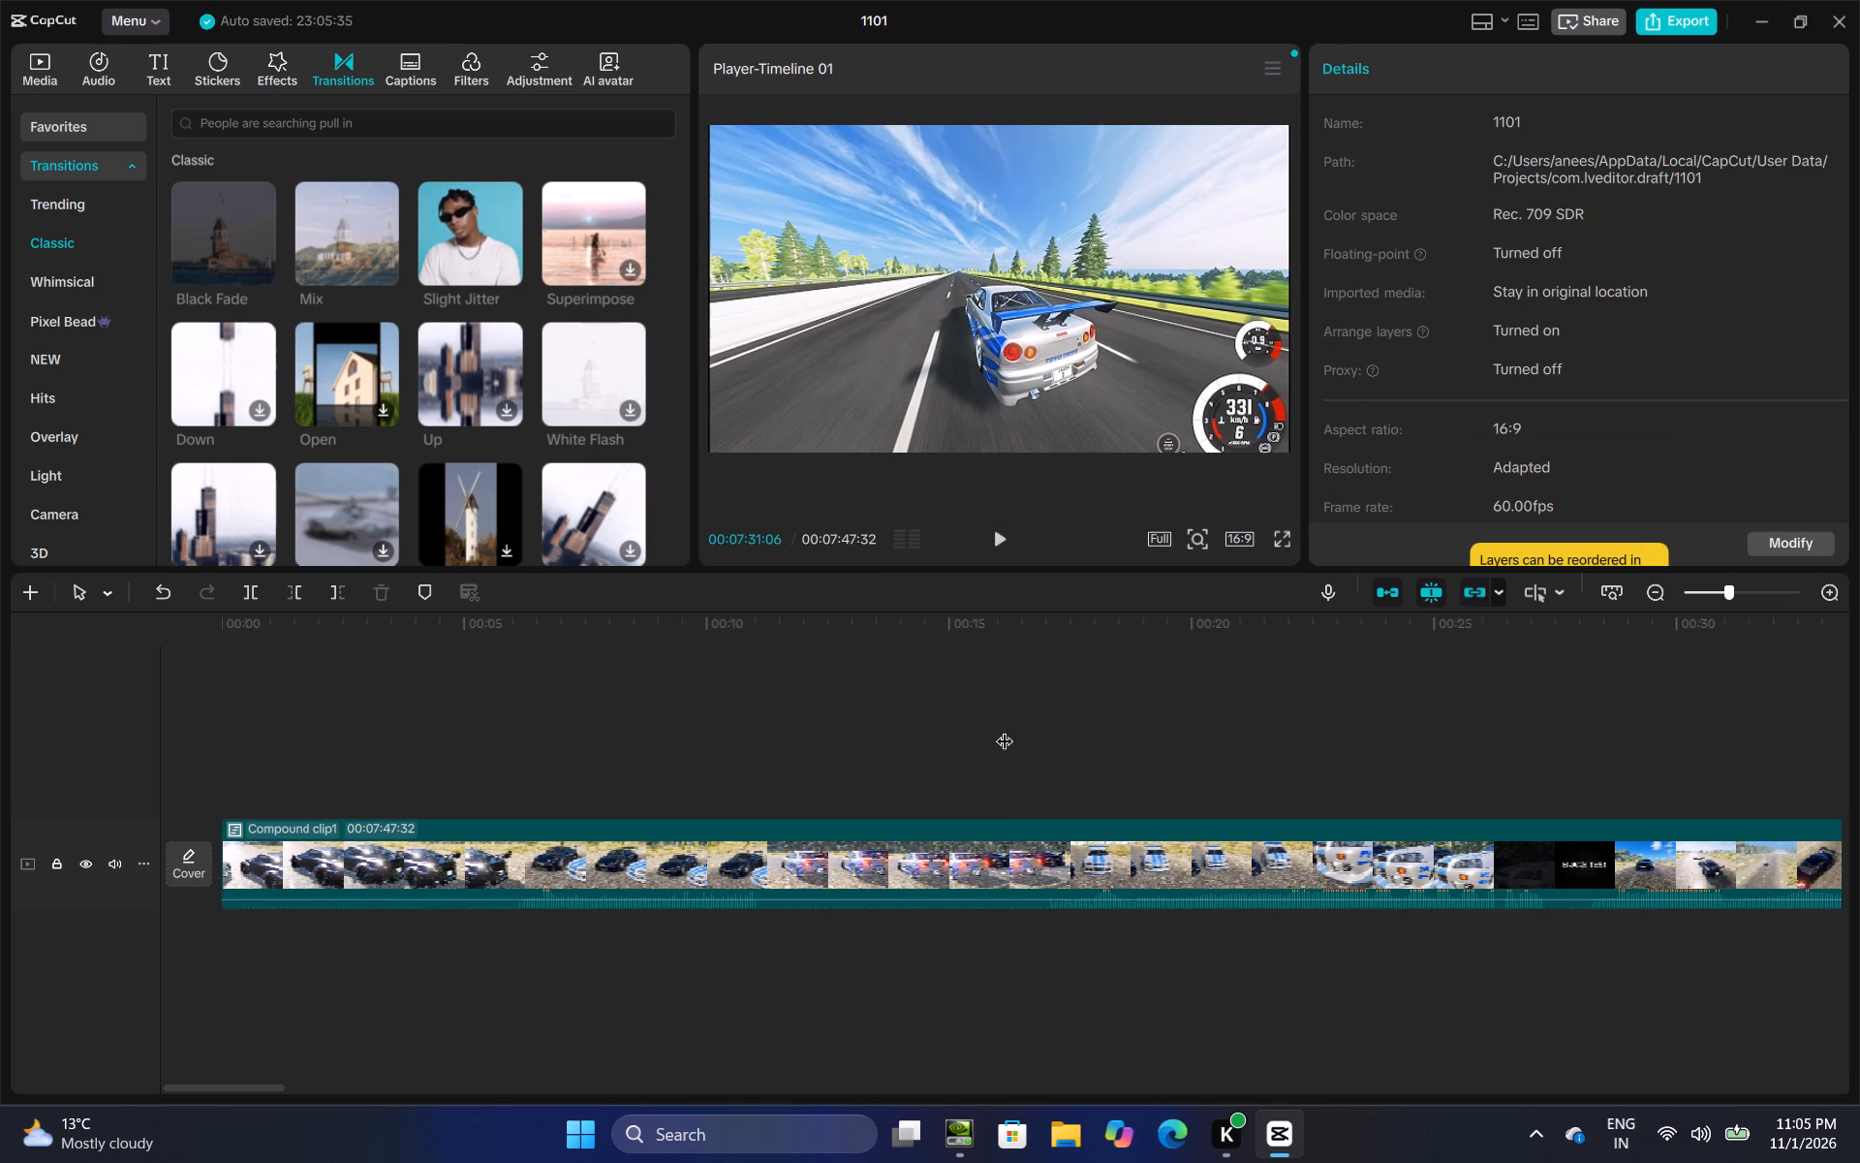
left_click_drag(1005, 729, 1465, 710)
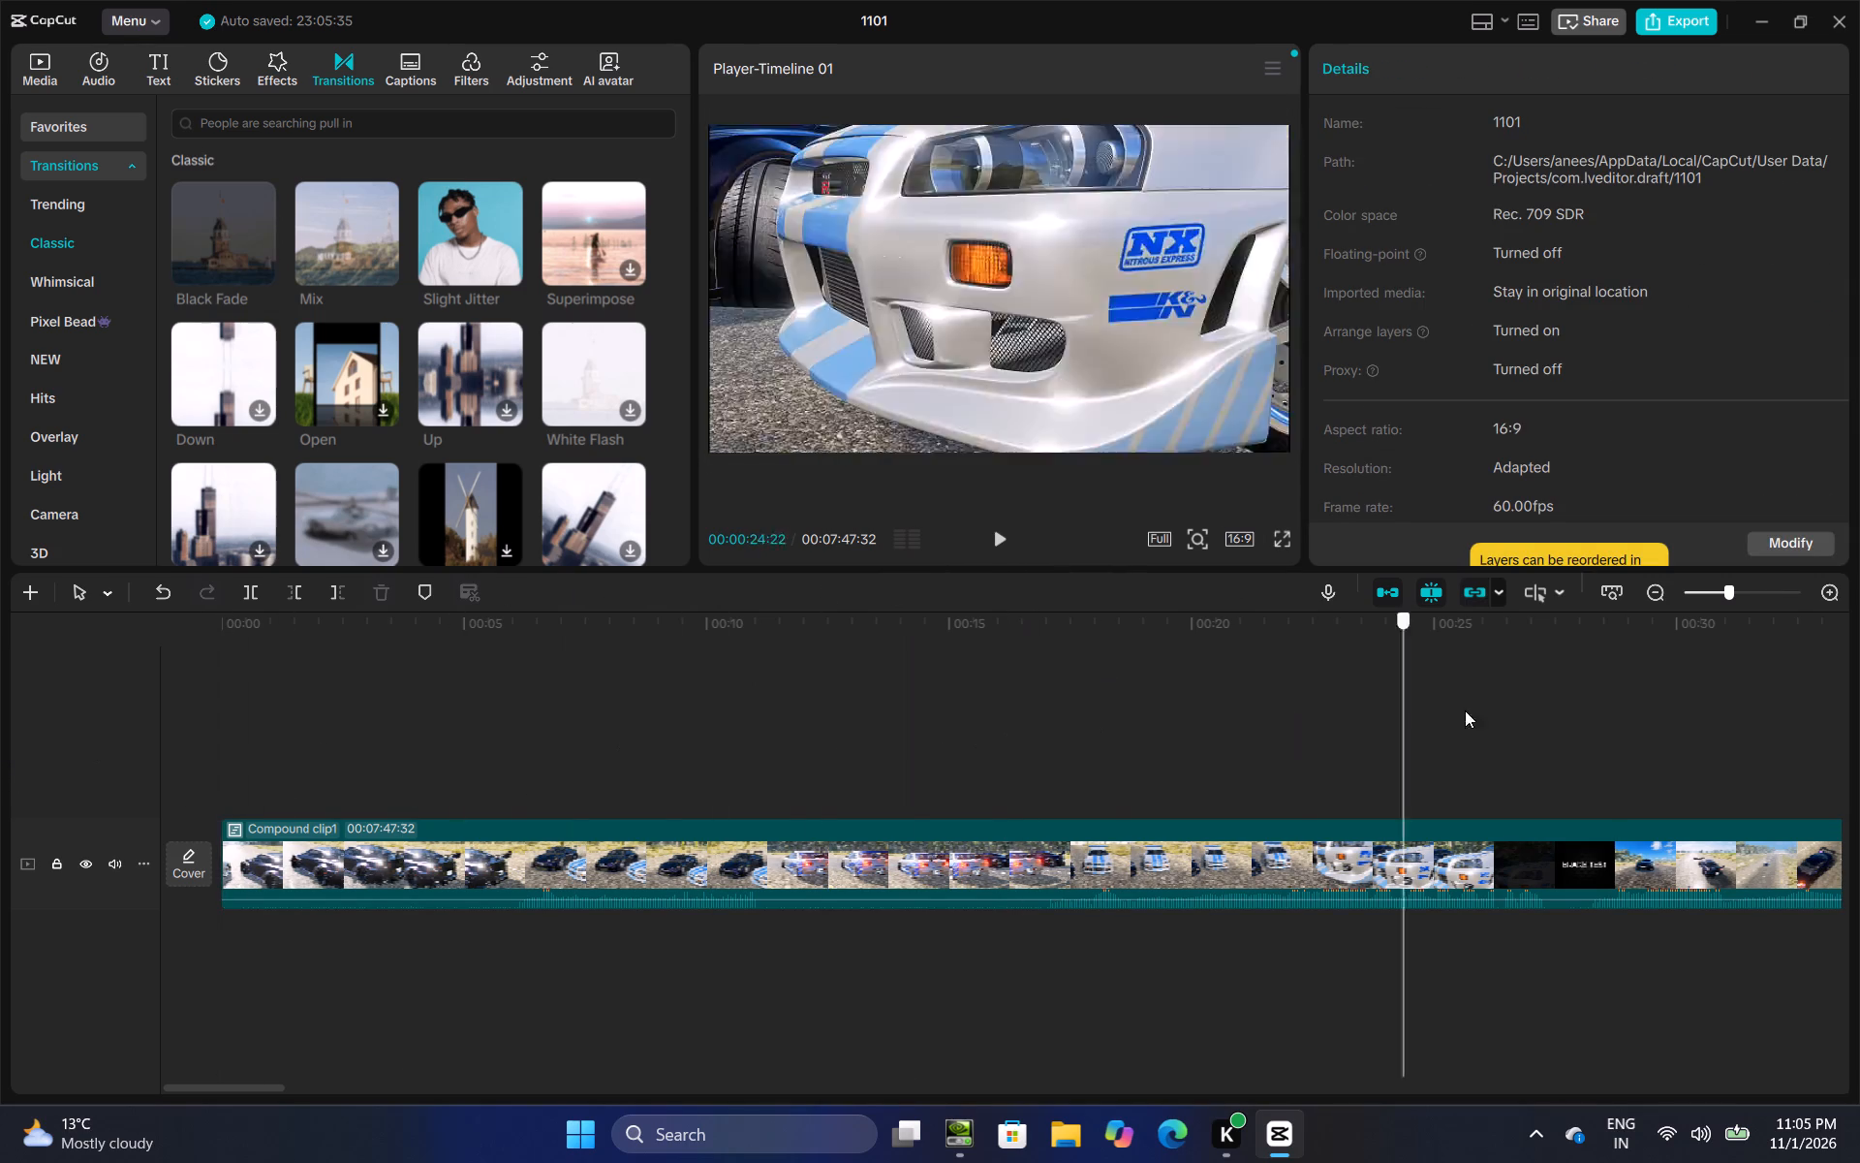
left_click_drag(1465, 710, 1237, 727)
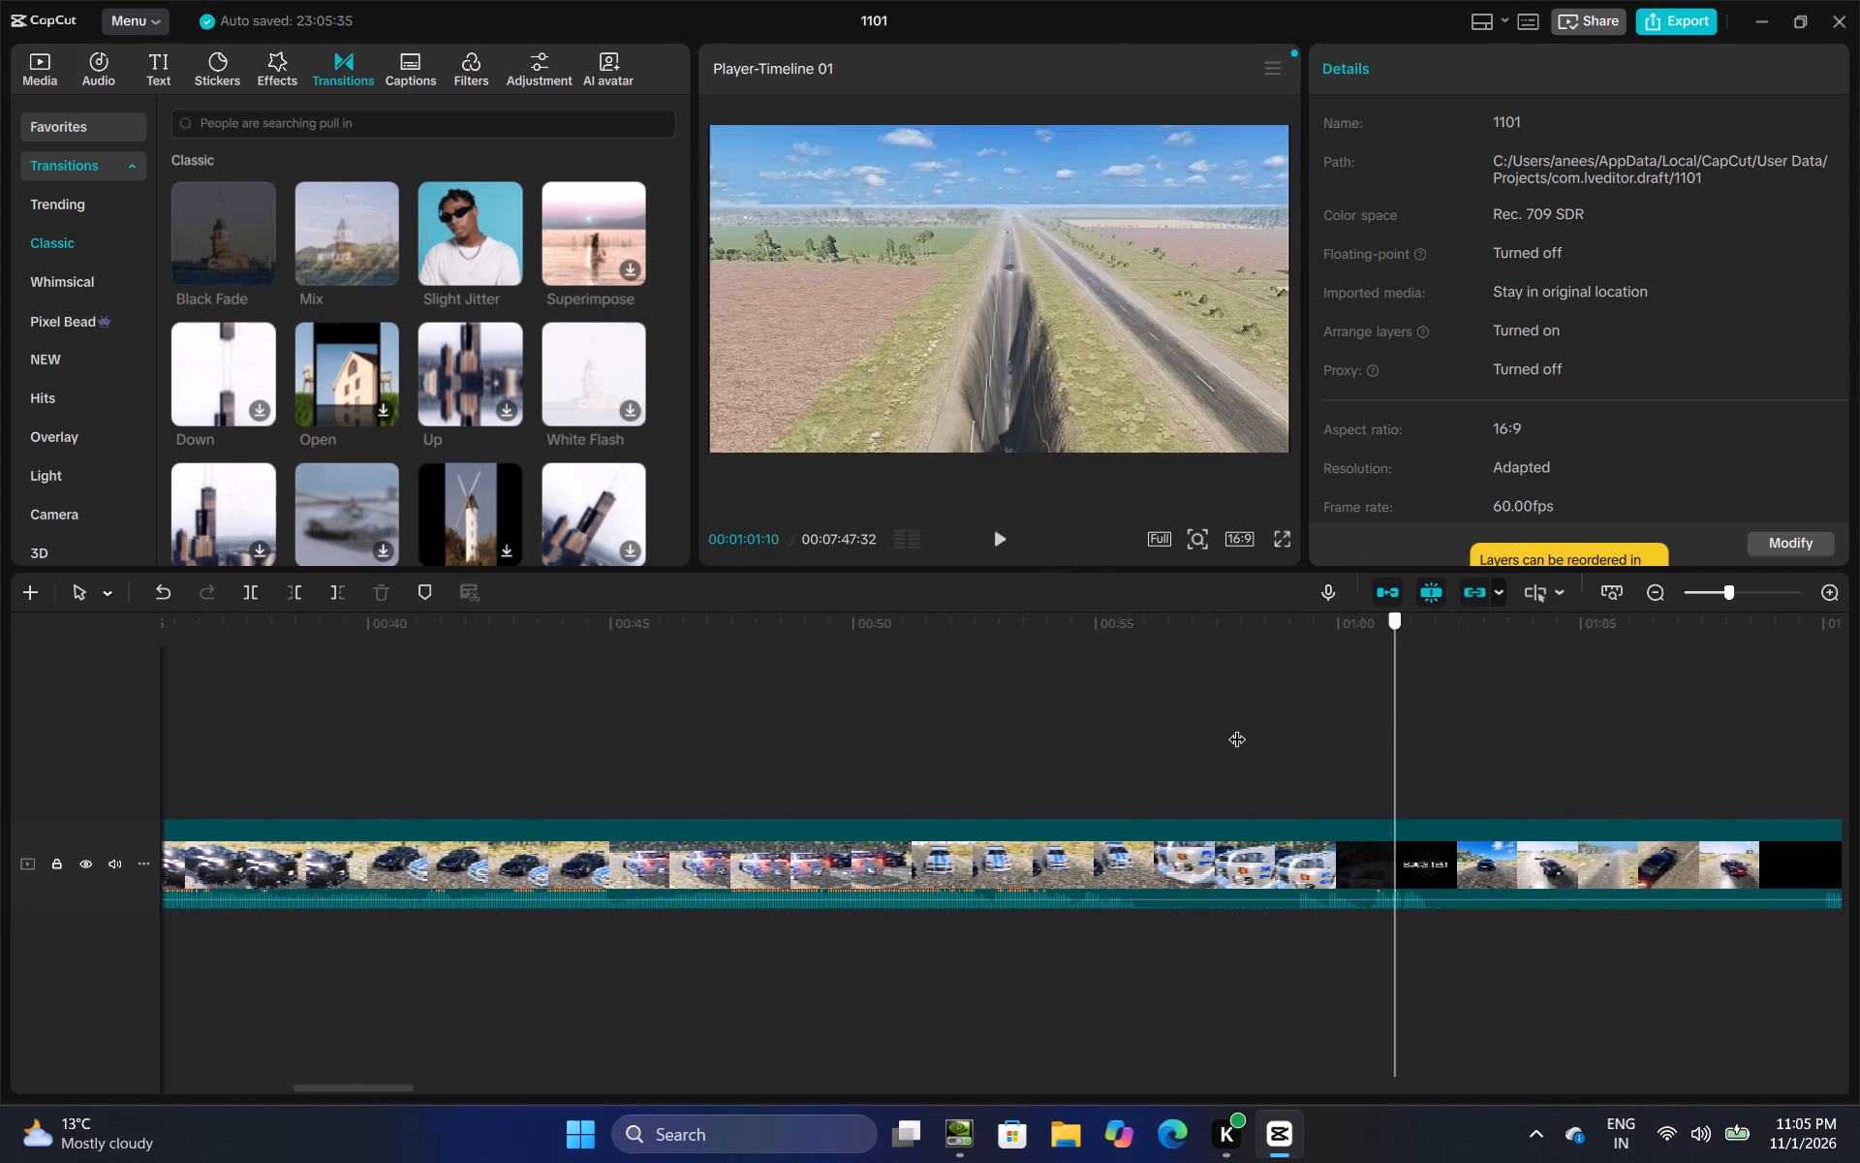
left_click_drag(1237, 727, 1859, 659)
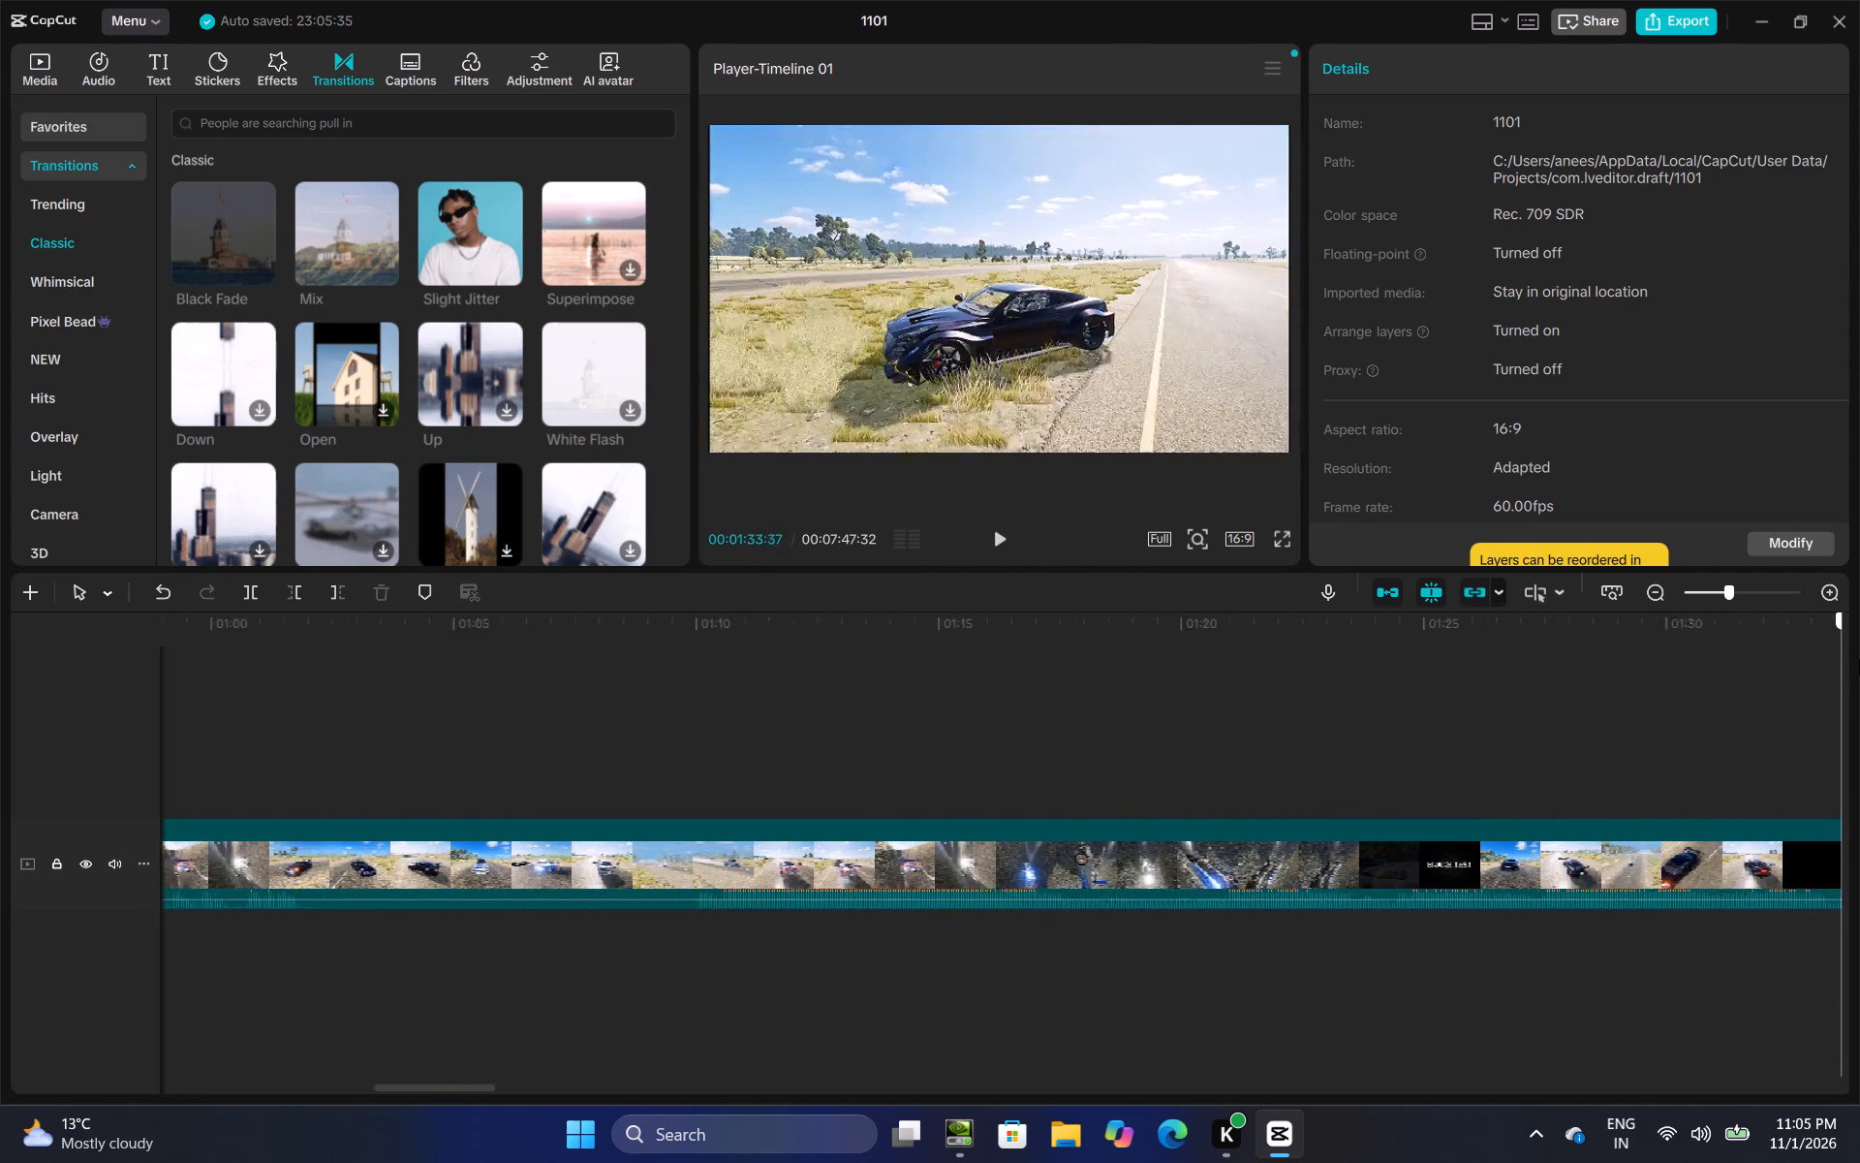
left_click_drag(1859, 659, 1566, 705)
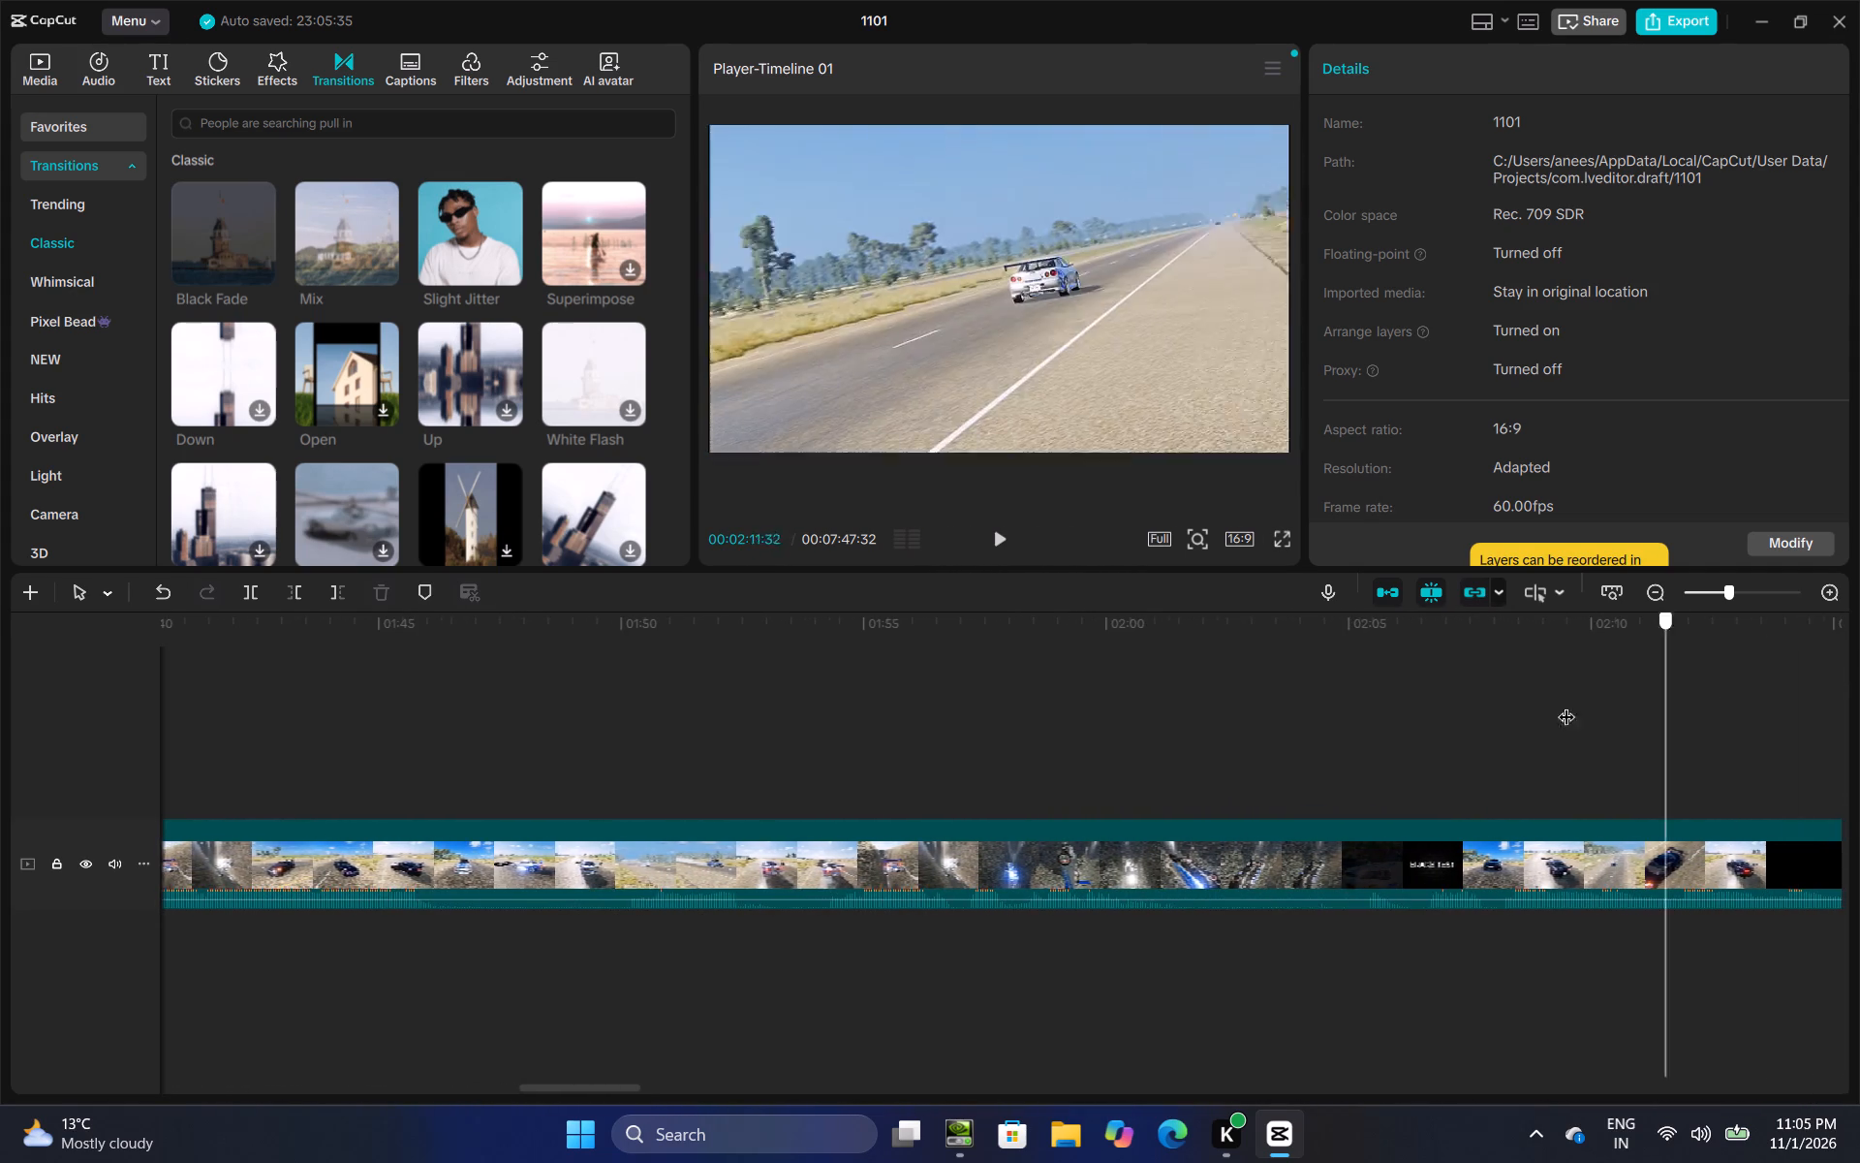
left_click_drag(1566, 705, 1392, 758)
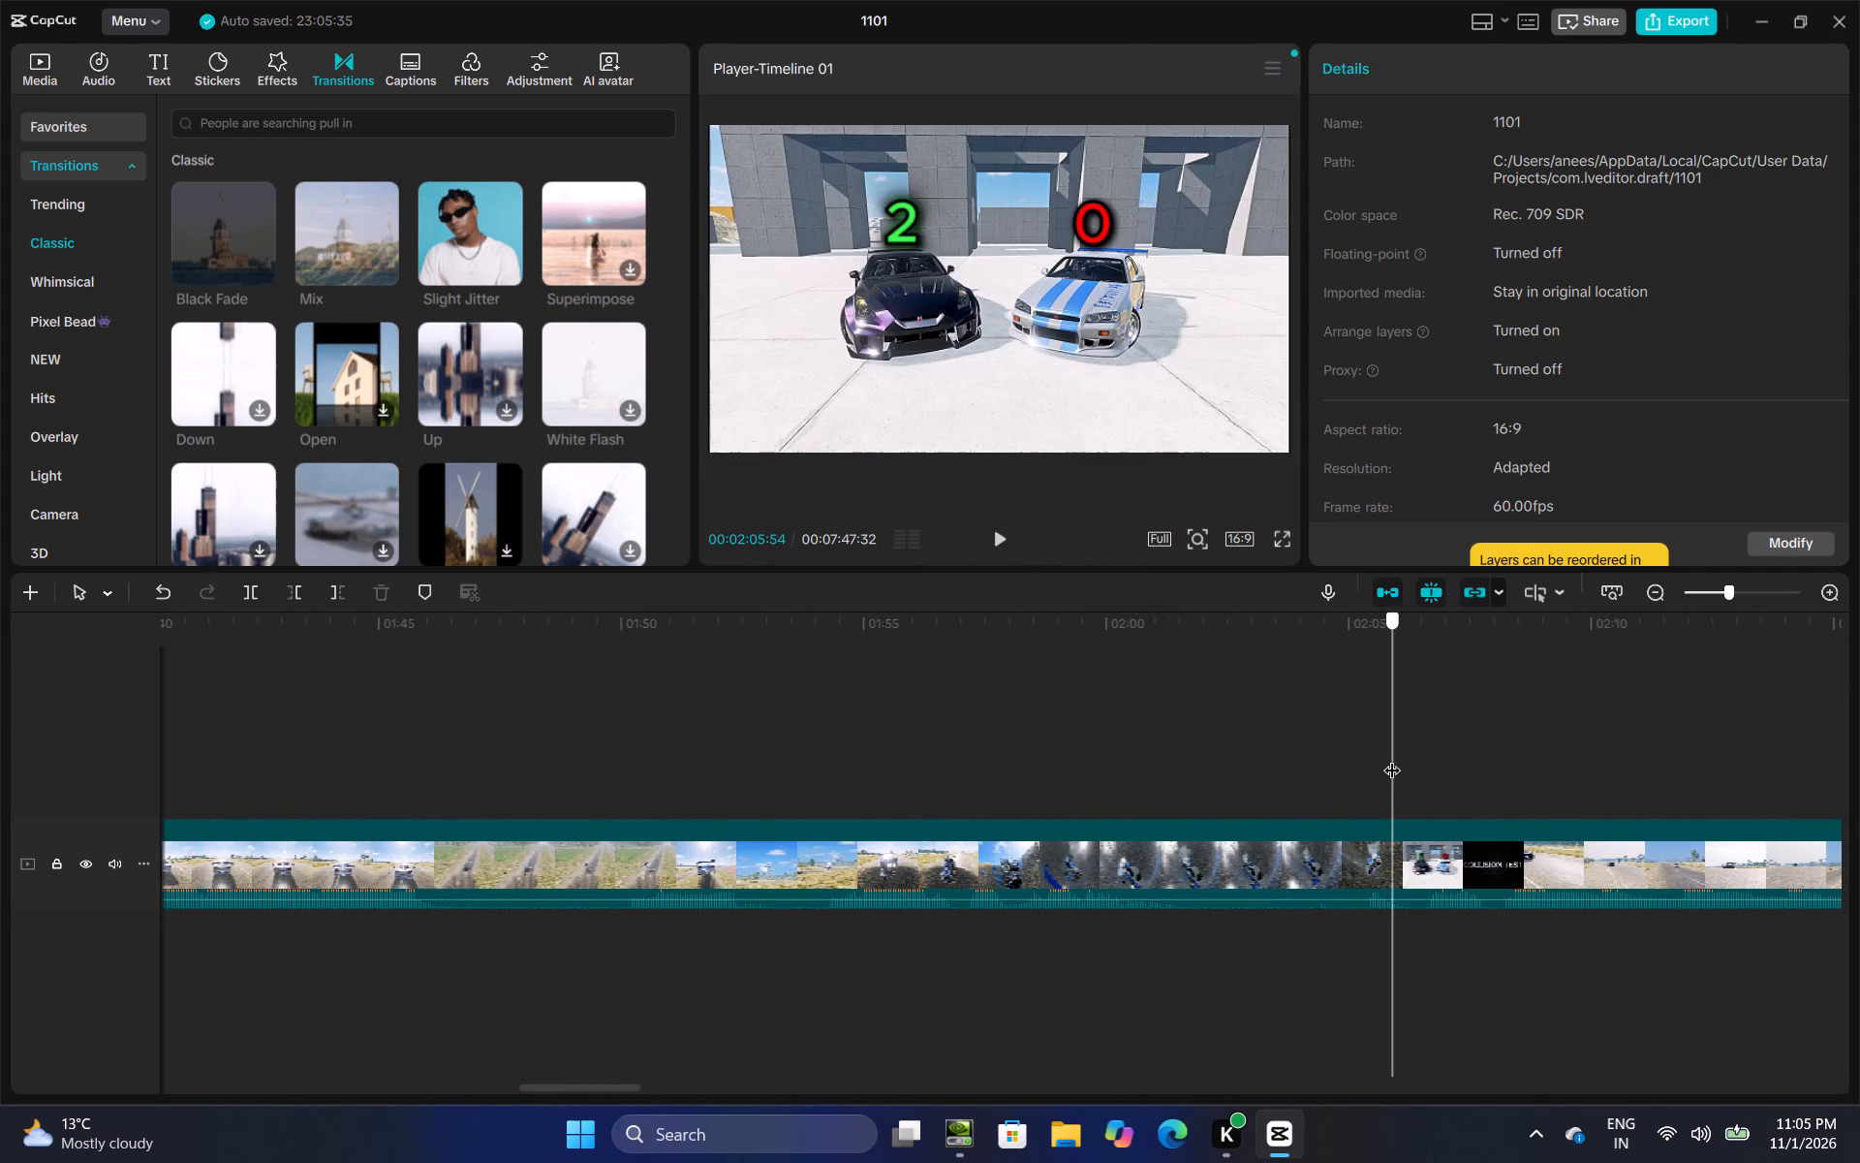
left_click_drag(1392, 758, 1596, 683)
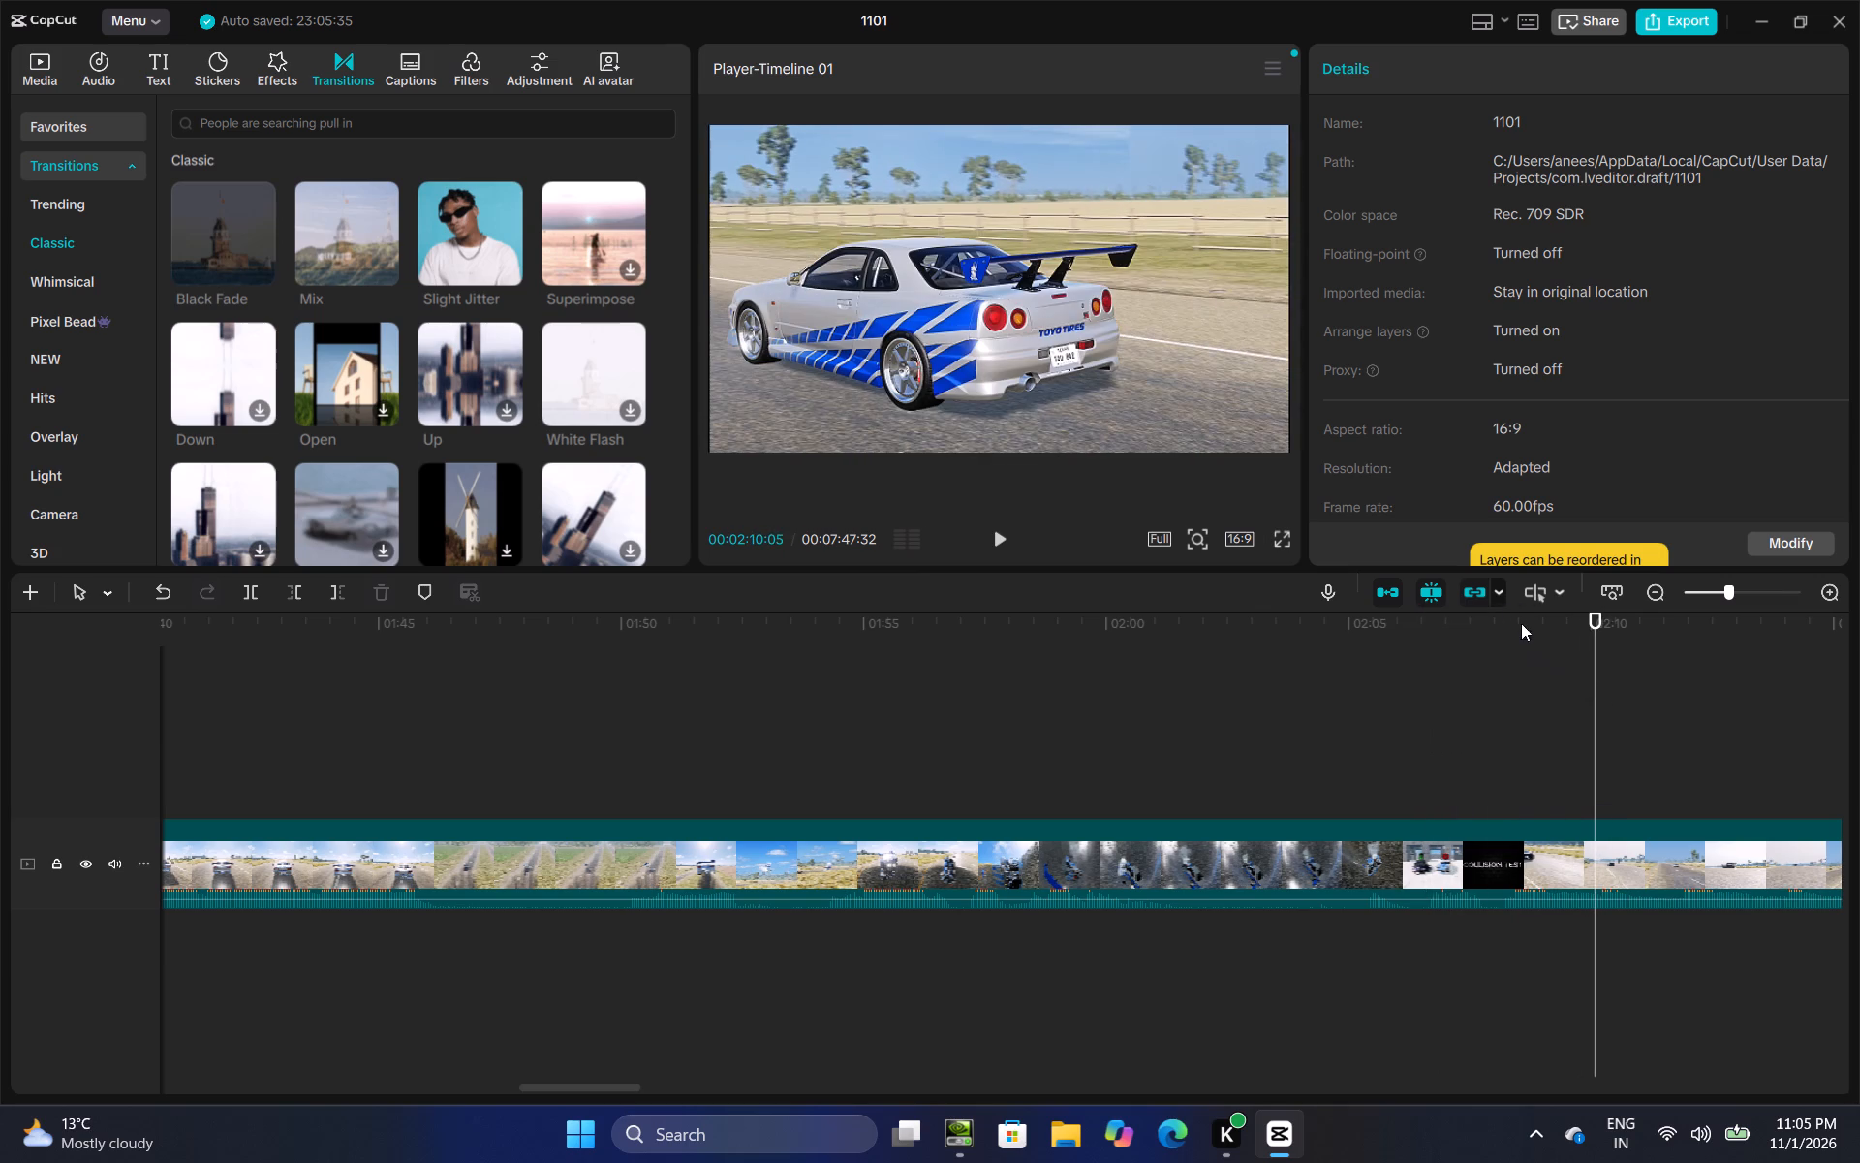
Export the video as 1101 in 4K, recommended bit rate, H.264, mp4 format at 60fps.
left_click(1665, 27)
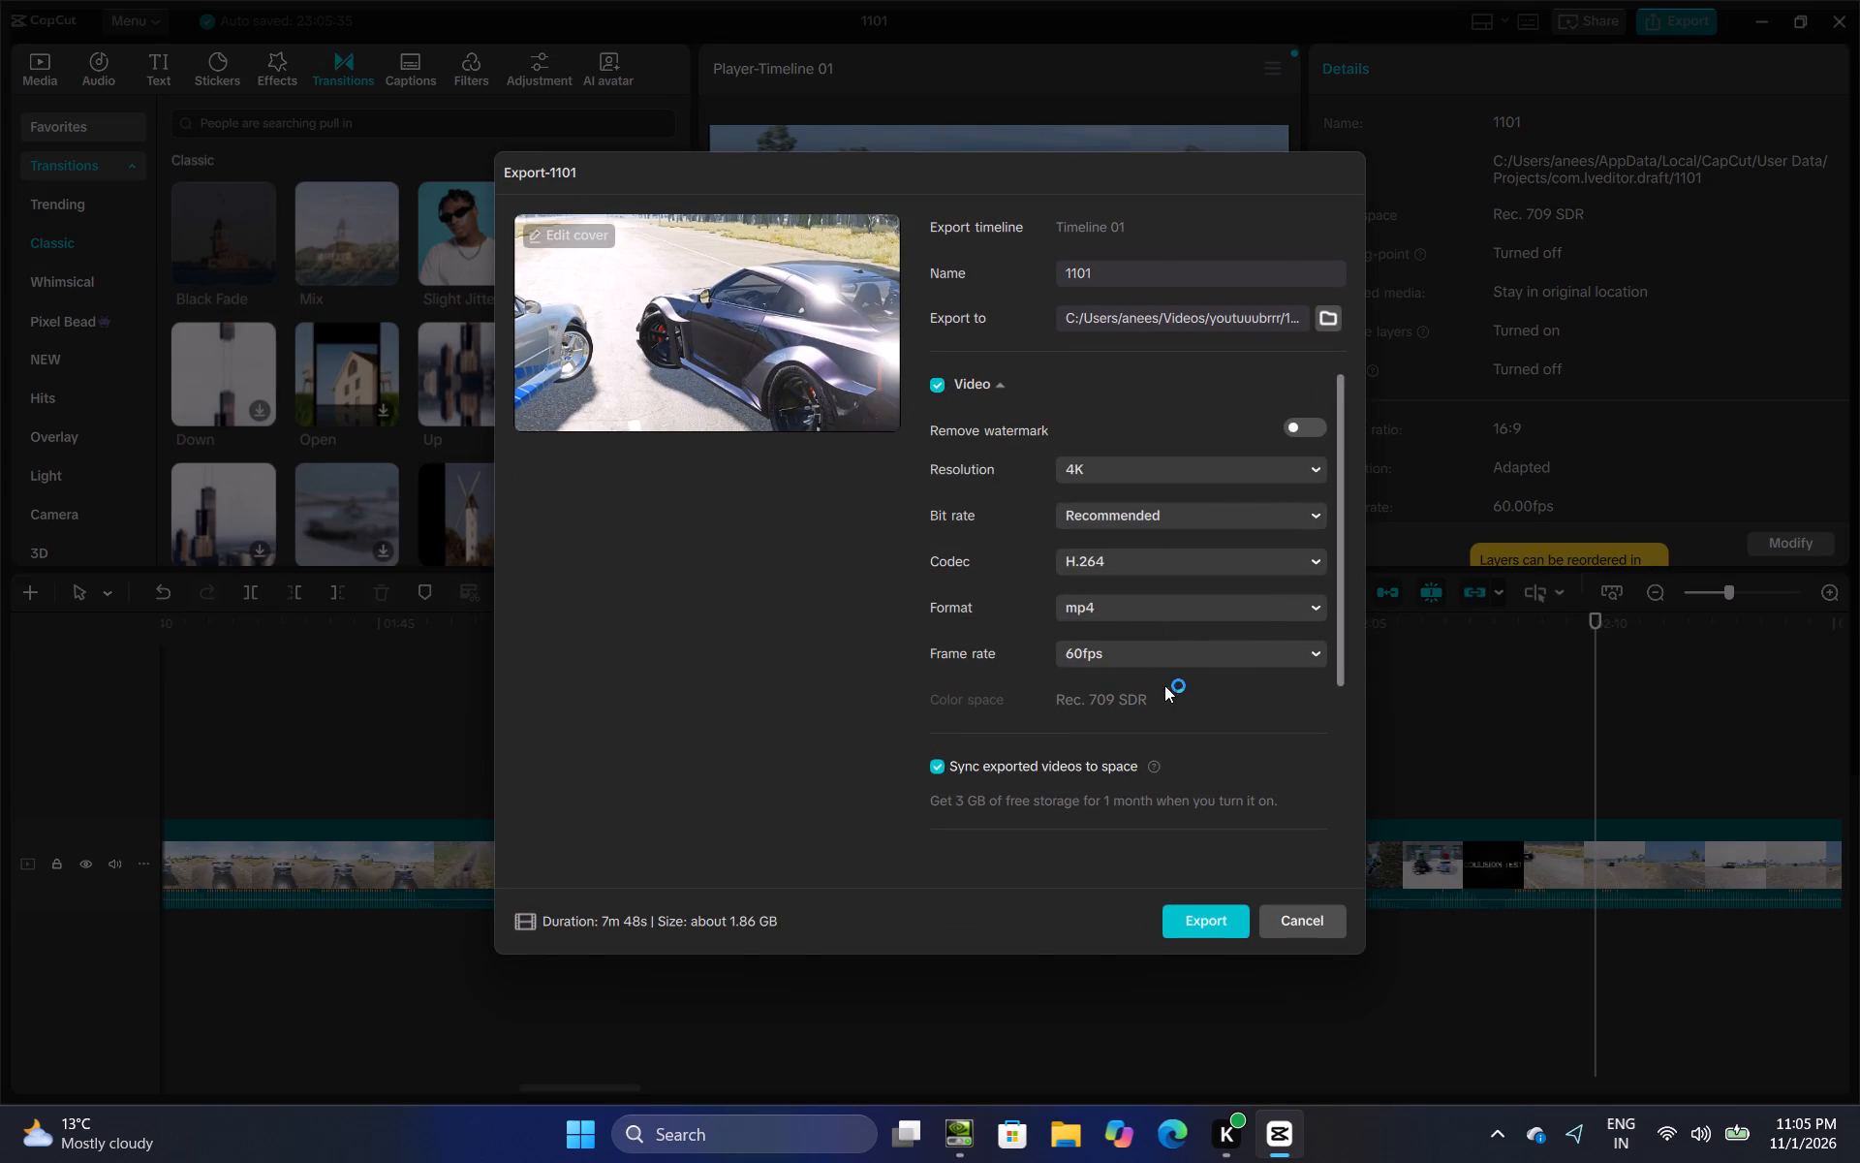
left_click(1203, 927)
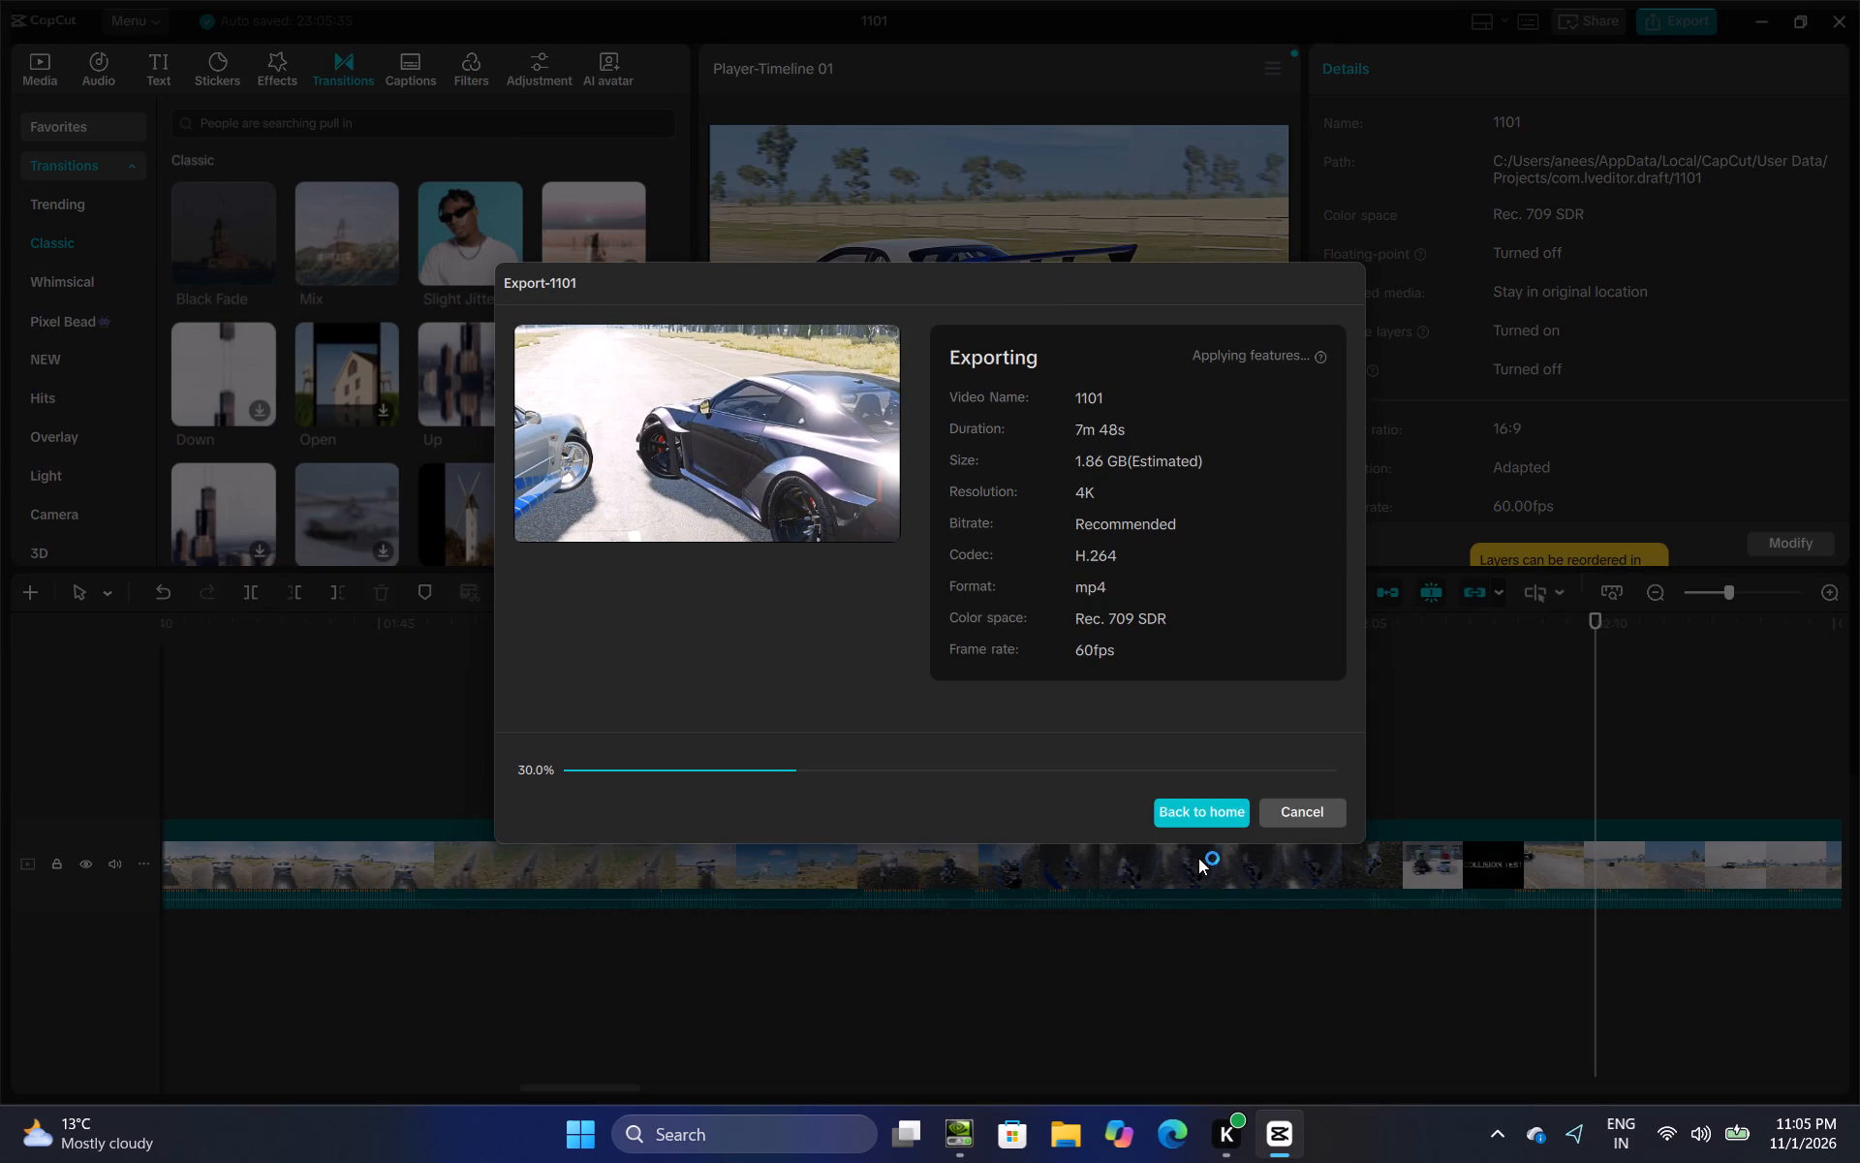